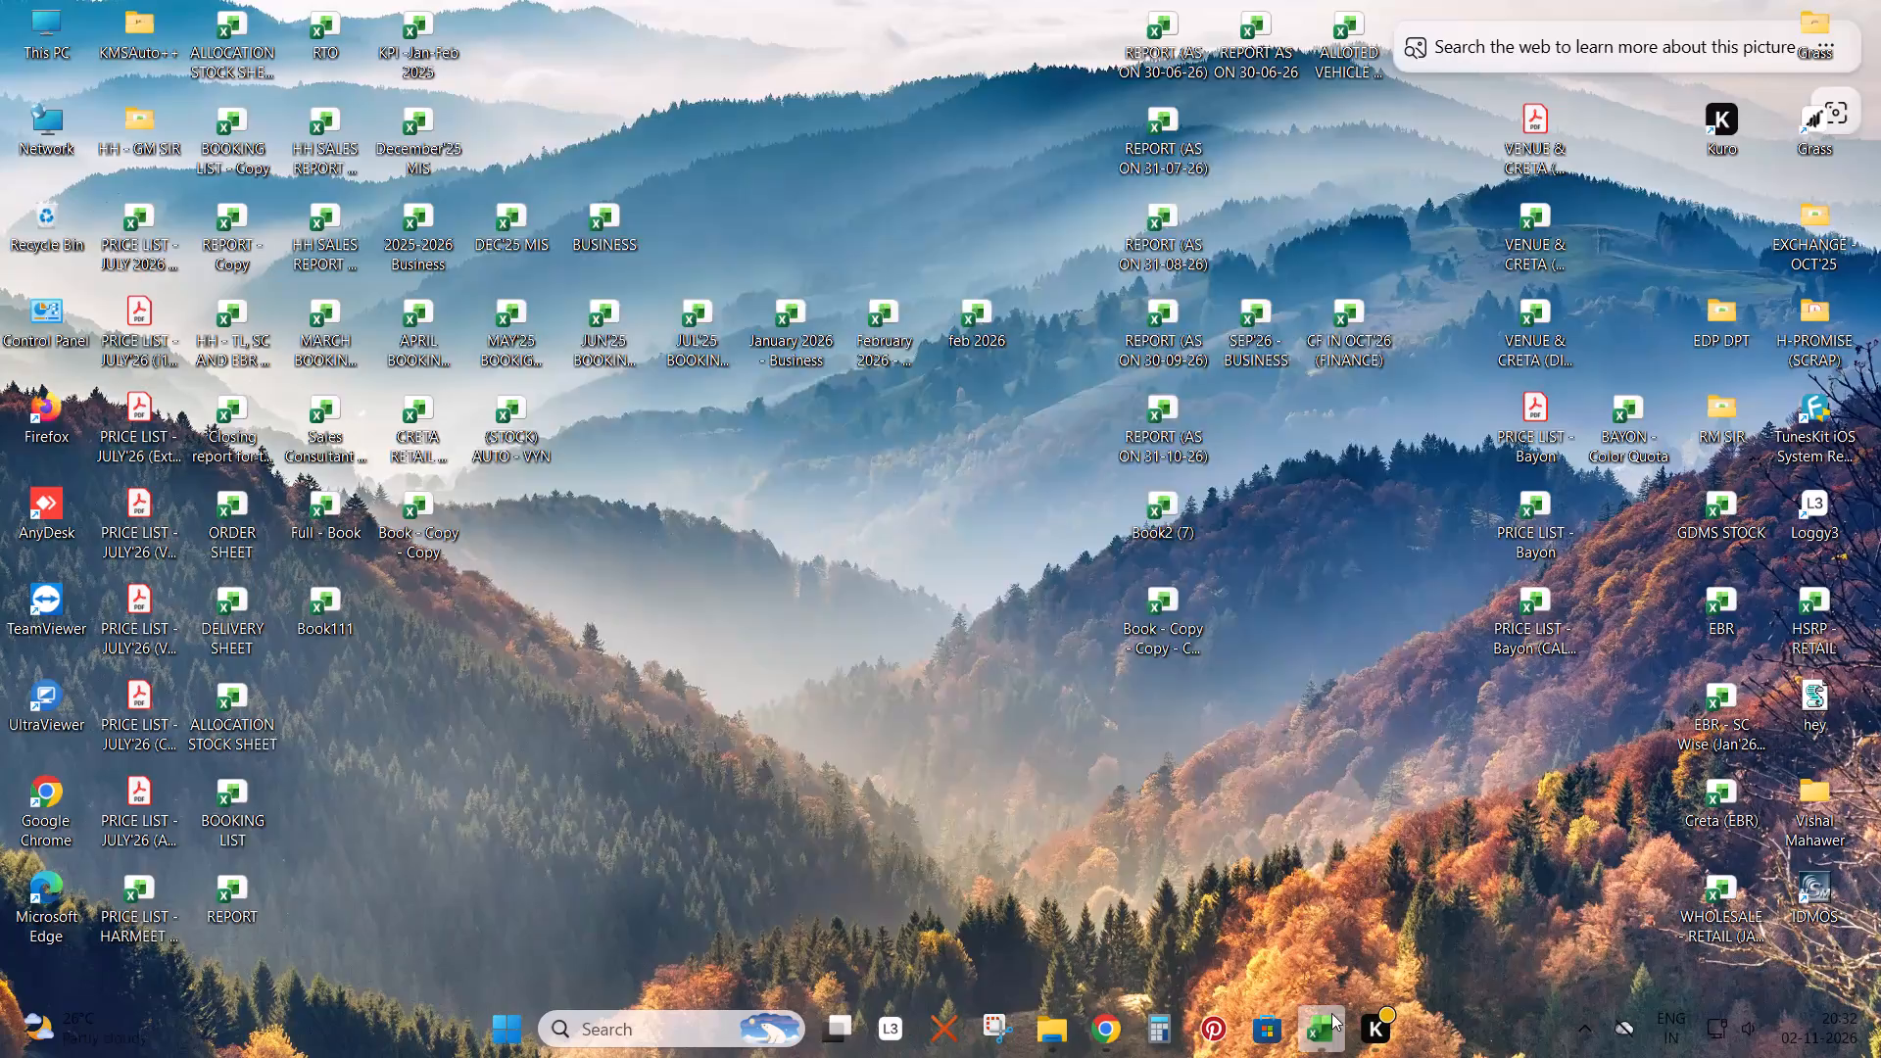
# Close the 2025-2026 Business workbook.
pyautogui.click(1880, 0)
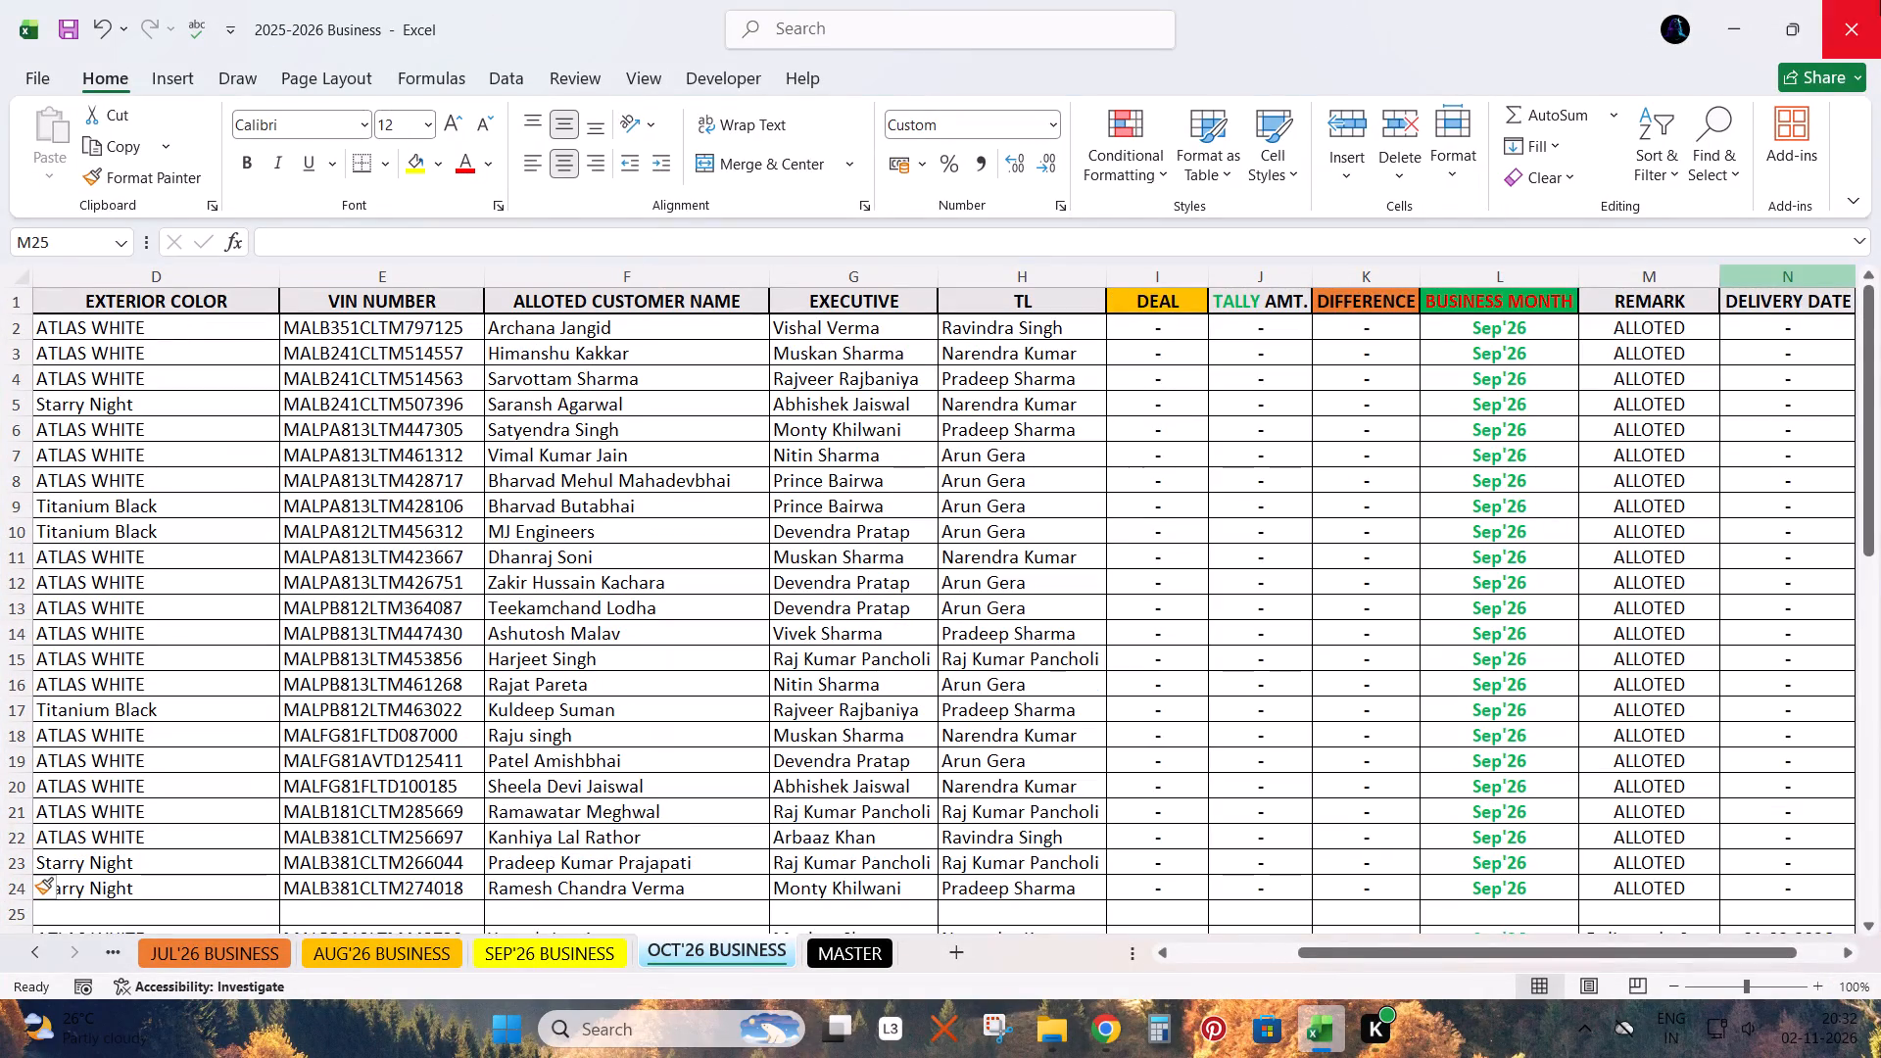
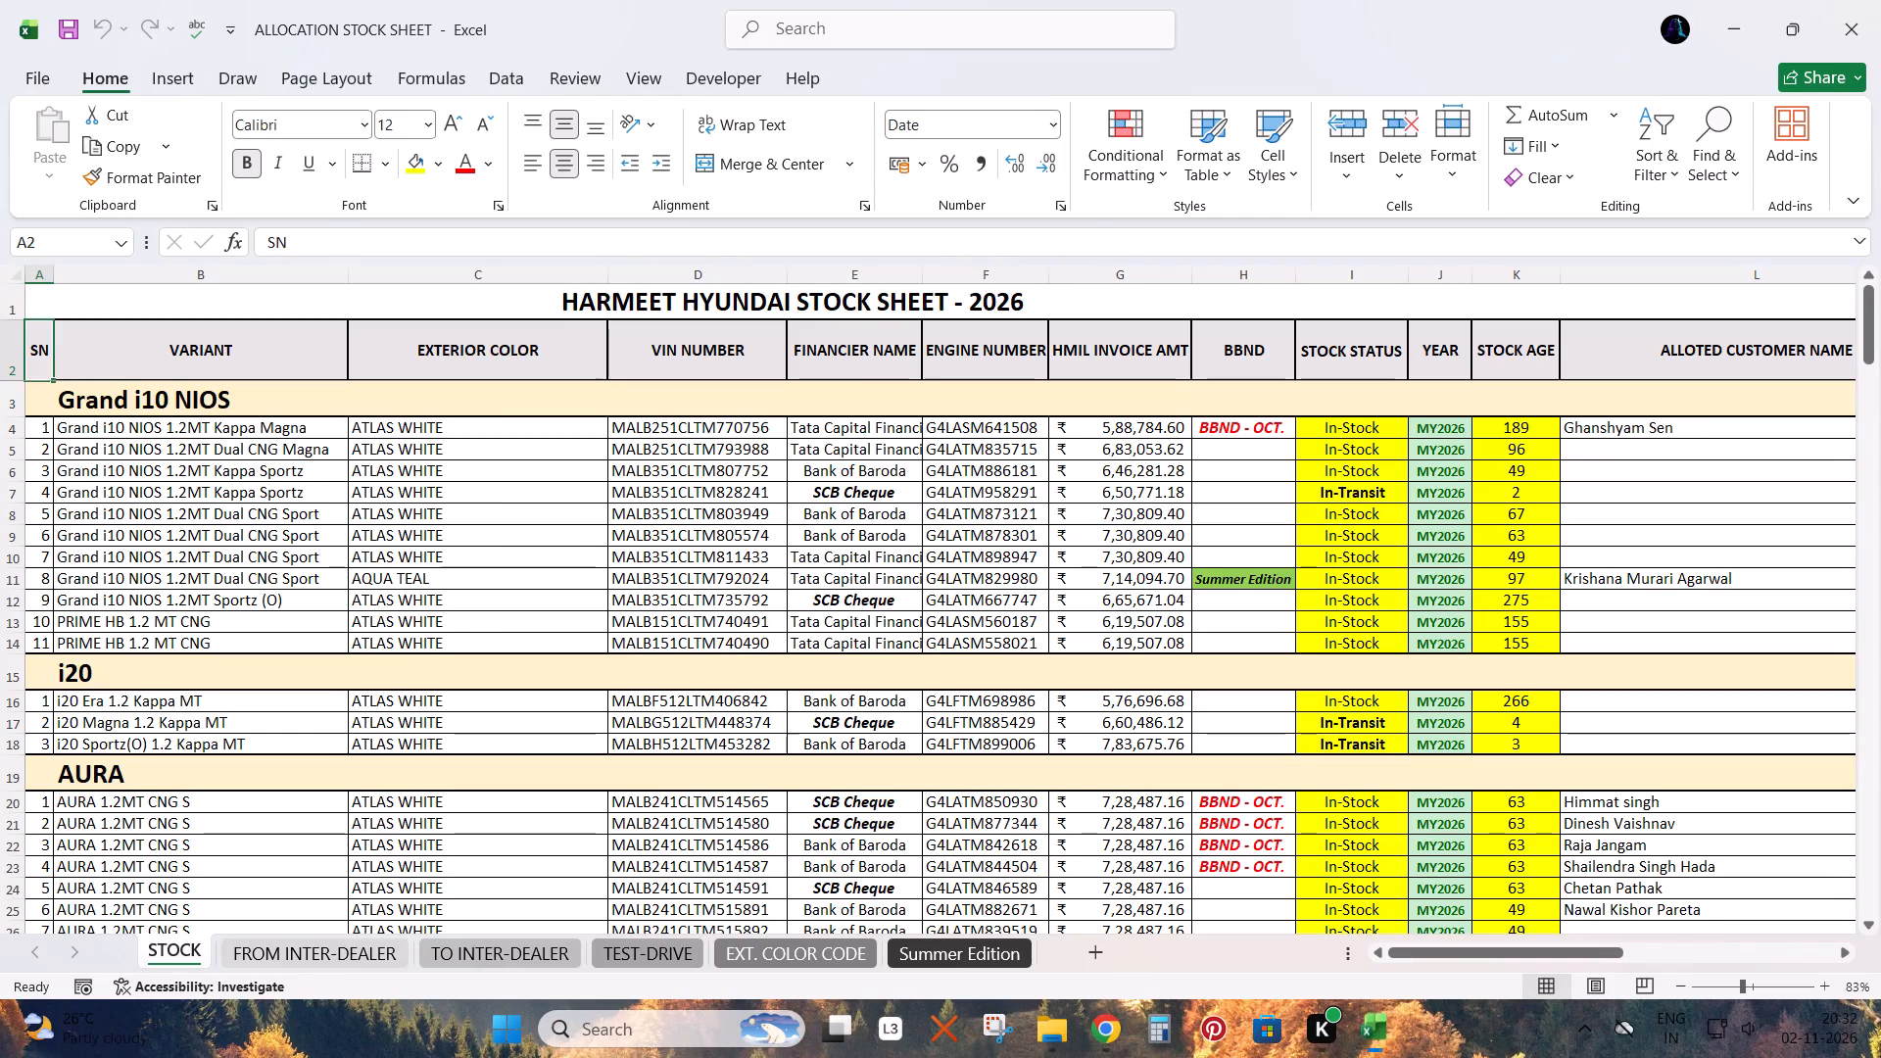
# Locate the Titanium Black EXTER 1.2MT Kappa HX 4 DualCNG marked BBND - OCT. and select its entire row 154 to examine its entries.
pyautogui.scroll(-3, 1510, 707)
pyautogui.scroll(1, 1504, 705)
pyautogui.scroll(-14, 1503, 705)
pyautogui.scroll(1, 1483, 692)
pyautogui.scroll(-1, 1481, 692)
pyautogui.scroll(1, 1481, 692)
pyautogui.scroll(-9, 1481, 692)
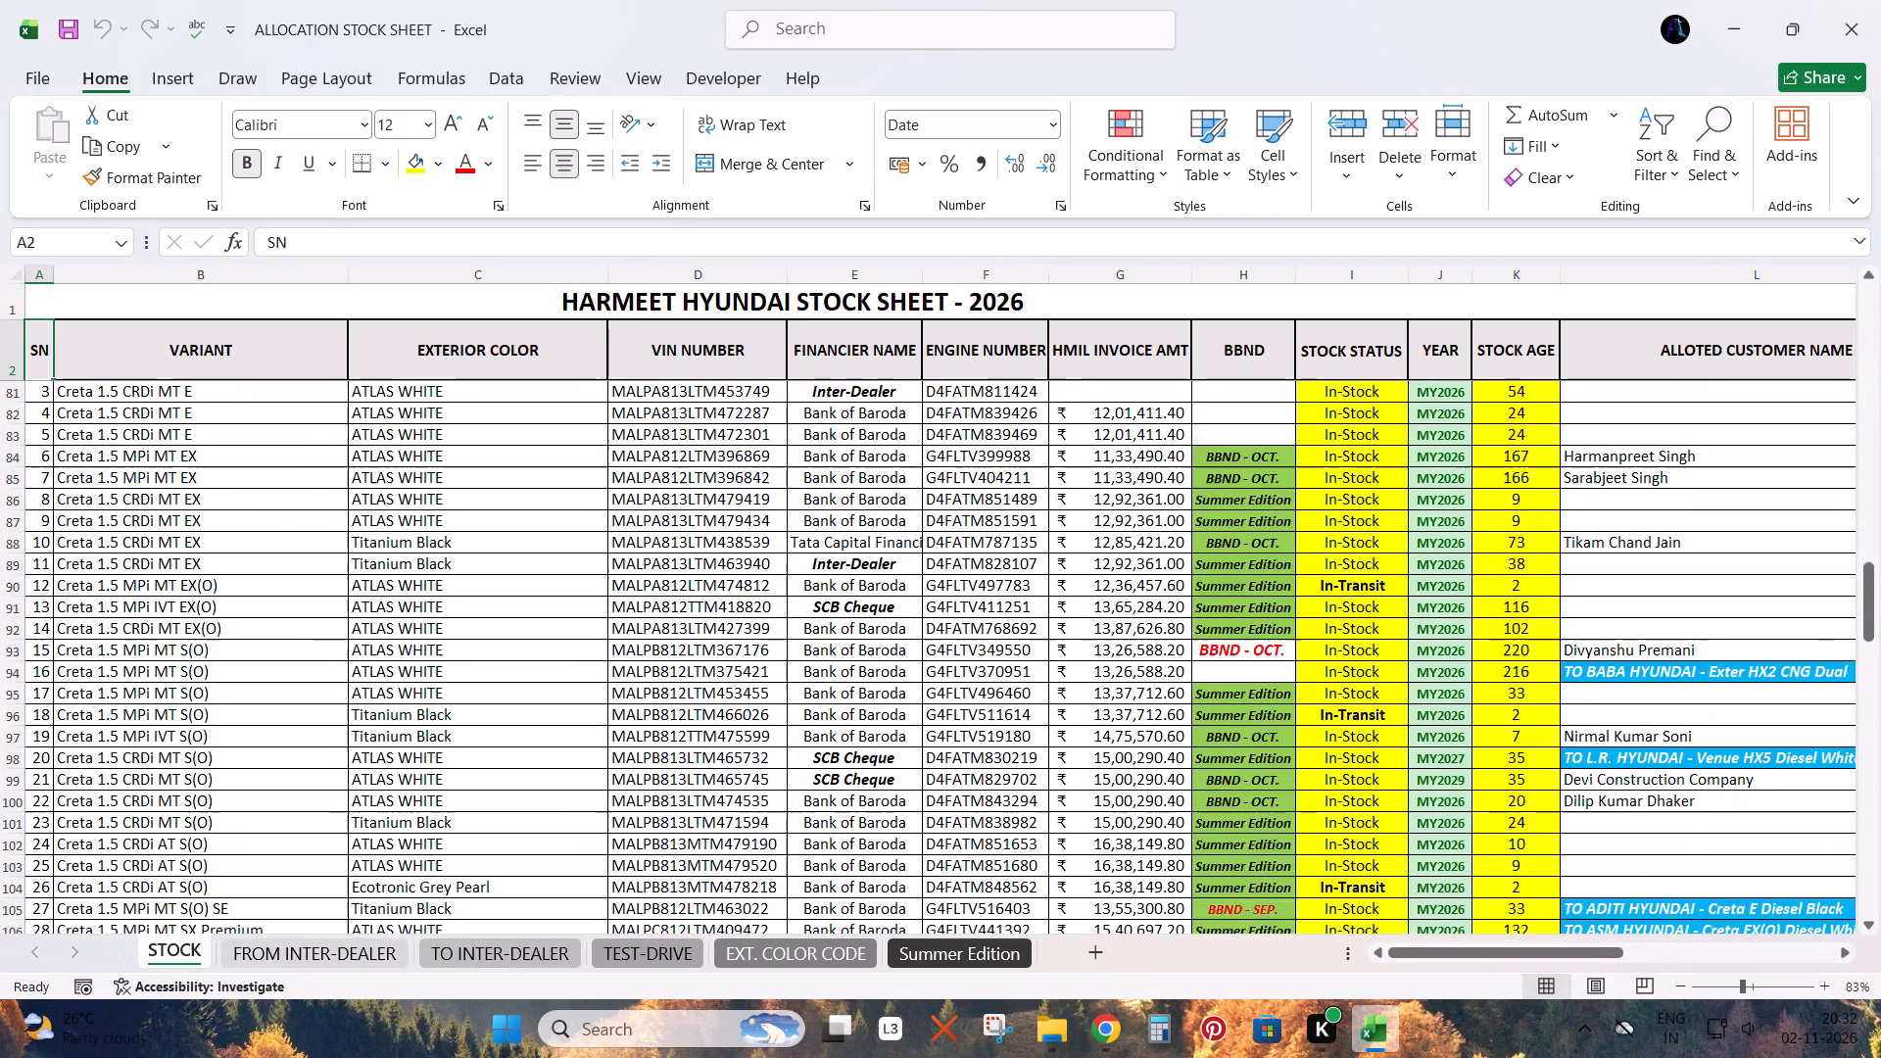
pyautogui.scroll(-20, 1480, 692)
pyautogui.scroll(-2, 1480, 692)
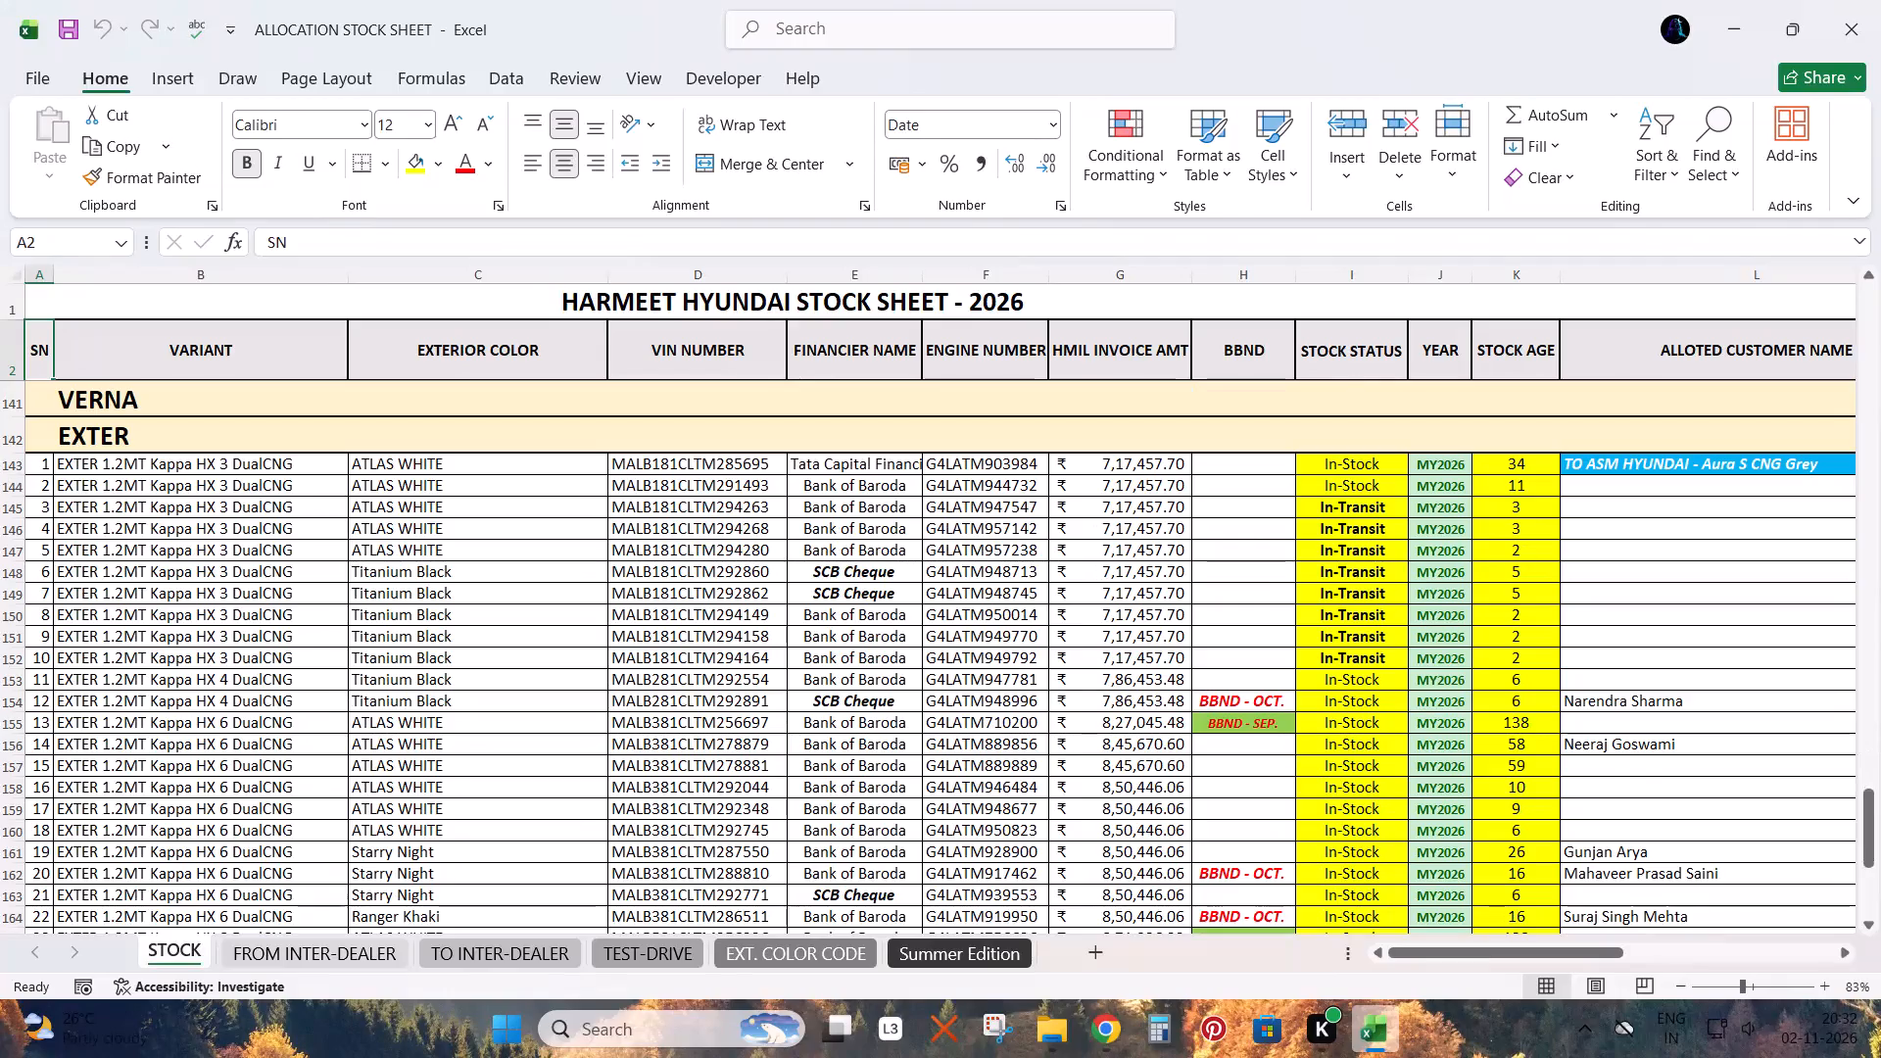
pyautogui.click(1638, 698)
pyautogui.hotkey('shift', 'space')
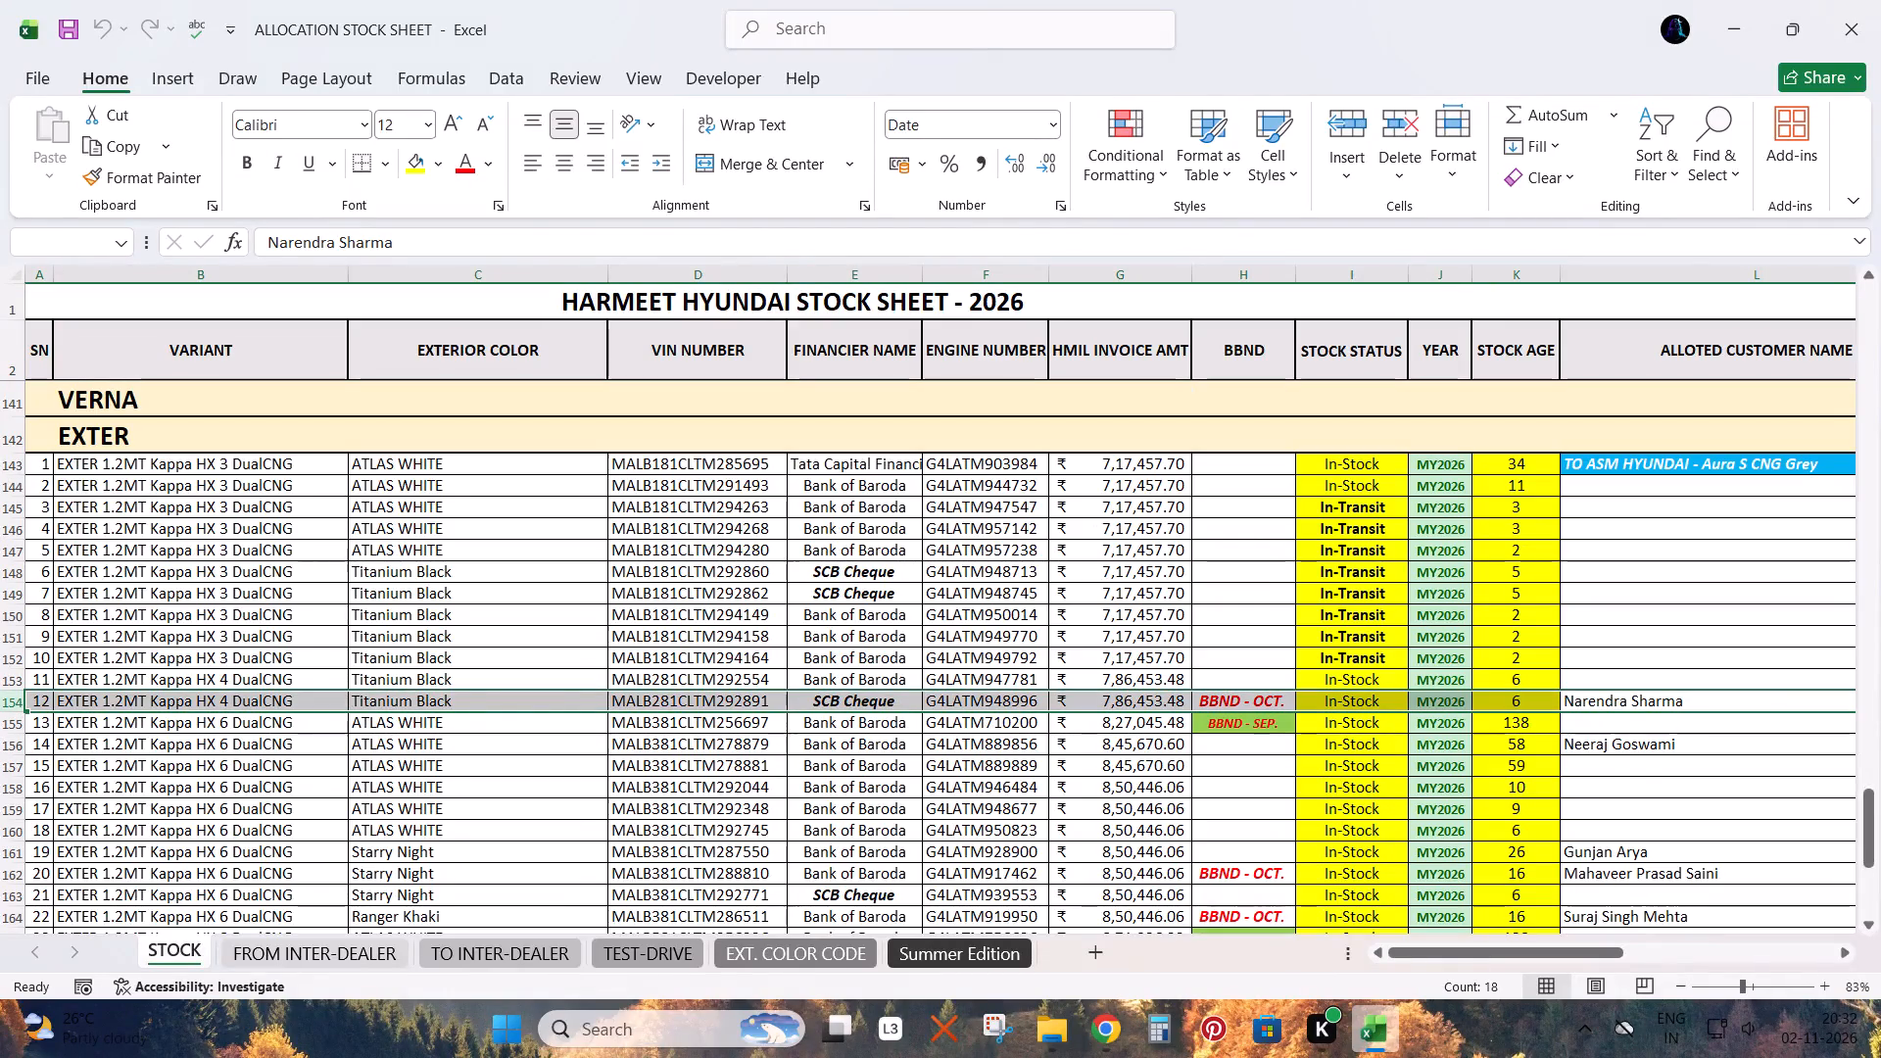
pyautogui.moveTo(1446, 940); pyautogui.dragTo(1457, 941)
pyautogui.moveTo(1466, 953); pyautogui.dragTo(1193, 949)
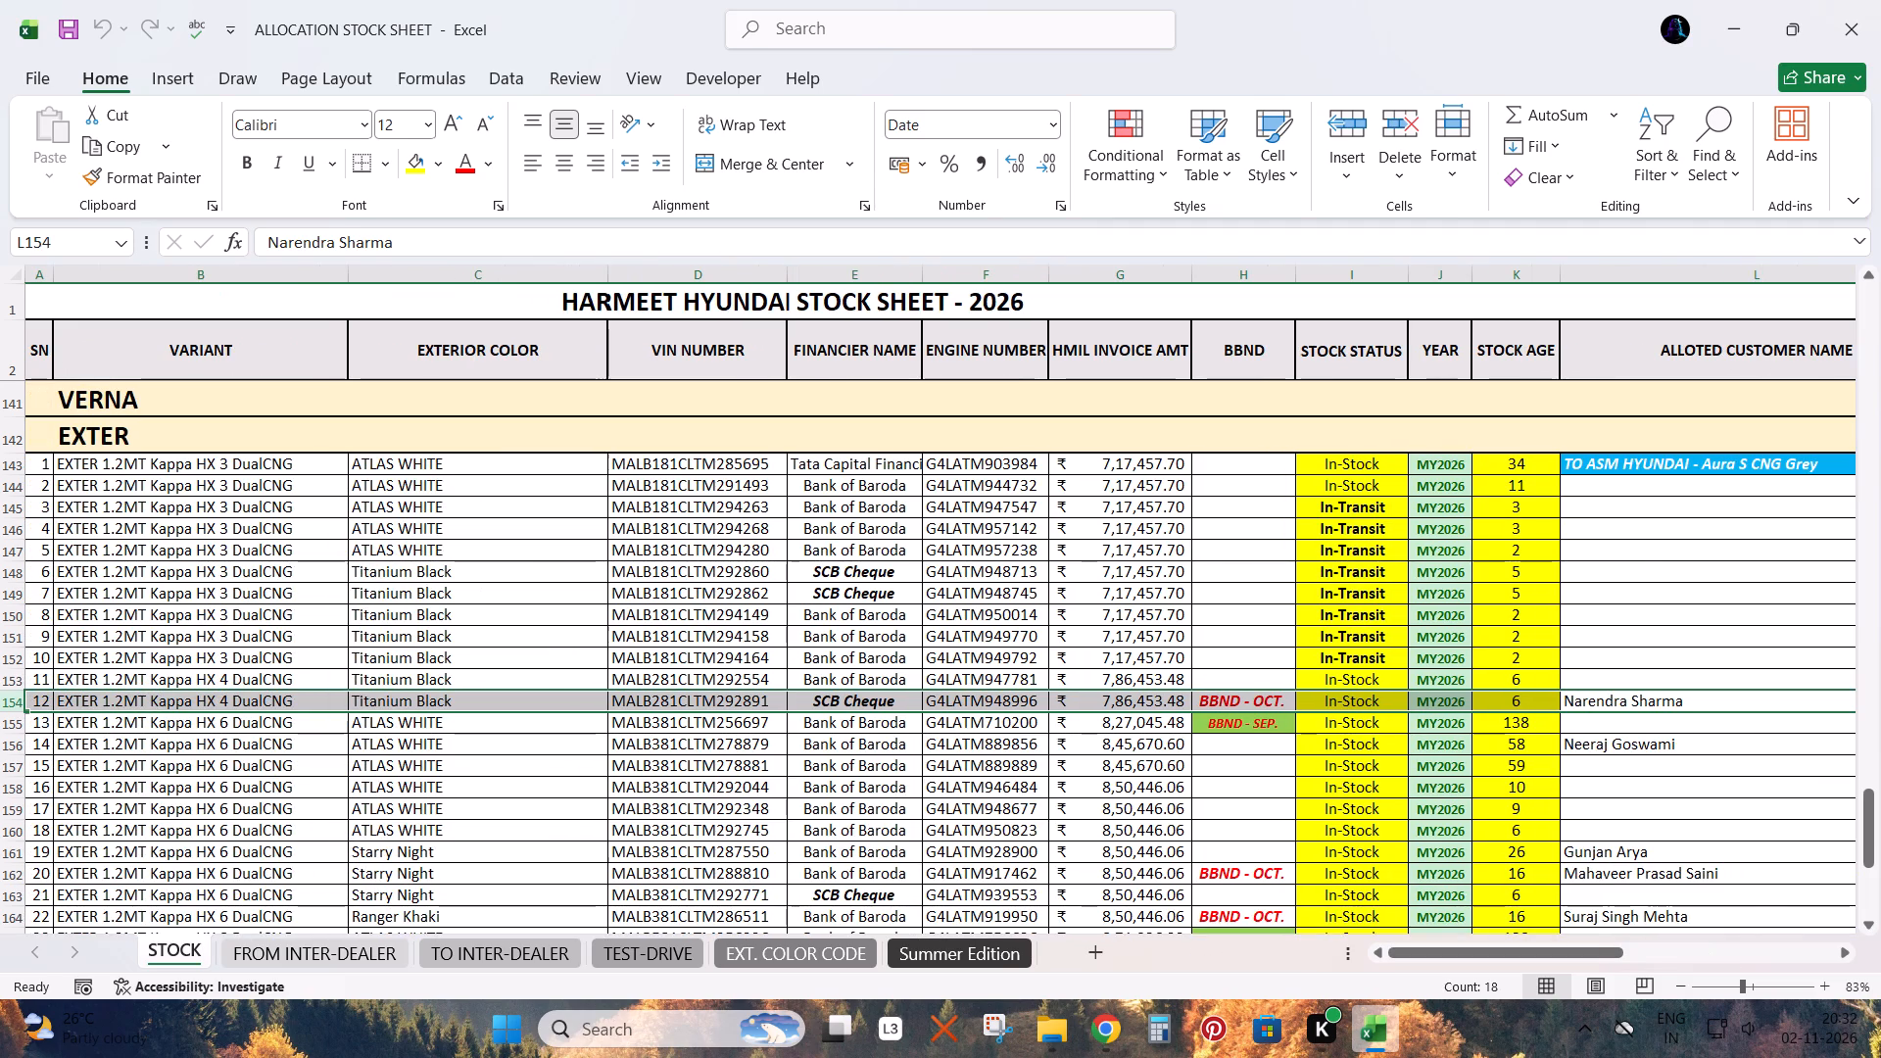
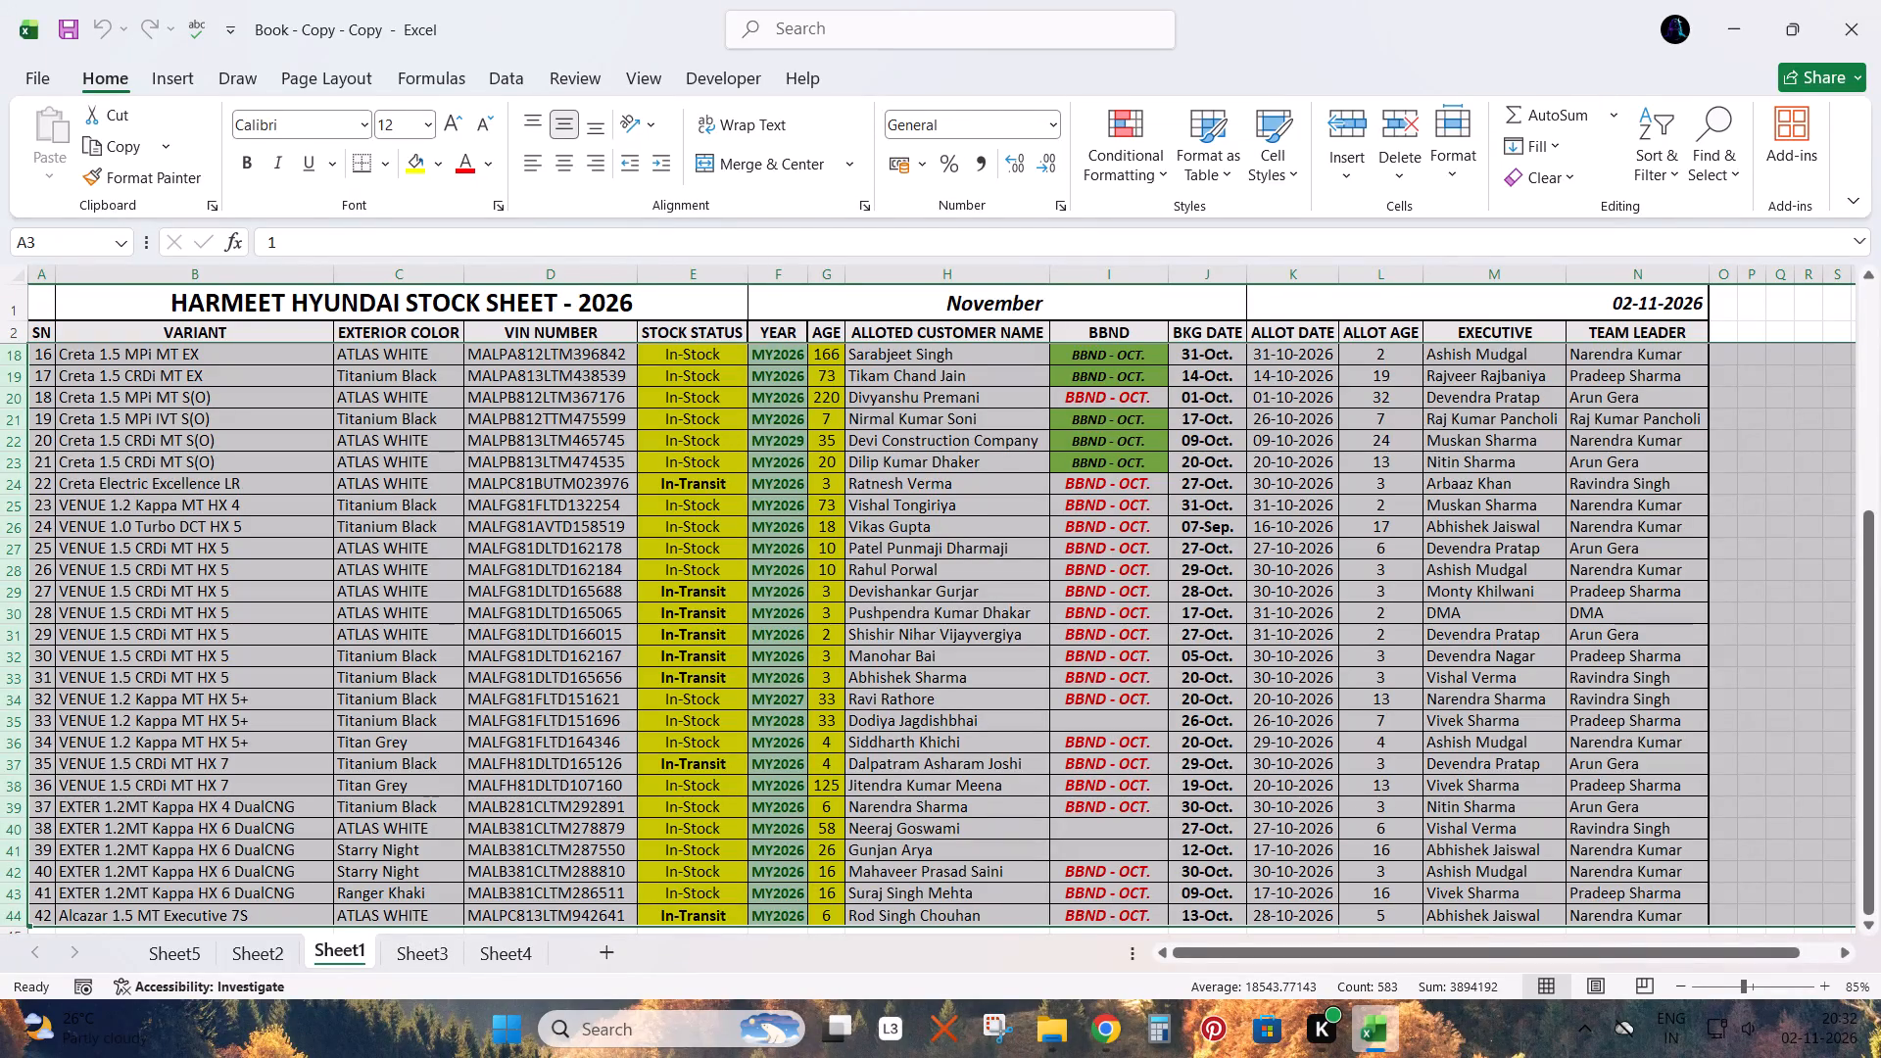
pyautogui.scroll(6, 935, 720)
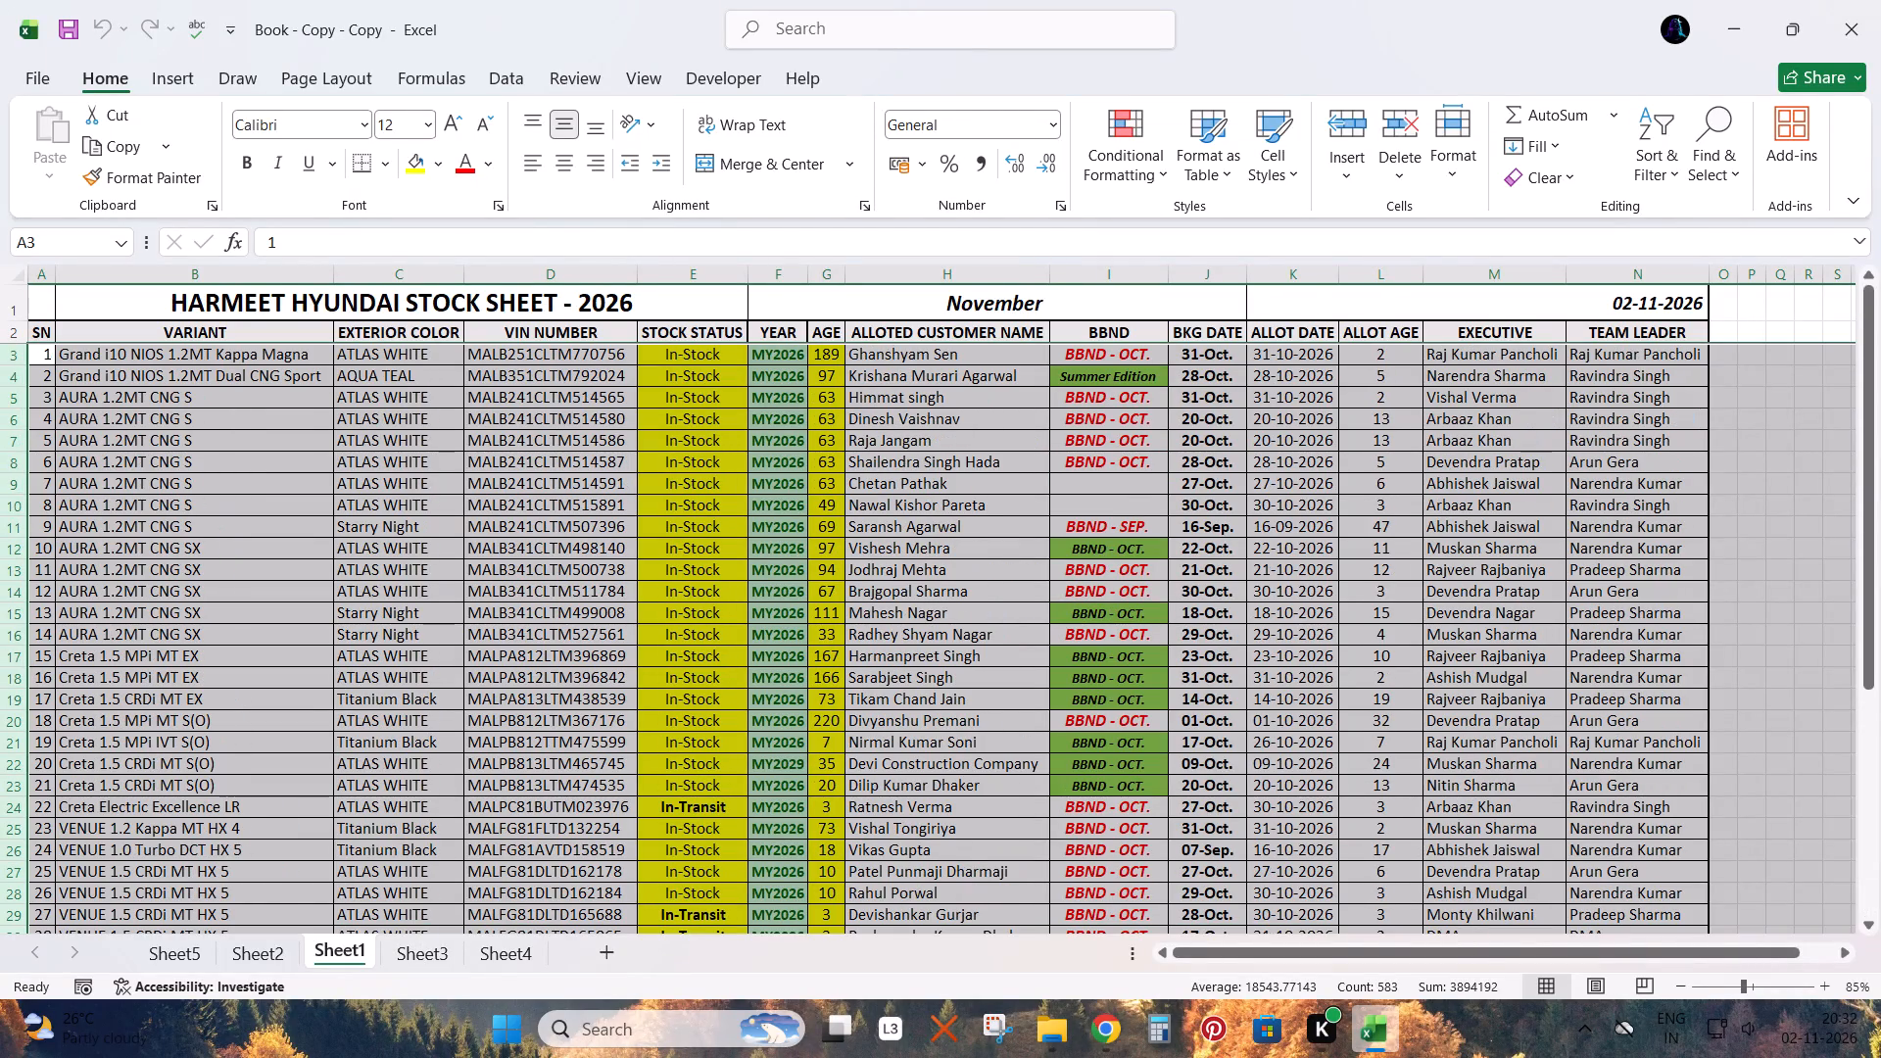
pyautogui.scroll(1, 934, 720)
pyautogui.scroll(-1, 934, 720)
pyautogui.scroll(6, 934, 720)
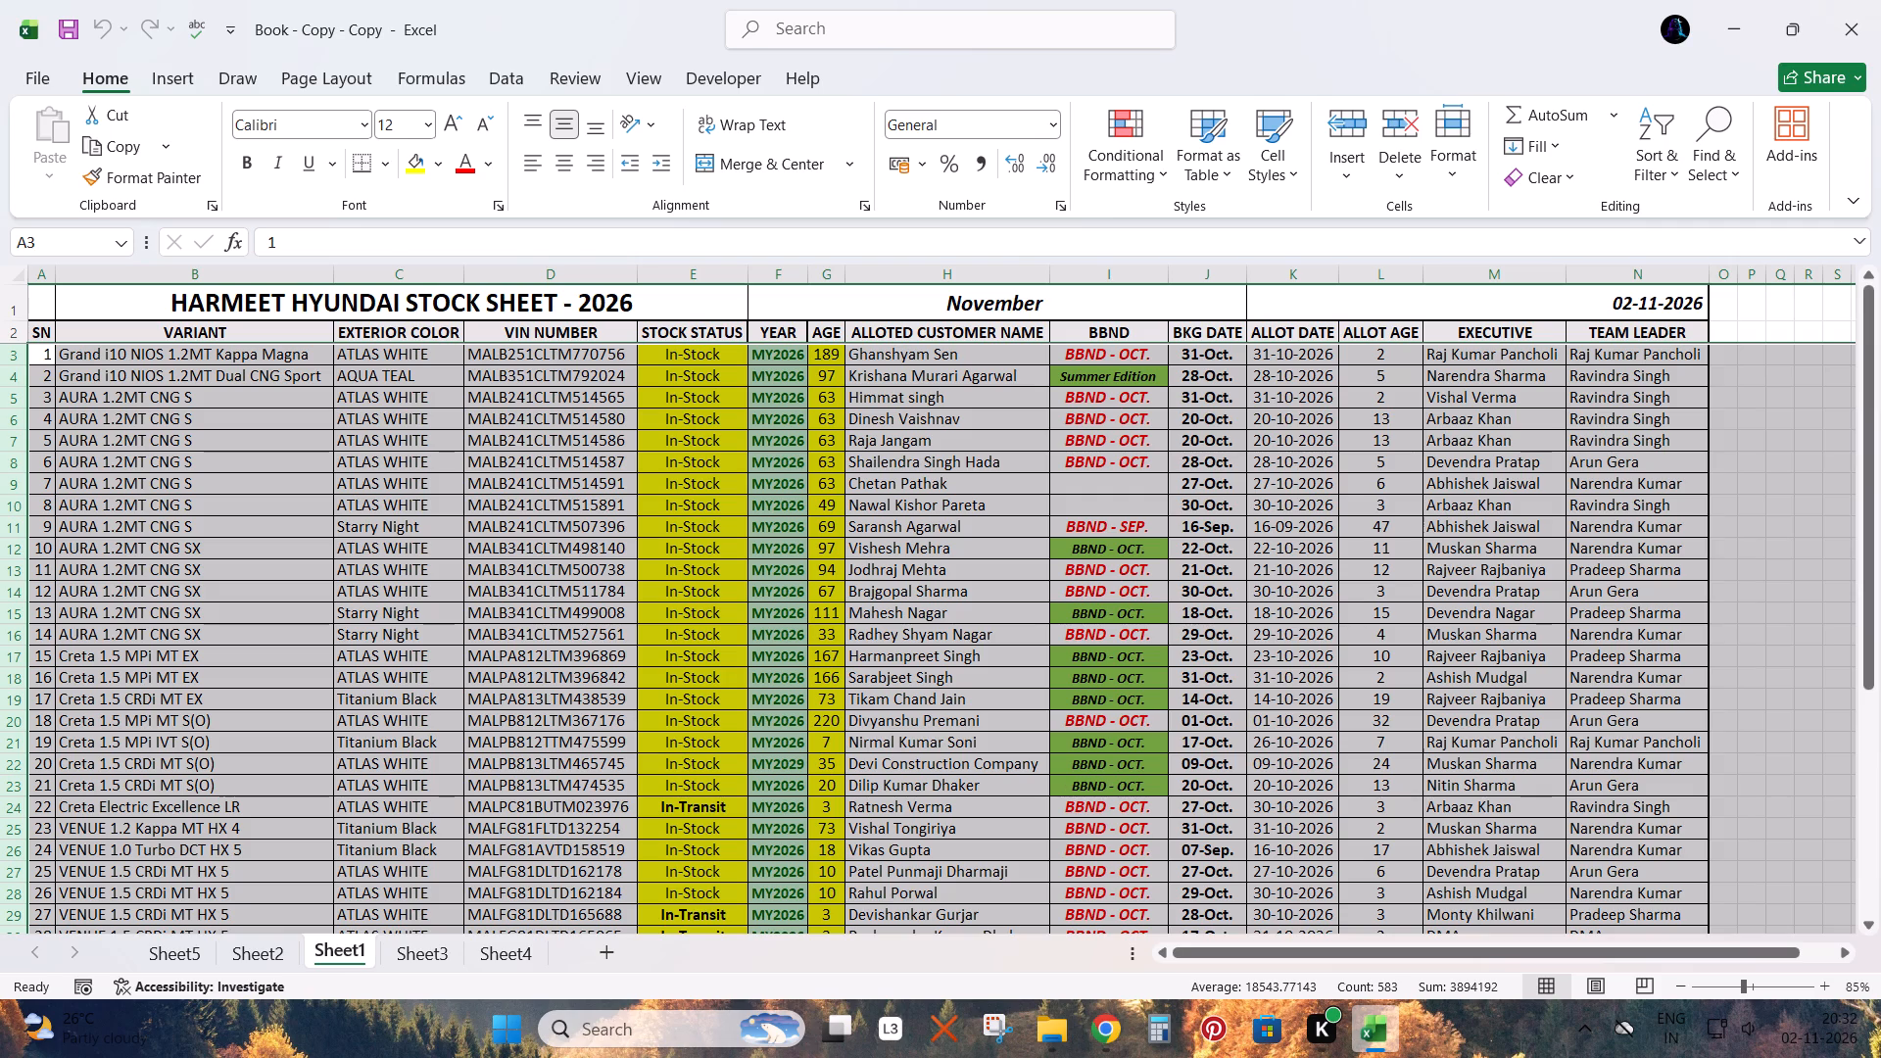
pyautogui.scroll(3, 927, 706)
# Search the Sheet1 stock sheet for "vijay" and step through the matches.
pyautogui.click(1154, 683)
pyautogui.hotkey('ctrl', 'f')
pyautogui.write('vijay')
pyautogui.press('Return')
pyautogui.press('Return')
pyautogui.press('Return')
pyautogui.press('Return')
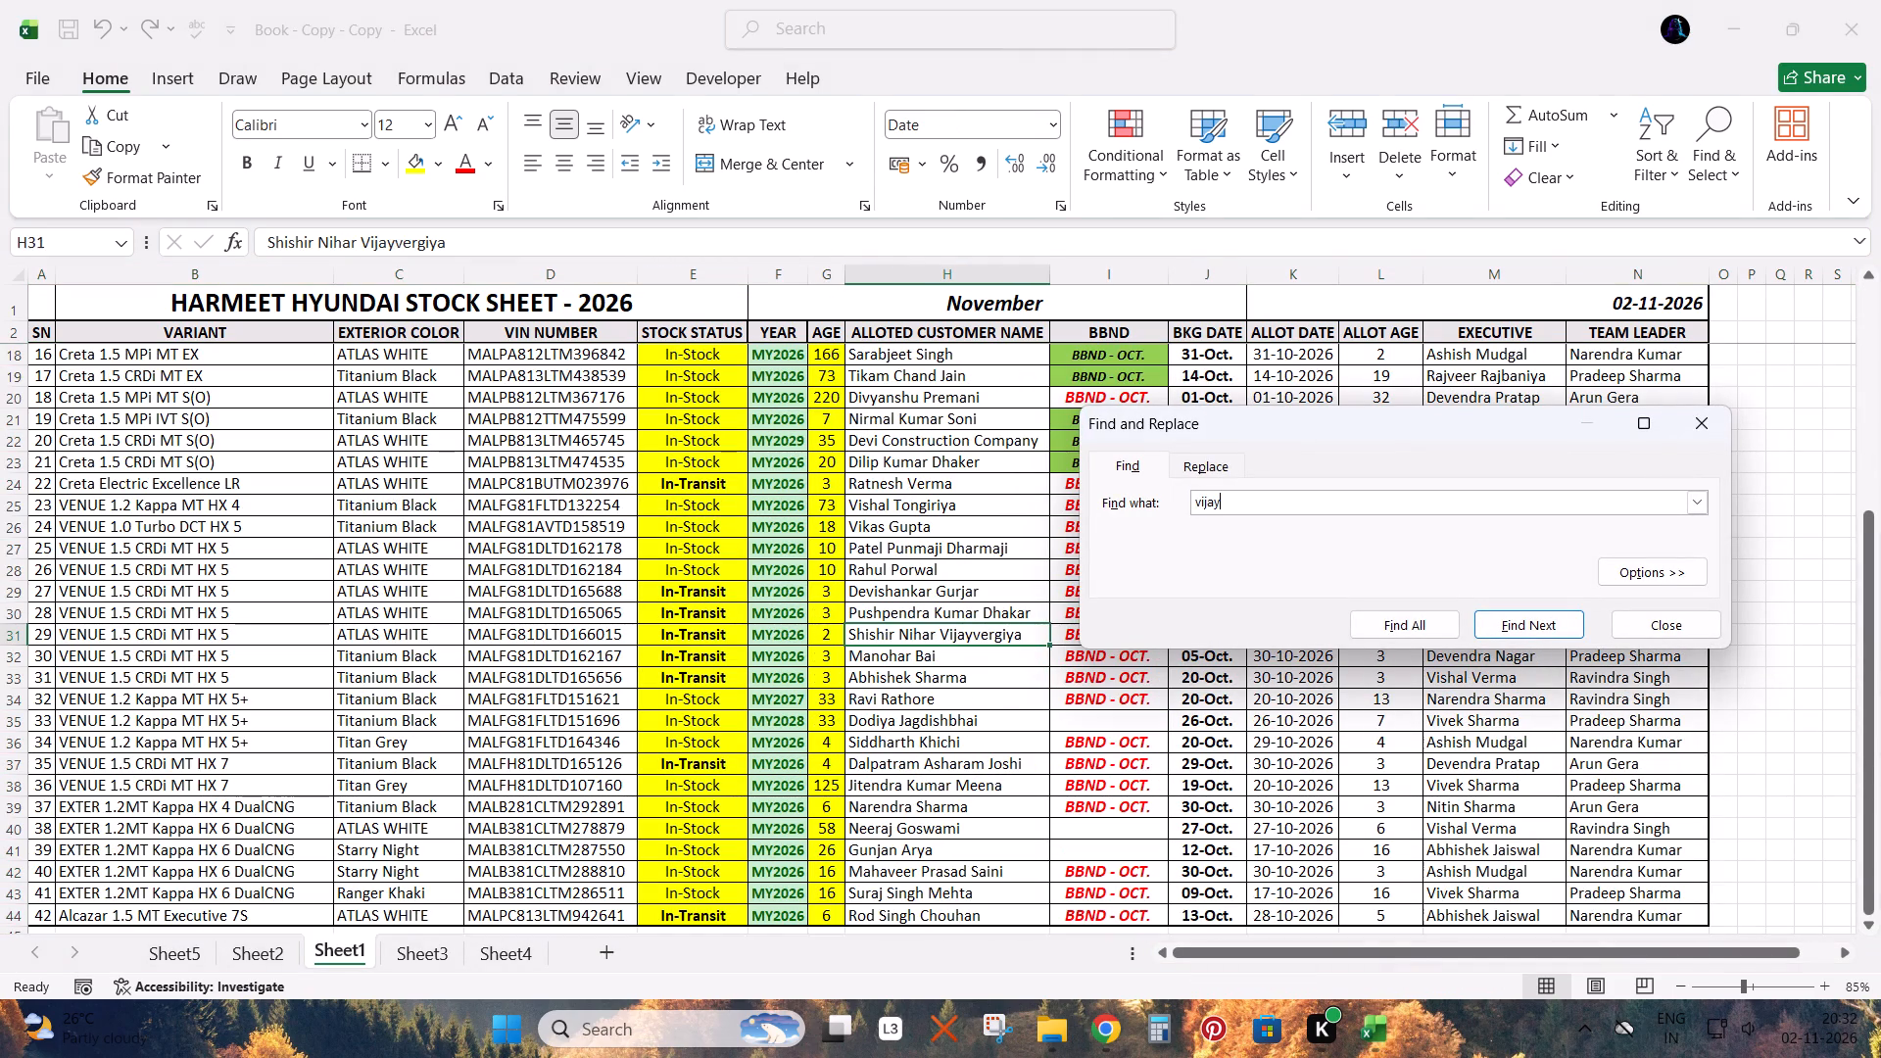
pyautogui.press('Return')
pyautogui.press('Return')
pyautogui.press('Return')
pyautogui.press('Escape')
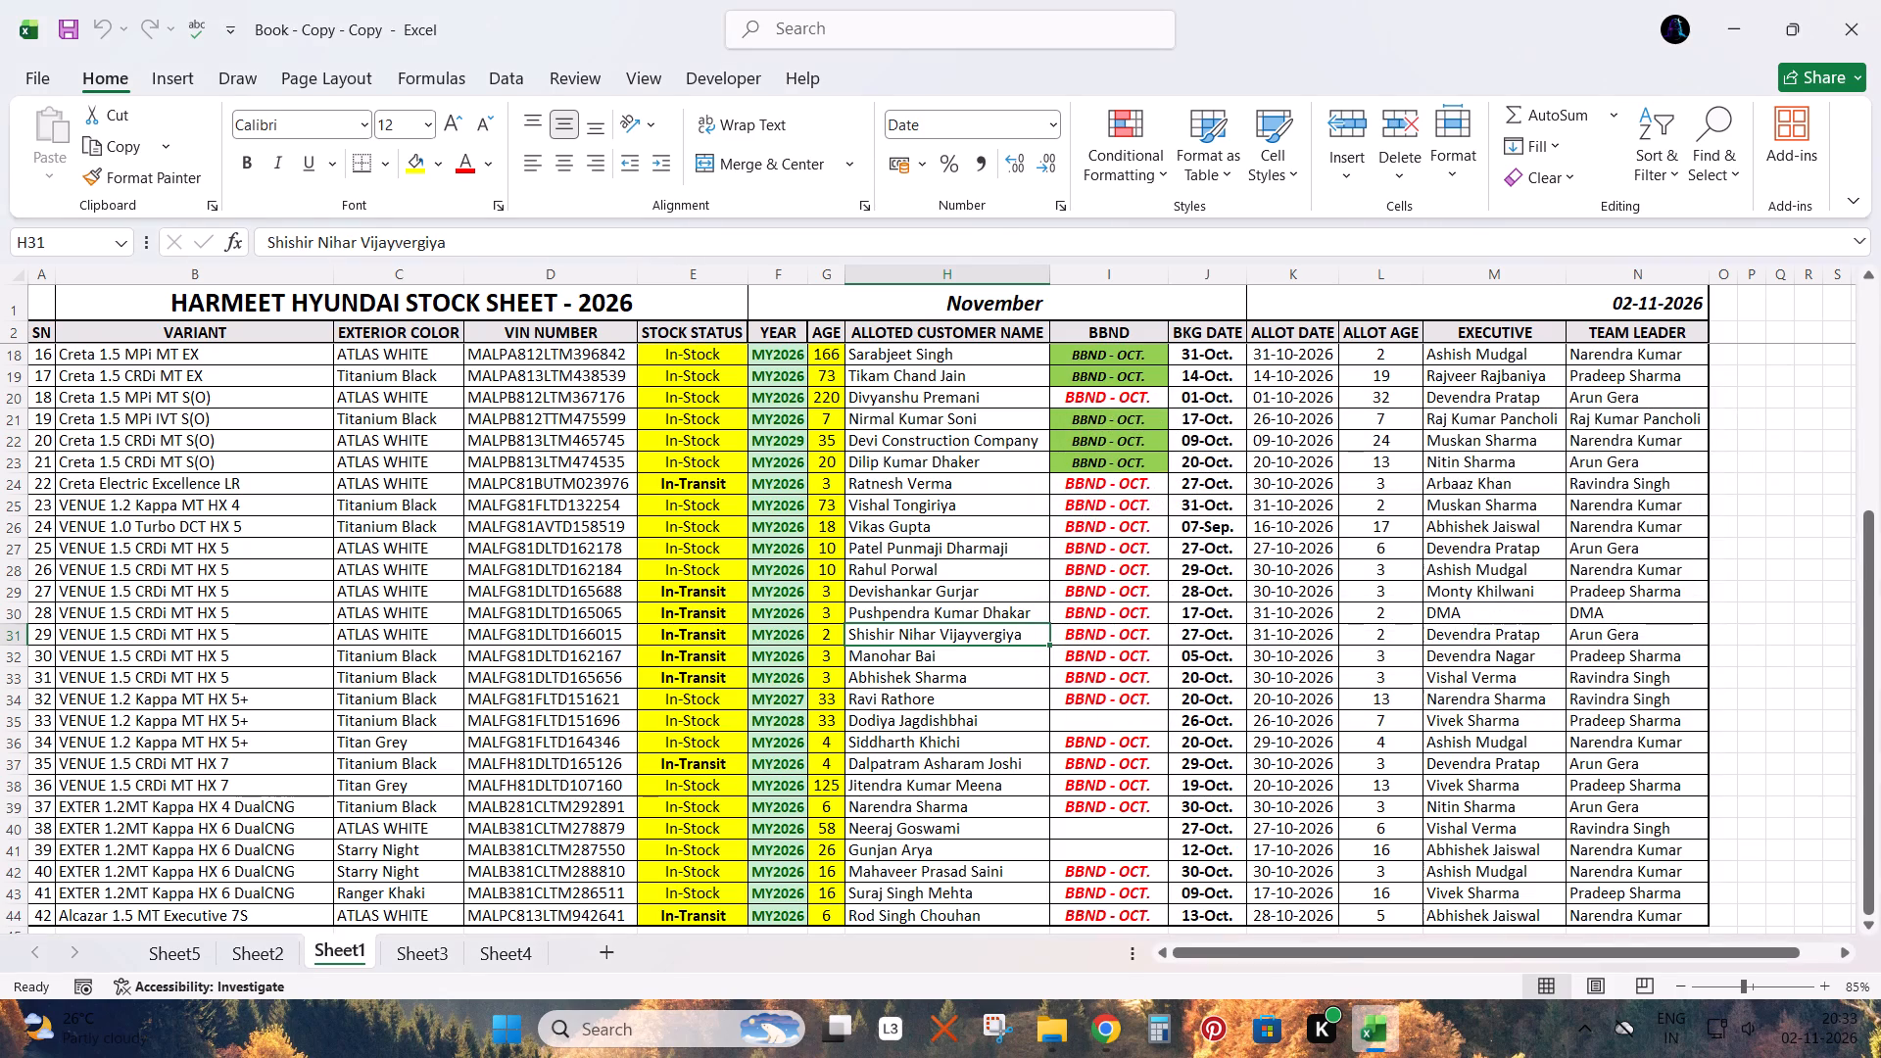
pyautogui.press('Up')
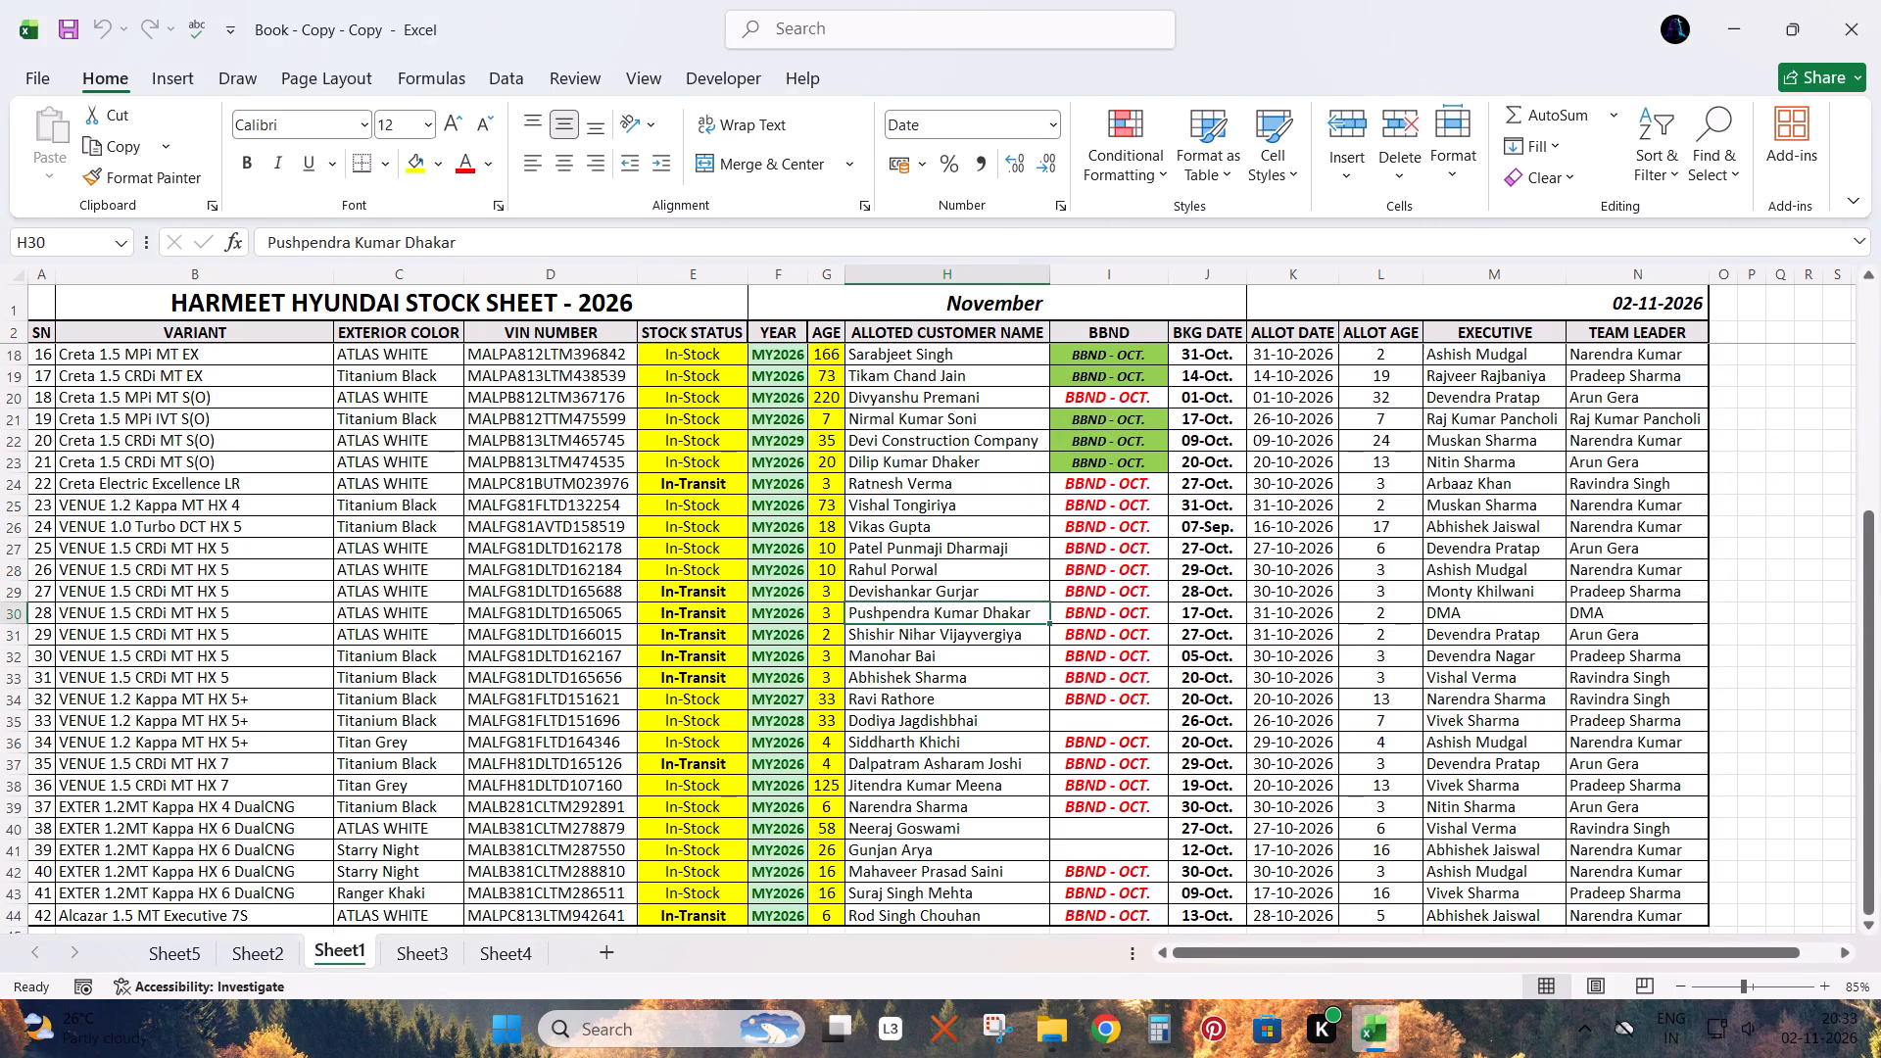
# Repeat the "vijay" search on Sheet4's required list and select the entire row of the Creta EX(O) petrol booking.
pyautogui.click(487, 961)
pyautogui.click(705, 719)
pyautogui.hotkey('ctrl', 'f')
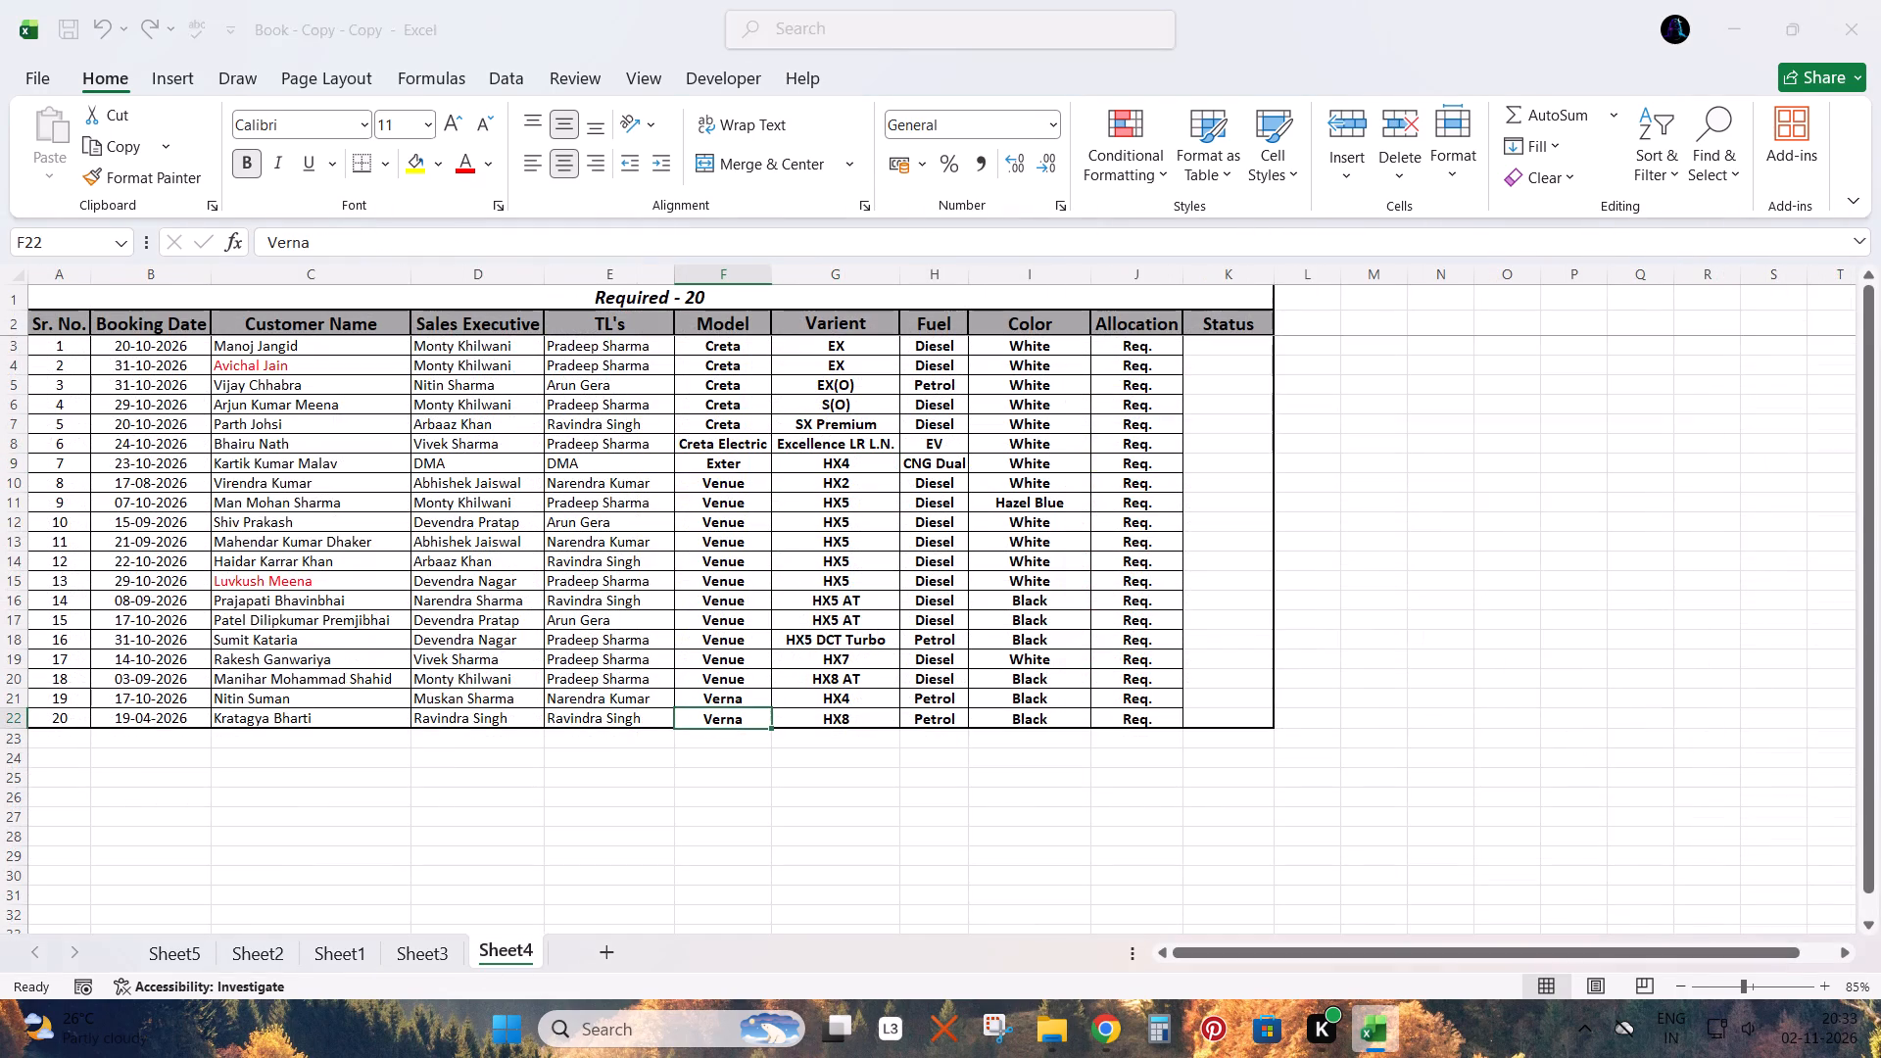
pyautogui.press('Right')
pyautogui.press('Return')
pyautogui.press('Escape')
pyautogui.hotkey('shift', 'space')
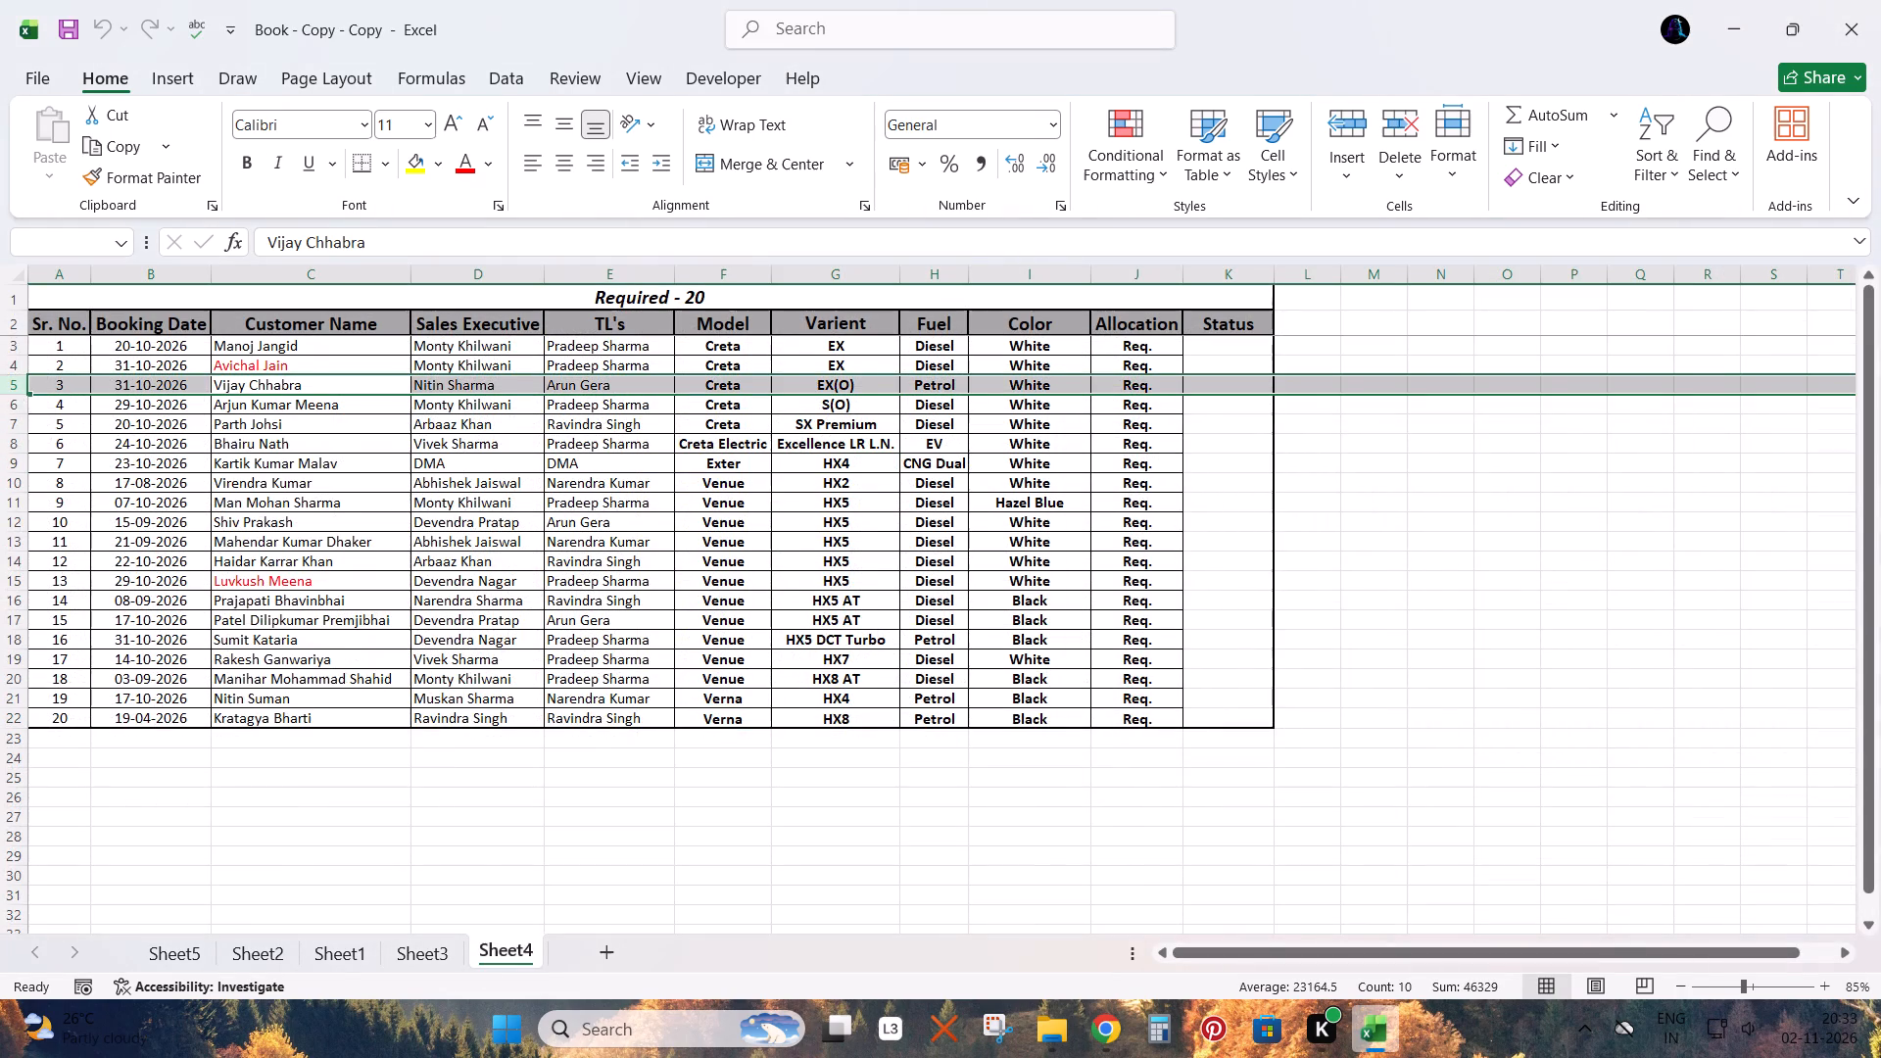
# Return to the top of the Sheet1 stock sheet and open the ORDER SHEET workbook from the file folder.
pyautogui.hotkey('ctrl', 'pageup')
pyautogui.hotkey('ctrl', 'pageup')
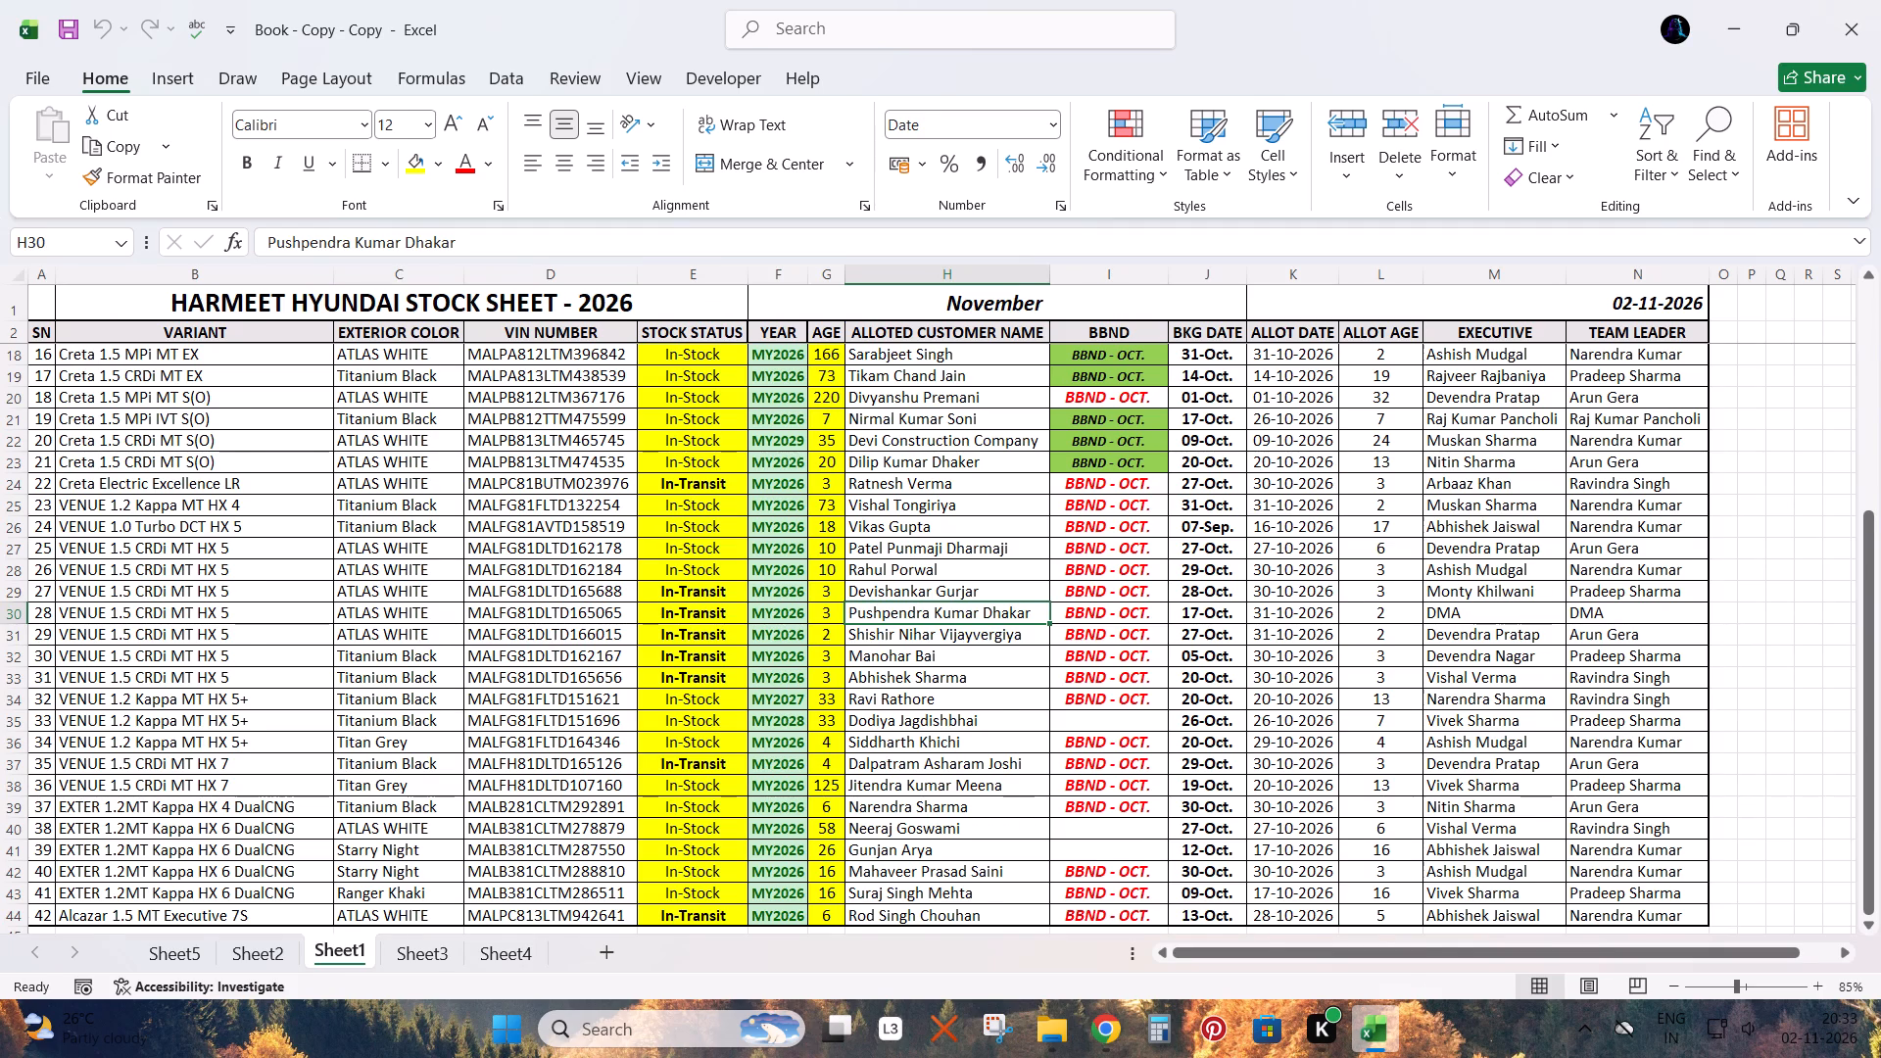
pyautogui.scroll(5, 651, 636)
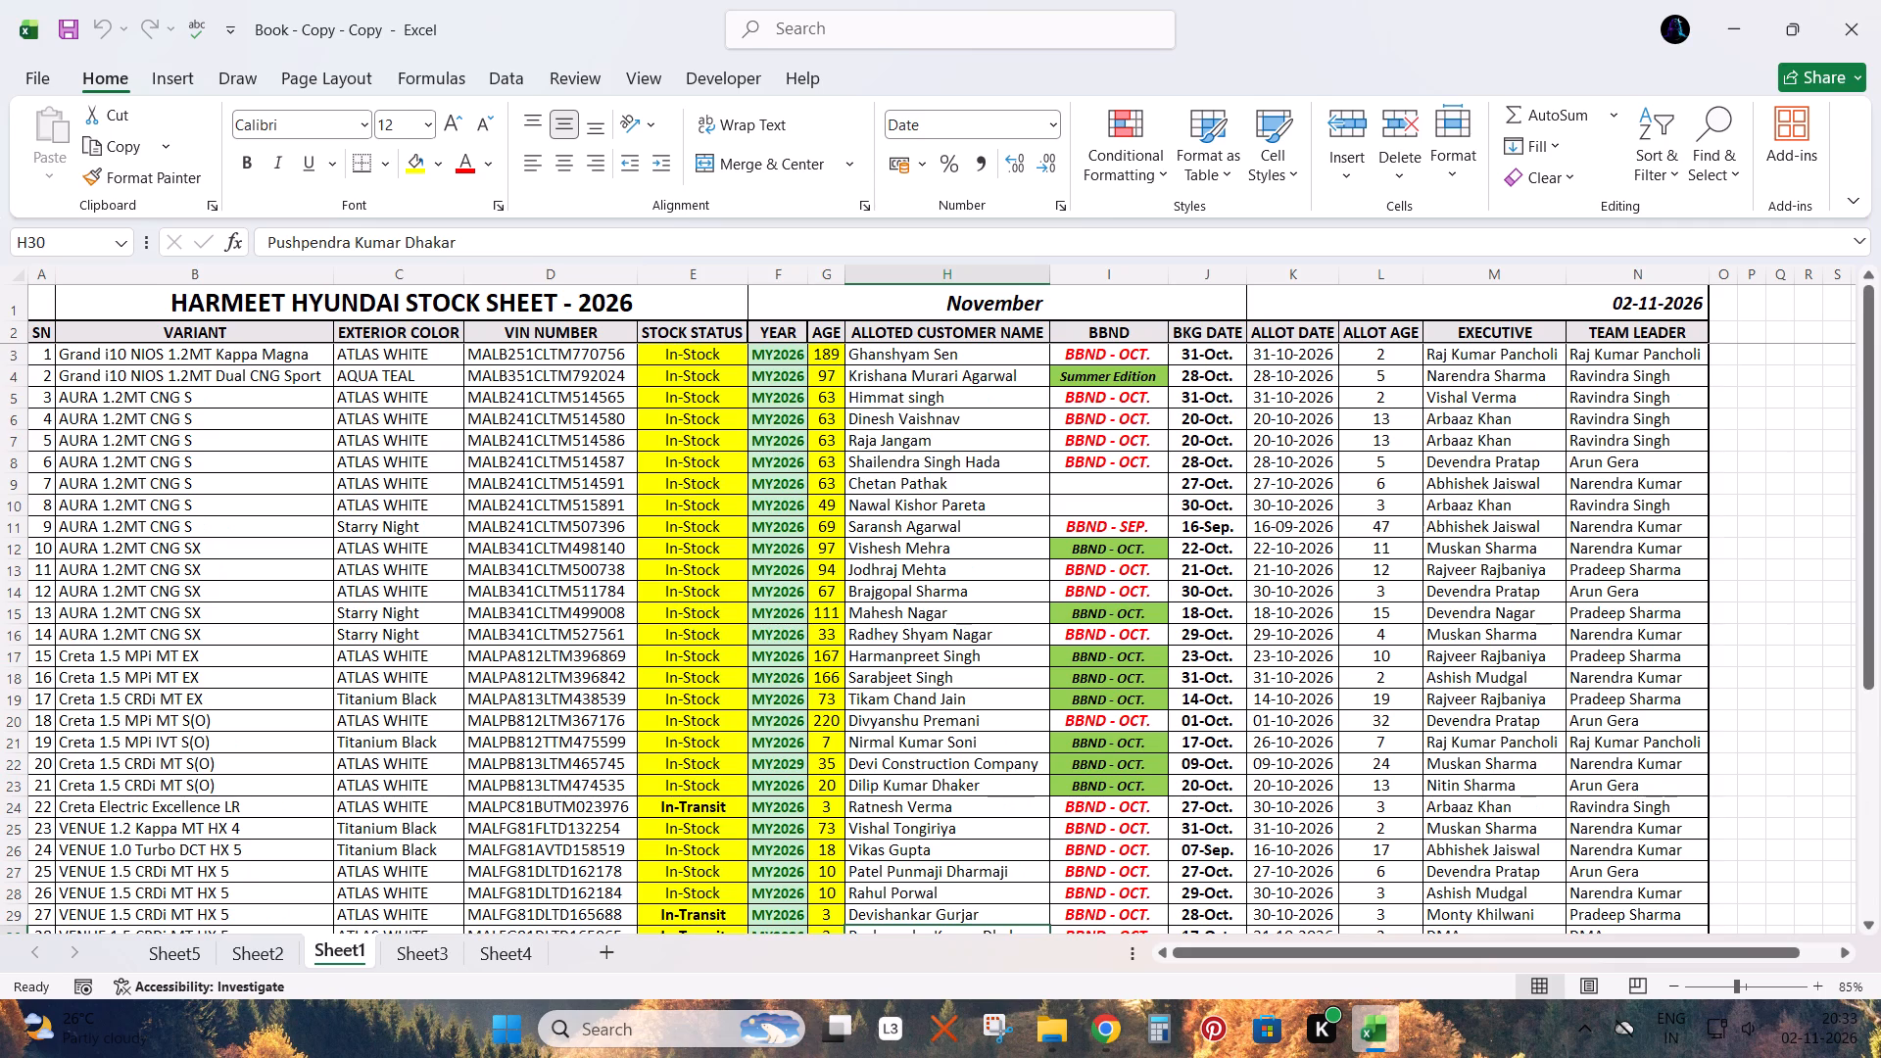
pyautogui.click(1880, 1056)
pyautogui.doubleClick(229, 499)
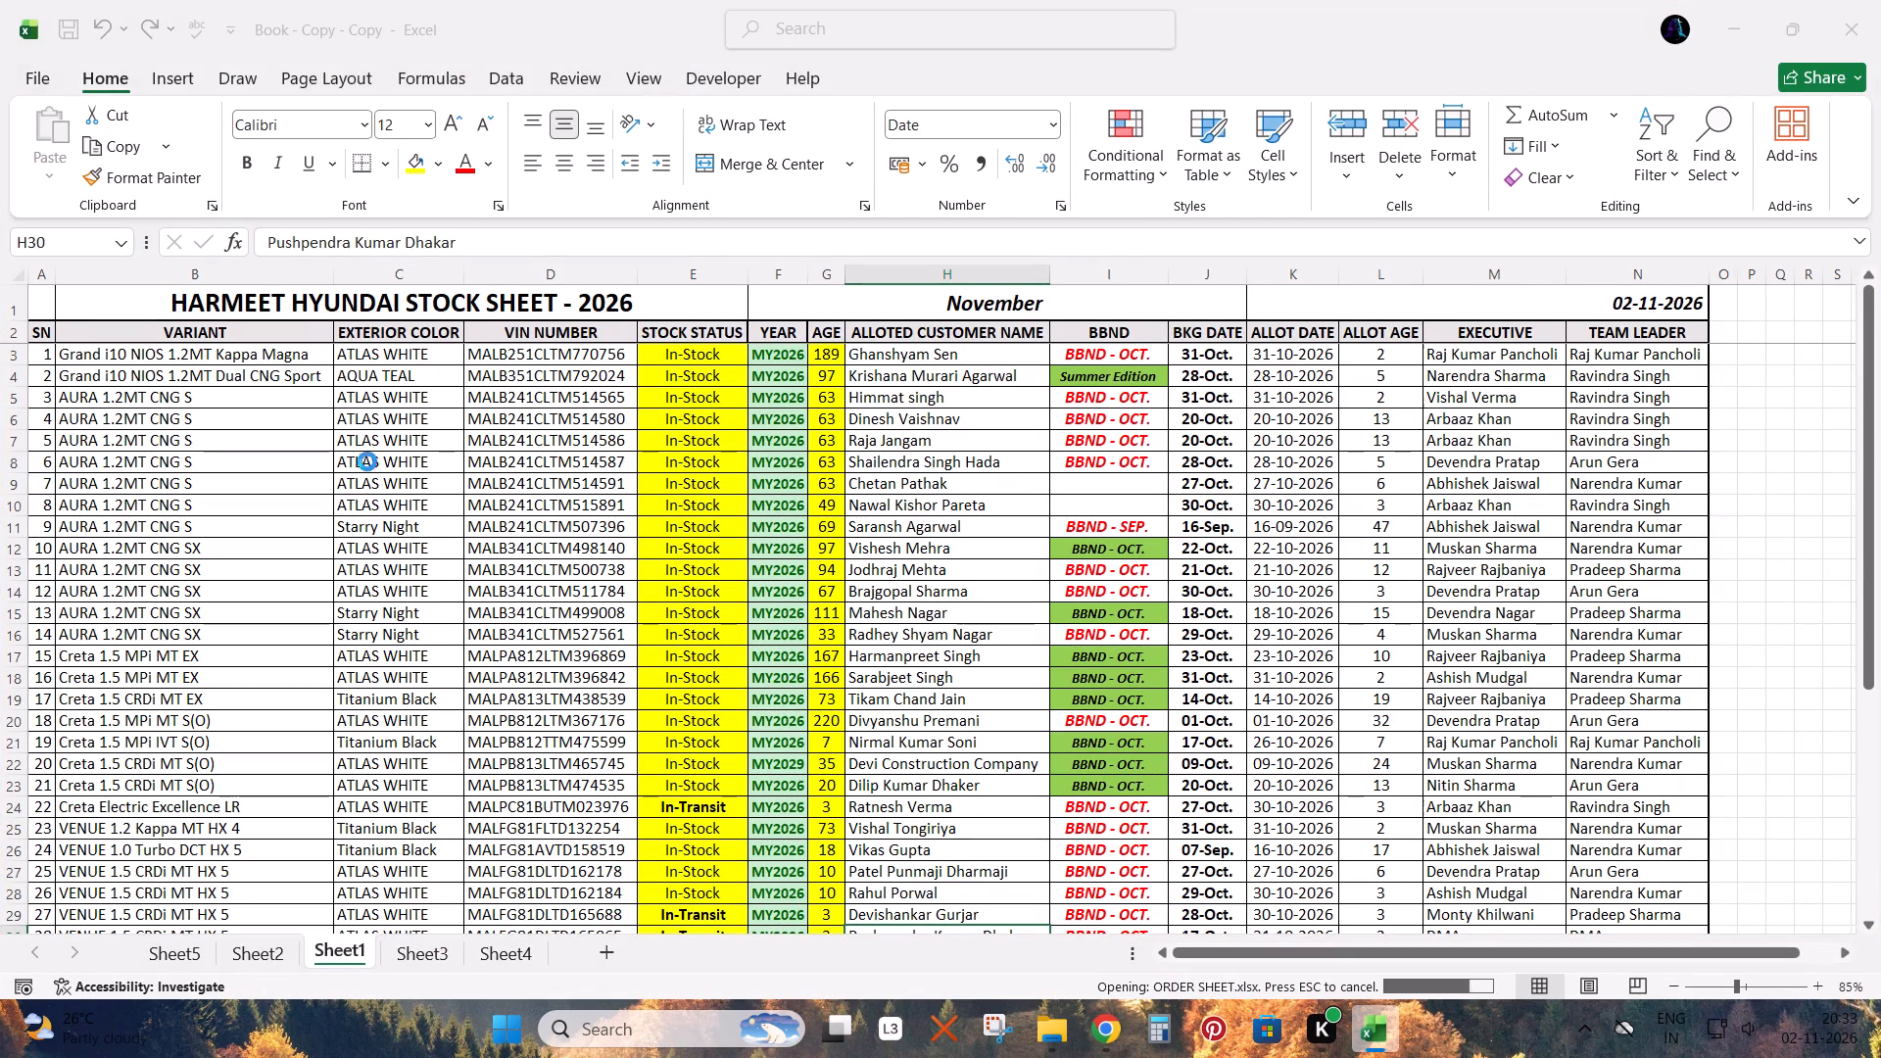
# Search the Variant column of the OCT'26 ORDER sheet for "ex(O)" and select the whole row of the Creta 1.5 MPi MT EX(O).
pyautogui.click(292, 281)
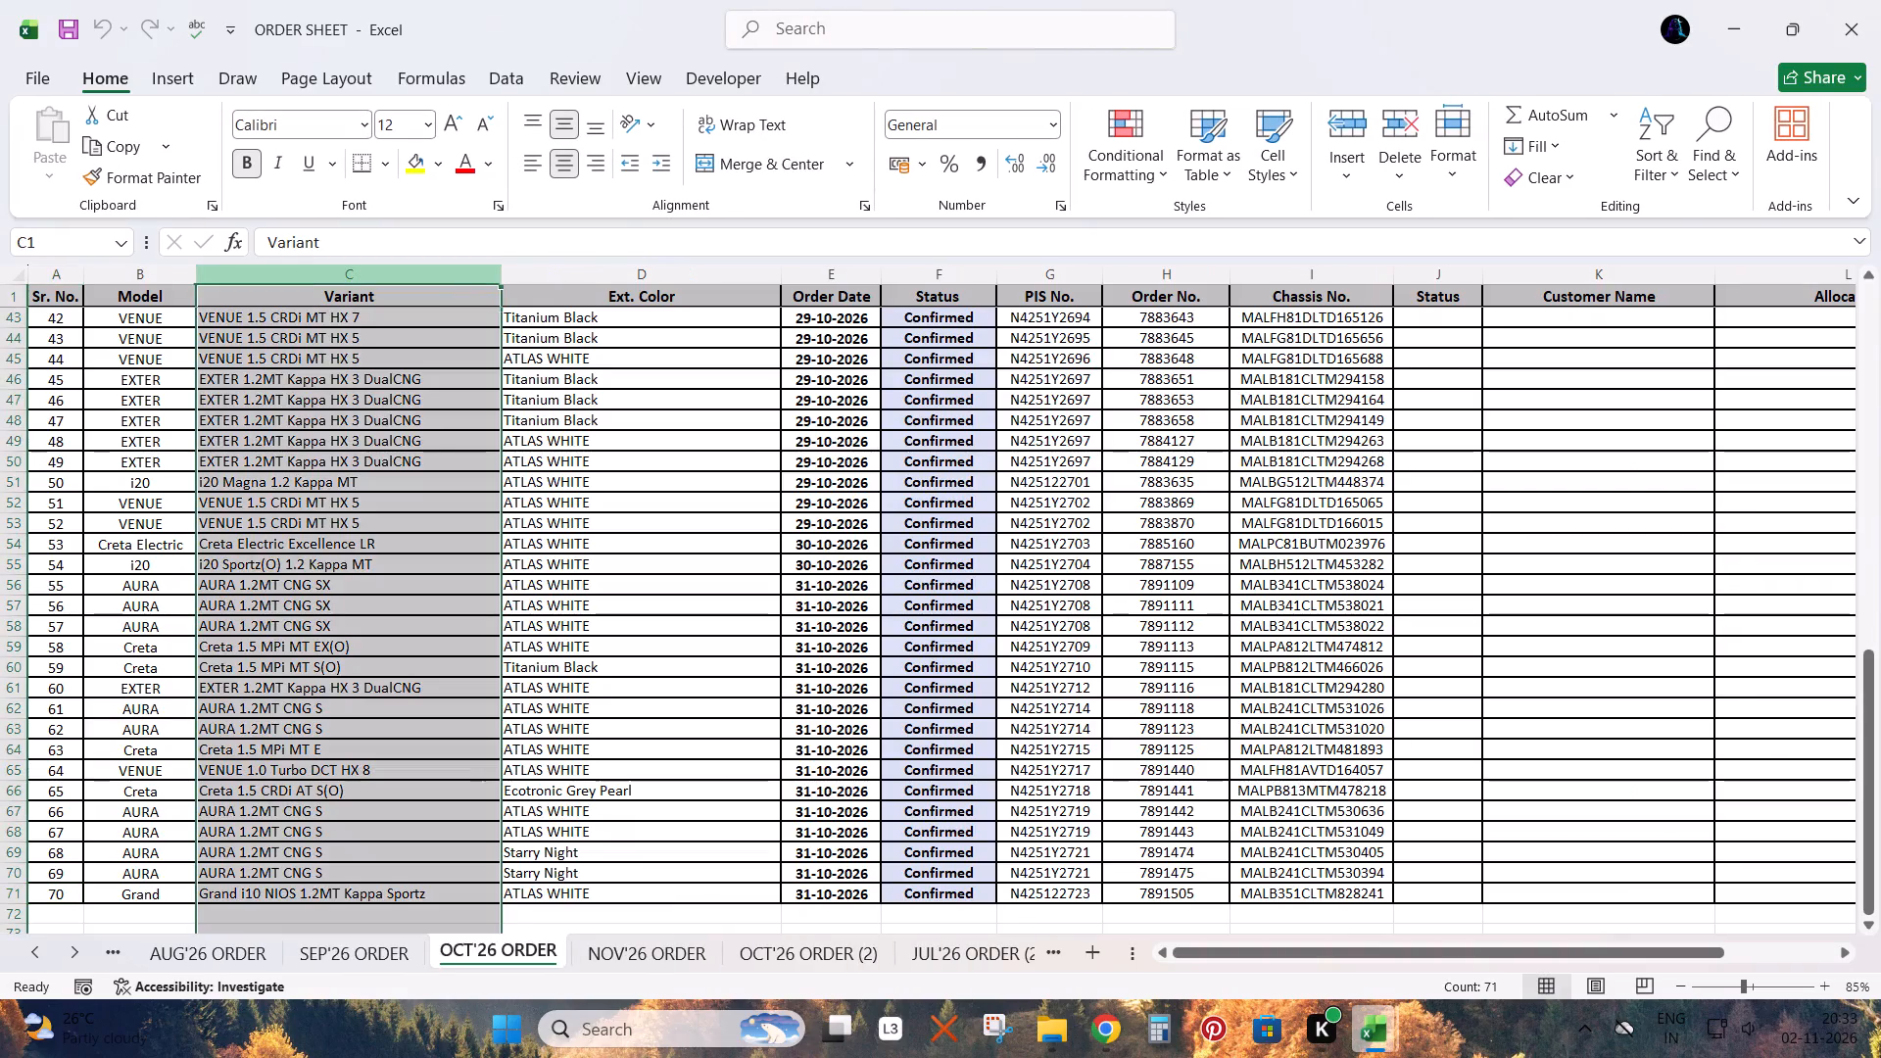
pyautogui.hotkey('ctrl', 'f')
pyautogui.write('ex(O)')
pyautogui.press('Return')
pyautogui.press('Return')
pyautogui.press('Return')
pyautogui.press('Return')
pyautogui.press('Escape')
pyautogui.press('Right')
pyautogui.press('Left')
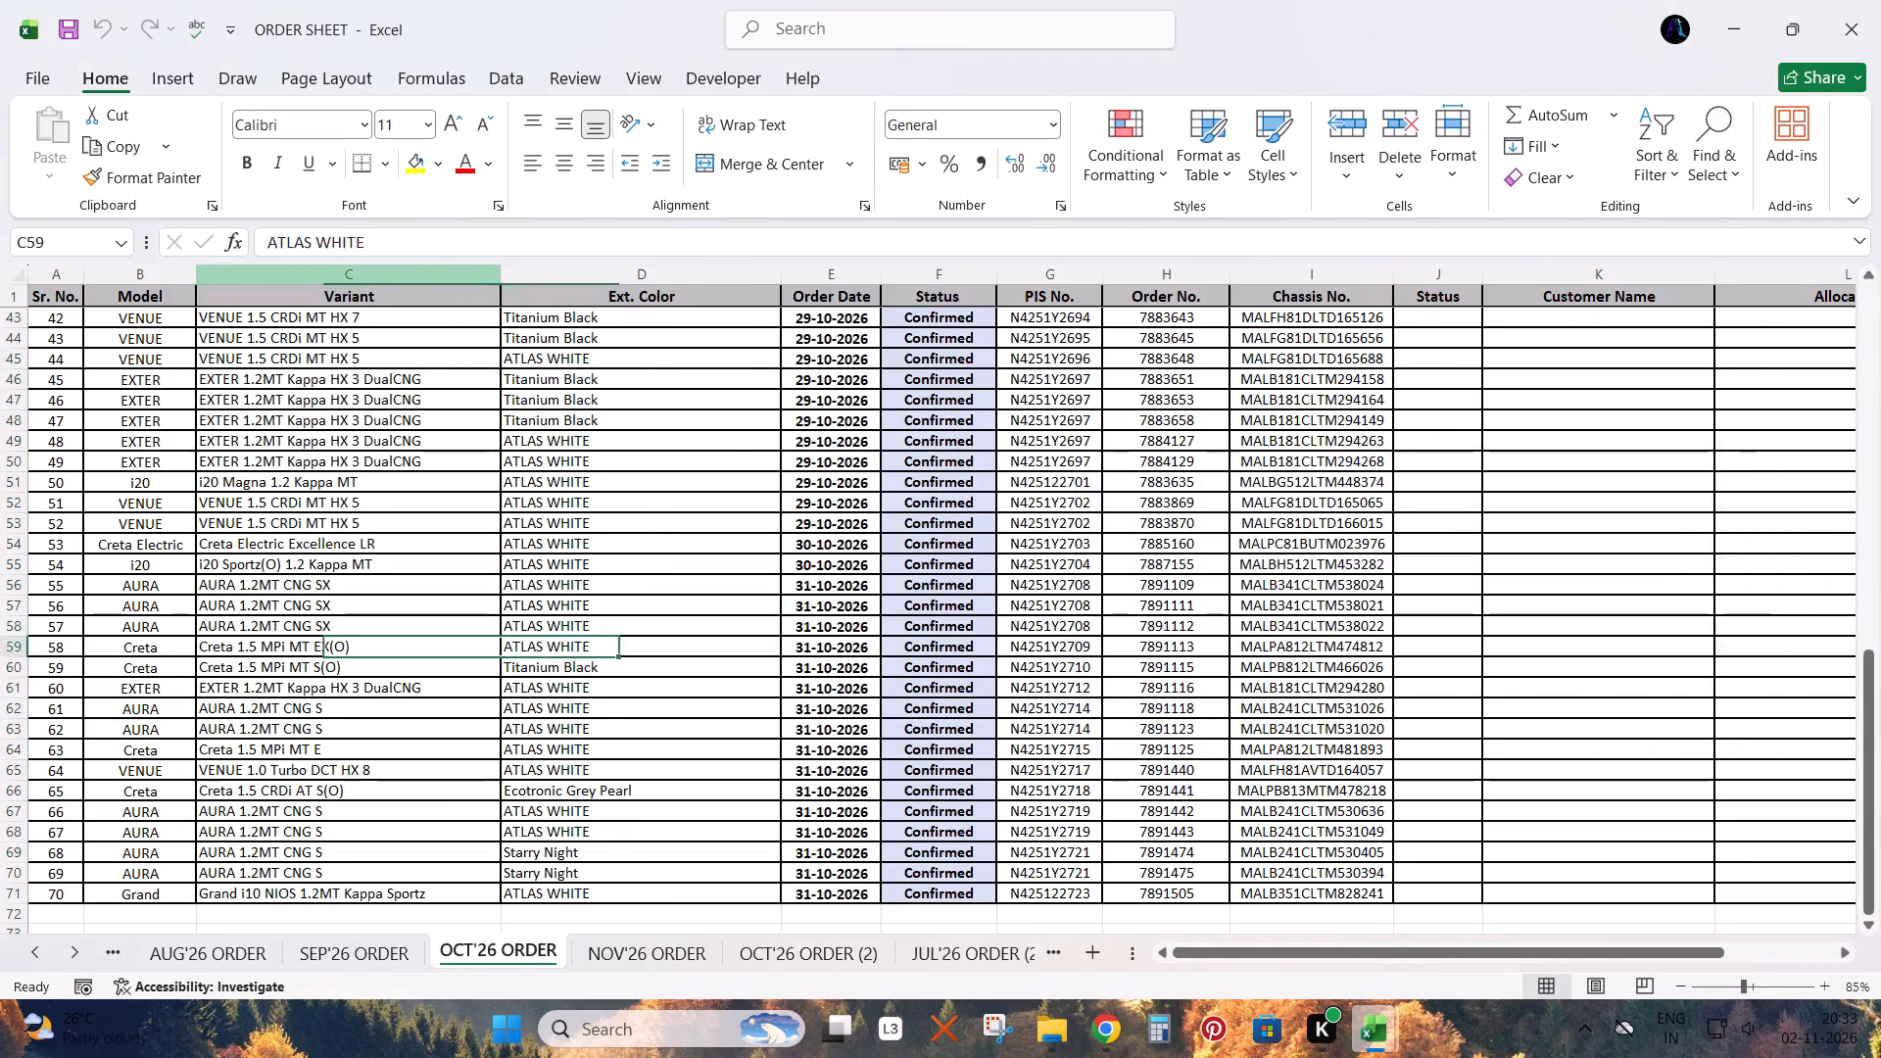
pyautogui.hotkey('shift', 'space')
# Compare the white Creta EX(O) order with the matching requirement on Sheet4 of Book - Copy - Copy, closing the ORDER SHEET workbook when done.
pyautogui.hotkey('alt', 'Tab')
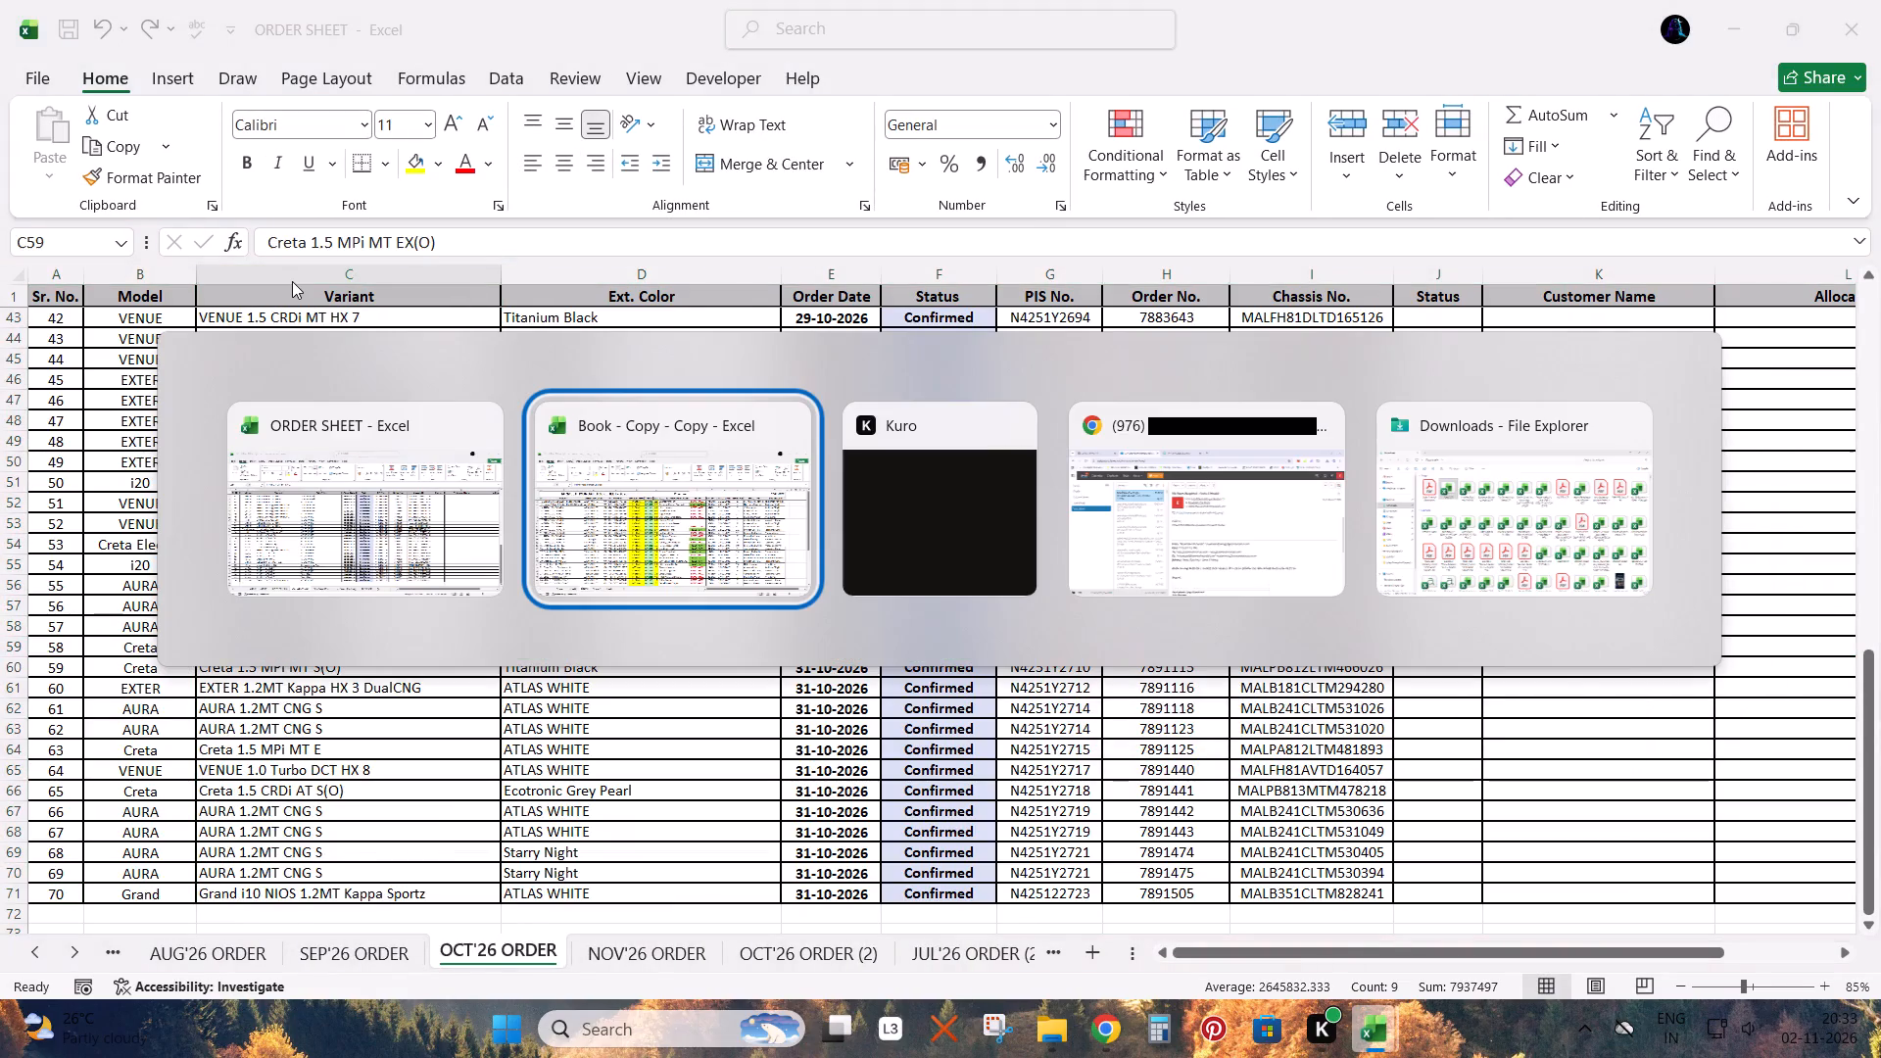
pyautogui.moveTo(506, 977); pyautogui.dragTo(503, 963)
pyautogui.click(503, 959)
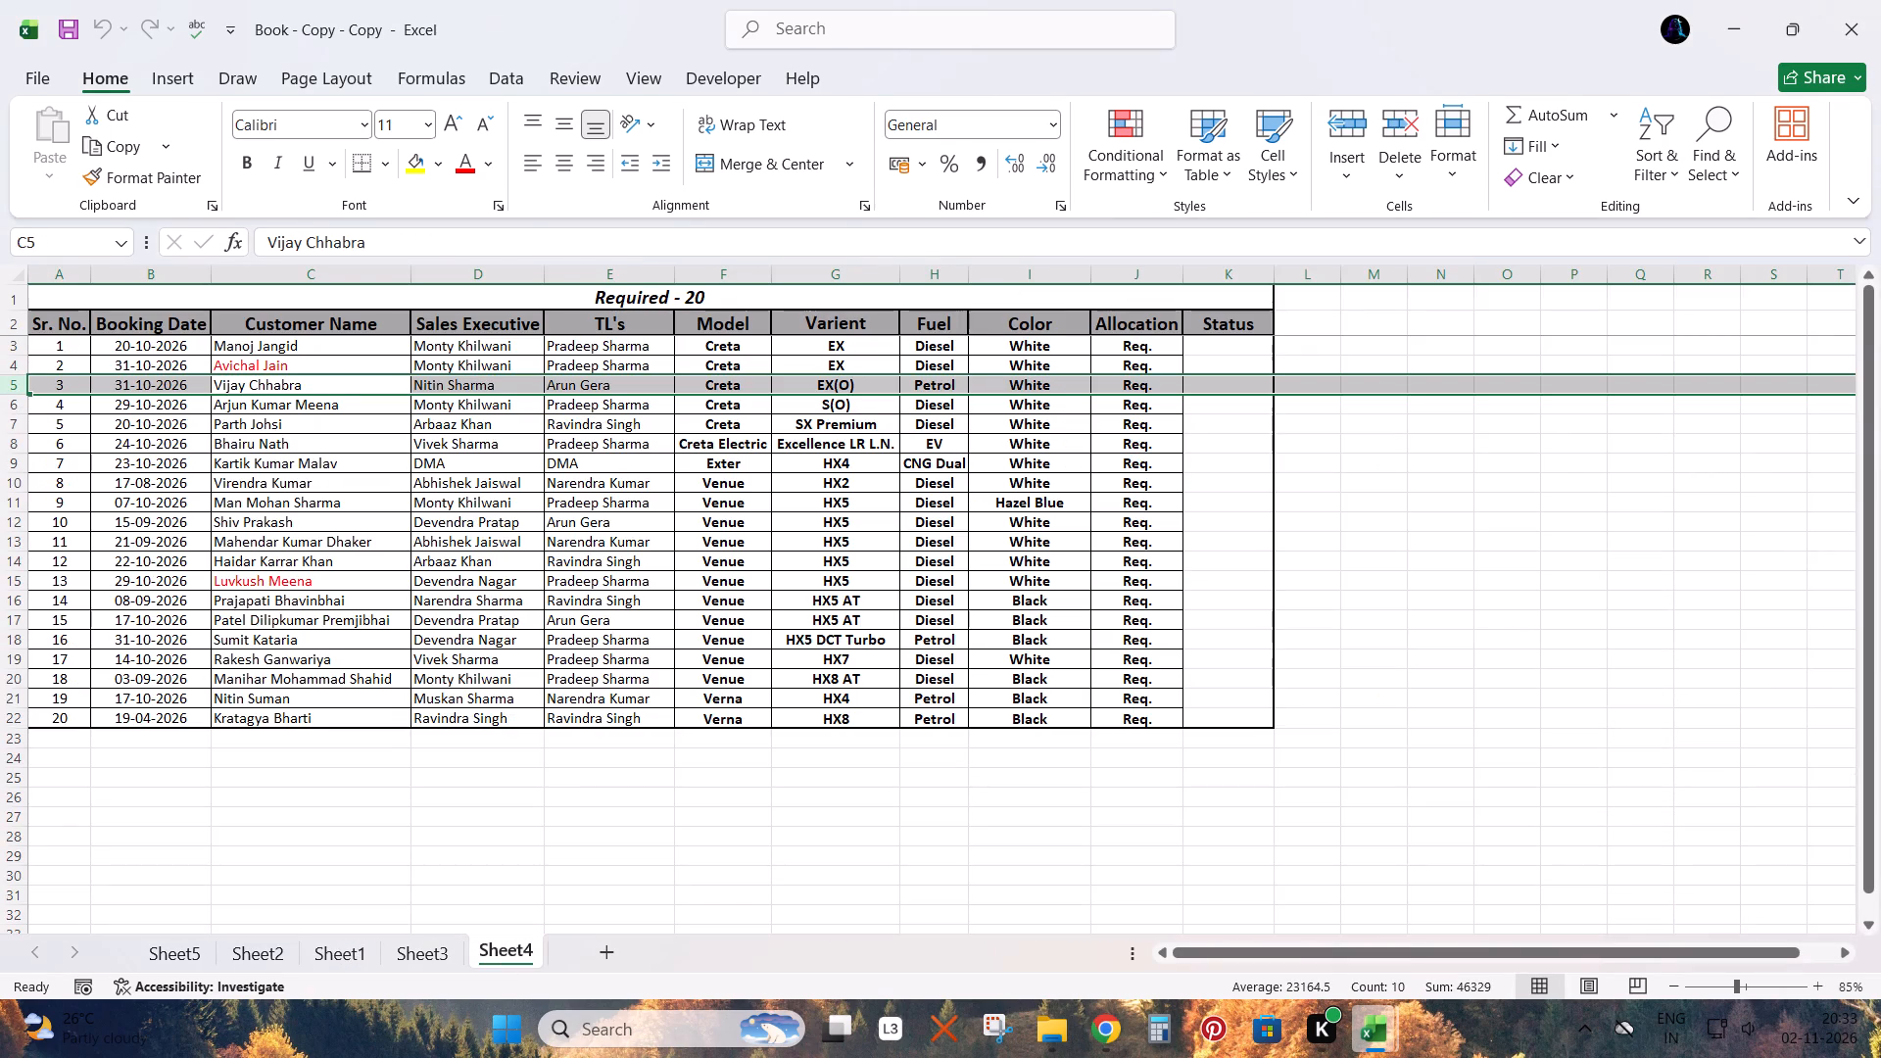
pyautogui.hotkey('alt', 'Tab')
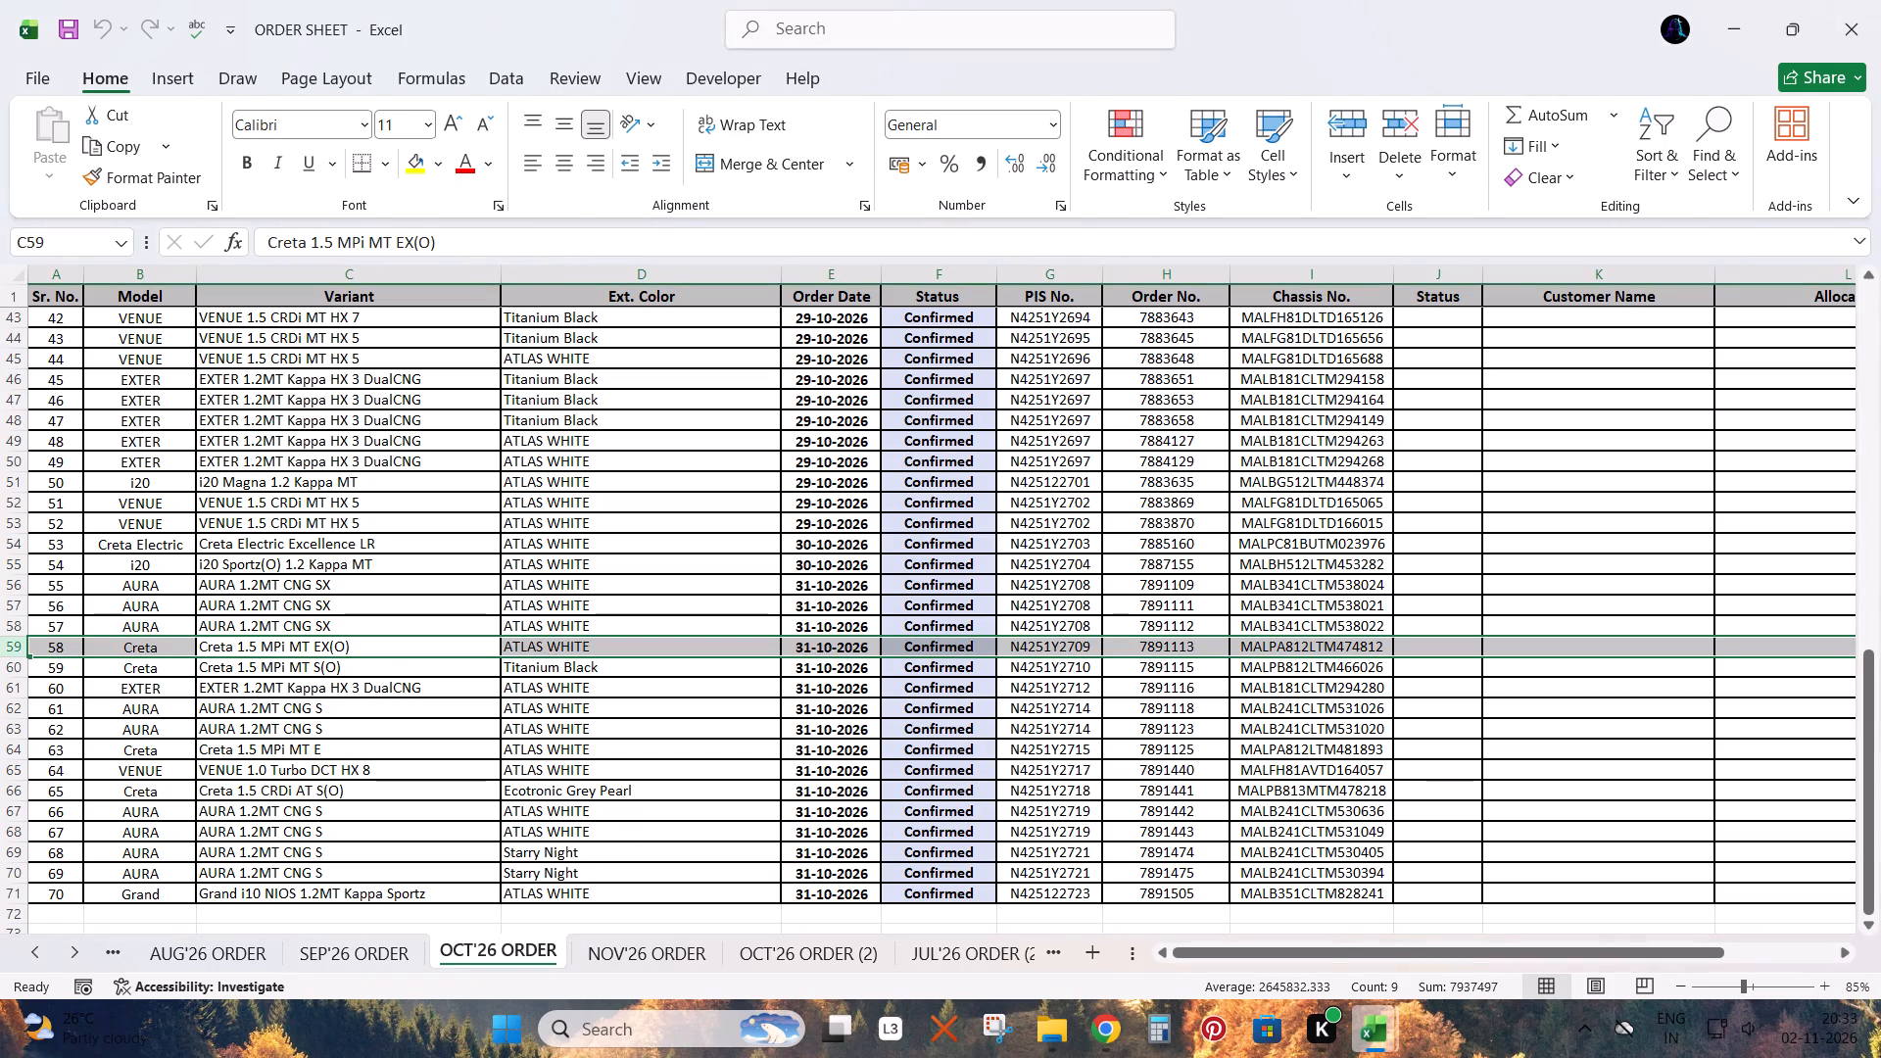
pyautogui.hotkey('alt', 'Tab')
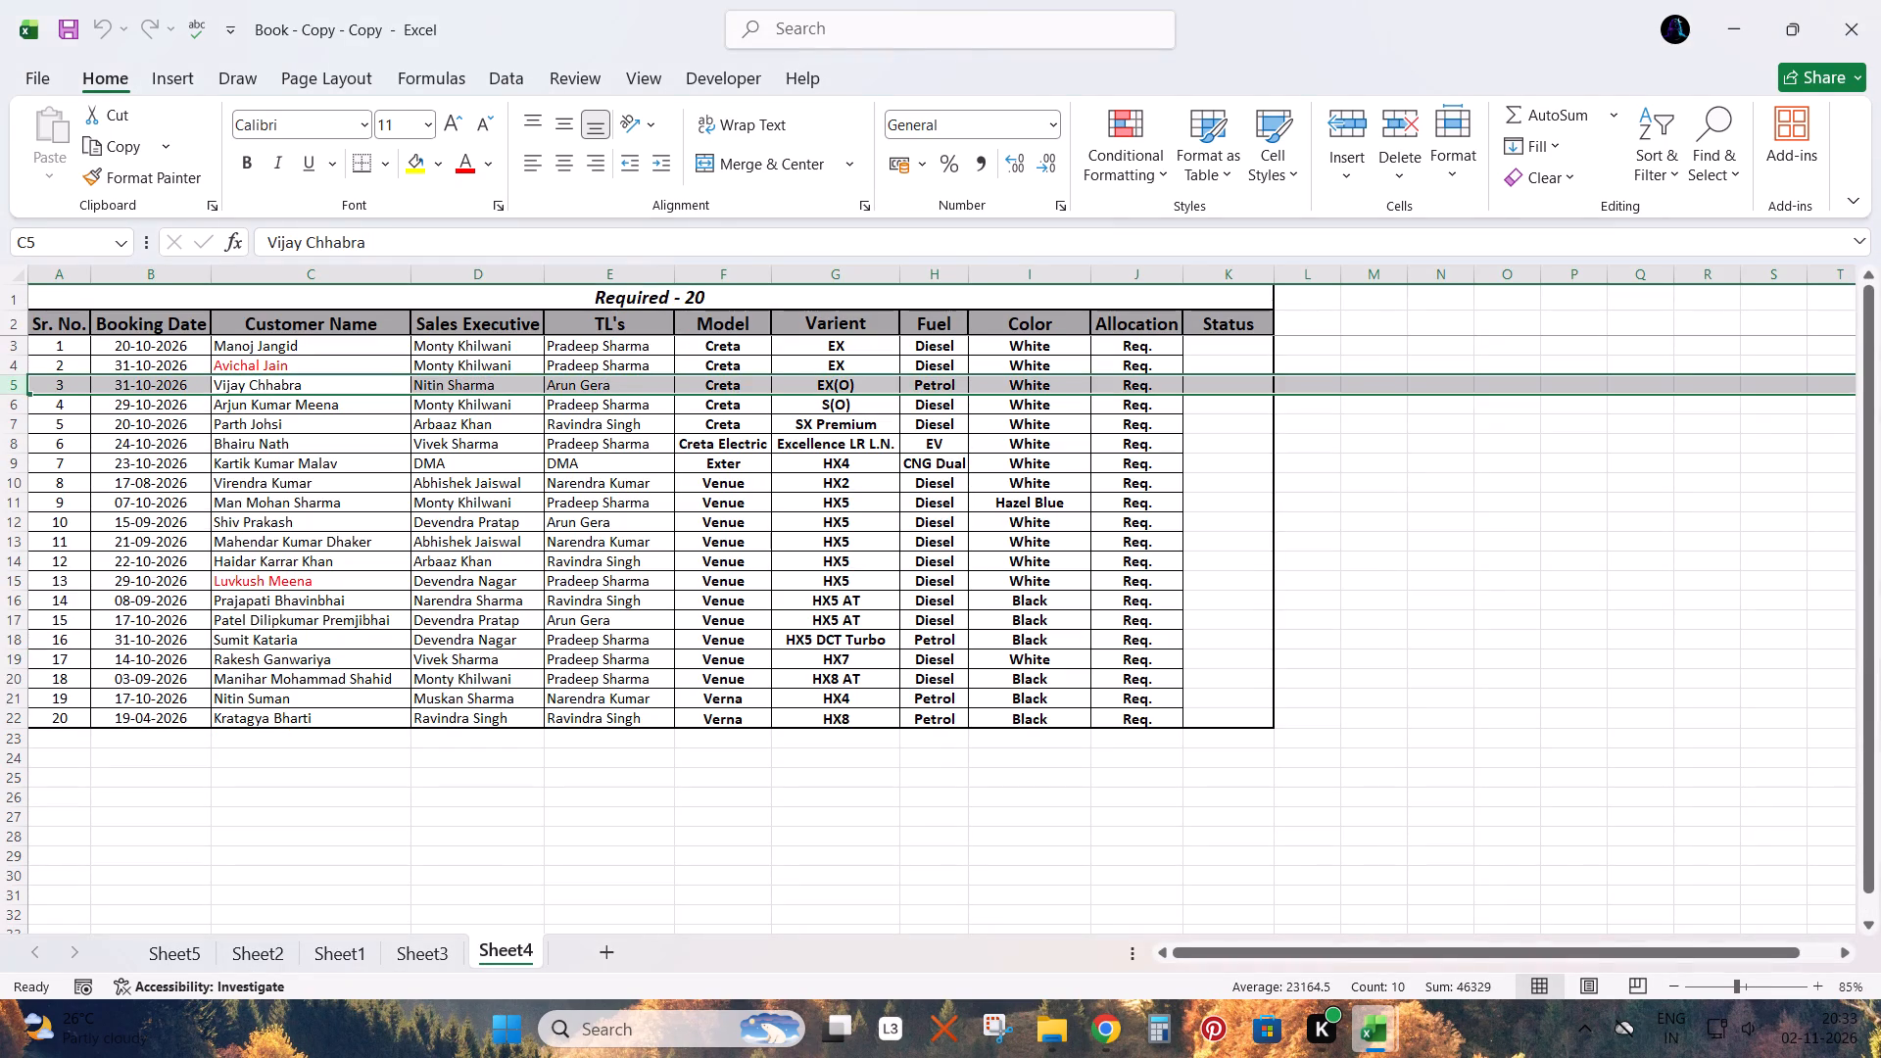
pyautogui.hotkey('alt', 'Tab')
pyautogui.click(1880, 0)
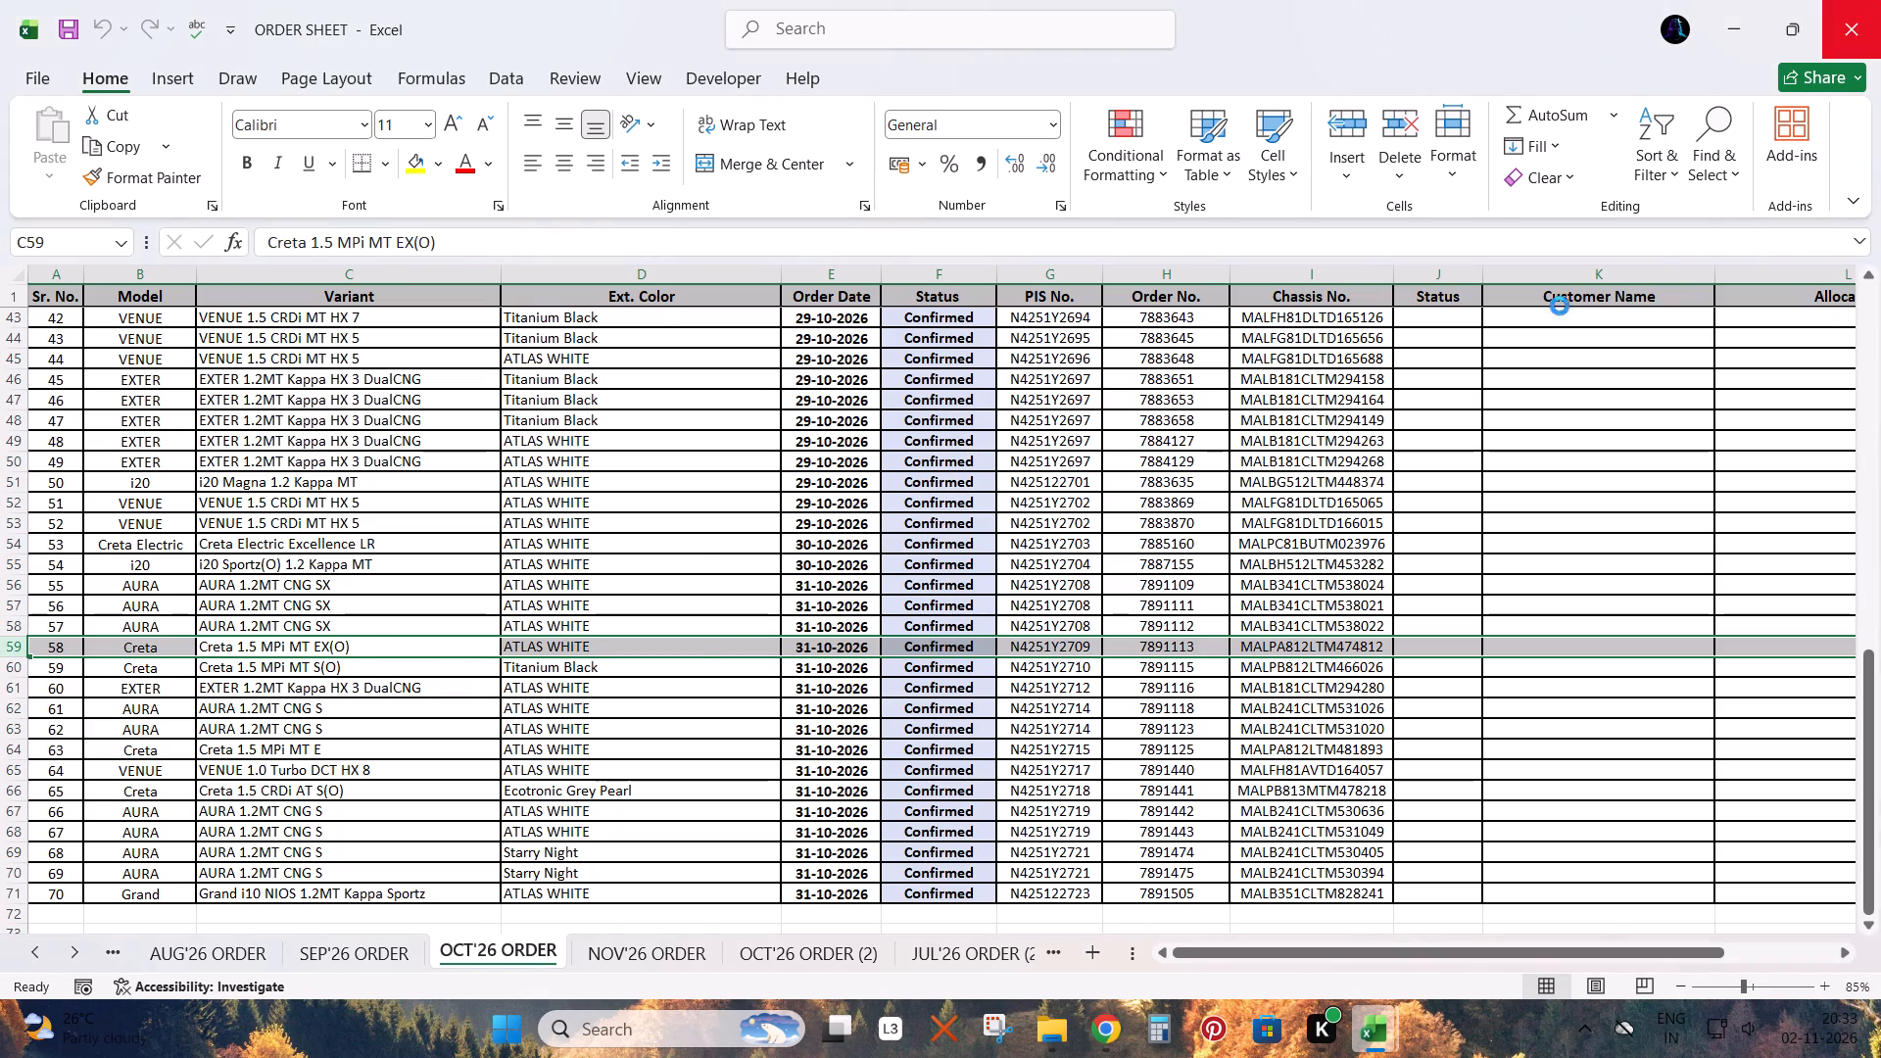
# On Sheet1, select the entire row 31 of the in-transit ATLAS WHITE VENUE 1.5 CRDi MT HX 5 to examine its entries.
pyautogui.click(293, 950)
pyautogui.click(332, 953)
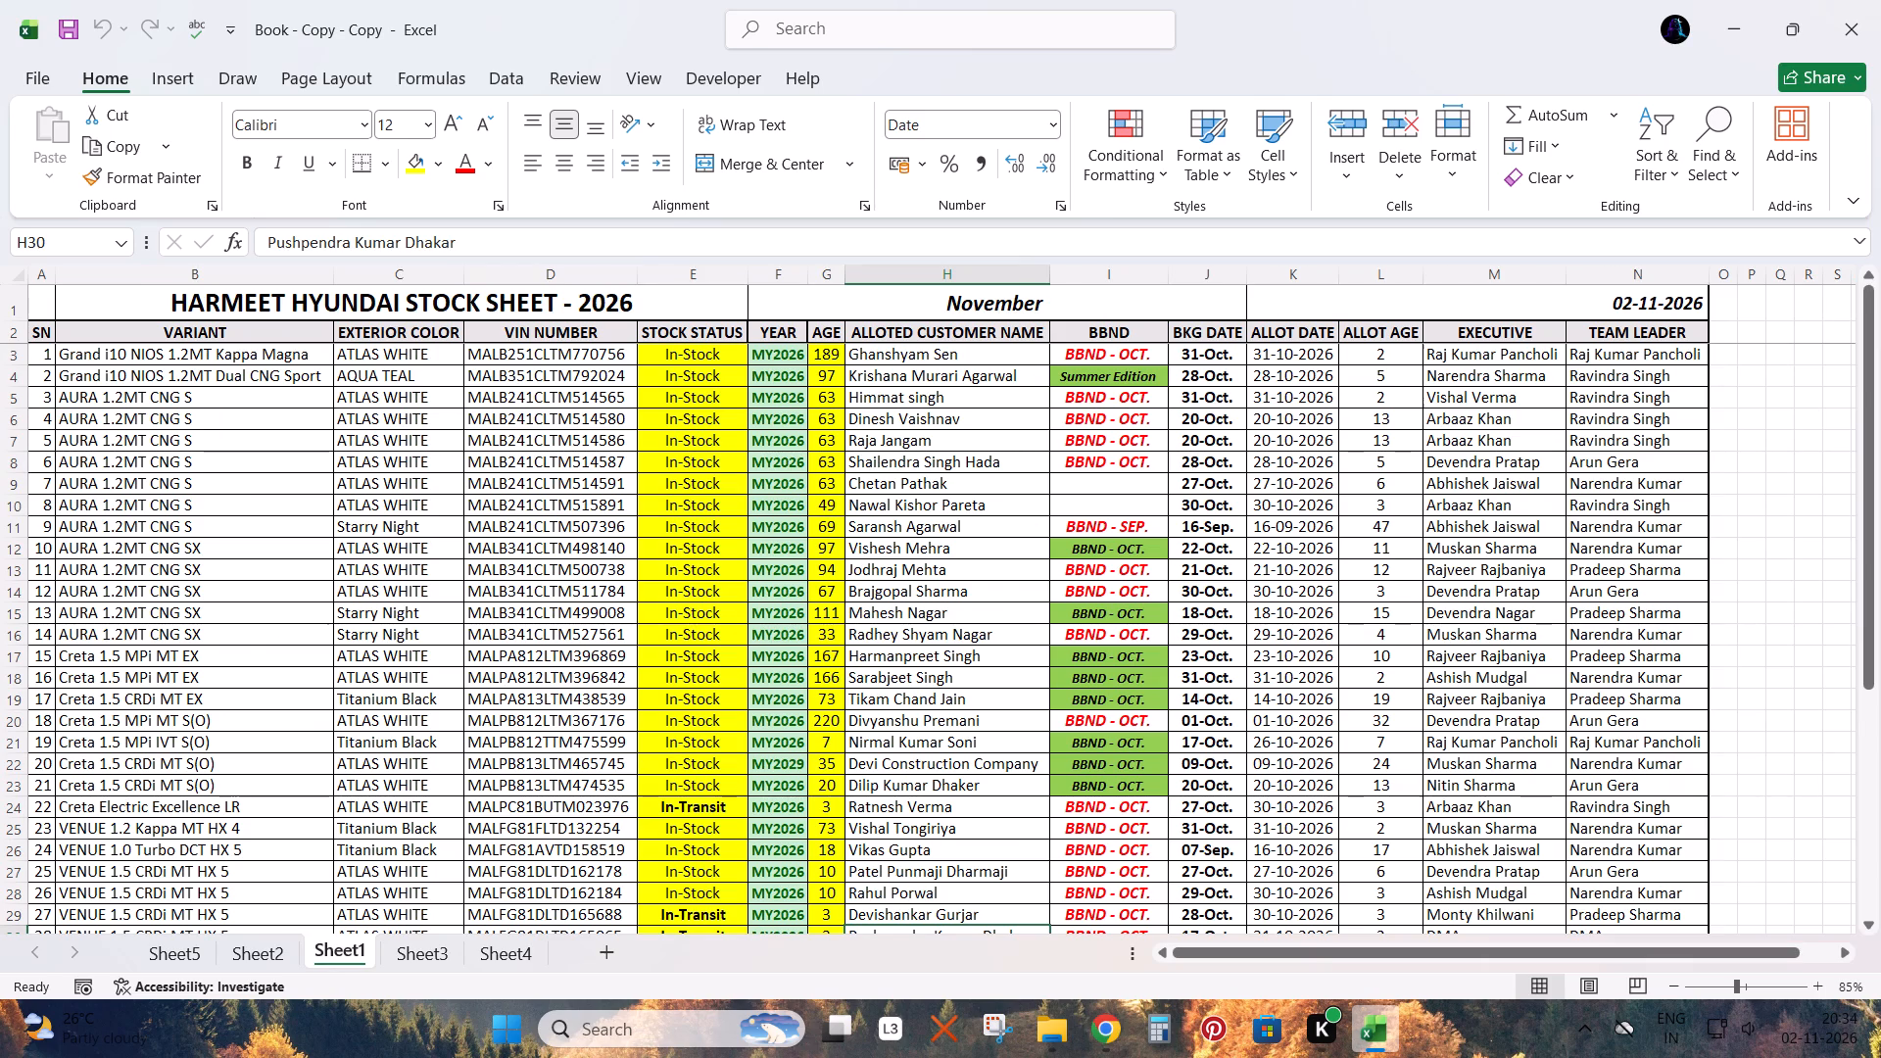
pyautogui.scroll(-5, 953, 642)
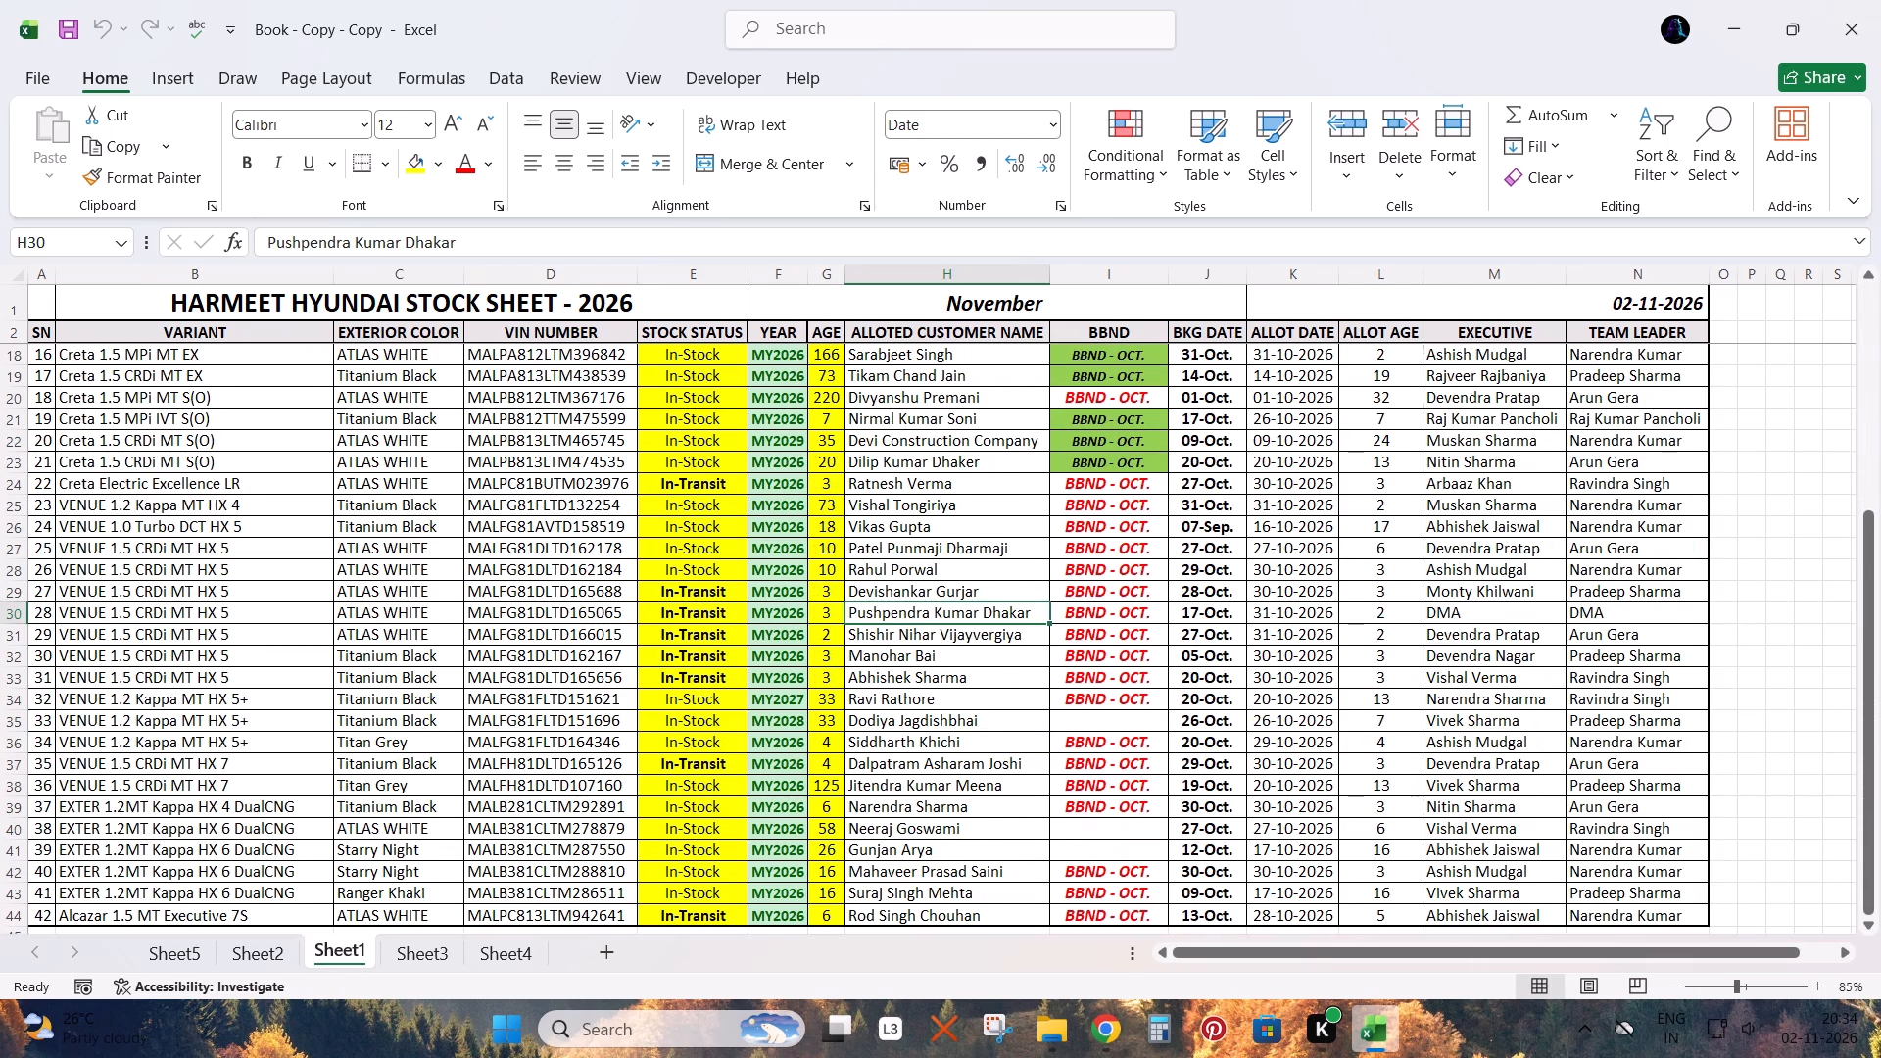
pyautogui.click(894, 770)
pyautogui.hotkey('shift', 'space')
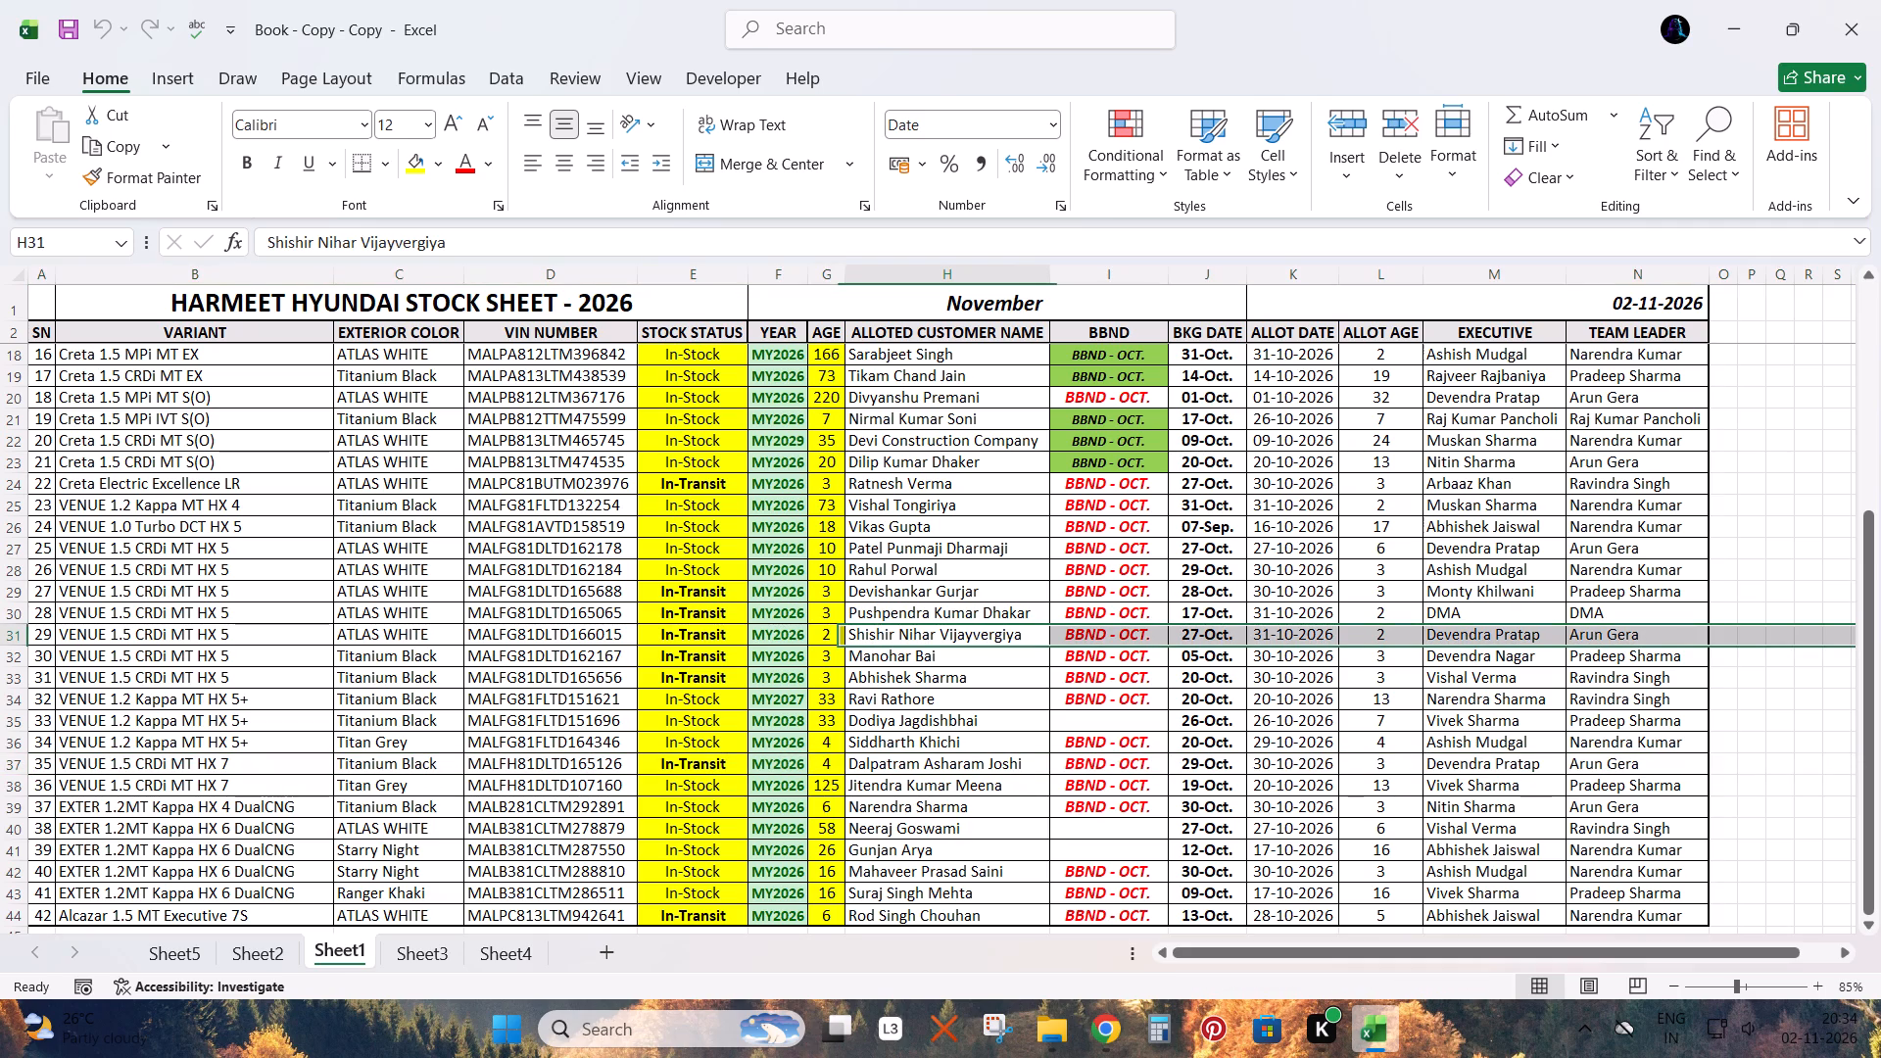
pyautogui.hotkey('shift', 'space')
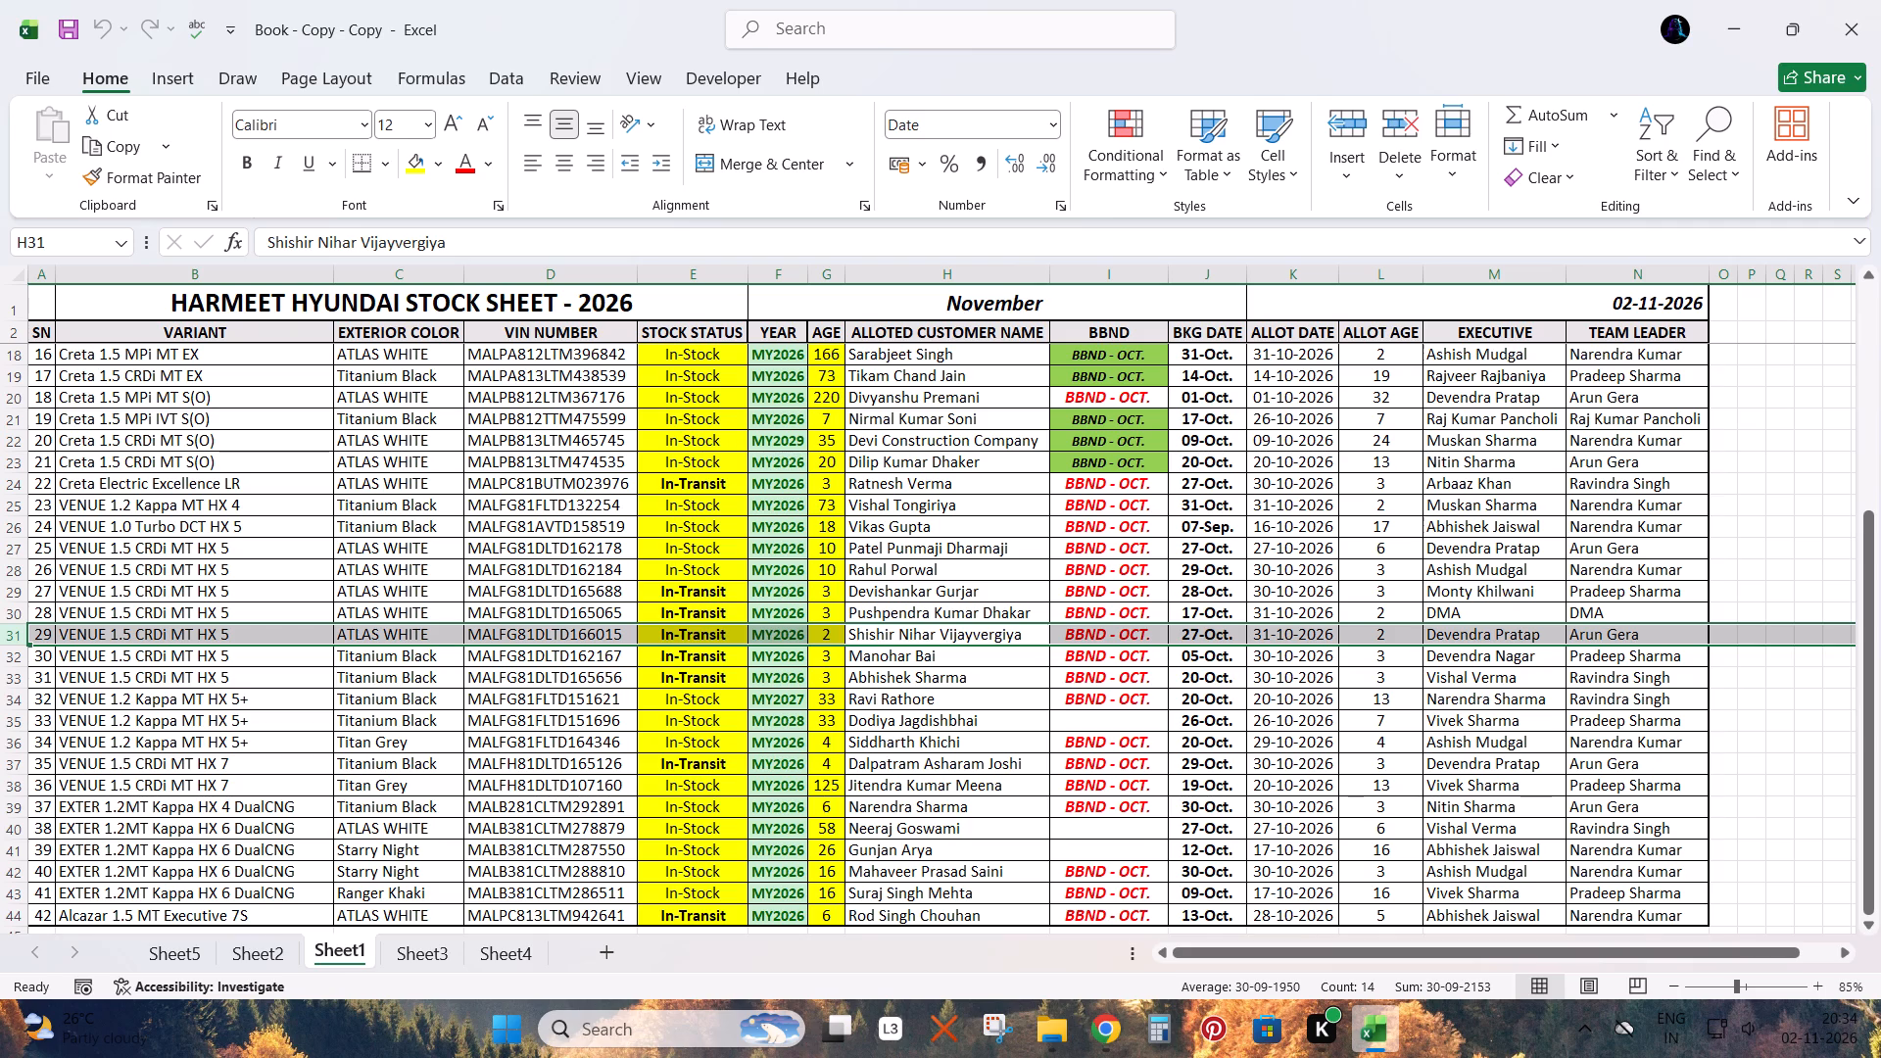
# Select the entire row 20 of the ATLAS WHITE Creta 1.5 MPi MT S(O) on Sheet1 to examine its entries.
pyautogui.scroll(1, 990, 672)
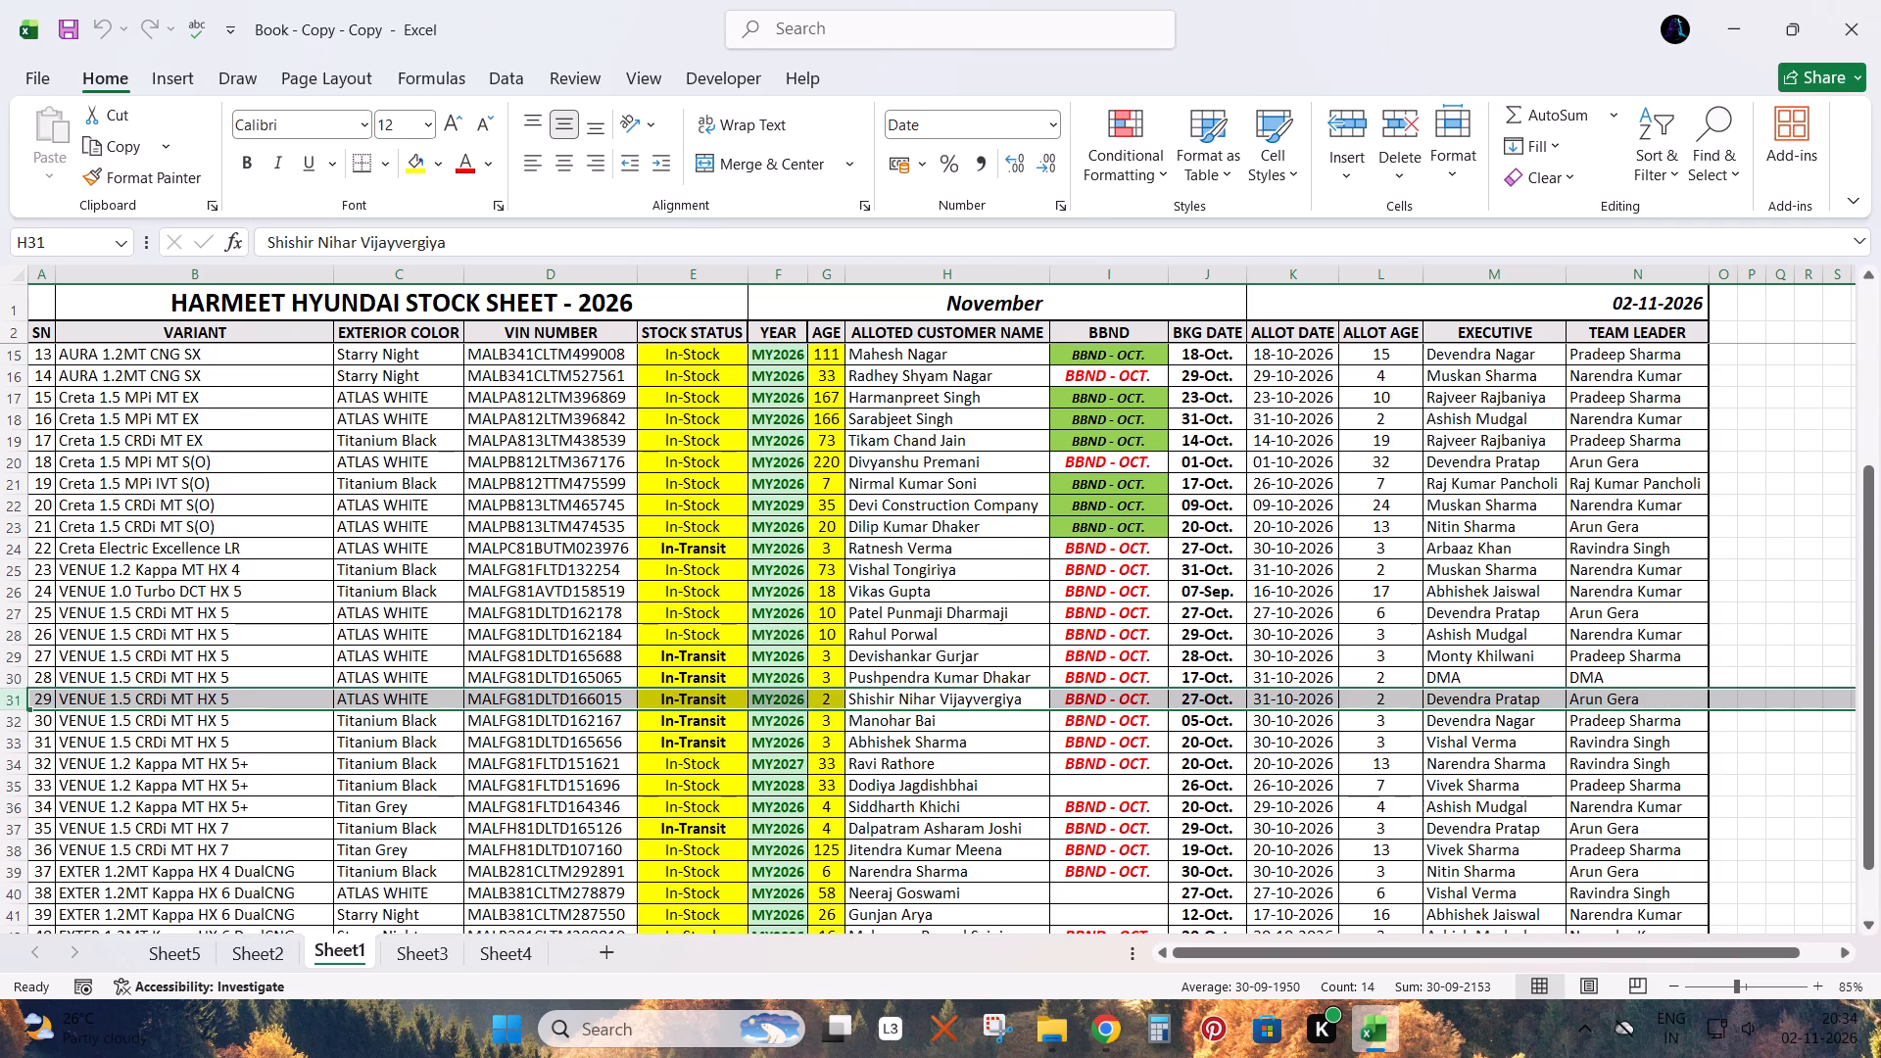
pyautogui.click(915, 461)
pyautogui.hotkey('shift', 'space')
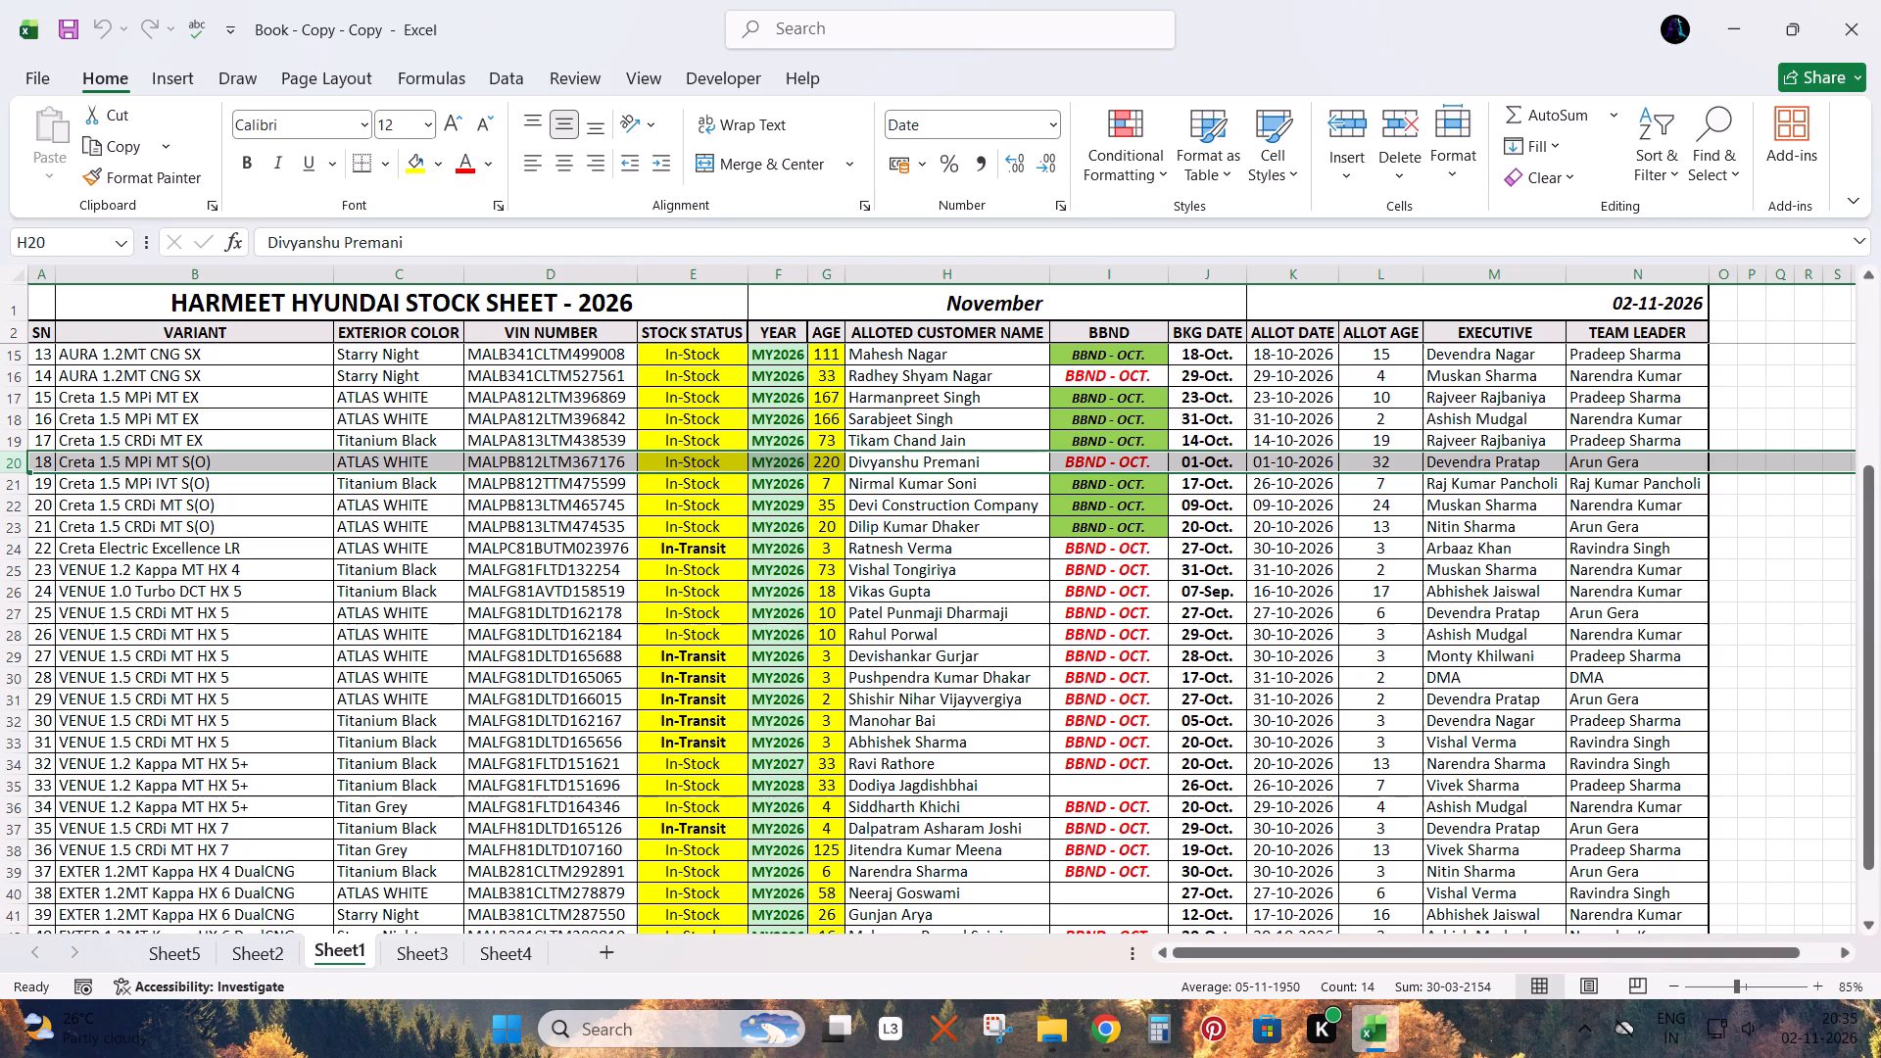
pyautogui.scroll(-2, 712, 671)
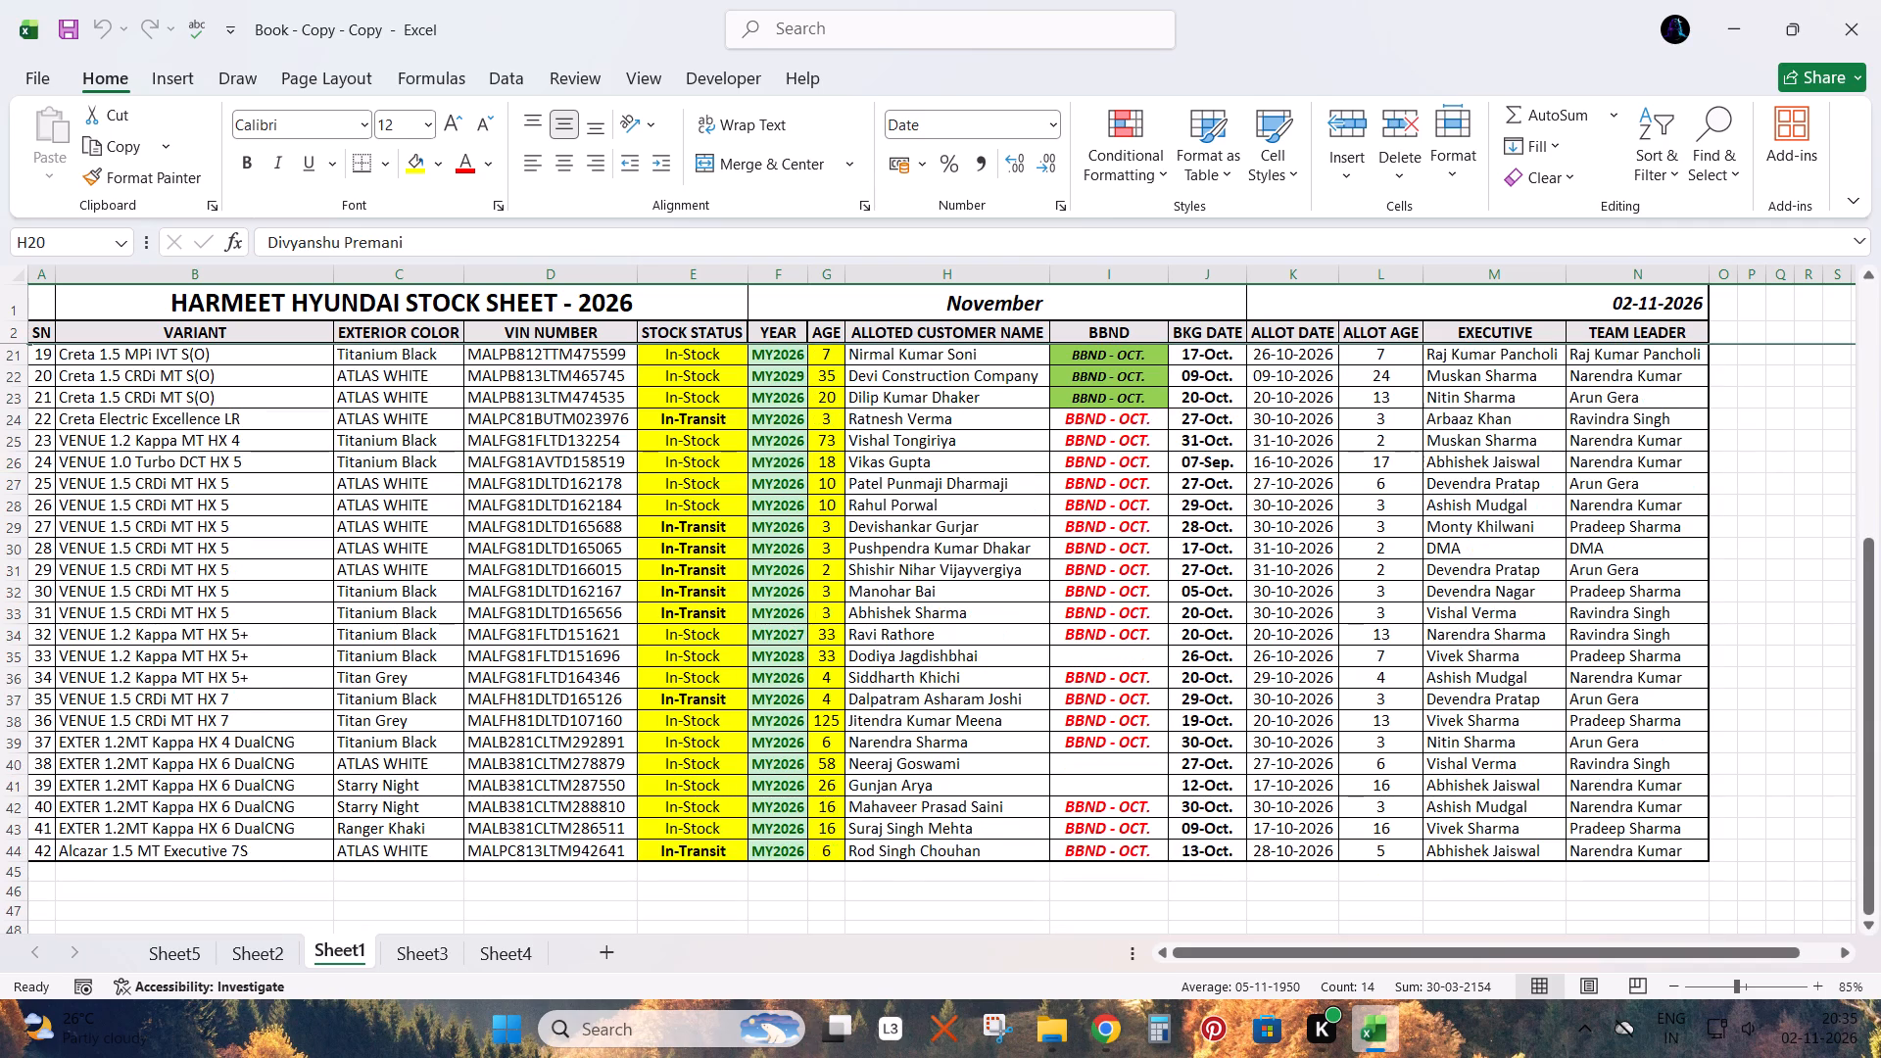
pyautogui.scroll(3, 710, 671)
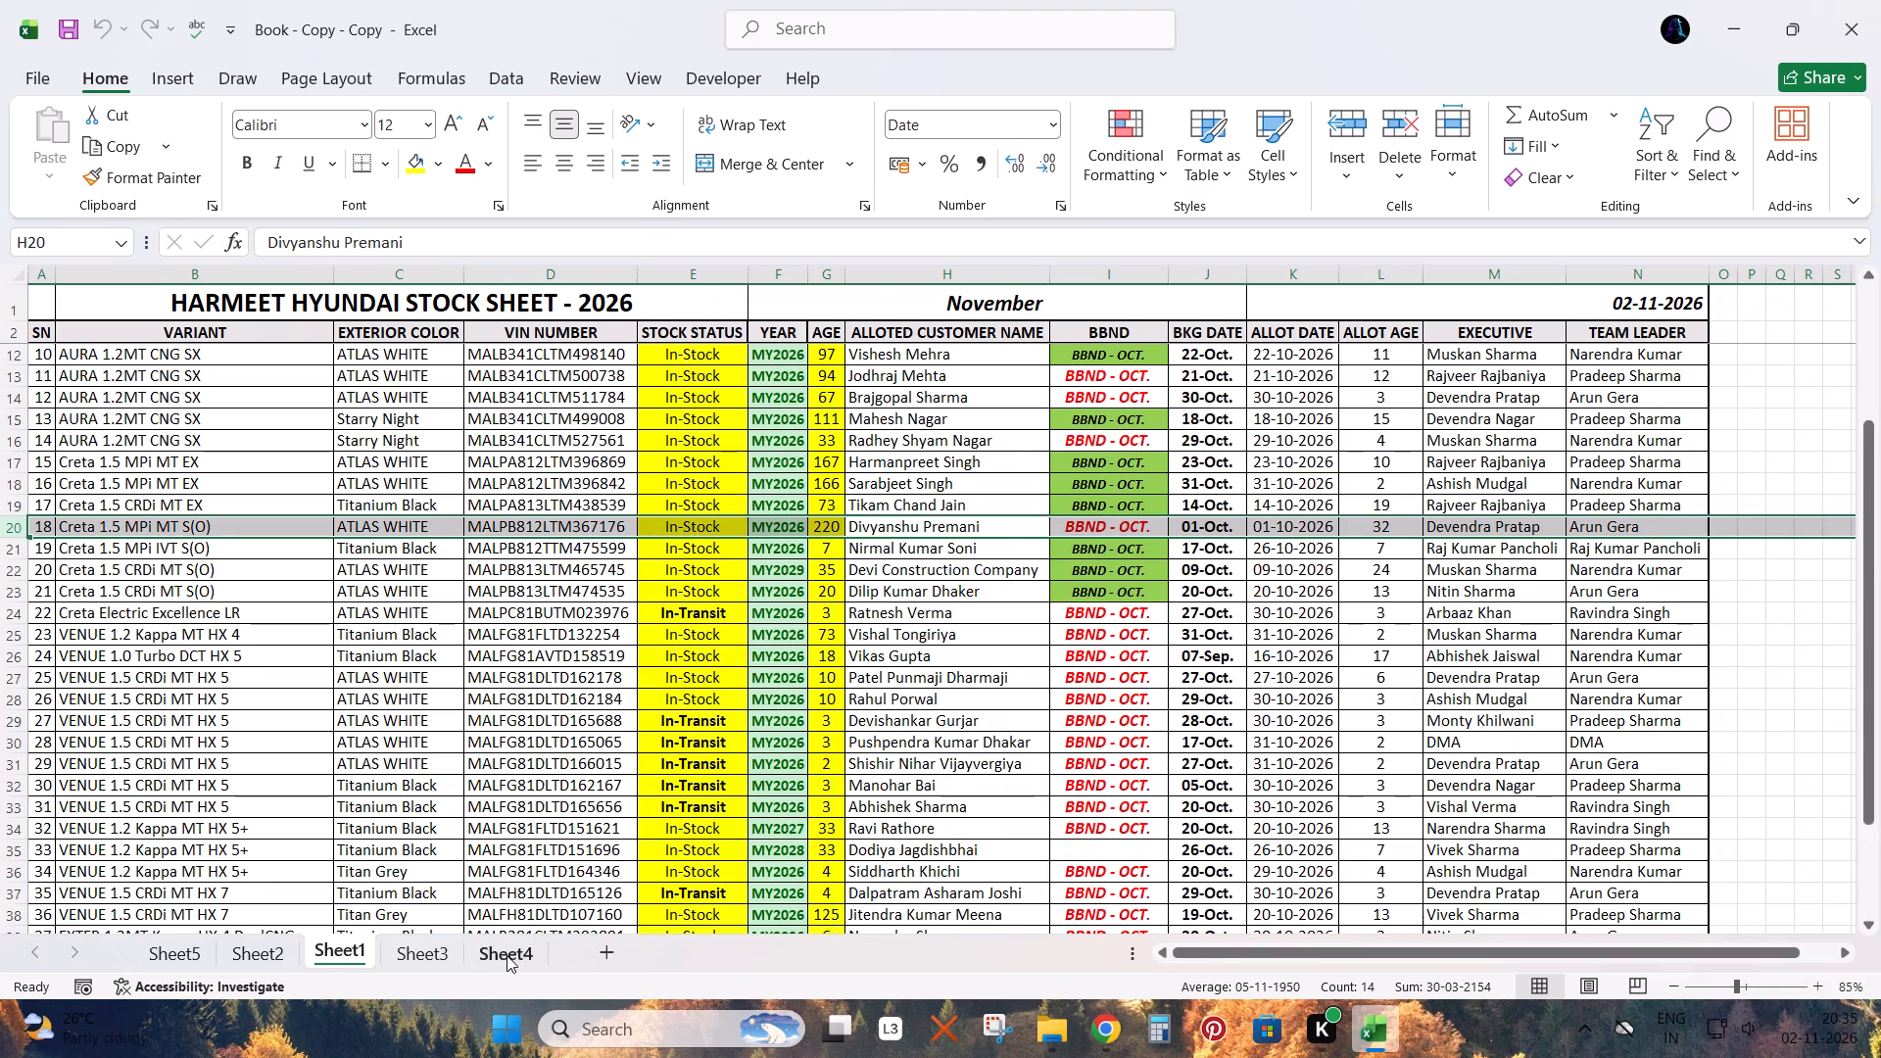
# Search Sheet4's required list for "SUMM".
pyautogui.click(506, 955)
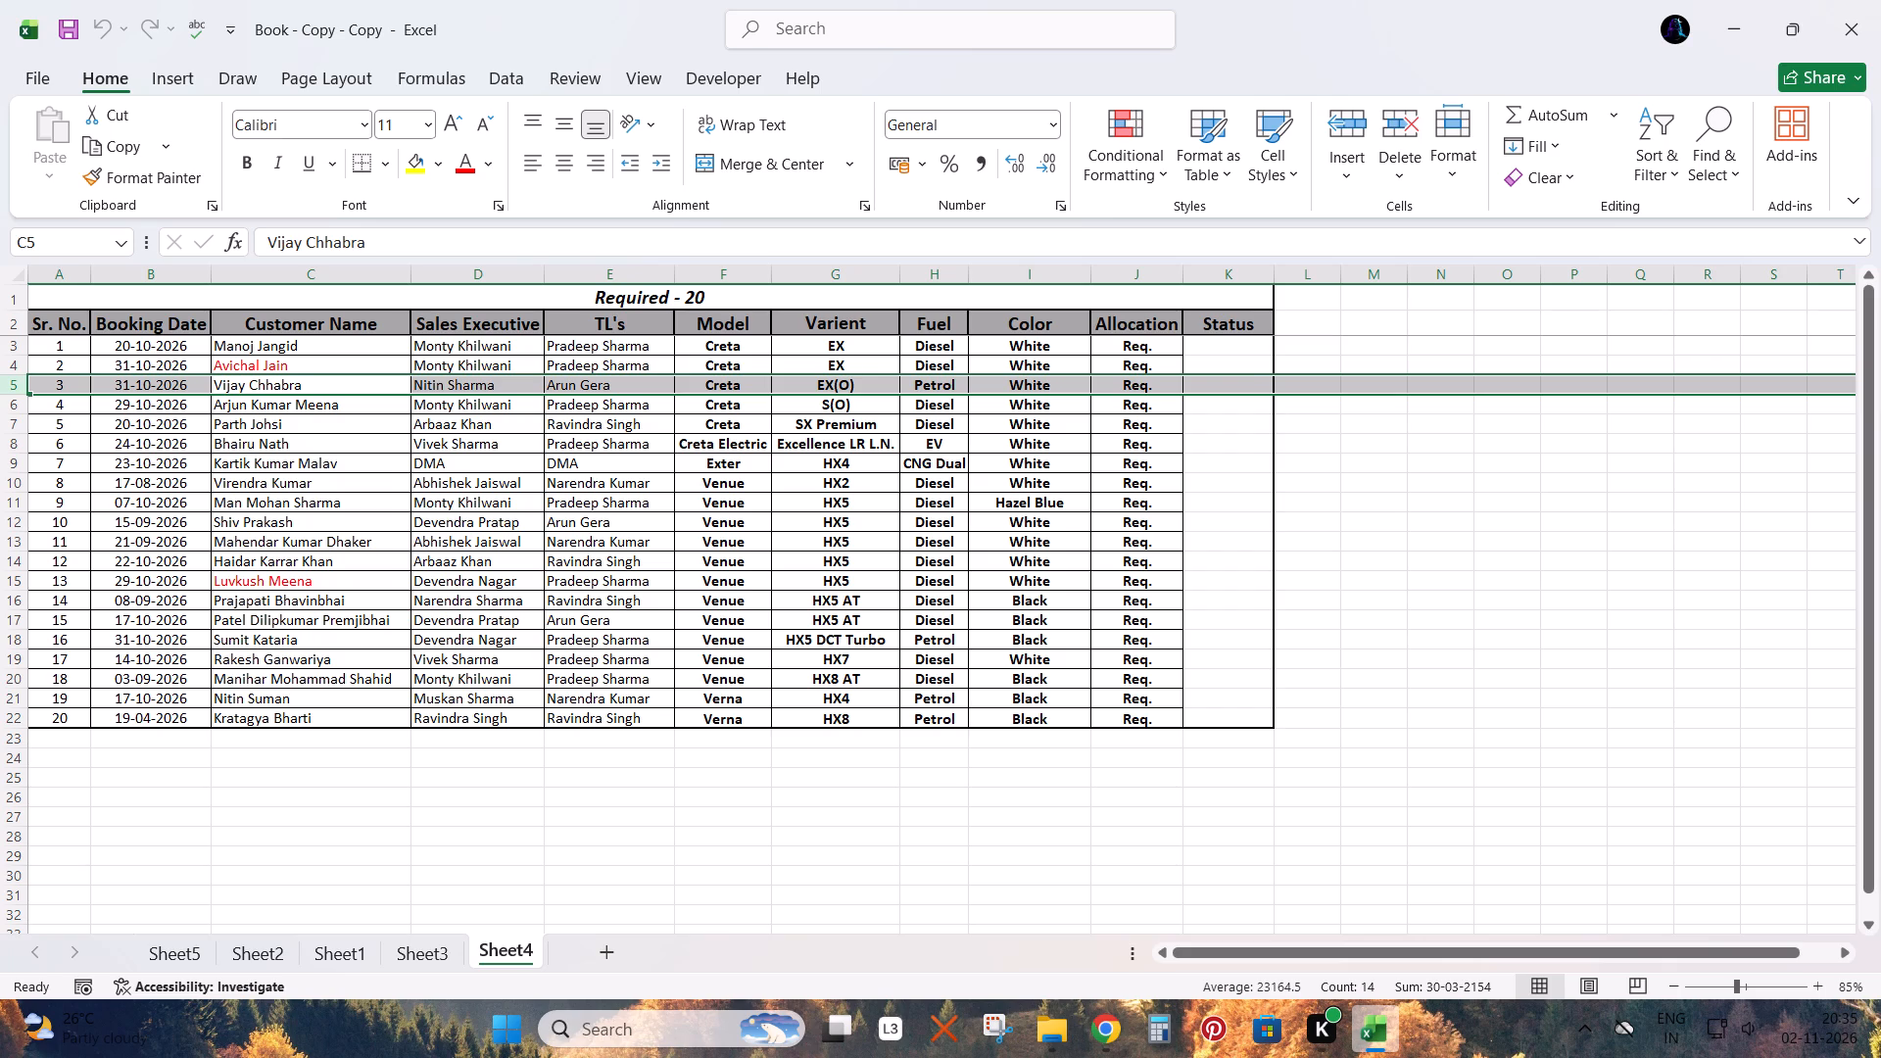
pyautogui.click(572, 750)
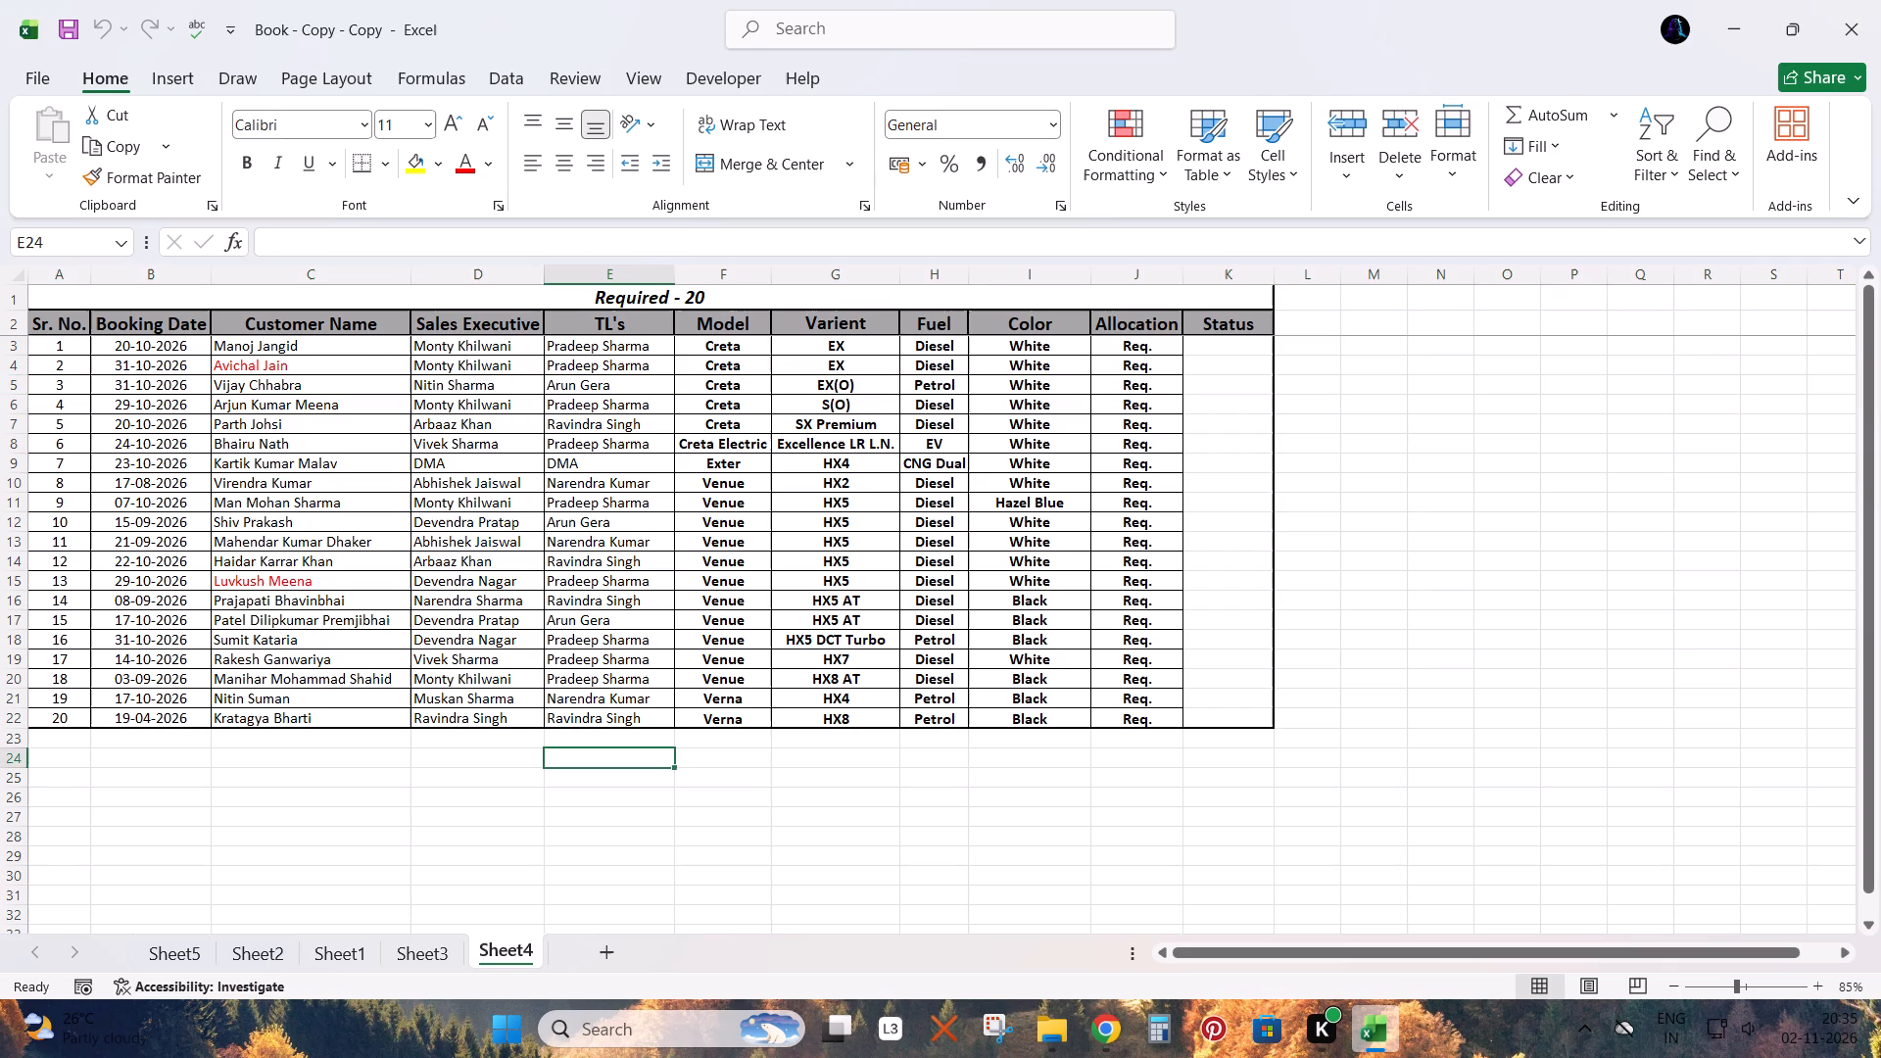
pyautogui.hotkey('ctrl', 'f')
pyautogui.write('SUMM')
pyautogui.press('Return')
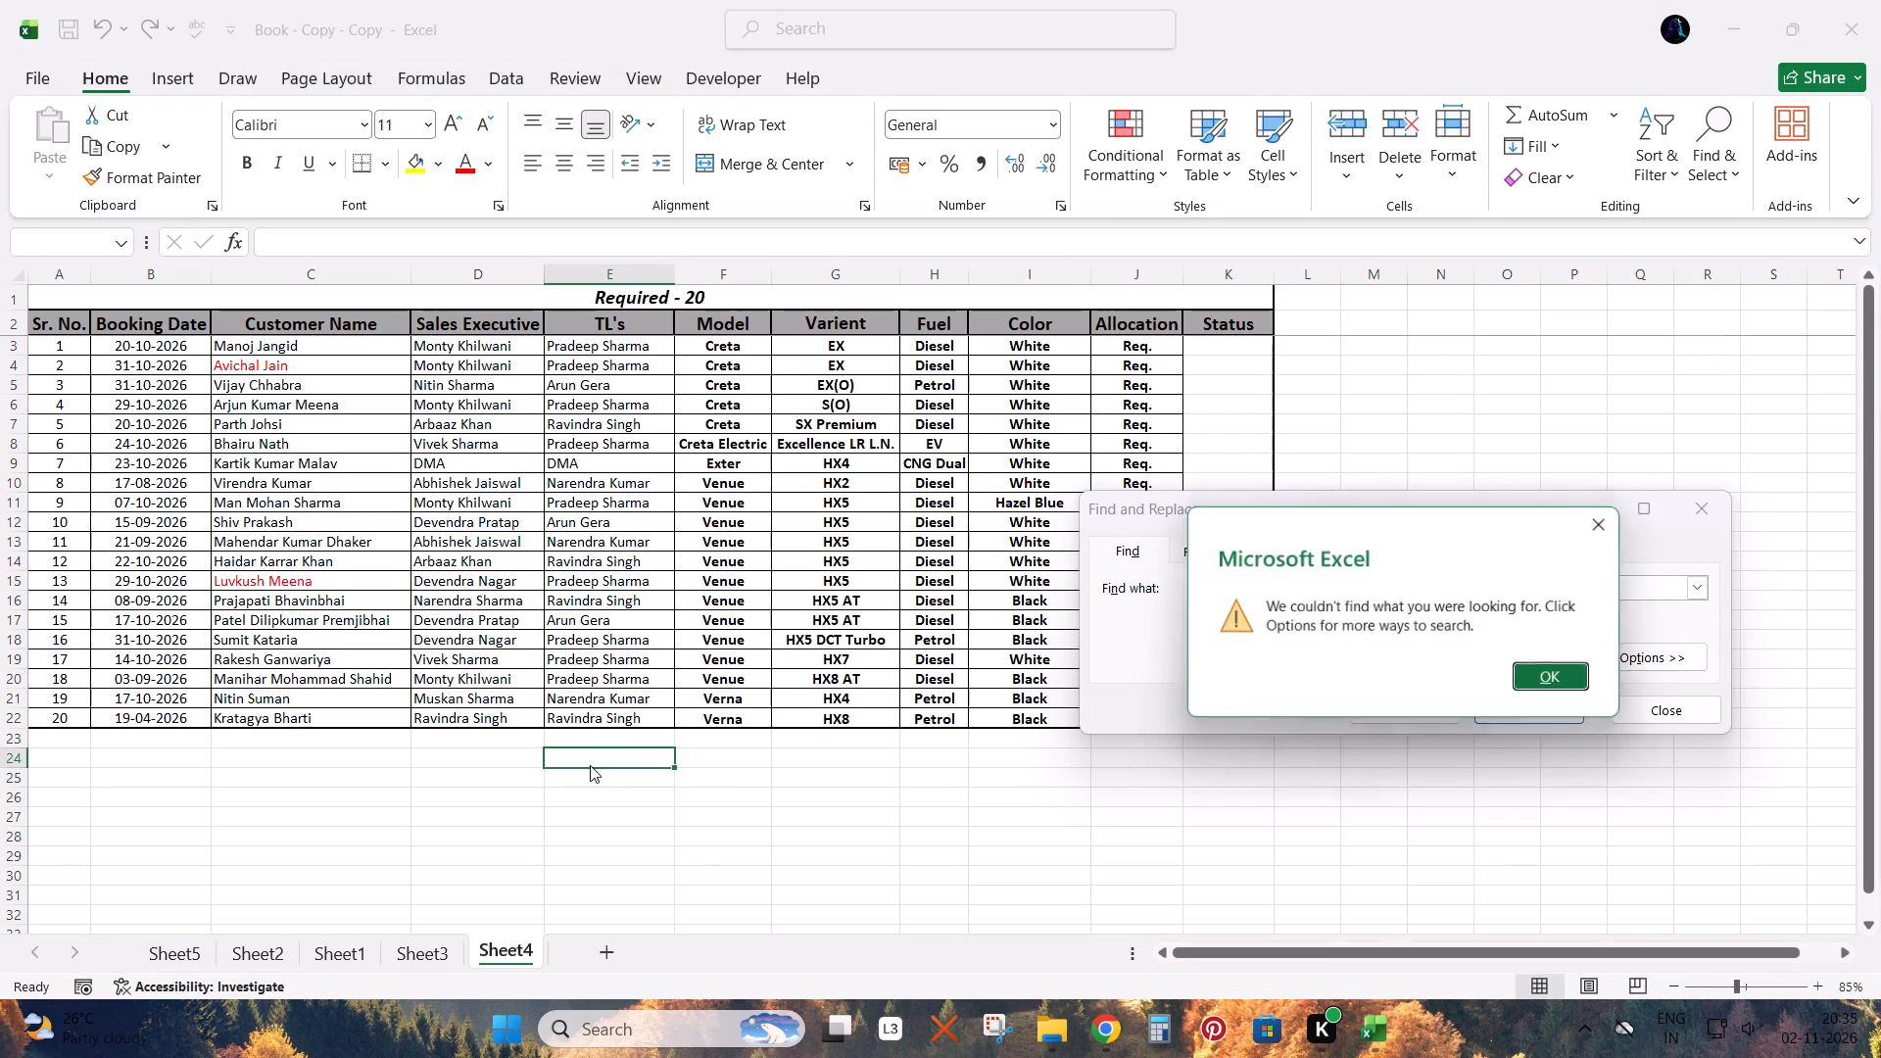
pyautogui.press('Return')
pyautogui.press('Escape')
pyautogui.press('Escape')
# Search the Sheet1 stock sheet for "SUMM" and select the allotted customer name on the Summer Edition row.
pyautogui.hotkey('ctrl', 'pageup')
pyautogui.hotkey('ctrl', 'pageup')
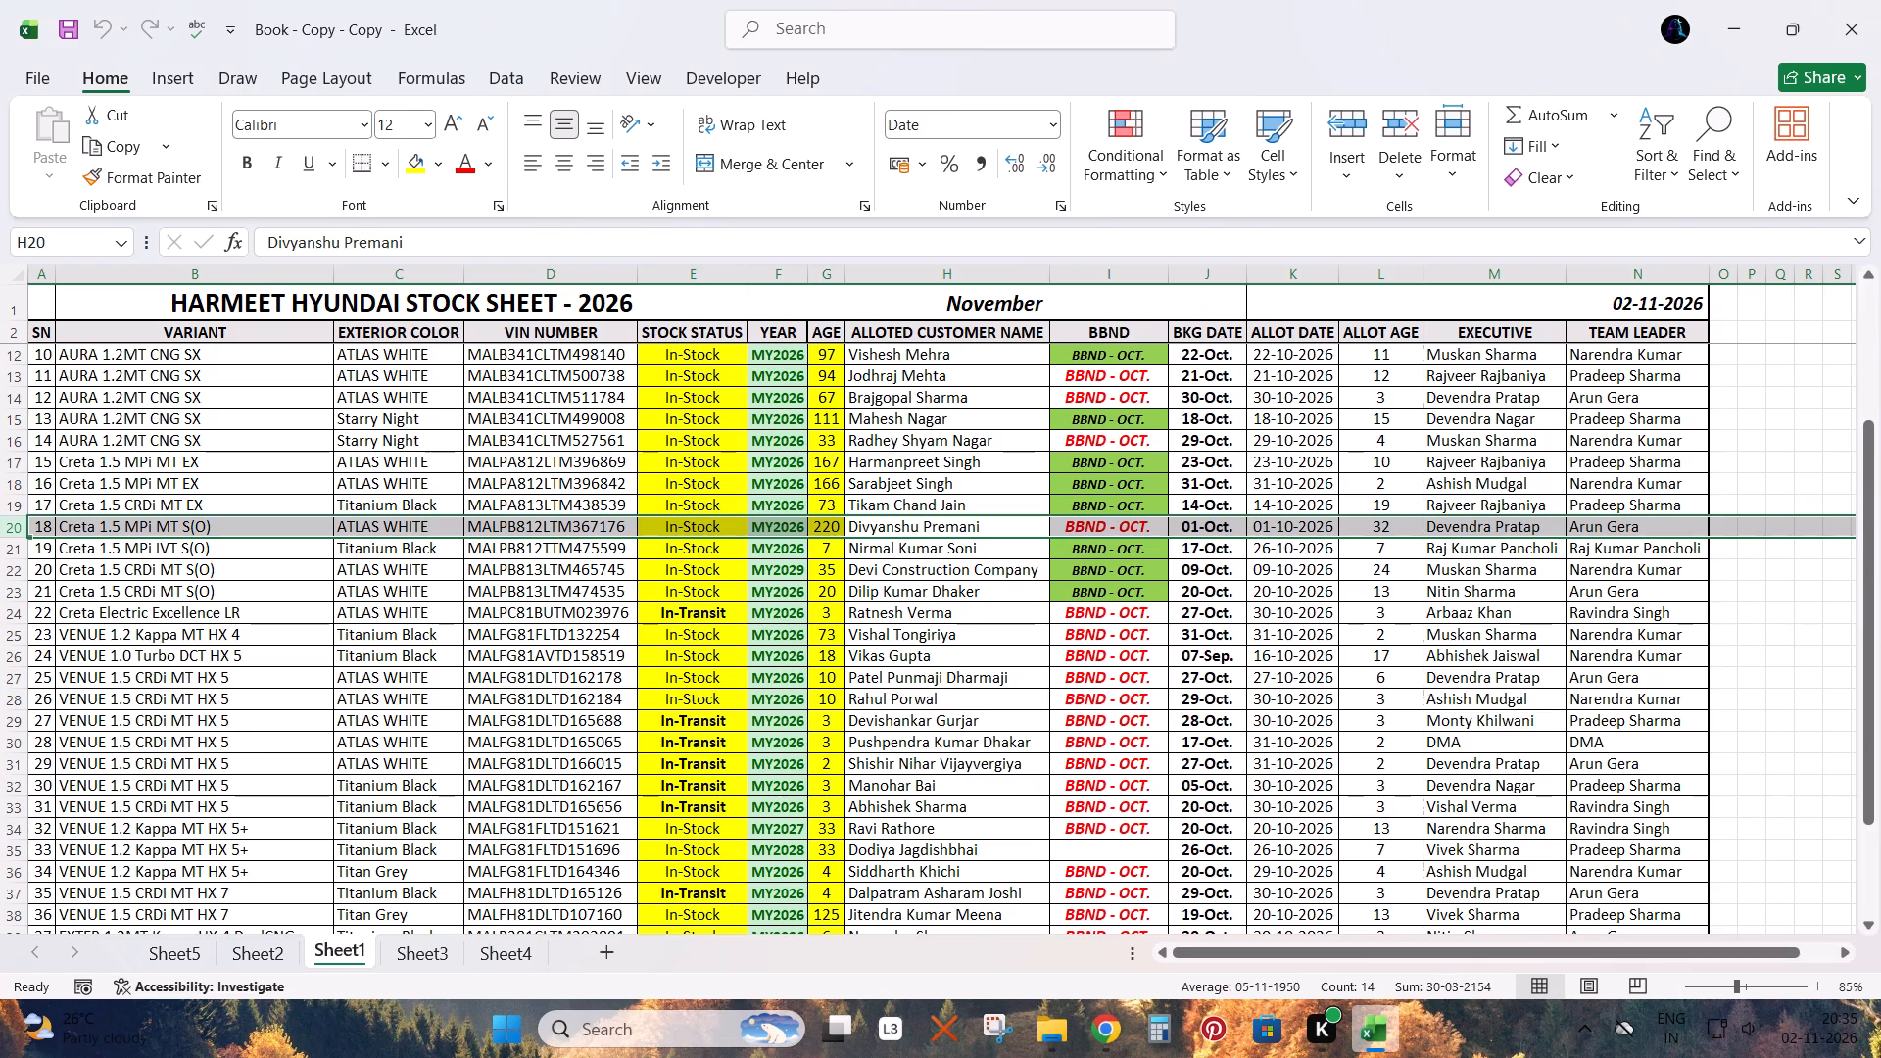
pyautogui.press('Right')
pyautogui.hotkey('ctrl', 'f')
pyautogui.press('Right')
pyautogui.press('Return')
pyautogui.press('Return')
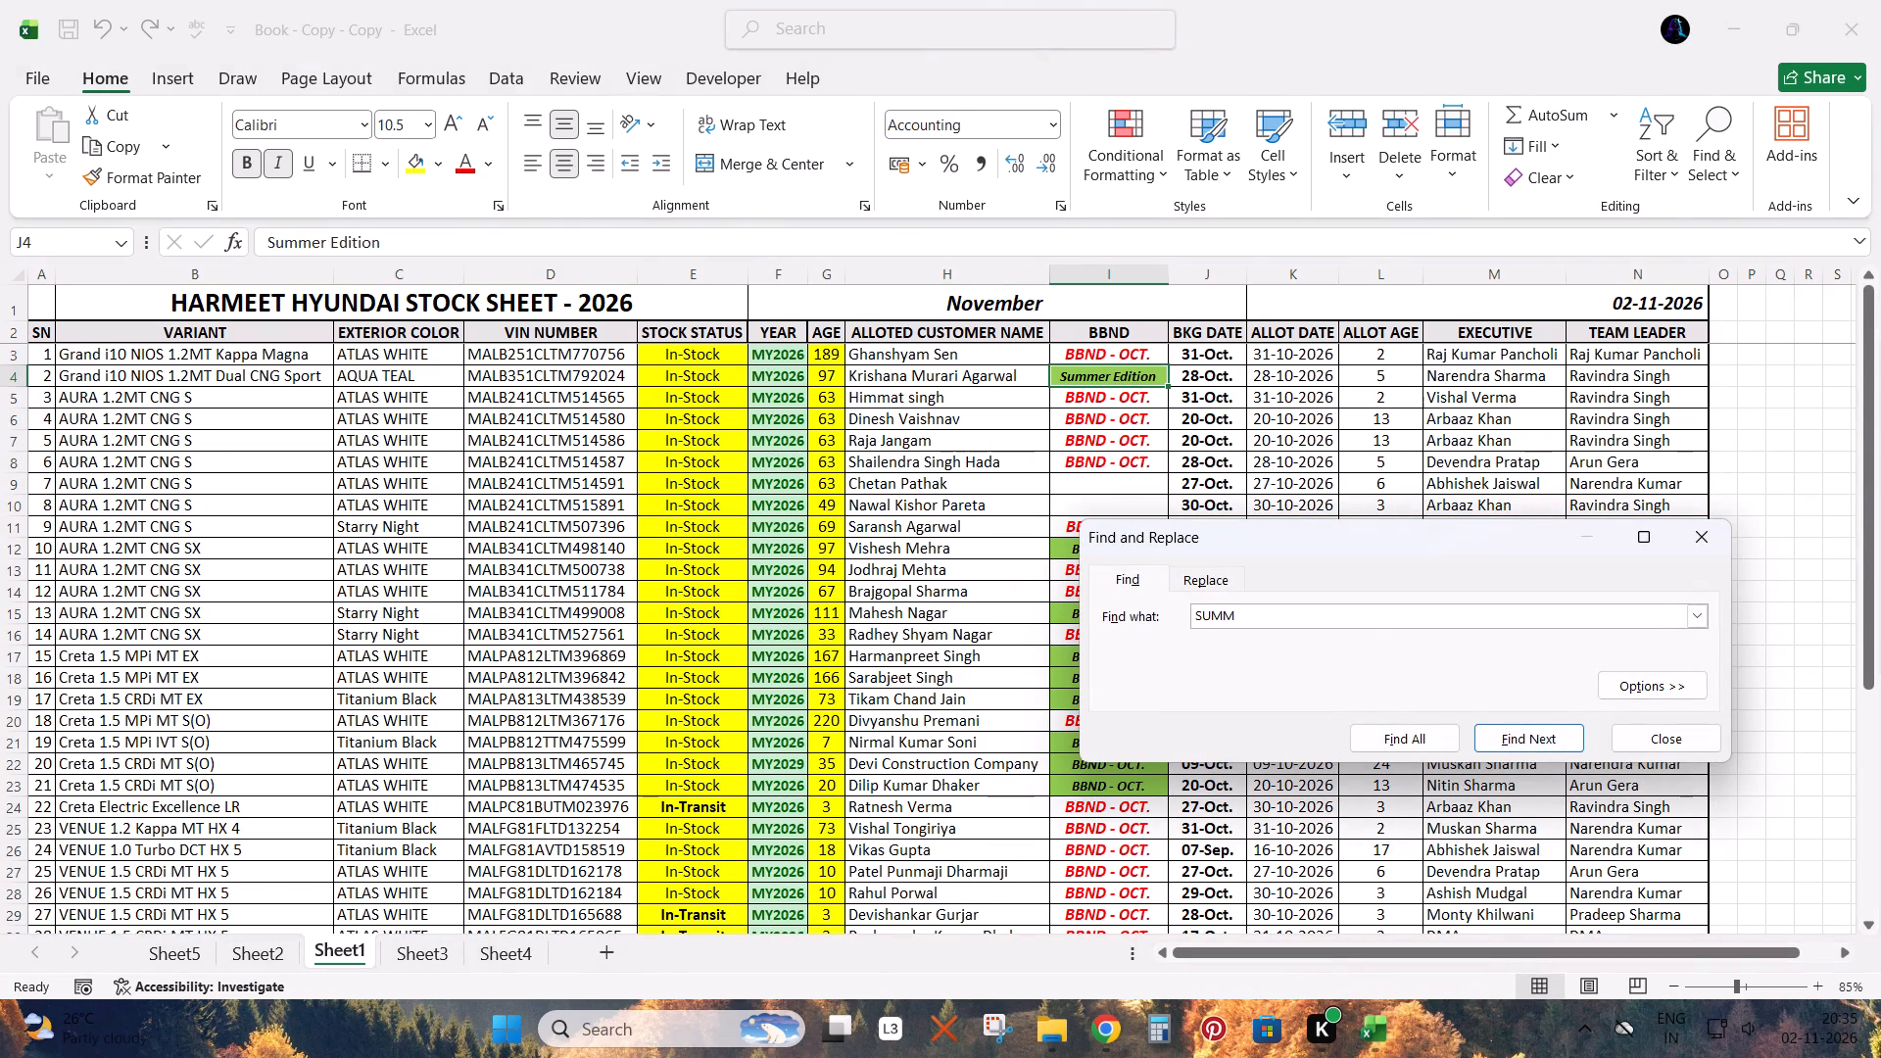
pyautogui.press('Return')
pyautogui.press('Return')
pyautogui.press('Escape')
pyautogui.hotkey('shift', 'space')
pyautogui.press('Left')
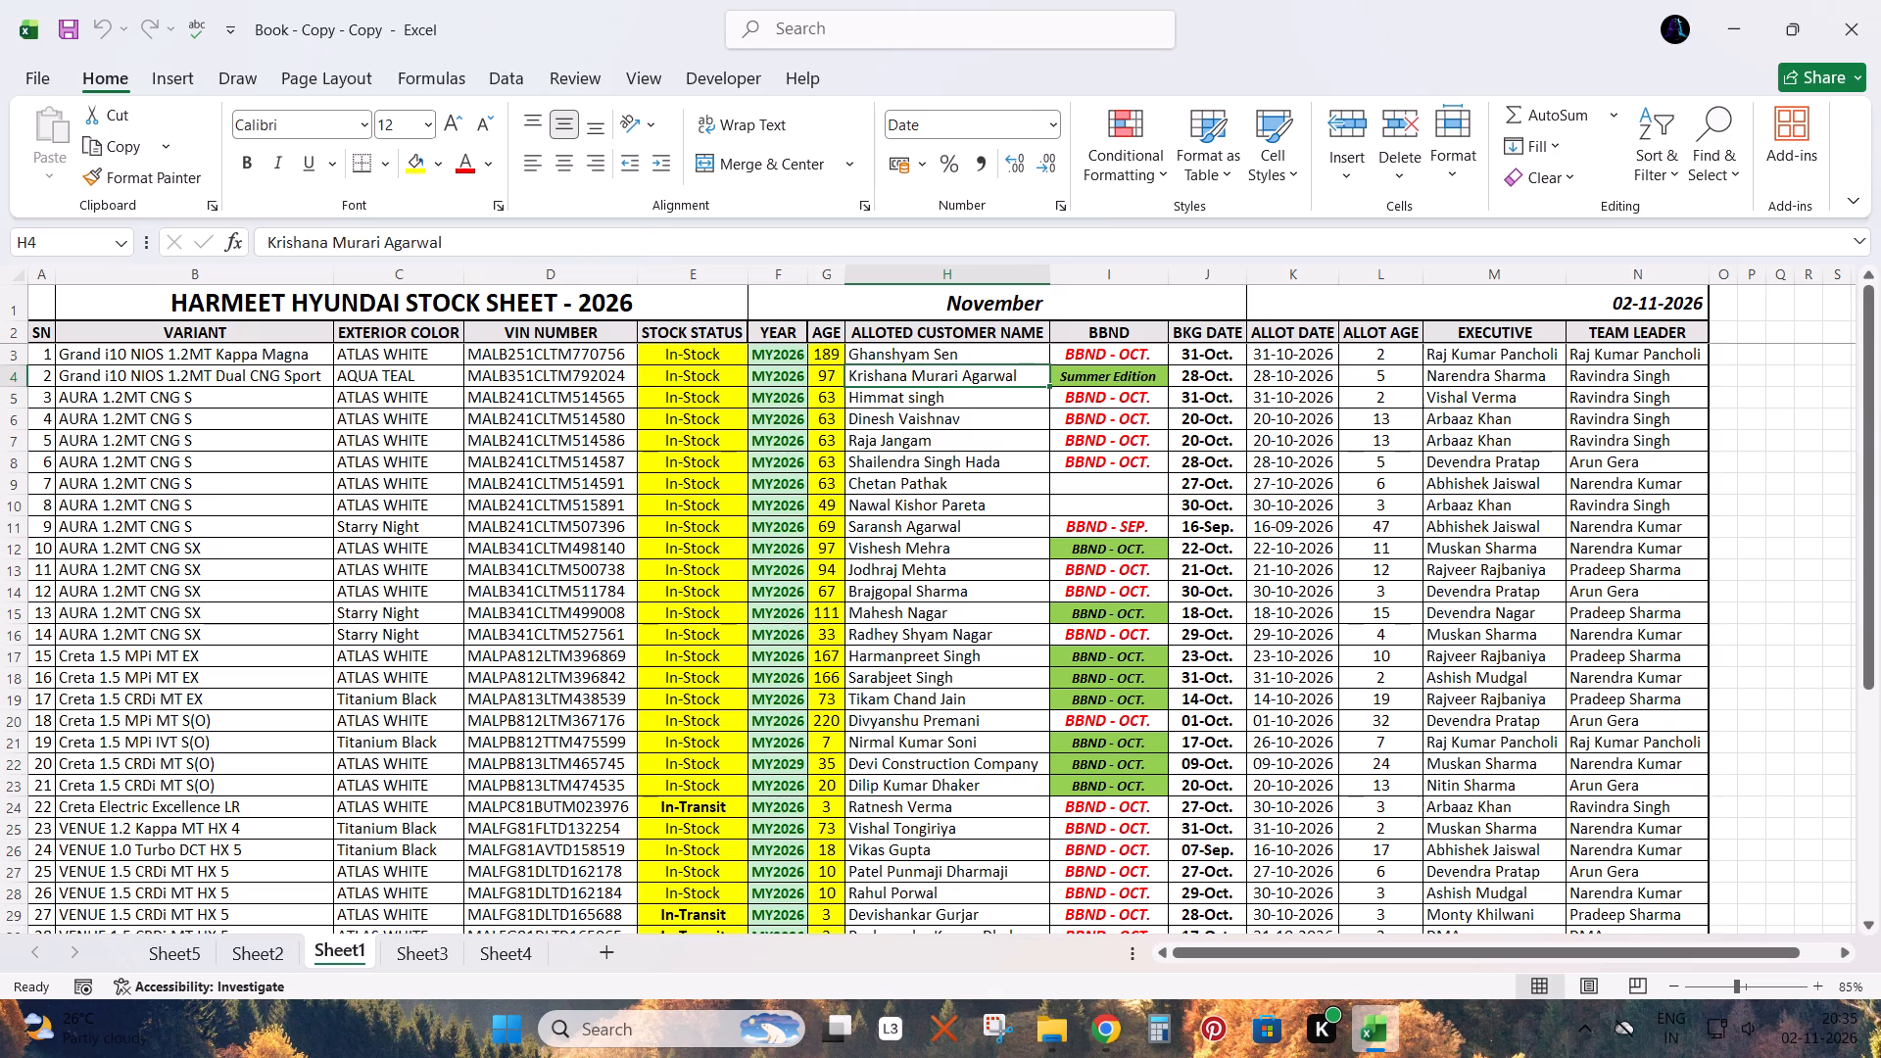
# Add filters to the stock sheet's header row and filter the TEAM LEADER column by "NAR".
pyautogui.click(1616, 329)
pyautogui.hotkey('ctrl', 'shift', 'l')
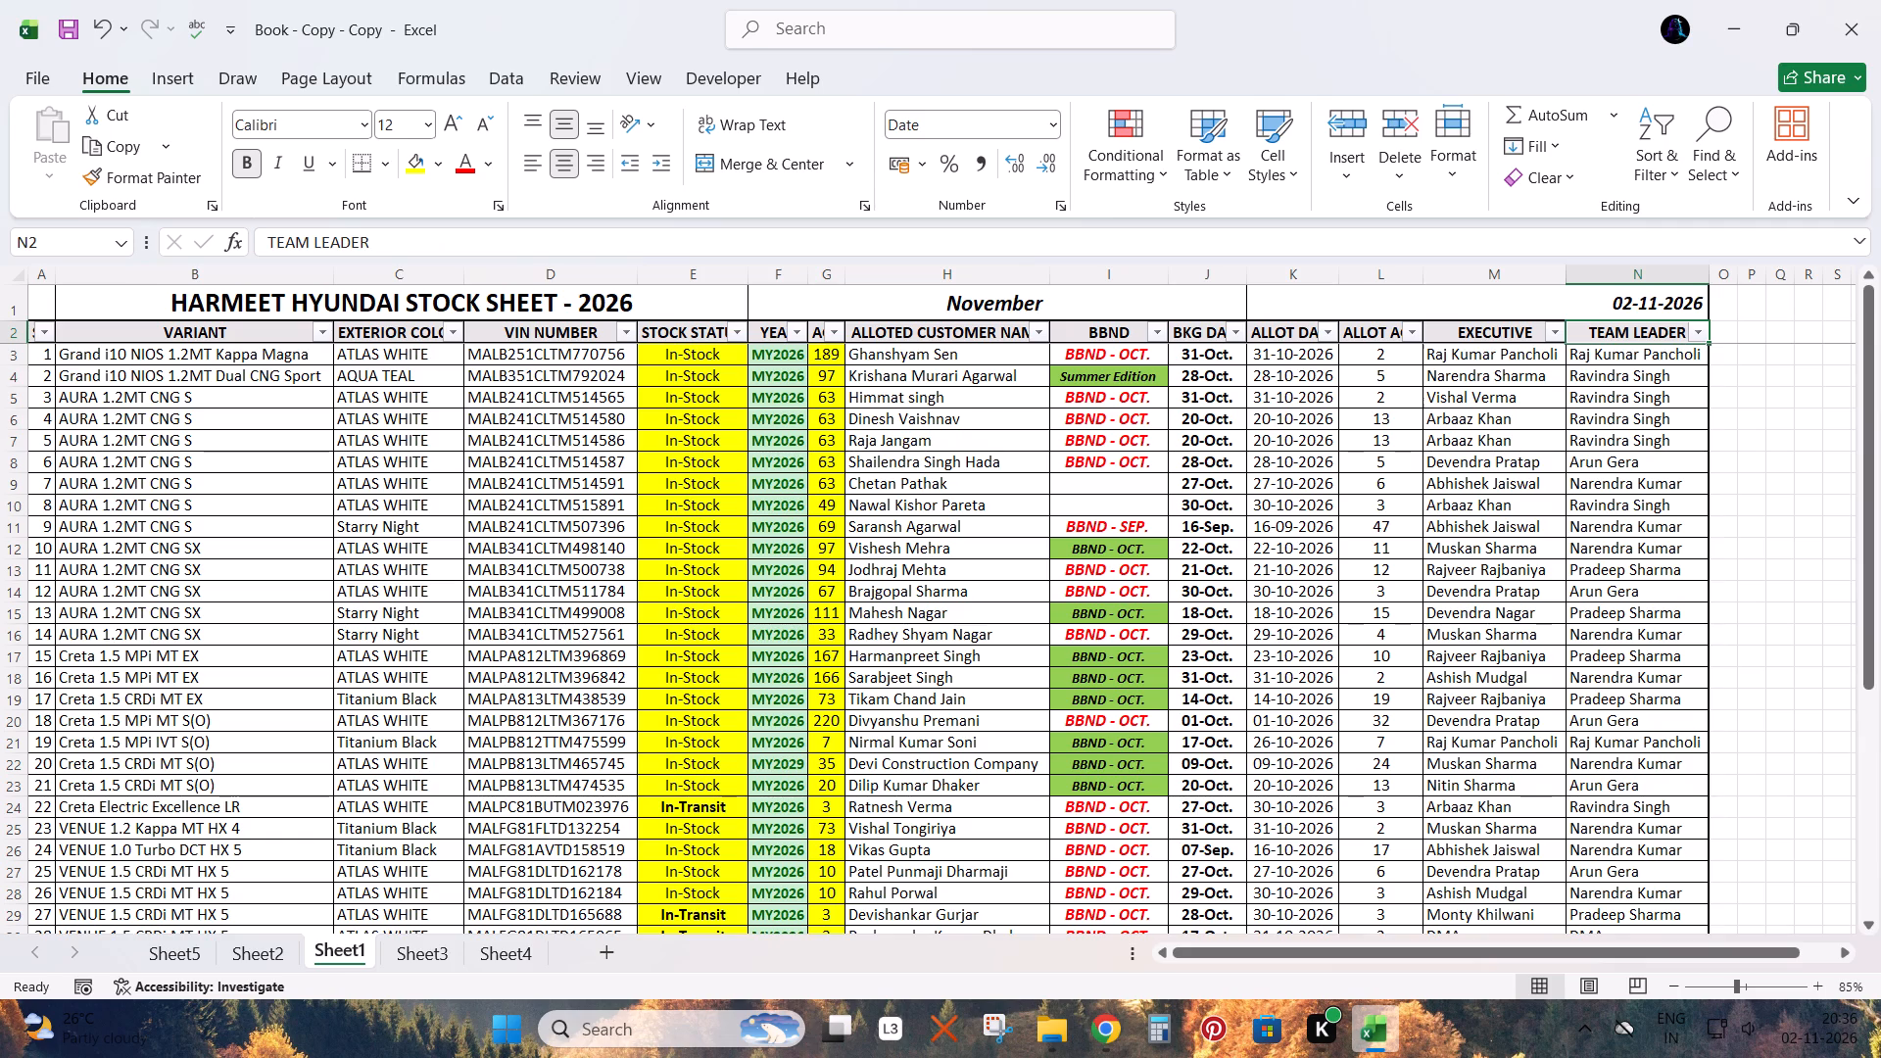
pyautogui.hotkey('alt', 'Down')
pyautogui.press('Down')
pyautogui.press('Down')
pyautogui.press('Down')
pyautogui.press('Down')
pyautogui.press('Down')
pyautogui.press('Down')
pyautogui.press('Down')
pyautogui.press('Down')
pyautogui.press('Down')
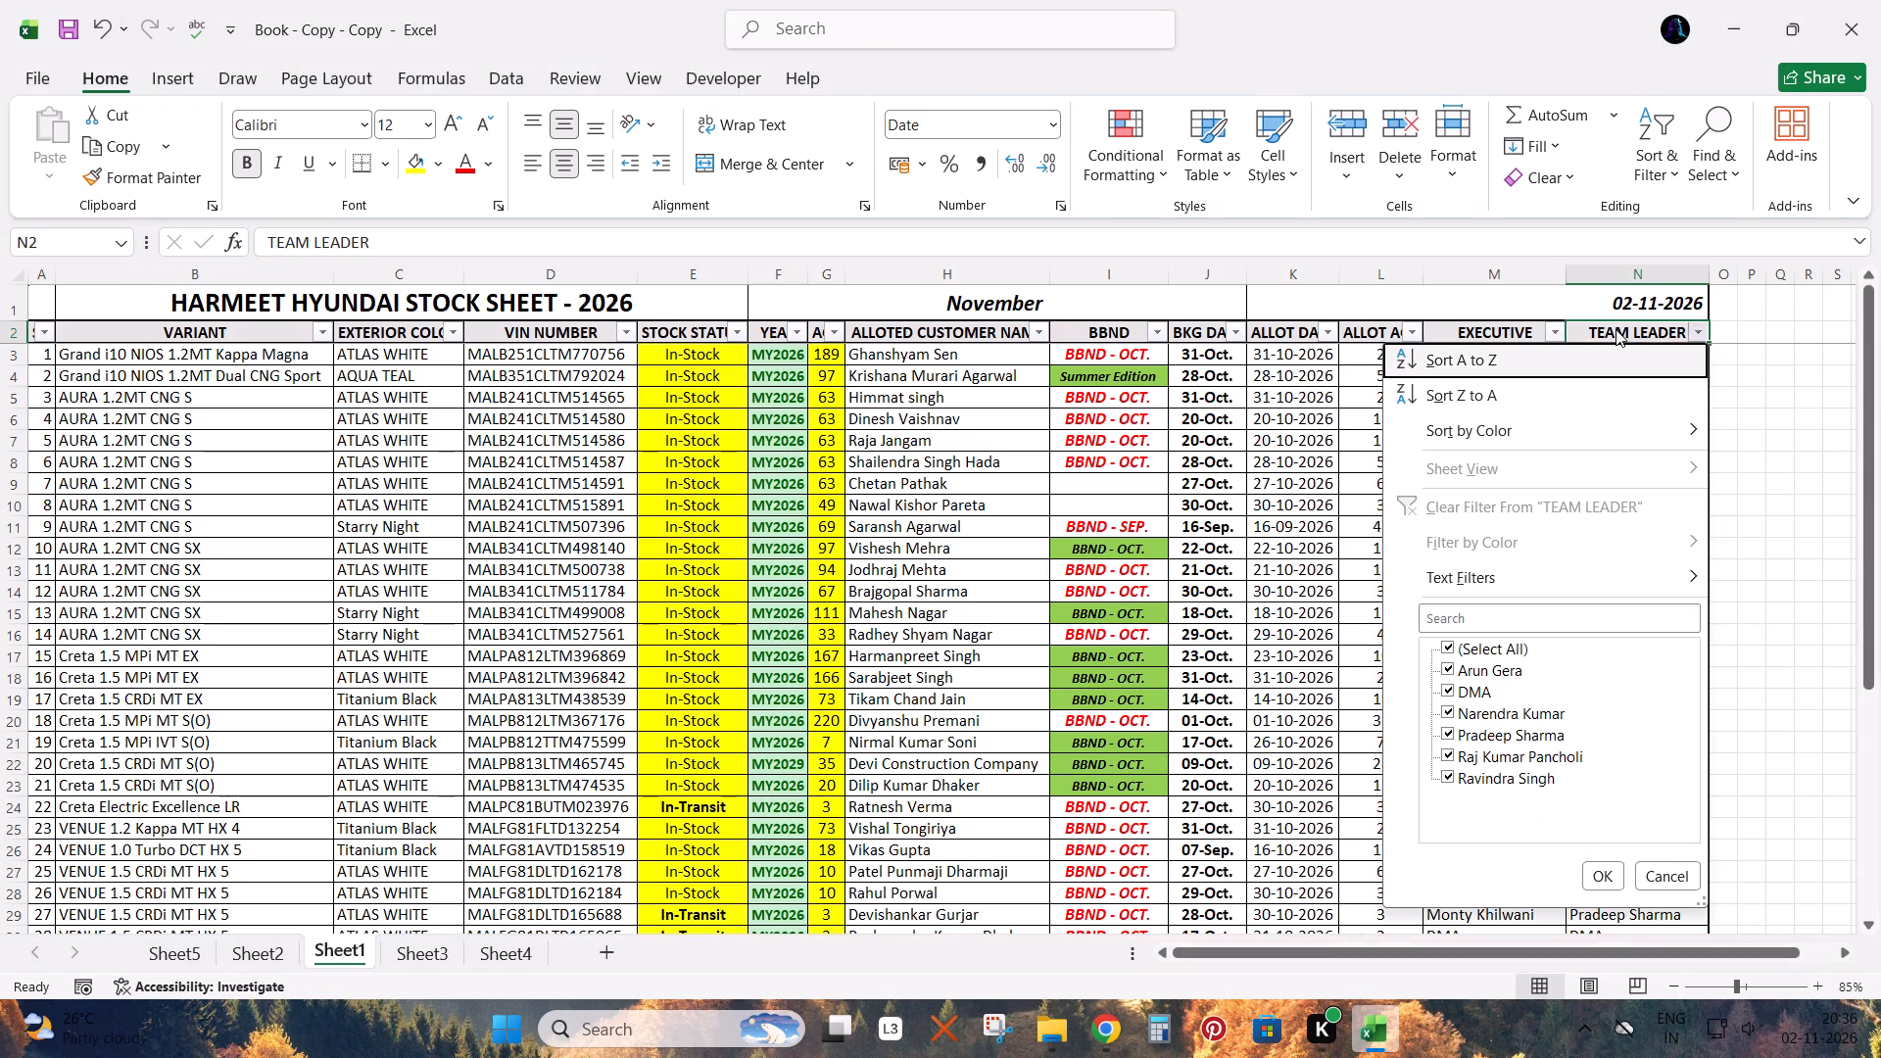
pyautogui.press('Up')
pyautogui.write('NAR')
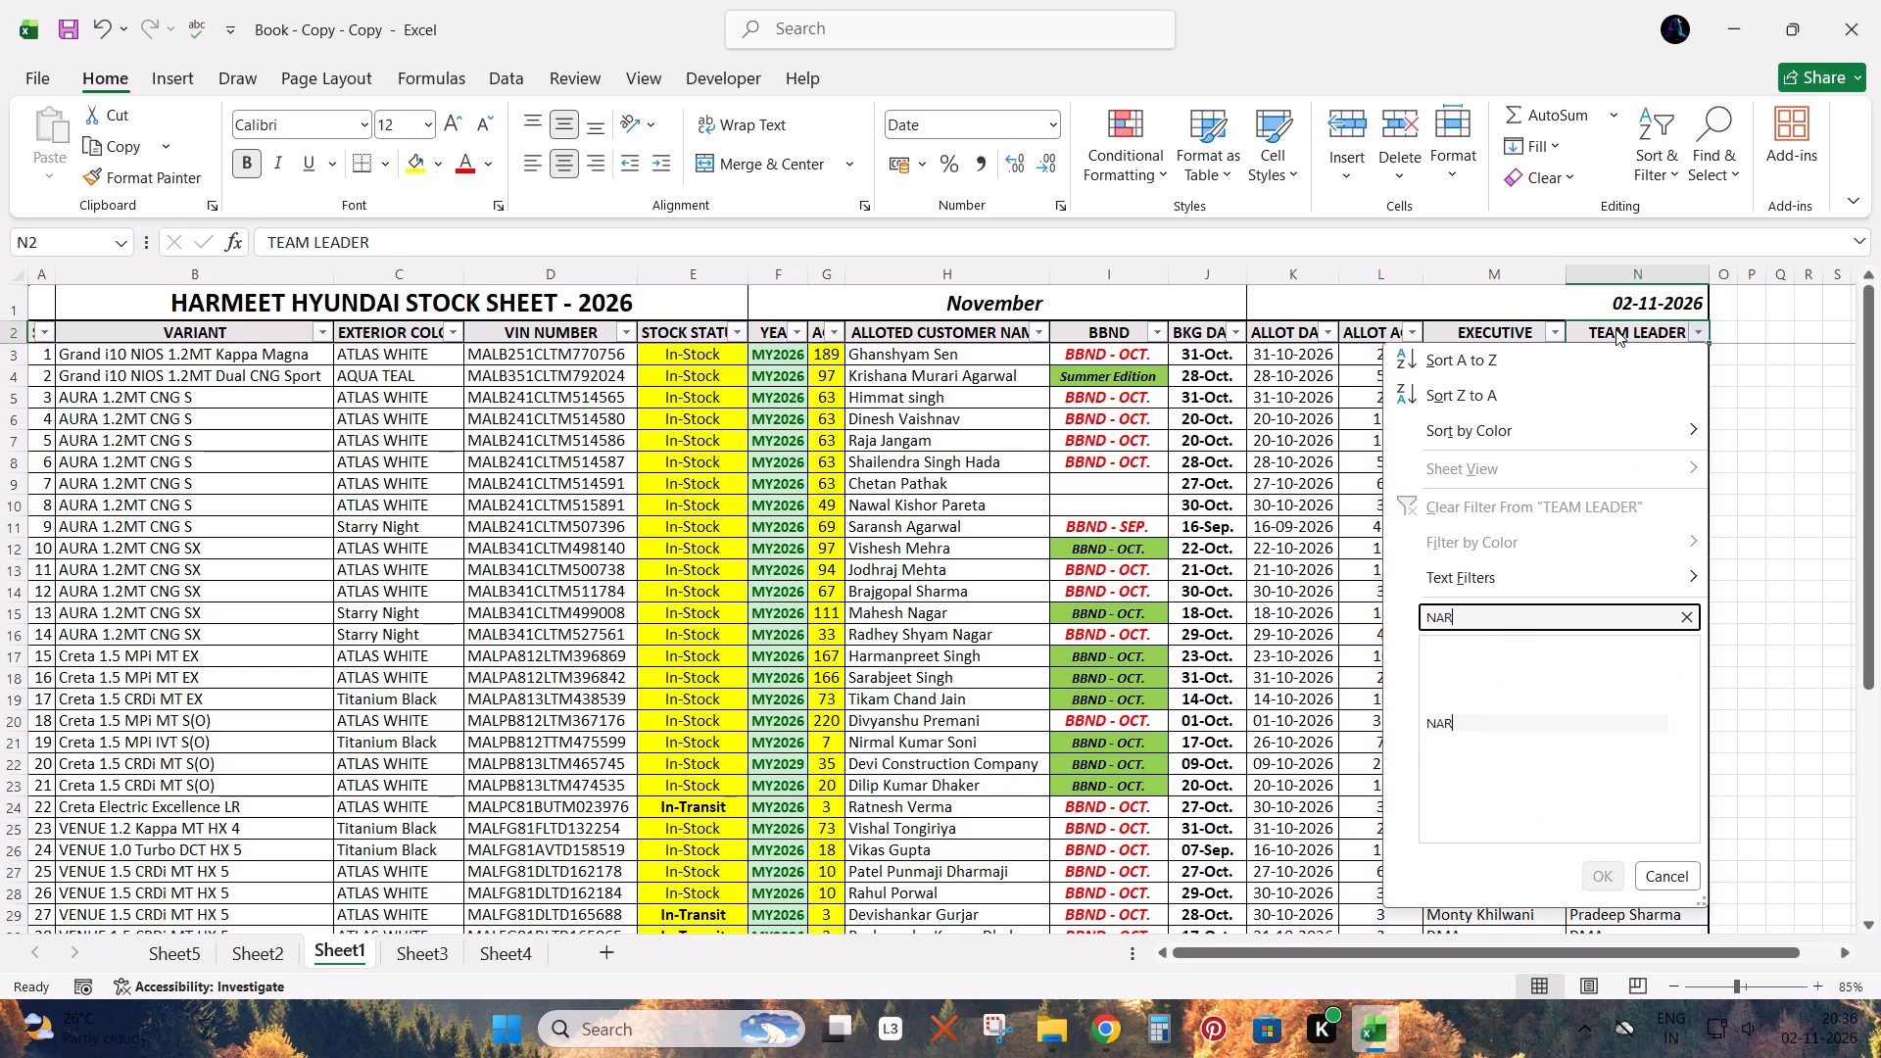
pyautogui.press('Return')
# Step through the filtered stock entries and select the entire row 22 of the Creta 1.5 CRDi MT S(O) allotted to Devi Construction Company.
pyautogui.press('Down')
pyautogui.press('Left')
pyautogui.press('Up')
pyautogui.press('Left')
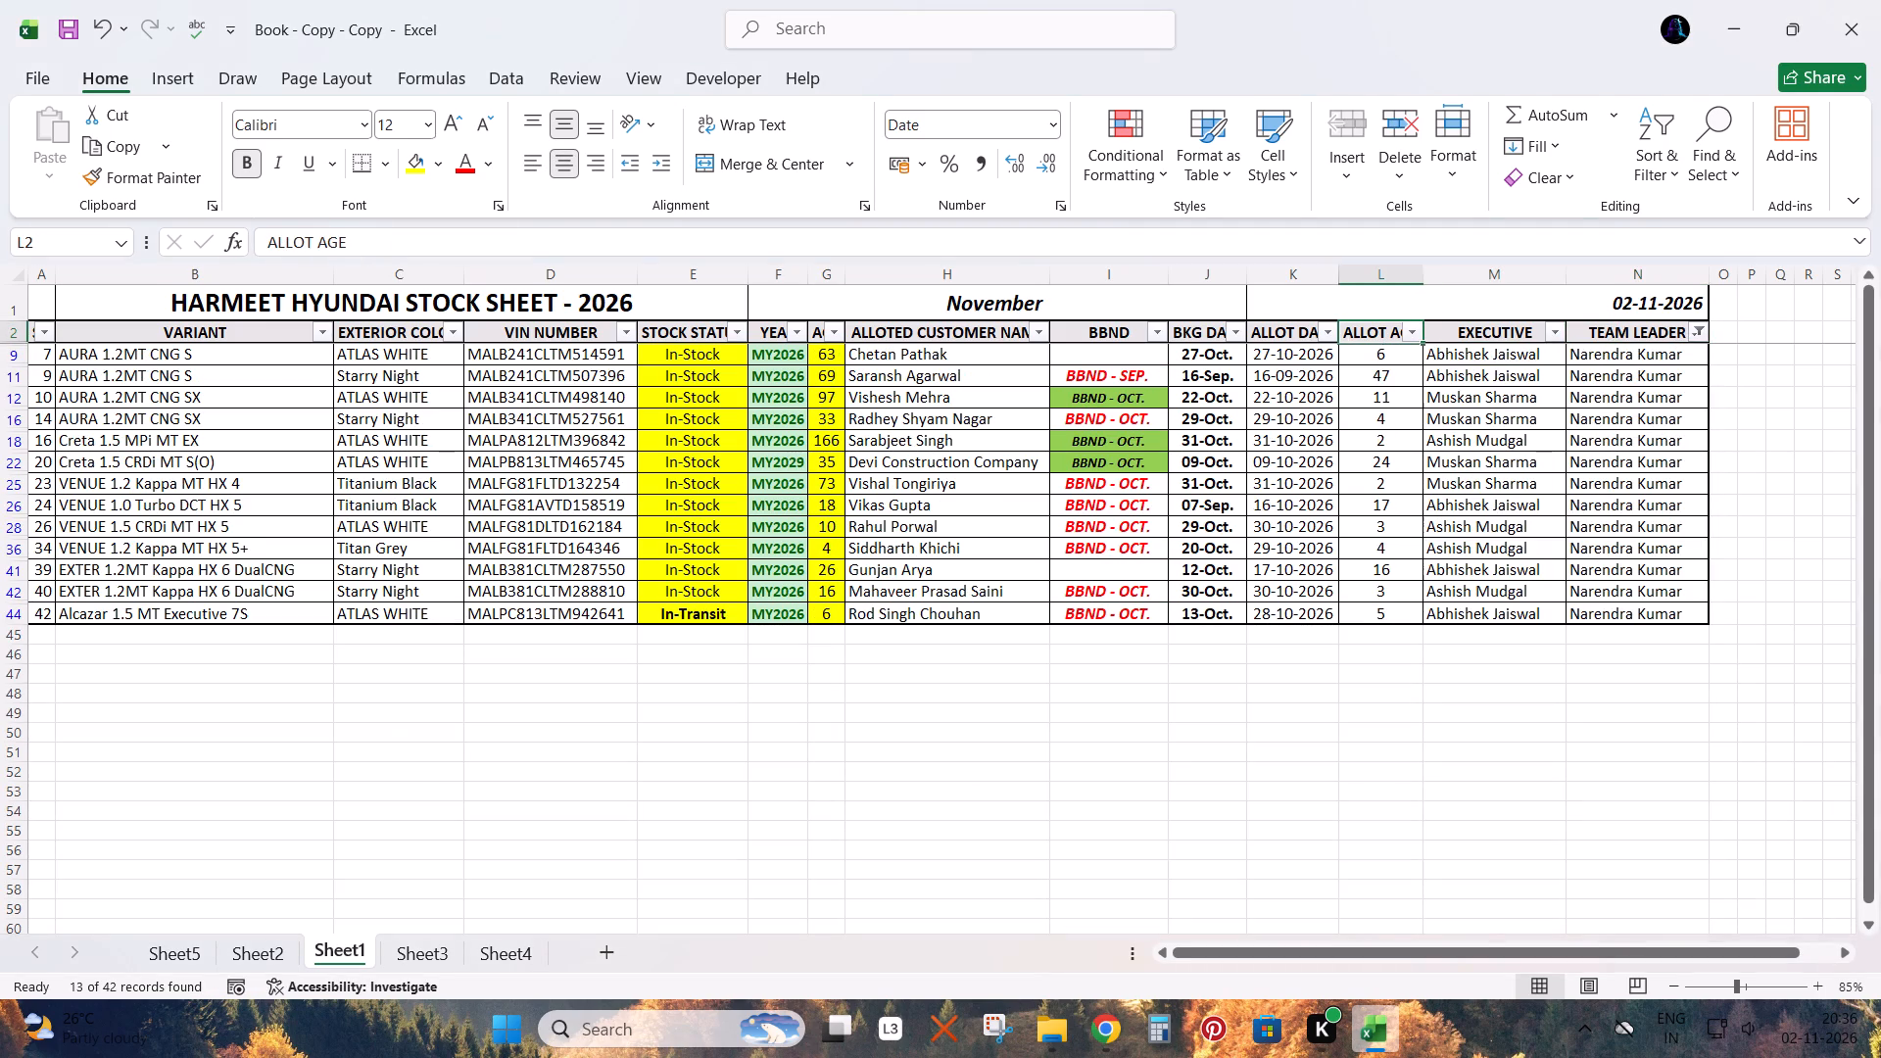
pyautogui.press('Down')
pyautogui.press('Left')
pyautogui.press('Down')
pyautogui.press('Left')
pyautogui.press('Down')
pyautogui.press('Left')
pyautogui.press('Down')
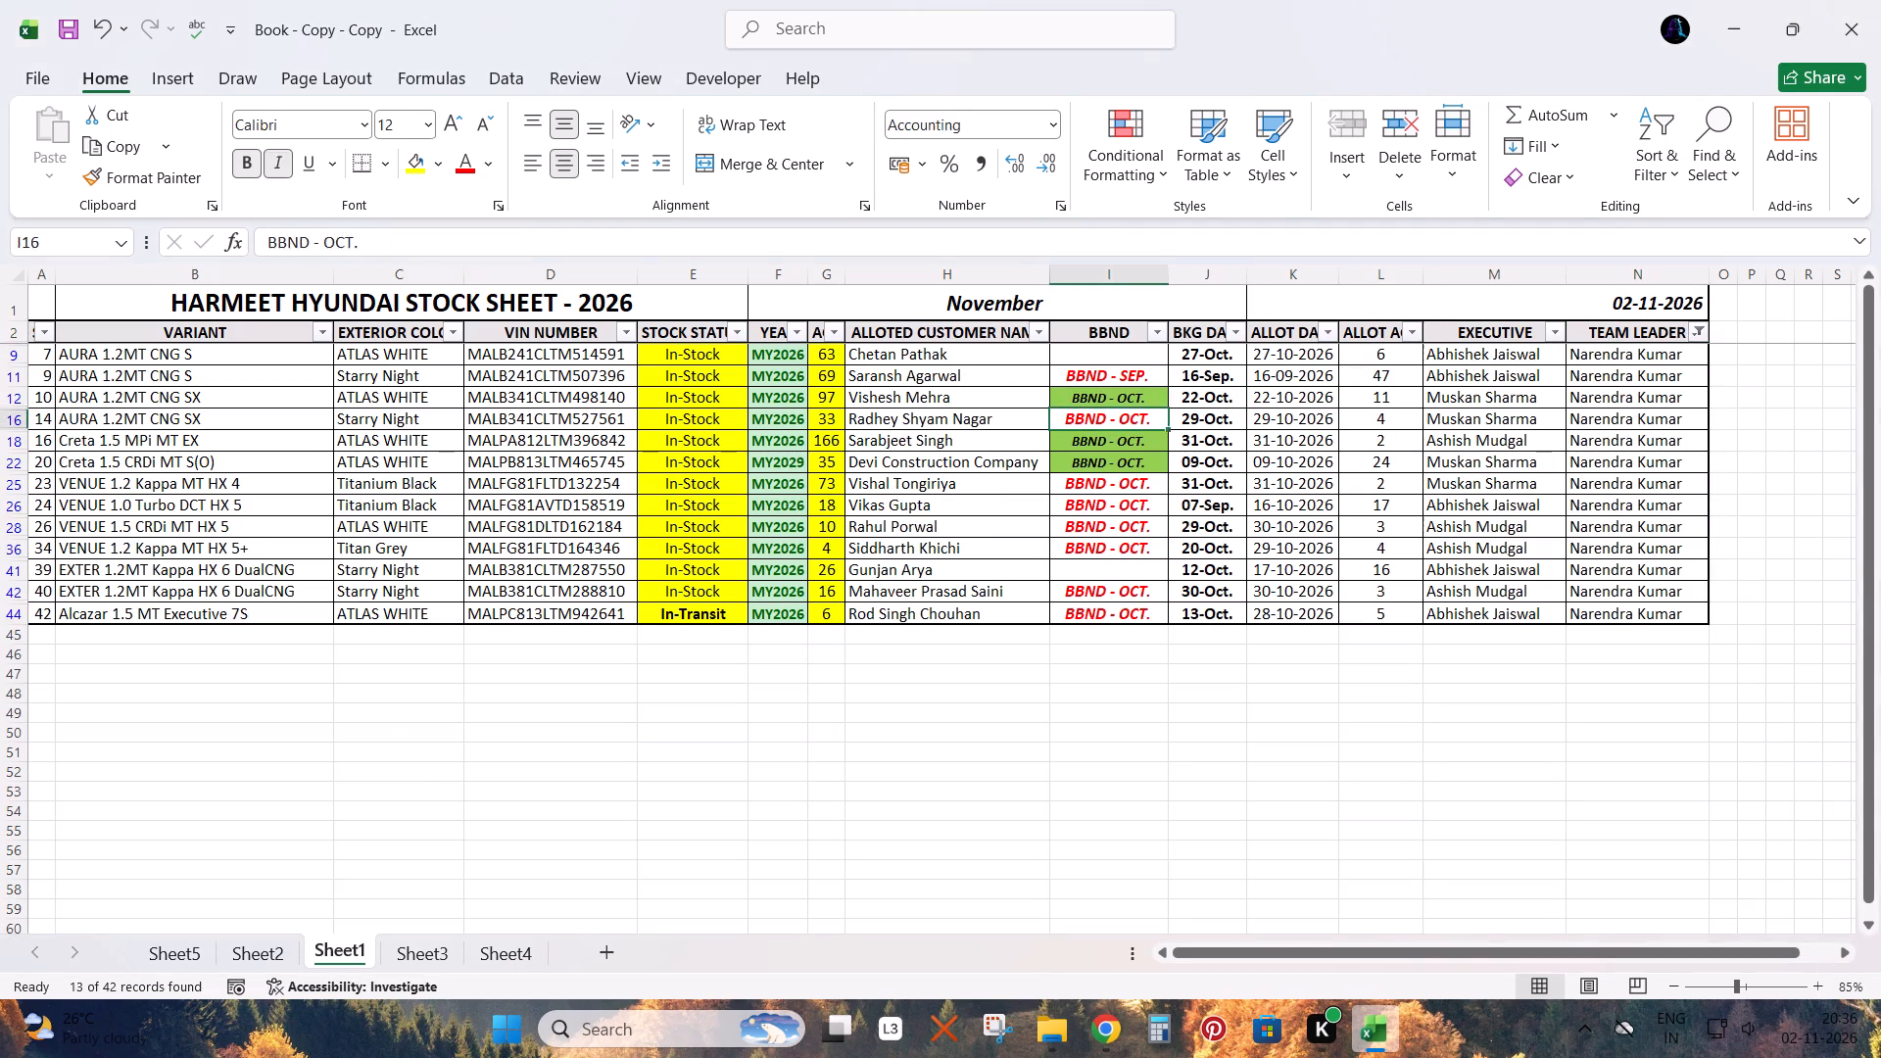
pyautogui.press('Left')
pyautogui.press('Down')
pyautogui.press('Left')
pyautogui.press('Down')
pyautogui.hotkey('shift', 'space')
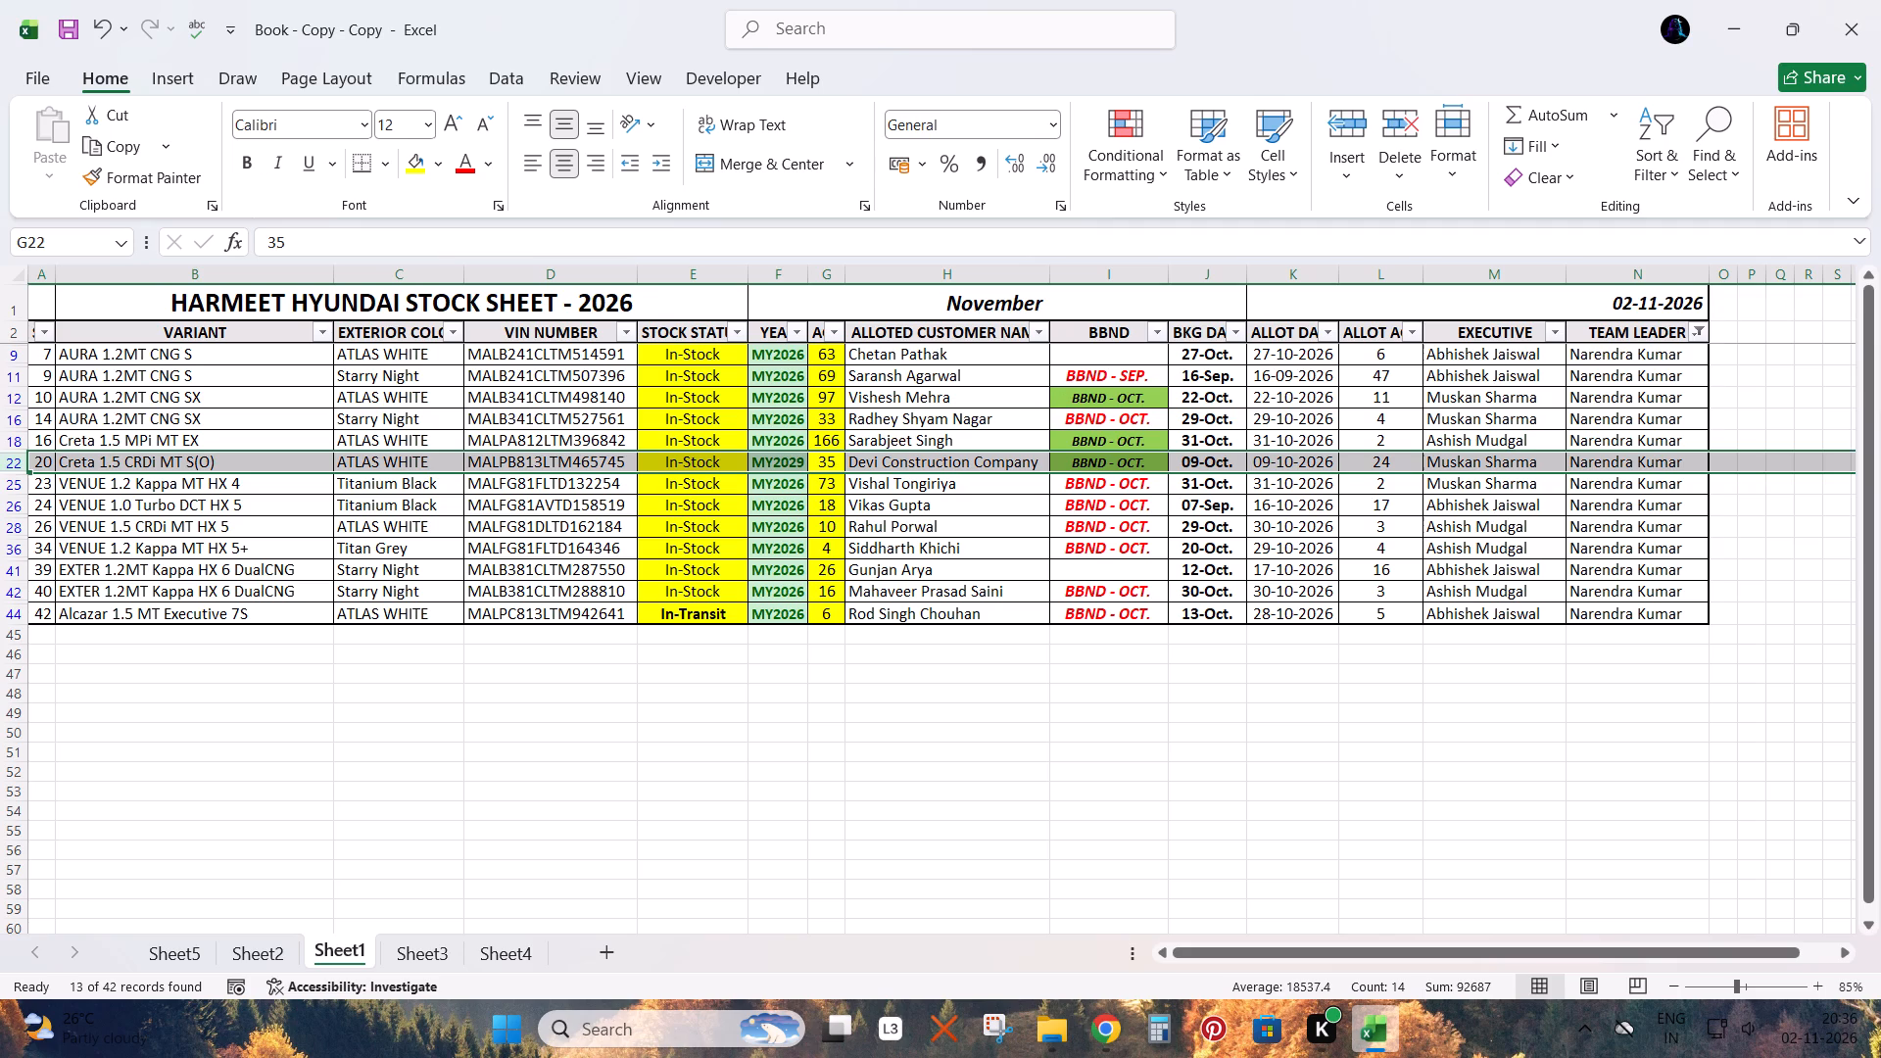
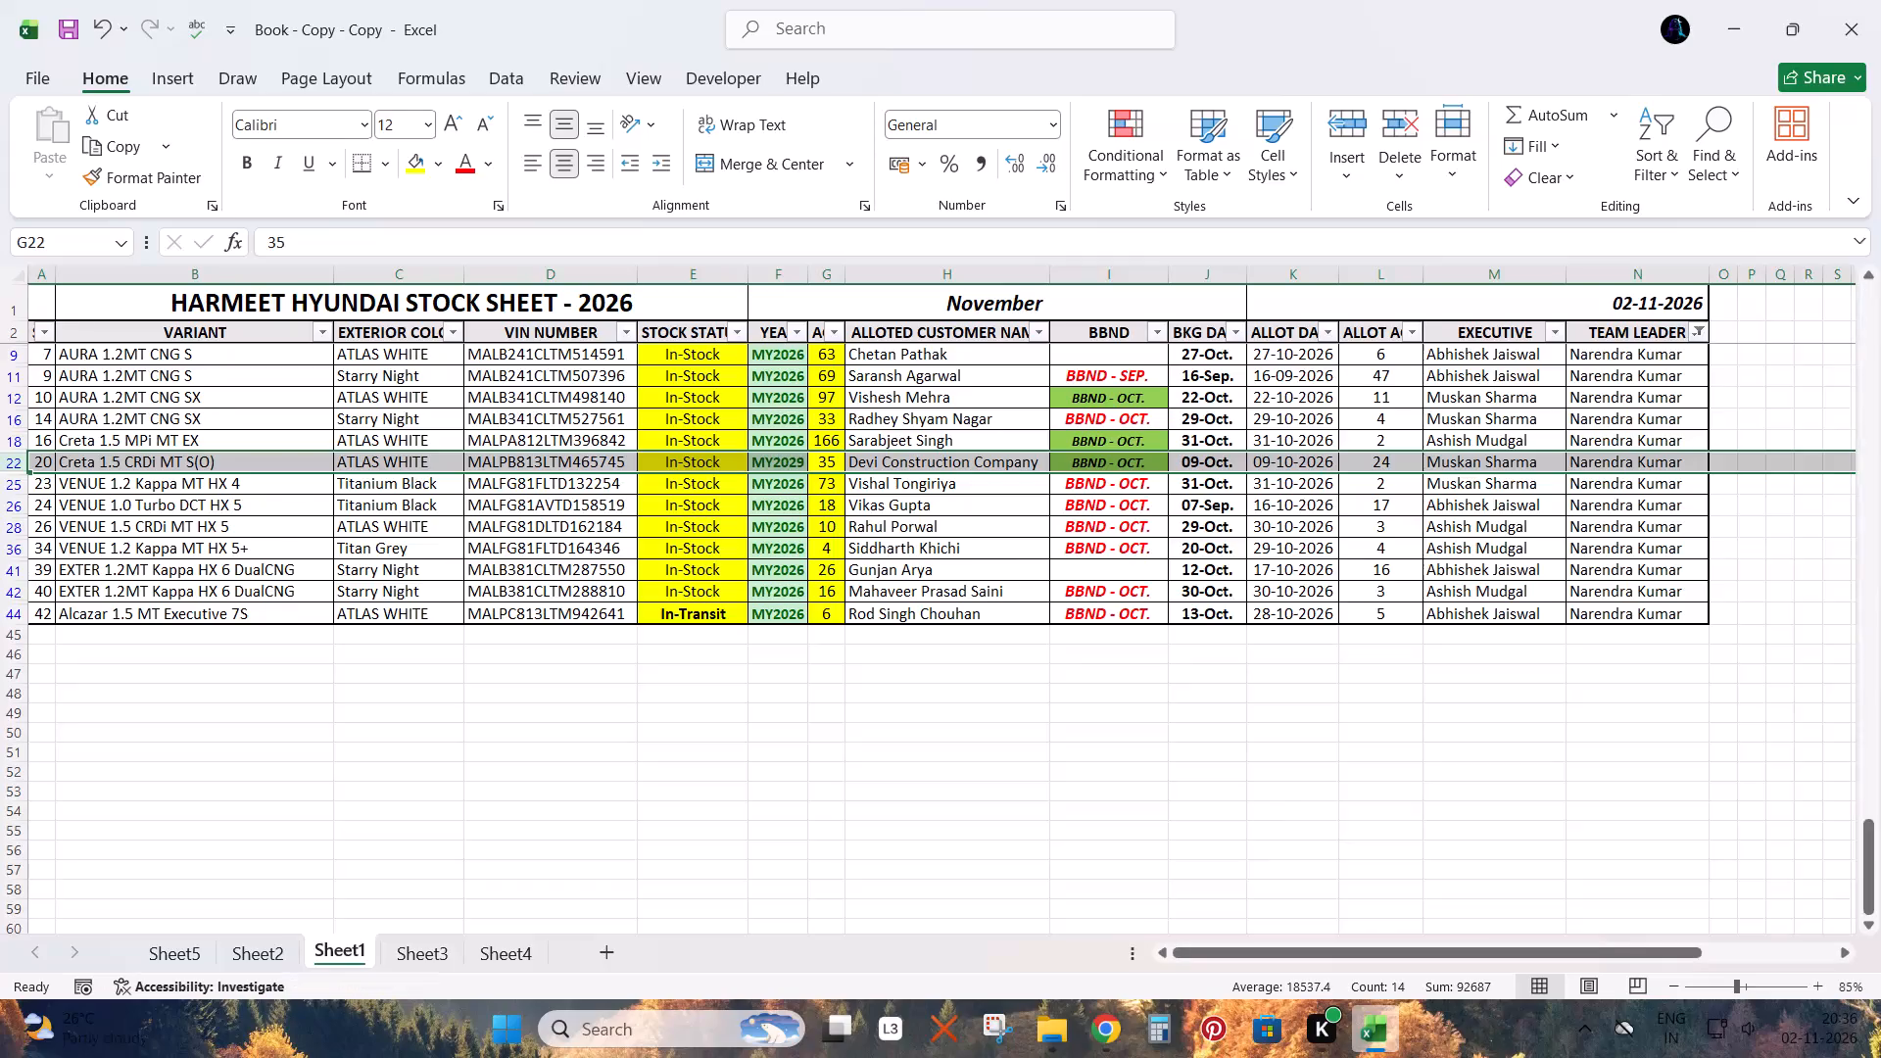
# Search Sheet4's required list for "NITIN".
pyautogui.hotkey('ctrl', 'pagedown')
pyautogui.press('Right')
pyautogui.press('Down')
pyautogui.press('Left')
pyautogui.hotkey('ctrl', 'f')
pyautogui.write('NITIN')
pyautogui.press('Return')
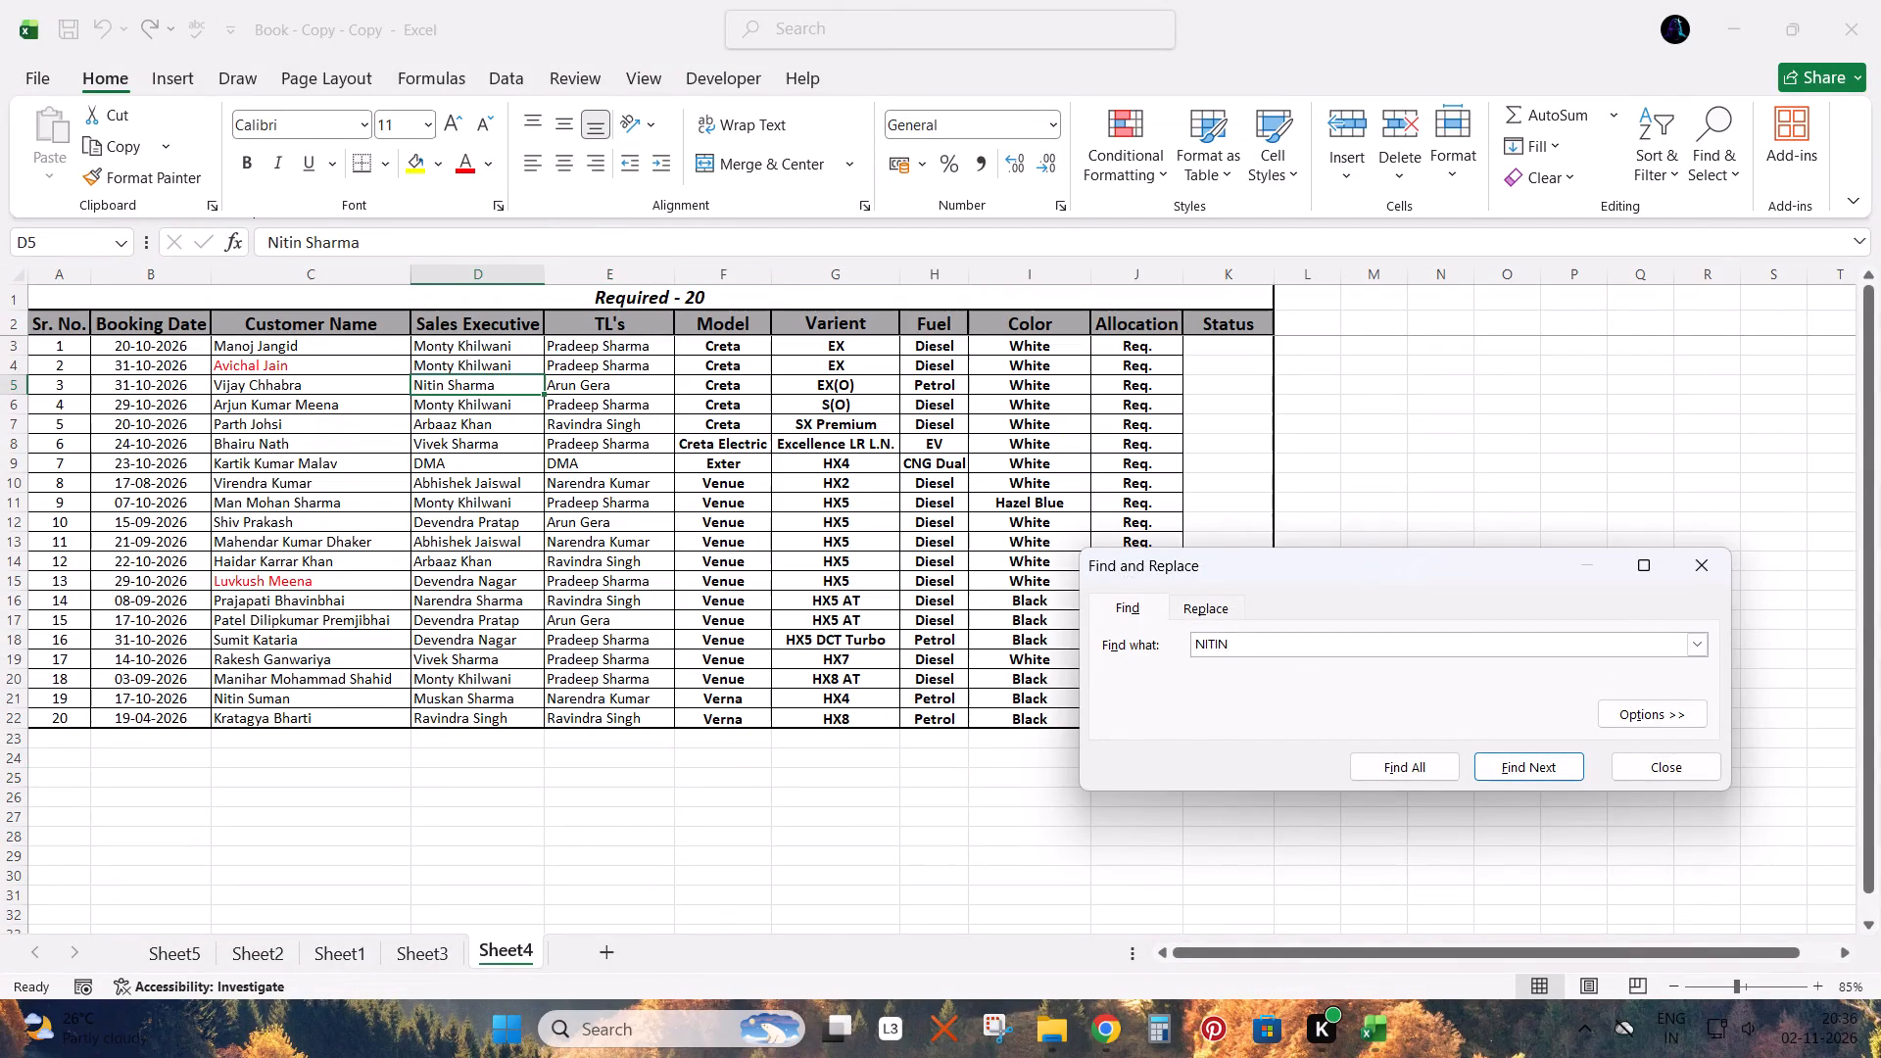
pyautogui.press('Escape')
# Search only Sheet4's Customer Name column for "NITIN" and select the entire row 21 of the Verna HX4 booking.
pyautogui.press('Left')
pyautogui.hotkey('ctrl', 'space')
pyautogui.press('Right')
pyautogui.press('Left')
pyautogui.press('Up')
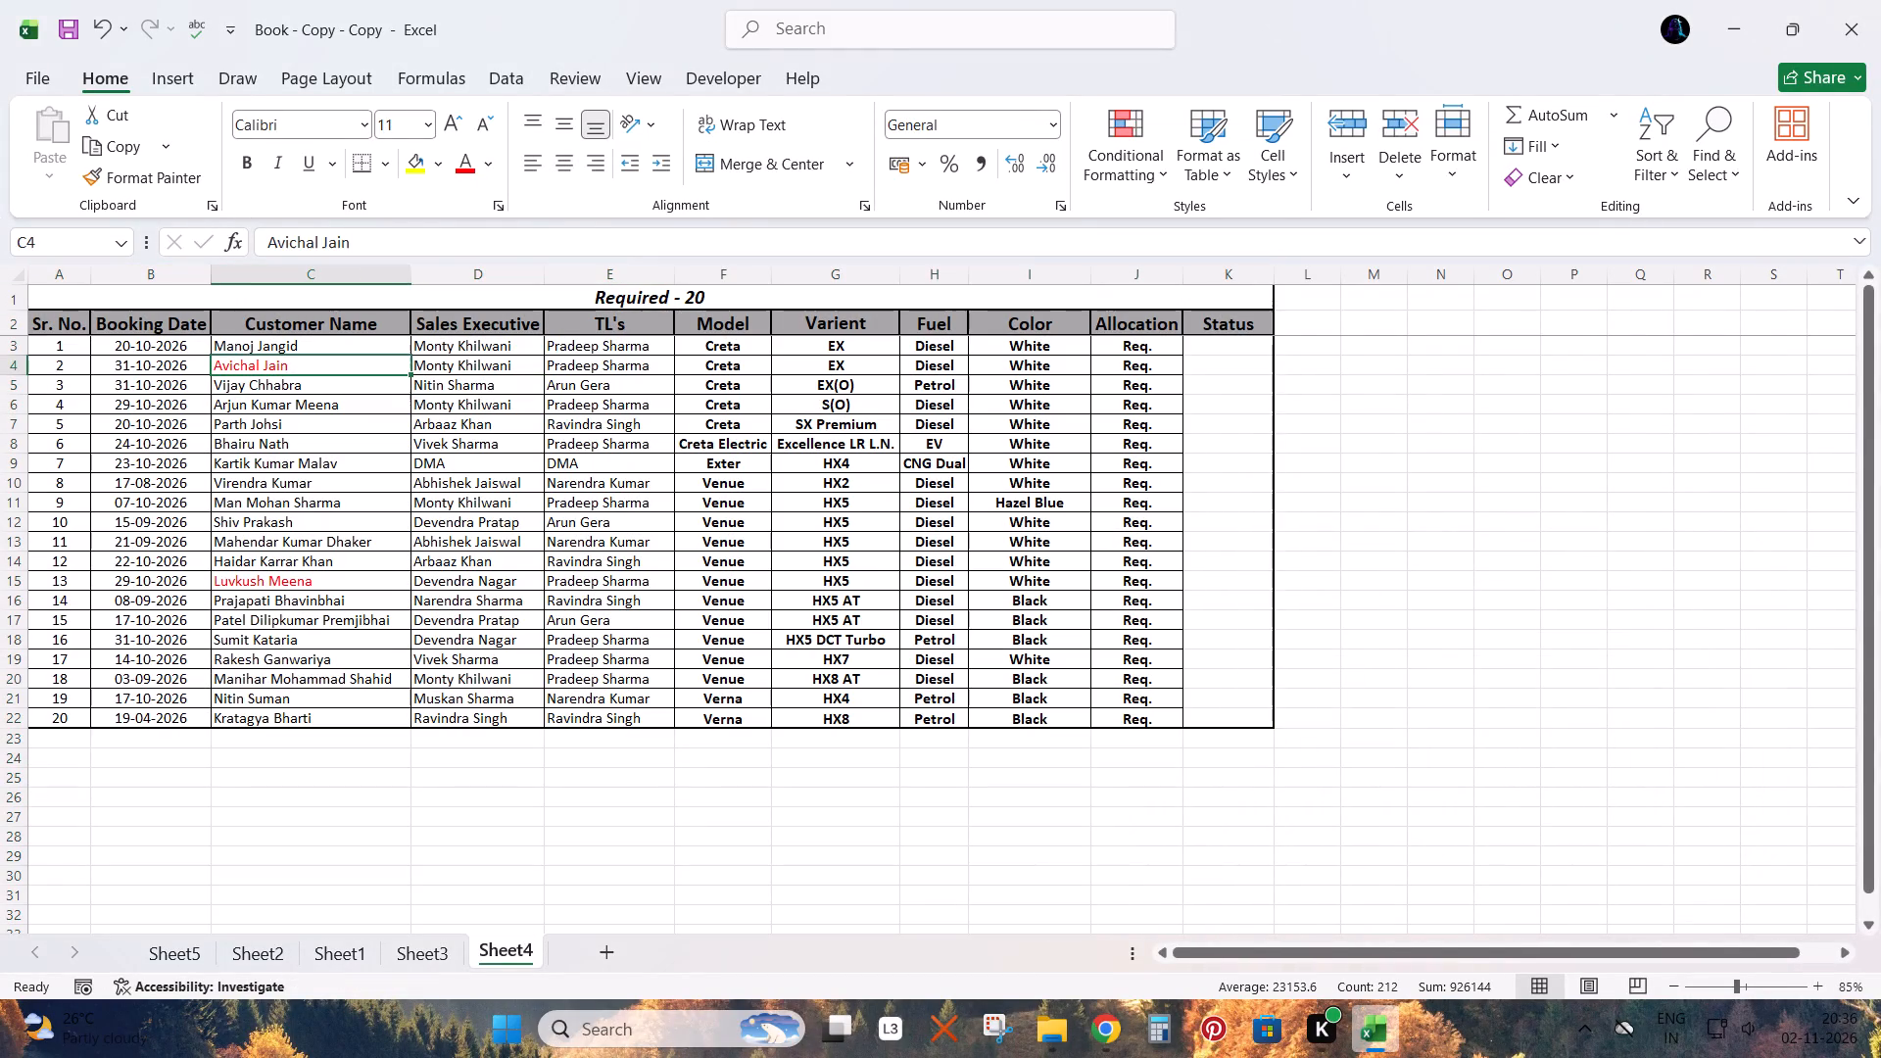
pyautogui.click(340, 278)
pyautogui.hotkey('ctrl', 'f')
pyautogui.press('Right')
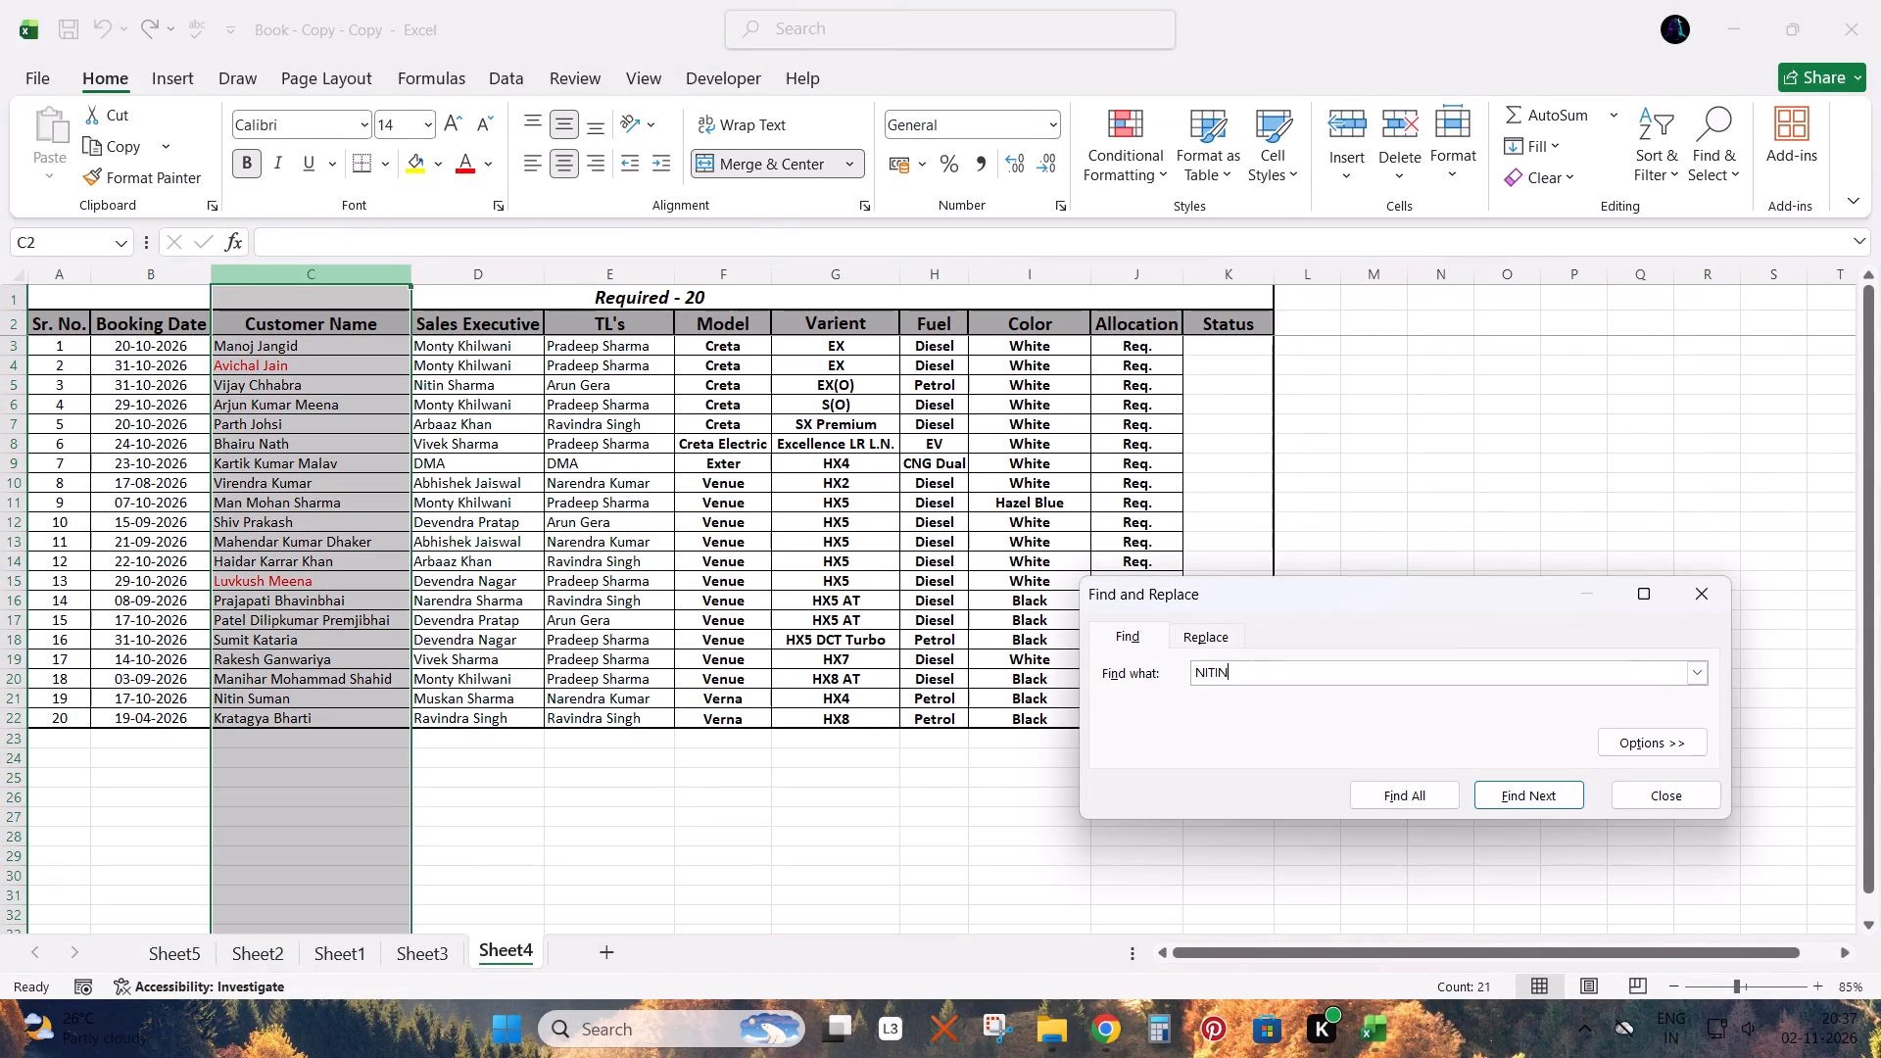
pyautogui.press('Return')
pyautogui.press('Return')
pyautogui.press('Return')
pyautogui.press('Escape')
pyautogui.press('Right')
pyautogui.press('Left')
pyautogui.hotkey('shift', 'space')
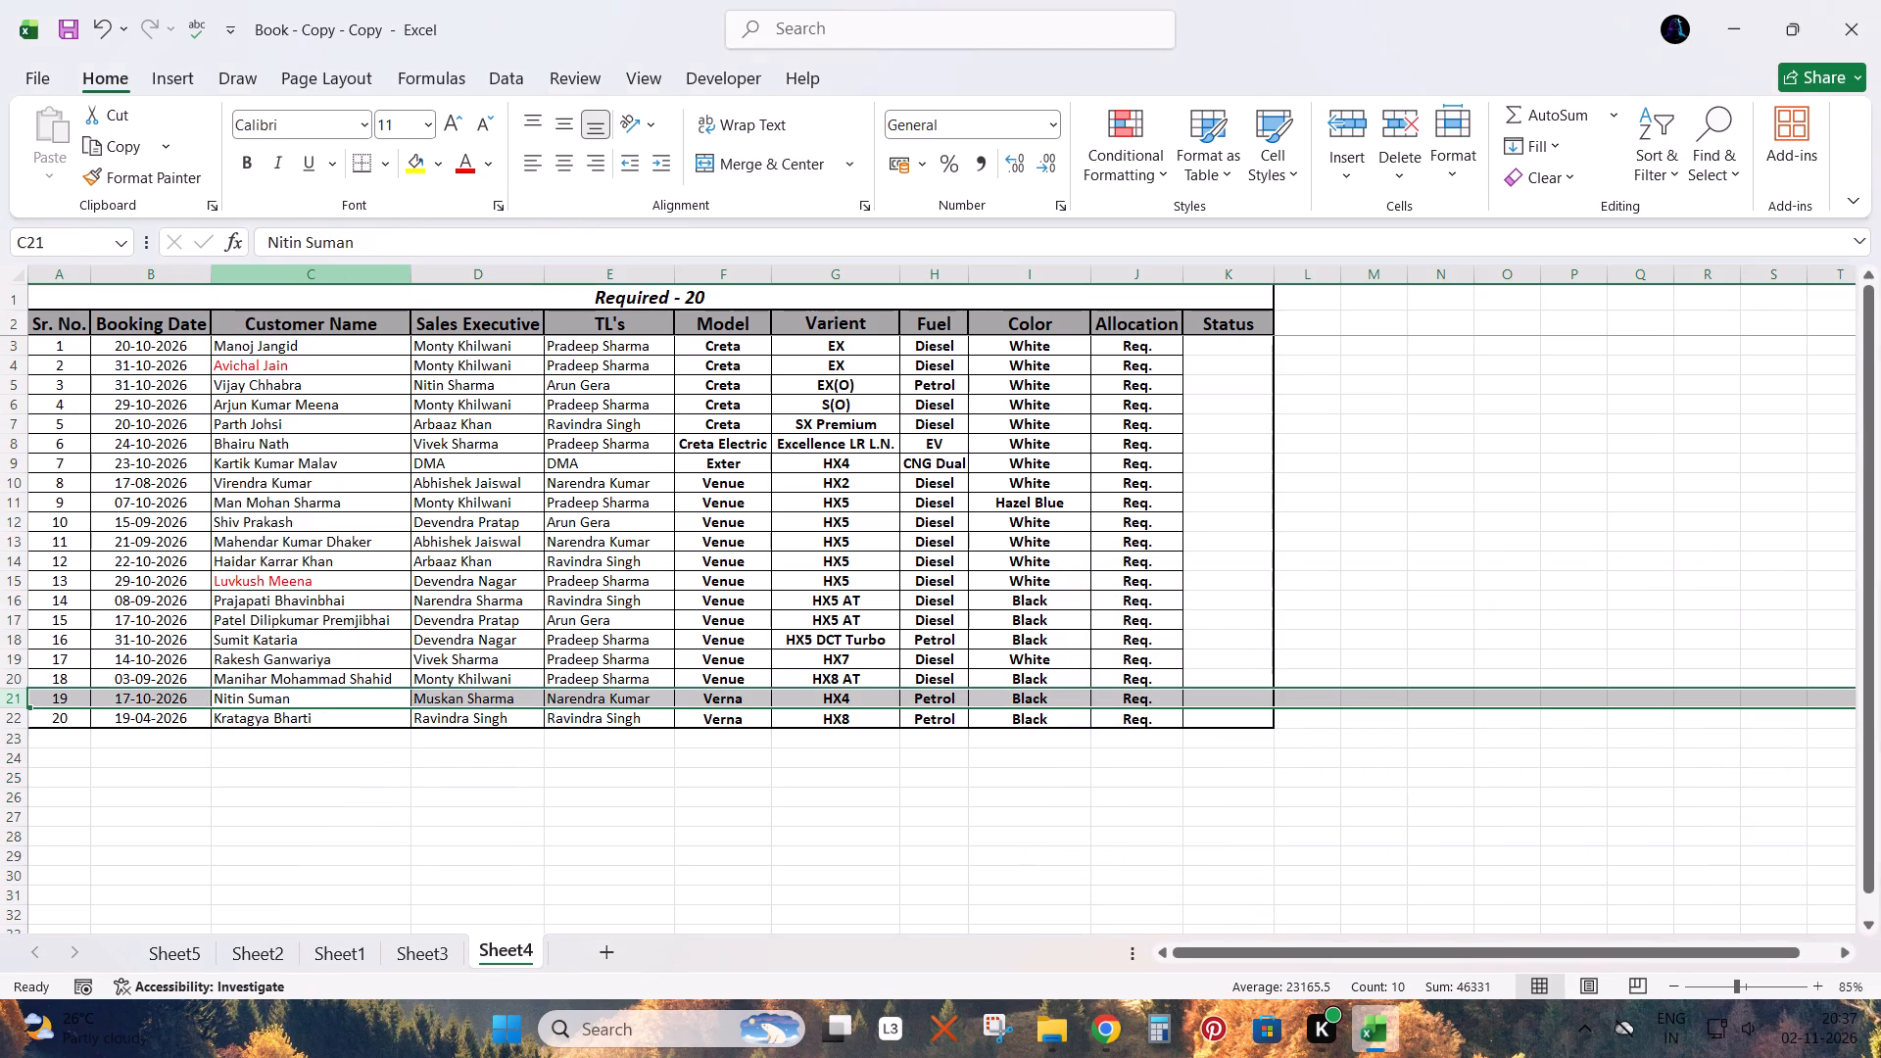
# Check the filtered Sheet1 stock by selecting entire row 25 (VENUE 1.2 Kappa MT HX 4), followed by row 16 (AURA 1.2MT CNG SX).
pyautogui.hotkey('ctrl', 'pageup')
pyautogui.hotkey('ctrl', 'pageup')
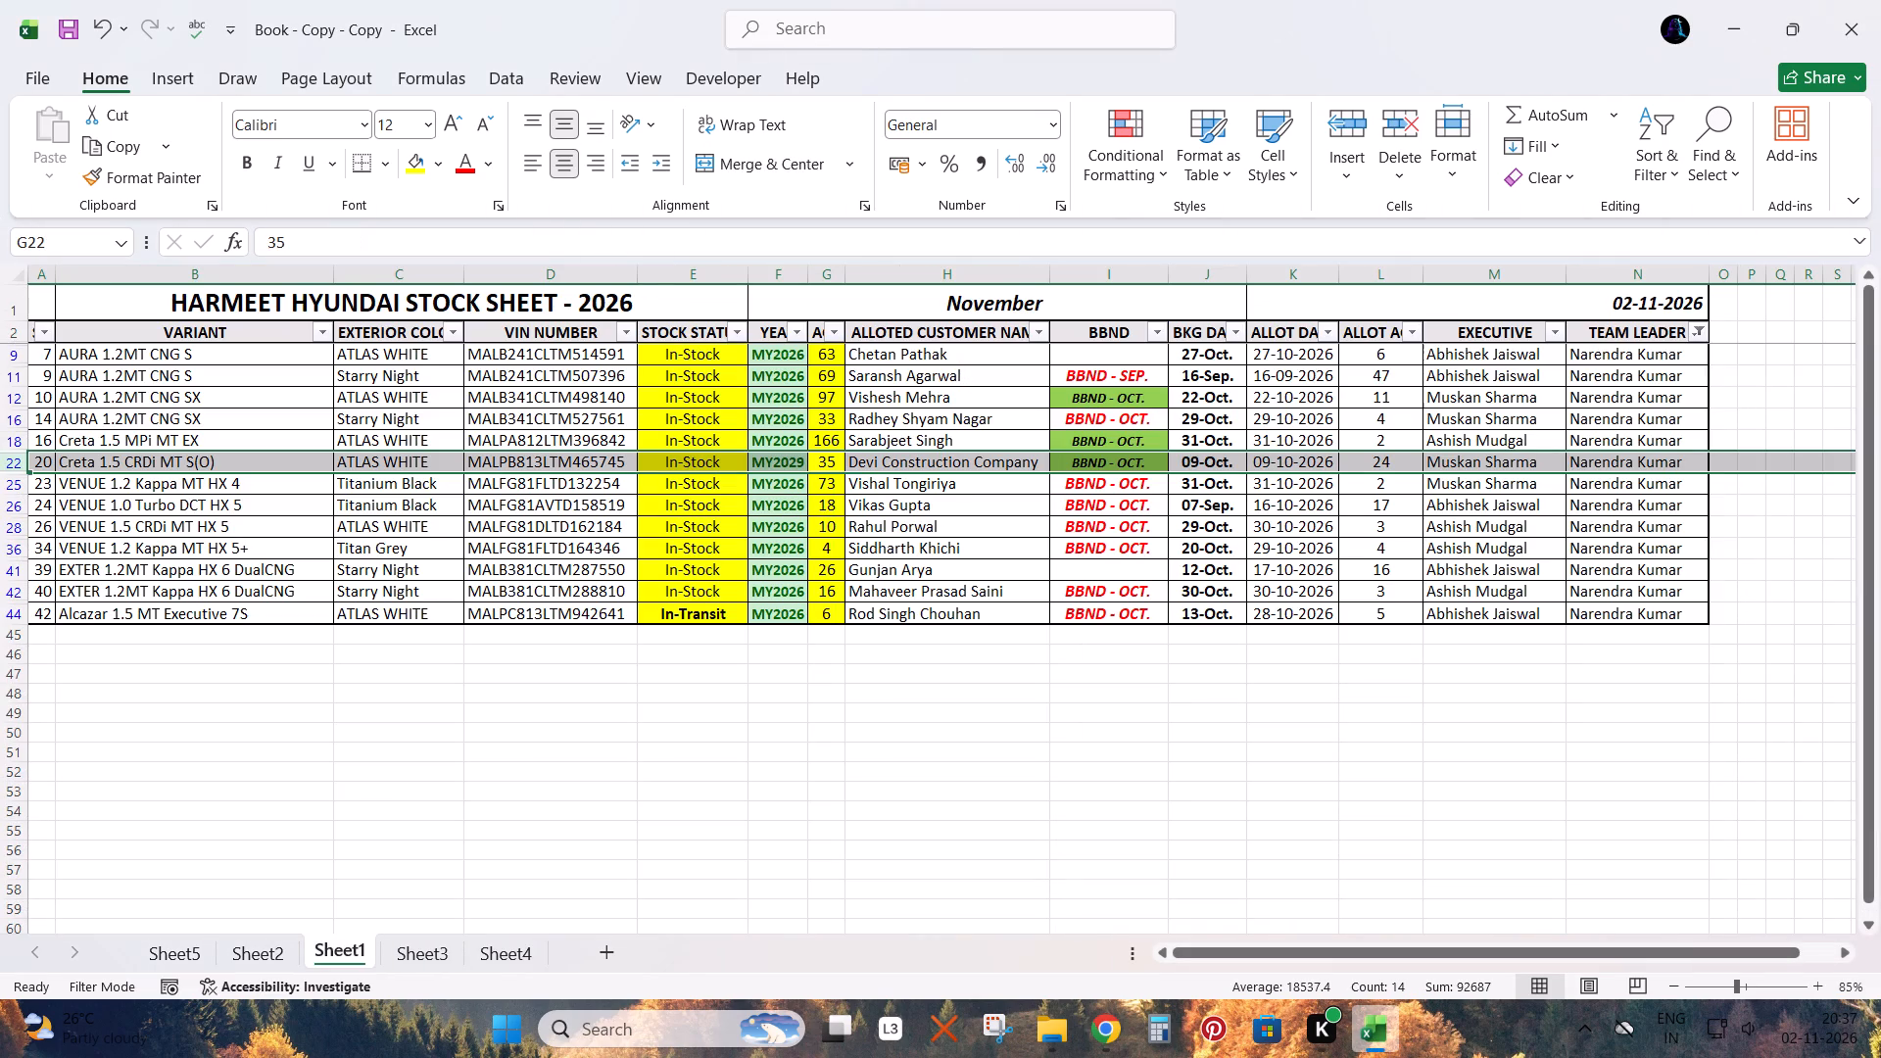
pyautogui.press('Right')
pyautogui.press('Left')
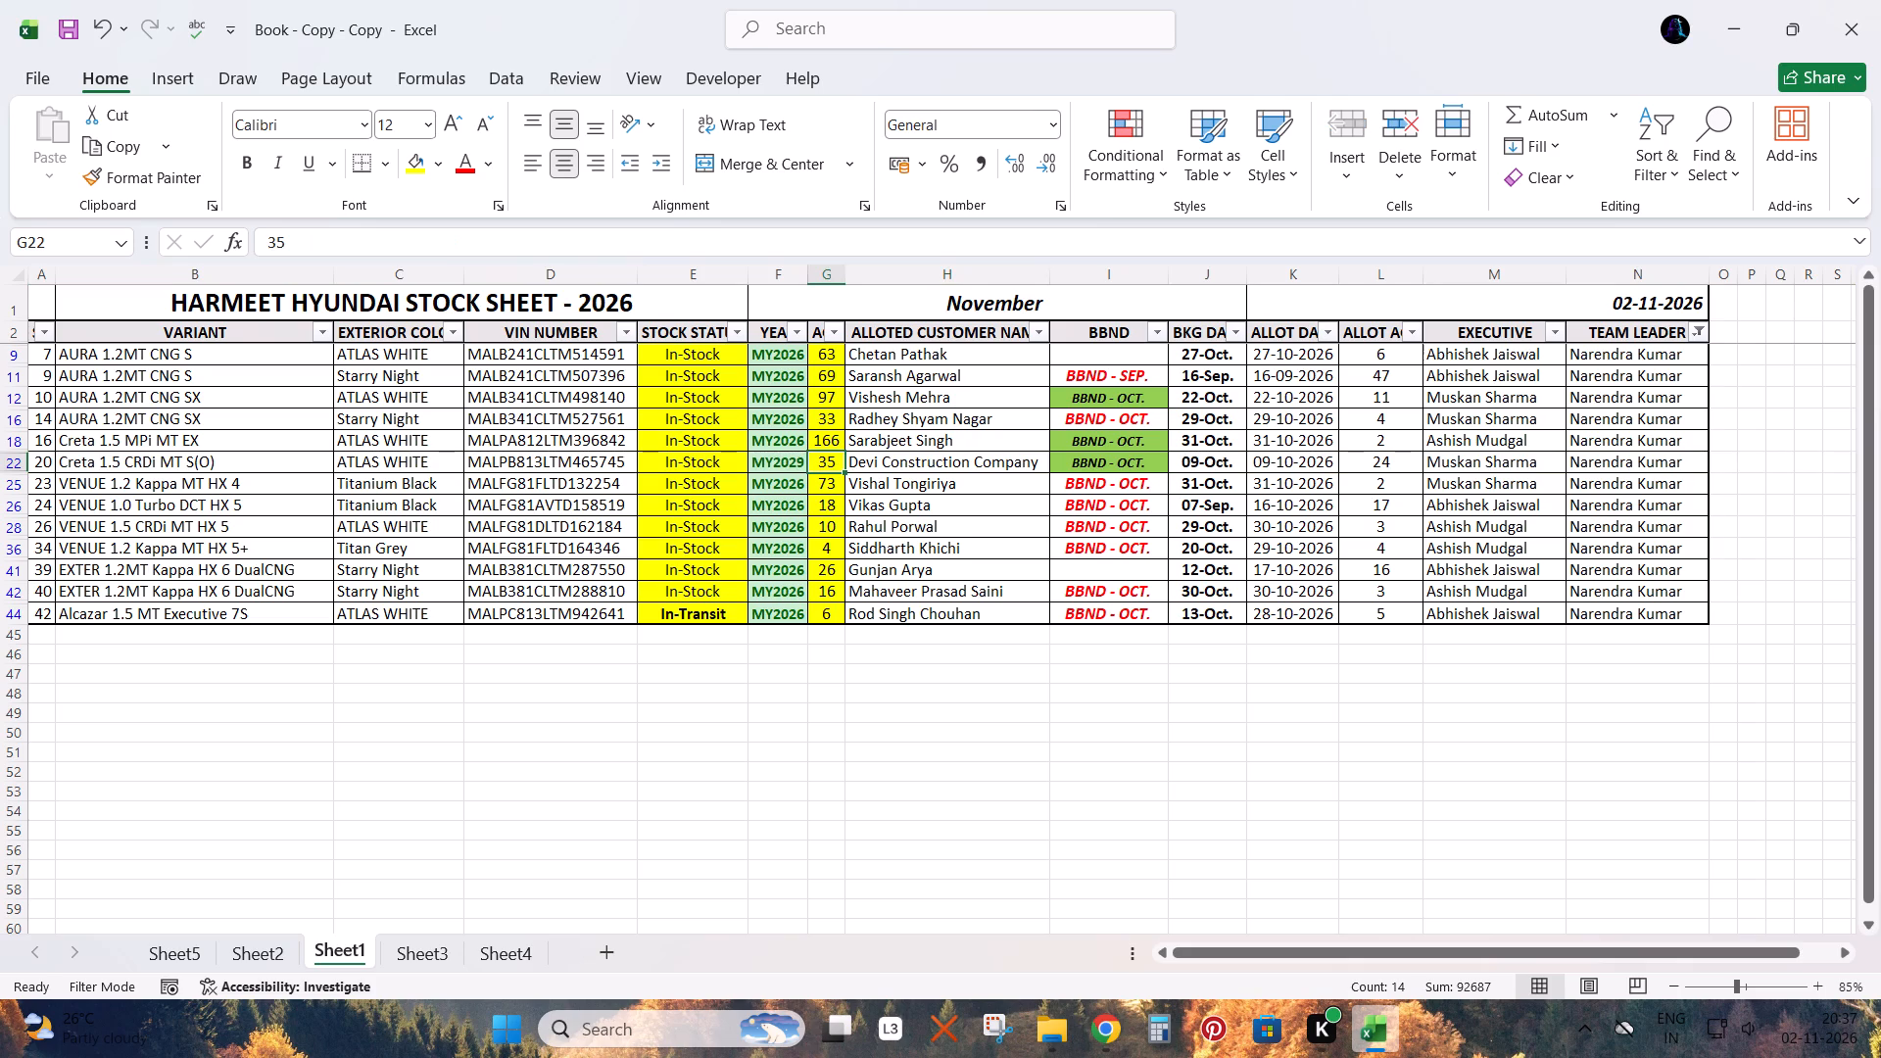
pyautogui.press('Right')
pyautogui.press('Down')
pyautogui.hotkey('shift', 'space')
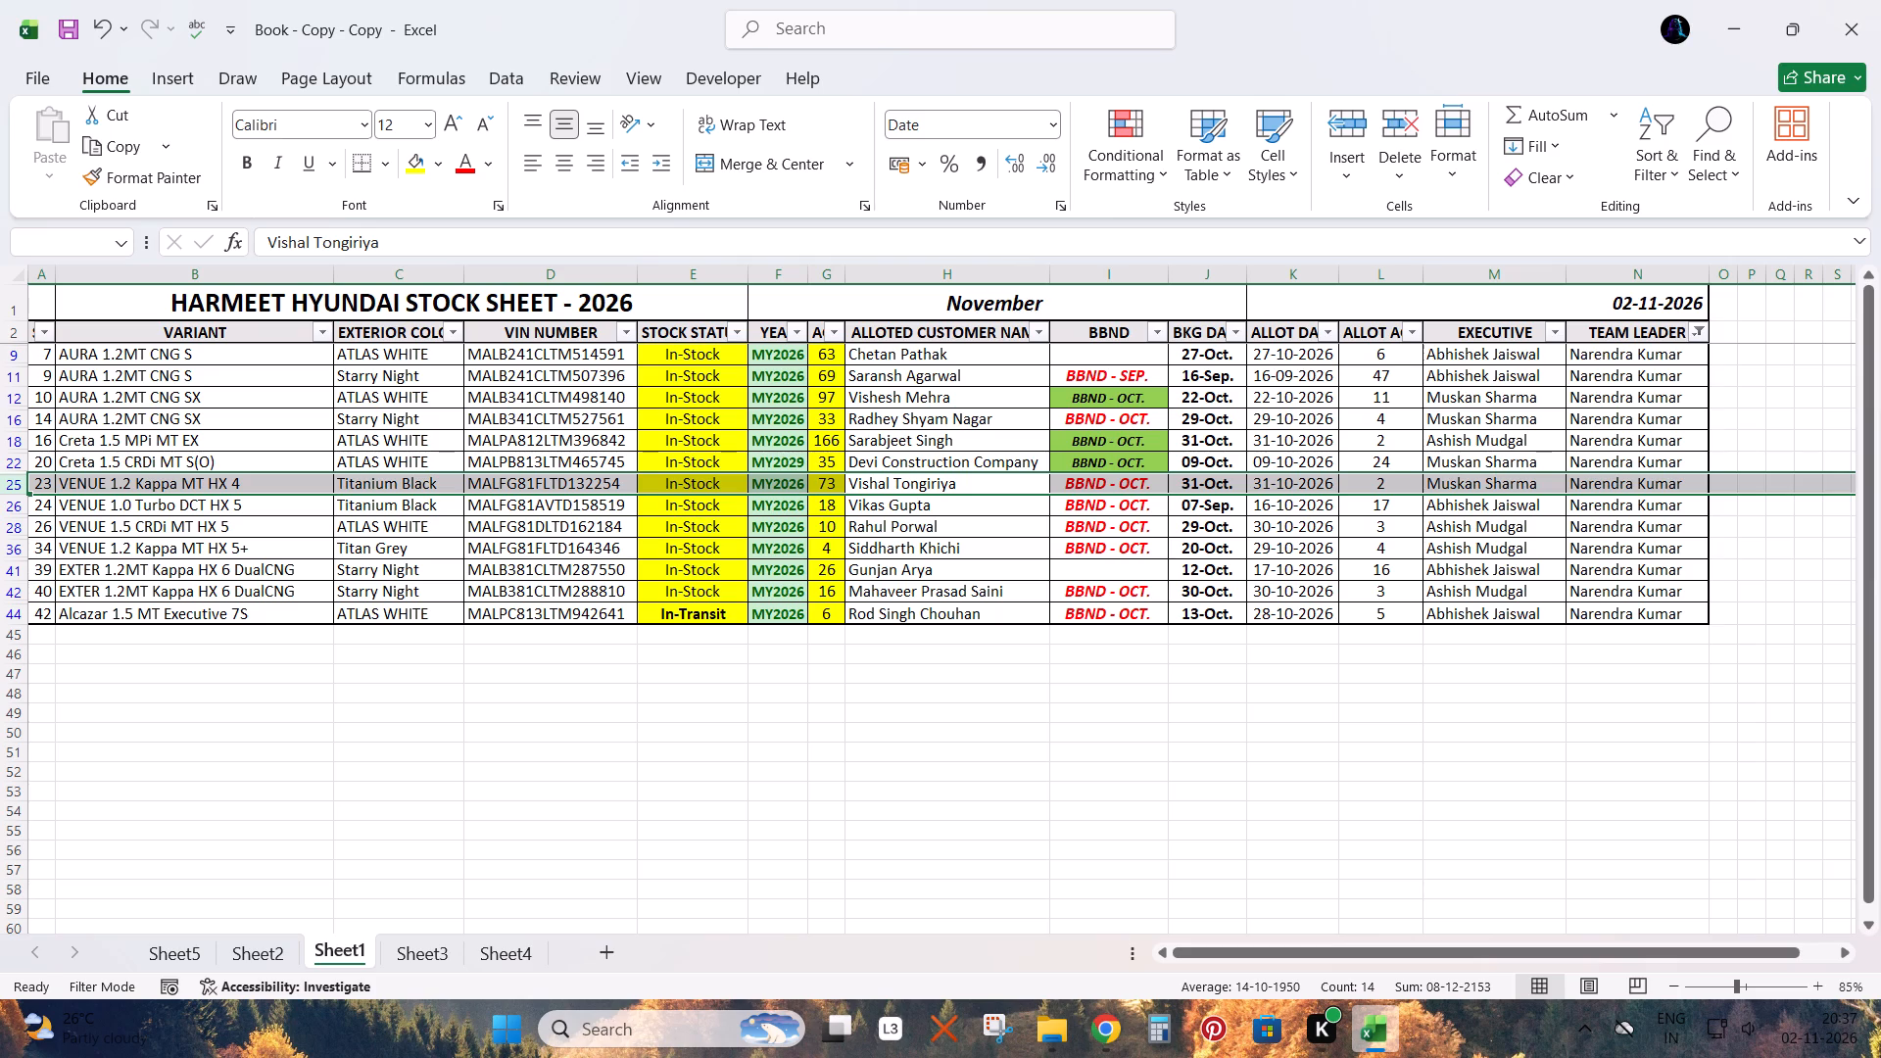
pyautogui.press('Up')
pyautogui.press('Up')
pyautogui.press('Up')
pyautogui.hotkey('shift', 'space')
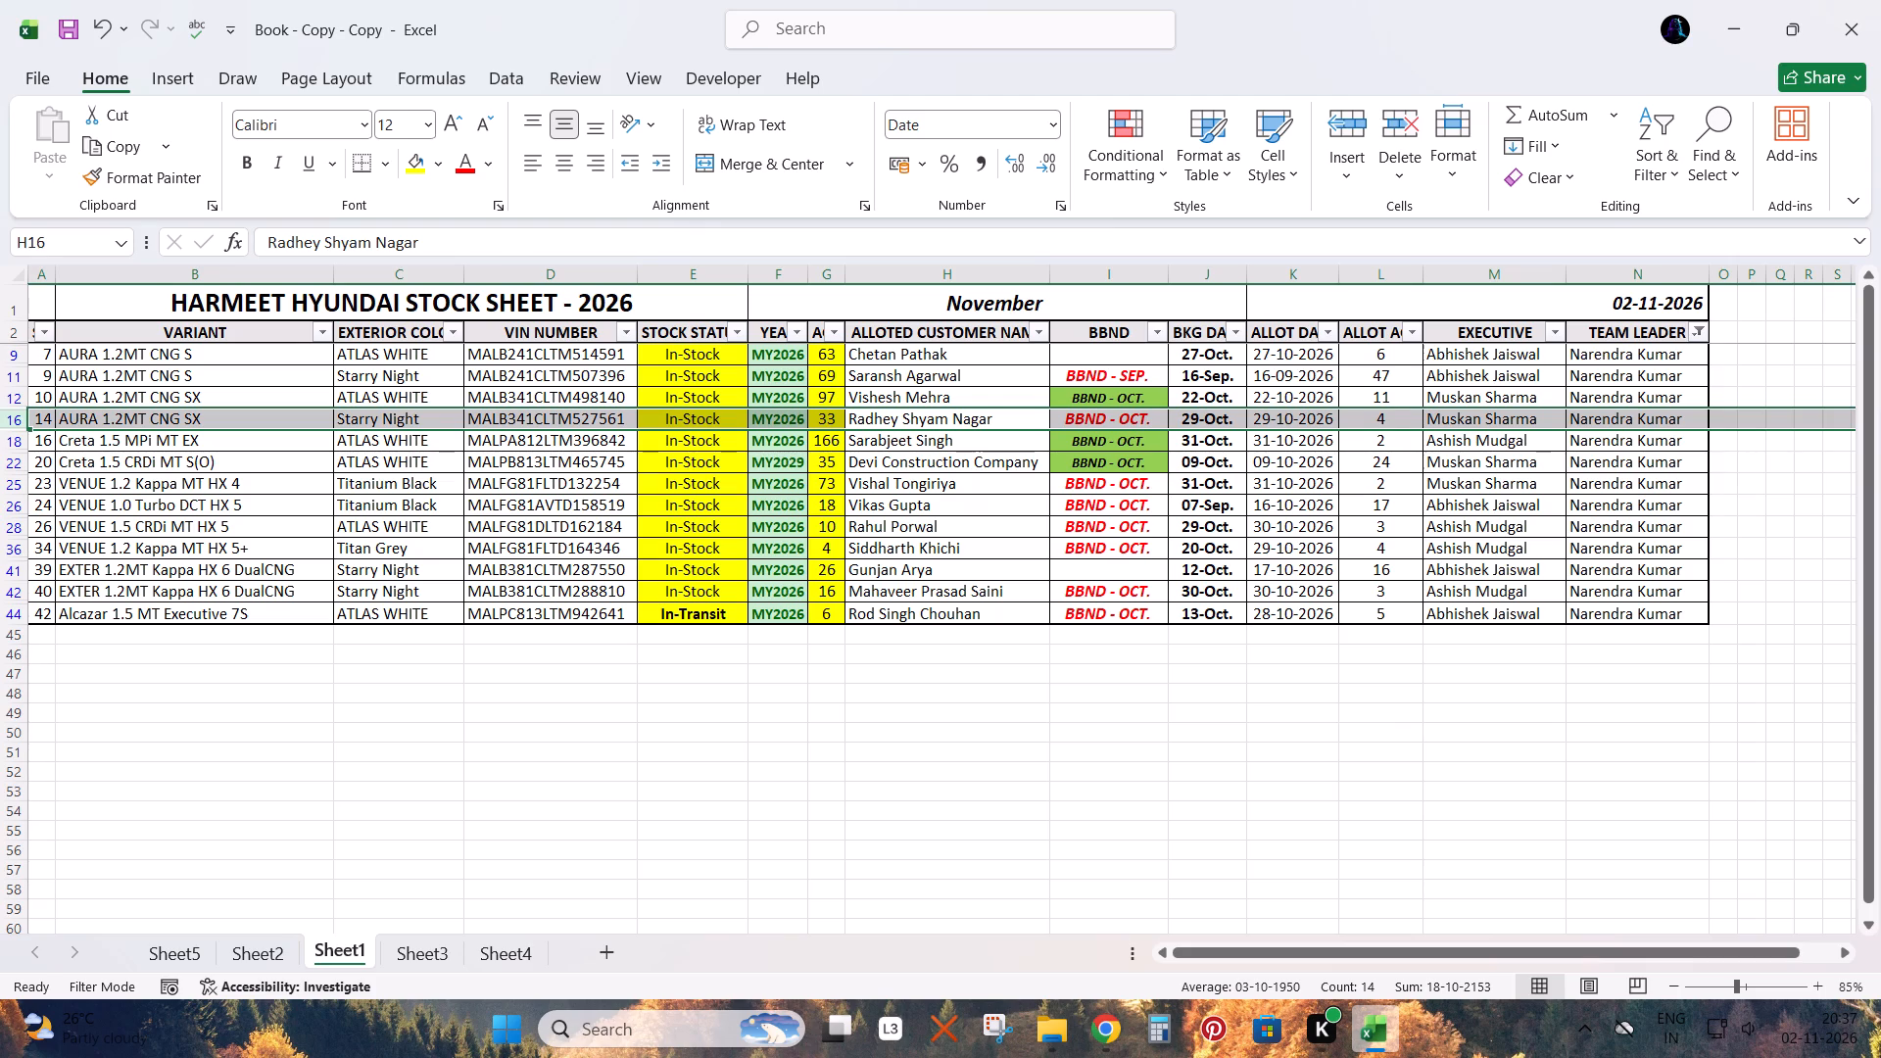
# Select the entire row 42 of the EXTER 1.2MT Kappa HX 6 DualCNG, ending on its allotted customer name.
pyautogui.hotkey('ctrl', 'Down')
pyautogui.press('Up')
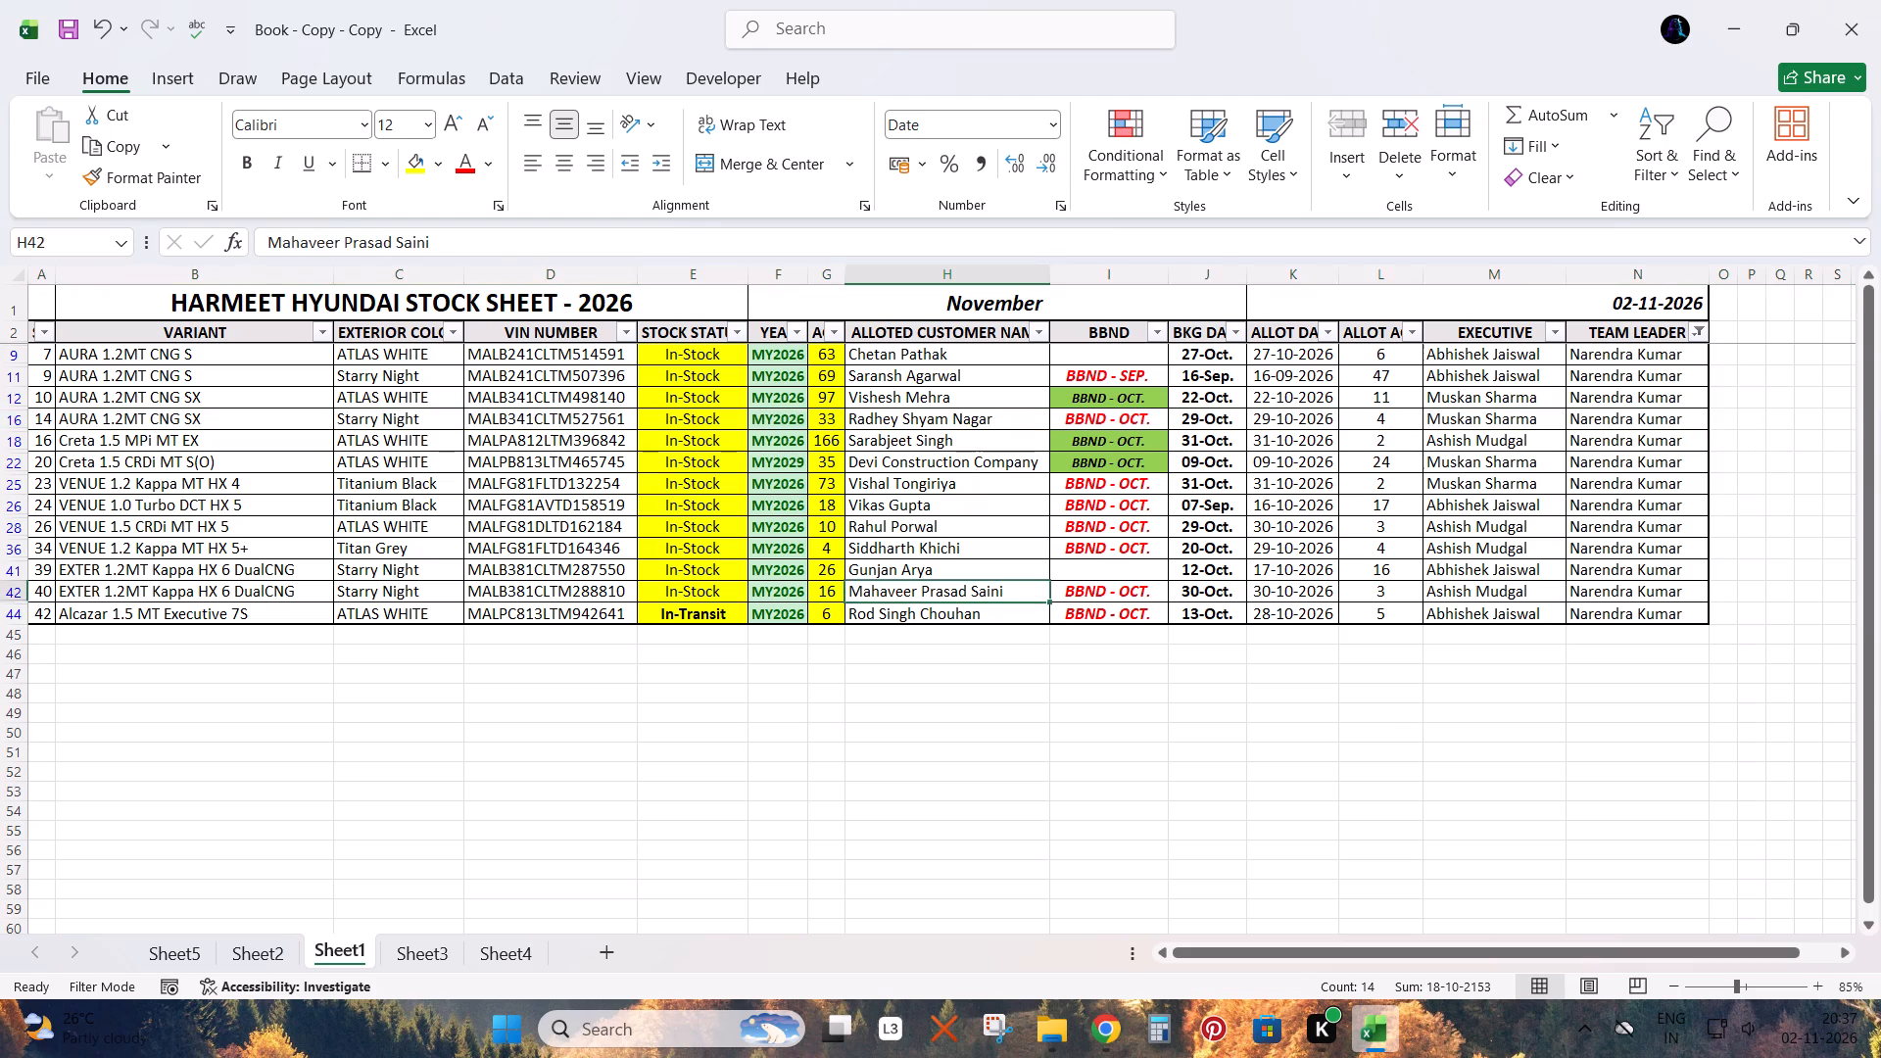
pyautogui.hotkey('shift', 'space')
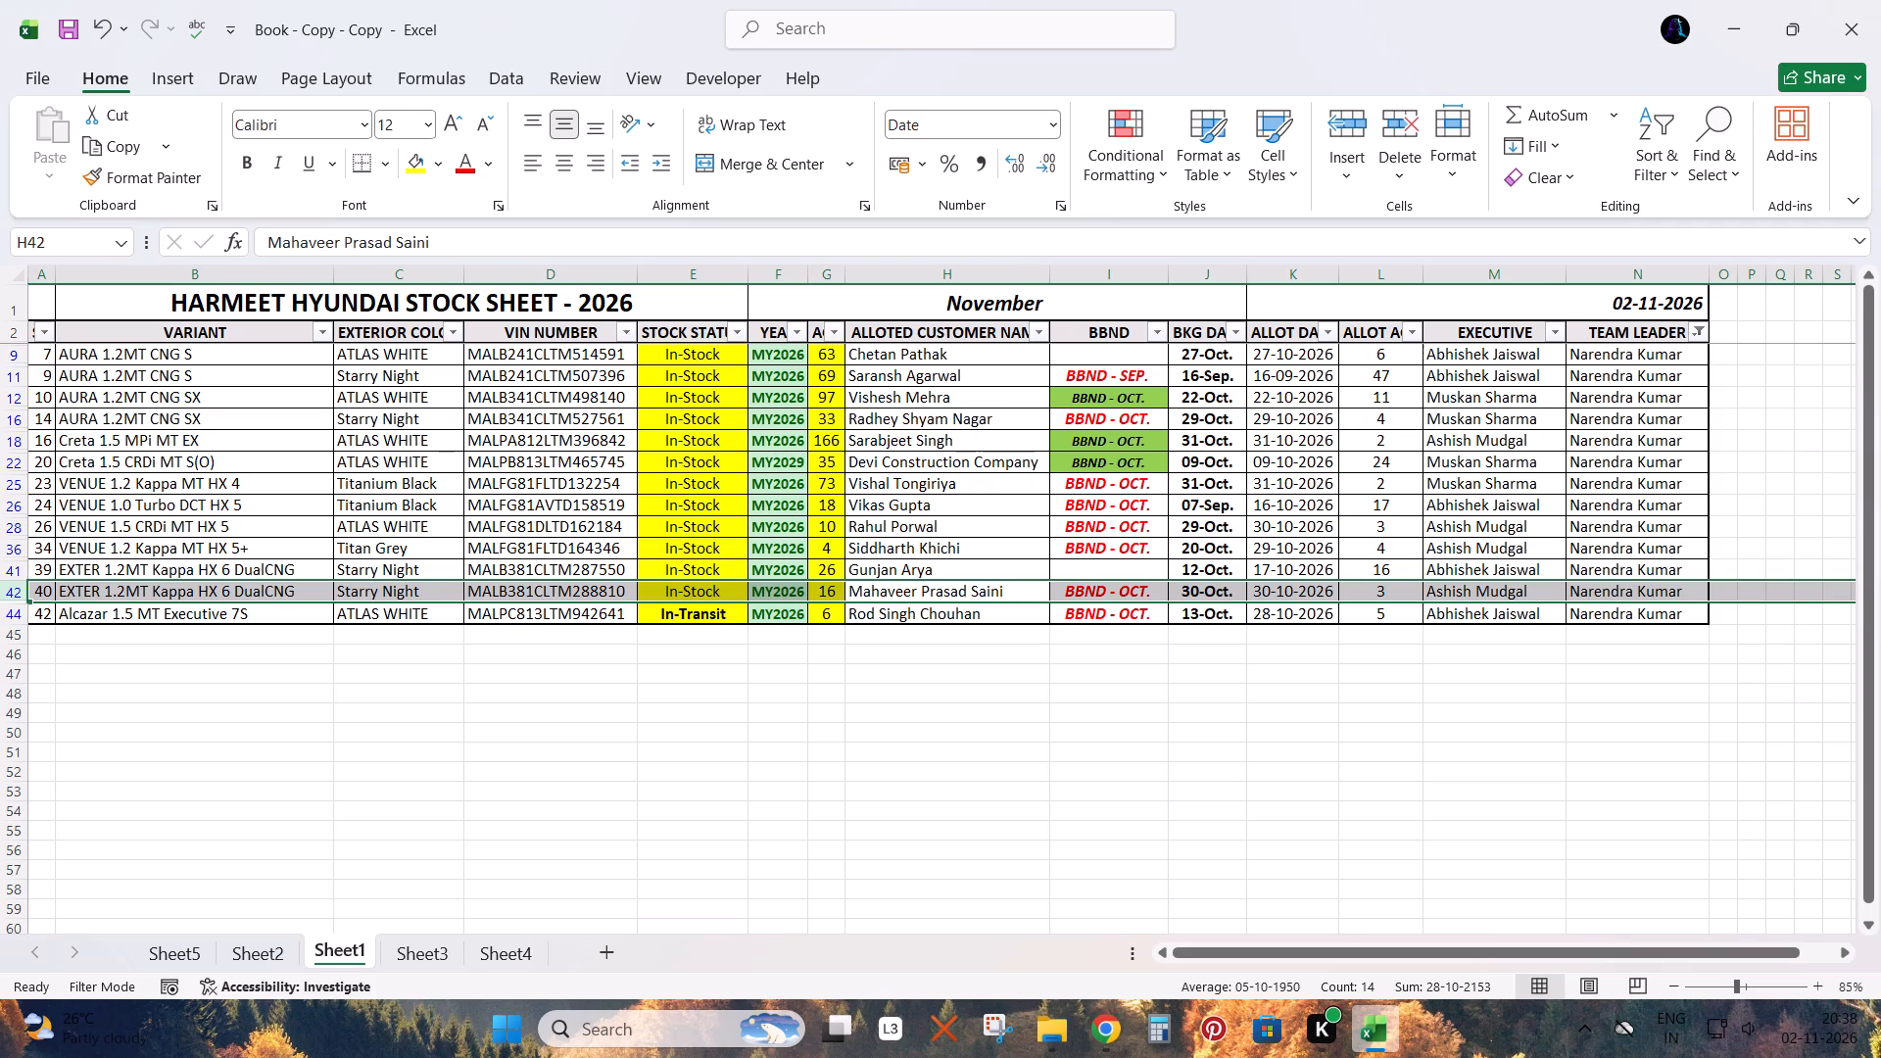
pyautogui.press('Right')
pyautogui.press('Down')
pyautogui.press('Left')
pyautogui.press('Up')
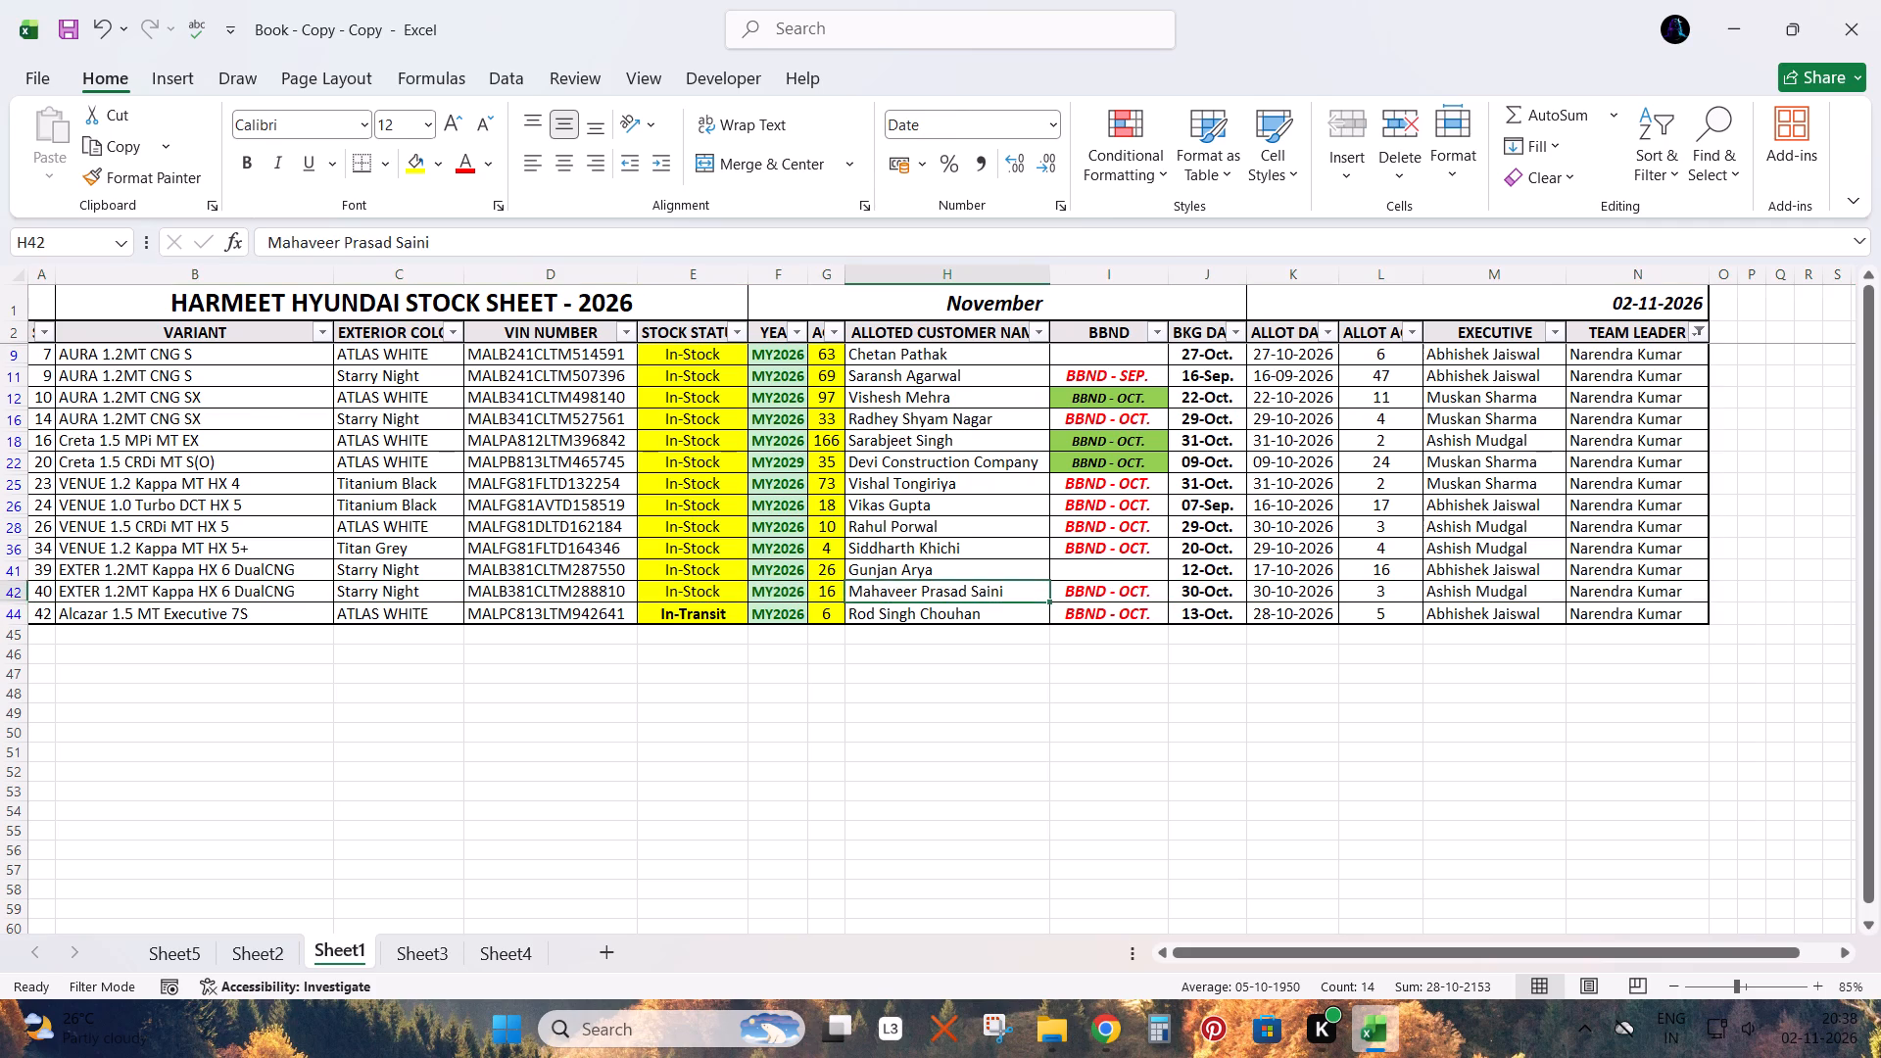
# Search Sheet4's required list for "GOKUL".
pyautogui.hotkey('ctrl', 'pagedown')
pyautogui.hotkey('ctrl', 'pagedown')
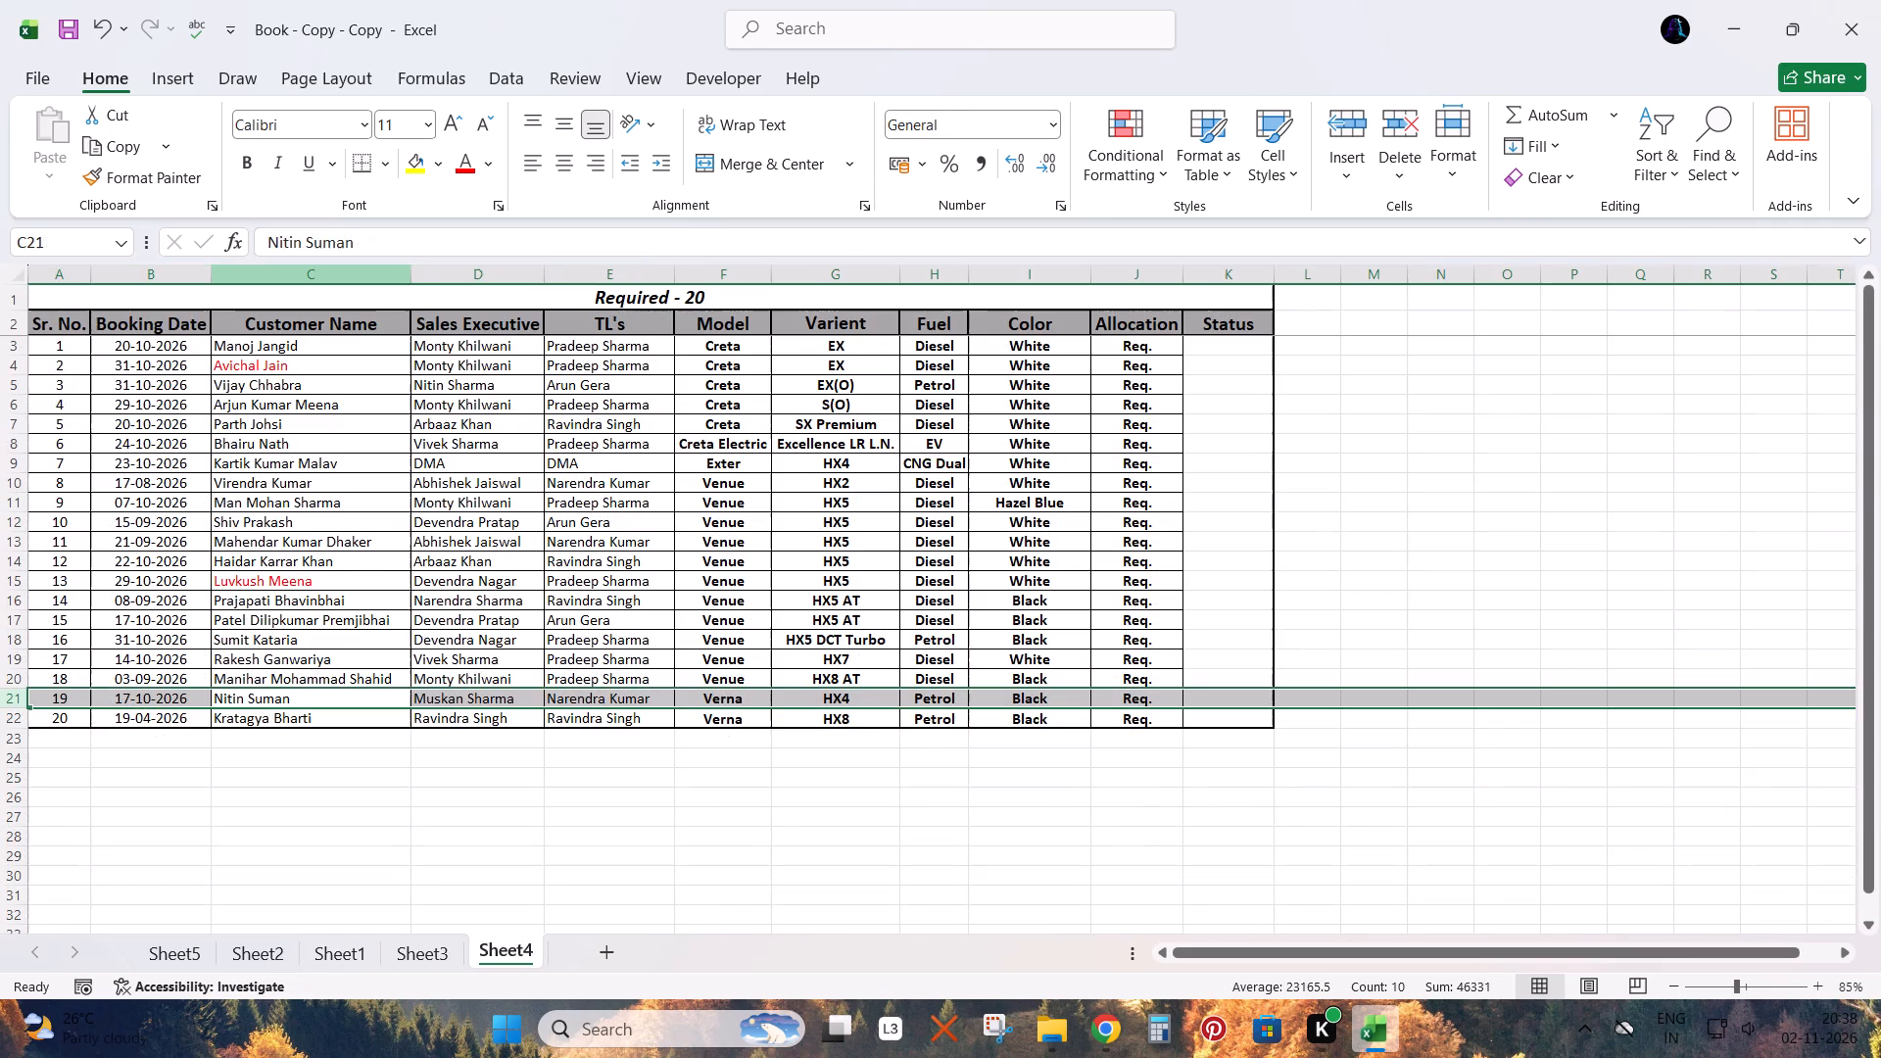
pyautogui.press('Right')
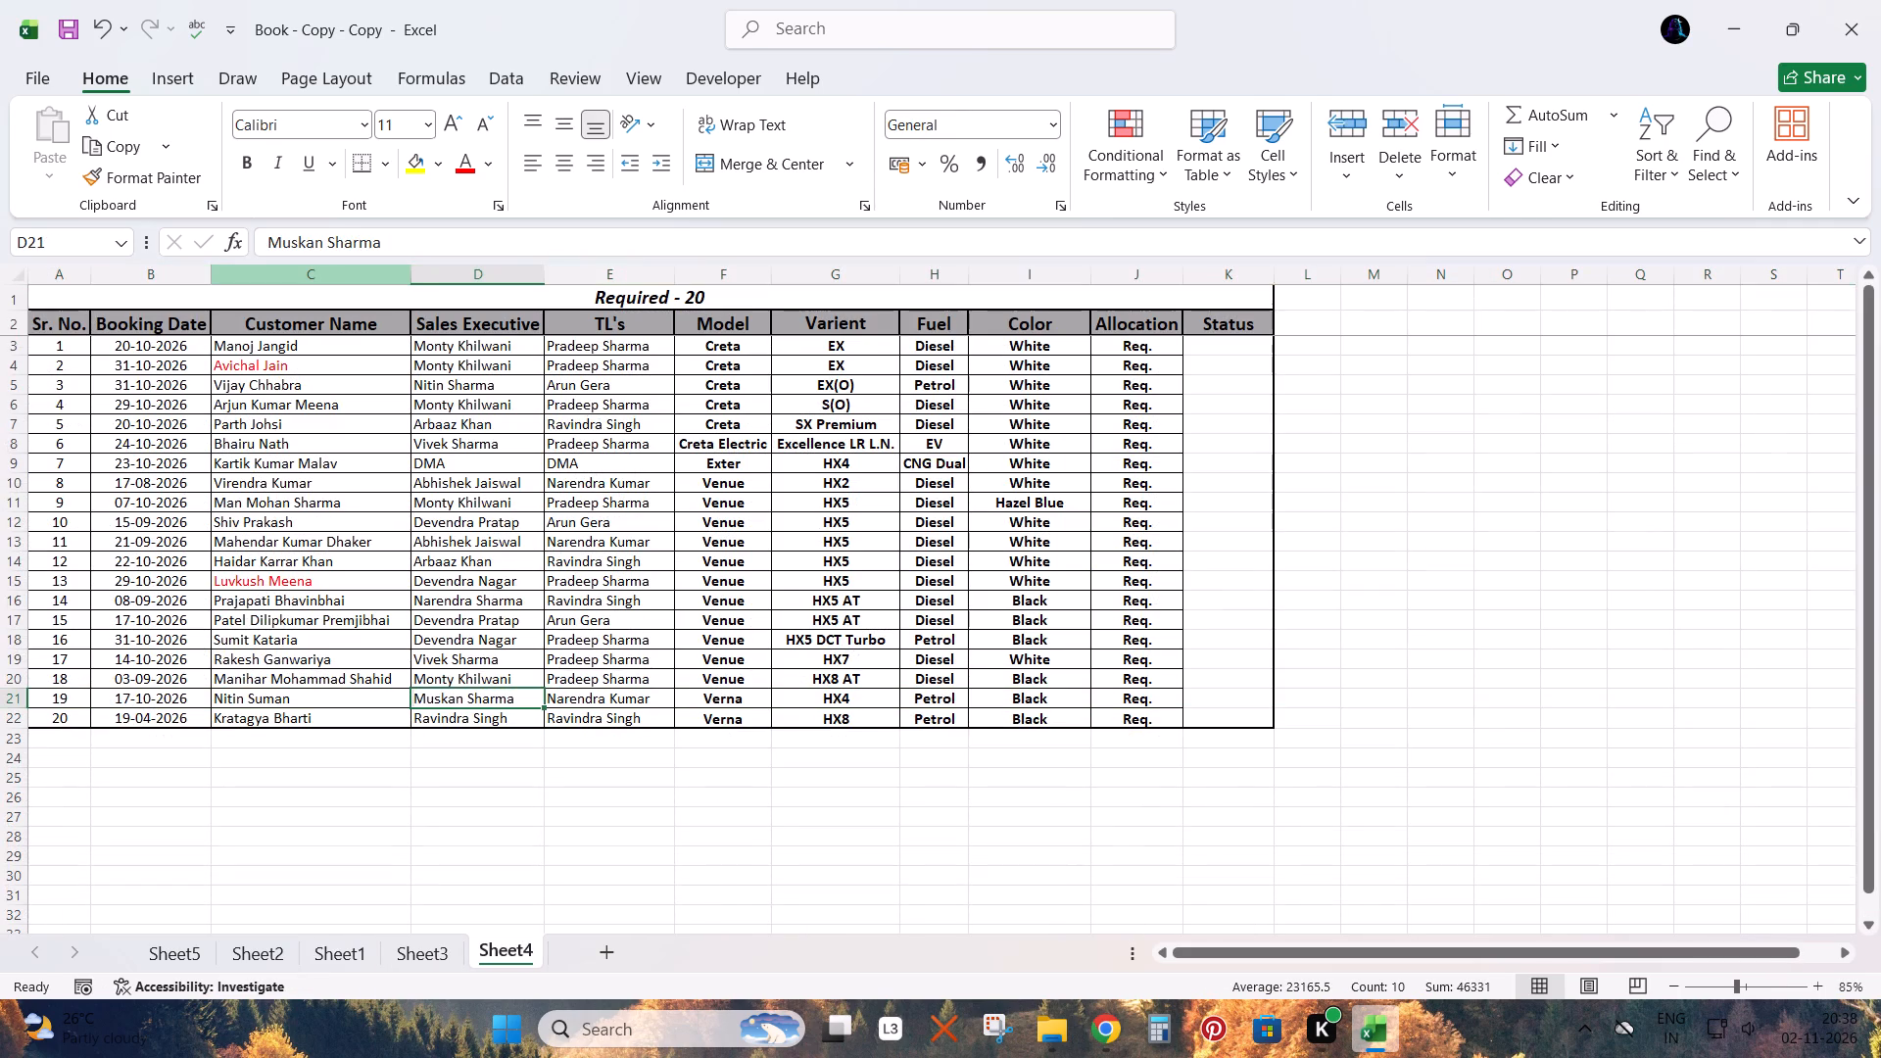
pyautogui.hotkey('ctrl', 'g')
pyautogui.press('Escape')
pyautogui.hotkey('ctrl', 'f')
pyautogui.write('GOKUL')
pyautogui.press('Return')
pyautogui.press('Return')
pyautogui.press('Escape')
pyautogui.press('Escape')
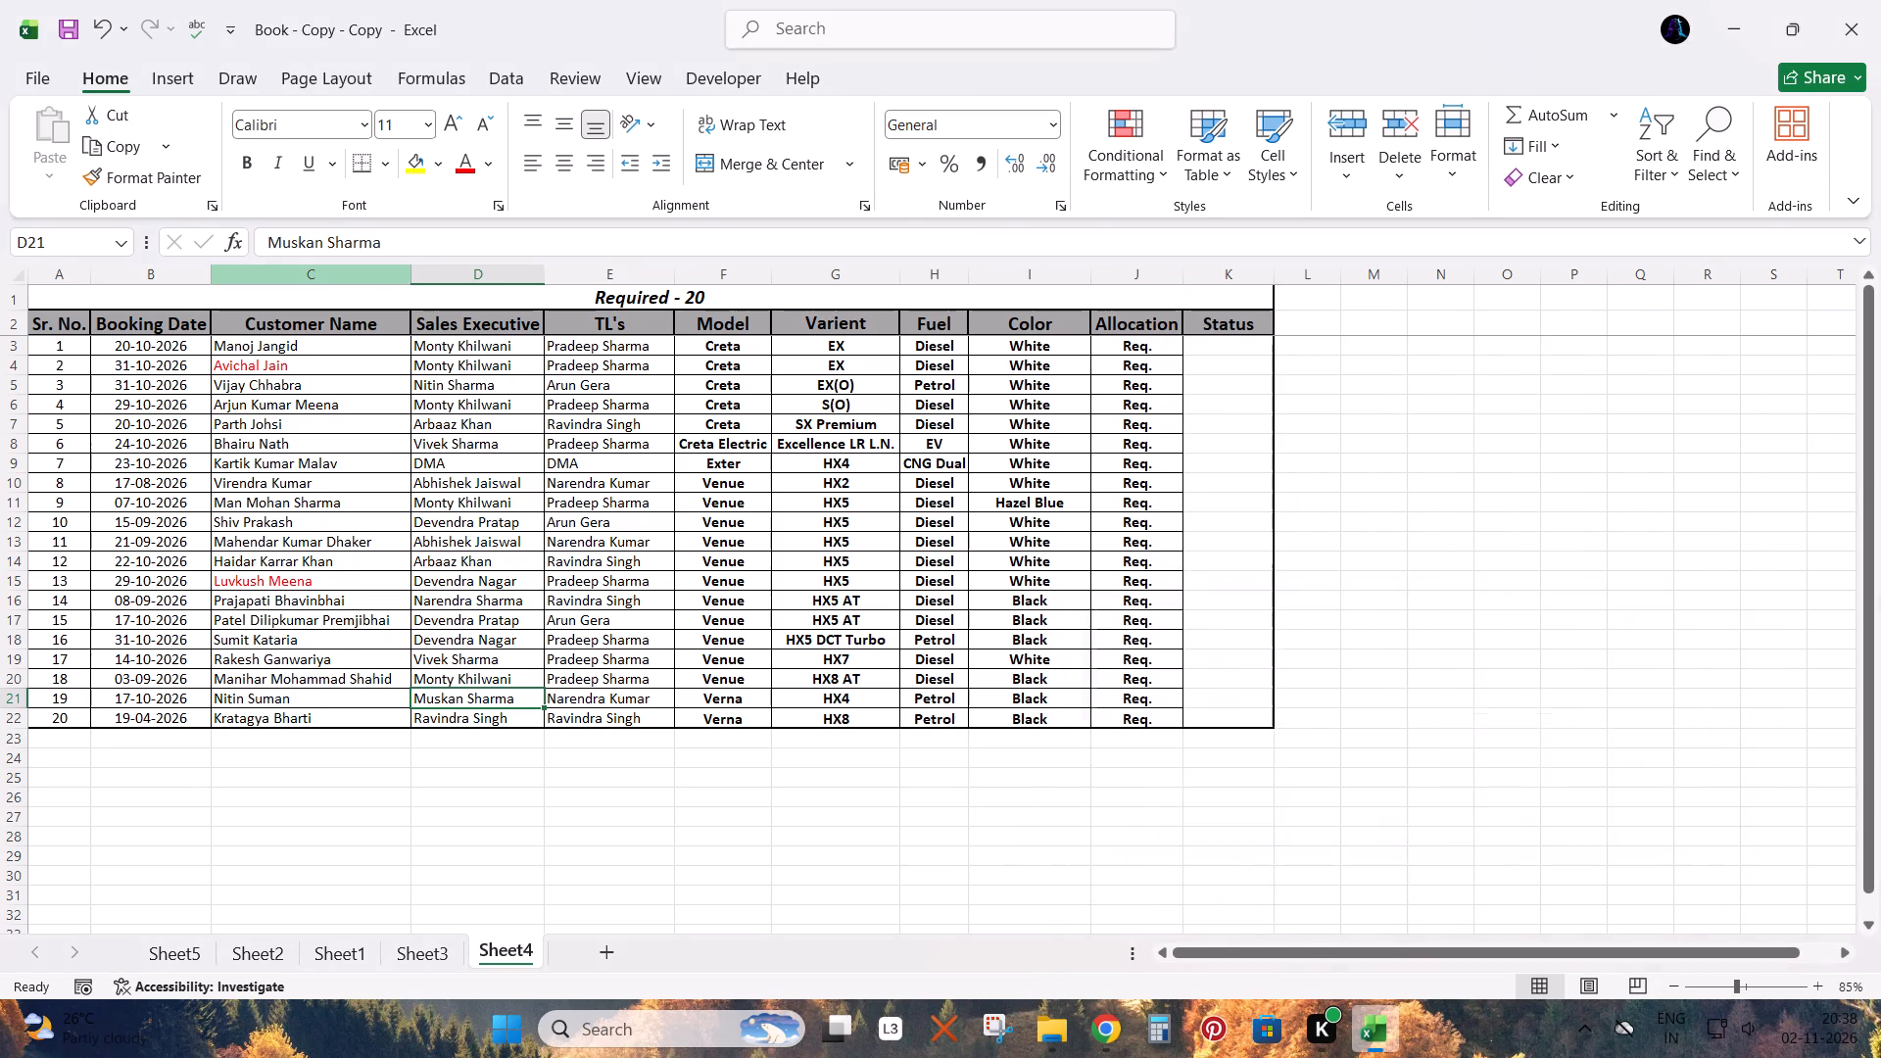
# Search the filtered Sheet1 stock sheet for "GOKUL".
pyautogui.hotkey('ctrl', 'pageup')
pyautogui.hotkey('ctrl', 'pageup')
pyautogui.press('Right')
pyautogui.hotkey('ctrl', 'f')
pyautogui.press('Right')
pyautogui.press('Return')
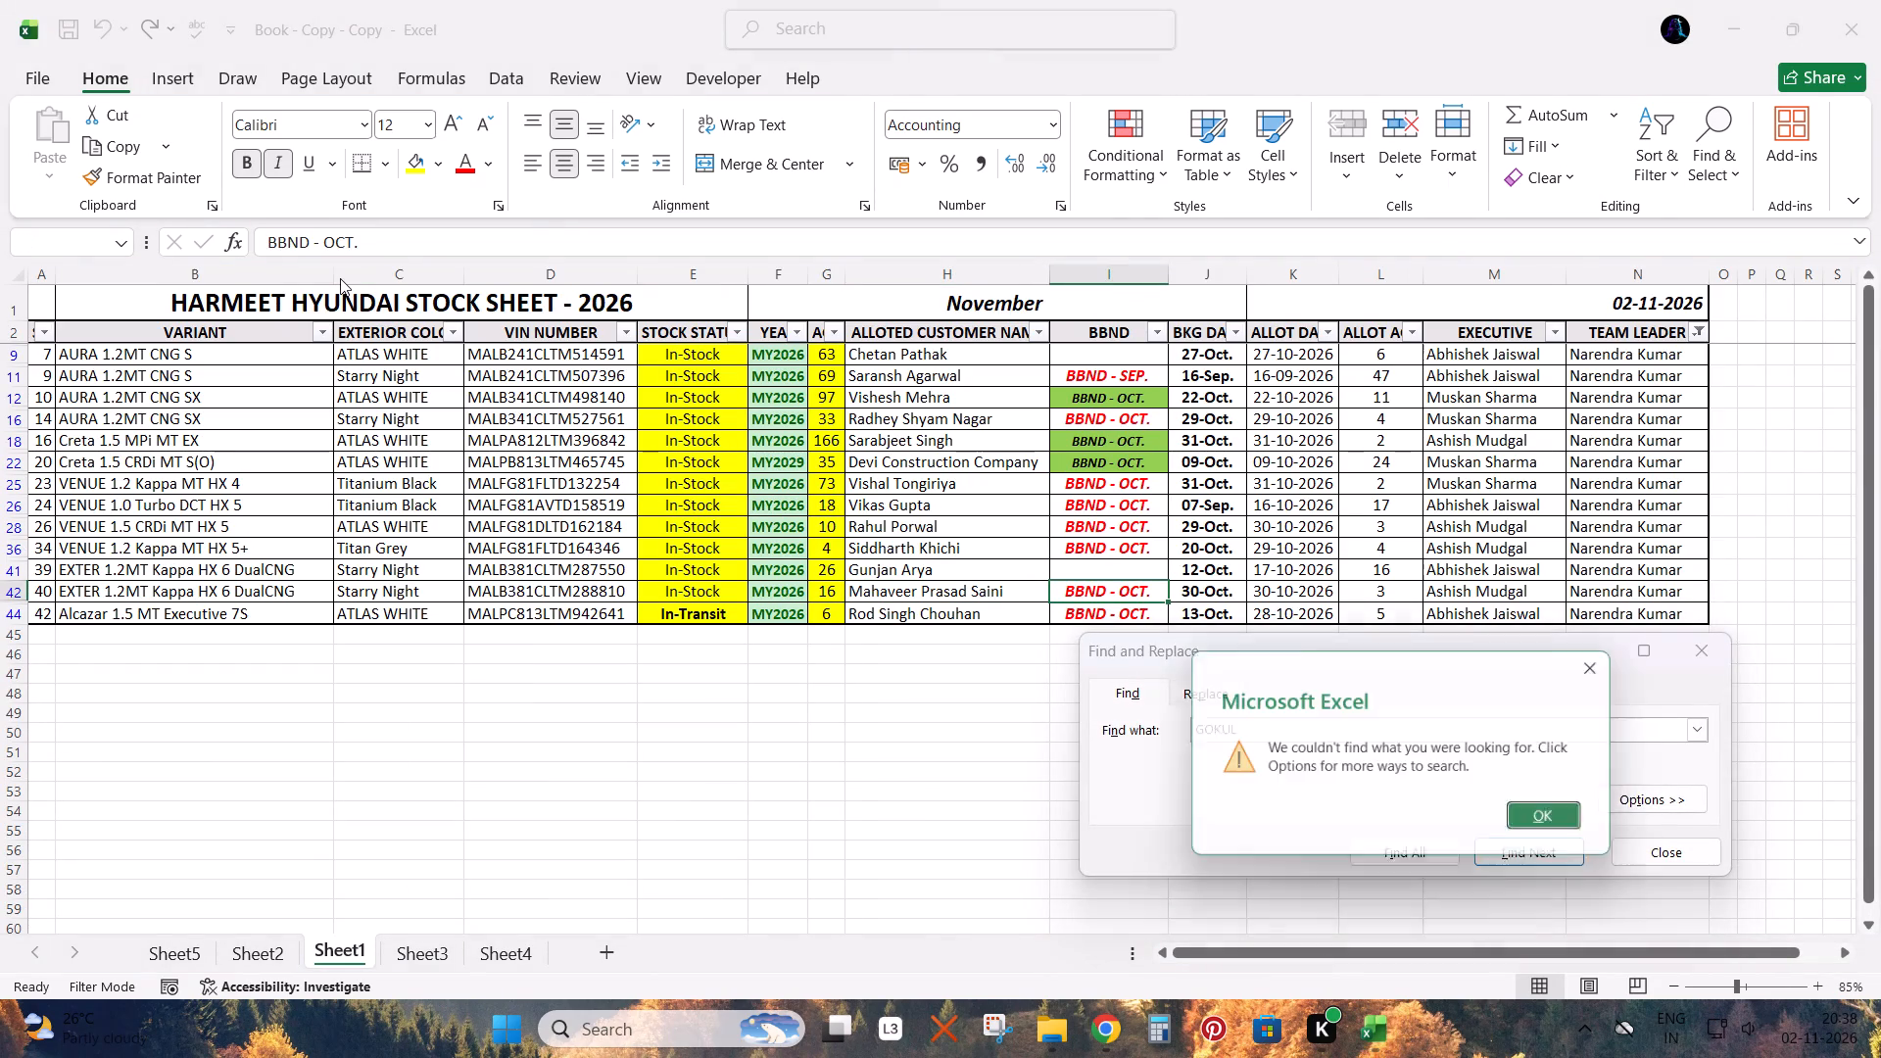
pyautogui.press('Return')
pyautogui.press('Return')
pyautogui.press('Escape')
pyautogui.press('Escape')
pyautogui.press('Right')
pyautogui.press('Left')
pyautogui.press('Up')
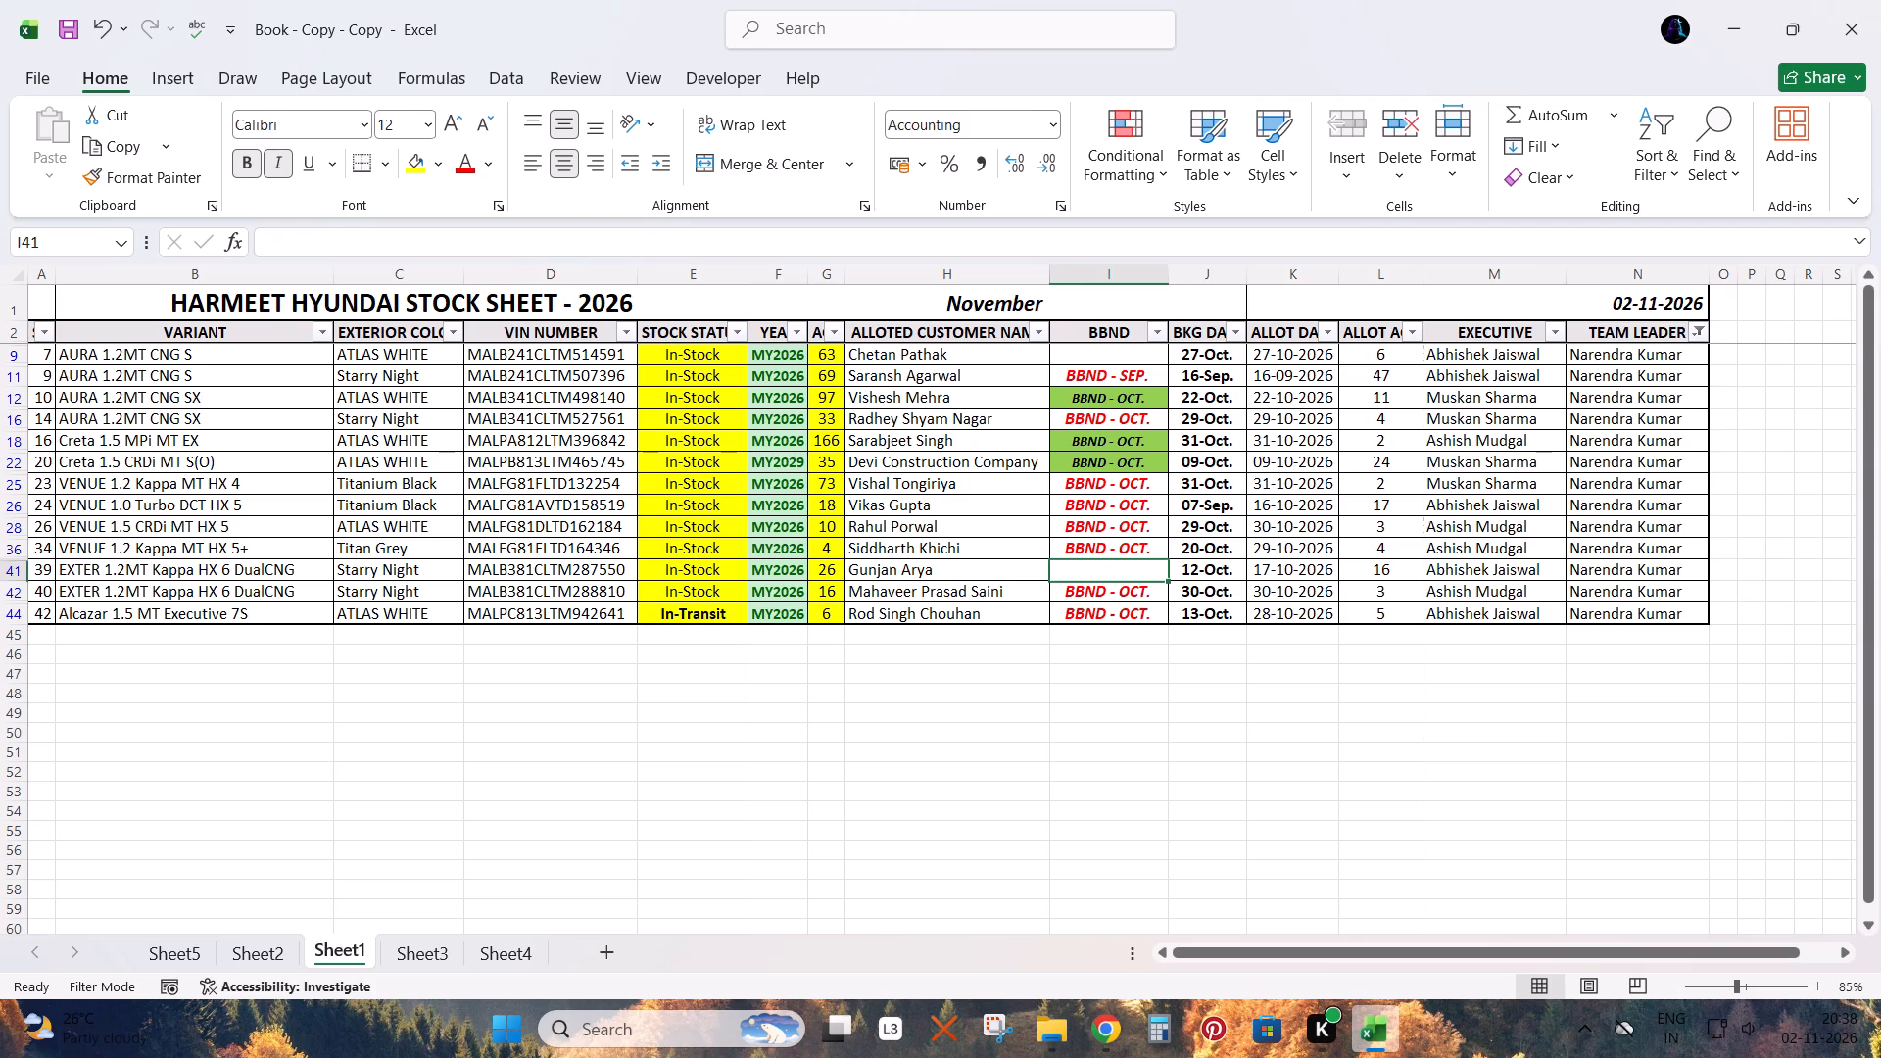
# Change the TEAM LEADER filter on the stock sheet to show only Pradeep's entries, deselecting Narendra.
pyautogui.press('Right')
pyautogui.press('Up')
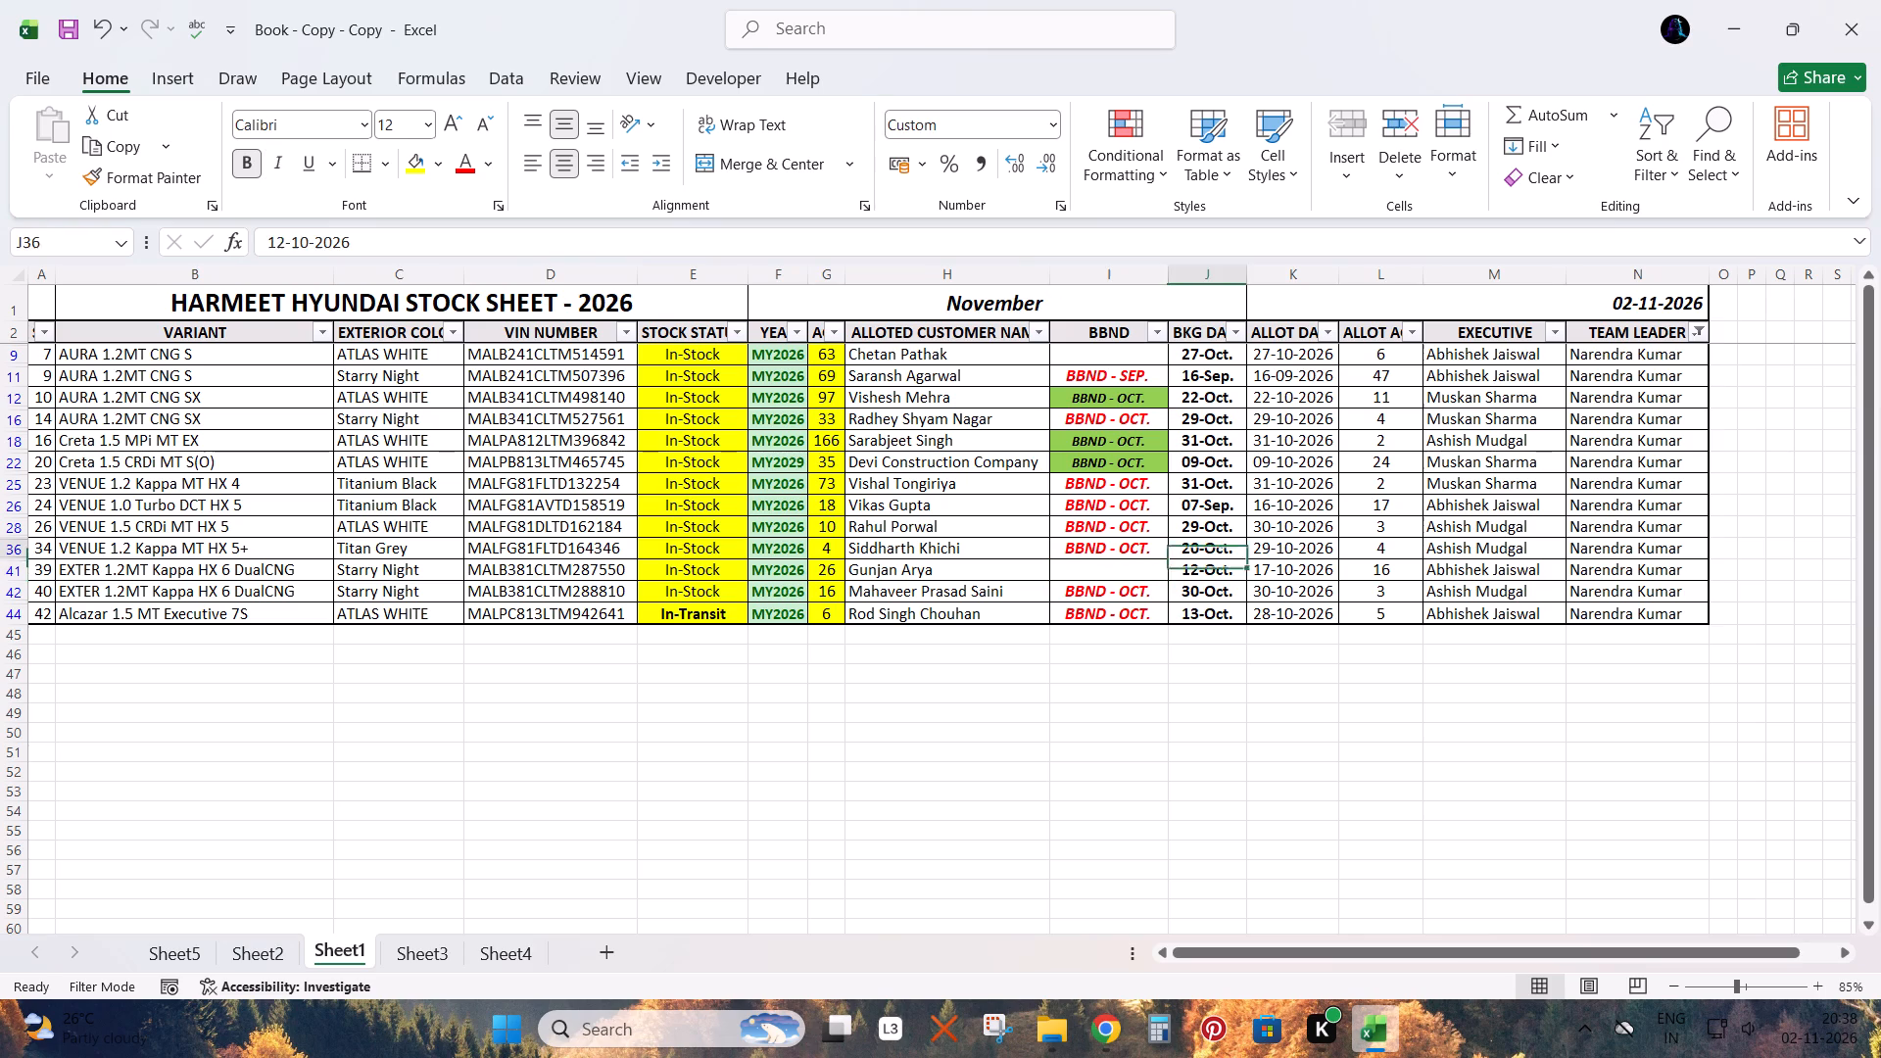
pyautogui.press('Right')
pyautogui.press('Up')
pyautogui.press('Right')
pyautogui.press('Up')
pyautogui.press('Right')
pyautogui.press('Right')
pyautogui.hotkey('ctrl', 'Up')
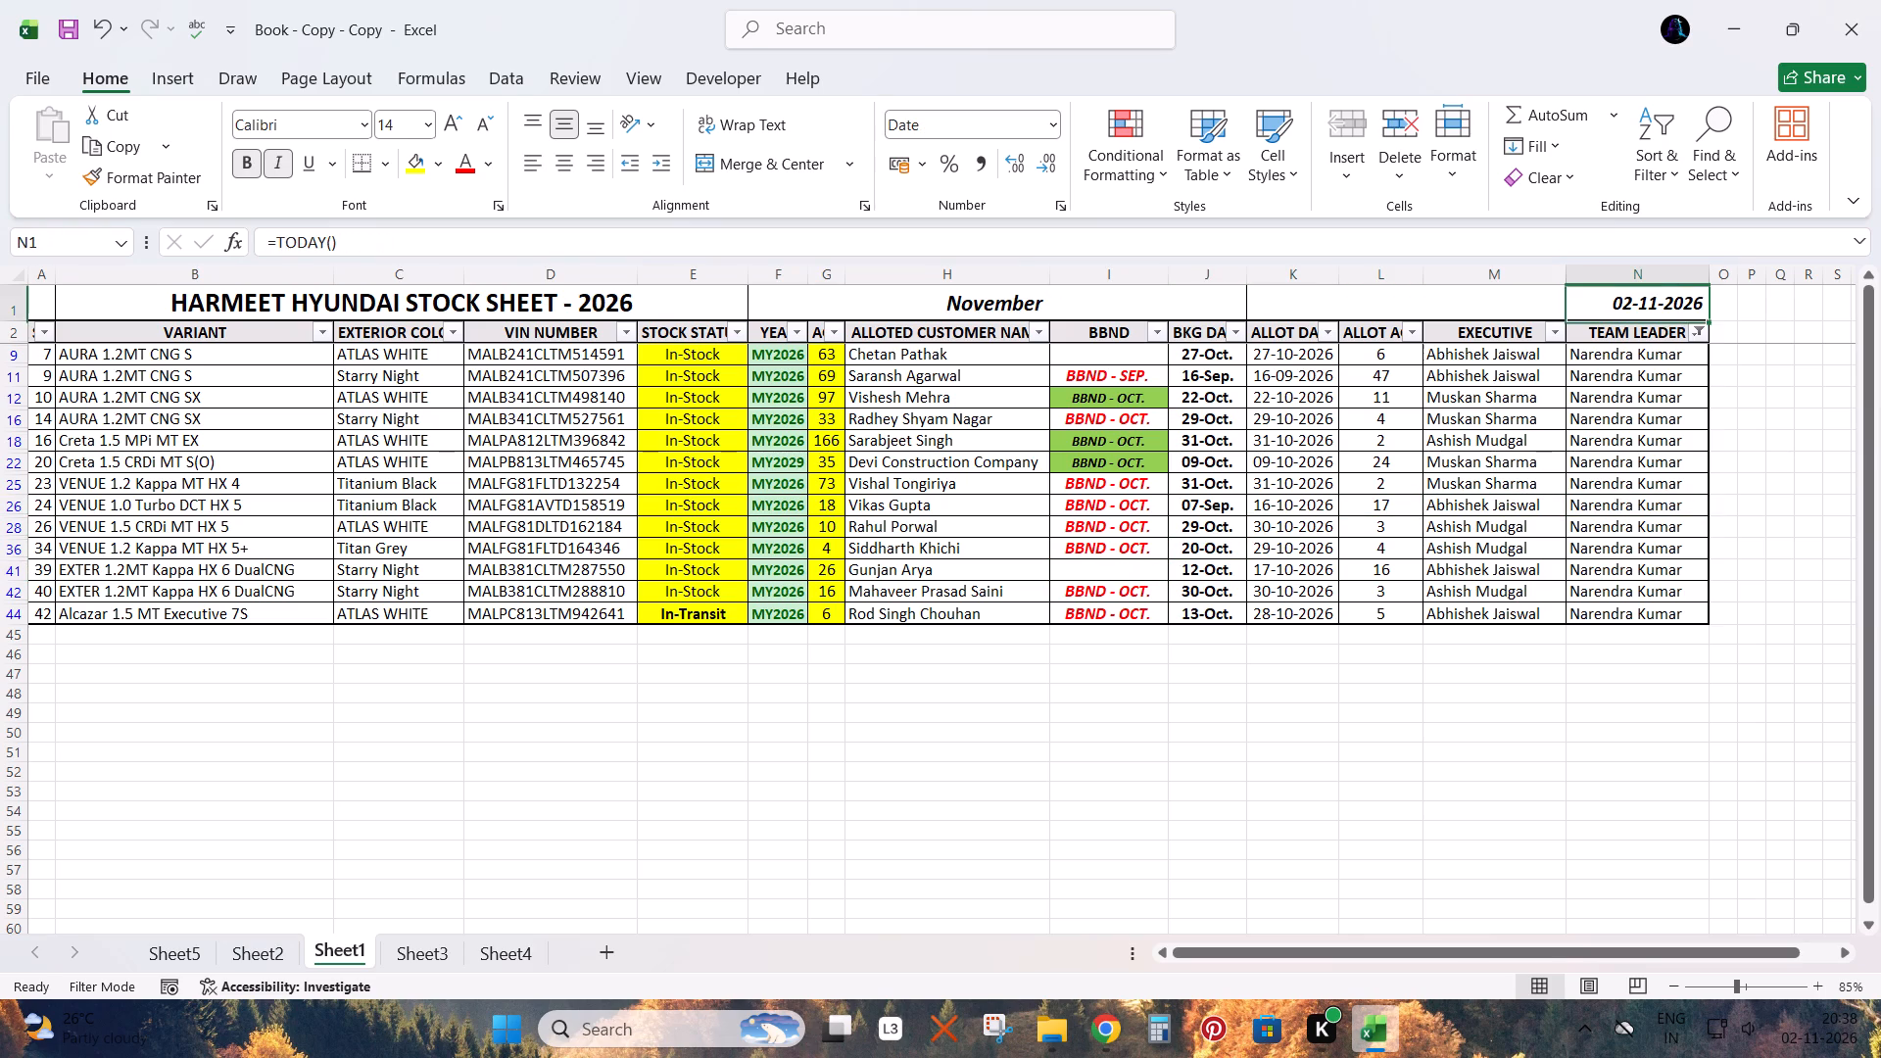
pyautogui.press('Escape')
pyautogui.press('Down')
pyautogui.hotkey('alt', 'Down')
pyautogui.press('Down')
pyautogui.press('Down')
pyautogui.press('Down')
pyautogui.press('Down')
pyautogui.press('Down')
pyautogui.press('Down')
pyautogui.press('Down')
pyautogui.press('Down')
pyautogui.press('Down')
pyautogui.press('Down')
pyautogui.press('Down')
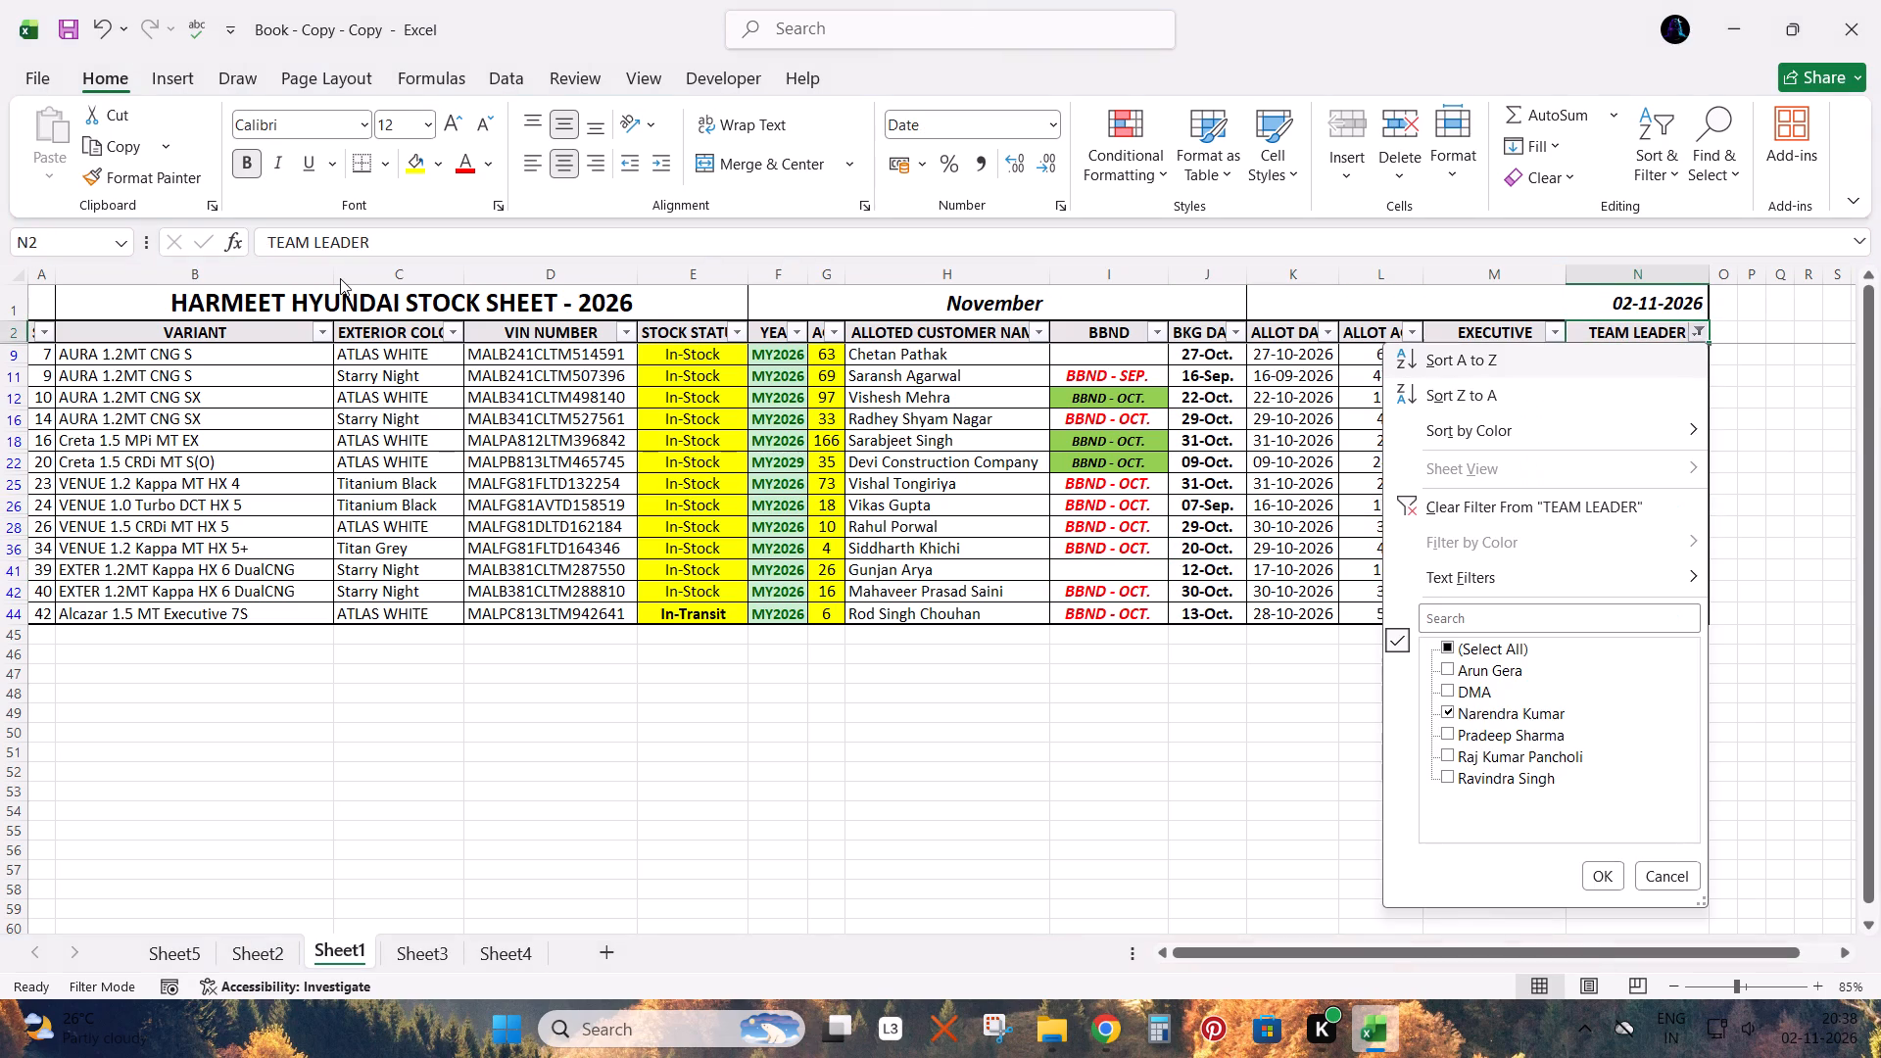
pyautogui.press('Down')
pyautogui.press('space')
pyautogui.press('Down')
pyautogui.press('space')
pyautogui.press('Return')
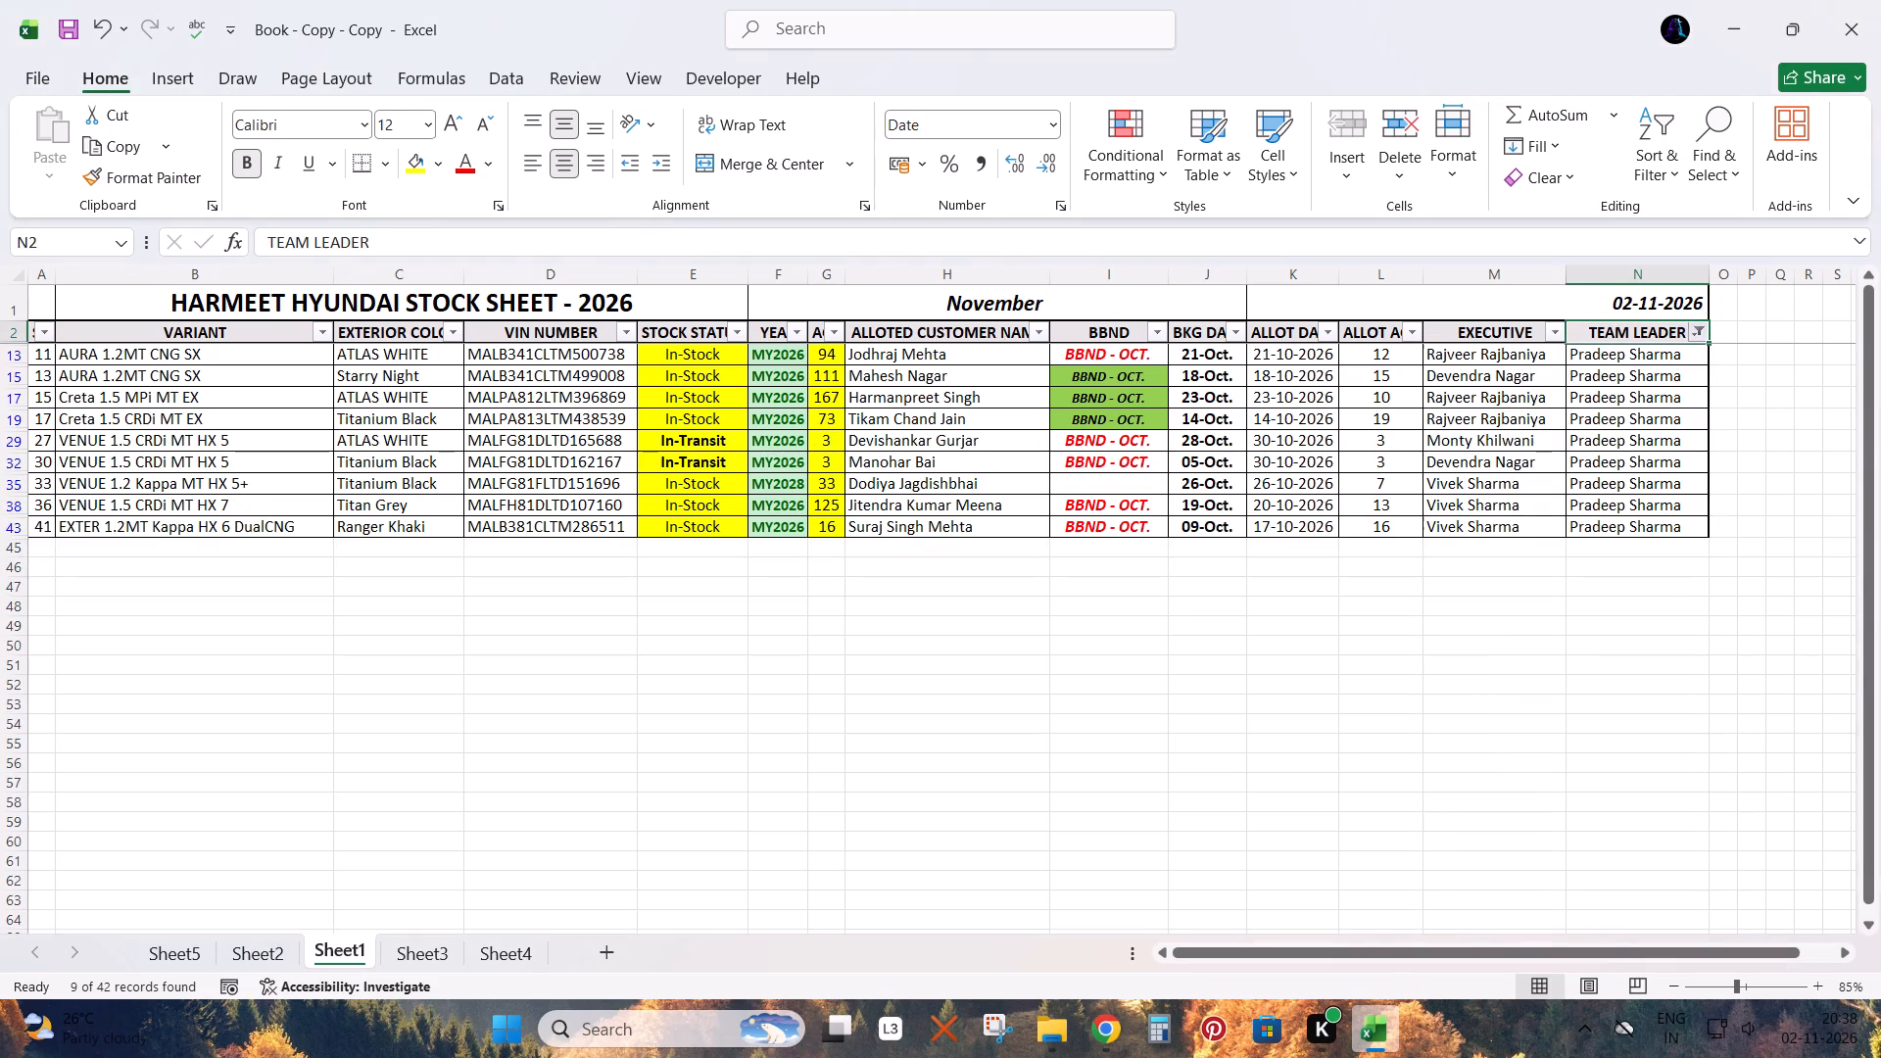
# Step through the filtered stock entries to the allotted customer name of the Creta 1.5 MPi MT EX.
pyautogui.press('Down')
pyautogui.press('Left')
pyautogui.press('Down')
pyautogui.press('Left')
pyautogui.press('Down')
pyautogui.press('Left')
pyautogui.press('Down')
pyautogui.press('Left')
pyautogui.press('Up')
pyautogui.press('Left')
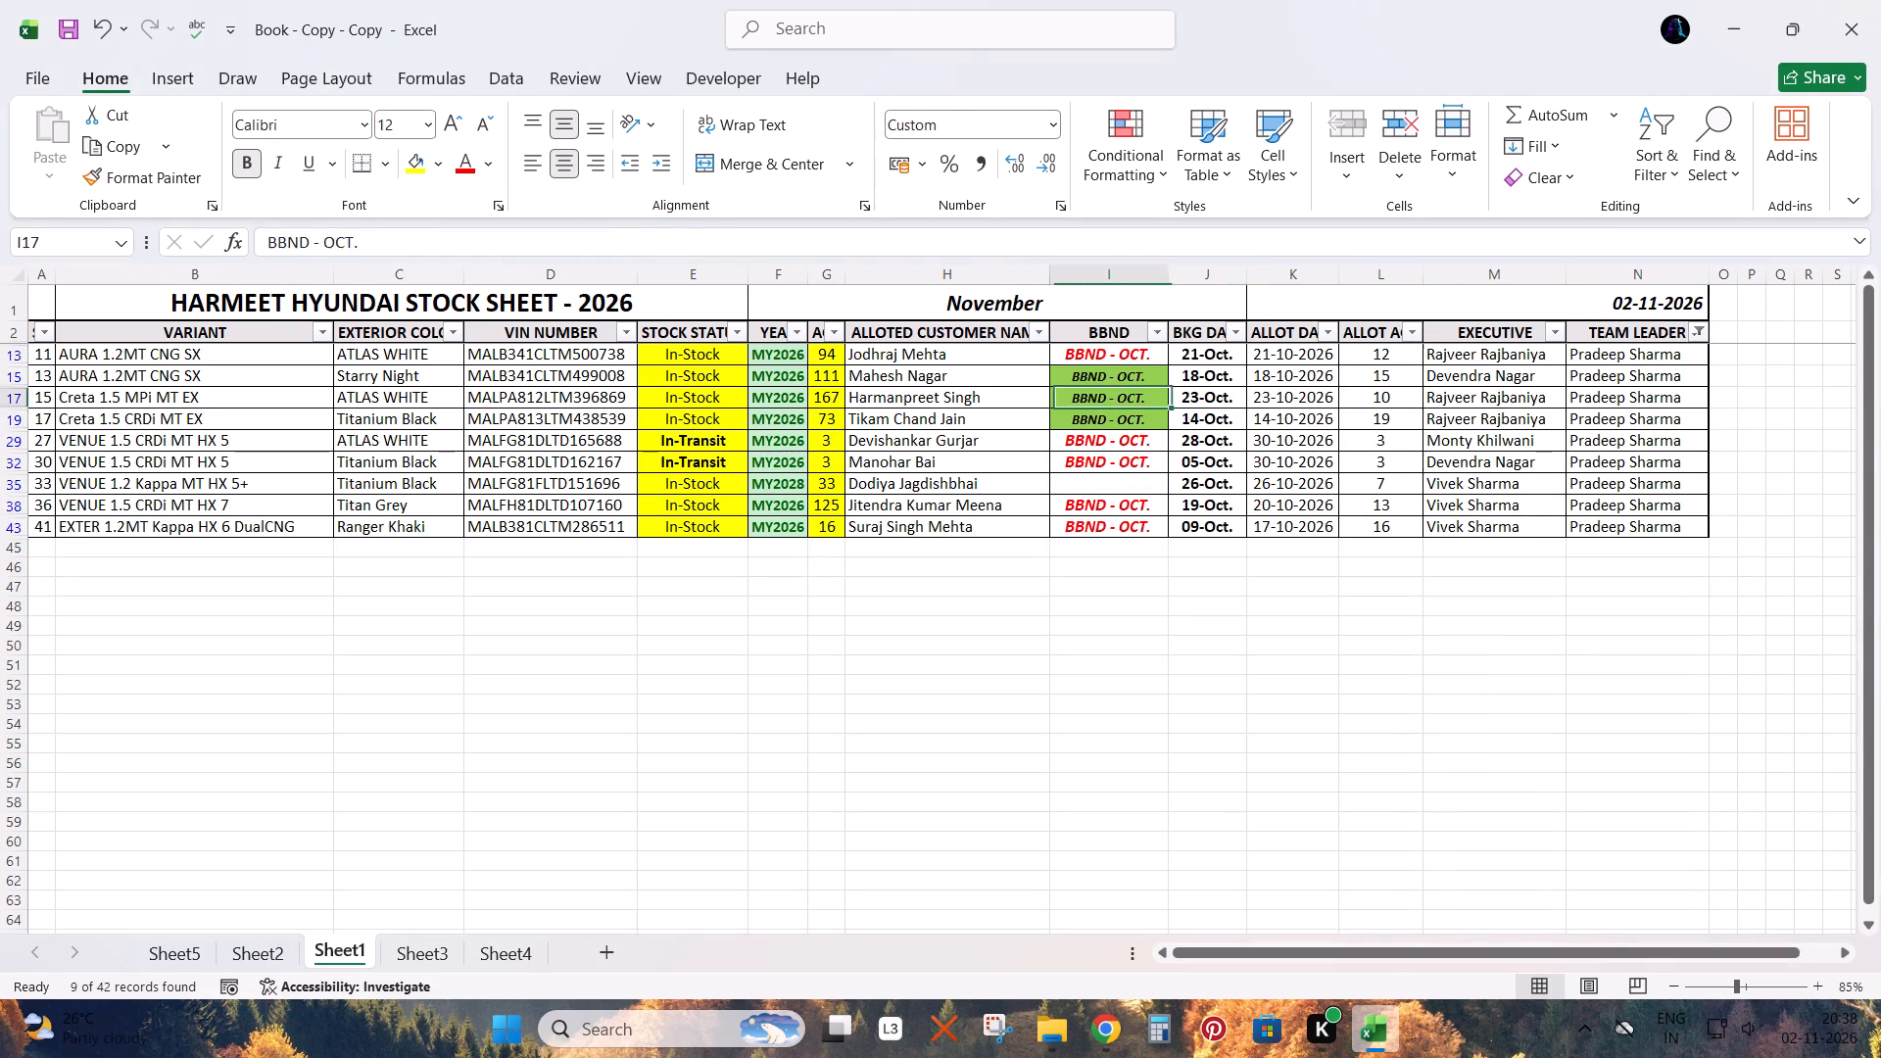
pyautogui.press('Up')
pyautogui.press('Left')
pyautogui.press('Down')
# Search Sheet4's required list for "DEEPAK".
pyautogui.hotkey('ctrl', 'pagedown')
pyautogui.hotkey('ctrl', 'pagedown')
pyautogui.press('Right')
pyautogui.press('Down')
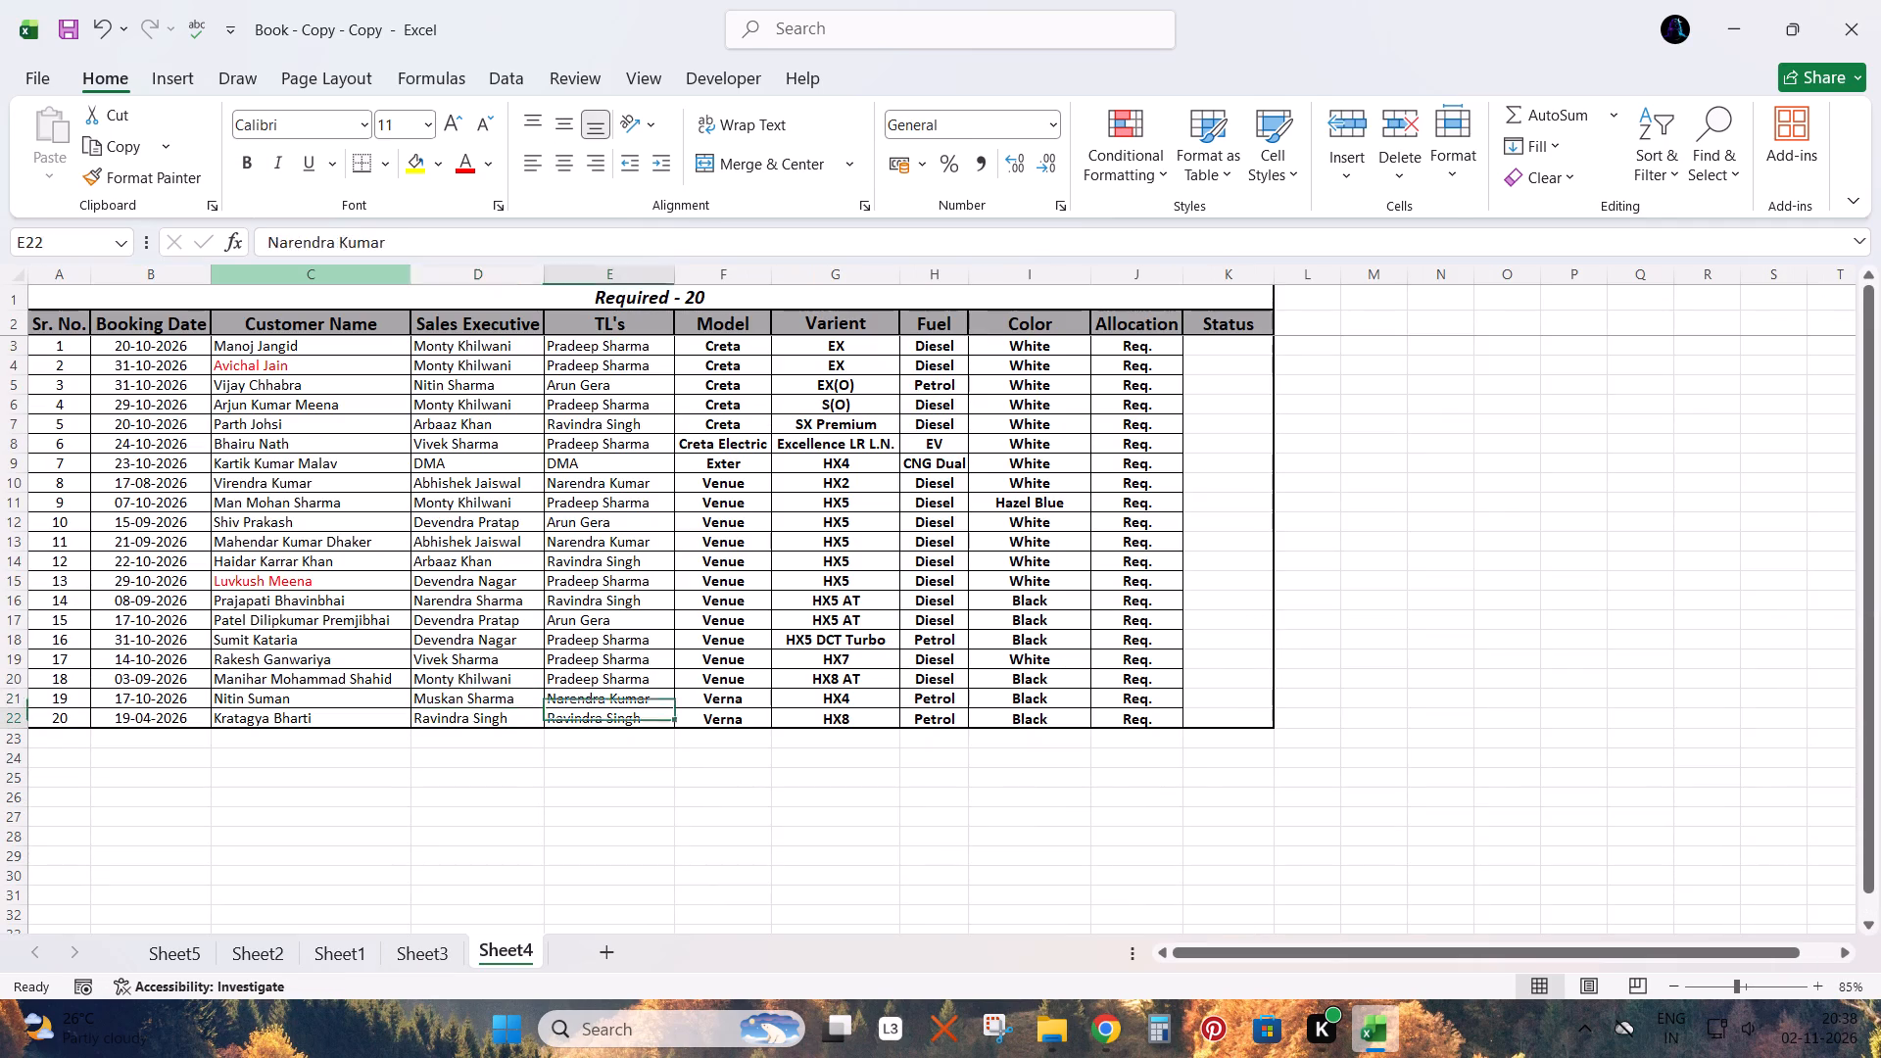
pyautogui.press('Left')
pyautogui.hotkey('ctrl', 'f')
pyautogui.write('DEEPAL')
pyautogui.press('BackSpace')
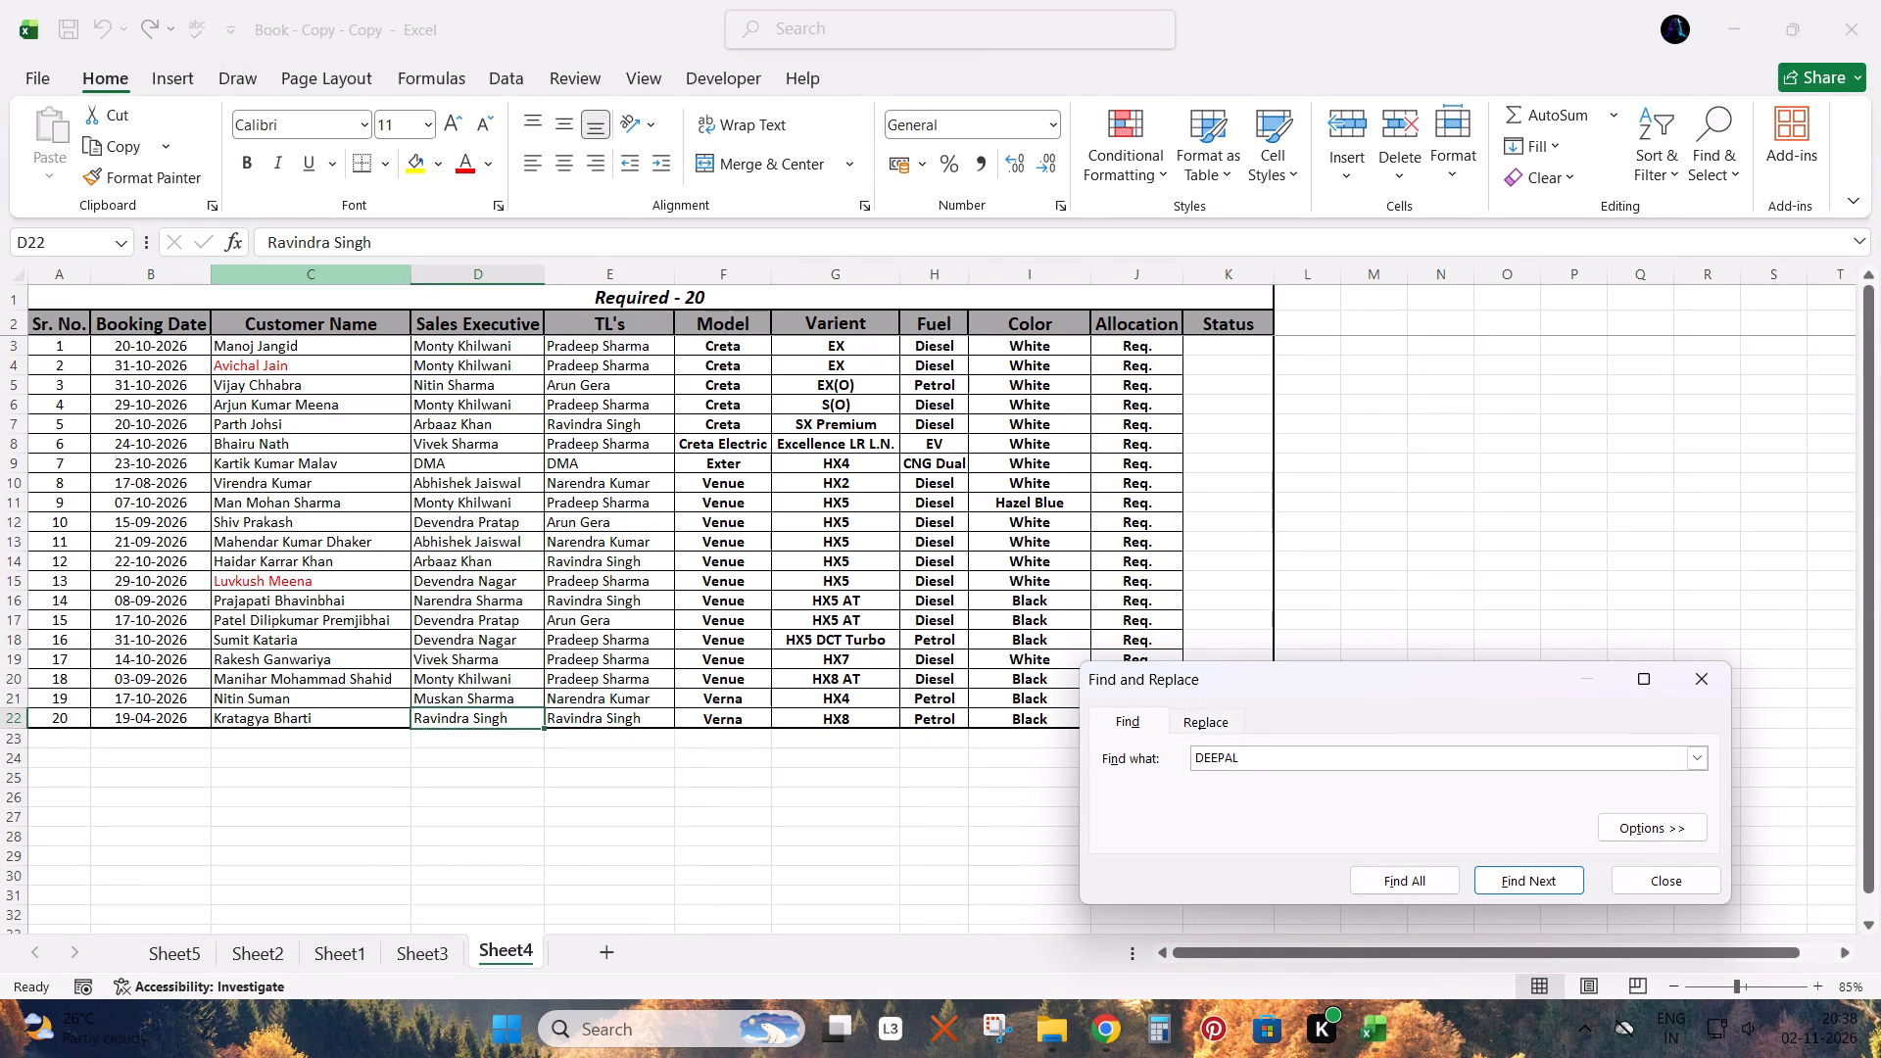
pyautogui.press('k')
pyautogui.press('Return')
pyautogui.press('Return')
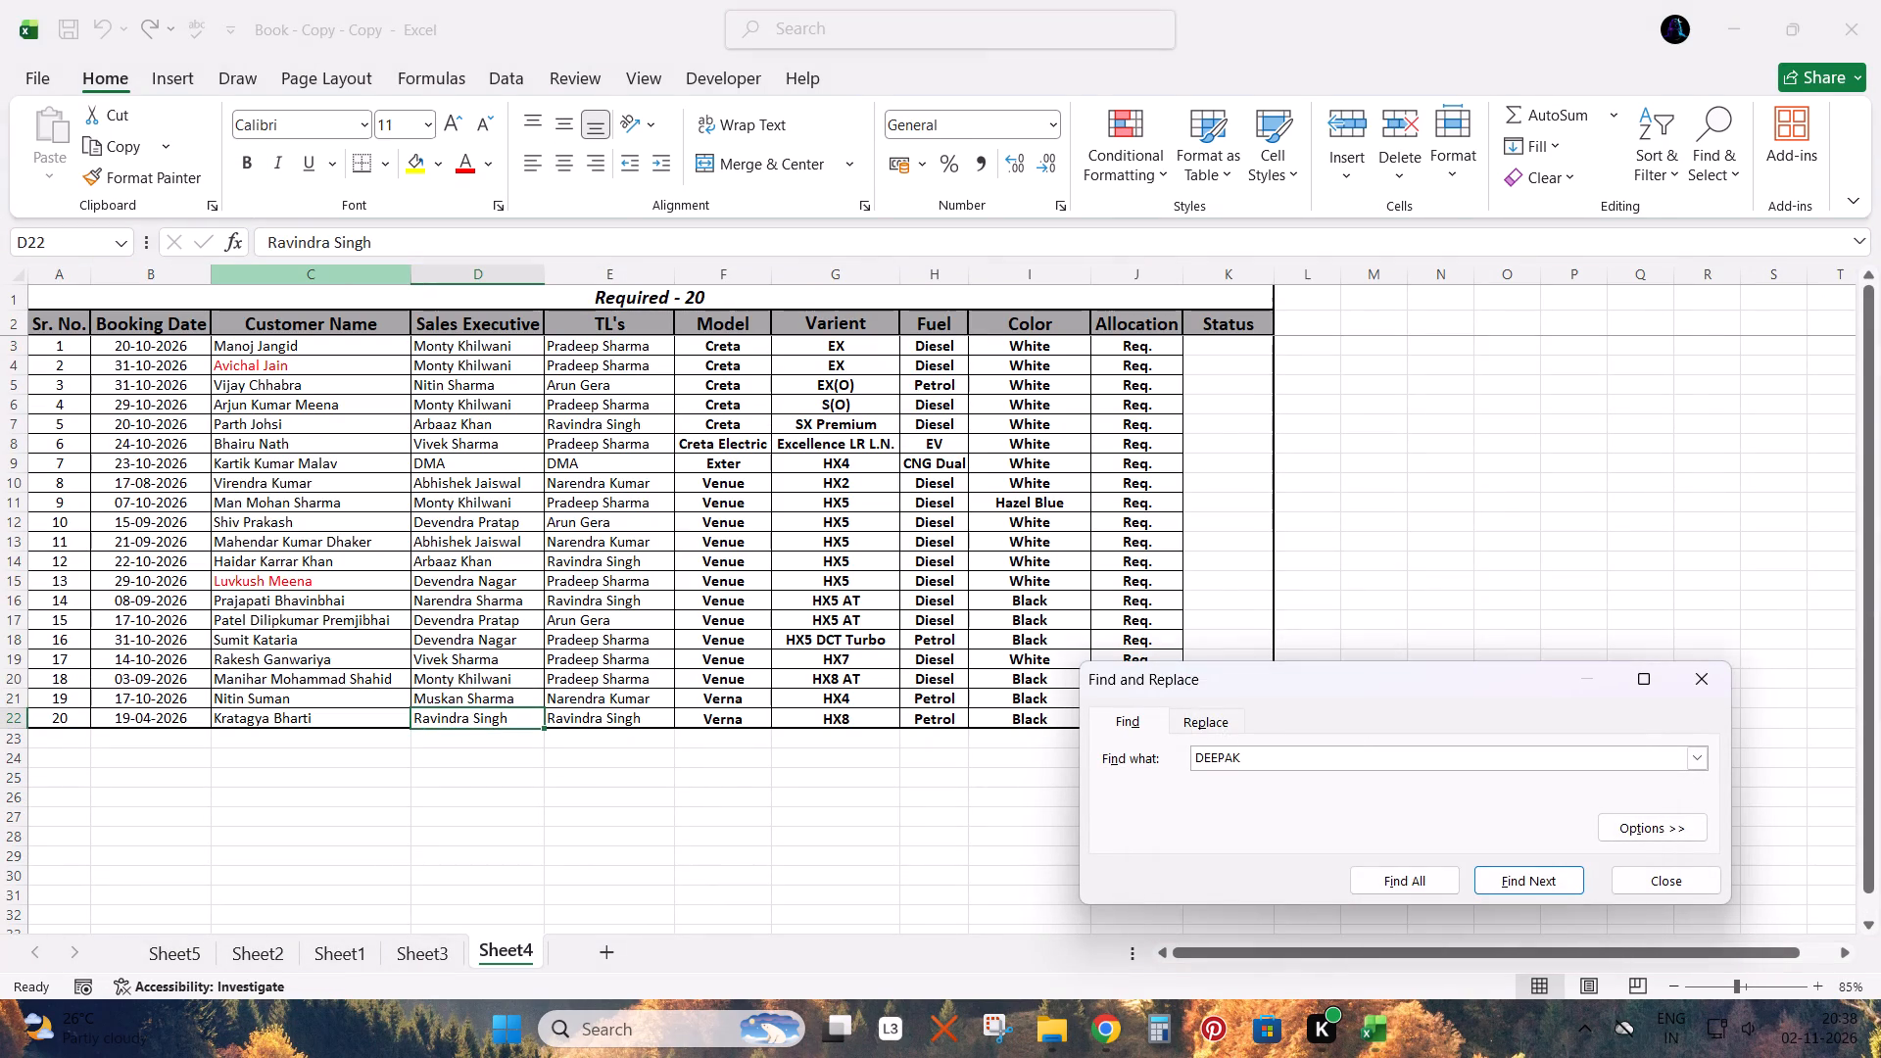
pyautogui.press('Escape')
pyautogui.press('Escape')
# Search the filtered Sheet1 stock sheet for "DEEPAK".
pyautogui.hotkey('ctrl', 'pageup')
pyautogui.hotkey('ctrl', 'pageup')
pyautogui.press('Right')
pyautogui.hotkey('ctrl', 'f')
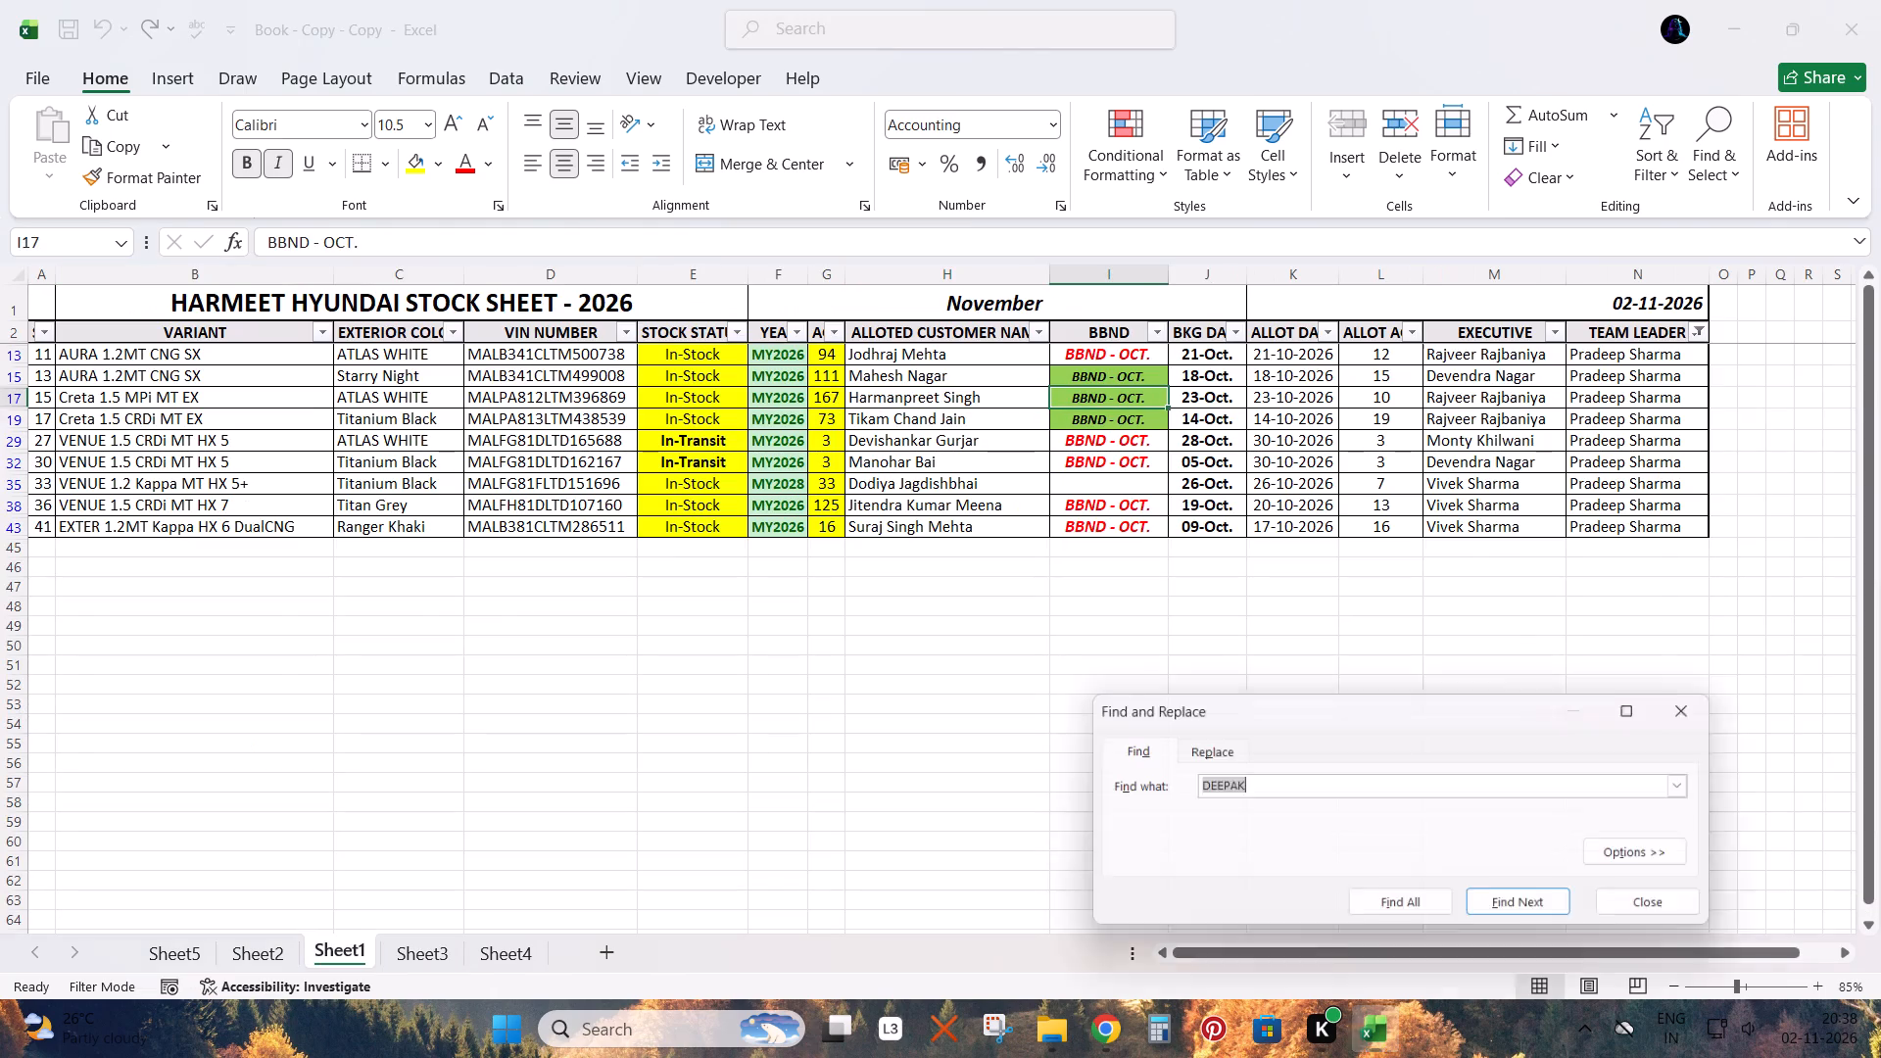
pyautogui.press('Right')
pyautogui.press('Return')
pyautogui.press('Return')
pyautogui.press('Return')
pyautogui.press('Escape')
pyautogui.press('Escape')
# Examine the allotted customer names and BBND statuses of the Creta 1.5 MPi MT EX and Creta 1.5 CRDi MT EX rows.
pyautogui.press('Down')
pyautogui.press('Left')
pyautogui.press('Up')
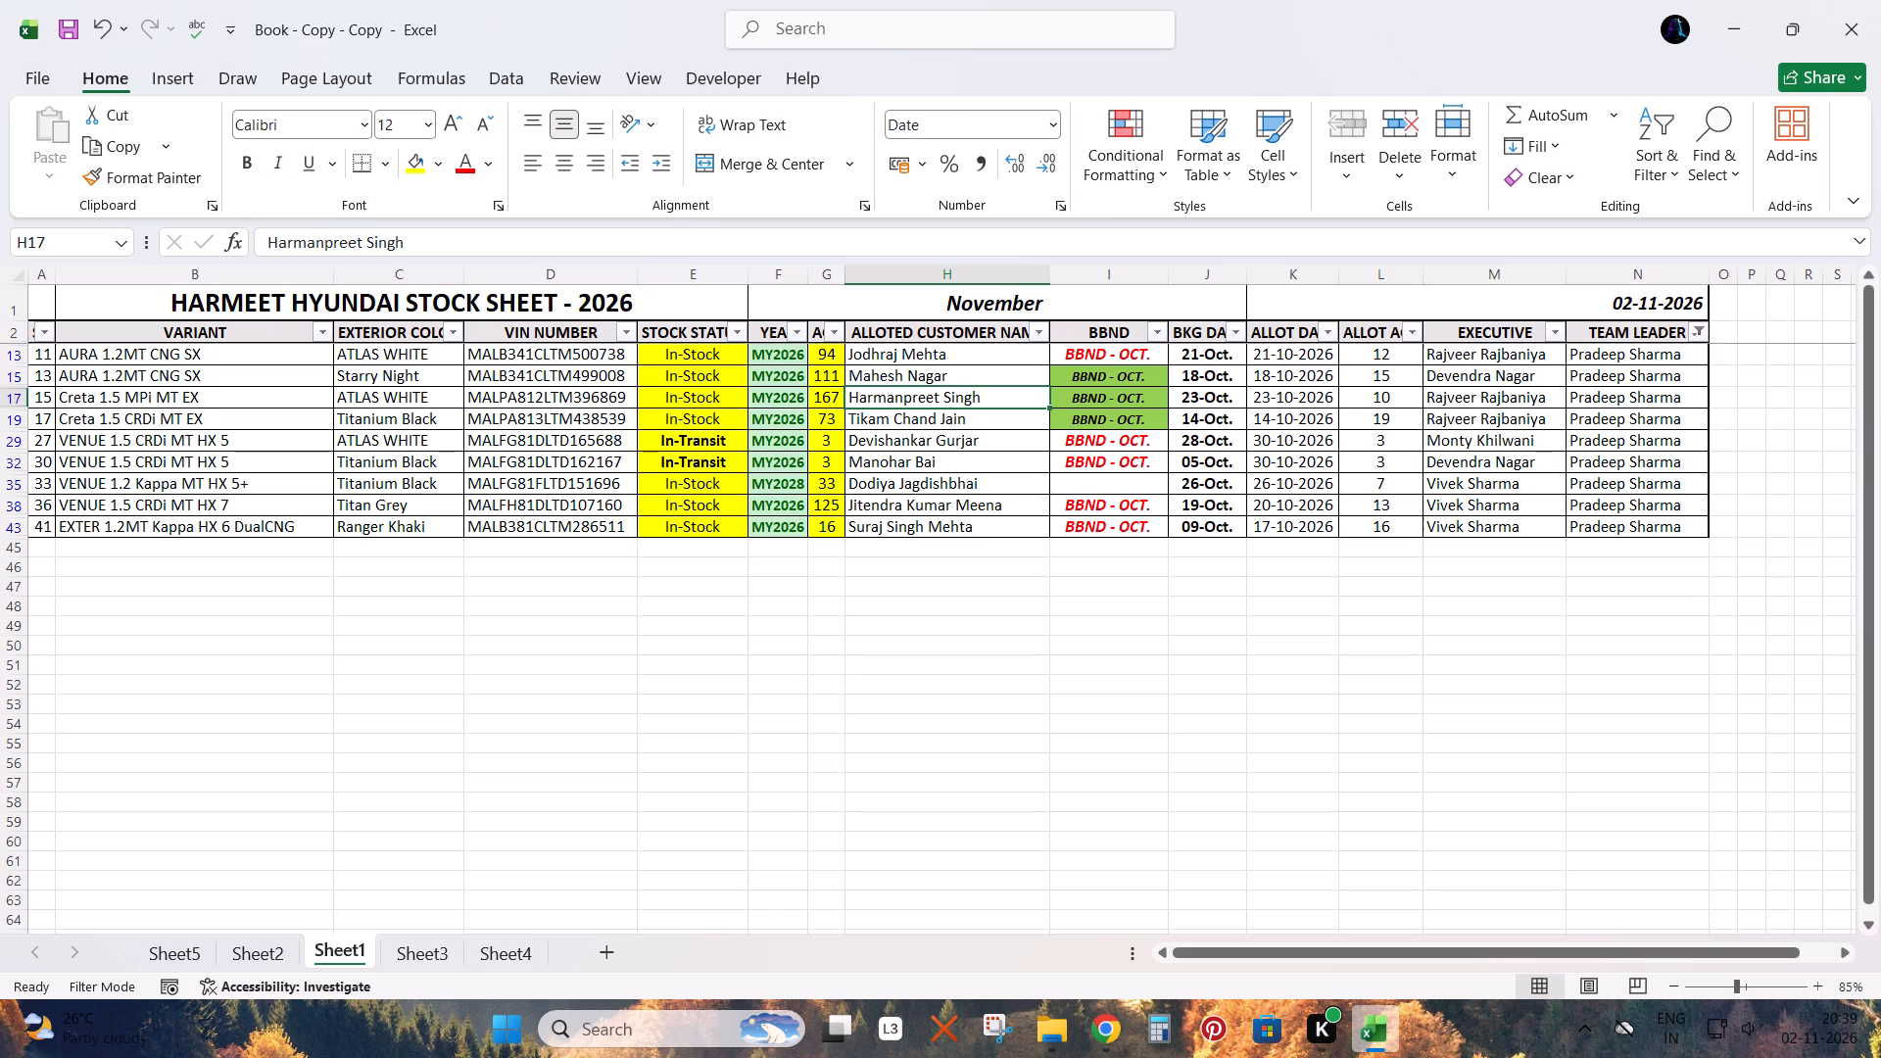
pyautogui.press('Right')
pyautogui.press('Down')
pyautogui.press('Left')
pyautogui.press('Up')
pyautogui.press('Right')
pyautogui.press('Down')
pyautogui.press('Left')
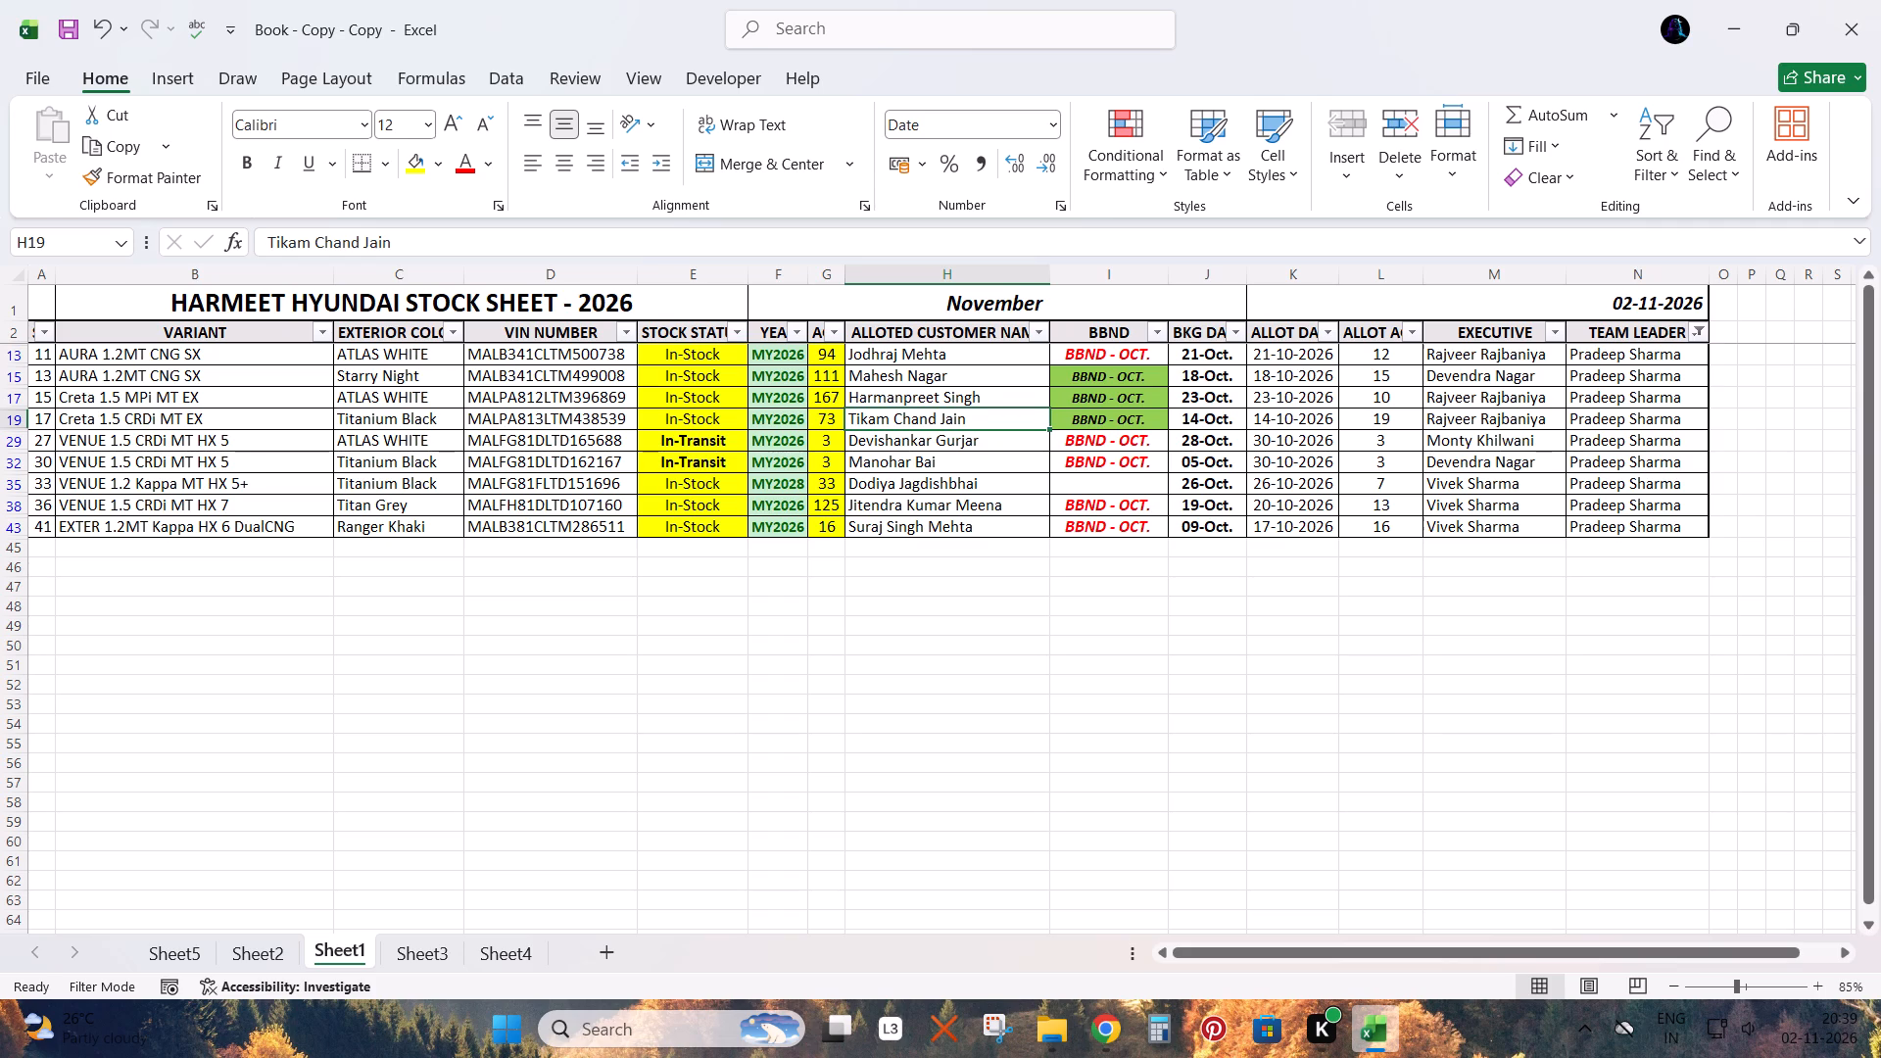
# Close the stock workbook.
pyautogui.click(1866, 6)
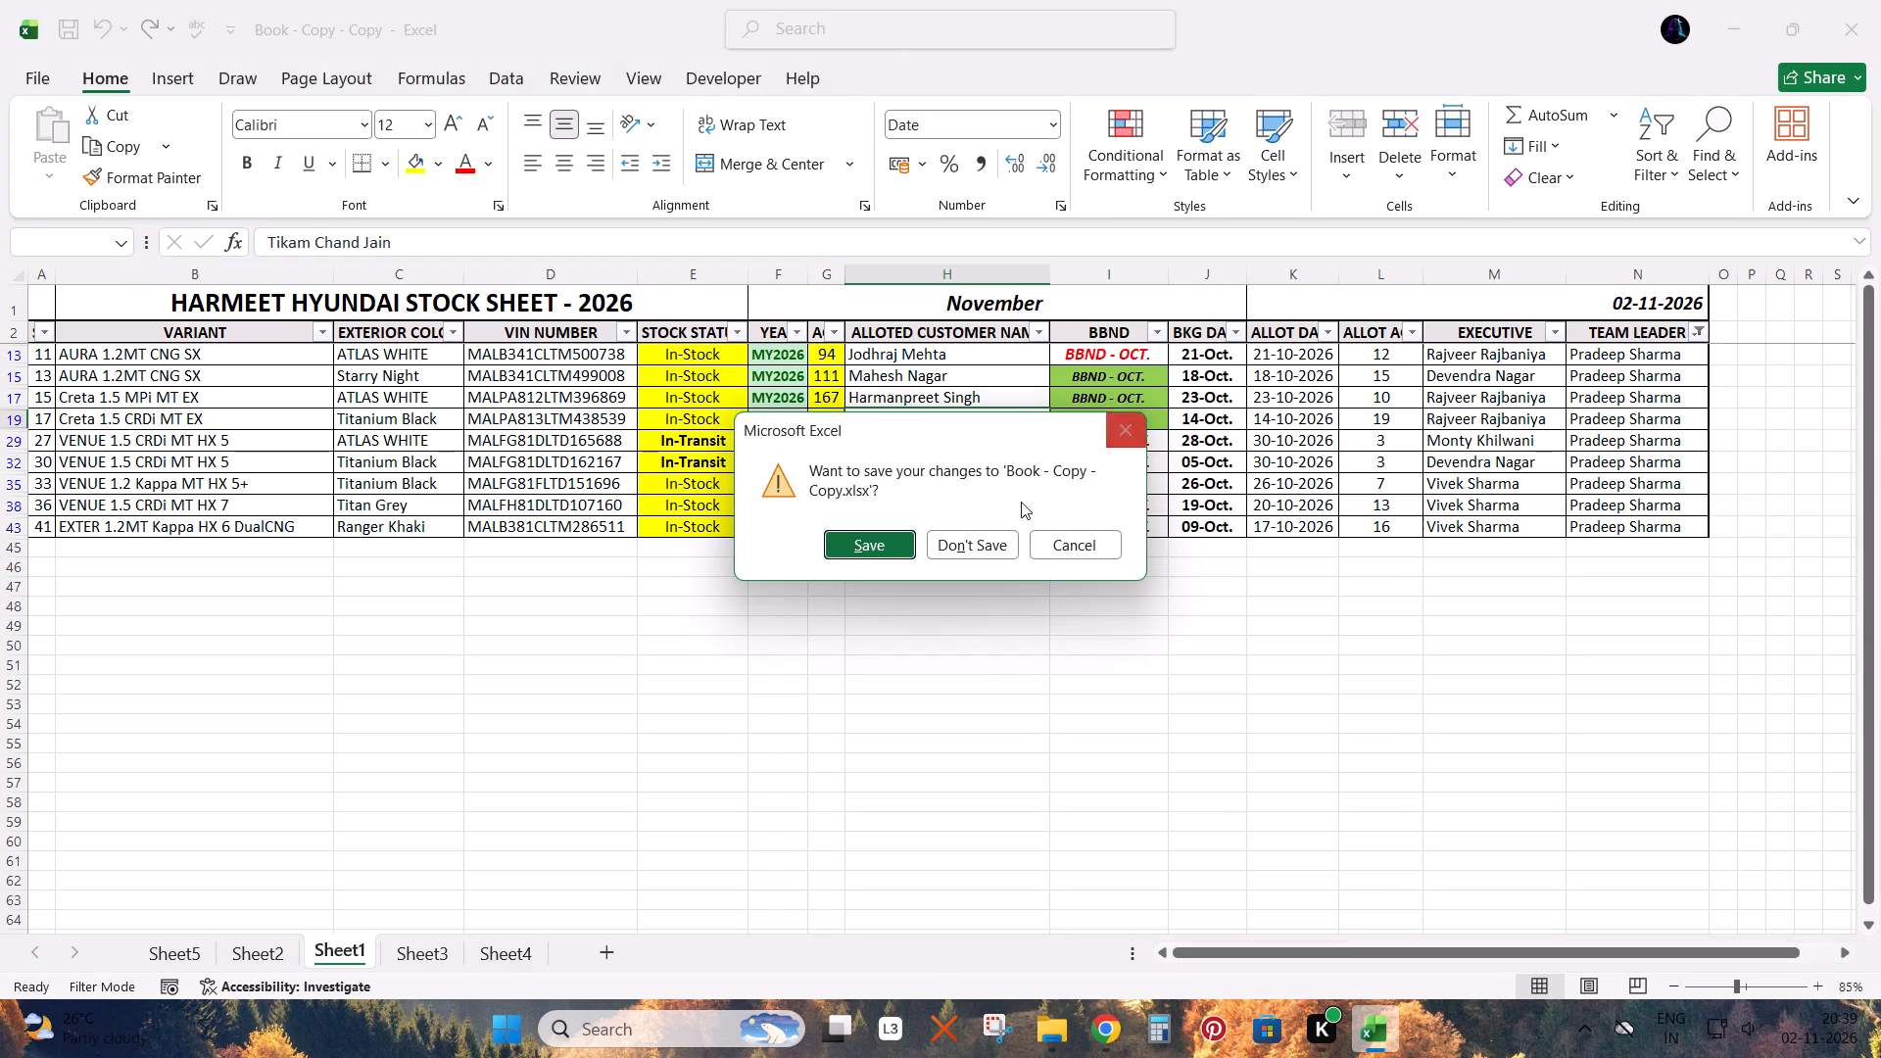
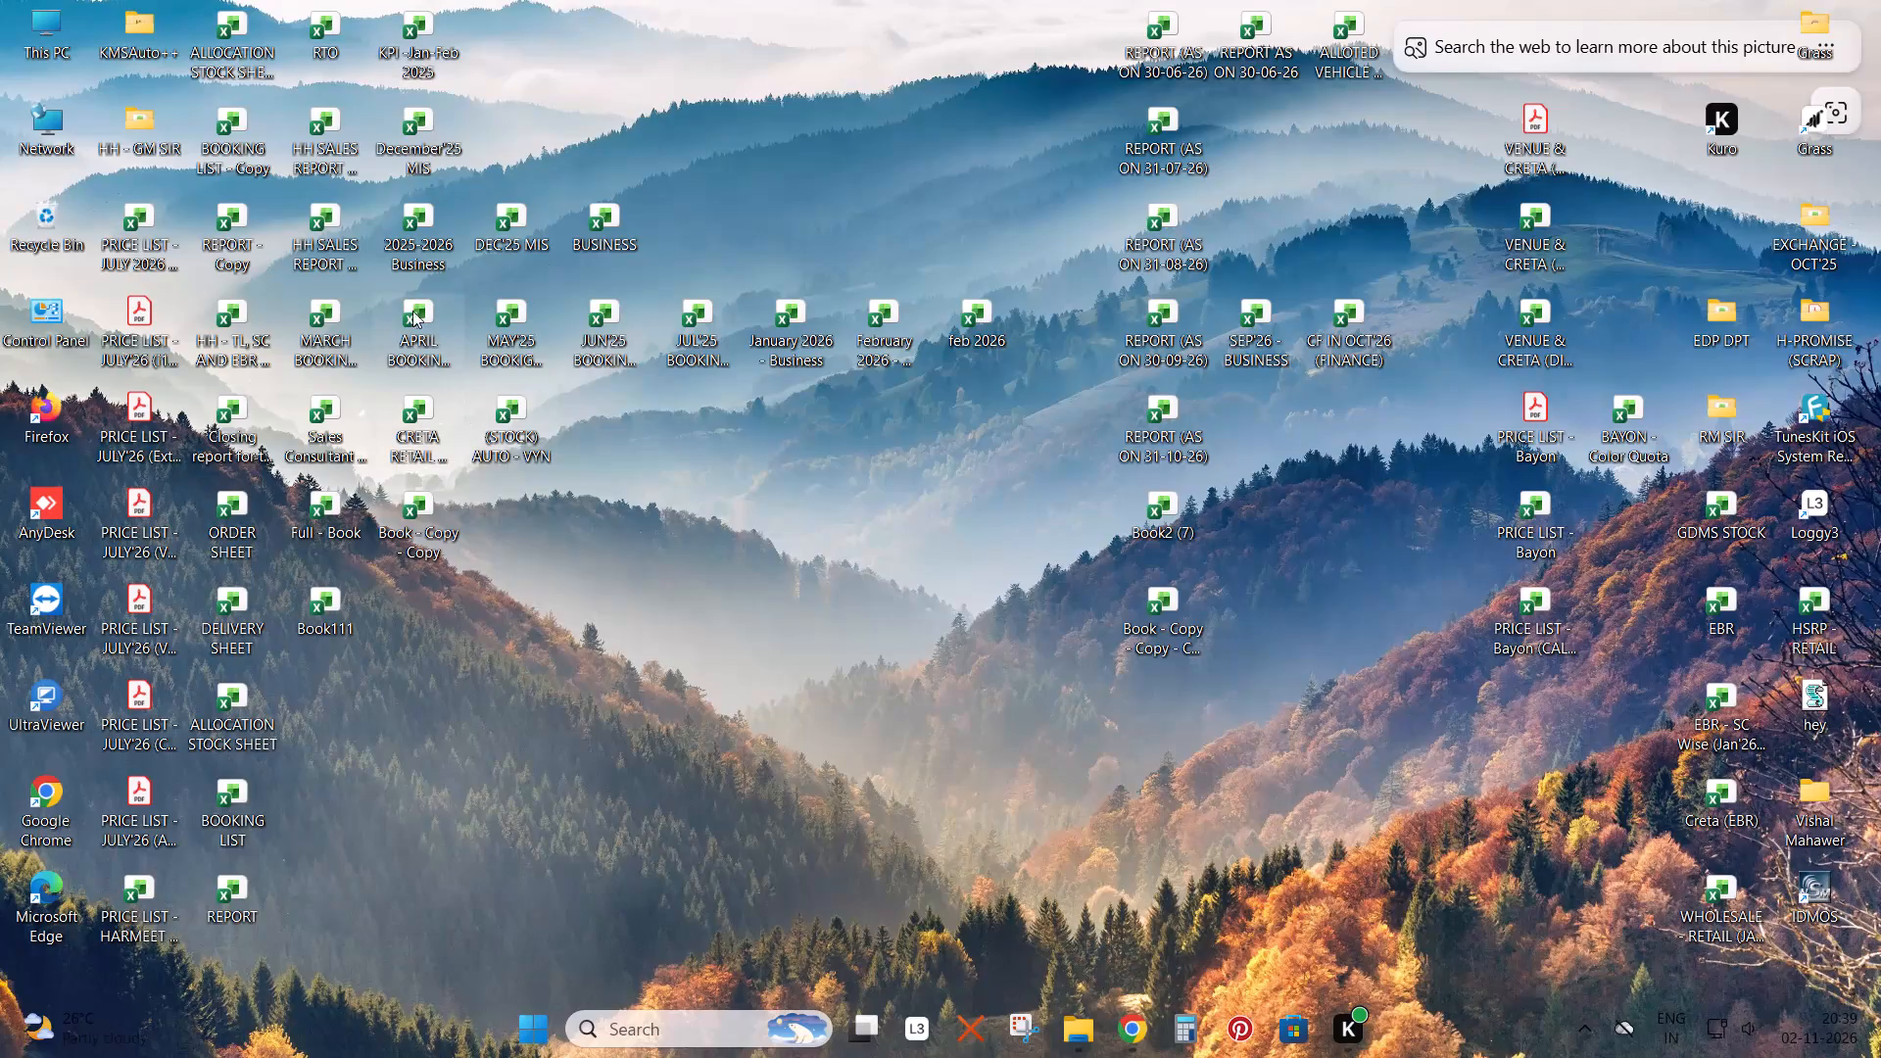
# Open the 2025-2026 Business workbook from the desktop.
pyautogui.doubleClick(416, 270)
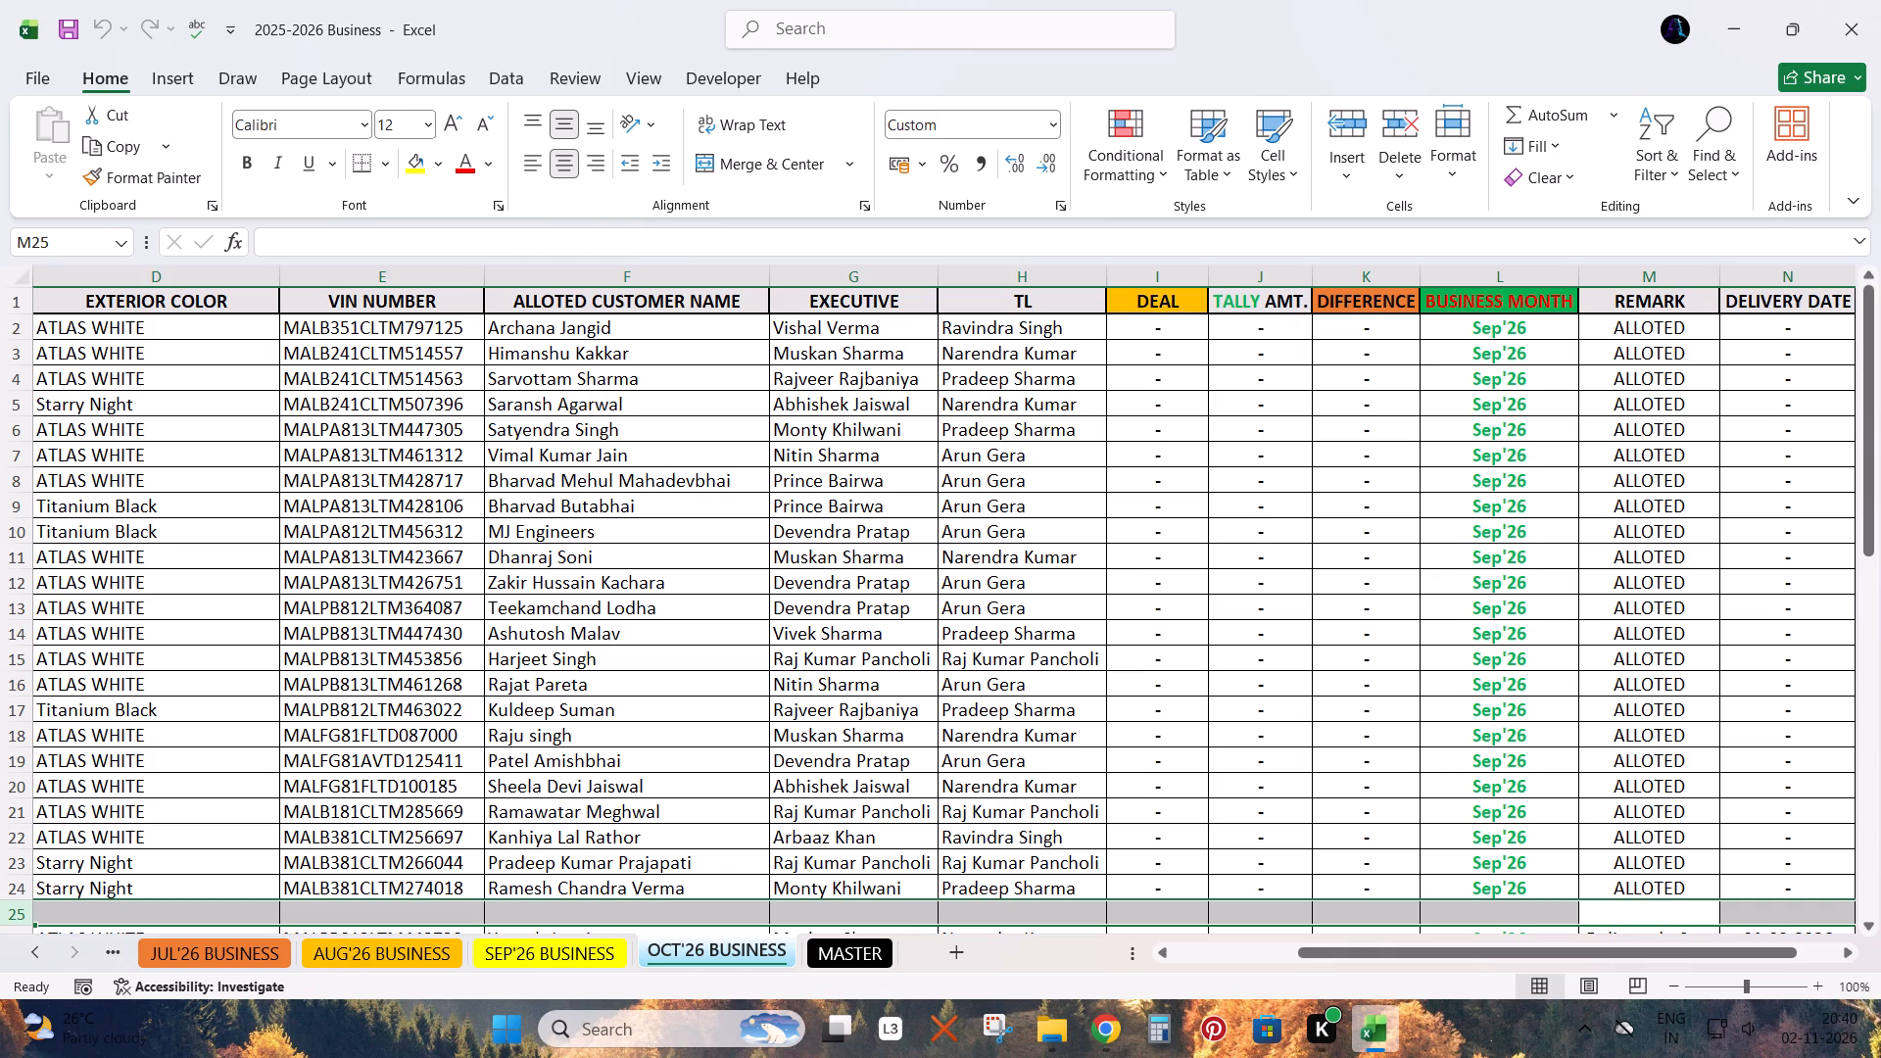
# Open the Book - Copy - Copy - Copy stock workbook from the desktop at its Sheet1.
pyautogui.click(1880, 1057)
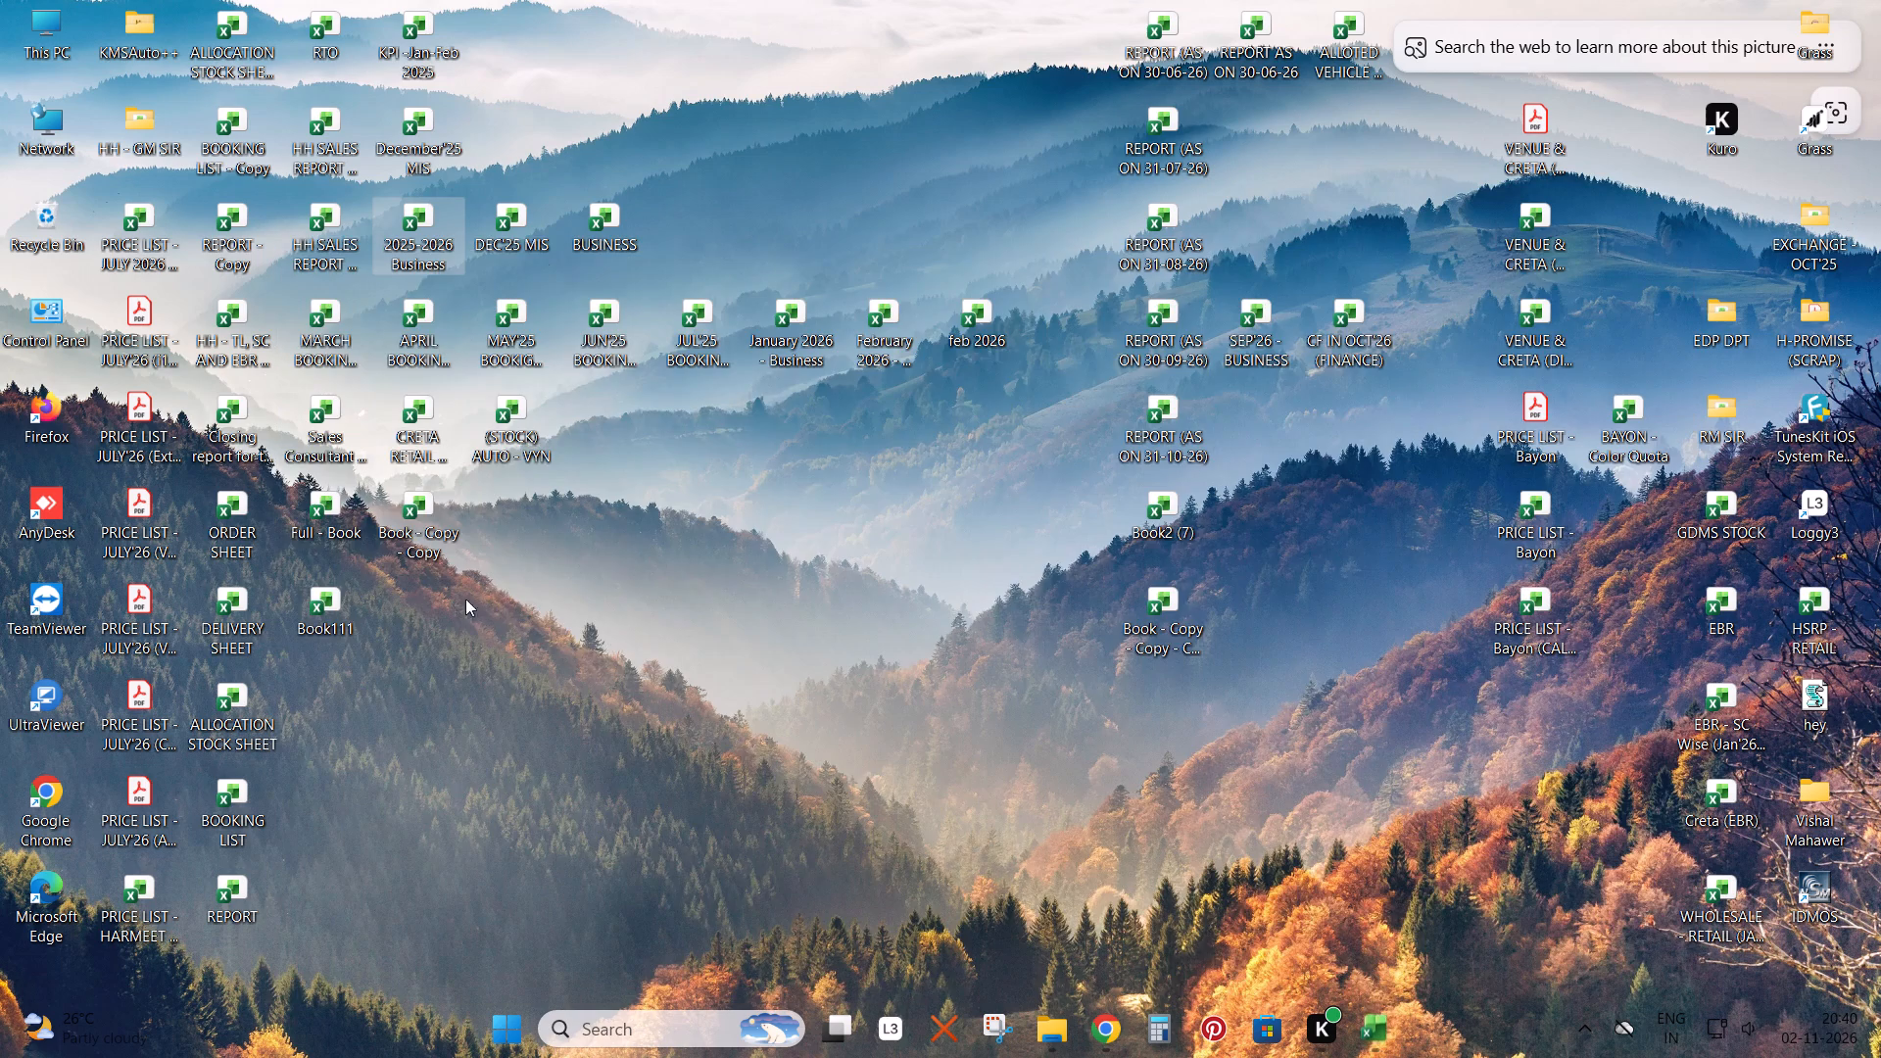
pyautogui.doubleClick(1158, 612)
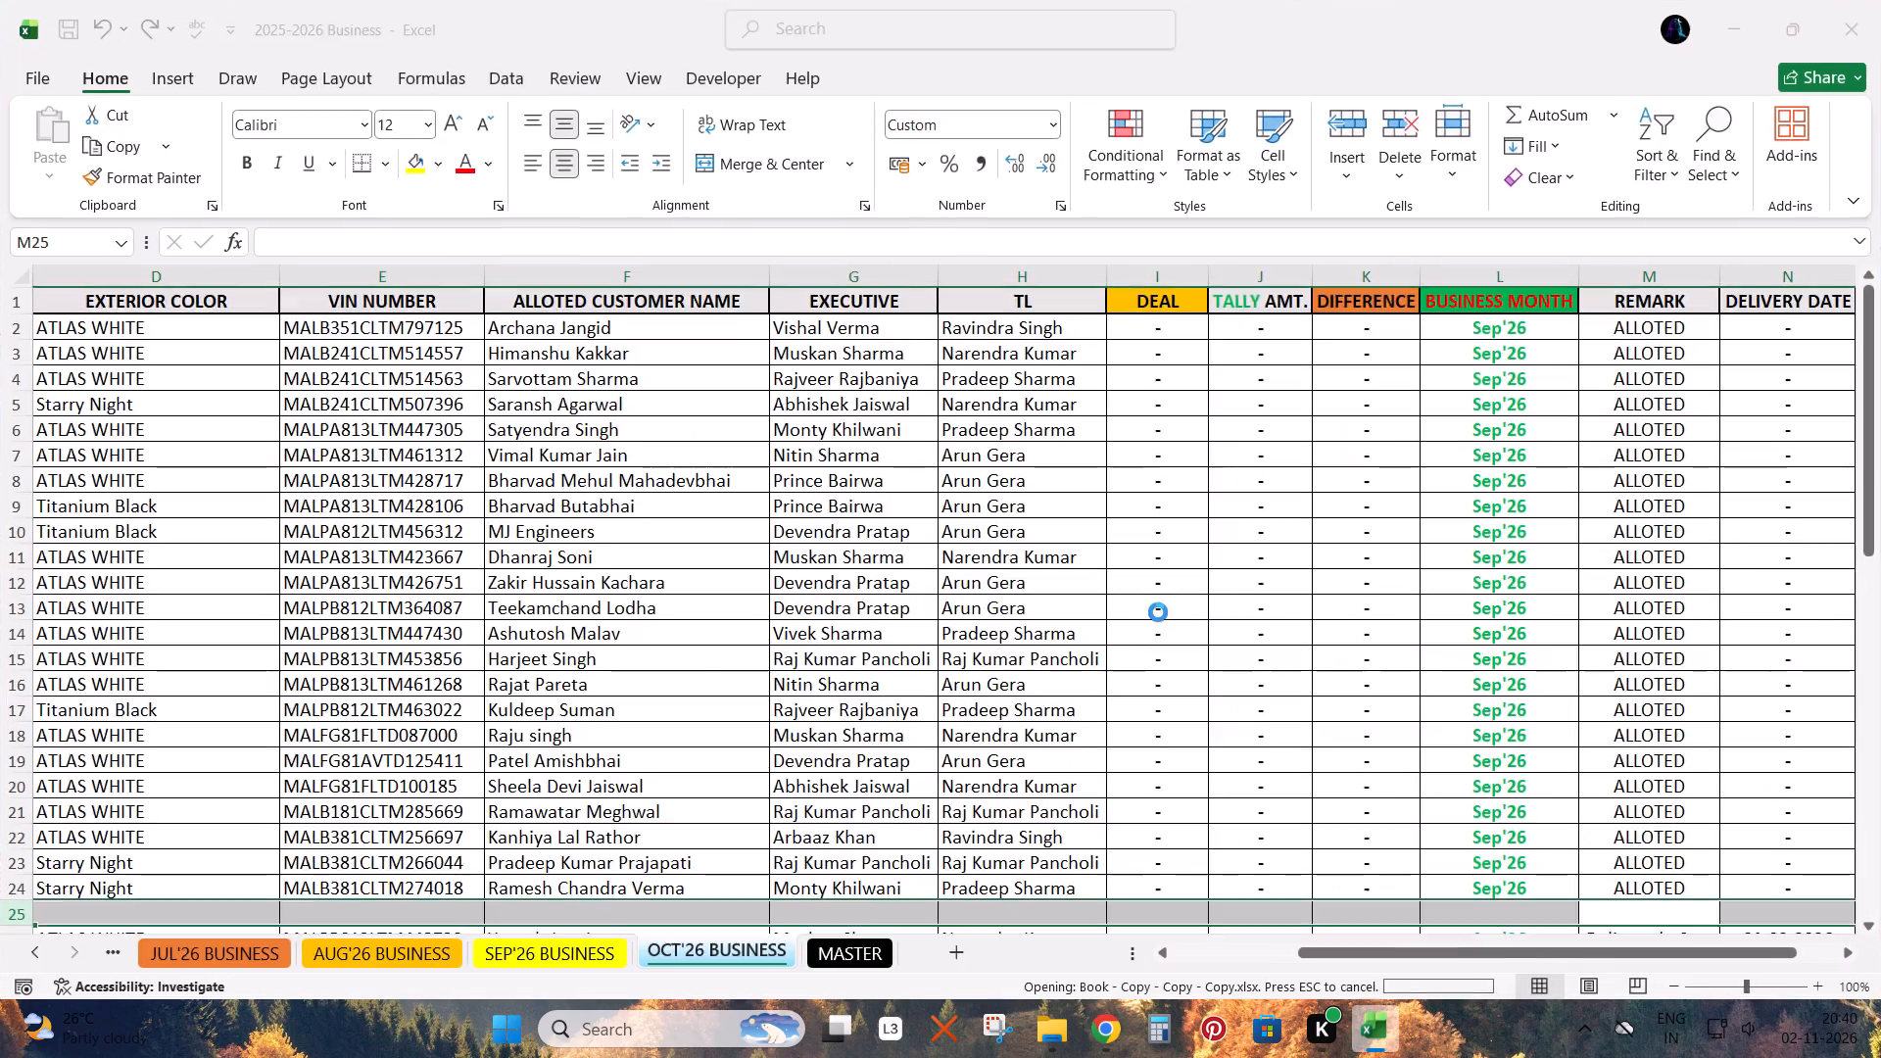
pyautogui.click(350, 947)
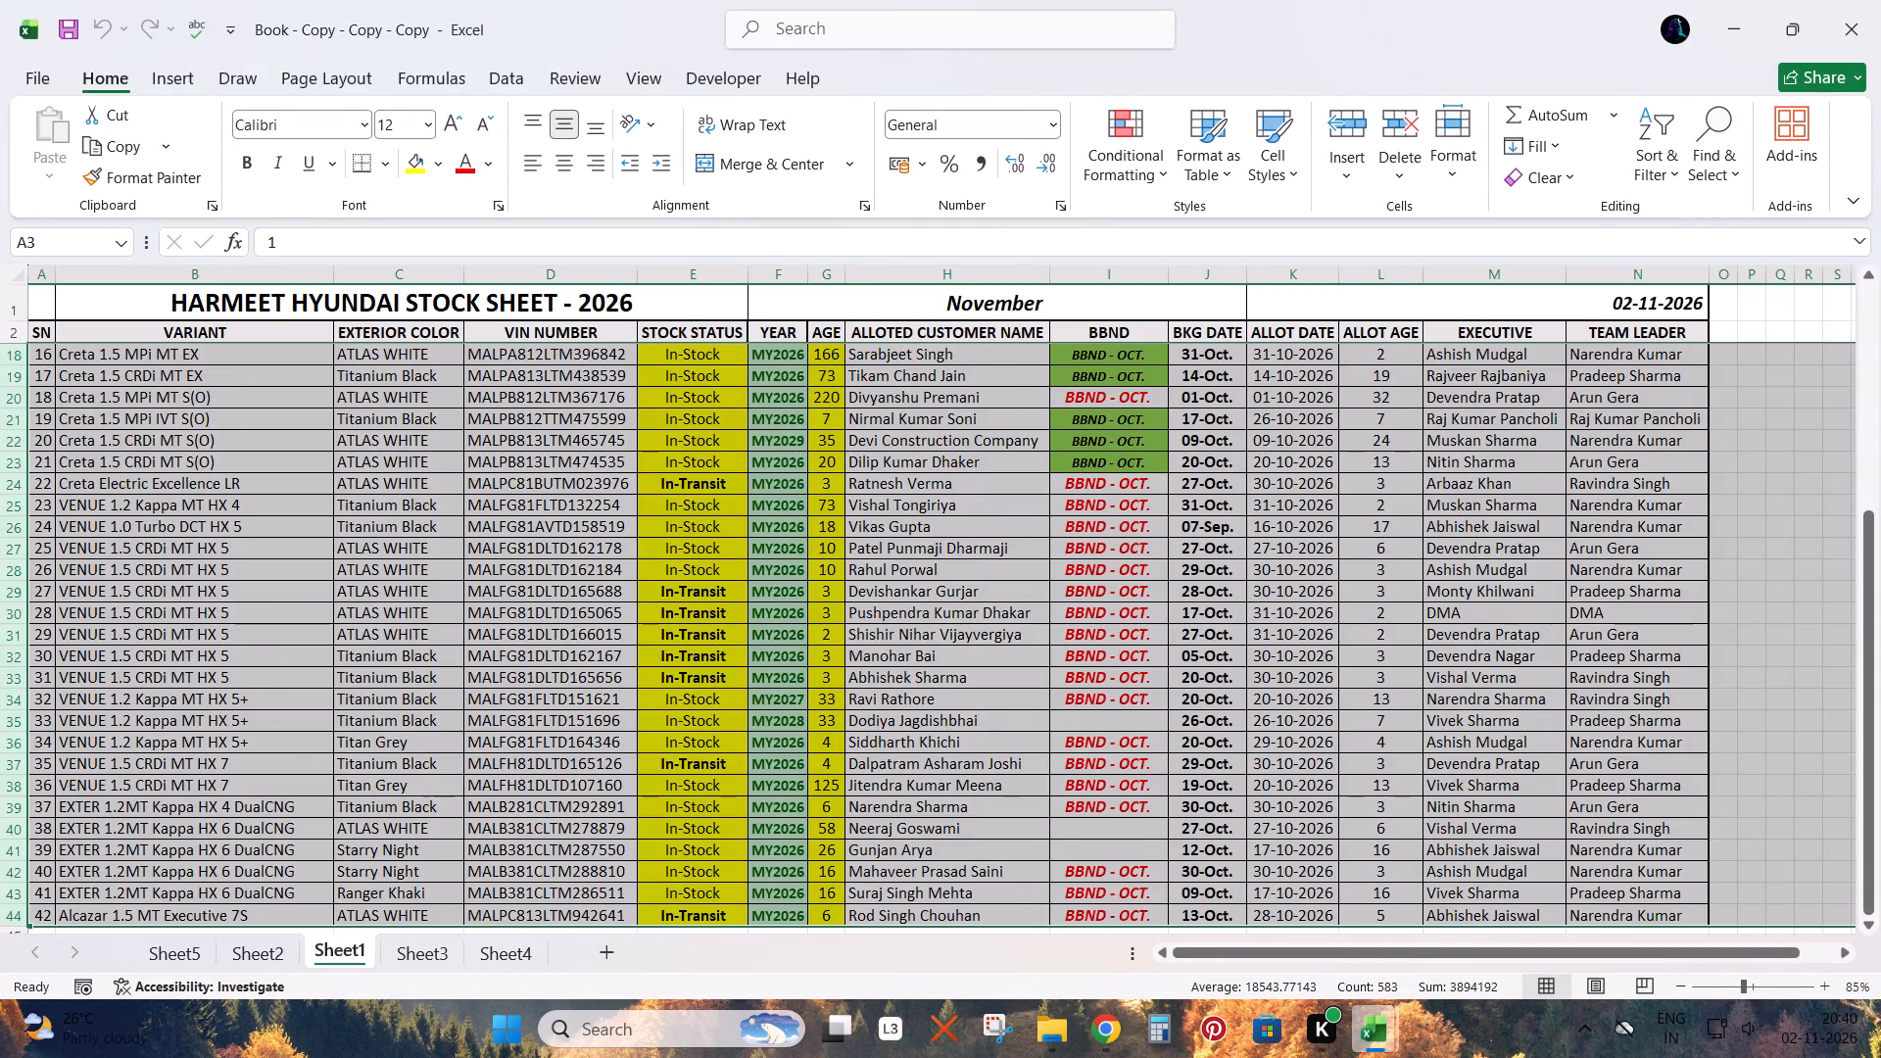
# Copy the allotted customer name from the Starry Night AURA 1.2MT CNG S row of the Sheet1 stock list.
pyautogui.scroll(10, 879, 422)
pyautogui.scroll(-1, 883, 415)
pyautogui.scroll(2, 883, 415)
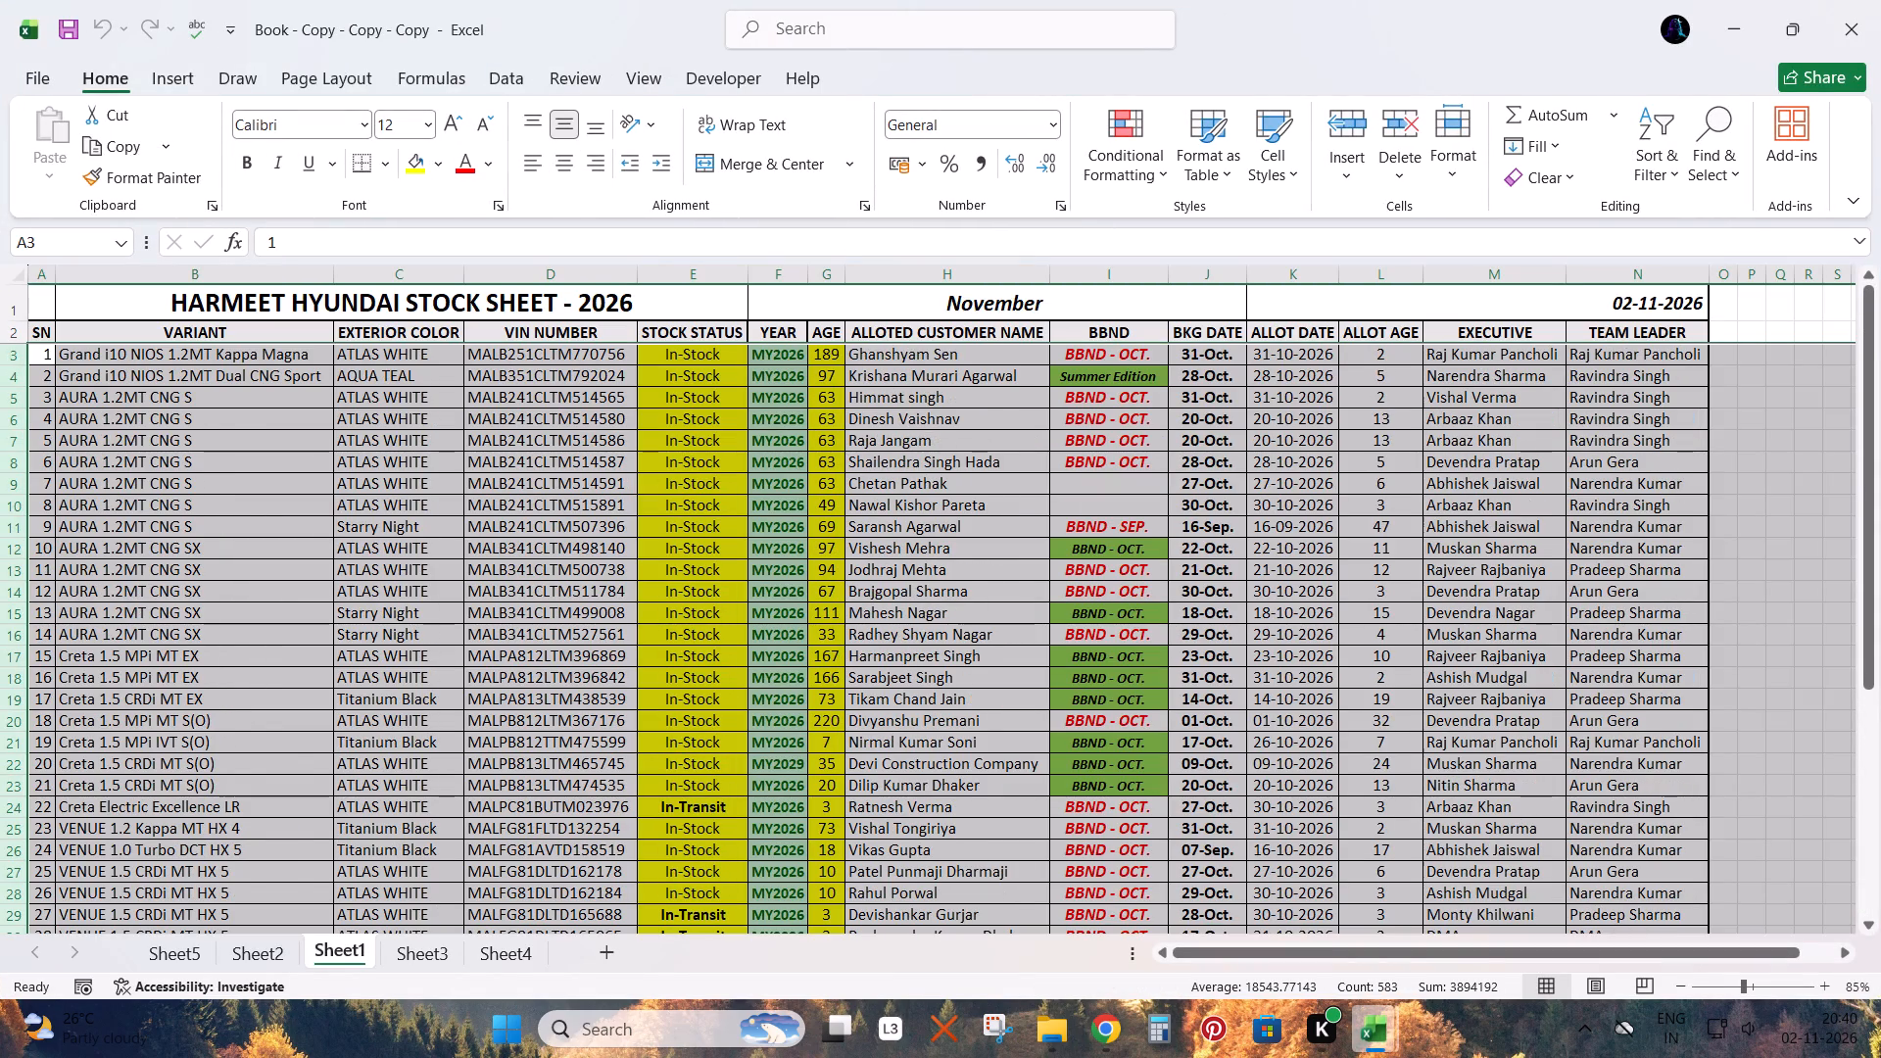
pyautogui.click(901, 523)
pyautogui.hotkey('ctrl', 'c')
# Search the SEP'26 BUSINESS sheet of the 2025-2026 Business workbook for the copied customer name and select that customer's whole row.
pyautogui.hotkey('alt', 'Tab')
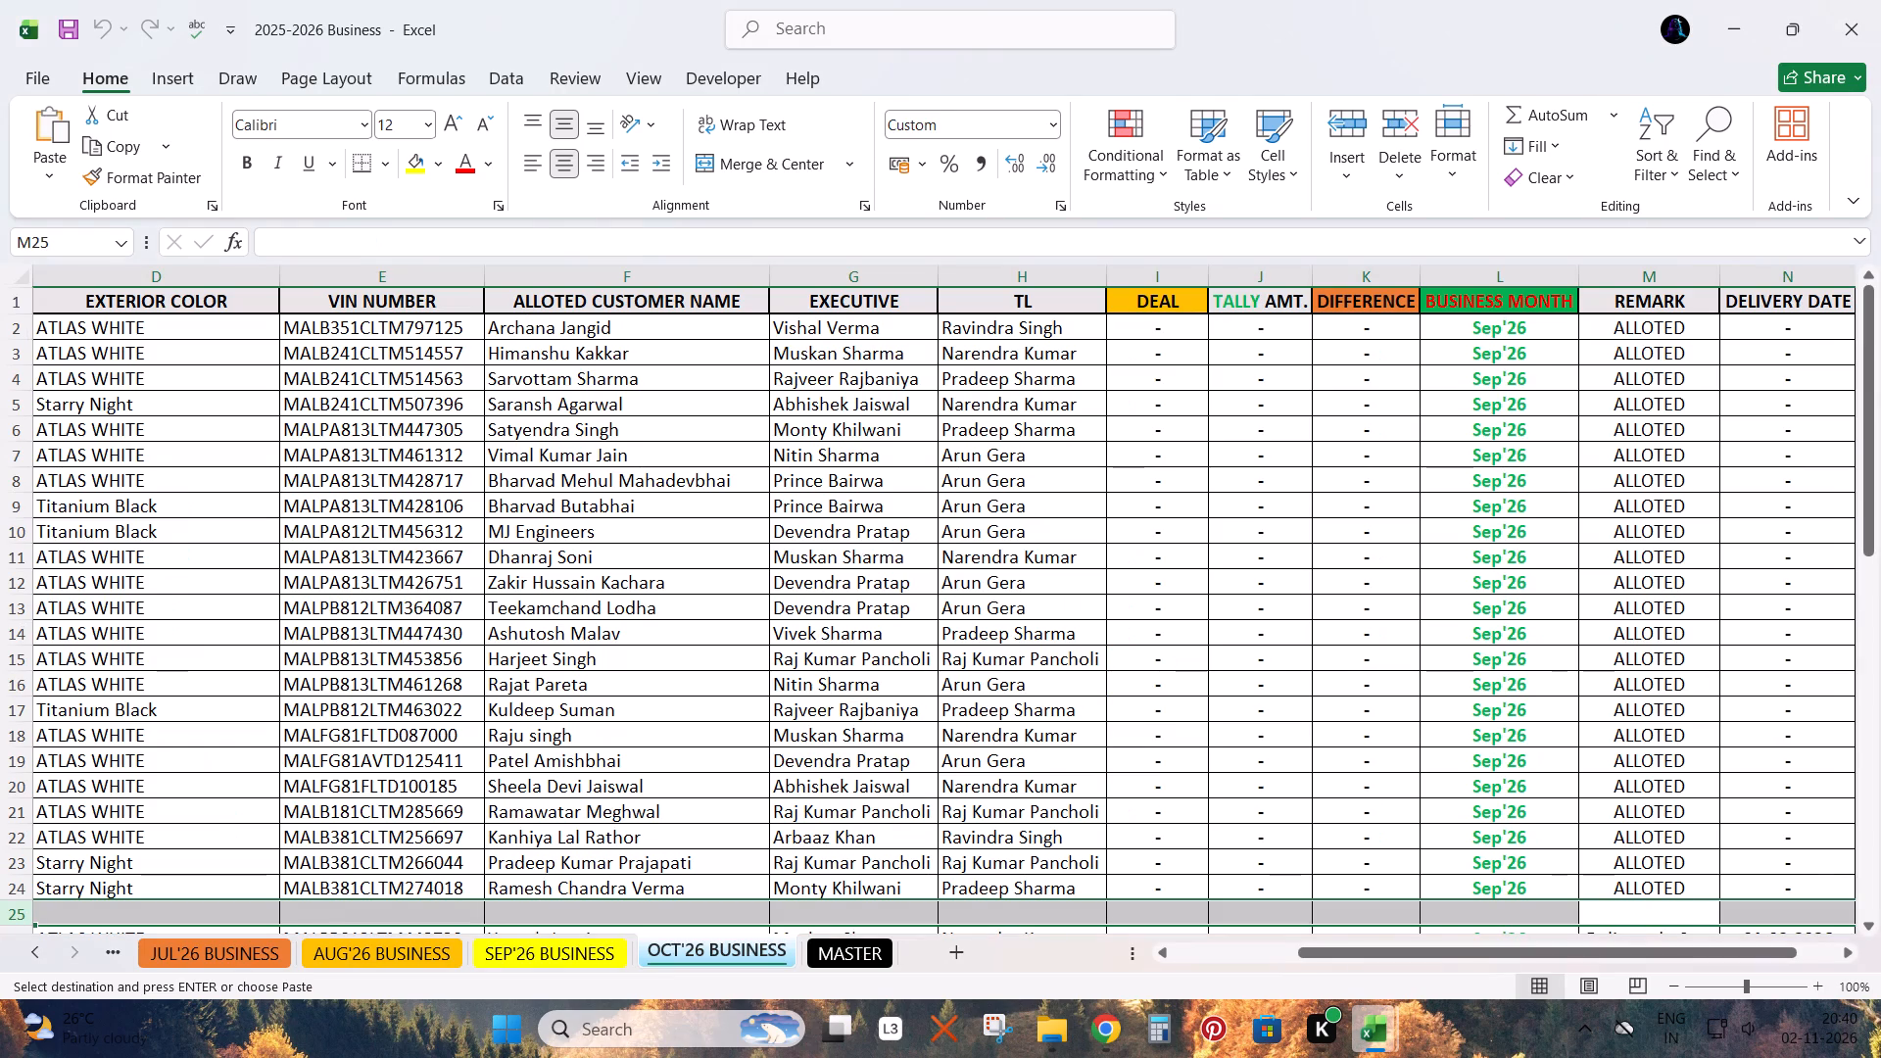
pyautogui.click(626, 512)
pyautogui.click(543, 956)
pyautogui.click(518, 723)
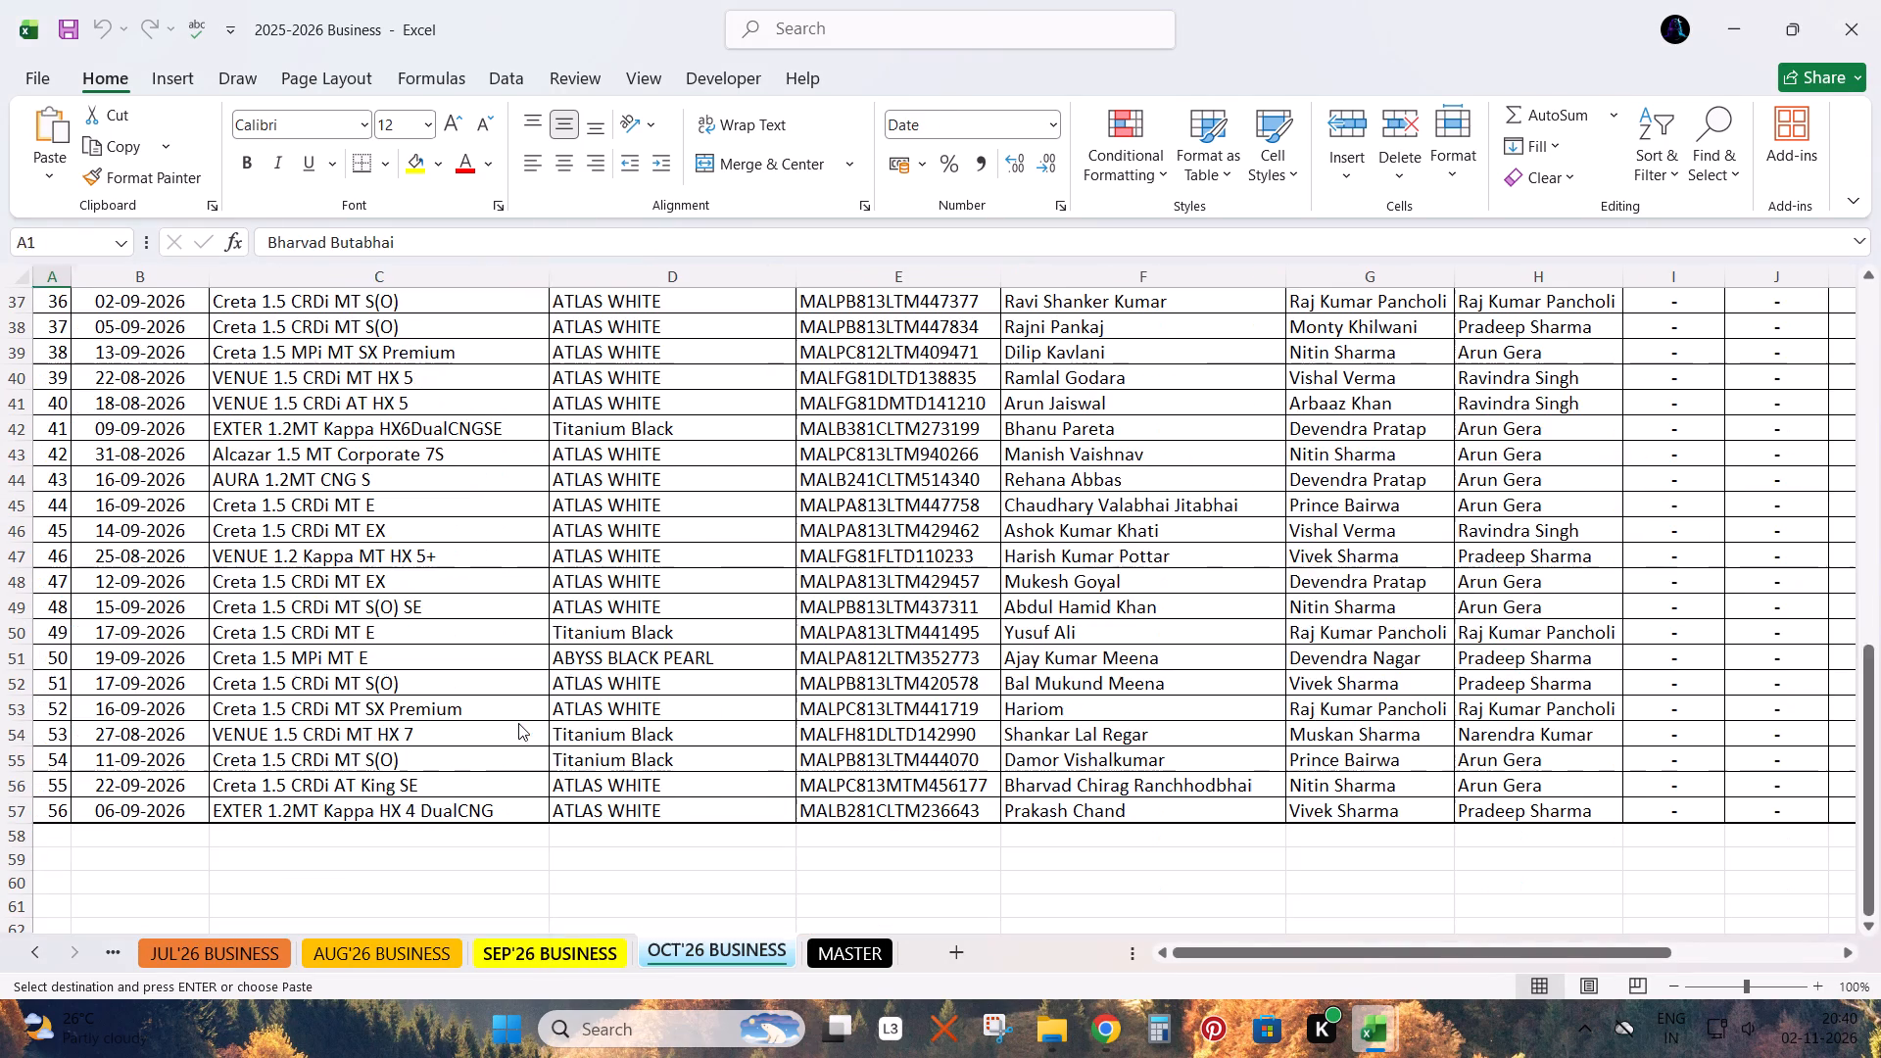
pyautogui.hotkey('ctrl', 'f')
pyautogui.hotkey('ctrl', 'v')
pyautogui.press('Return')
pyautogui.press('Return')
pyautogui.press('Return')
pyautogui.press('Escape')
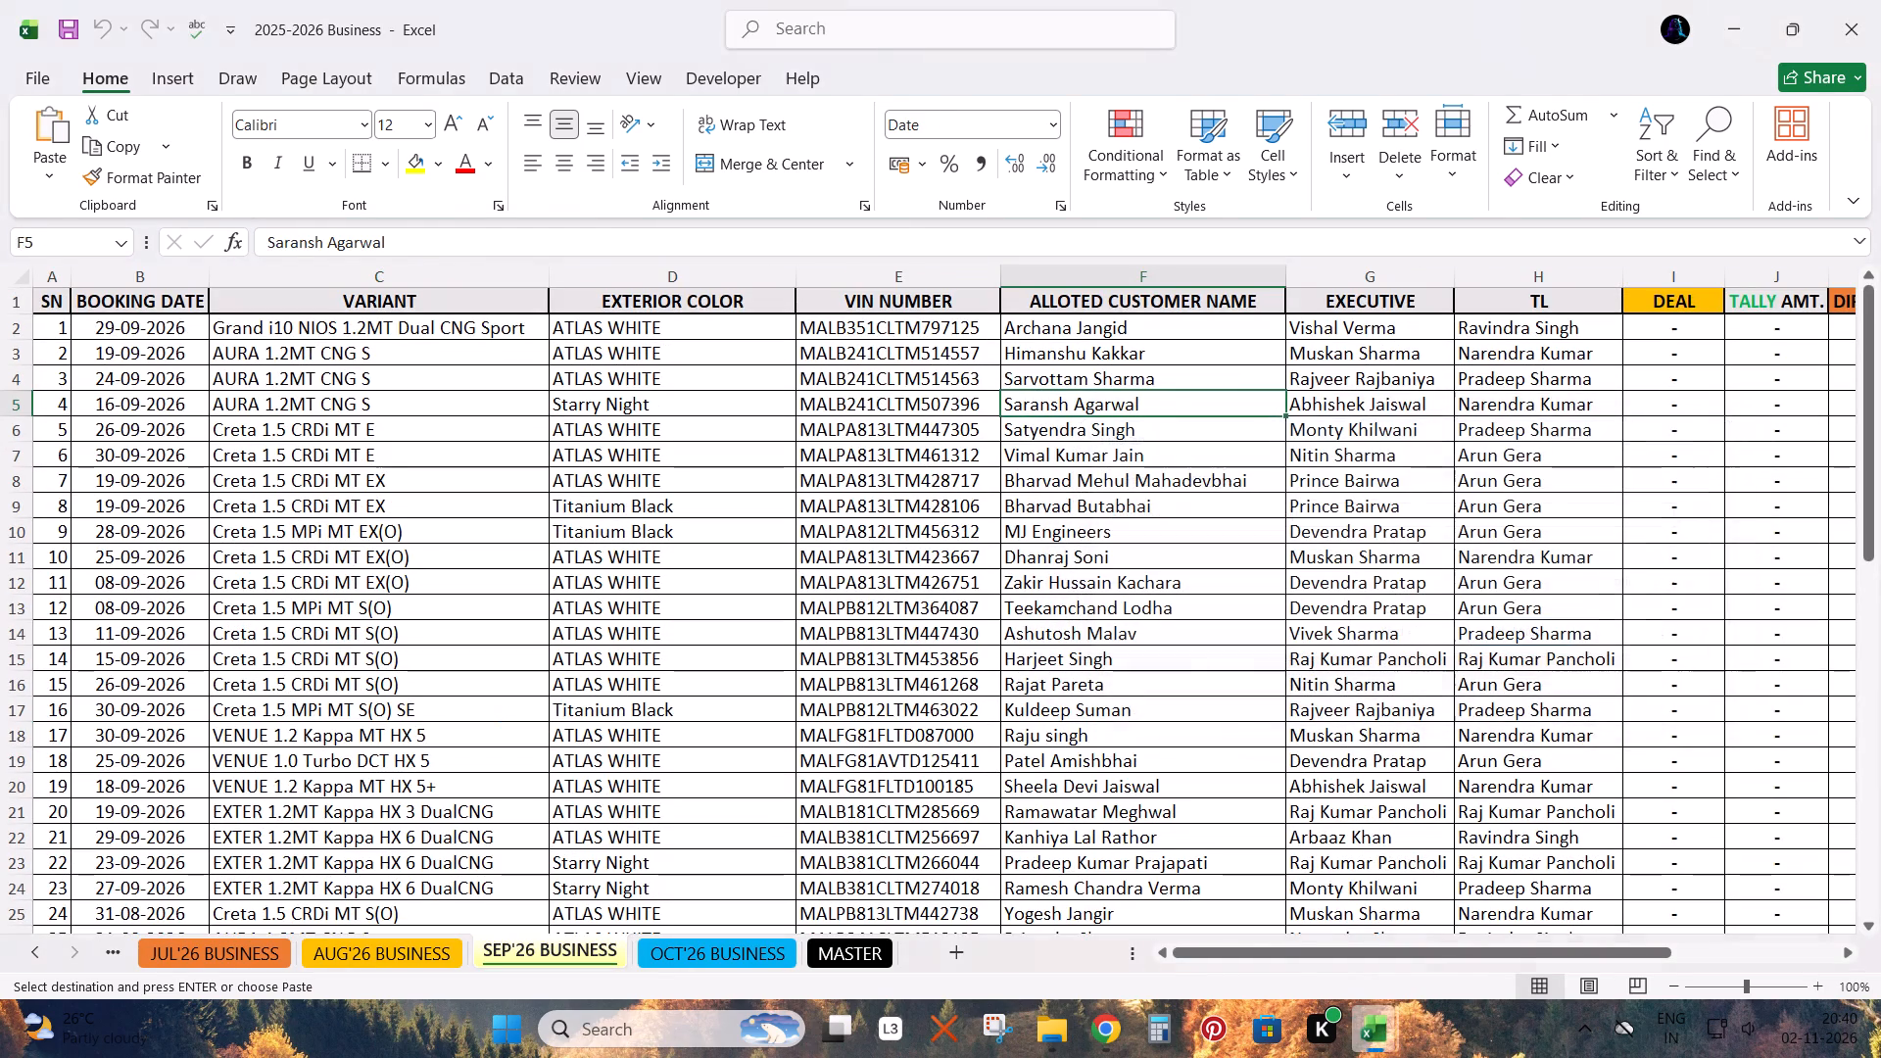
pyautogui.hotkey('shift', 'space')
# Switch to the OCT'26 BUSINESS sheet.
pyautogui.click(721, 953)
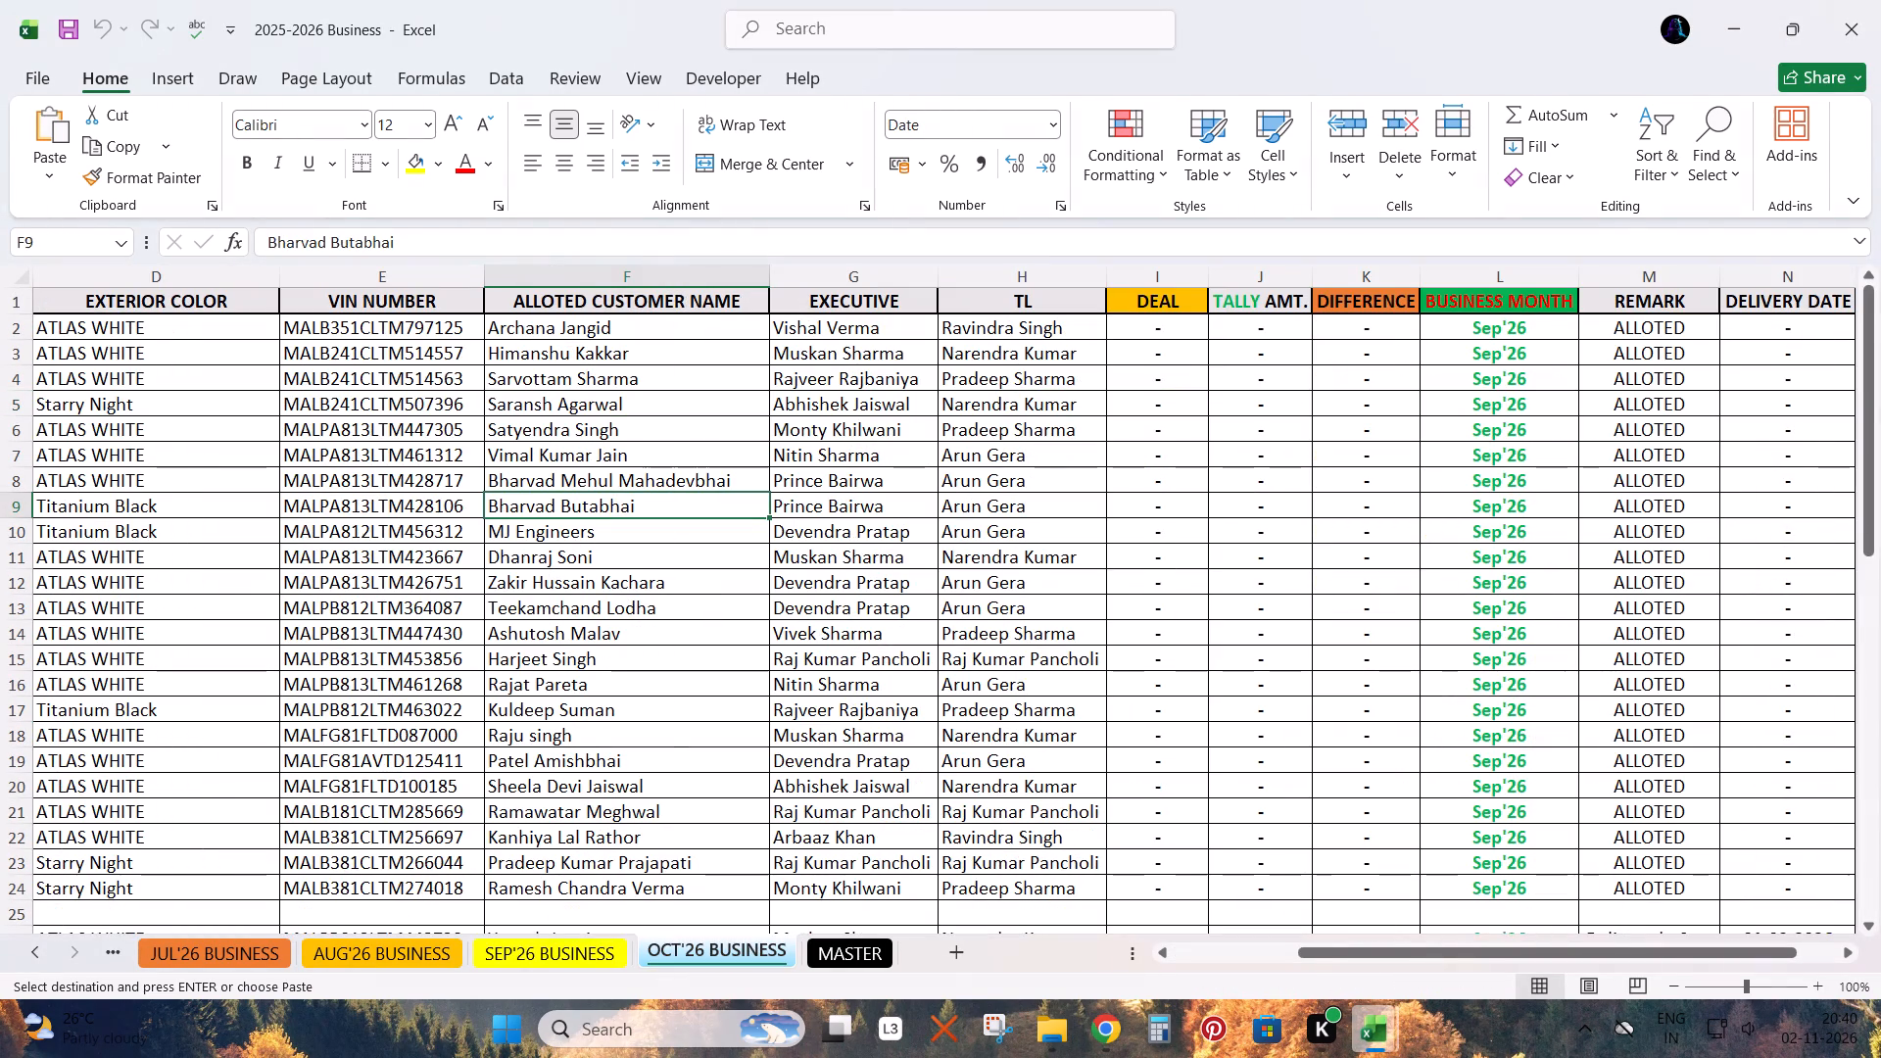
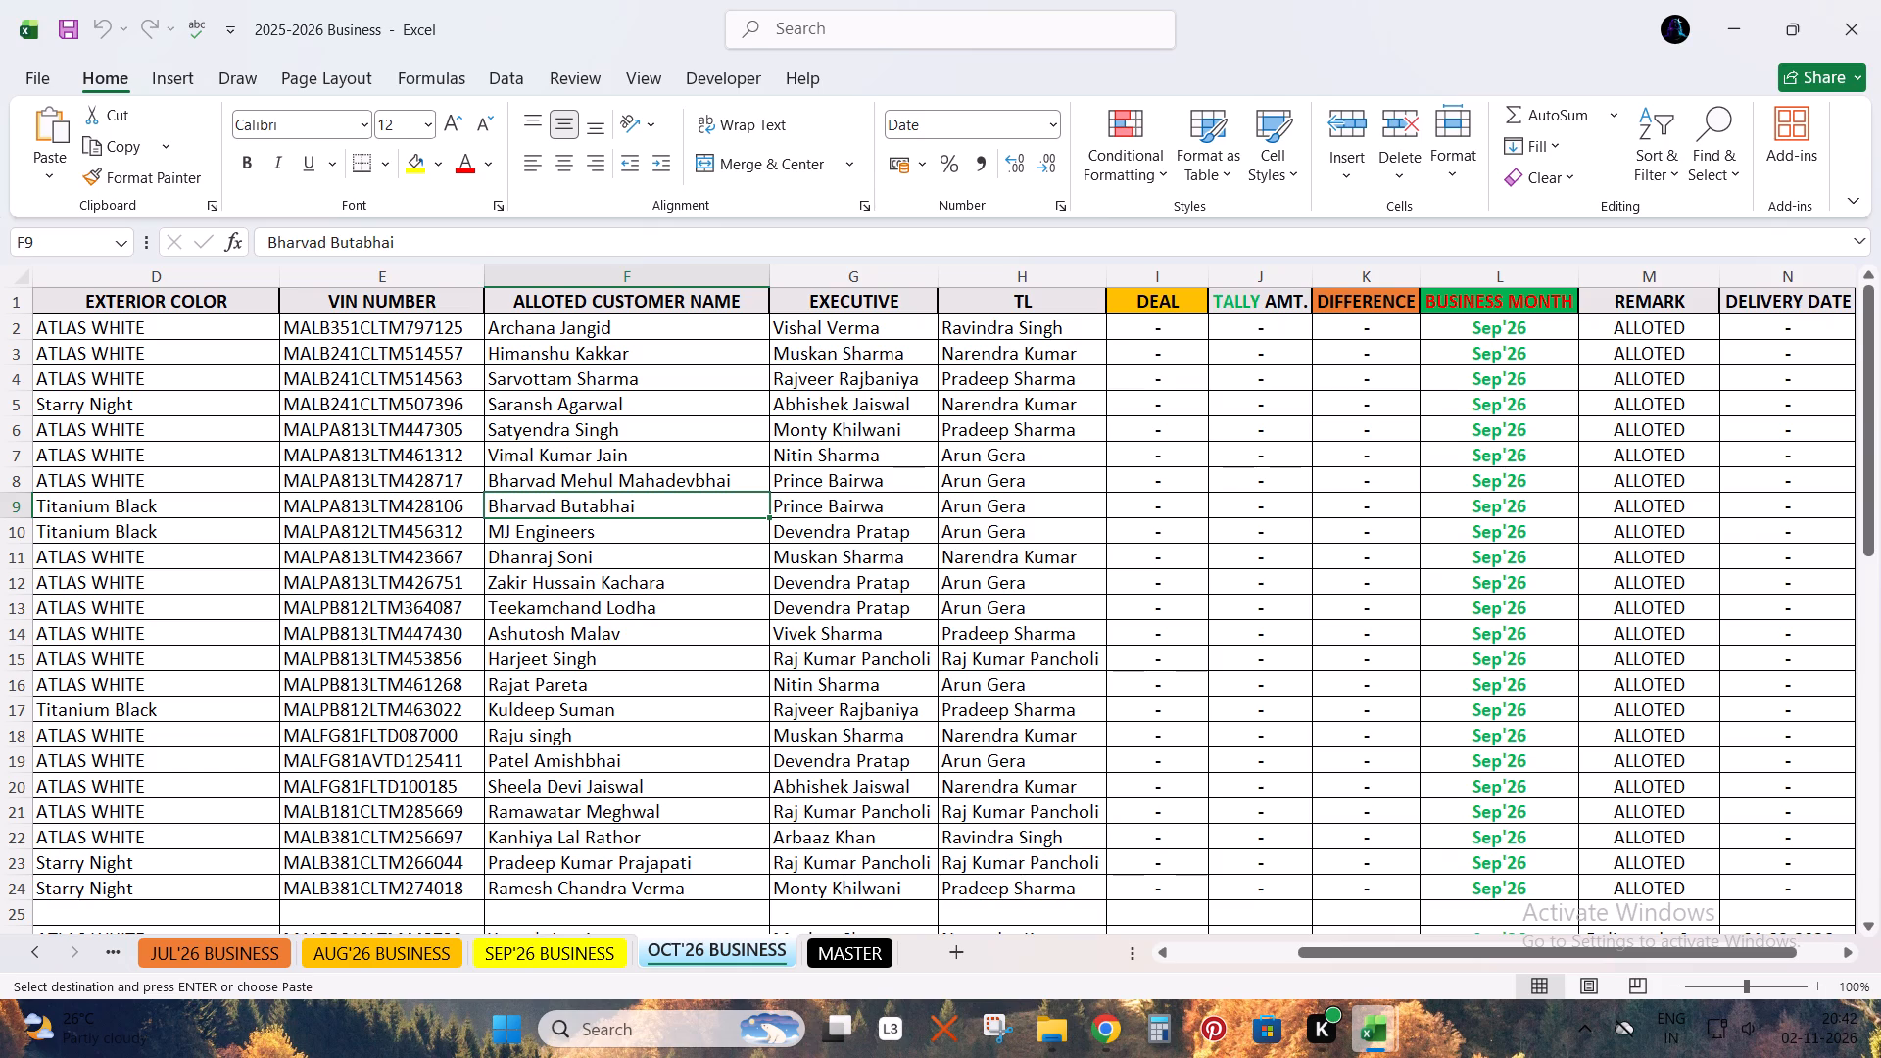
# Select the entire blank row 25 between the allotted and delivered customer entries of the OCT'26 BUSINESS sheet.
pyautogui.scroll(-3, 803, 733)
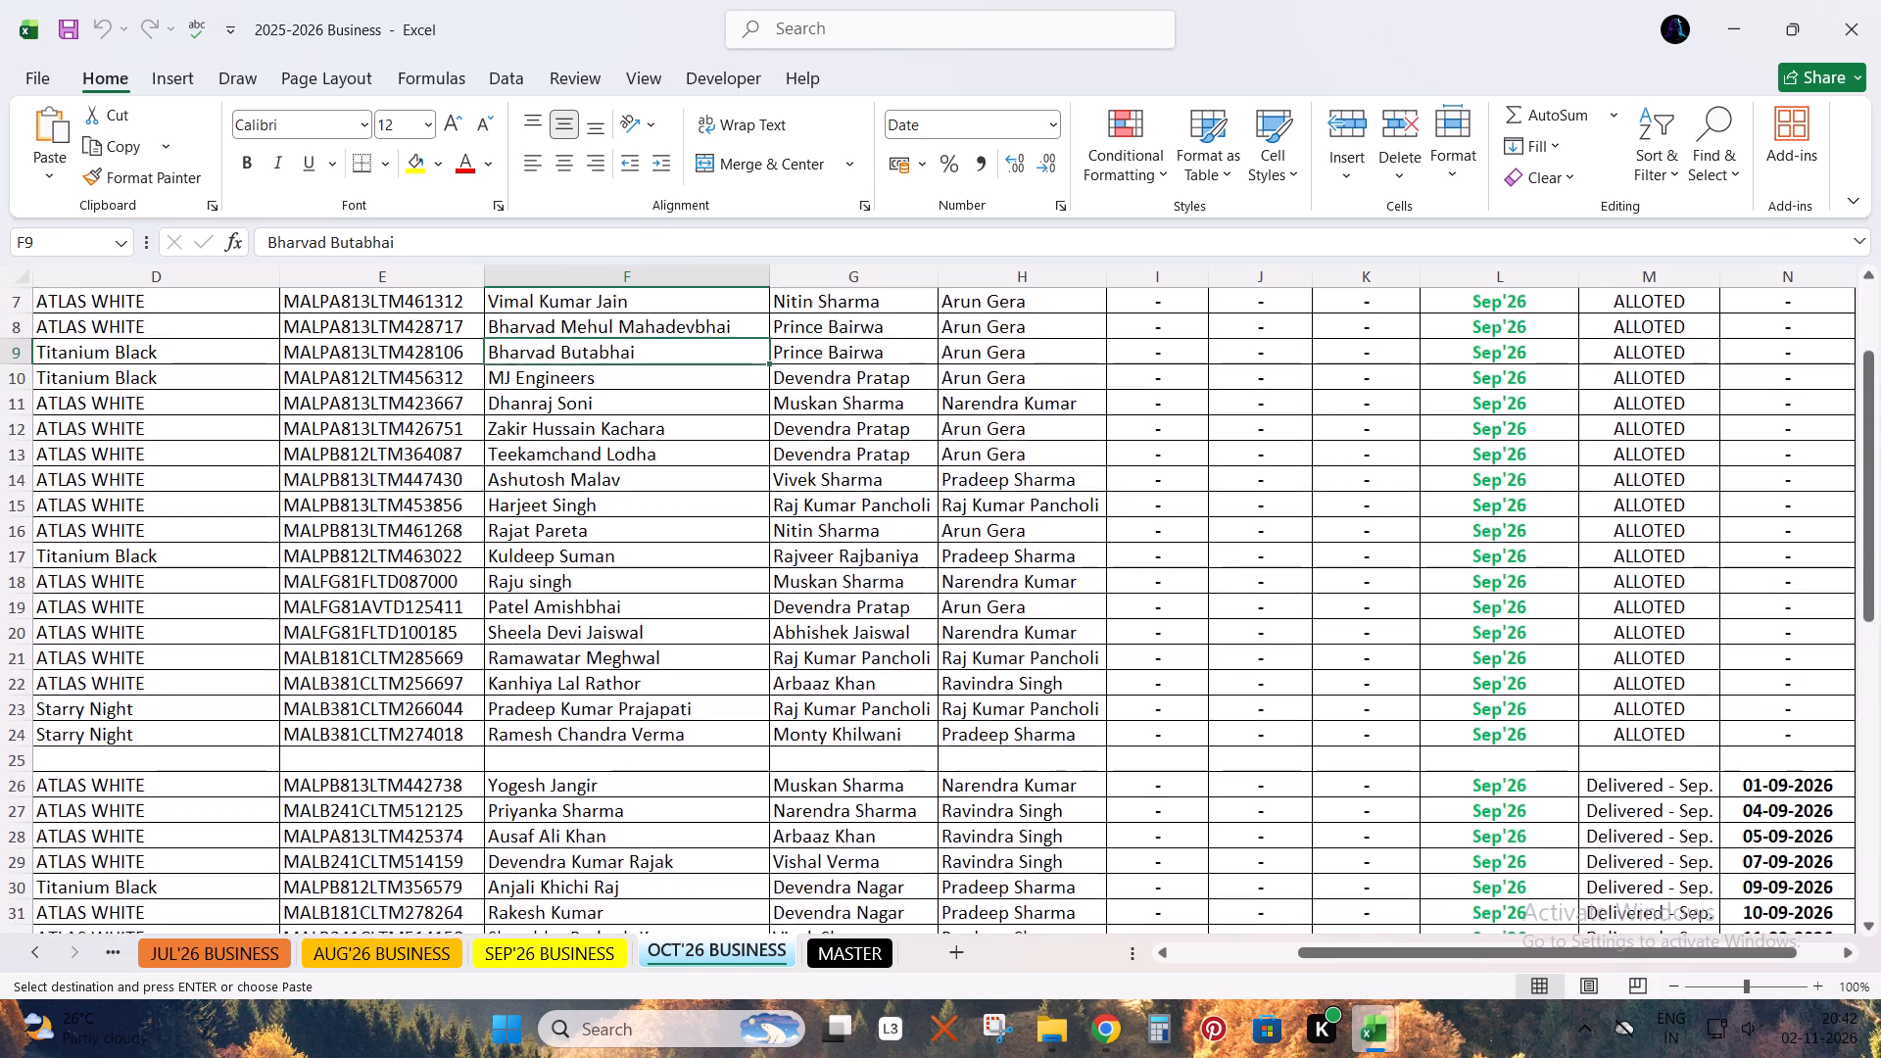
pyautogui.scroll(-1, 801, 732)
pyautogui.click(1368, 607)
pyautogui.hotkey('shift', 'space')
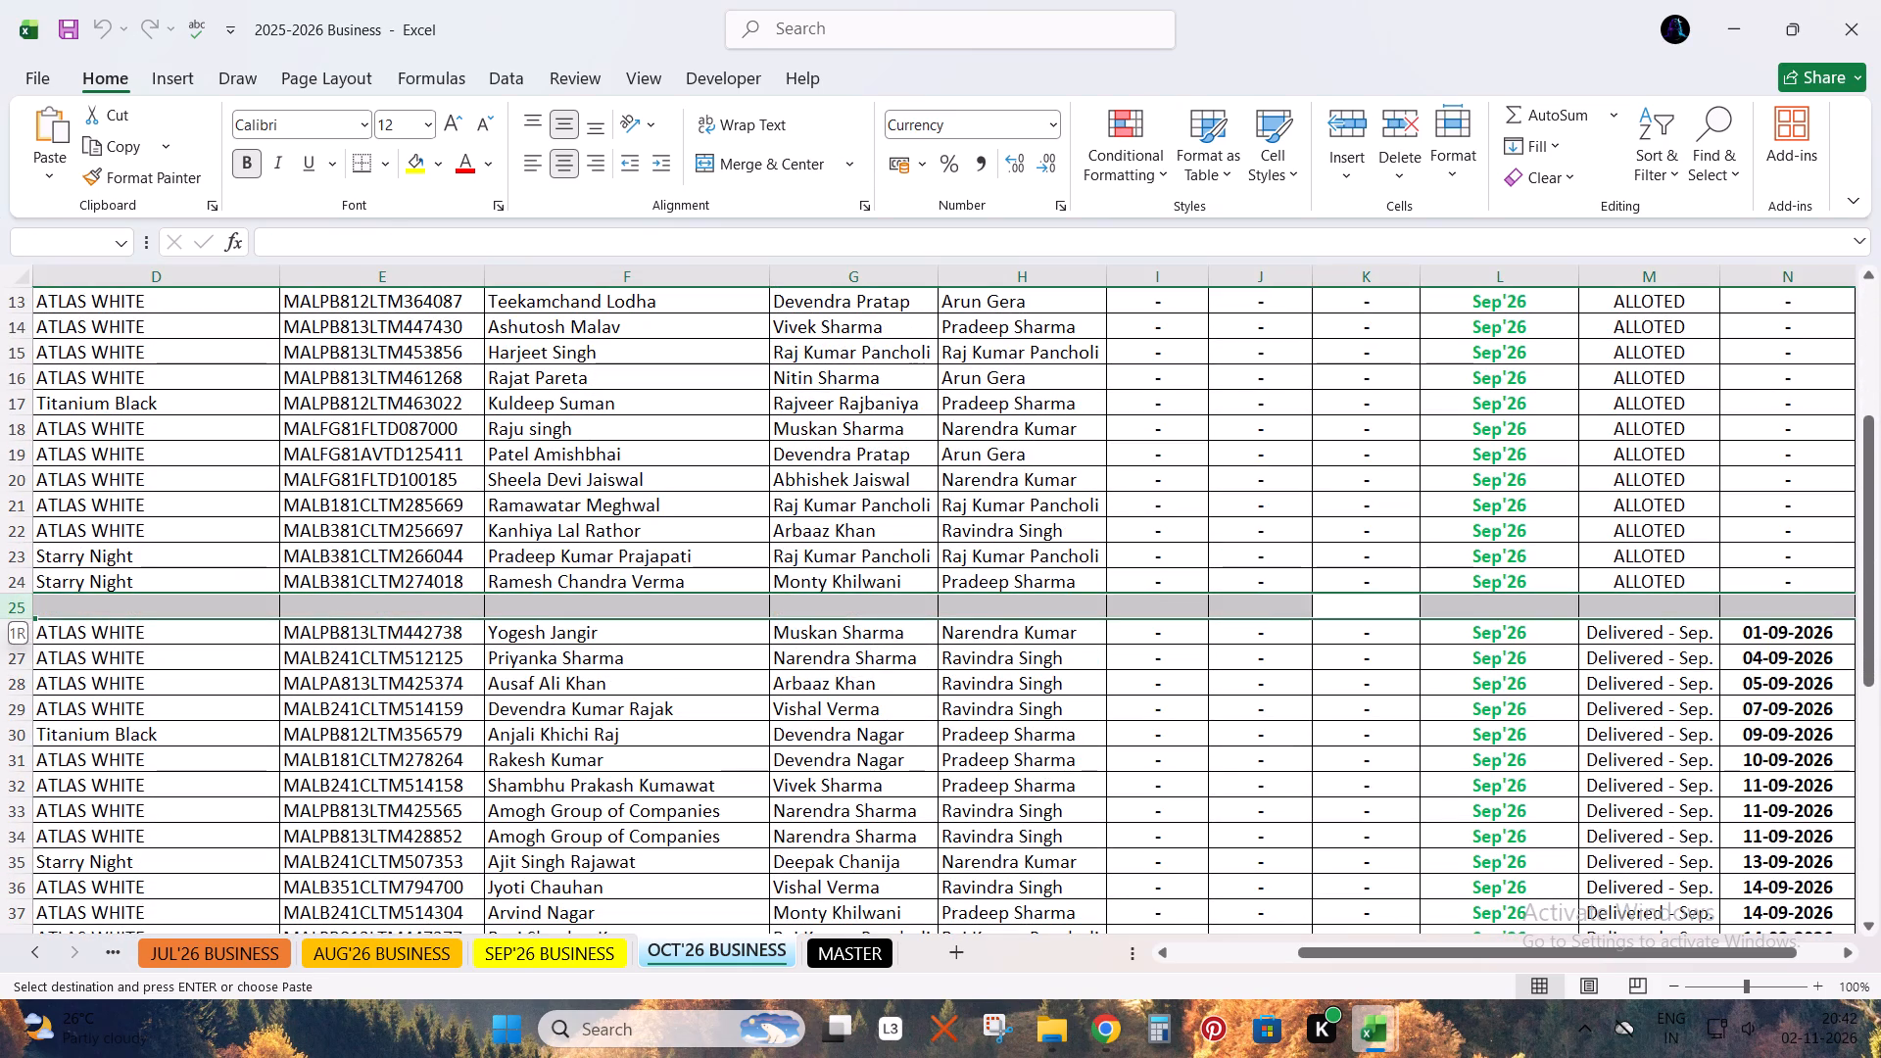
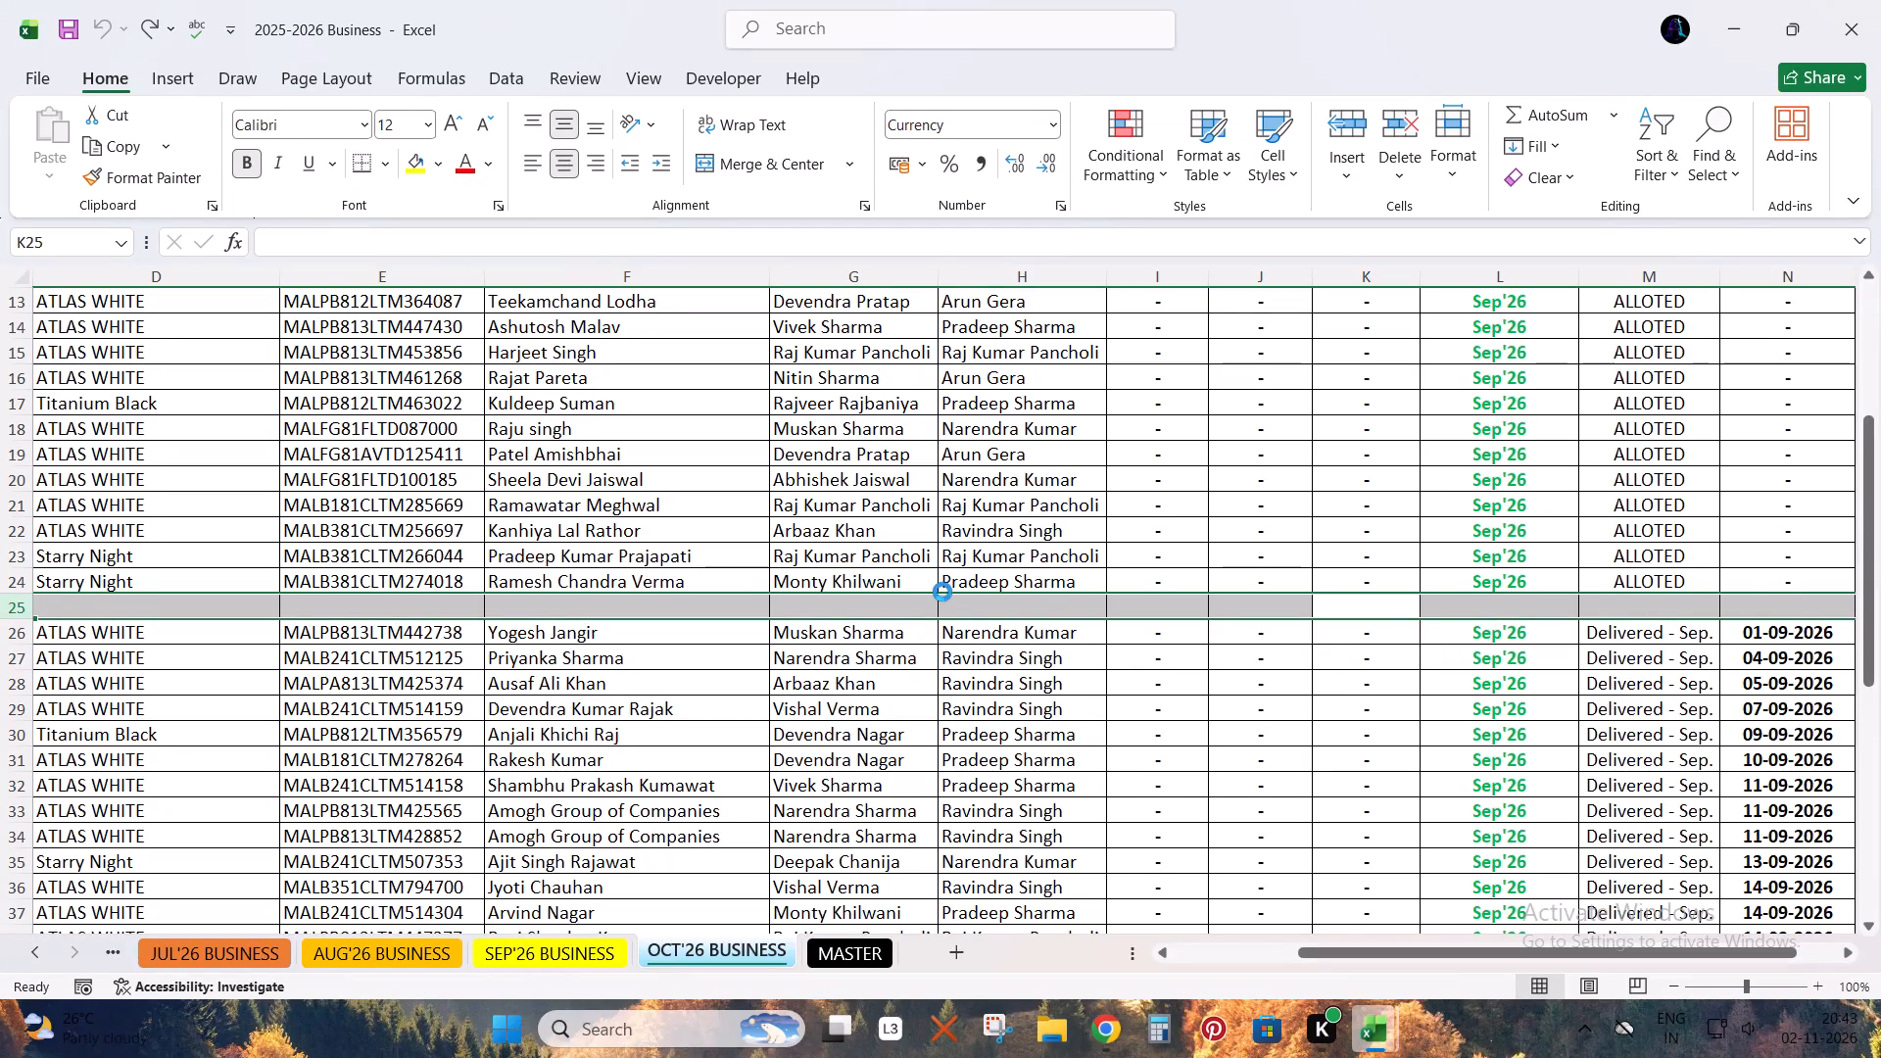
# Switch to the Book - Copy - Copy - Copy workbook and review the November stock sheet's allotted customers down to the last entry.
pyautogui.click(1880, 1056)
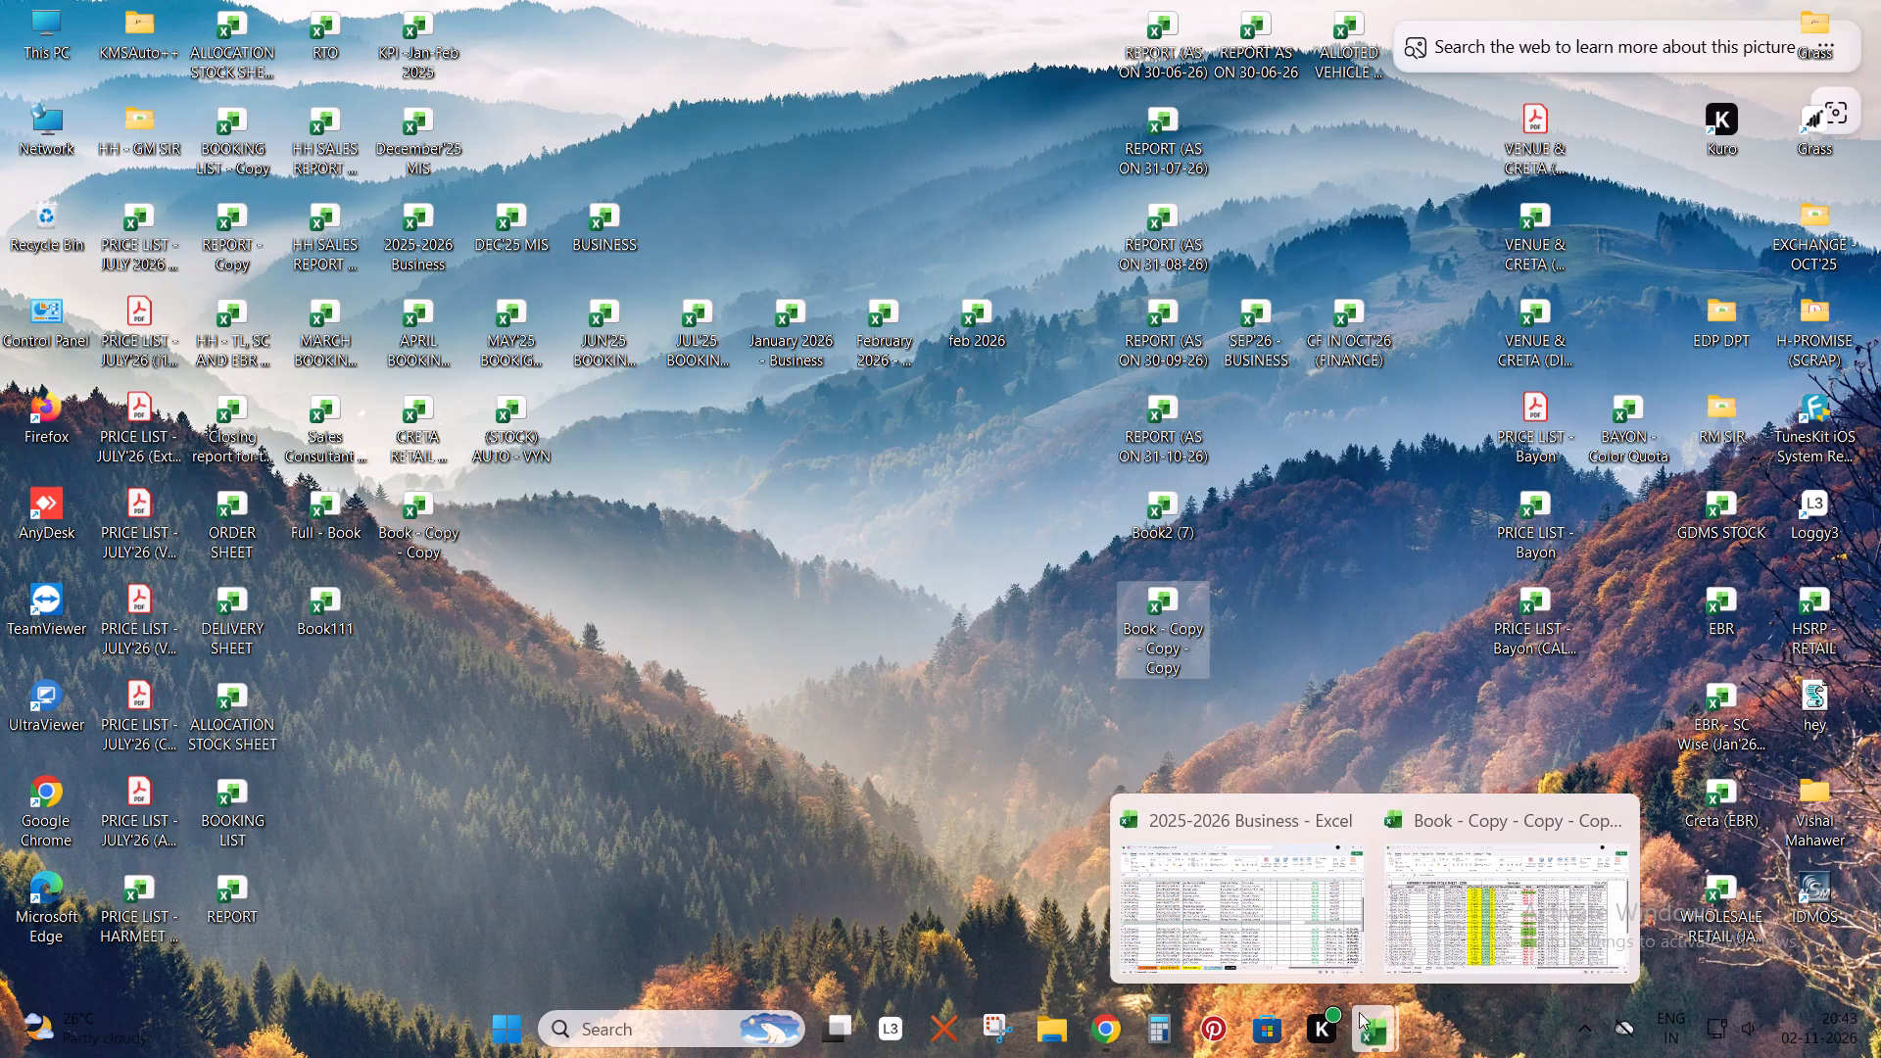
pyautogui.click(1504, 877)
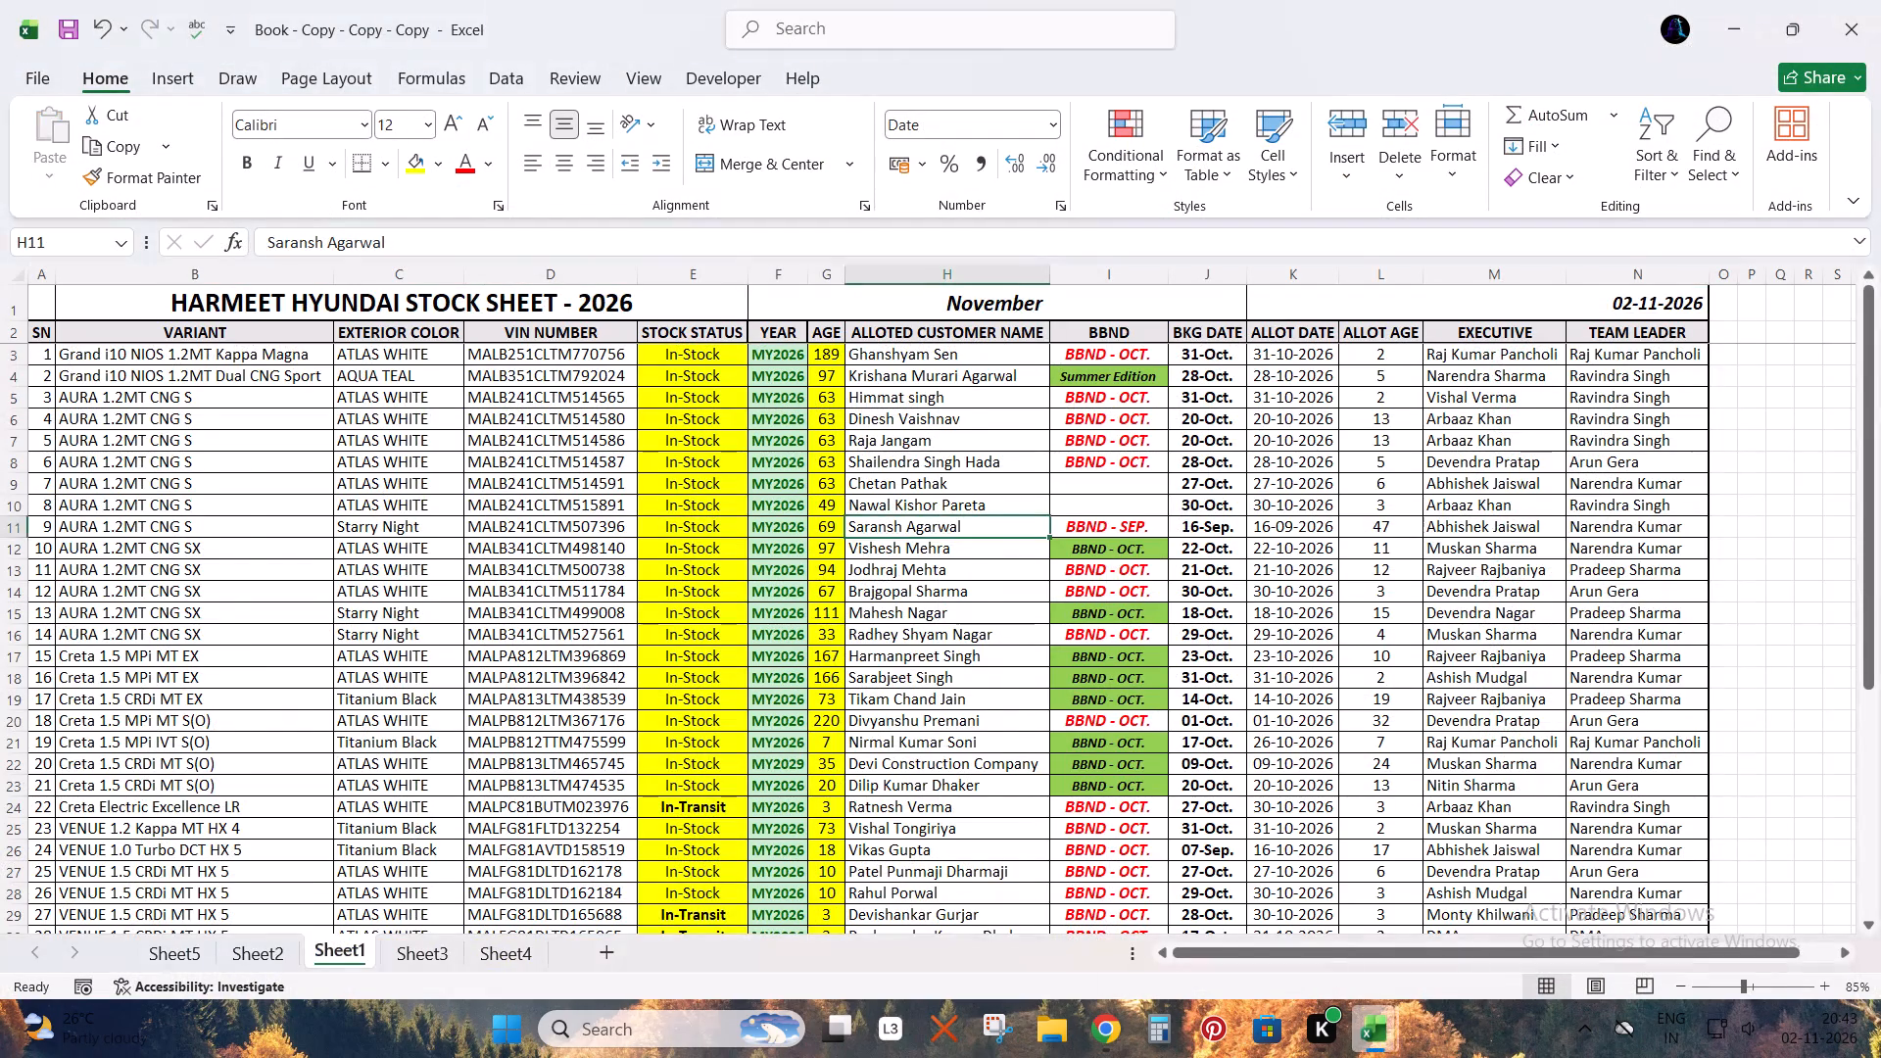
pyautogui.scroll(-8, 1000, 665)
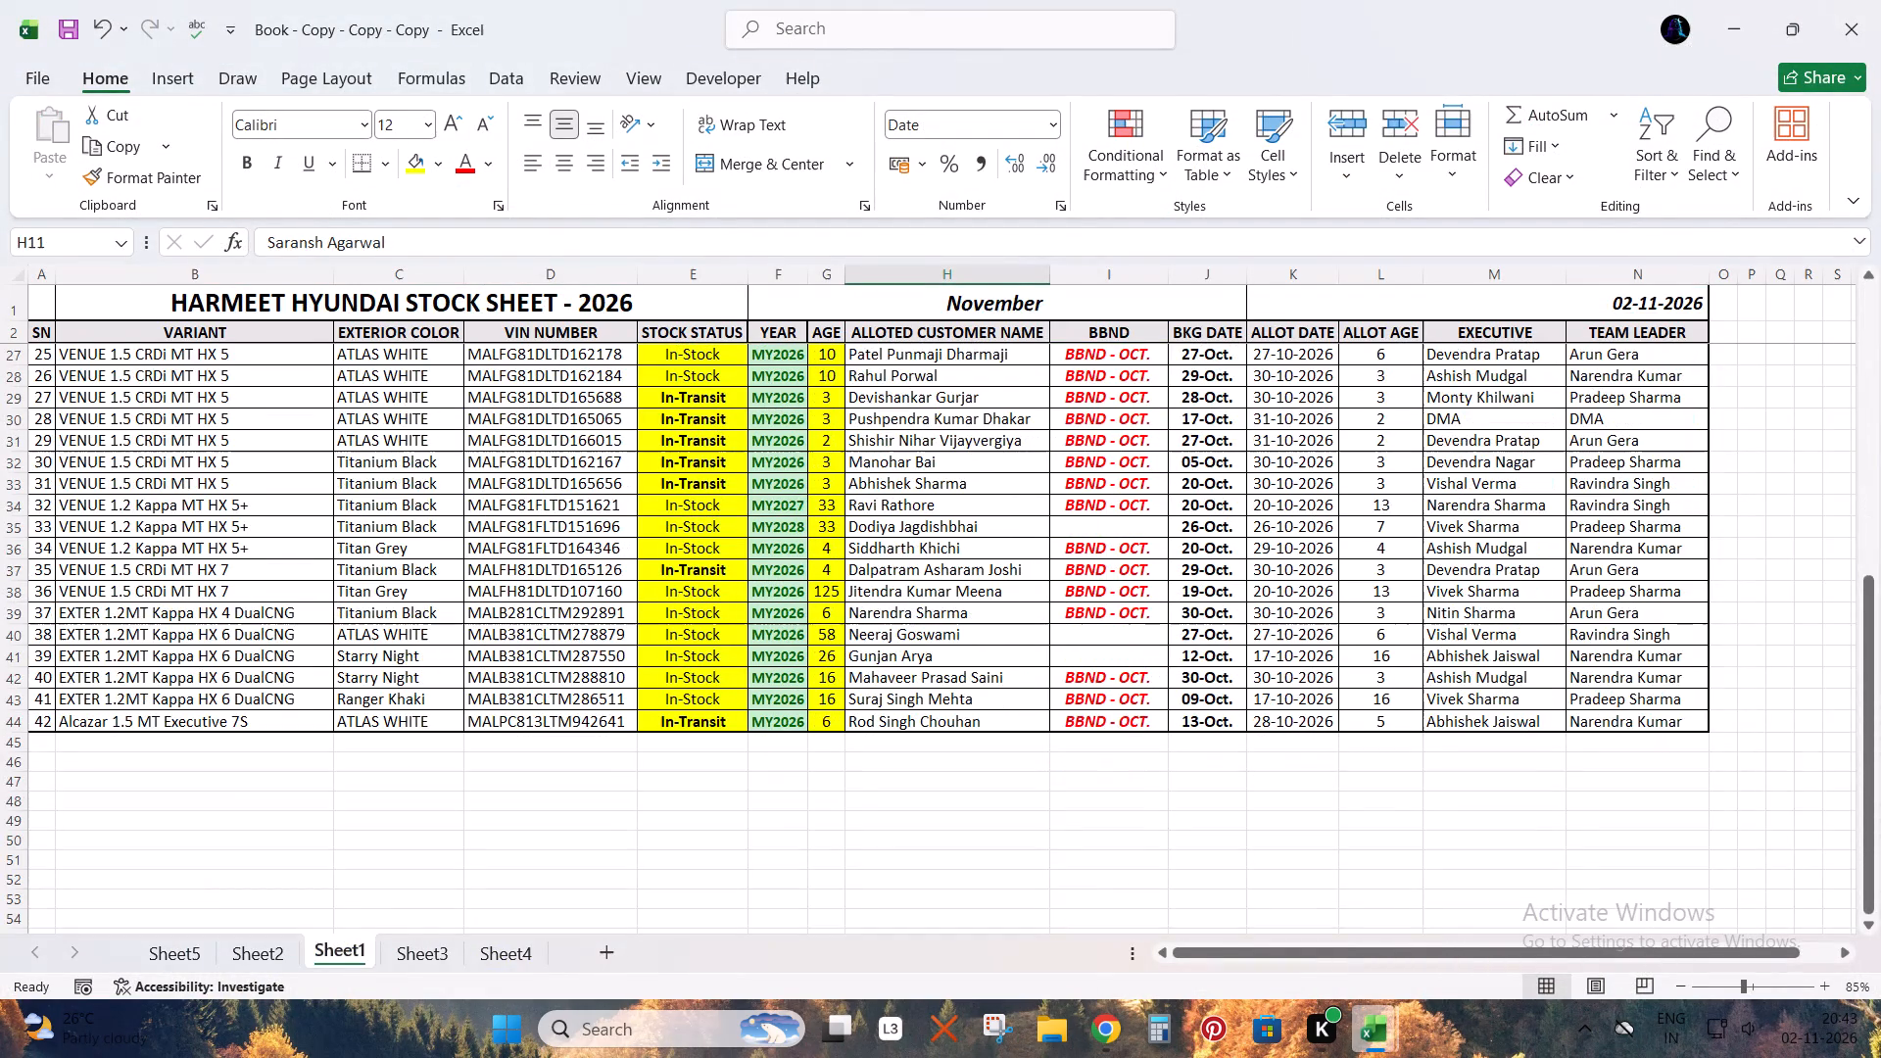
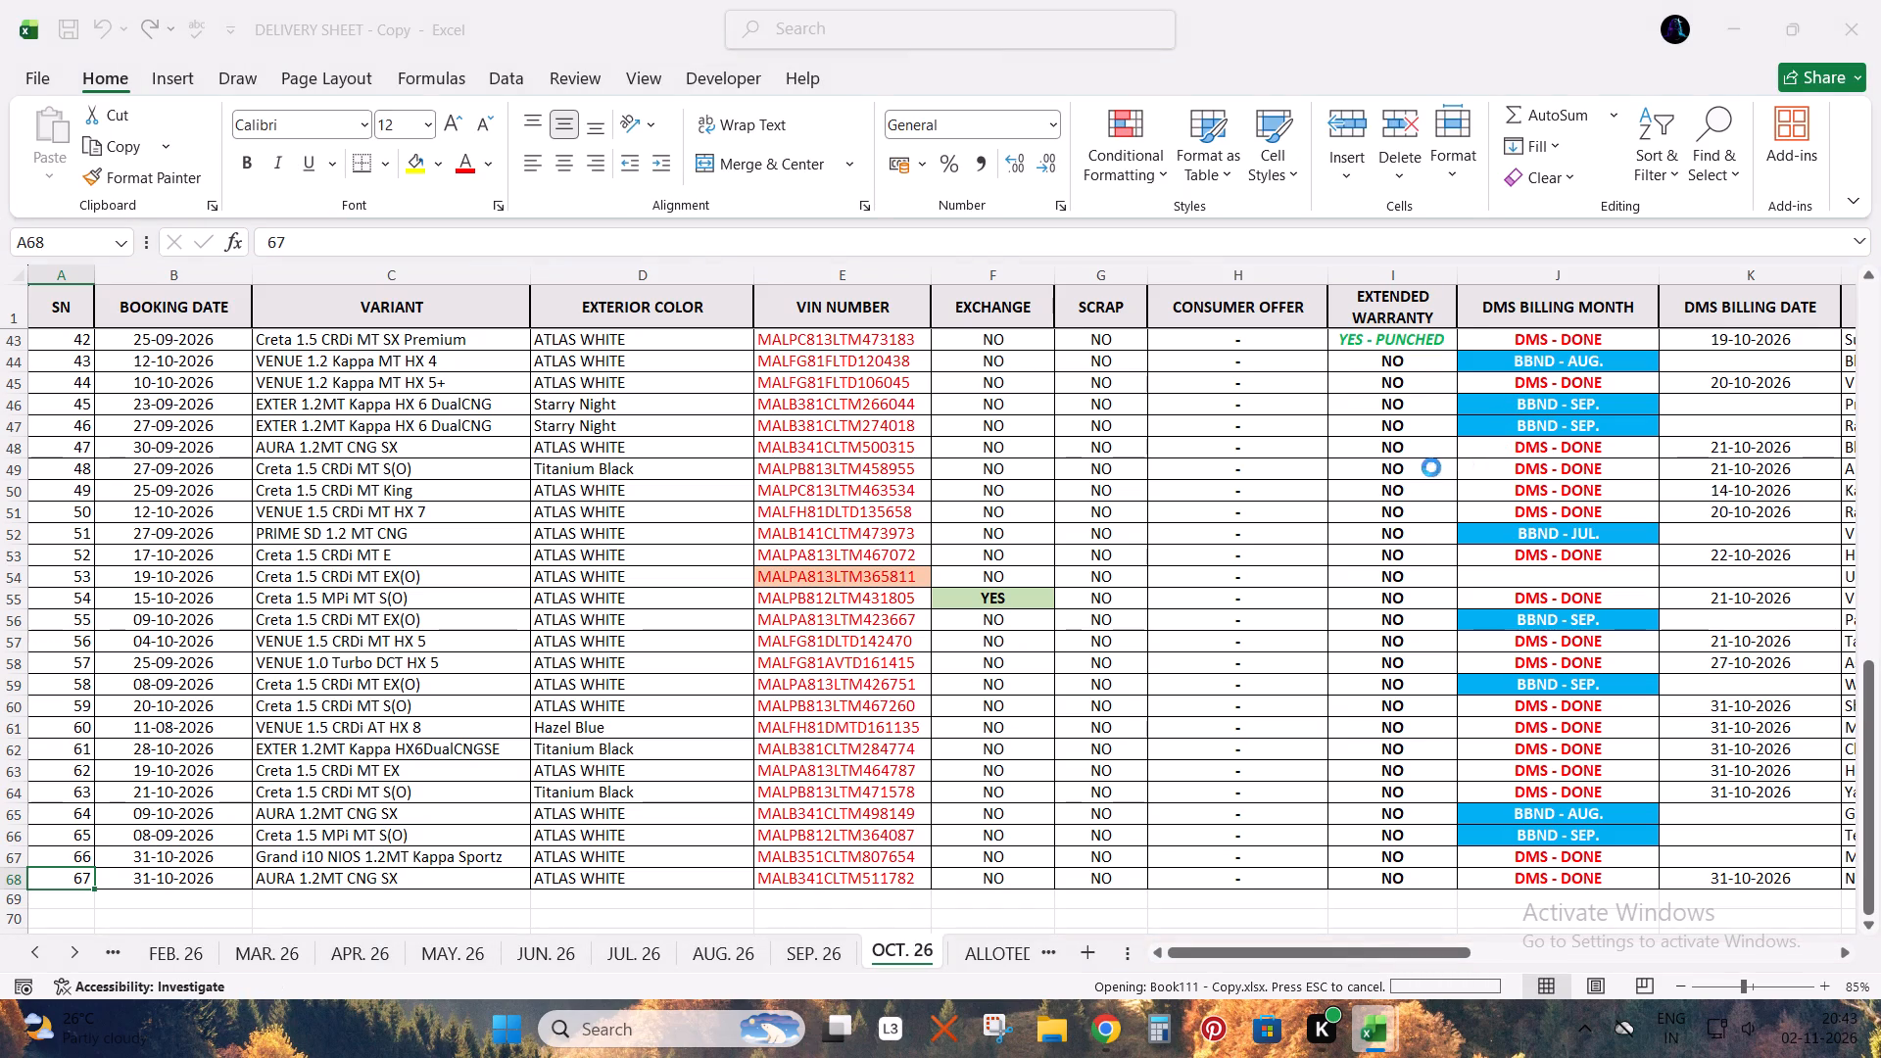
# Cancel opening the Book111 - Copy workbook and close the DELIVERY SHEET - Copy workbook.
pyautogui.click(1863, 16)
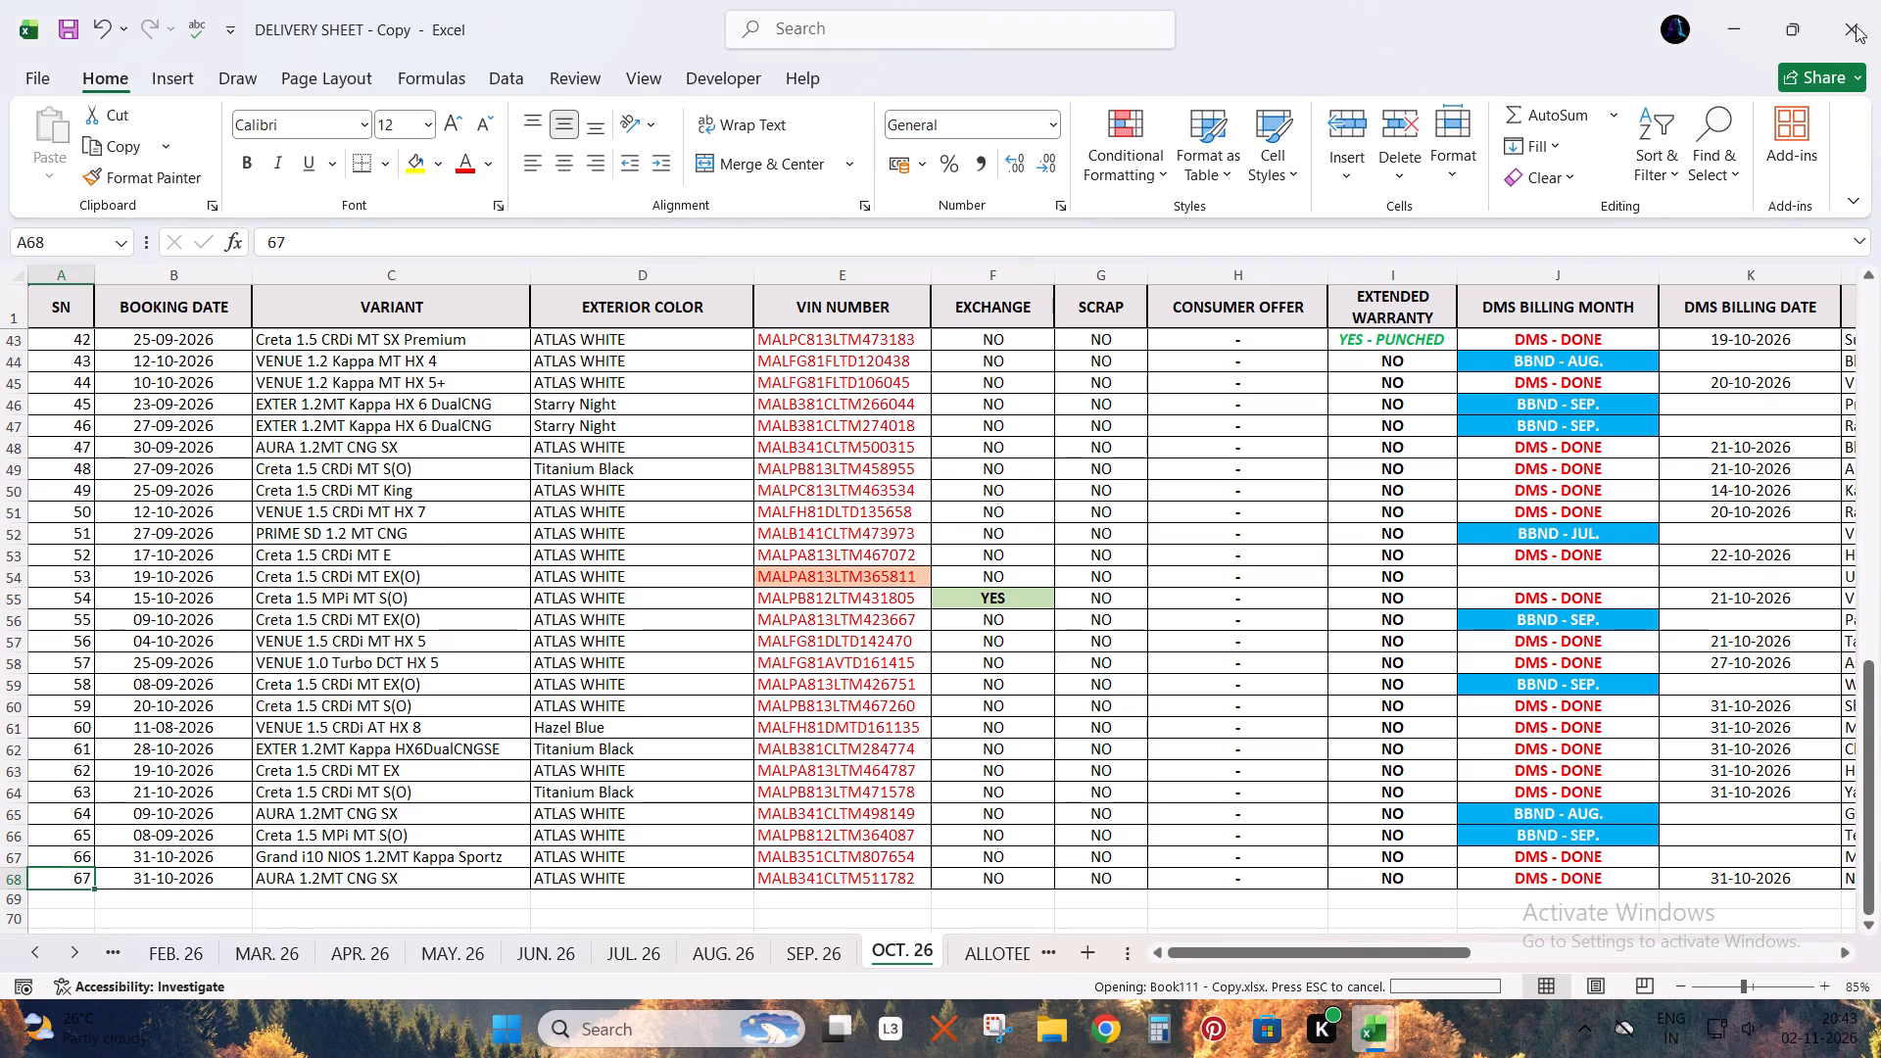
pyautogui.click(1846, 39)
pyautogui.click(1857, 24)
pyautogui.press('Escape')
pyautogui.click(1346, 548)
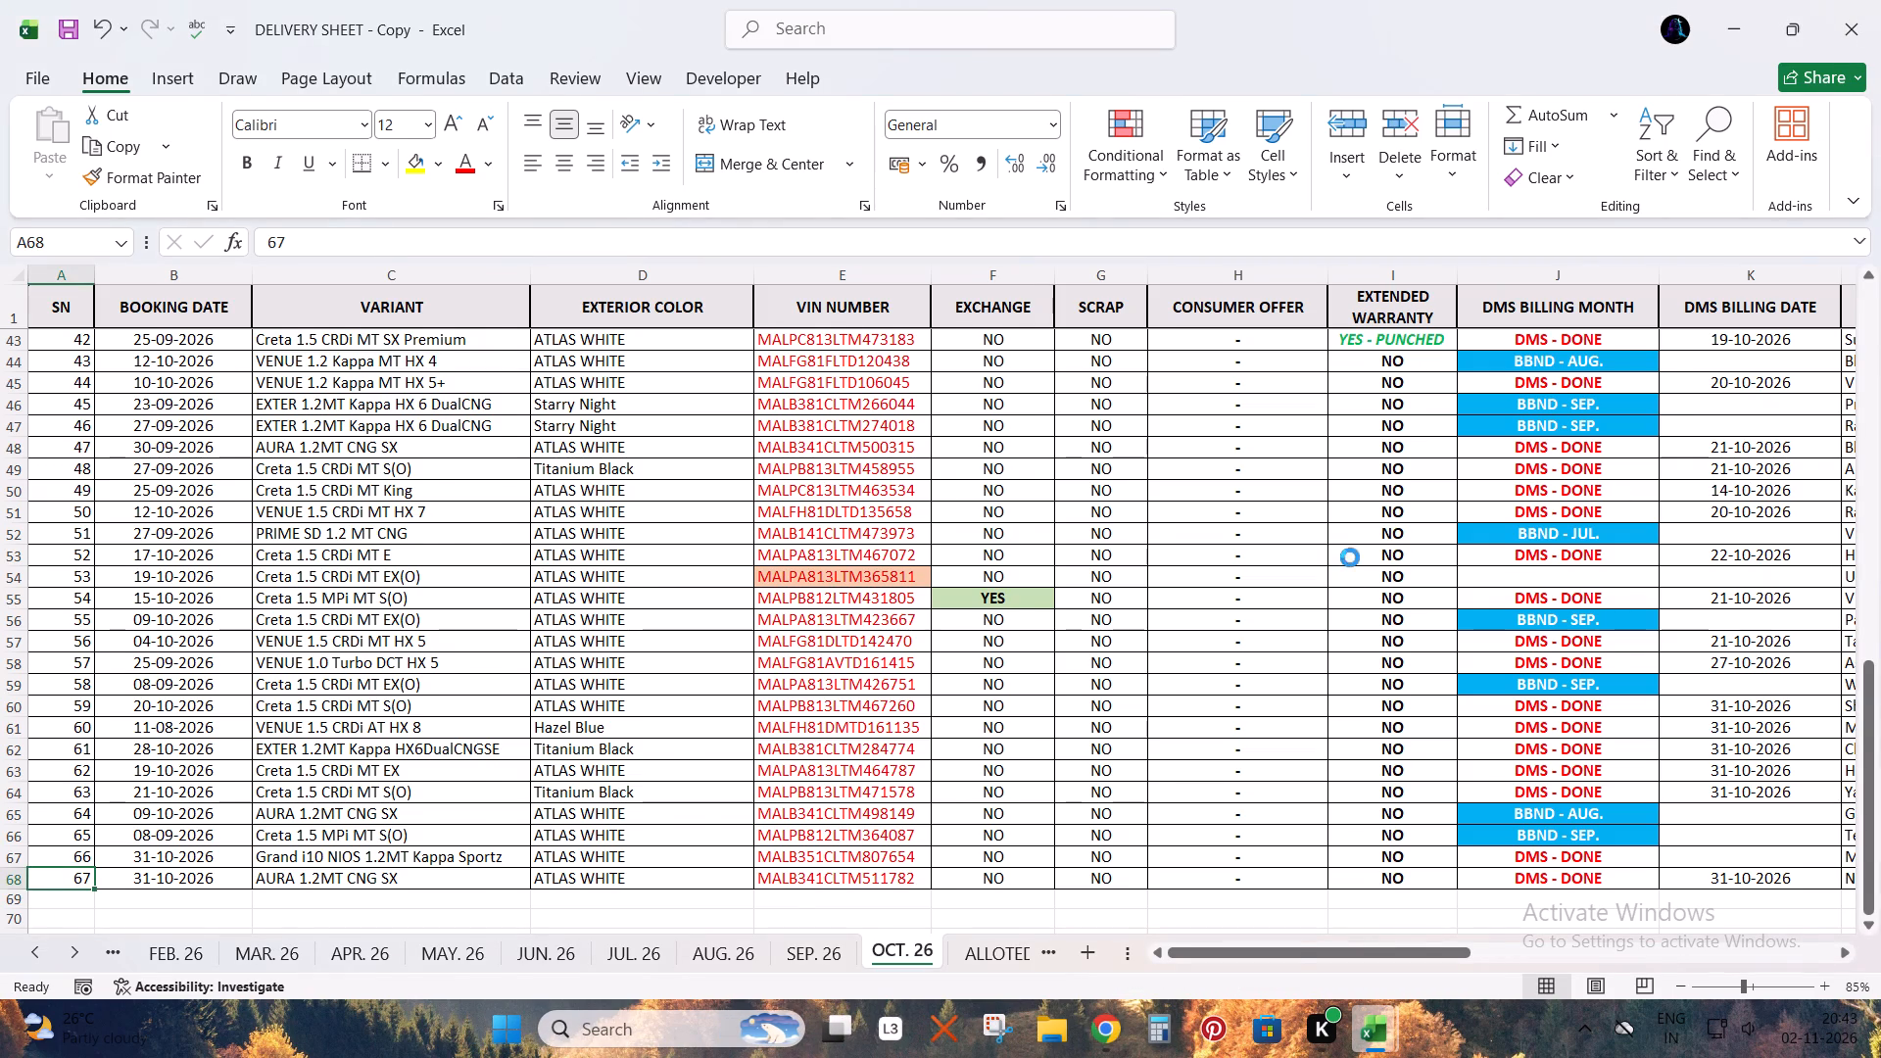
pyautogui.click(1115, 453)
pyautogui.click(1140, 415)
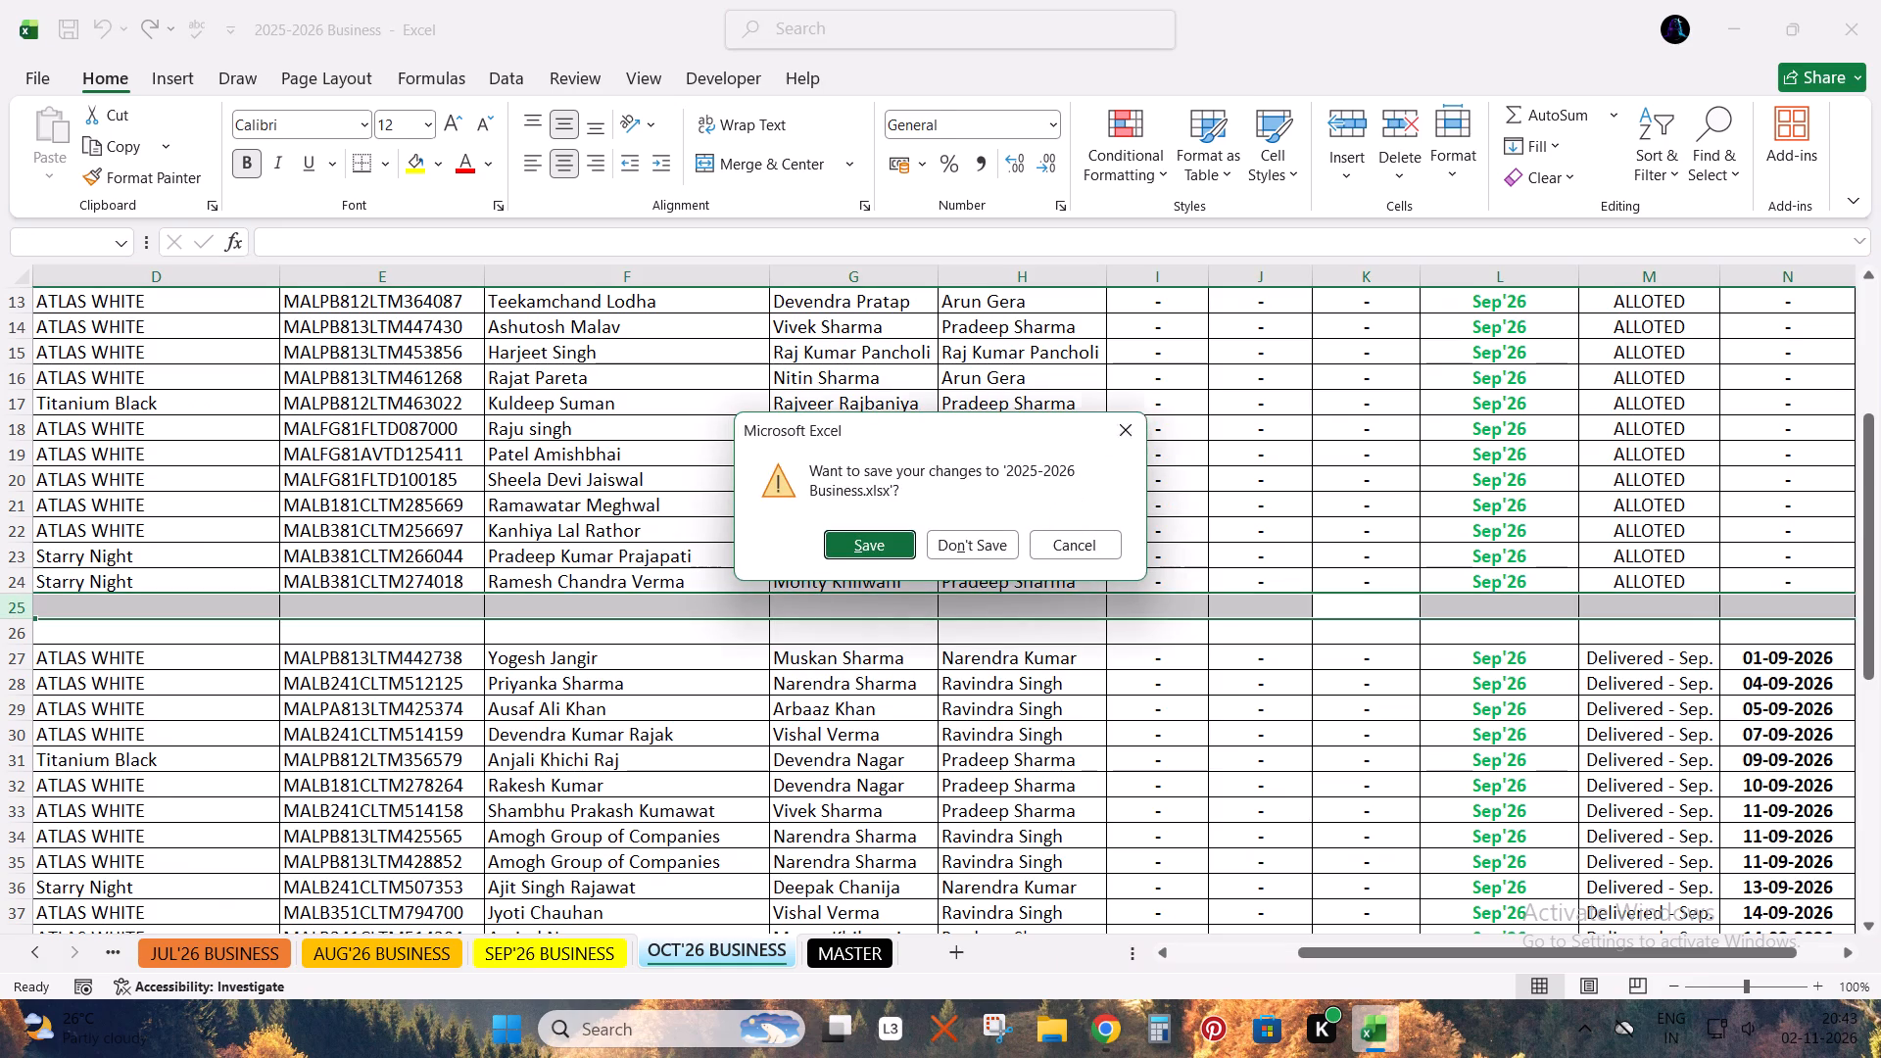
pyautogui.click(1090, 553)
# Close the 2025-2026 Business workbook.
pyautogui.click(1106, 690)
pyautogui.click(1880, 0)
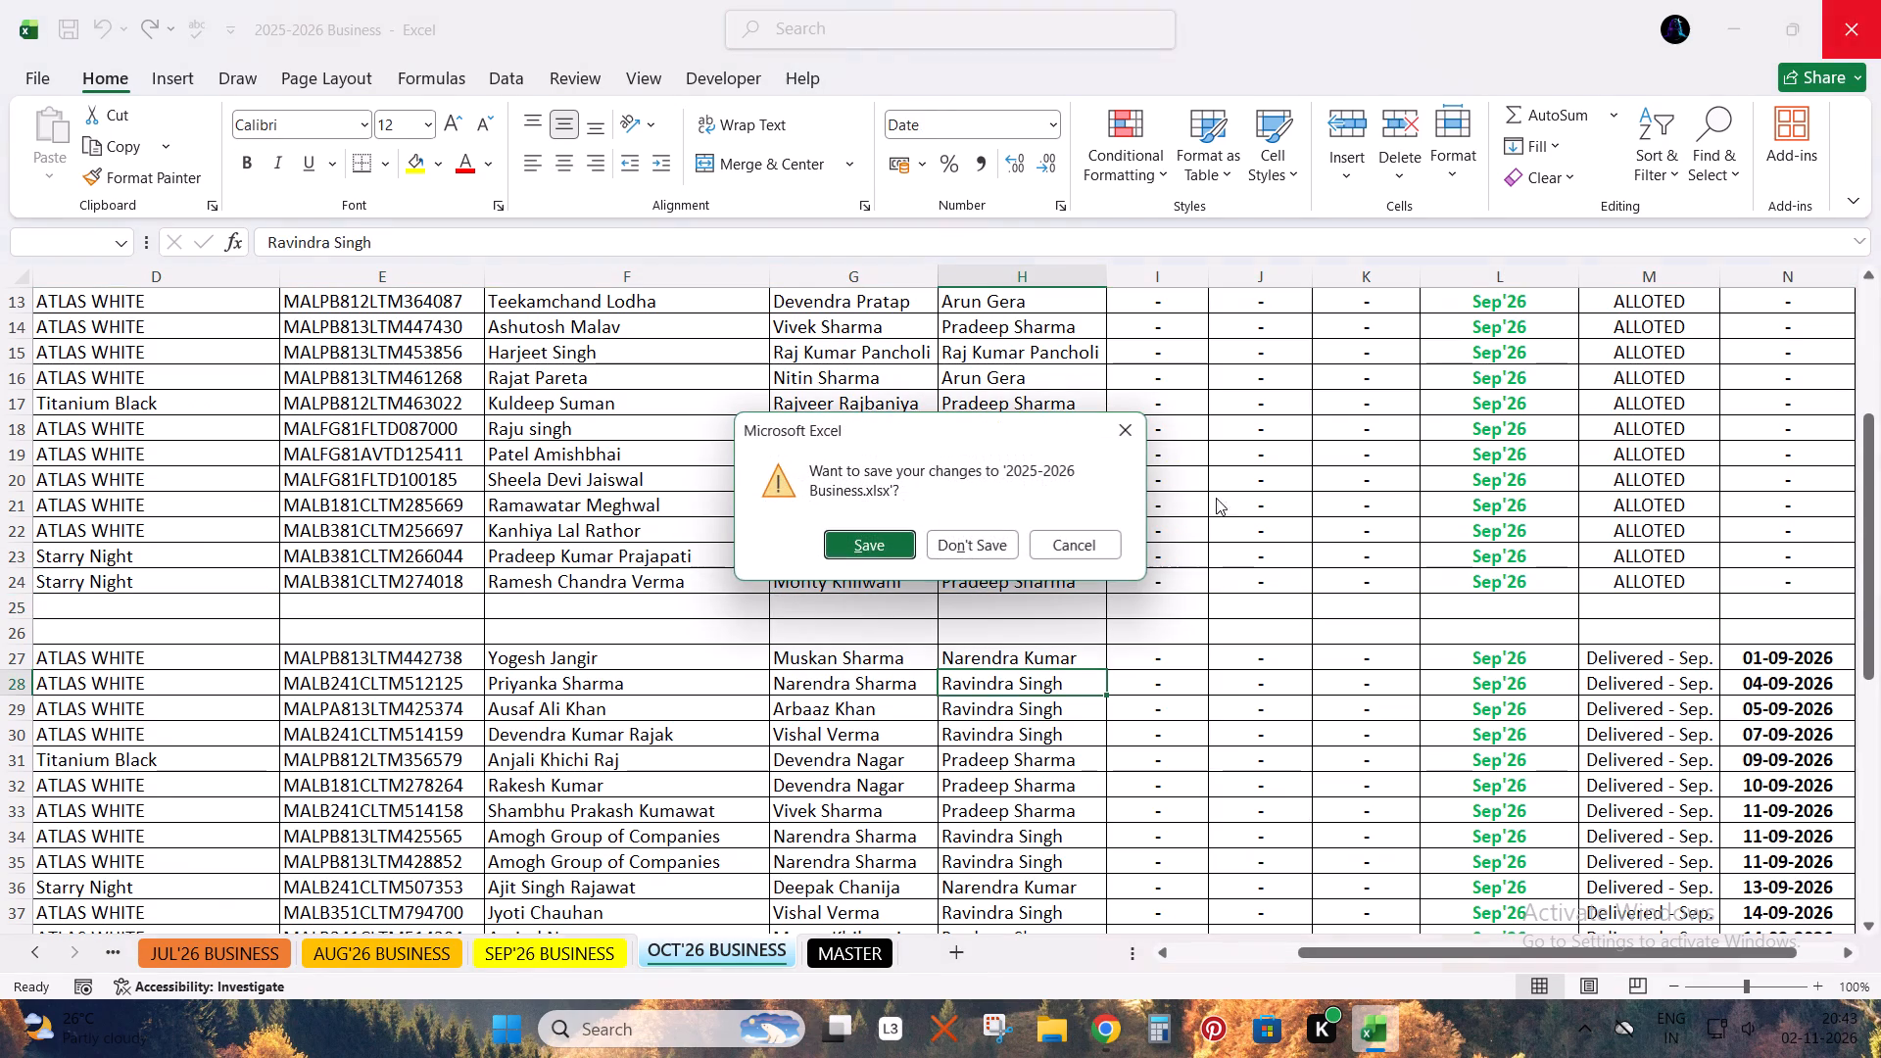
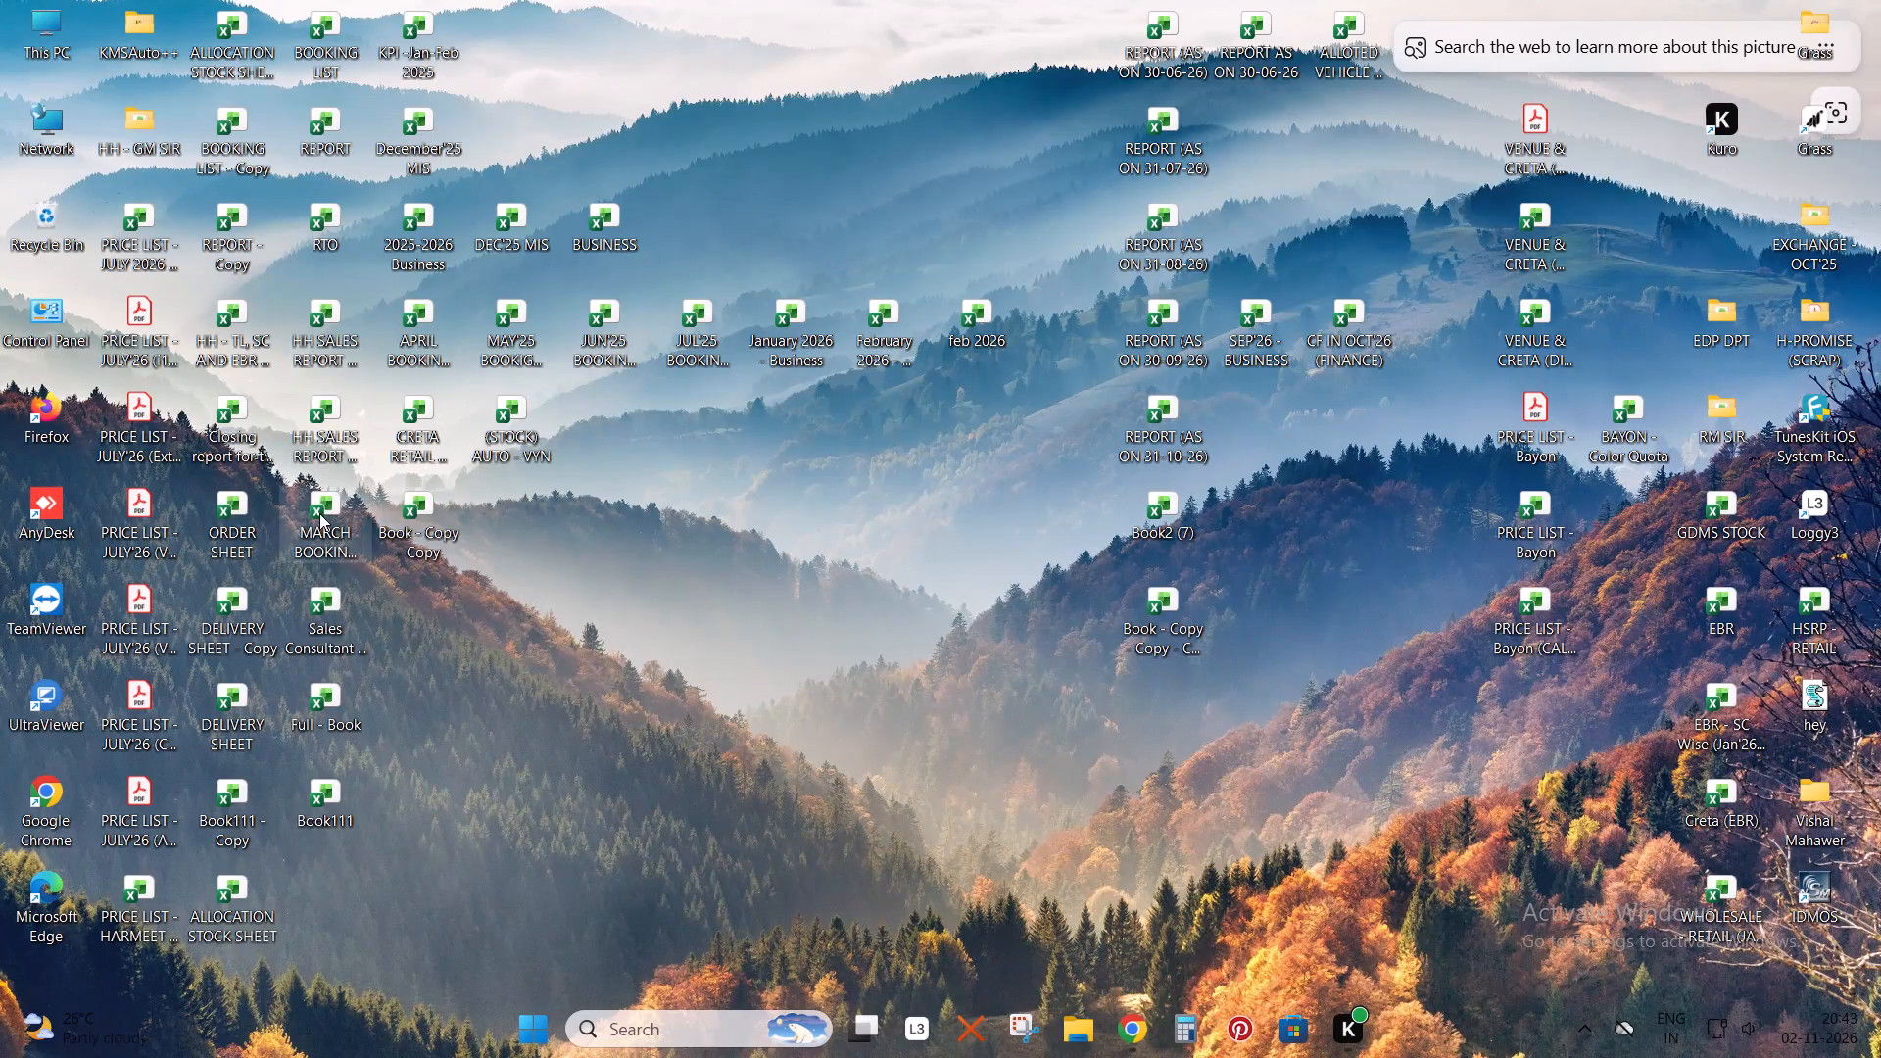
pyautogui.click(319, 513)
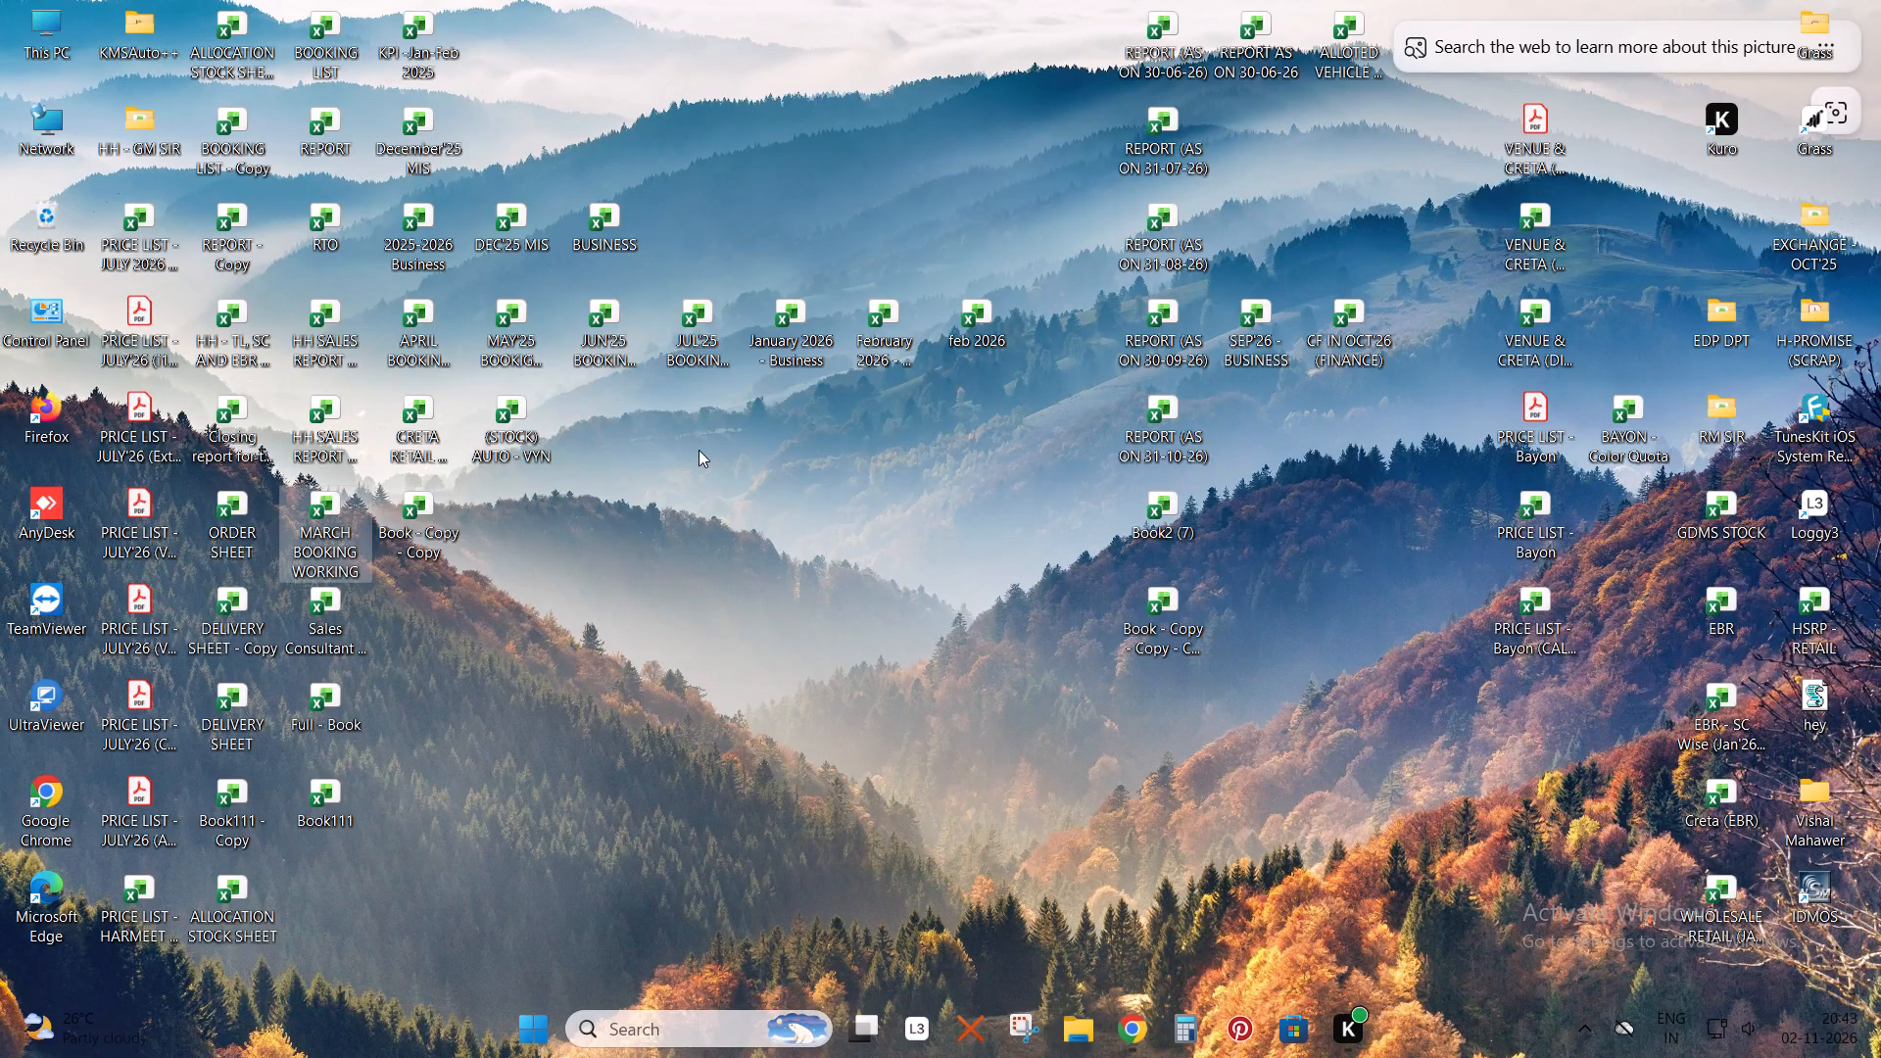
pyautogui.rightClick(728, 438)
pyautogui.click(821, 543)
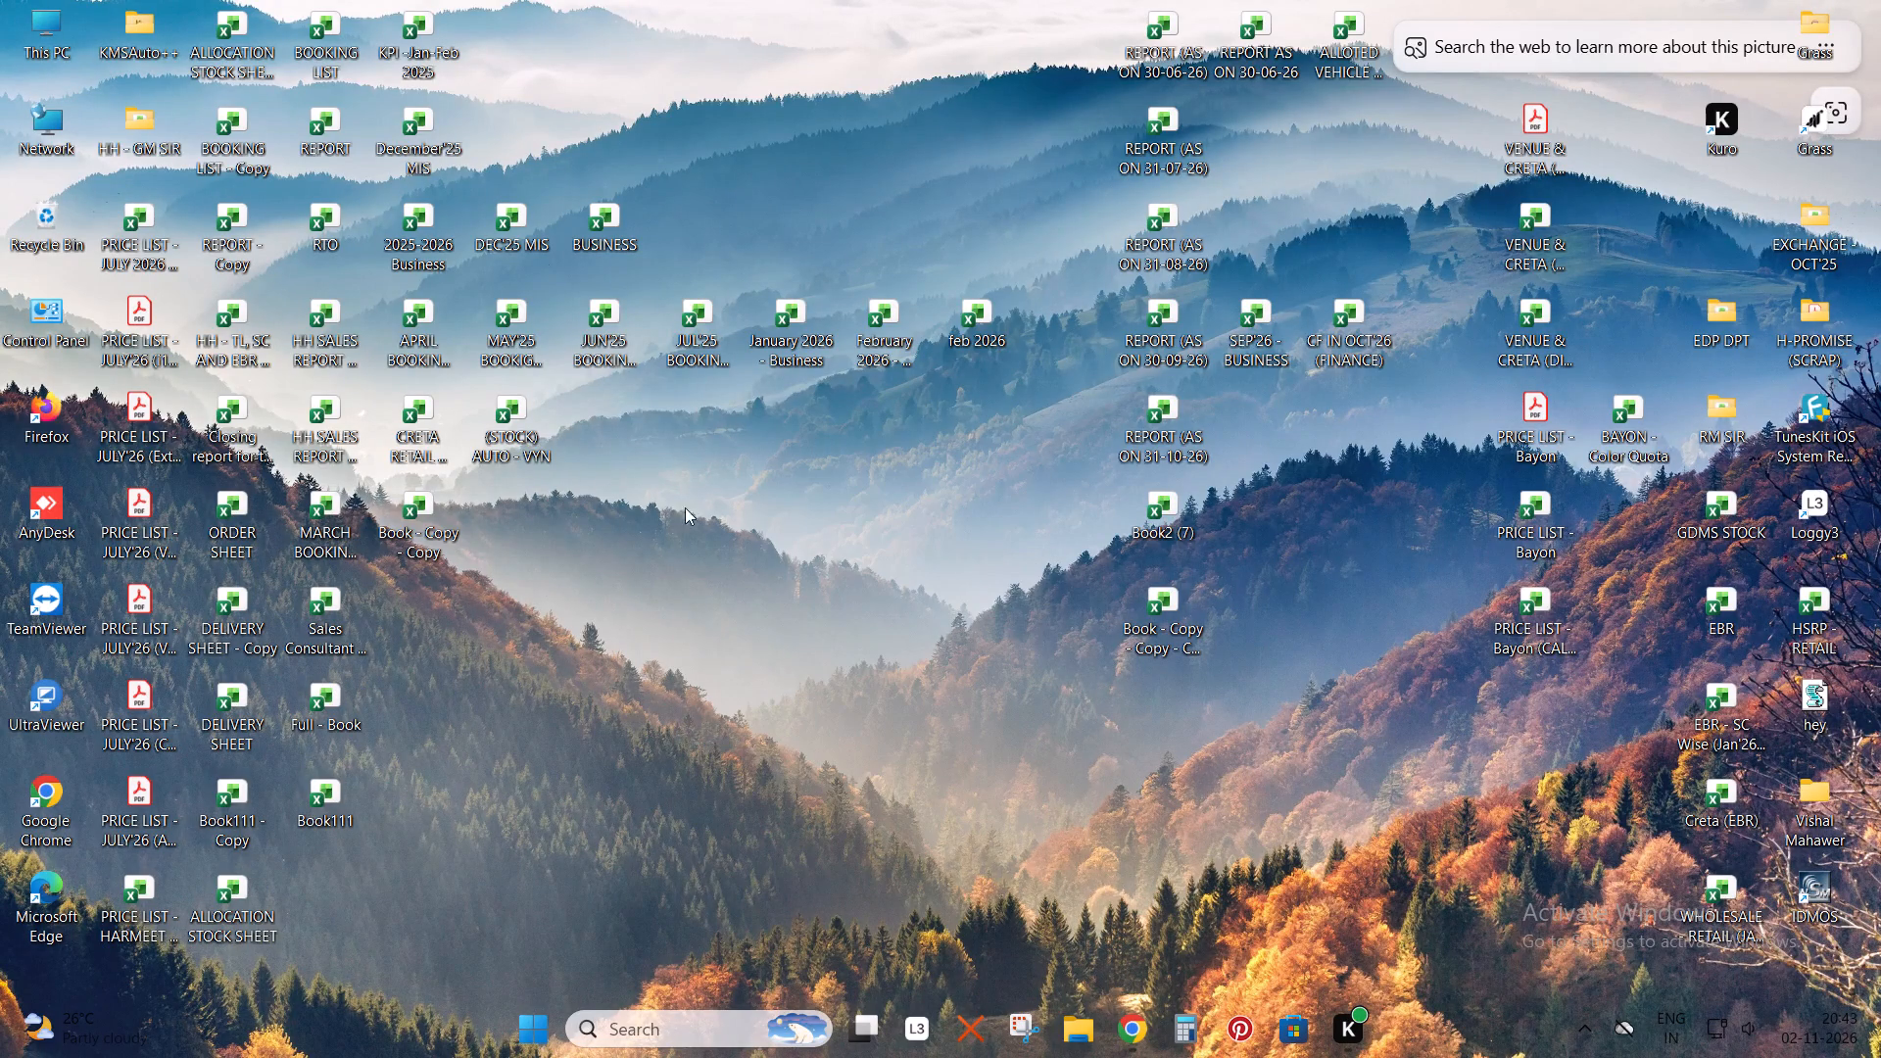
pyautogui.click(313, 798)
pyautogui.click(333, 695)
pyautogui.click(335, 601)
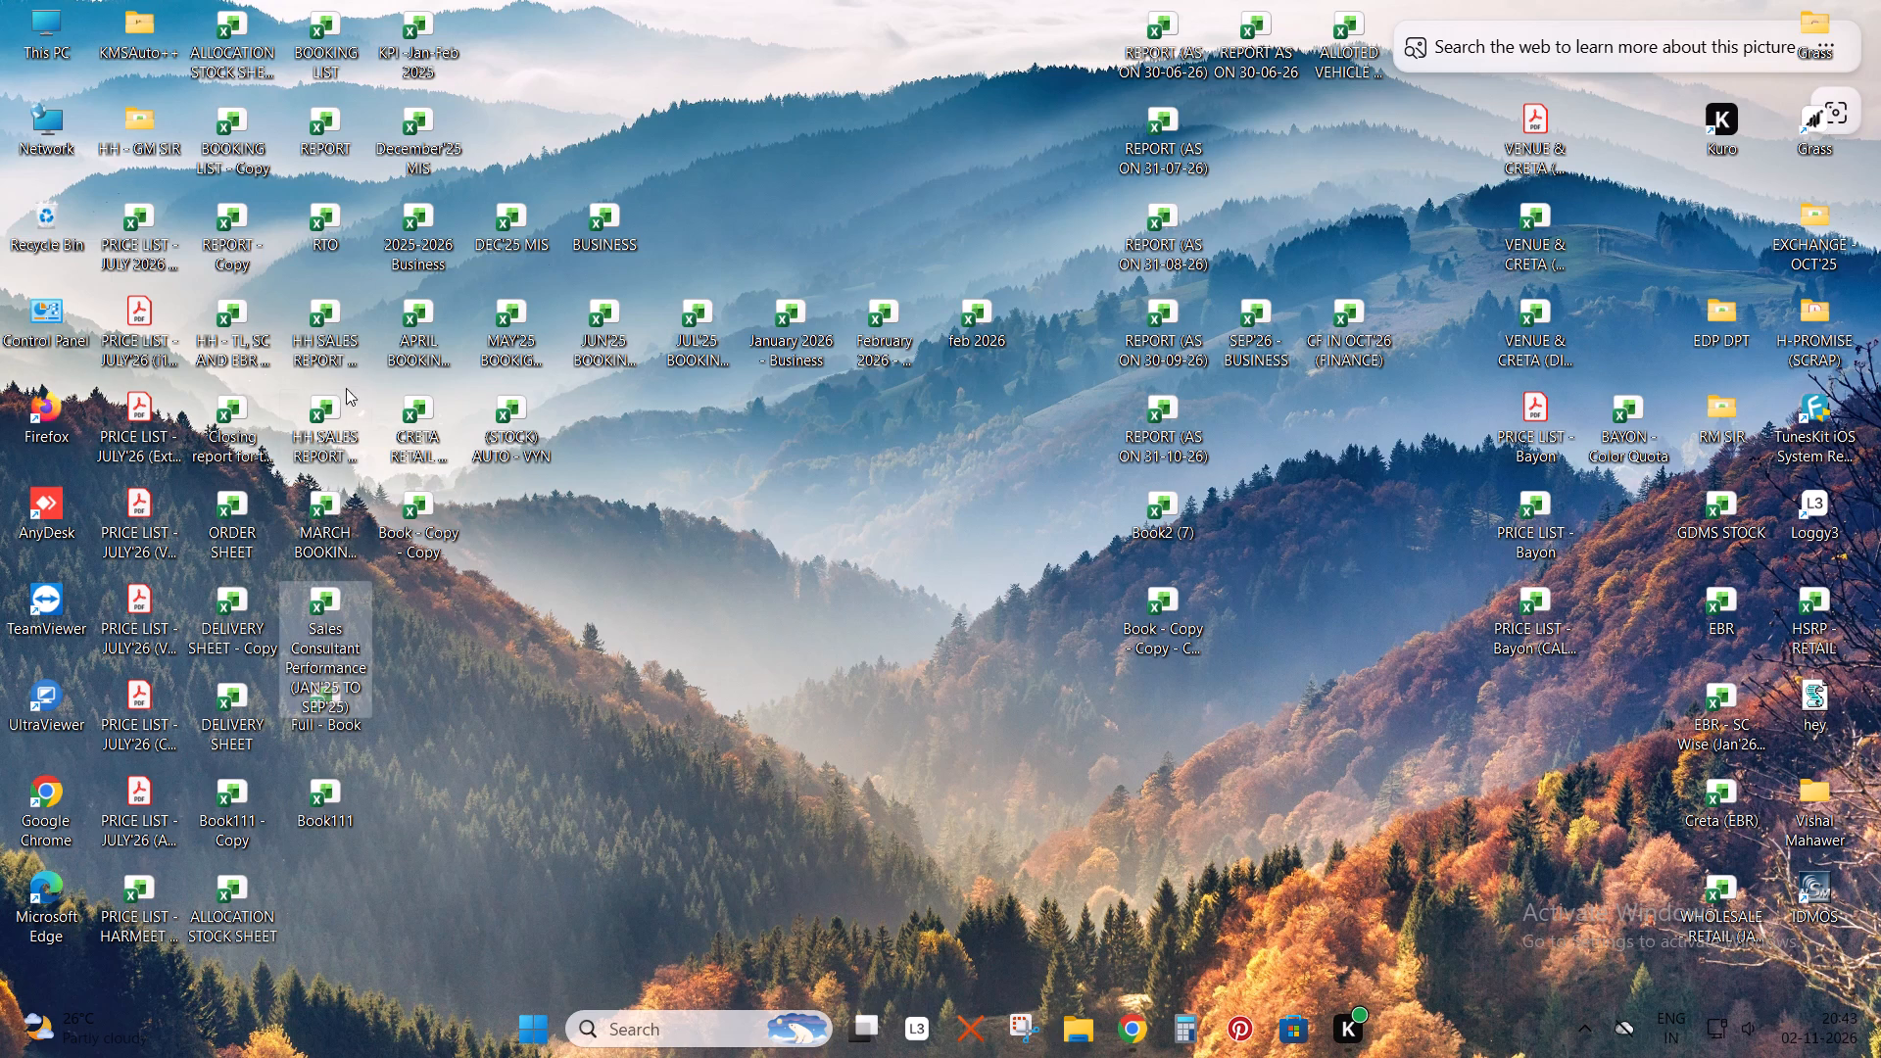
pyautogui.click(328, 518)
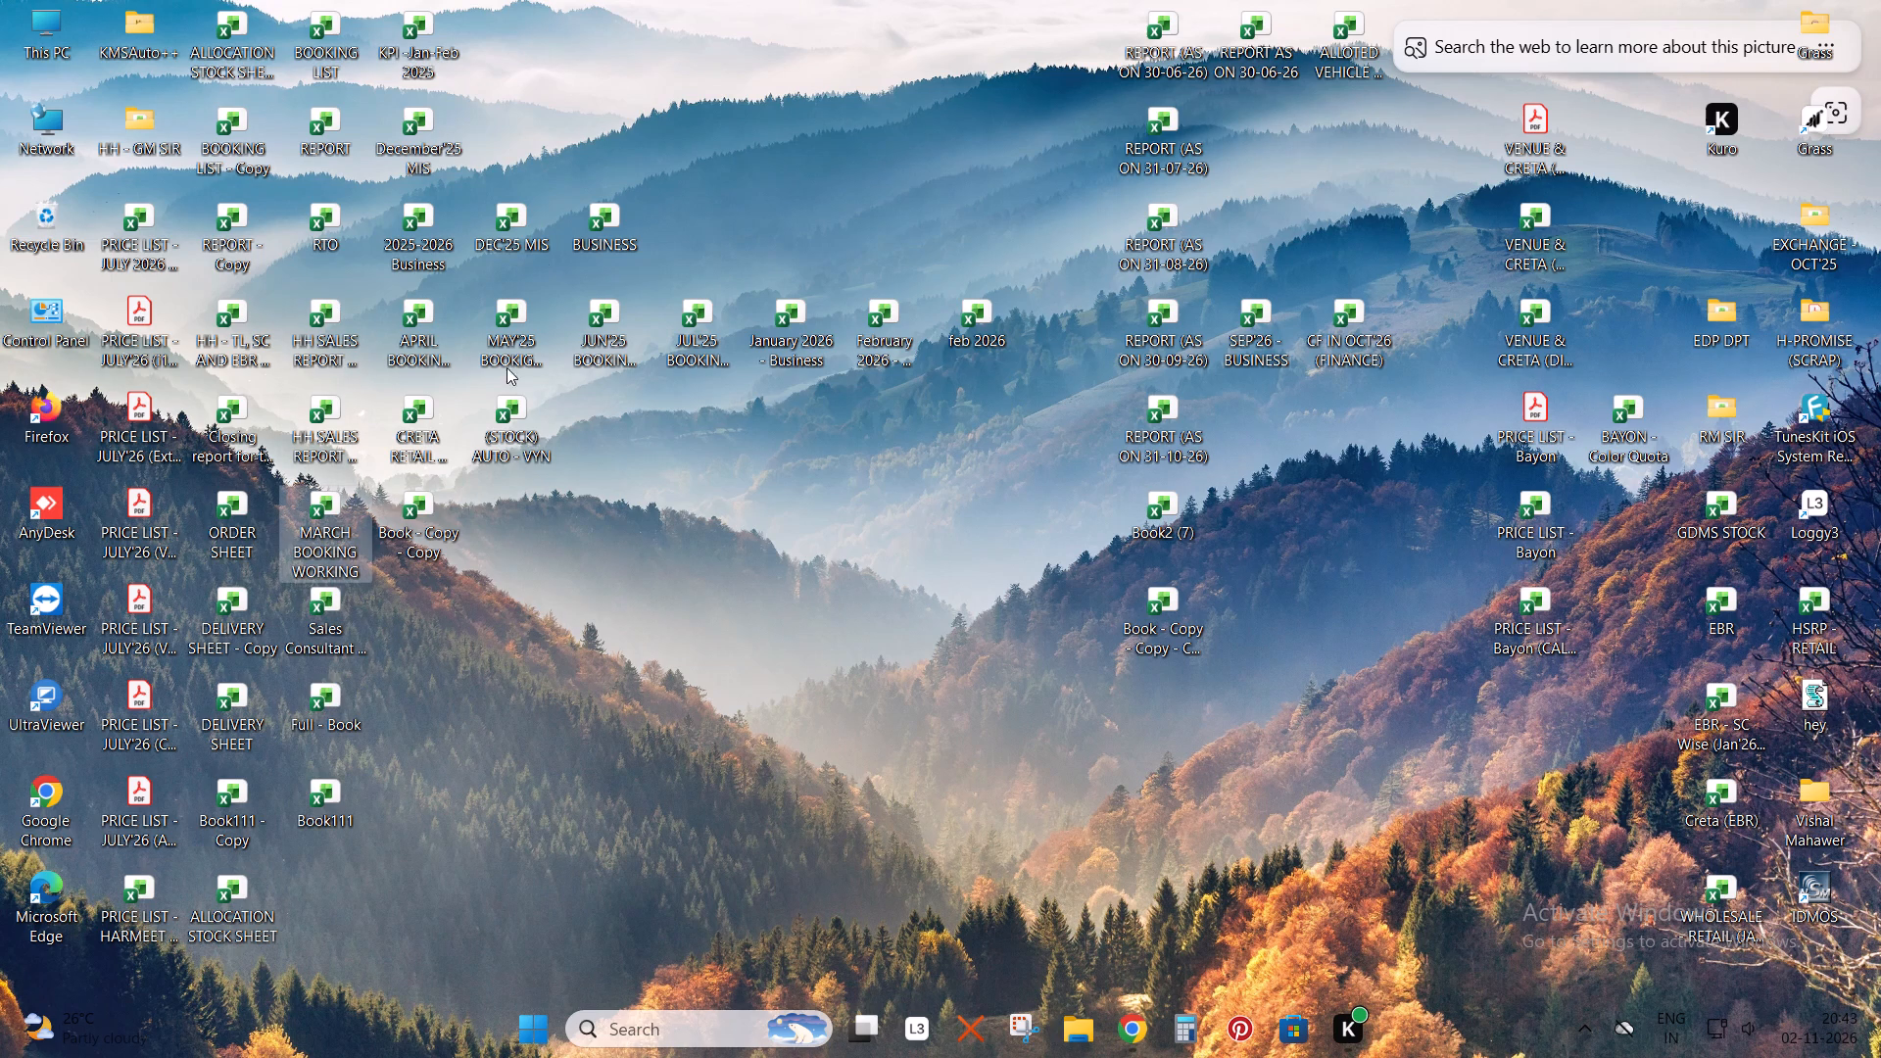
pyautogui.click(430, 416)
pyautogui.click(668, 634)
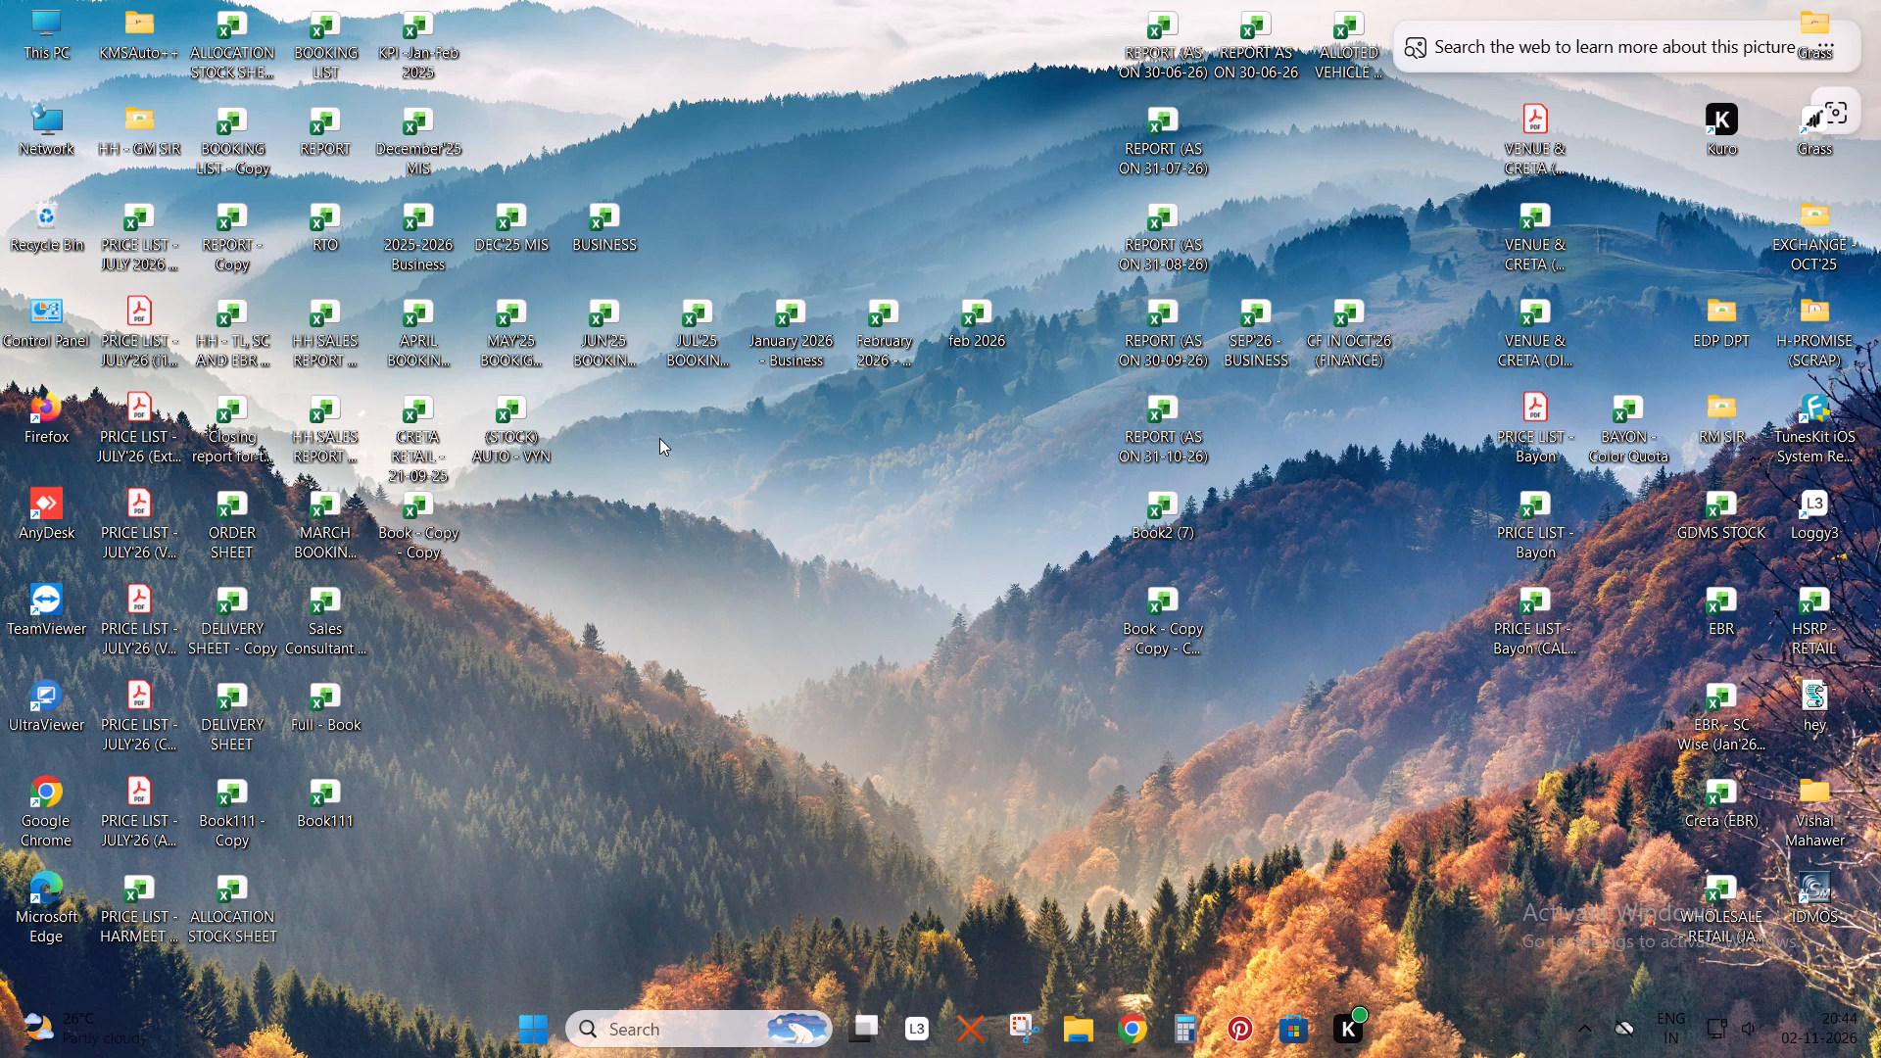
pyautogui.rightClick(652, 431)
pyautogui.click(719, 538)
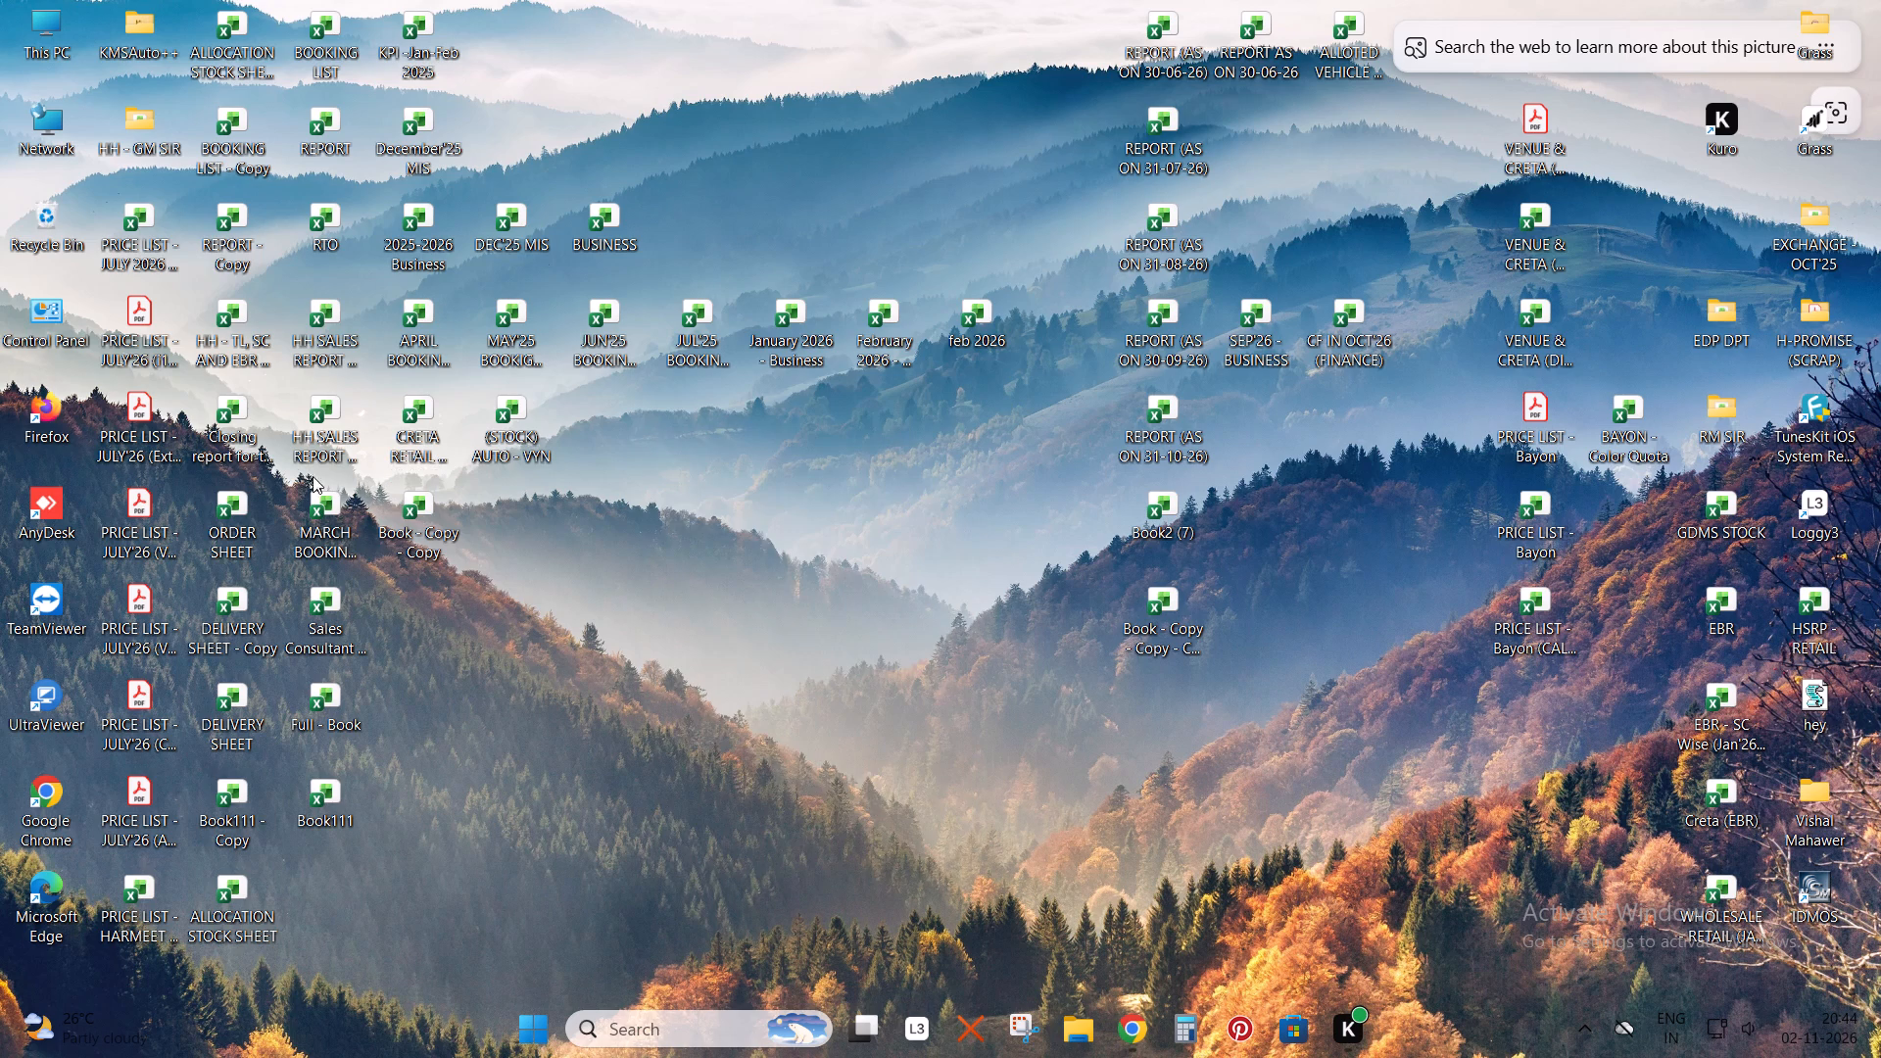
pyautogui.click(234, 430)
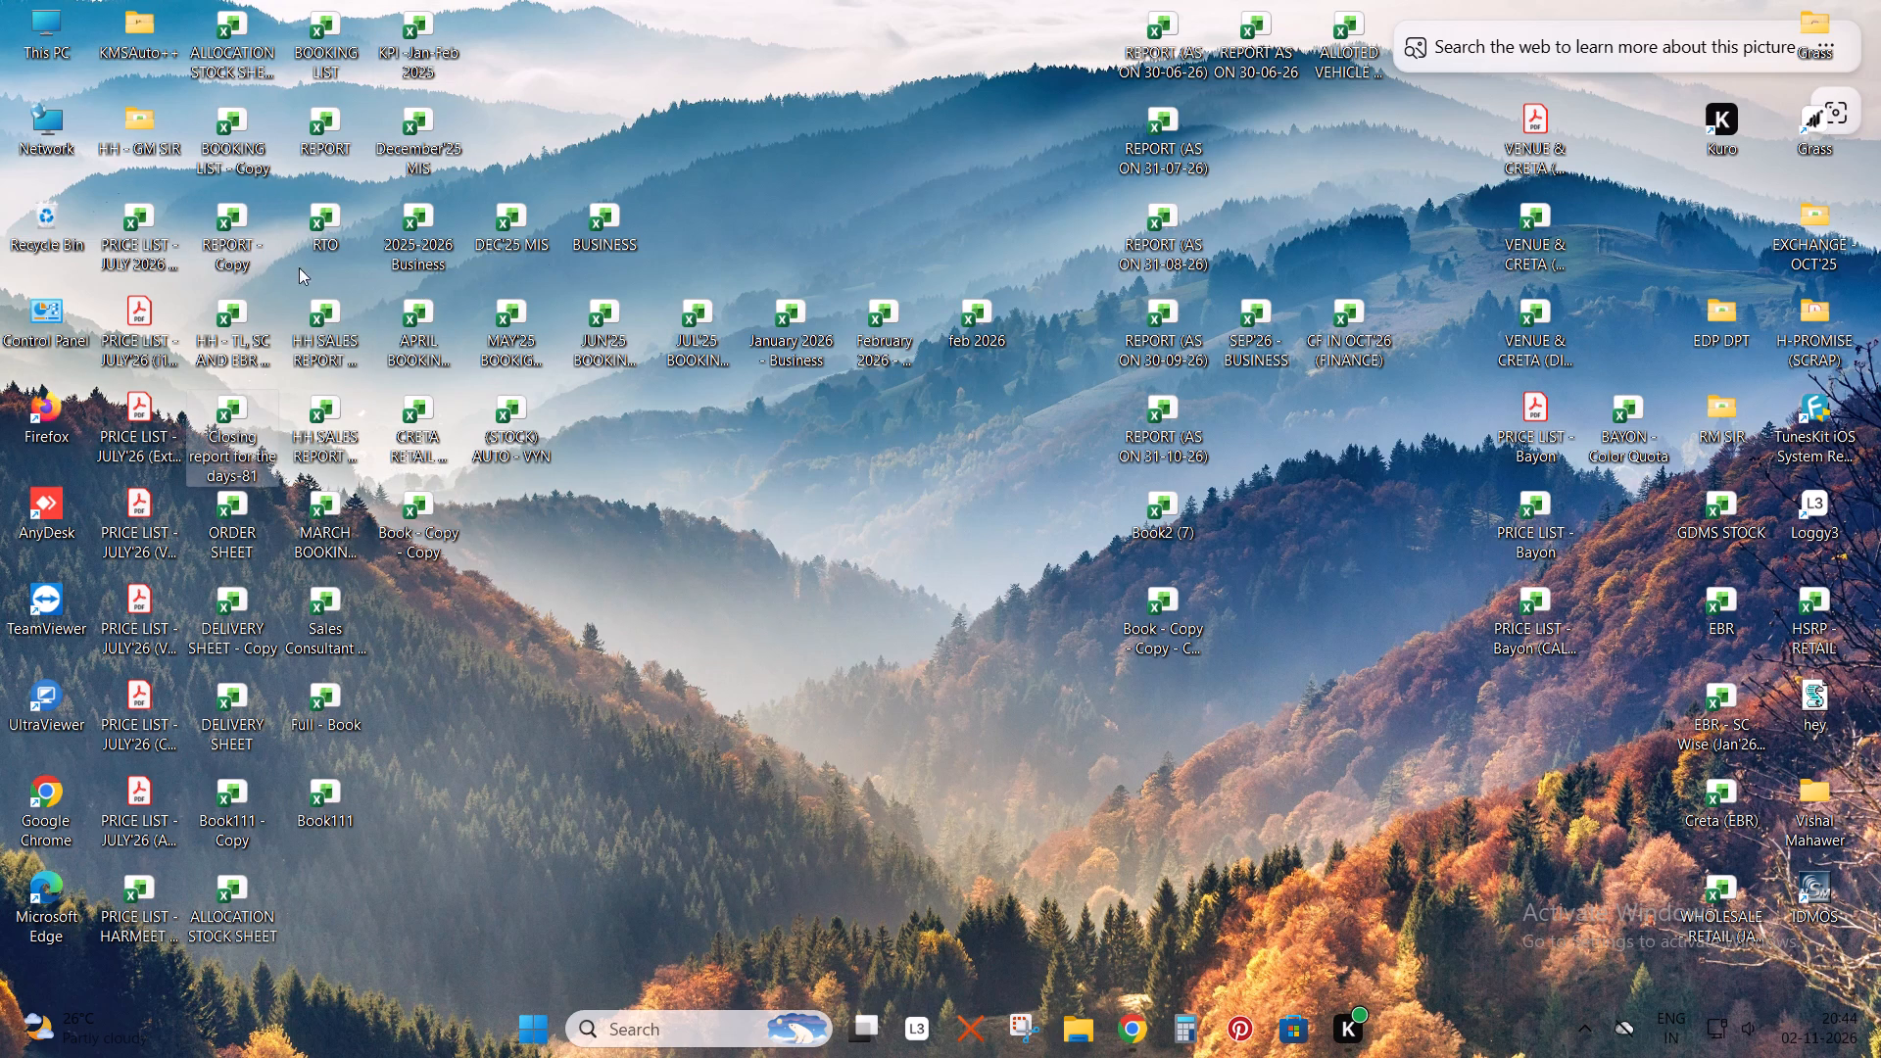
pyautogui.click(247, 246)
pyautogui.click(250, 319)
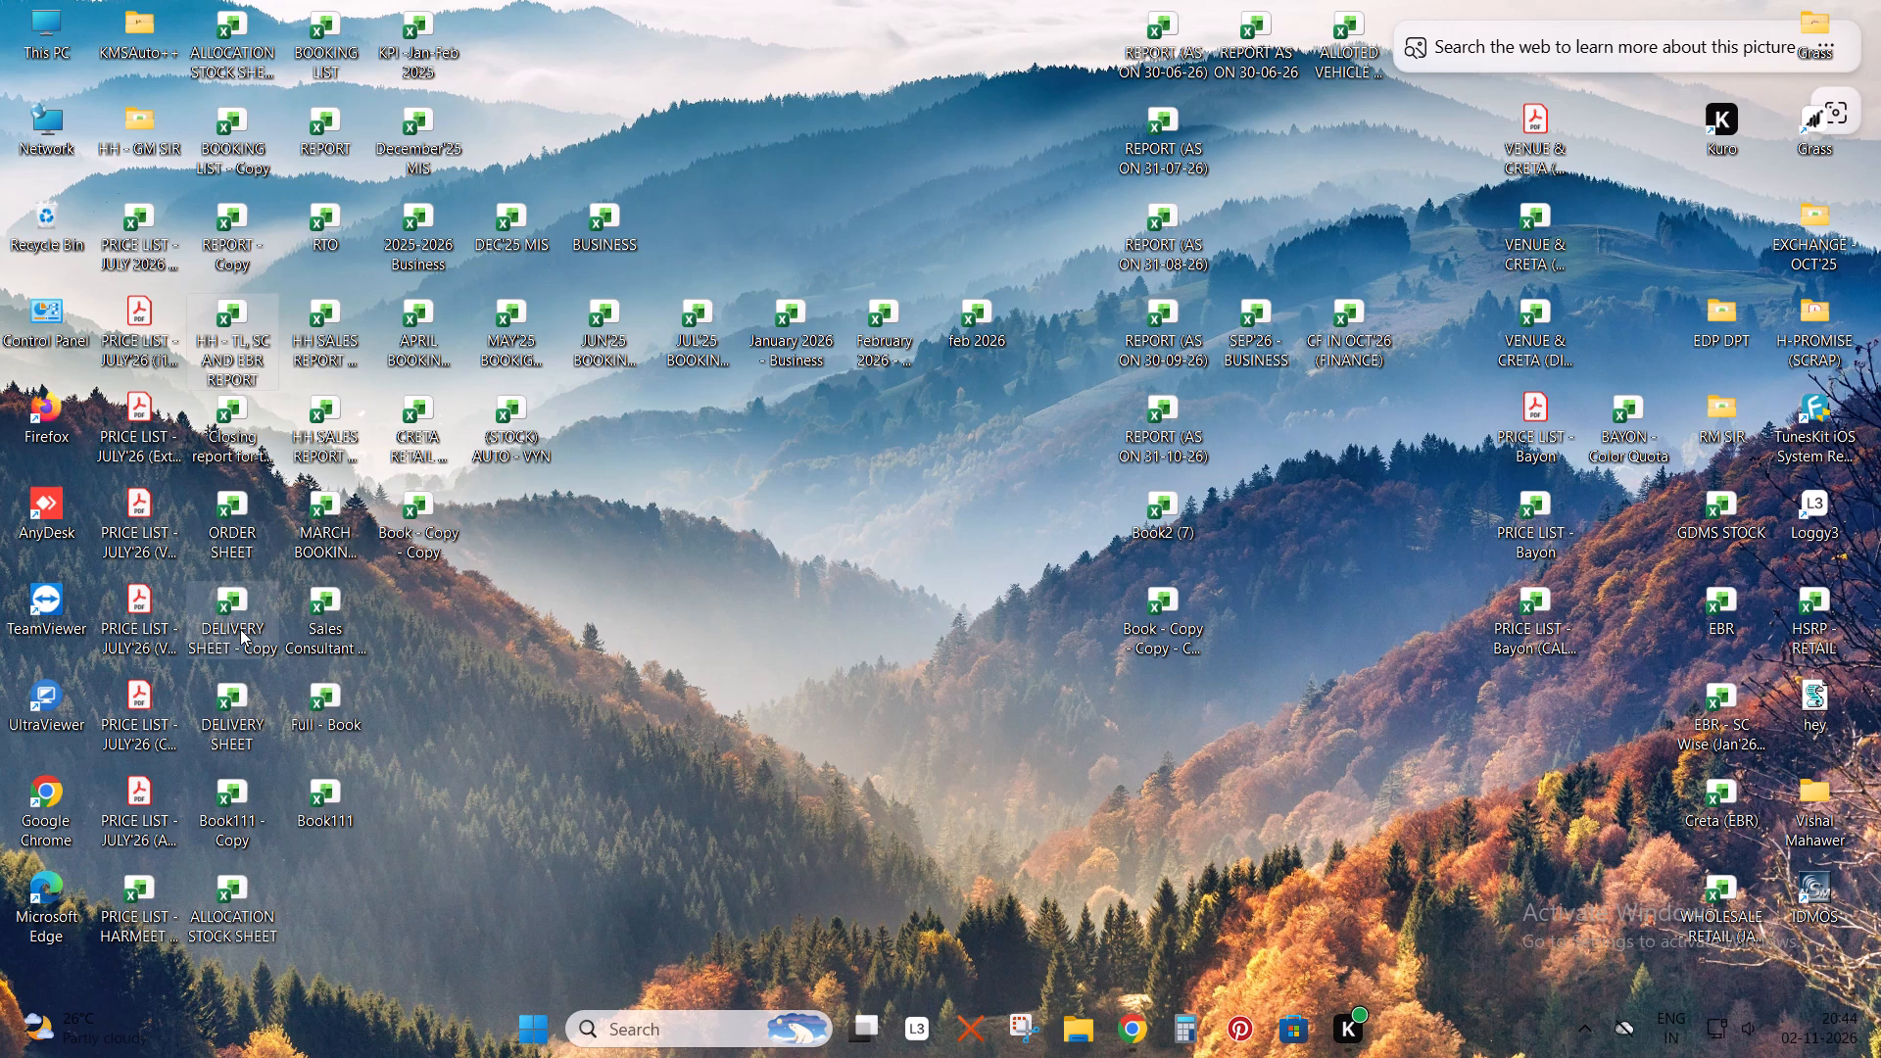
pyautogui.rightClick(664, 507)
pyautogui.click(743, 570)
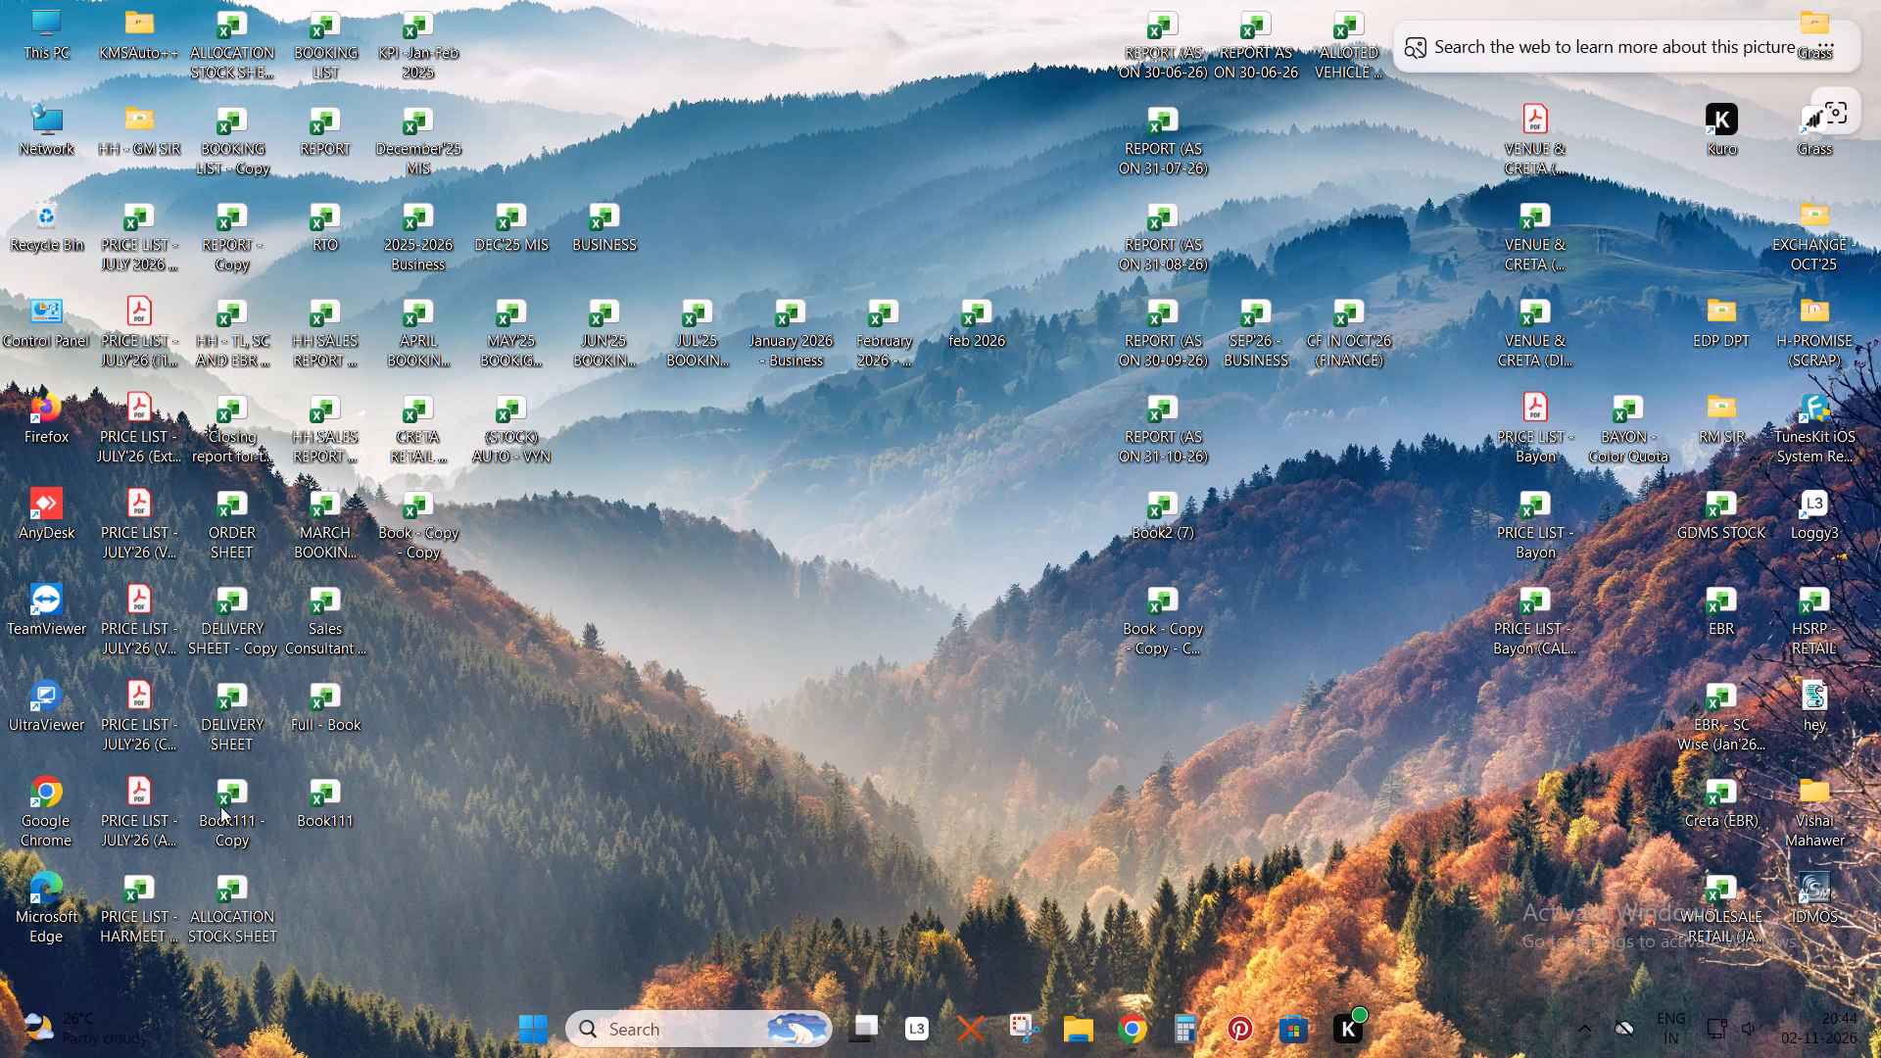
# Delete the Book111 - Copy and DELIVERY SHEET - Copy workbooks from the desktop.
pyautogui.click(210, 792)
pyautogui.keyDown('ctrl'); pyautogui.click(235, 606); pyautogui.keyUp('ctrl')
pyautogui.press('Delete')
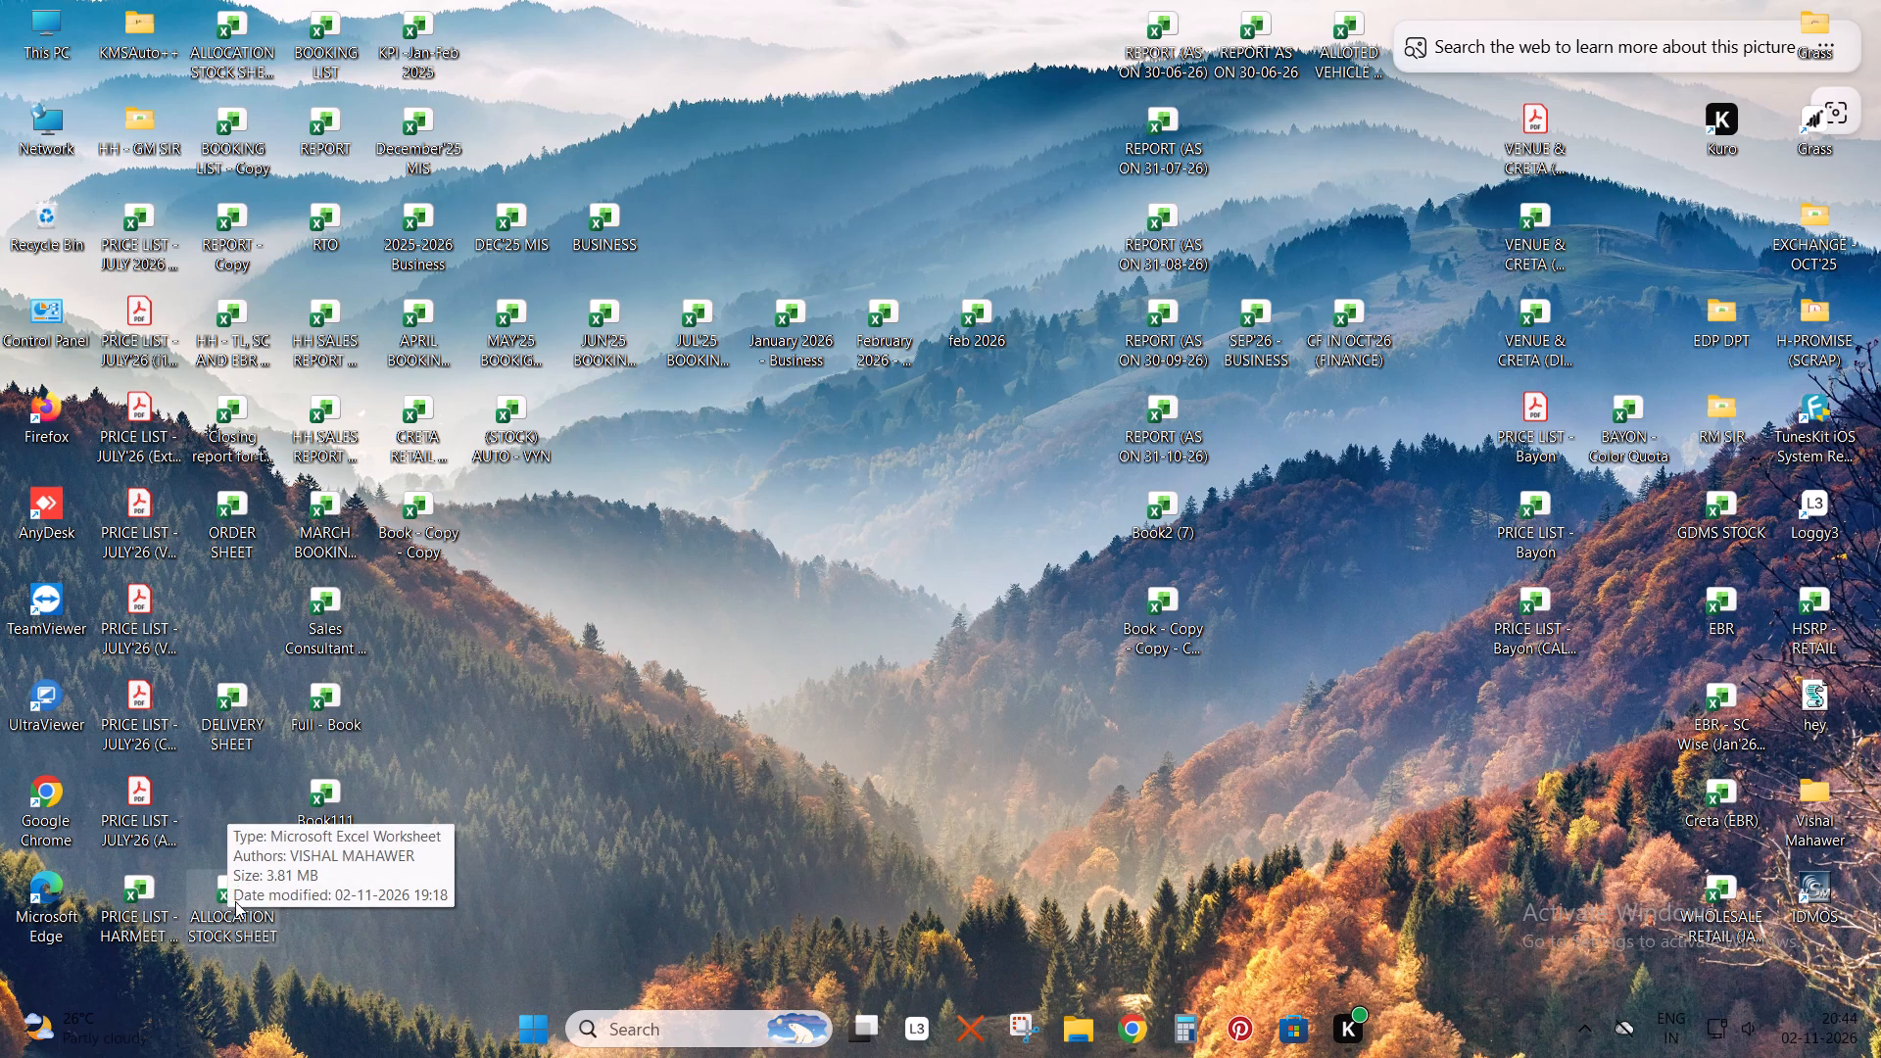
# Arrange the DELIVERY SHEET, BOOKING LIST, ALLOCATION STOCK SHEET and REPORT icons in that order directly below ORDER SHEET on the desktop.
pyautogui.moveTo(235, 901); pyautogui.dragTo(241, 777)
pyautogui.moveTo(241, 714); pyautogui.dragTo(241, 919)
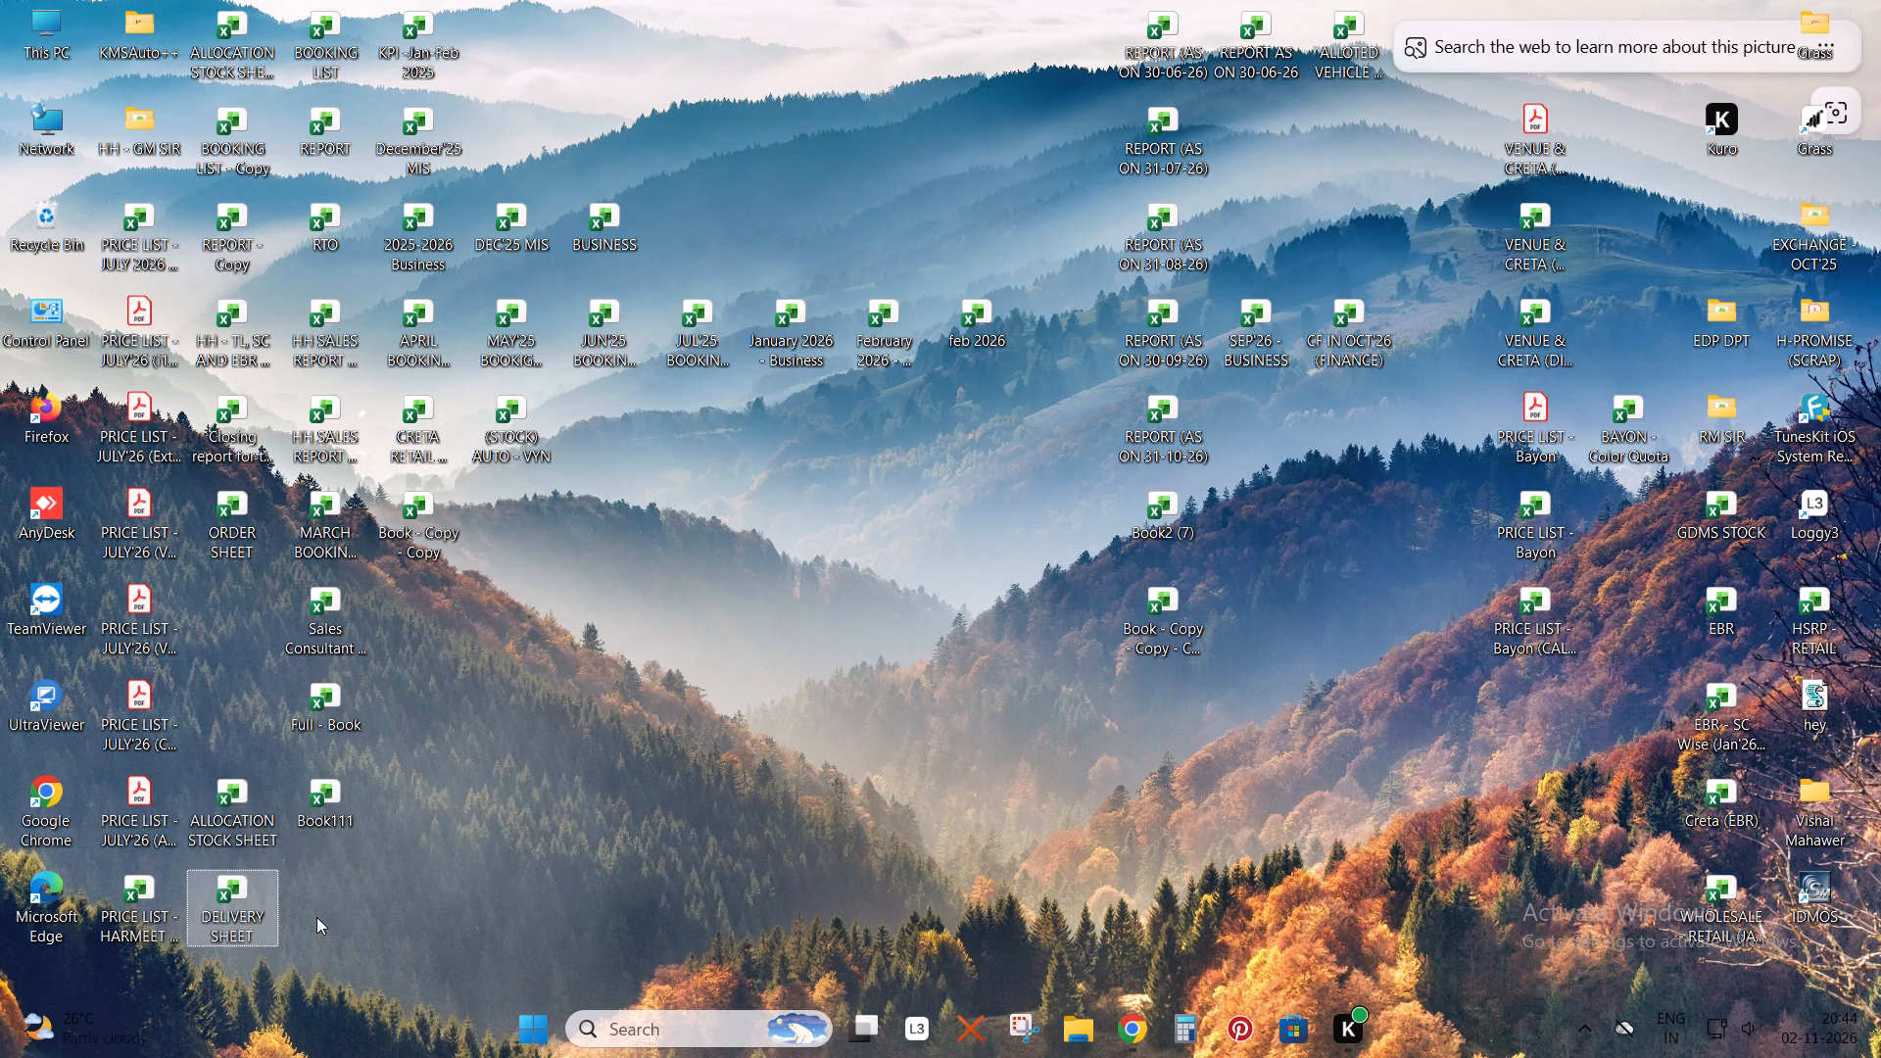
pyautogui.moveTo(225, 906); pyautogui.dragTo(234, 725)
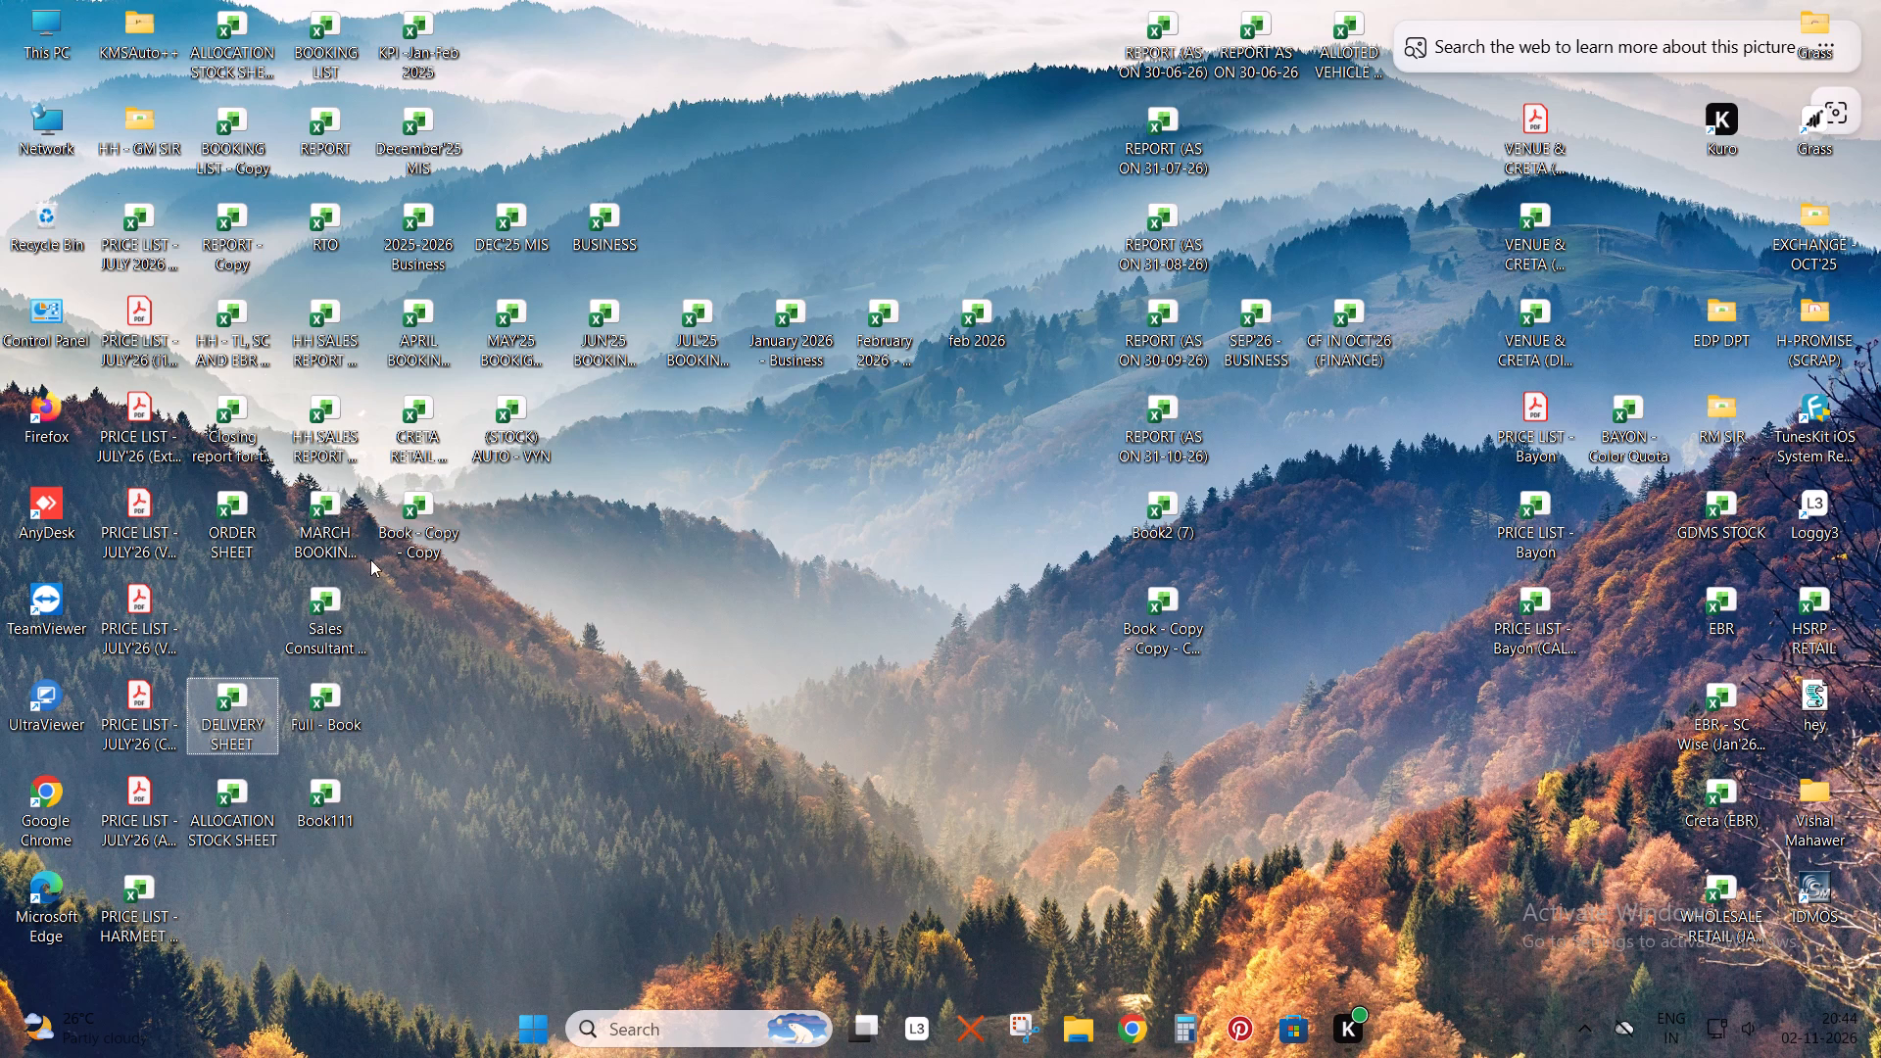
pyautogui.click(853, 543)
pyautogui.press('r')
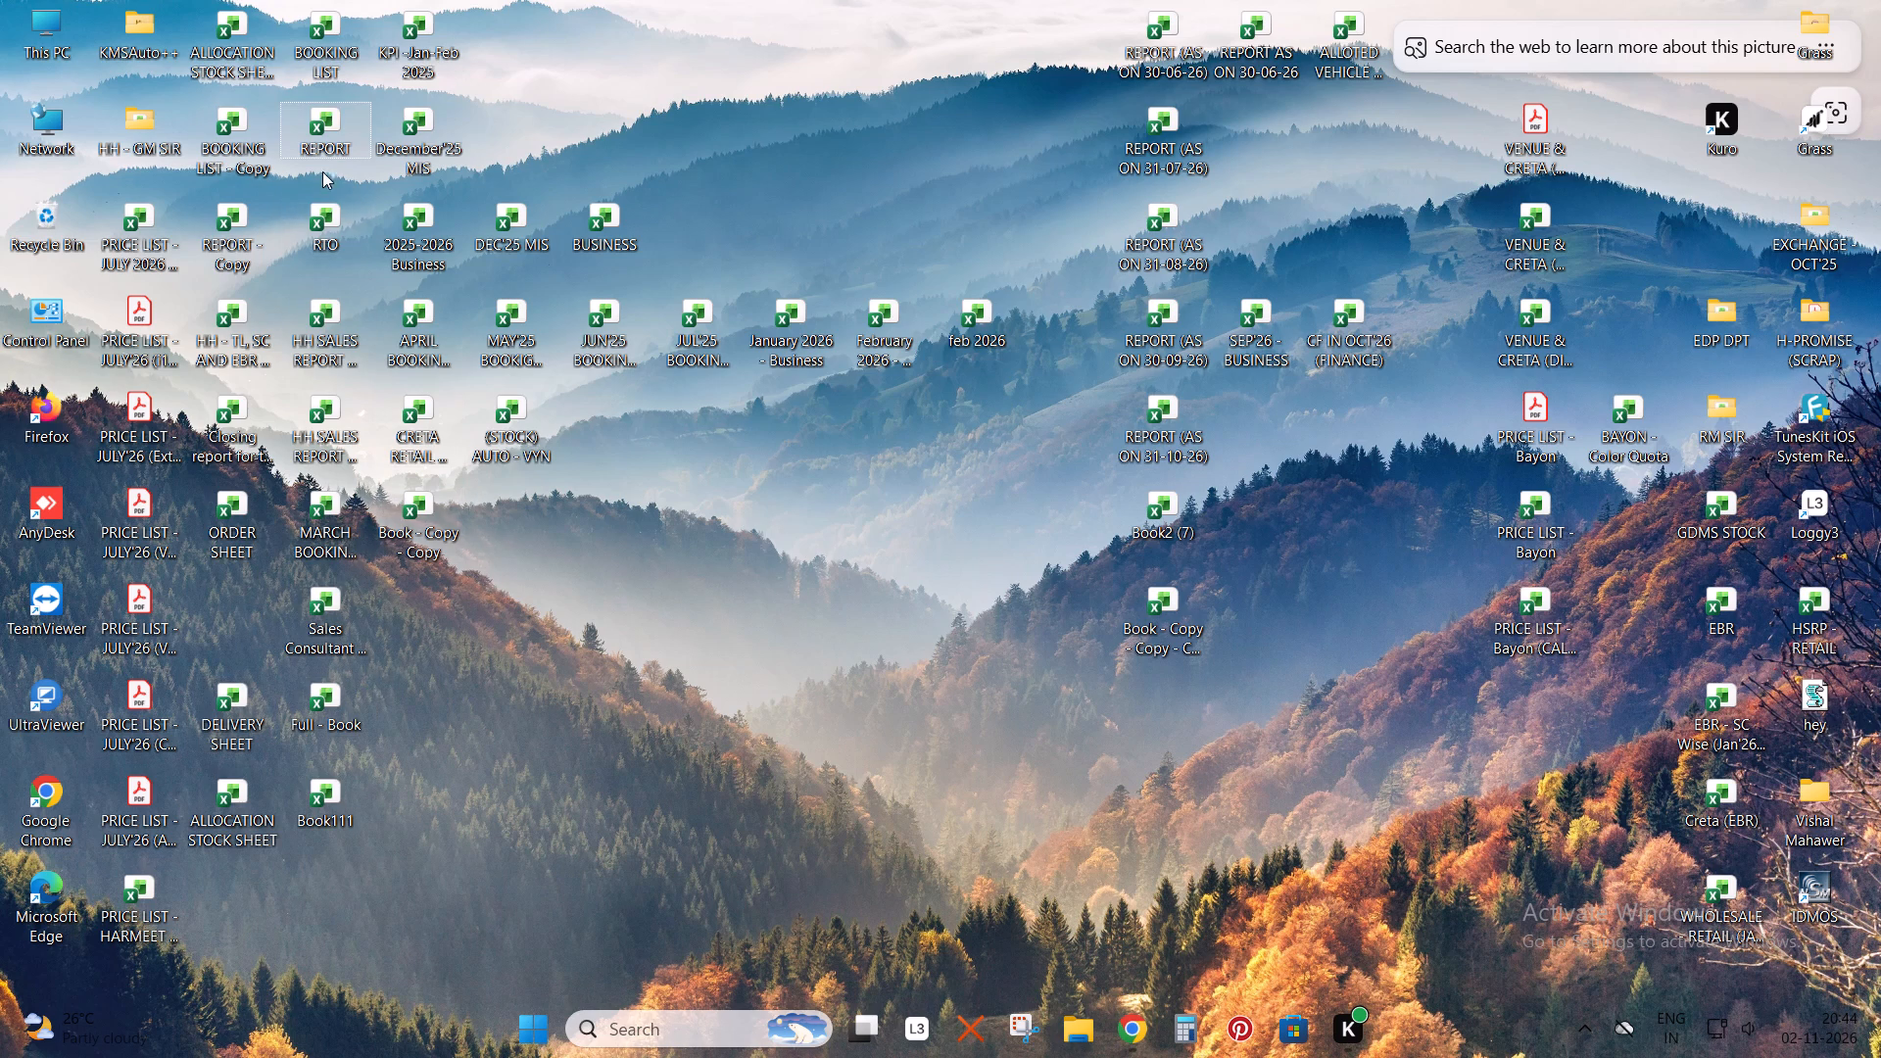
pyautogui.moveTo(323, 124); pyautogui.dragTo(239, 885)
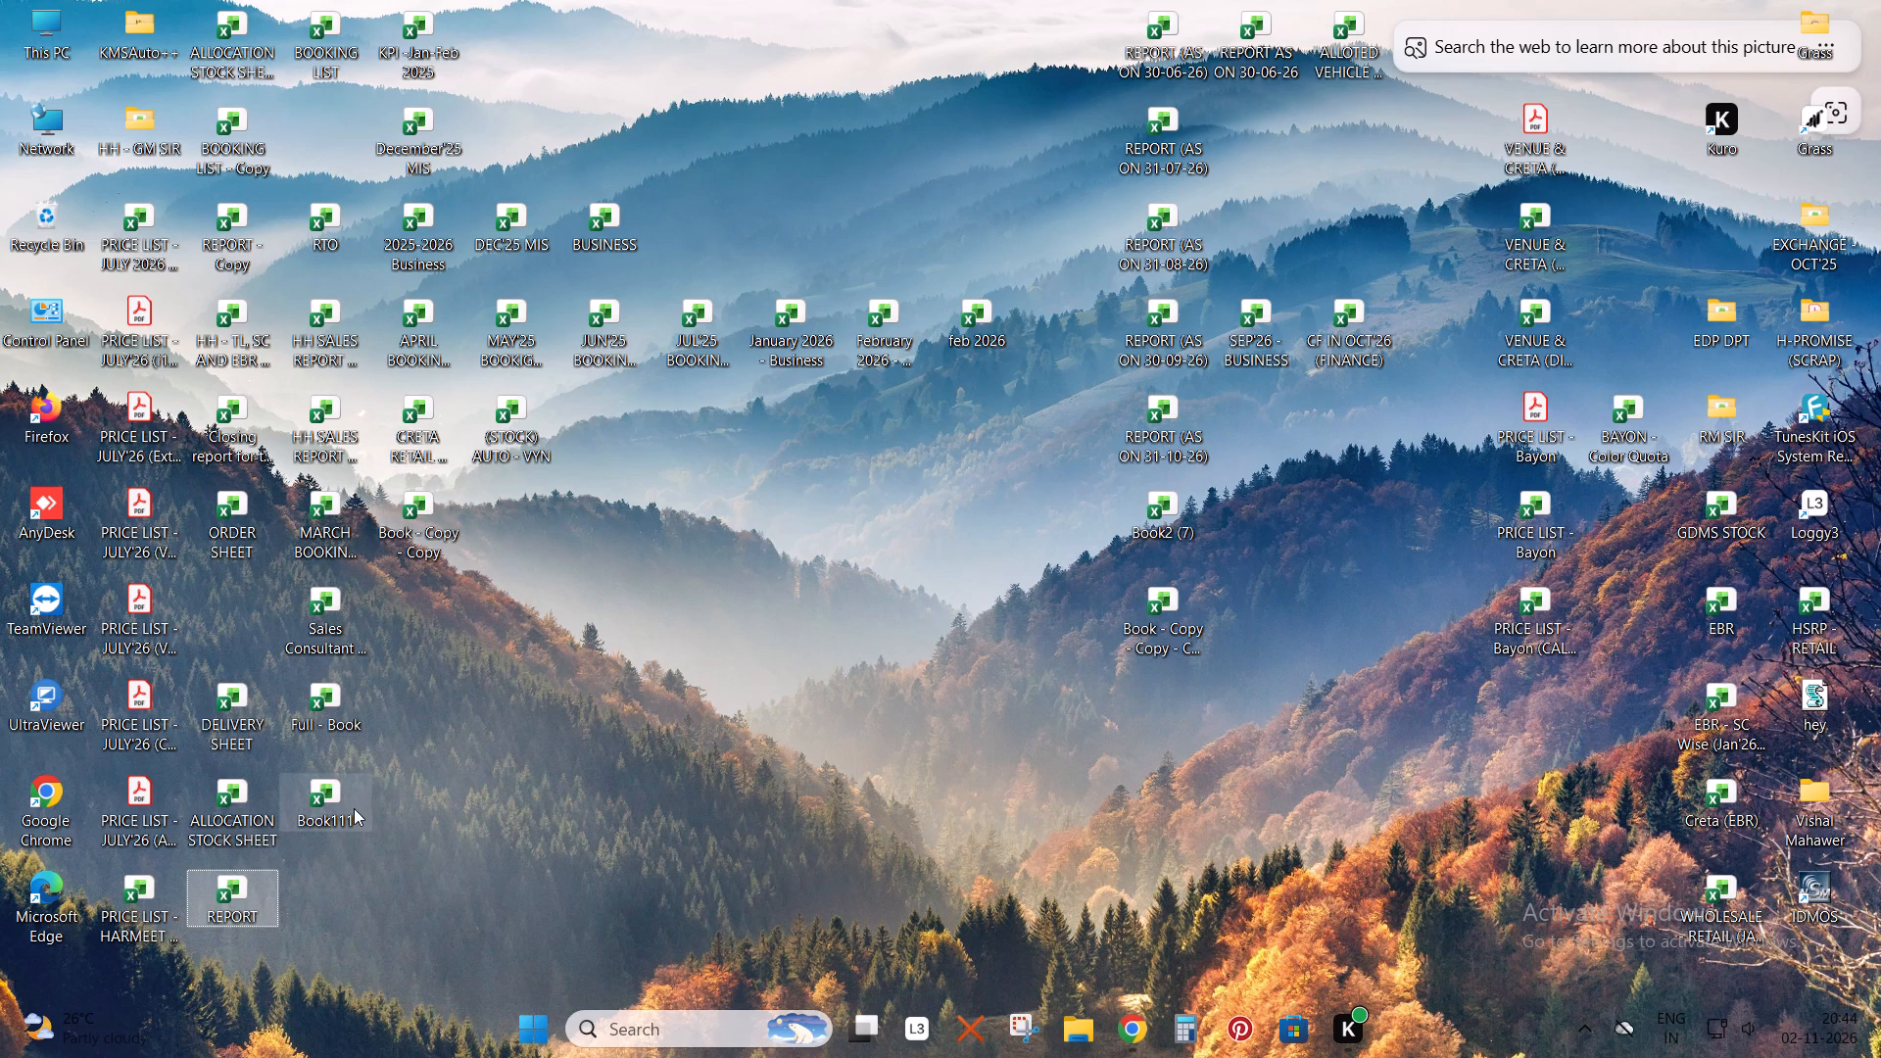
pyautogui.moveTo(245, 709); pyautogui.dragTo(244, 708)
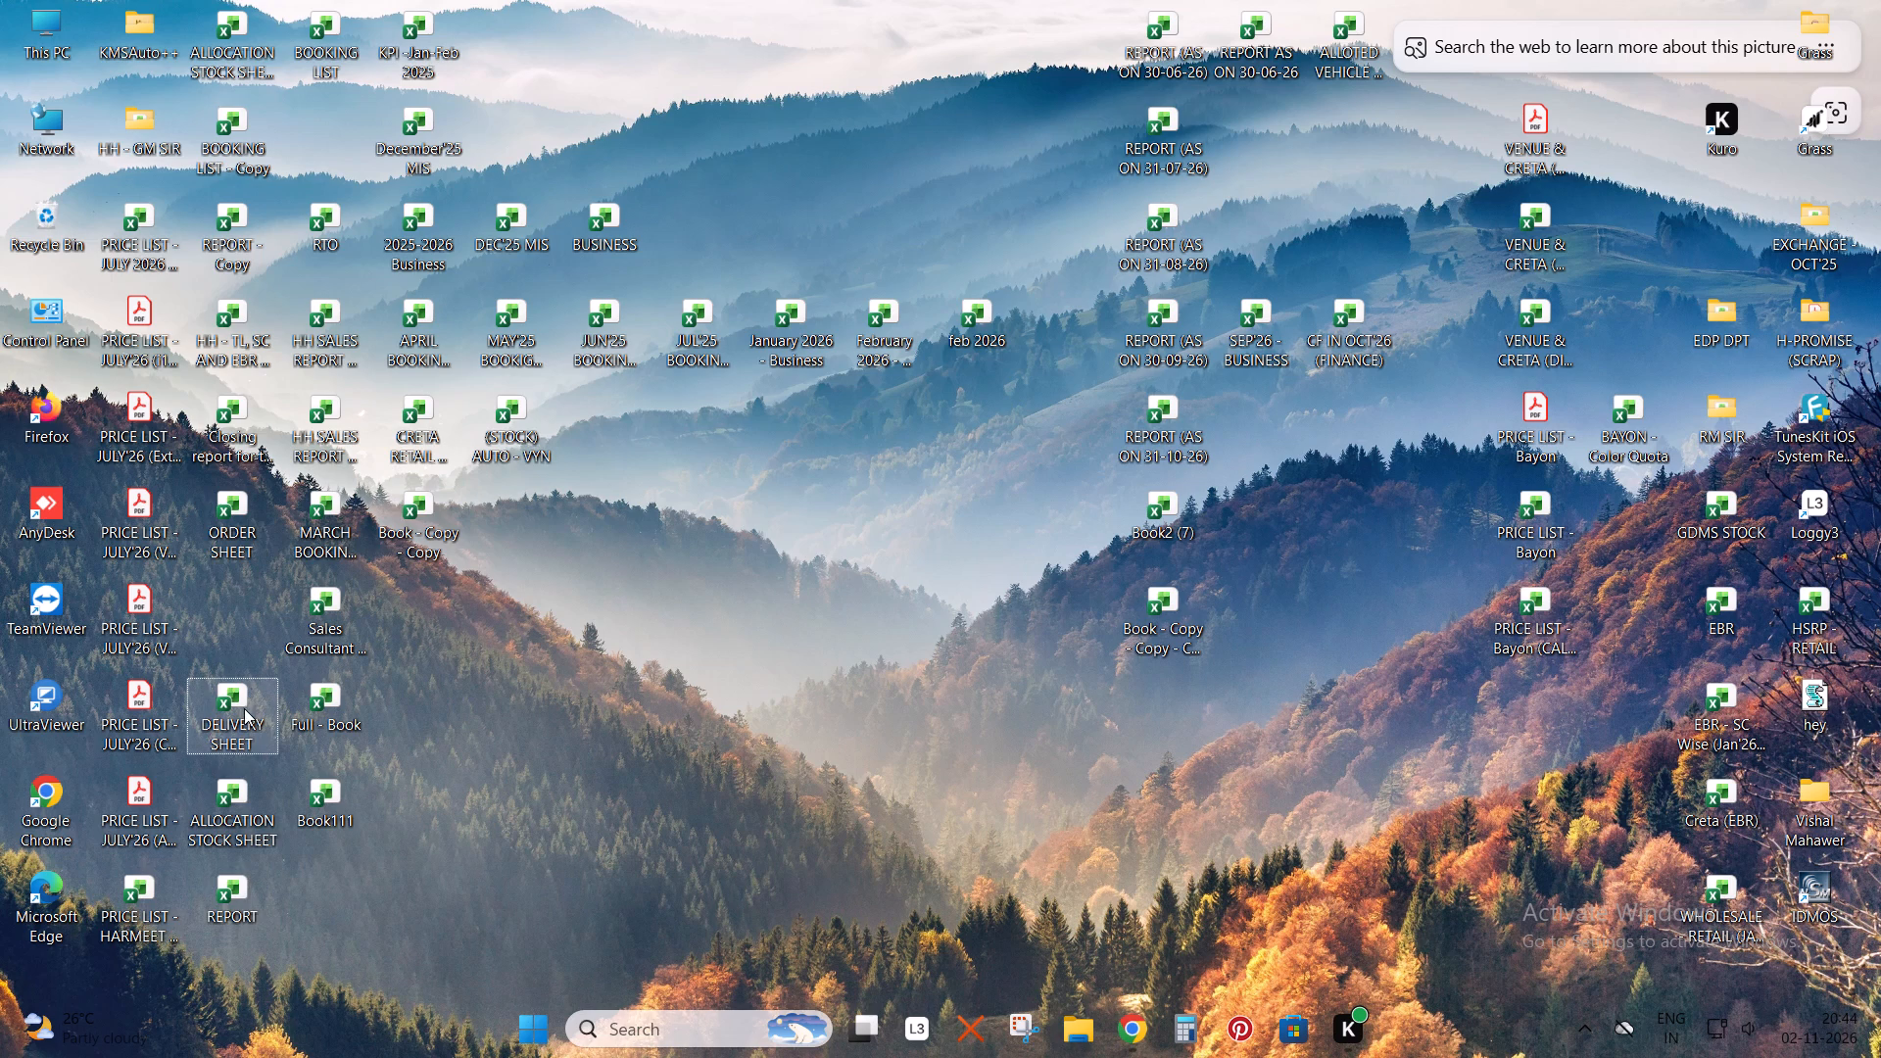
pyautogui.moveTo(244, 708); pyautogui.dragTo(243, 601)
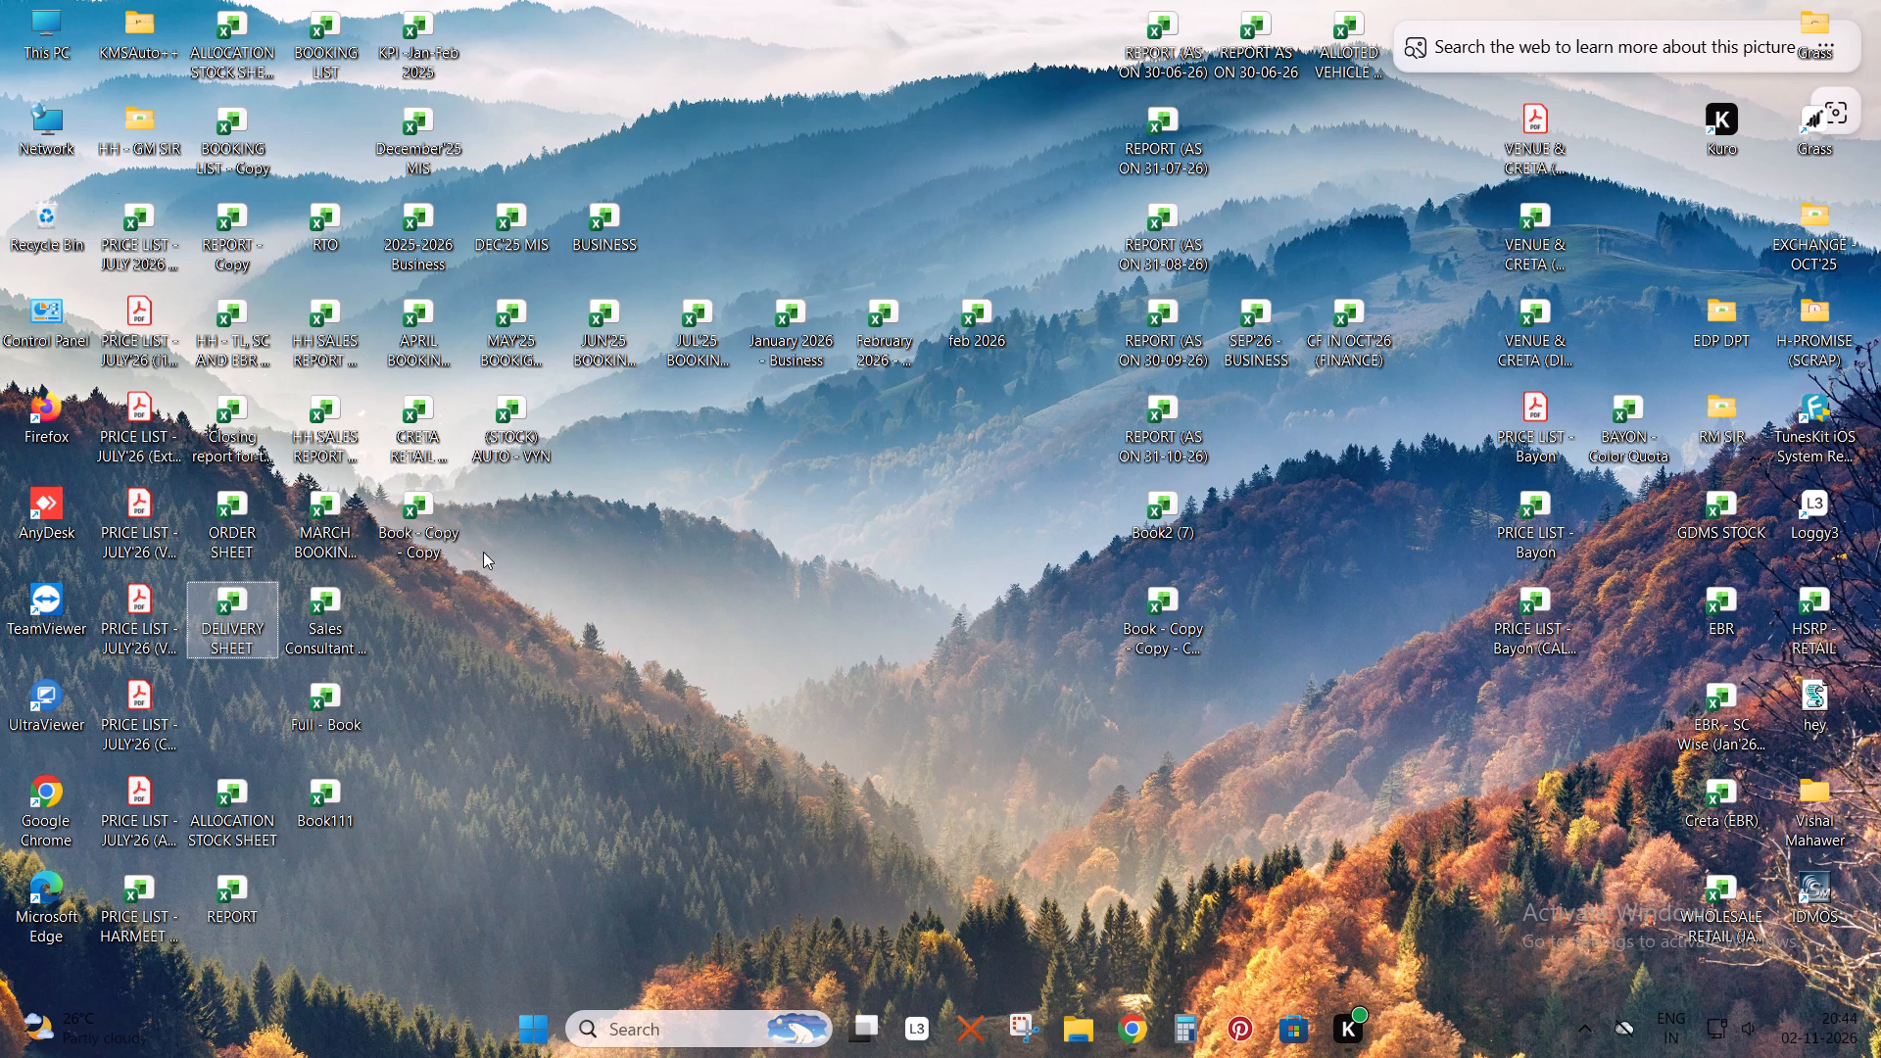
pyautogui.moveTo(333, 55); pyautogui.dragTo(205, 778)
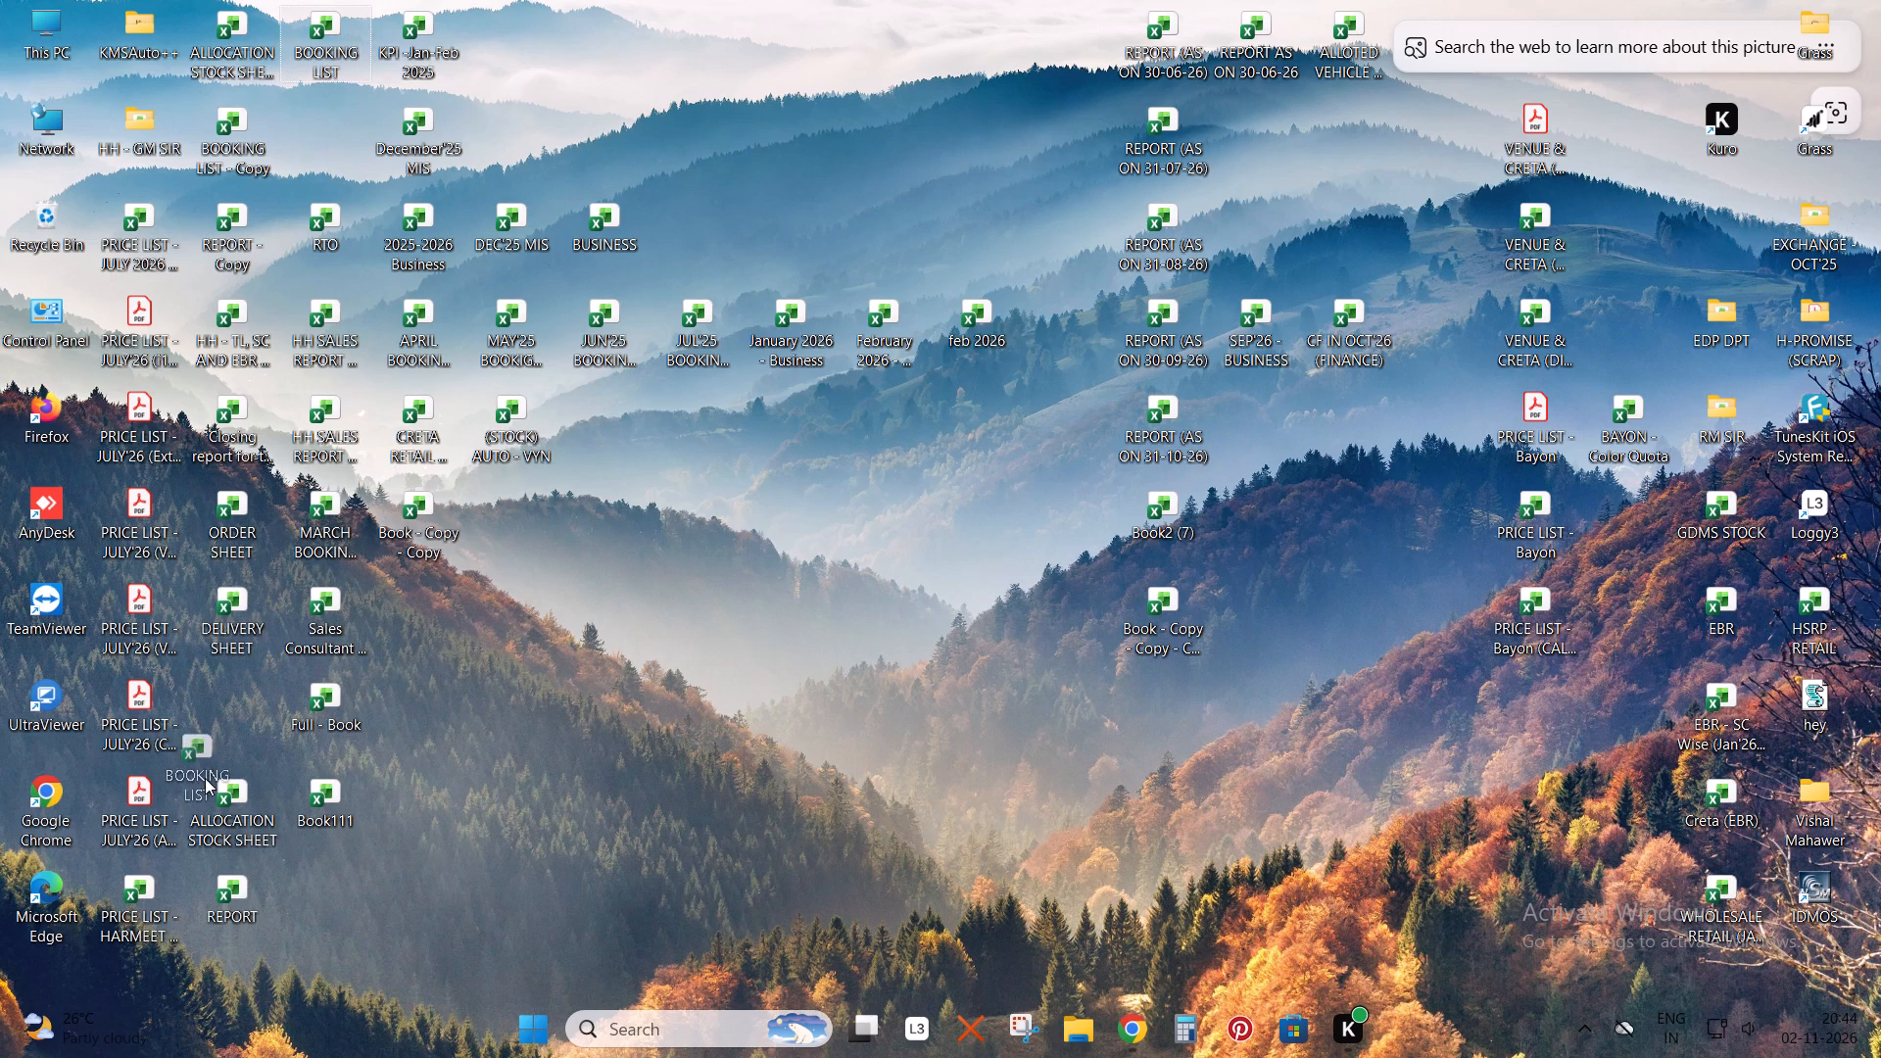
pyautogui.moveTo(205, 778); pyautogui.dragTo(232, 716)
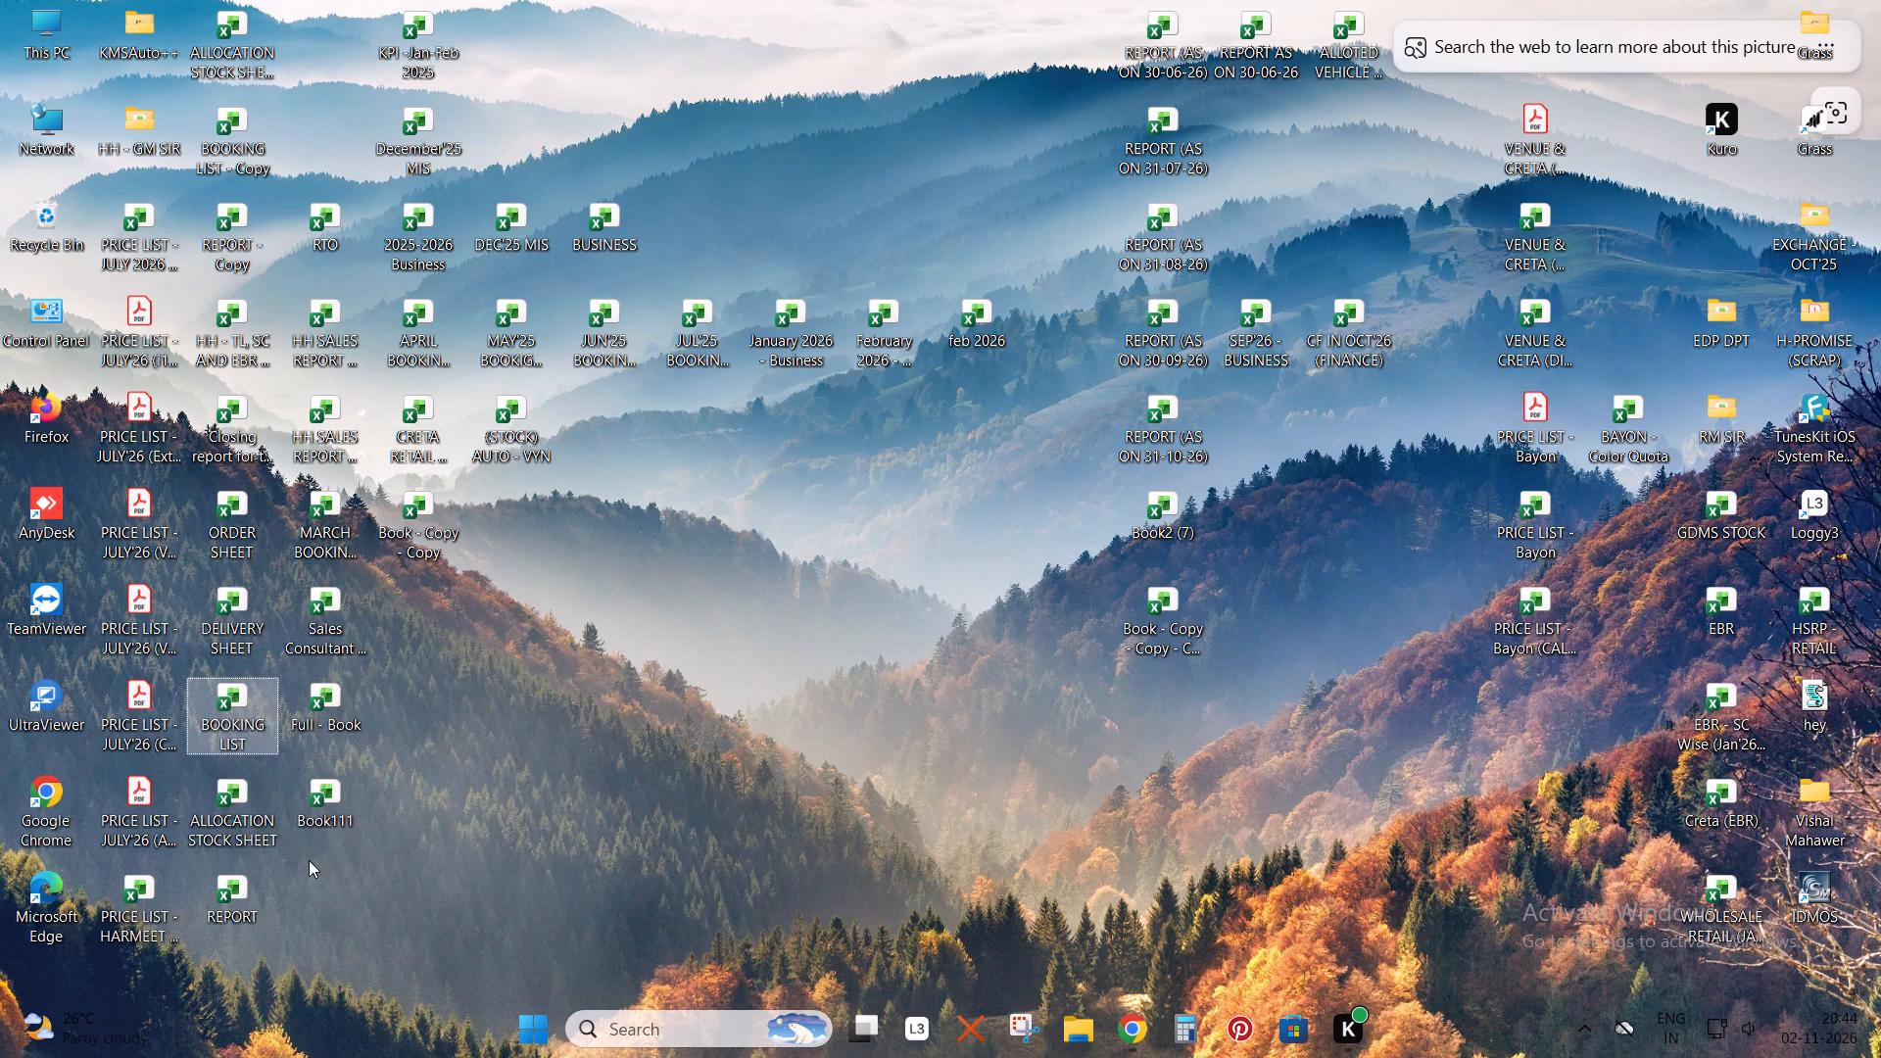
# Move the desktop icons from RTO through Book111 up together so RTO heads their column, and refresh the desktop.
pyautogui.moveTo(309, 860); pyautogui.dragTo(320, 232)
pyautogui.moveTo(328, 227); pyautogui.dragTo(328, 52)
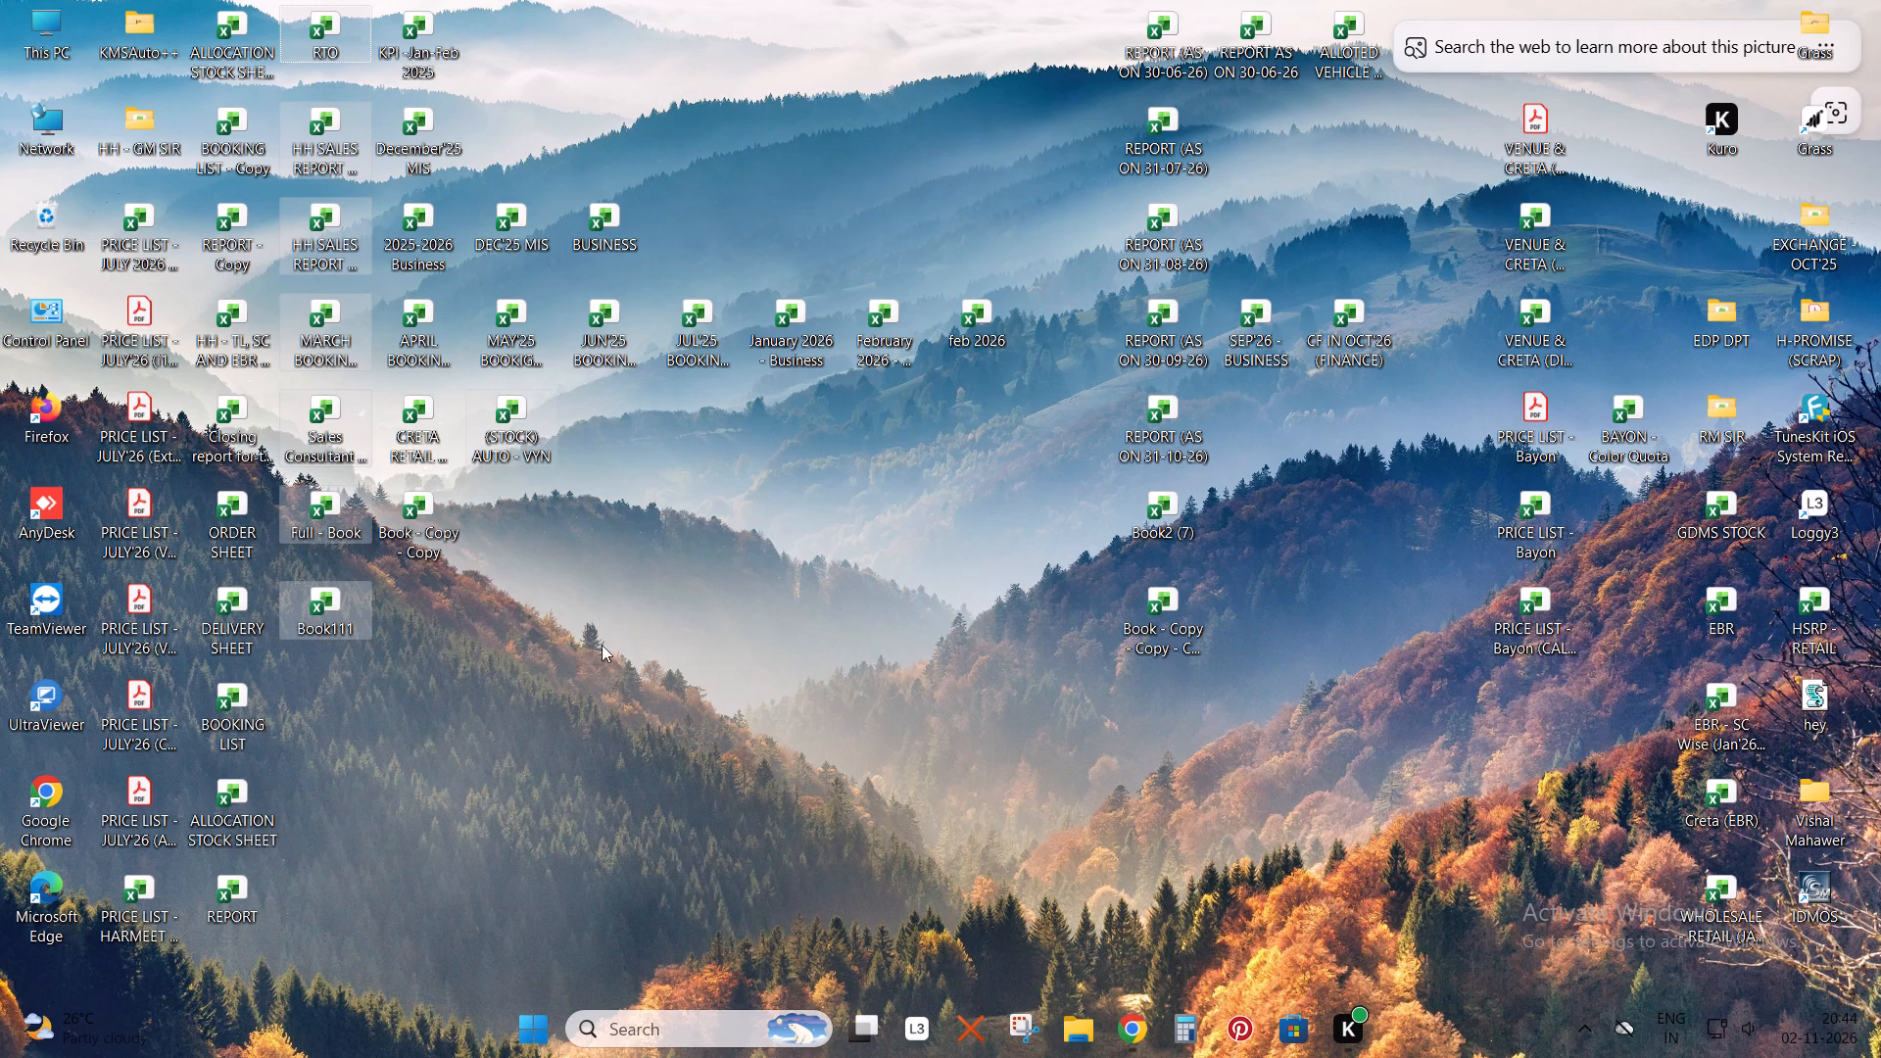
pyautogui.click(645, 526)
pyautogui.rightClick(645, 526)
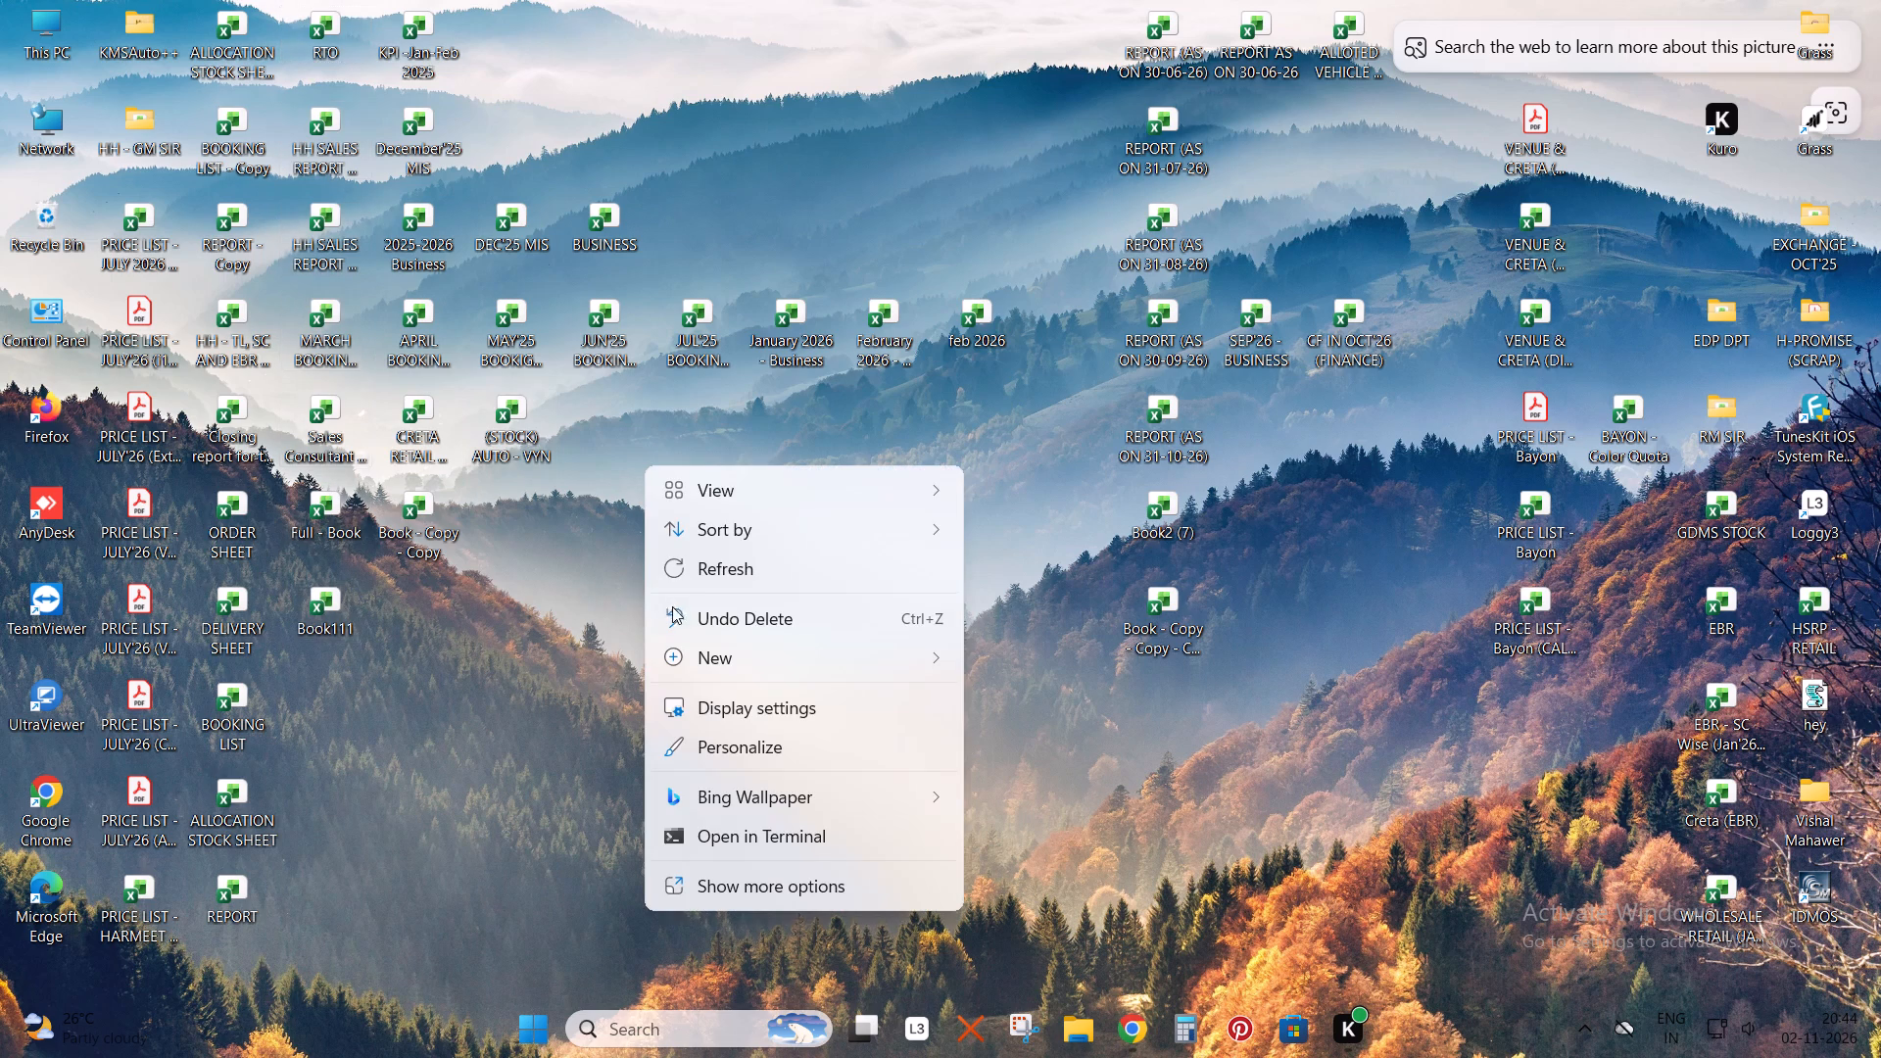
pyautogui.click(694, 579)
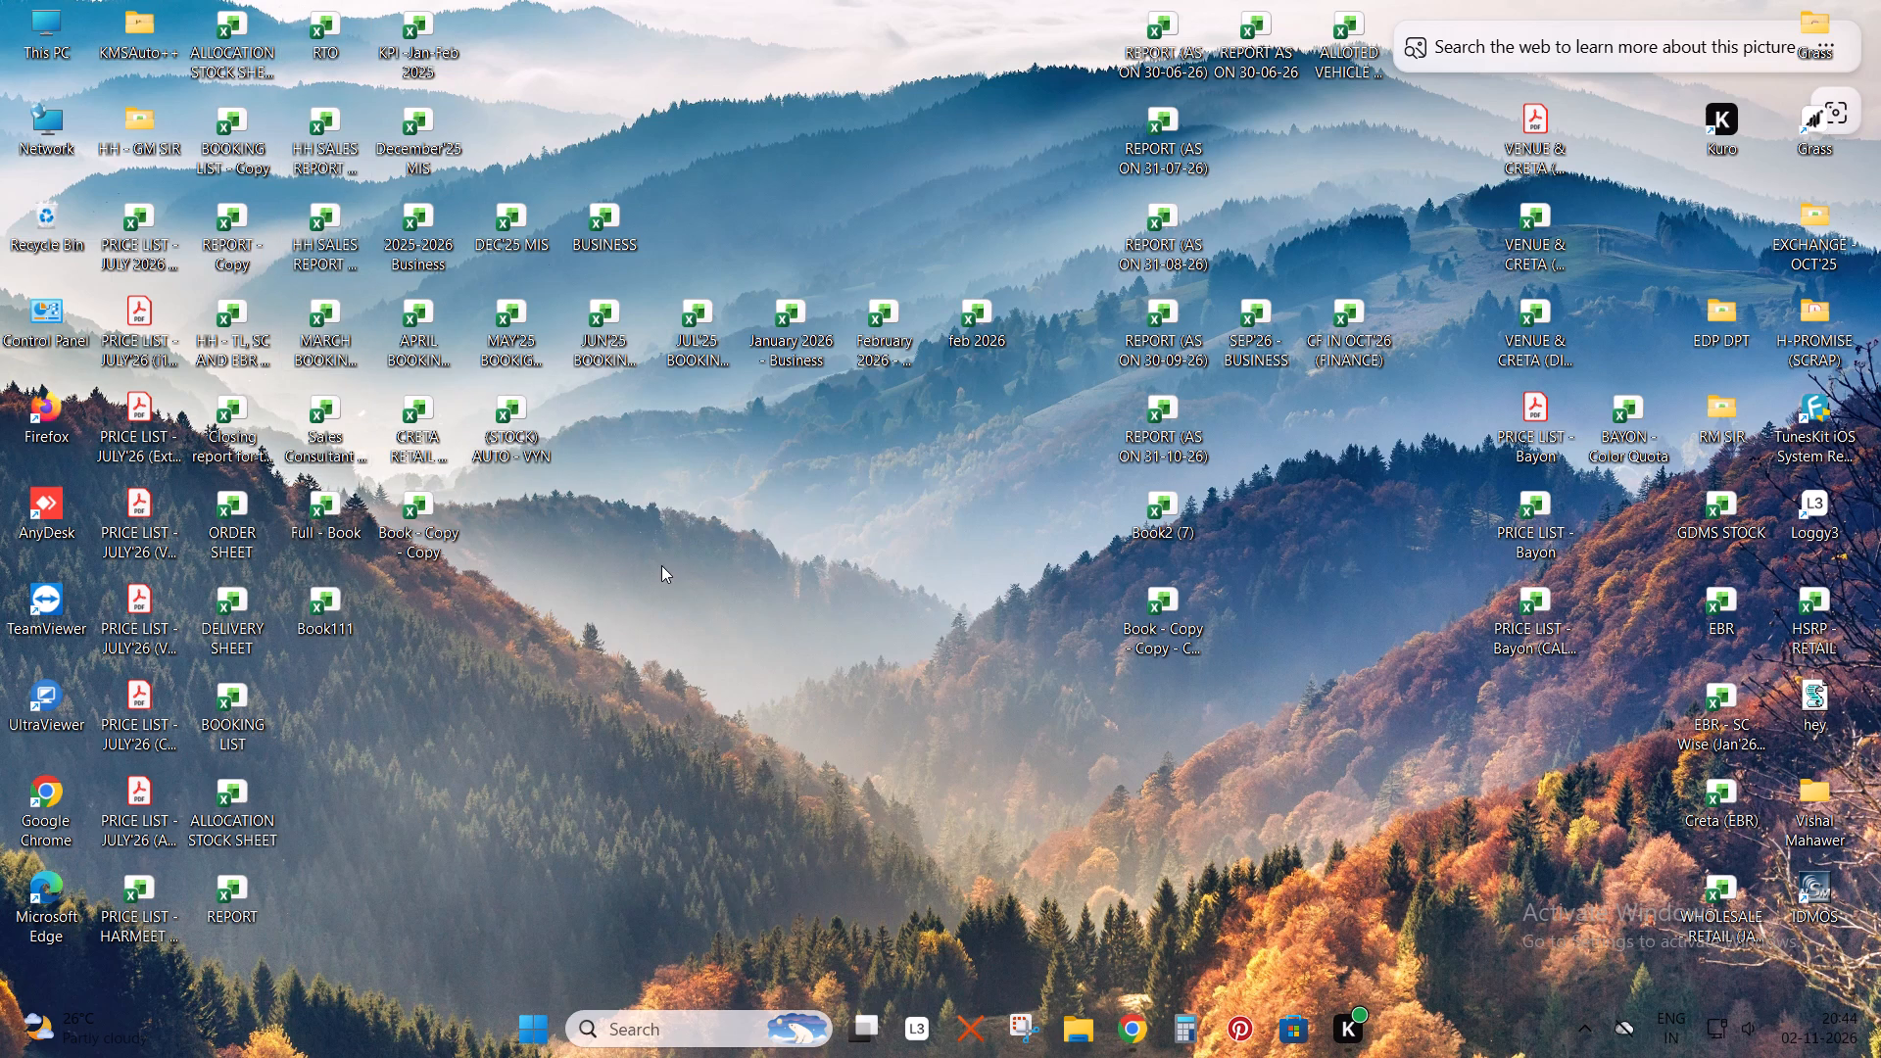
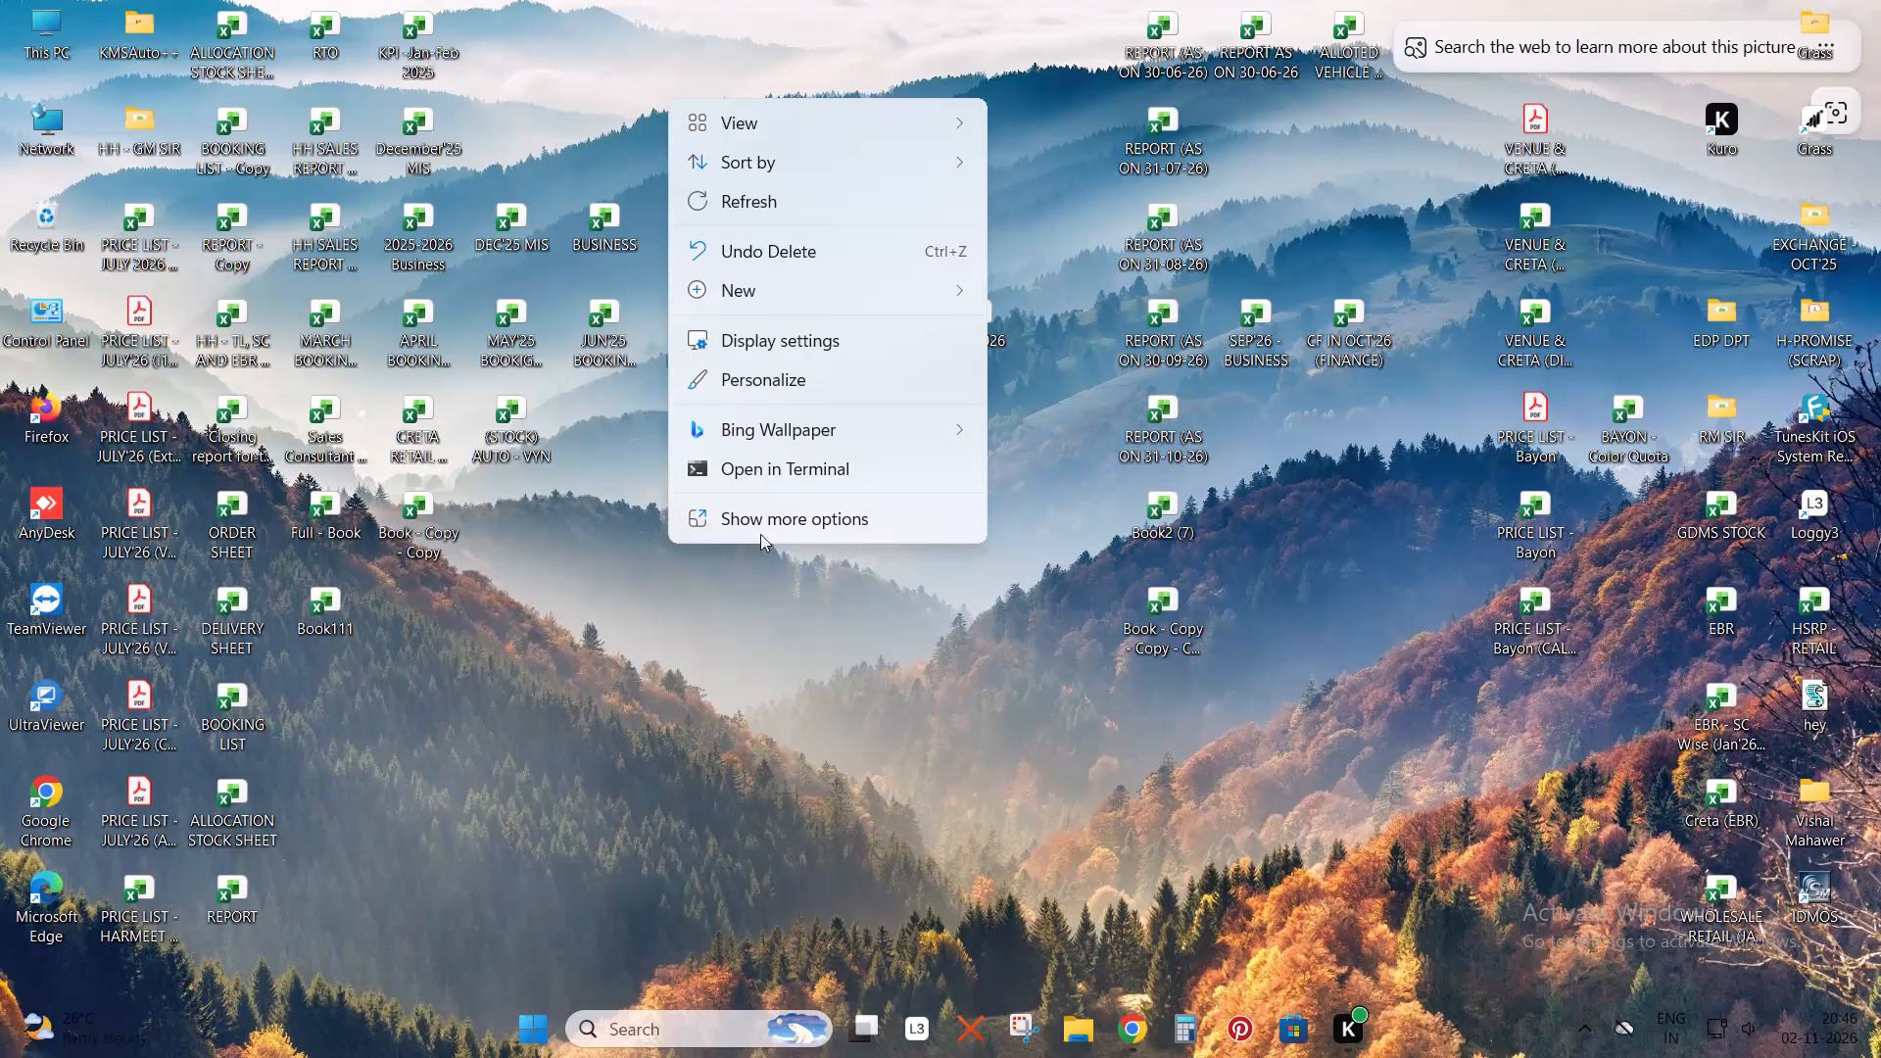
# Refresh the desktop.
pyautogui.click(760, 199)
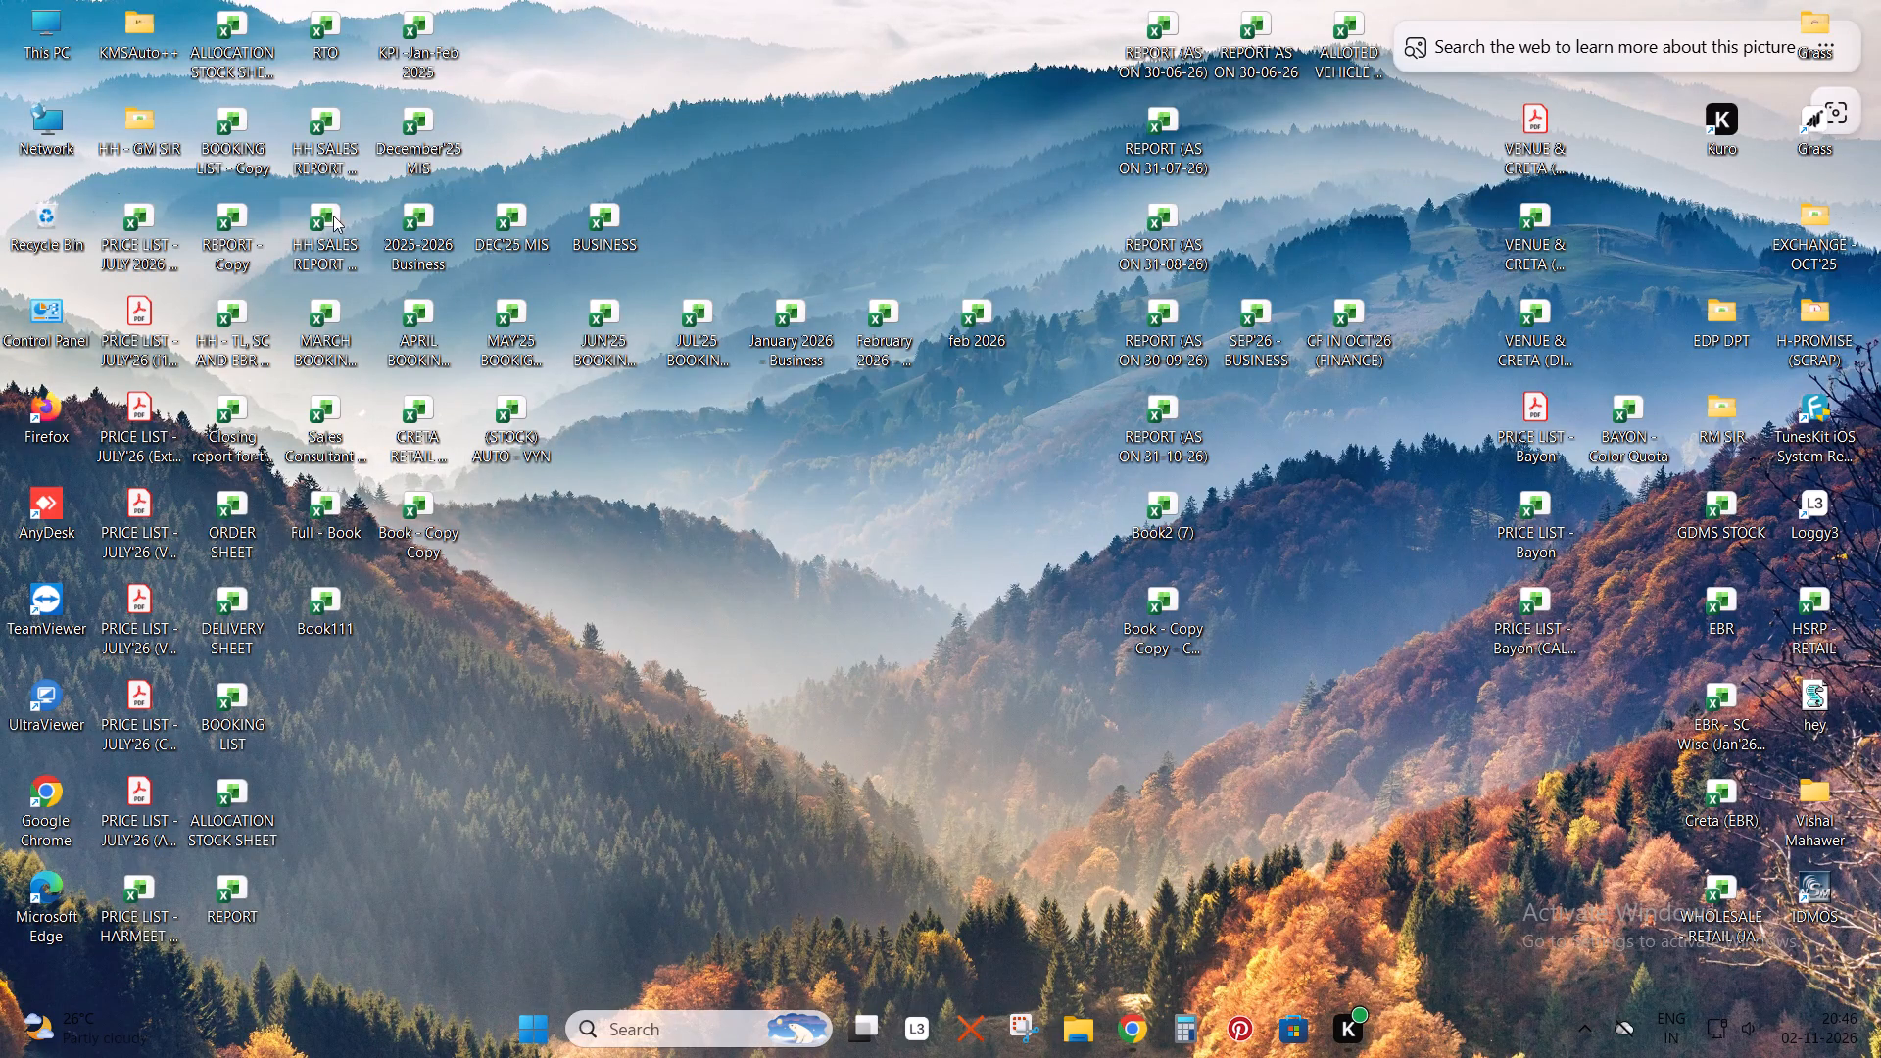
# Open the 2025-2026 Business, DELIVERY SHEET and Book111 workbooks together from the desktop.
pyautogui.click(418, 239)
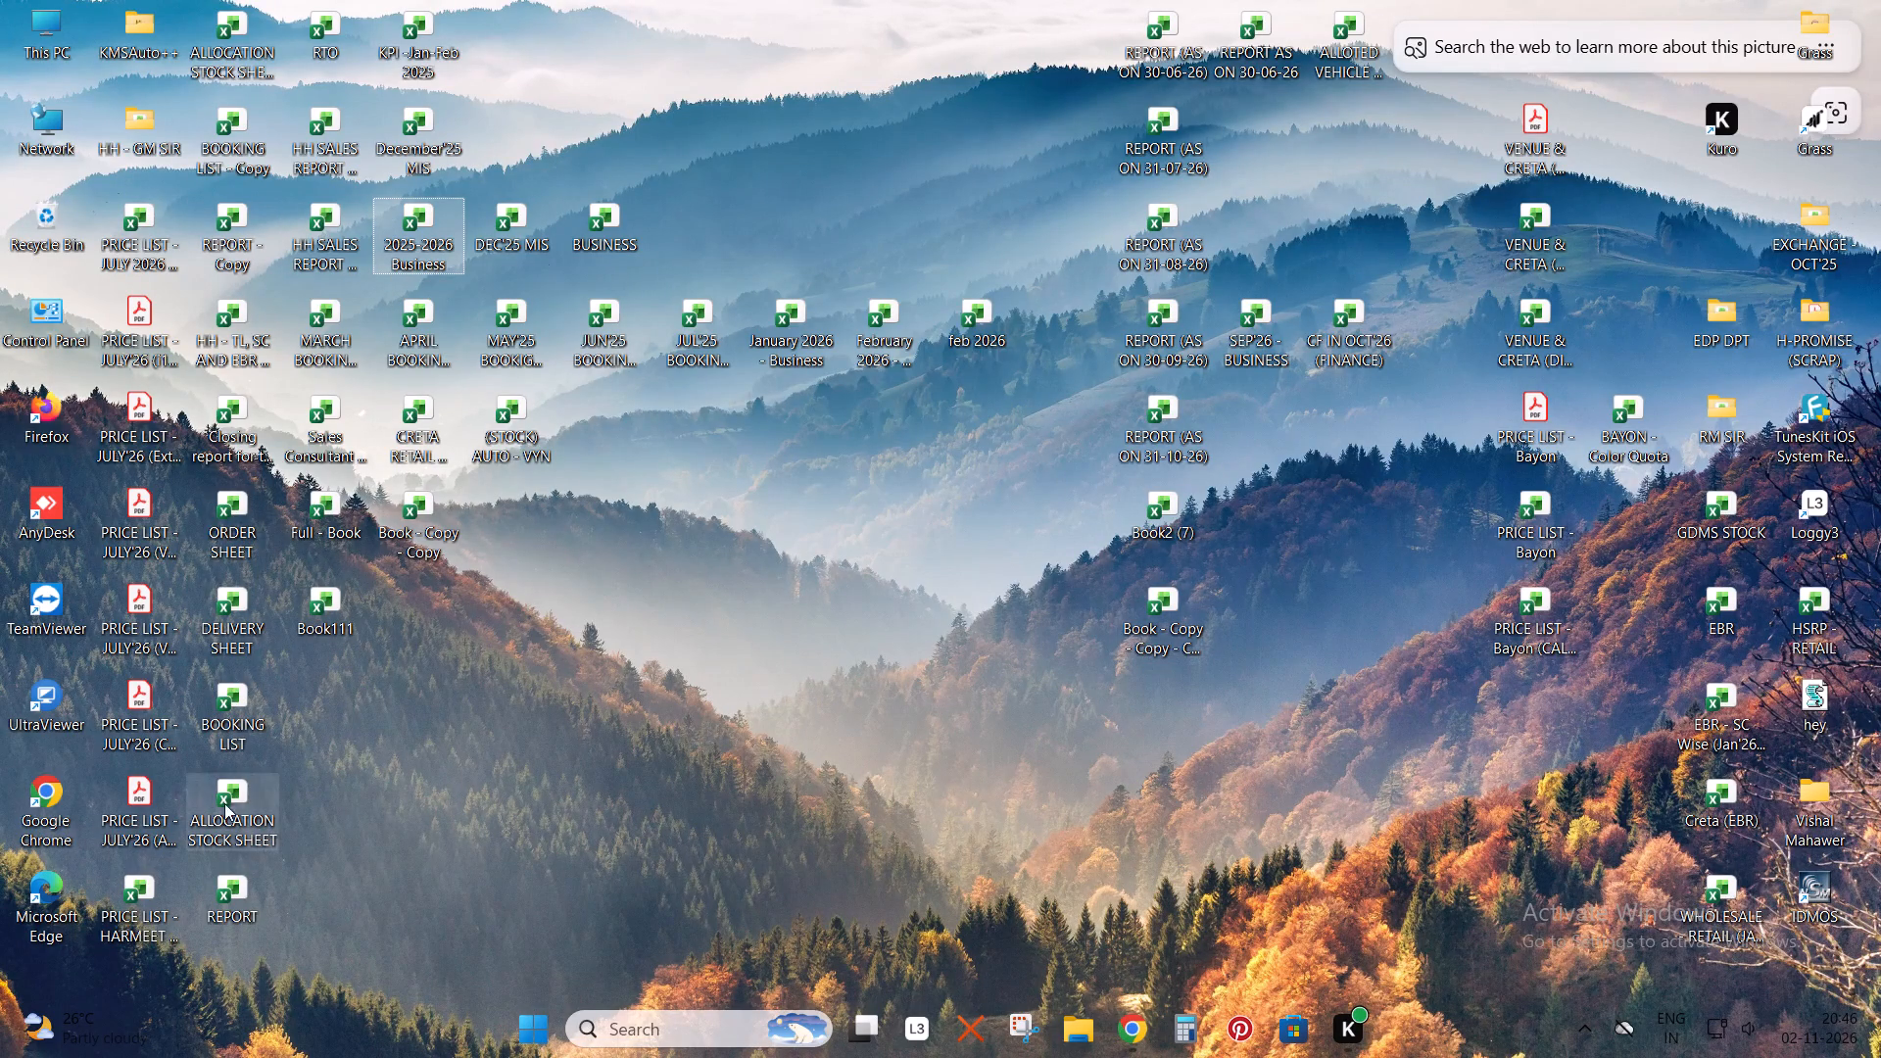
pyautogui.keyDown('ctrl'); pyautogui.click(248, 612); pyautogui.keyUp('ctrl')
pyautogui.keyDown('ctrl'); pyautogui.click(316, 611); pyautogui.keyUp('ctrl')
pyautogui.press('Return')
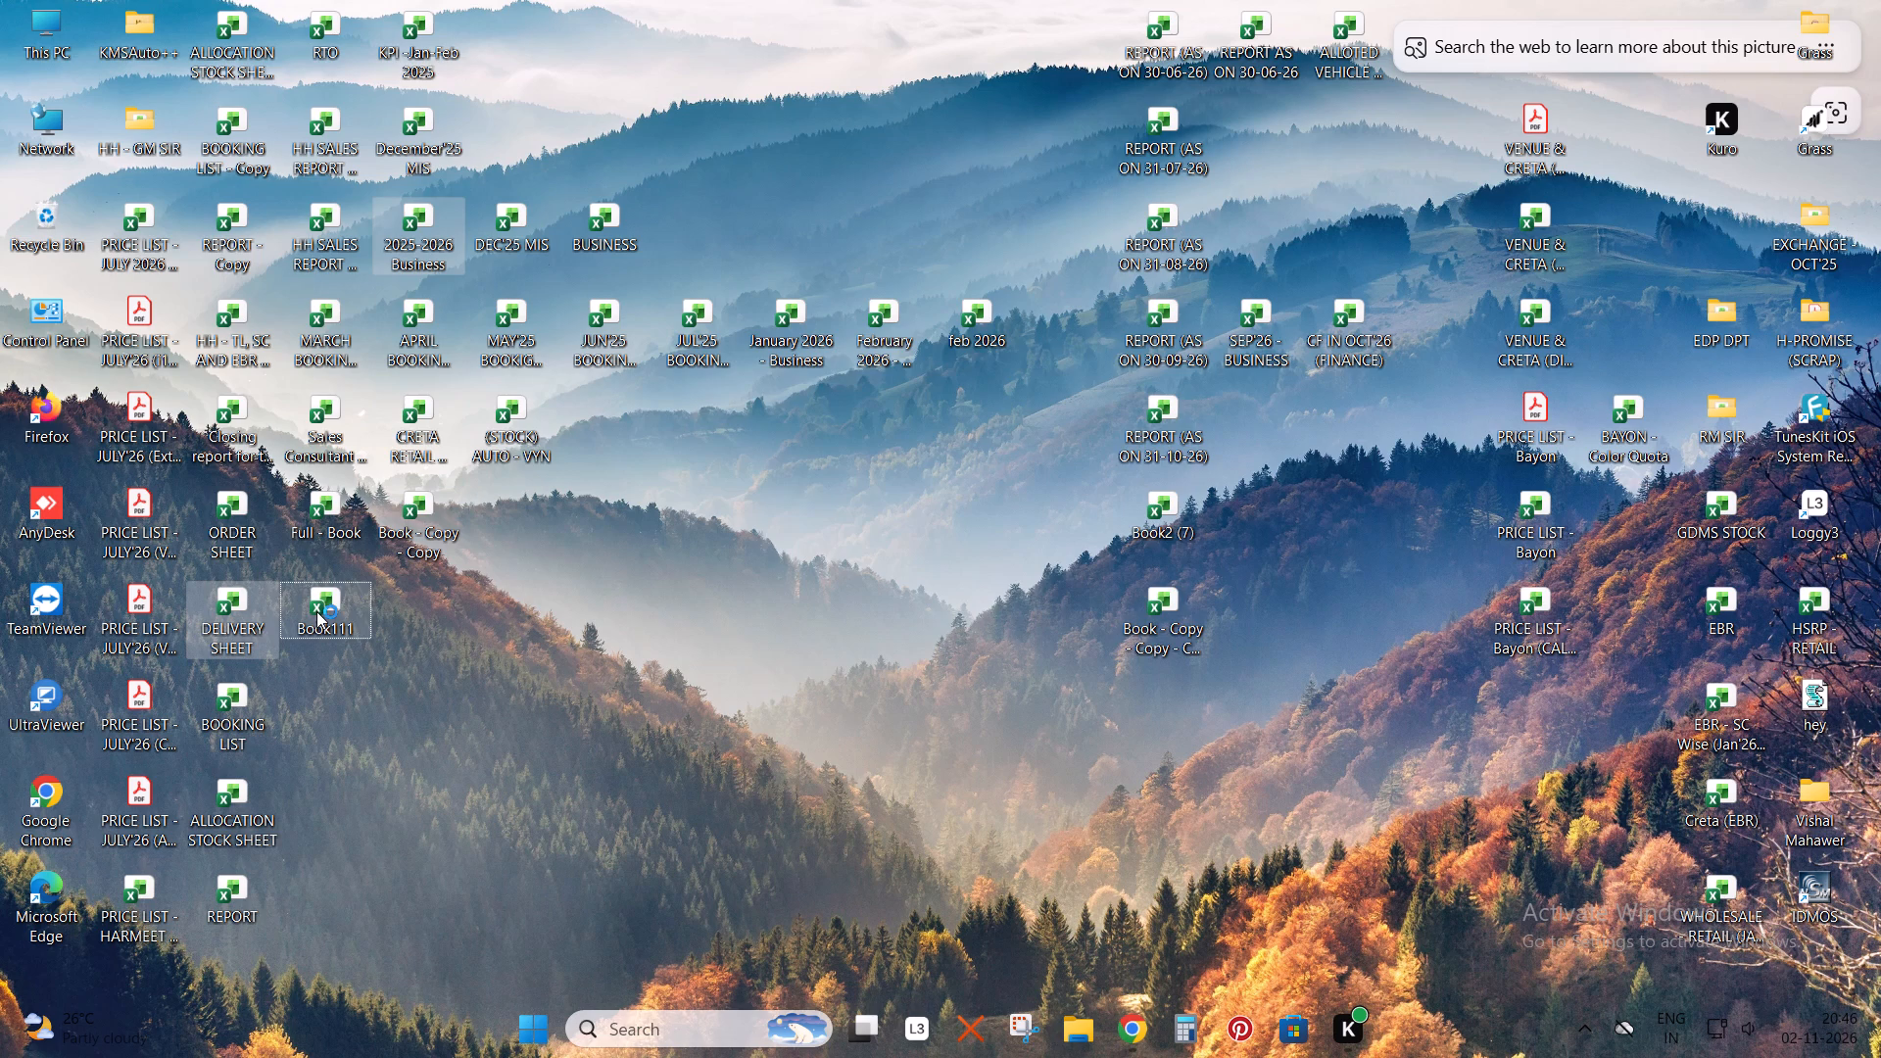
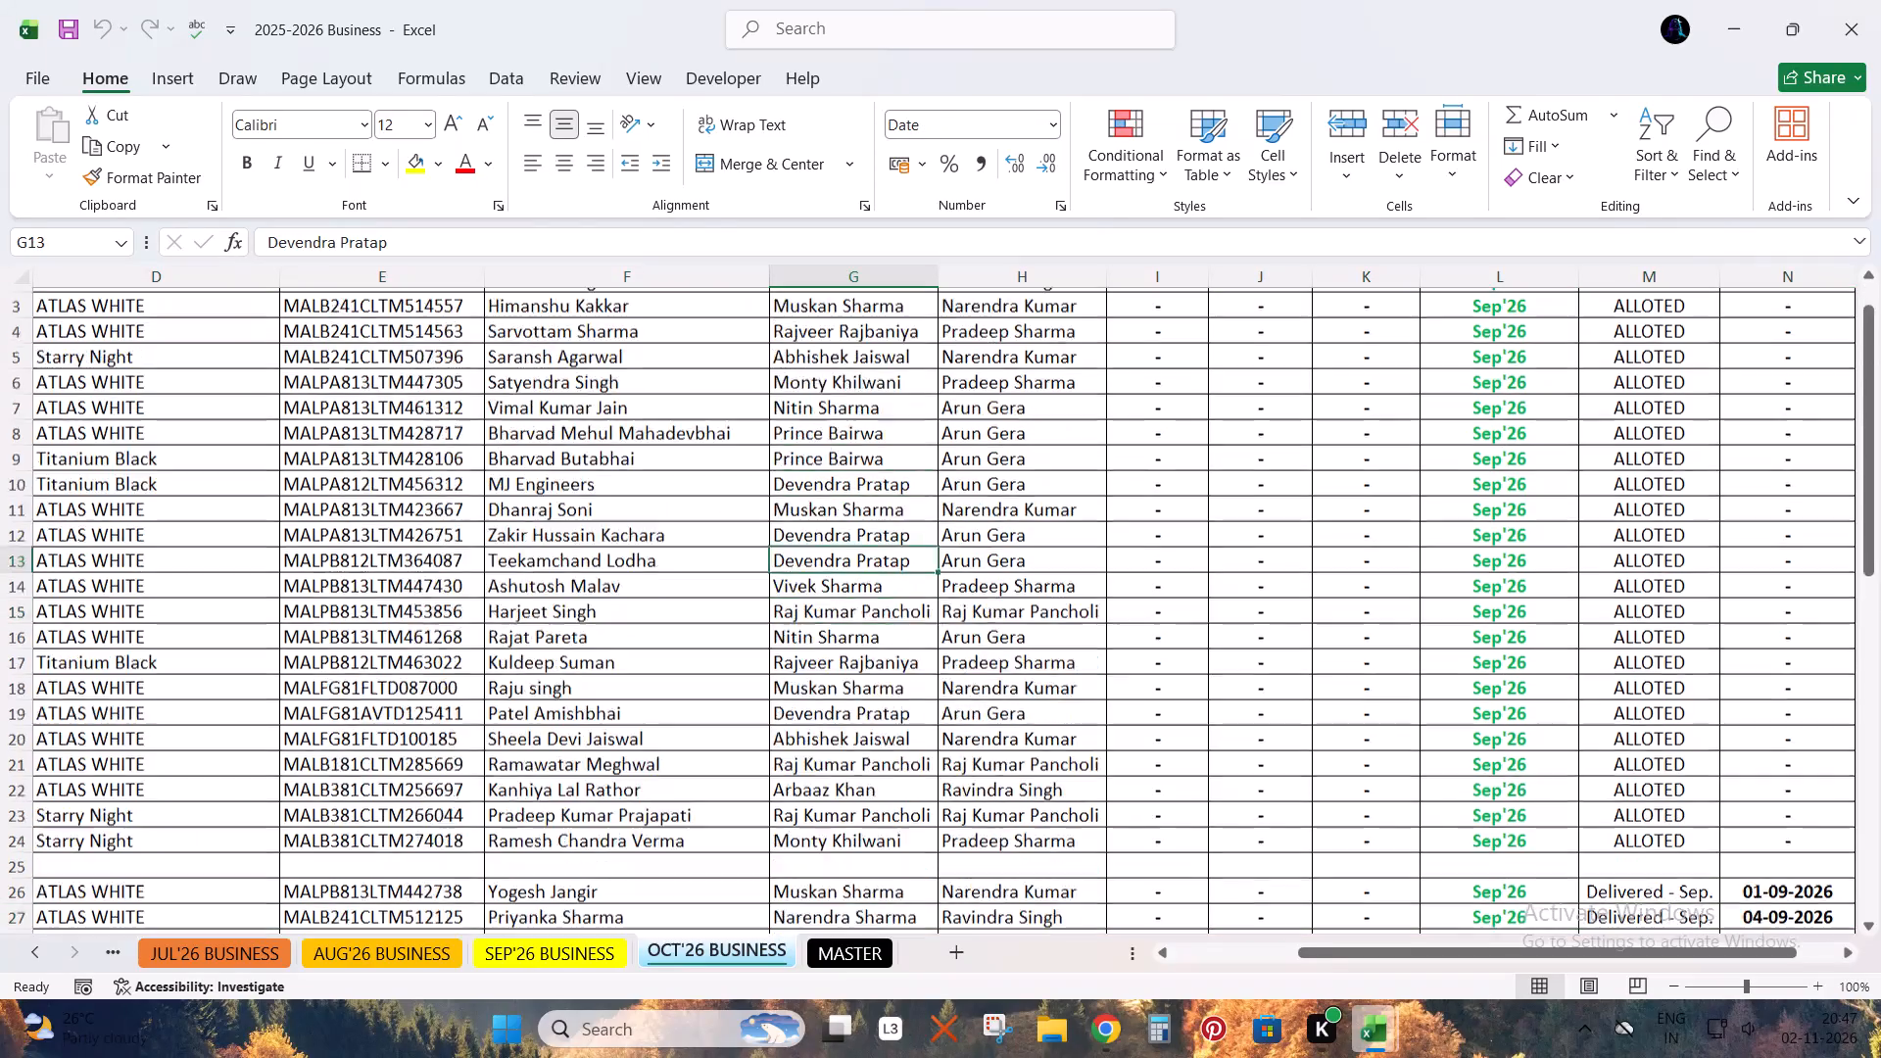
# Insert four blank rows at the empty row 25 between the allotted and delivered entries in OCT'26 BUSINESS.
pyautogui.click(821, 777)
pyautogui.click(822, 757)
pyautogui.hotkey('shift', 'space')
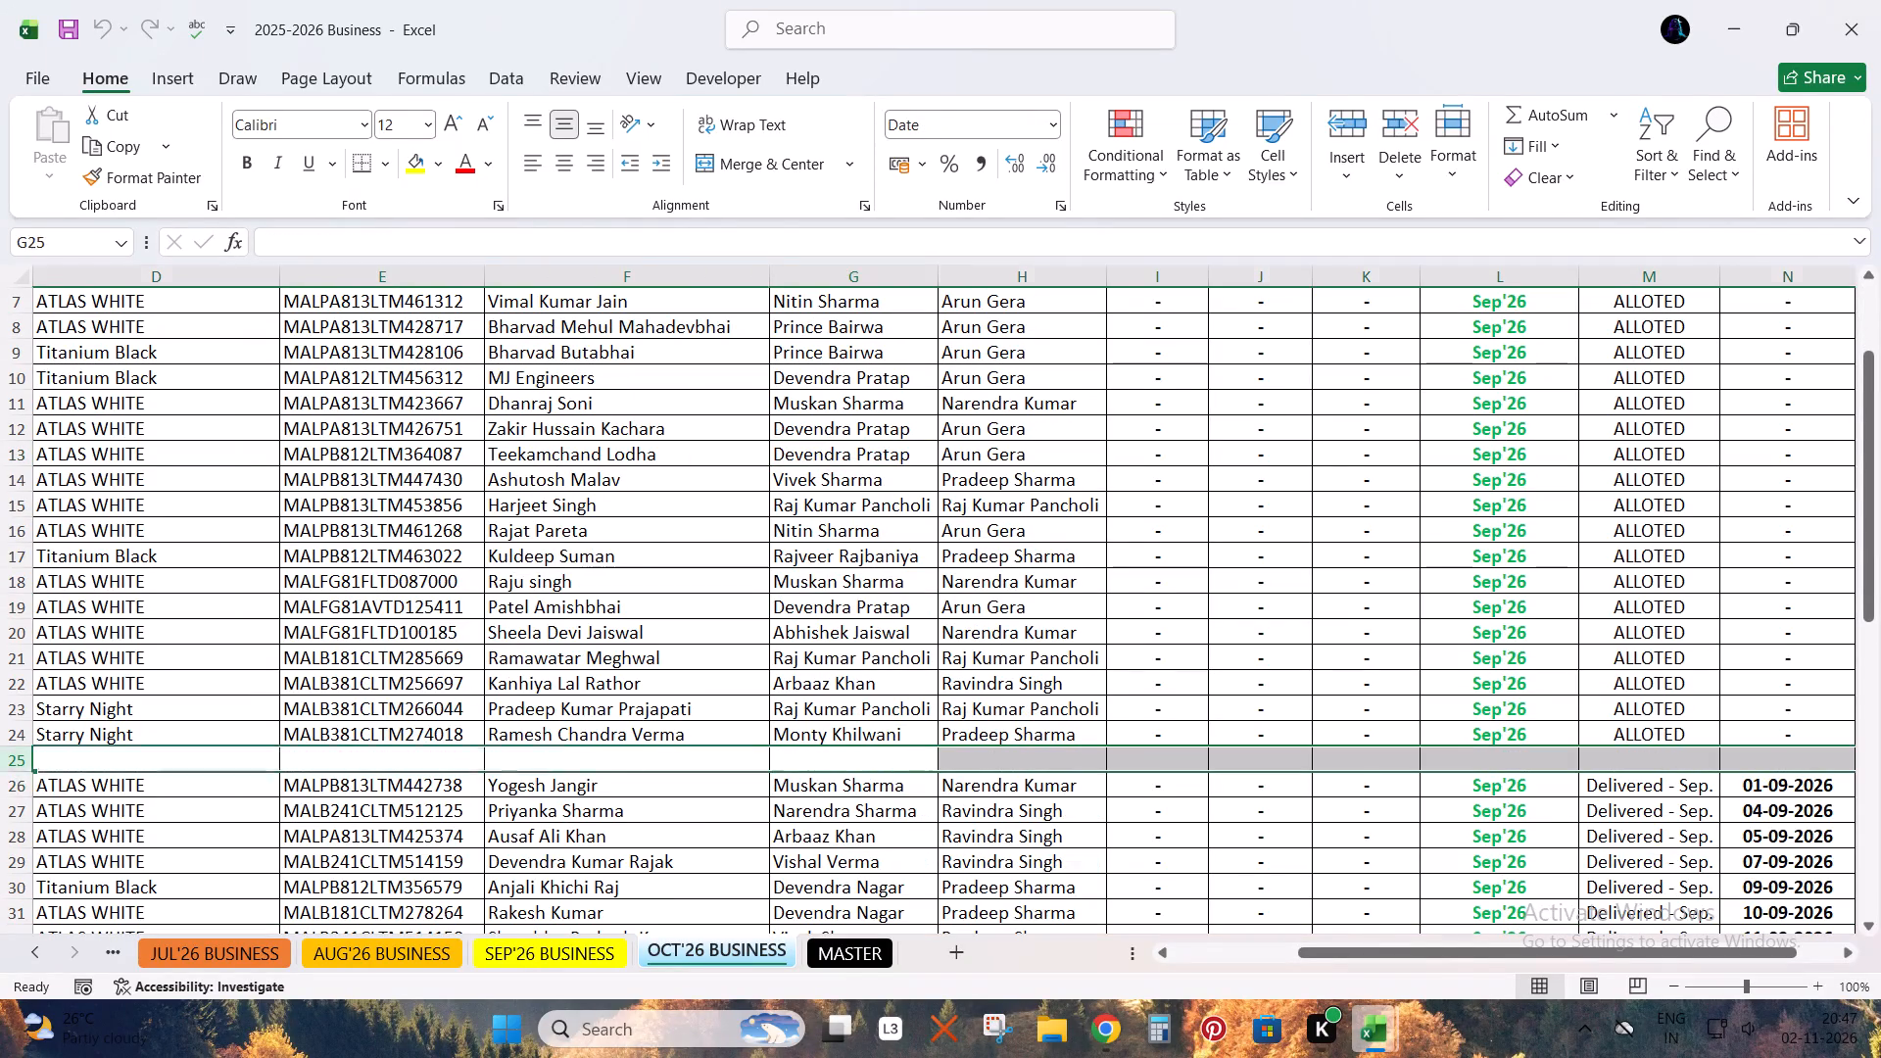
pyautogui.hotkey('ctrl', '+')
pyautogui.hotkey('ctrl', '+')
pyautogui.hotkey('ctrl', '+')
pyautogui.hotkey('ctrl', '+')
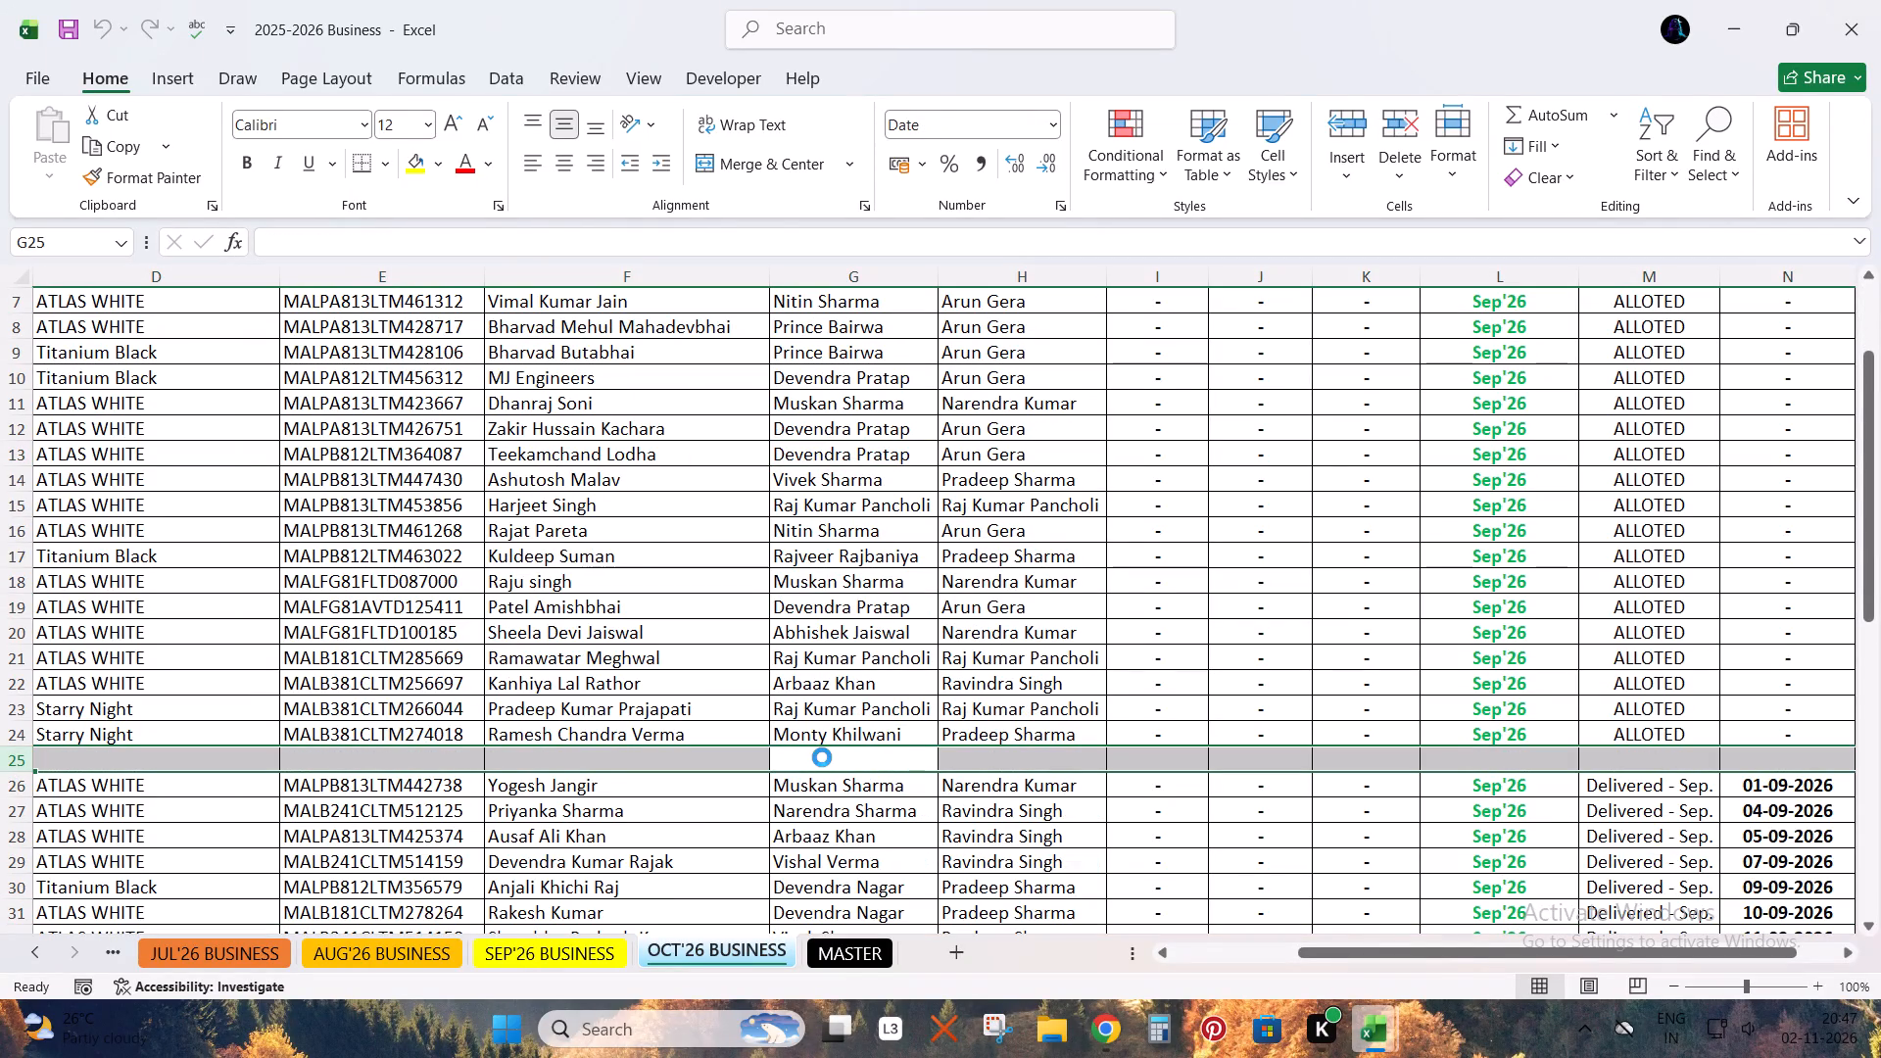
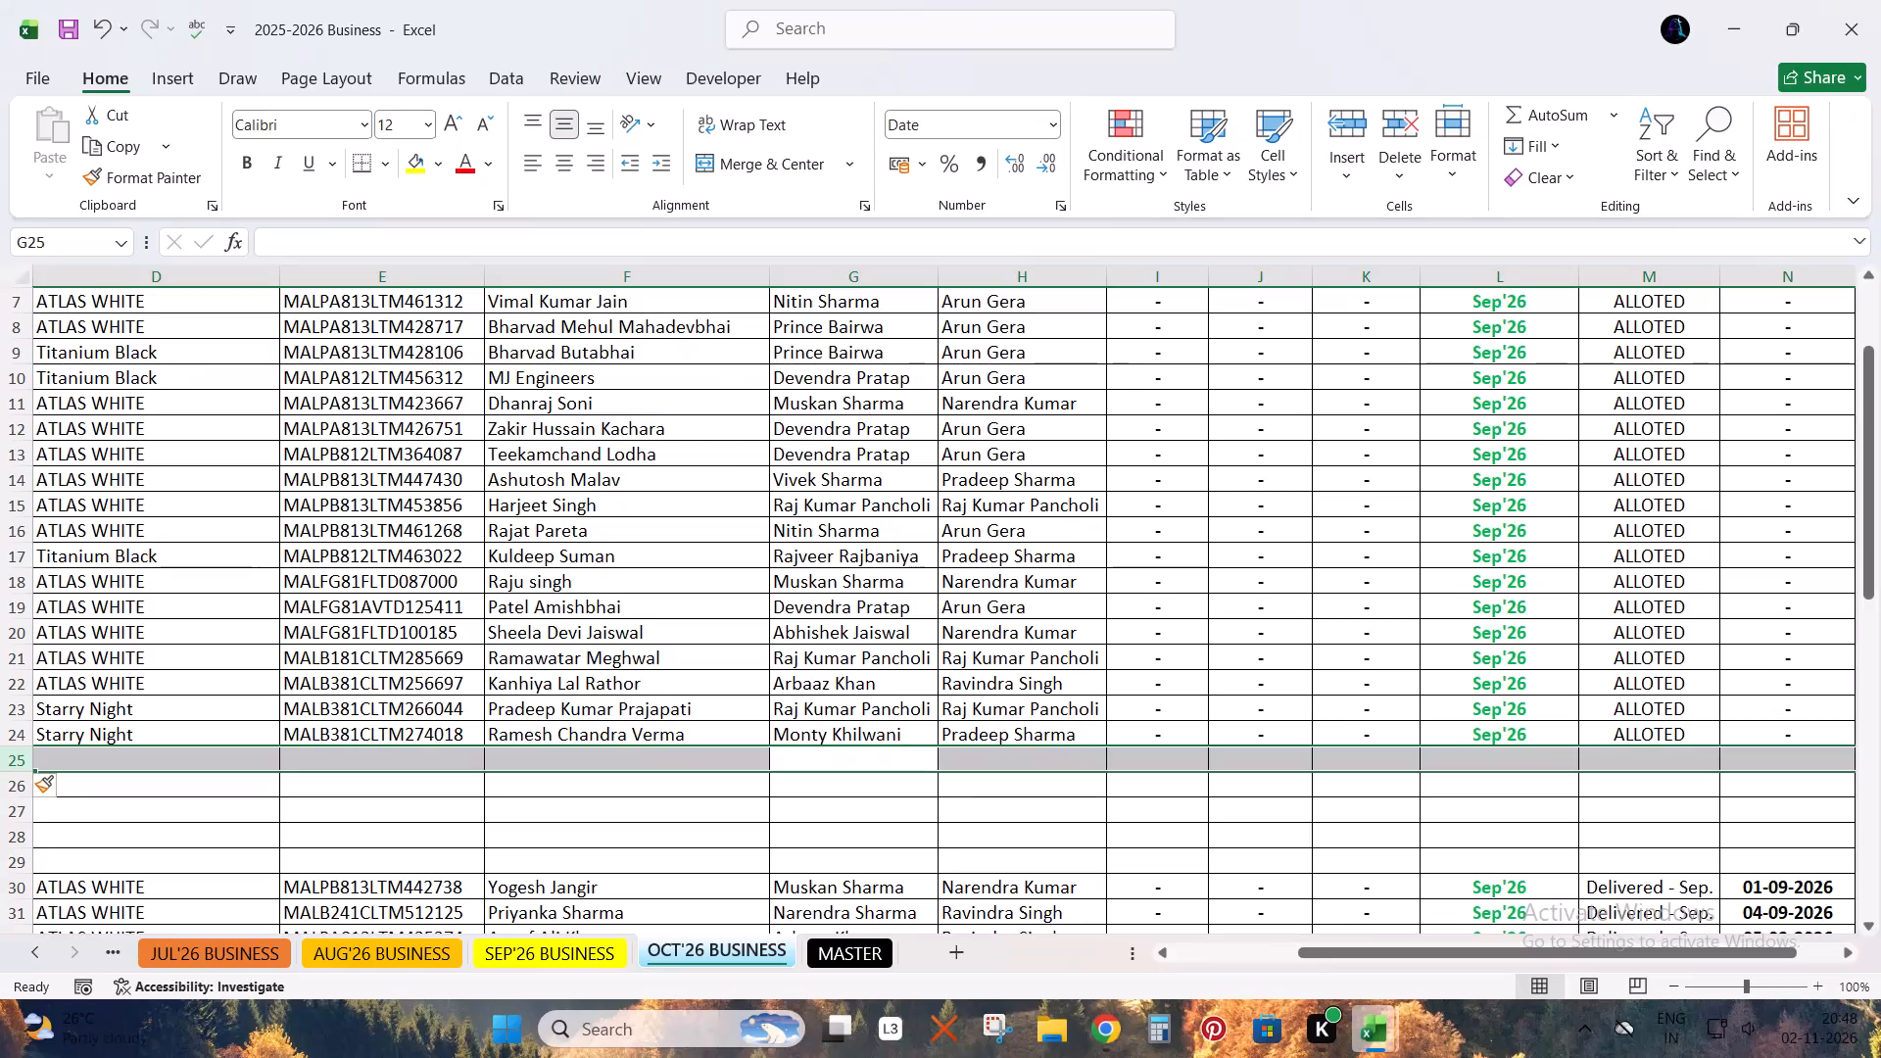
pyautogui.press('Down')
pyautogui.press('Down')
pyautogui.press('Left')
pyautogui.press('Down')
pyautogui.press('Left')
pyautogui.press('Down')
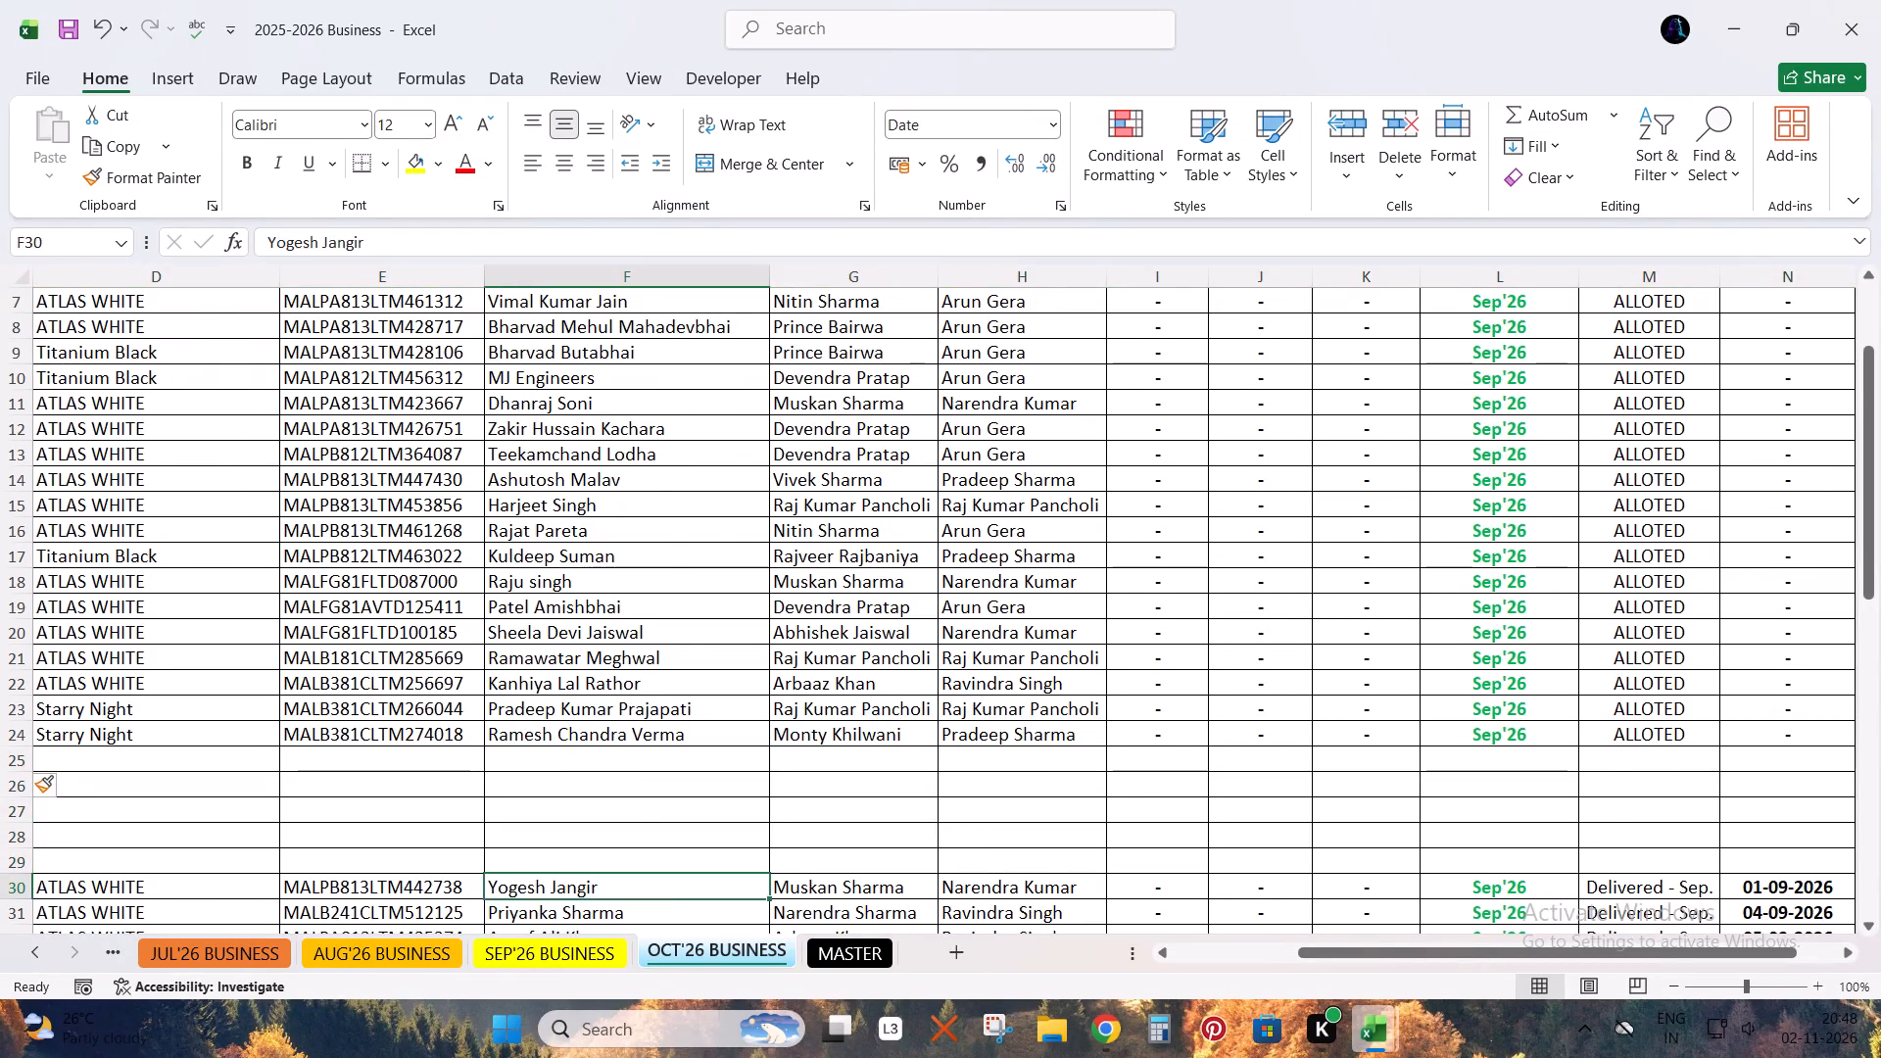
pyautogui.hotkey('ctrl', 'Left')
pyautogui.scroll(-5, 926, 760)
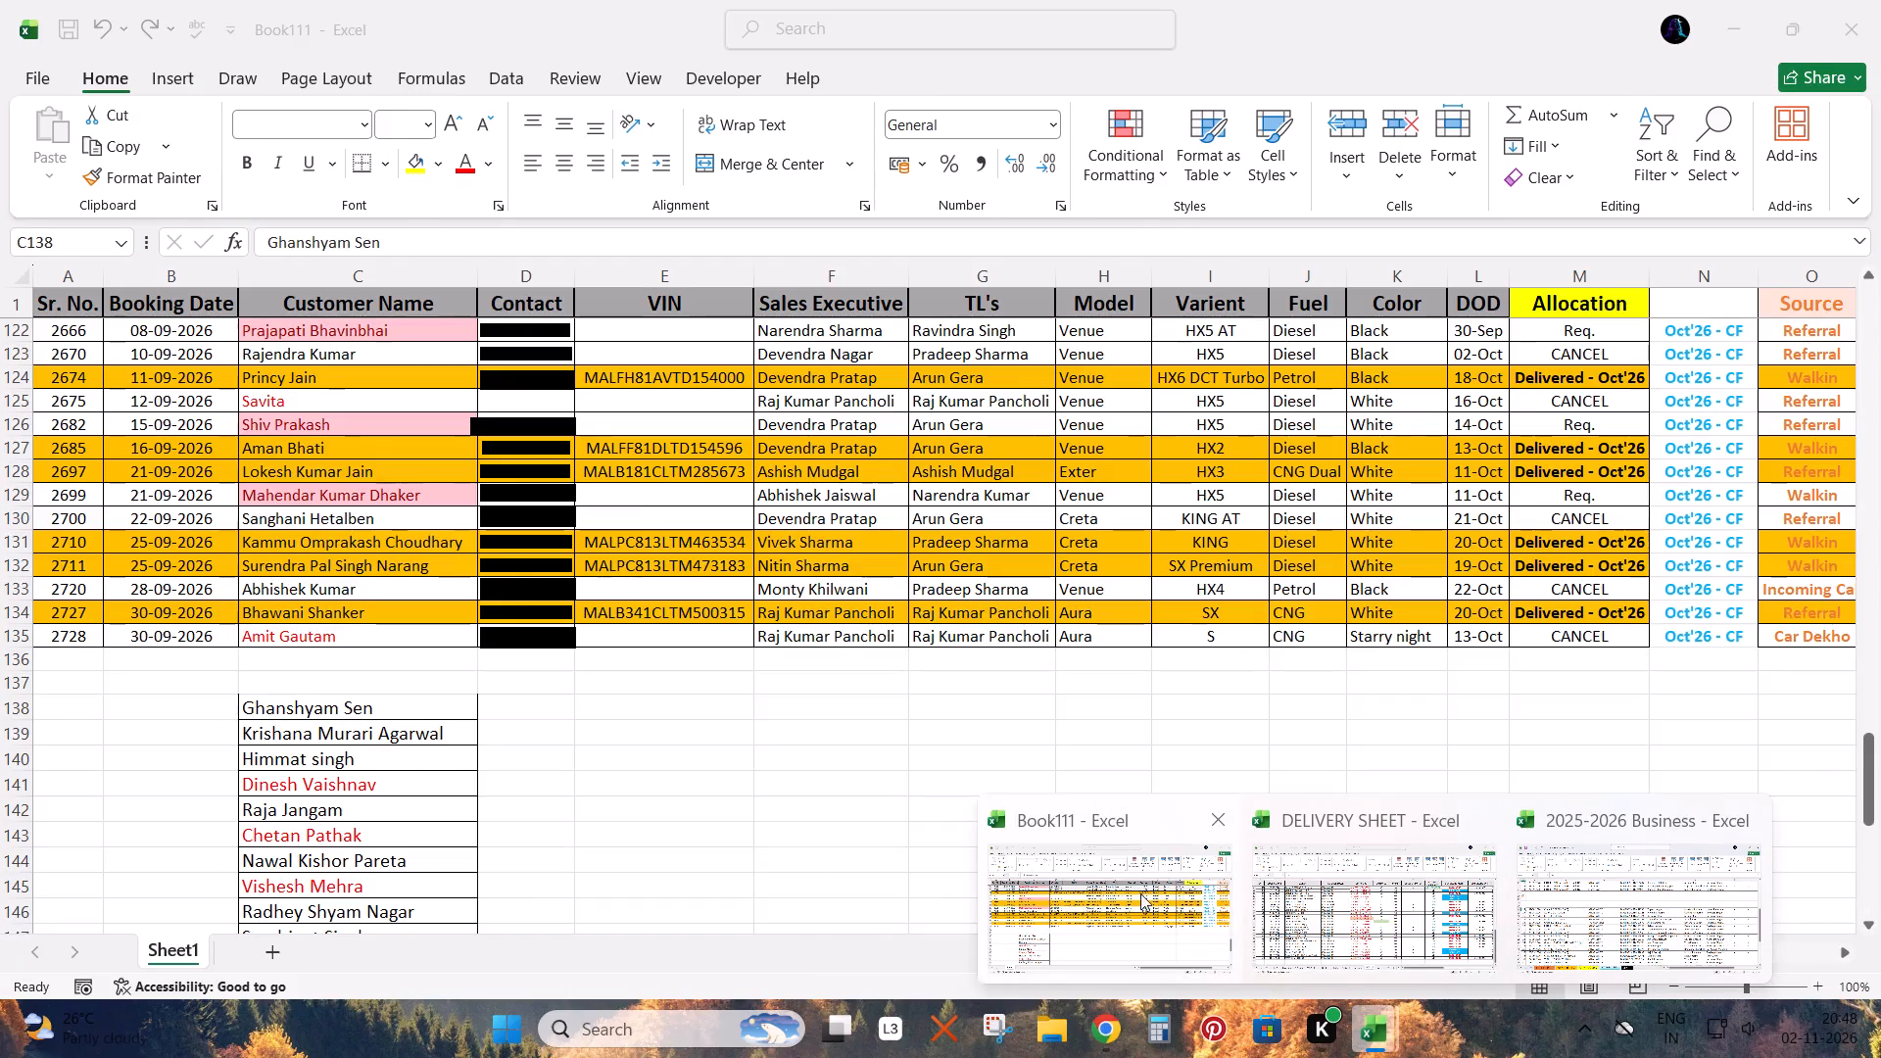
# Switch to Book111 and filter the Allocation column to show only Delivered - Oct'26.
pyautogui.click(1105, 893)
pyautogui.click(1561, 486)
pyautogui.hotkey('ctrl', 'Up')
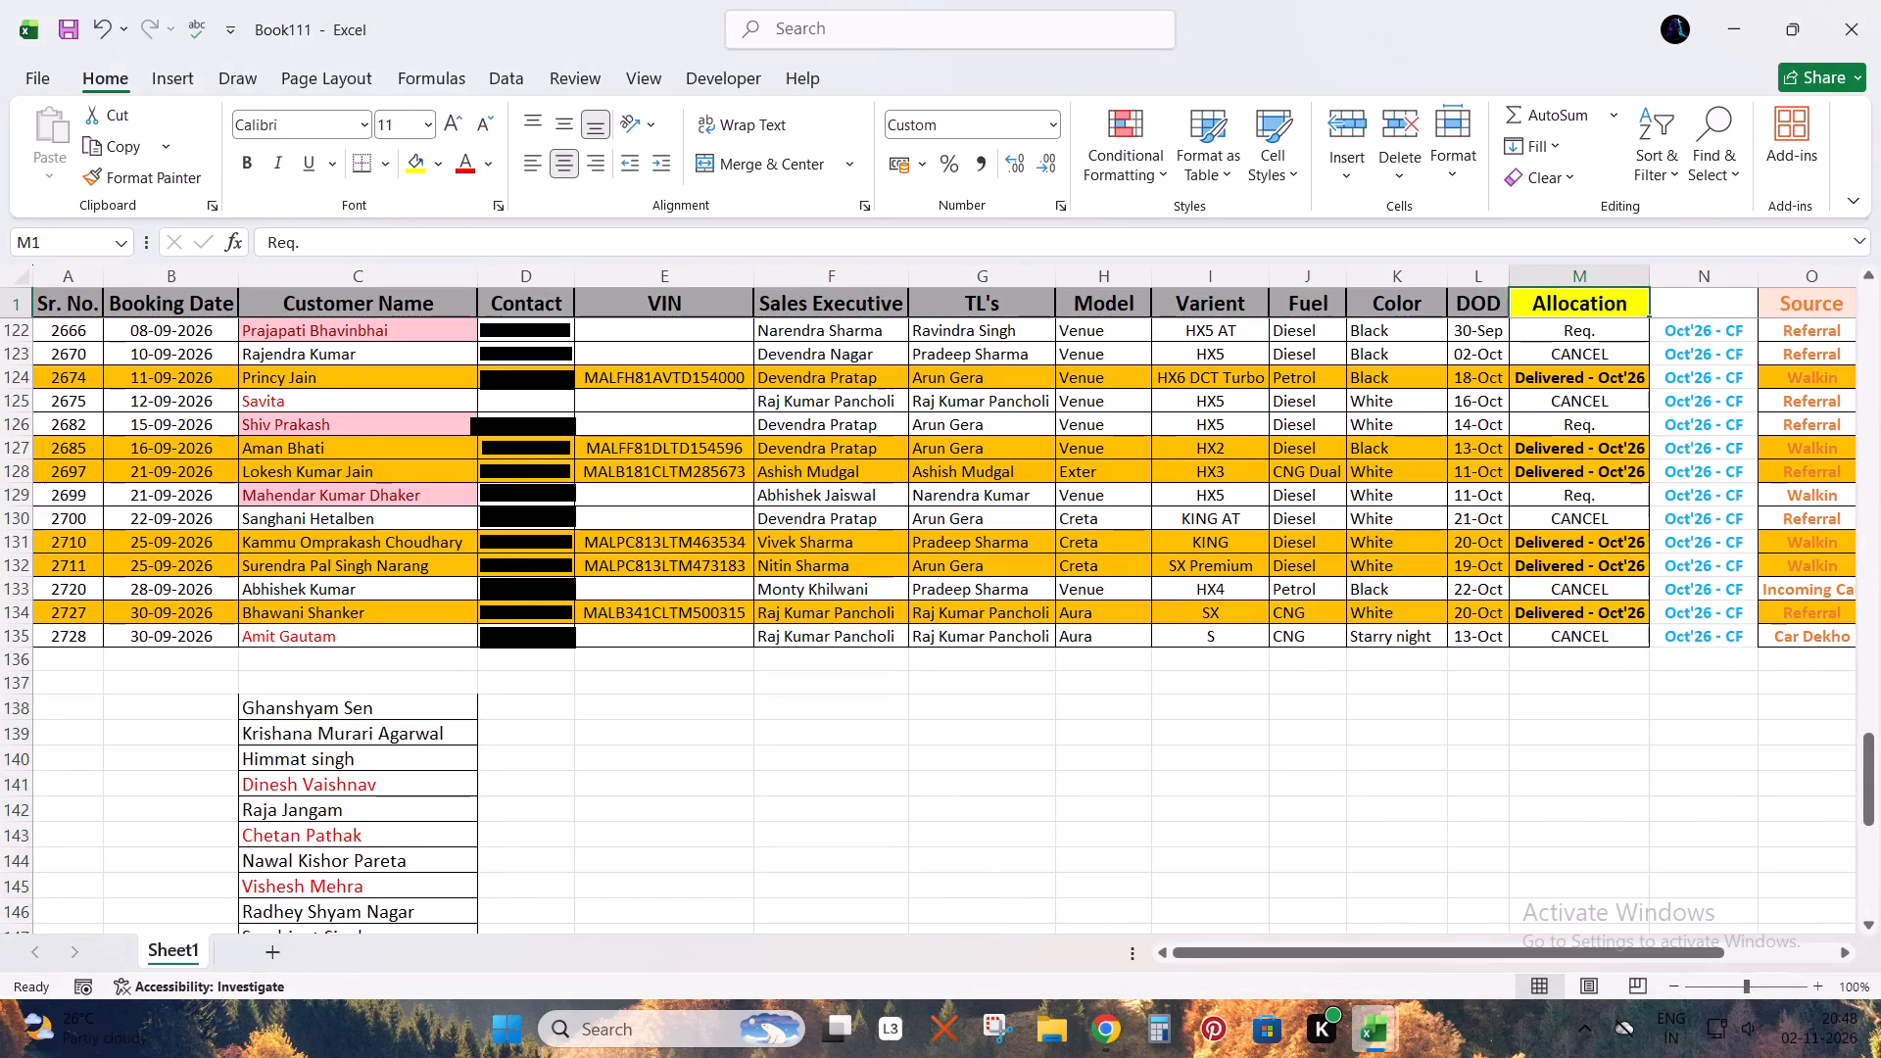
pyautogui.hotkey('ctrl', 'shift', 'l')
pyautogui.hotkey('alt', 'Down')
pyautogui.press('Down')
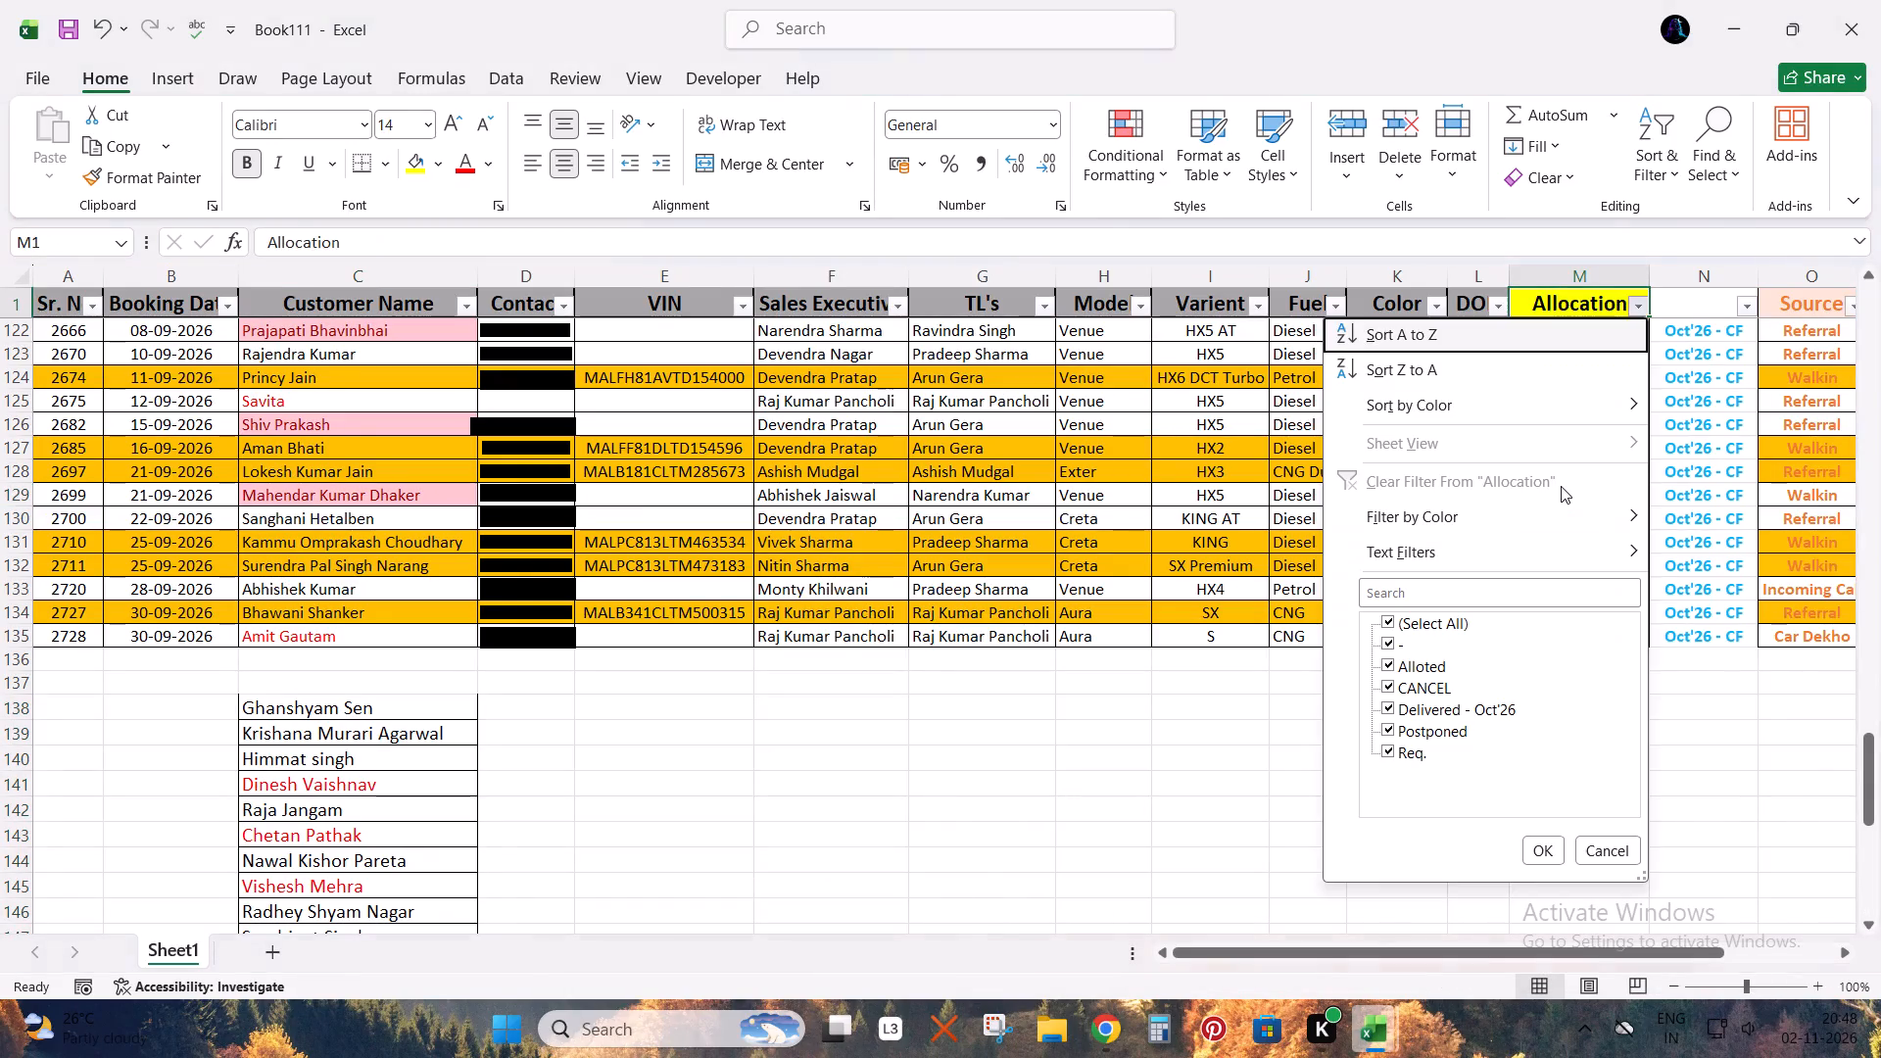
pyautogui.press('Down')
pyautogui.press('Down')
pyautogui.press('Down')
pyautogui.press('Down')
pyautogui.press('Down')
pyautogui.press('Down')
pyautogui.press('Down')
pyautogui.press('Down')
pyautogui.press('space')
pyautogui.press('Down')
pyautogui.press('Down')
pyautogui.press('Down')
pyautogui.press('Down')
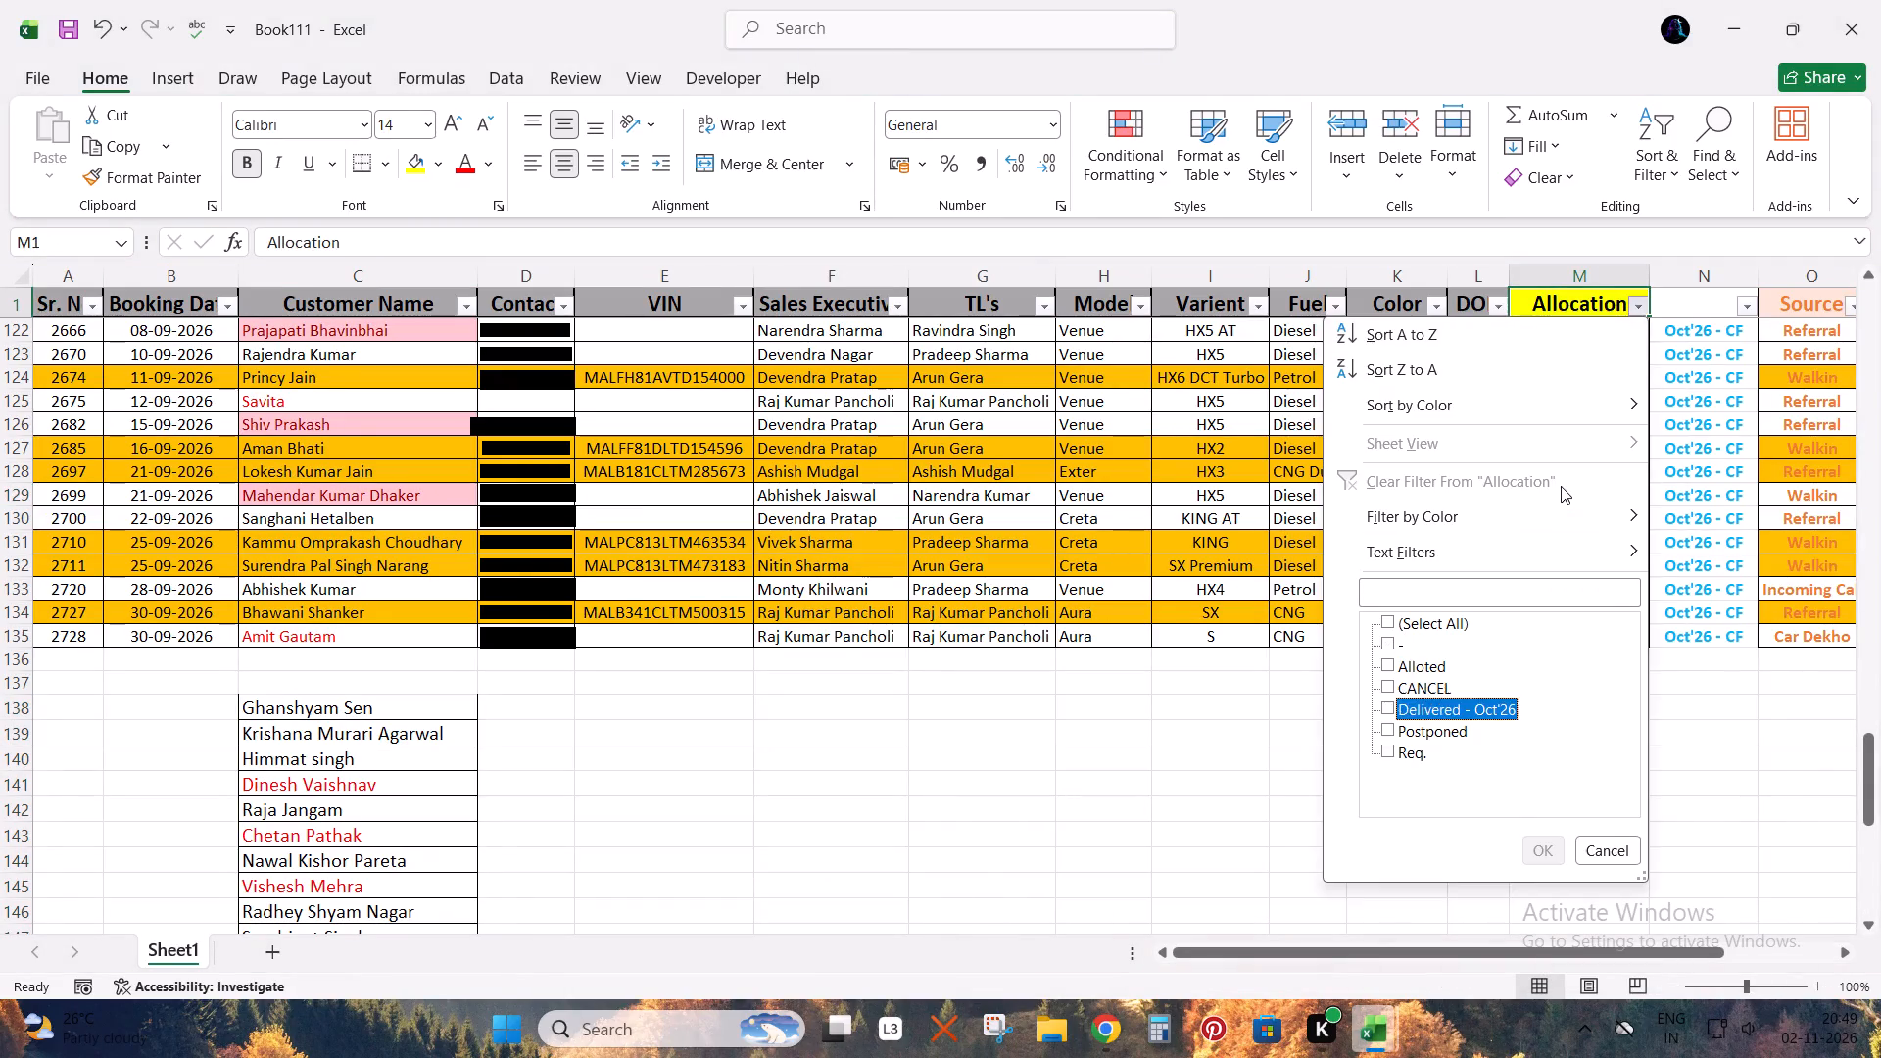
pyautogui.press('space')
pyautogui.press('Return')
pyautogui.press('Down')
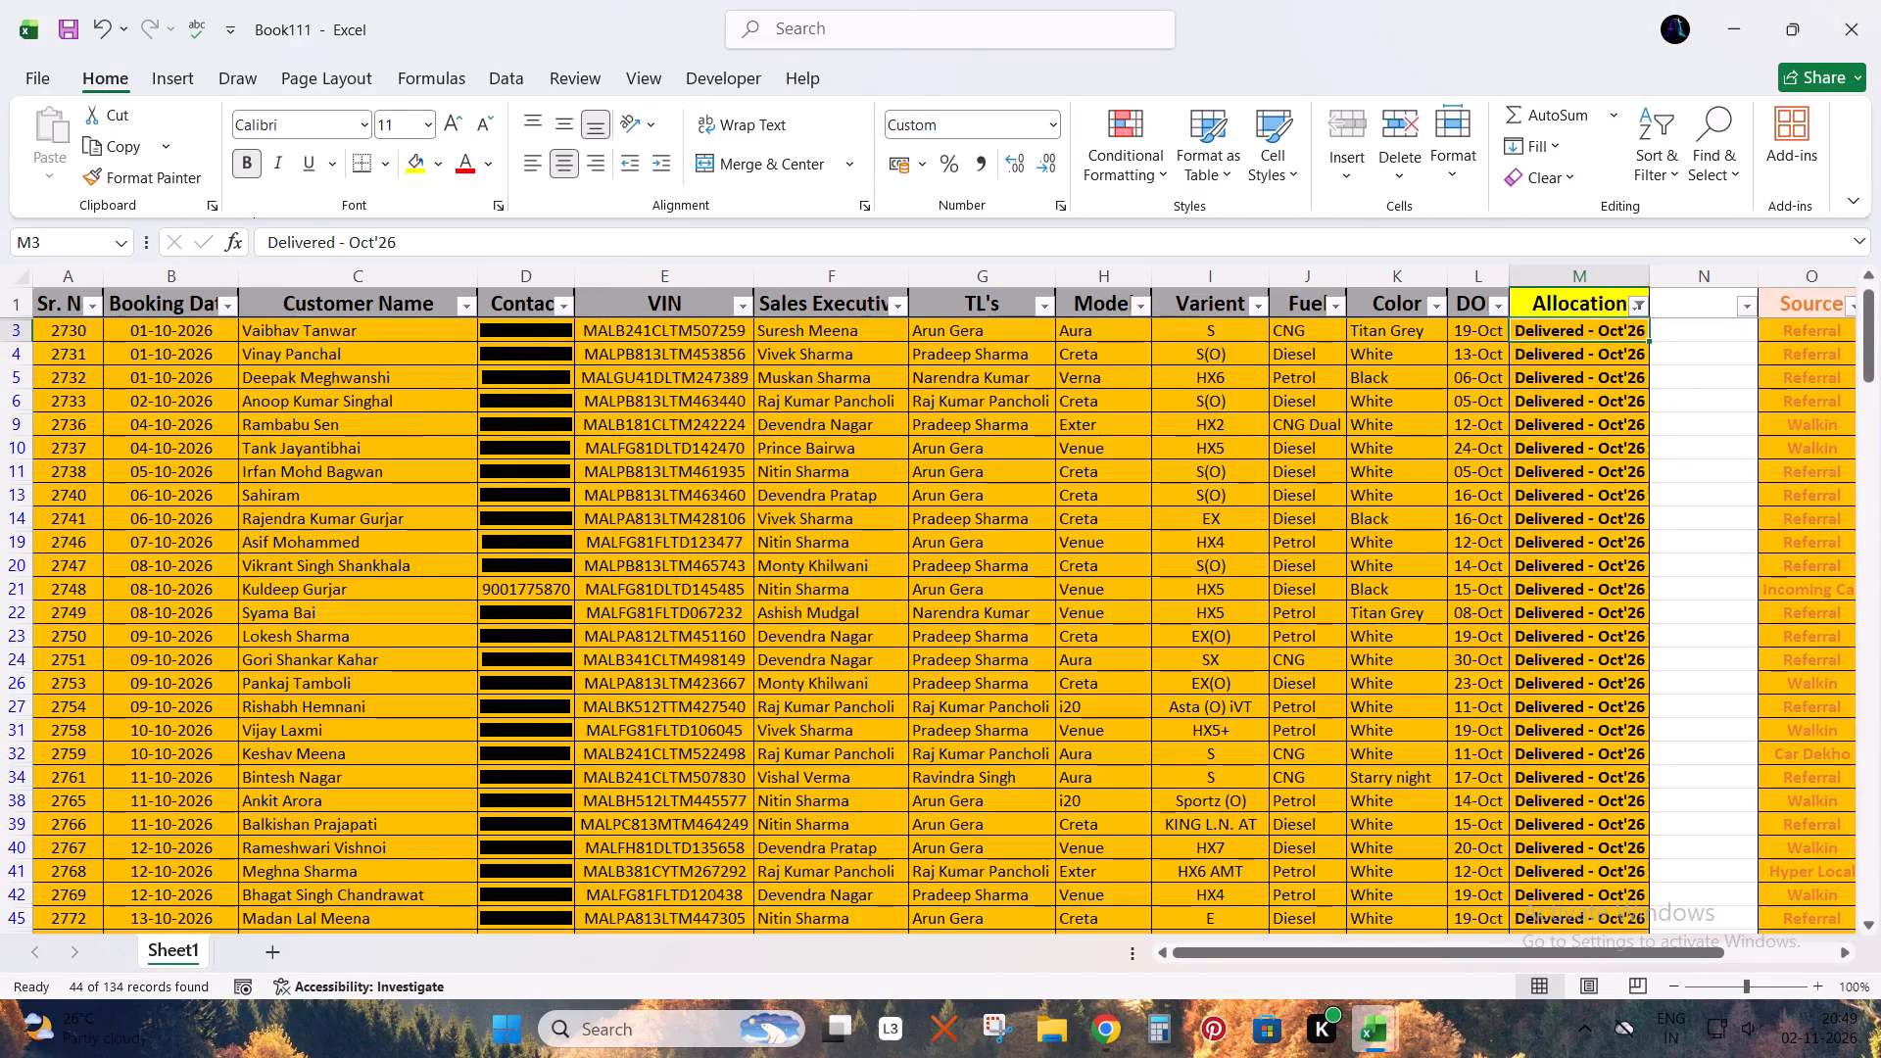
pyautogui.press('Up')
pyautogui.press('Down')
pyautogui.hotkey('ctrl', 'shift', 'Down')
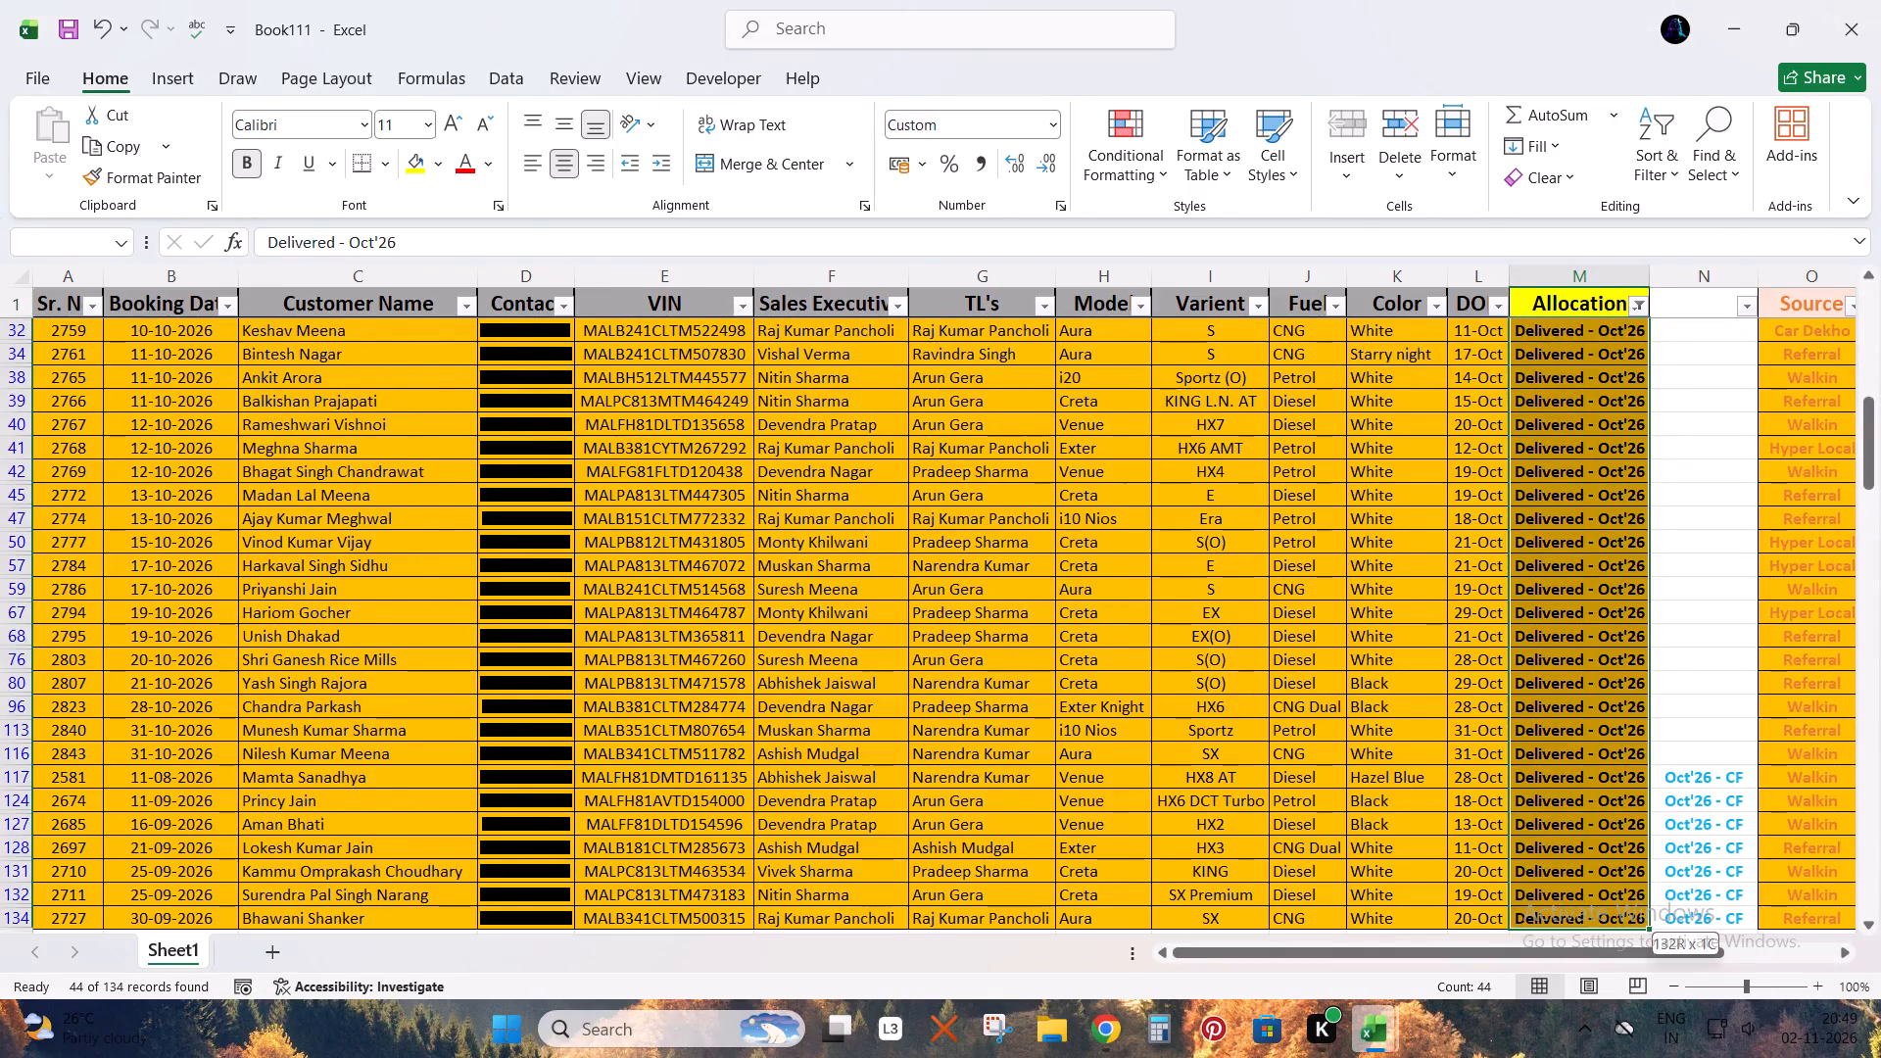
# Copy the filtered VINs from Book111 and paste them into DELIVERY SHEET's OCT. 26 sheet below the list, starting at E71.
pyautogui.hotkey('ctrl', 'Up')
pyautogui.hotkey('ctrl', 'Left')
pyautogui.press('Down')
pyautogui.press('Right')
pyautogui.press('Up')
pyautogui.press('Right')
pyautogui.press('Right')
pyautogui.press('Down')
pyautogui.press('Down')
pyautogui.press('Right')
pyautogui.press('Up')
pyautogui.press('Down')
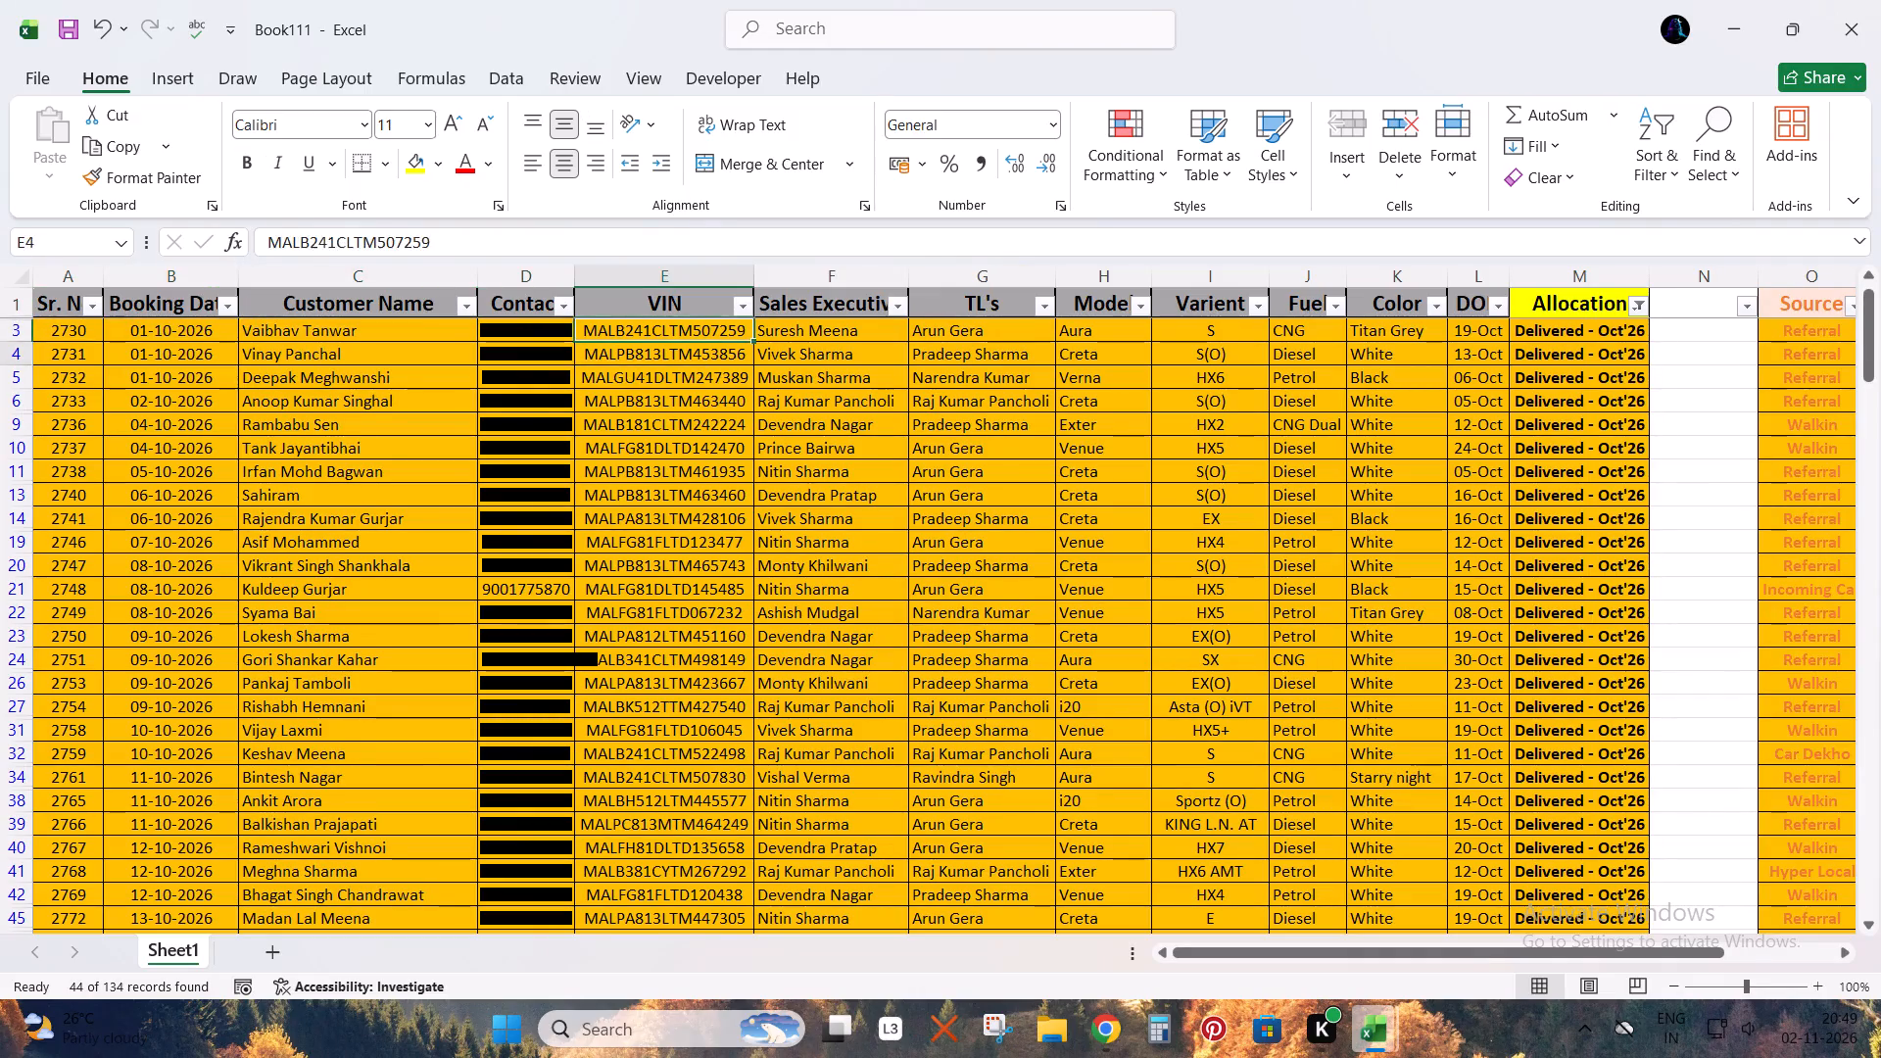
pyautogui.press('Up')
pyautogui.press('Up')
pyautogui.press('Down')
pyautogui.hotkey('ctrl', 'shift', 'Down')
pyautogui.hotkey('ctrl', 'c')
pyautogui.hotkey('alt', 'Tab')
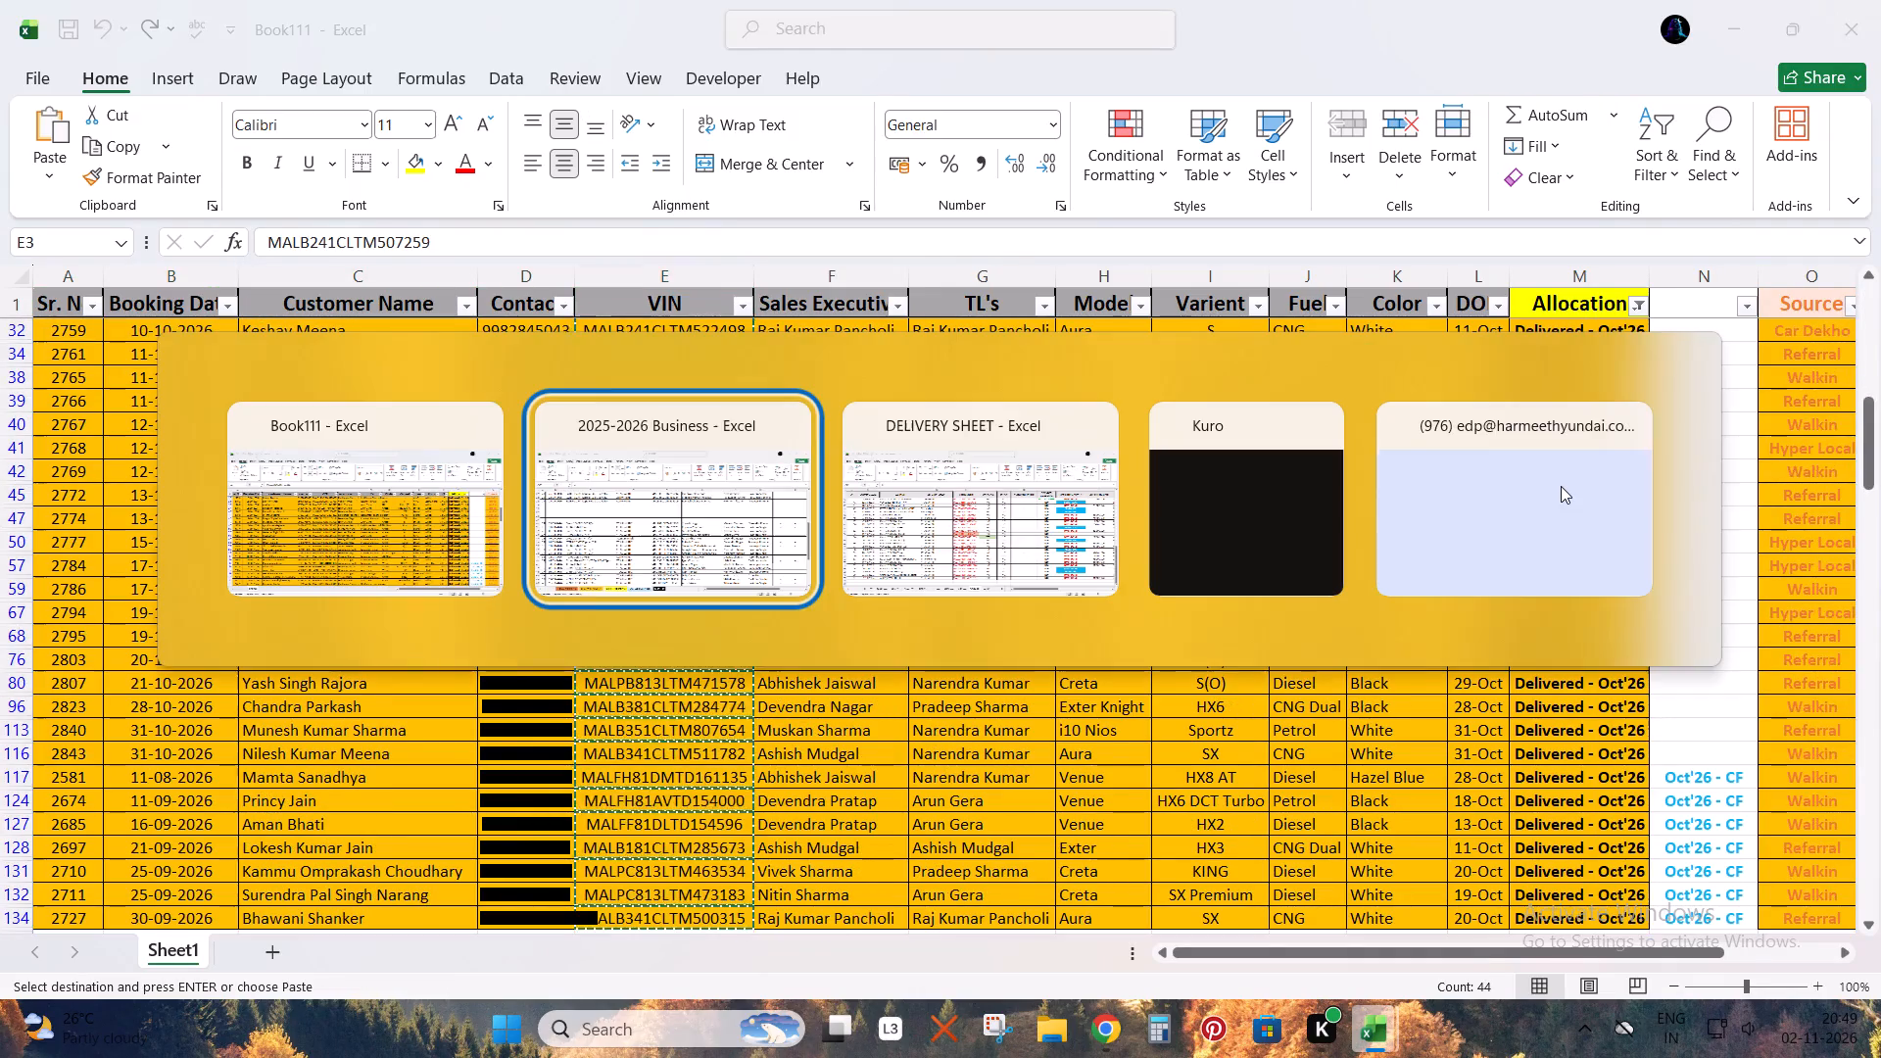
pyautogui.hotkey('alt', 'Tab')
pyautogui.hotkey('alt', 'Tab')
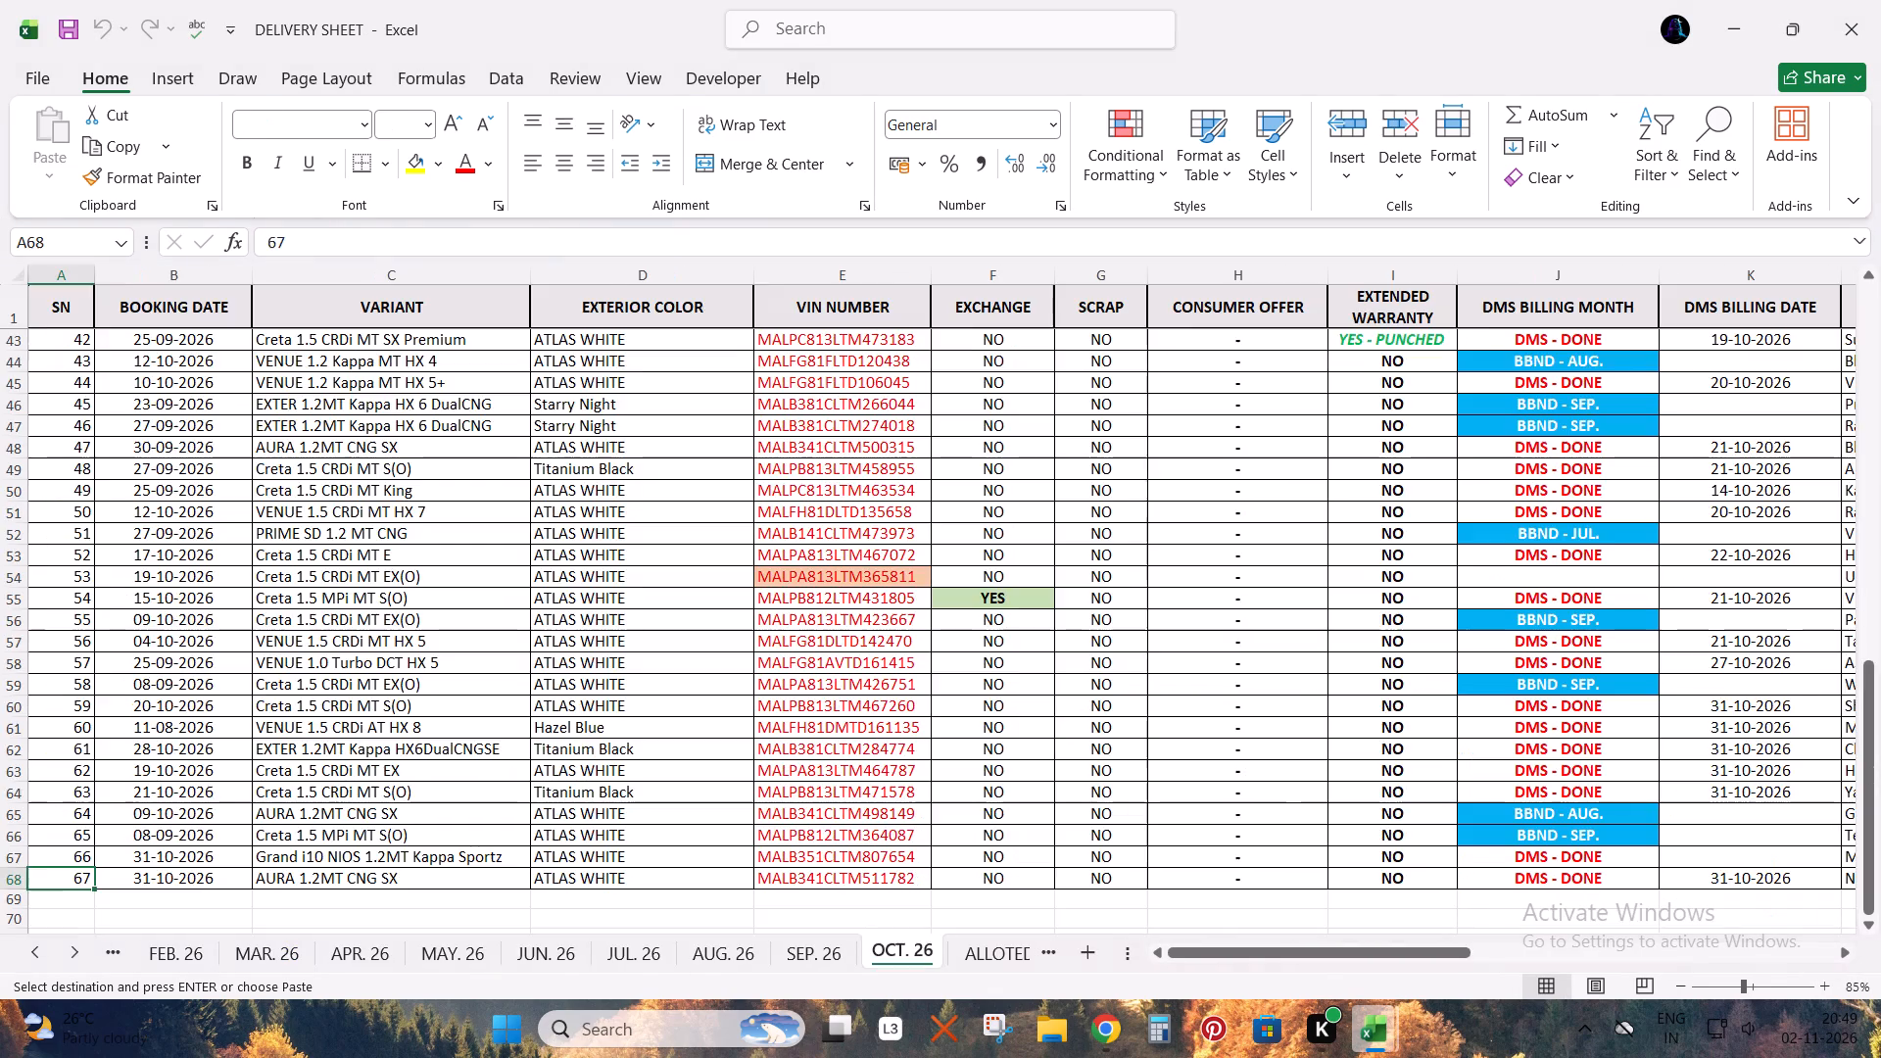
pyautogui.hotkey('ctrl', 'Down')
pyautogui.press('Right')
pyautogui.press('Down')
pyautogui.press('Right')
pyautogui.press('Up')
pyautogui.hotkey('ctrl', 'Up')
pyautogui.press('Right')
pyautogui.press('Down')
pyautogui.press('Right')
pyautogui.press('Down')
pyautogui.press('Down')
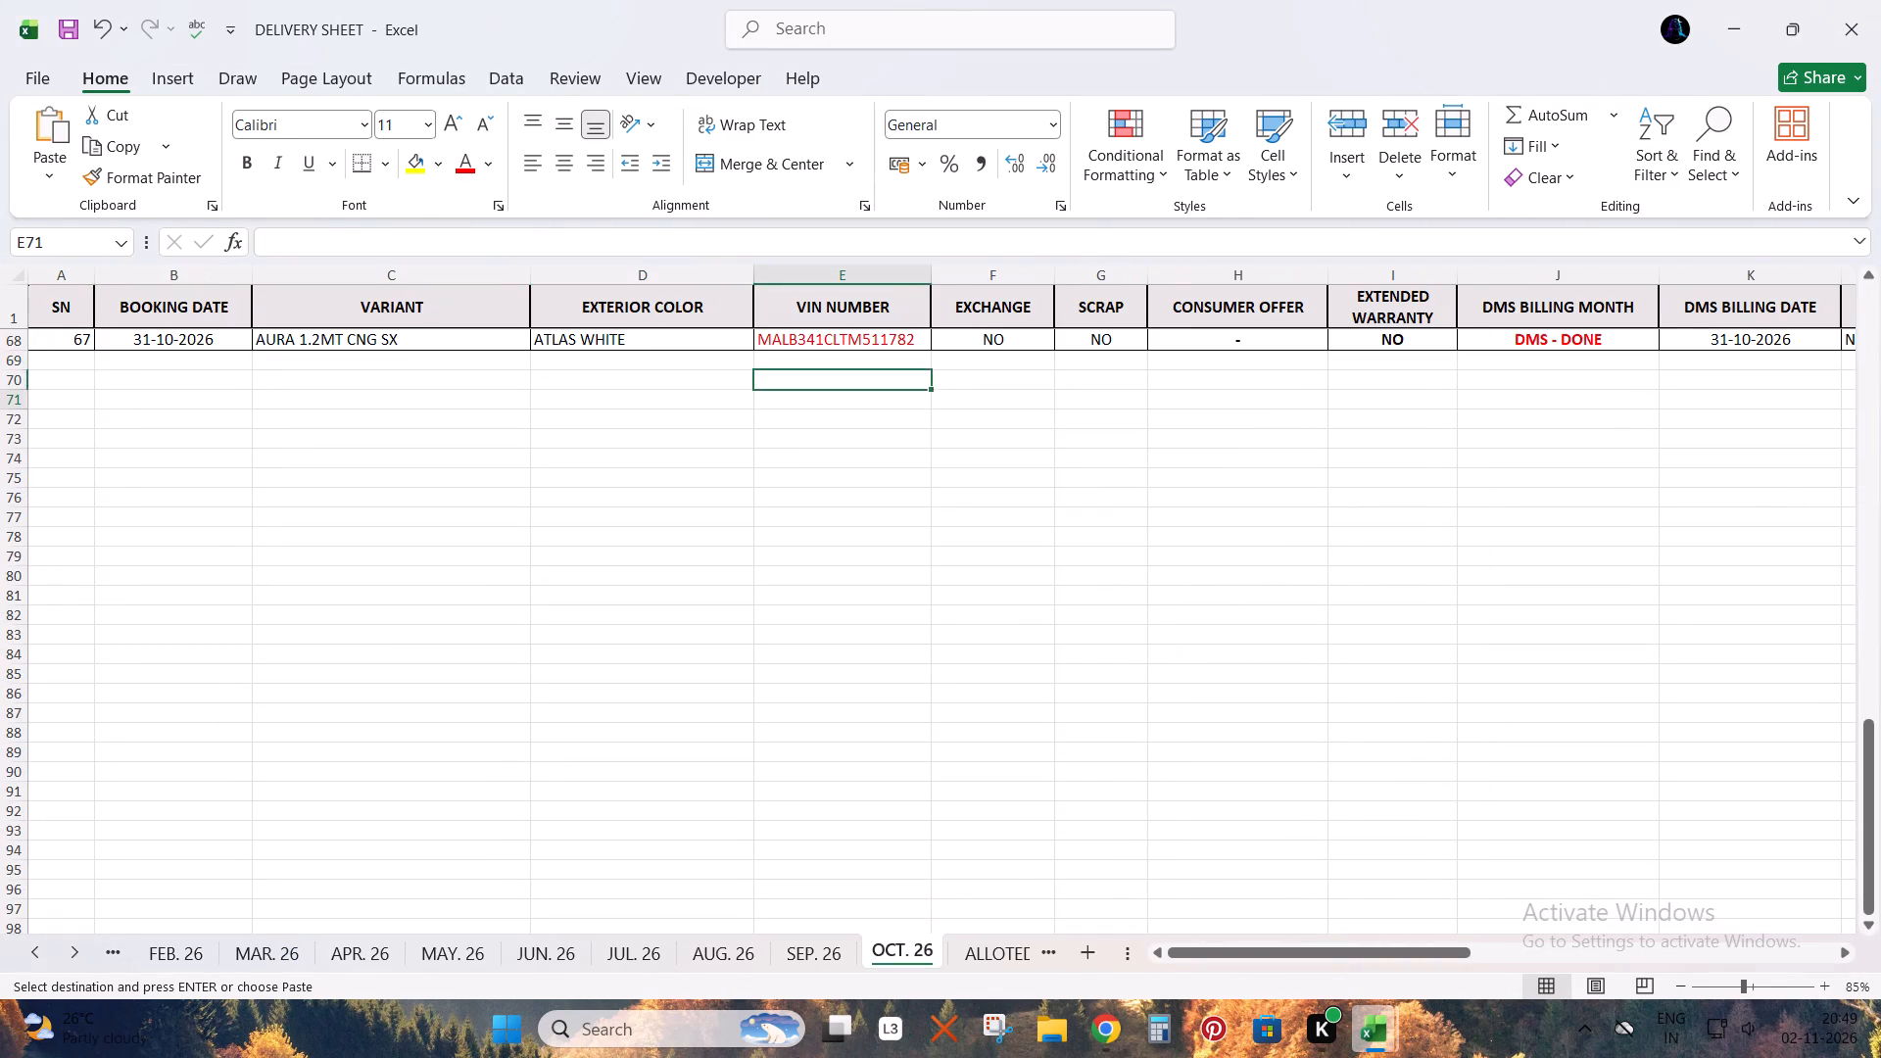
pyautogui.hotkey('ctrl', 'v')
# Highlight duplicate values in the whole VIN NUMBER column with light red fill and dark red text, and look through the matches.
pyautogui.hotkey('ctrl', 'space')
pyautogui.click(858, 270)
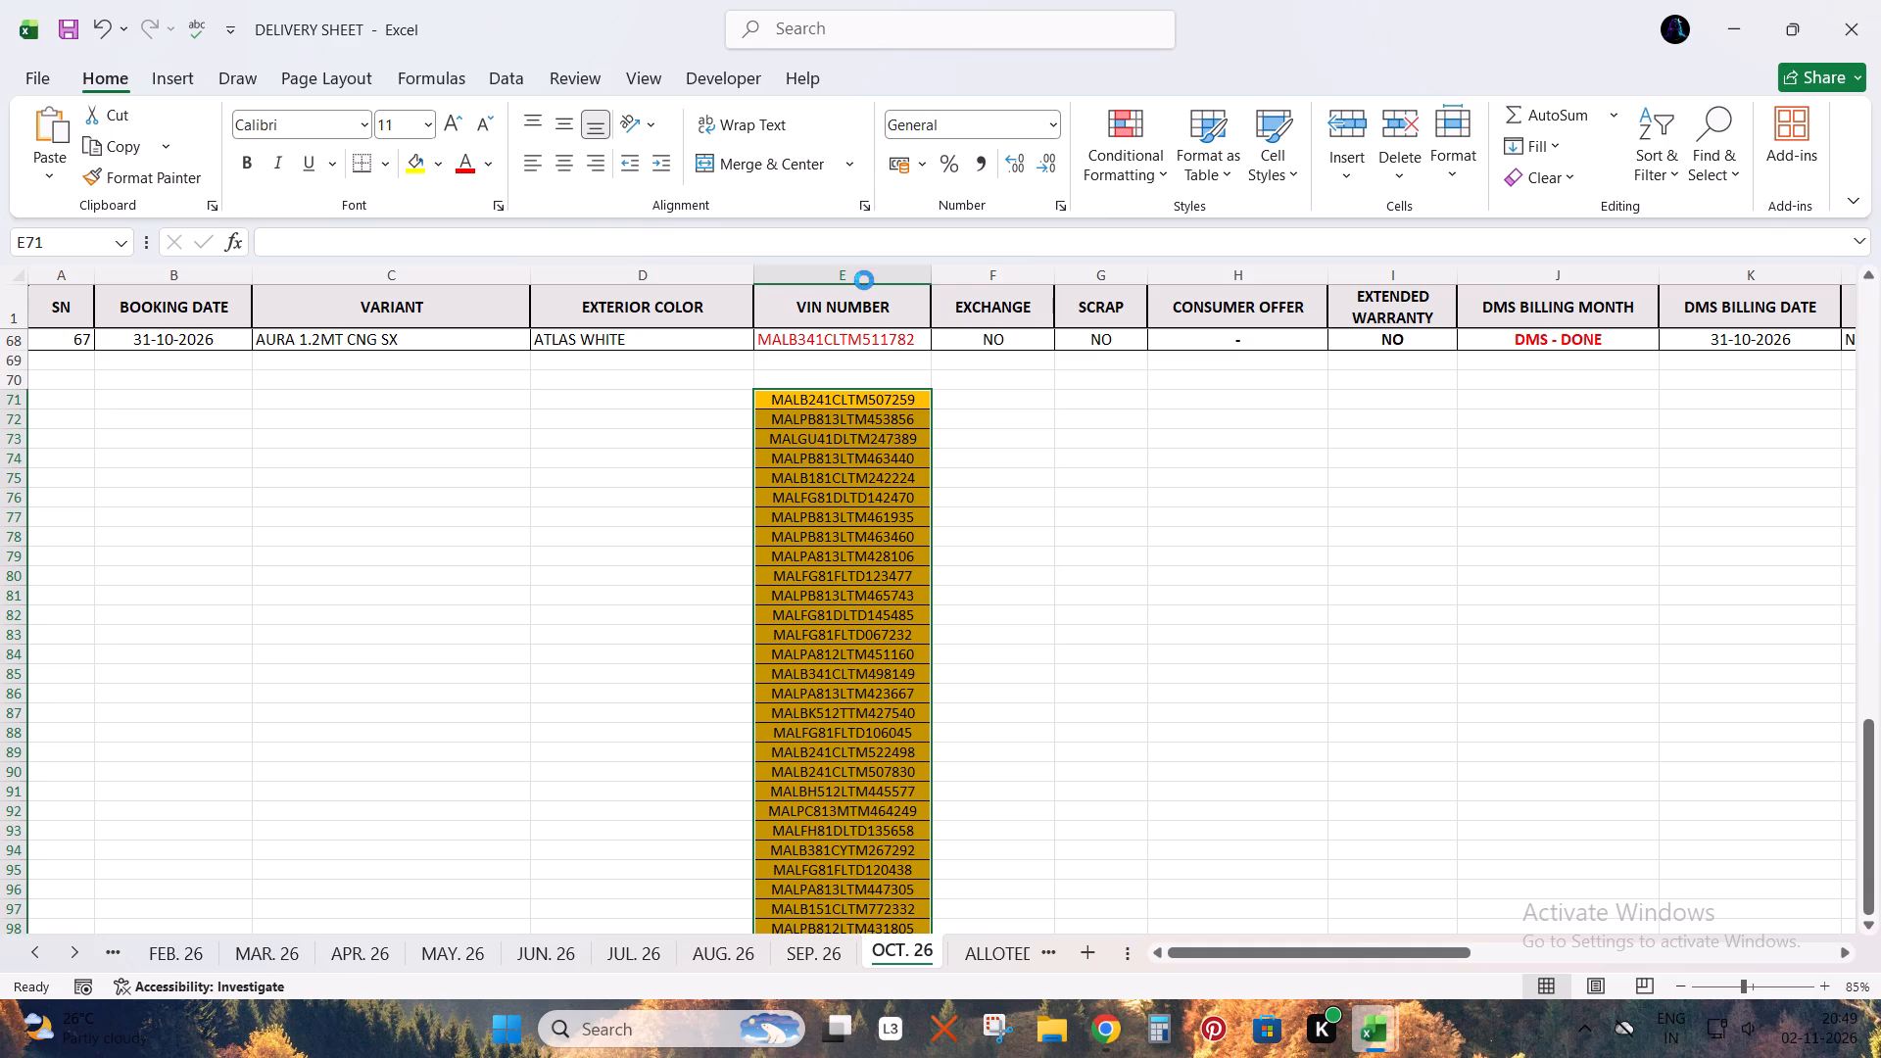
pyautogui.scroll(-5, 883, 504)
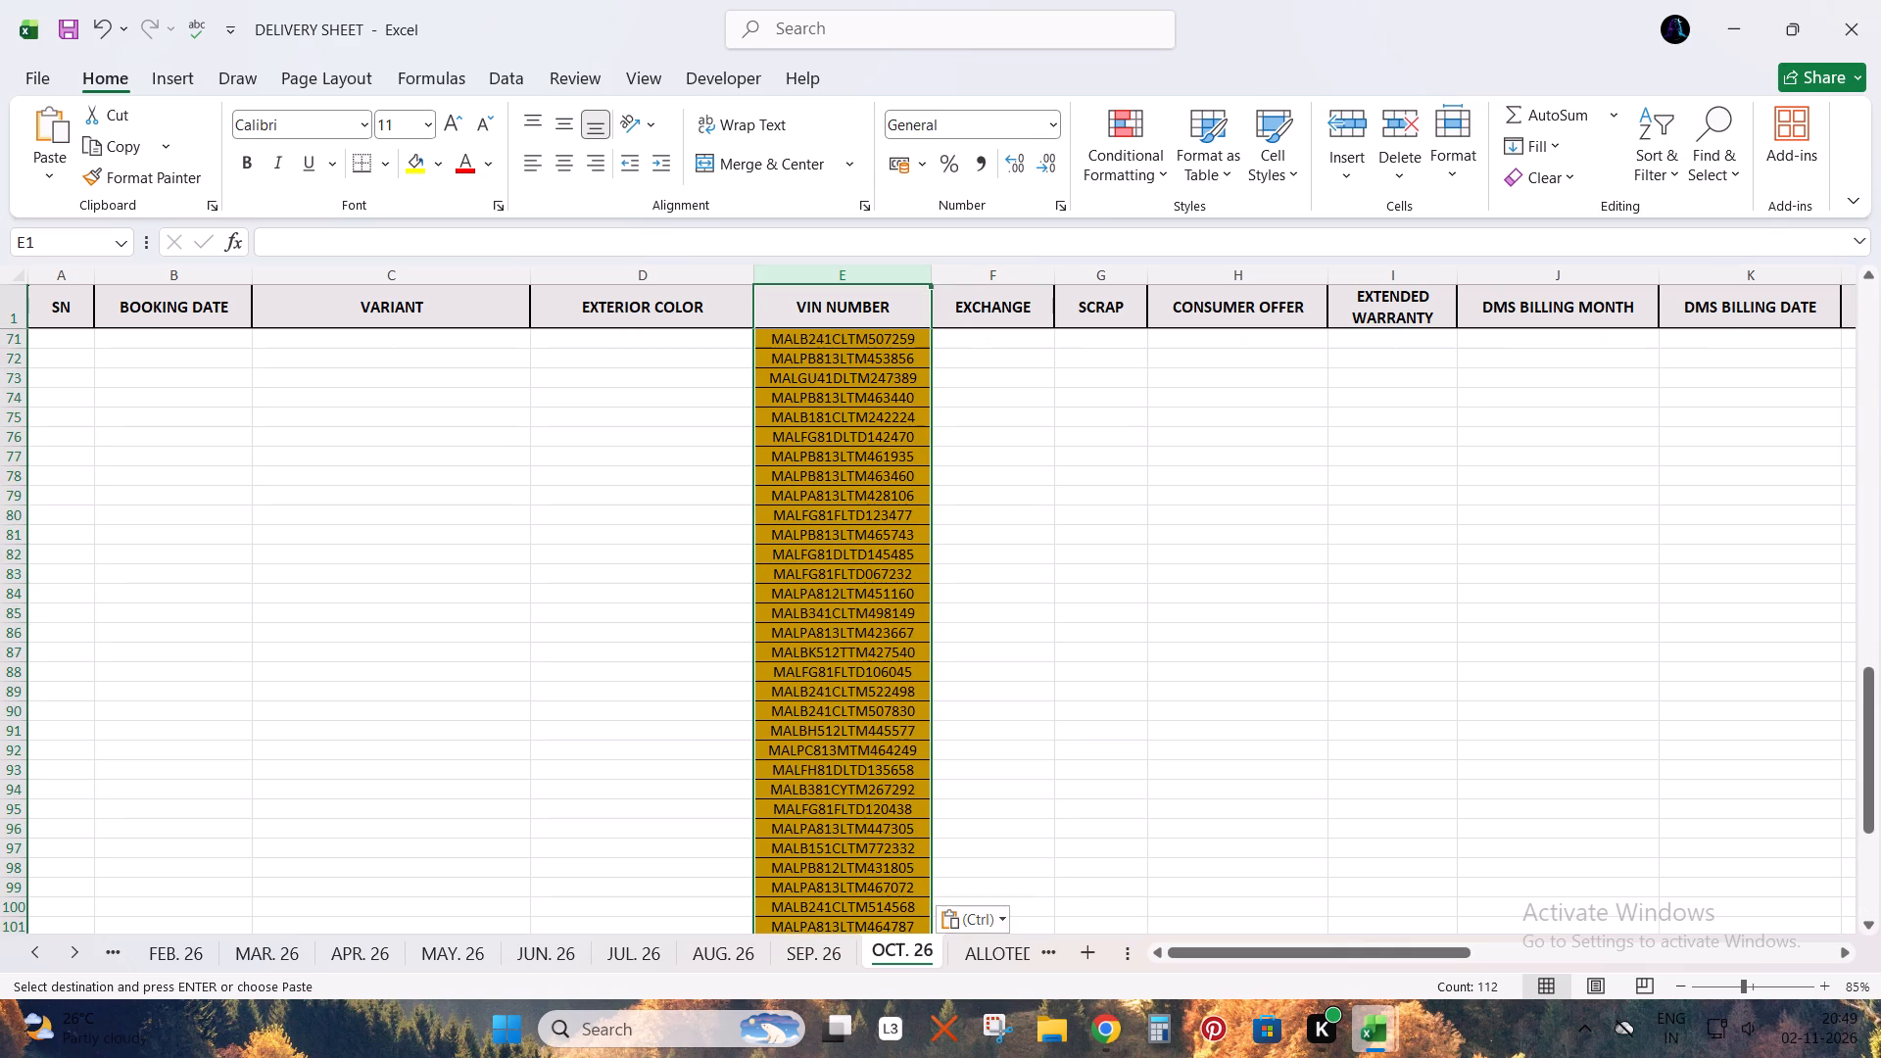
pyautogui.click(856, 274)
pyautogui.click(1164, 131)
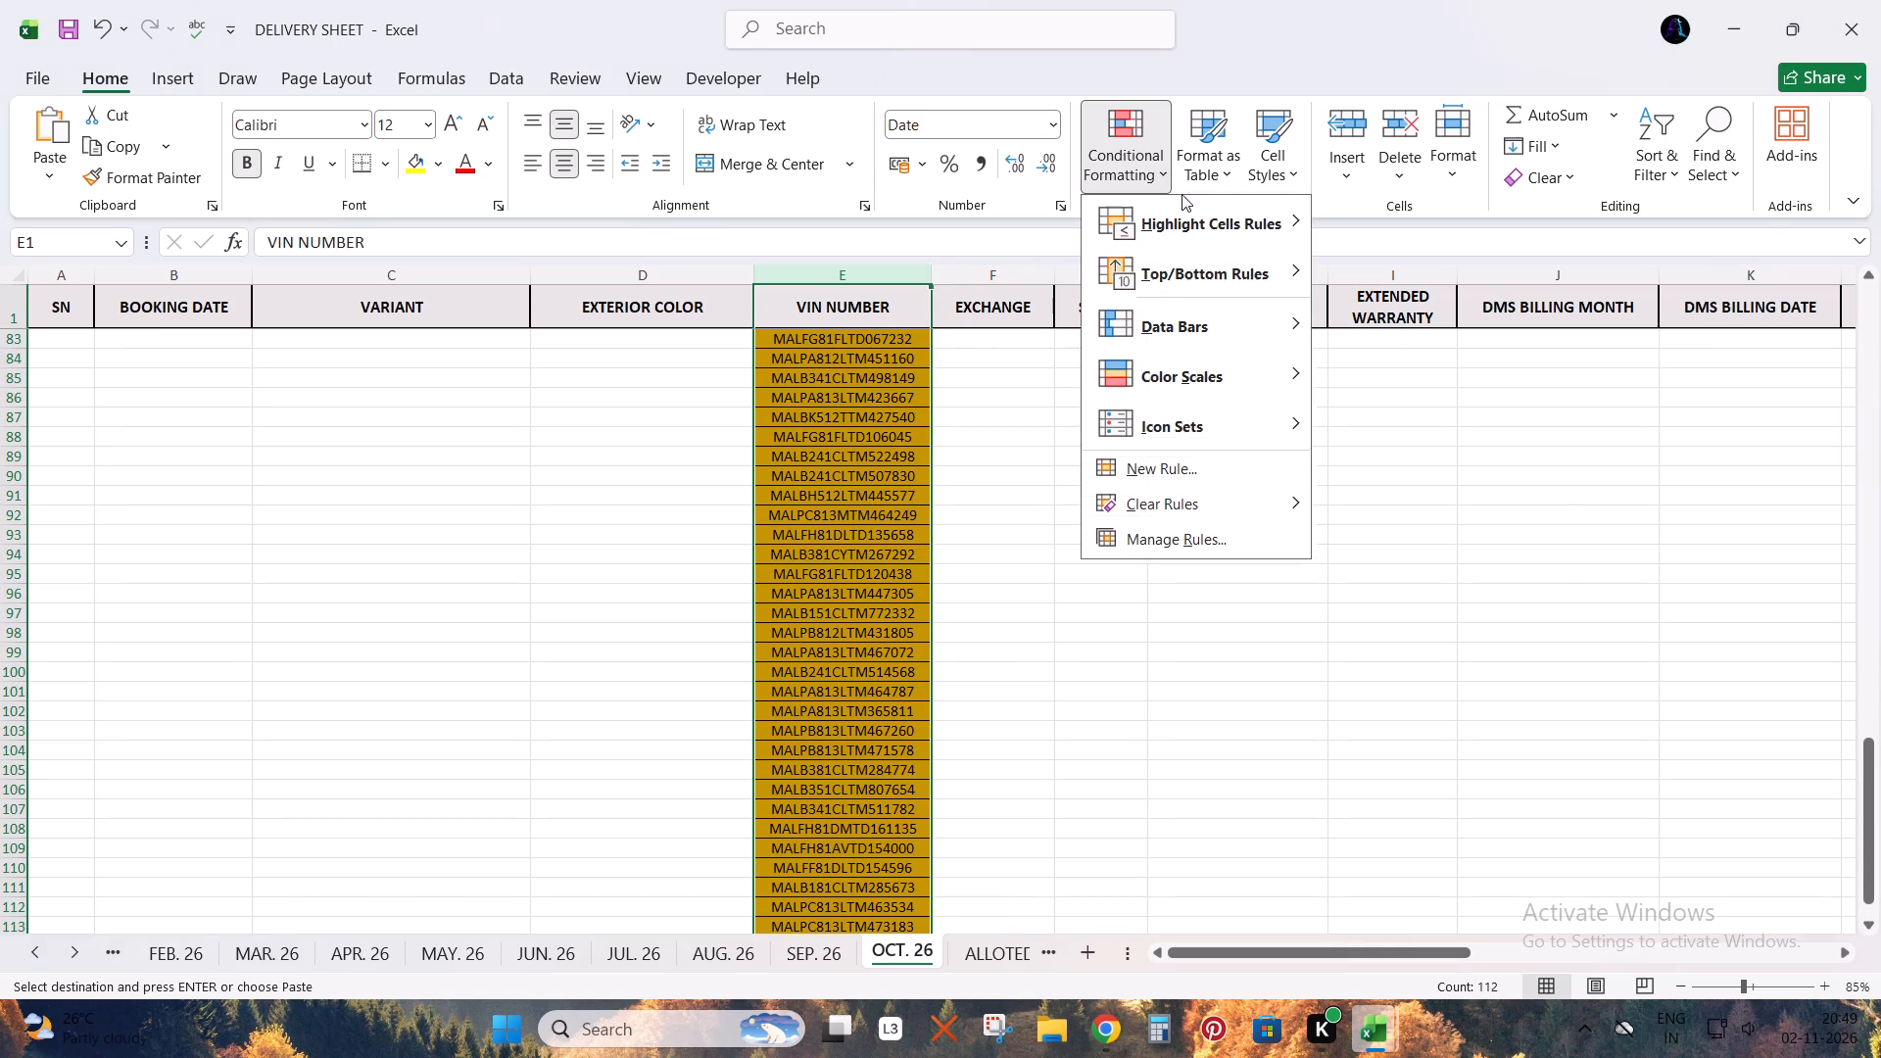
pyautogui.click(1183, 199)
pyautogui.click(1372, 539)
pyautogui.press('Return')
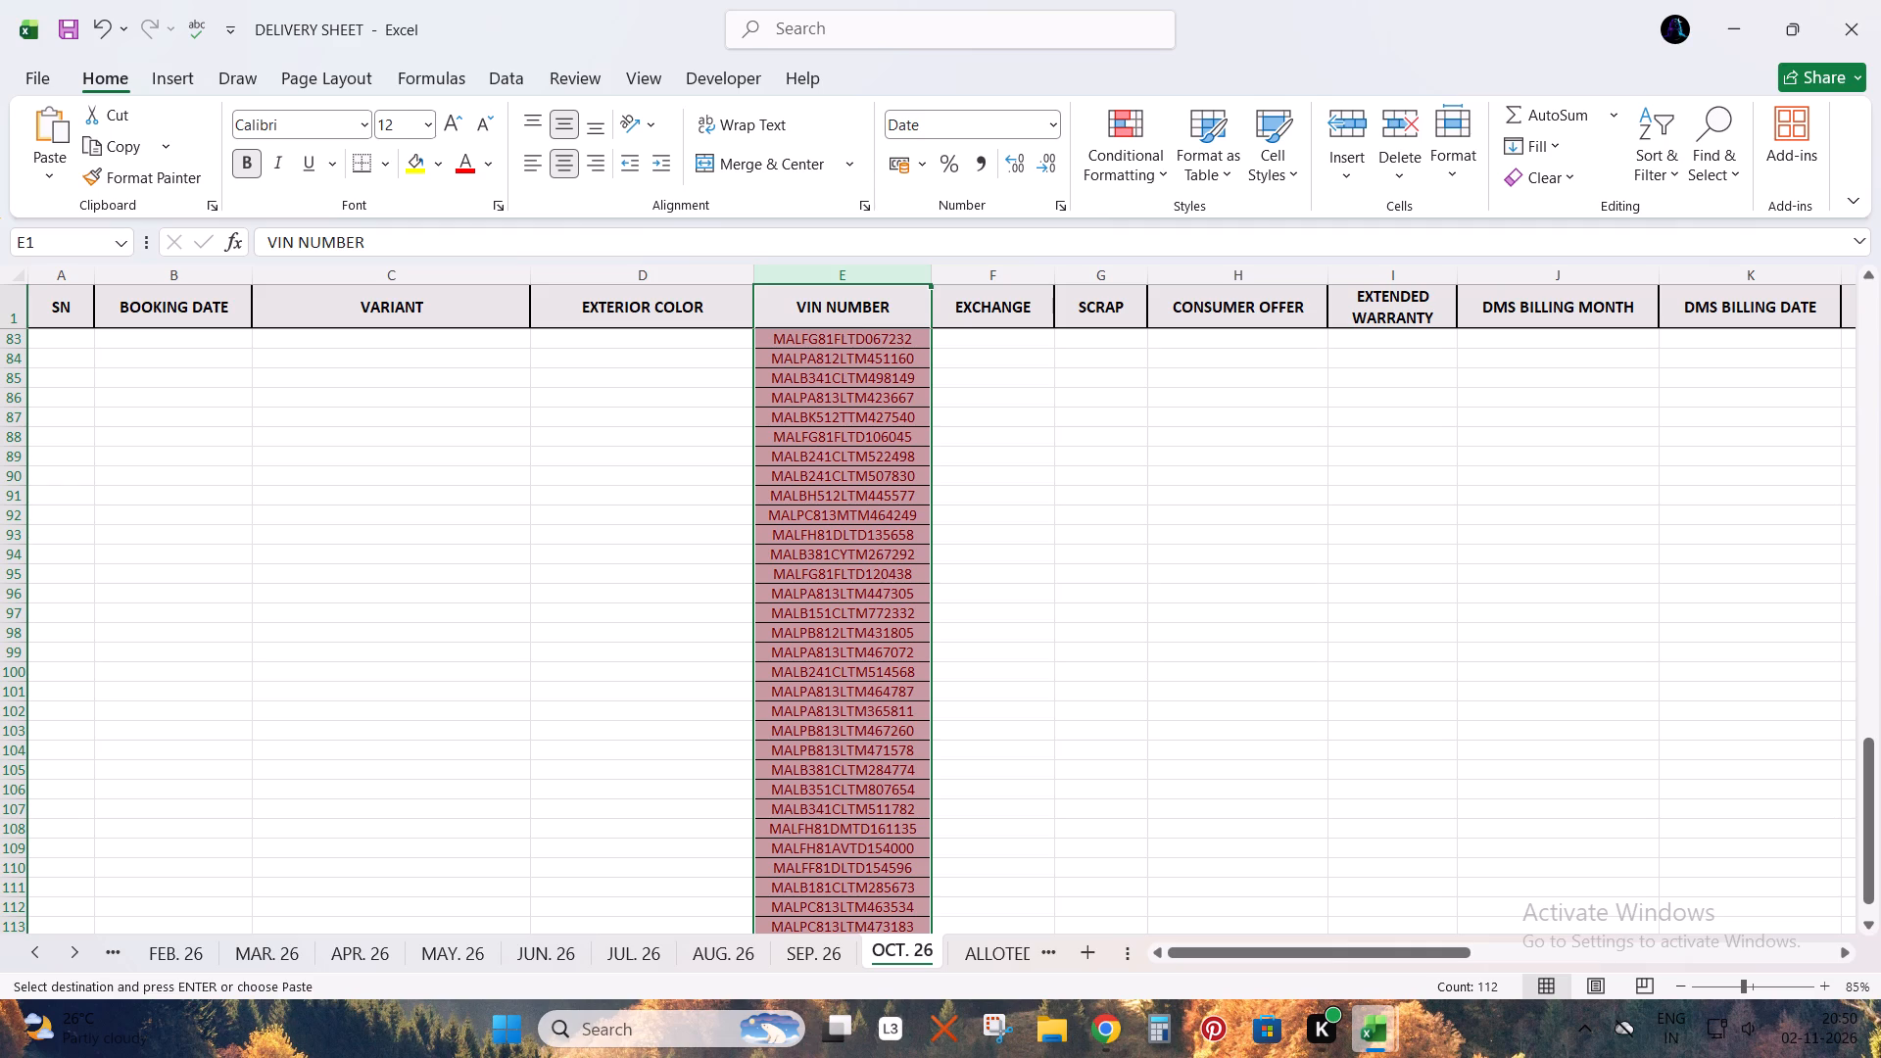
pyautogui.click(864, 315)
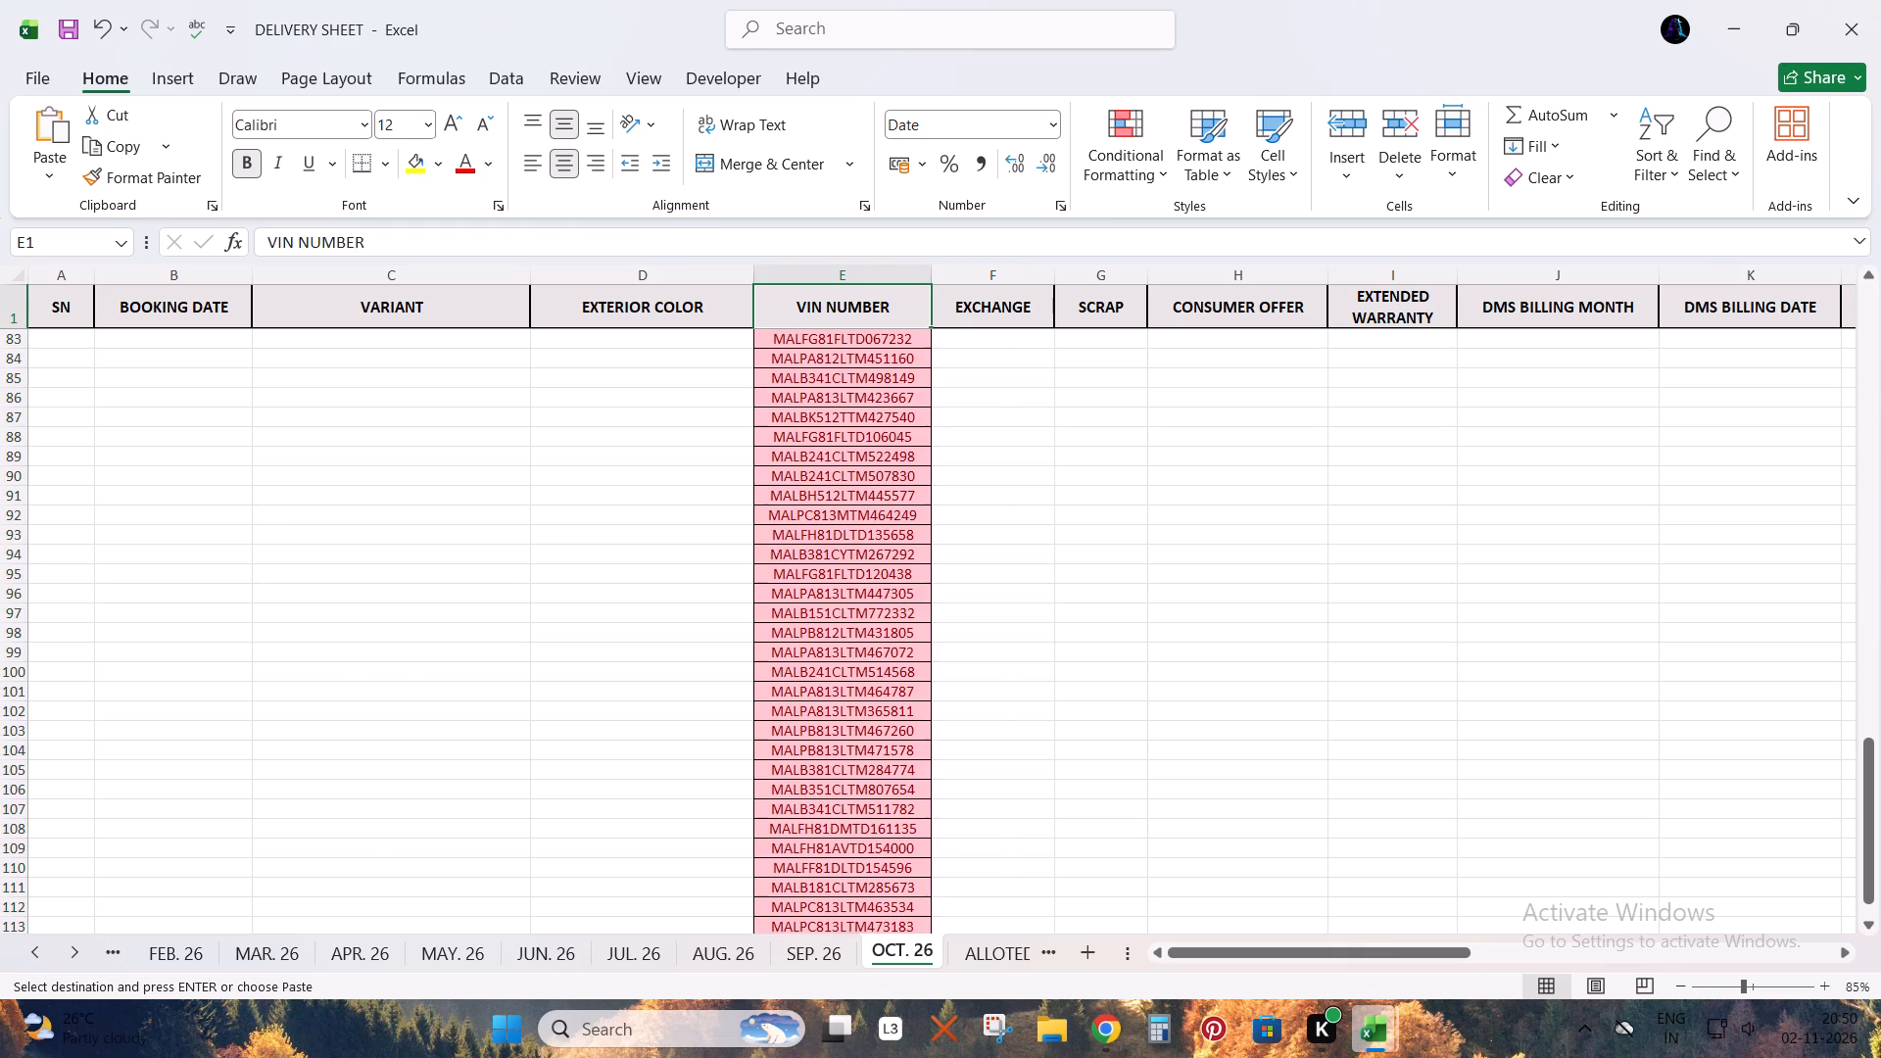
pyautogui.press('Down')
pyautogui.press('Up')
pyautogui.scroll(-8, 844, 414)
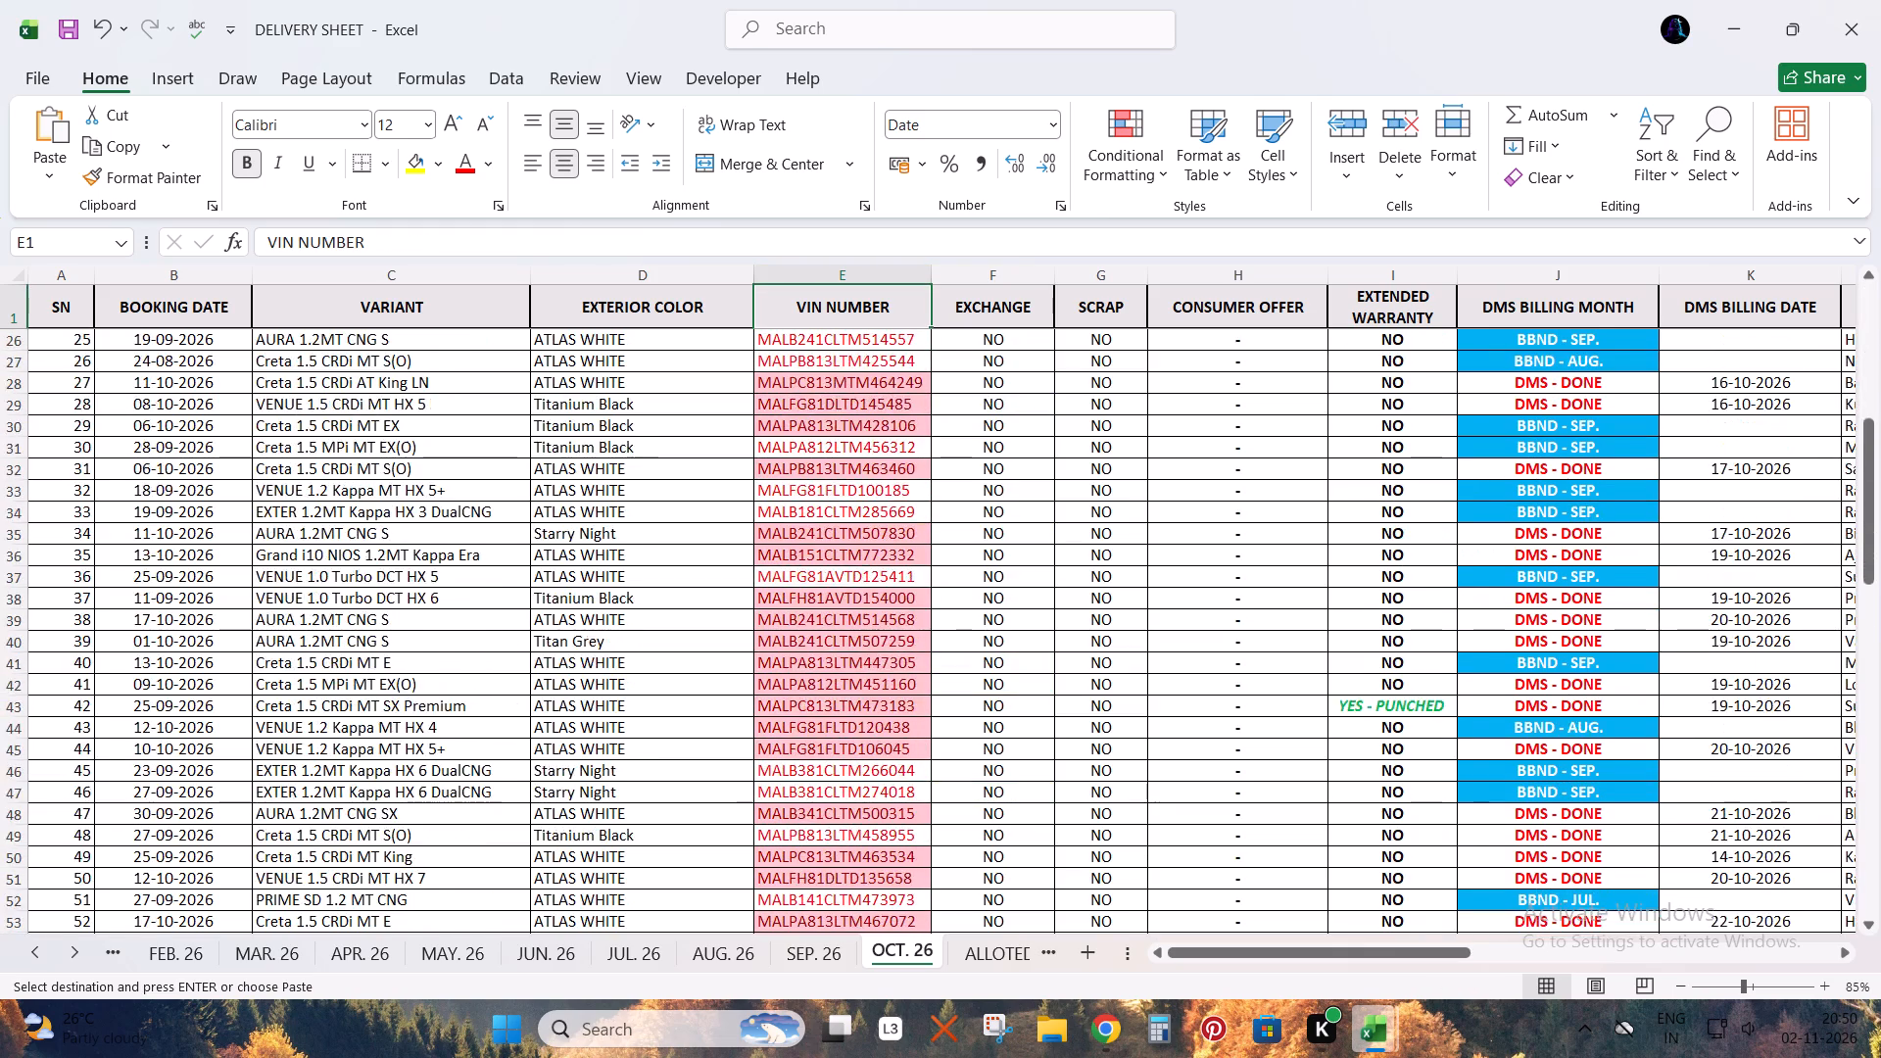
pyautogui.scroll(-1, 854, 532)
pyautogui.scroll(1, 854, 532)
pyautogui.scroll(-20, 854, 532)
pyautogui.scroll(-3, 854, 532)
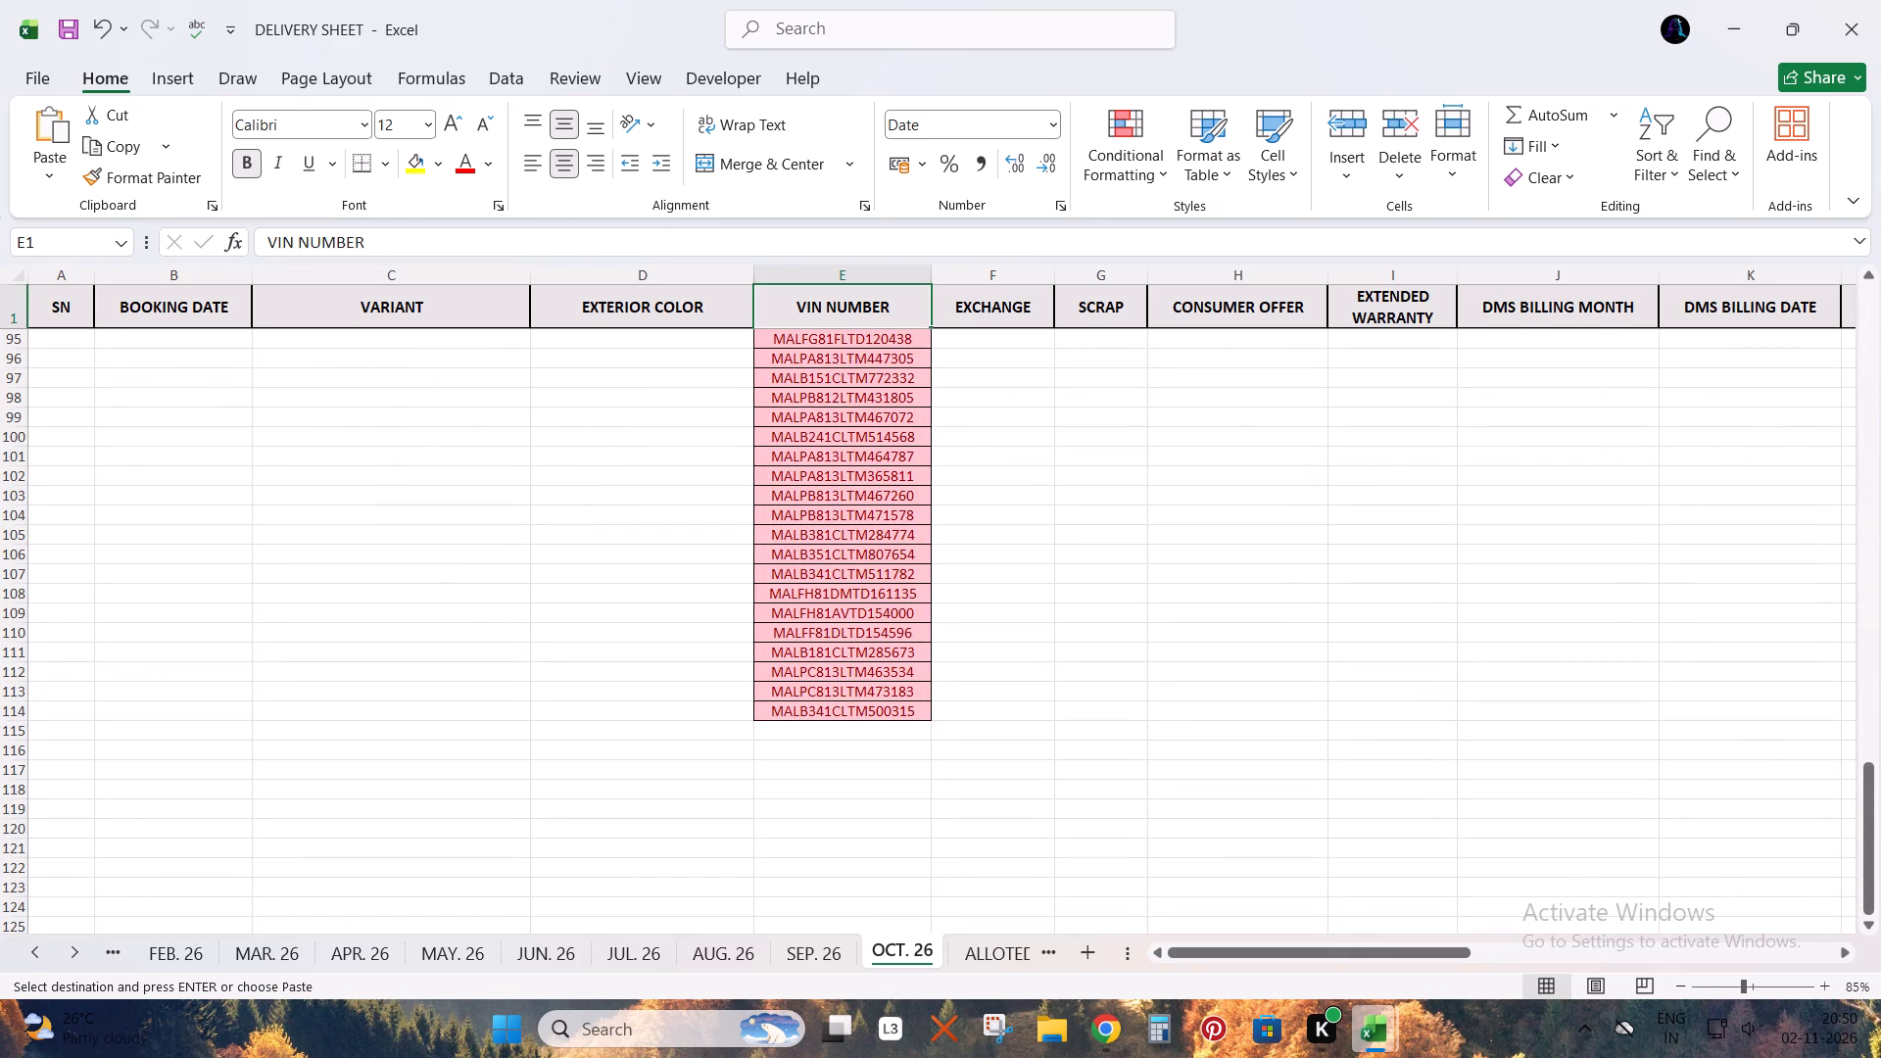
# Filter the VIN NUMBER column by the light red cell colour and select the filtered VINs.
pyautogui.hotkey('ctrl', 'shift', 'l')
pyautogui.hotkey('alt', 'Down')
pyautogui.press('Down')
pyautogui.press('Down')
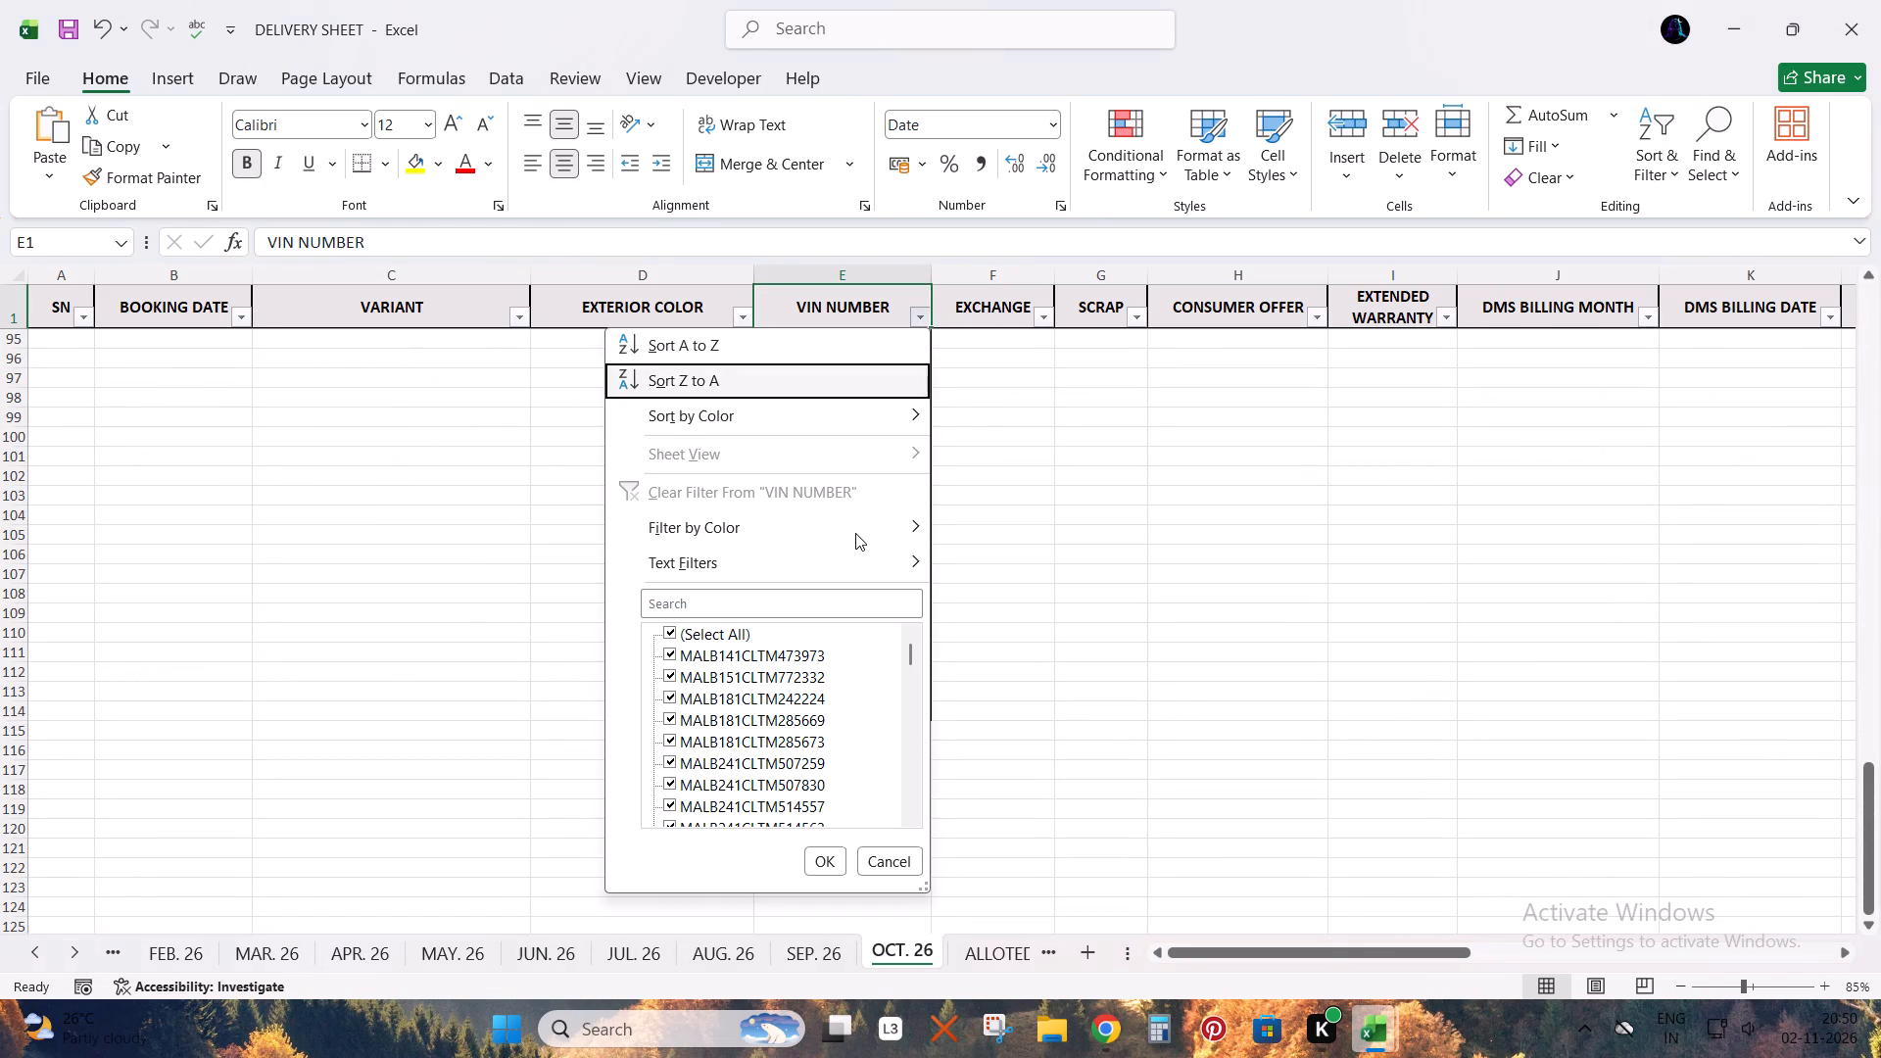
pyautogui.press('Down')
pyautogui.press('Down')
pyautogui.press('Down')
pyautogui.press('Down')
pyautogui.press('Right')
pyautogui.press('Down')
pyautogui.press('Up')
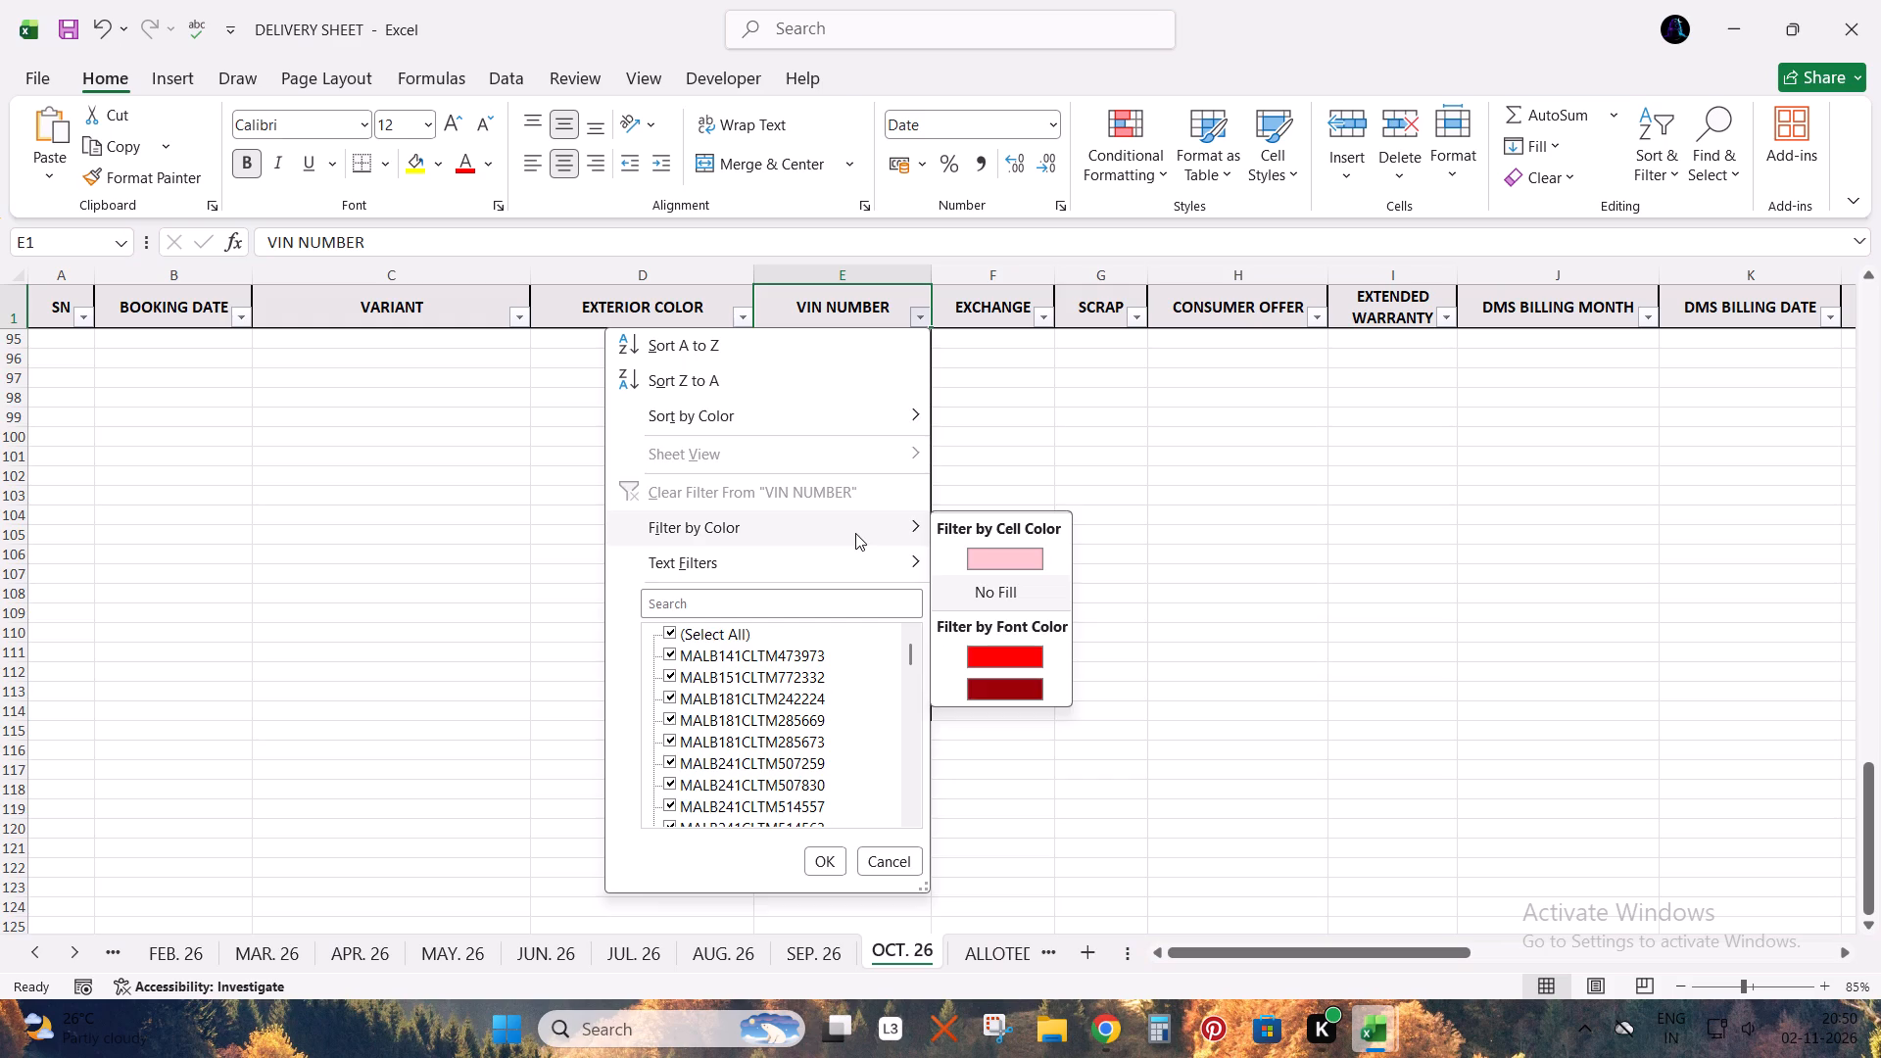
pyautogui.press('Return')
pyautogui.press('Down')
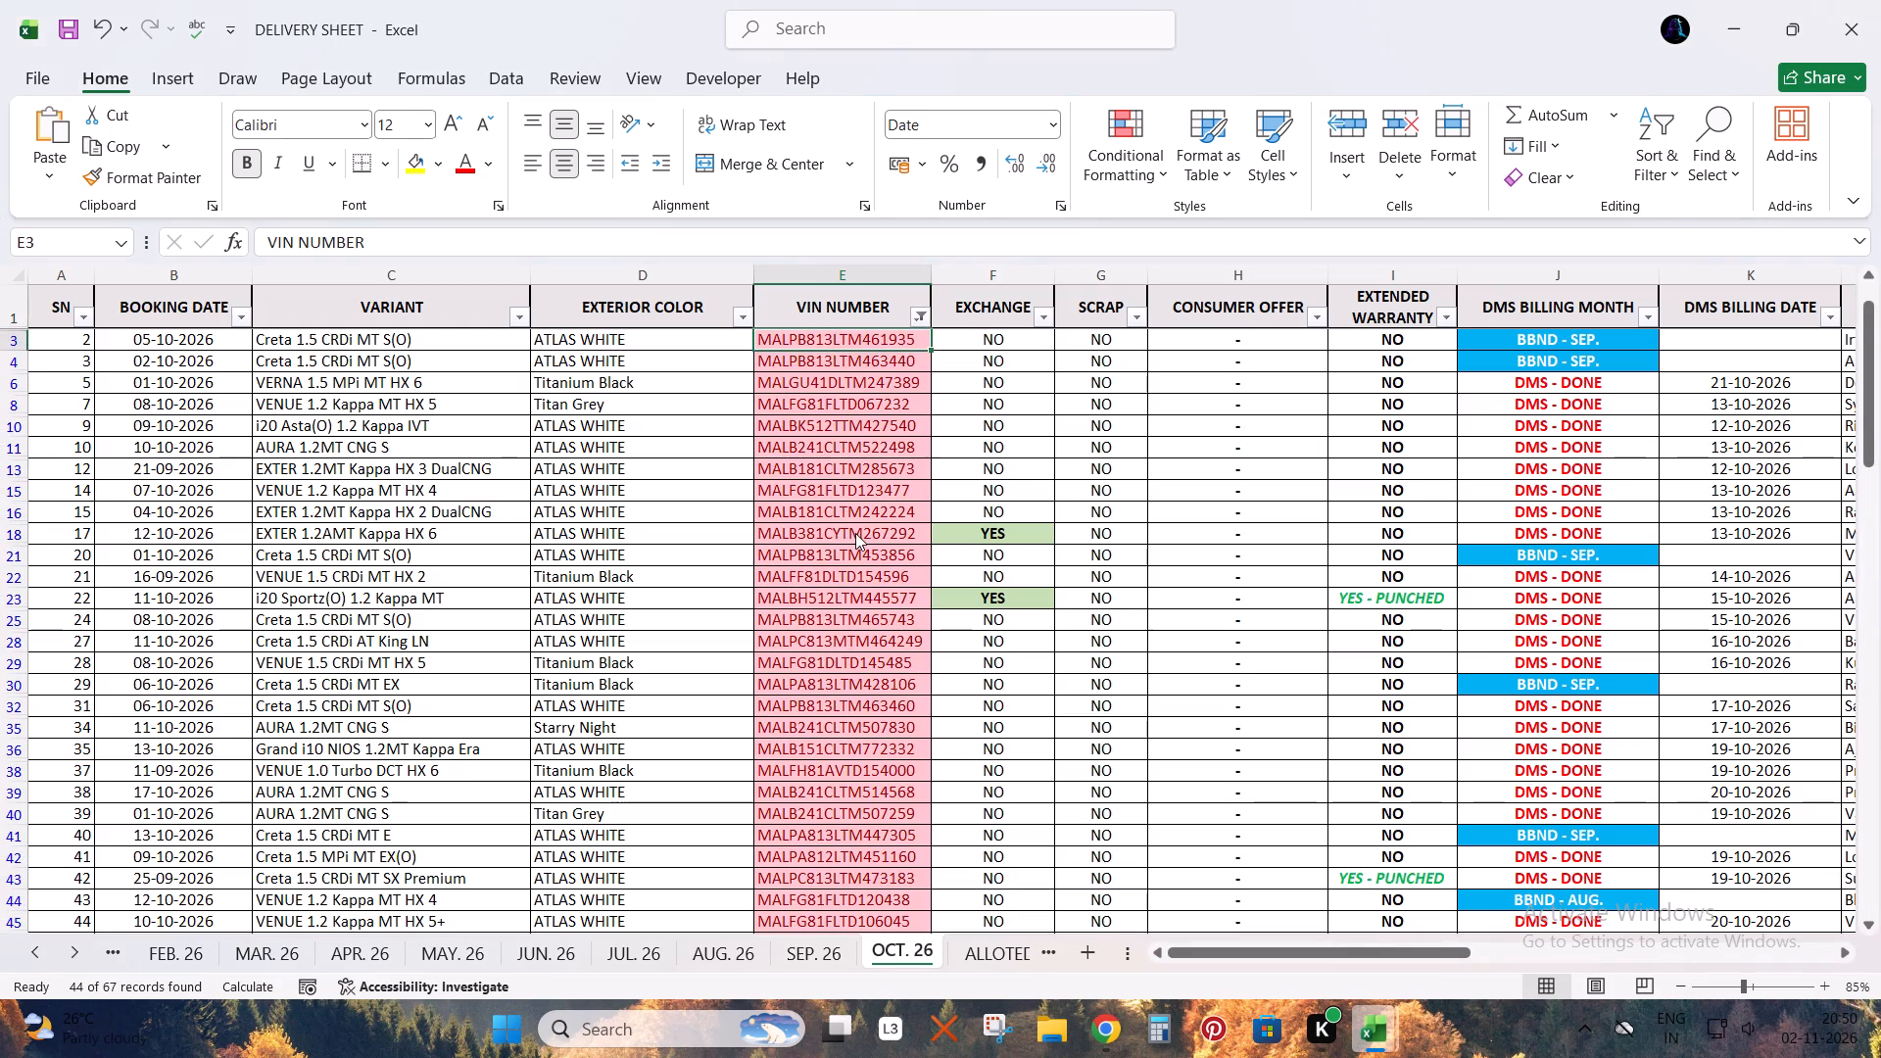
pyautogui.press('Down')
pyautogui.press('Up')
pyautogui.press('Up')
pyautogui.press('Up')
pyautogui.press('Down')
pyautogui.hotkey('ctrl', 'shift', 'Down')
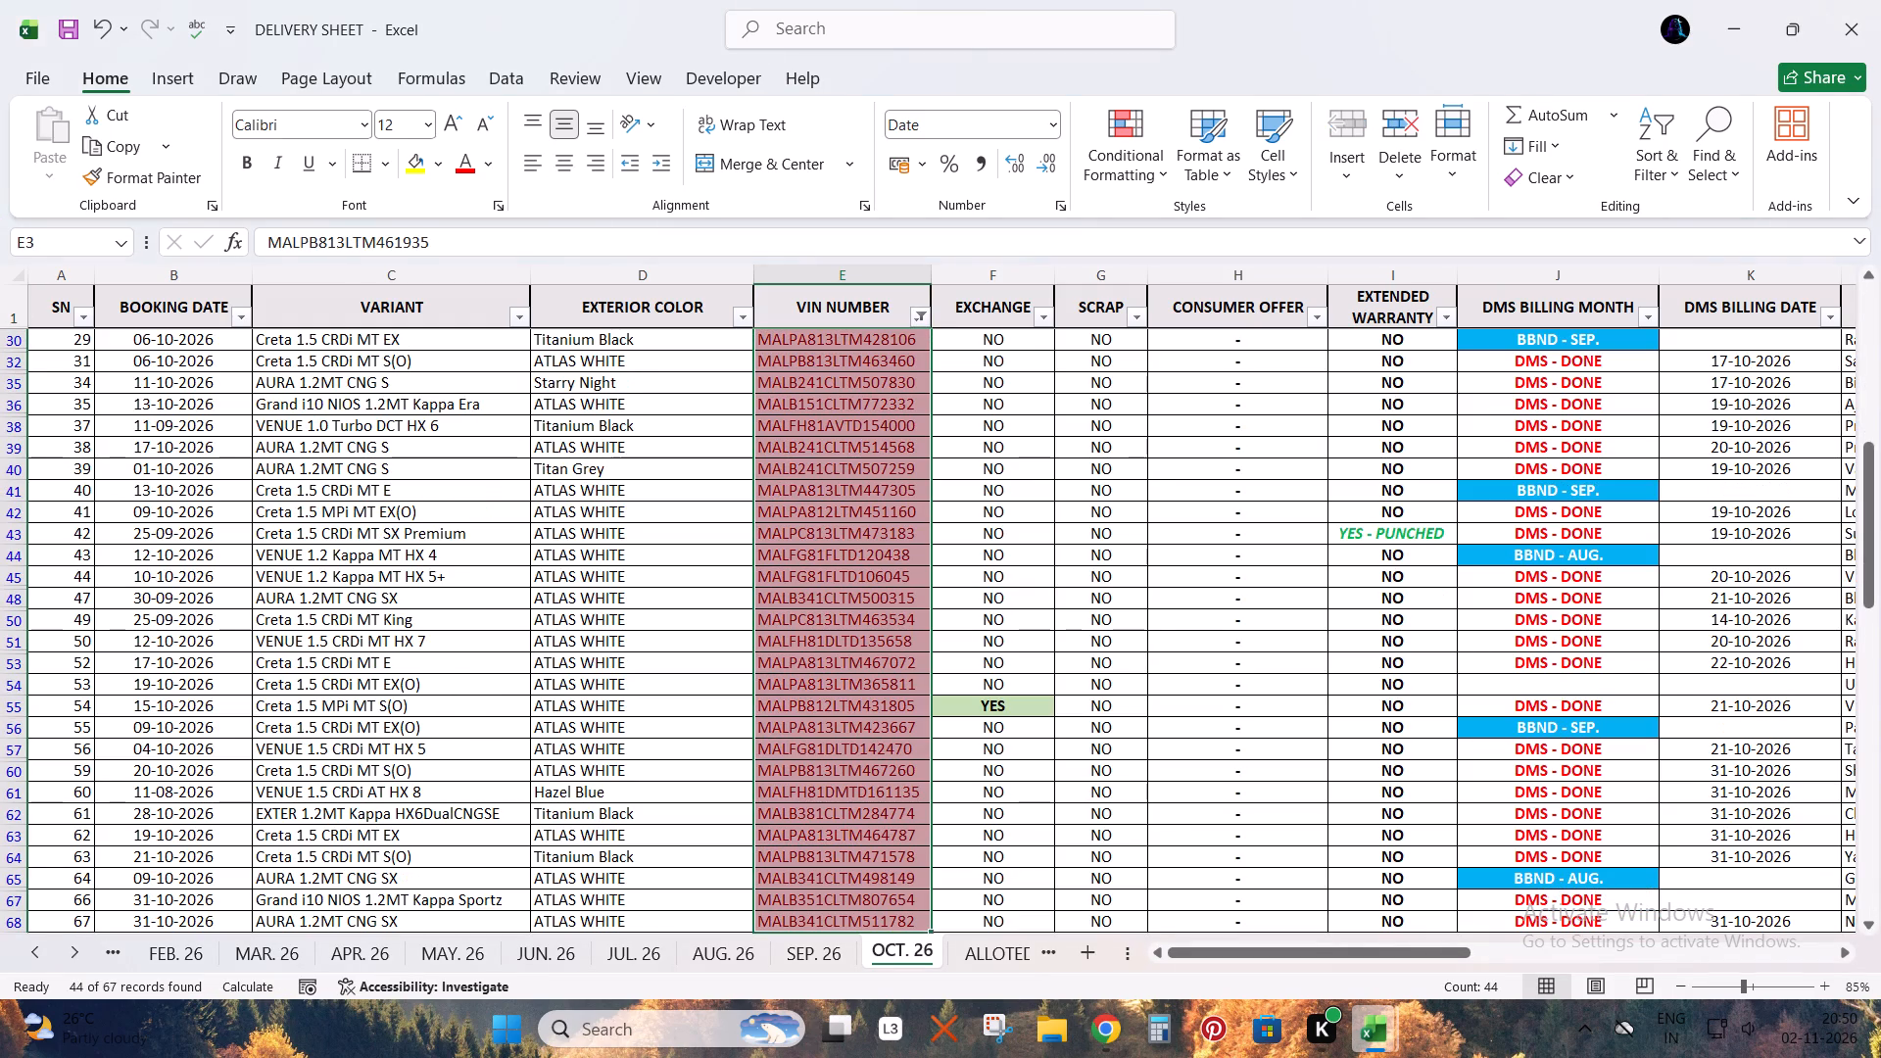
# Switch to the 2025-2026 Business workbook and insert a blank row at row 31 of OCT'26 BUSINESS, after the first delivered entry.
pyautogui.hotkey('alt', 'Tab')
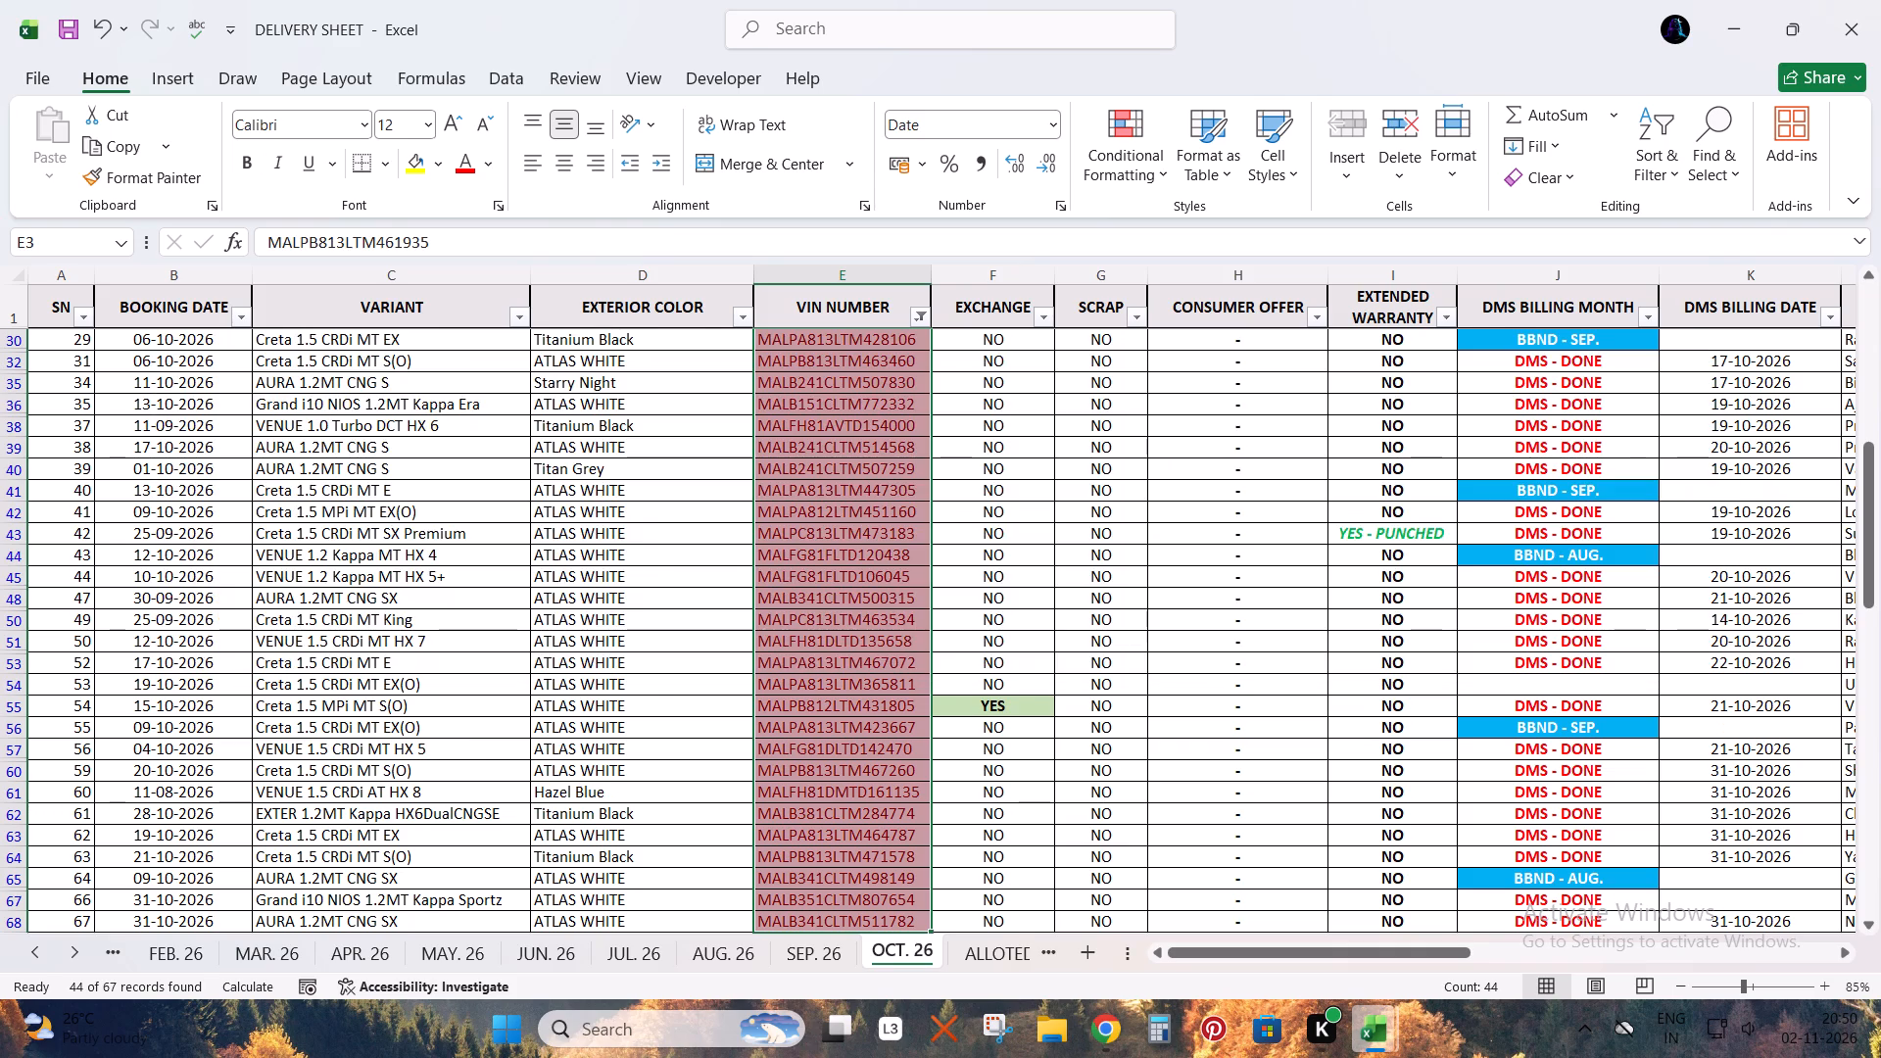
pyautogui.press('Down')
pyautogui.press('Left')
pyautogui.press('Up')
pyautogui.press('Down')
pyautogui.press('Left')
pyautogui.press('Right')
pyautogui.press('Down')
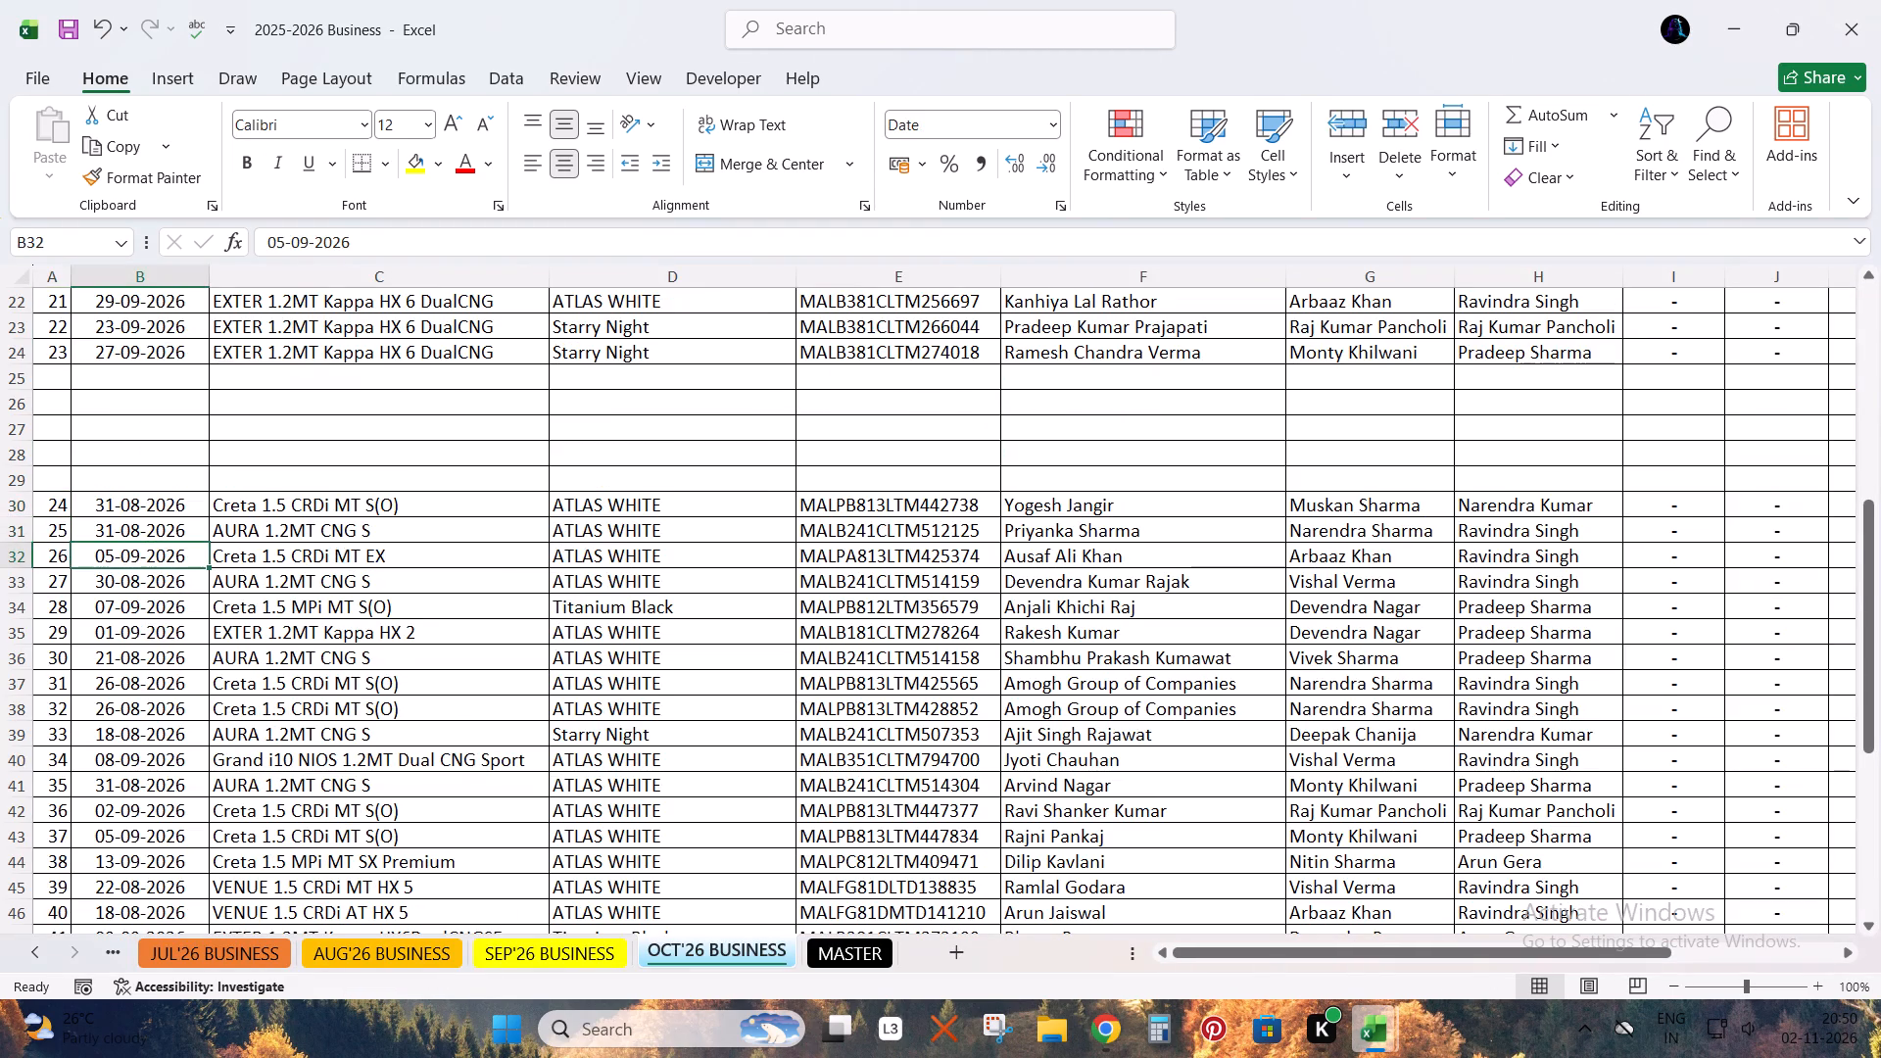
pyautogui.press('Escape')
pyautogui.press('Escape')
pyautogui.press('Up')
pyautogui.press('Up')
pyautogui.press('Down')
pyautogui.hotkey('shift', 'space')
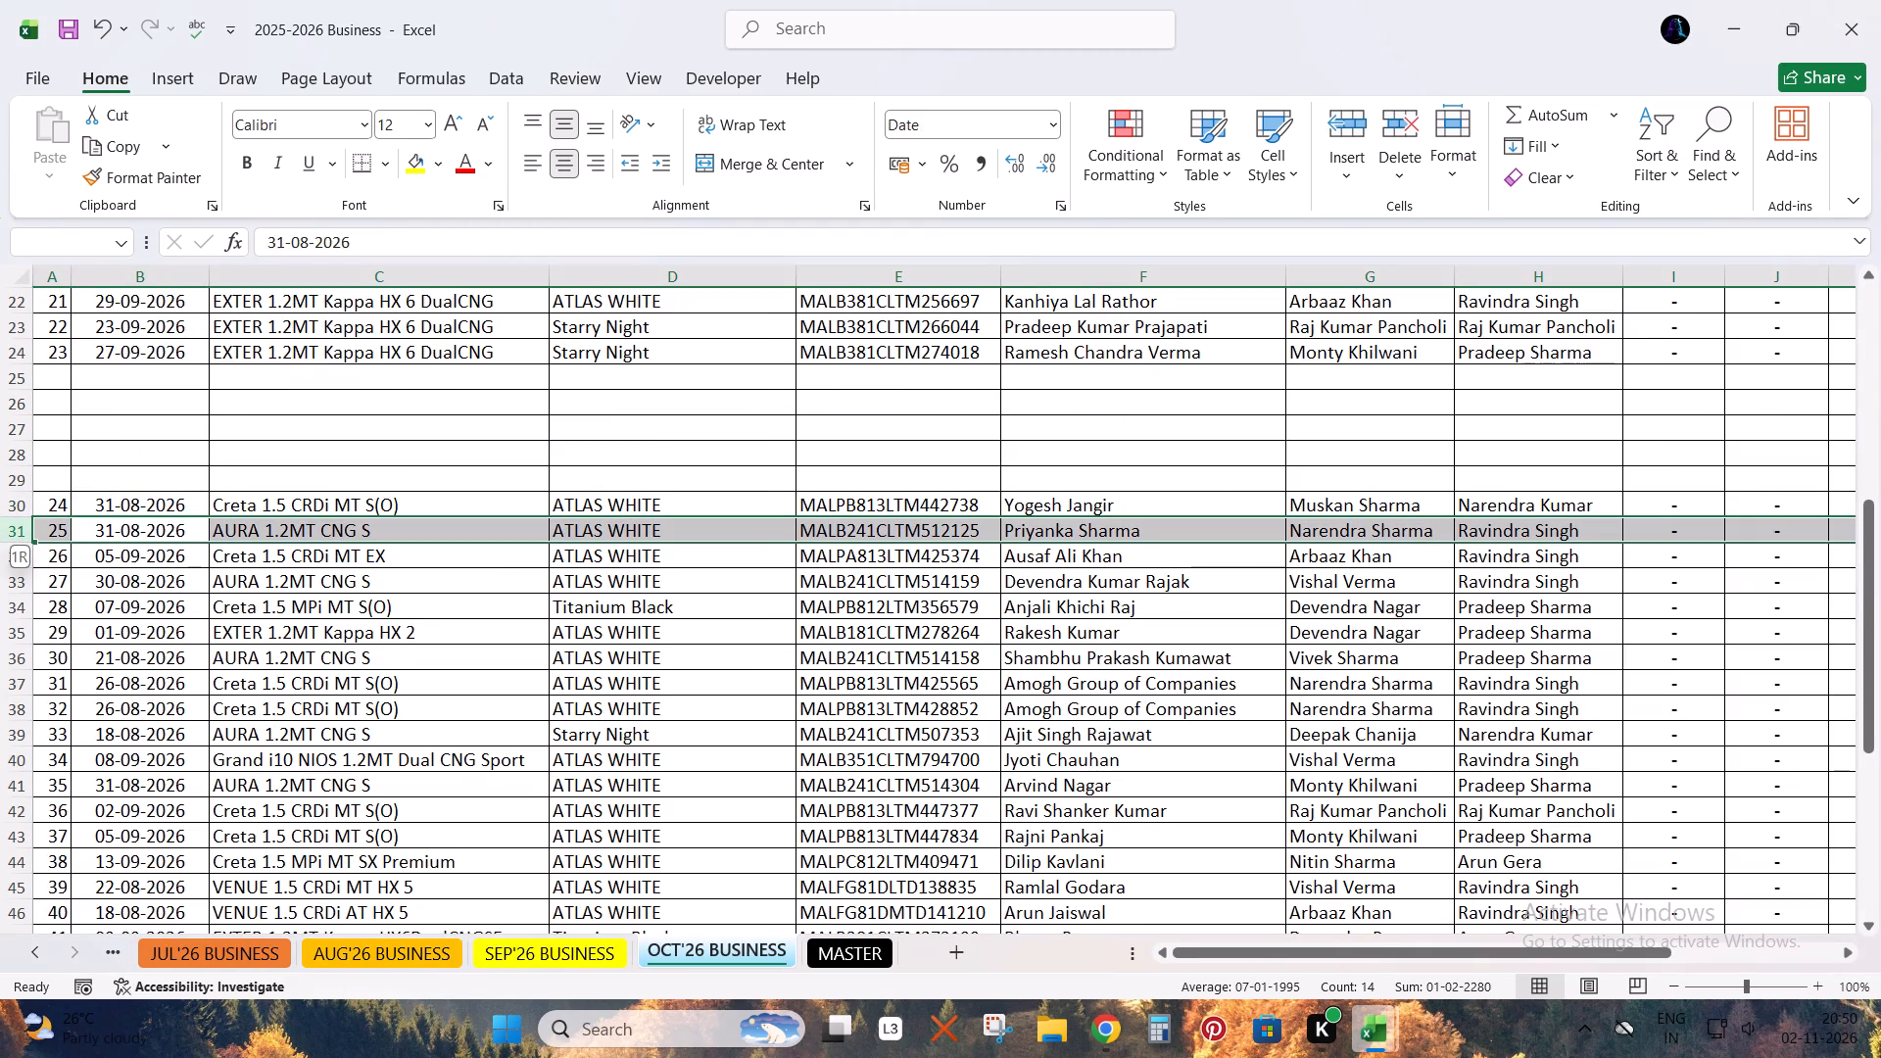
pyautogui.hotkey('ctrl', '+')
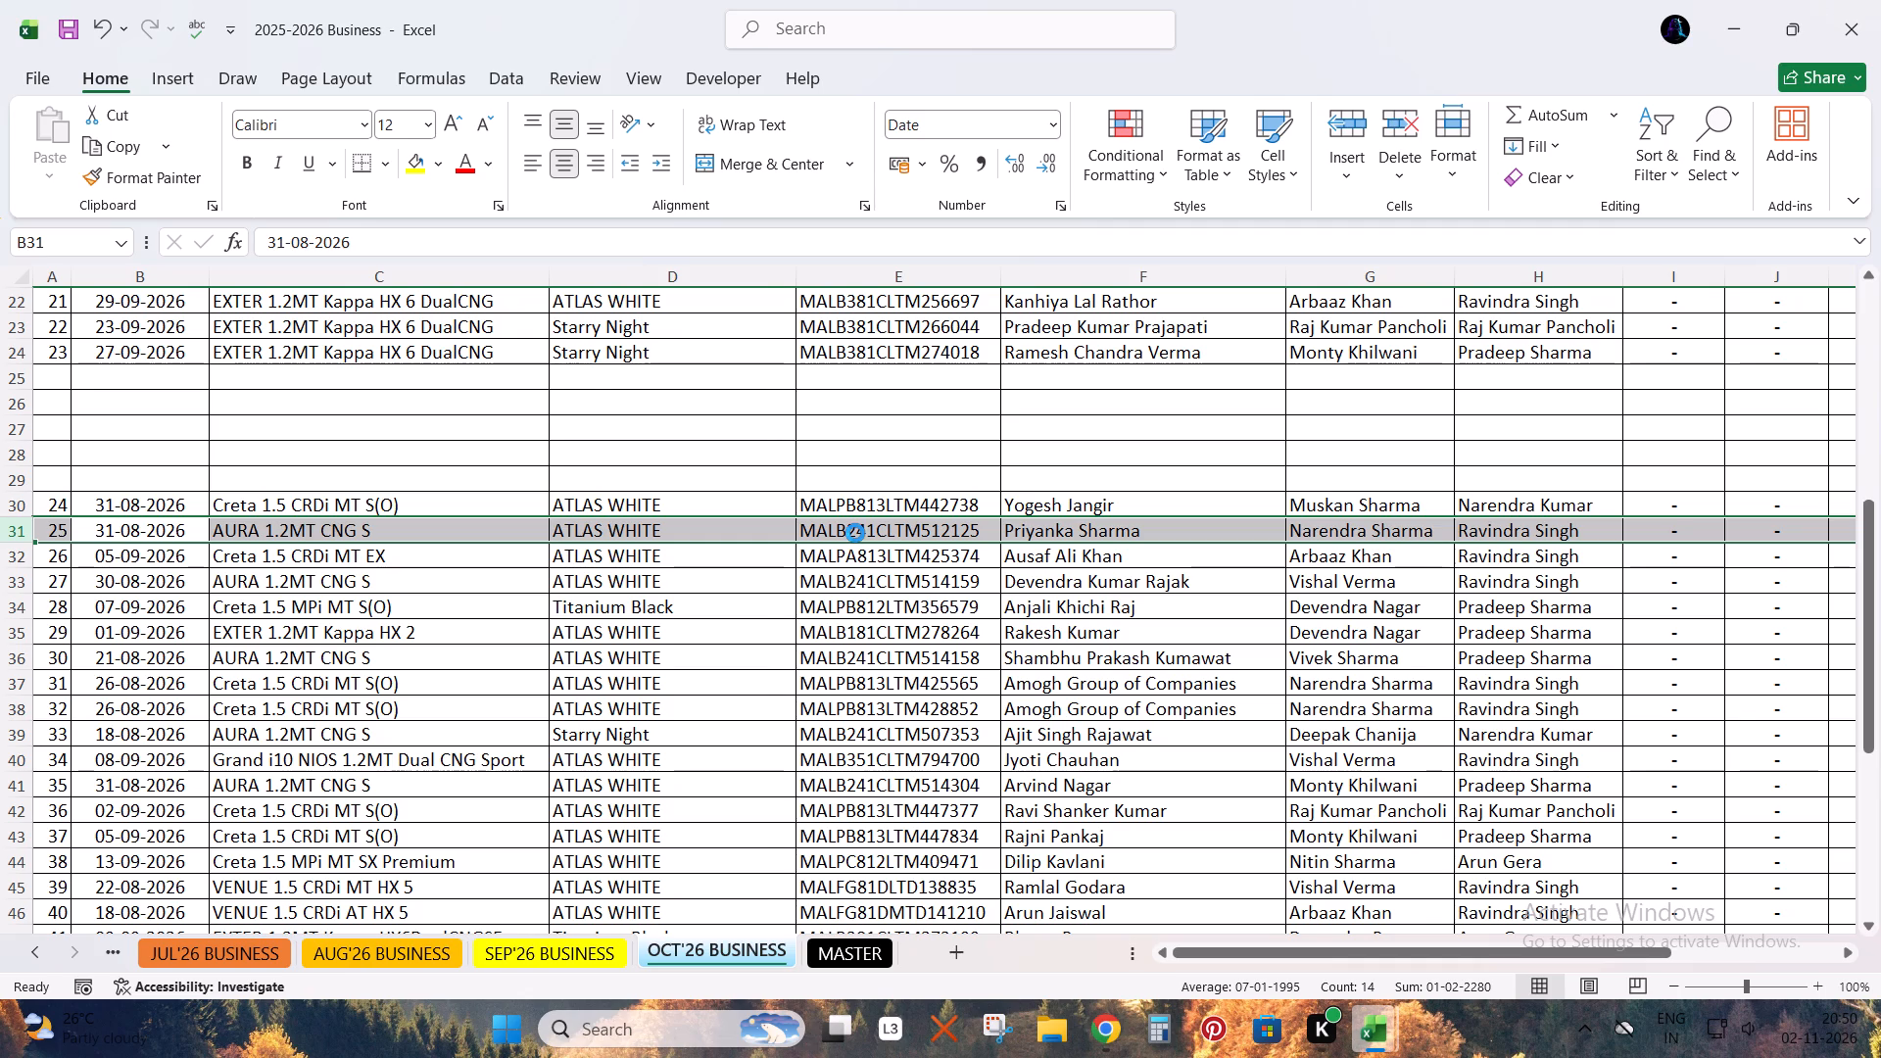
# Examine the allotted and delivered rows in OCT'26 BUSINESS, including remarks and delivery dates, and check SEP'26 BUSINESS for comparison.
pyautogui.press('Right')
pyautogui.press('Up')
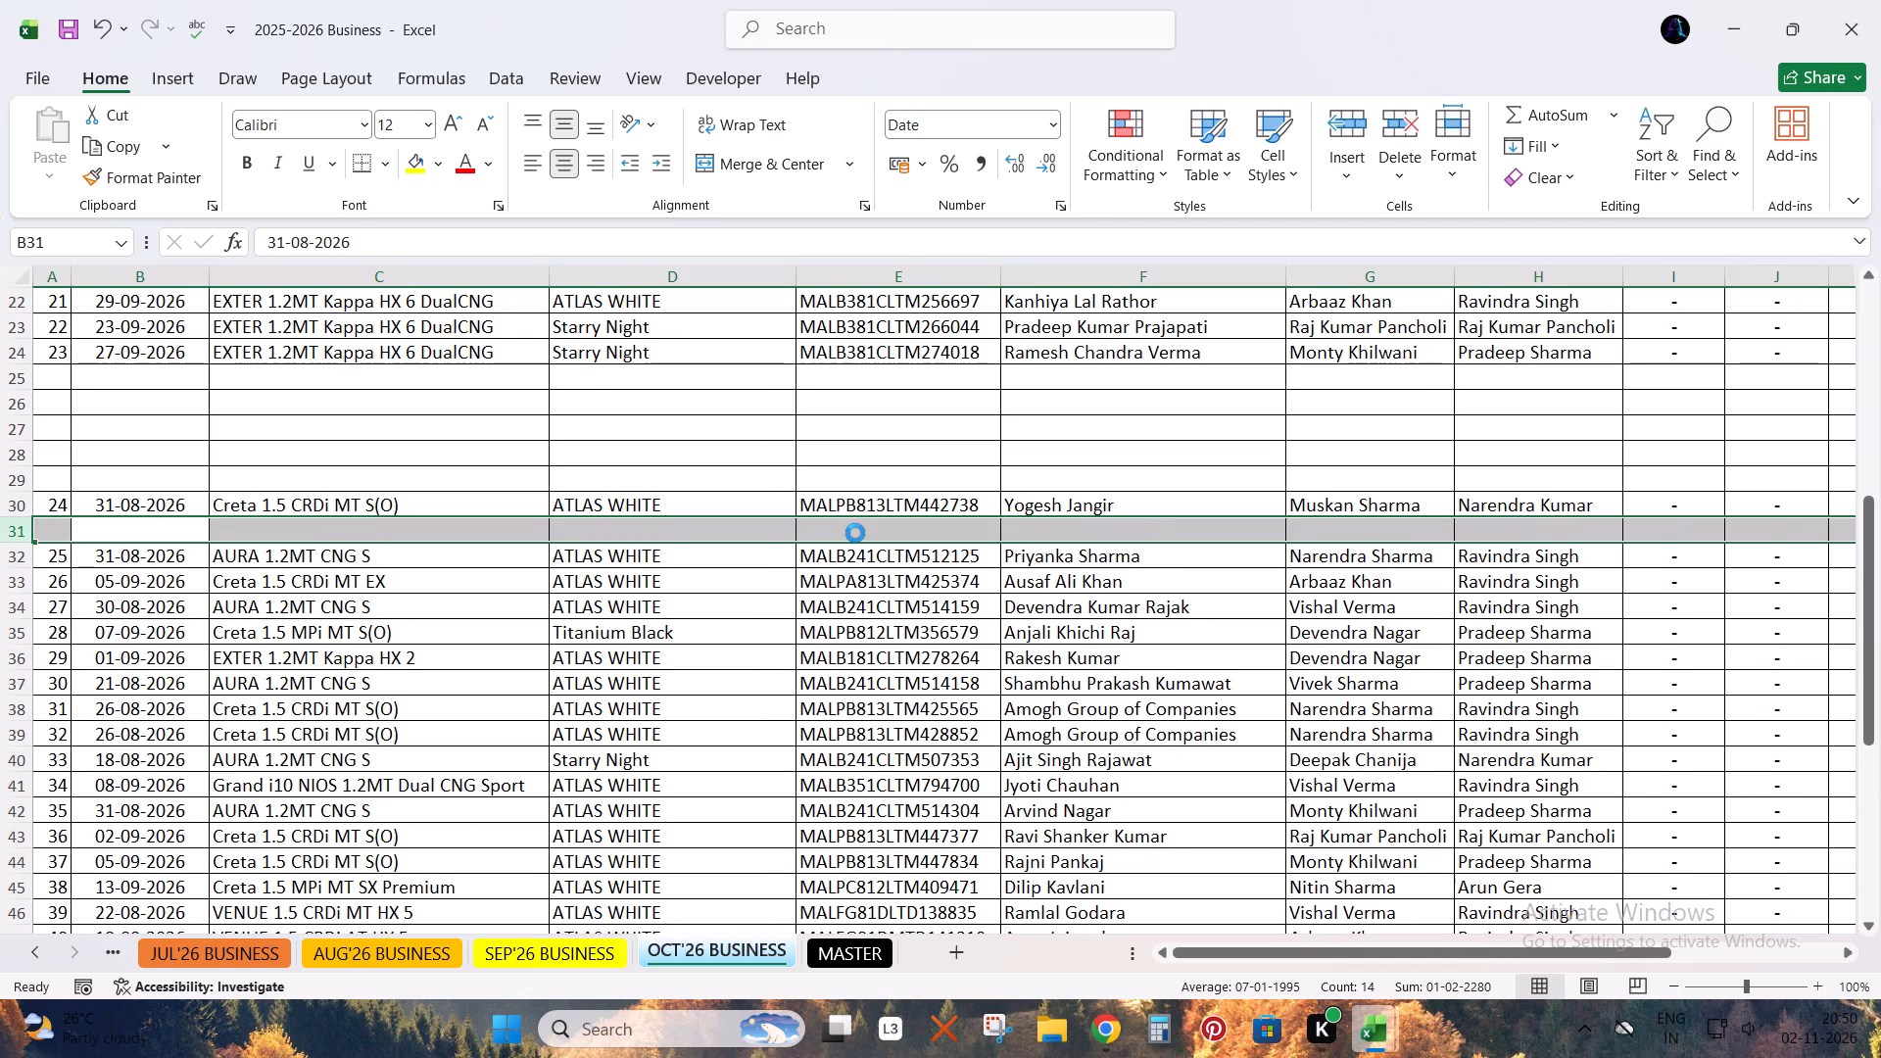
pyautogui.press('Right')
pyautogui.hotkey('ctrl', 'Right')
pyautogui.press('Right')
pyautogui.press('Left')
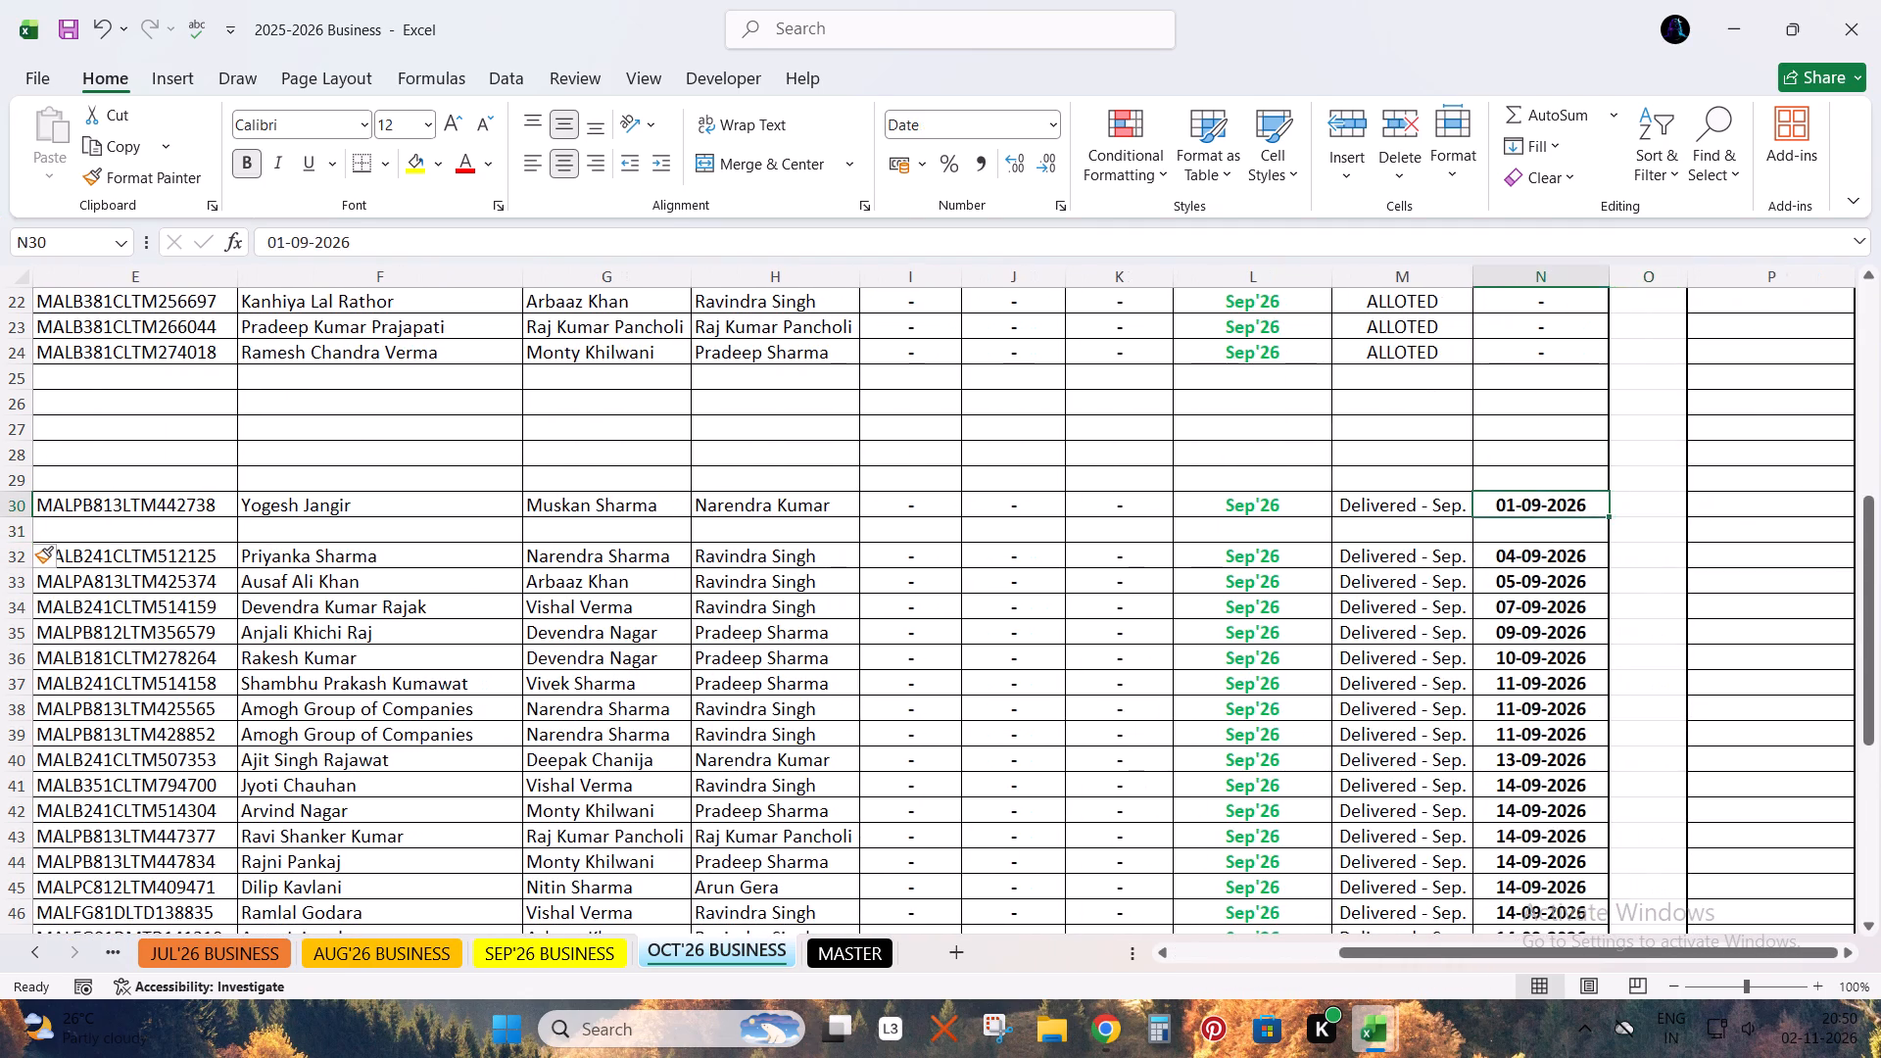
pyautogui.scroll(1, 1007, 528)
pyautogui.scroll(-1, 1007, 528)
pyautogui.scroll(8, 1007, 528)
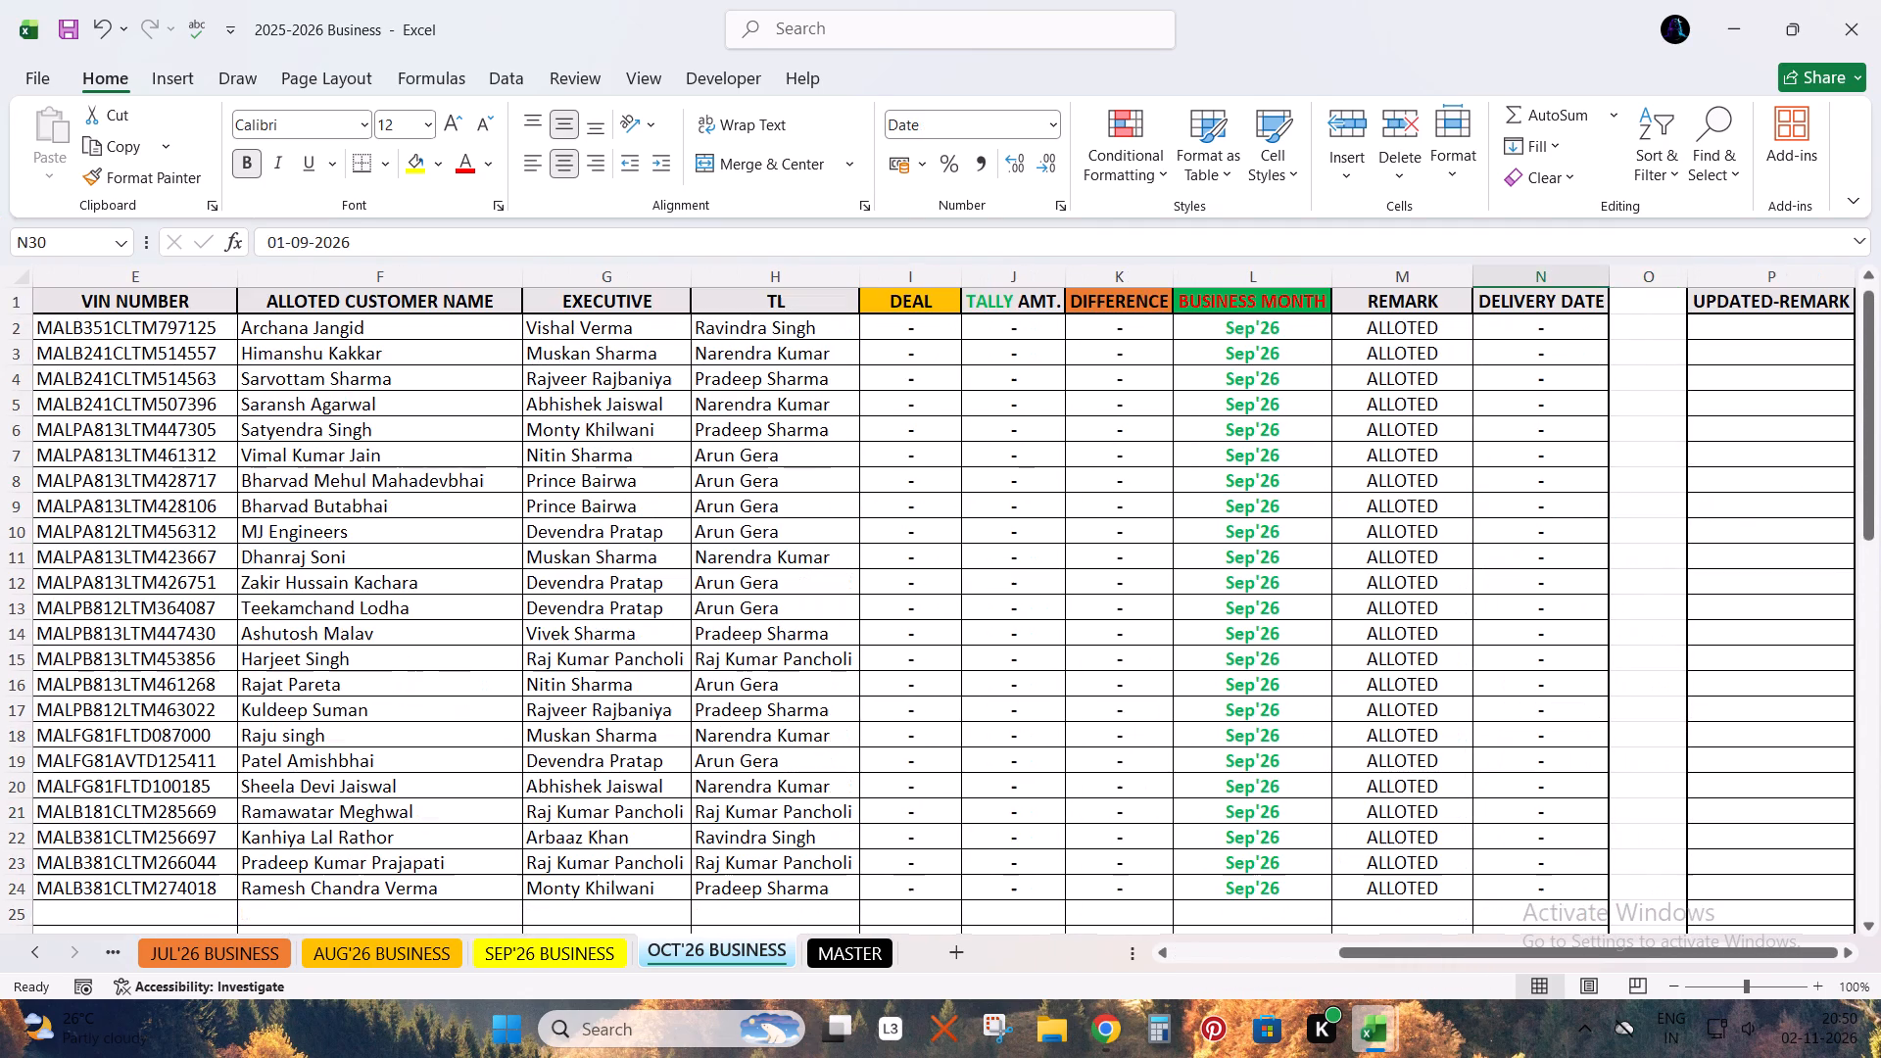
pyautogui.scroll(6, 1013, 513)
pyautogui.scroll(-8, 1013, 513)
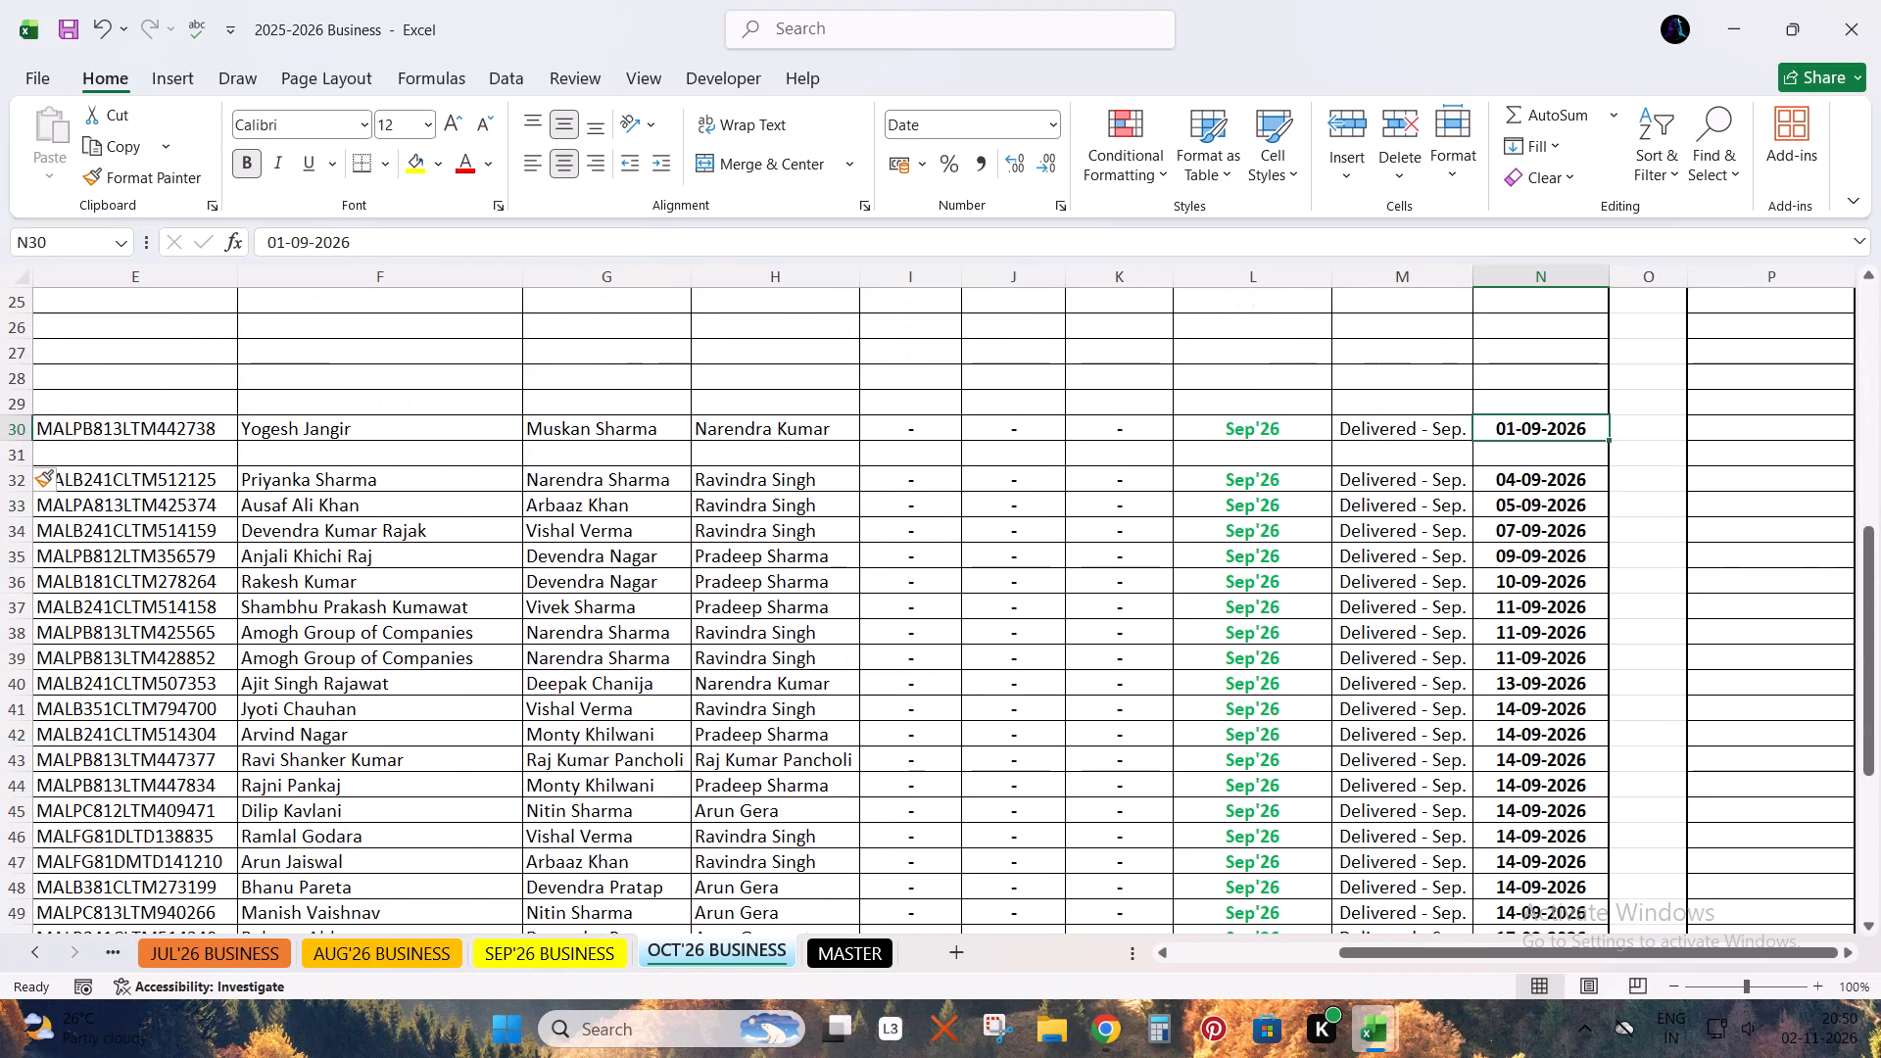
pyautogui.hotkey('ctrl', 'Left')
pyautogui.hotkey('ctrl', 'Left')
pyautogui.hotkey('ctrl', 'Left')
pyautogui.press('Right')
pyautogui.press('Down')
pyautogui.press('Down')
pyautogui.press('Down')
pyautogui.press('Up')
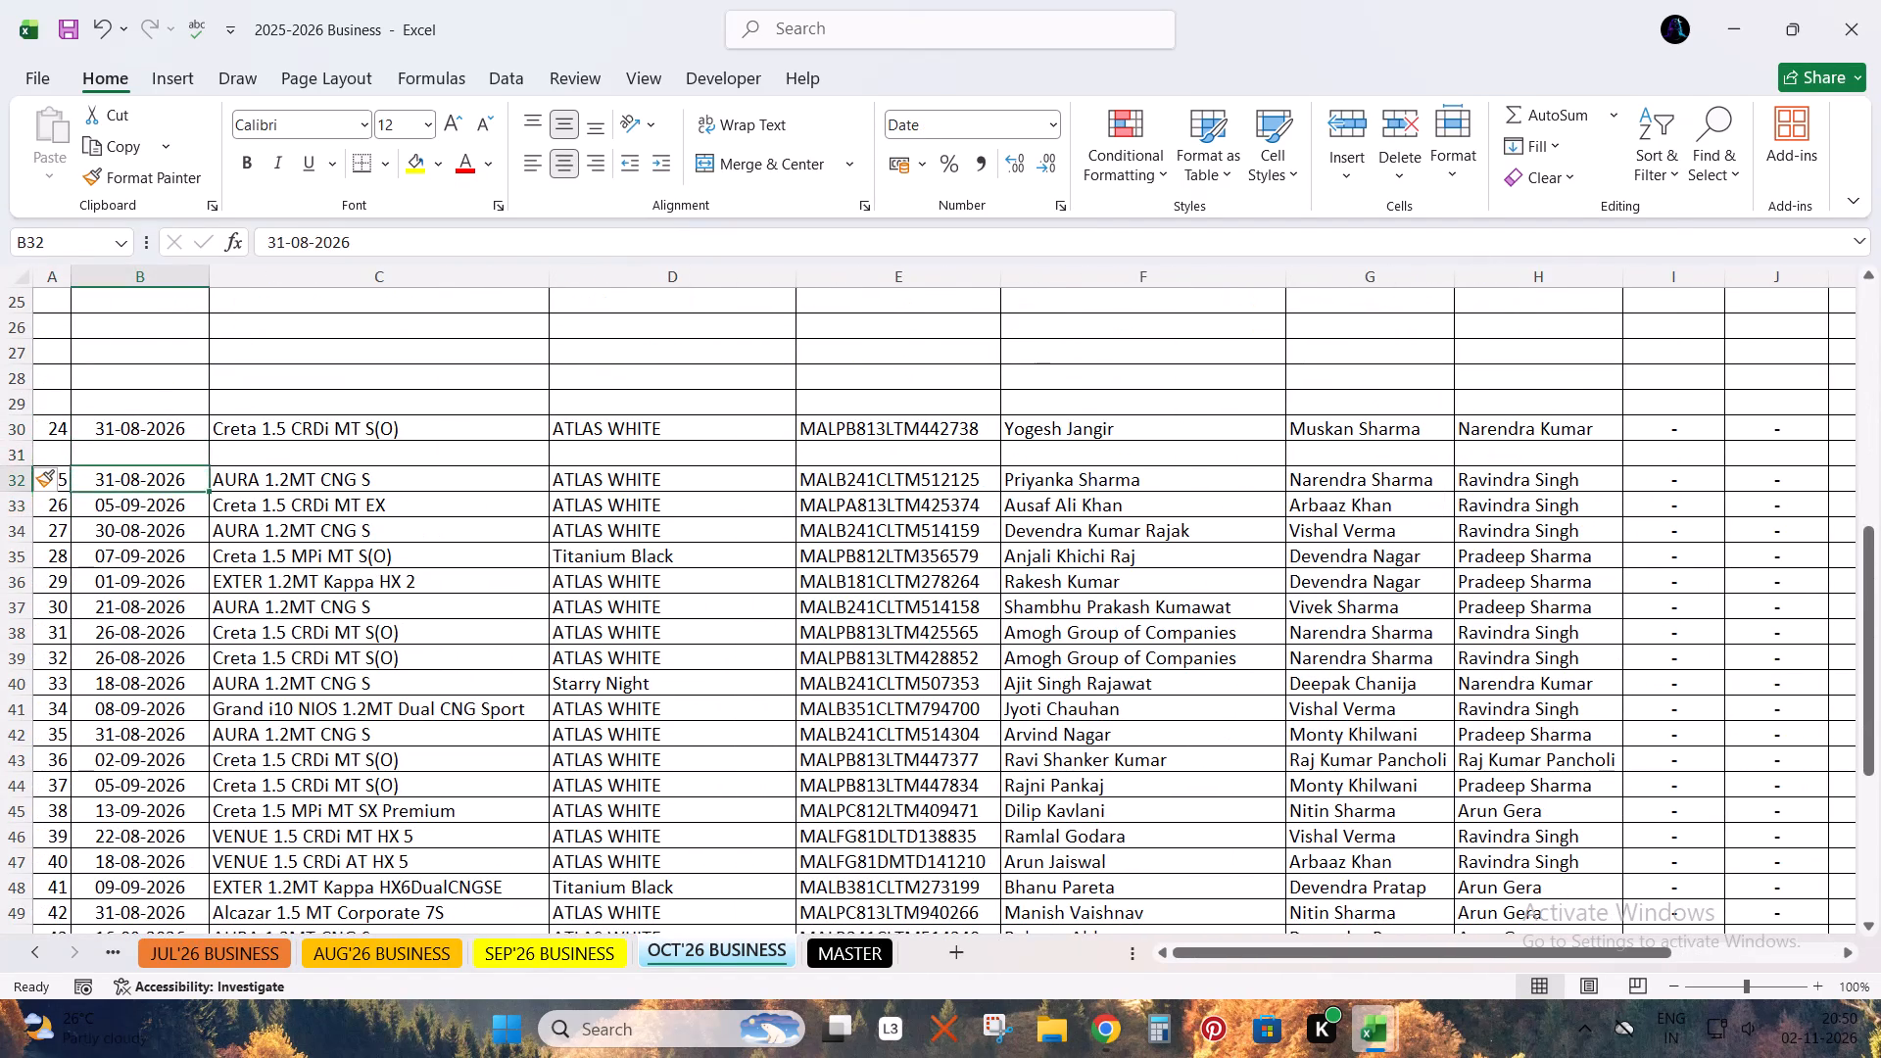
pyautogui.scroll(8, 1013, 513)
pyautogui.scroll(3, 876, 540)
pyautogui.click(564, 956)
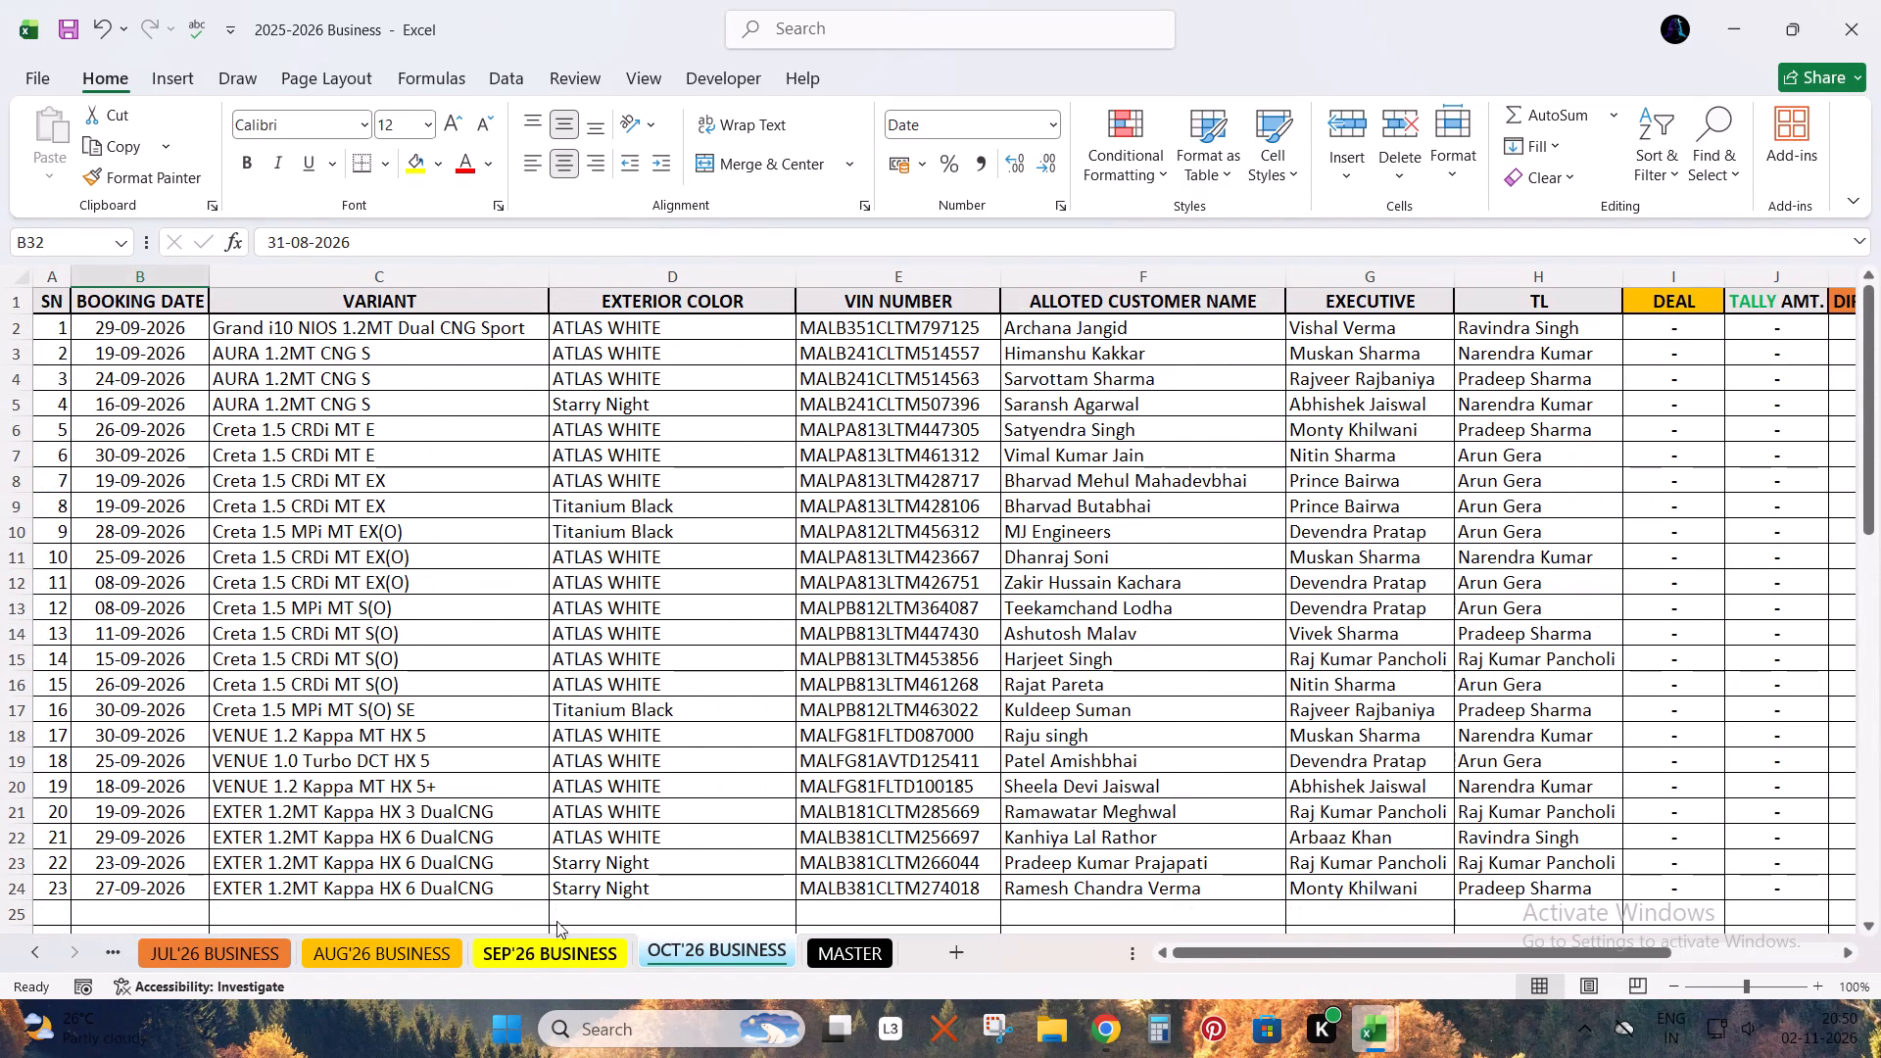
pyautogui.scroll(-6, 522, 814)
pyautogui.scroll(6, 513, 753)
pyautogui.scroll(-1, 514, 751)
pyautogui.click(737, 949)
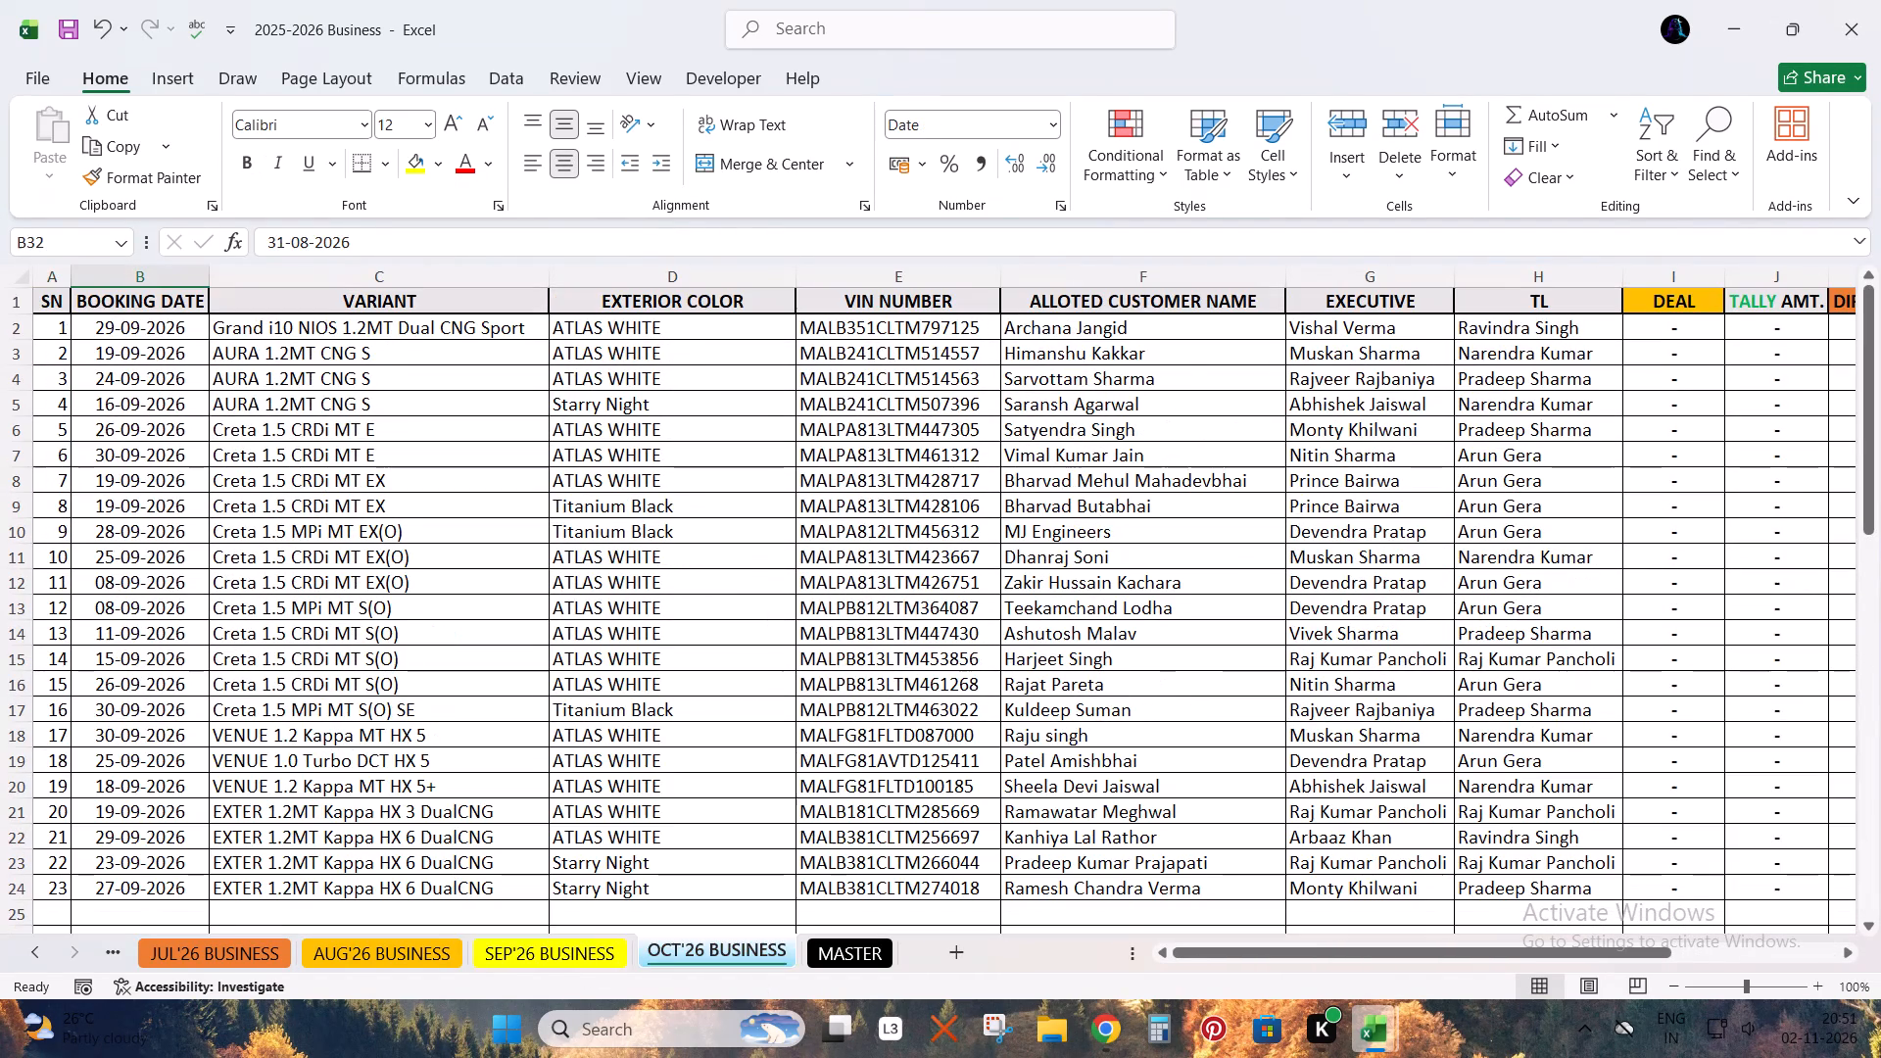
# Freeze the header row of OCT'26 BUSINESS so that scrolling starts from row 2, and save the workbook.
pyautogui.scroll(4, 224, 494)
pyautogui.click(57, 332)
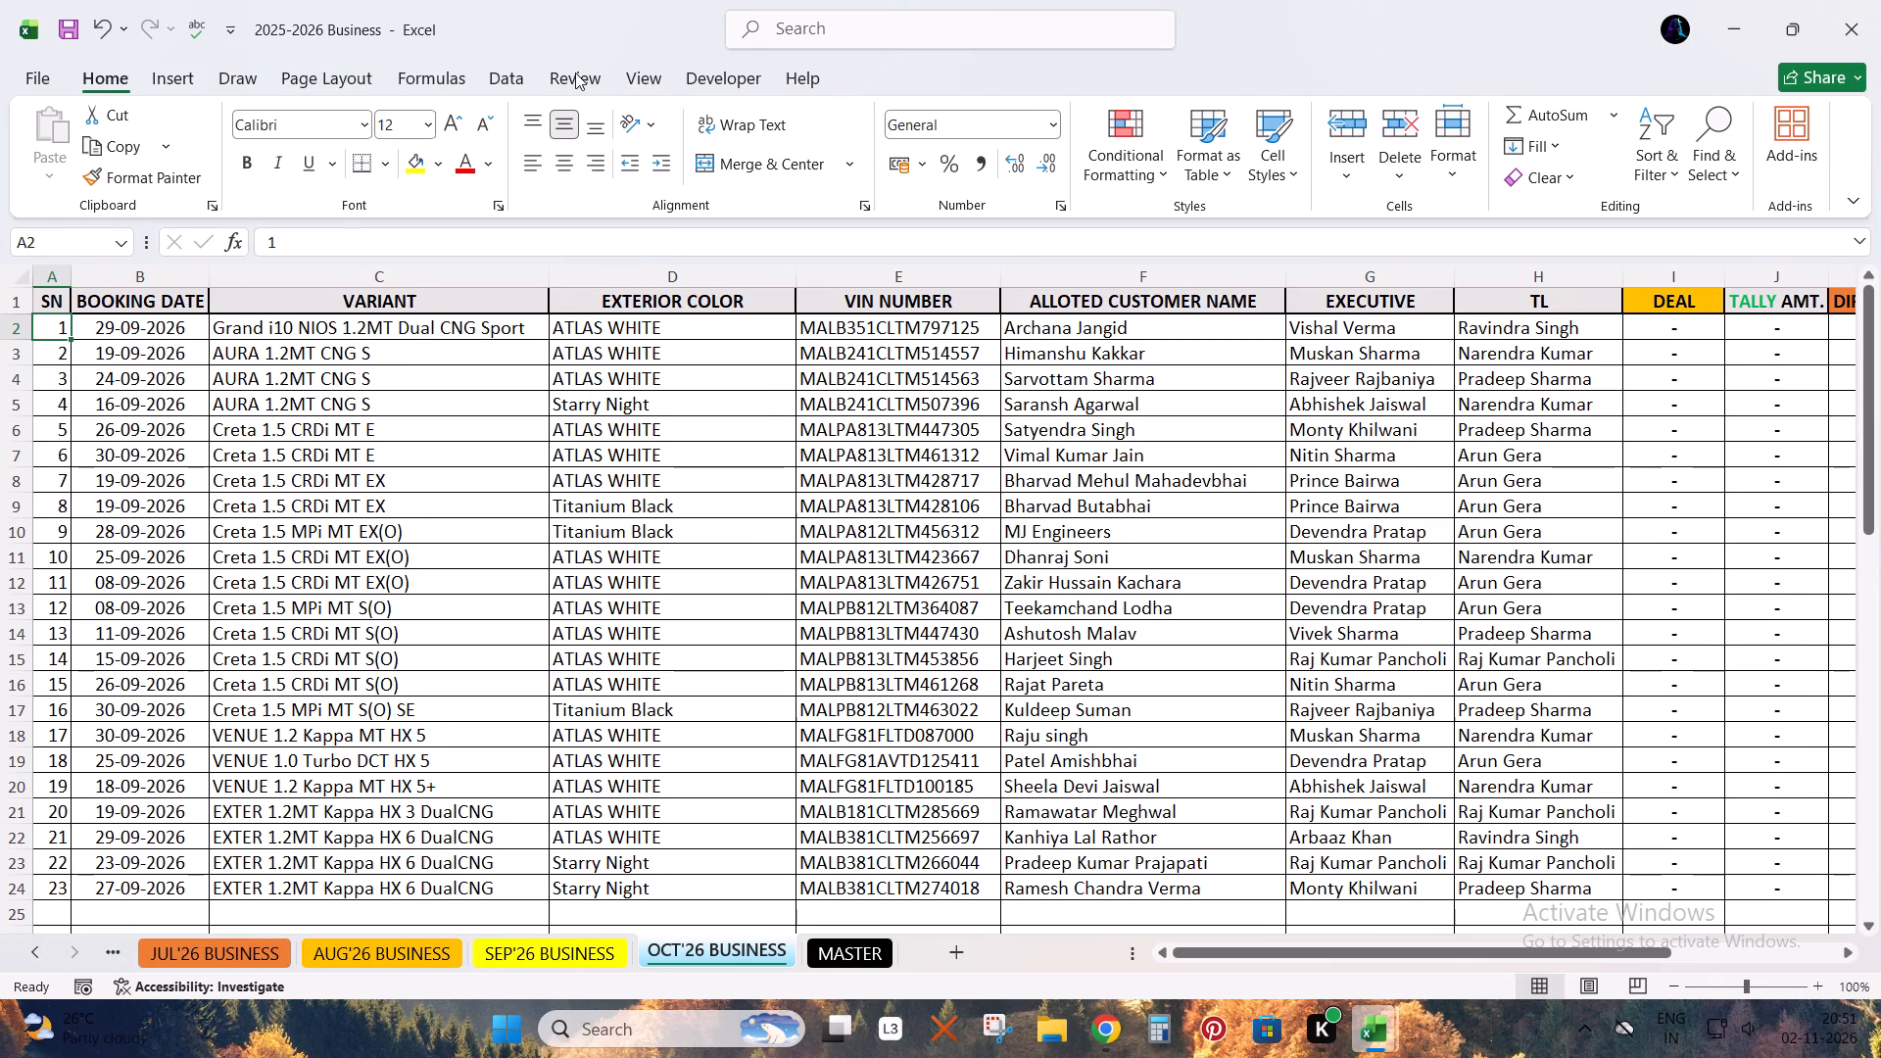
pyautogui.click(650, 72)
pyautogui.click(850, 165)
pyautogui.click(897, 225)
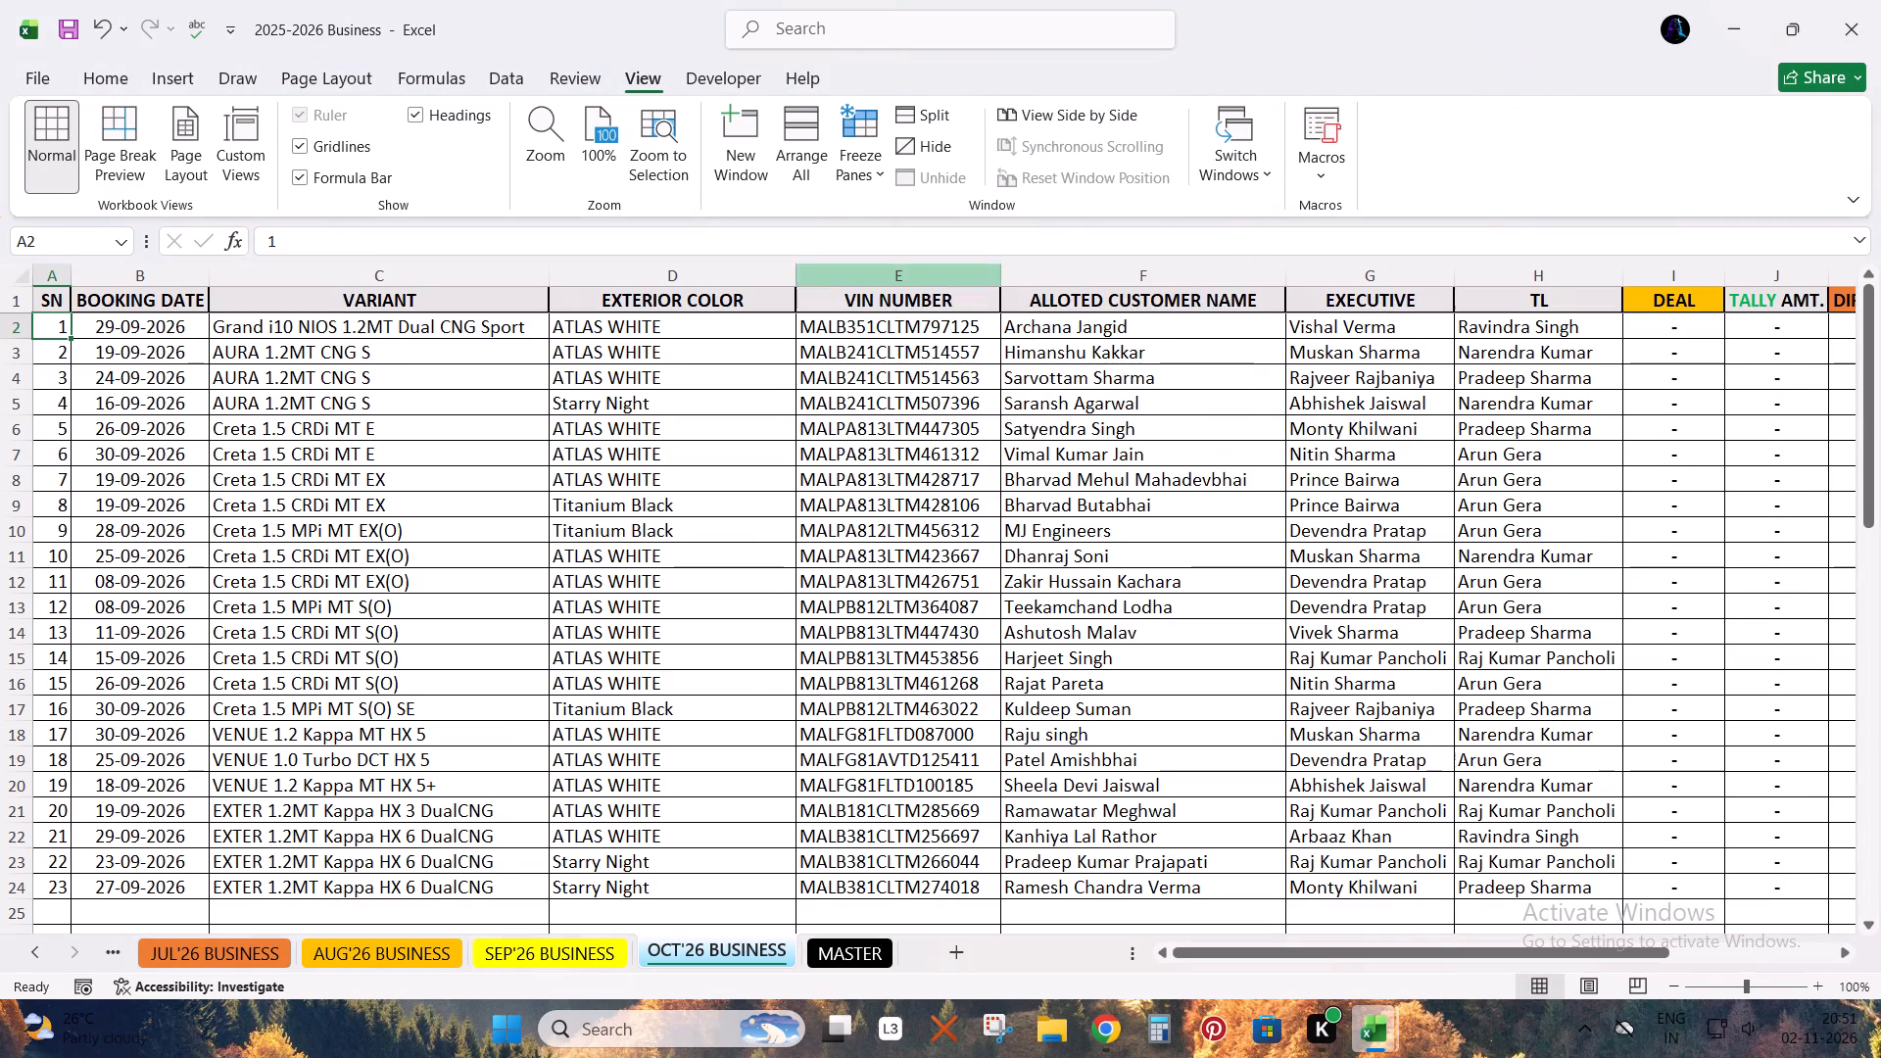
pyautogui.scroll(-4, 467, 451)
pyautogui.scroll(15, 479, 193)
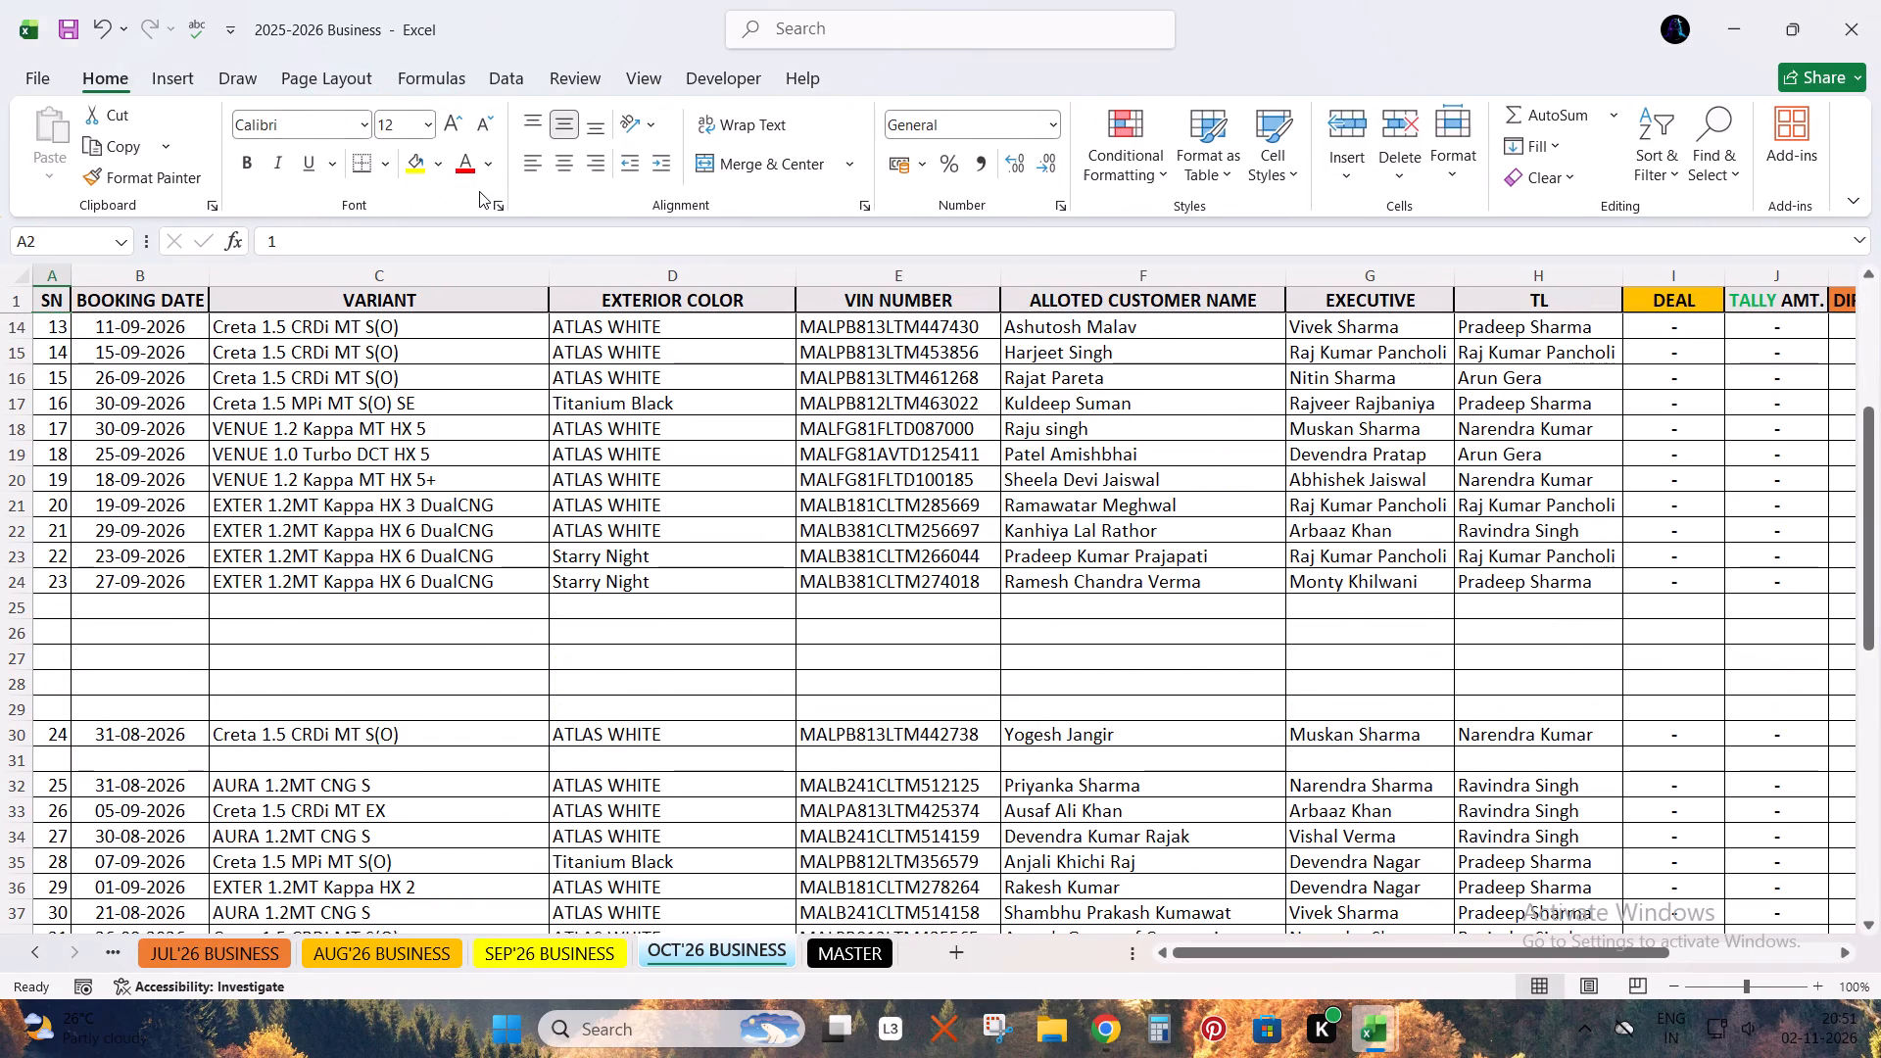
pyautogui.scroll(1, 479, 191)
pyautogui.scroll(-2, 597, 487)
pyautogui.click(471, 621)
pyautogui.hotkey('ctrl', 's')
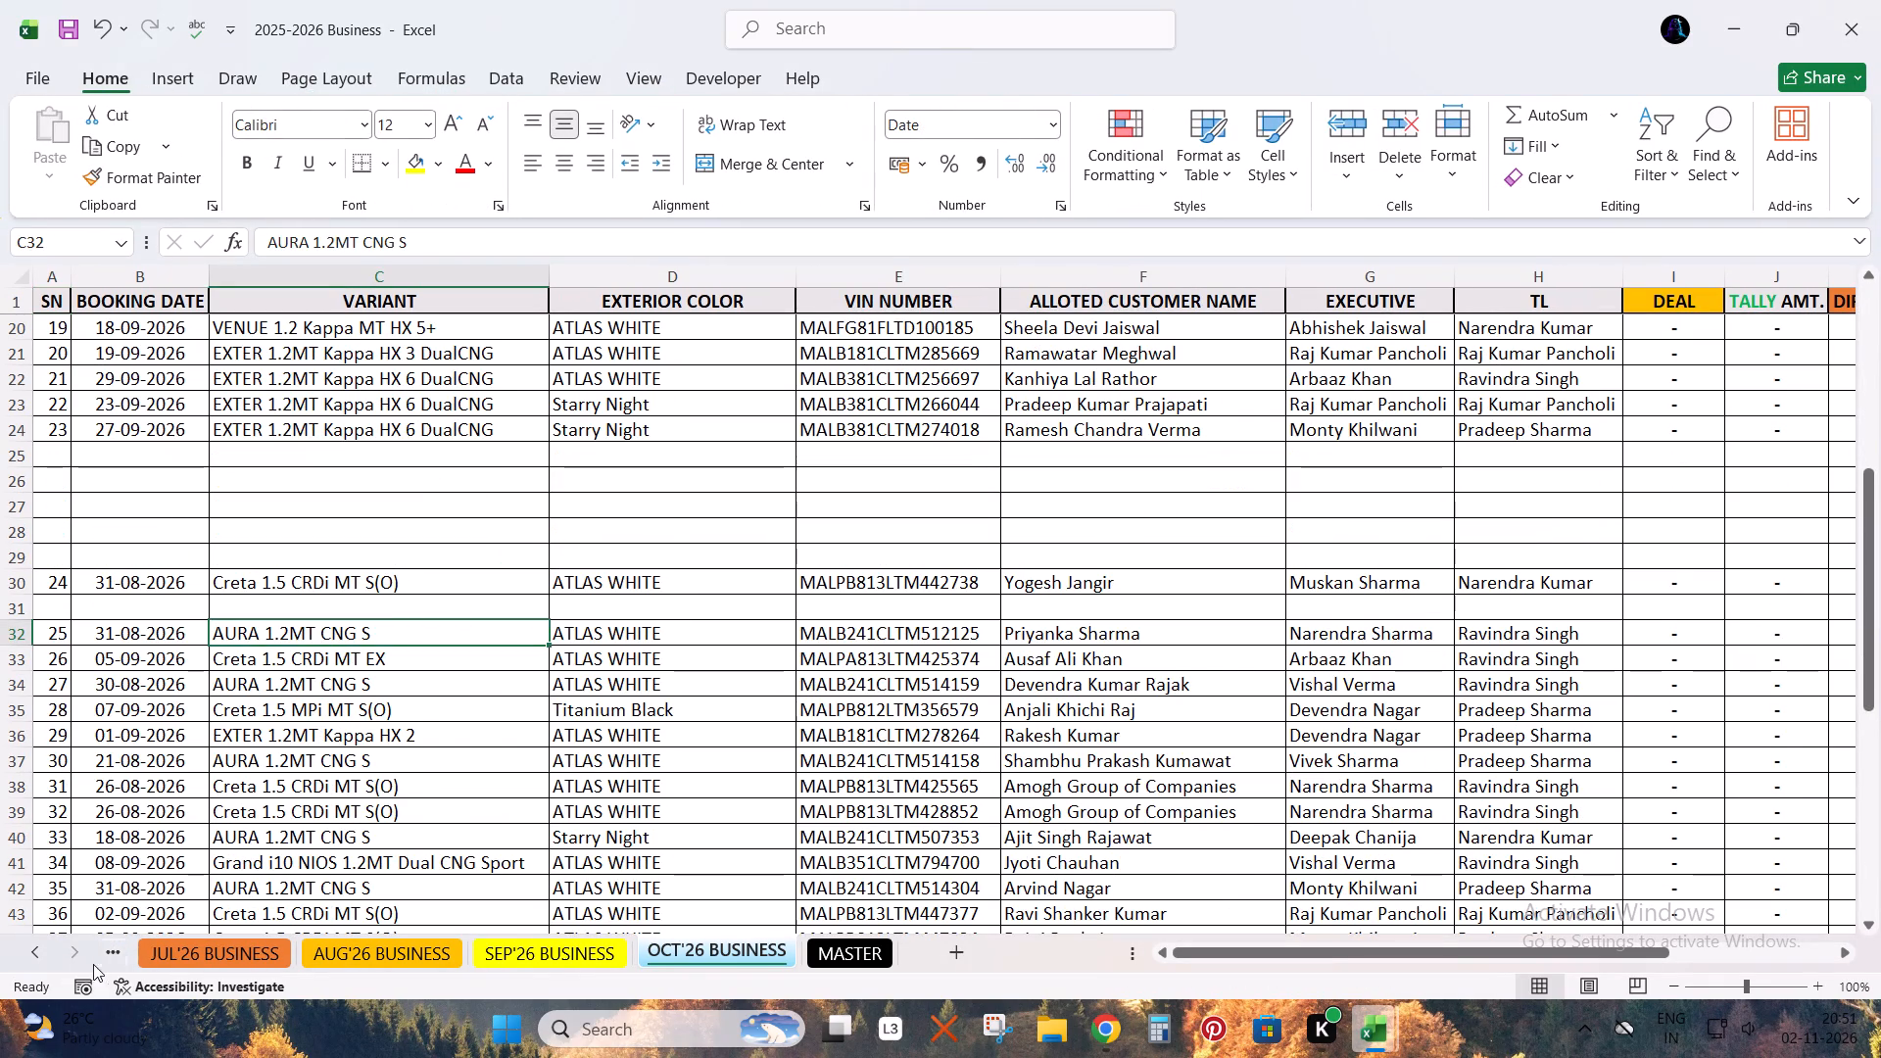
# Switch to SEP'26 BUSINESS and freeze its header row above row 2.
pyautogui.click(591, 960)
pyautogui.scroll(-2, 417, 553)
pyautogui.scroll(9, 417, 553)
pyautogui.scroll(-1, 431, 553)
pyautogui.scroll(1, 431, 553)
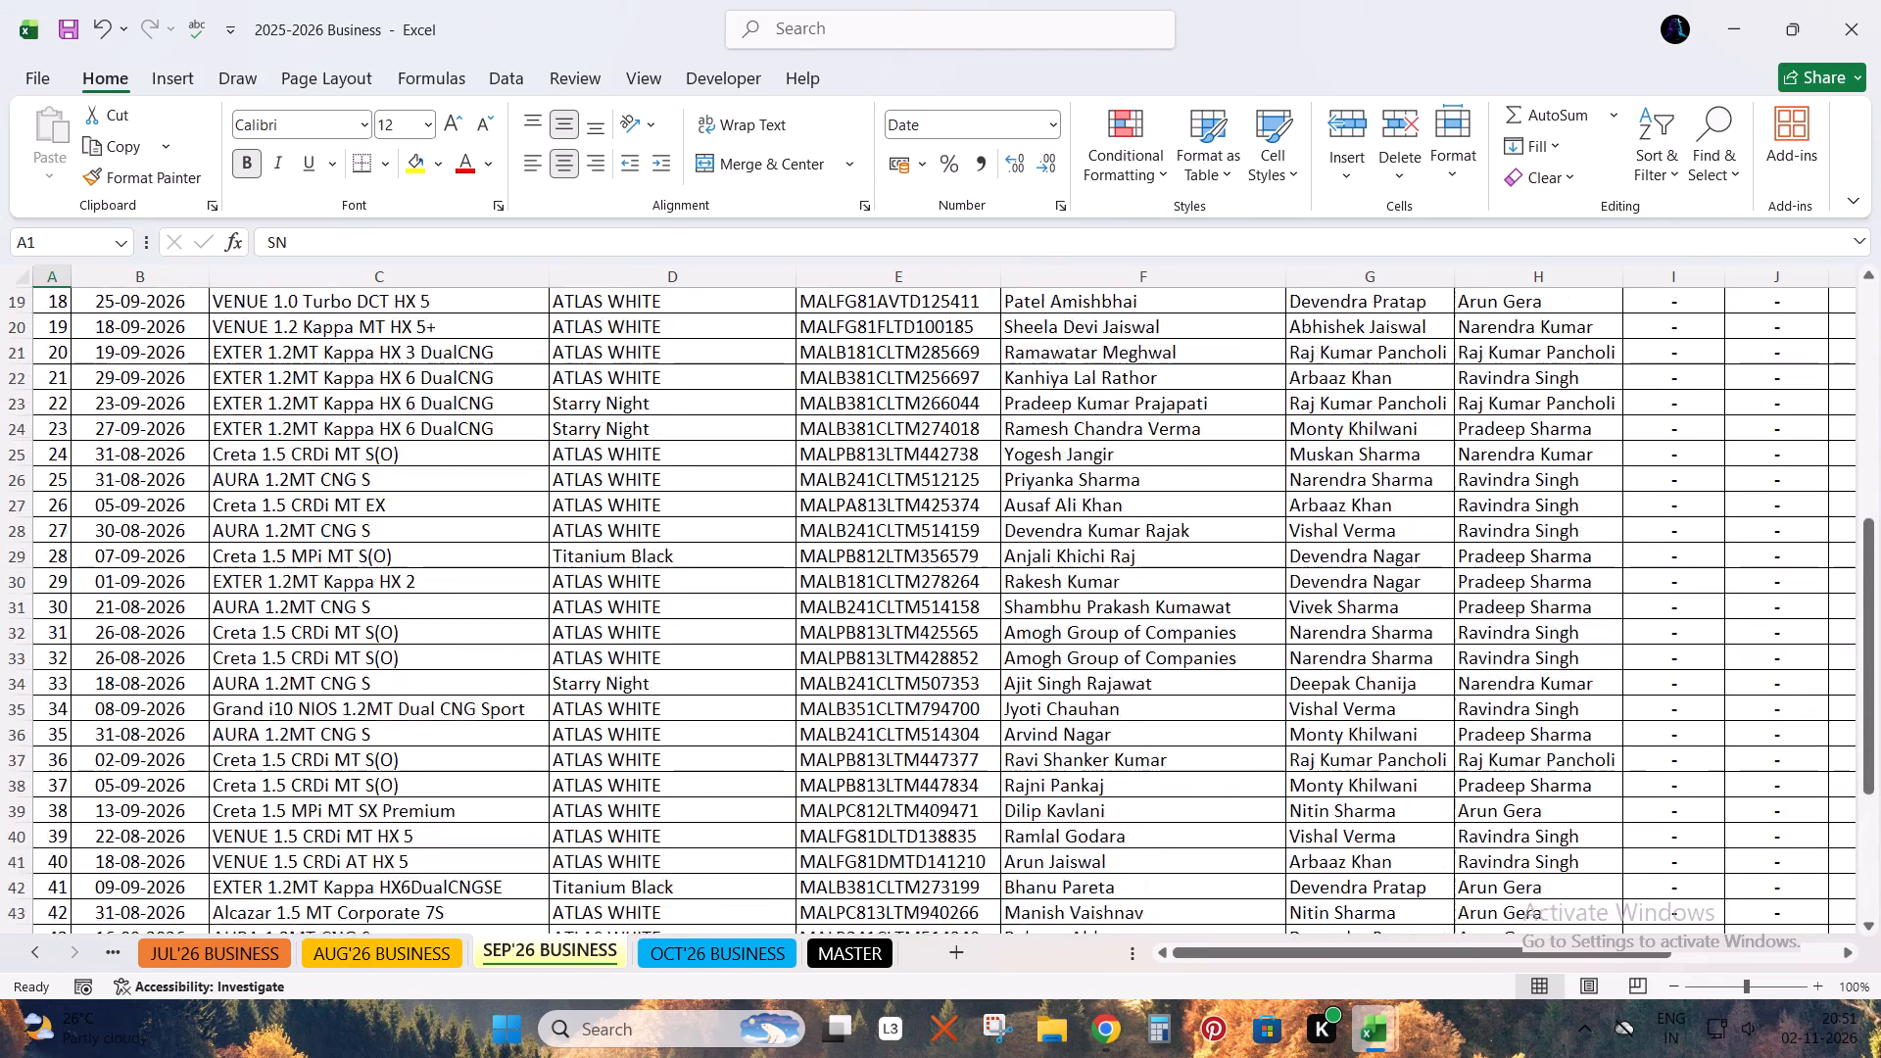
pyautogui.scroll(6, 431, 553)
pyautogui.scroll(-1, 434, 552)
pyautogui.scroll(8, 434, 552)
pyautogui.click(55, 333)
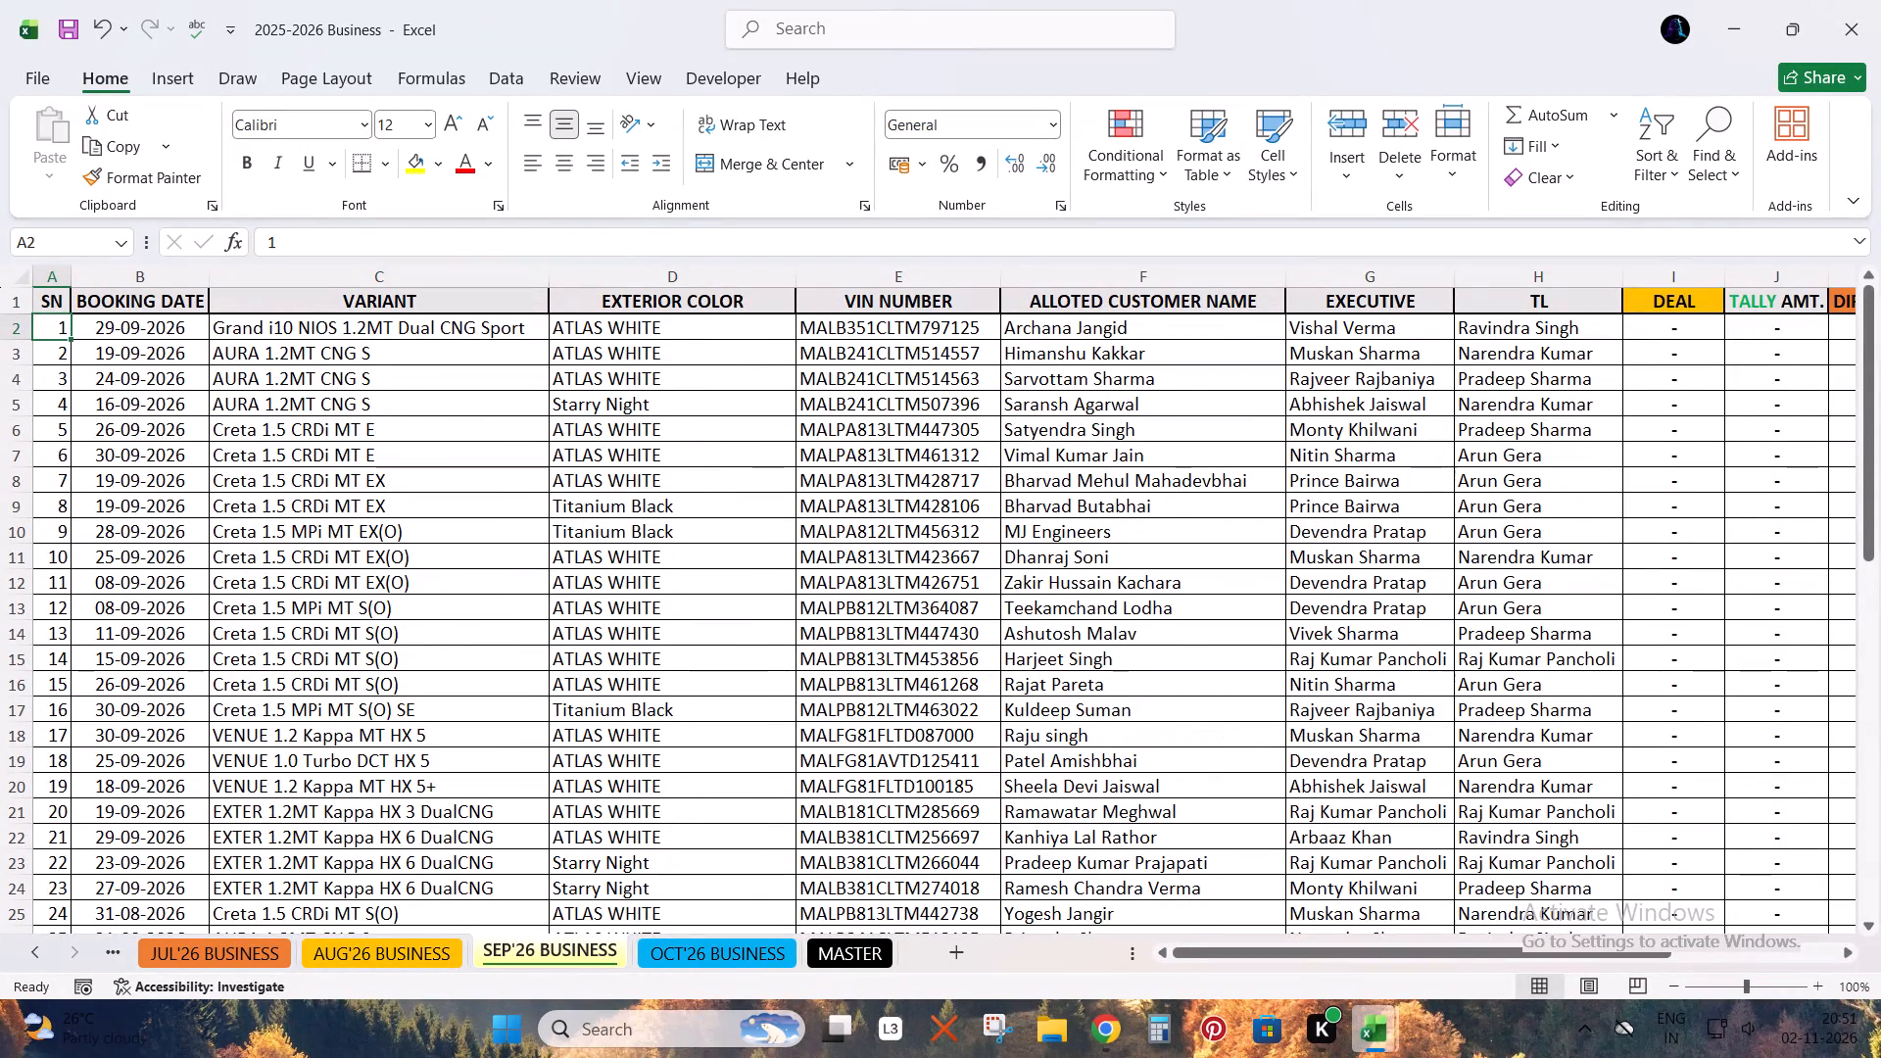
pyautogui.click(651, 72)
pyautogui.click(858, 133)
pyautogui.click(894, 214)
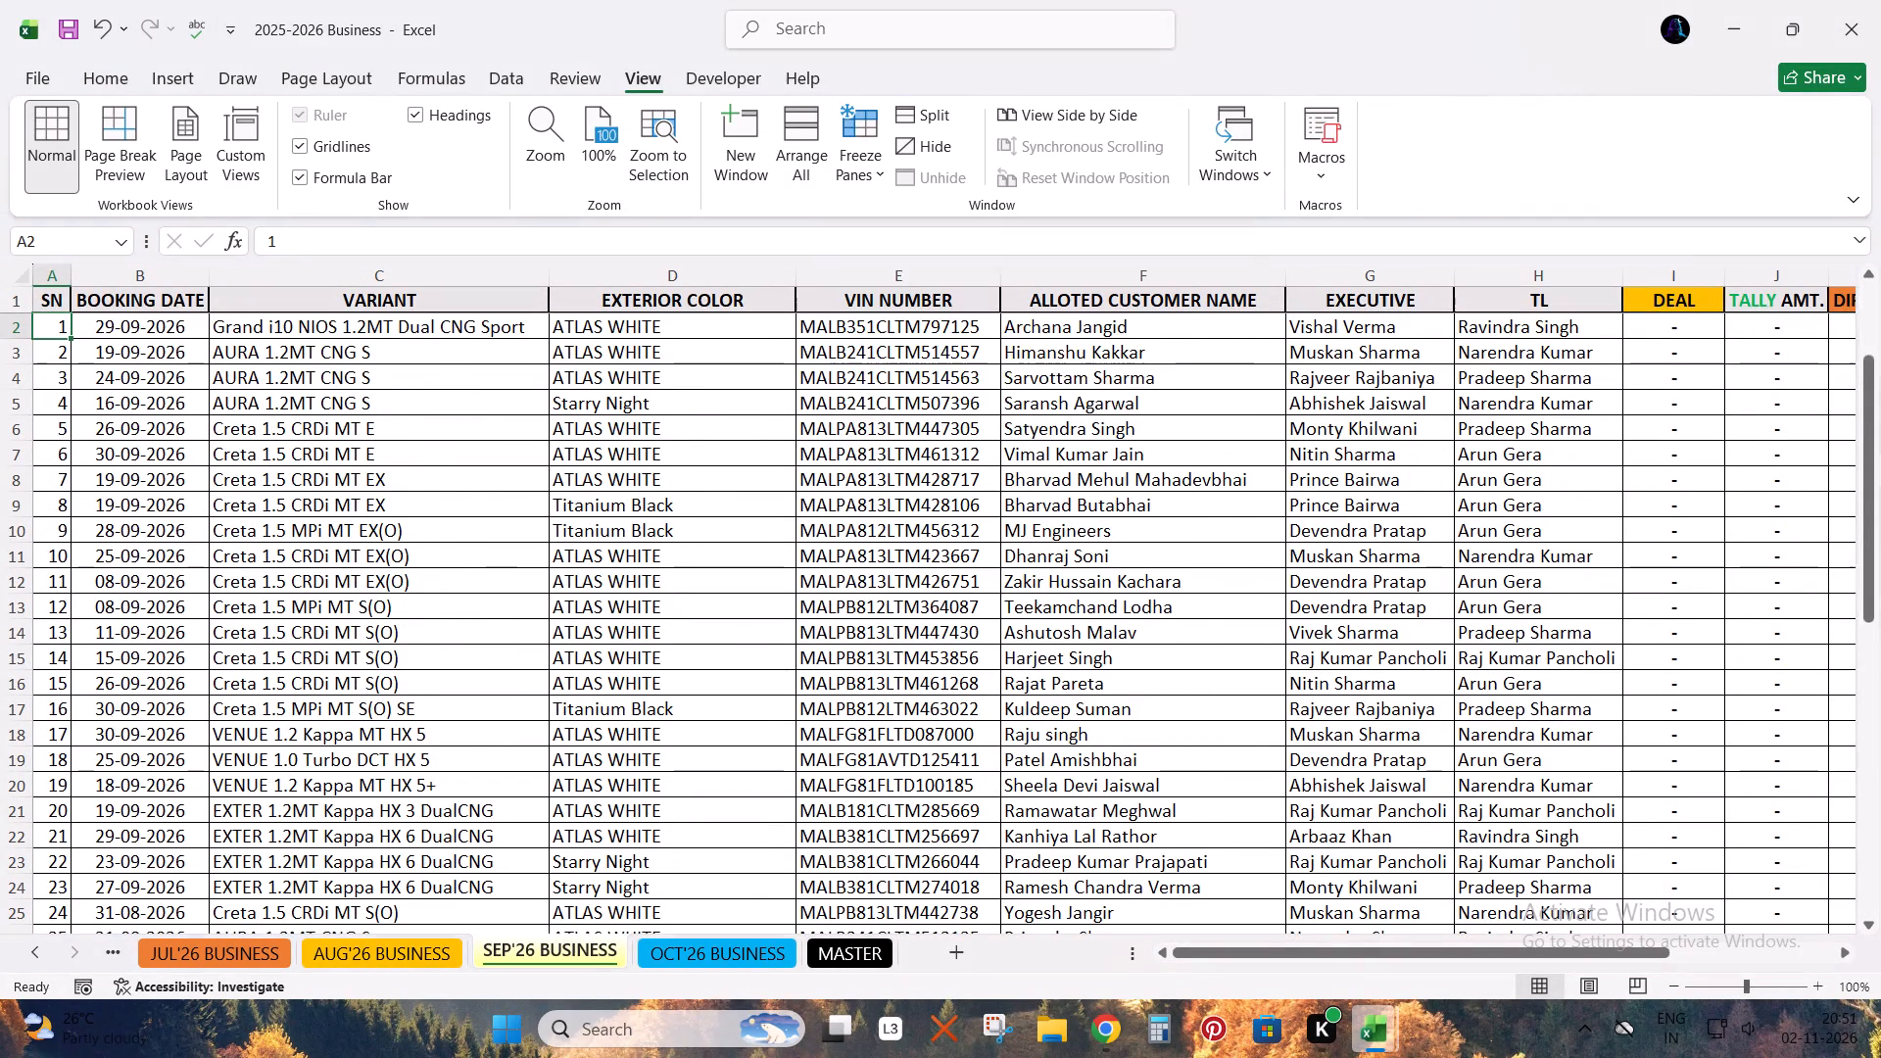
pyautogui.scroll(-3, 338, 540)
# Switch to AUG'26 BUSINESS, save the workbook, and freeze the sheet's header row above row 2.
pyautogui.click(407, 946)
pyautogui.scroll(5, 92, 515)
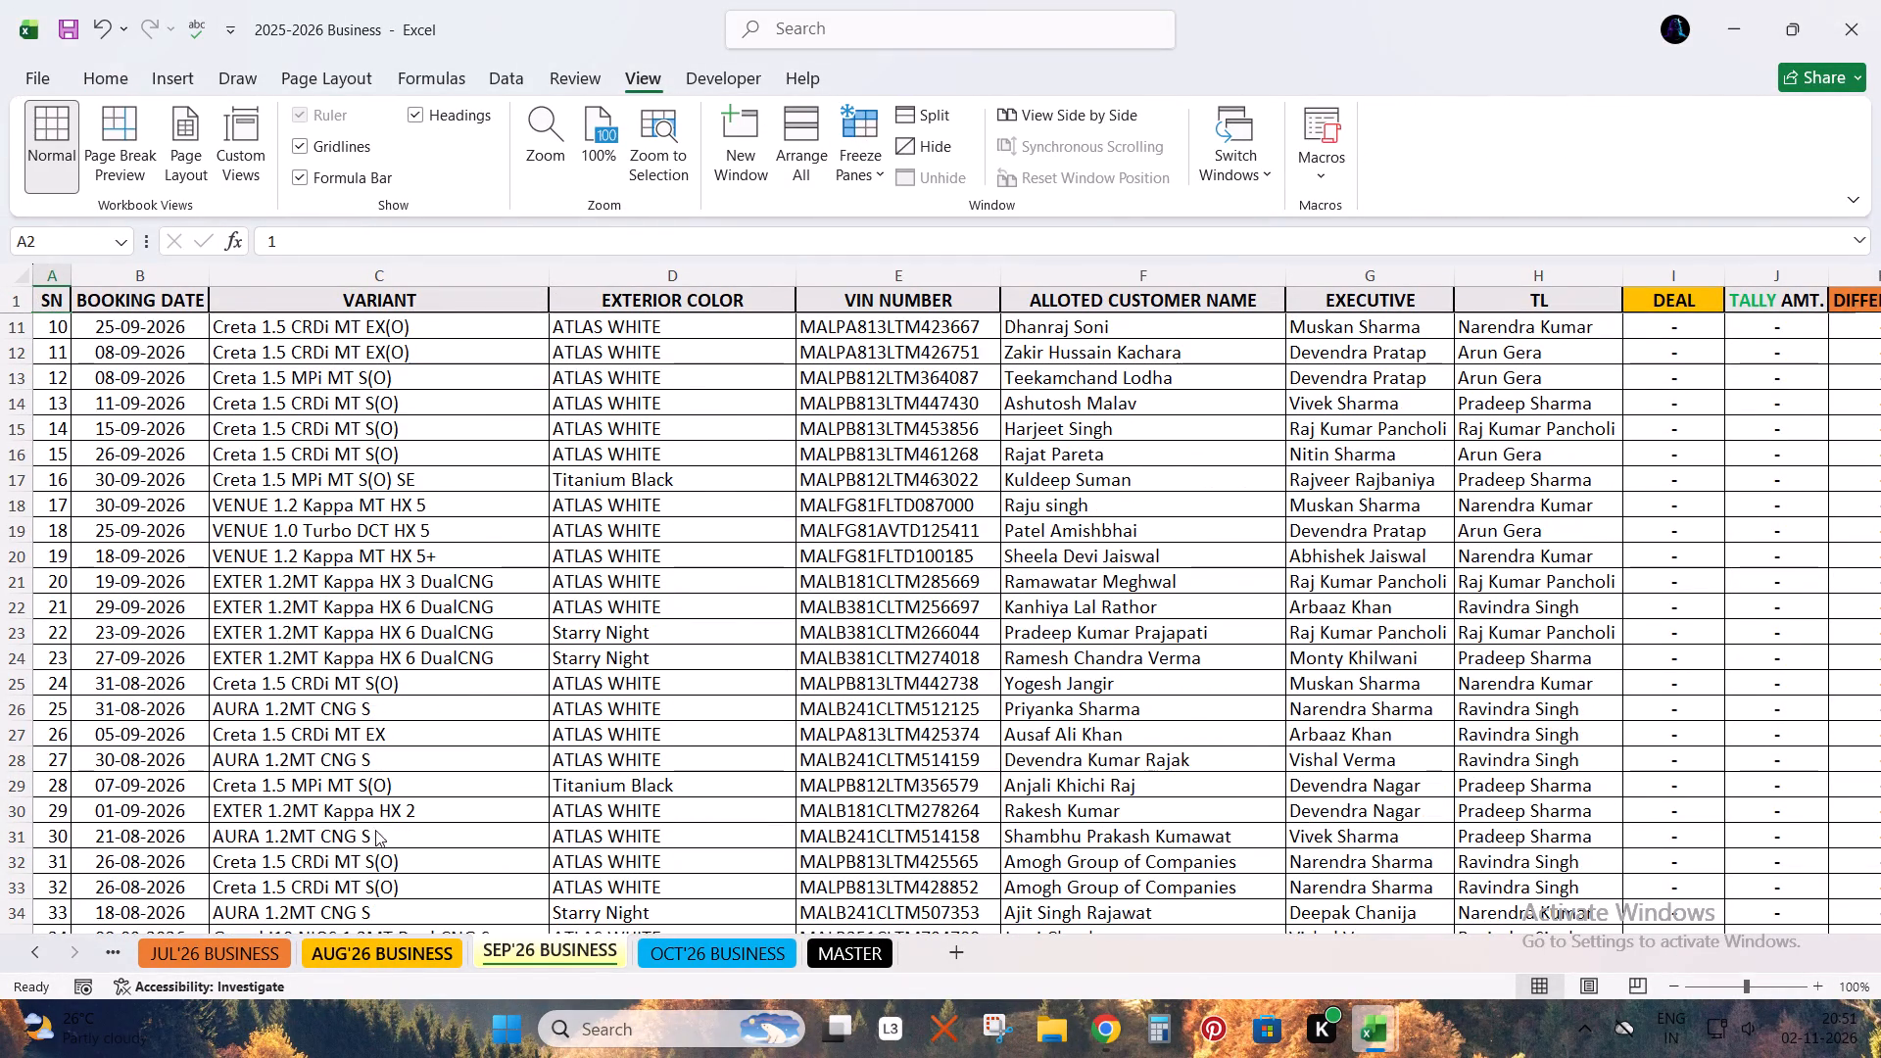
pyautogui.scroll(4, 250, 628)
pyautogui.click(1217, 950)
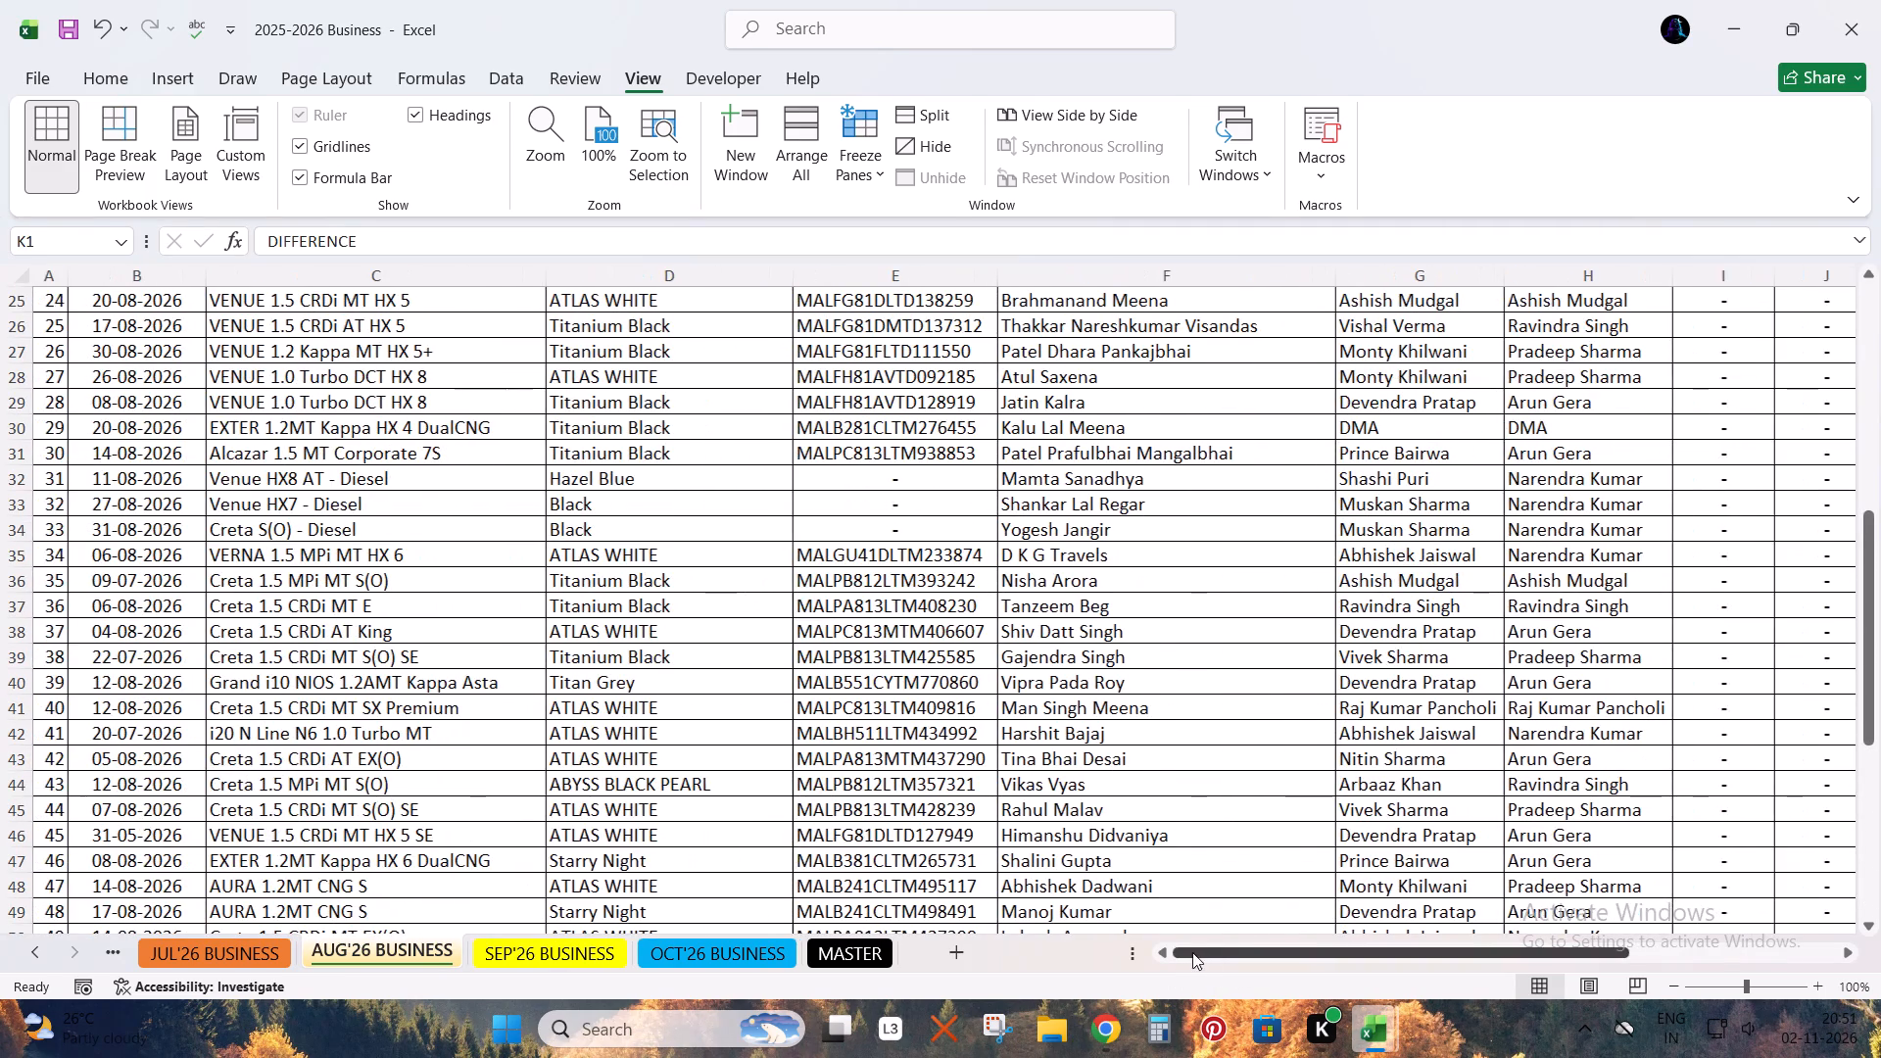
pyautogui.moveTo(1192, 952); pyautogui.dragTo(1123, 952)
pyautogui.hotkey('ctrl', 's')
pyautogui.scroll(9, 395, 610)
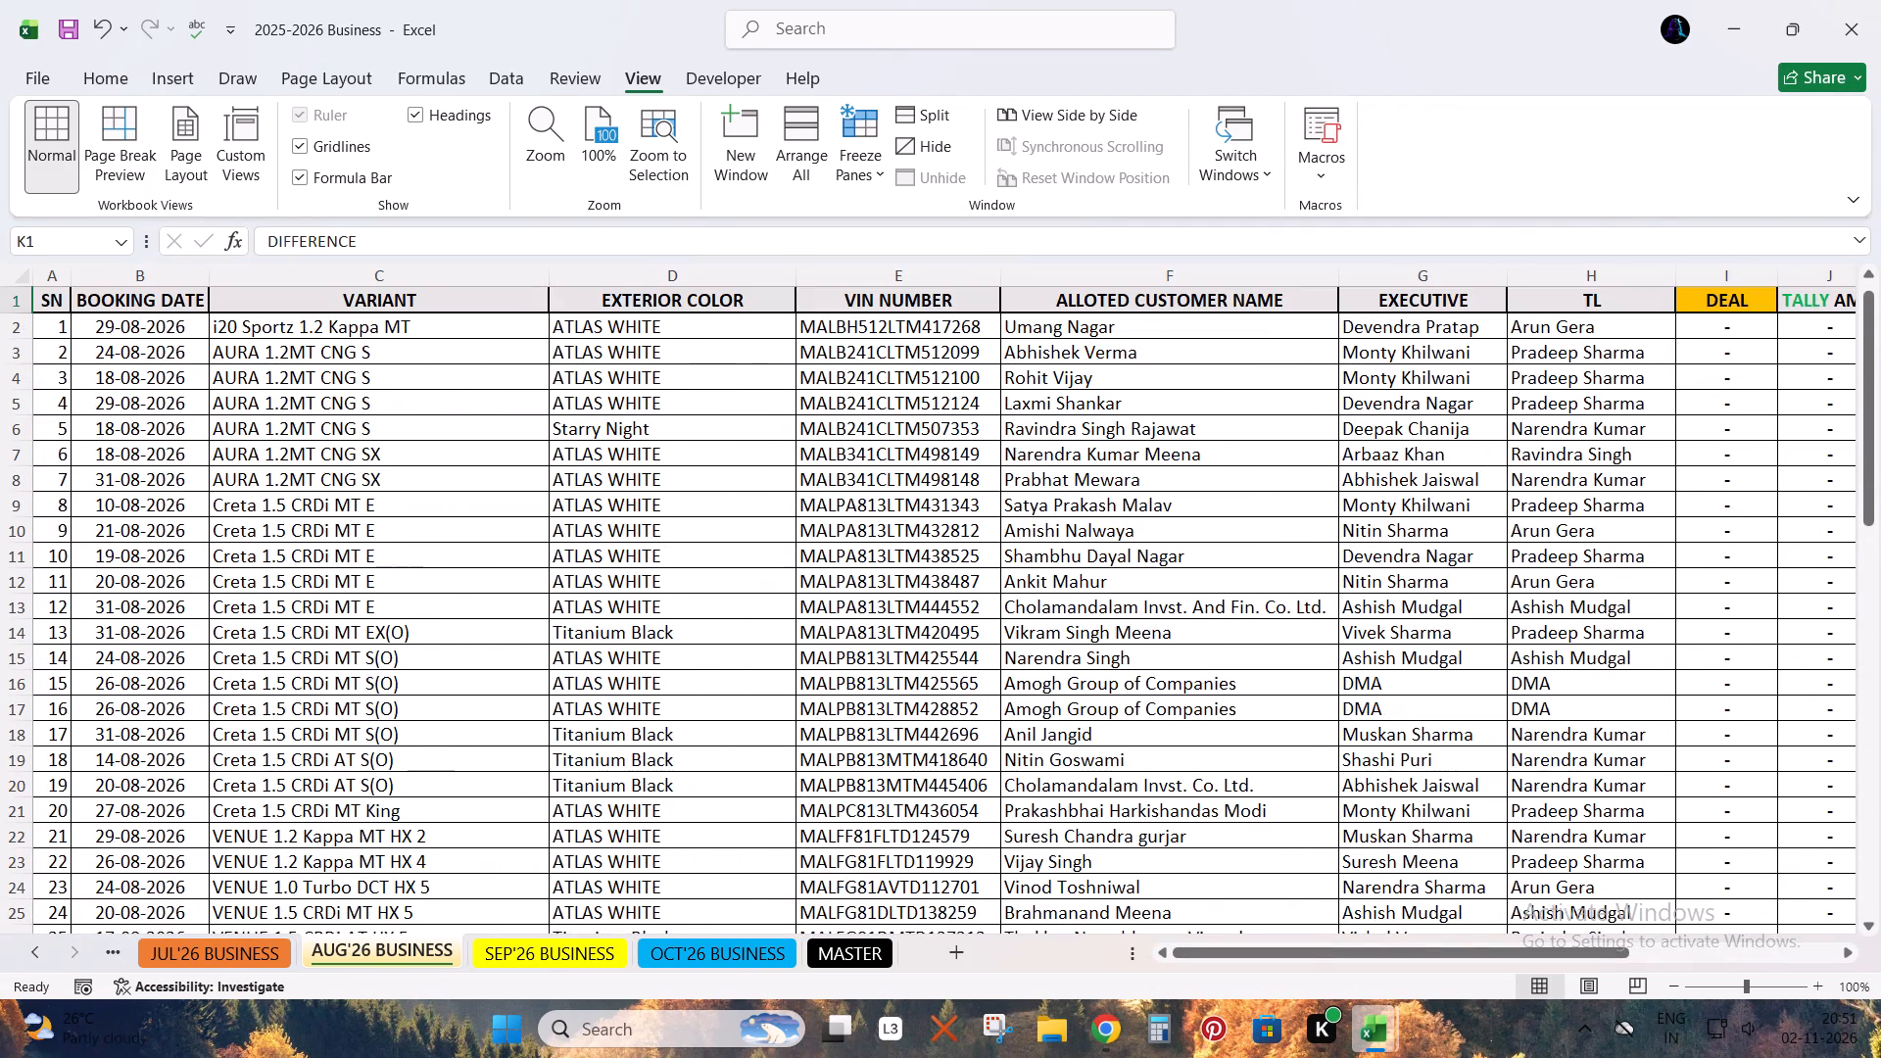
pyautogui.scroll(6, 395, 610)
pyautogui.click(54, 336)
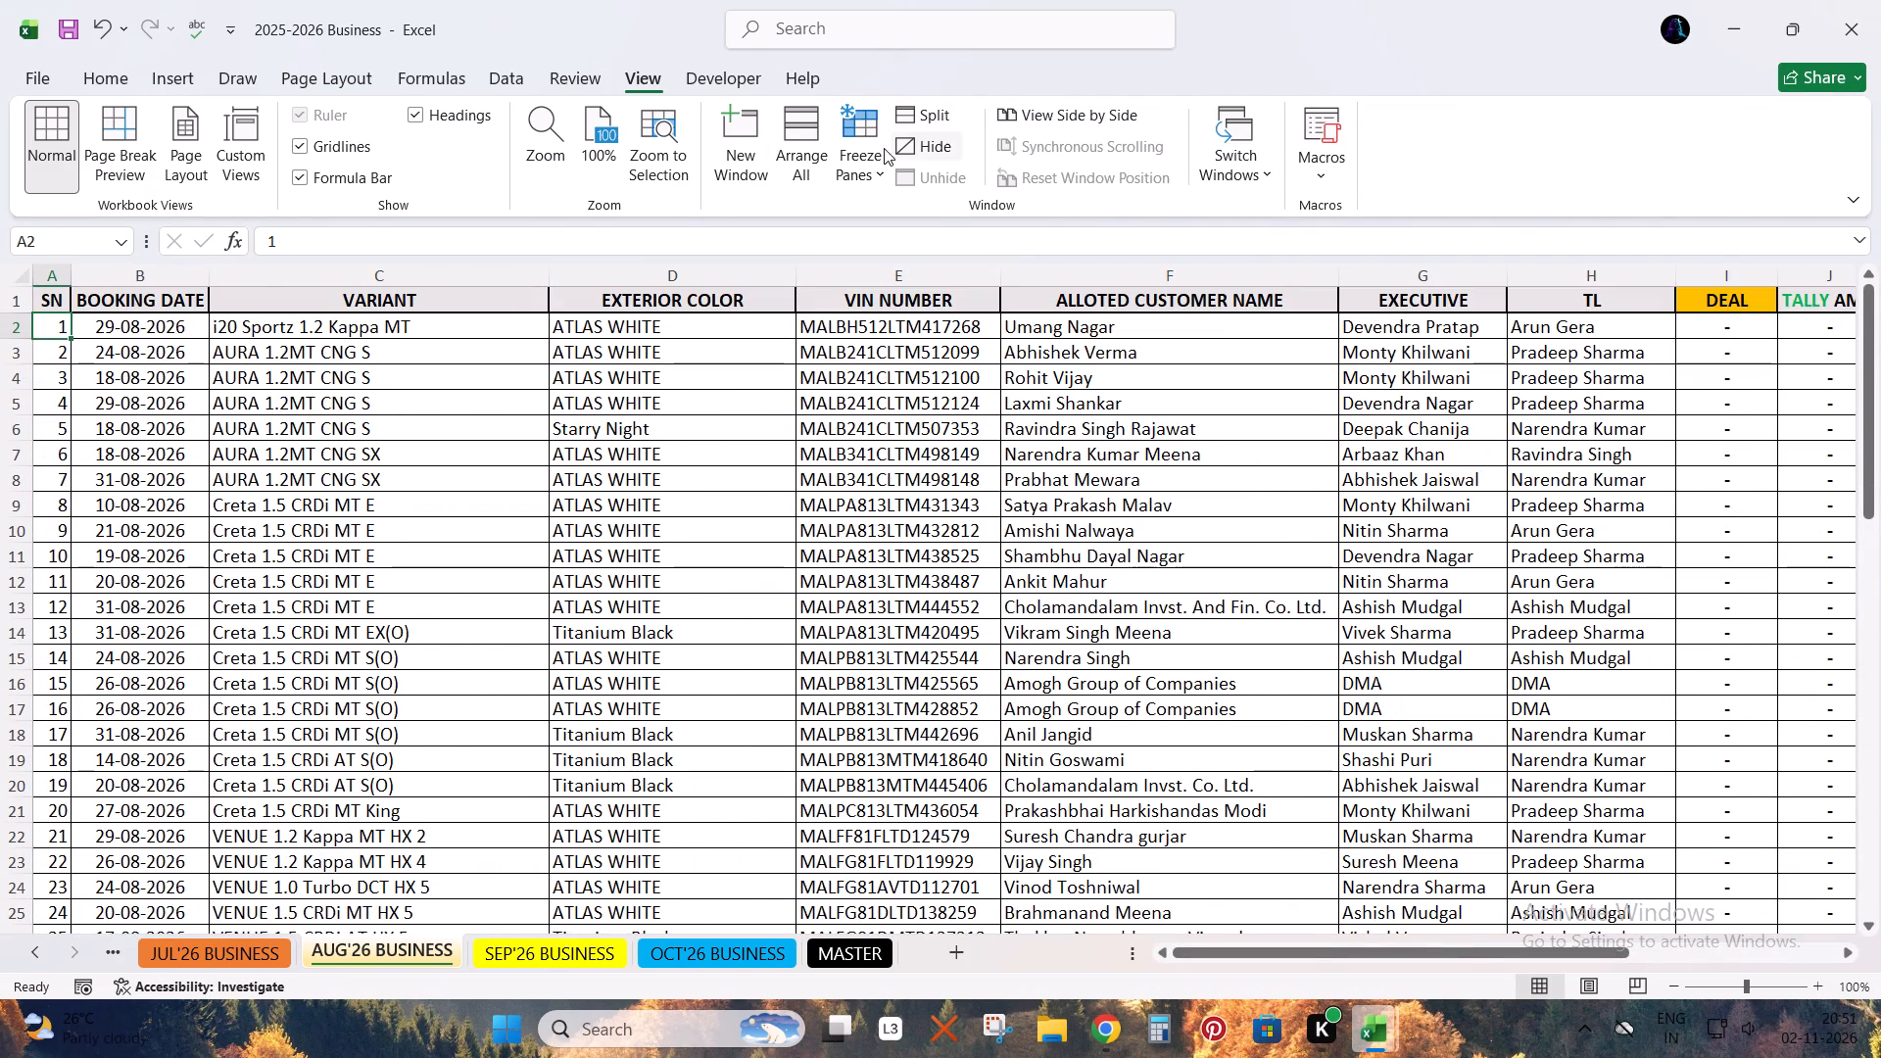
pyautogui.click(855, 193)
pyautogui.click(904, 221)
pyautogui.scroll(-5, 430, 499)
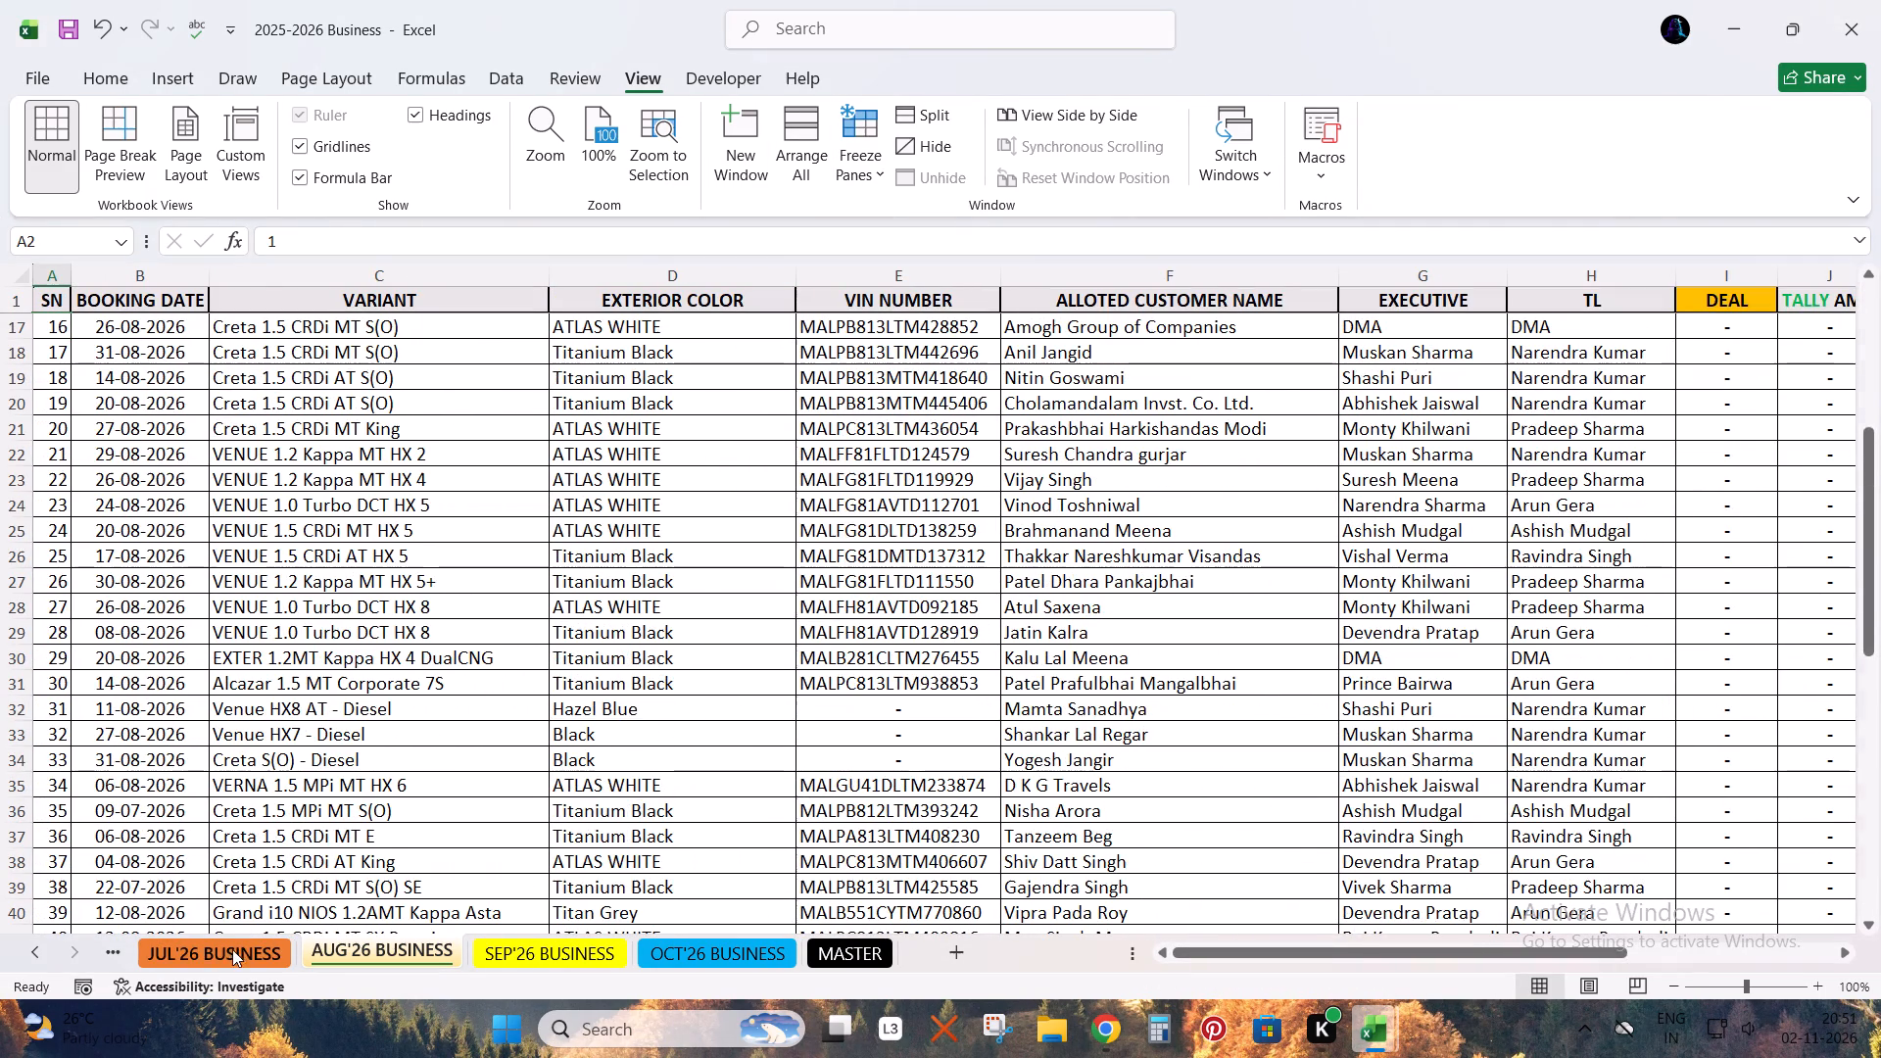
# Switch to JUL'26 BUSINESS and freeze its header row above row 2.
pyautogui.click(232, 949)
pyautogui.scroll(12, 173, 609)
pyautogui.click(1185, 955)
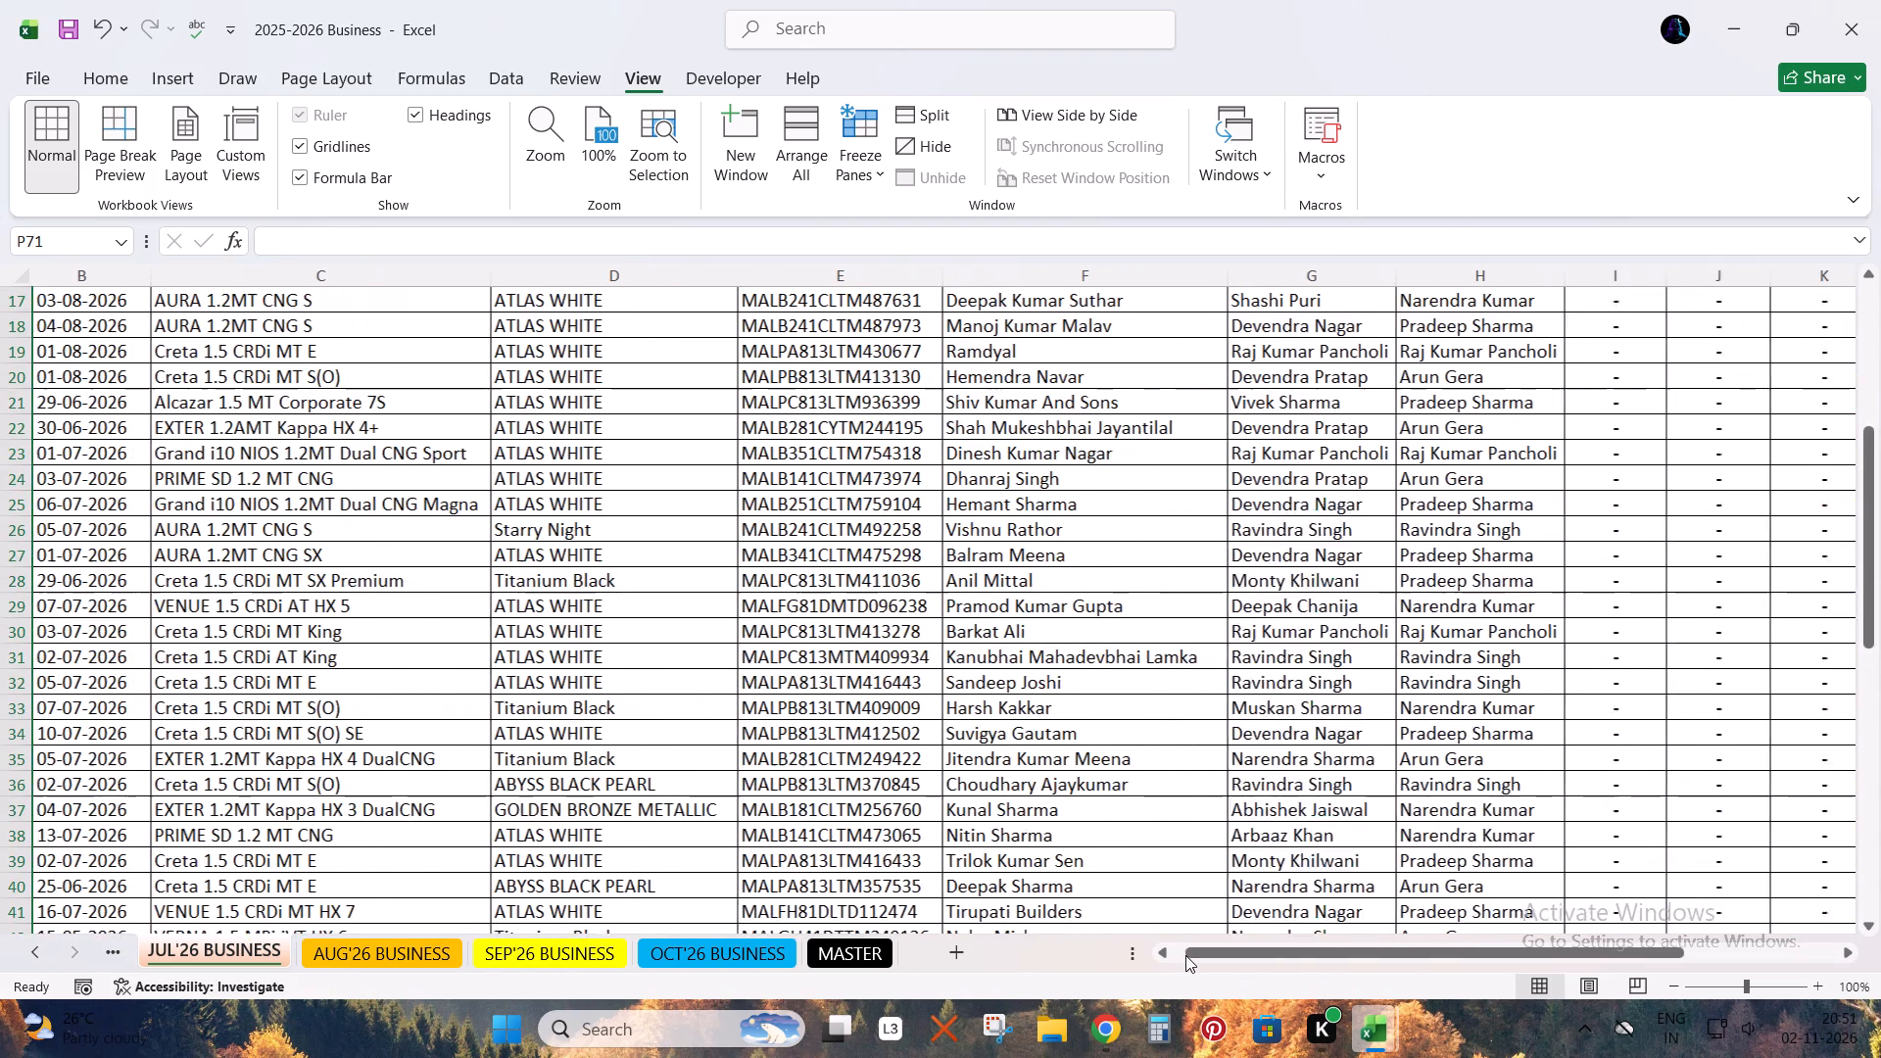
pyautogui.moveTo(1185, 955); pyautogui.dragTo(1129, 958)
pyautogui.scroll(11, 217, 685)
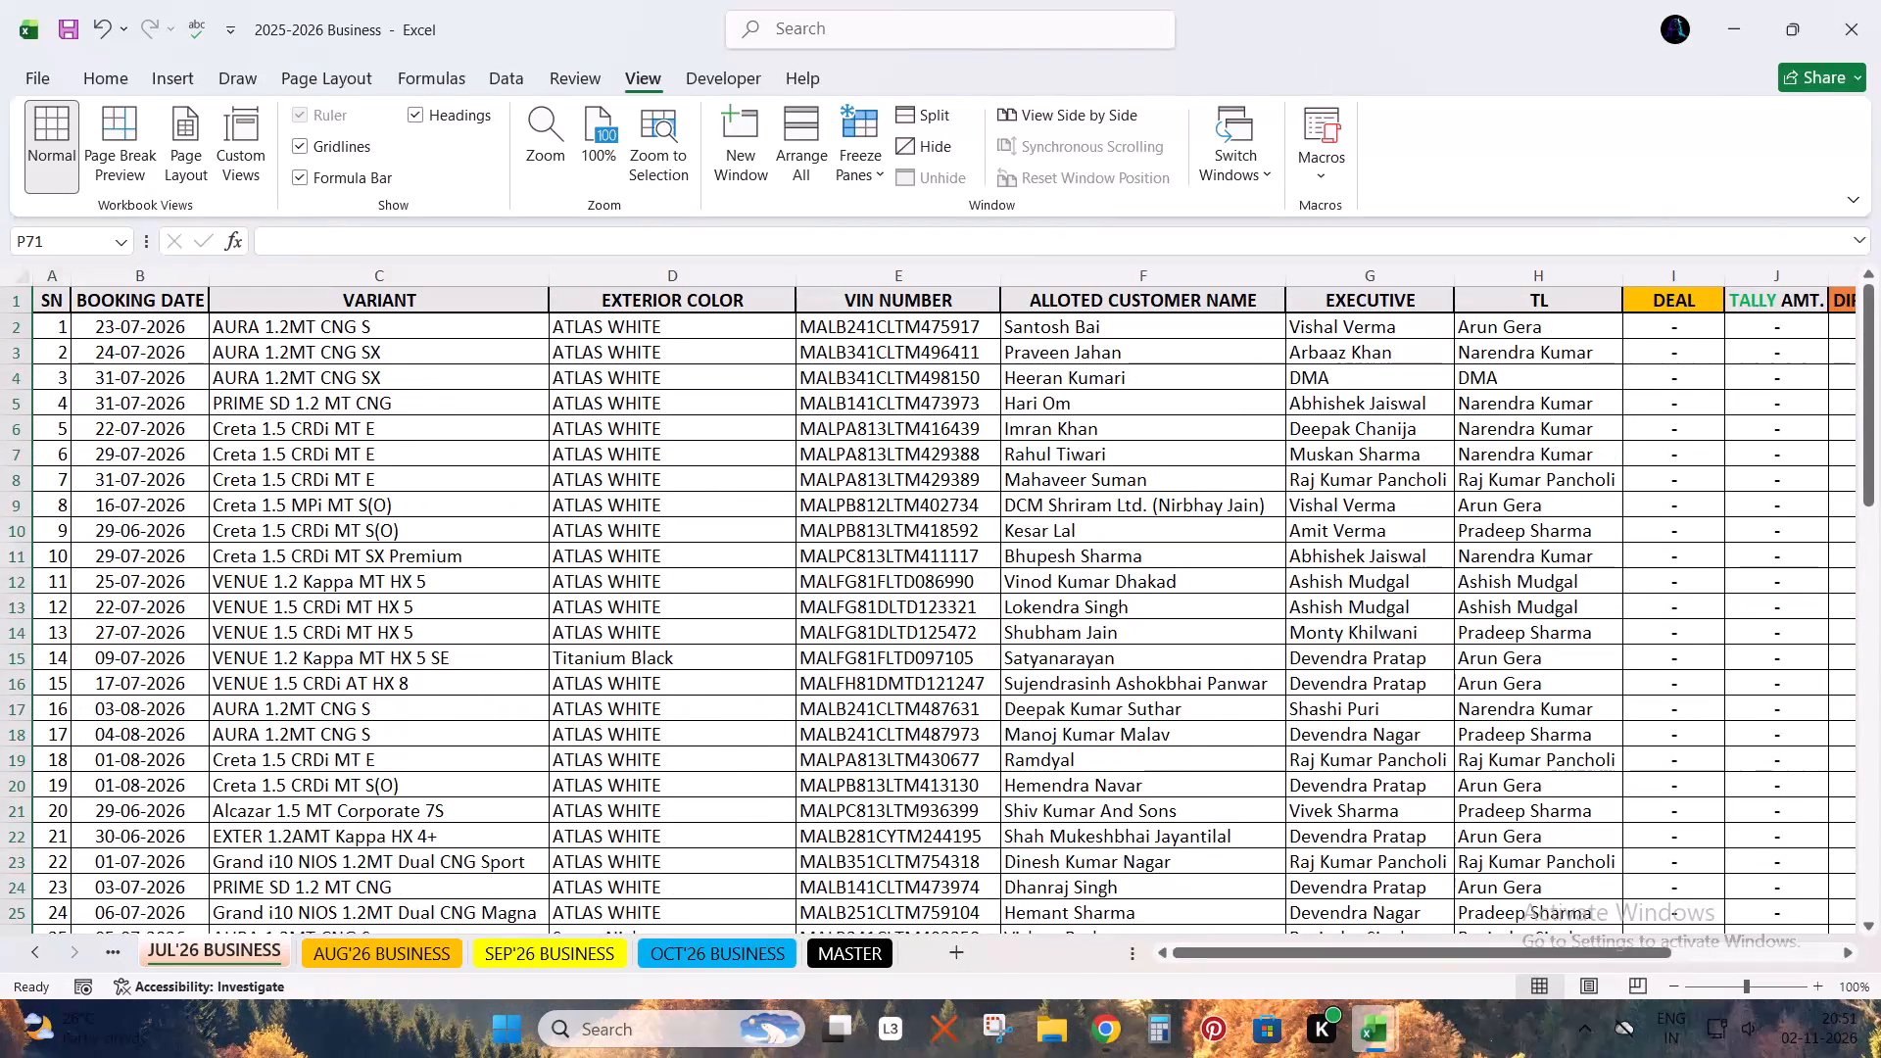
pyautogui.click(60, 321)
pyautogui.click(849, 140)
pyautogui.click(885, 219)
pyautogui.scroll(-5, 339, 531)
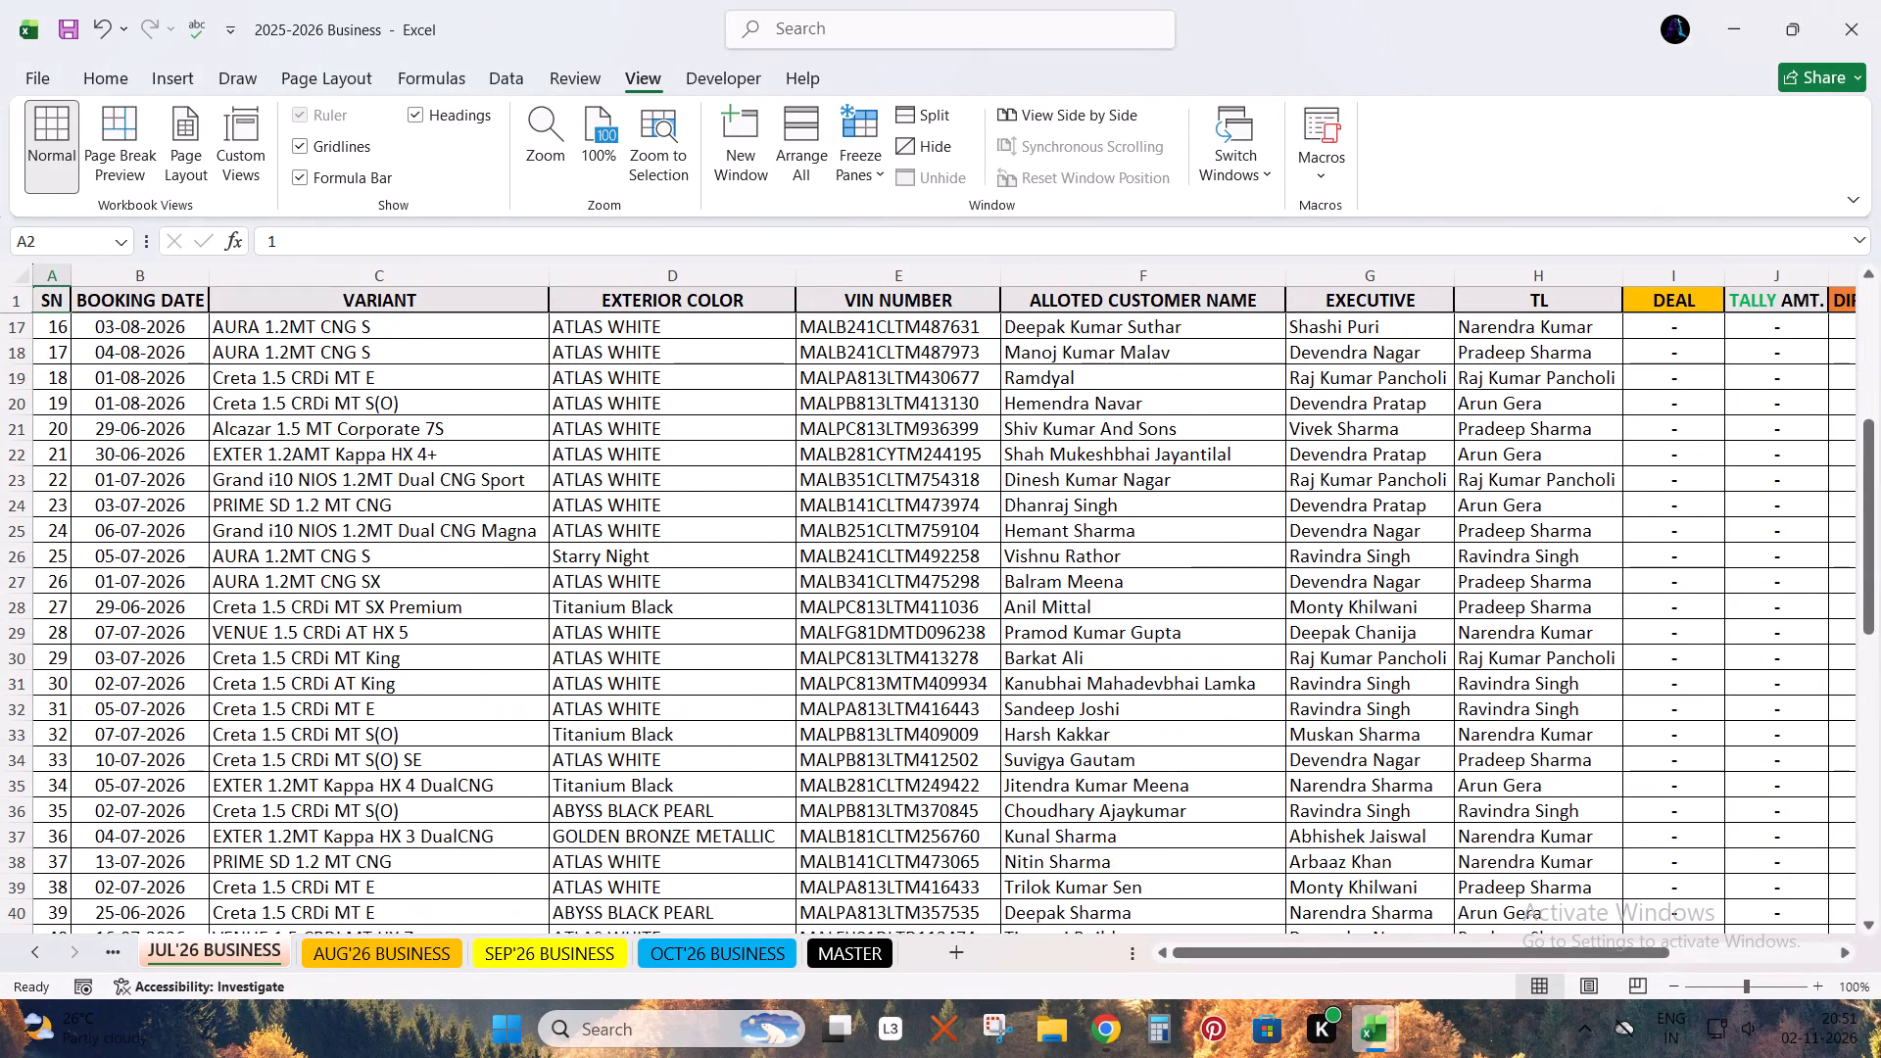
# Switch to JUN'26 BUSINESS, freeze its header row above row 2, and save the workbook.
pyautogui.click(121, 955)
pyautogui.scroll(8, 217, 730)
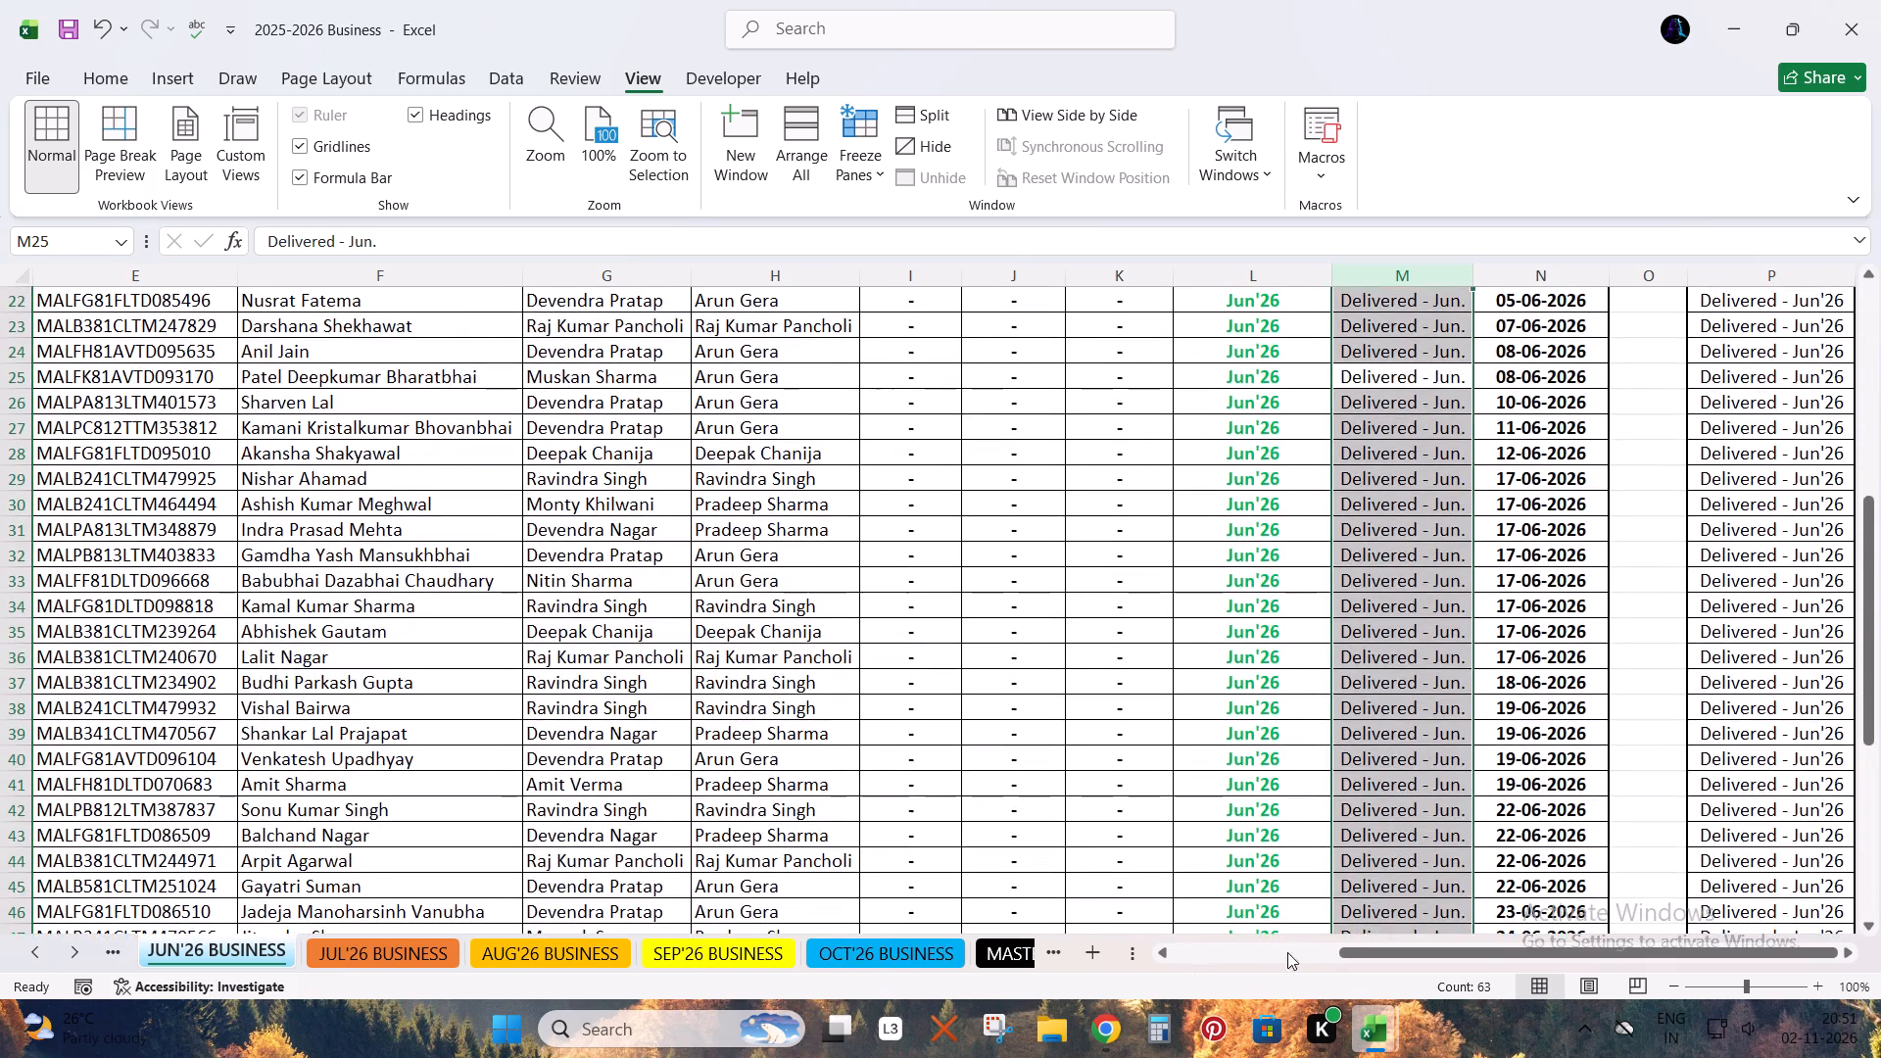
pyautogui.click(1248, 947)
pyautogui.moveTo(1249, 952); pyautogui.dragTo(844, 938)
pyautogui.scroll(6, 37, 542)
pyautogui.scroll(-1, 104, 505)
pyautogui.scroll(1, 104, 504)
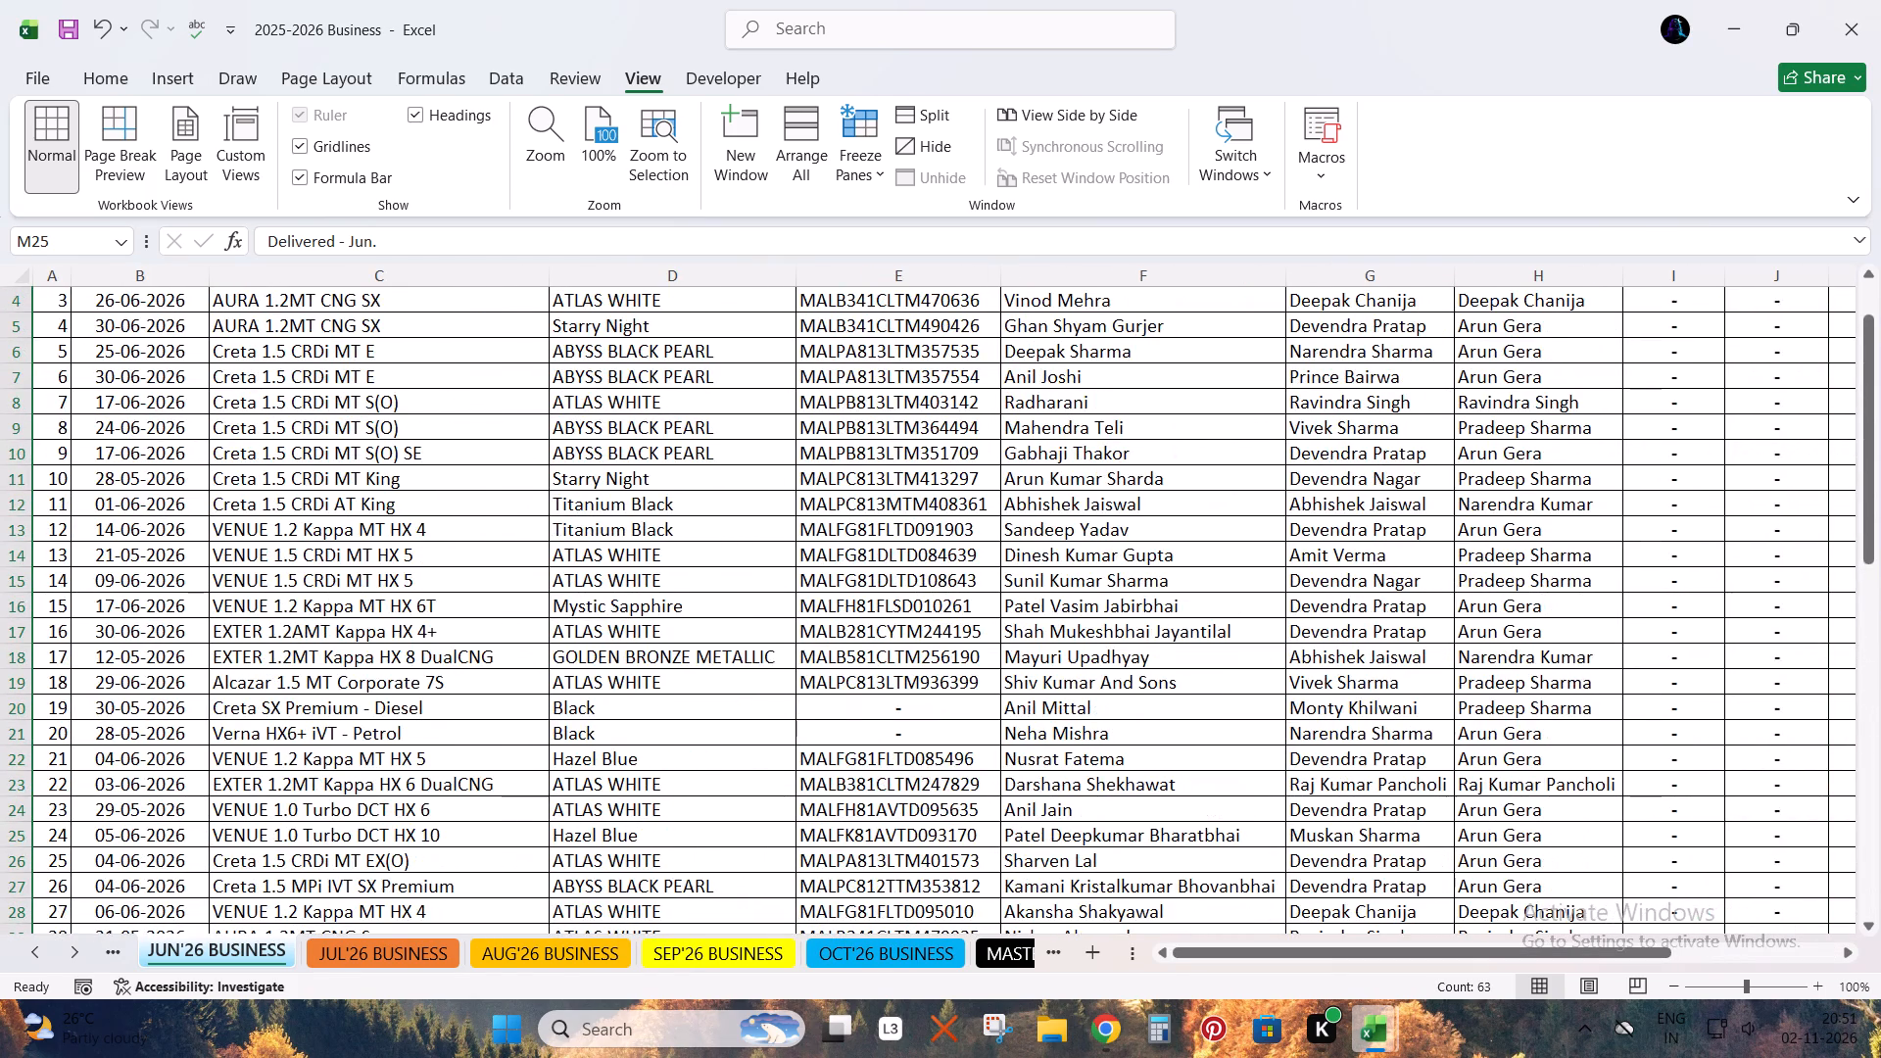
pyautogui.scroll(9, 103, 350)
pyautogui.click(50, 331)
pyautogui.click(884, 149)
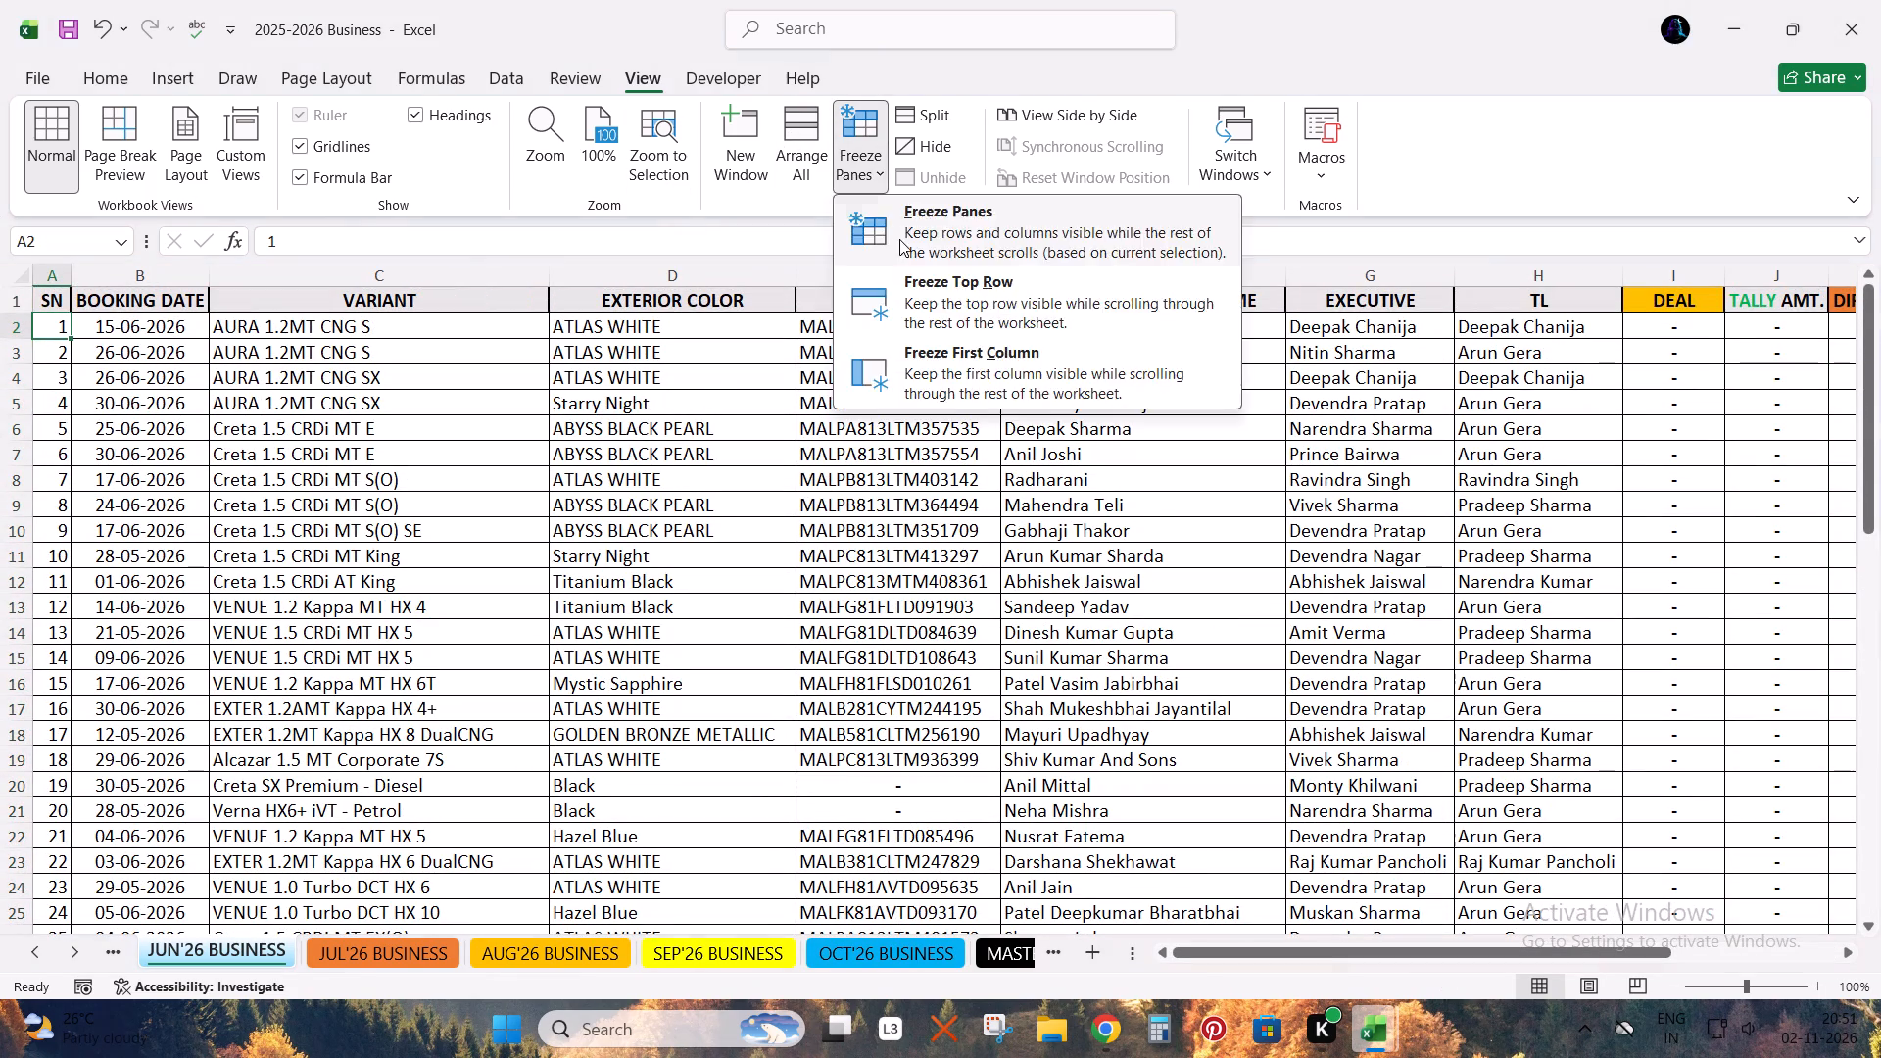
pyautogui.click(899, 239)
pyautogui.scroll(-3, 387, 529)
pyautogui.hotkey('ctrl', 's')
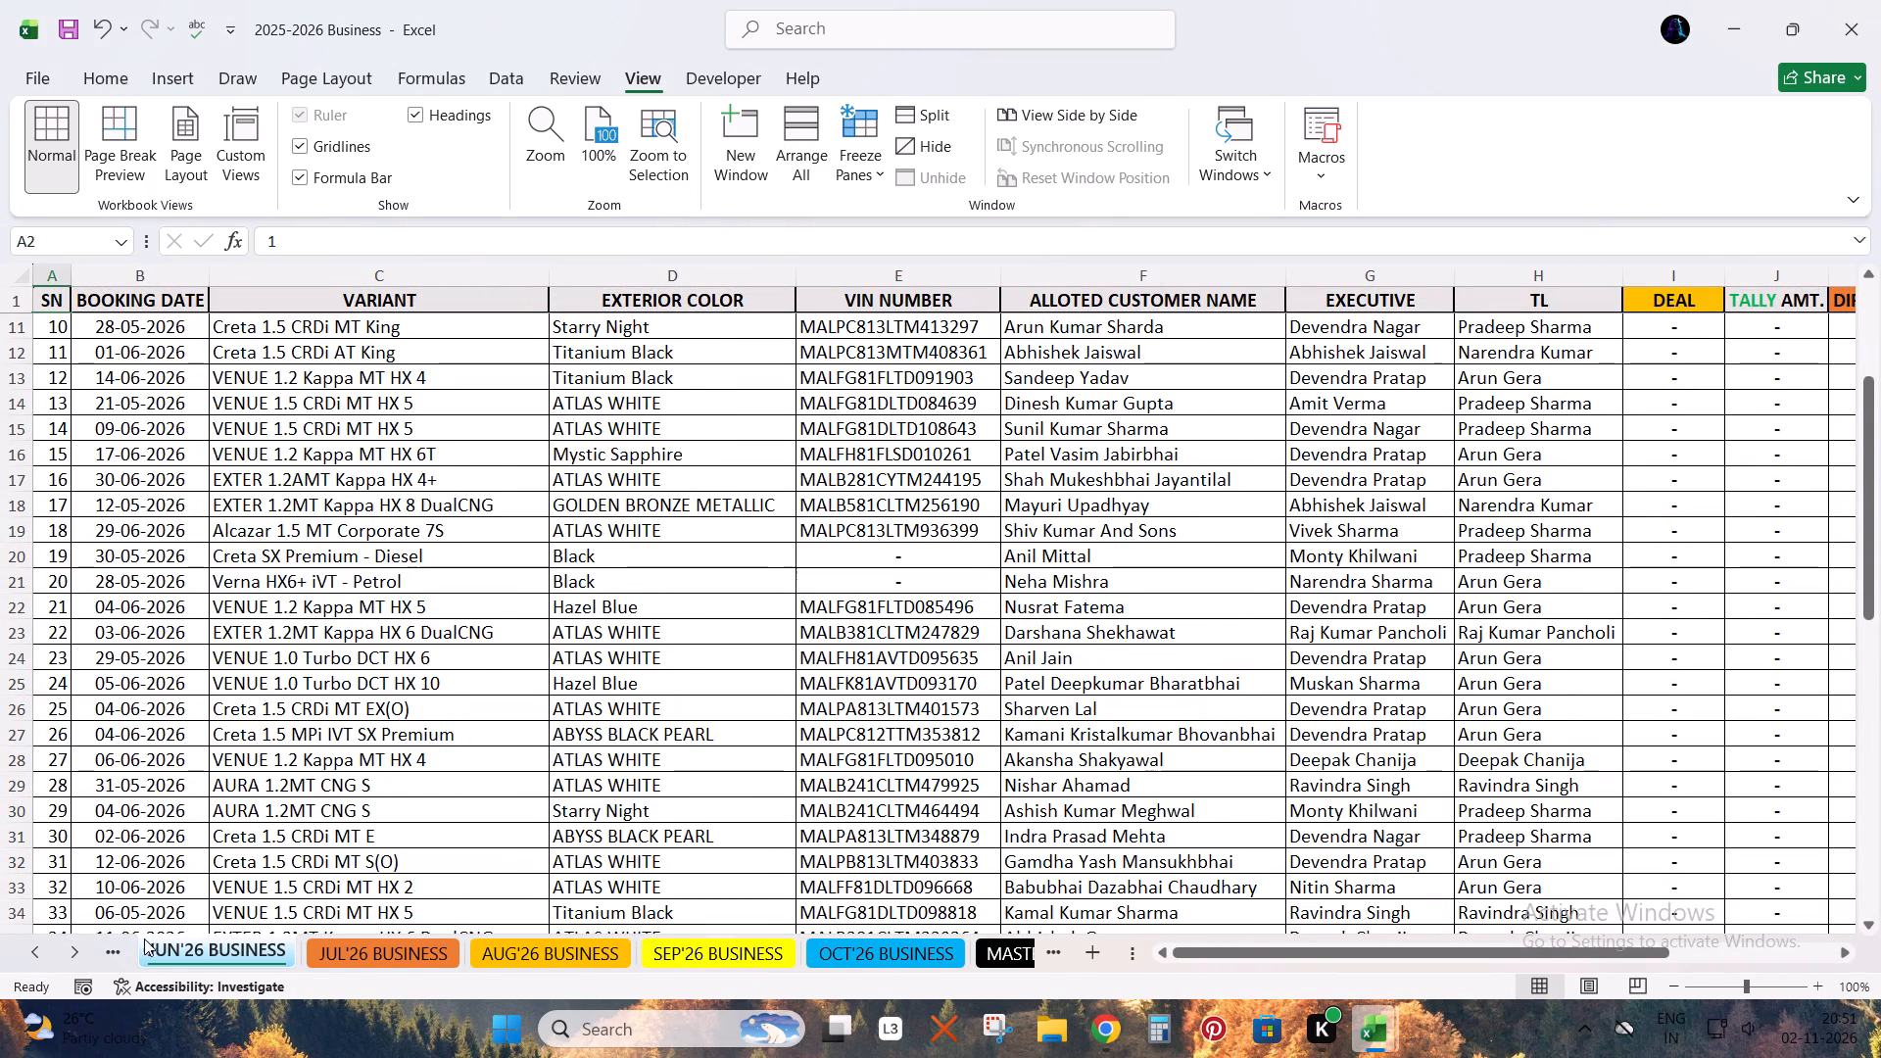
# Switch to MAY'26 BUSINESS and freeze its header row above row 2.
pyautogui.click(118, 955)
pyautogui.scroll(4, 265, 580)
pyautogui.click(1181, 952)
pyautogui.moveTo(1184, 950); pyautogui.dragTo(1135, 950)
pyautogui.scroll(16, 59, 605)
pyautogui.click(61, 322)
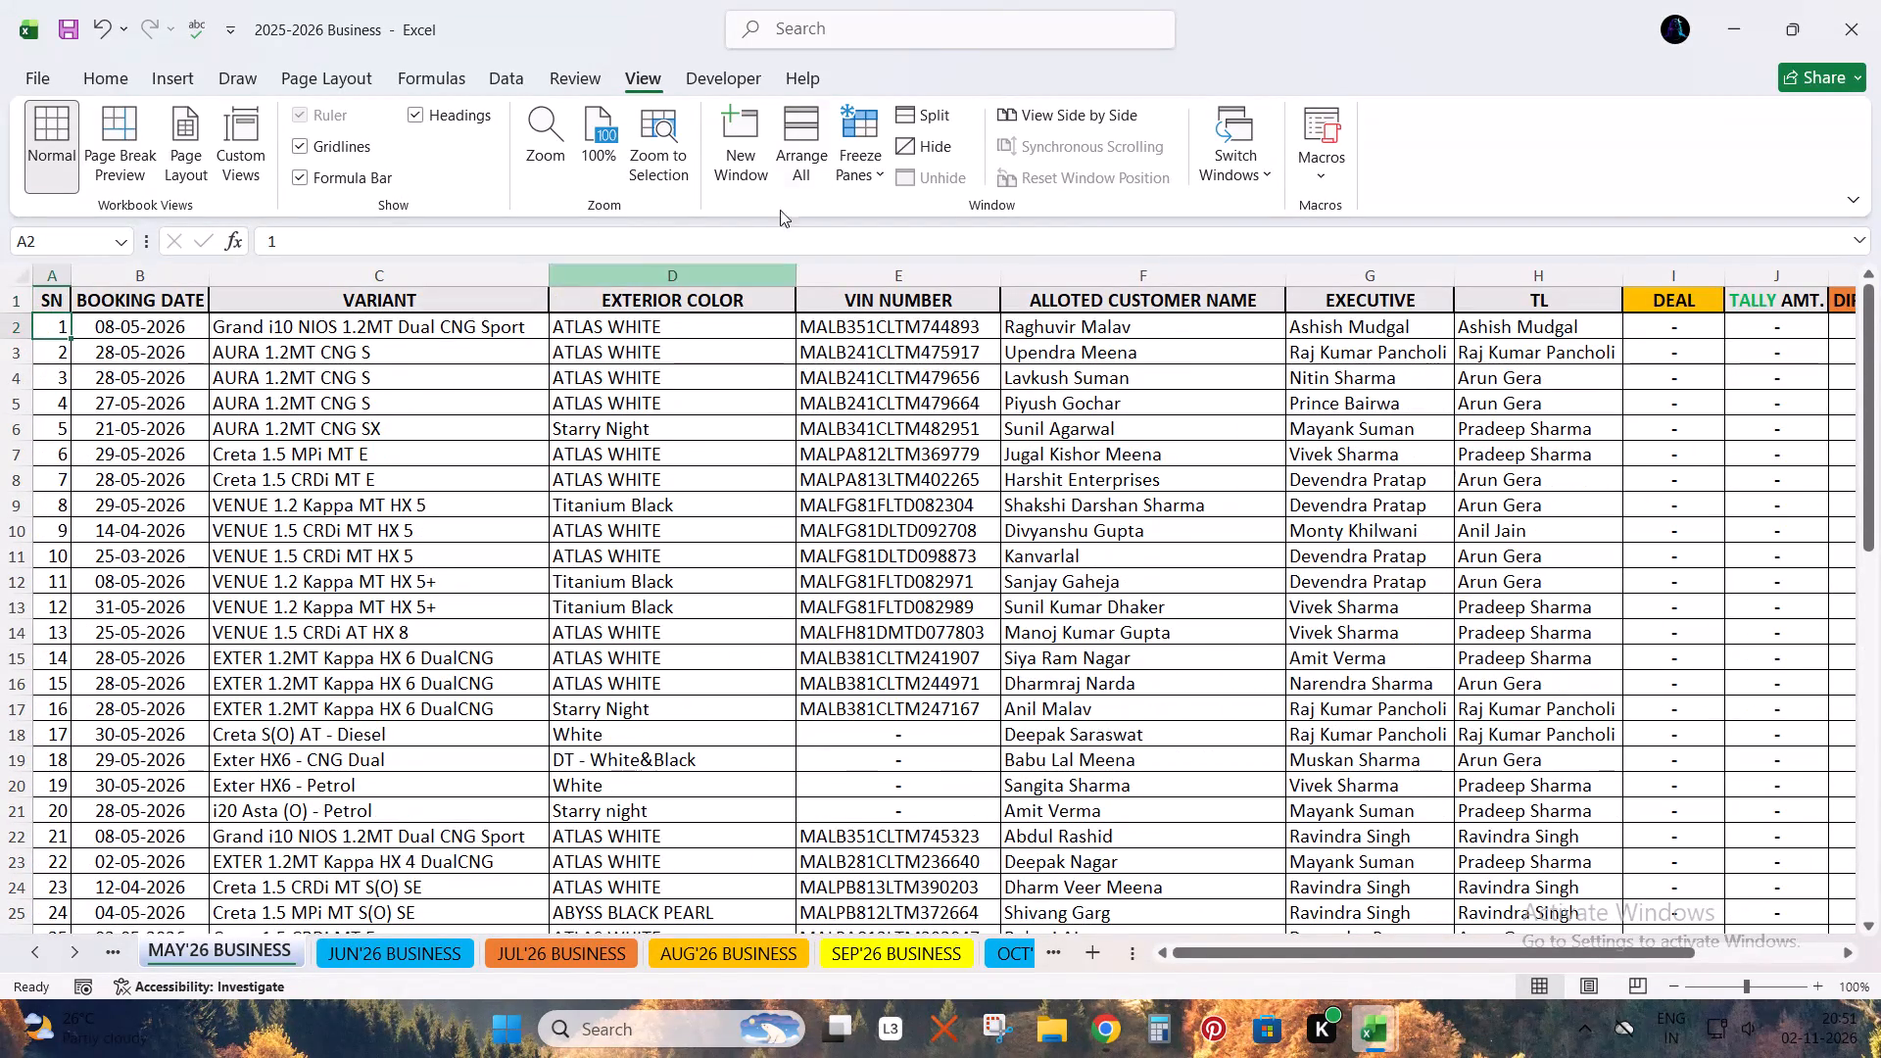
pyautogui.click(863, 154)
pyautogui.click(892, 213)
pyautogui.scroll(-4, 444, 552)
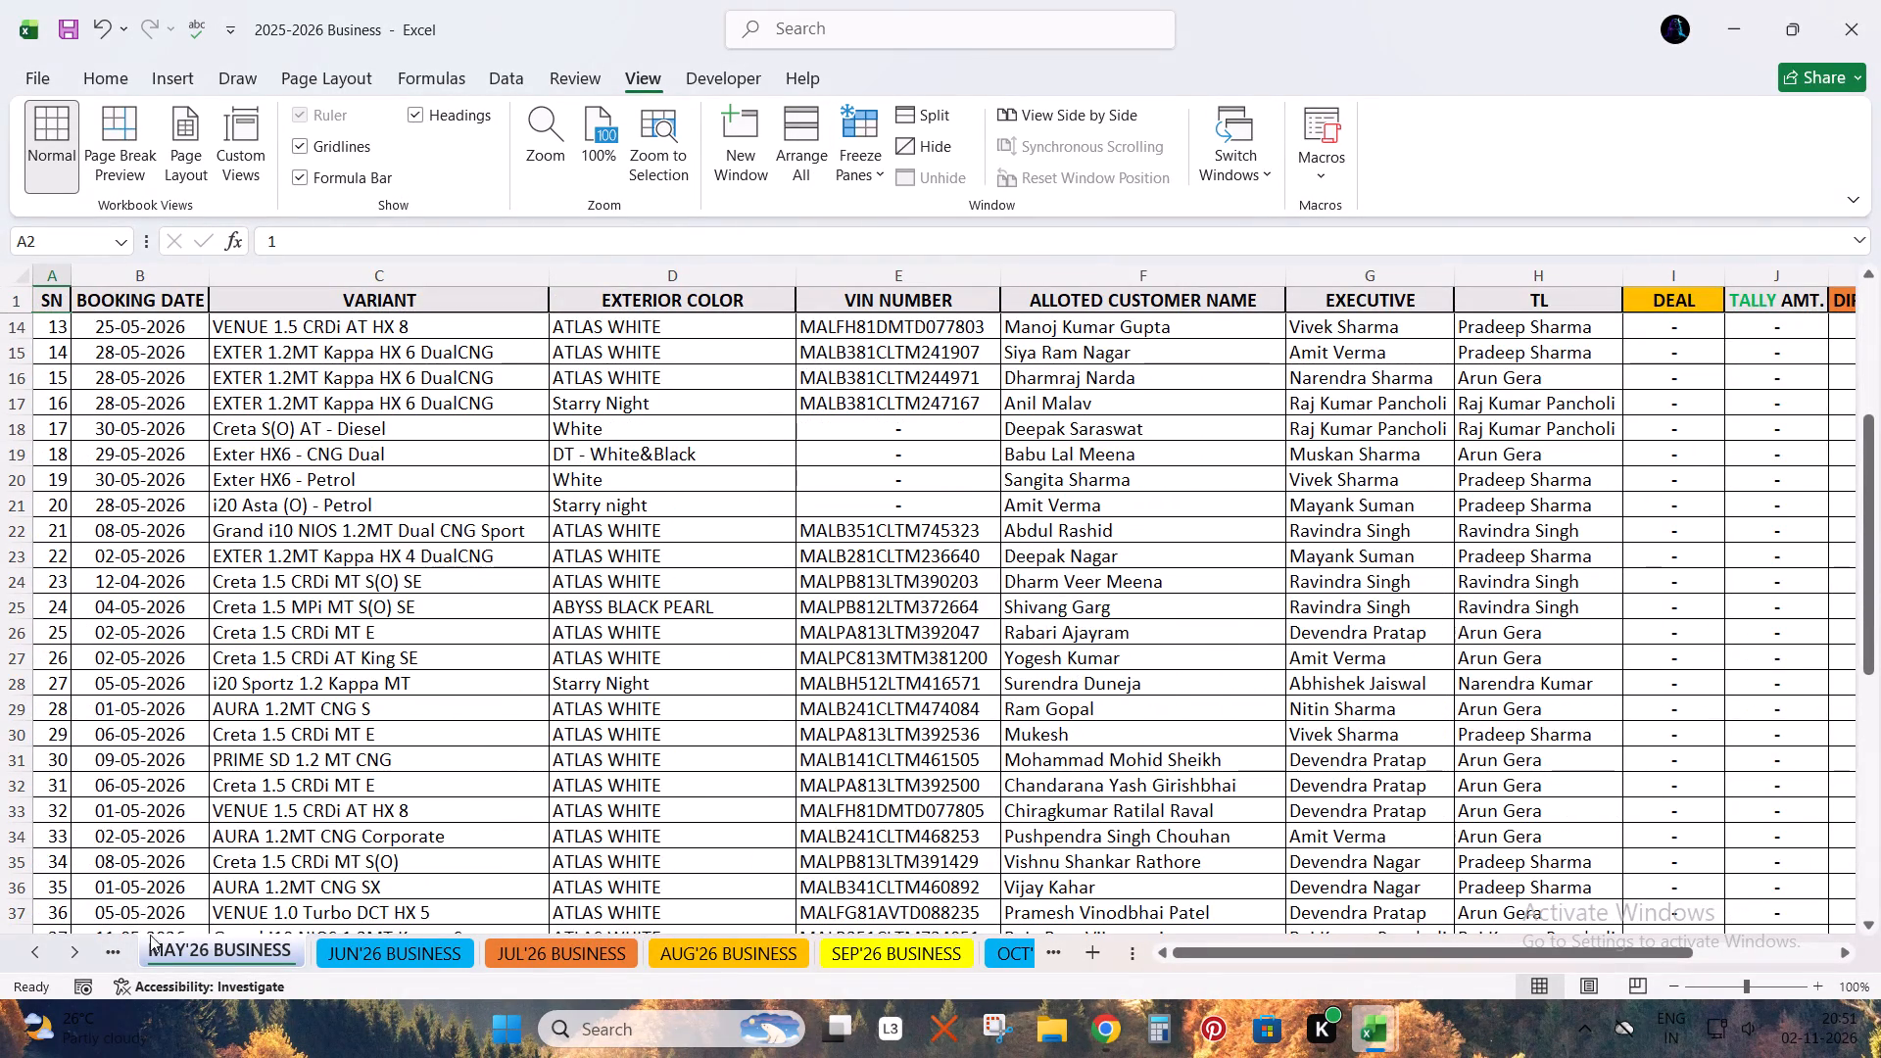
# Switch to APRIL'26 BUSINESS and freeze its header row above row 2.
pyautogui.click(119, 951)
pyautogui.click(1198, 953)
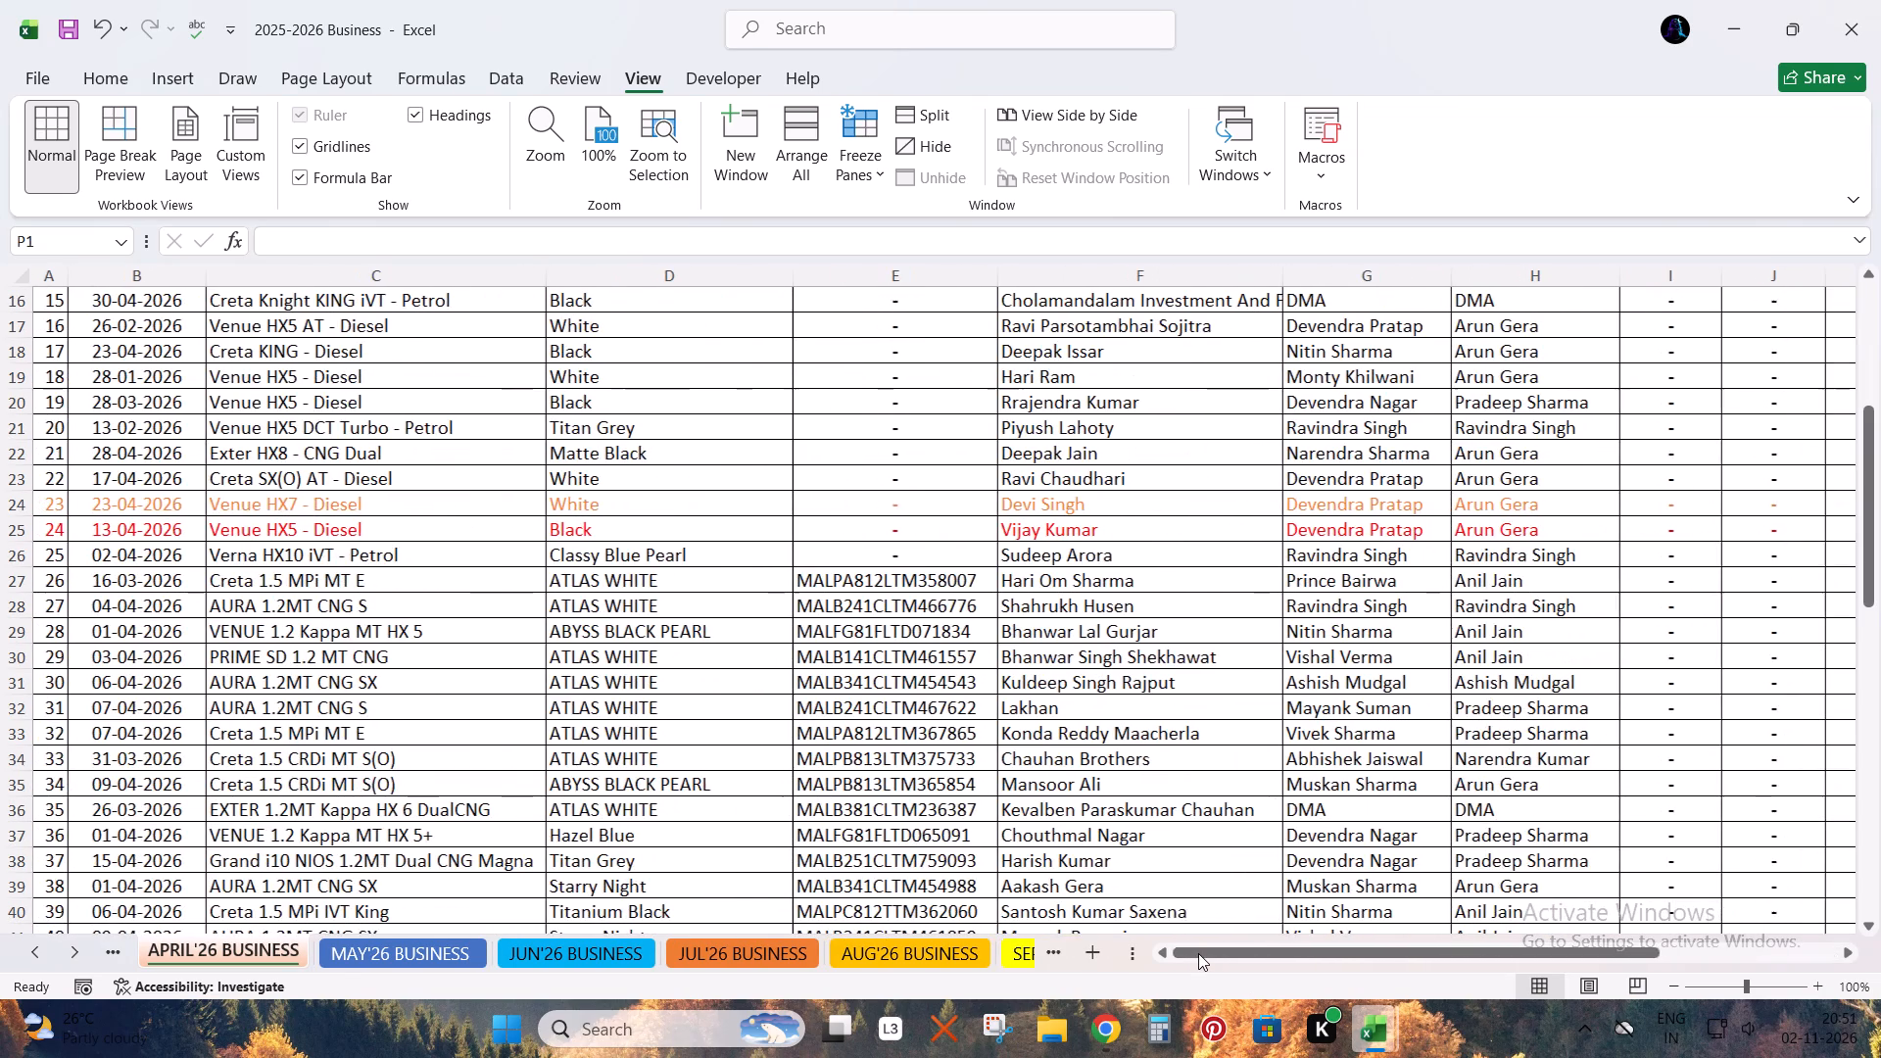
pyautogui.moveTo(1198, 953); pyautogui.dragTo(1119, 953)
pyautogui.scroll(9, 246, 643)
pyautogui.click(59, 332)
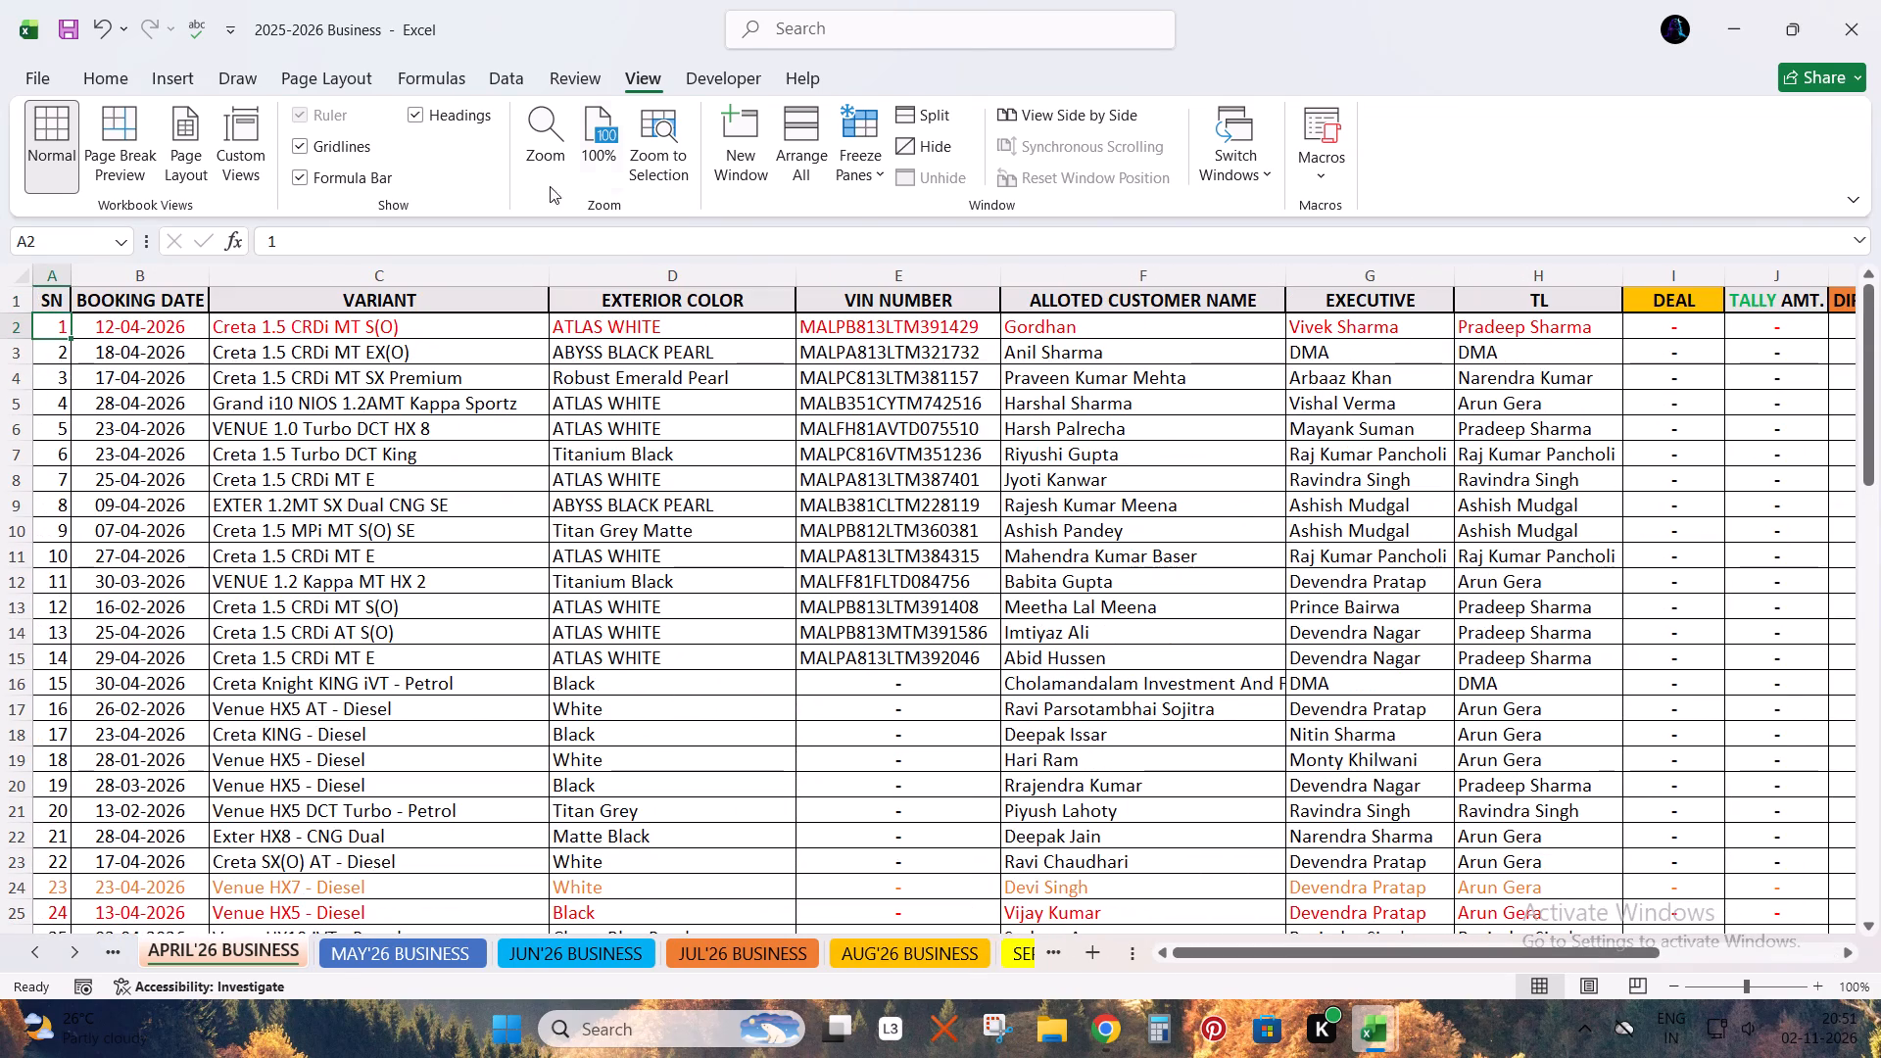
pyautogui.click(885, 146)
pyautogui.click(883, 227)
pyautogui.scroll(-2, 328, 593)
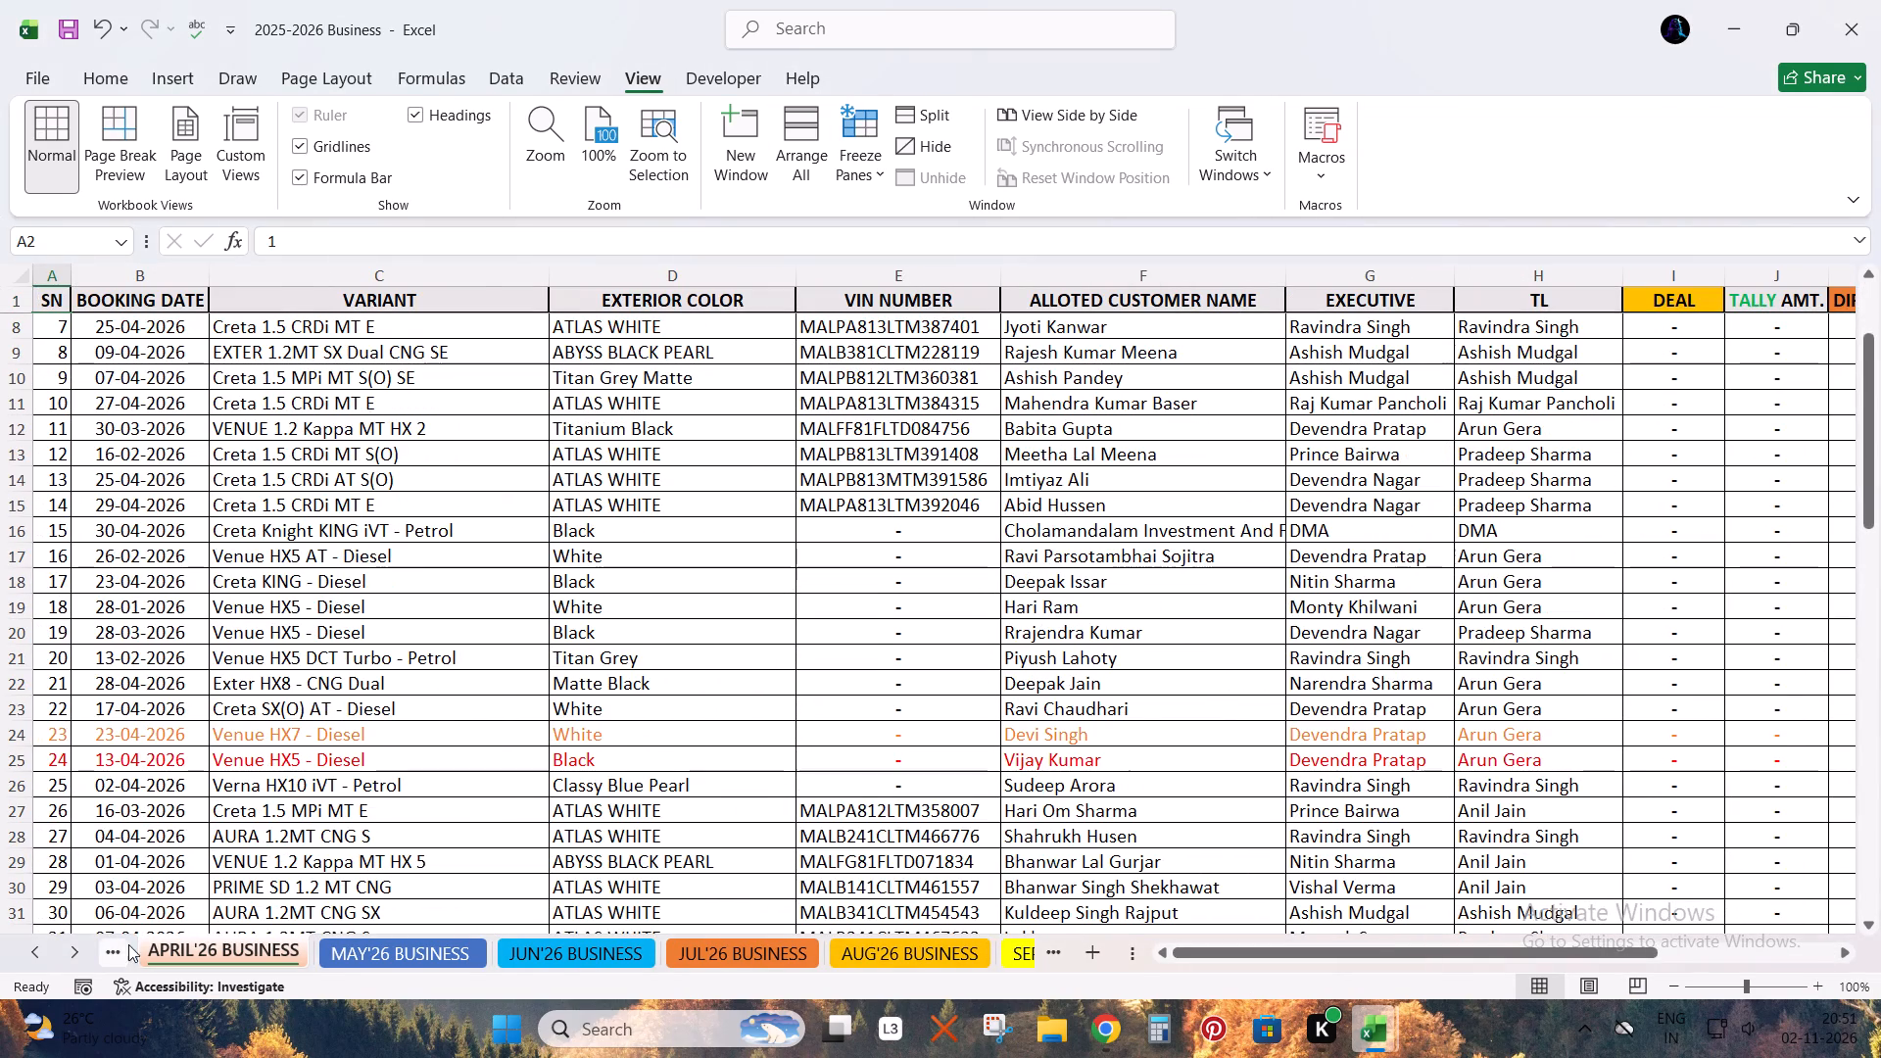
# Switch to MAR'26 BUSINESS and freeze its header row above row 2.
pyautogui.click(121, 944)
pyautogui.scroll(5, 254, 845)
pyautogui.scroll(-4, 957, 859)
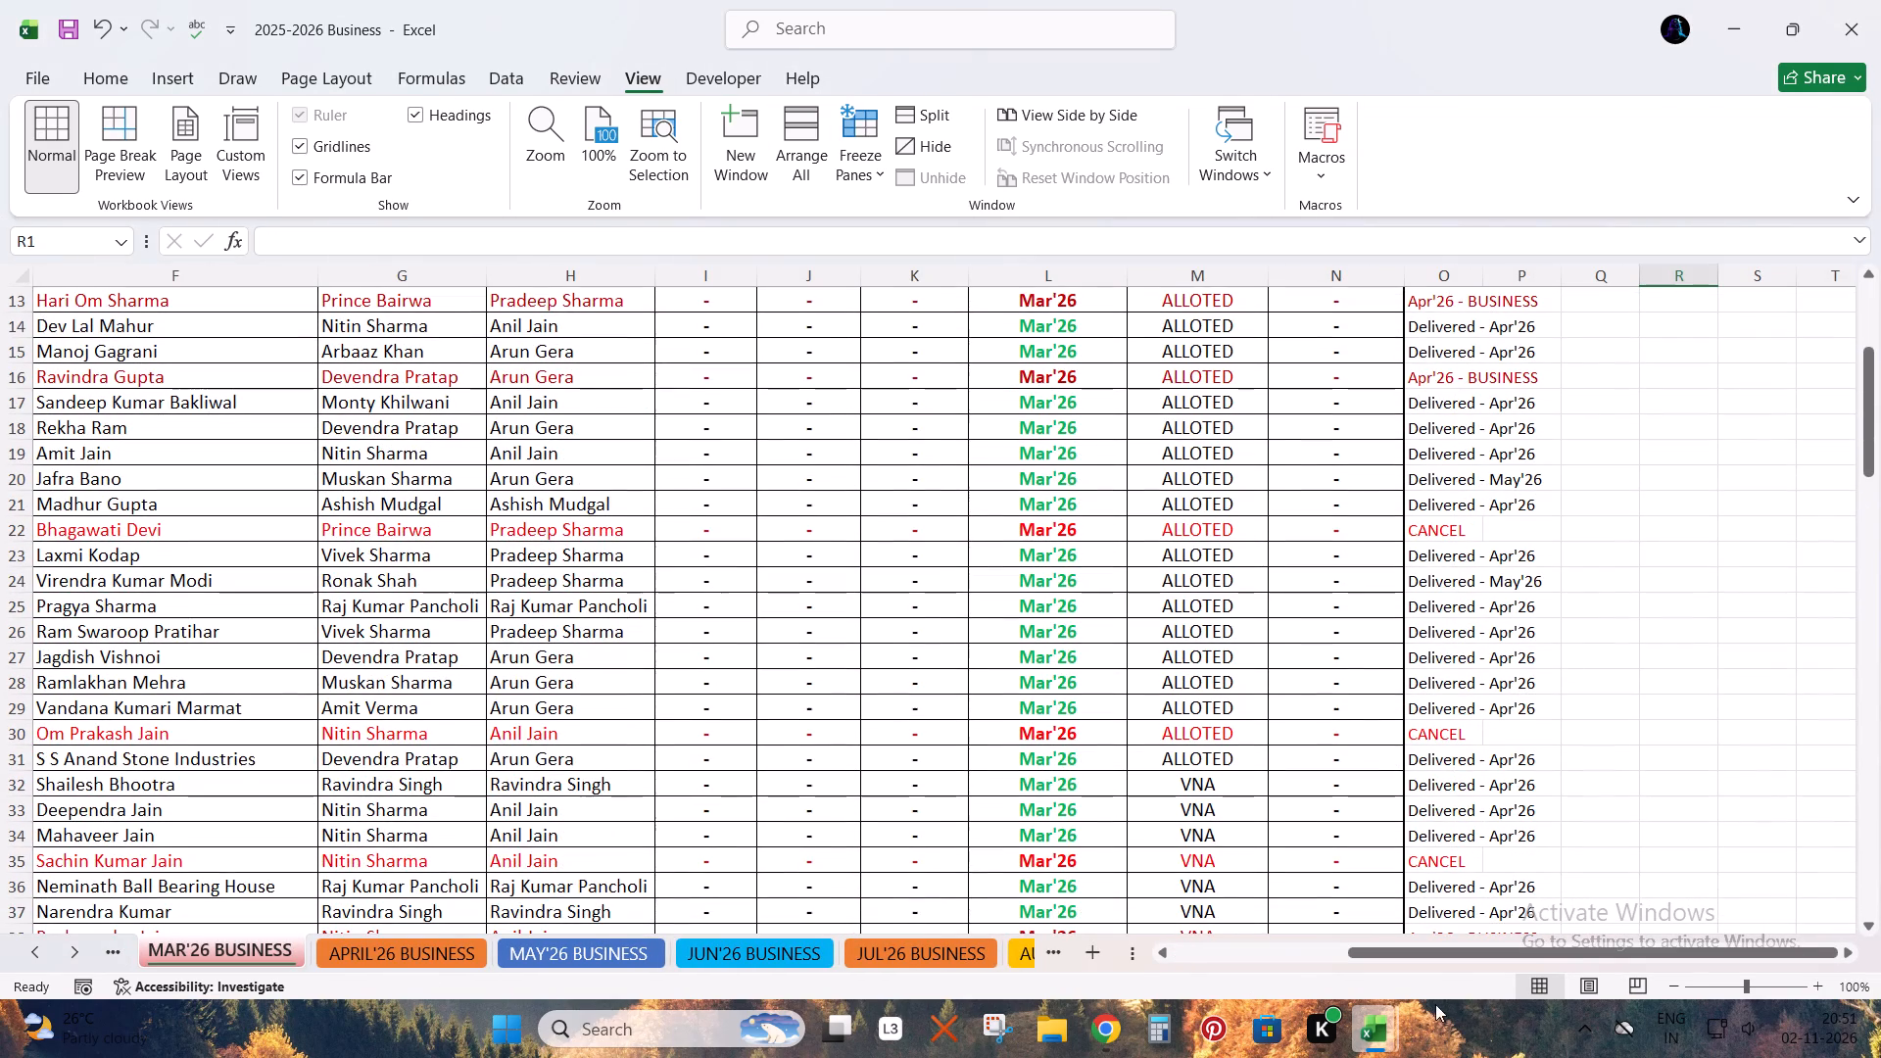
pyautogui.click(1278, 966)
pyautogui.click(1283, 954)
pyautogui.moveTo(1296, 954); pyautogui.dragTo(839, 952)
pyautogui.scroll(6, 204, 660)
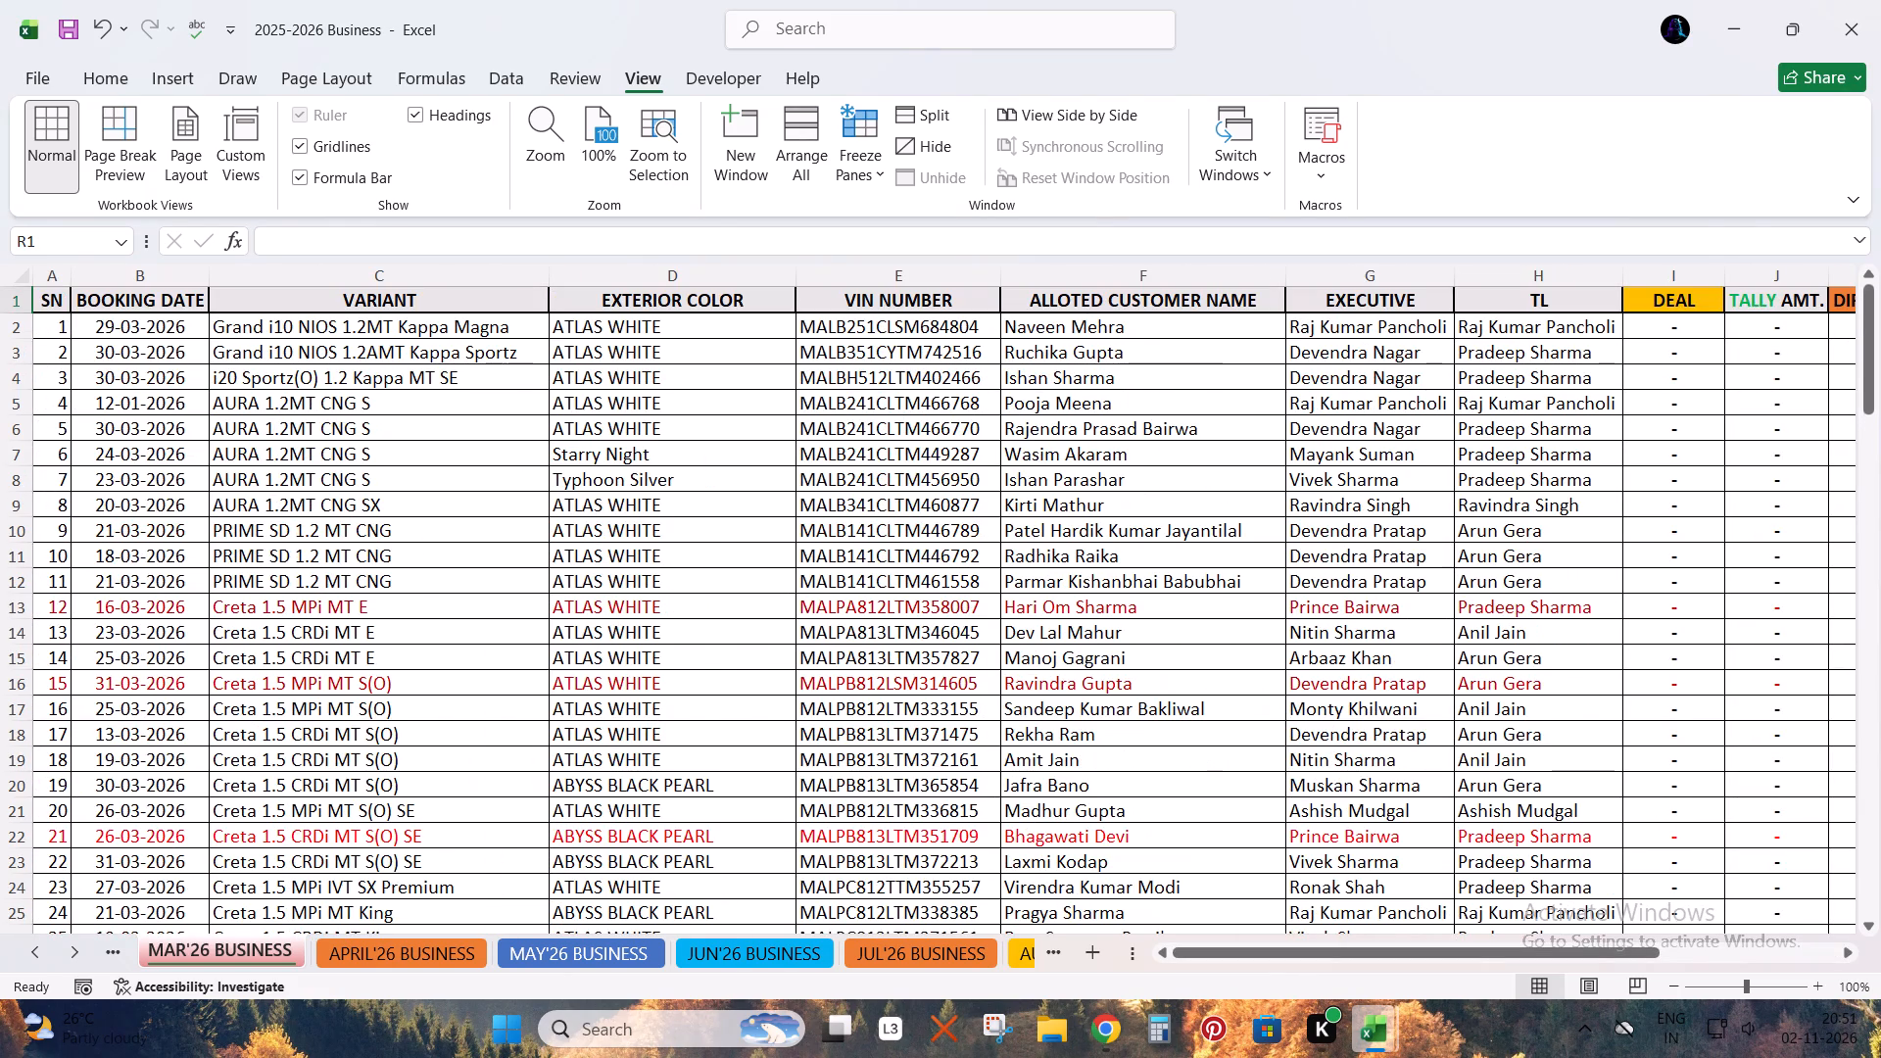
pyautogui.scroll(3, 212, 653)
pyautogui.click(59, 336)
pyautogui.click(864, 156)
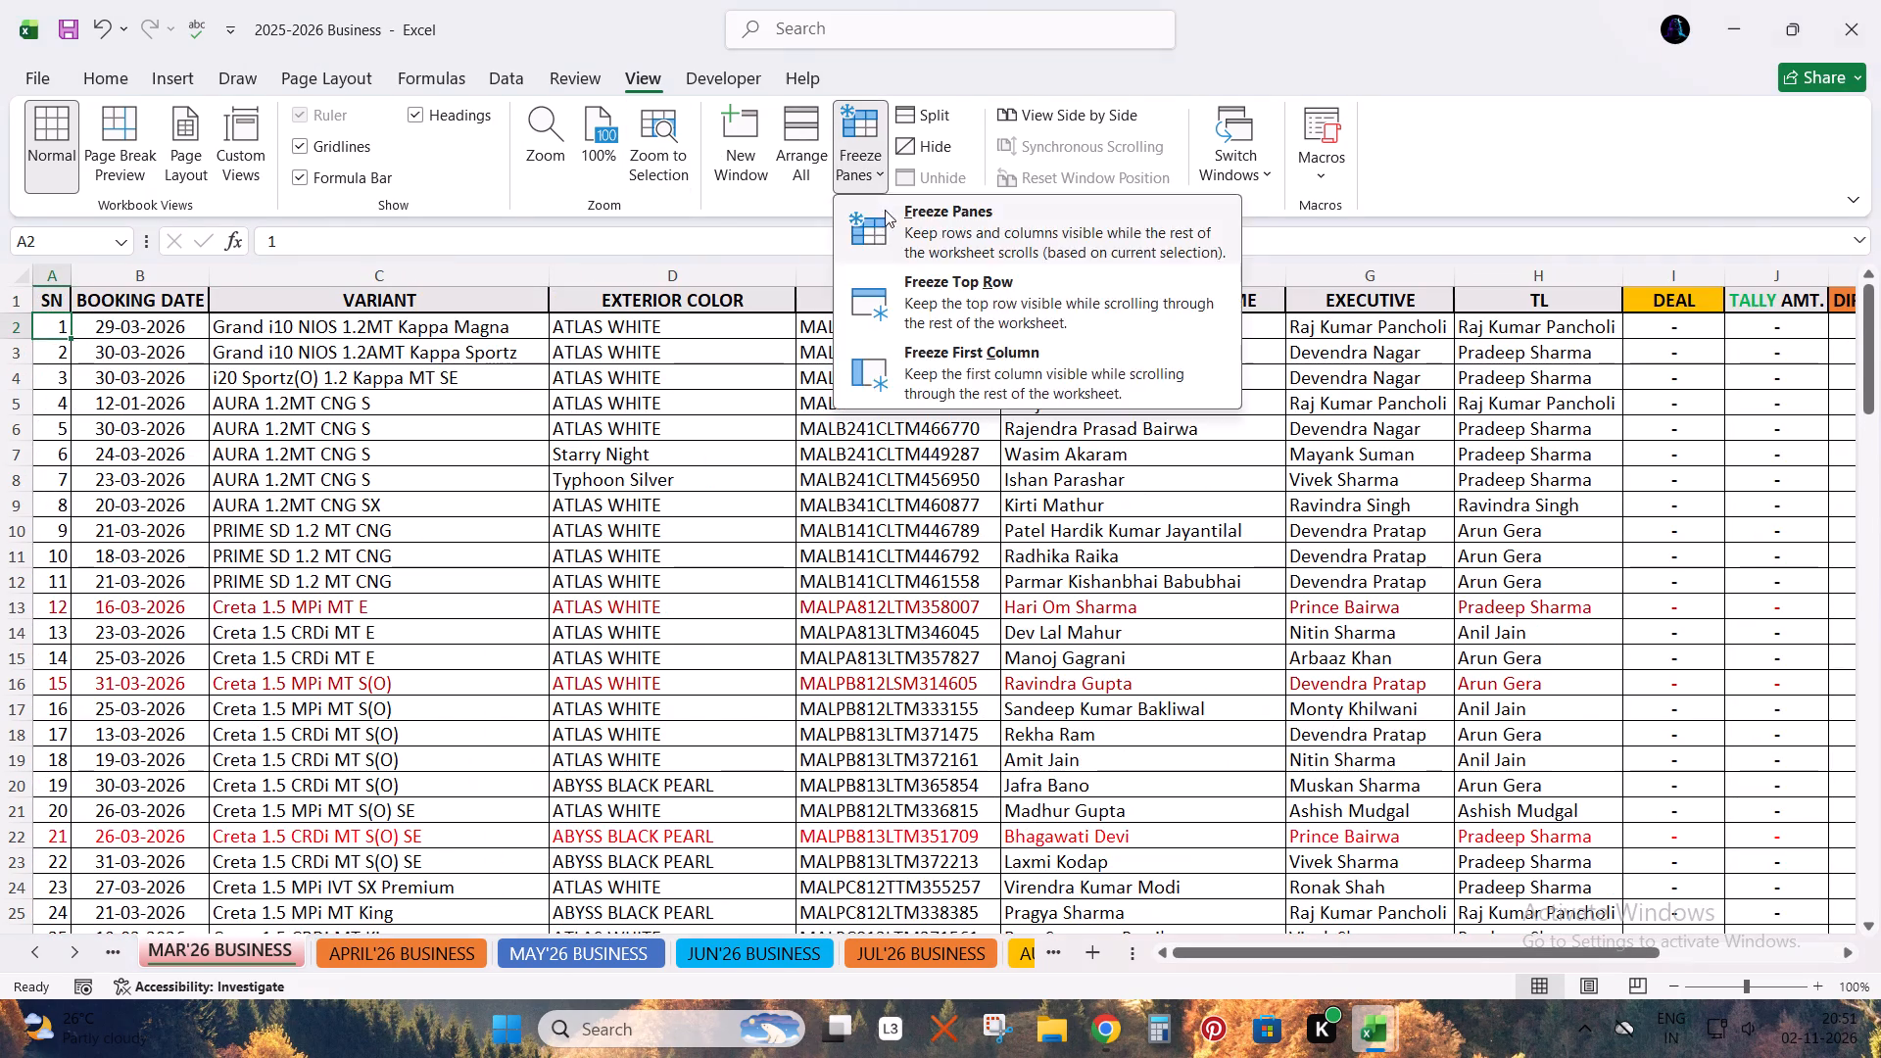
pyautogui.click(893, 220)
pyautogui.scroll(-3, 256, 570)
# Switch to FEB'26 BUSINESS, save the workbook, and freeze the sheet's header row above row 2.
pyautogui.click(115, 941)
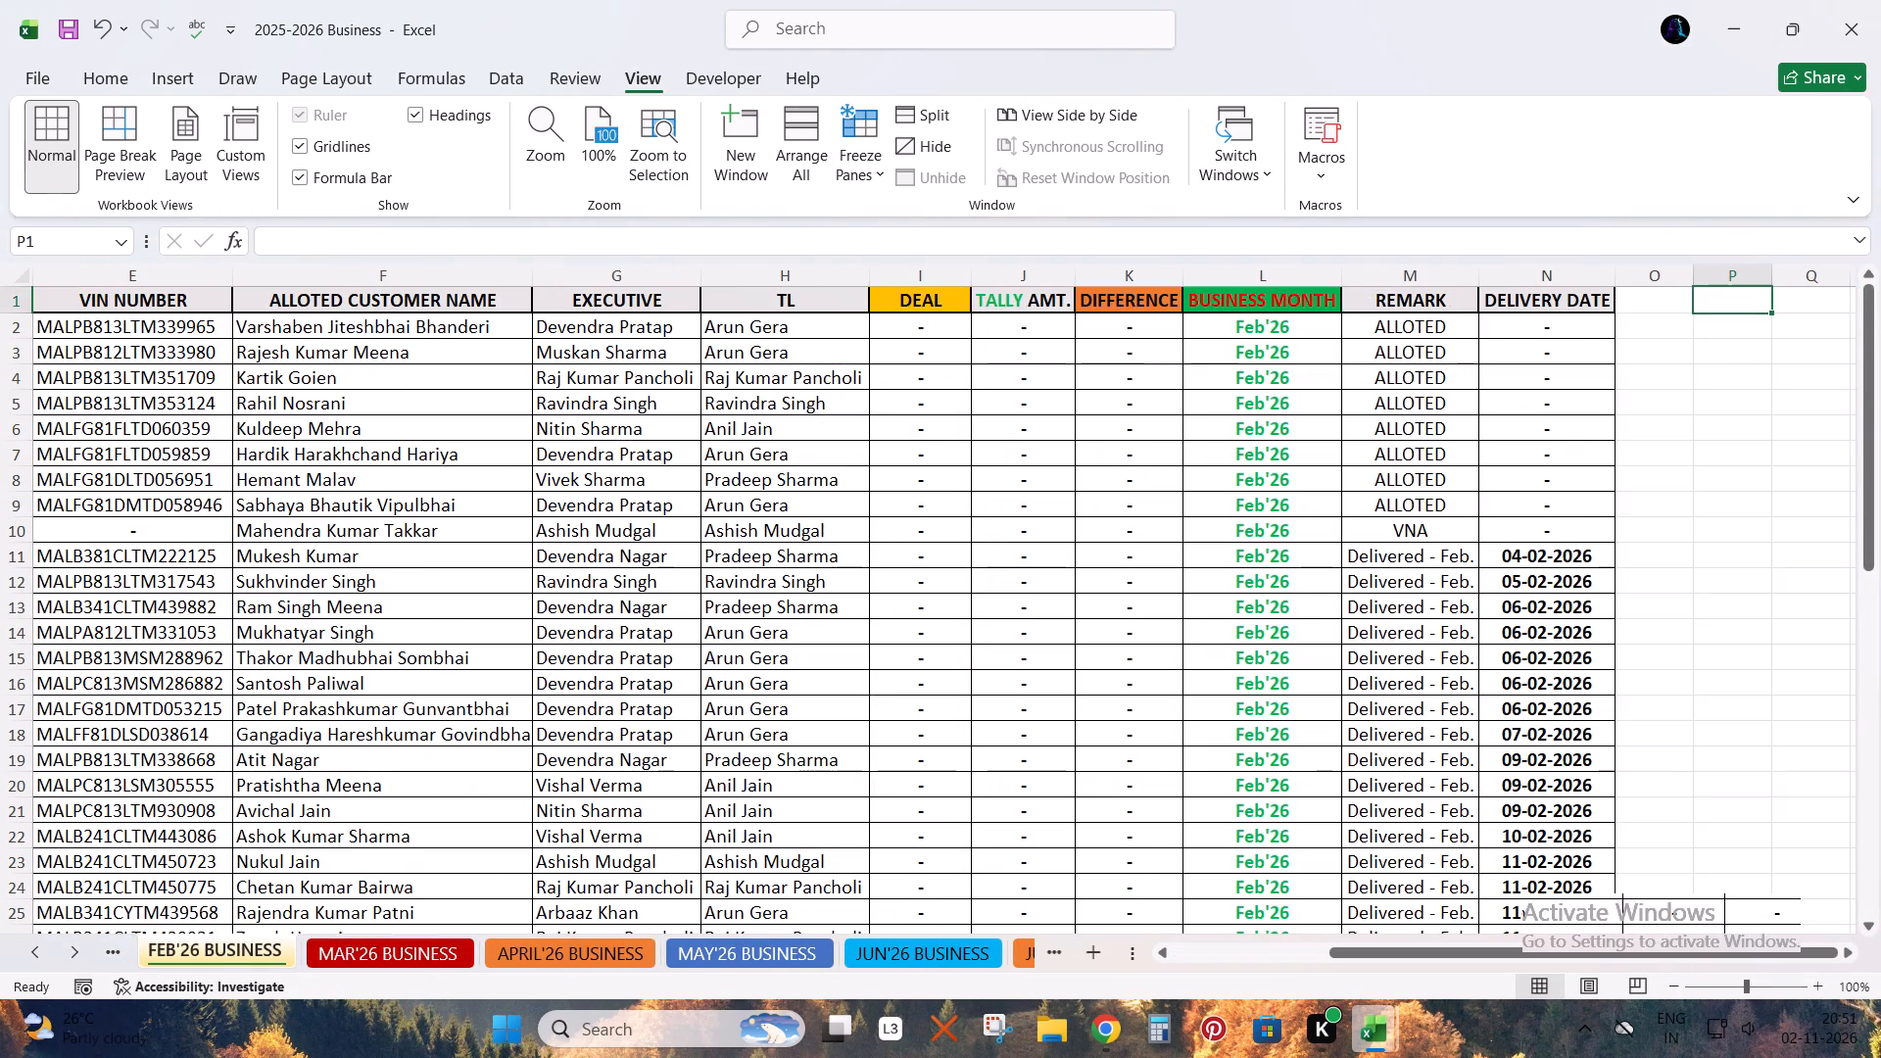
pyautogui.hotkey('ctrl', 's')
pyautogui.click(1229, 957)
pyautogui.moveTo(1228, 957); pyautogui.dragTo(1220, 957)
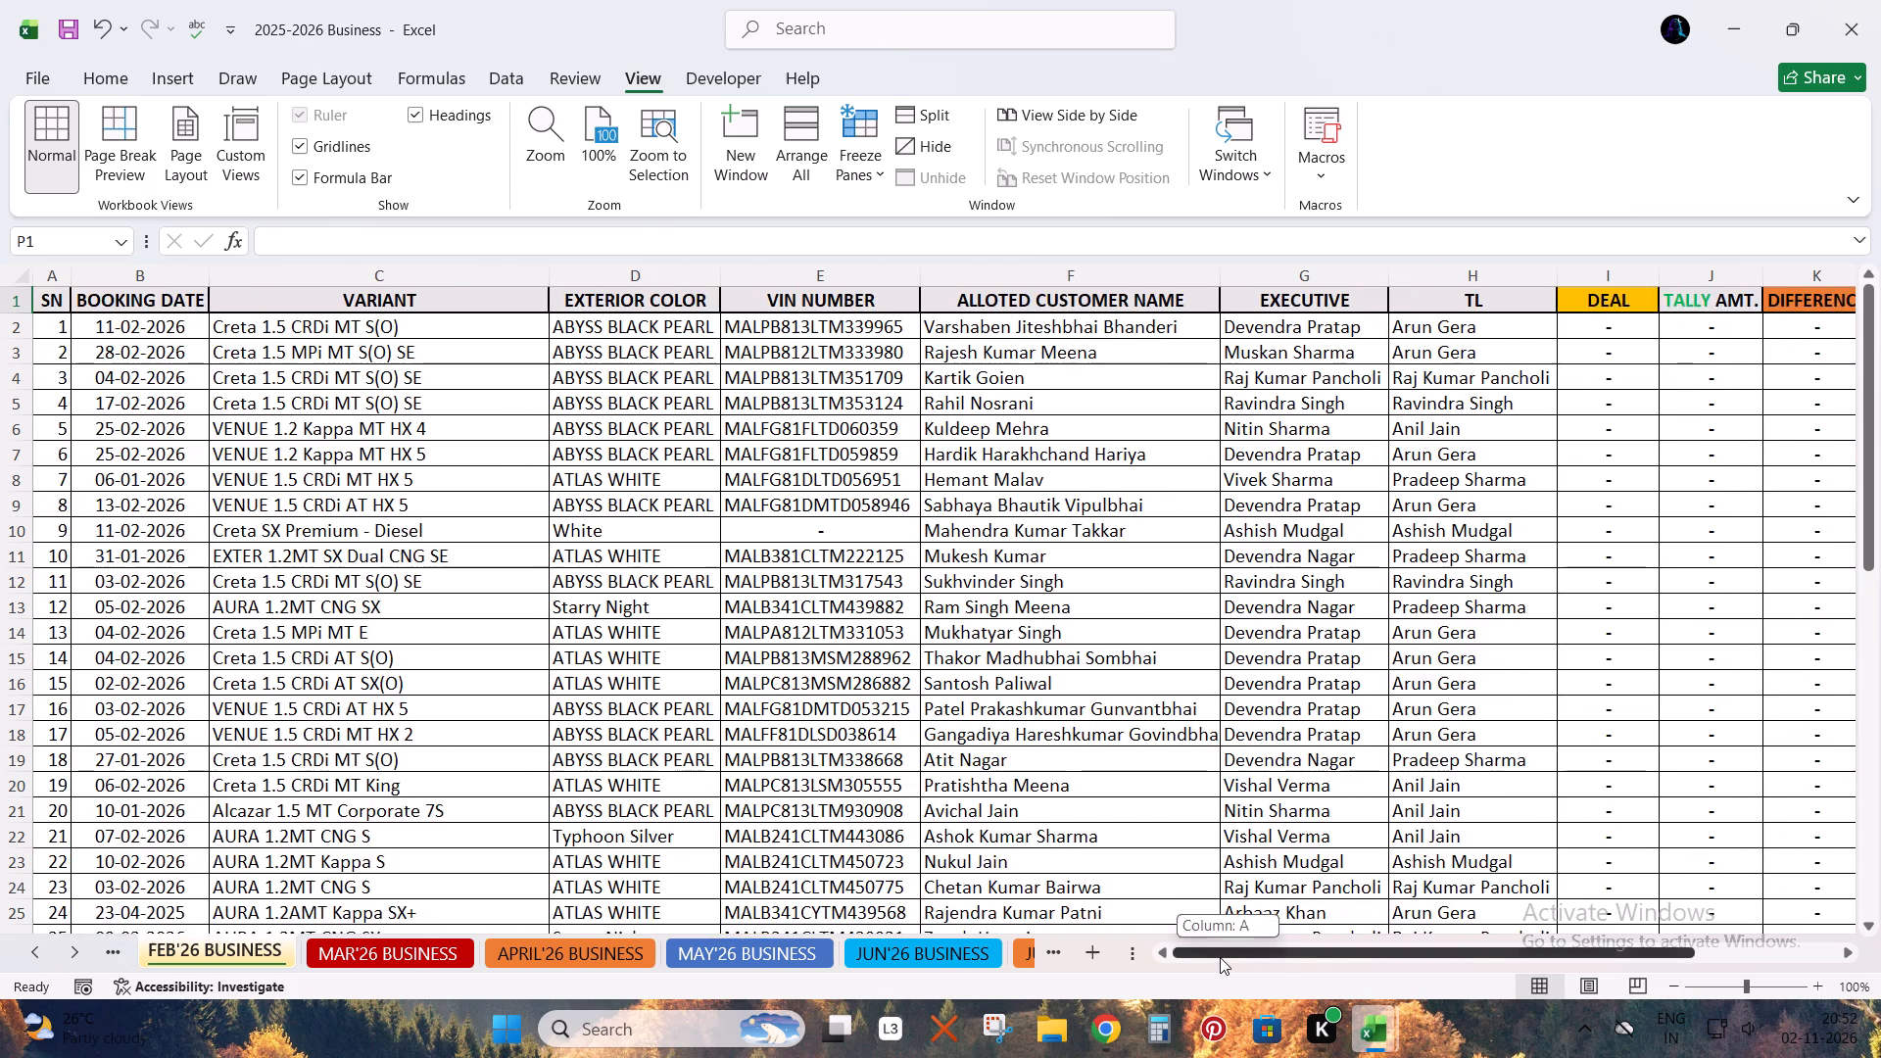
pyautogui.moveTo(1220, 957); pyautogui.dragTo(1181, 953)
pyautogui.scroll(-4, 489, 689)
pyautogui.scroll(5, 489, 689)
pyautogui.click(52, 331)
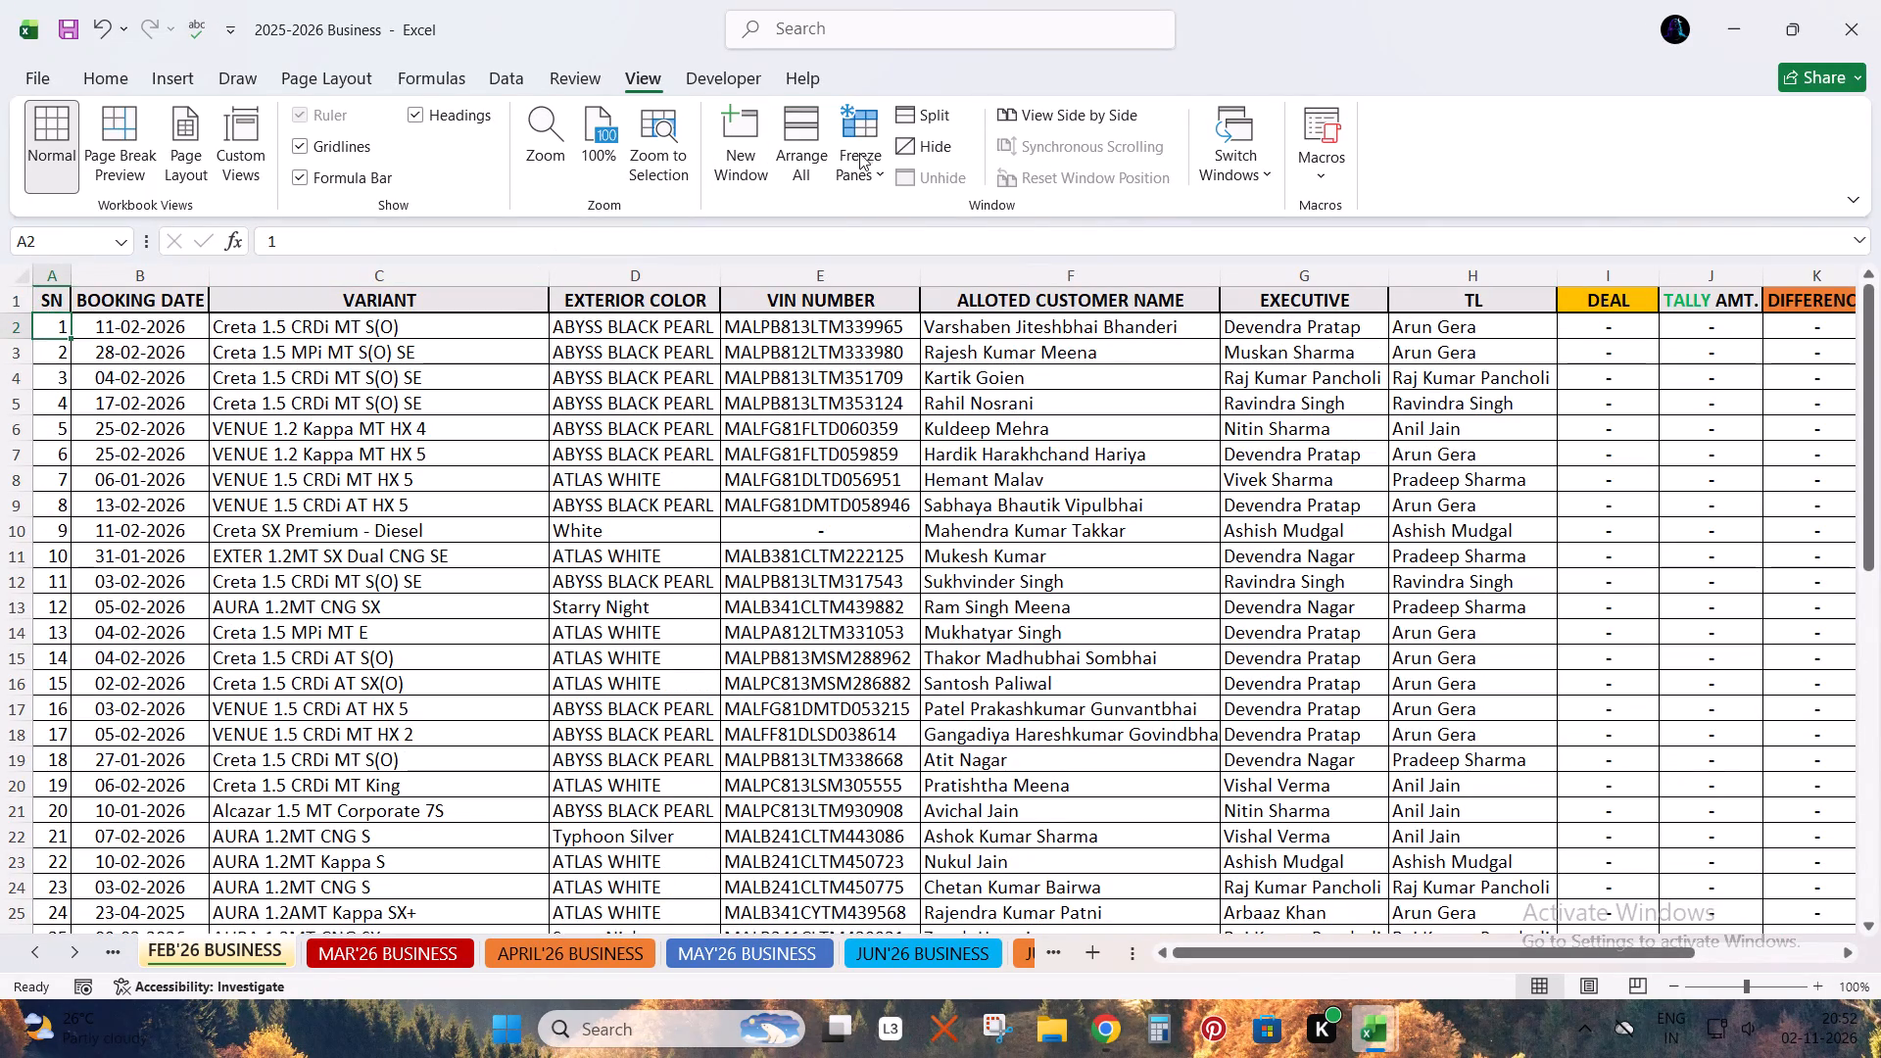
pyautogui.click(863, 152)
pyautogui.click(899, 231)
pyautogui.scroll(-3, 168, 666)
# Switch to JAN'26 BUSINESS and freeze its header row above row 2.
pyautogui.click(117, 949)
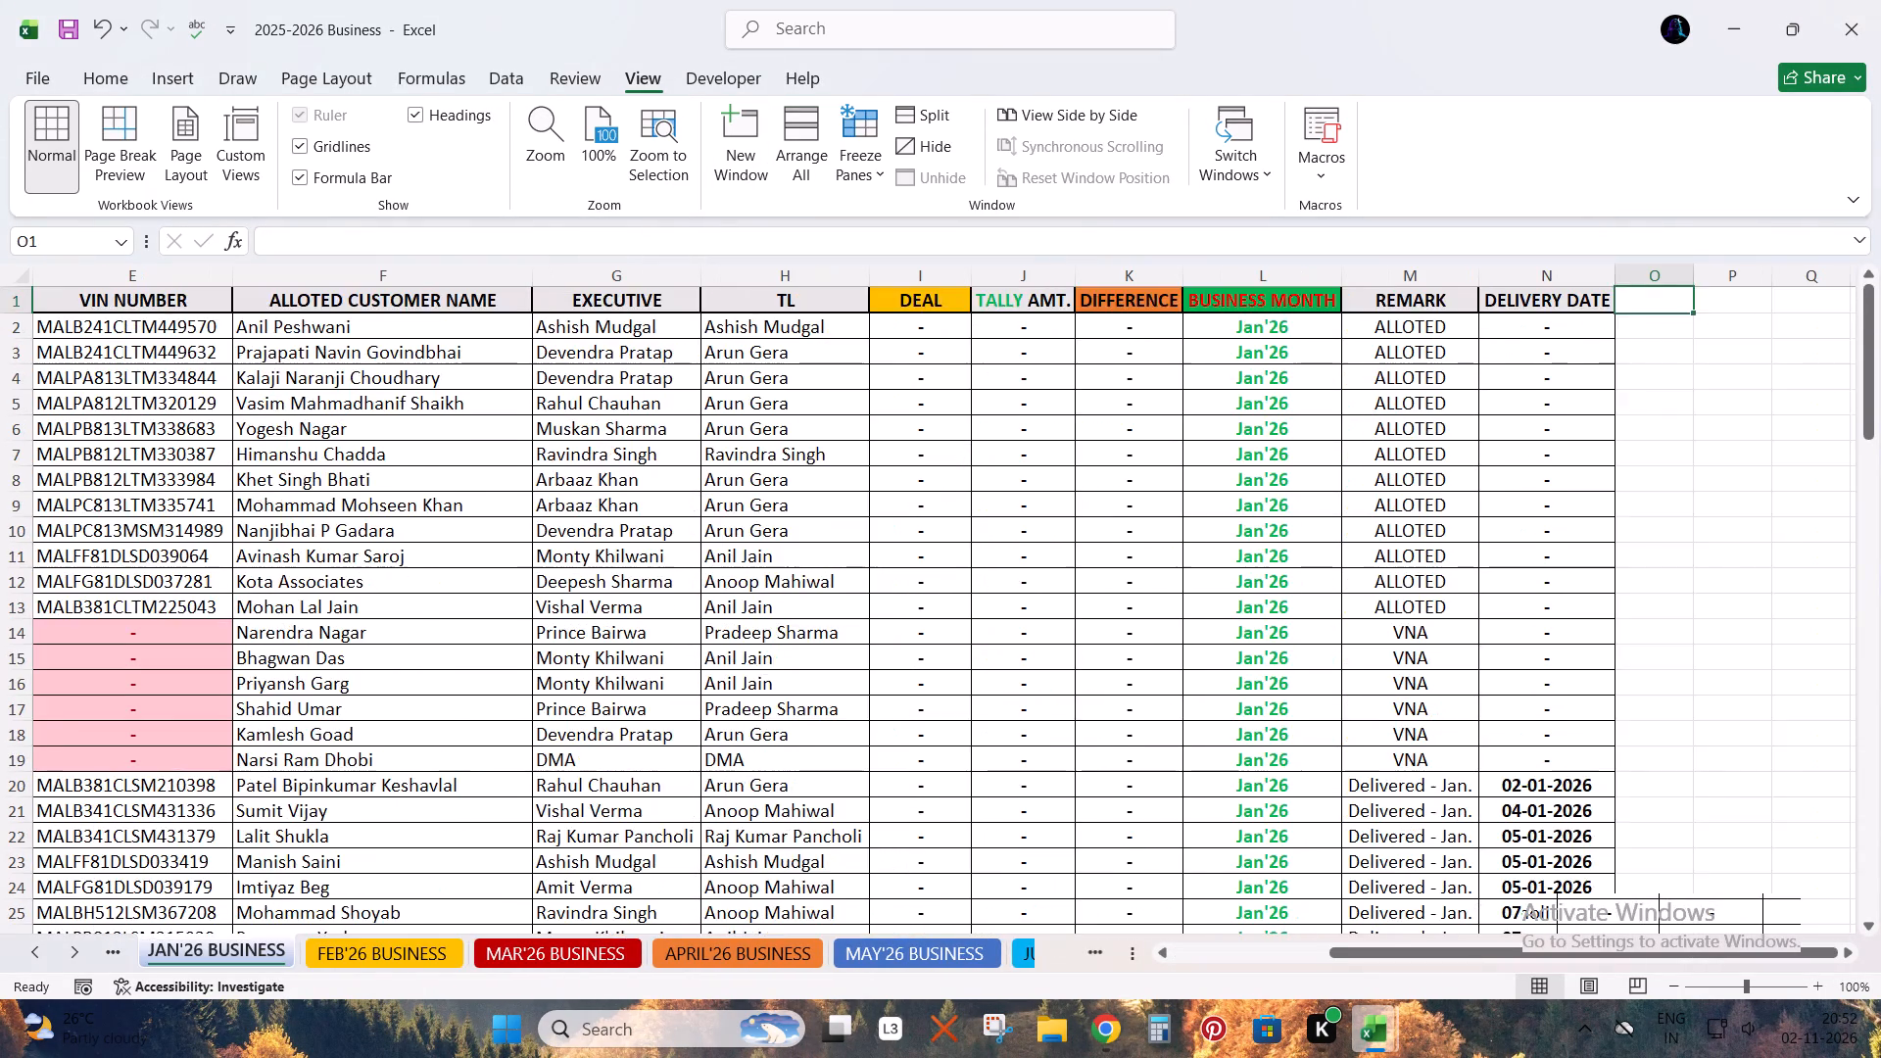
pyautogui.scroll(1, 169, 712)
pyautogui.scroll(-1, 169, 711)
pyautogui.scroll(3, 169, 711)
pyautogui.click(1209, 949)
pyautogui.moveTo(1271, 950); pyautogui.dragTo(989, 950)
pyautogui.scroll(2, 352, 641)
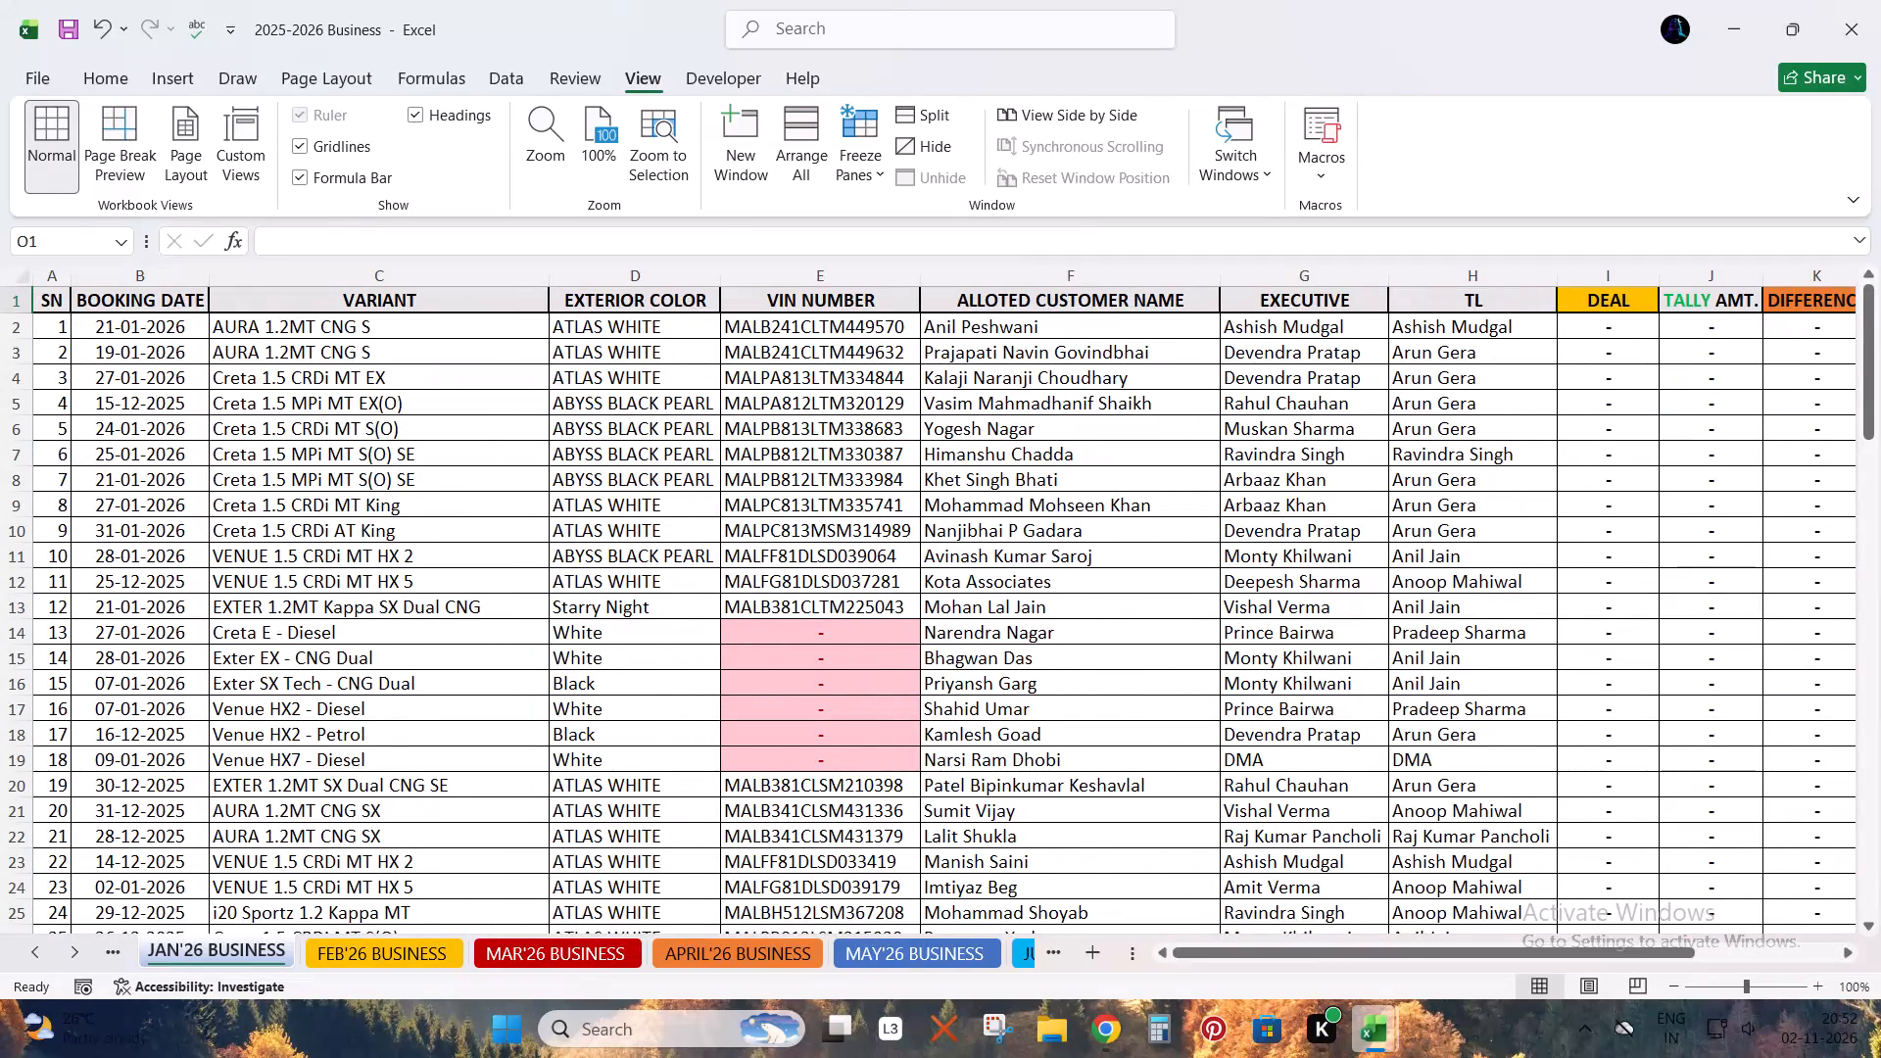
pyautogui.scroll(3, 352, 641)
pyautogui.scroll(-5, 352, 641)
pyautogui.scroll(8, 352, 641)
pyautogui.click(64, 322)
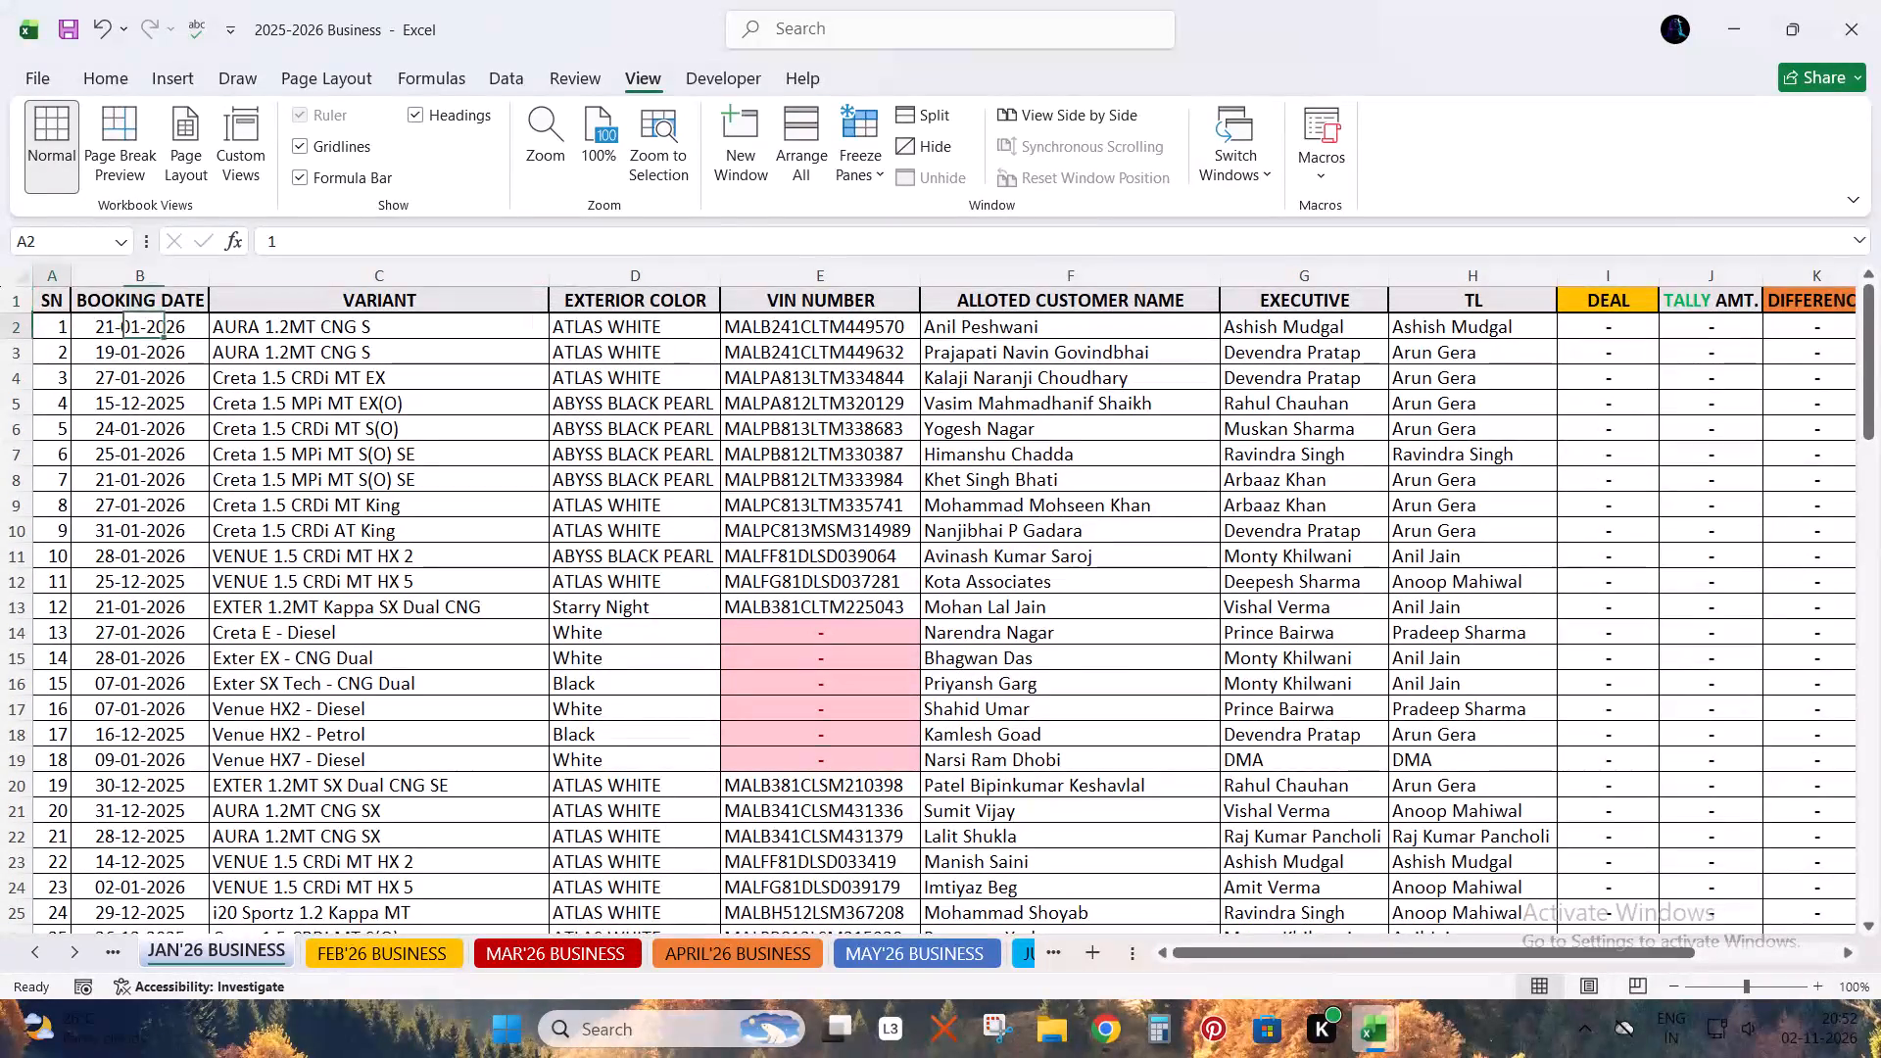
pyautogui.click(870, 141)
pyautogui.click(895, 216)
pyautogui.scroll(-2, 262, 636)
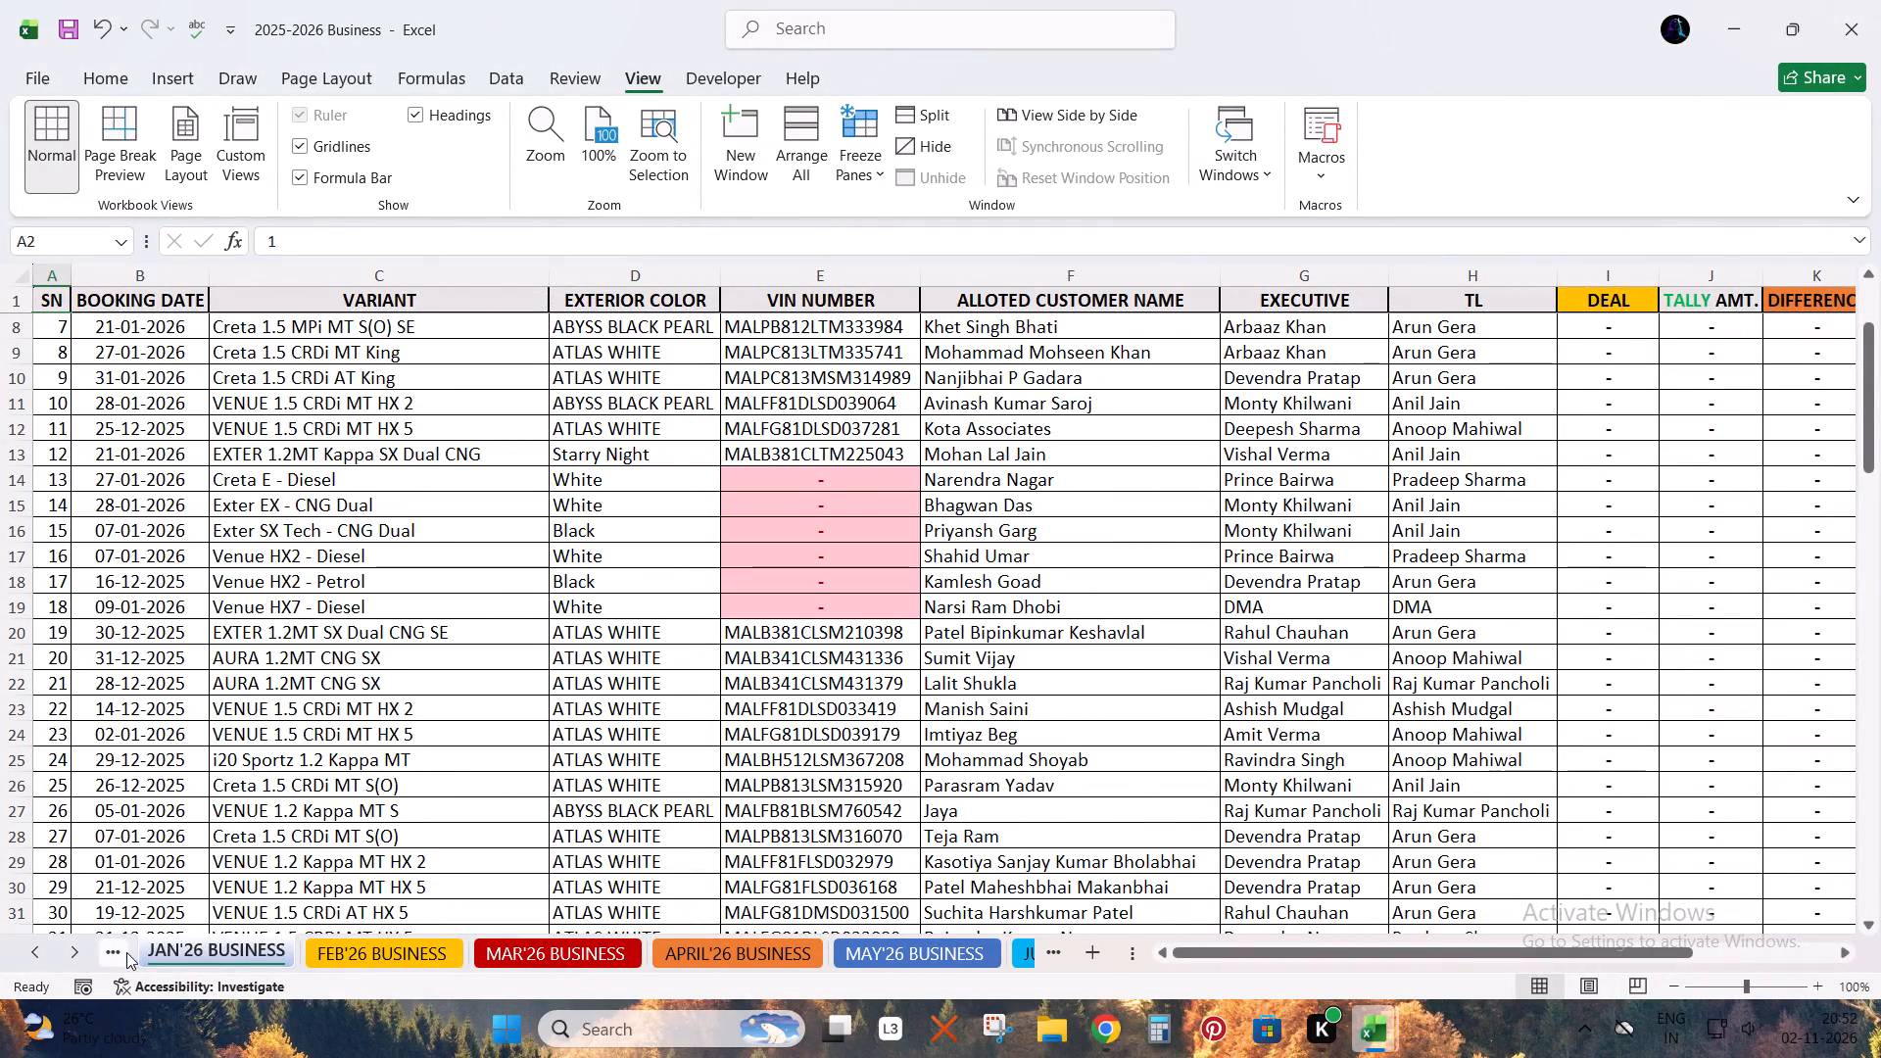
# Check the header row while scrolling through the DEC'25, NOV'25, OCT'25 and SEP'25 BUSINESS sheets.
pyautogui.click(116, 949)
pyautogui.scroll(5, 186, 747)
pyautogui.scroll(-4, 186, 747)
pyautogui.click(1236, 956)
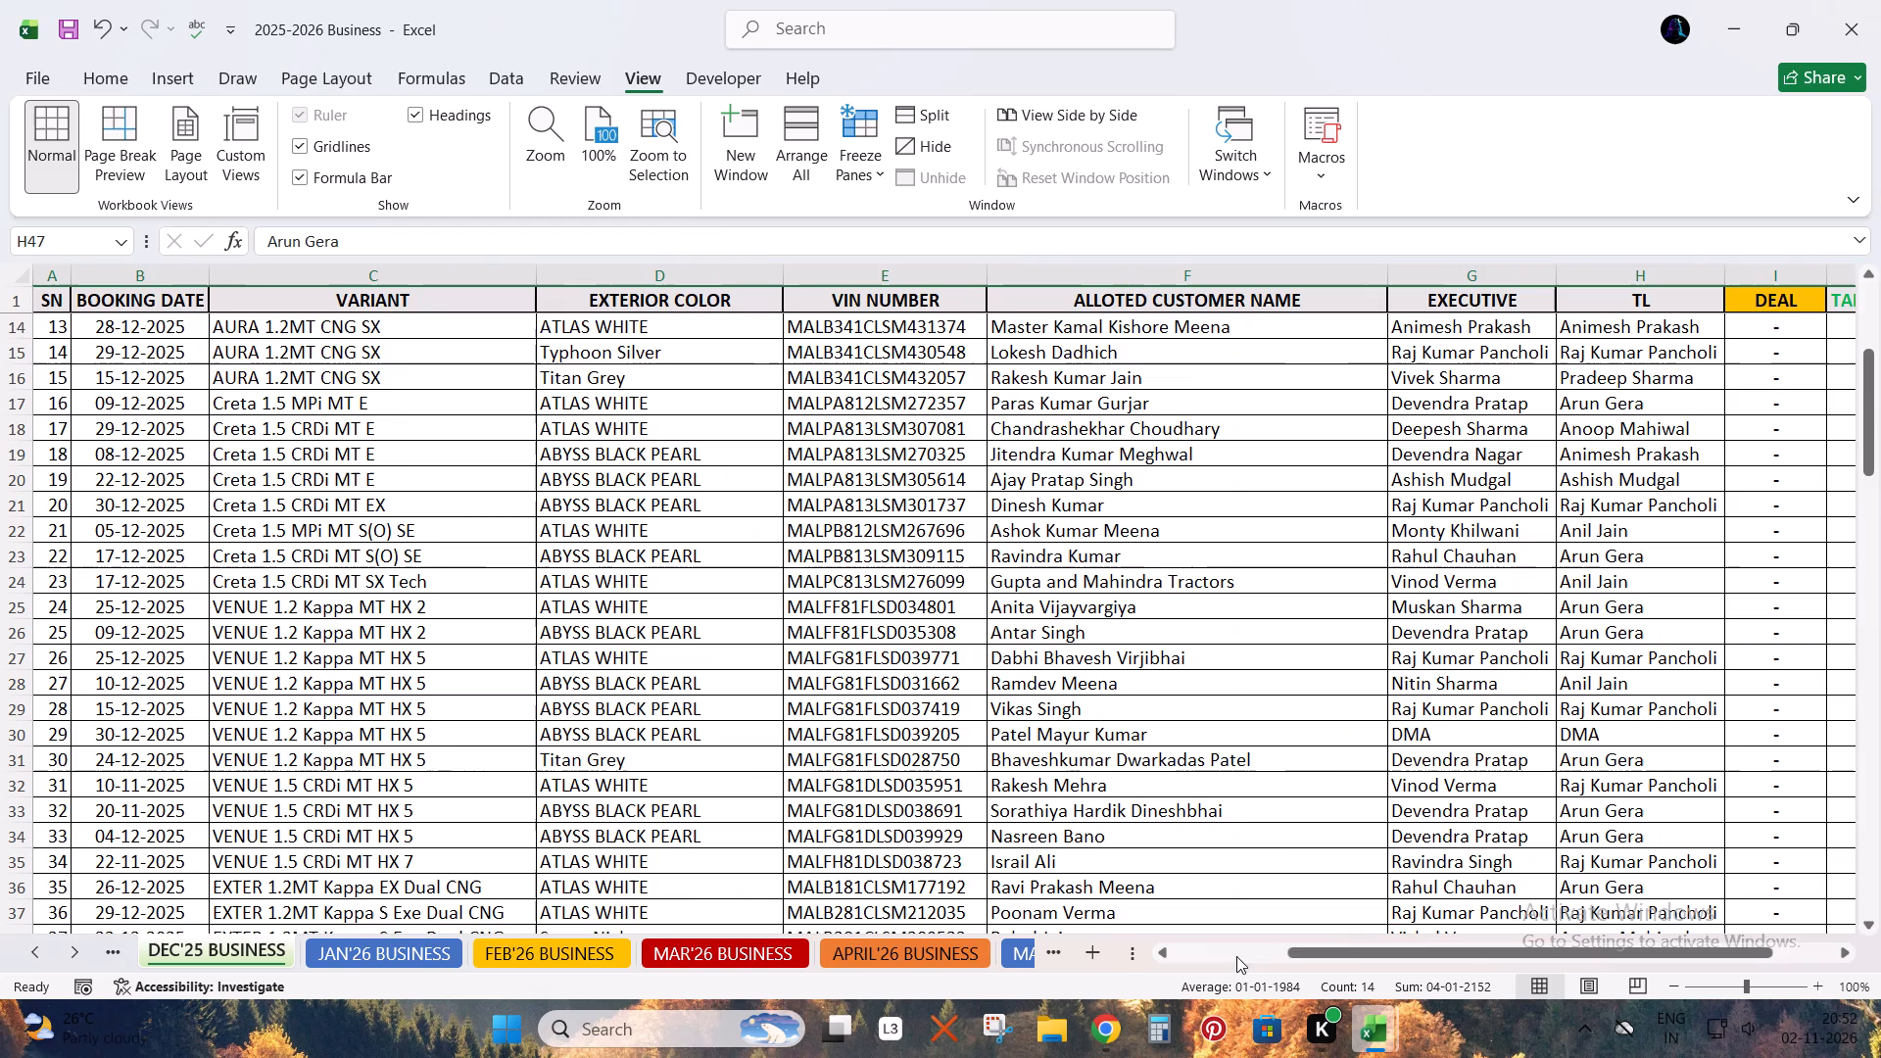
pyautogui.click(100, 948)
pyautogui.scroll(-5, 358, 789)
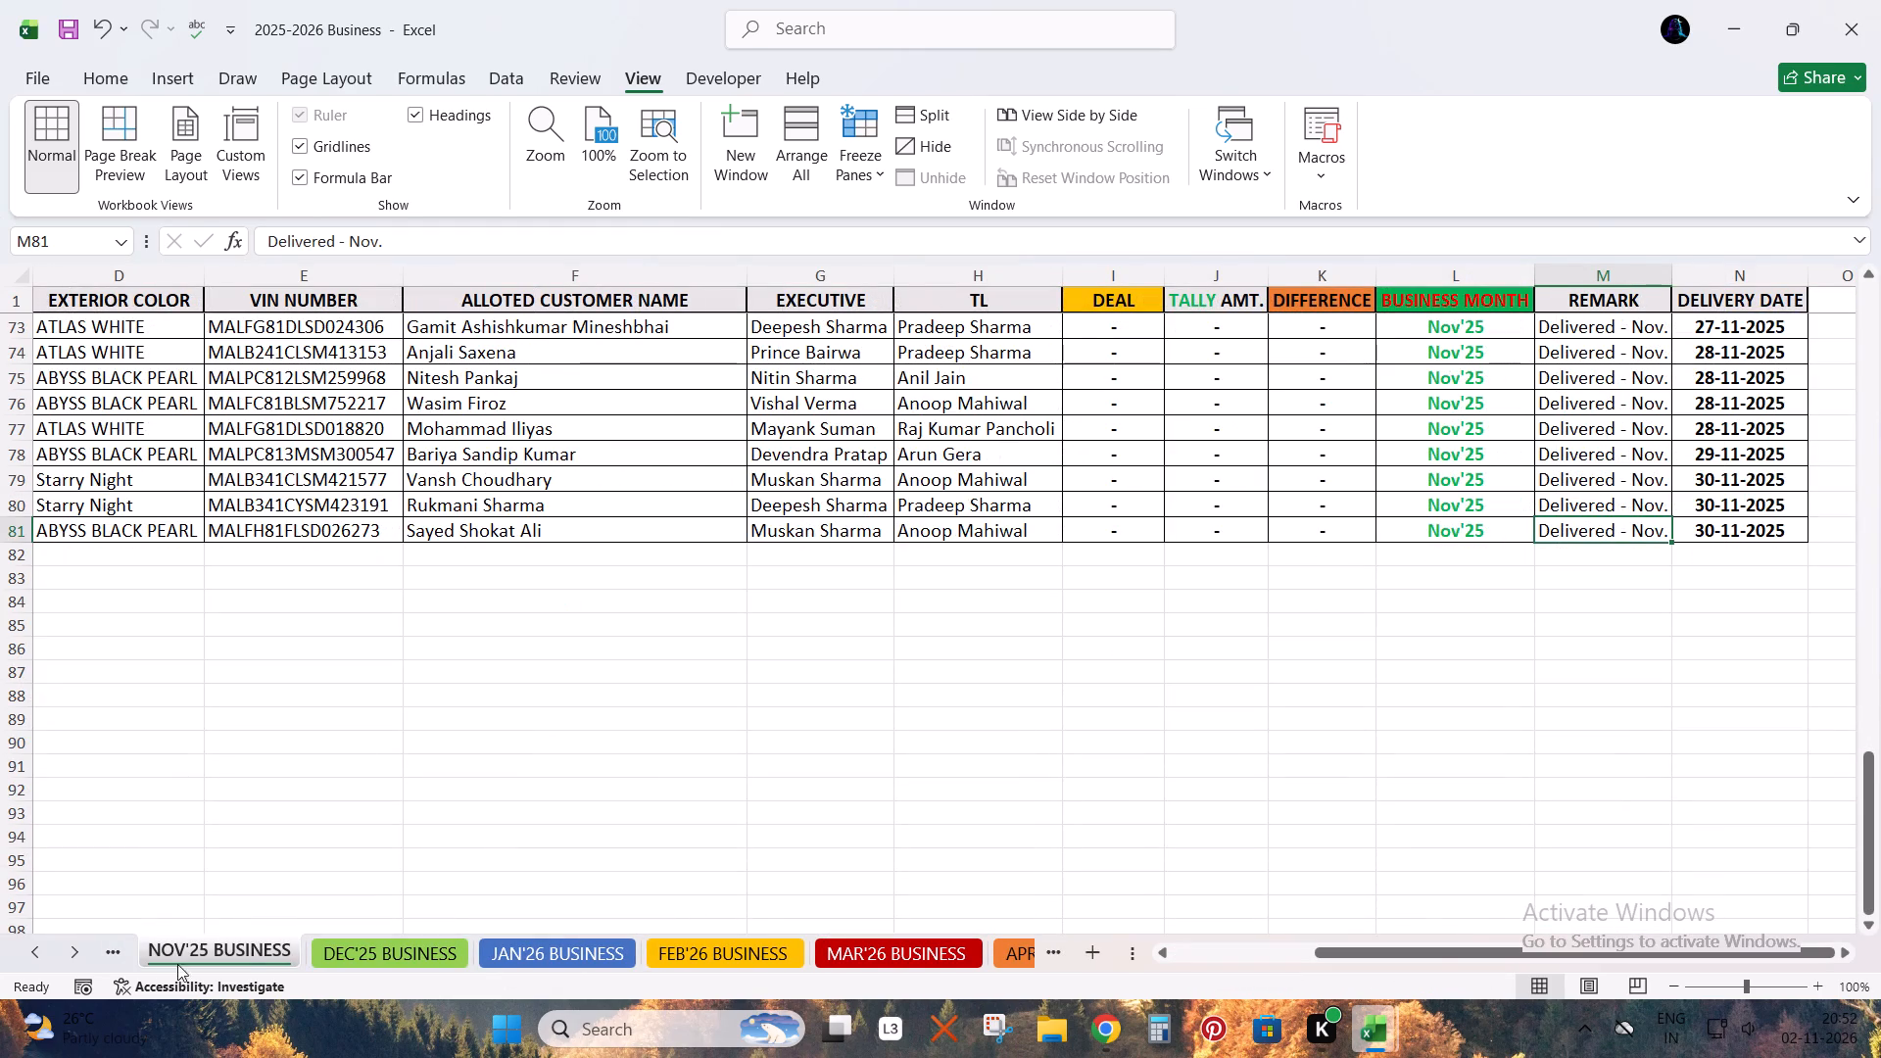
pyautogui.click(119, 949)
pyautogui.scroll(-5, 367, 817)
pyautogui.click(113, 948)
pyautogui.scroll(-2, 380, 789)
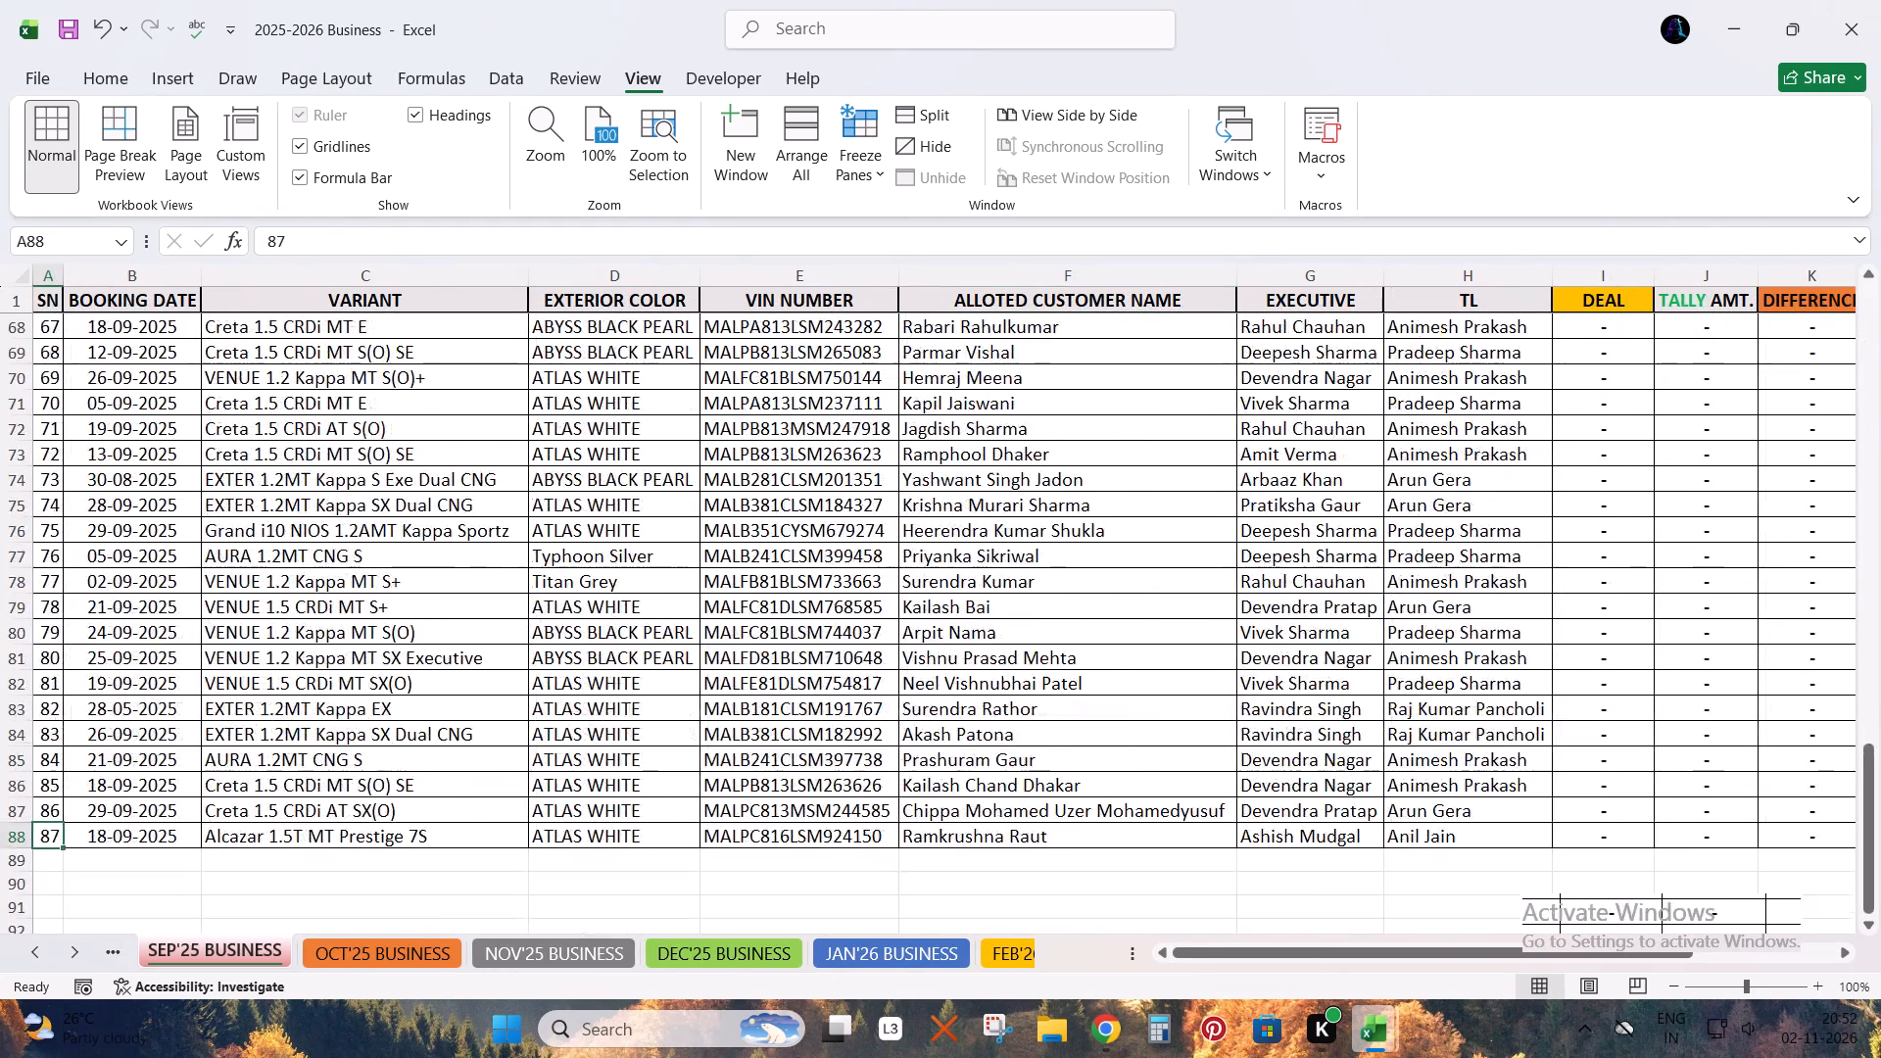
pyautogui.scroll(-3, 380, 789)
# Go forward through the monthly sheets to OCT'26 BUSINESS and examine its booking rows under the frozen header.
pyautogui.click(978, 949)
pyautogui.doubleClick(991, 954)
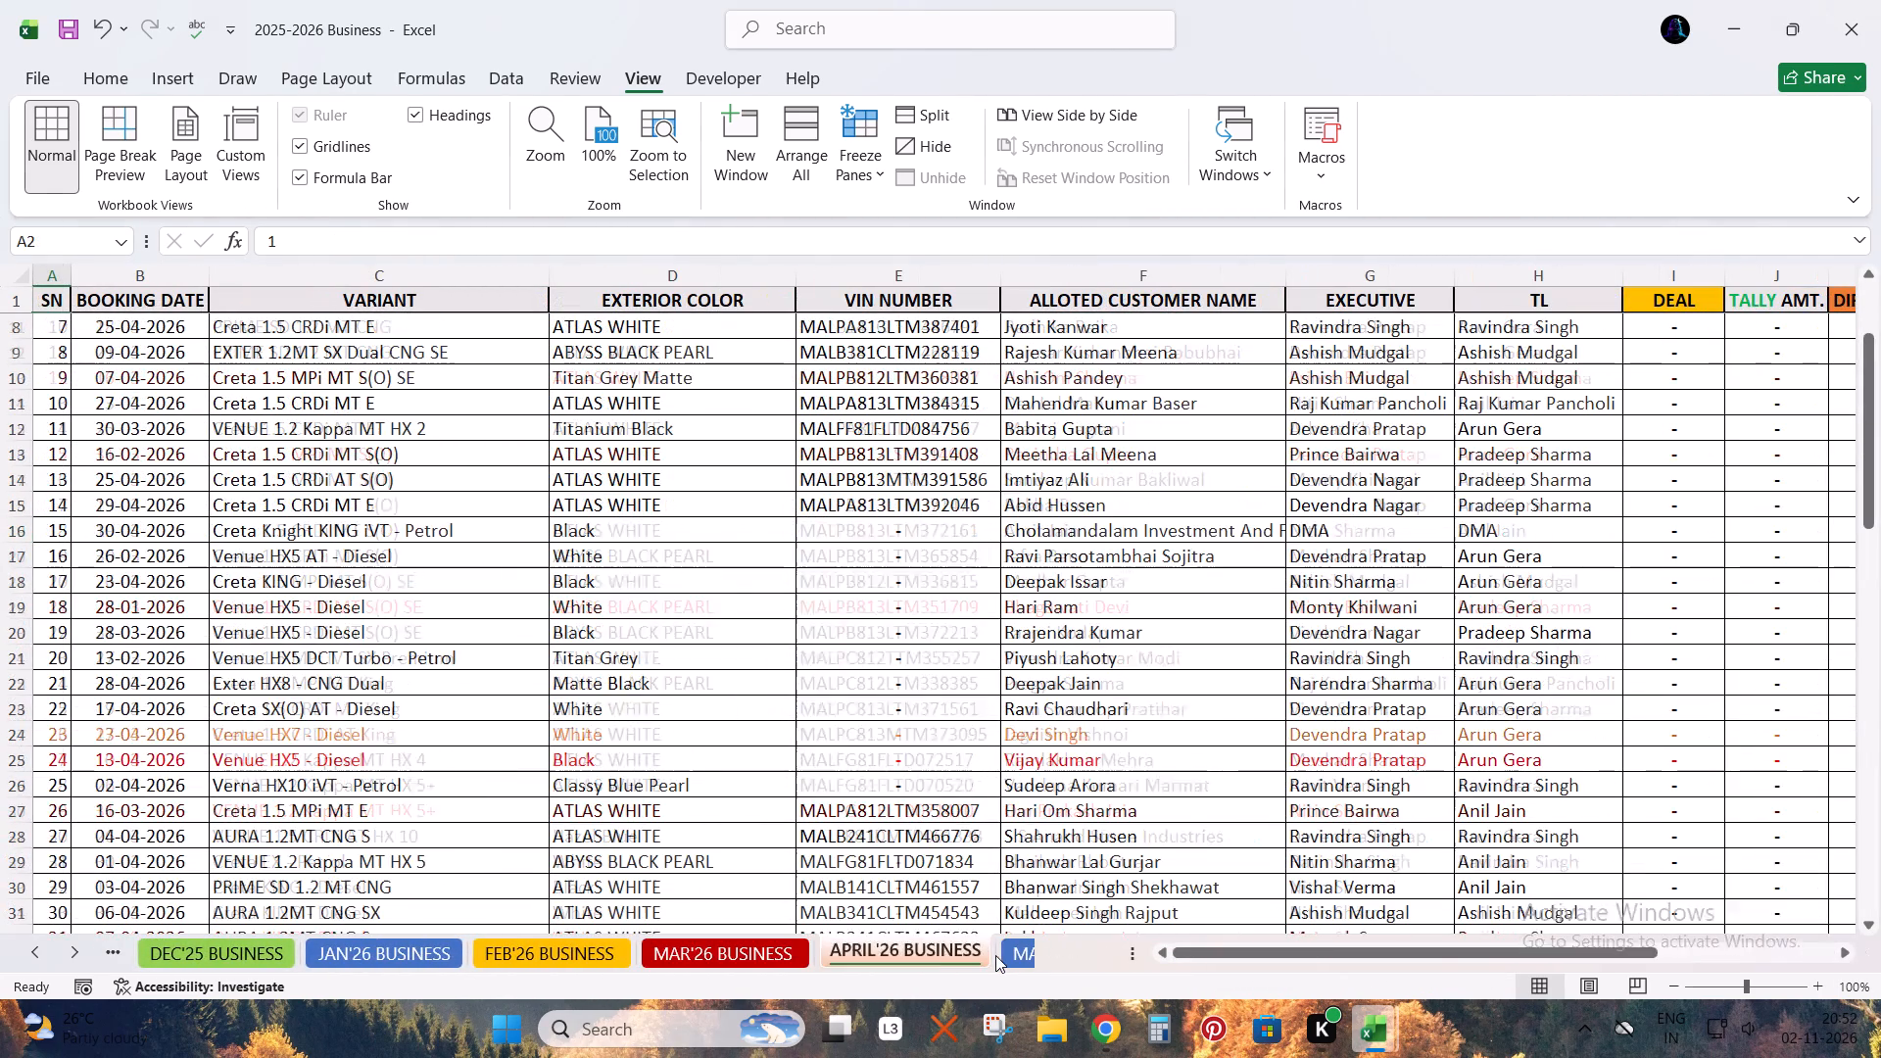
pyautogui.click(995, 955)
pyautogui.click(1010, 956)
pyautogui.click(1013, 956)
pyautogui.click(1021, 956)
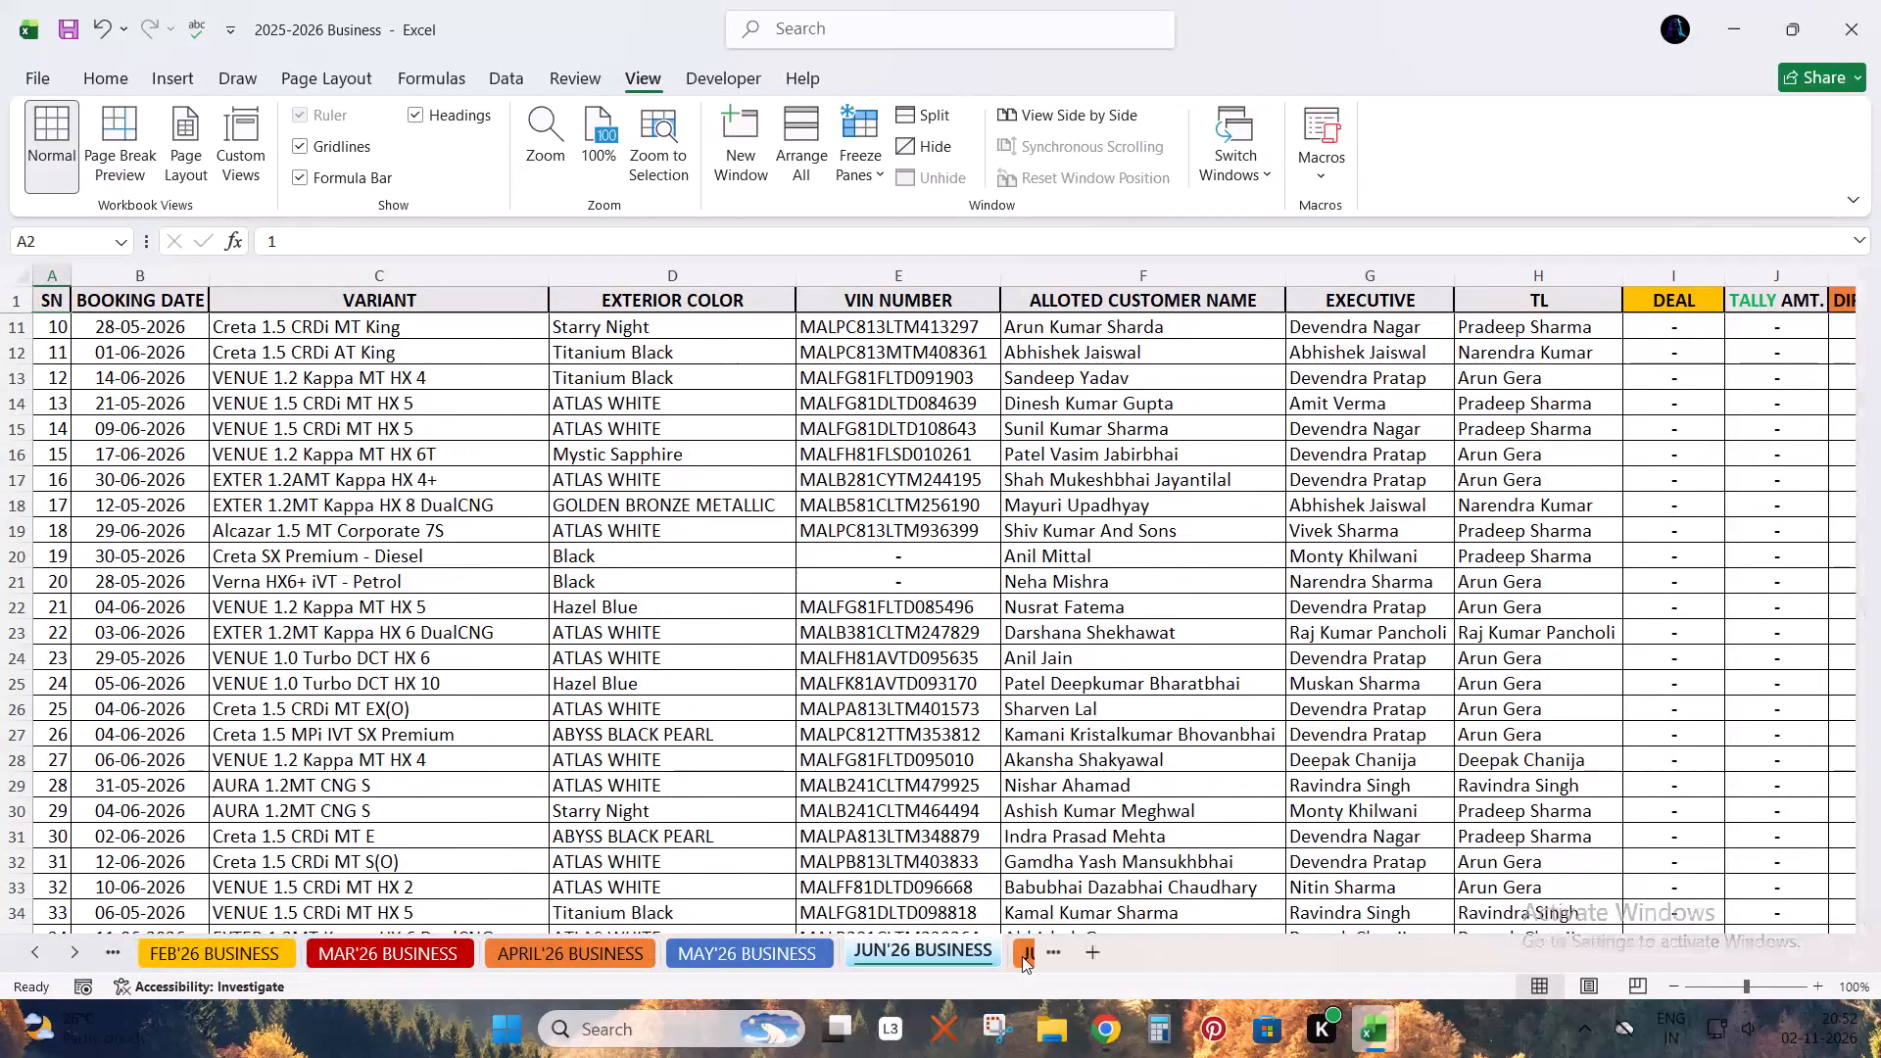
pyautogui.click(1022, 958)
pyautogui.click(1022, 958)
pyautogui.click(996, 956)
pyautogui.scroll(-1, 551, 740)
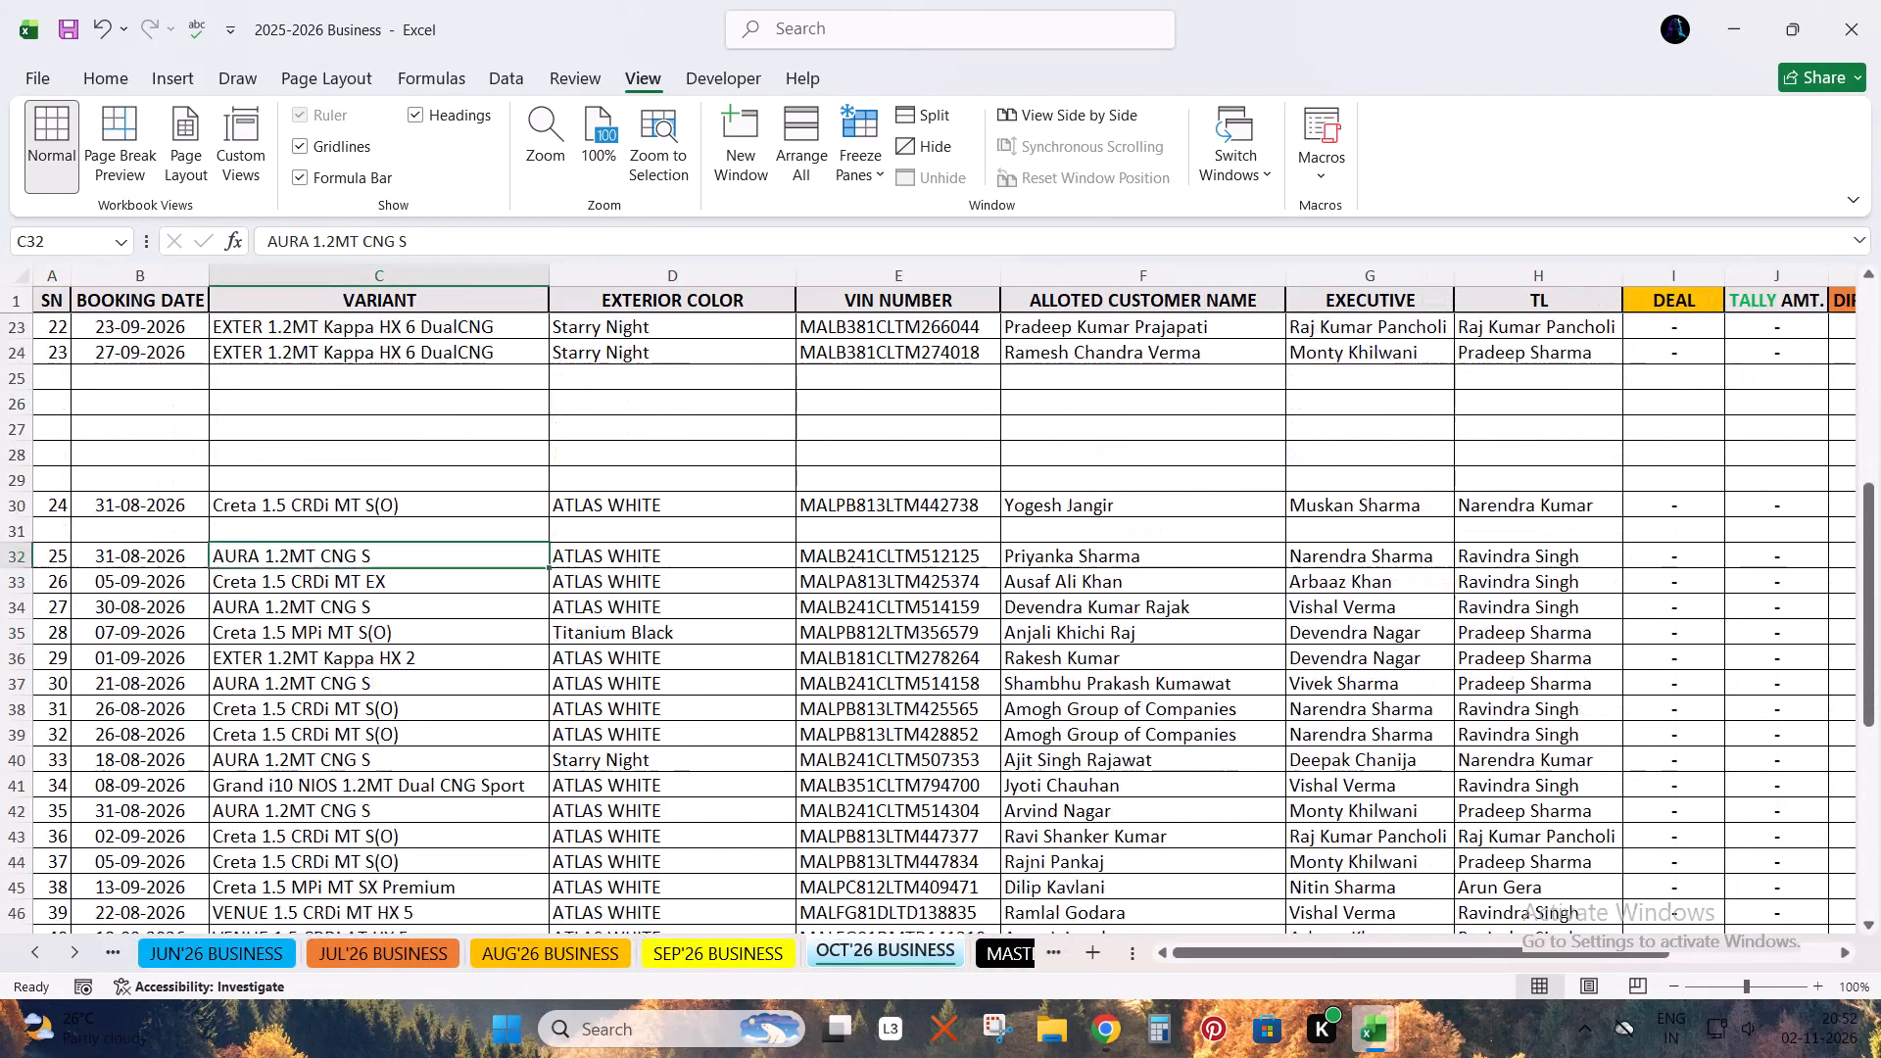
pyautogui.scroll(-3, 551, 740)
pyautogui.scroll(9, 551, 740)
pyautogui.scroll(-6, 410, 712)
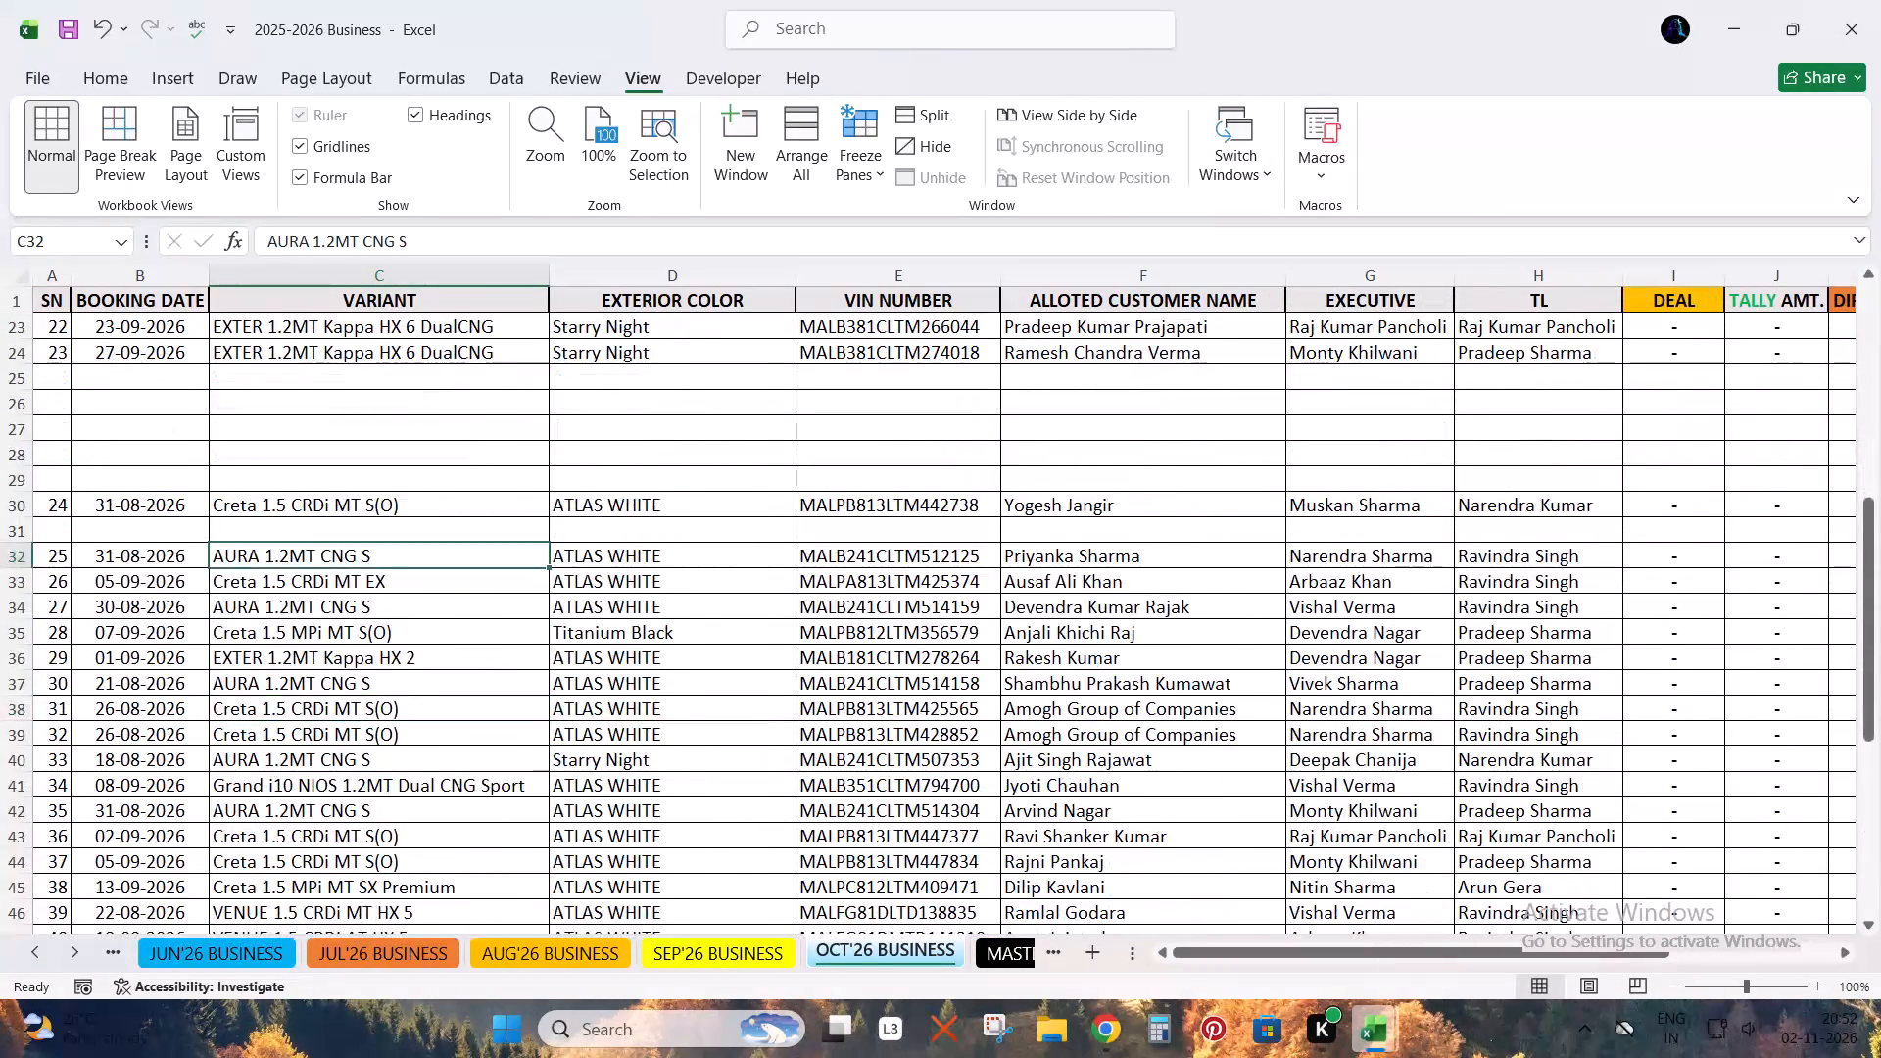
# Select the booking date in row 32 of OCT'26 BUSINESS and save the workbook.
pyautogui.click(169, 557)
pyautogui.press('Escape')
pyautogui.hotkey('ctrl', 's')
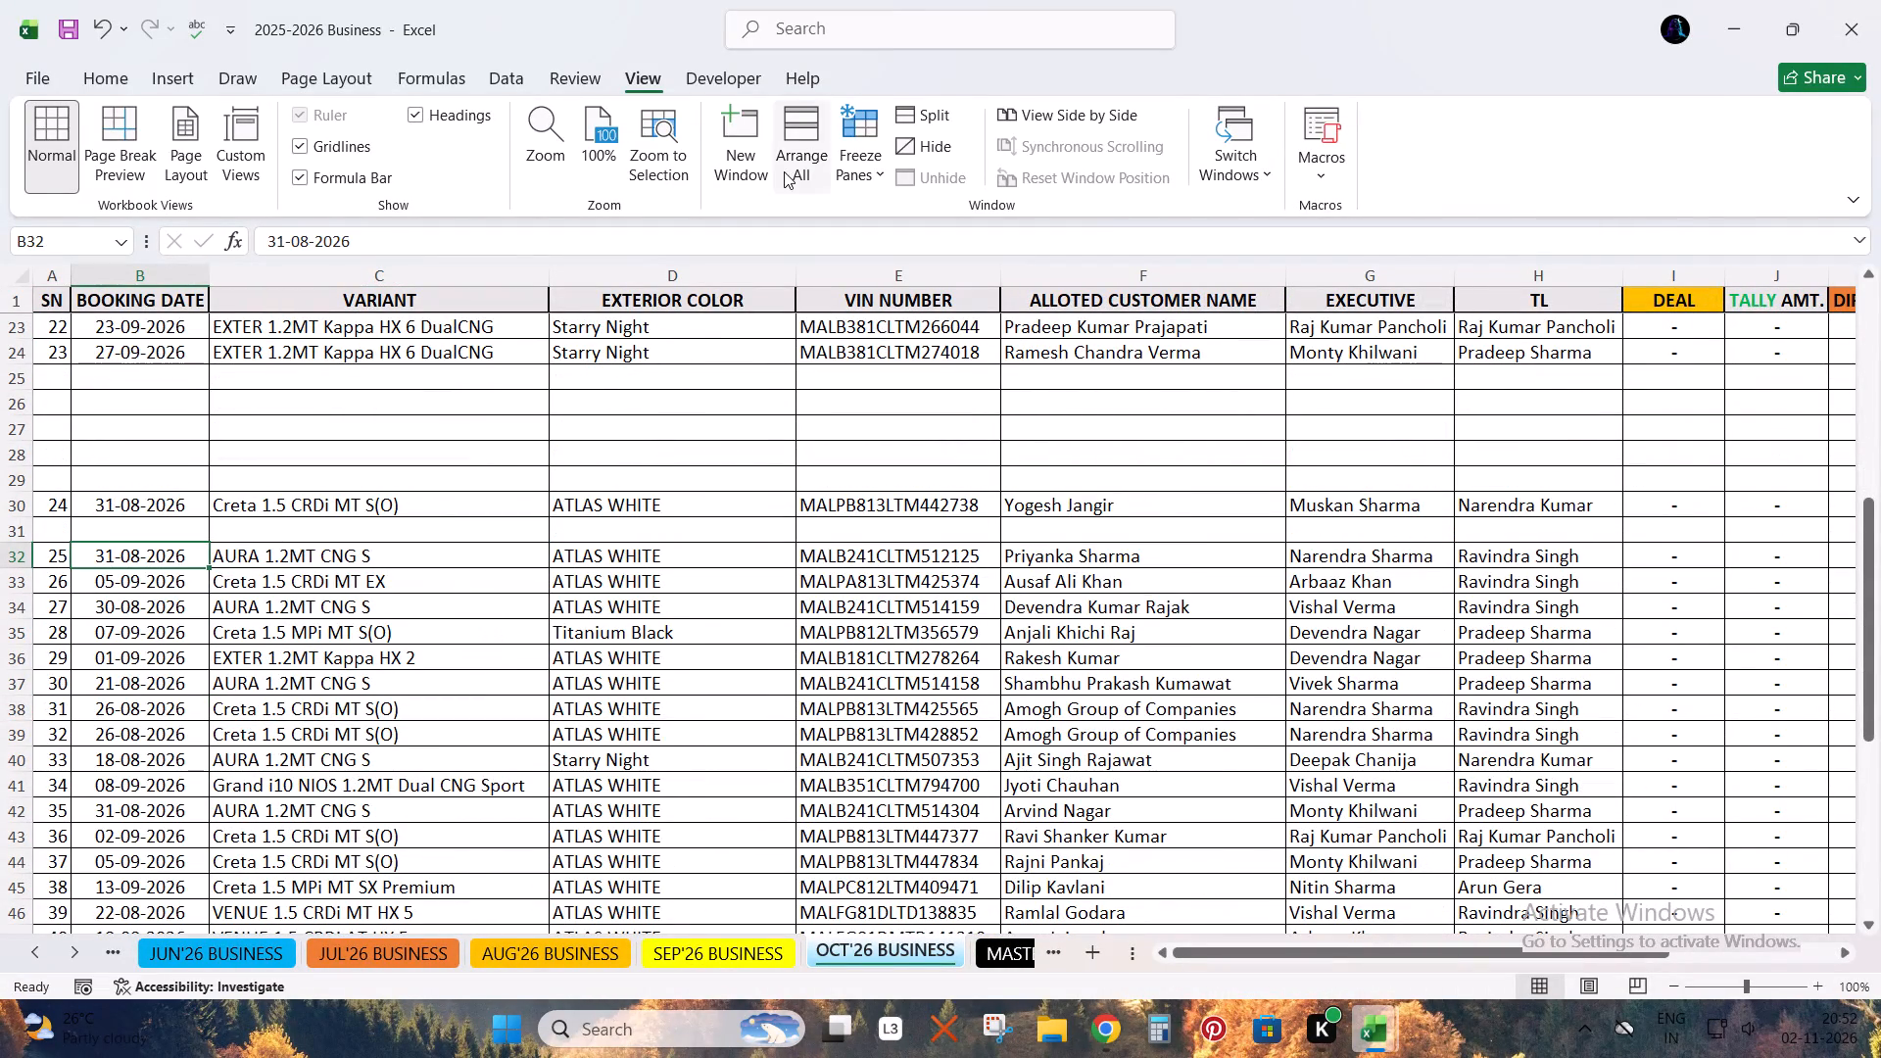
pyautogui.scroll(9, 784, 171)
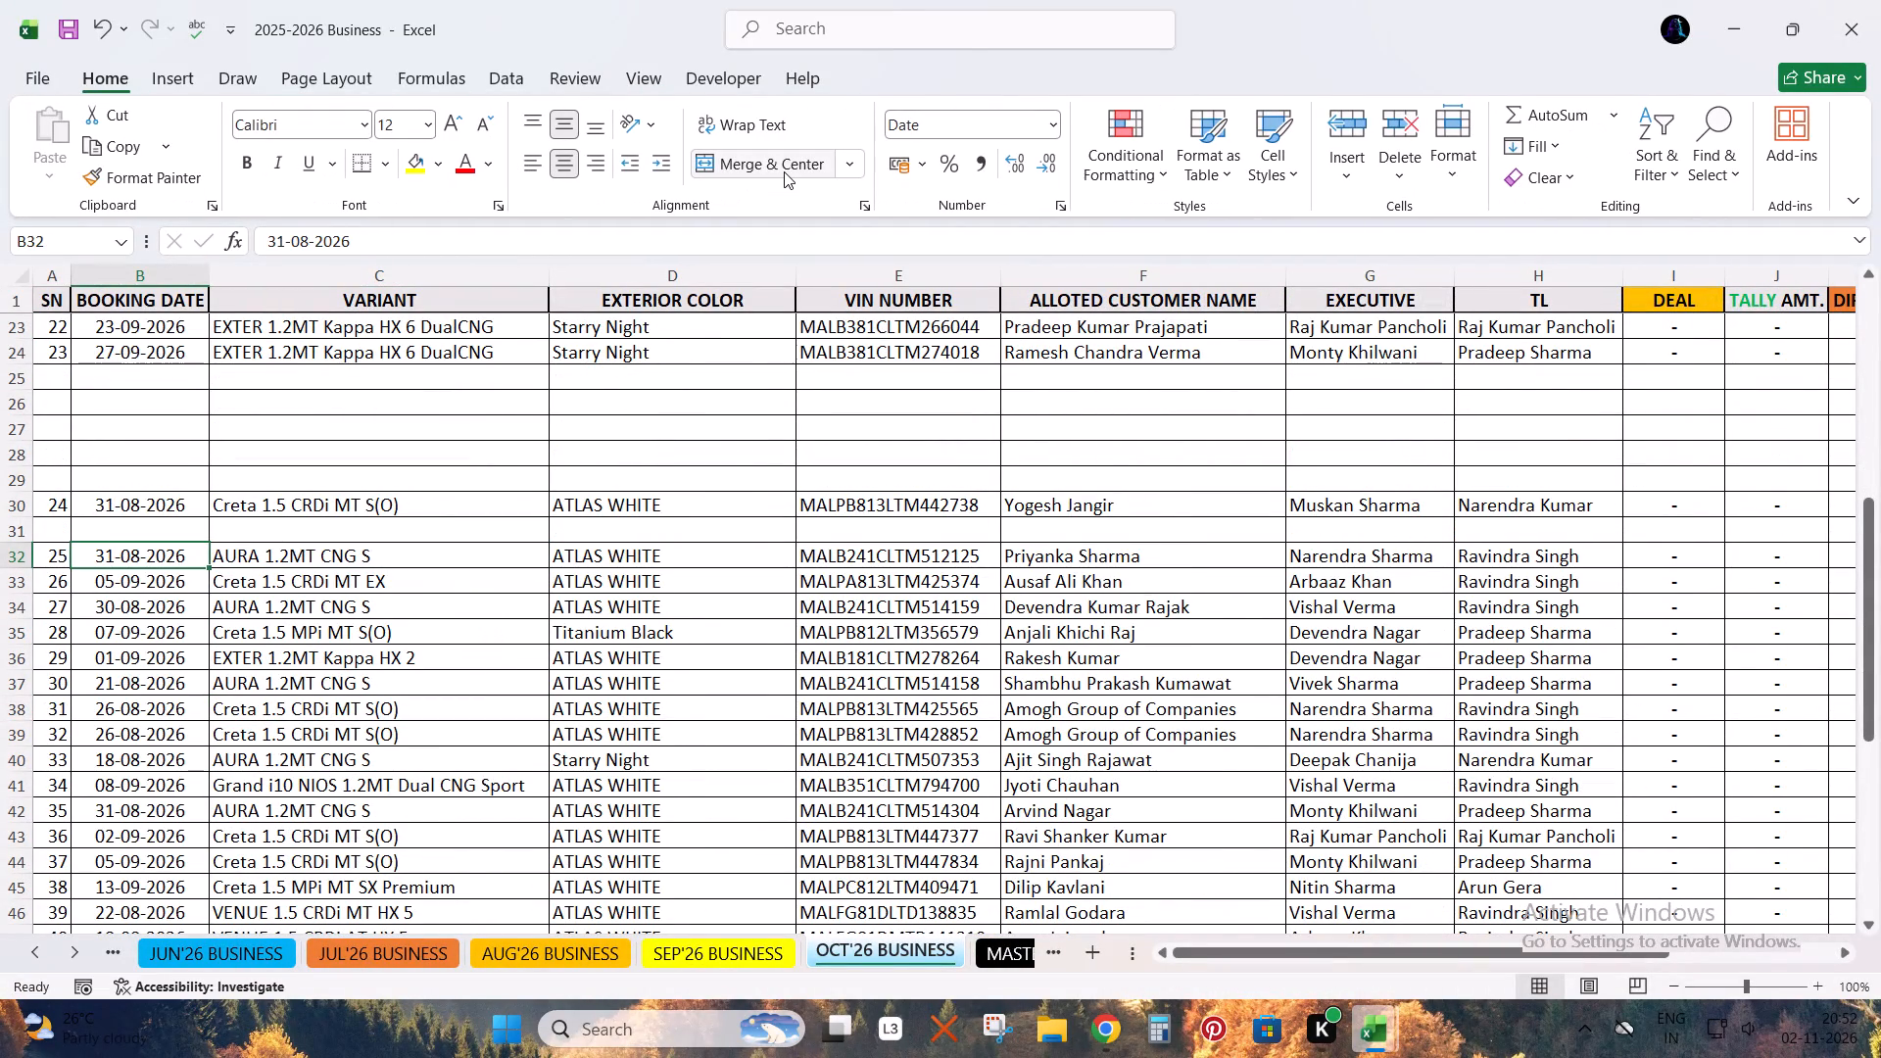
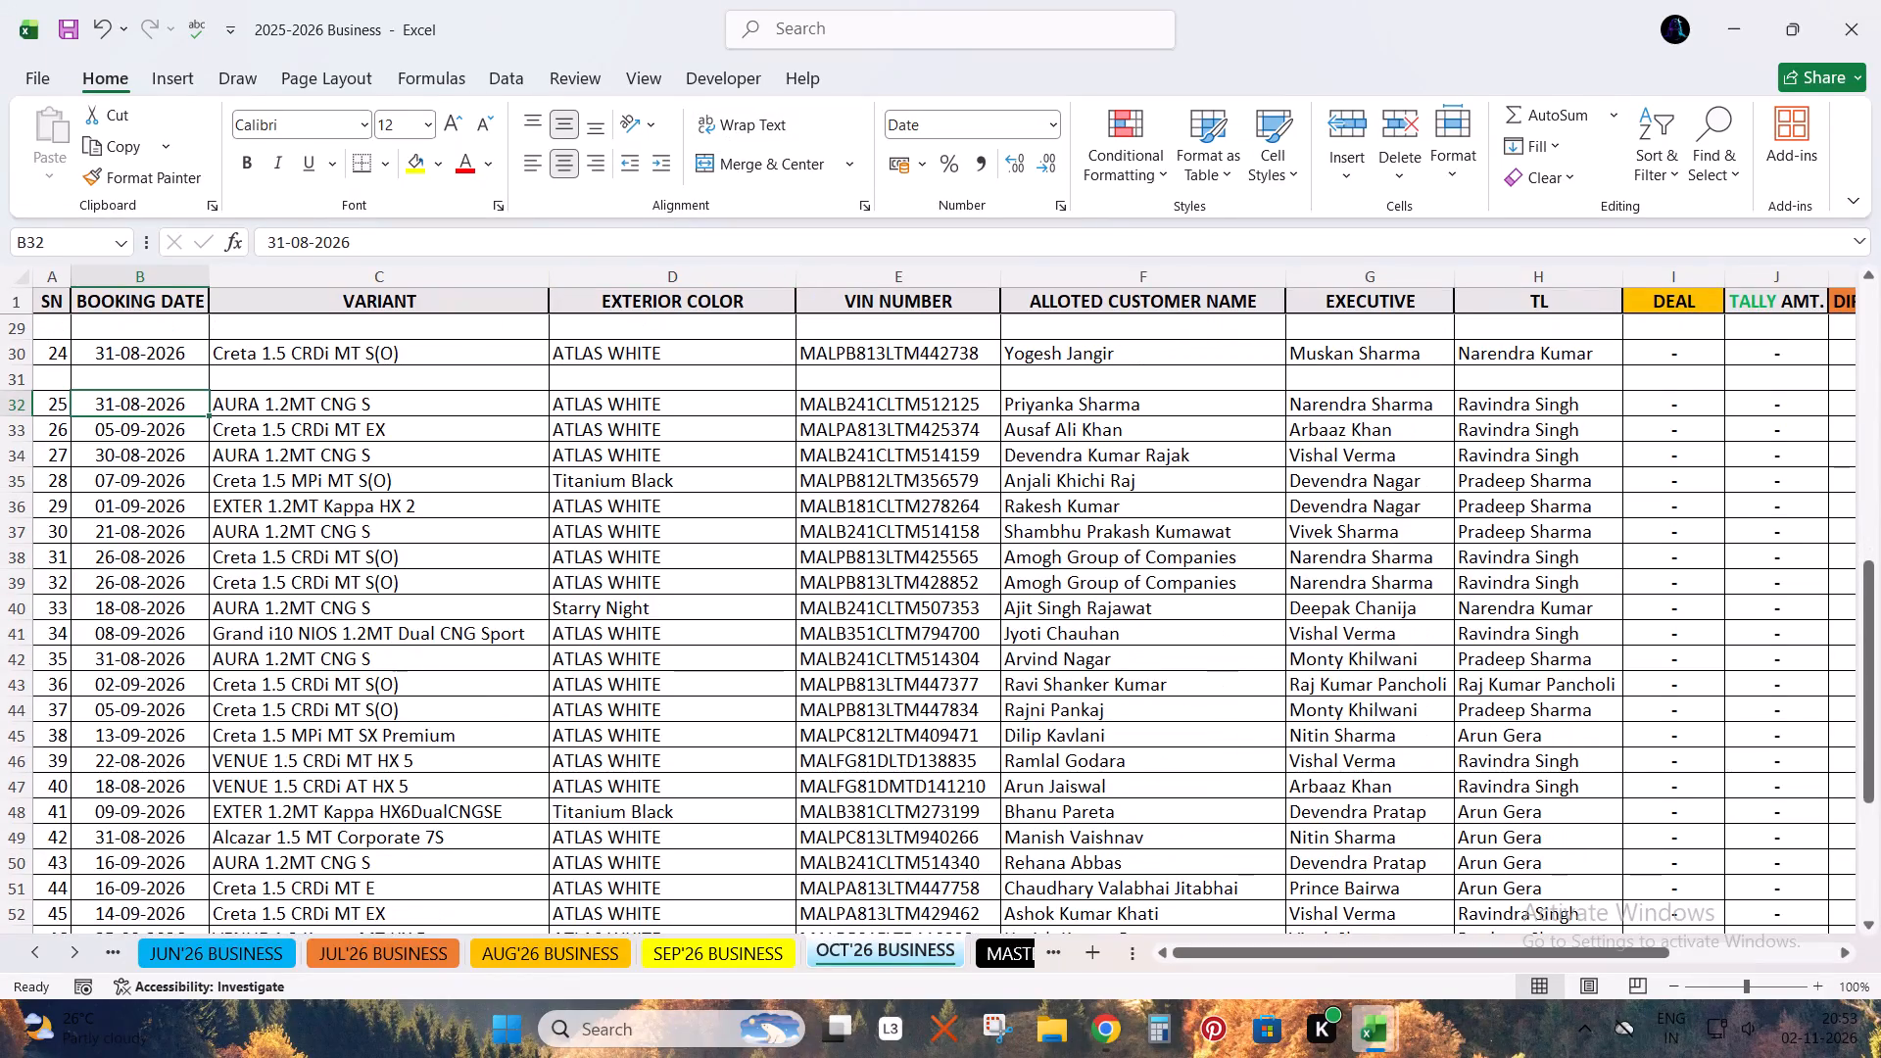
# Copy the filtered booking dates from DELIVERY SHEET's OCT. 26 sheet and paste them into OCT'26 BUSINESS from B32.
pyautogui.hotkey('alt', 'Tab')
pyautogui.press('Up')
pyautogui.press('Left')
pyautogui.press('Down')
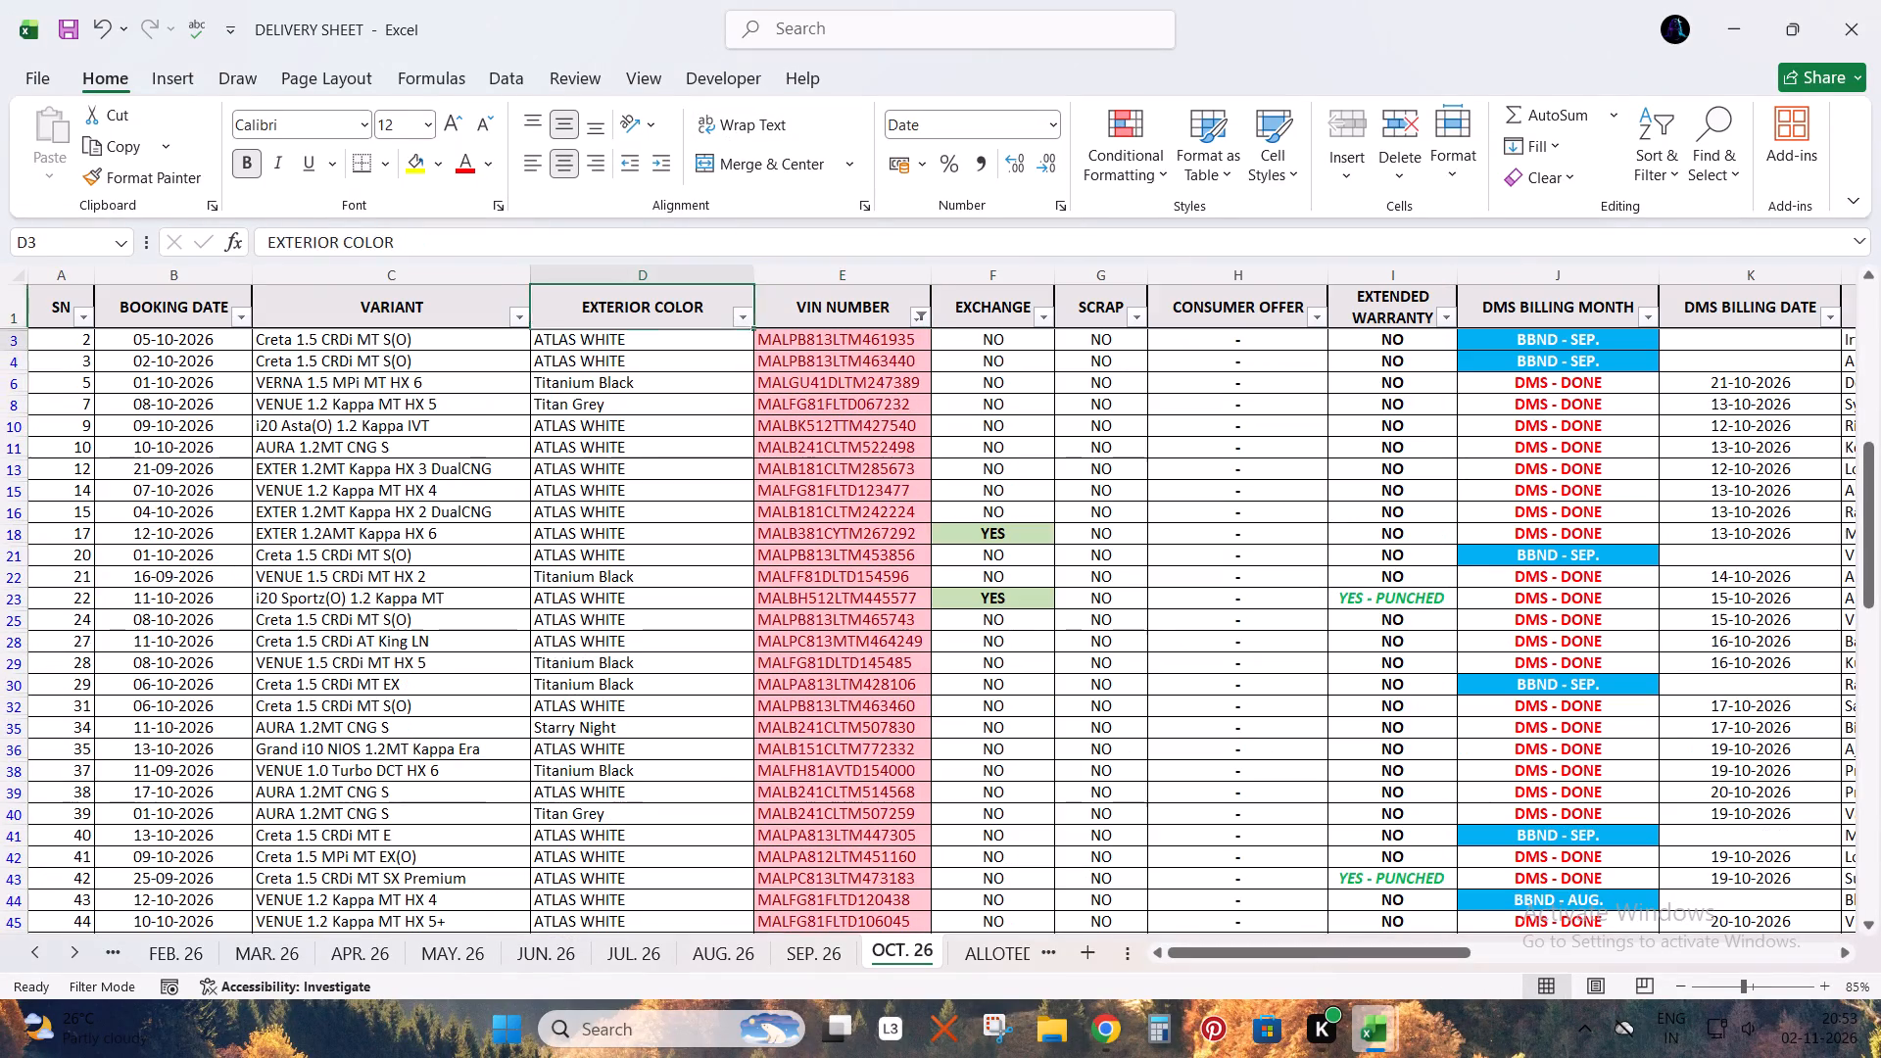
pyautogui.press('Left')
pyautogui.press('Up')
pyautogui.press('Left')
pyautogui.press('Down')
pyautogui.hotkey('ctrl', 'shift', 'Down')
pyautogui.hotkey('ctrl', 'c')
pyautogui.hotkey('alt', 'Tab')
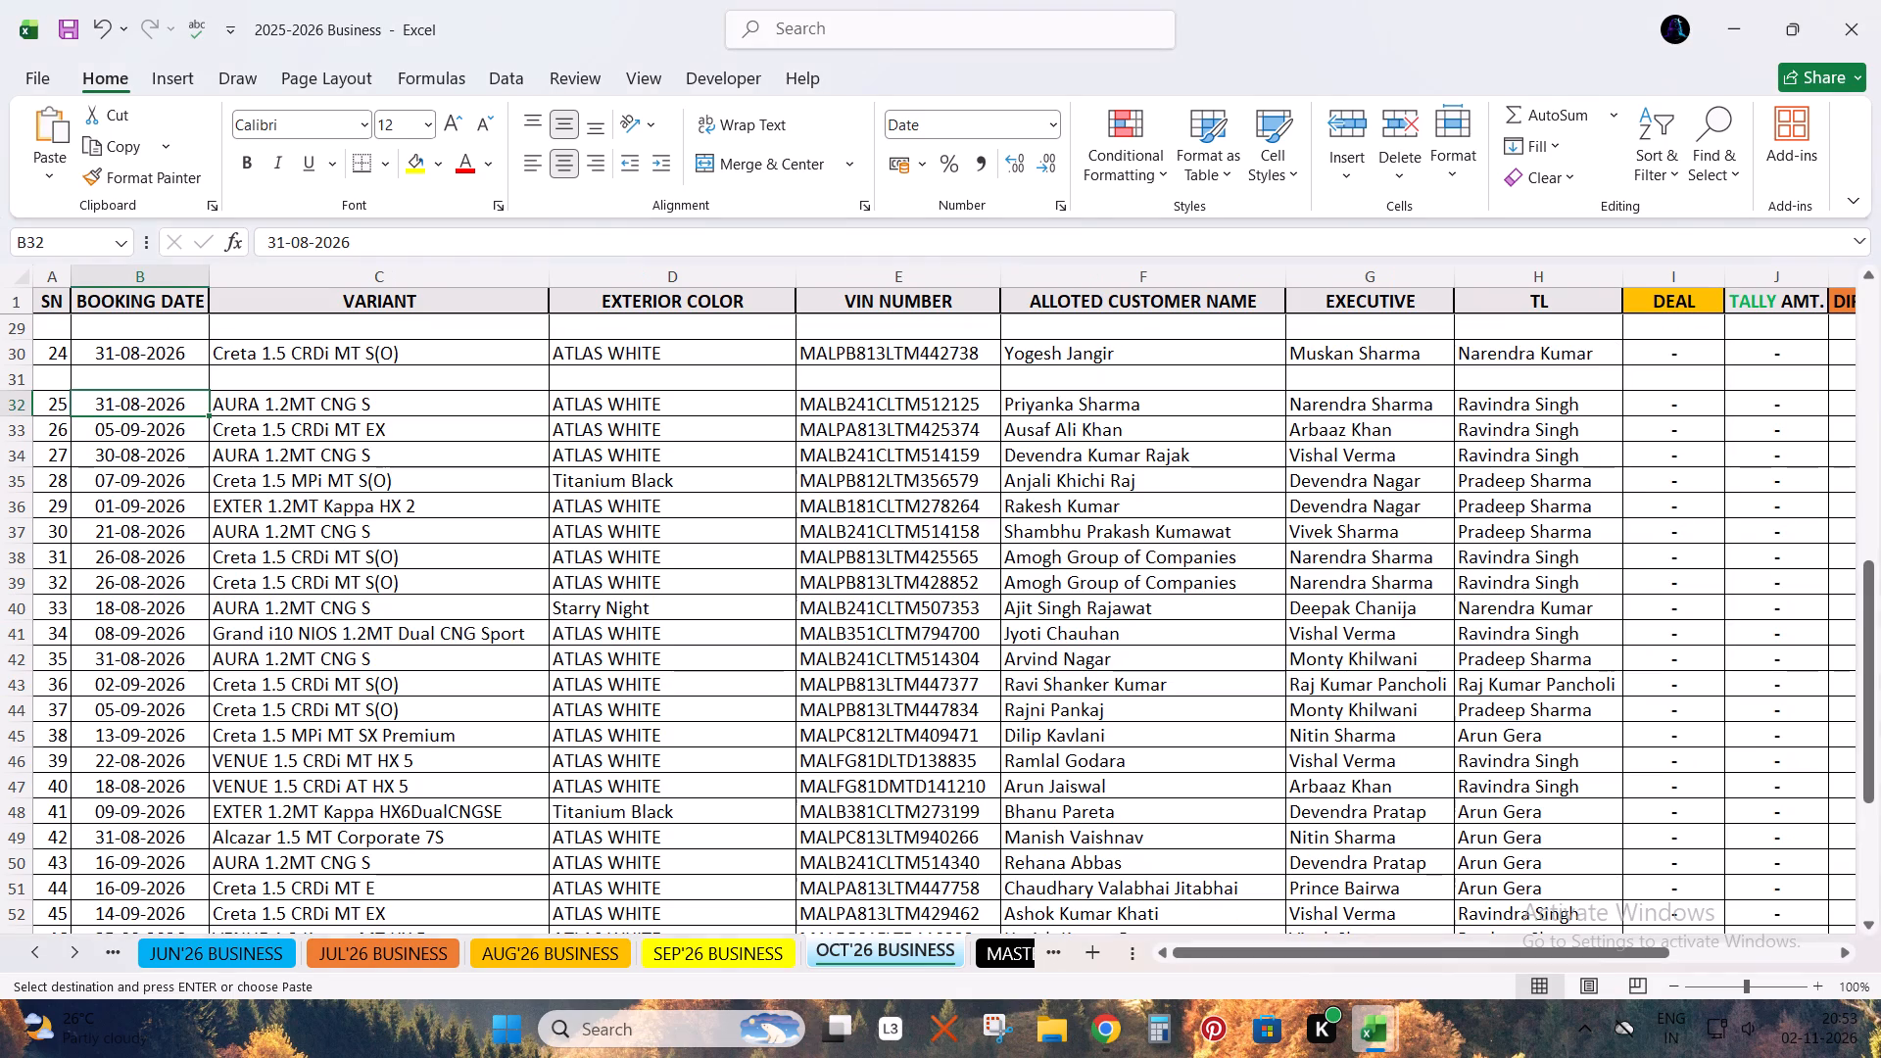
pyautogui.hotkey('ctrl', 'v')
# Copy the filtered variant, exterior color and VIN number columns from OCT. 26 into OCT'26 BUSINESS from C32, and save.
pyautogui.press('Right')
pyautogui.hotkey('alt', 'Tab')
pyautogui.press('Right')
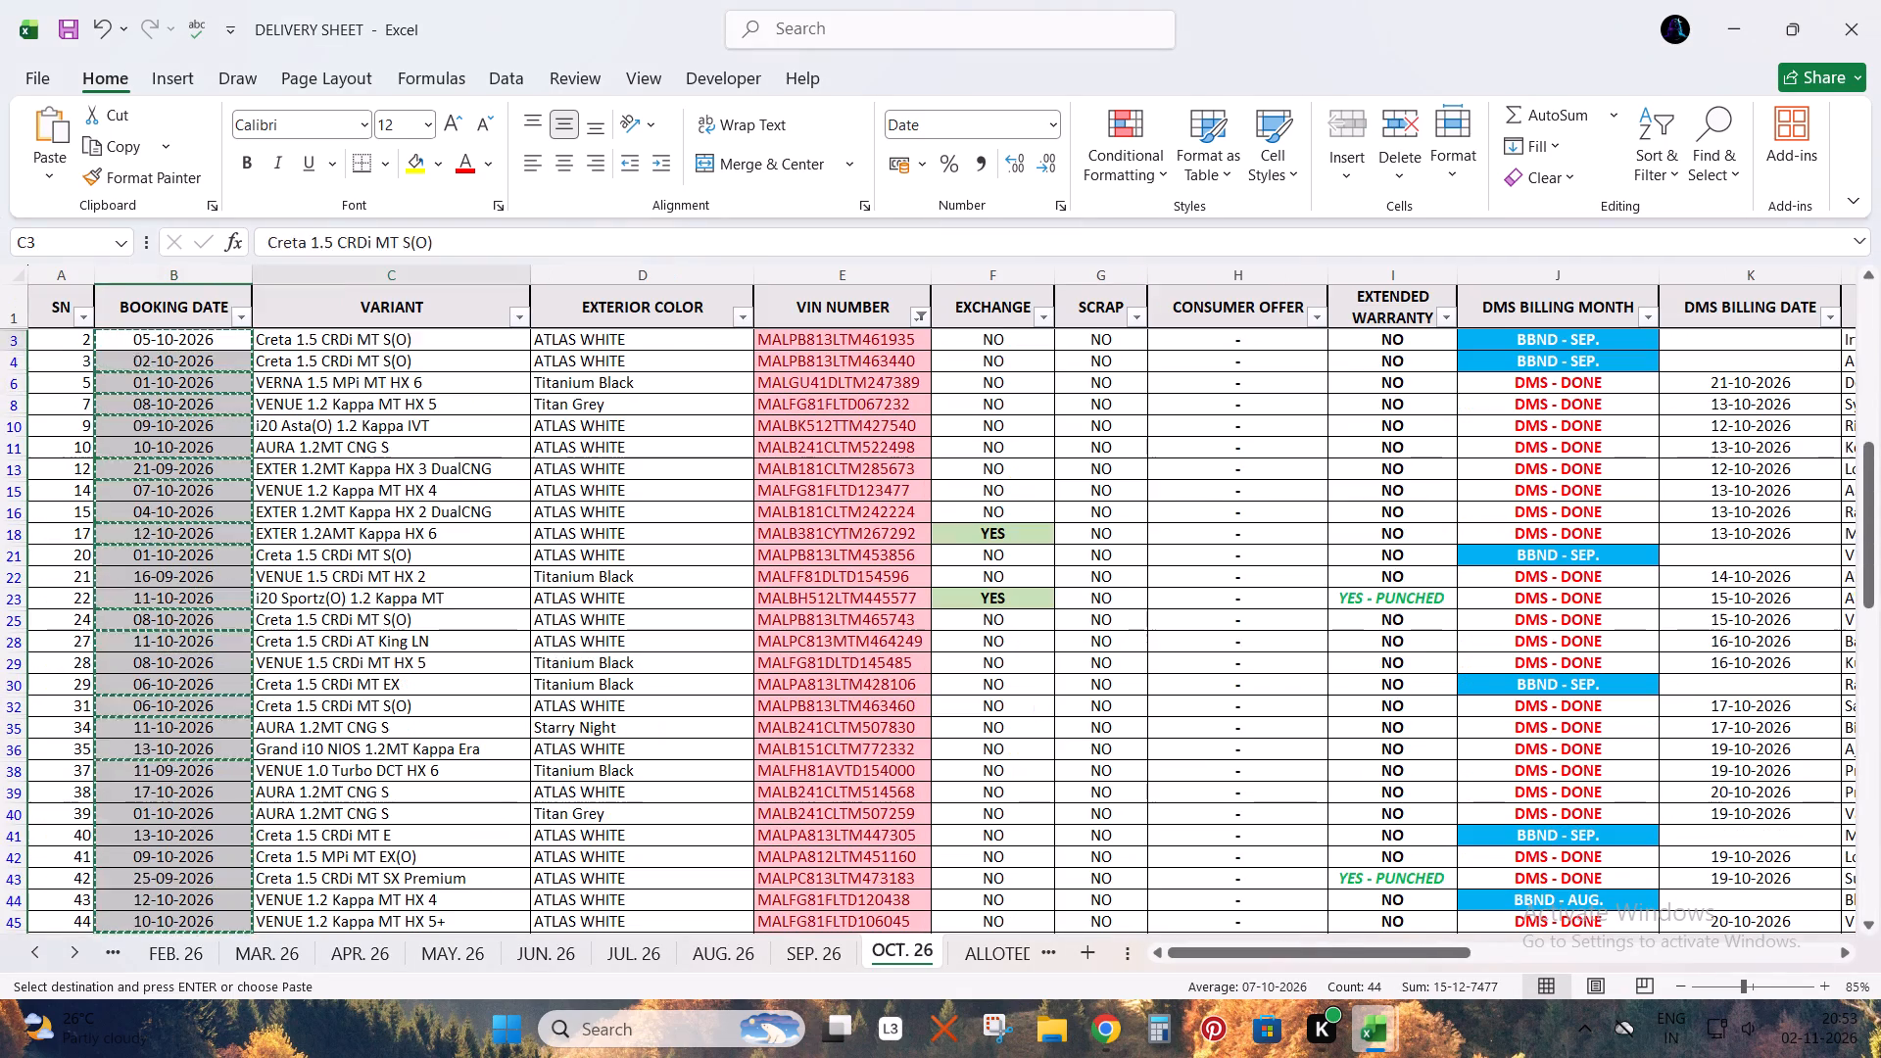
pyautogui.press('Up')
pyautogui.press('Down')
pyautogui.hotkey('alt', 'Tab')
pyautogui.hotkey('alt', 'Tab')
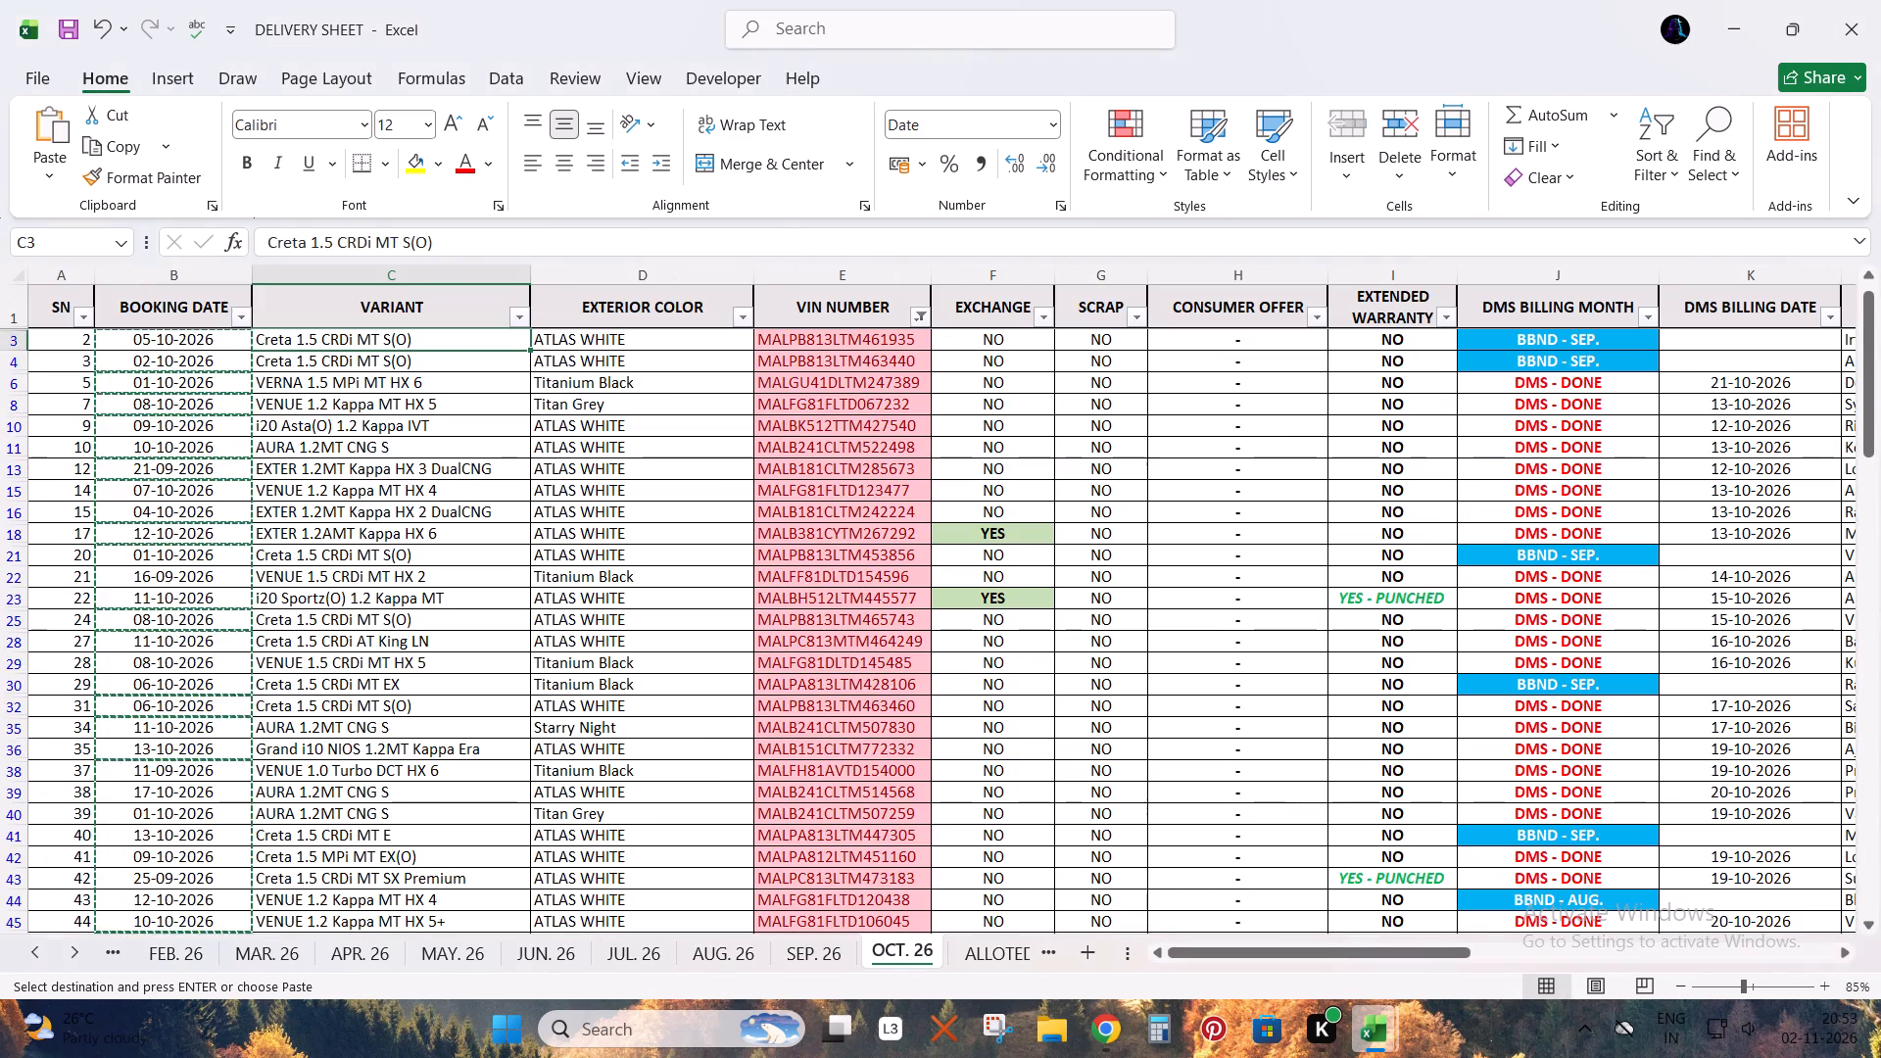
pyautogui.press('Up')
pyautogui.press('Down')
pyautogui.hotkey('shift', 'Right')
pyautogui.hotkey('shift', 'Right')
pyautogui.hotkey('ctrl', 'shift', 'Down')
pyautogui.hotkey('ctrl', 'c')
pyautogui.hotkey('alt', 'Tab')
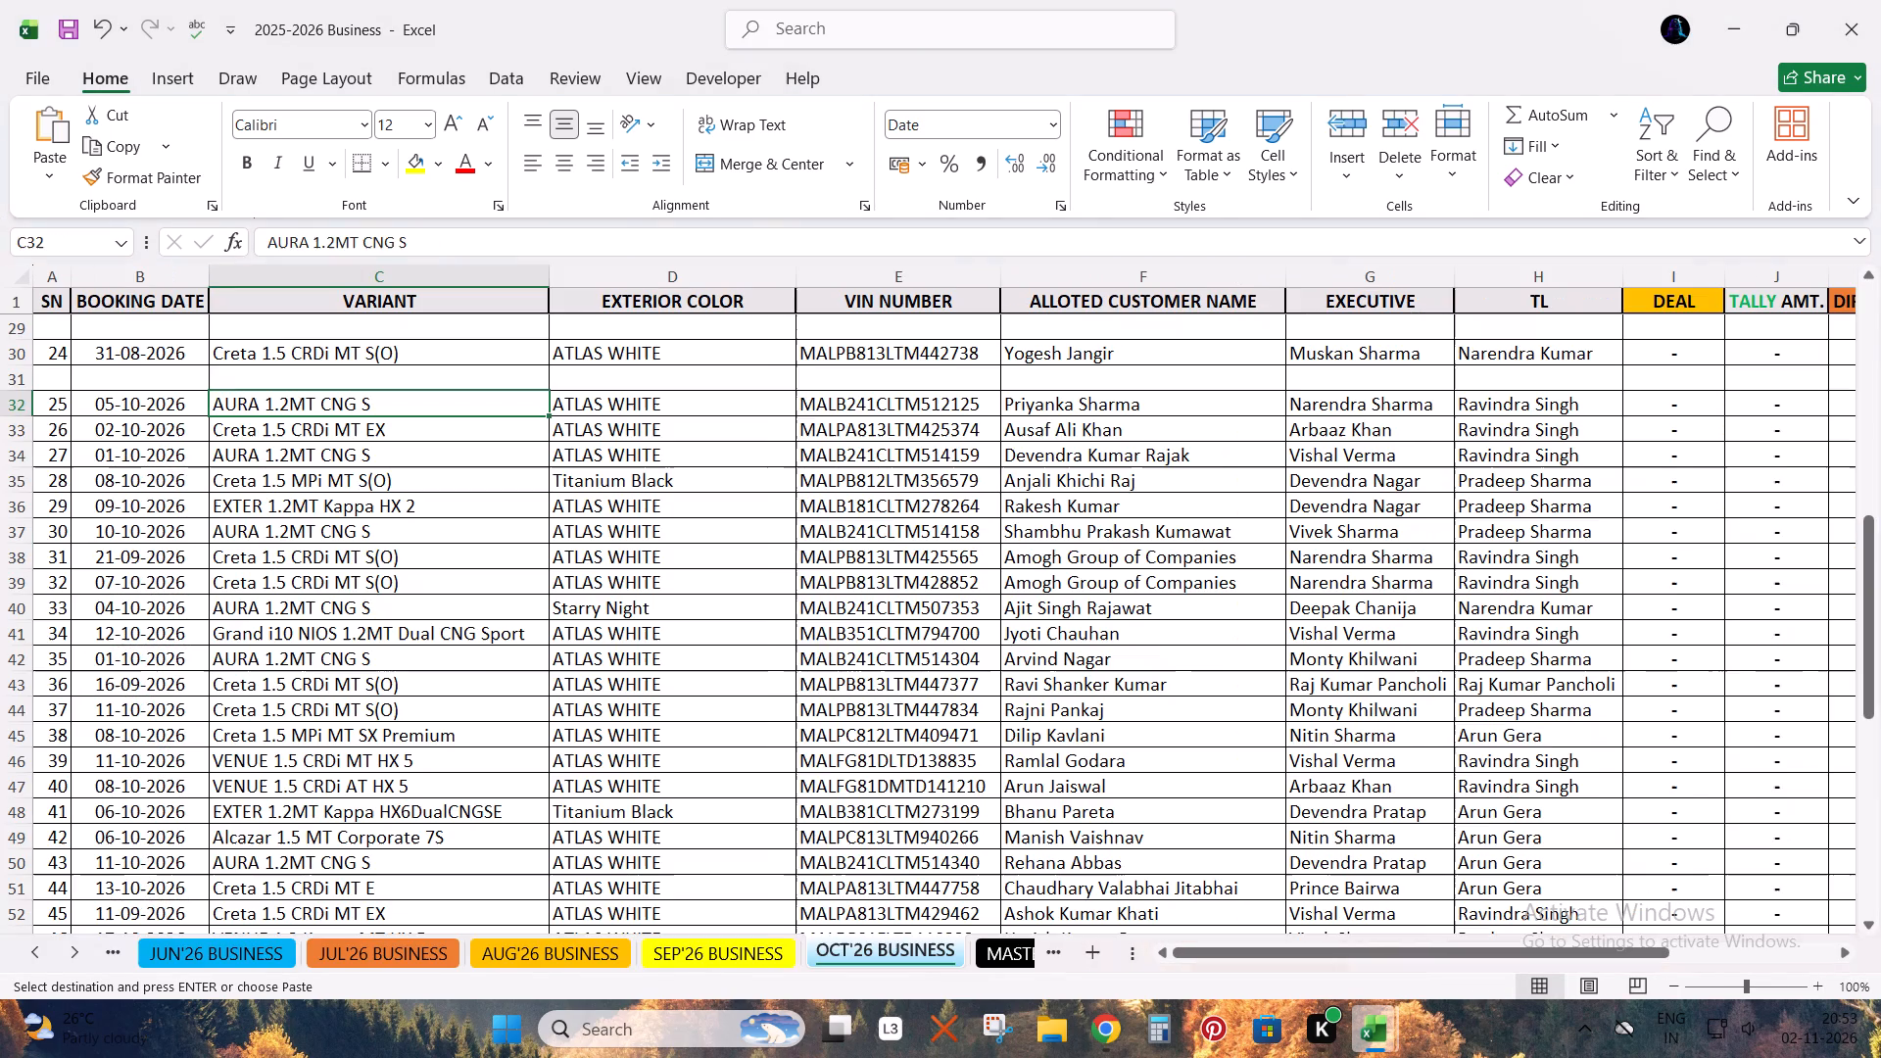
pyautogui.hotkey('ctrl', 'v')
pyautogui.press('Right')
pyautogui.press('Right')
pyautogui.press('Right')
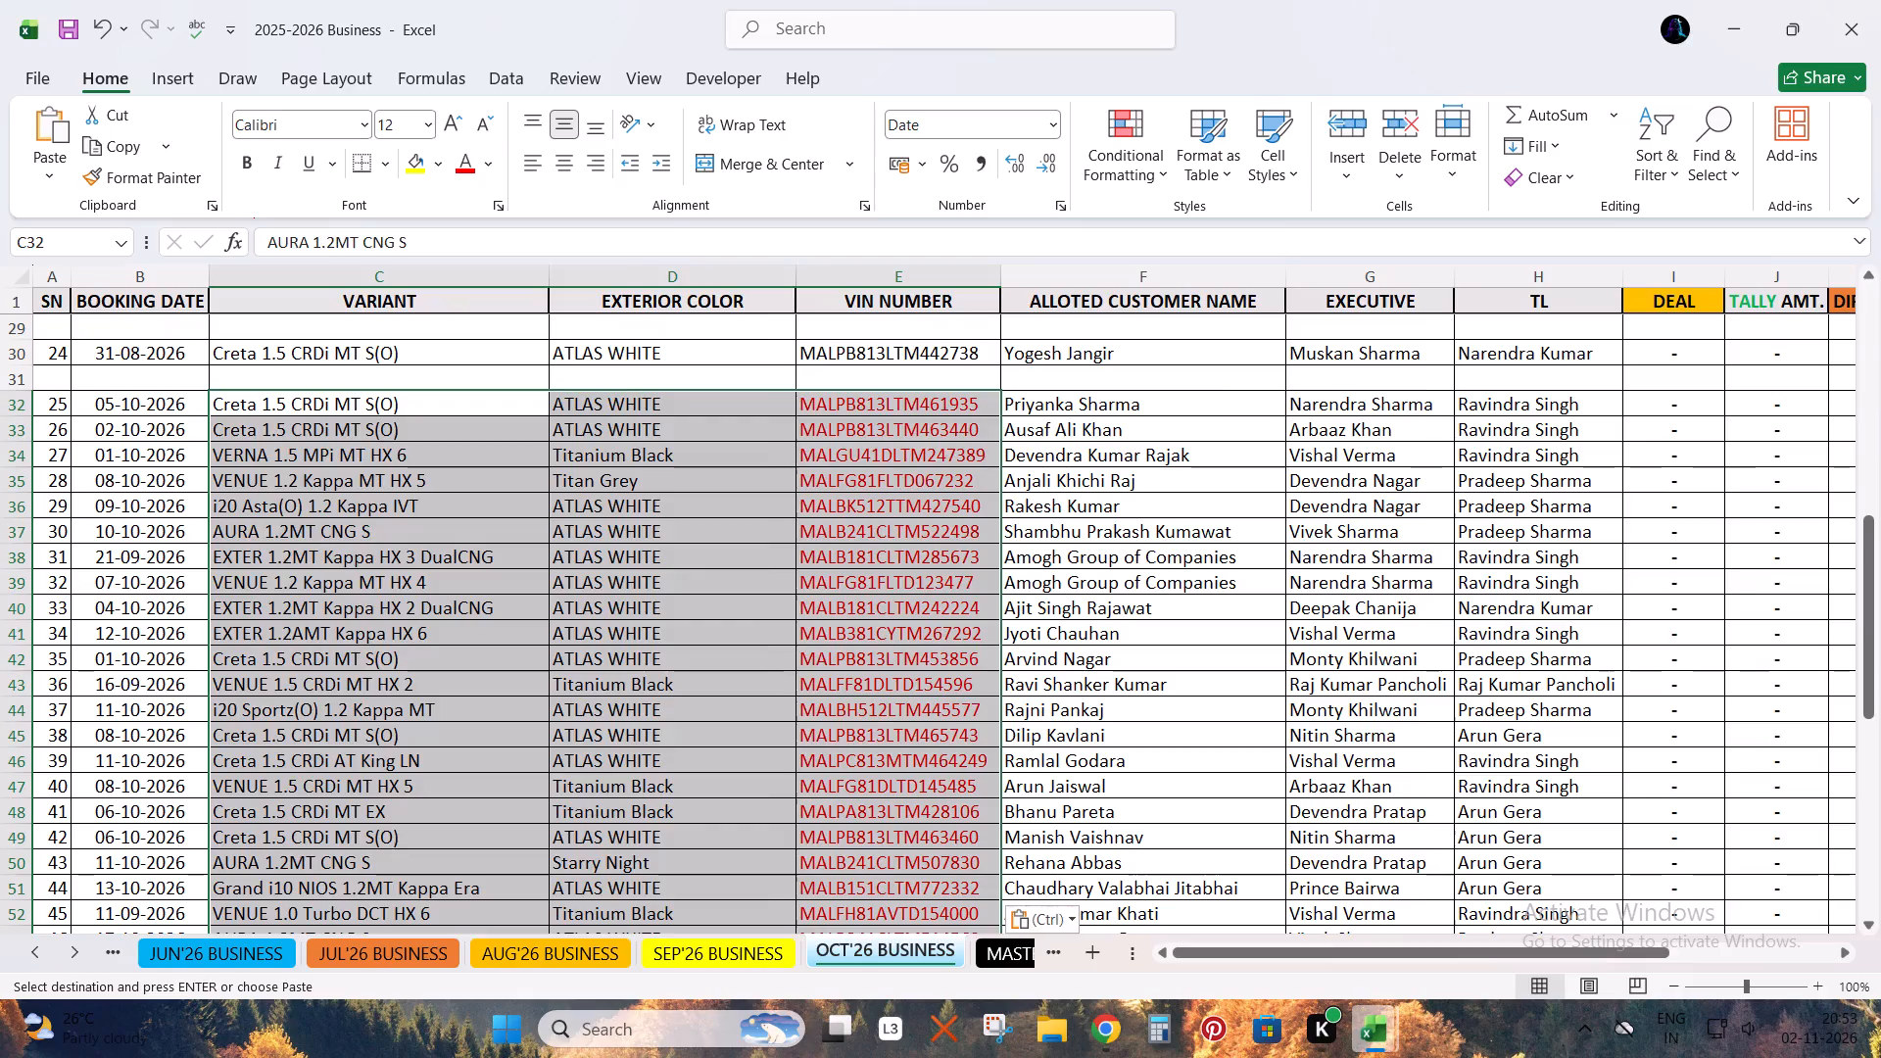
pyautogui.hotkey('ctrl', 's')
# Copy the filtered allotted customer names from OCT. 26 into OCT'26 BUSINESS from F32, and save the workbook.
pyautogui.hotkey('alt', 'Tab')
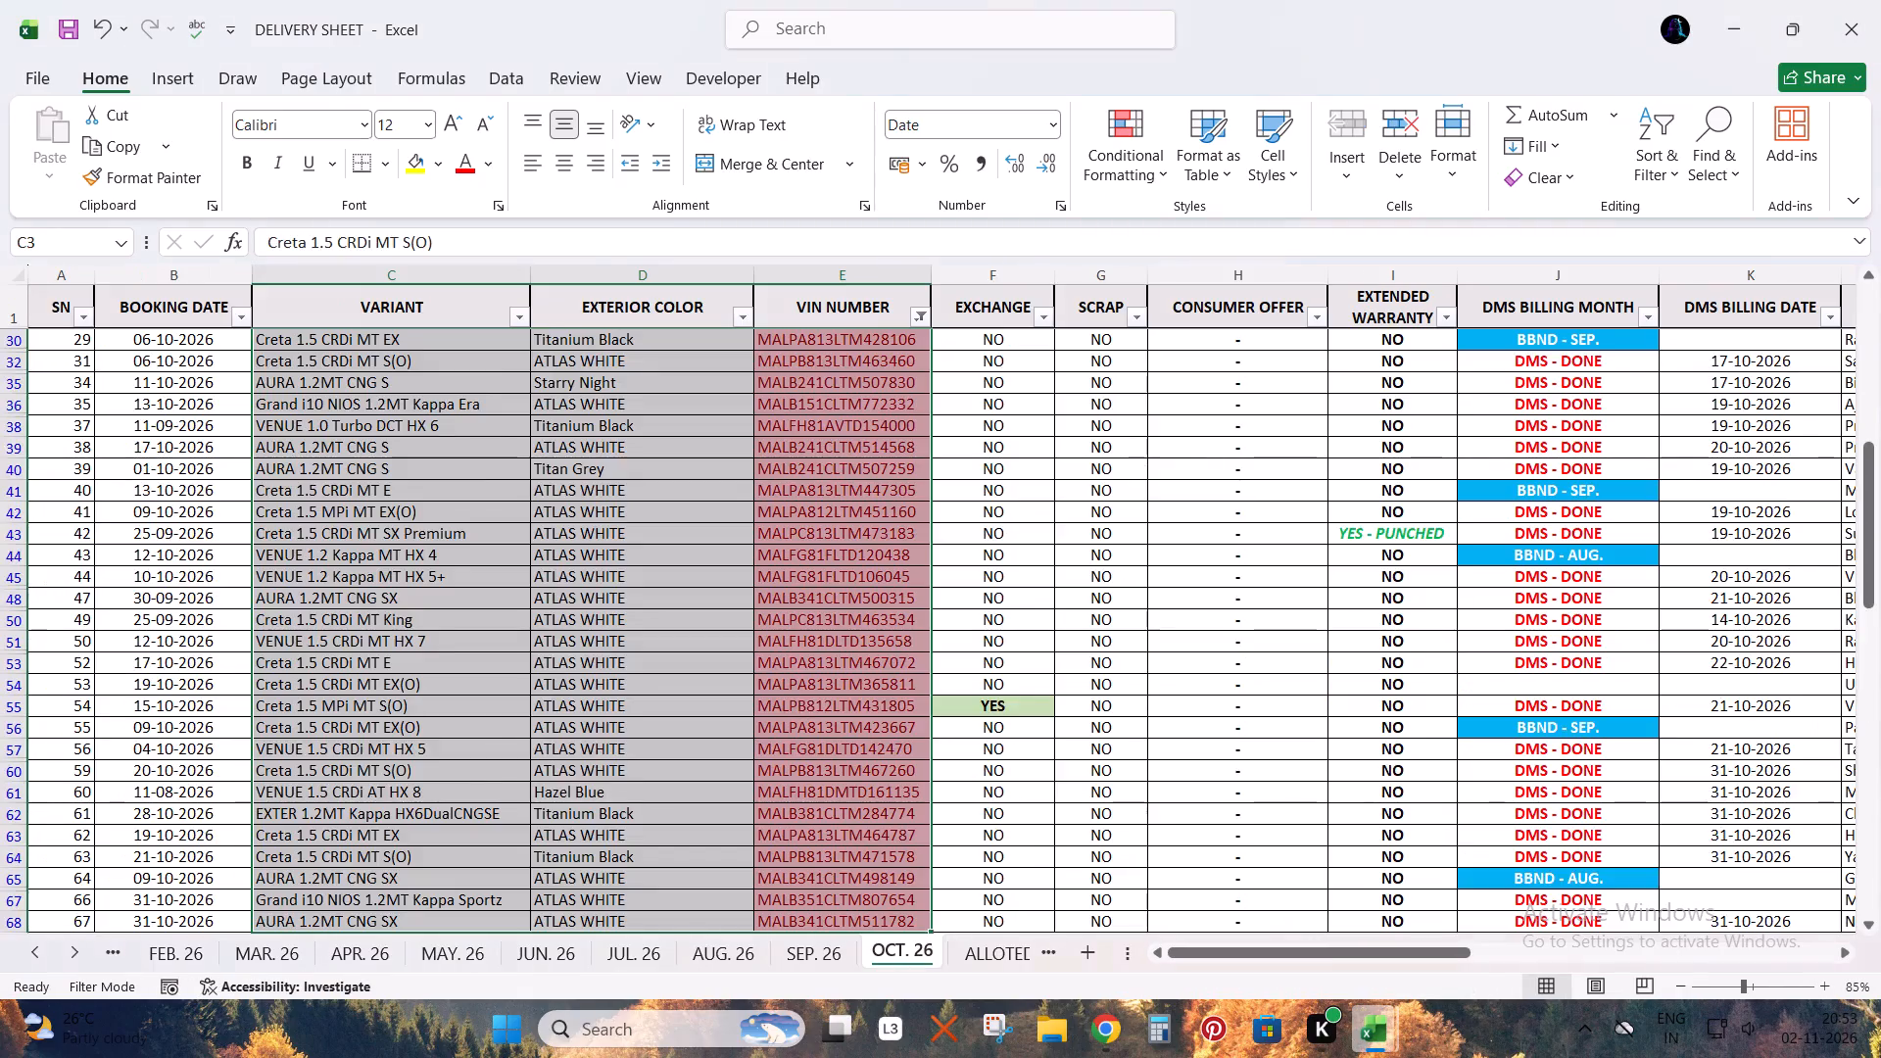
pyautogui.press('Right')
pyautogui.press('Right')
pyautogui.press('Right')
pyautogui.press('Right')
pyautogui.press('Right')
pyautogui.press('Right')
pyautogui.press('Right')
pyautogui.press('Right')
pyautogui.press('Right')
pyautogui.press('Up')
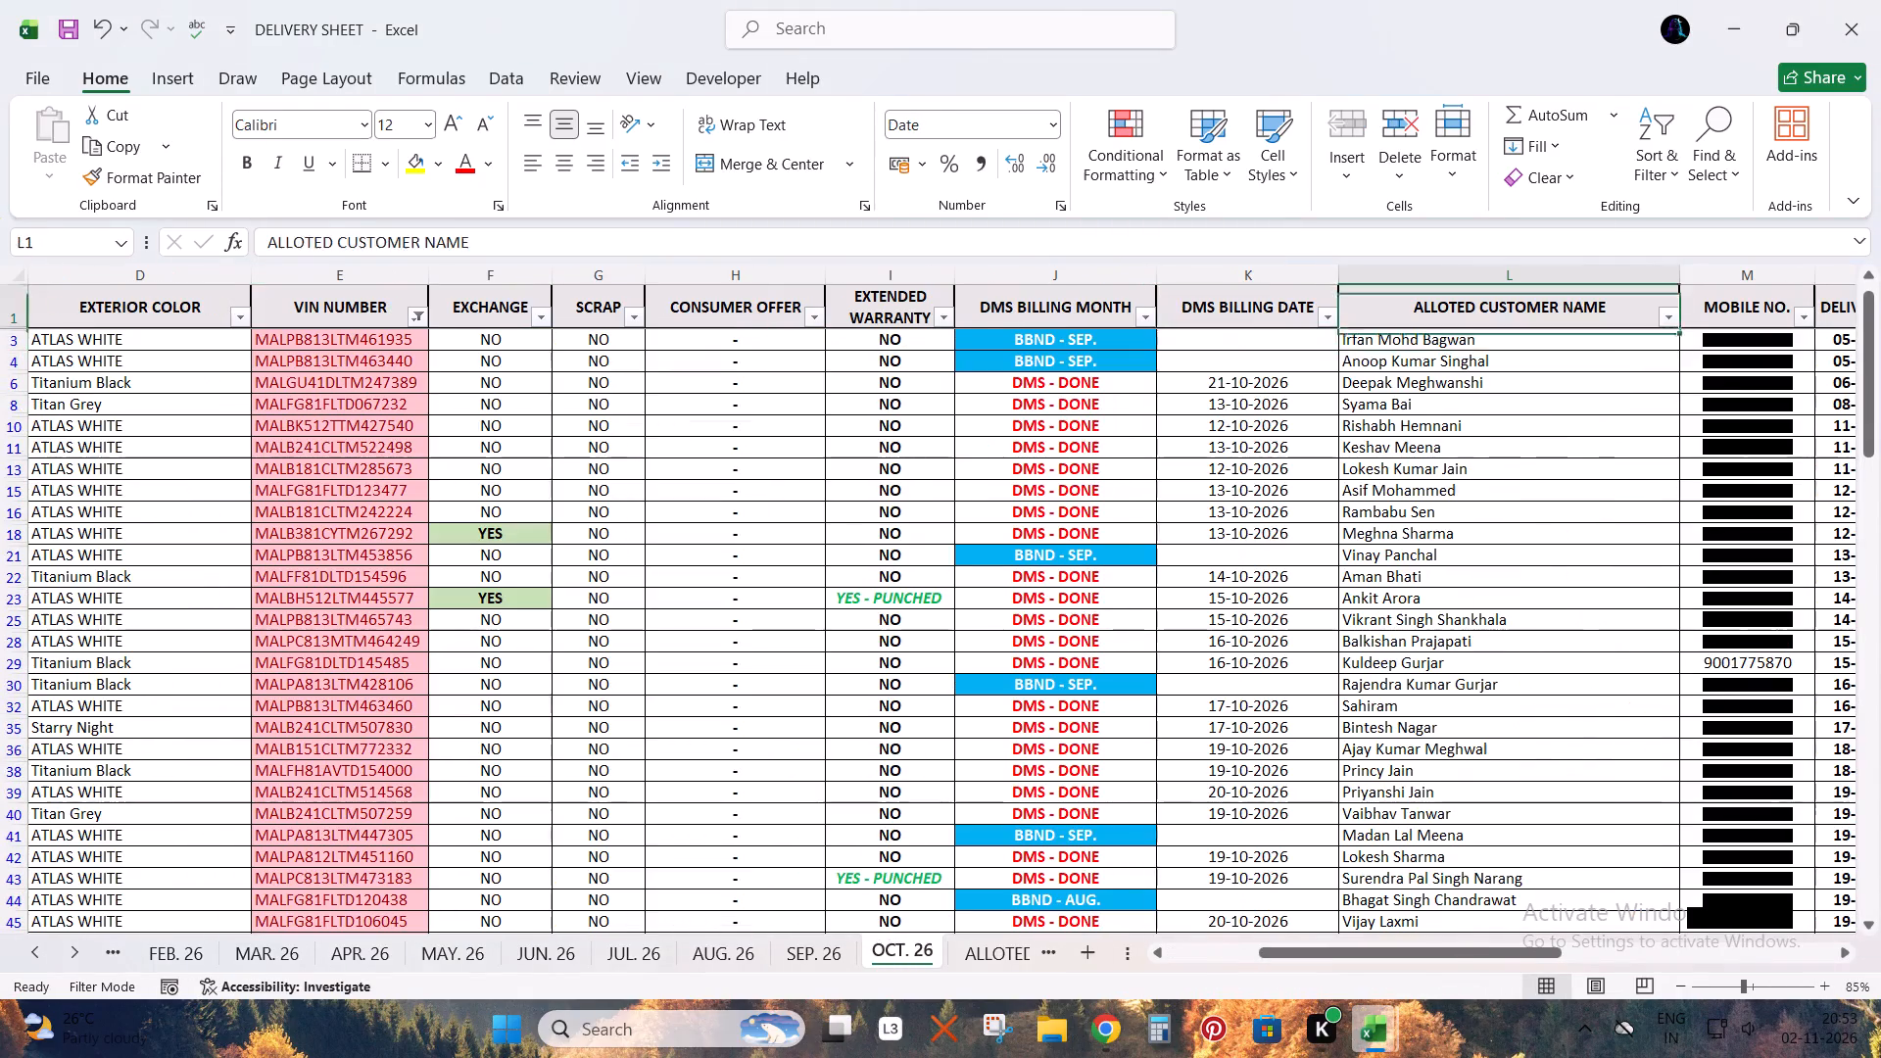
pyautogui.press('Down')
pyautogui.hotkey('ctrl', 'shift', 'Down')
pyautogui.hotkey('ctrl', 'c')
pyautogui.hotkey('alt', 'Tab')
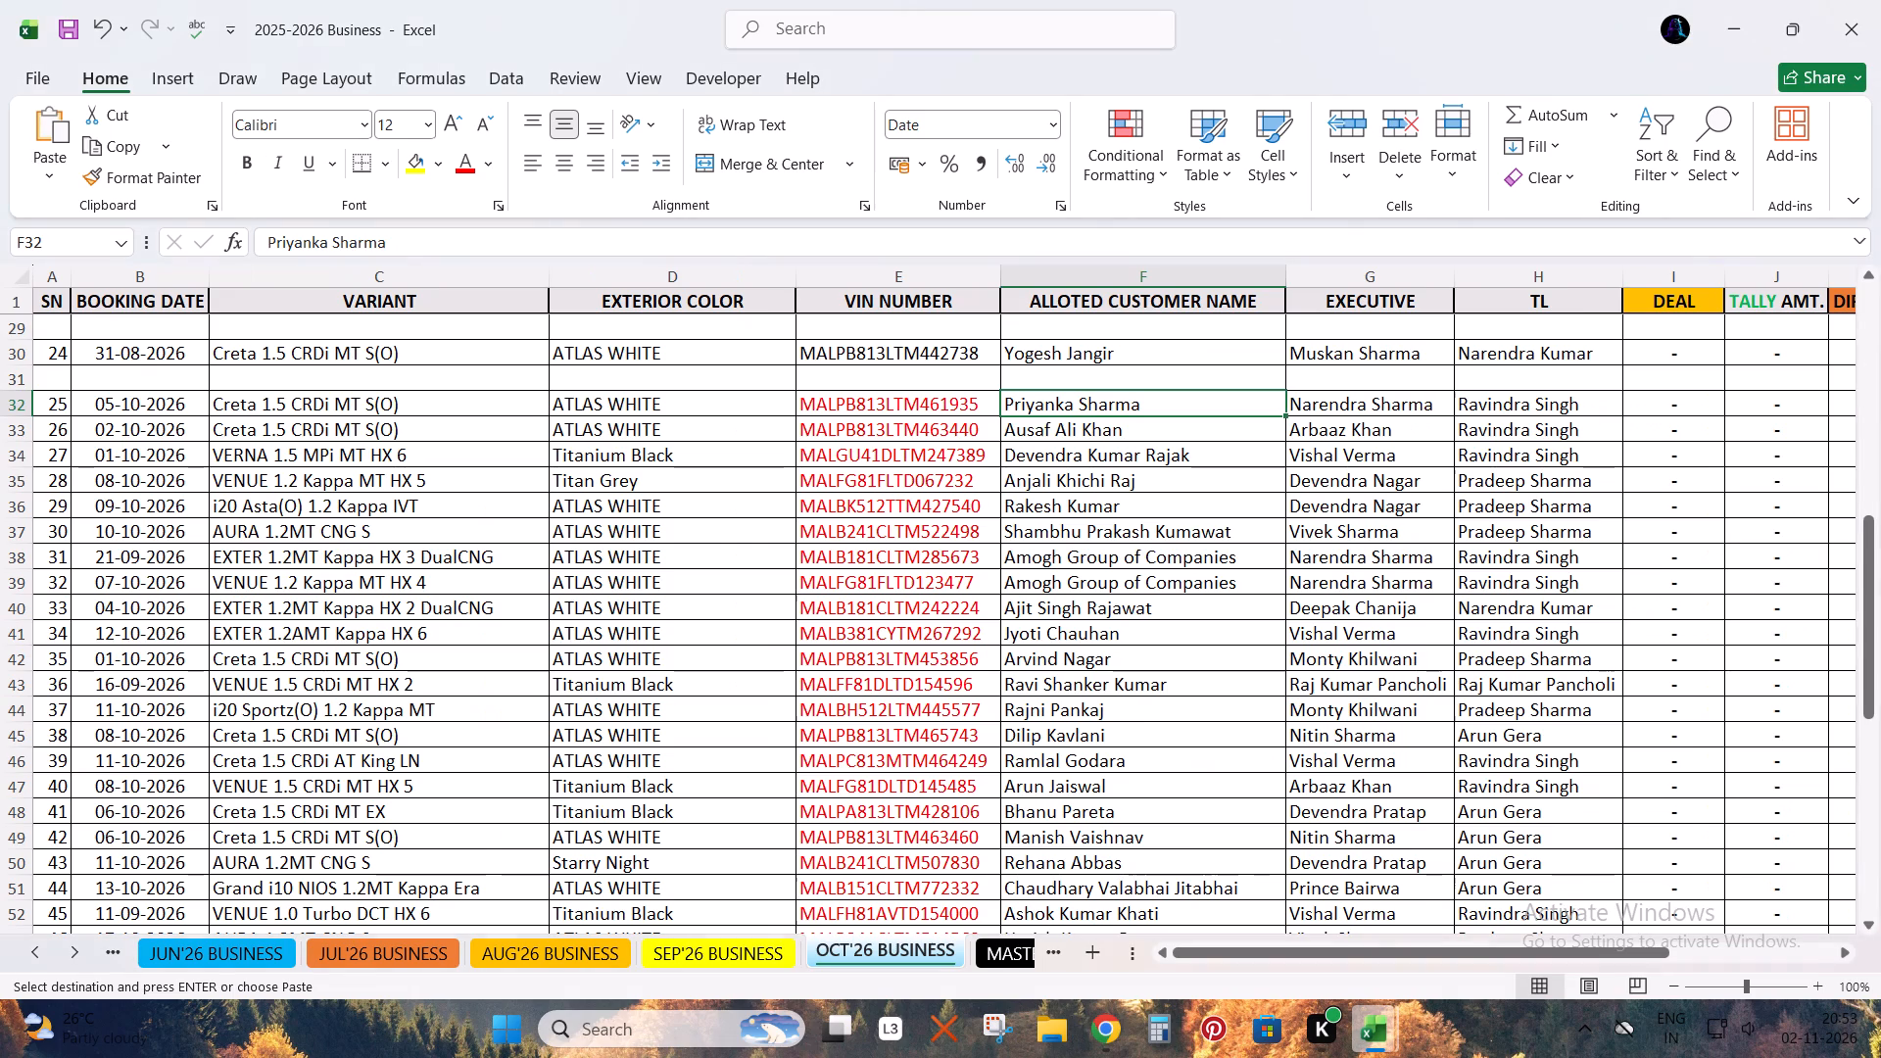
pyautogui.hotkey('ctrl', 'v')
pyautogui.press('Right')
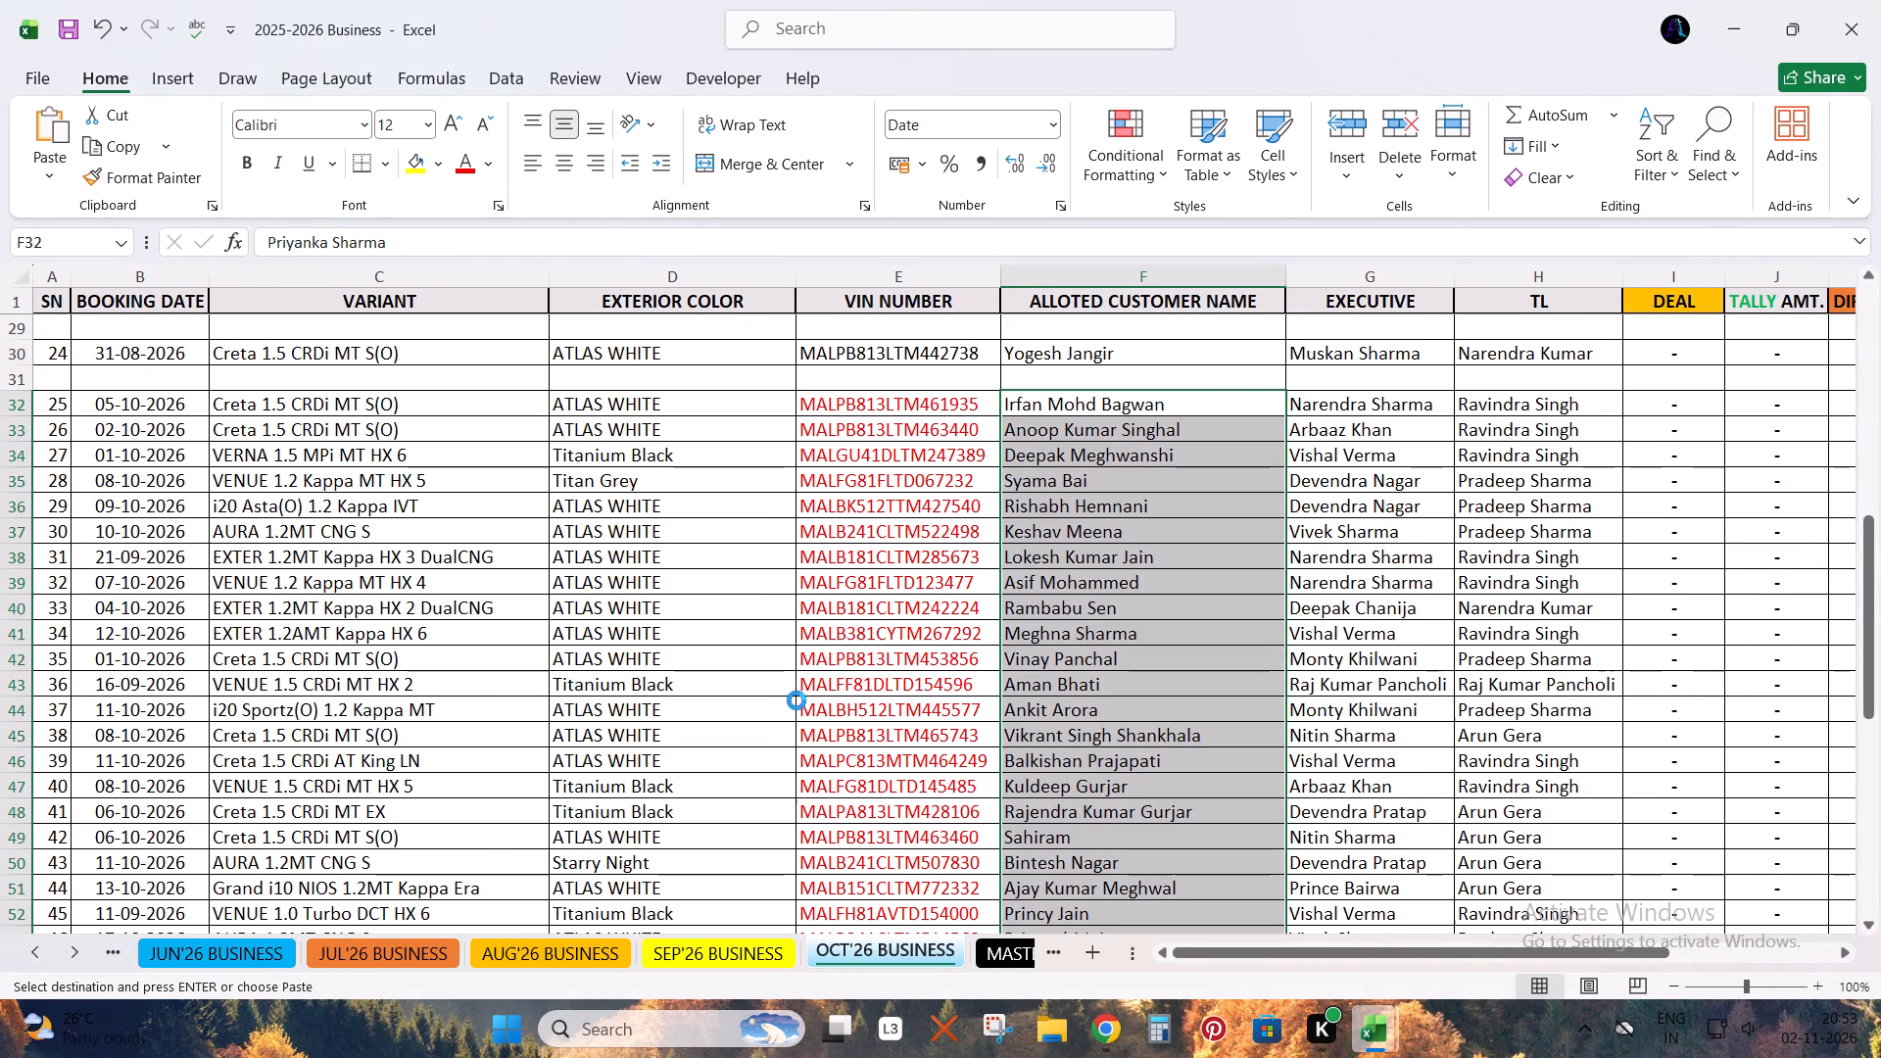
pyautogui.hotkey('ctrl', 's')
# Copy the filtered executive and team leader columns from OCT. 26 into the EXECUTIVE and TL columns from G32.
pyautogui.hotkey('alt', 'Tab')
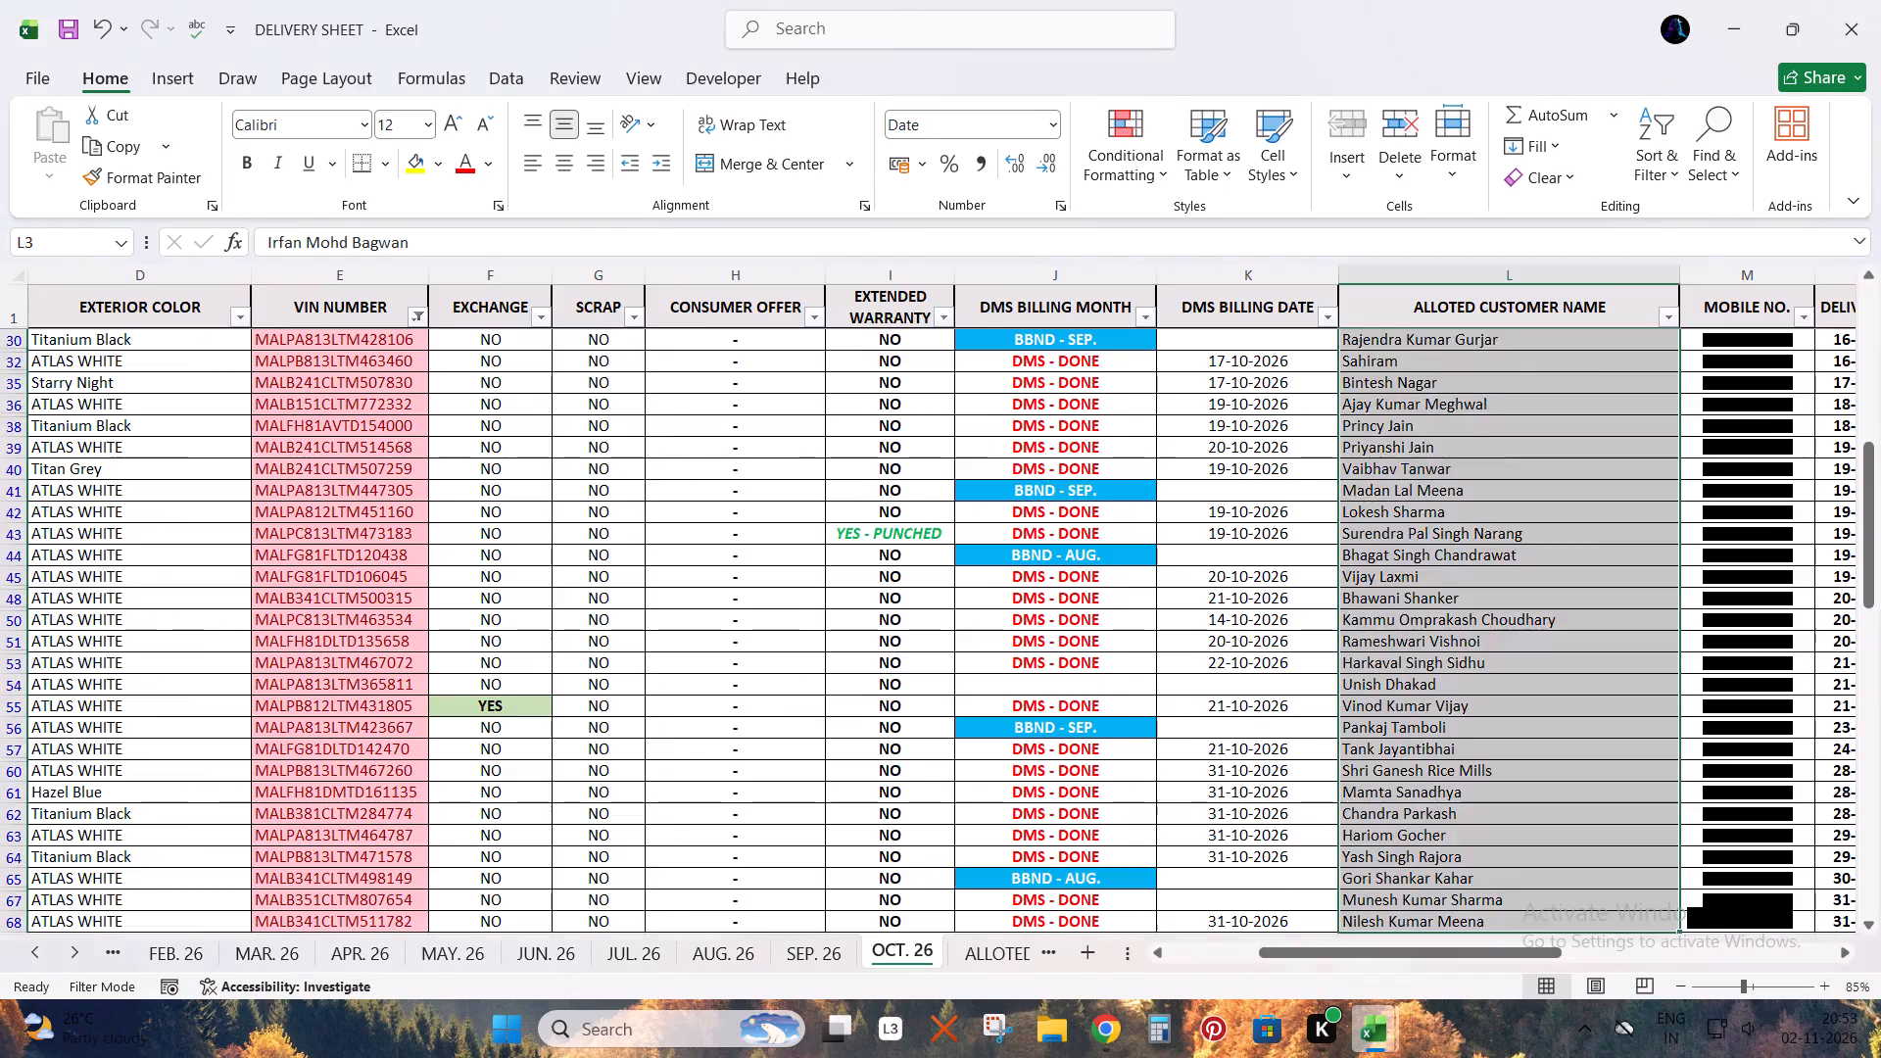
pyautogui.press('Right')
pyautogui.press('Right')
pyautogui.press('Right')
pyautogui.press('Up')
pyautogui.press('Down')
pyautogui.press('Right')
pyautogui.press('Left')
pyautogui.hotkey('shift', 'Right')
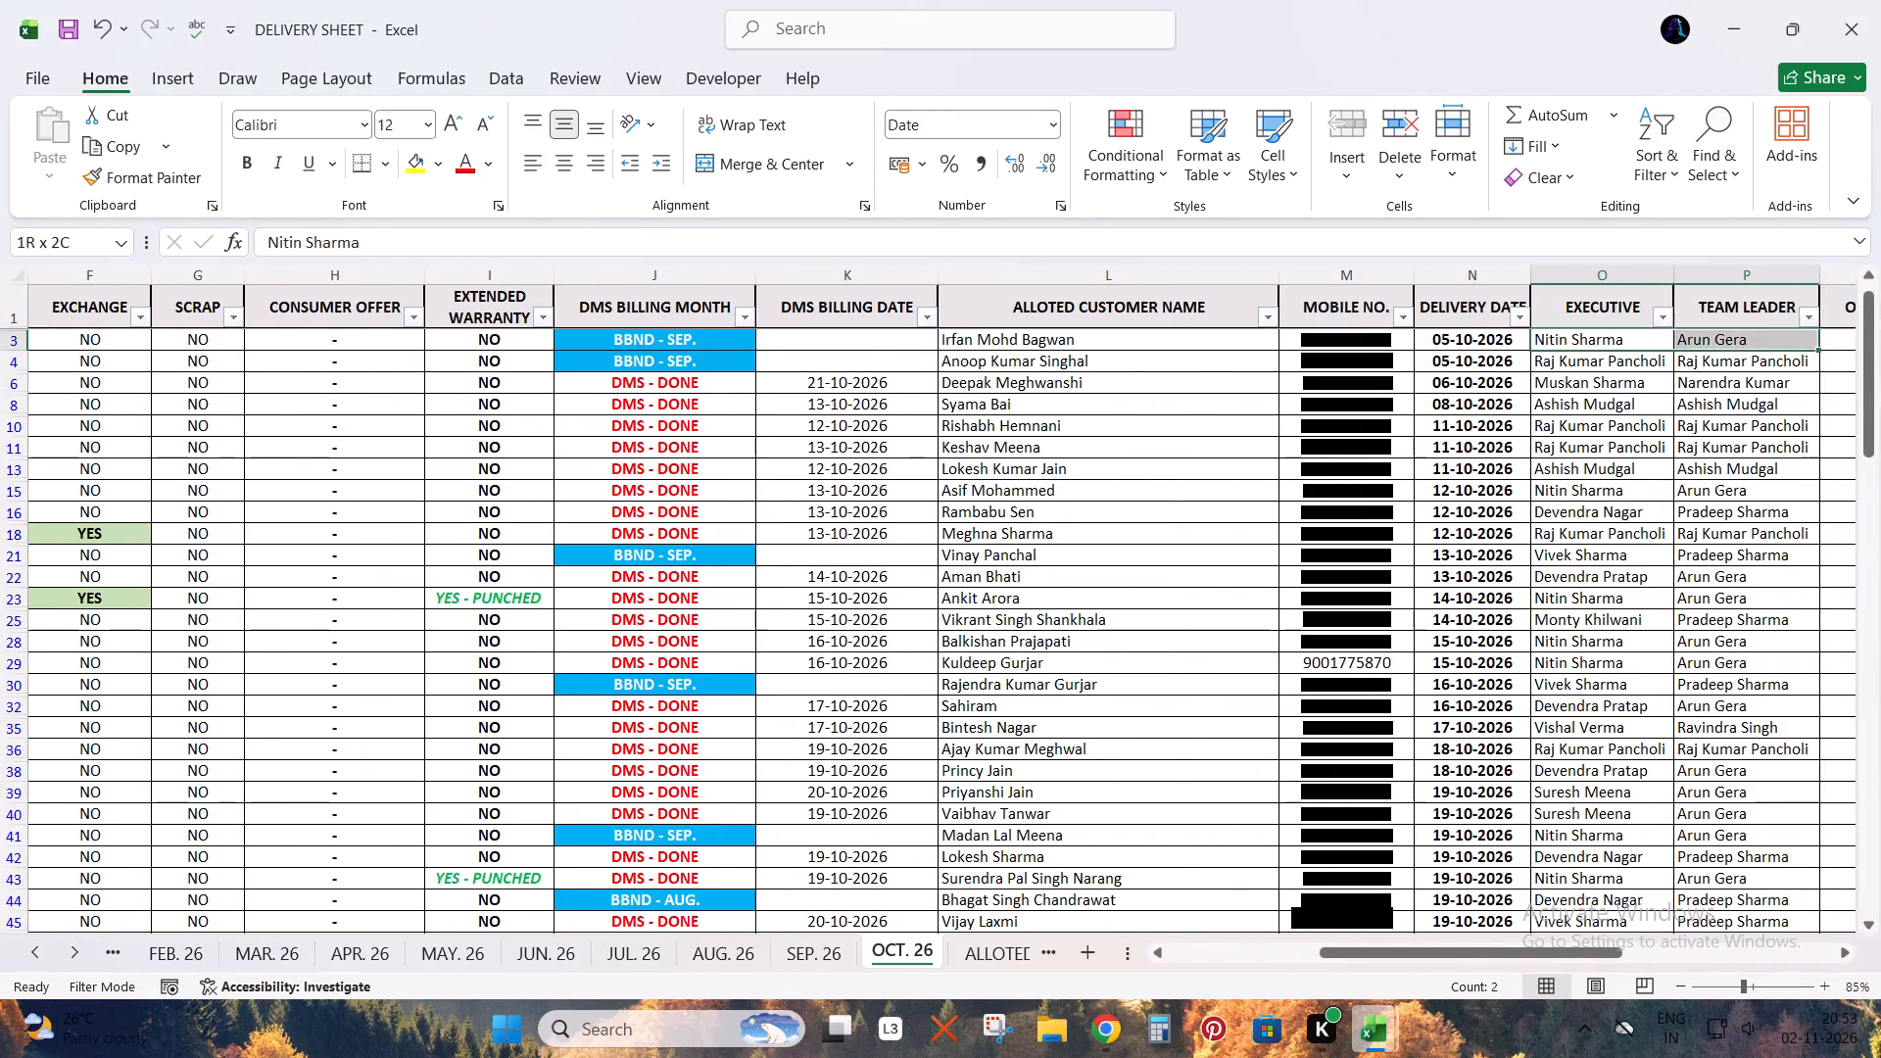
pyautogui.hotkey('ctrl', 'shift', 'Down')
pyautogui.hotkey('ctrl', 'c')
pyautogui.hotkey('alt', 'Tab')
pyautogui.hotkey('ctrl', 'v')
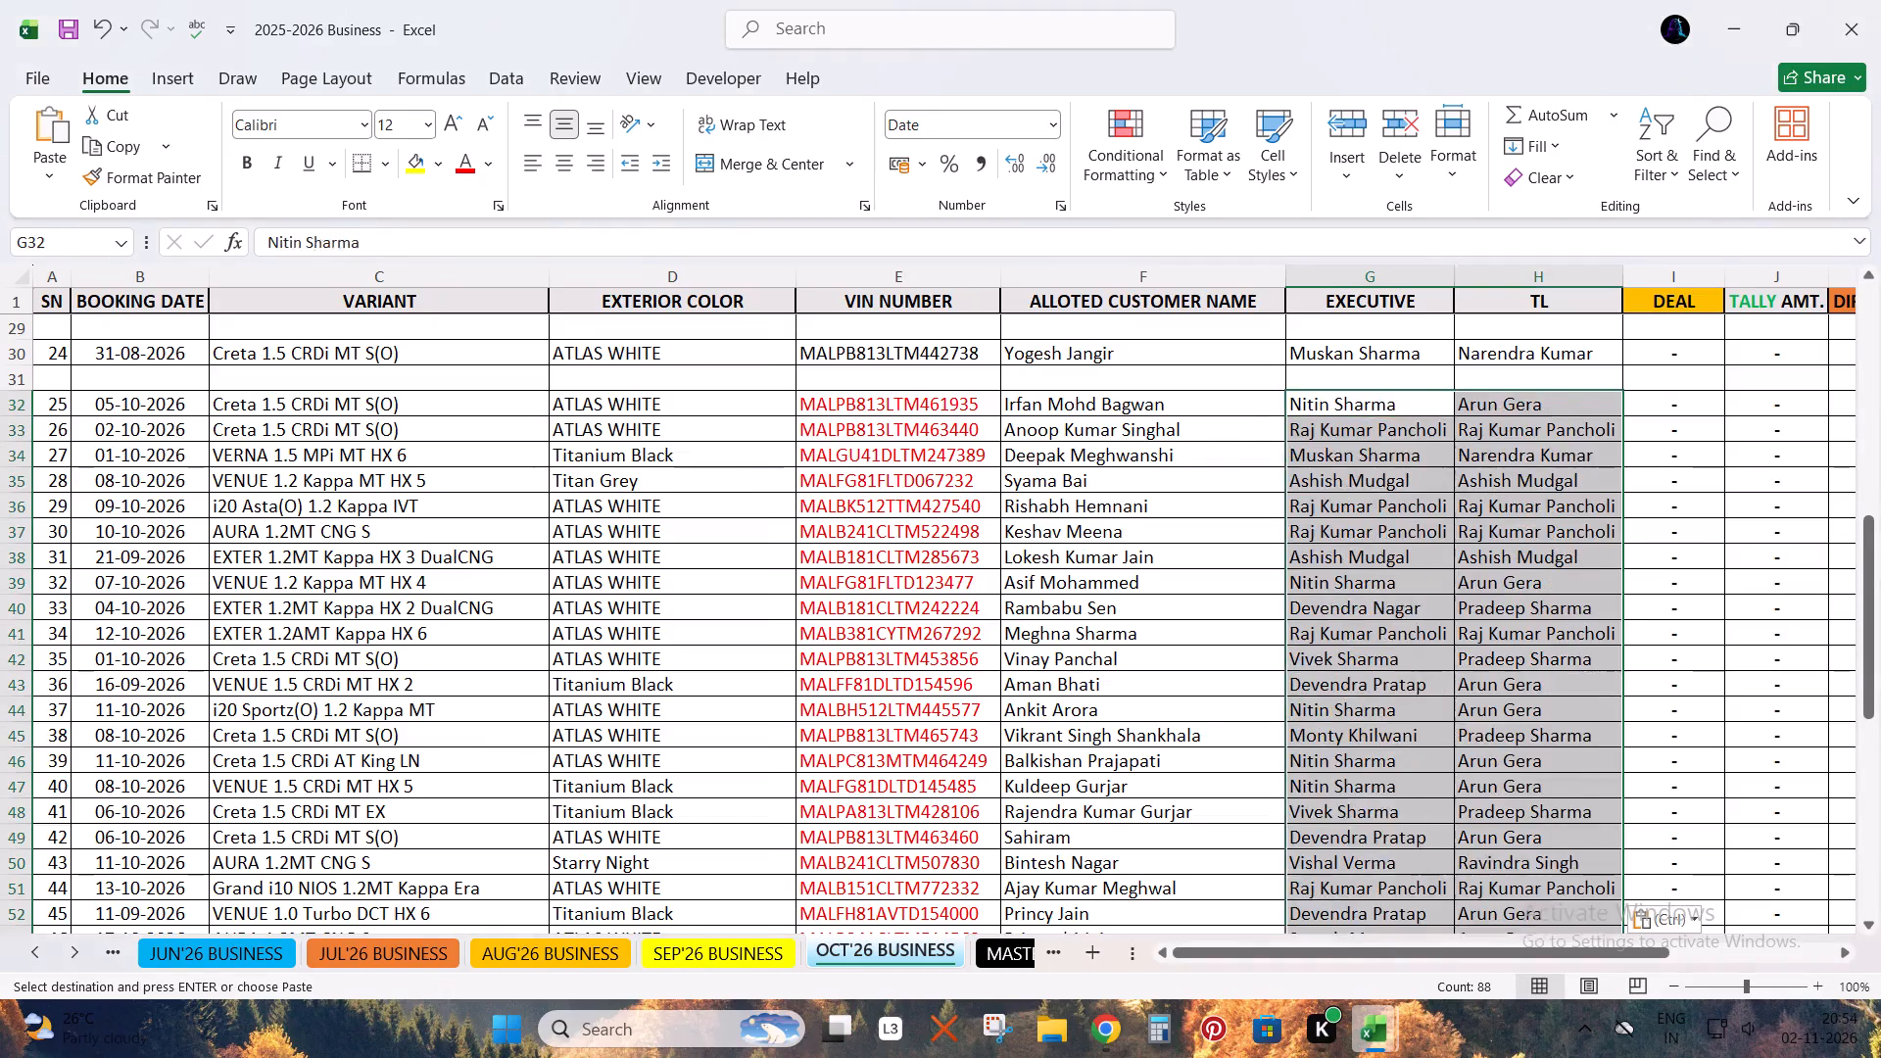
# Copy the filtered delivery dates from OCT. 26 into the DELIVERY DATE column of OCT'26 BUSINESS from row 32.
pyautogui.press('Right')
pyautogui.press('Right')
pyautogui.press('Right')
pyautogui.press('Right')
pyautogui.press('Right')
pyautogui.press('Right')
pyautogui.press('Right')
pyautogui.hotkey('alt', 'Tab')
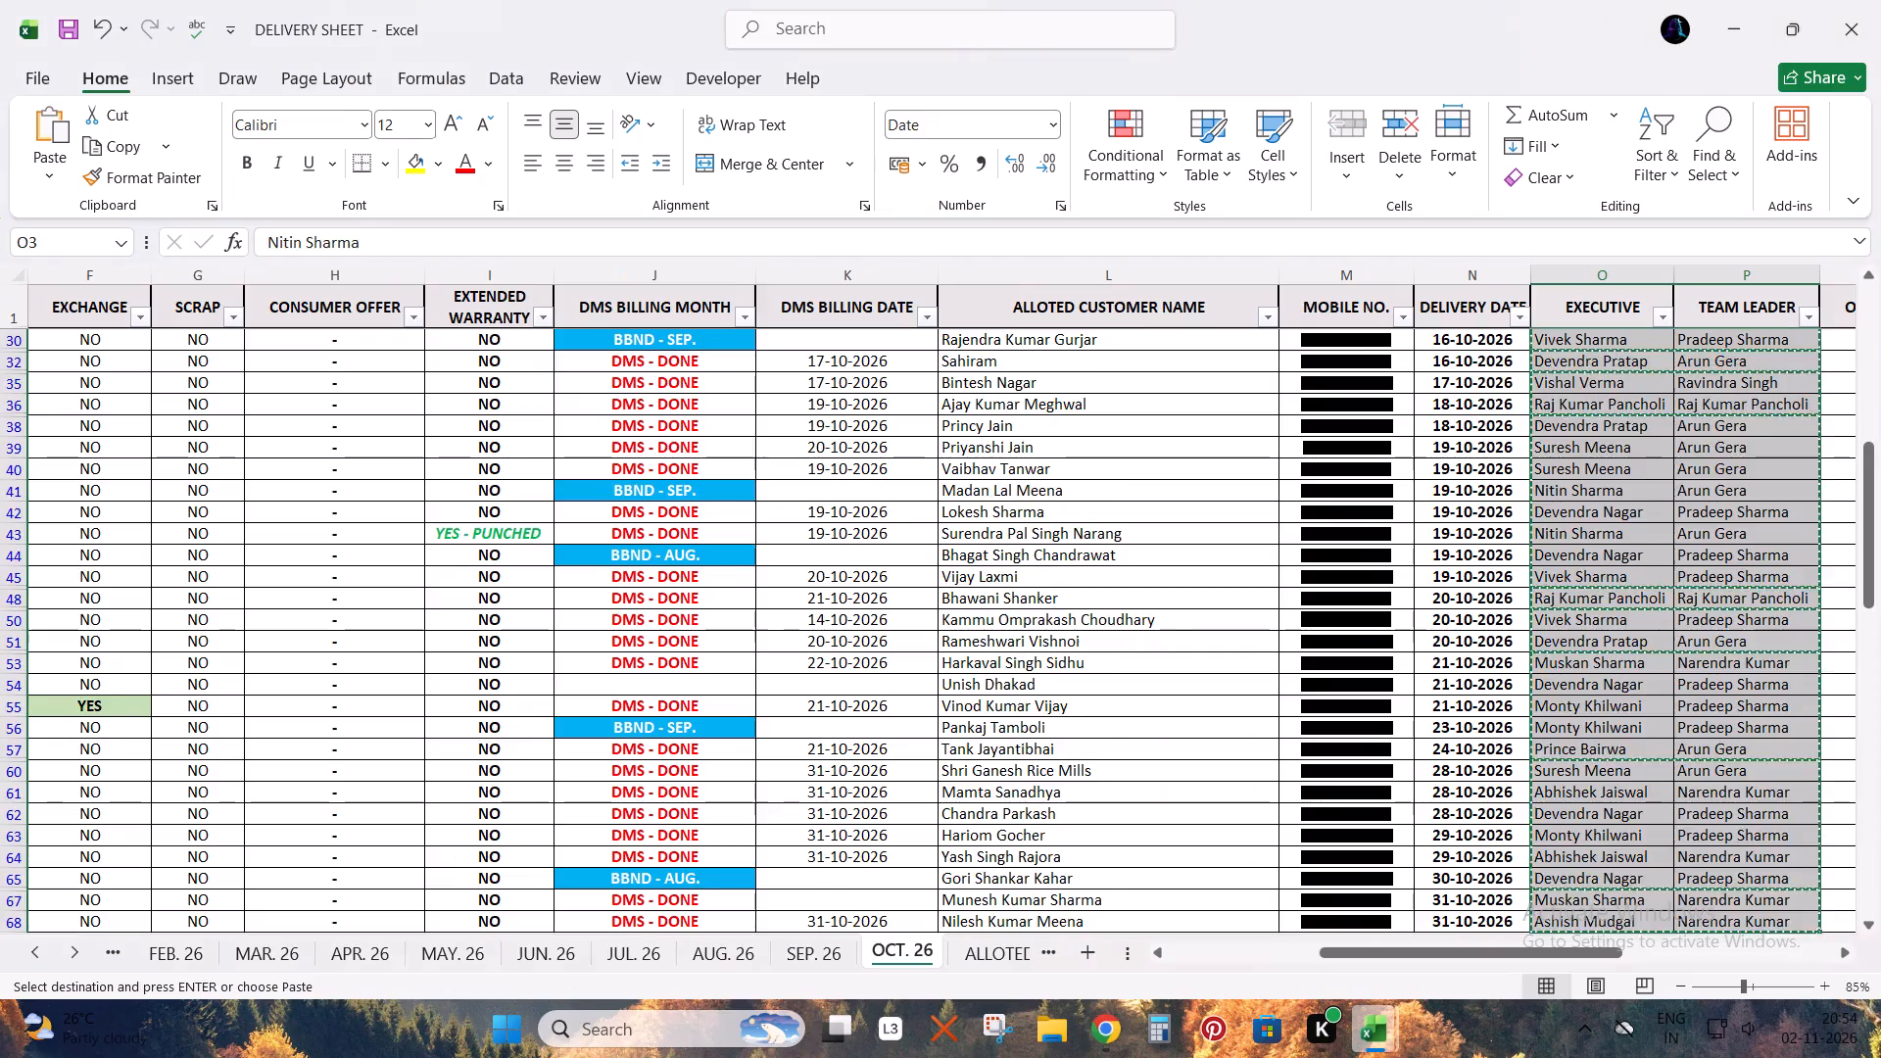
pyautogui.press('Left')
pyautogui.press('Left')
pyautogui.press('Up')
pyautogui.press('Down')
pyautogui.press('Right')
pyautogui.press('Up')
pyautogui.press('Down')
pyautogui.hotkey('ctrl', 'shift', 'Down')
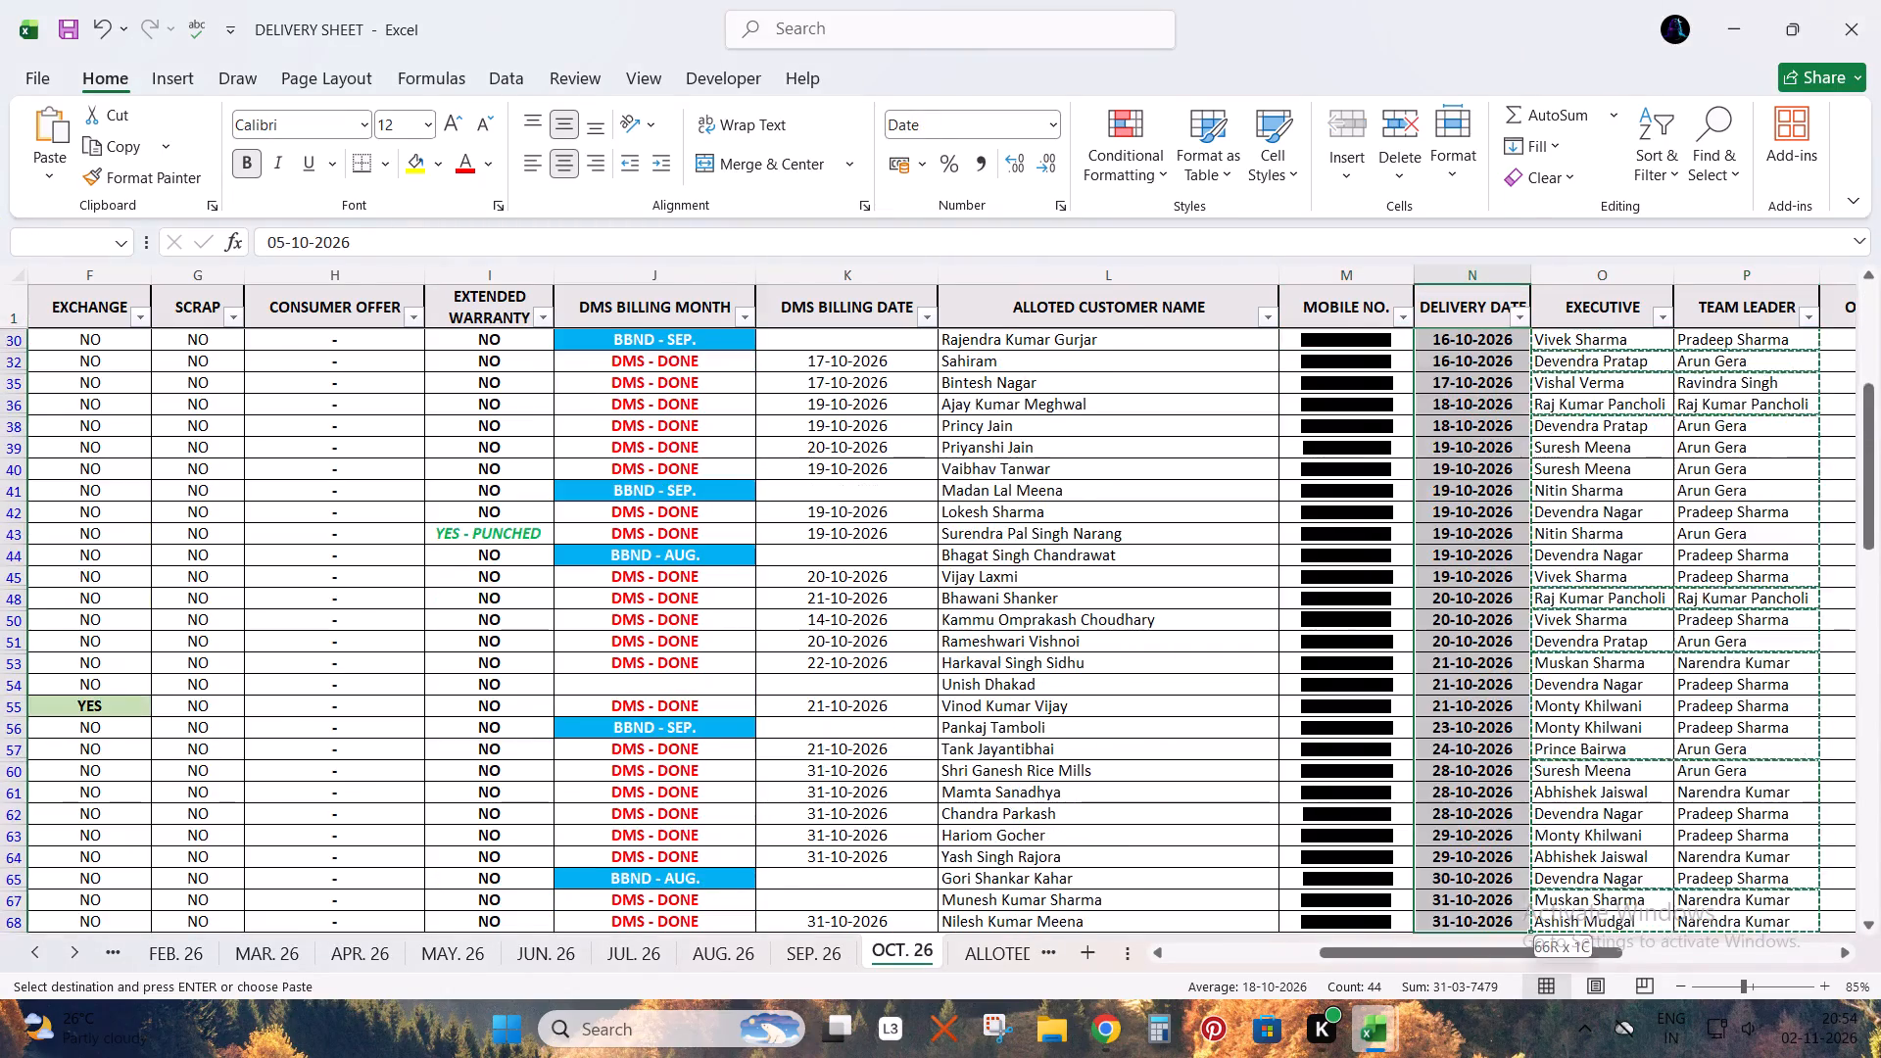
pyautogui.hotkey('ctrl', 'c')
pyautogui.hotkey('alt', 'Tab')
pyautogui.hotkey('ctrl', 'v')
# Change the remark in row 32 of OCT'26 BUSINESS to "Delivered - Oct.".
pyautogui.press('Left')
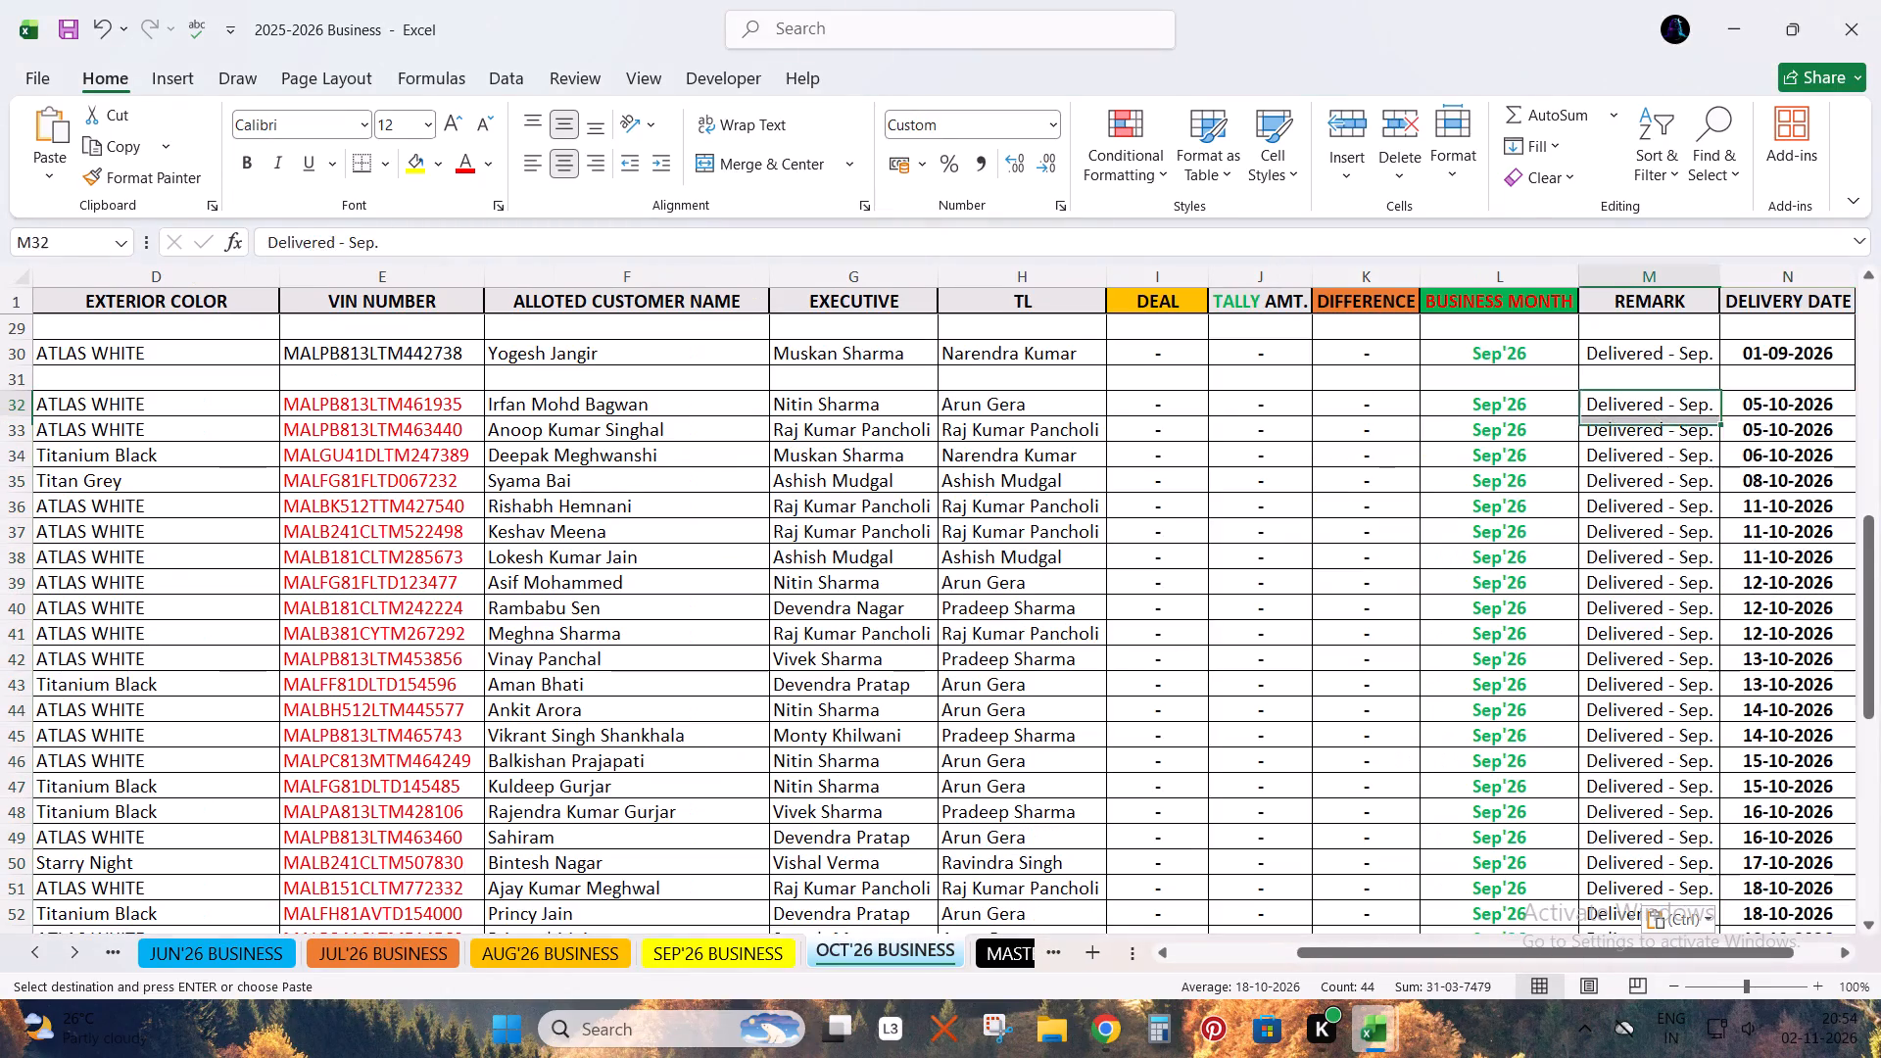
pyautogui.press('Left')
pyautogui.press('Right')
pyautogui.press('F2')
pyautogui.press('Left')
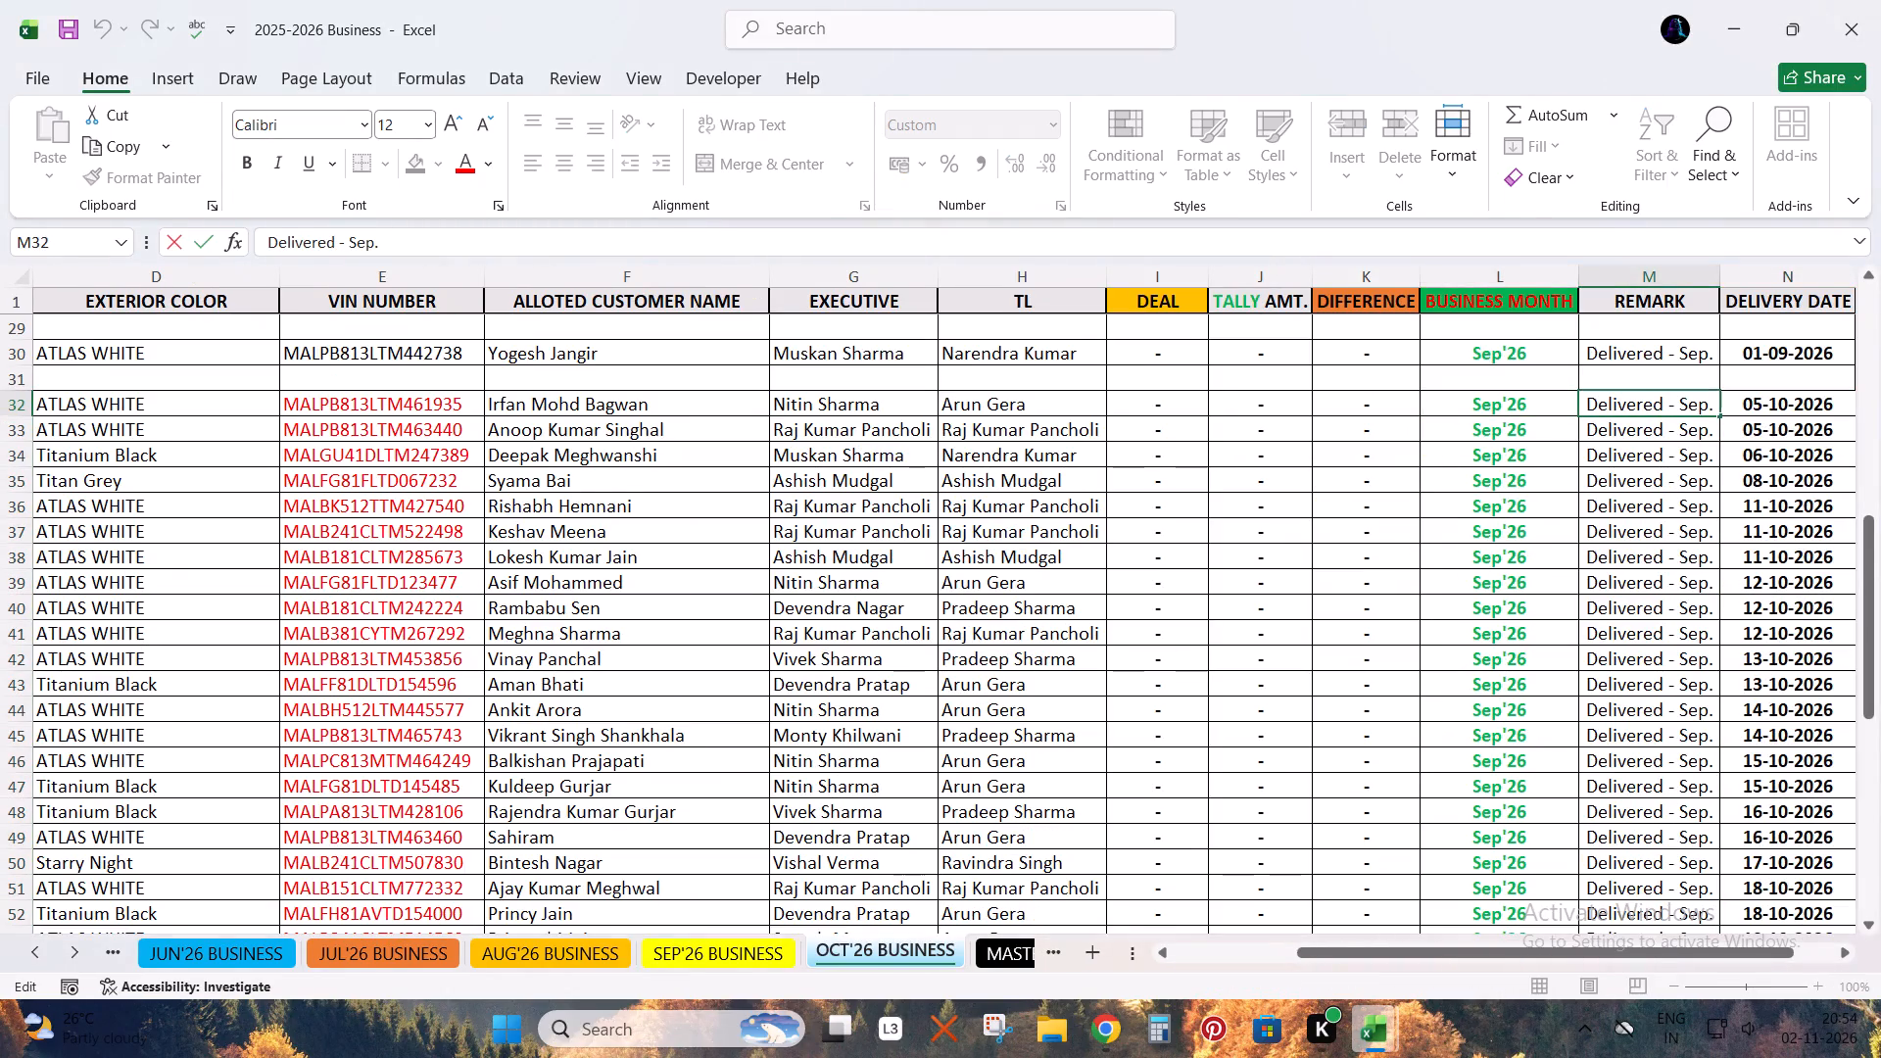
pyautogui.hotkey('shift', 'Left')
pyautogui.hotkey('shift', 'Left')
pyautogui.hotkey('shift', 'Left')
pyautogui.write('Oct')
pyautogui.press('Return')
pyautogui.press('Up')
# Set the business month in row 32 to Oct'26 by entering 1-10, and save the workbook.
pyautogui.press('Left')
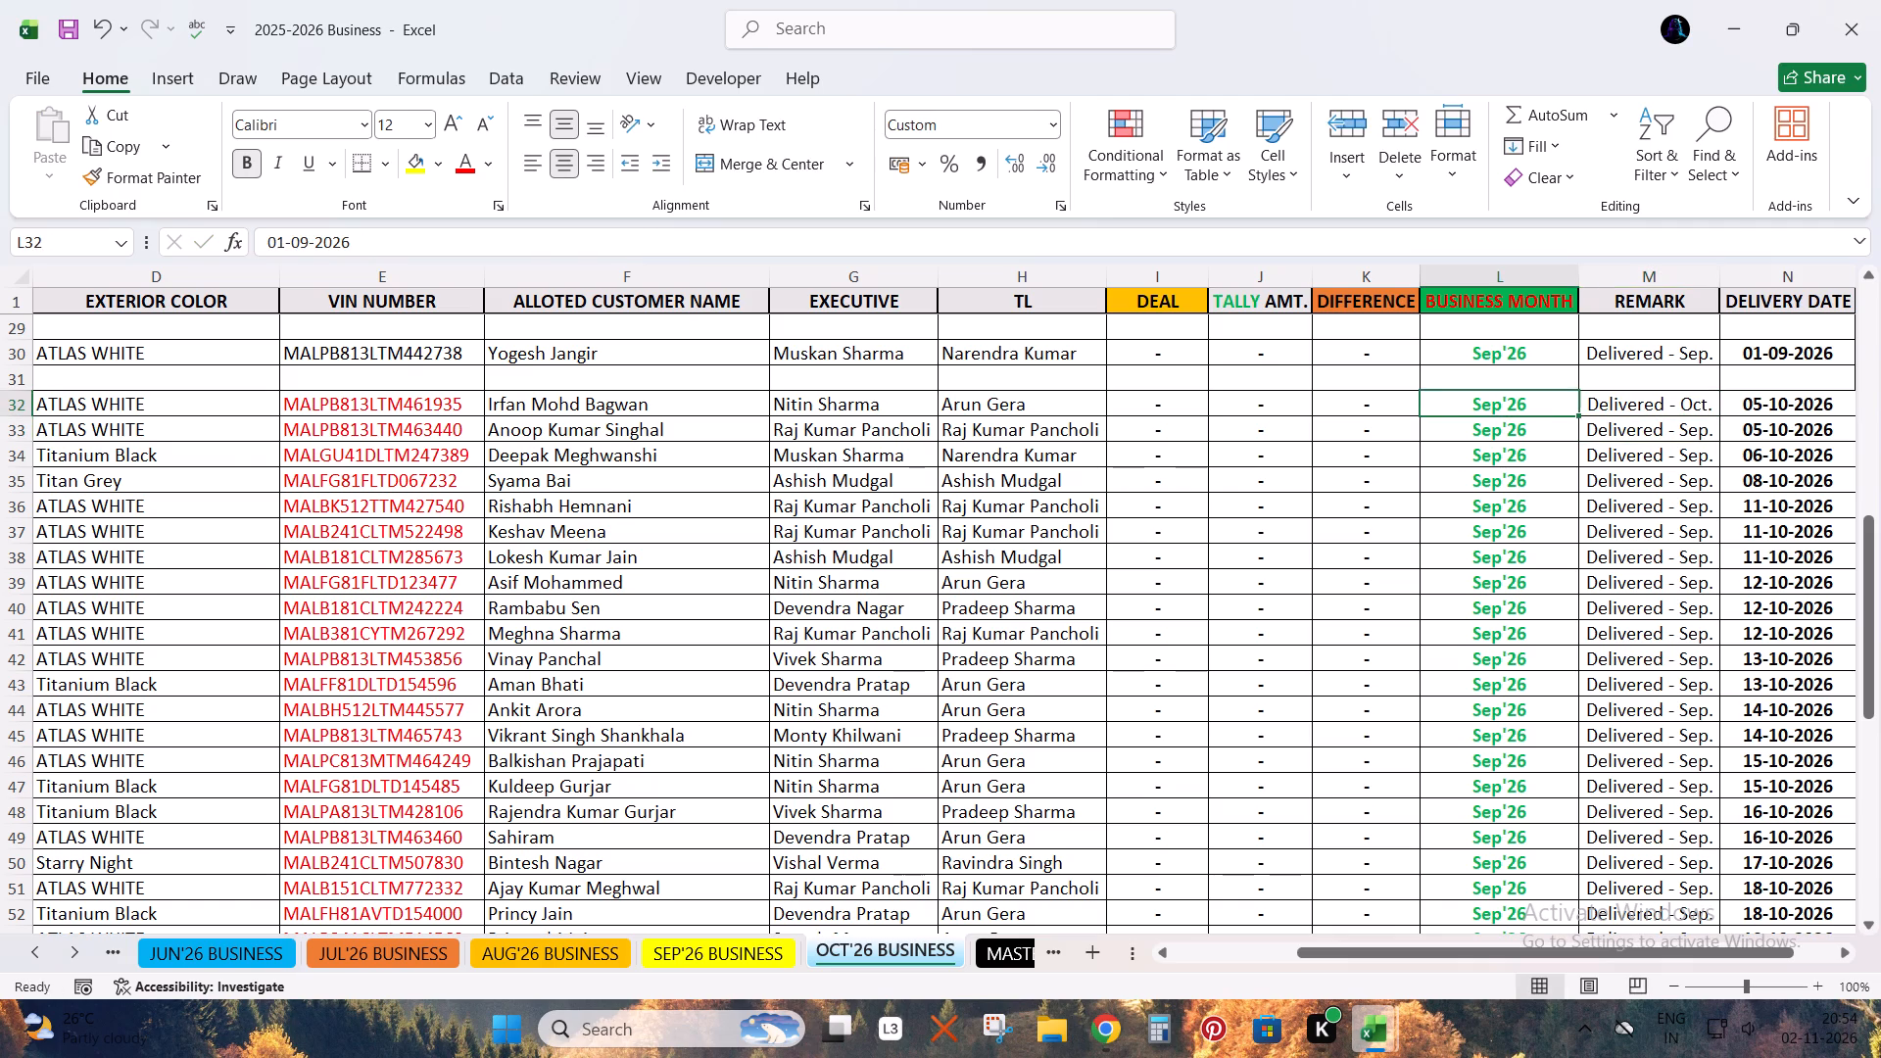
pyautogui.press('1')
pyautogui.press('-')
pyautogui.write('10')
pyautogui.press('Return')
pyautogui.press('Up')
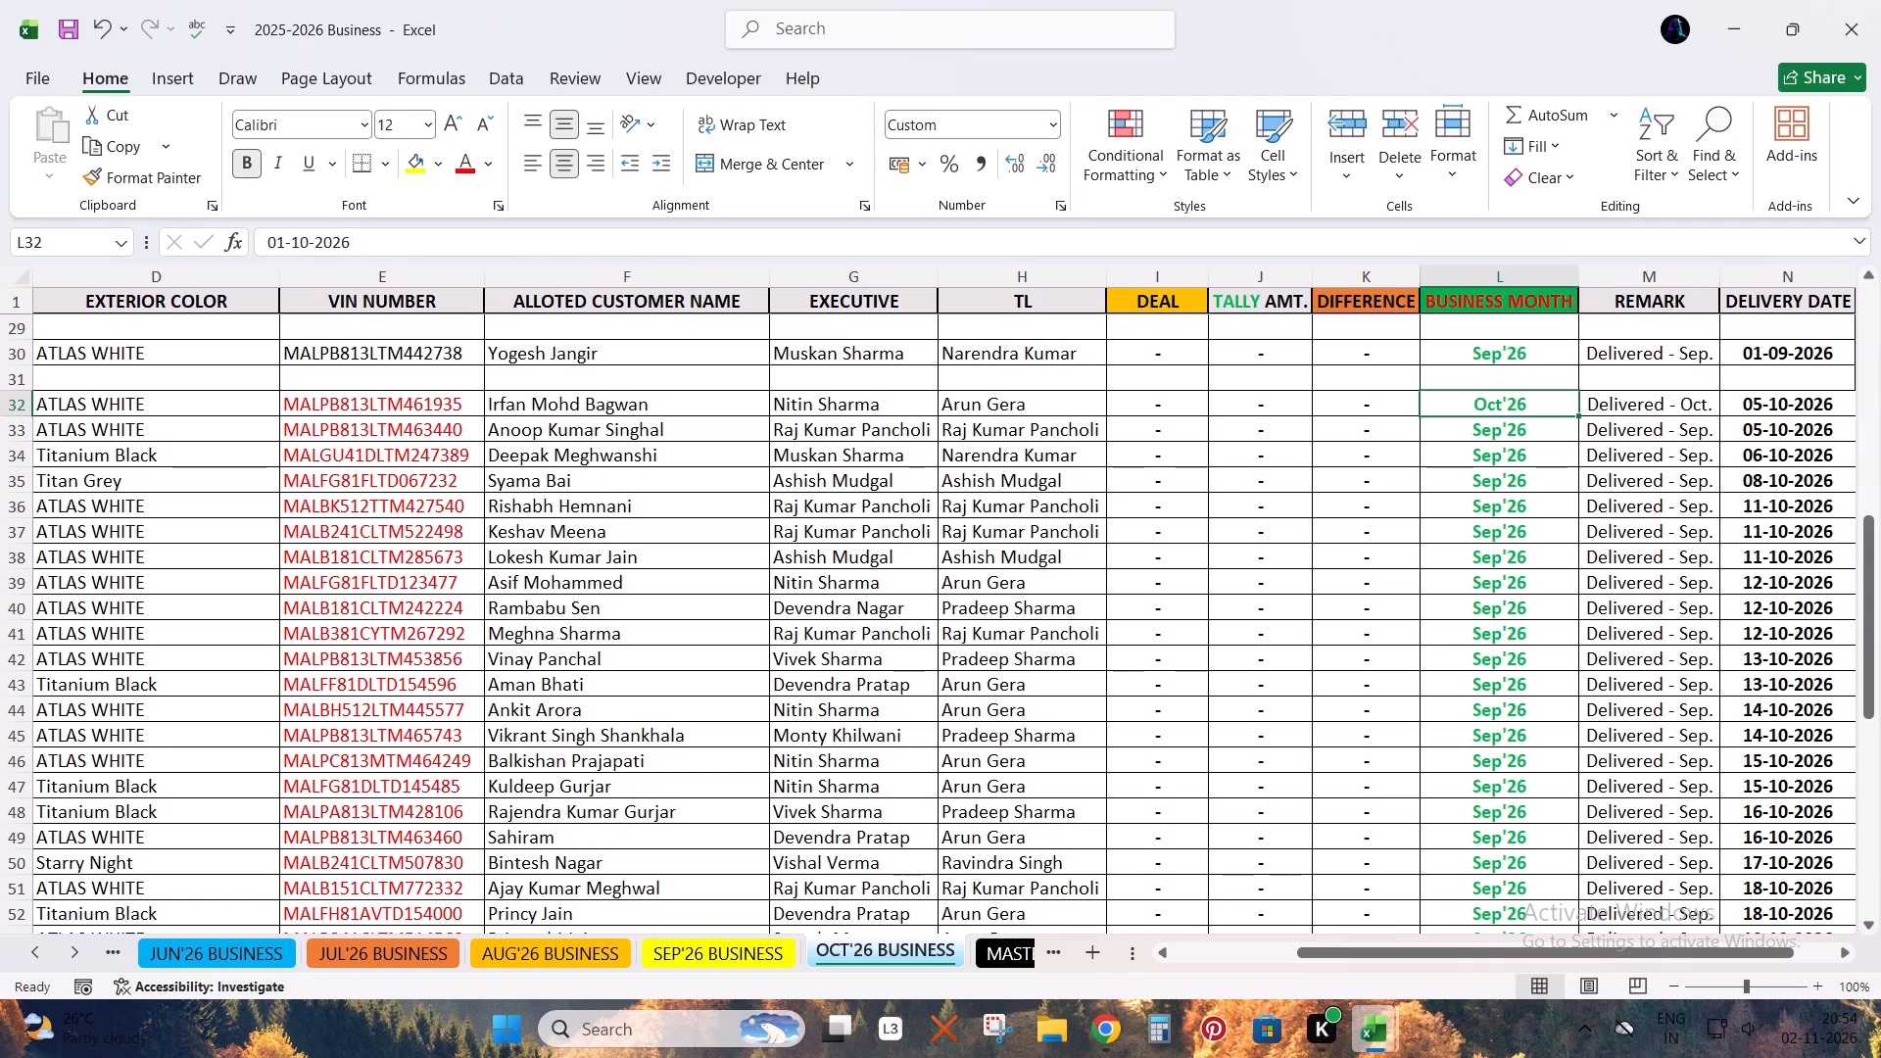
pyautogui.press('Down')
pyautogui.hotkey('ctrl', 's')
# Fill the "Delivered - Oct." remark and the Oct'26 business month from row 32 into row 33, saving the workbook.
pyautogui.press('Right')
pyautogui.hotkey('ctrl', 's')
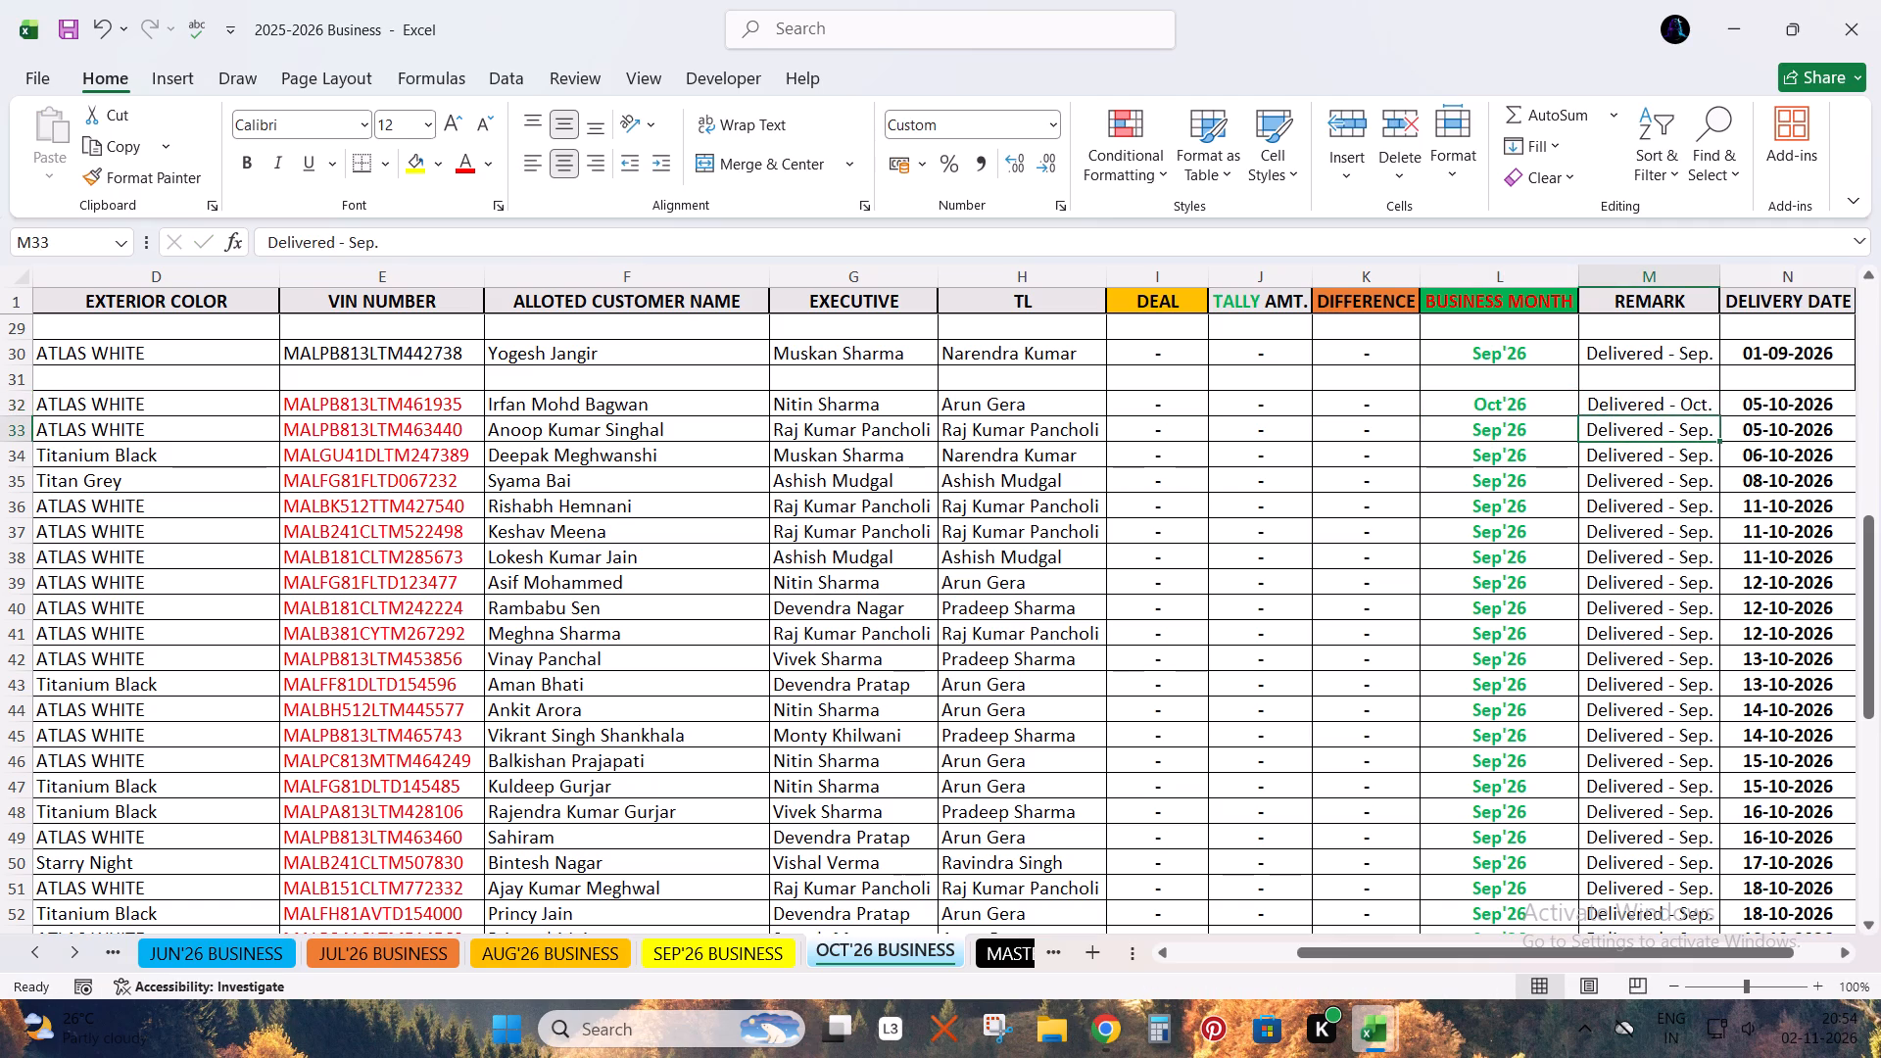
pyautogui.press('Down')
pyautogui.press('Up')
pyautogui.hotkey('ctrl', 's')
pyautogui.hotkey('ctrl', 'd')
pyautogui.hotkey('ctrl', 's')
pyautogui.press('Up')
pyautogui.press('Left')
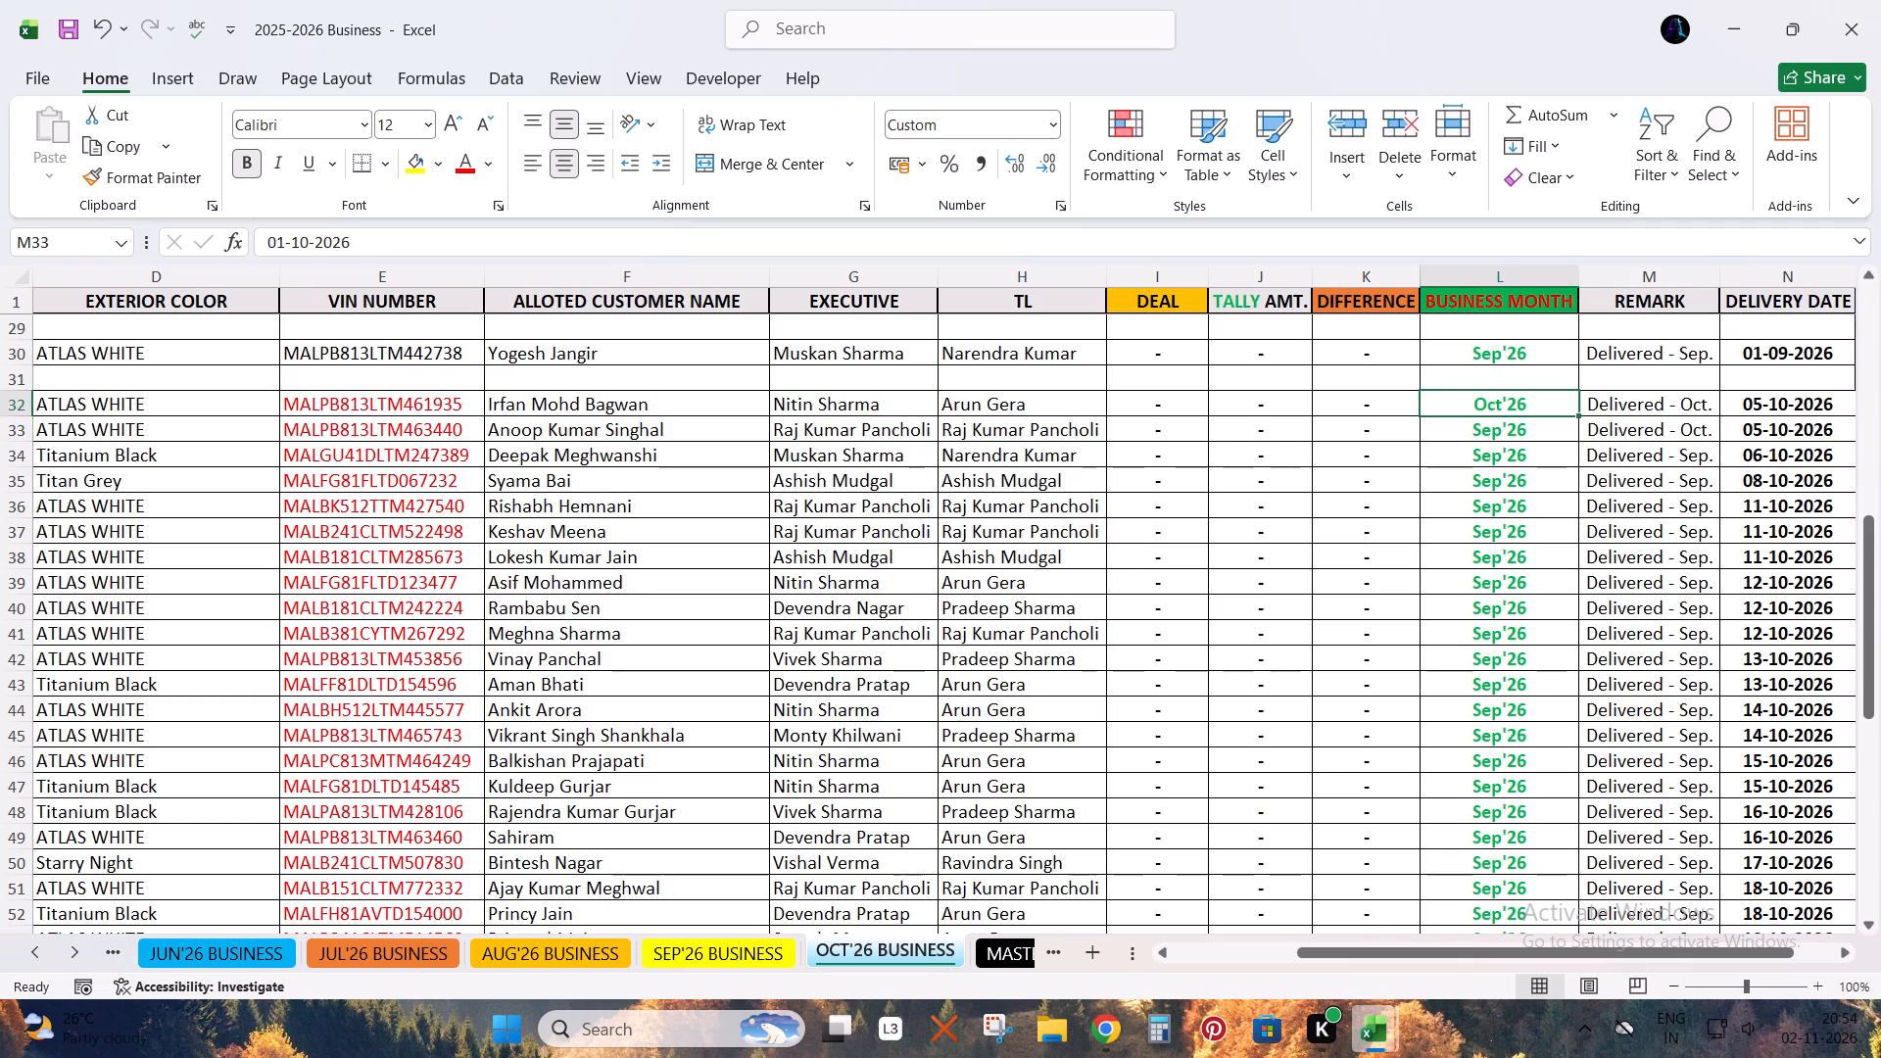
pyautogui.press('Down')
pyautogui.hotkey('ctrl', 'd')
# Extend the business month and remark from rows 32 and 33 down the remaining pasted rows, and save.
pyautogui.press('Up')
pyautogui.hotkey('shift', 'Down')
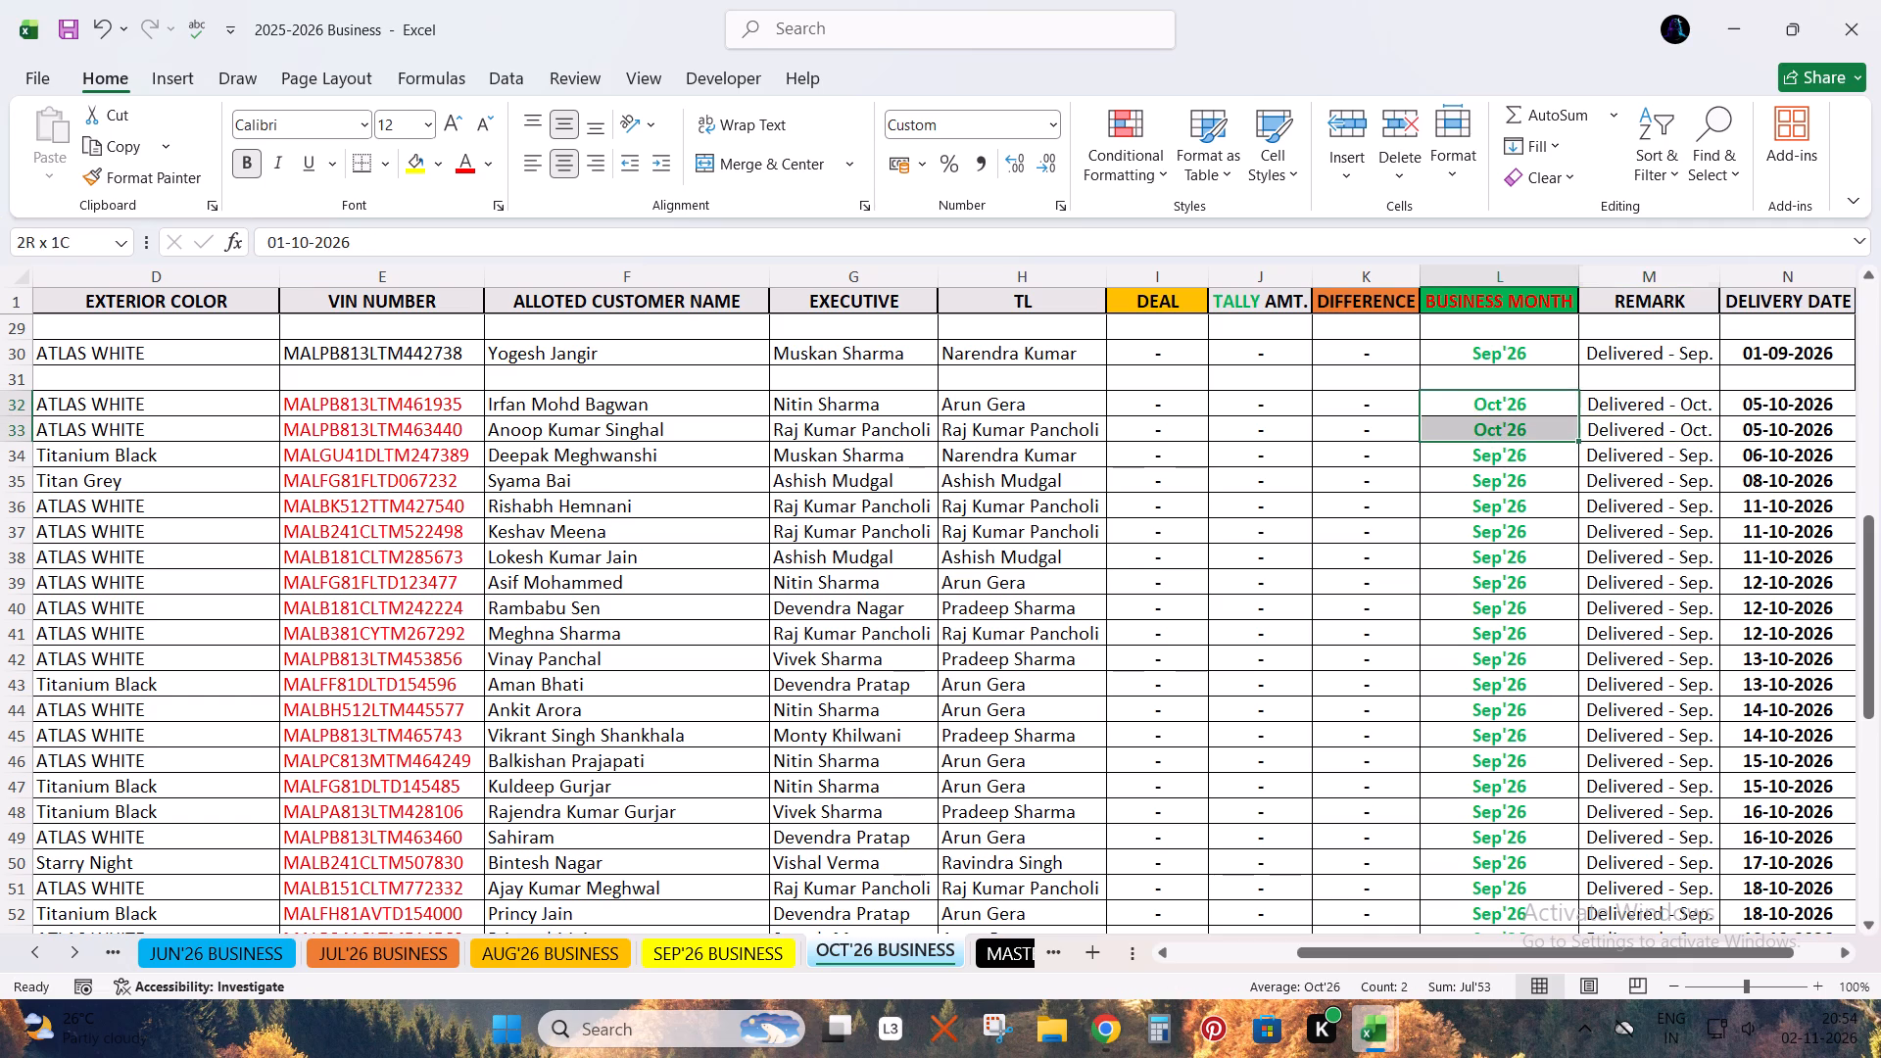
pyautogui.hotkey('shift', 'Right')
pyautogui.doubleClick(1720, 443)
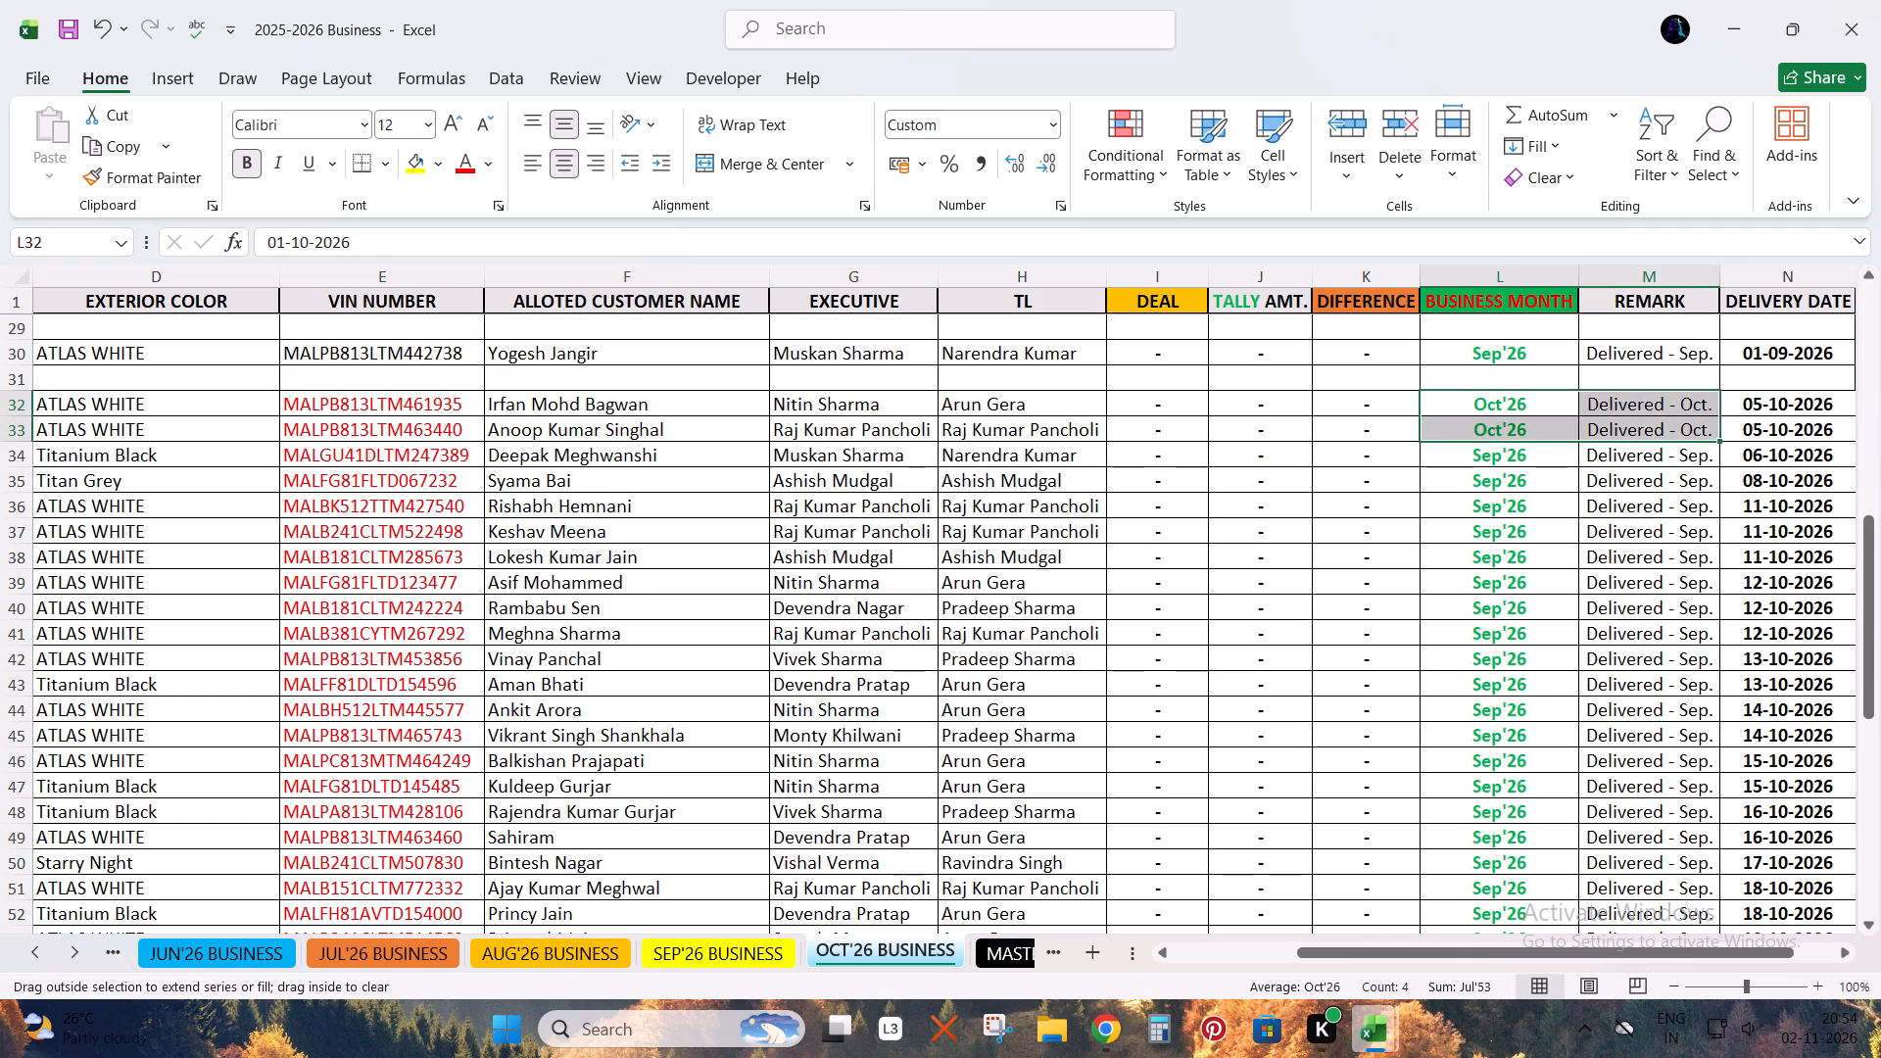
pyautogui.hotkey('ctrl', 'Left')
pyautogui.hotkey('ctrl', 'Left')
pyautogui.hotkey('ctrl', 'Left')
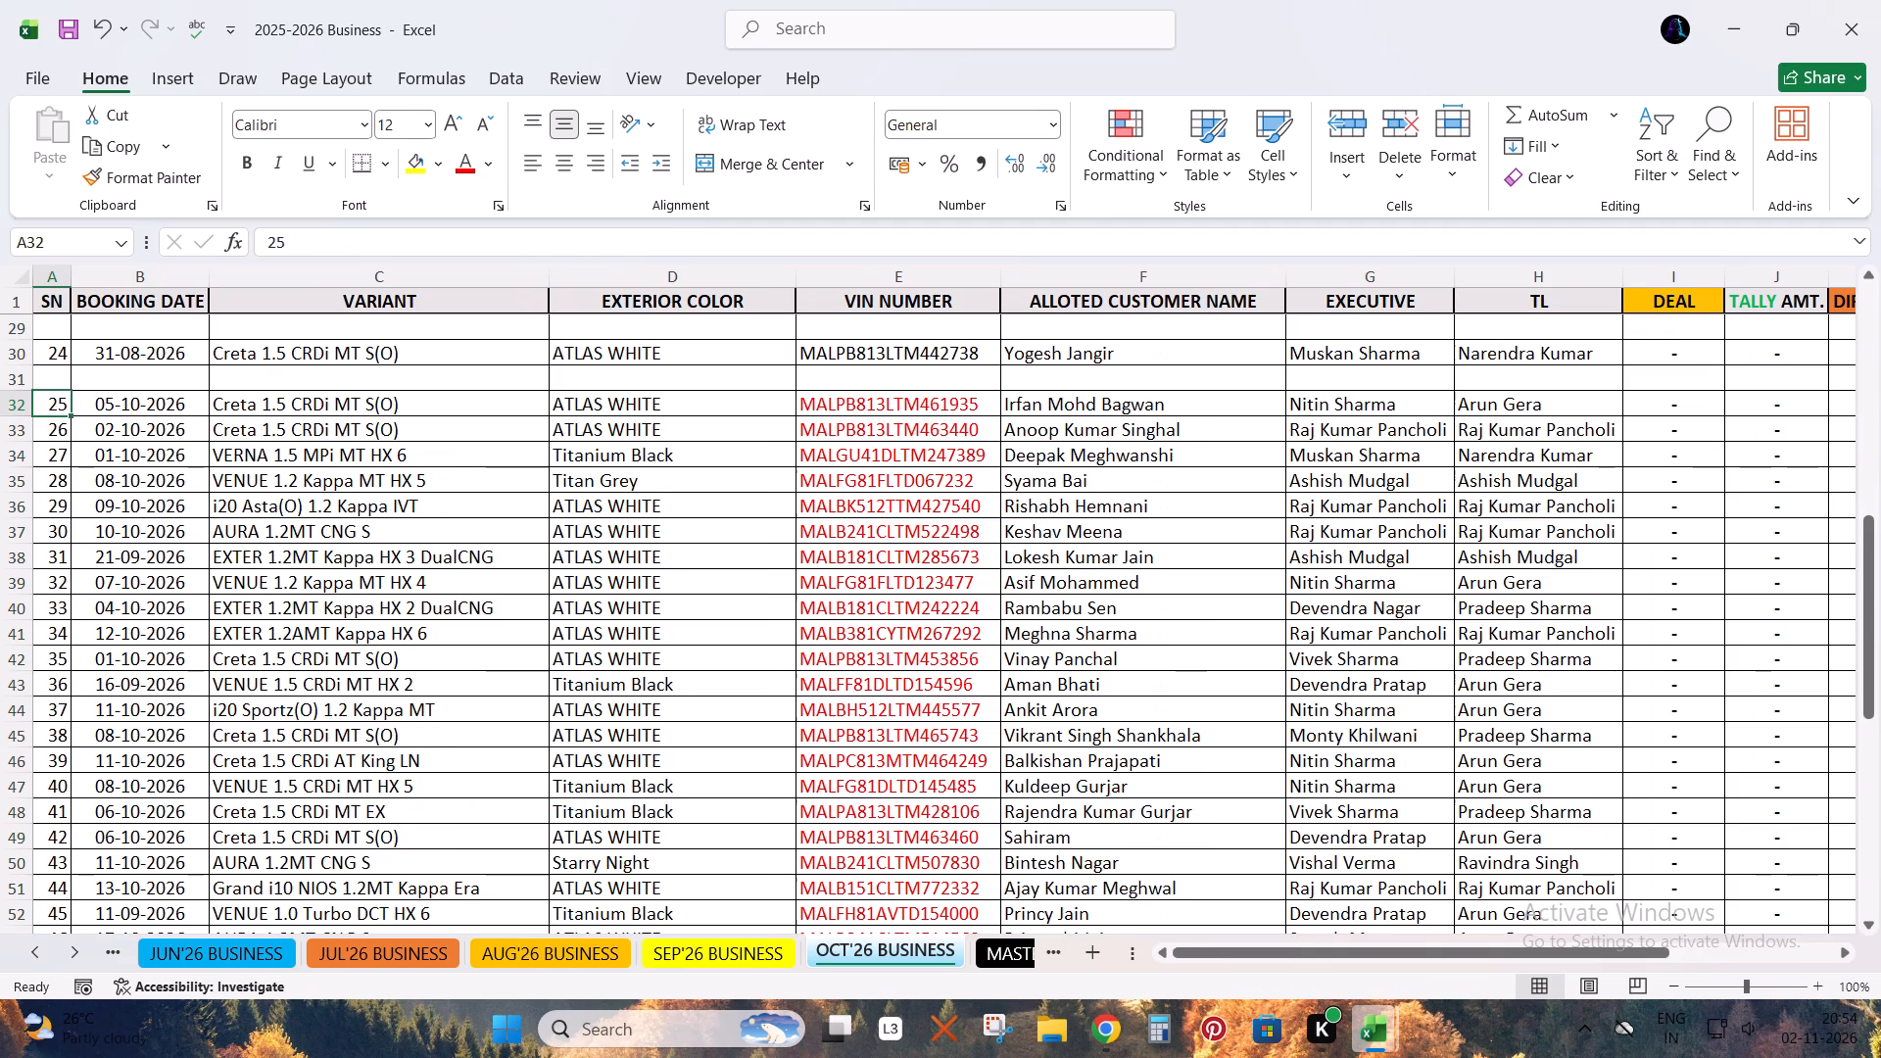
pyautogui.hotkey('ctrl', 's')
# Copy the formatting of row 30 onto row 32 with Format Painter.
pyautogui.press('Up')
pyautogui.press('Up')
pyautogui.hotkey('shift', 'space')
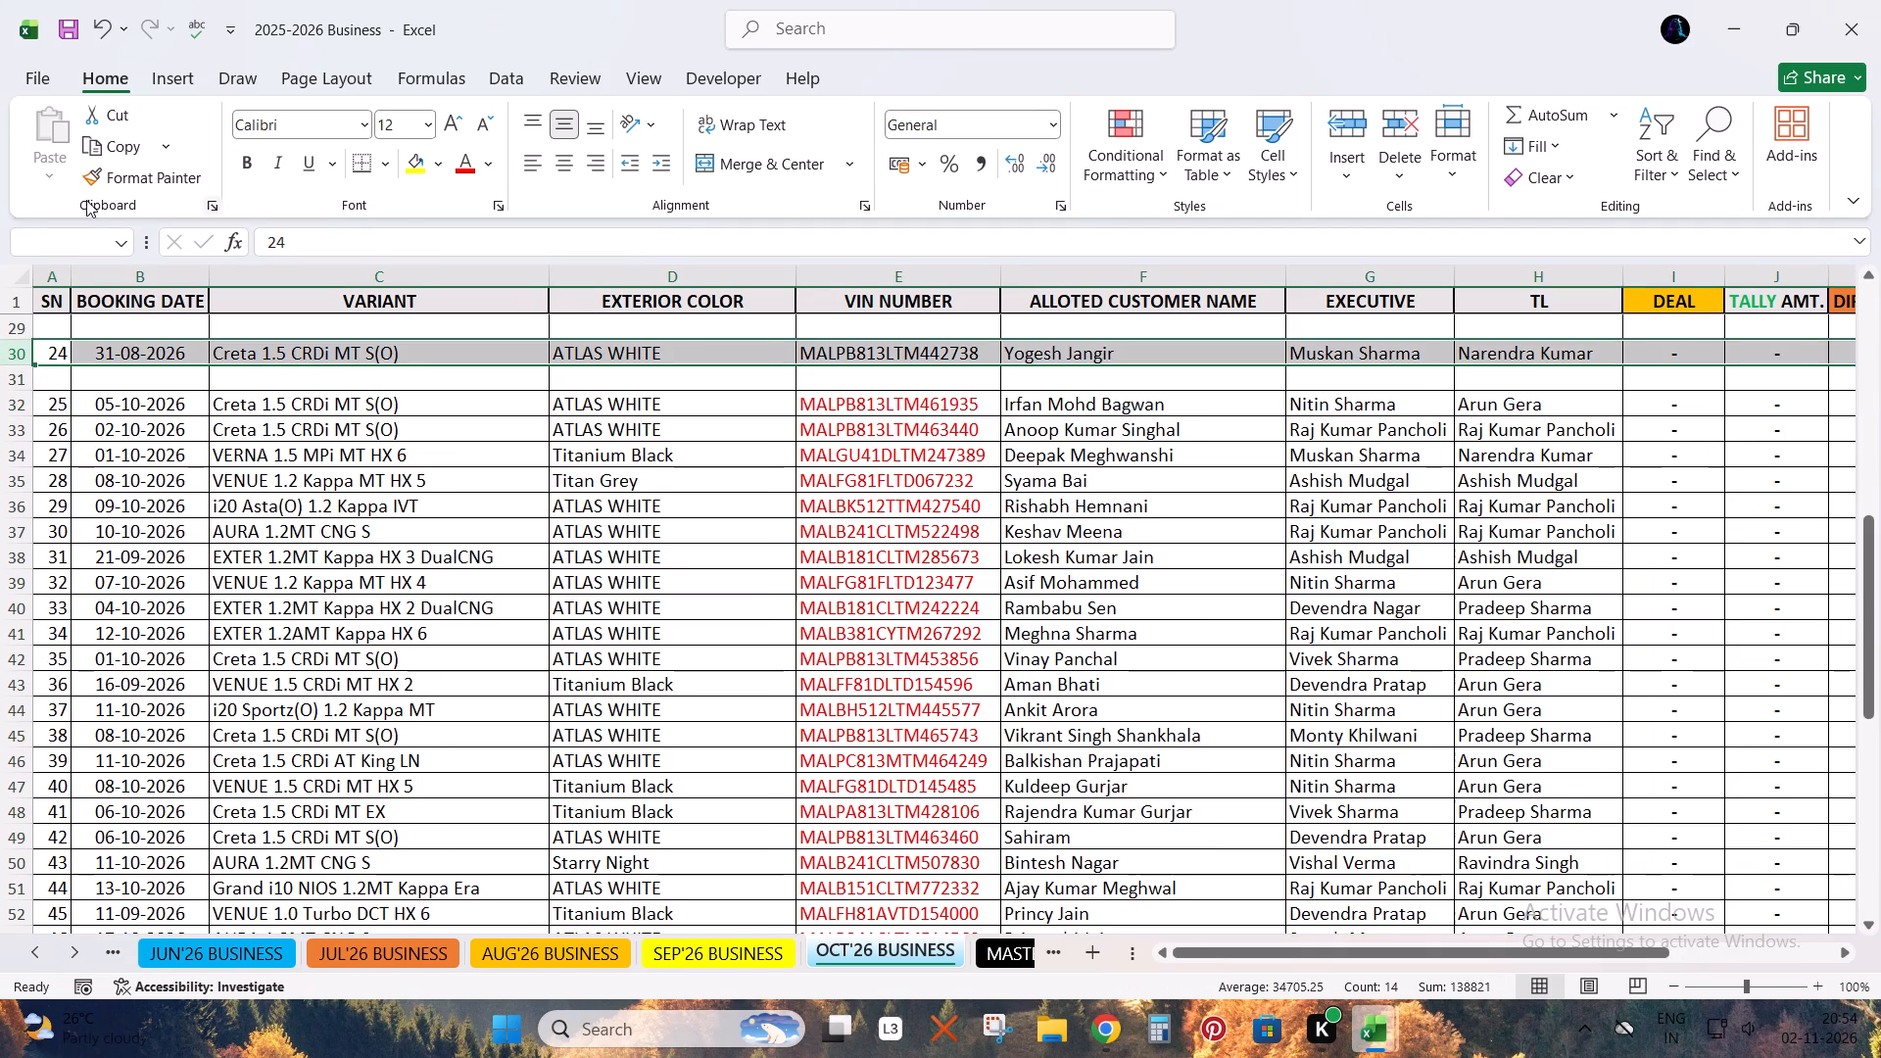
pyautogui.click(125, 177)
pyautogui.click(4, 406)
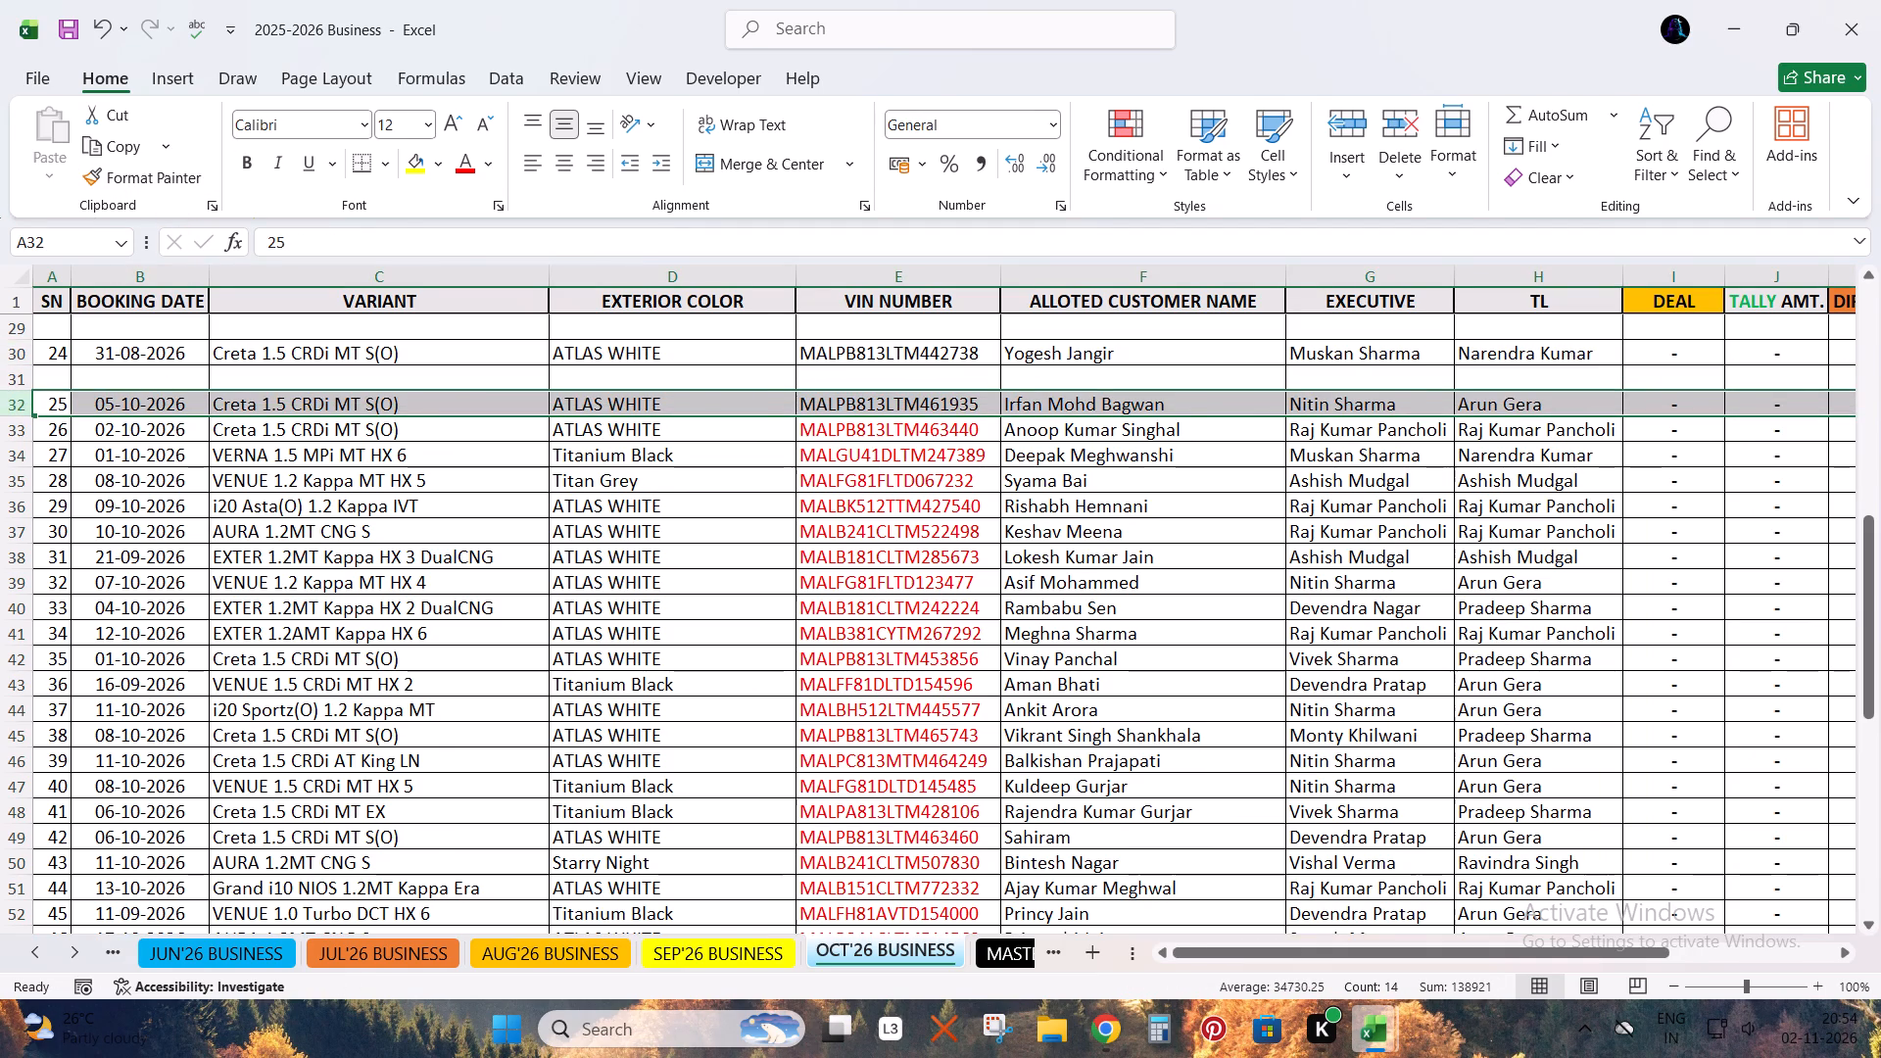
# Apply row 32's formatting to all the pasted booking rows below it with Format Painter.
pyautogui.click(169, 403)
pyautogui.hotkey('shift', 'space')
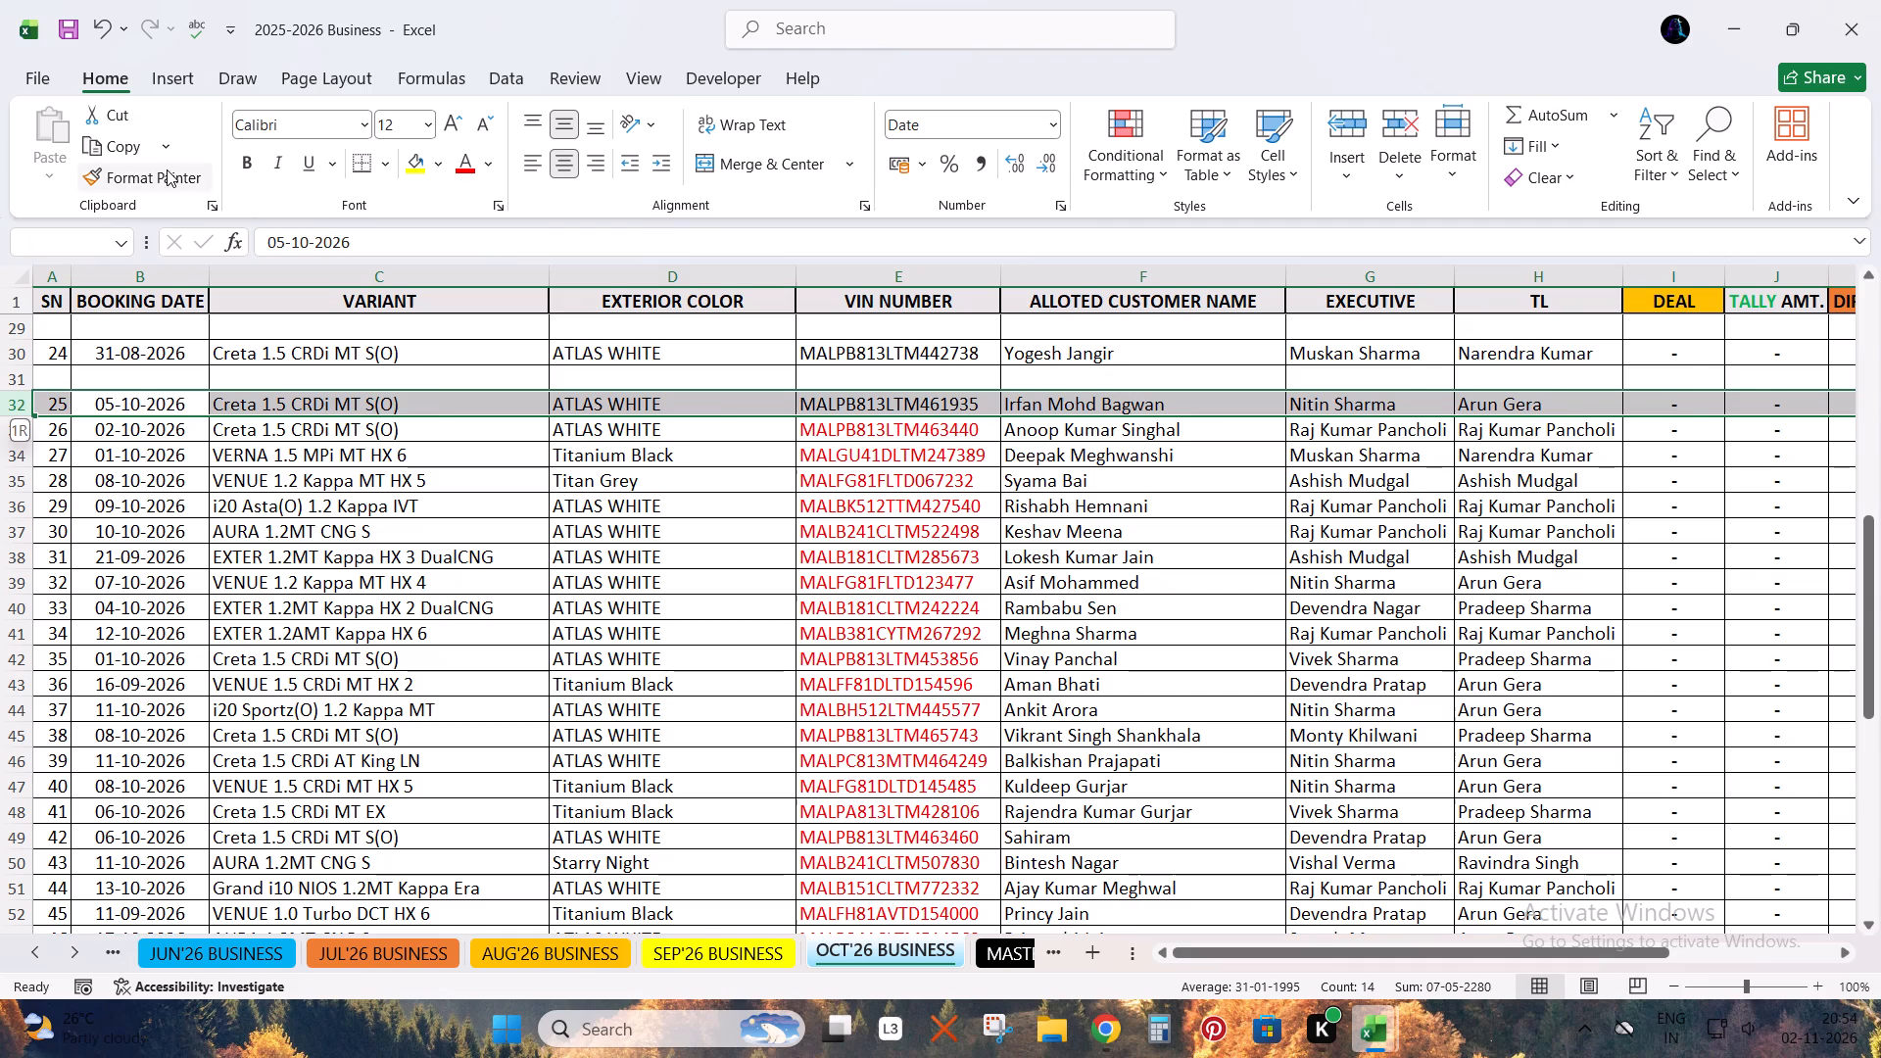
pyautogui.click(167, 169)
pyautogui.hotkey('ctrl', 'shift', 'Down')
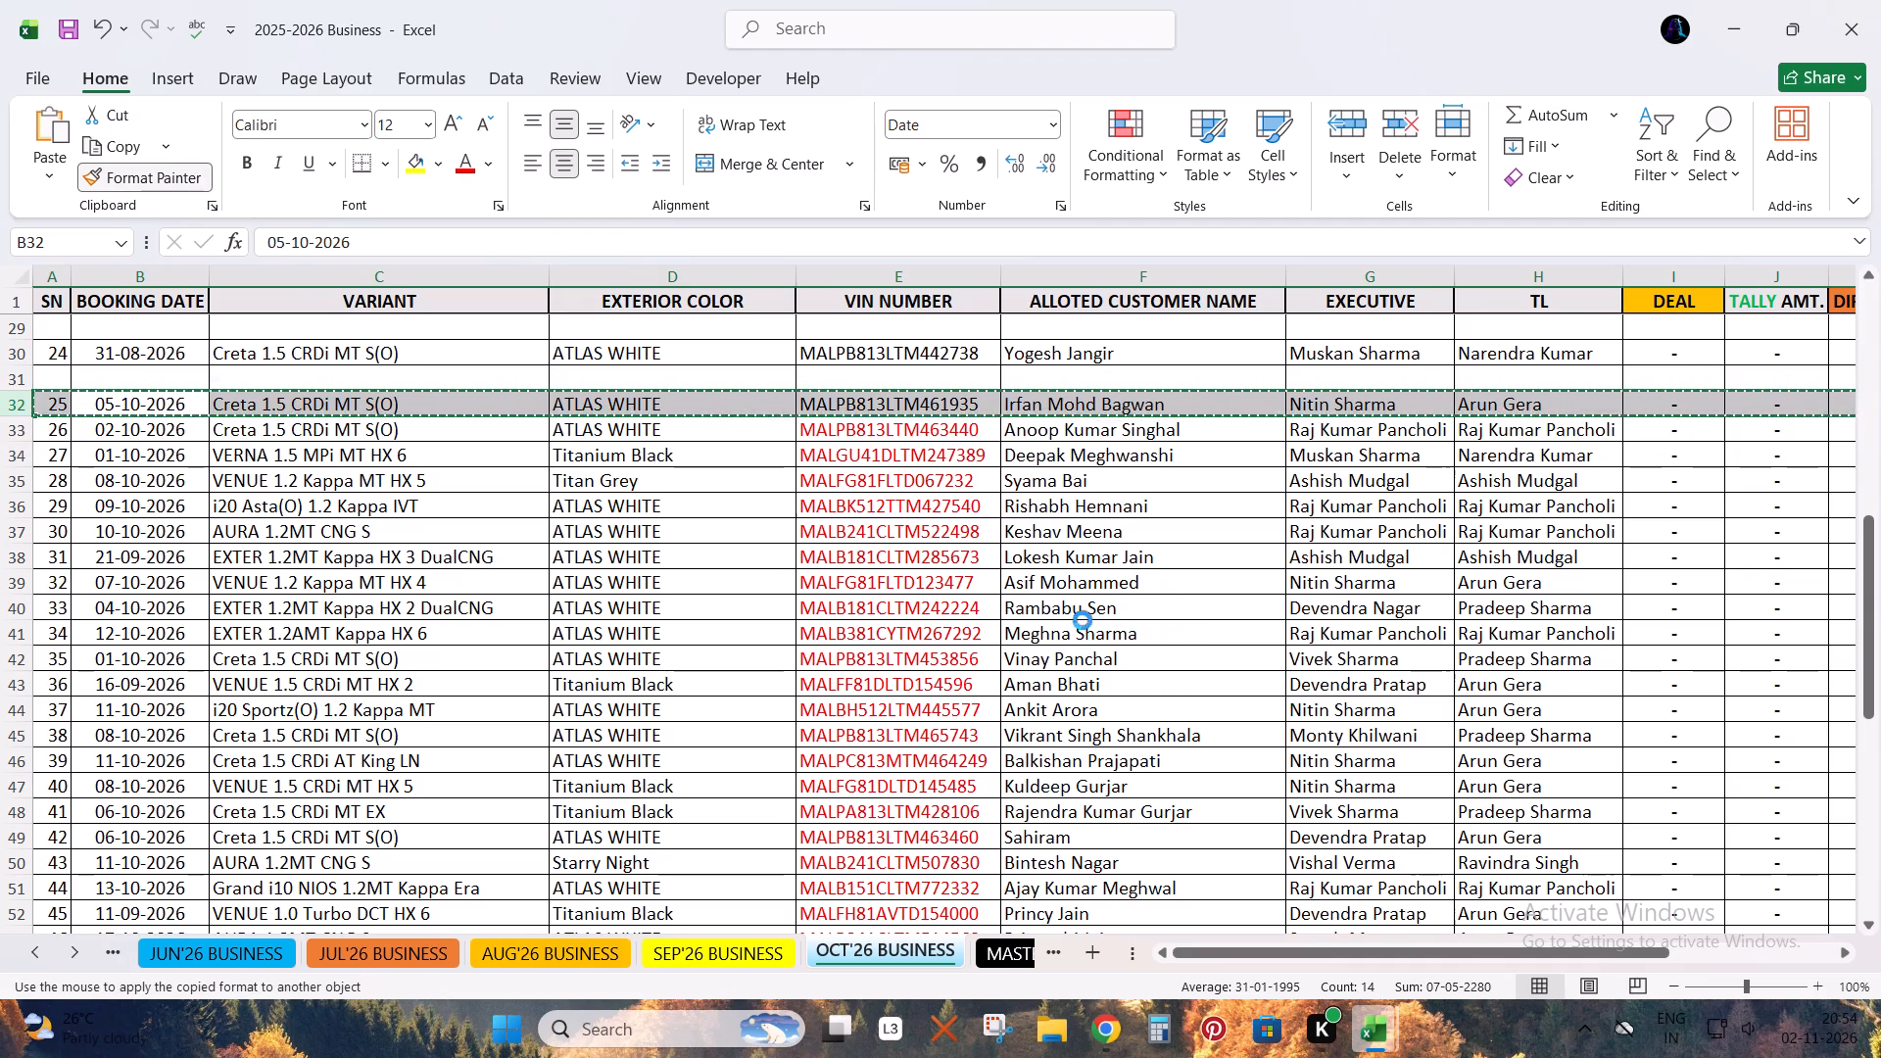
# Delete the entire rows 3 to 24 from the upper block of OCT'26 BUSINESS.
pyautogui.moveTo(1278, 948); pyautogui.dragTo(1334, 948)
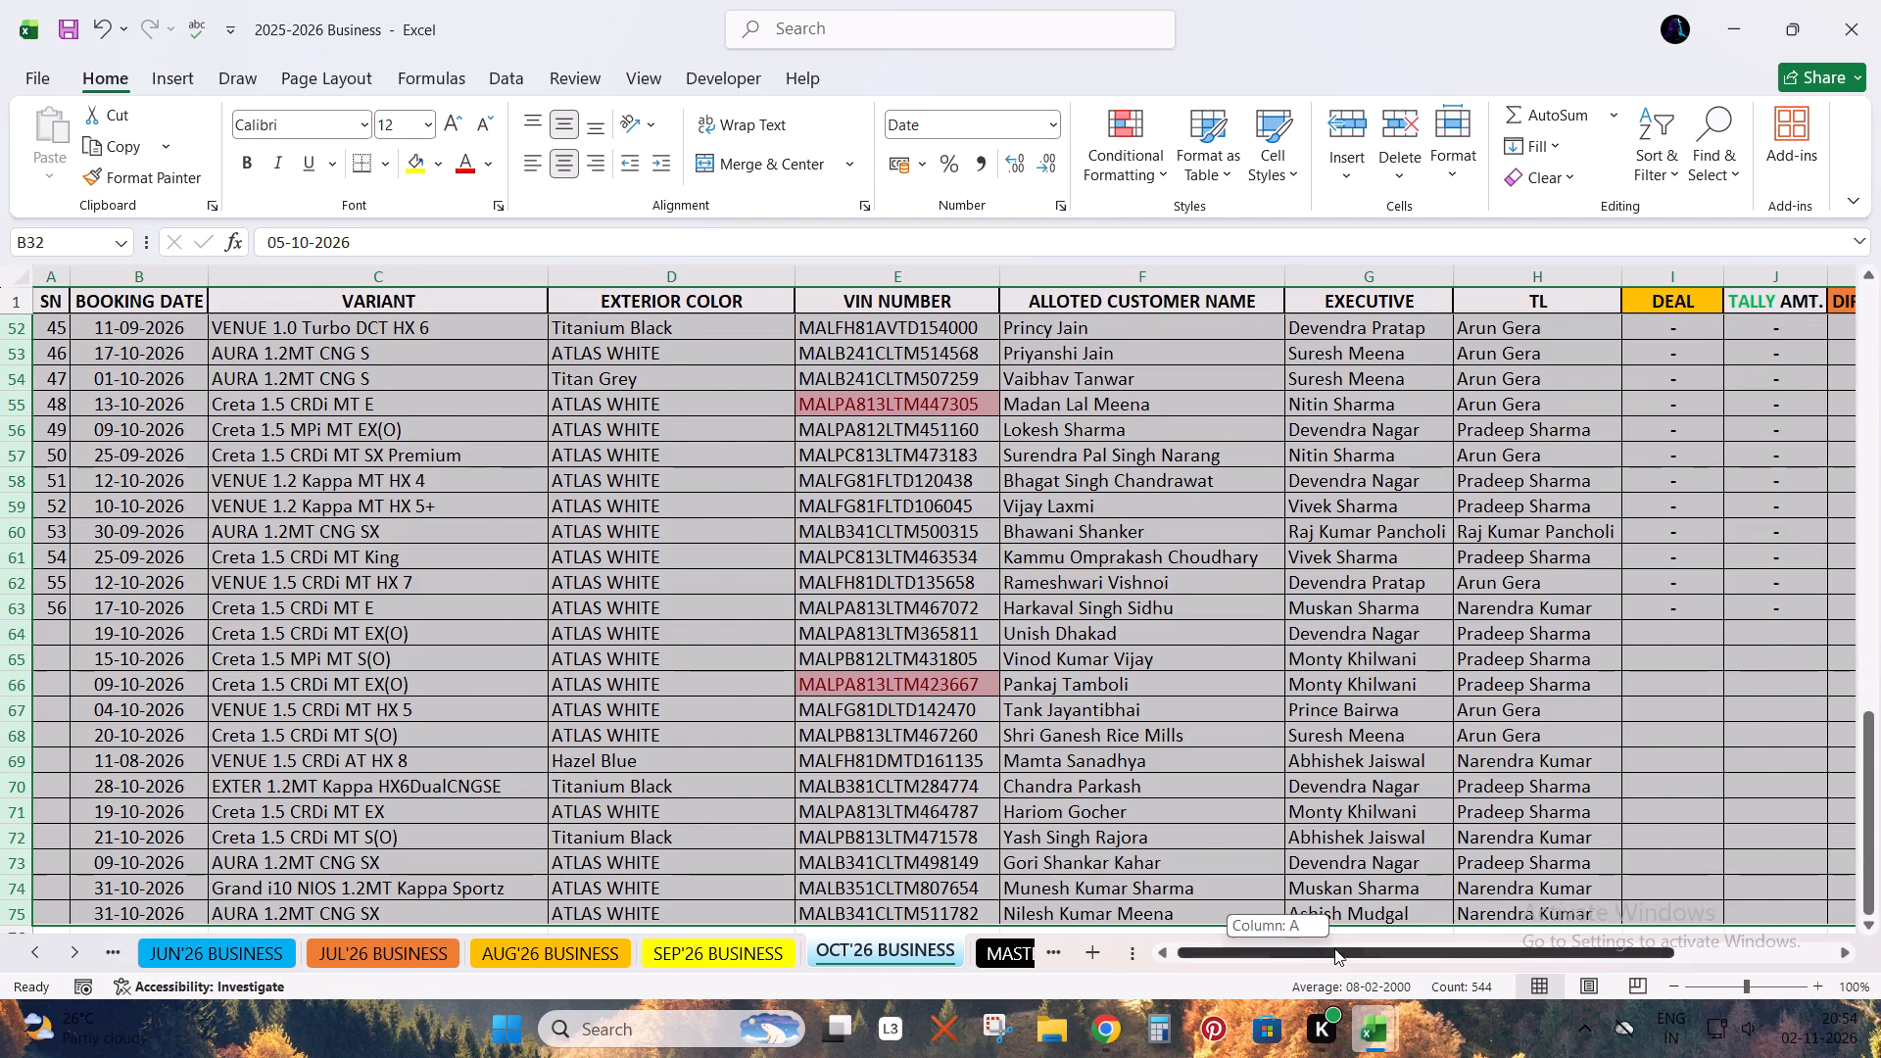
pyautogui.moveTo(1334, 948); pyautogui.dragTo(1115, 933)
pyautogui.scroll(2, 803, 708)
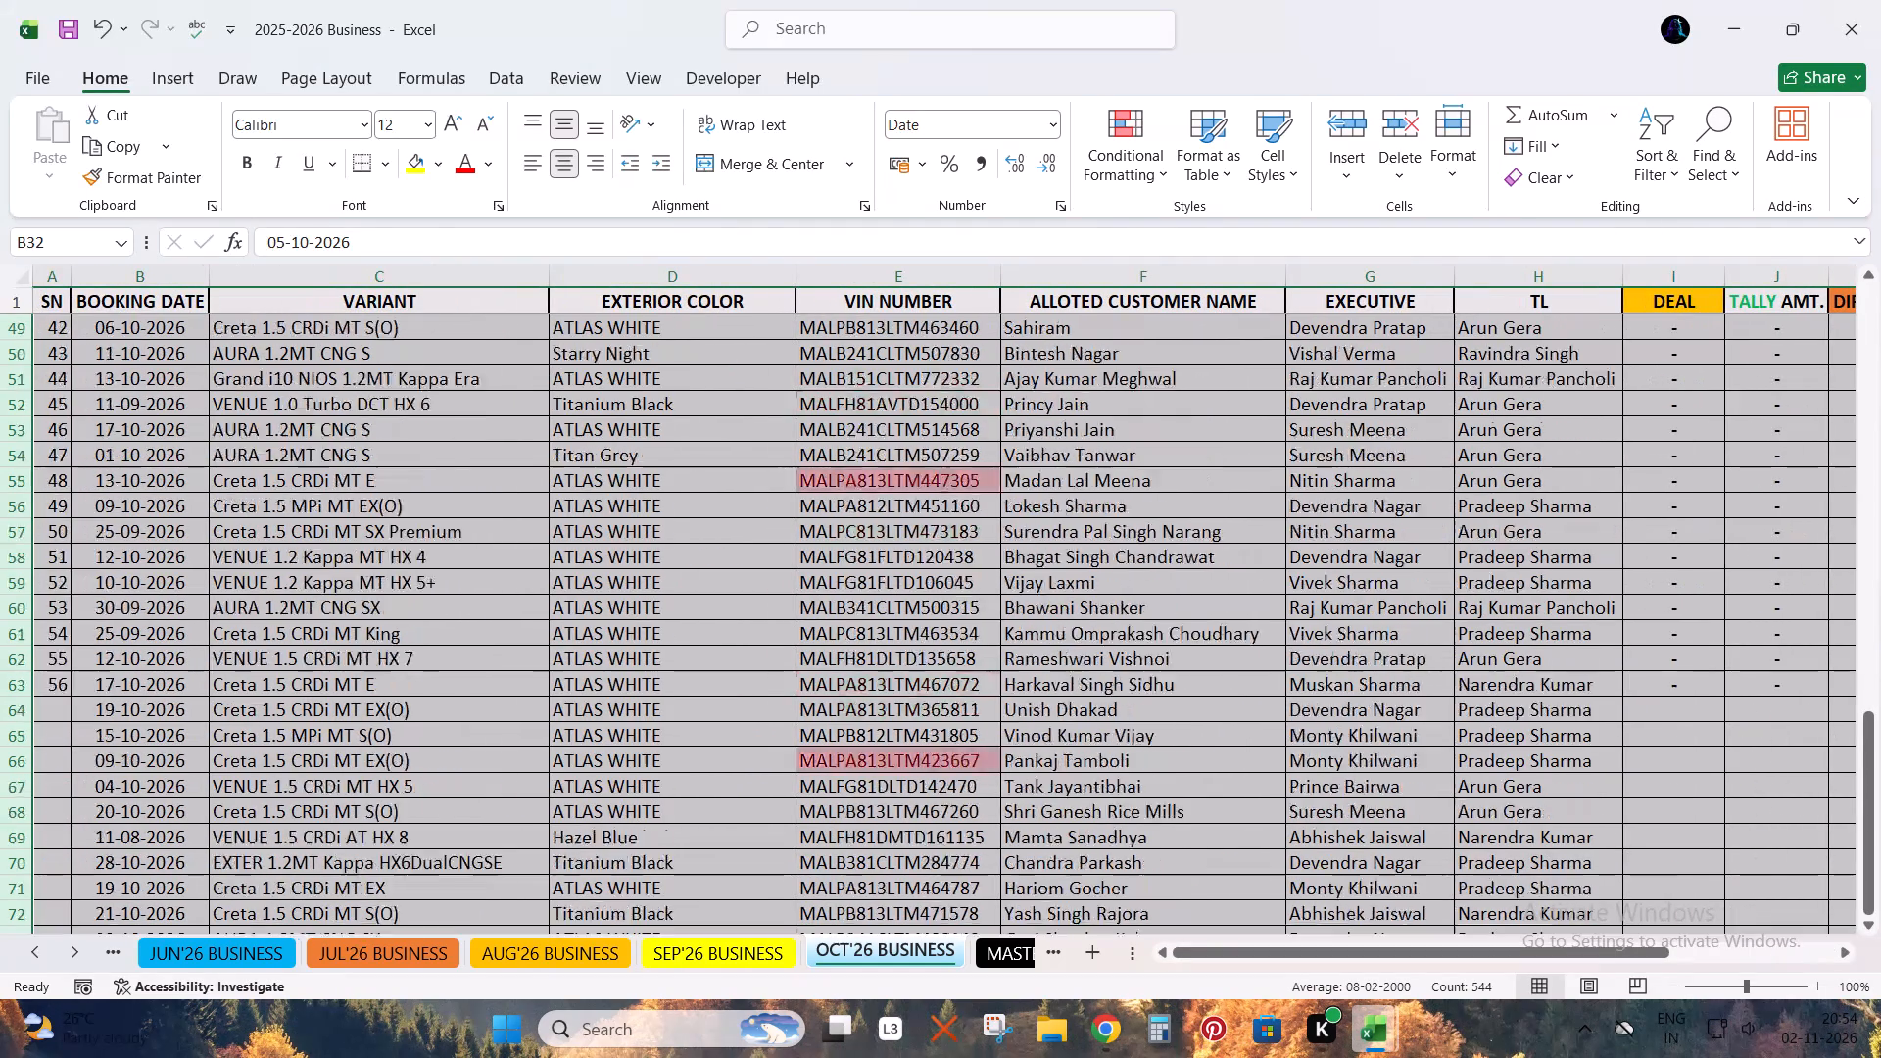
pyautogui.scroll(14, 803, 708)
pyautogui.scroll(-1, 820, 697)
pyautogui.scroll(7, 820, 697)
pyautogui.moveTo(334, 353); pyautogui.dragTo(362, 881)
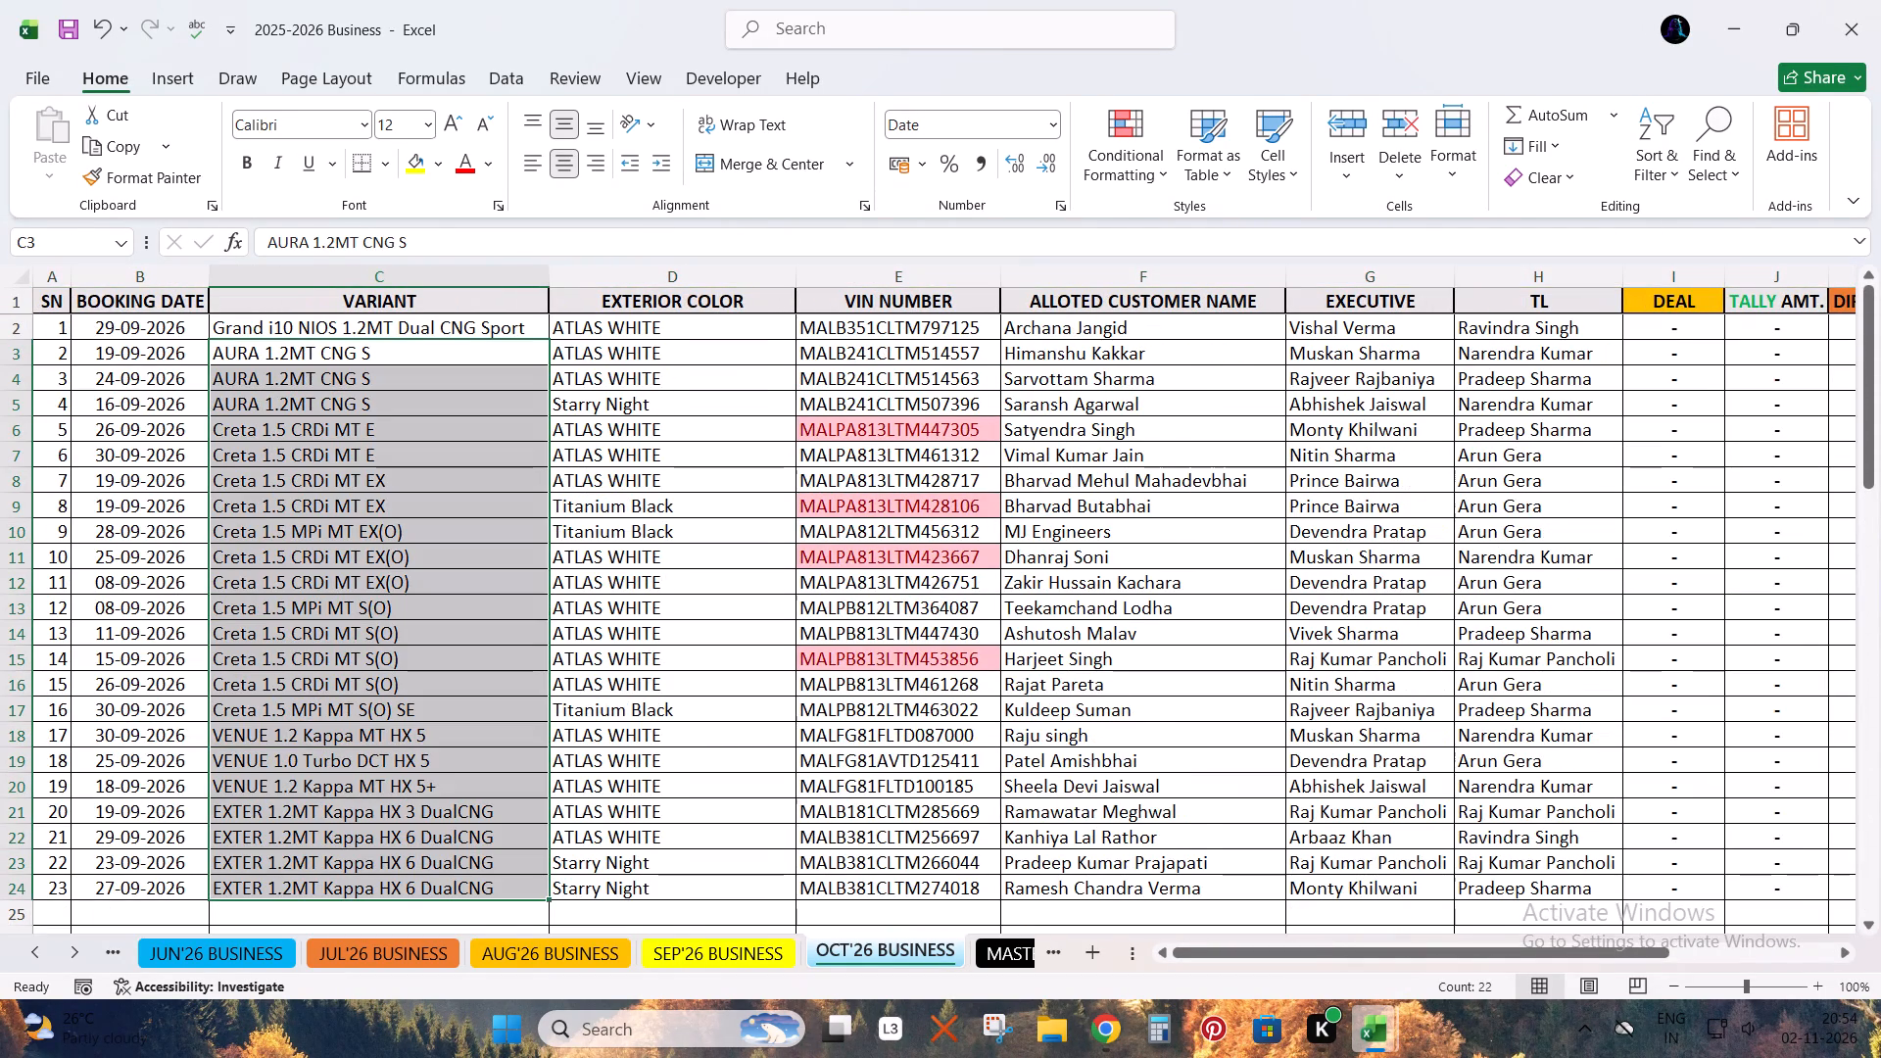
pyautogui.hotkey('shift', 'space')
pyautogui.hotkey('ctrl', '-')
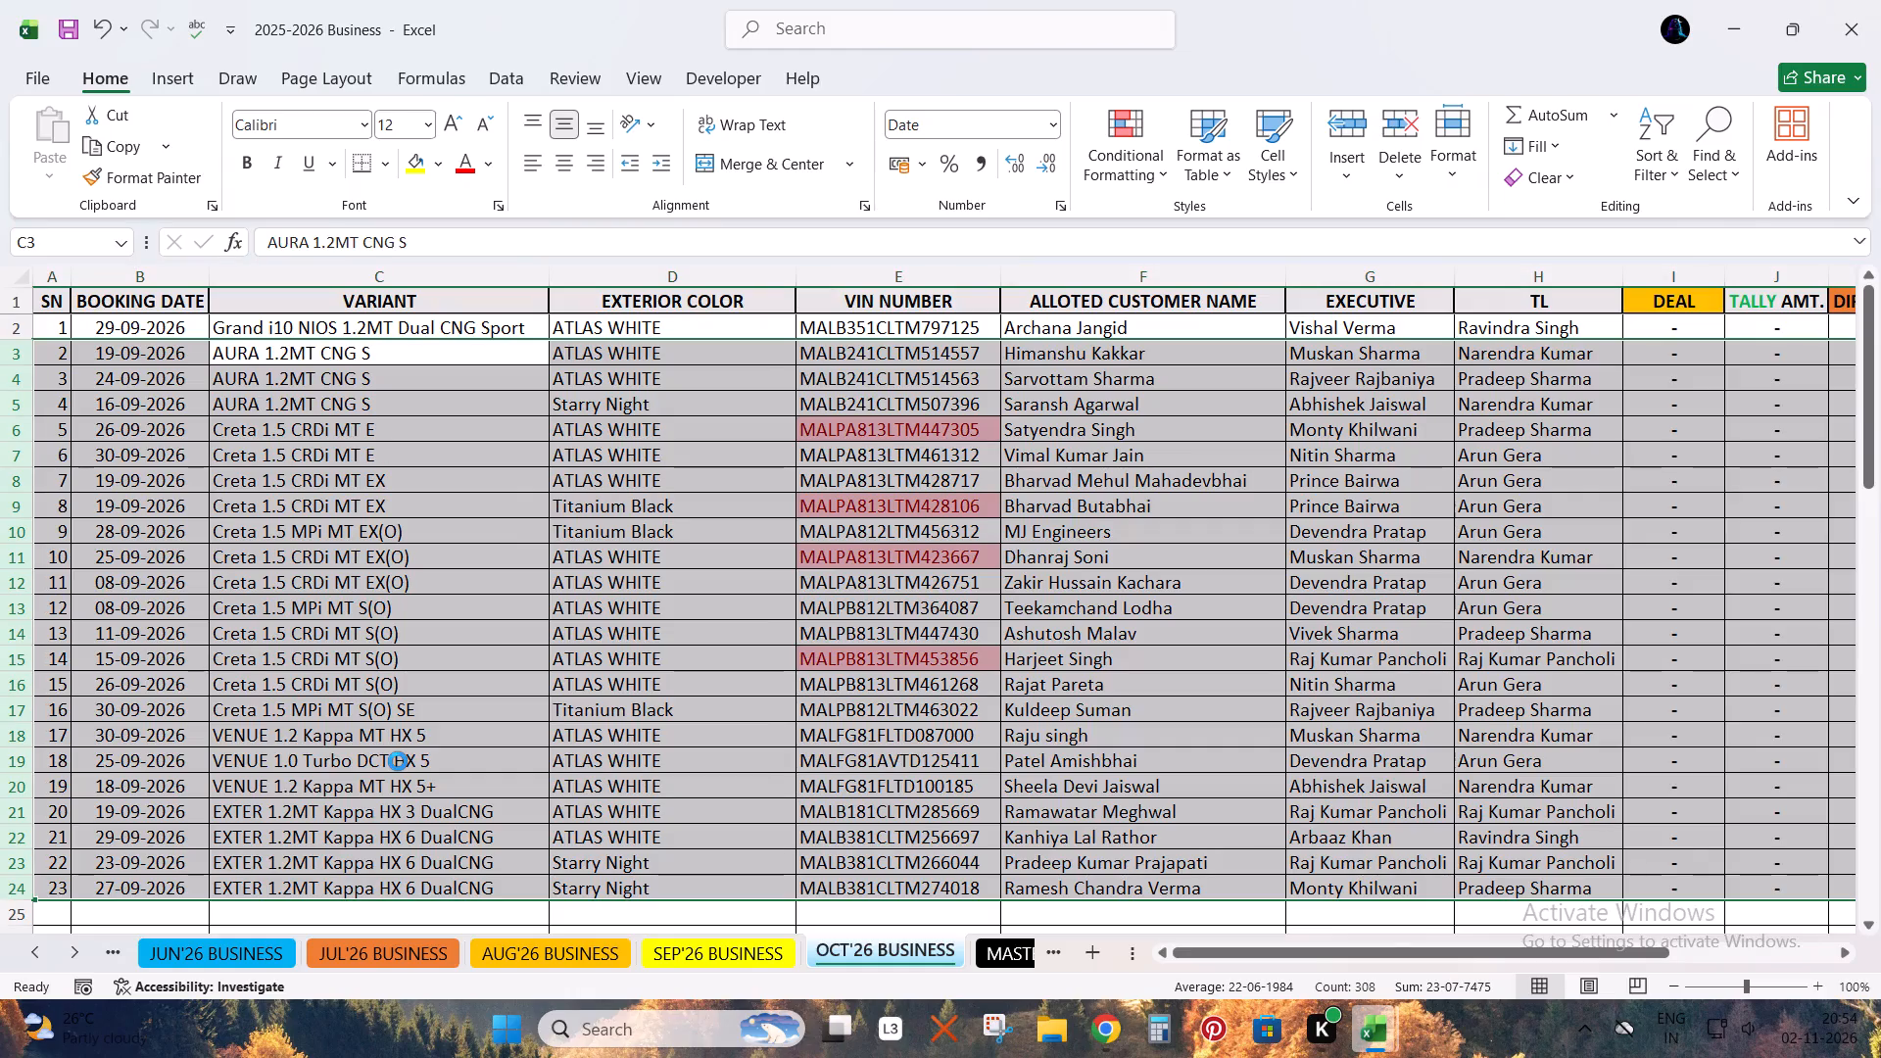
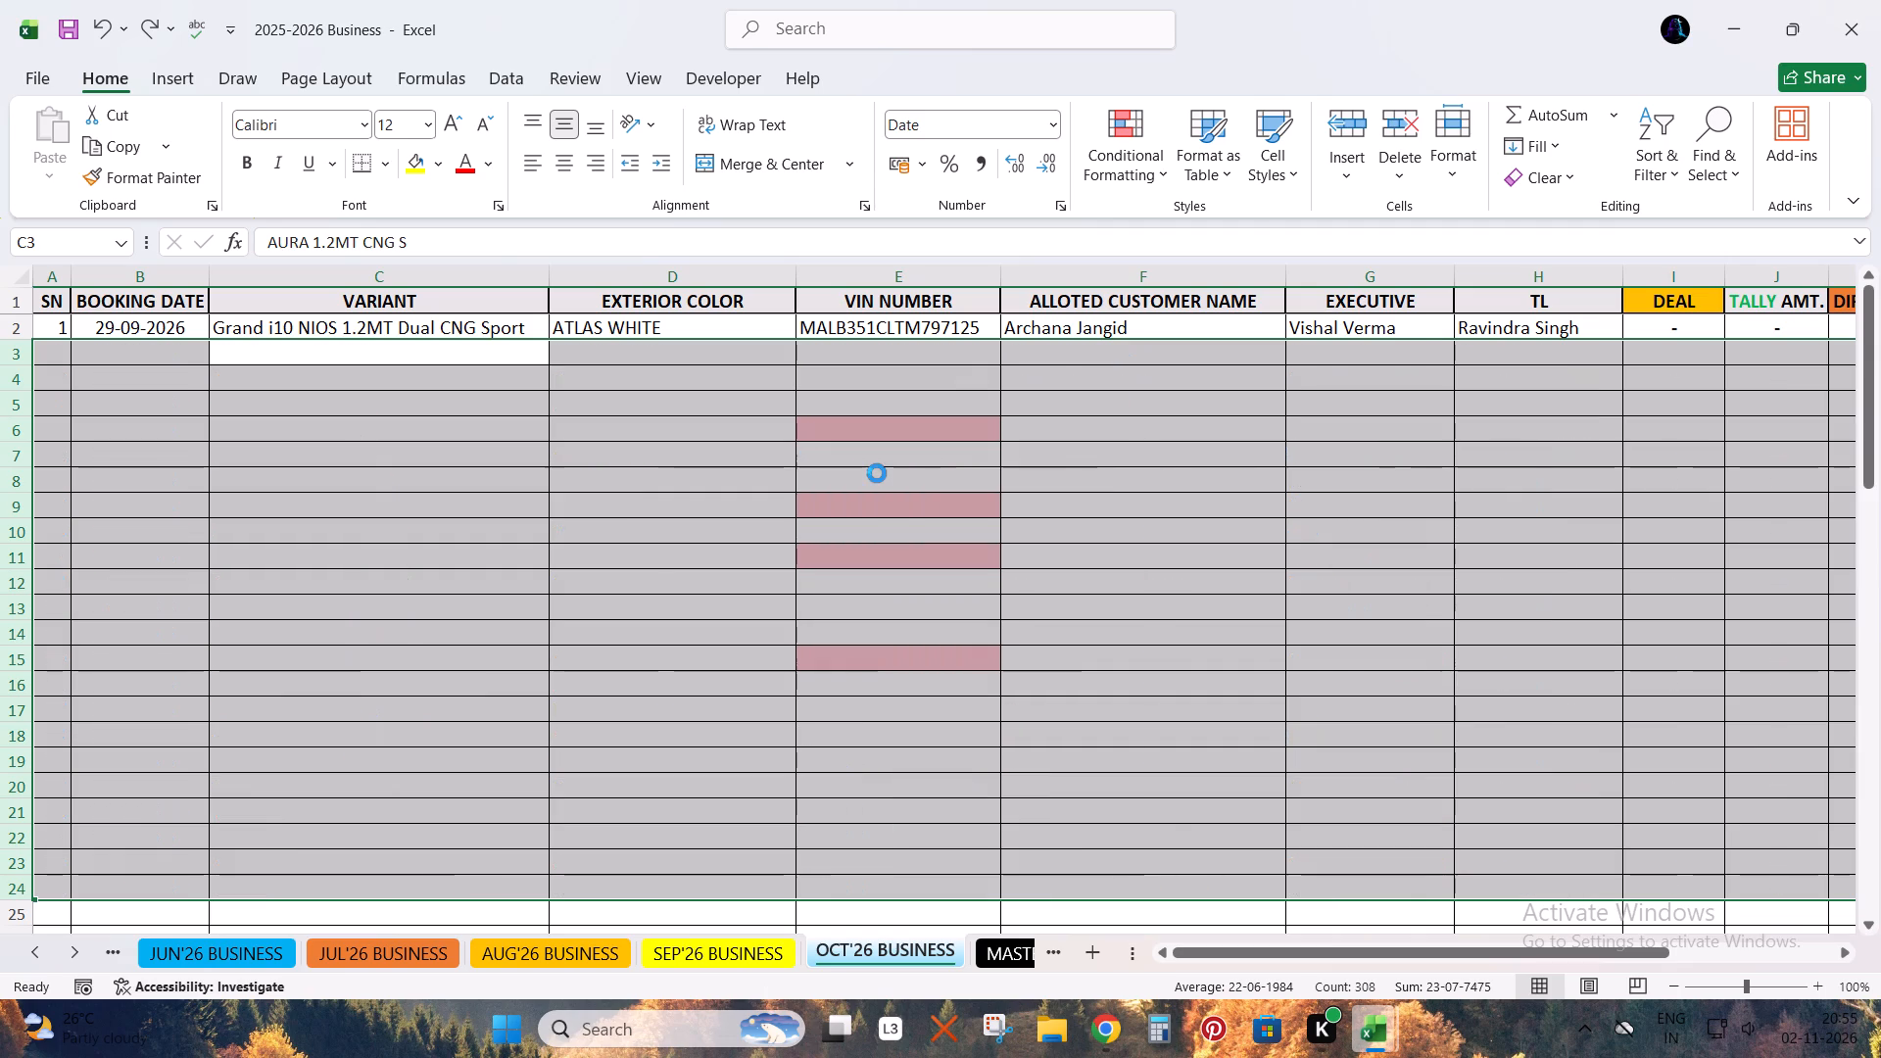
# Save the 2025-2026 Business workbook after the row deletion.
pyautogui.press('Down')
pyautogui.press('Left')
pyautogui.press('Up')
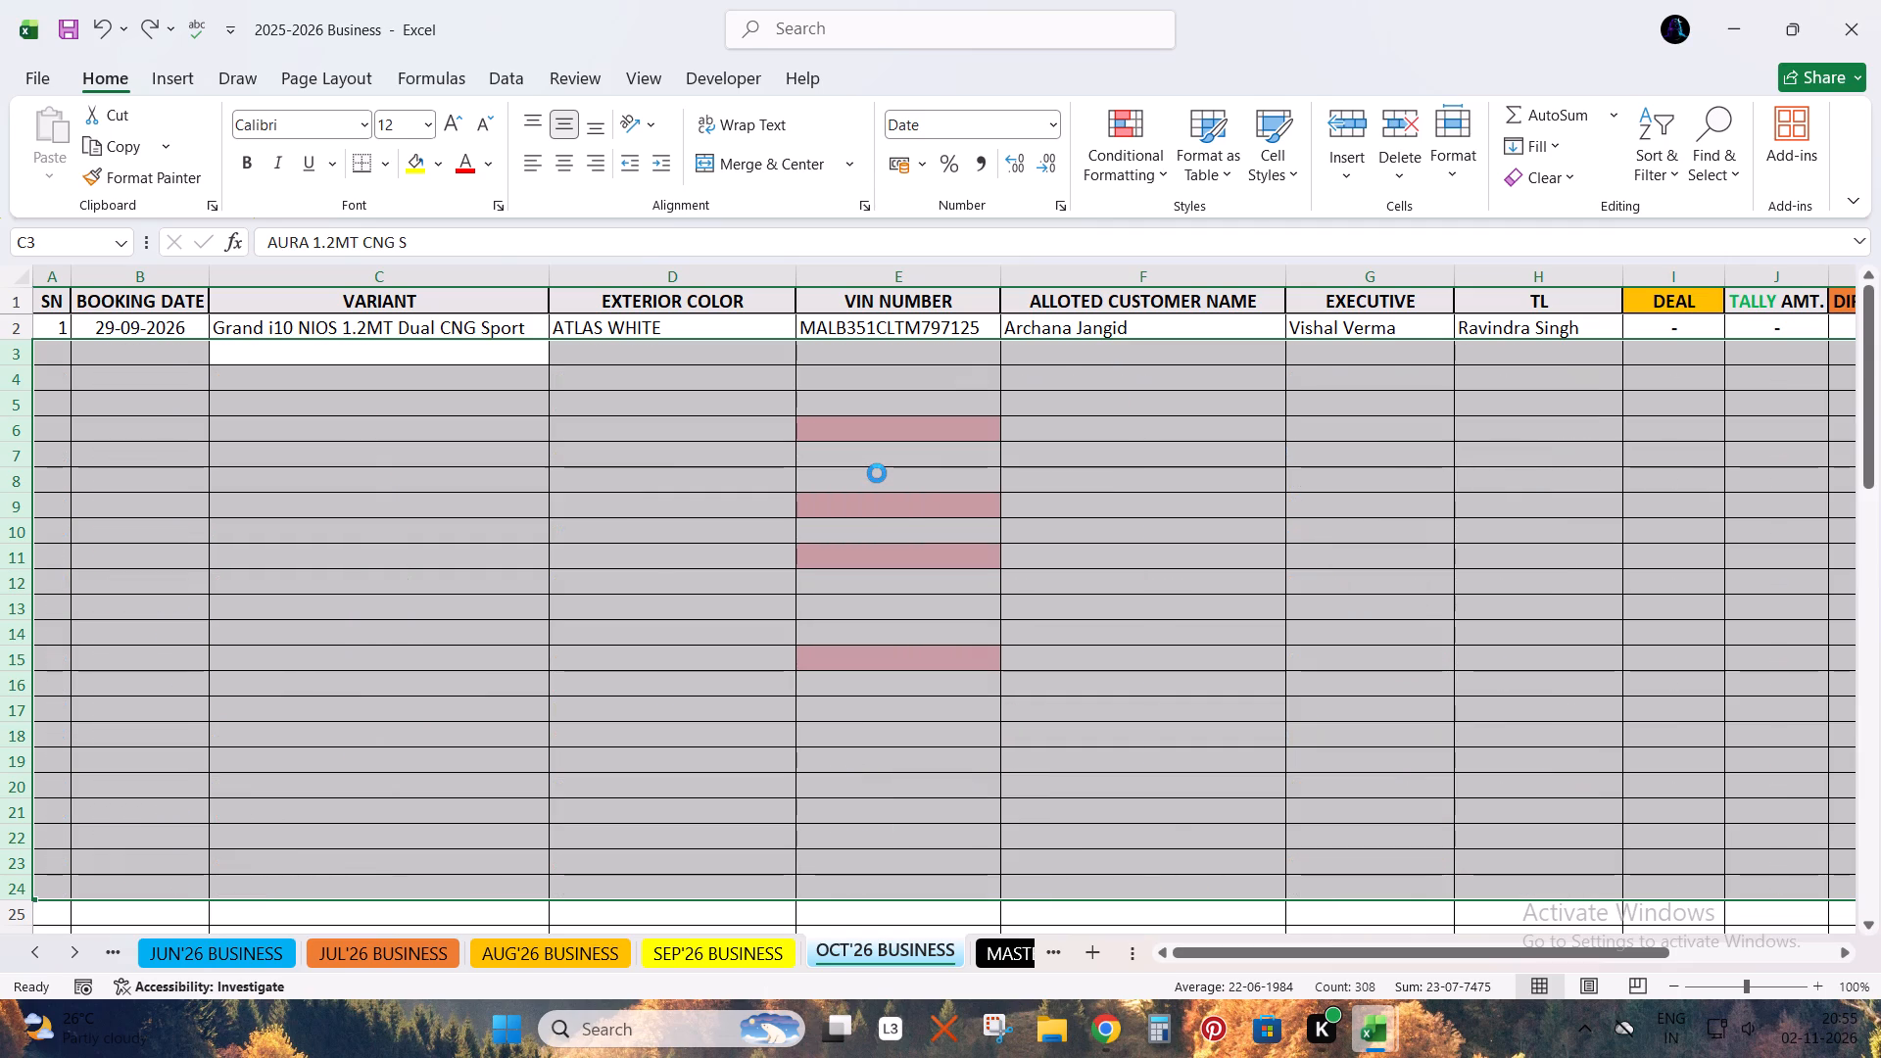
pyautogui.hotkey('ctrl', 's')
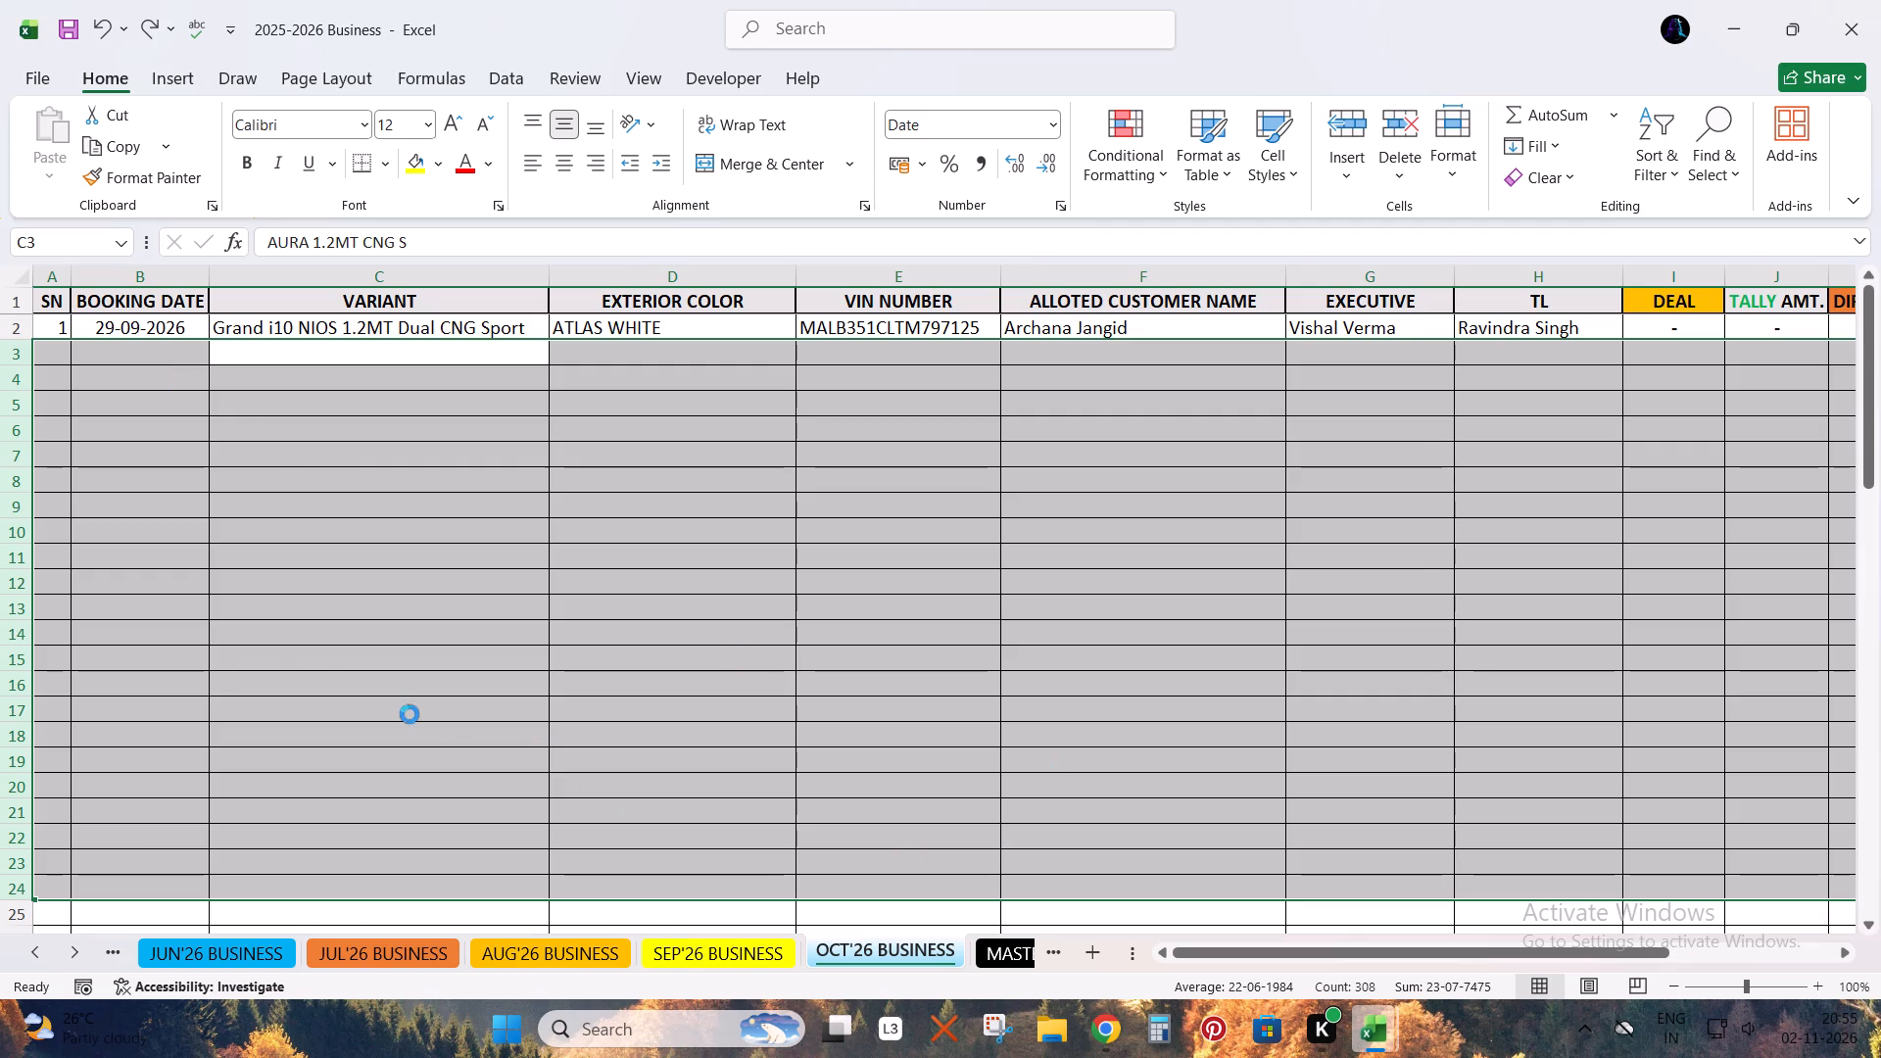
pyautogui.click(110, 379)
pyautogui.hotkey('ctrl', 's')
# Change the OCT'26 BUSINESS sheet's tab colour to a red shade and save the workbook.
pyautogui.rightClick(897, 945)
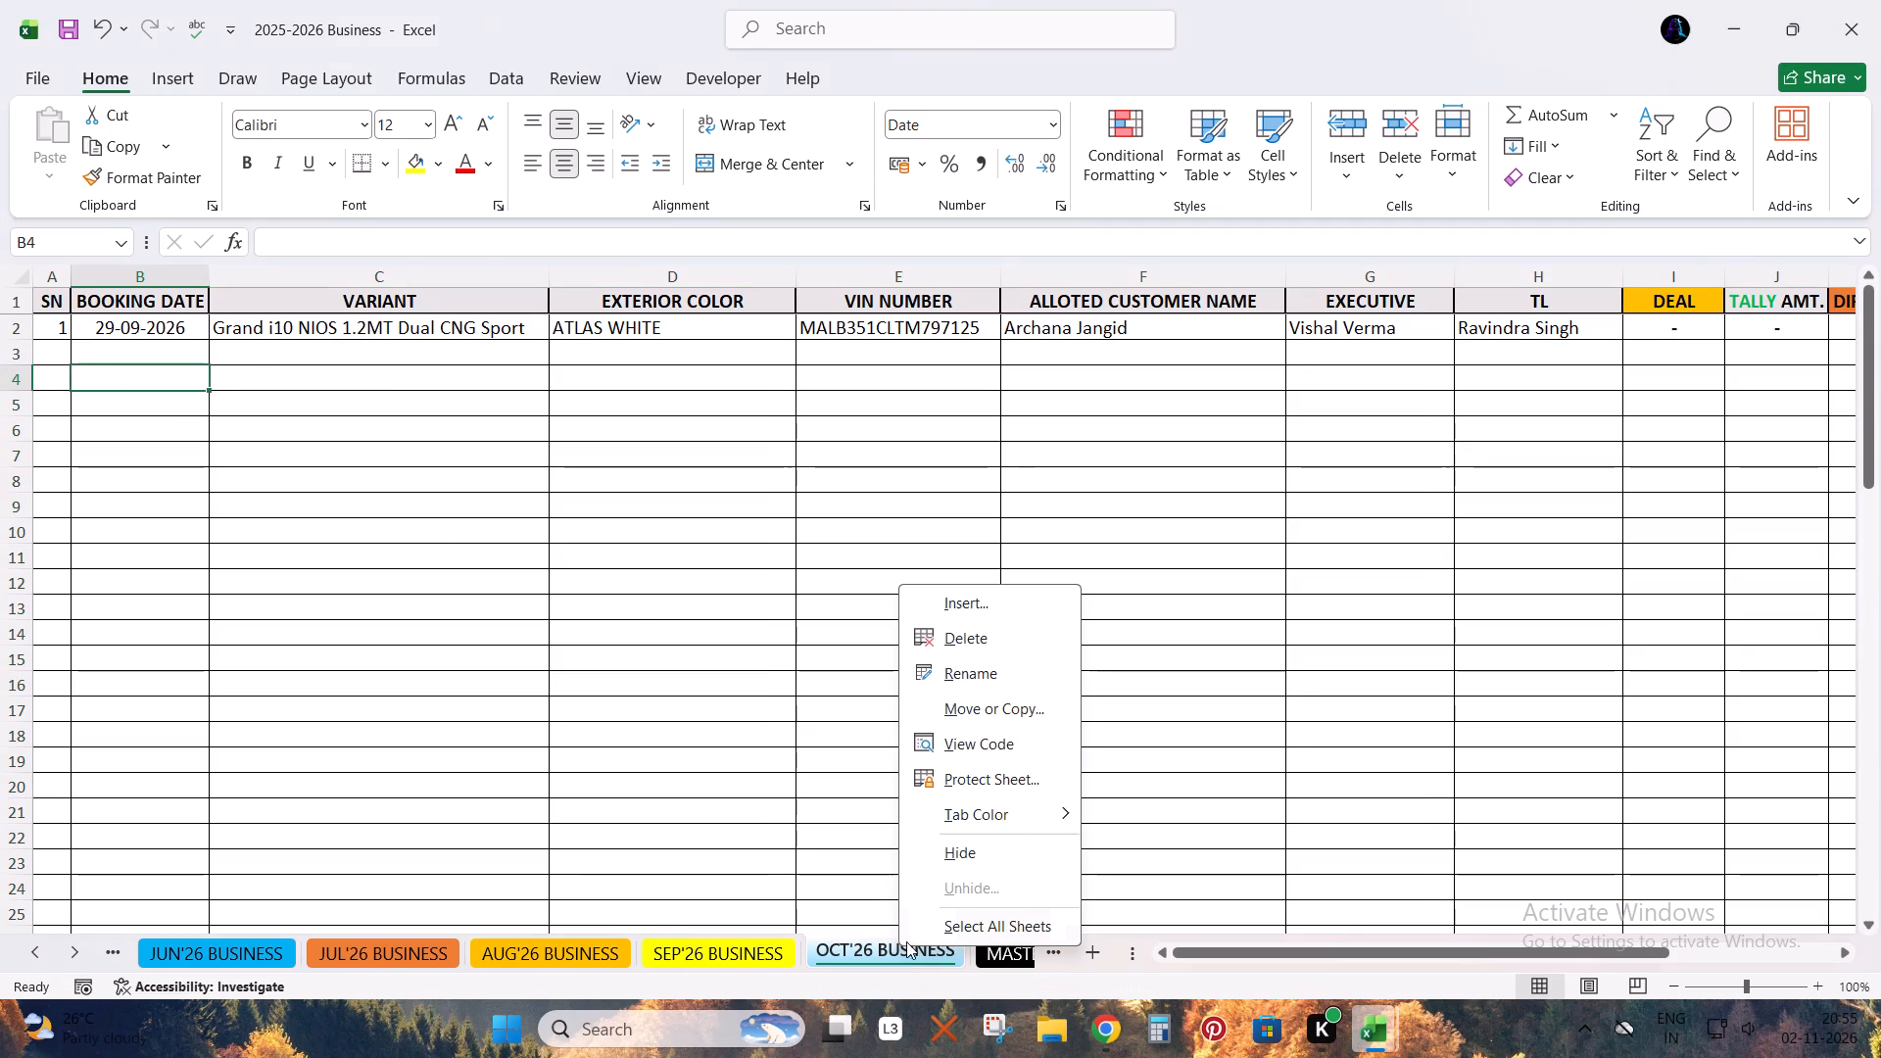
pyautogui.click(995, 806)
pyautogui.click(1092, 896)
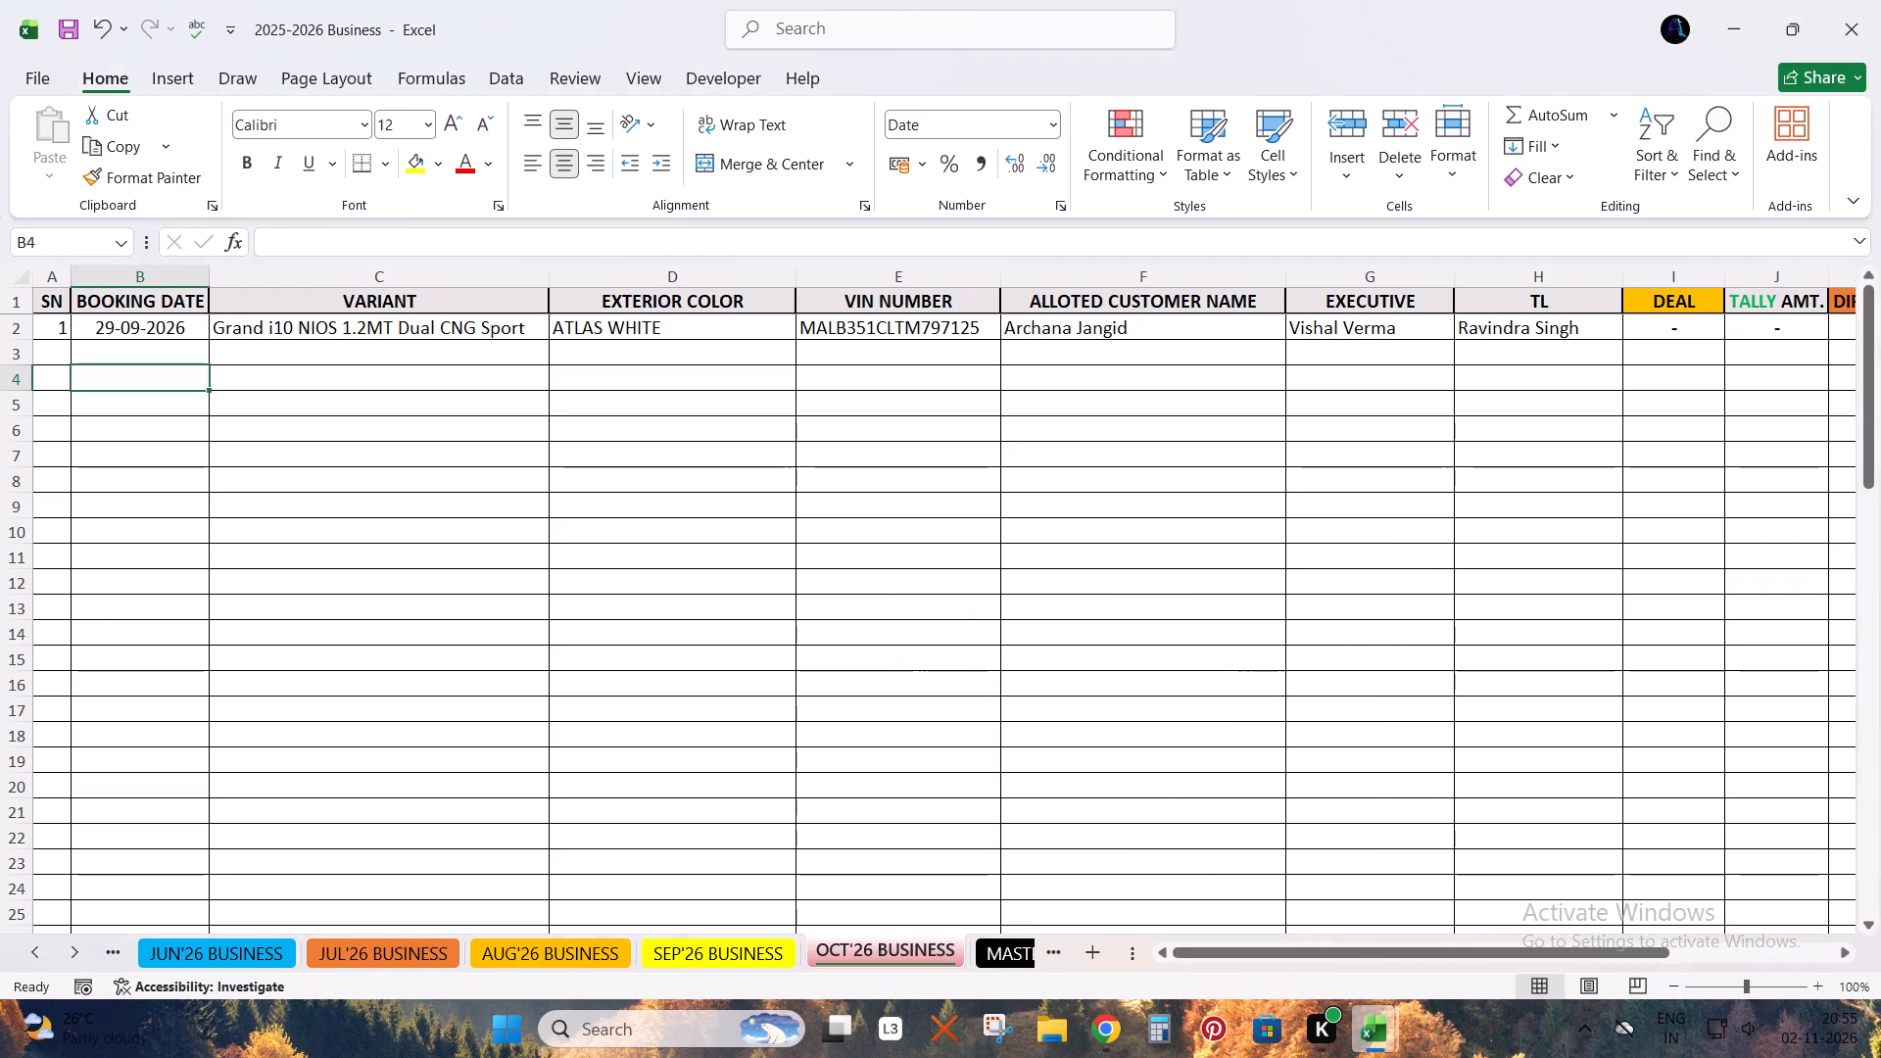
pyautogui.click(449, 774)
pyautogui.hotkey('ctrl', 's')
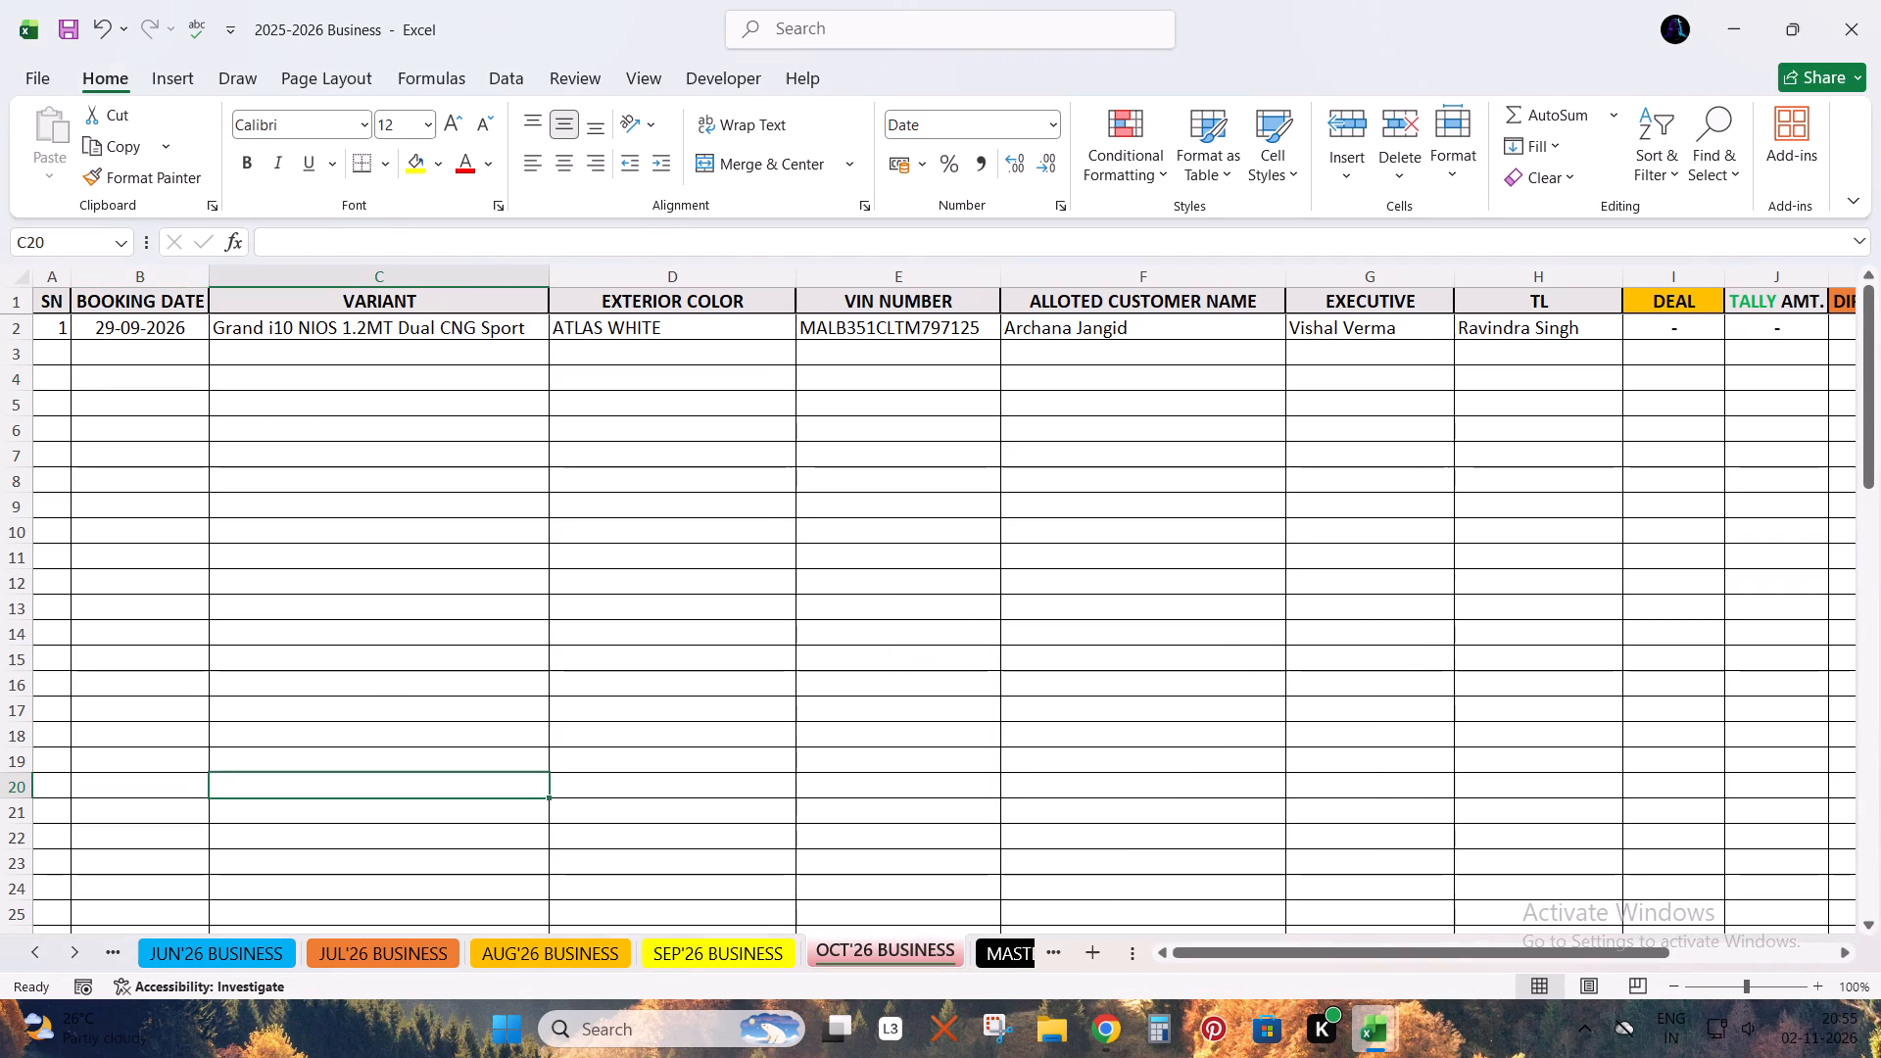
# Close the DELIVERY SHEET and Book111 workbooks without saving their changes.
pyautogui.click(97, 399)
pyautogui.click(1370, 1037)
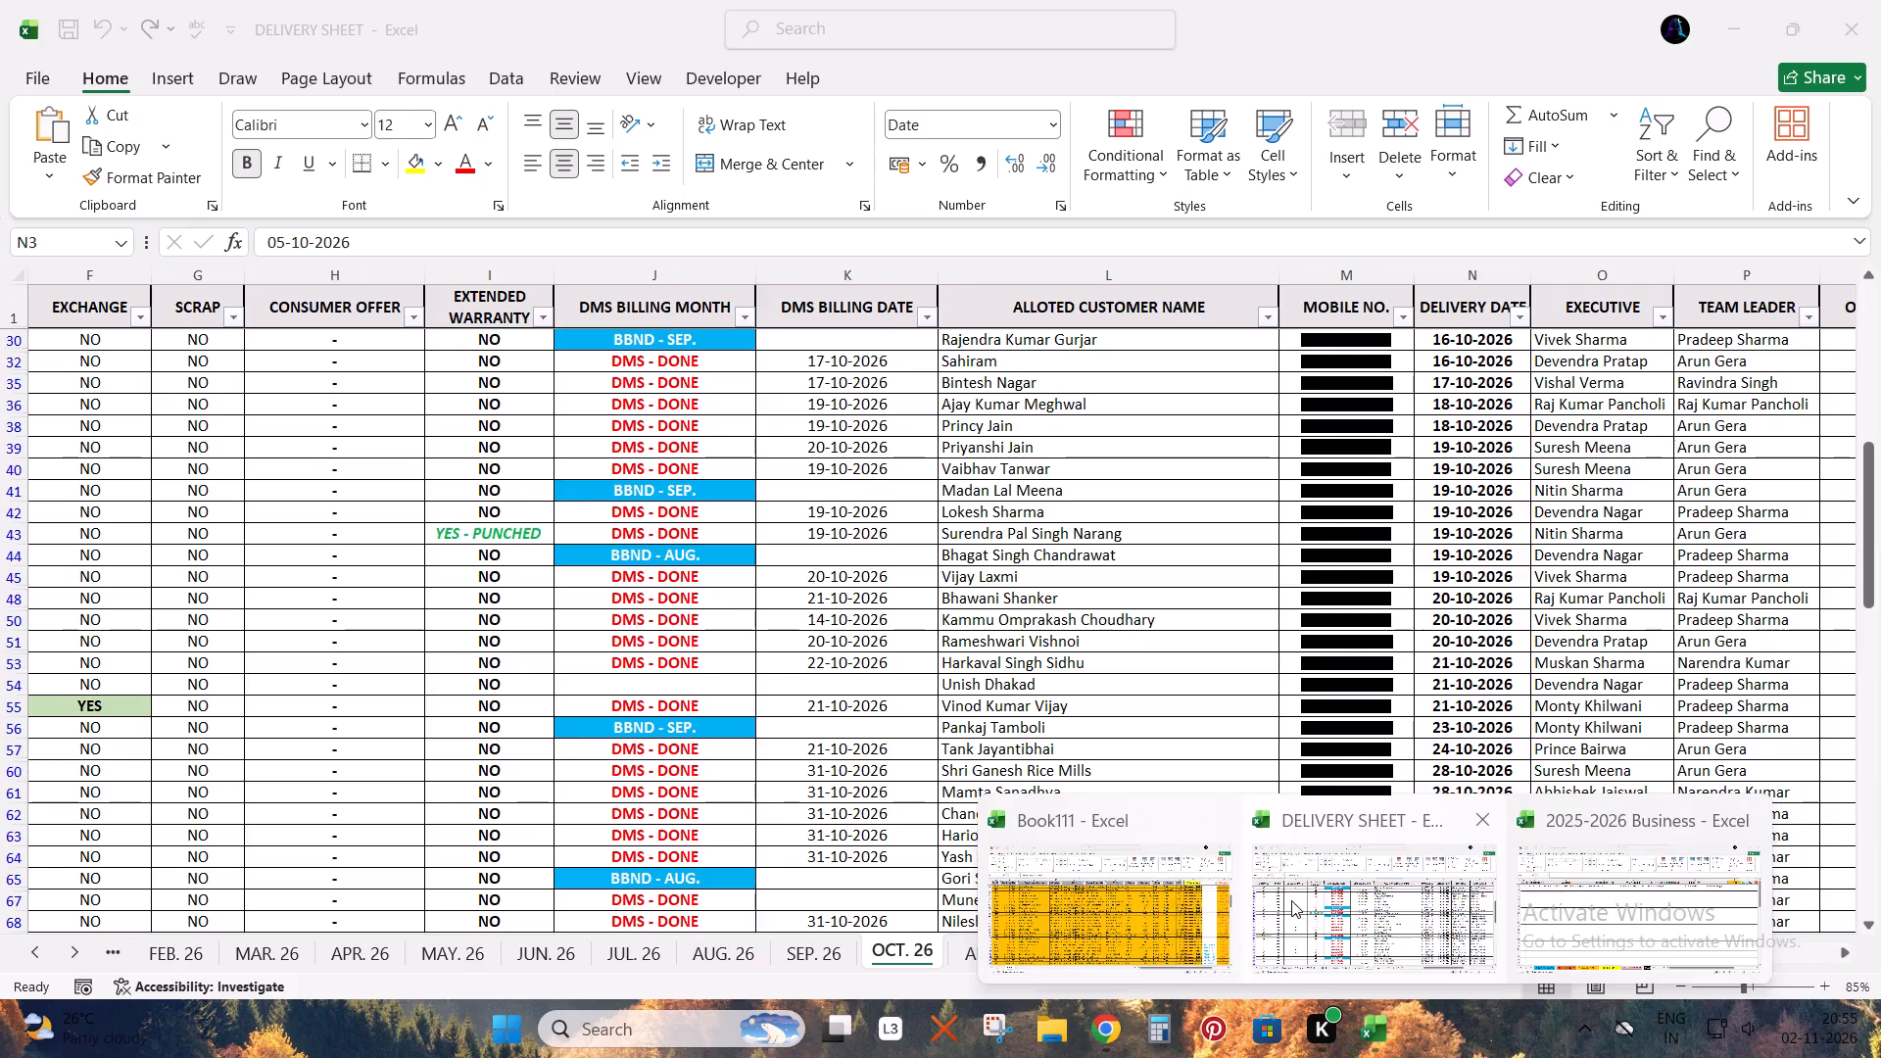
pyautogui.click(1291, 900)
pyautogui.click(1880, 0)
pyautogui.click(985, 549)
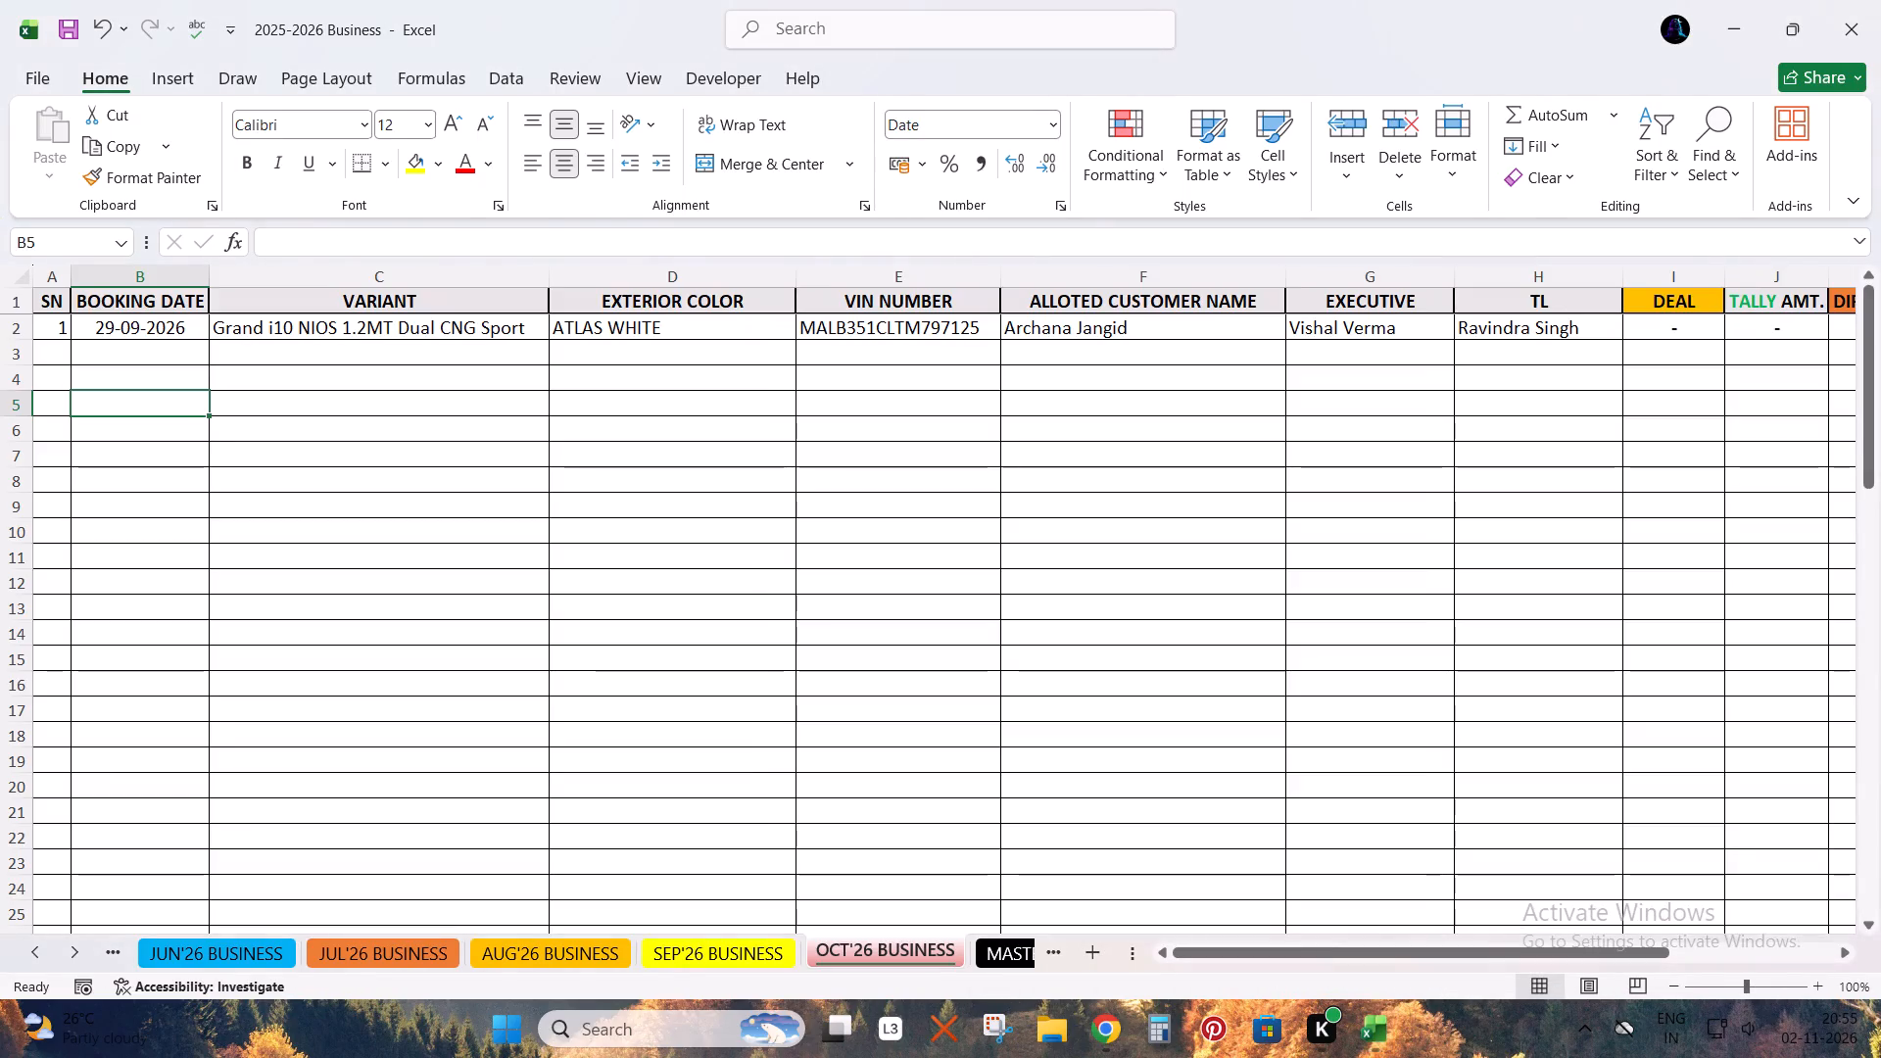
pyautogui.click(1399, 1043)
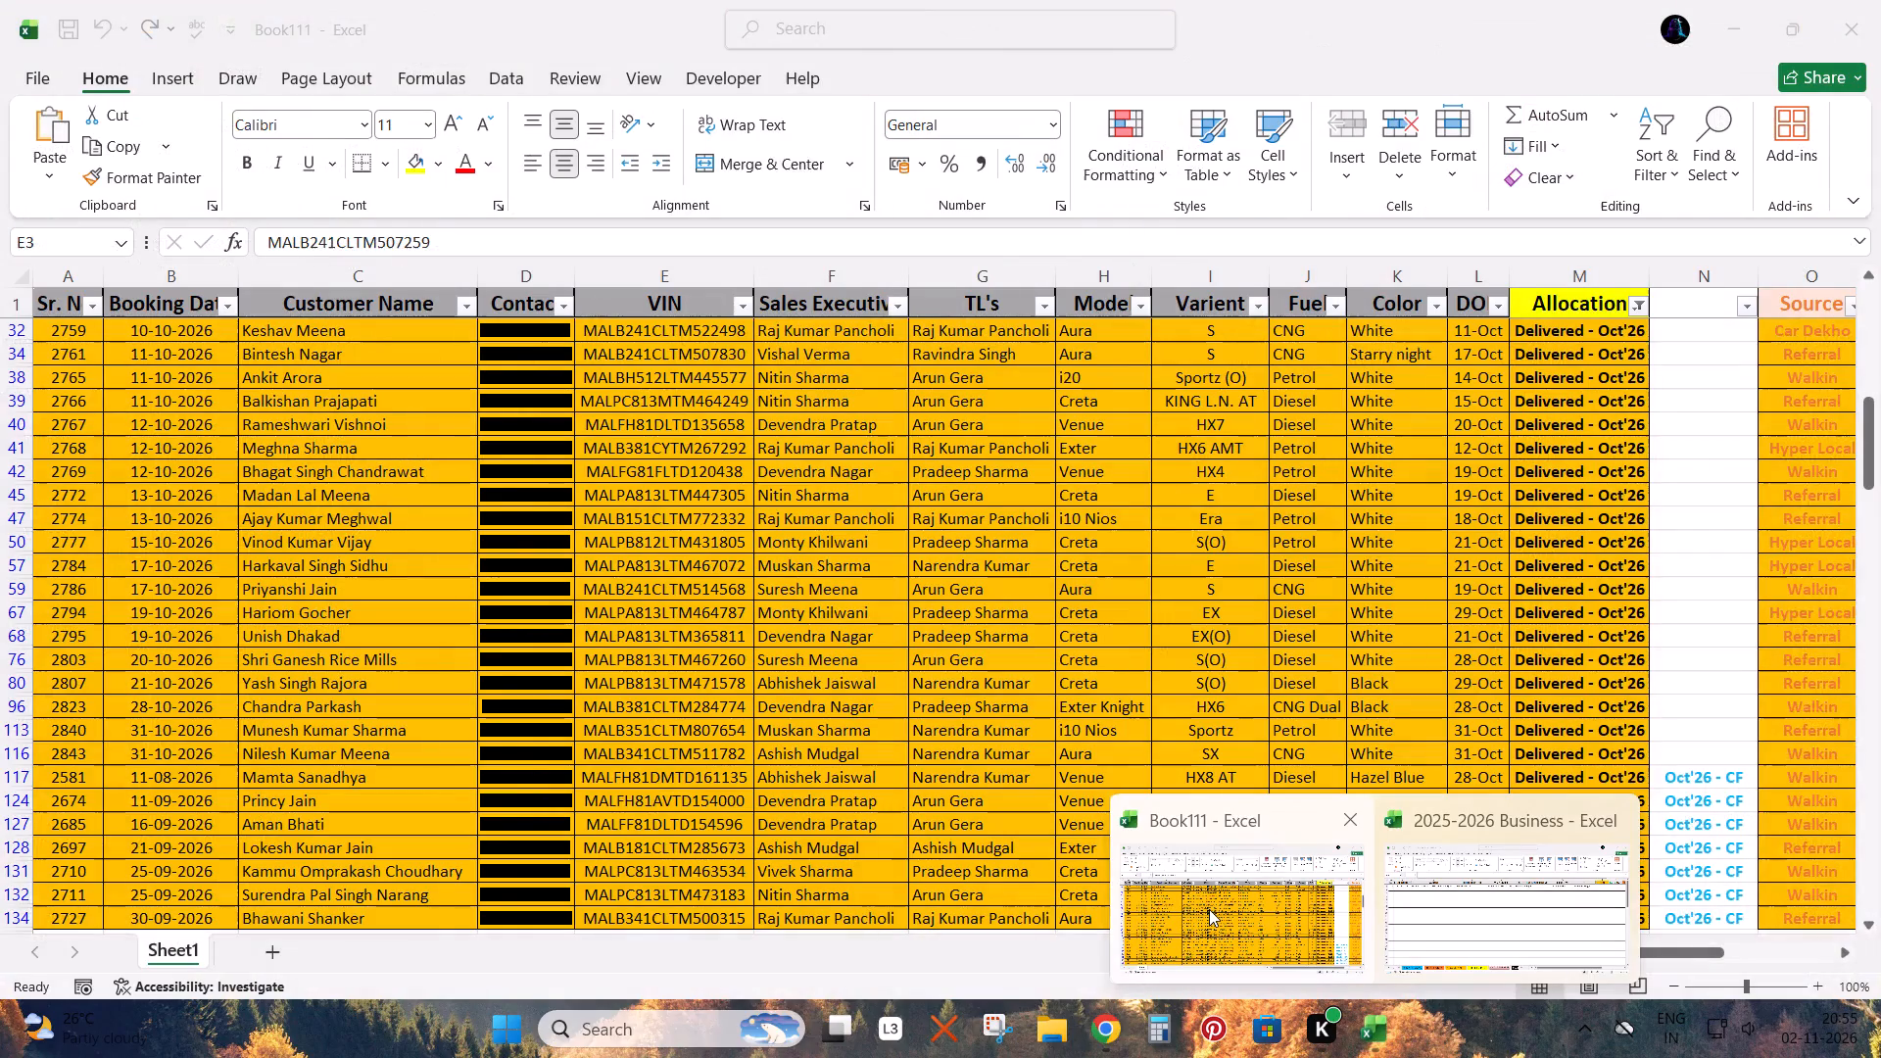
pyautogui.click(1209, 909)
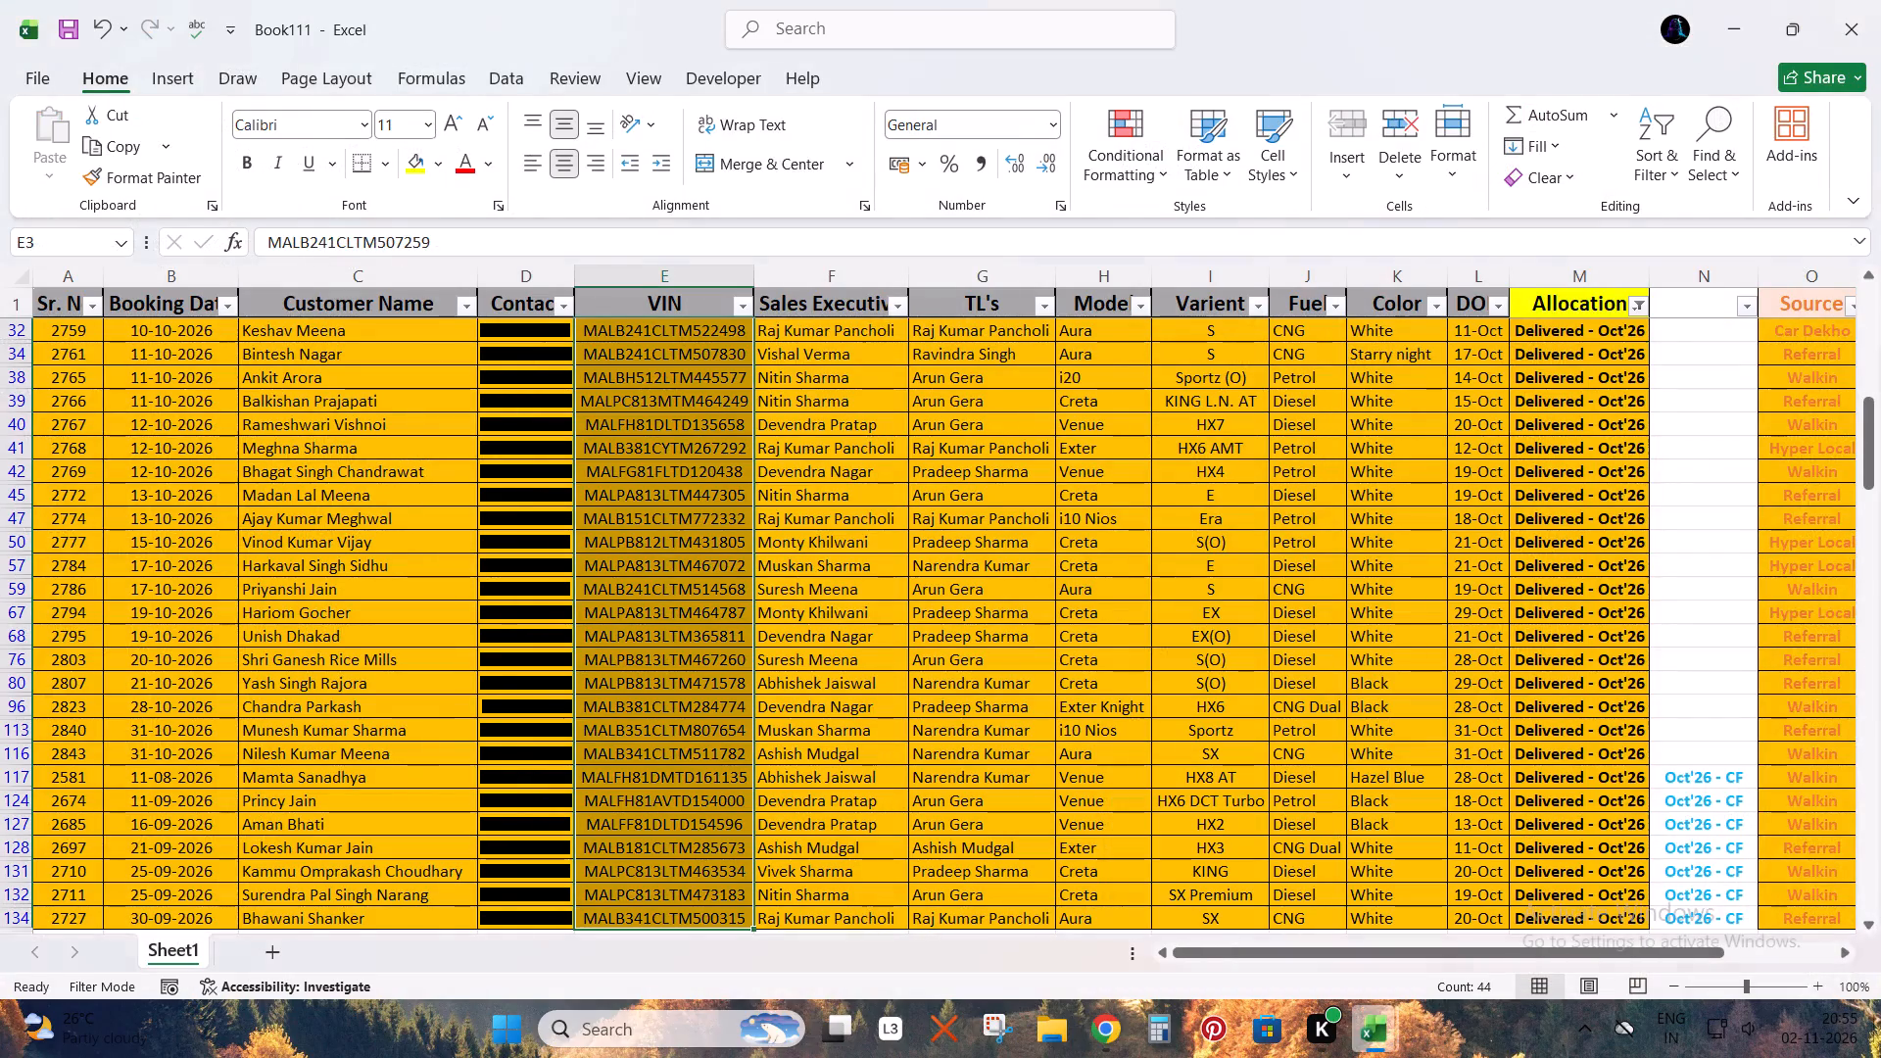
pyautogui.click(1879, 0)
pyautogui.click(991, 549)
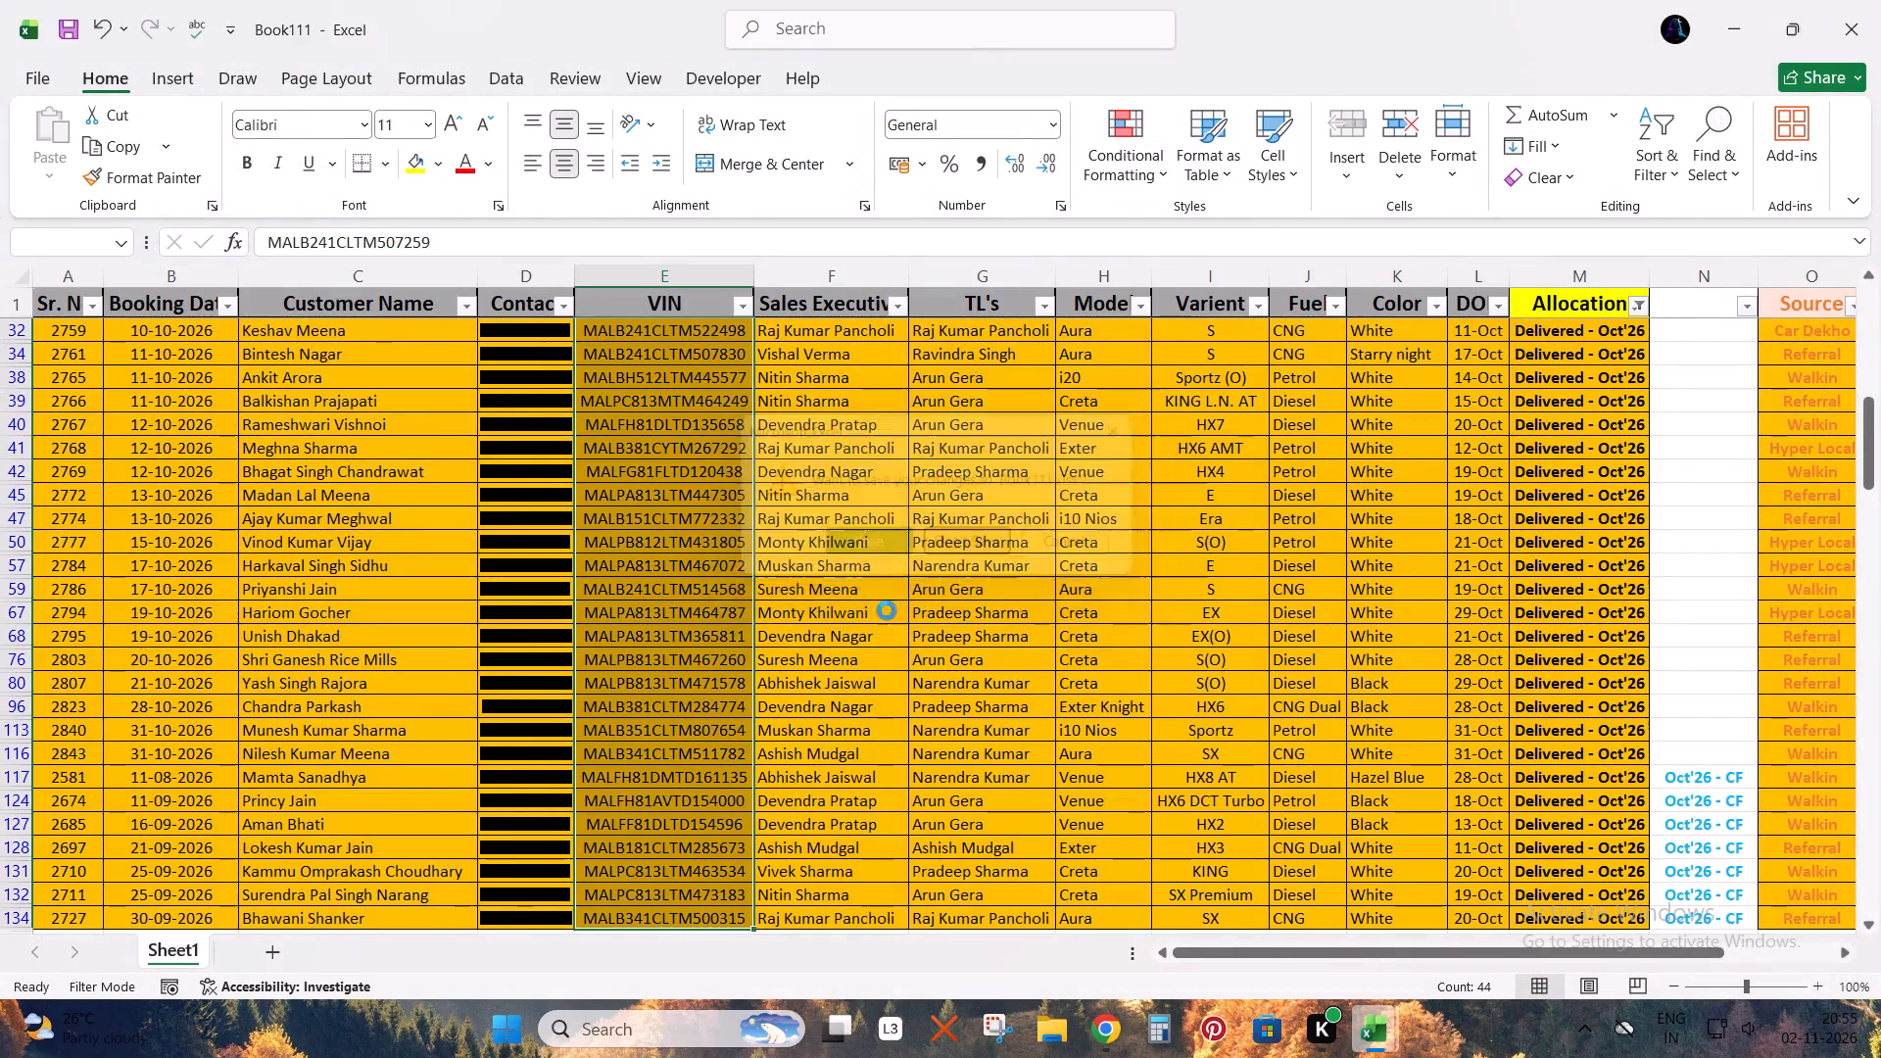
# Open Book2 (7) and Book - Copy - Copy - Copy from the desktop, go to the latter's Sheet1, and enable editing in Book2 (7).
pyautogui.click(1880, 1057)
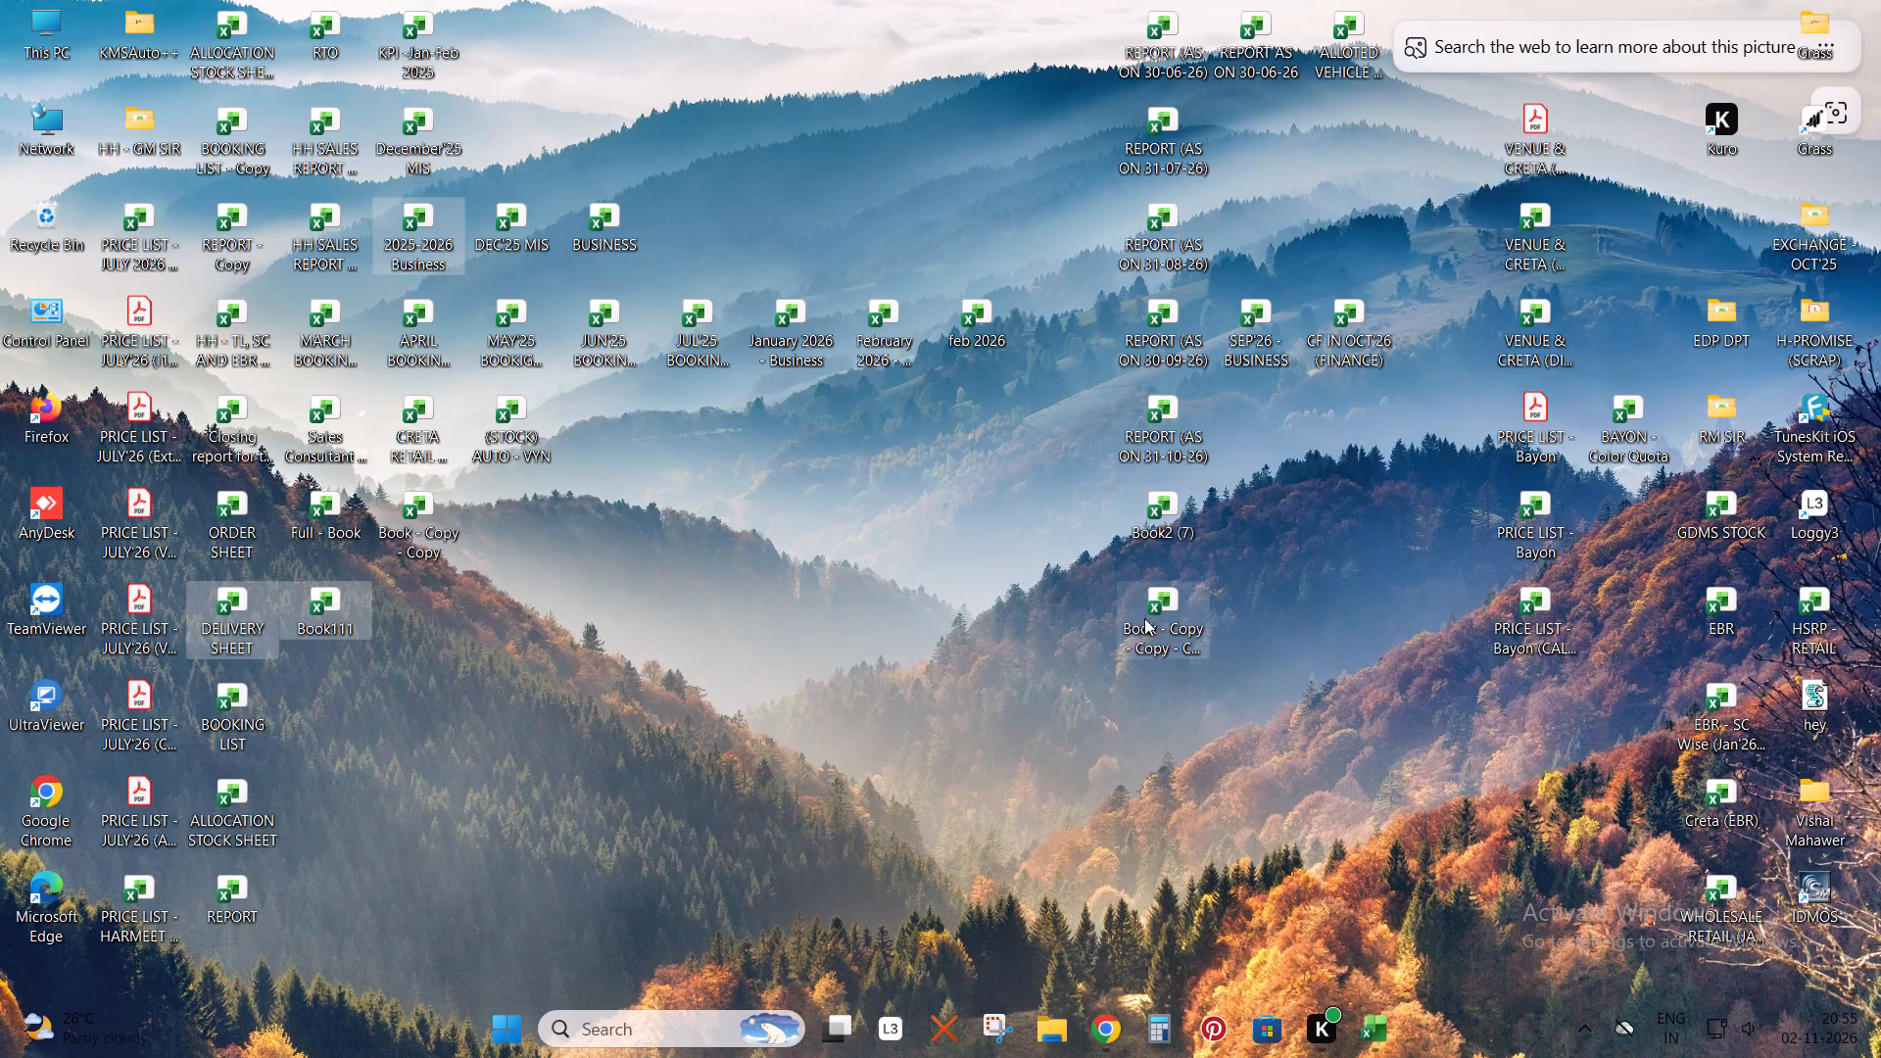
pyautogui.moveTo(1160, 710); pyautogui.dragTo(1165, 494)
pyautogui.press('Return')
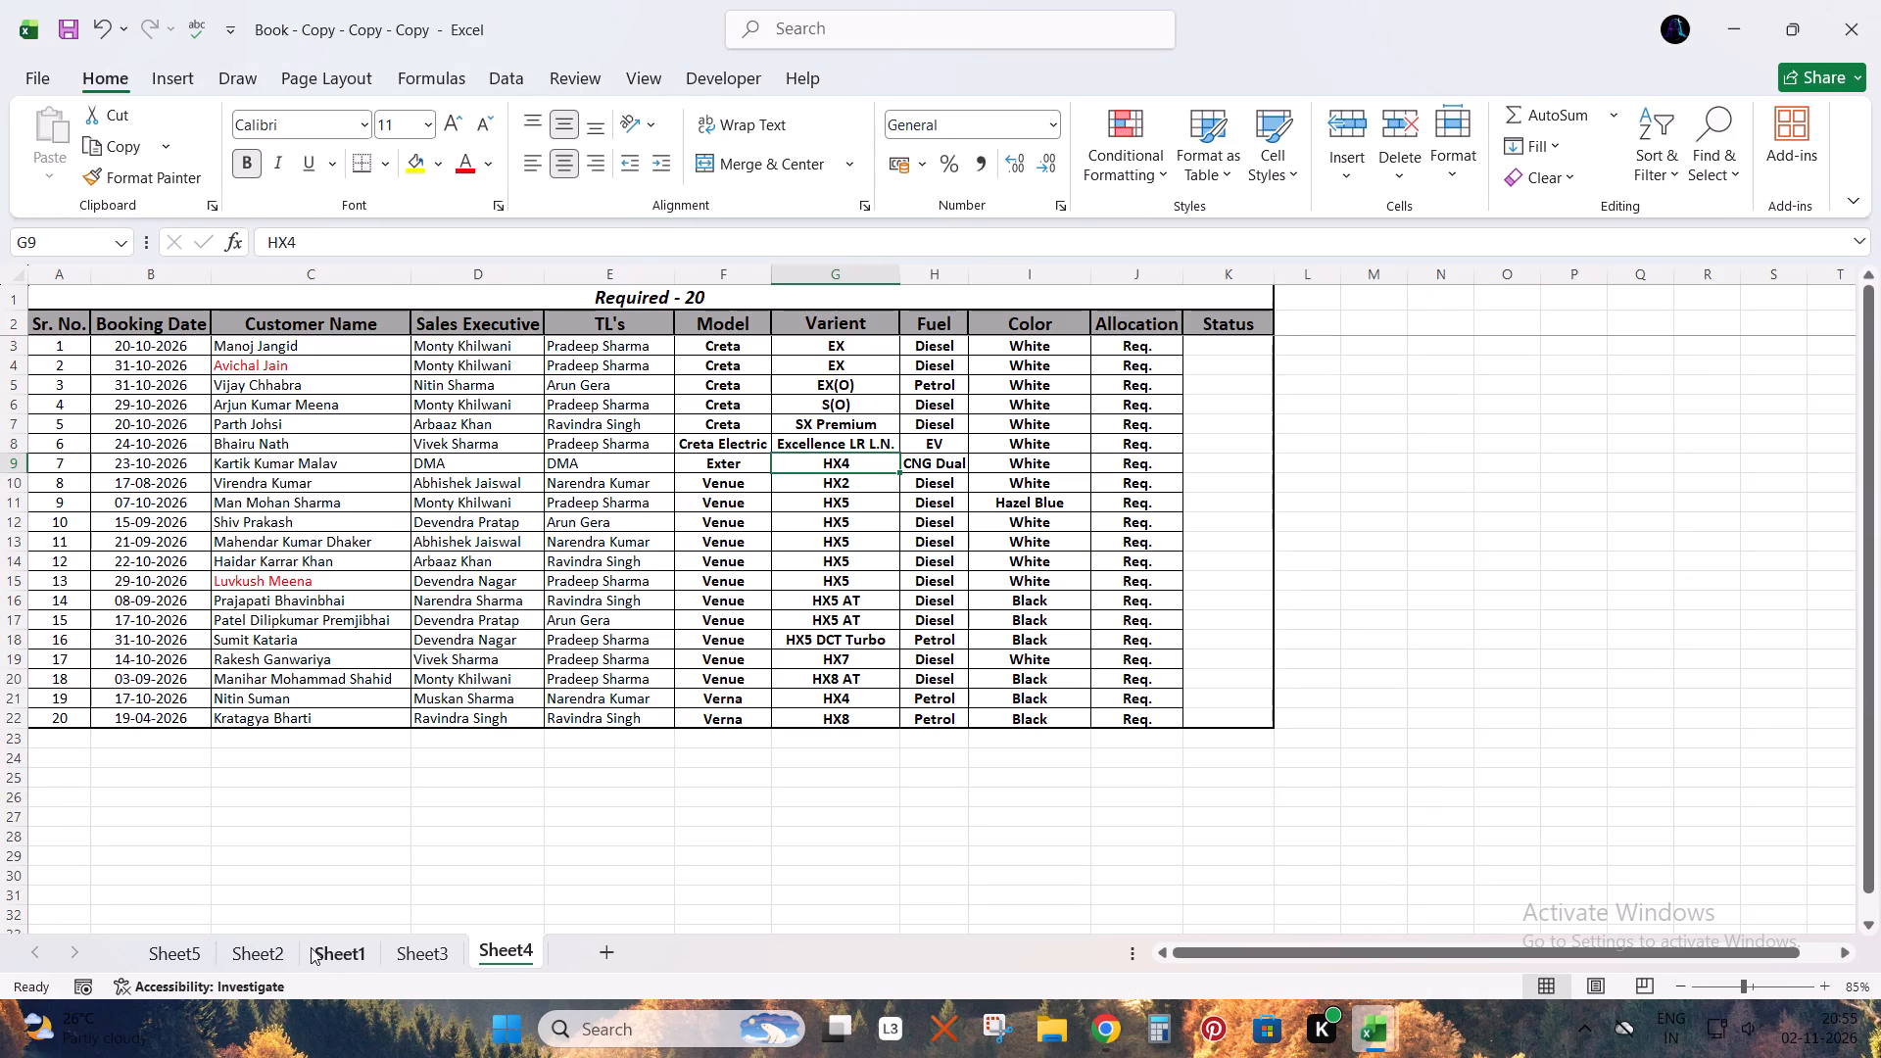
pyautogui.click(341, 955)
pyautogui.hotkey('alt', 'Tab')
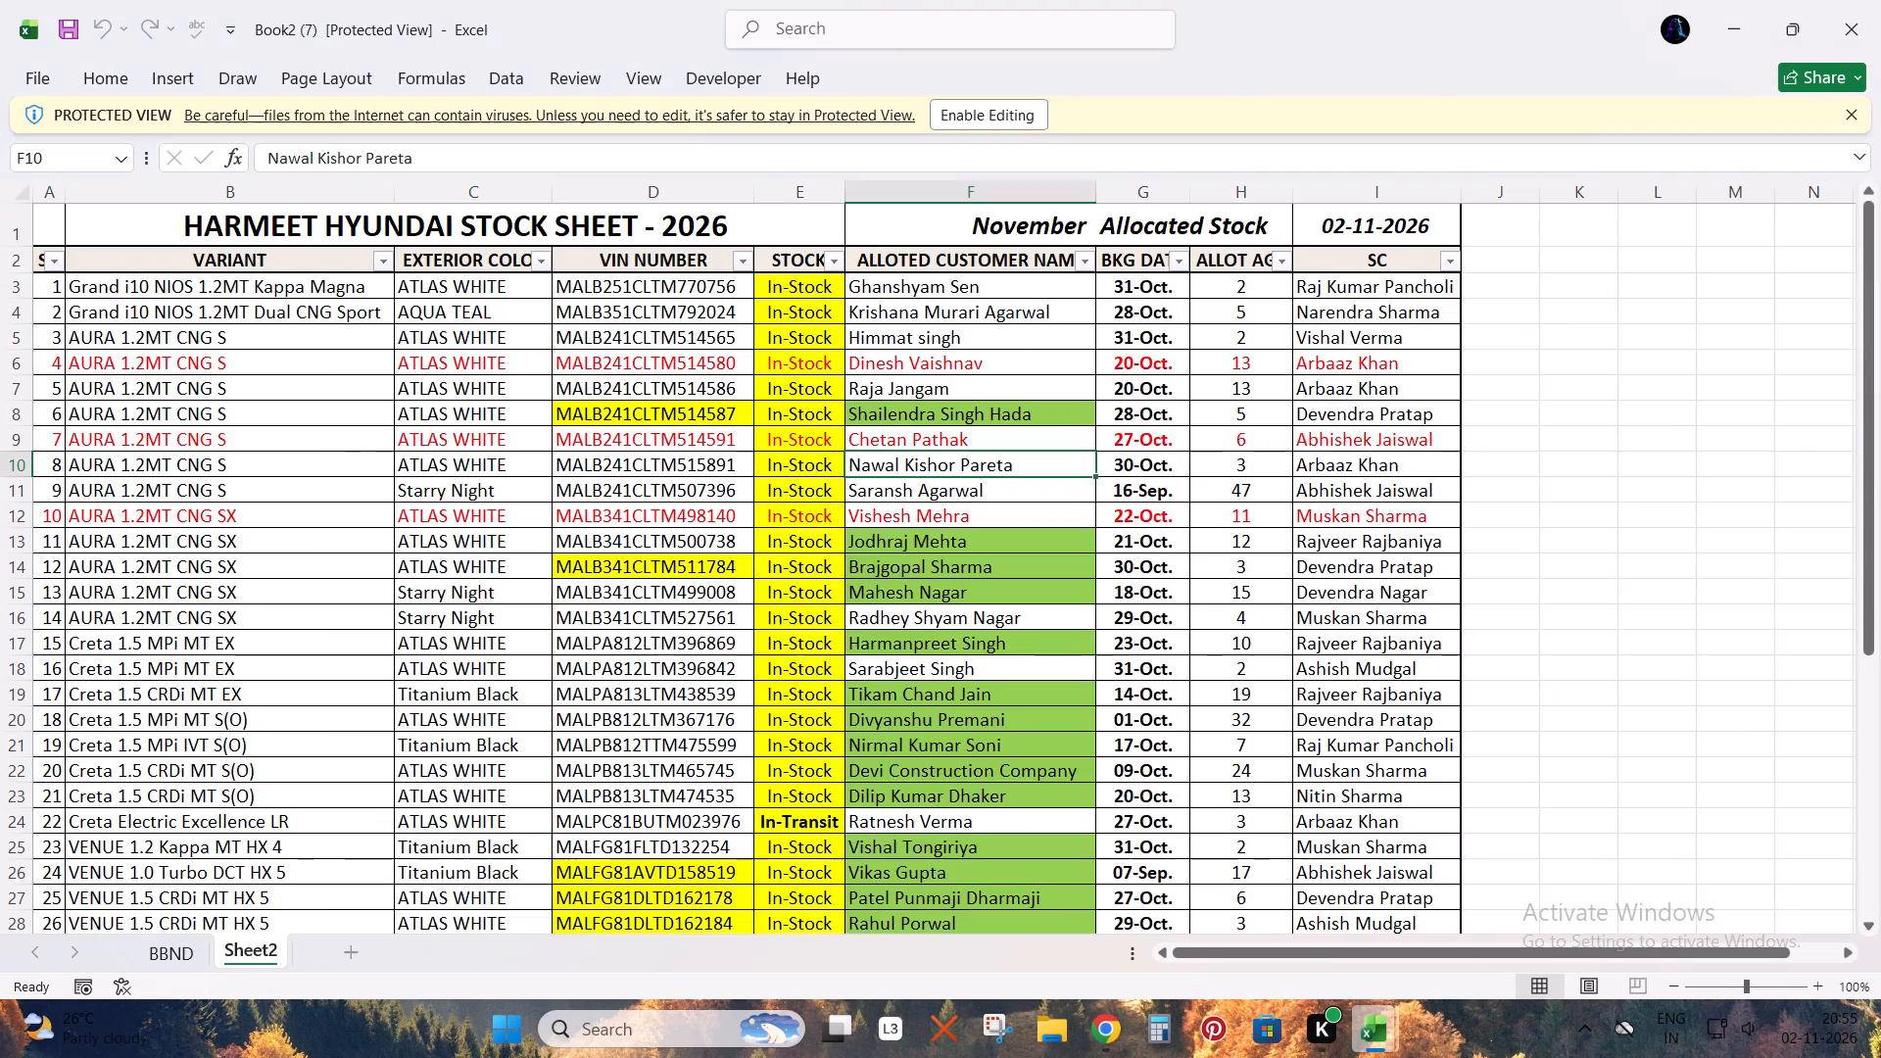
pyautogui.click(978, 121)
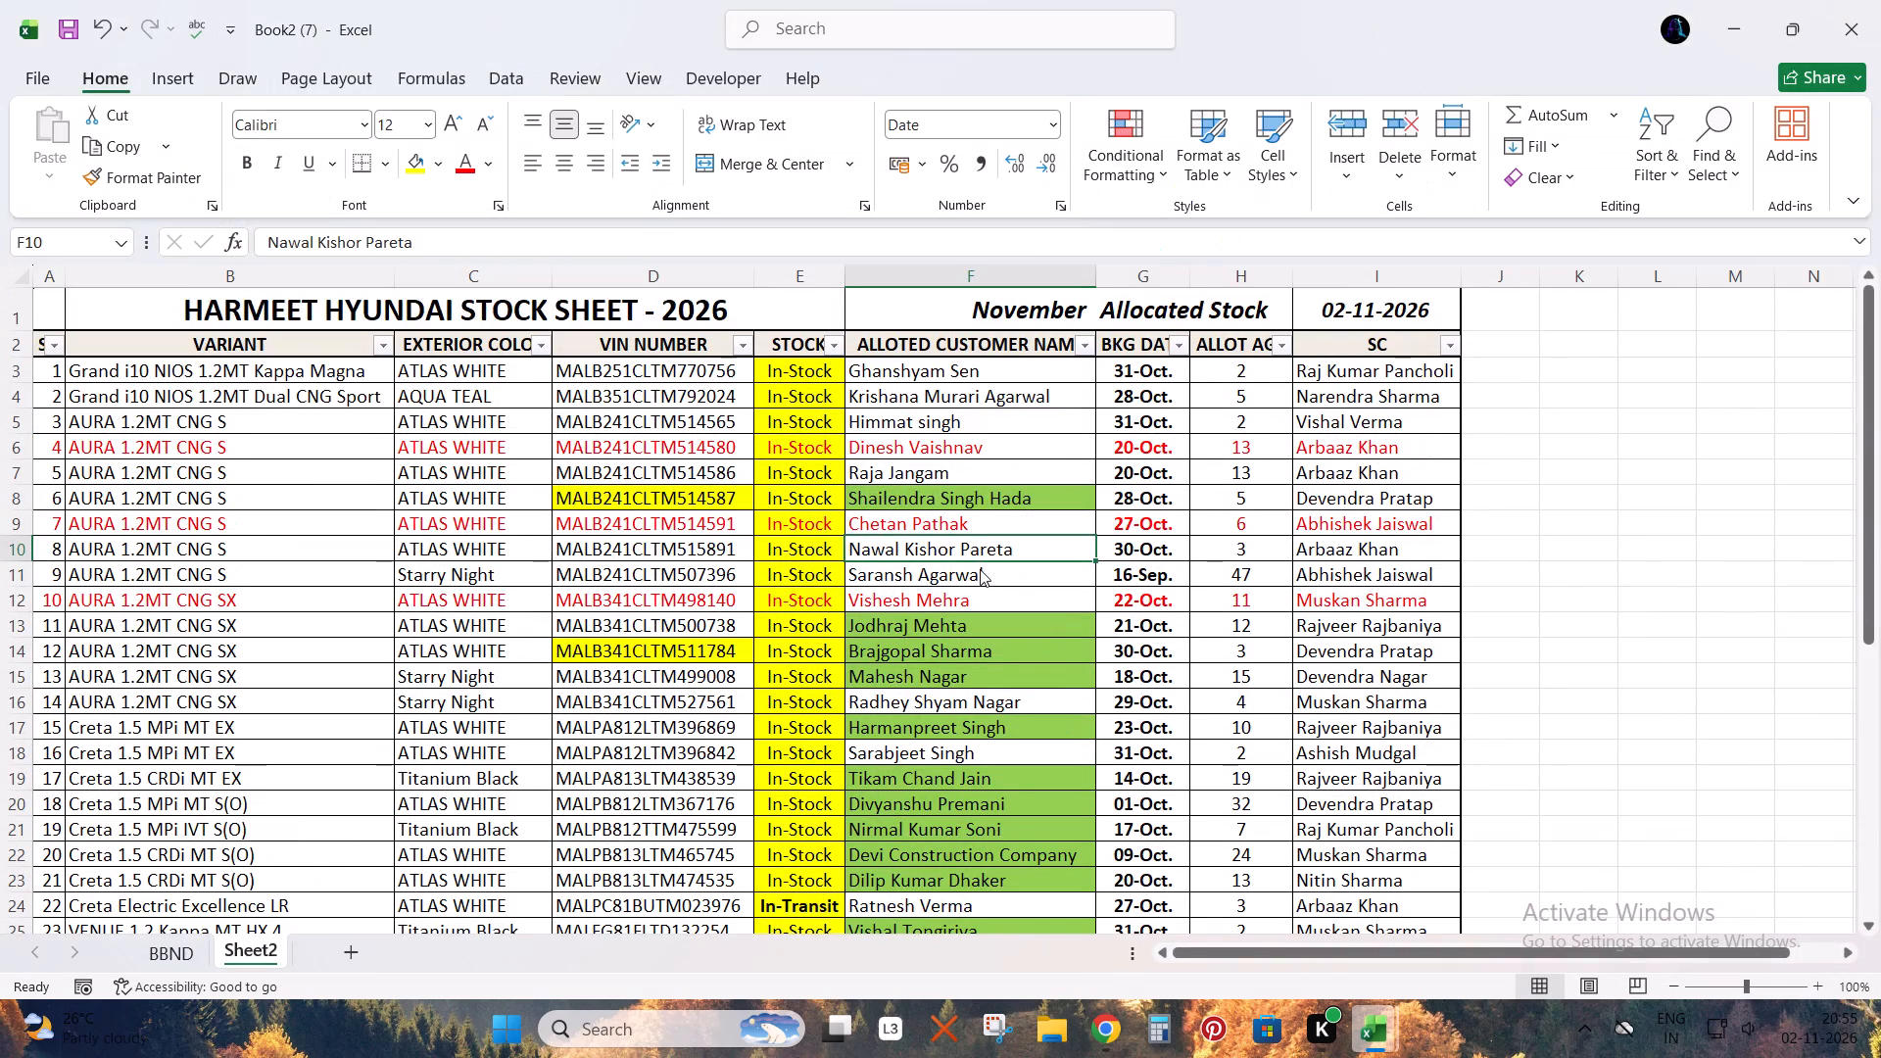
# Reapply the header filters in Book2 (7) and filter ALLOTED CUSTOMER NAME by the green cell colour.
pyautogui.click(937, 328)
pyautogui.click(960, 344)
pyautogui.hotkey('ctrl', 'shift', 'l')
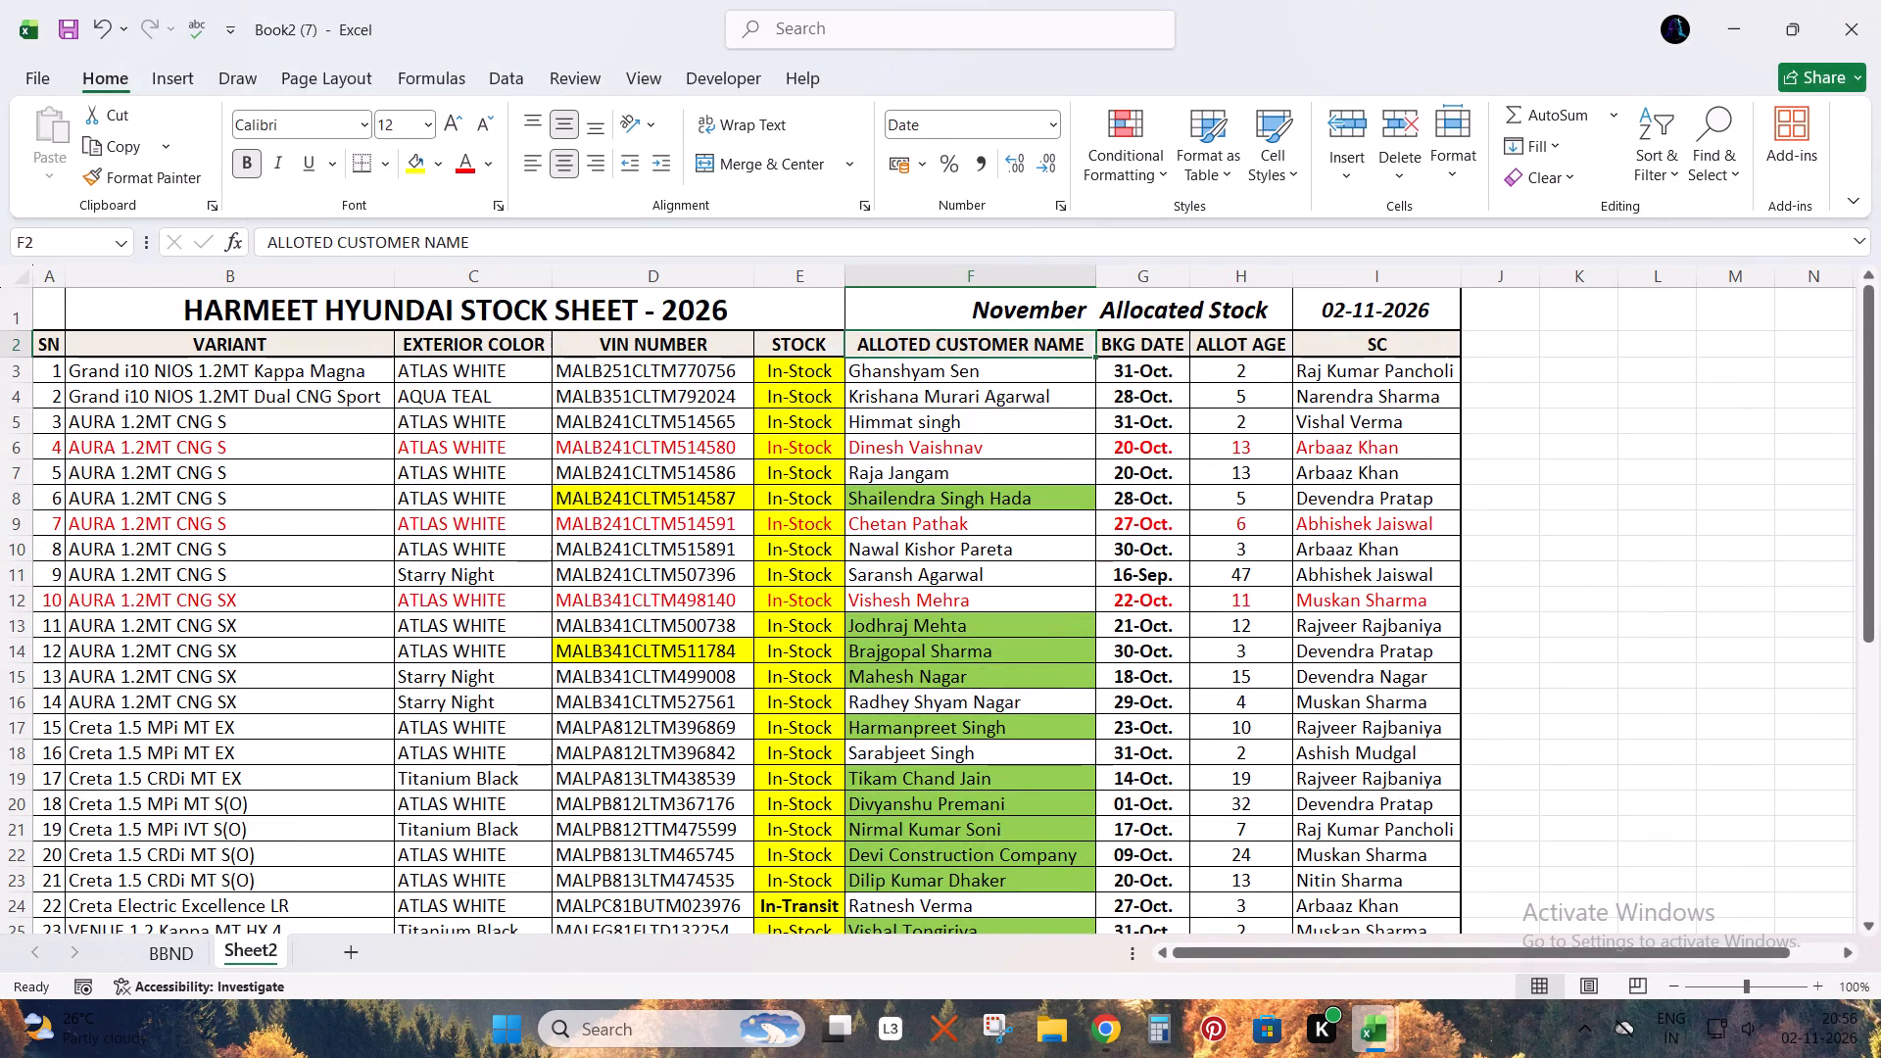
pyautogui.hotkey('ctrl', 'shift', 'l')
pyautogui.hotkey('alt', 'Left')
pyautogui.hotkey('alt', 'Down')
pyautogui.press('Down')
pyautogui.press('Down')
pyautogui.press('Down')
pyautogui.press('Down')
pyautogui.press('Down')
pyautogui.press('Down')
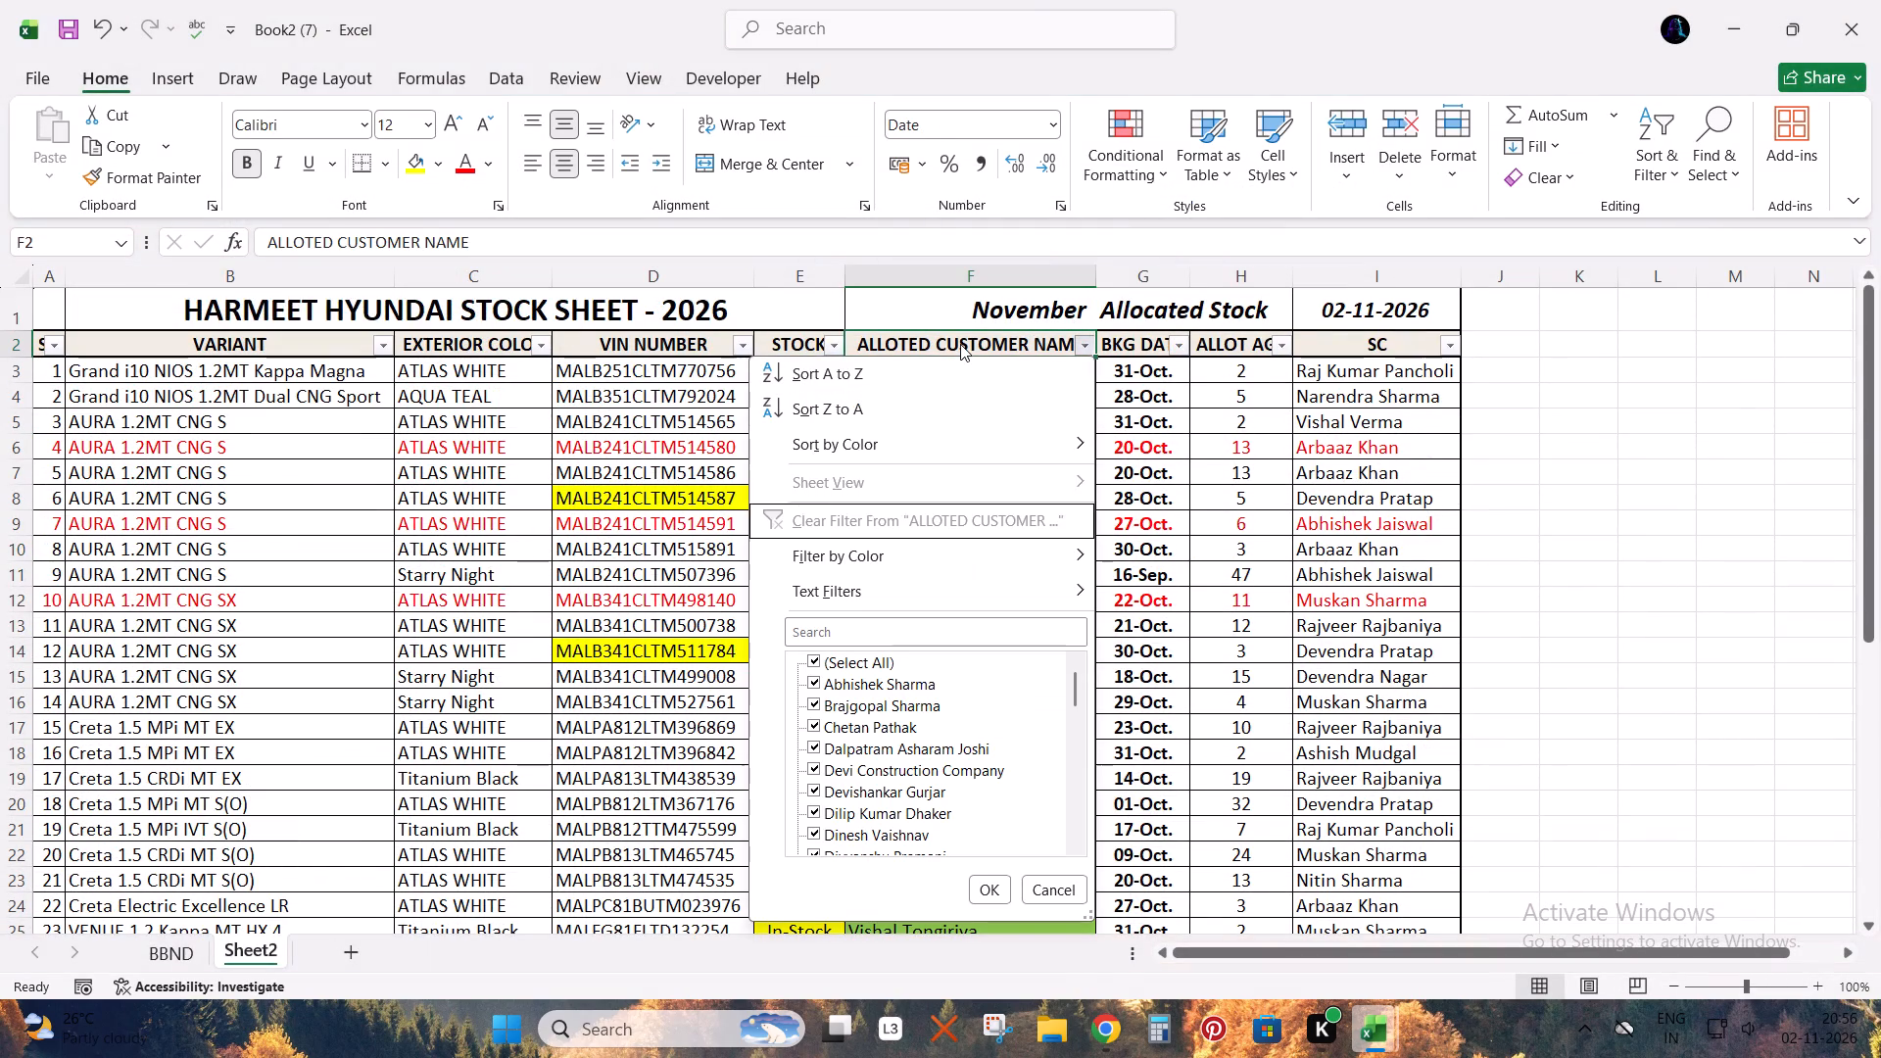
pyautogui.press('Right')
pyautogui.press('Down')
pyautogui.press('Up')
pyautogui.press('Return')
# Copy the filtered customer names into Sheet1 of Book - Copy - Copy - Copy, below the stock table from cell H47.
pyautogui.press('Down')
pyautogui.hotkey('ctrl', 'shift', 'Down')
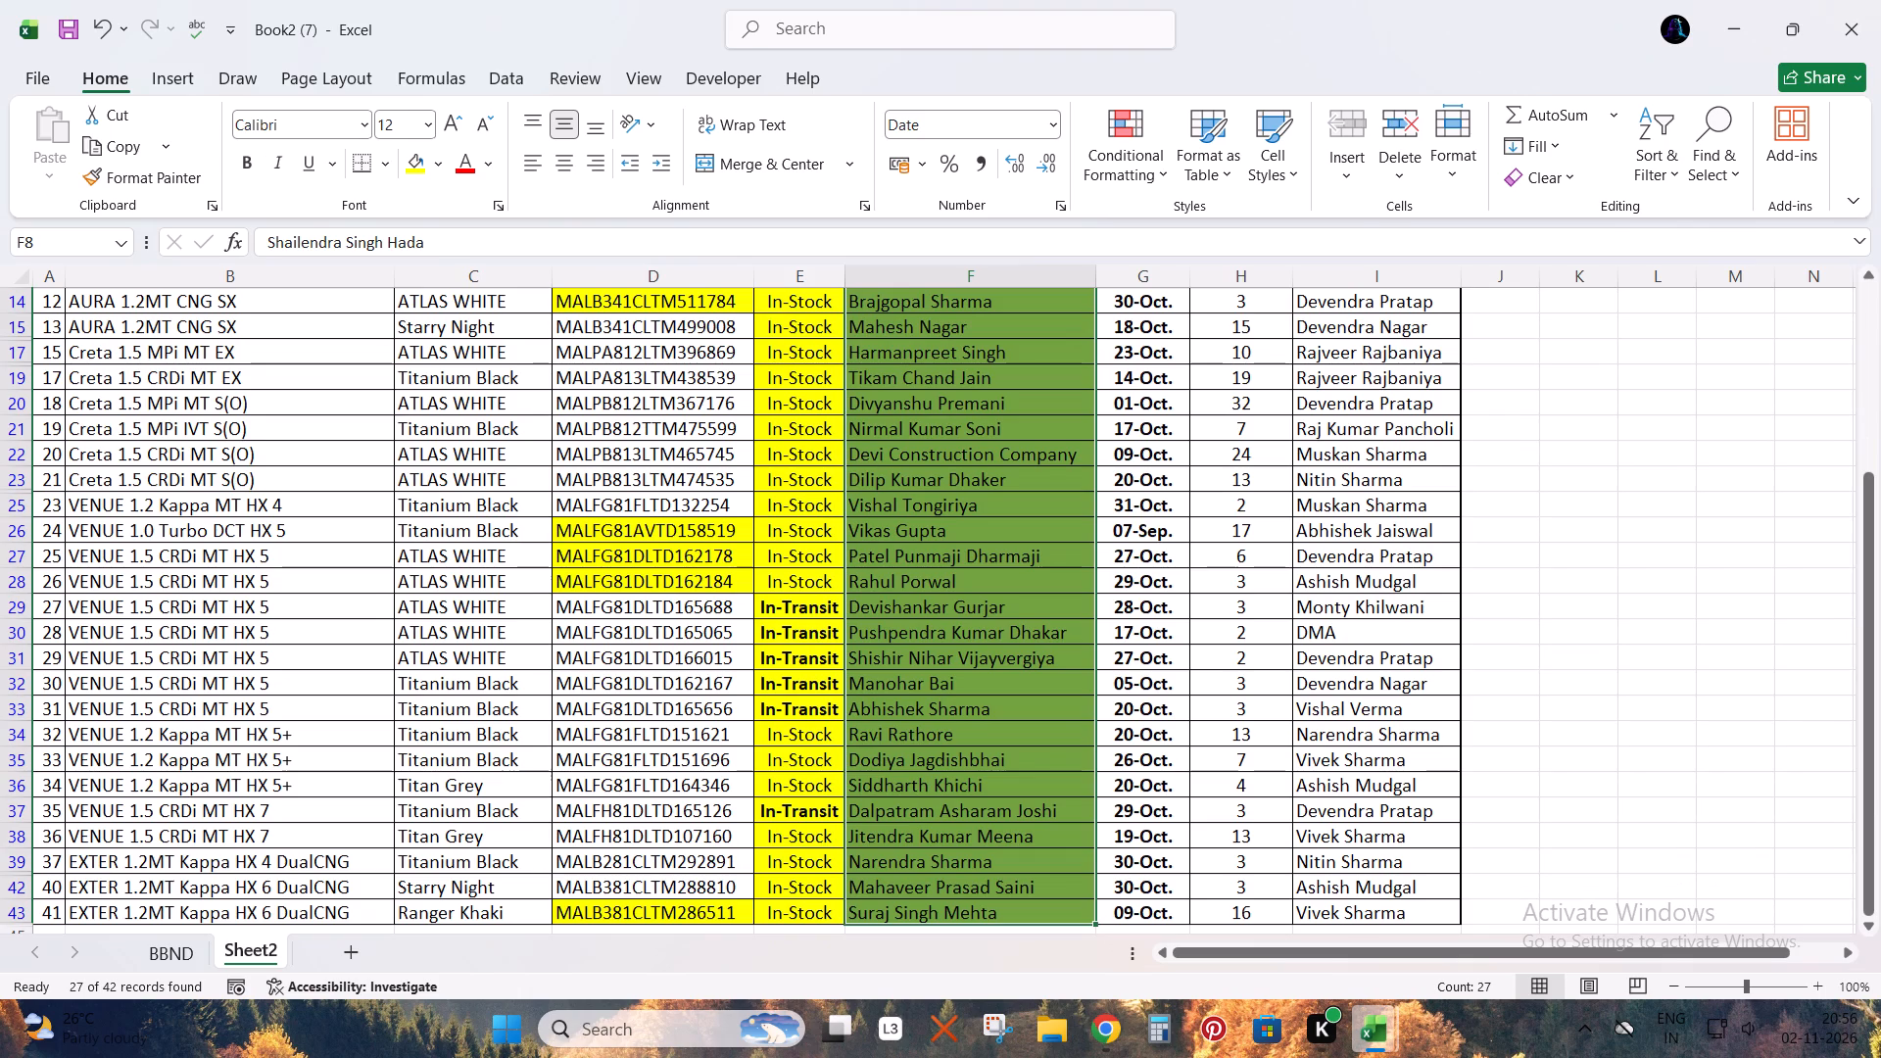
pyautogui.hotkey('ctrl', 'c')
pyautogui.hotkey('alt', 'Tab')
pyautogui.hotkey('ctrl', 'Down')
pyautogui.press('Down')
pyautogui.press('Right')
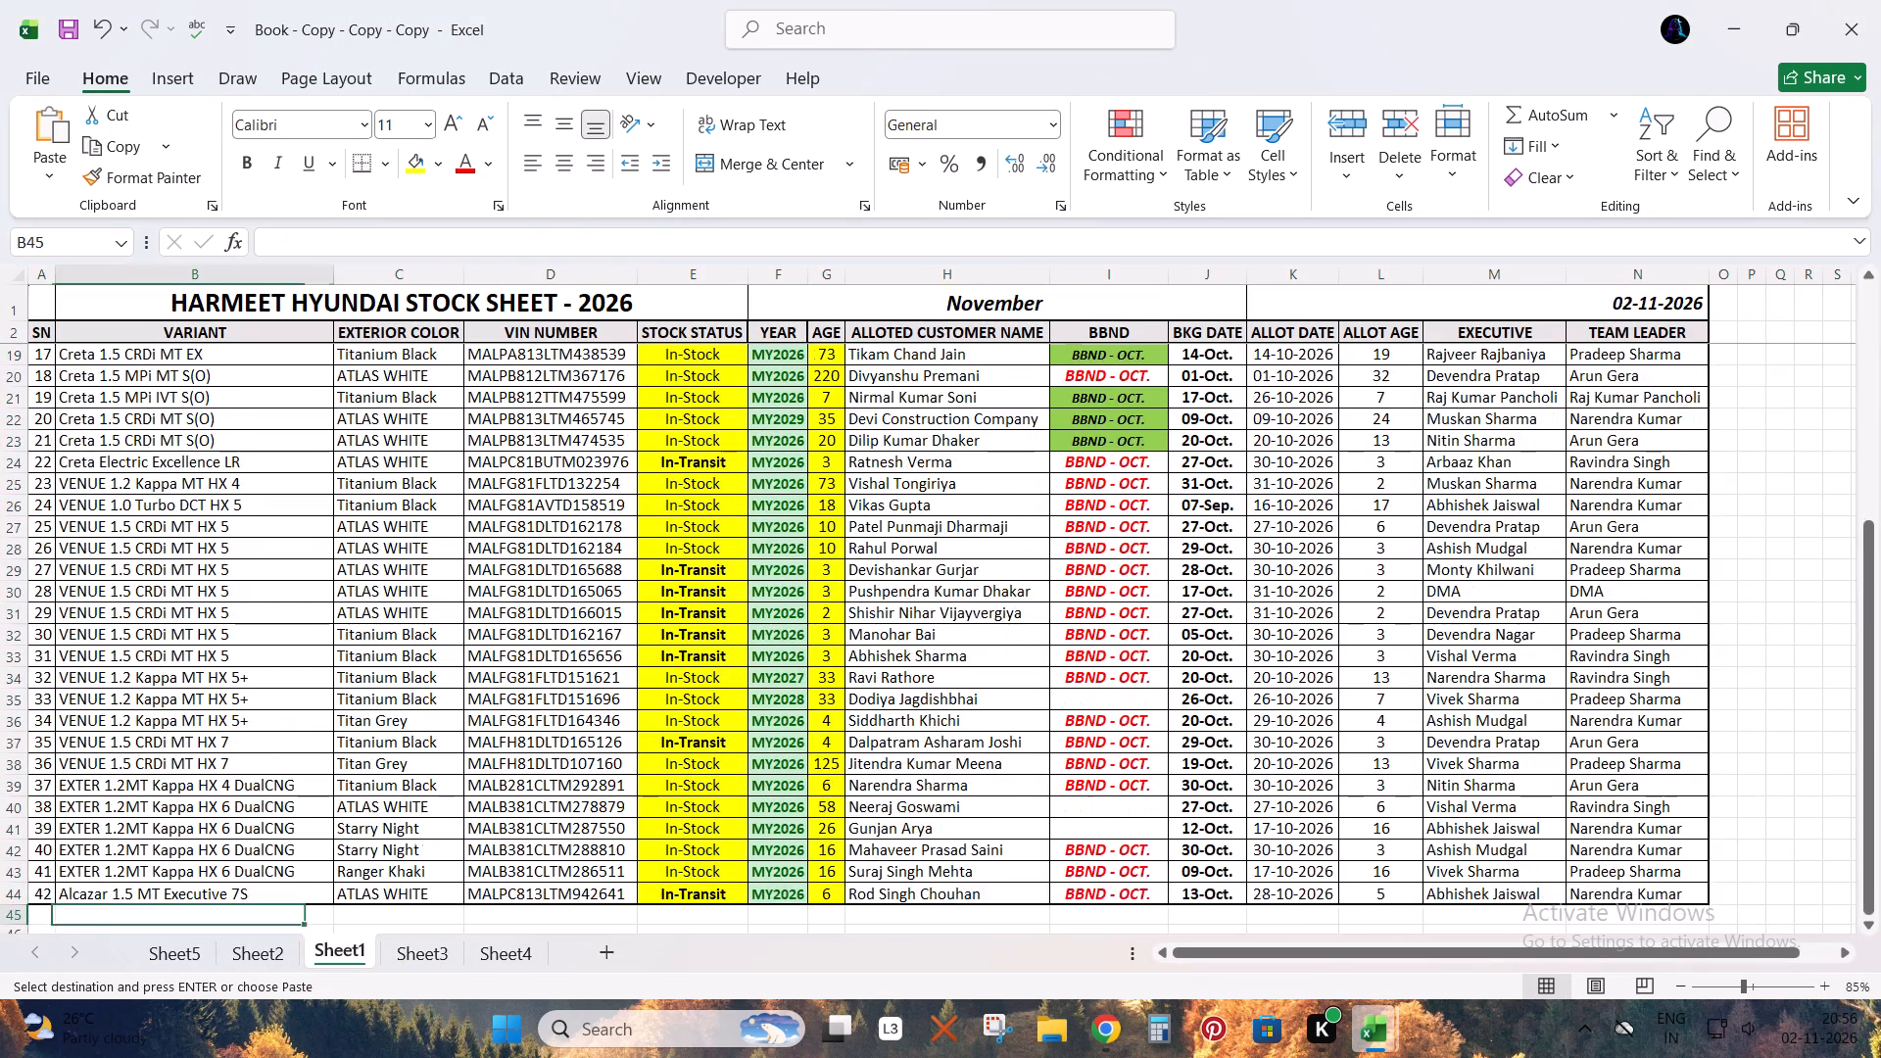
pyautogui.press('Down')
pyautogui.press('Right')
pyautogui.press('Right')
pyautogui.press('Right')
pyautogui.press('Right')
pyautogui.press('Right')
pyautogui.press('Down')
pyautogui.press('Right')
pyautogui.hotkey('ctrl', 'v')
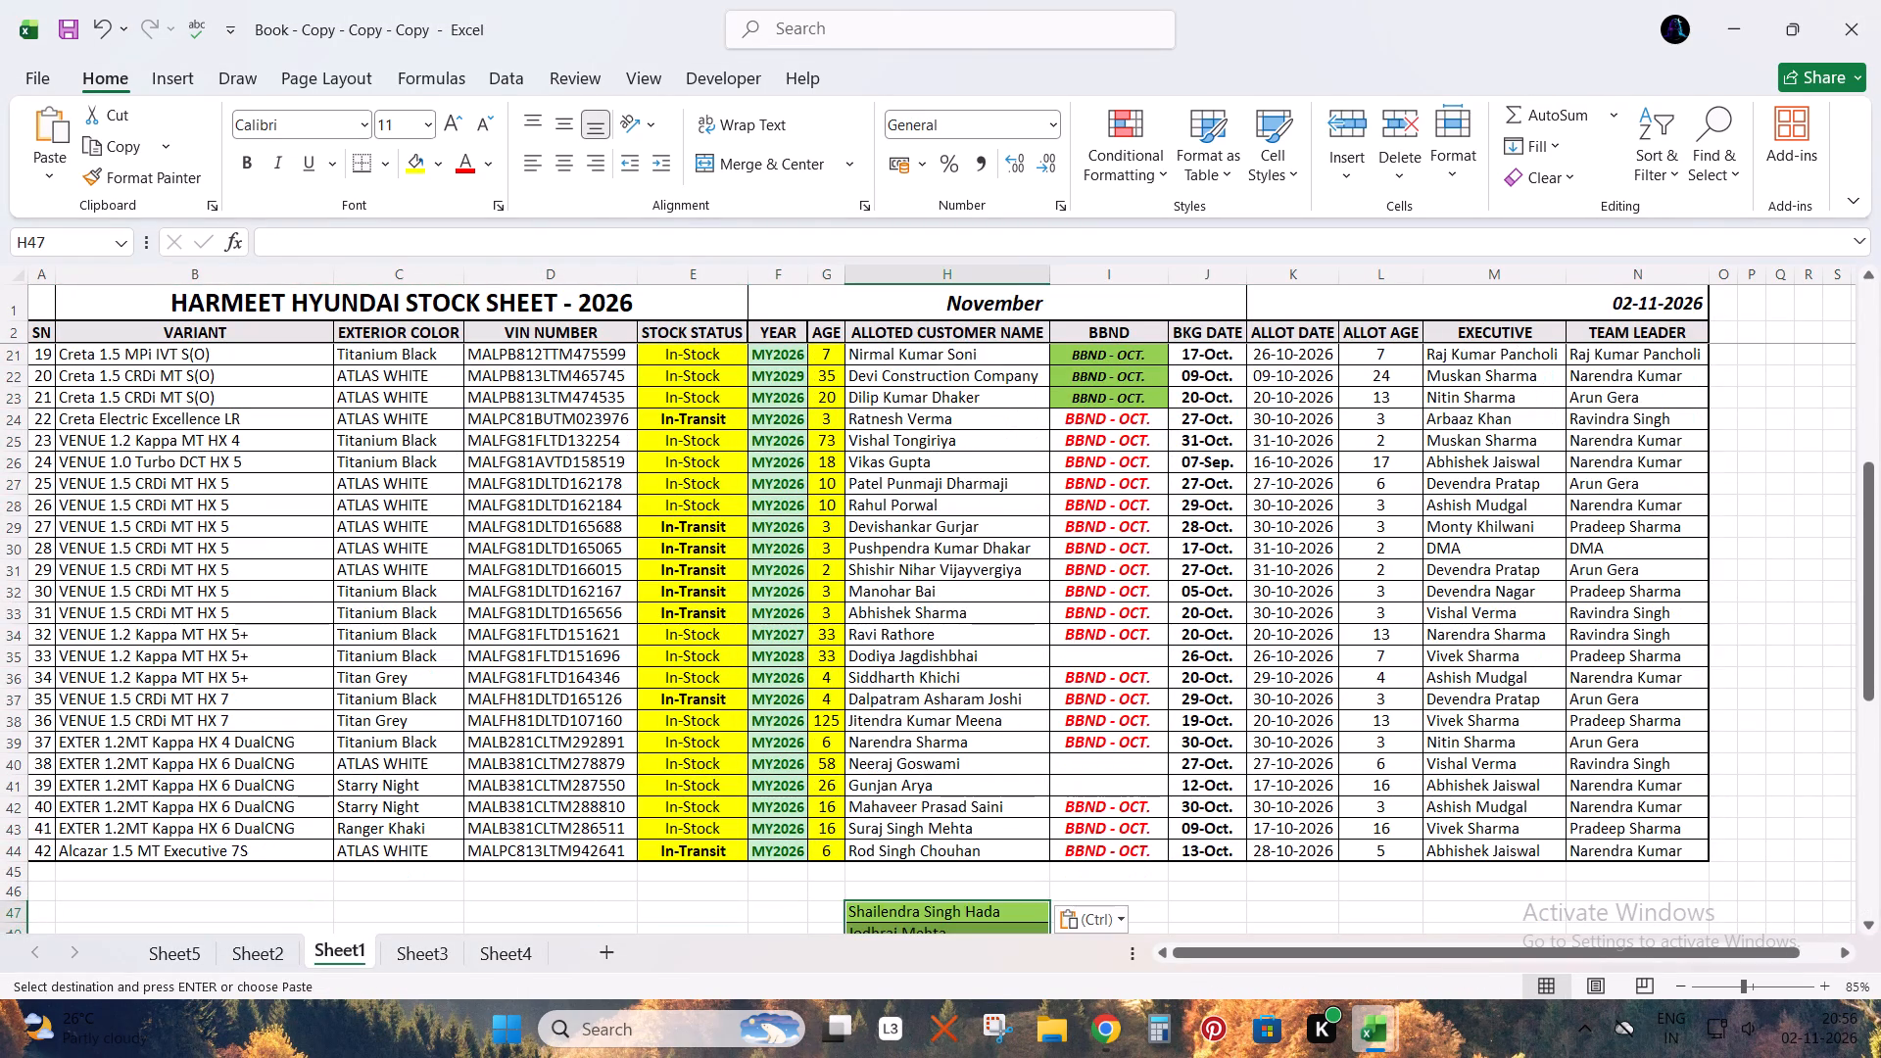
# Highlight duplicate values in the ALLOTED CUSTOMER NAME column with light red fill and dark red text.
pyautogui.hotkey('ctrl', 'space')
pyautogui.click(995, 287)
pyautogui.click(998, 278)
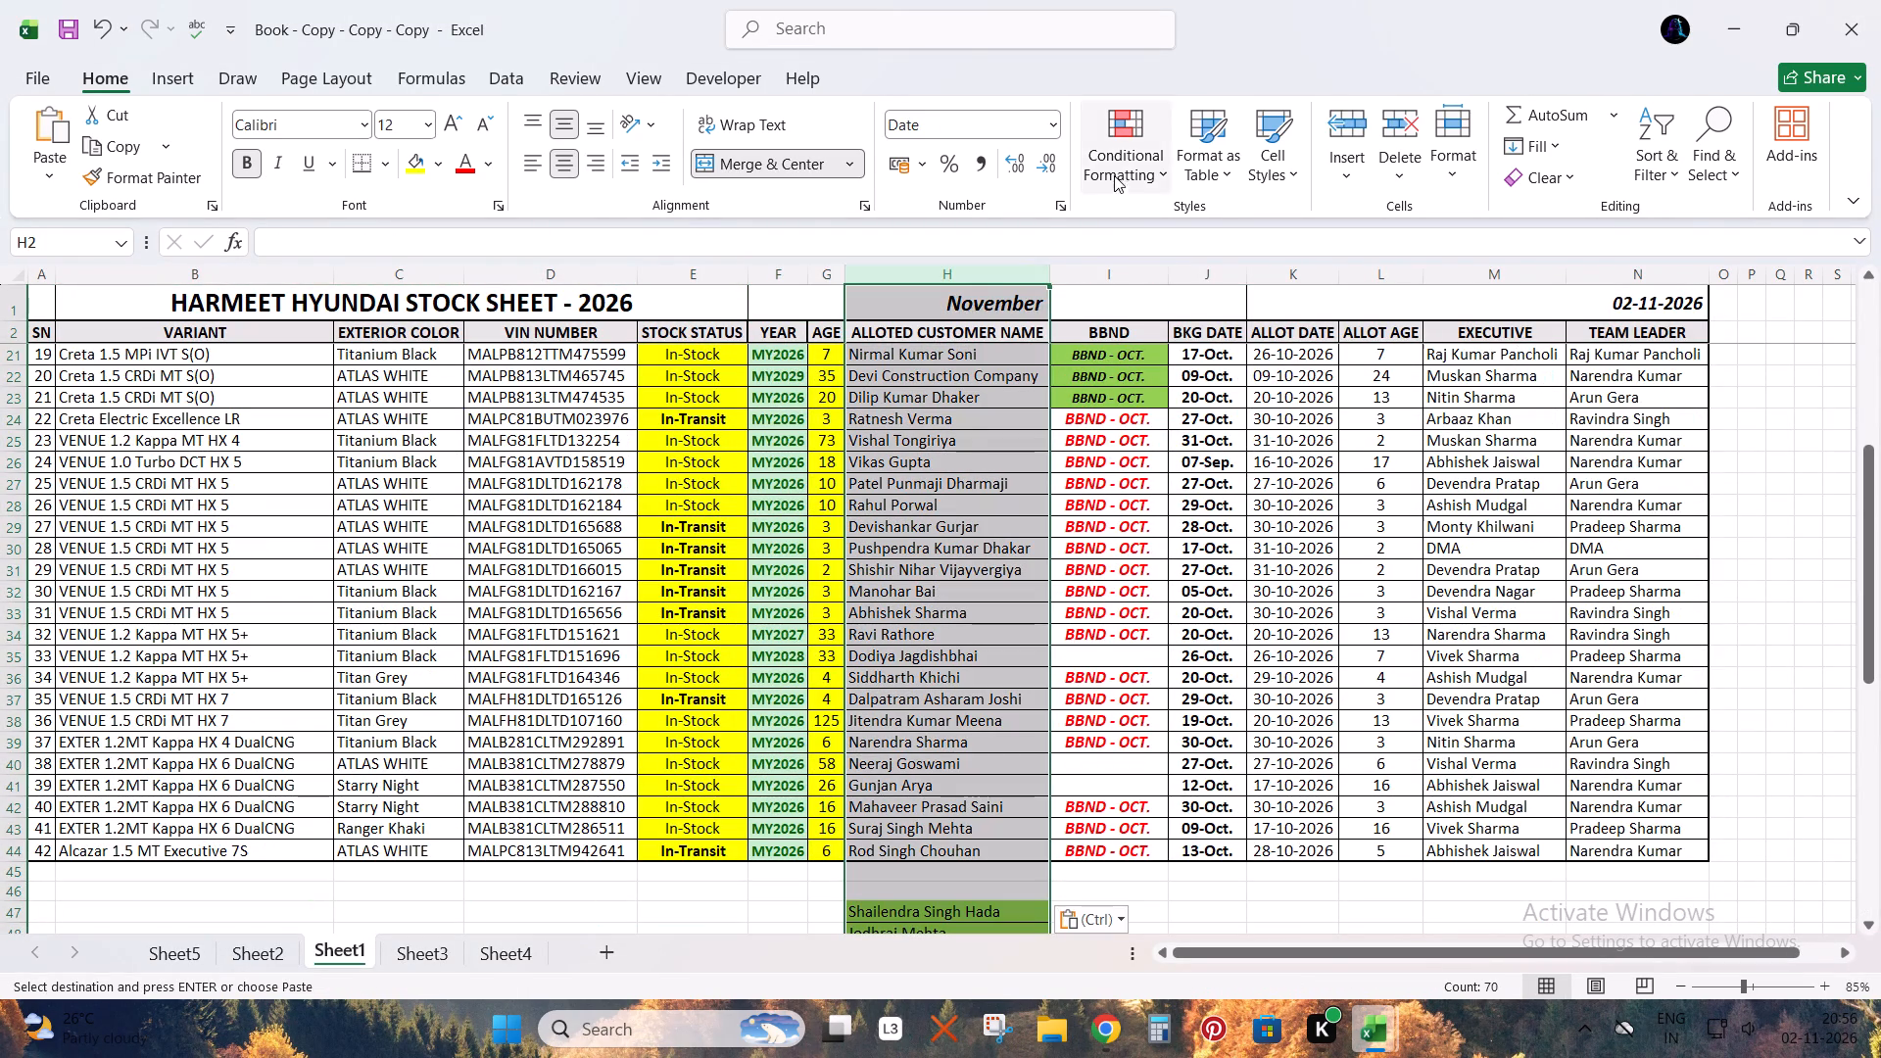
pyautogui.click(1115, 173)
pyautogui.click(1200, 222)
pyautogui.click(1374, 528)
pyautogui.press('Return')
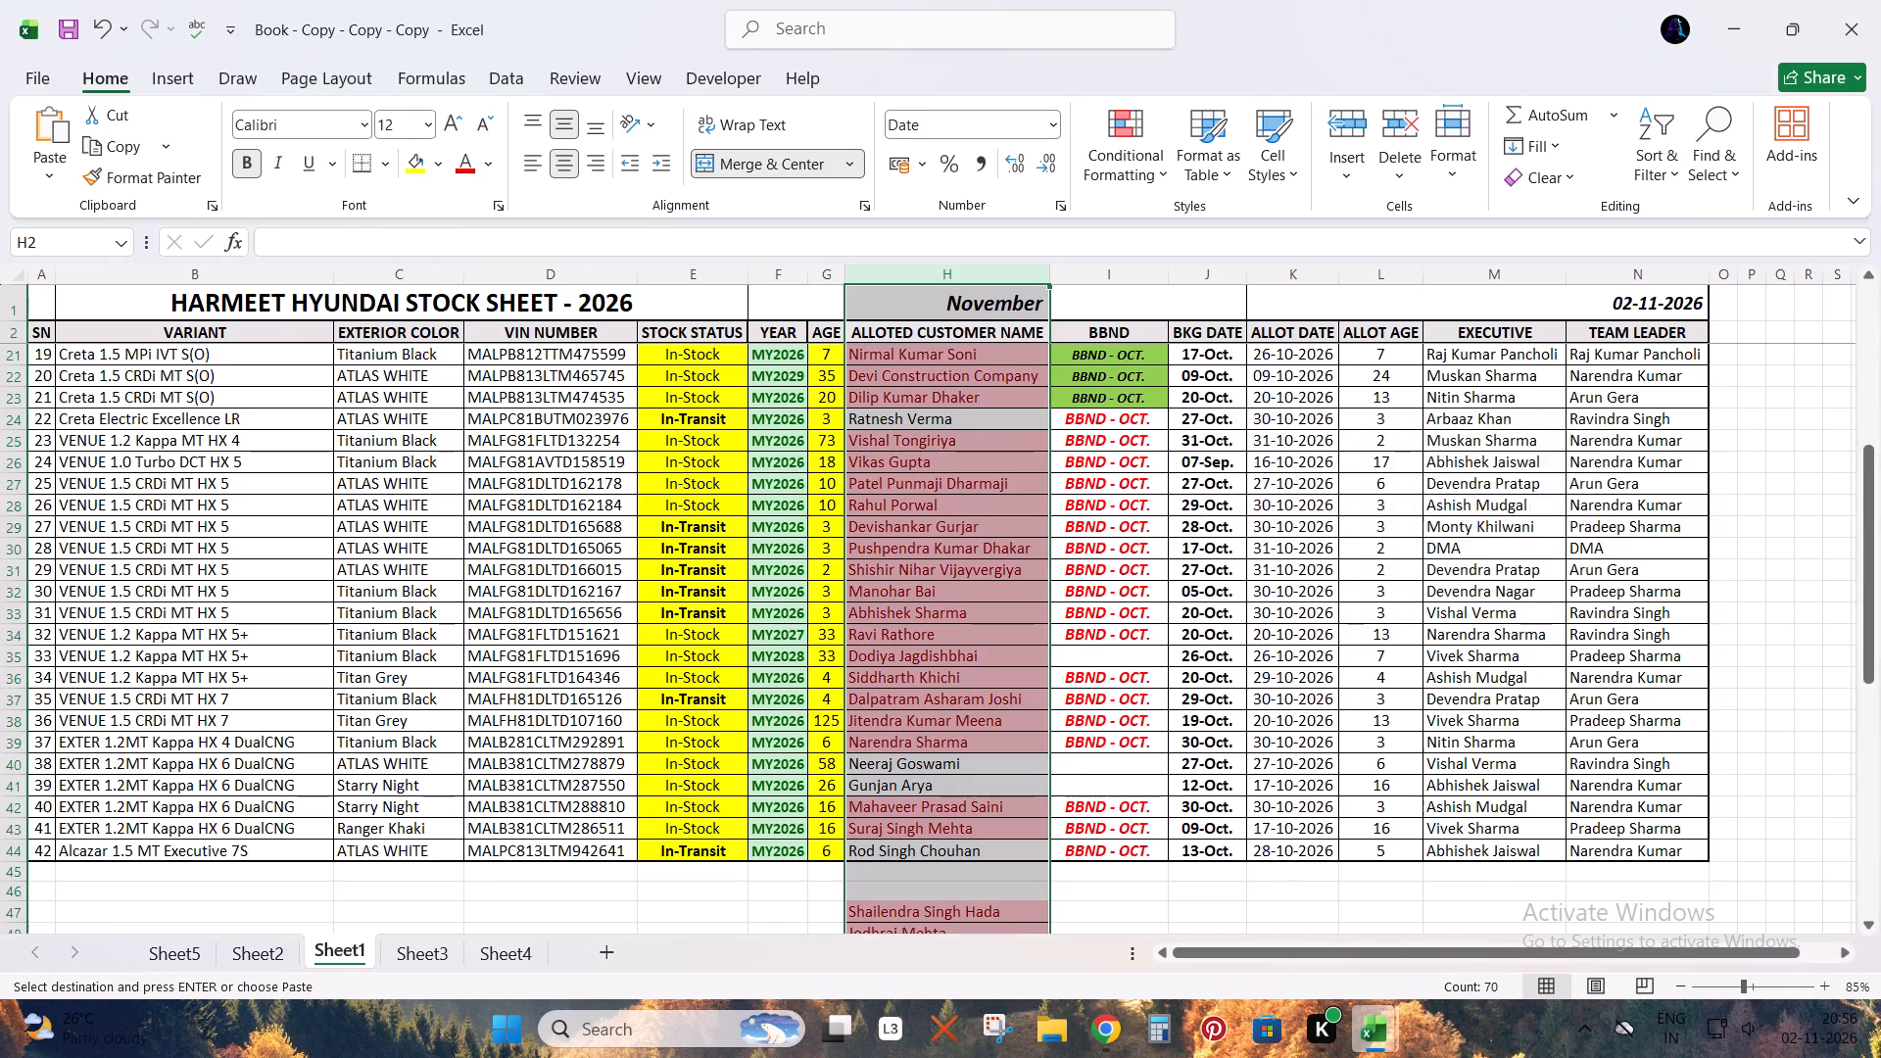
pyautogui.scroll(9, 978, 736)
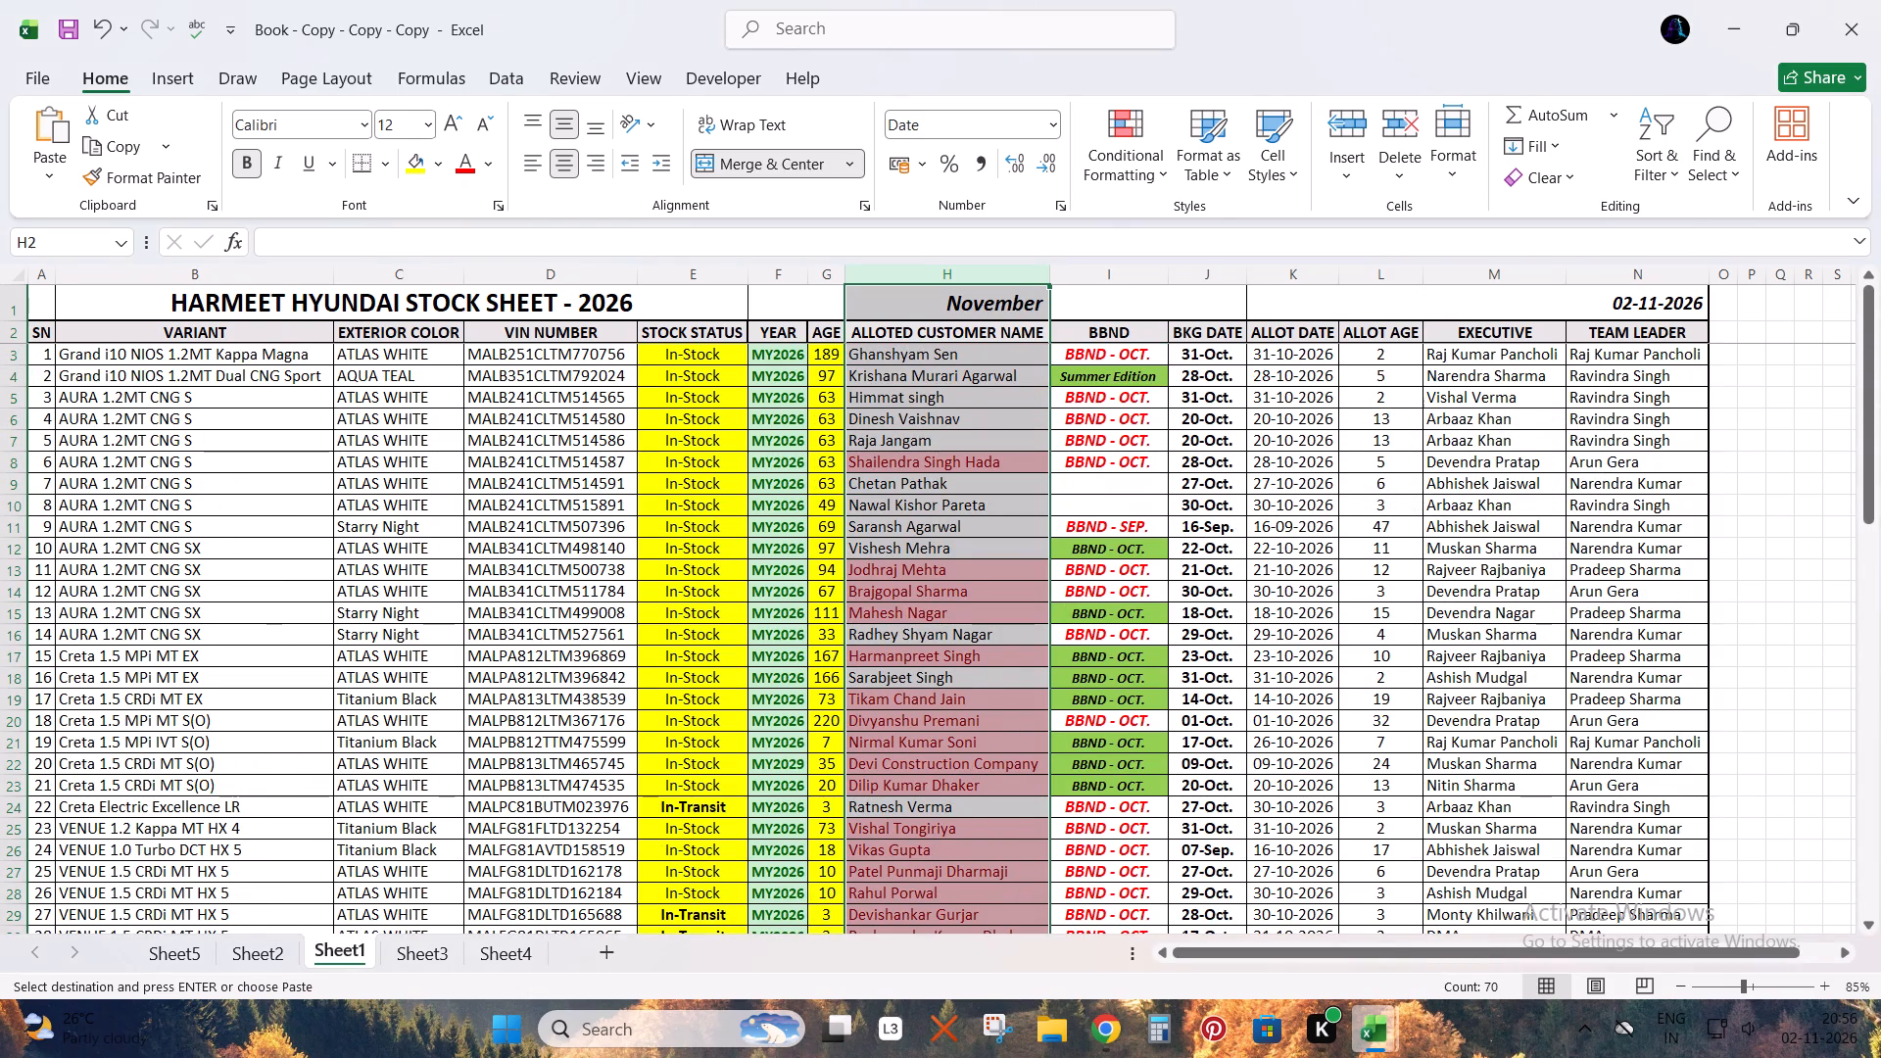
# Copy the filtered VIN numbers from Book2 (7) into Sheet1 of Book - Copy - Copy - Copy, below the stock table from cell D47.
pyautogui.hotkey('alt', 'Tab')
pyautogui.click(621, 280)
pyautogui.press('Up')
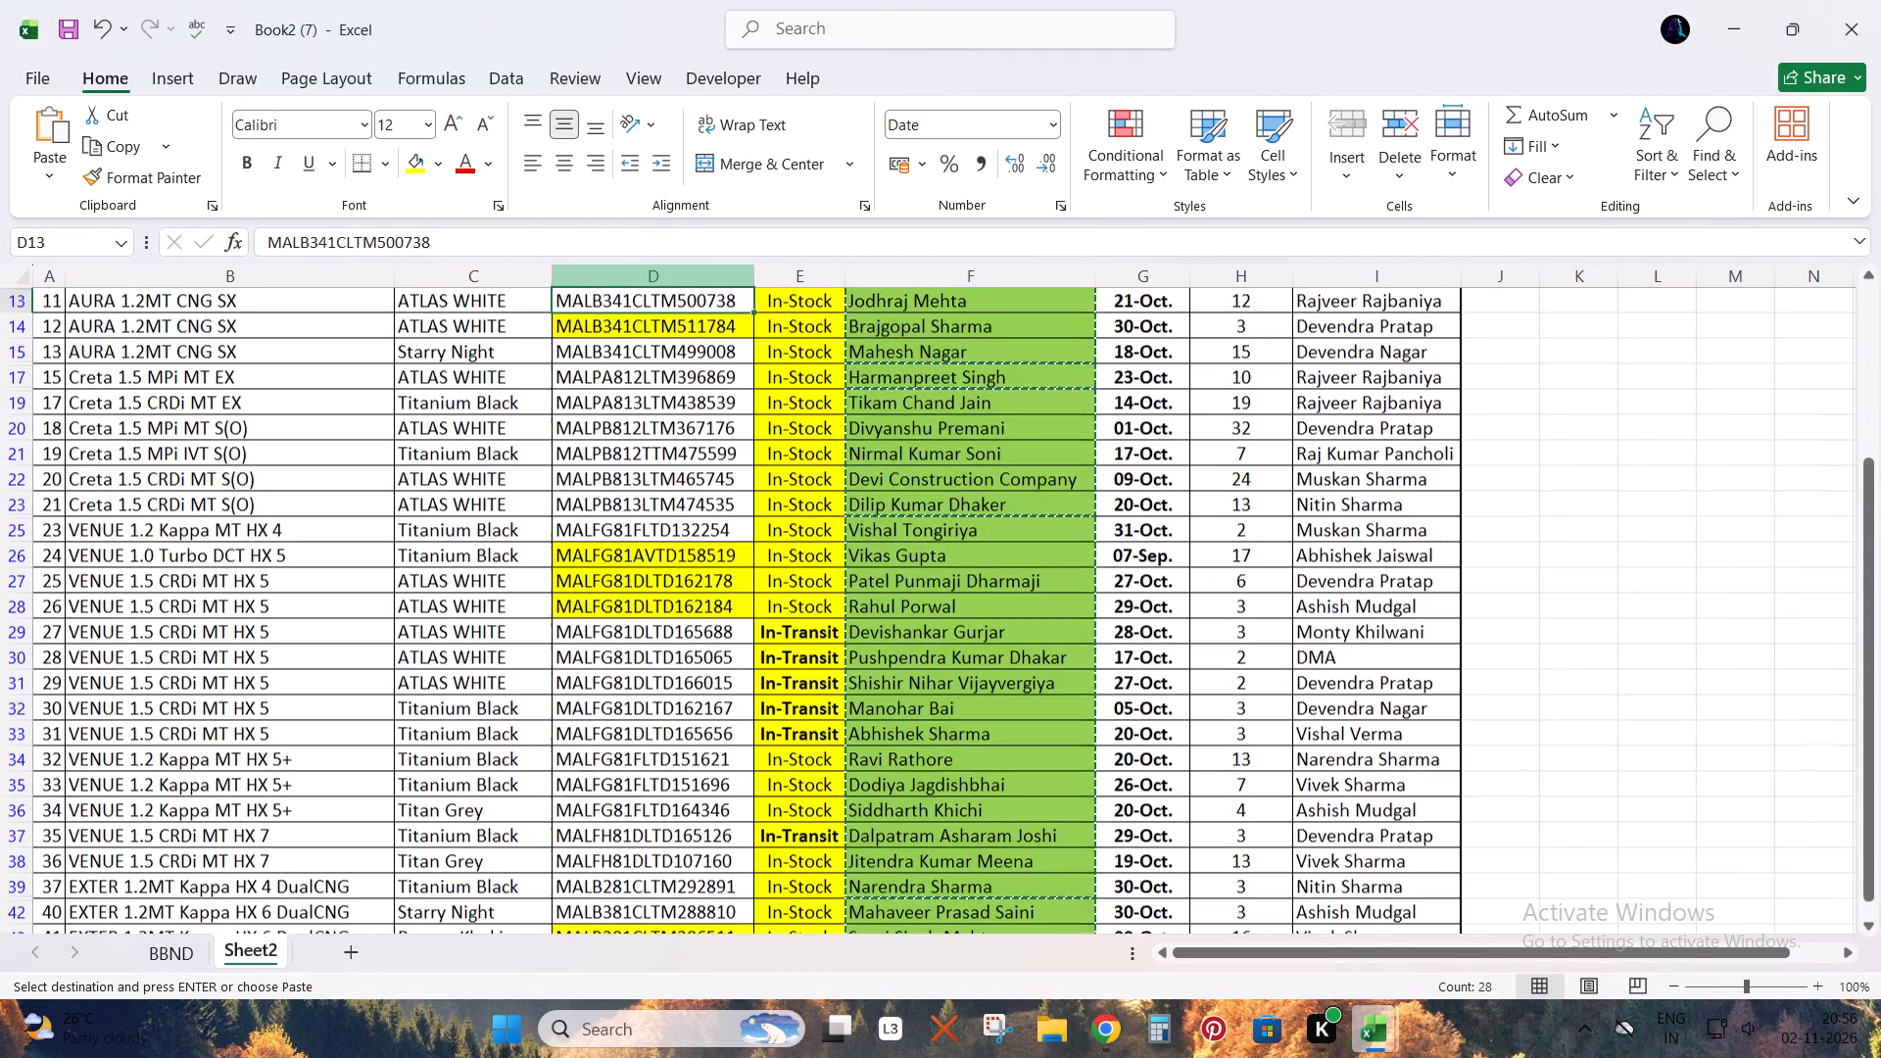
pyautogui.press('Down')
pyautogui.press('Up')
pyautogui.hotkey('ctrl', 'Up')
pyautogui.press('Down')
pyautogui.hotkey('ctrl', 'shift', 'Down')
pyautogui.hotkey('ctrl', 'c')
pyautogui.hotkey('ctrl', 'x')
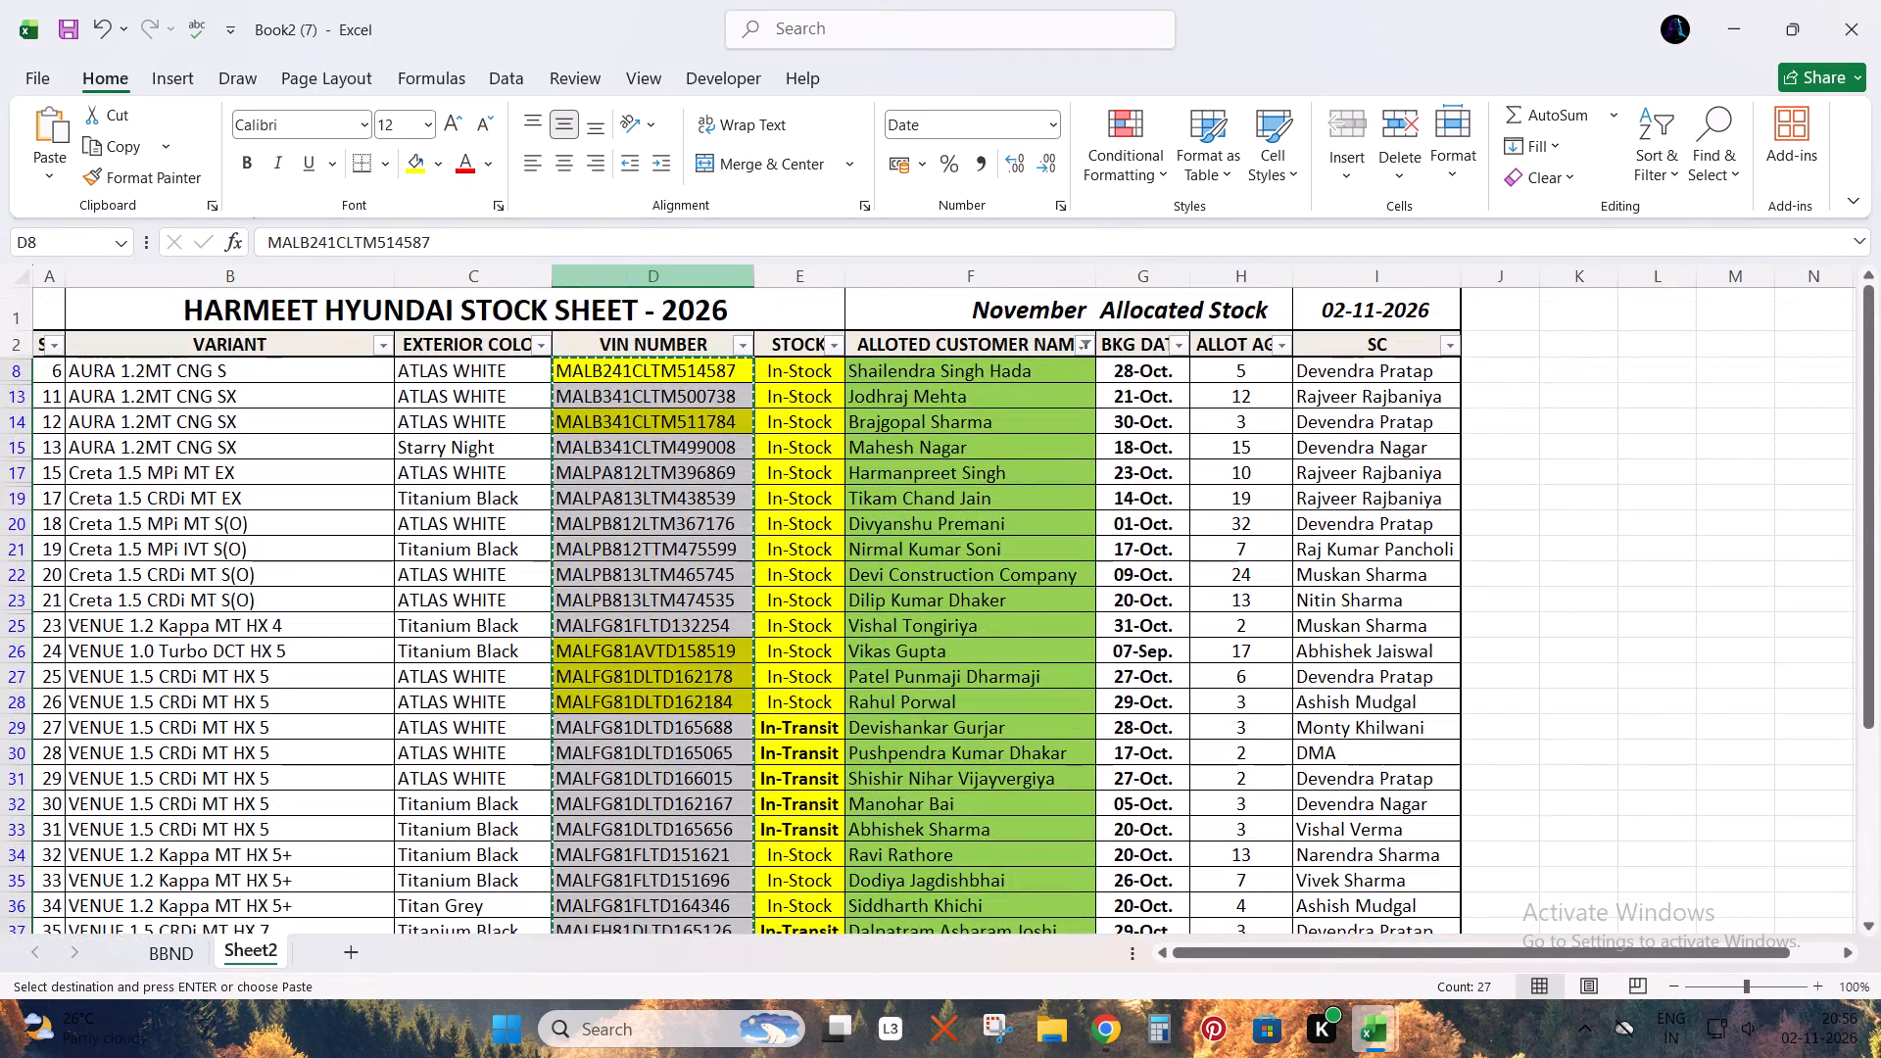
pyautogui.press('Escape')
pyautogui.hotkey('ctrl', 'c')
pyautogui.hotkey('alt', 'Tab')
pyautogui.hotkey('ctrl', 'Down')
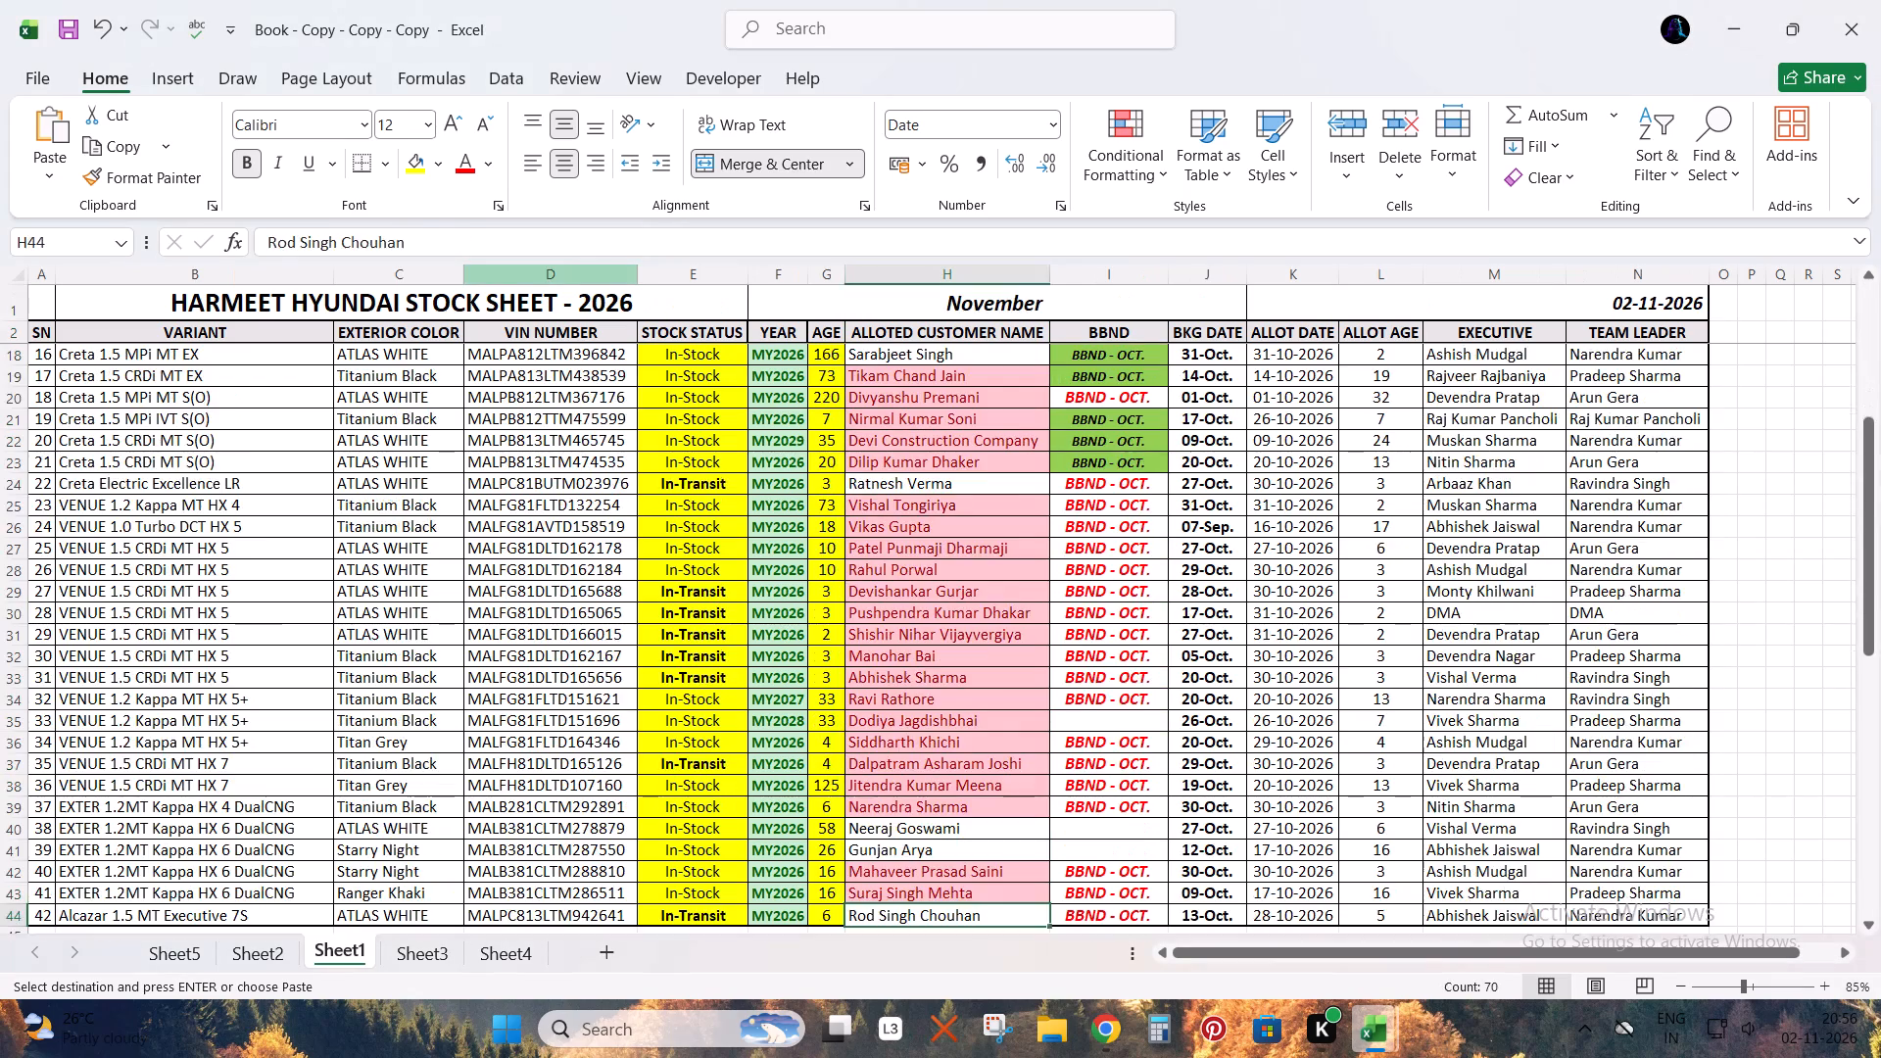
pyautogui.press('Left')
pyautogui.press('Down')
pyautogui.press('Left')
pyautogui.press('Down')
pyautogui.press('Left')
pyautogui.press('Down')
pyautogui.press('Down')
pyautogui.press('Left')
pyautogui.press('Up')
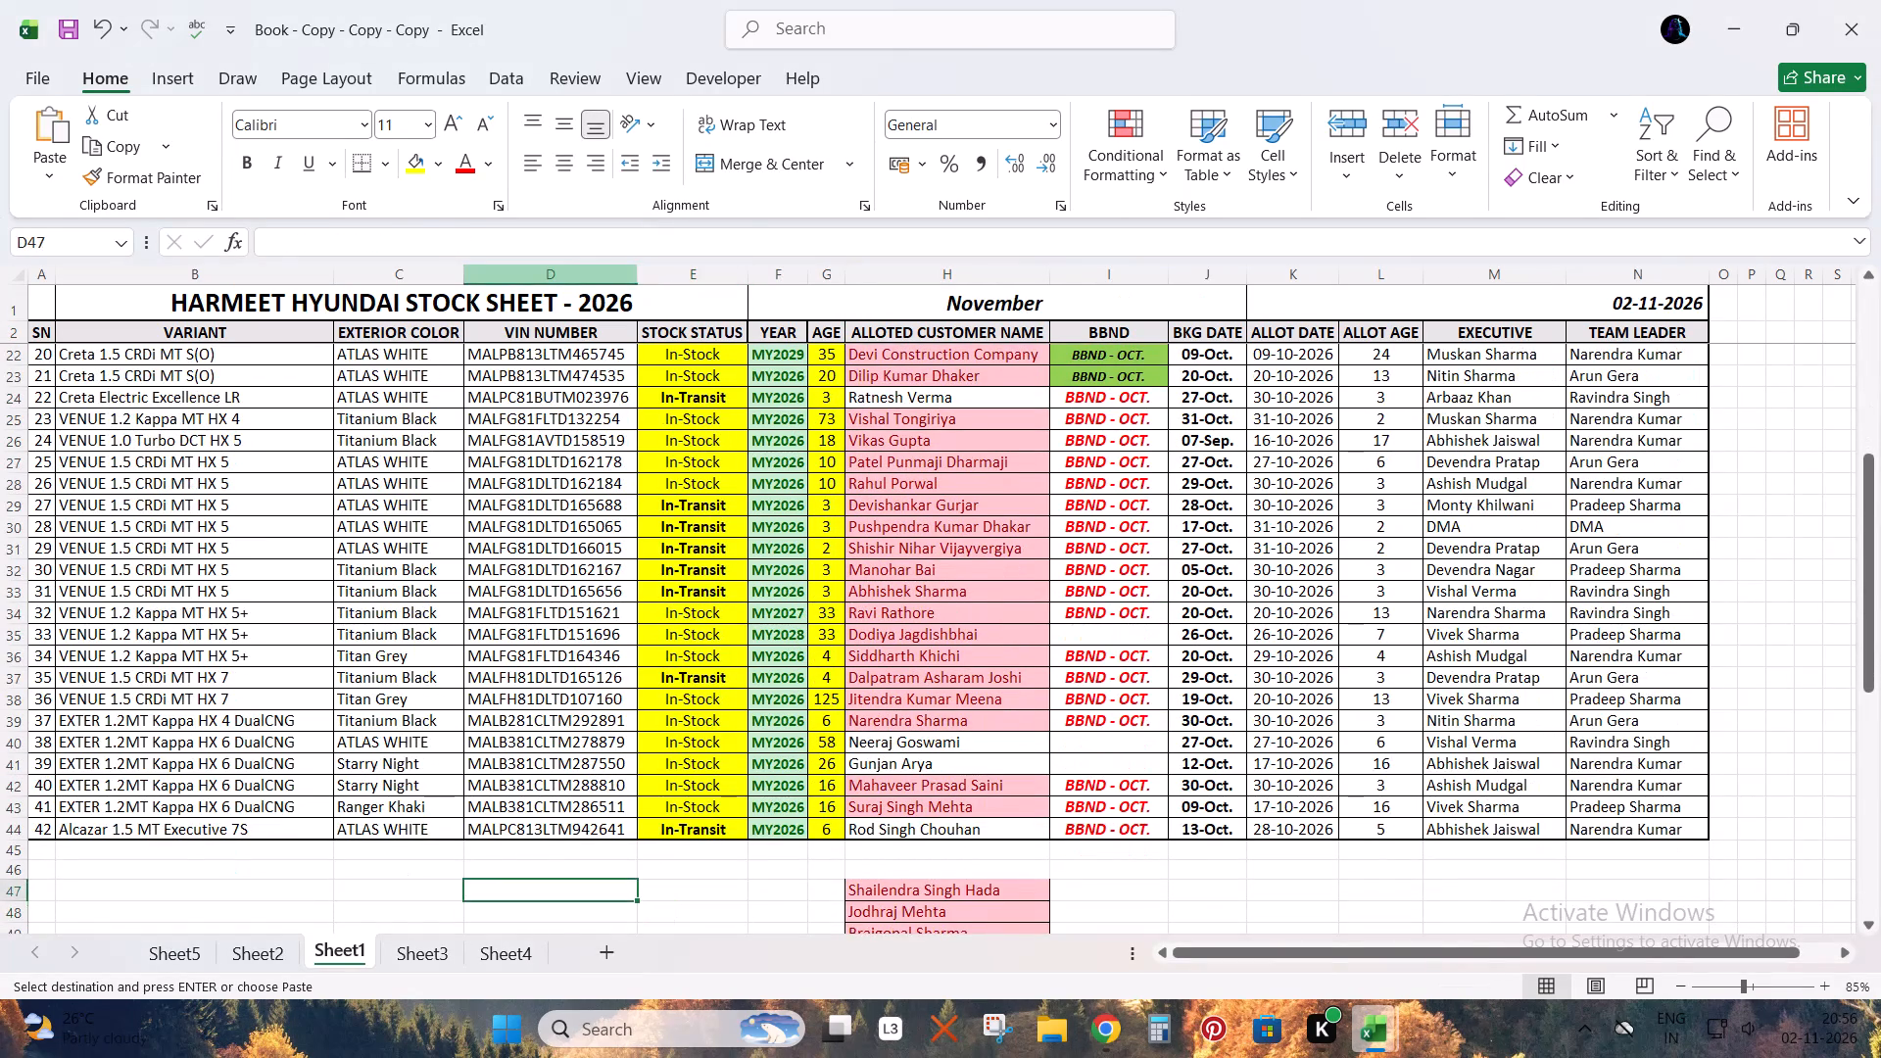
pyautogui.hotkey('ctrl', 'v')
# Highlight duplicate values in the VIN NUMBER column with light red fill and dark red text.
pyautogui.hotkey('ctrl', 'space')
pyautogui.click(561, 271)
pyautogui.click(1117, 160)
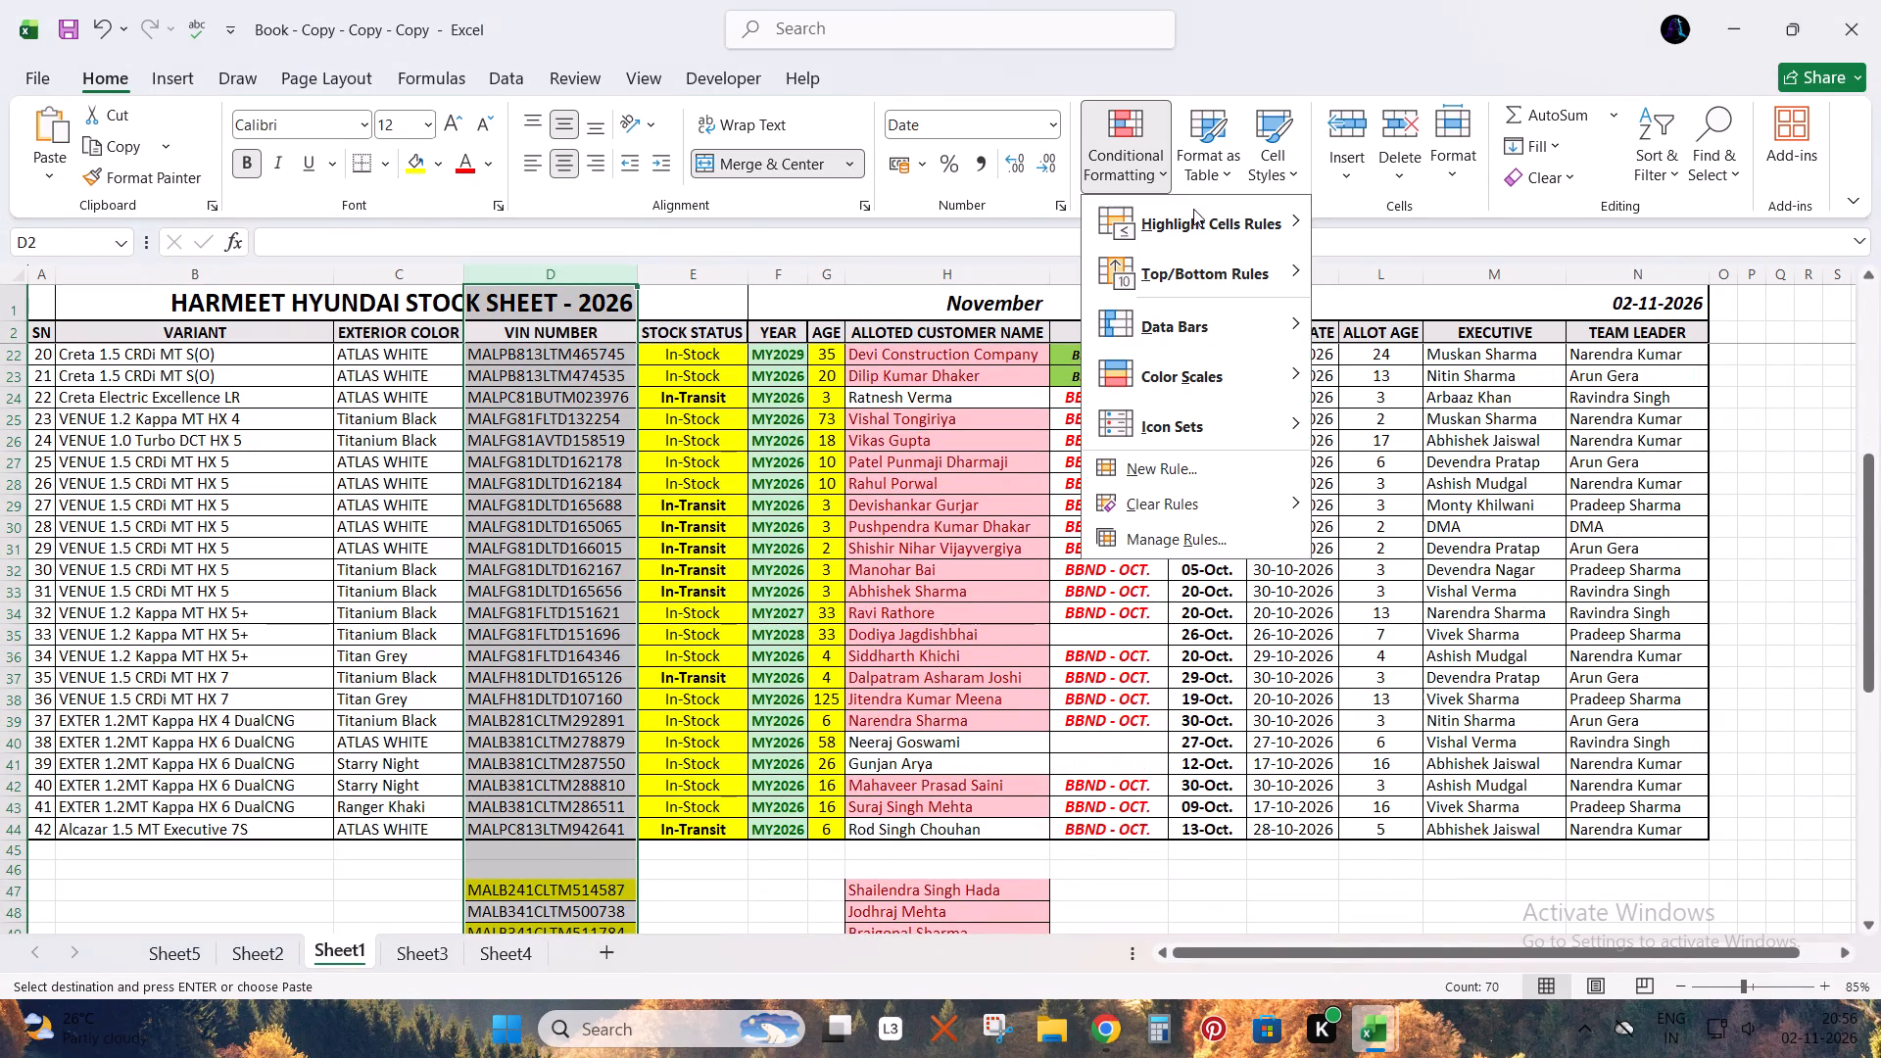
pyautogui.click(1224, 241)
pyautogui.click(1375, 527)
pyautogui.press('Return')
pyautogui.scroll(6, 659, 560)
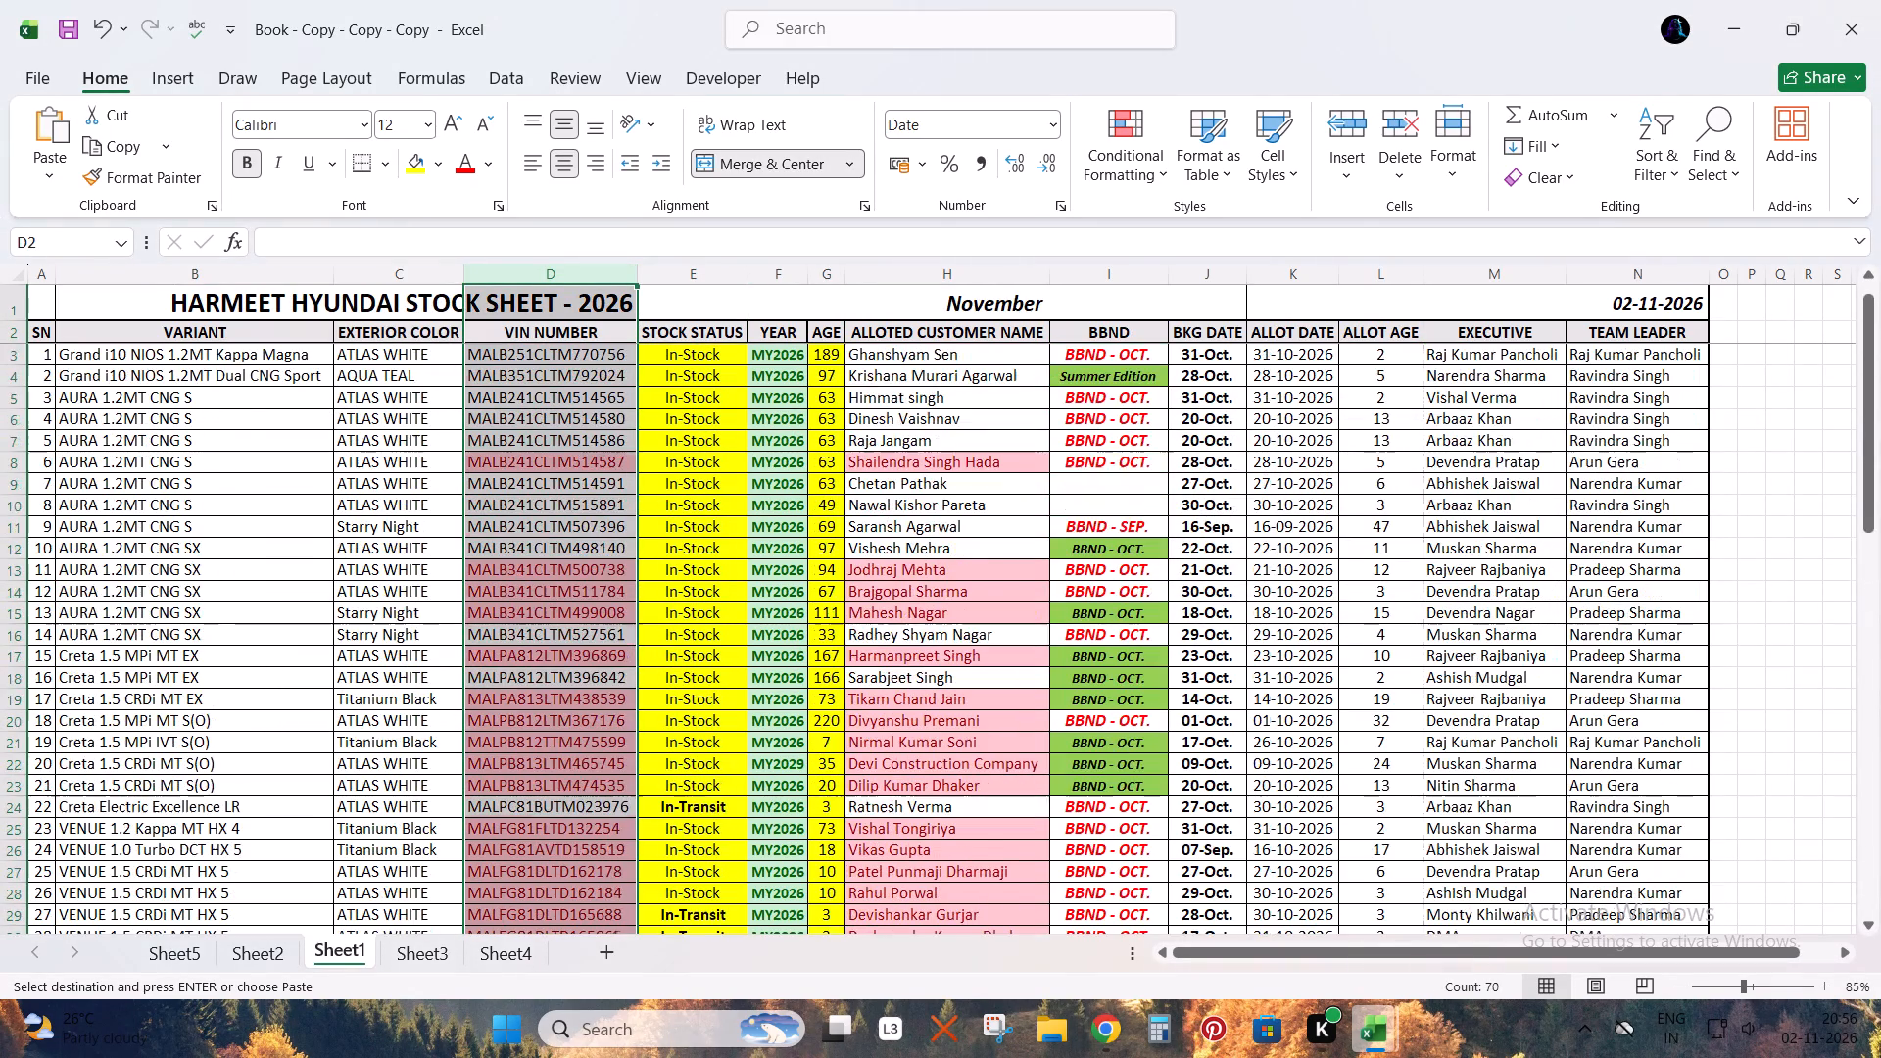
pyautogui.scroll(4, 681, 556)
pyautogui.scroll(-4, 663, 743)
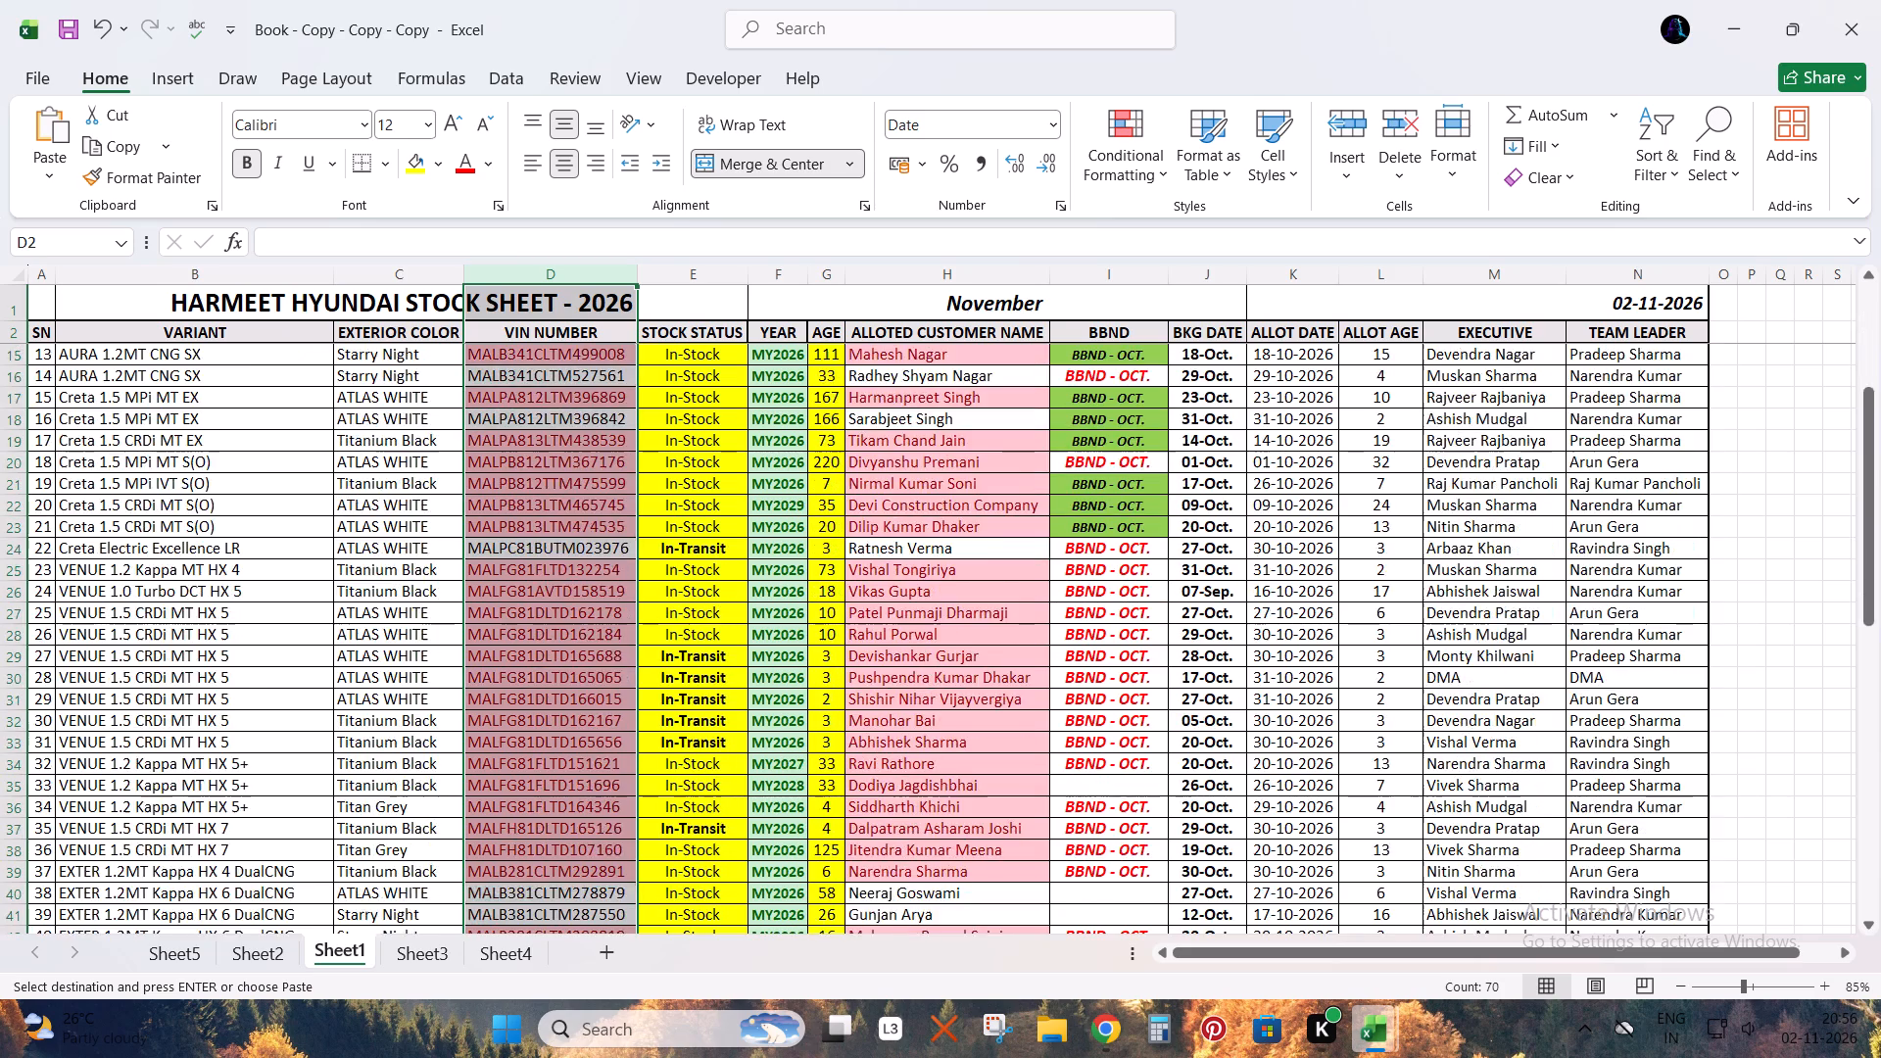
pyautogui.scroll(-3, 659, 743)
# Add header filters to the Sheet1 stock table and filter VIN NUMBER by the light red duplicate highlight.
pyautogui.click(716, 334)
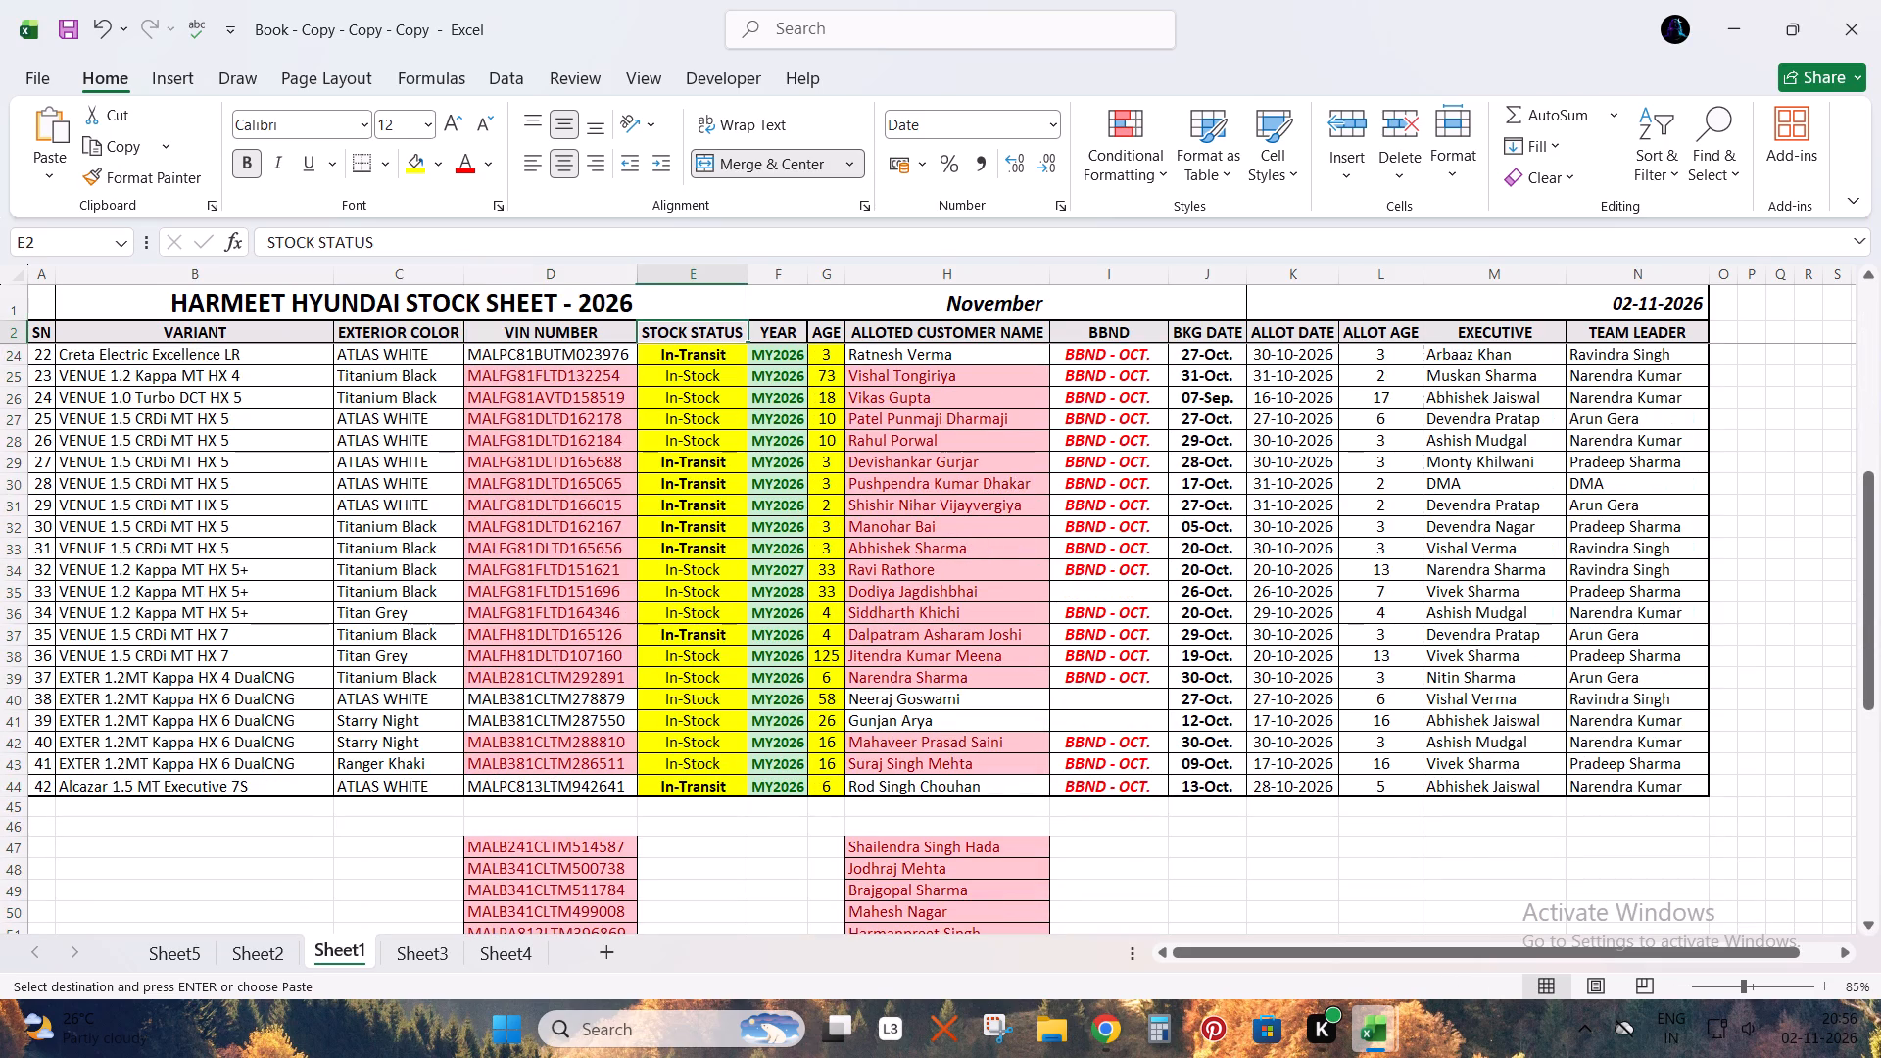
pyautogui.hotkey('ctrl', 'shift', 'l')
pyautogui.press('Right')
pyautogui.press('Left')
pyautogui.press('Right')
pyautogui.press('Right')
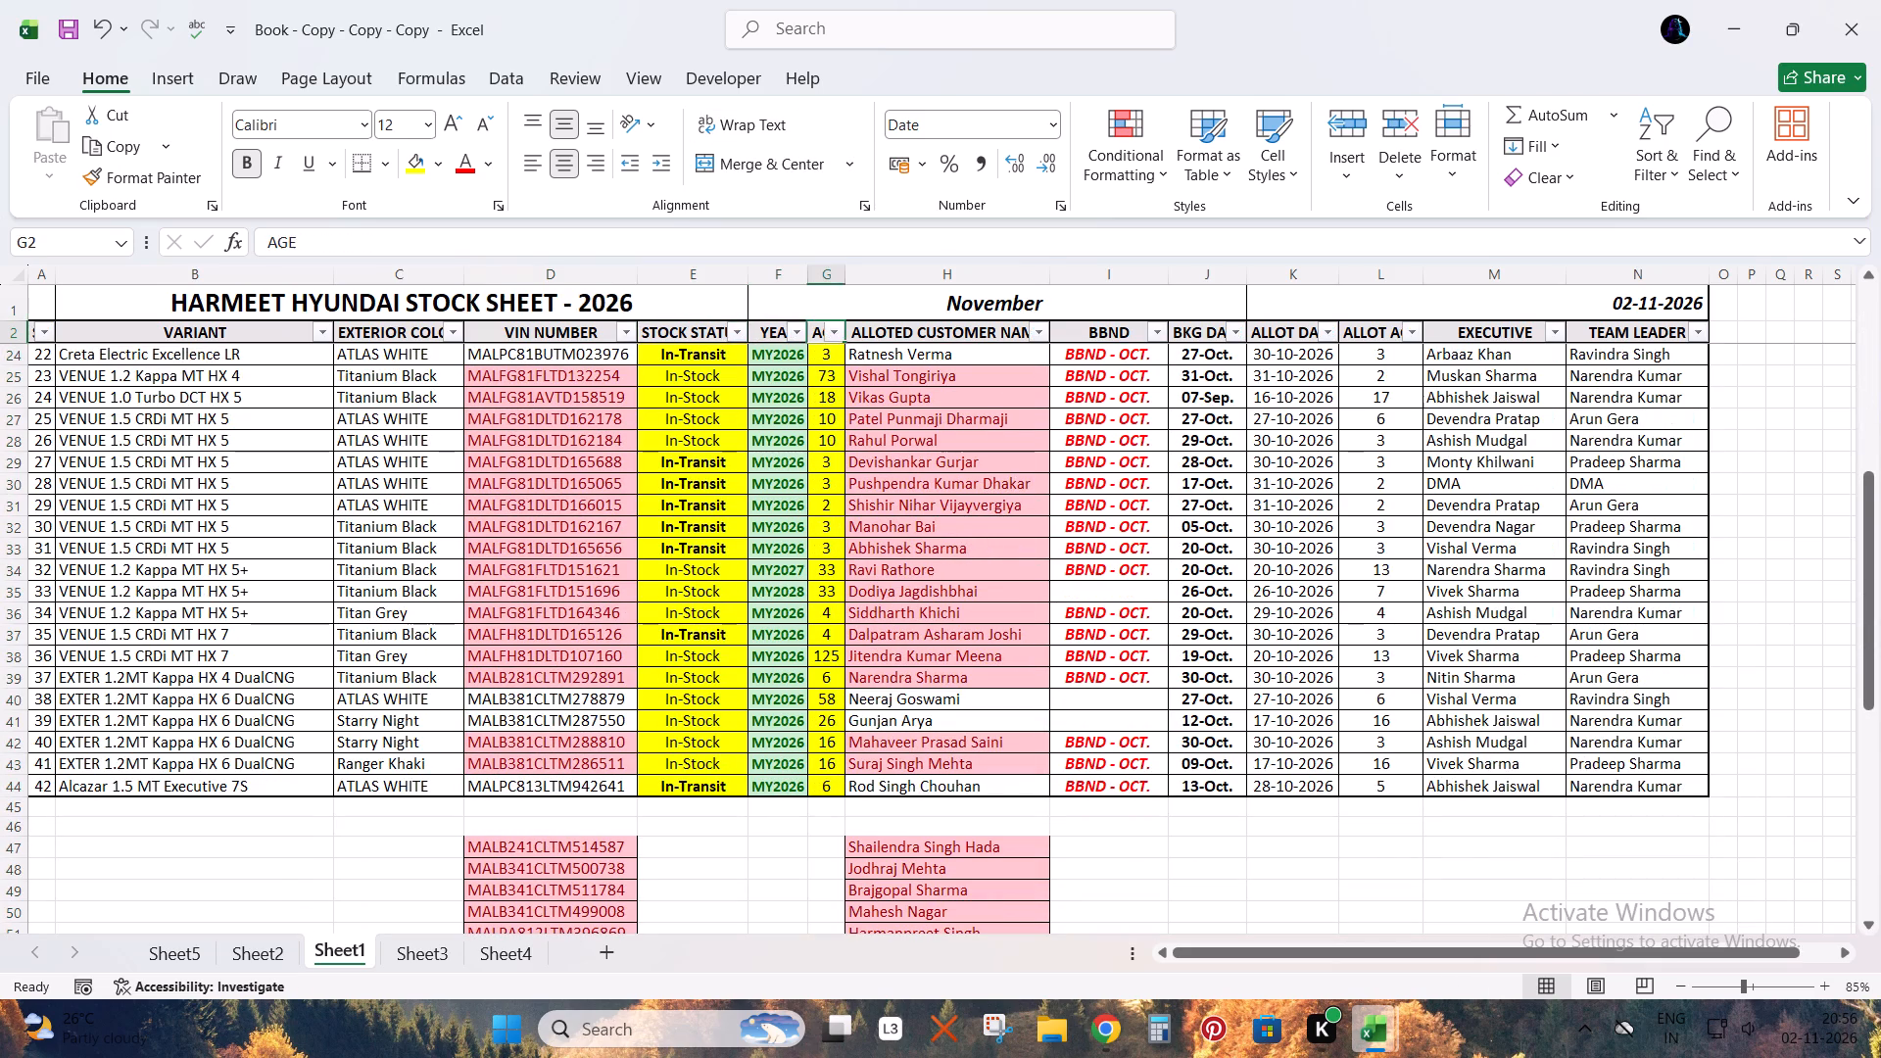
pyautogui.press('Right')
pyautogui.press('Left')
pyautogui.press('Left')
pyautogui.press('Left')
pyautogui.press('Left')
pyautogui.hotkey('alt', 'Down')
pyautogui.press('Down')
pyautogui.press('Down')
pyautogui.press('Down')
pyautogui.press('Down')
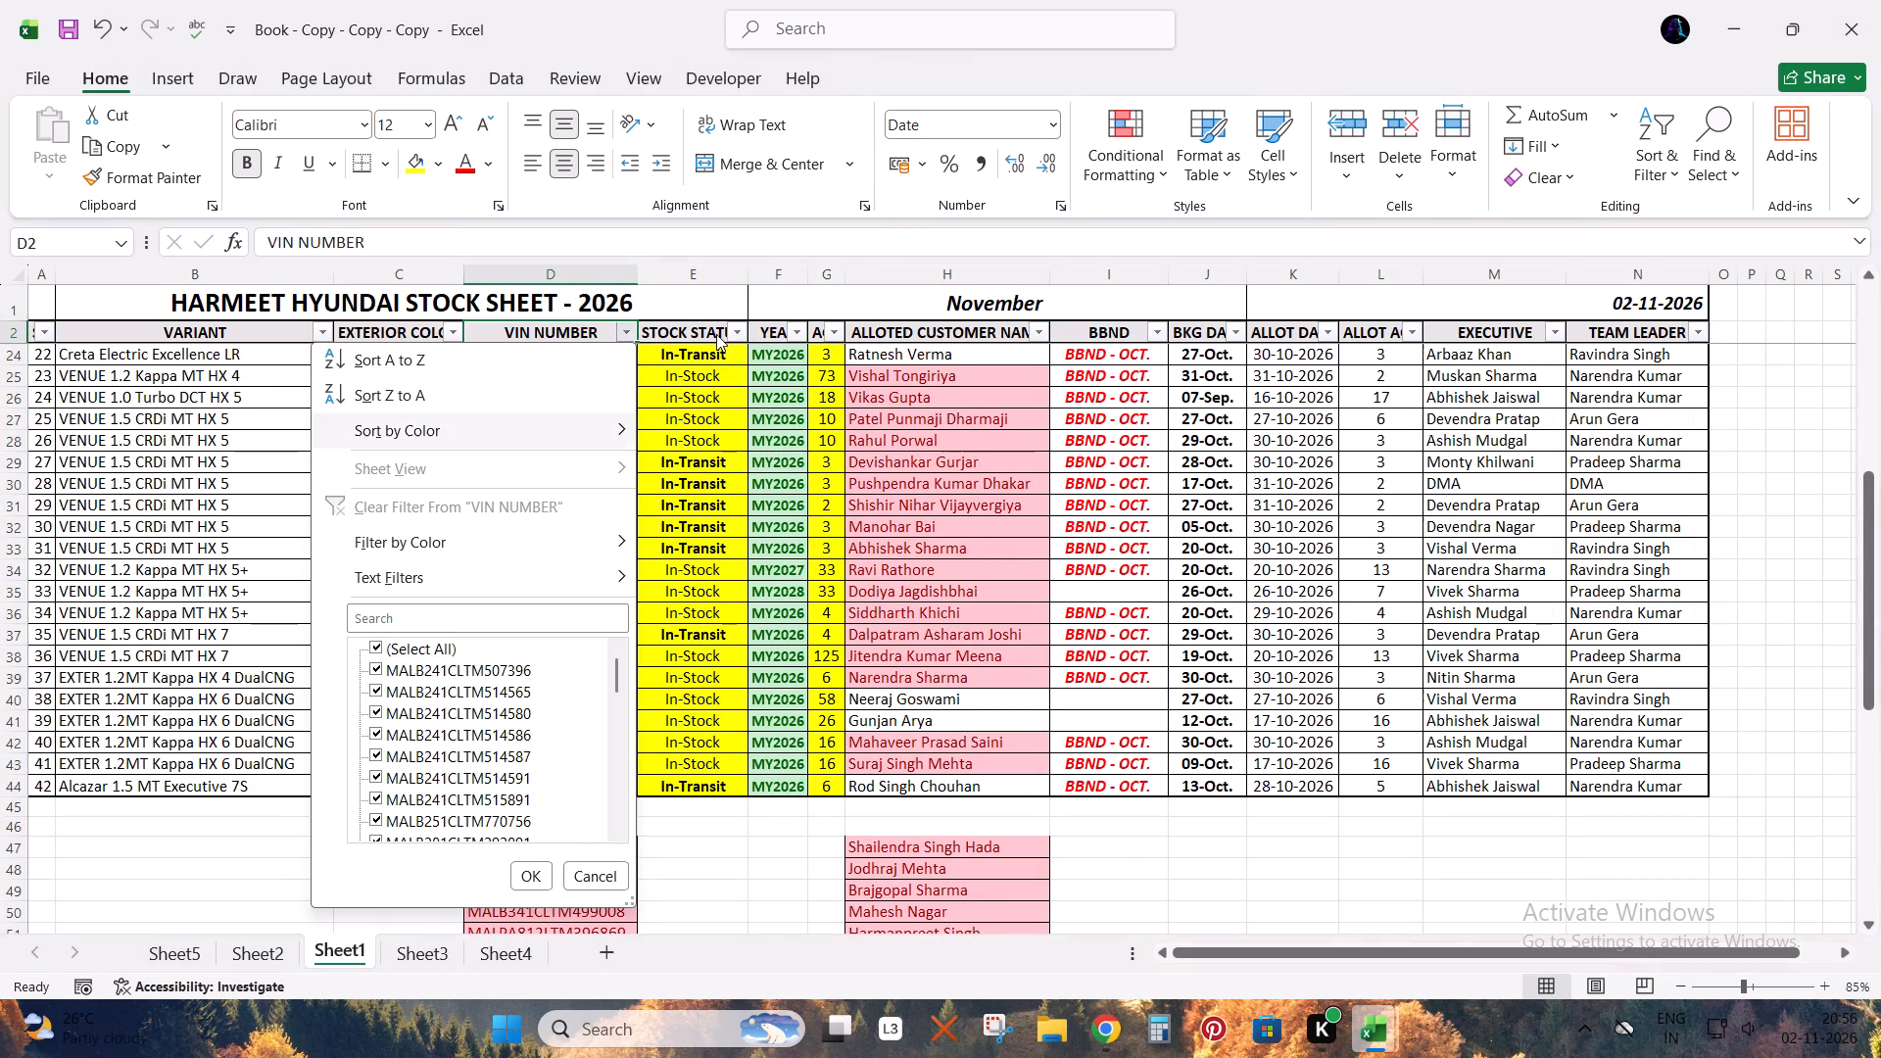
pyautogui.press('Down')
pyautogui.press('Right')
pyautogui.press('Down')
pyautogui.press('Right')
pyautogui.press('Down')
pyautogui.press('Up')
pyautogui.press('Return')
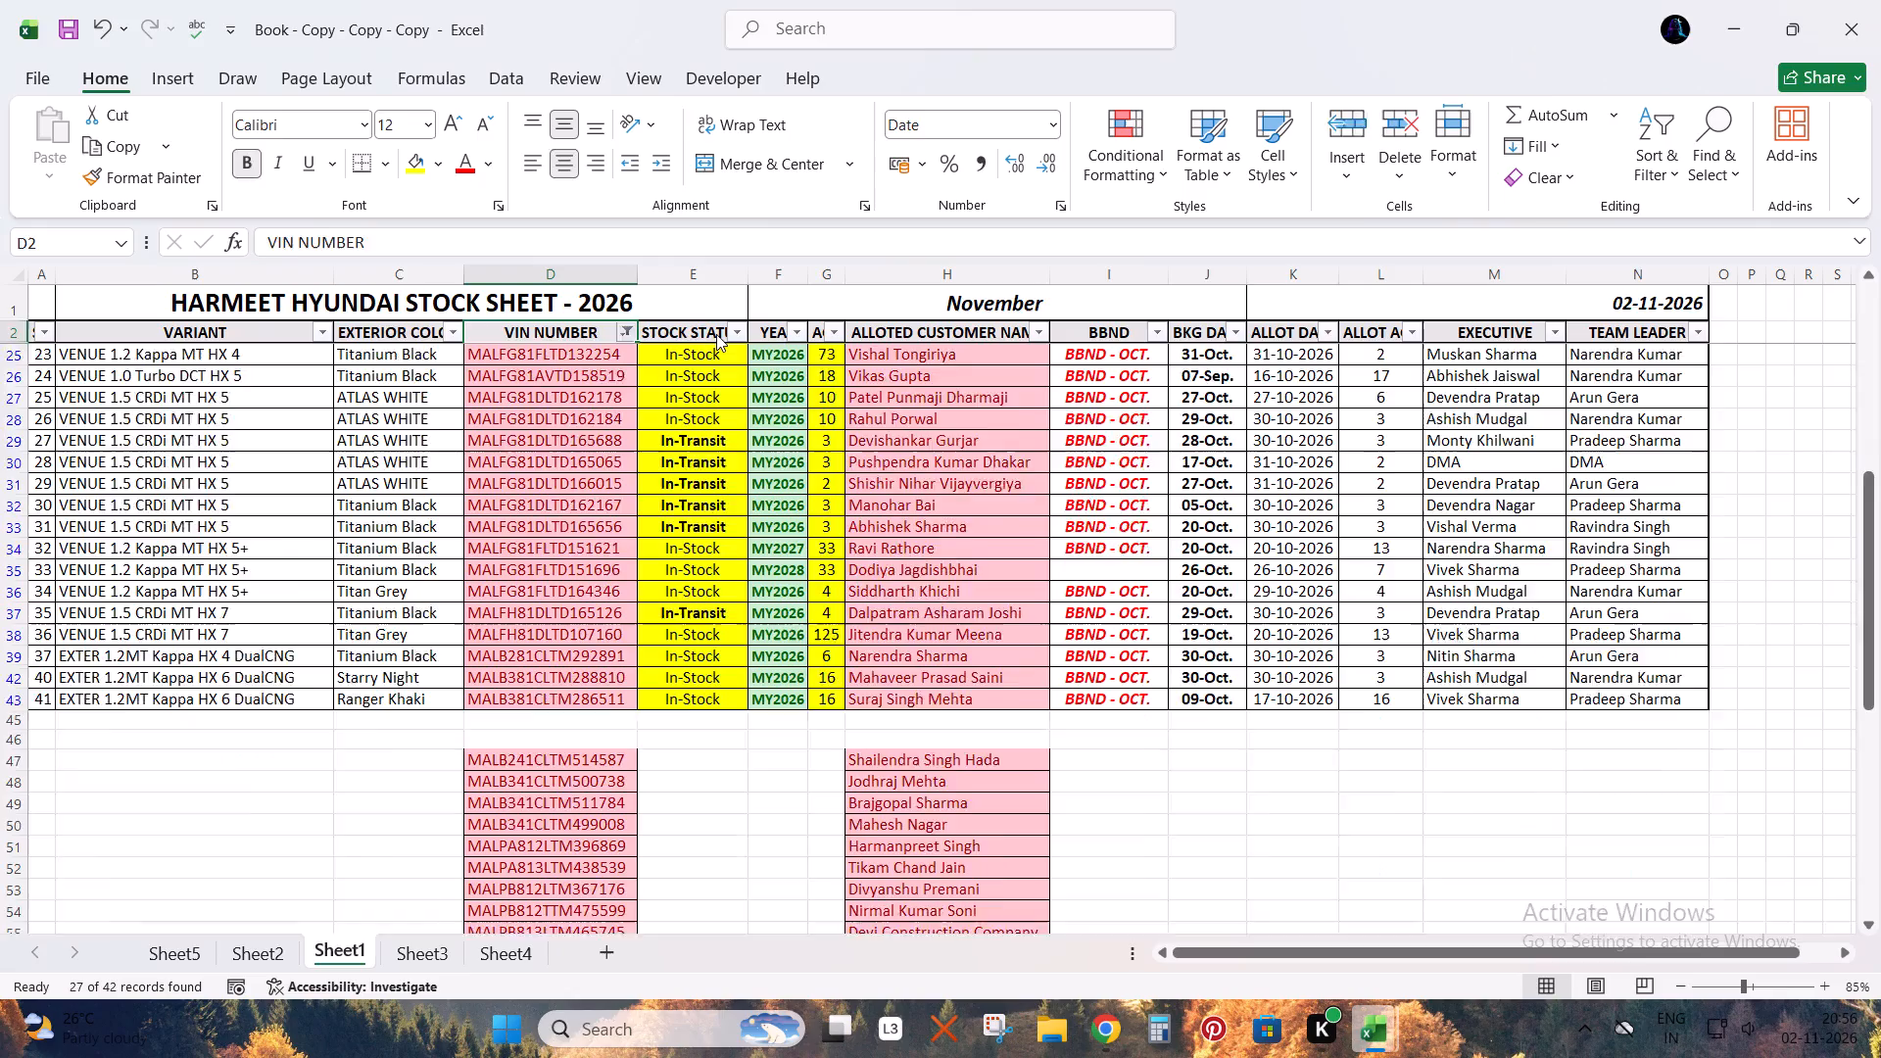
pyautogui.press('Down')
pyautogui.hotkey('alt', 'Tab')
pyautogui.press('Escape')
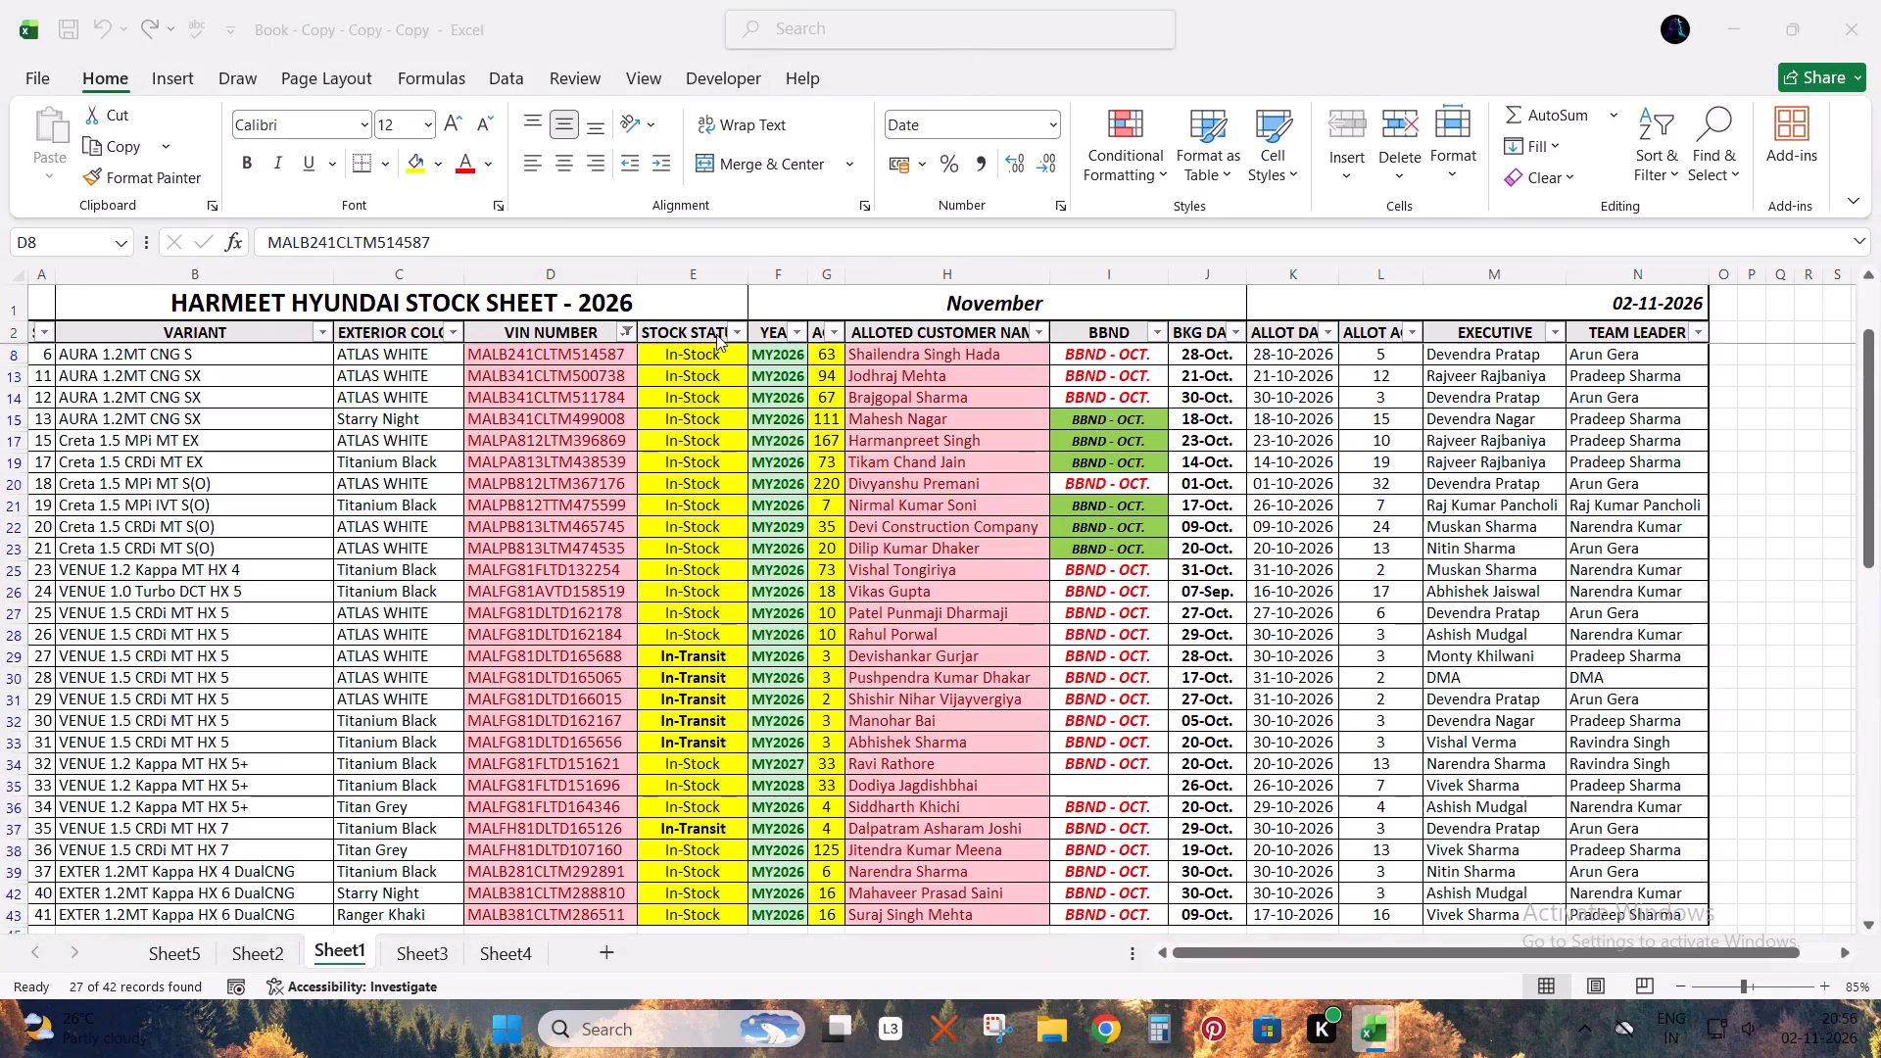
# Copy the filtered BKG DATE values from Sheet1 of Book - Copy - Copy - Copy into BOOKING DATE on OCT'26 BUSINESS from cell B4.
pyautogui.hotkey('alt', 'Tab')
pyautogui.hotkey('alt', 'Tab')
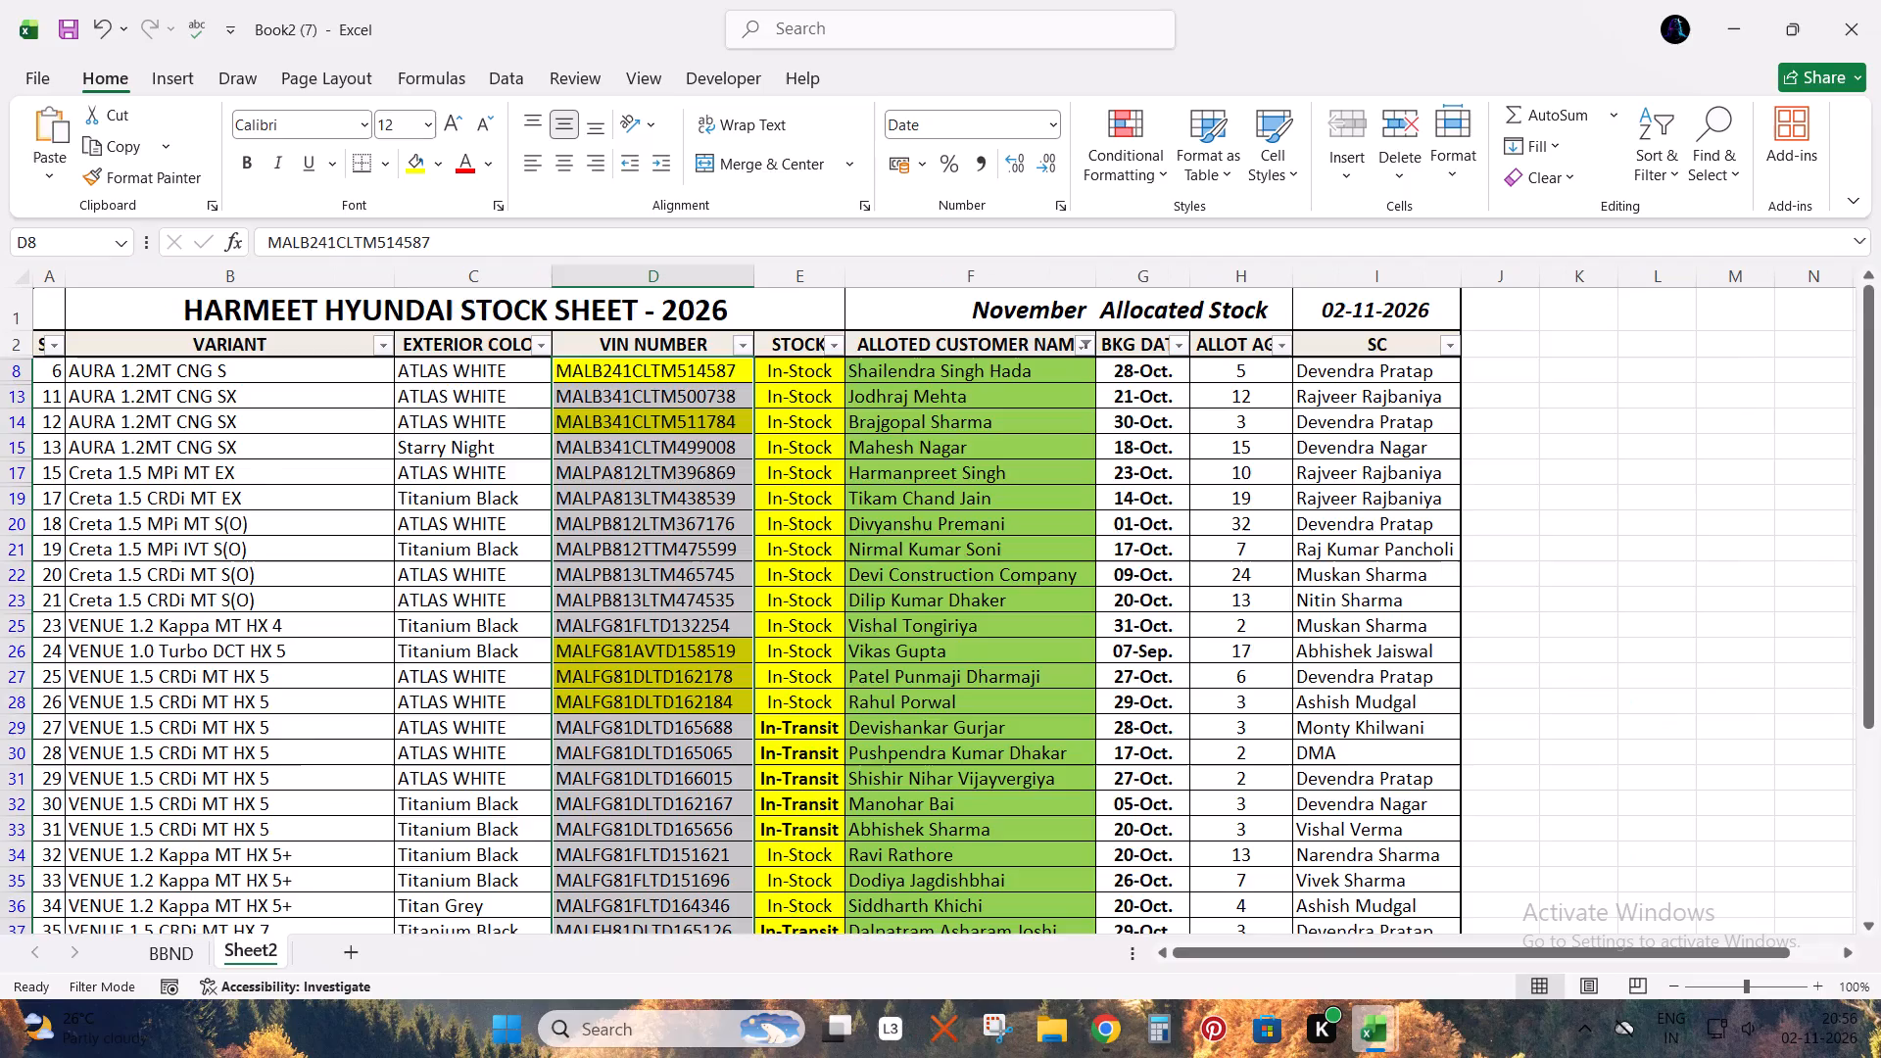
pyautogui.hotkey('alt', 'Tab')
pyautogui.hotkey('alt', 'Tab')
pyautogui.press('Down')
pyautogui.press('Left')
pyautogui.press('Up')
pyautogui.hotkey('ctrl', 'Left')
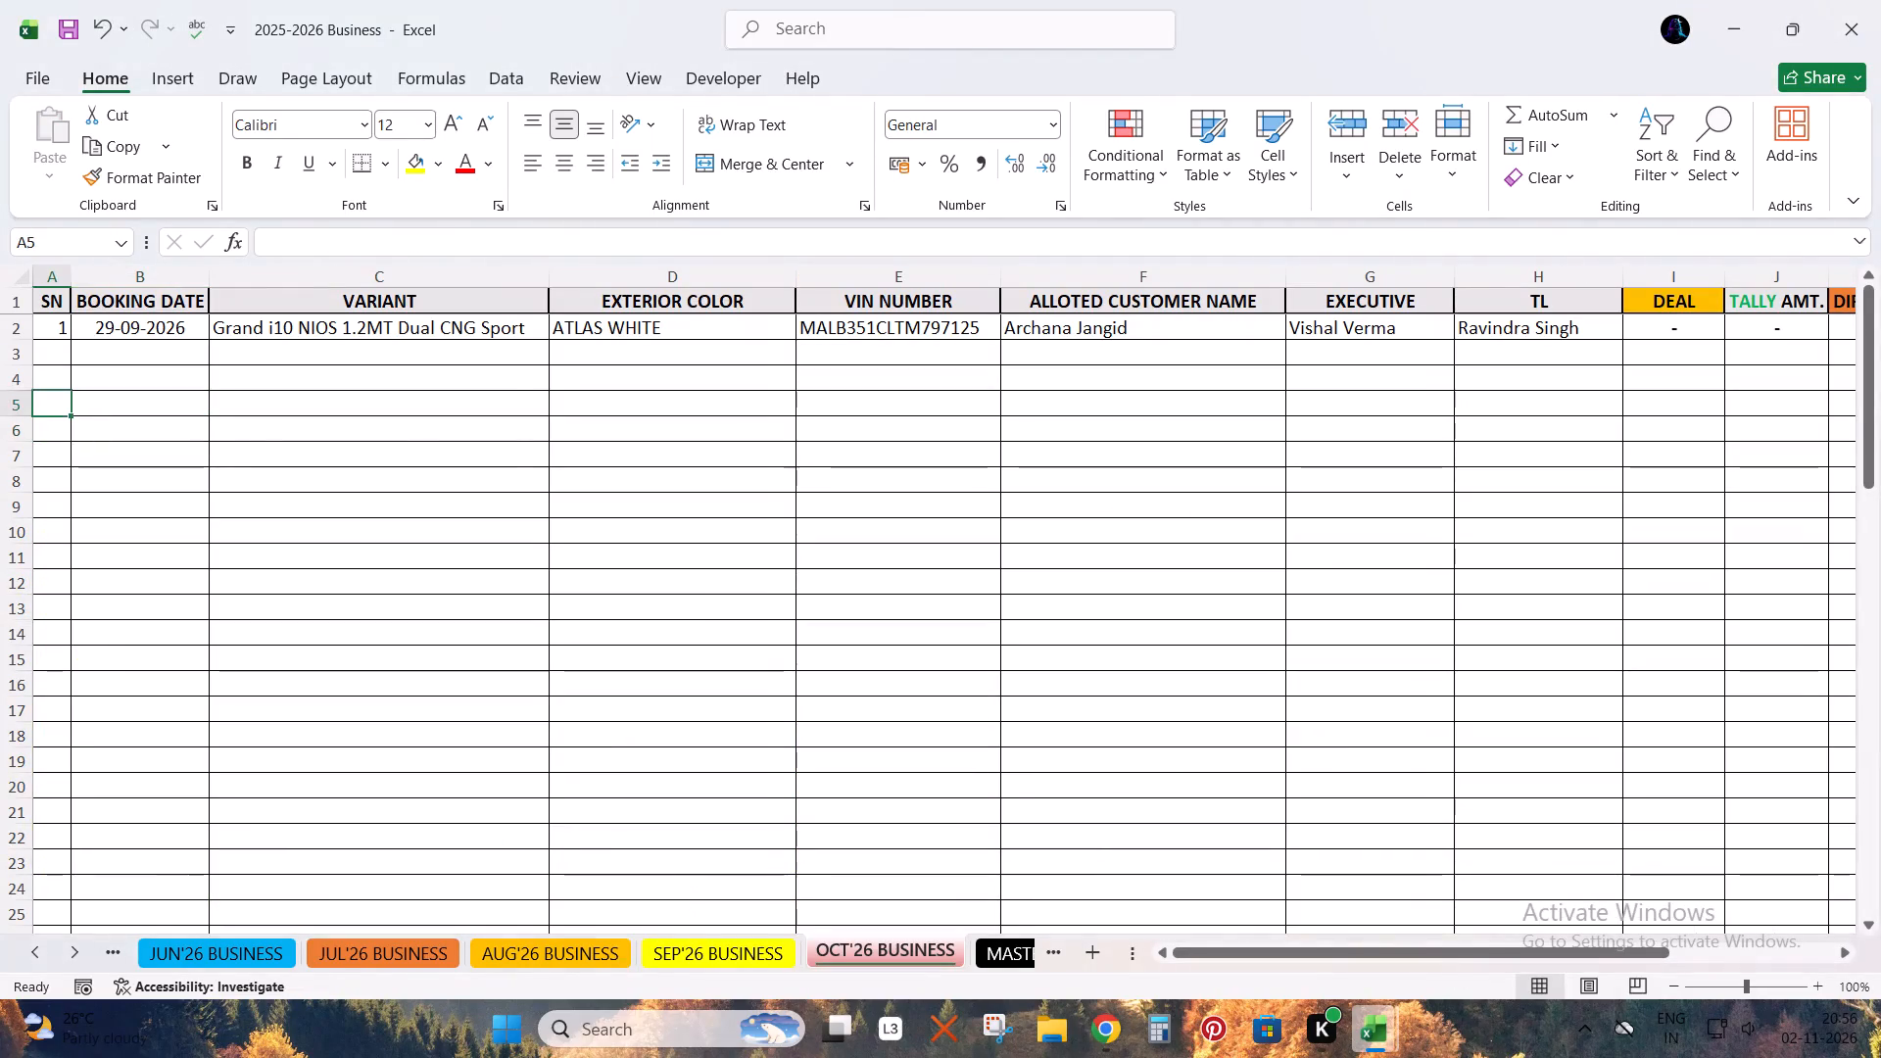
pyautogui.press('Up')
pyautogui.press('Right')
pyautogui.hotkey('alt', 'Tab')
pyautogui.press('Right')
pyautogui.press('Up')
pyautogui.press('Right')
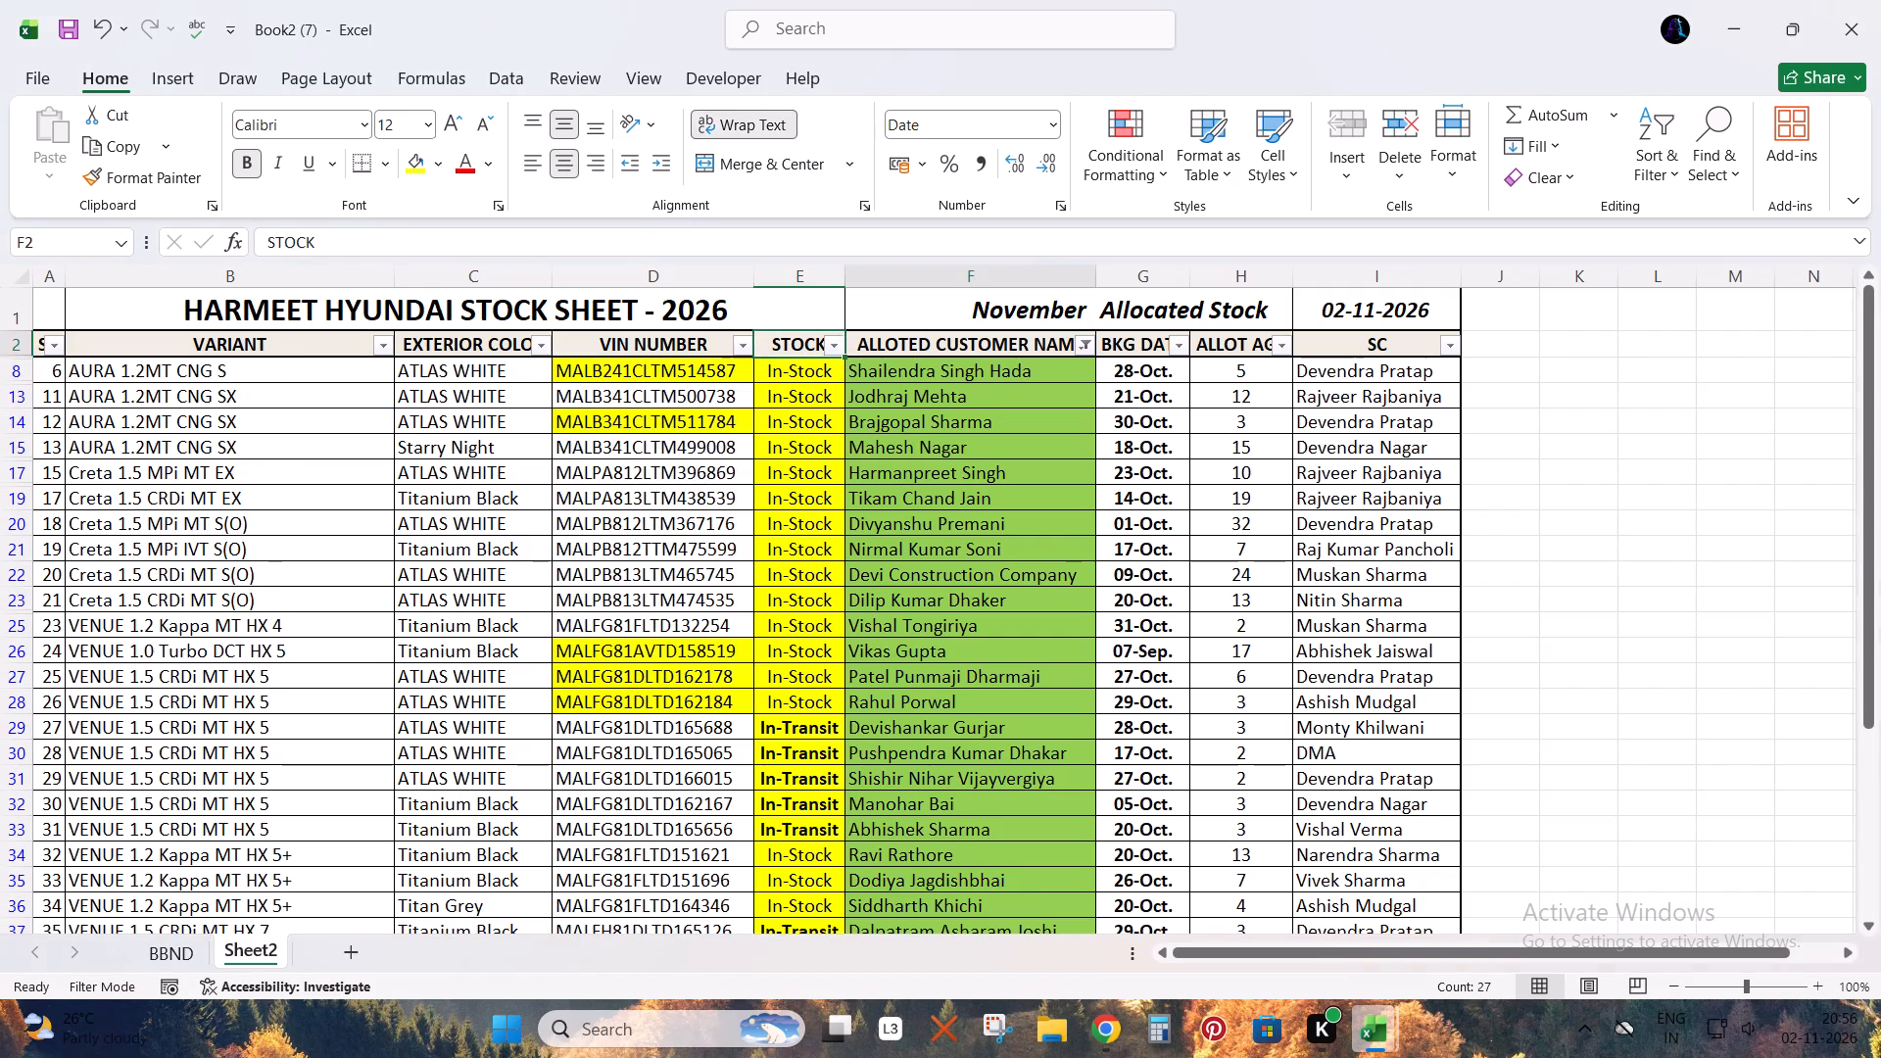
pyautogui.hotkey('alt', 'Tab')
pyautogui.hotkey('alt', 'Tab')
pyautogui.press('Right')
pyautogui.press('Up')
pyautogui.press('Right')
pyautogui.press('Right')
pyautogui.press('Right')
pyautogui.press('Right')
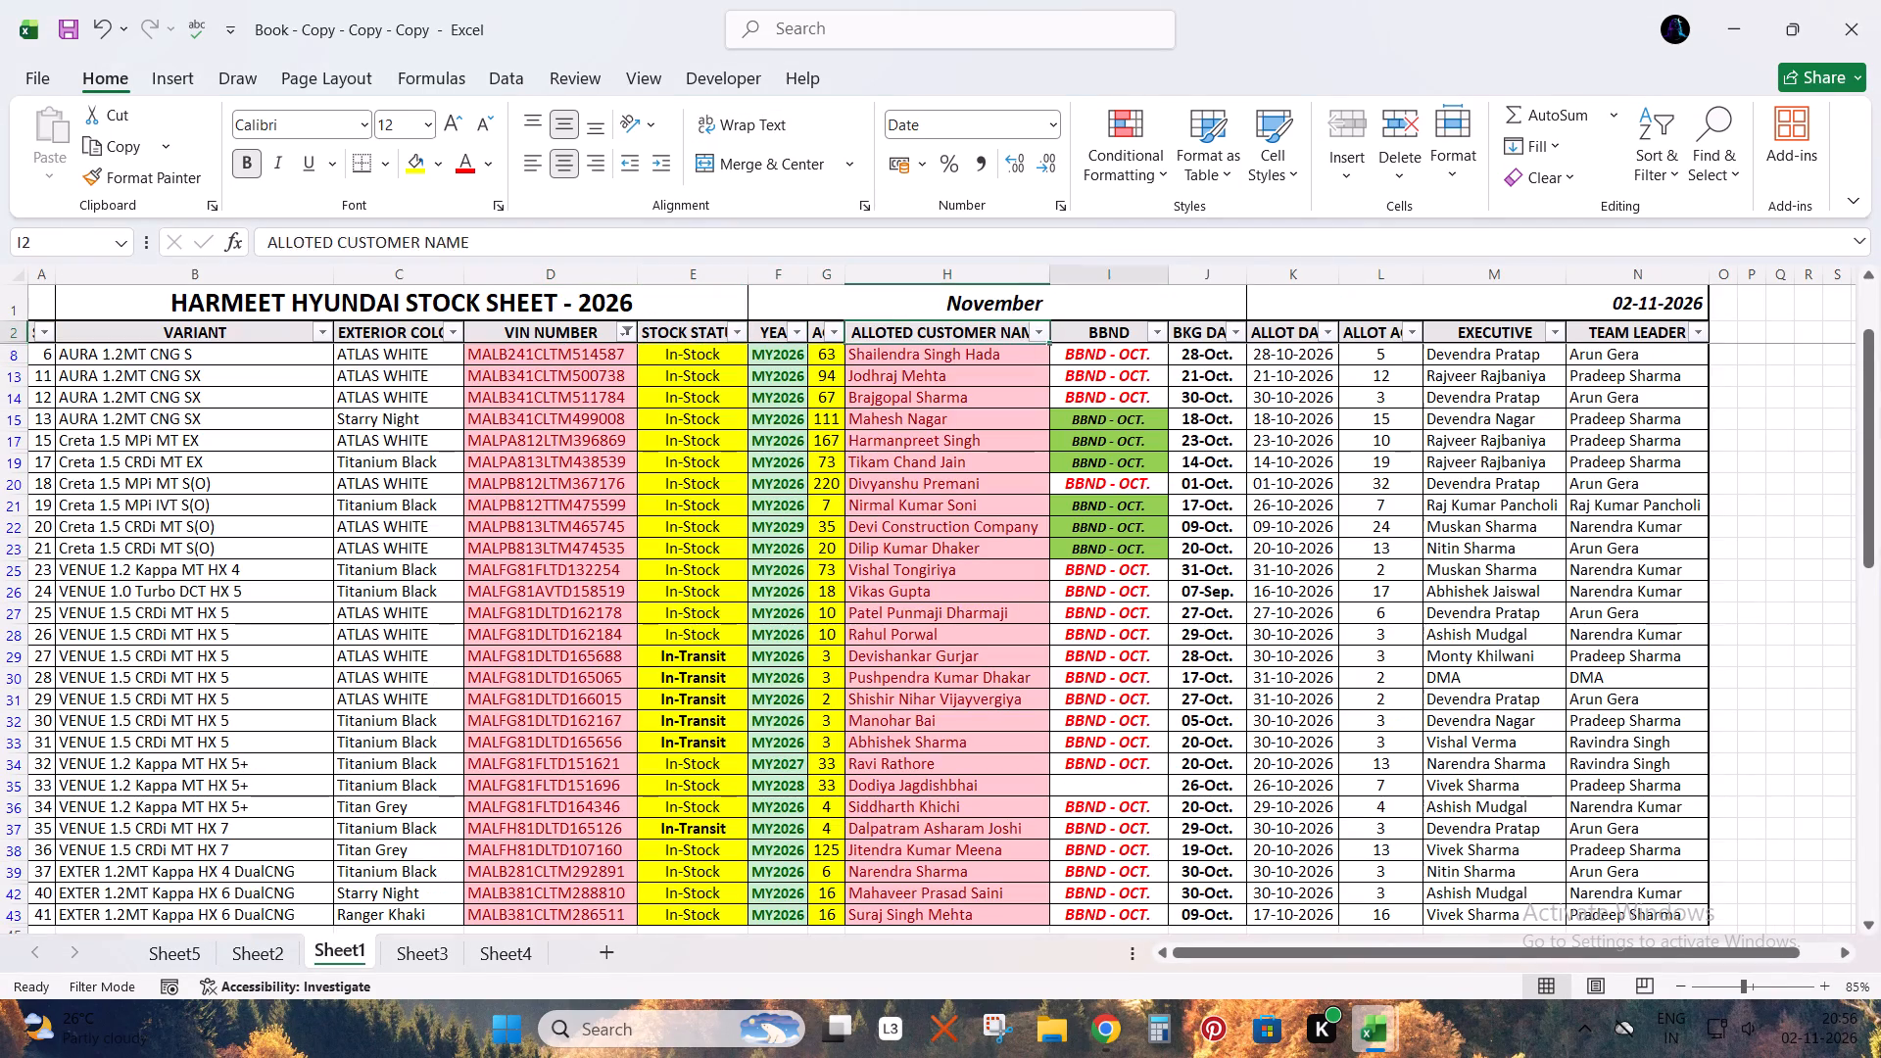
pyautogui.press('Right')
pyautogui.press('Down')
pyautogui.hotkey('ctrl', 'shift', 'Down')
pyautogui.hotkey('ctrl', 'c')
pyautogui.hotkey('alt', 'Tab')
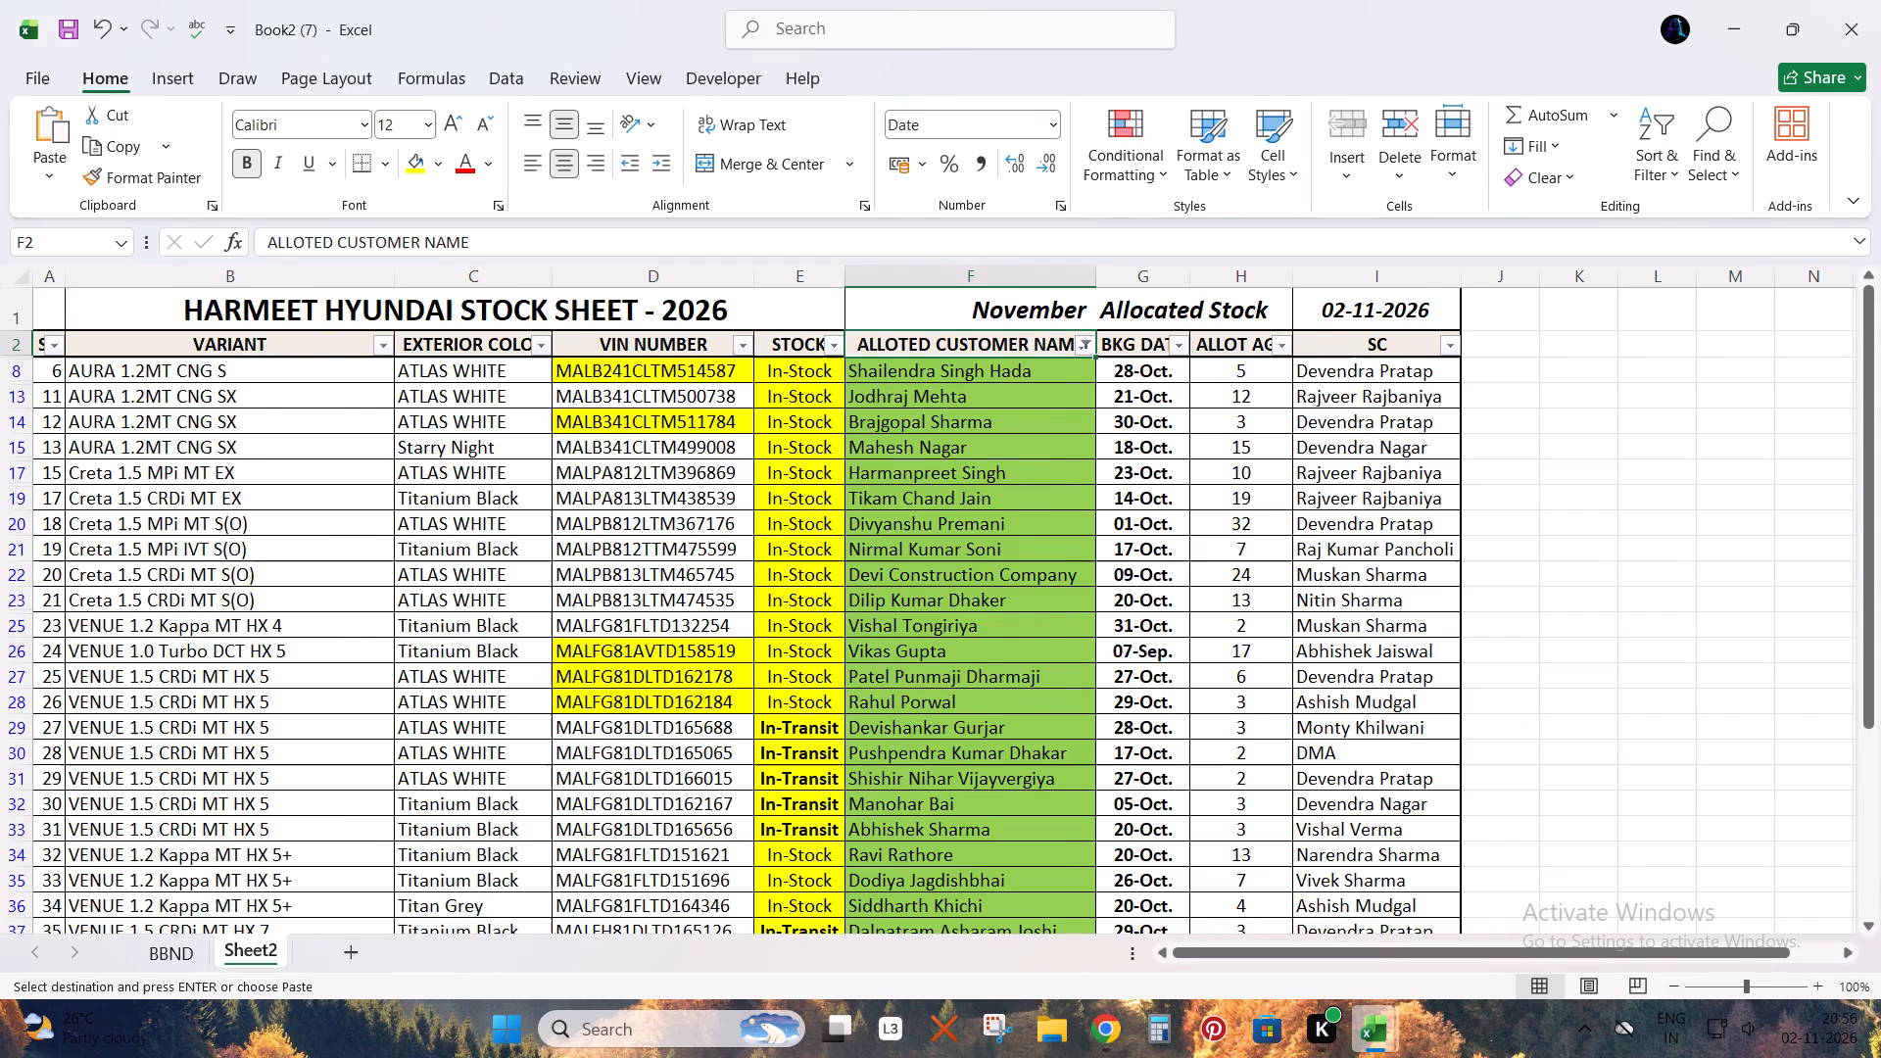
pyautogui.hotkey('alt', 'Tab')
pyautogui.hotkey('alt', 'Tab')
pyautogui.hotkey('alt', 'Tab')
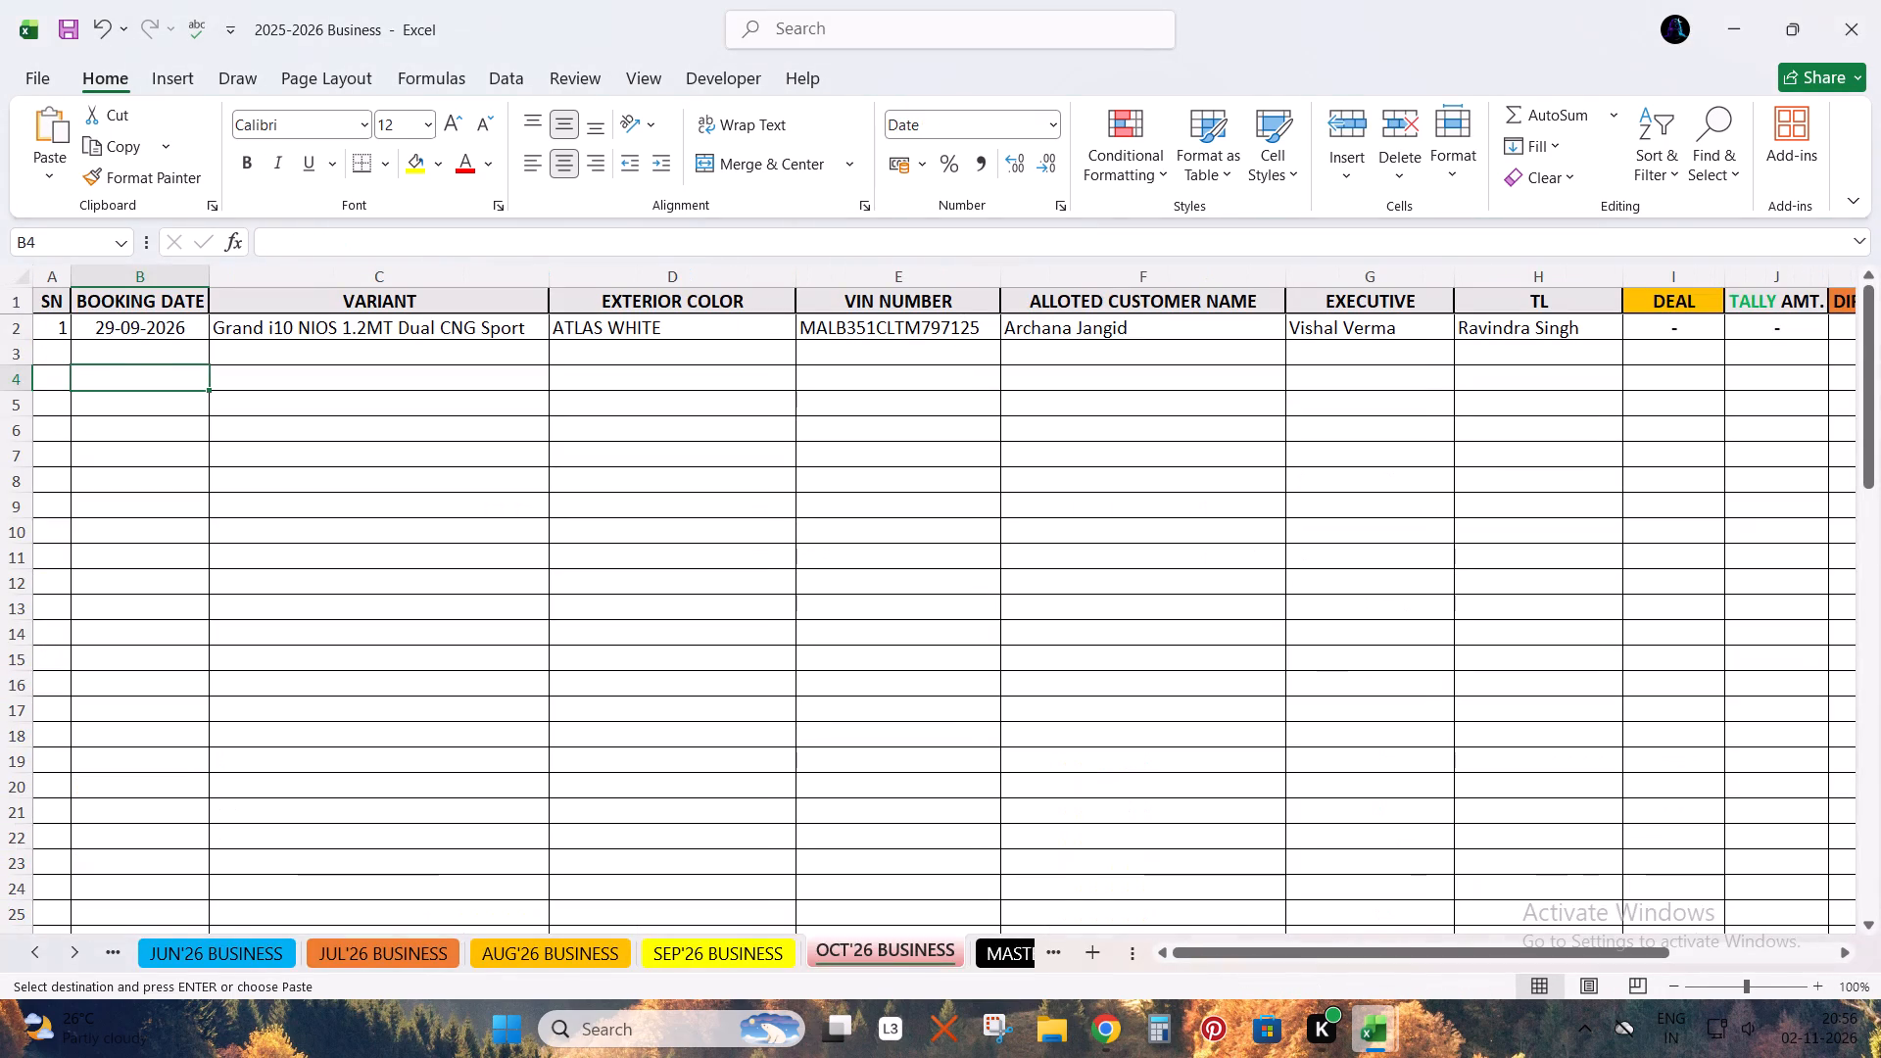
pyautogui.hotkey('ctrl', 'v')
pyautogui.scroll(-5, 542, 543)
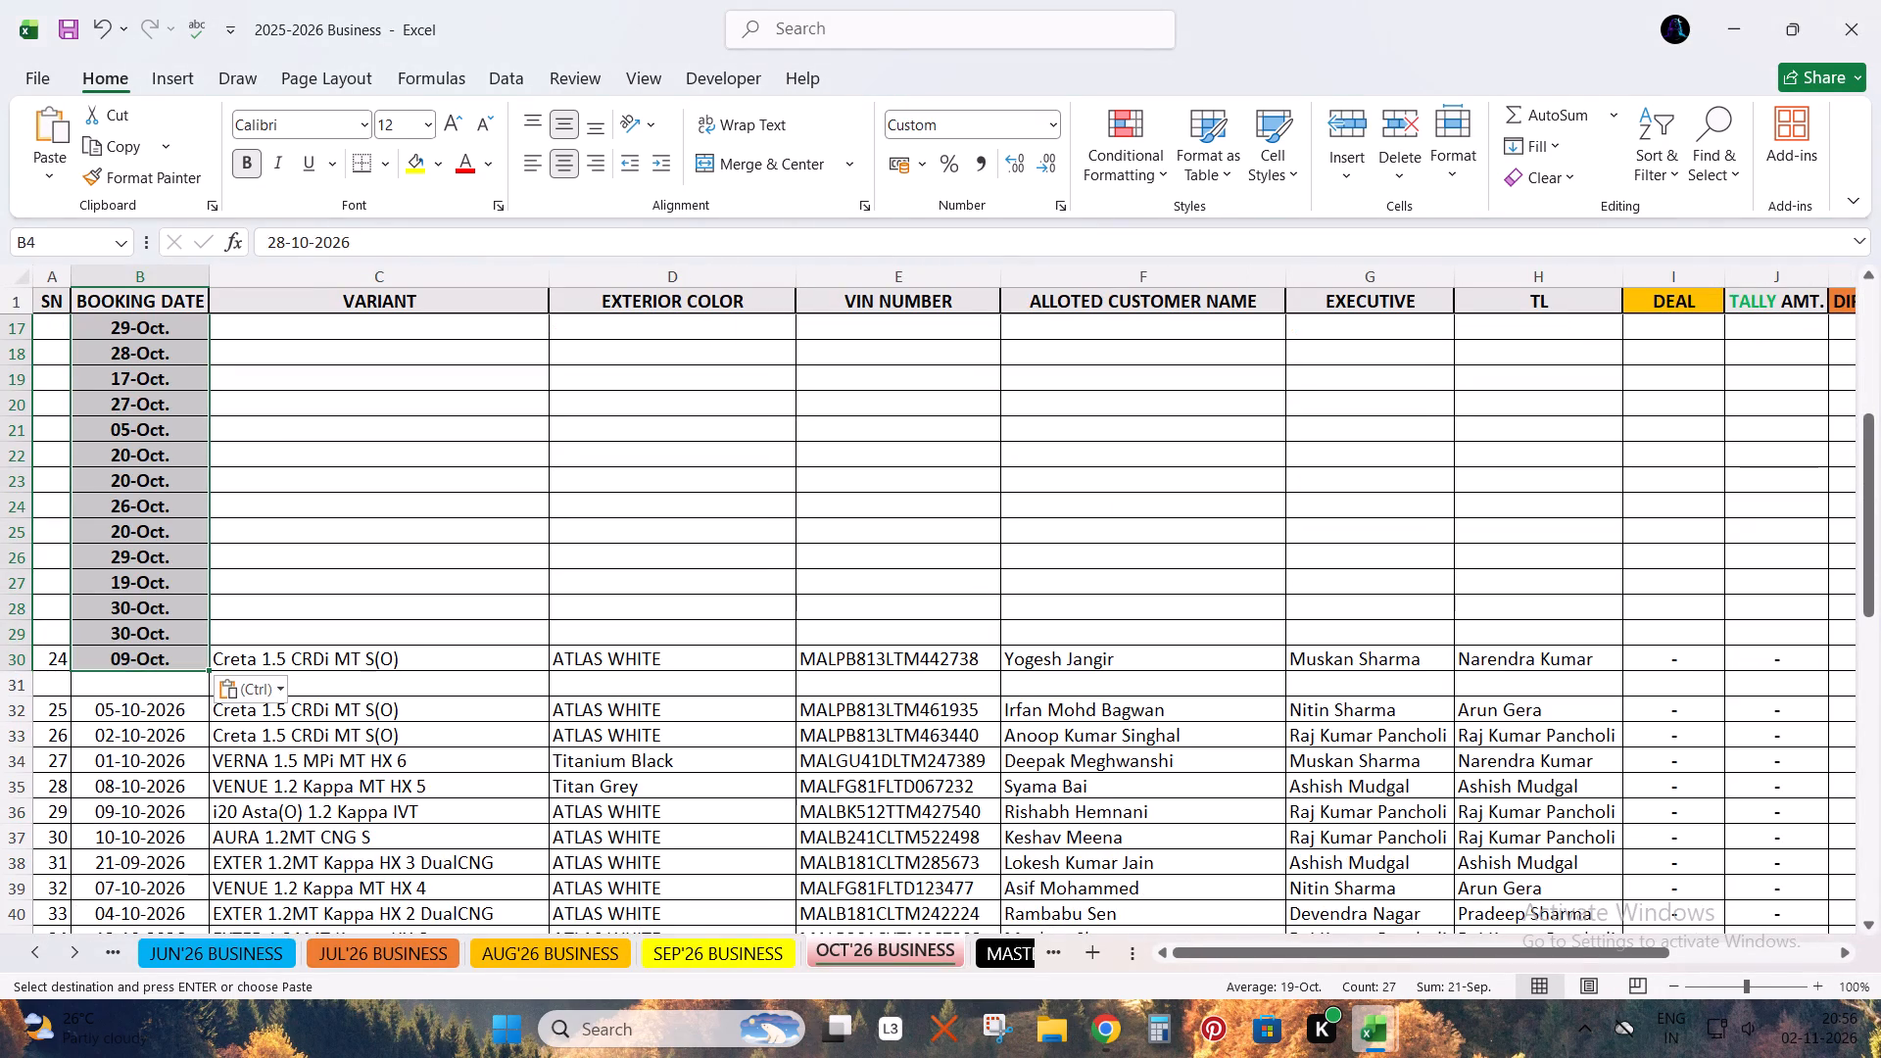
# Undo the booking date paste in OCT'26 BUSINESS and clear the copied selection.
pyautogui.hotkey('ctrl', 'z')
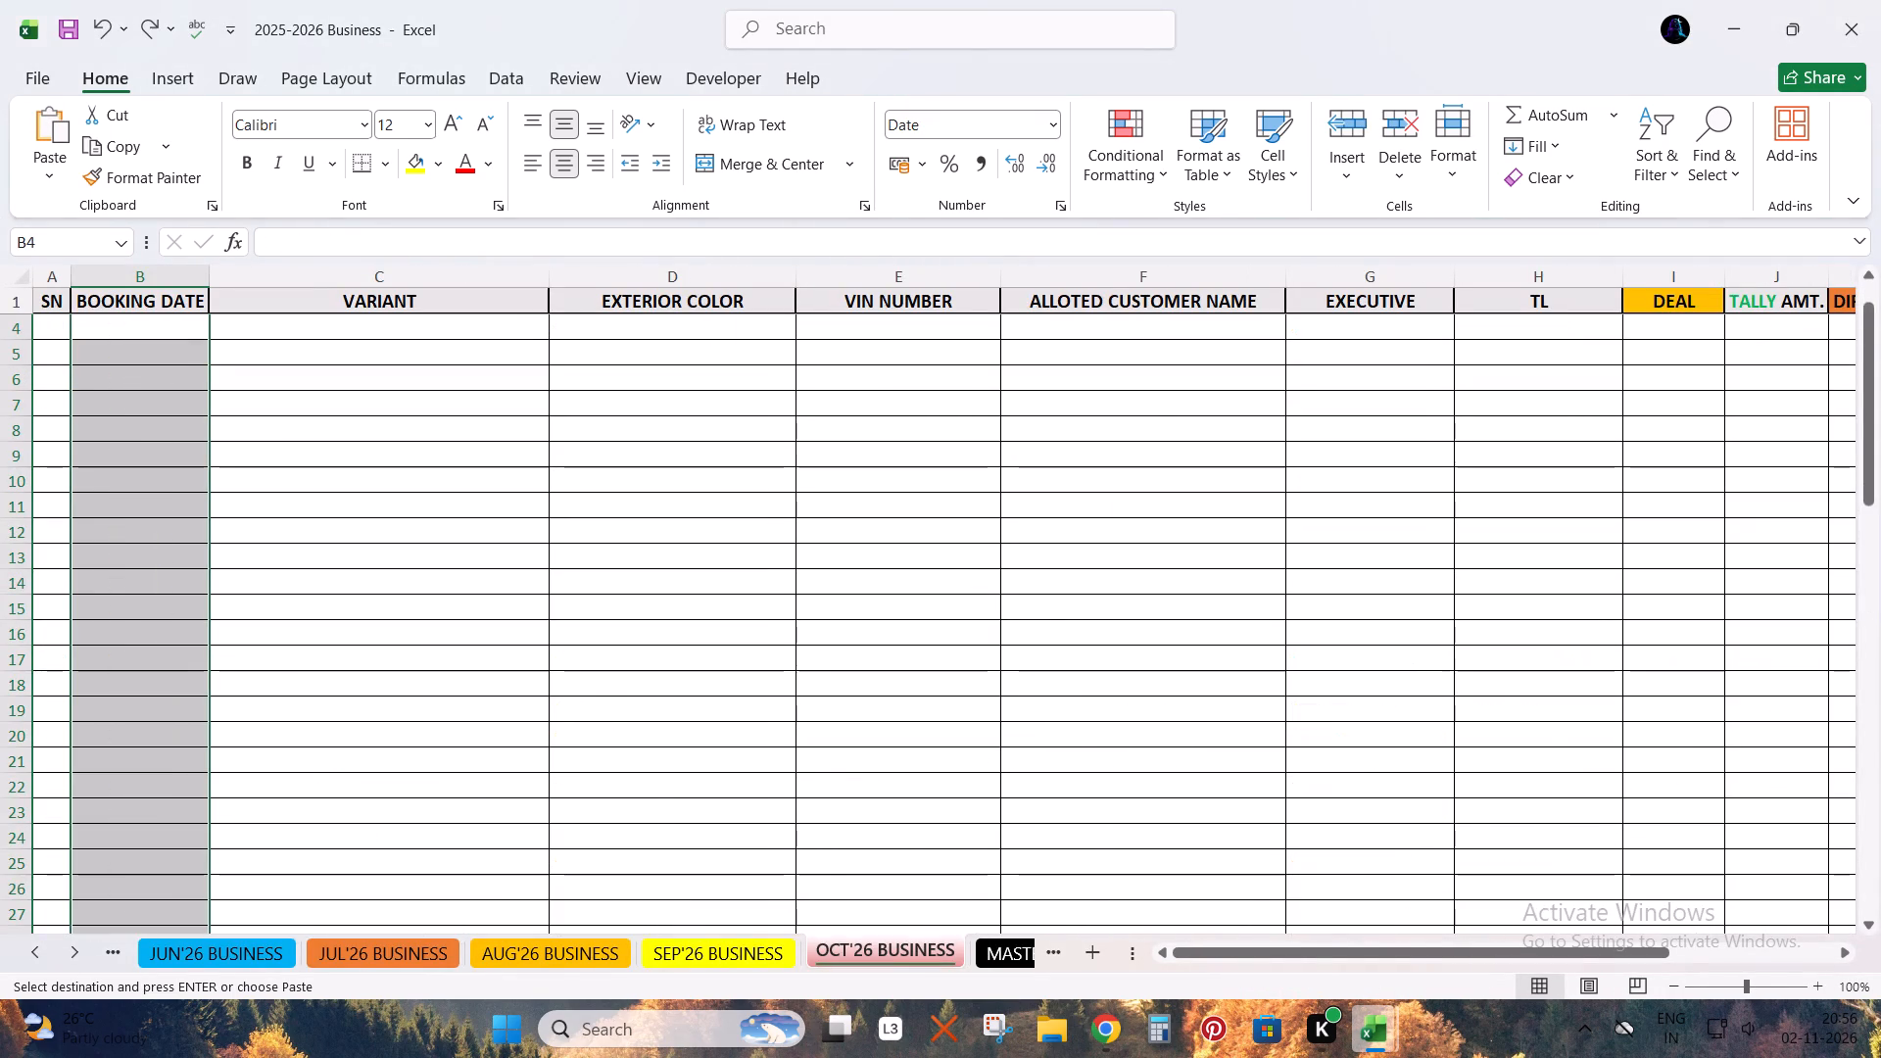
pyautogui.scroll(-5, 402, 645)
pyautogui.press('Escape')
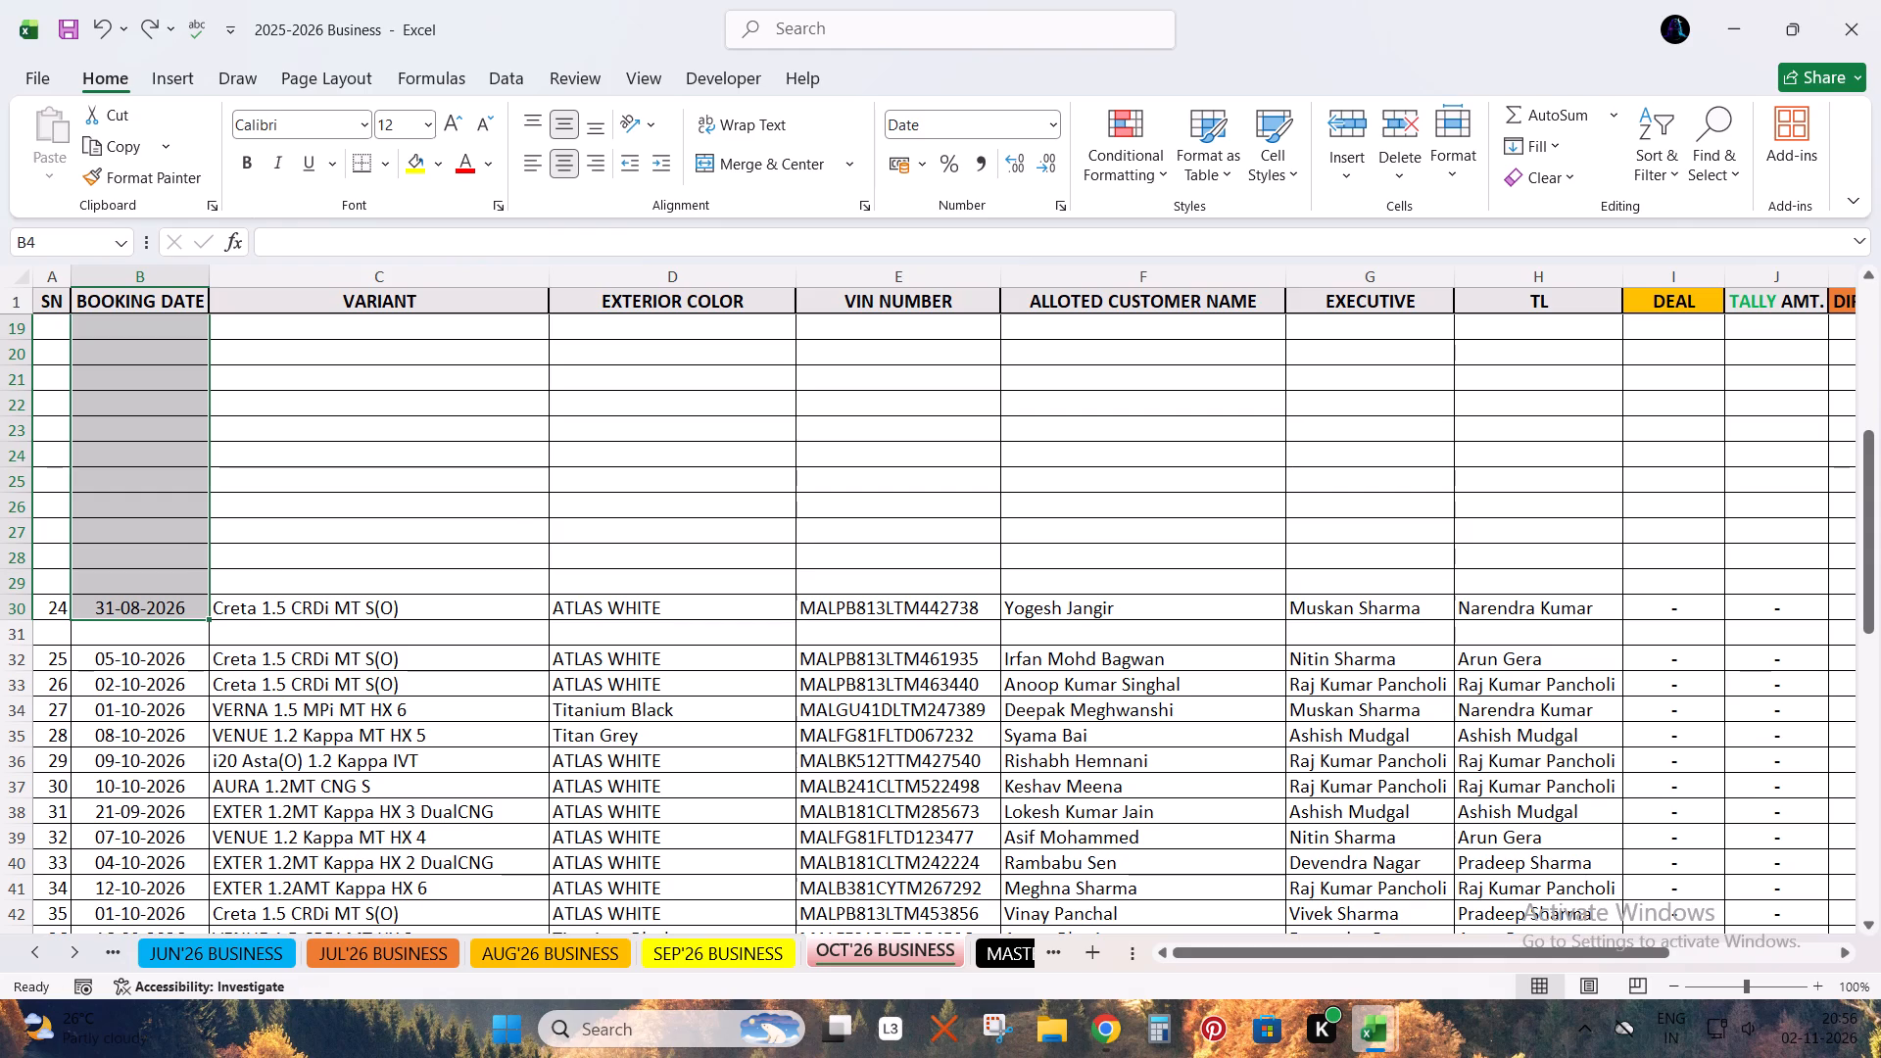
# Insert two blank rows at row 29 of OCT'26 BUSINESS, above the SN 24 record, and save the workbook.
pyautogui.click(282, 585)
pyautogui.hotkey('shift', 'space')
pyautogui.hotkey('ctrl', '+')
pyautogui.hotkey('ctrl', '+')
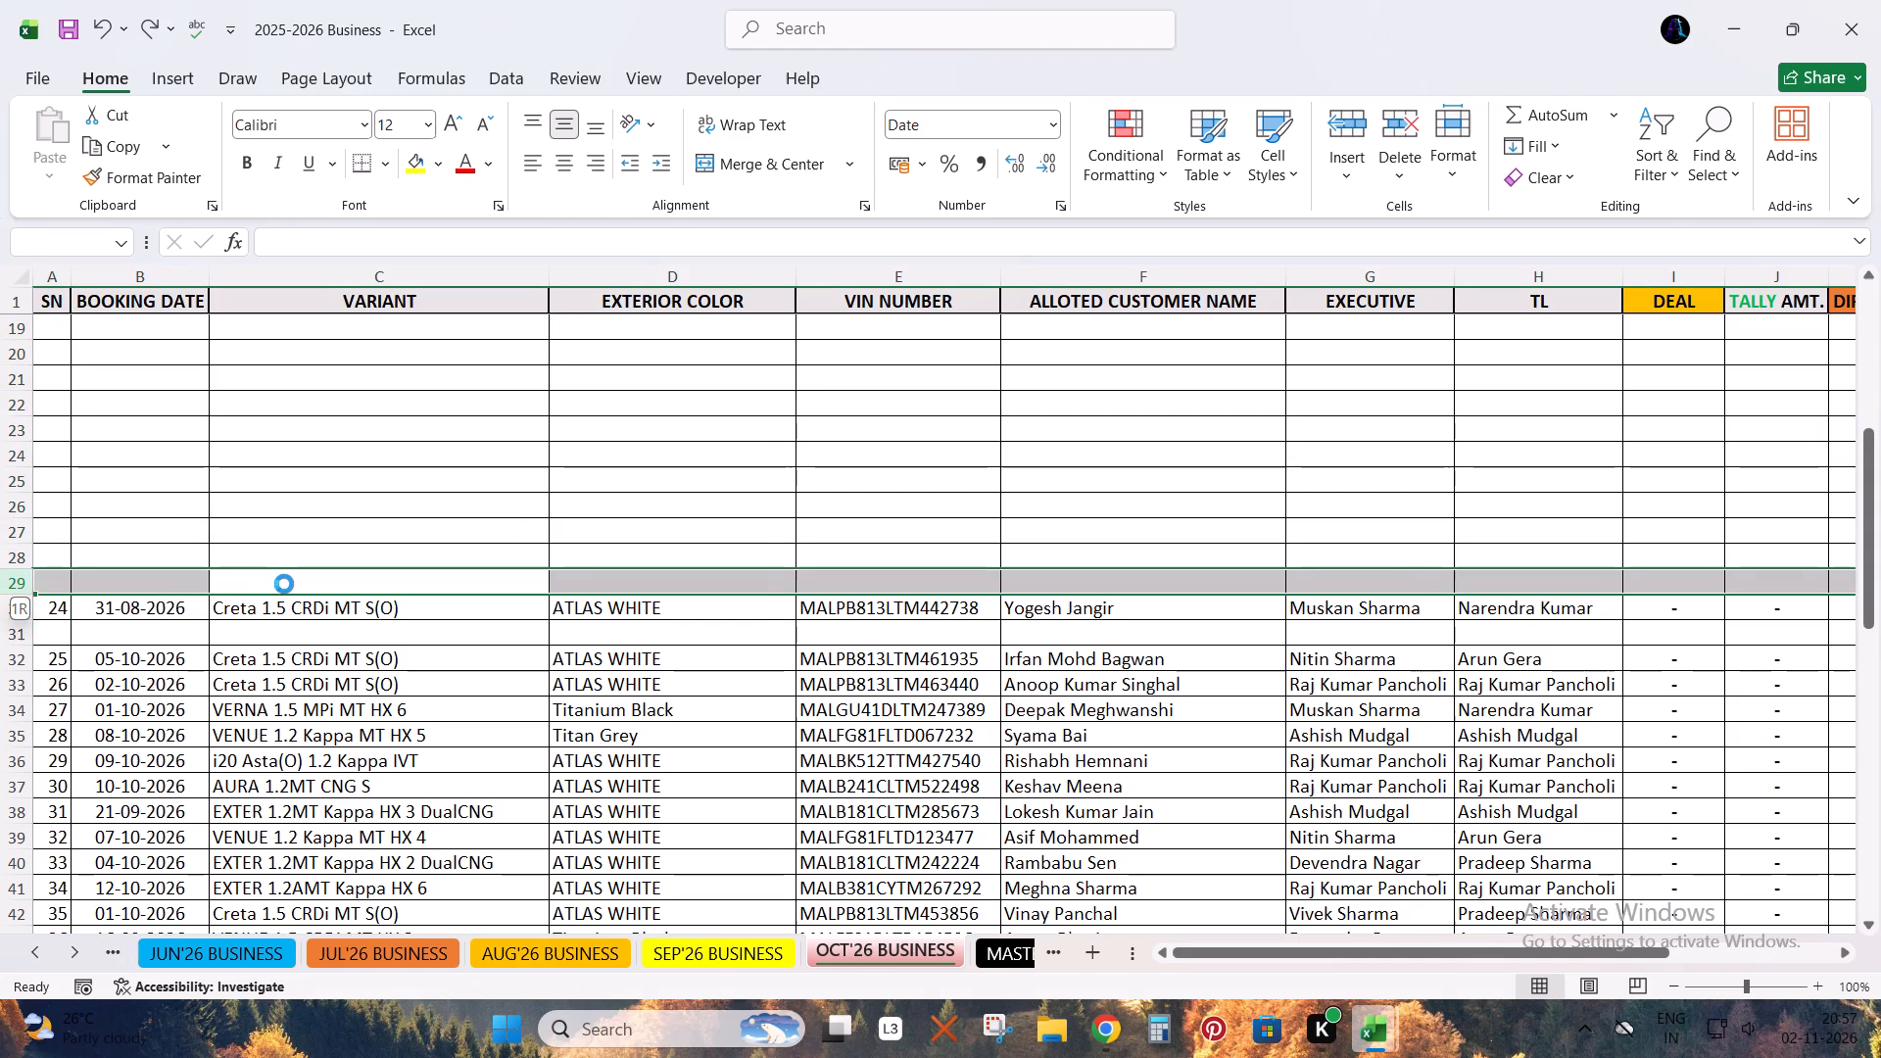
pyautogui.click(185, 511)
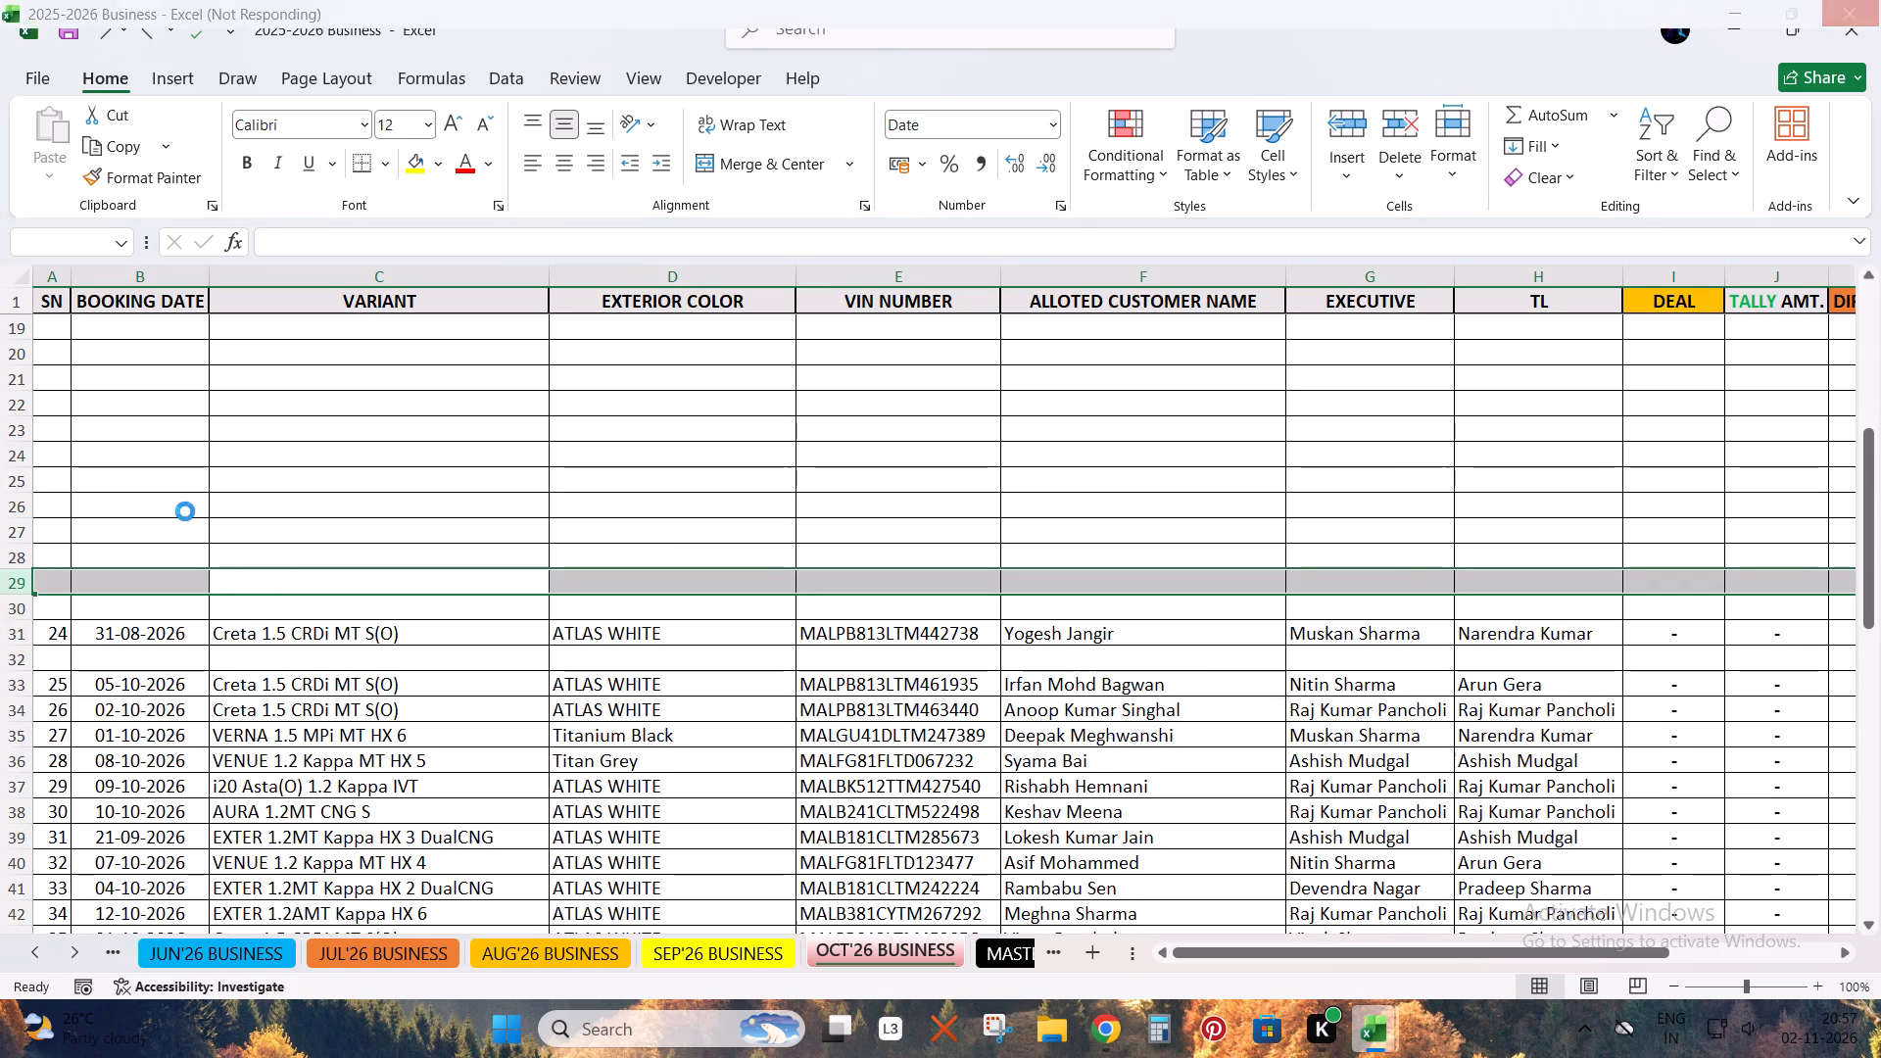
pyautogui.click(185, 511)
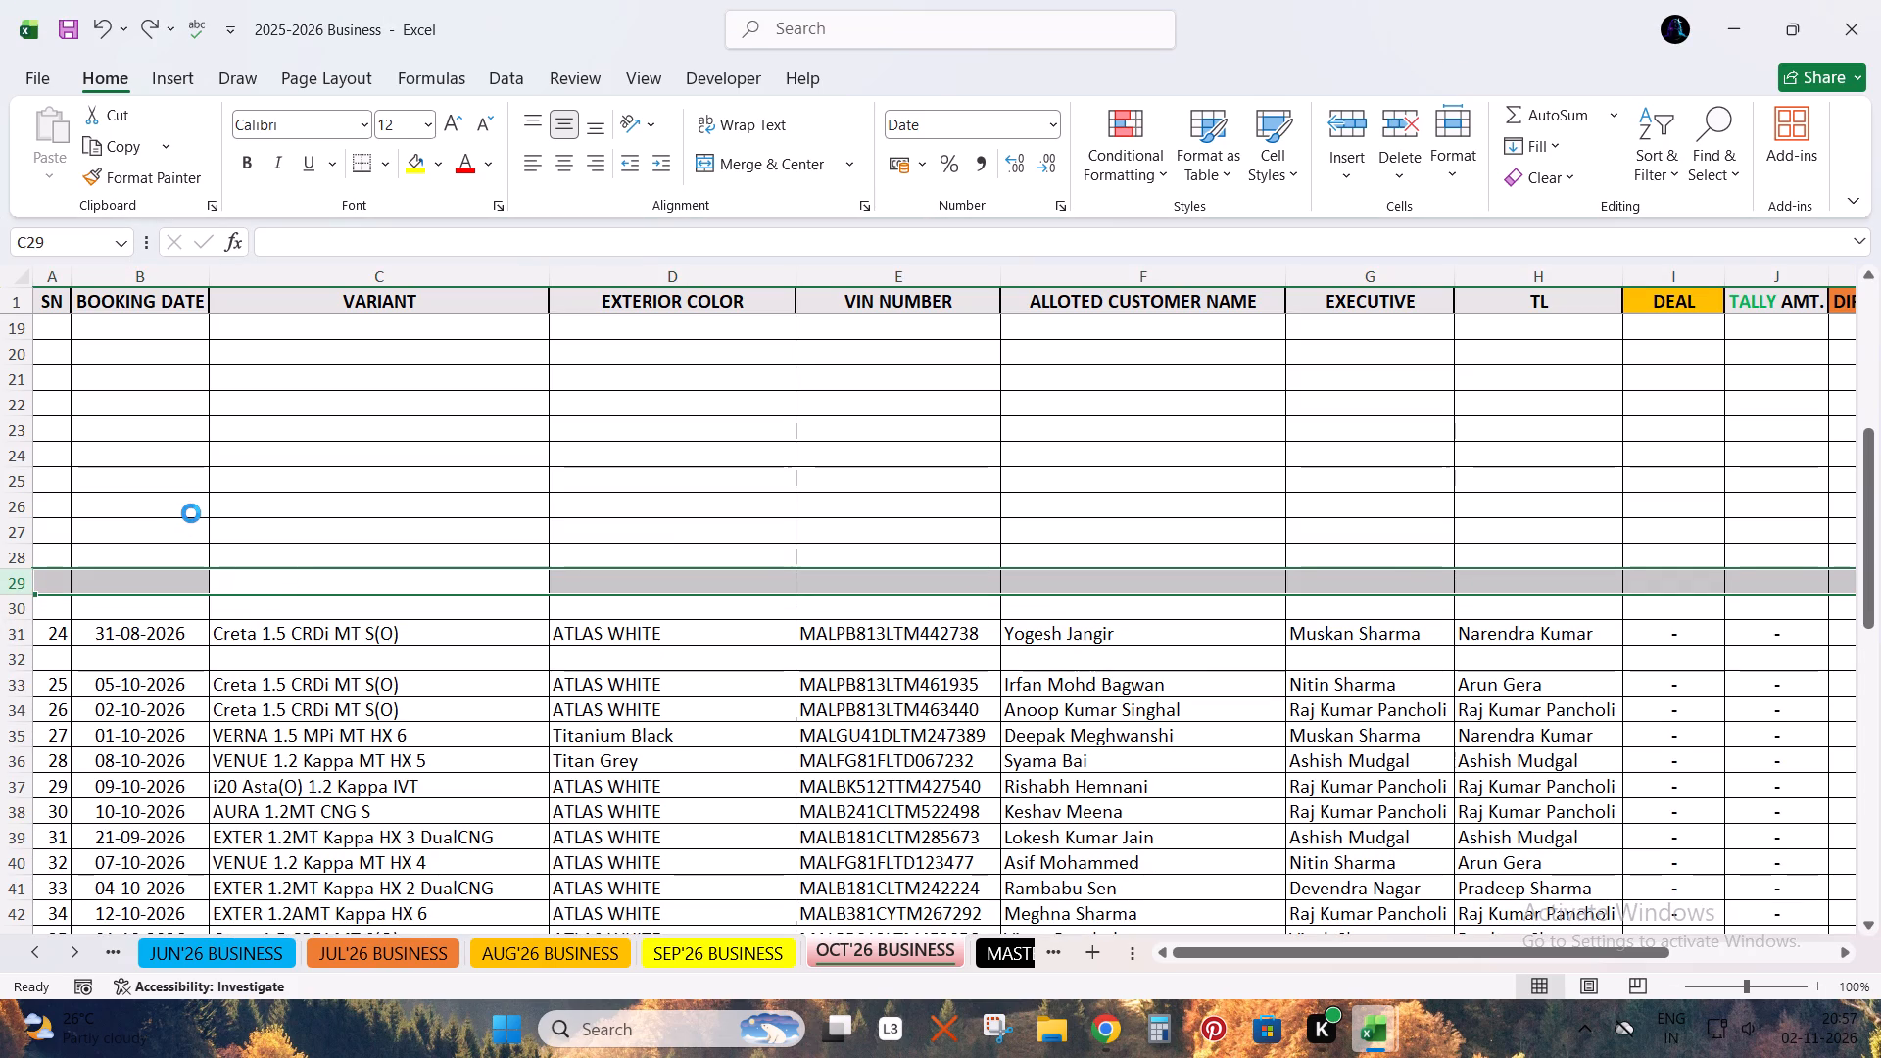
pyautogui.click(278, 476)
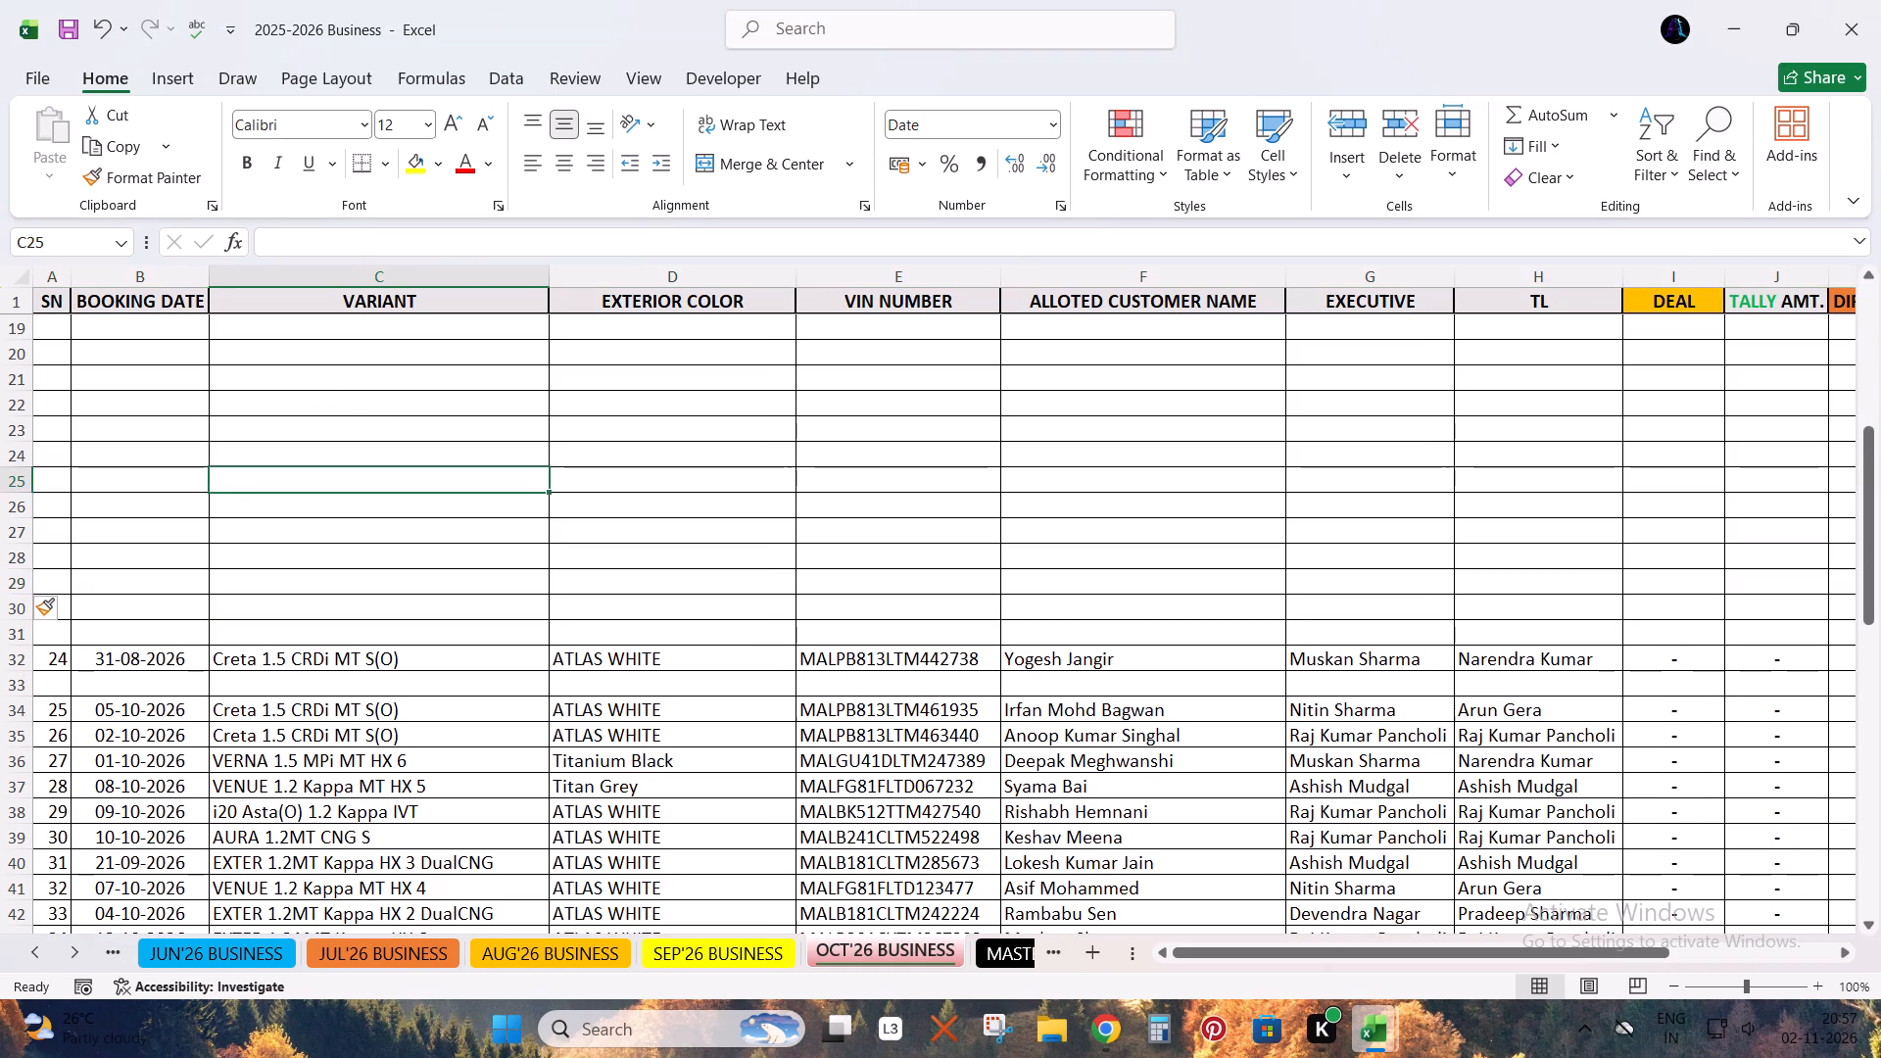
pyautogui.hotkey('ctrl', 's')
# Copy the filtered BKG DATE values from the stock sheet into BOOKING DATE on OCT'26 BUSINESS from cell B4, and save.
pyautogui.hotkey('ctrl', 'Up')
pyautogui.hotkey('ctrl', 'Left')
pyautogui.press('Down')
pyautogui.press('Right')
pyautogui.press('Down')
pyautogui.hotkey('alt', 'Tab')
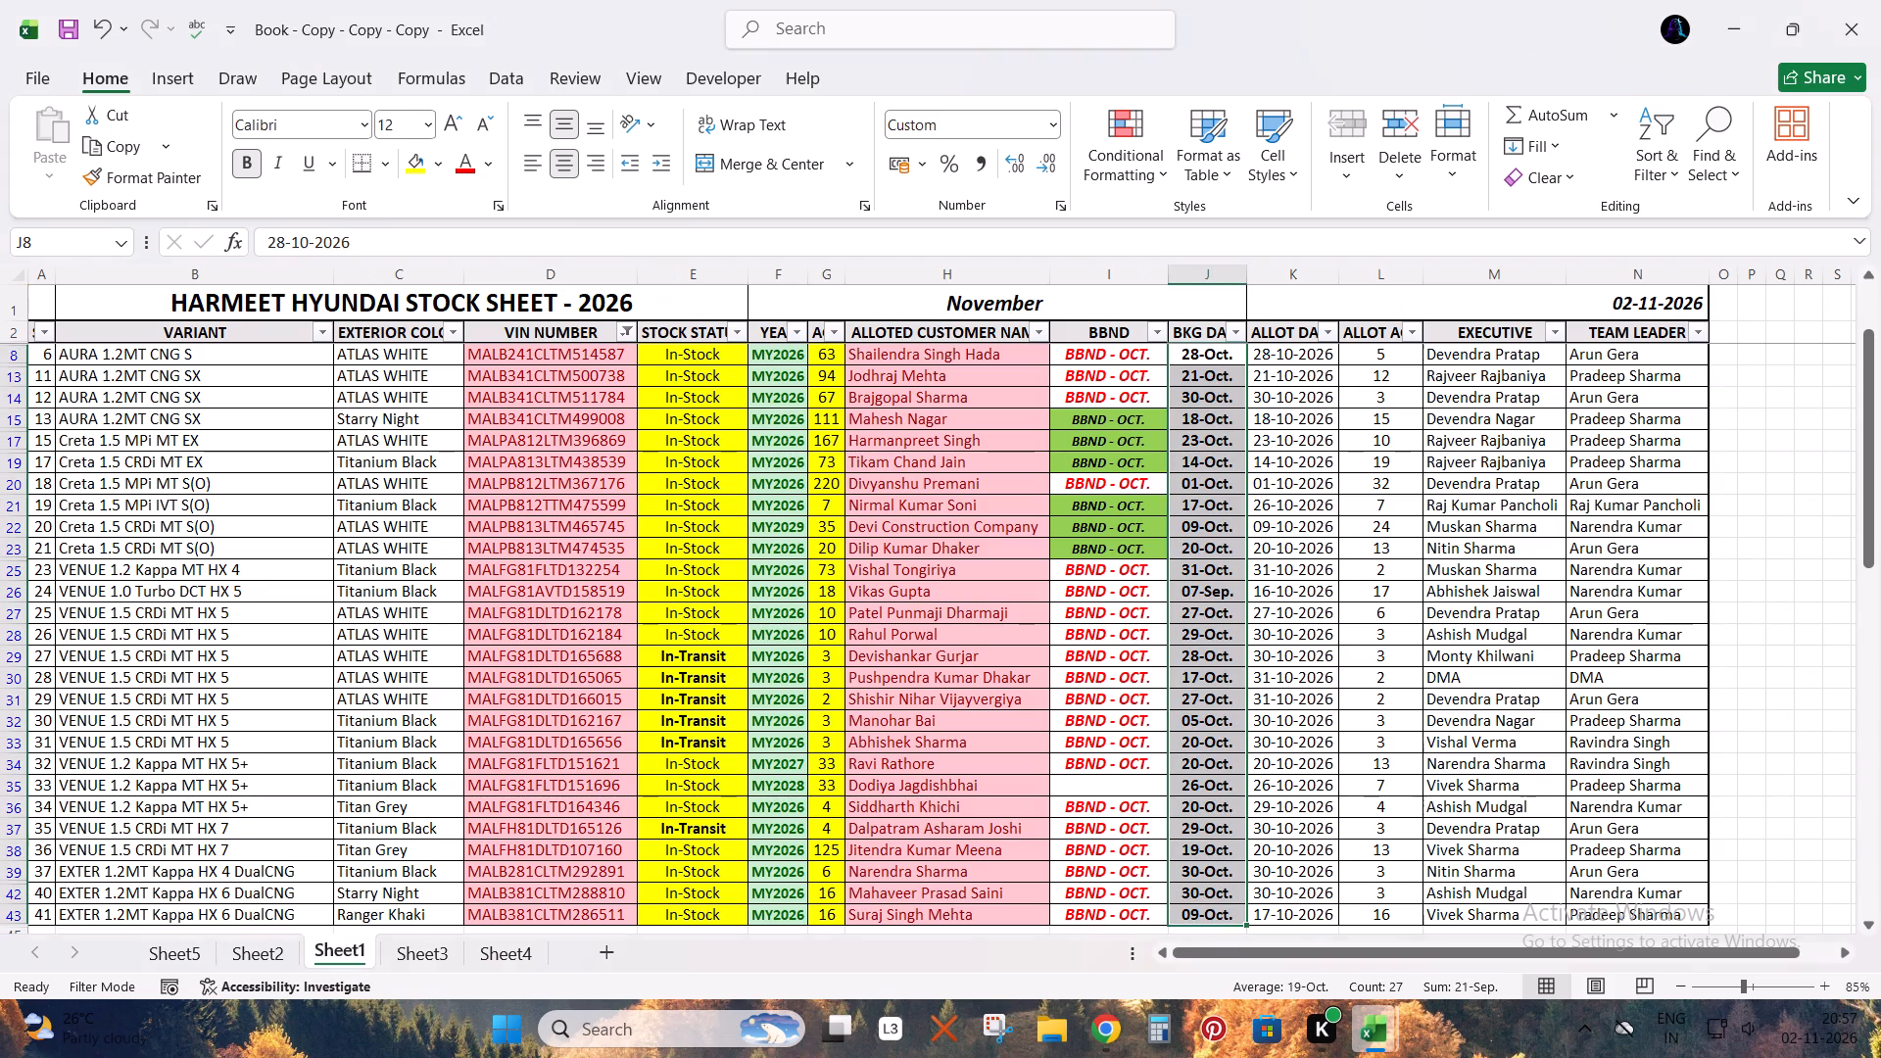
pyautogui.hotkey('ctrl', 'c')
pyautogui.hotkey('alt', 'Tab')
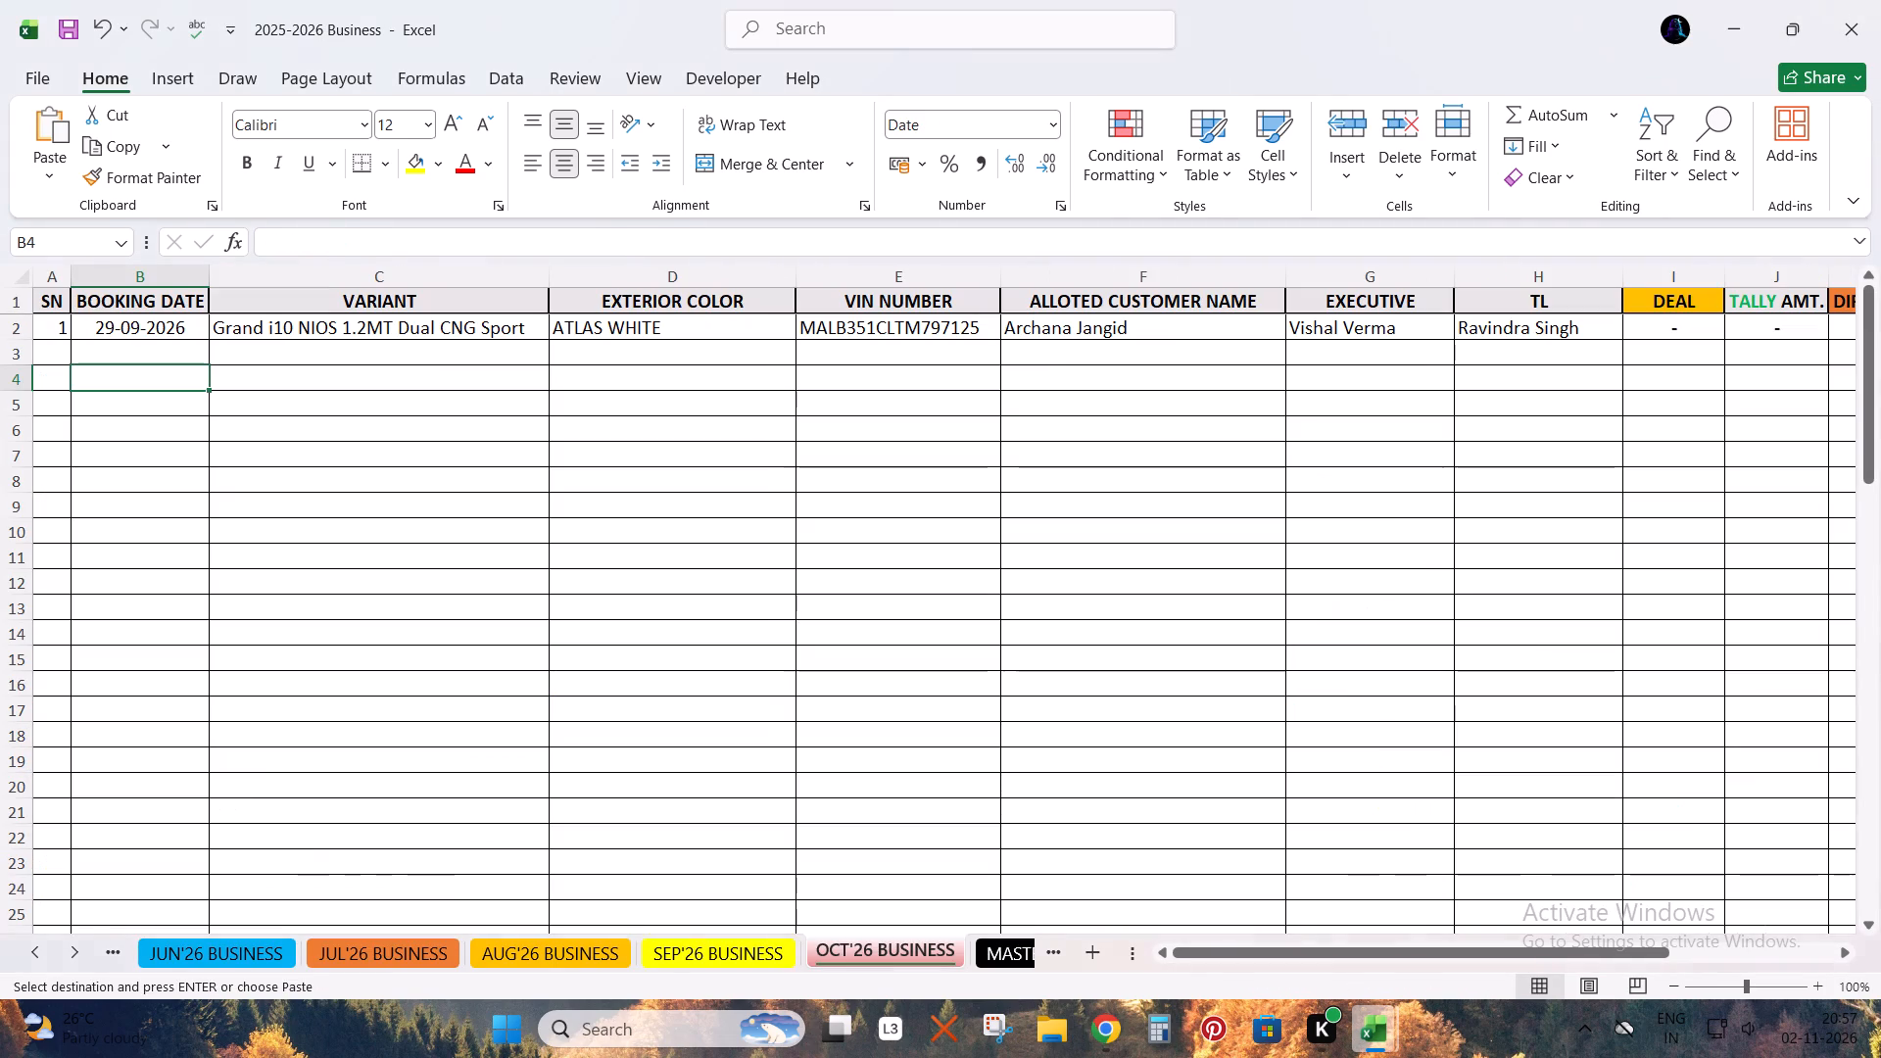
pyautogui.hotkey('ctrl', 'v')
pyautogui.scroll(-5, 265, 471)
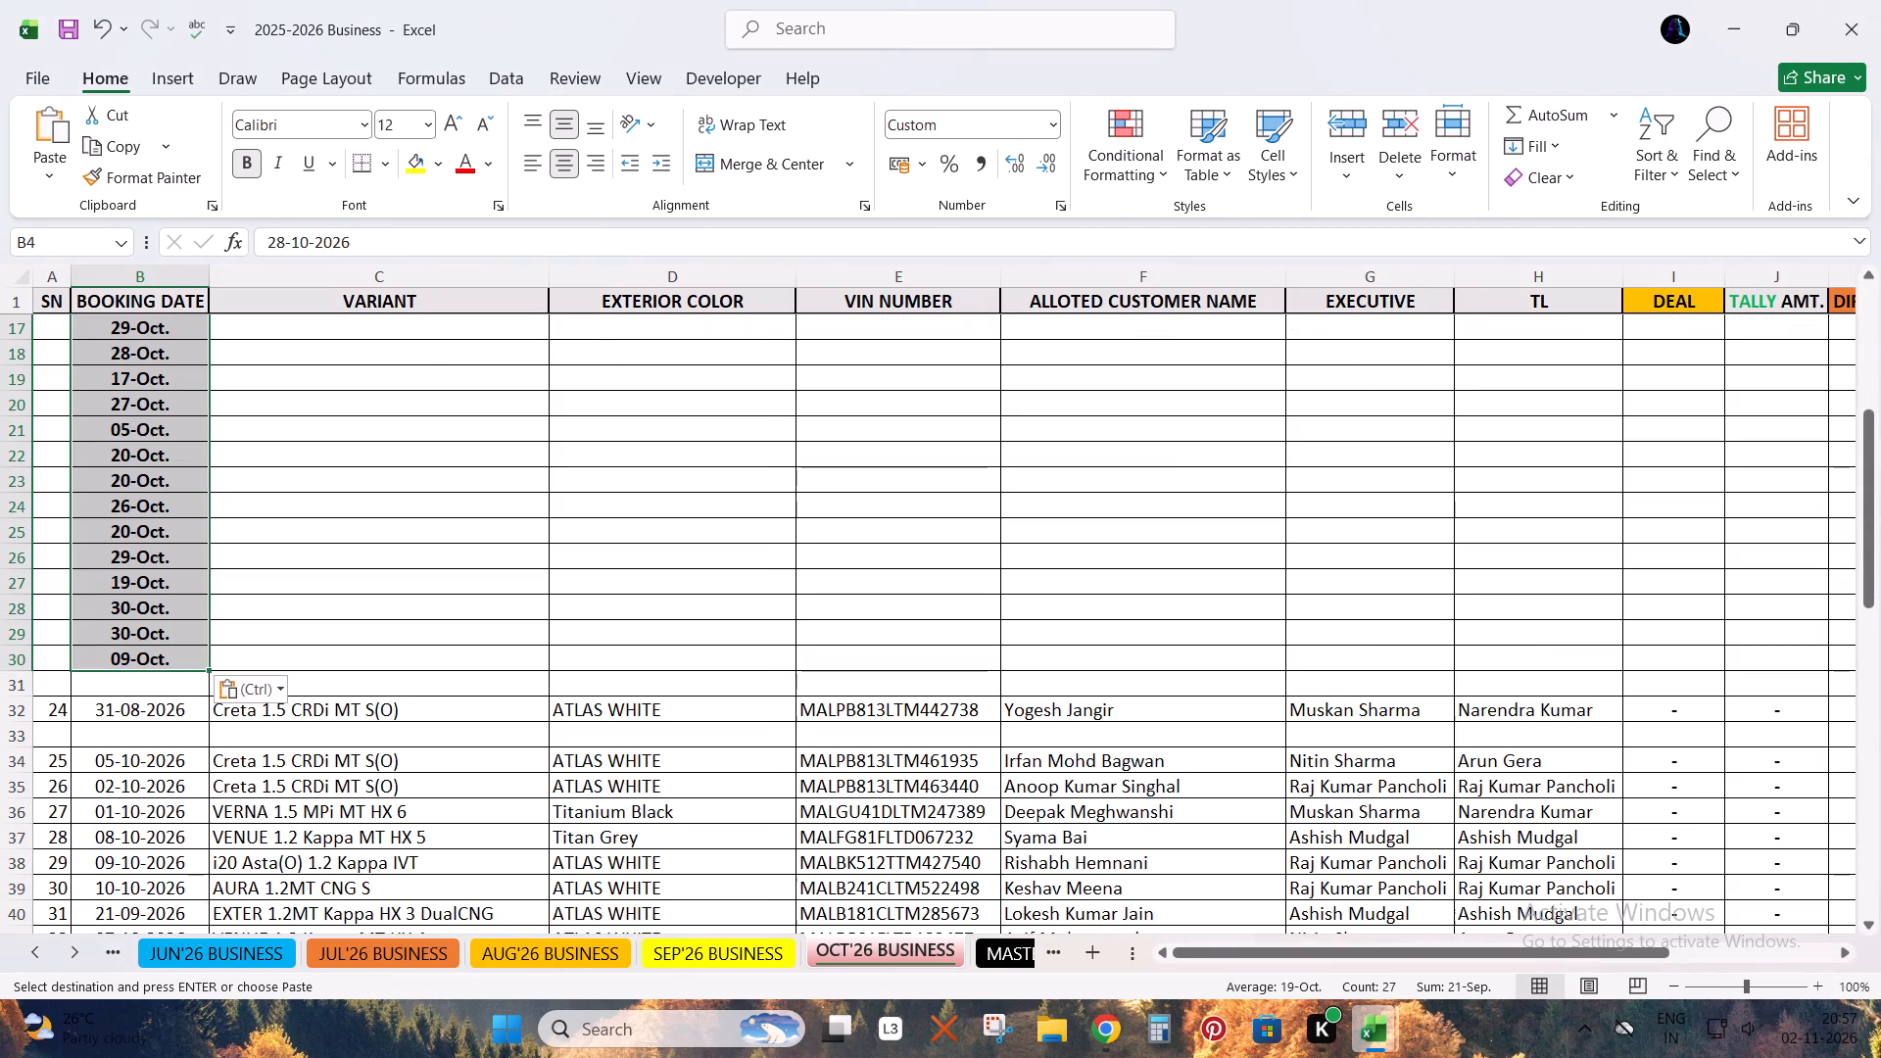
pyautogui.hotkey('ctrl', 's')
# Copy the filtered VARIANT, EXTERIOR COLOR and VIN NUMBER values from the stock sheet into OCT'26 BUSINESS from cell C4.
pyautogui.click(252, 560)
pyautogui.hotkey('ctrl', 'Up')
pyautogui.press('Down')
pyautogui.press('Down')
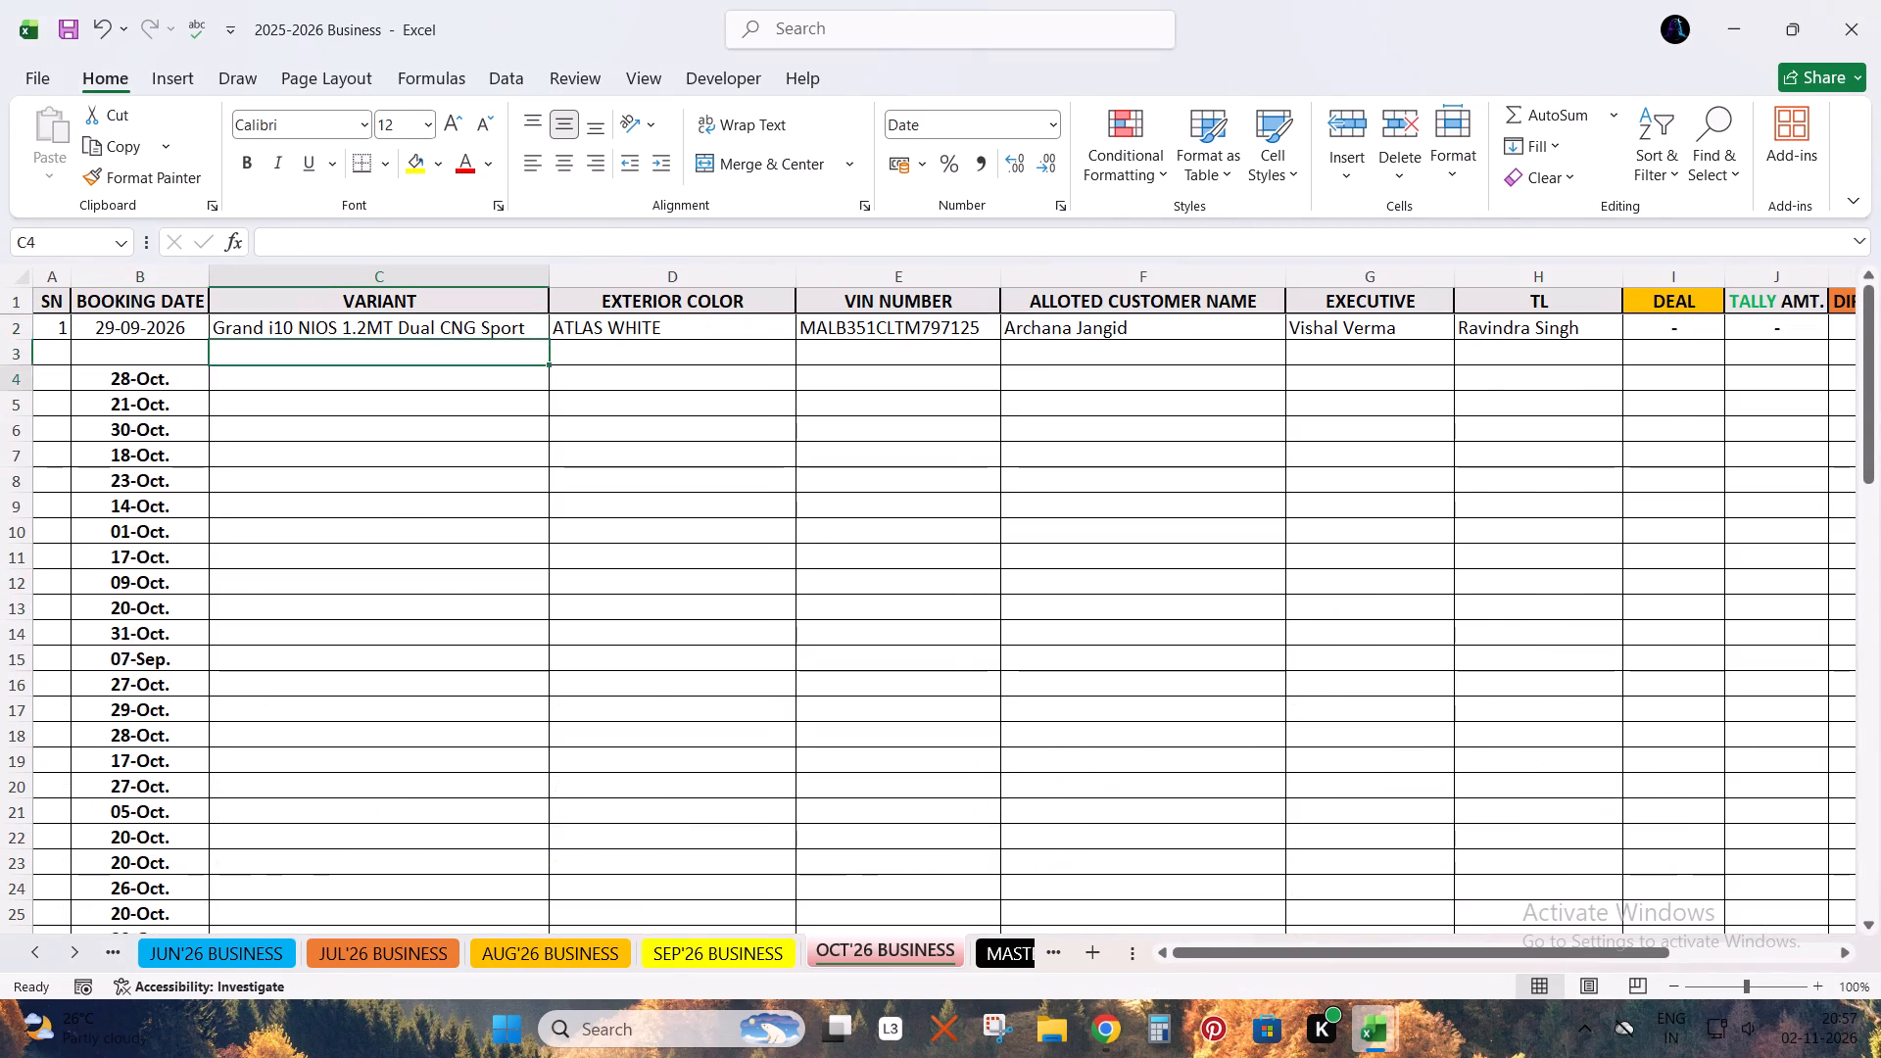
pyautogui.hotkey('alt', 'Tab')
pyautogui.press('Up')
pyautogui.press('Left')
pyautogui.press('Left')
pyautogui.press('Left')
pyautogui.press('Left')
pyautogui.press('Left')
pyautogui.press('Left')
pyautogui.press('Left')
pyautogui.press('Left')
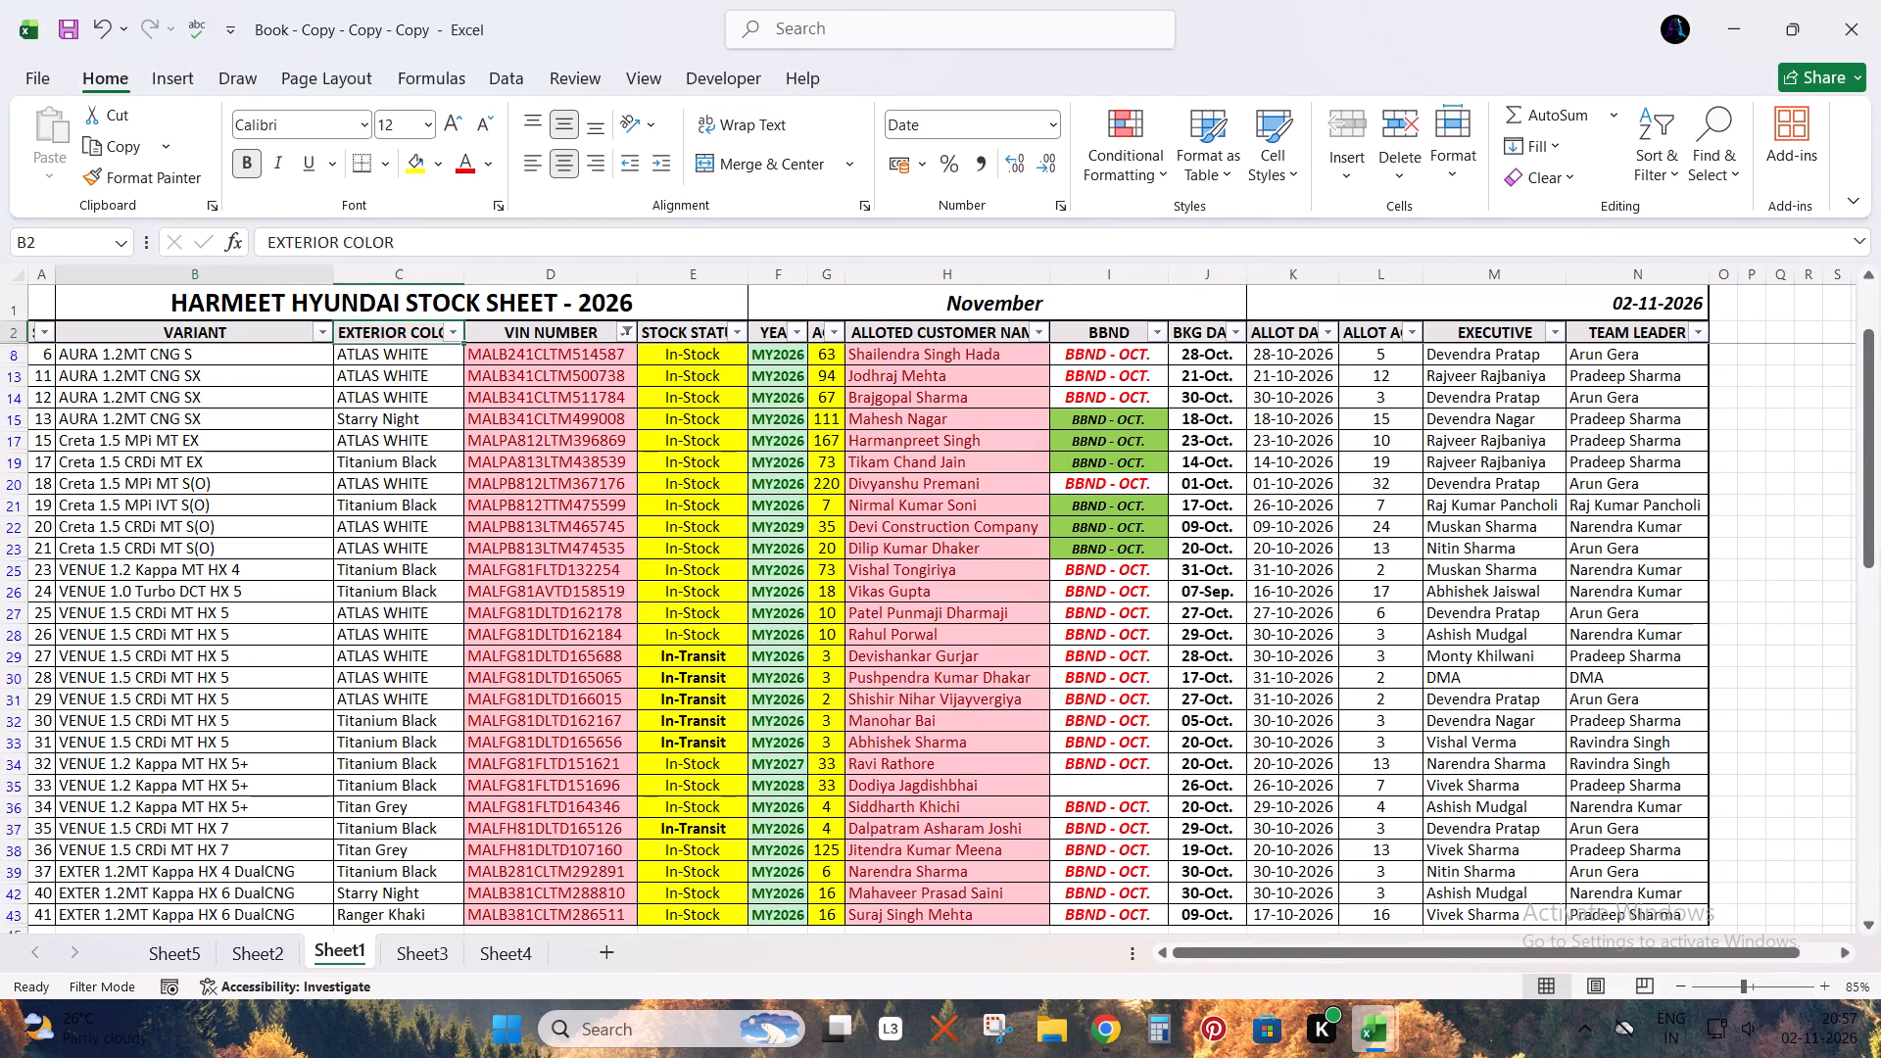
pyautogui.press('Left')
pyautogui.press('Right')
pyautogui.press('Down')
pyautogui.hotkey('shift', 'Right')
pyautogui.hotkey('shift', 'Right')
pyautogui.hotkey('ctrl', 'shift', 'Down')
pyautogui.hotkey('ctrl', 'c')
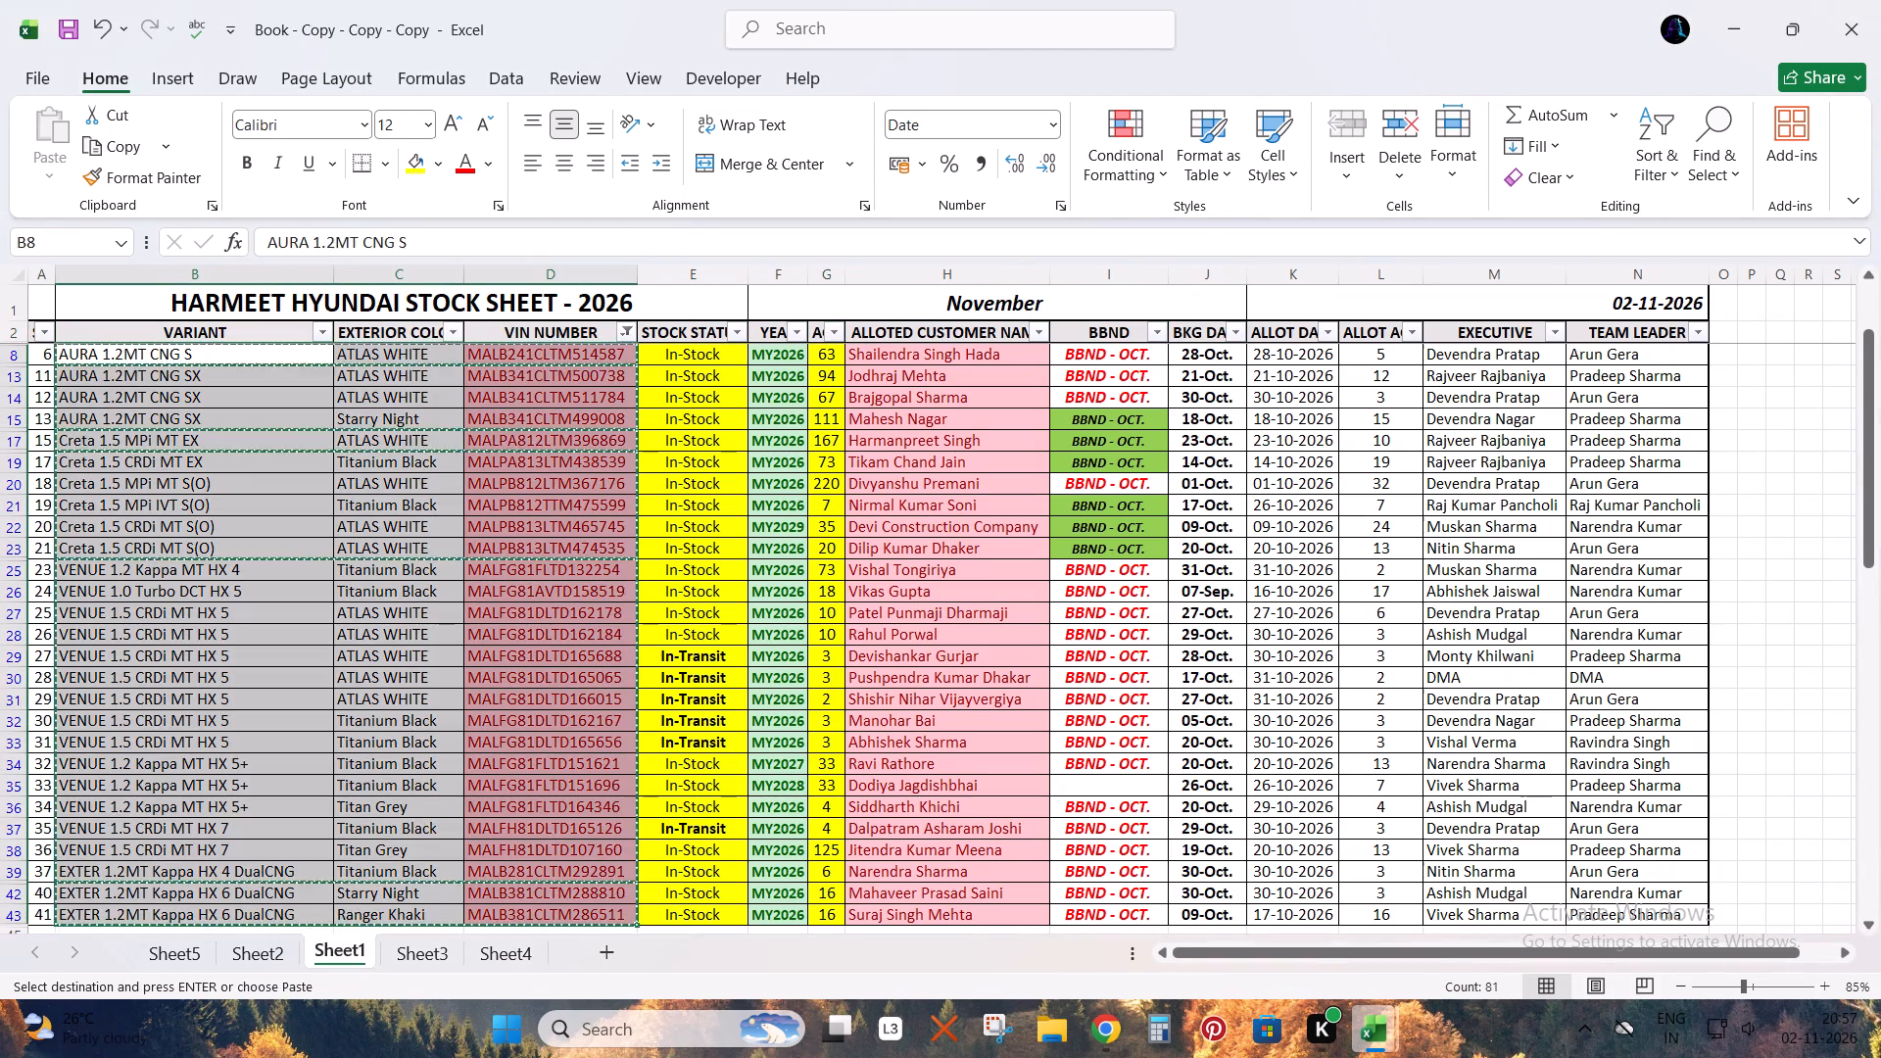
pyautogui.hotkey('alt', 'Tab')
pyautogui.hotkey('ctrl', 'v')
# Copy the filtered EXECUTIVE and TEAM LEADER names from the stock sheet into OCT'26 BUSINESS from cell F4.
pyautogui.press('Right')
pyautogui.press('Right')
pyautogui.press('Right')
pyautogui.press('Right')
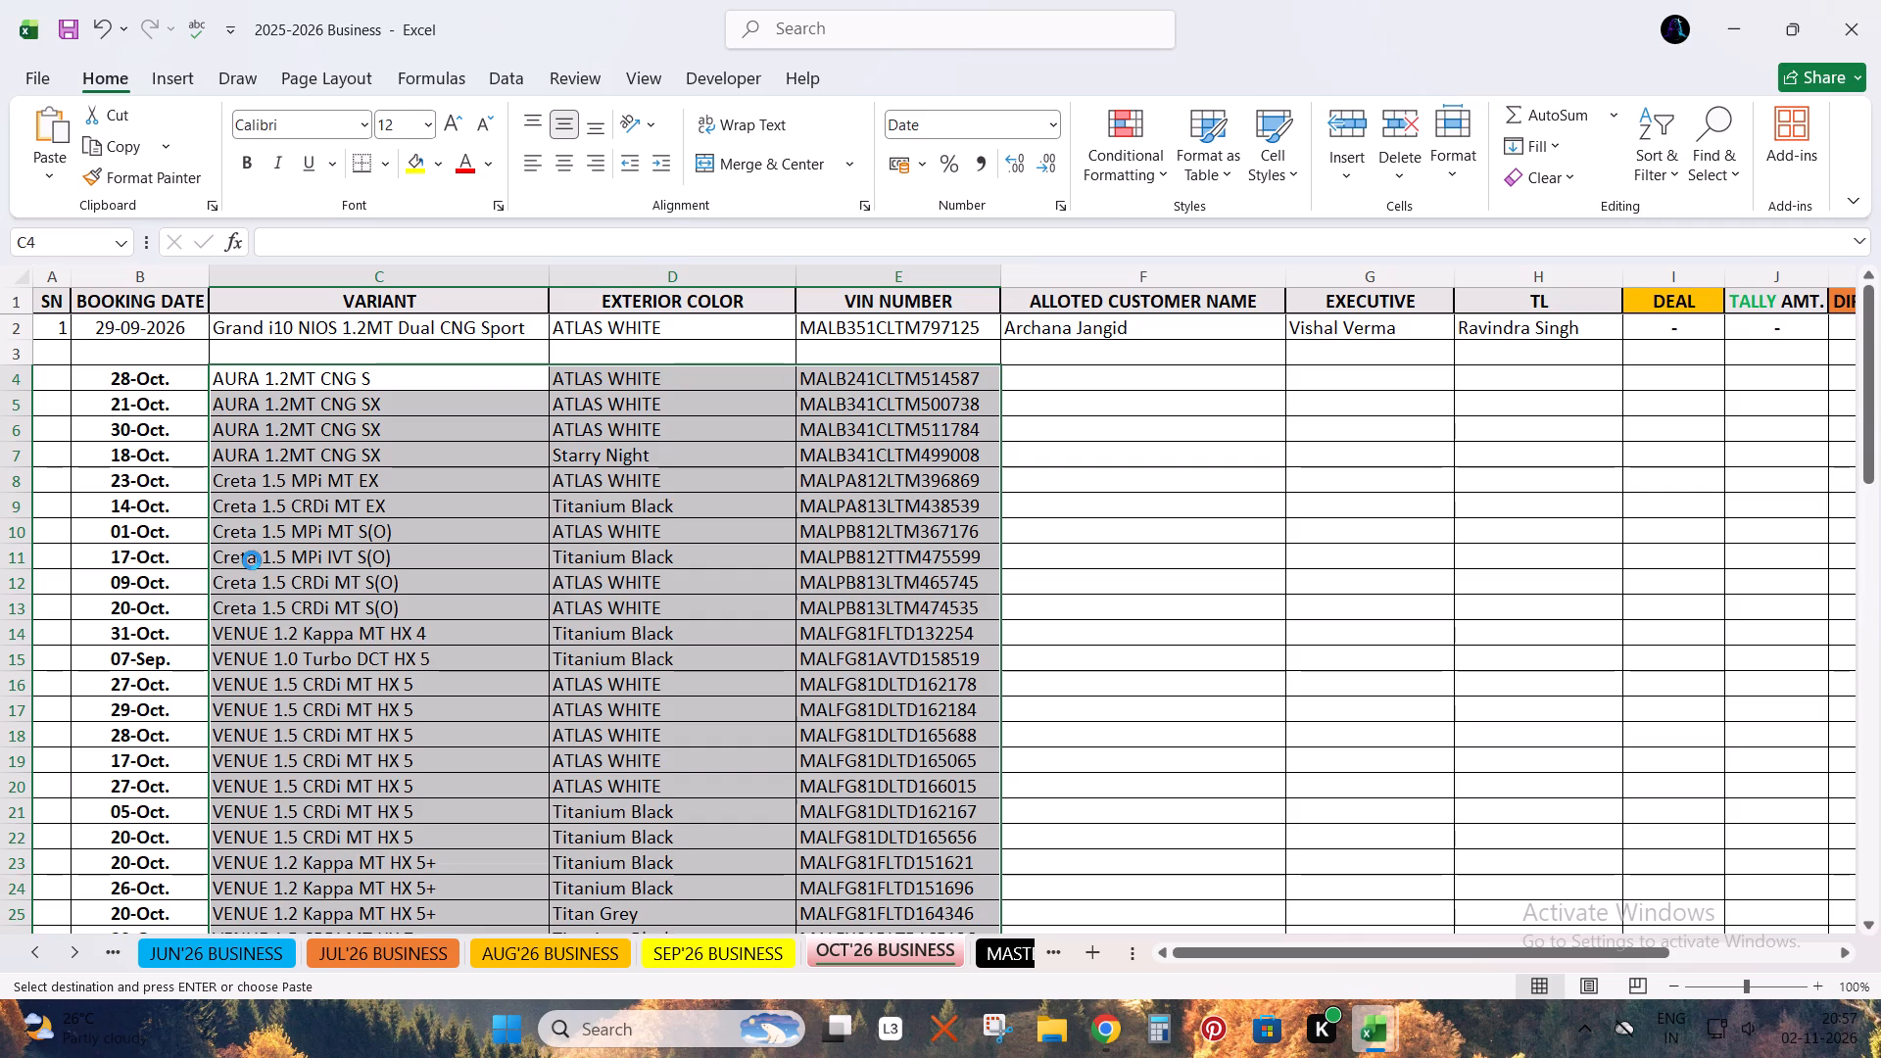
pyautogui.press('Left')
pyautogui.press('Left')
pyautogui.press('Right')
pyautogui.hotkey('alt', 'Tab')
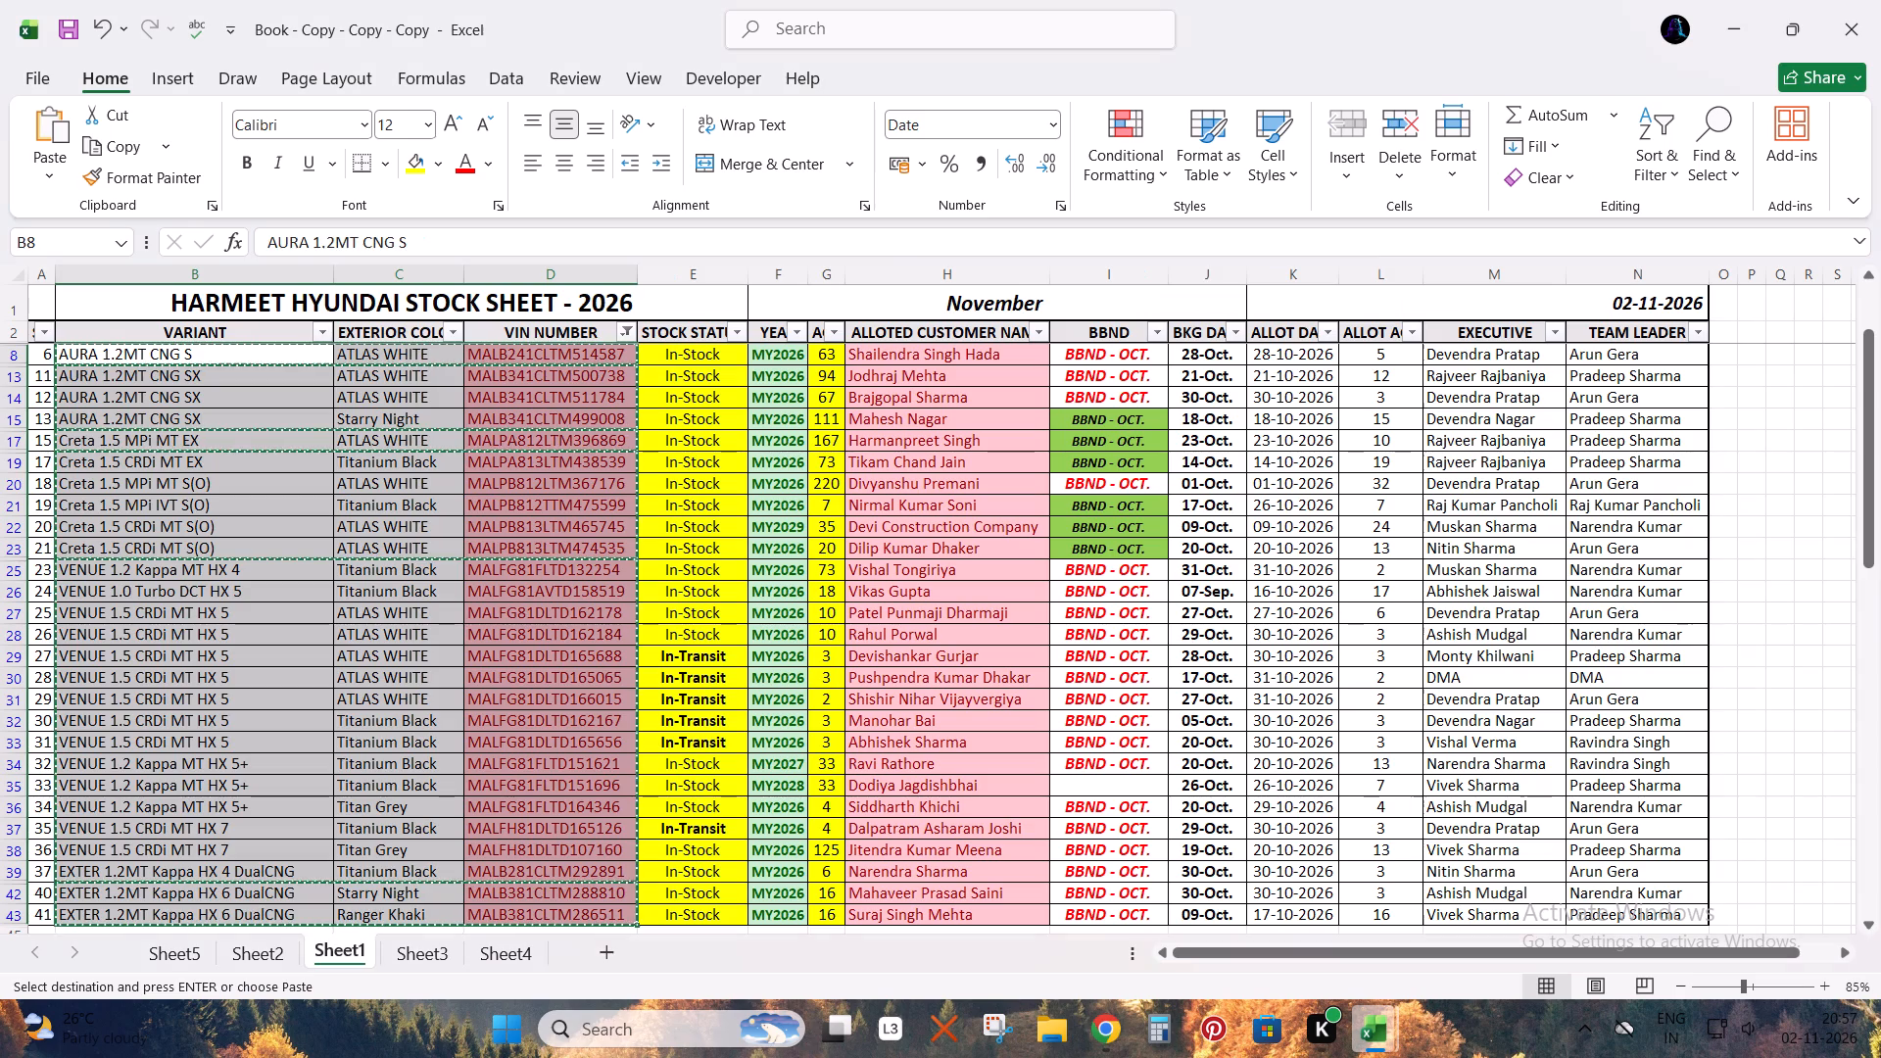
pyautogui.press('Right')
pyautogui.press('Right')
pyautogui.press('Right')
pyautogui.press('Right')
pyautogui.press('Right')
pyautogui.press('Right')
pyautogui.press('Right')
pyautogui.press('Right')
pyautogui.press('Right')
pyautogui.press('Right')
pyautogui.press('Up')
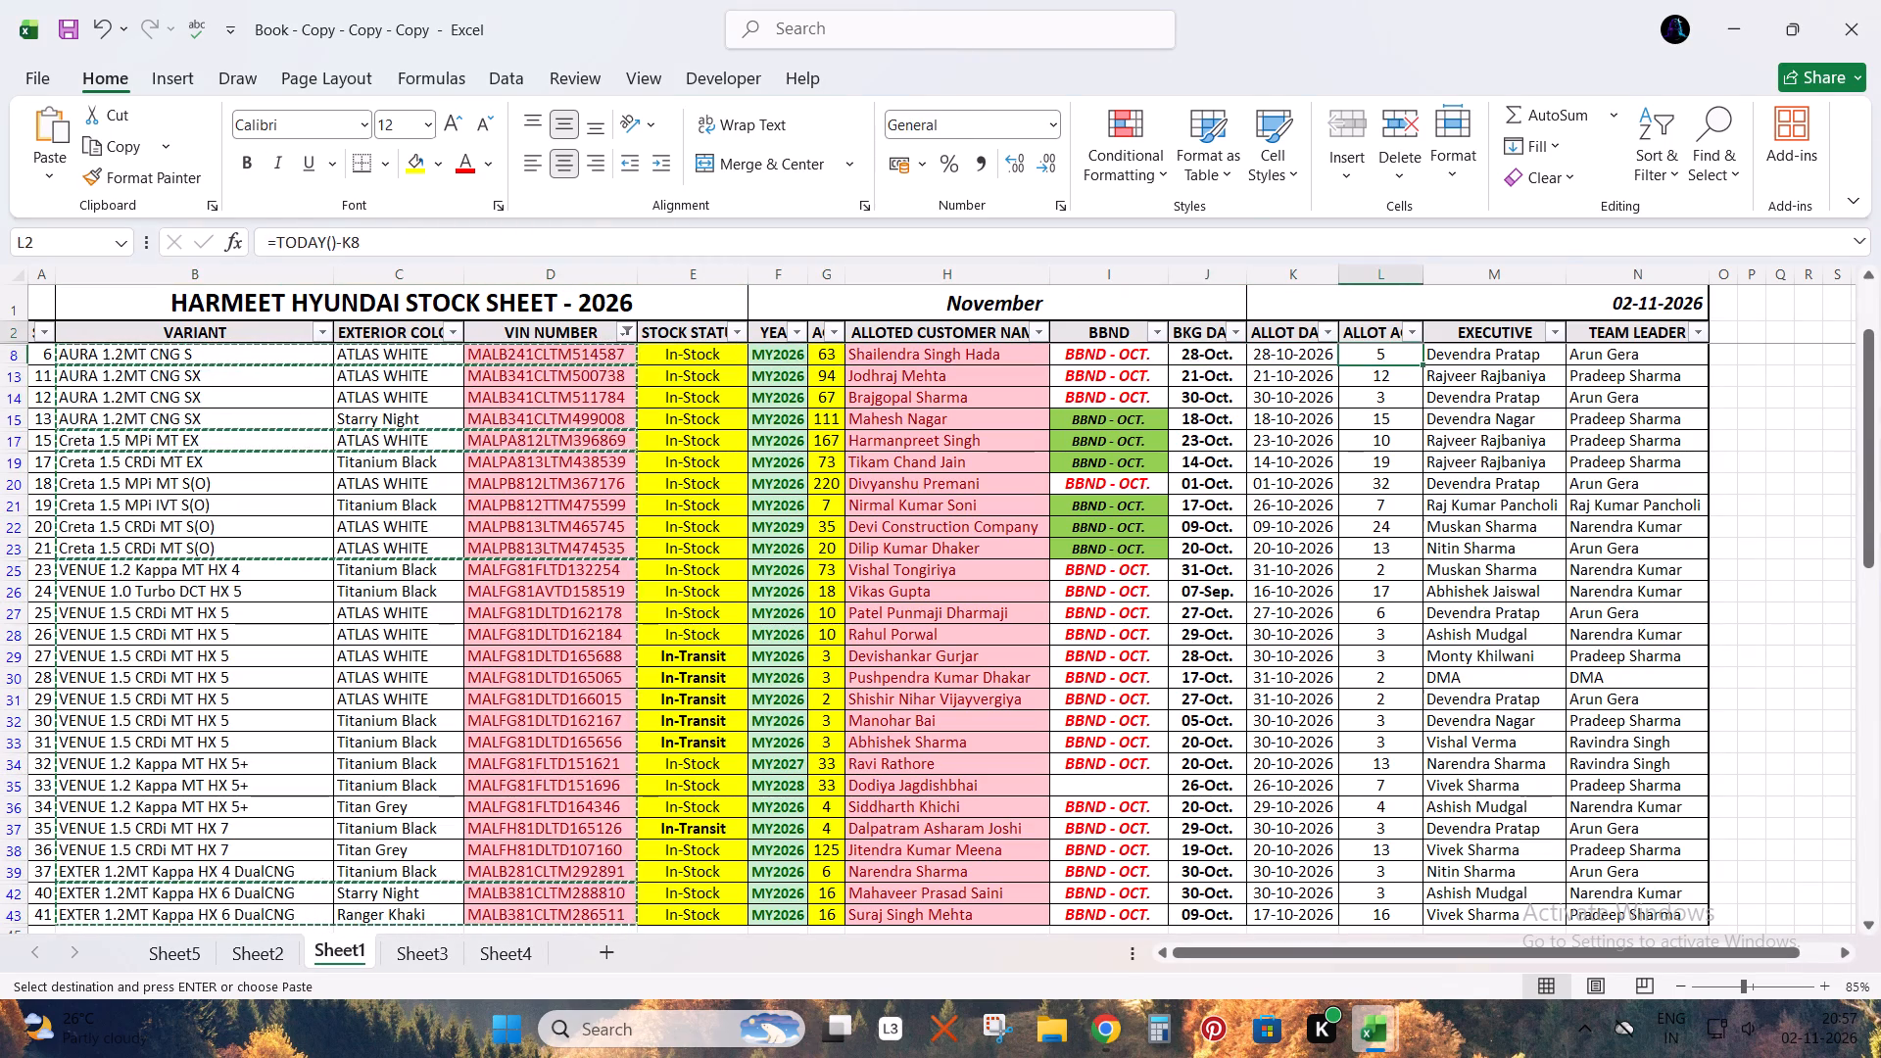
pyautogui.press('Right')
pyautogui.press('Down')
pyautogui.hotkey('shift', 'Right')
pyautogui.hotkey('ctrl', 'shift', 'Down')
pyautogui.hotkey('ctrl', 'c')
pyautogui.hotkey('alt', 'Tab')
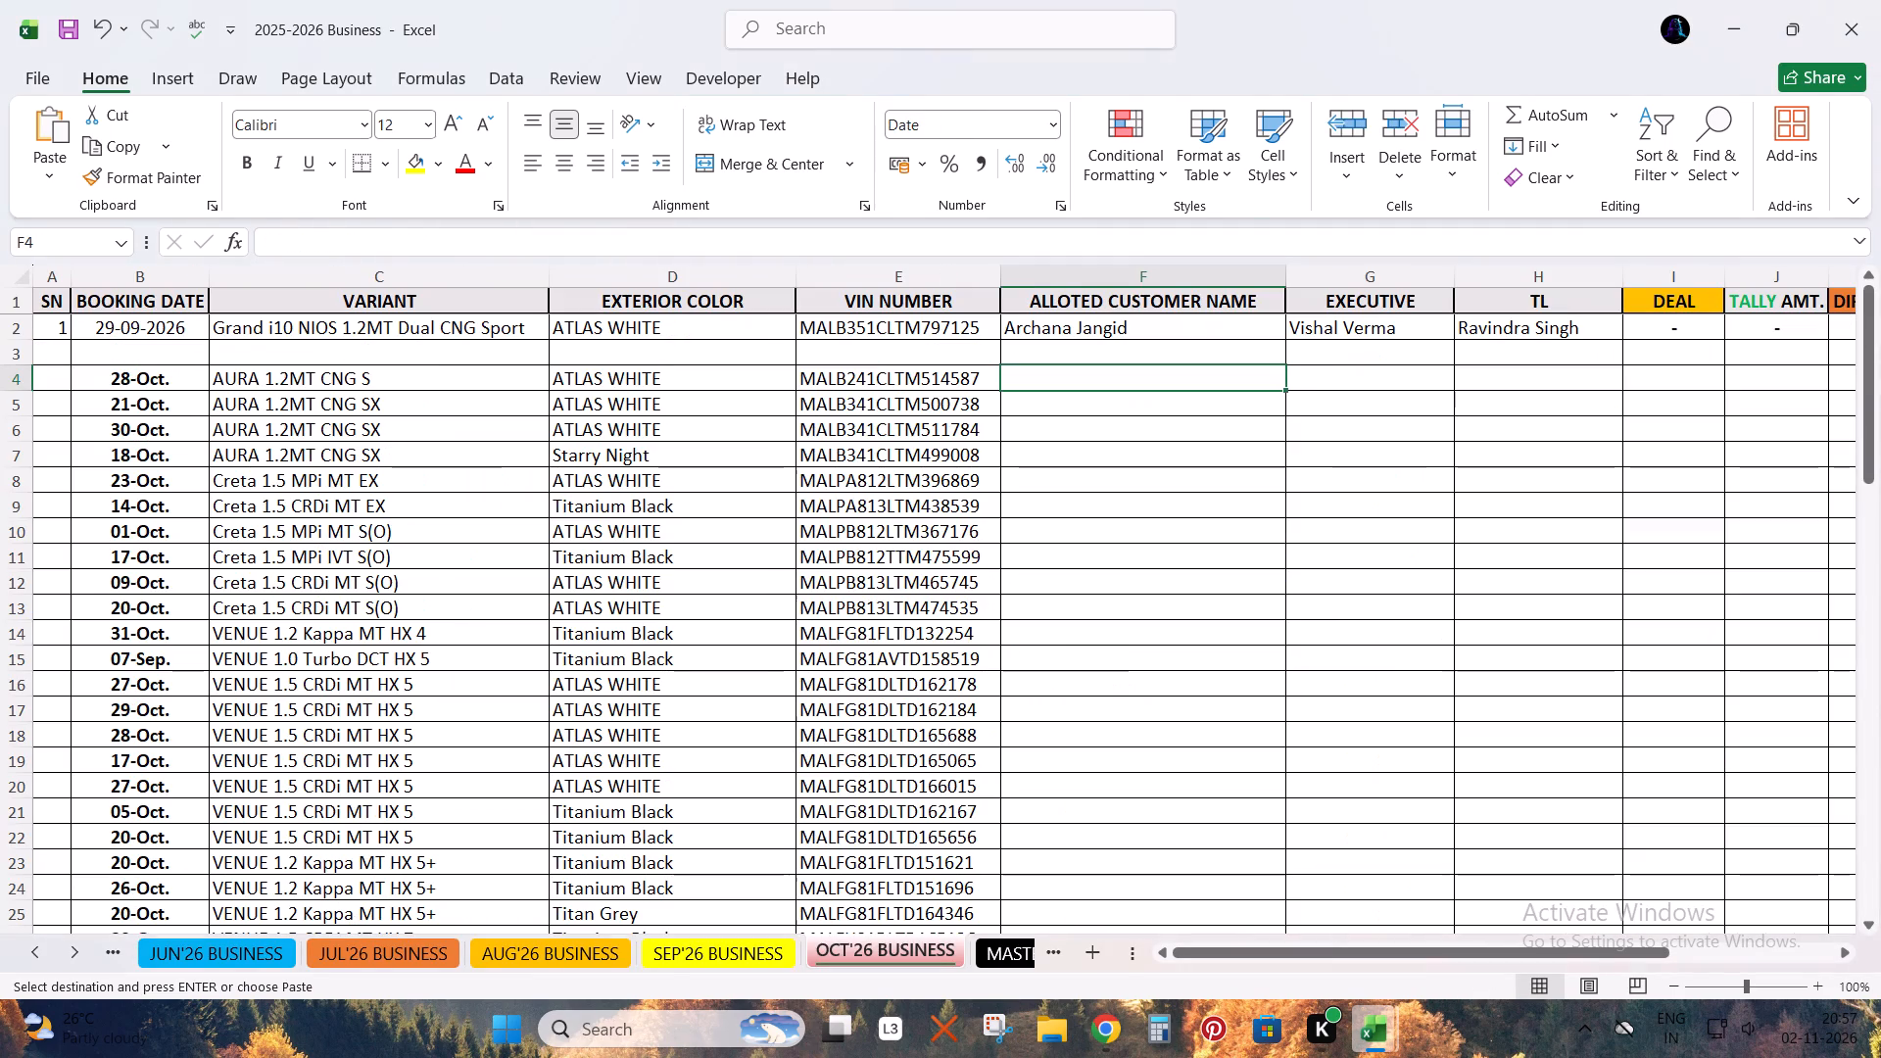
pyautogui.hotkey('ctrl', 'v')
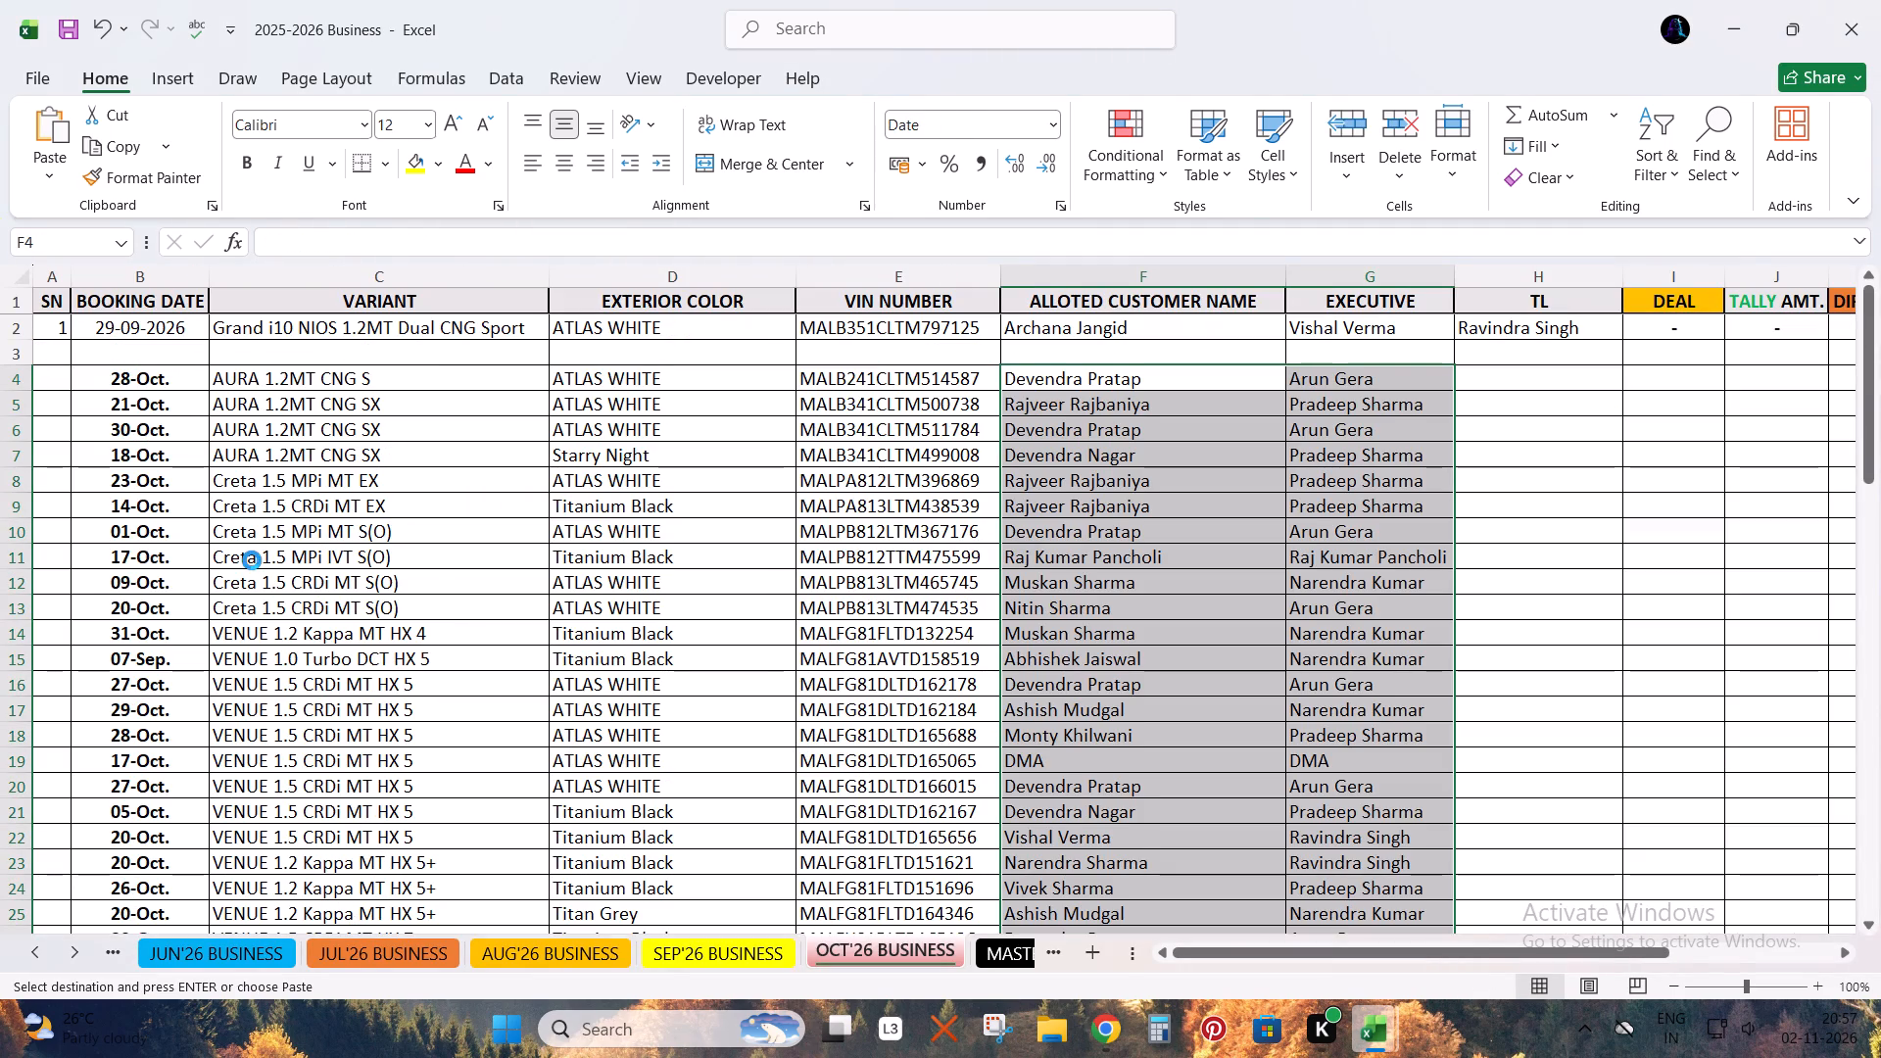
# Insert cells at F4:F30, shifting right, so the pasted names move under the EXECUTIVE and TL headers.
pyautogui.press('Up')
pyautogui.press('Down')
pyautogui.hotkey('ctrl', 'shift', 'Down')
pyautogui.hotkey('ctrl', '+')
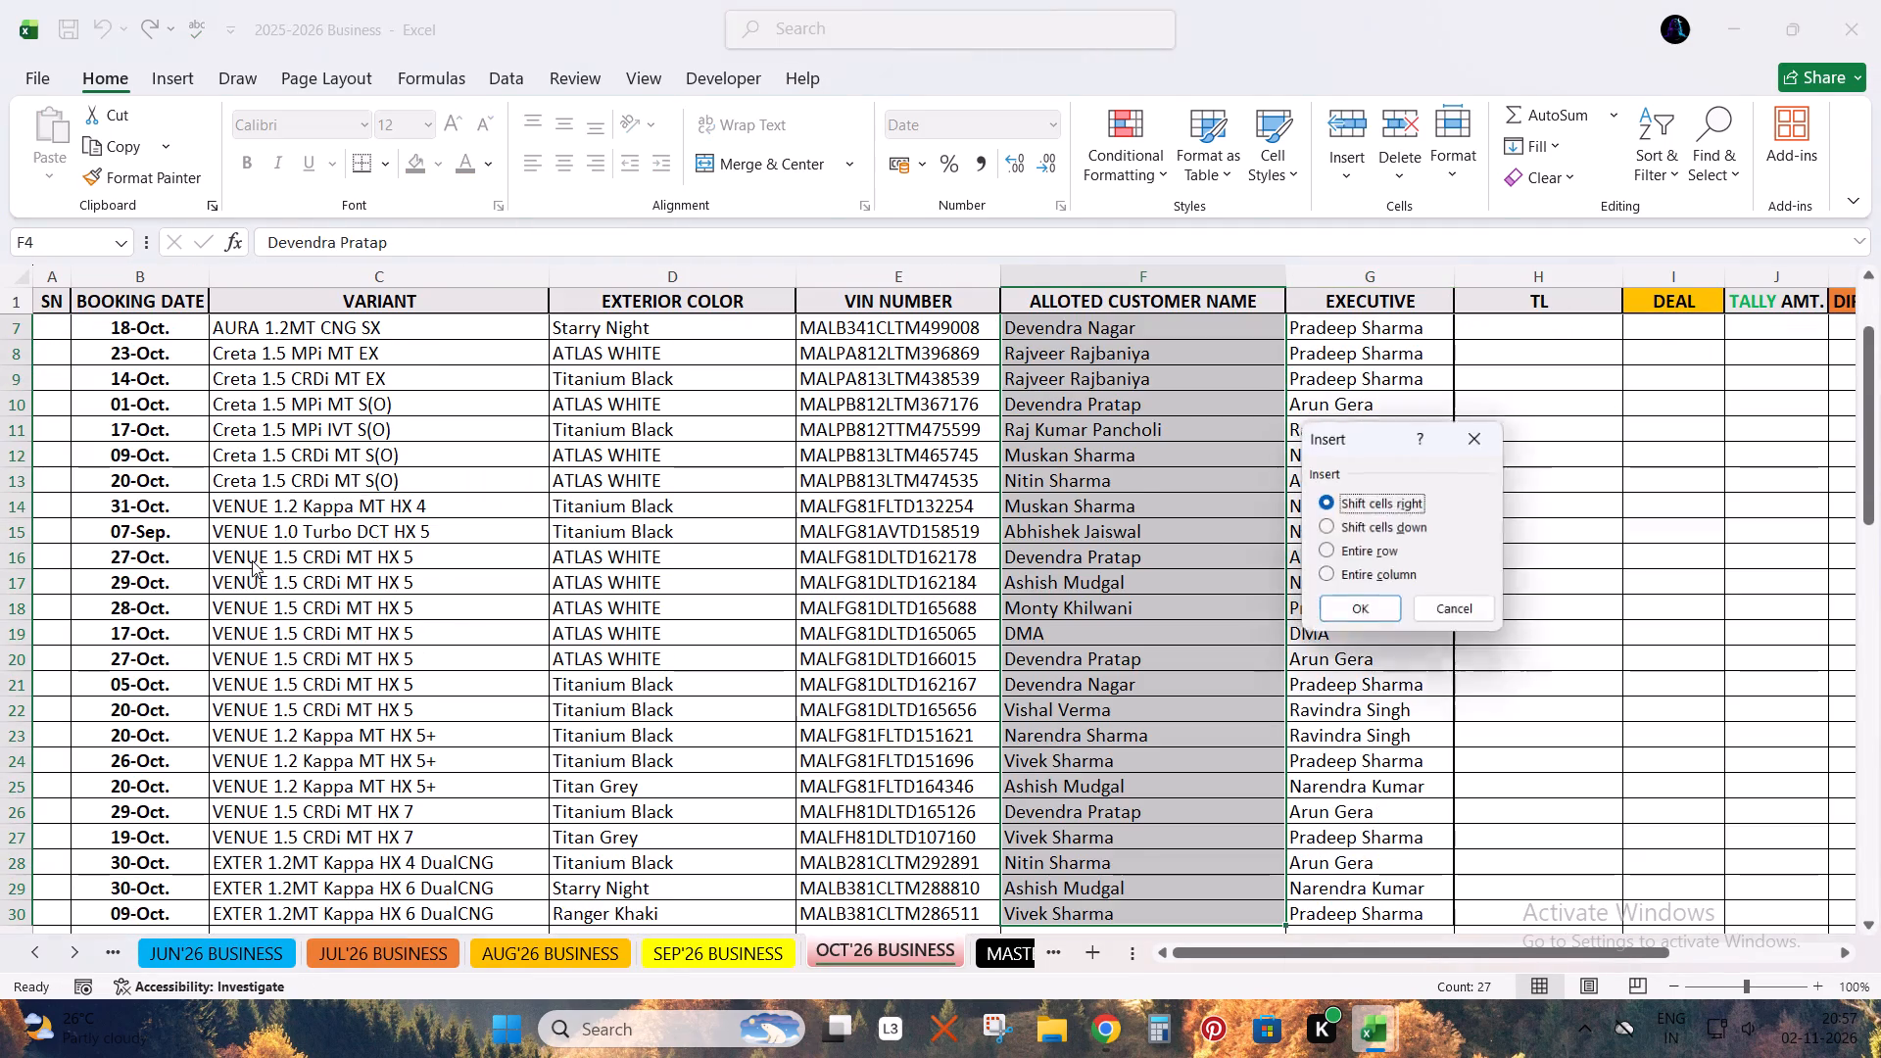
pyautogui.press('Return')
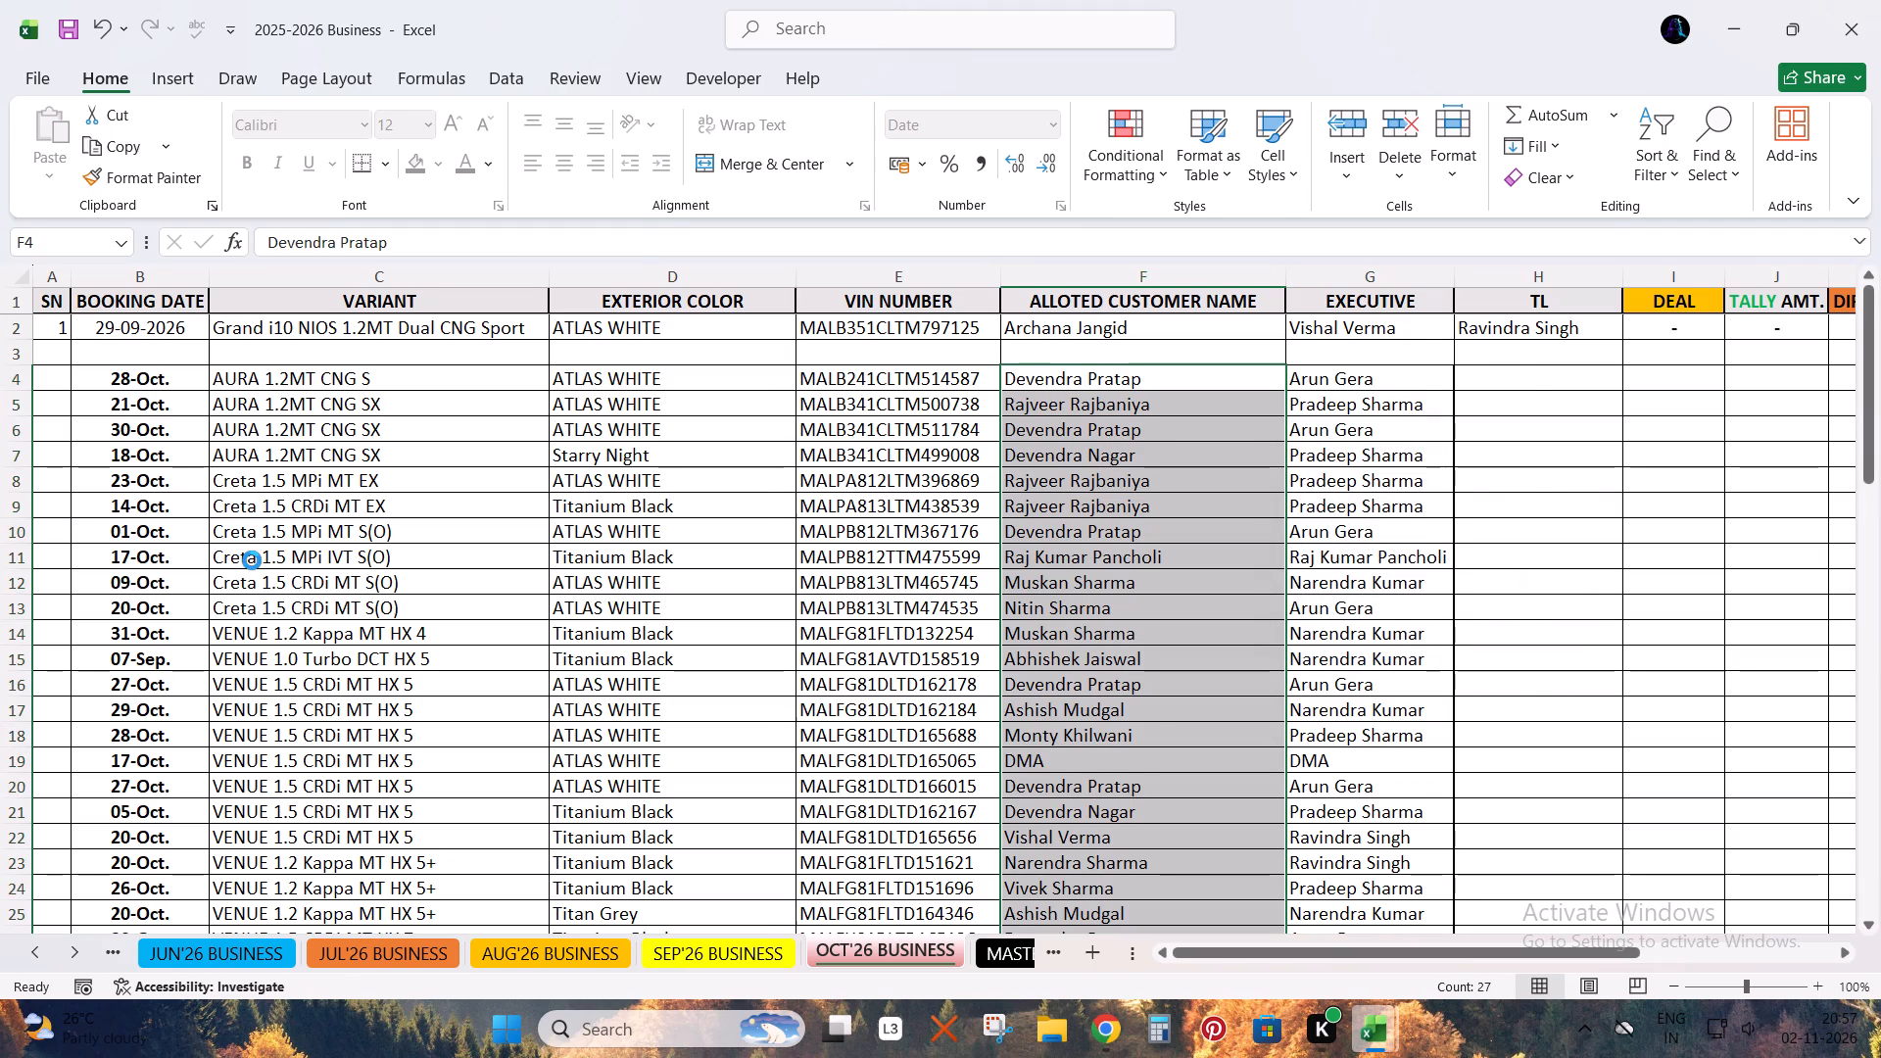
pyautogui.press('Right')
pyautogui.press('Left')
# Copy the filtered ALLOTED CUSTOMER NAME values from the stock sheet into the matching OCT'26 BUSINESS column from cell F4.
pyautogui.hotkey('alt', 'Tab')
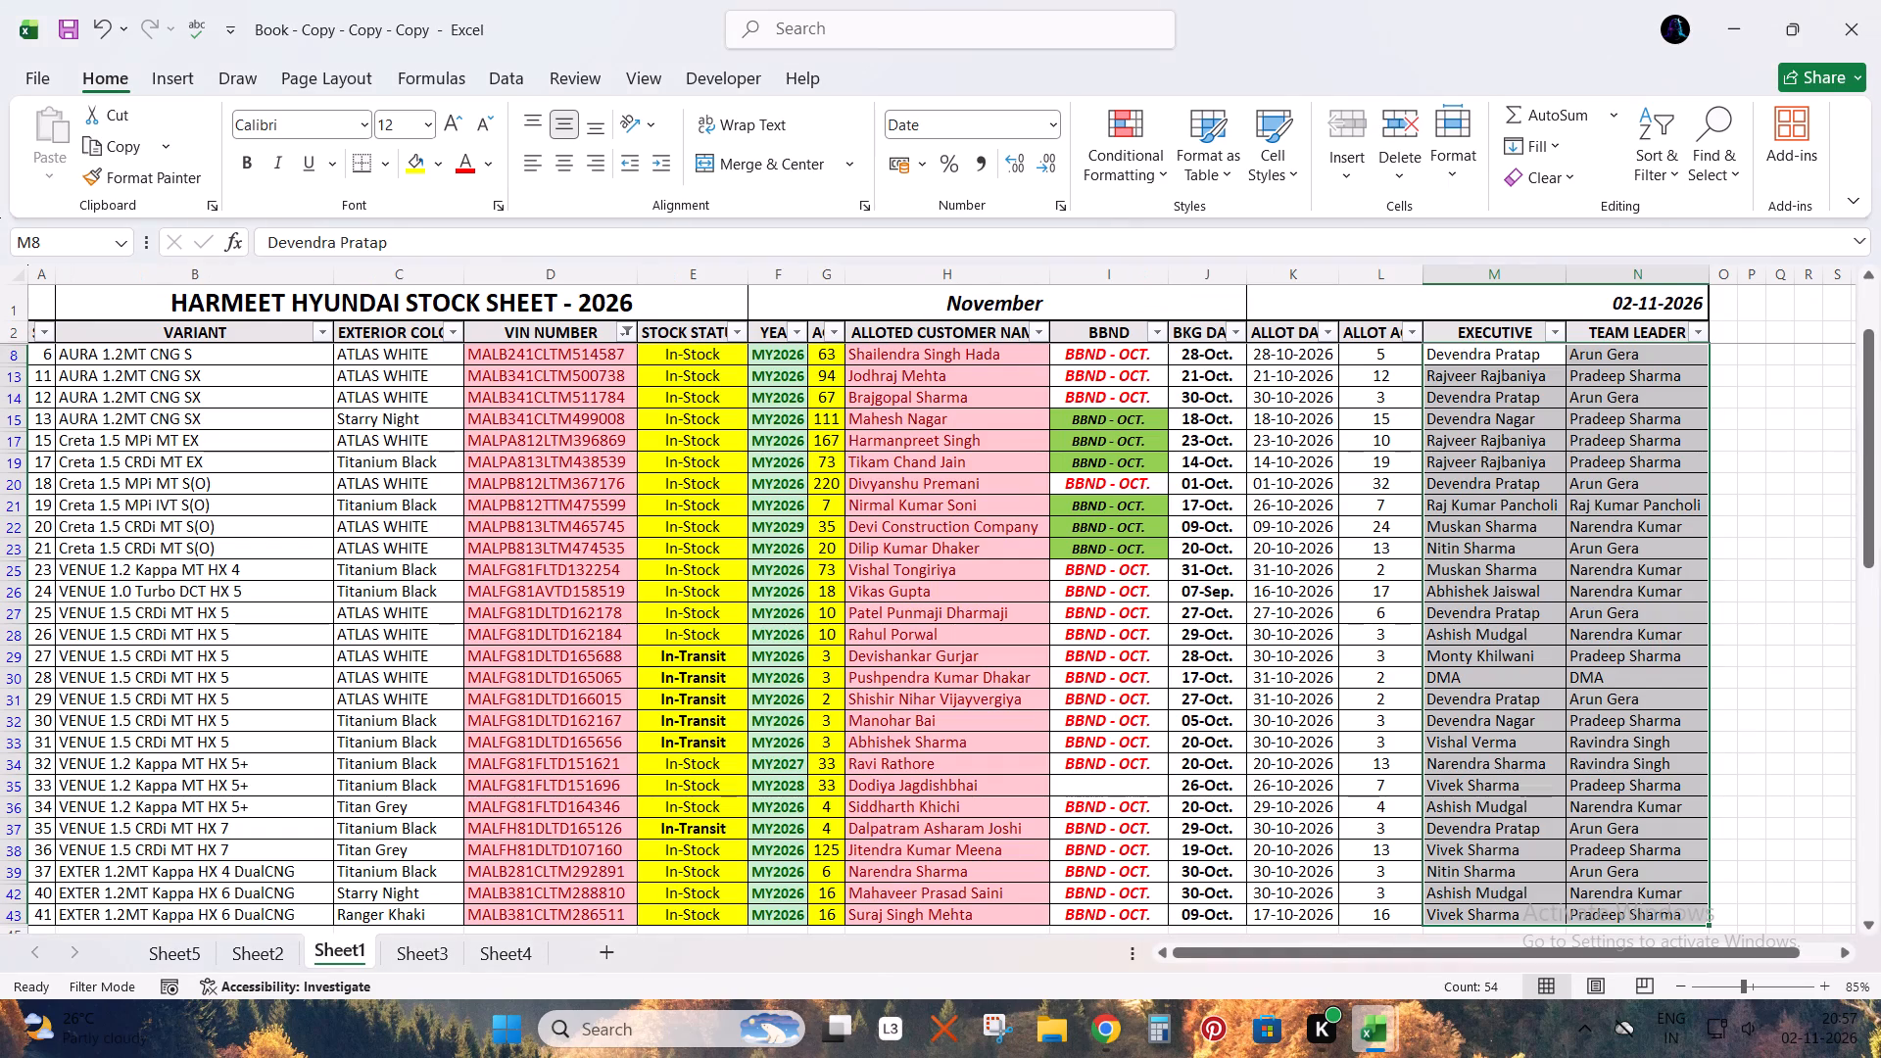
pyautogui.press('Left')
pyautogui.press('Left')
pyautogui.press('Left')
pyautogui.press('Left')
pyautogui.press('Left')
pyautogui.press('Up')
pyautogui.press('Down')
pyautogui.hotkey('ctrl', 'shift', 'Down')
pyautogui.hotkey('ctrl', 'c')
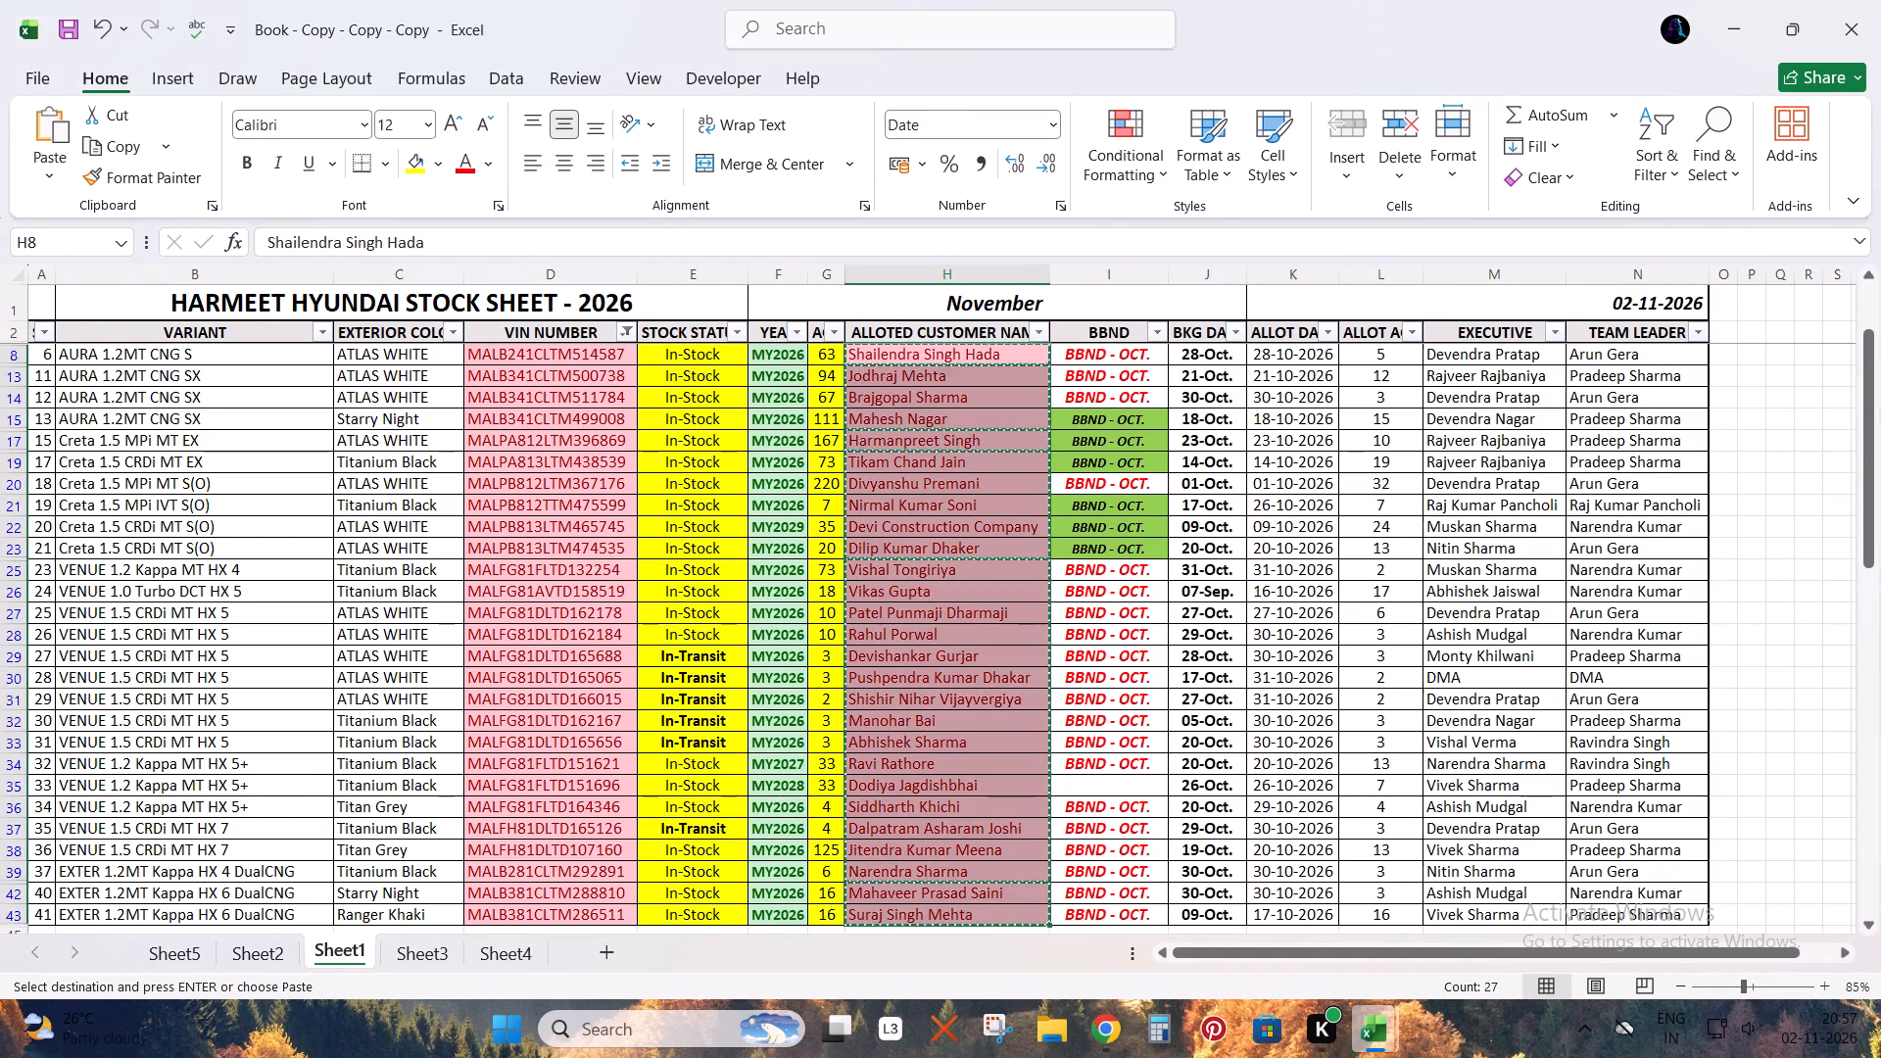
pyautogui.hotkey('alt', 'Tab')
pyautogui.hotkey('ctrl', 'v')
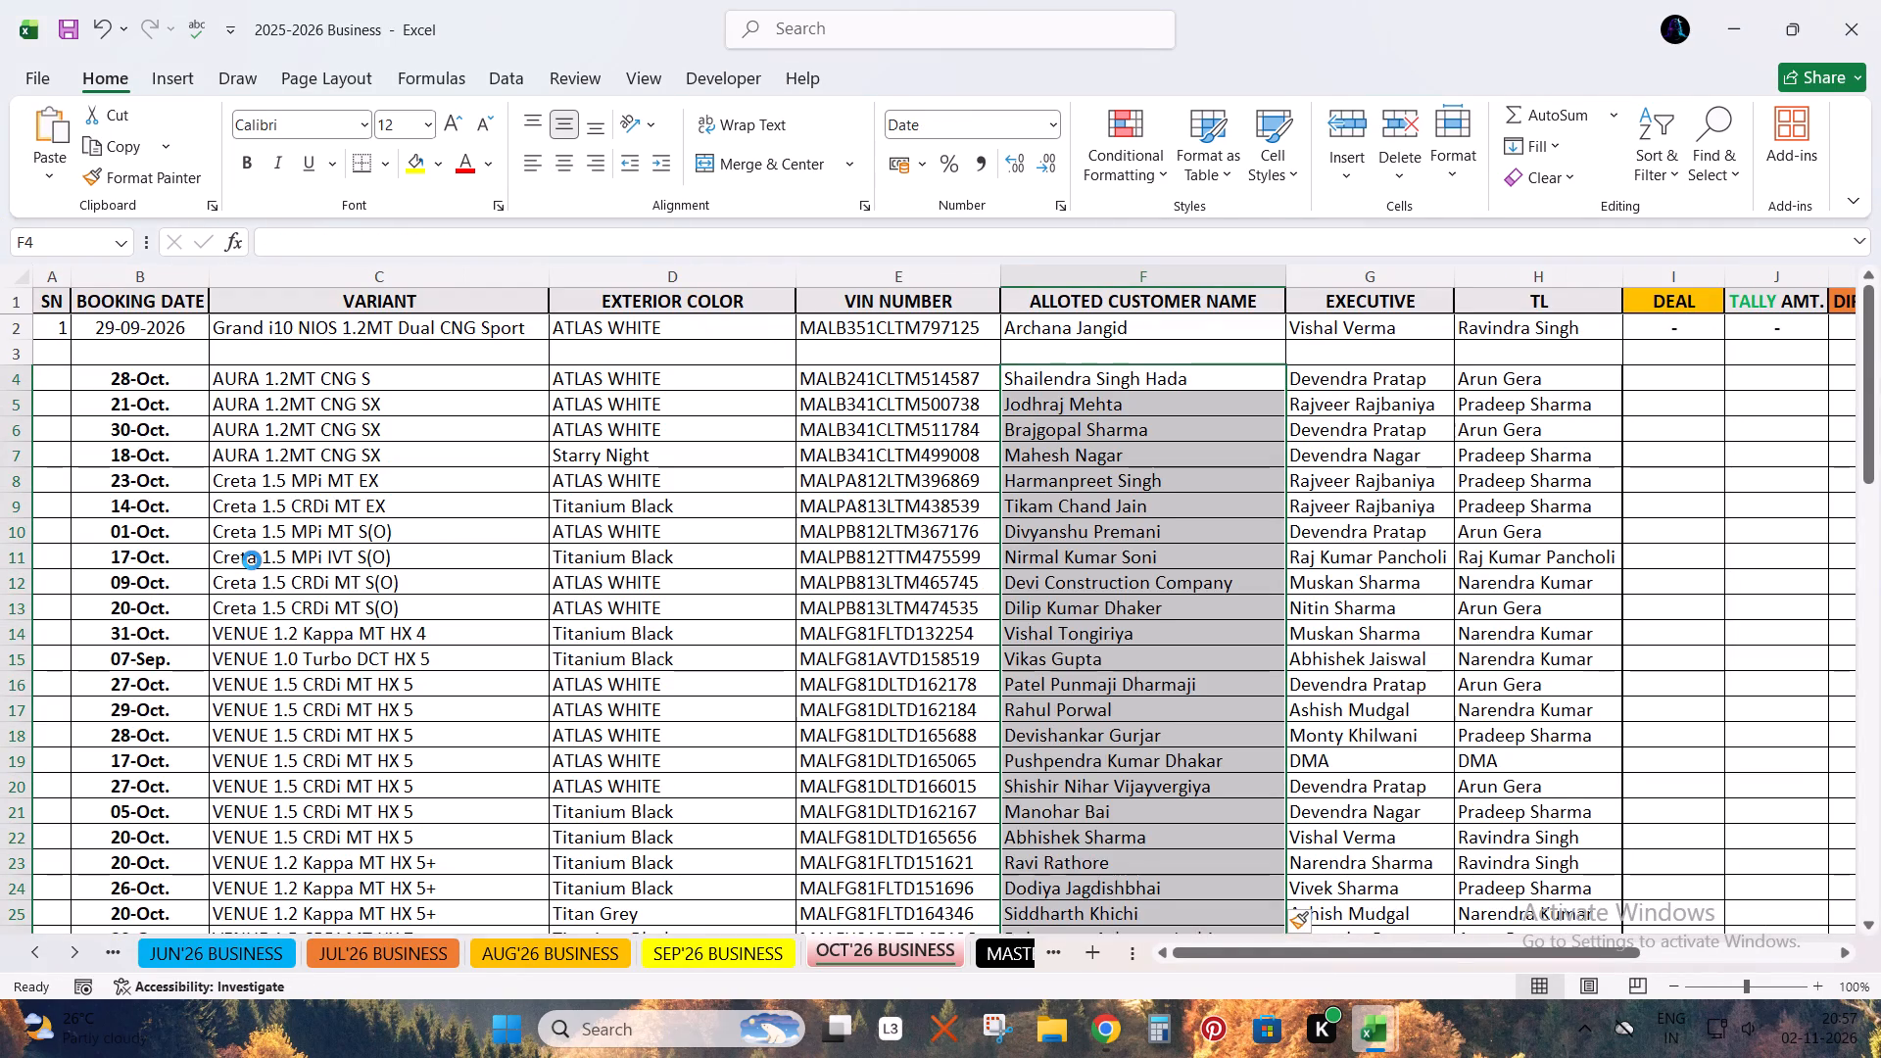
# Examine the remaining columns from DEAL to UPDATED-REMARK for the newly added OCT'26 BUSINESS rows.
pyautogui.press('Right')
pyautogui.press('Right')
pyautogui.press('Right')
pyautogui.press('Right')
pyautogui.press('Right')
pyautogui.press('Right')
pyautogui.press('Right')
pyautogui.press('Right')
pyautogui.press('Right')
pyautogui.press('Right')
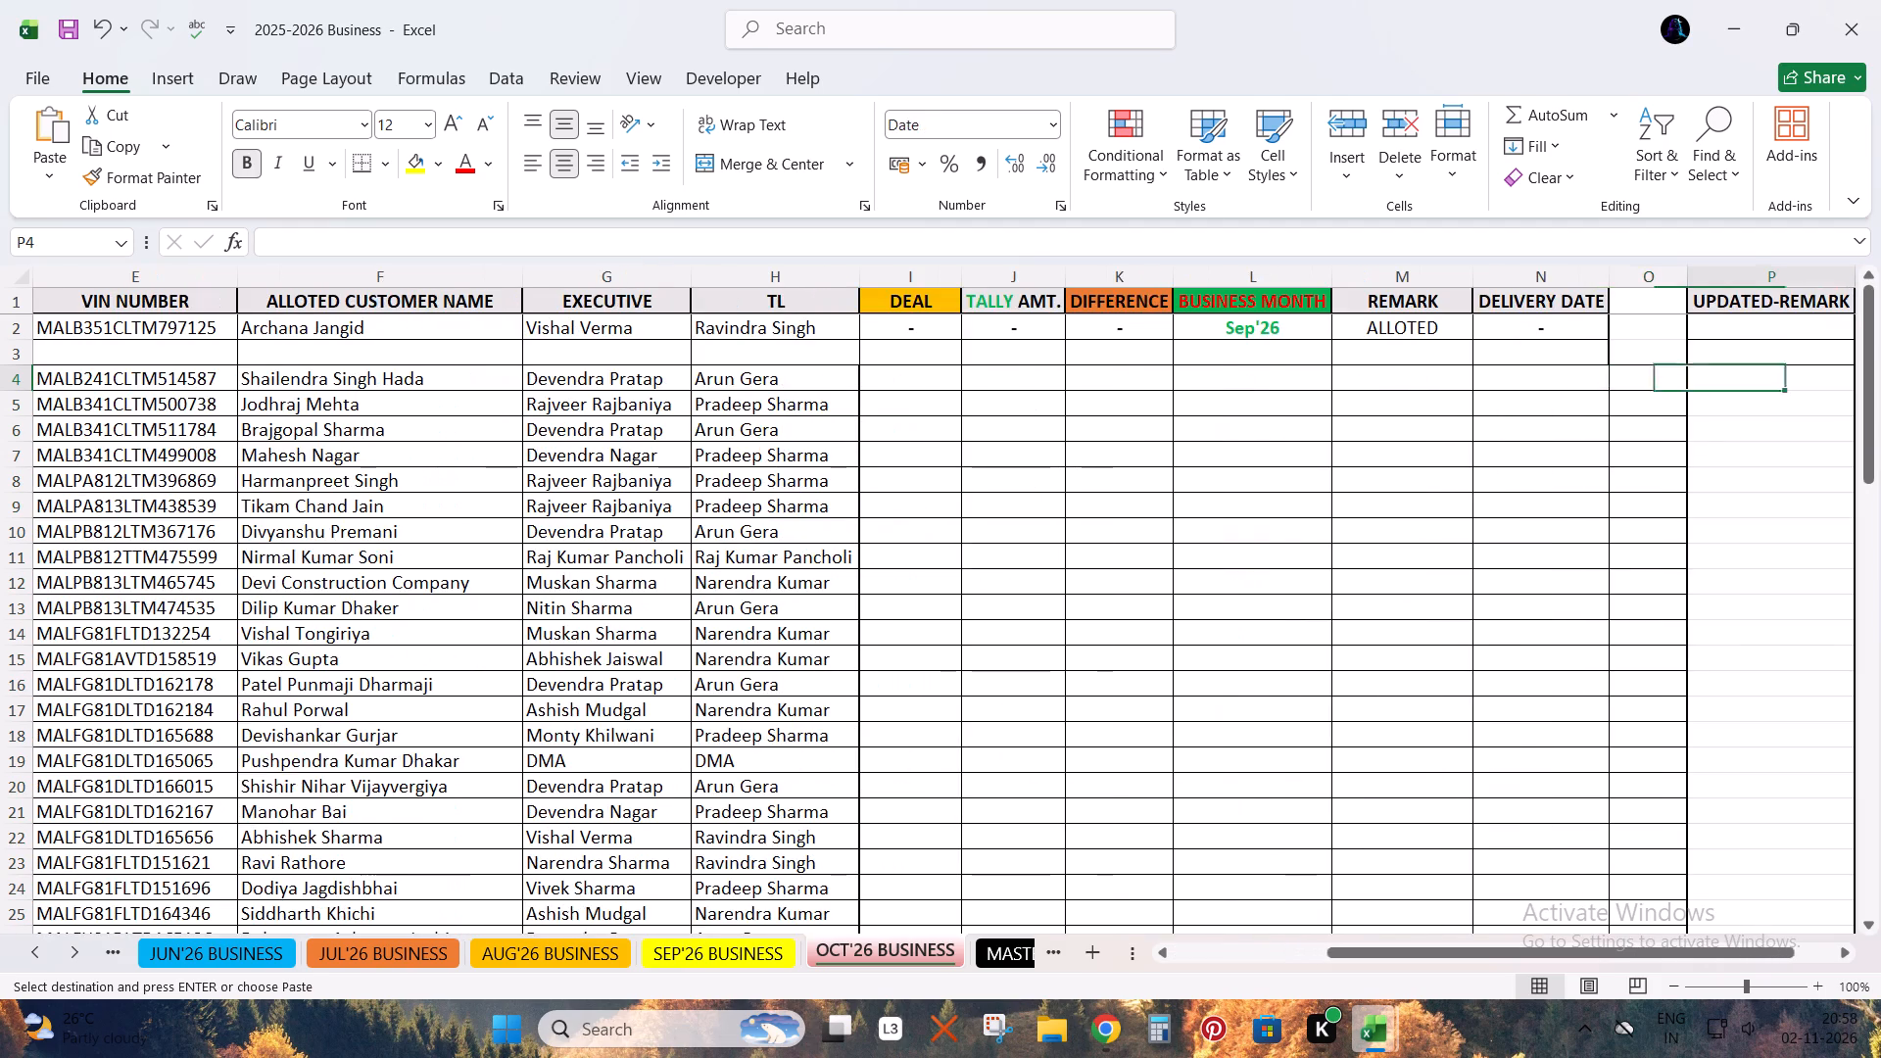
pyautogui.press('Right')
pyautogui.press('Left')
pyautogui.press('Left')
pyautogui.press('Left')
pyautogui.press('Left')
pyautogui.press('Left')
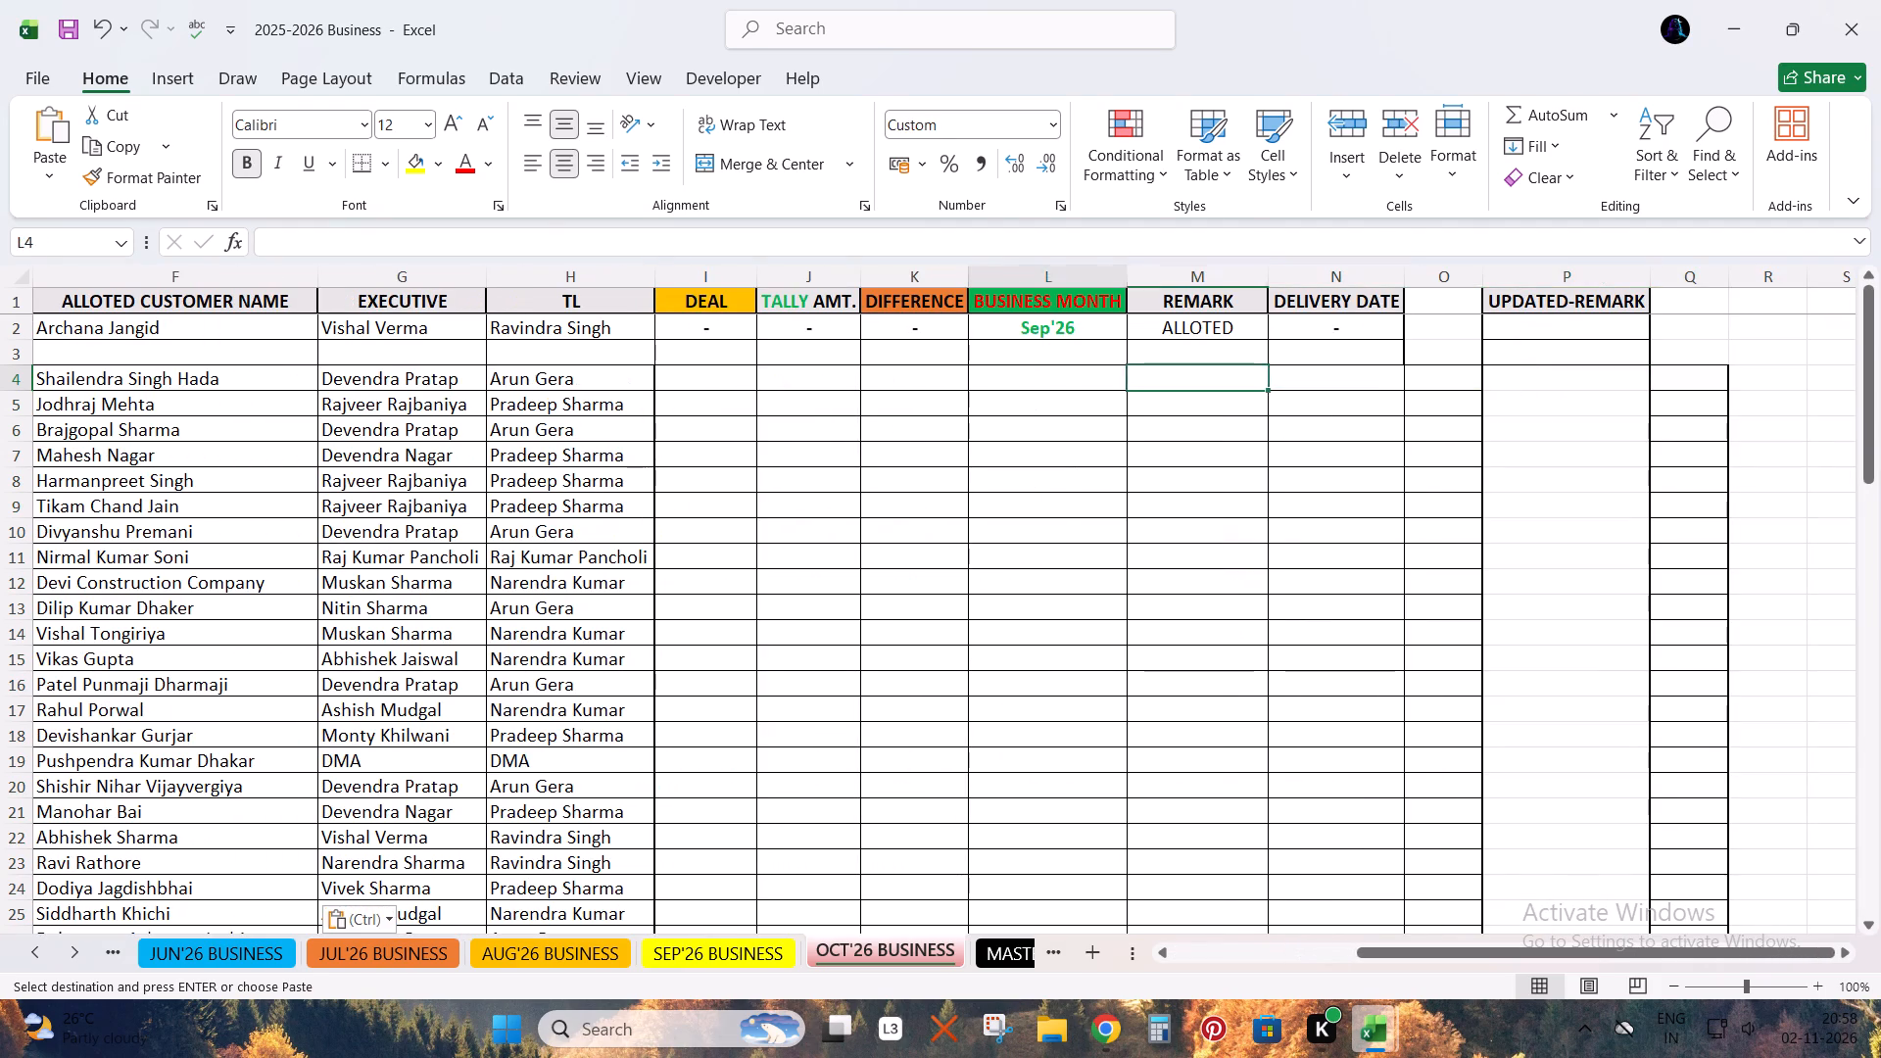
pyautogui.press('Left')
pyautogui.press('Left')
pyautogui.press('Left')
pyautogui.press('Right')
pyautogui.press('Right')
pyautogui.press('Right')
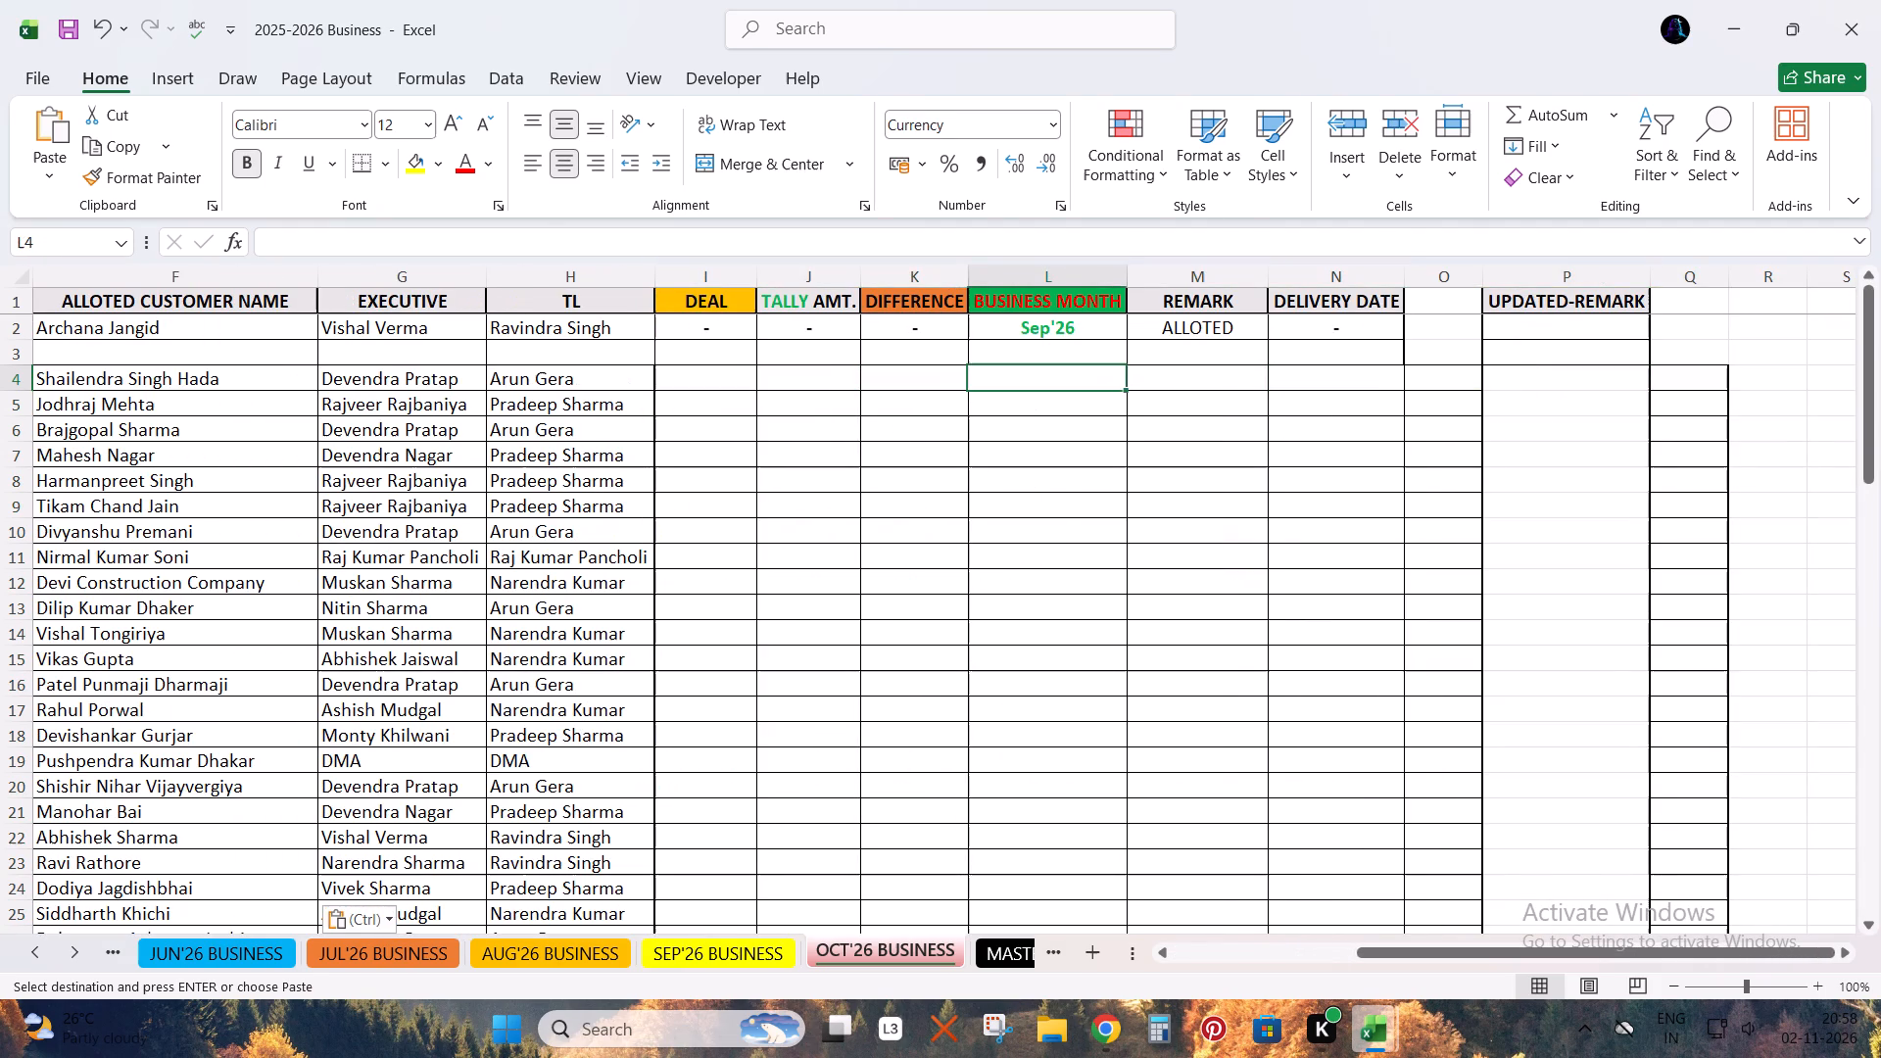
# Copy row 2's values from DEAL through DELIVERY DATE into the same columns of rows 4 and 5.
pyautogui.press('Up')
pyautogui.press('Up')
pyautogui.hotkey('shift', 'Right')
pyautogui.hotkey('shift', 'Right')
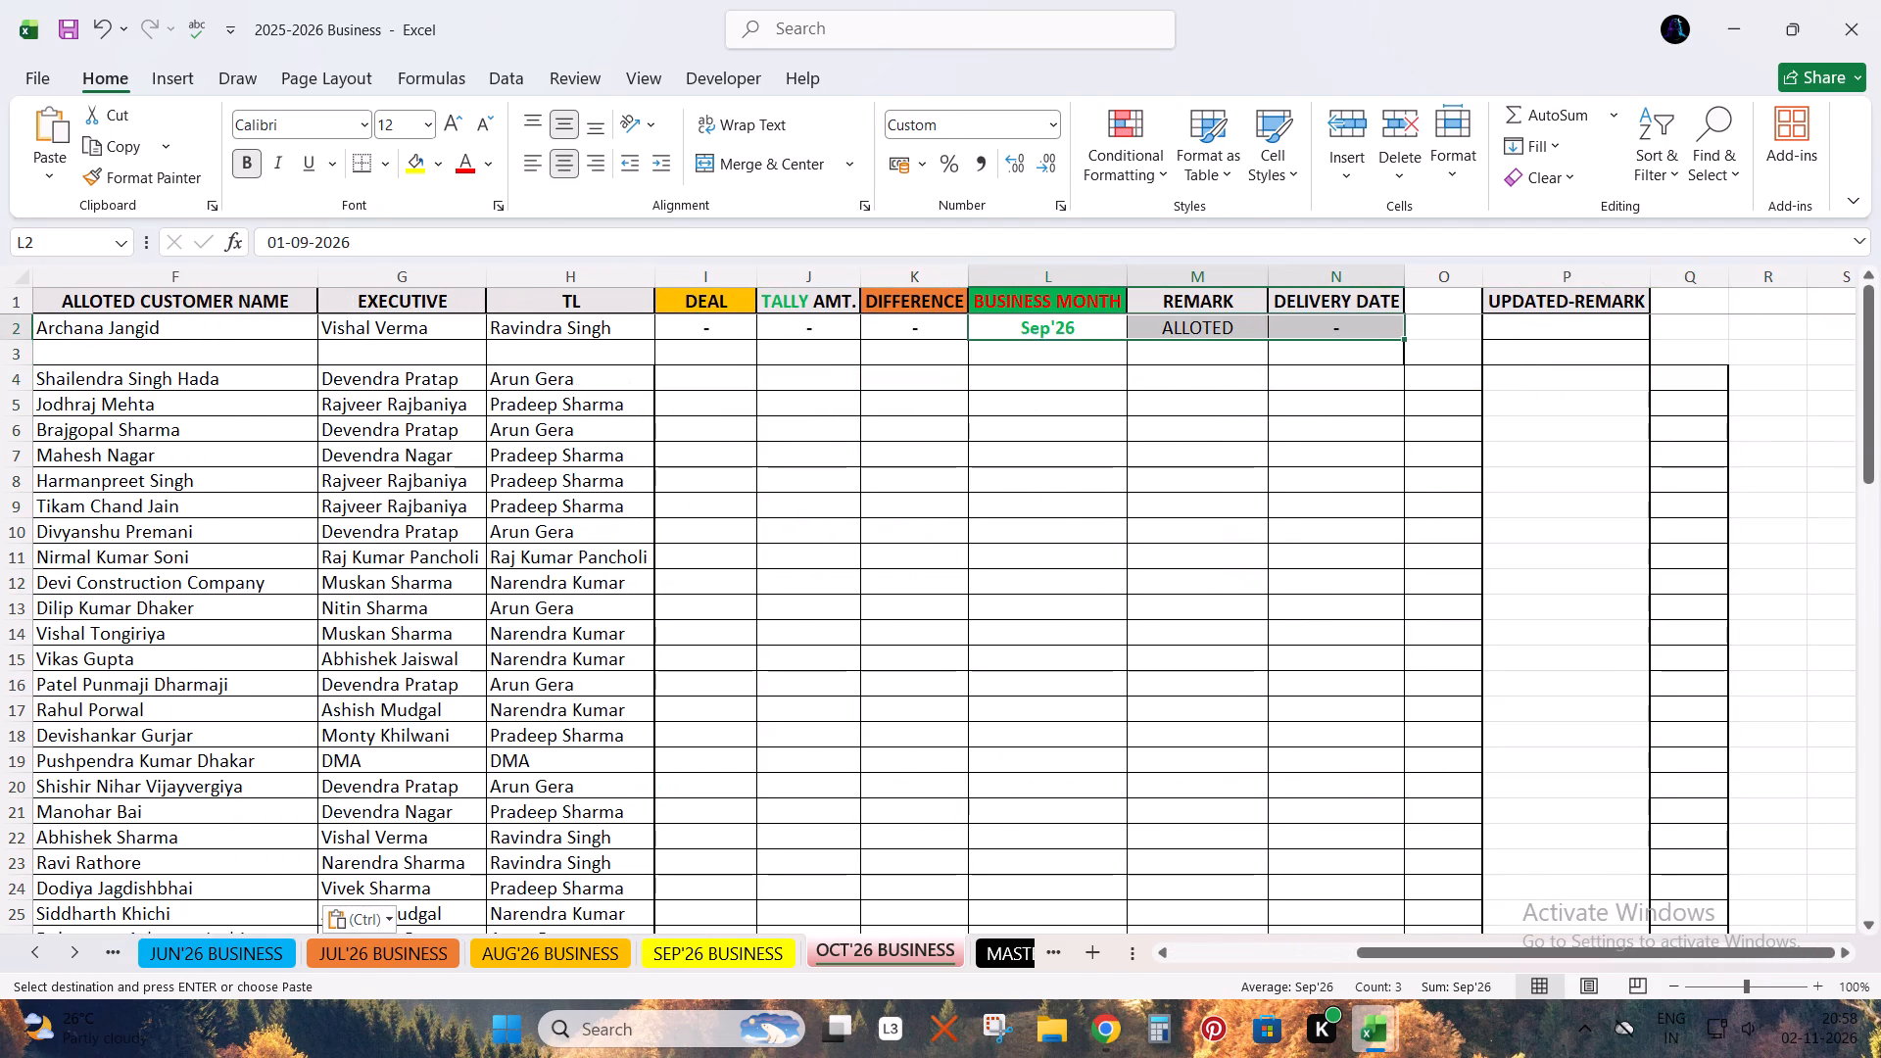
pyautogui.press('Left')
pyautogui.press('Left')
pyautogui.press('Escape')
pyautogui.press('Left')
pyautogui.press('Left')
pyautogui.press('Left')
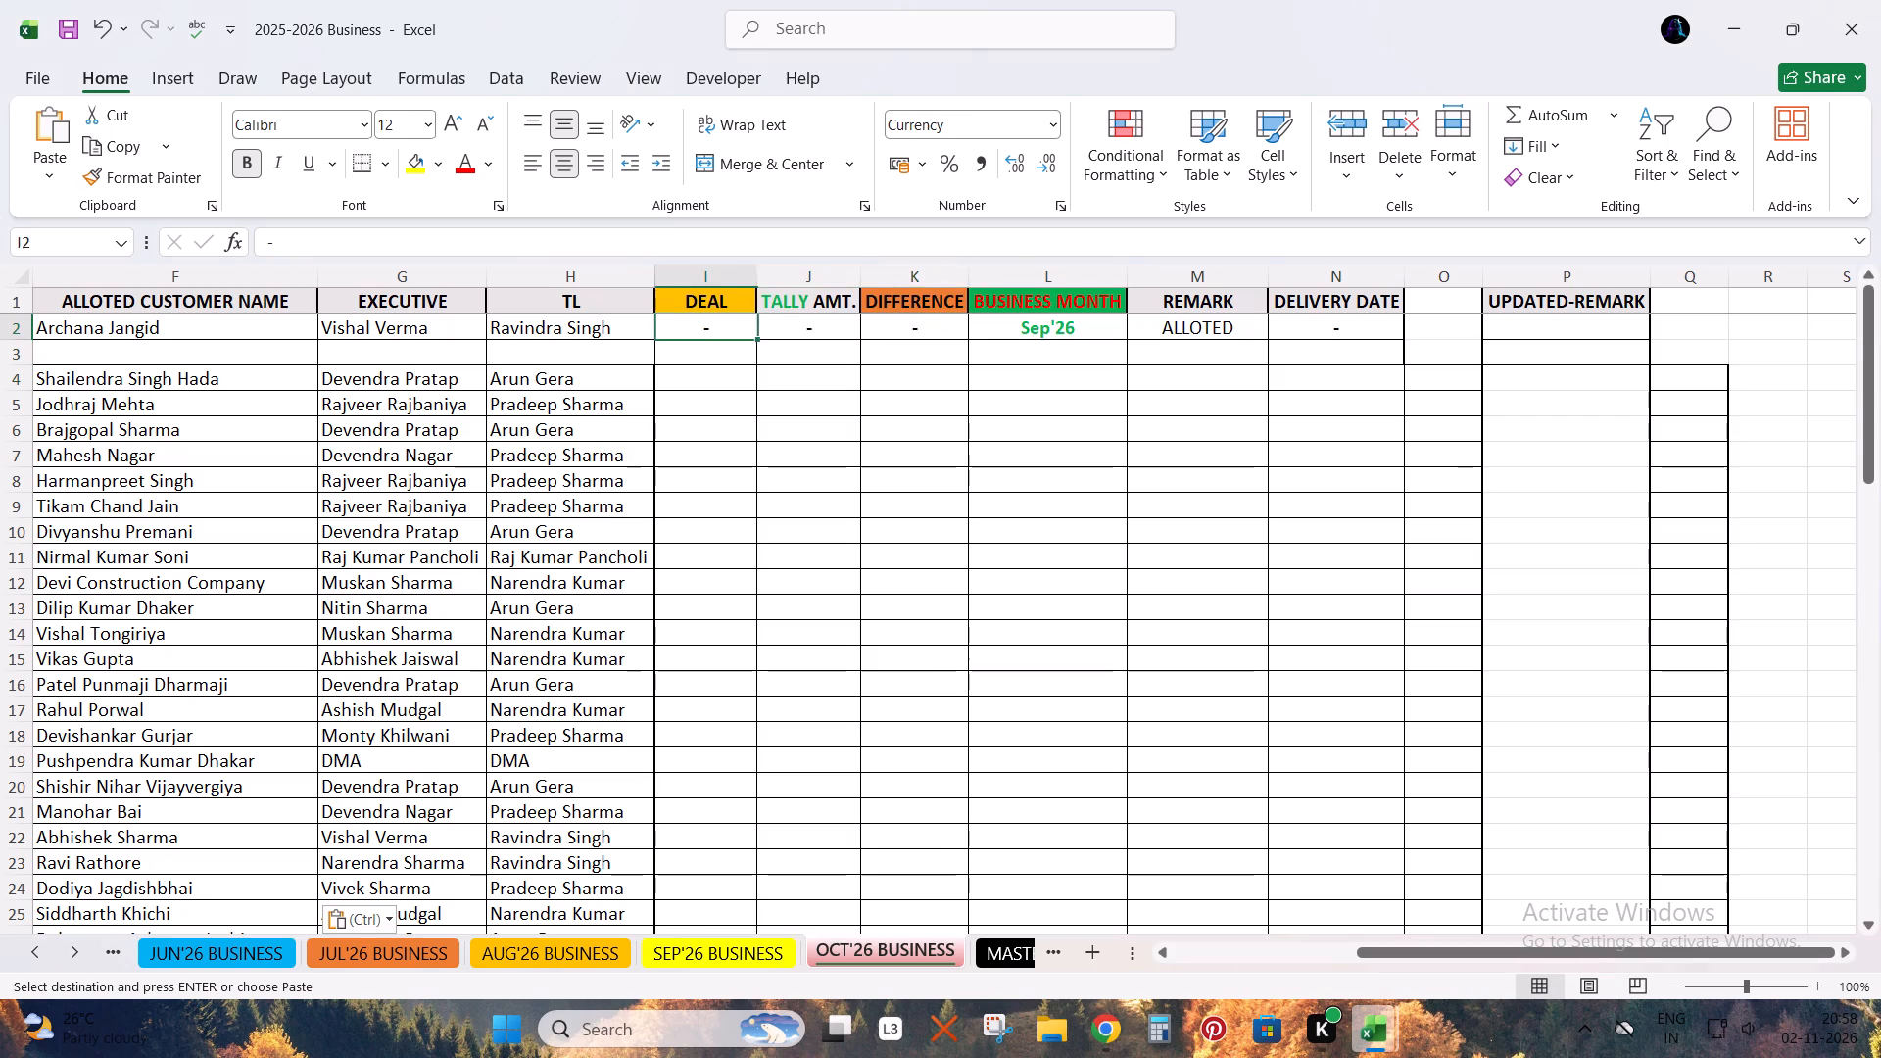
pyautogui.hotkey('shift', 'Right')
pyautogui.hotkey('shift', 'Right')
pyautogui.hotkey('shift', 'Right')
pyautogui.hotkey('shift', 'Right')
pyautogui.hotkey('shift', 'Right')
pyautogui.hotkey('ctrl', 'c')
pyautogui.press('Down')
pyautogui.press('Down')
pyautogui.press('Down')
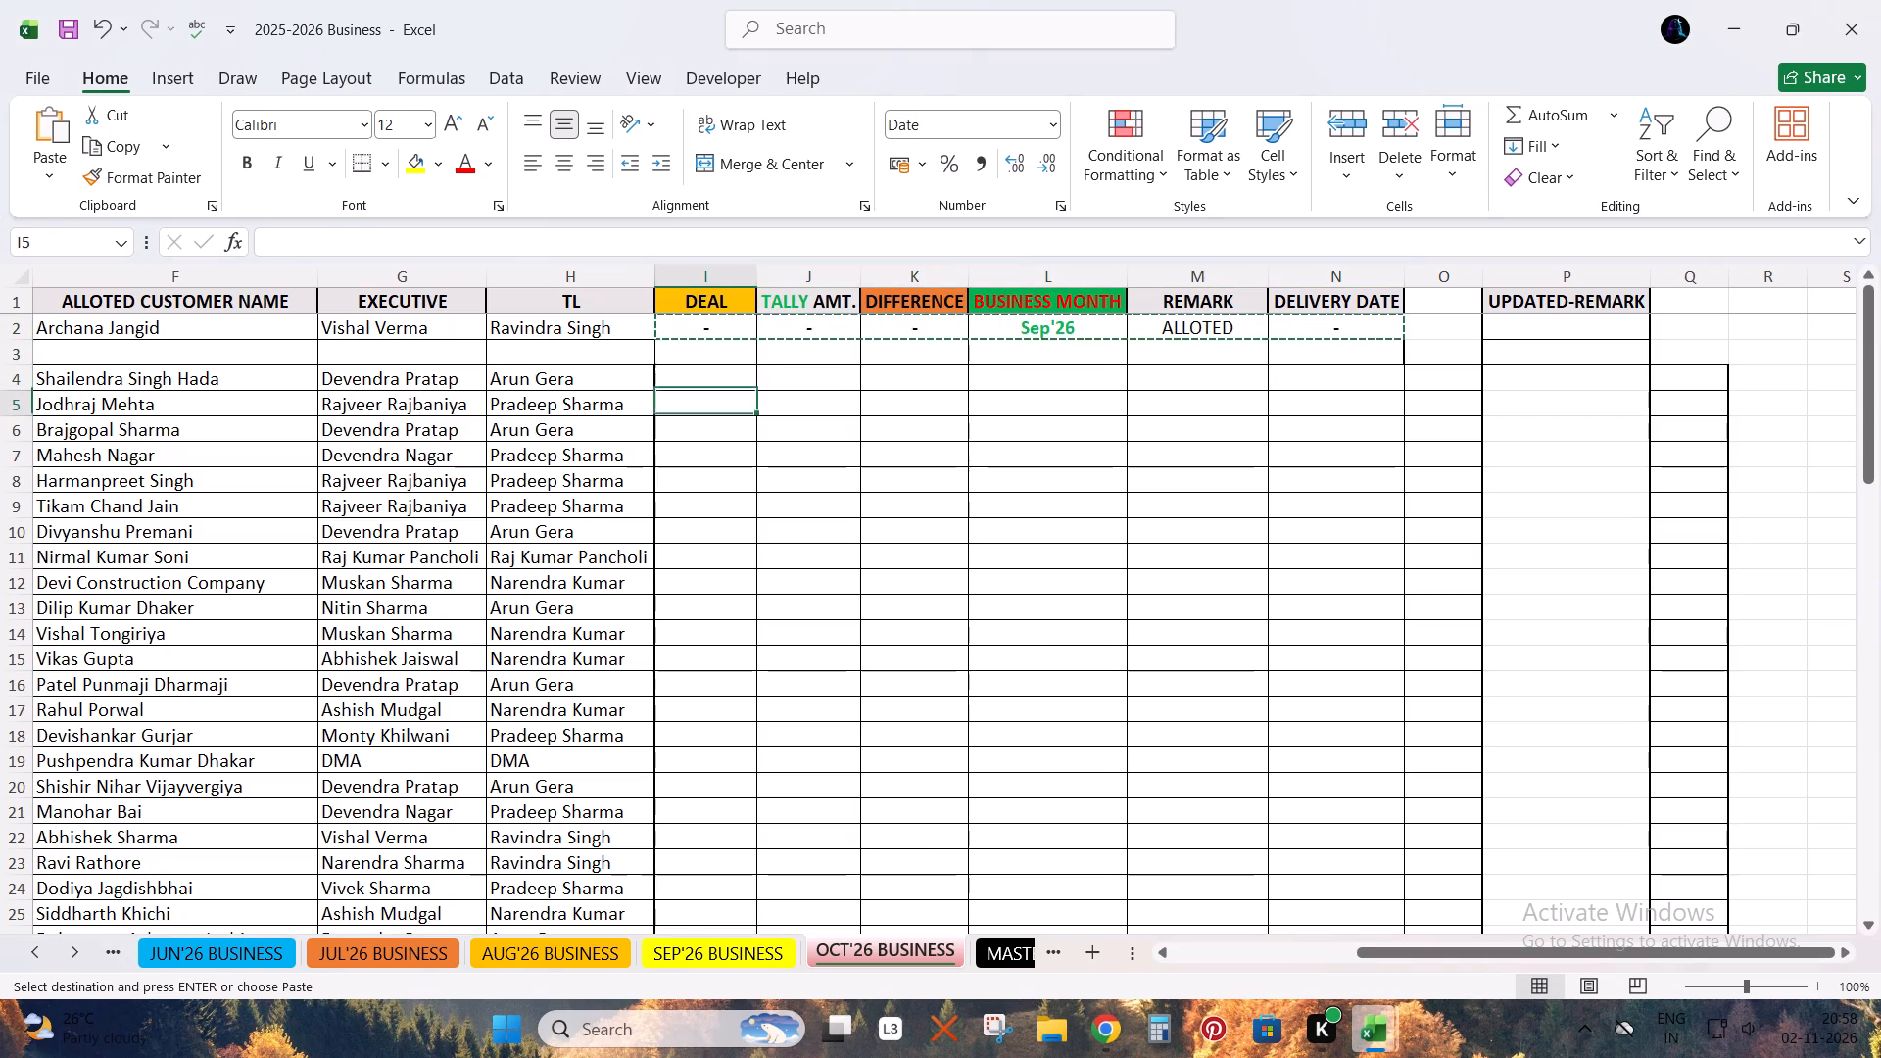
pyautogui.press('Up')
pyautogui.hotkey('shift', 'Down')
pyautogui.hotkey('ctrl', 'v')
pyautogui.press('Escape')
# Set BUSINESS MONTH in L4 to 1-10 so it reads Oct'26, and fill it down into L5.
pyautogui.press('Right')
pyautogui.press('Down')
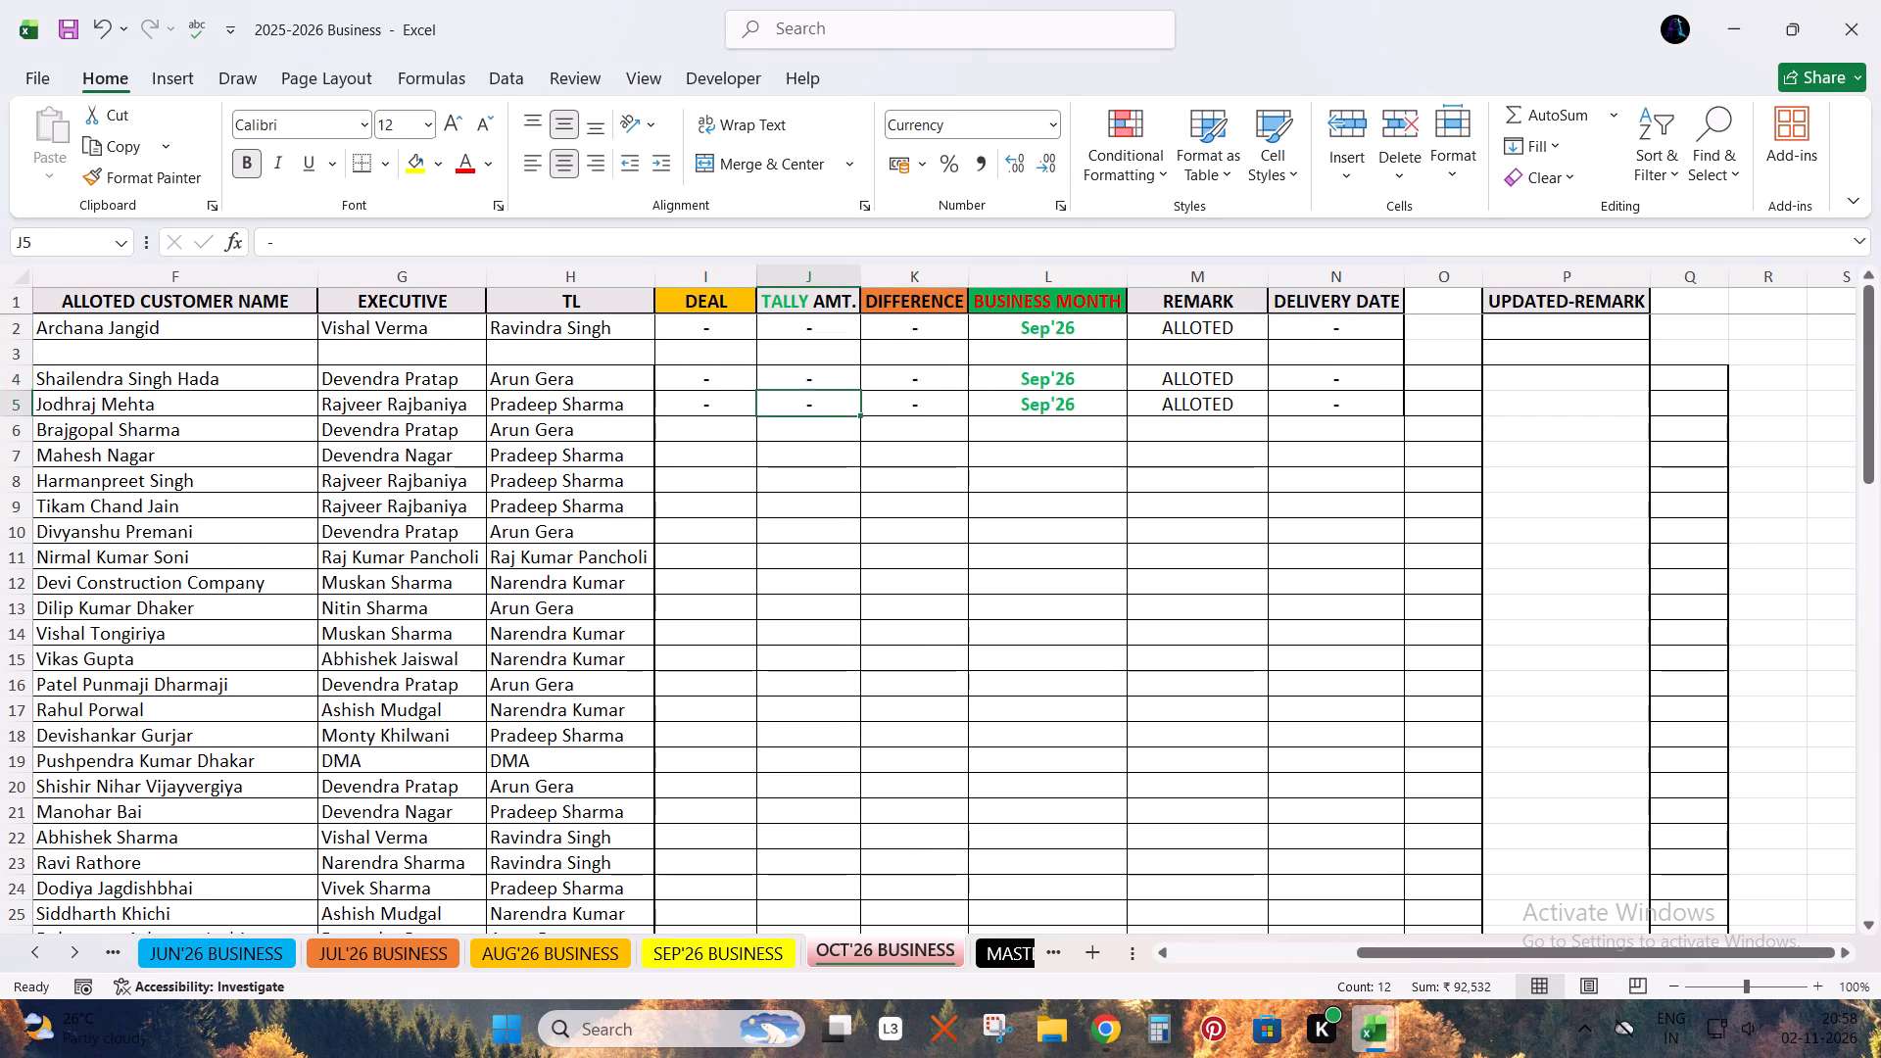
pyautogui.press('Right')
pyautogui.press('Right')
pyautogui.press('Up')
pyautogui.press('1')
pyautogui.press('-')
pyautogui.write('10')
pyautogui.press('Return')
pyautogui.hotkey('ctrl', 'd')
# Fill the DEAL through DELIVERY DATE values of I4:N5 down the newly added rows to row 30.
pyautogui.press('Right')
pyautogui.press('Up')
pyautogui.press('Right')
pyautogui.press('Down')
pyautogui.press('Left')
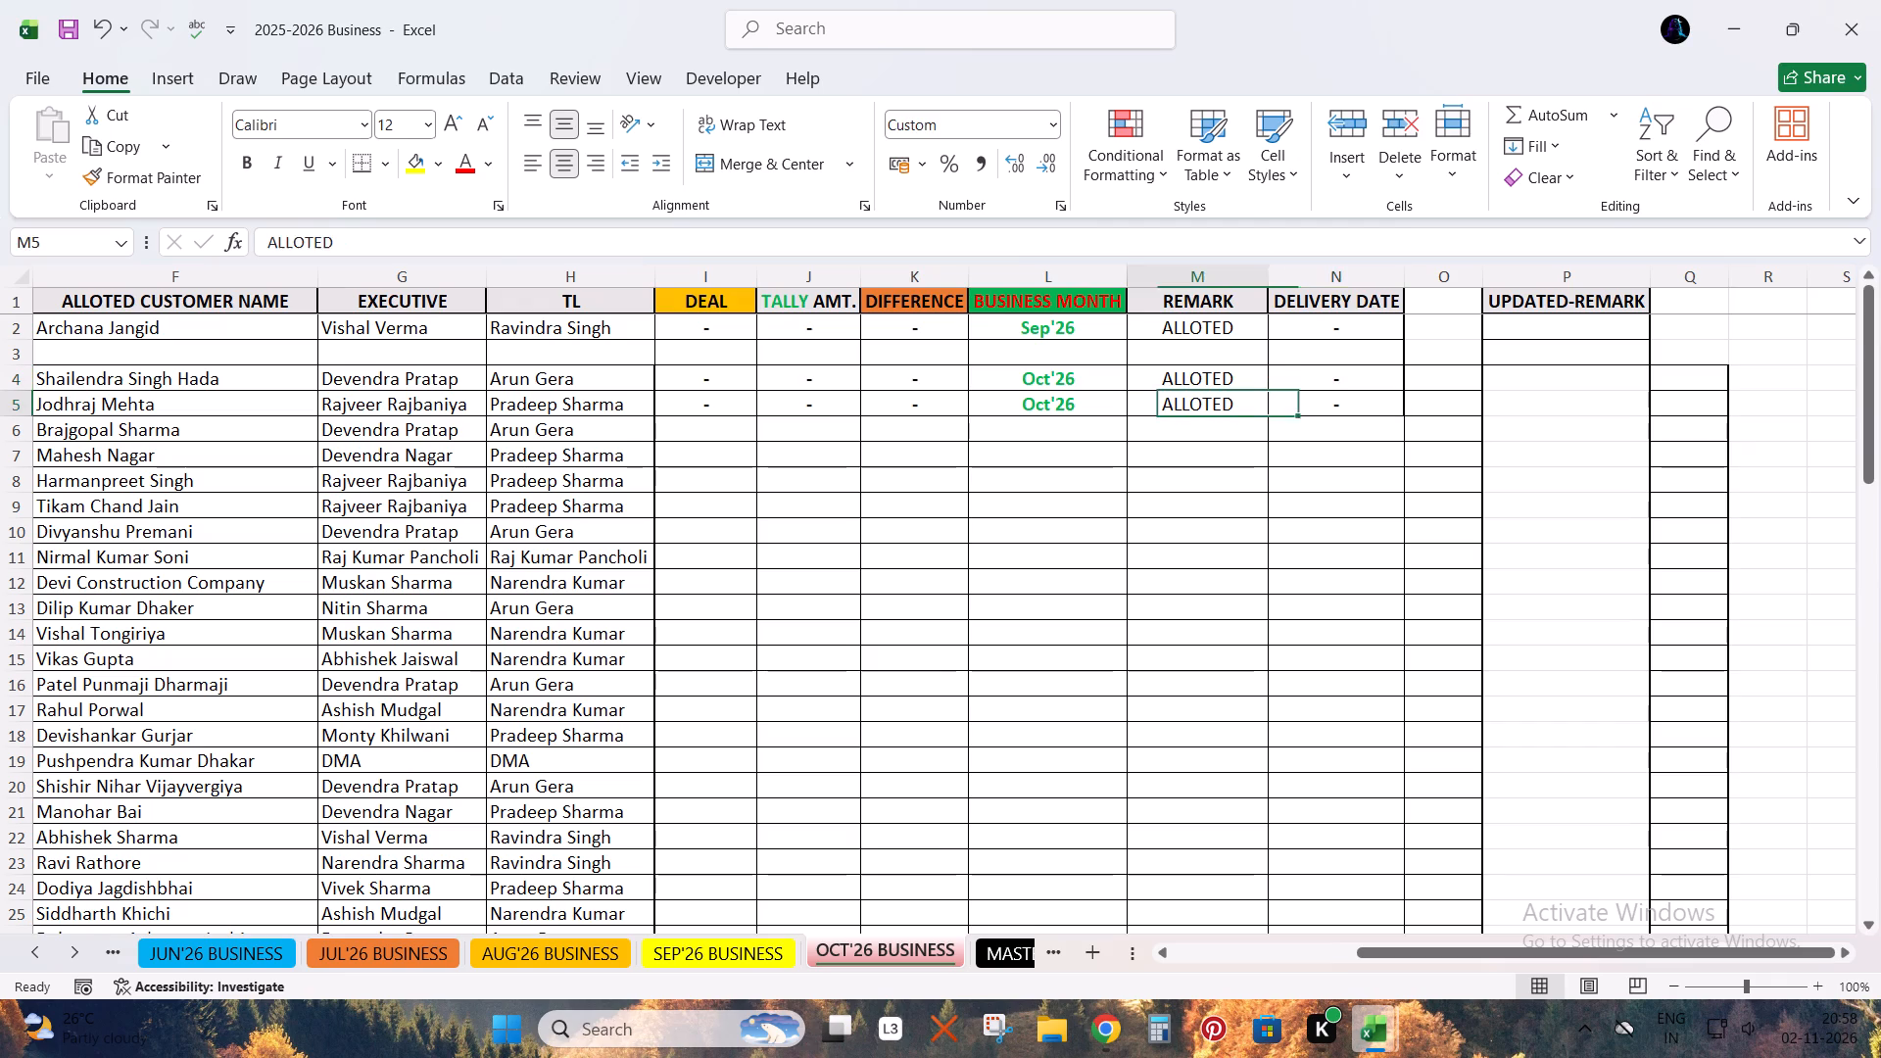
pyautogui.press('Left')
pyautogui.press('Left')
pyautogui.press('Left')
pyautogui.press('Down')
pyautogui.press('Up')
pyautogui.press('Left')
pyautogui.press('Up')
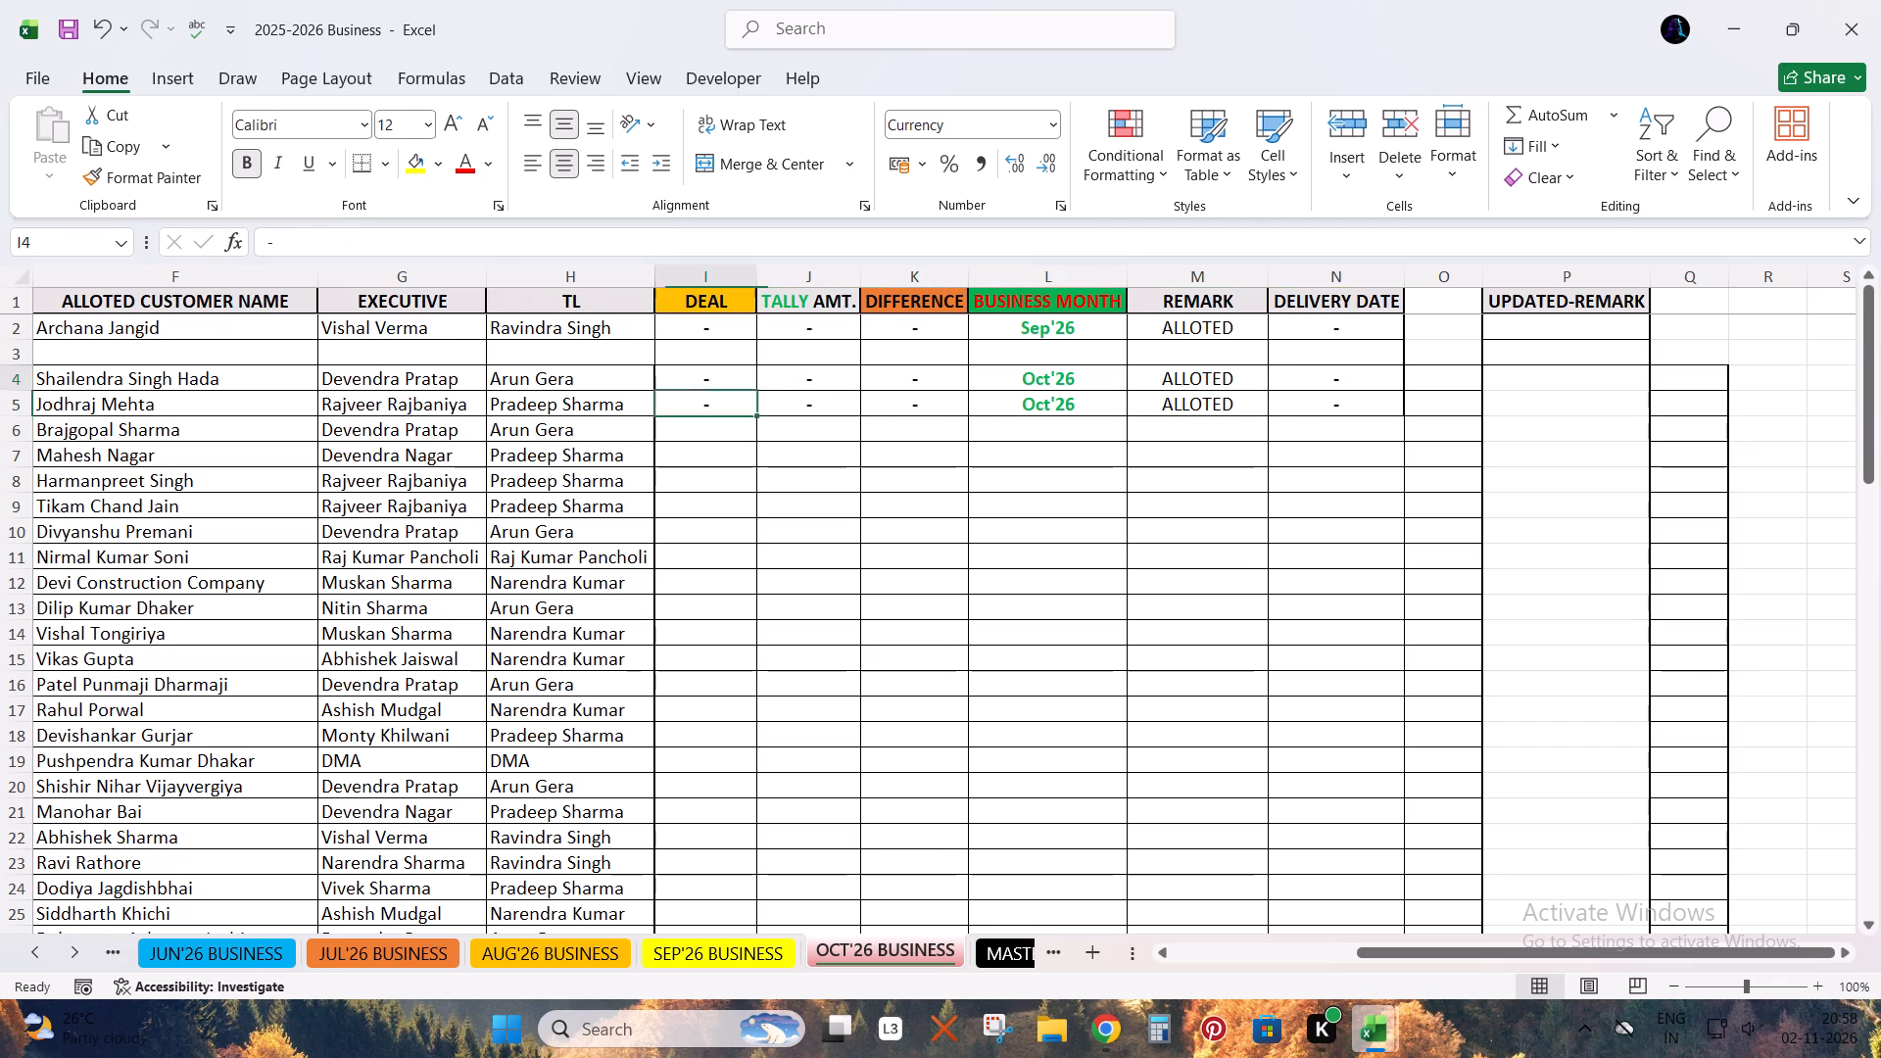
pyautogui.hotkey('shift', 'Down')
pyautogui.hotkey('shift', 'Right')
pyautogui.hotkey('shift', 'Right')
pyautogui.hotkey('shift', 'Right')
pyautogui.hotkey('shift', 'Right')
pyautogui.hotkey('shift', 'Right')
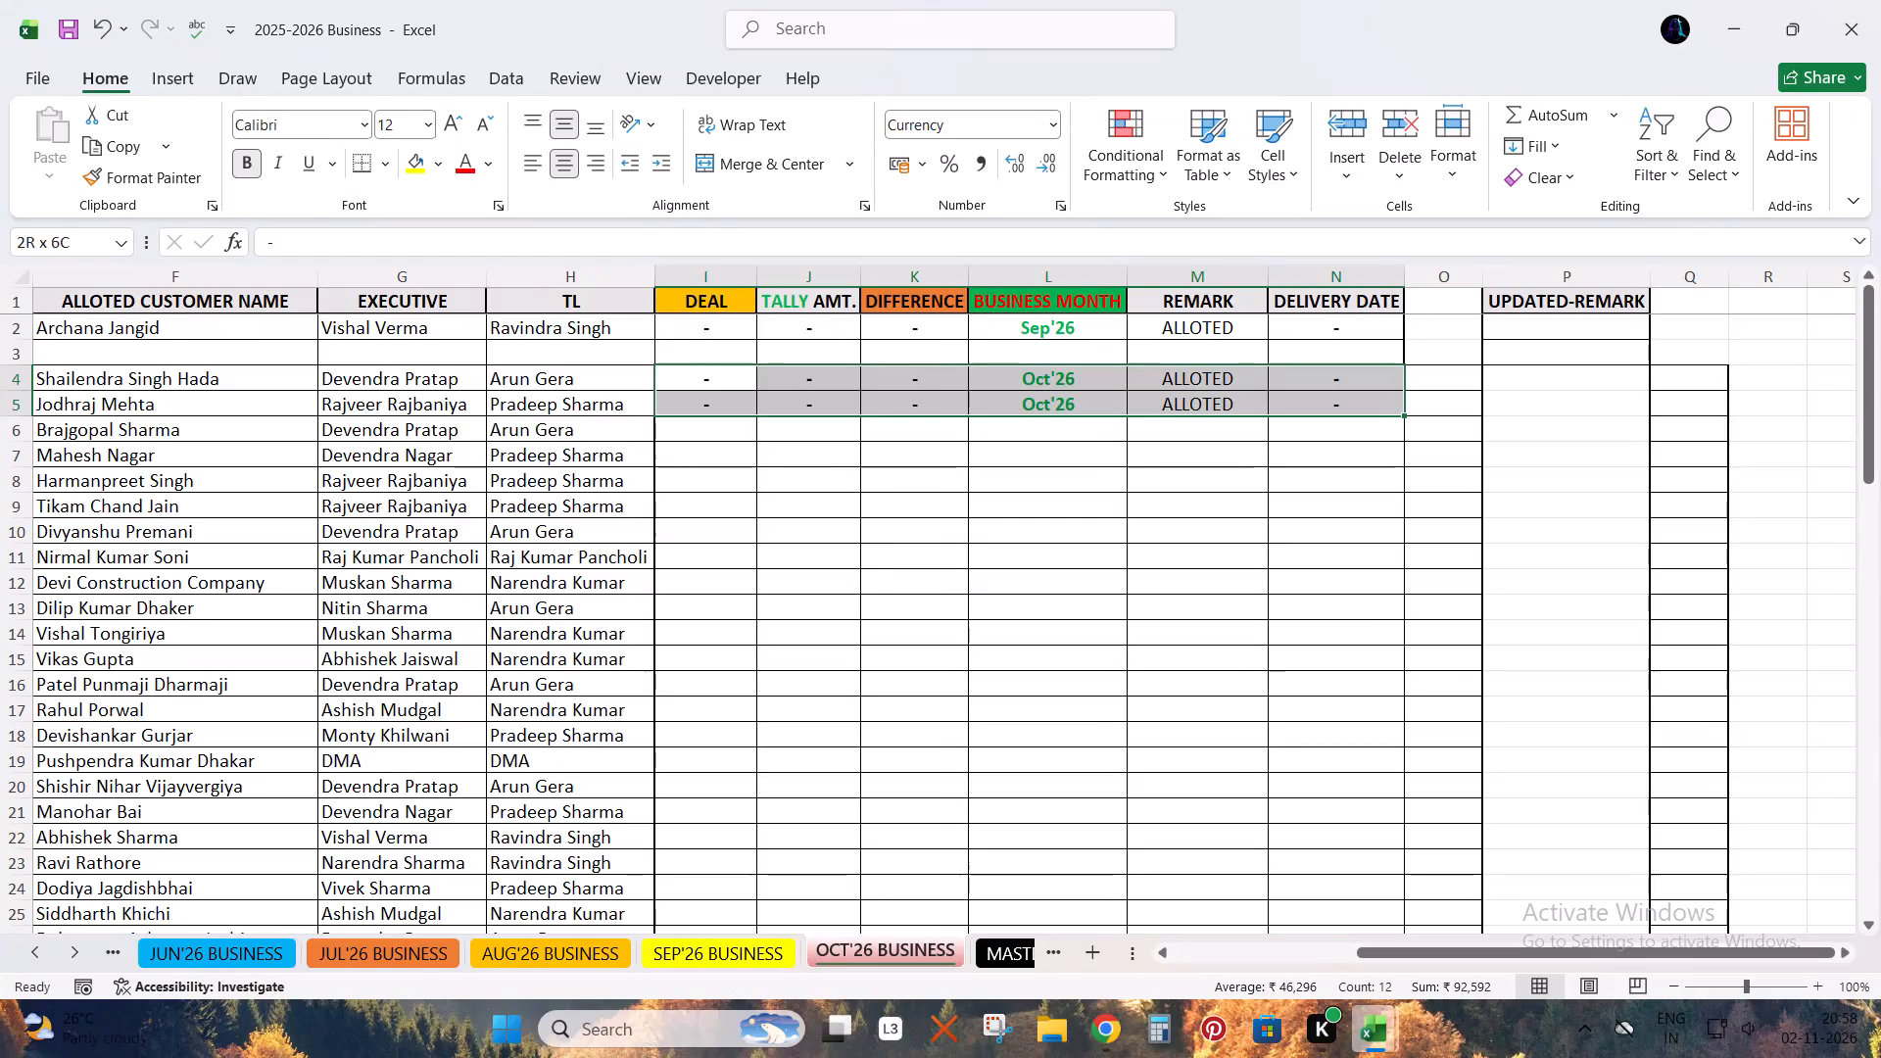
pyautogui.doubleClick(1405, 413)
pyautogui.click(1031, 599)
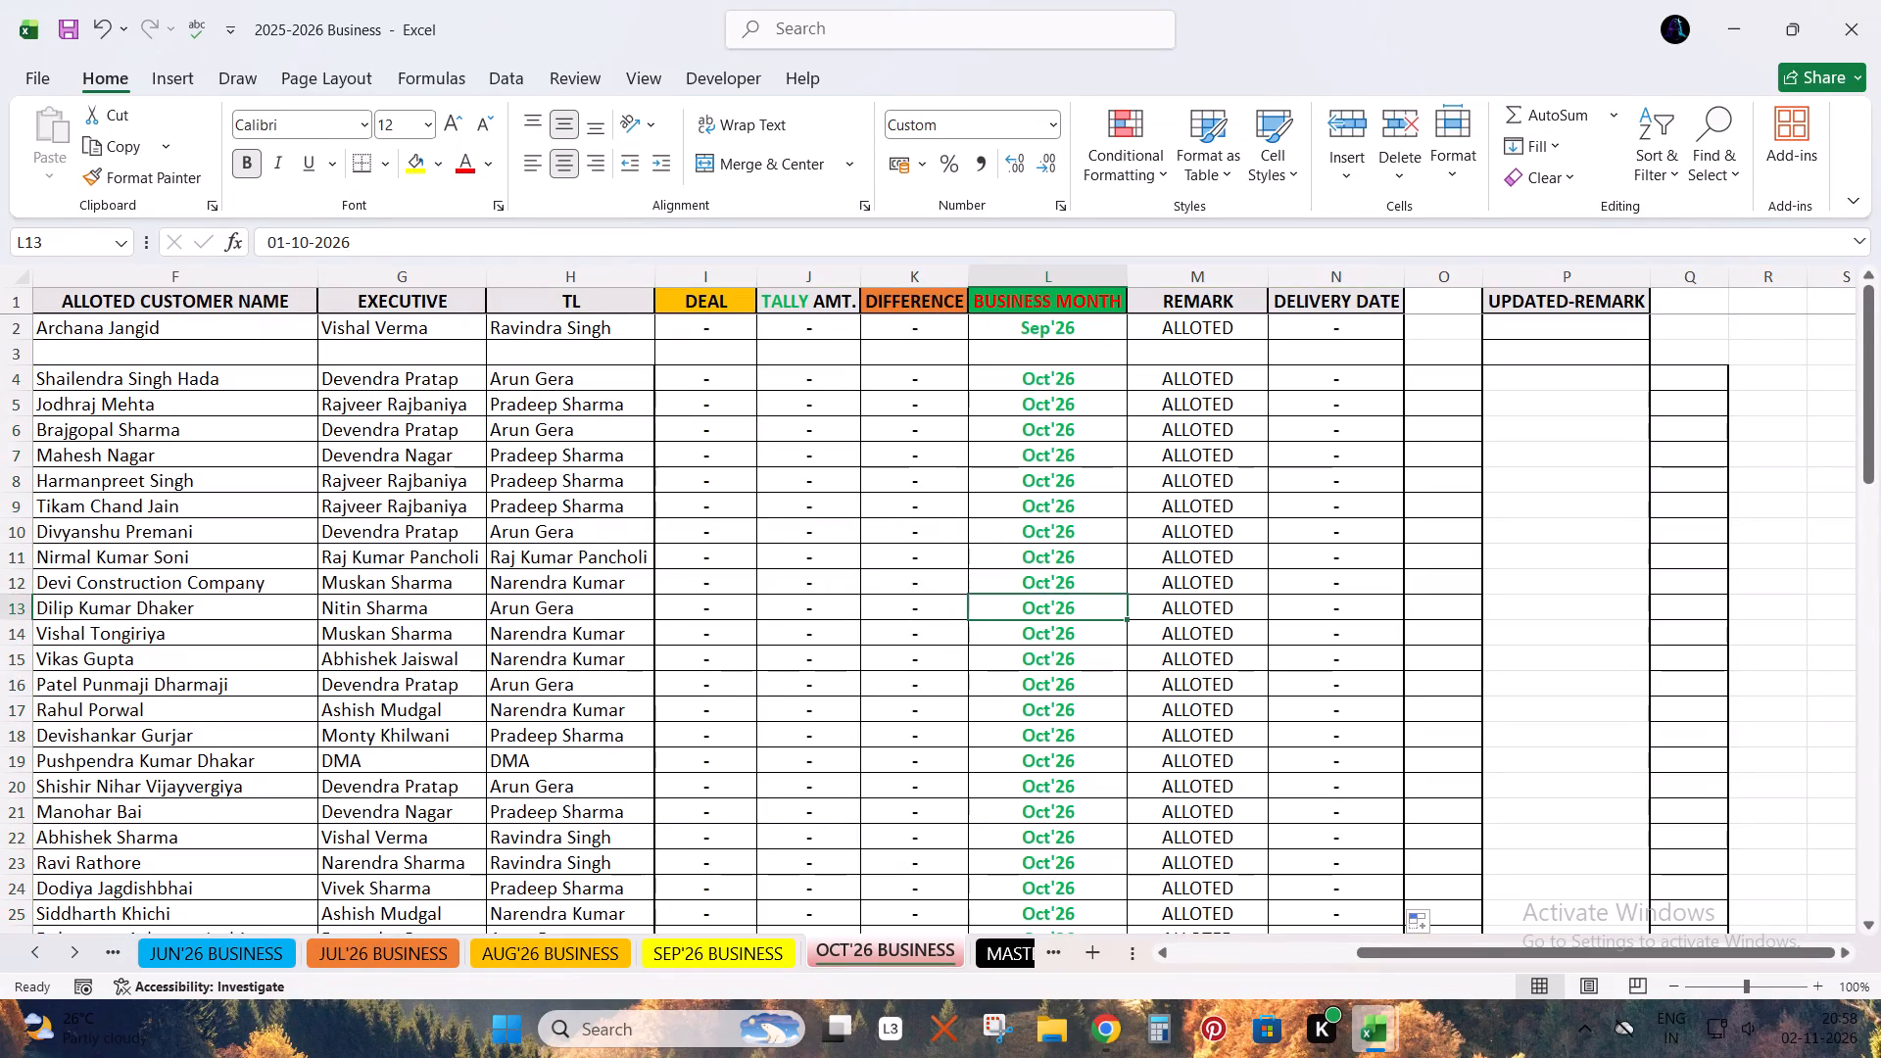
# Fill the DEAL through REMARK values of I64:M65 down the remaining delivered rows to row 77.
pyautogui.hotkey('ctrl', 'Down')
pyautogui.scroll(-2, 1165, 576)
pyautogui.scroll(1, 1162, 581)
pyautogui.scroll(-12, 1162, 581)
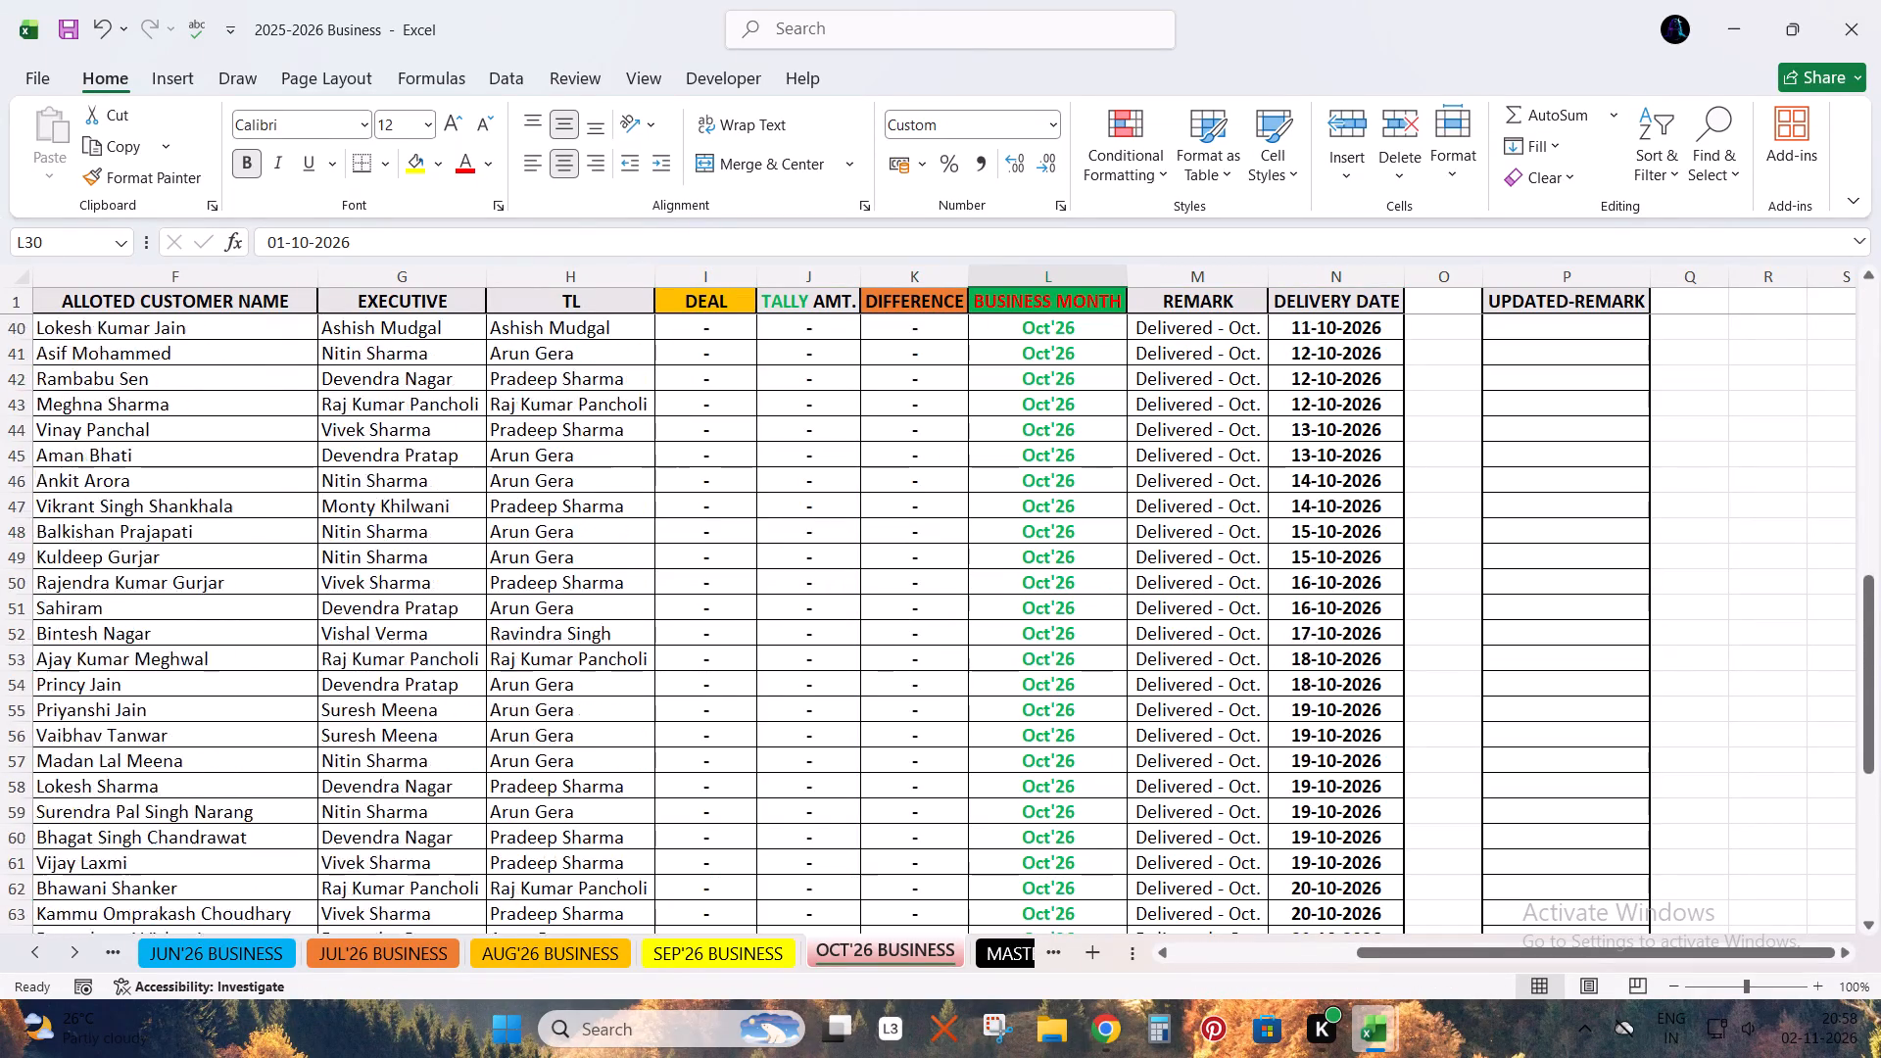
pyautogui.scroll(-7, 972, 742)
pyautogui.scroll(5, 972, 742)
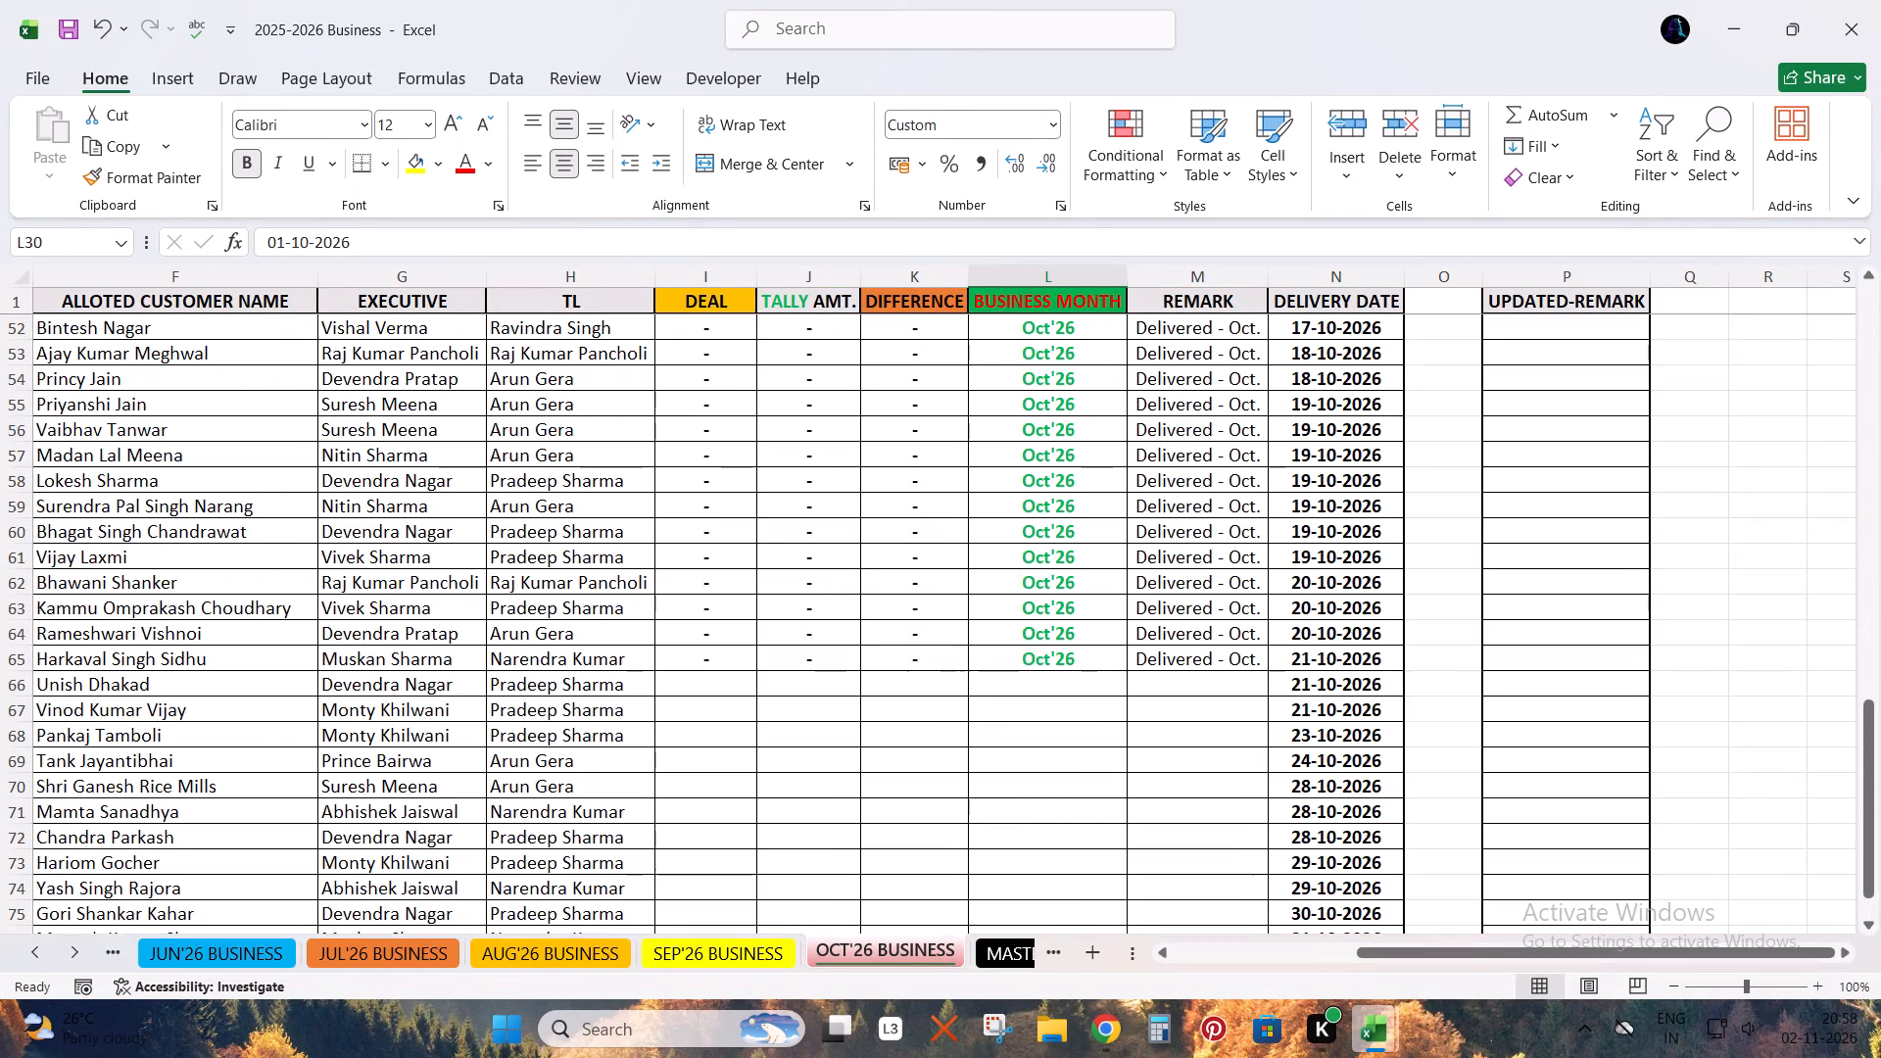
pyautogui.moveTo(719, 633); pyautogui.dragTo(1110, 643)
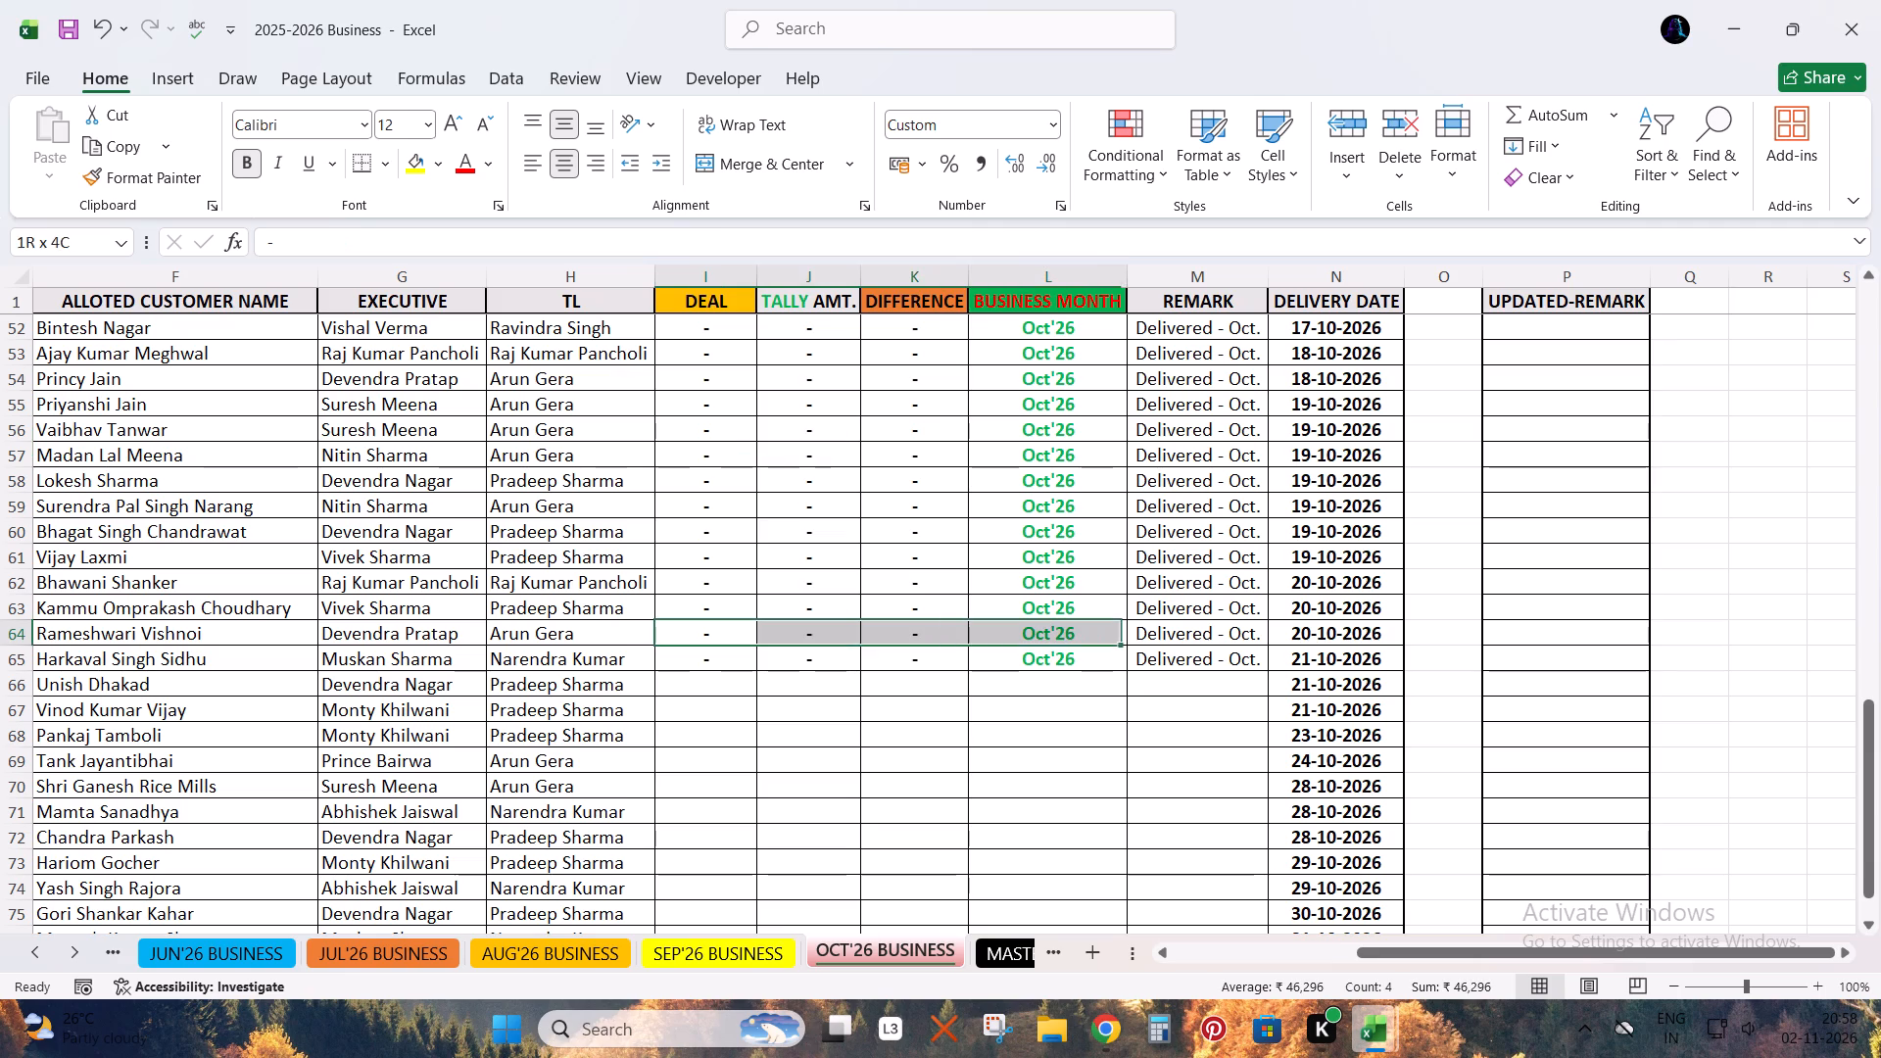
pyautogui.moveTo(1110, 643); pyautogui.dragTo(1182, 658)
pyautogui.doubleClick(1265, 670)
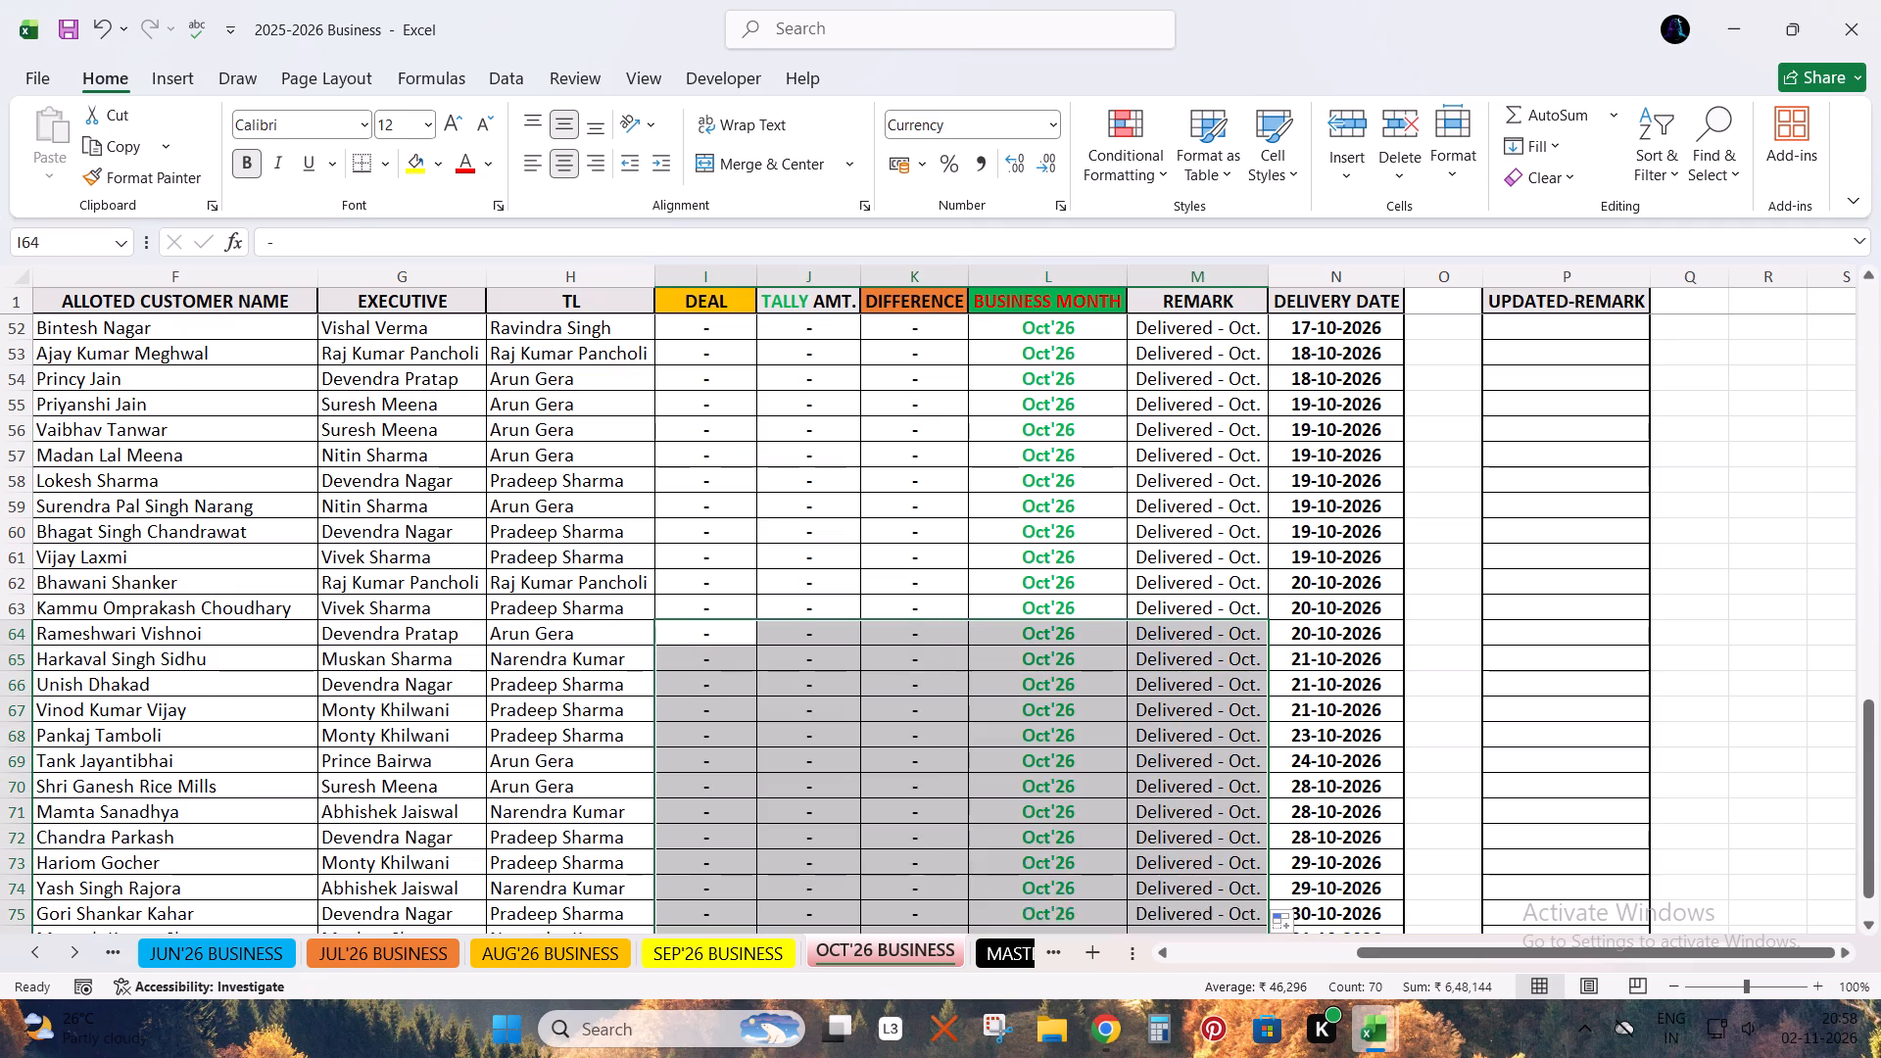
# Delete rows 31 to 33, covering the September delivery entry and the blank rows around it.
pyautogui.scroll(-3, 1122, 689)
pyautogui.scroll(14, 1122, 689)
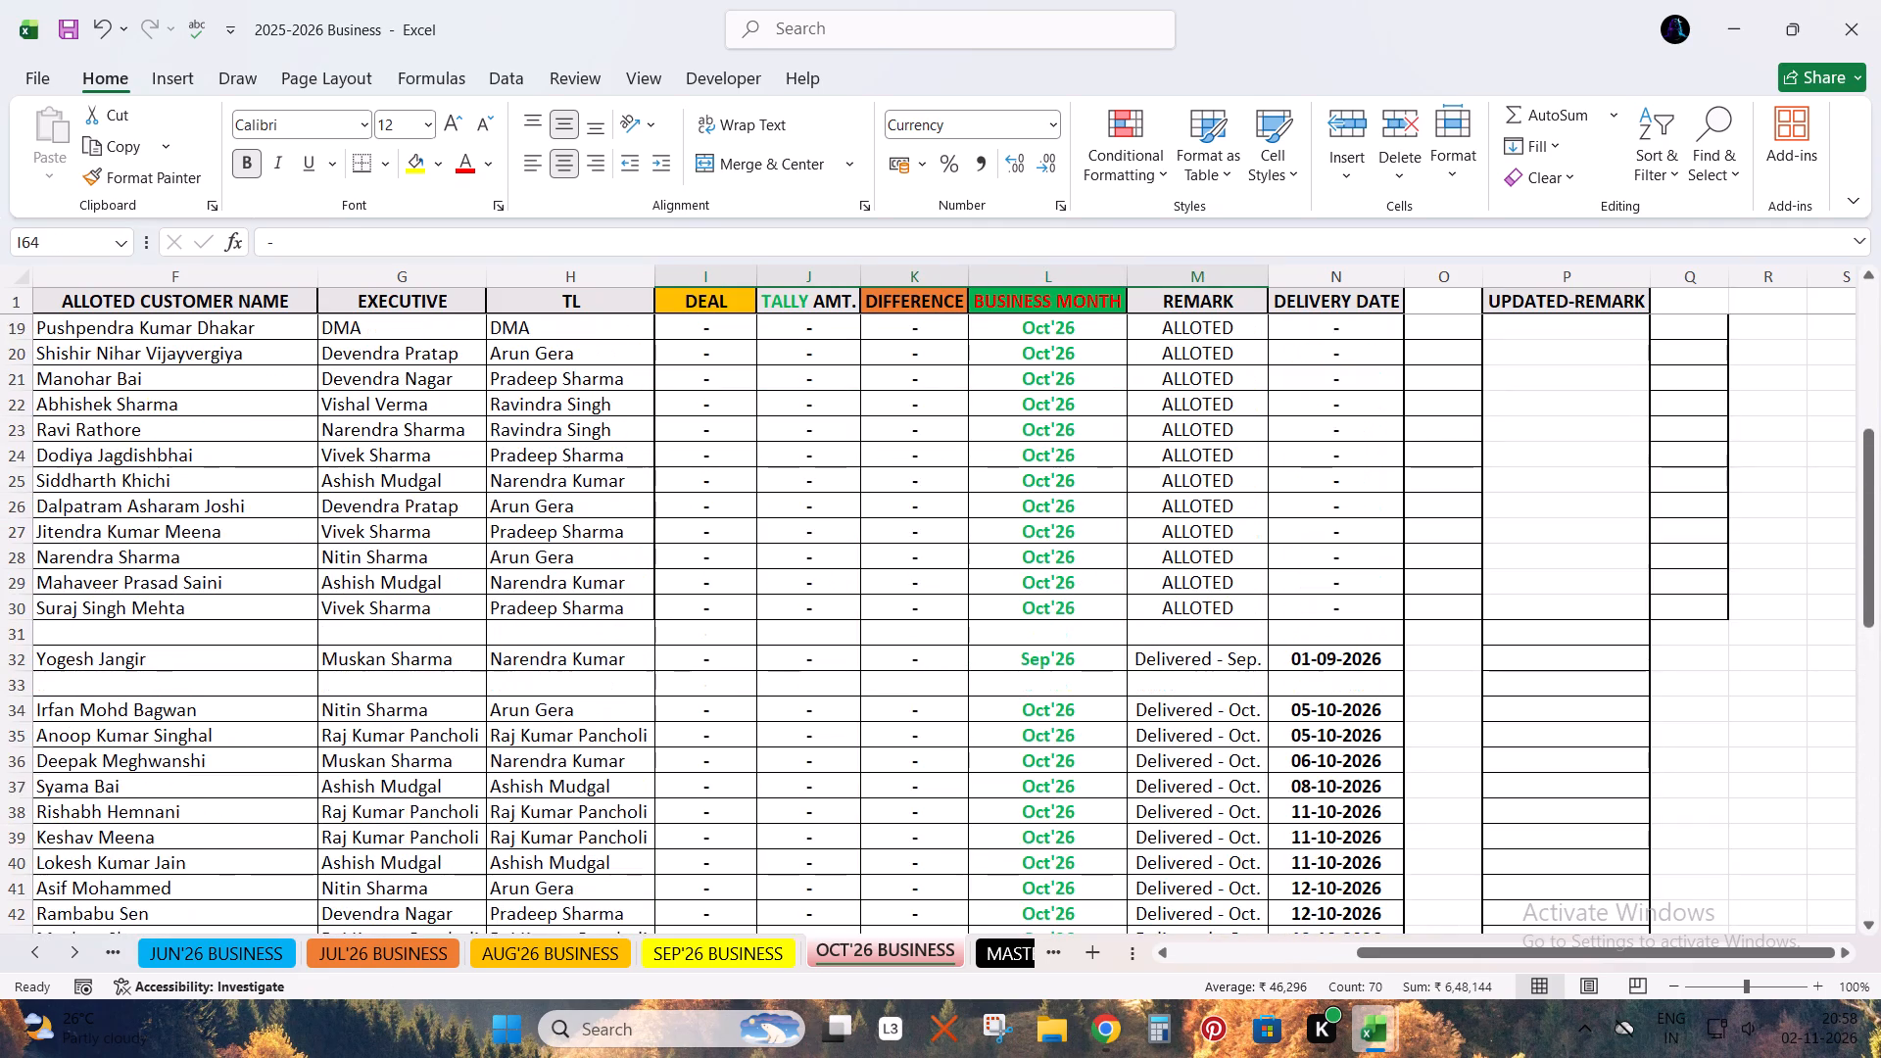
pyautogui.click(1089, 662)
pyautogui.hotkey('shift', 'space')
pyautogui.press('Up')
pyautogui.hotkey('shift', 'space')
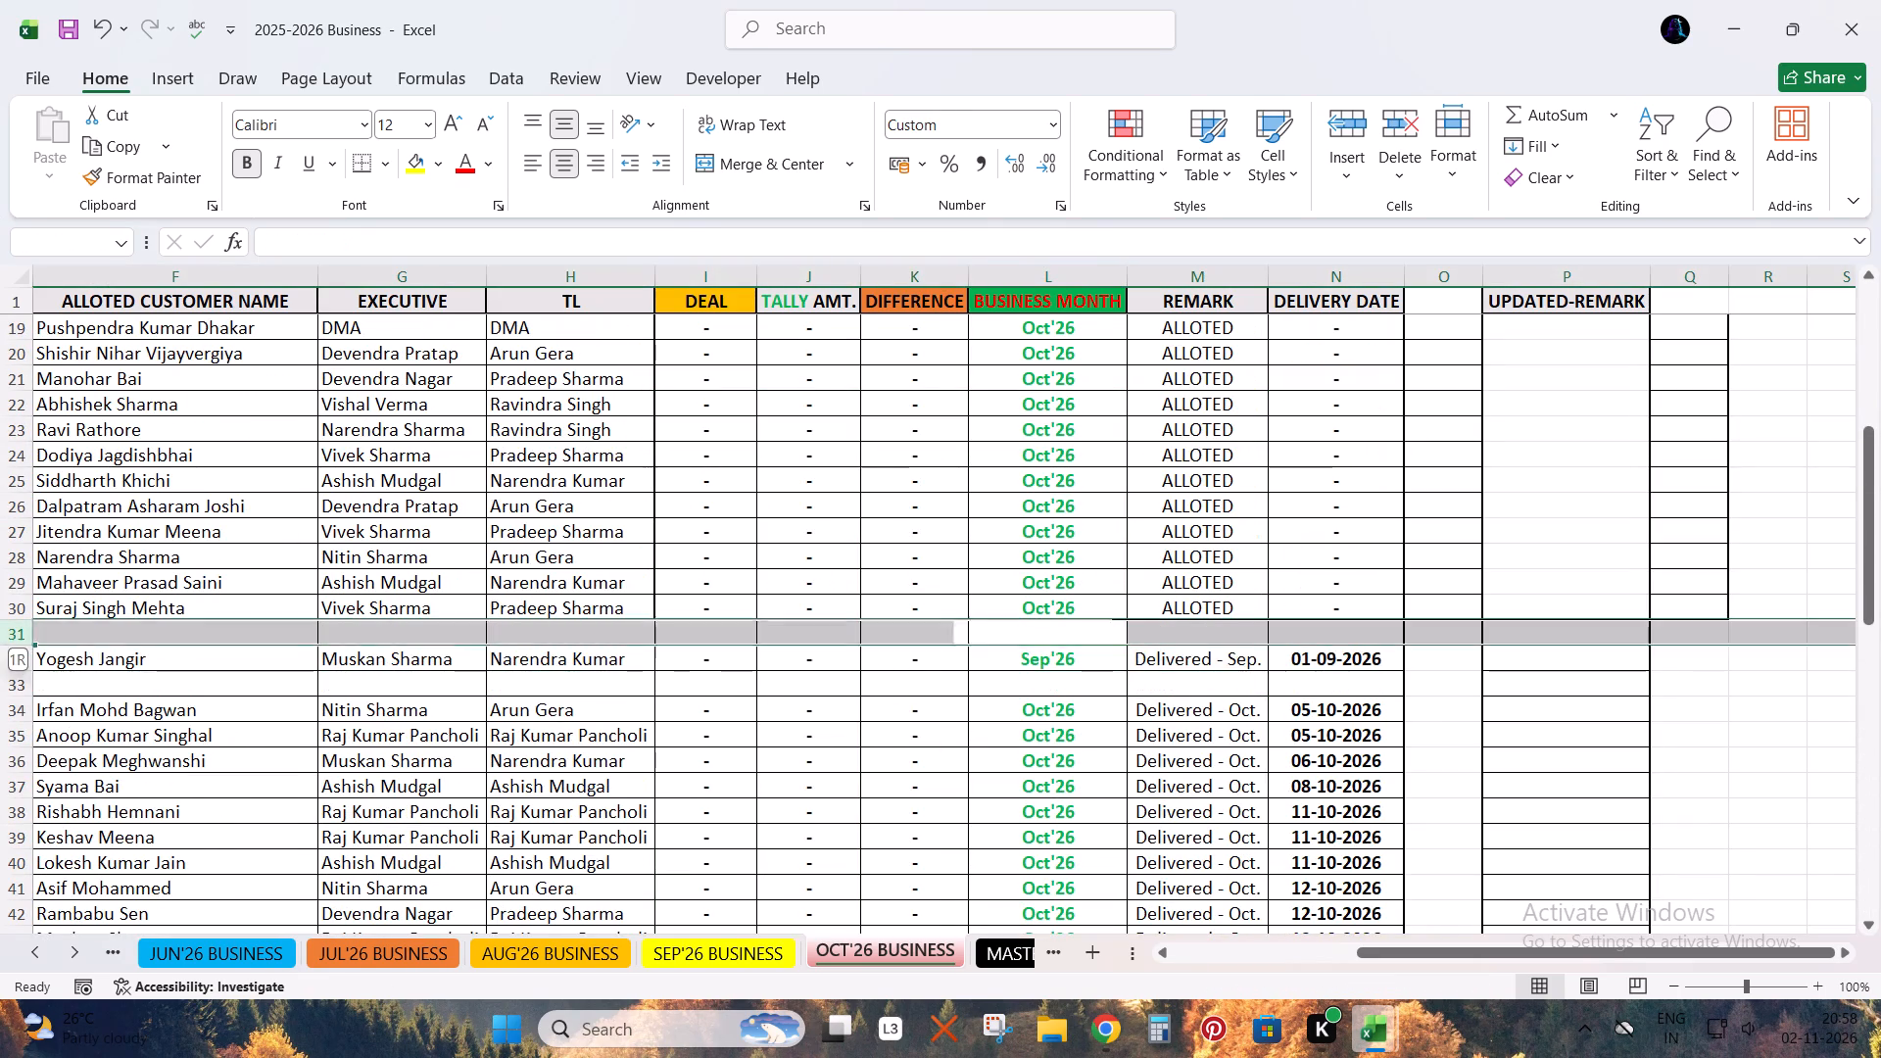
pyautogui.hotkey('shift', 'Down')
pyautogui.hotkey('shift', 'Down')
pyautogui.hotkey('ctrl', '-')
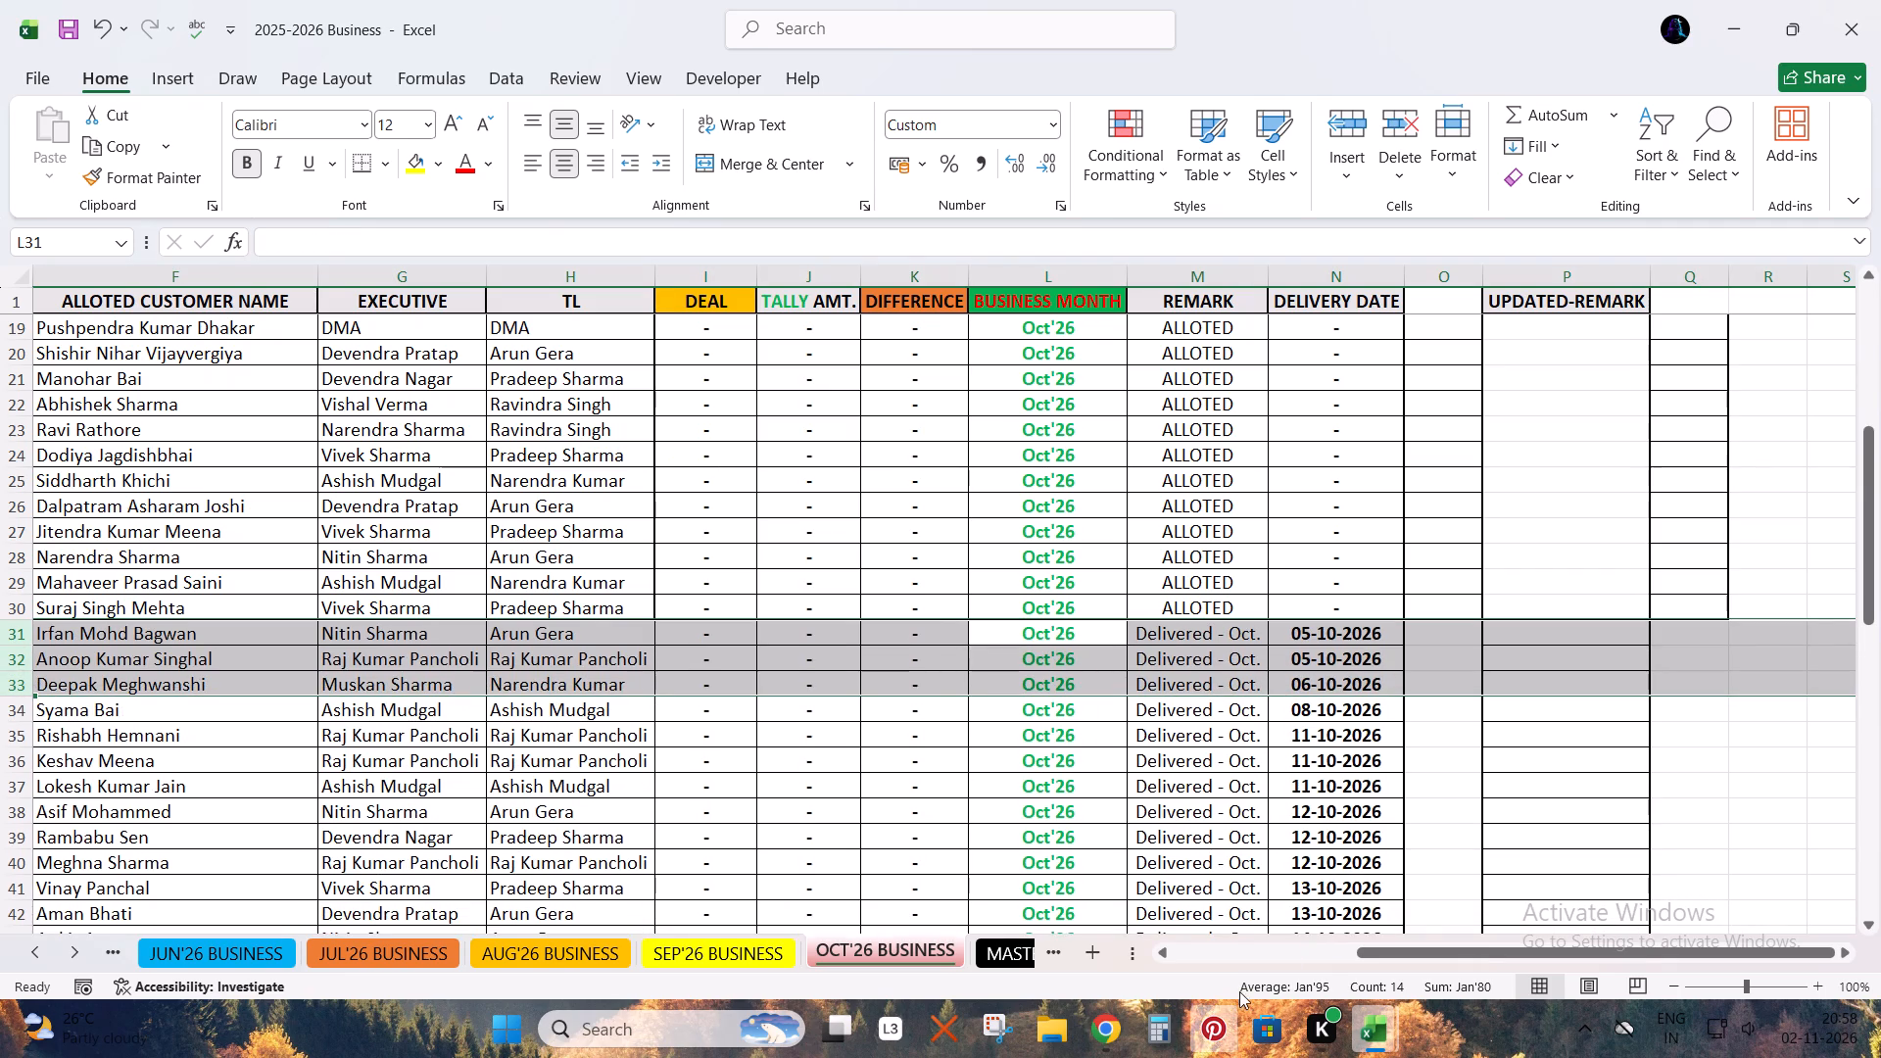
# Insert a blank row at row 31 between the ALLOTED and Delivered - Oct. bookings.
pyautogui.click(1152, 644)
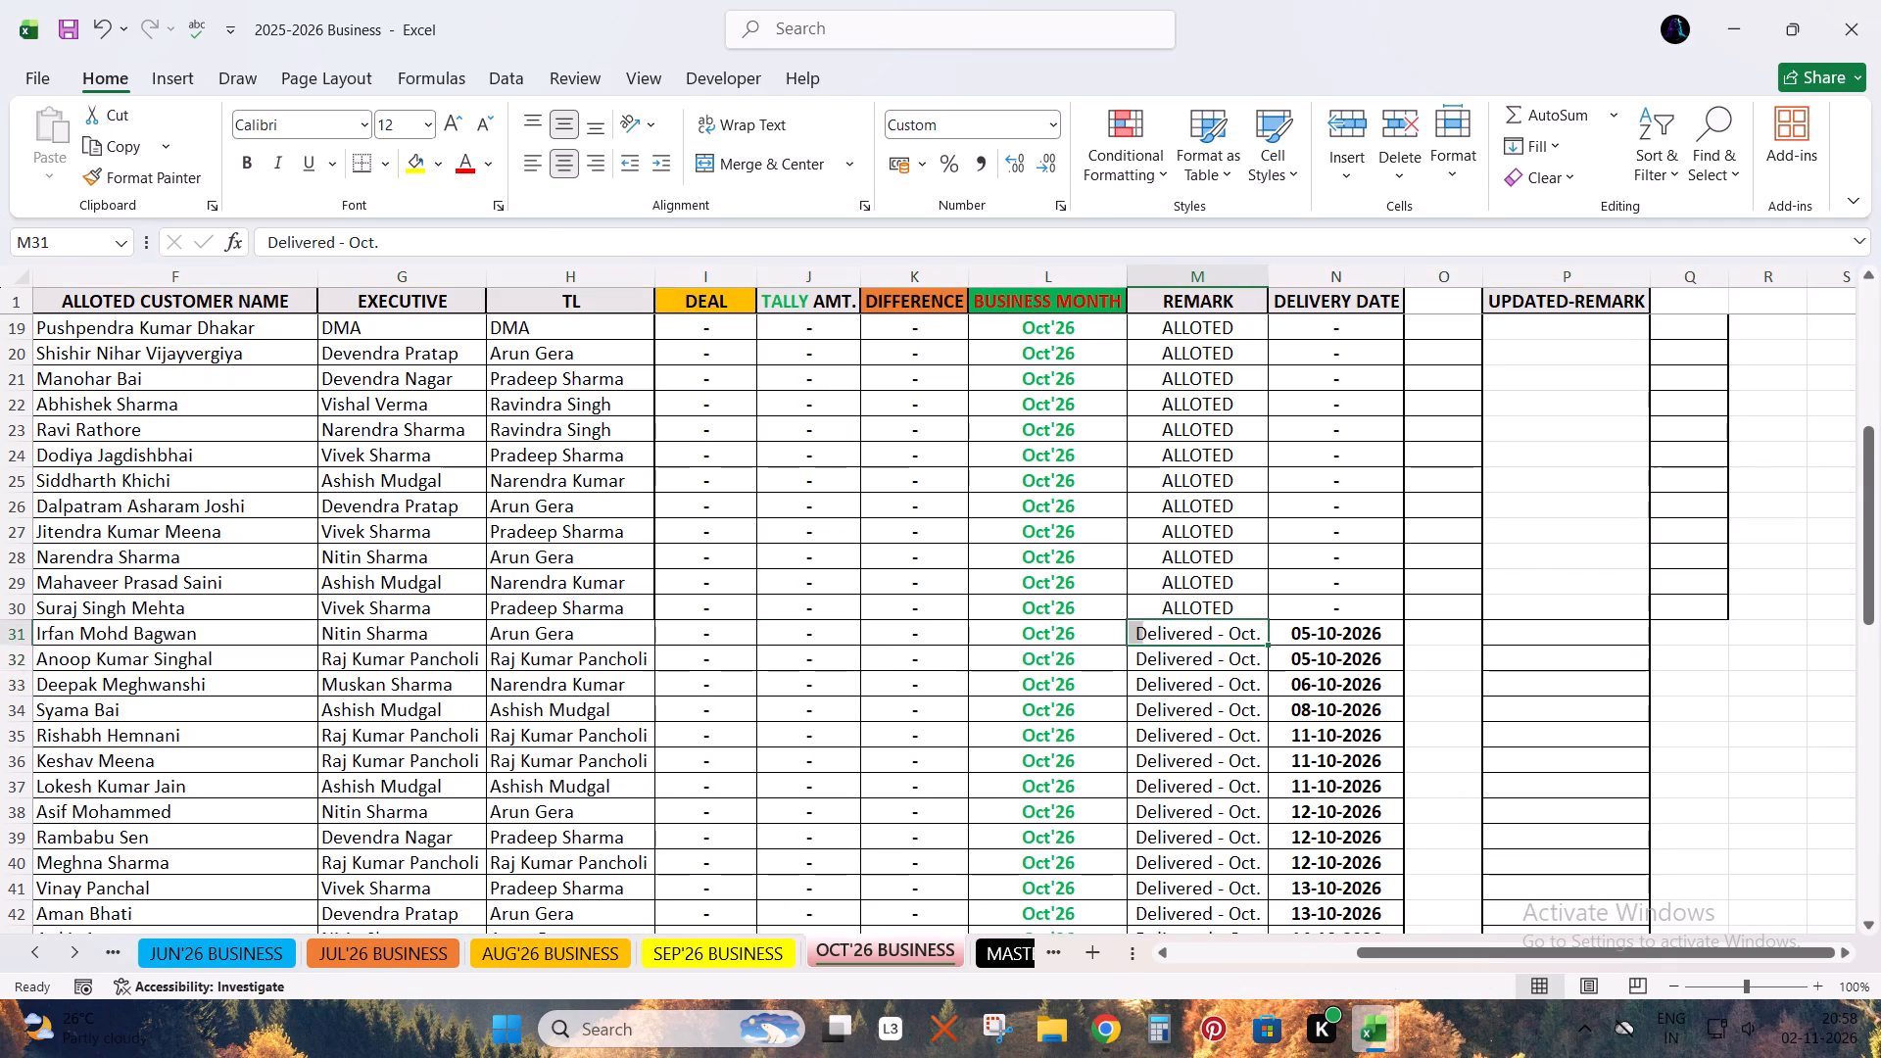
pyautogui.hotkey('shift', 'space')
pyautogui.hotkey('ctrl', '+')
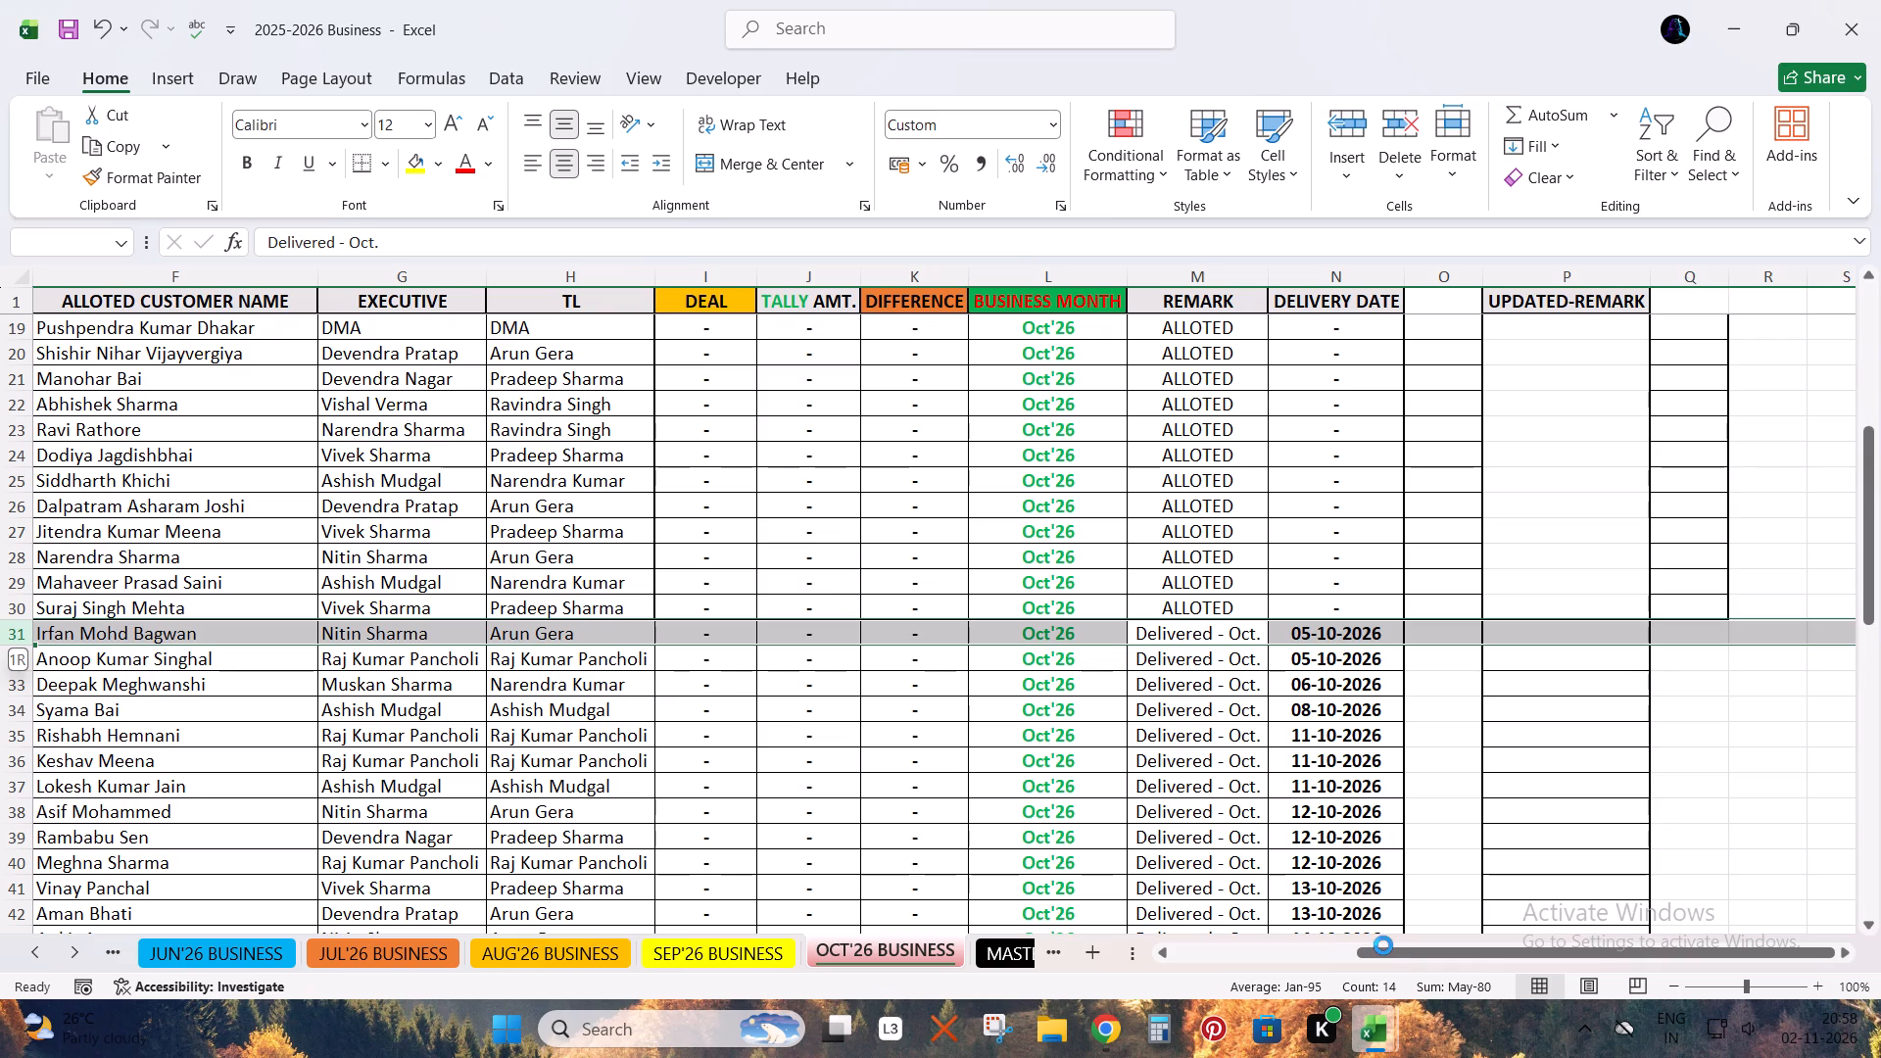
# Apply row 2's formatting to the newly added booking rows 4 to 30 with Format Painter.
pyautogui.moveTo(1387, 948); pyautogui.dragTo(1071, 967)
pyautogui.scroll(2, 254, 699)
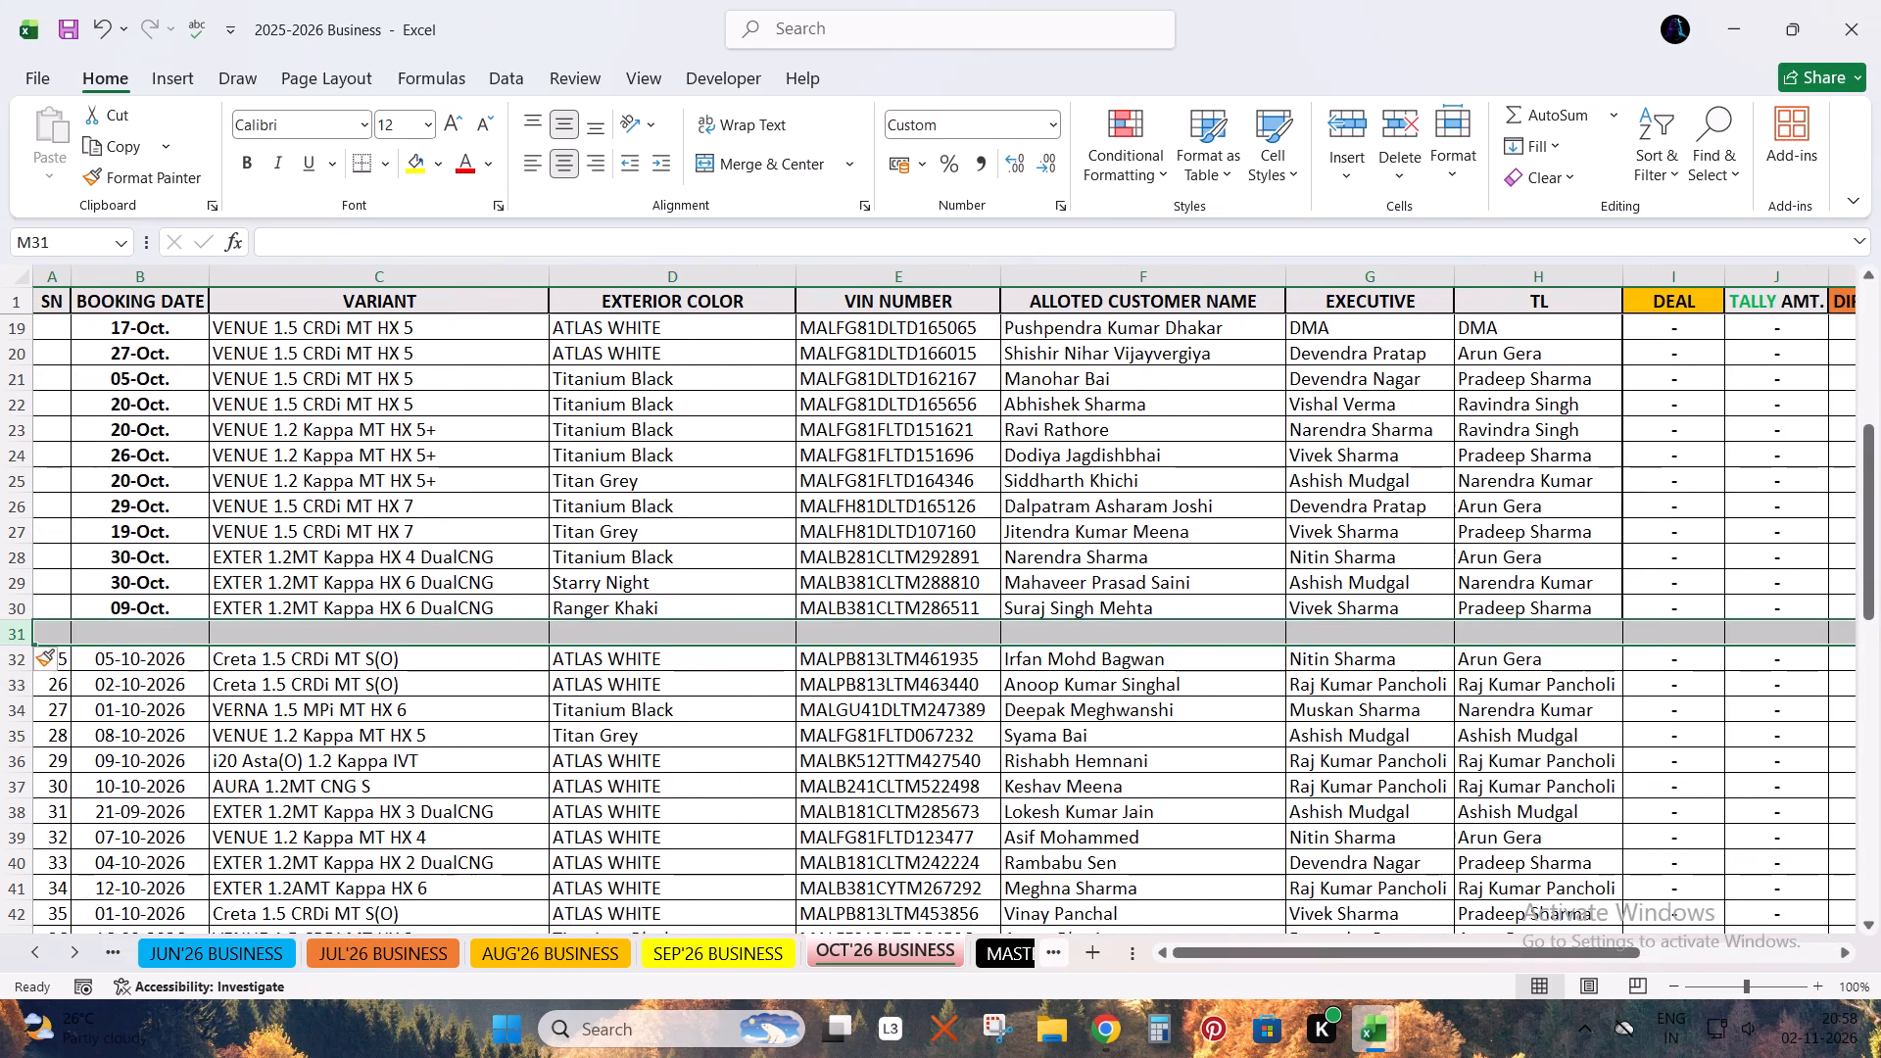
pyautogui.scroll(10, 254, 699)
pyautogui.click(86, 336)
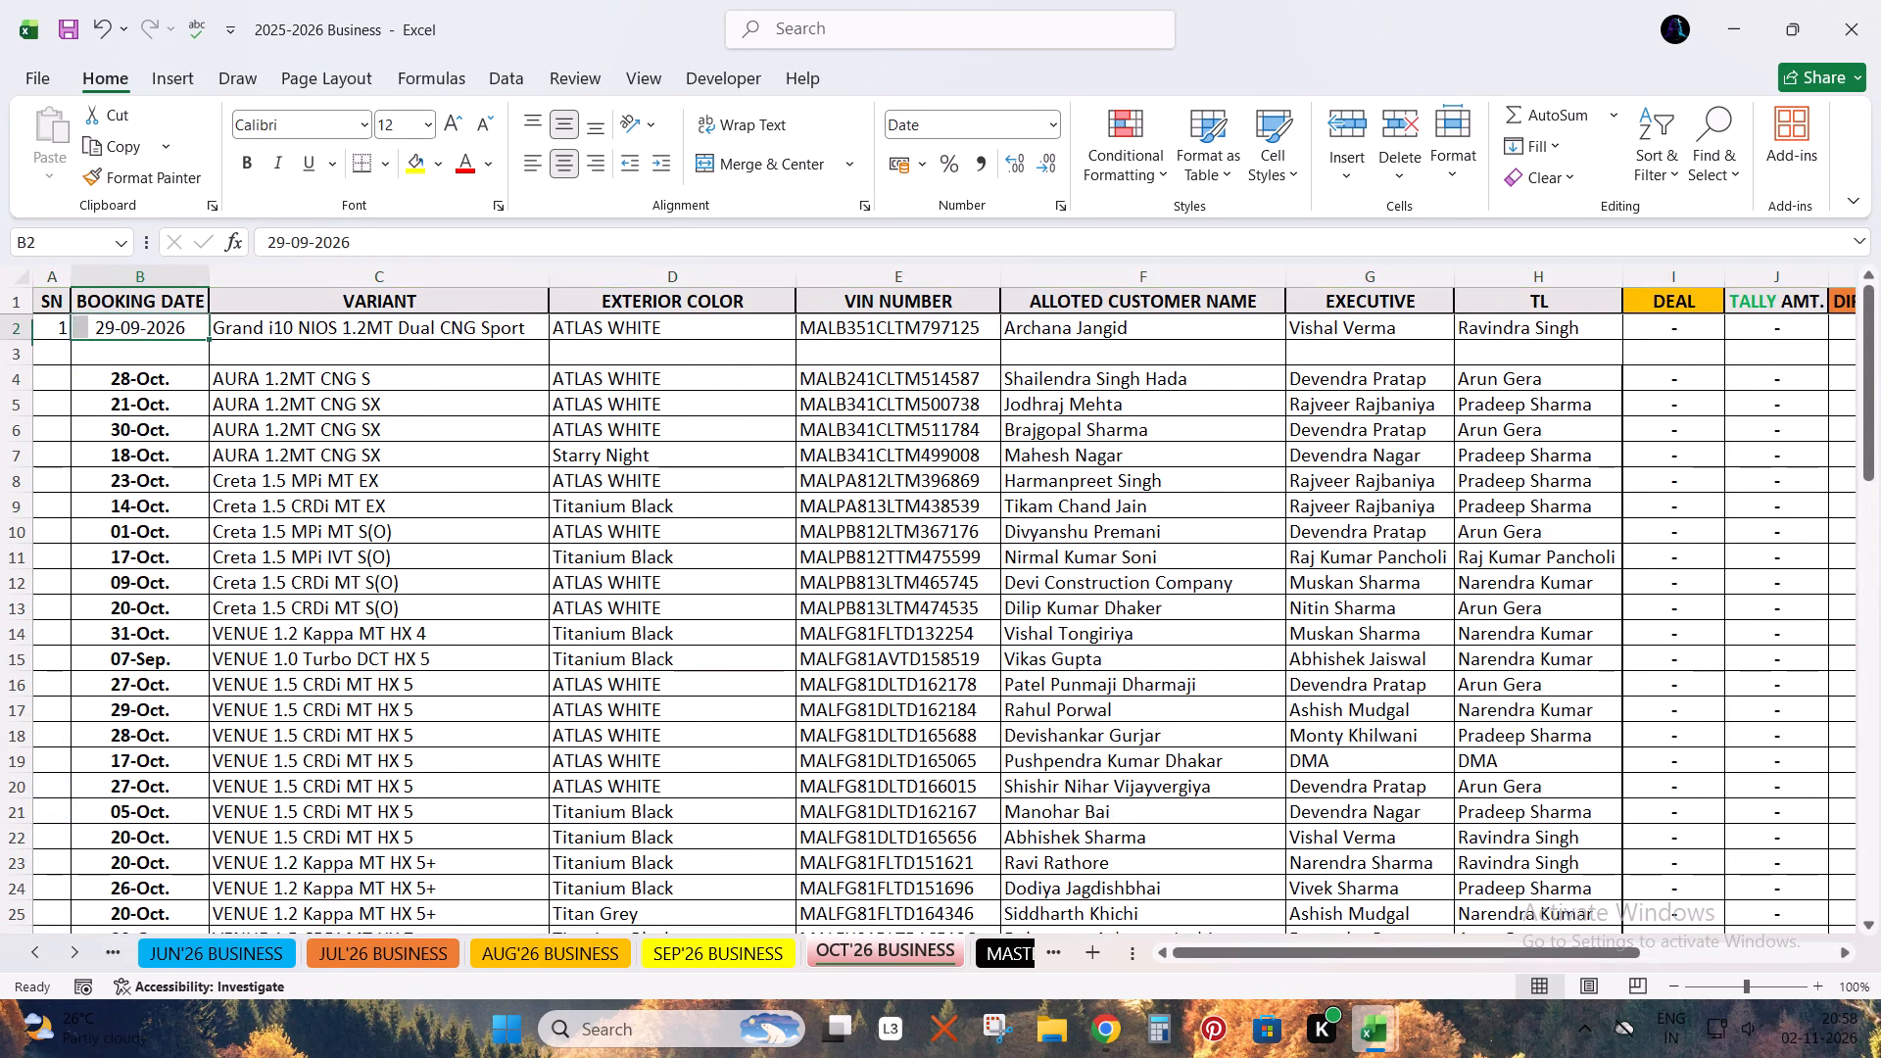
pyautogui.hotkey('shift', 'space')
pyautogui.click(121, 173)
pyautogui.click(16, 378)
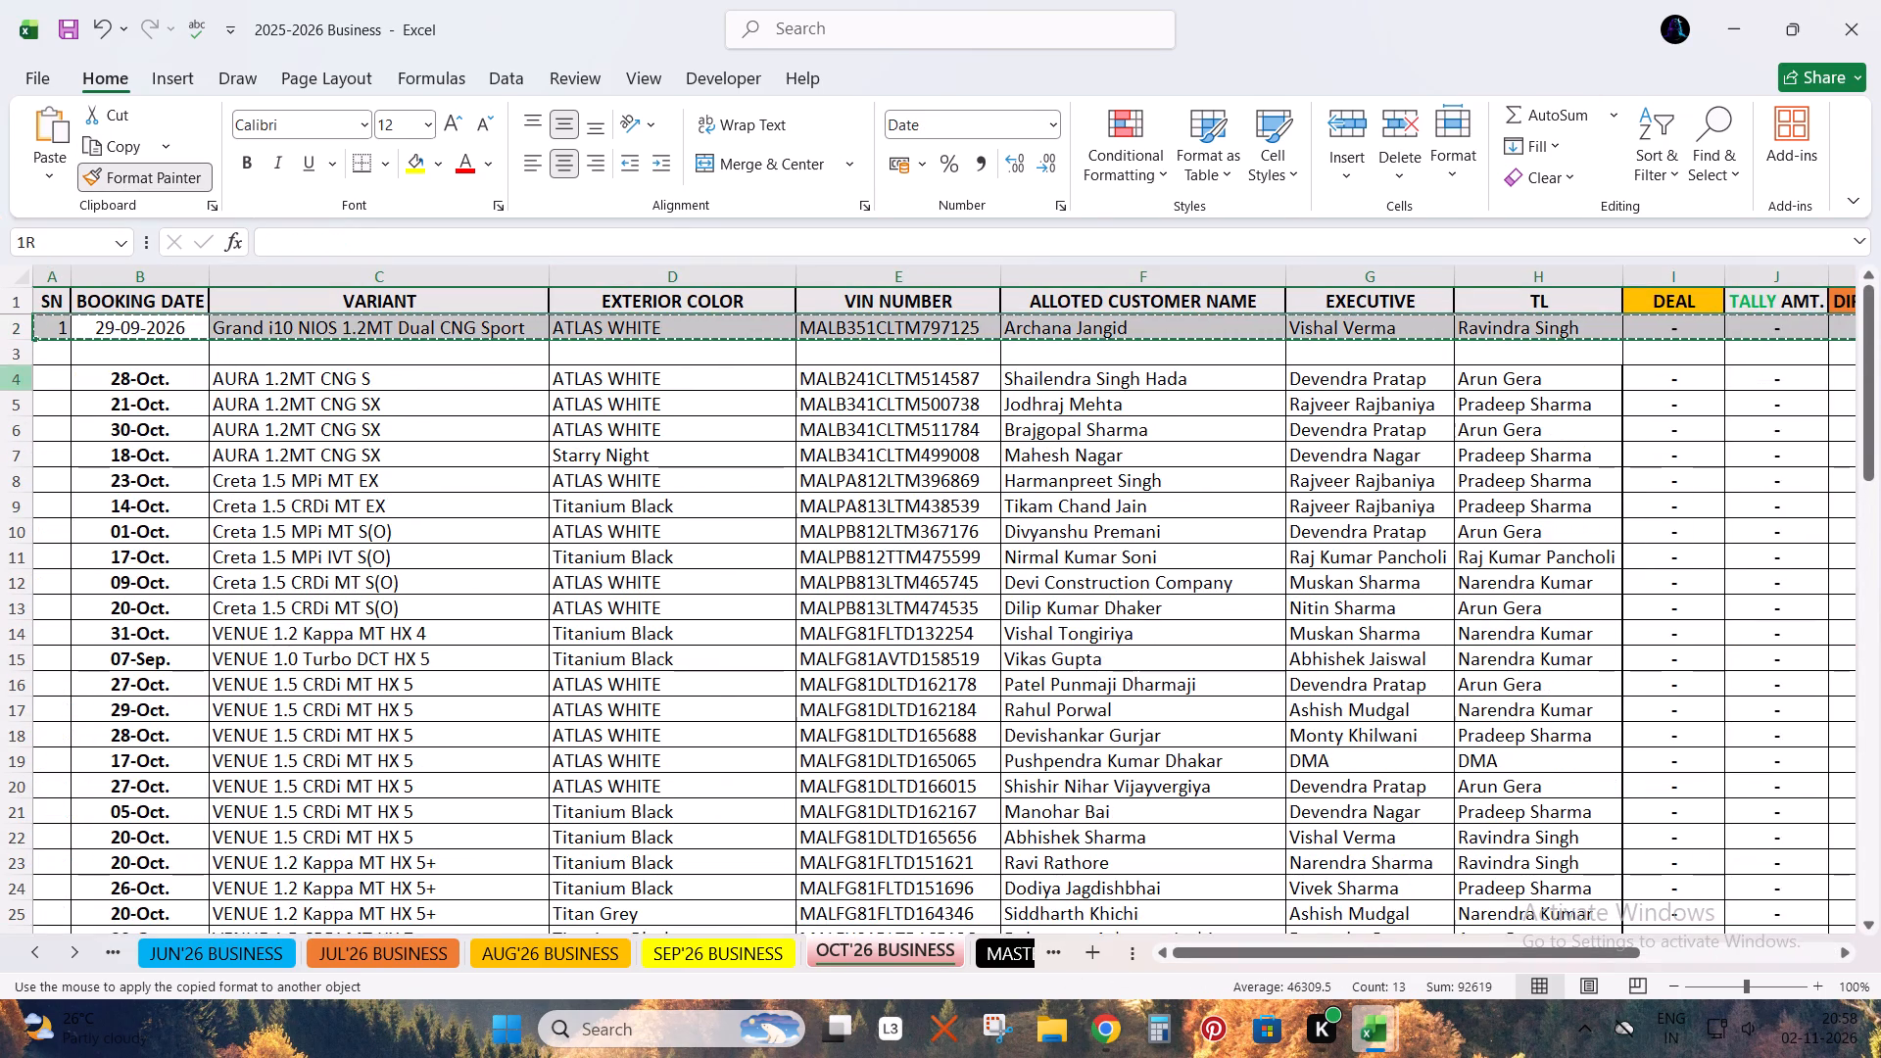
pyautogui.click(262, 379)
pyautogui.hotkey('shift', 'space')
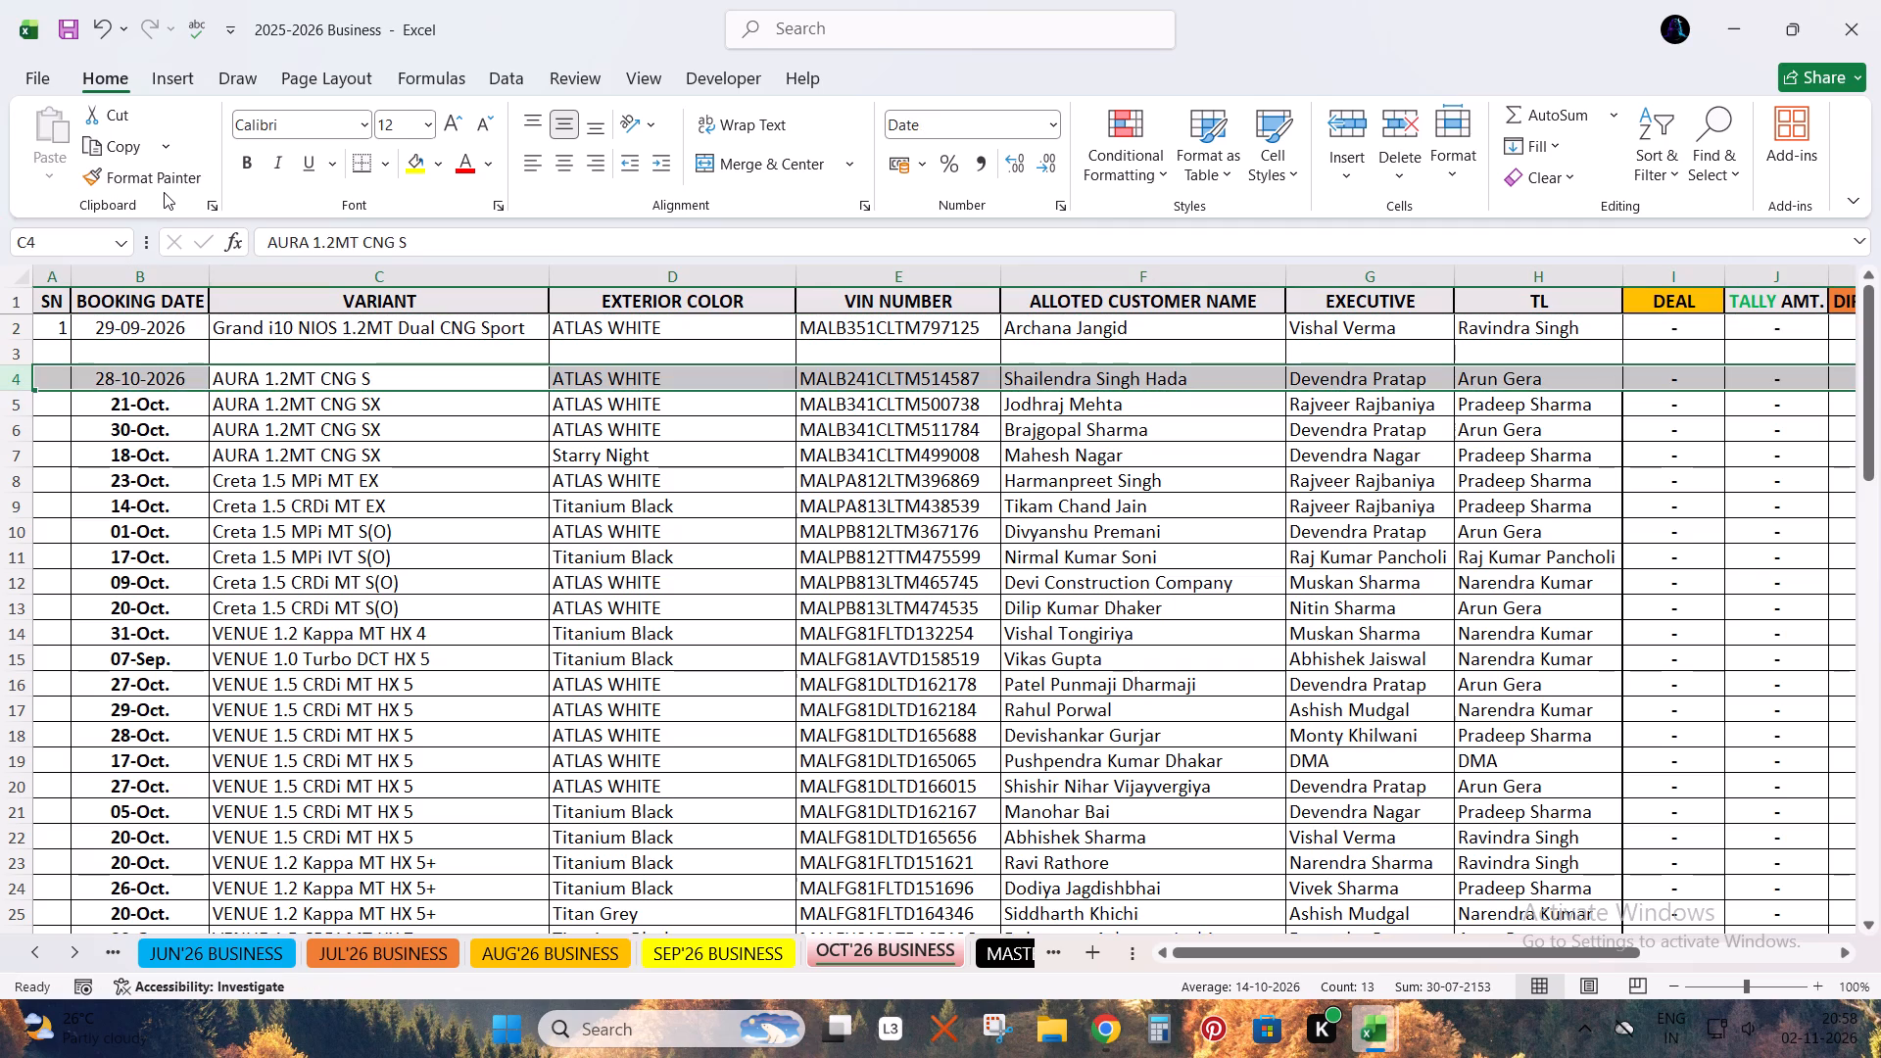
pyautogui.click(164, 192)
pyautogui.click(128, 164)
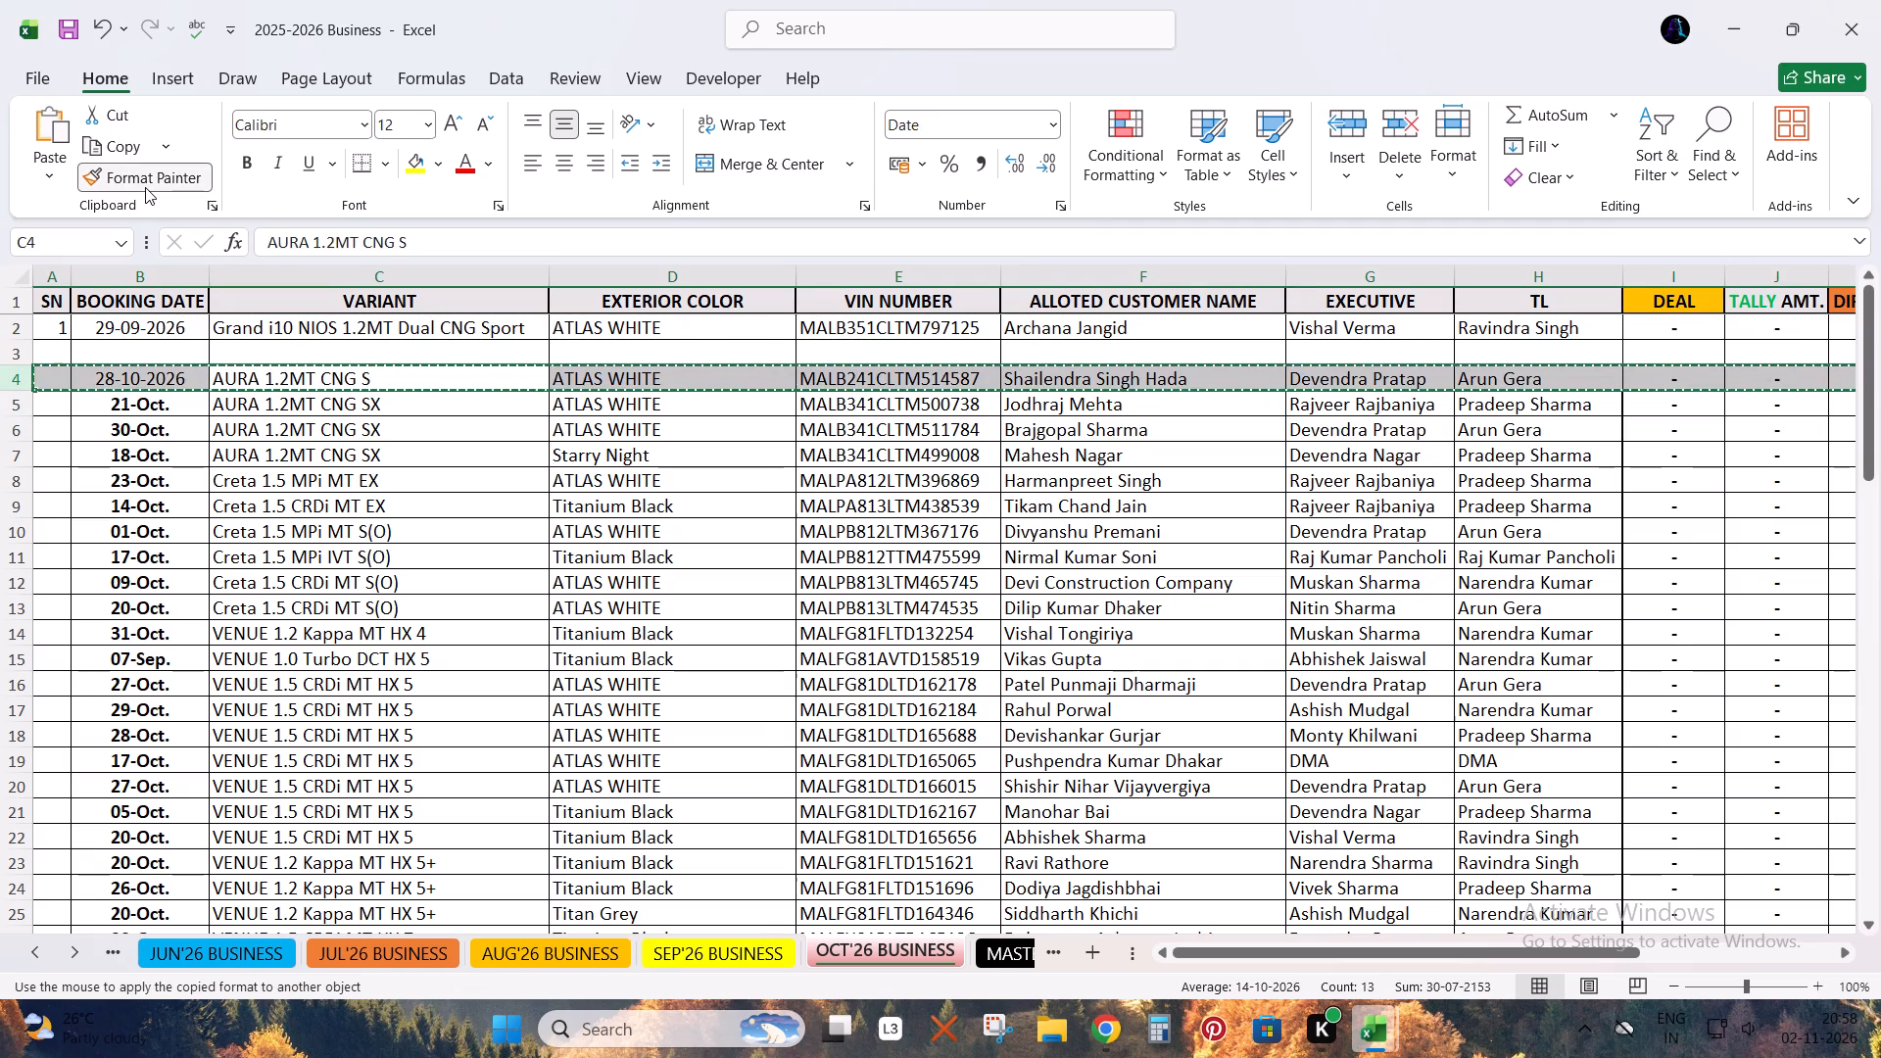
pyautogui.hotkey('ctrl', 'shift', 'Down')
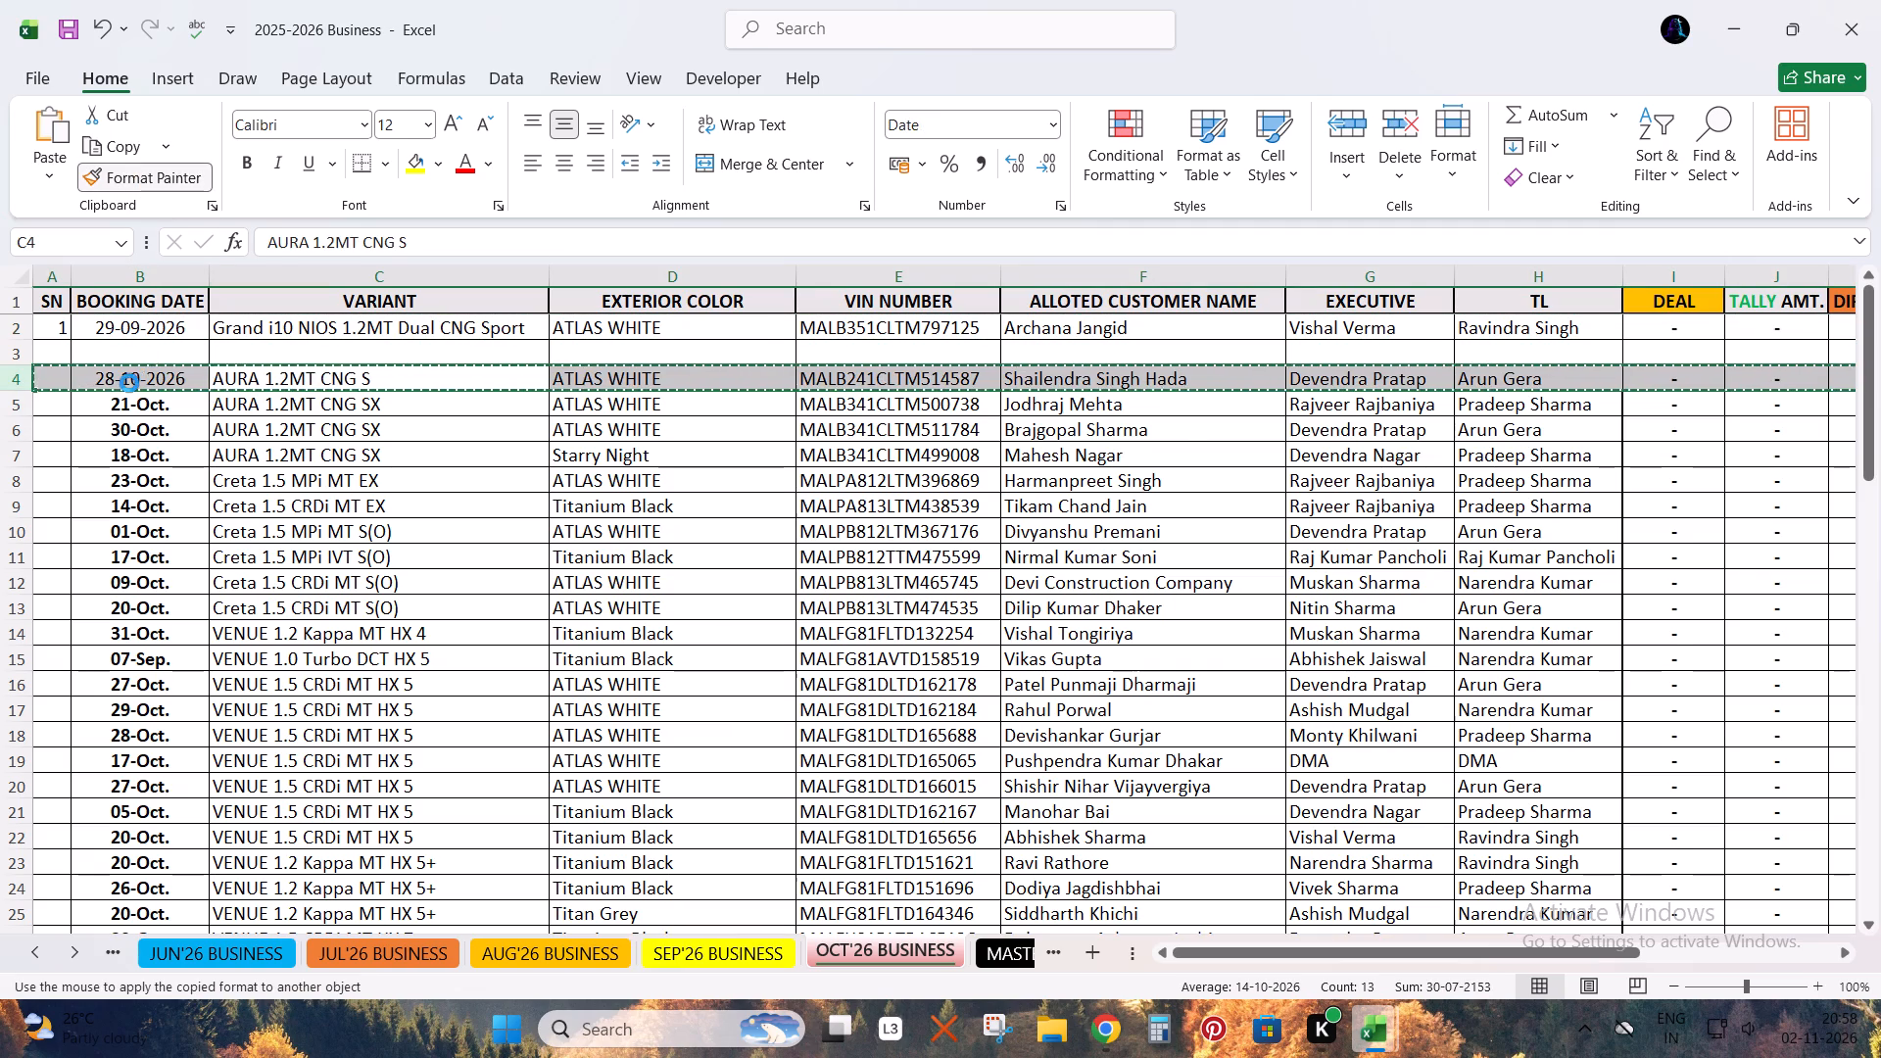
pyautogui.scroll(5, 138, 457)
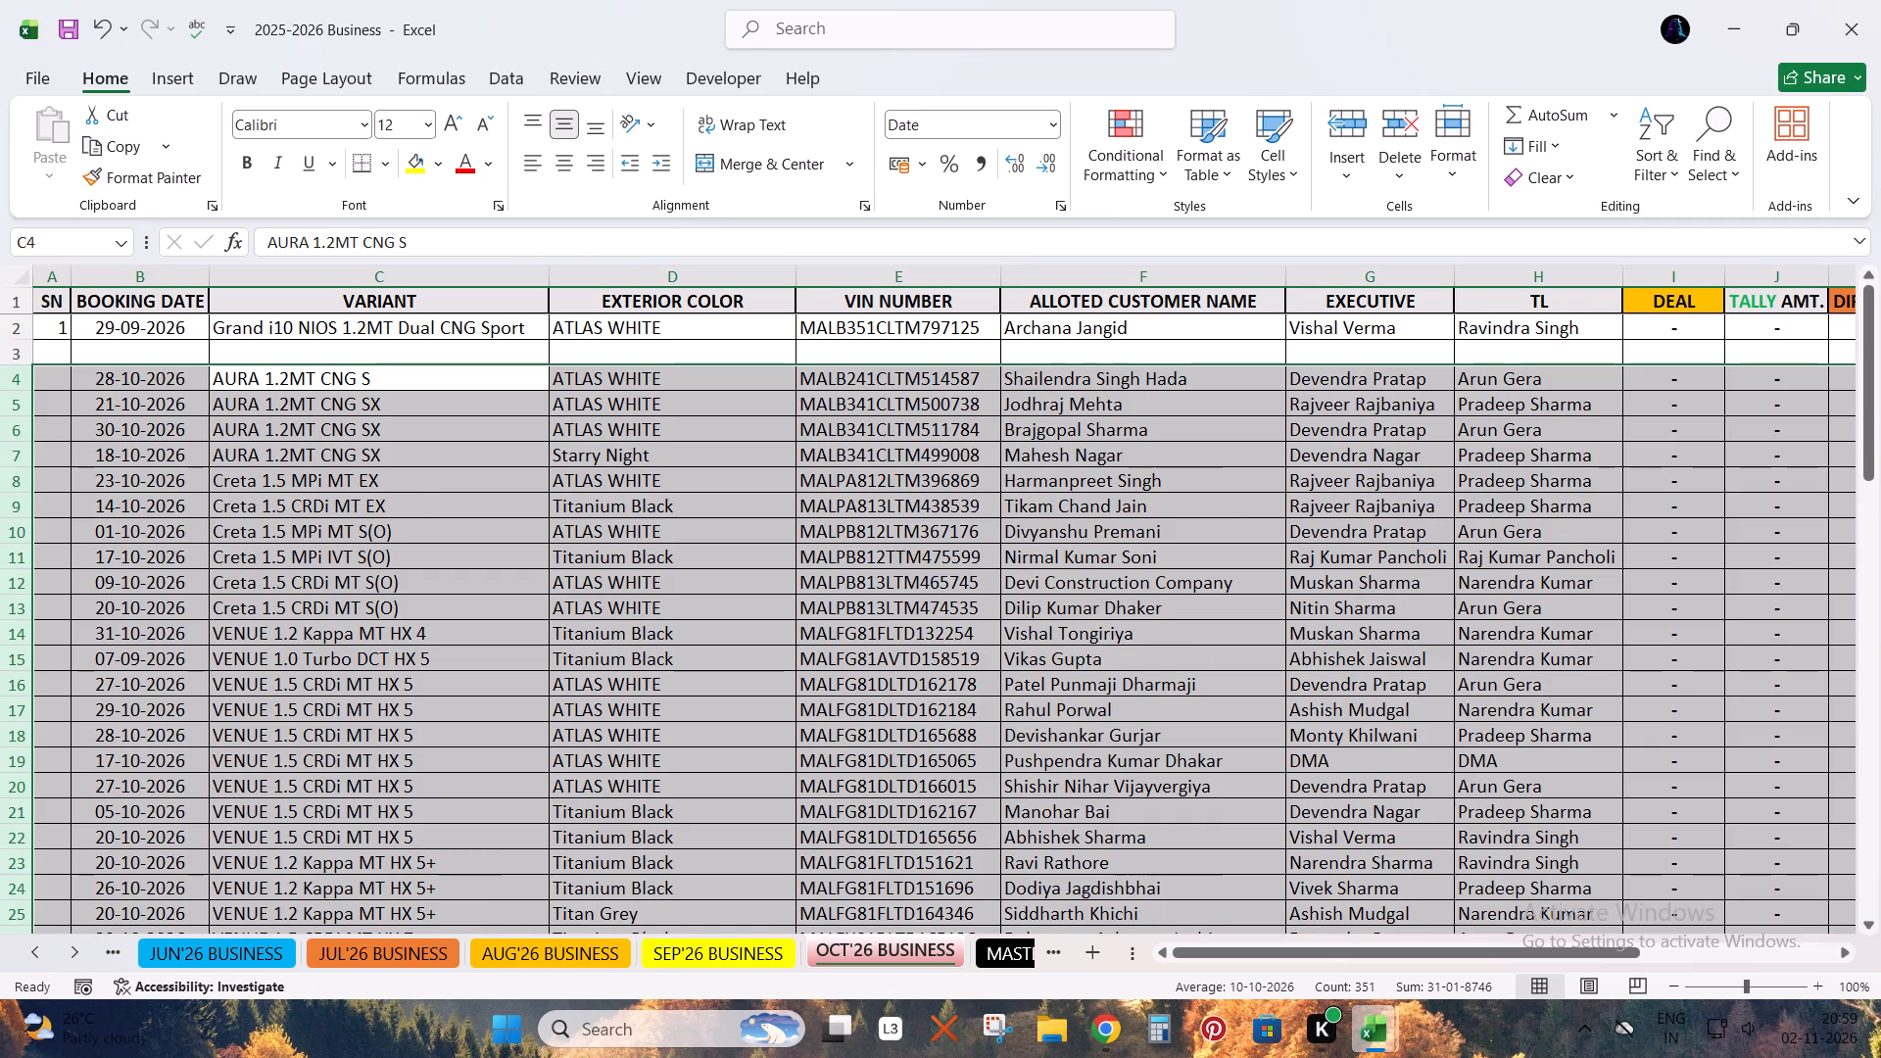
# Enter serial numbers 1 and 2 in the SN column for the first two new bookings, A4 and A5.
pyautogui.click(51, 376)
pyautogui.press('1')
pyautogui.press('Return')
pyautogui.press('2')
pyautogui.press('Up')
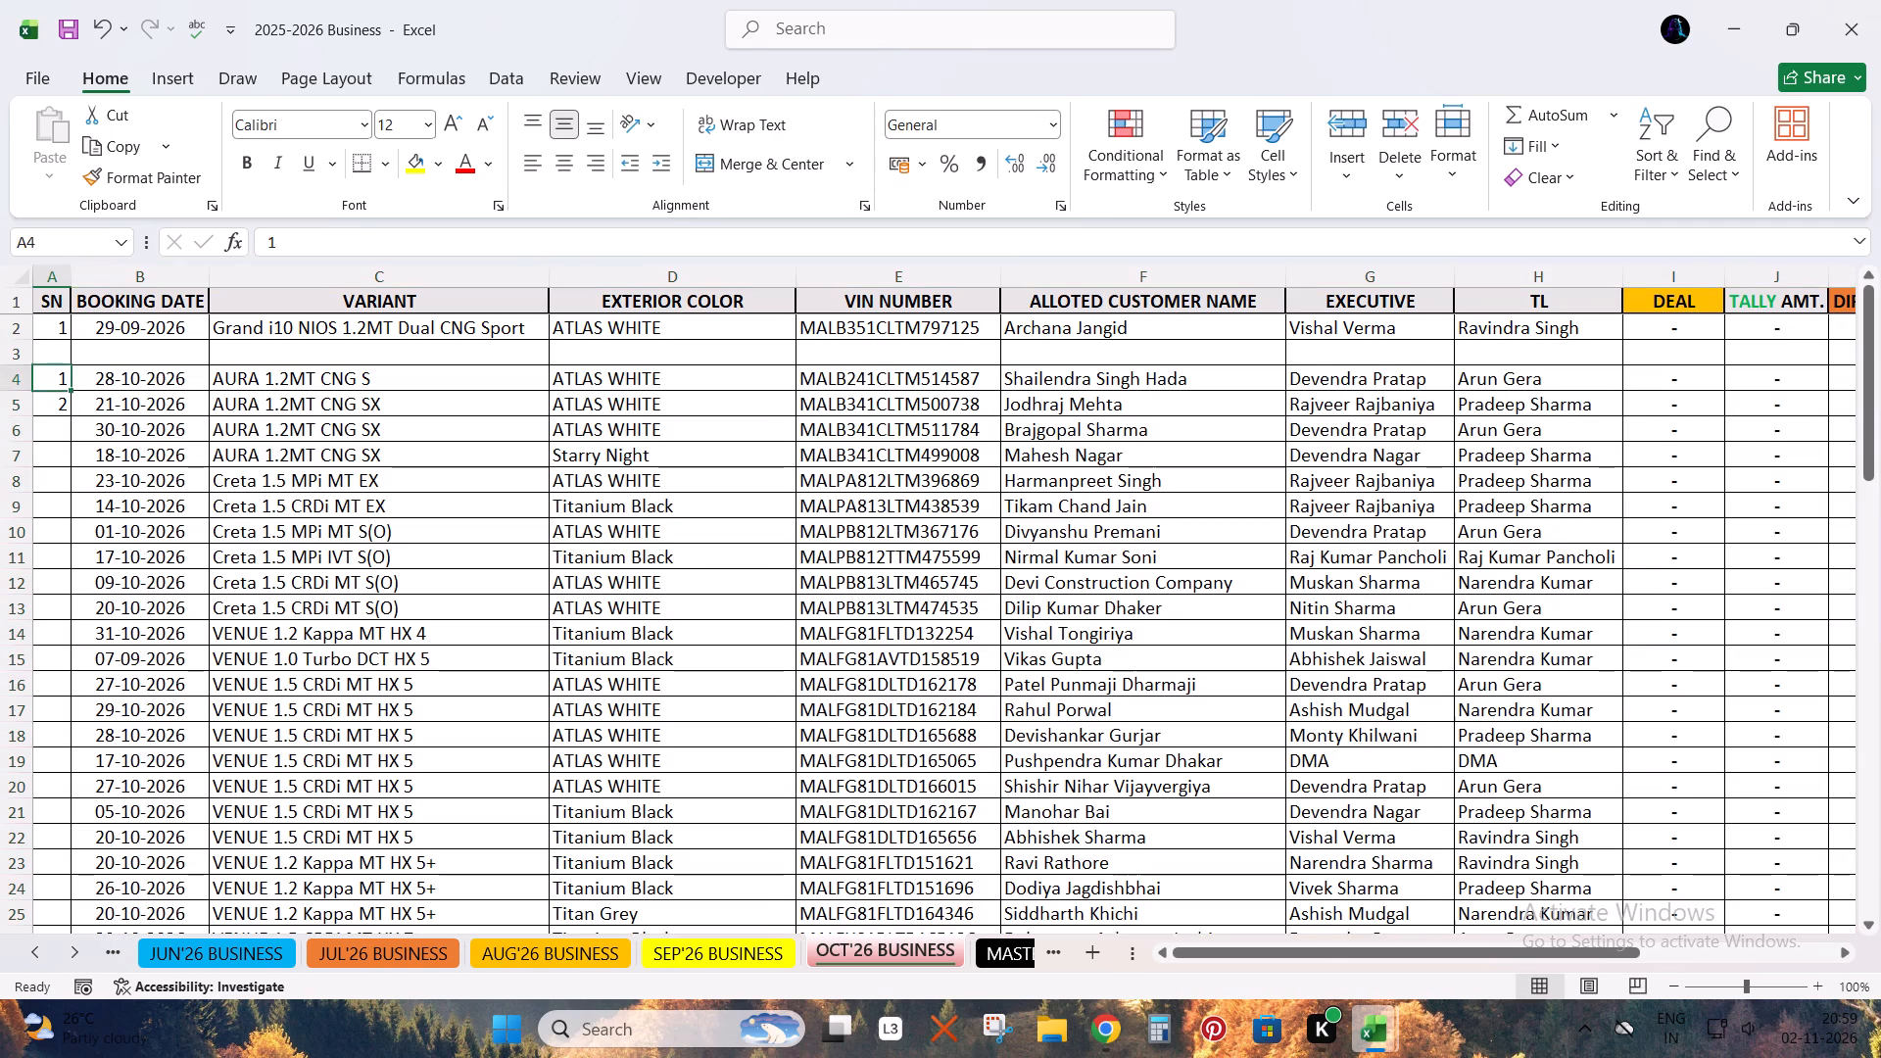
pyautogui.press('Down')
# Delete rows 2 and 3, covering the September allotted entry and the blank row below it.
pyautogui.press('Up')
pyautogui.press('Up')
pyautogui.press('Up')
pyautogui.hotkey('shift', 'space')
pyautogui.hotkey('shift', 'Down')
pyautogui.hotkey('ctrl', '-')
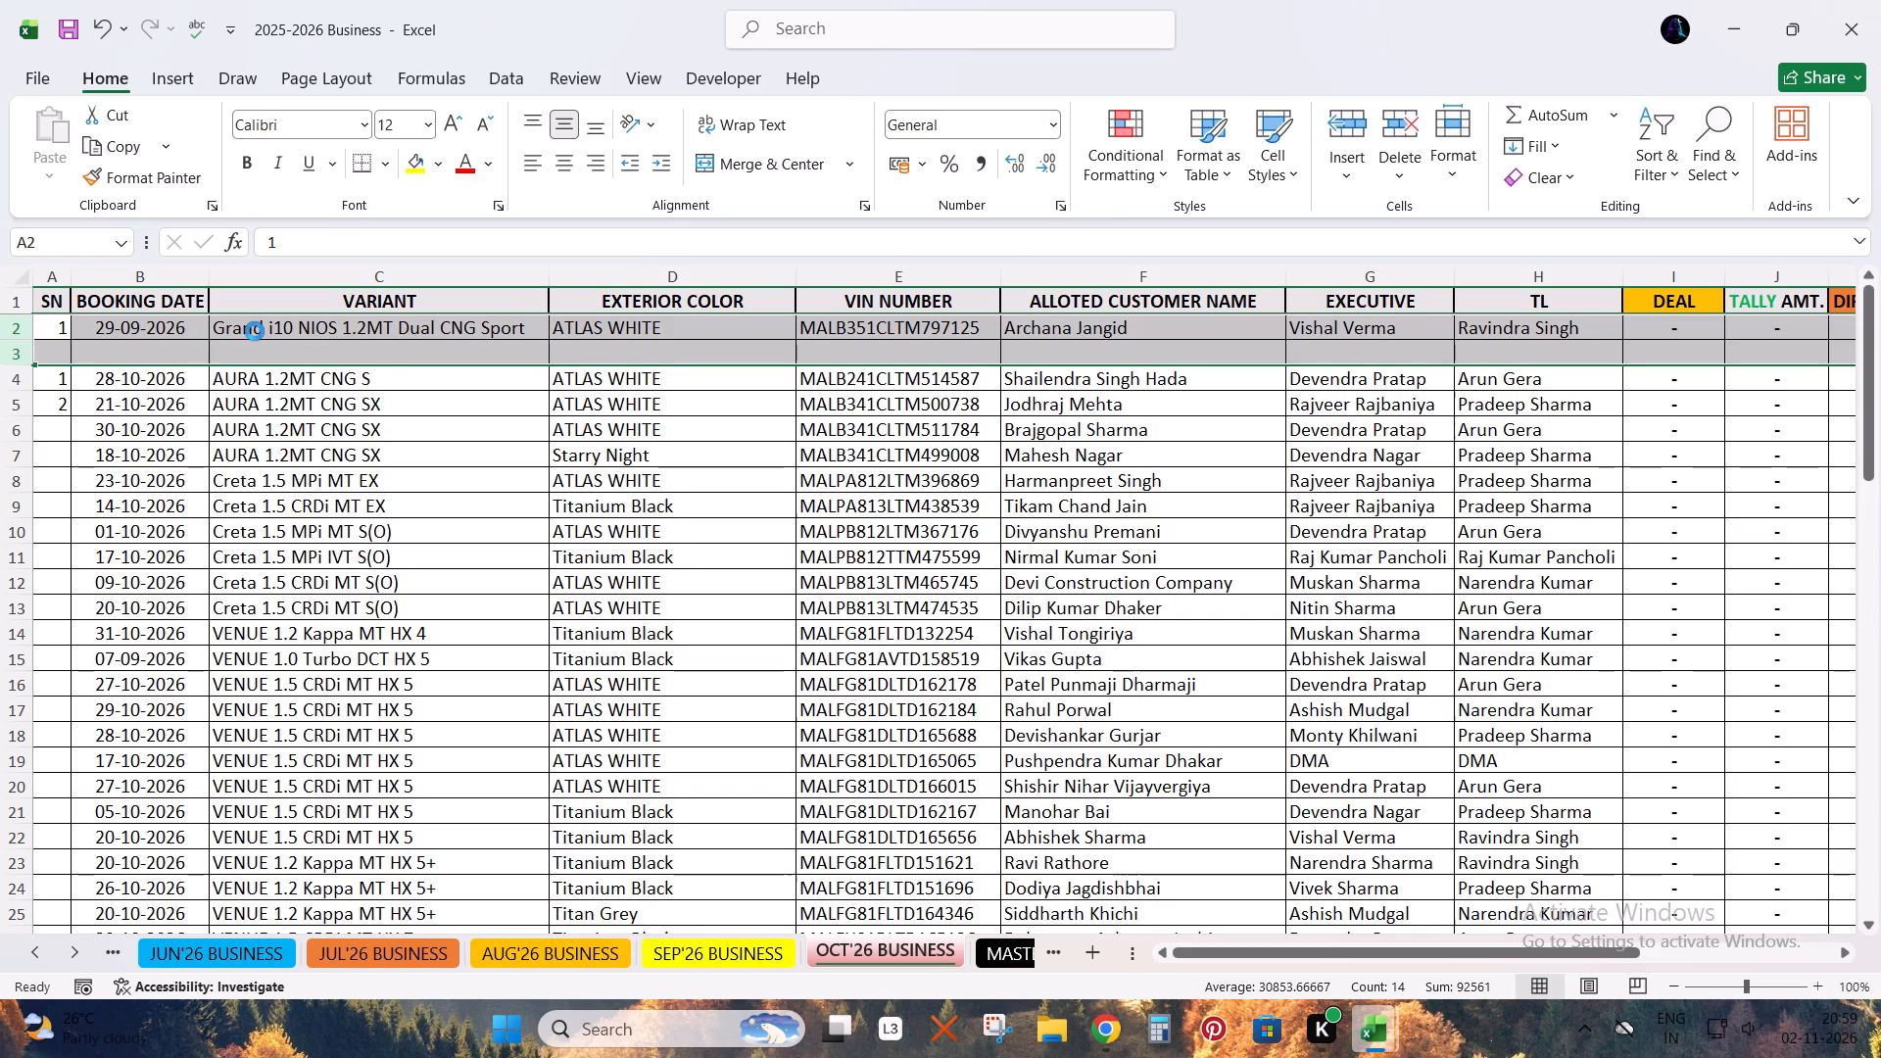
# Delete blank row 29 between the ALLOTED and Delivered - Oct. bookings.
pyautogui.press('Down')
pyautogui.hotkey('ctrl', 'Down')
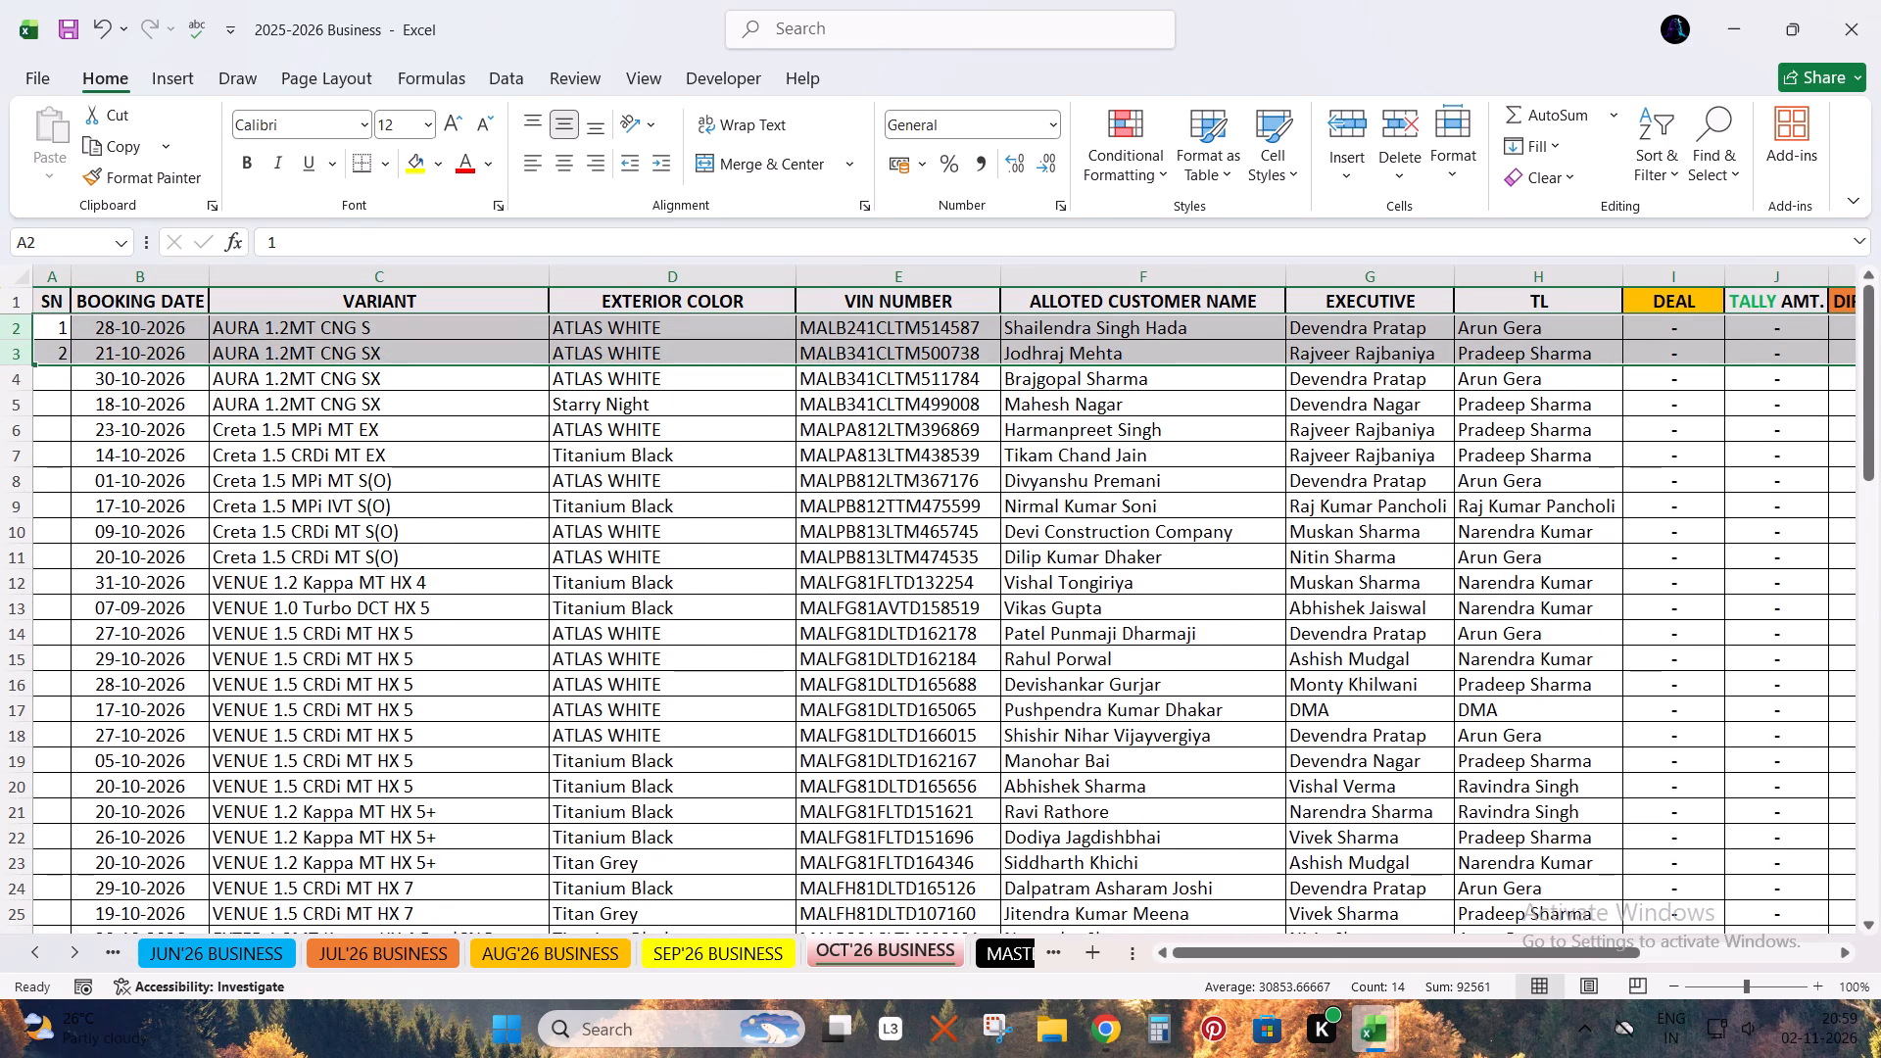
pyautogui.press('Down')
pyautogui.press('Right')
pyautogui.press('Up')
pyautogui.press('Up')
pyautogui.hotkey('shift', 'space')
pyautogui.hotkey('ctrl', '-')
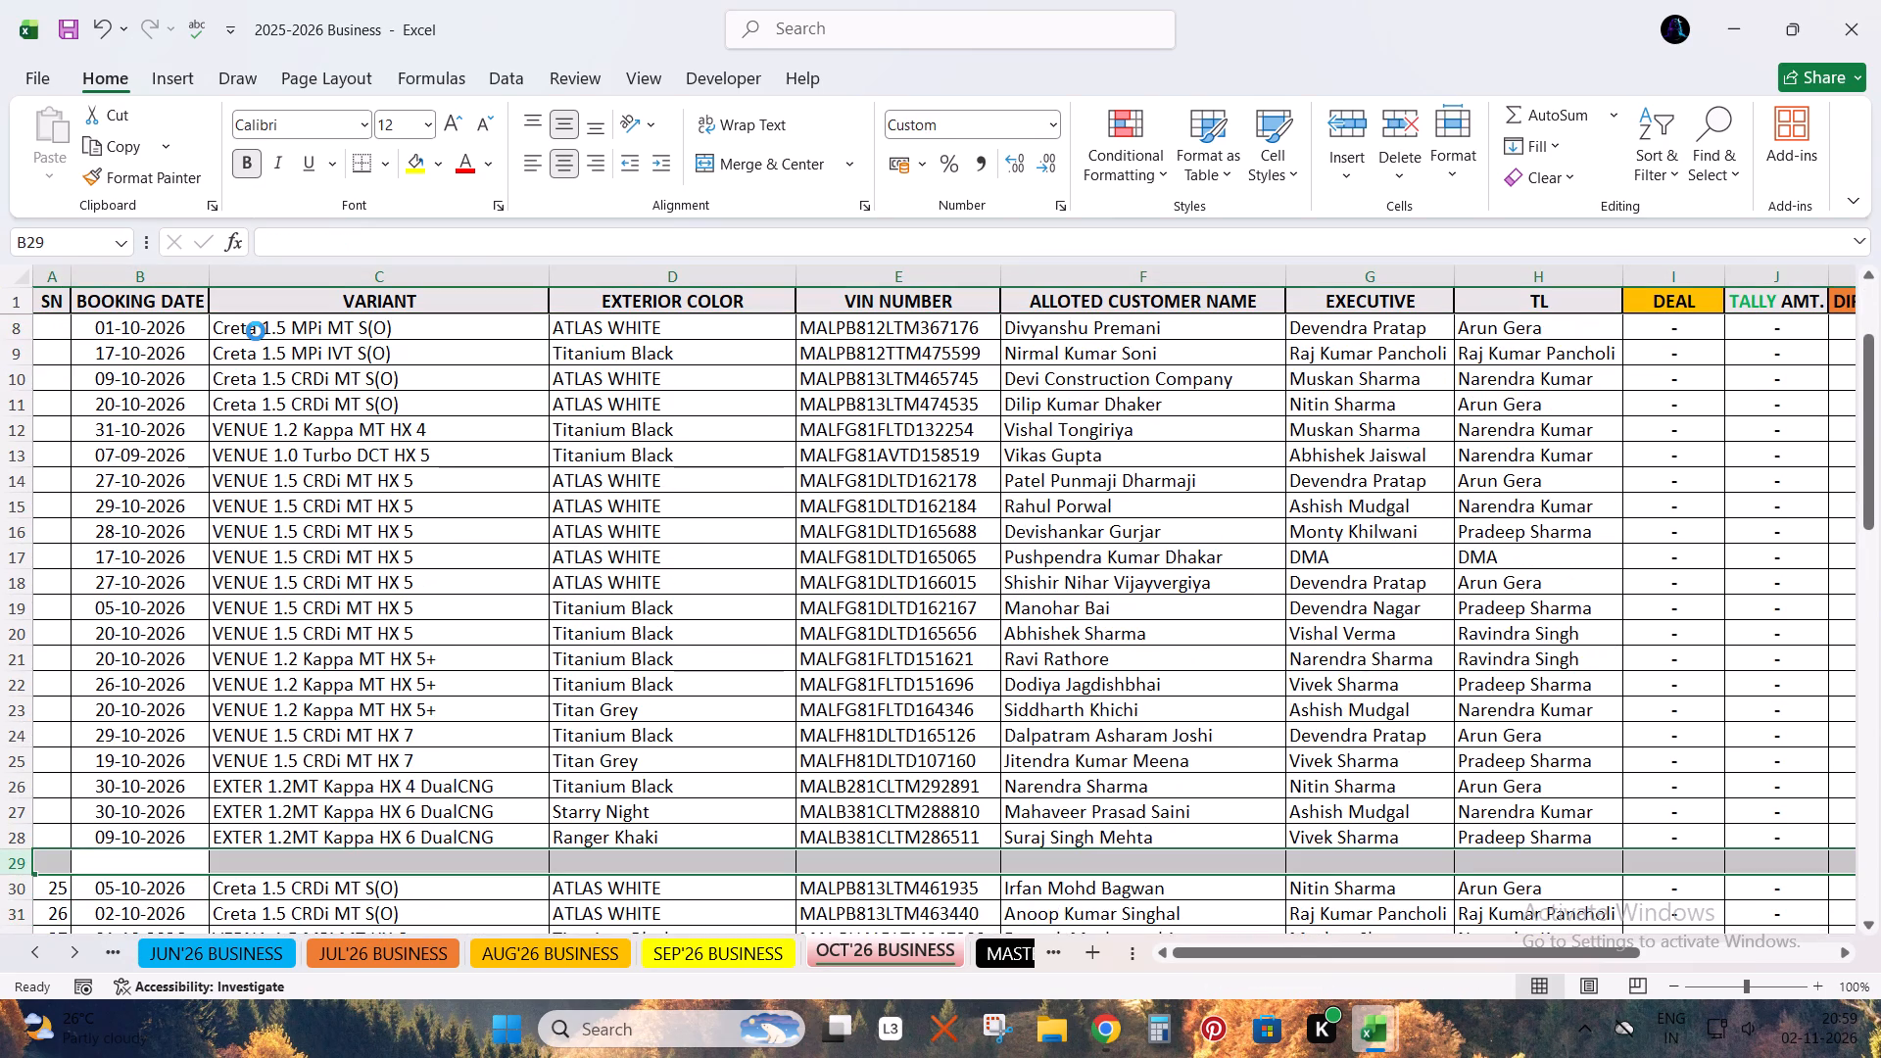
# Save the workbook.
pyautogui.hotkey('ctrl', 'Up')
pyautogui.hotkey('ctrl', 'Left')
pyautogui.hotkey('ctrl', 'Up')
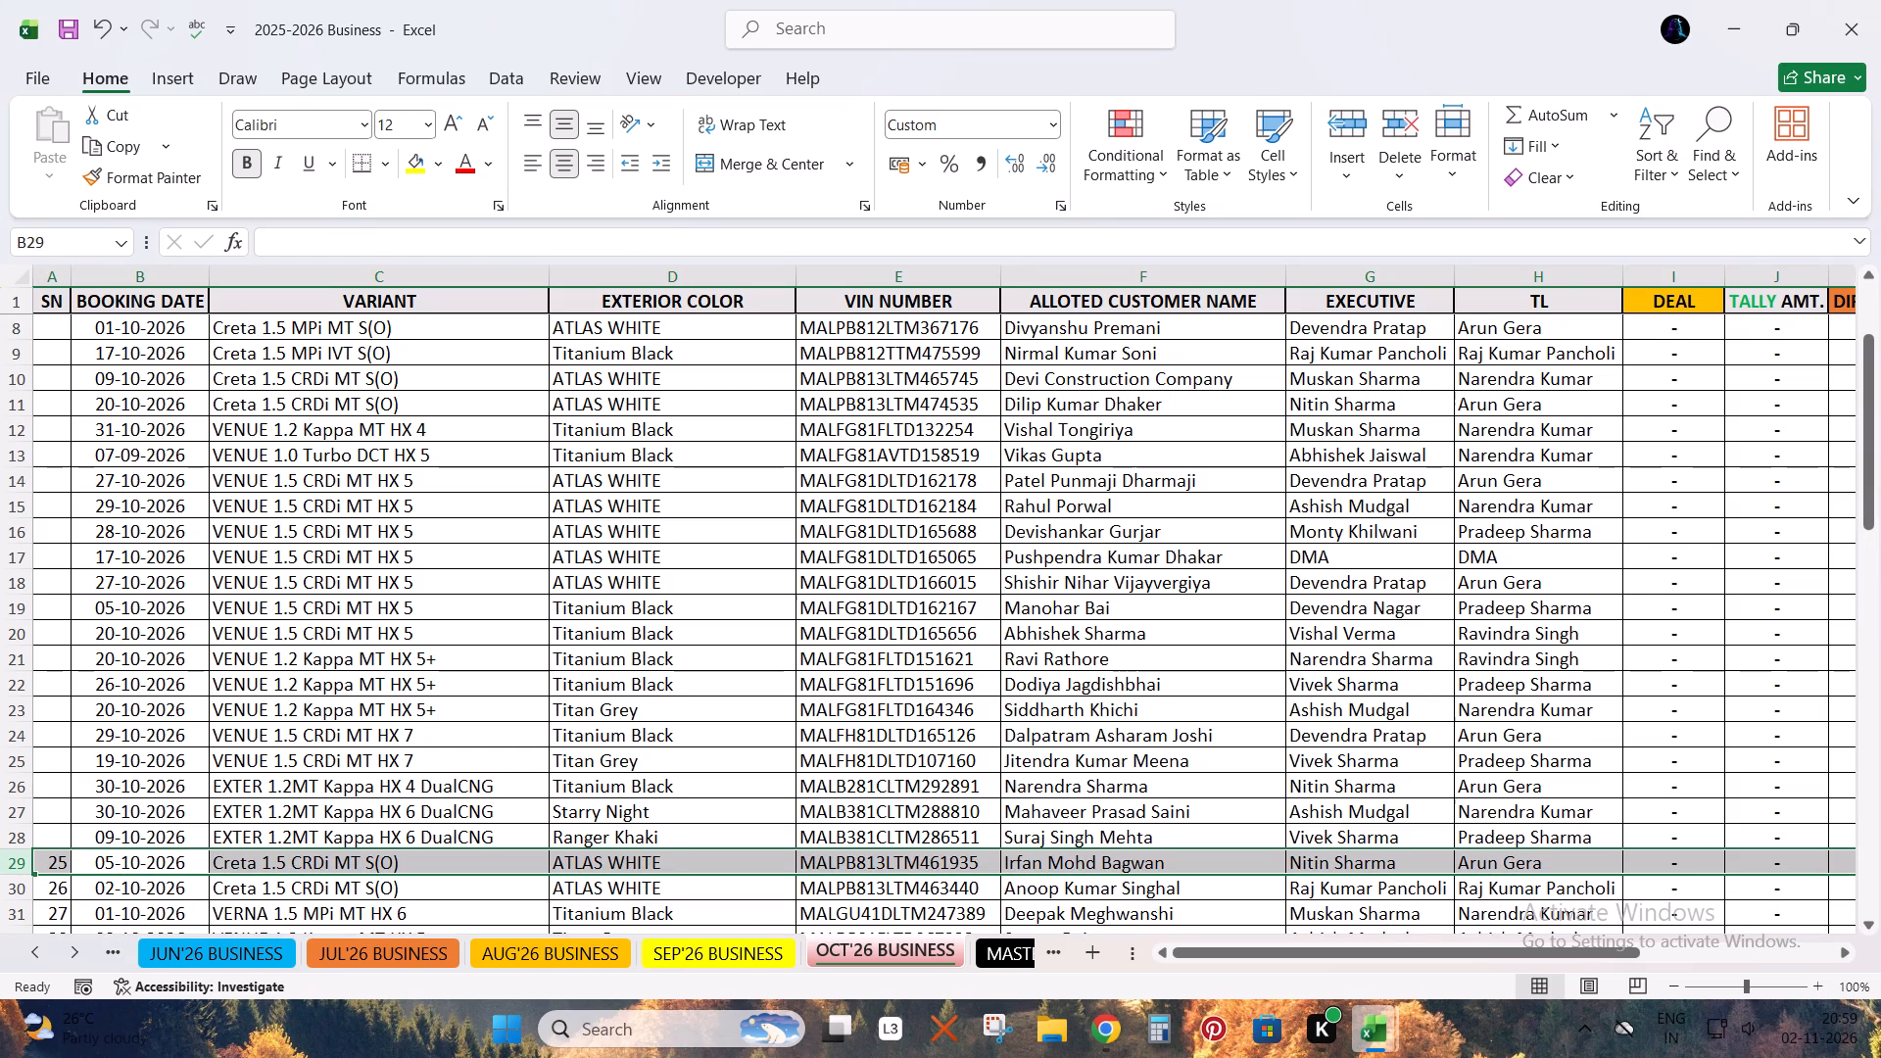
pyautogui.press('Up')
pyautogui.press('Left')
pyautogui.press('Up')
pyautogui.press('Left')
pyautogui.hotkey('ctrl', 's')
# Fill the SN series from 1 and 2 in A2:A3 down the column to row 60.
pyautogui.press('Down')
pyautogui.hotkey('shift', 'Down')
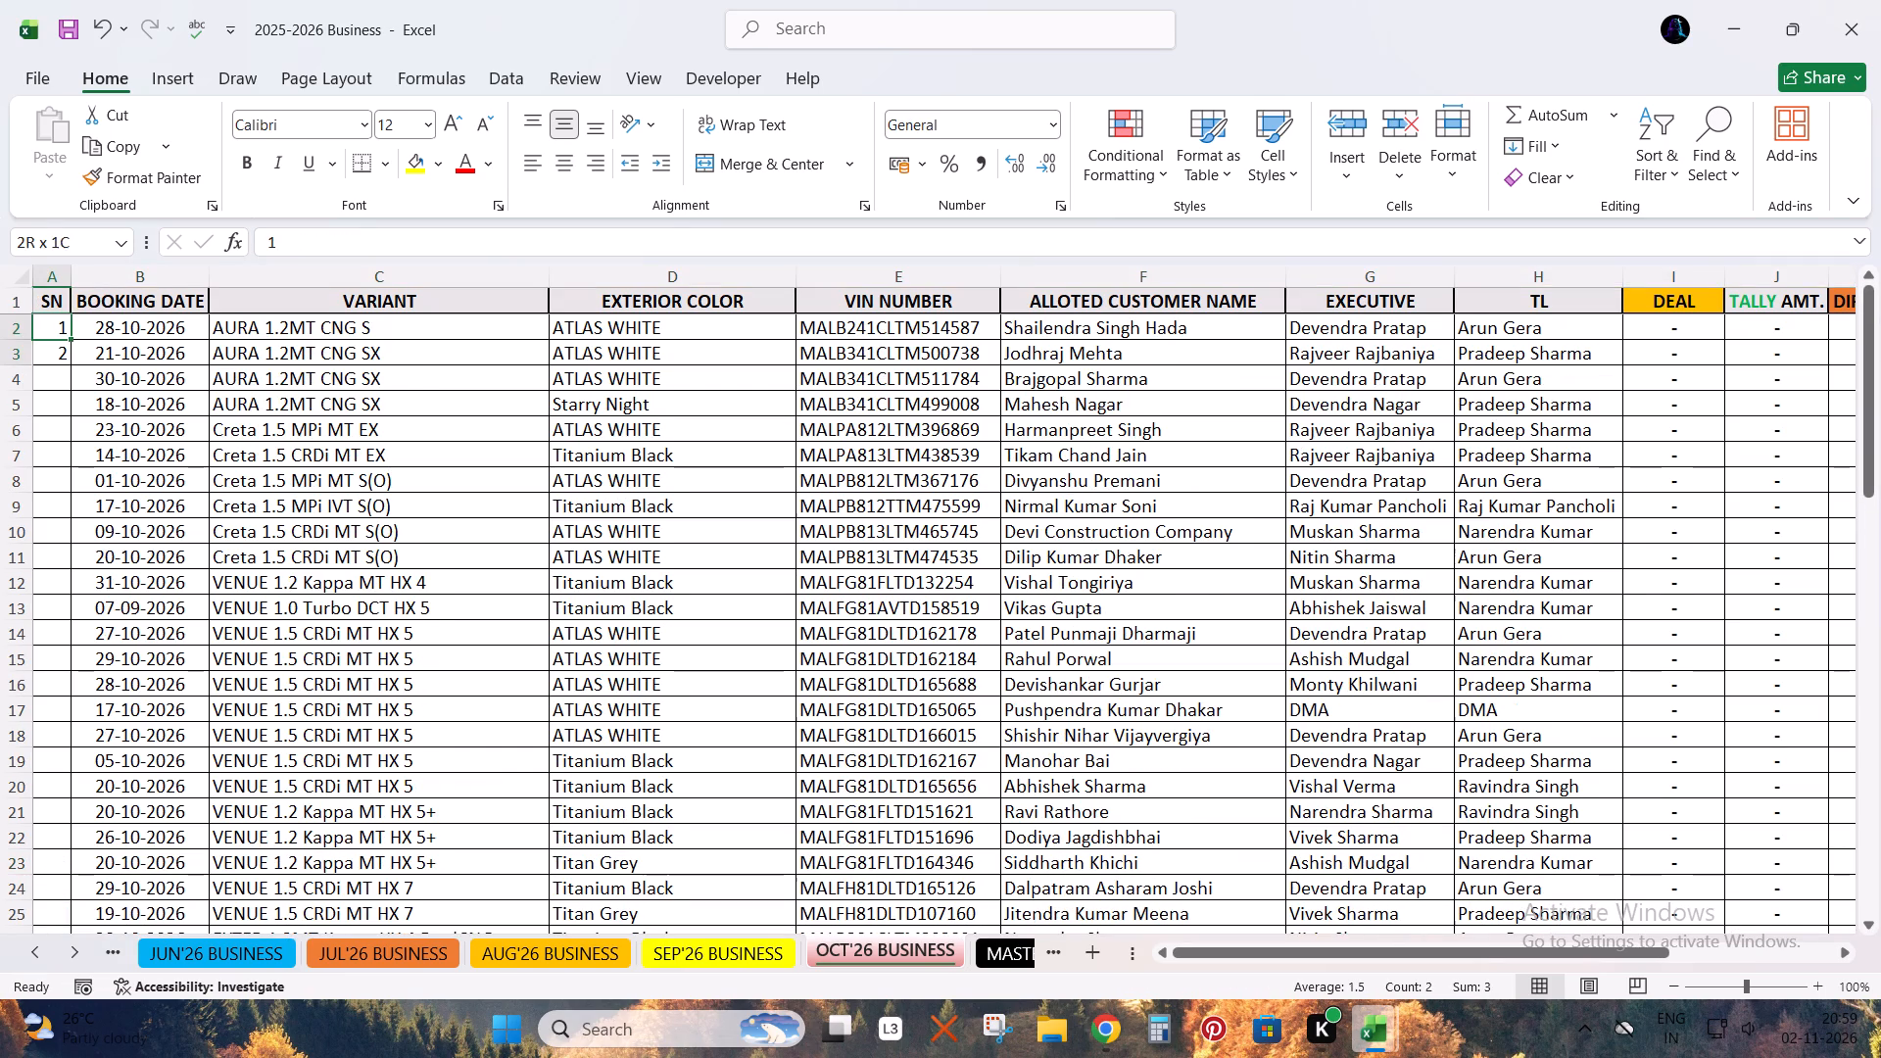
pyautogui.doubleClick(72, 365)
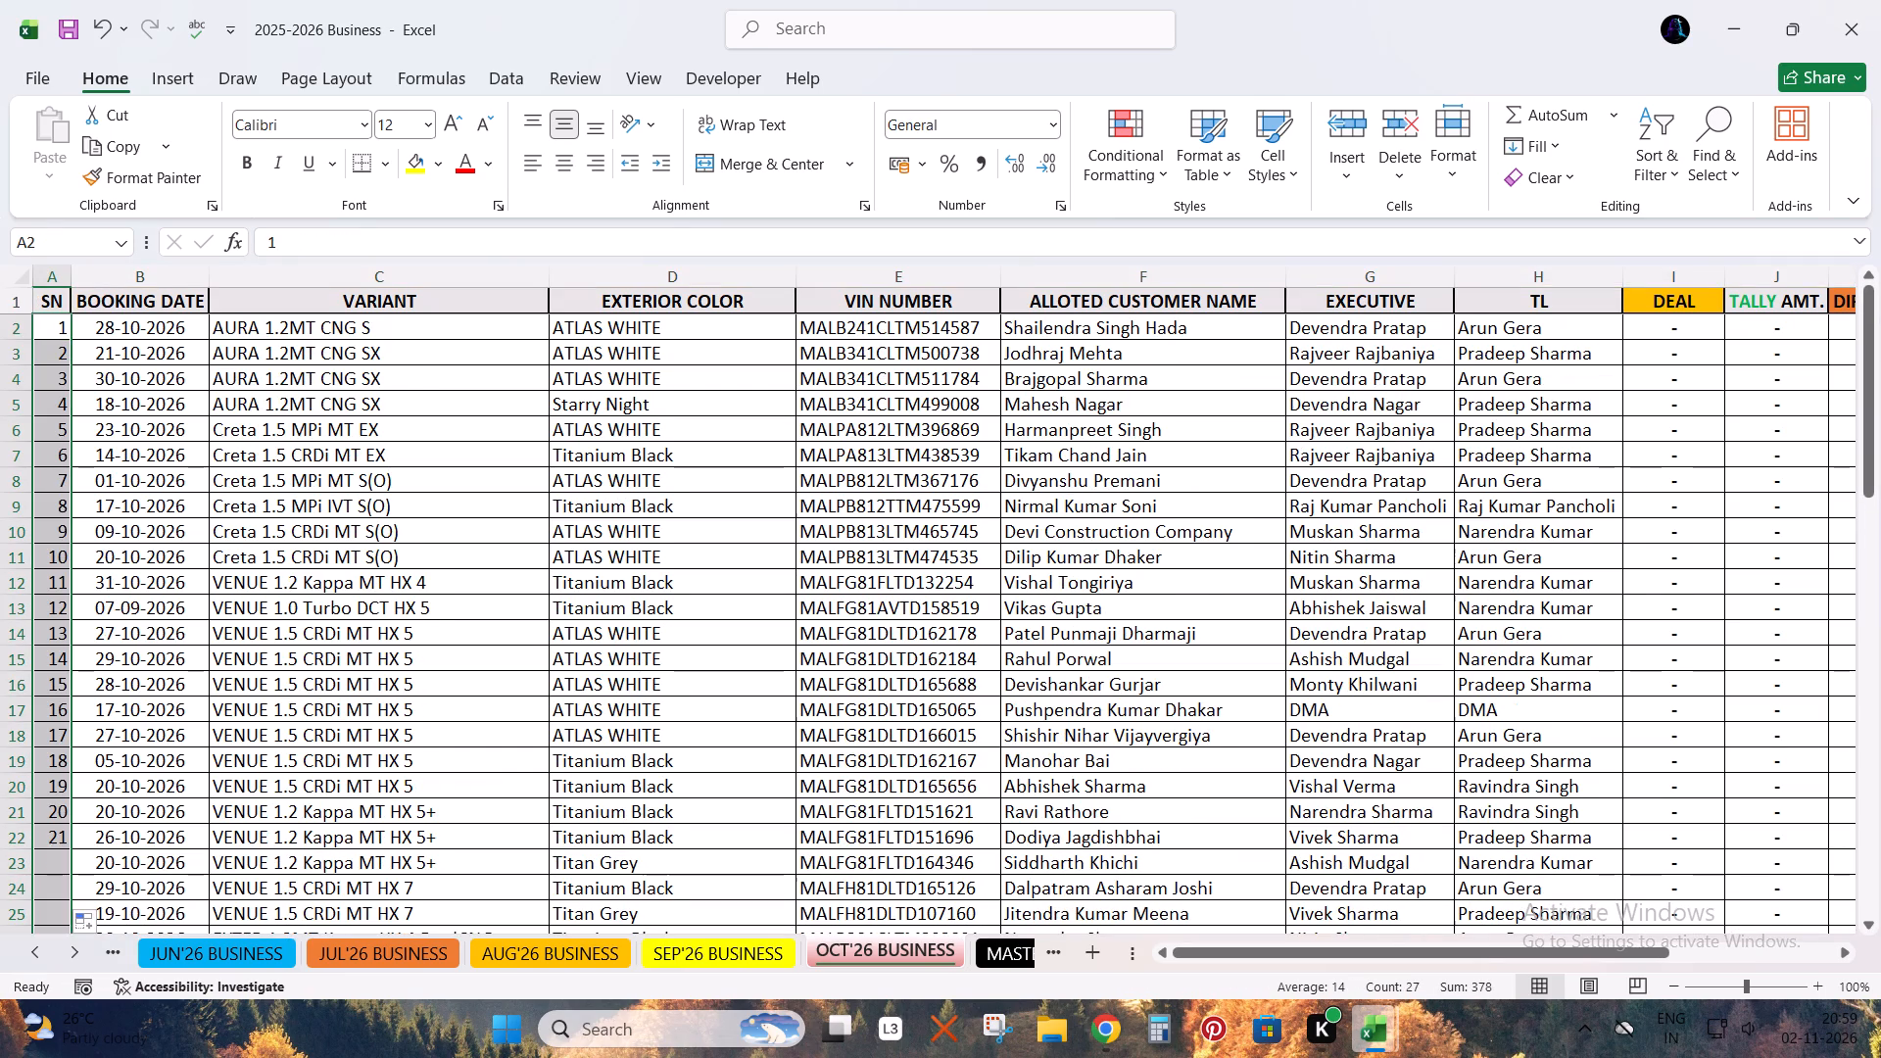
pyautogui.moveTo(63, 332); pyautogui.dragTo(62, 356)
pyautogui.doubleClick(69, 363)
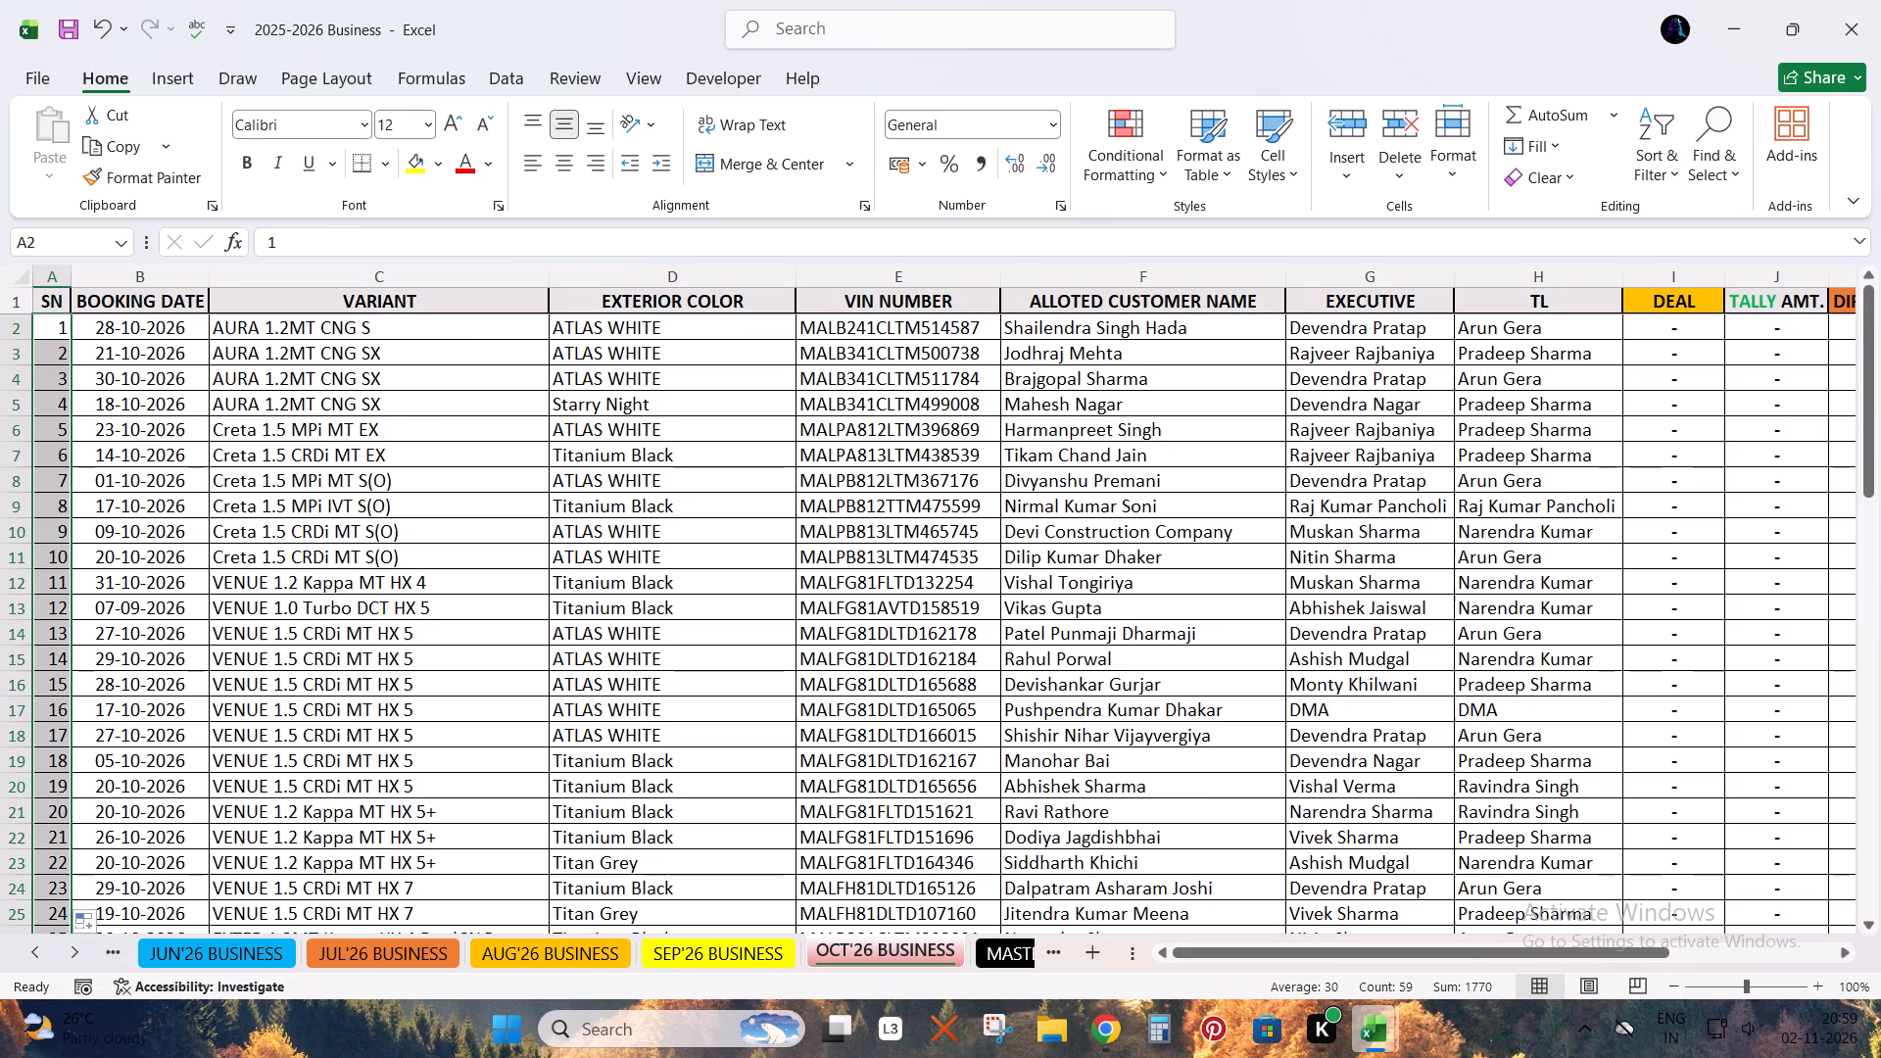
# Extend the SN series from 58 and 59 in A59:A60 down to 71 in the last booking row, 72.
pyautogui.hotkey('ctrl', 'Down')
pyautogui.press('Right')
pyautogui.press('Down')
pyautogui.press('Up')
pyautogui.press('Up')
pyautogui.press('Left')
pyautogui.hotkey('shift', 'Down')
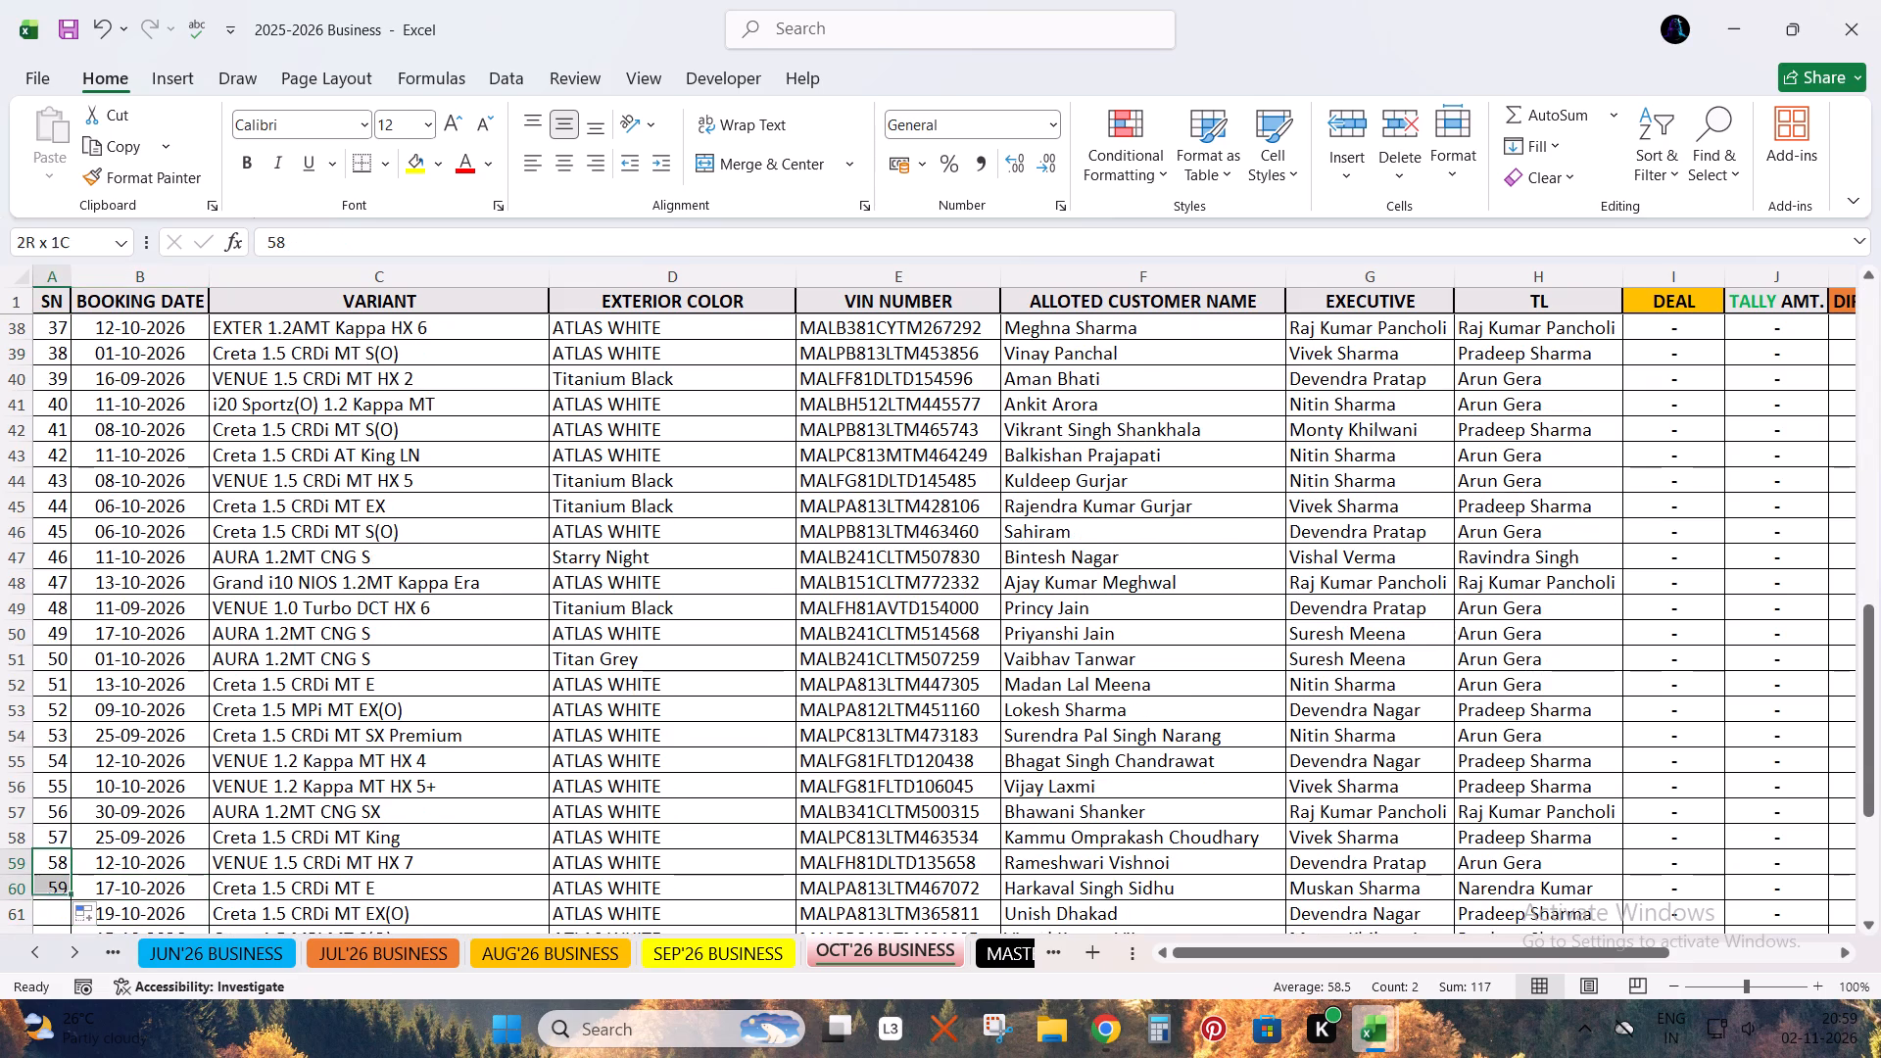
pyautogui.scroll(-3, 171, 722)
pyautogui.doubleClick(70, 669)
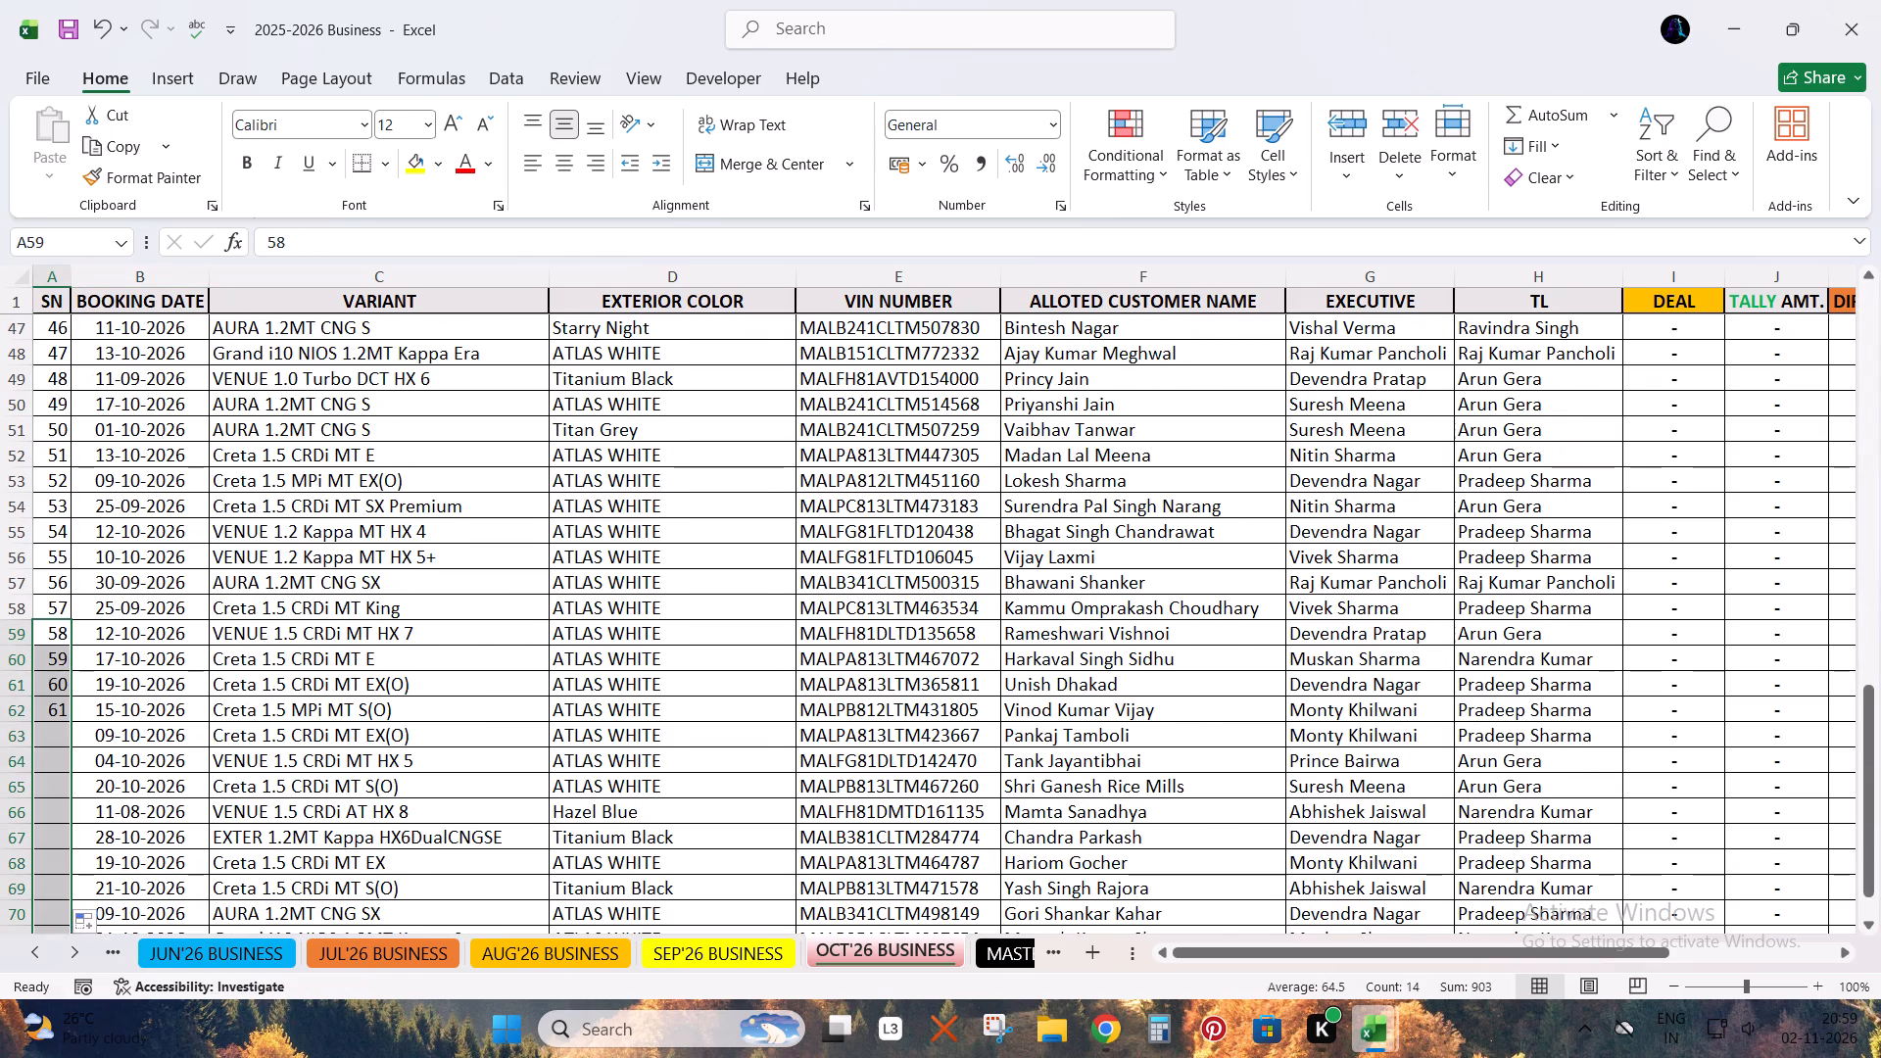
pyautogui.click(120, 666)
pyautogui.hotkey('ctrl', 'Down')
pyautogui.press('Right')
pyautogui.press('Down')
pyautogui.press('Up')
pyautogui.press('Up')
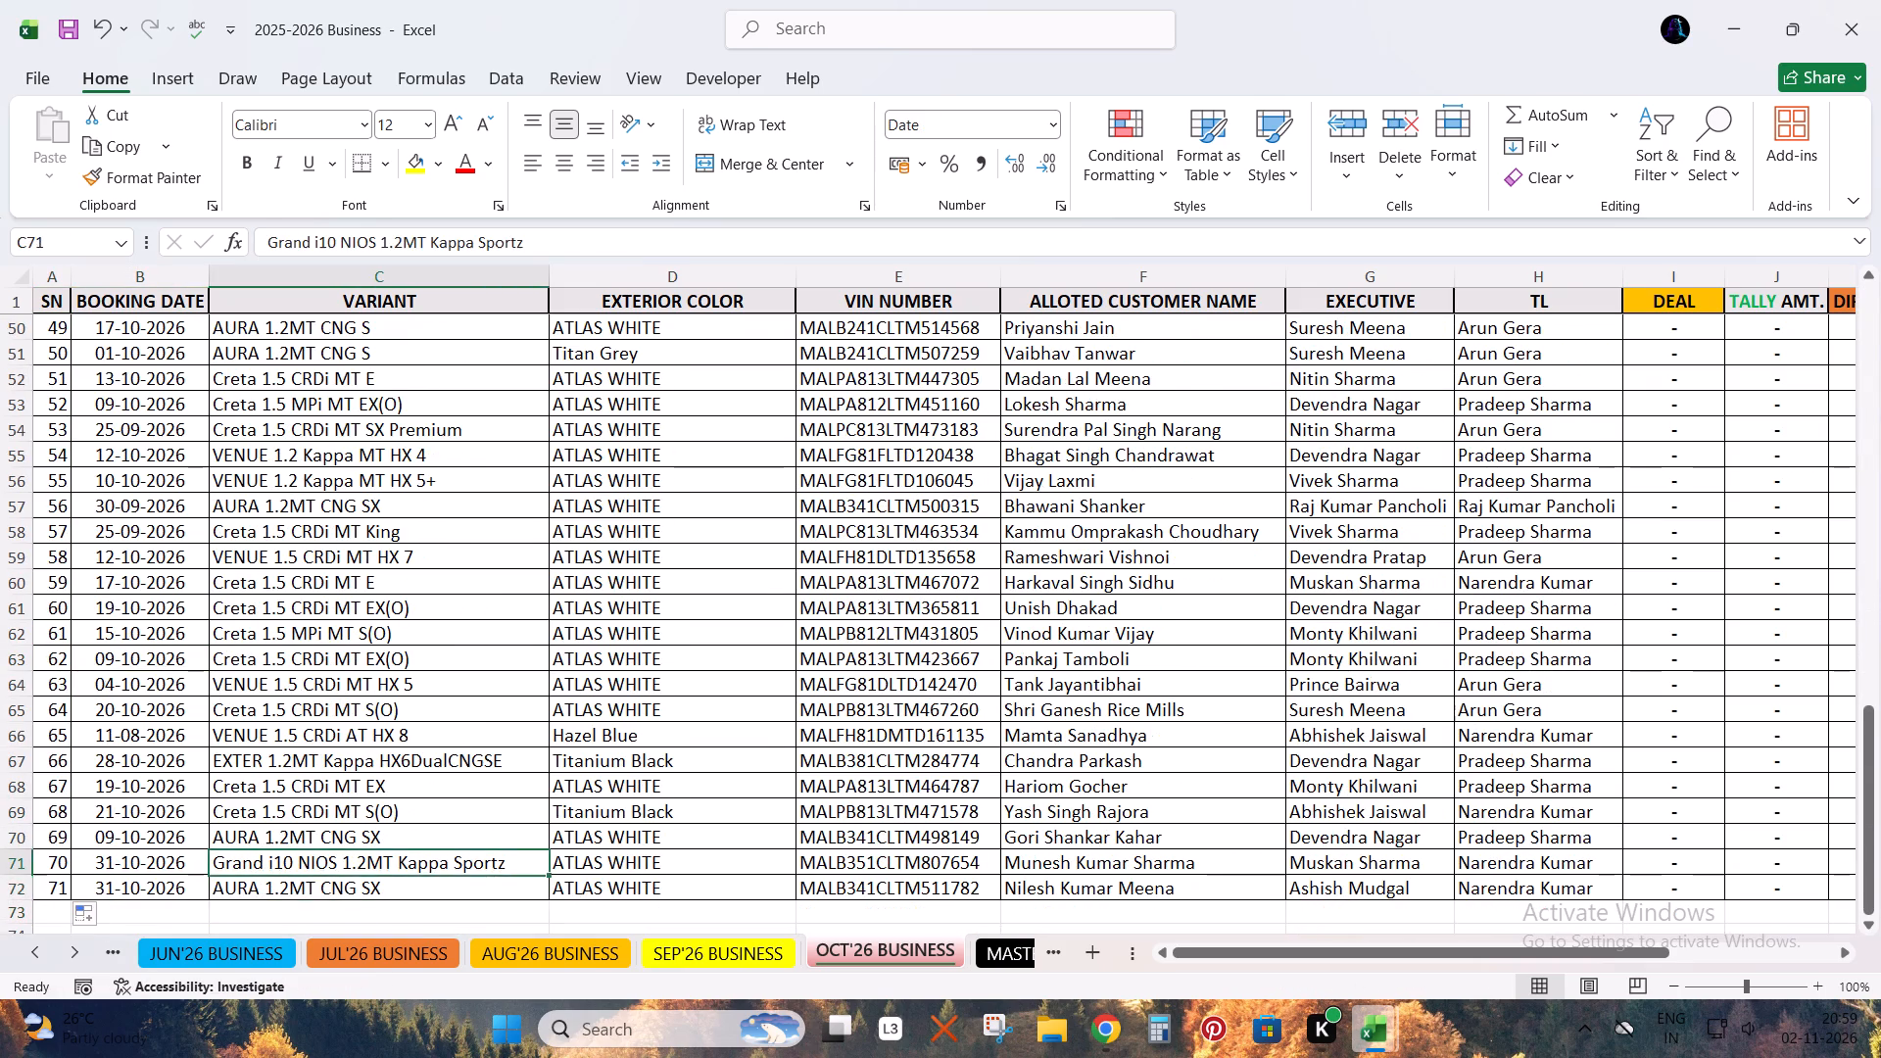
# Turn on filters for the October booking table and check the values present in the BUSINESS MONTH column.
pyautogui.hotkey('ctrl', 'a')
pyautogui.hotkey('ctrl', 'Up')
pyautogui.hotkey('ctrl', 'Right')
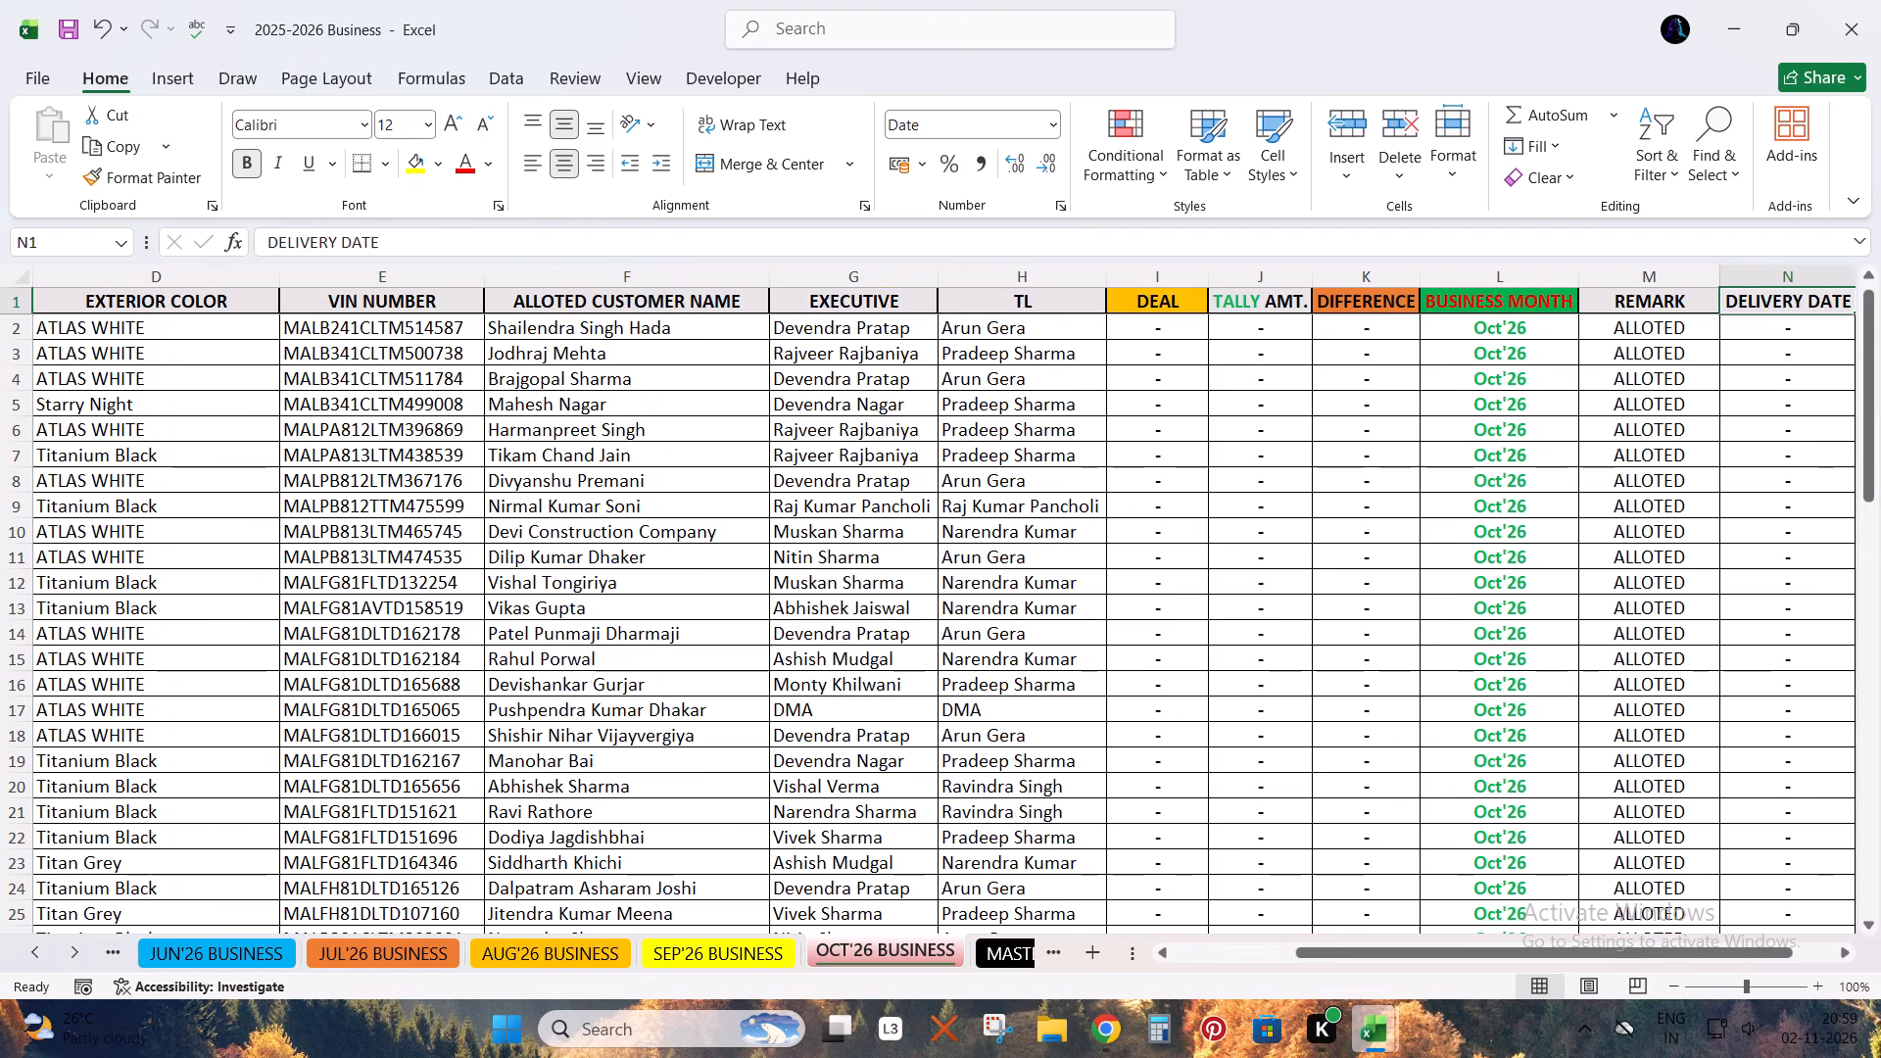
pyautogui.press('Right')
pyautogui.press('Down')
pyautogui.press('Left')
pyautogui.press('Up')
pyautogui.press('Left')
pyautogui.press('Left')
pyautogui.hotkey('alt', 'Down')
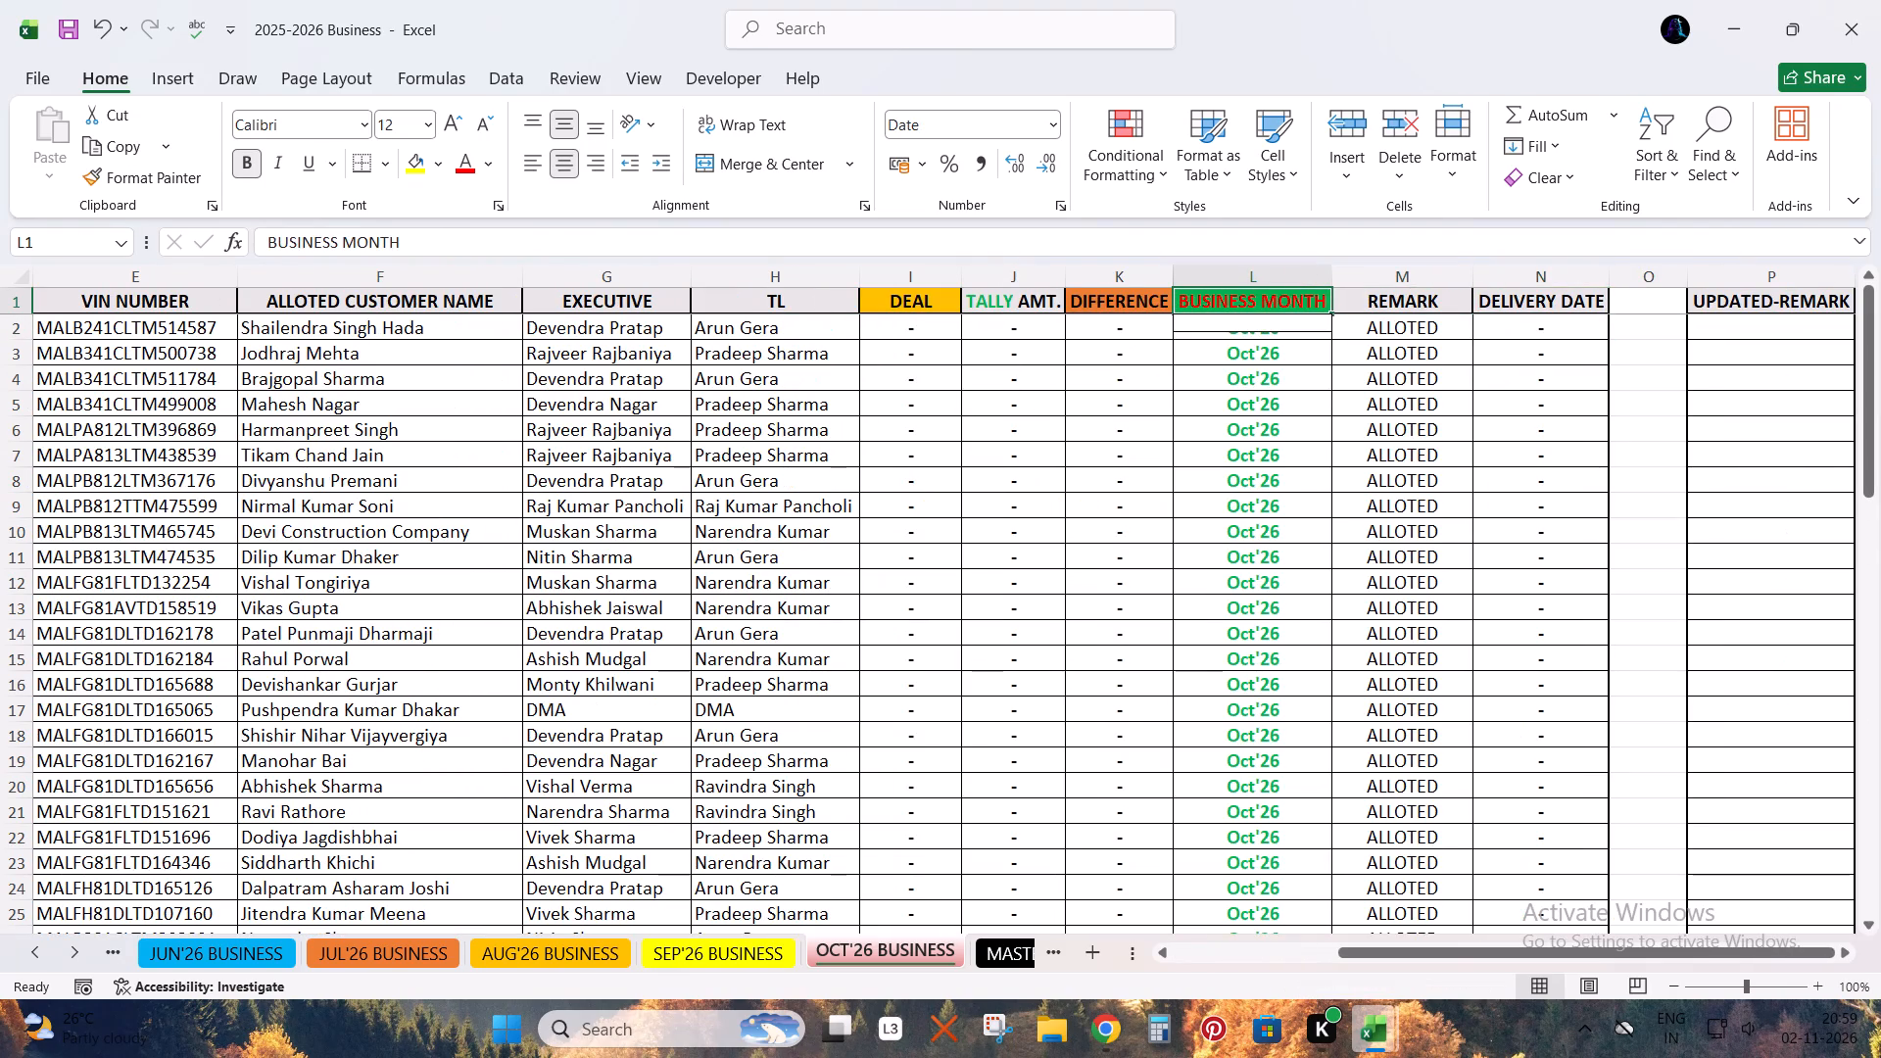
pyautogui.press('Escape')
pyautogui.hotkey('ctrl', 'shift', 'l')
pyautogui.press('Down')
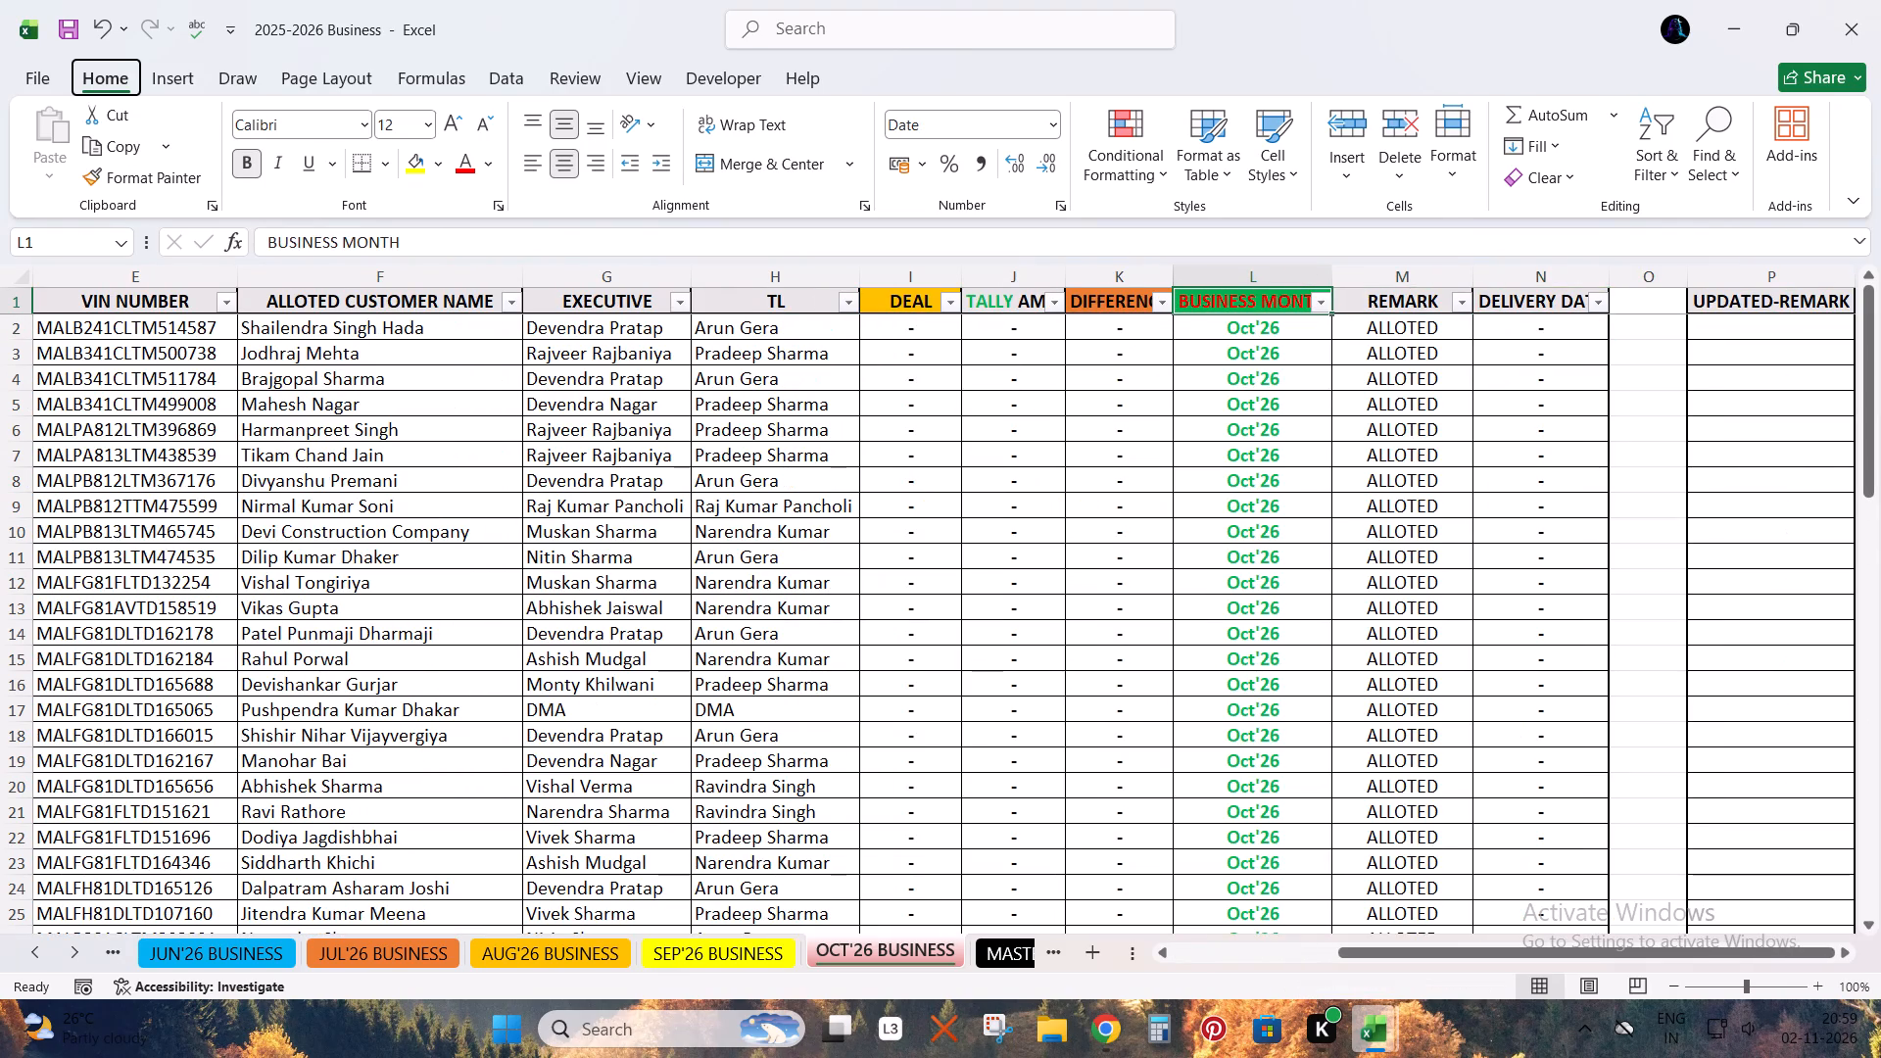
pyautogui.press('Escape')
pyautogui.hotkey('alt', 'Down')
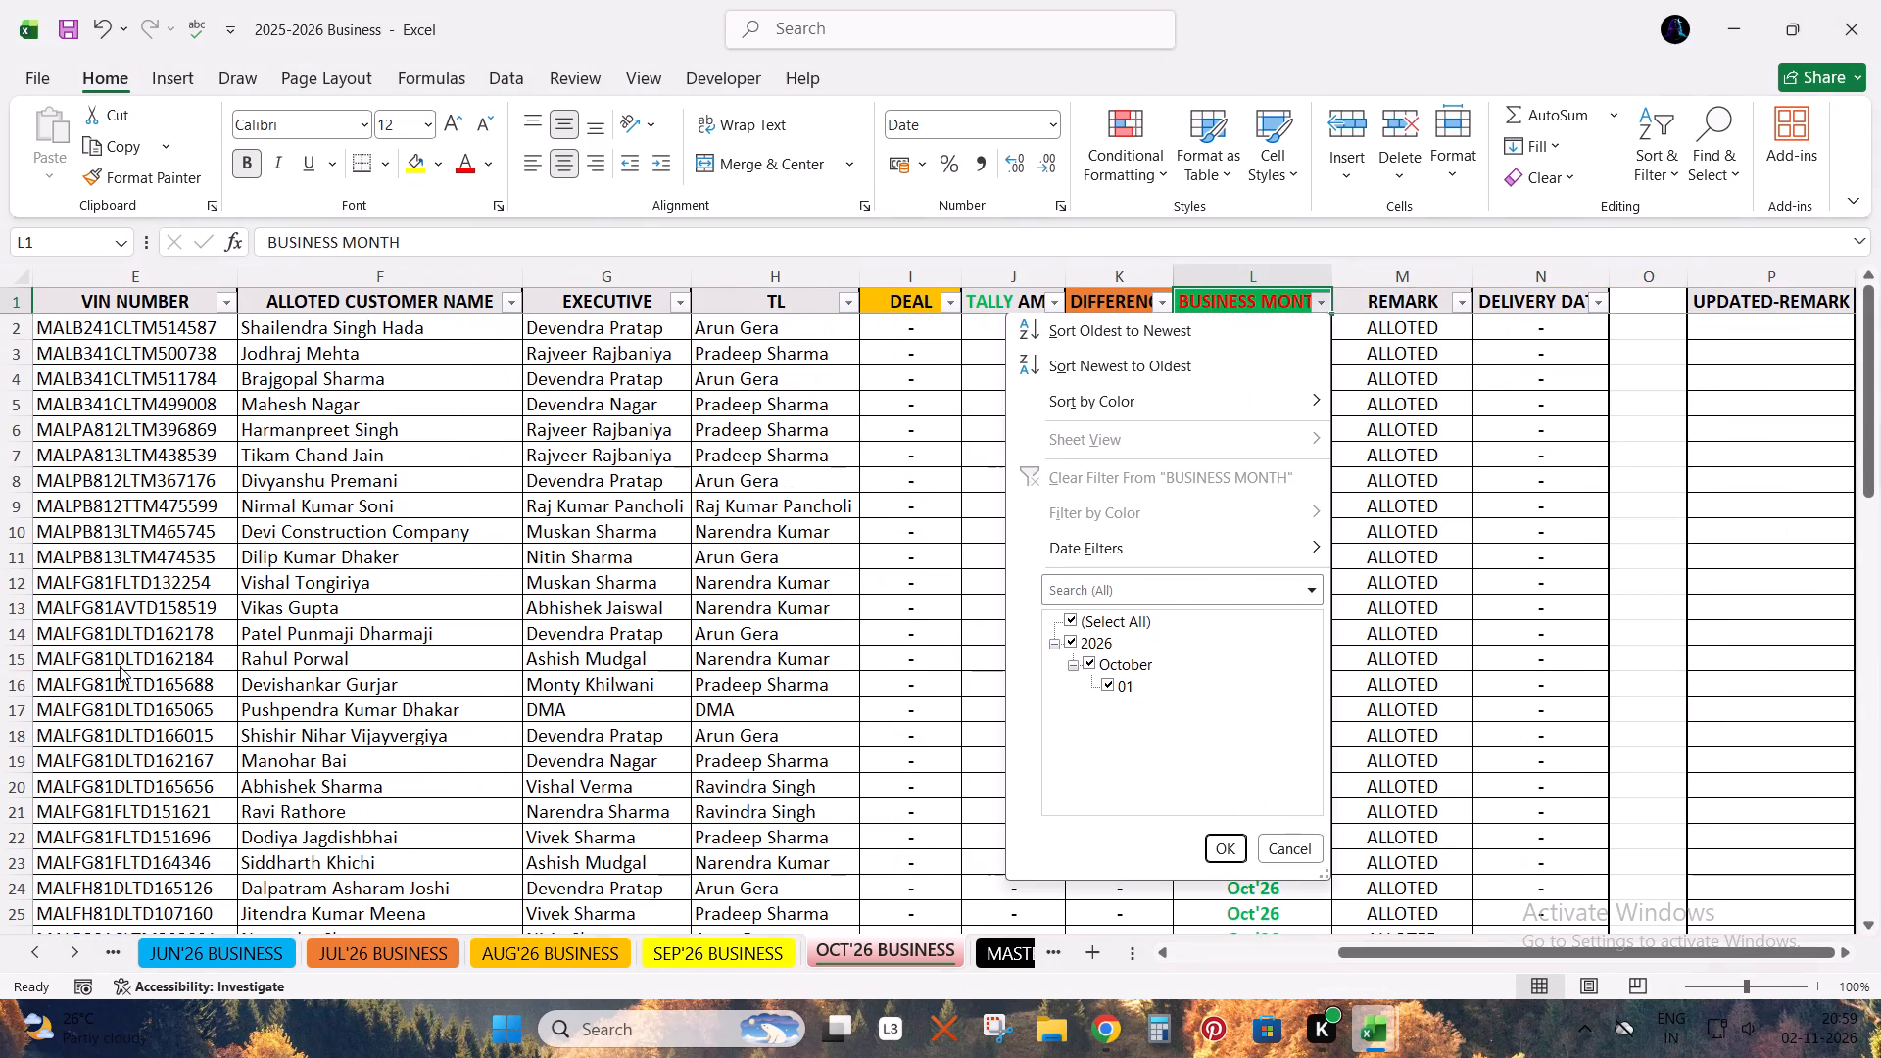
pyautogui.press('Escape')
# Check the values present in the REMARK column's filter, and remove the filters from the table.
pyautogui.press('Right')
pyautogui.press('Right')
pyautogui.press('Left')
pyautogui.press('Escape')
pyautogui.press('Left')
pyautogui.hotkey('alt', 'Down')
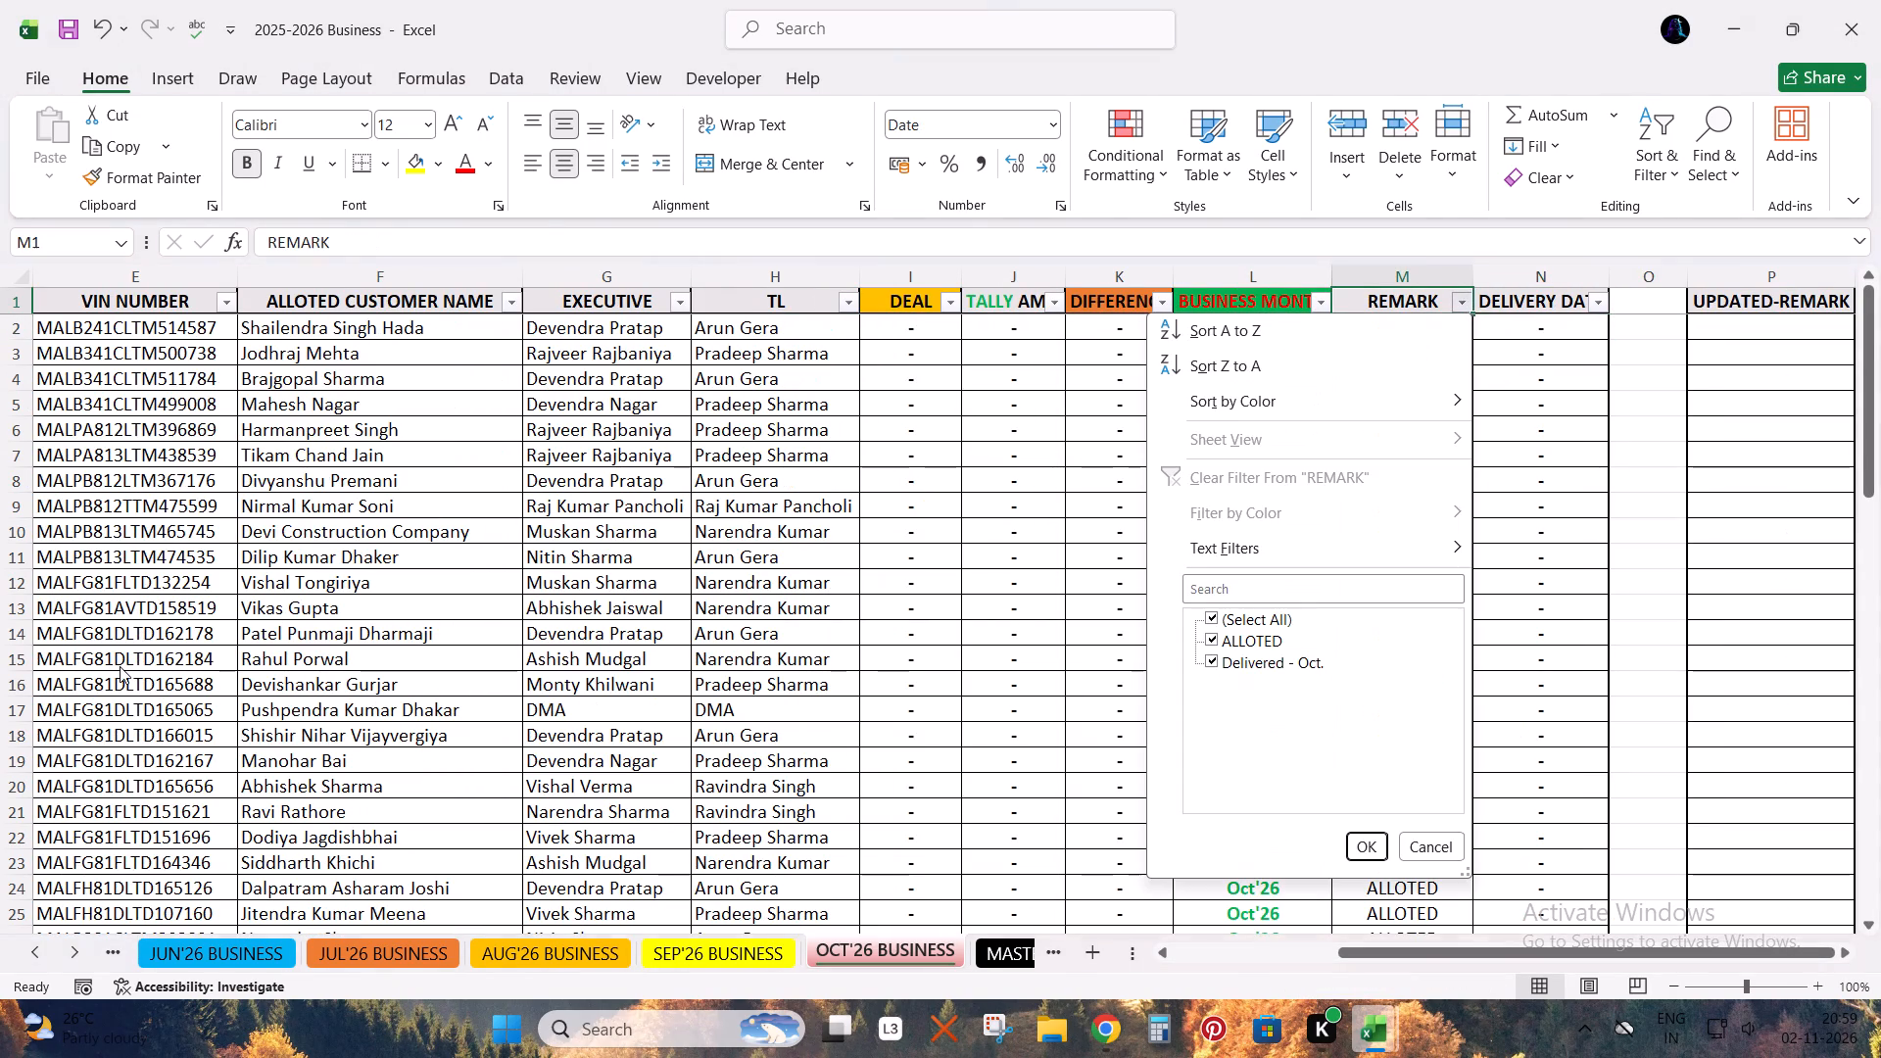
pyautogui.press('Escape')
pyautogui.press('Right')
pyautogui.hotkey('ctrl', 'shift', 'l')
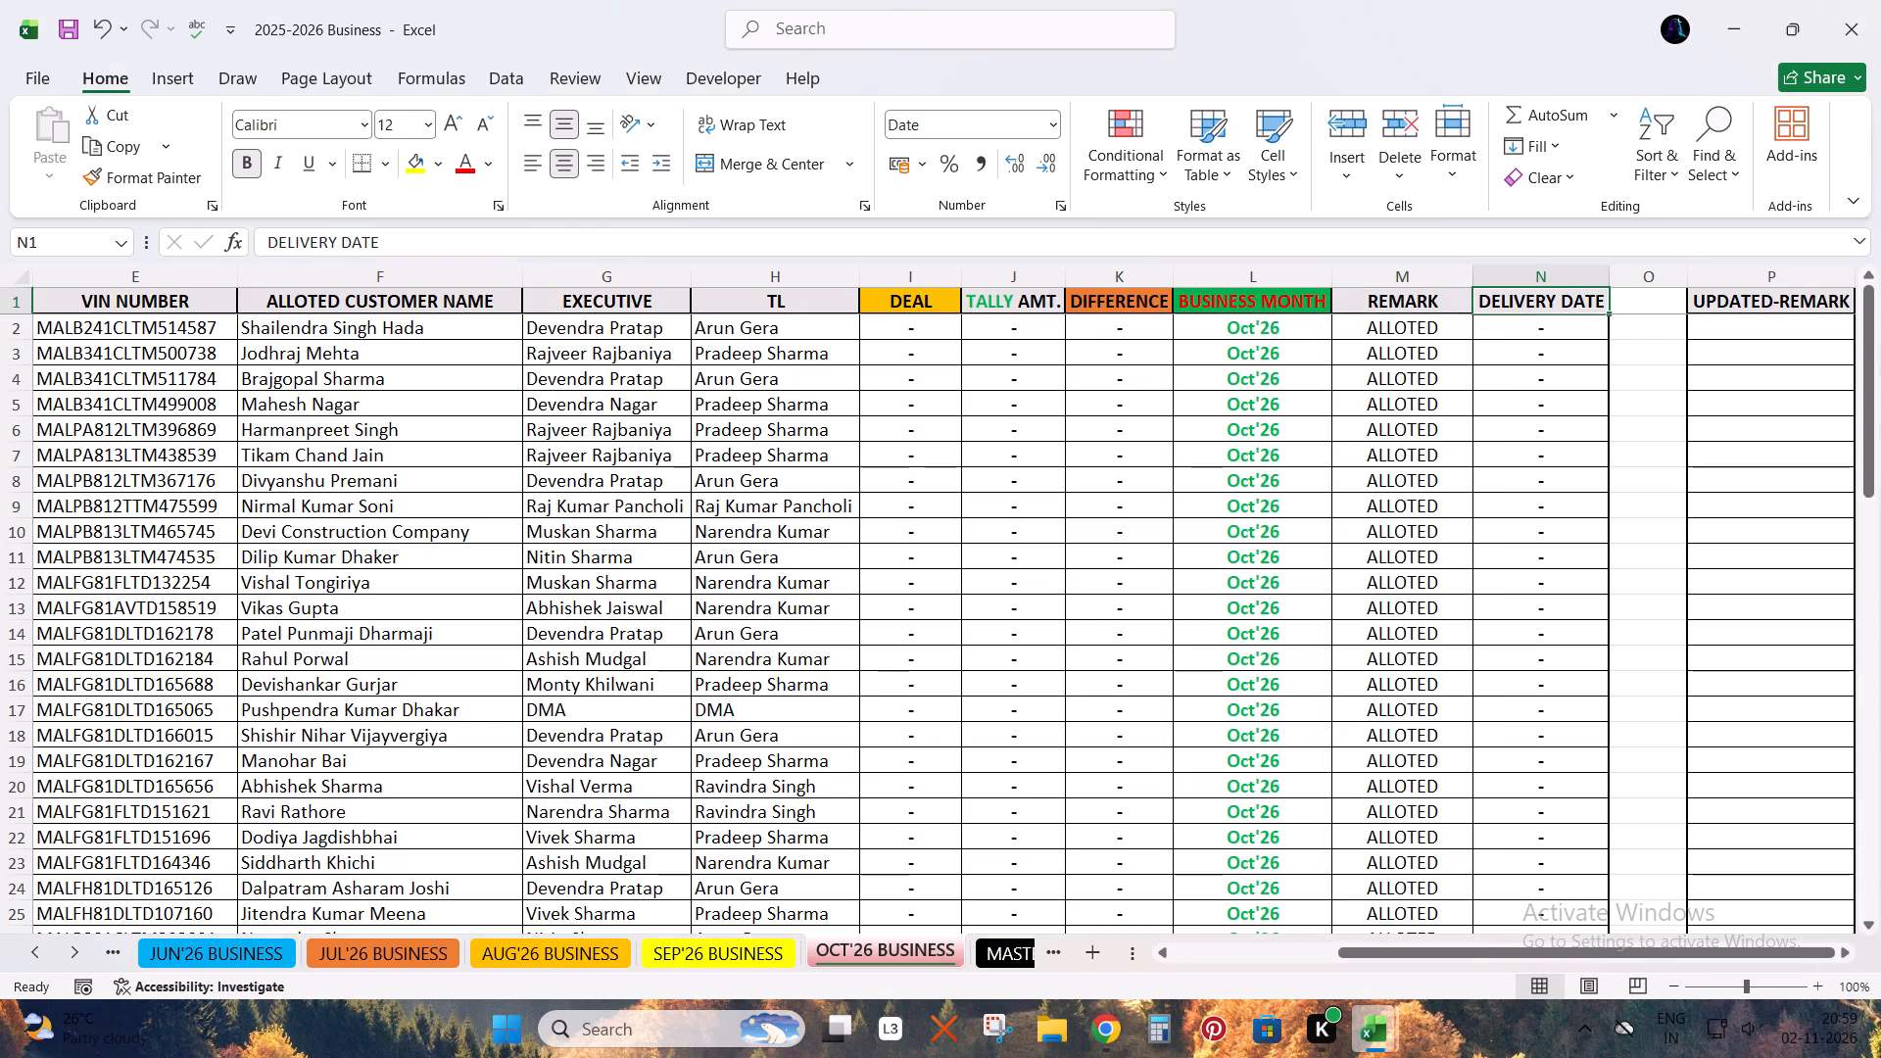
# Review the October remarks and delivery dates down to the last booking and compare the layout with SEP'26 BUSINESS.
pyautogui.scroll(-4, 565, 776)
pyautogui.scroll(-4, 841, 766)
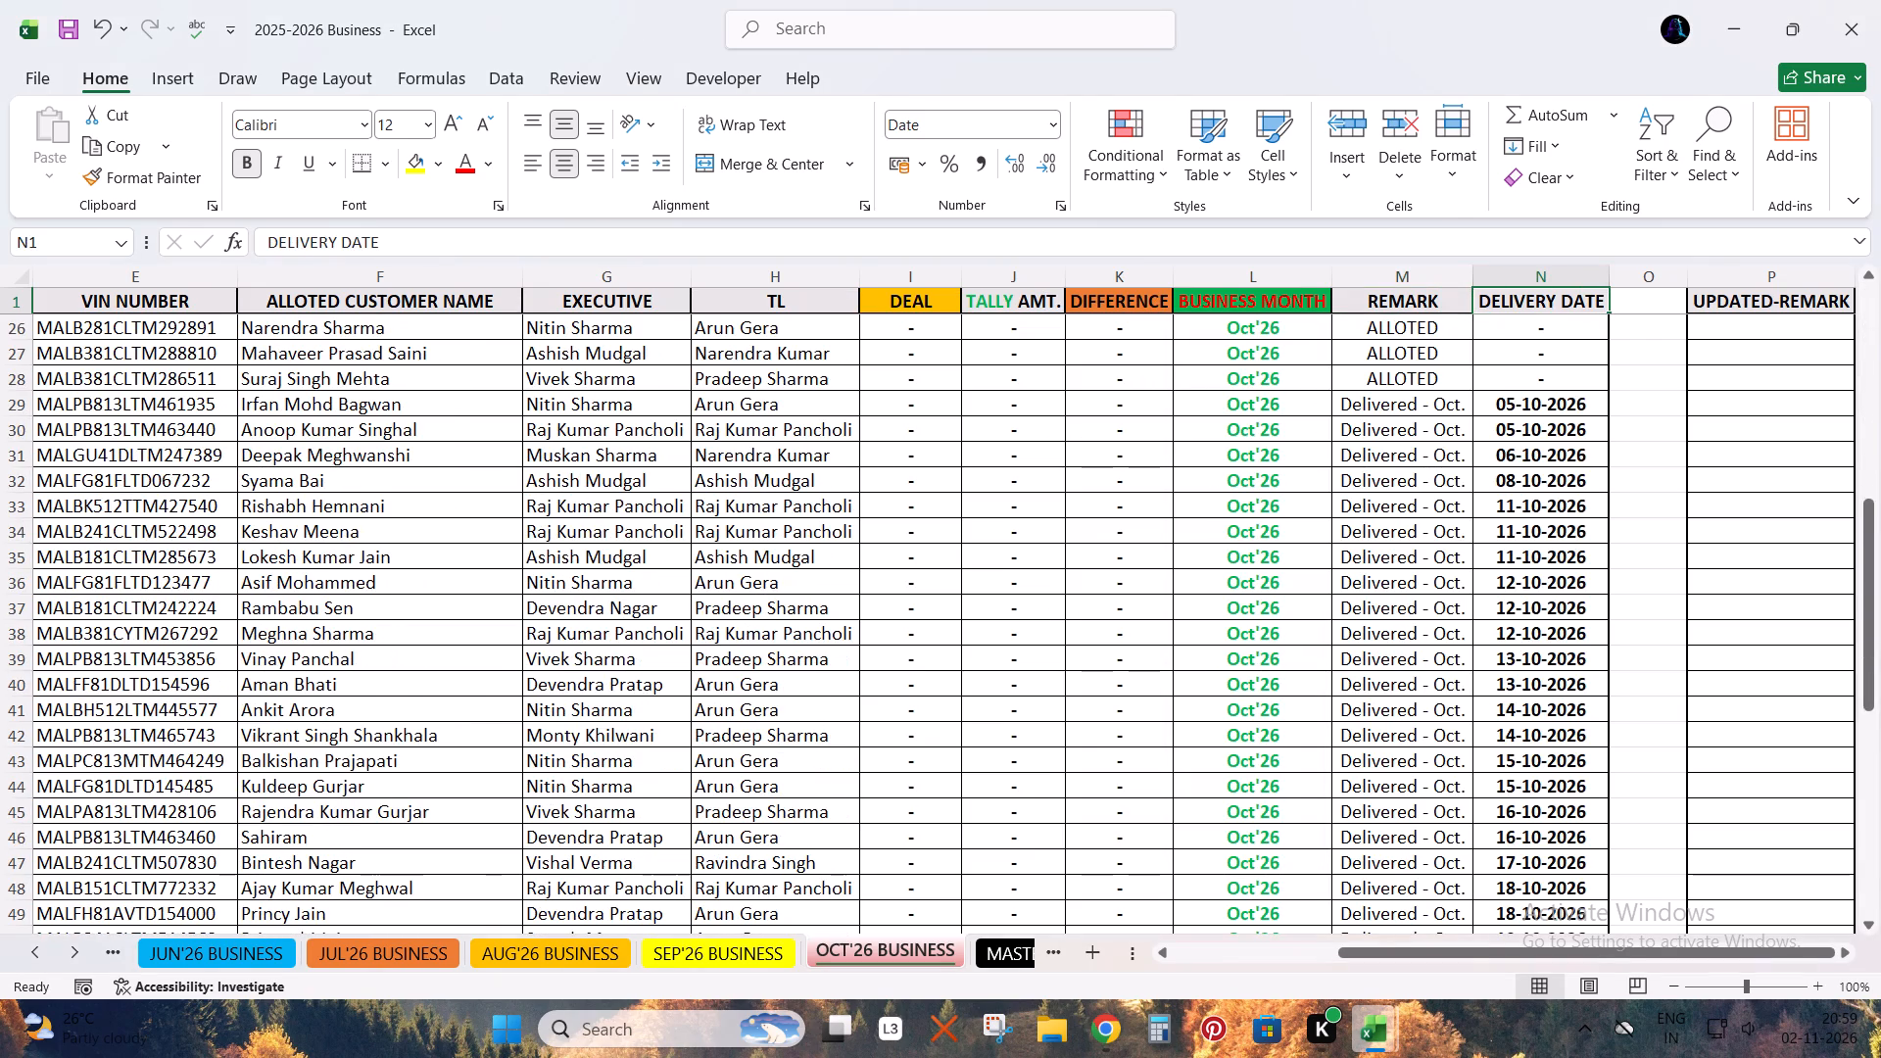
pyautogui.moveTo(1584, 942); pyautogui.dragTo(1714, 942)
pyautogui.scroll(-6, 1312, 743)
pyautogui.scroll(1, 1308, 744)
pyautogui.scroll(-1, 1308, 744)
pyautogui.scroll(1, 1308, 744)
pyautogui.scroll(-2, 1308, 744)
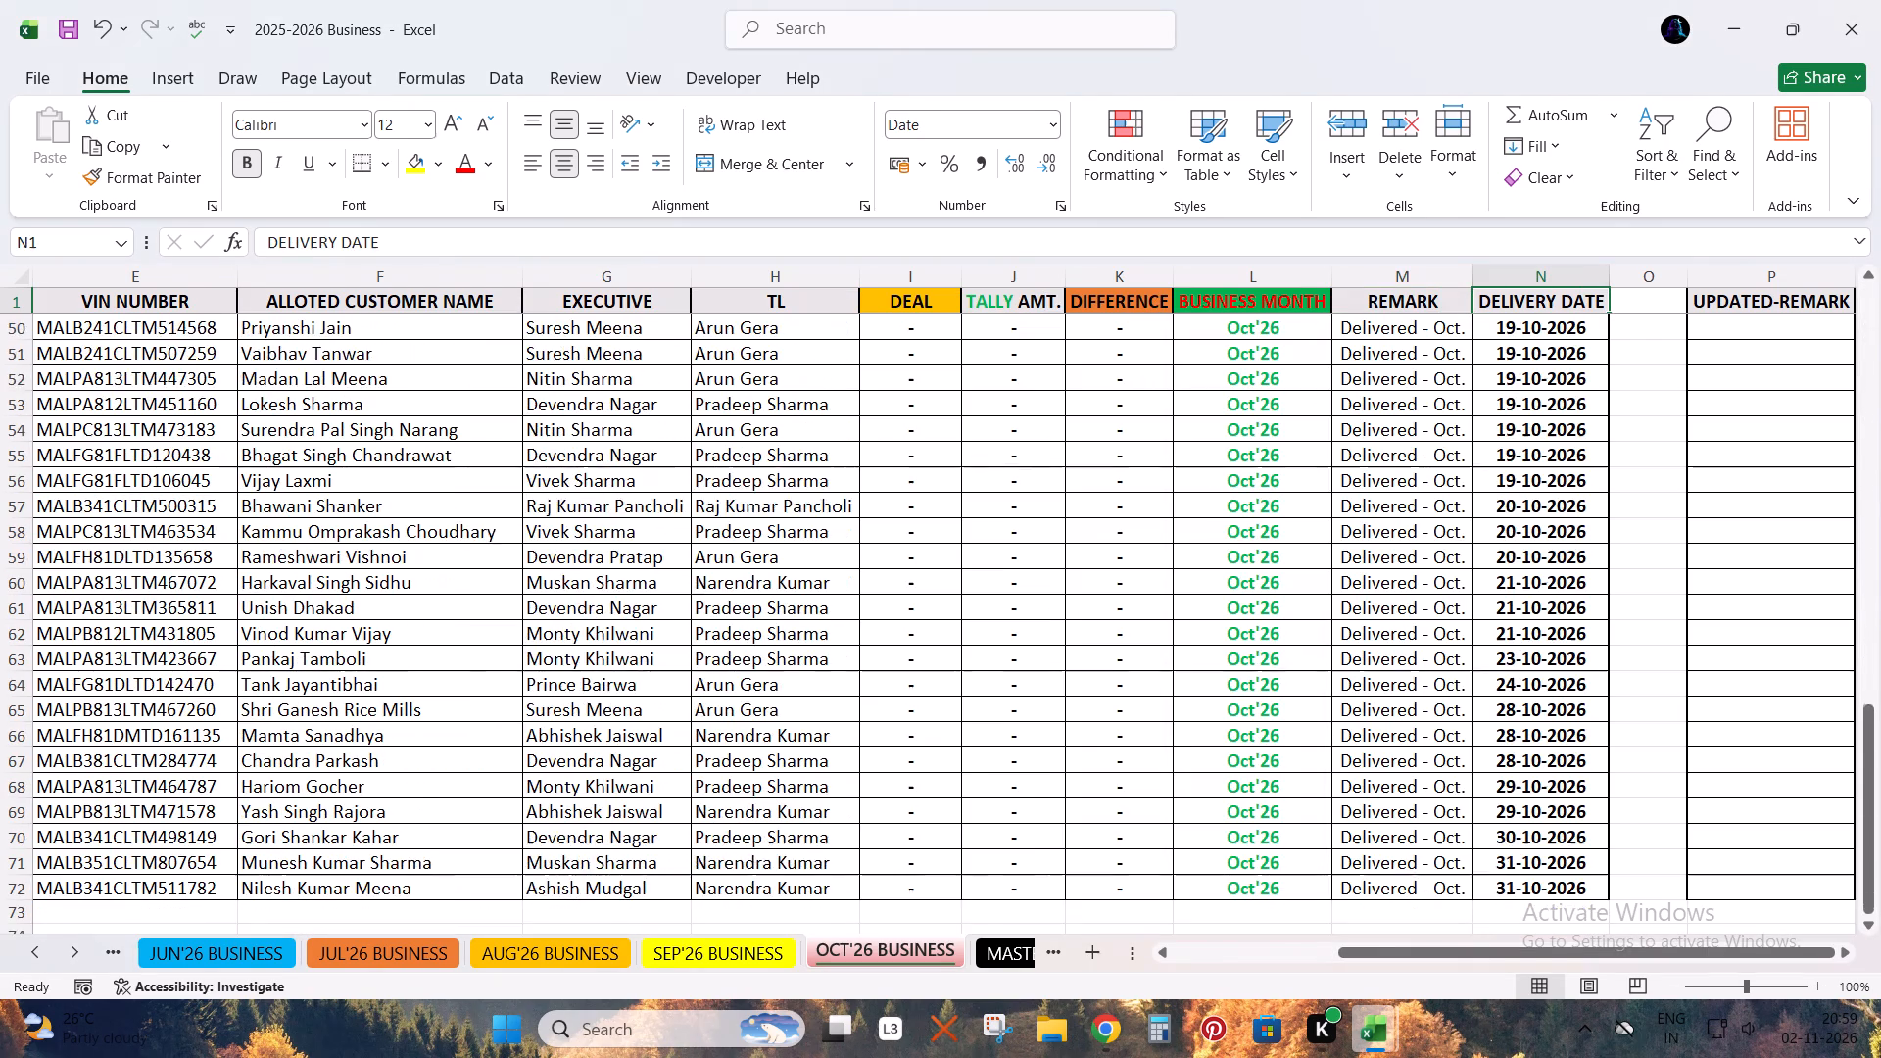
pyautogui.scroll(-2, 1308, 744)
pyautogui.click(765, 948)
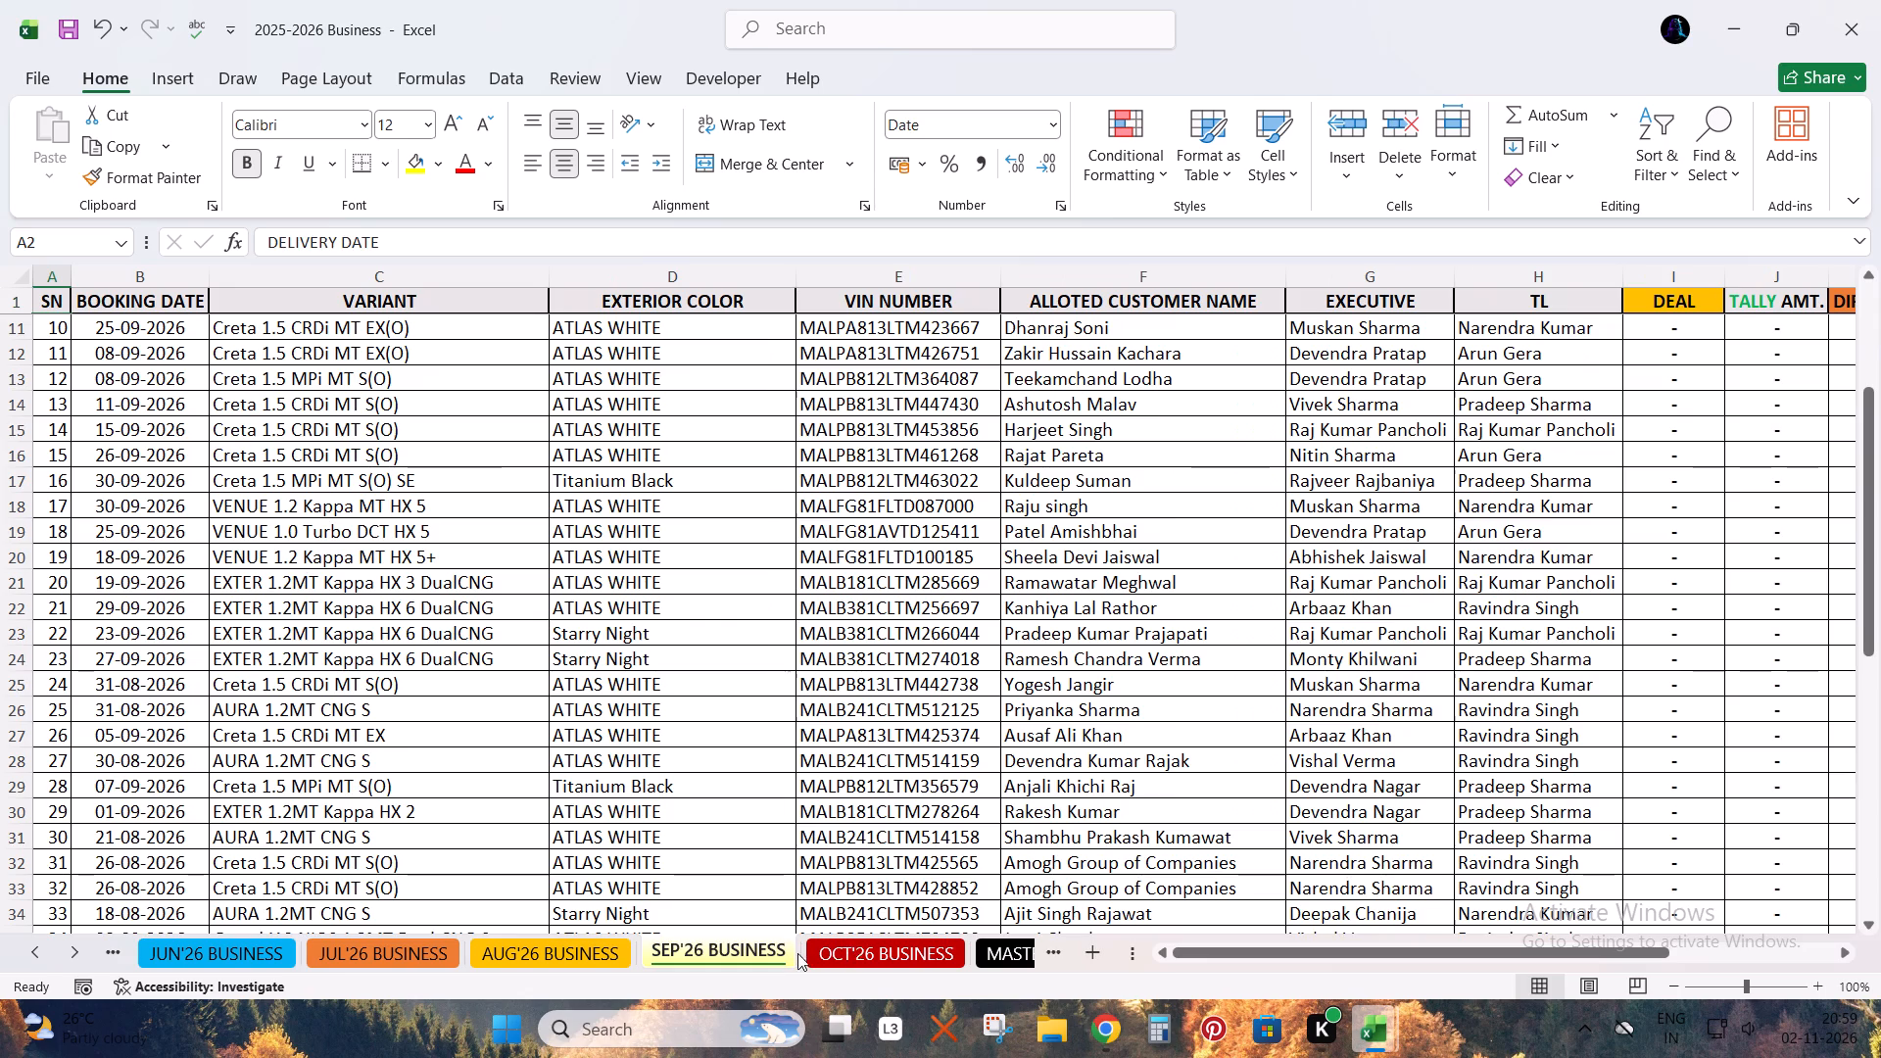
pyautogui.scroll(-11, 944, 835)
pyautogui.click(925, 929)
pyautogui.click(929, 945)
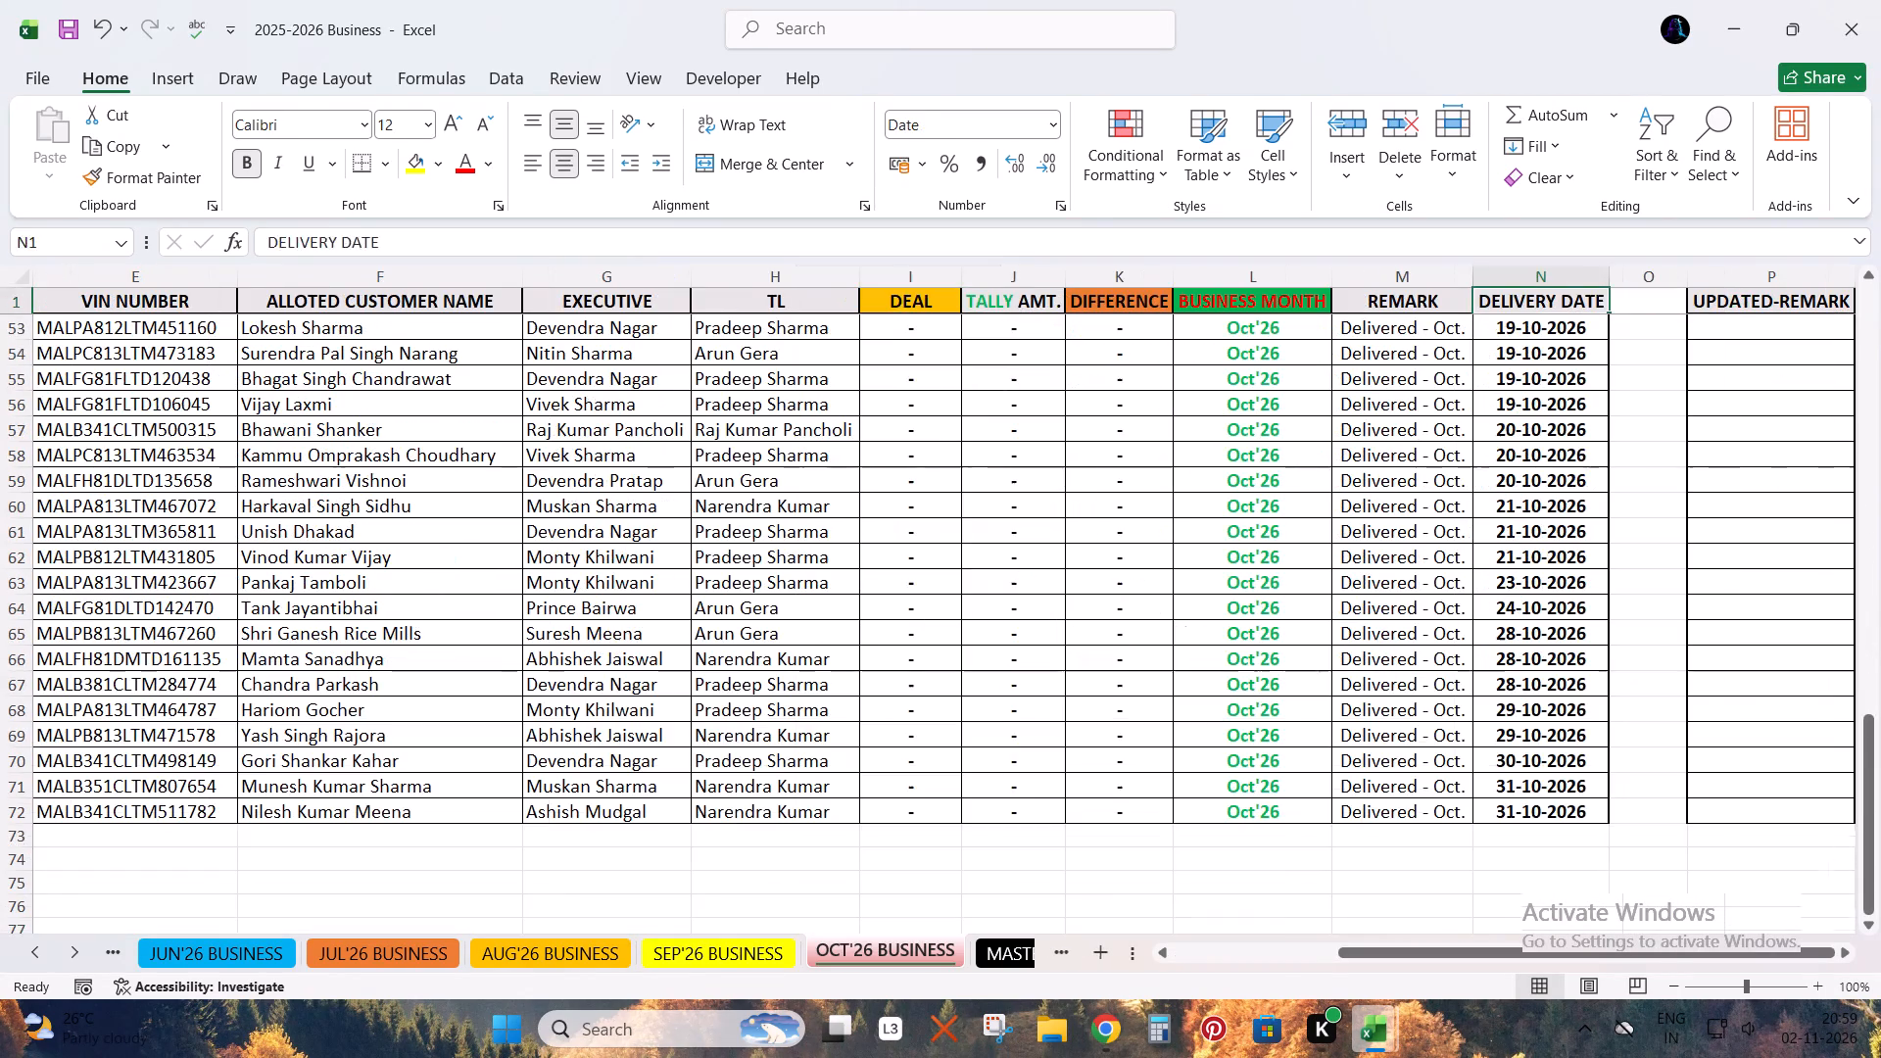
# Apply borders to the entire October booking table, from SN through DELIVERY DATE down to row 72.
pyautogui.click(932, 650)
pyautogui.hotkey('ctrl', 'a')
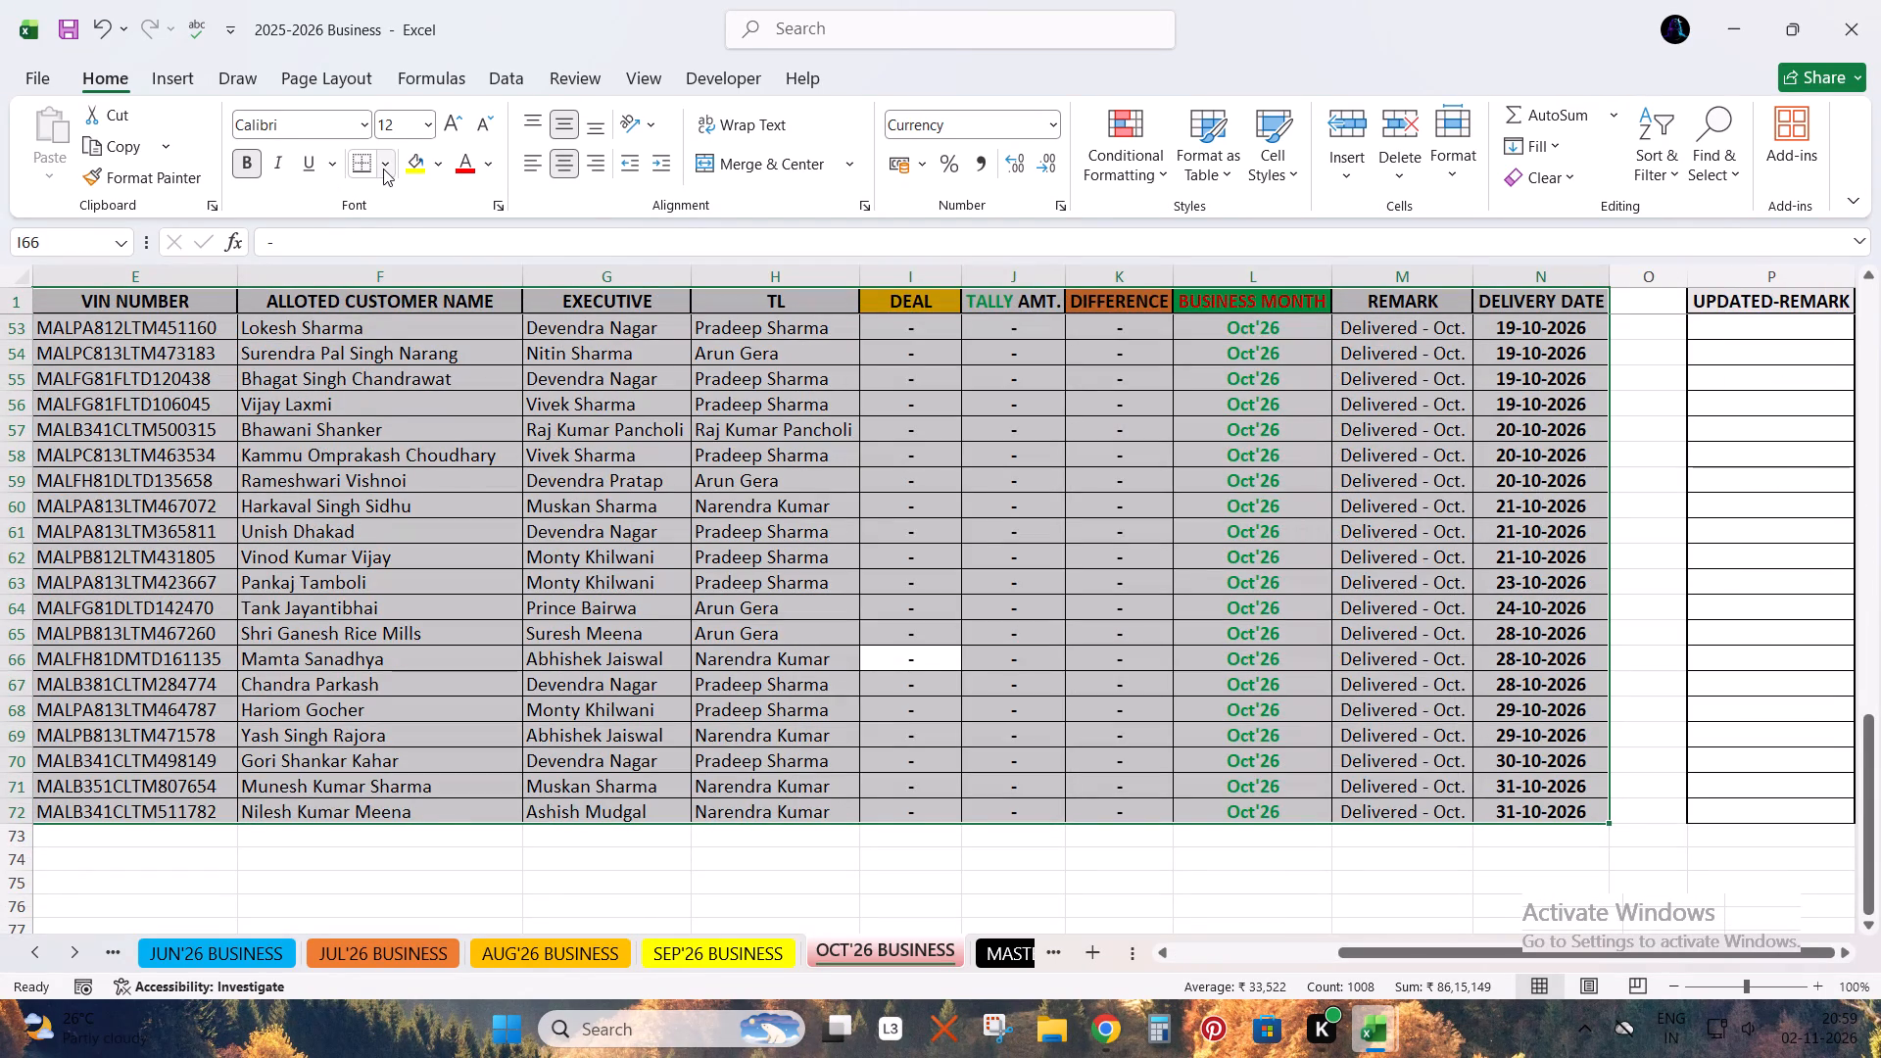
pyautogui.click(383, 168)
pyautogui.click(379, 483)
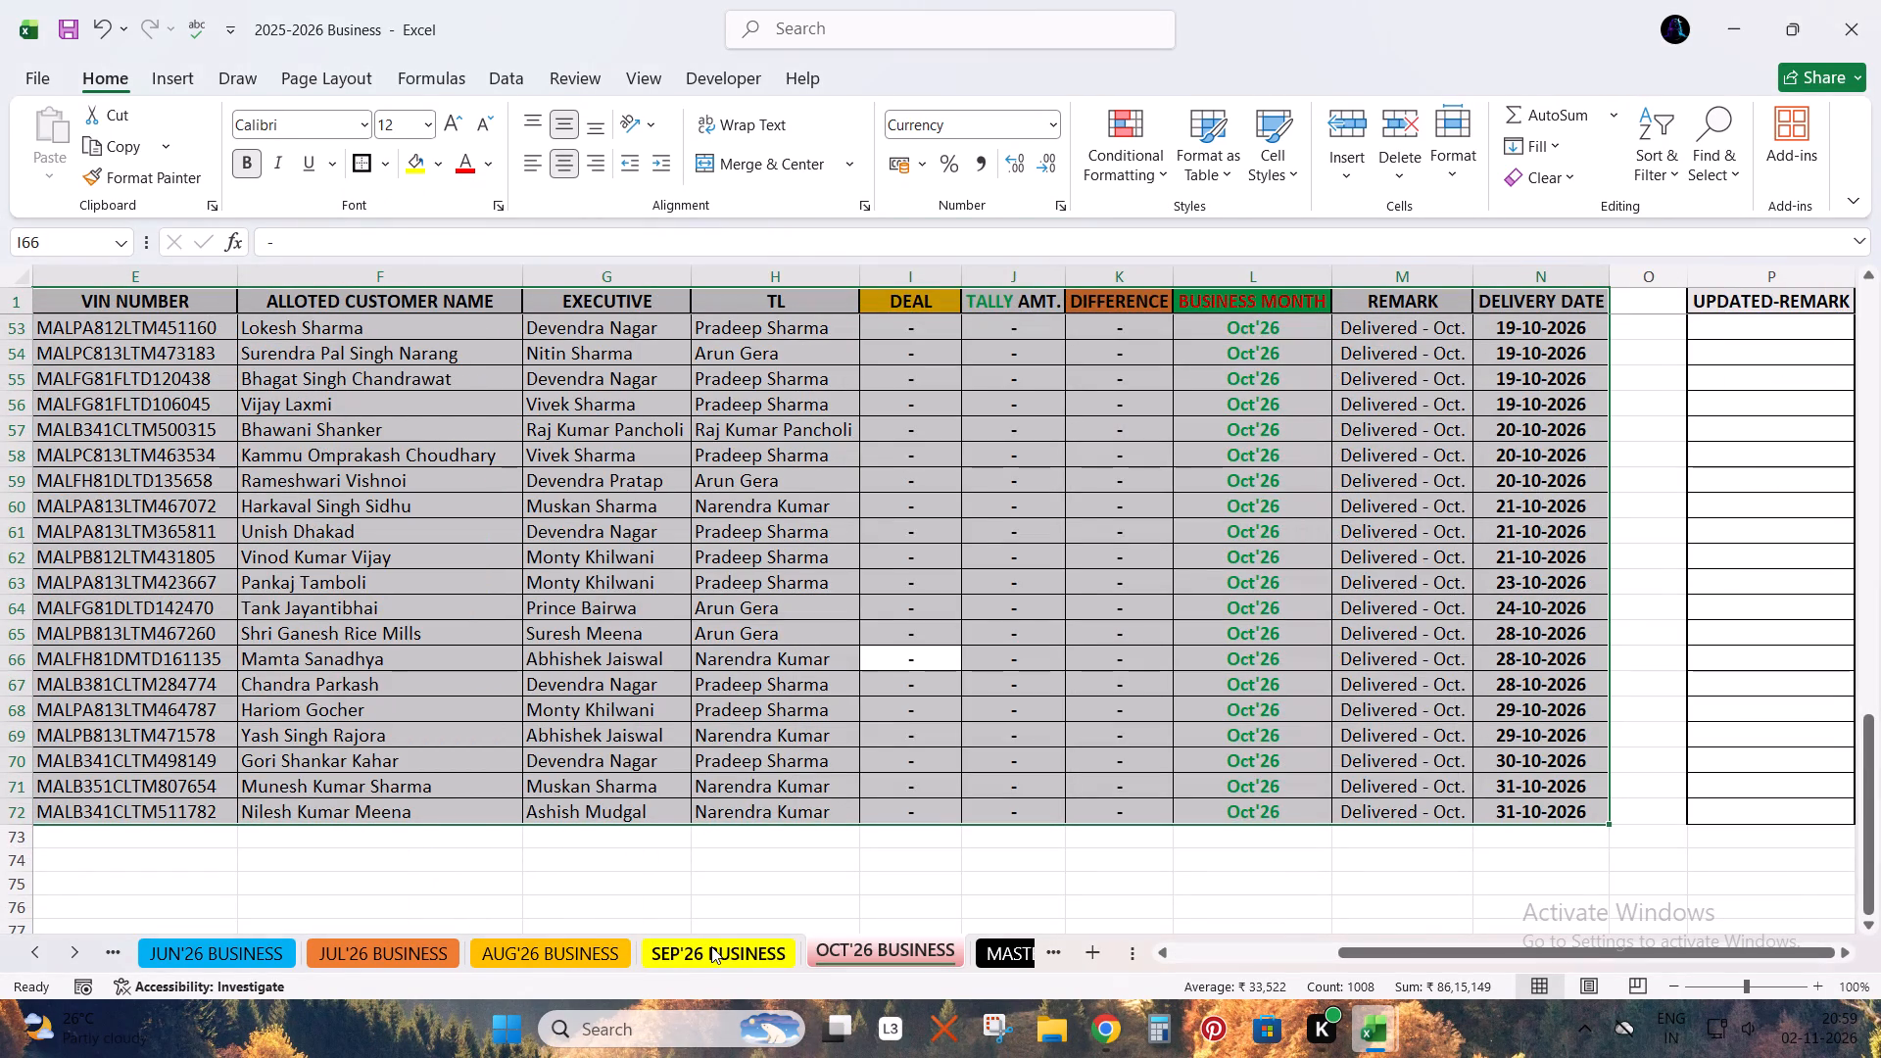
# Apply the same borders to the UPDATED-REMARK column of OCT'26 BUSINESS, from the header down to P72.
pyautogui.click(712, 947)
pyautogui.moveTo(1611, 960); pyautogui.dragTo(1799, 958)
pyautogui.click(902, 955)
pyautogui.click(1755, 540)
pyautogui.hotkey('ctrl', 'a')
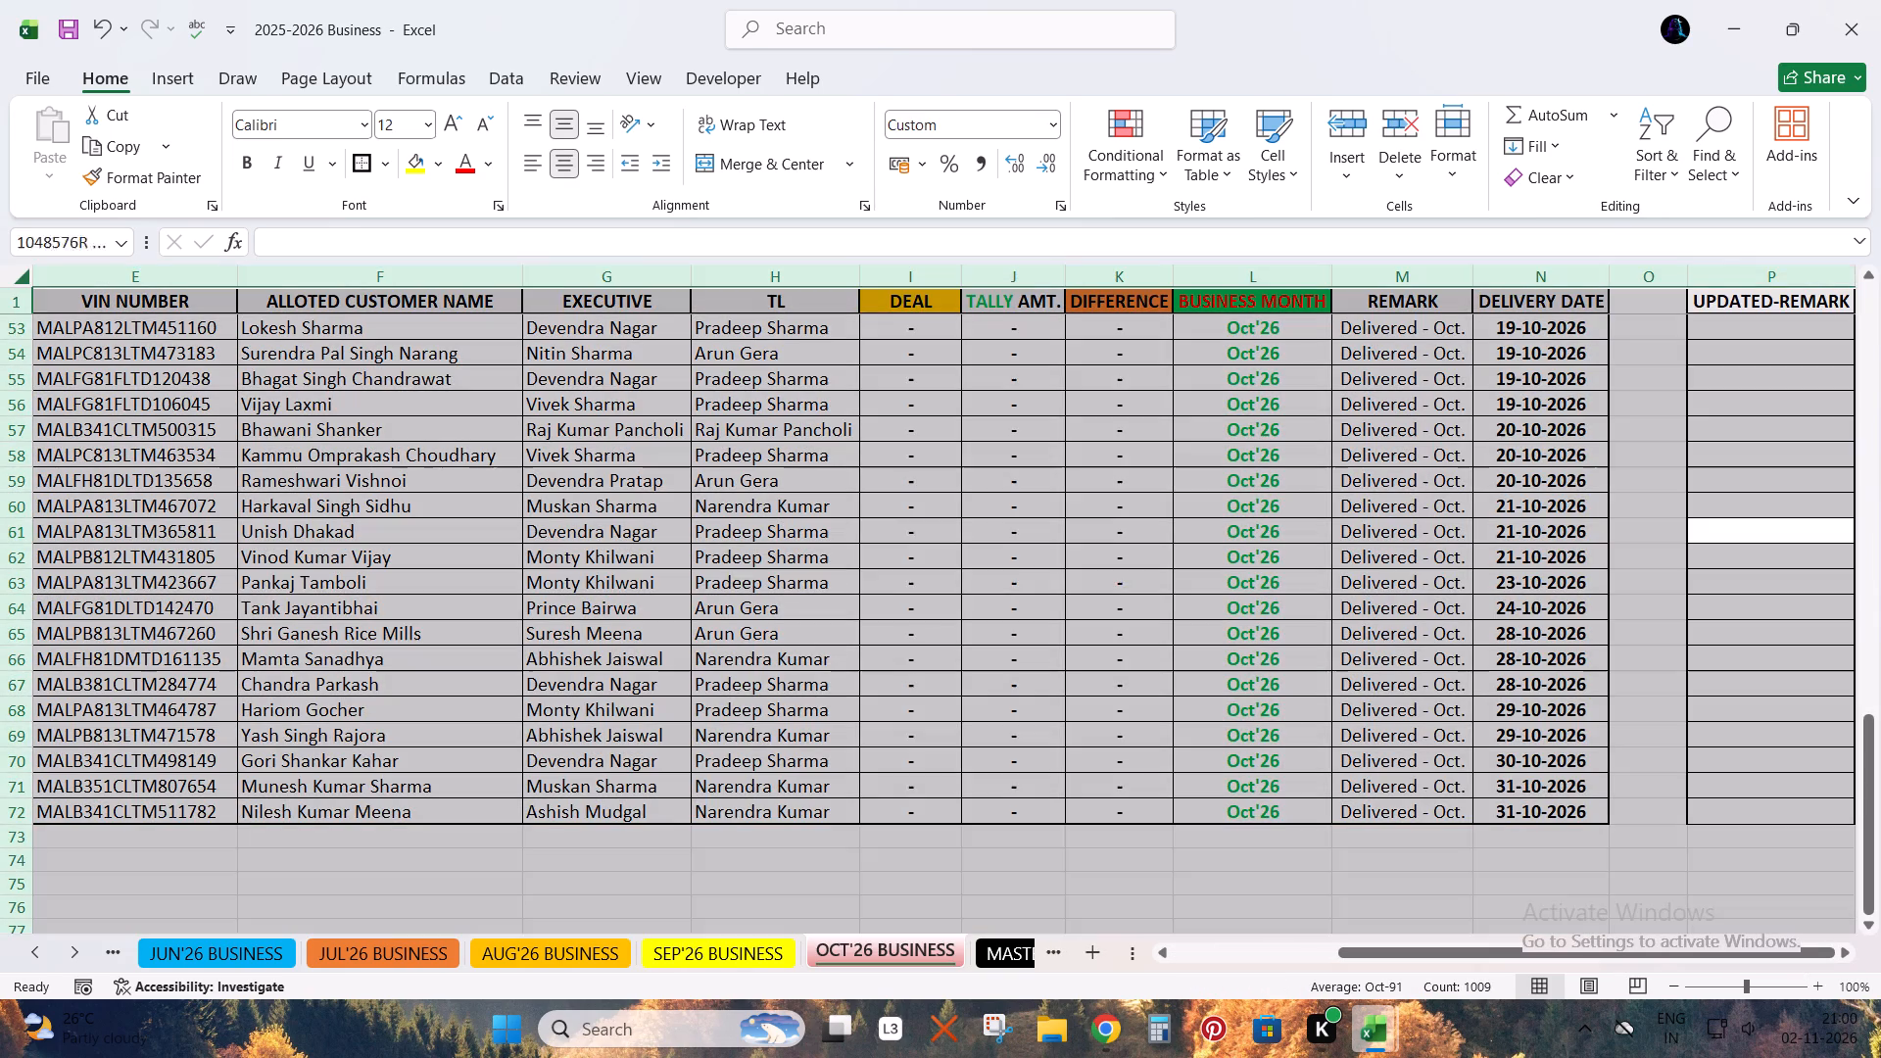
pyautogui.click(1756, 540)
pyautogui.click(1743, 812)
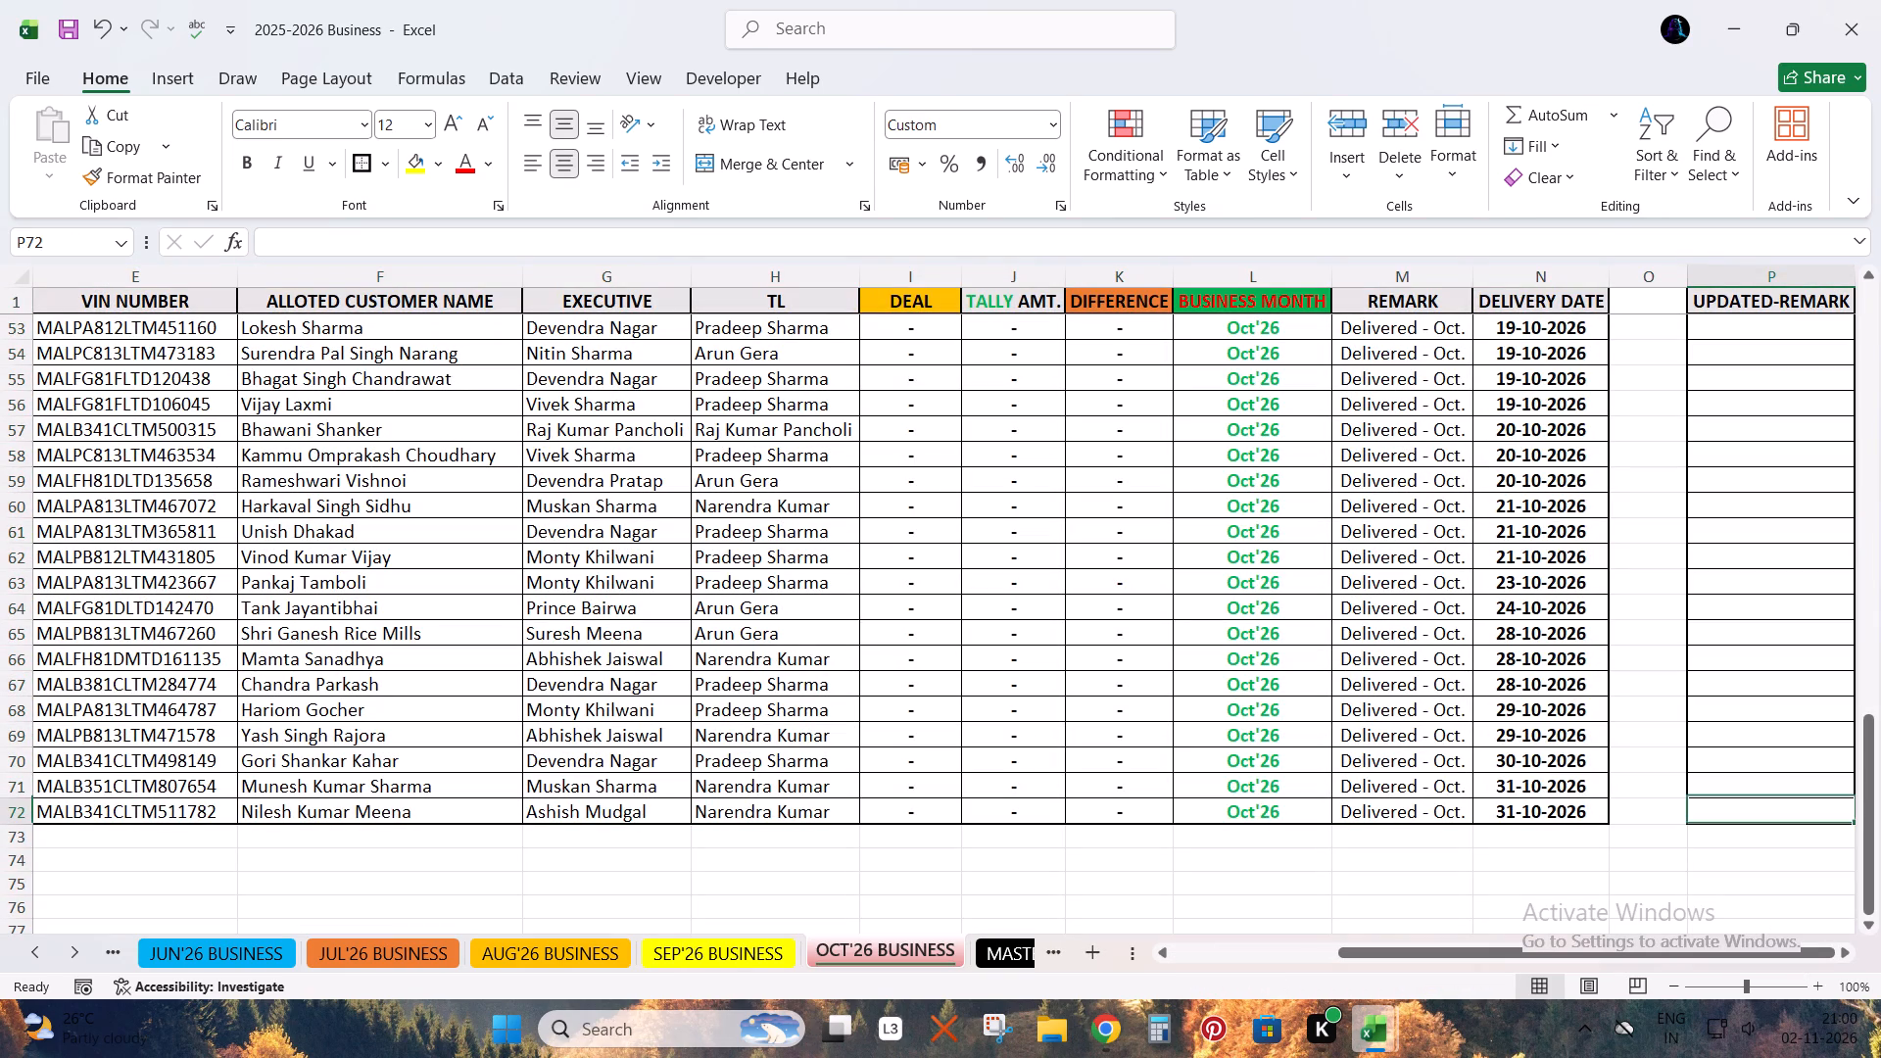
pyautogui.hotkey('ctrl', 'shift', 'Up')
pyautogui.hotkey('ctrl', 'shift', 'Up')
pyautogui.hotkey('ctrl', 'shift', 'Up')
pyautogui.hotkey('ctrl', 'shift', 'Up')
pyautogui.hotkey('ctrl', 'shift', 'Up')
pyautogui.hotkey('ctrl', 'shift', 'Up')
pyautogui.hotkey('ctrl', 'shift', 'Up')
pyautogui.hotkey('ctrl', 'shift', 'Up')
pyautogui.hotkey('ctrl', 'shift', 'Up')
pyautogui.hotkey('ctrl', 'shift', 'Up')
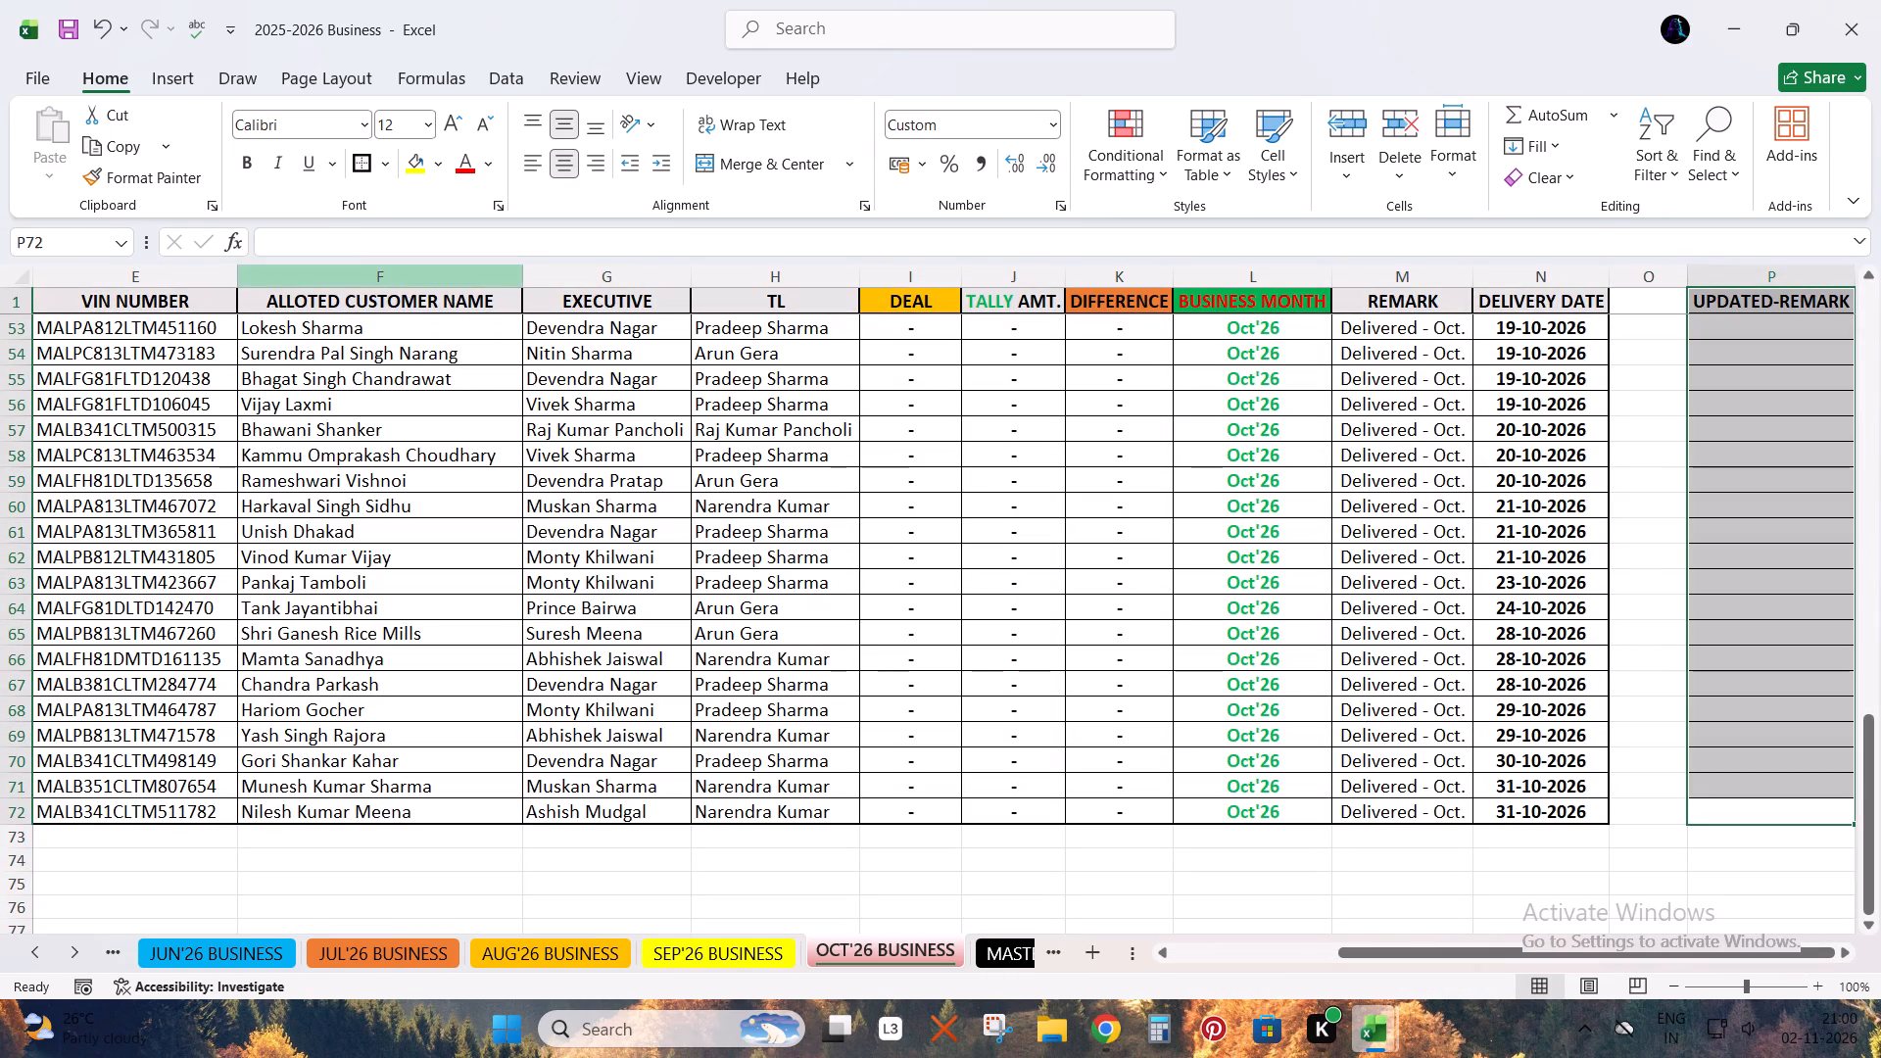
pyautogui.click(356, 169)
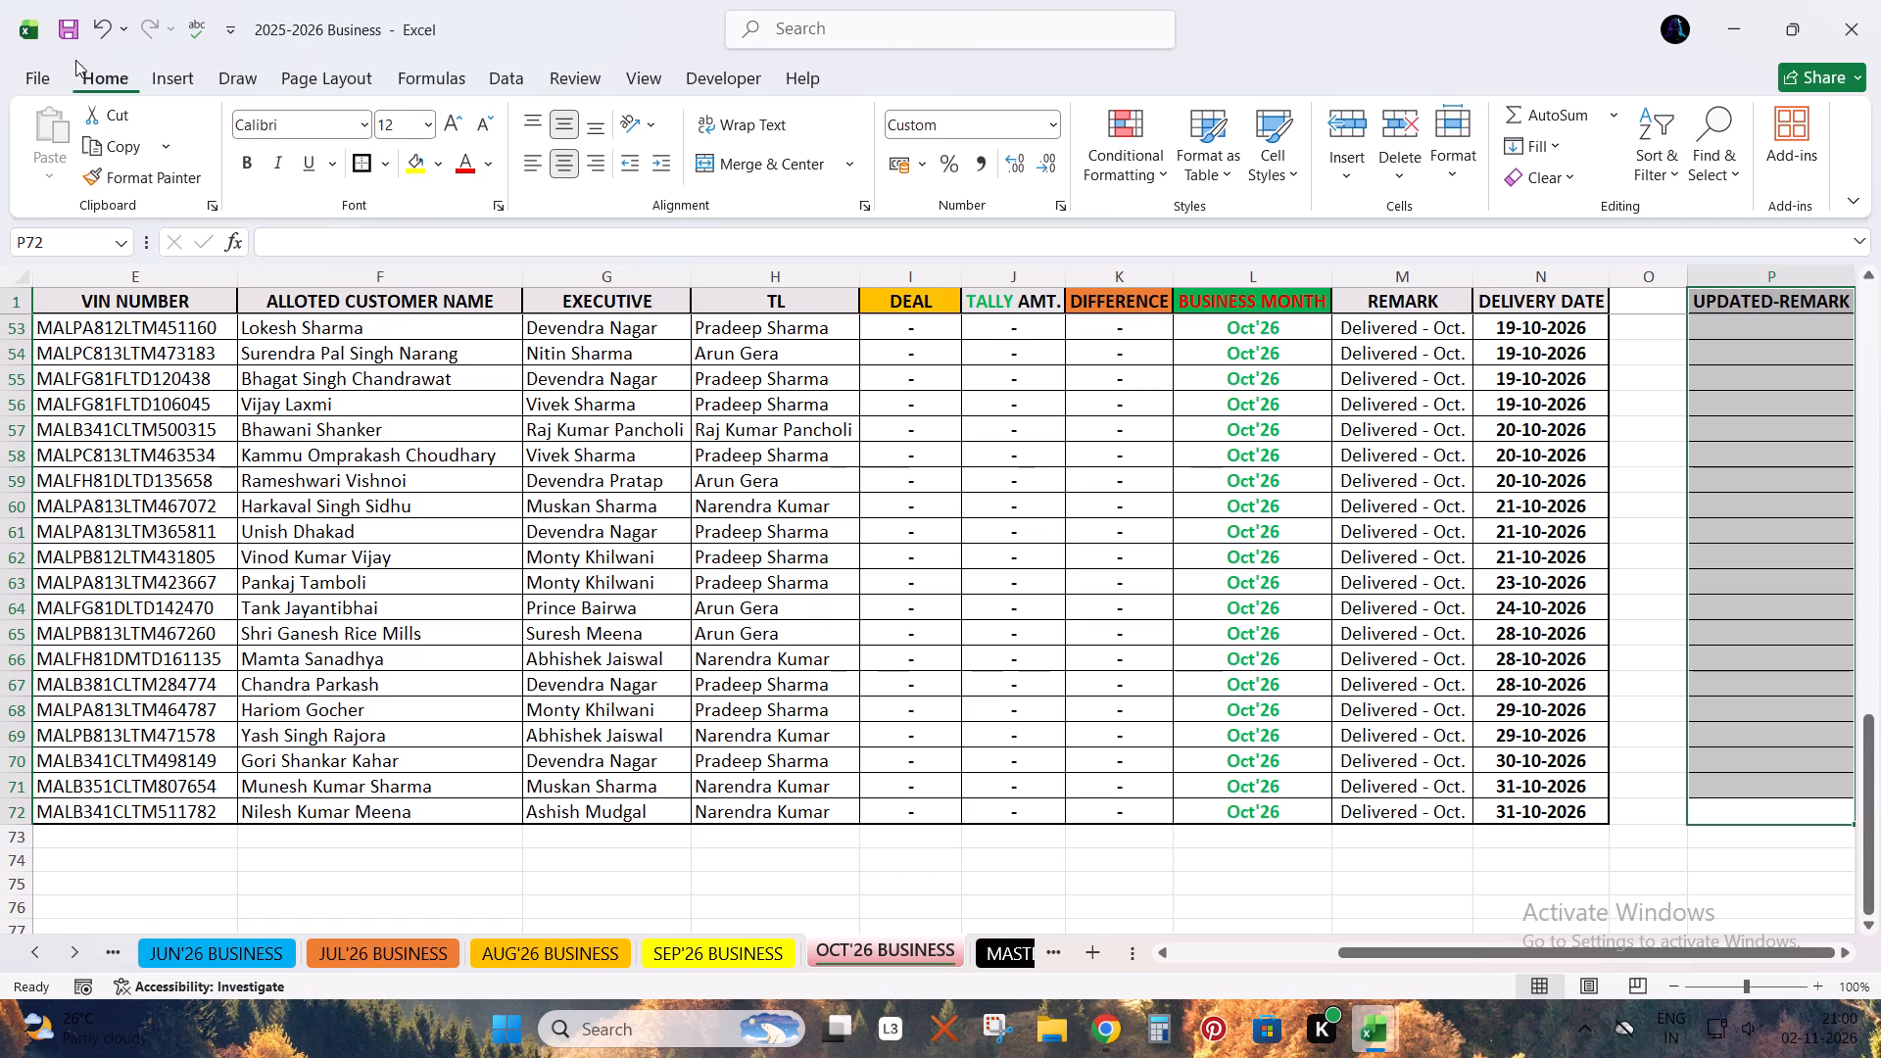
# Save the workbook.
pyautogui.click(77, 34)
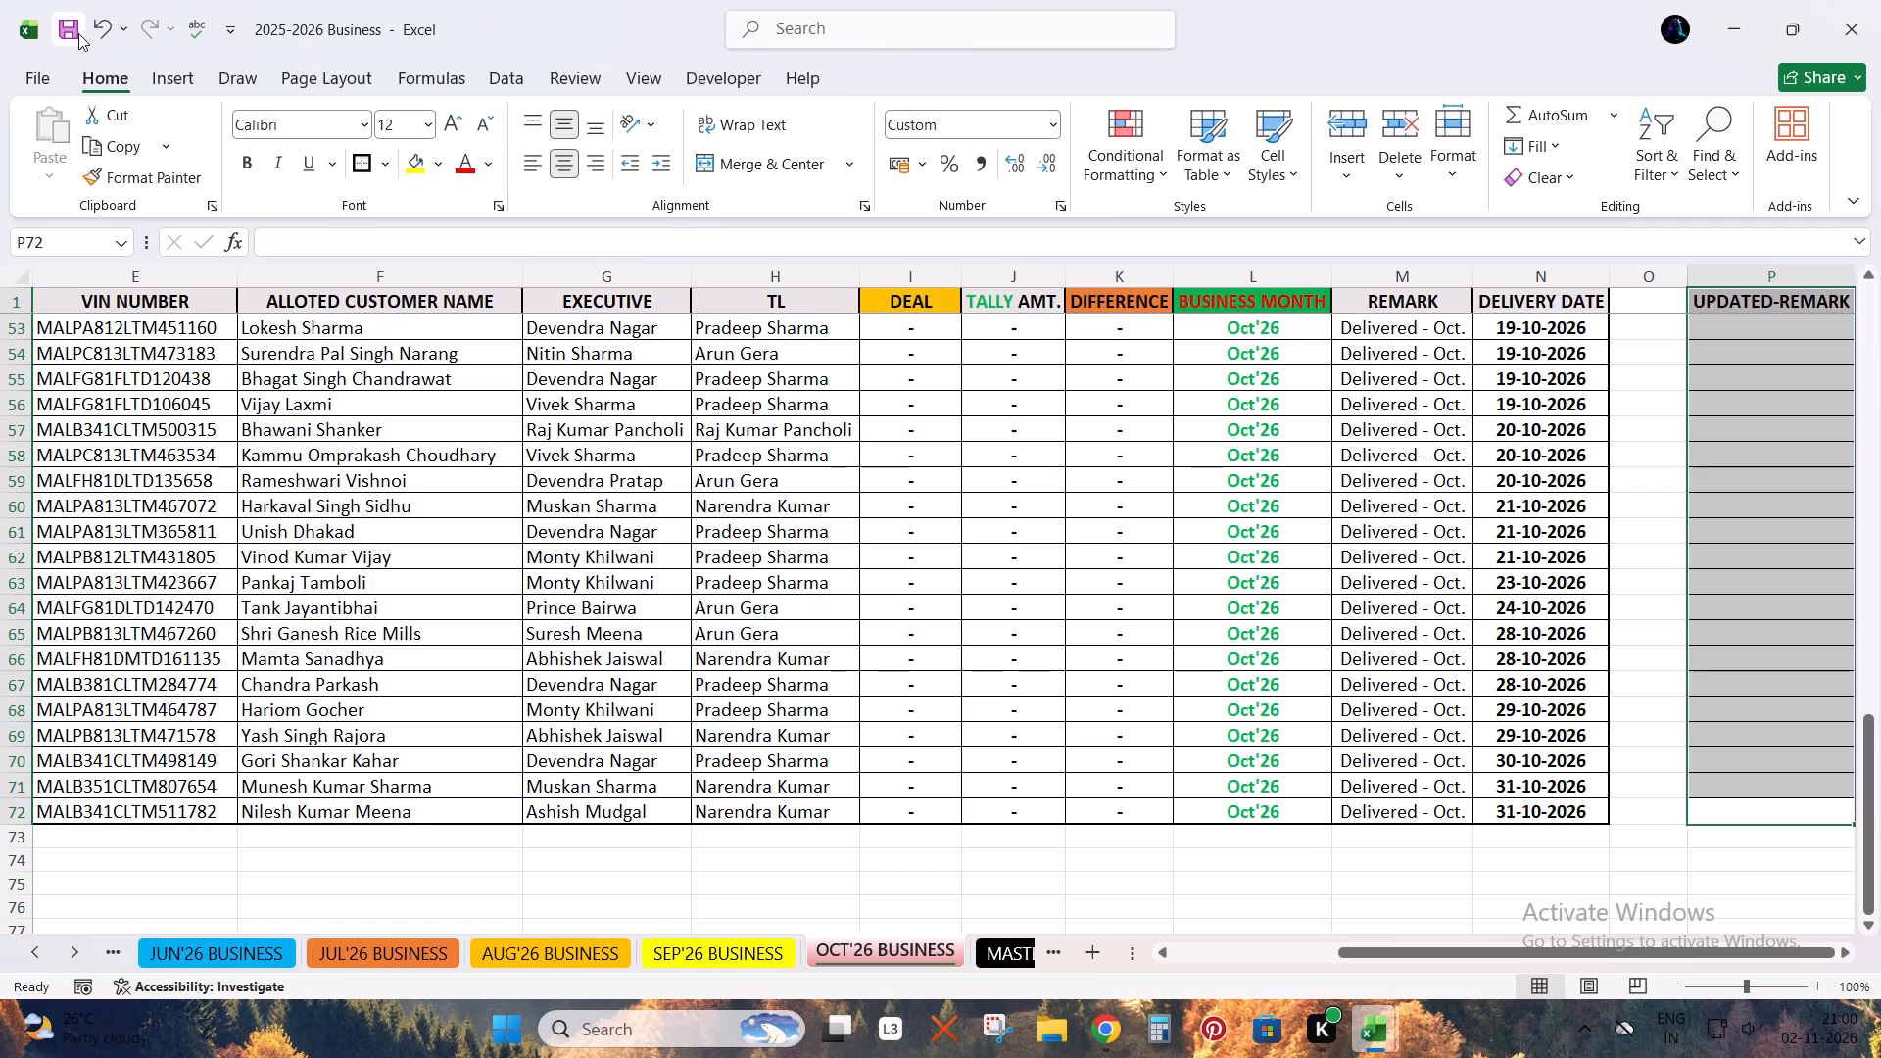
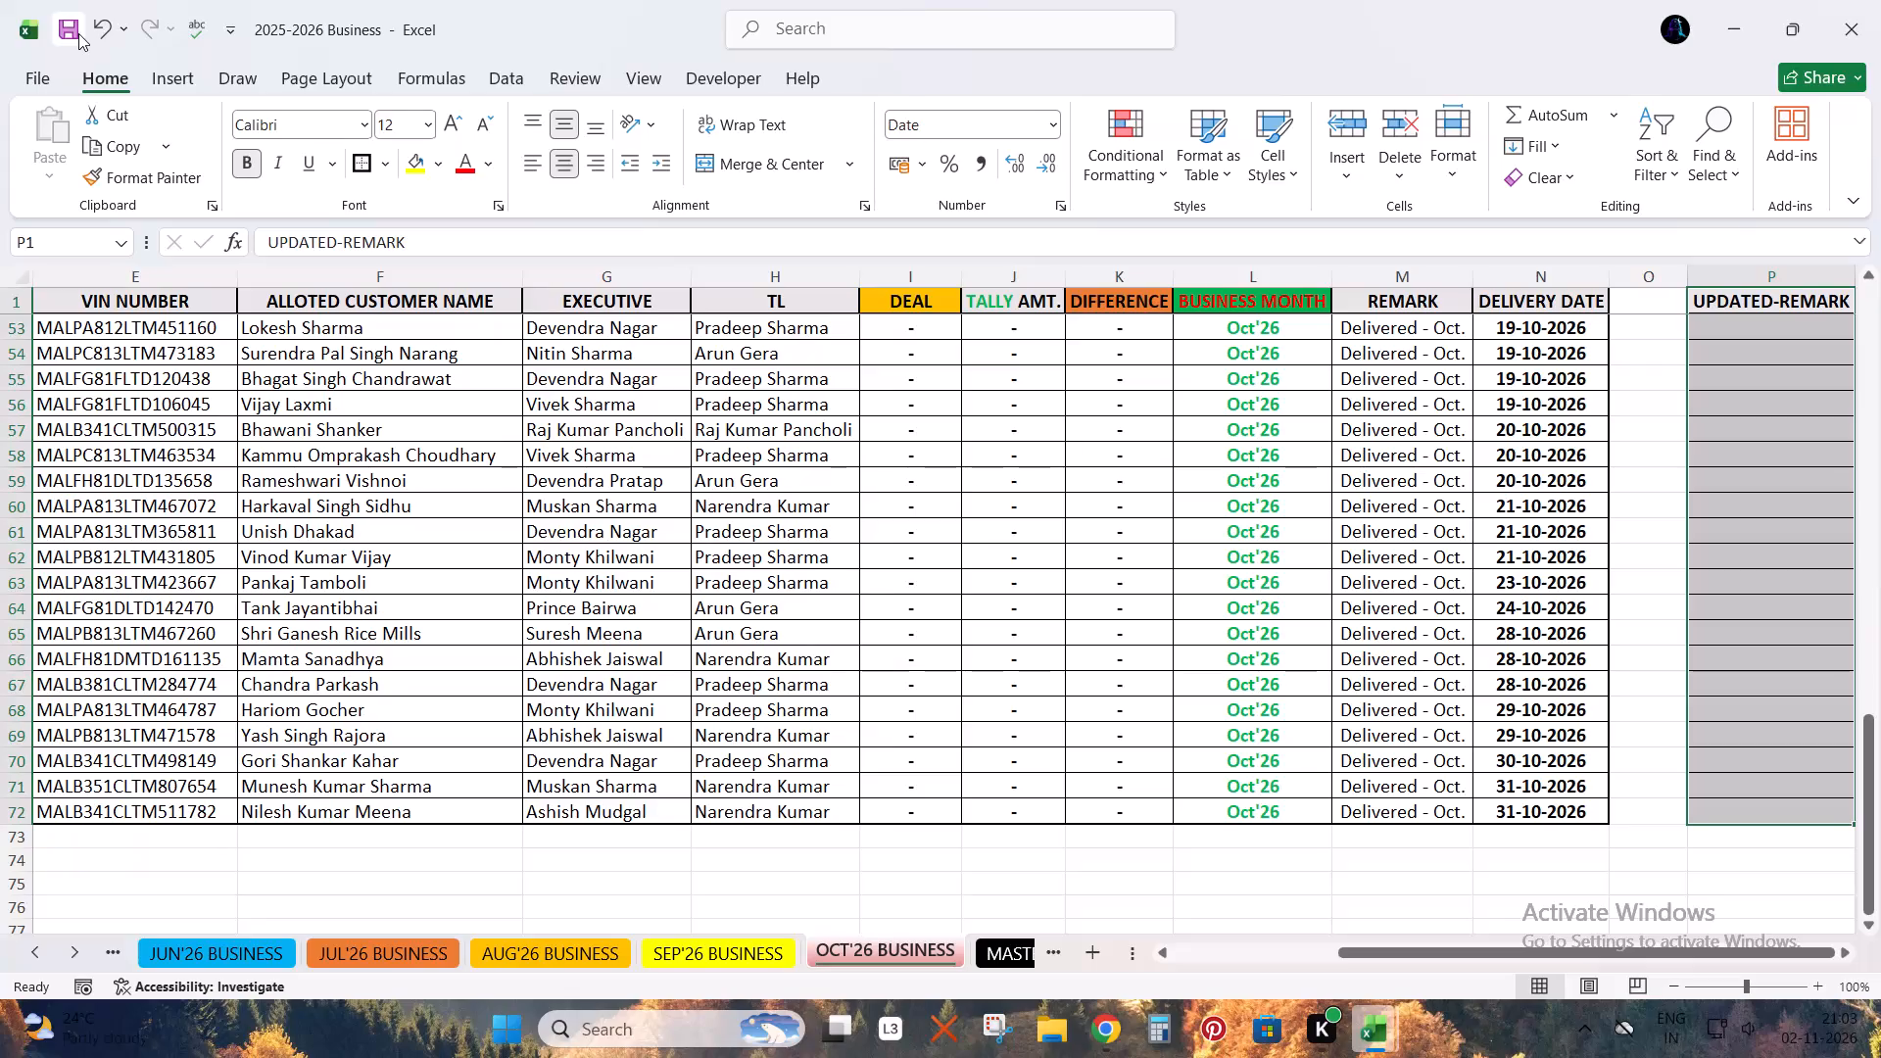
# Deselect the bordered UPDATED-REMARK range and save the workbook again.
pyautogui.click(1596, 615)
pyautogui.click(1725, 578)
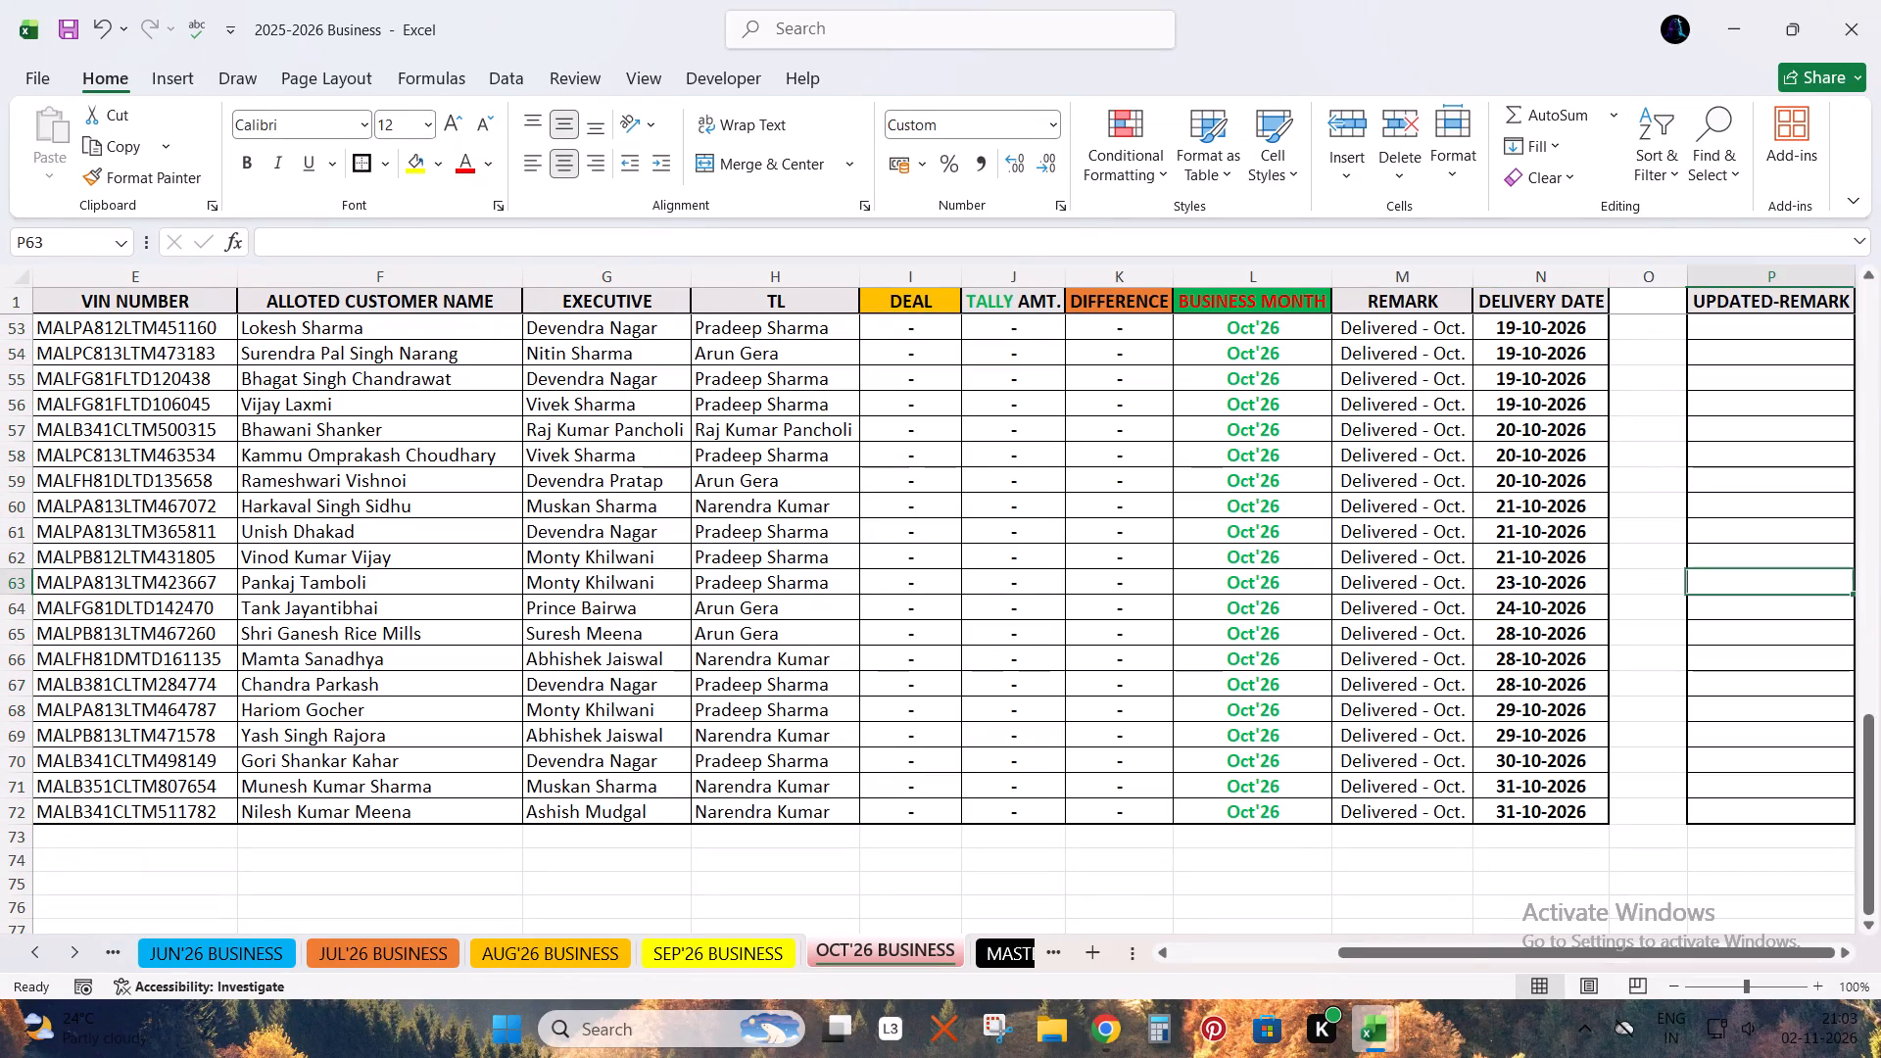
pyautogui.click(73, 26)
# Count the ALLOTED entries in the REMARK column of OCT'26 BUSINESS by selecting them from row 28 up to row 2.
pyautogui.click(737, 403)
pyautogui.scroll(7, 1273, 759)
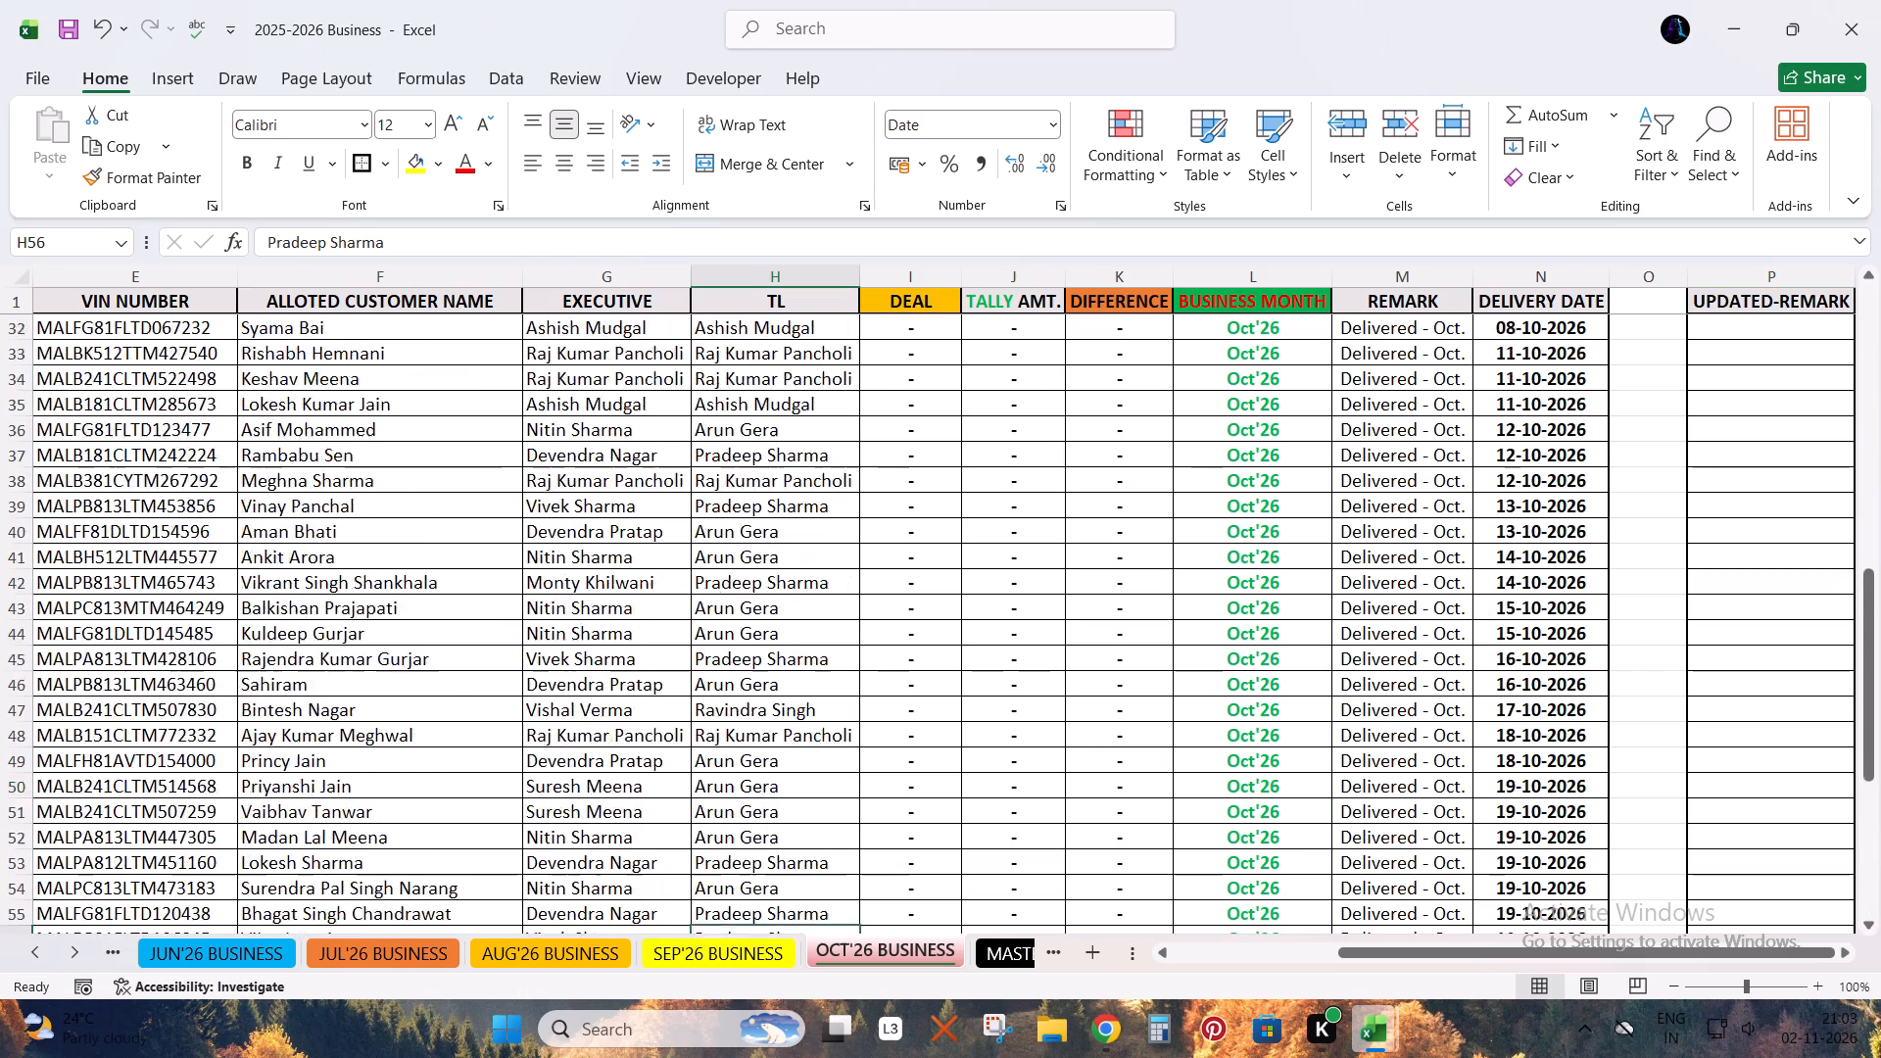
pyautogui.scroll(17, 1284, 733)
pyautogui.scroll(-3, 1374, 730)
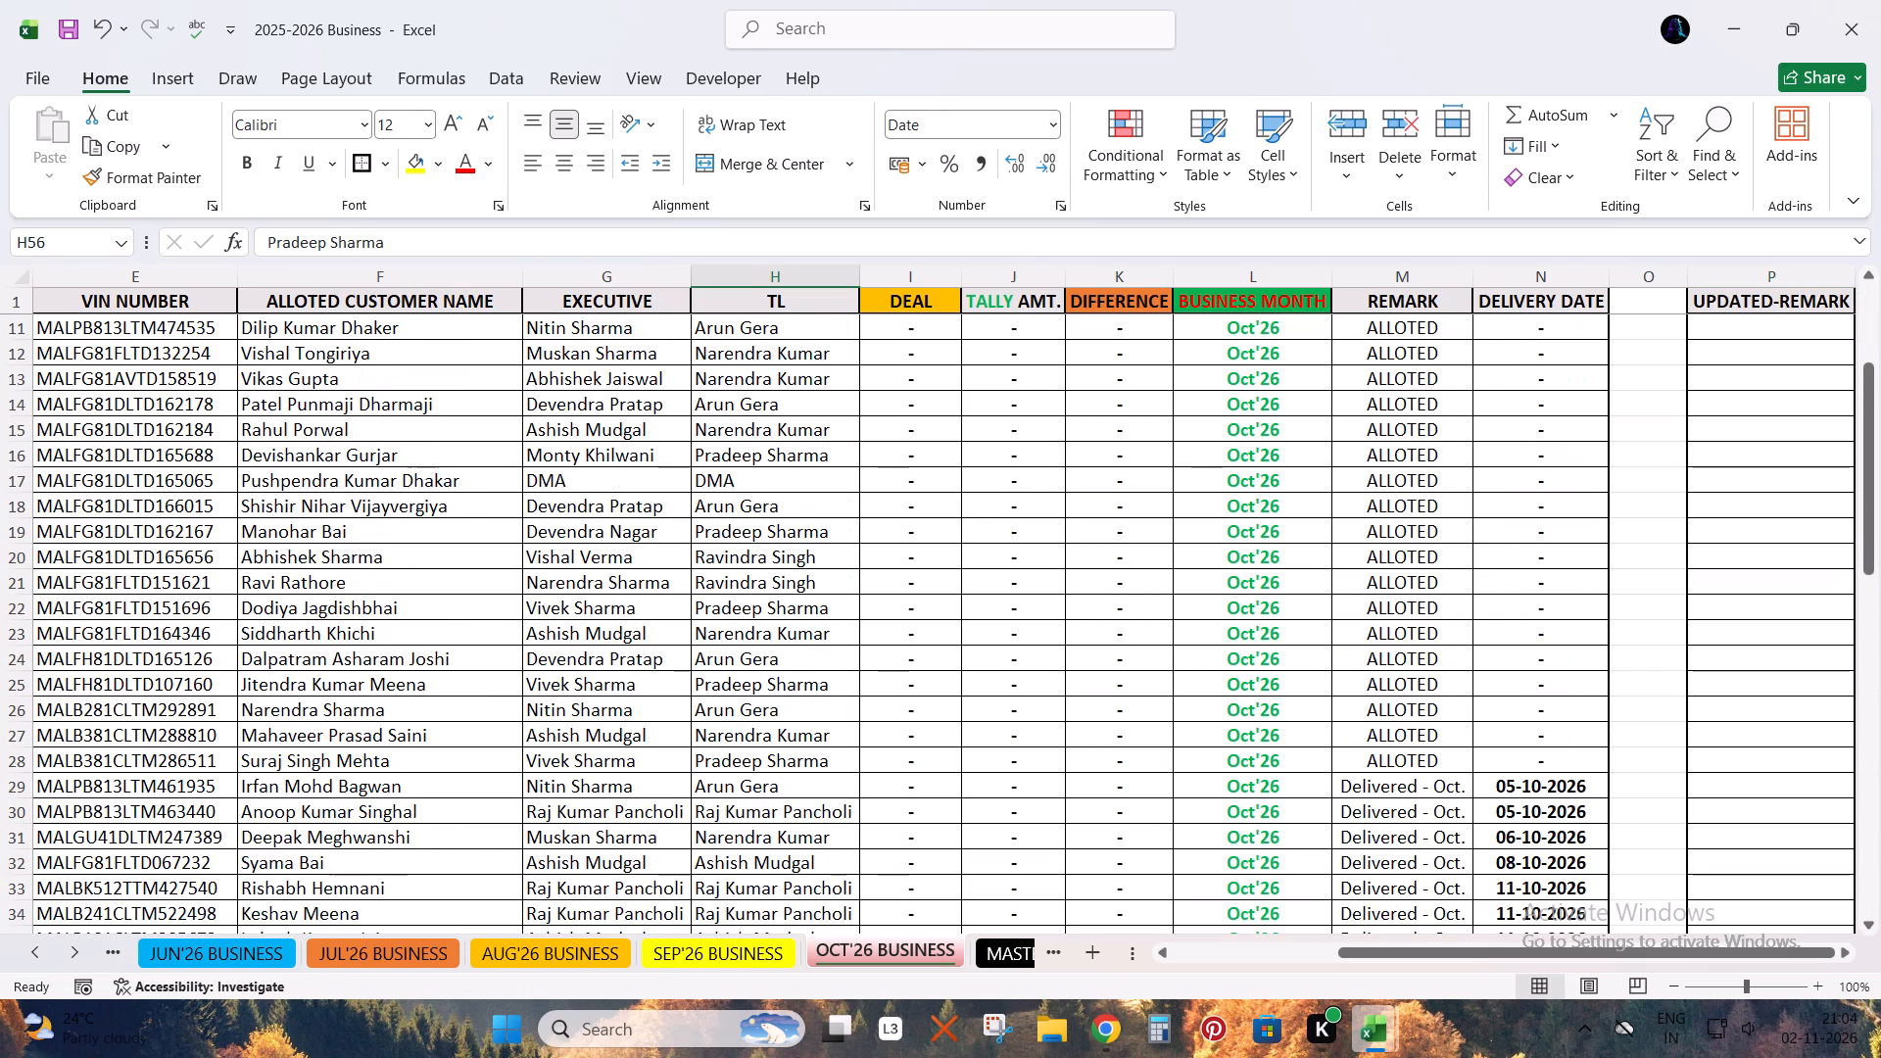
pyautogui.click(1429, 751)
pyautogui.hotkey('ctrl', 'shift', 'Up')
pyautogui.hotkey('shift', 'Down')
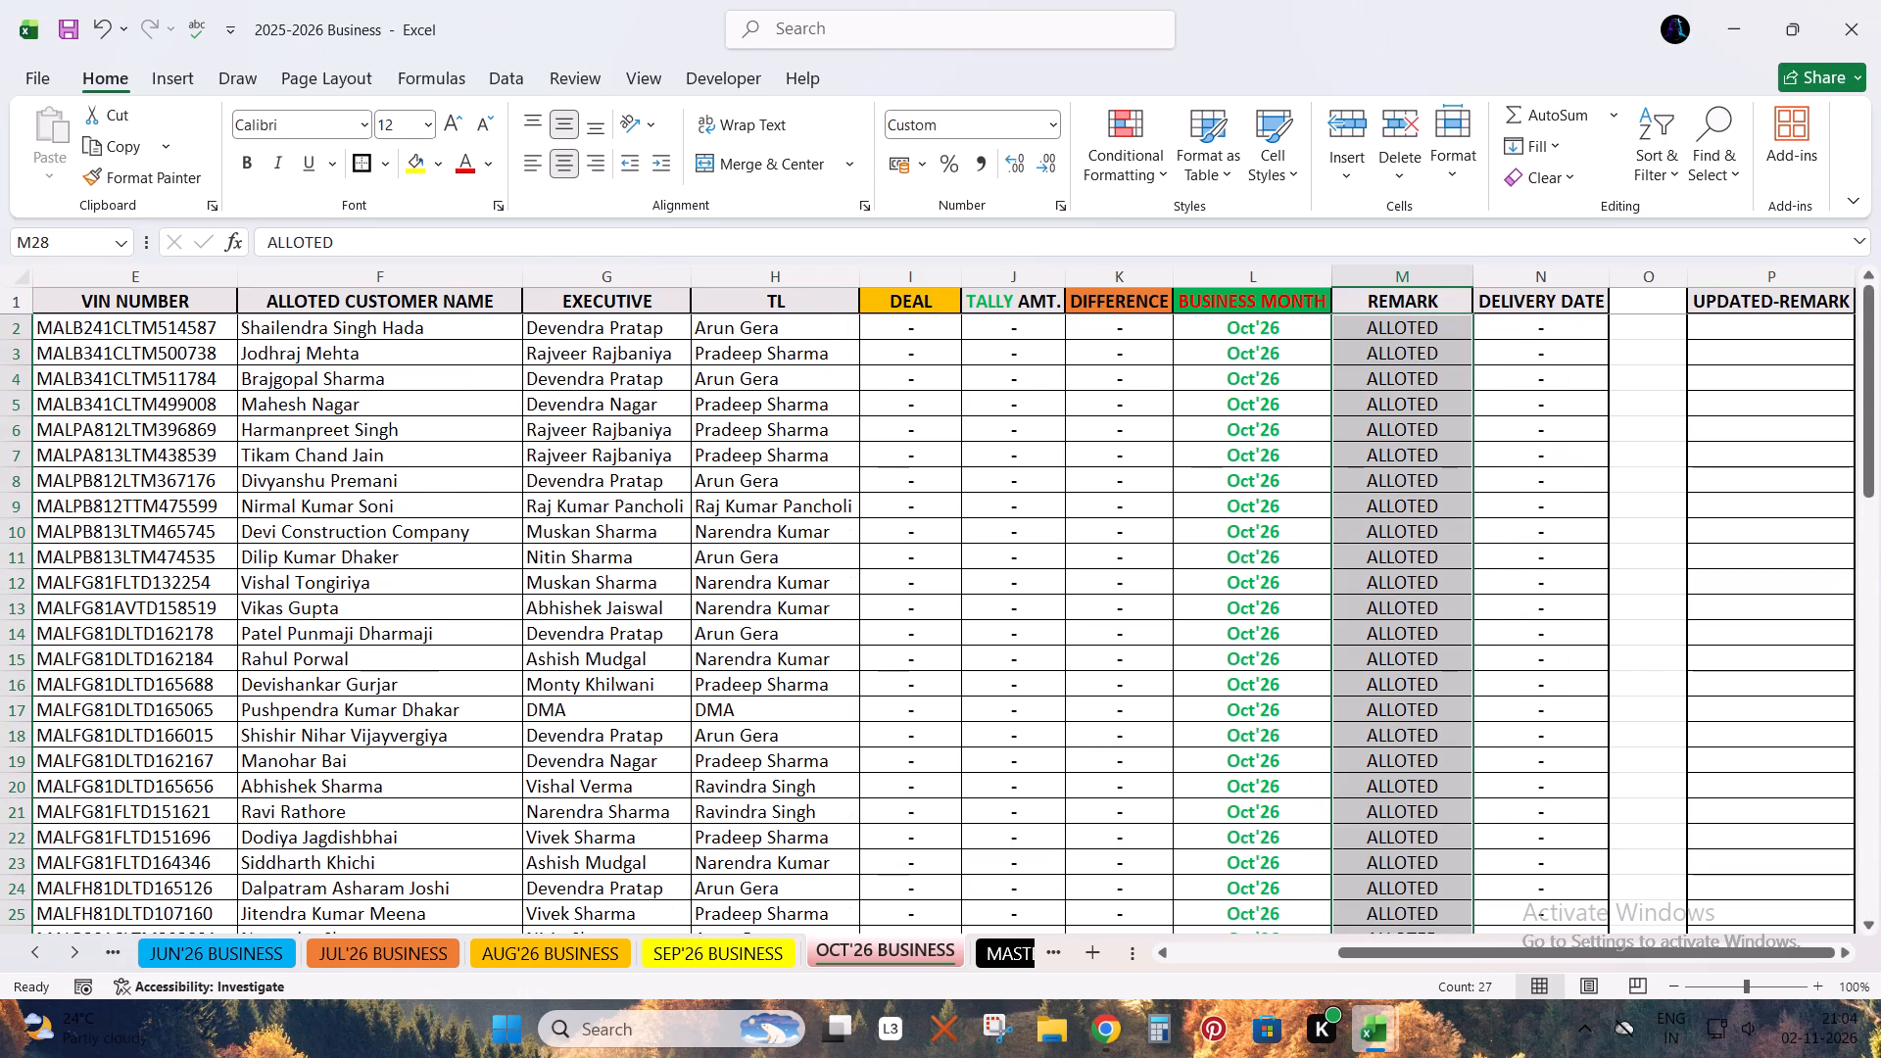
# Go through the Delivered - Oct. entries in the REMARK column and select M29 to M72 to count them.
pyautogui.hotkey('ctrl', 'Down')
pyautogui.press('Up')
pyautogui.press('Up')
pyautogui.press('Up')
pyautogui.press('Up')
pyautogui.press('Up')
pyautogui.press('Up')
pyautogui.press('Up')
pyautogui.press('Up')
pyautogui.press('Up')
pyautogui.press('Up')
pyautogui.press('Up')
pyautogui.press('Up')
pyautogui.press('Up')
pyautogui.press('Up')
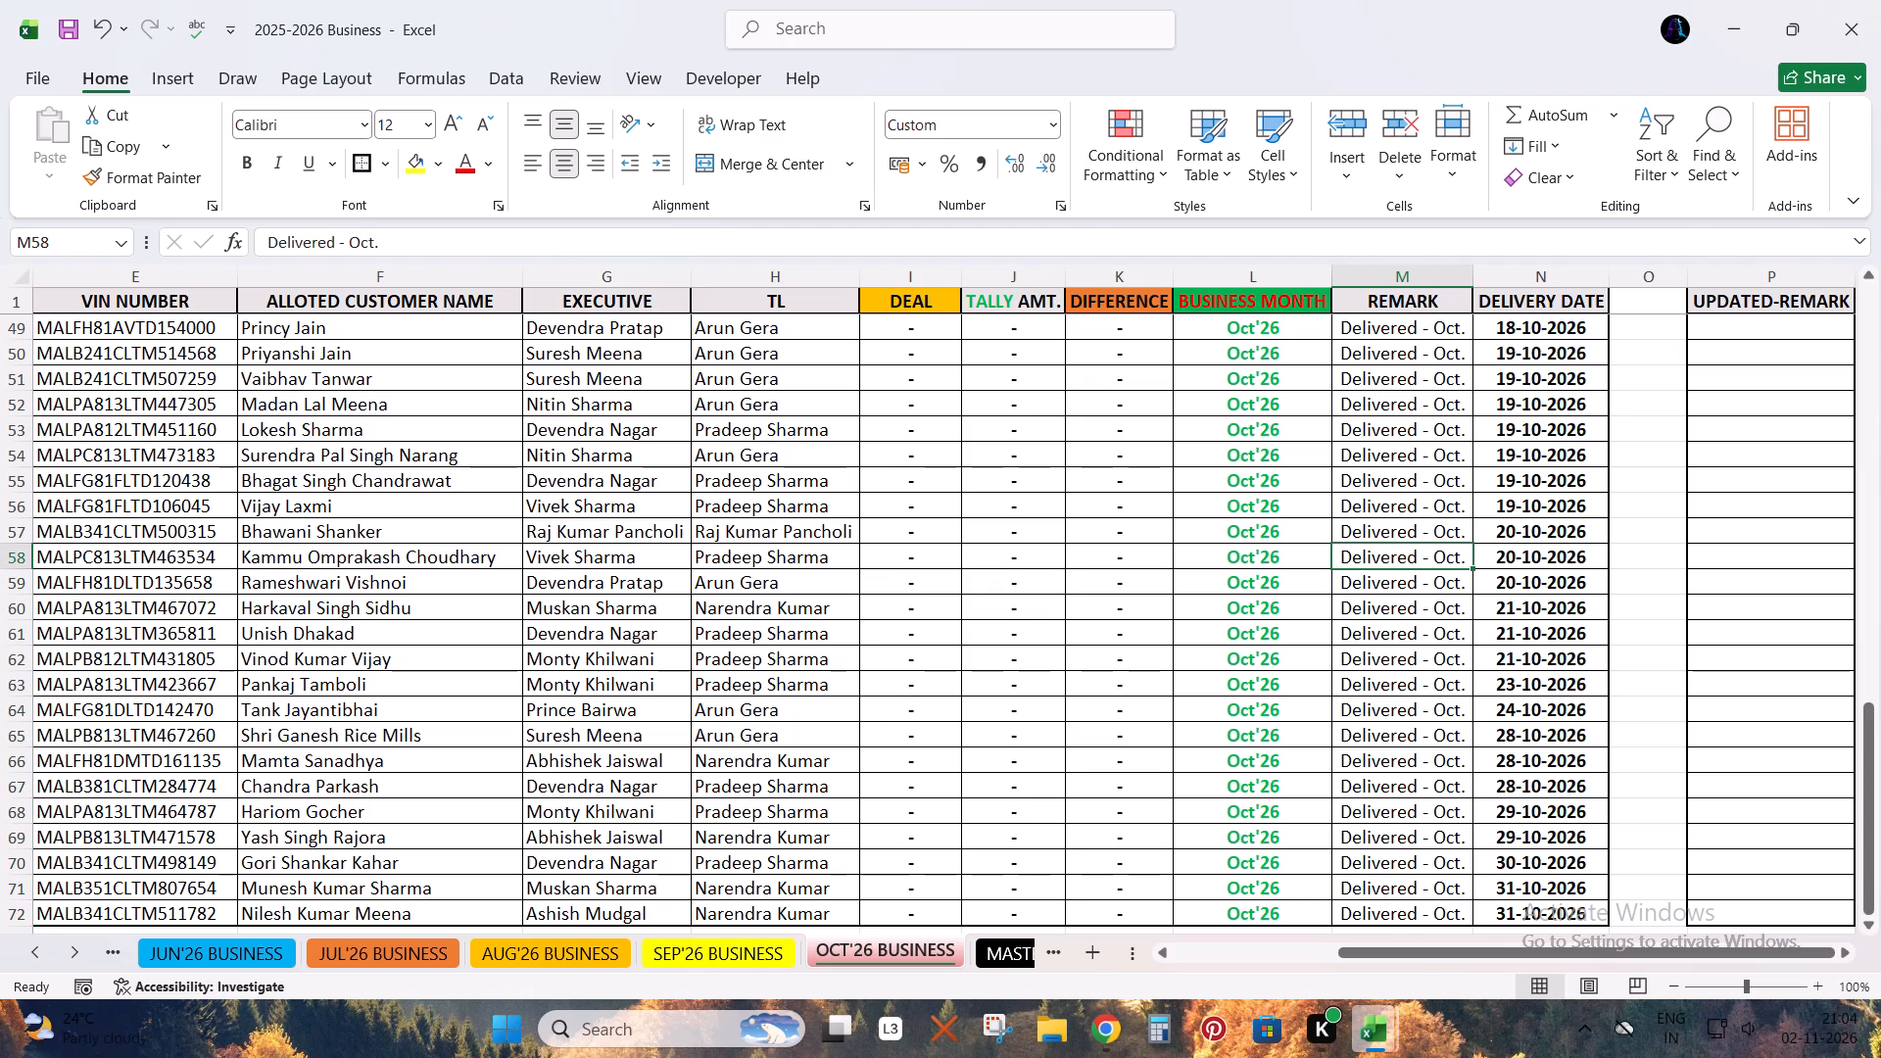
pyautogui.press('Up')
pyautogui.press('Up')
pyautogui.press('Up')
pyautogui.press('Up')
pyautogui.press('Up')
pyautogui.press('Up')
pyautogui.press('Up')
pyautogui.press('Up')
pyautogui.press('Up')
pyautogui.press('Up')
pyautogui.press('Up')
pyautogui.press('Up')
pyautogui.press('Up')
pyautogui.press('Up')
pyautogui.press('Up')
pyautogui.press('Up')
pyautogui.press('Up')
pyautogui.press('Up')
pyautogui.press('Up')
pyautogui.press('Up')
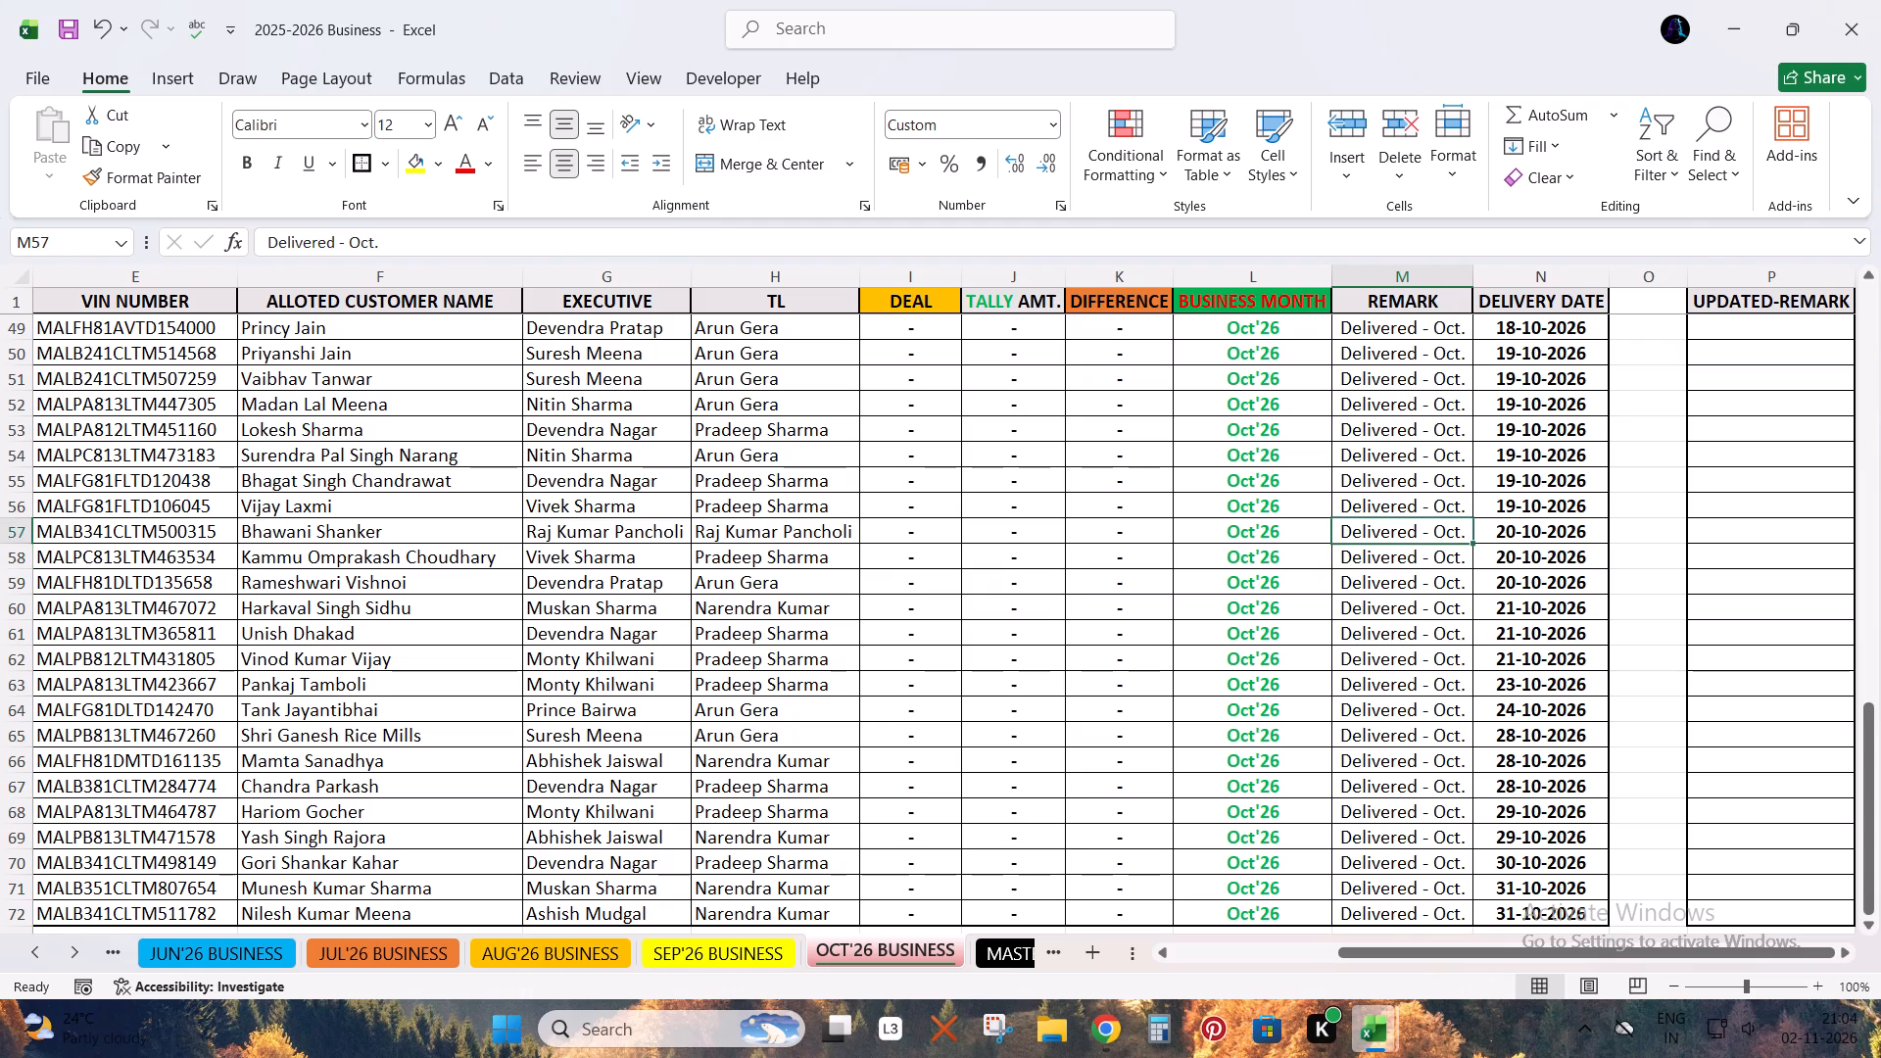
pyautogui.press('Up')
pyautogui.press('Up')
pyautogui.press('Up')
pyautogui.press('Up')
pyautogui.press('Up')
pyautogui.press('Up')
pyautogui.press('Up')
pyautogui.press('Up')
pyautogui.press('Up')
pyautogui.press('Up')
pyautogui.press('Up')
pyautogui.press('Up')
pyautogui.press('Up')
pyautogui.press('Up')
pyautogui.press('Up')
pyautogui.press('Up')
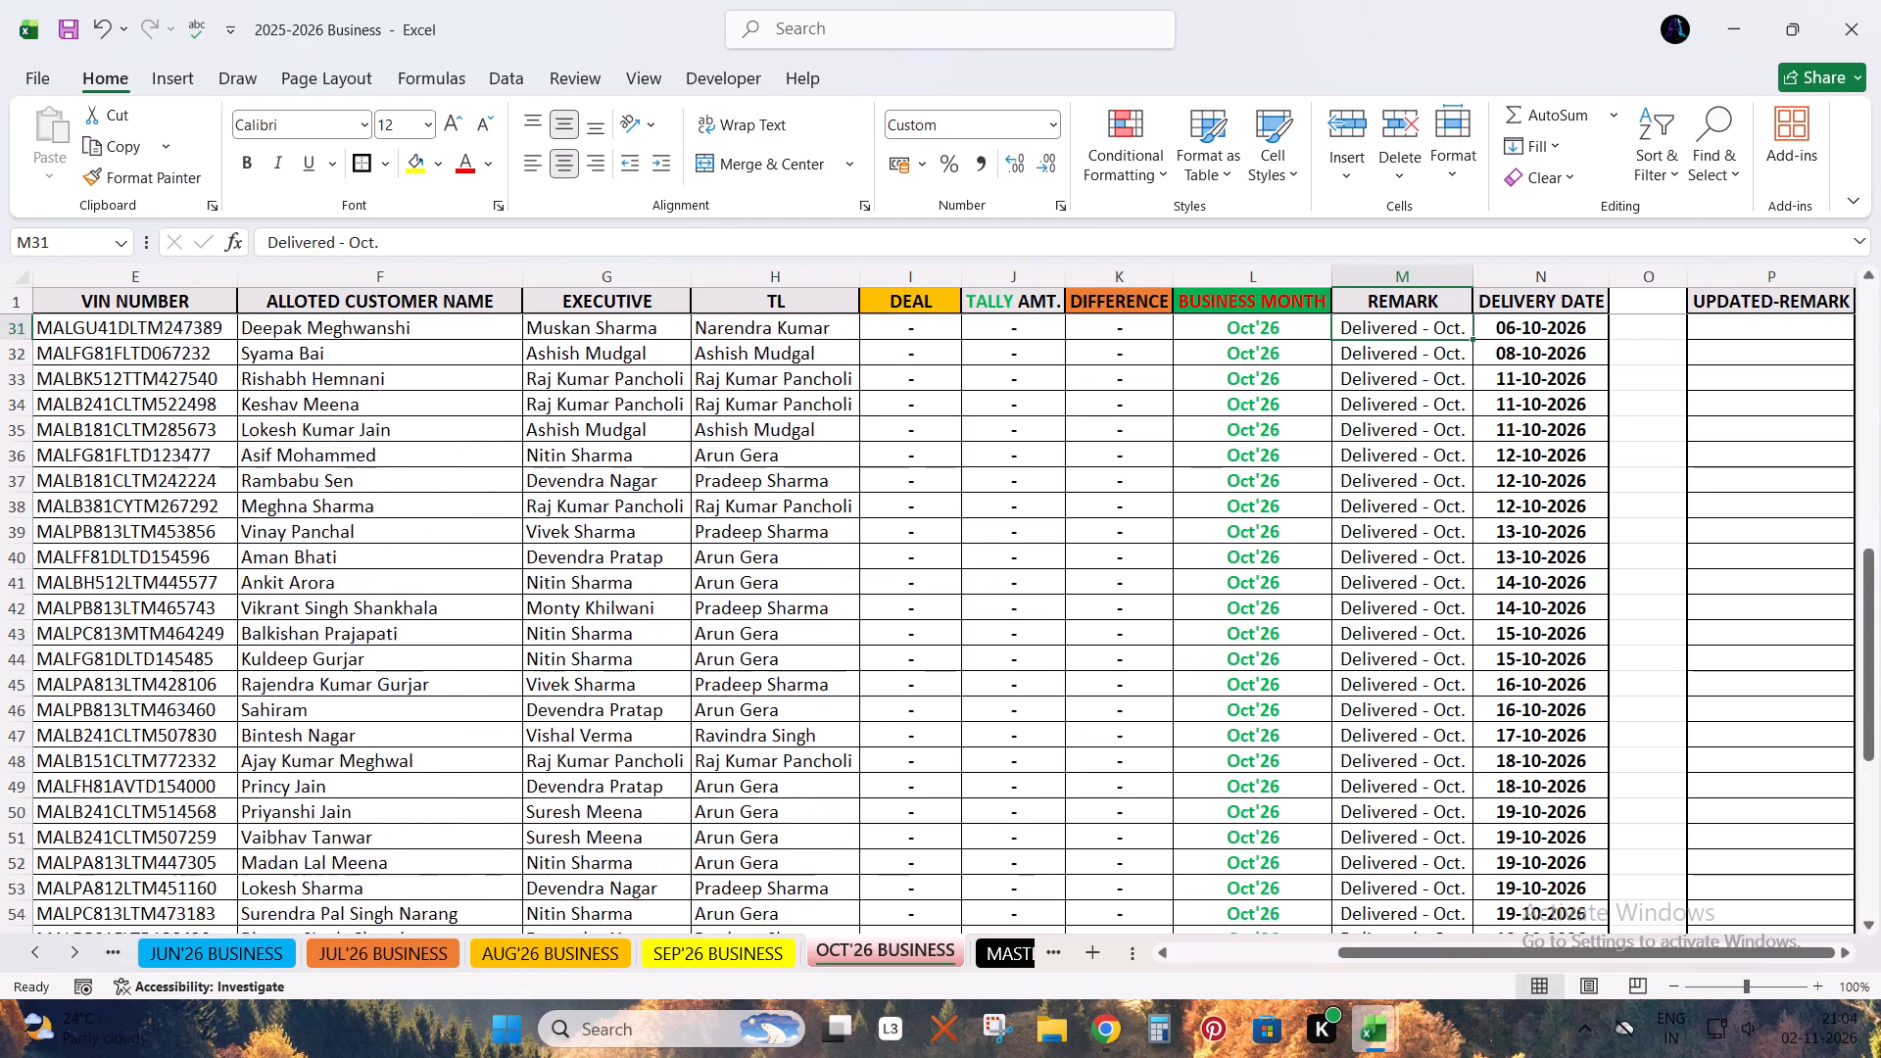
pyautogui.press('Down')
pyautogui.press('Down')
pyautogui.press('Down')
pyautogui.press('Down')
pyautogui.press('Down')
pyautogui.press('Down')
pyautogui.press('Down')
pyautogui.hotkey('ctrl', 'shift', 'Down')
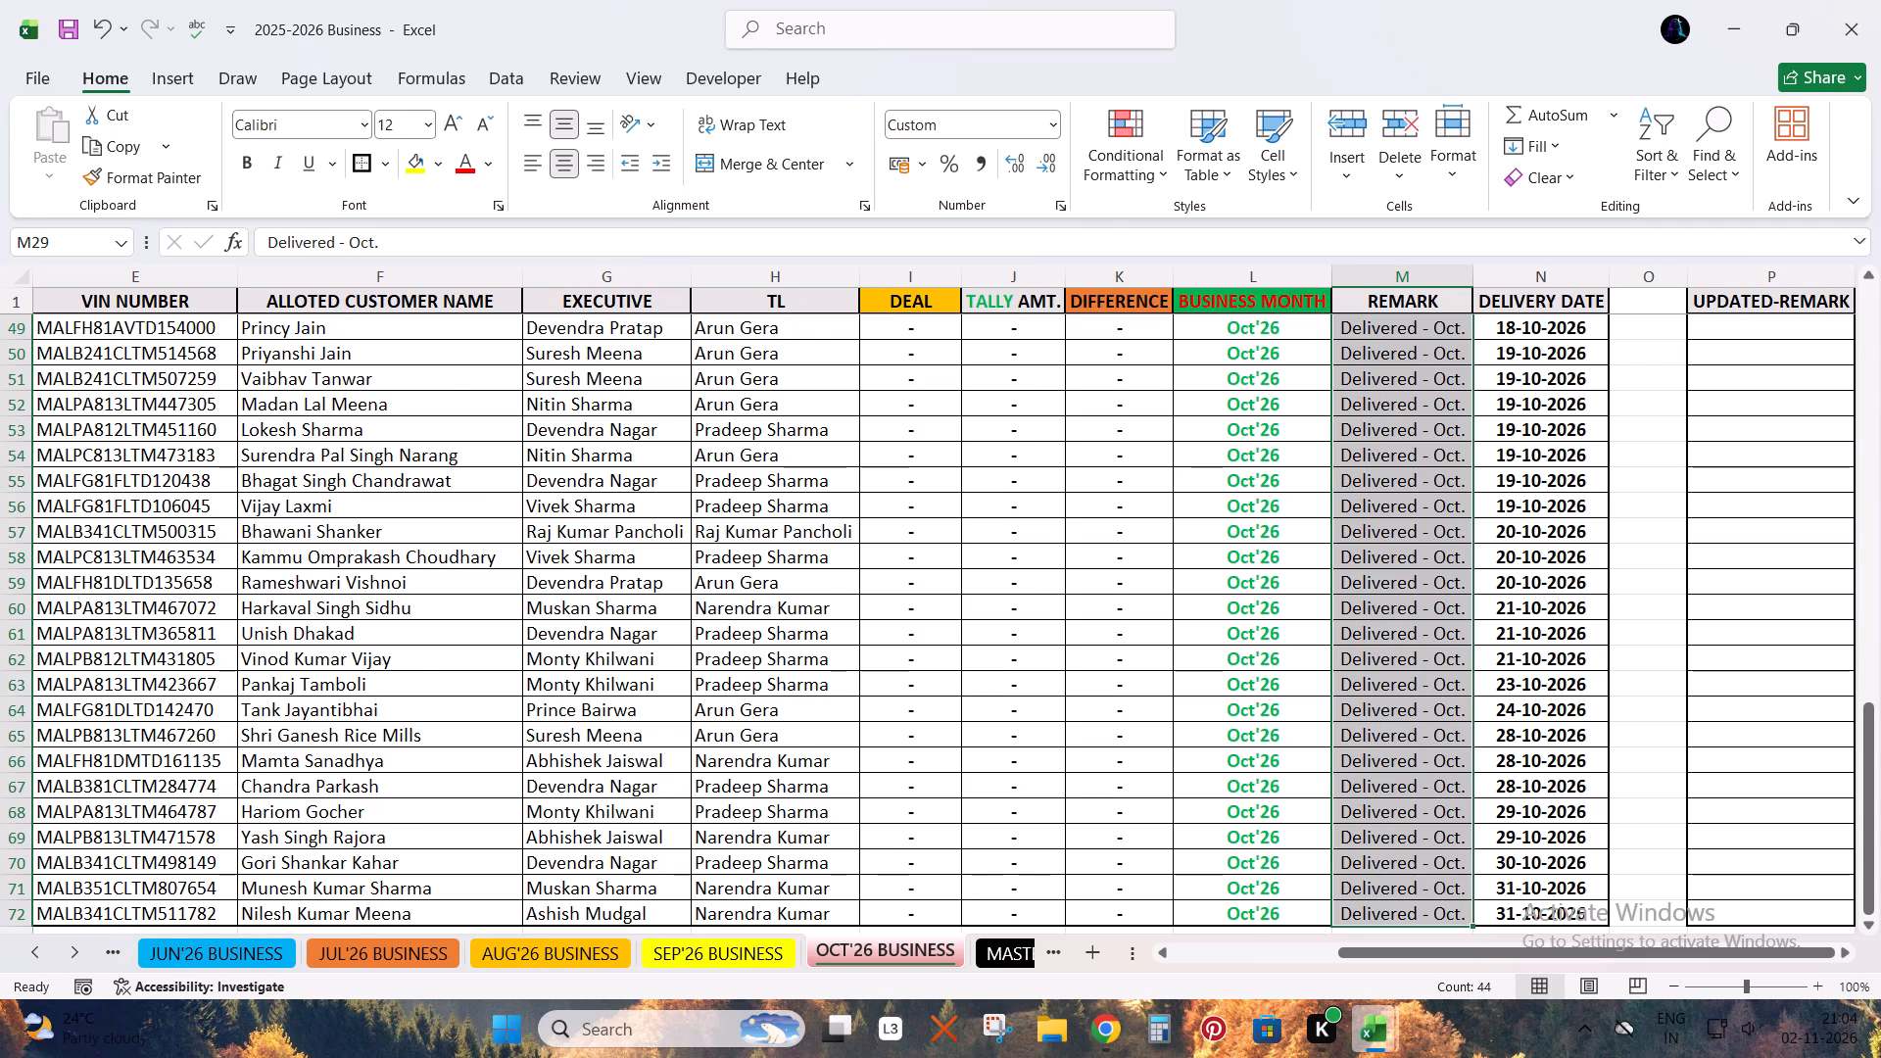
# Recheck the count of ALLOTED remarks, add 44+27 in Calculator, and close it.
pyautogui.scroll(9, 1399, 682)
pyautogui.click(1421, 482)
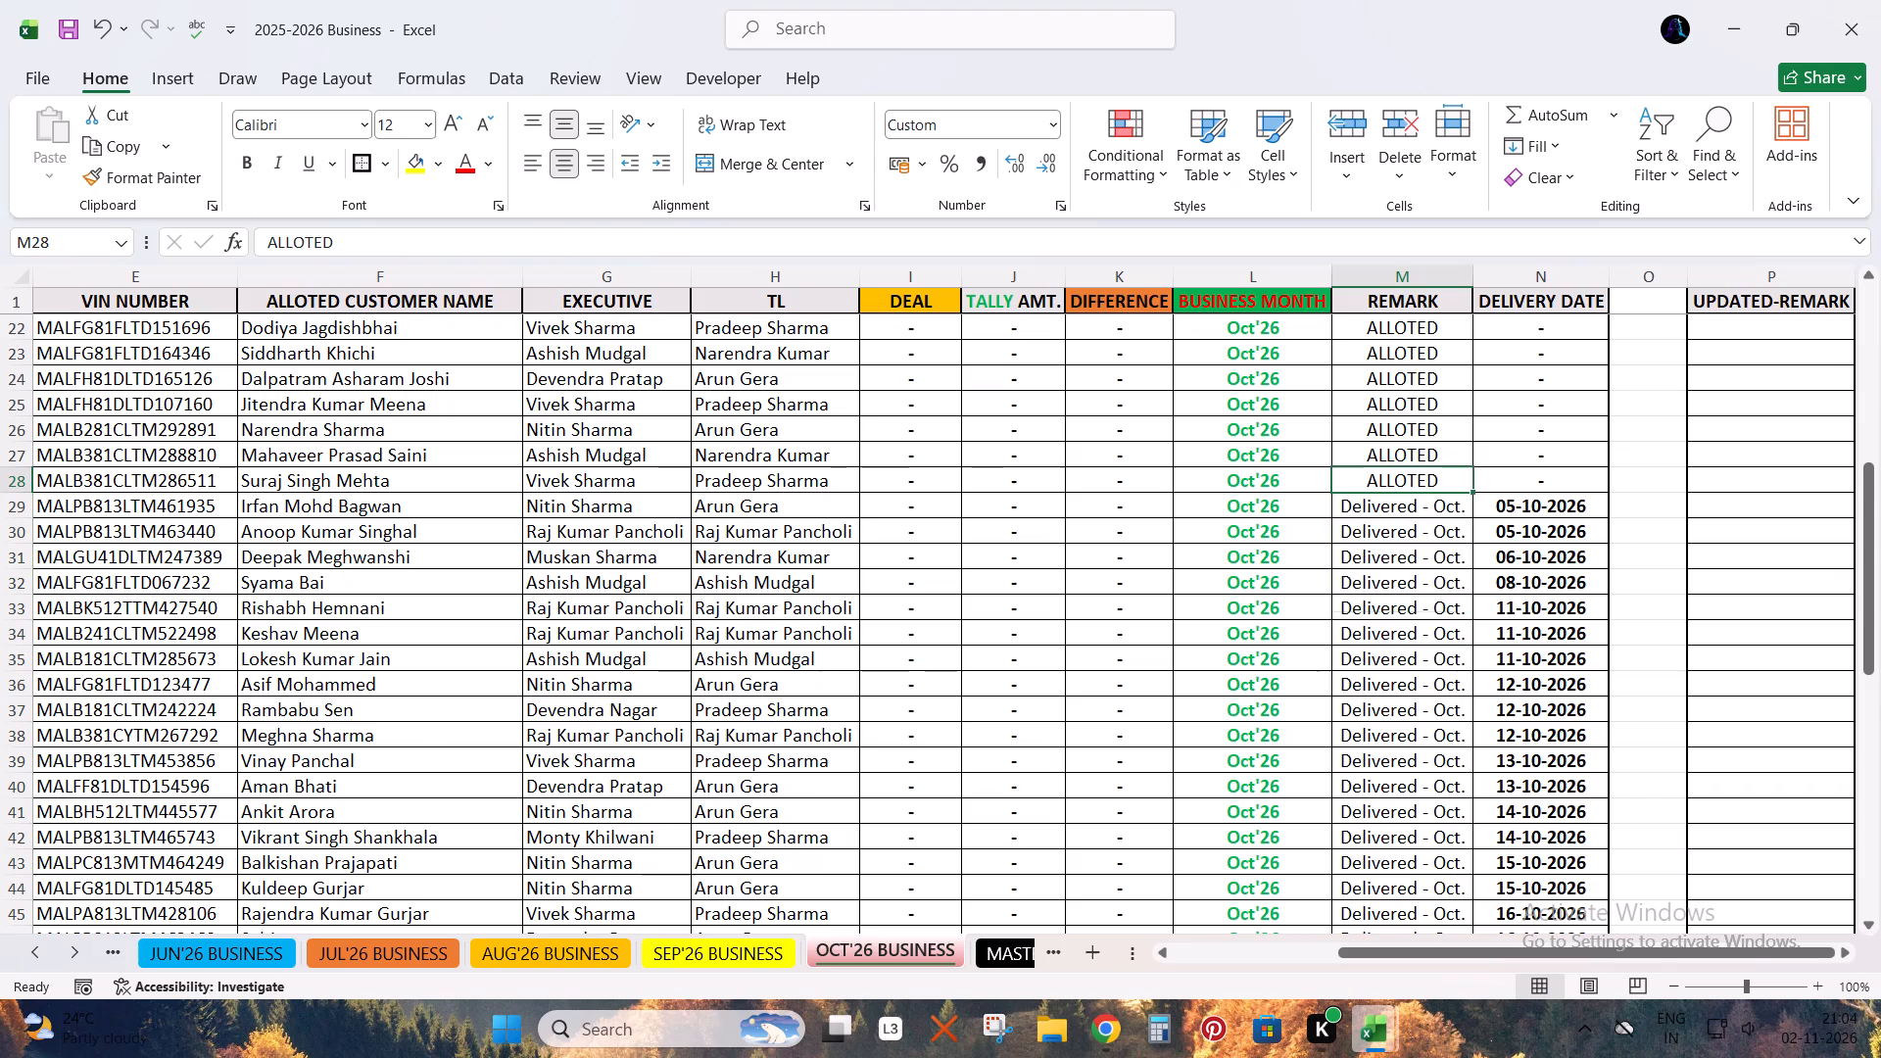
pyautogui.hotkey('ctrl', 'shift', 'Up')
pyautogui.hotkey('shift', 'Down')
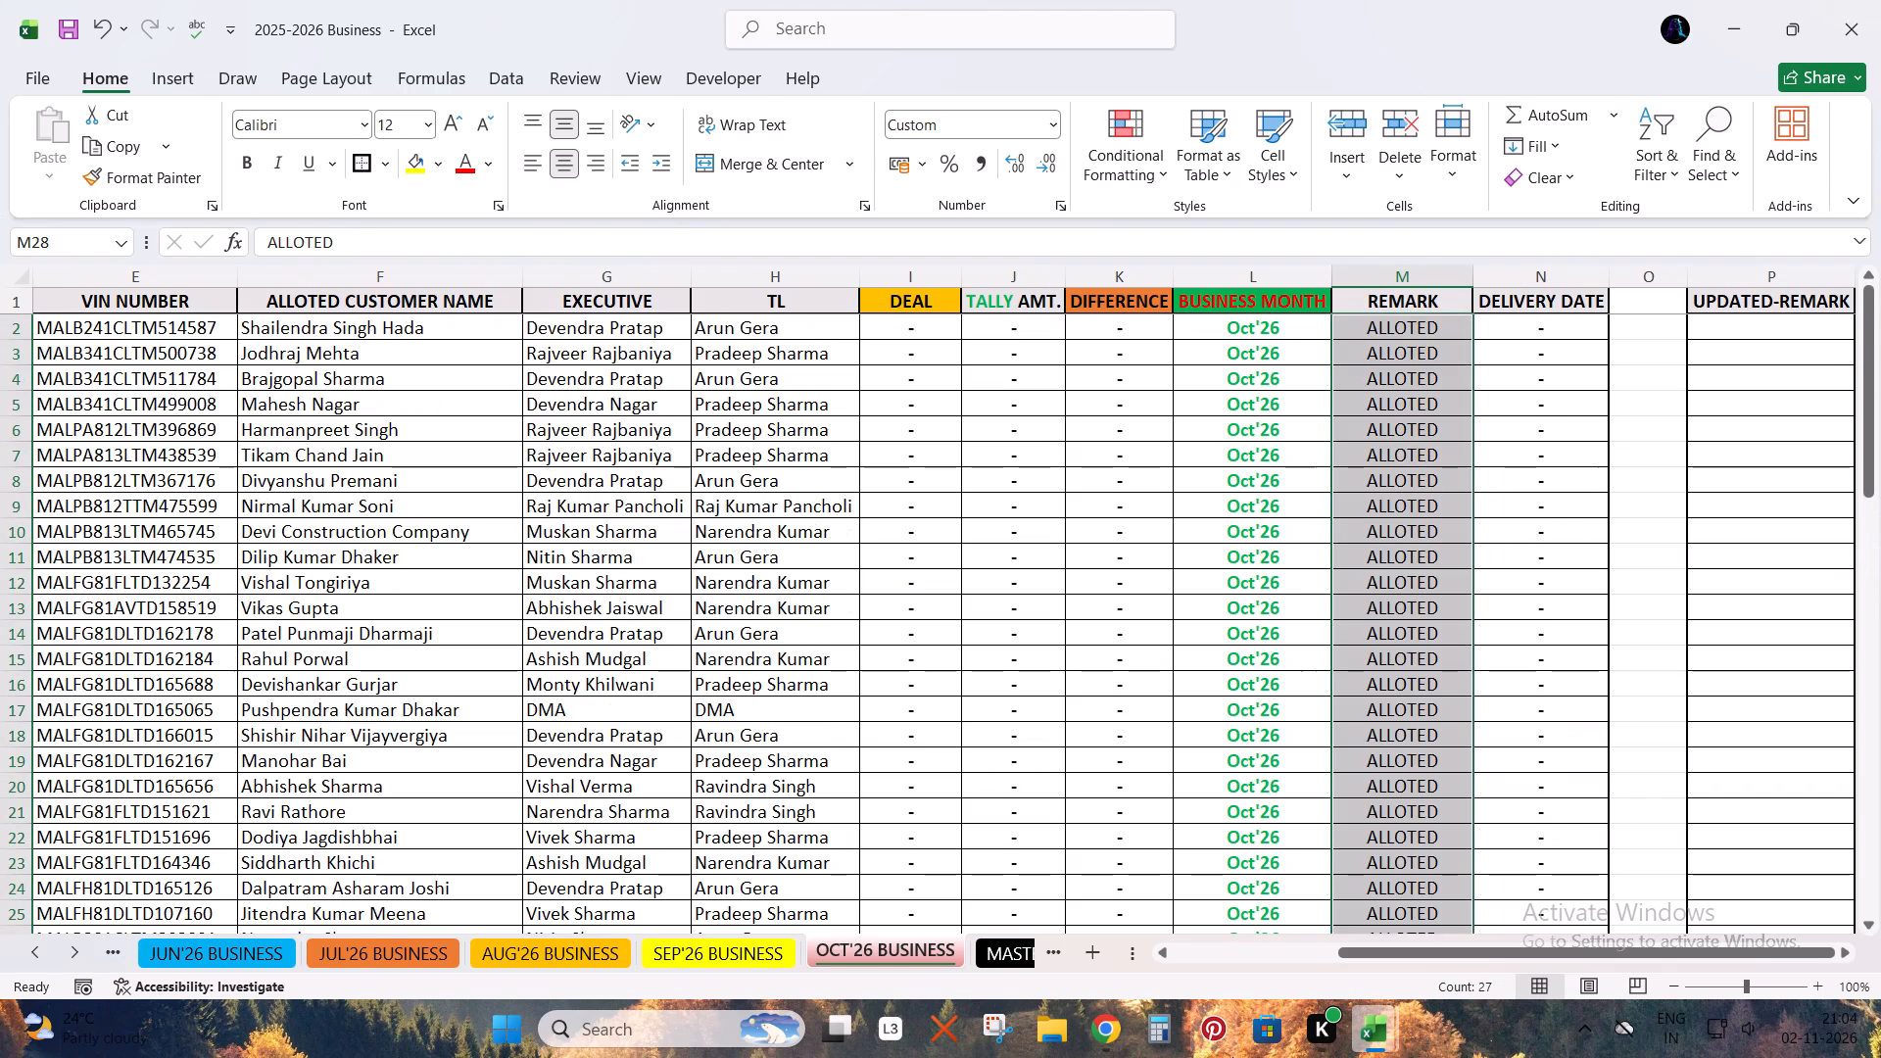
pyautogui.click(1163, 1040)
pyautogui.write('44+27')
pyautogui.press('Return')
pyautogui.click(387, 257)
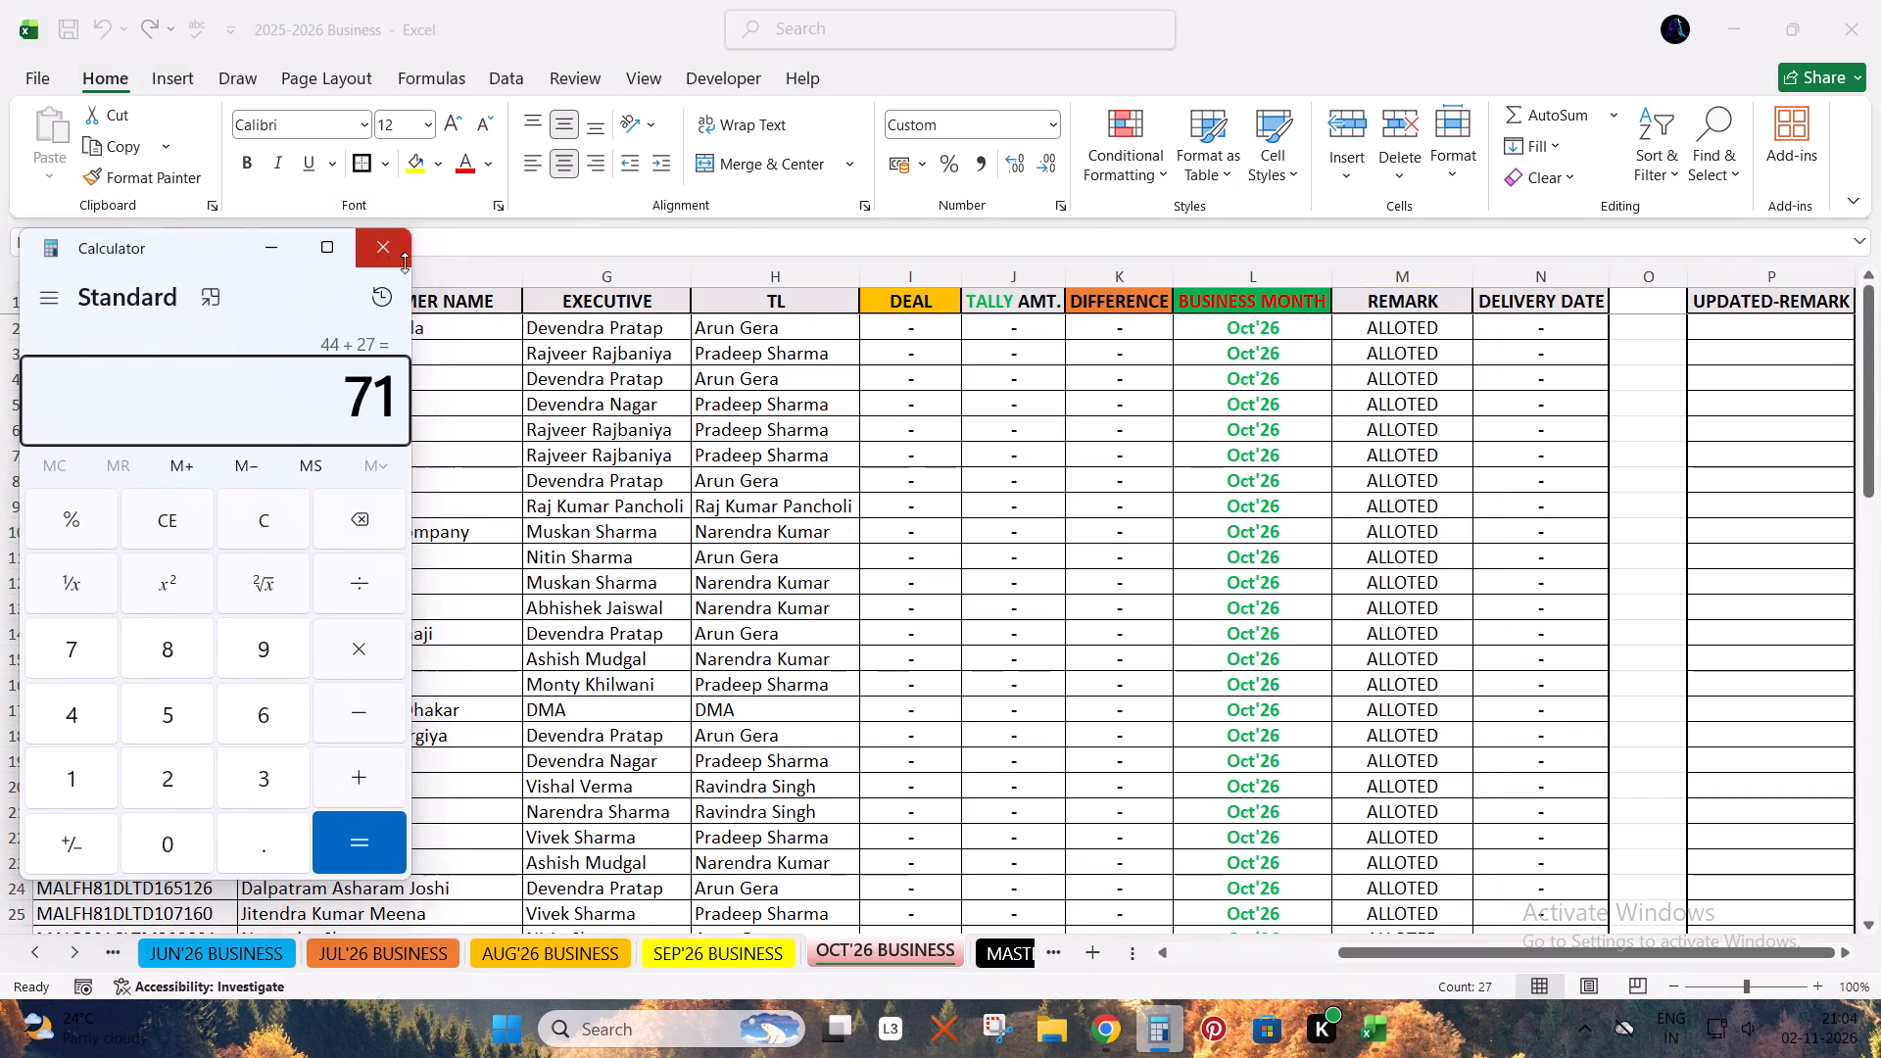
# Back in Excel, count the October bookings by selecting the VARIANT column from C2 down to the last row.
pyautogui.click(918, 507)
pyautogui.hotkey('ctrl', 'Up')
pyautogui.hotkey('ctrl', 'Left')
pyautogui.press('Down')
pyautogui.press('Right')
pyautogui.press('Up')
pyautogui.press('Right')
pyautogui.press('Down')
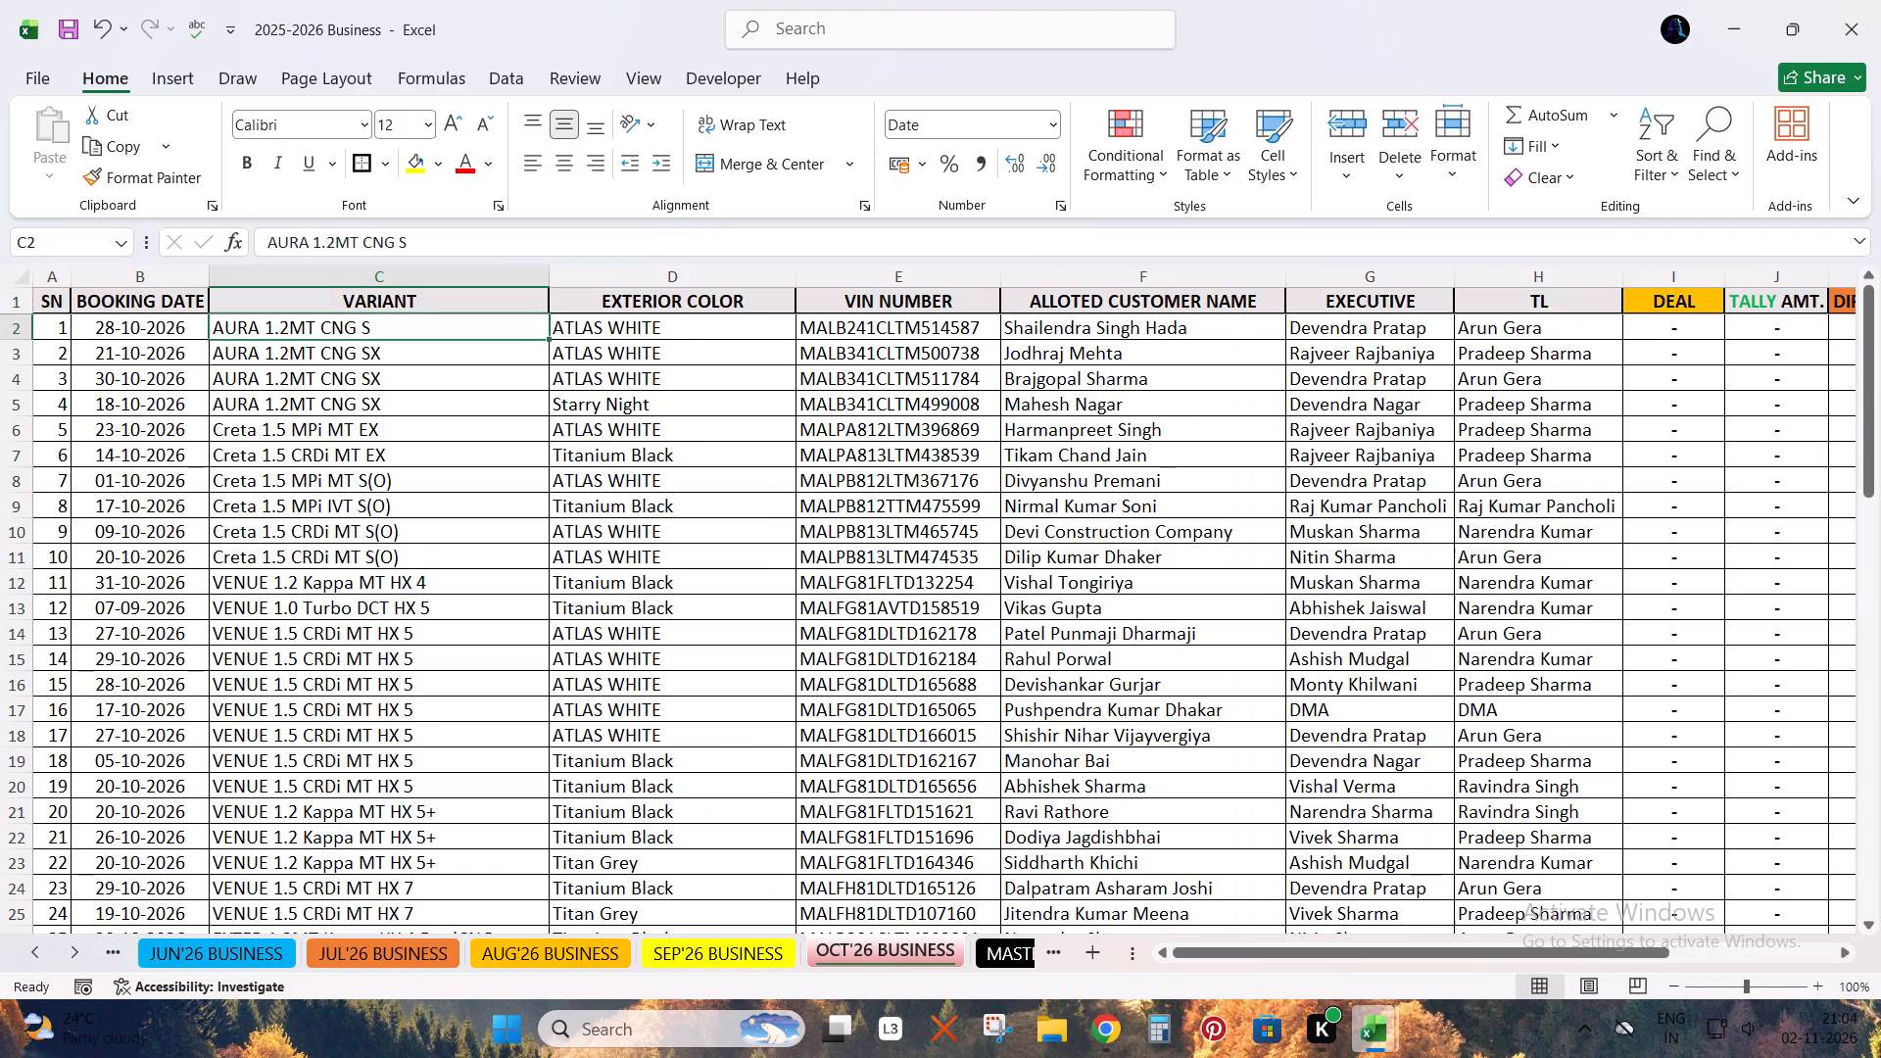
pyautogui.hotkey('ctrl', 'shift', 'Down')
# Save the 2025-2026 Business workbook.
pyautogui.hotkey('ctrl', 's')
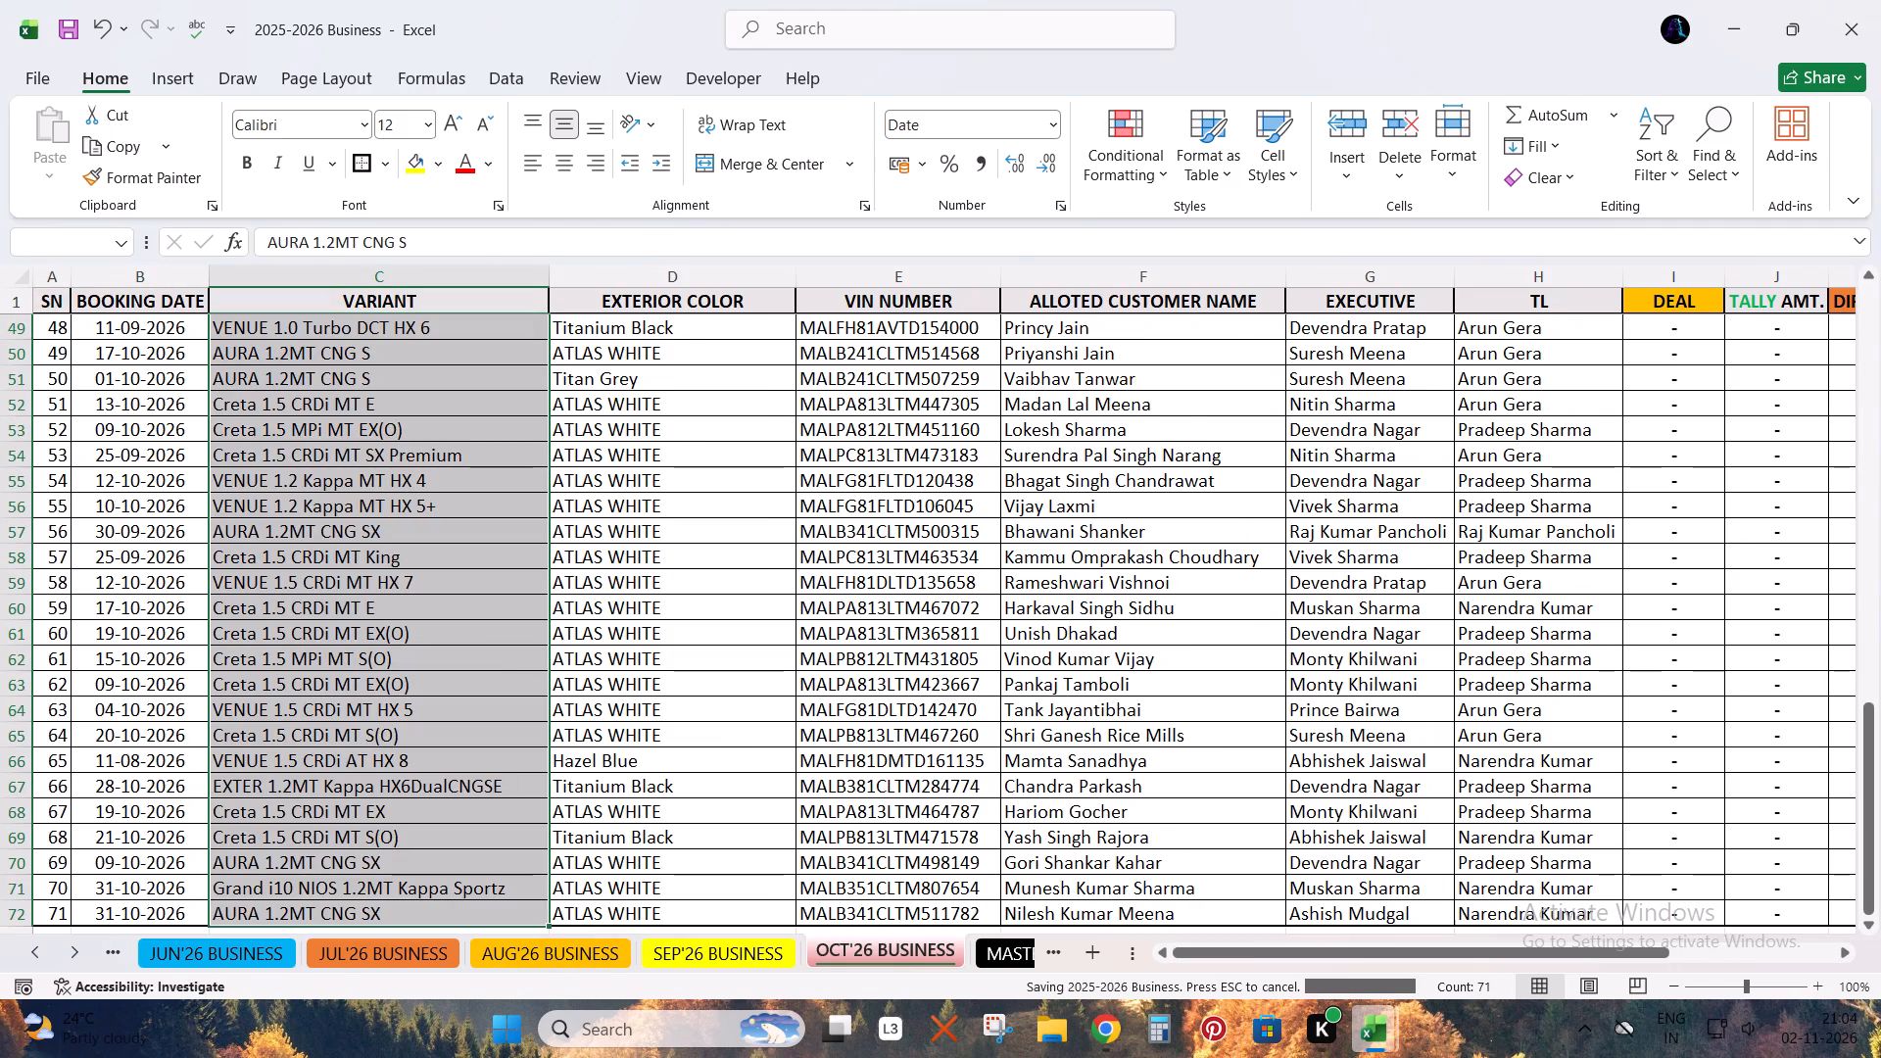
# Create a copy of the OCT'26 BUSINESS sheet in a new workbook.
pyautogui.rightClick(905, 957)
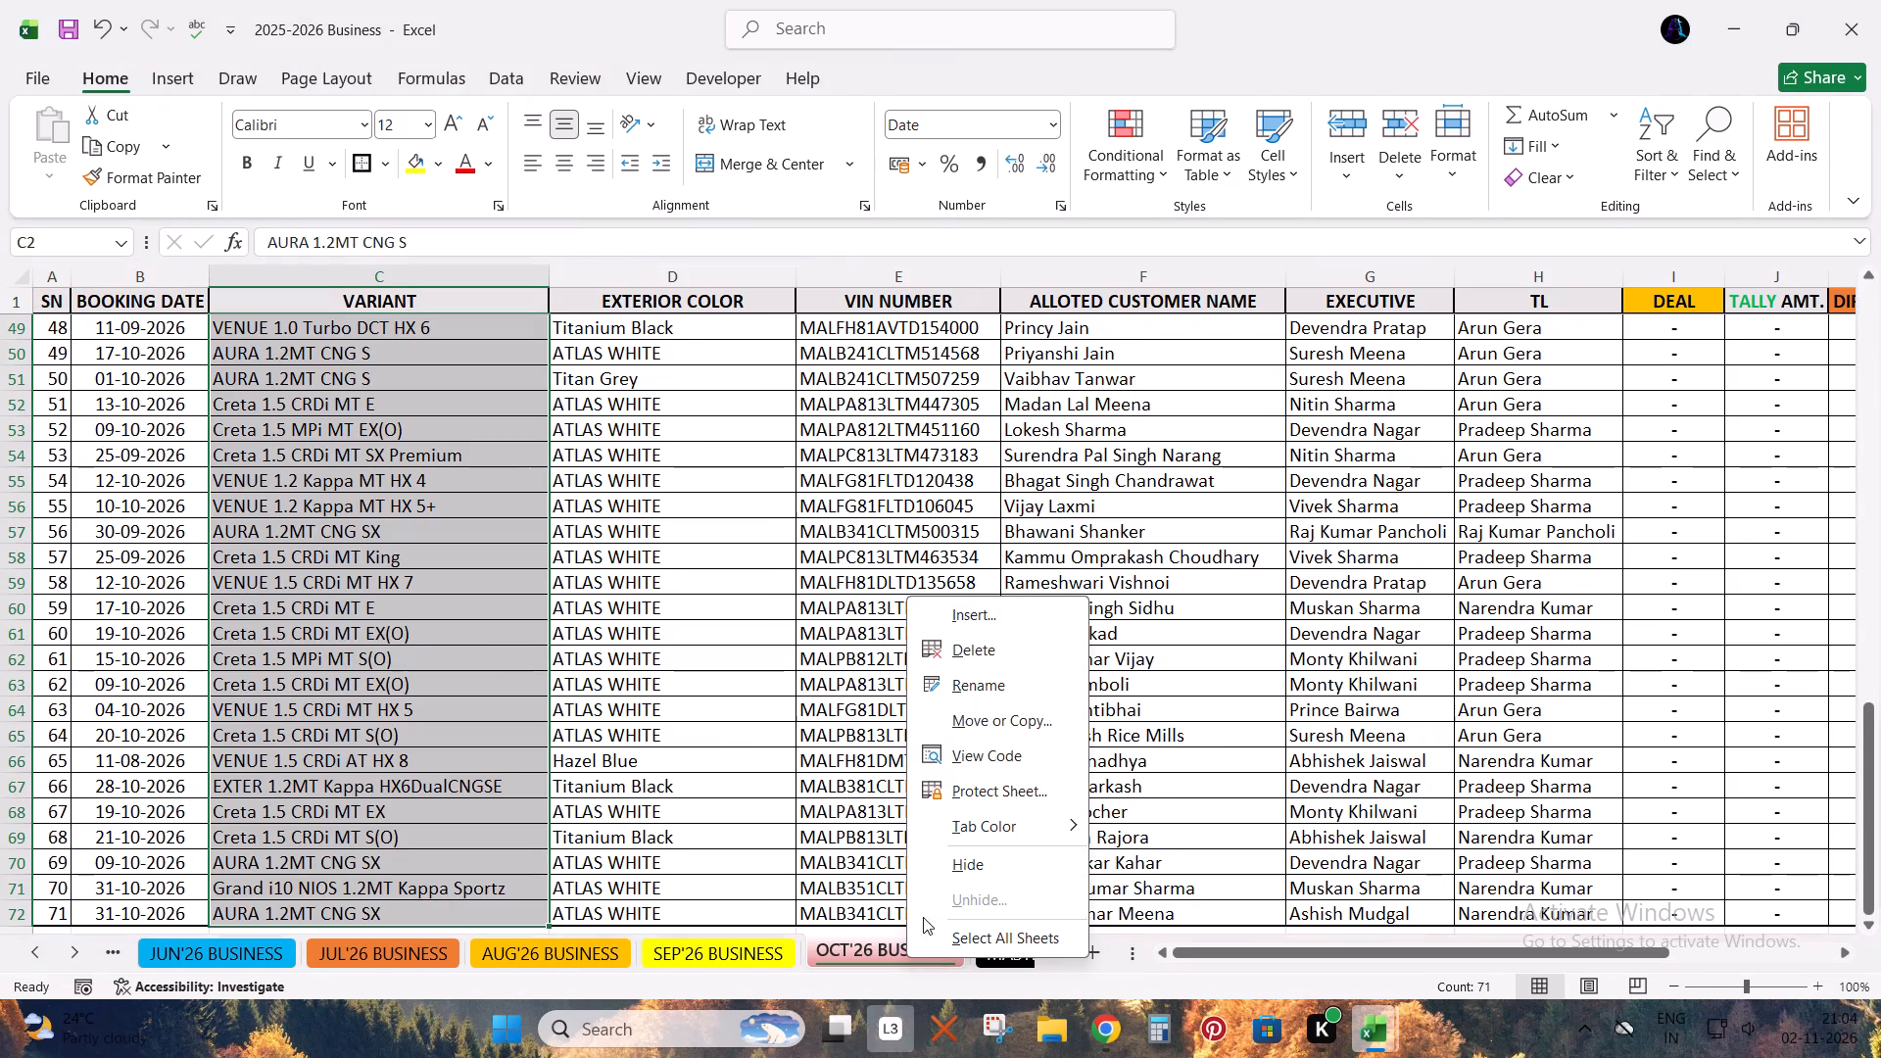
pyautogui.click(969, 738)
pyautogui.click(871, 912)
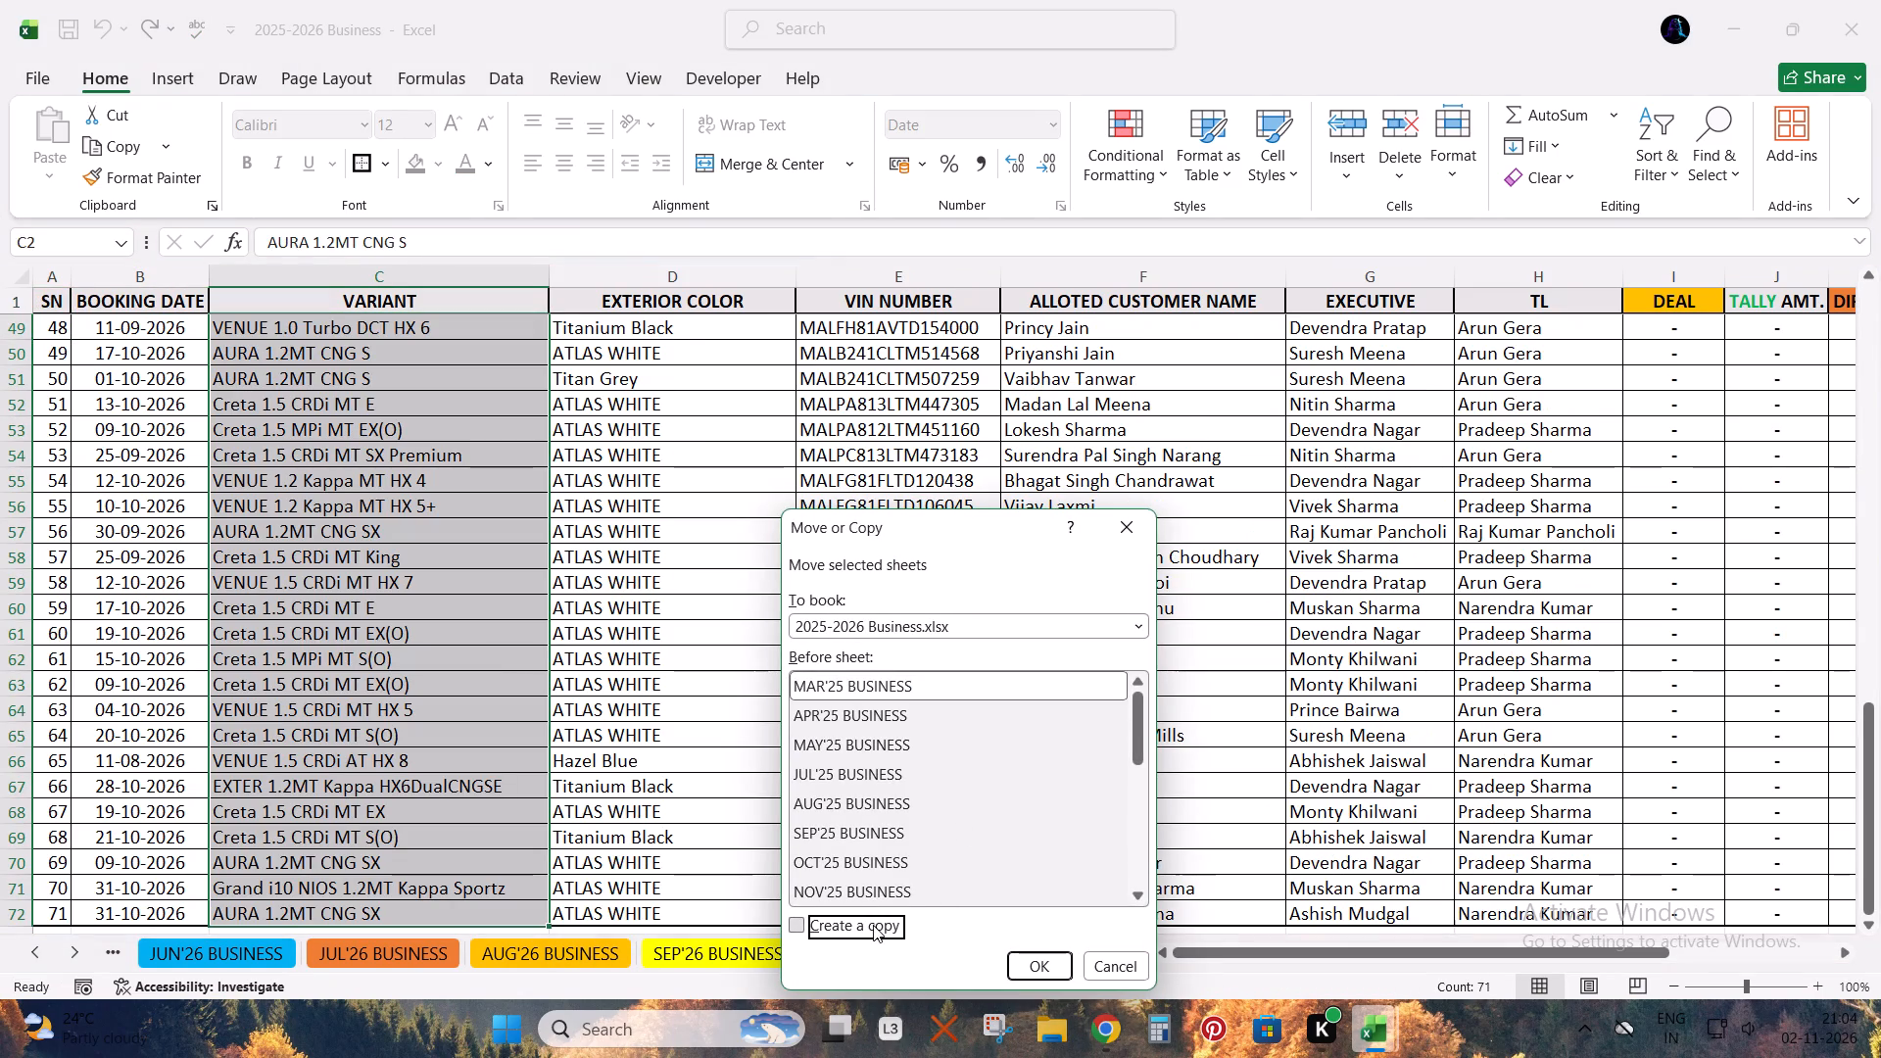
pyautogui.click(873, 925)
pyautogui.click(884, 642)
pyautogui.click(881, 633)
pyautogui.click(873, 659)
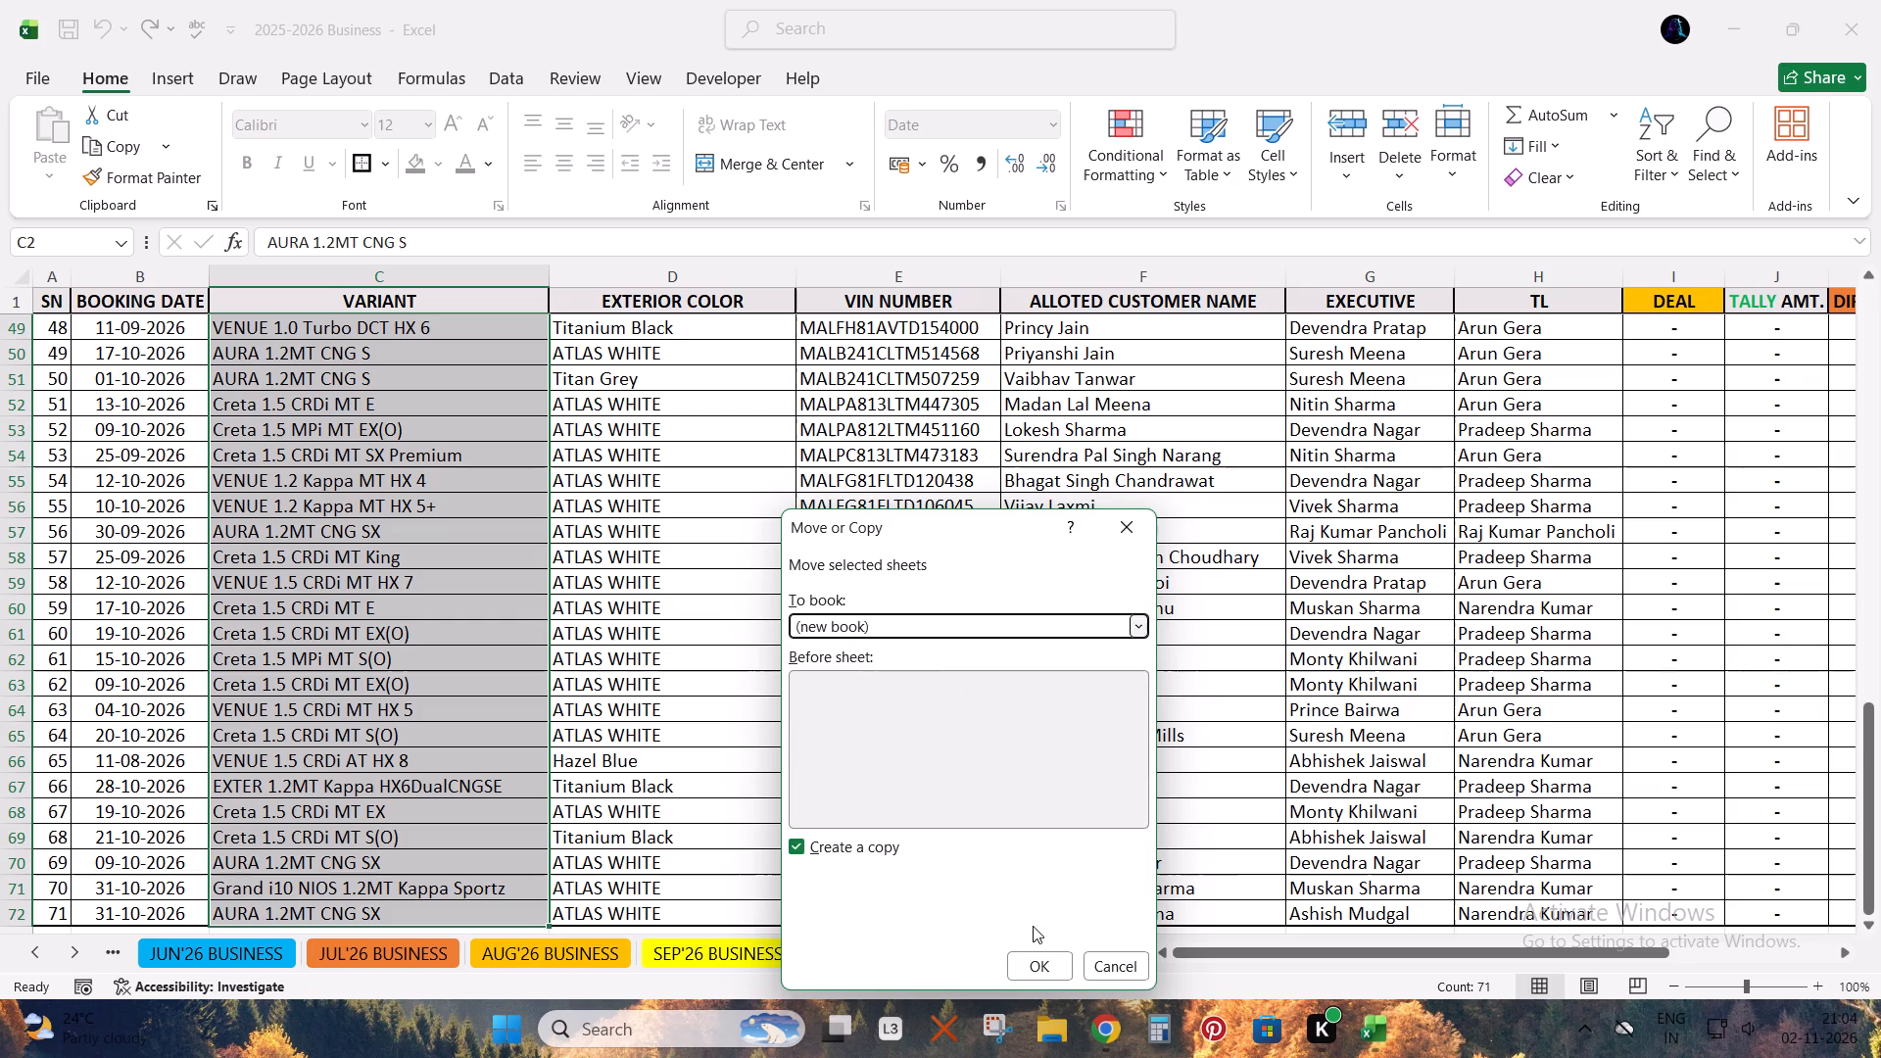
pyautogui.click(1038, 955)
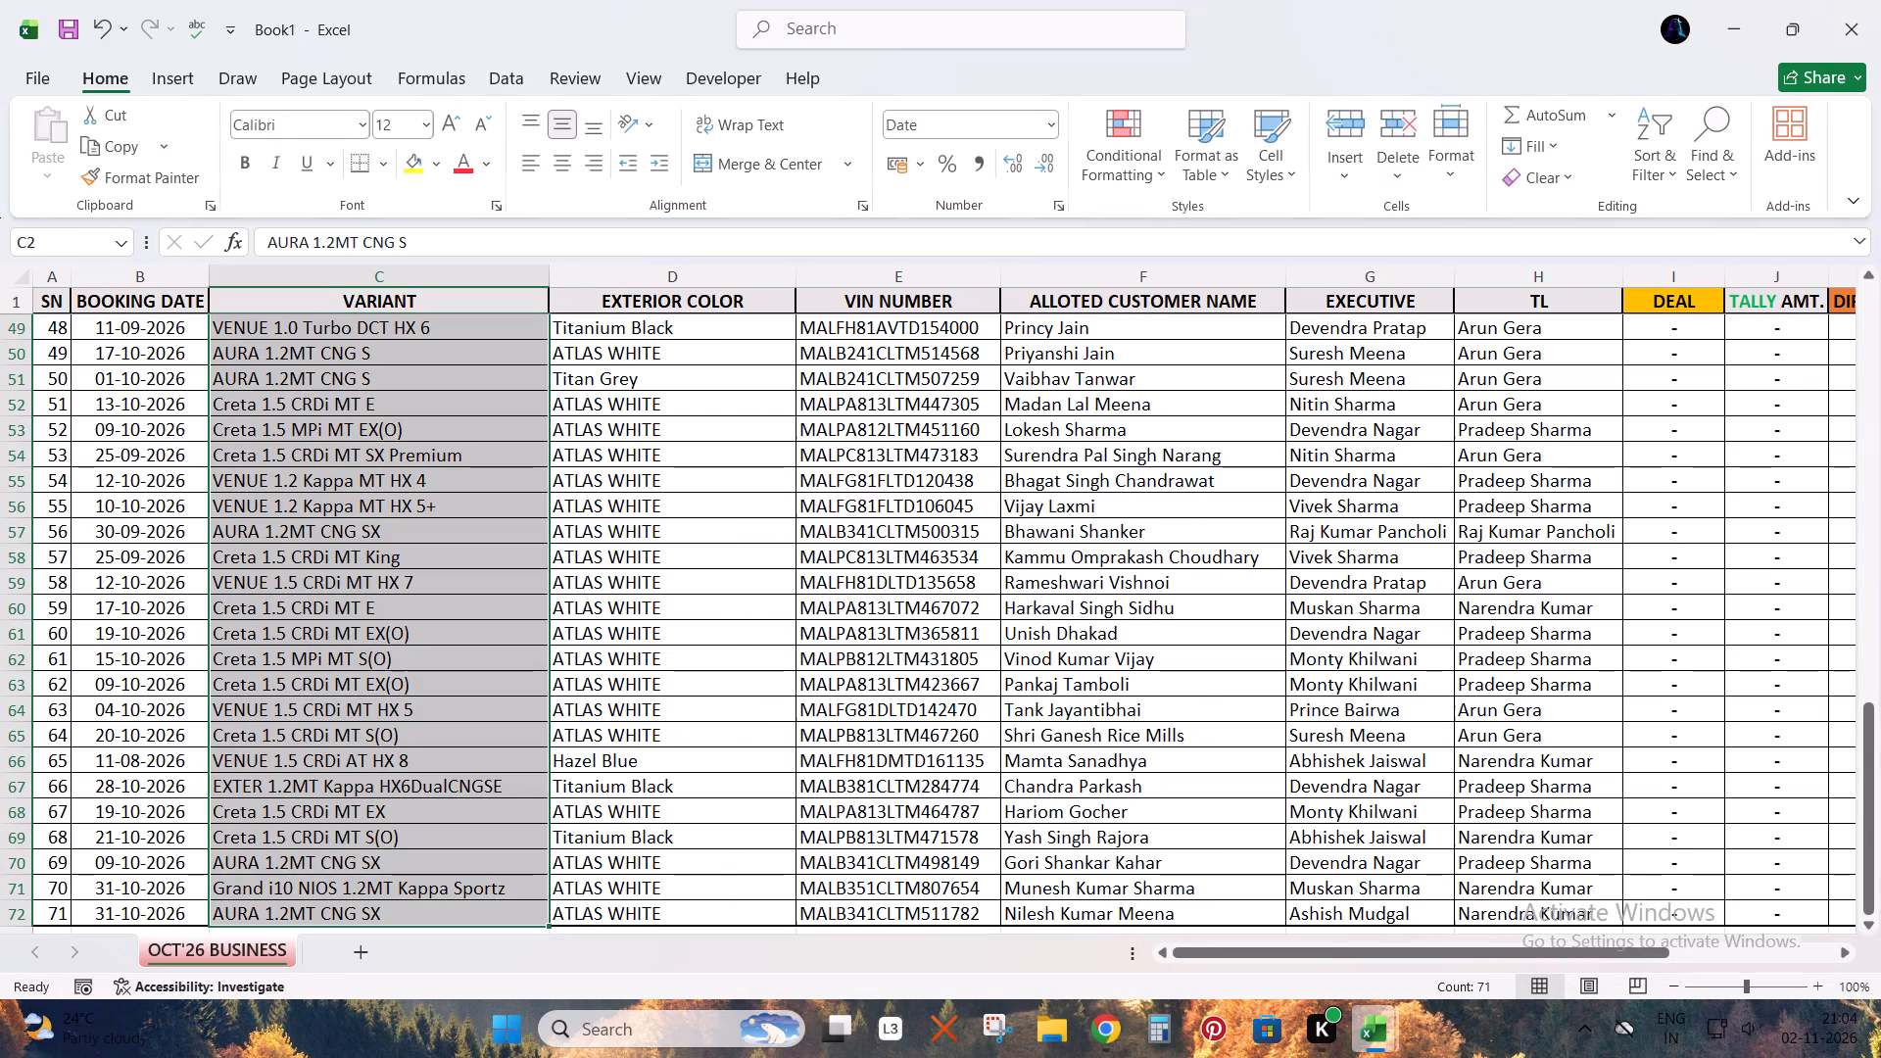
# Save the new workbook to the Desktop under the file name OCT'26.
pyautogui.hotkey('ctrl', 's')
pyautogui.click(921, 552)
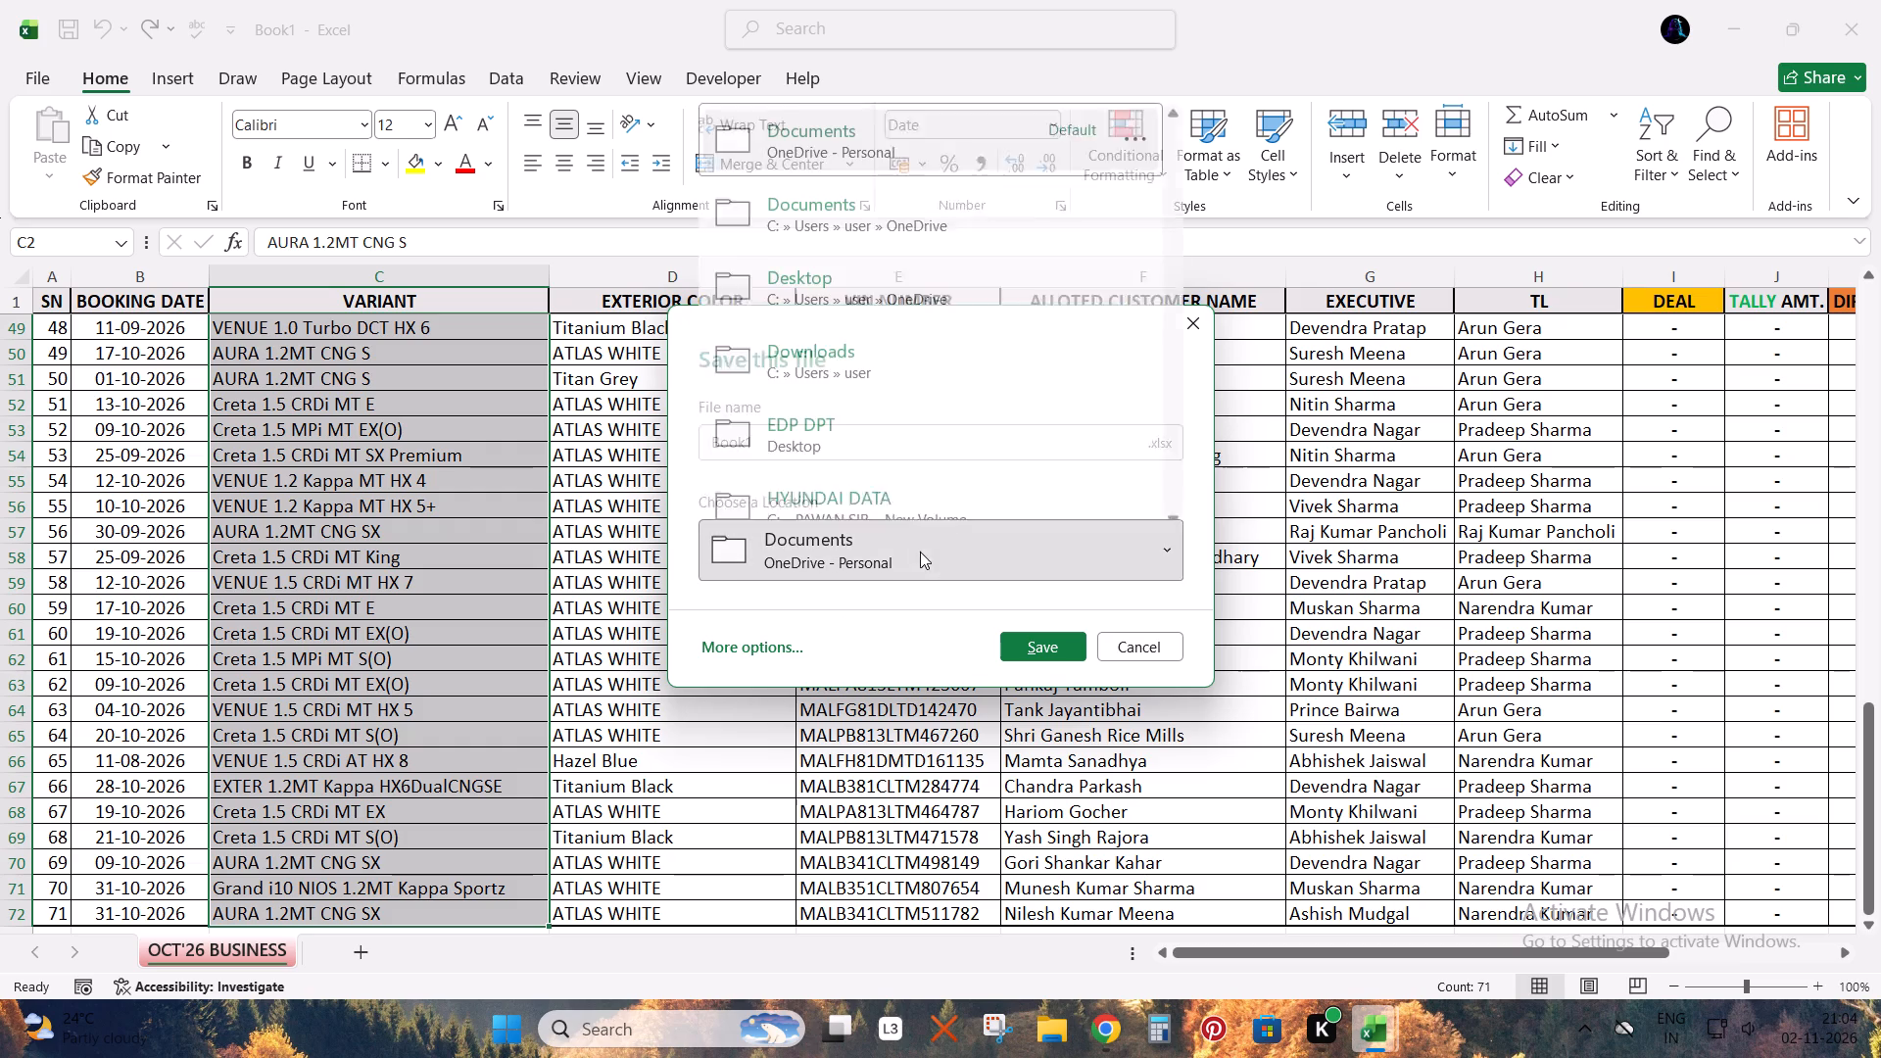
pyautogui.click(844, 293)
pyautogui.click(833, 453)
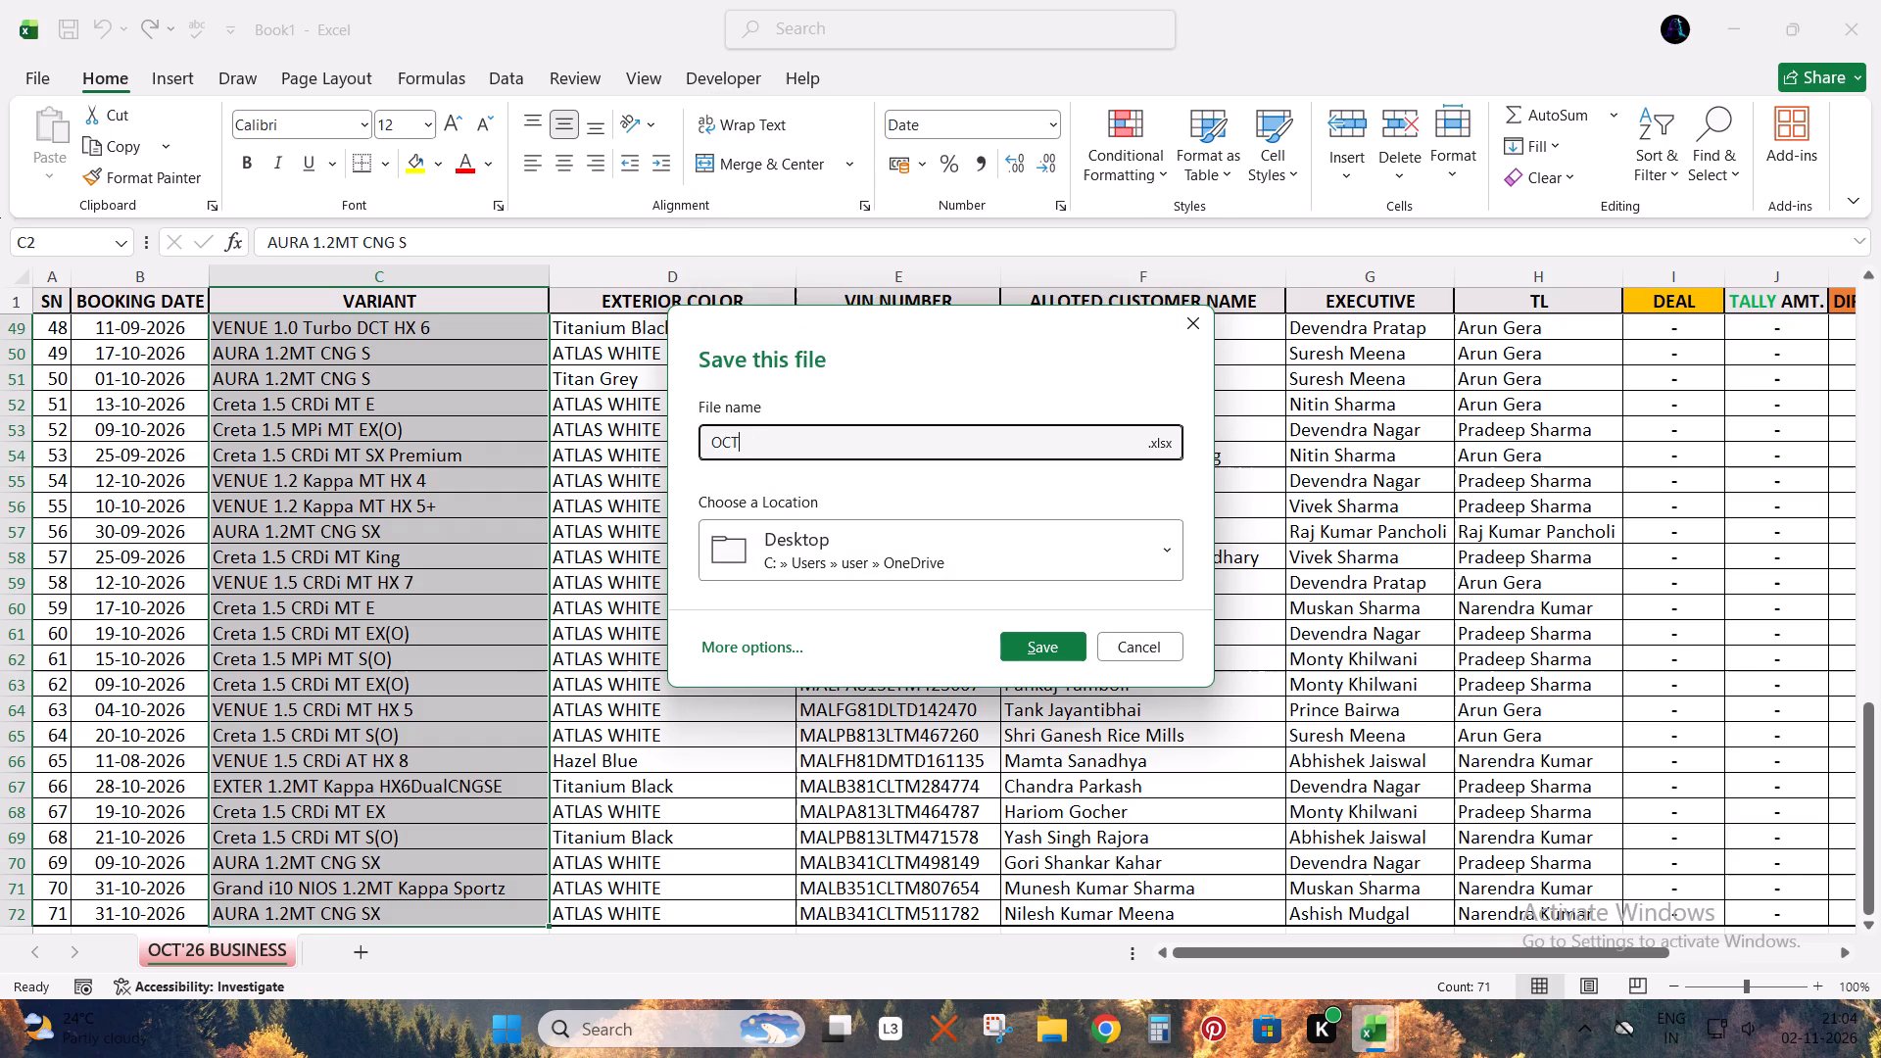
pyautogui.press('BackSpace')
pyautogui.write("'26")
pyautogui.press('Return')
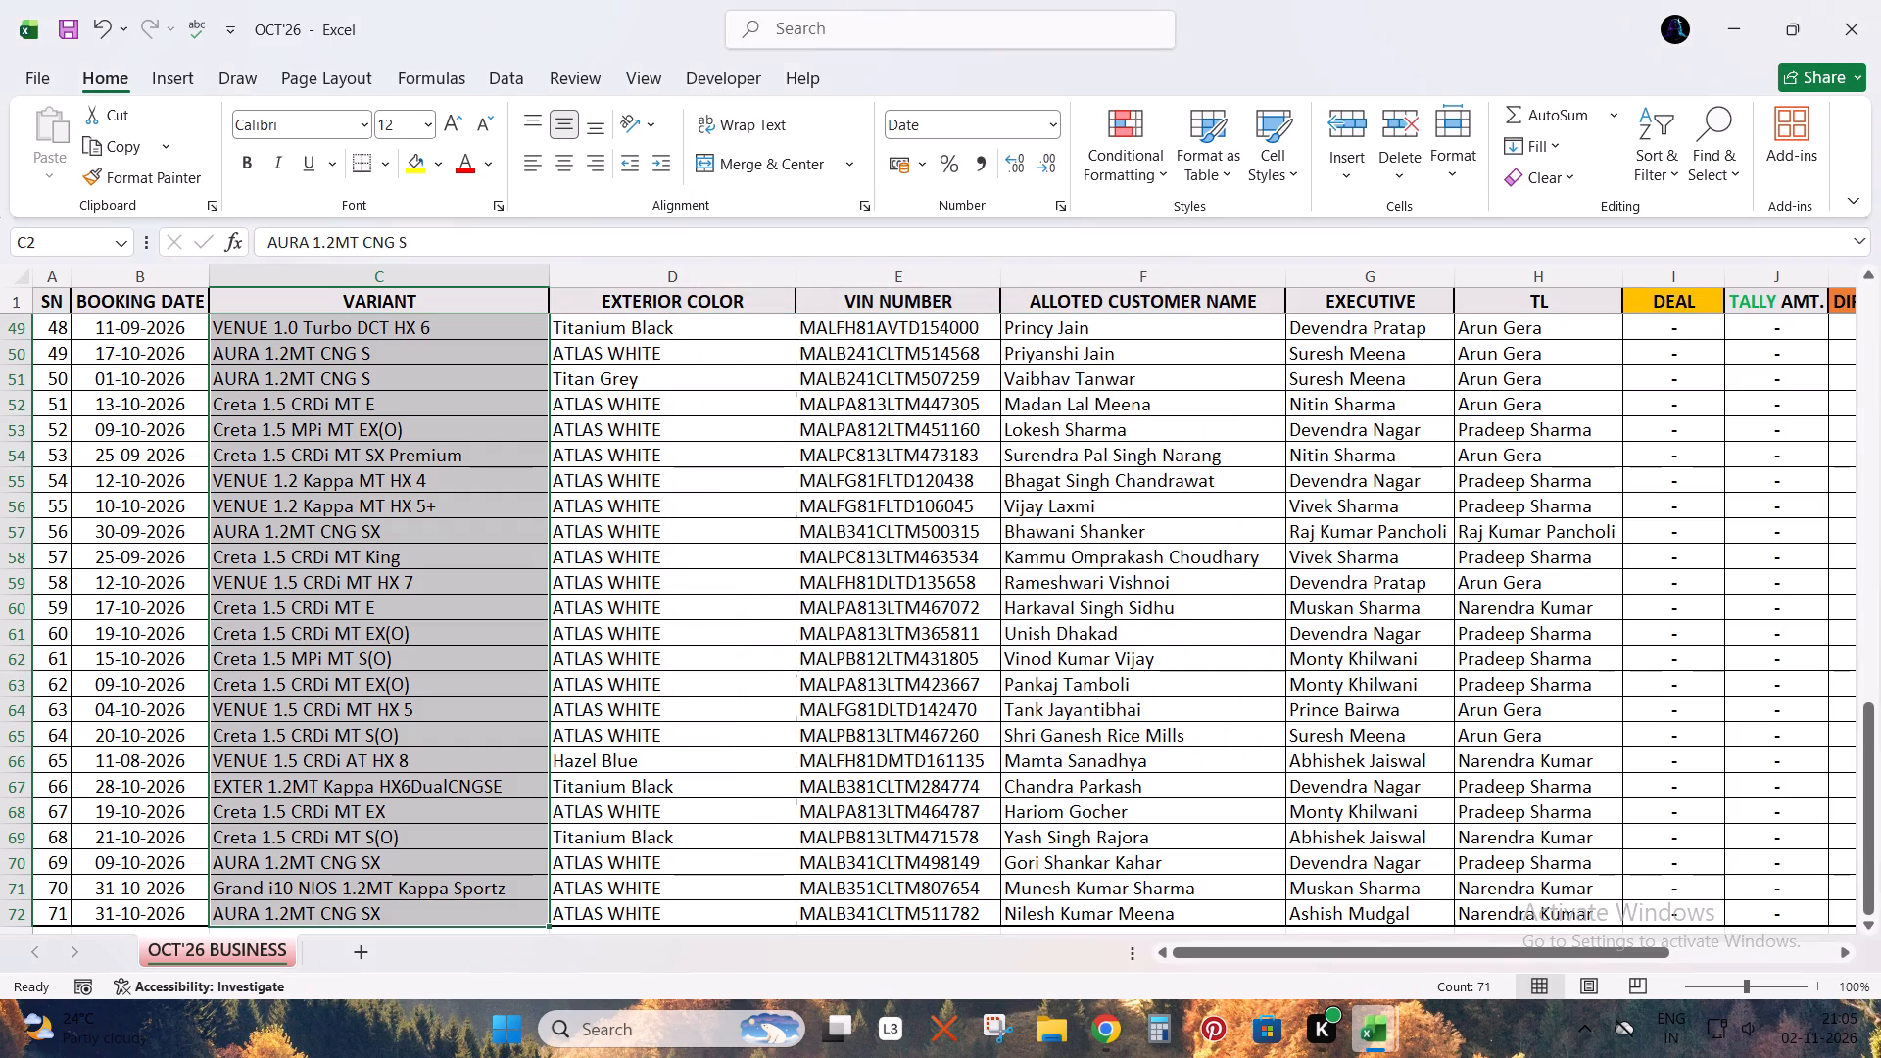
# Delete the UPDATED-REMARK column and the blank column before it from the copied sheet.
pyautogui.click(284, 553)
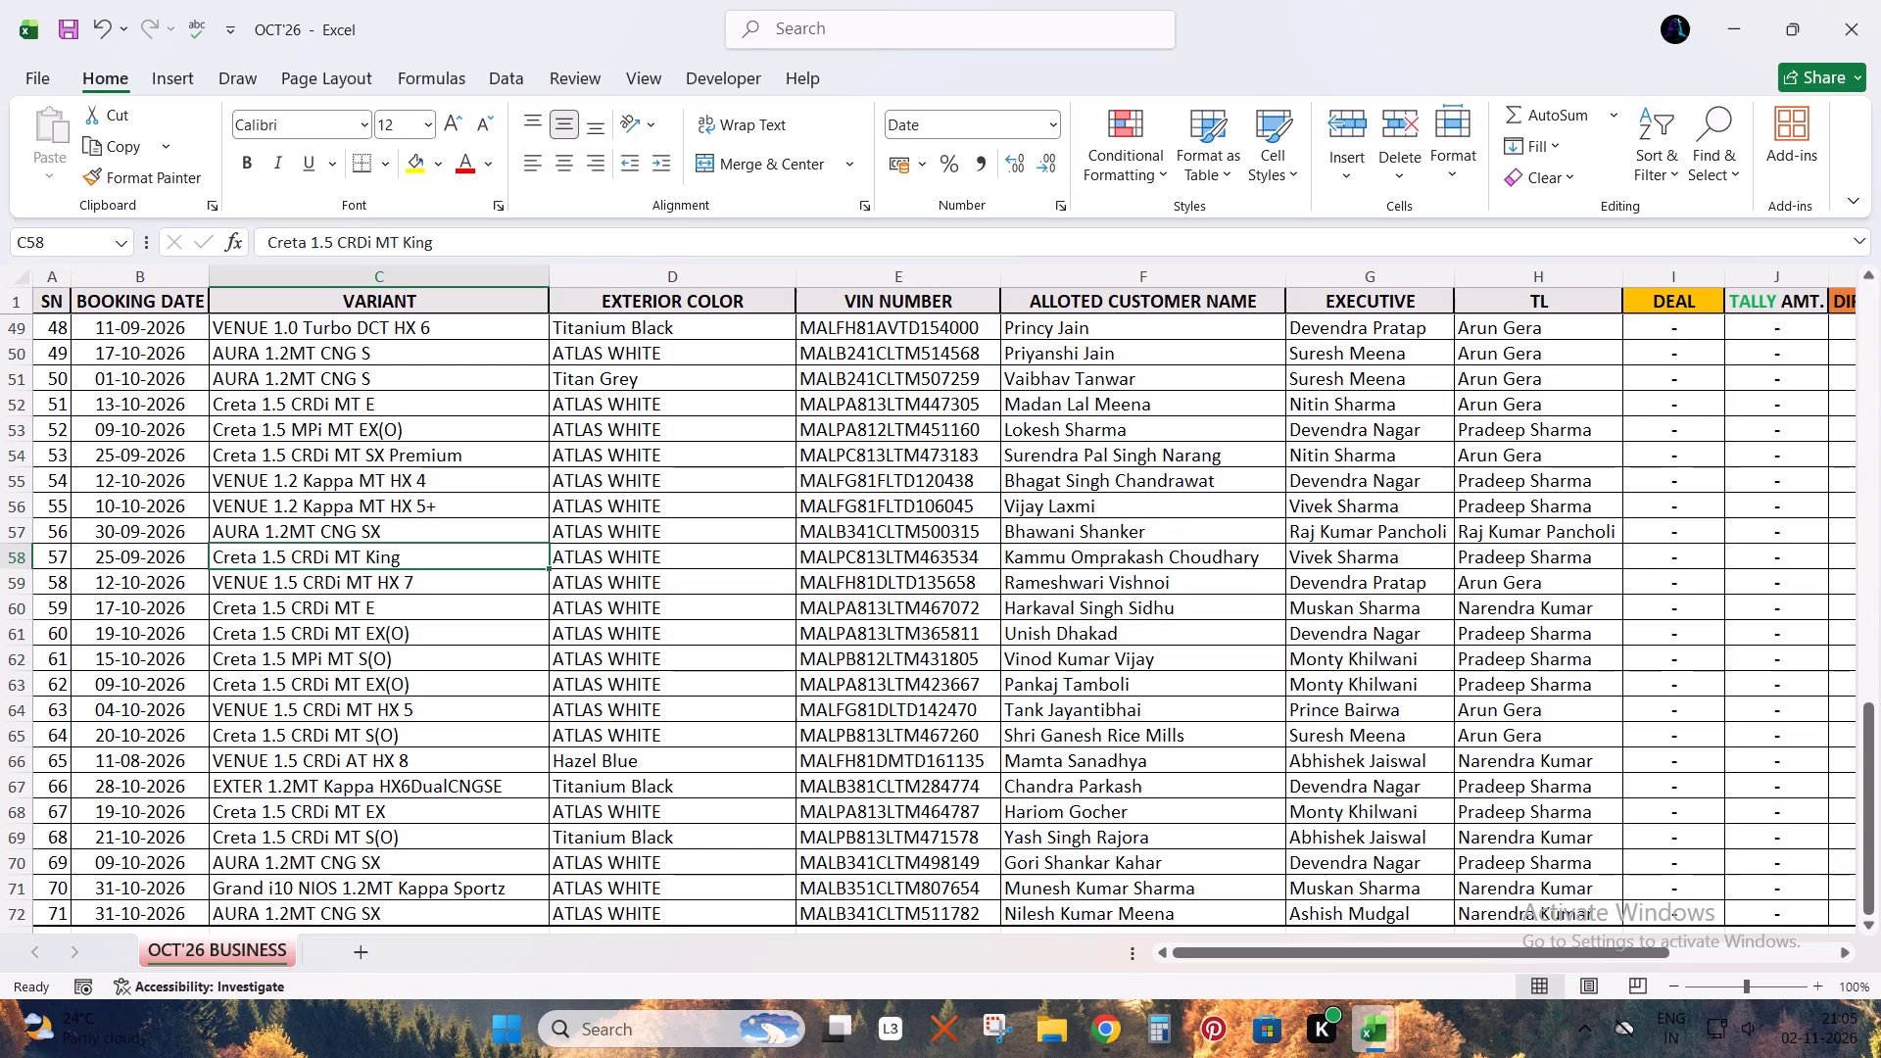
pyautogui.hotkey('ctrl', 'Up')
pyautogui.press('Right')
pyautogui.press('Right')
pyautogui.press('Right')
pyautogui.press('Right')
pyautogui.press('Right')
pyautogui.press('Right')
pyautogui.press('Right')
pyautogui.press('Right')
pyautogui.press('Right')
pyautogui.press('Right')
pyautogui.press('Right')
pyautogui.press('Right')
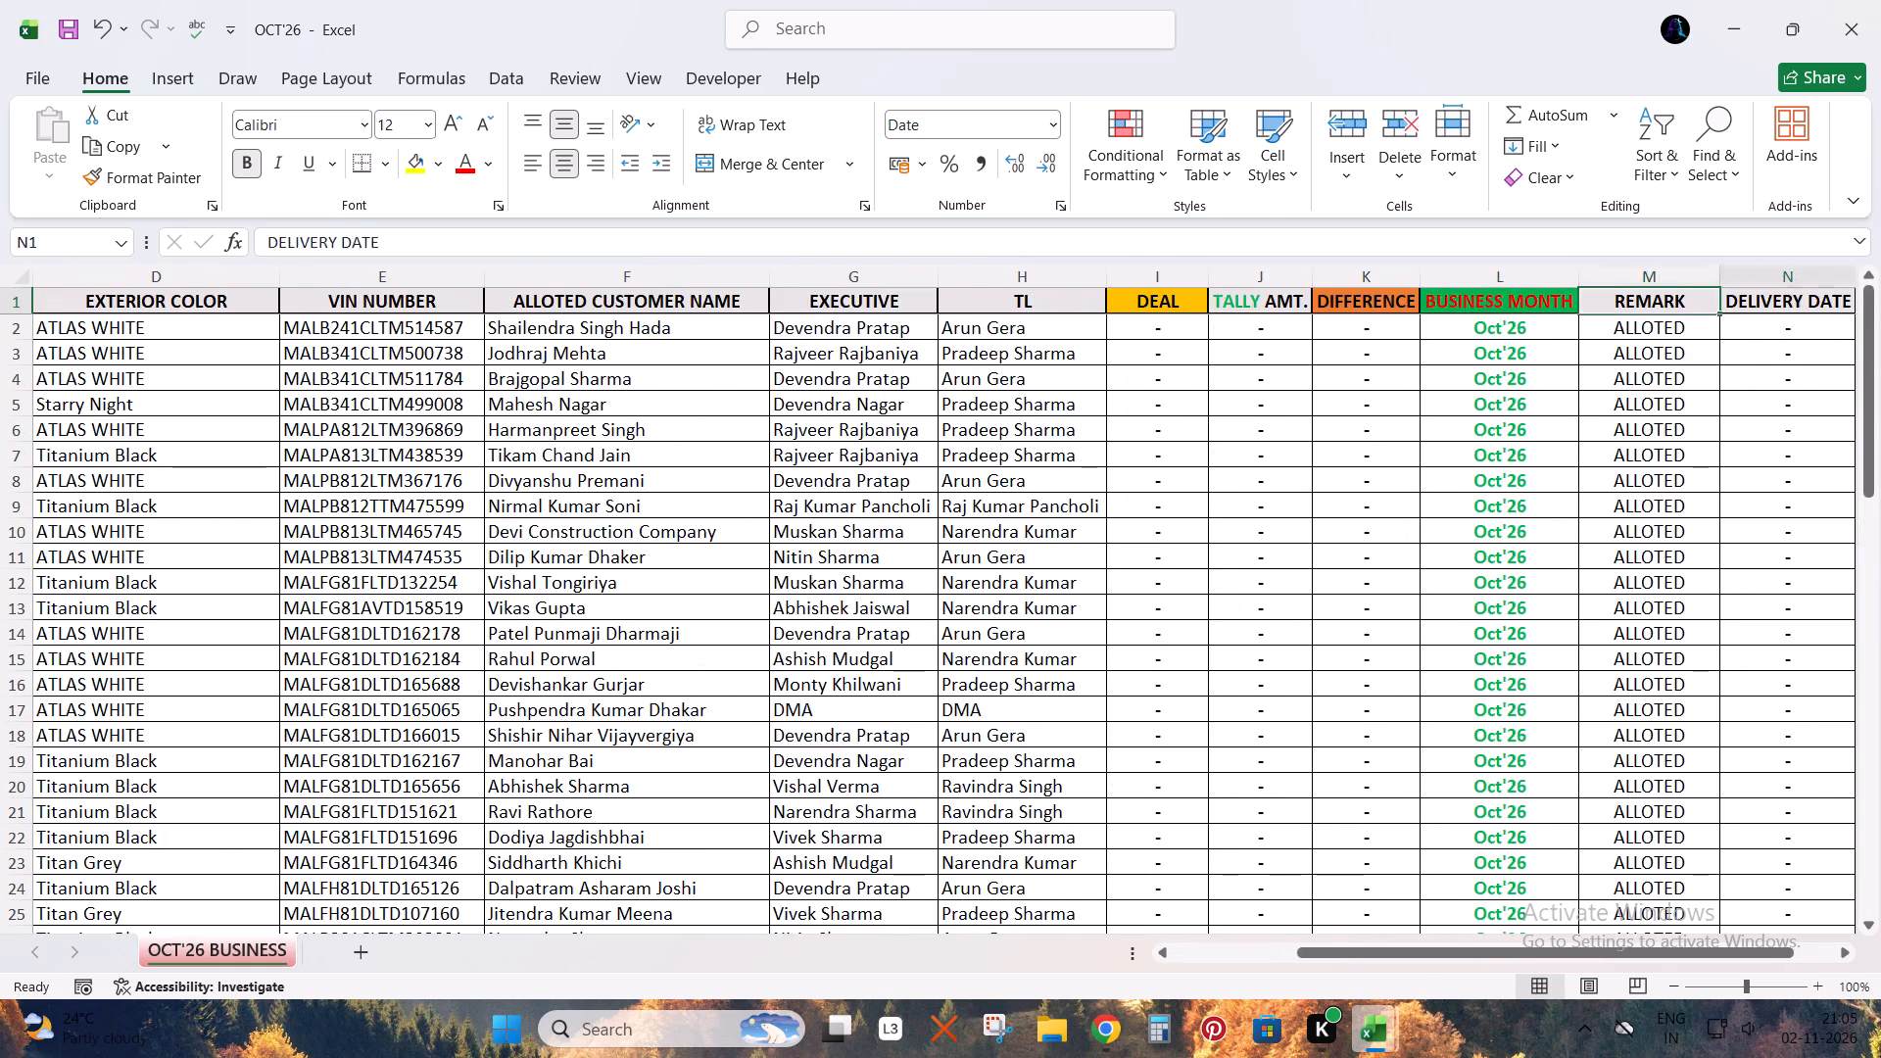
pyautogui.press('Right')
pyautogui.press('Right')
pyautogui.press('Left')
pyautogui.press('Right')
pyautogui.press('Right')
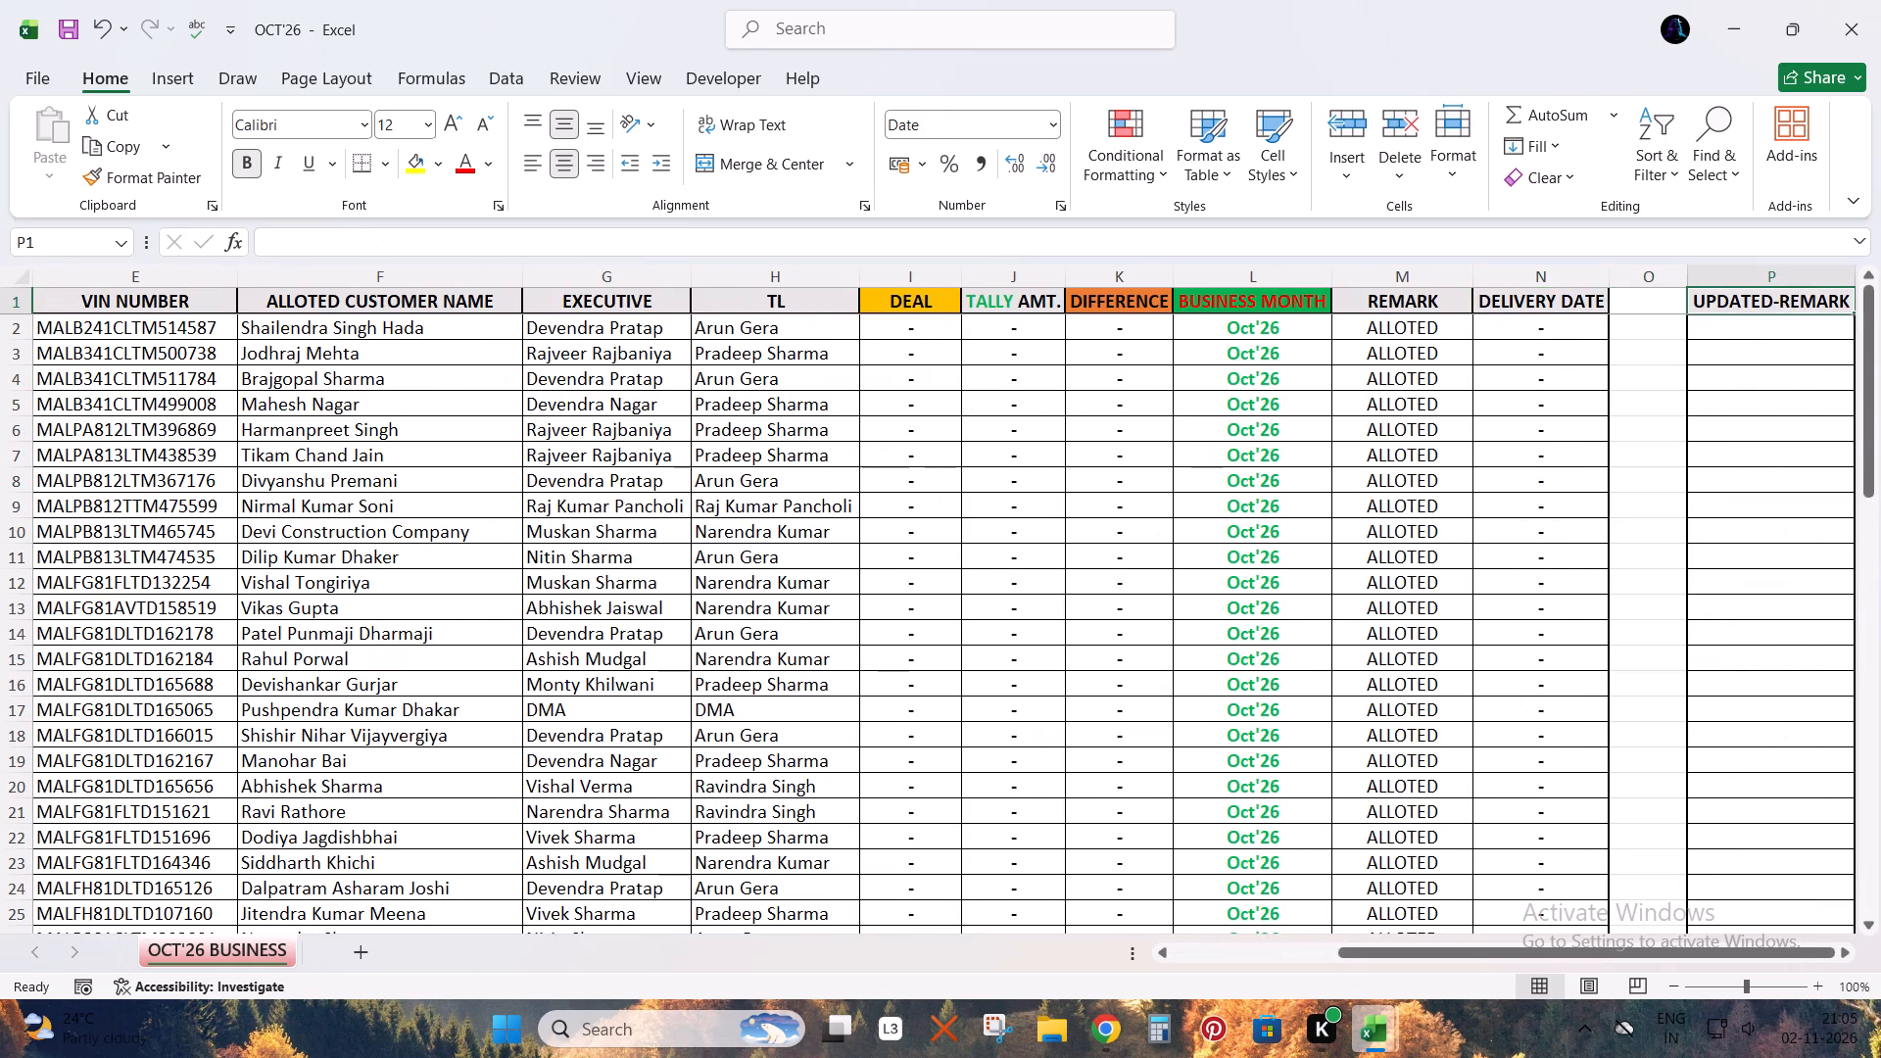
pyautogui.hotkey('ctrl', 'space')
pyautogui.hotkey('shift', 'Left')
pyautogui.hotkey('ctrl', '-')
# Delete the DEAL, TALLY AMT. and DIFFERENCE columns from the copied sheet.
pyautogui.press('Up')
pyautogui.press('Left')
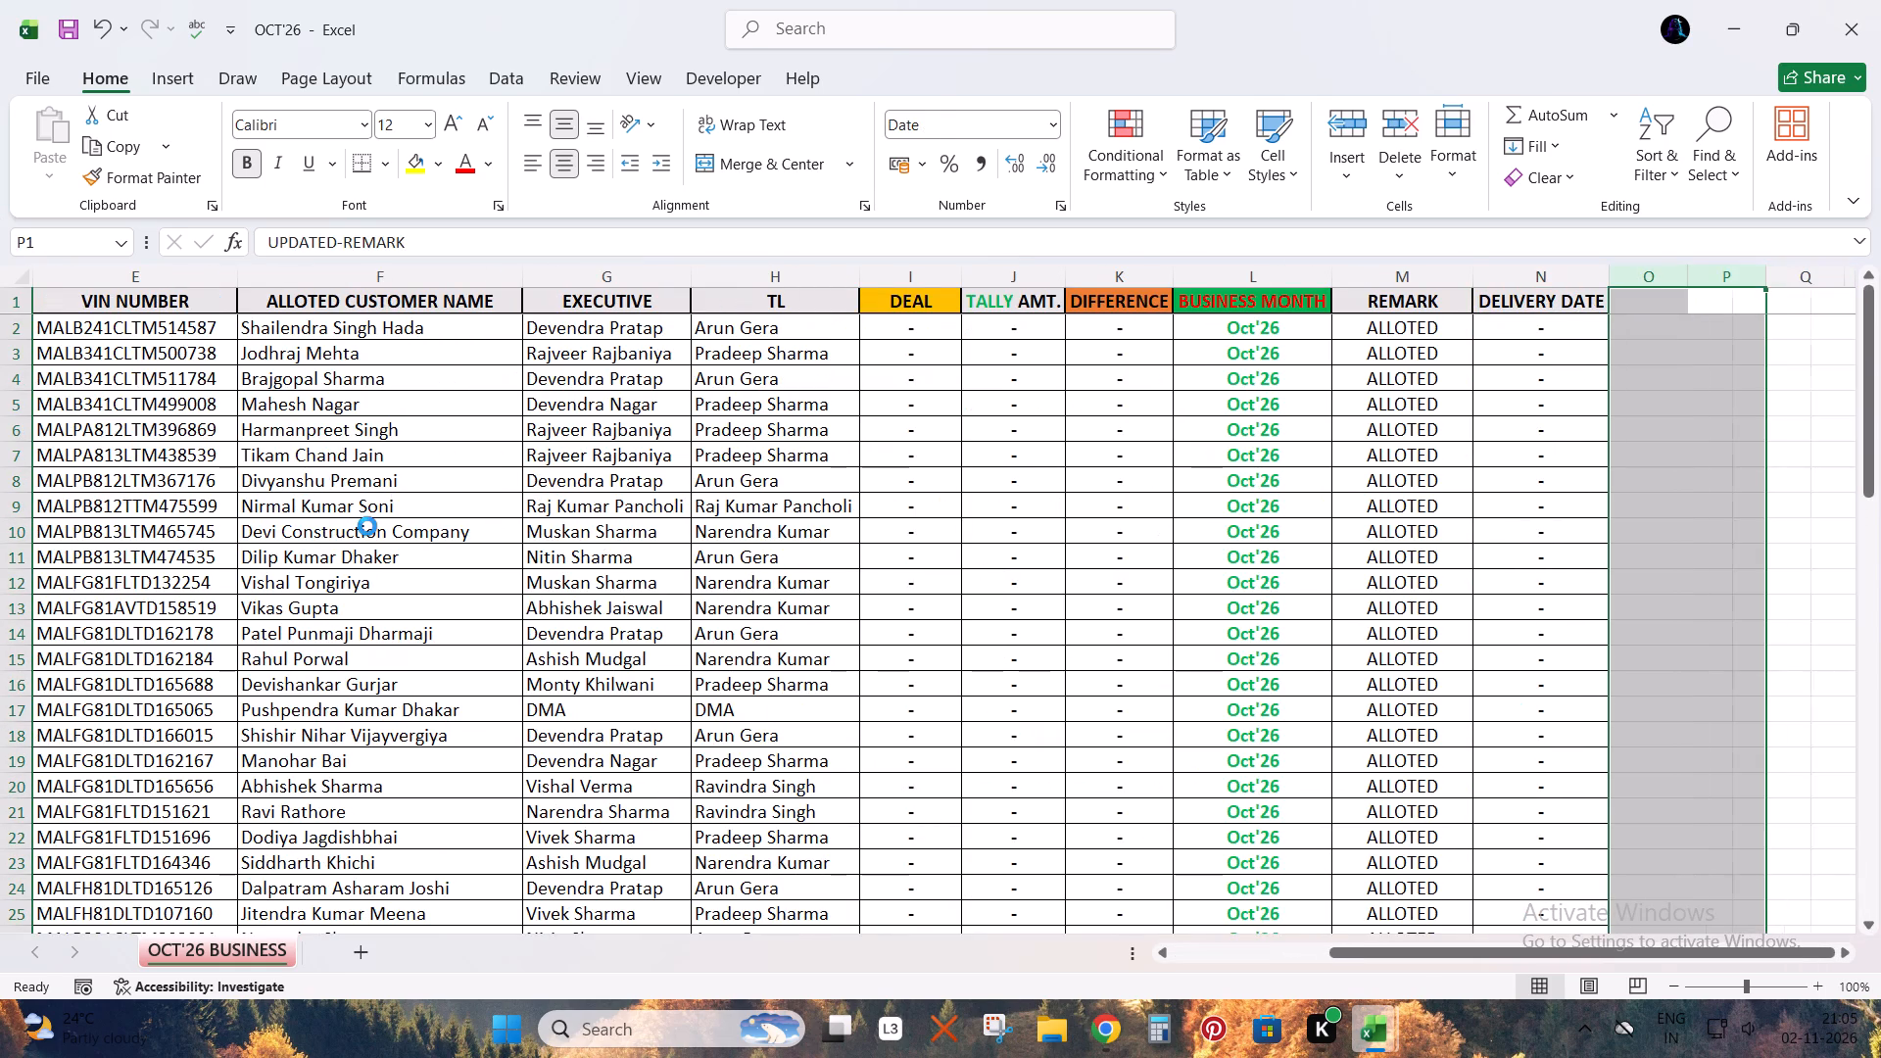
pyautogui.press('Left')
pyautogui.press('Left')
pyautogui.press('Left')
pyautogui.press('Left')
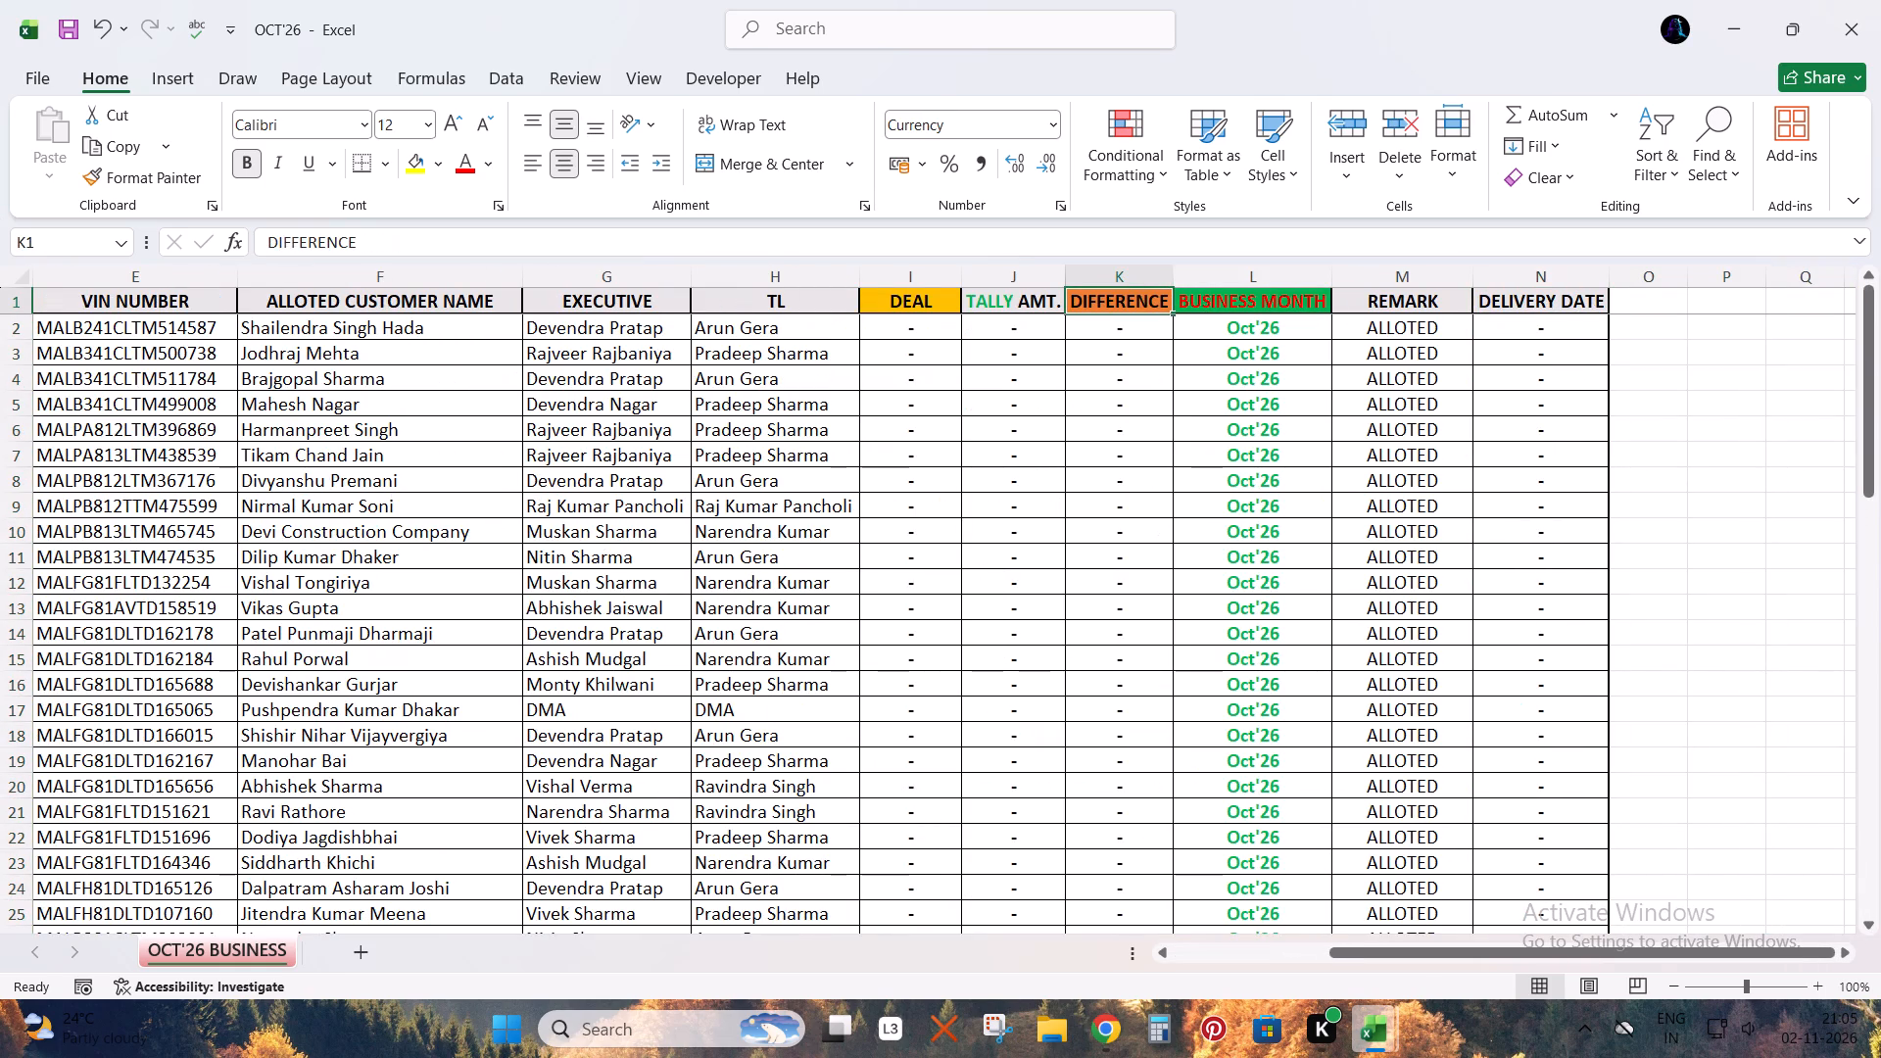
pyautogui.hotkey('ctrl', 'space')
pyautogui.hotkey('shift', 'Left')
pyautogui.hotkey('shift', 'Left')
pyautogui.hotkey('ctrl', '-')
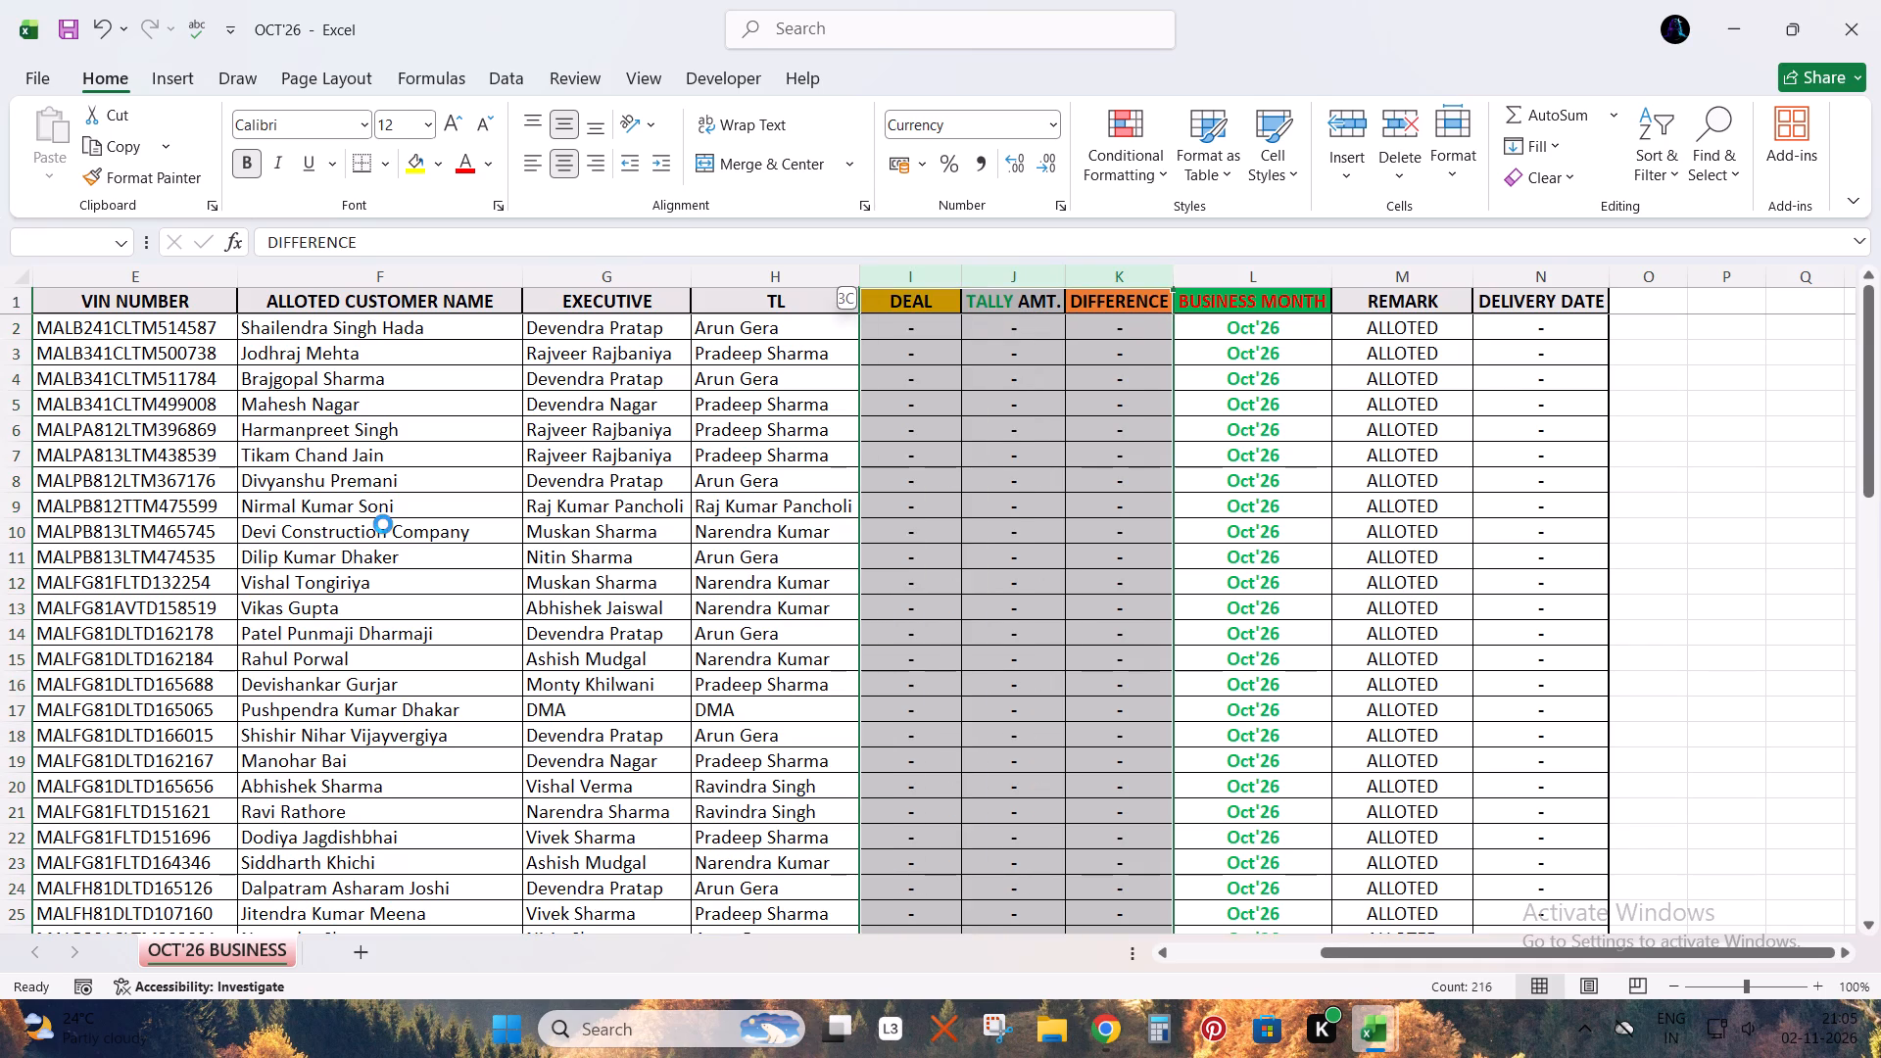
# Review the remaining columns from SN to DELIVERY DATE and check the table down to its last booking.
pyautogui.press('Right')
pyautogui.press('Up')
pyautogui.press('Left')
pyautogui.hotkey('ctrl', 'Up')
pyautogui.hotkey('ctrl', 'Left')
pyautogui.press('Right')
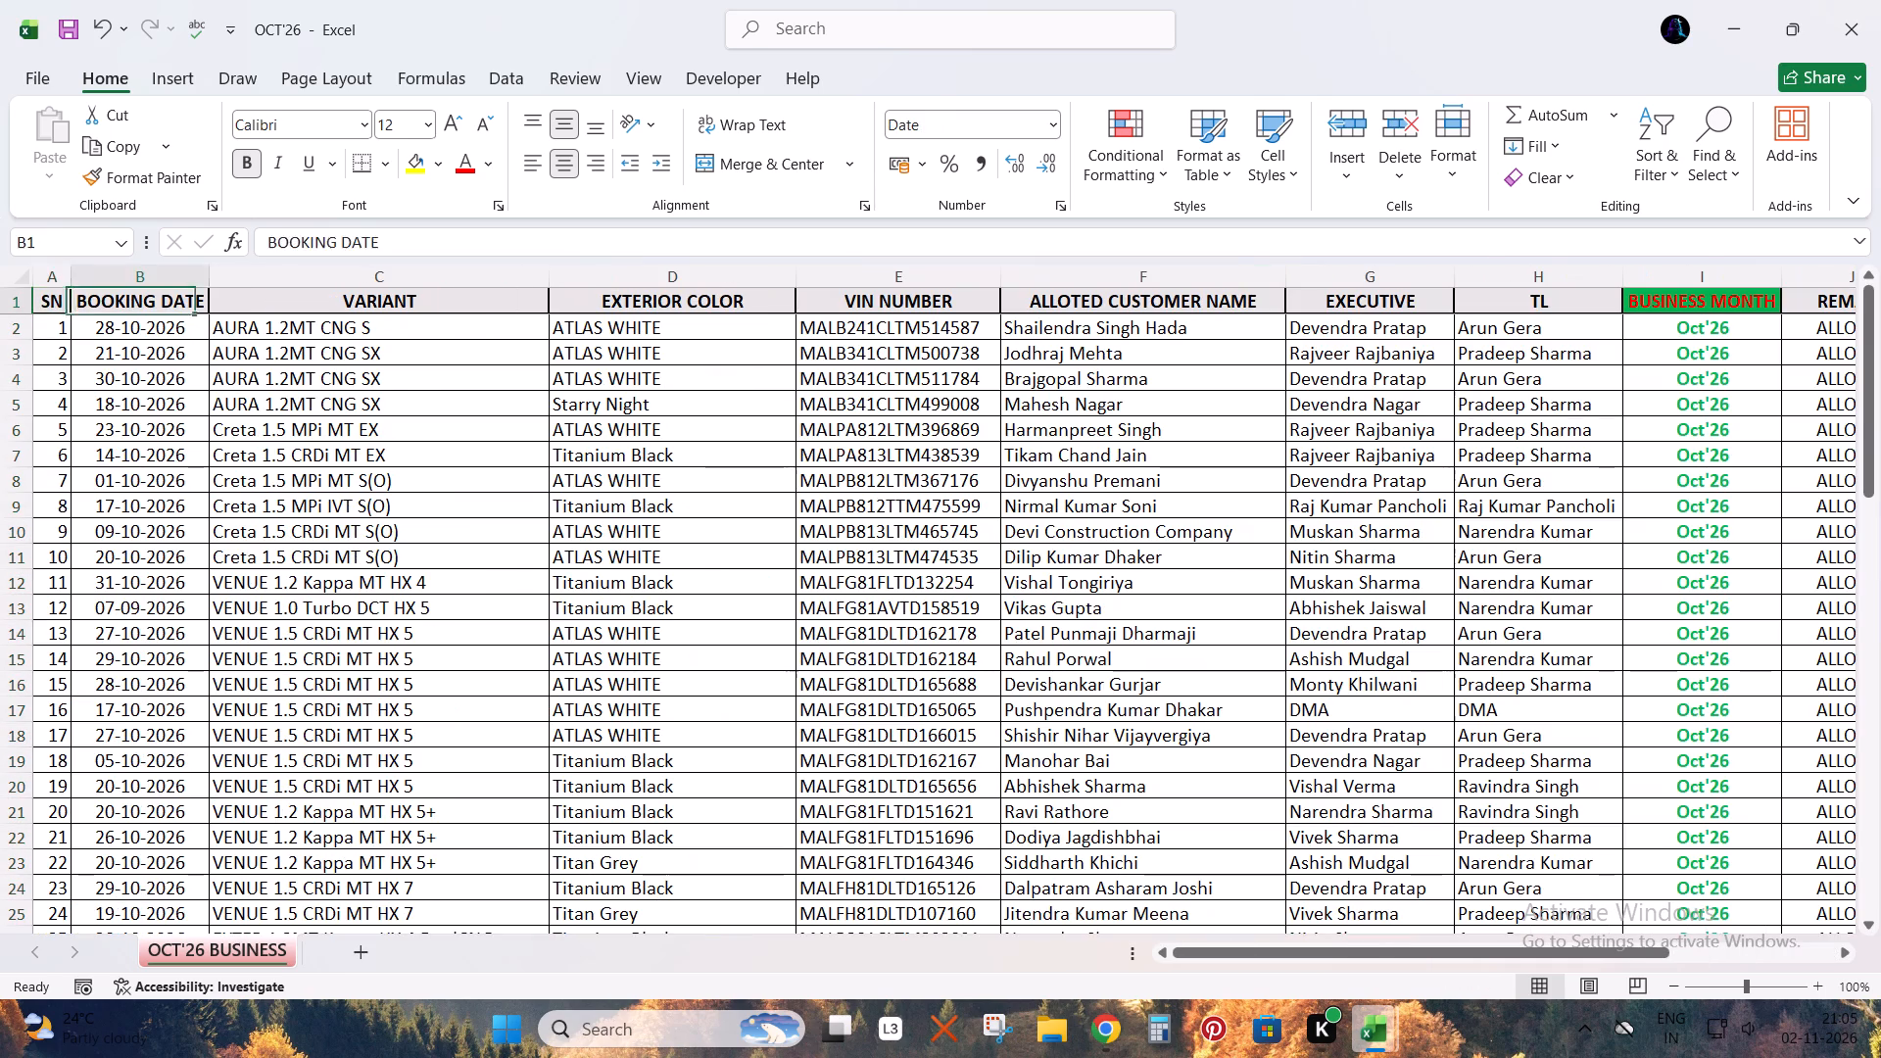
pyautogui.press('Right')
pyautogui.press('Right')
pyautogui.press('Right')
pyautogui.press('Right')
pyautogui.press('Right')
pyautogui.press('Right')
pyautogui.press('Right')
pyautogui.press('Right')
pyautogui.press('Right')
pyautogui.press('Right')
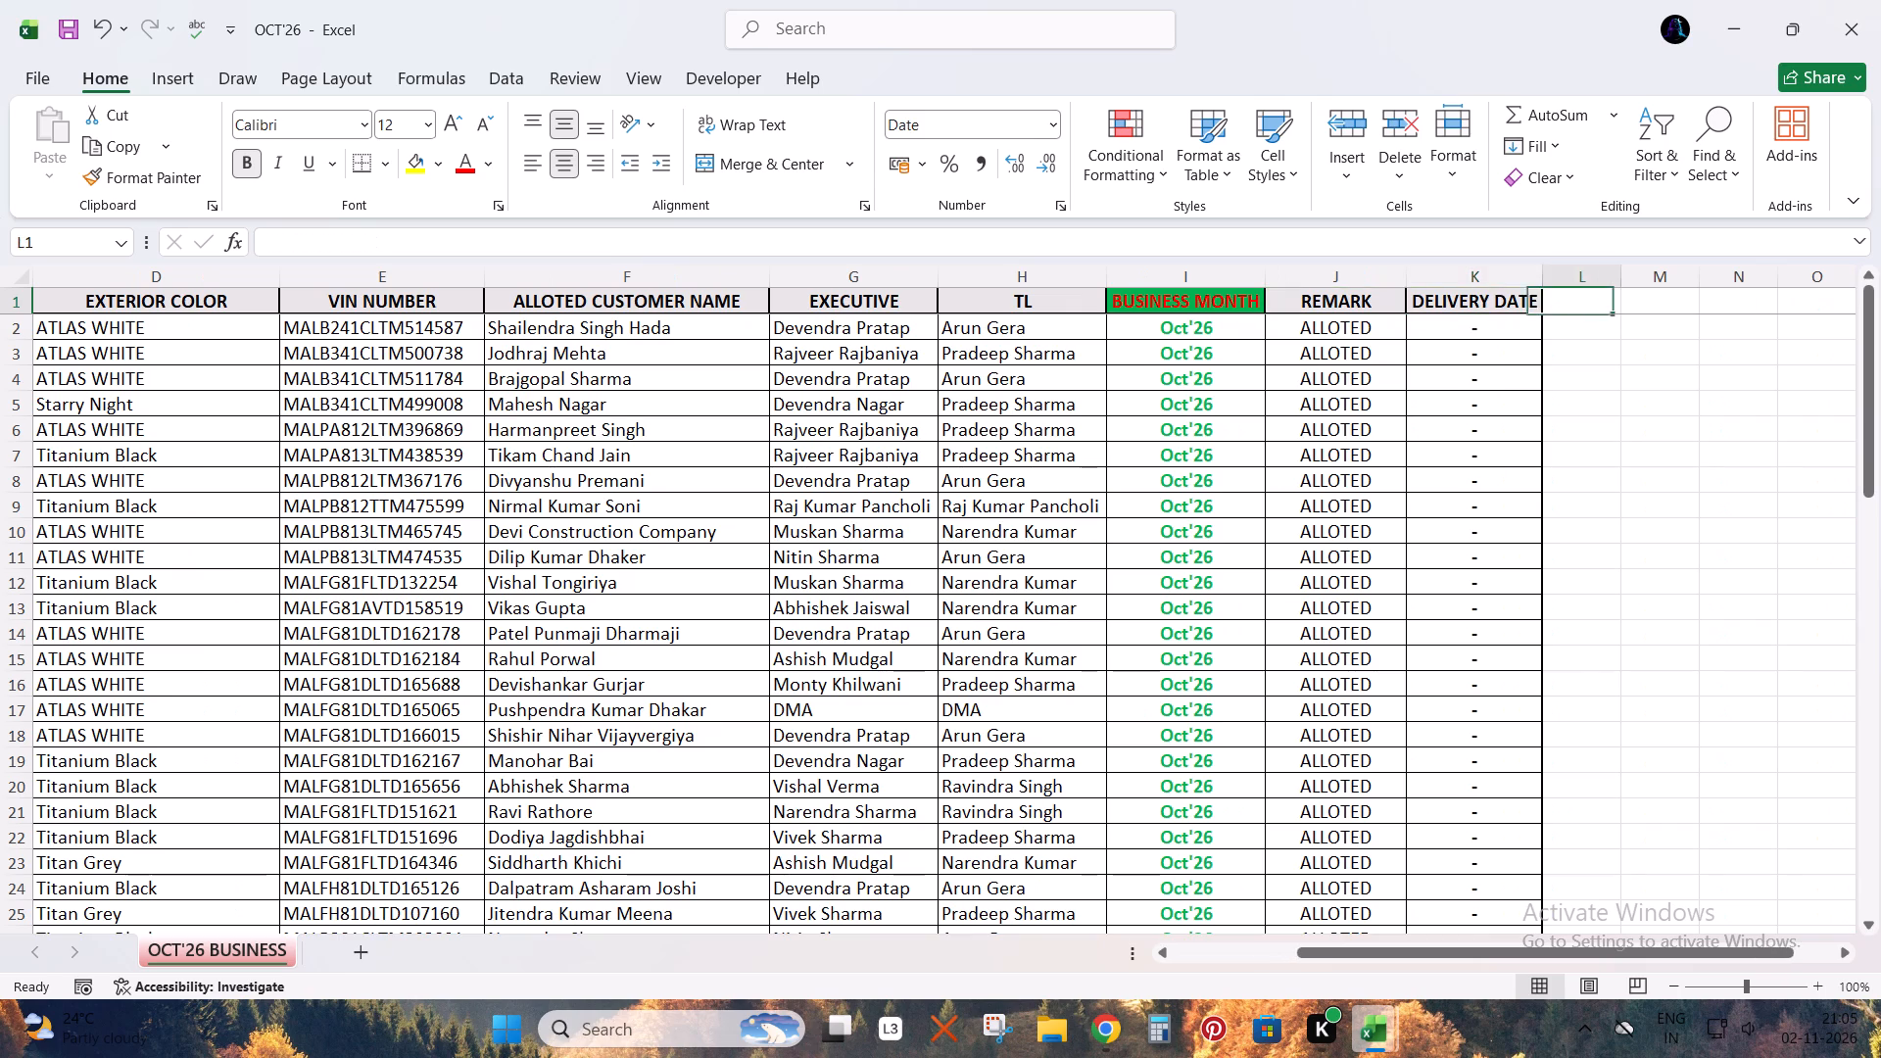
pyautogui.press('Down')
pyautogui.press('Left')
pyautogui.hotkey('ctrl', 'Down')
pyautogui.press('Down')
pyautogui.press('Left')
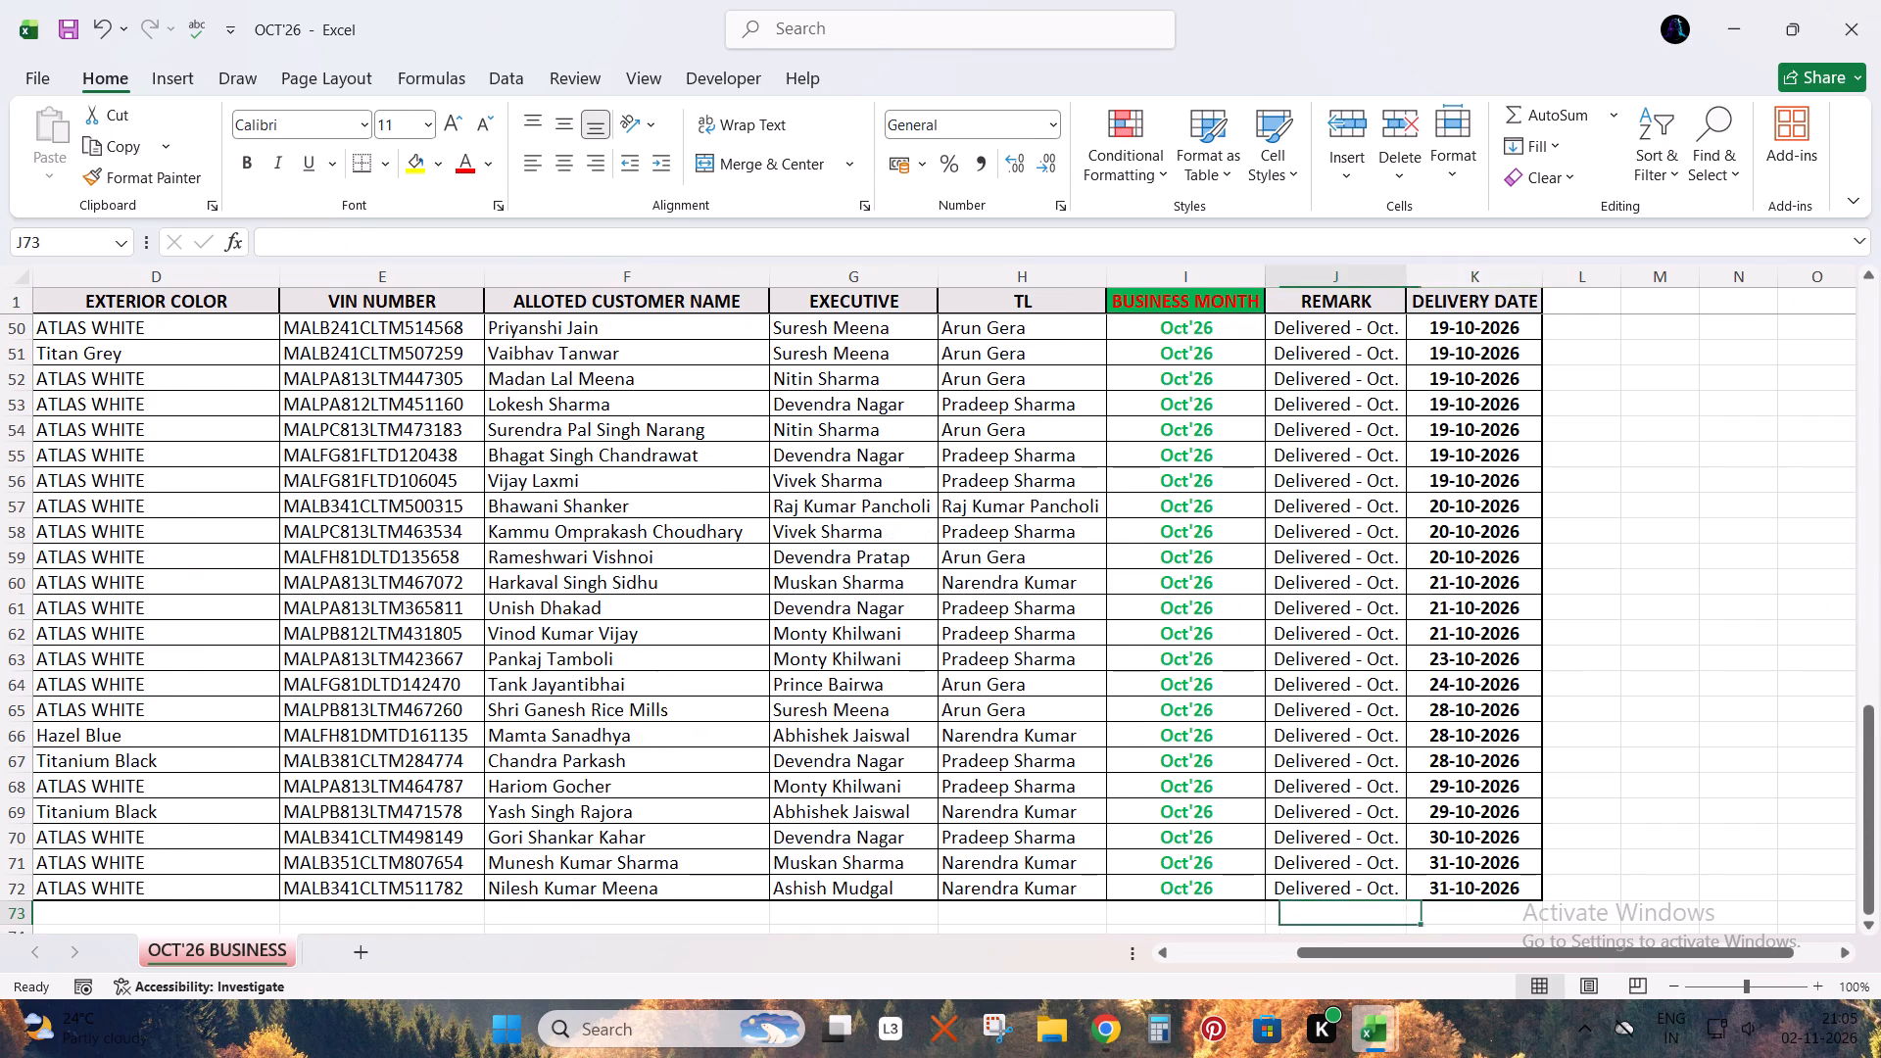
# Check the VARIANT column from the first booking down to the last one and save the OCT'26 workbook.
pyautogui.hotkey('ctrl', 'Left')
pyautogui.press('Right')
pyautogui.press('Up')
pyautogui.hotkey('ctrl', 'Up')
pyautogui.press('Down')
pyautogui.press('Right')
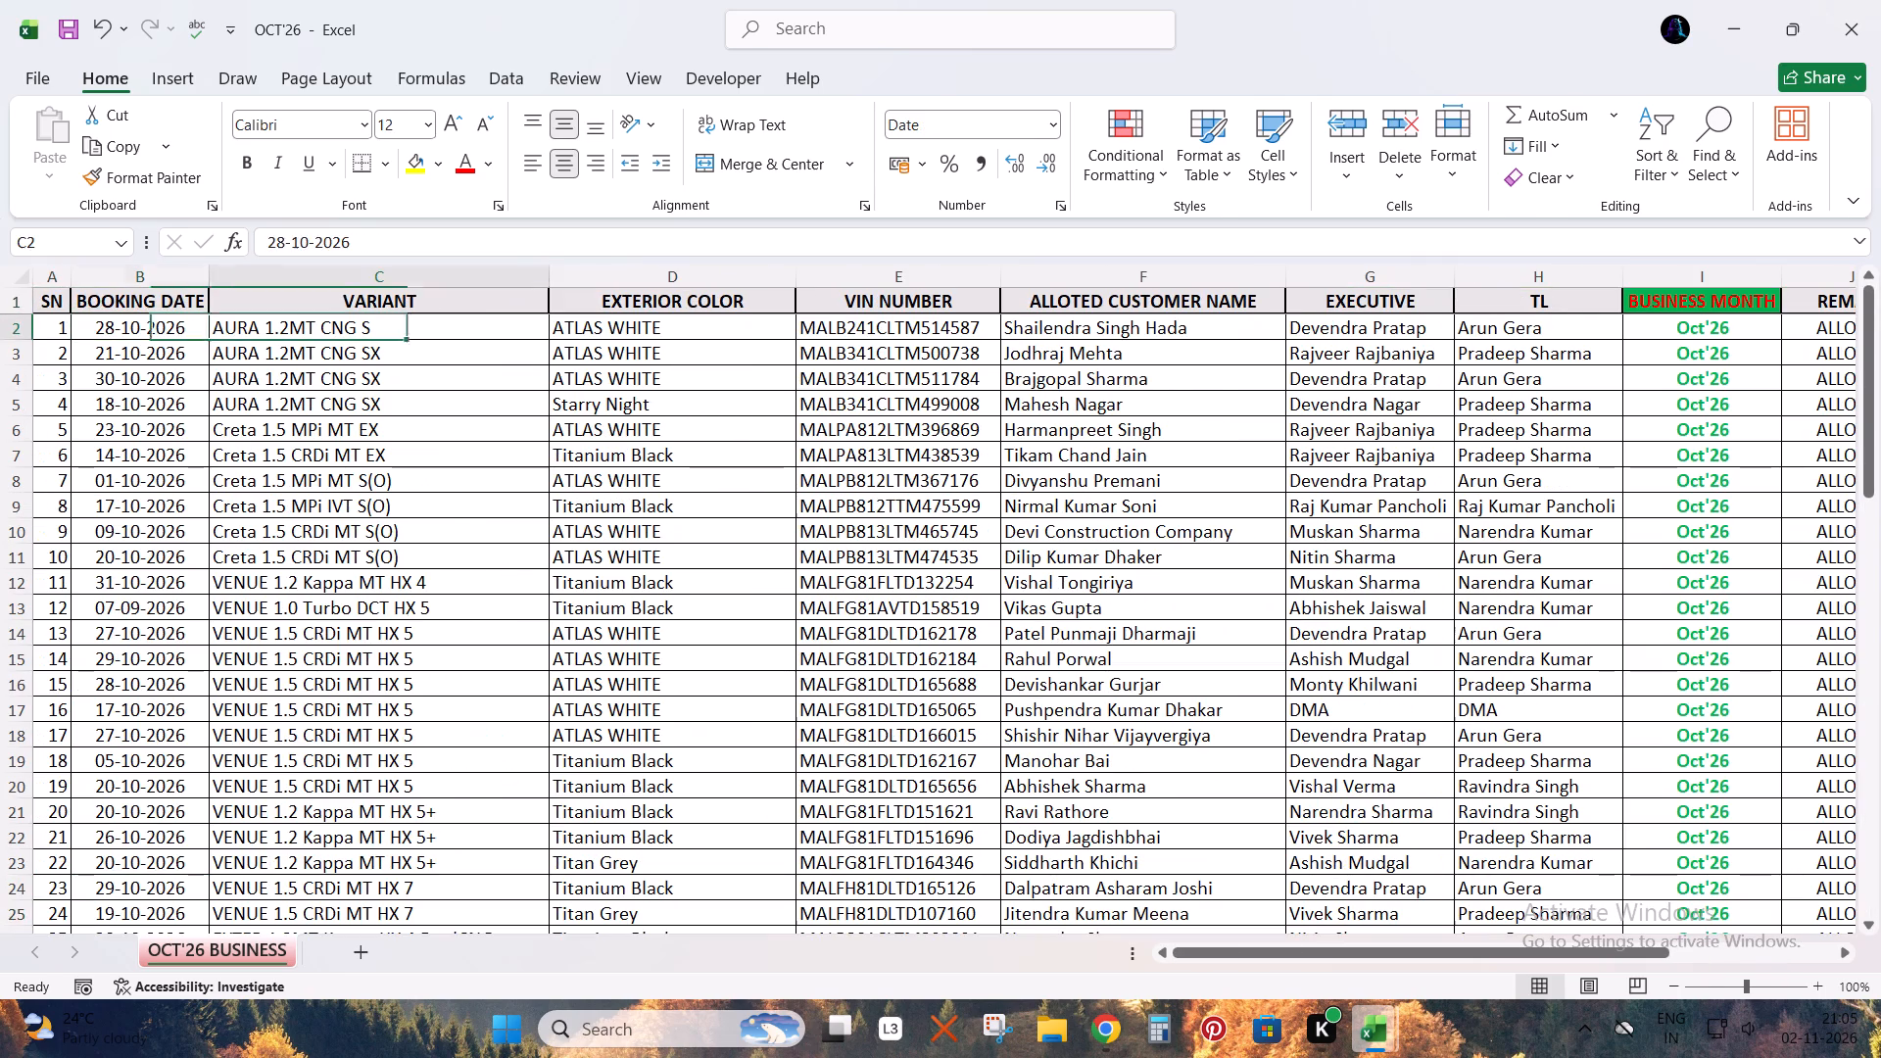
pyautogui.press('Up')
pyautogui.press('Down')
pyautogui.hotkey('ctrl', 'shift', 'Down')
pyautogui.hotkey('ctrl', 's')
# Review the column headings of the OCT'26 table one by one from SN to DELIVERY DATE.
pyautogui.hotkey('ctrl', 'Up')
pyautogui.hotkey('ctrl', 'Left')
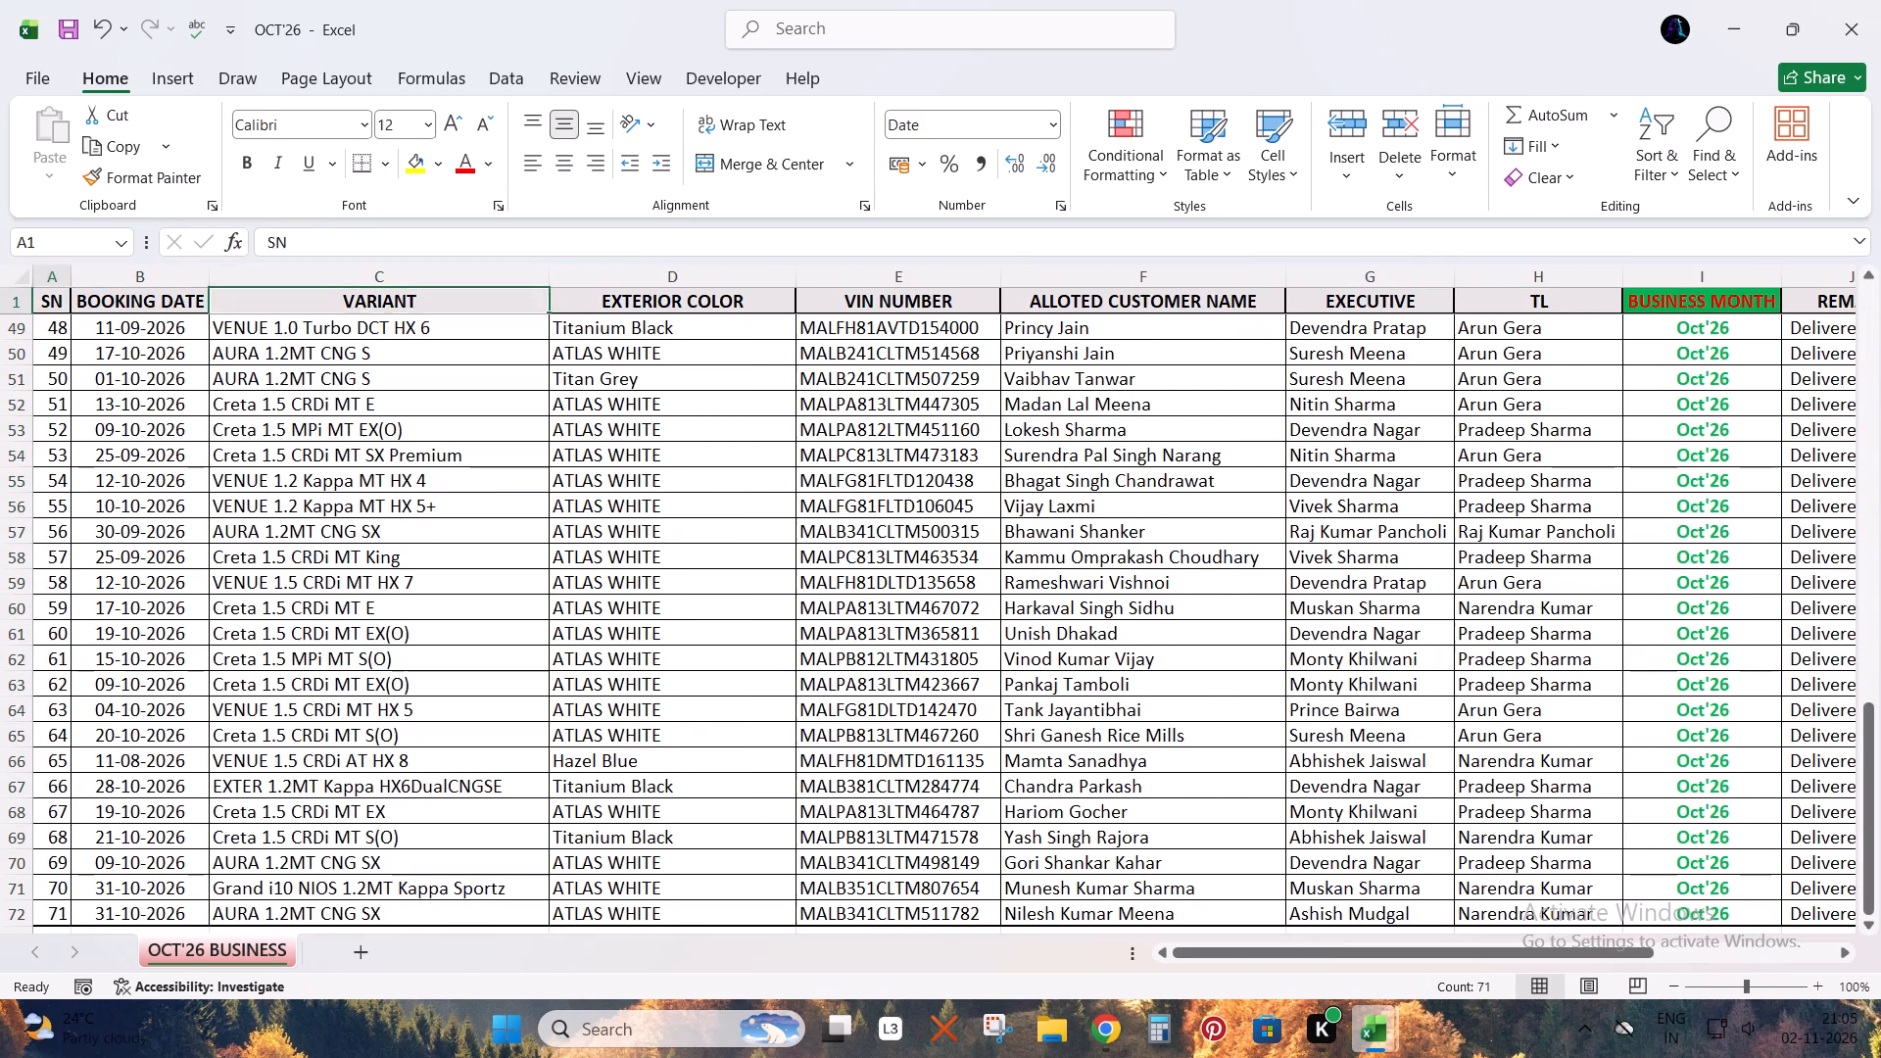
pyautogui.press('Right')
pyautogui.press('Right')
pyautogui.press('Right')
pyautogui.press('Right')
pyautogui.press('Right')
pyautogui.press('Right')
pyautogui.press('Right')
pyautogui.press('Right')
pyautogui.press('Right')
pyautogui.press('Right')
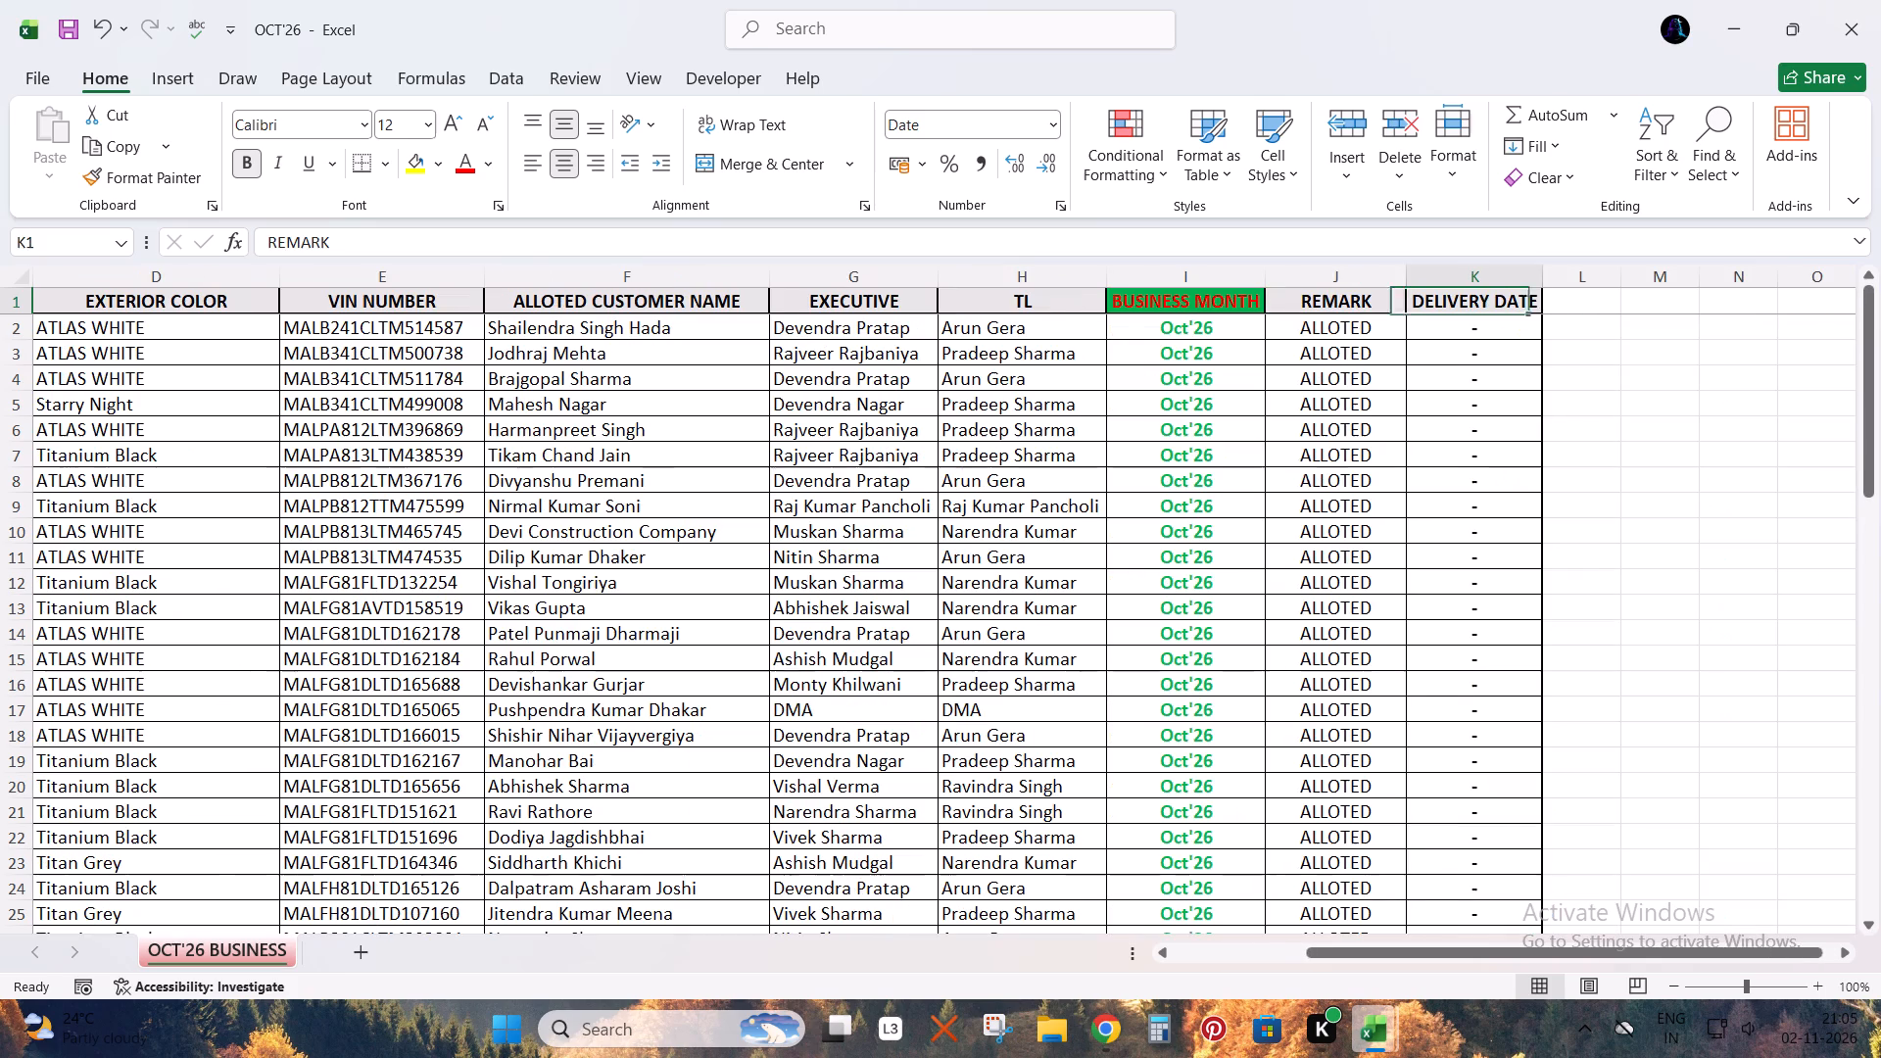
# Check the REMARK and DELIVERY DATE columns from the first booking down to the last one.
pyautogui.press('Down')
pyautogui.press('Left')
pyautogui.press('Up')
pyautogui.press('Down')
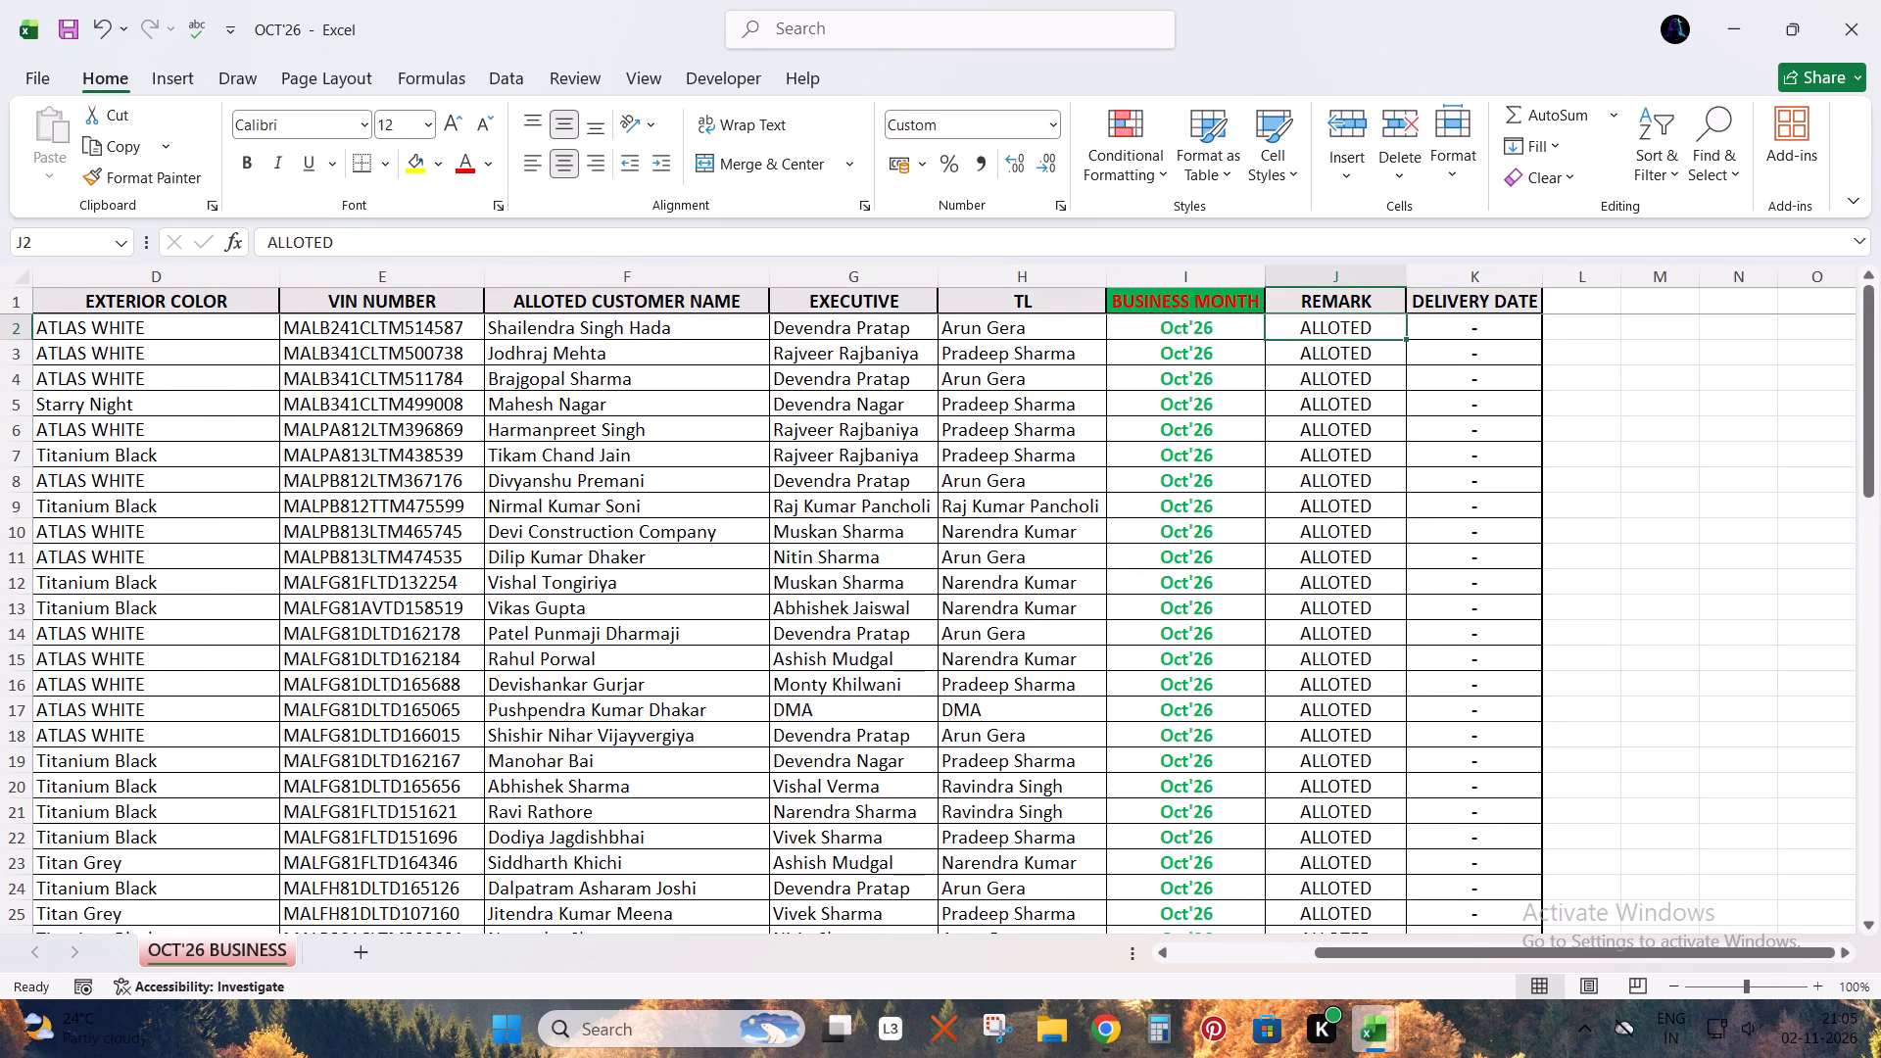
pyautogui.scroll(-7, 1447, 594)
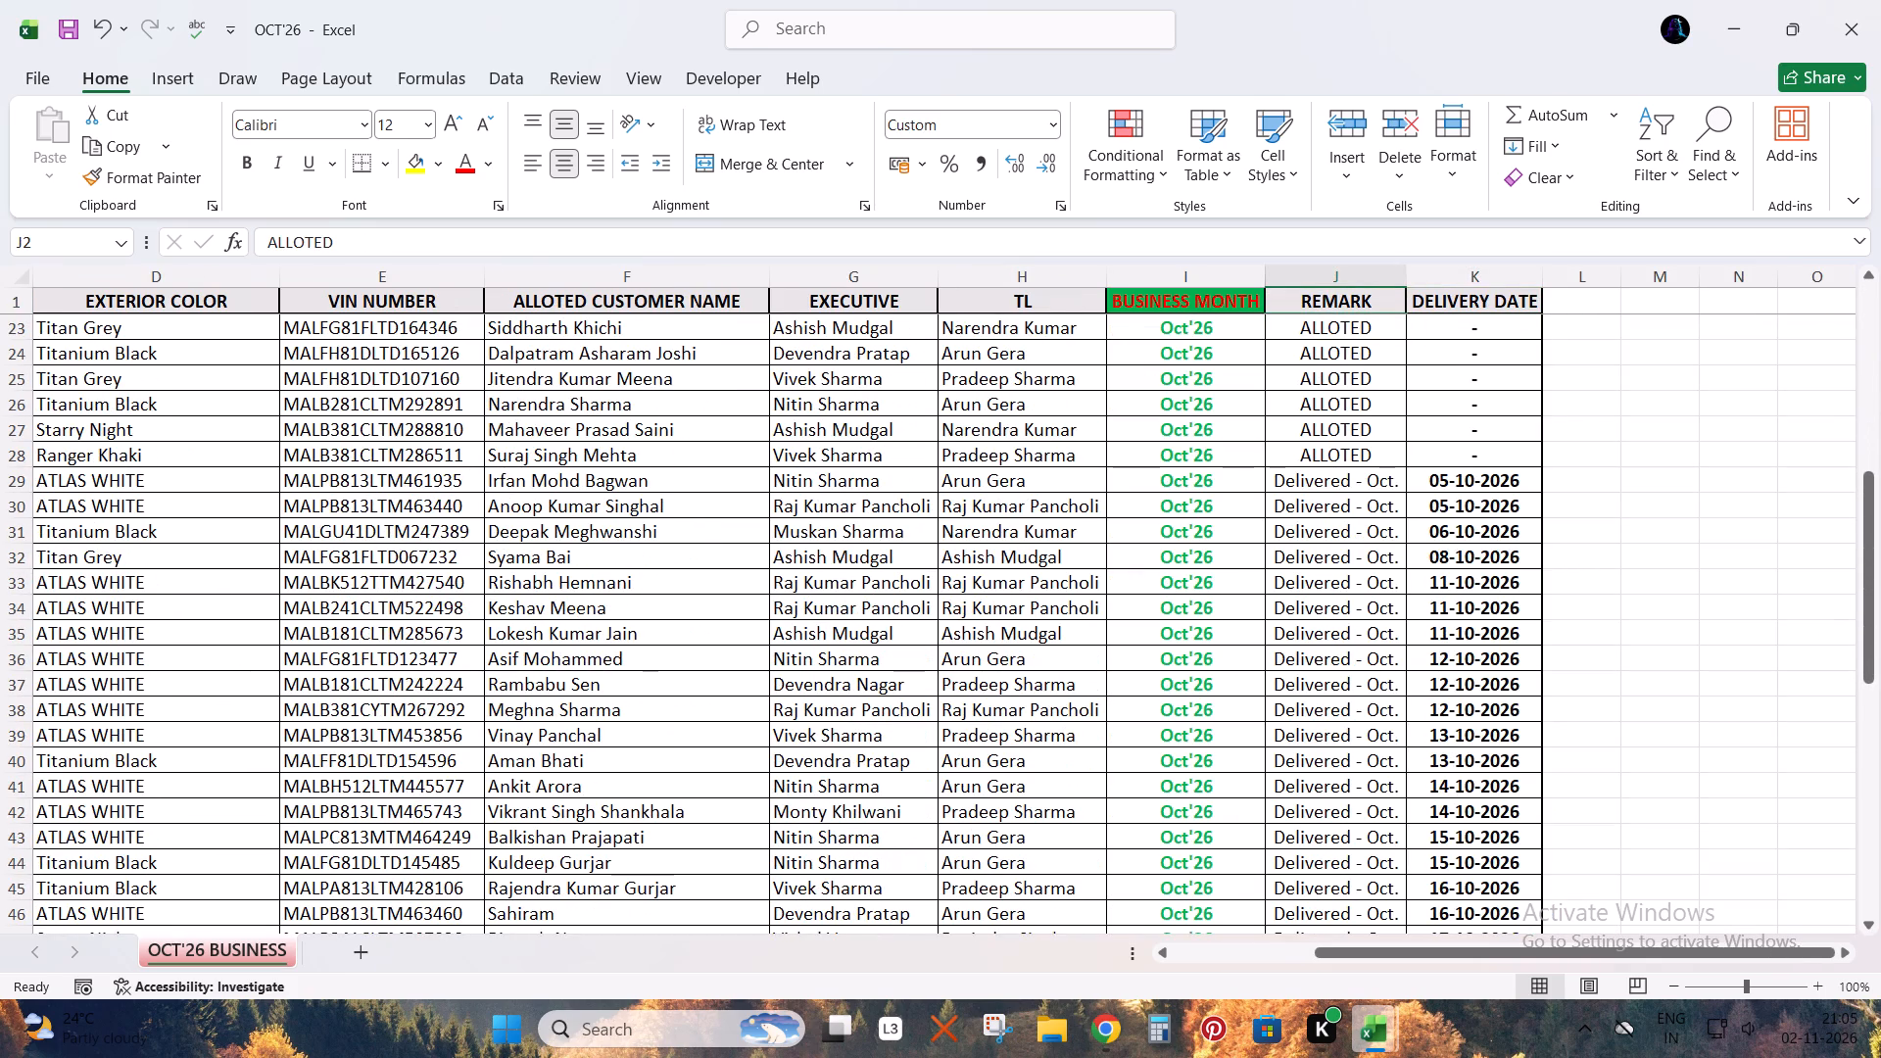
pyautogui.press('Right')
pyautogui.press('Up')
pyautogui.hotkey('ctrl', 'Down')
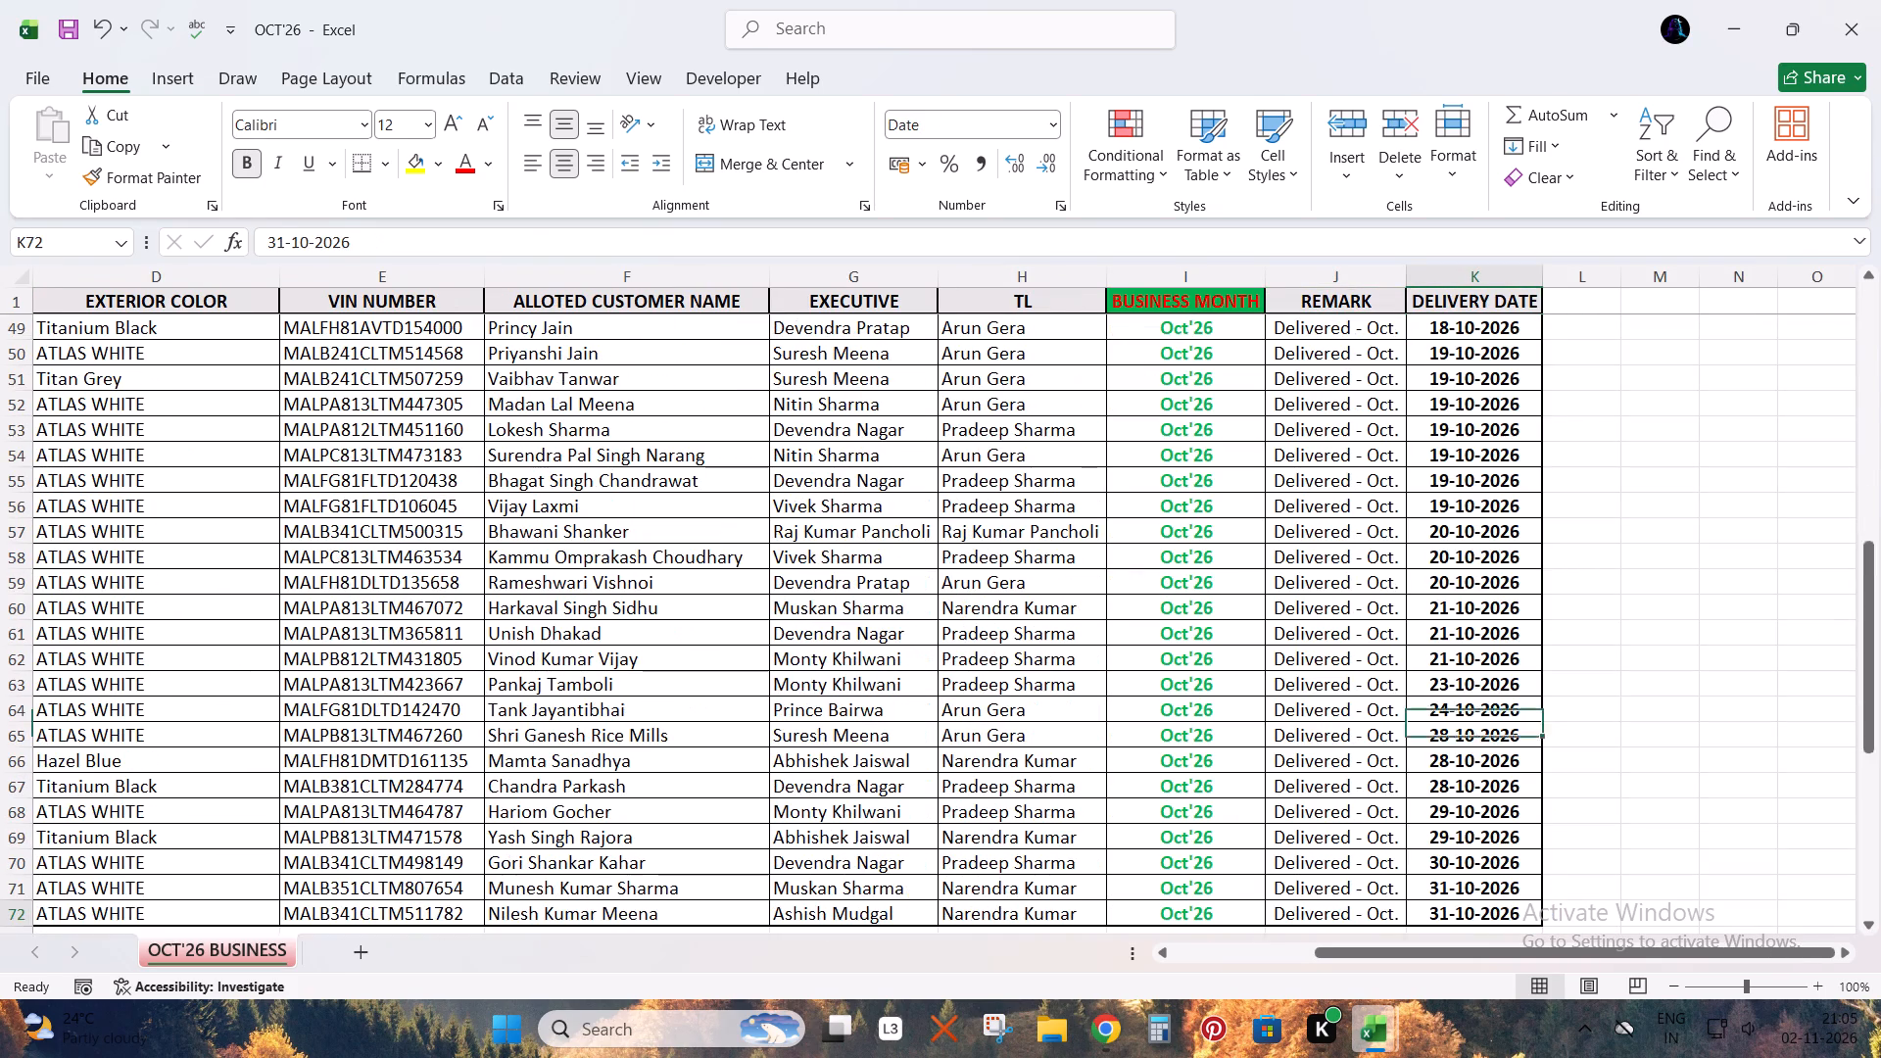
pyautogui.press('Down')
pyautogui.press('Up')
pyautogui.press('Up')
# Go through the table's headings once more from SN to the first empty column after DELIVERY DATE.
pyautogui.hotkey('ctrl', 'Up')
pyautogui.hotkey('ctrl', 'Left')
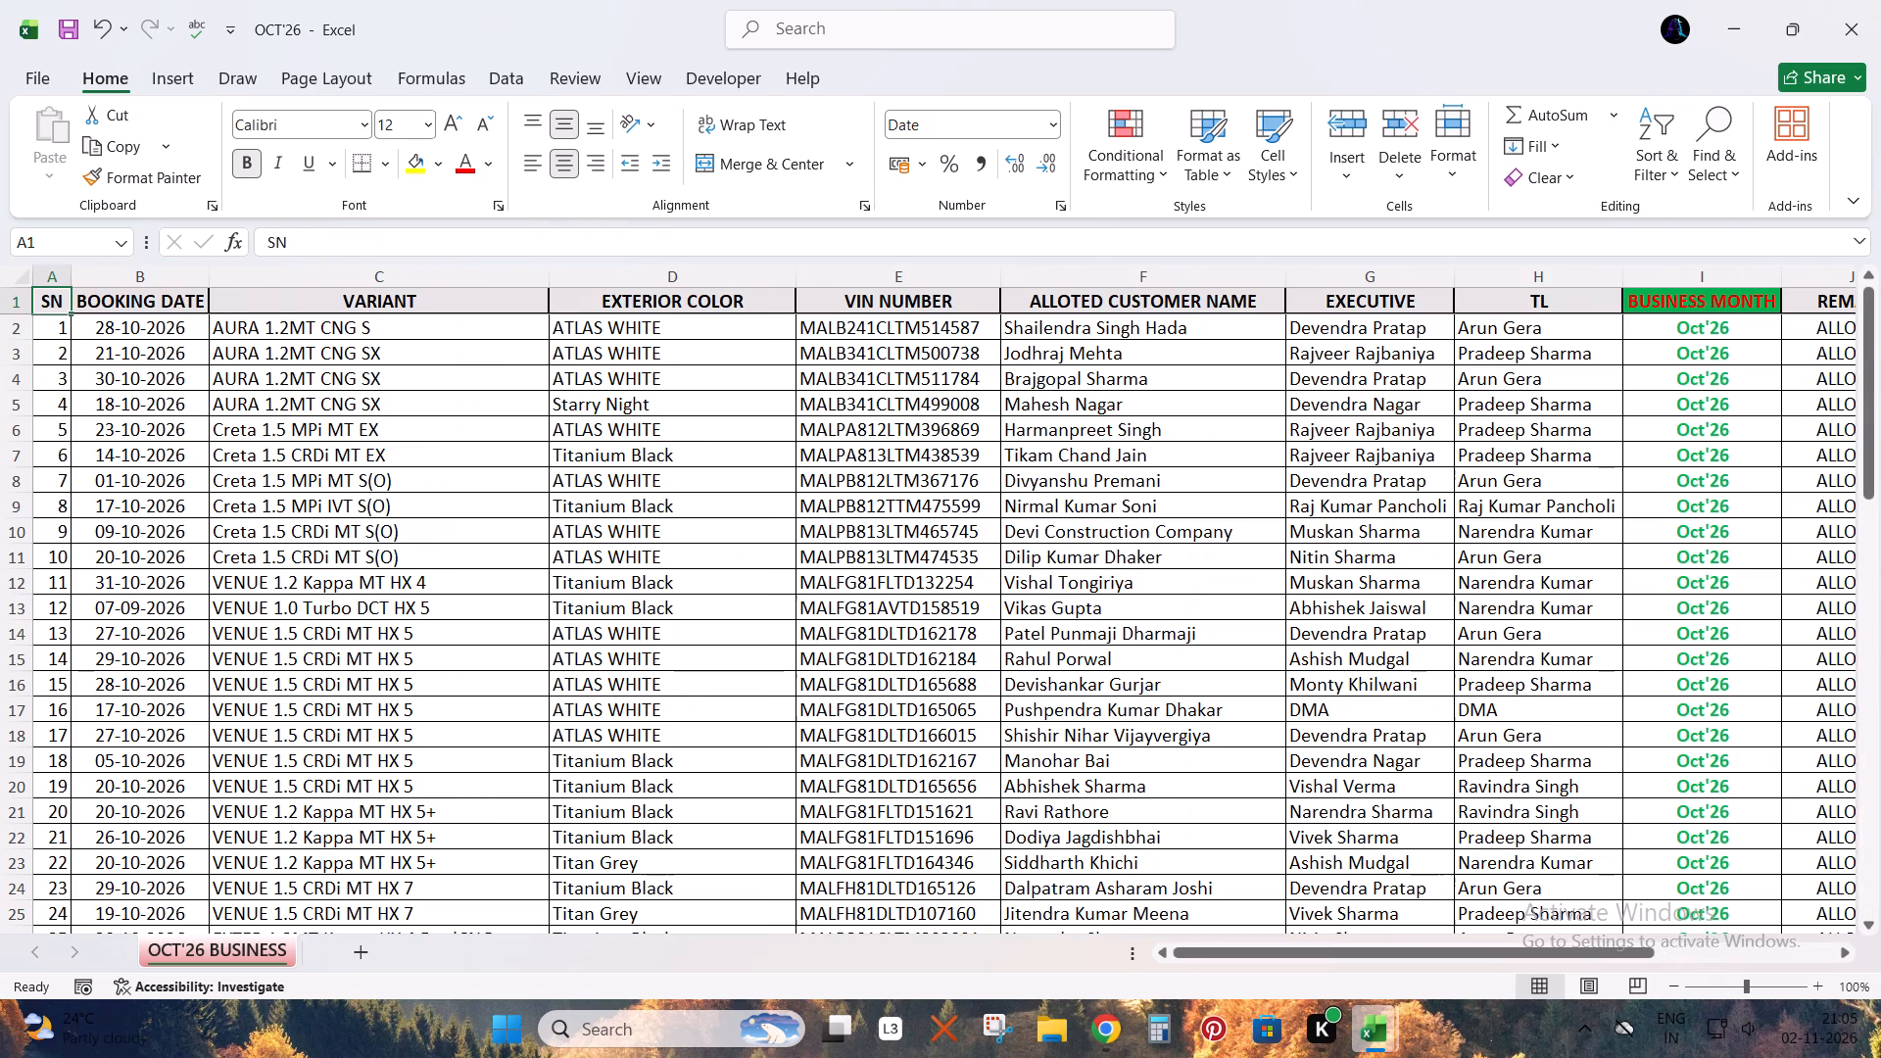
pyautogui.press('Right')
pyautogui.press('Right')
pyautogui.press('Right')
pyautogui.press('Right')
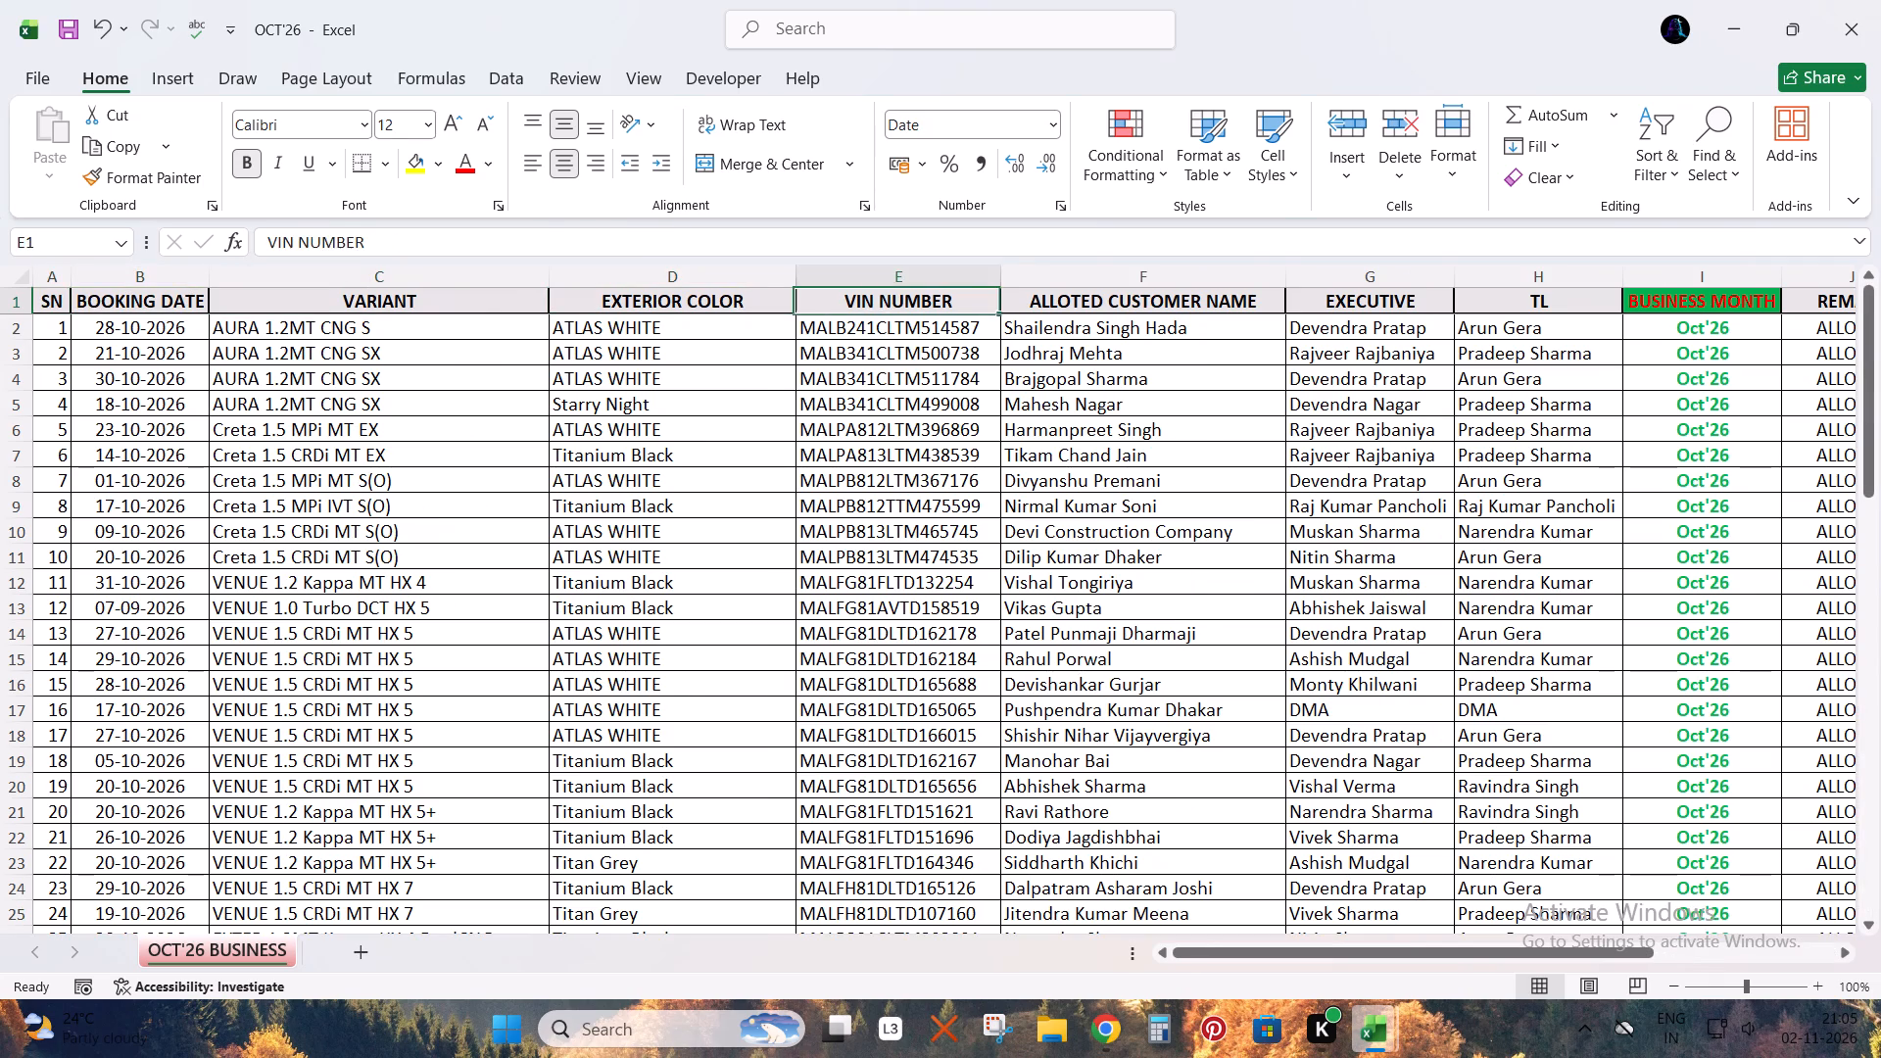
pyautogui.press('Right')
pyautogui.press('Right')
pyautogui.press('Right')
pyautogui.press('Right')
pyautogui.press('Right')
pyautogui.press('Right')
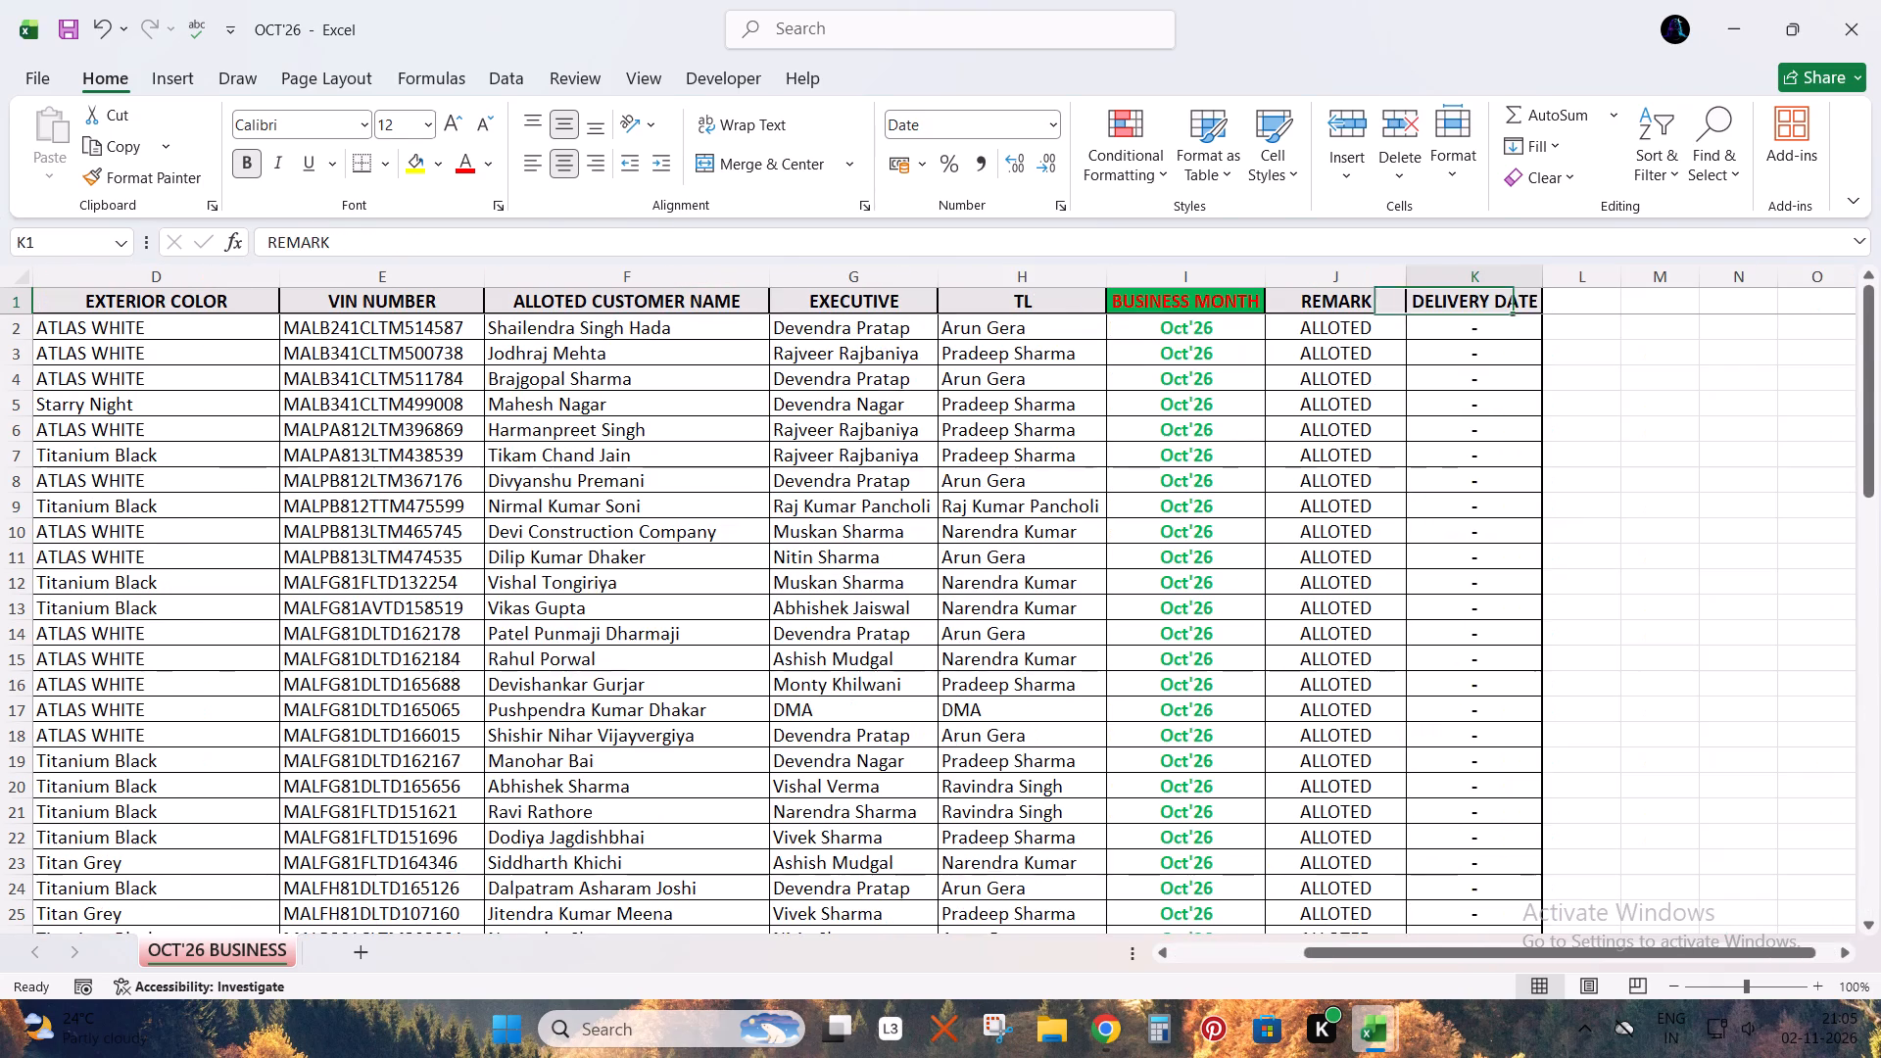
pyautogui.press('Right')
# Examine the BUSINESS MONTH, REMARK and DELIVERY DATE entries down through the table's rows.
pyautogui.press('Down')
pyautogui.press('Left')
pyautogui.press('Left')
pyautogui.press('Left')
pyautogui.press('Up')
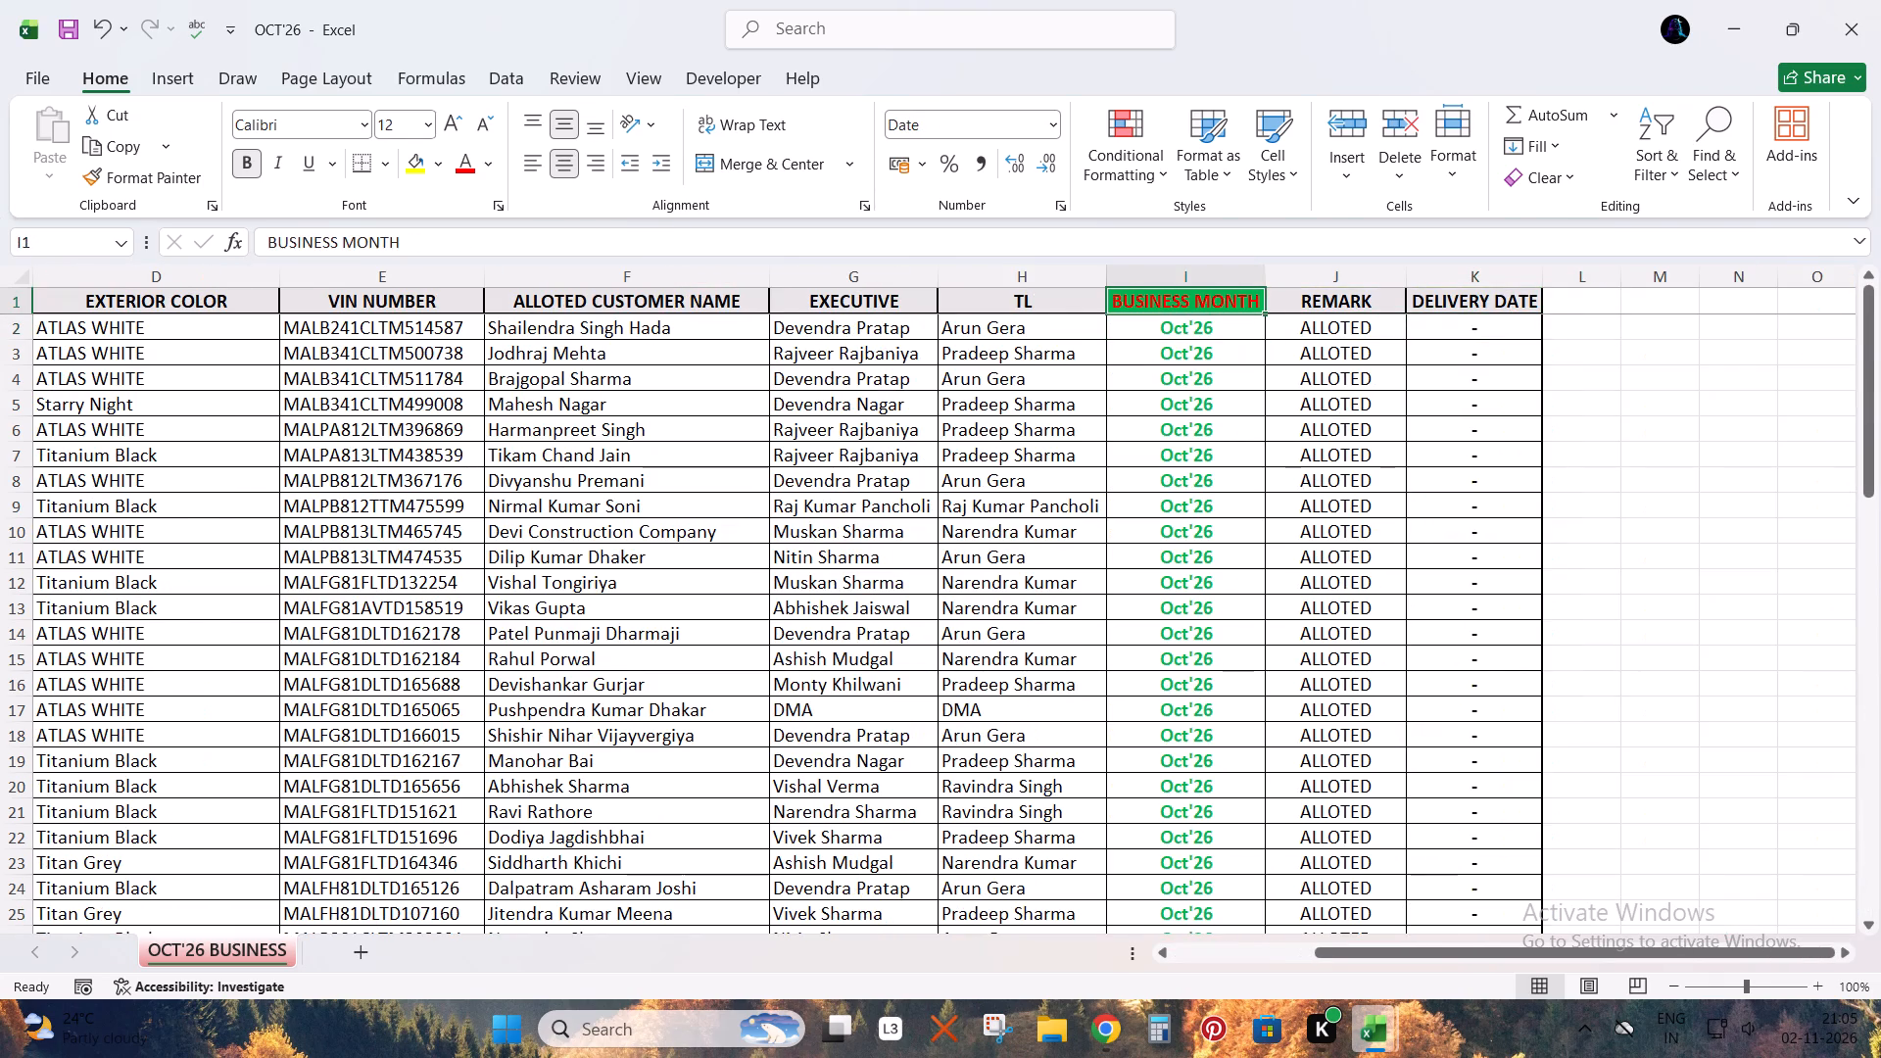
pyautogui.scroll(-9, 1351, 648)
pyautogui.scroll(1, 1329, 658)
pyautogui.scroll(-4, 1329, 658)
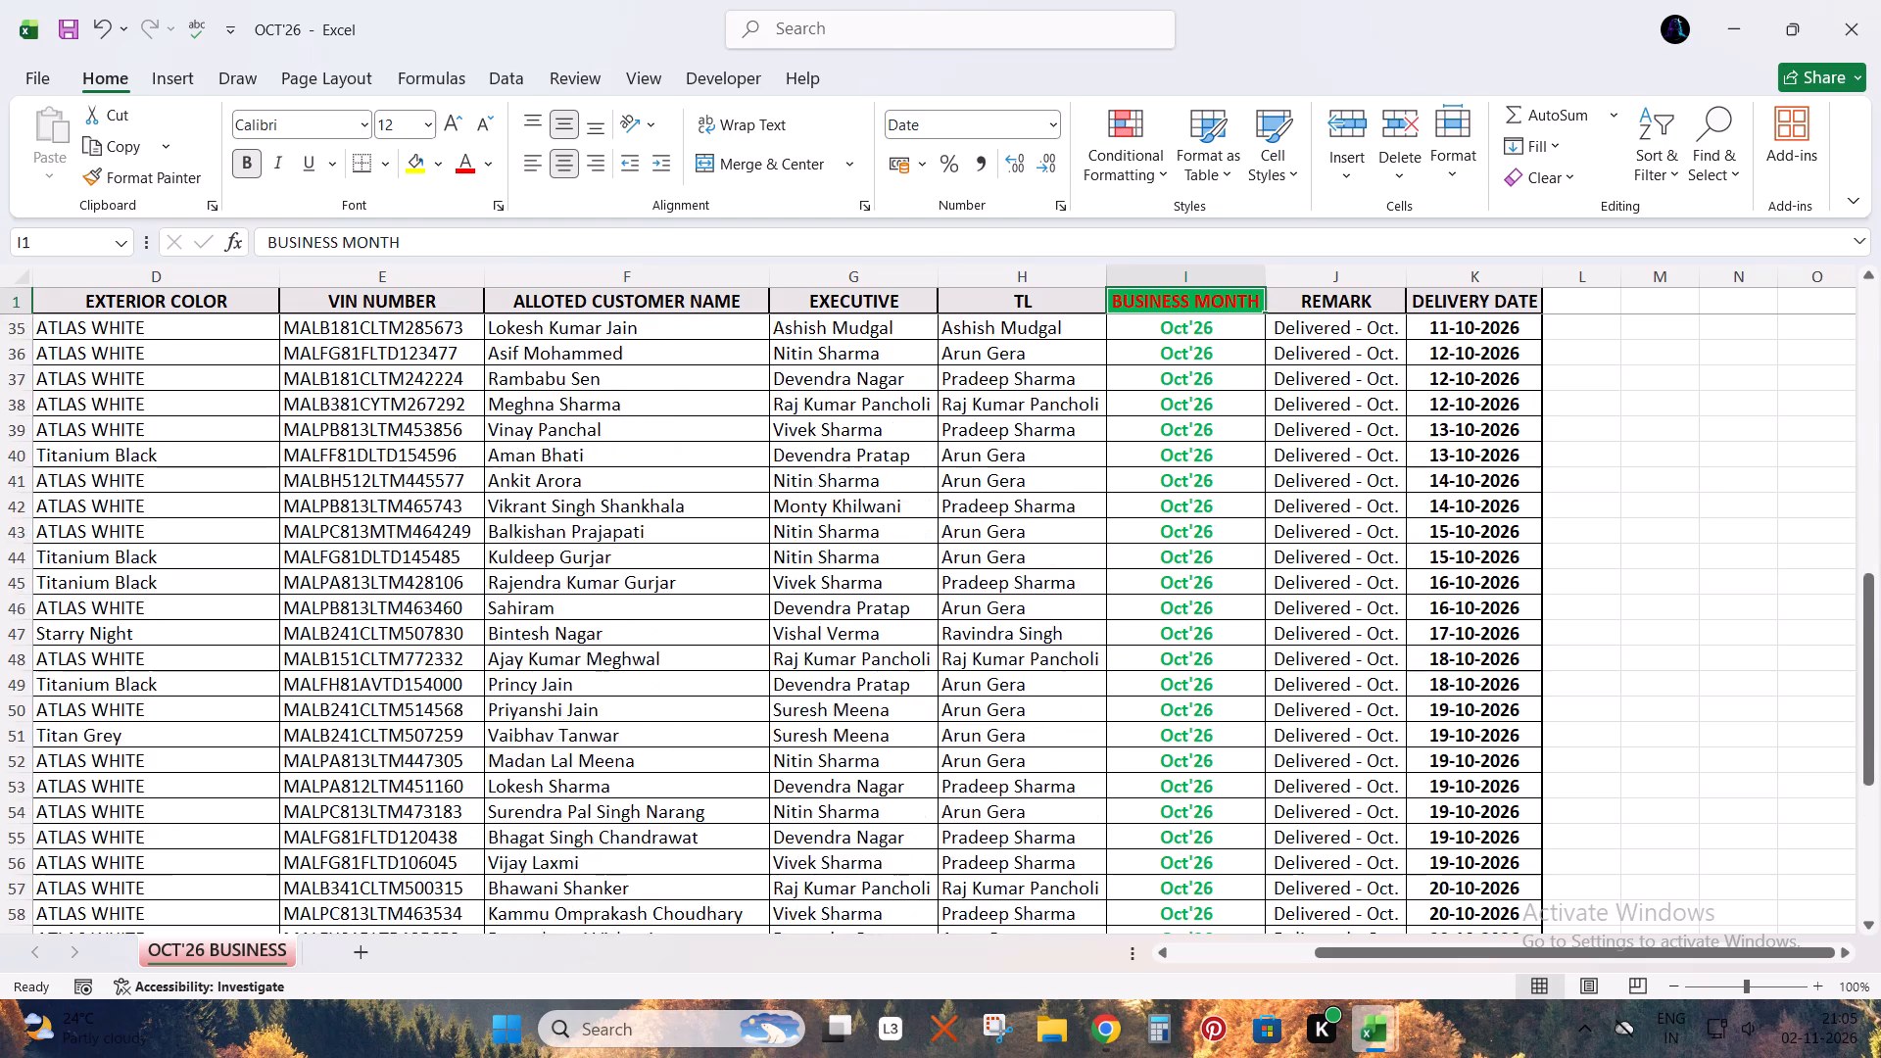
pyautogui.scroll(-8, 1329, 658)
# Save the OCT'26 workbook with the SN heading cell selected and close it.
pyautogui.hotkey('ctrl', 'Up')
pyautogui.hotkey('ctrl', 'Left')
pyautogui.press('Down')
pyautogui.press('Up')
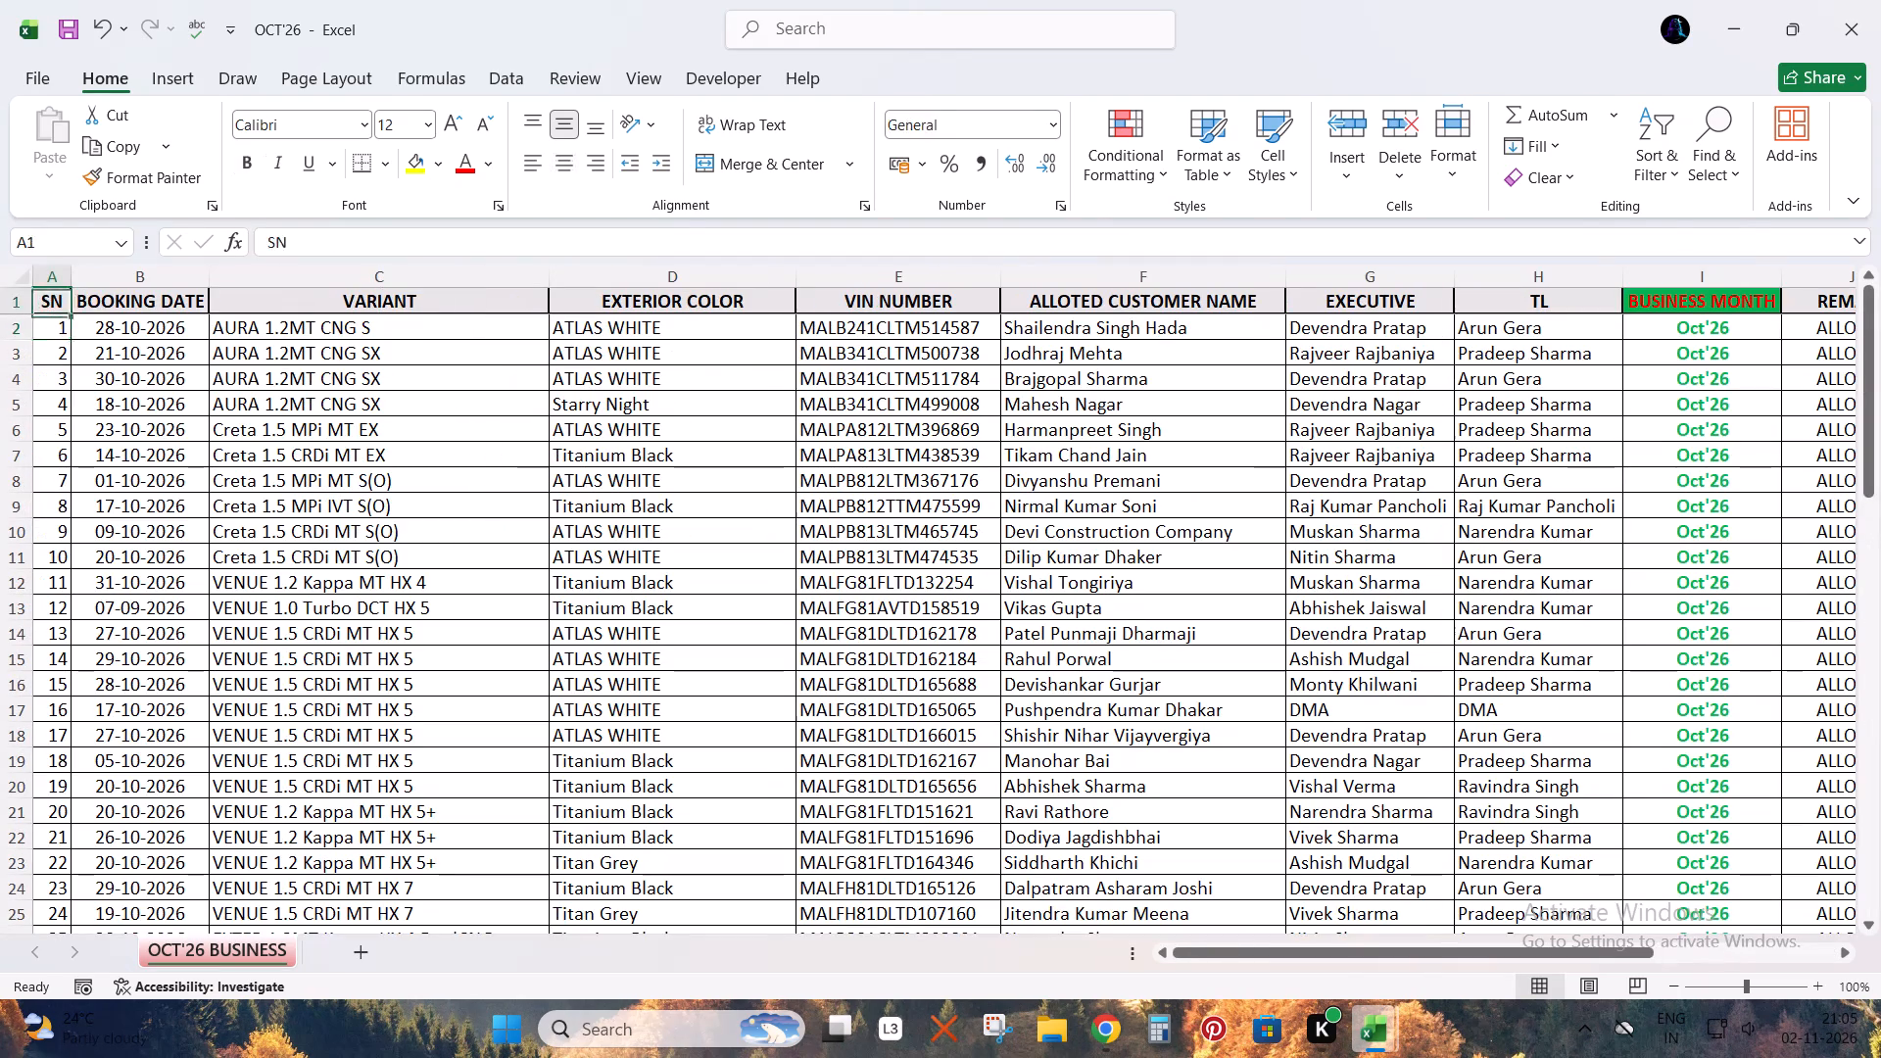
pyautogui.hotkey('ctrl', 's')
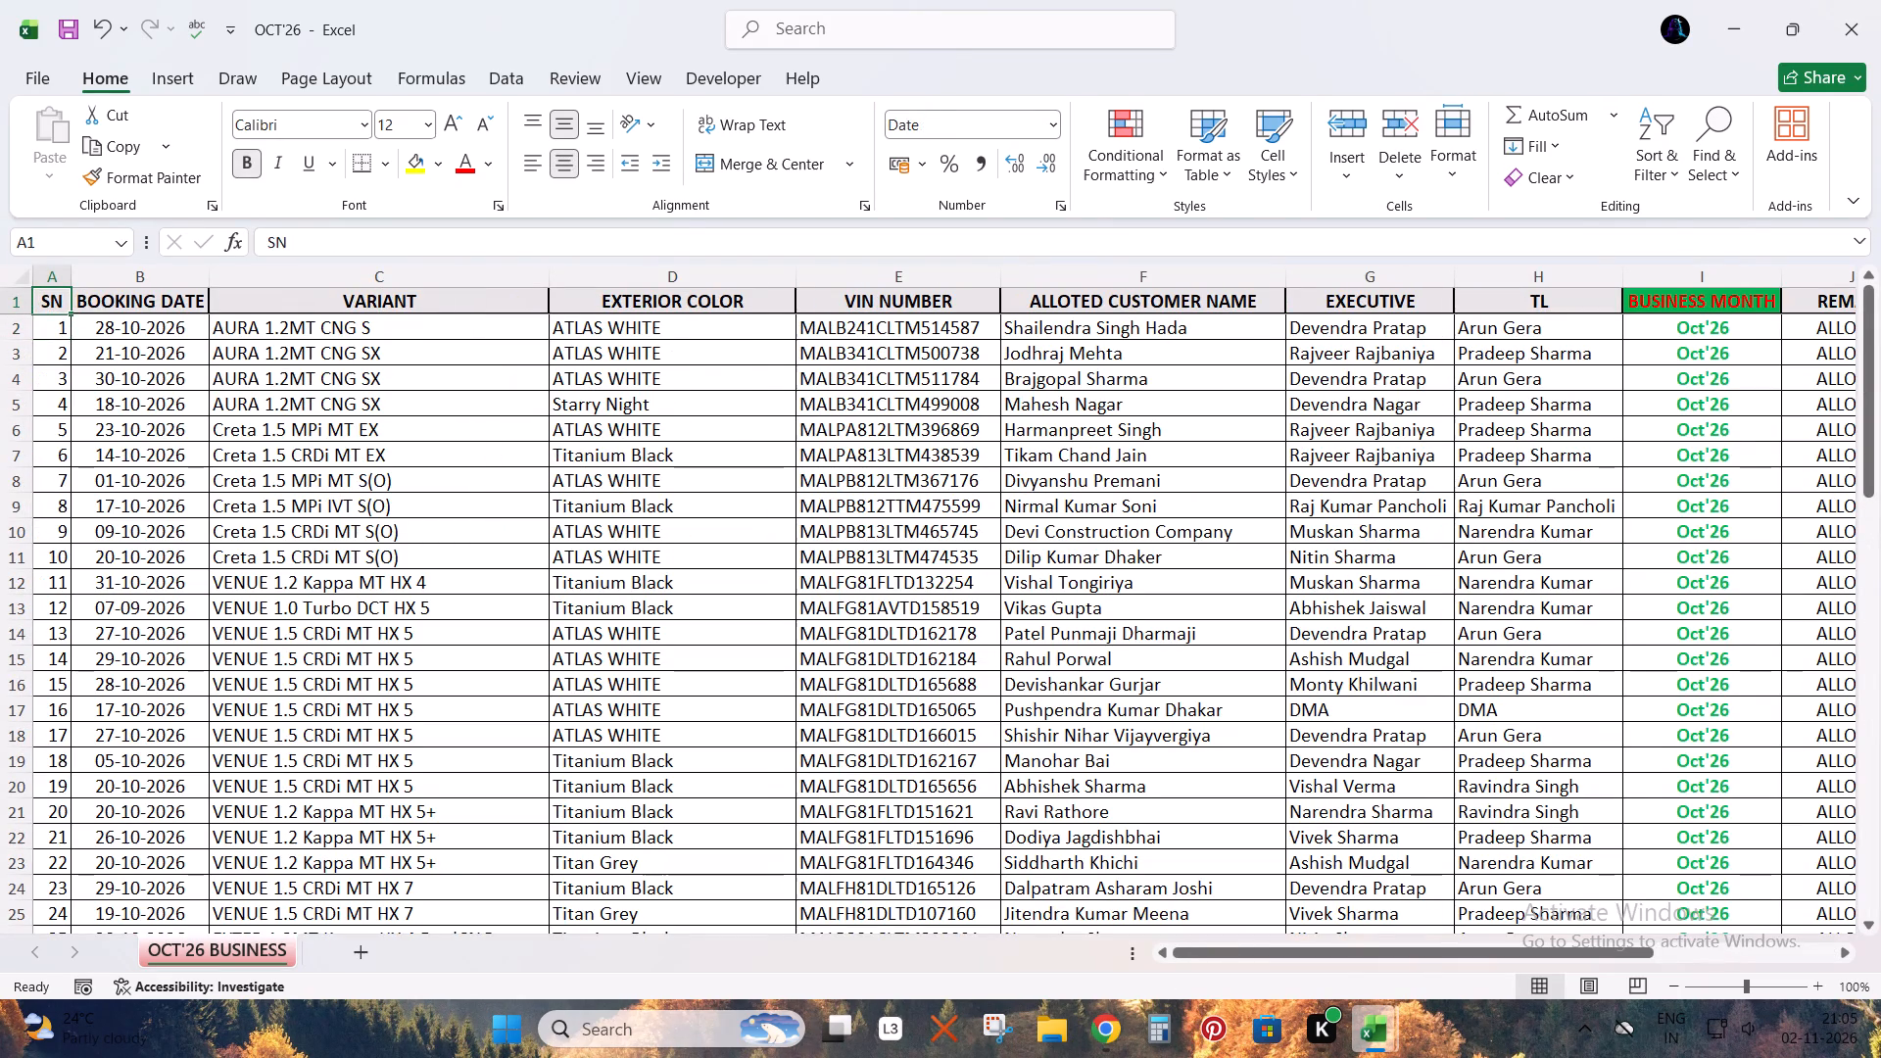
pyautogui.click(1880, 0)
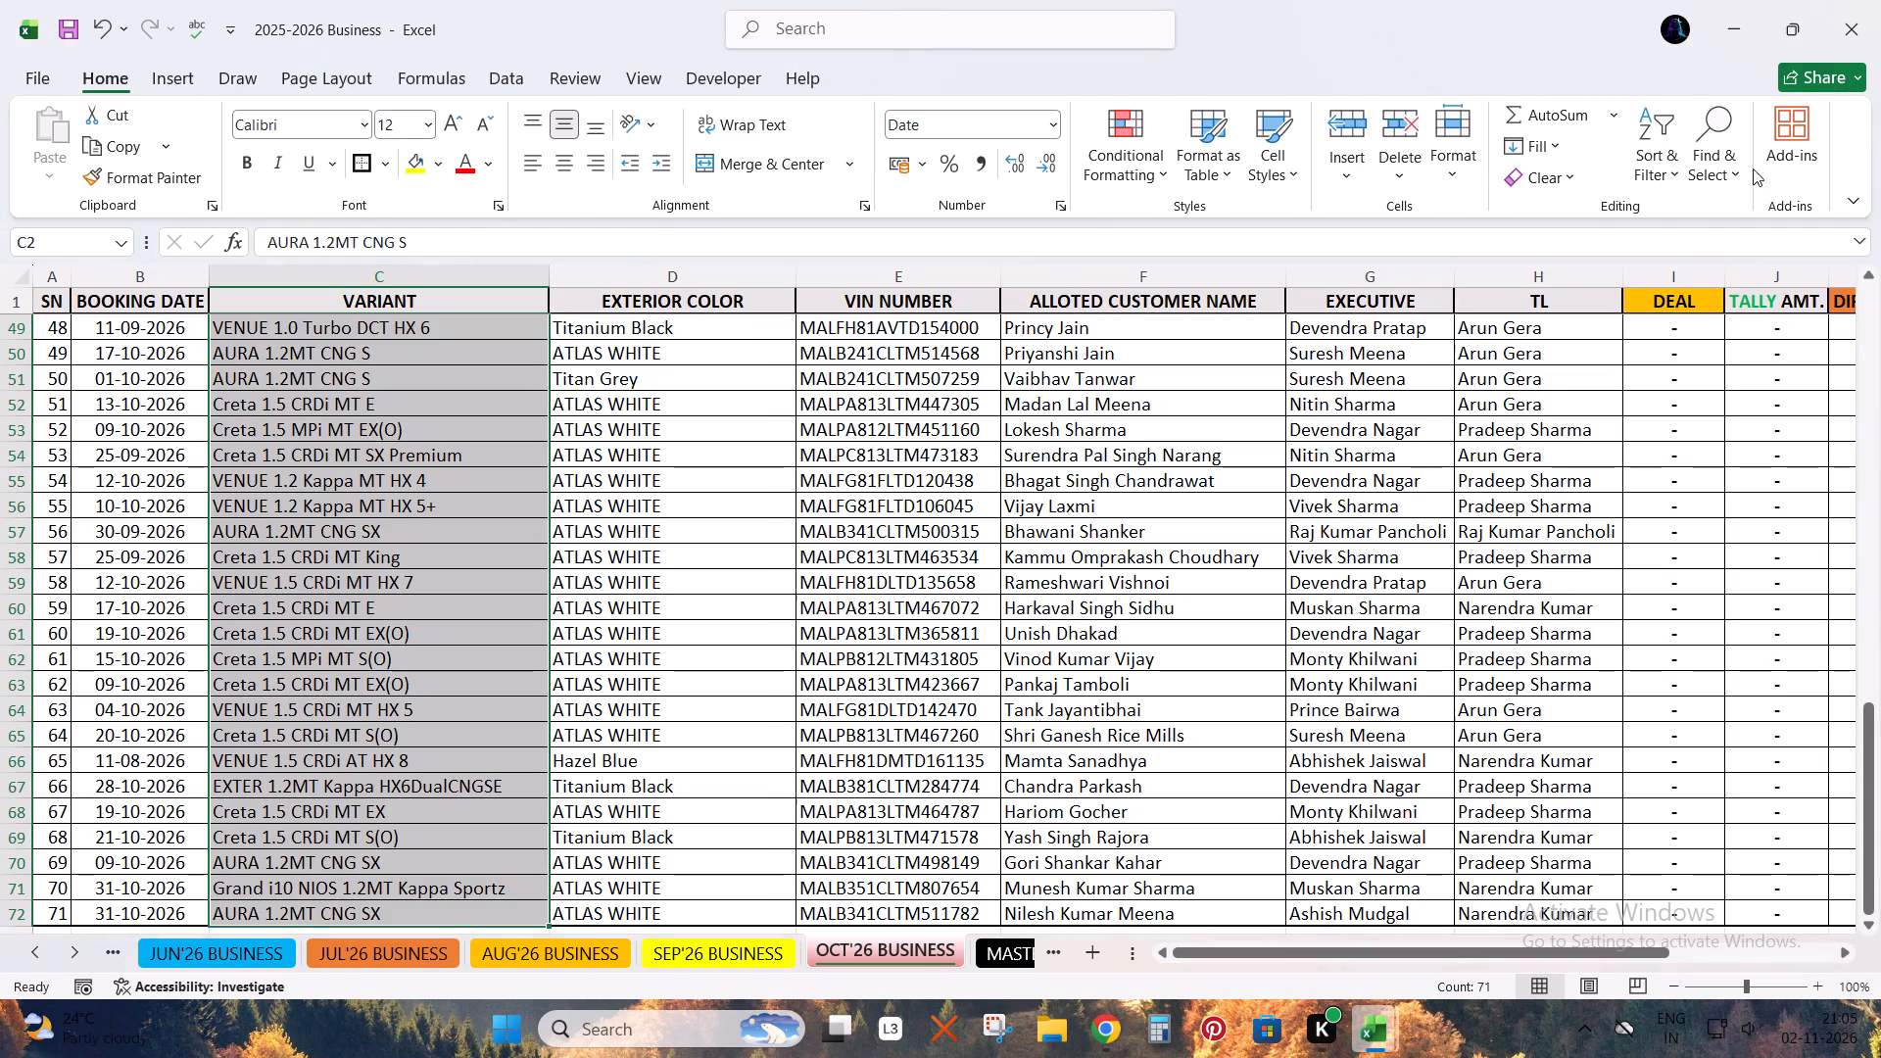
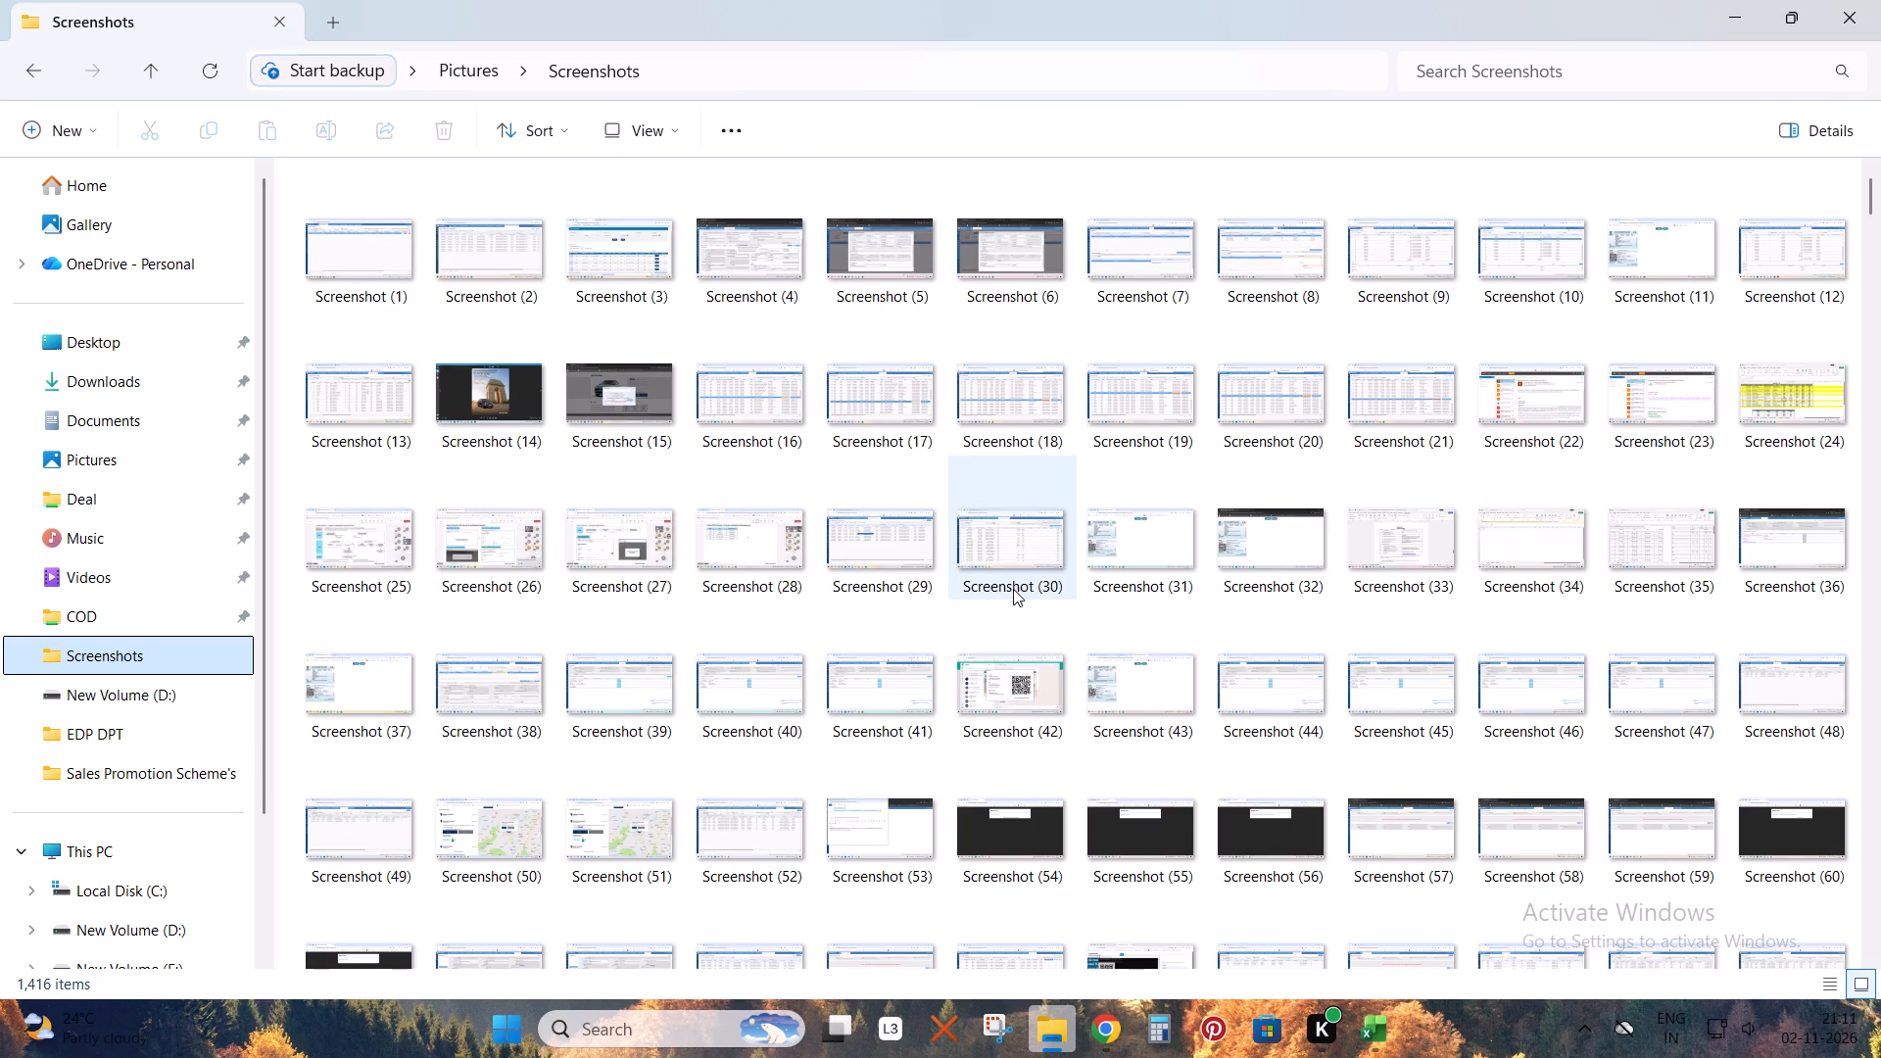
# View the mountain-wallpaper image Screenshot (166) from the Screenshots folder and close both the image and the folder.
pyautogui.scroll(-2, 1013, 589)
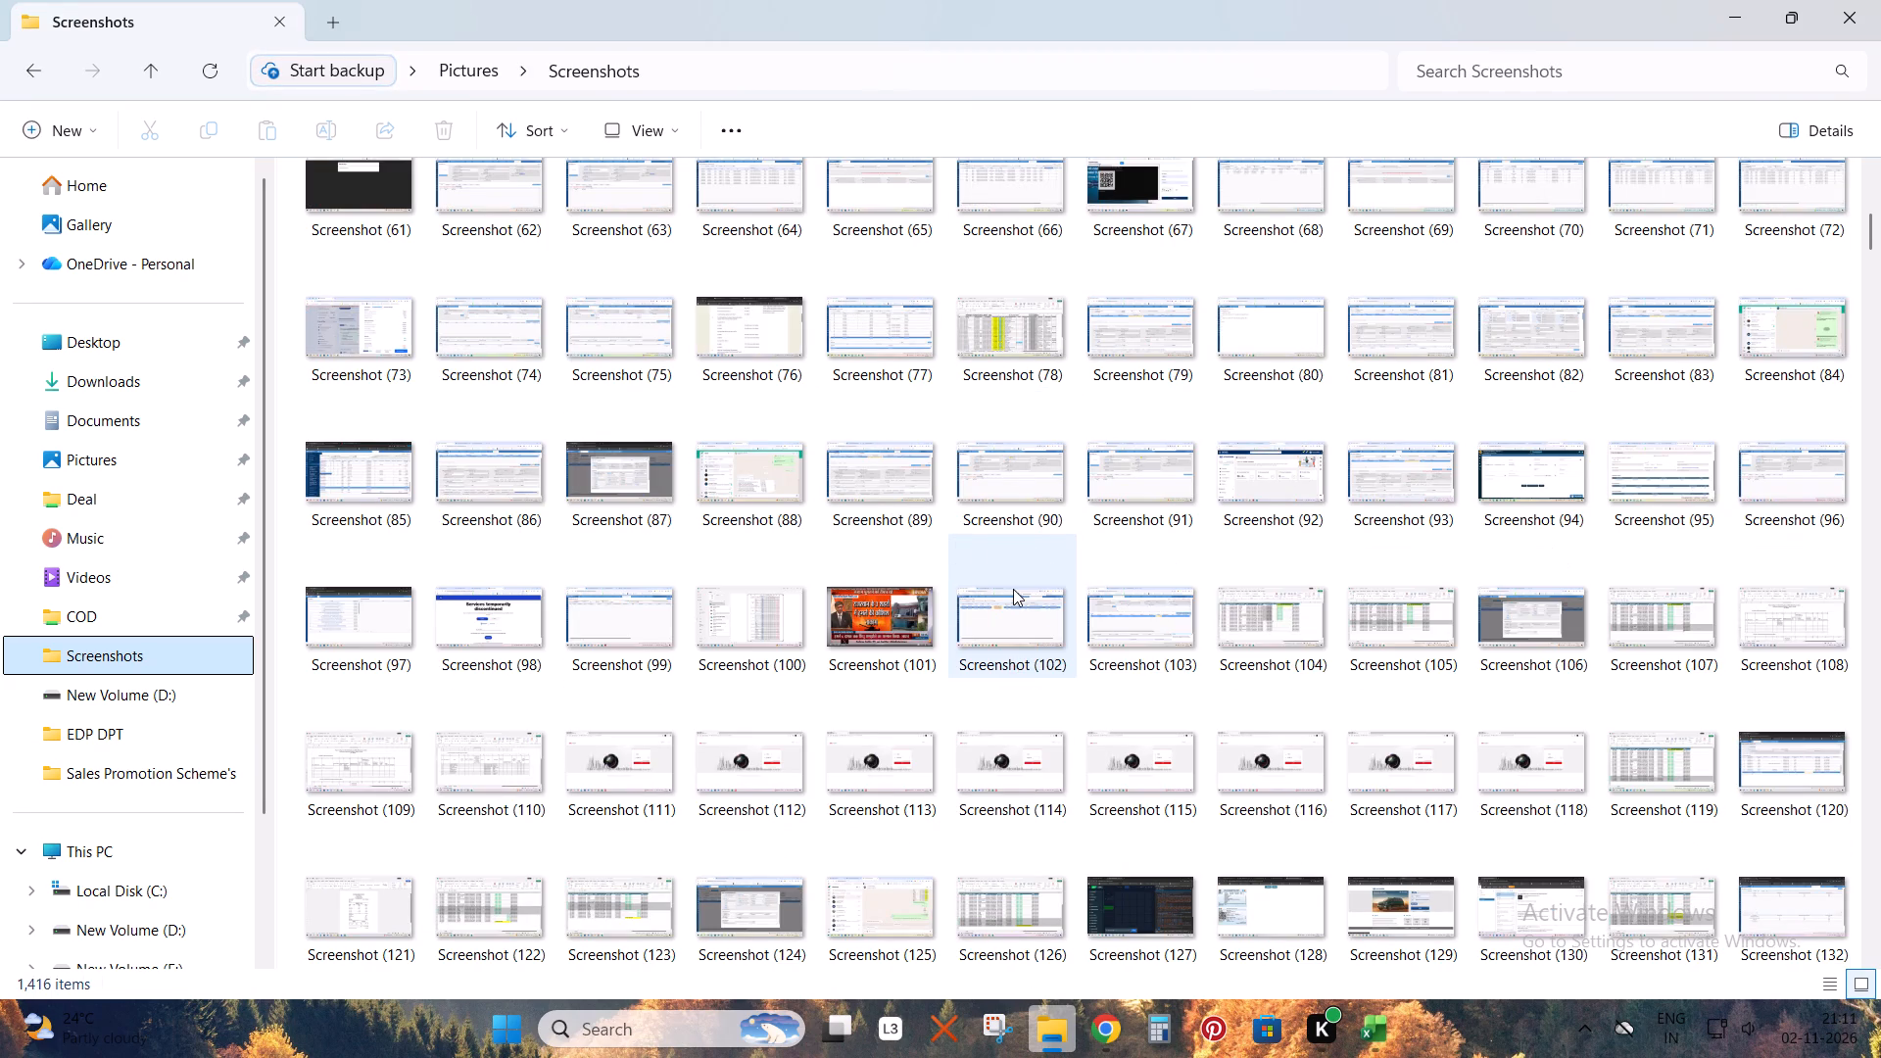
pyautogui.scroll(-2, 1013, 589)
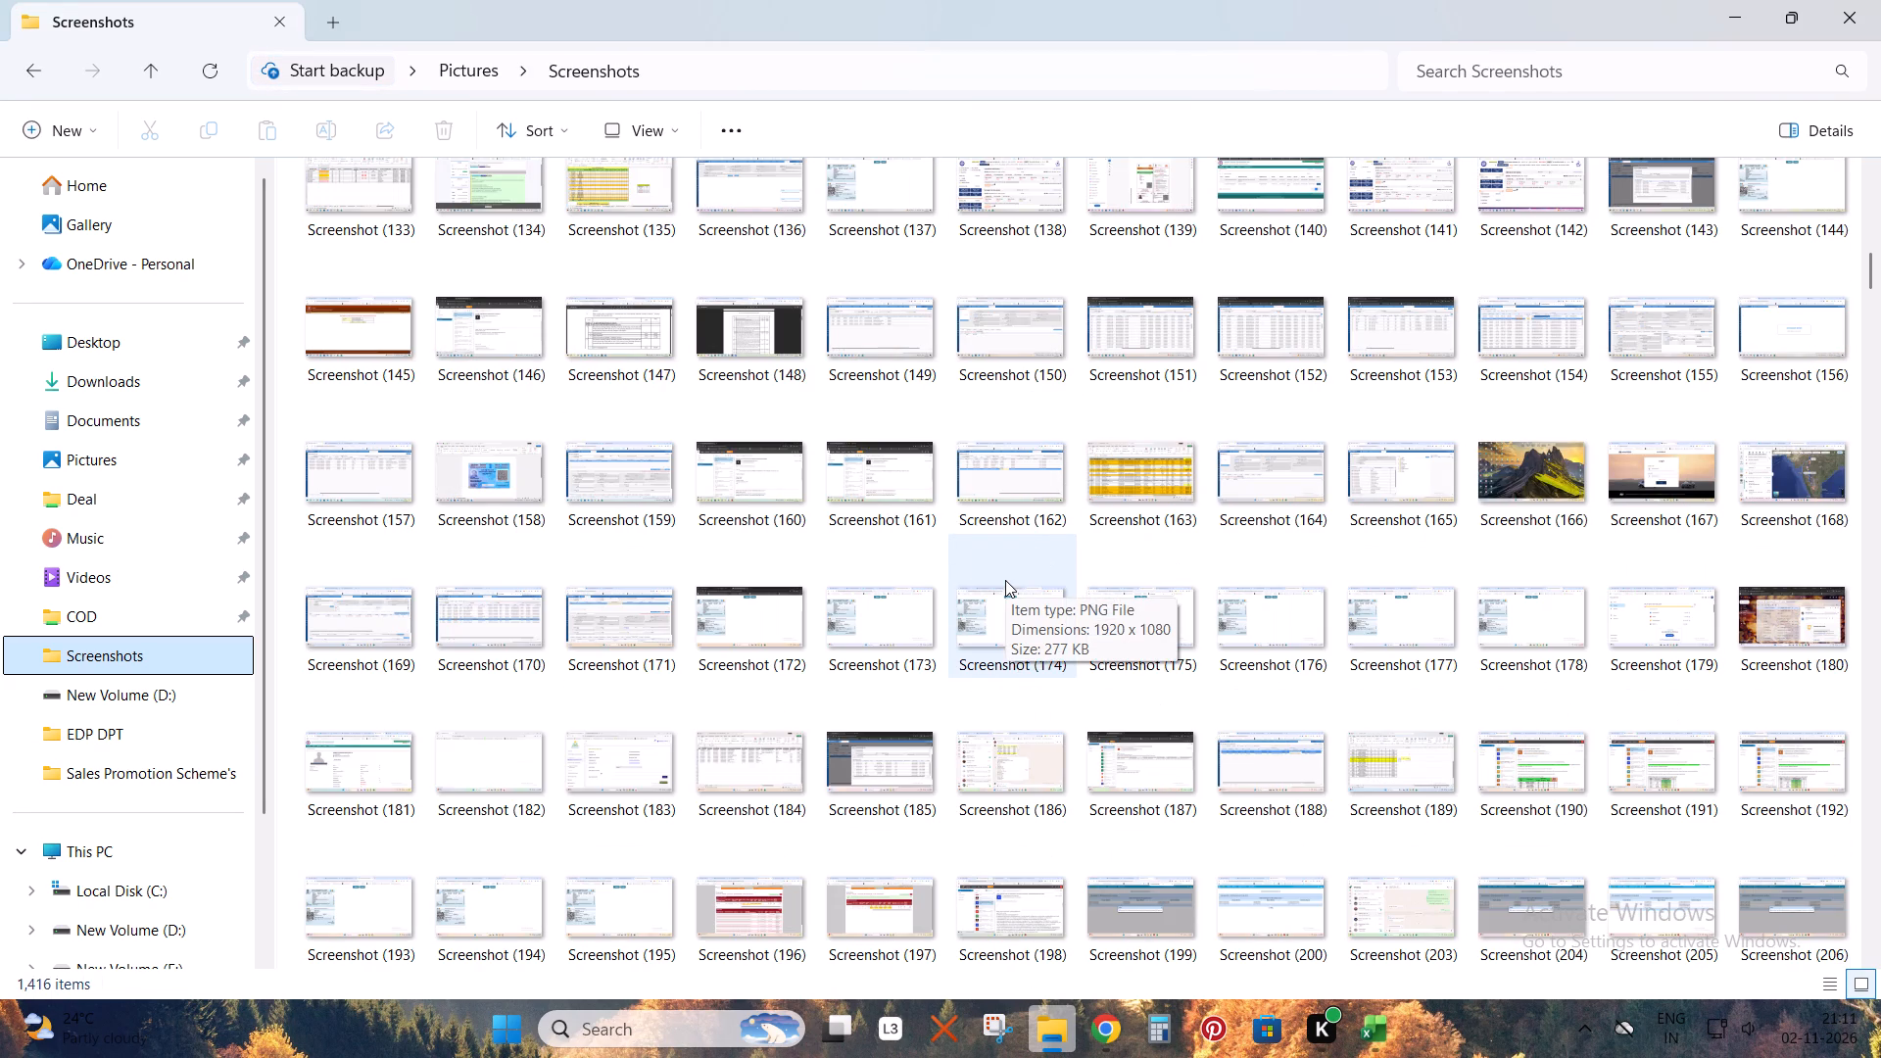
pyautogui.doubleClick(1535, 461)
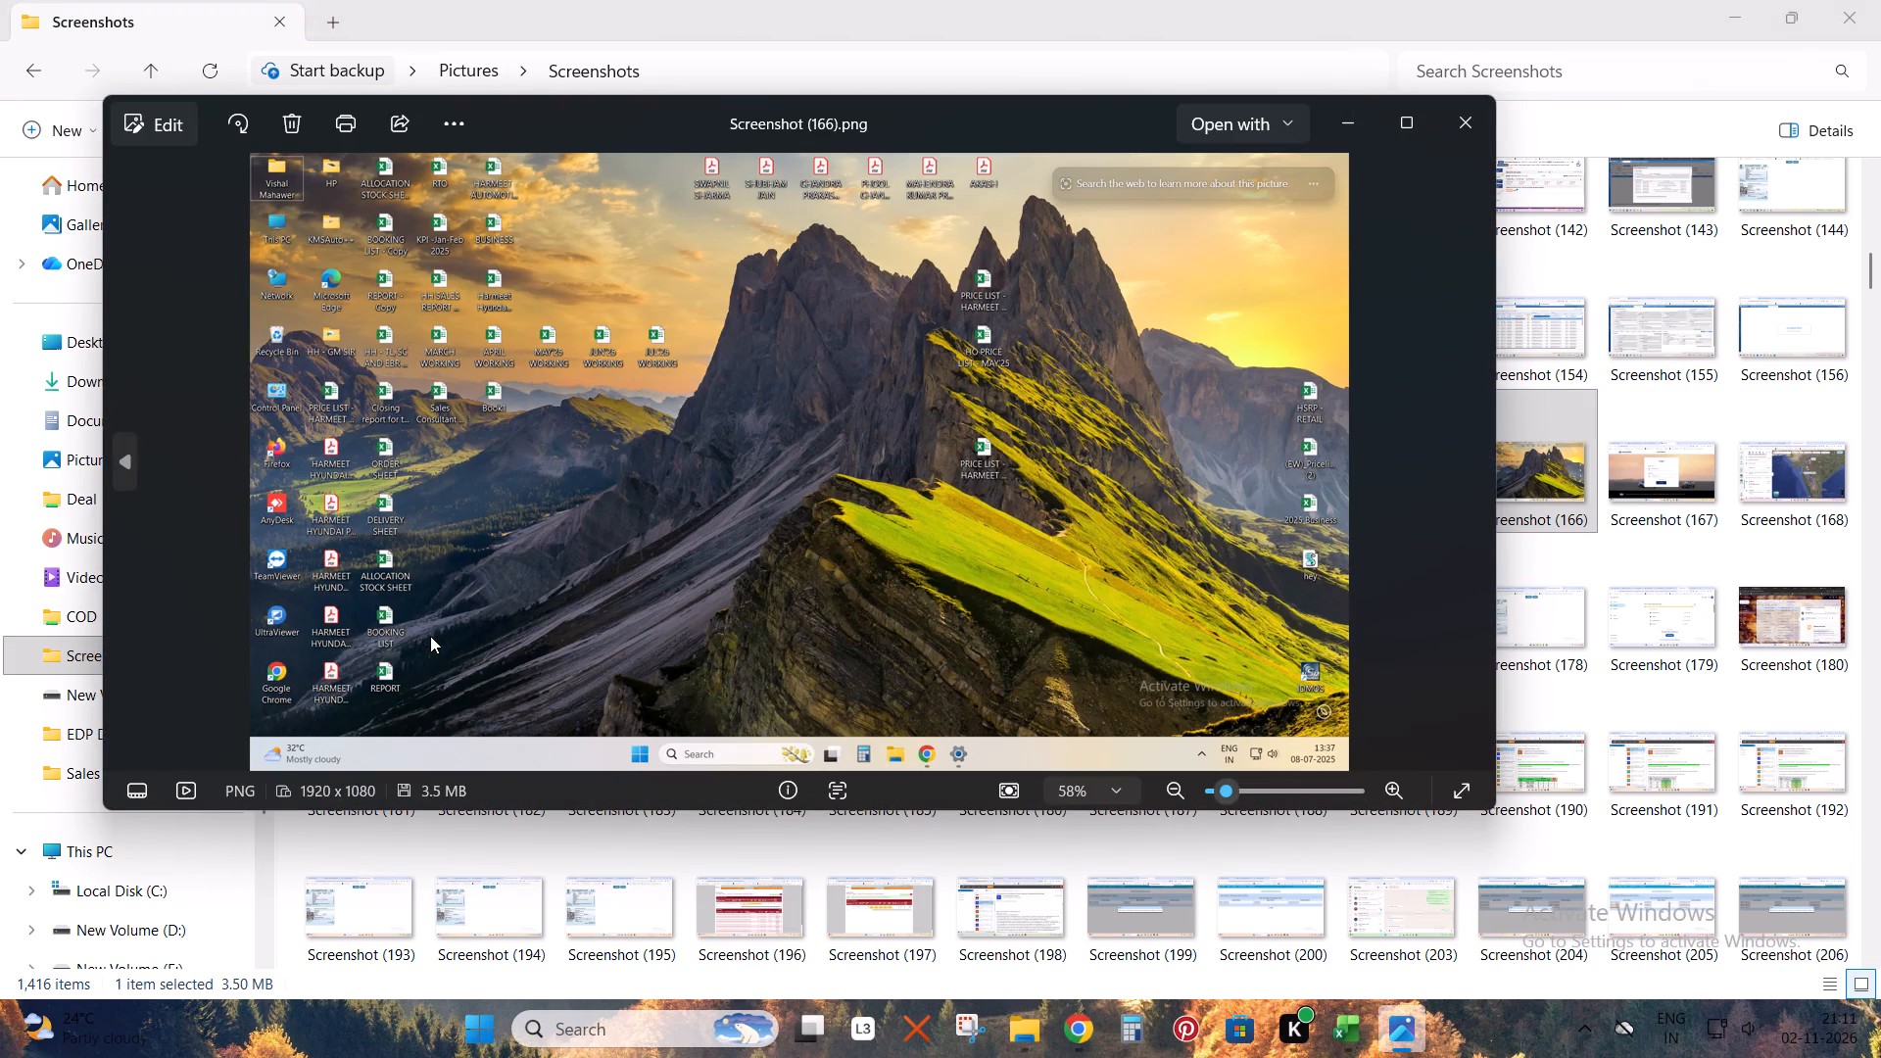
pyautogui.click(1473, 111)
pyautogui.click(1857, 15)
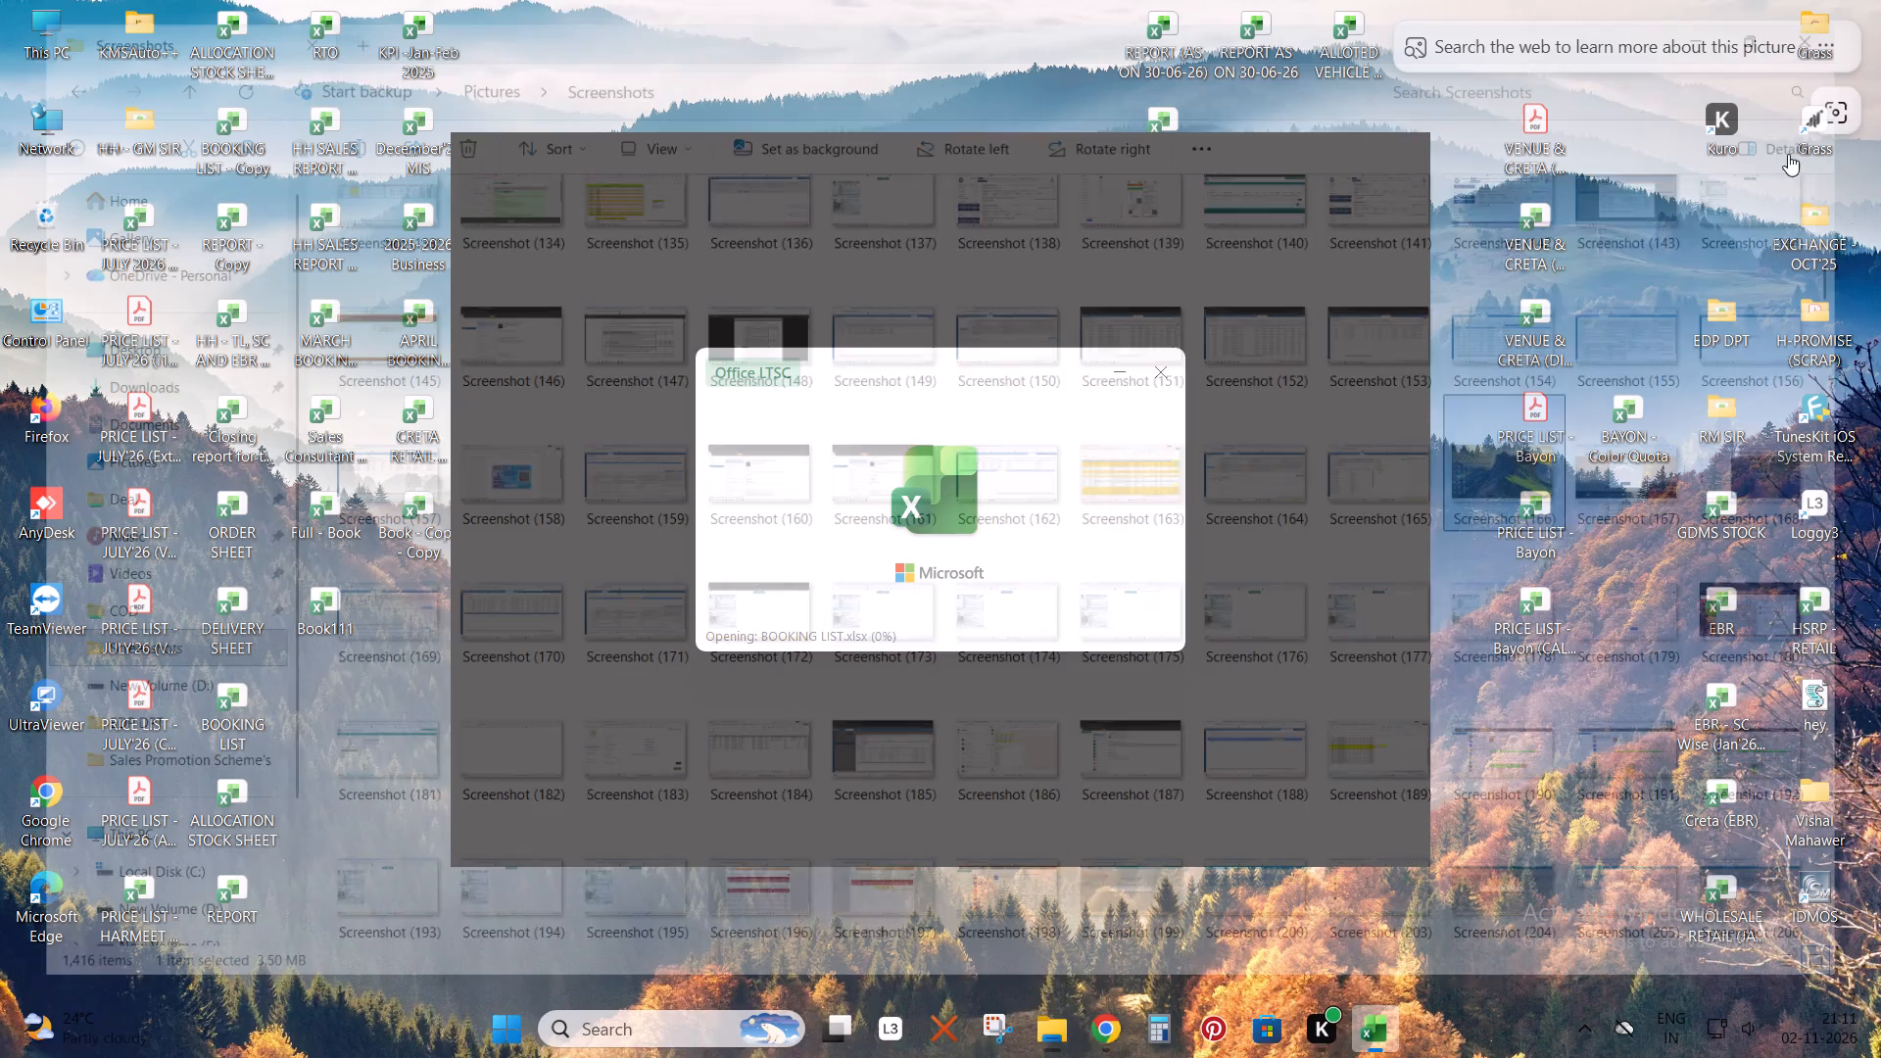
# Swap the BOOKING LIST and ALLOCATION STOCK SHEET icons on the desktop, placing BOOKING LIST directly above REPORT, and refresh the desktop.
pyautogui.click(1880, 1053)
pyautogui.rightClick(894, 497)
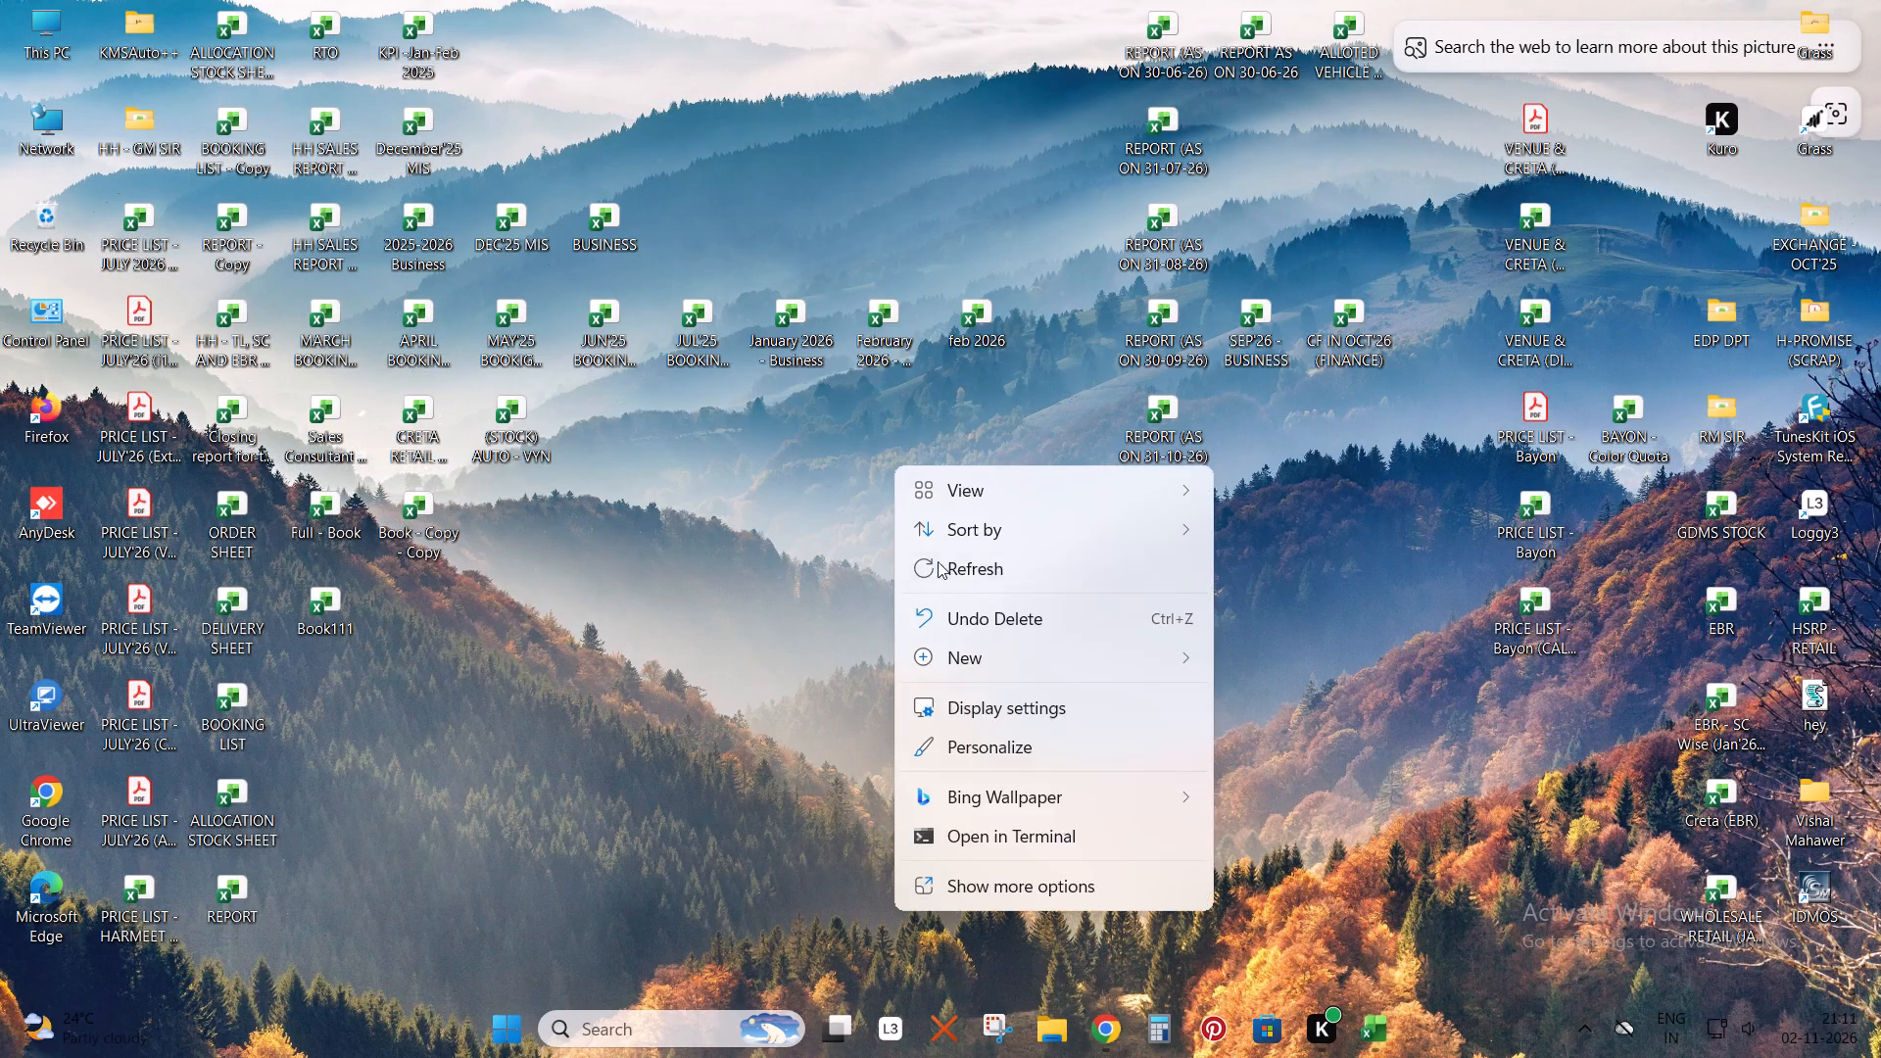
pyautogui.click(954, 569)
pyautogui.moveTo(241, 828); pyautogui.dragTo(470, 739)
pyautogui.moveTo(218, 725); pyautogui.dragTo(227, 786)
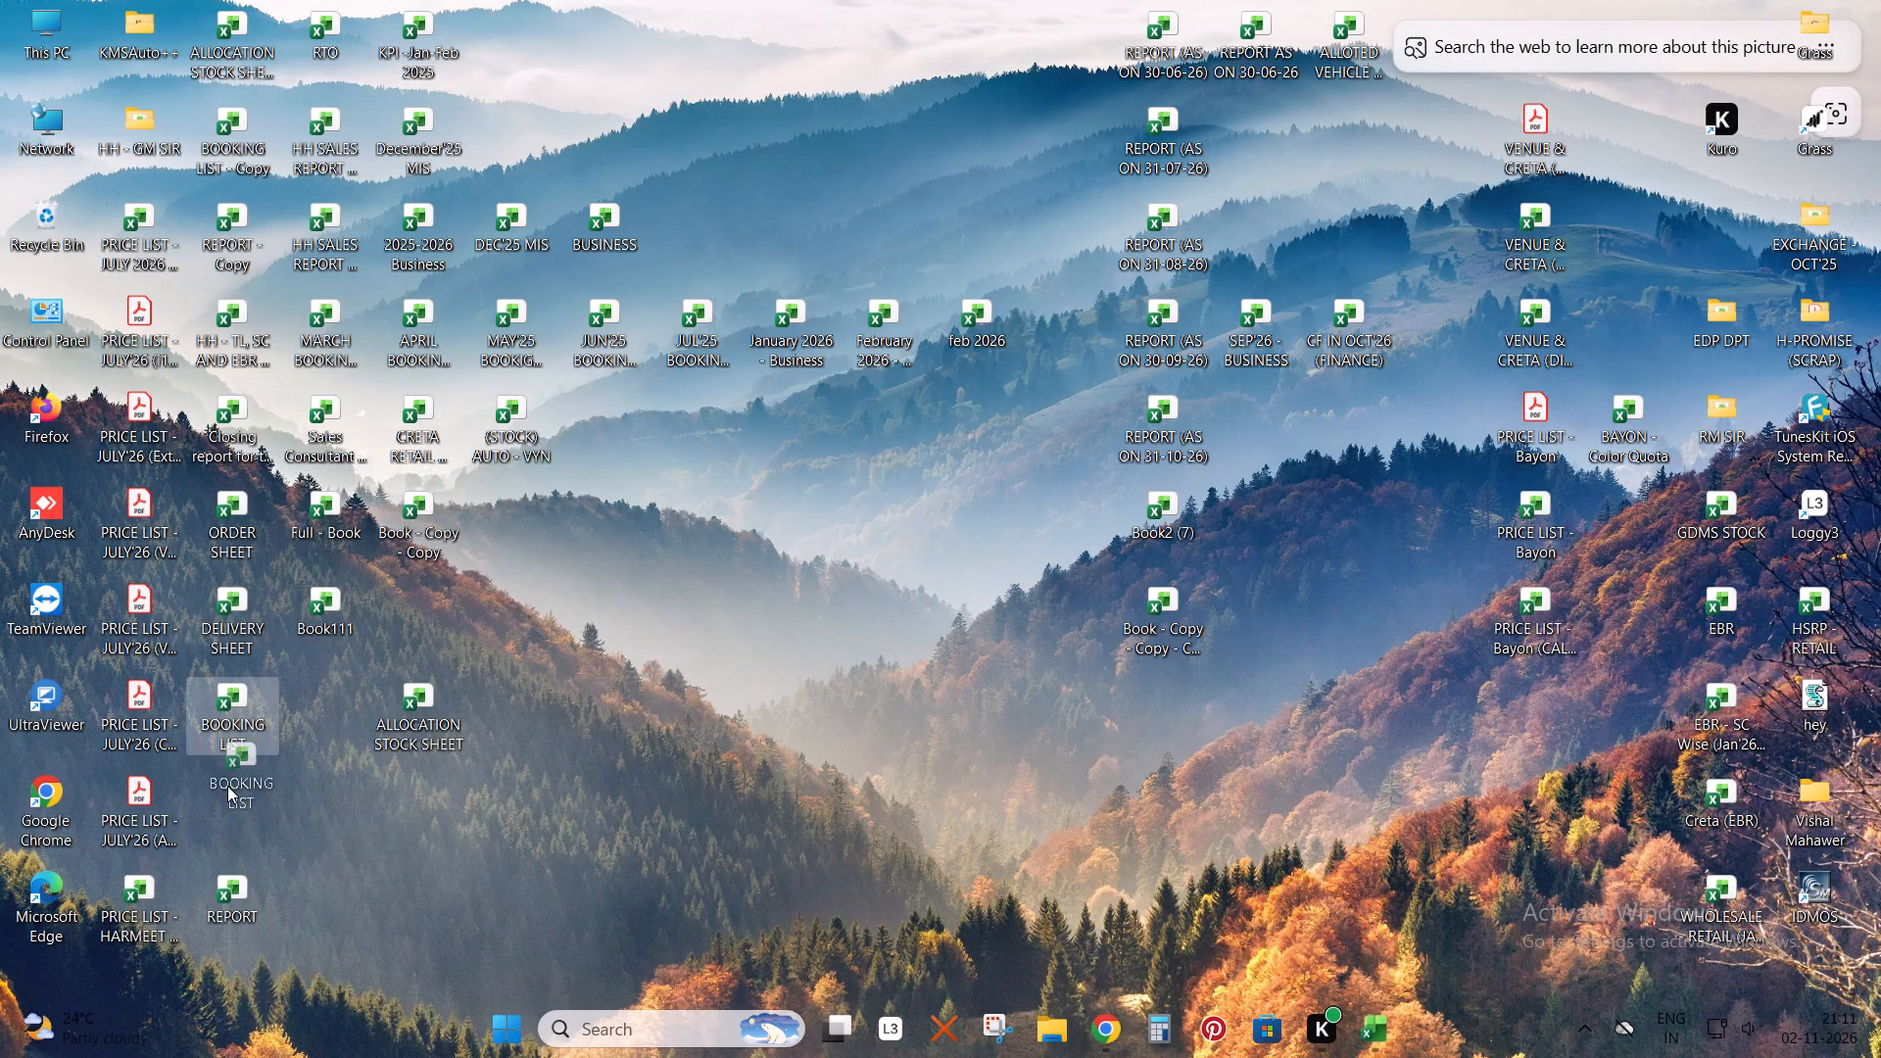
pyautogui.moveTo(227, 786); pyautogui.dragTo(229, 822)
pyautogui.moveTo(410, 733); pyautogui.dragTo(226, 702)
pyautogui.rightClick(631, 524)
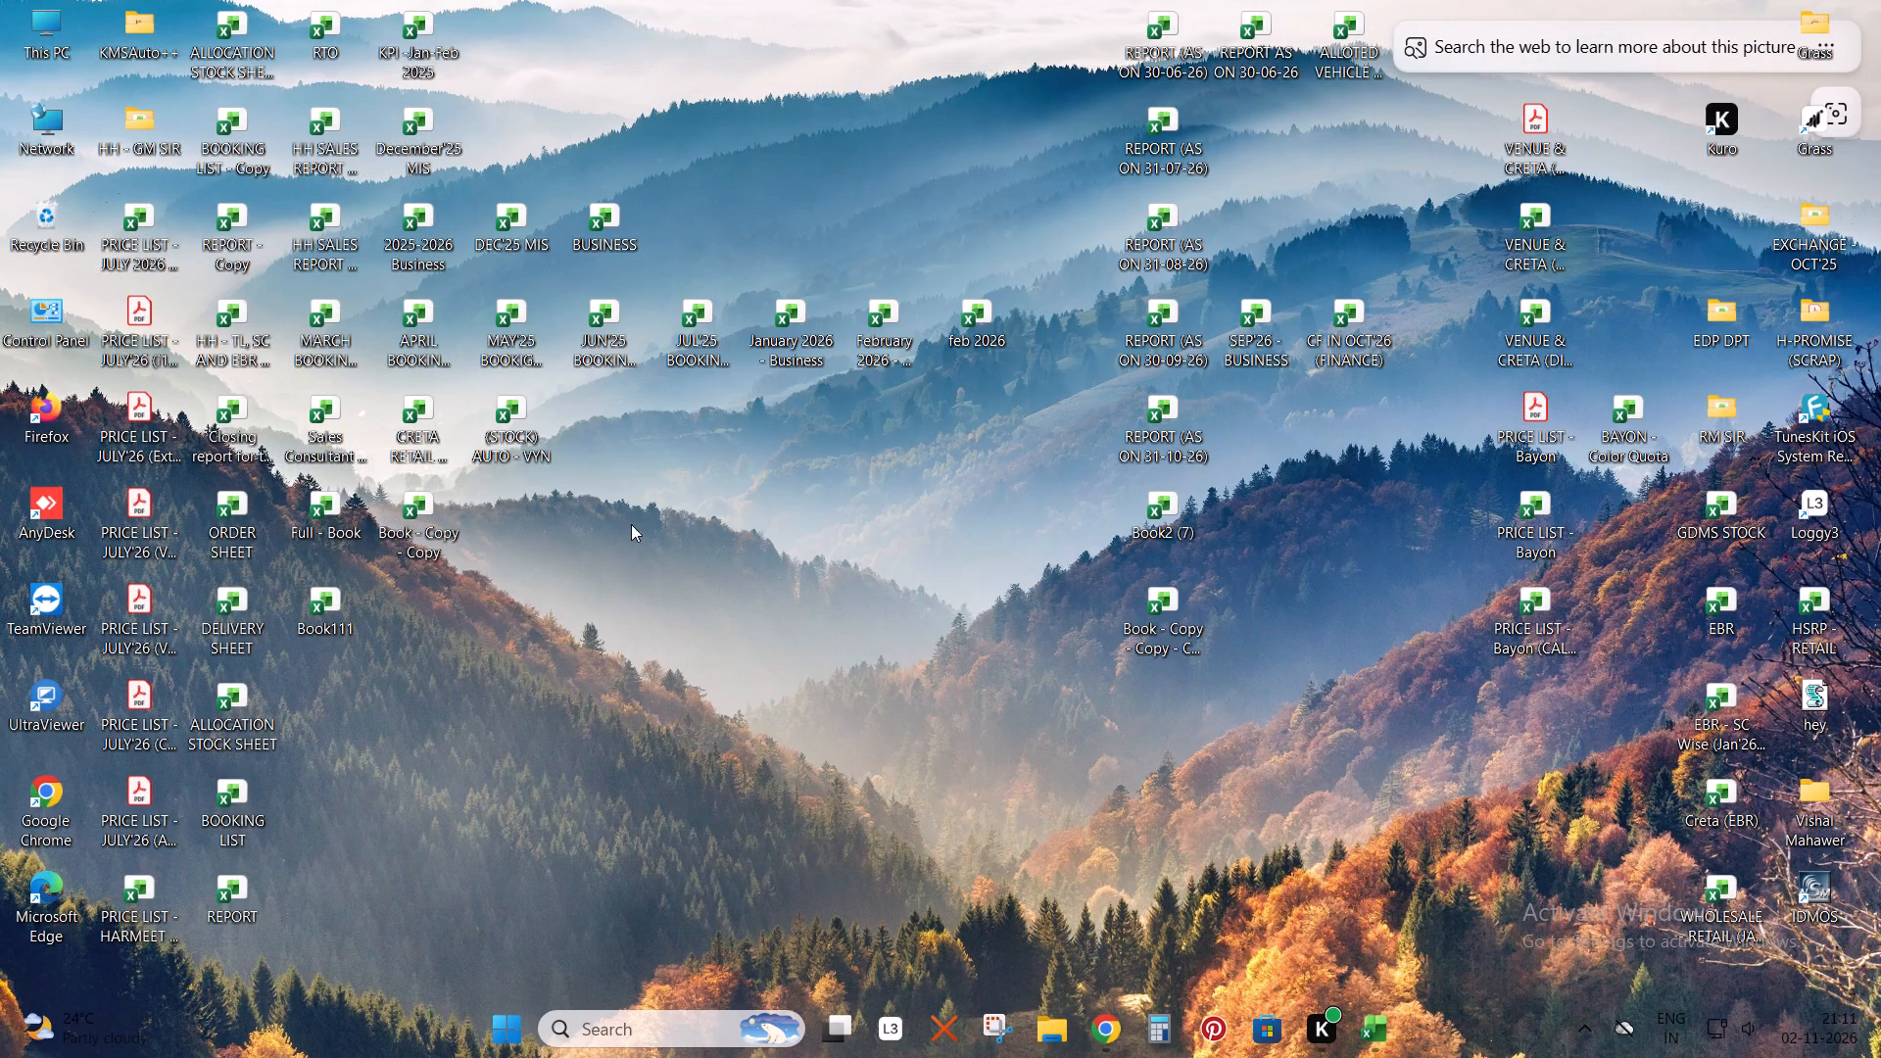
pyautogui.click(754, 568)
# Switch to Excel.
pyautogui.click(1398, 1018)
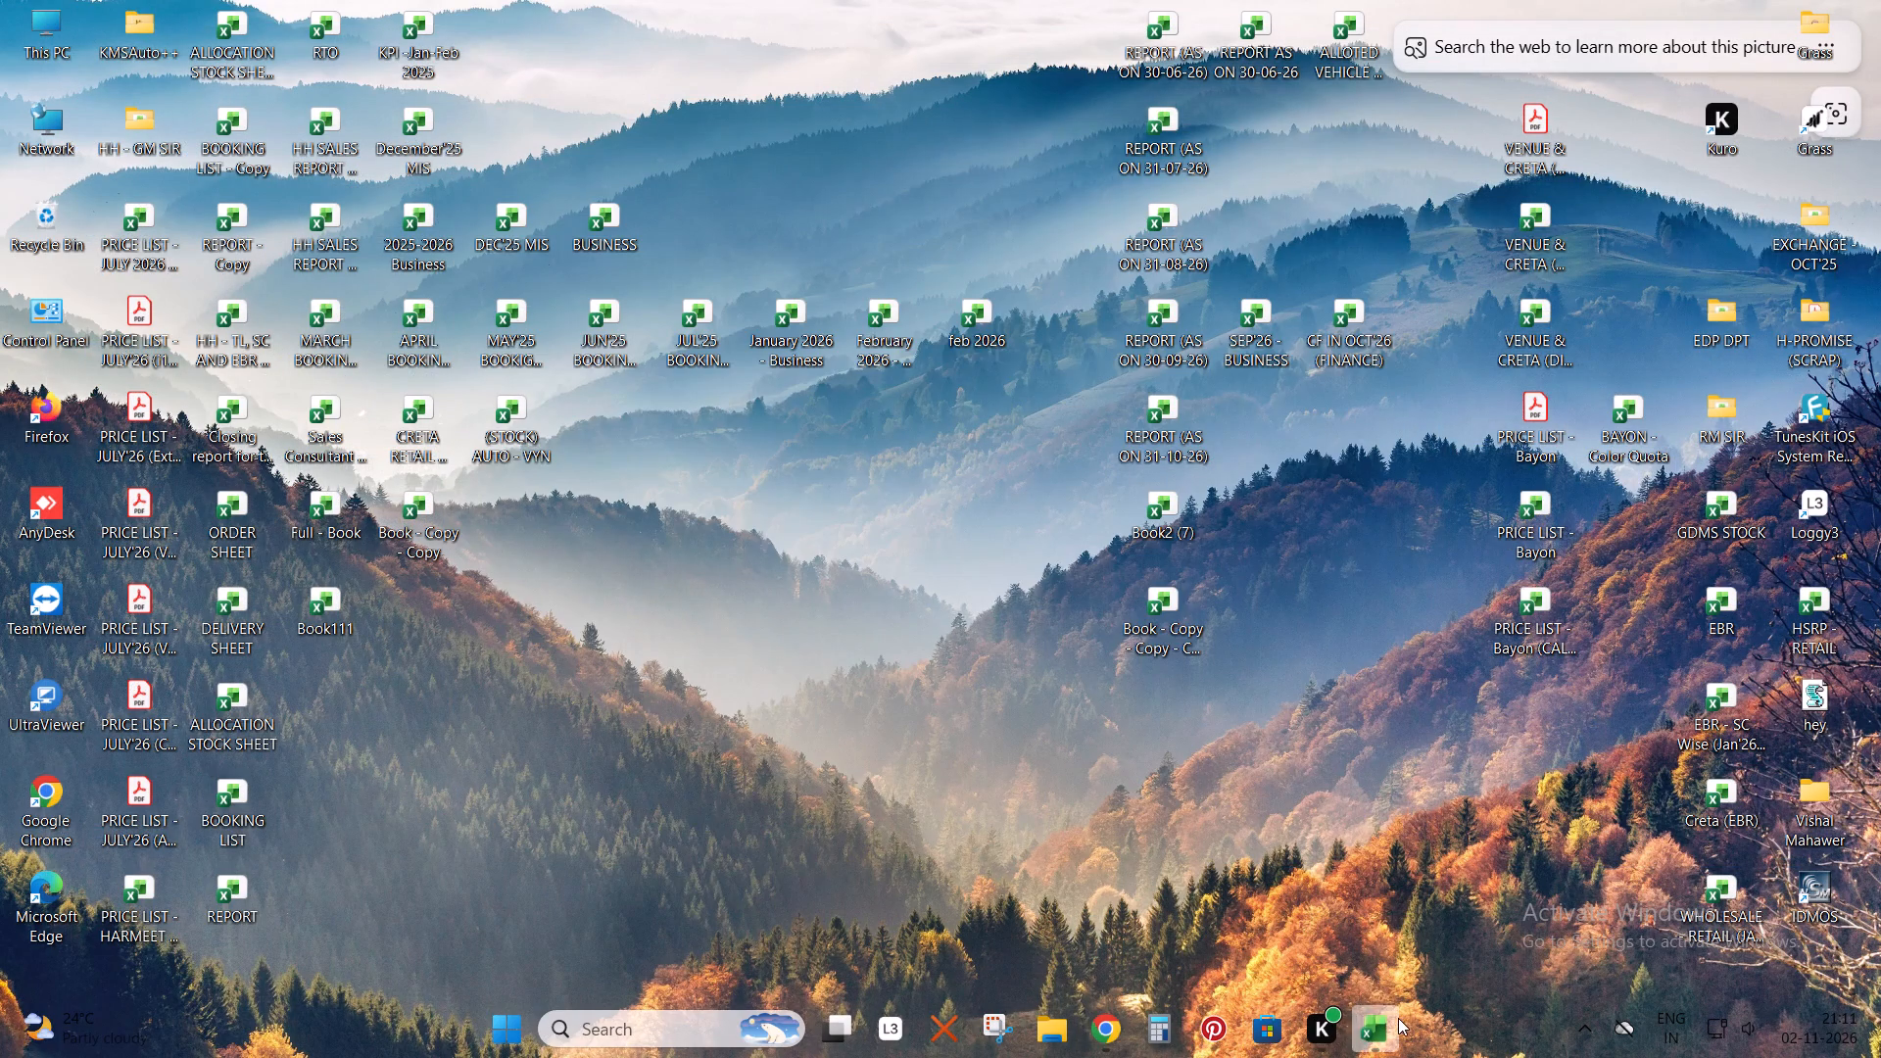
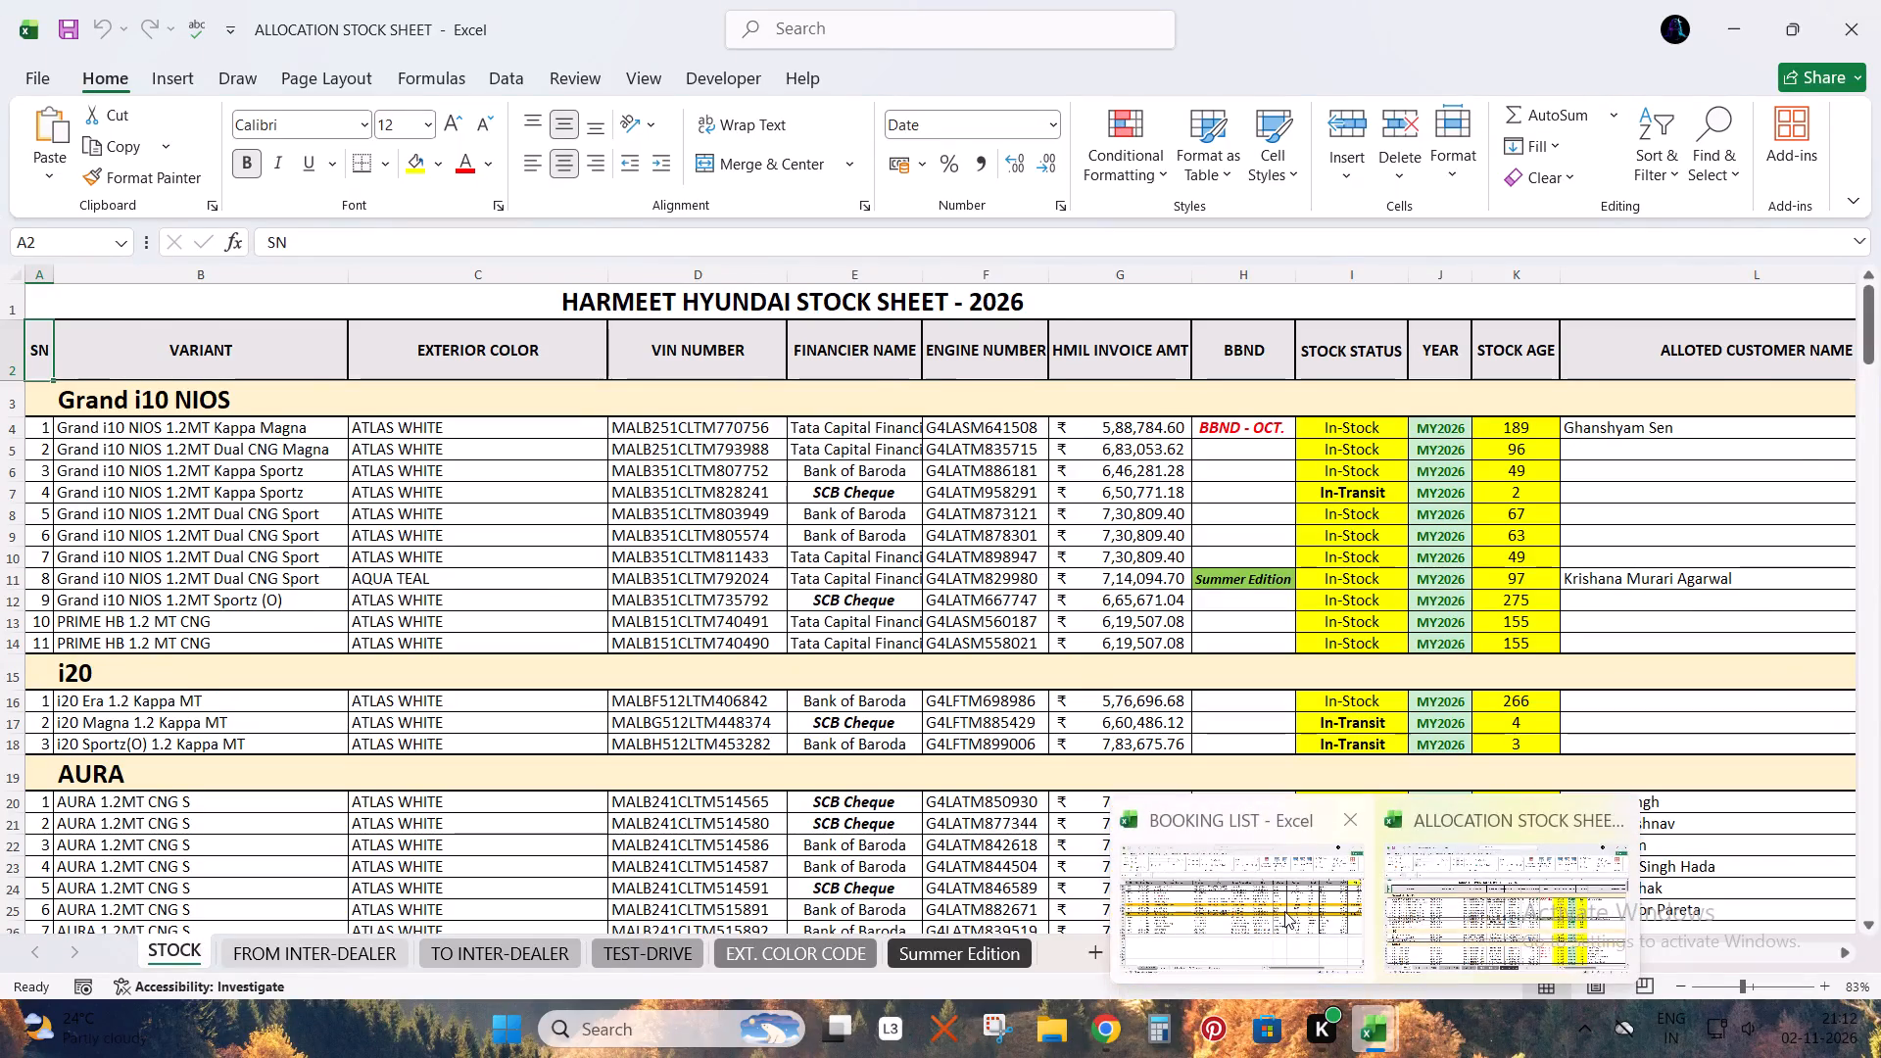
# In the BOOKING LIST workbook, enter booking date 2-11 in row 2851, fill it down to row 2852, and return to row 2851's customer name cell.
pyautogui.click(1284, 911)
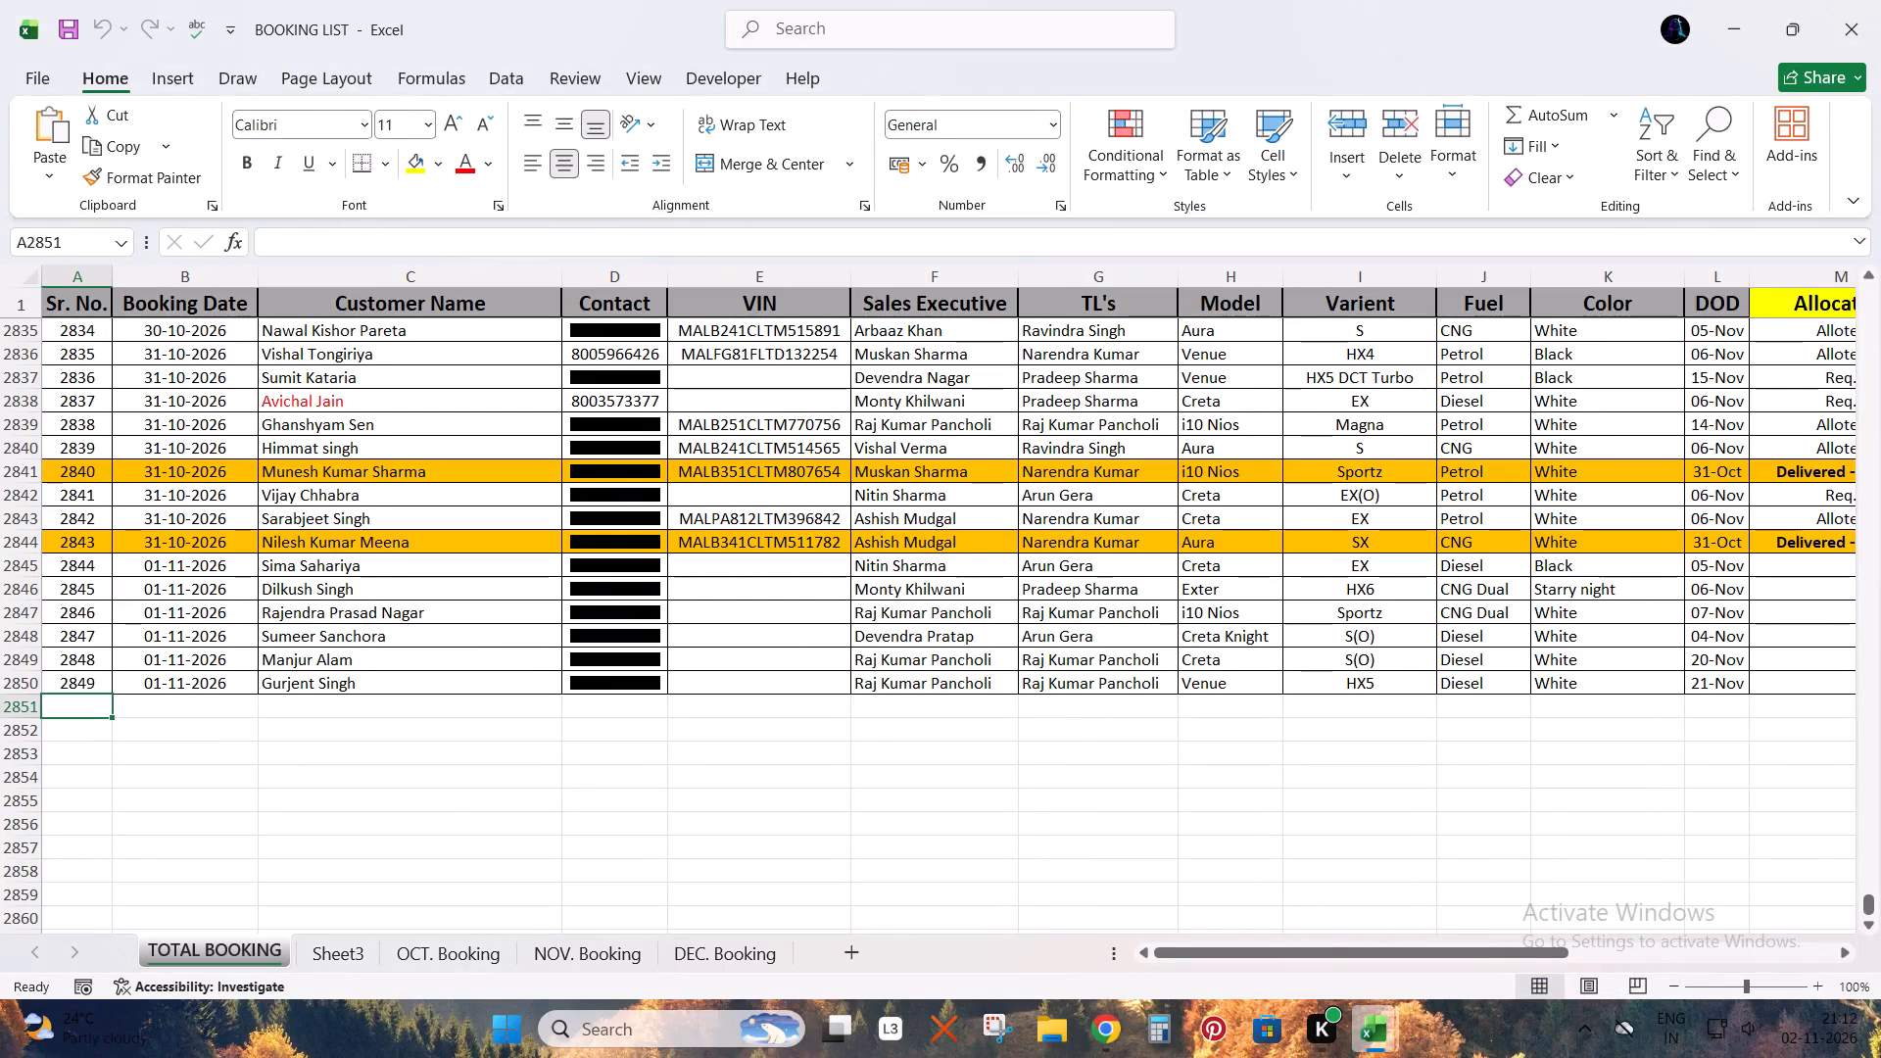
pyautogui.click(174, 704)
pyautogui.write('2-11')
pyautogui.press('Return')
pyautogui.hotkey('ctrl', 'd')
pyautogui.press('Right')
pyautogui.press('Up')
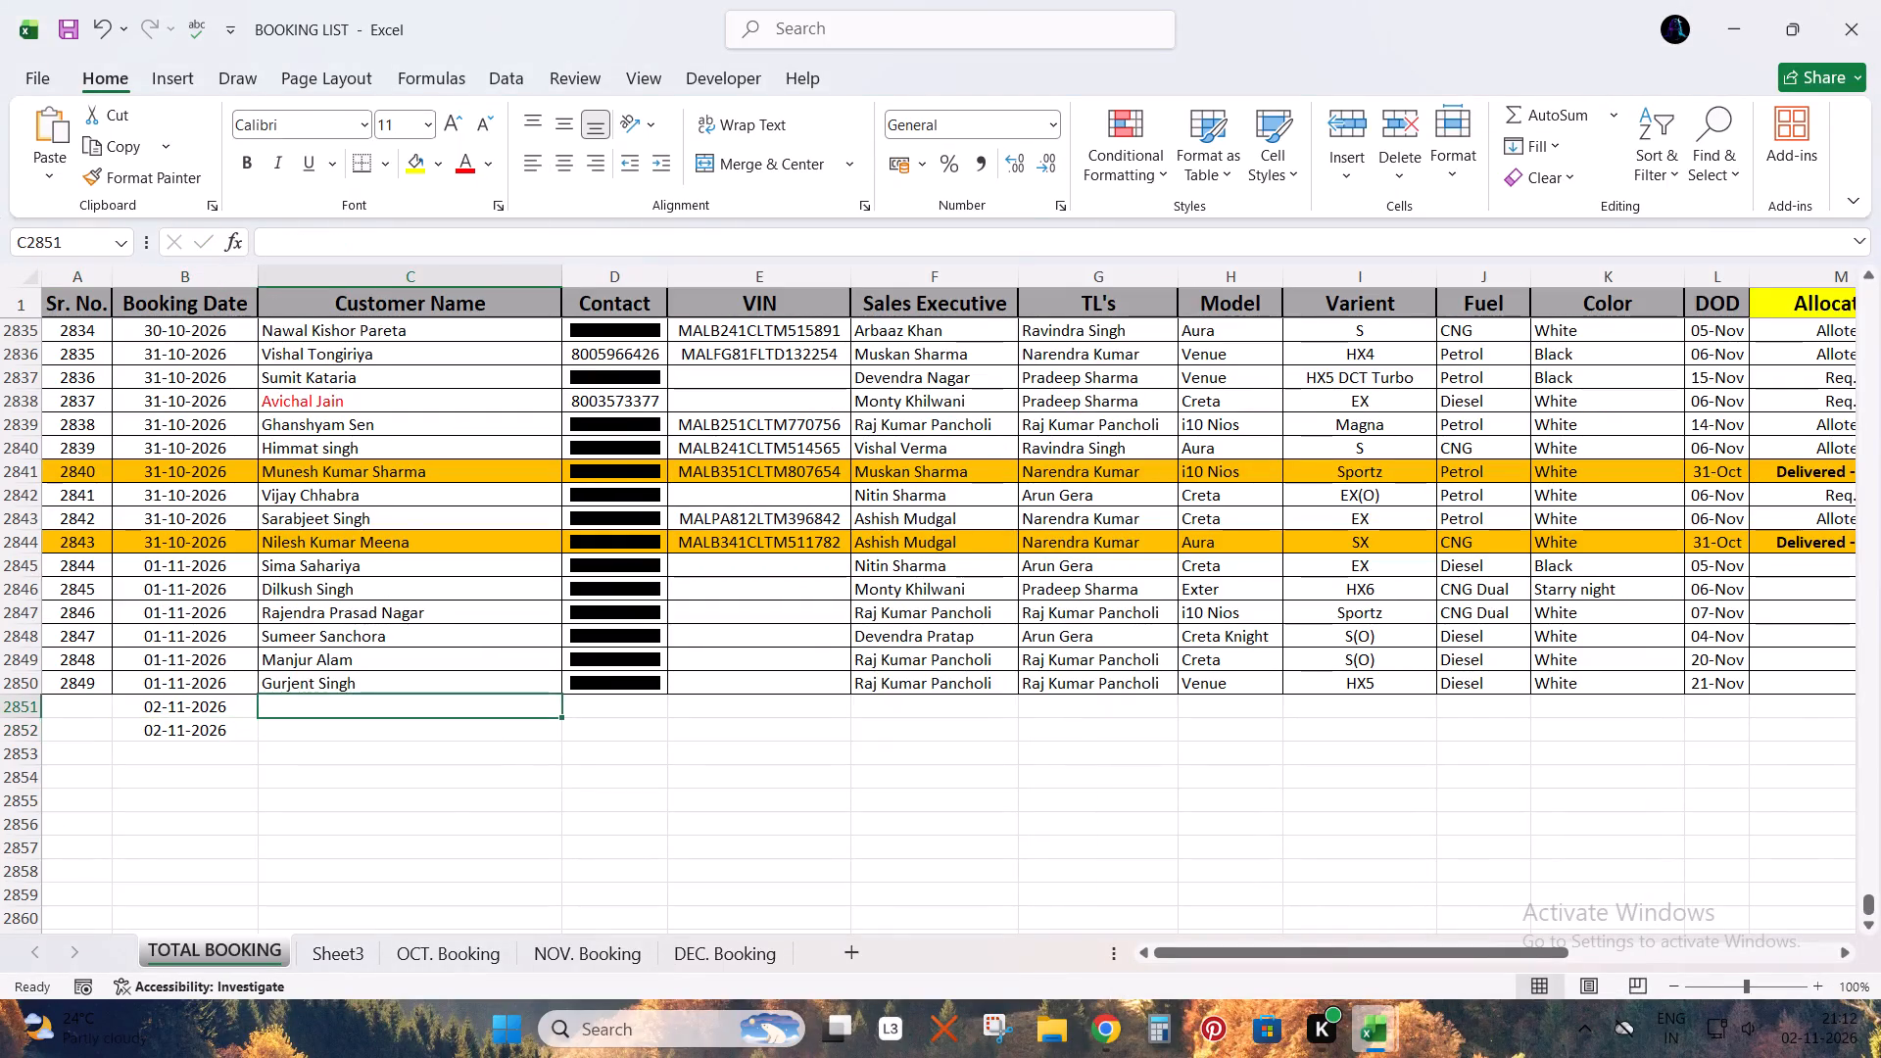
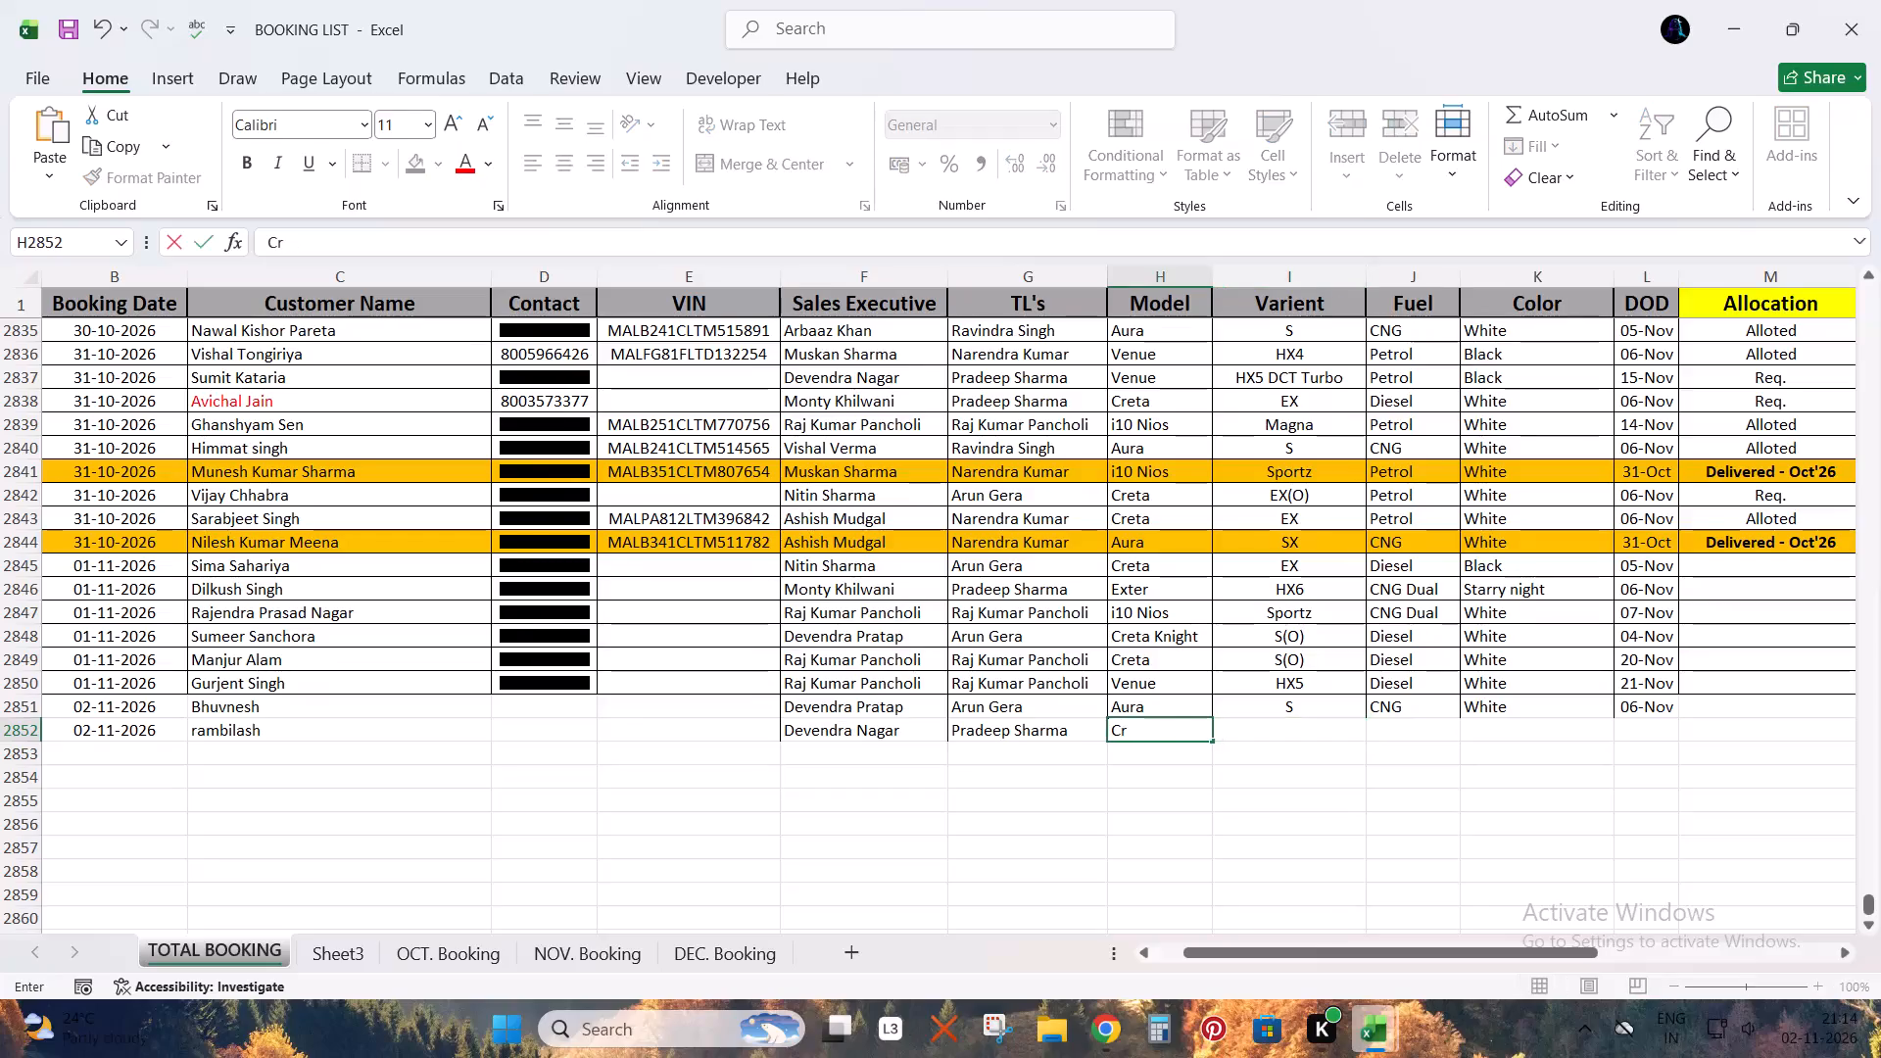
# Complete the model as Creta and enter the variant EX for the second 02-11-2026 booking in row 2852.
pyautogui.write('ta')
pyautogui.press('Tab')
pyautogui.write('EX')
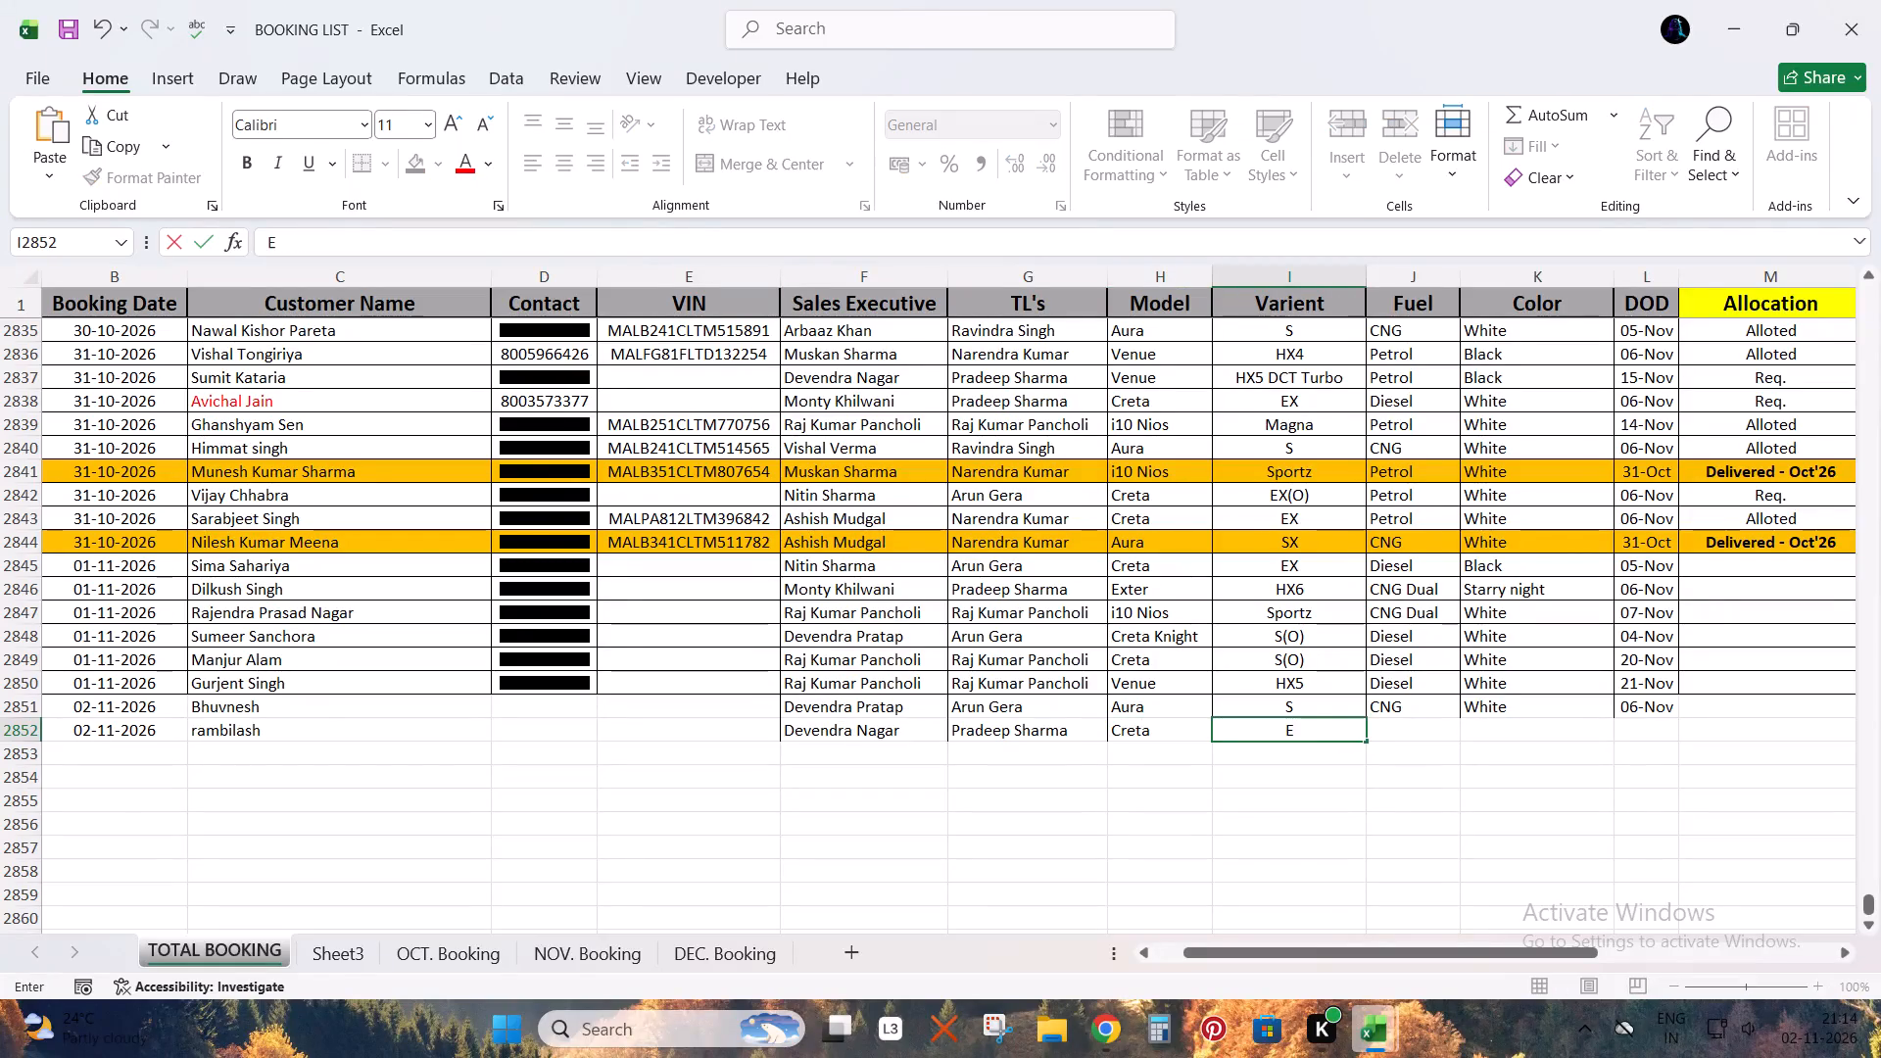
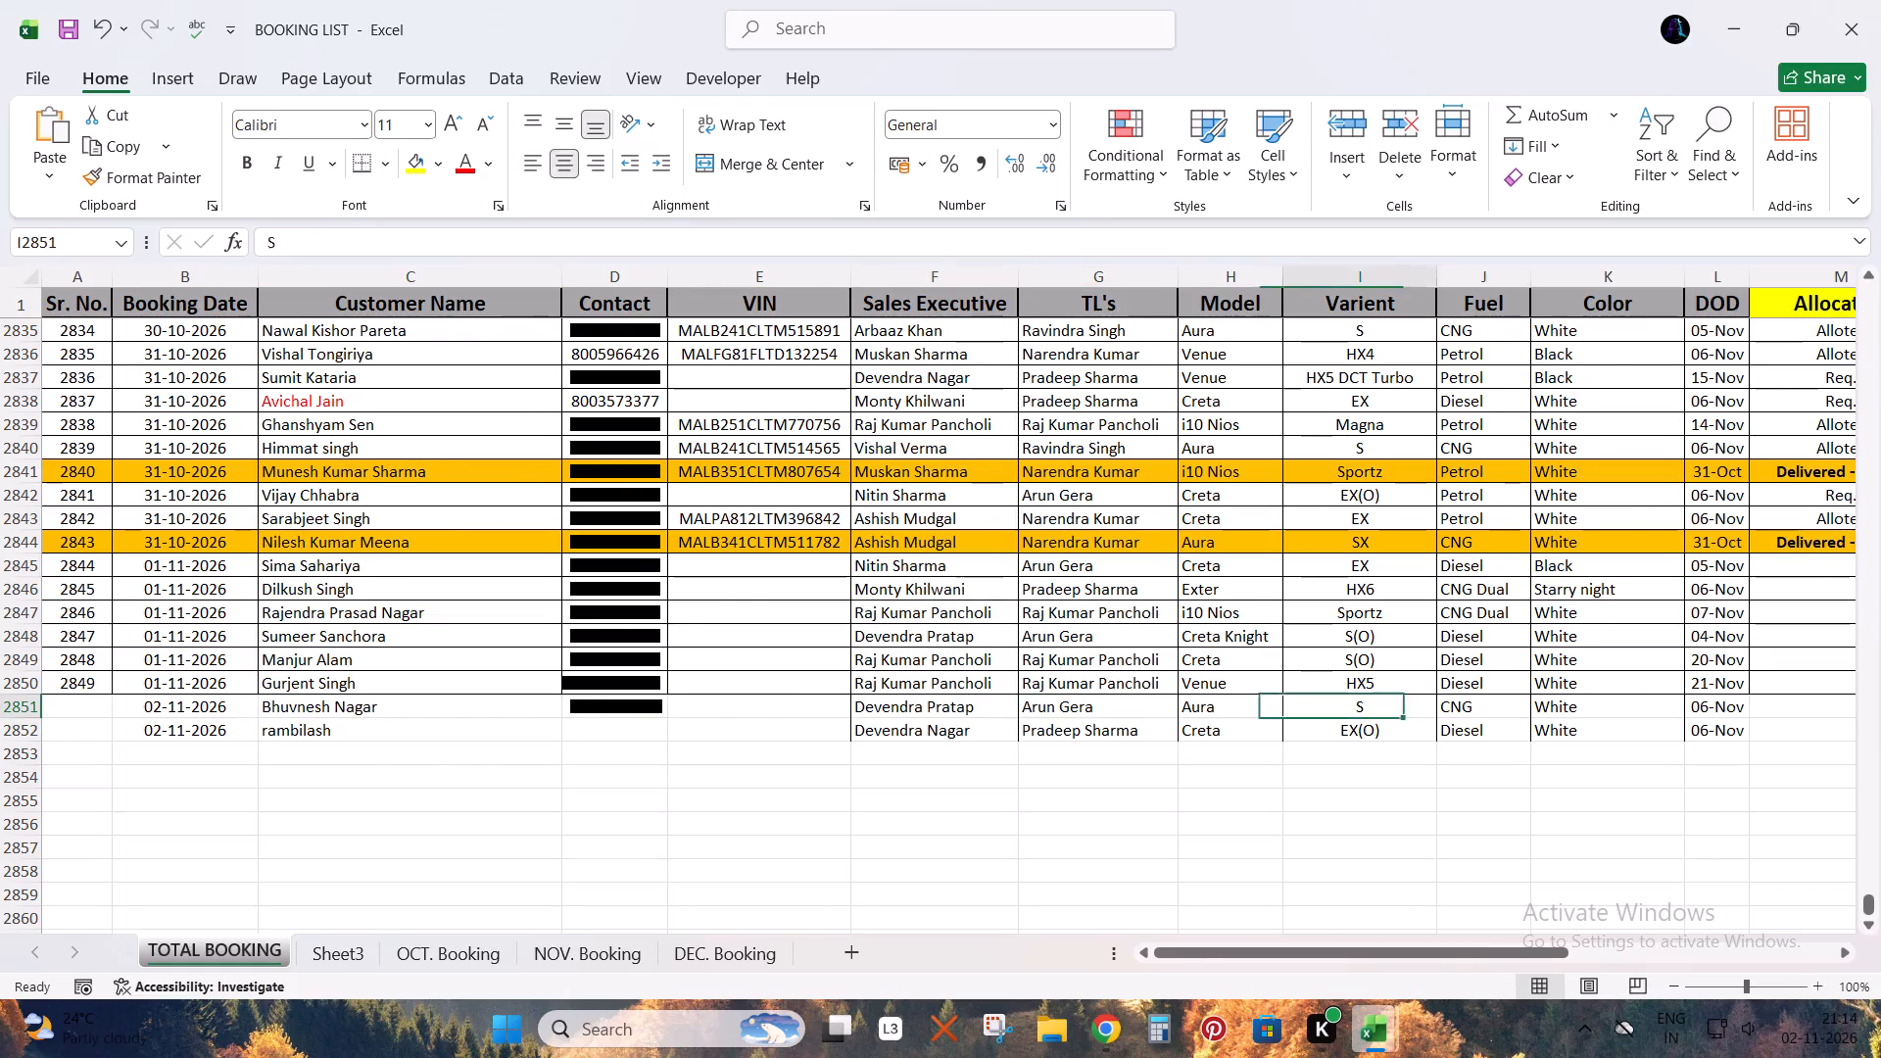
# Fill in the row 2851 booking with source Referral, finance IN-HOUSE and a deal amount of 815000.
pyautogui.press('Right')
pyautogui.press('Right')
pyautogui.press('Right')
pyautogui.press('Right')
pyautogui.press('Right')
pyautogui.press('Right')
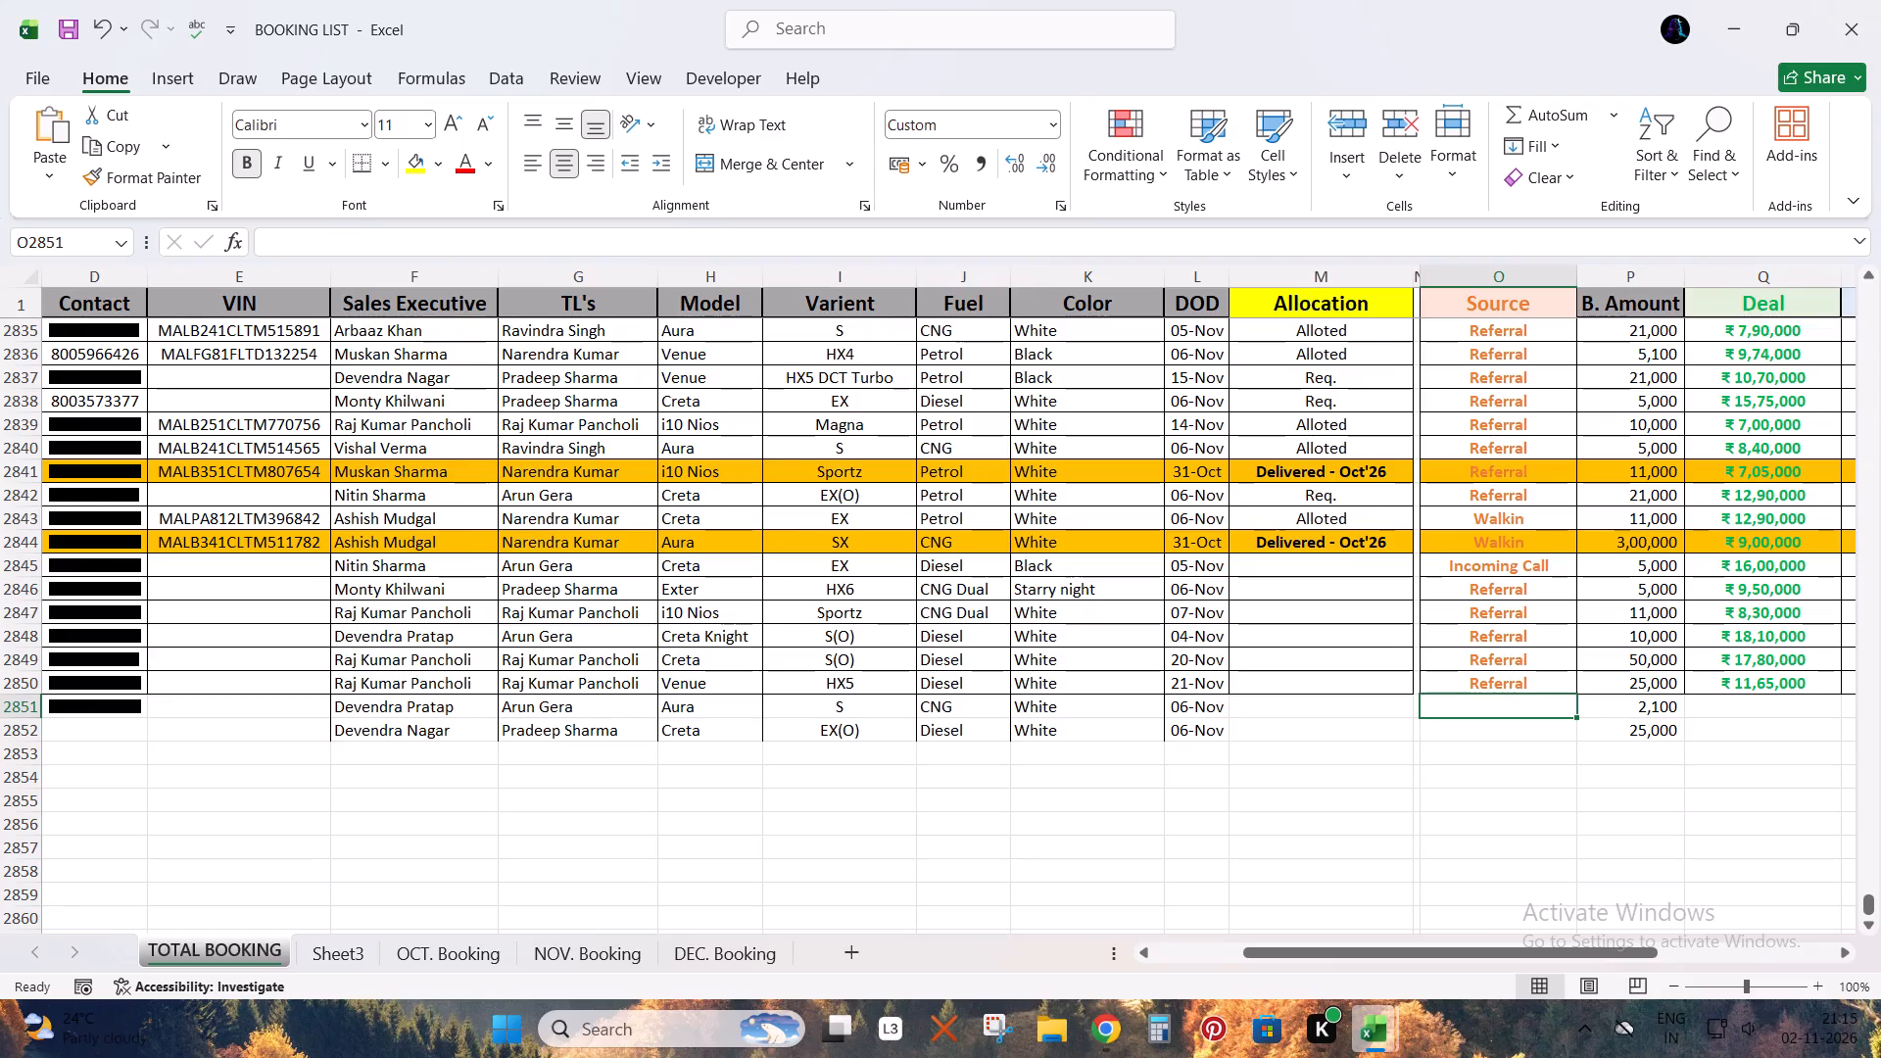
pyautogui.press('r')
pyautogui.press('Tab')
pyautogui.press('Tab')
pyautogui.press('Tab')
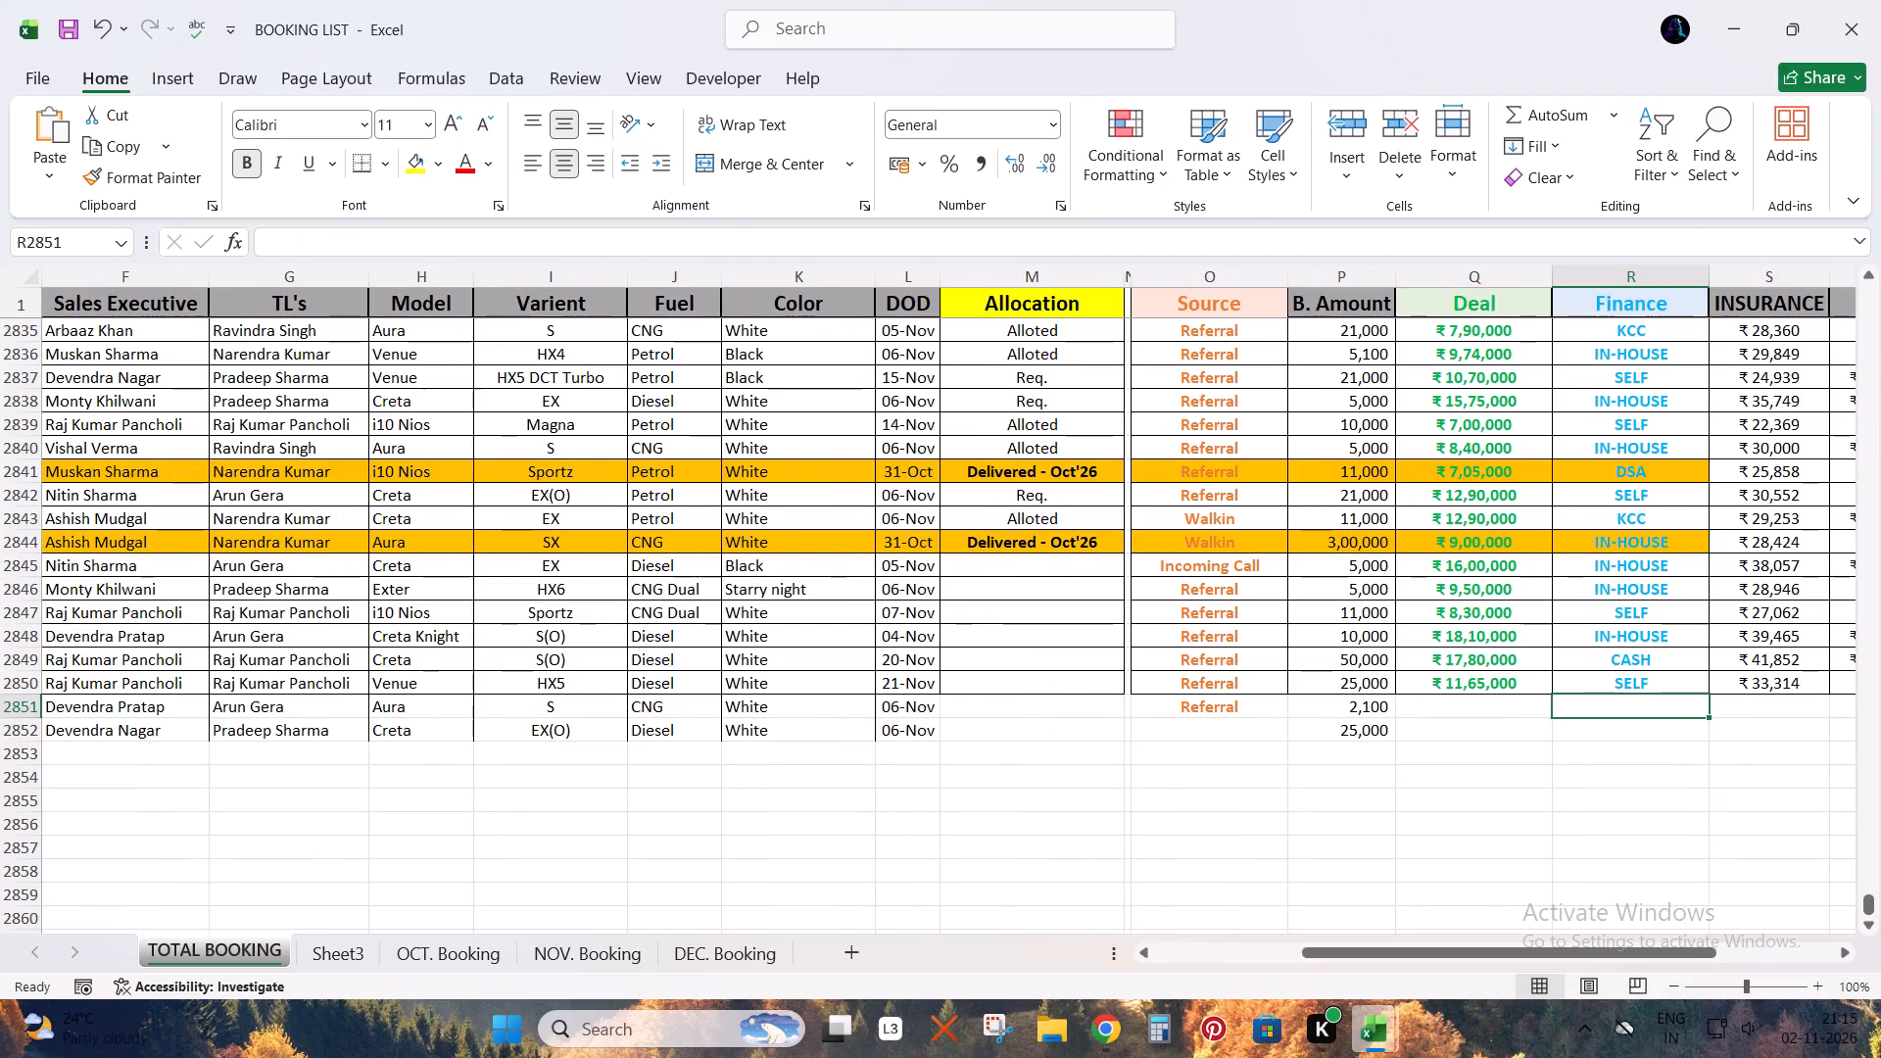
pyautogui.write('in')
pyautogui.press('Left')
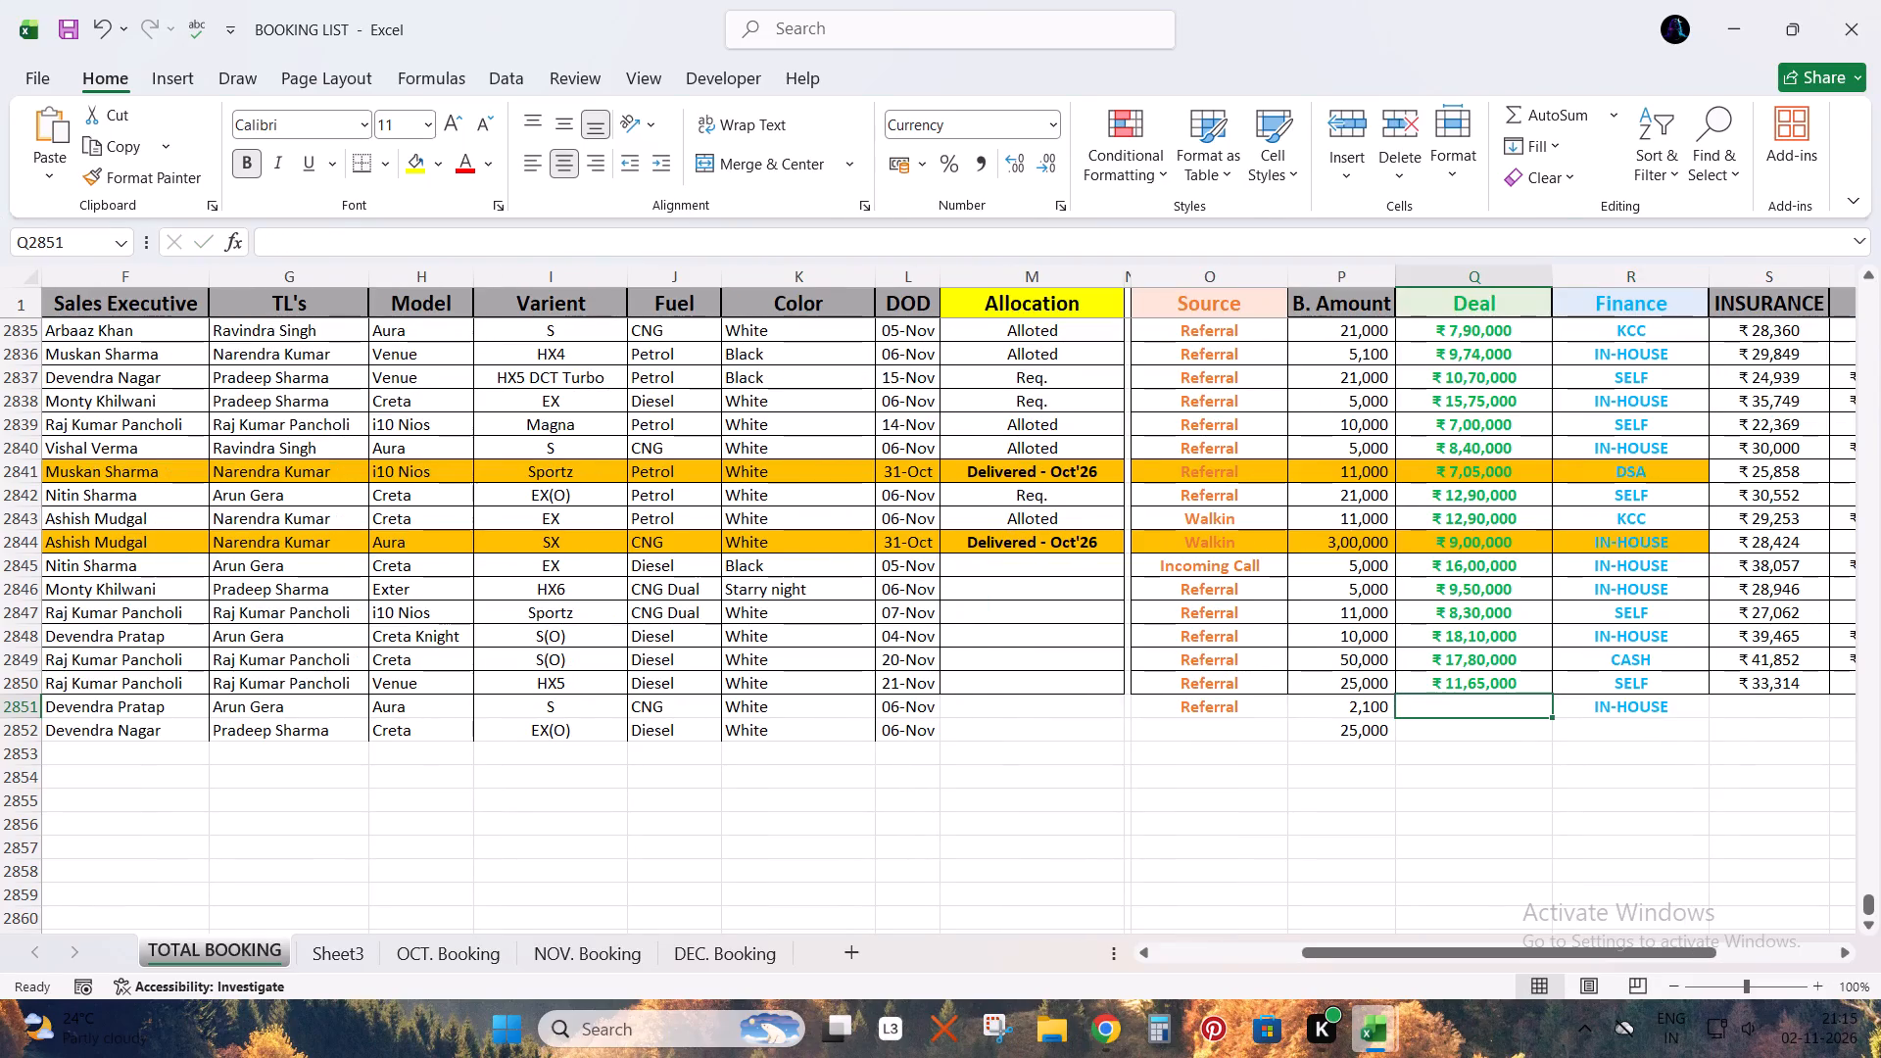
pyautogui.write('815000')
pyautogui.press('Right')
# Enter the row 2851 charges: insurance 28494, RTO 85688, accessories 4000, TCS 0 and screp cost 0.
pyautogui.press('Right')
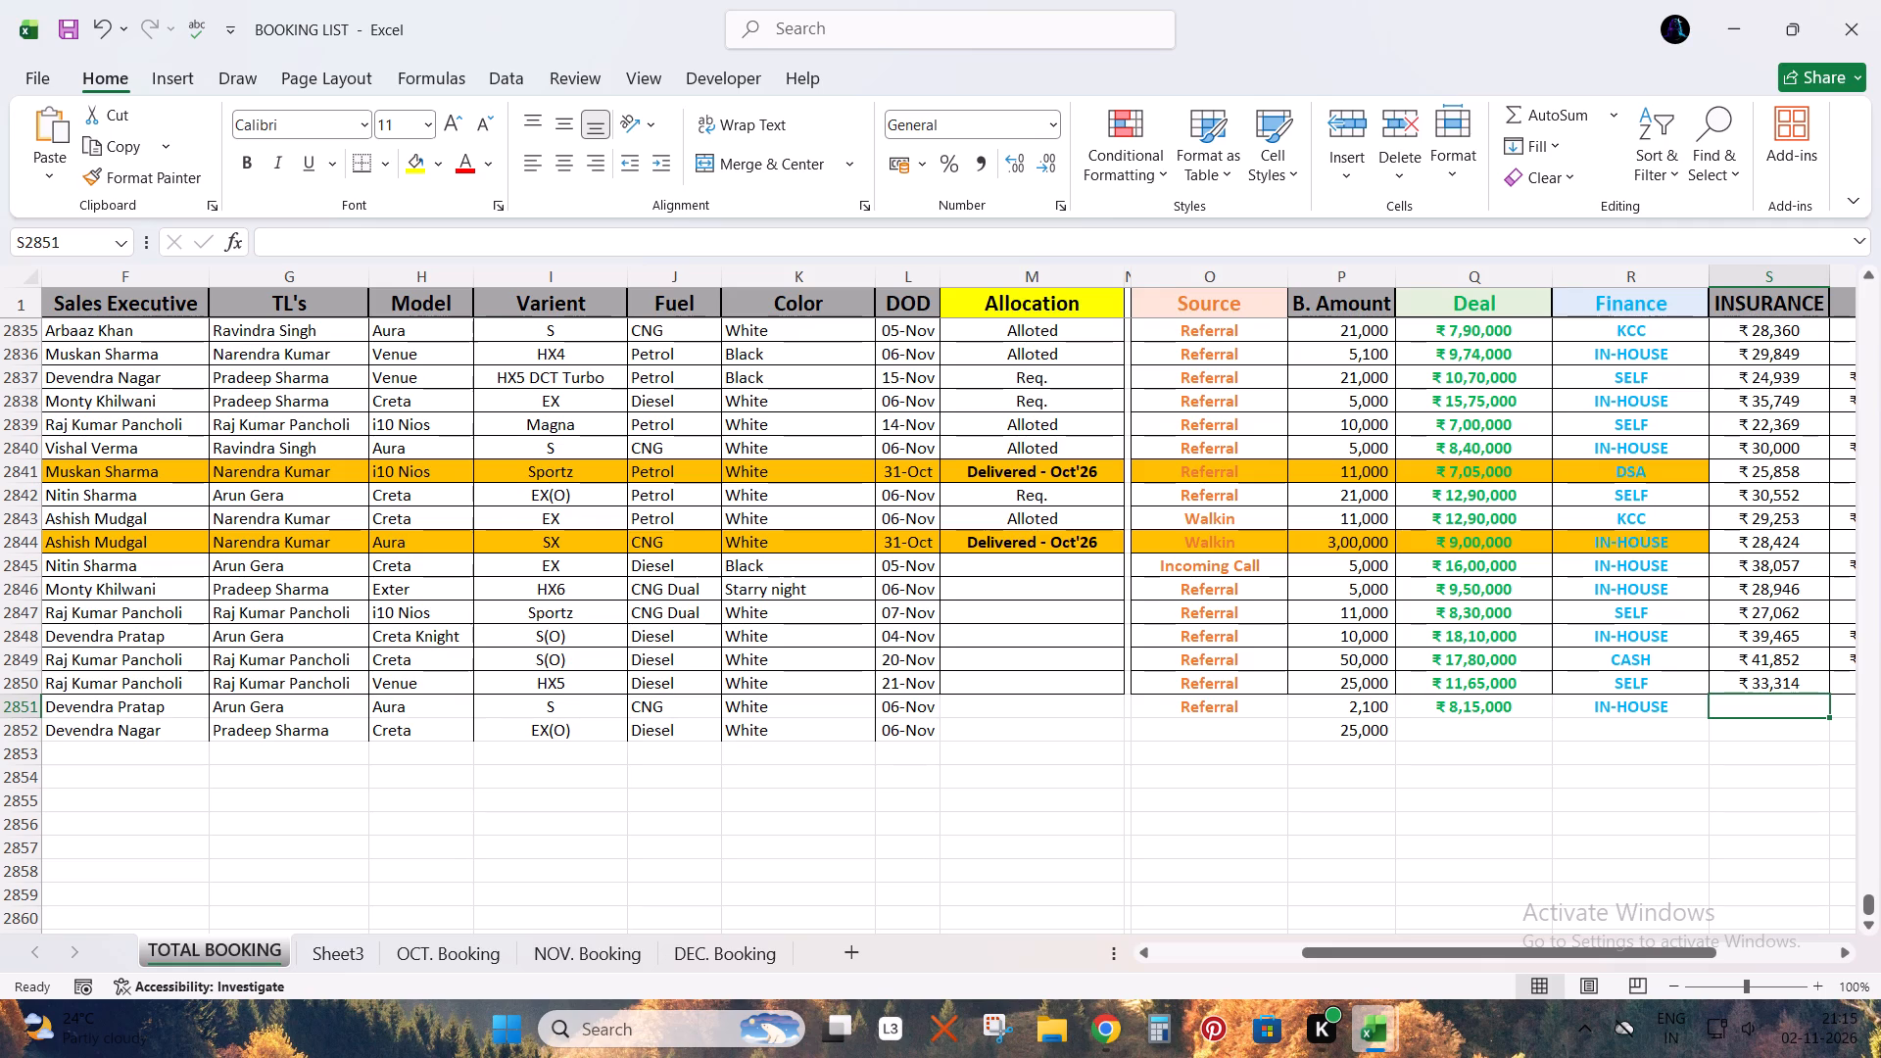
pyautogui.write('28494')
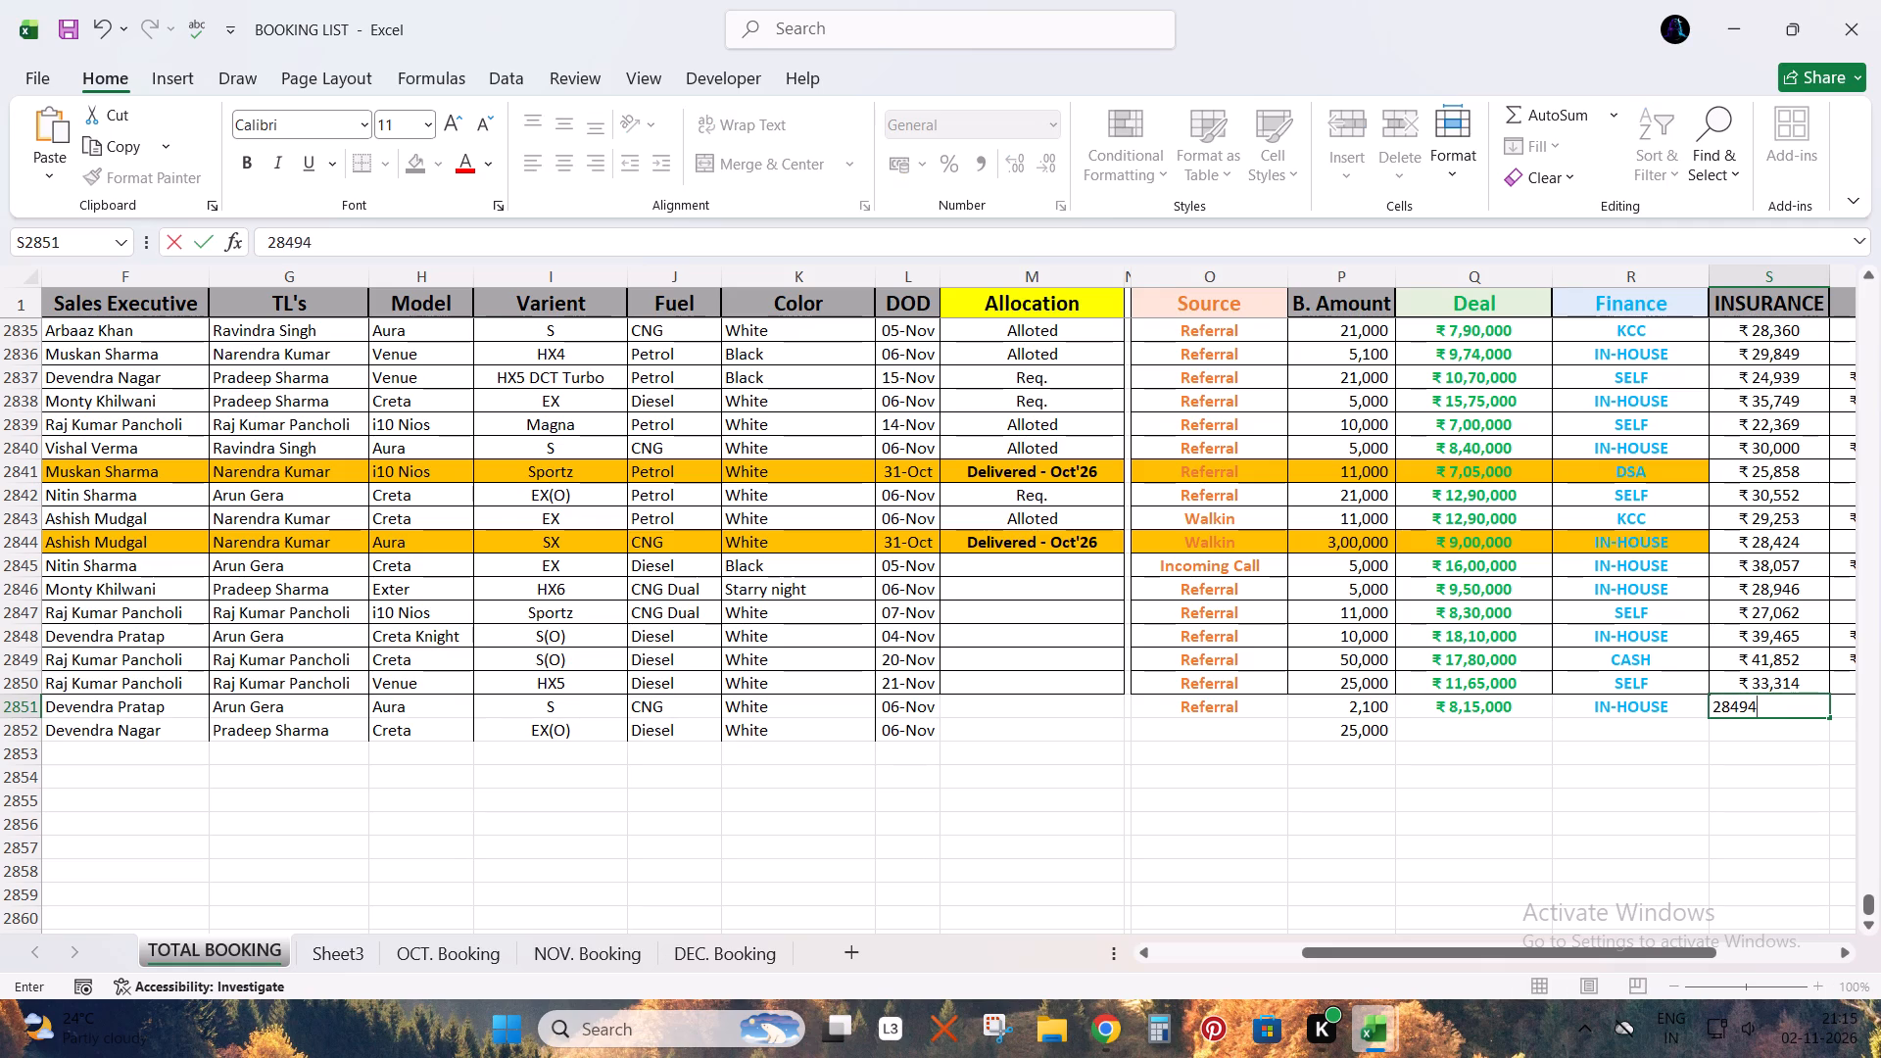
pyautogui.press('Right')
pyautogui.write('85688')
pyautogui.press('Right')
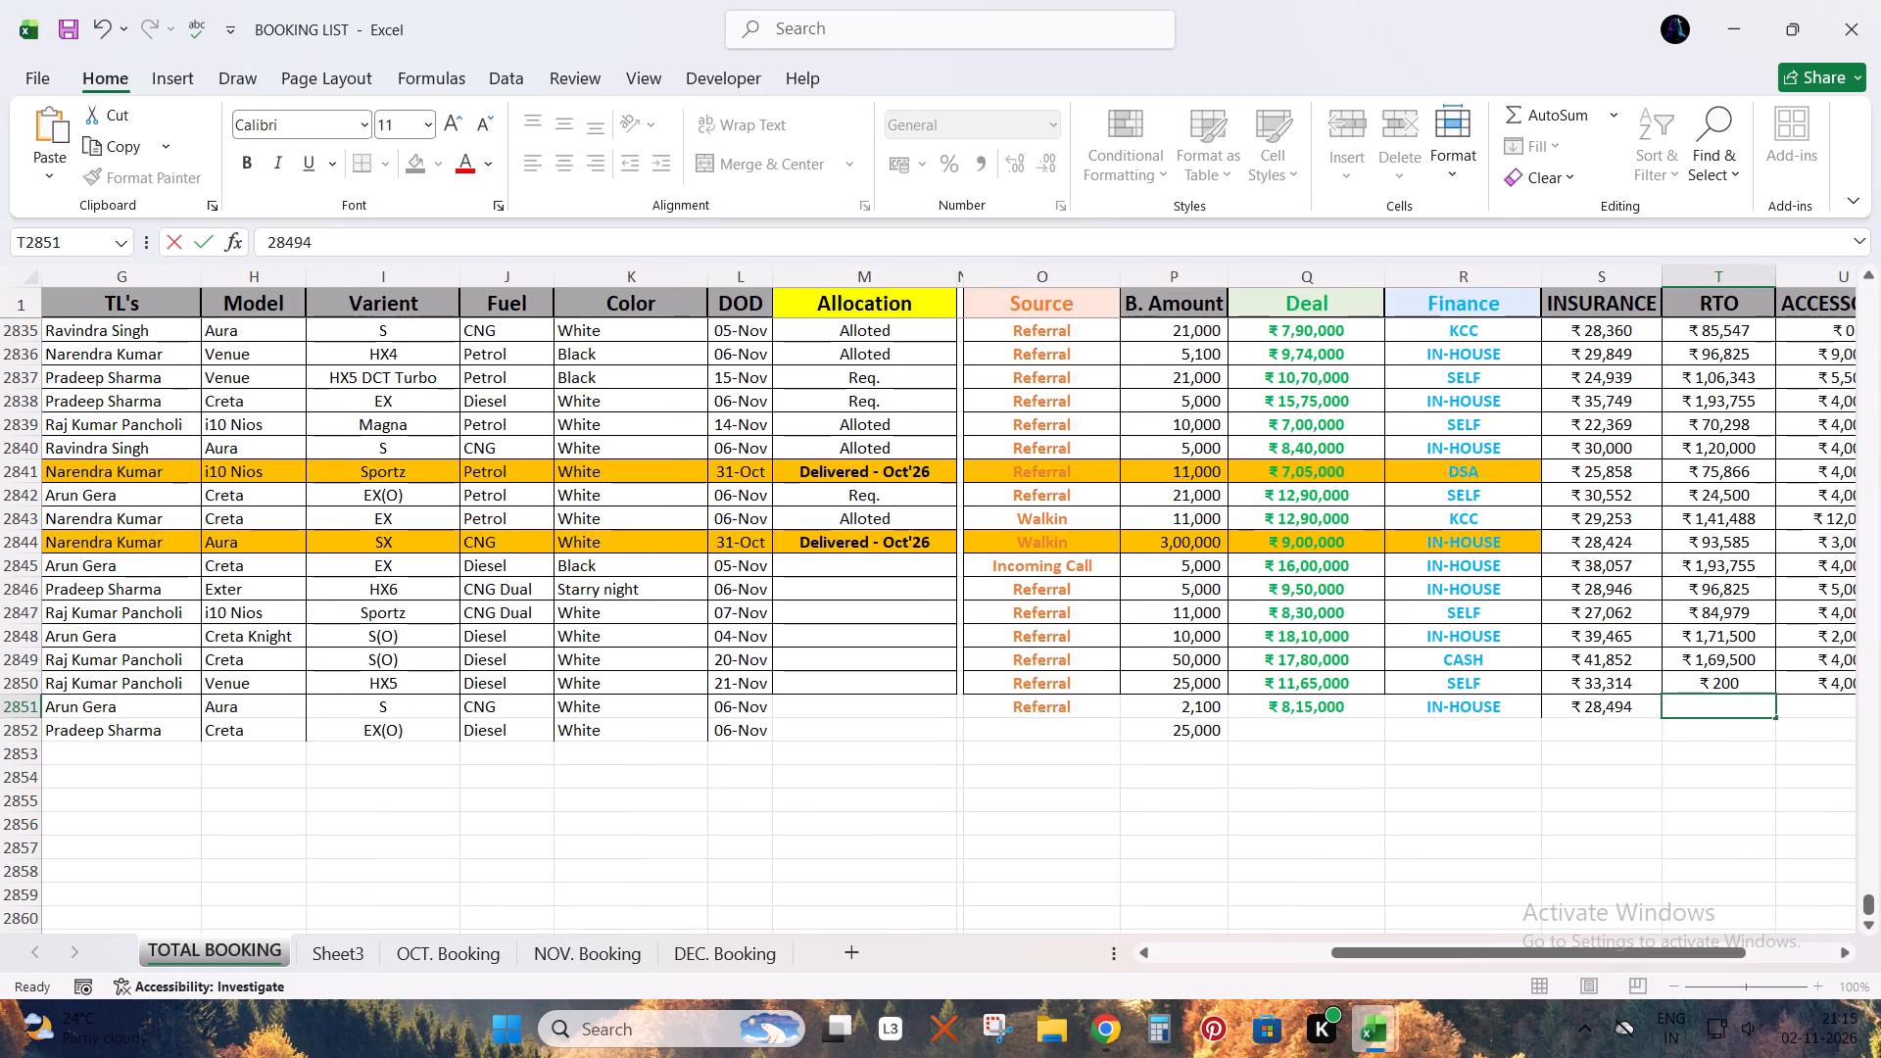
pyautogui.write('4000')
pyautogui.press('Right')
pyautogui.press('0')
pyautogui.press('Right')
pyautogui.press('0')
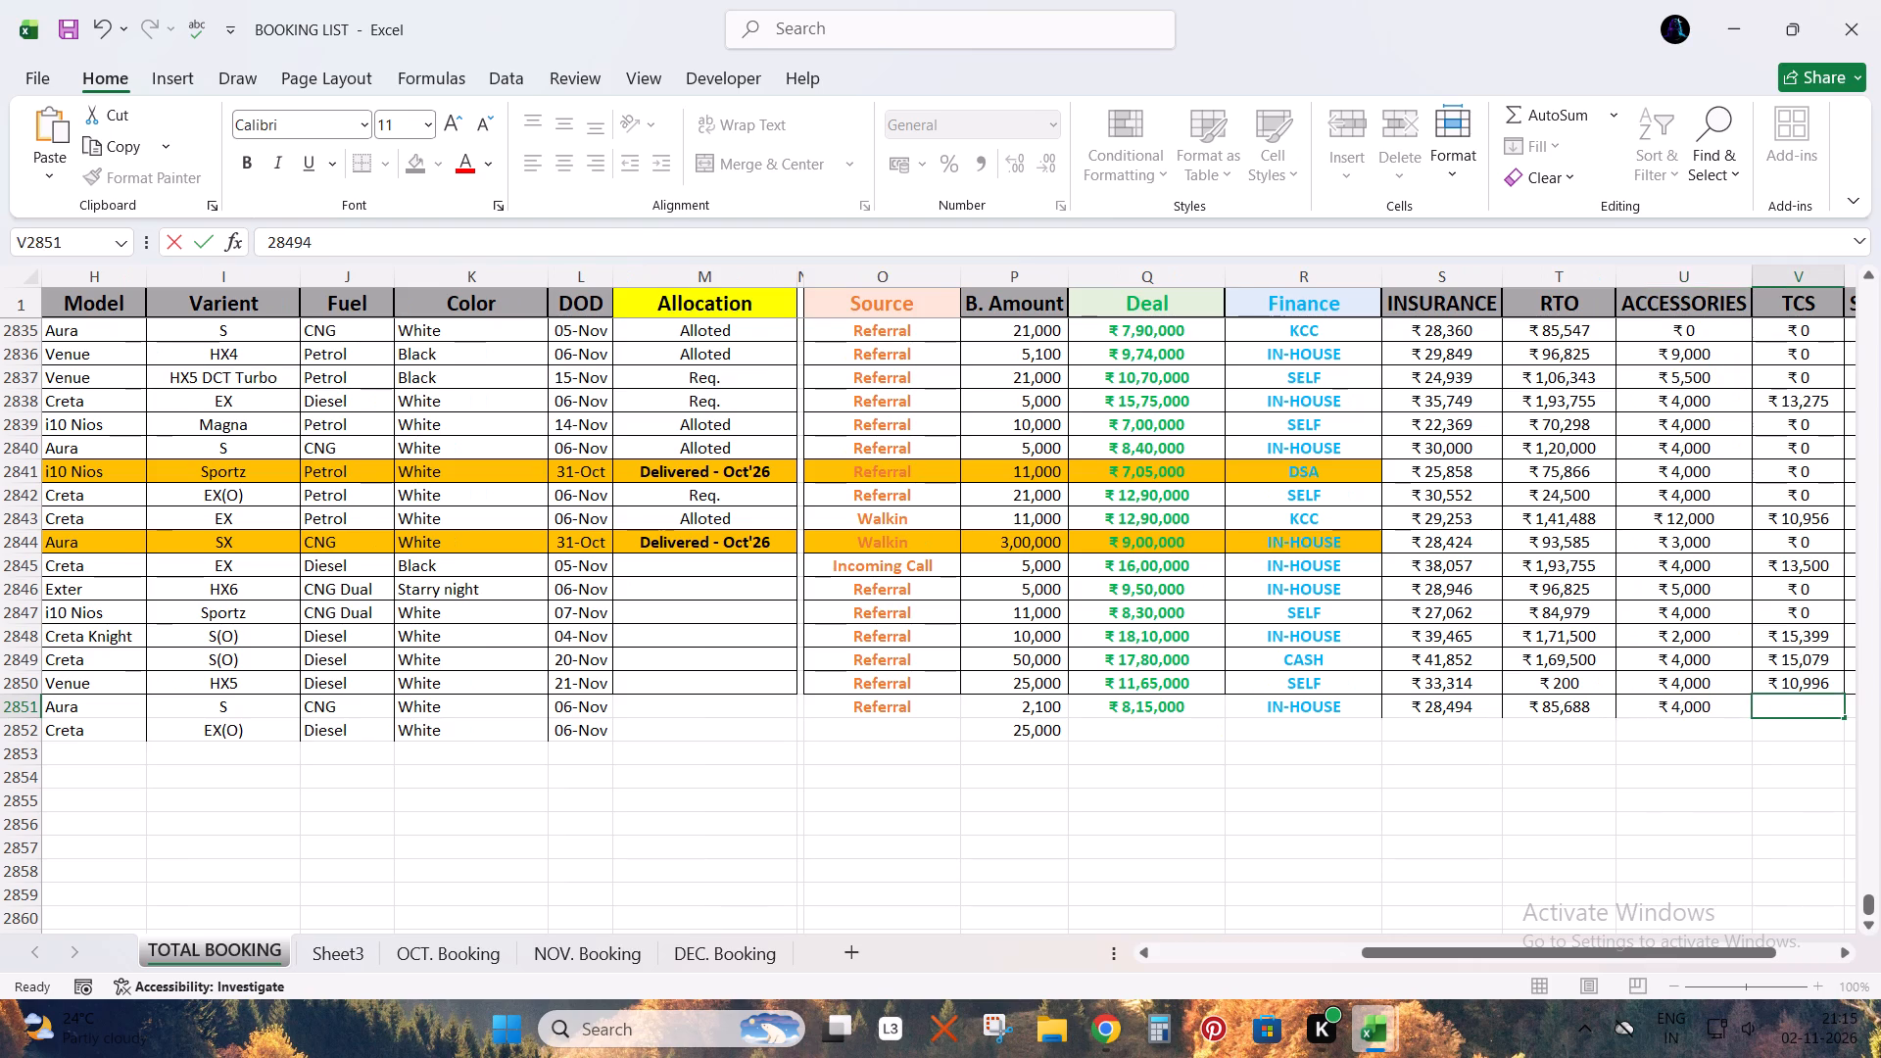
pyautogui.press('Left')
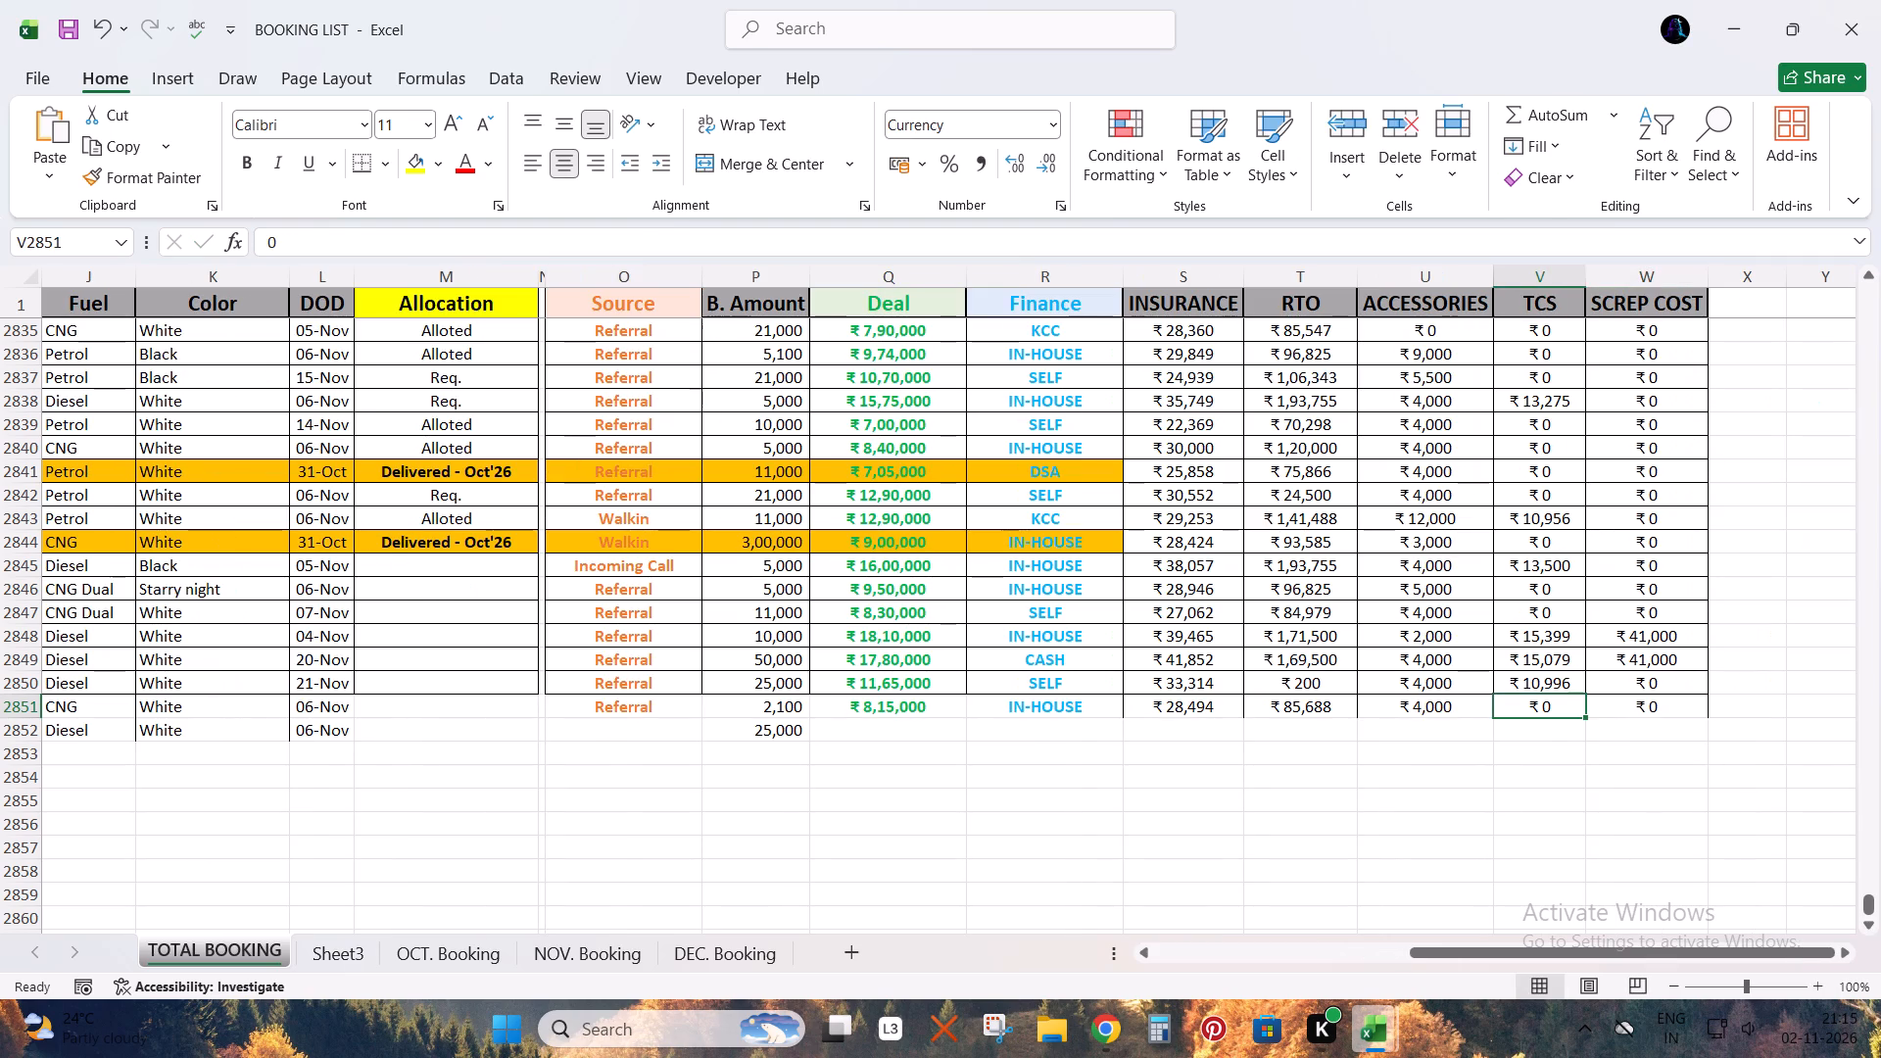
# Capitalize the customer's first name in row 2852 and add the surname after it.
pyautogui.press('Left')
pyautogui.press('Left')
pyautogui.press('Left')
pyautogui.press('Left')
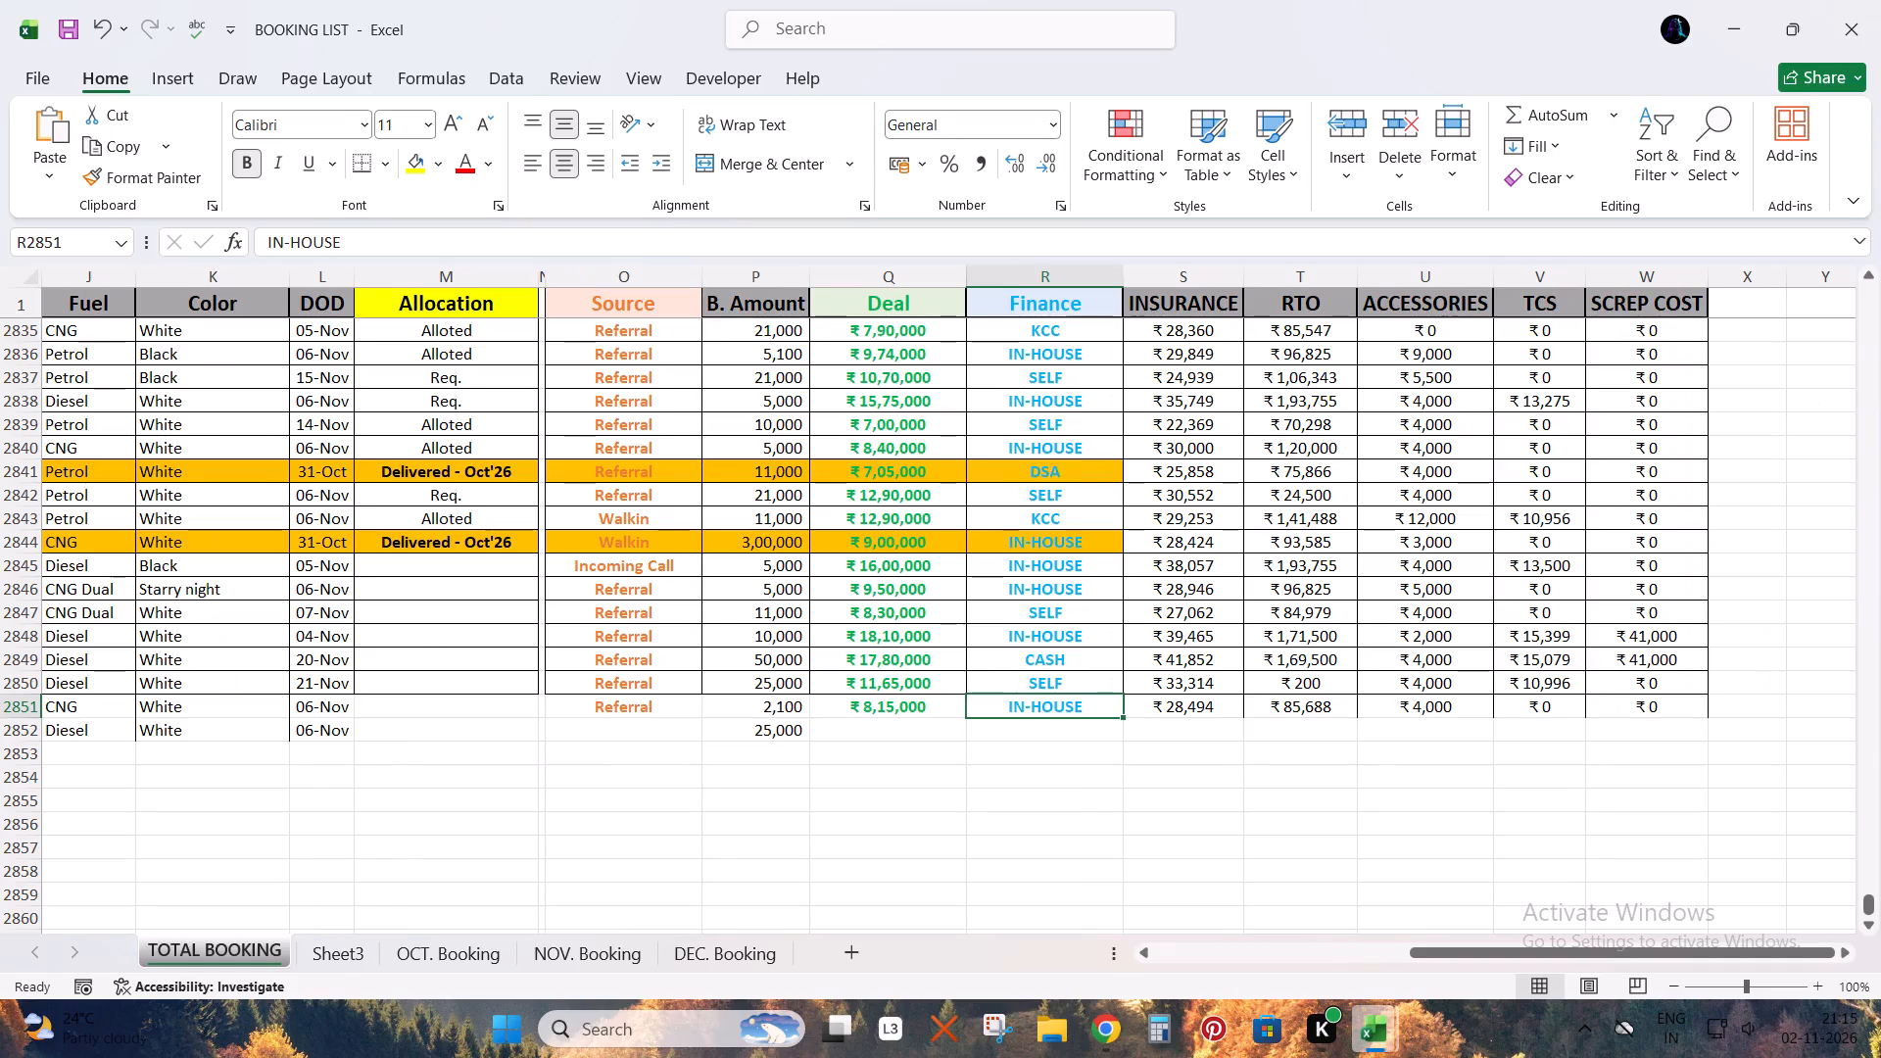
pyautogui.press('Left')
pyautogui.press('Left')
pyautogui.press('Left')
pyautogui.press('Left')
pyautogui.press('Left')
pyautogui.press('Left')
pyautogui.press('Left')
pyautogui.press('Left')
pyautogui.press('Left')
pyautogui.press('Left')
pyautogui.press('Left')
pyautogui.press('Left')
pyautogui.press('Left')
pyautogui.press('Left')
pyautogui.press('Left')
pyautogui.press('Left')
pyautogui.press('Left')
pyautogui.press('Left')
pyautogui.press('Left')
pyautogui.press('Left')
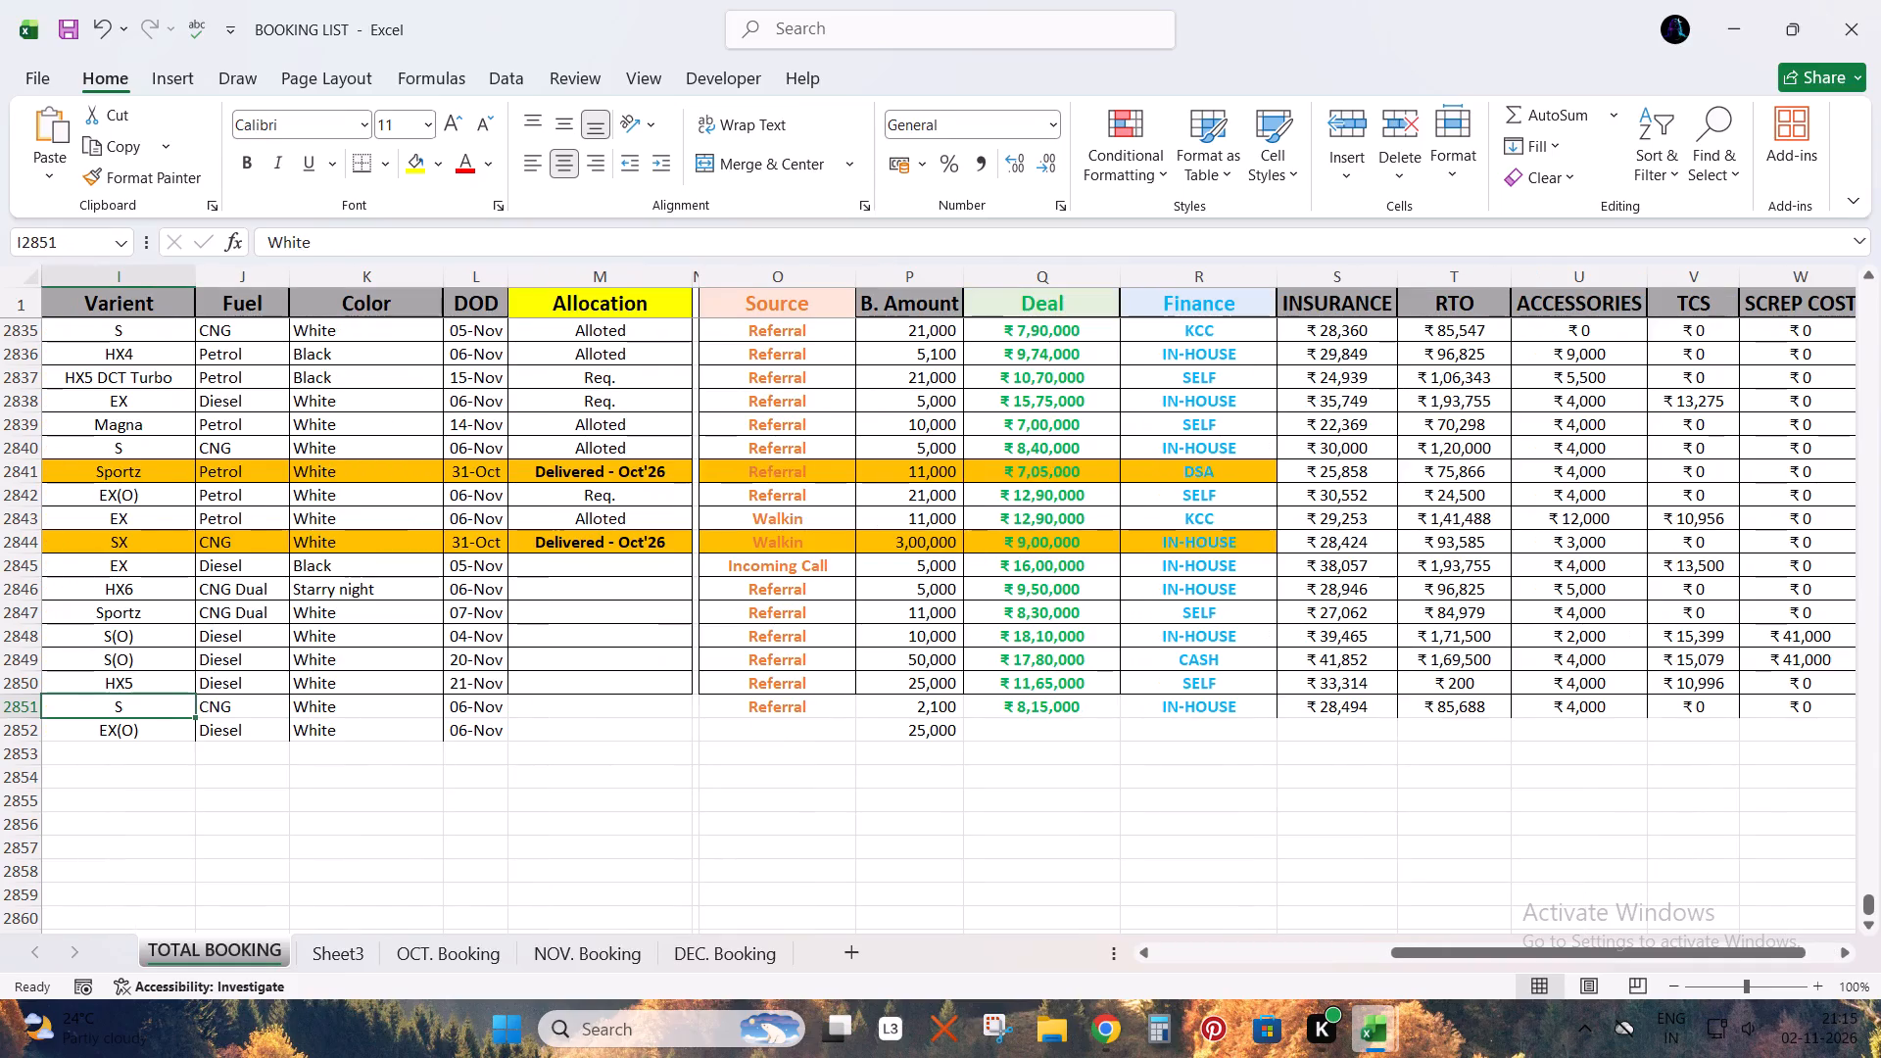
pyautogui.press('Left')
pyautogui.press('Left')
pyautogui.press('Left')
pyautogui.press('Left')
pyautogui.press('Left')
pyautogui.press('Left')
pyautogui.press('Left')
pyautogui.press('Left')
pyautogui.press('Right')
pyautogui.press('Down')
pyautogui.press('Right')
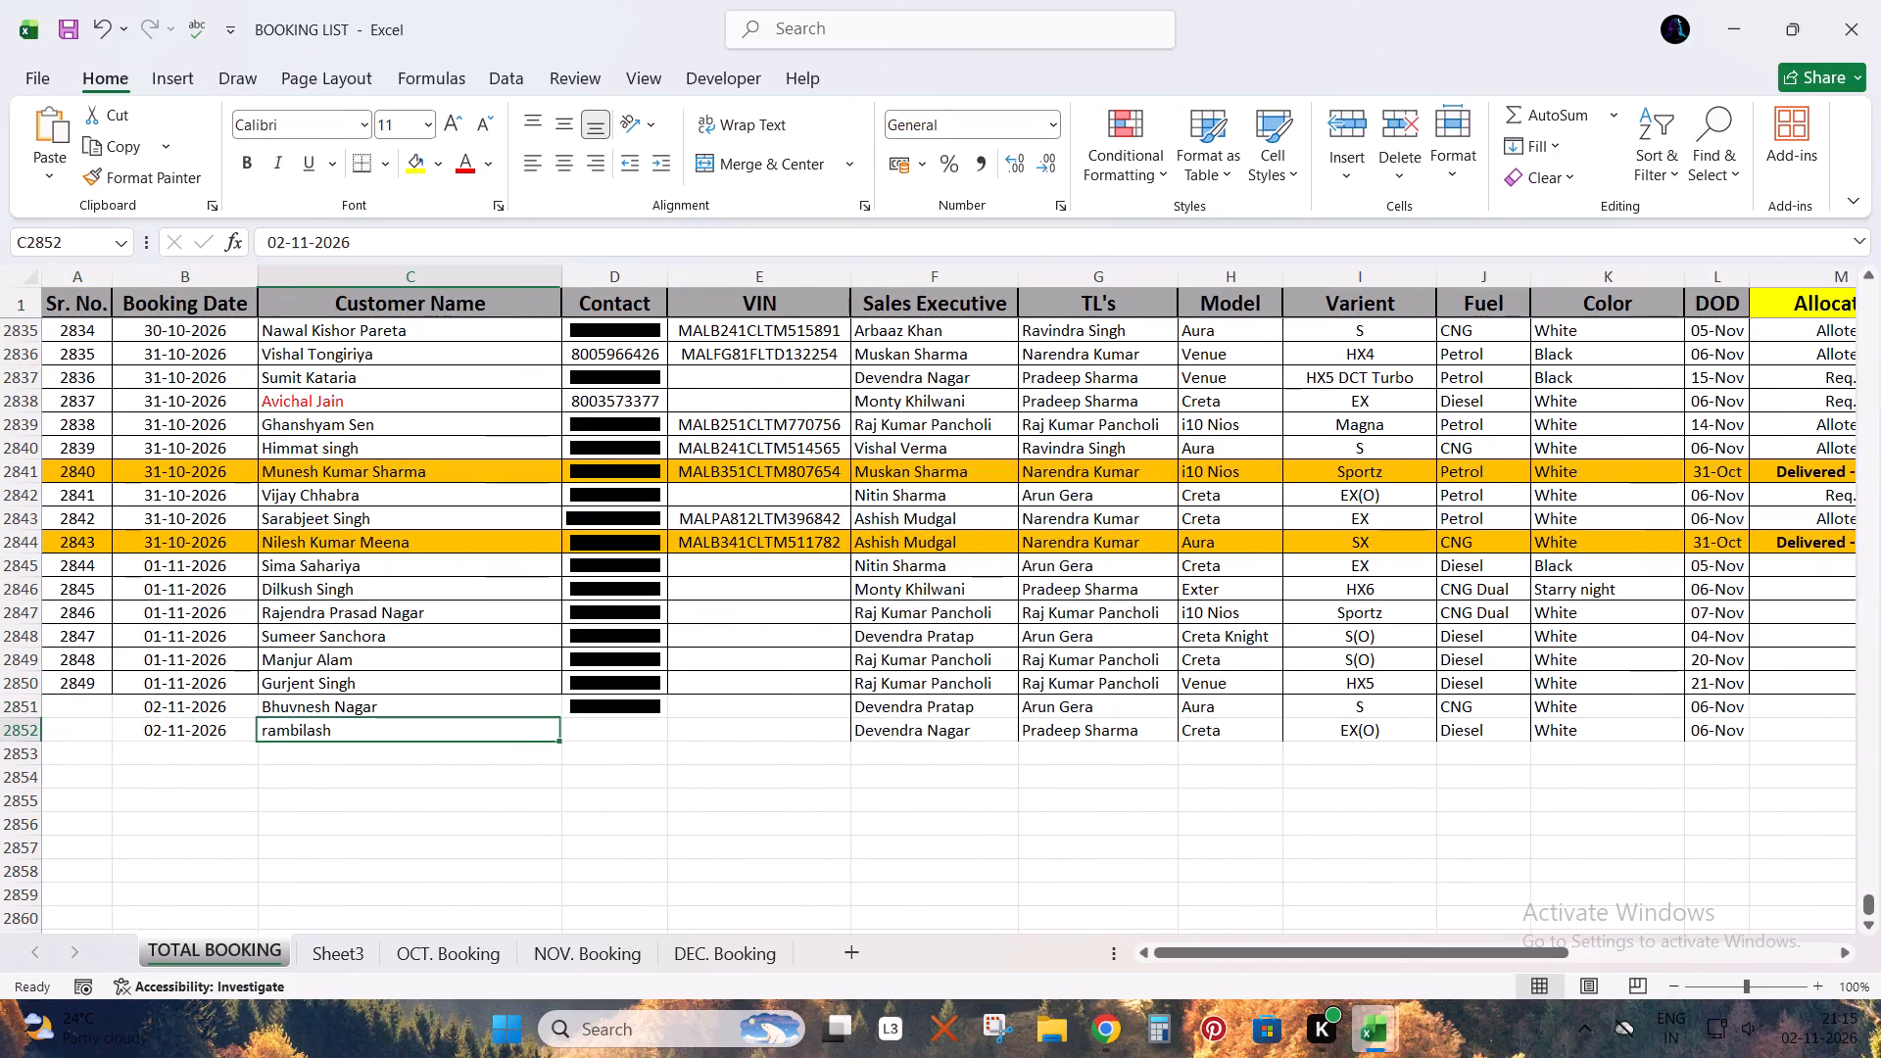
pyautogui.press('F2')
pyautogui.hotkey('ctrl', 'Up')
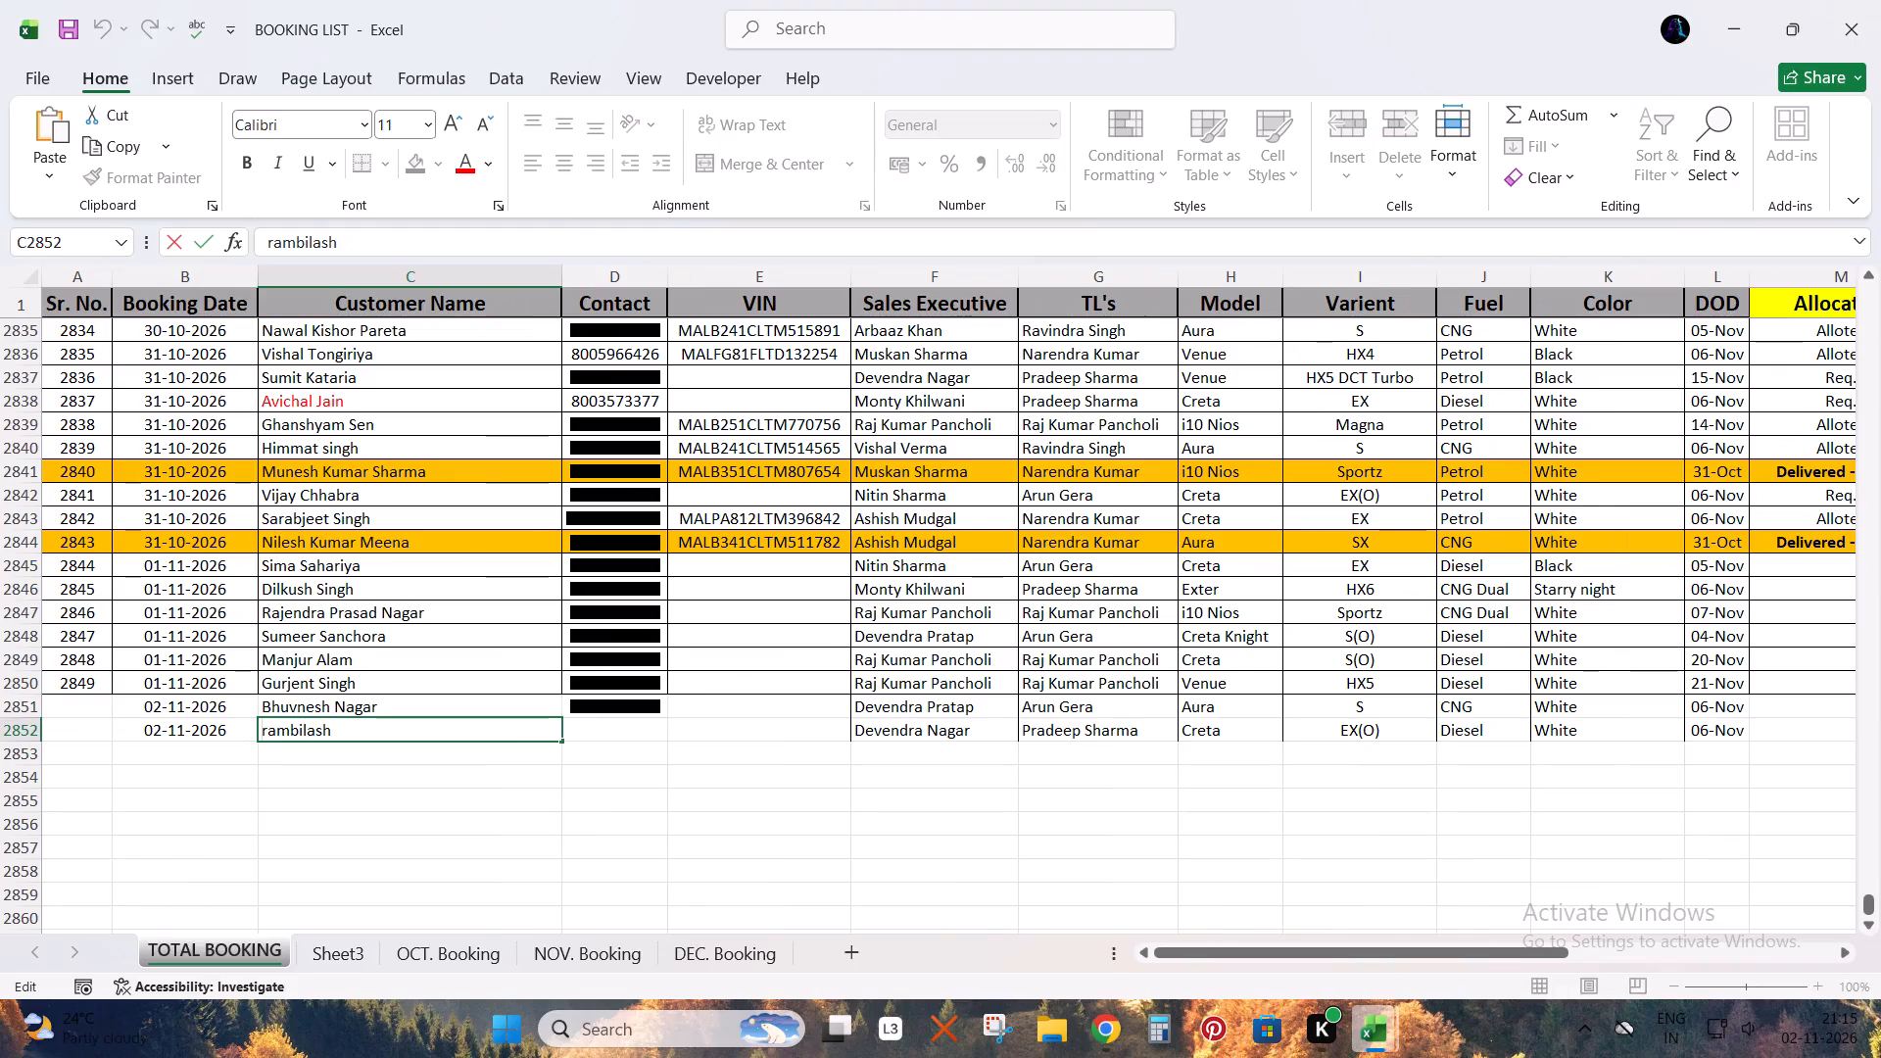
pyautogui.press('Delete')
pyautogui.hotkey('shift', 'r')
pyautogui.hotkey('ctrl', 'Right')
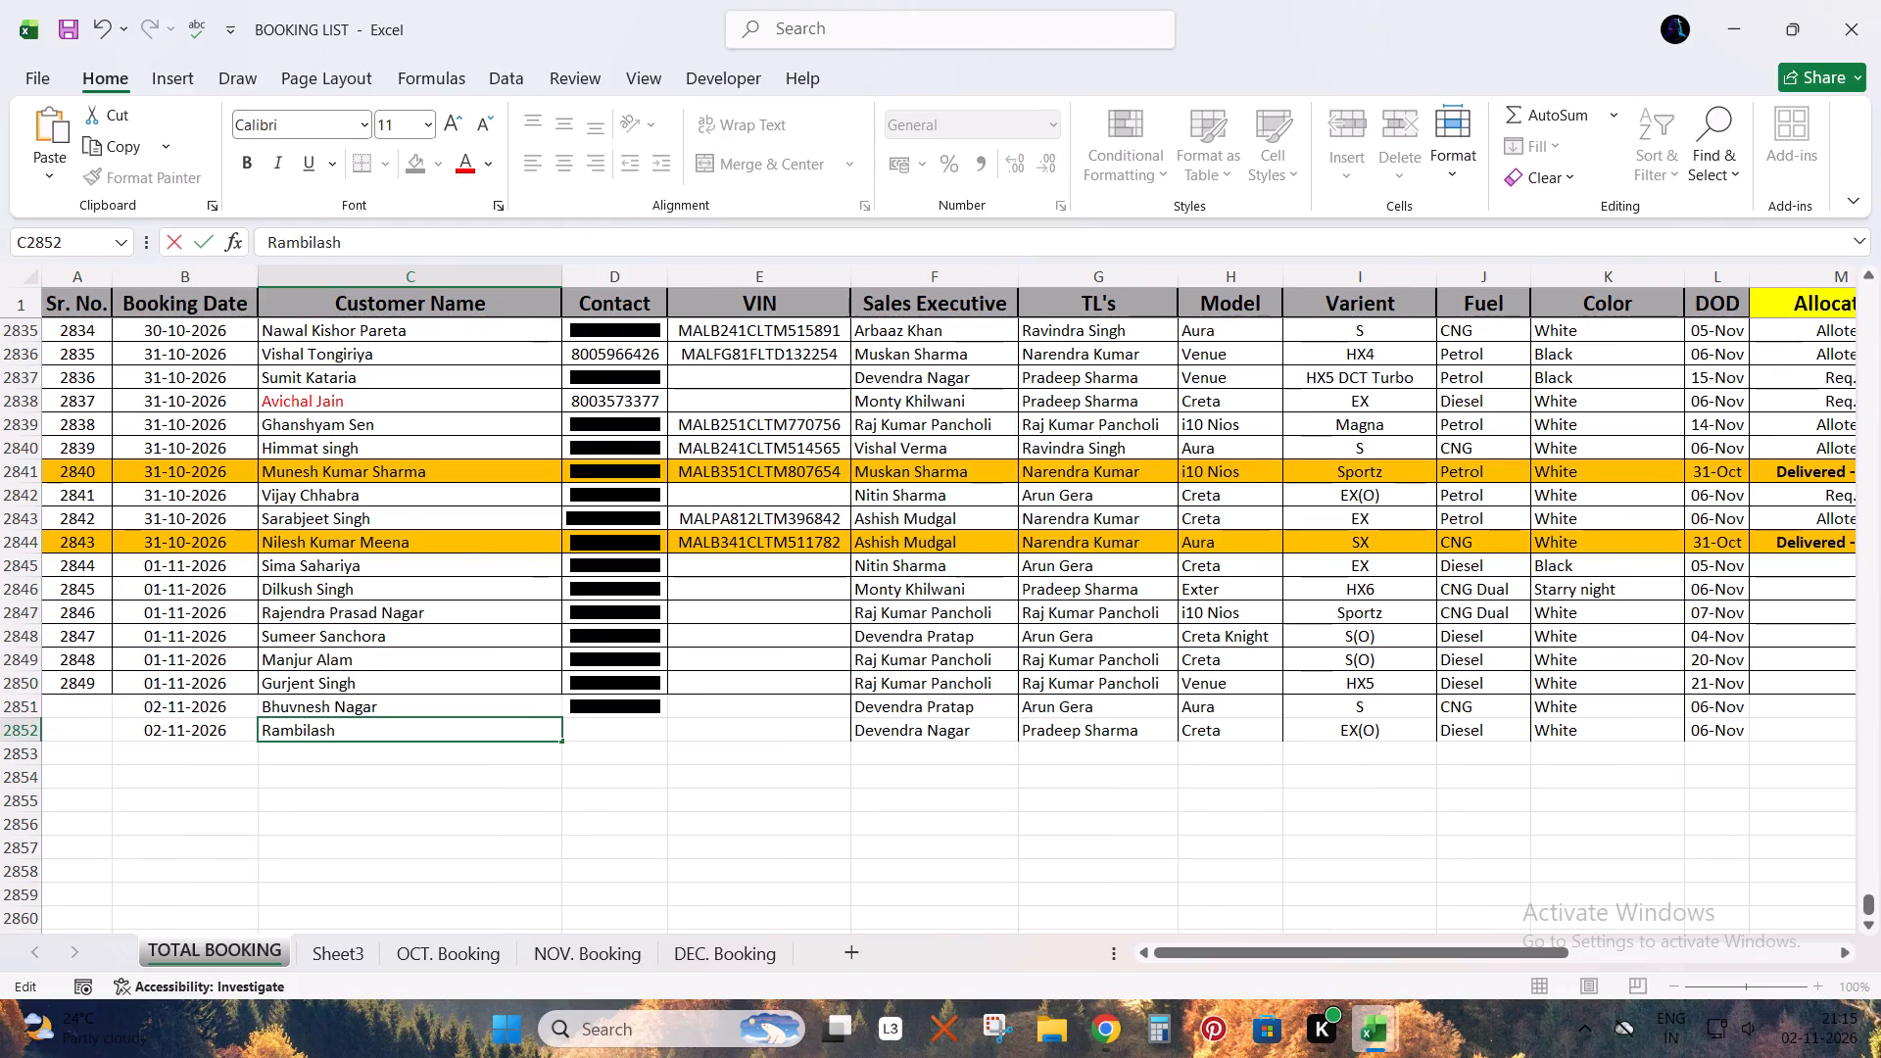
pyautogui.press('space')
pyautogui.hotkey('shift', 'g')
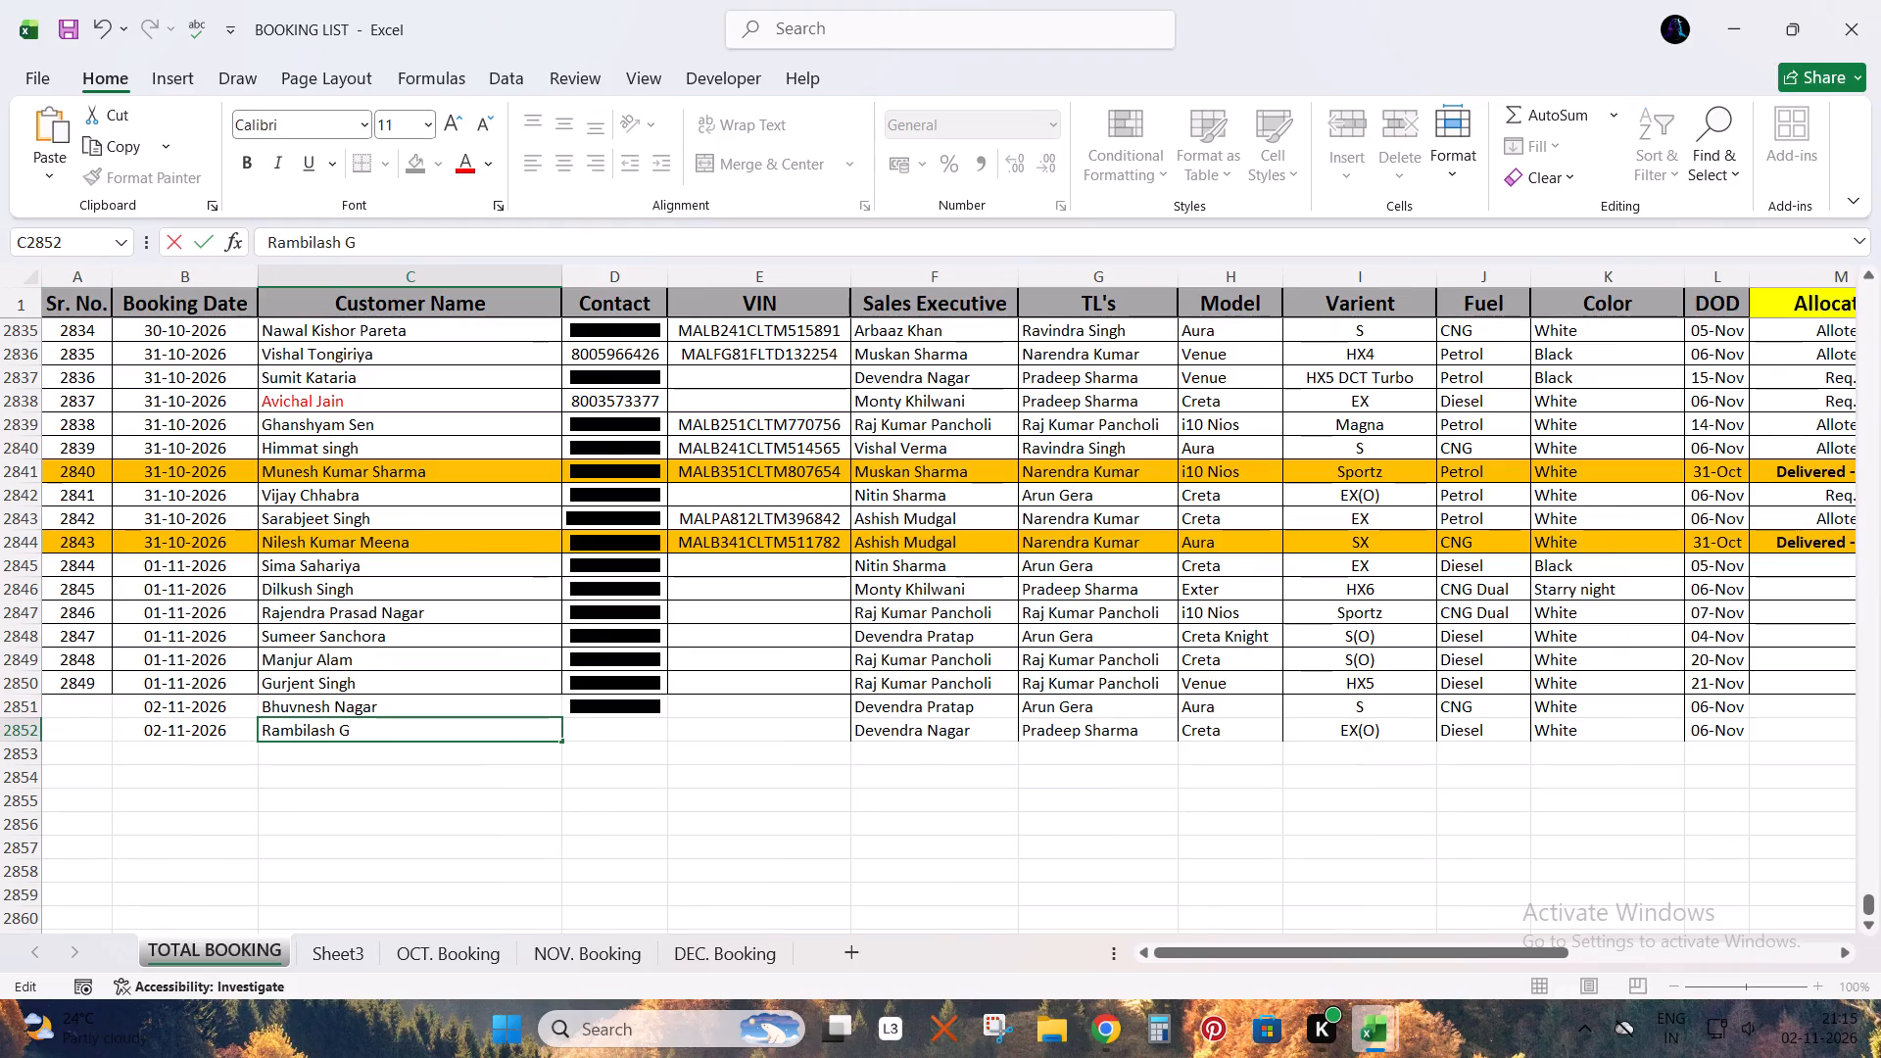
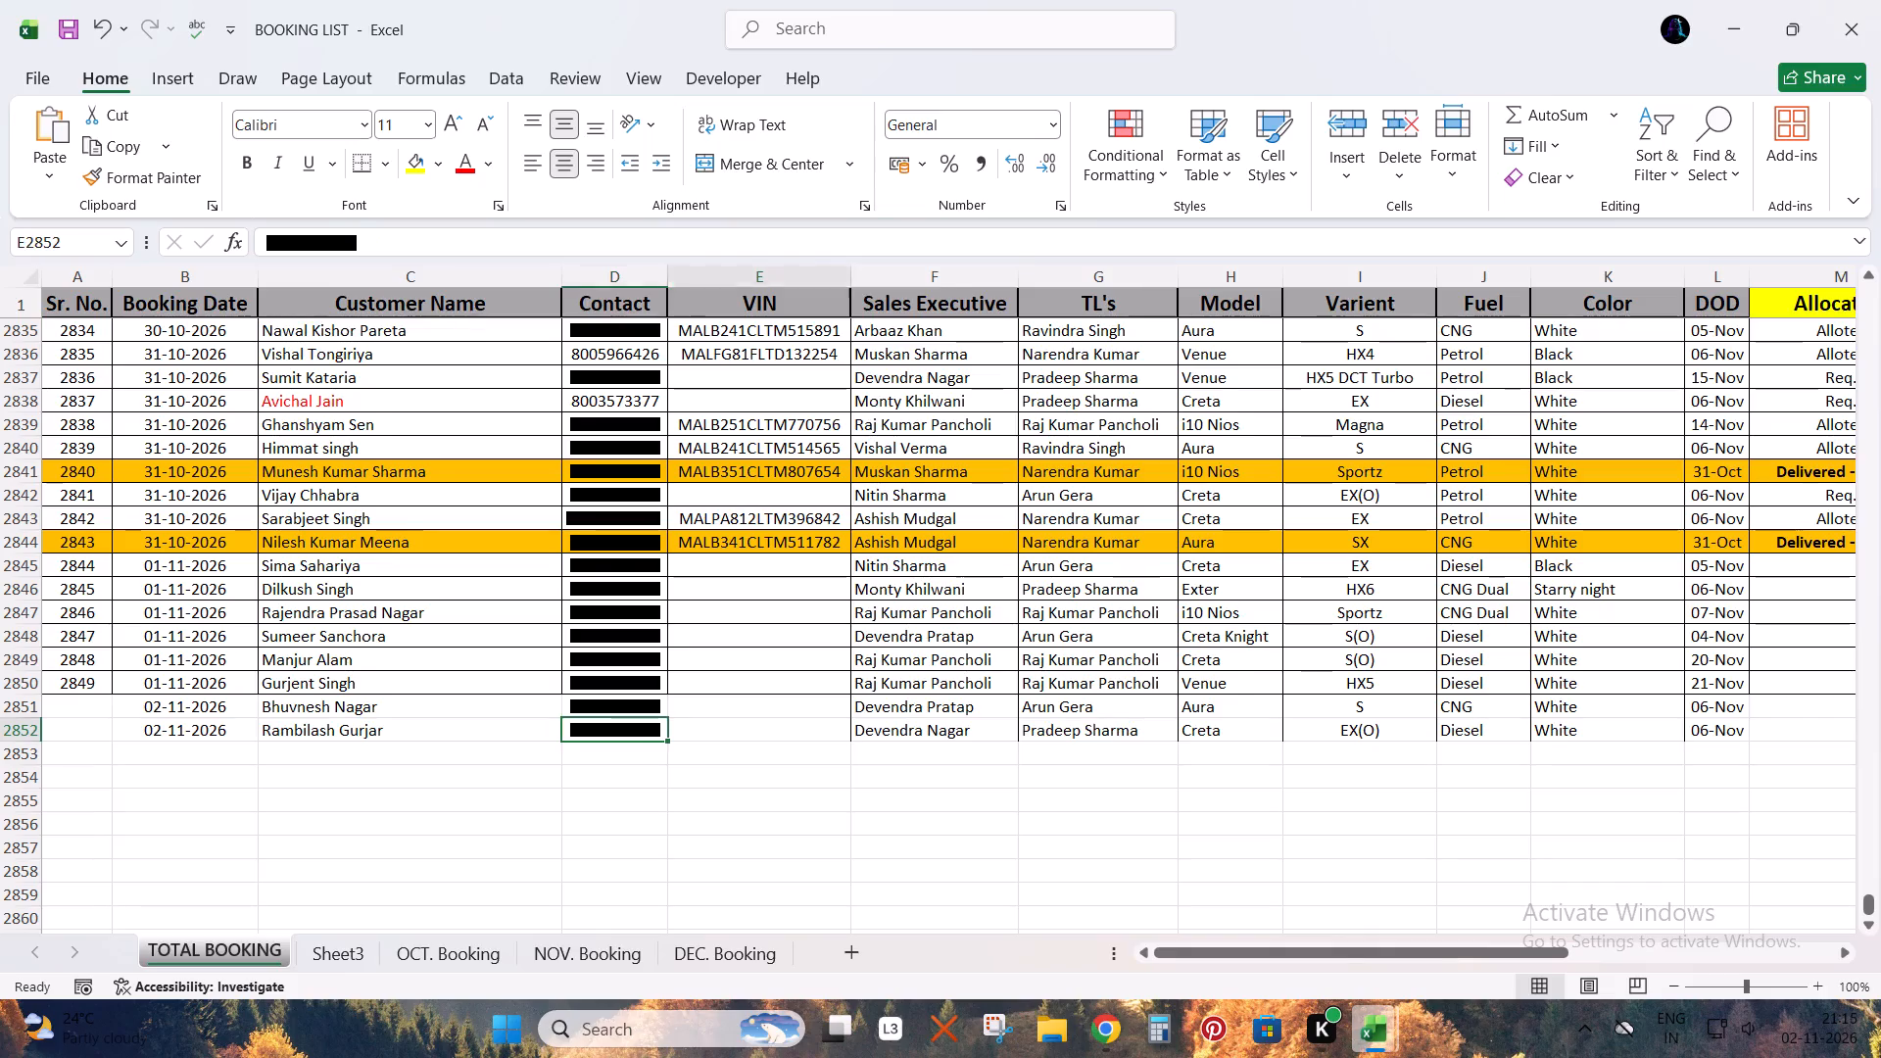
# Fill in the row 2852 booking with source Referral, finance SELF and a deal amount of 1685000.
pyautogui.press('Right')
pyautogui.press('Right')
pyautogui.press('Right')
pyautogui.press('Right')
pyautogui.press('Right')
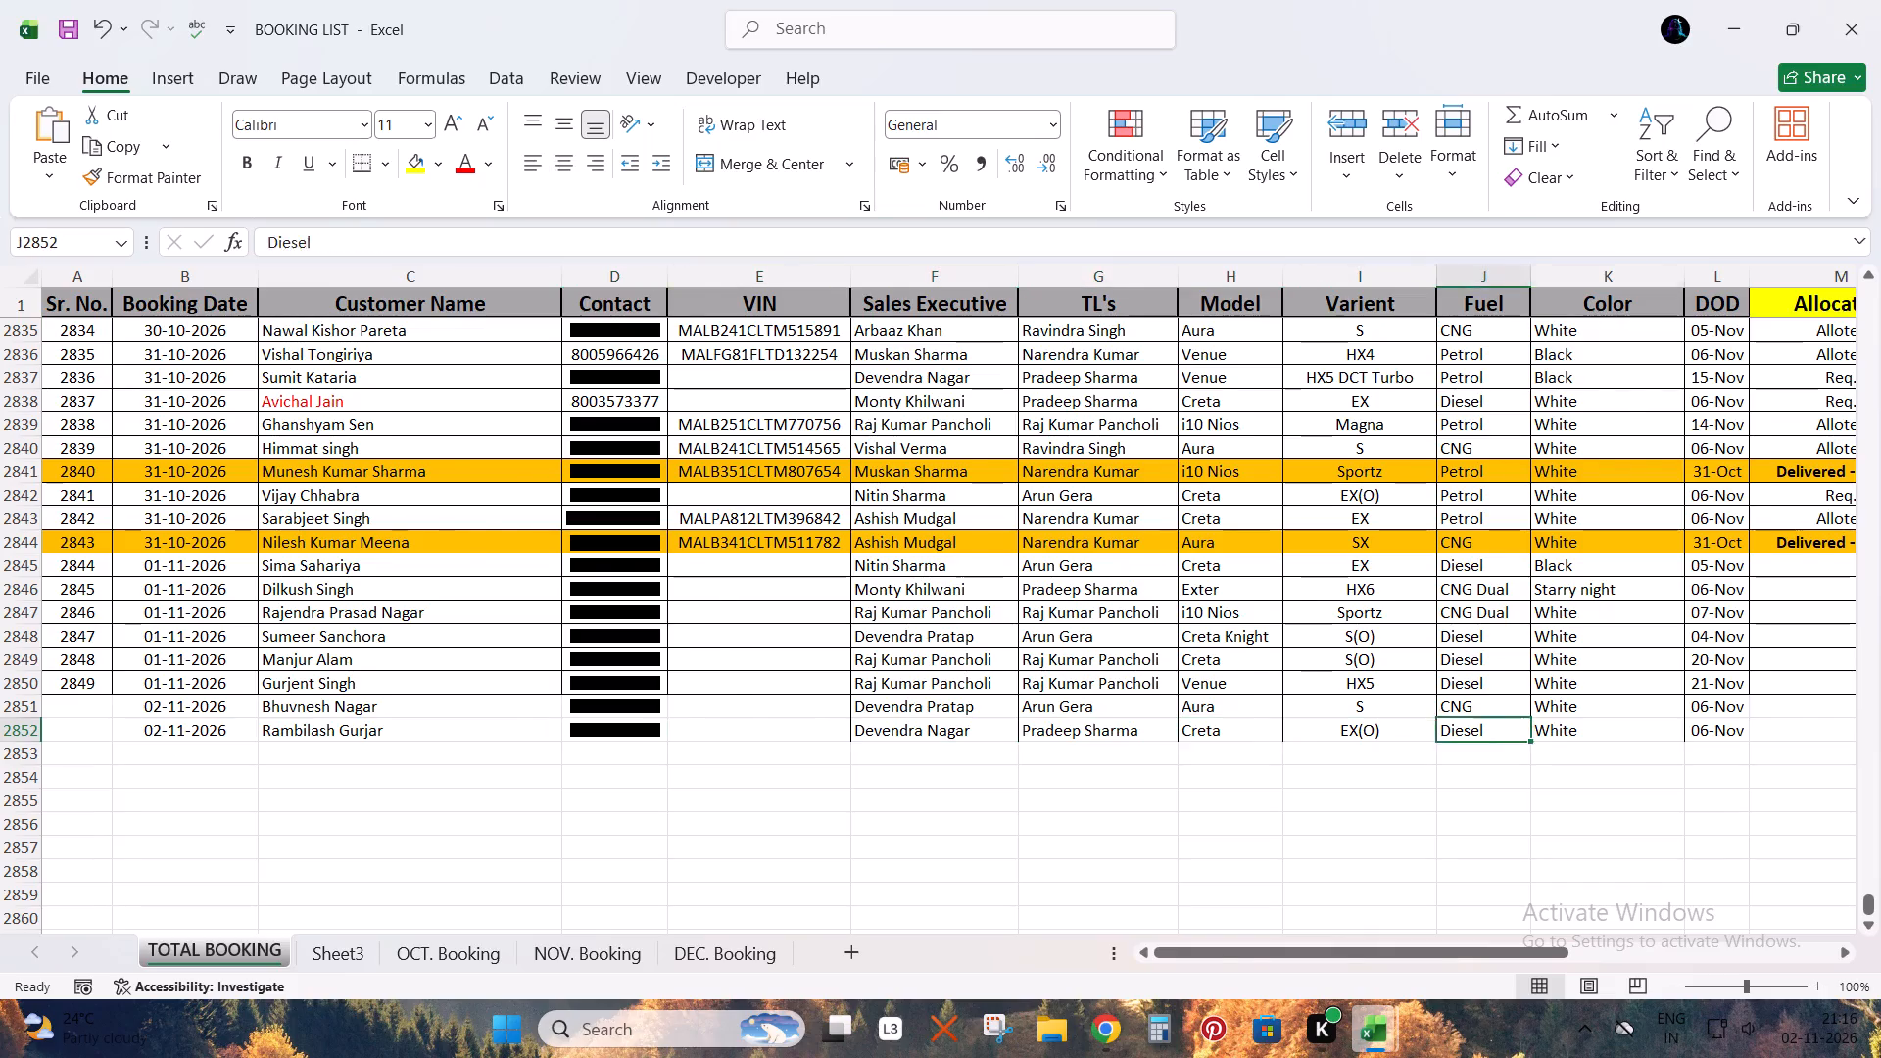
pyautogui.press('Right')
pyautogui.press('Right')
pyautogui.press('Right')
pyautogui.press('Right')
pyautogui.press('Right')
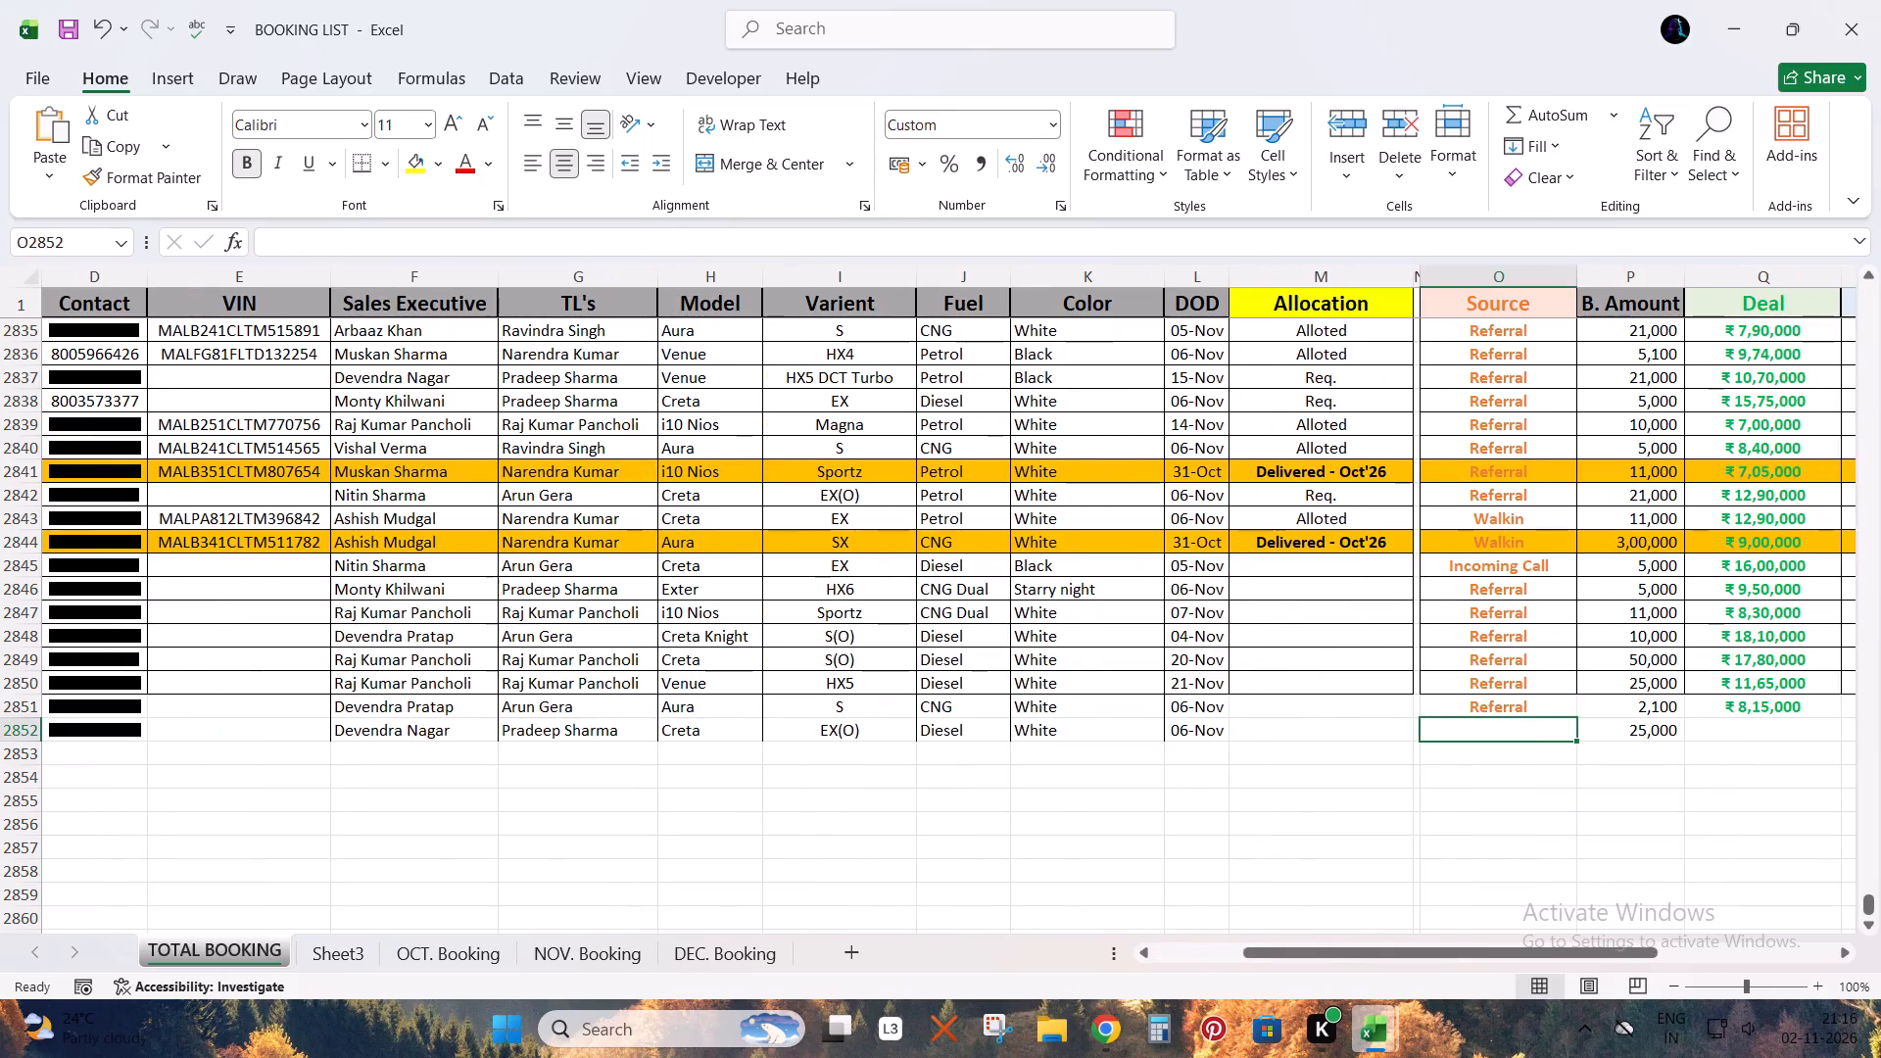
pyautogui.press('r')
pyautogui.press('Right')
pyautogui.press('Right')
pyautogui.press('Right')
pyautogui.press('Right')
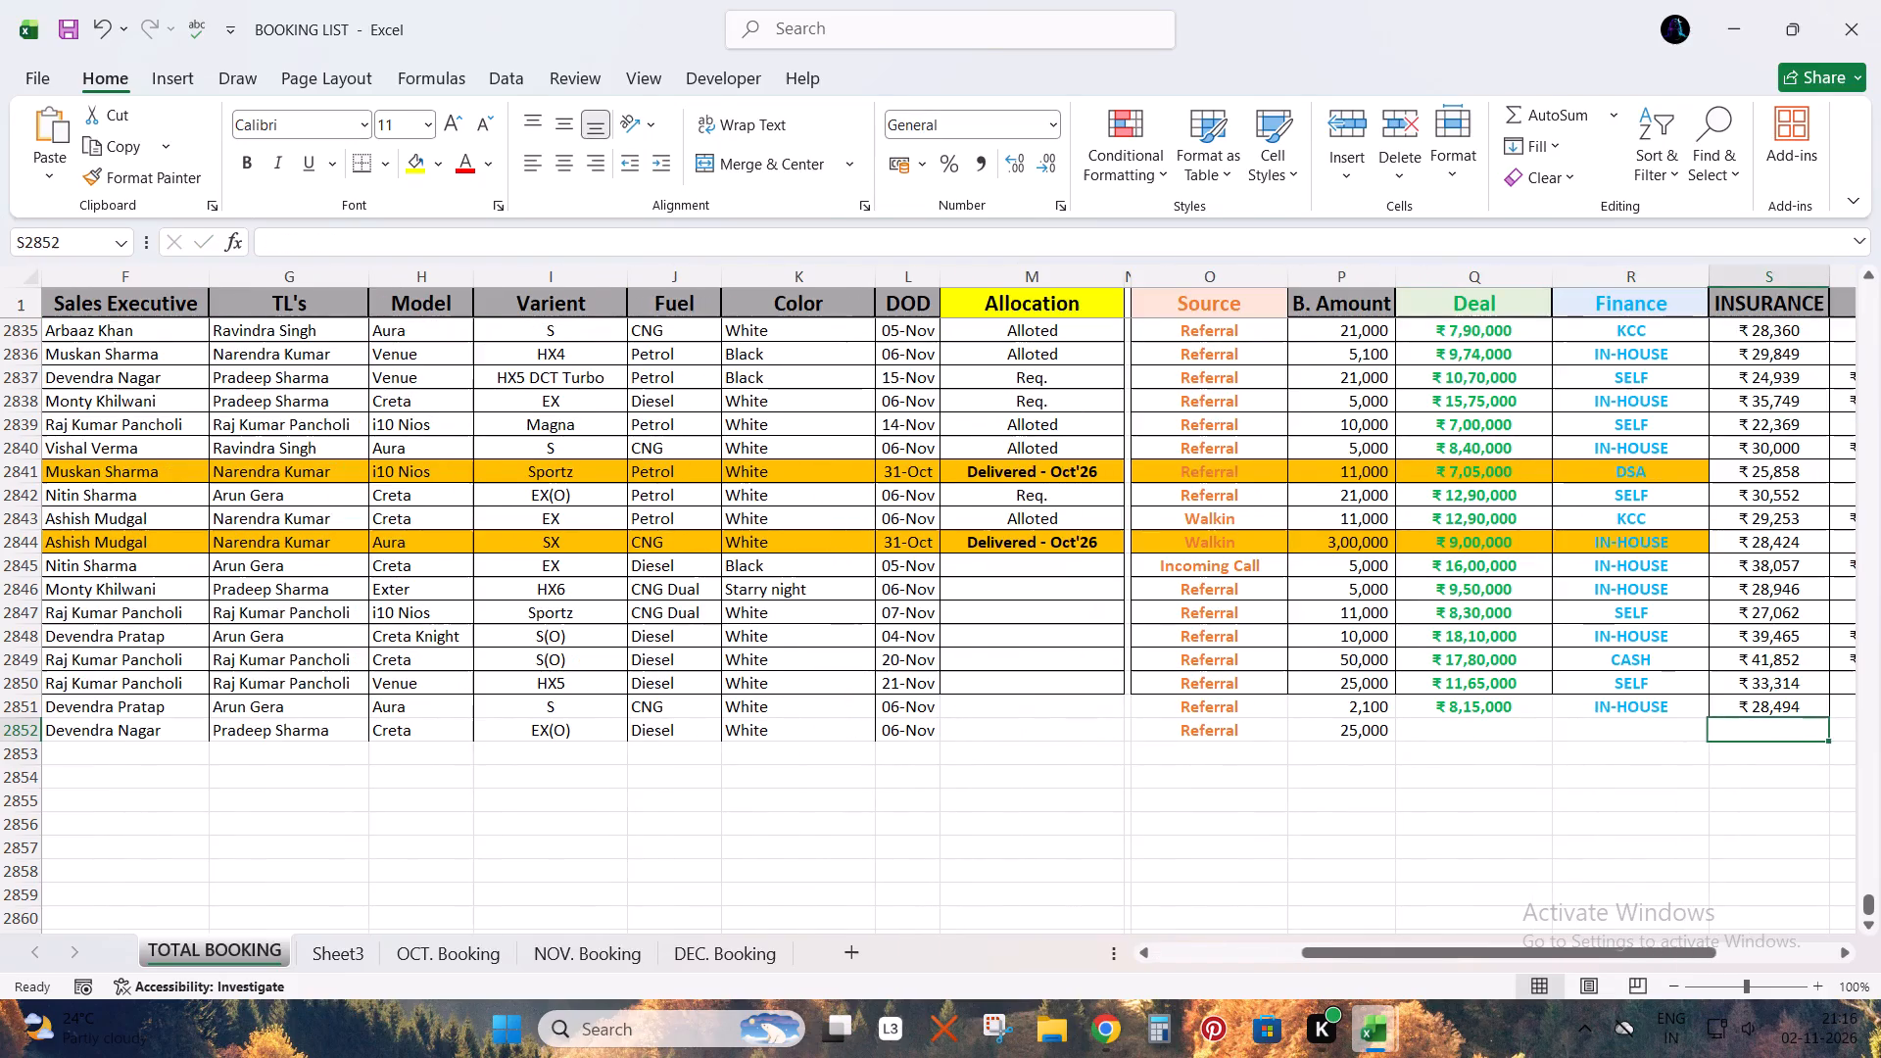
pyautogui.press('Left')
pyautogui.press('s')
pyautogui.press('Left')
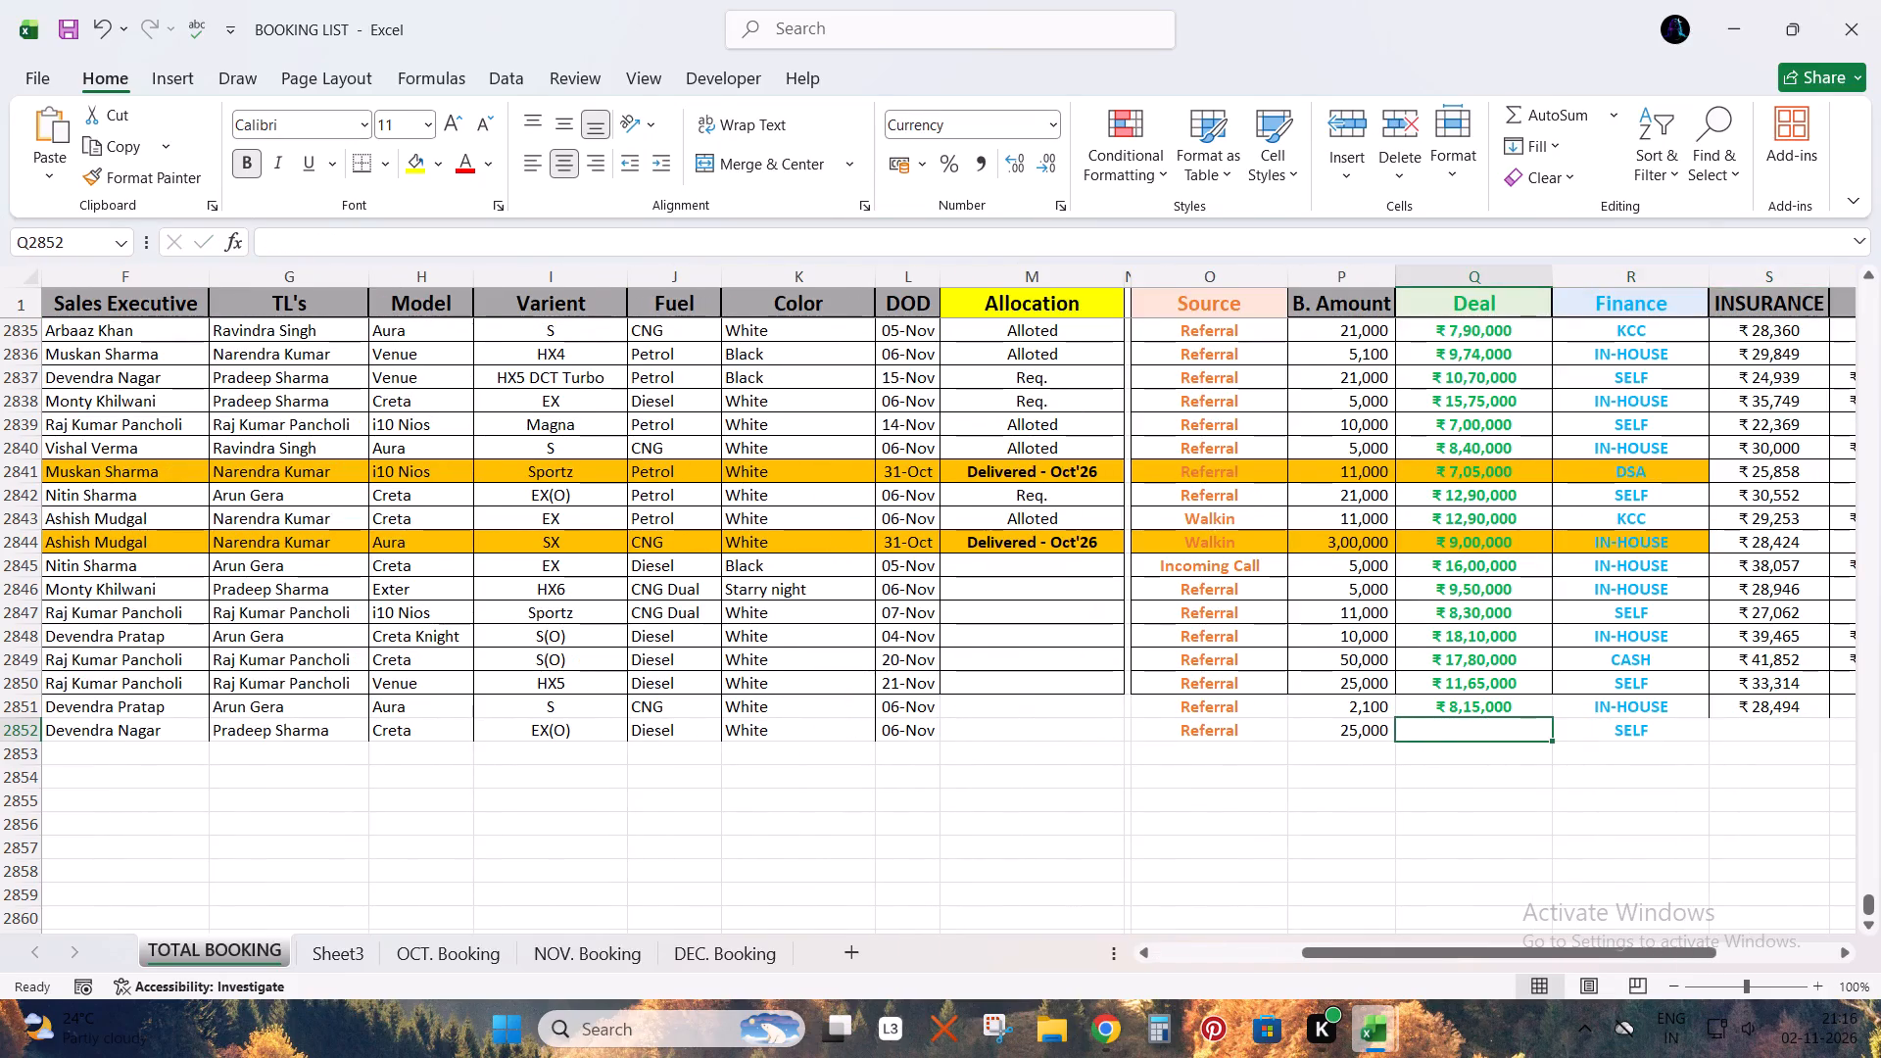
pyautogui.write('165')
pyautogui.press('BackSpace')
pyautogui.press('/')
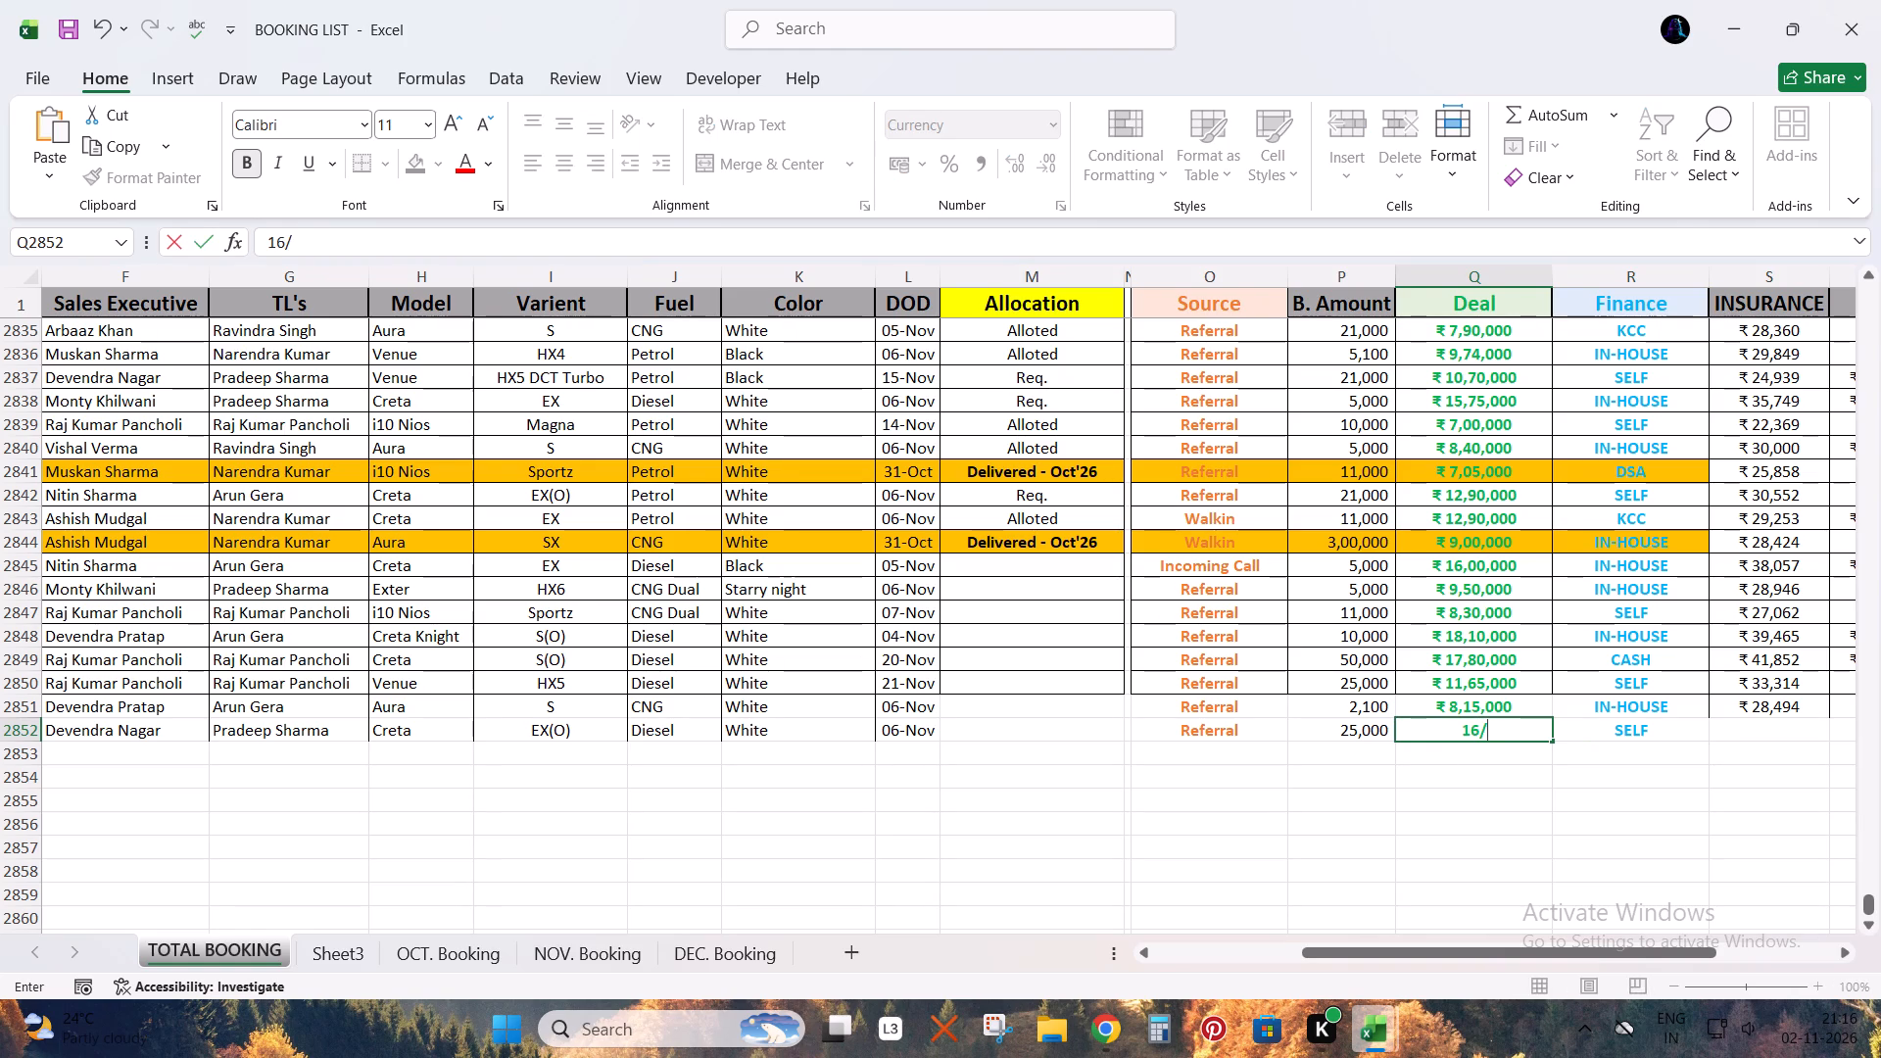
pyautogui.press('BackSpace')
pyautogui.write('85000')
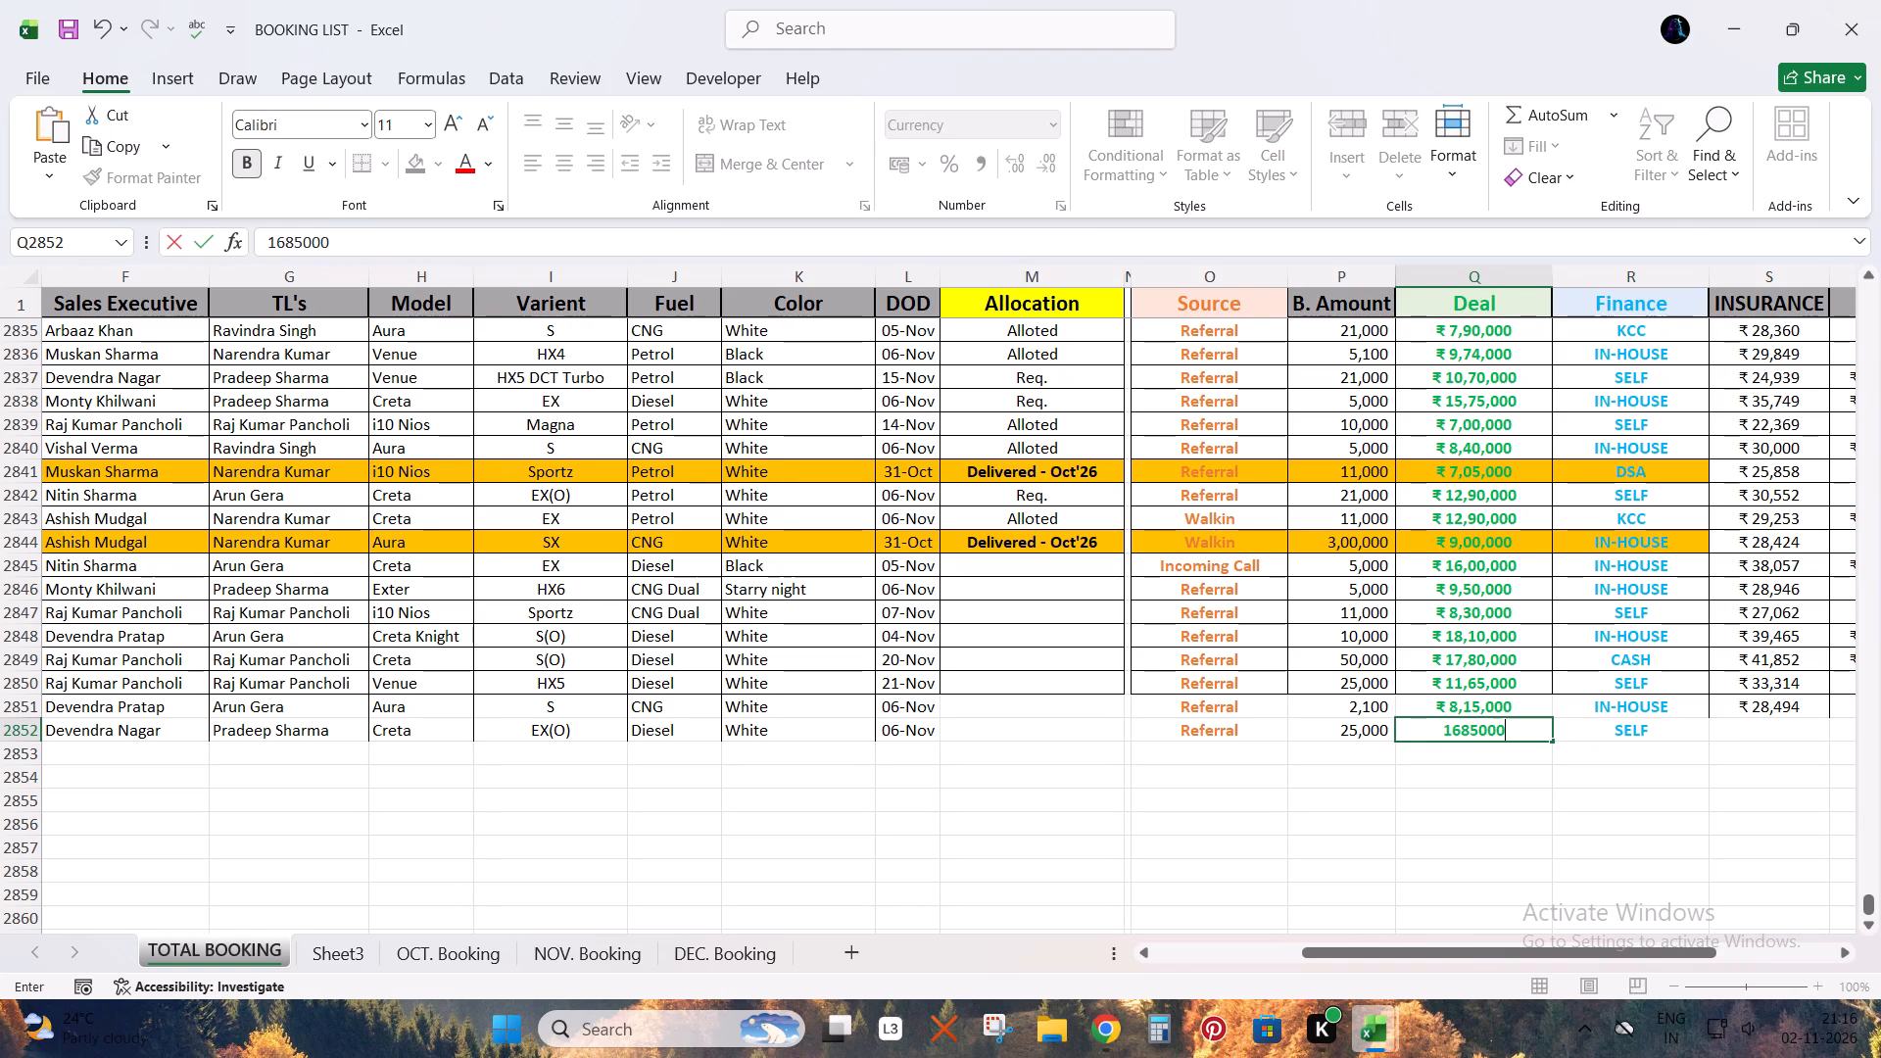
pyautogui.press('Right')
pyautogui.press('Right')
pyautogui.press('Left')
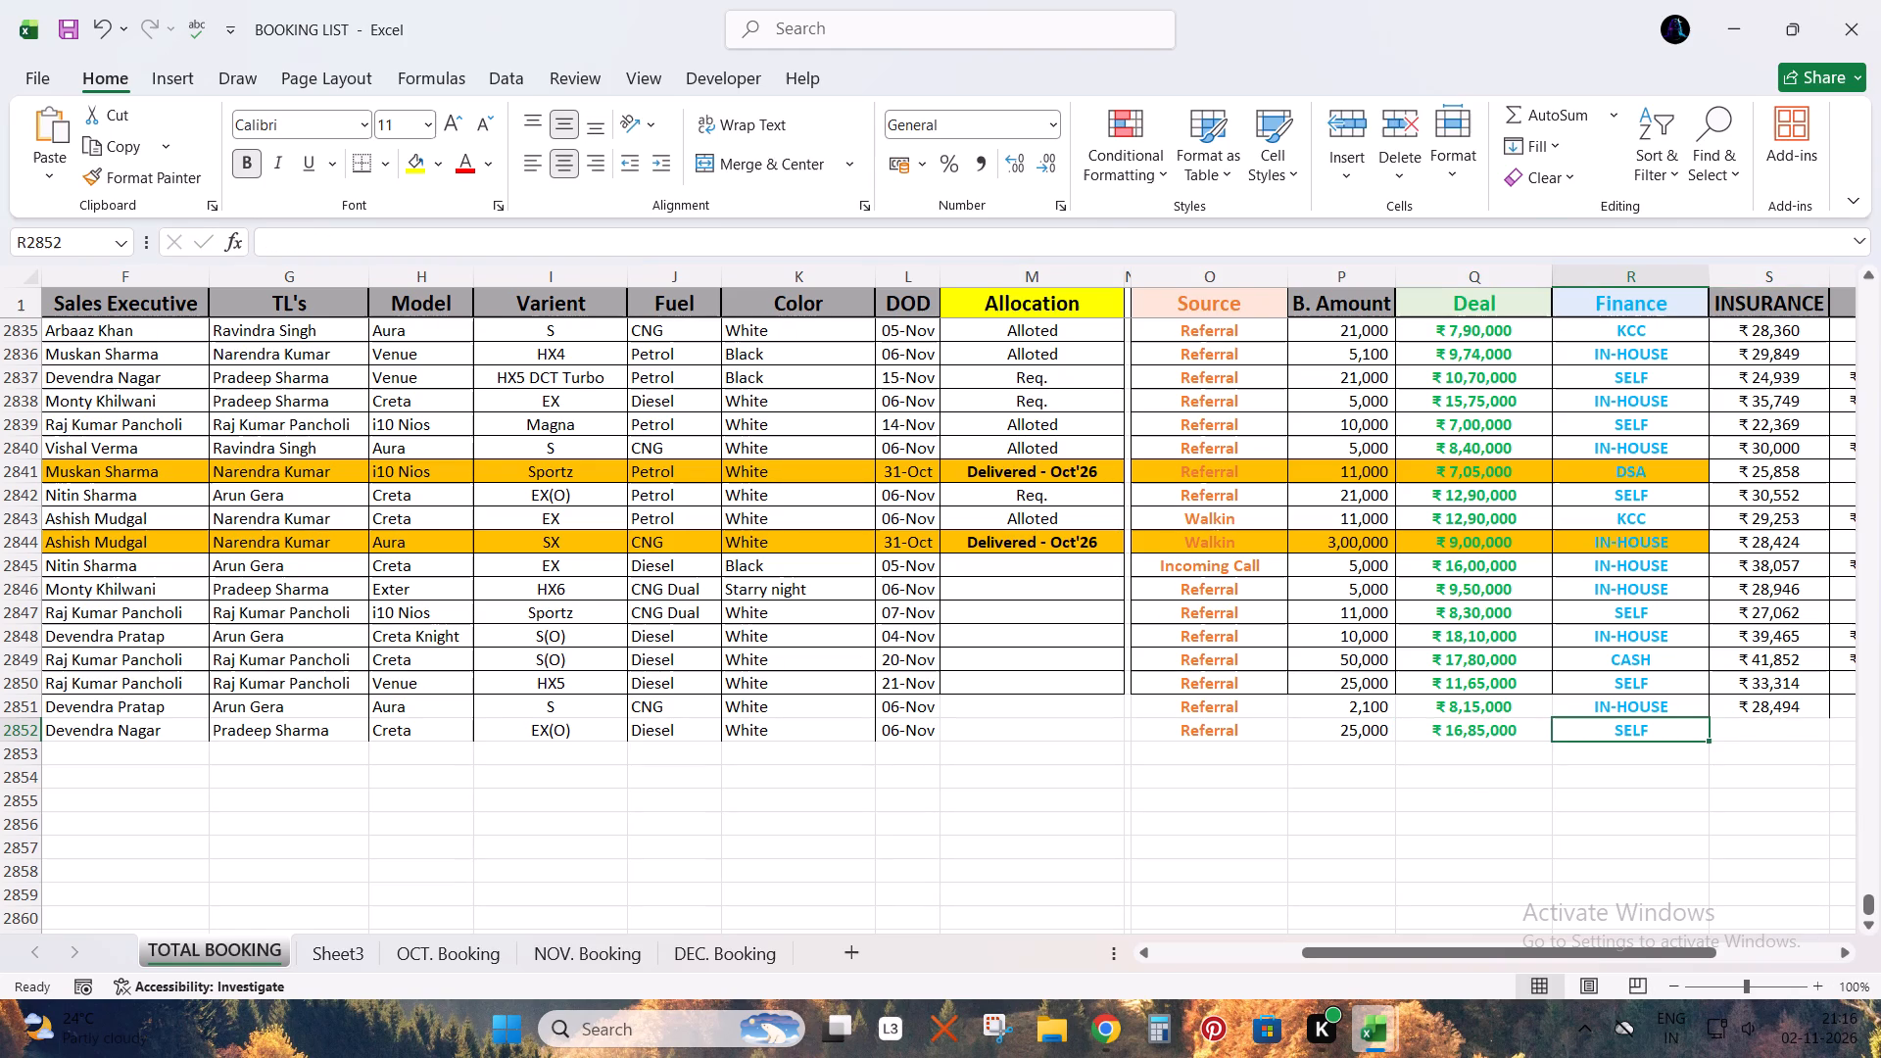
# Enter the row 2852 charges: insurance 37428, RTO 158500, accessories 10500, TCS 14226 and screp cost 0.
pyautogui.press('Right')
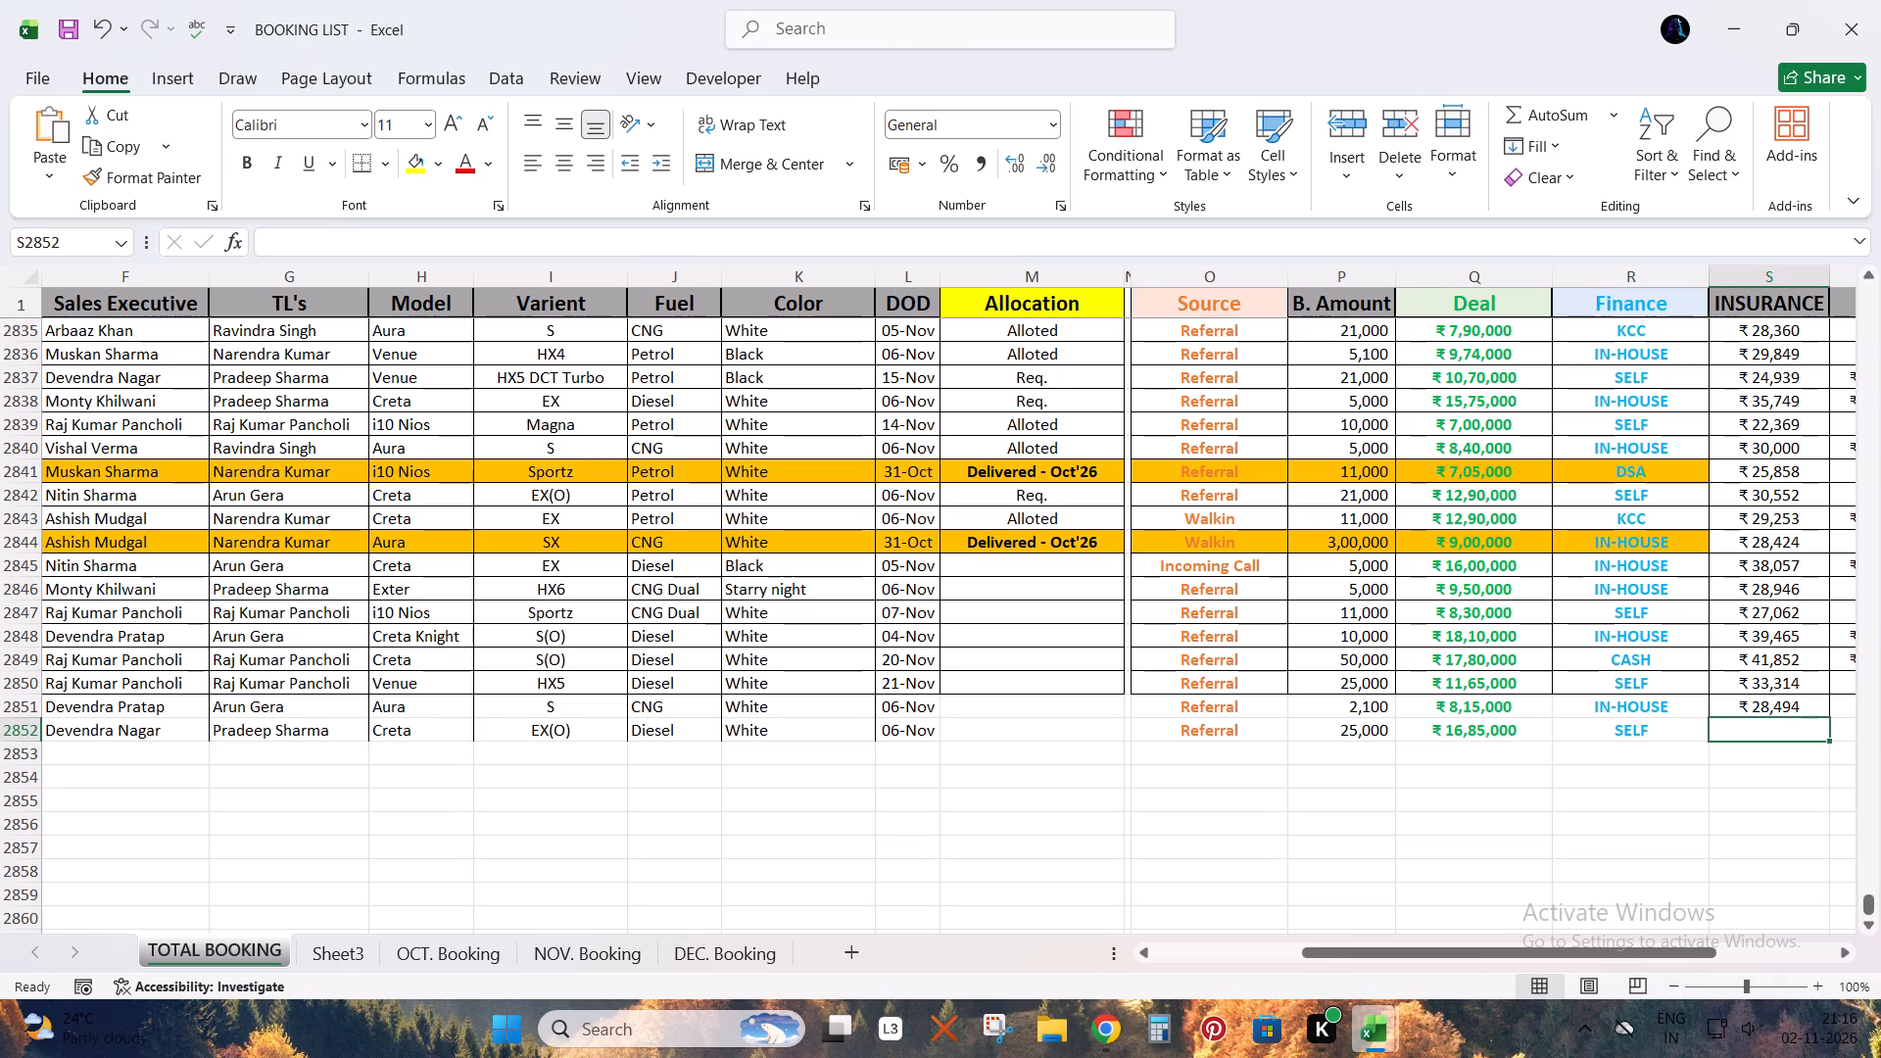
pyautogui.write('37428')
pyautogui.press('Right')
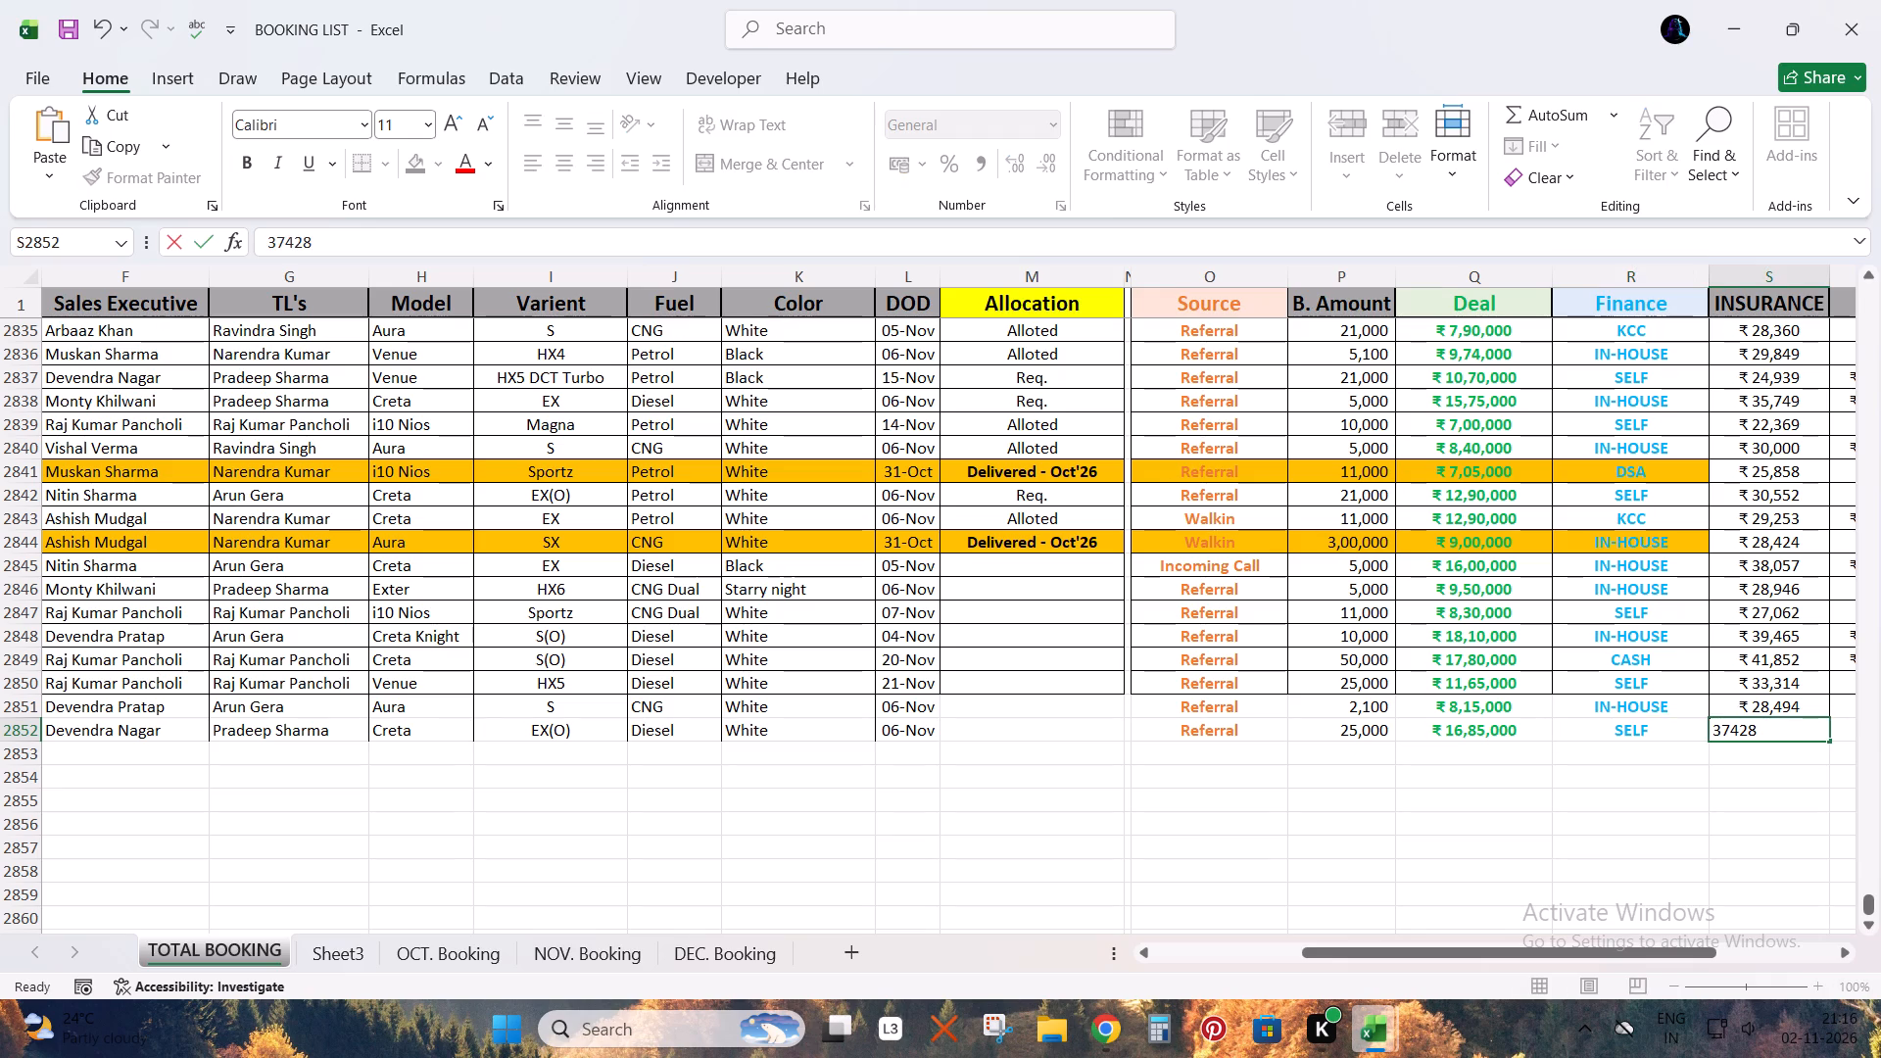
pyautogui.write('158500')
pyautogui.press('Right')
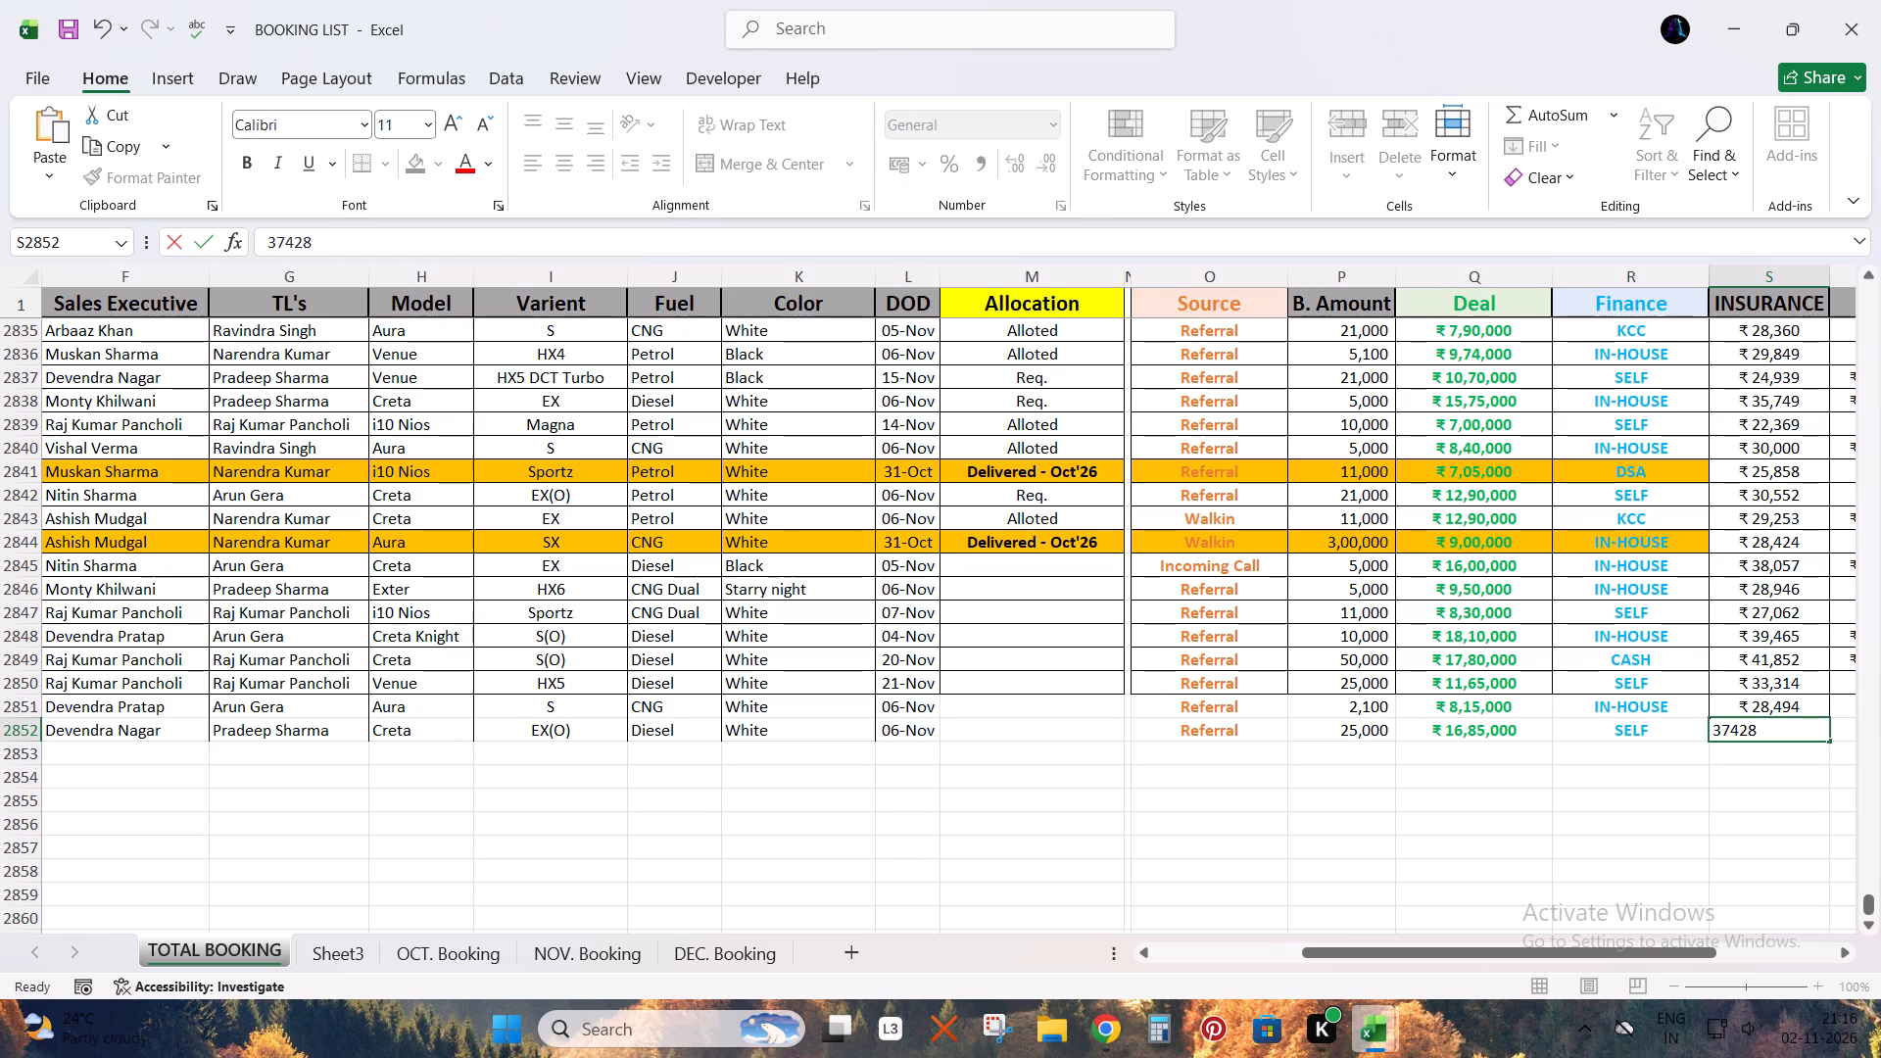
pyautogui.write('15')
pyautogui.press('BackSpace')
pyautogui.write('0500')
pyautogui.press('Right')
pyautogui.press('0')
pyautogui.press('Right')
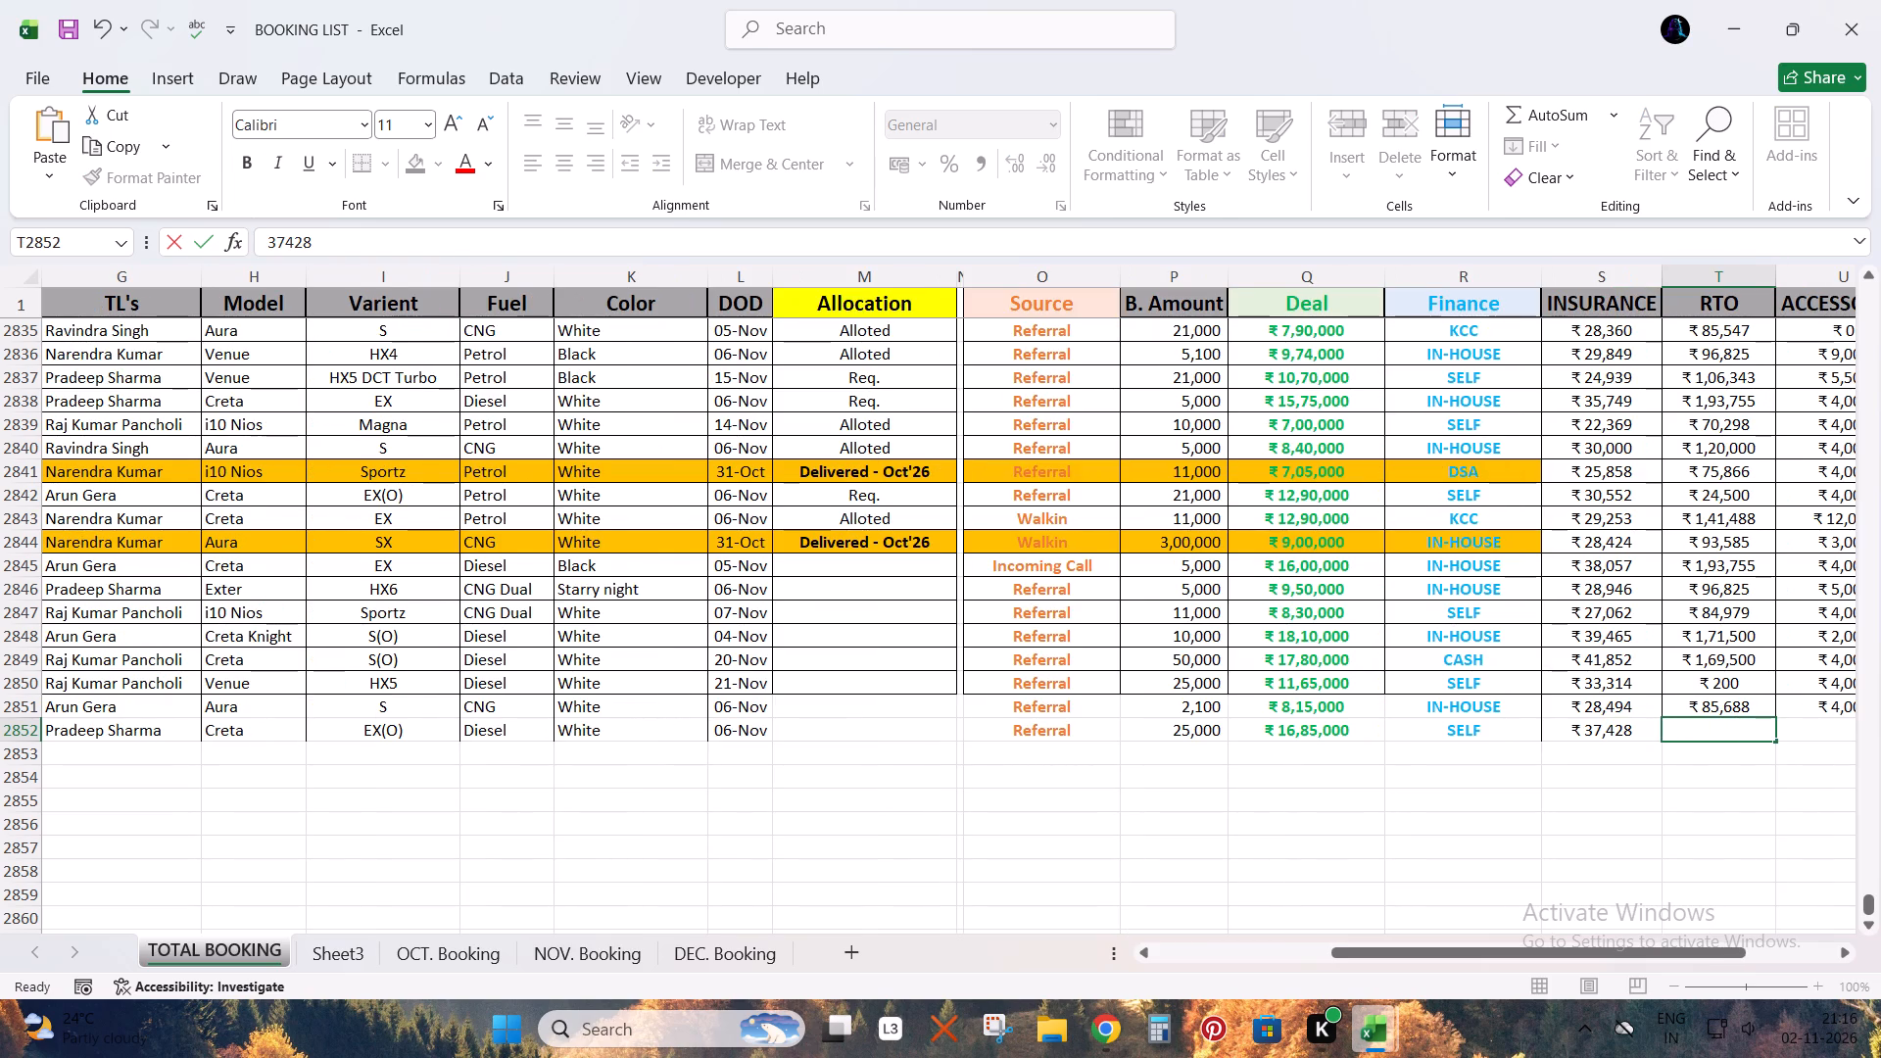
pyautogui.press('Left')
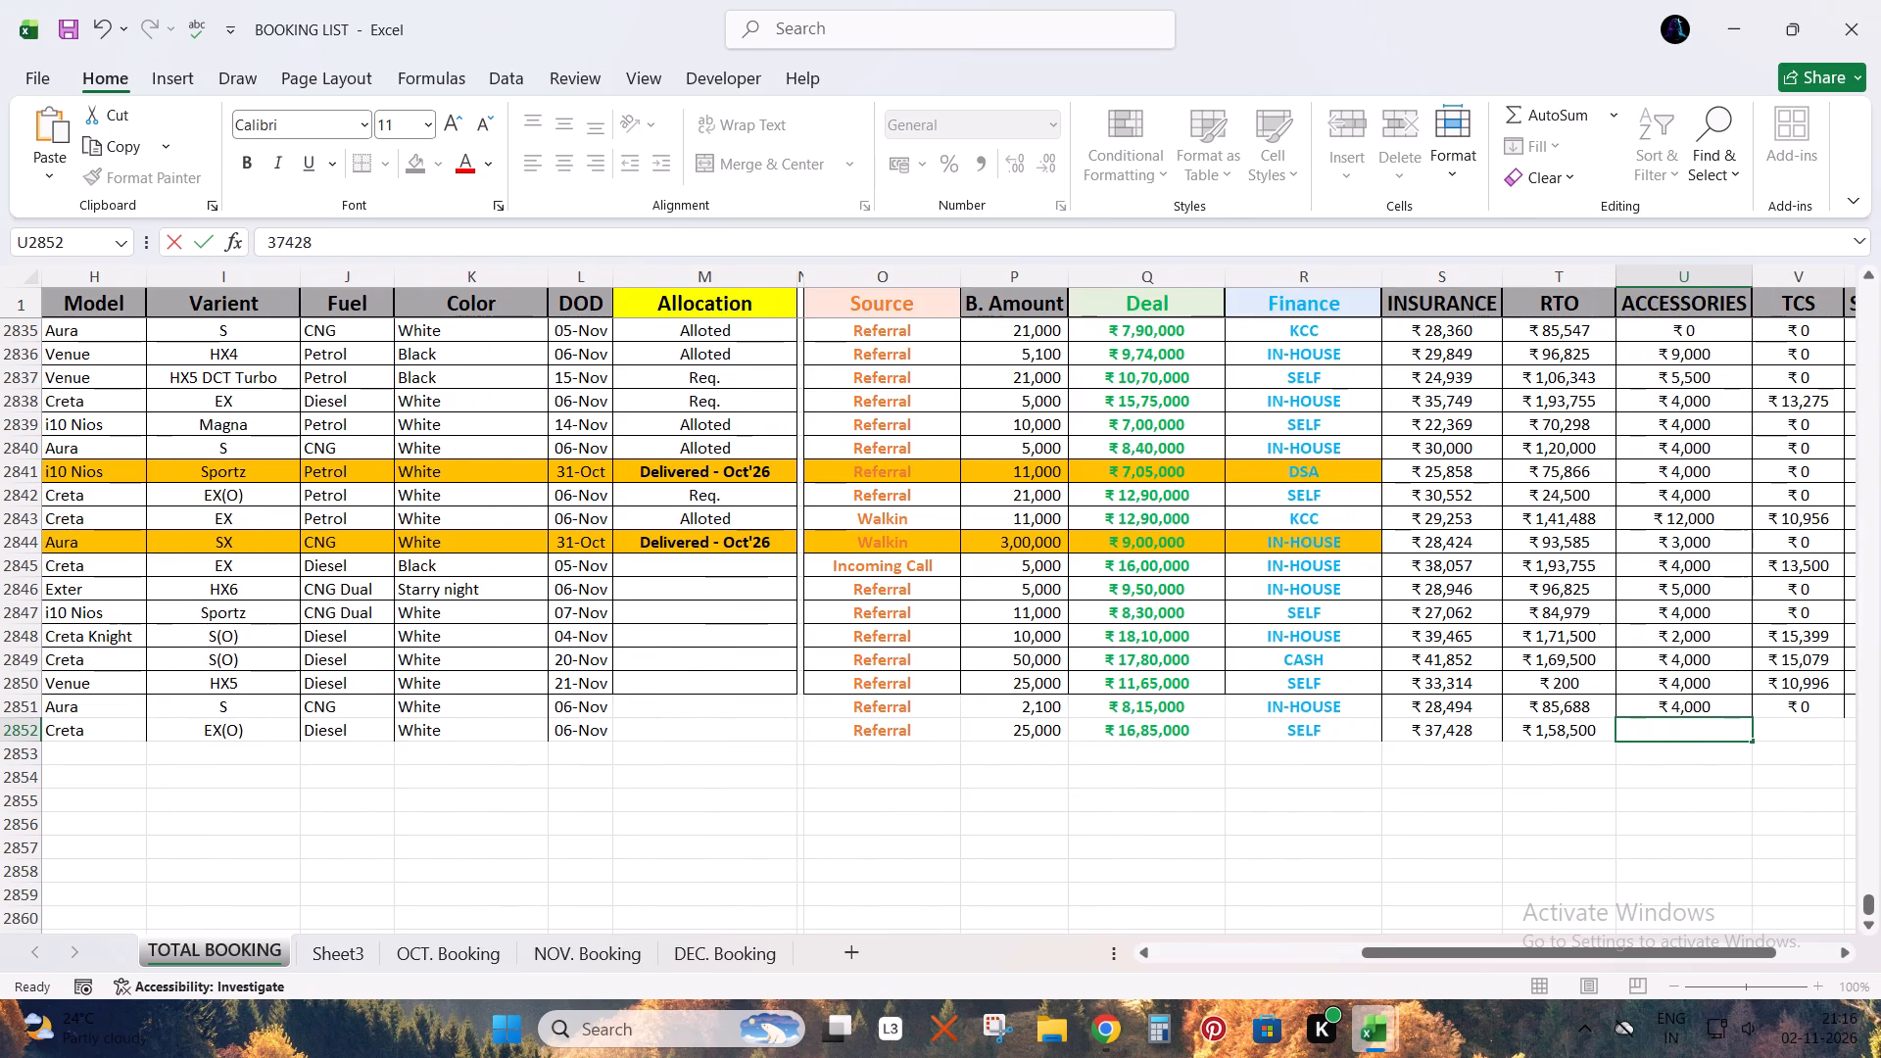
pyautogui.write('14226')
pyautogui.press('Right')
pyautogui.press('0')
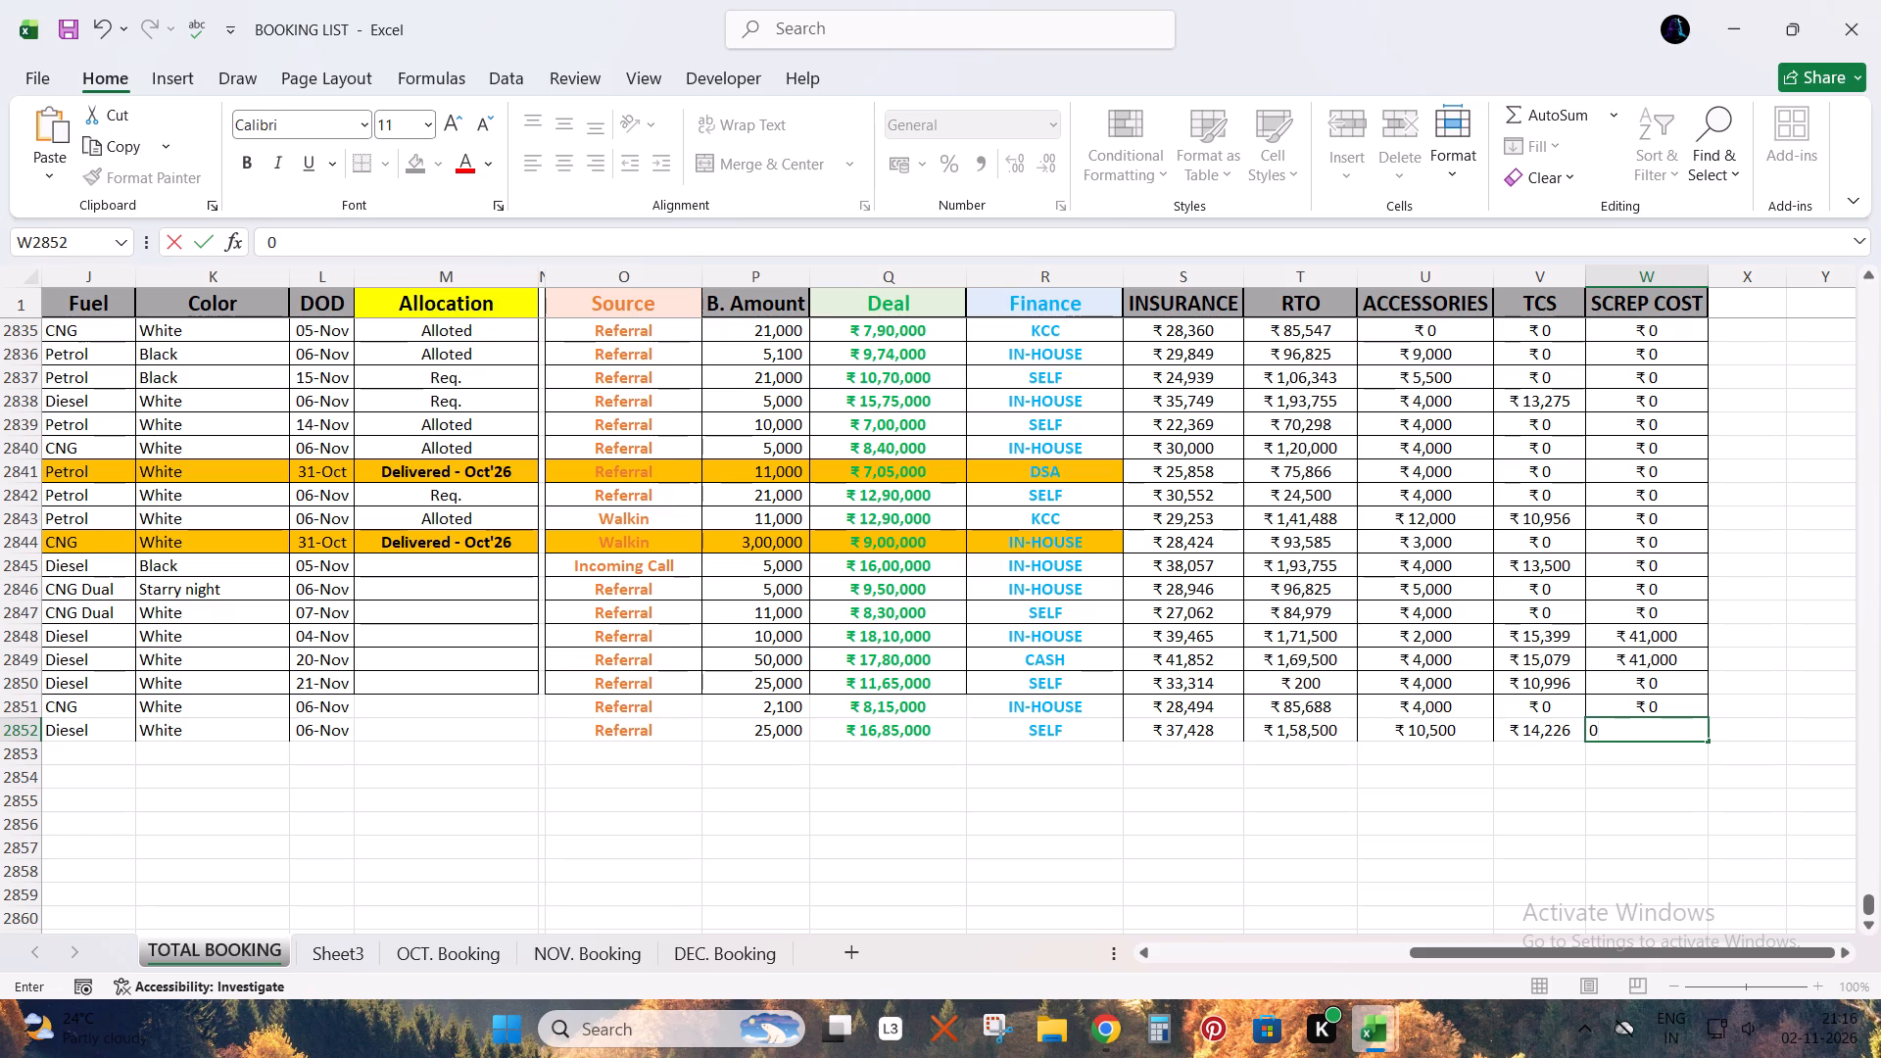
# Commit the row 2852 screp cost entry and save the BOOKING LIST workbook.
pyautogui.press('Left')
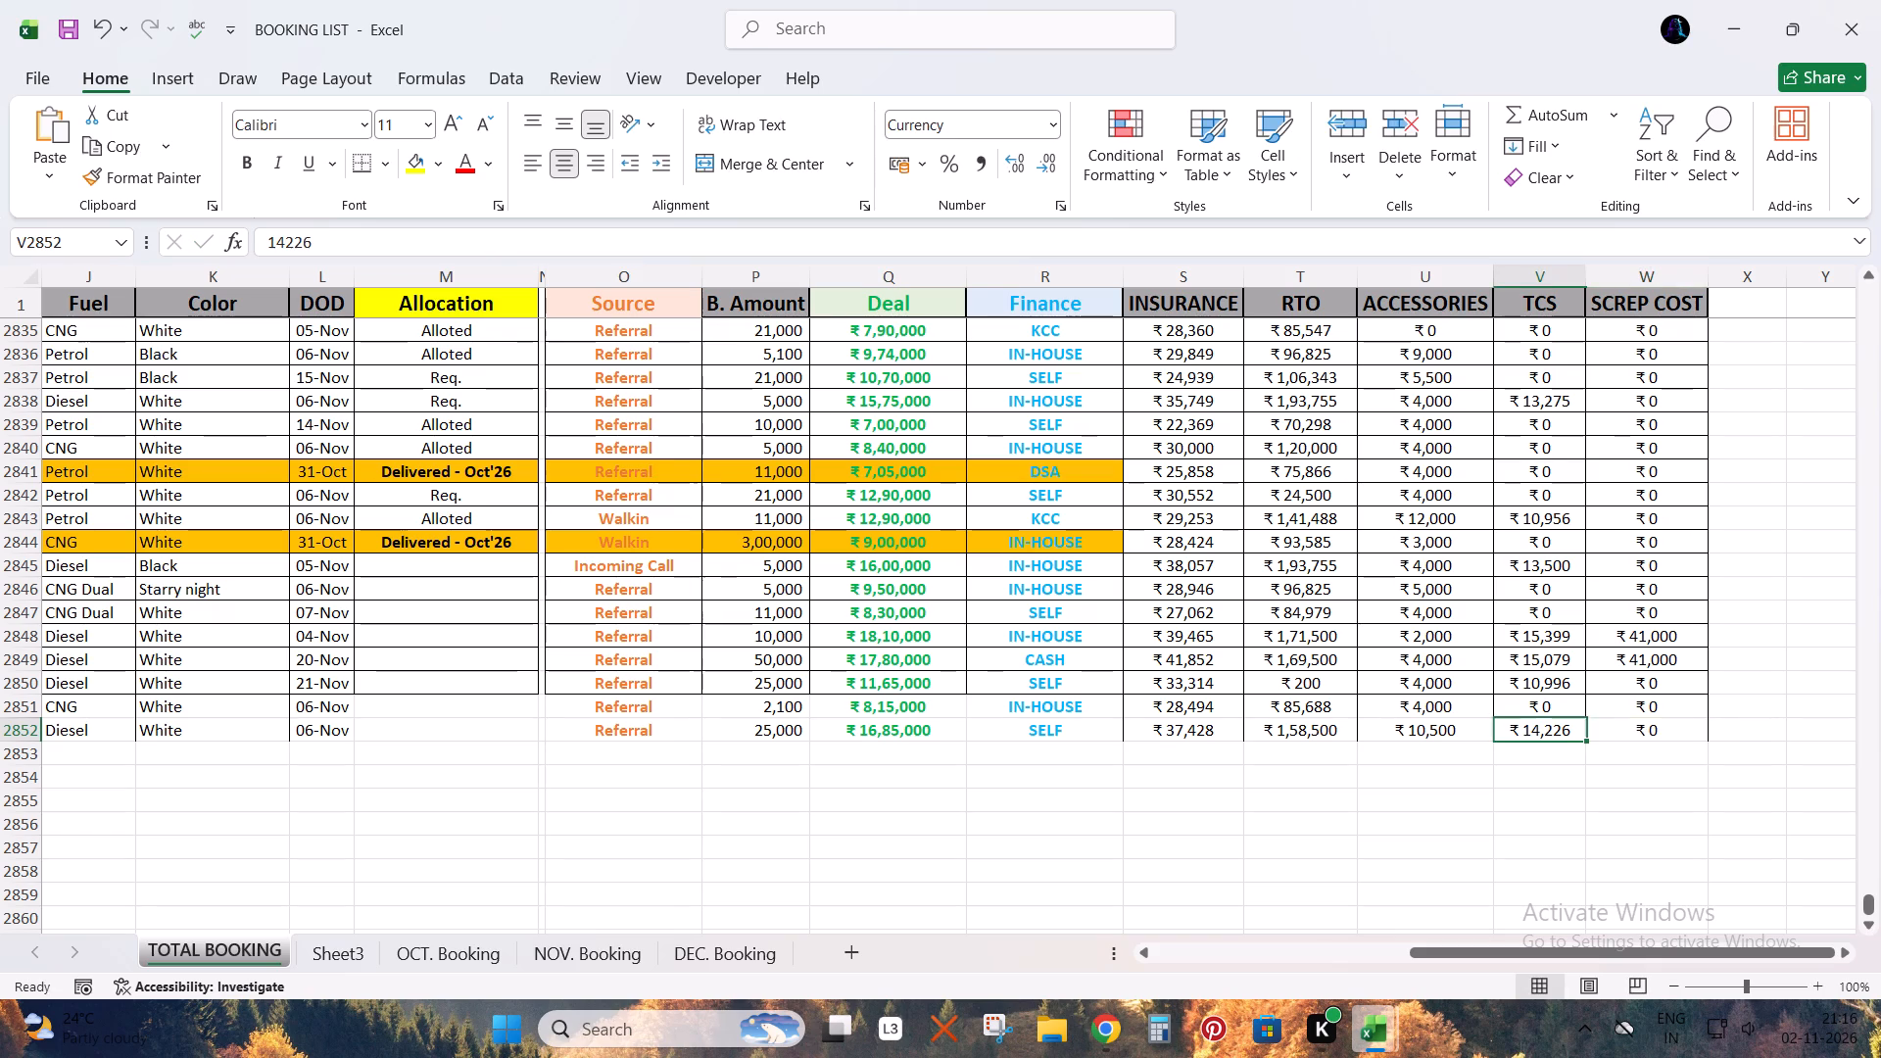
pyautogui.click(71, 35)
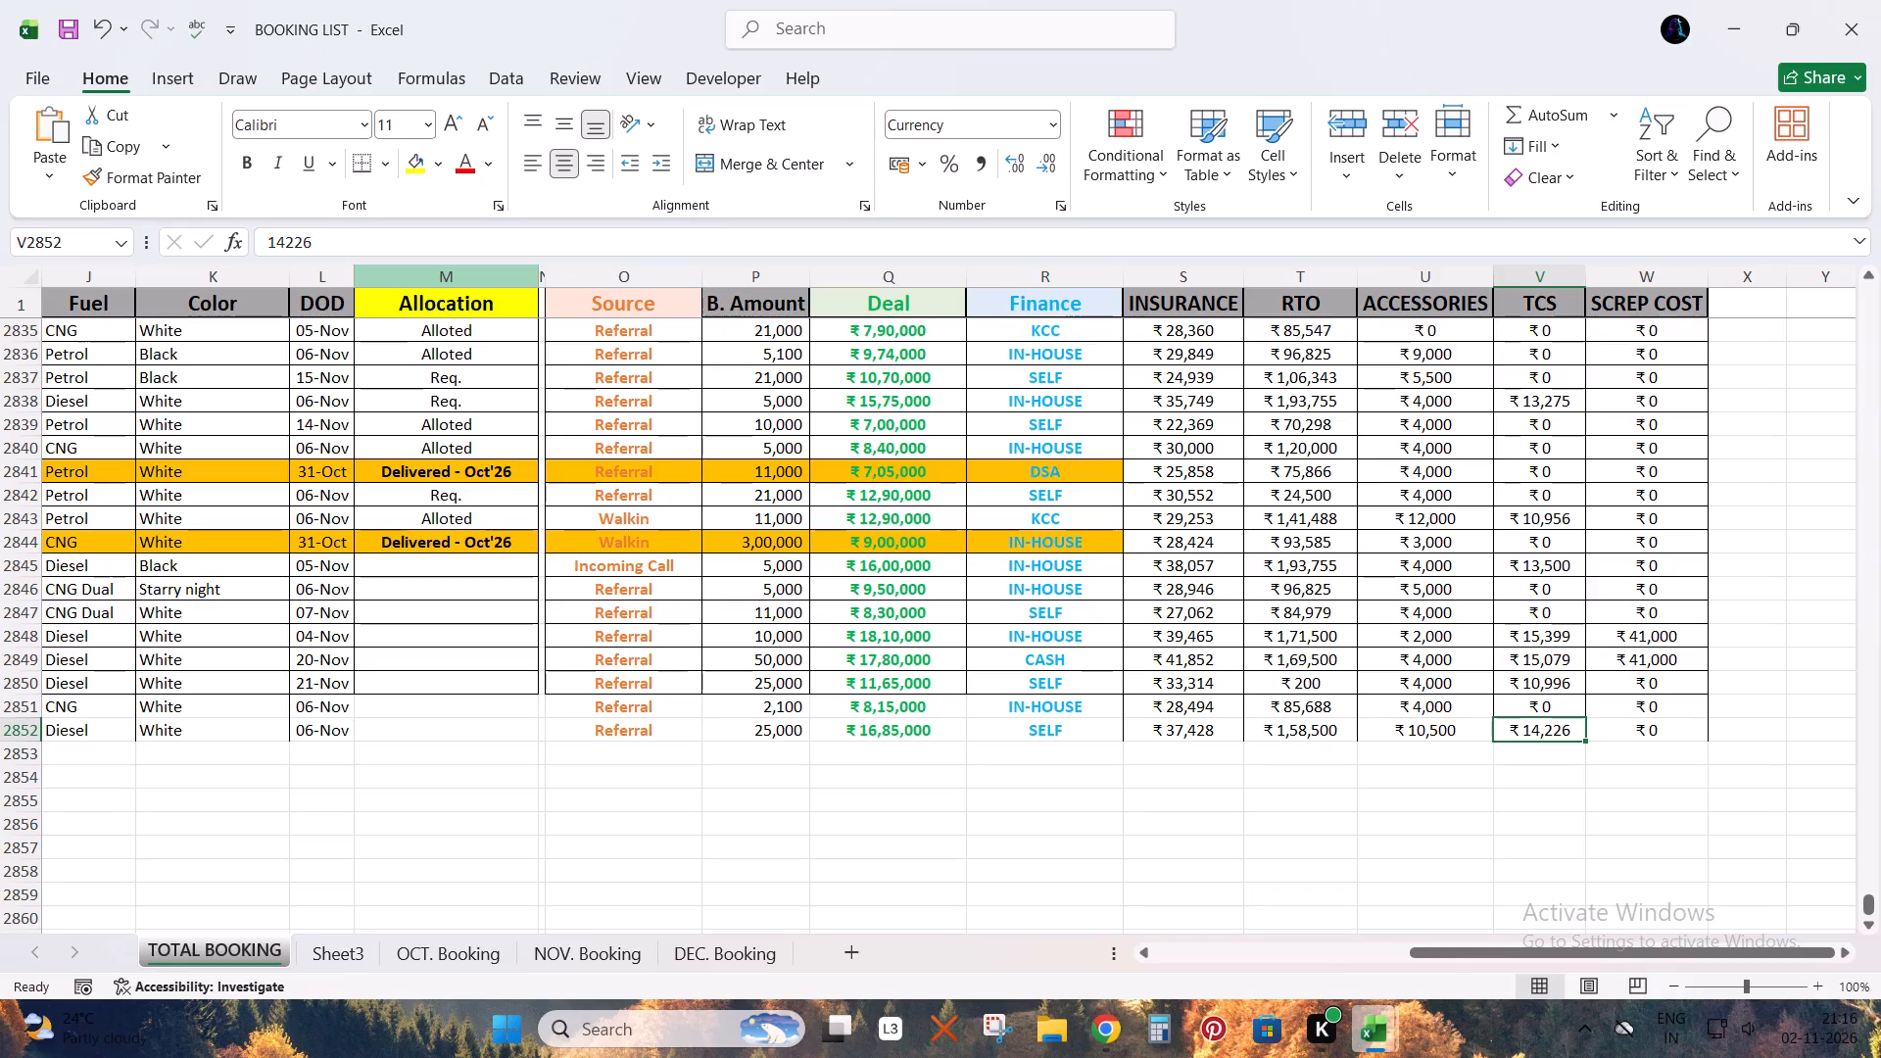
pyautogui.click(1171, 947)
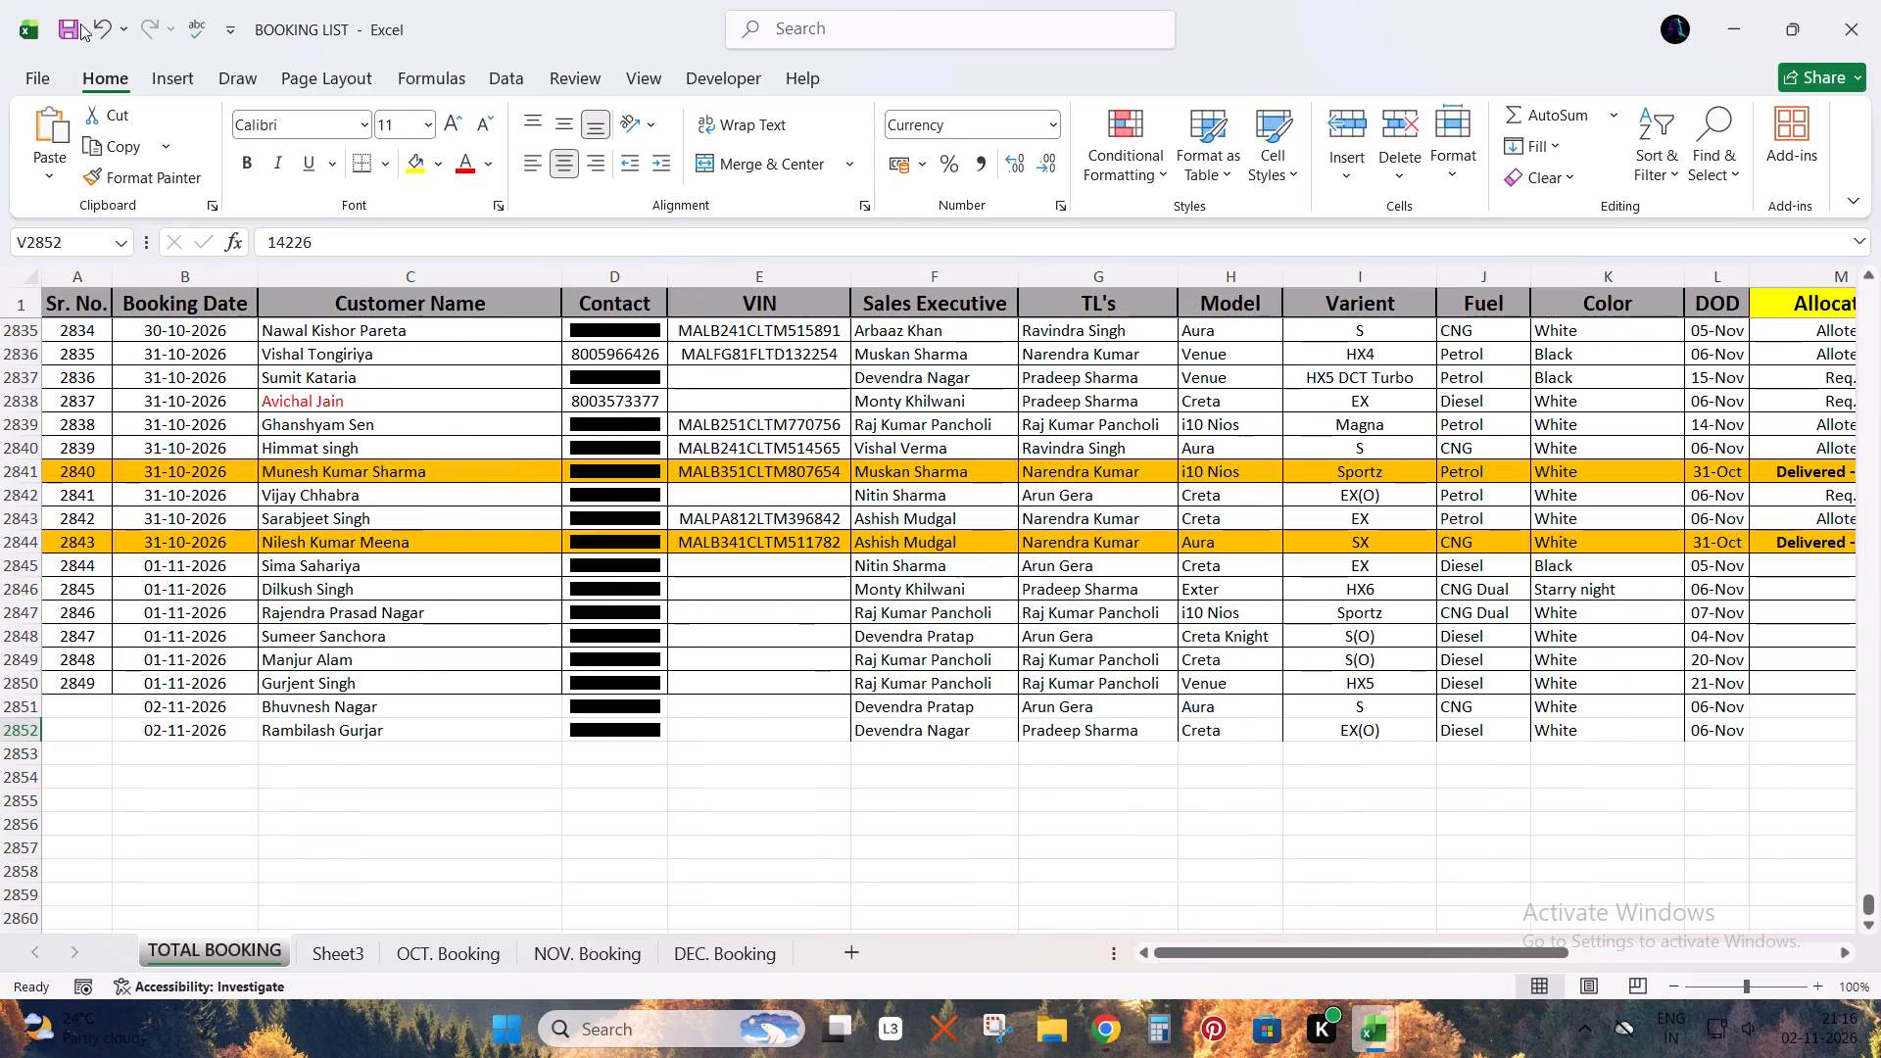
pyautogui.click(80, 24)
# Pick up the formatting of the entire row 2850 with Format Painter for the new booking rows below it.
pyautogui.click(249, 684)
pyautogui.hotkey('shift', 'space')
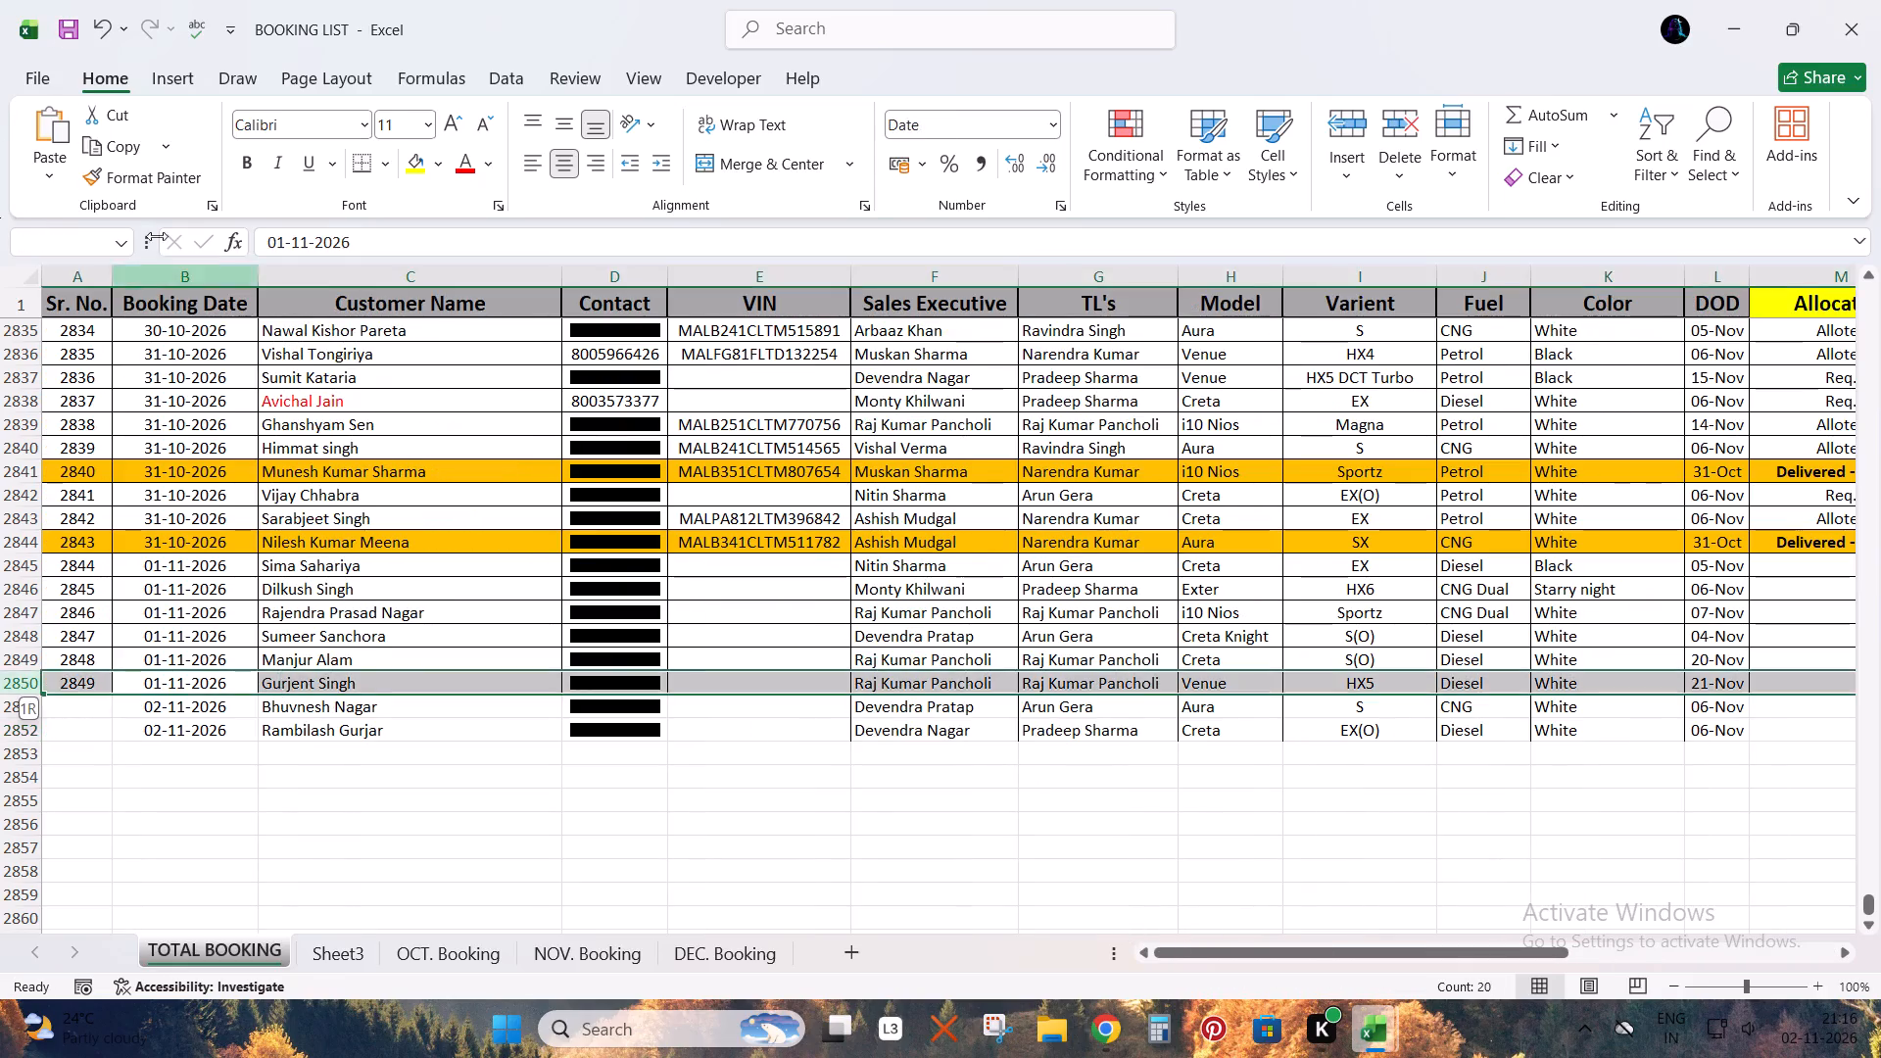
pyautogui.click(148, 185)
pyautogui.hotkey('ctrl', 'shift', 'Down')
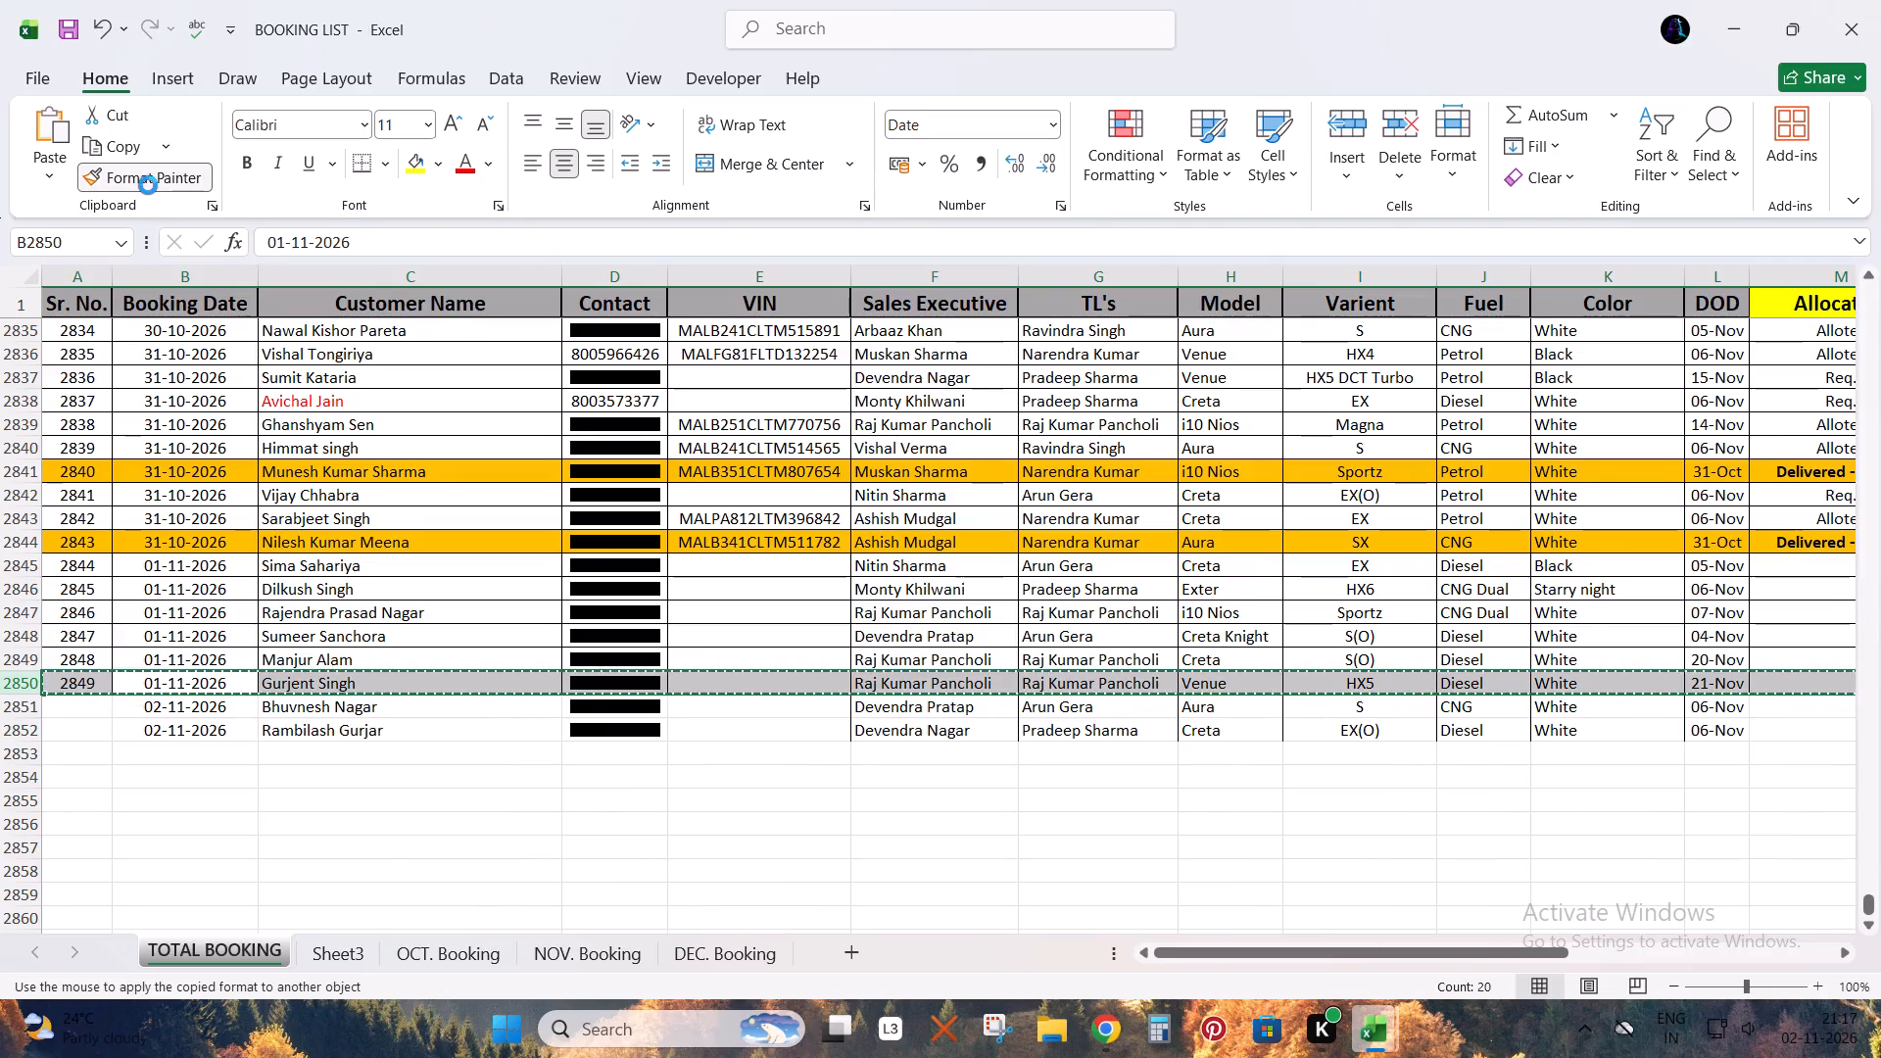
# Switch to Google Chrome.
pyautogui.click(1085, 1030)
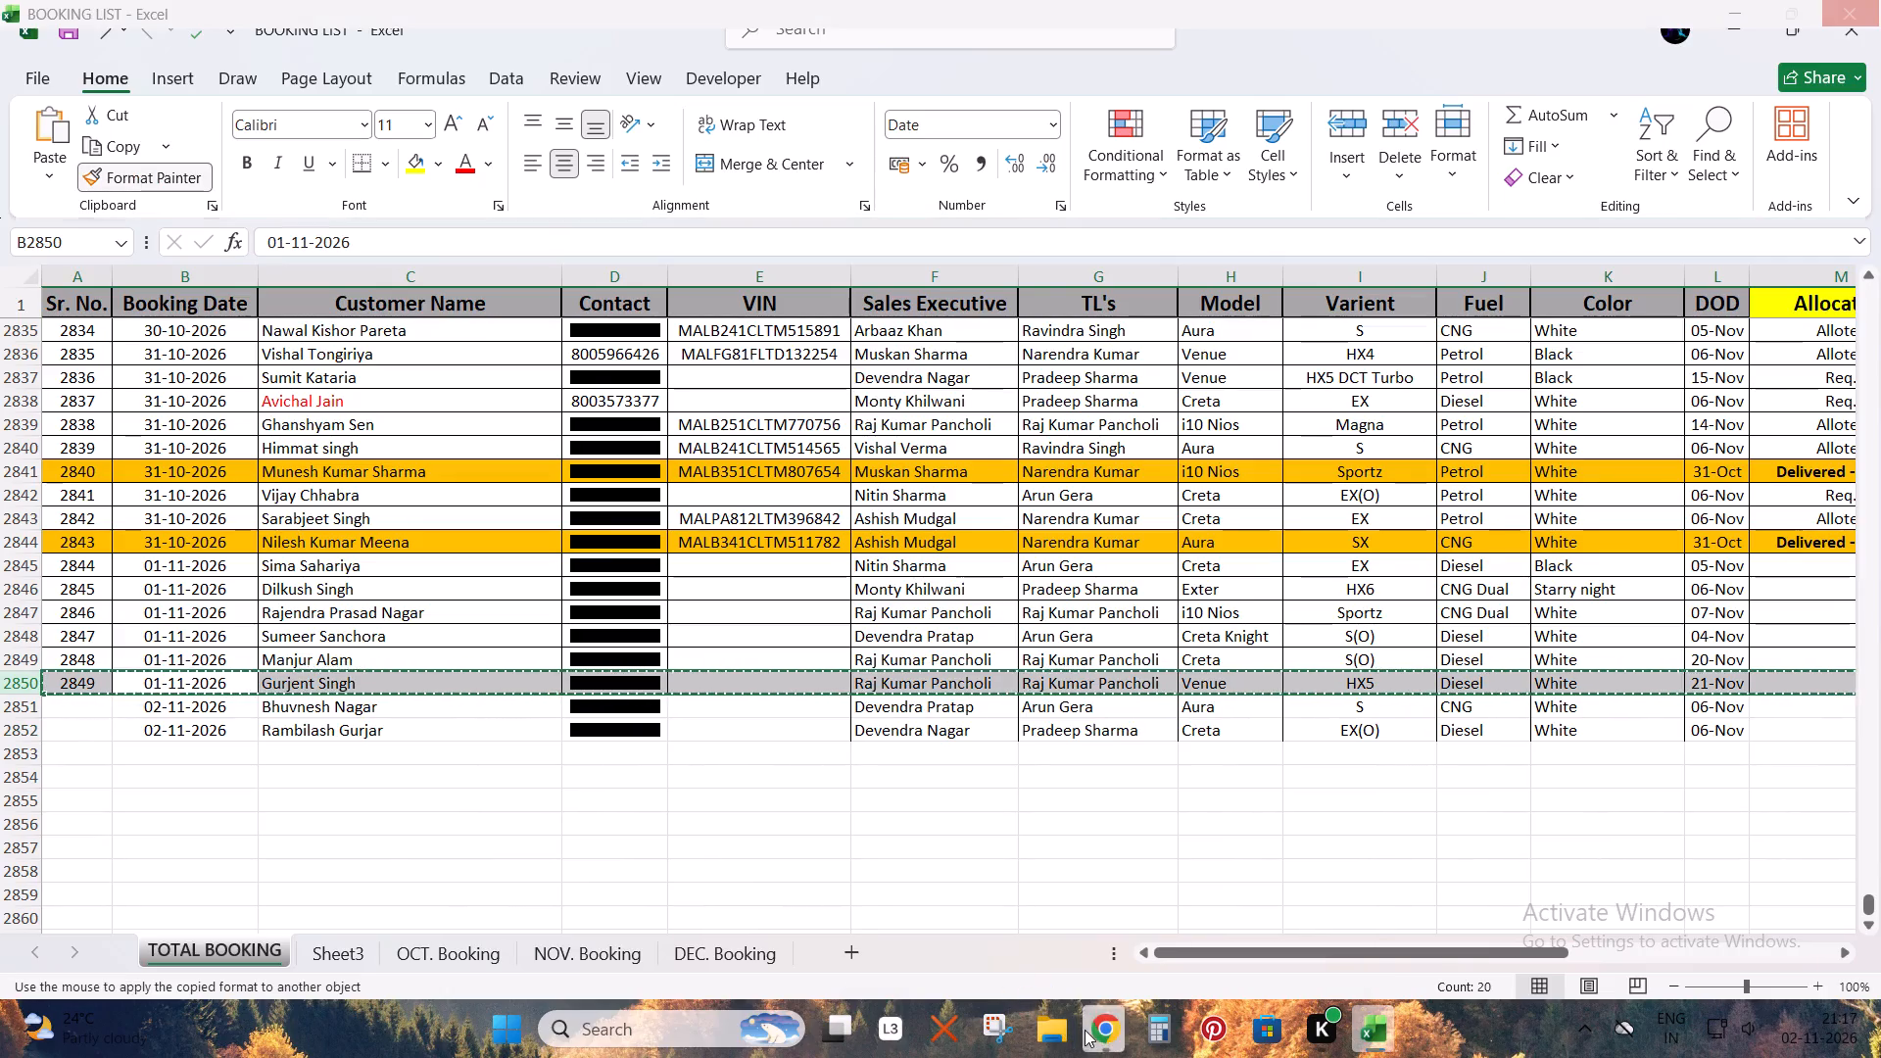
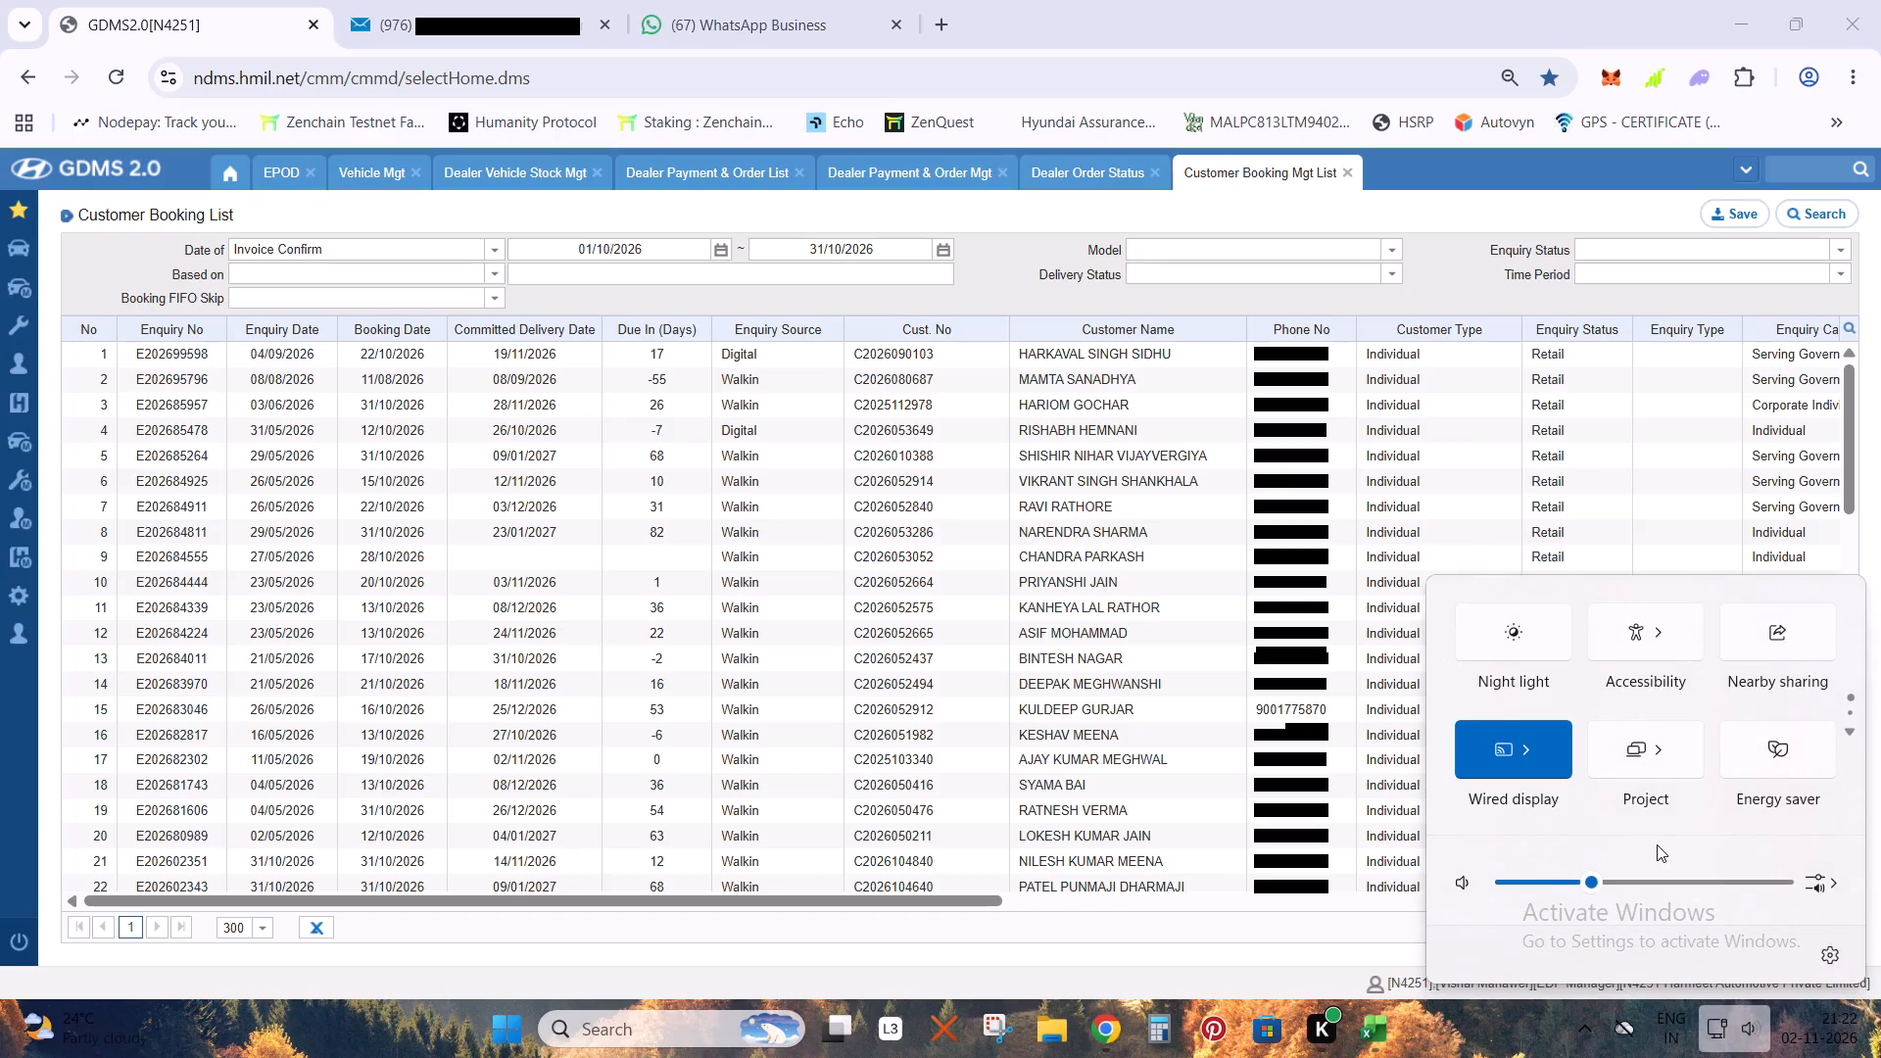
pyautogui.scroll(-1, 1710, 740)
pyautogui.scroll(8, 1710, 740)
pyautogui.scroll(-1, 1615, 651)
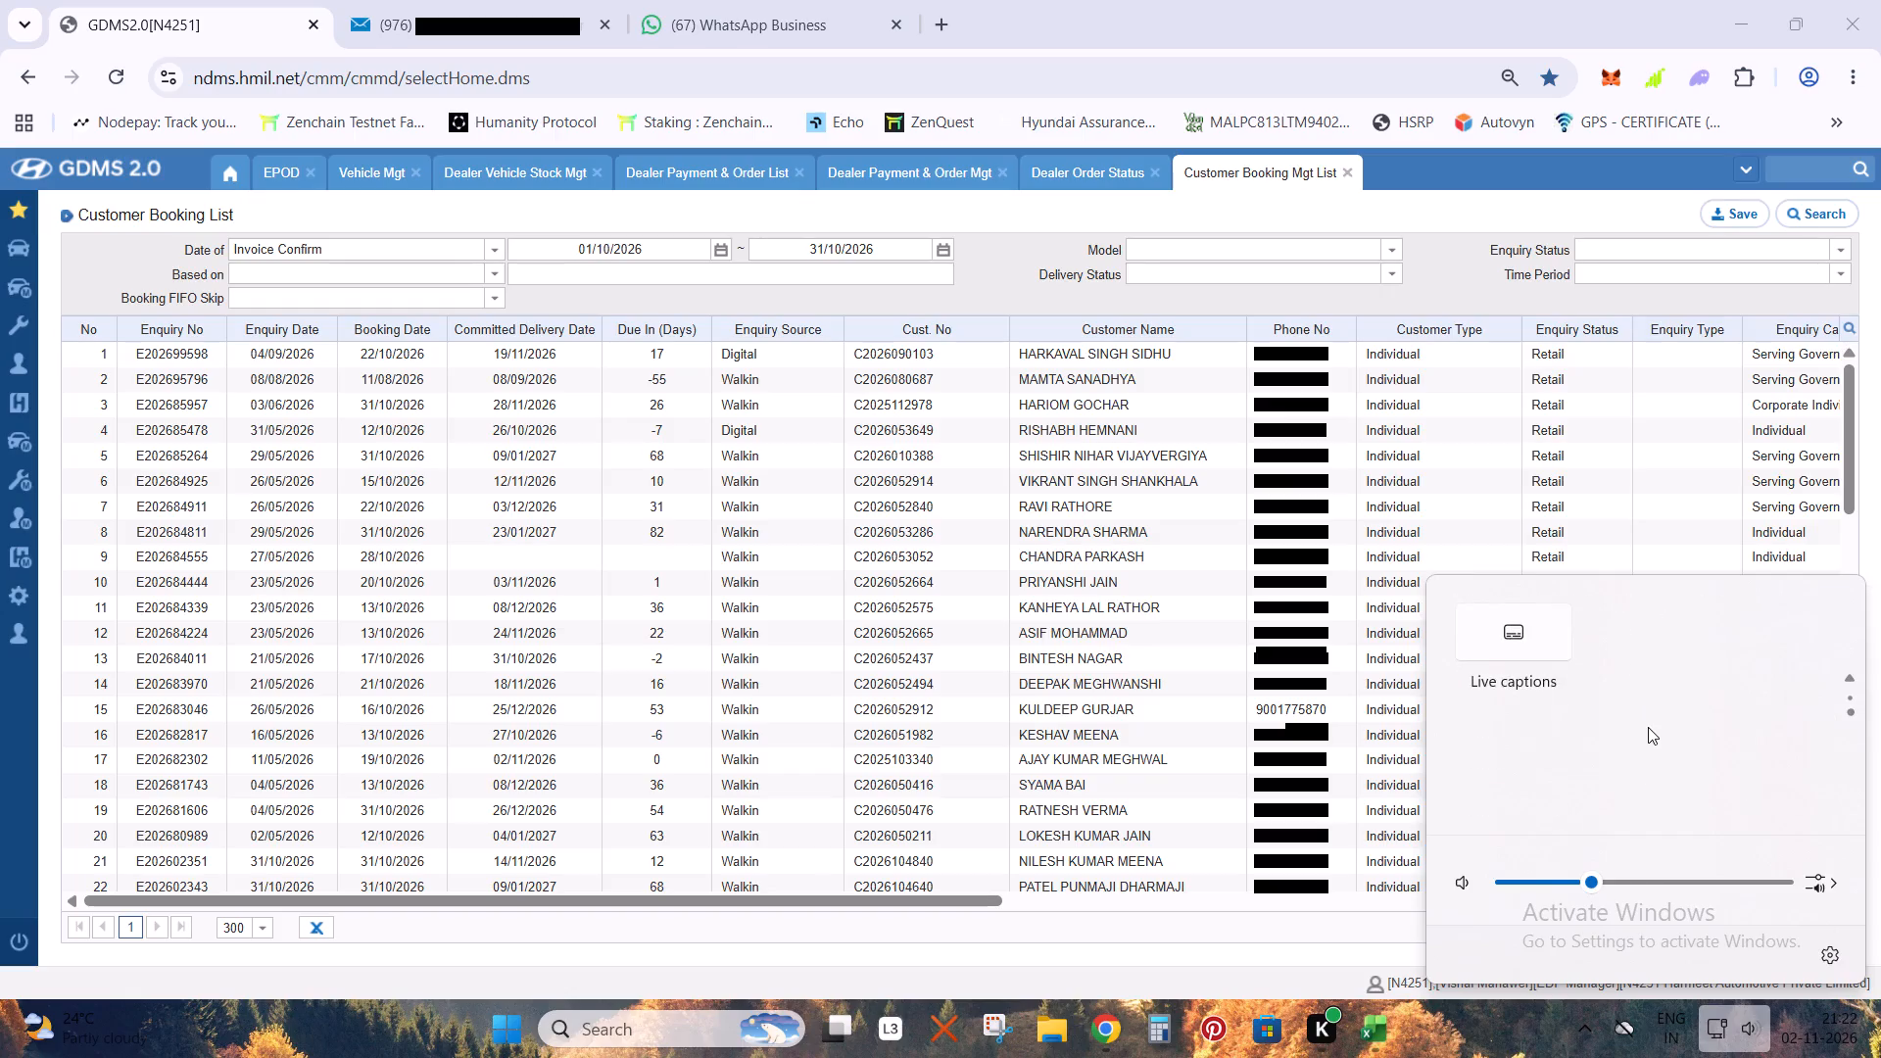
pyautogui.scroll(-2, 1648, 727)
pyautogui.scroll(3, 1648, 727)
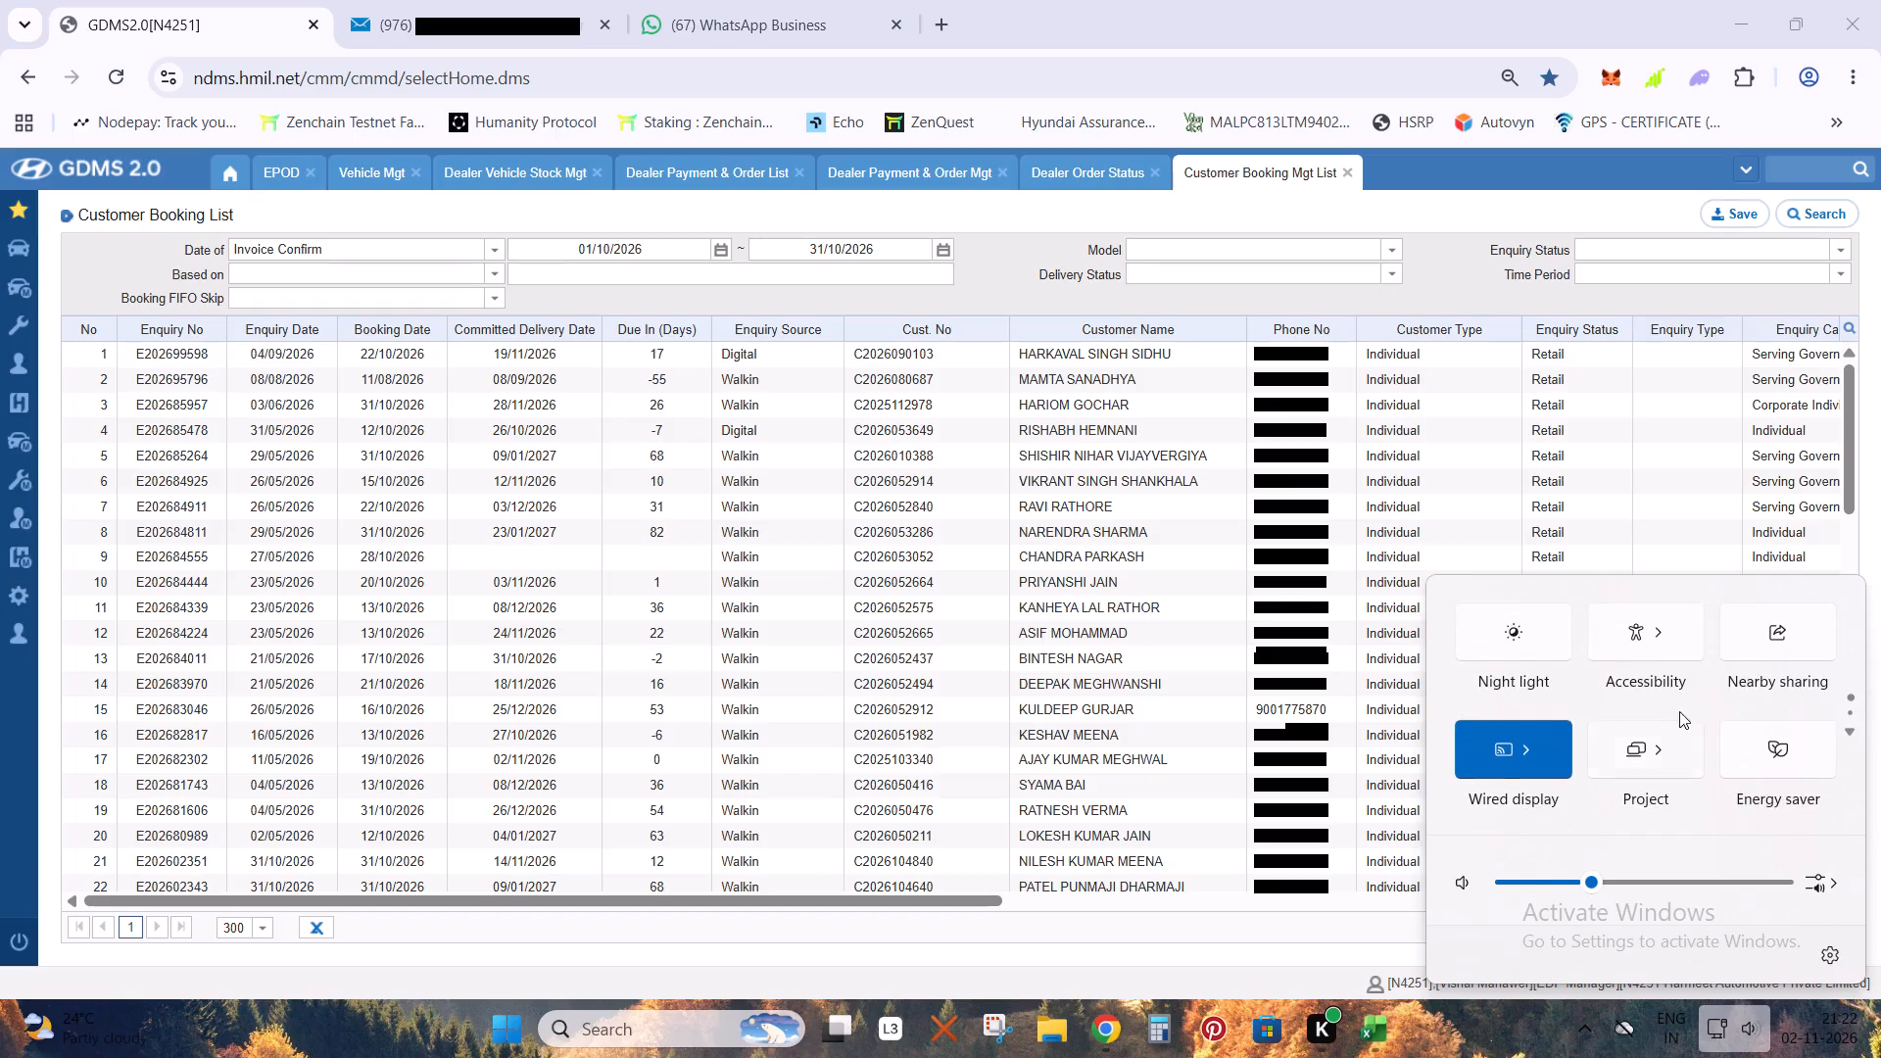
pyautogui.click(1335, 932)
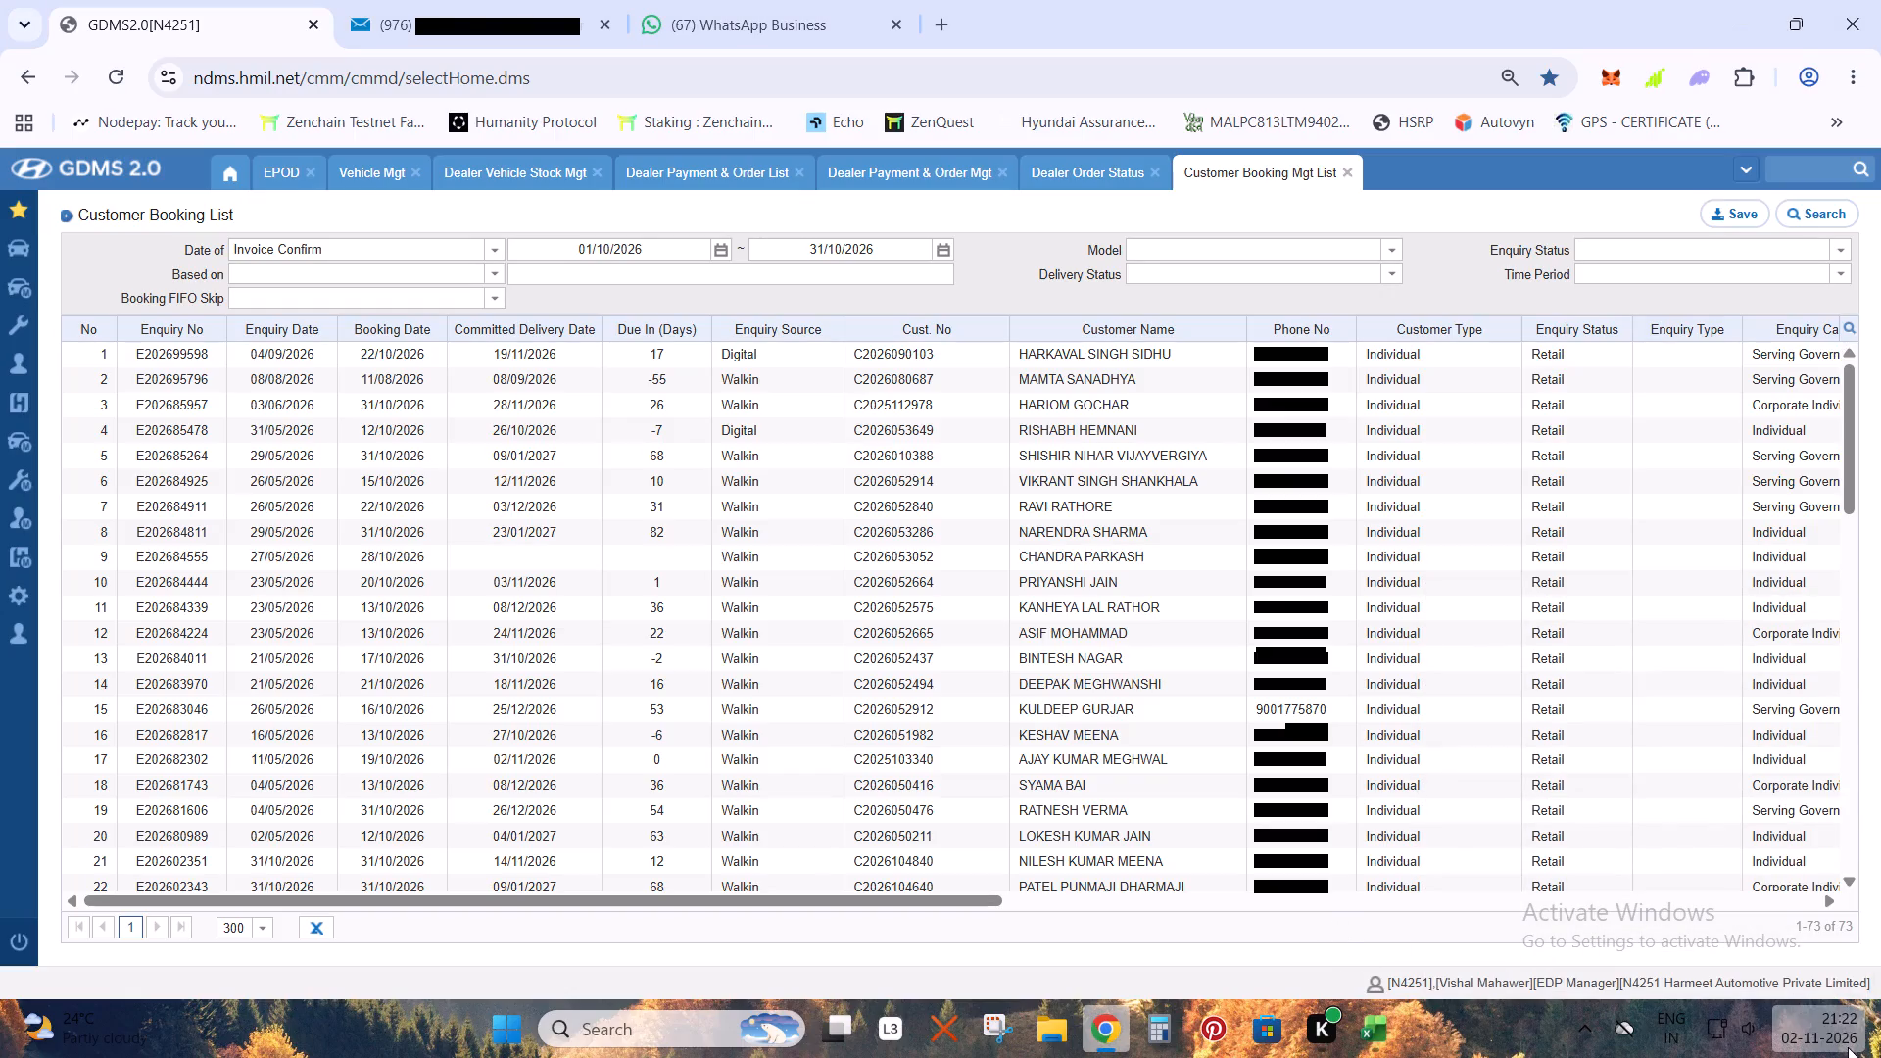
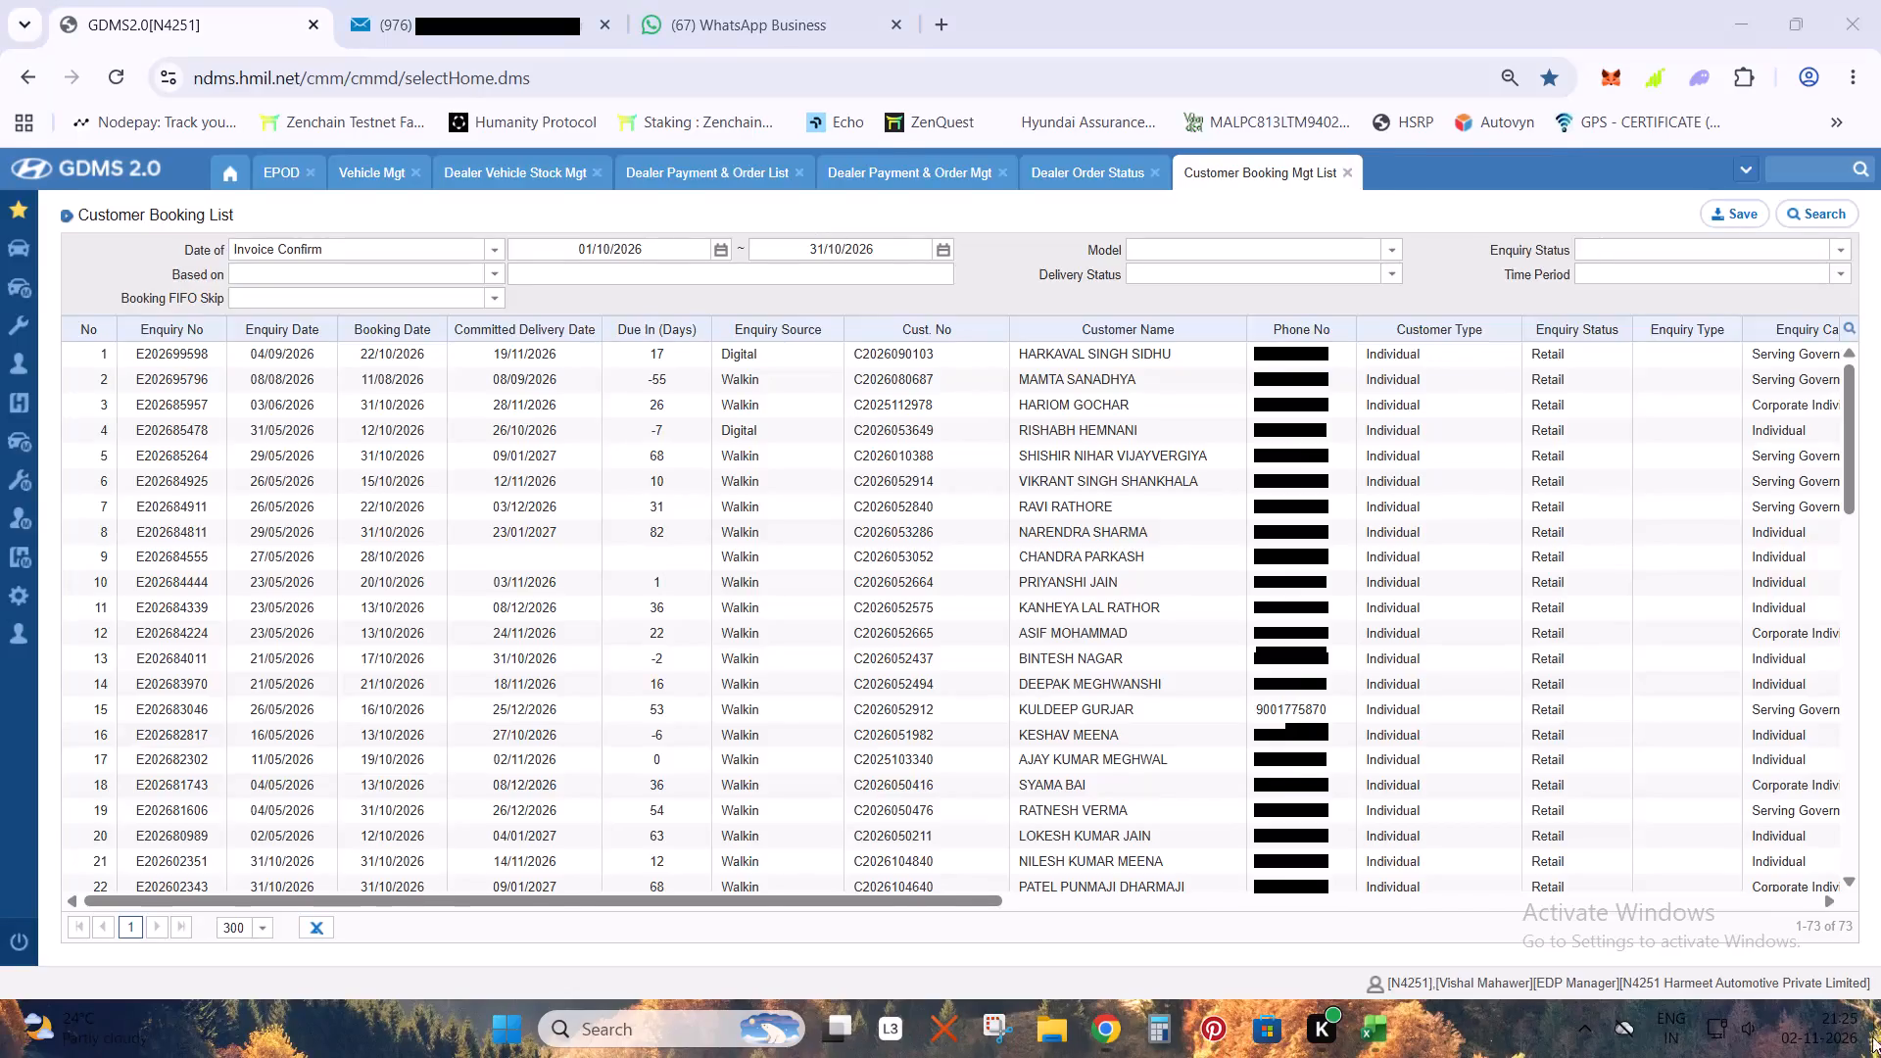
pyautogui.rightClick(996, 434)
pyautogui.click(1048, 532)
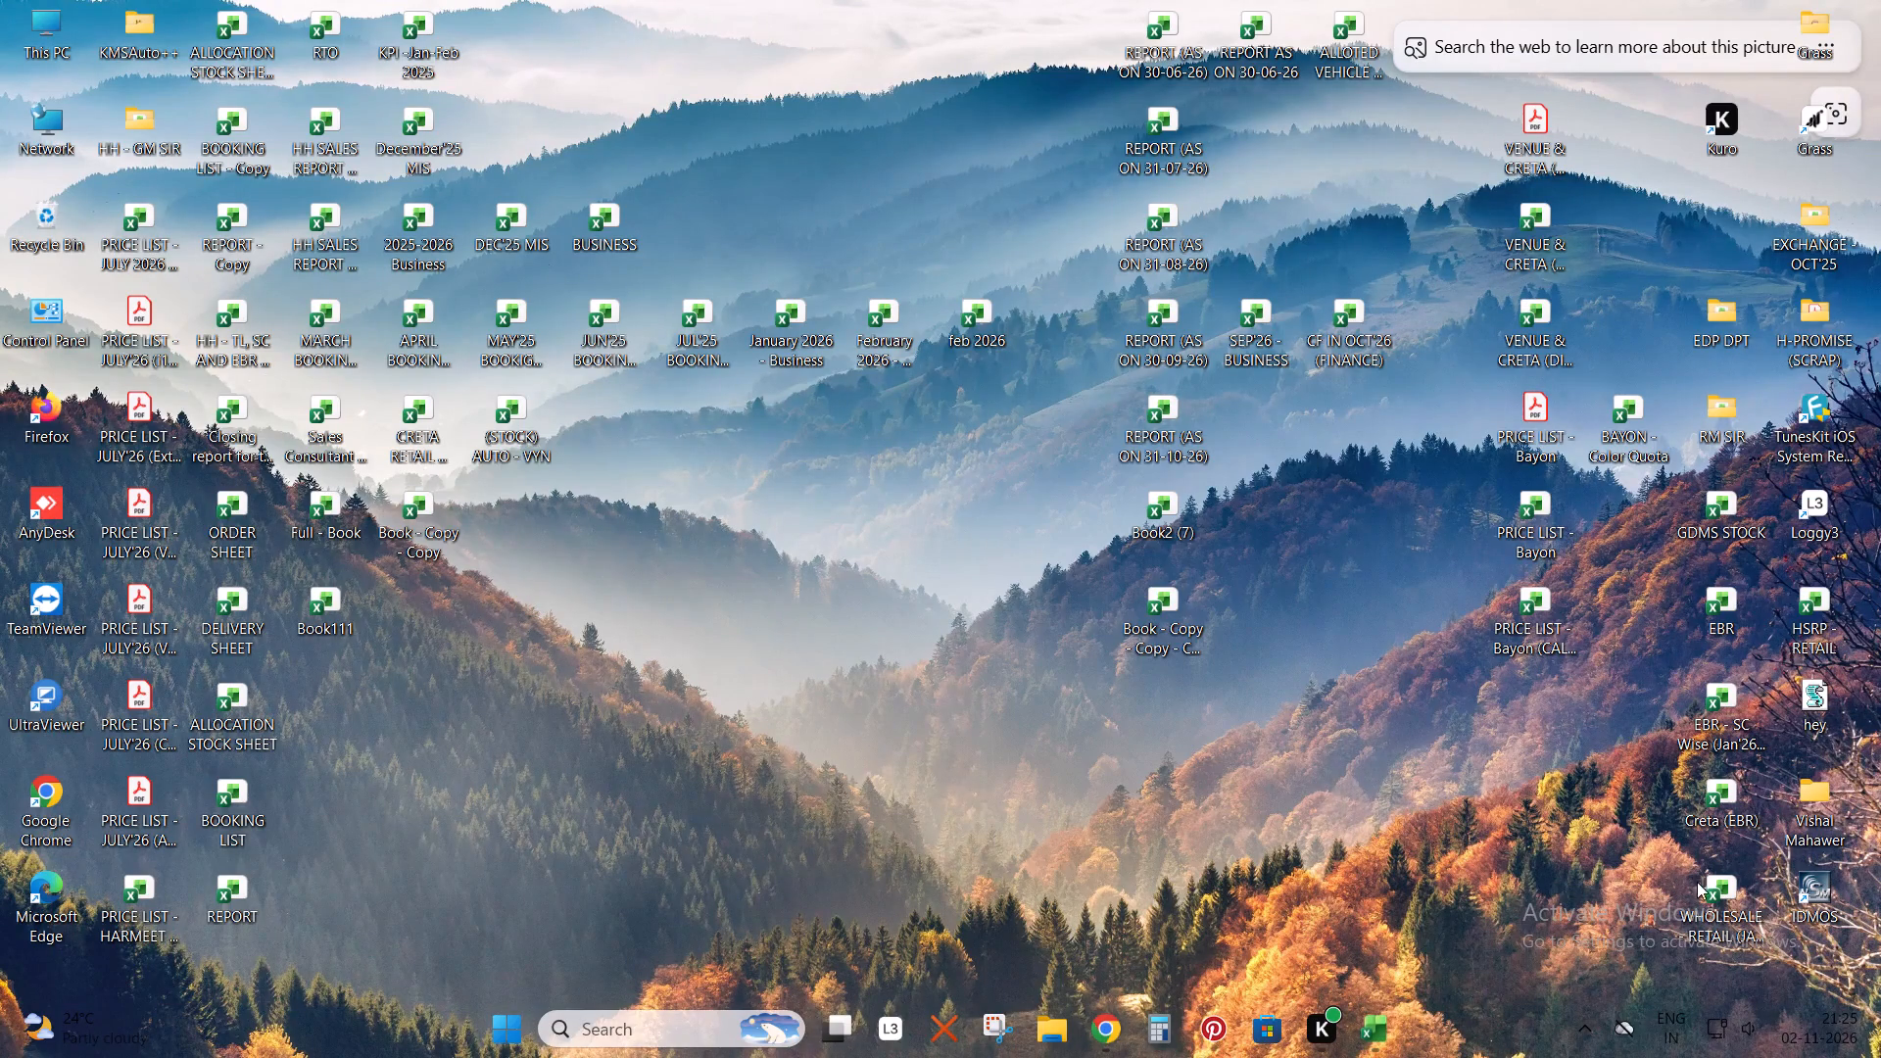
# Open the Windows quick settings from the desktop to view the display and sound volume controls.
pyautogui.click(1591, 1032)
pyautogui.click(1702, 1032)
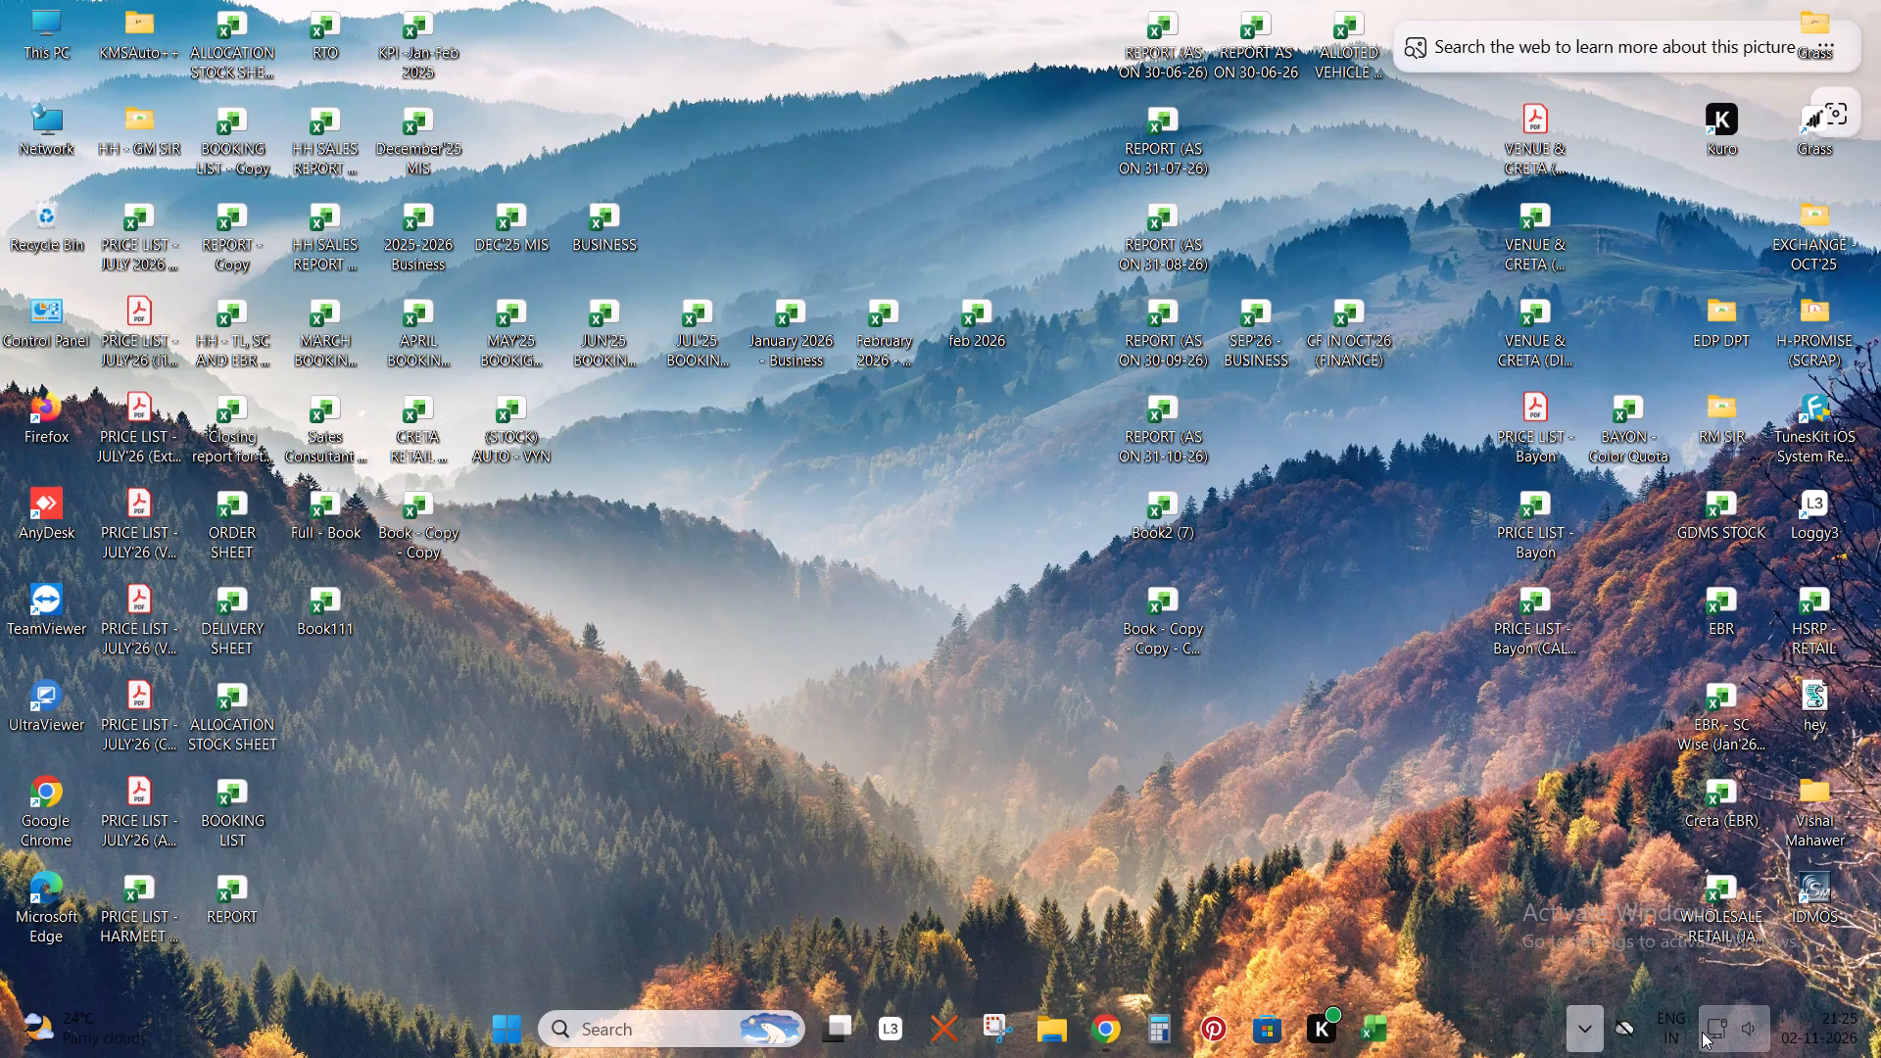
pyautogui.click(1723, 1030)
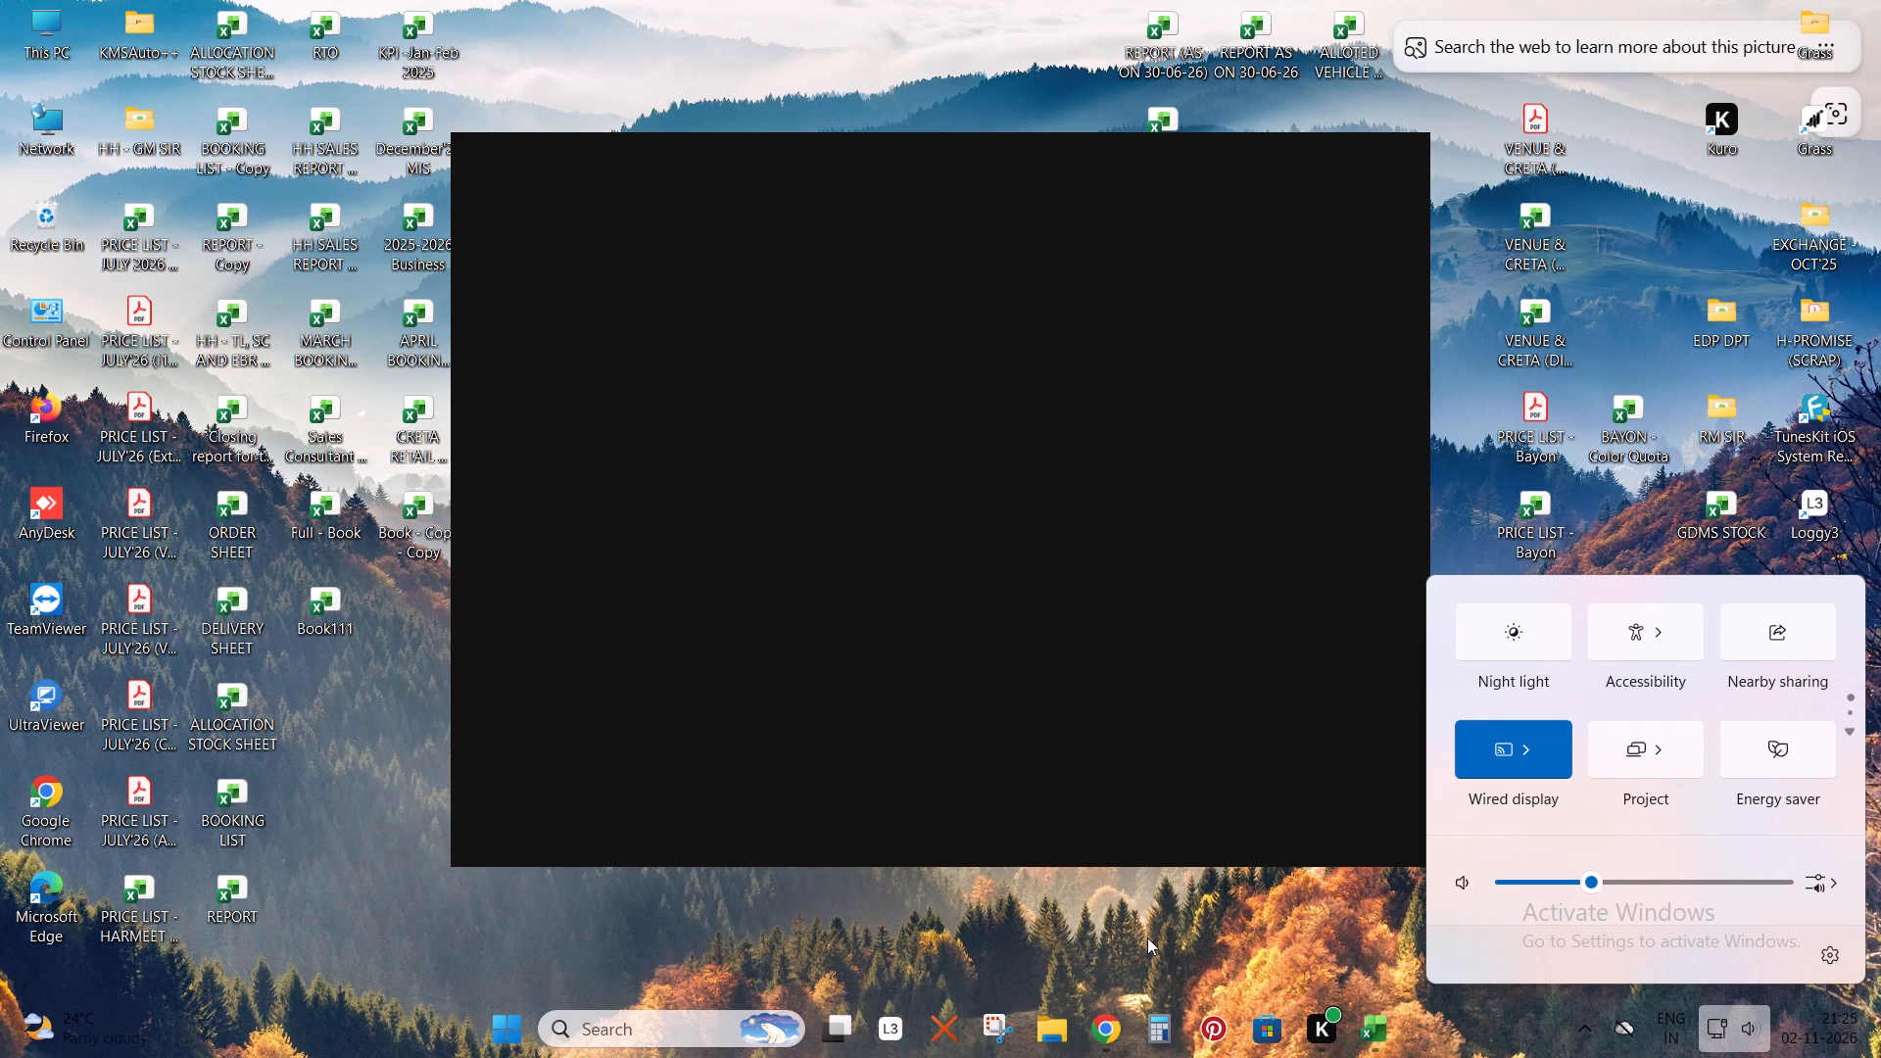
pyautogui.scroll(1, 1524, 806)
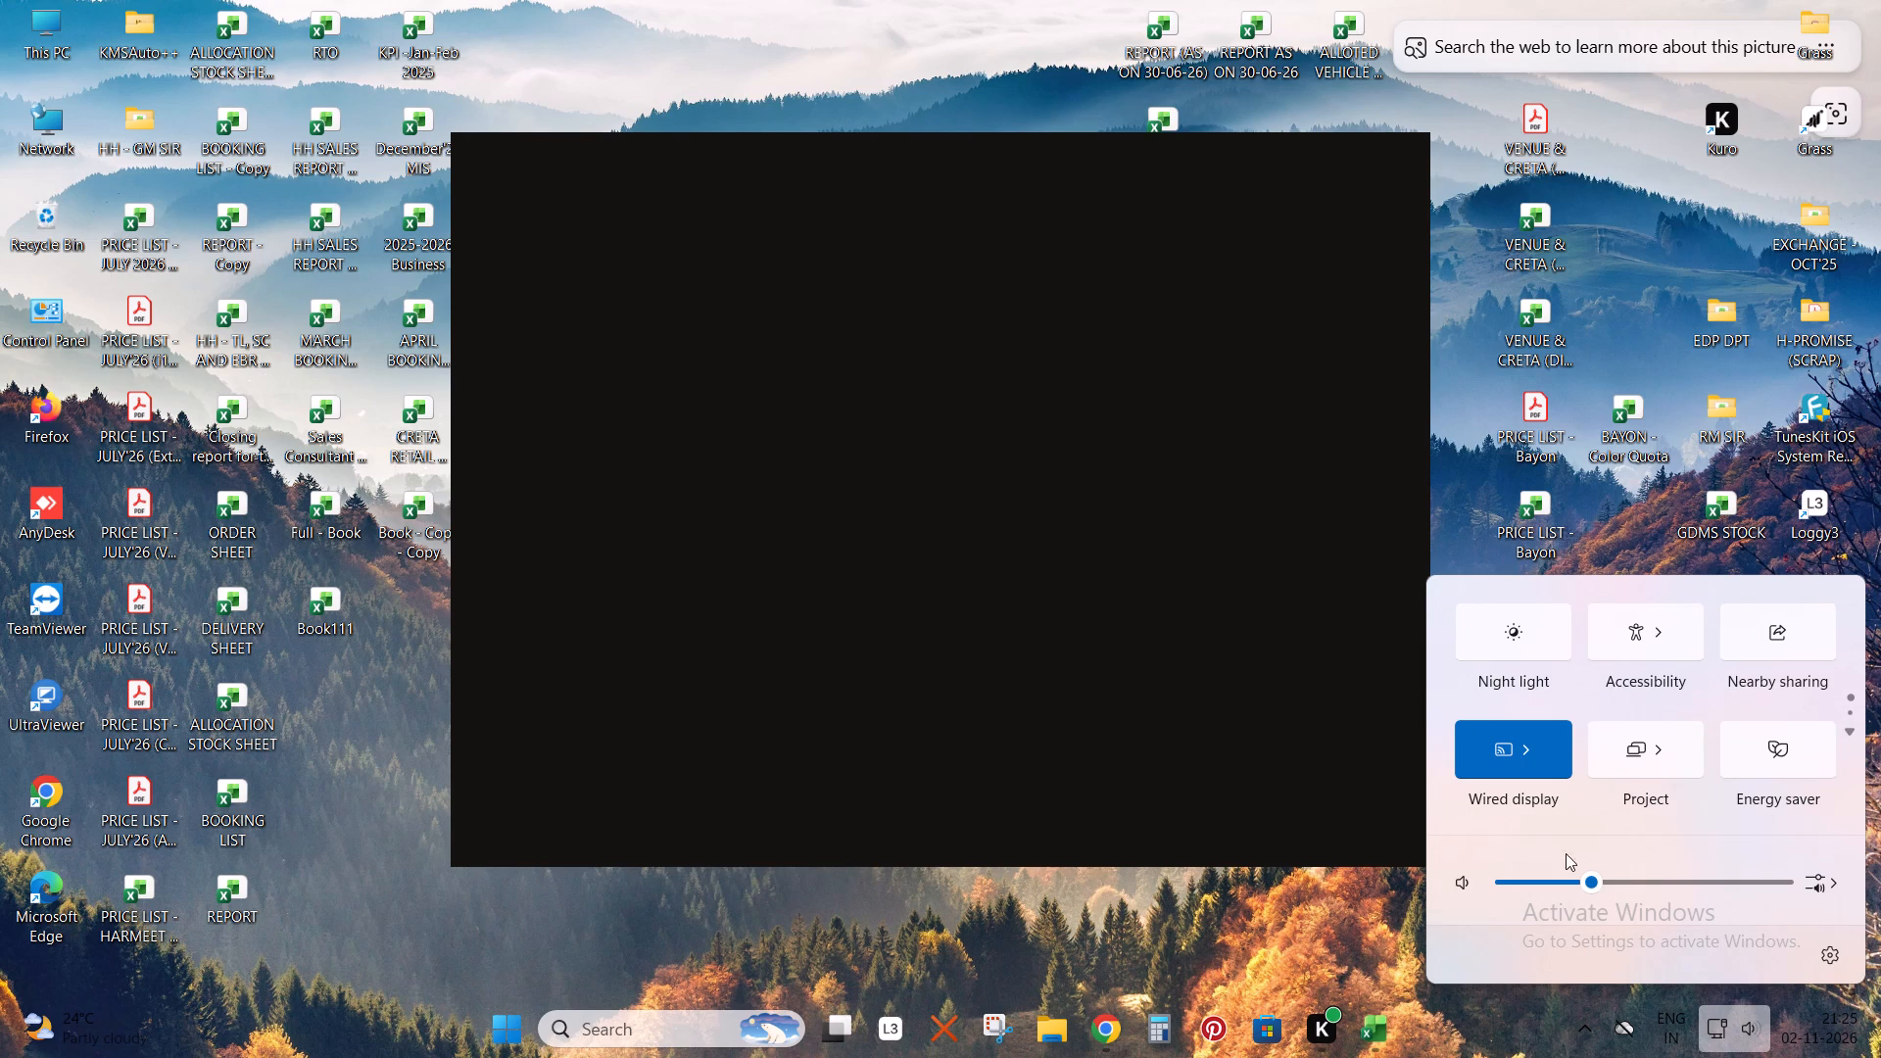
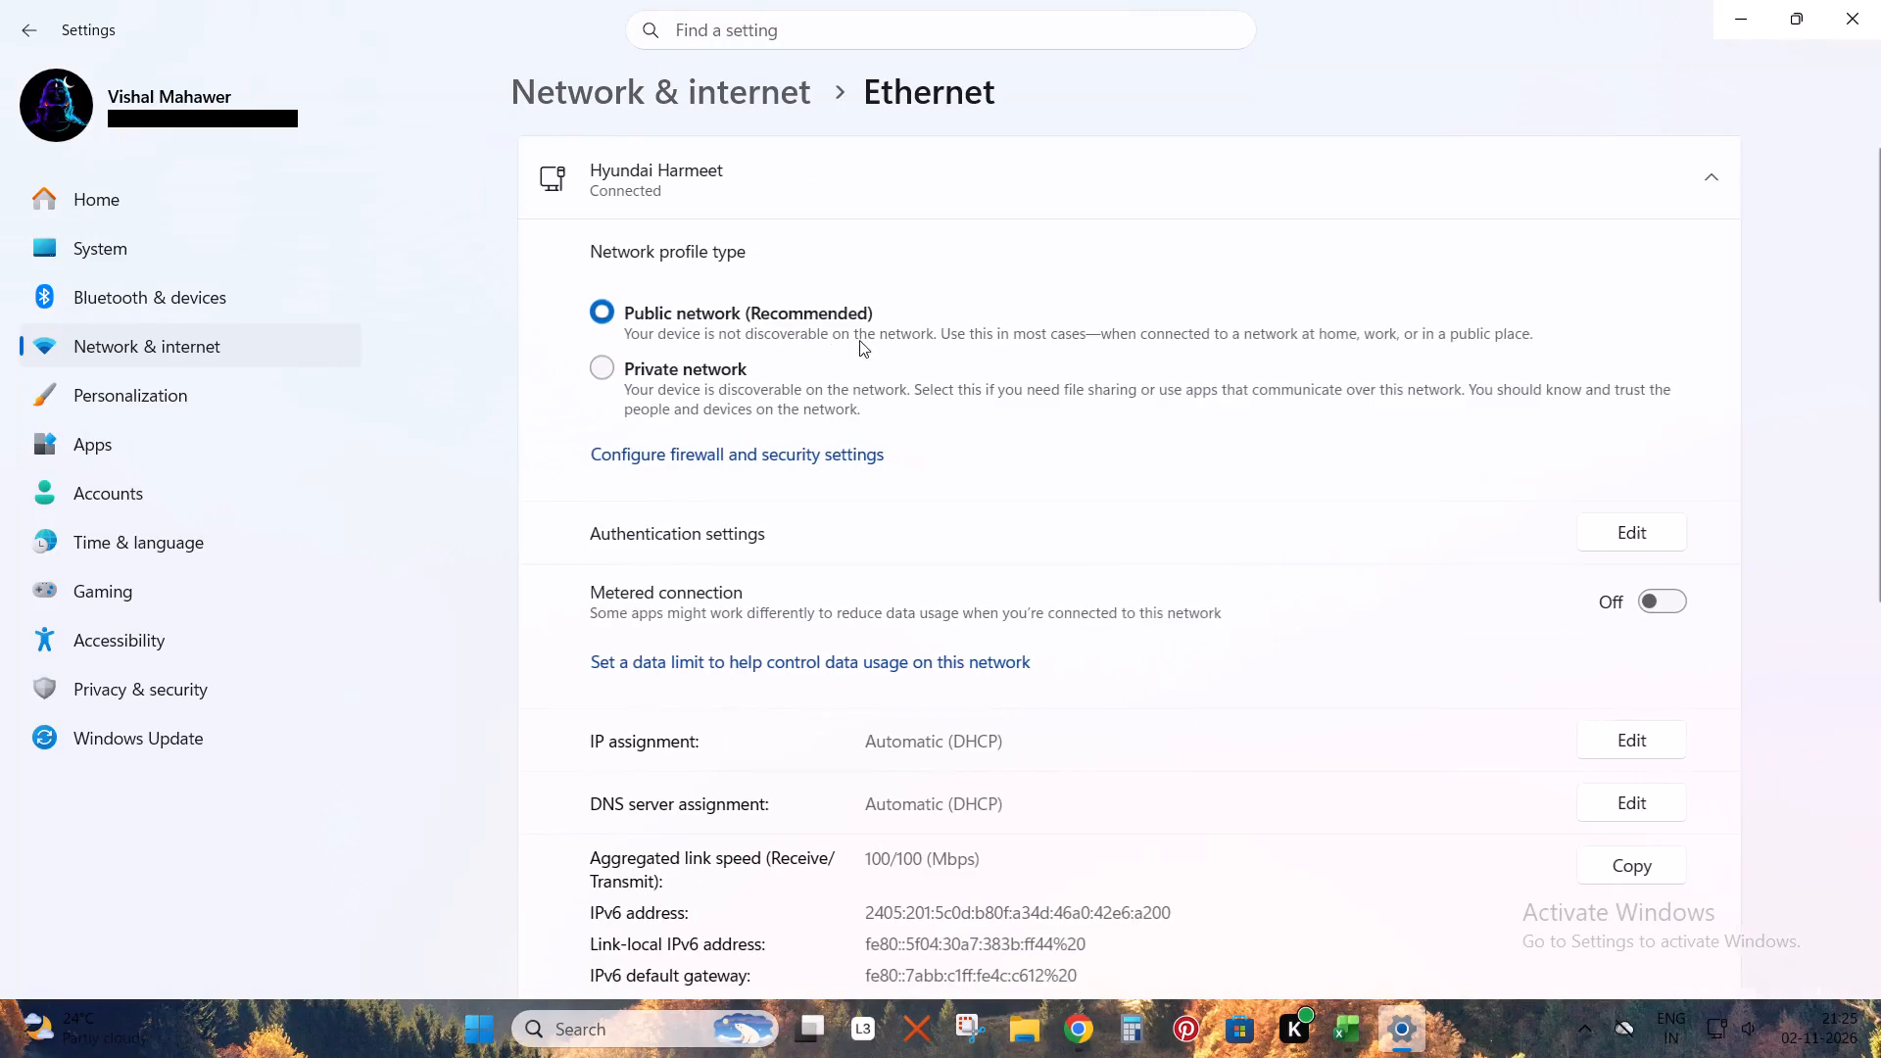
# Look through the Hyundai Harmeet Ethernet connection's properties and the Network & internet overview in the Windows settings.
pyautogui.scroll(-3, 922, 693)
pyautogui.scroll(3, 922, 693)
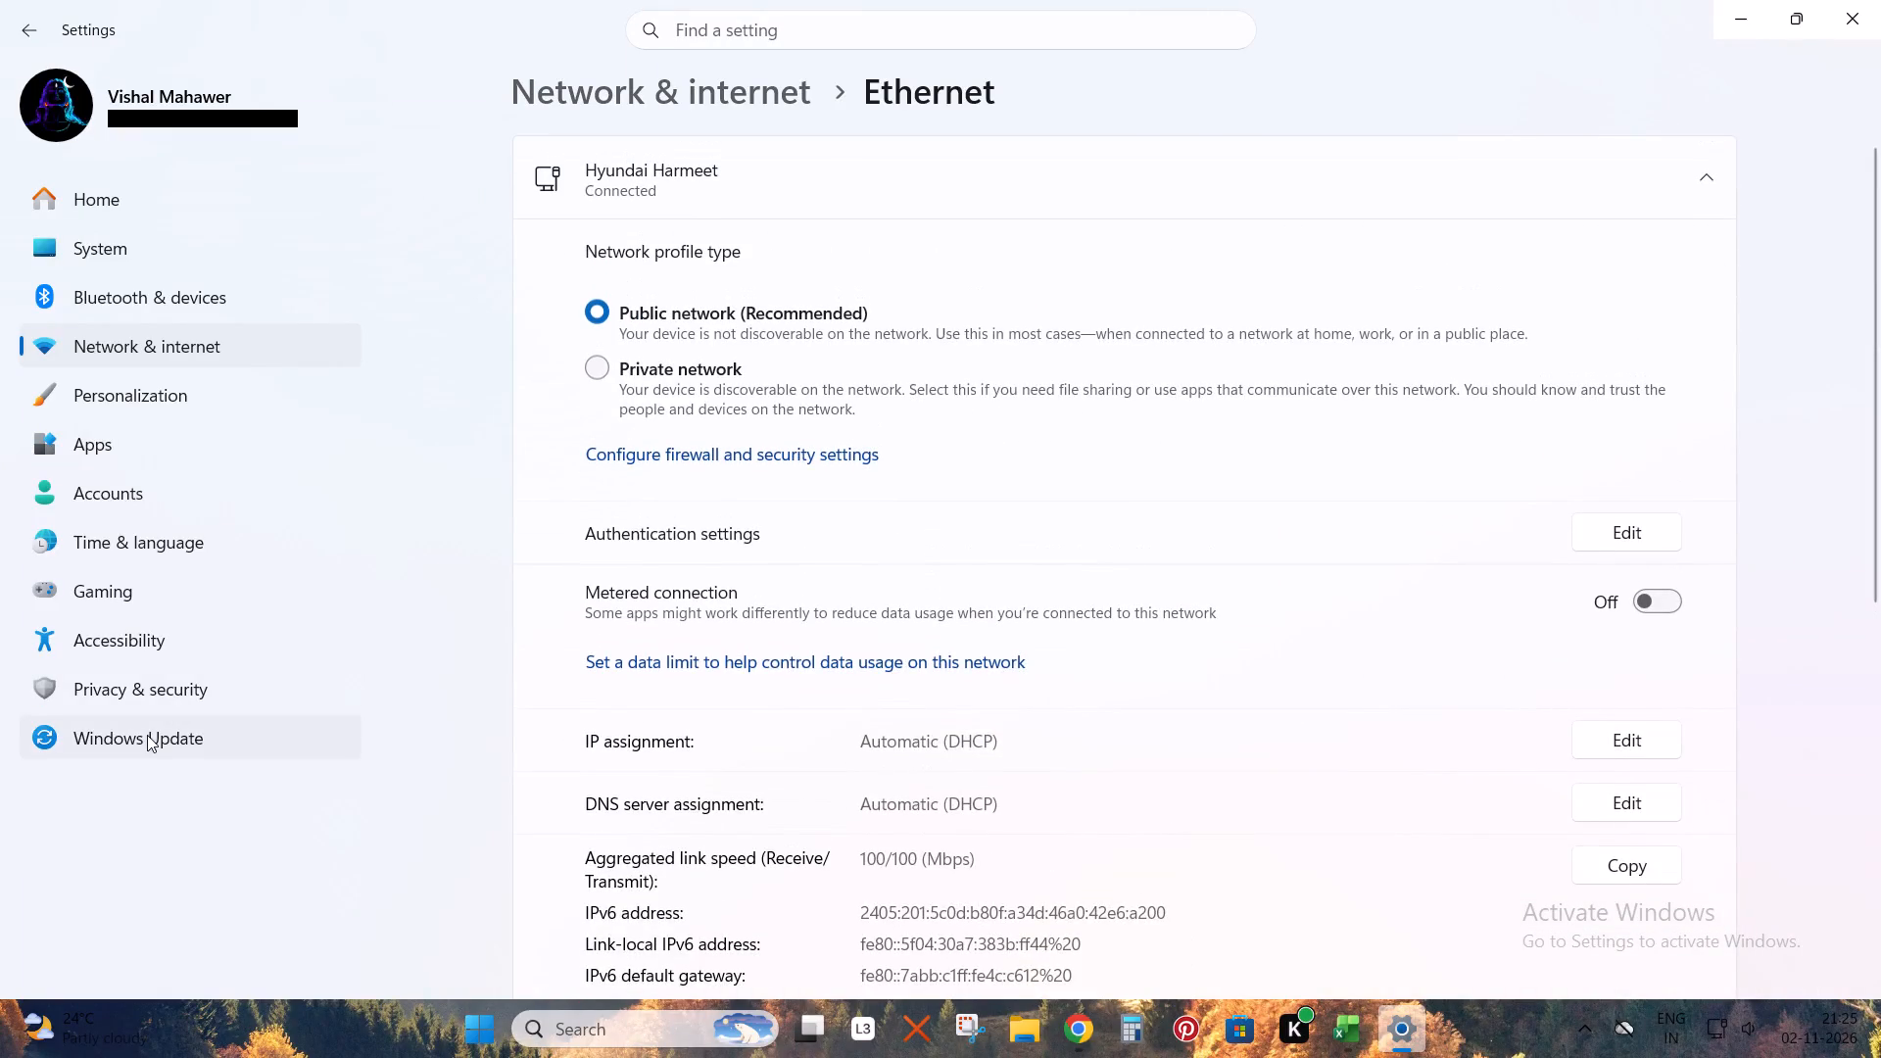
pyautogui.click(1702, 179)
pyautogui.click(30, 24)
pyautogui.click(16, 22)
pyautogui.click(39, 26)
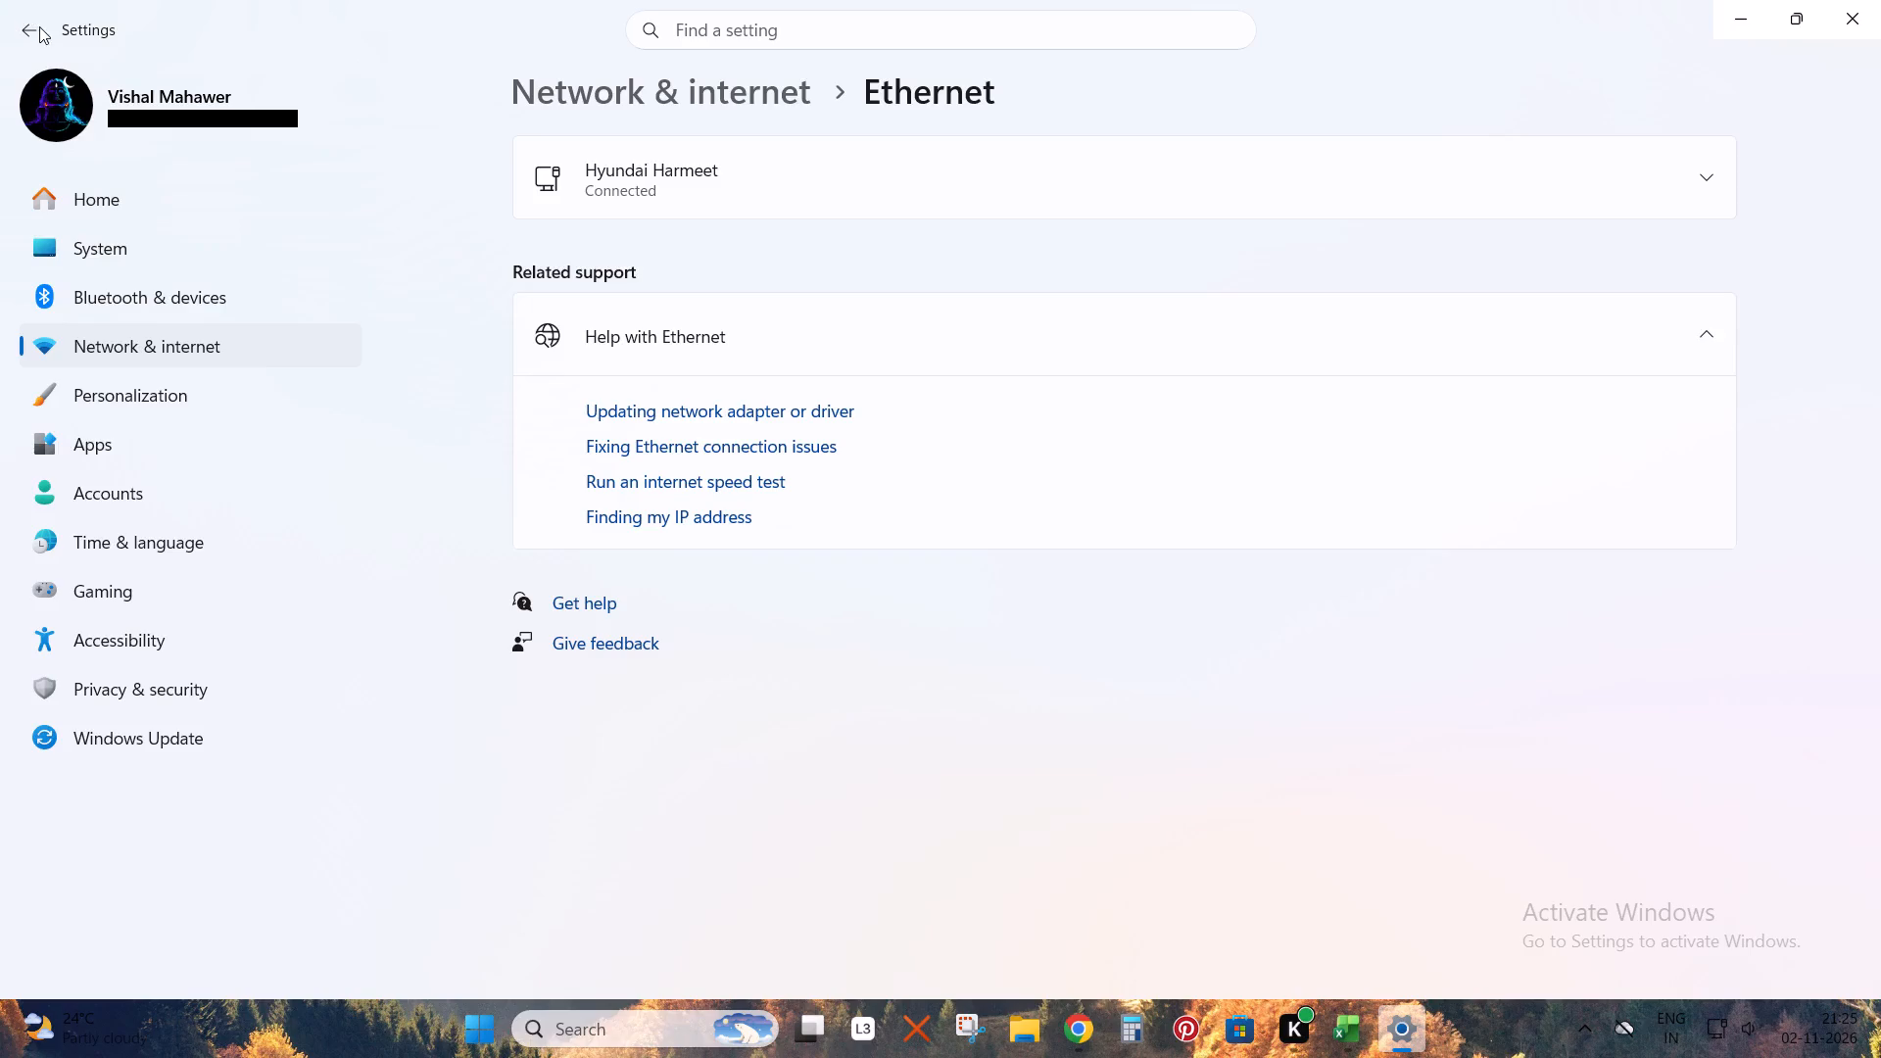
pyautogui.click(145, 201)
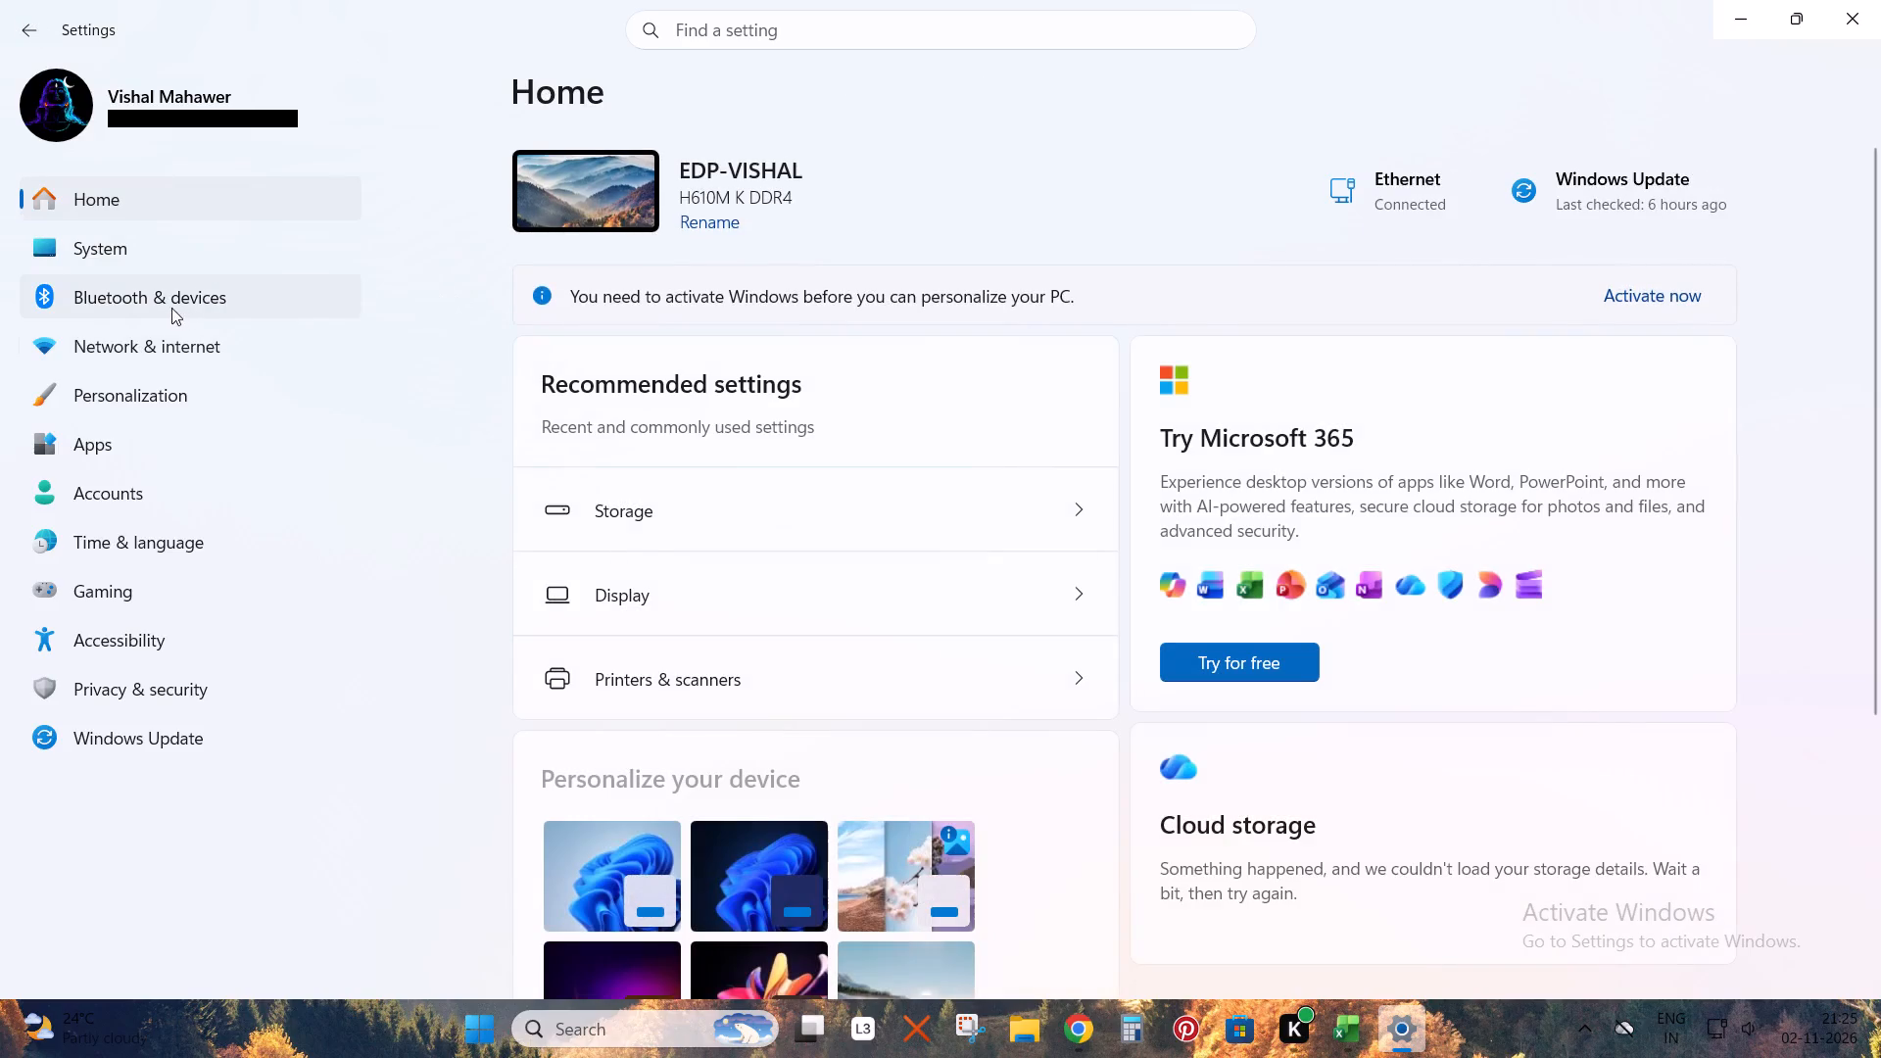
pyautogui.click(174, 299)
pyautogui.click(181, 343)
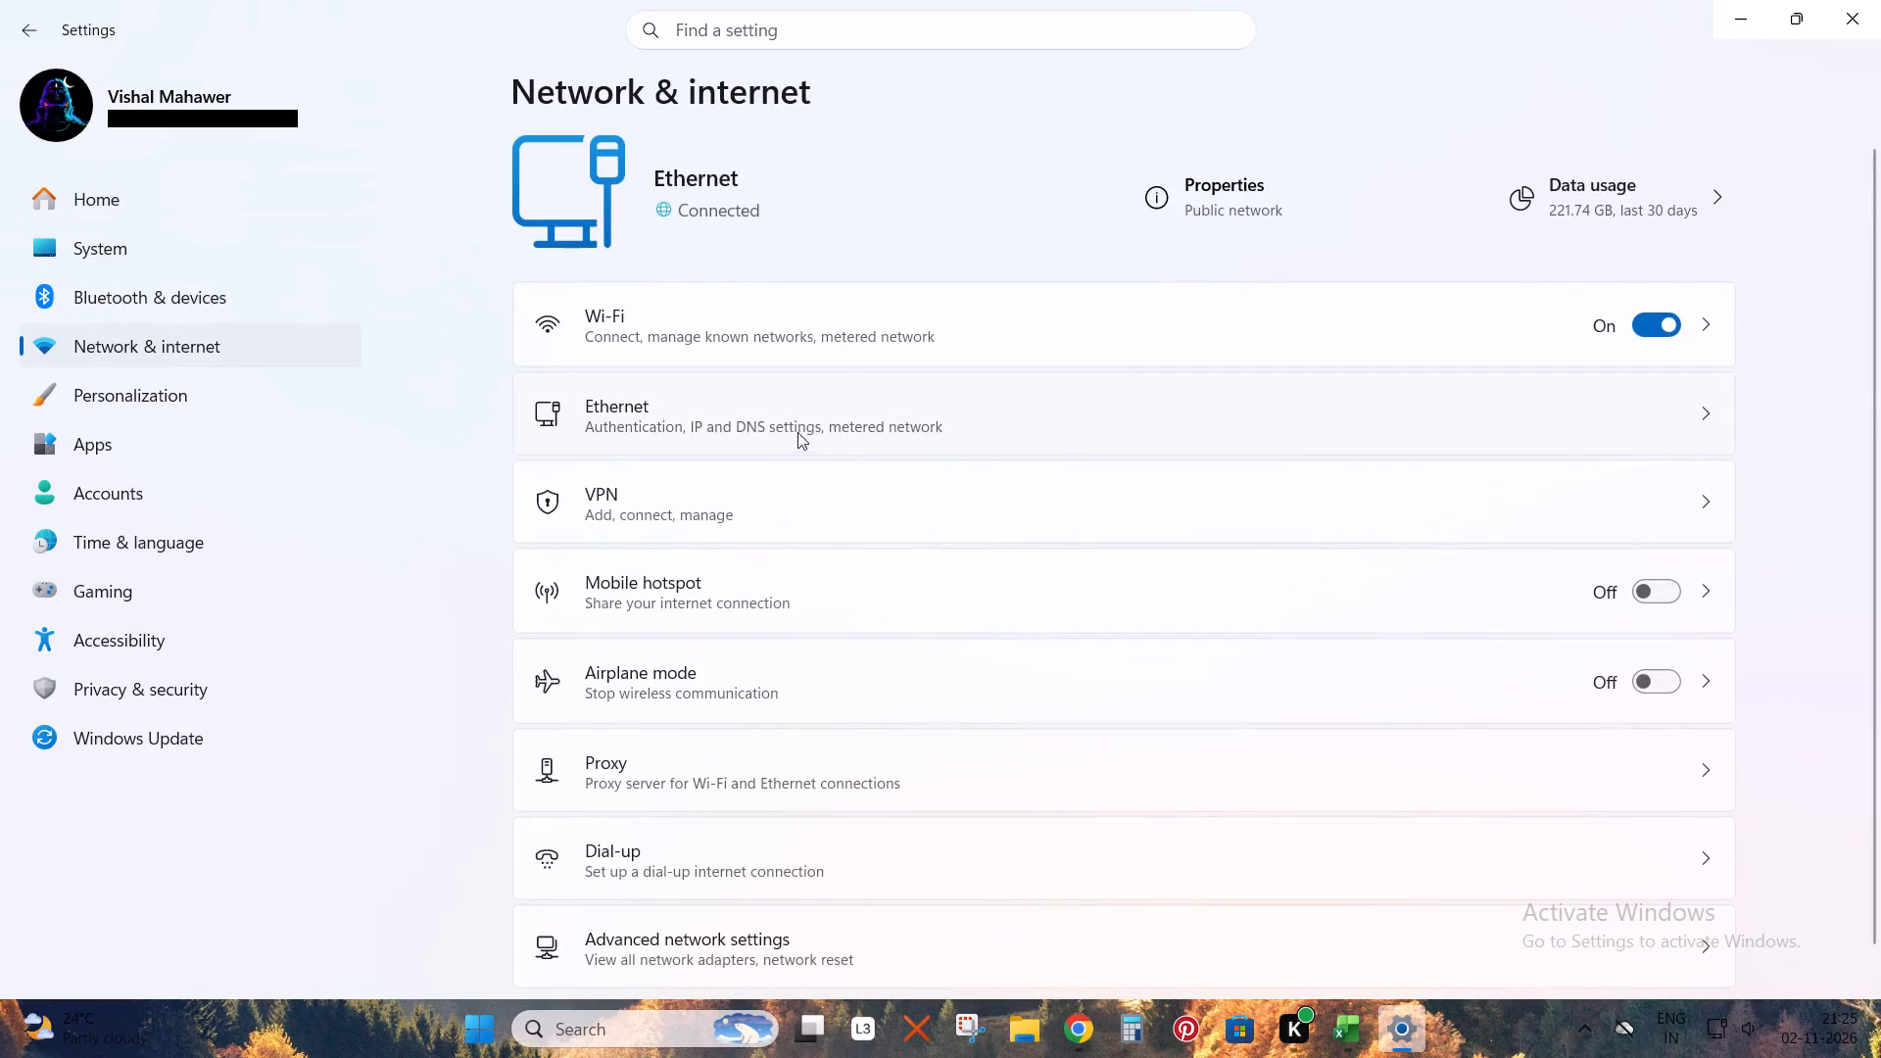
# Try to turn on the mobile hotspot from the Windows quick settings, and return to the desktop.
pyautogui.click(1722, 1031)
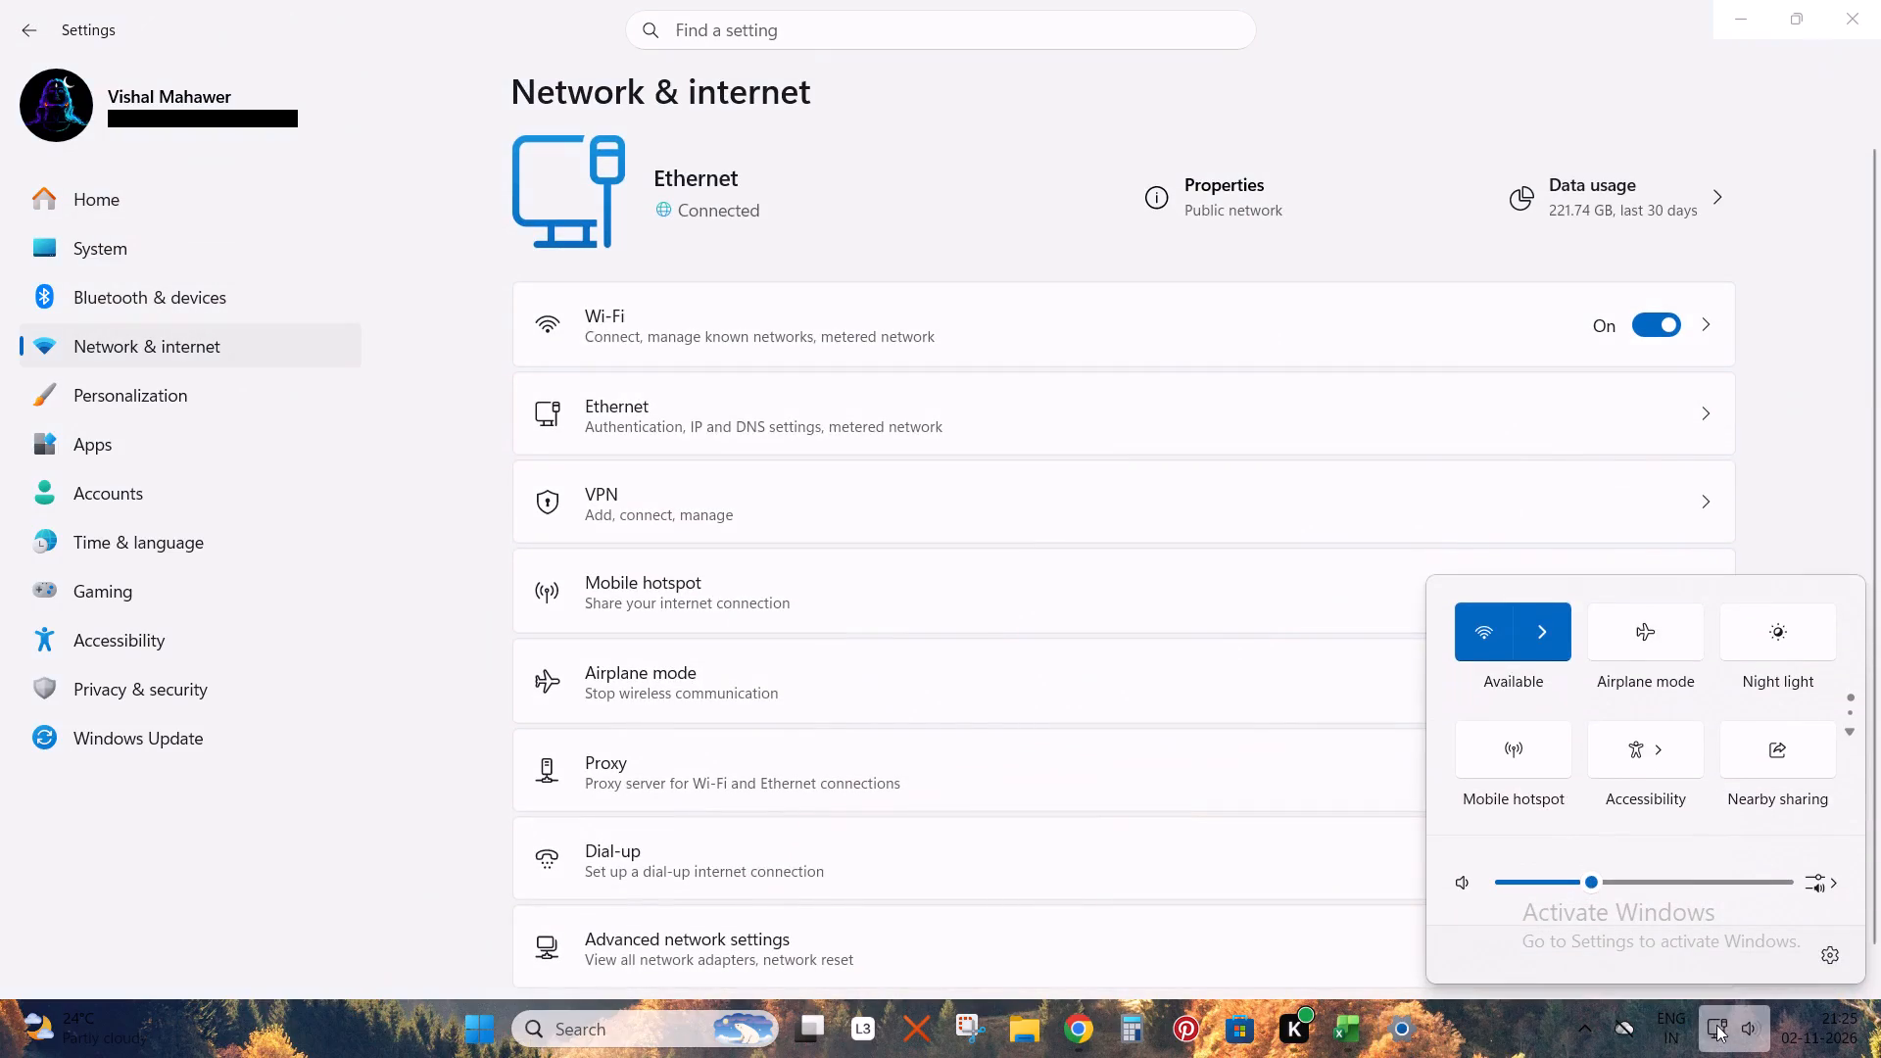
pyautogui.click(1508, 758)
pyautogui.click(1880, 1057)
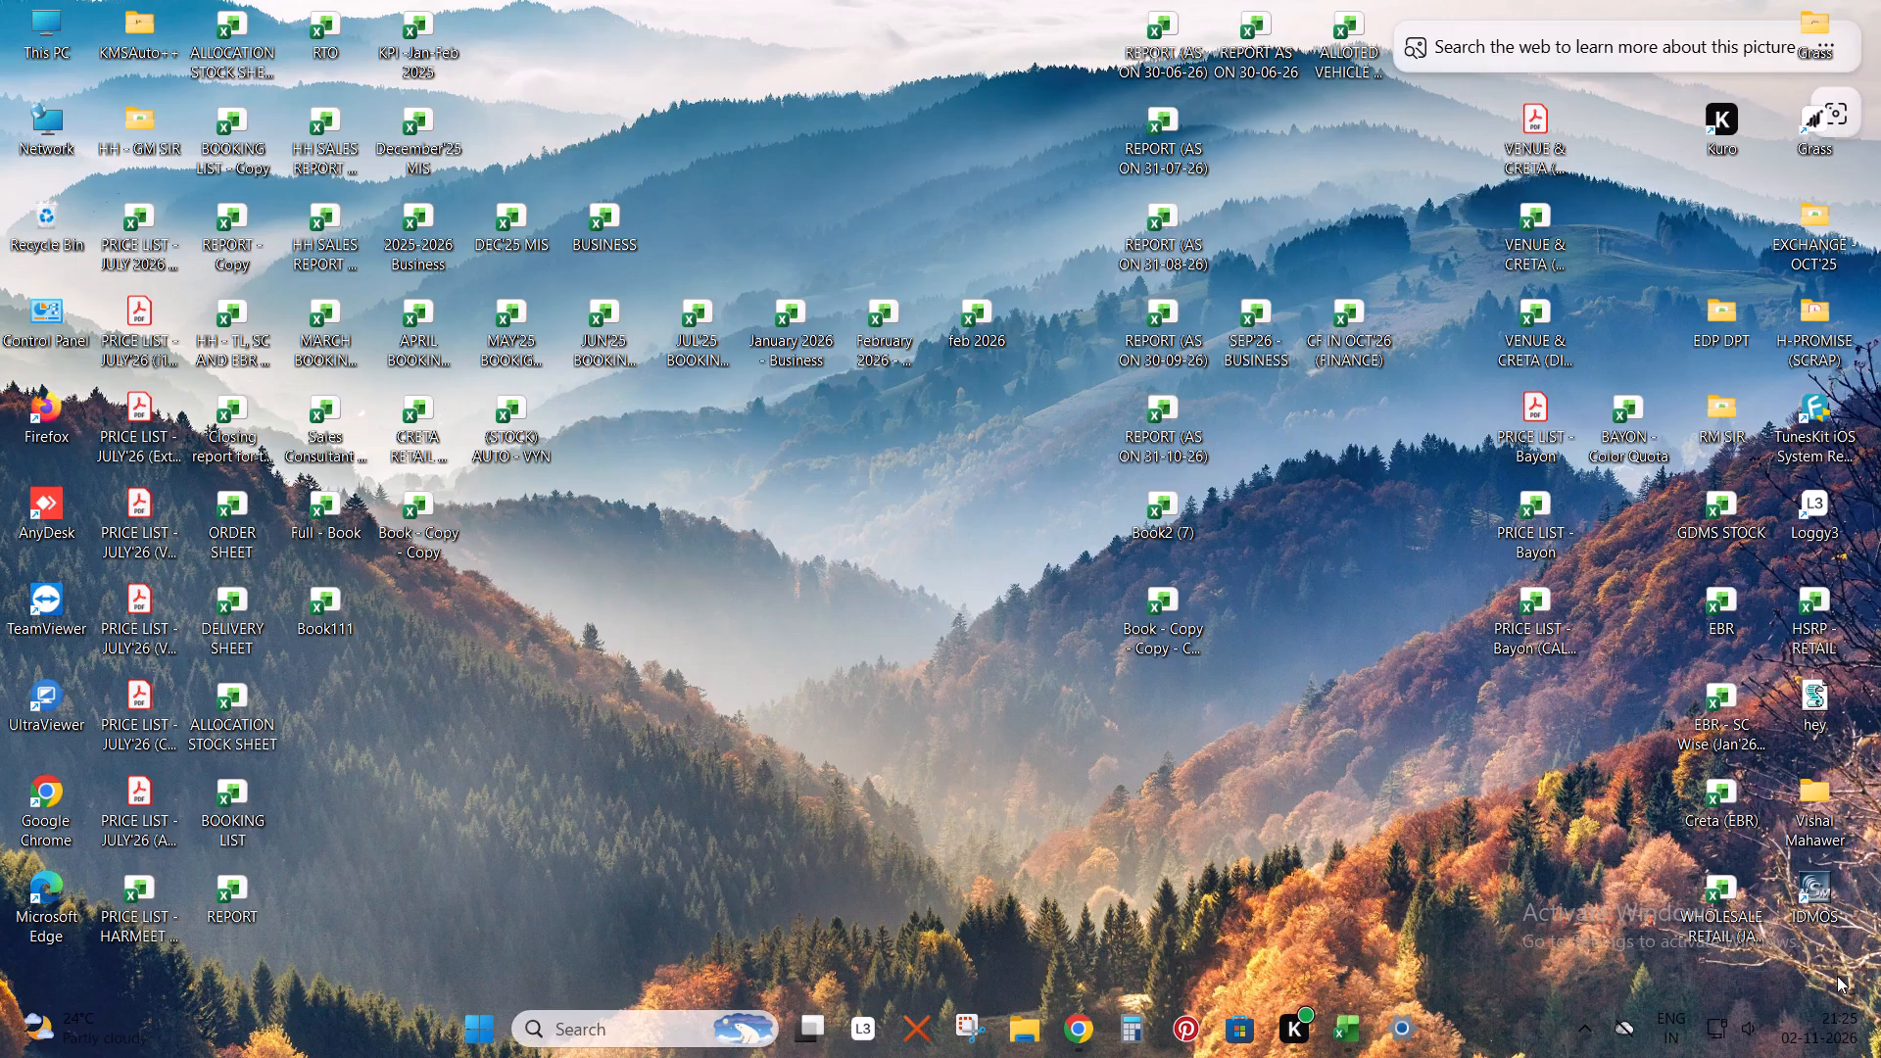
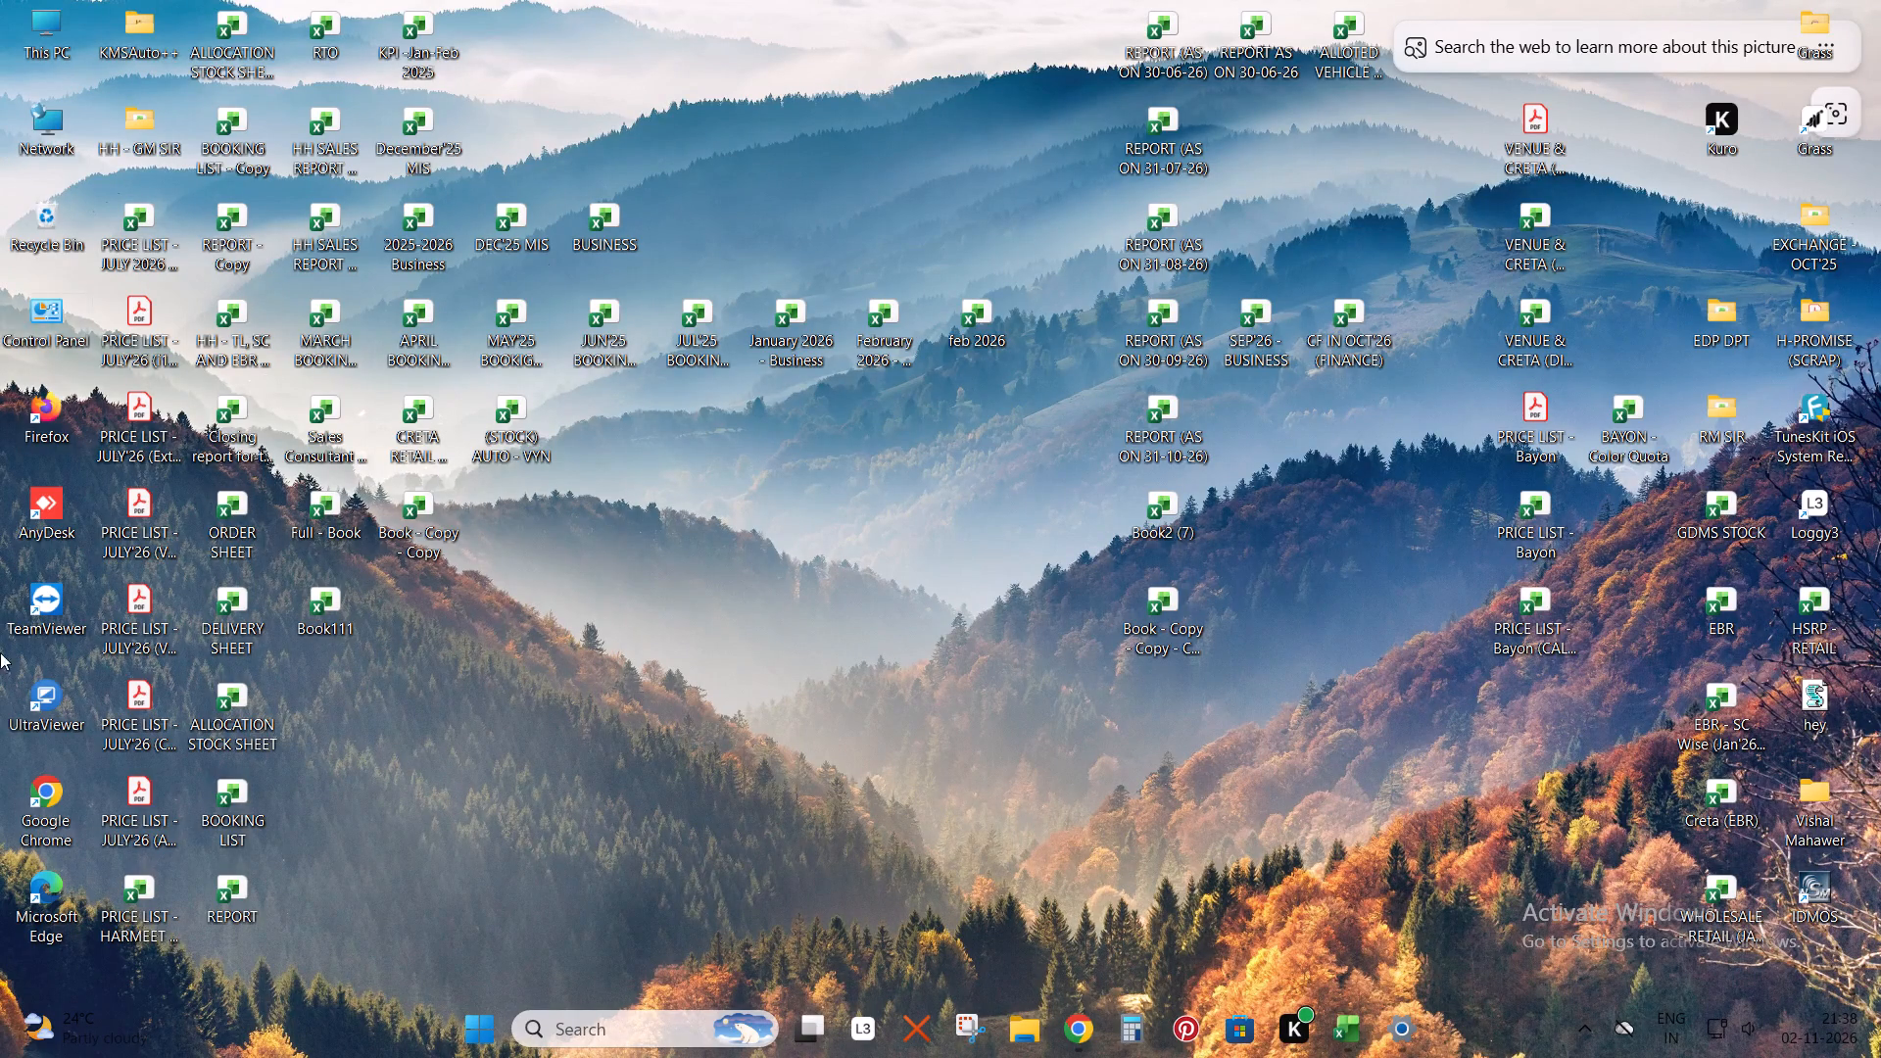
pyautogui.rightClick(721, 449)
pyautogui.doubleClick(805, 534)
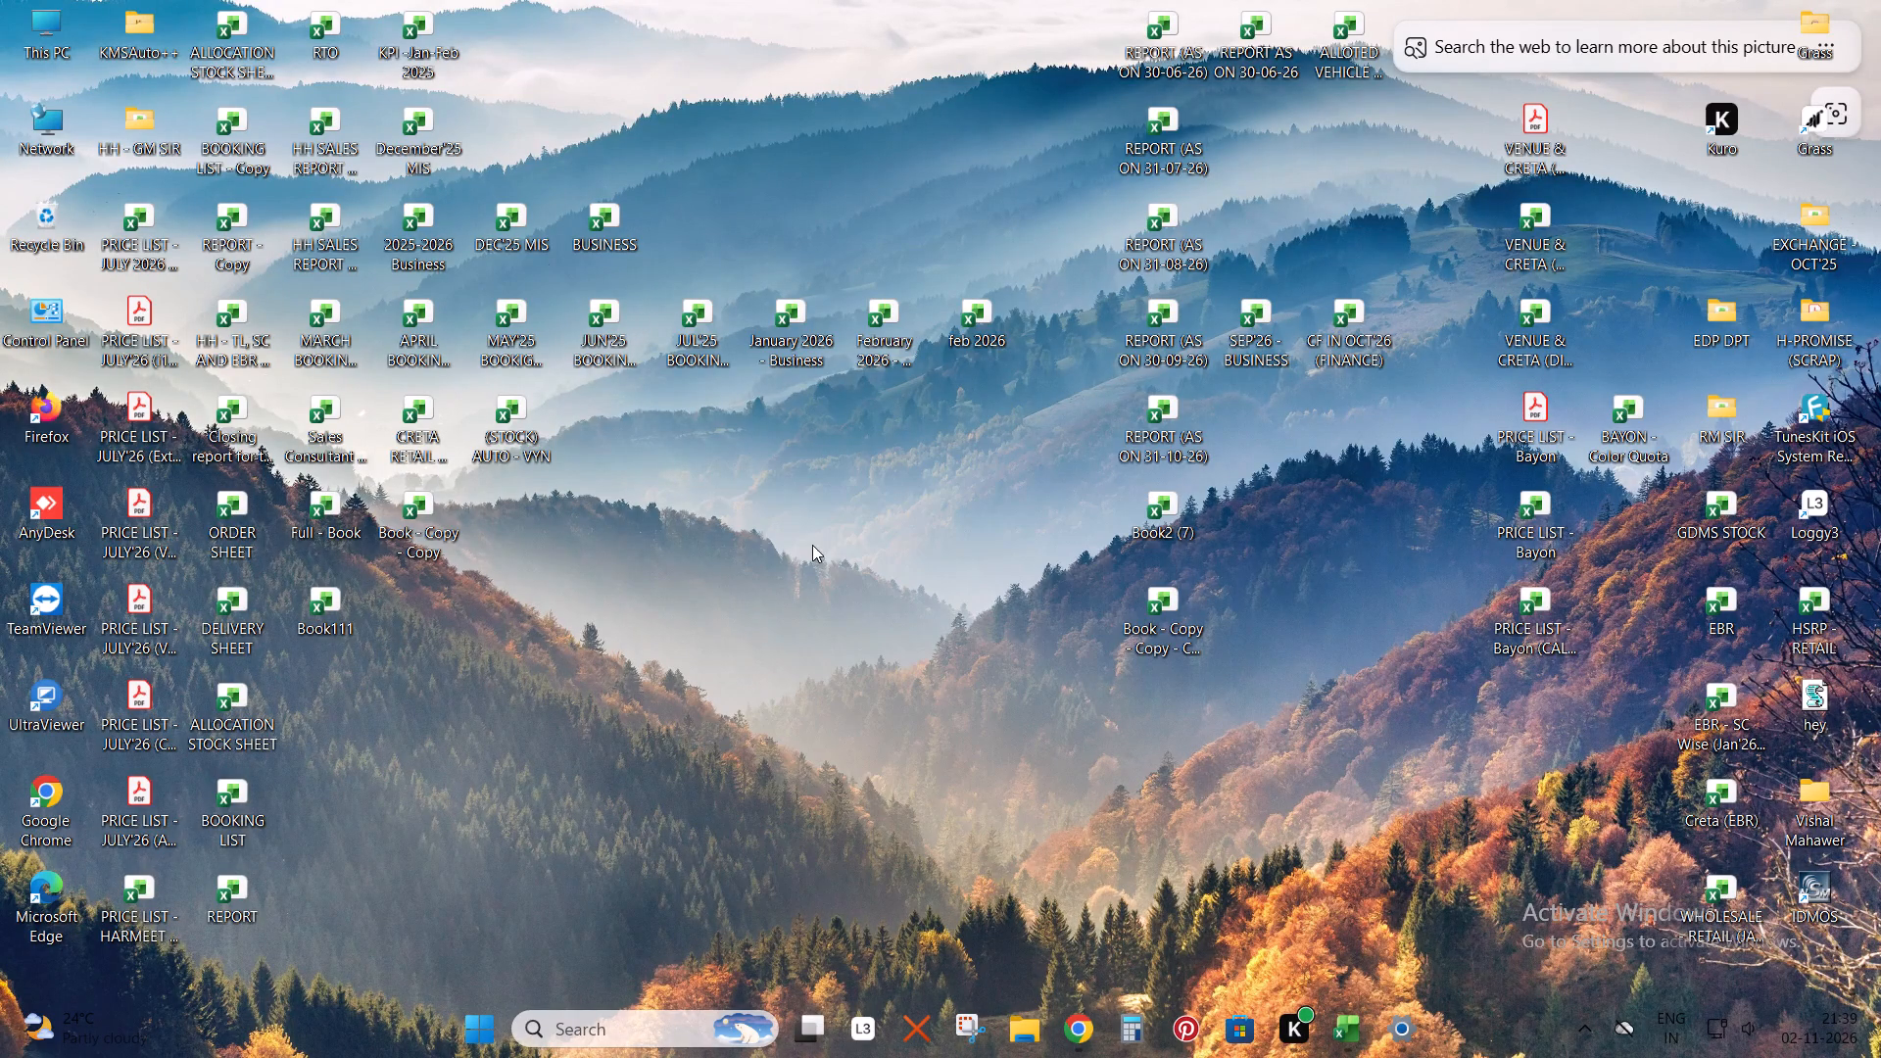
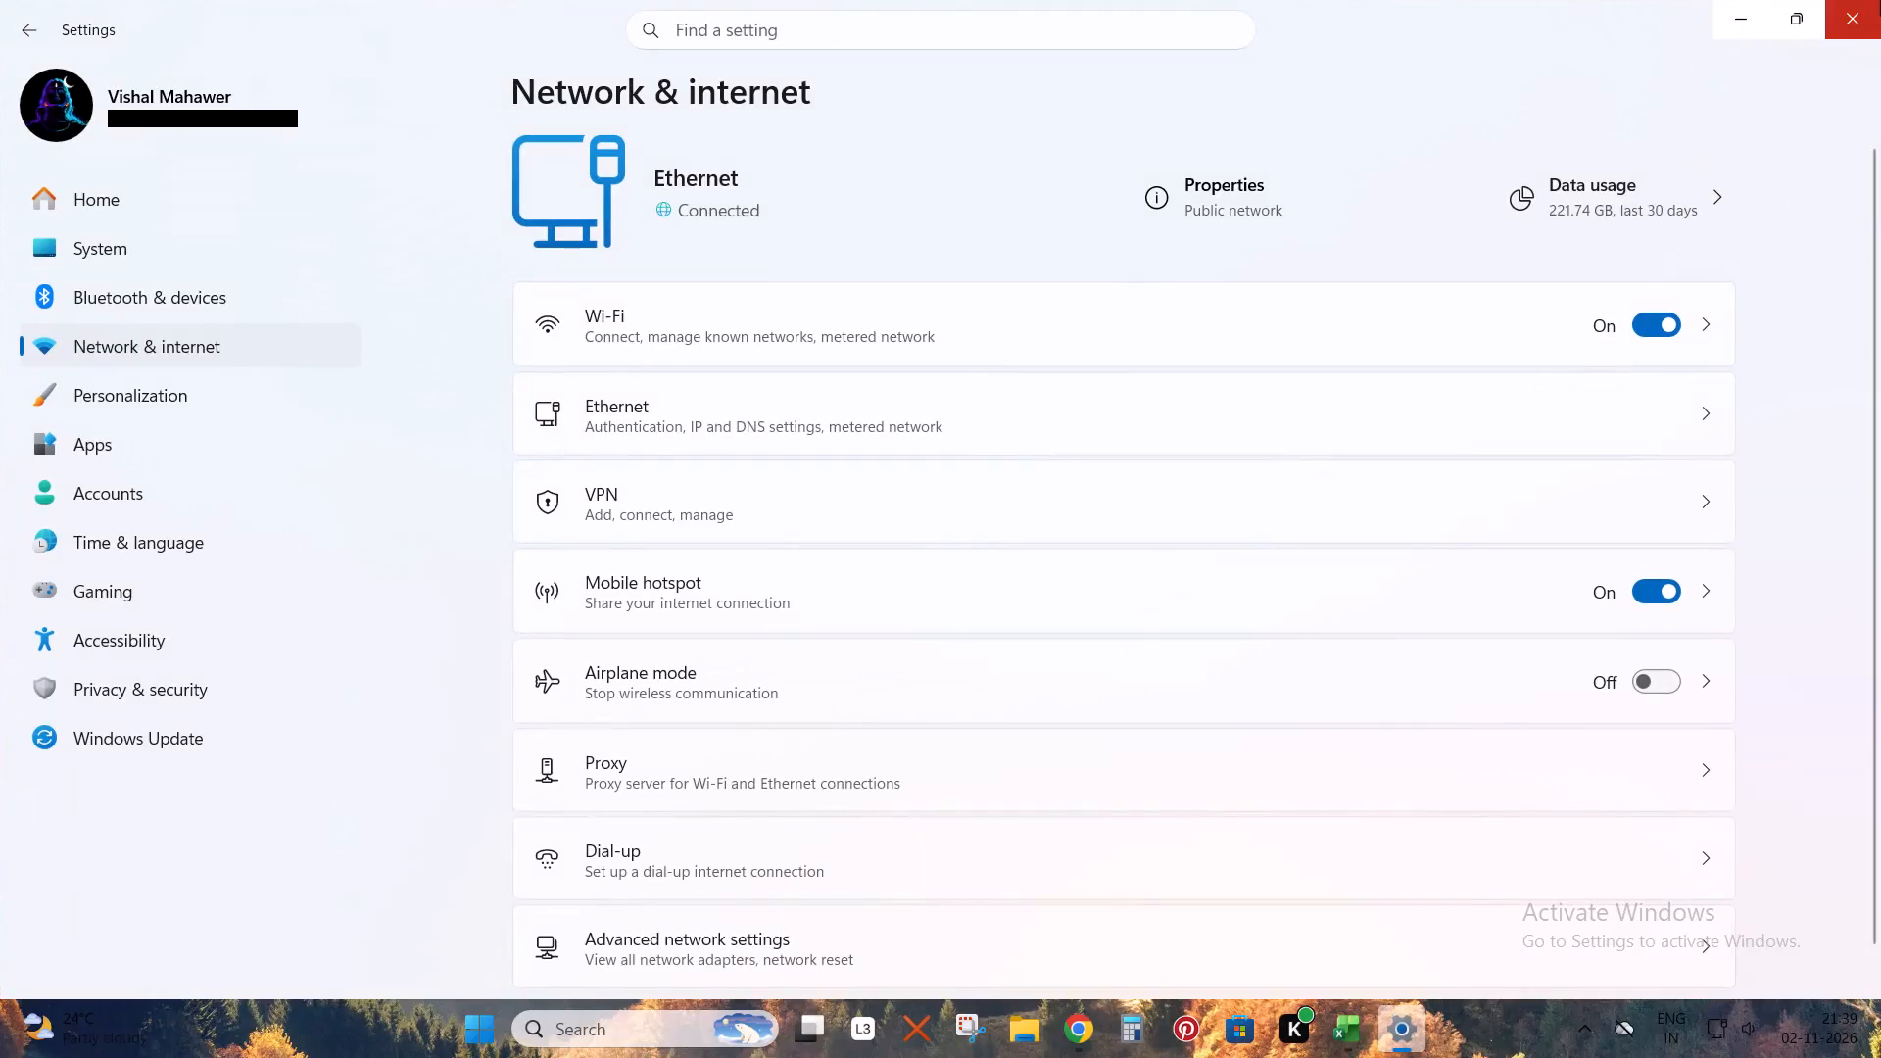
# Close the Windows settings and switch to the BOOKING LIST workbook in Excel.
pyautogui.click(1880, 10)
pyautogui.click(1880, 1054)
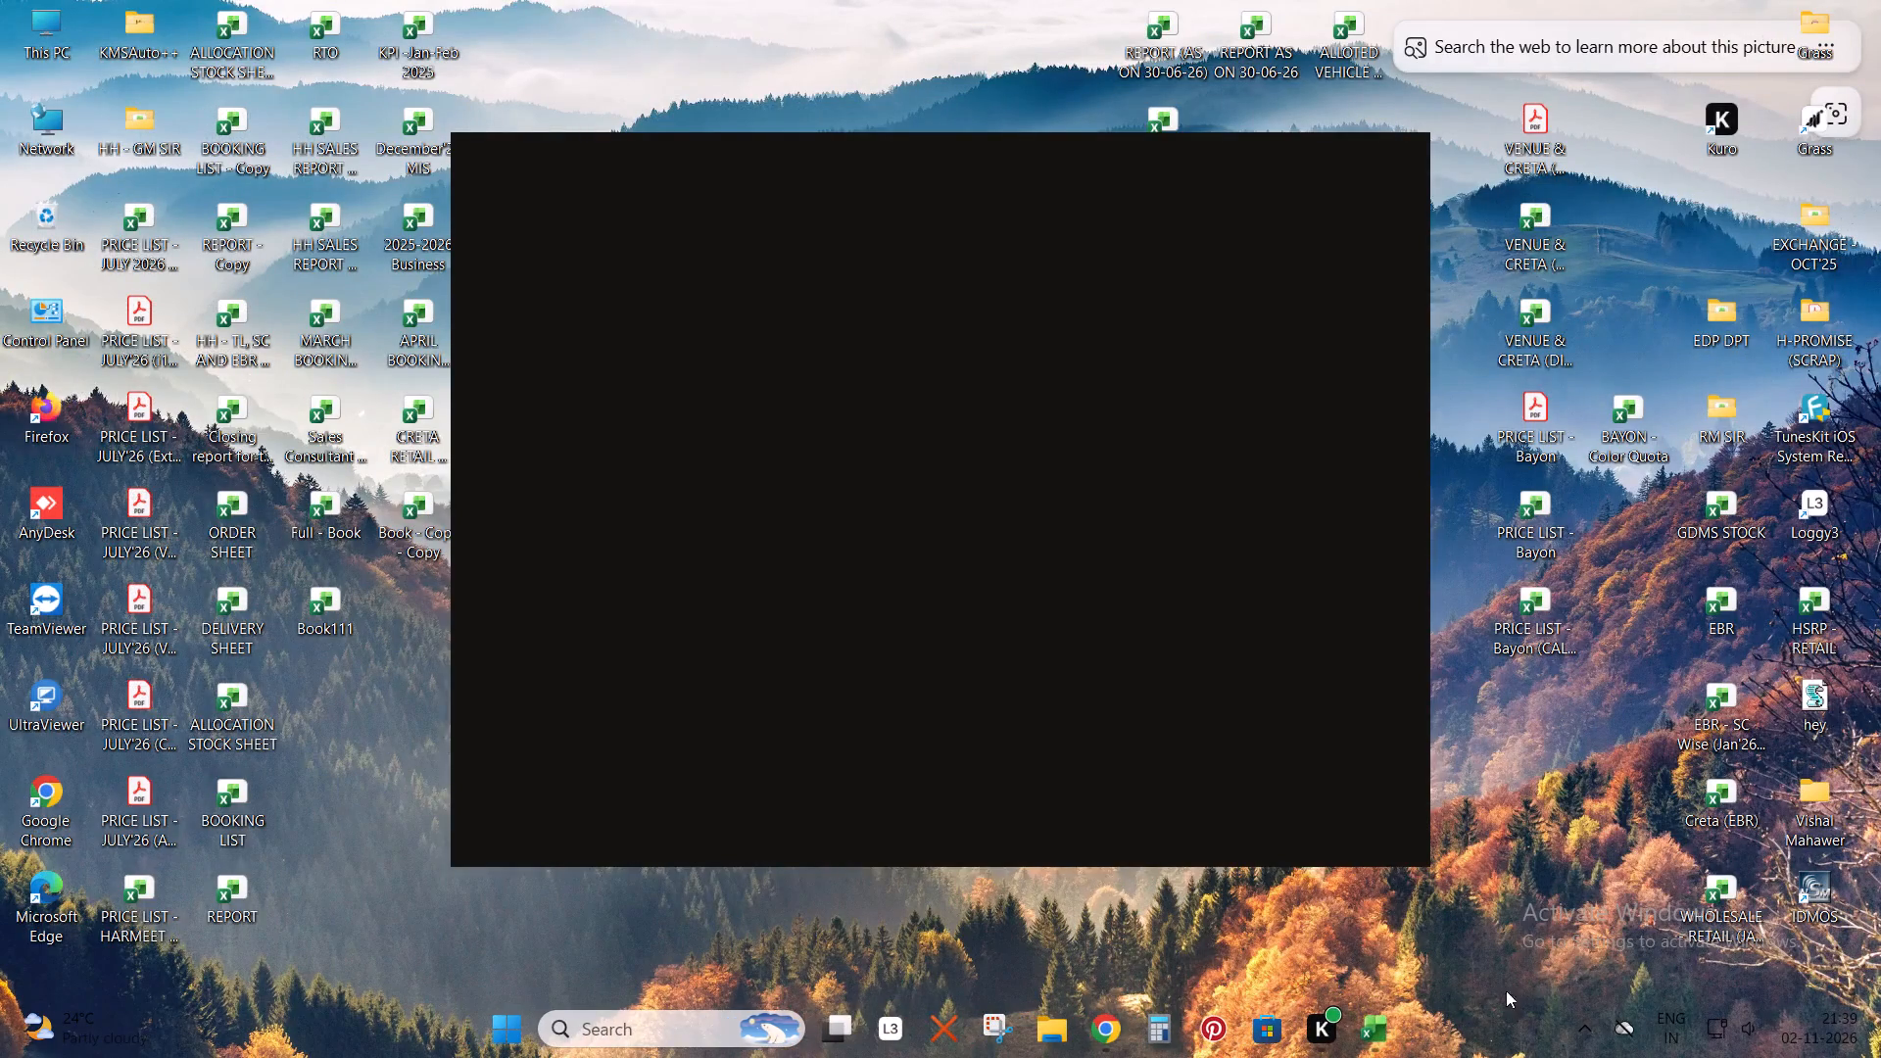
pyautogui.click(1378, 1041)
pyautogui.click(1423, 866)
pyautogui.click(1359, 1041)
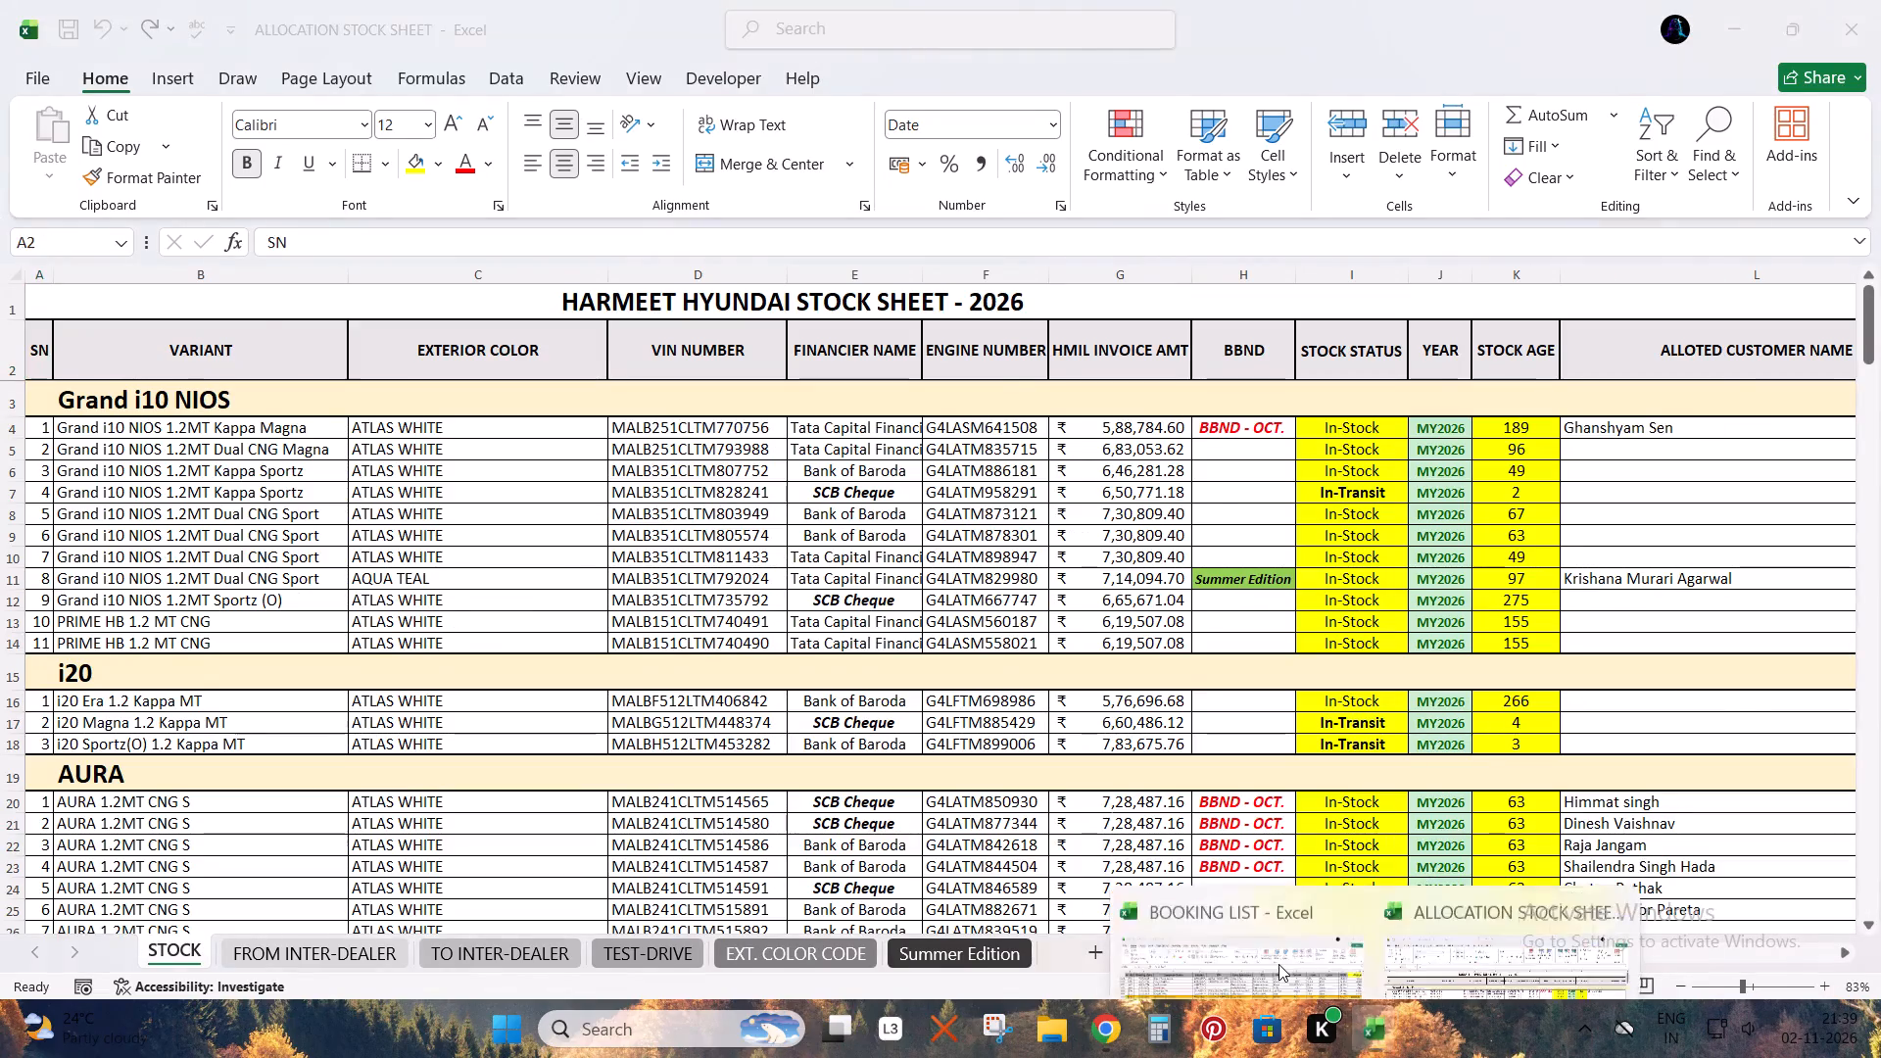
pyautogui.click(1241, 928)
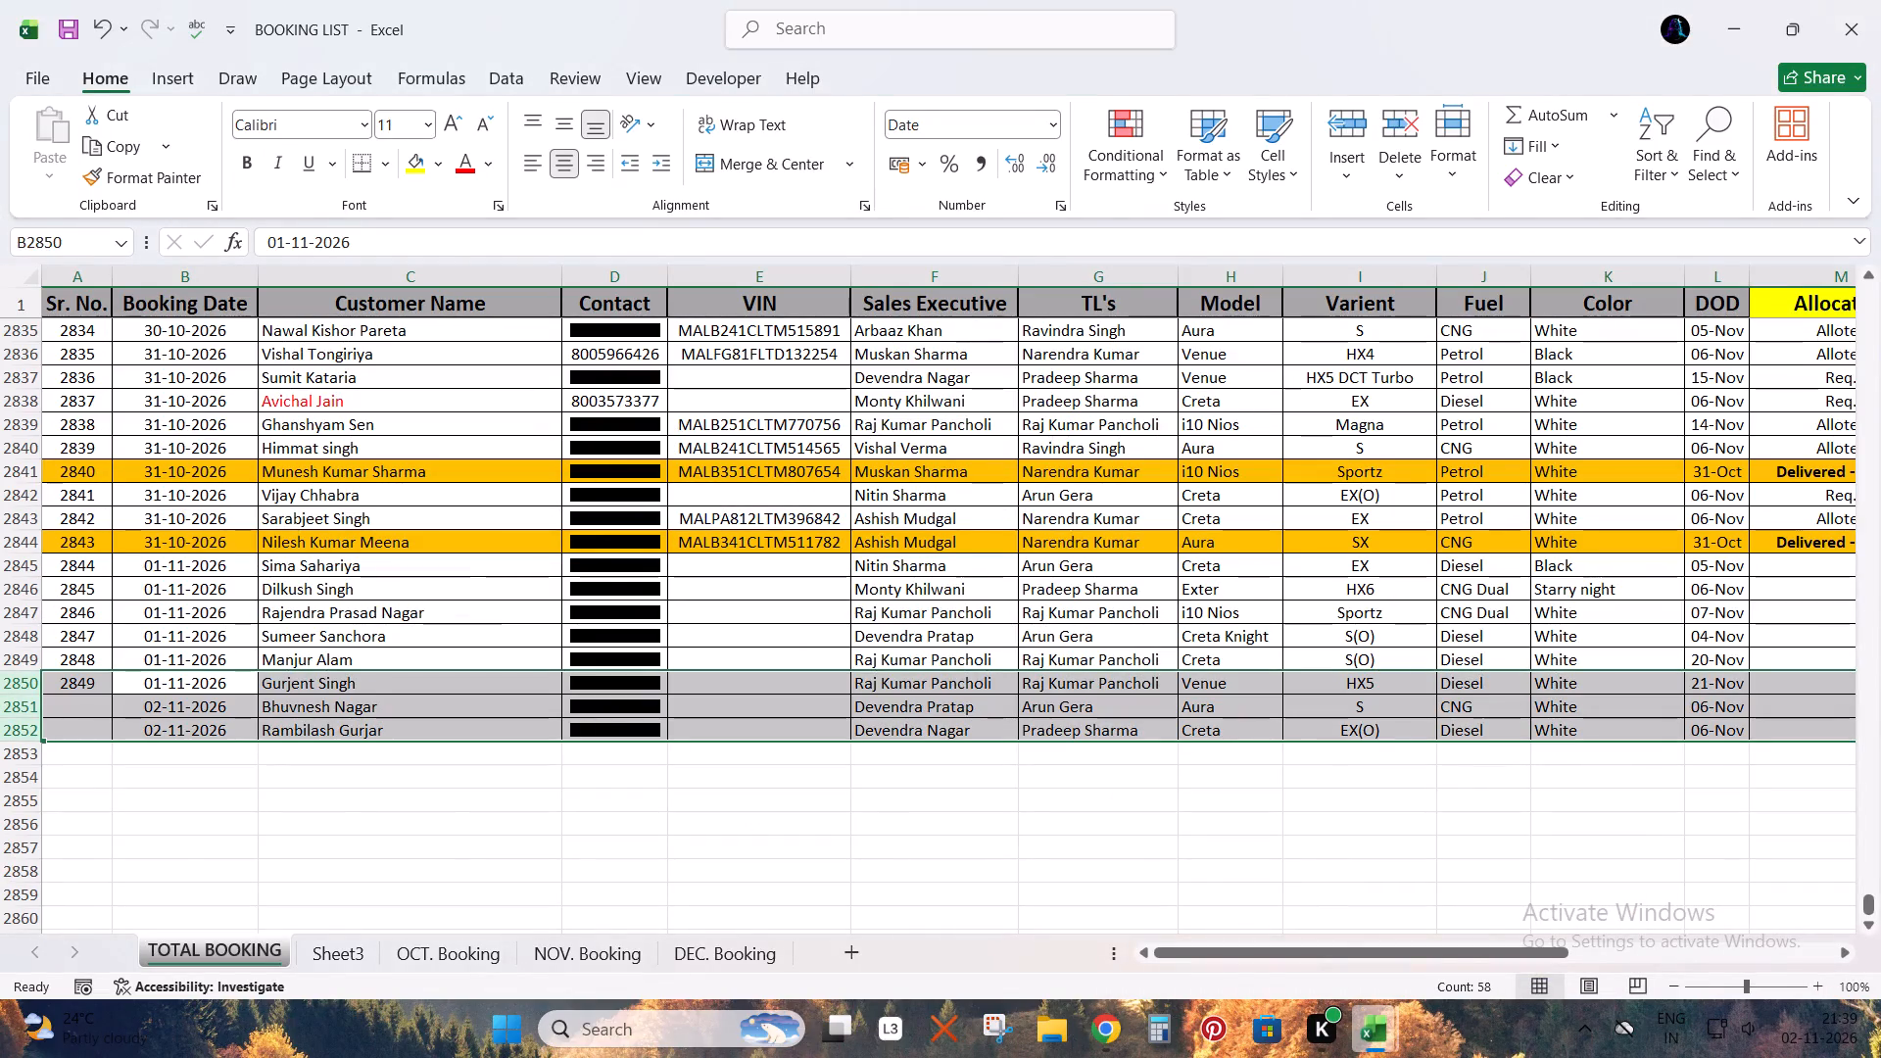
# Continue the Sr. No. series with 2850 and 2851 in rows 2851 and 2852 of TOTAL BOOKING, and save the workbook.
pyautogui.moveTo(169, 565); pyautogui.dragTo(174, 677)
pyautogui.click(471, 636)
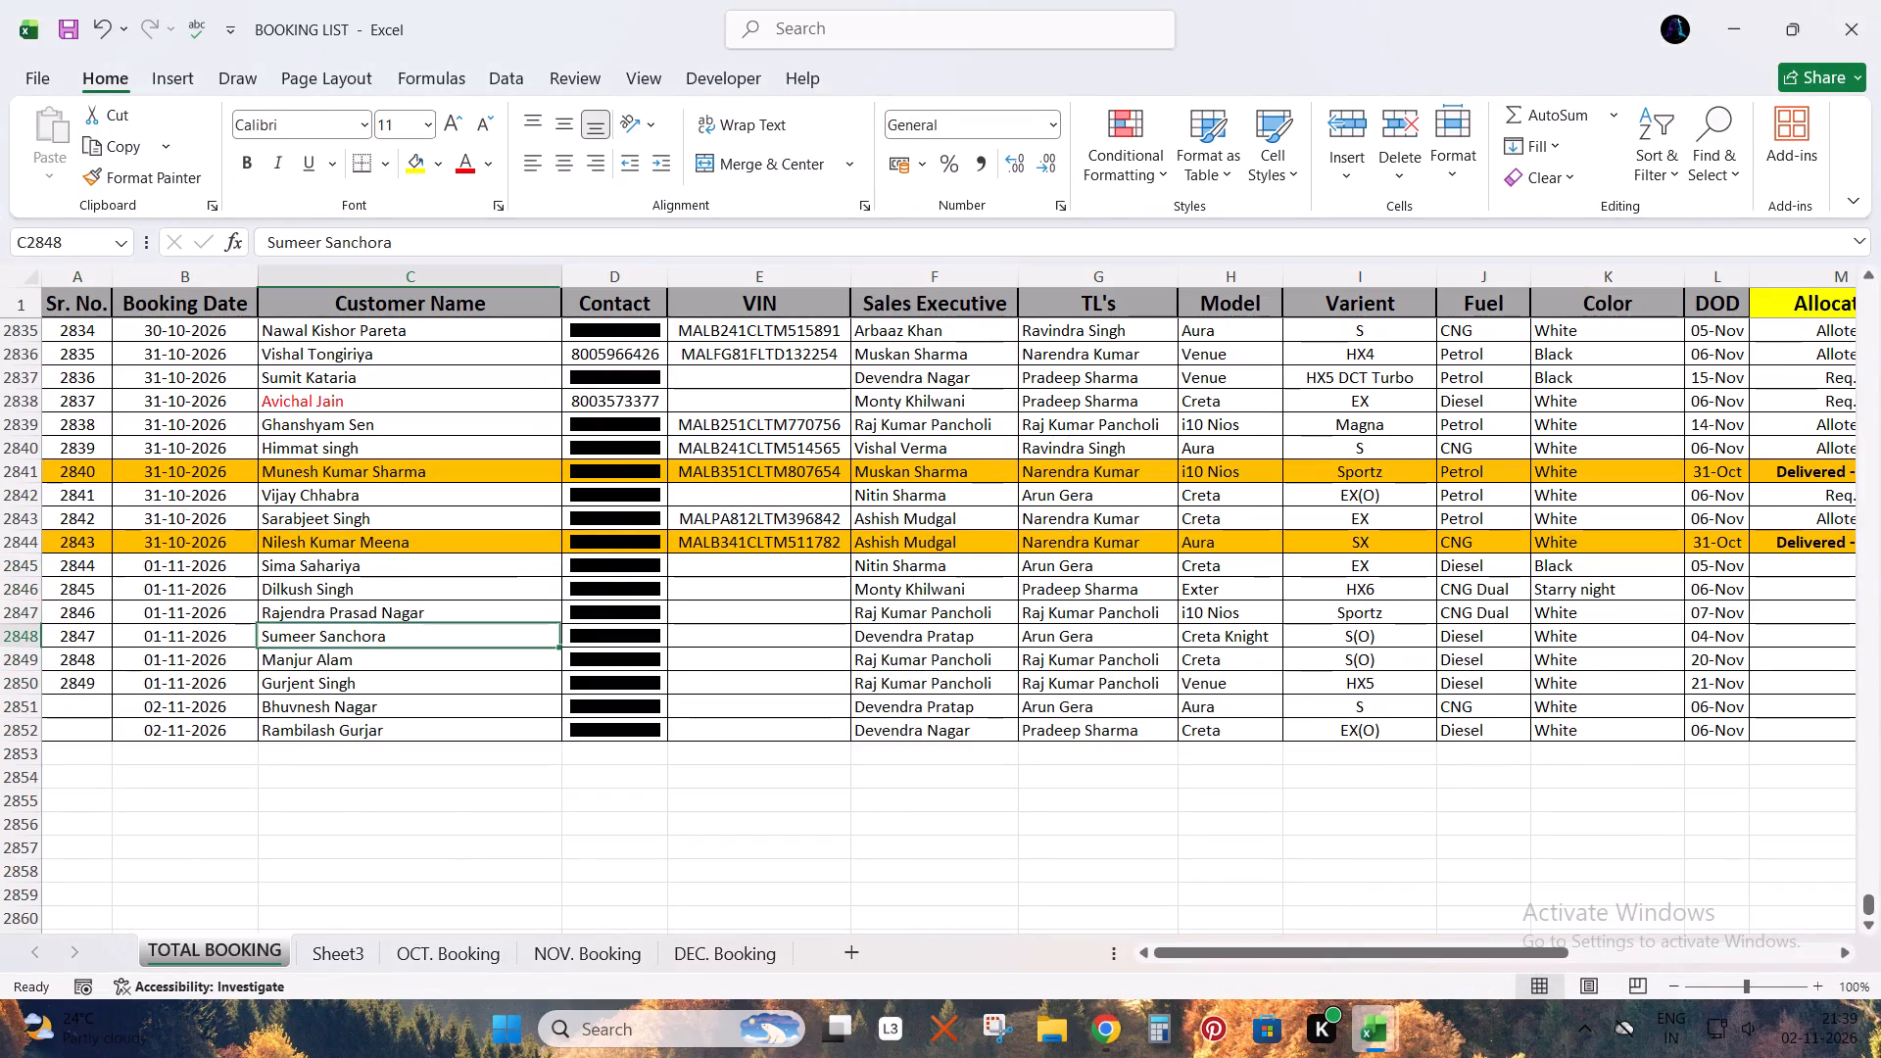
pyautogui.moveTo(94, 656); pyautogui.dragTo(95, 677)
pyautogui.doubleClick(110, 692)
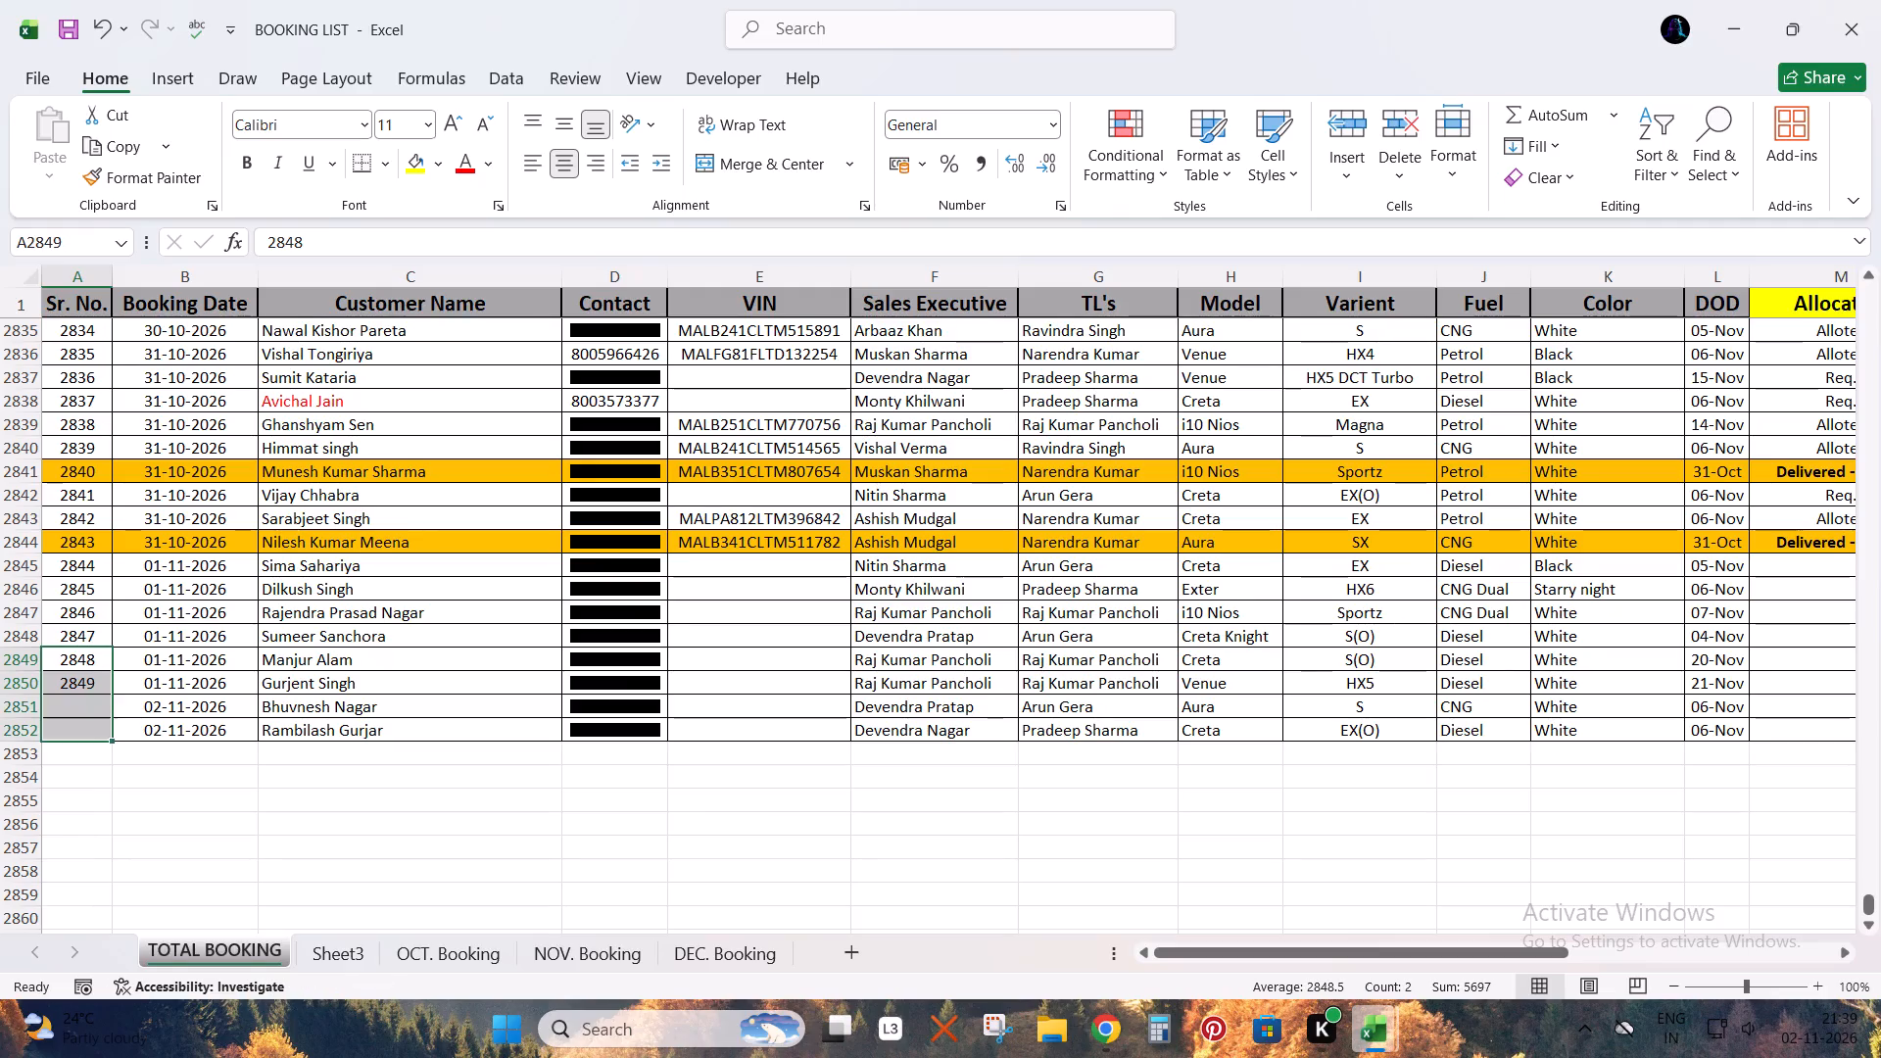
pyautogui.click(214, 649)
pyautogui.click(74, 26)
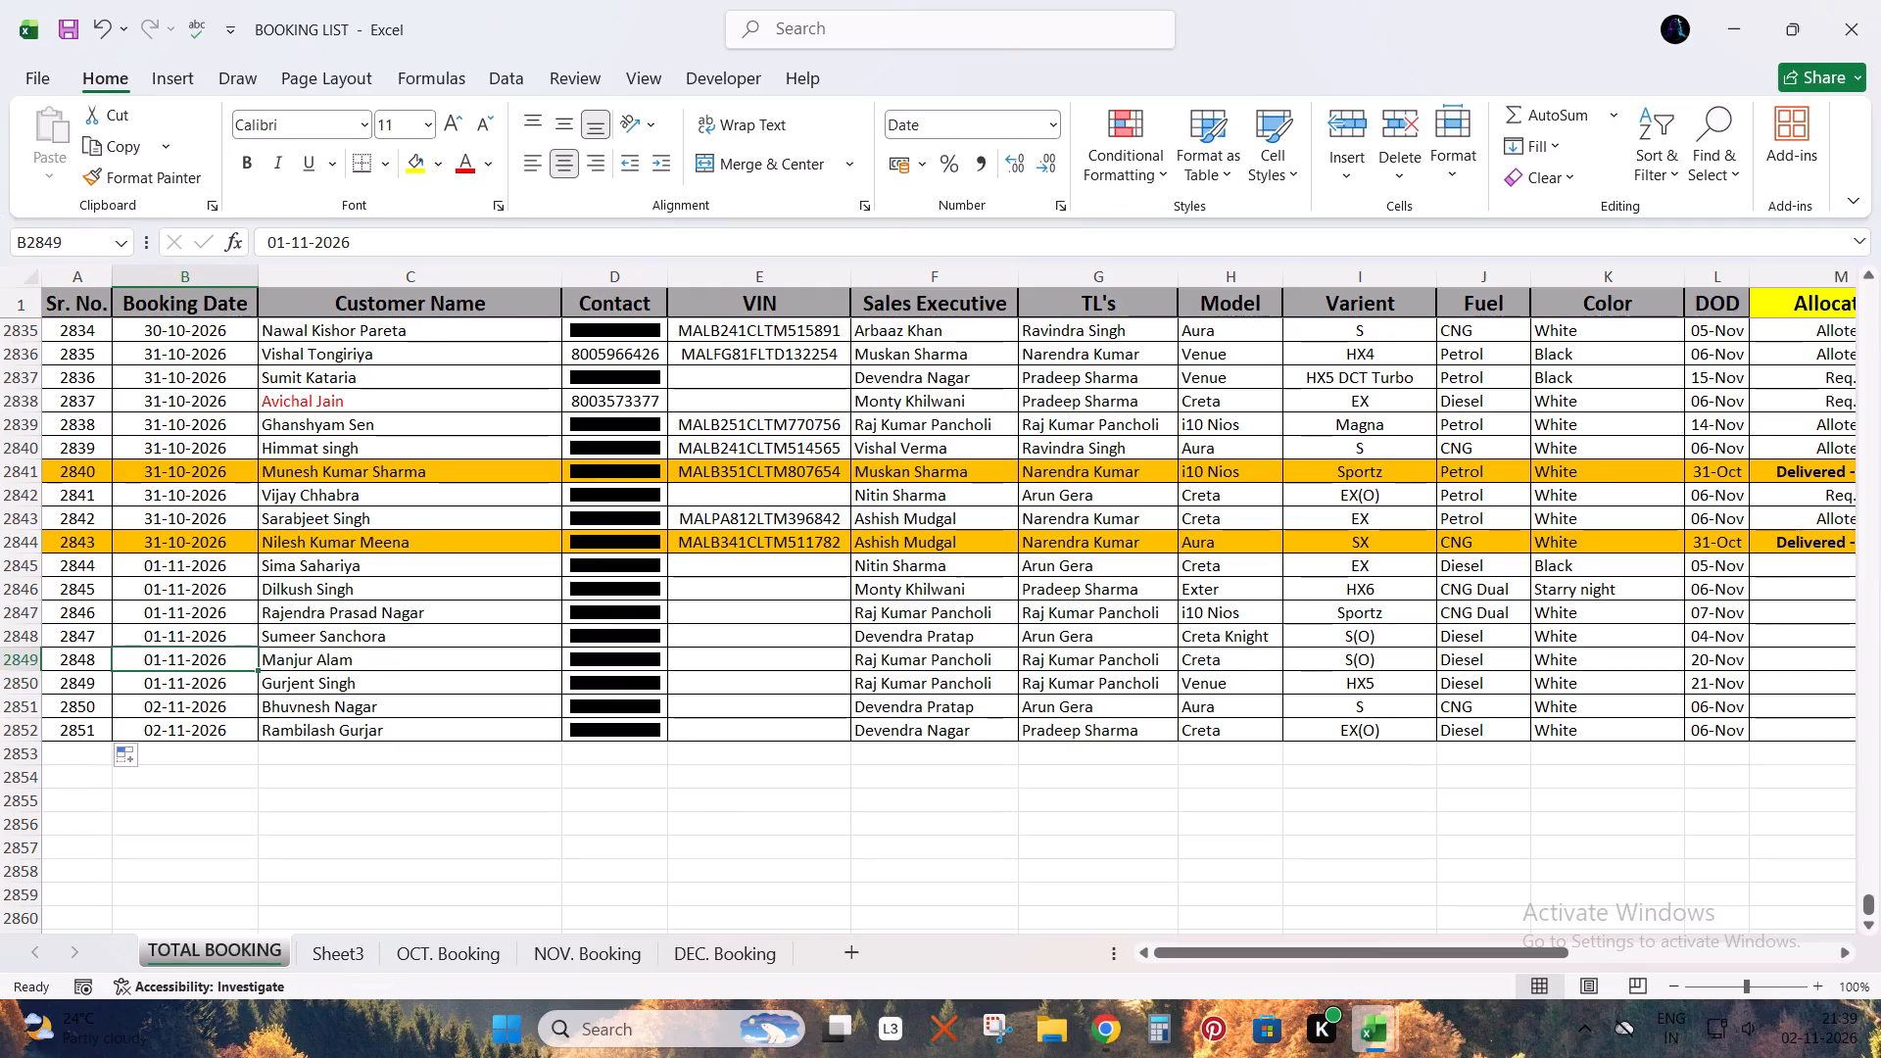
pyautogui.click(773, 561)
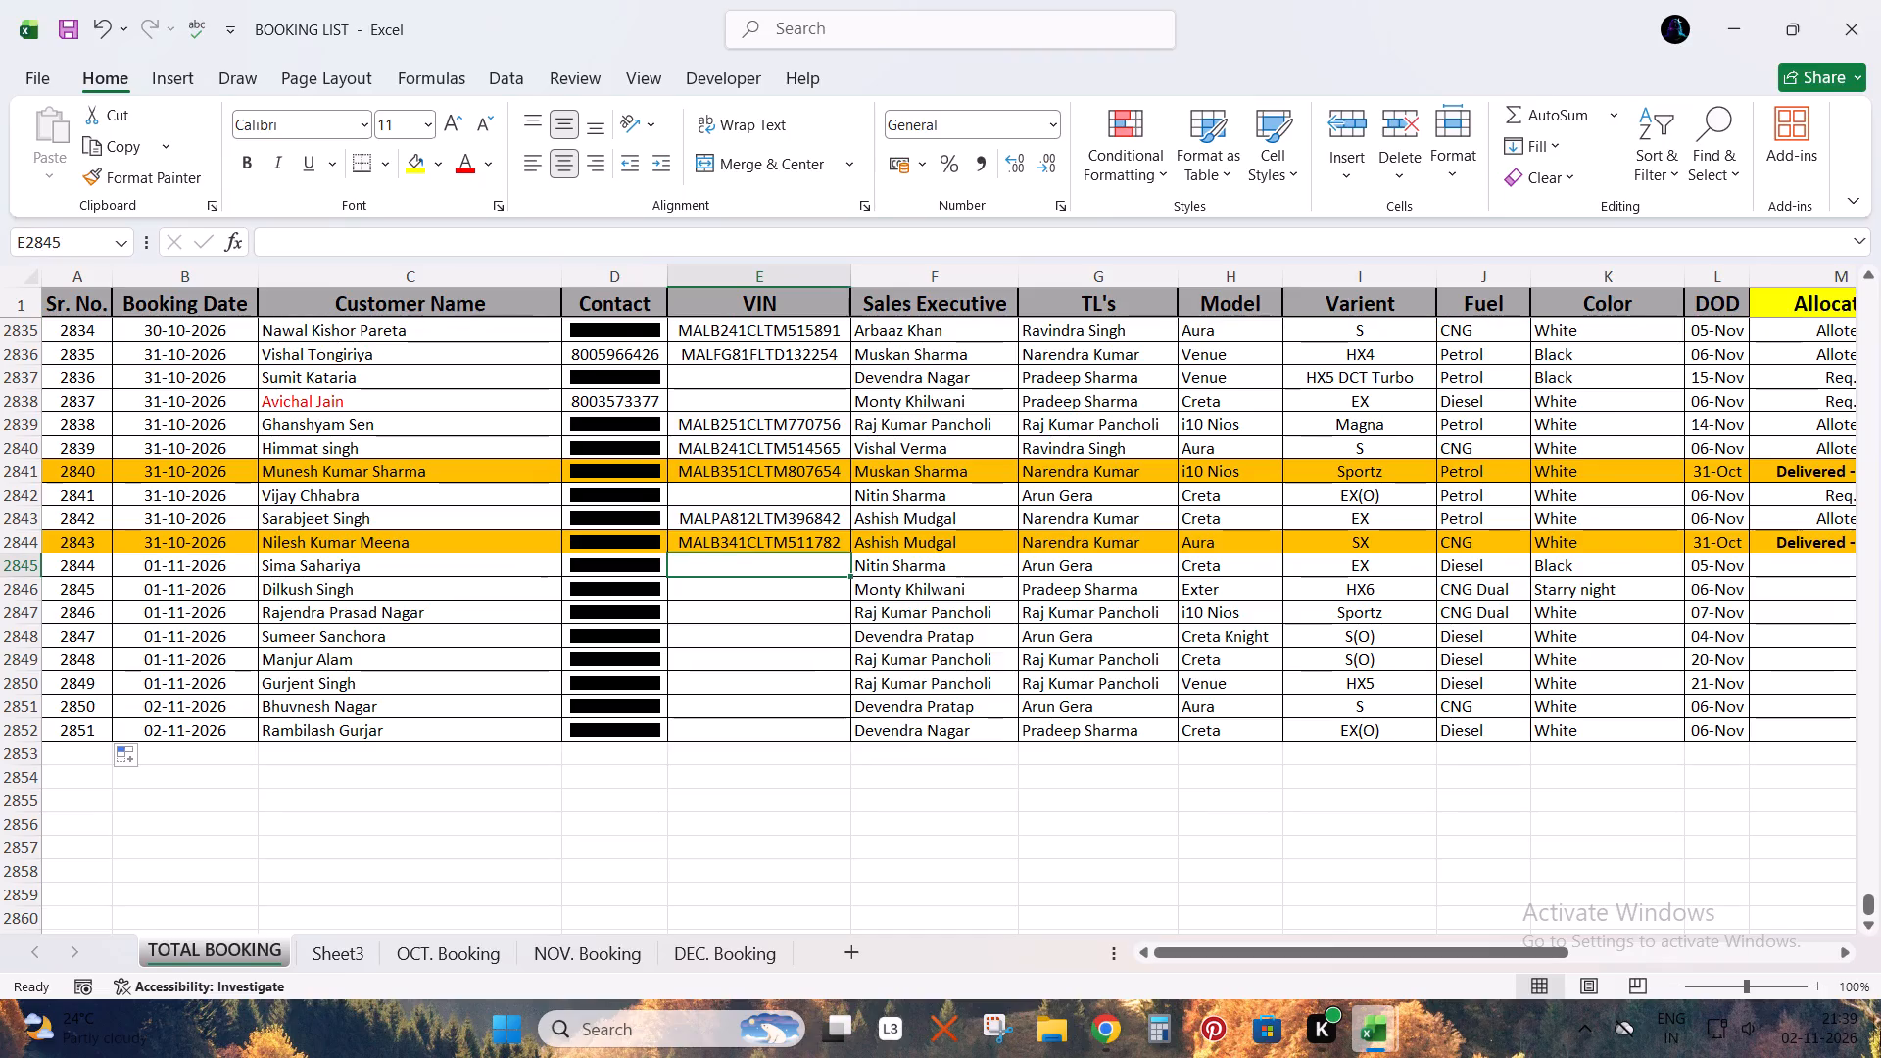
# Open the Book - Copy - Copy workbook from the desktop.
pyautogui.click(1880, 1057)
pyautogui.doubleClick(420, 532)
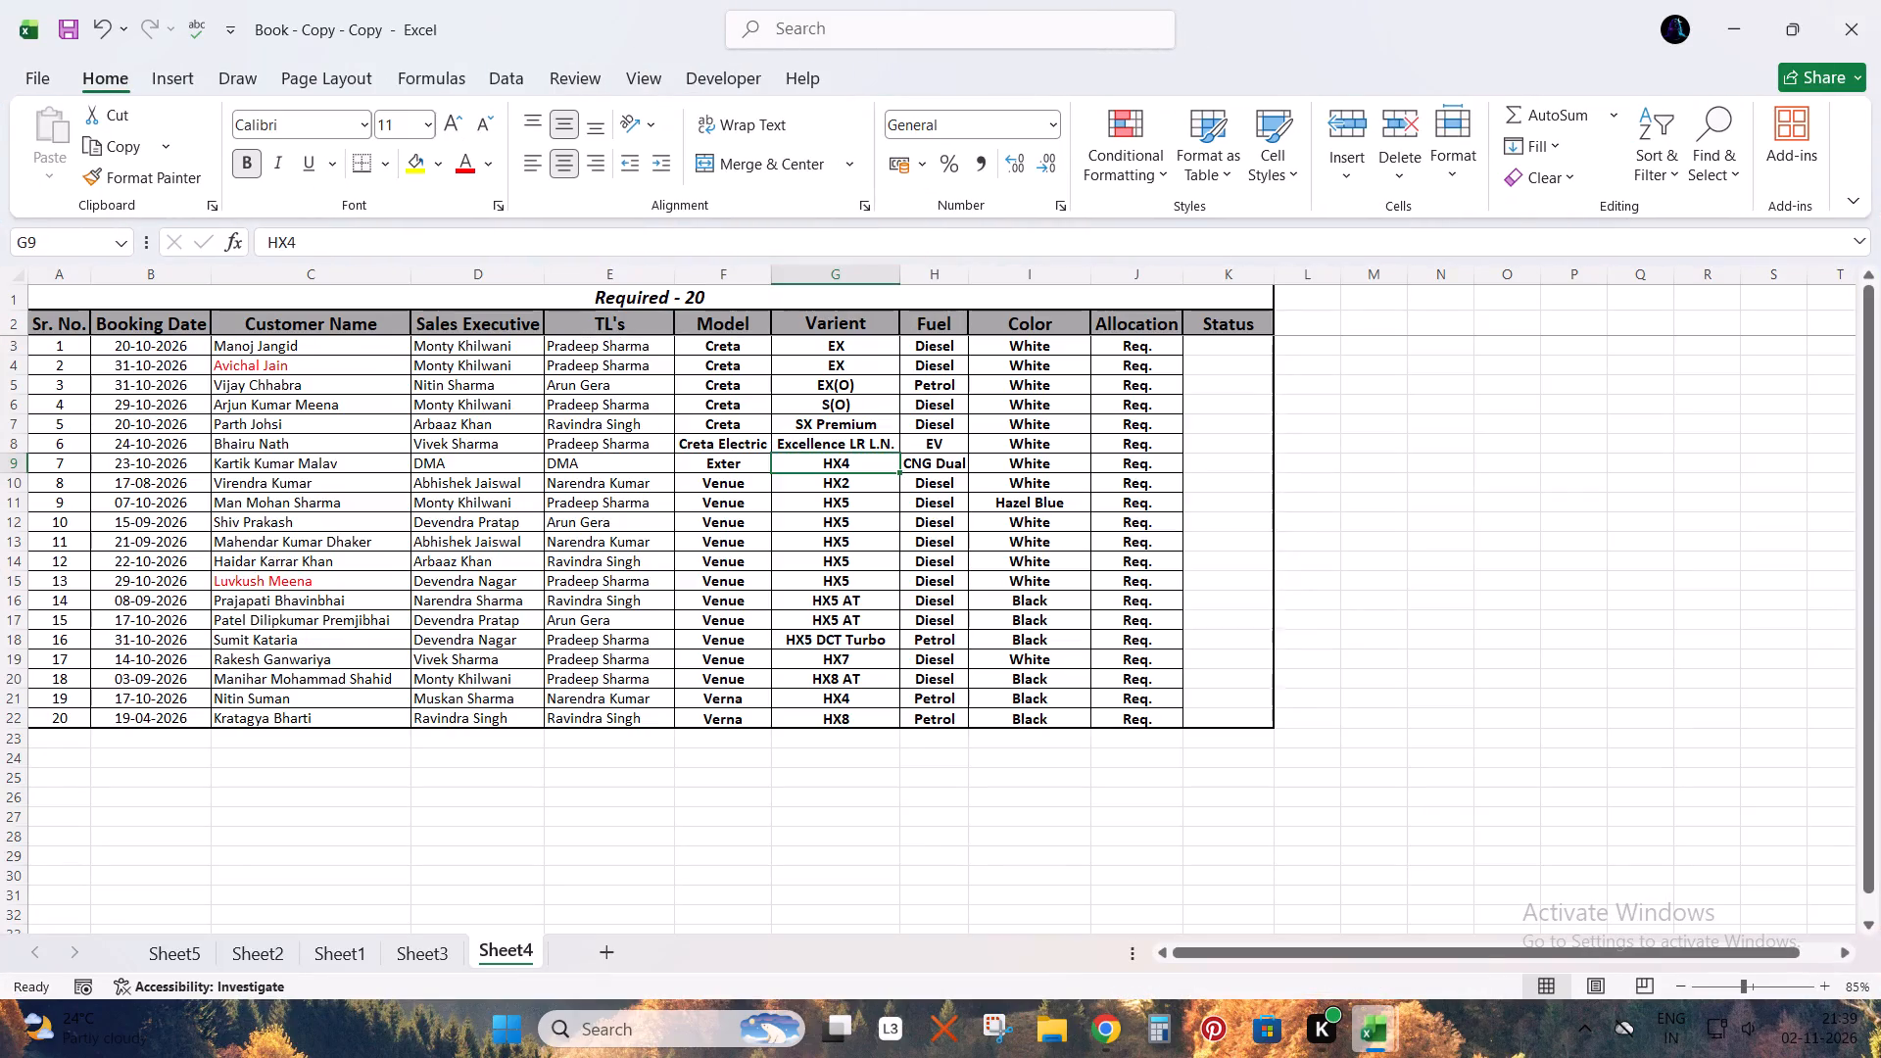
# Filter the Required list on Sheet4 of Book - Copy - Copy to show only the Creta model.
pyautogui.click(1371, 1028)
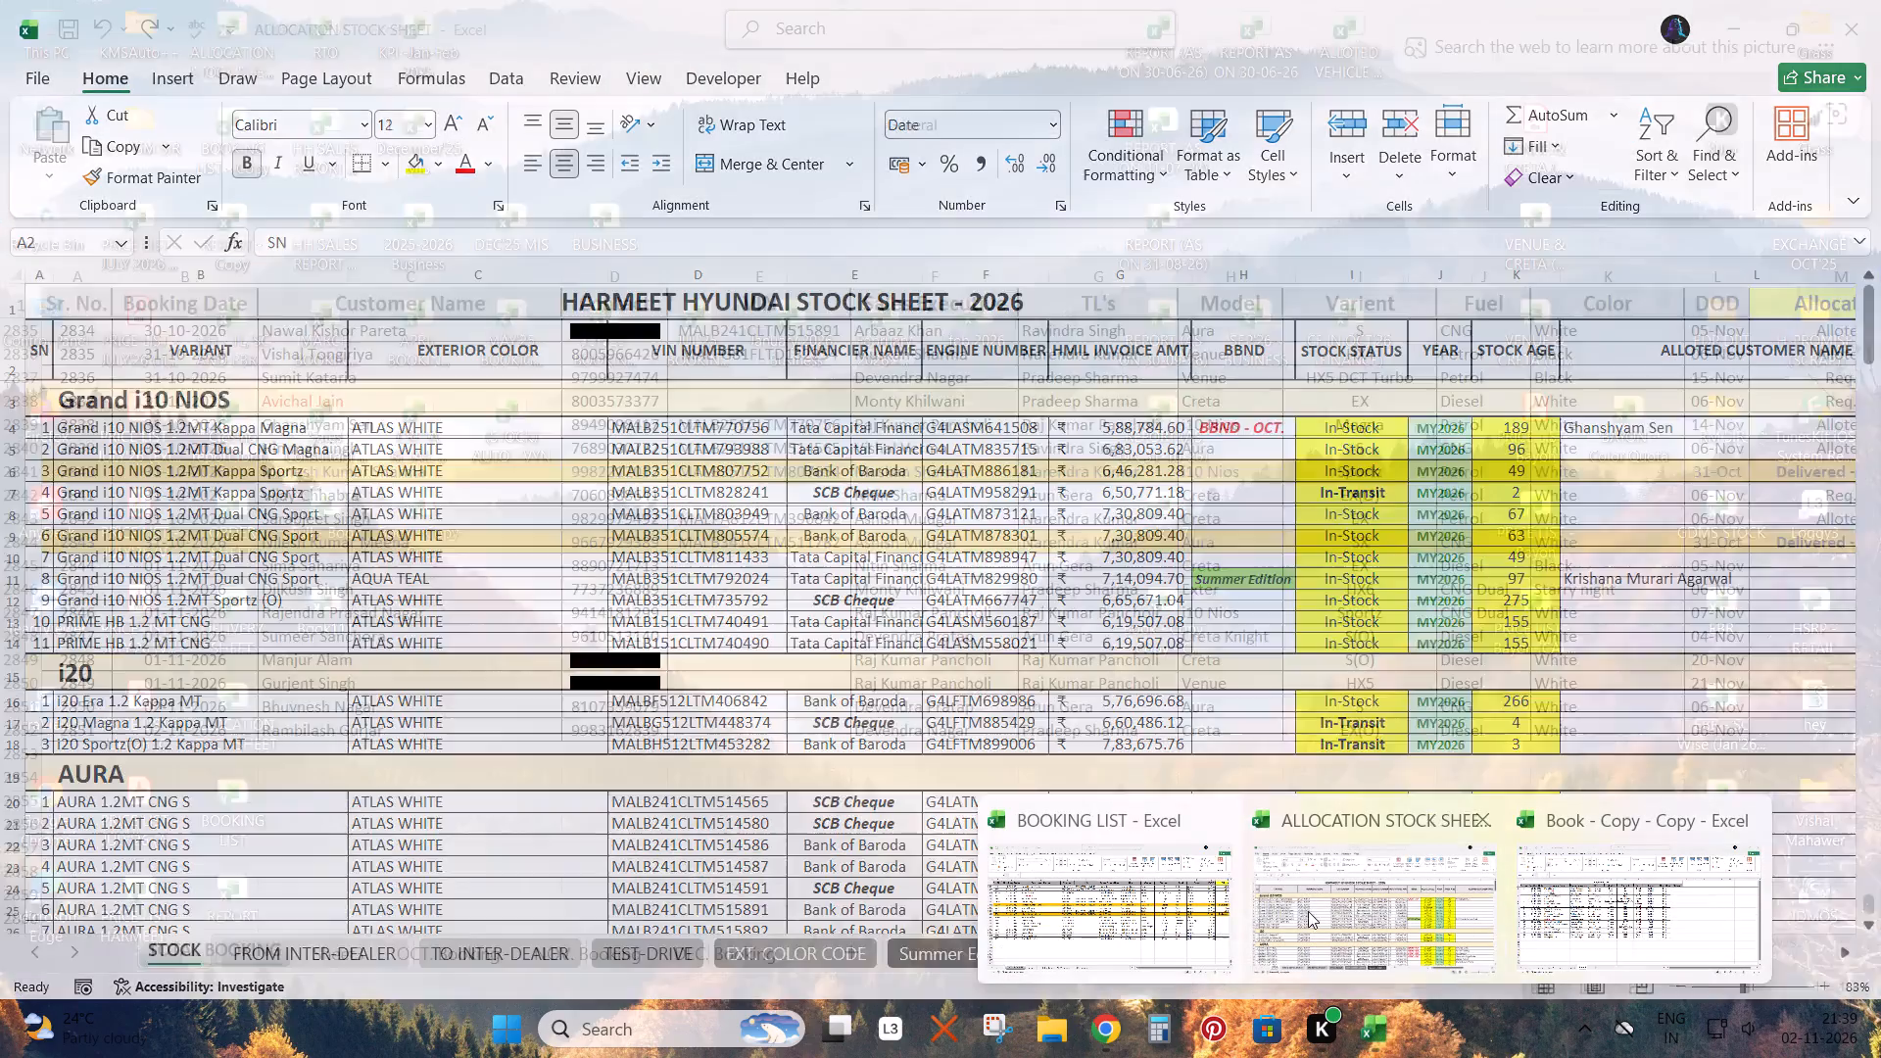
pyautogui.click(1297, 898)
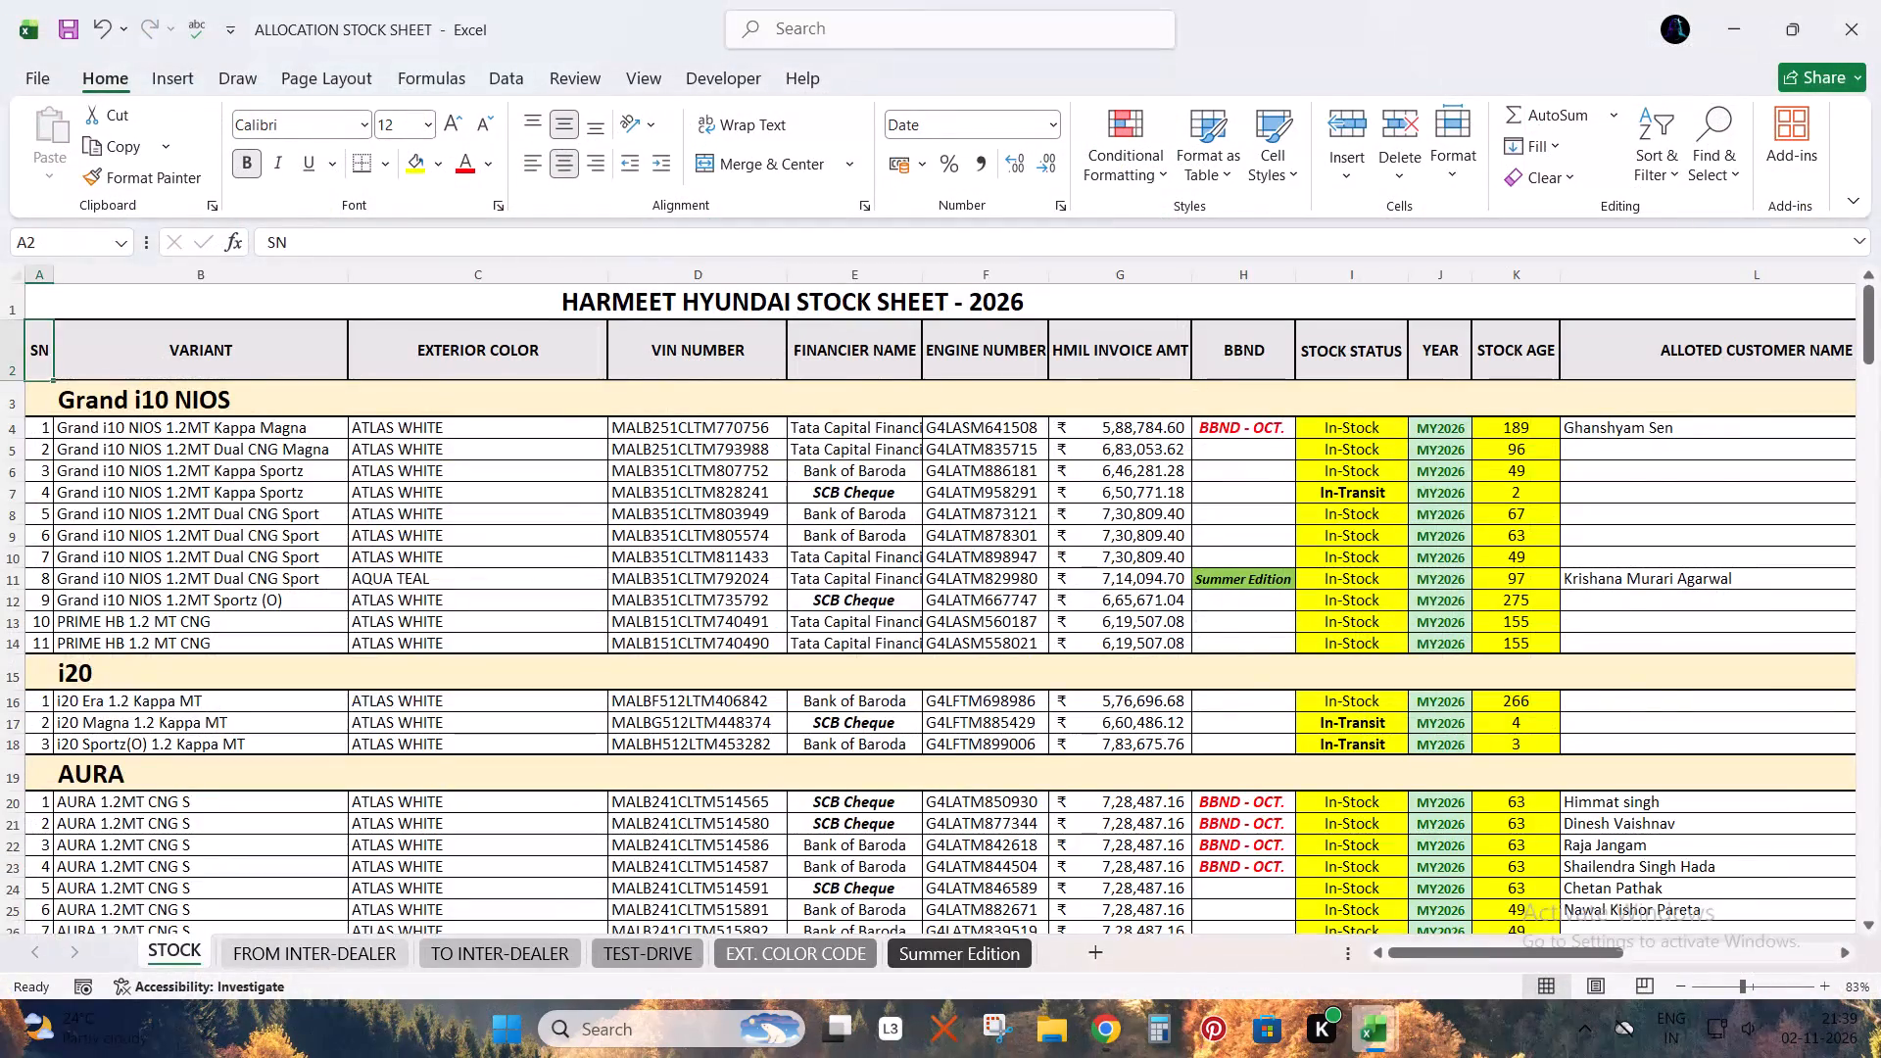
pyautogui.scroll(-2, 262, 683)
pyautogui.hotkey('alt', 'Tab')
pyautogui.click(721, 323)
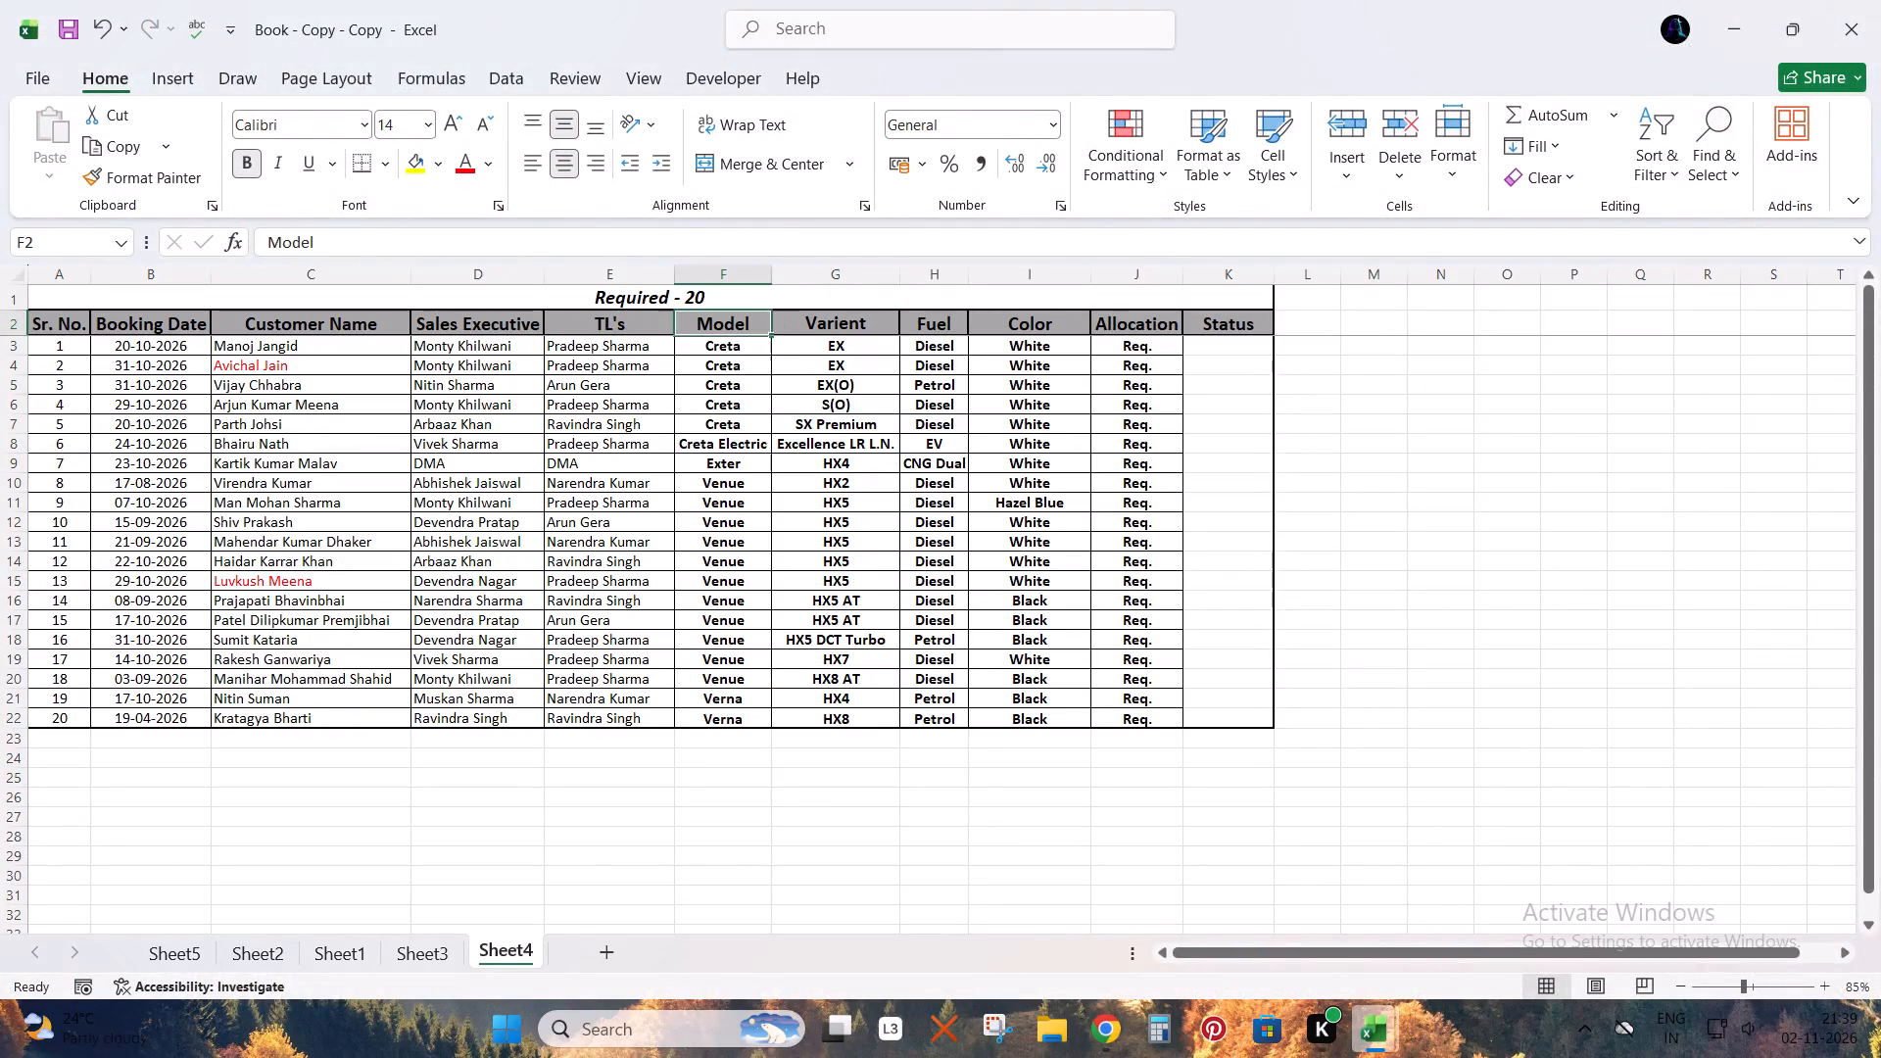
pyautogui.hotkey('ctrl', 'shift', 'l')
pyautogui.hotkey('alt', 'Down')
pyautogui.press('Down')
pyautogui.press('Down')
pyautogui.press('Down')
pyautogui.press('Down')
pyautogui.press('Down')
pyautogui.press('Down')
pyautogui.press('Down')
pyautogui.press('Down')
pyautogui.press('Down')
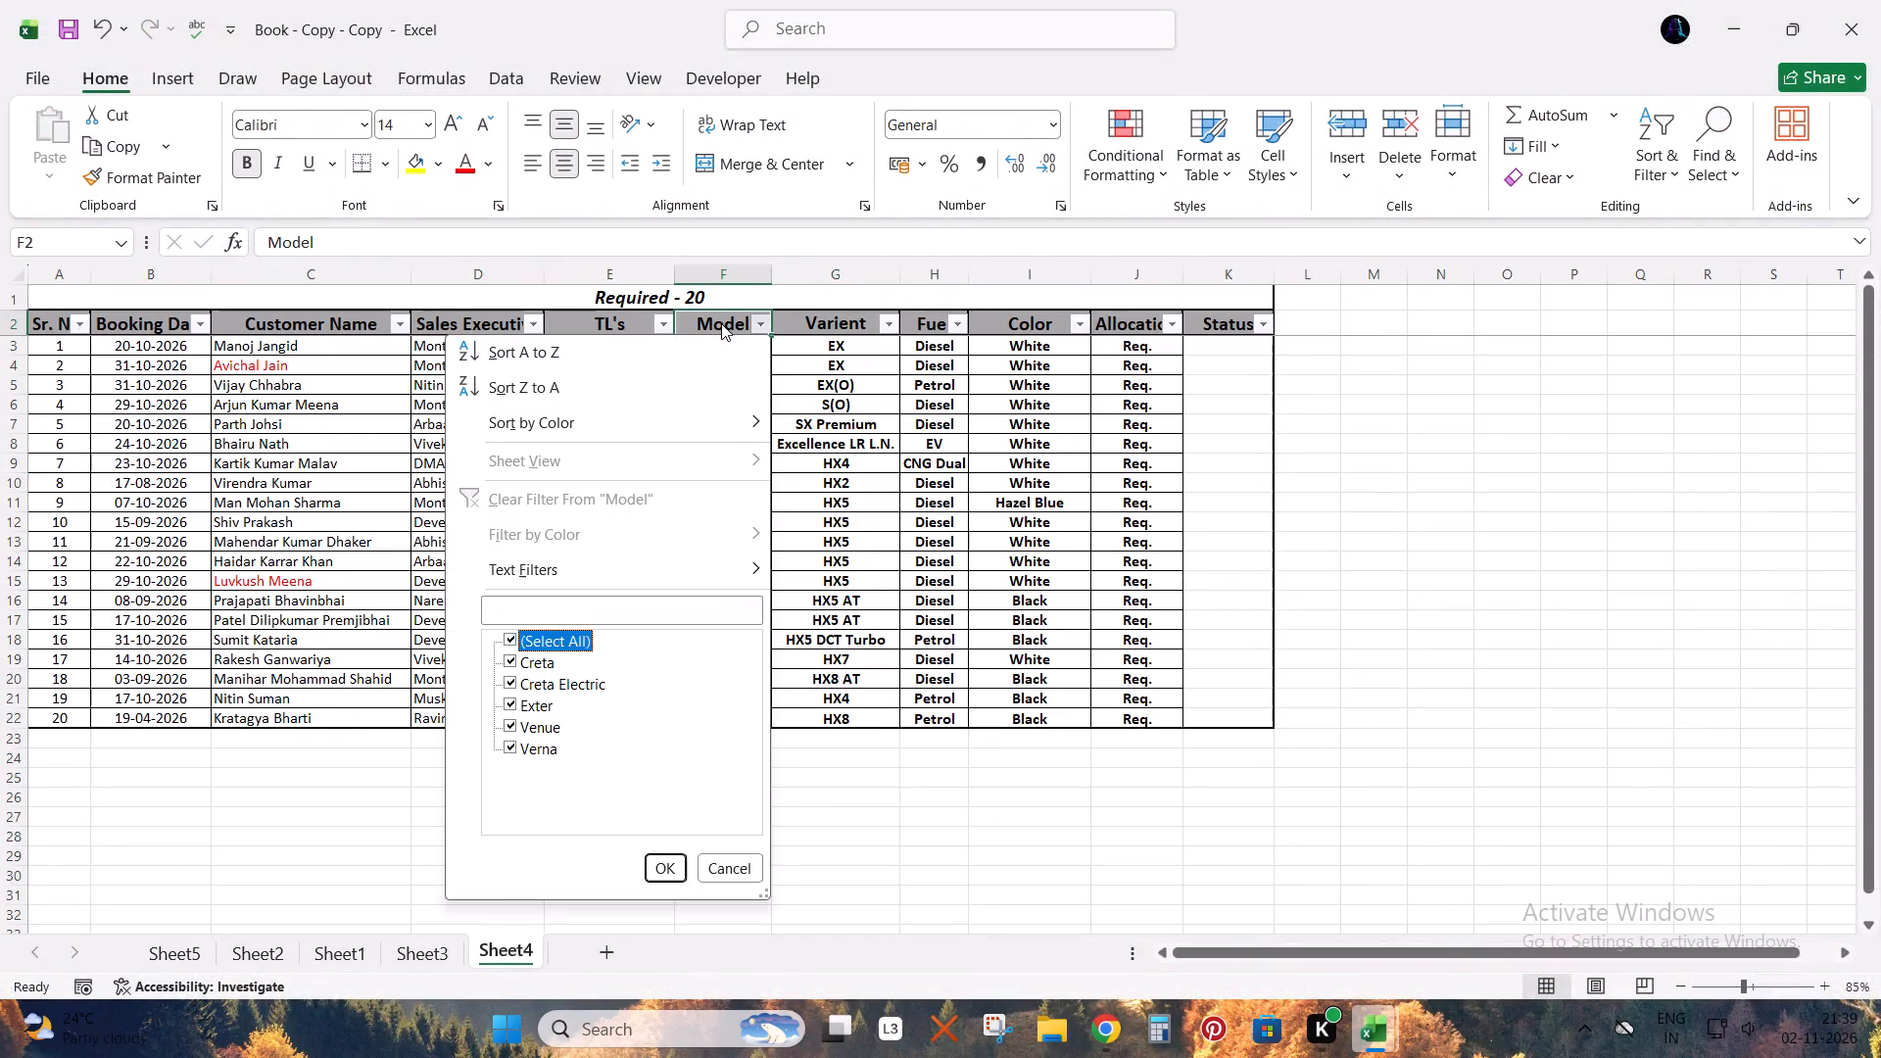
pyautogui.press('space')
pyautogui.press('Down')
pyautogui.press('space')
pyautogui.press('Return')
pyautogui.press('Down')
pyautogui.press('Right')
pyautogui.press('Down')
pyautogui.press('Up')
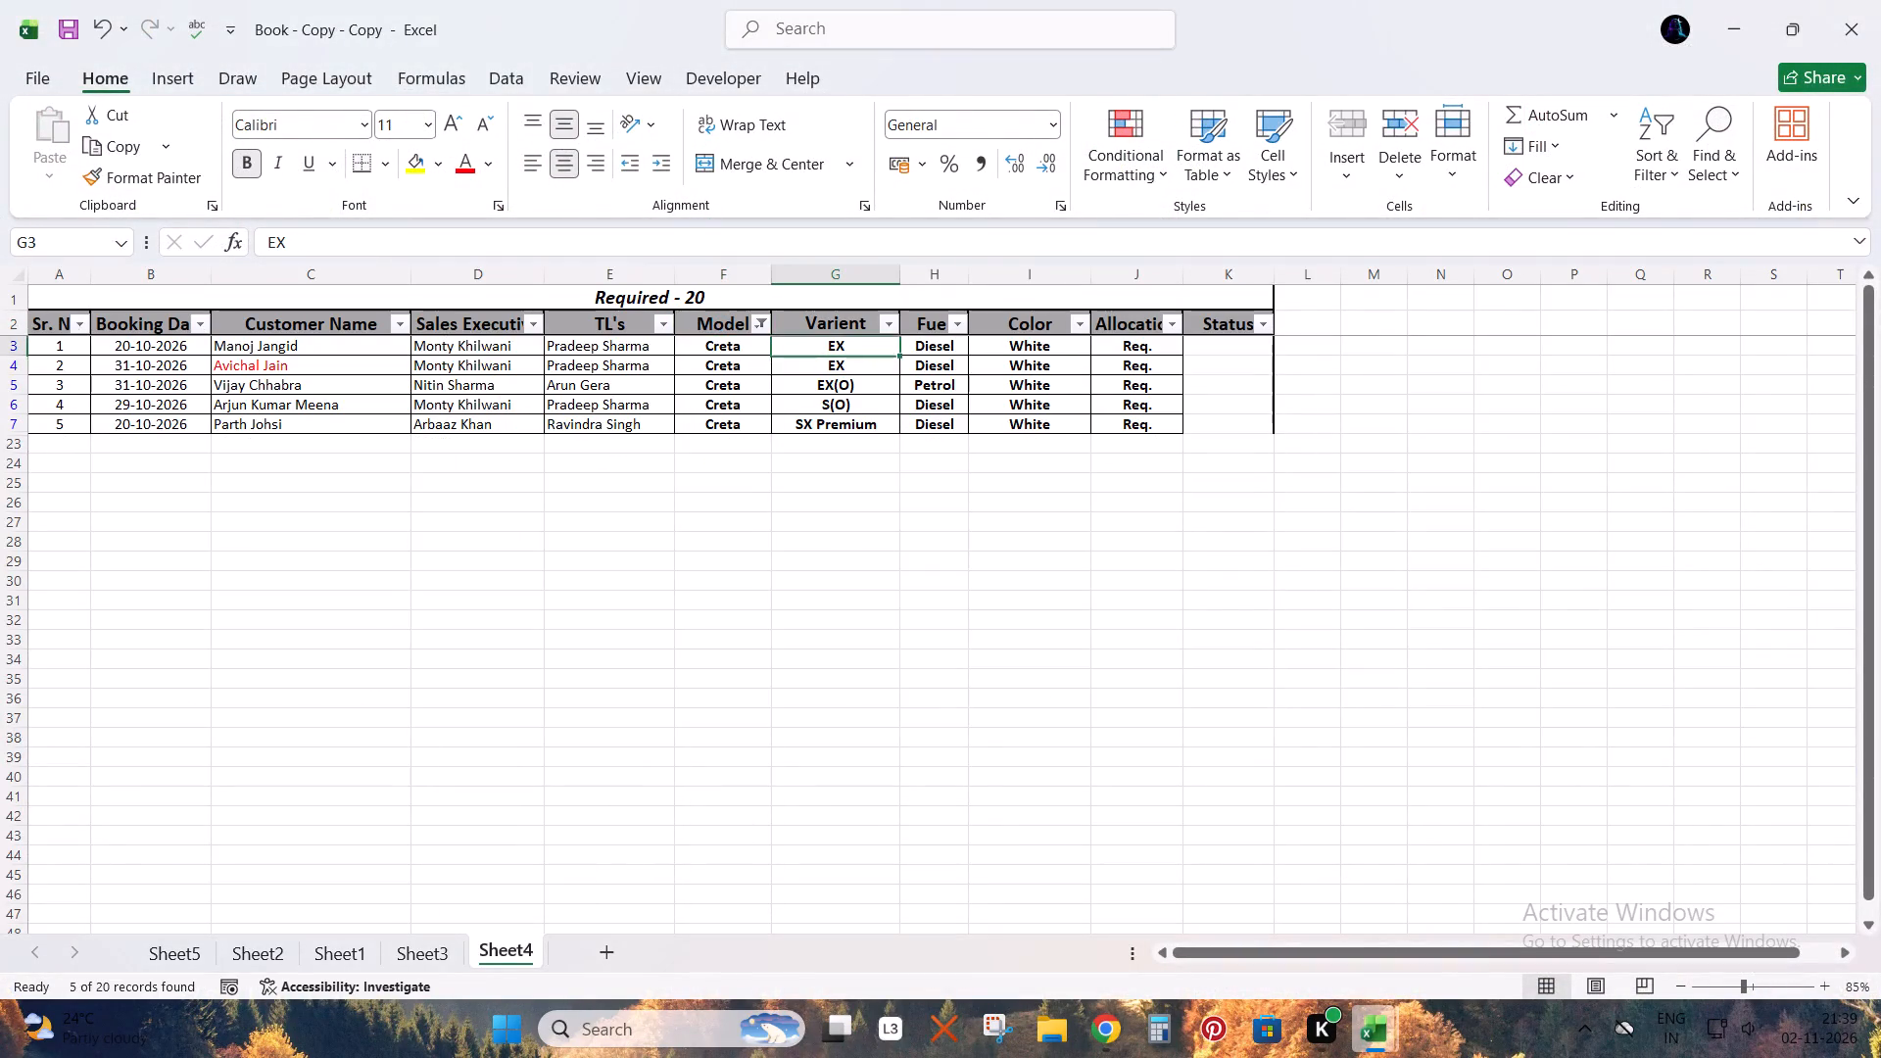
# Check the Creta section of ALLOCATION STOCK SHEET for white Creta 1.5 CRDi MT EX cars matching the diesel EX requests.
pyautogui.hotkey('alt', 'Tab')
pyautogui.scroll(-11, 296, 657)
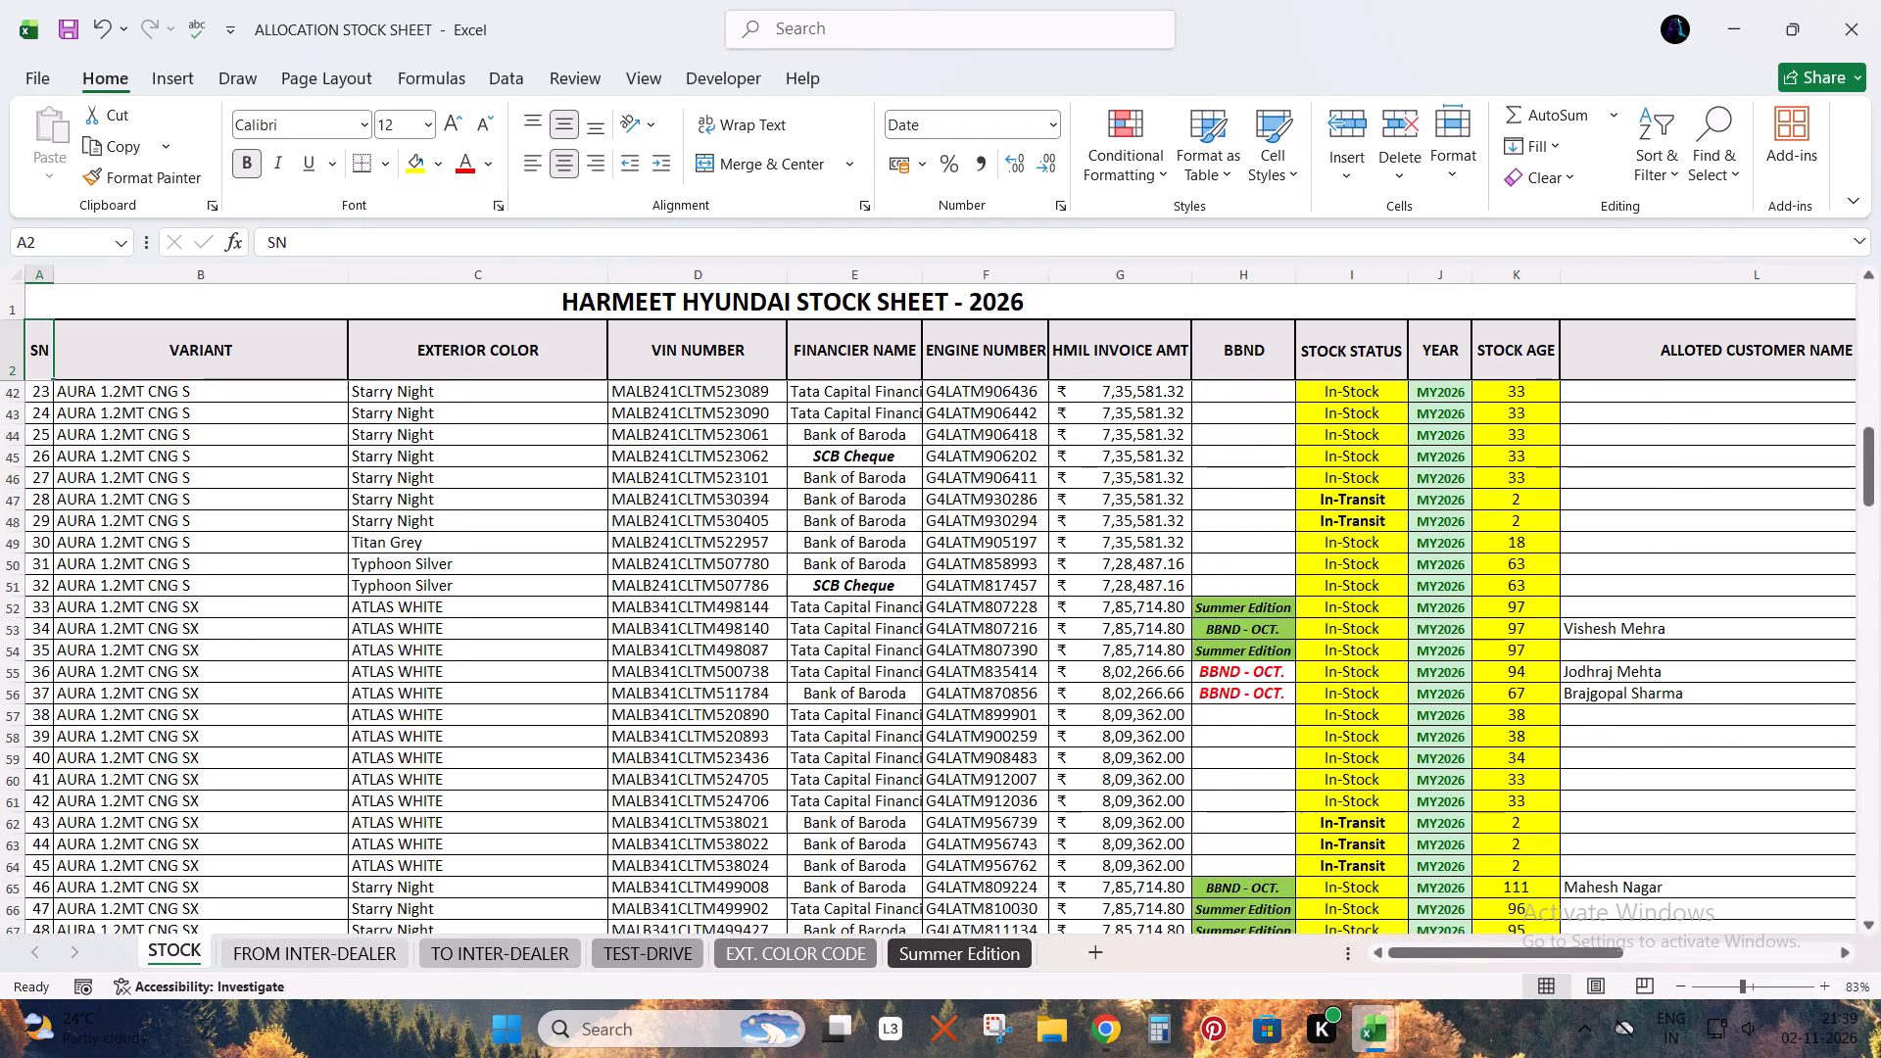
pyautogui.scroll(-14, 244, 650)
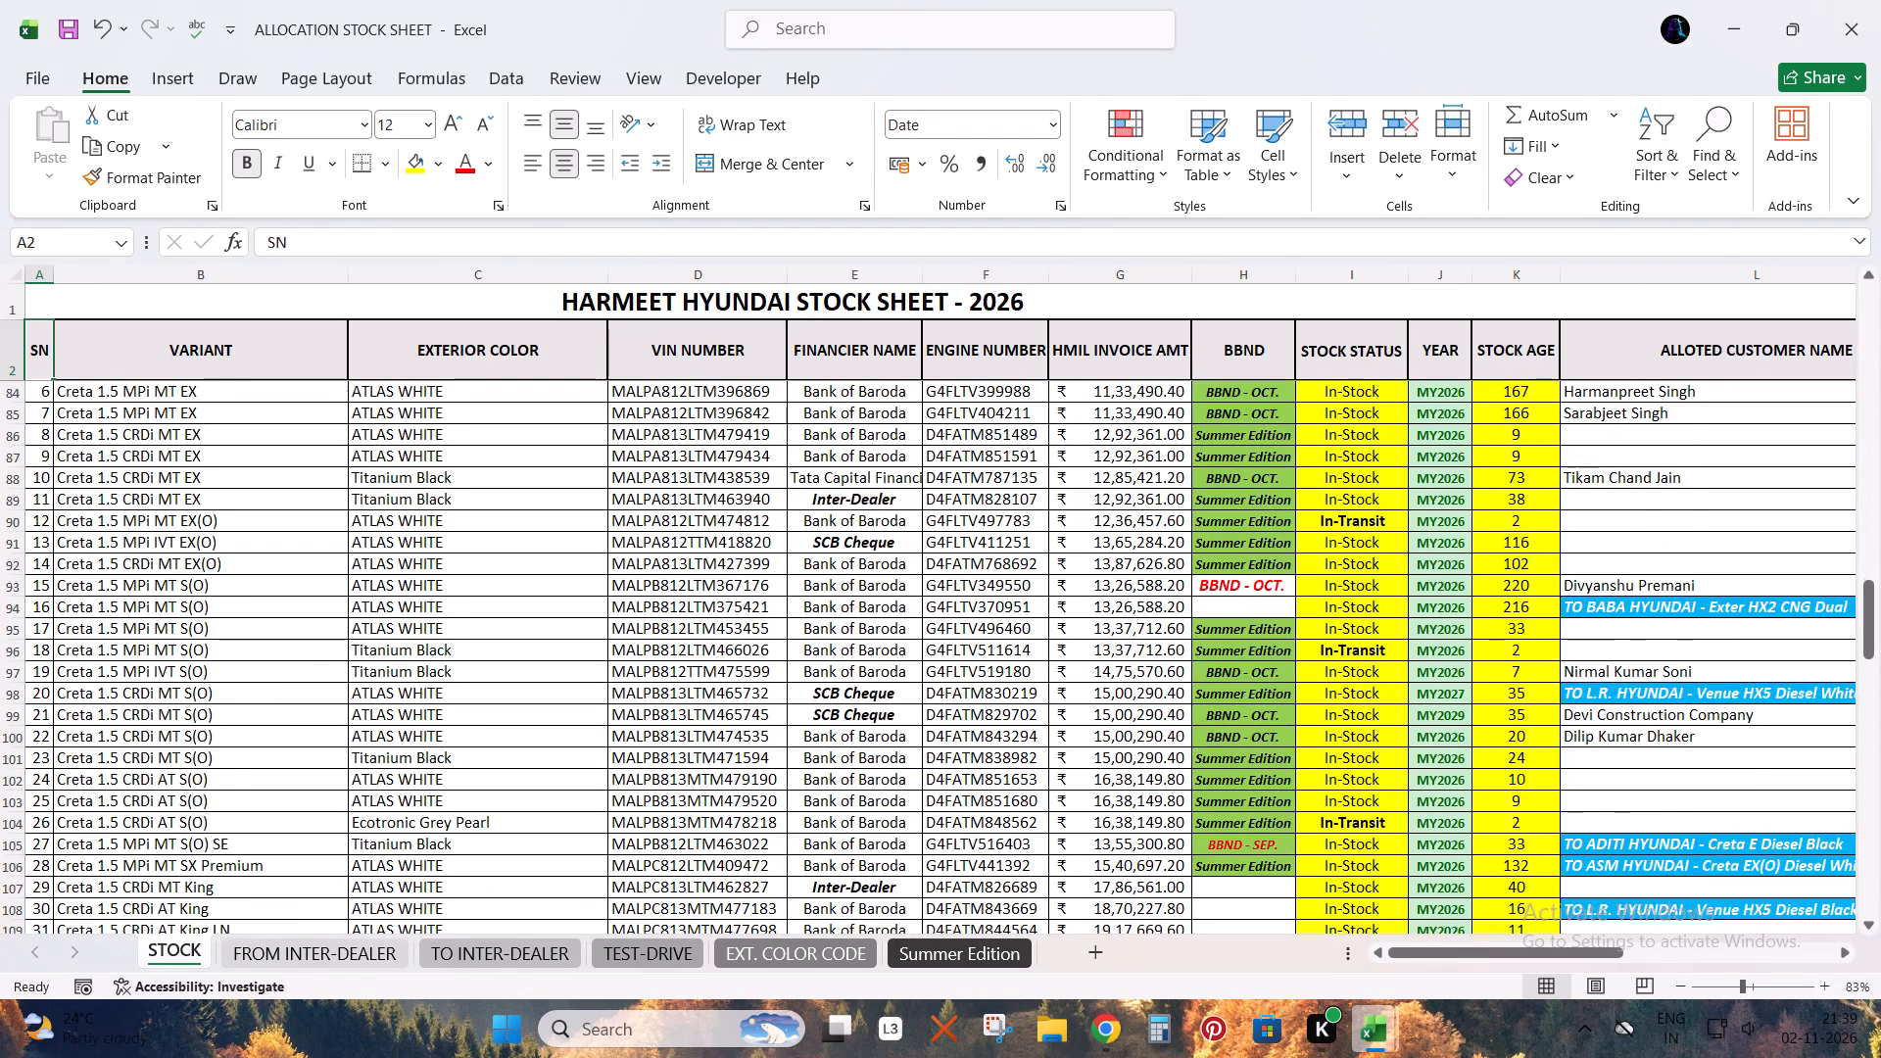
pyautogui.scroll(-2, 243, 649)
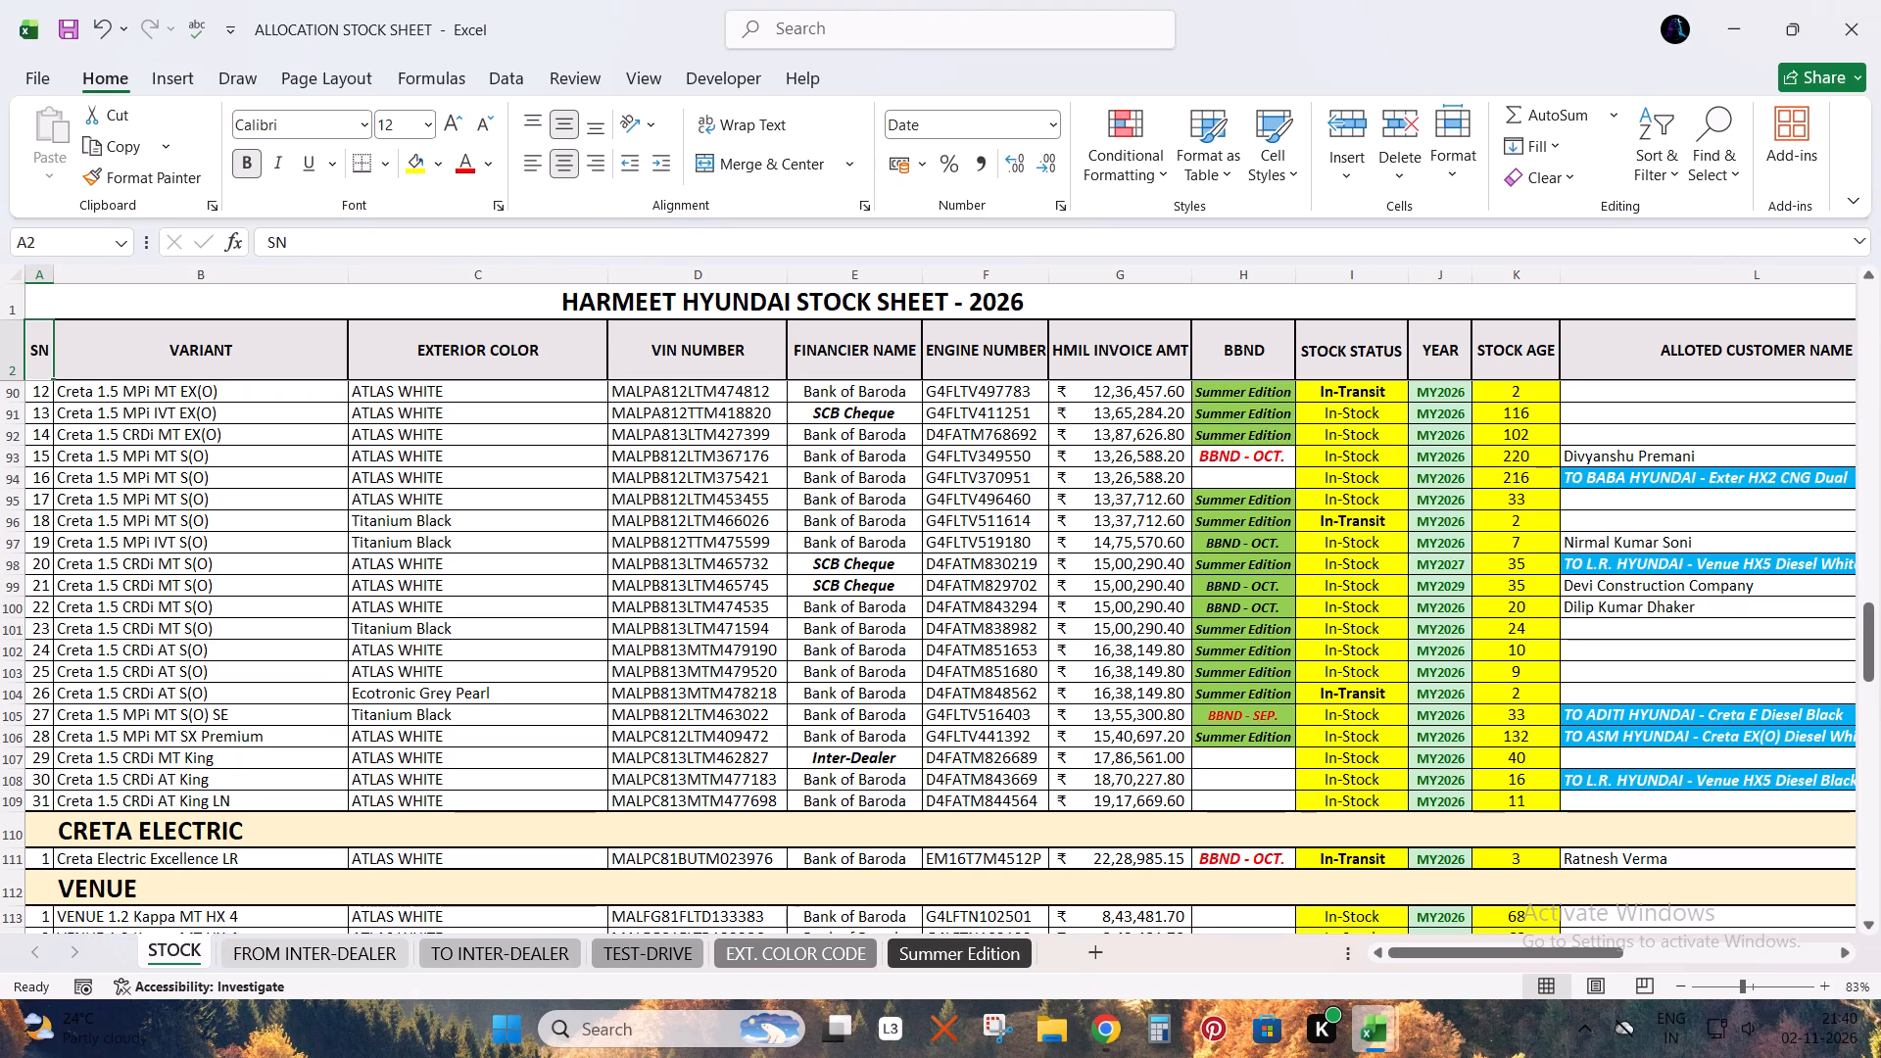
pyautogui.scroll(-1, 244, 649)
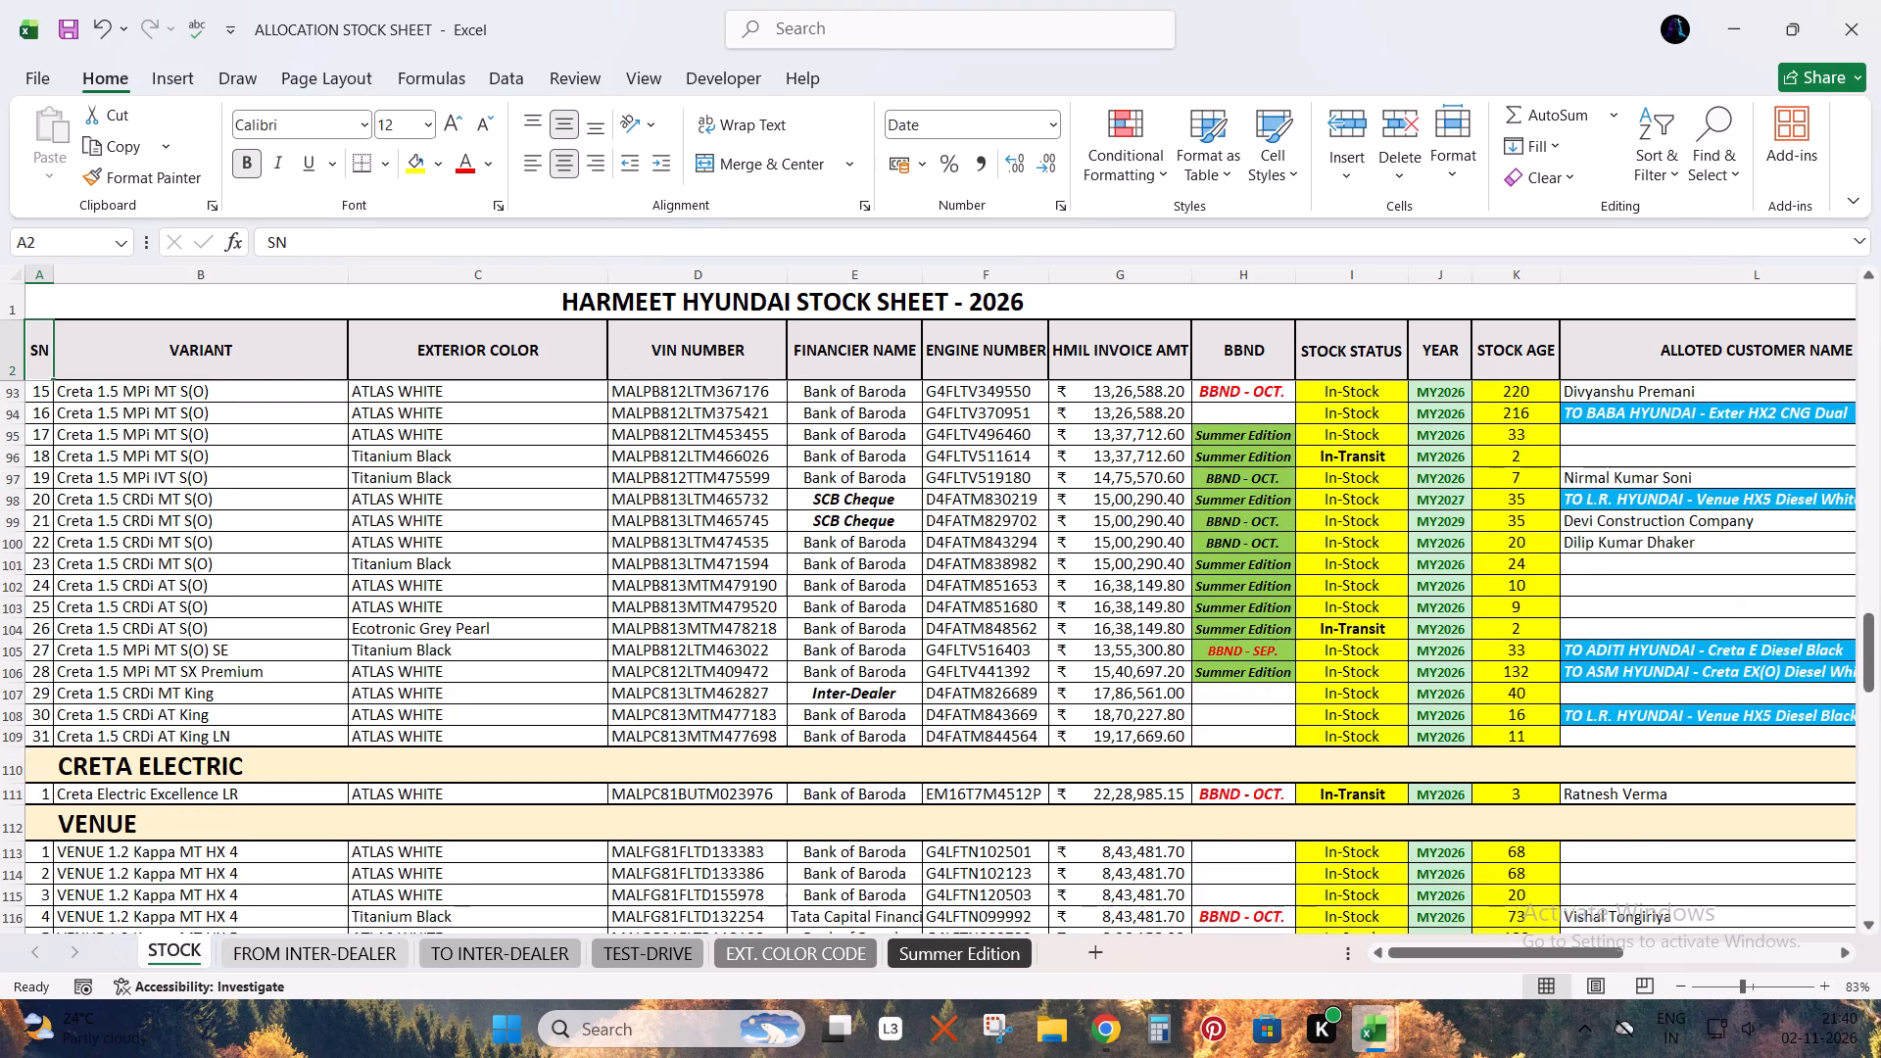
pyautogui.scroll(8, 244, 649)
pyautogui.scroll(-1, 238, 644)
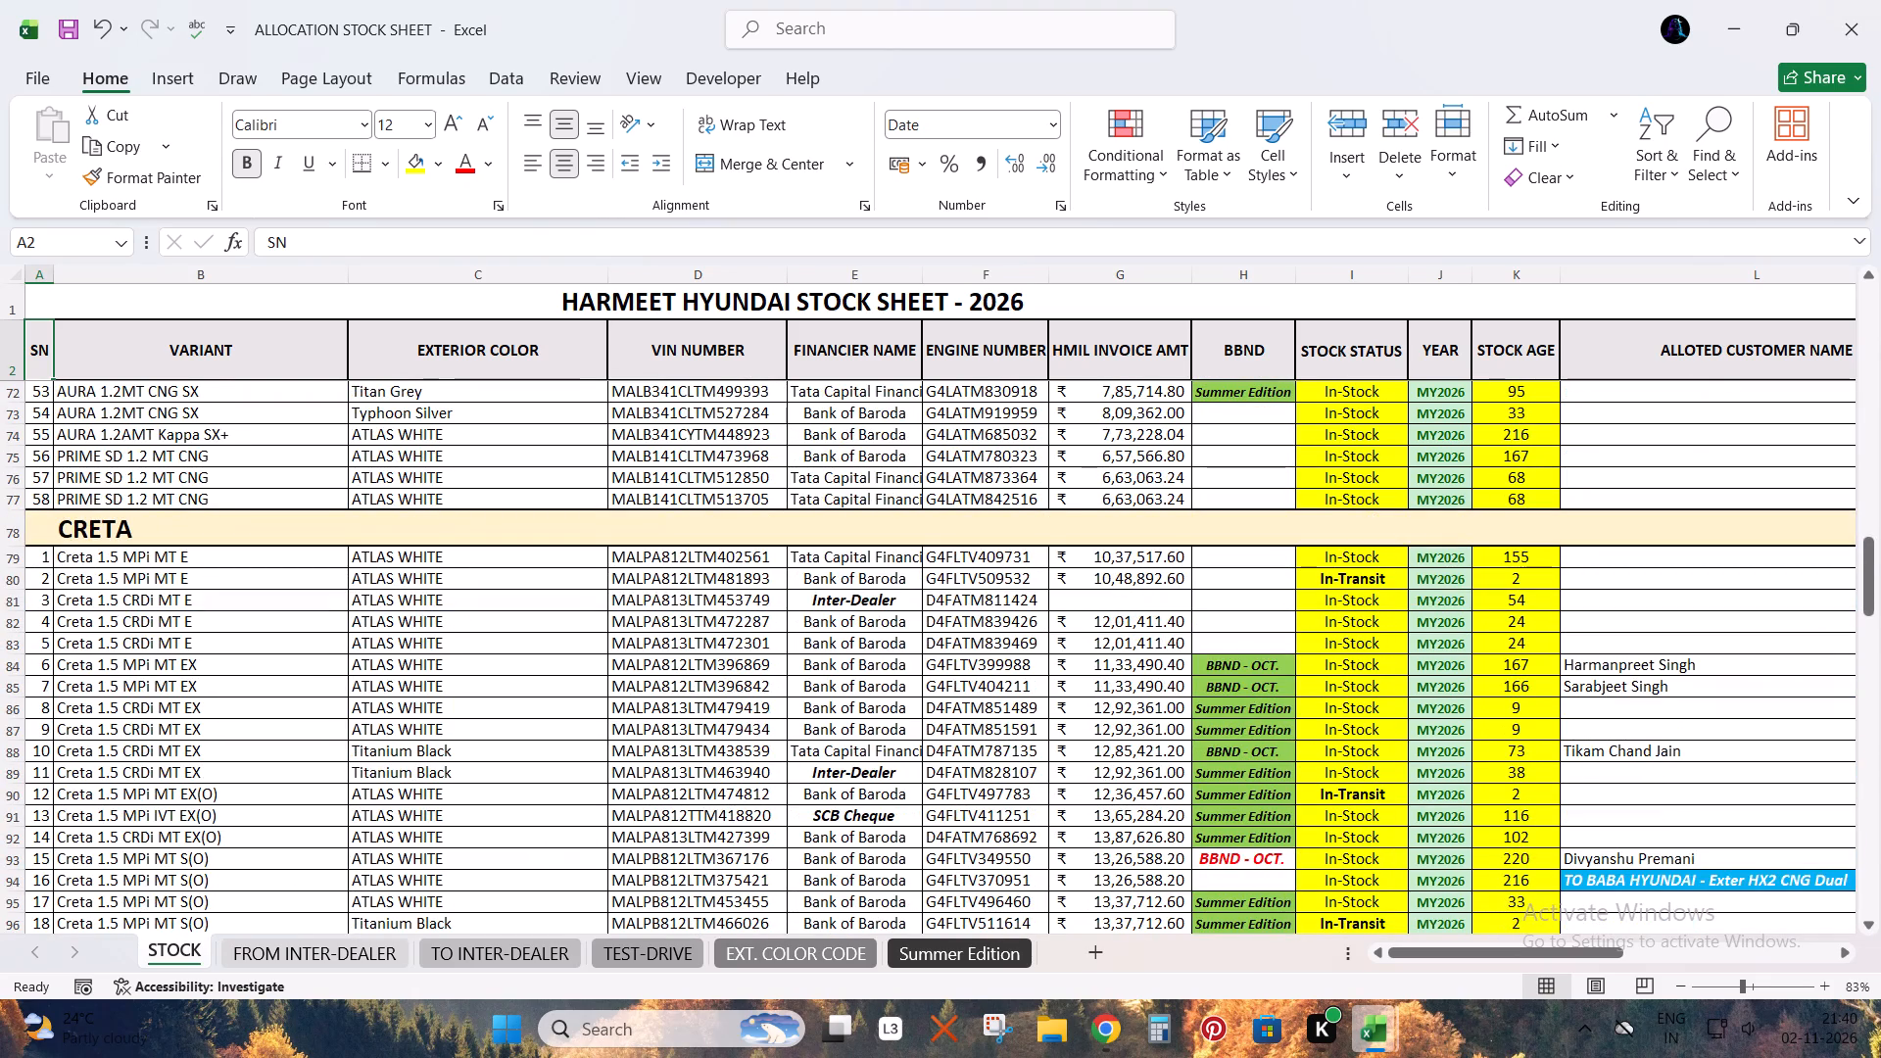
pyautogui.moveTo(177, 709); pyautogui.dragTo(389, 730)
pyautogui.hotkey('shift', 'space')
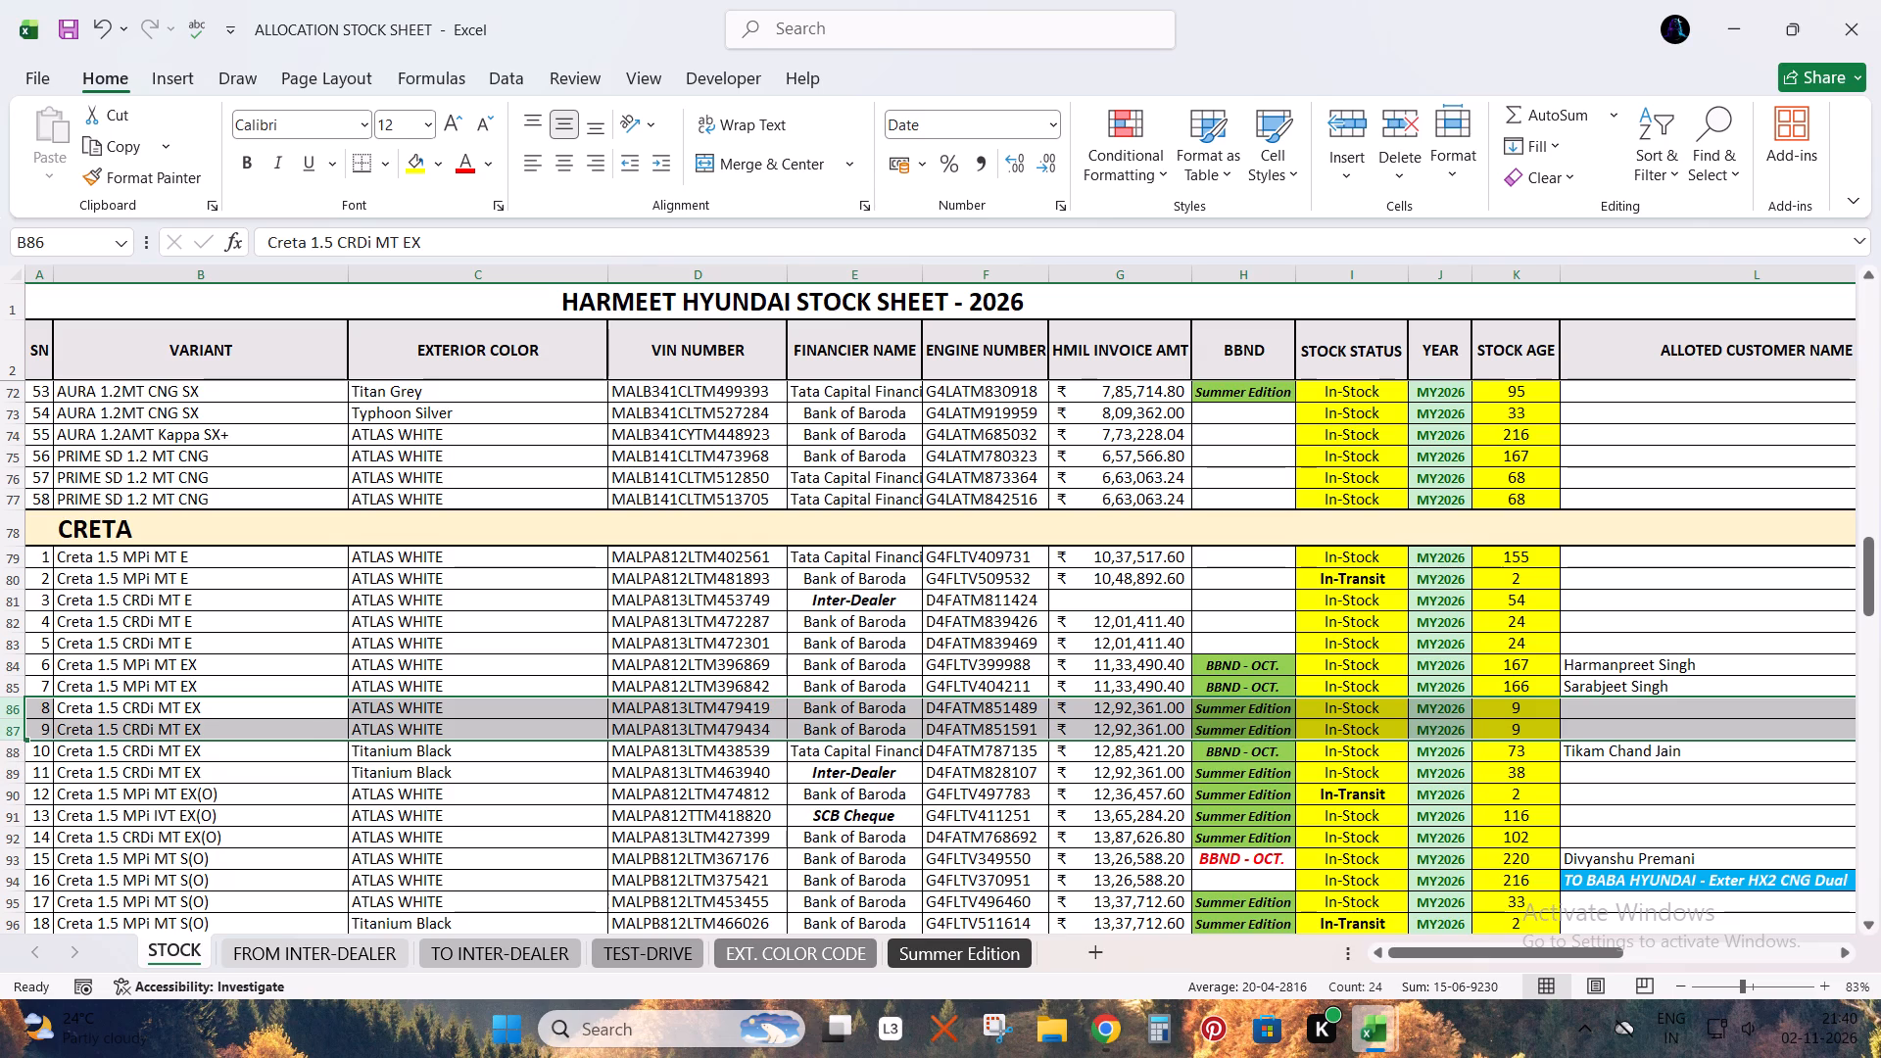
# Match the Creta EX(O) petrol white request on Sheet4 with the white Creta 1.5 MPi MT EX(O) row in the STOCK sheet.
pyautogui.hotkey('alt', 'Tab')
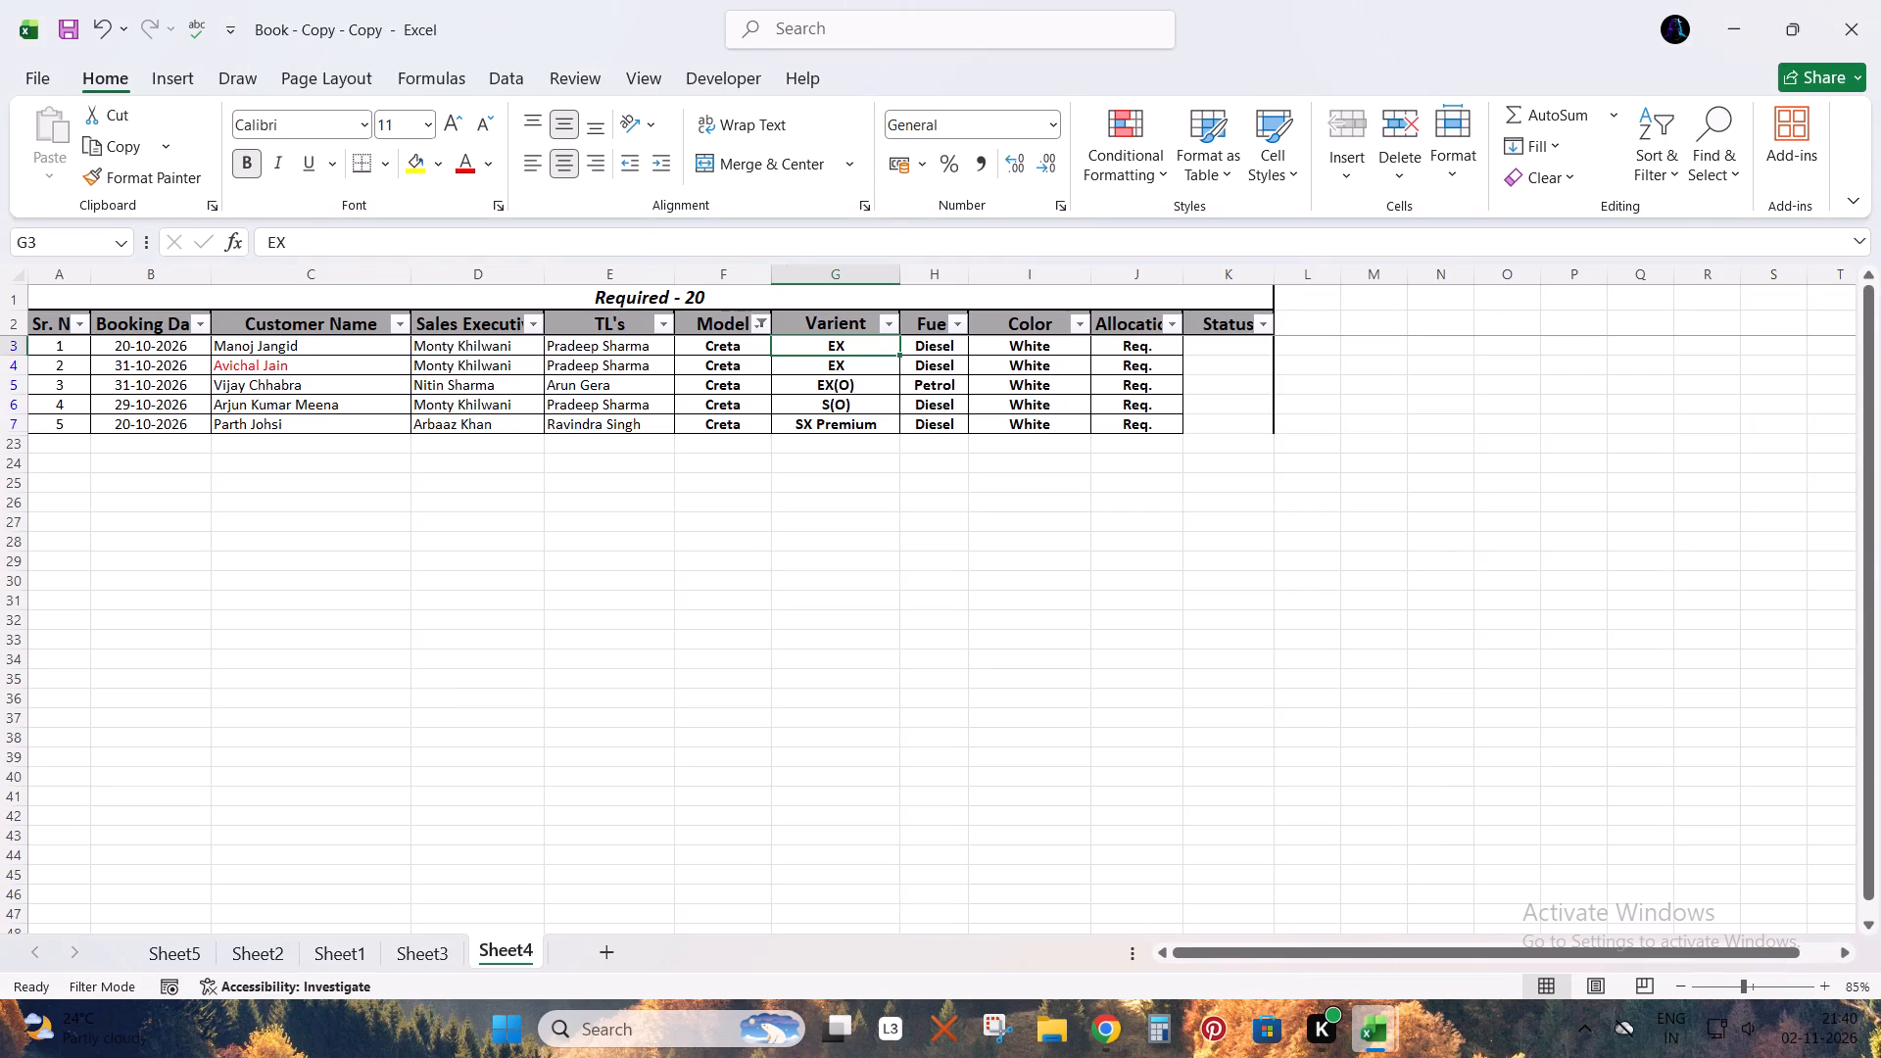
pyautogui.click(866, 384)
pyautogui.hotkey('shift', 'space')
pyautogui.hotkey('alt', 'Tab')
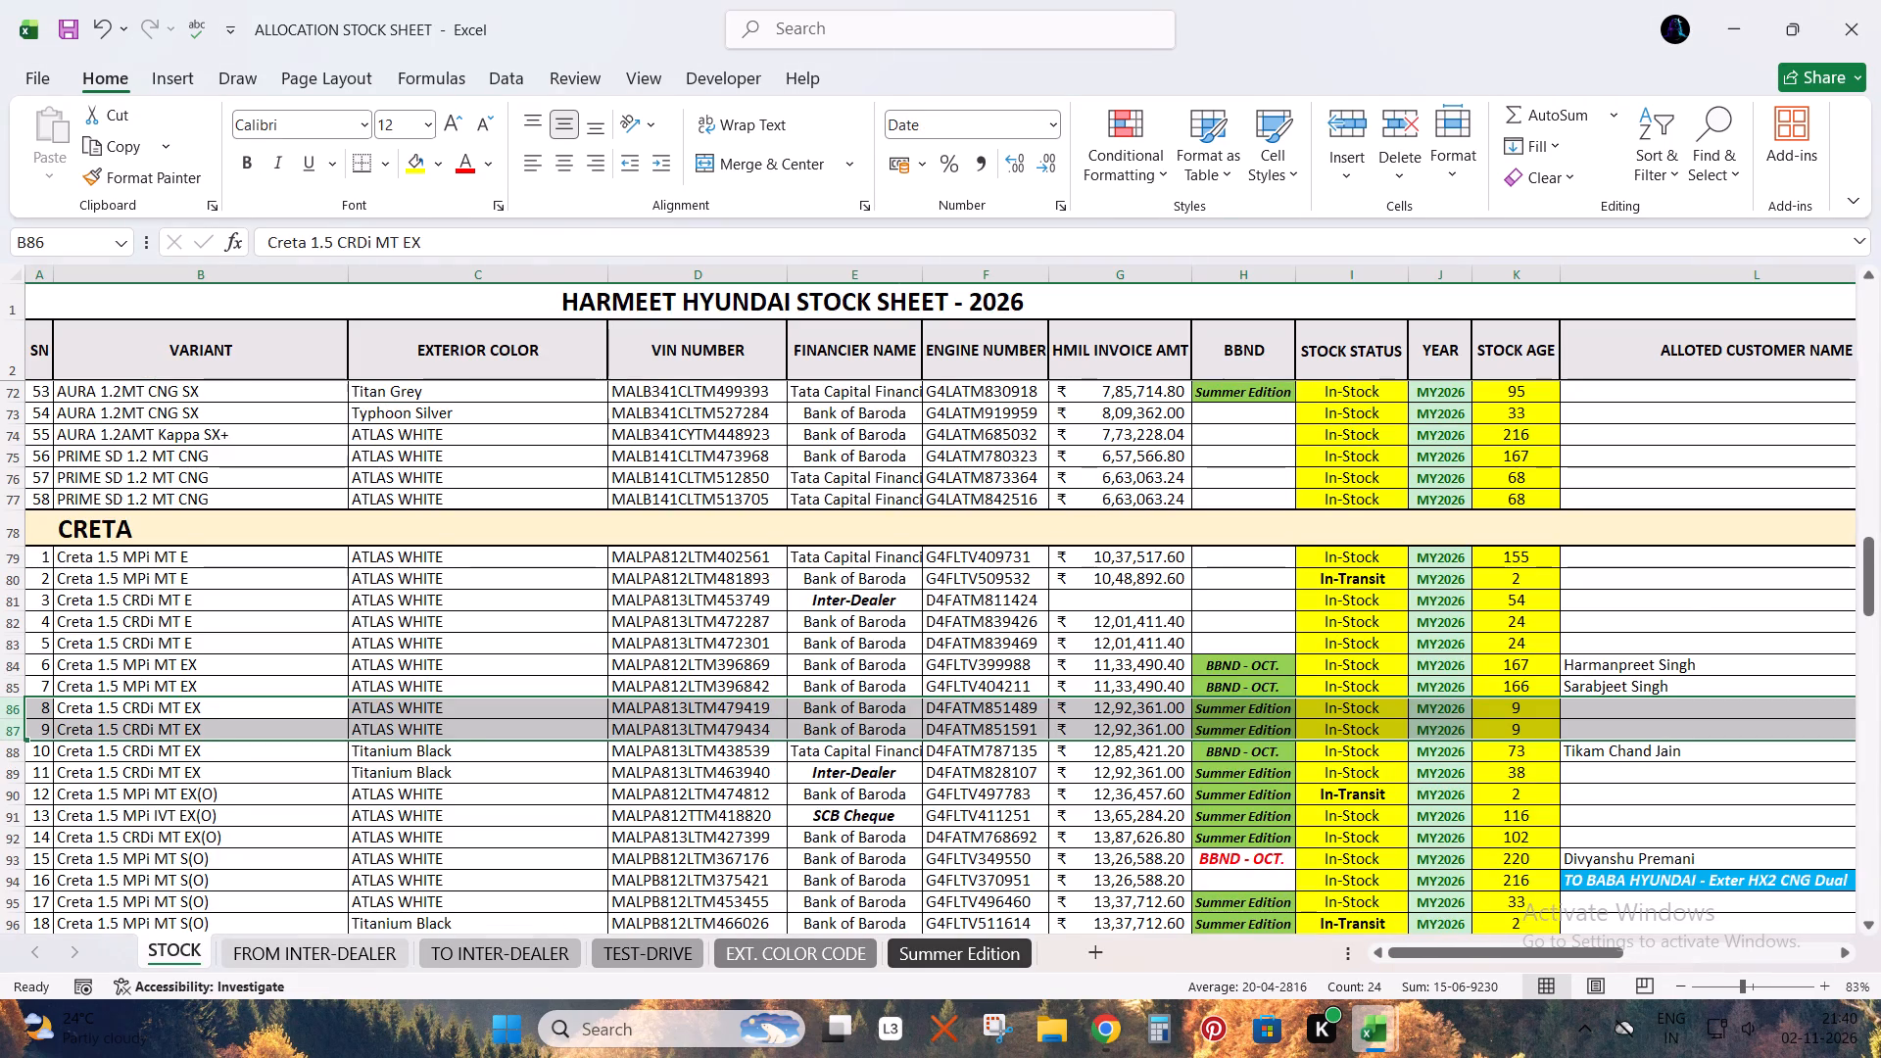
pyautogui.scroll(-1, 233, 743)
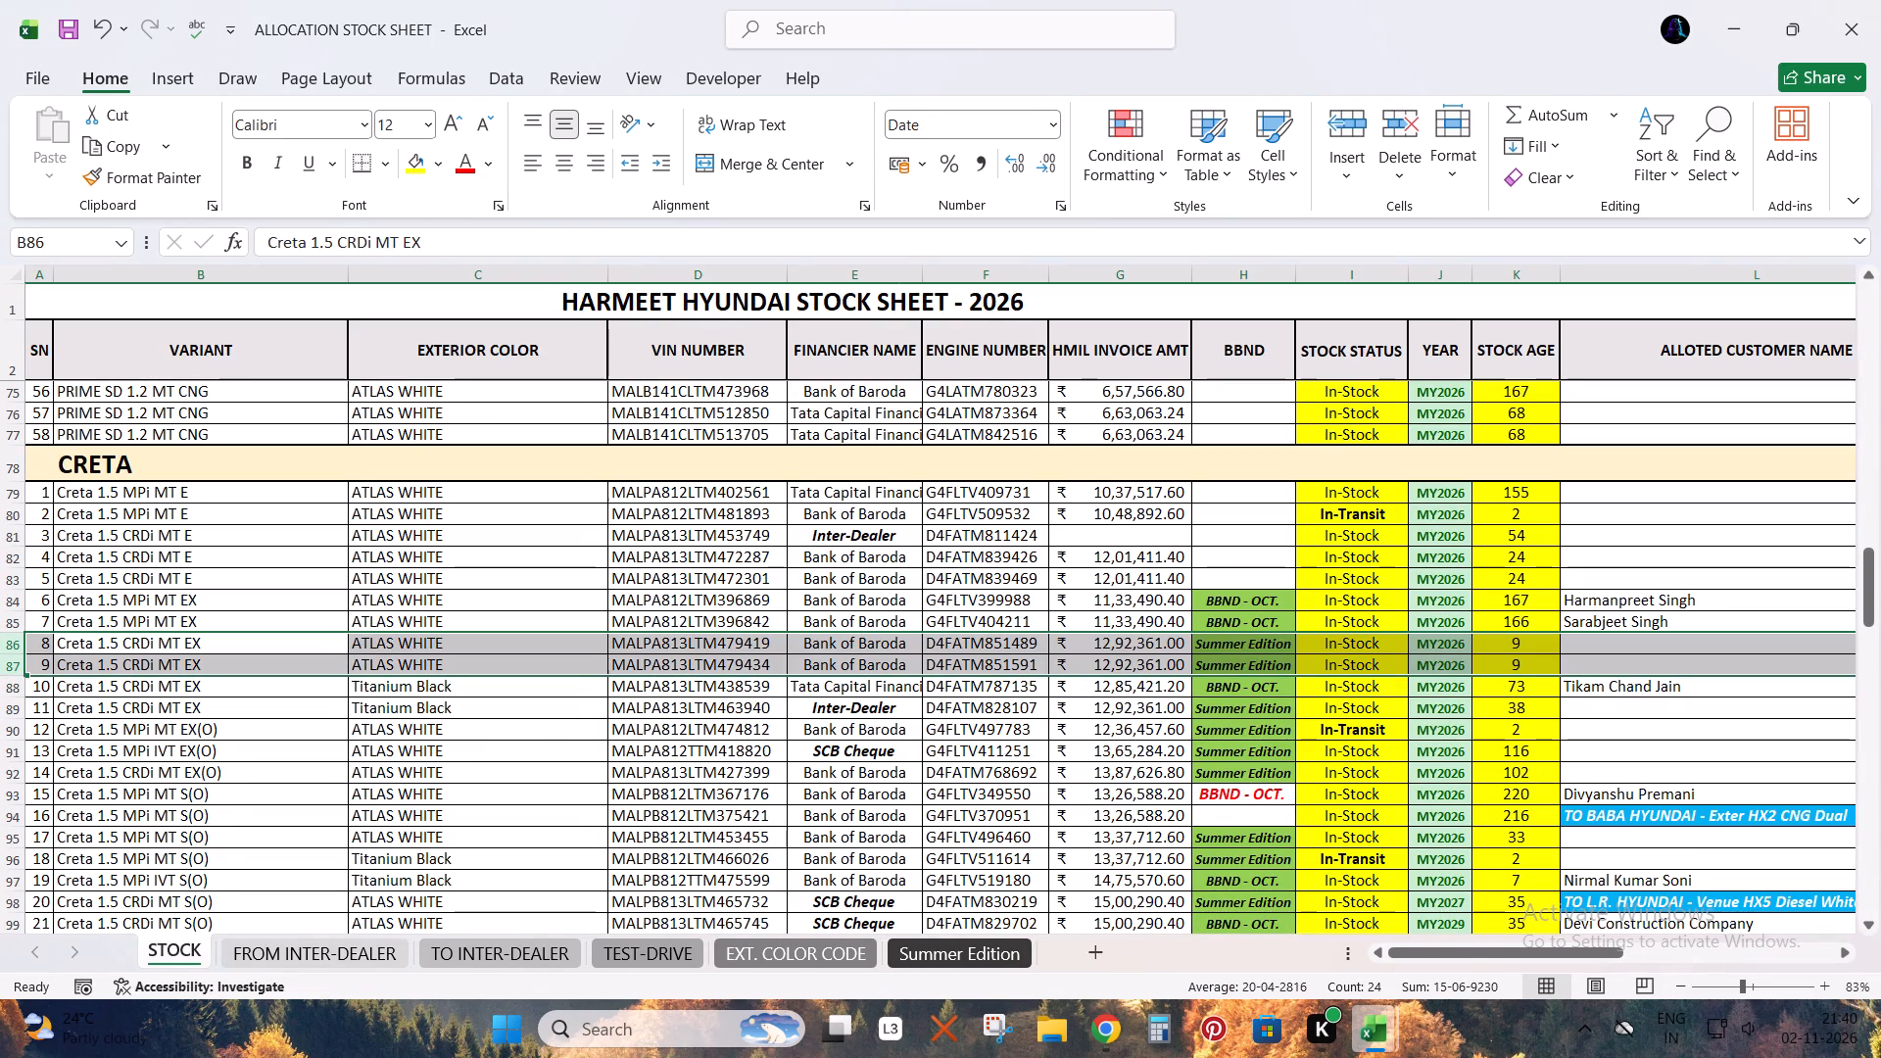
pyautogui.click(178, 732)
pyautogui.hotkey('shift', 'space')
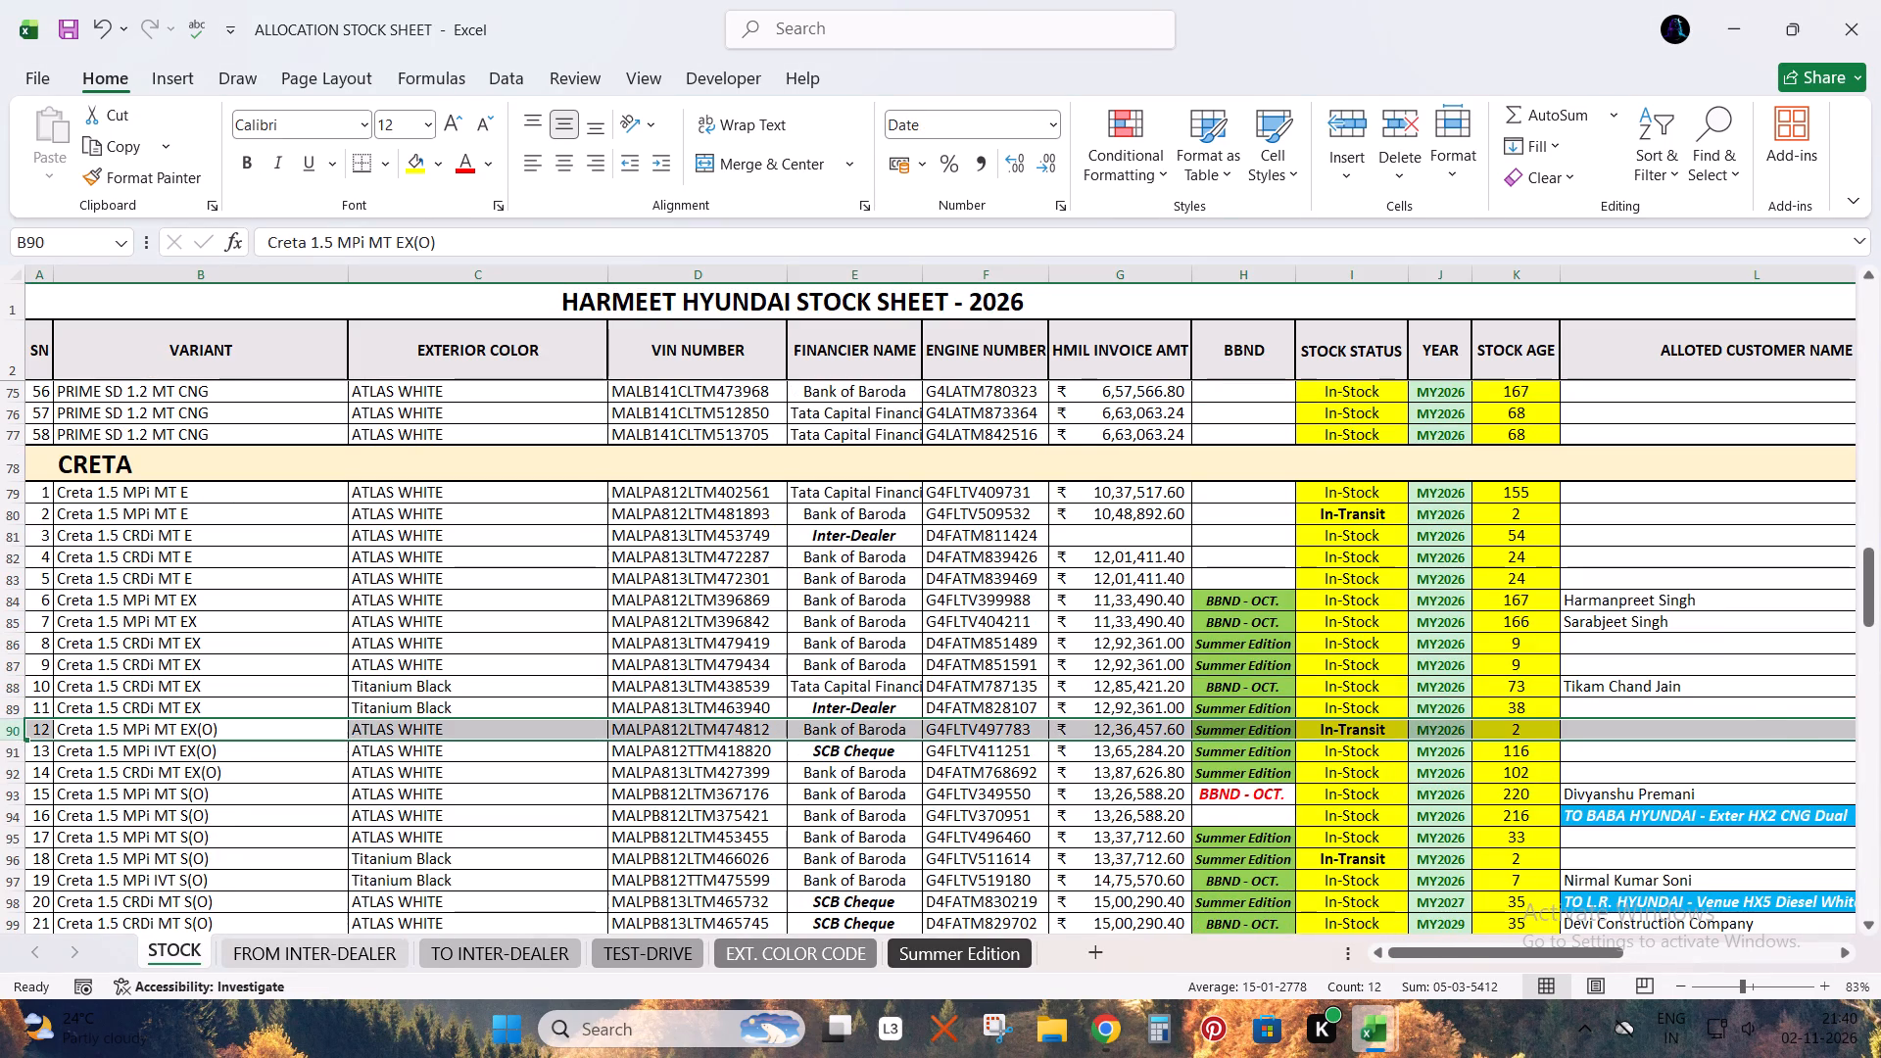
# Search the STOCK sheet for Creta 1.5 MPi MT EX(O), and highlight the matching row.
pyautogui.click(192, 731)
pyautogui.hotkey('ctrl', 'c')
pyautogui.hotkey('ctrl', 'f')
pyautogui.hotkey('ctrl', 'v')
pyautogui.press('Return')
pyautogui.press('Return')
pyautogui.press('Return')
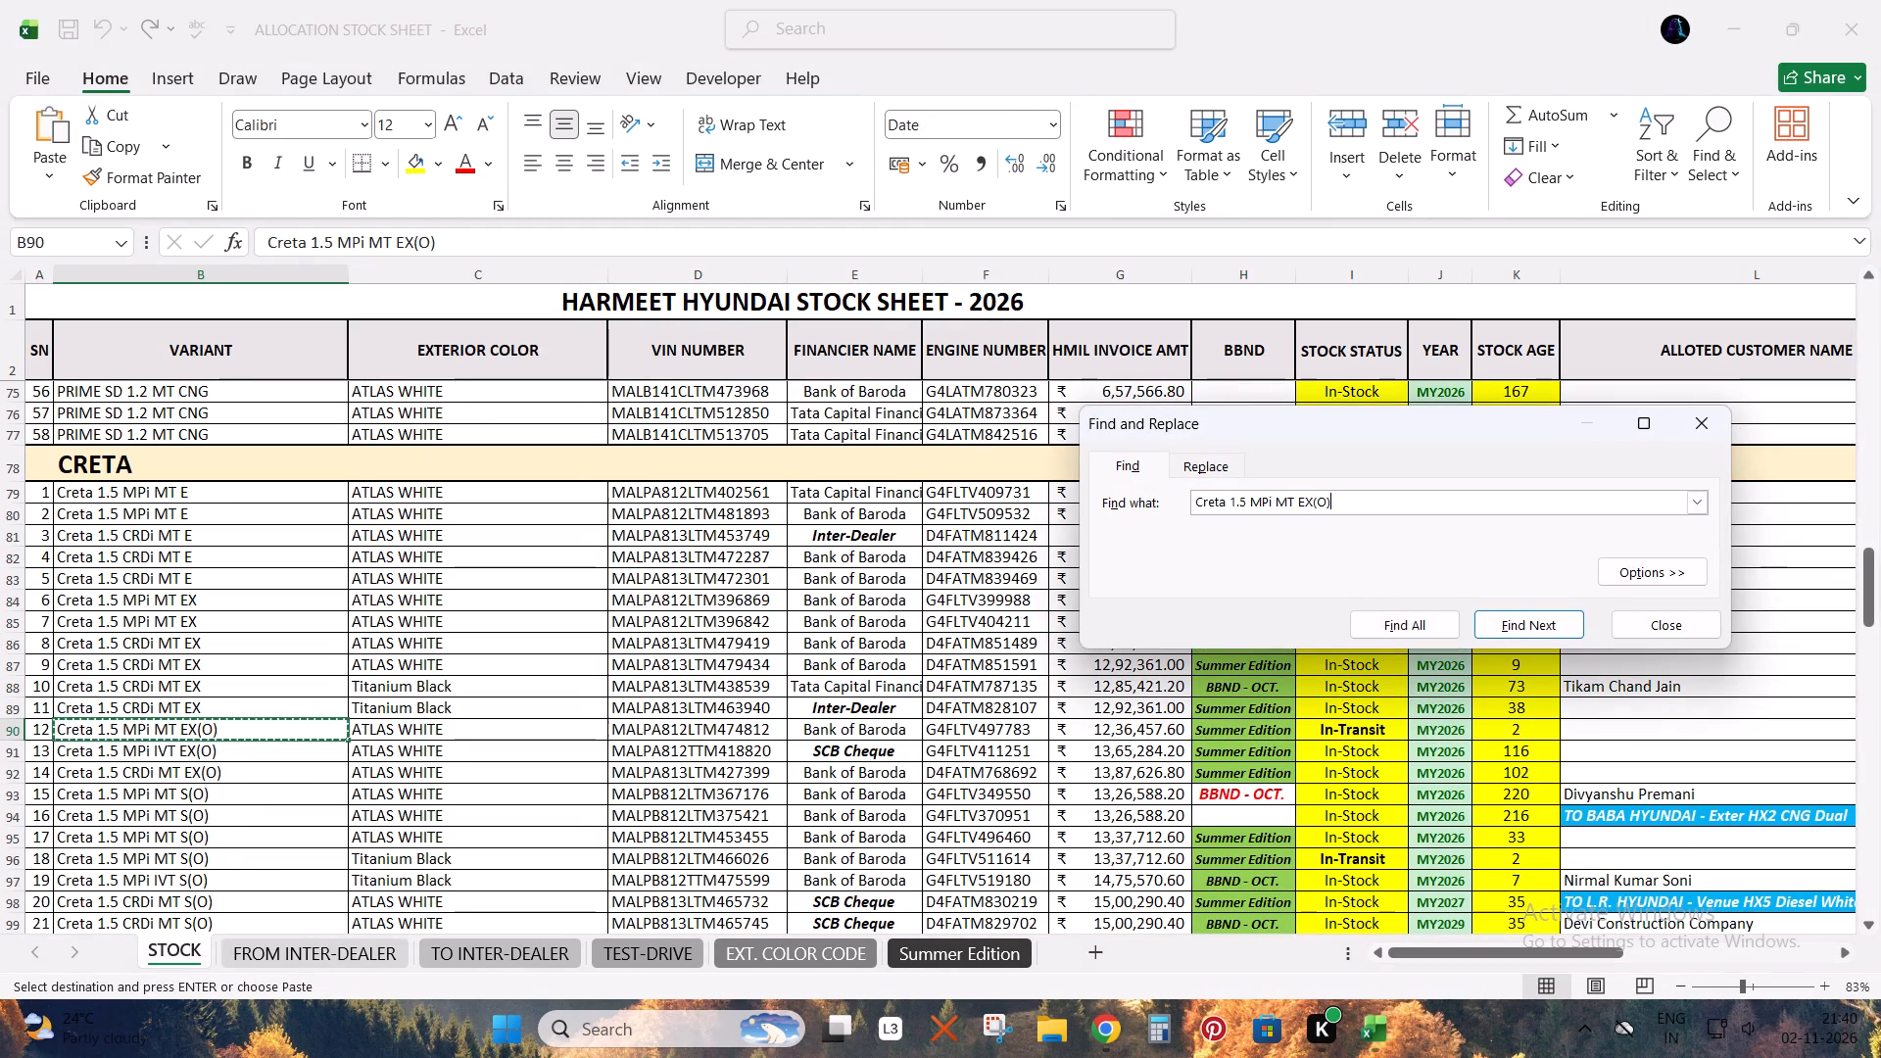
pyautogui.press('Return')
pyautogui.press('Return')
pyautogui.press('Escape')
pyautogui.press('Escape')
pyautogui.press('Right')
pyautogui.press('Left')
pyautogui.hotkey('shift', 'space')
# Copy the EX(O) request's customer name from Sheet4 and find that booking in the TOTAL BOOKING sheet of BOOKING LIST.
pyautogui.hotkey('alt', 'Tab')
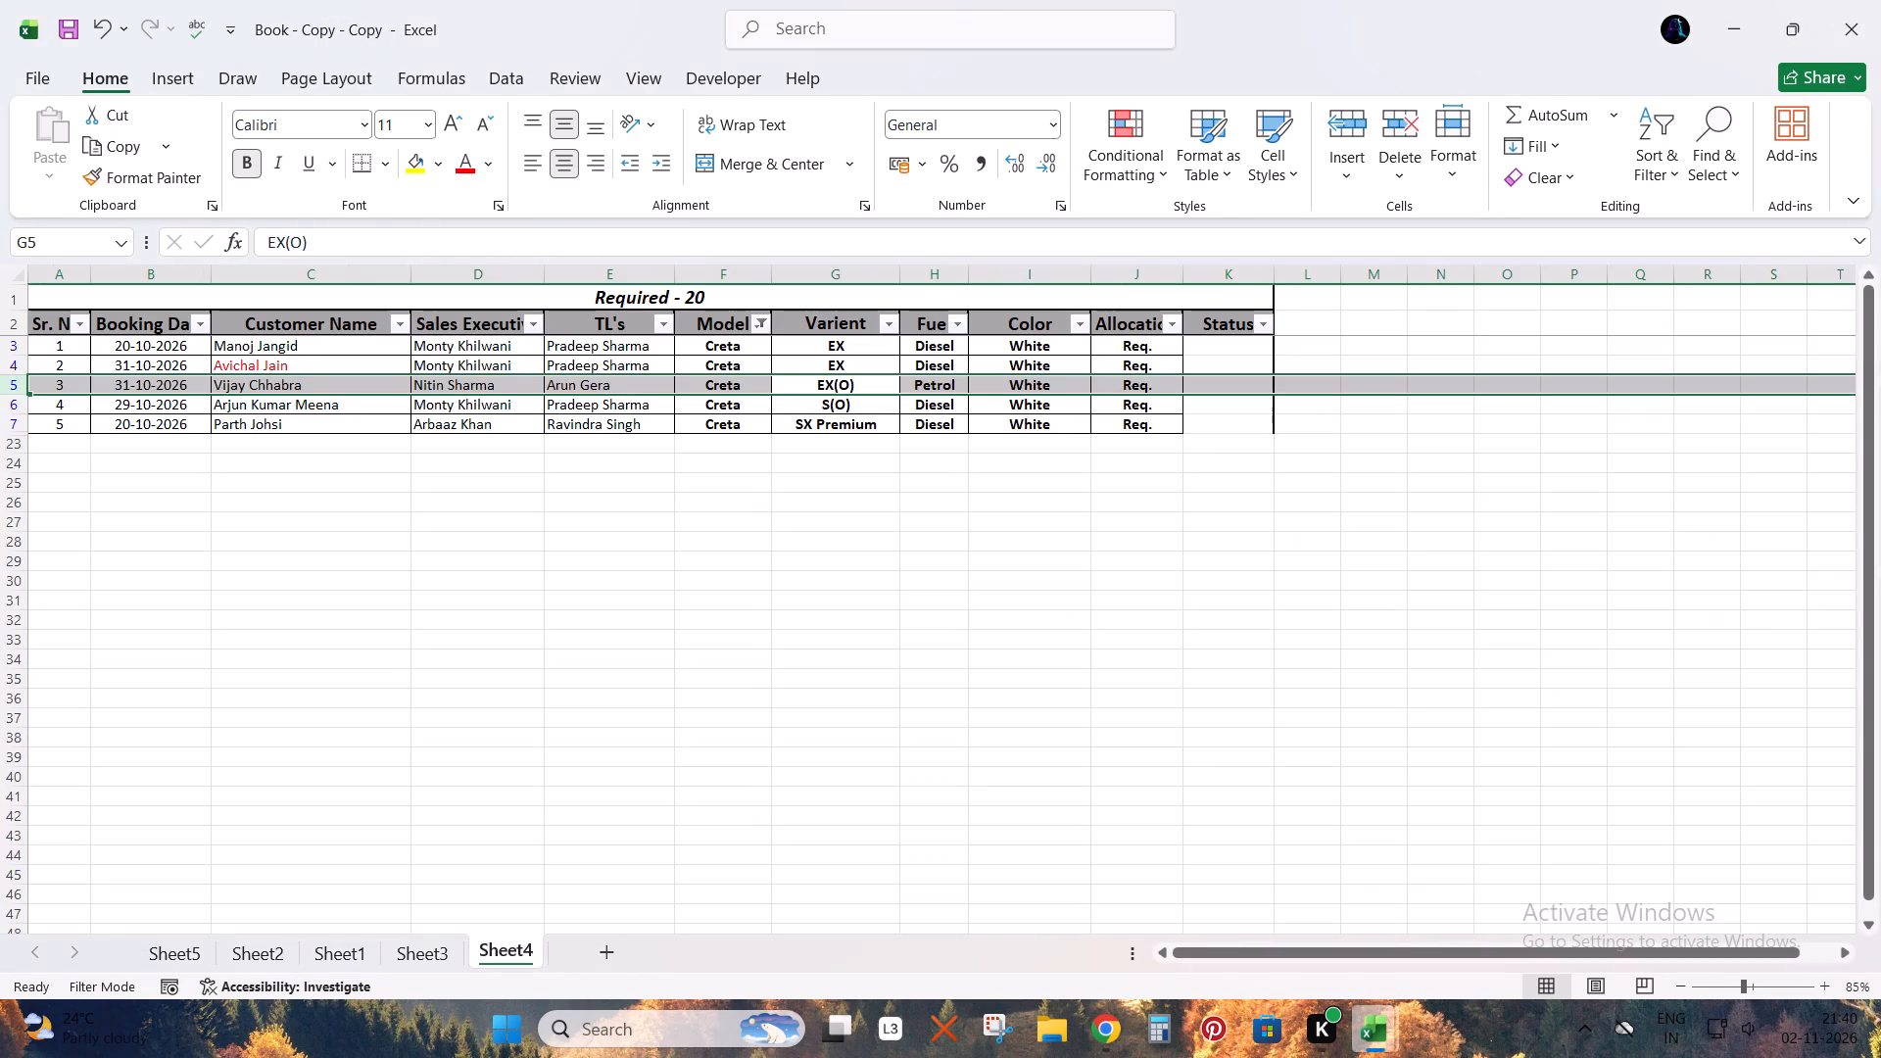
pyautogui.press('Left')
pyautogui.press('Left')
pyautogui.press('Left')
pyautogui.press('Left')
pyautogui.hotkey('ctrl', 'c')
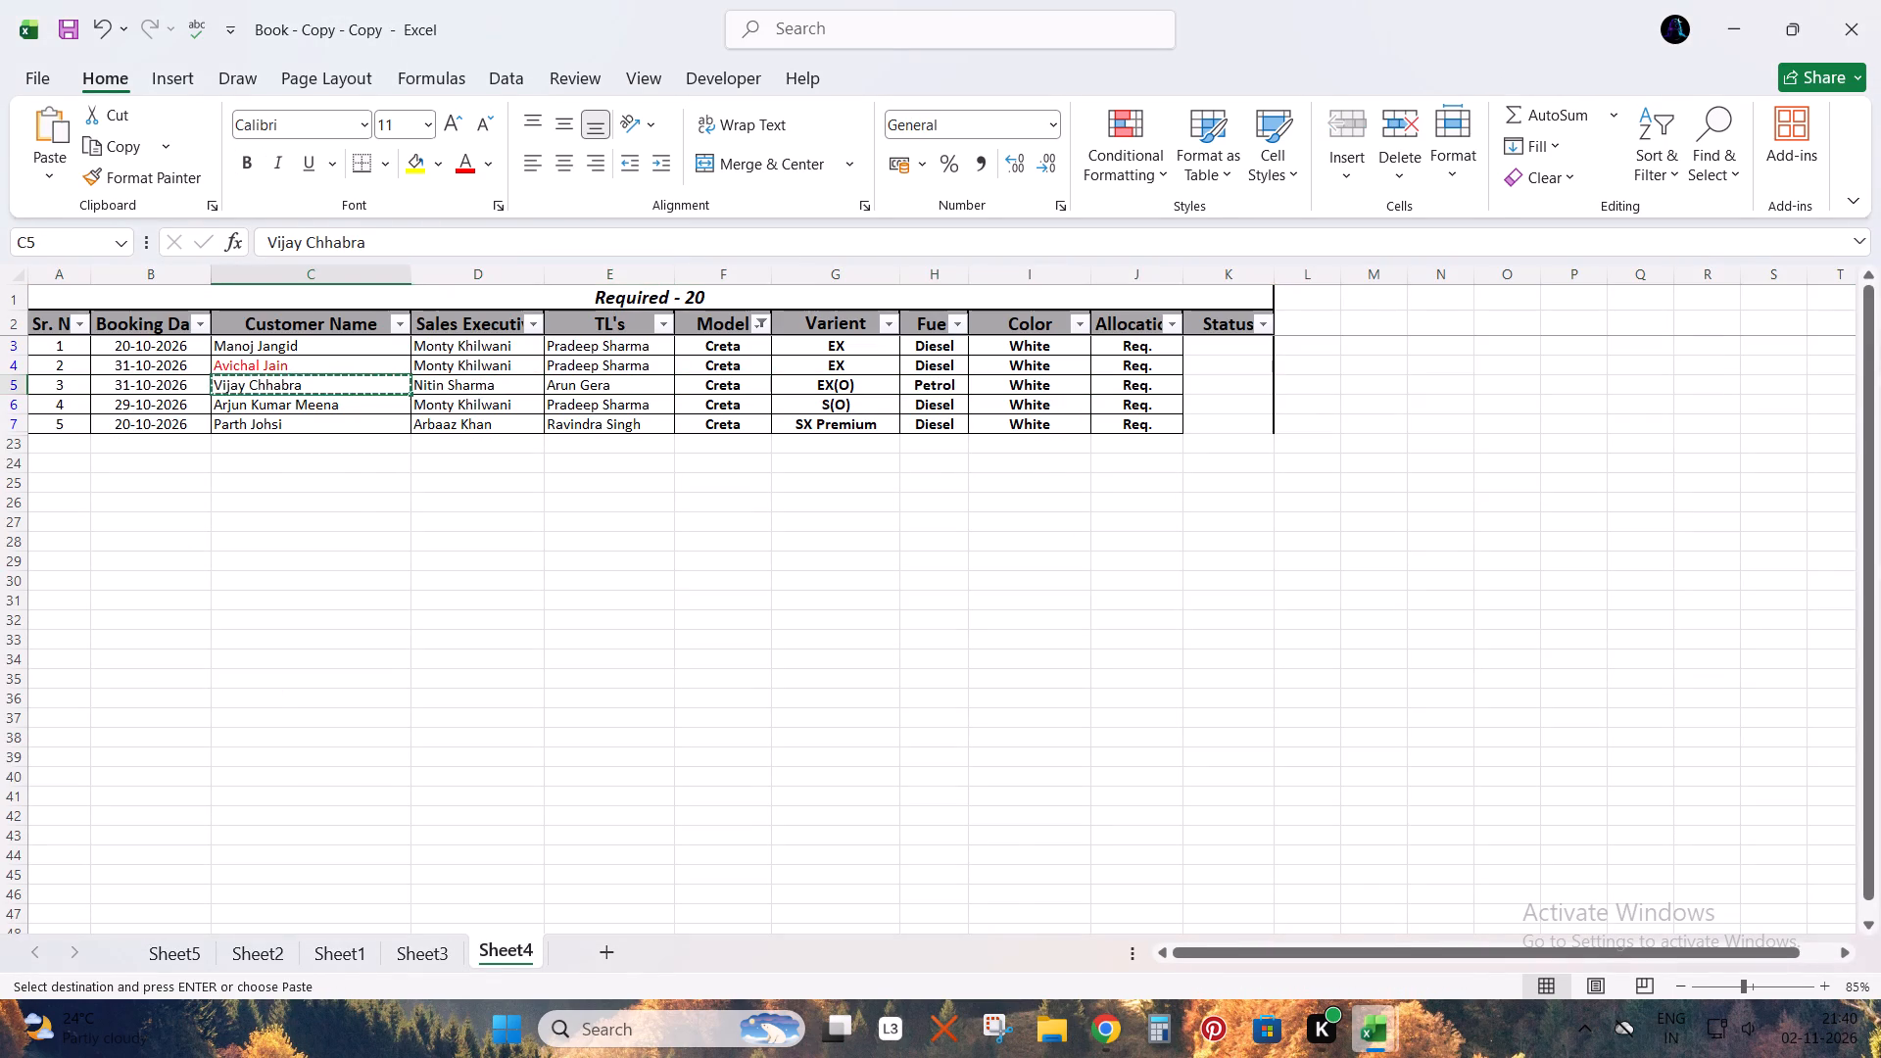
pyautogui.hotkey('alt', 'Tab')
pyautogui.hotkey('alt', 'Tab')
pyautogui.press('Right')
pyautogui.hotkey('ctrl', 'f')
pyautogui.hotkey('ctrl', 'v')
pyautogui.press('Return')
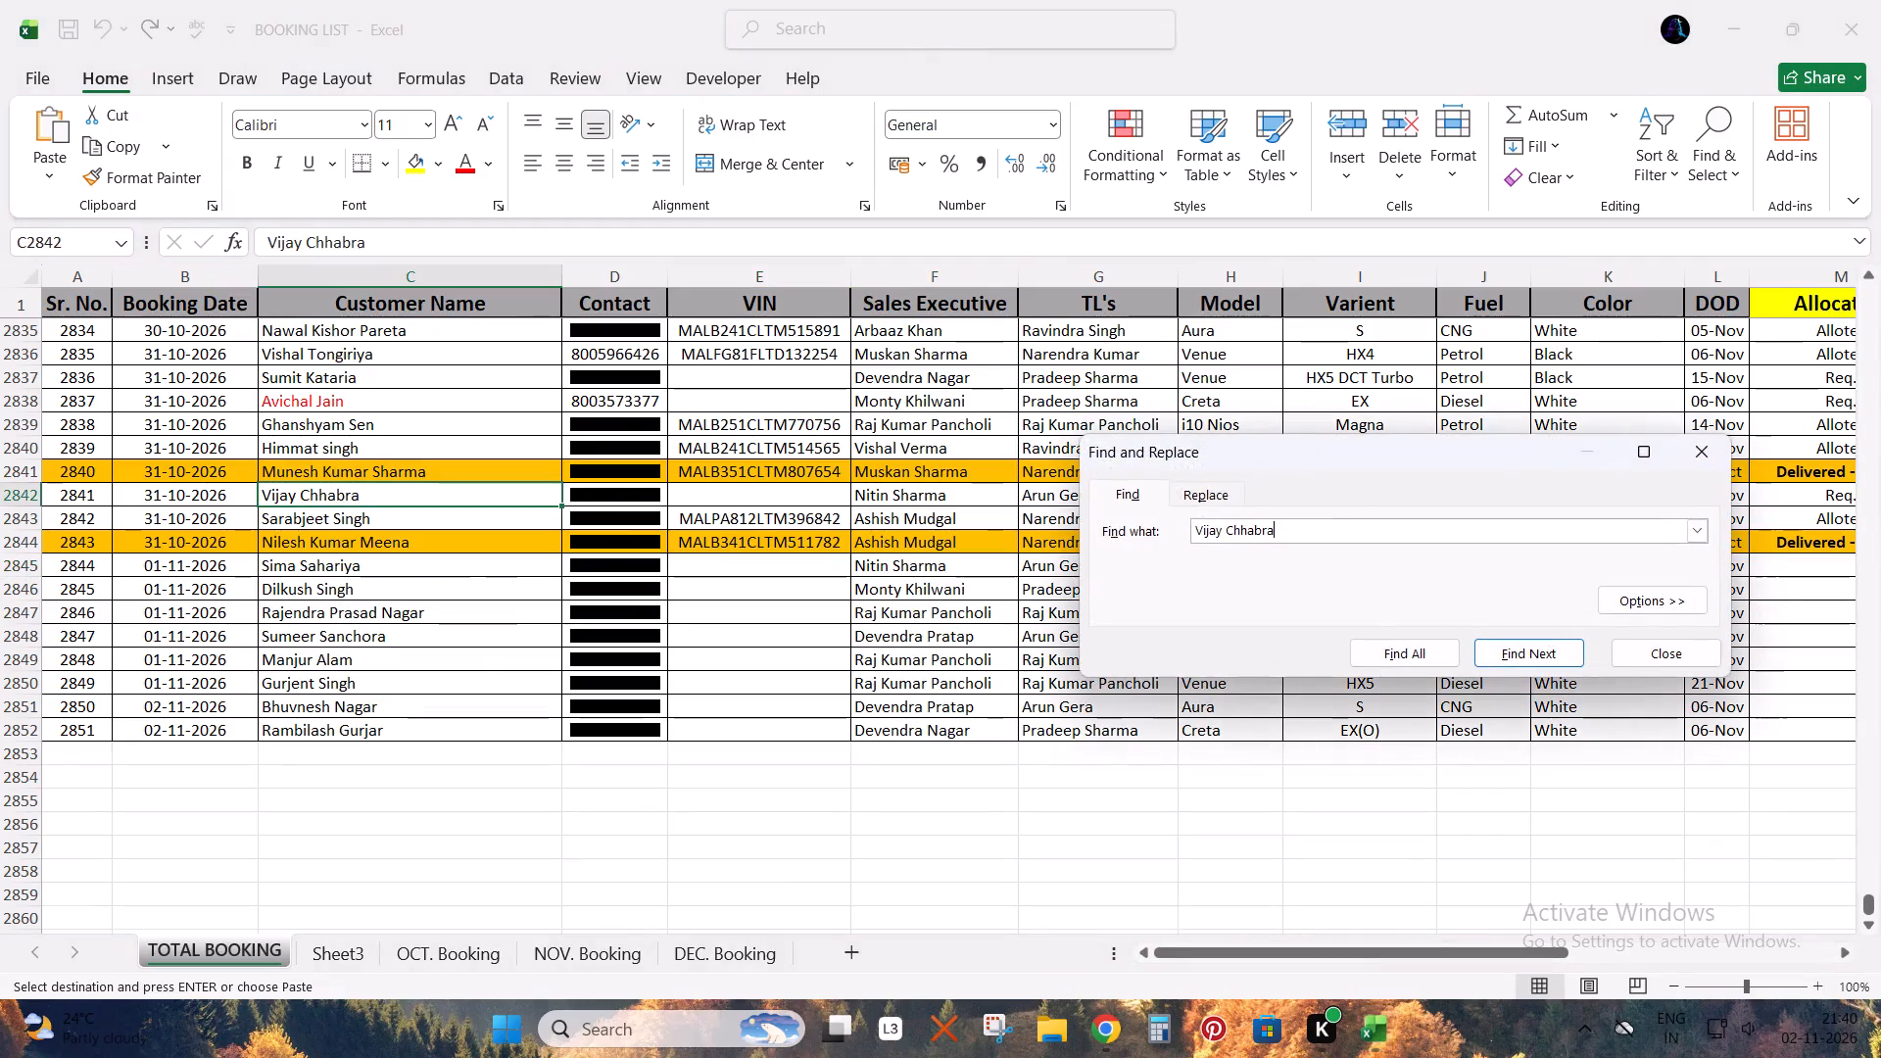
pyautogui.press('Escape')
pyautogui.hotkey('shift', 'space')
# Compare the customer's EX(O) petrol booking row in BOOKING LIST with the Creta 1.5 MPi MT EX(O) row in ALLOCATION STOCK SHEET.
pyautogui.hotkey('alt', 'Tab')
pyautogui.hotkey('alt', 'Tab')
pyautogui.hotkey('alt', 'Tab')
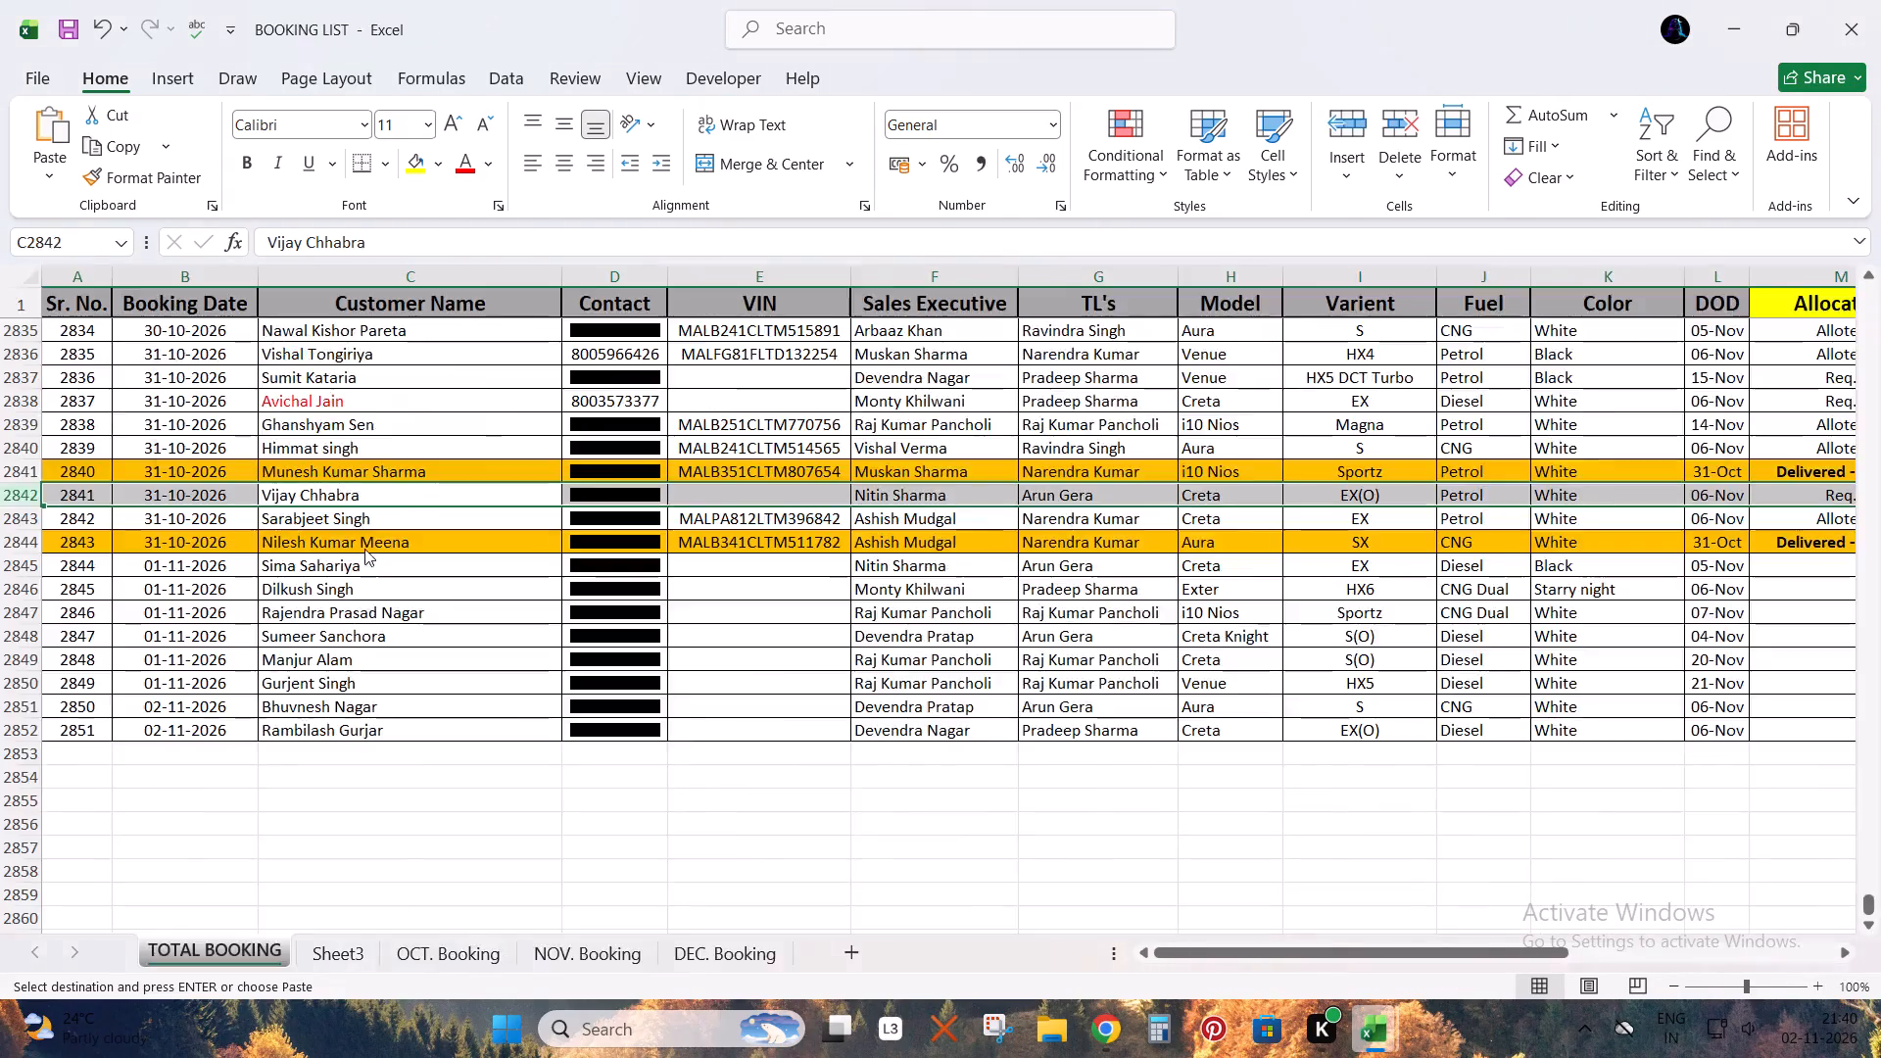
pyautogui.hotkey('alt', 'Tab')
pyautogui.hotkey('alt', 'Tab')
pyautogui.hotkey('shift', 'space')
pyautogui.hotkey('alt', 'Tab')
pyautogui.hotkey('alt', 'Tab')
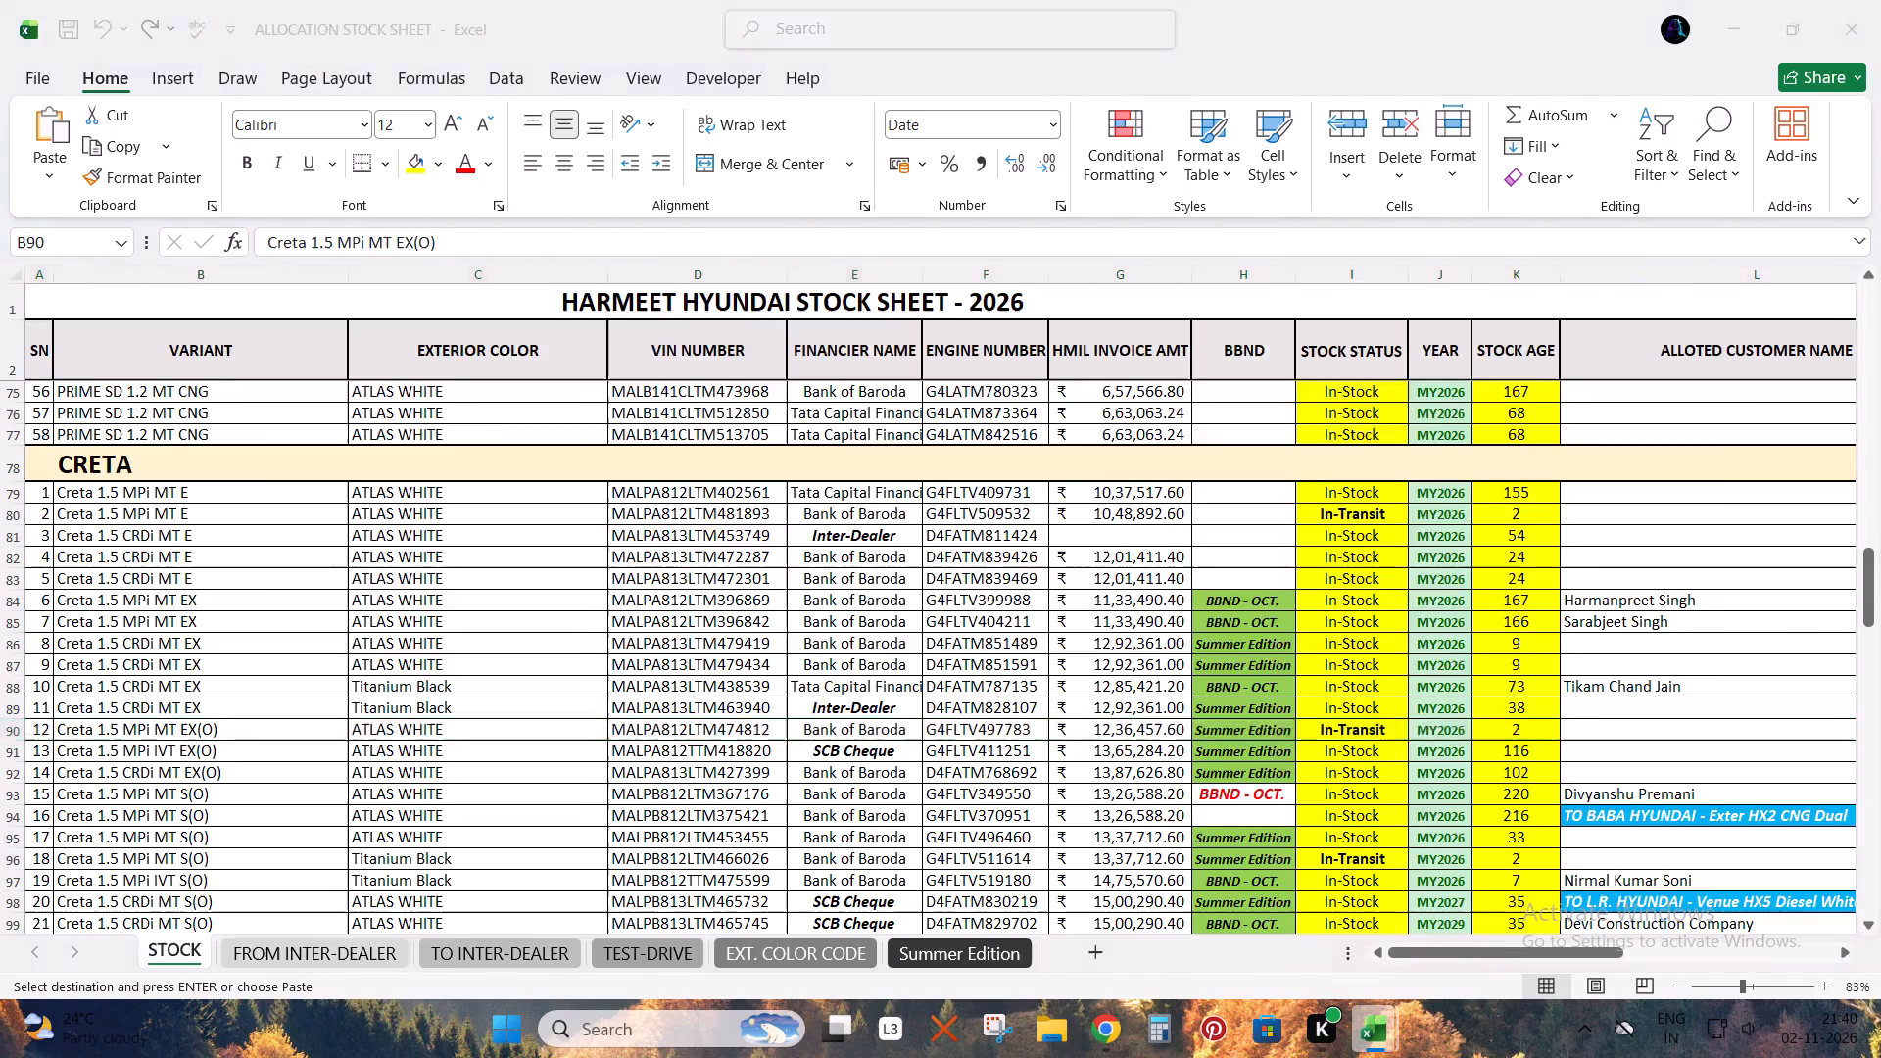
pyautogui.hotkey('alt', 'Tab')
pyautogui.hotkey('alt', 'Tab')
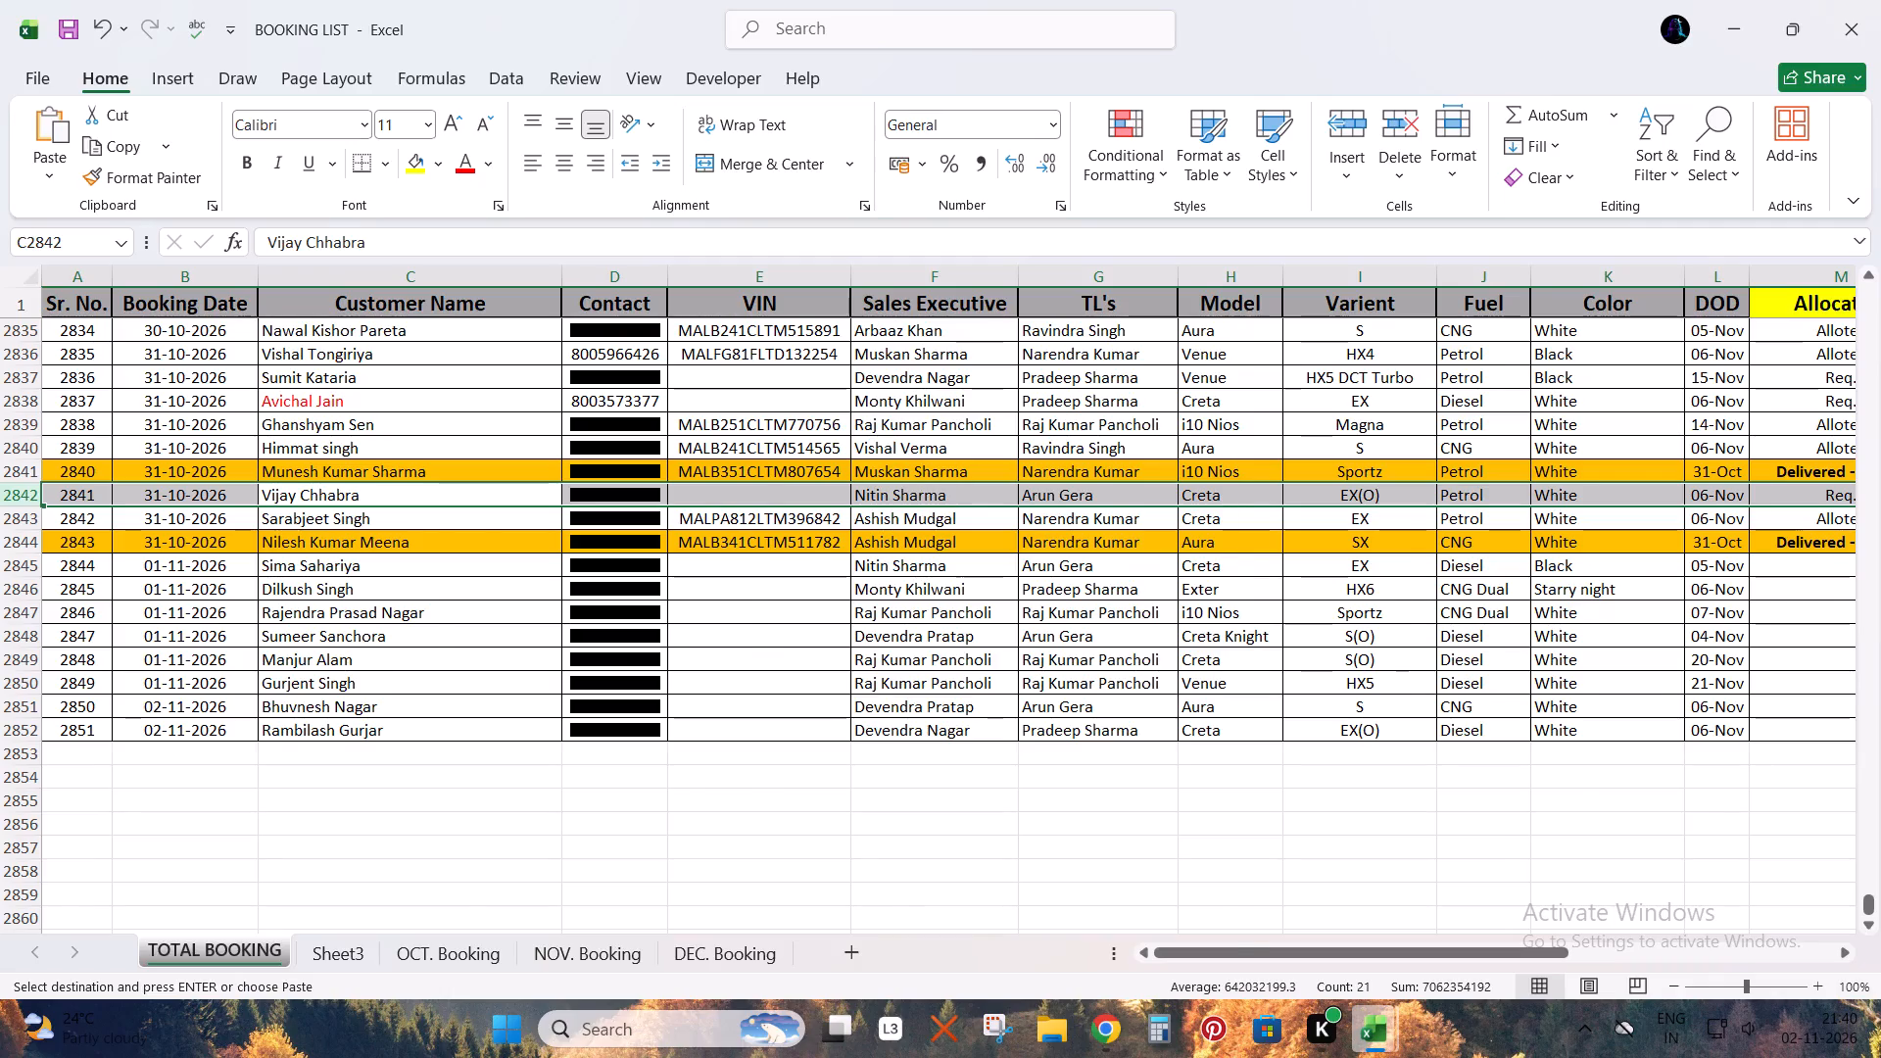
pyautogui.hotkey('alt', 'Tab')
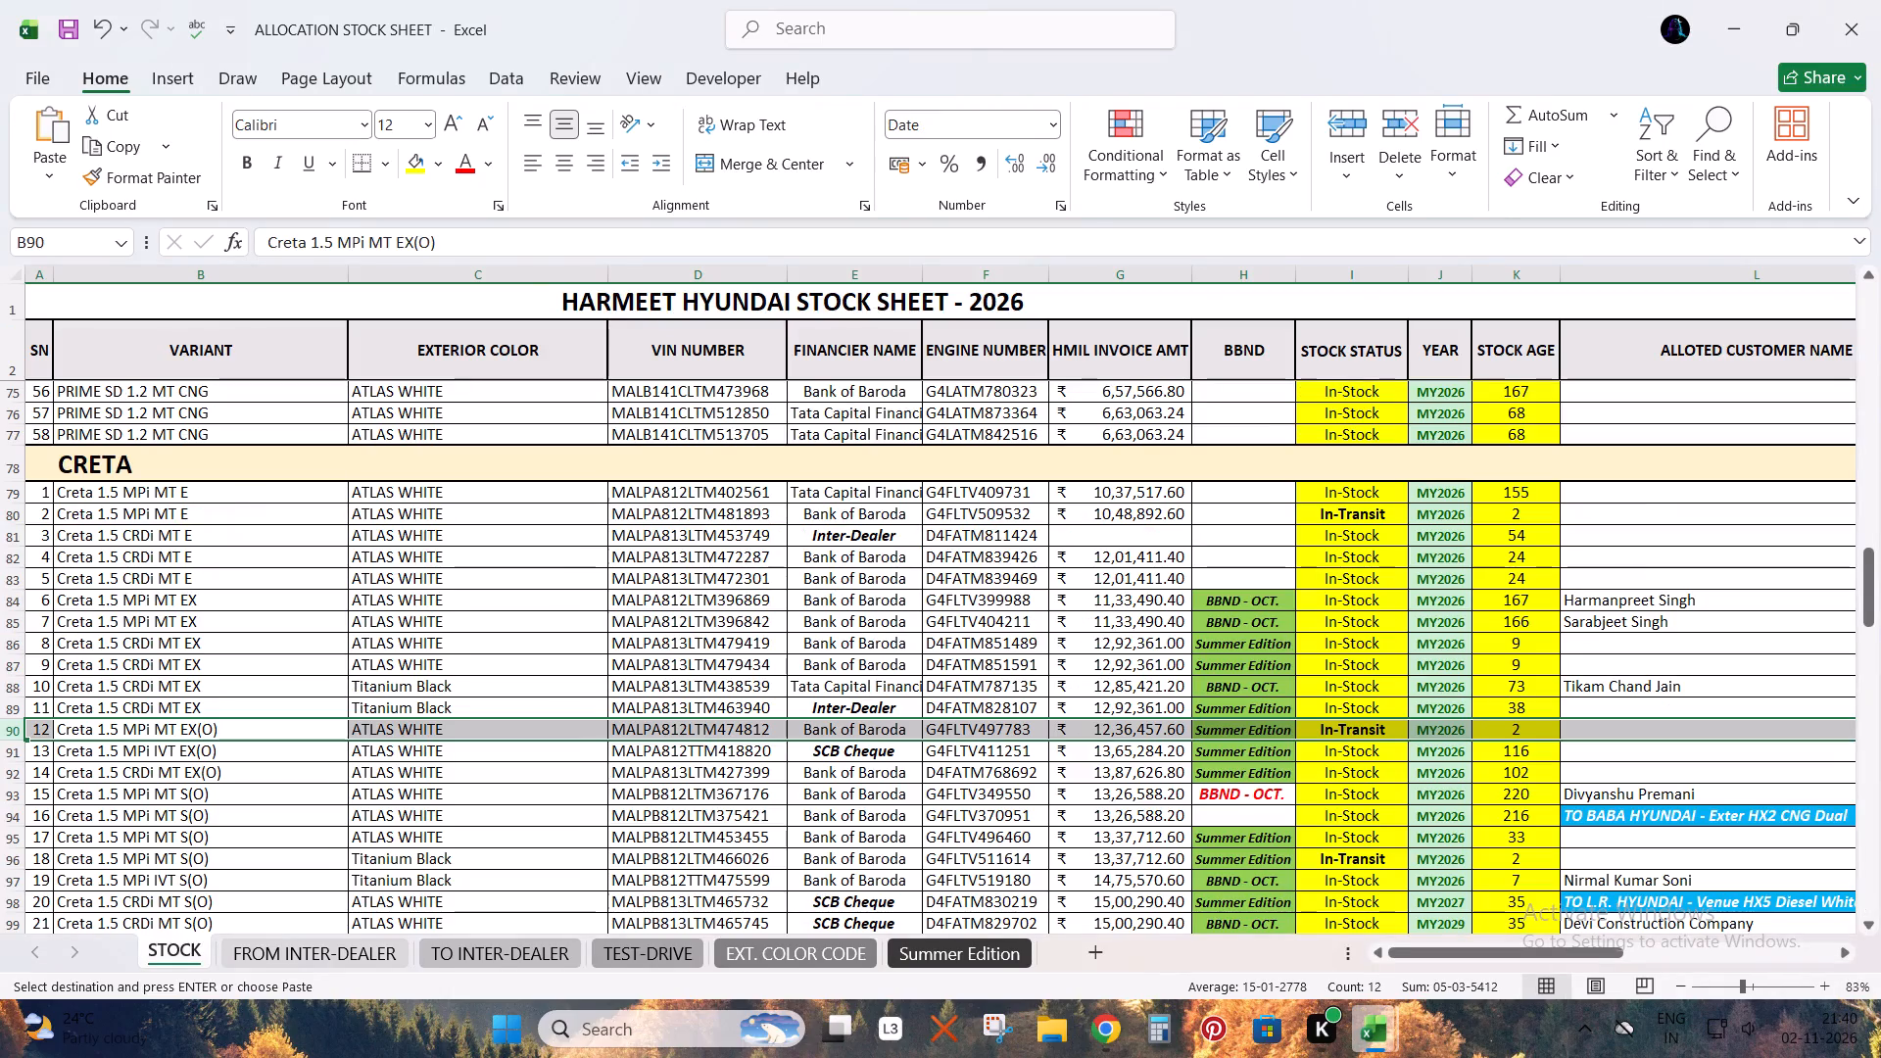
# Copy the EX(O) booking's cells from Customer Name through TL's into stock row 90, starting at the Alloted Customer Name column.
pyautogui.click(1584, 731)
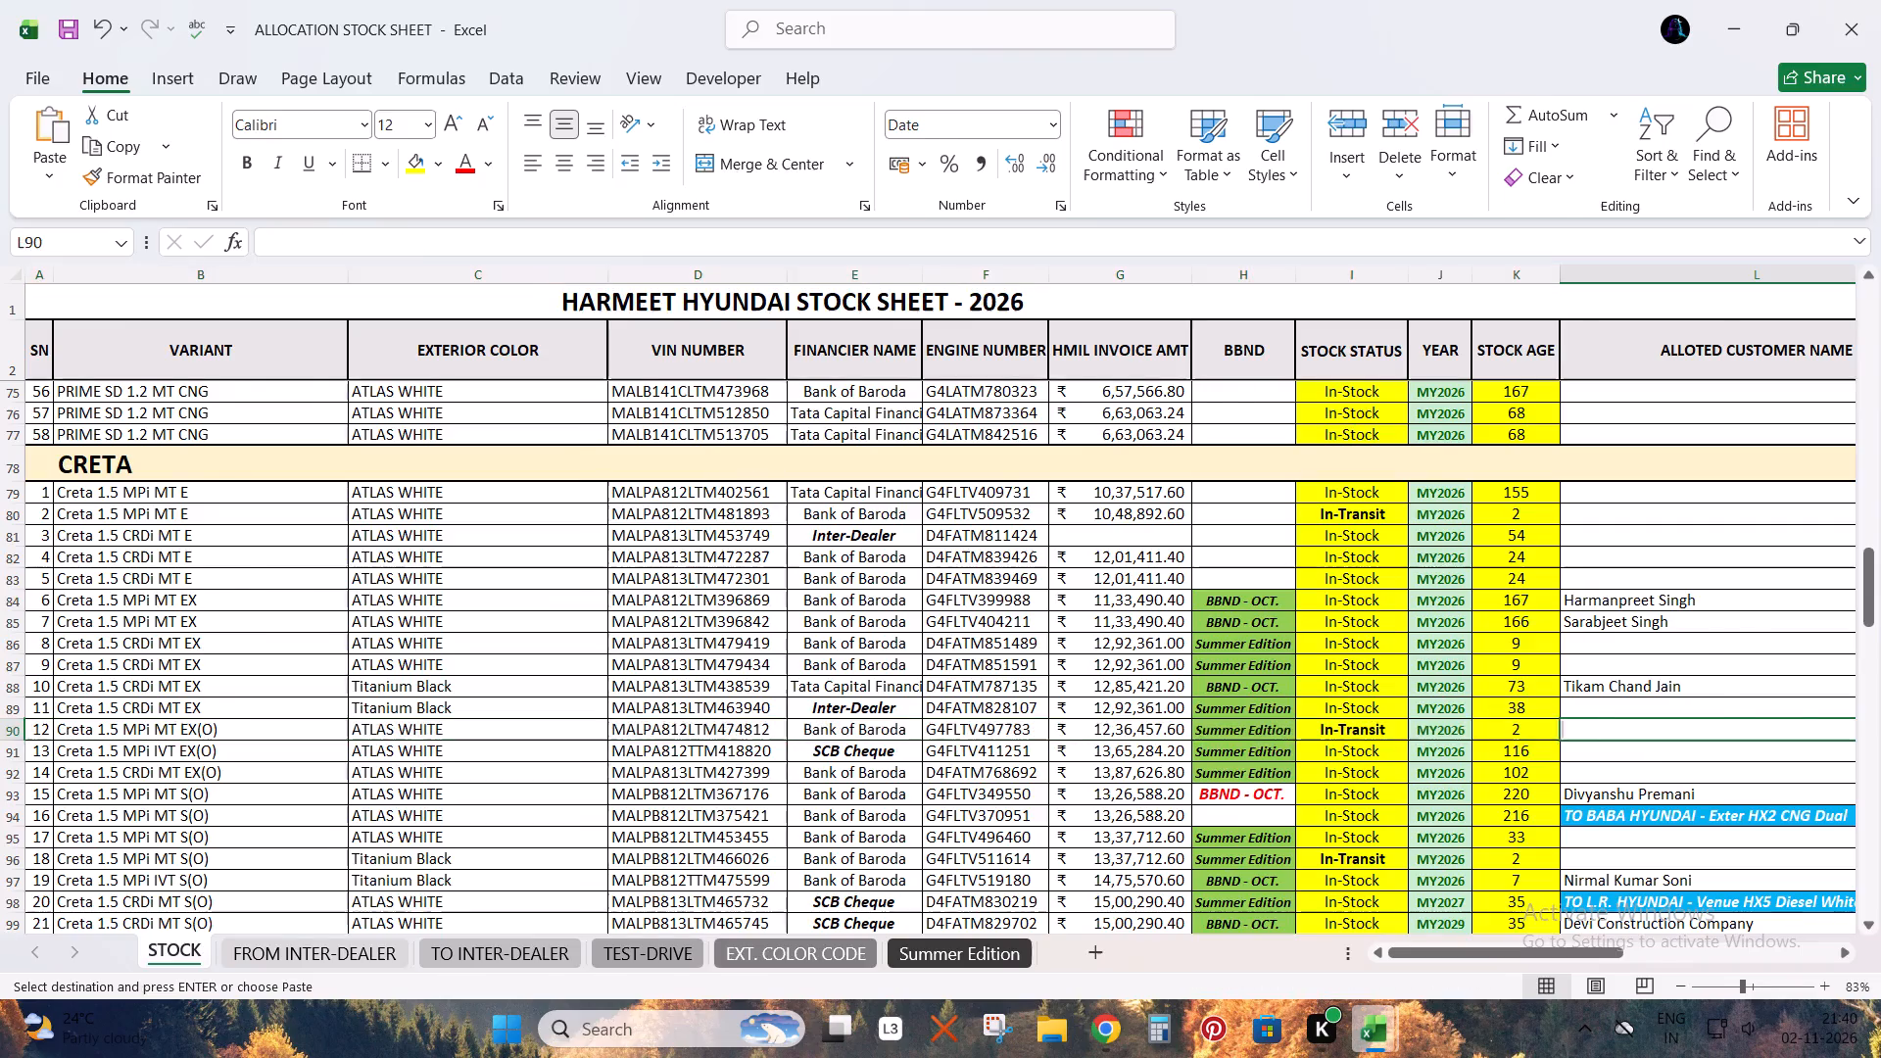
pyautogui.hotkey('alt', 'Tab')
pyautogui.hotkey('ctrl', 'Left')
pyautogui.press('Right')
pyautogui.press('Right')
pyautogui.hotkey('shift', 'Right')
pyautogui.hotkey('shift', 'Right')
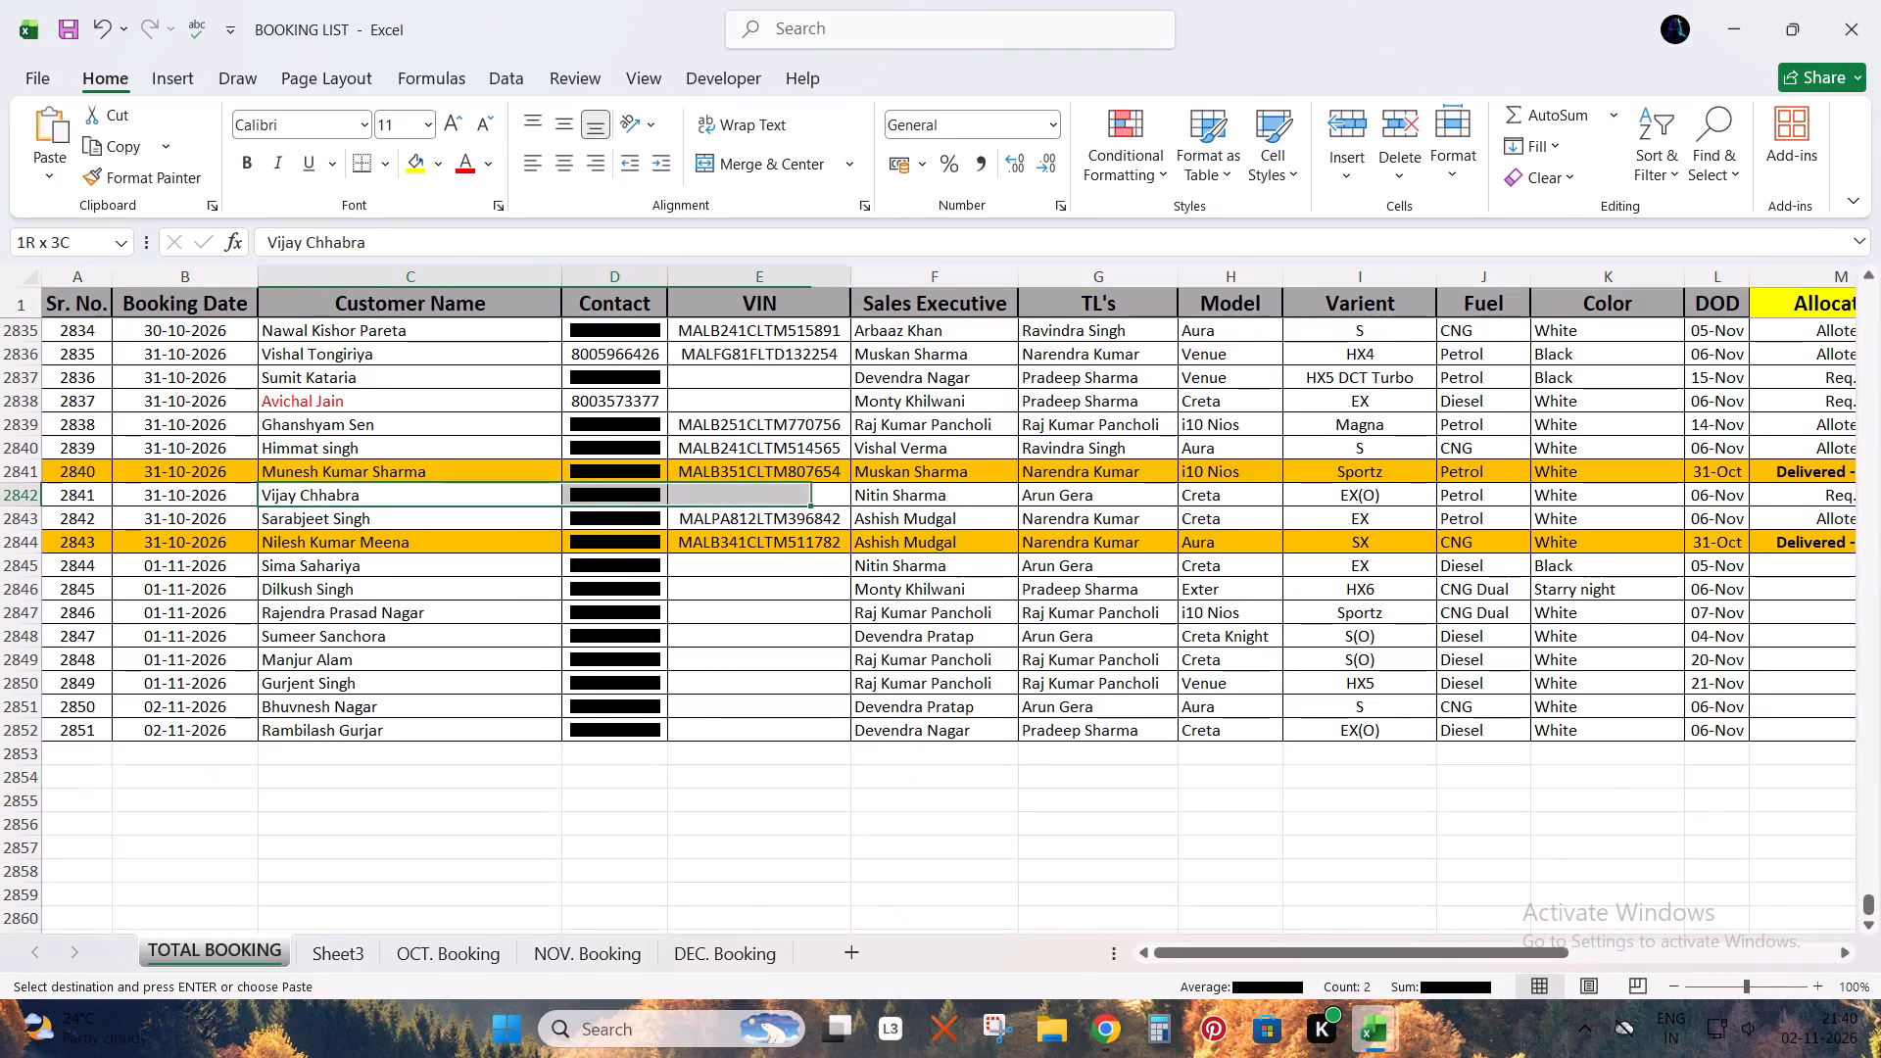
pyautogui.hotkey('shift', 'Right')
pyautogui.hotkey('shift', 'Right')
pyautogui.hotkey('ctrl', 'c')
pyautogui.hotkey('alt', 'Tab')
pyautogui.hotkey('ctrl', 'v')
# Move row 90's pasted contact, executive and TL cells so they fall under Mobile No., Executive and Team Leader.
pyautogui.press('Right')
pyautogui.hotkey('shift', 'Right')
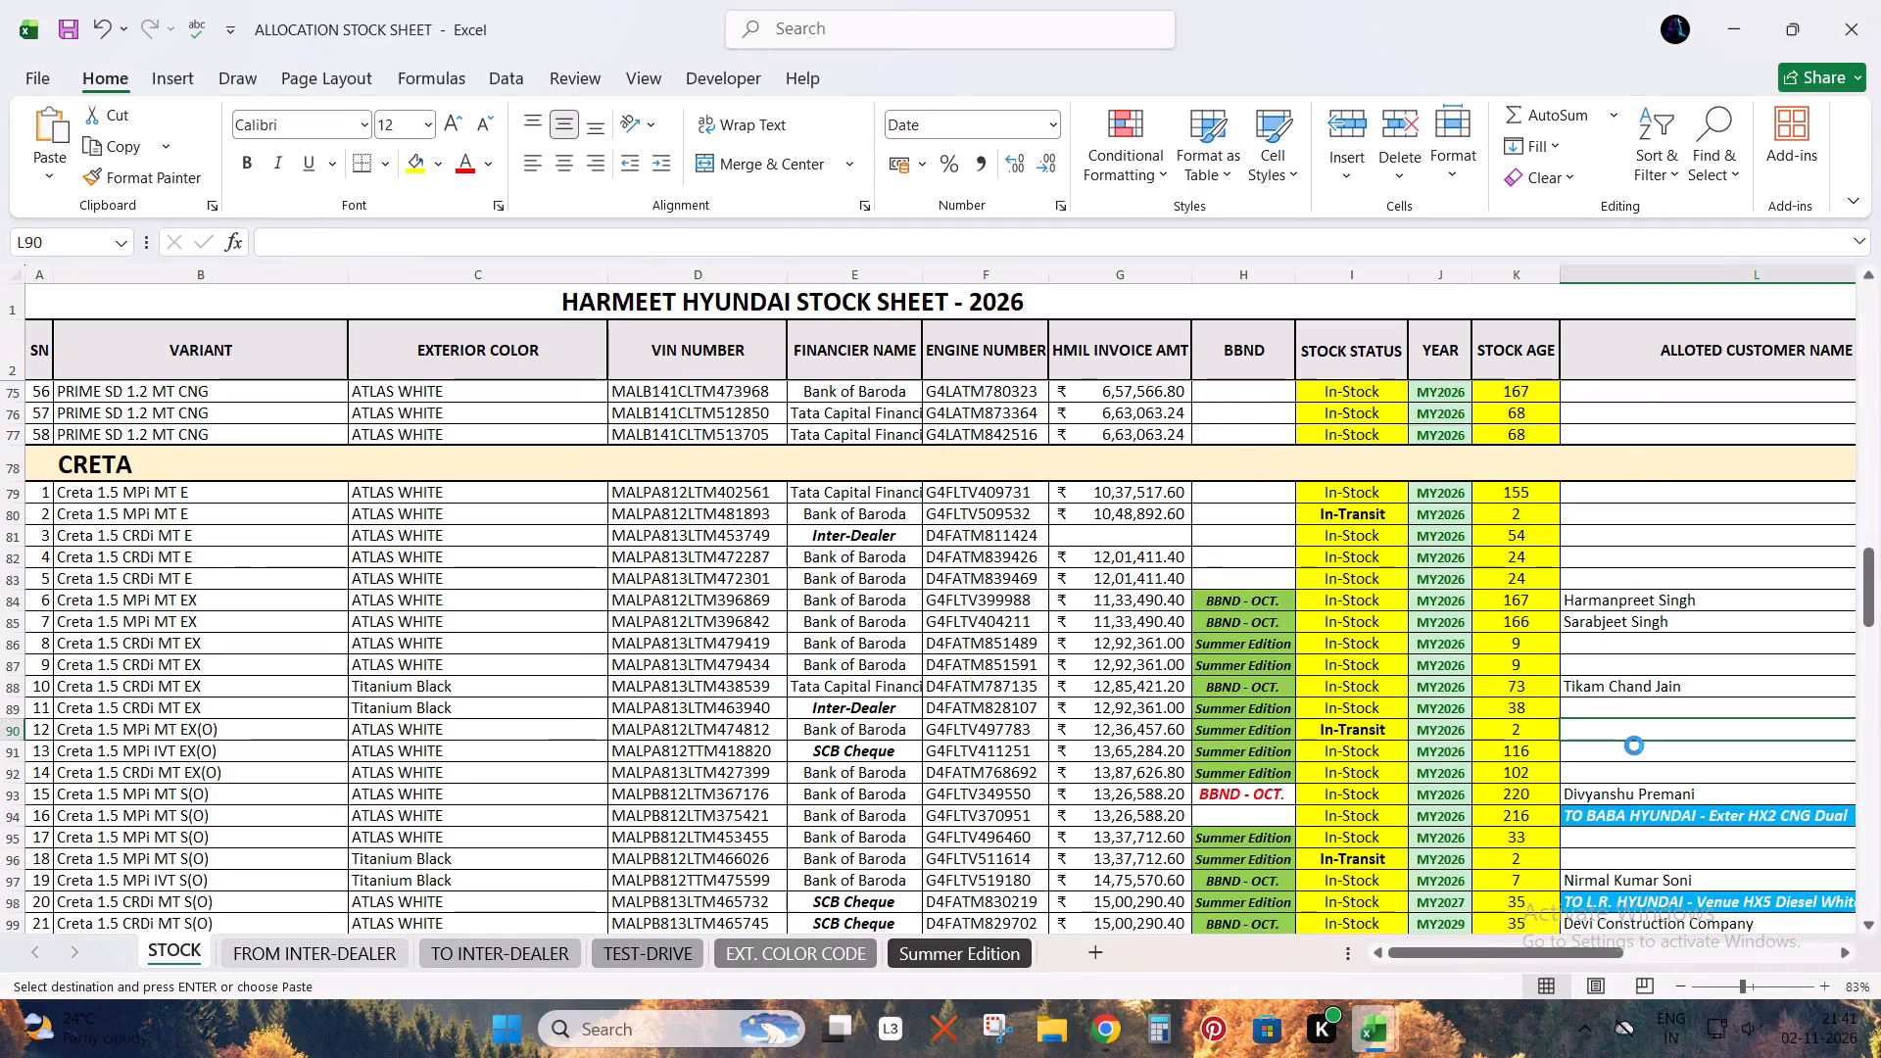
pyautogui.hotkey('shift', 'Right')
pyautogui.hotkey('shift', 'Right')
pyautogui.hotkey('ctrl', 'x')
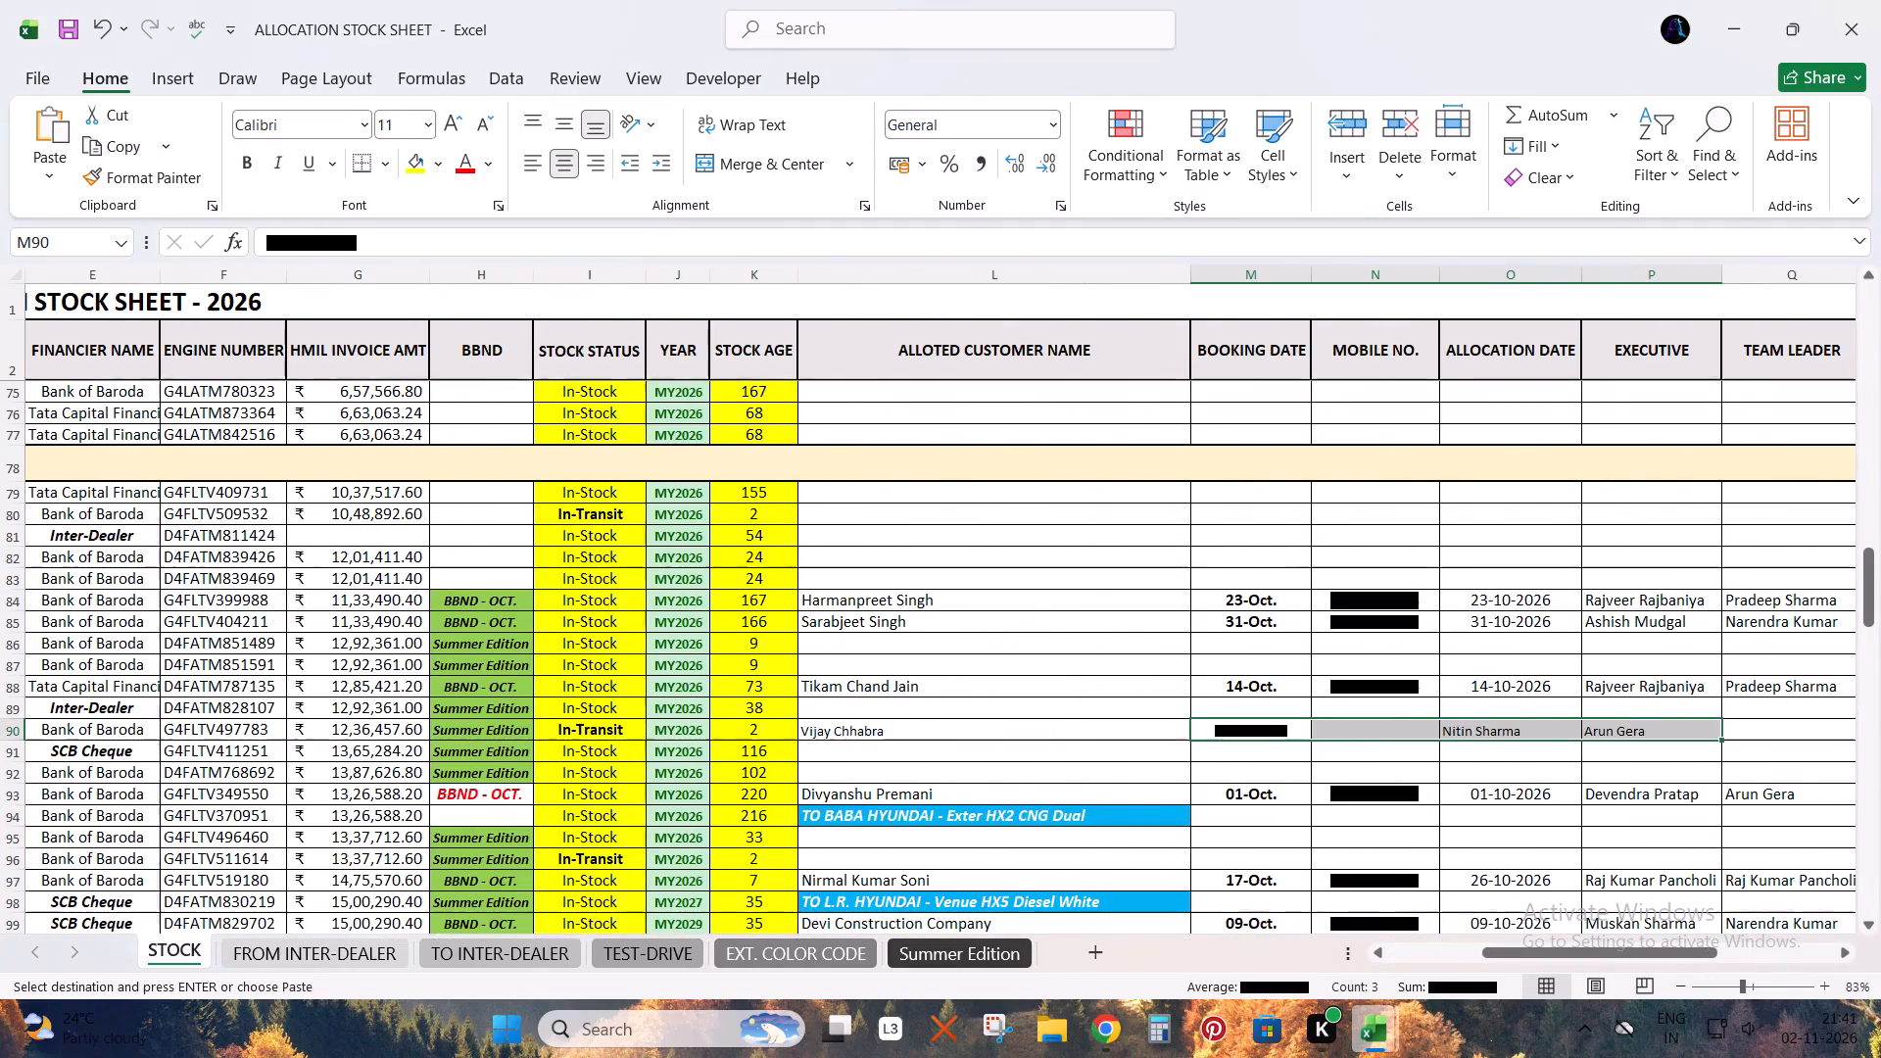
pyautogui.hotkey('ctrl', 'Right')
pyautogui.hotkey('ctrl', 'v')
pyautogui.press('Left')
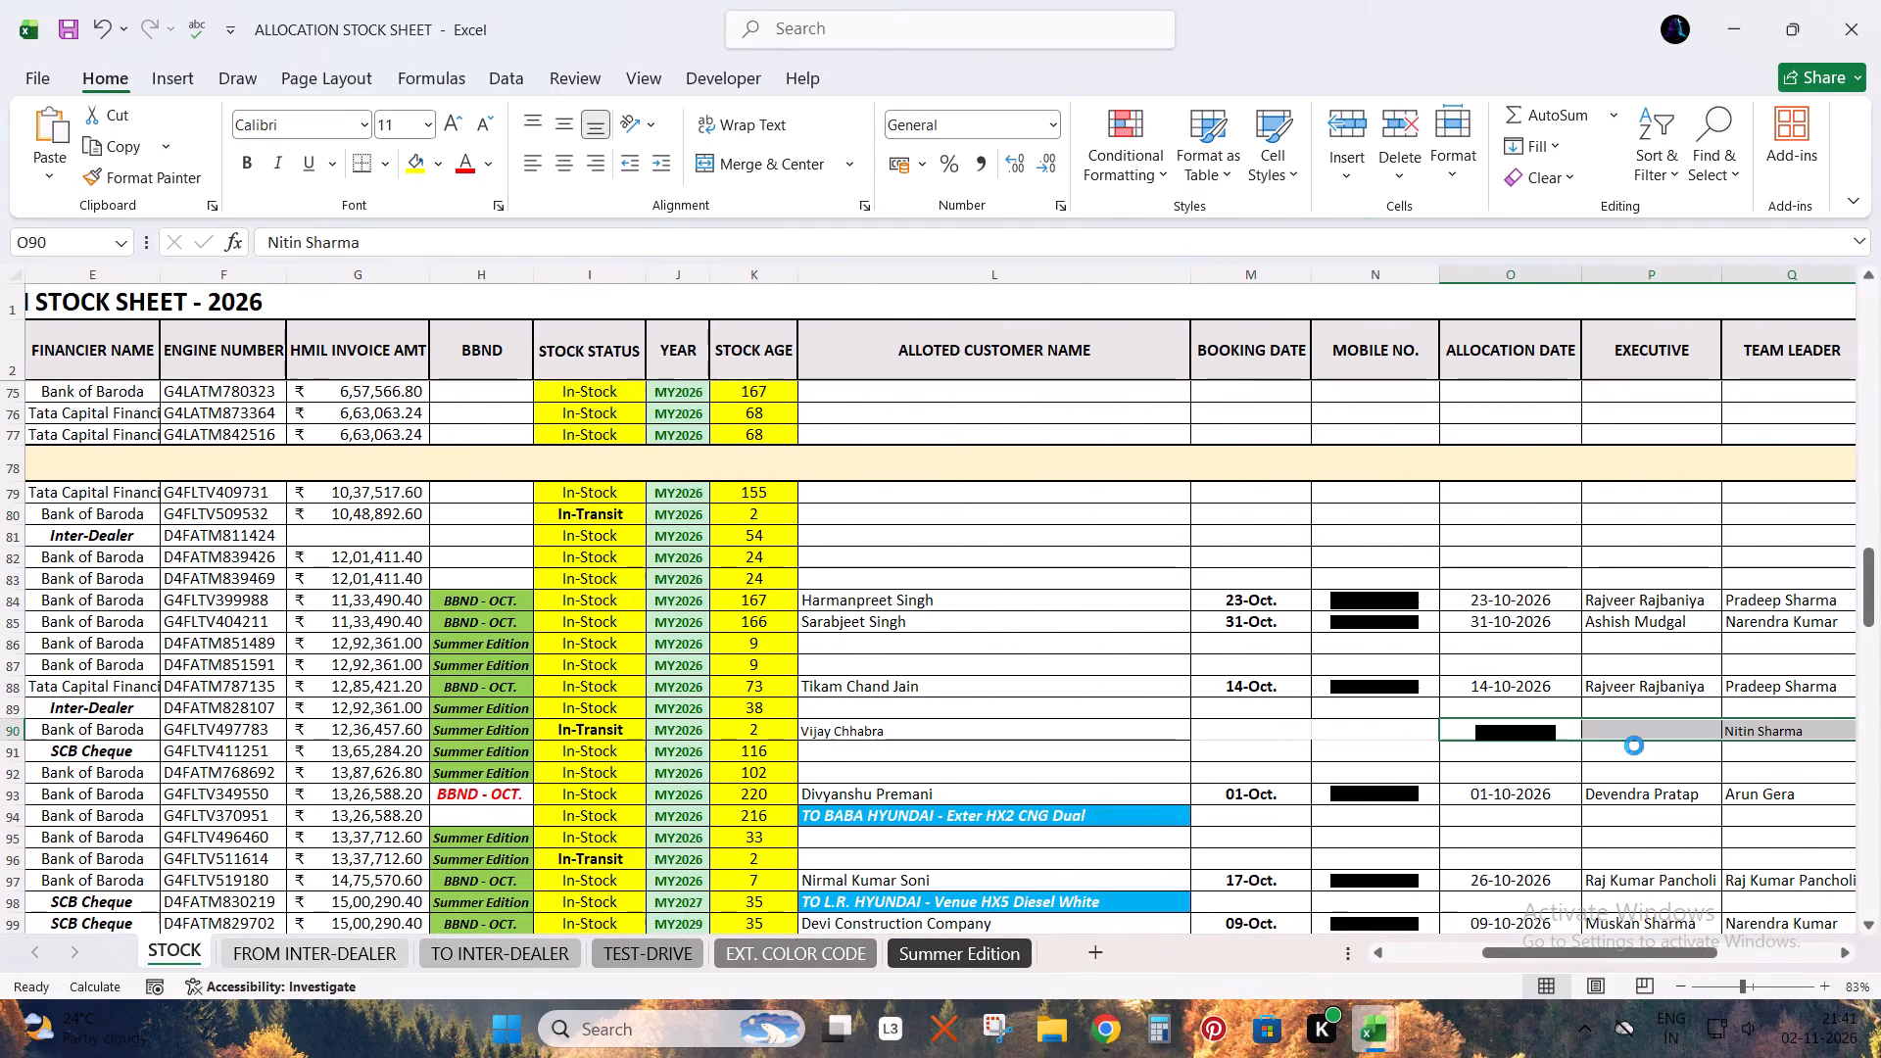
pyautogui.press('Left')
pyautogui.hotkey('ctrl', 'z')
pyautogui.press('Left')
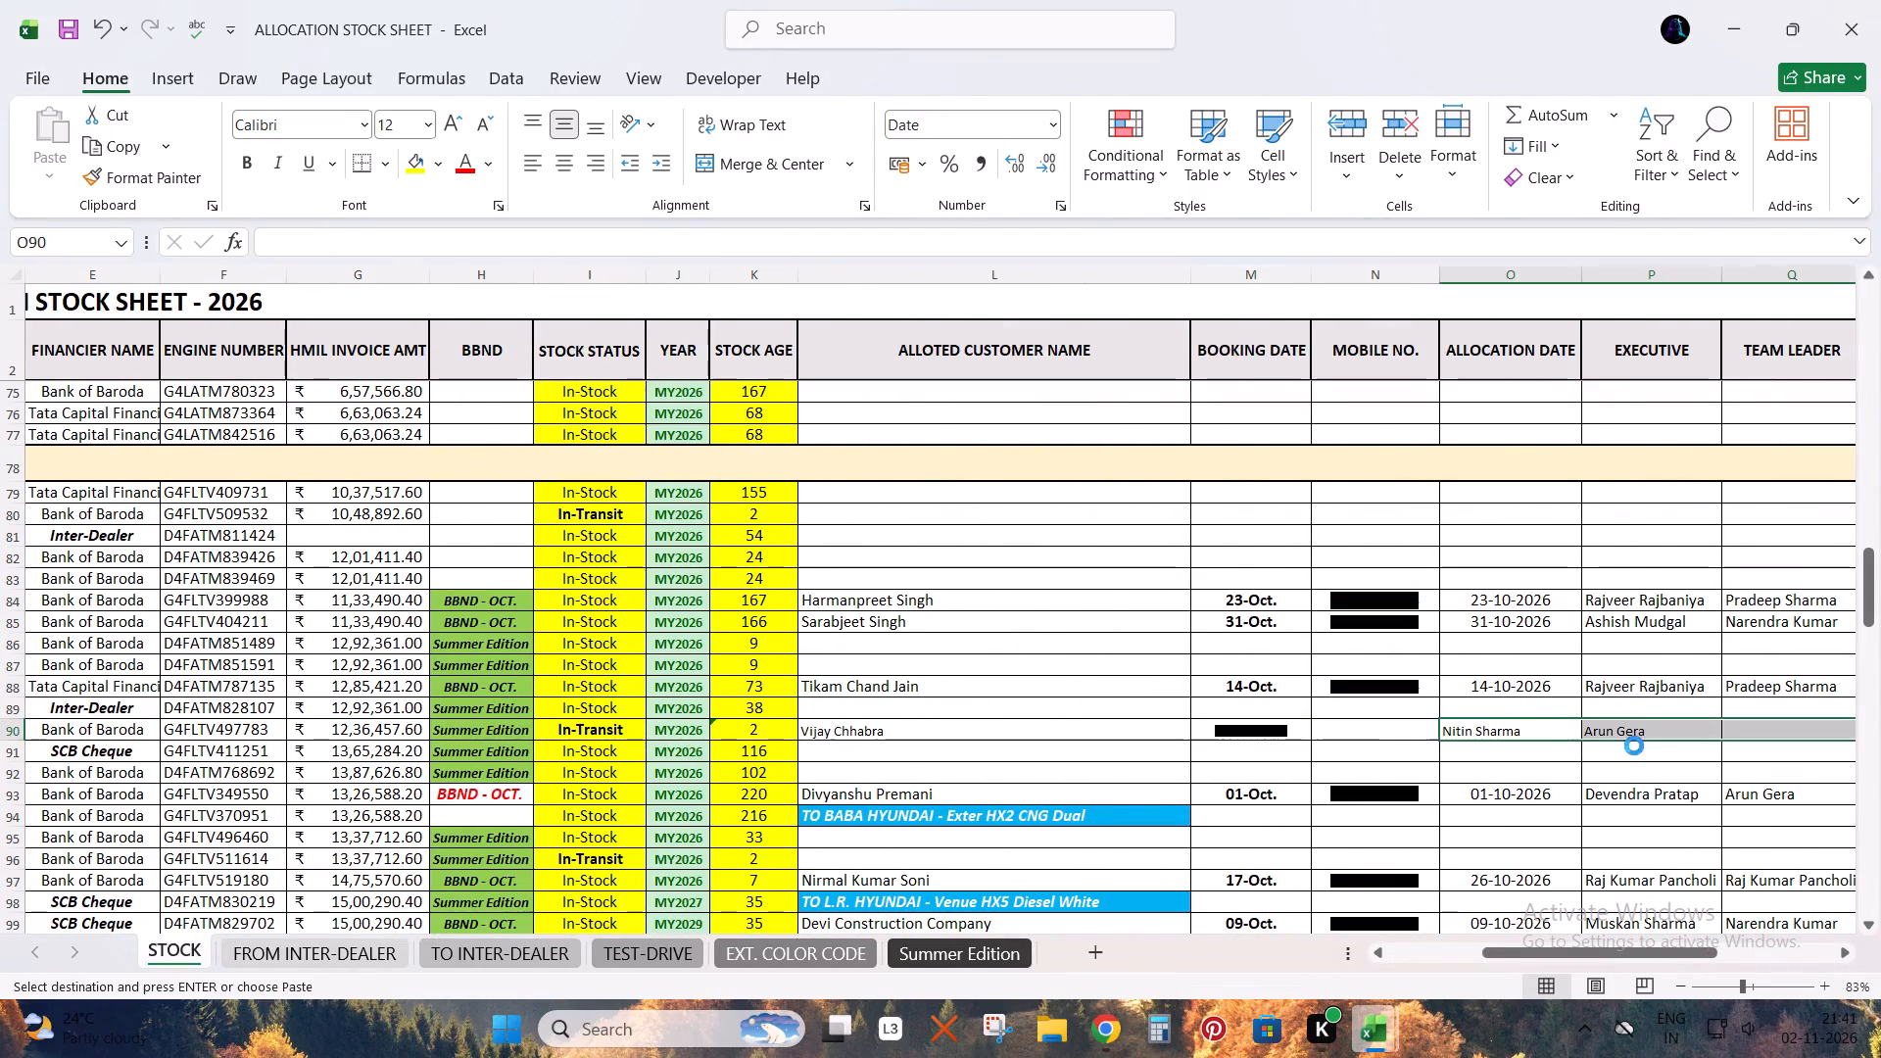
pyautogui.press('Left')
pyautogui.press('Right')
pyautogui.hotkey('ctrl', 'v')
pyautogui.press('Left')
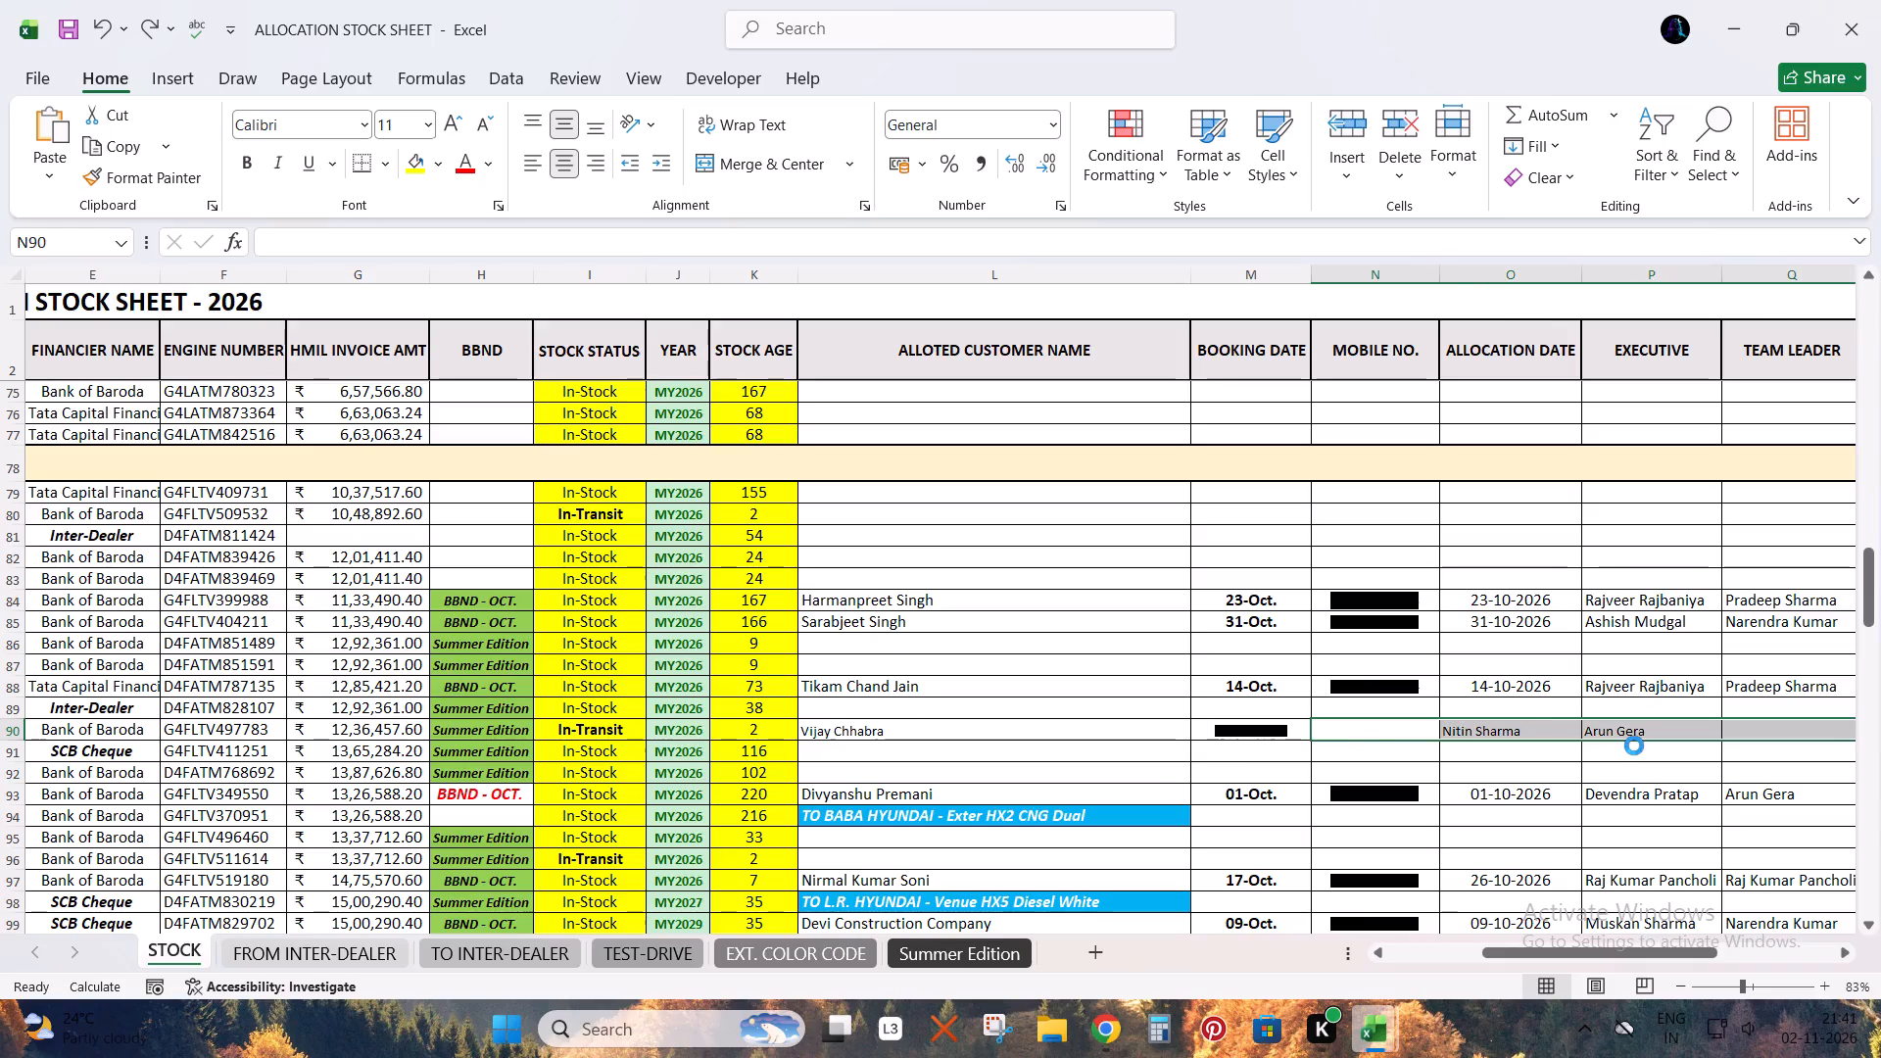
# Check the booking date in BOOKING LIST, and enter booking date 31-10 and allocation date 2-11 in stock row 90.
pyautogui.hotkey('alt', 'Tab')
pyautogui.hotkey('shift', 'space')
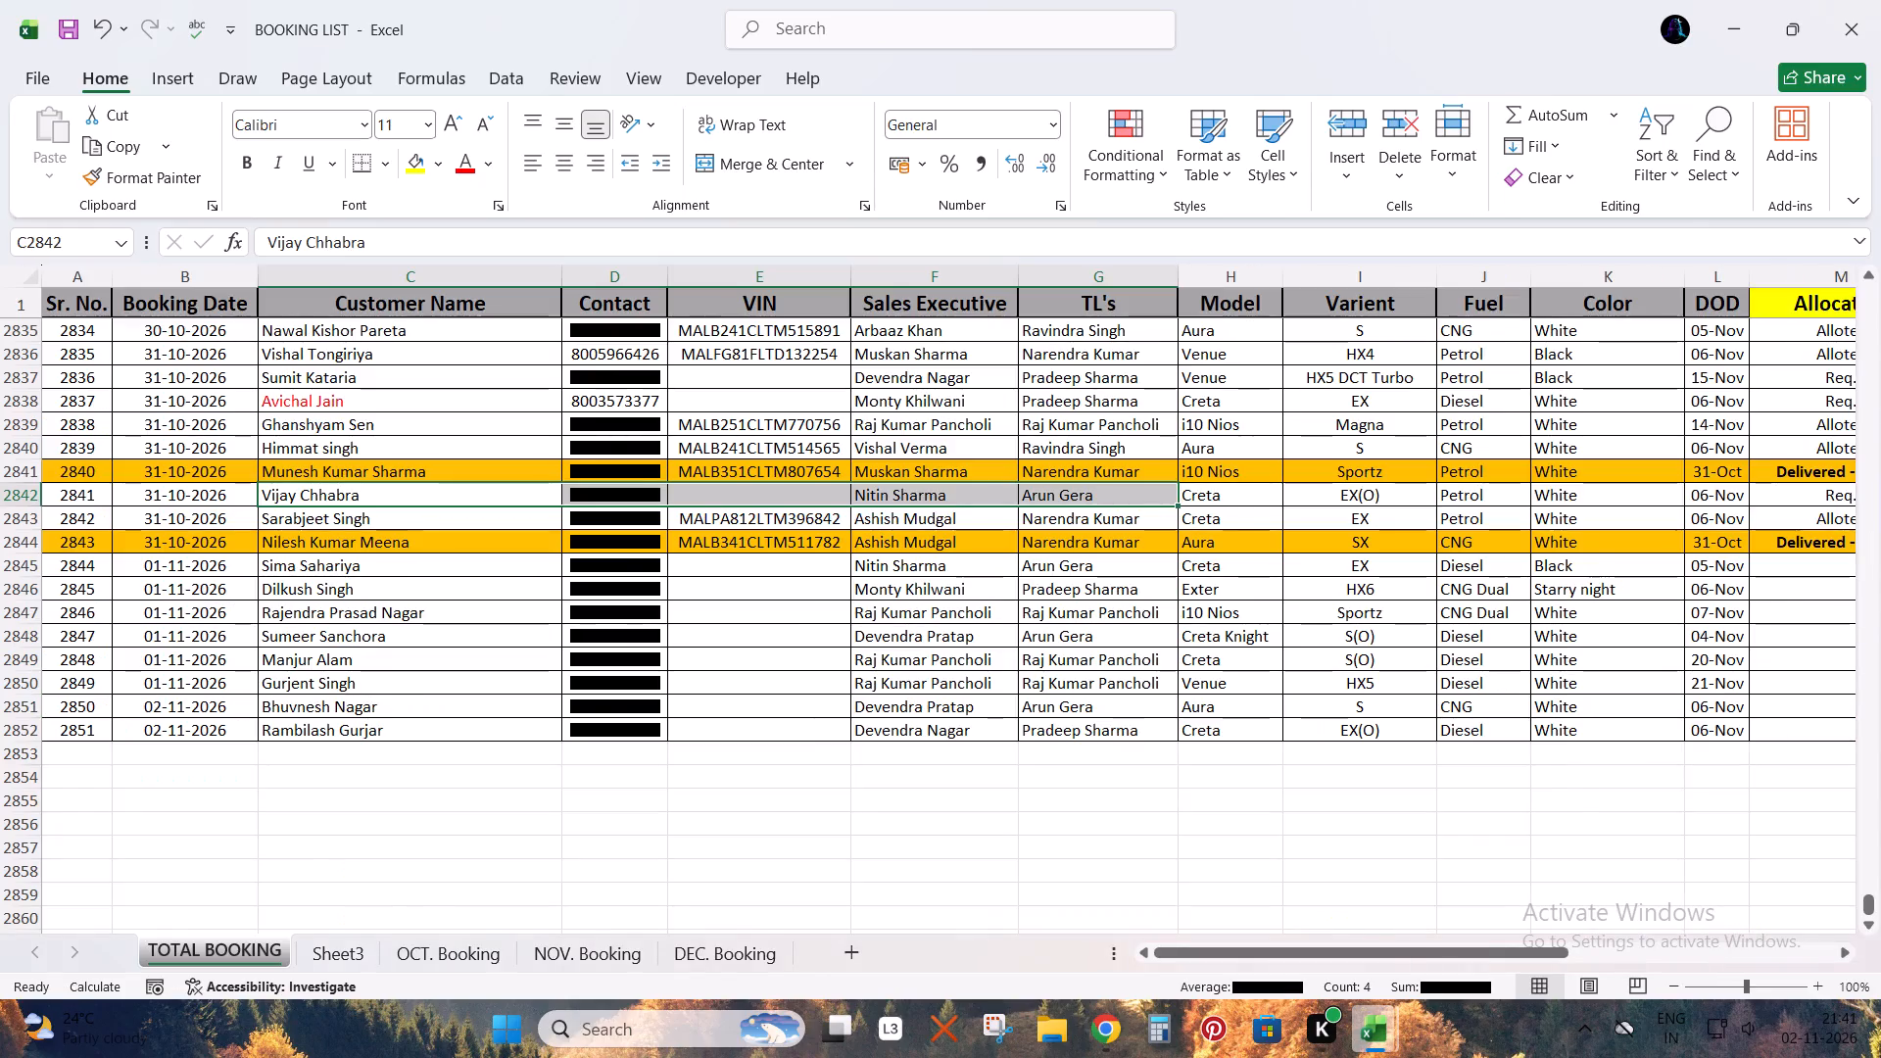
pyautogui.hotkey('alt', 'Tab')
pyautogui.write('31-10')
pyautogui.press('Tab')
pyautogui.press('Tab')
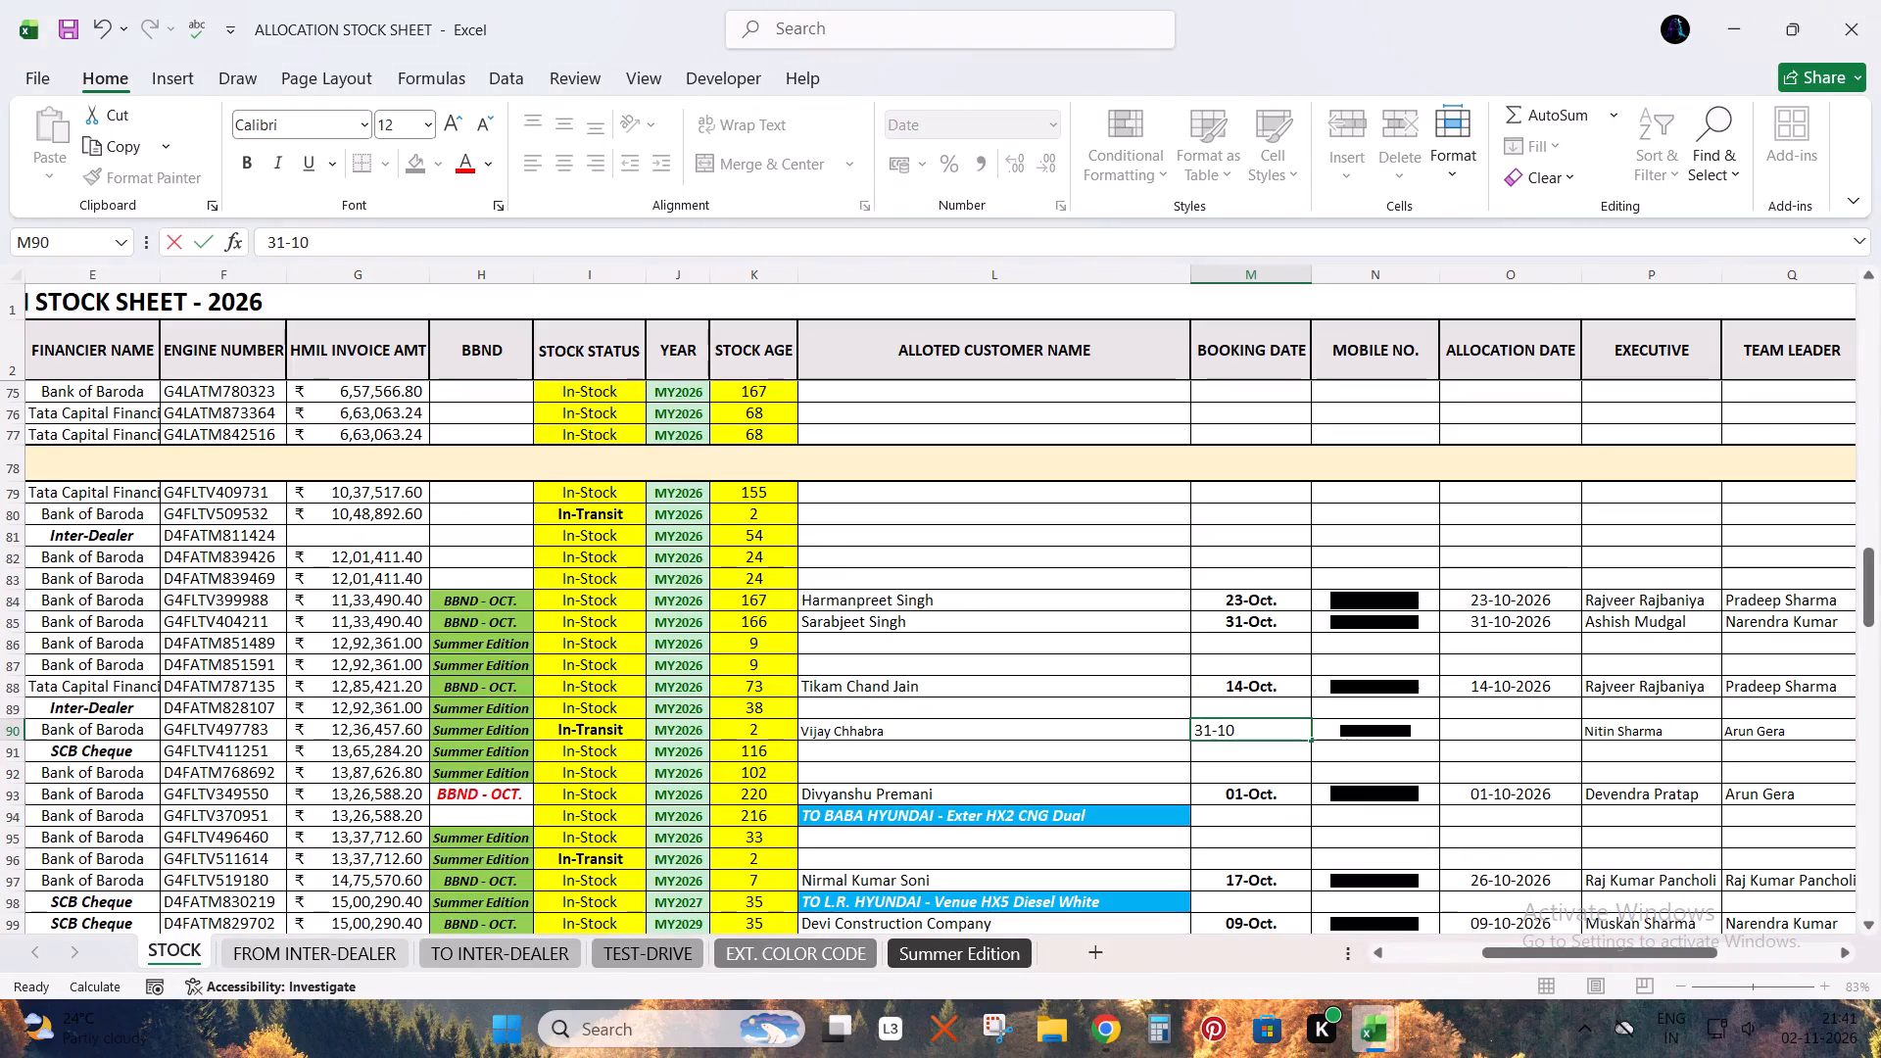
pyautogui.write('2-11')
pyautogui.press('Return')
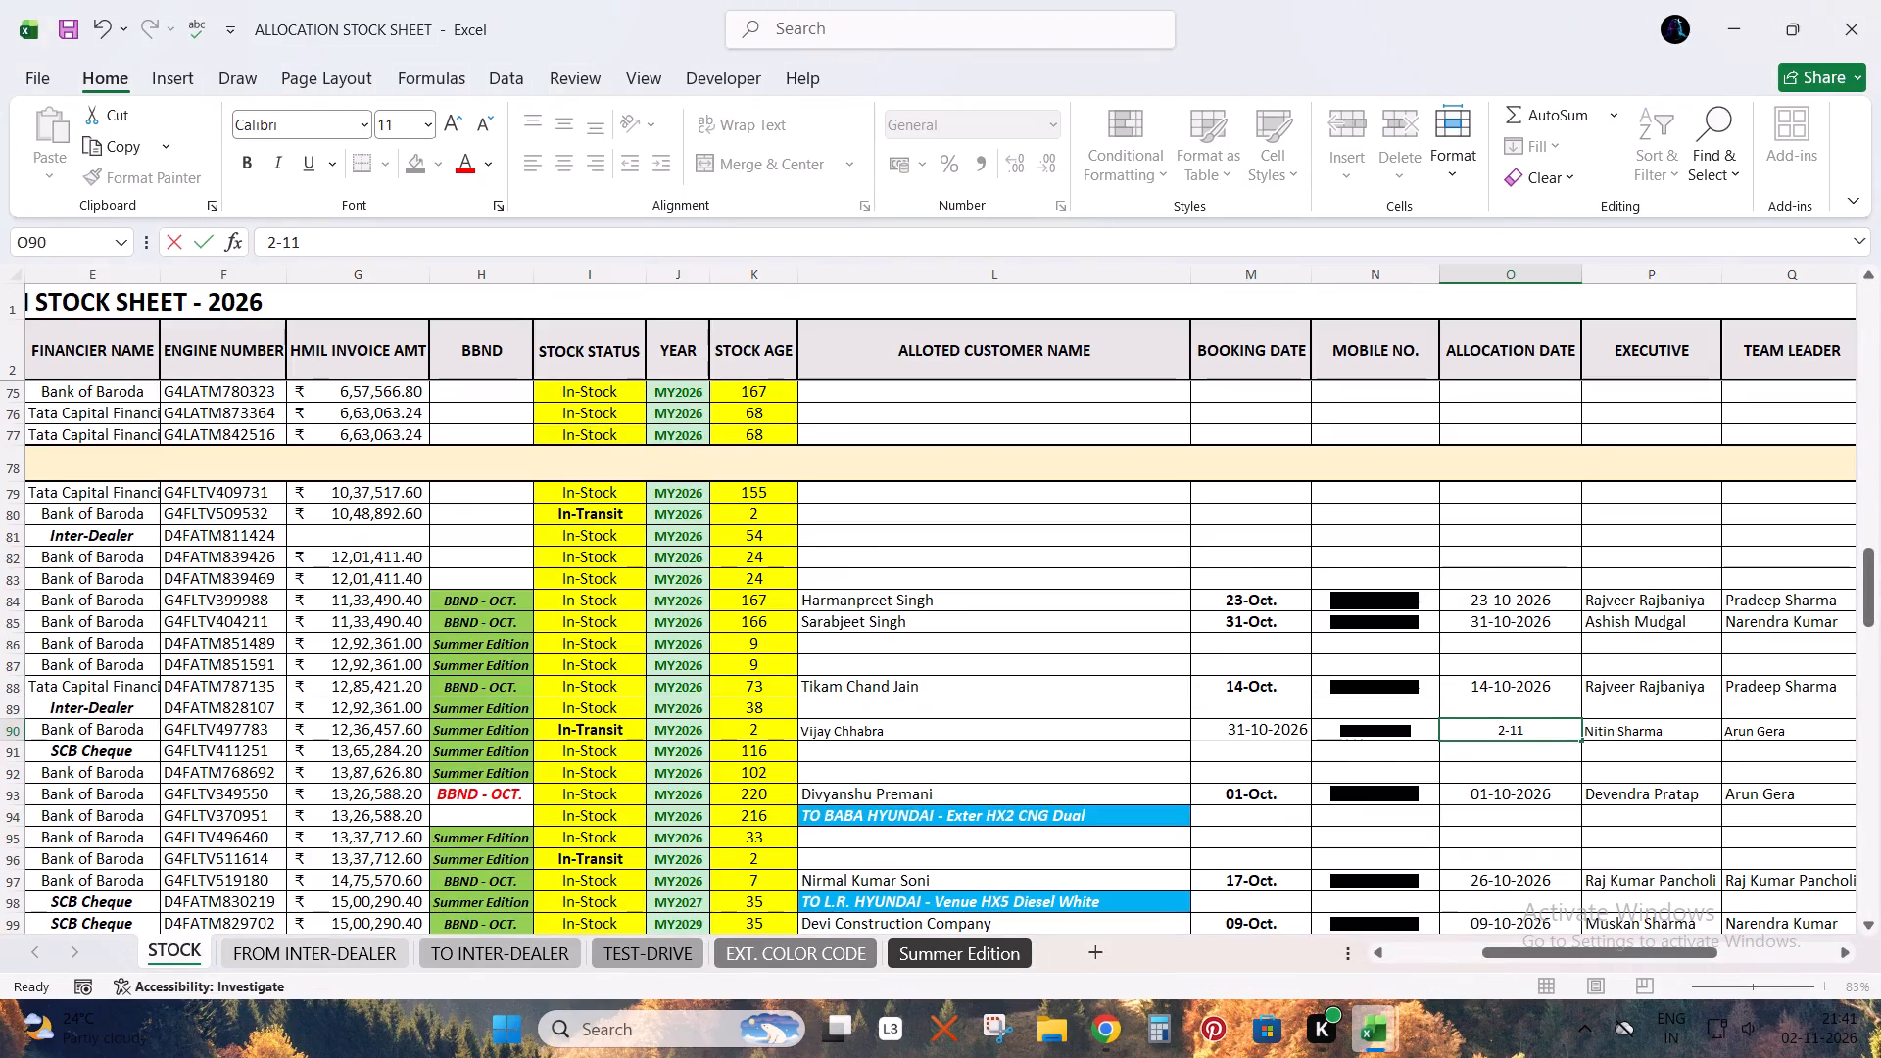
pyautogui.press('Right')
pyautogui.press('Up')
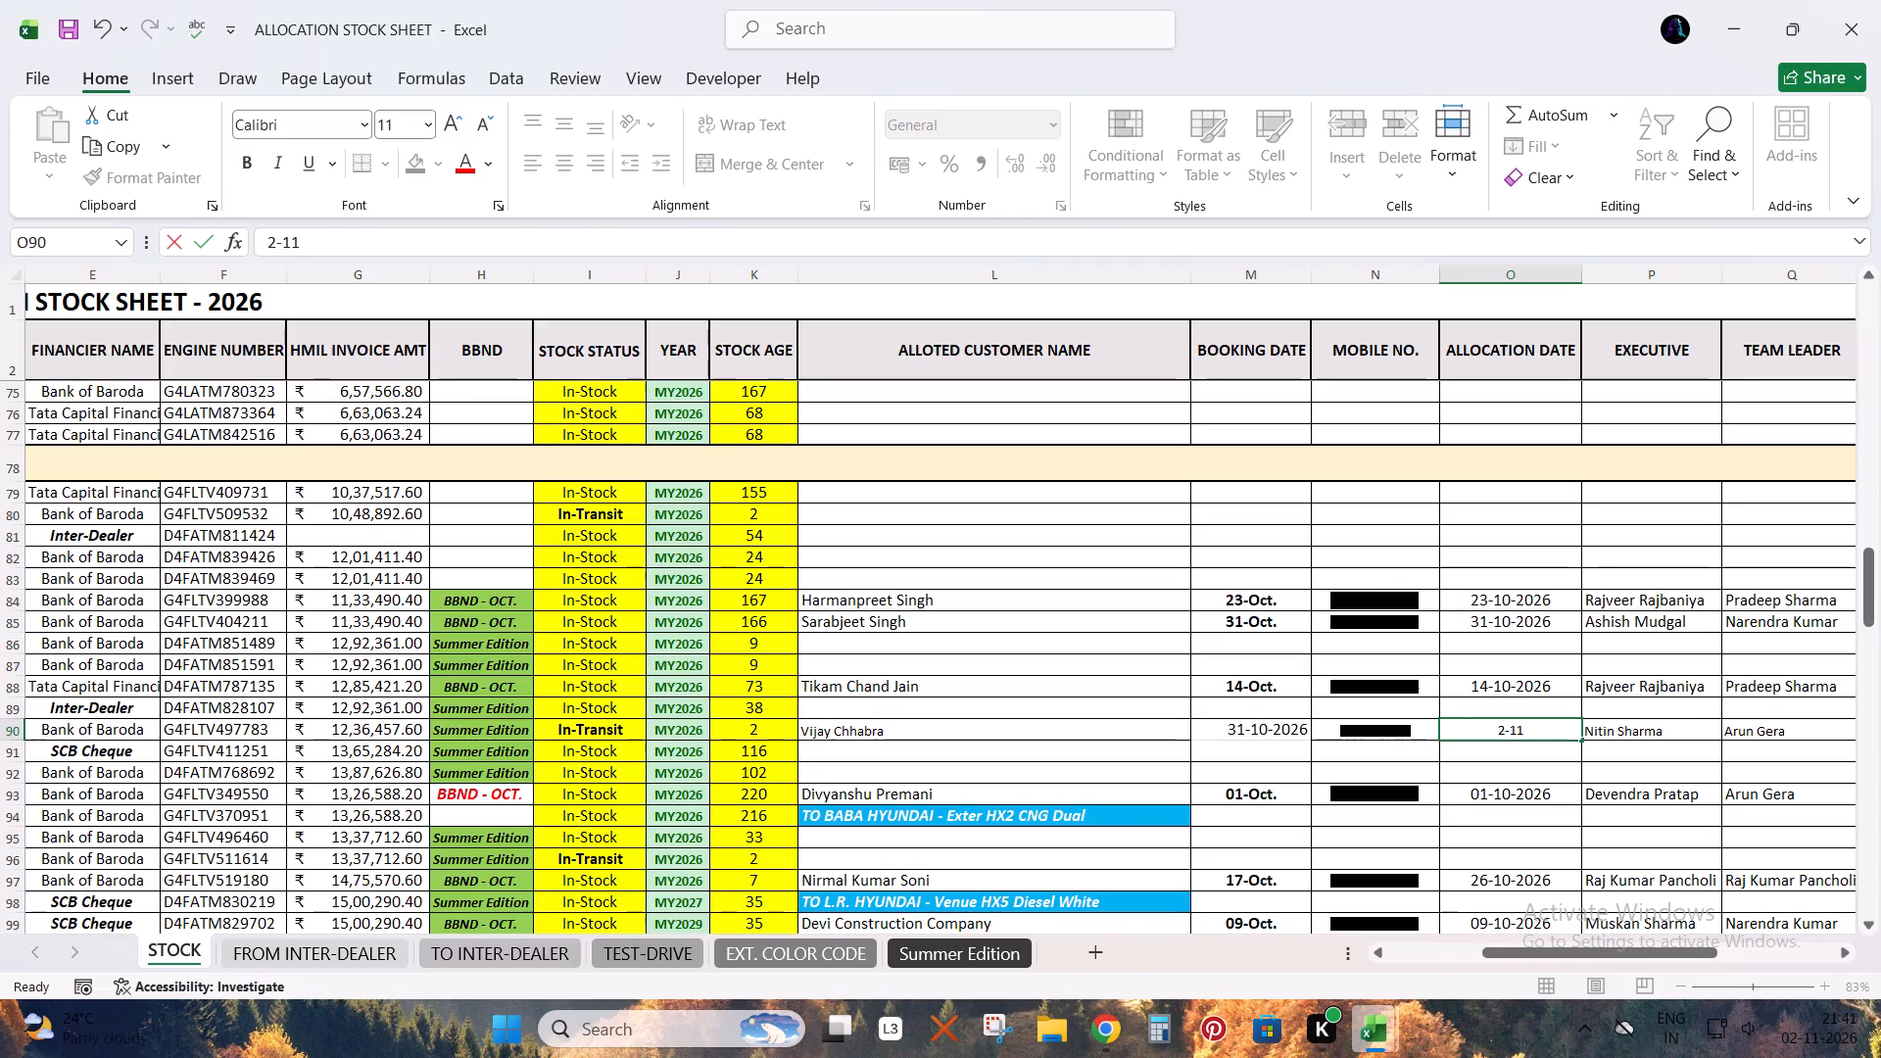
pyautogui.press('Right')
pyautogui.press('Right')
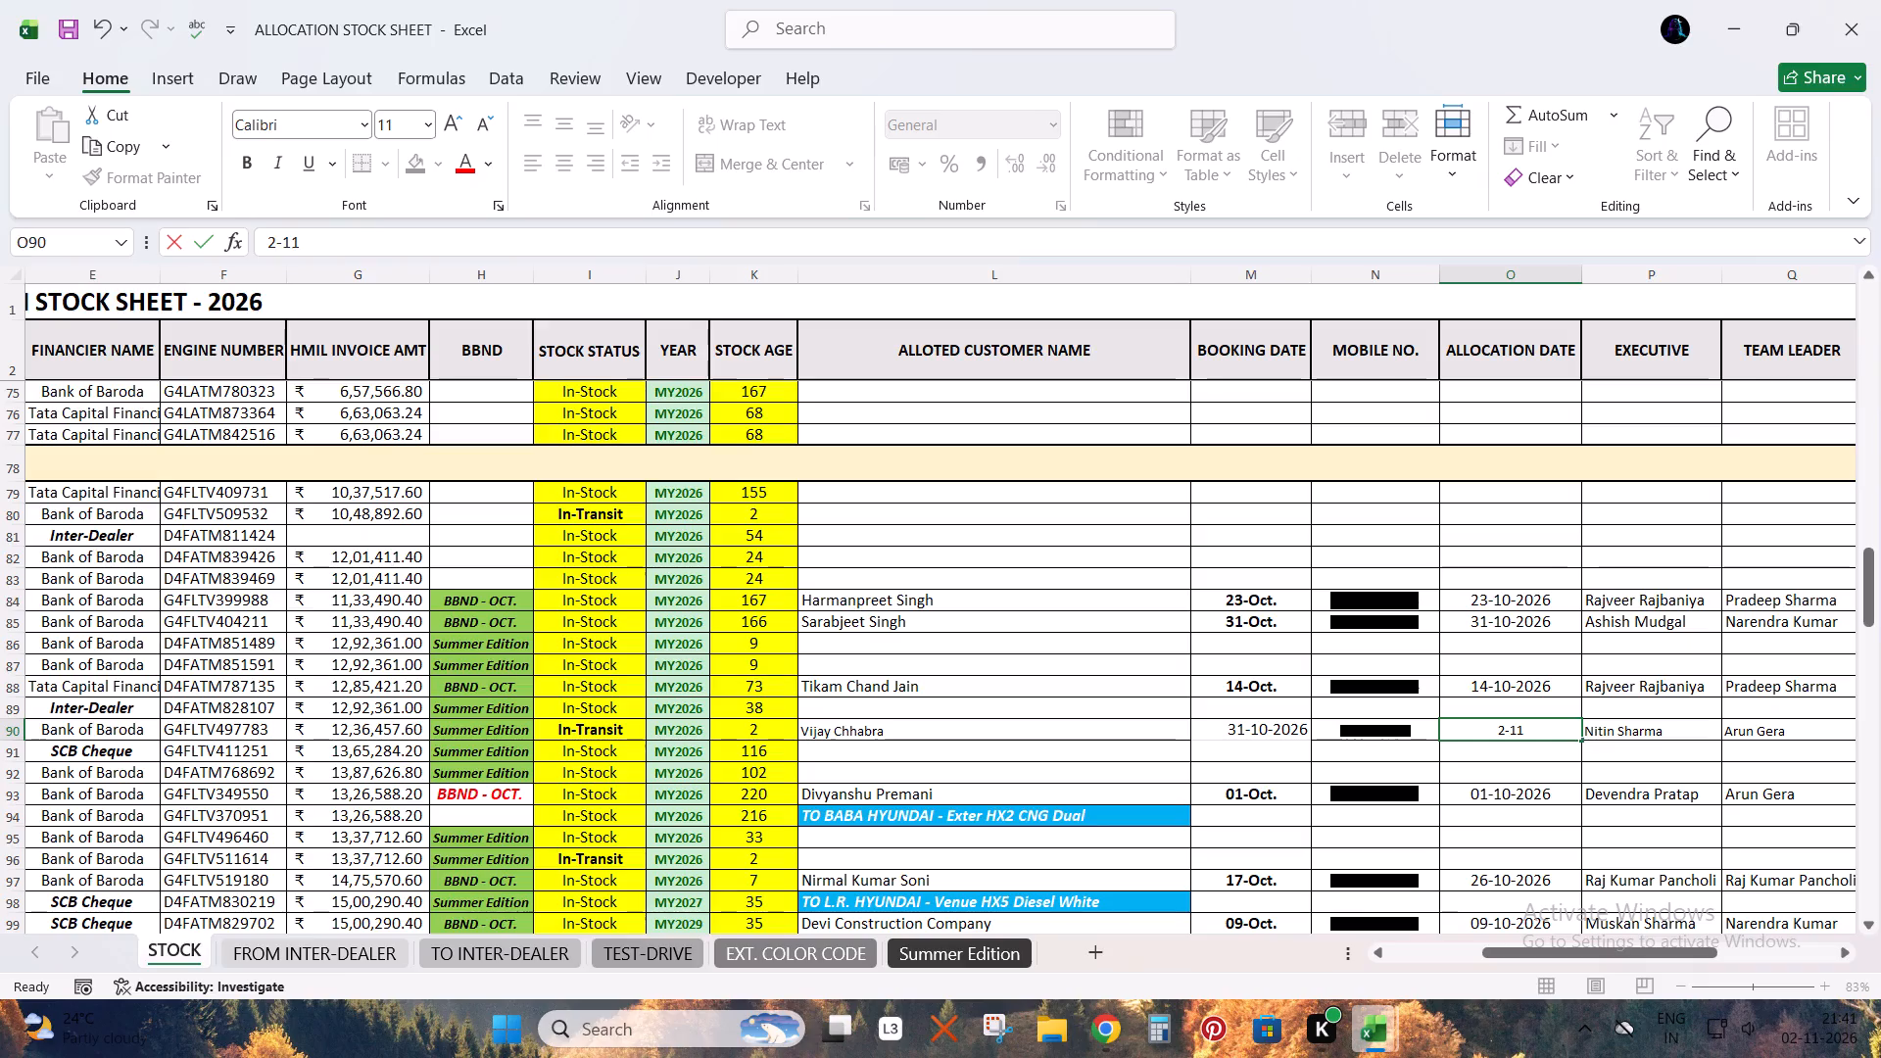
pyautogui.press('Right')
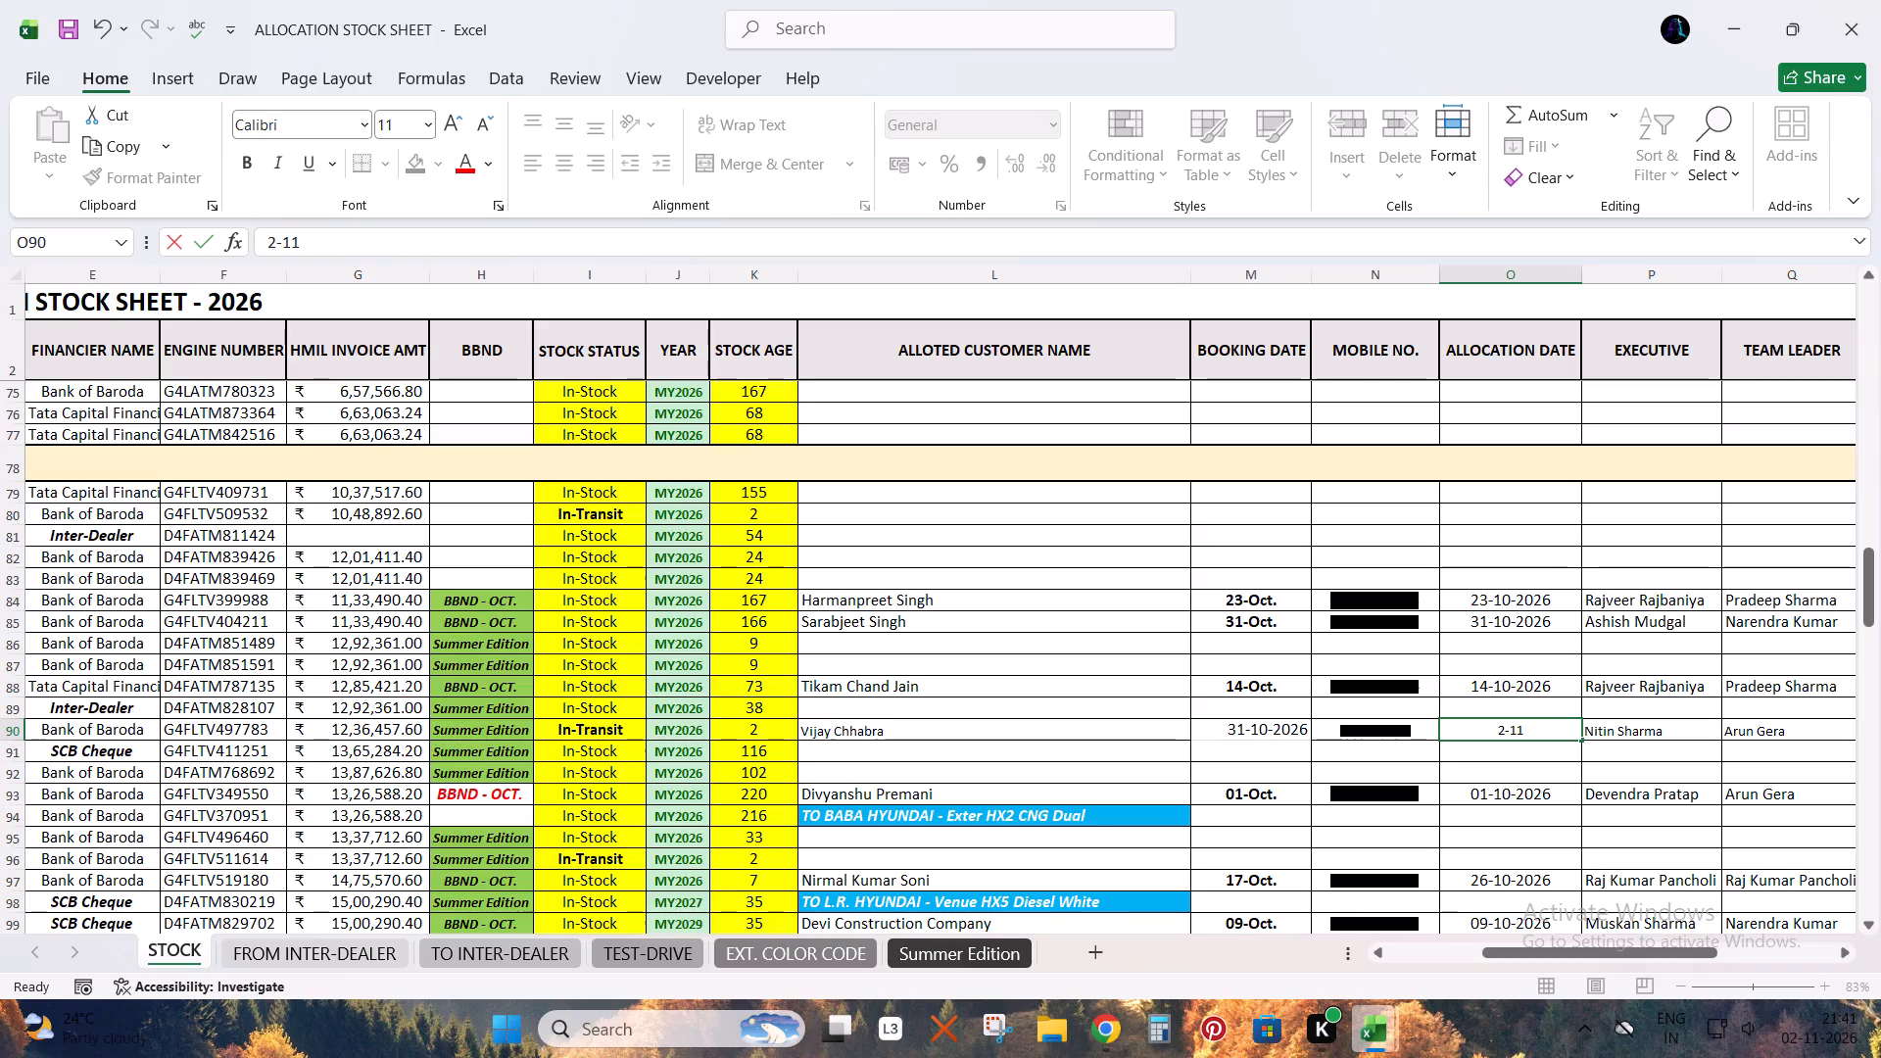
pyautogui.click(1634, 745)
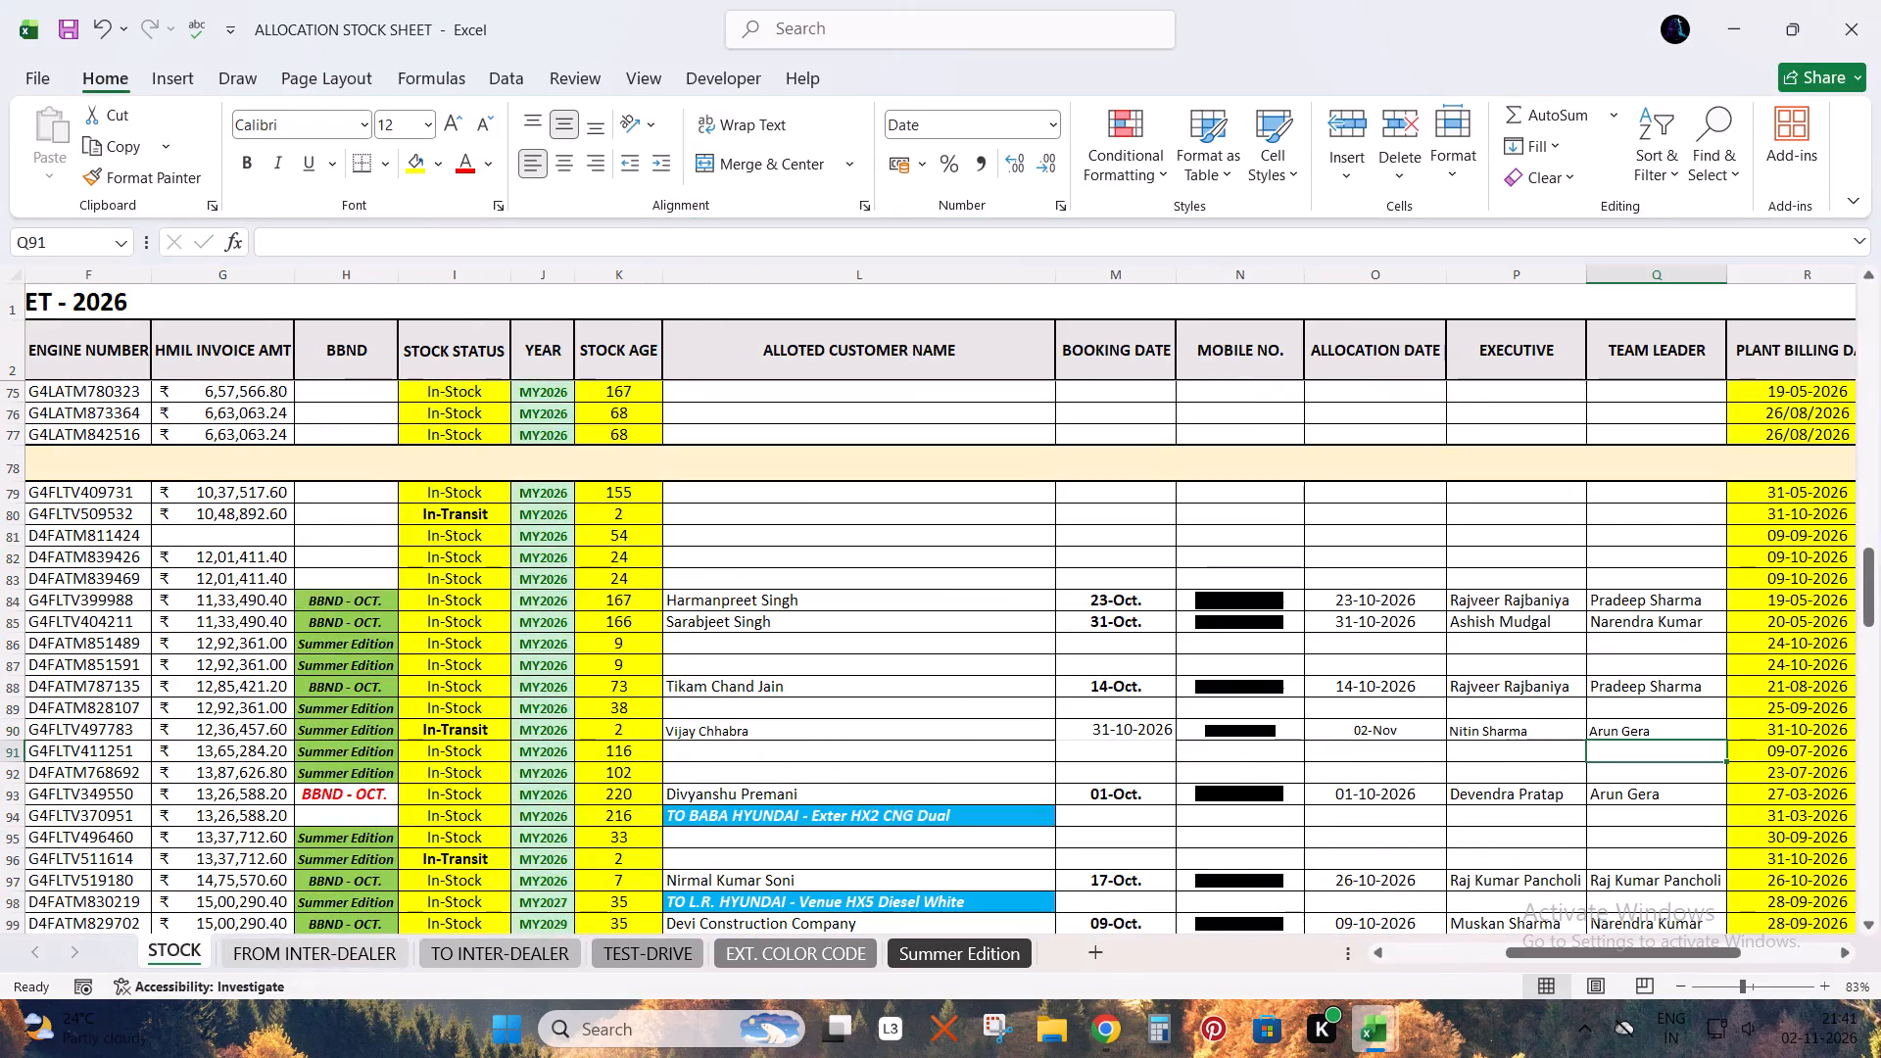
# Select the allocation date cell of the newly allotted Creta 1.5 MPi MT EX(O) in row 90.
pyautogui.scroll(-1, 1547, 761)
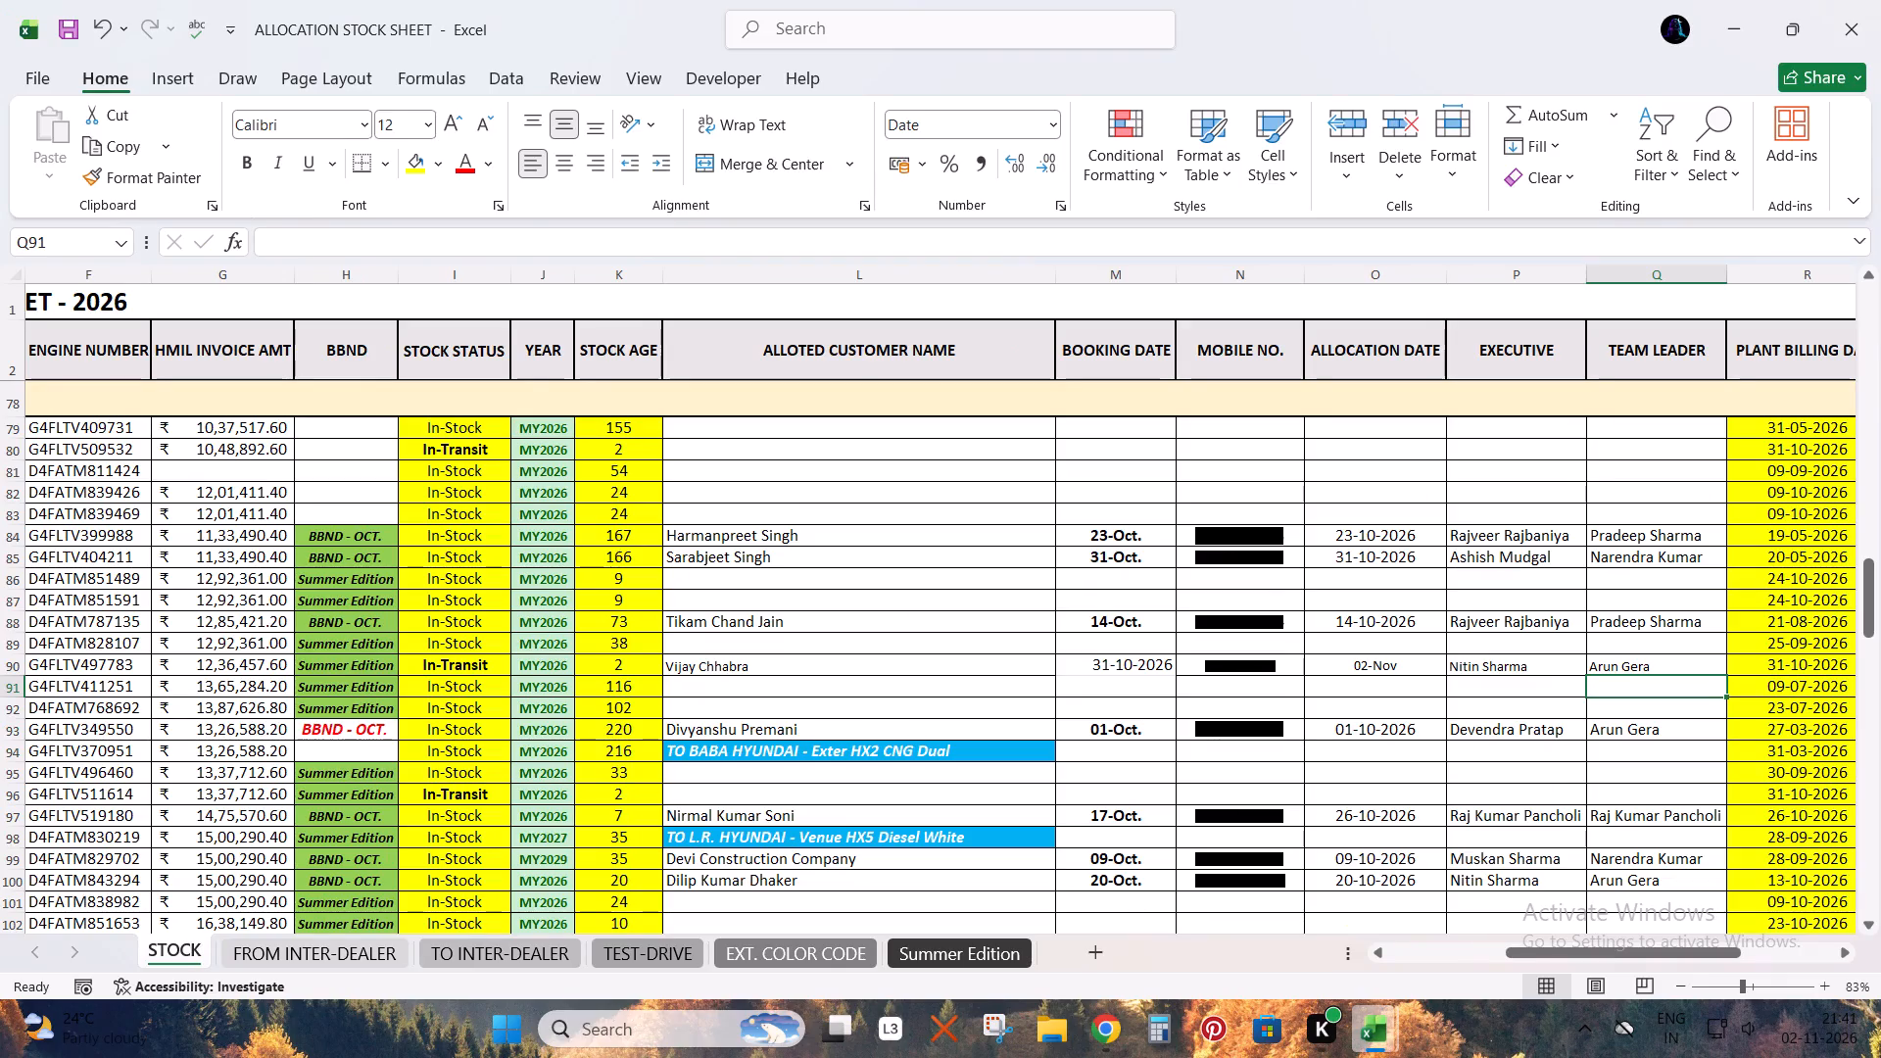
pyautogui.click(1353, 666)
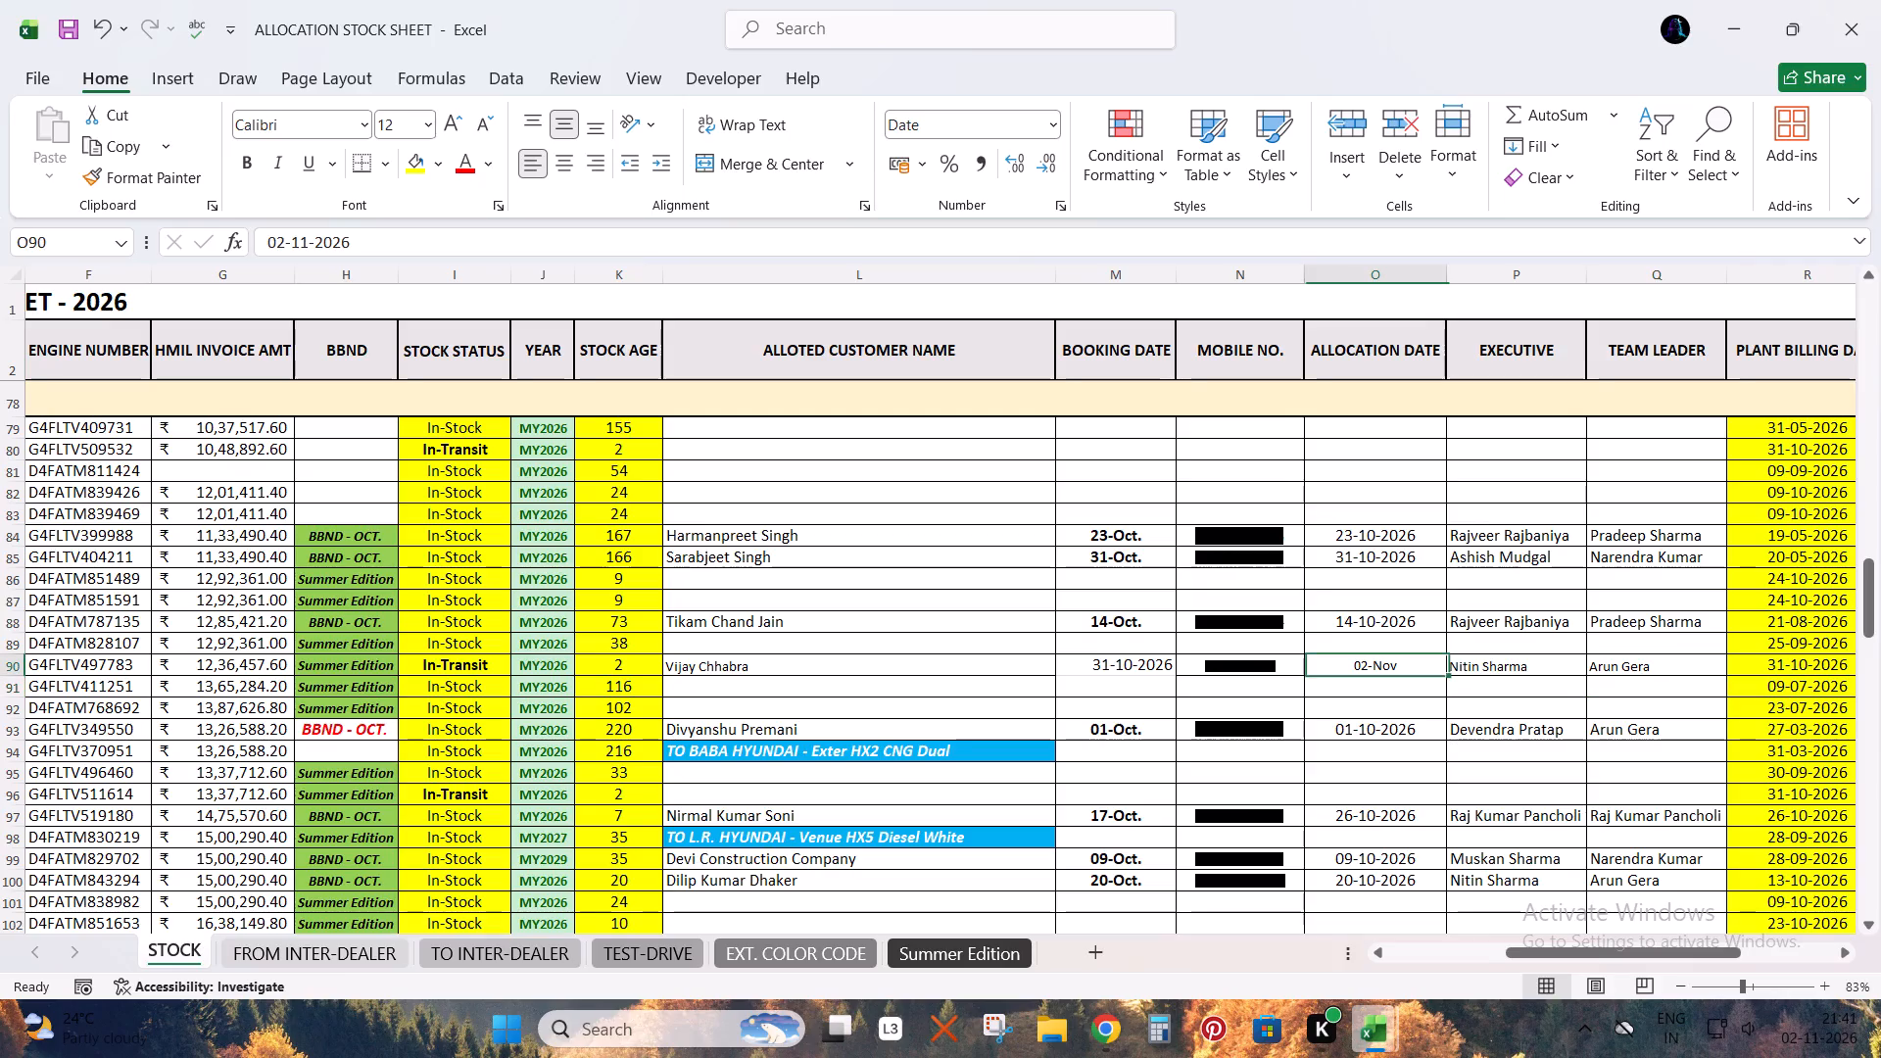
# Copy the formatting of row 89's cells from Alloted Customer Name through Team Leader onto the same cells in row 90.
pyautogui.press('Up')
pyautogui.press('Left')
pyautogui.press('Left')
pyautogui.press('Left')
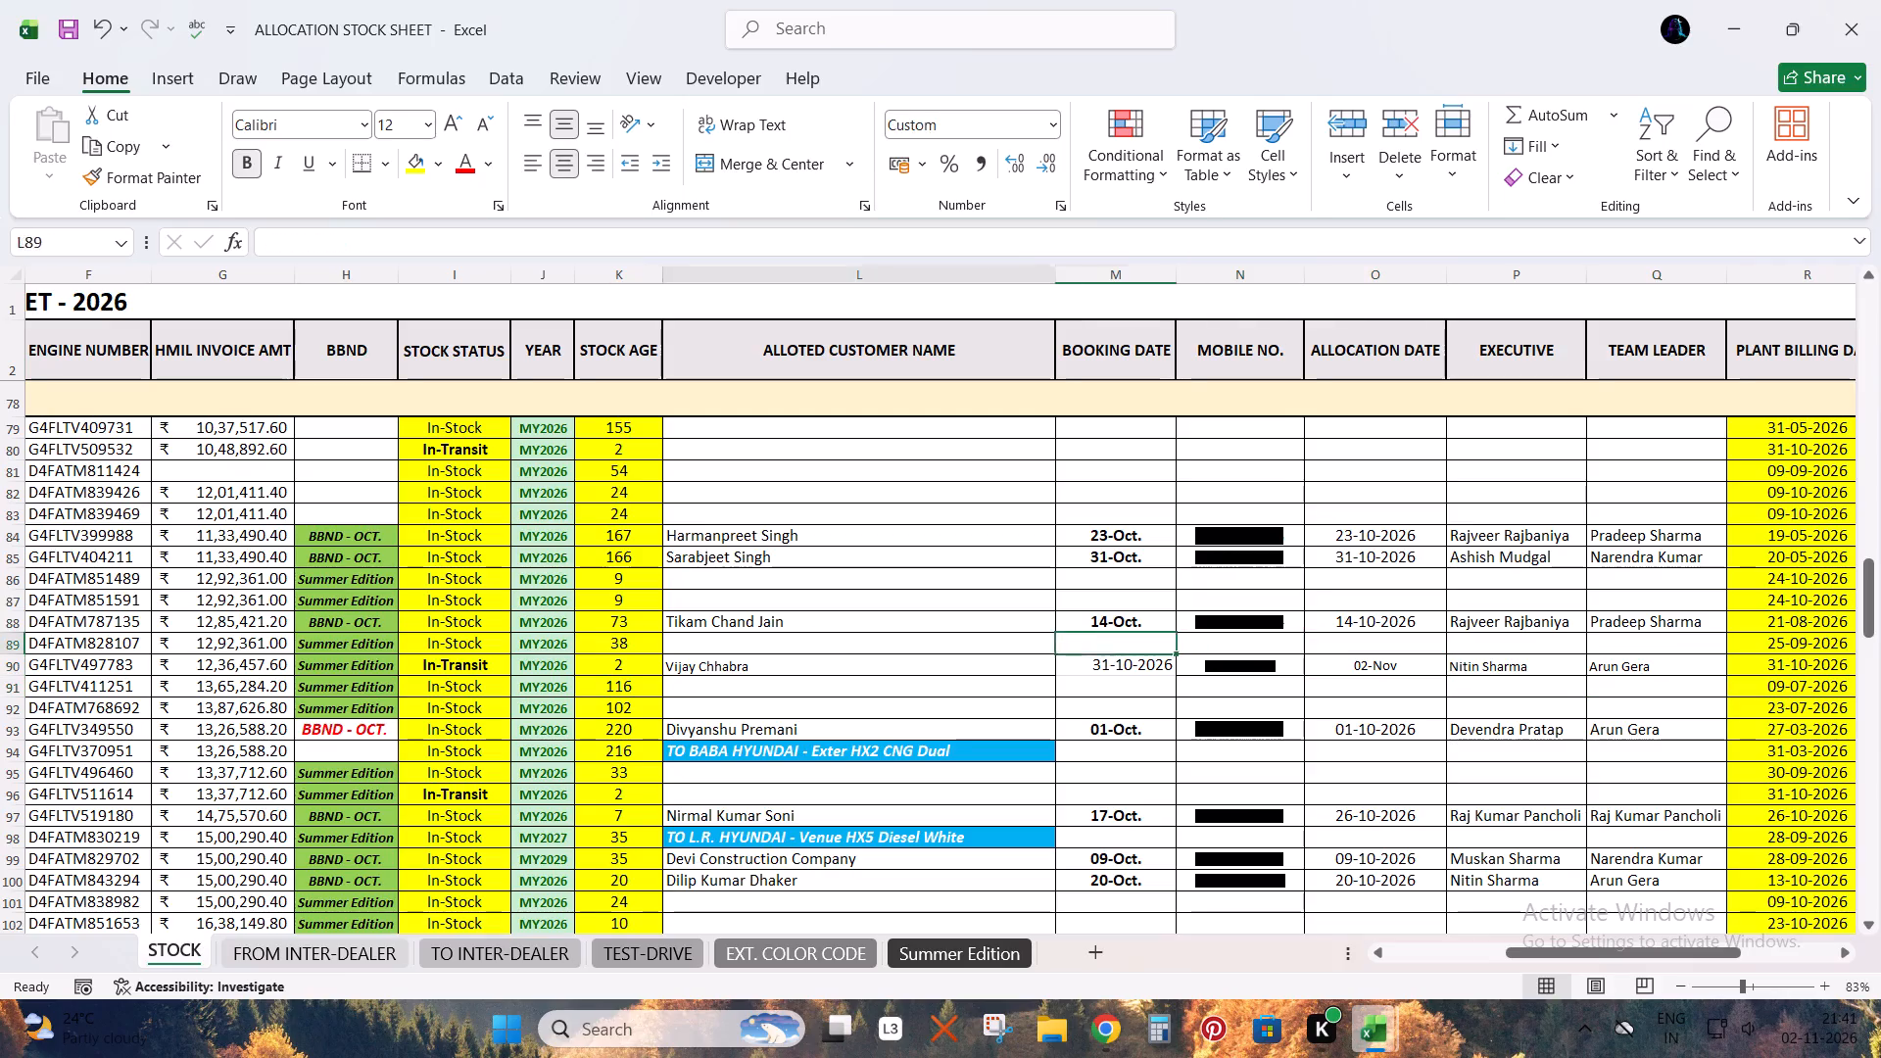
pyautogui.press('Left')
pyautogui.hotkey('shift', 'Right')
pyautogui.press('Right')
pyautogui.hotkey('shift', 'Right')
pyautogui.hotkey('shift', 'Right')
pyautogui.hotkey('shift', 'Right')
pyautogui.hotkey('shift', 'Right')
pyautogui.hotkey('shift', 'Right')
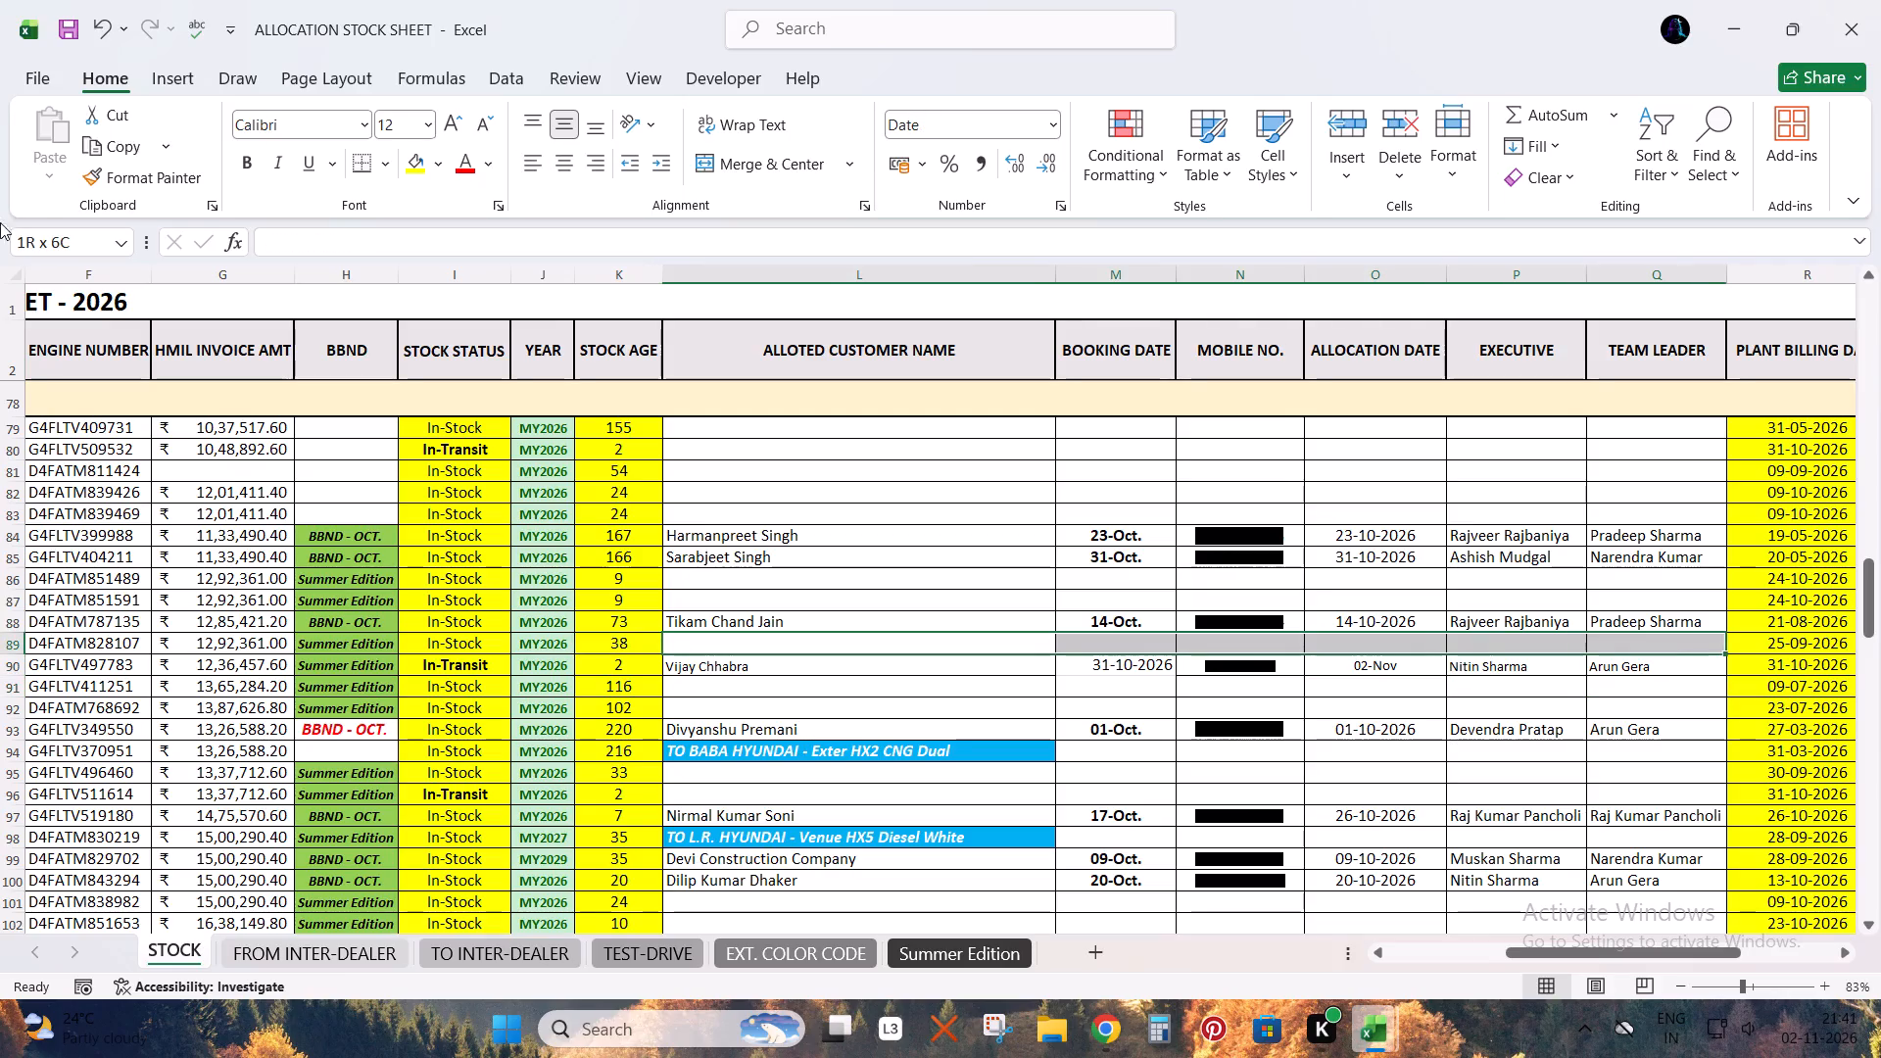
pyautogui.click(157, 180)
pyautogui.press('Down')
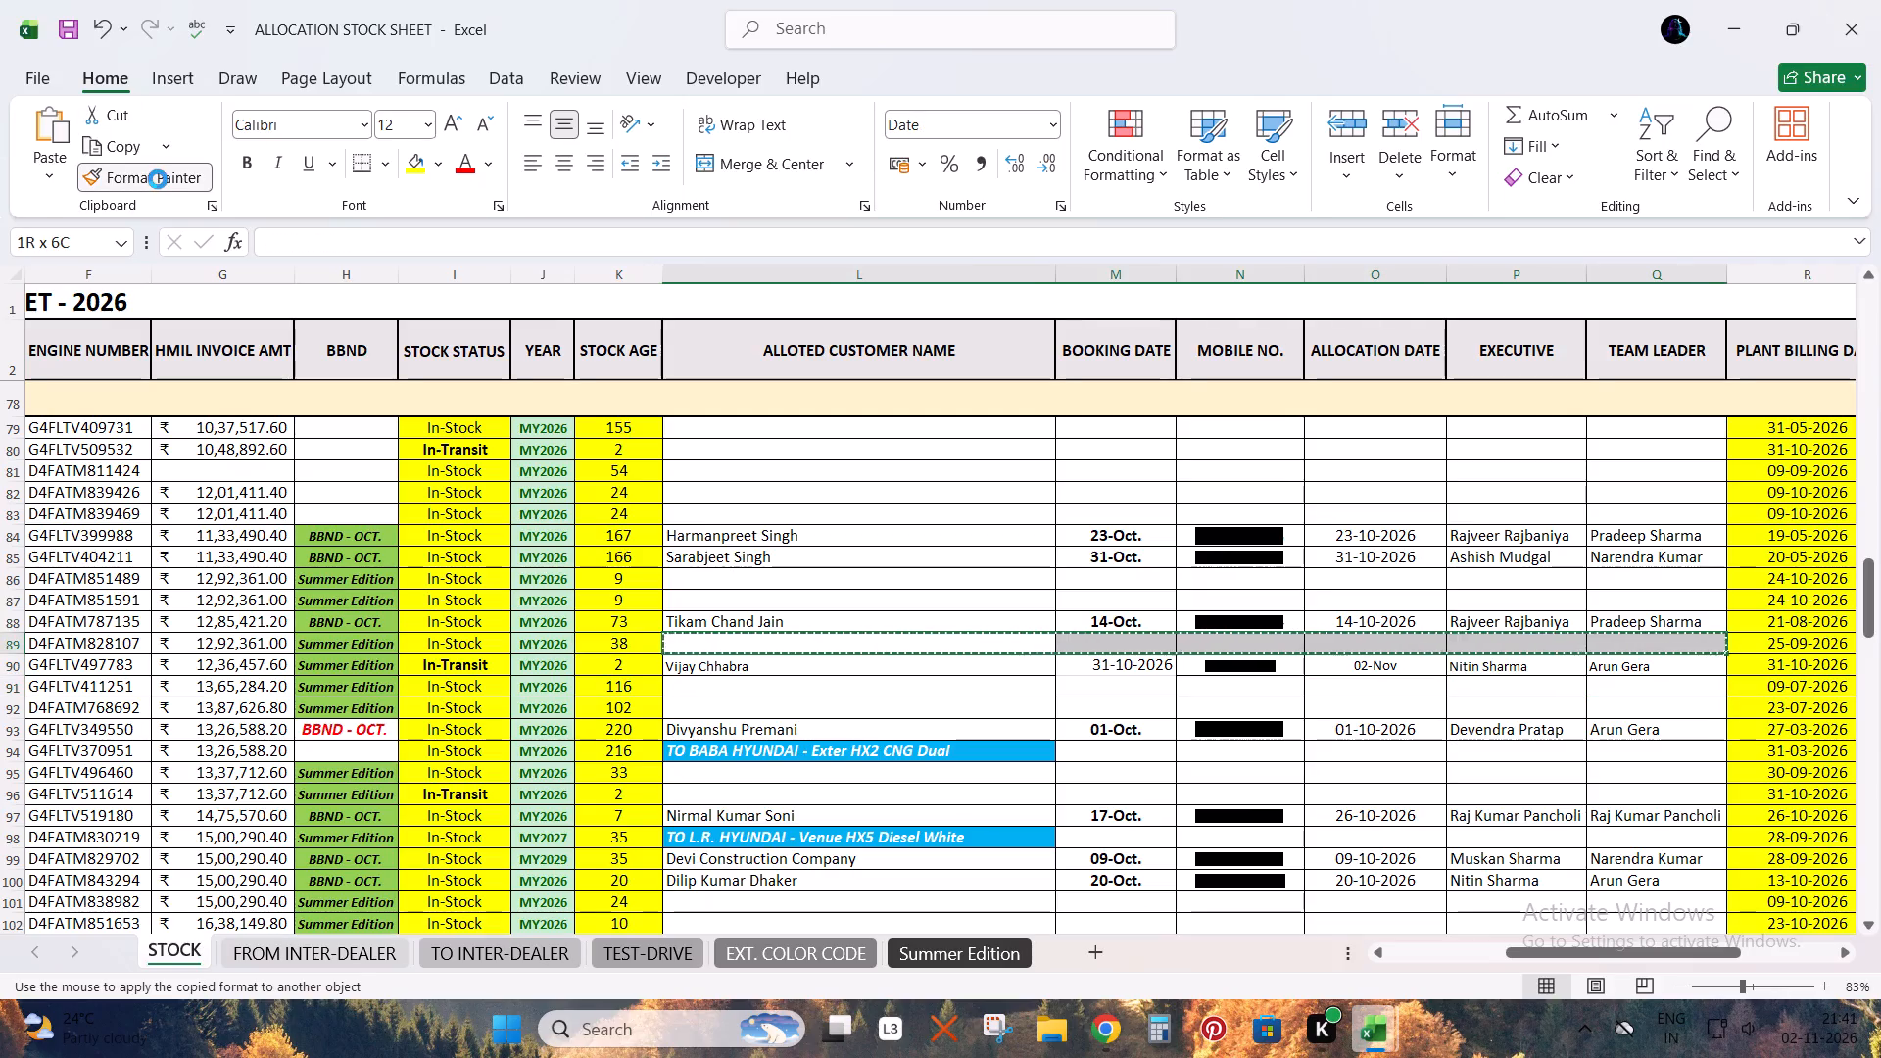
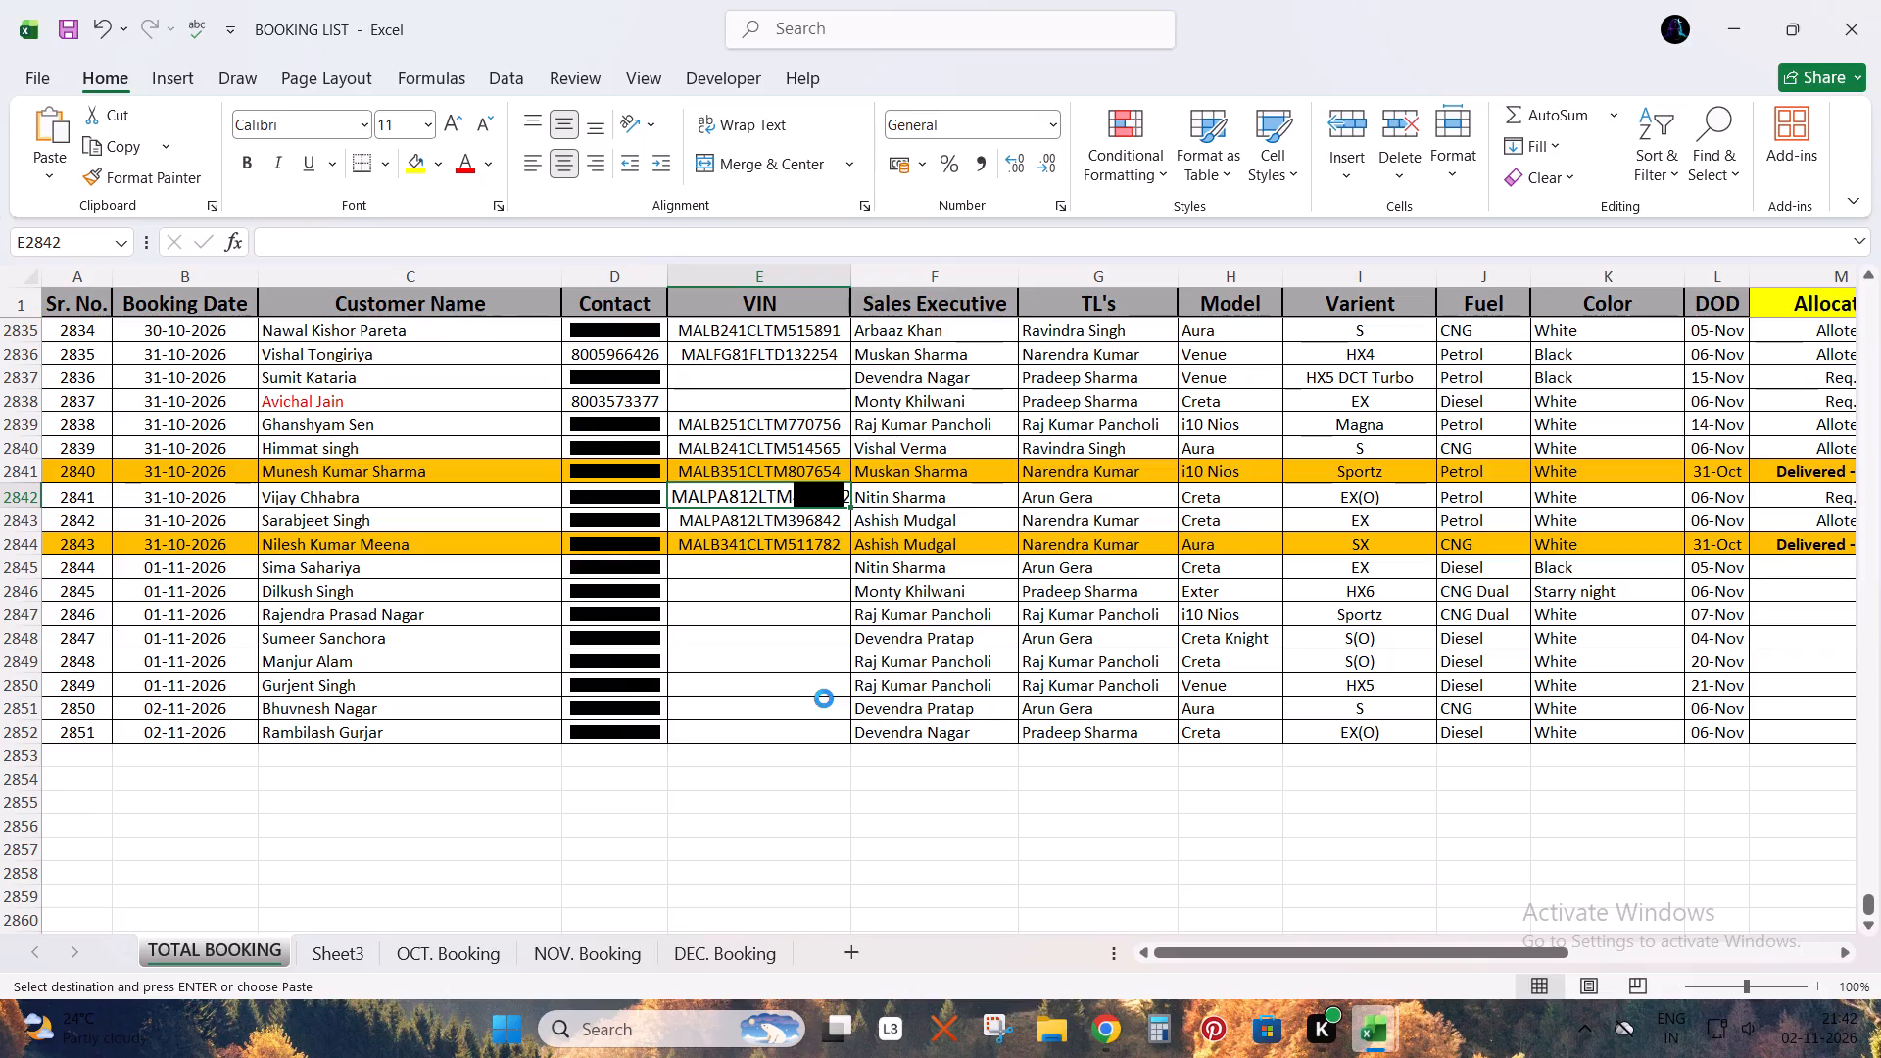
# Set the Allocation status of the Creta EX(O) Petrol booking in BOOKING LIST row 2842 to Alloted.
pyautogui.press('Right')
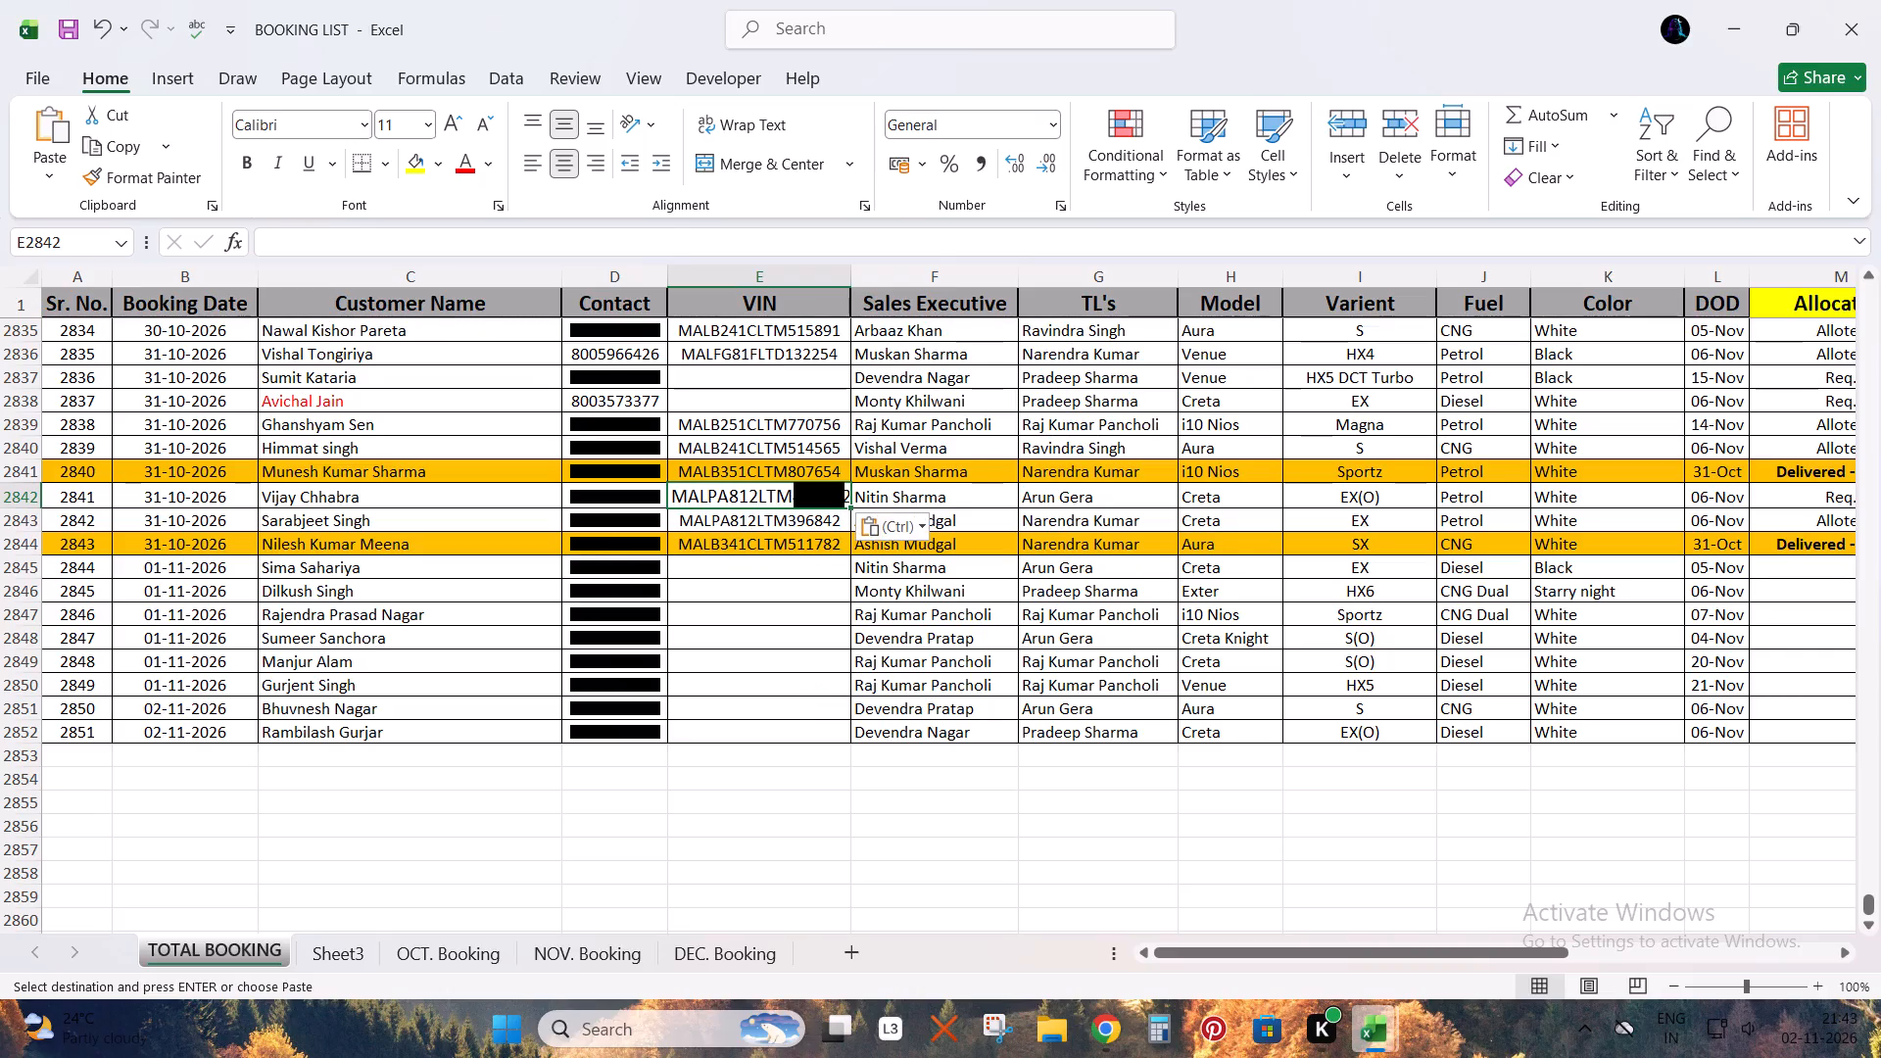
pyautogui.press('Right')
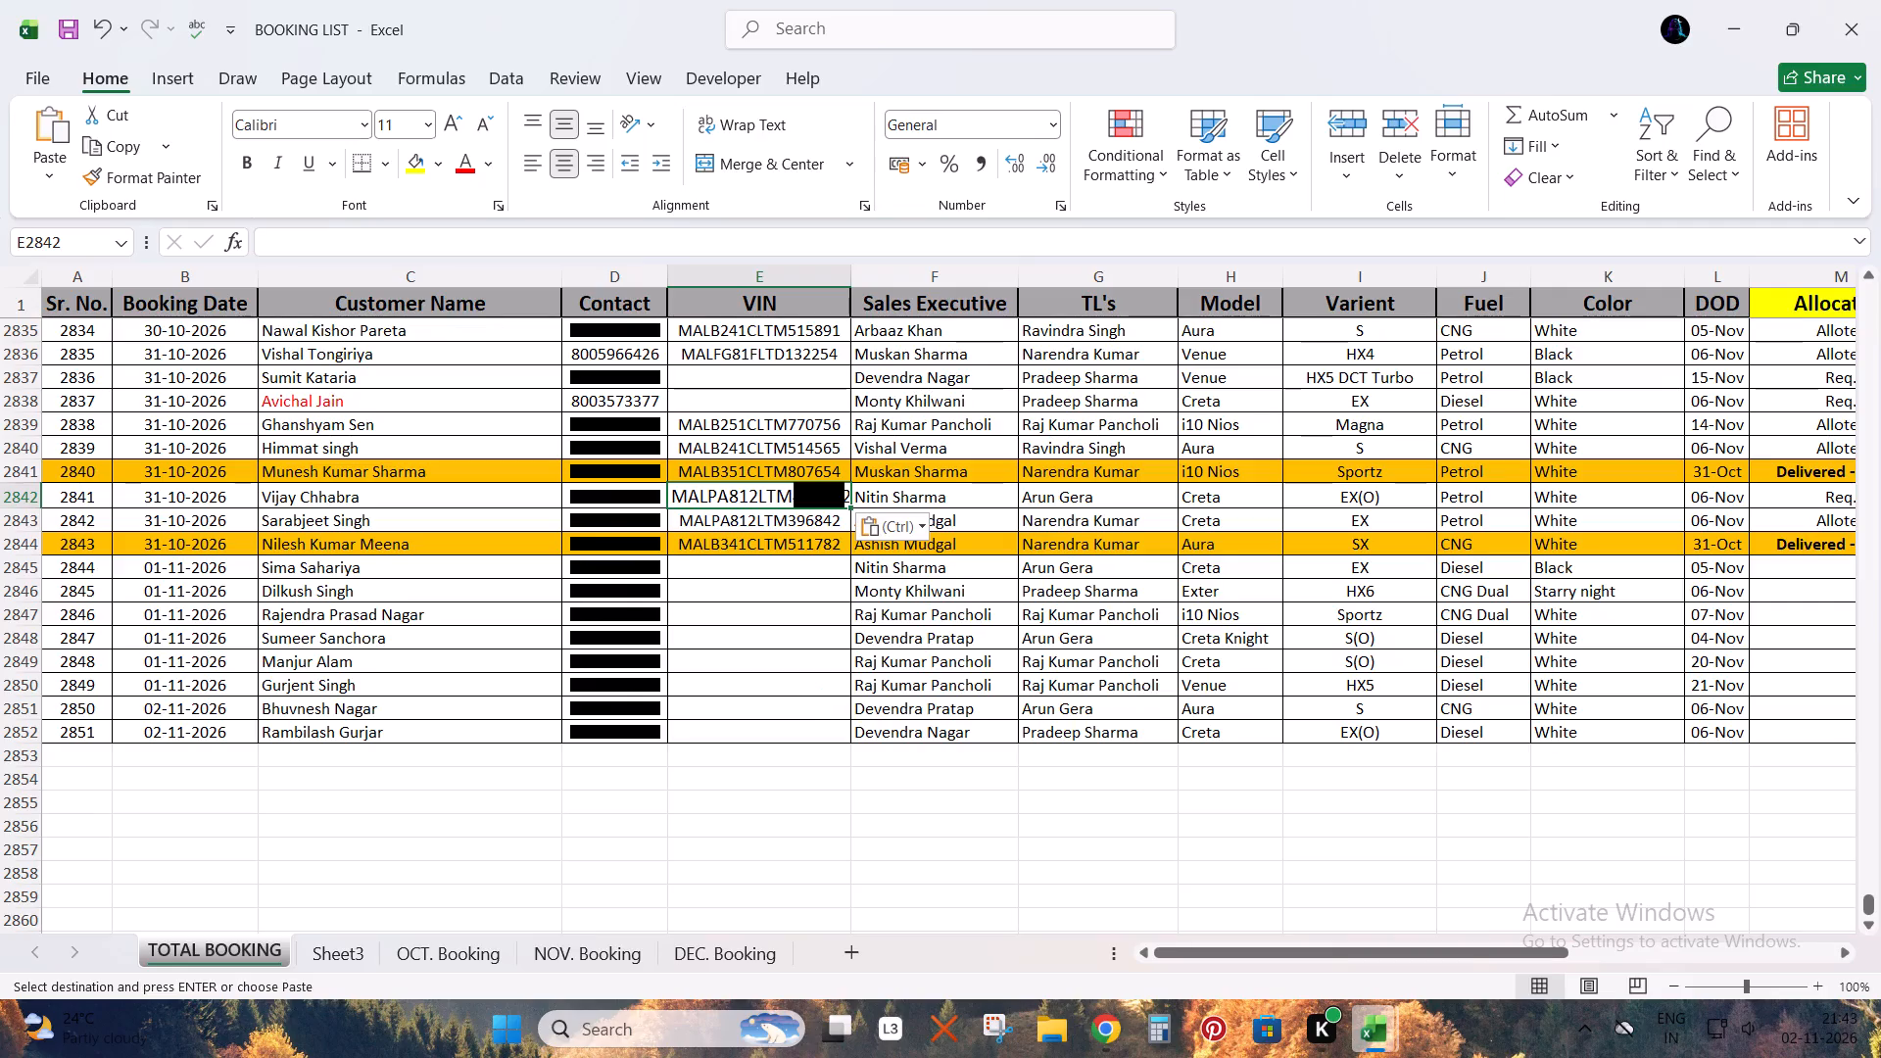
pyautogui.press('Left')
pyautogui.press('Left')
pyautogui.press('a')
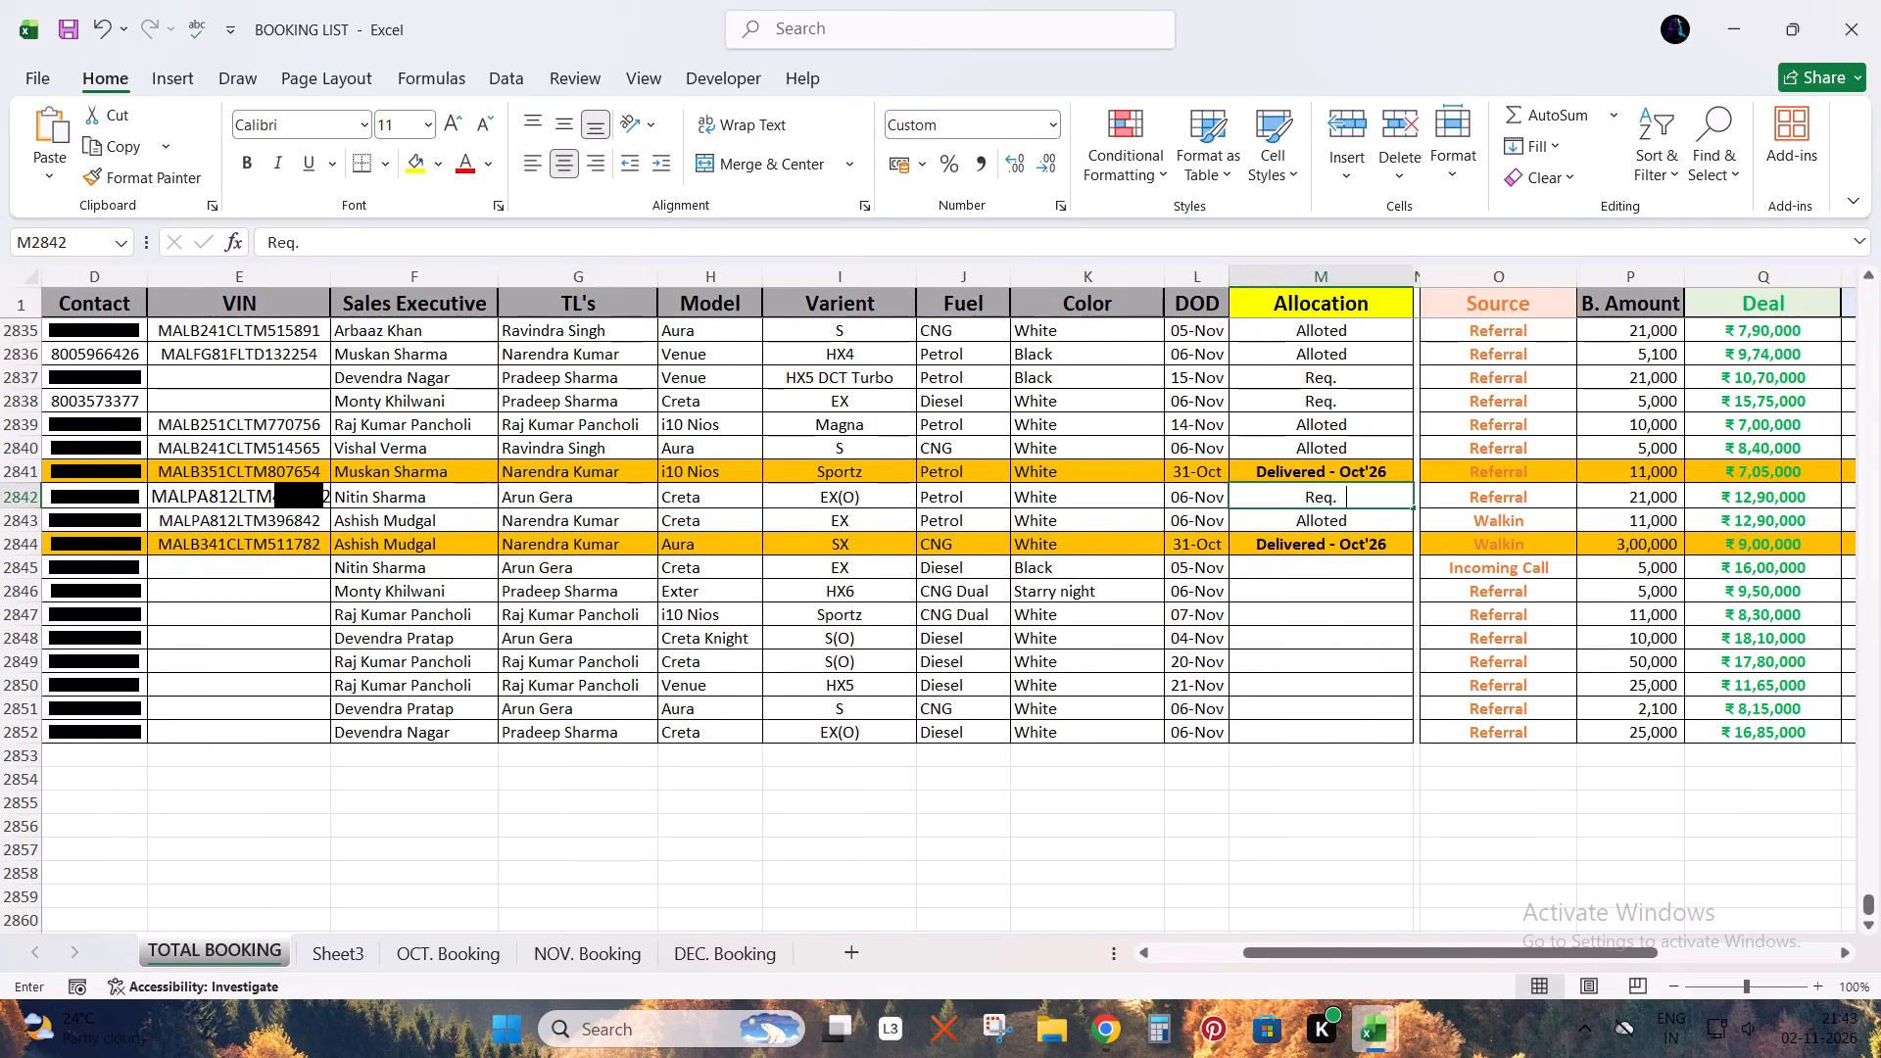
pyautogui.press('Left')
# Go to the VIN cell of the Creta EX(O) Petrol booking in row 2843, just below the newly allotted one.
pyautogui.press('Left')
pyautogui.hotkey('ctrl', 'Left')
pyautogui.hotkey('ctrl', 'Left')
pyautogui.hotkey('ctrl', 'Left')
pyautogui.press('Right')
pyautogui.press('Down')
pyautogui.press('Right')
pyautogui.press('Right')
pyautogui.press('Right')
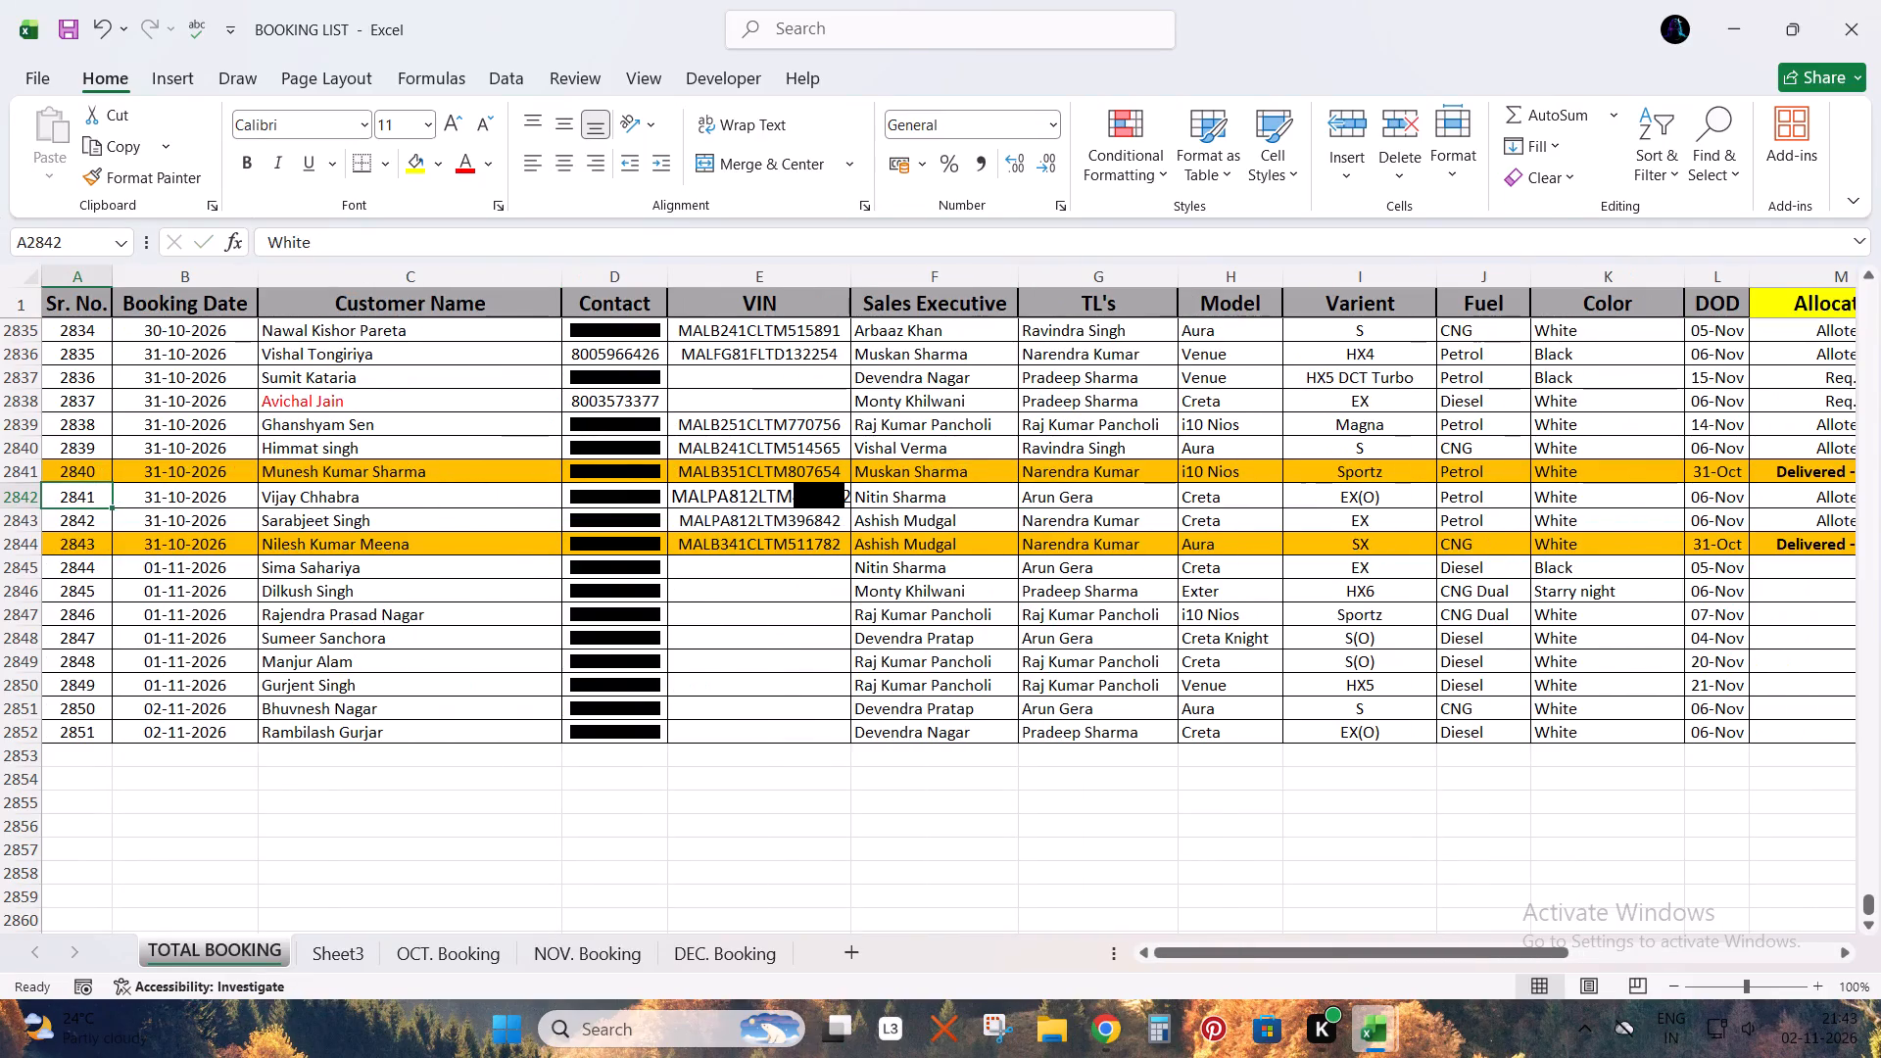
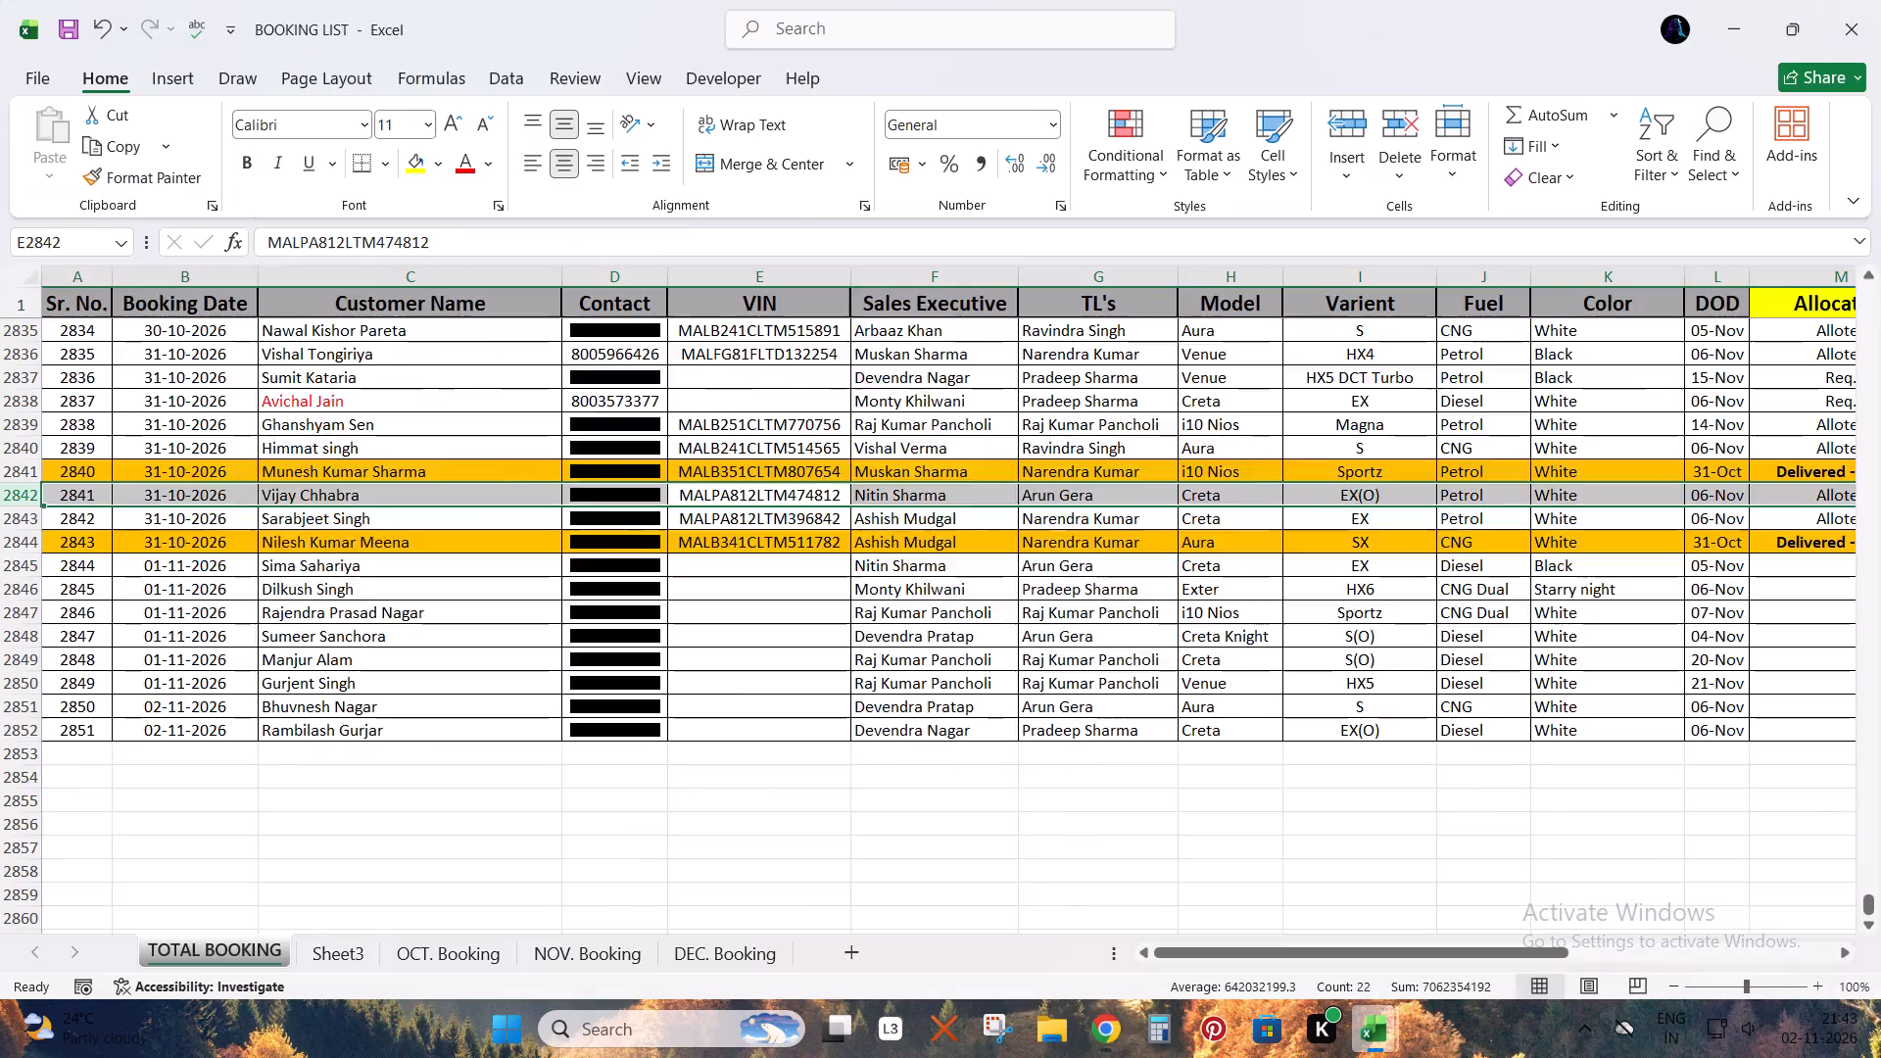
# Save ALLOCATION STOCK SHEET with the newly allotted Creta EX(O) row 90 selected.
pyautogui.hotkey('alt', 'Tab')
pyautogui.hotkey('alt', 'Tab')
pyautogui.hotkey('shift', 'space')
pyautogui.hotkey('ctrl', 's')
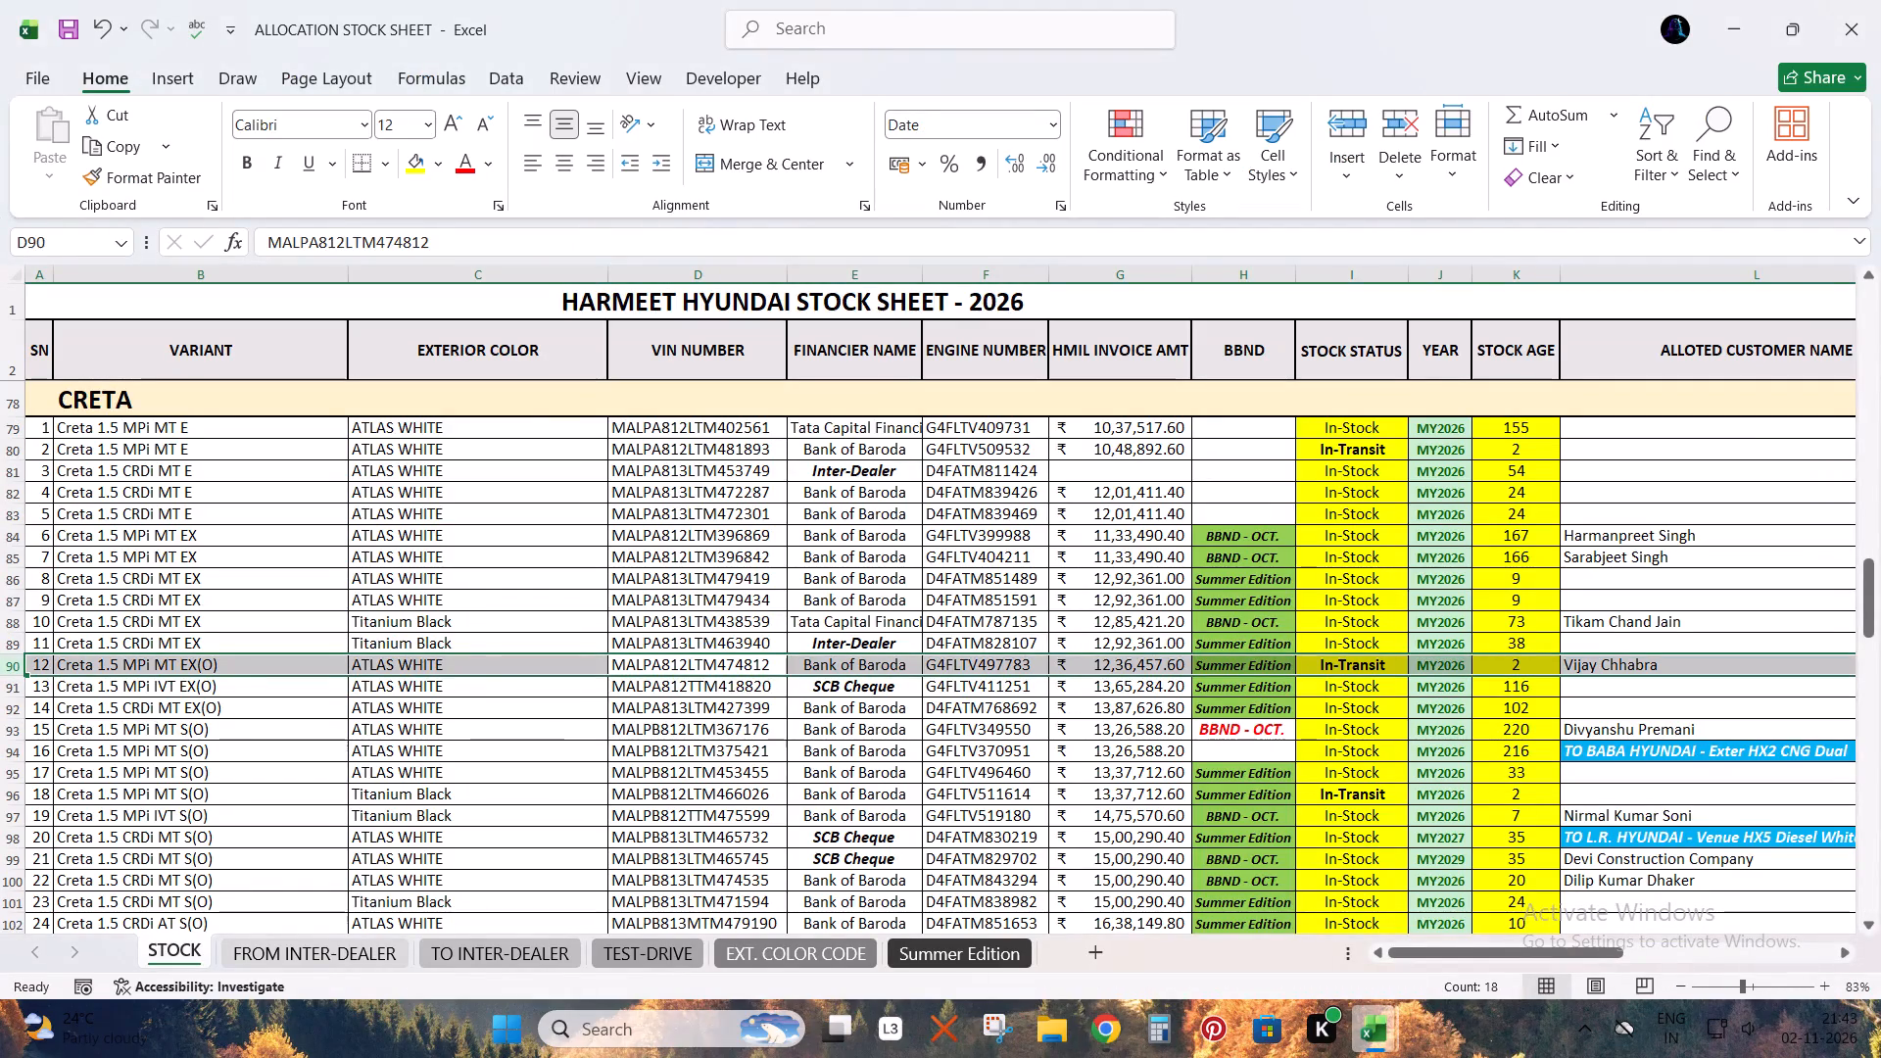
# Compare the Creta S(O) Diesel White request in the Required list with the ATLAS WHITE Creta 1.5 CRDi MT S(O) rows in ALLOCATION STOCK SHEET.
pyautogui.hotkey('alt', 'Tab')
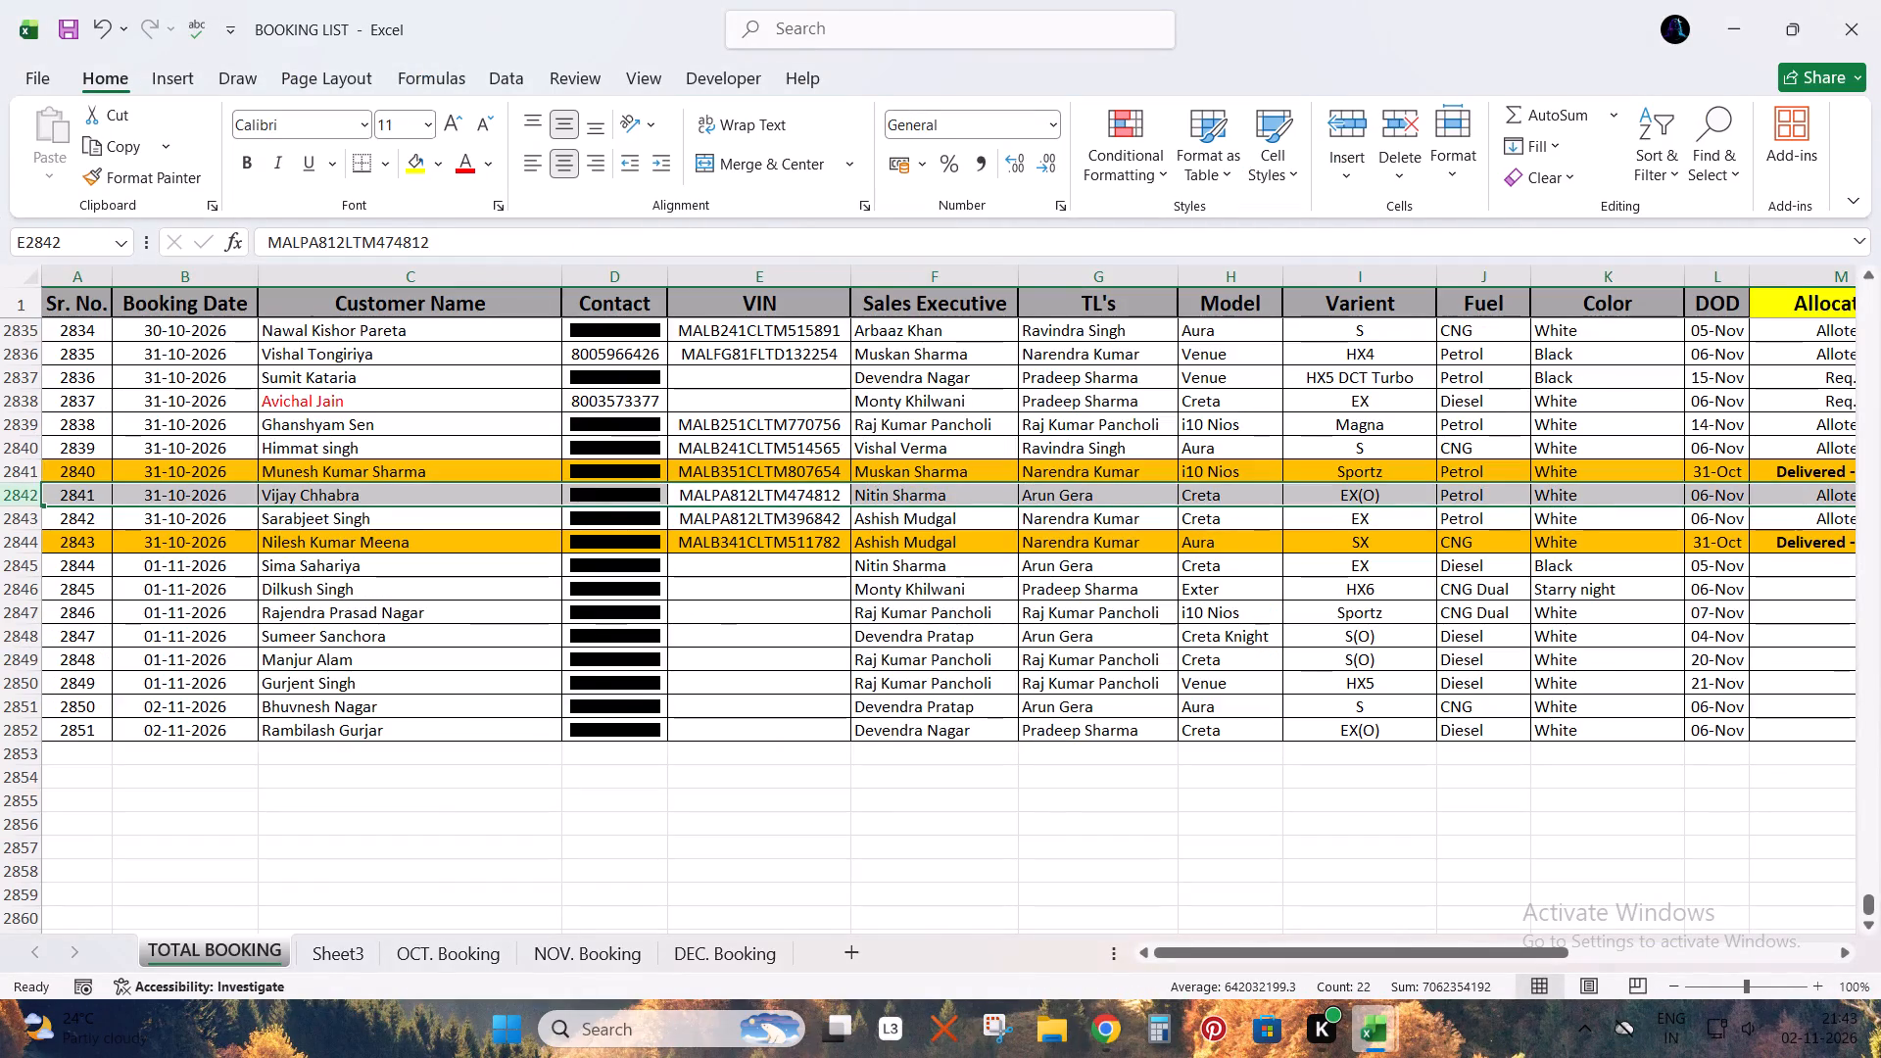
pyautogui.hotkey('alt', 'Tab')
pyautogui.hotkey('alt', 'Tab')
pyautogui.hotkey('alt', 'Tab')
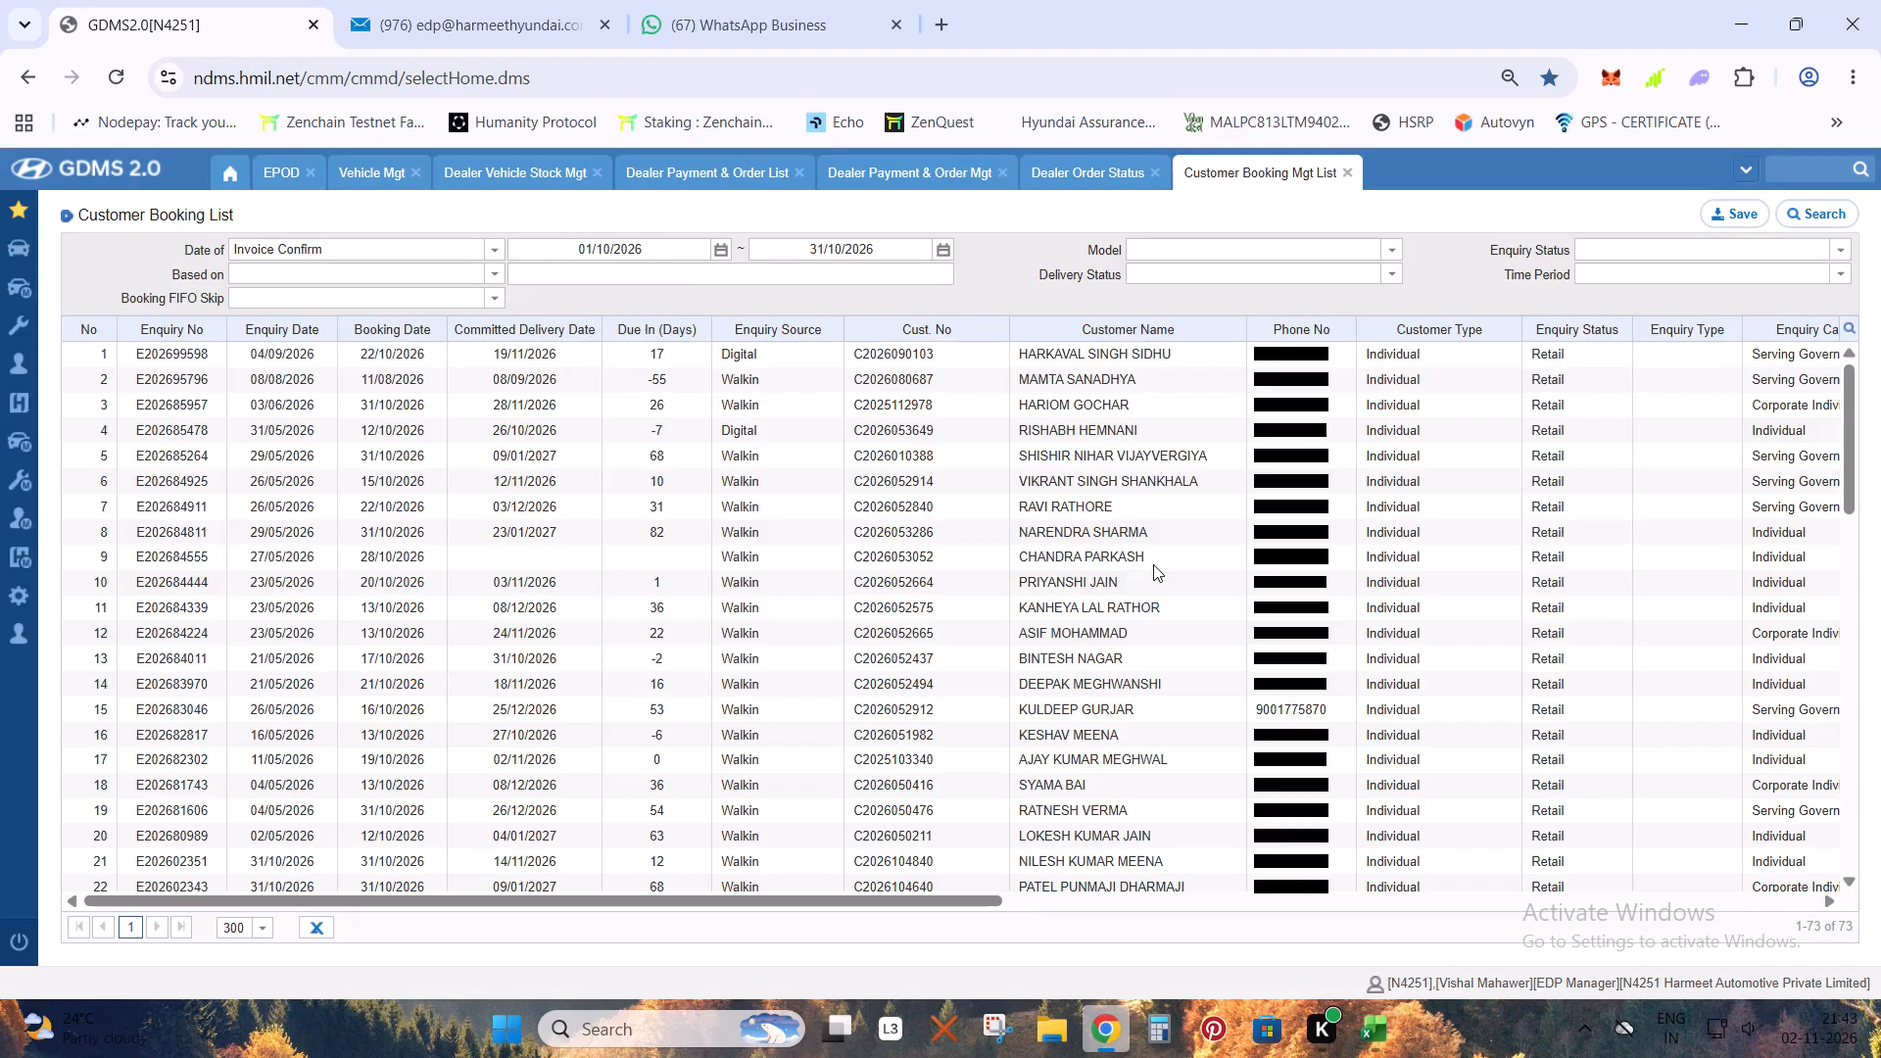
pyautogui.hotkey('alt', 'Tab')
pyautogui.hotkey('alt', 'Tab')
pyautogui.hotkey('alt', 'Tab')
pyautogui.click(859, 403)
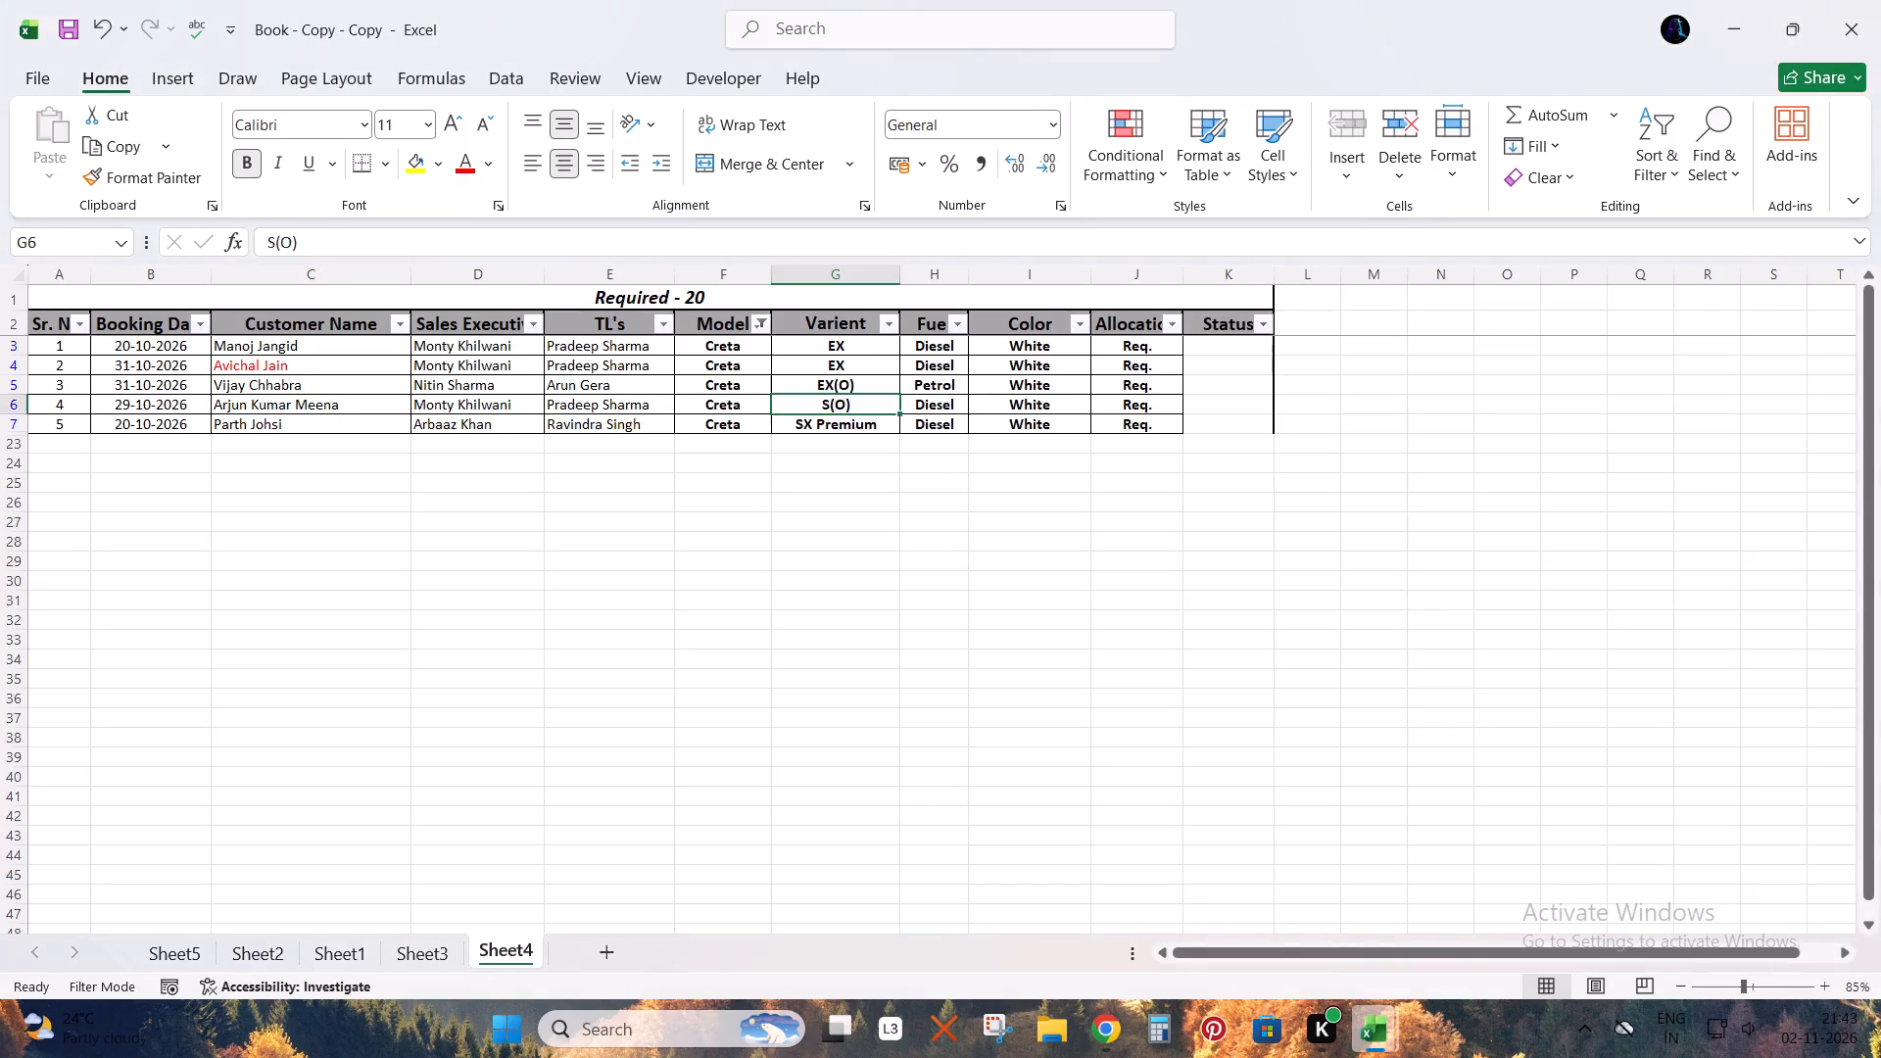
pyautogui.hotkey('shift', 'space')
pyautogui.hotkey('alt', 'Tab')
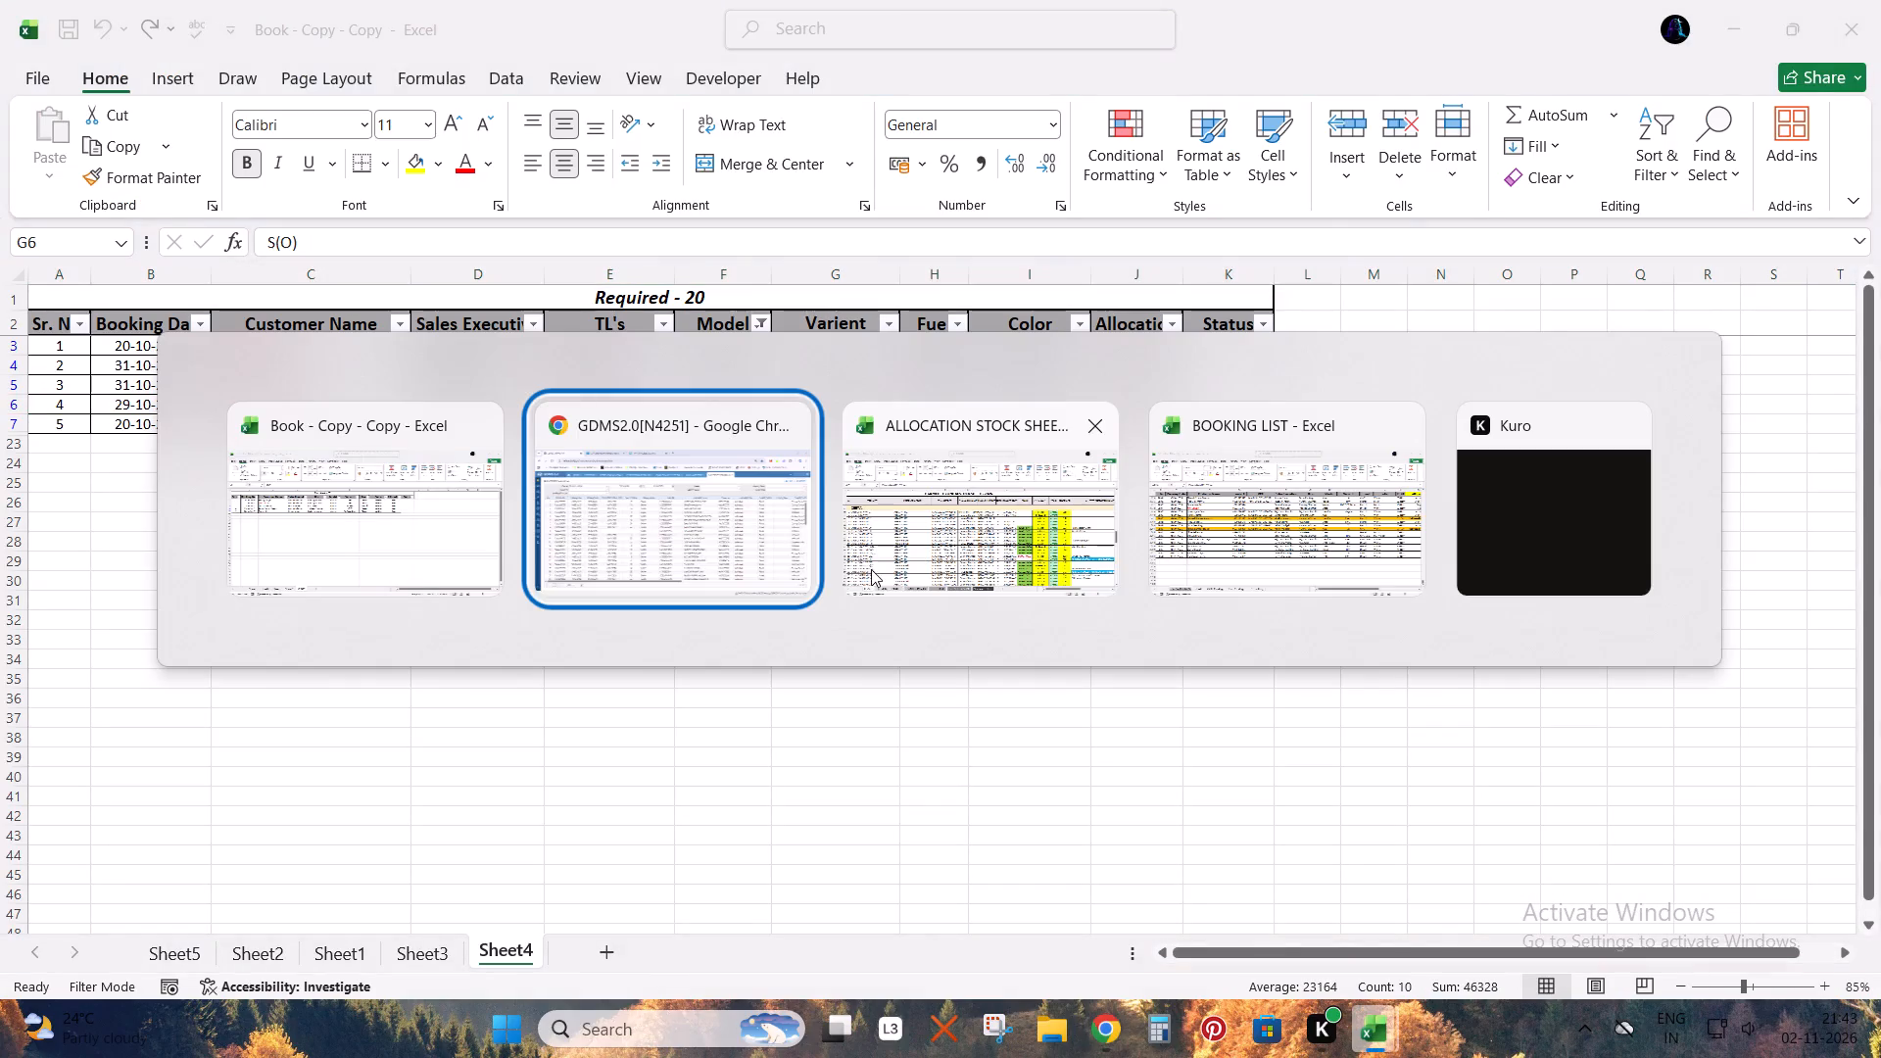
pyautogui.hotkey('alt', 'Tab')
pyautogui.scroll(-4, 264, 804)
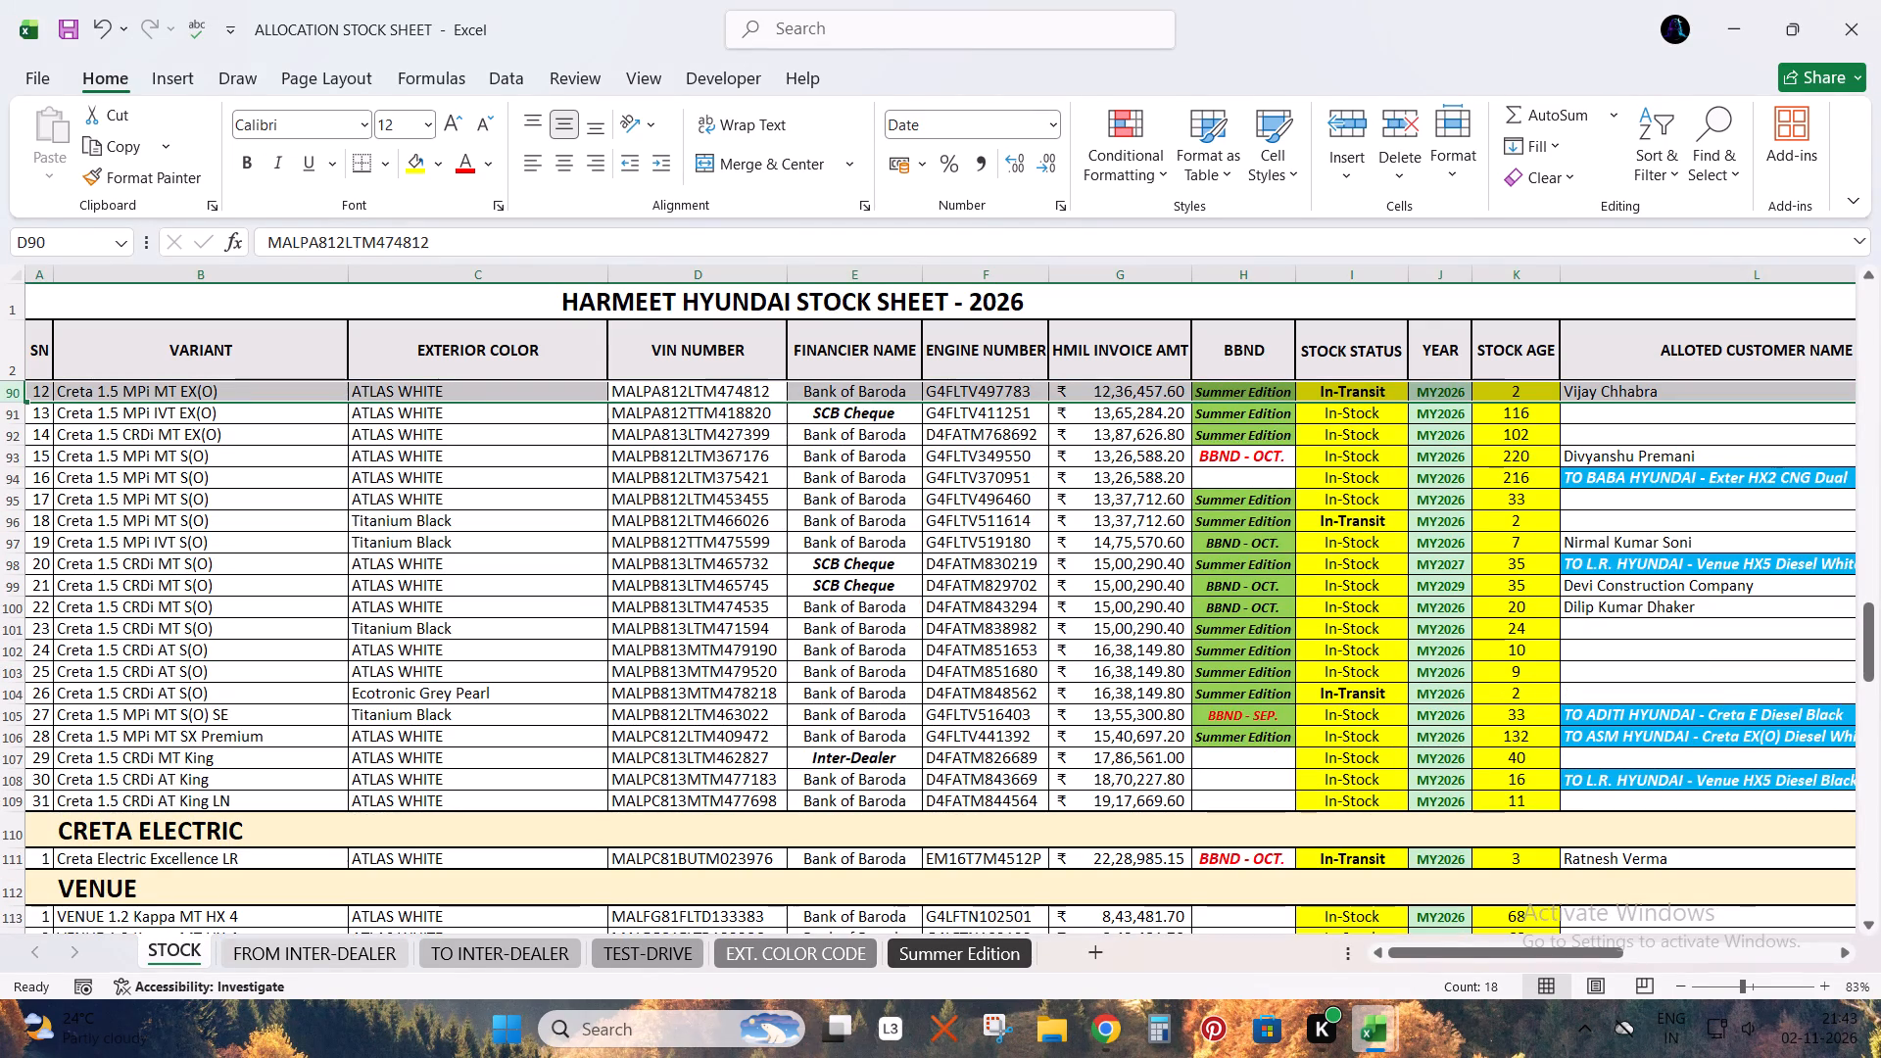
pyautogui.moveTo(205, 565); pyautogui.dragTo(411, 621)
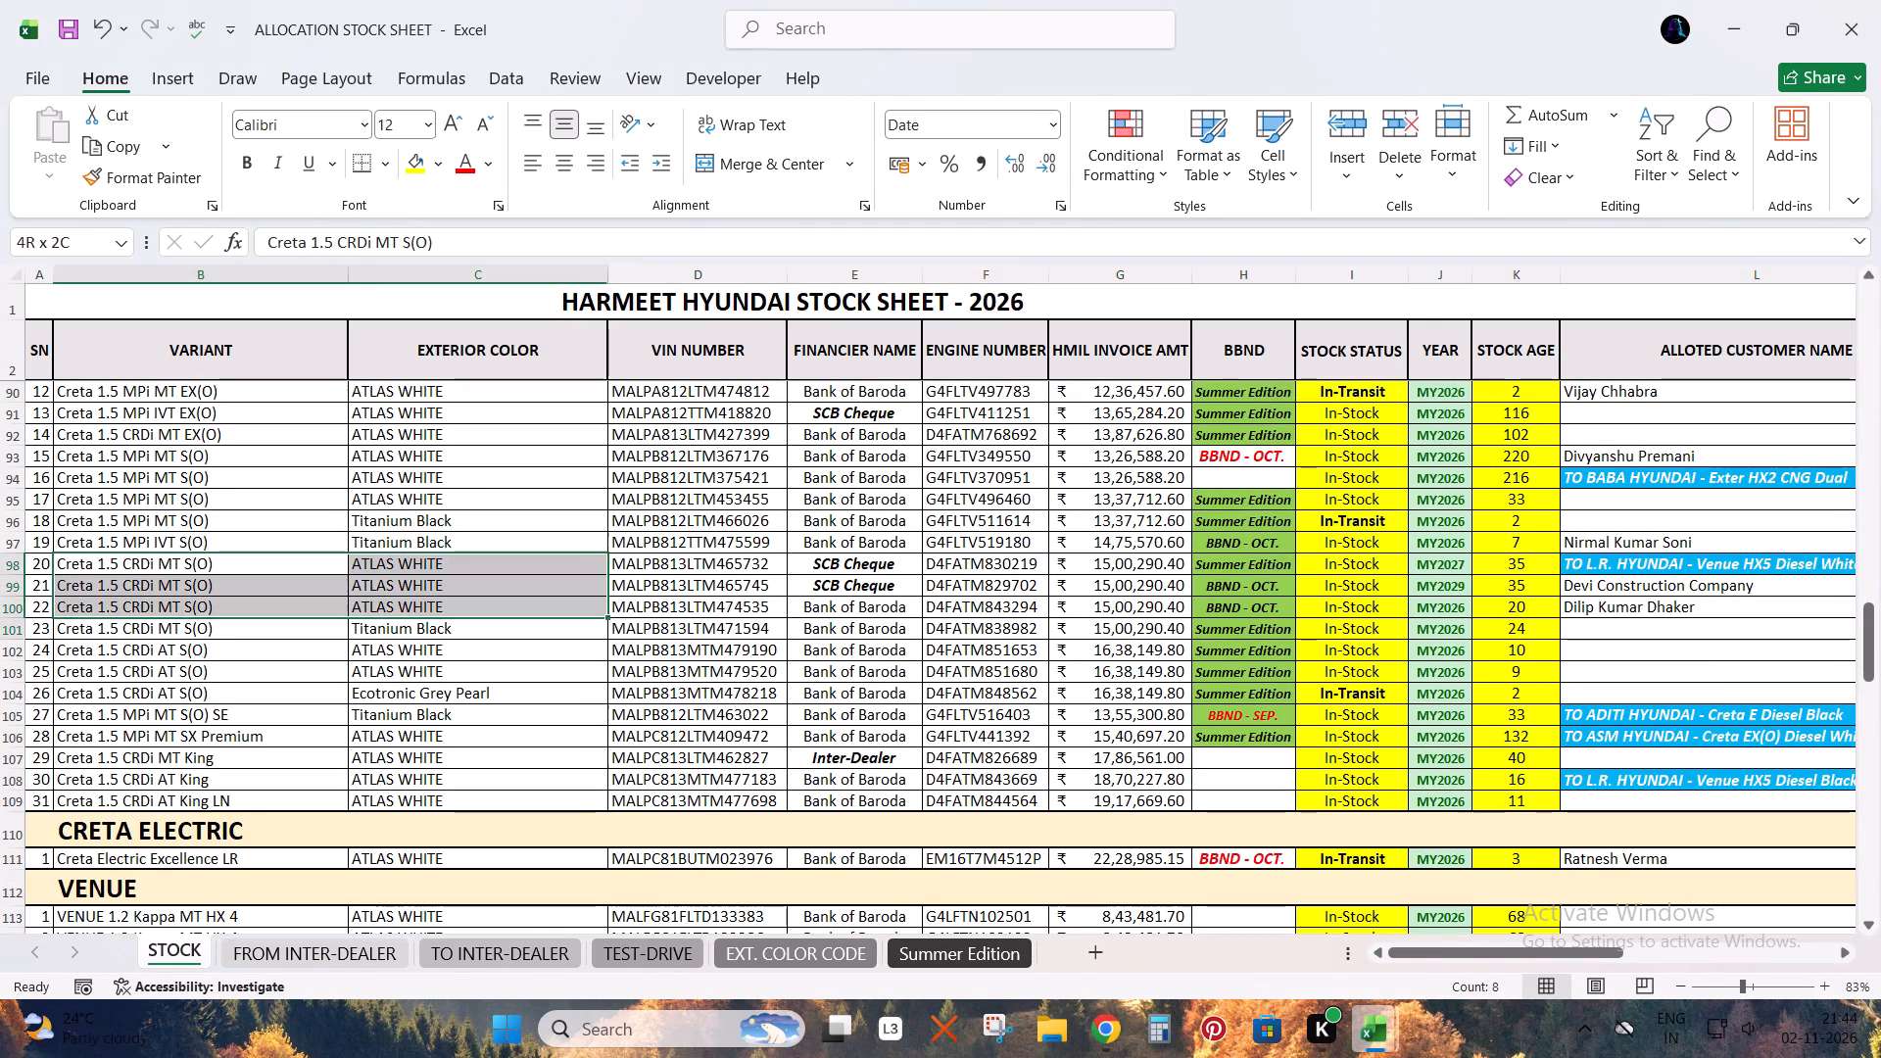
pyautogui.moveTo(411, 621); pyautogui.dragTo(413, 601)
pyautogui.hotkey('shift', 'space')
# Filter the Required list's Model column to Creta Electric only.
pyautogui.hotkey('alt', 'Tab')
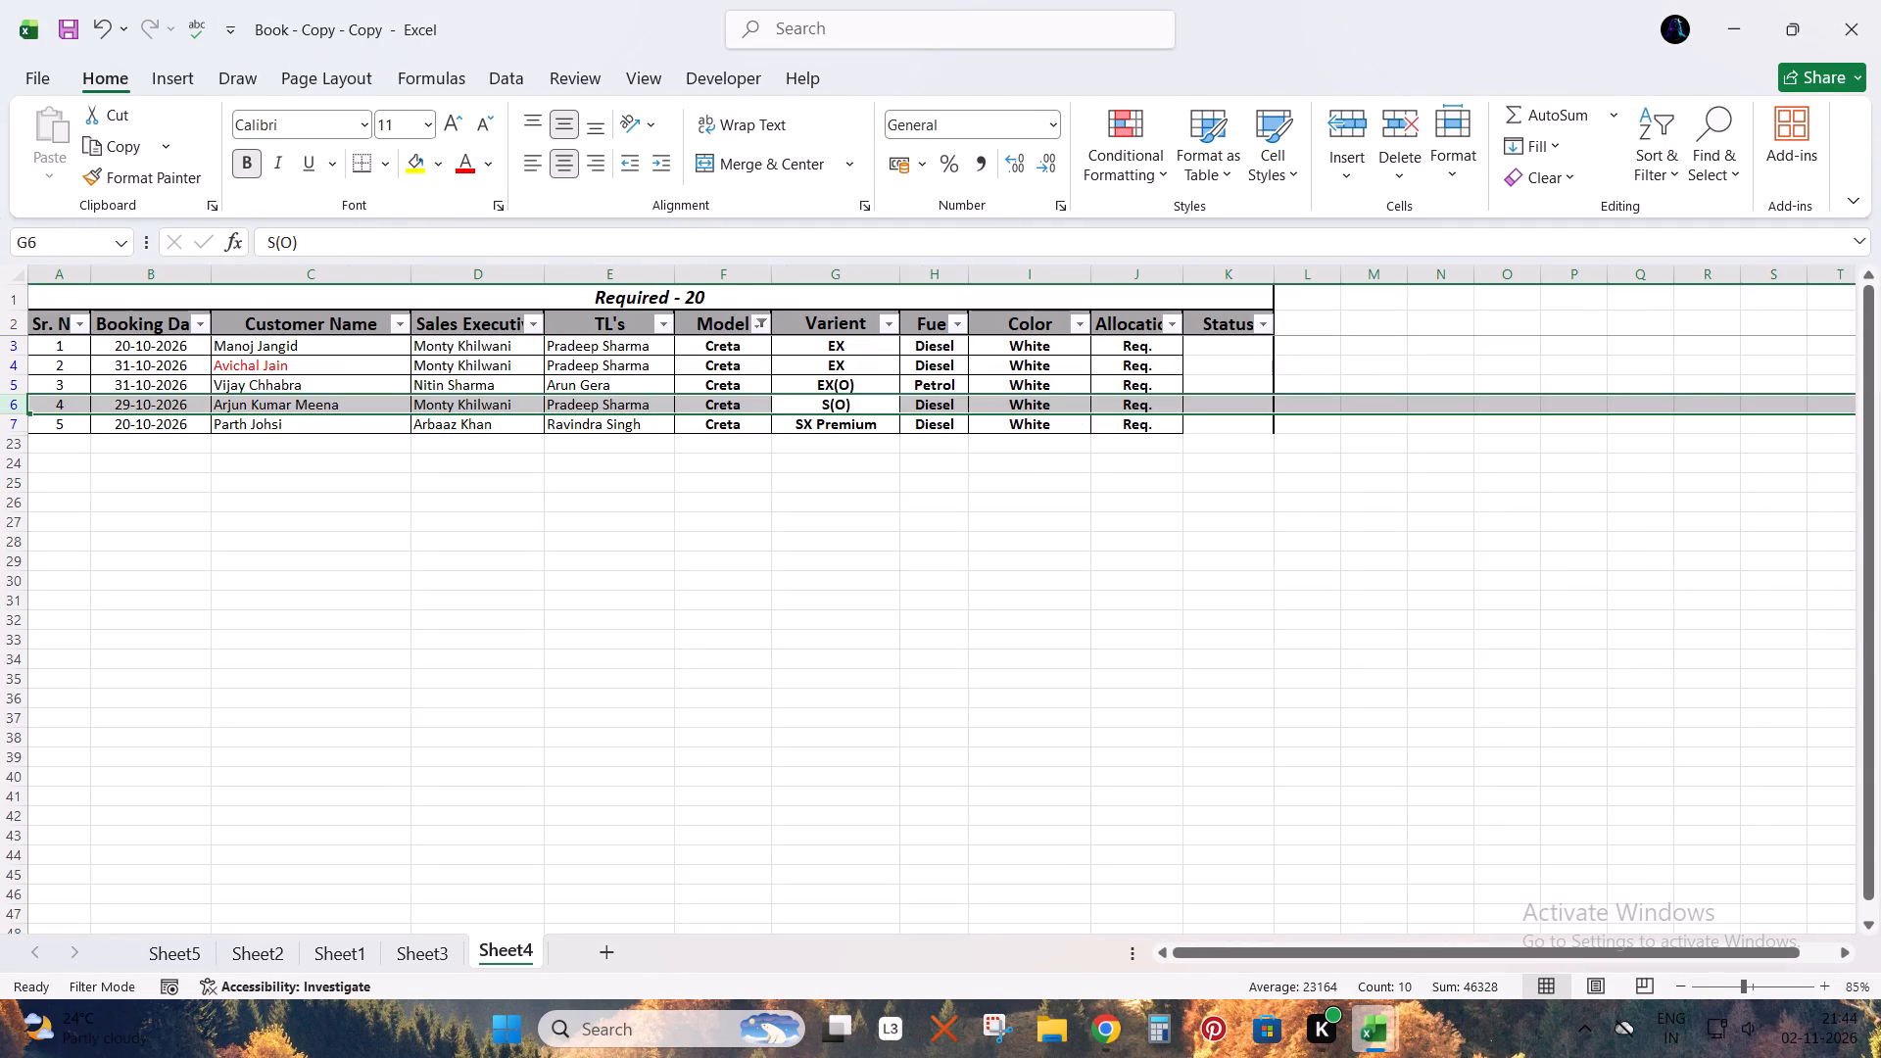
pyautogui.click(756, 318)
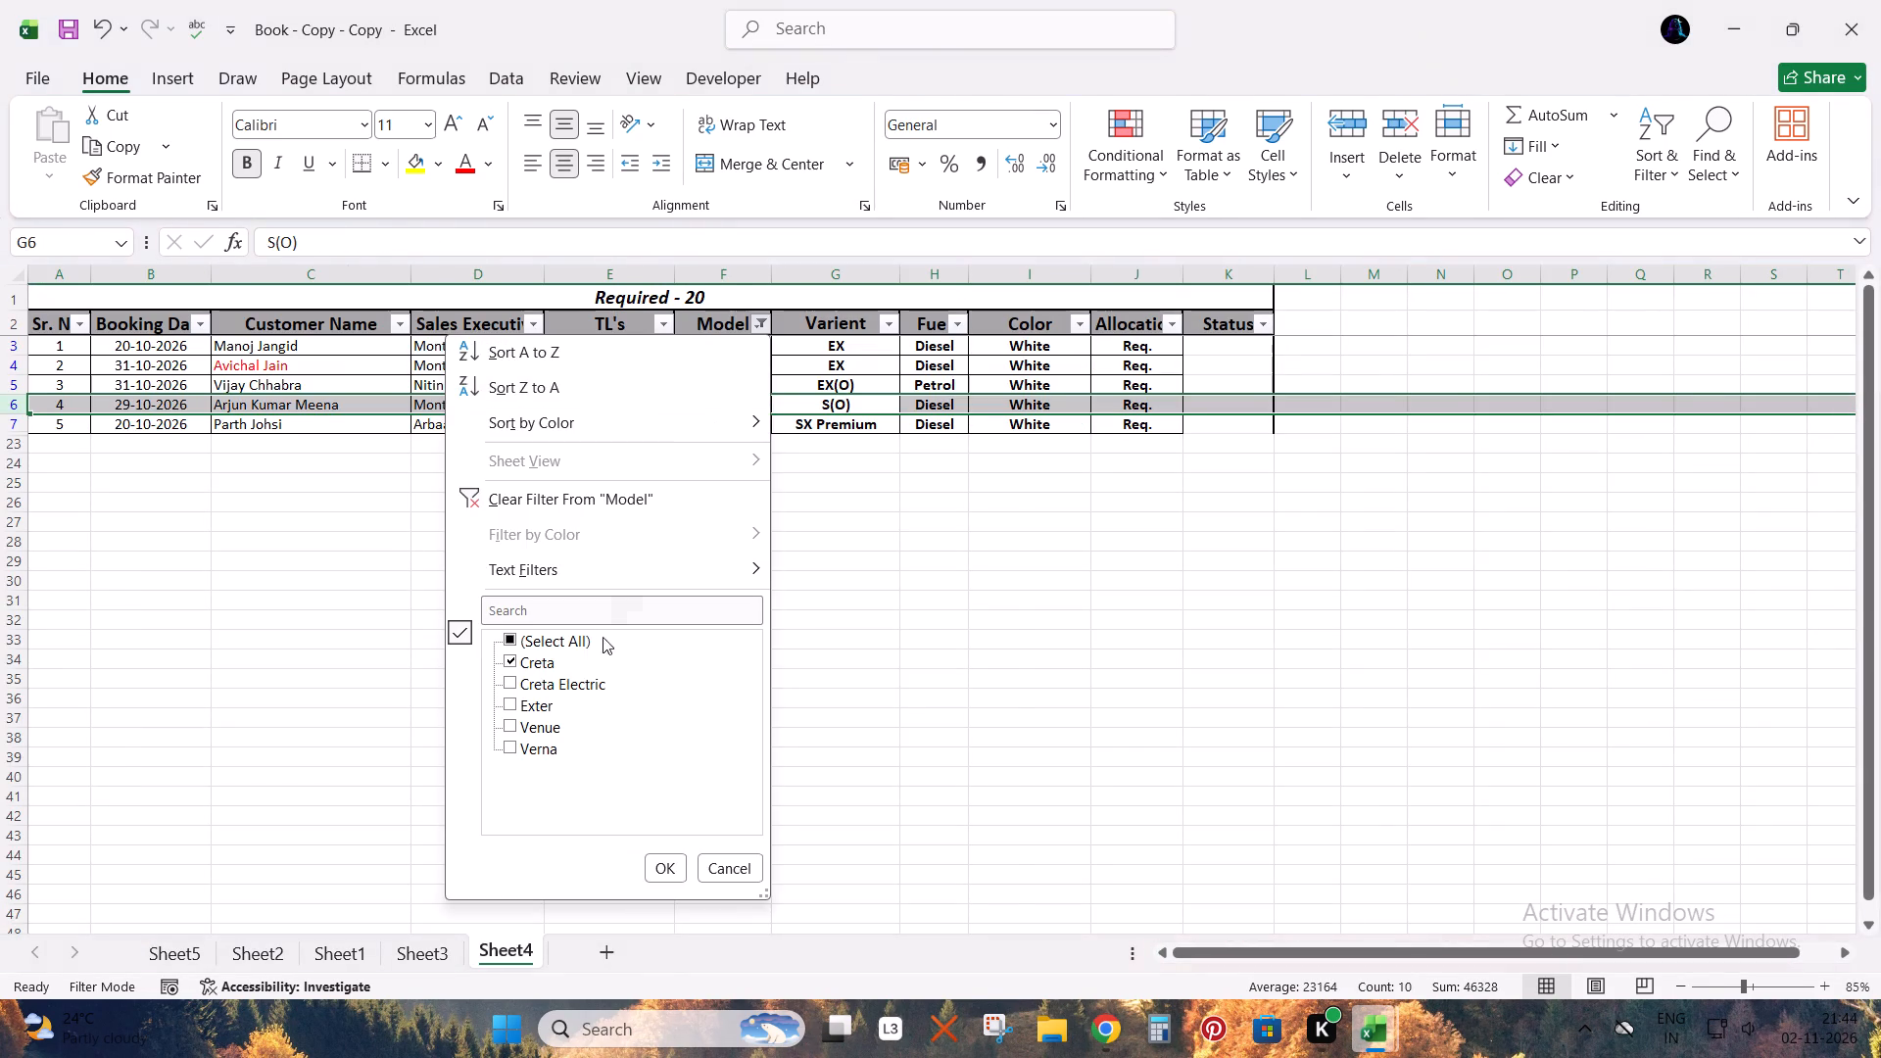
pyautogui.click(521, 660)
pyautogui.click(549, 680)
pyautogui.click(664, 865)
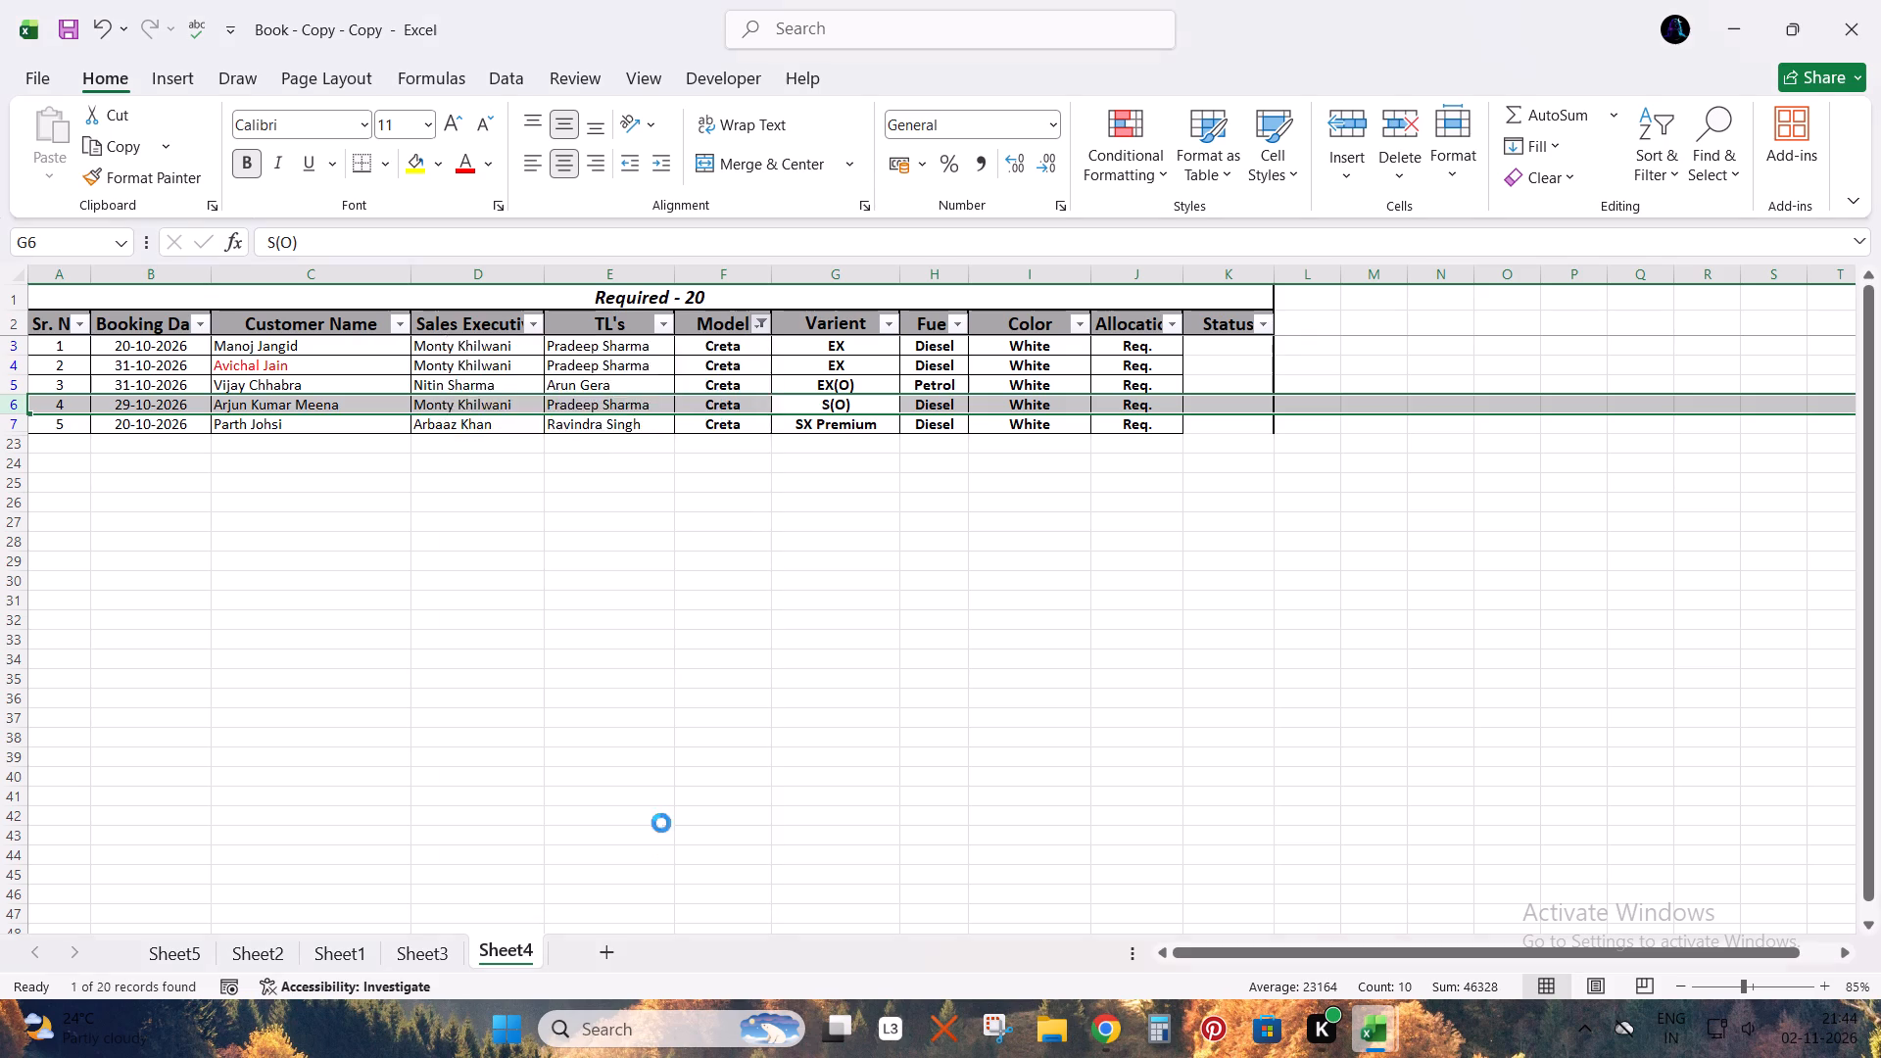
# Filter the Required list's Model column to Exter only instead of Creta Electric.
pyautogui.click(762, 322)
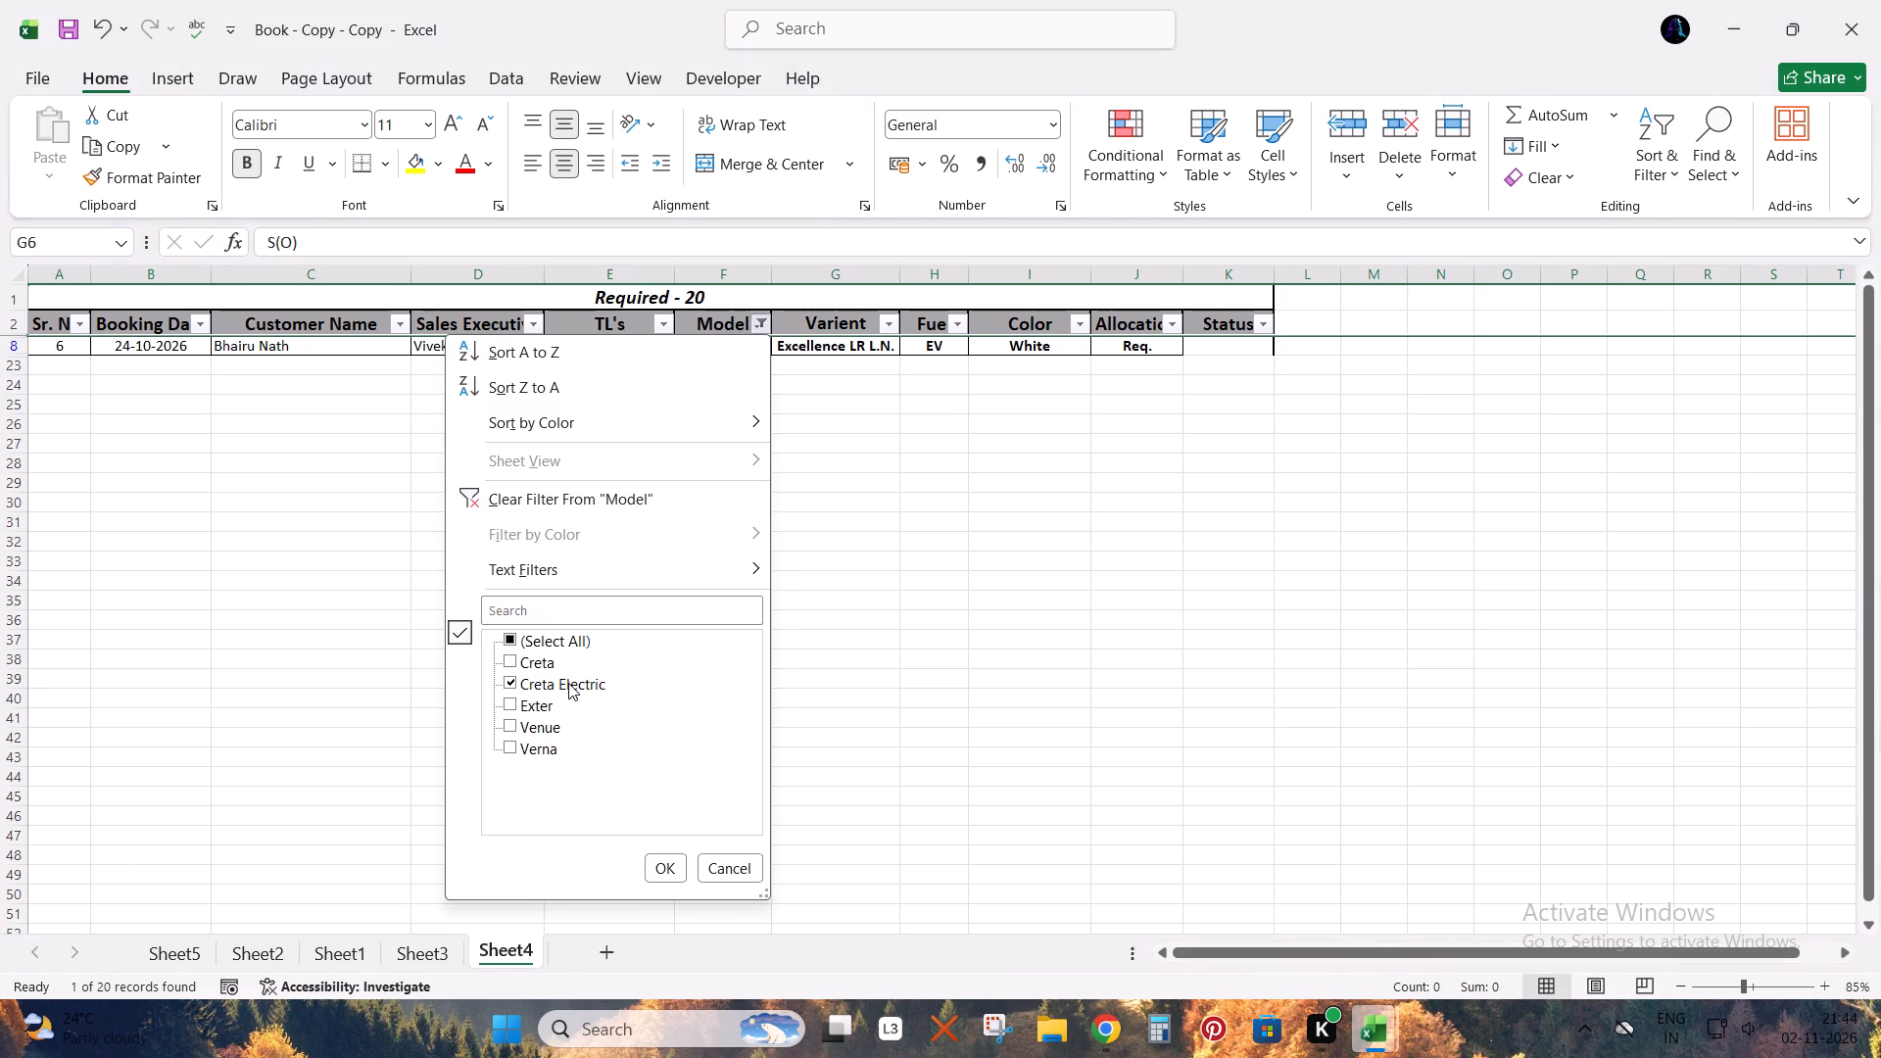
pyautogui.click(568, 683)
pyautogui.click(548, 712)
pyautogui.click(670, 880)
pyautogui.scroll(2, 844, 459)
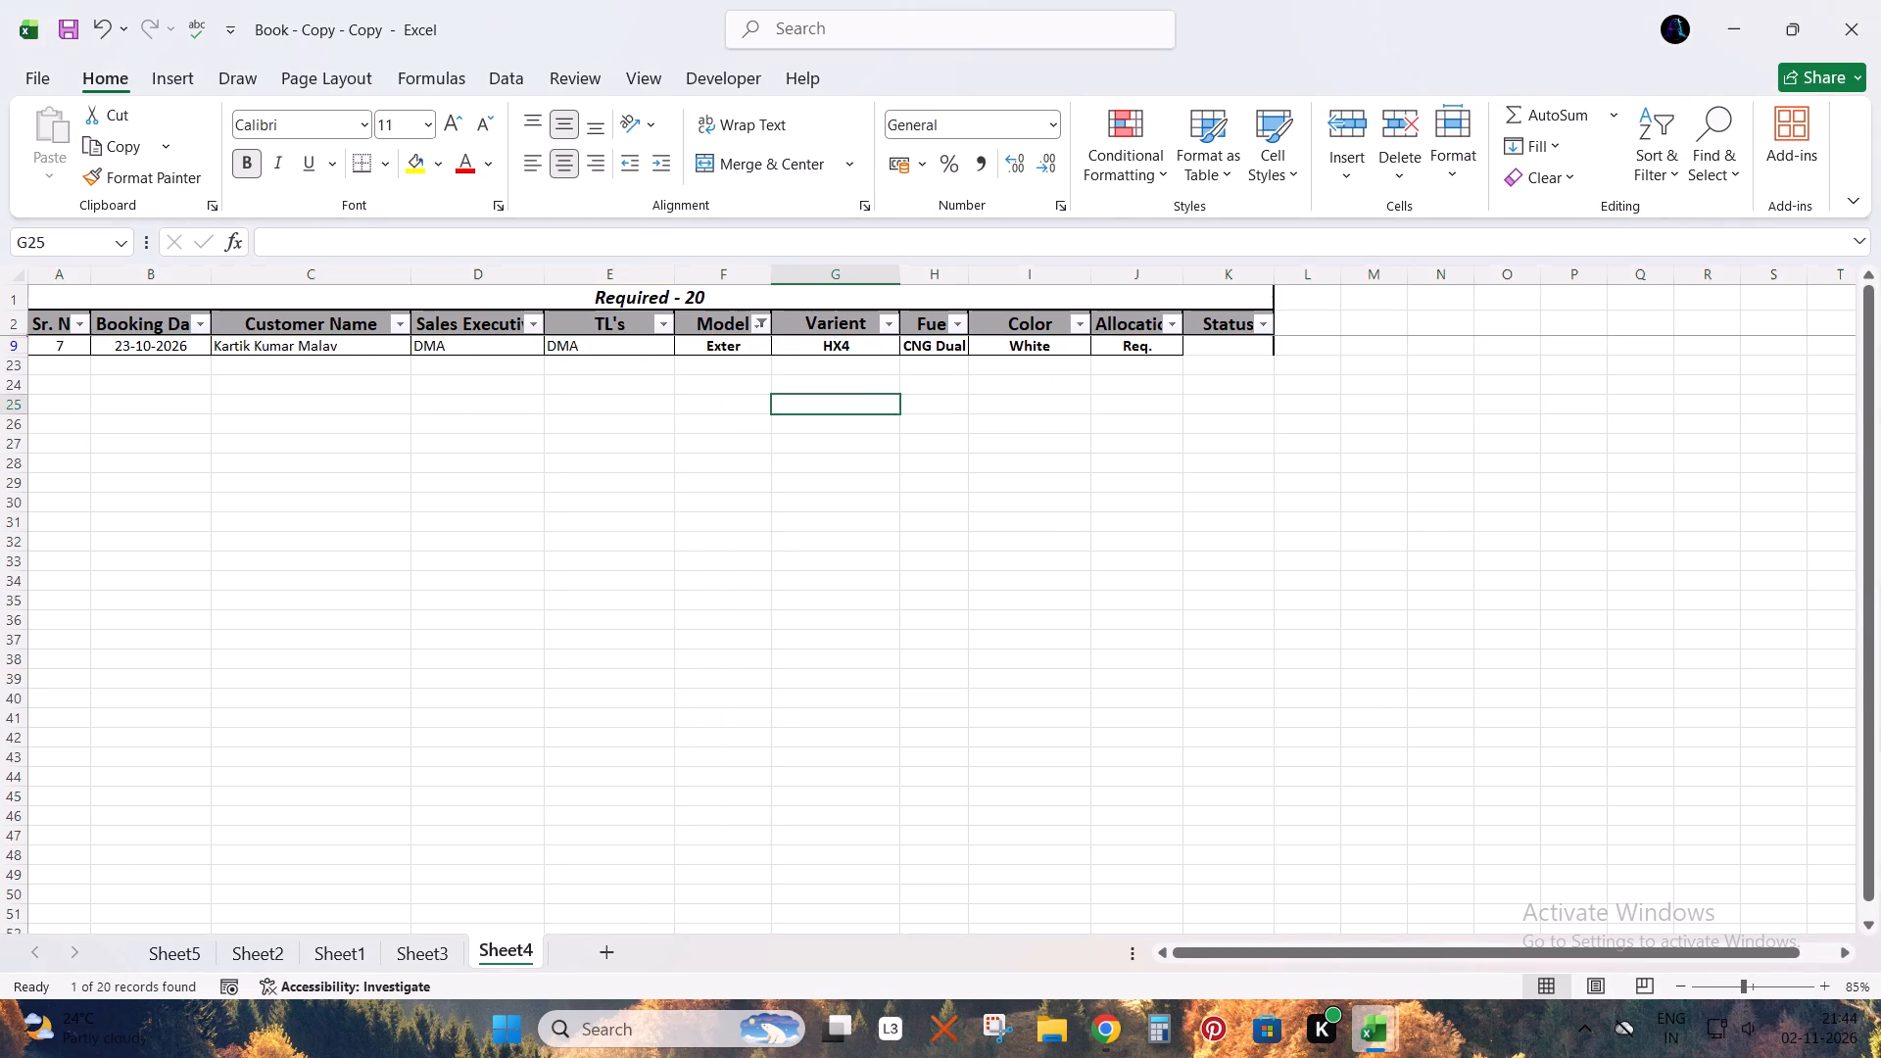
pyautogui.click(805, 404)
pyautogui.scroll(4, 785, 374)
# Check the EXTER 1.2MT Kappa HX 4 DualCNG rows in ALLOCATION STOCK SHEET against the Exter HX4 CNG Dual White request.
pyautogui.hotkey('alt', 'Tab')
pyautogui.scroll(-7, 521, 697)
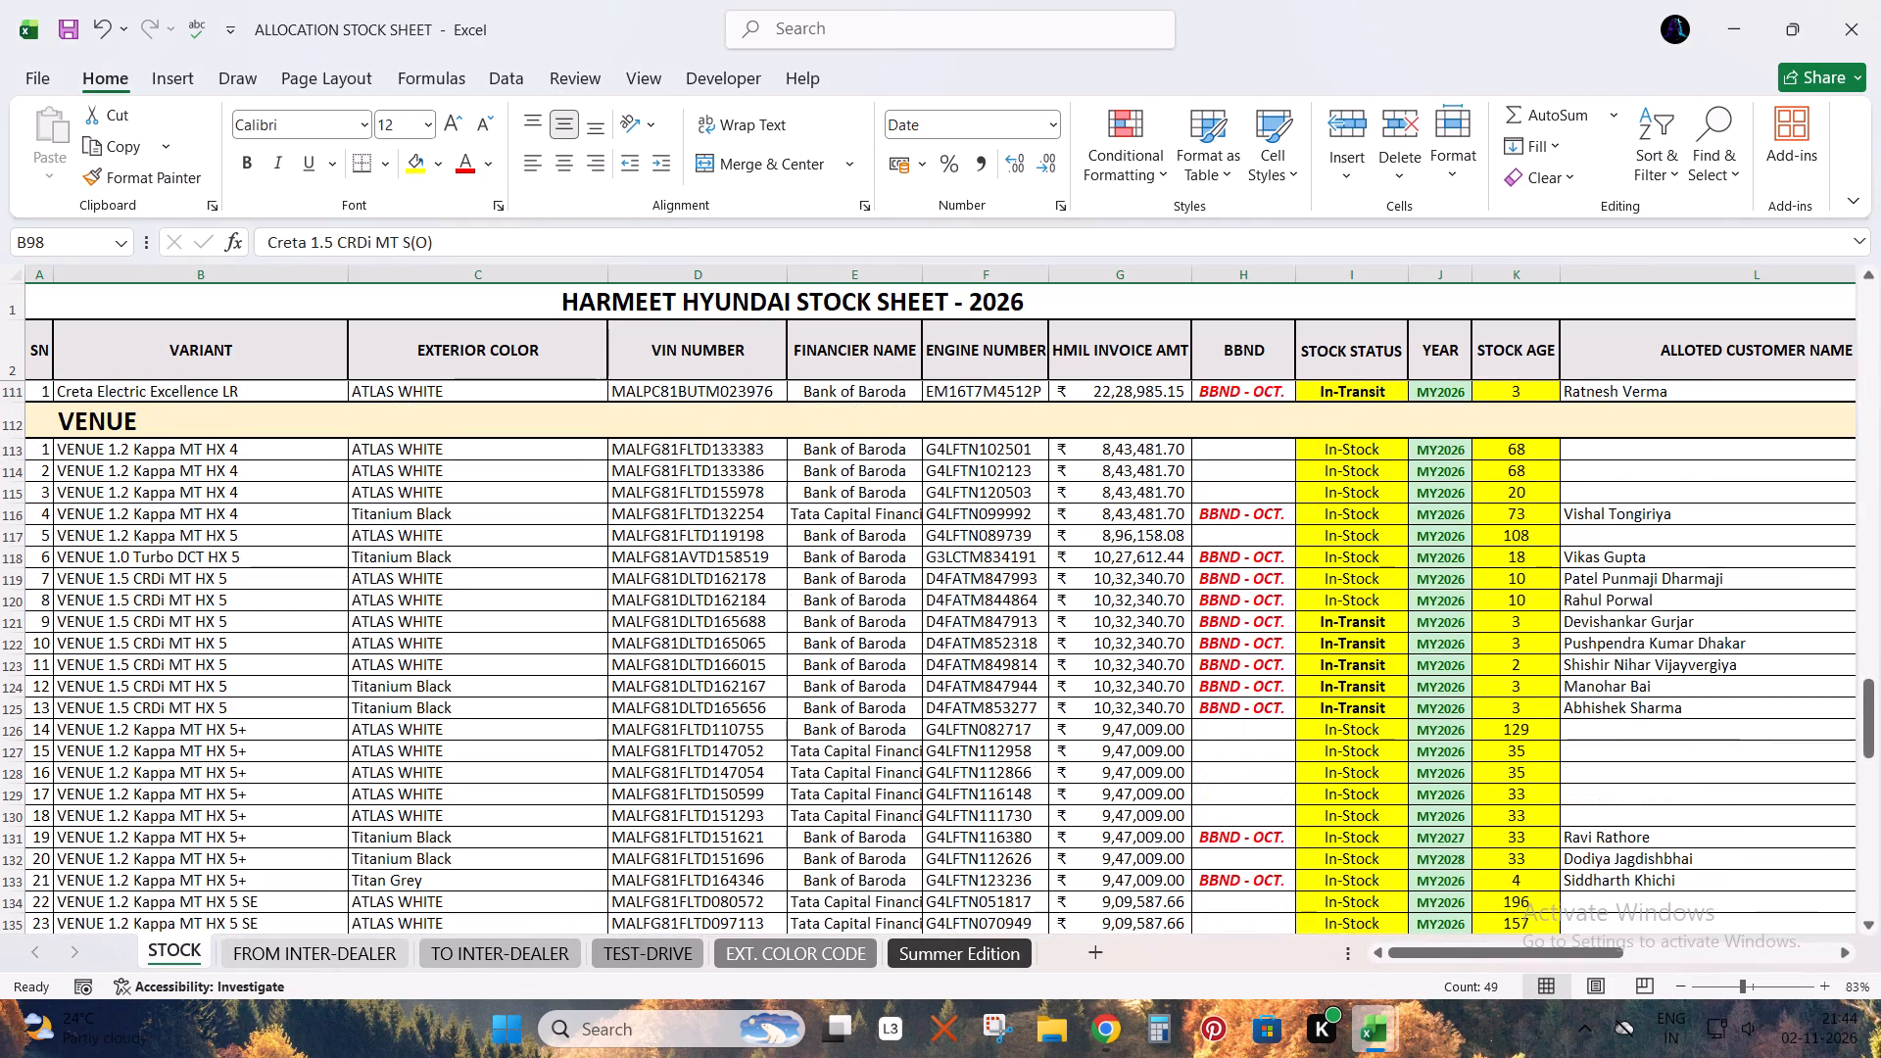
pyautogui.scroll(-11, 430, 688)
pyautogui.moveTo(265, 583); pyautogui.dragTo(267, 613)
pyautogui.hotkey('shift', 'space')
# Filter the Required list's Model column to Venue only instead of Exter.
pyautogui.hotkey('alt', 'Tab')
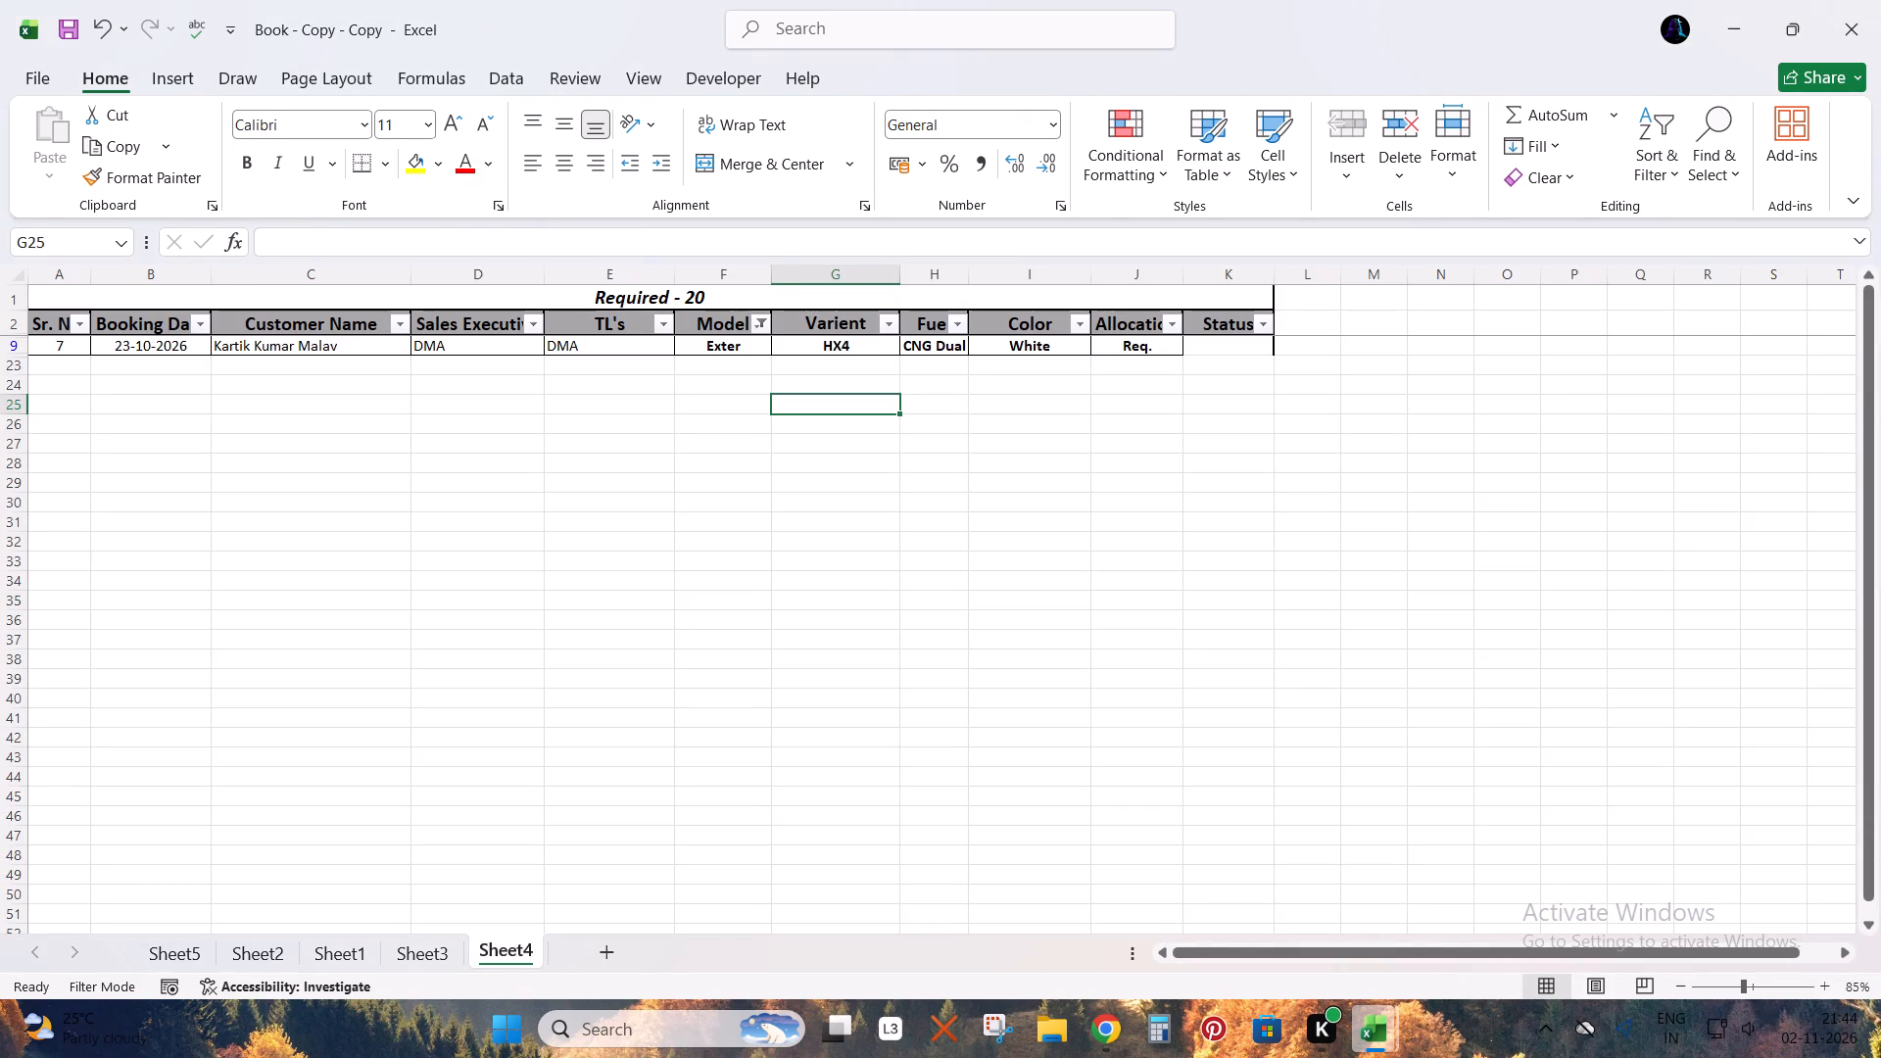
pyautogui.click(748, 321)
pyautogui.click(755, 330)
pyautogui.click(524, 707)
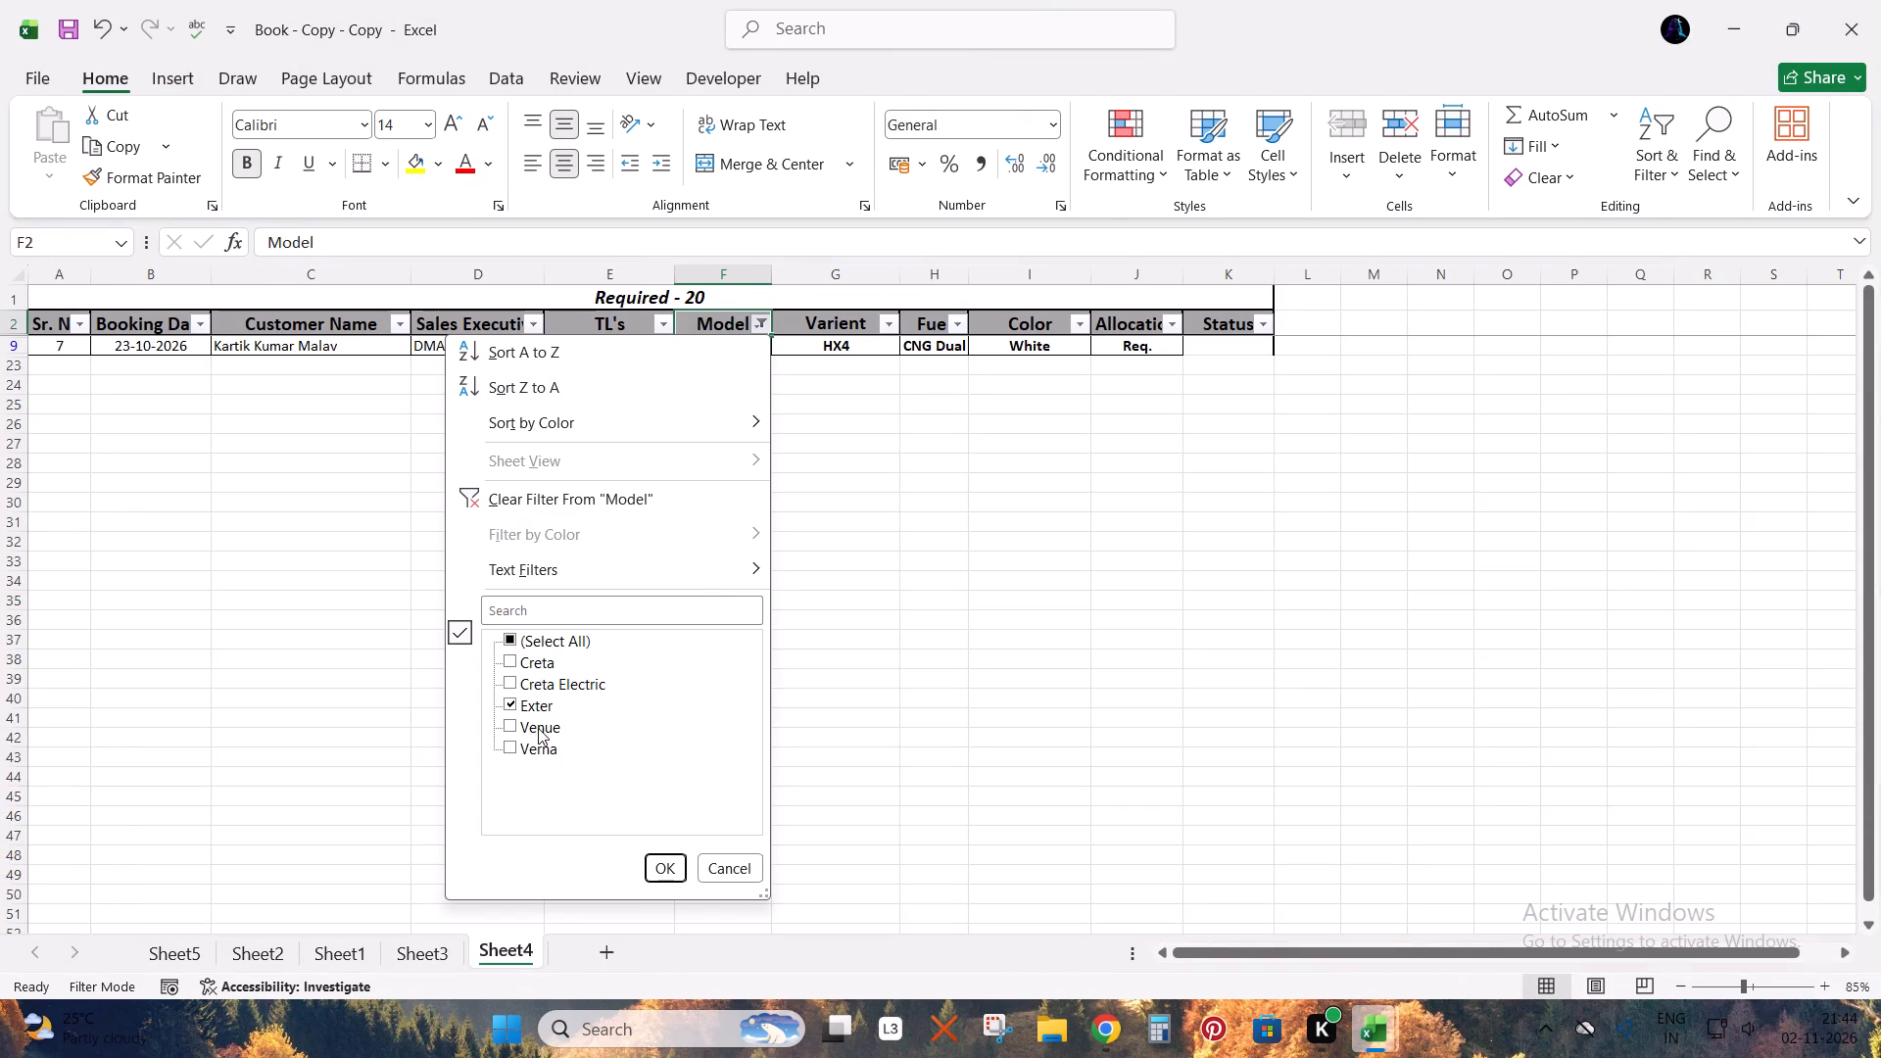
pyautogui.click(531, 705)
pyautogui.click(541, 734)
pyautogui.click(666, 865)
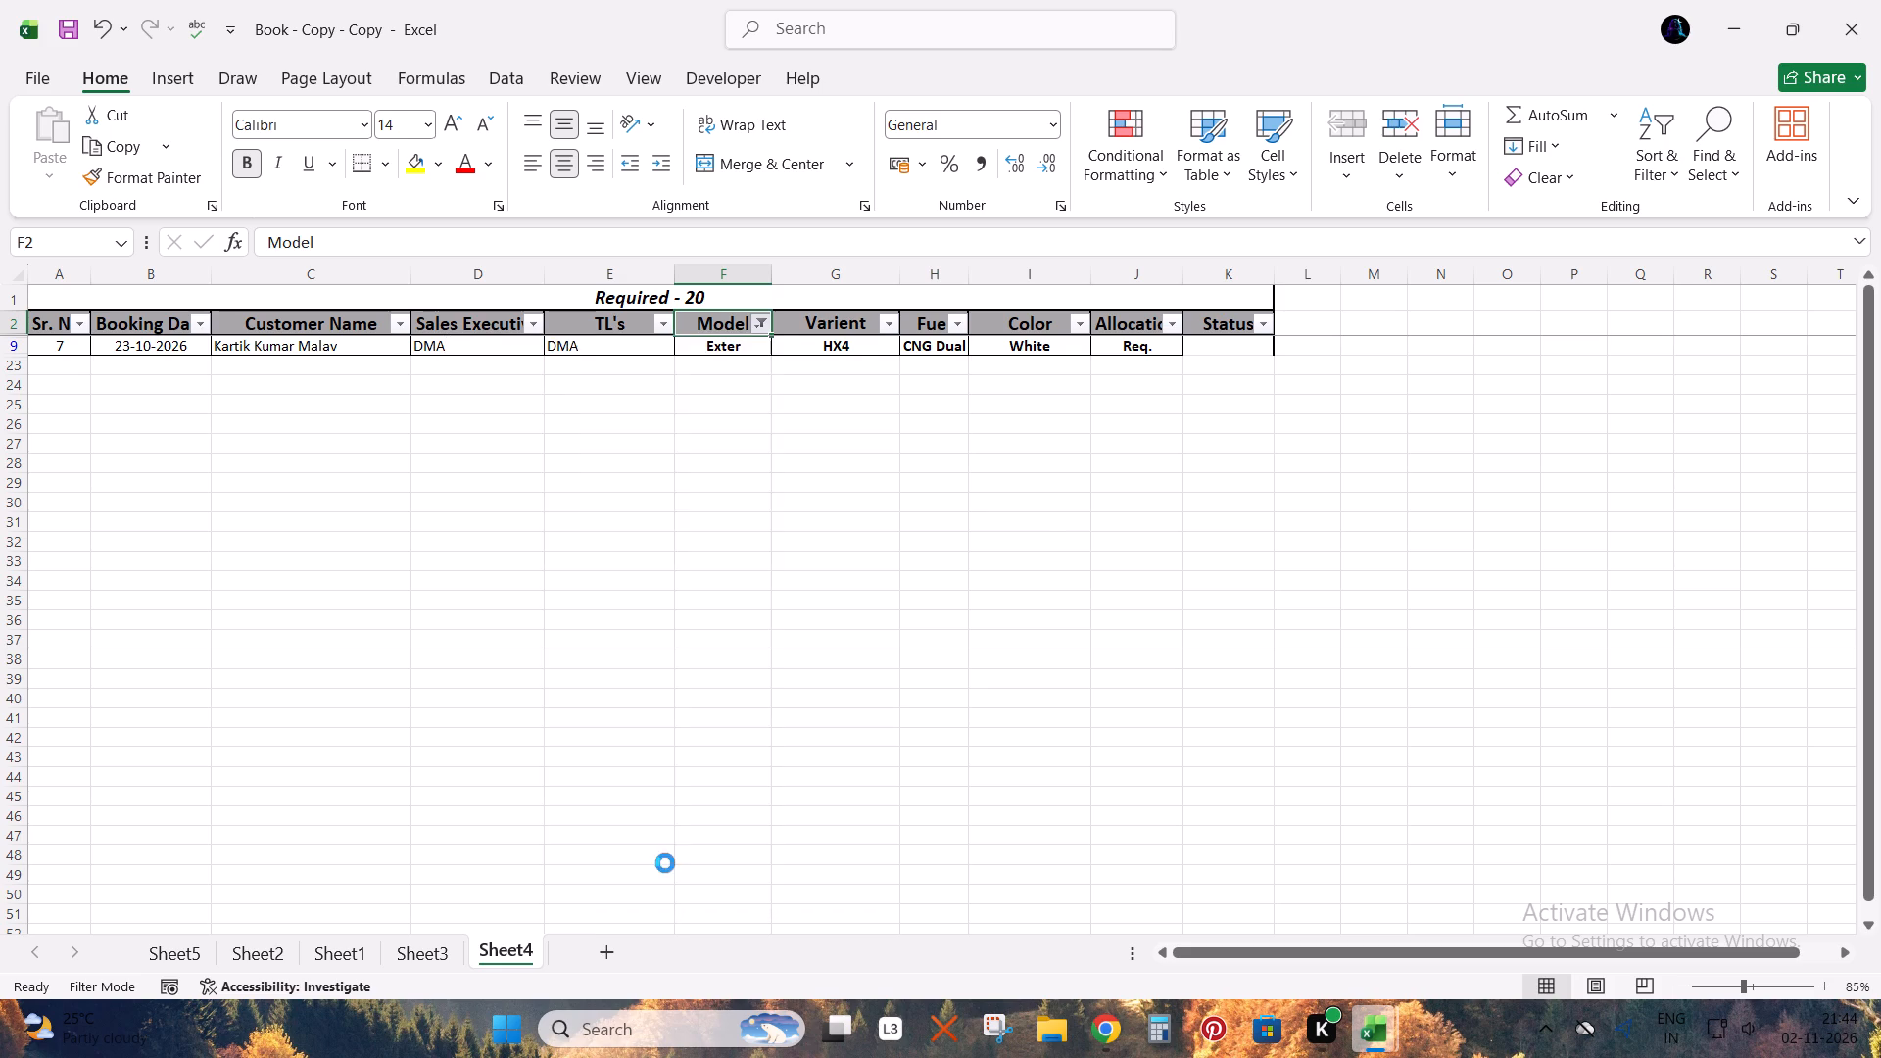
pyautogui.scroll(4, 801, 601)
pyautogui.click(839, 434)
pyautogui.scroll(4, 839, 446)
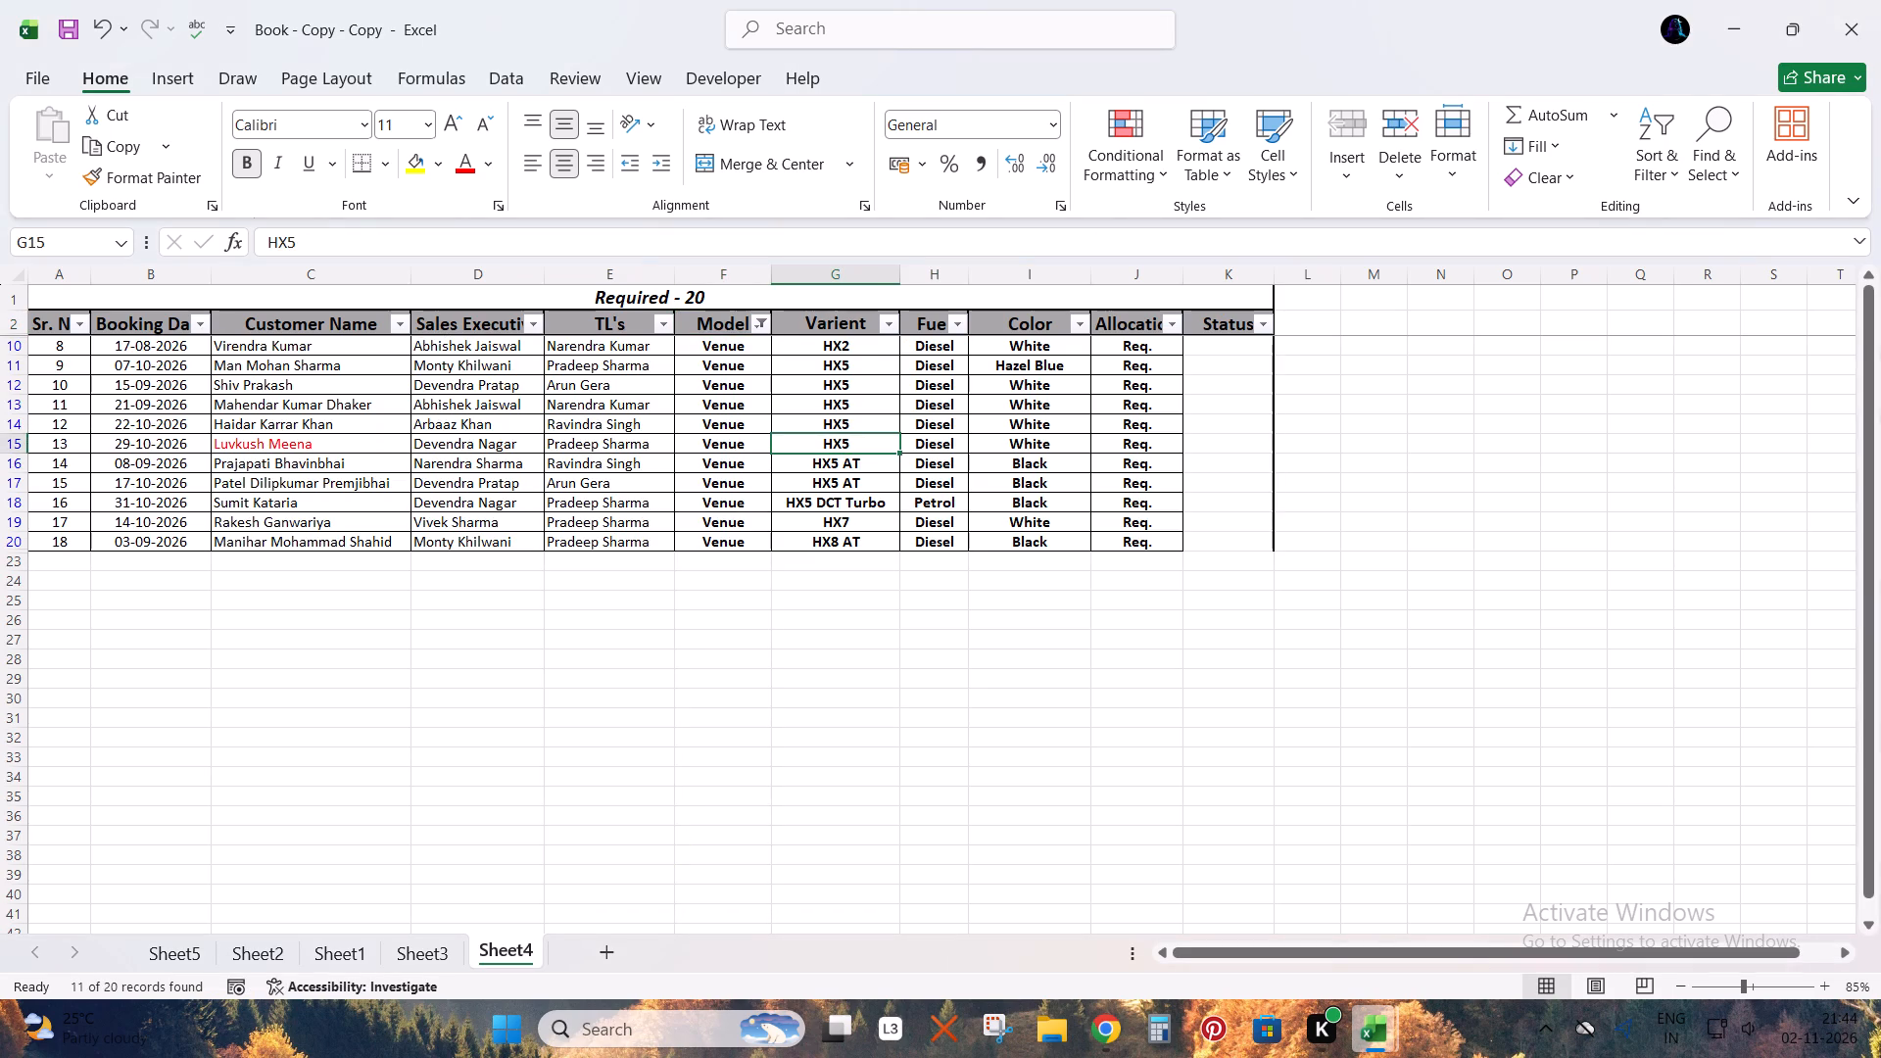
# Check the VENUE section of ALLOCATION STOCK SHEET for a match to the Venue HX2 Diesel White request in row 10.
pyautogui.click(838, 344)
pyautogui.hotkey('shift', 'space')
pyautogui.hotkey('alt', 'Tab')
pyautogui.scroll(-4, 293, 774)
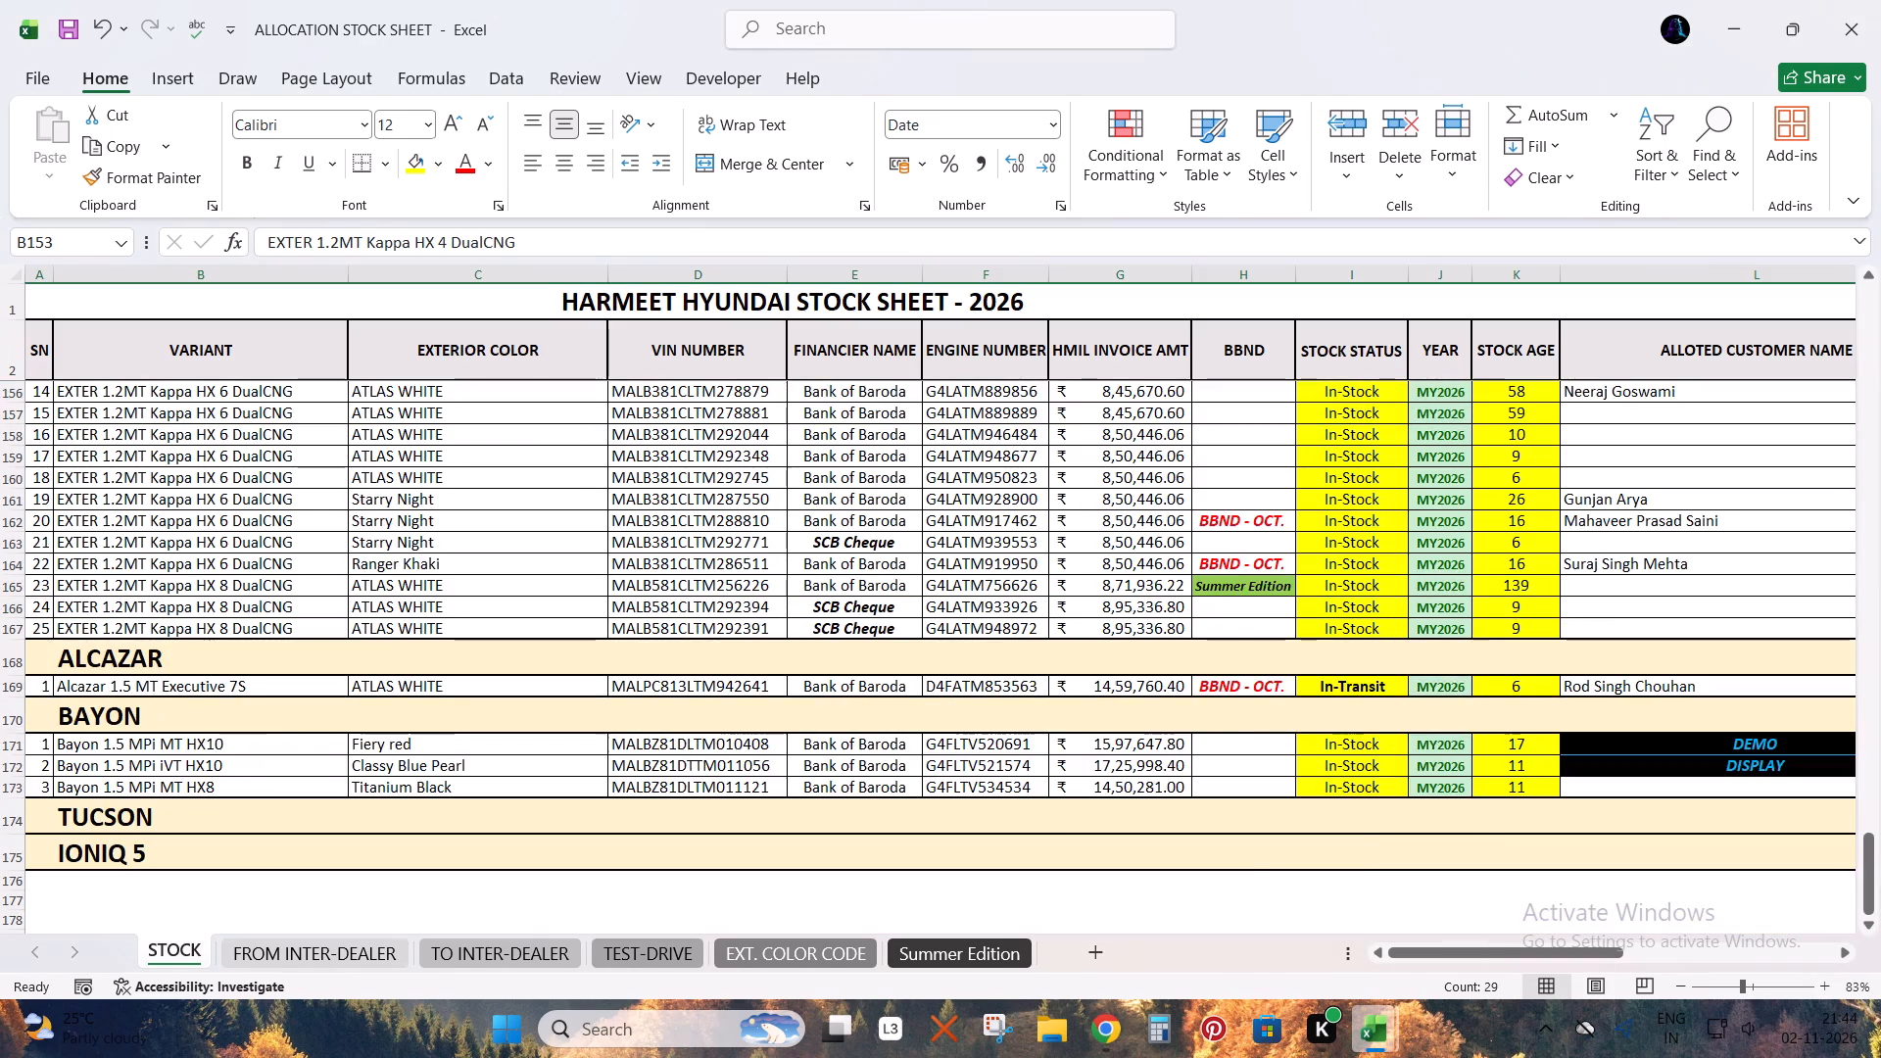
pyautogui.scroll(8, 339, 753)
pyautogui.scroll(7, 432, 753)
# Compare the Venue HX5 Diesel requests in rows 11 to 15 with the ATLAS WHITE VENUE 1.5 CRDi MT HX 5 stock rows 119 to 123.
pyautogui.hotkey('alt', 'Tab')
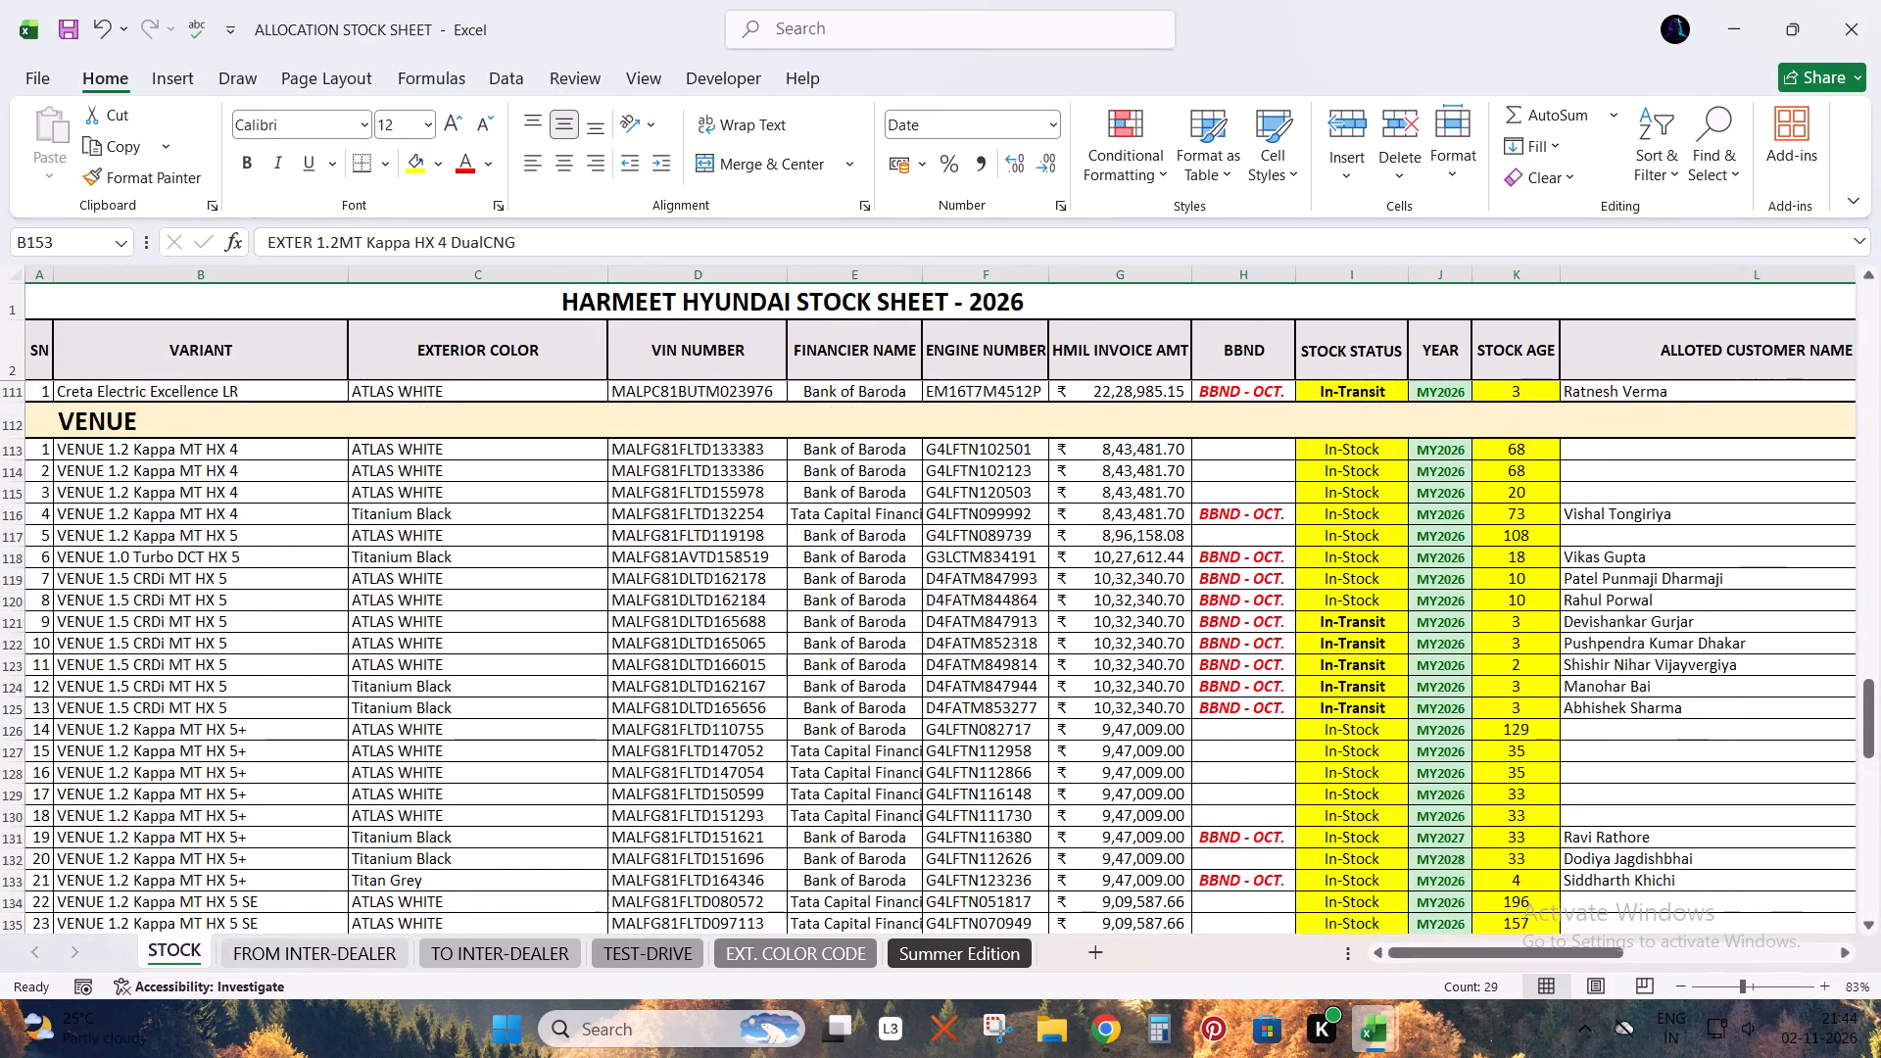
pyautogui.moveTo(844, 367); pyautogui.dragTo(854, 444)
pyautogui.hotkey('shift', 'space')
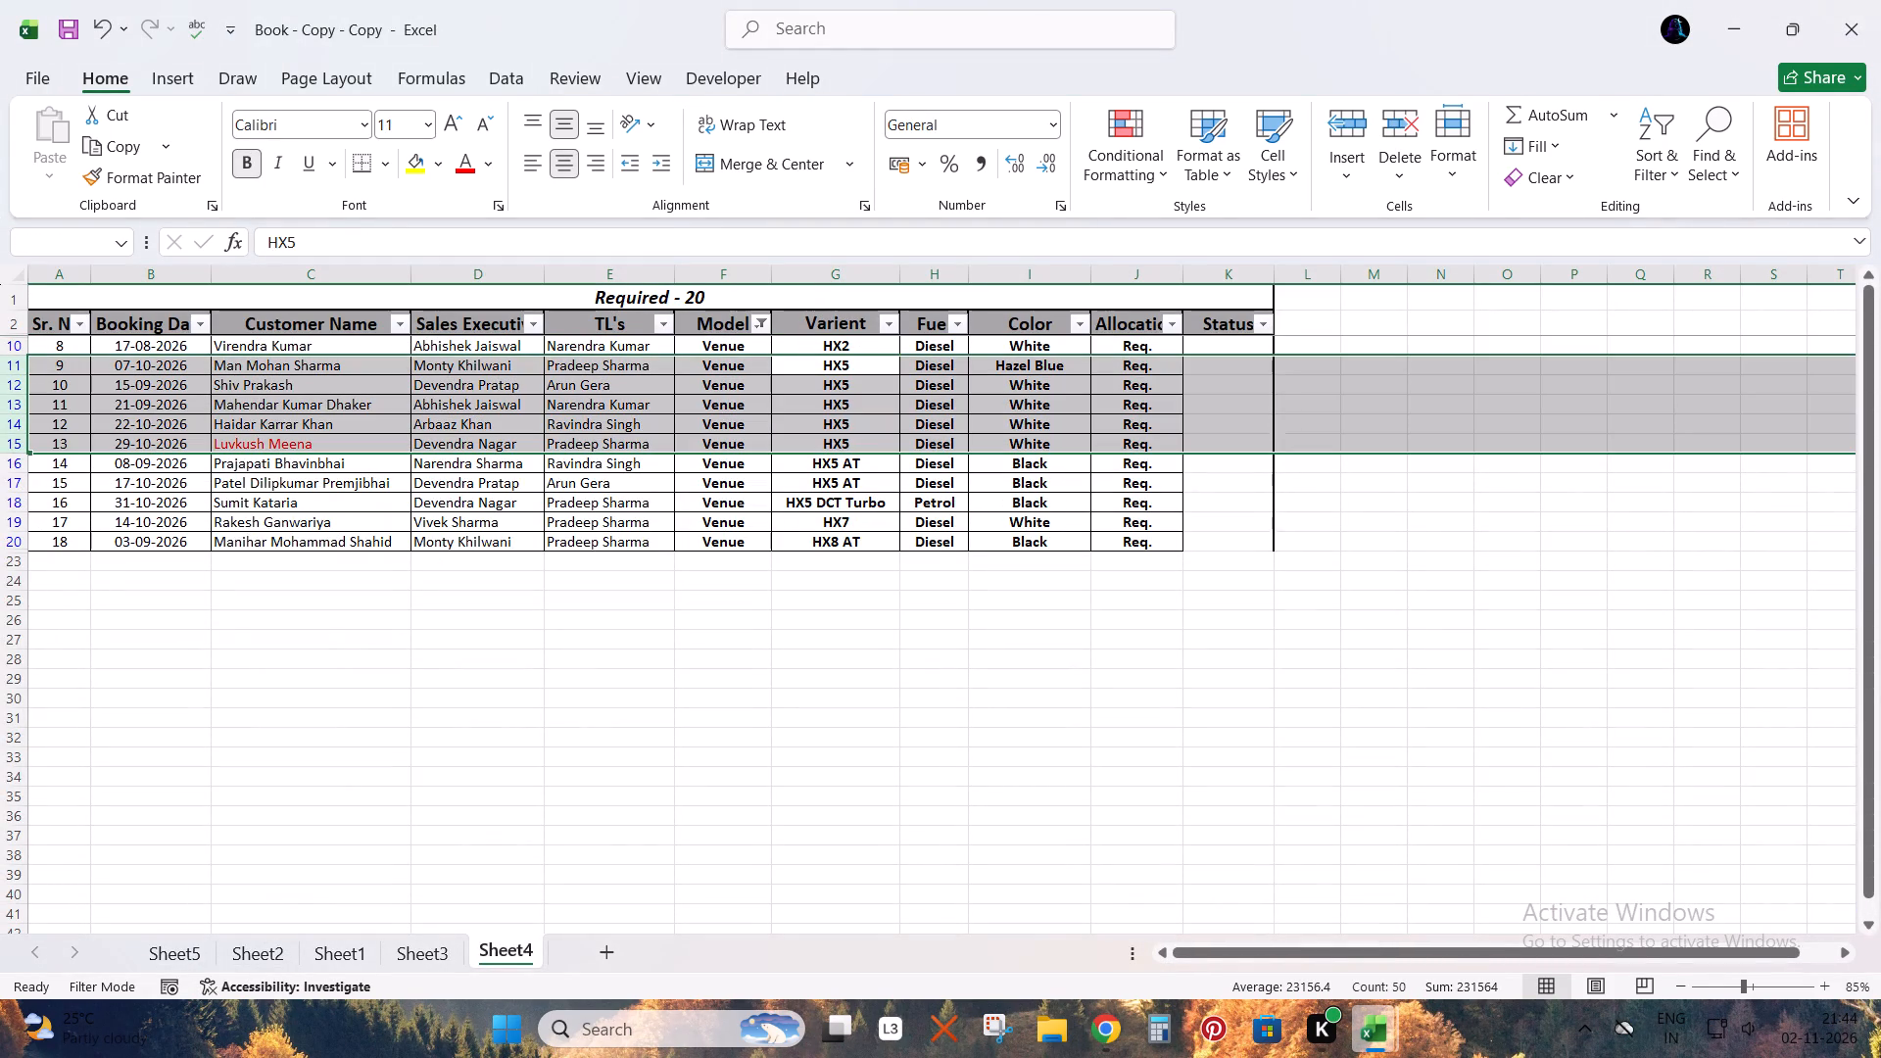
pyautogui.hotkey('alt', 'Tab')
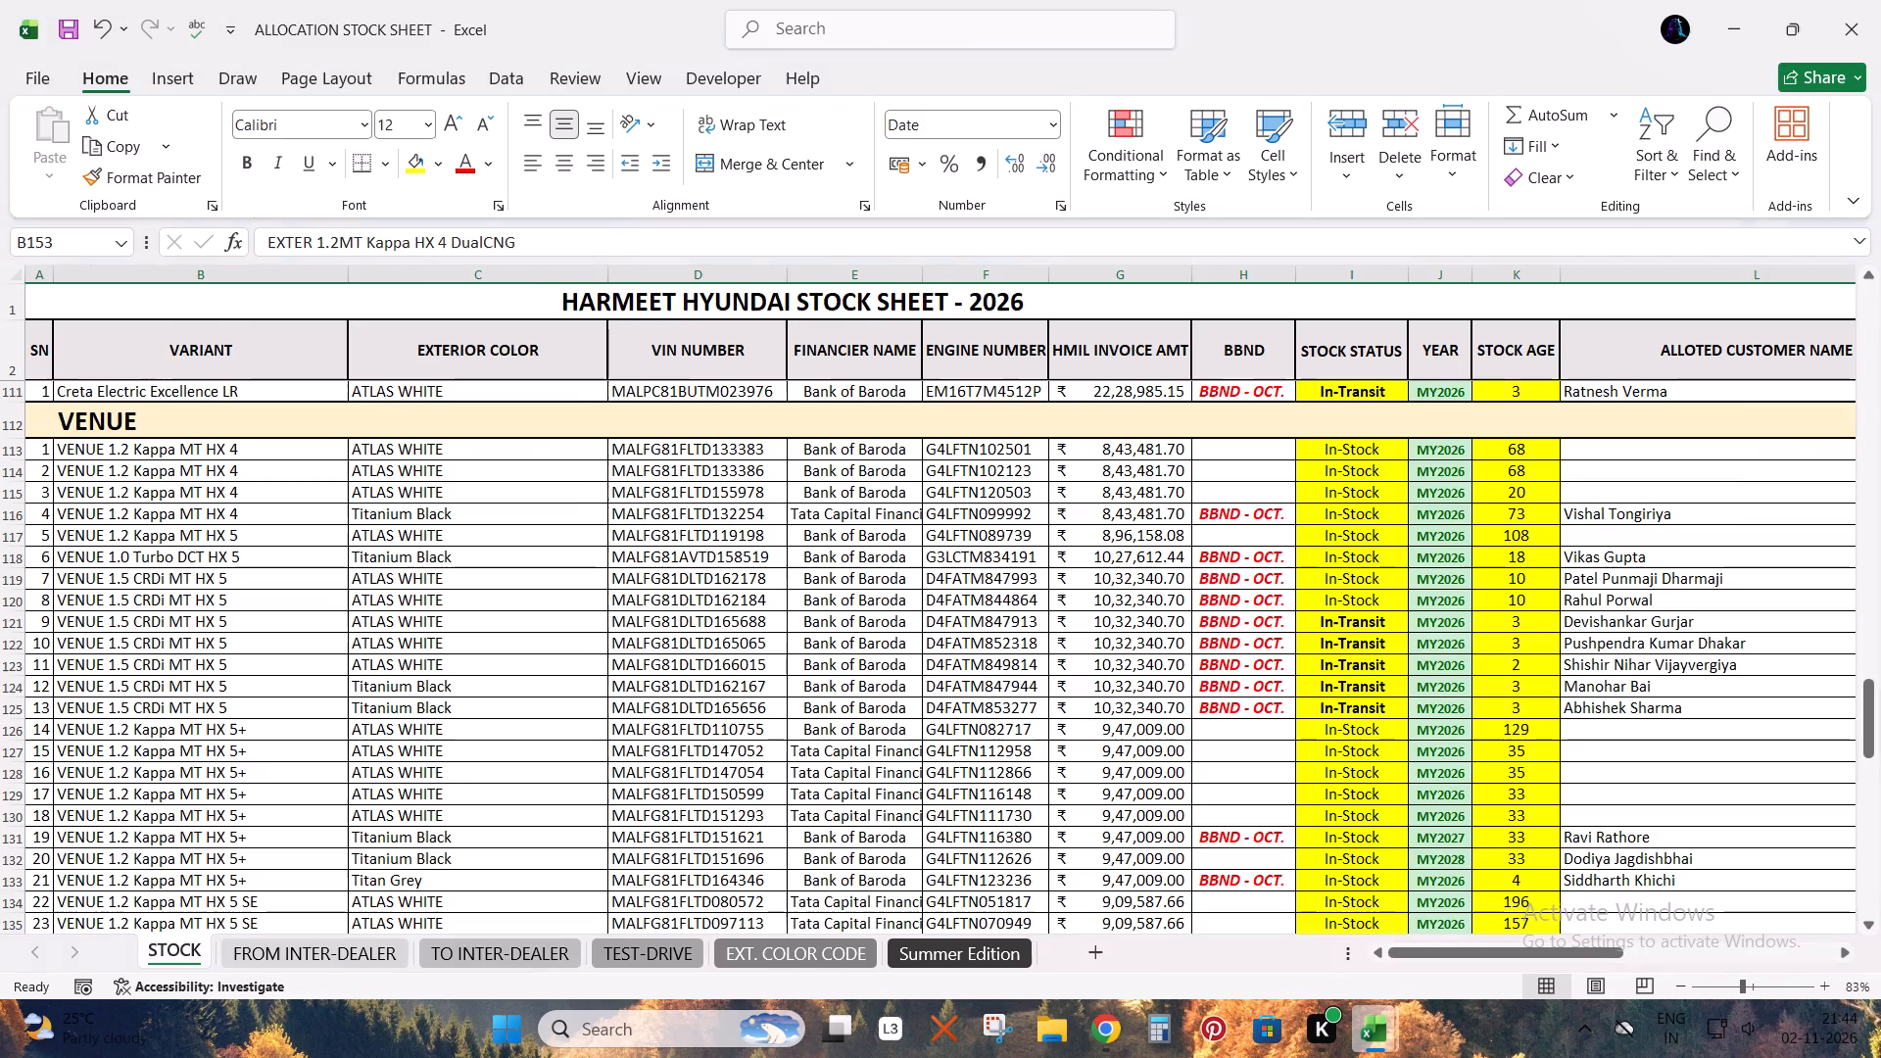
pyautogui.moveTo(222, 575); pyautogui.dragTo(386, 667)
pyautogui.hotkey('shift', 'space')
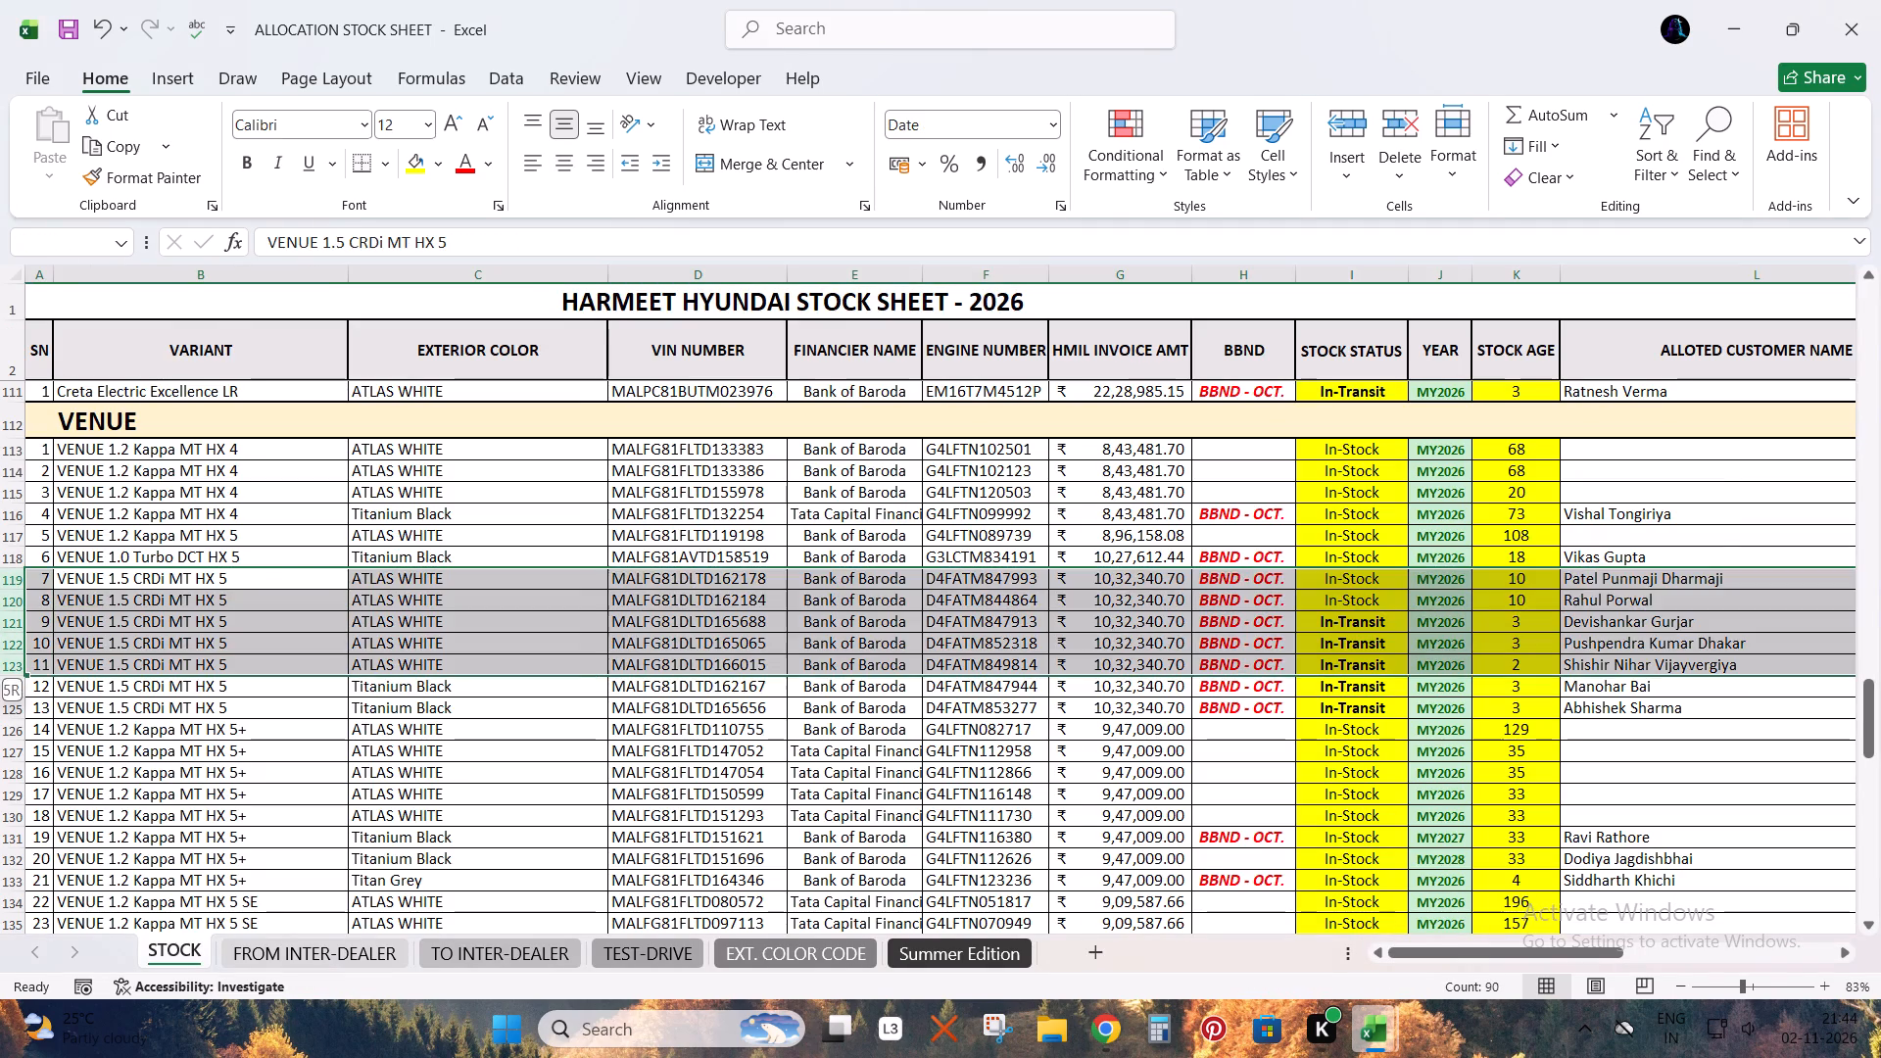
pyautogui.hotkey('alt', 'Tab')
pyautogui.hotkey('alt', 'Tab')
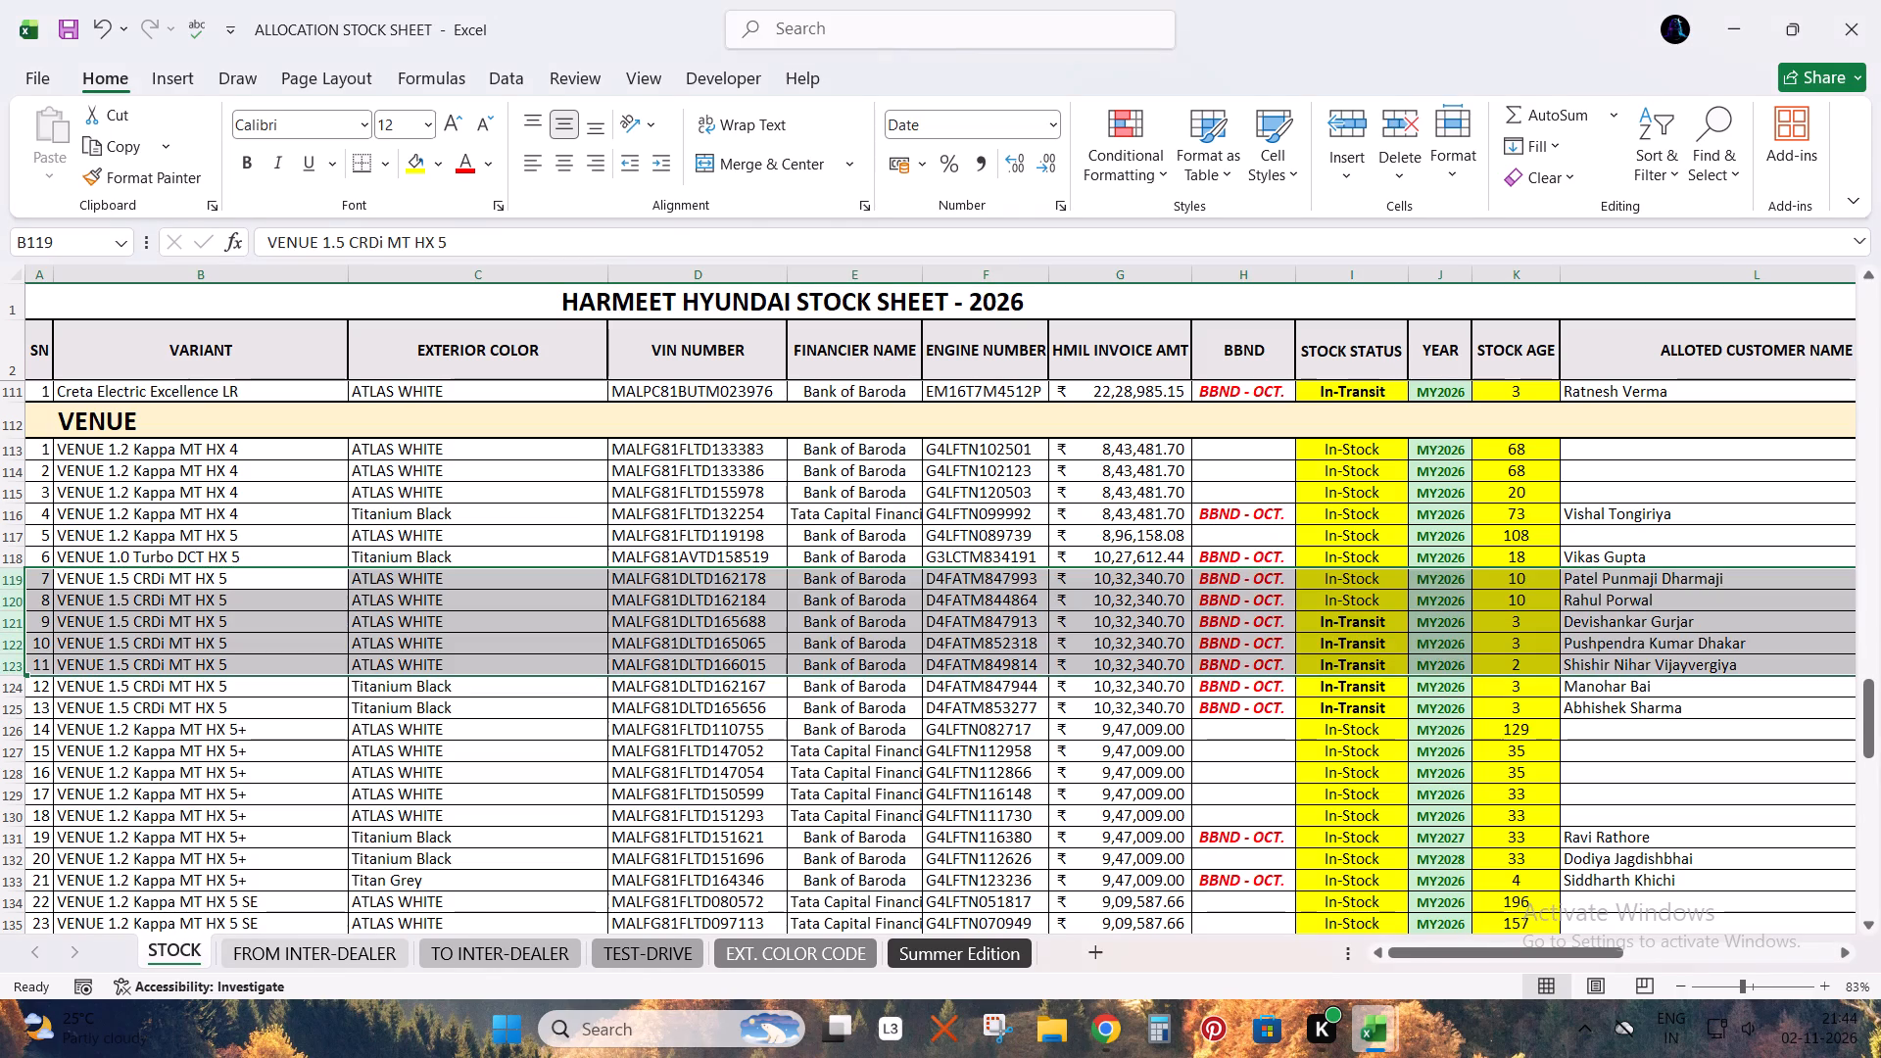
pyautogui.hotkey('alt', 'Tab')
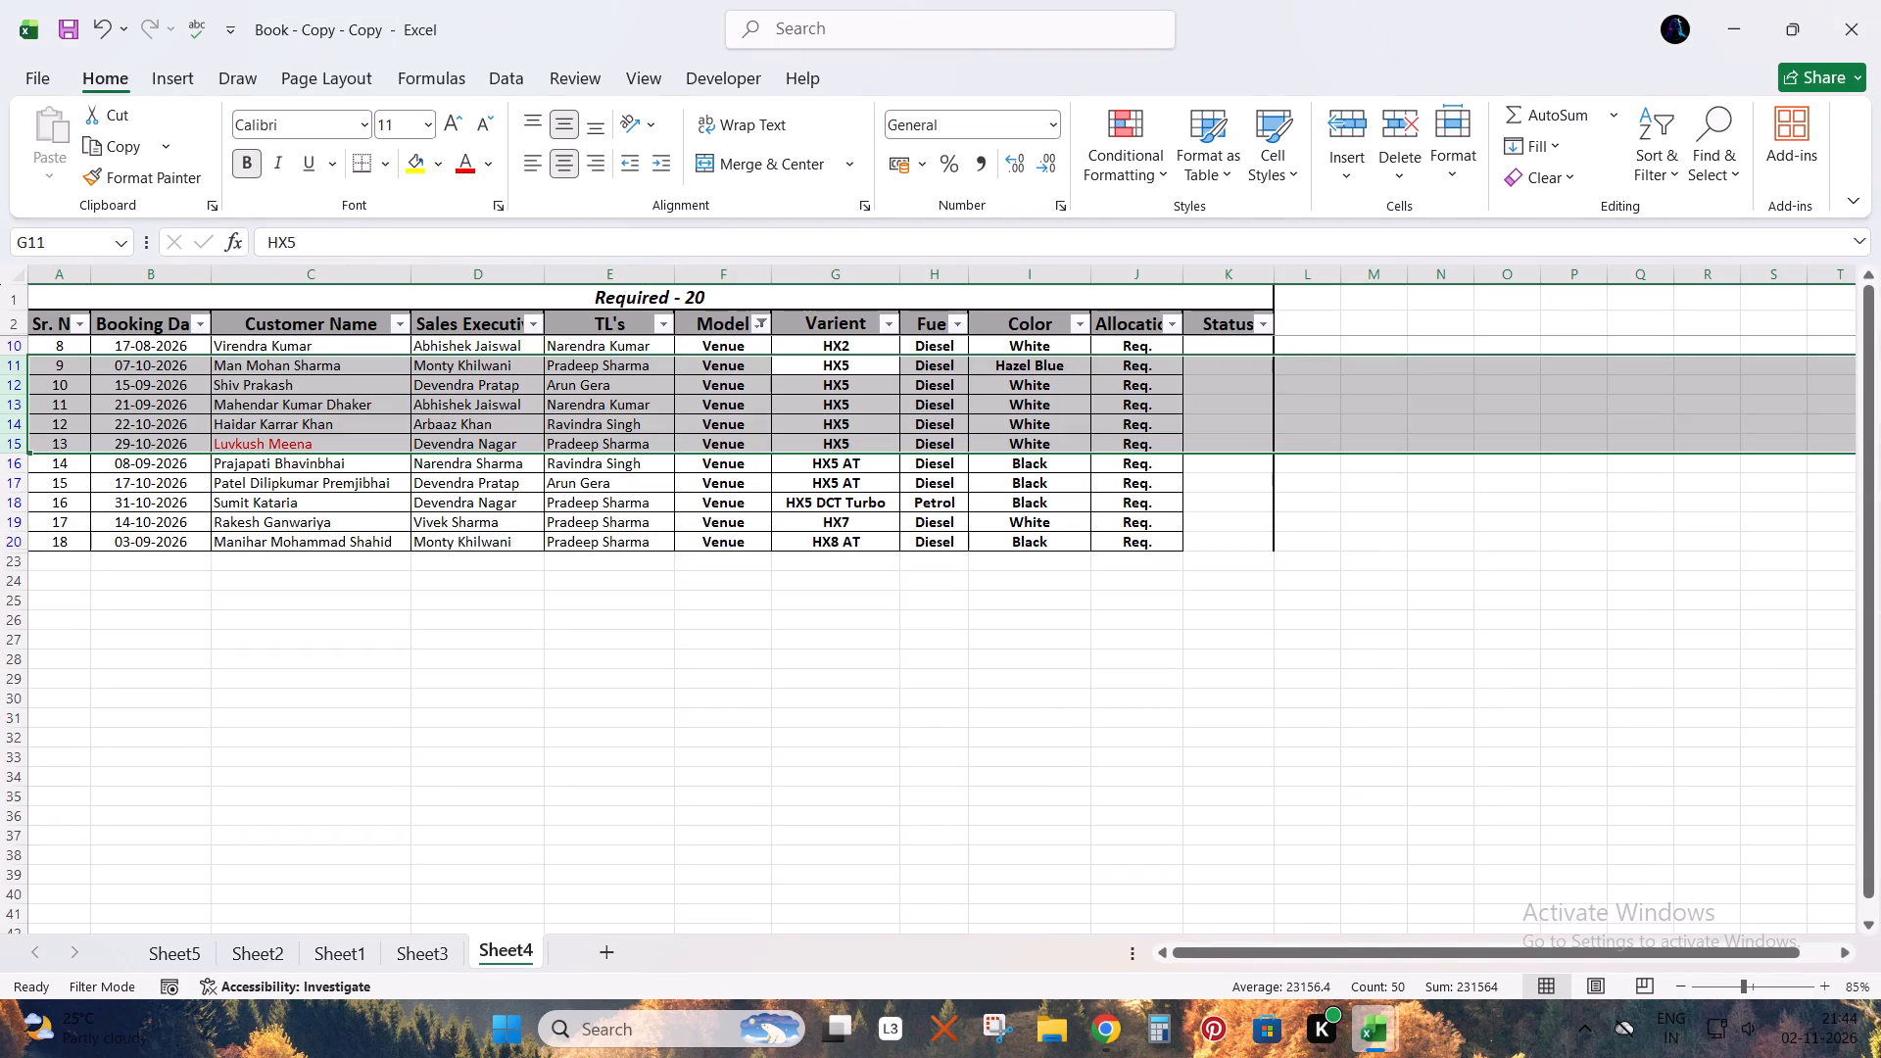
pyautogui.hotkey('alt', 'Tab')
# Compare the Venue HX5 DCT Turbo Petrol Black request in row 18 with the VENUE 1.0 Turbo DCT HX 5 stock row 118.
pyautogui.hotkey('alt', 'Tab')
pyautogui.keyDown('shift'); pyautogui.click(859, 507); pyautogui.keyUp('shift')
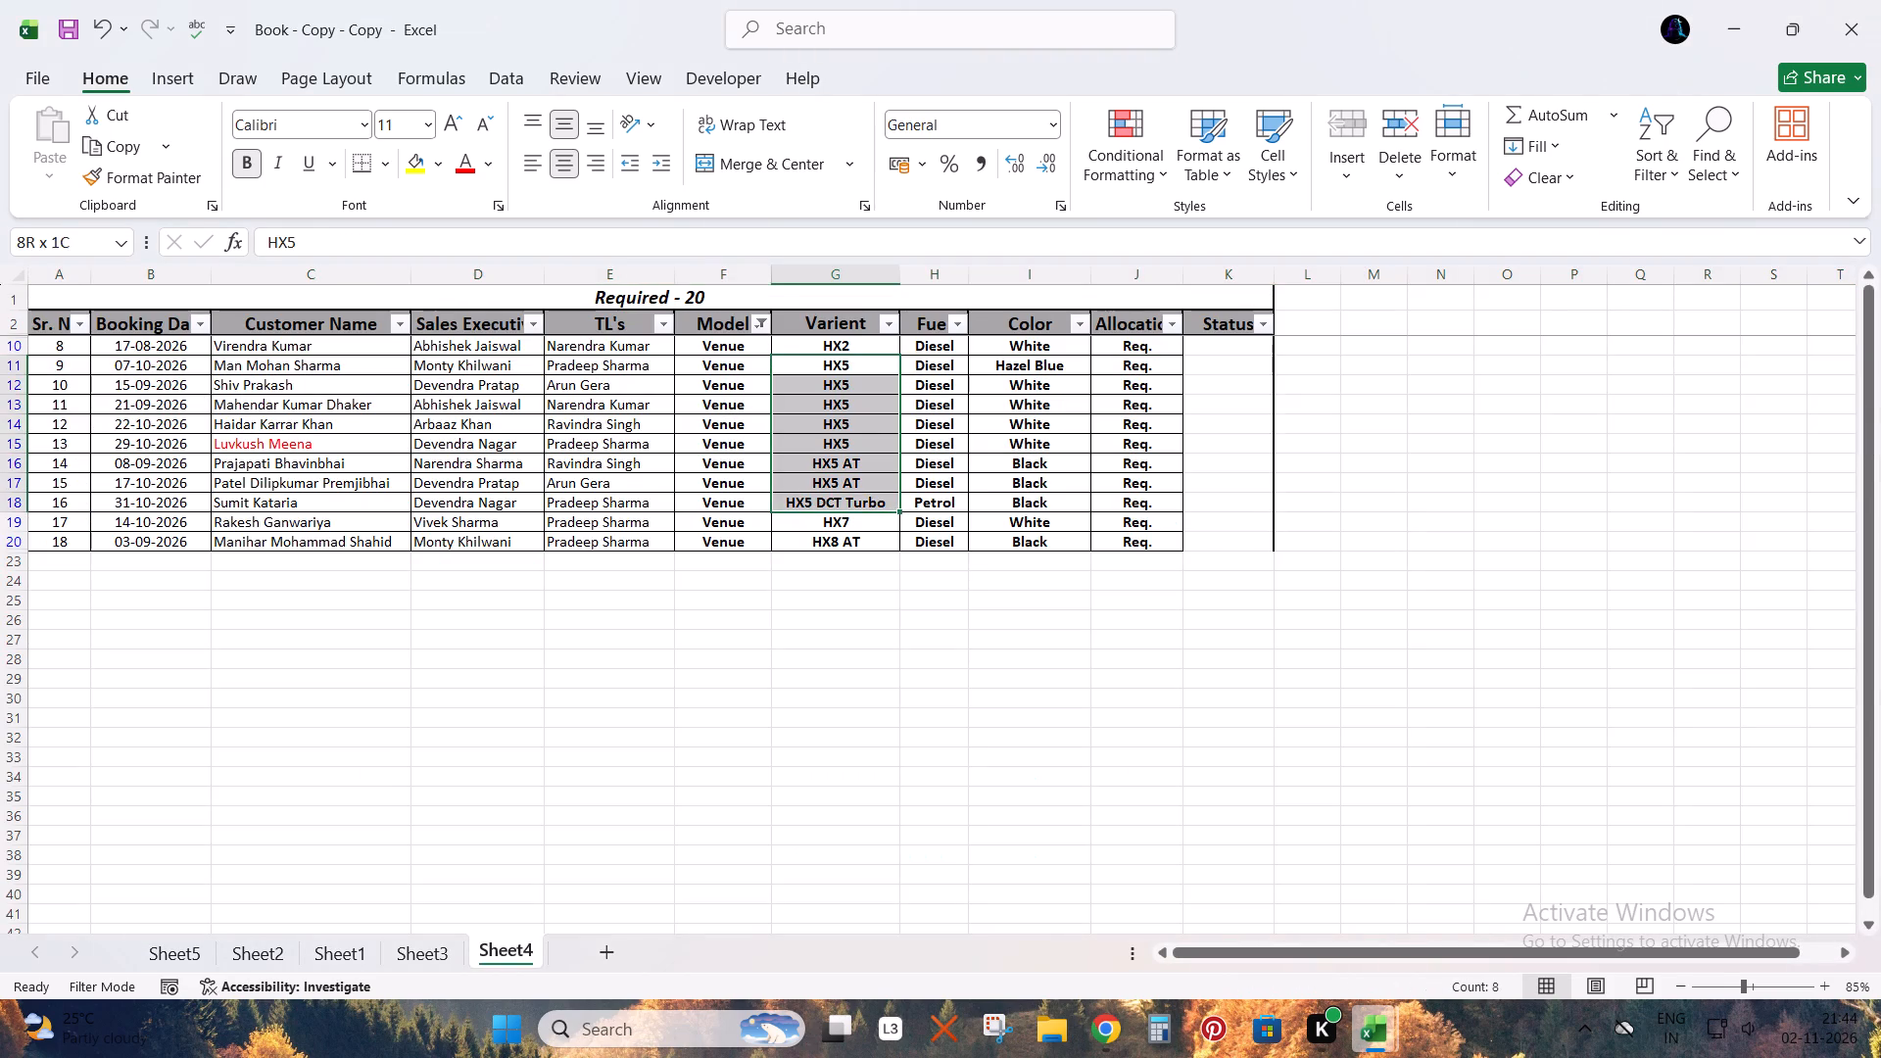
pyautogui.click(865, 507)
pyautogui.hotkey('shift', 'space')
pyautogui.hotkey('alt', 'Tab')
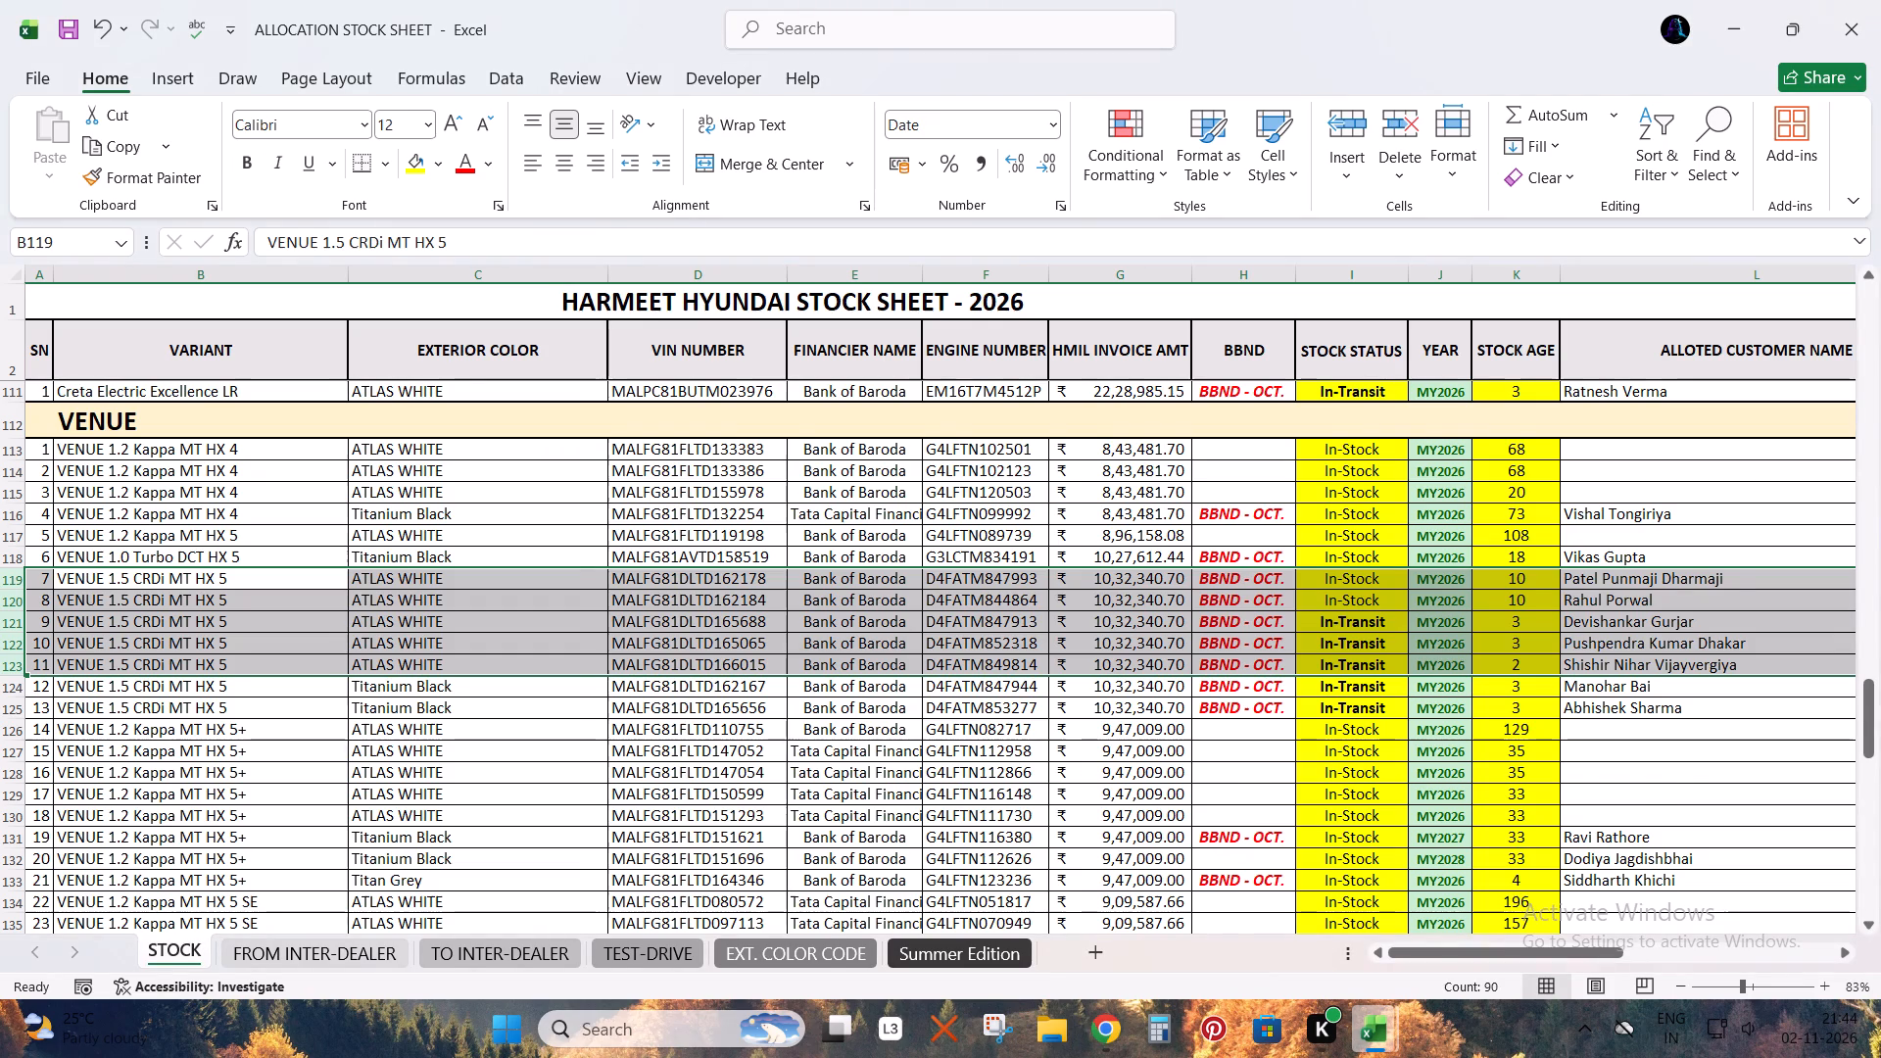
pyautogui.scroll(-2, 224, 719)
pyautogui.scroll(2, 227, 720)
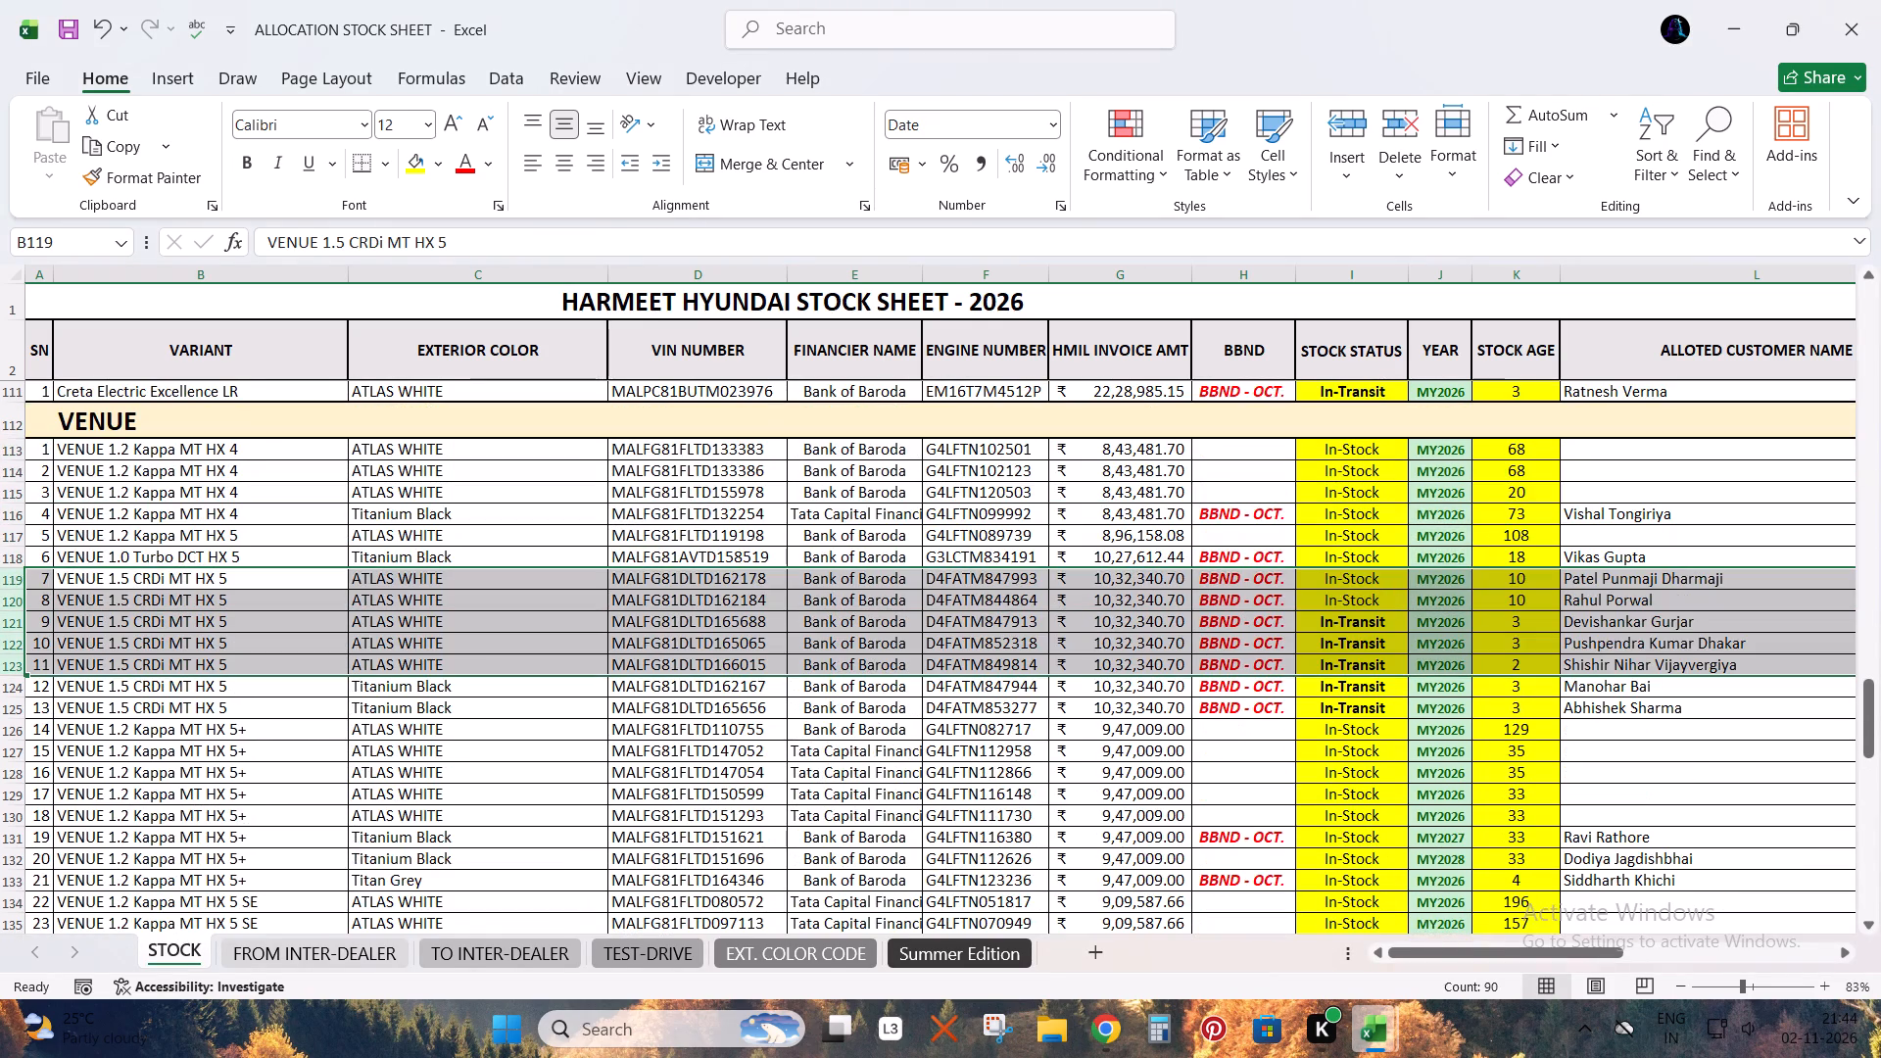
pyautogui.click(211, 549)
pyautogui.hotkey('shift', 'space')
pyautogui.hotkey('alt', 'Tab')
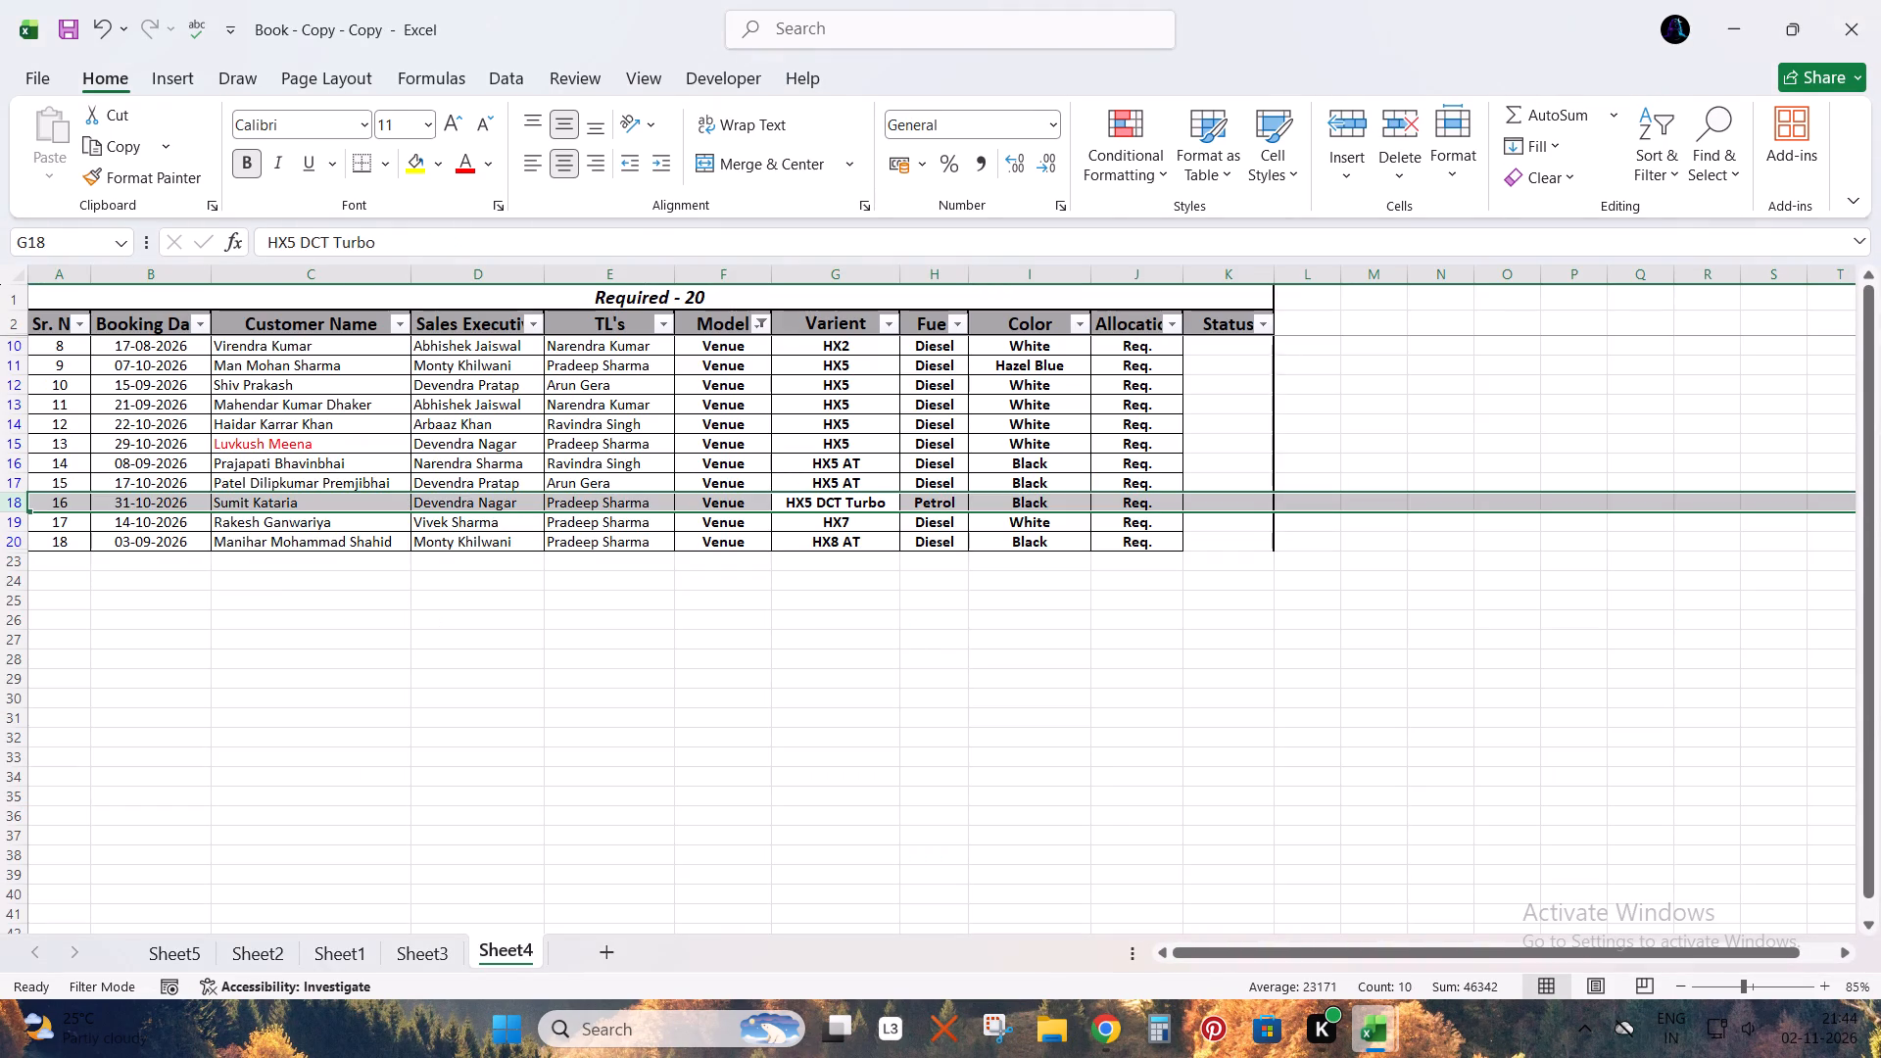
# Search ALLOCATION STOCK SHEET for other VENUE 1.0 Turbo DCT HX 5 entries using the variant name copied from row 118.
pyautogui.hotkey('alt', 'Tab')
pyautogui.click(271, 557)
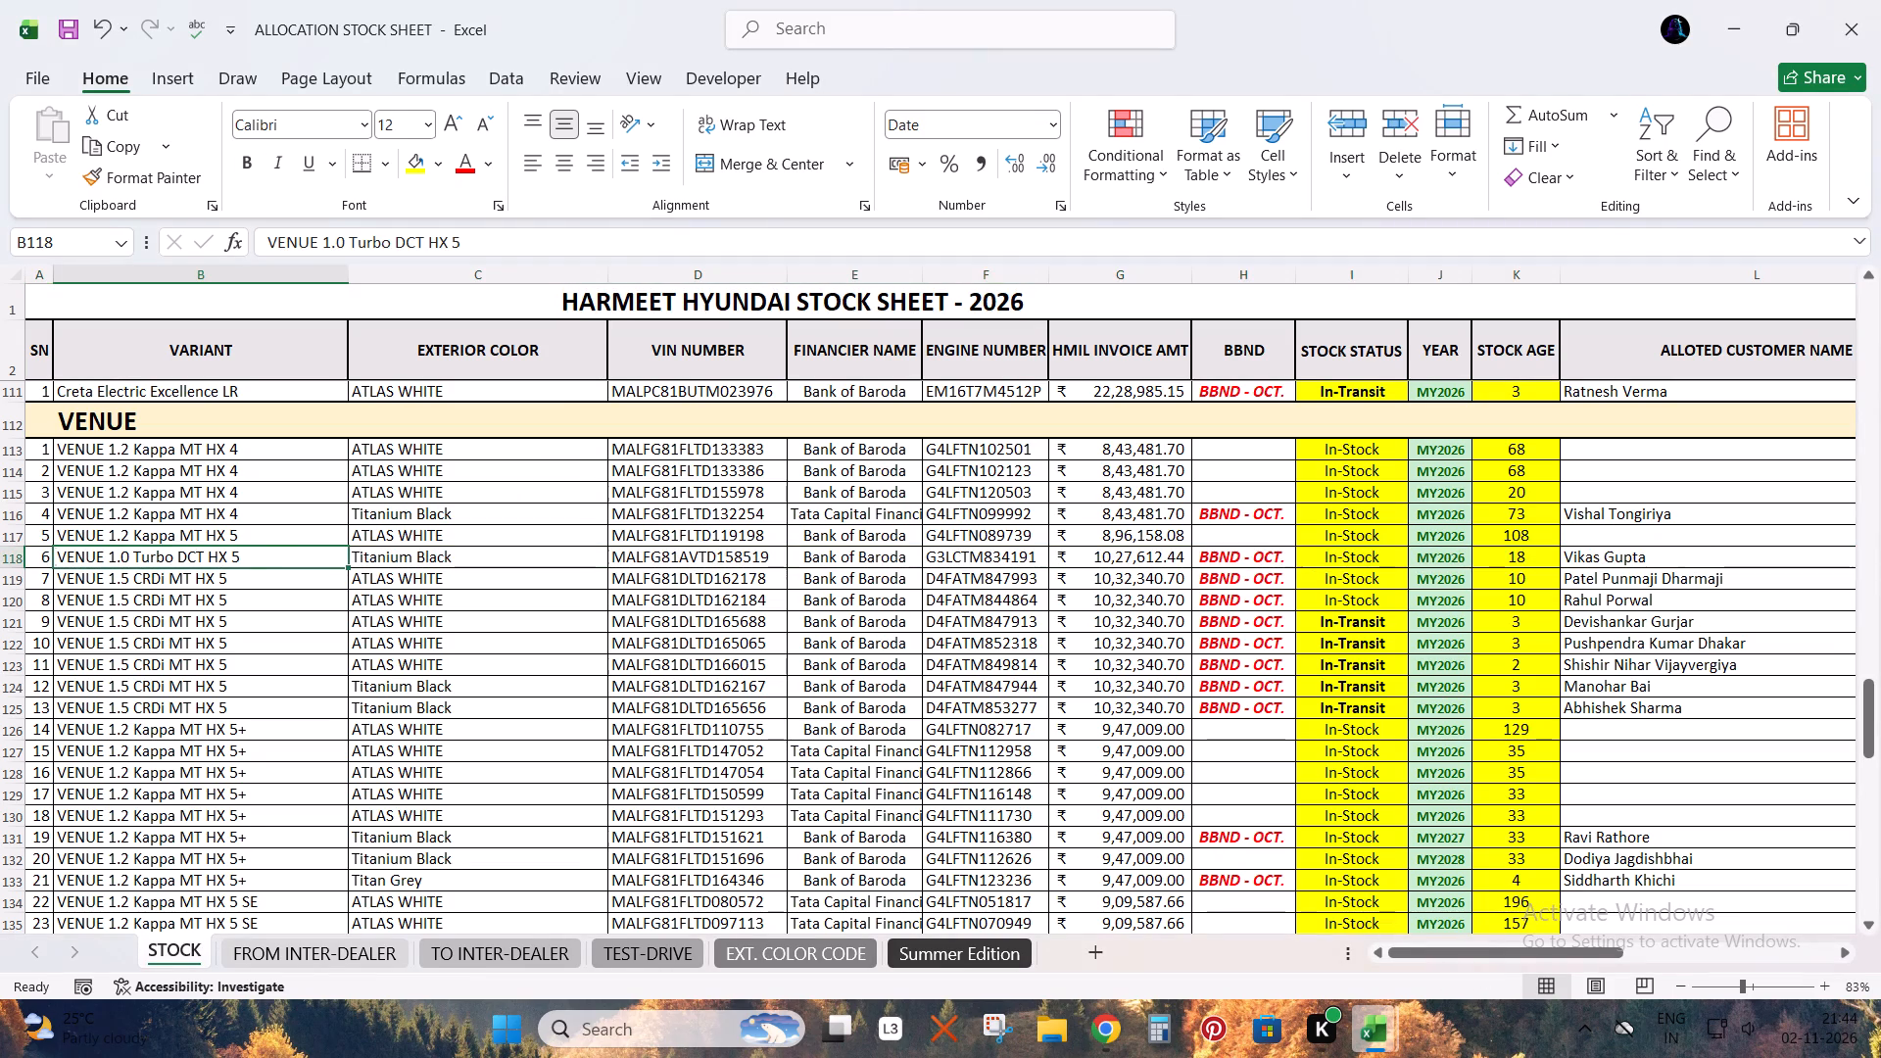
pyautogui.hotkey('ctrl', 'c')
pyautogui.hotkey('ctrl', 'f')
pyautogui.hotkey('ctrl', 'v')
pyautogui.press('Return')
pyautogui.press('Return')
pyautogui.press('Return')
pyautogui.press('Escape')
pyautogui.press('Escape')
pyautogui.hotkey('alt', 'Tab')
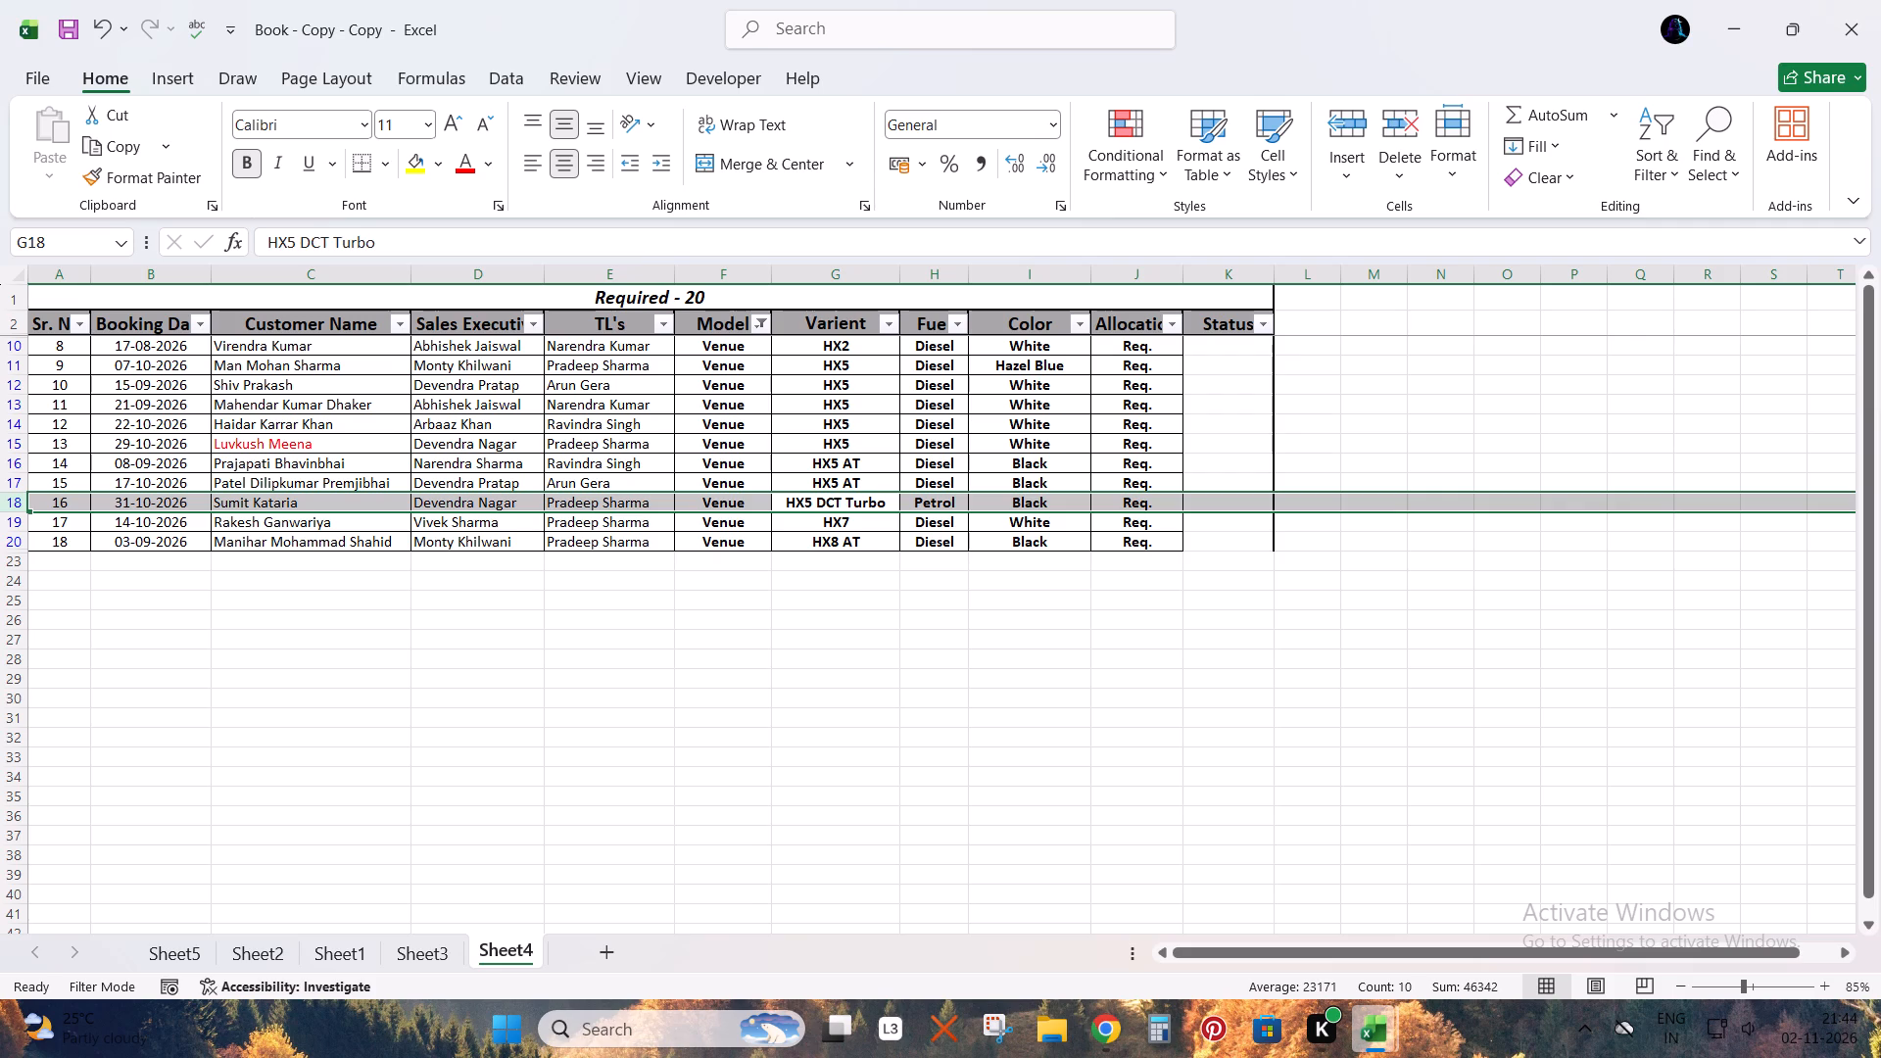
pyautogui.hotkey('alt', 'Tab')
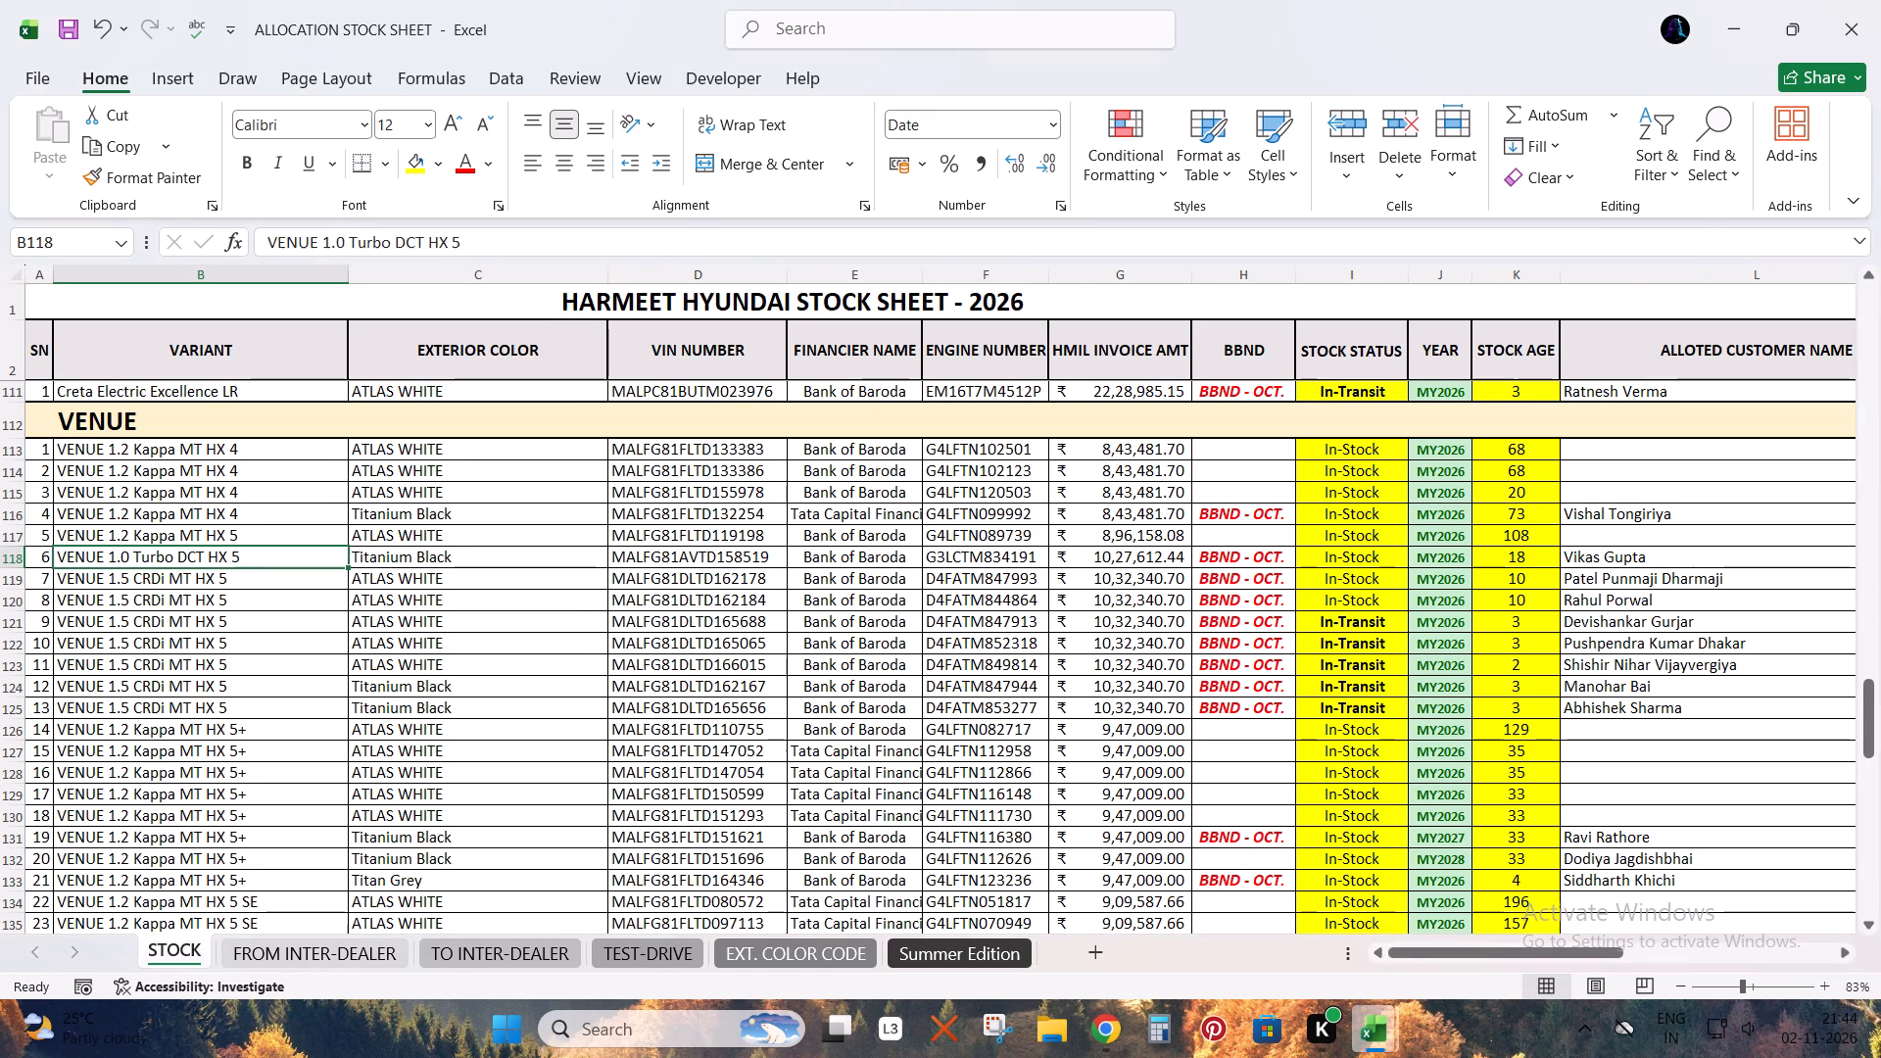
# Check the VENUE 1.5 CRDi MT HX 7 stock rows 137 to 139 against the Venue HX7 Diesel White request in the Required list.
pyautogui.hotkey('alt', 'Tab')
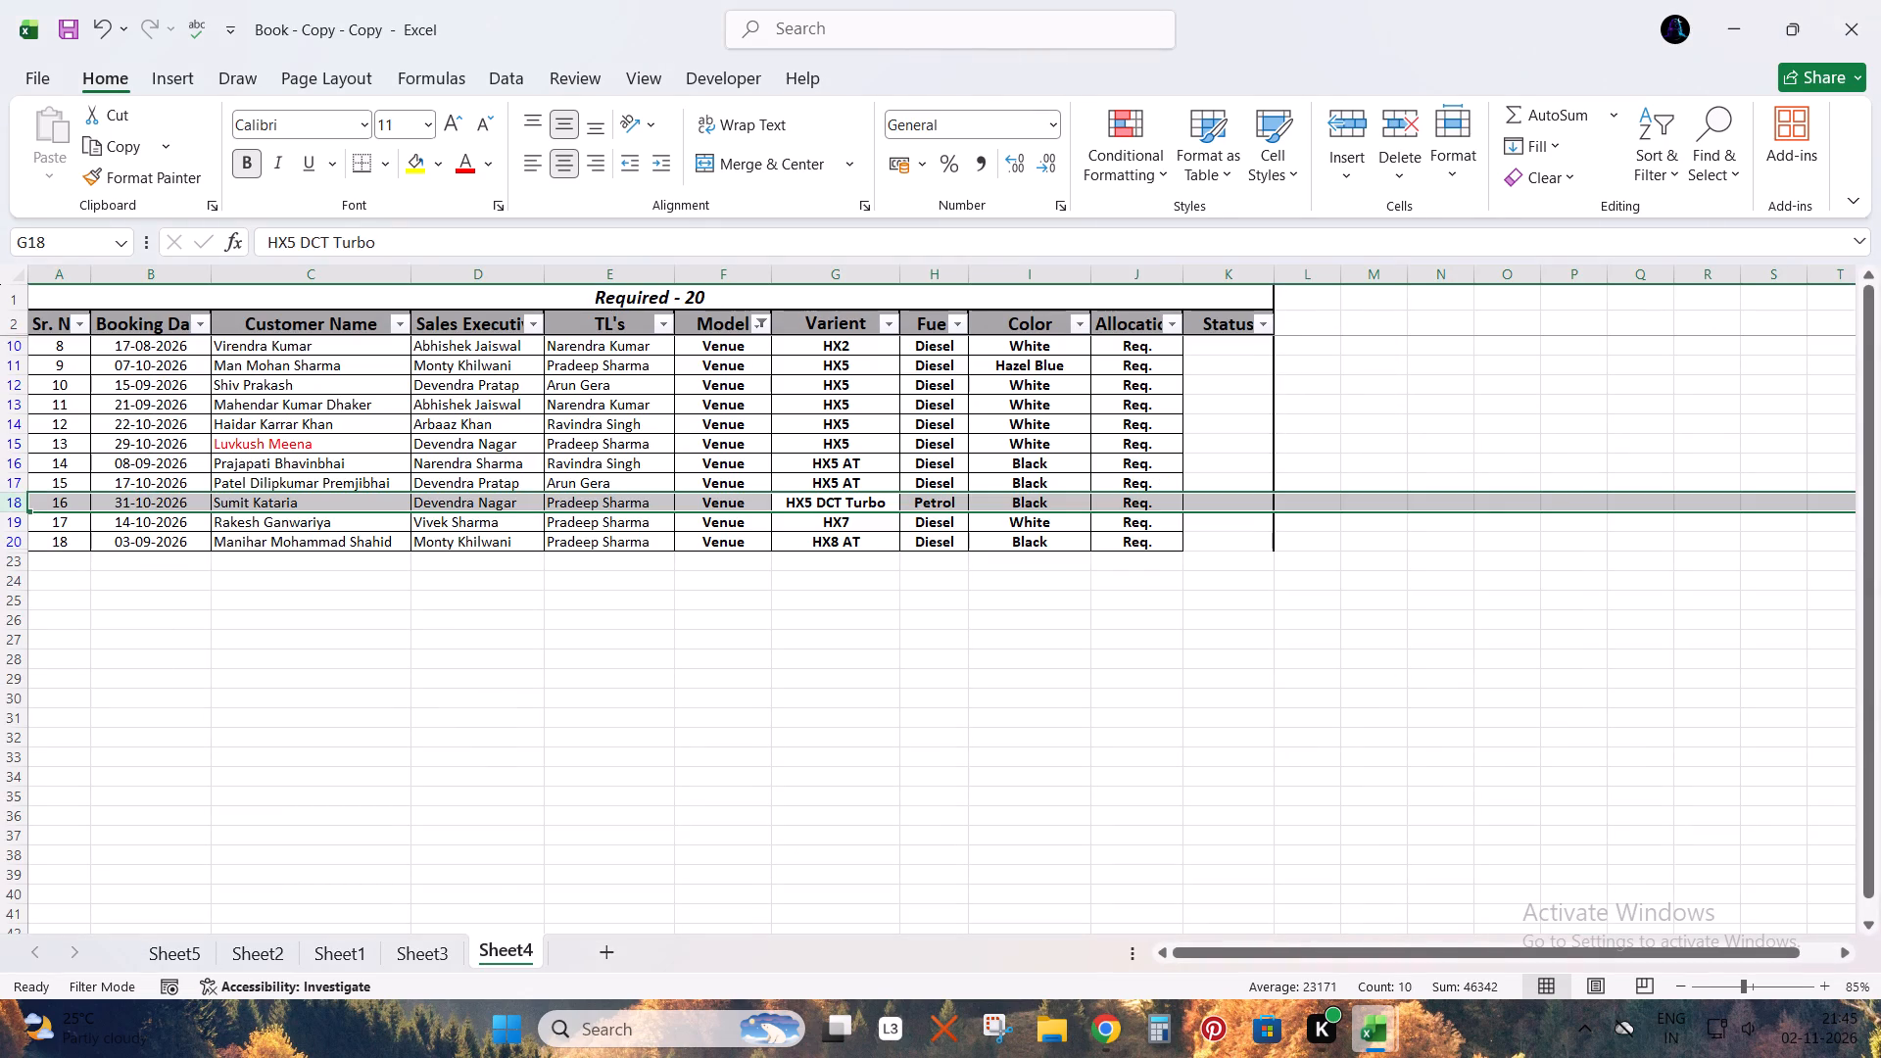
pyautogui.press('Tab')
pyautogui.hotkey('alt', 'Tab')
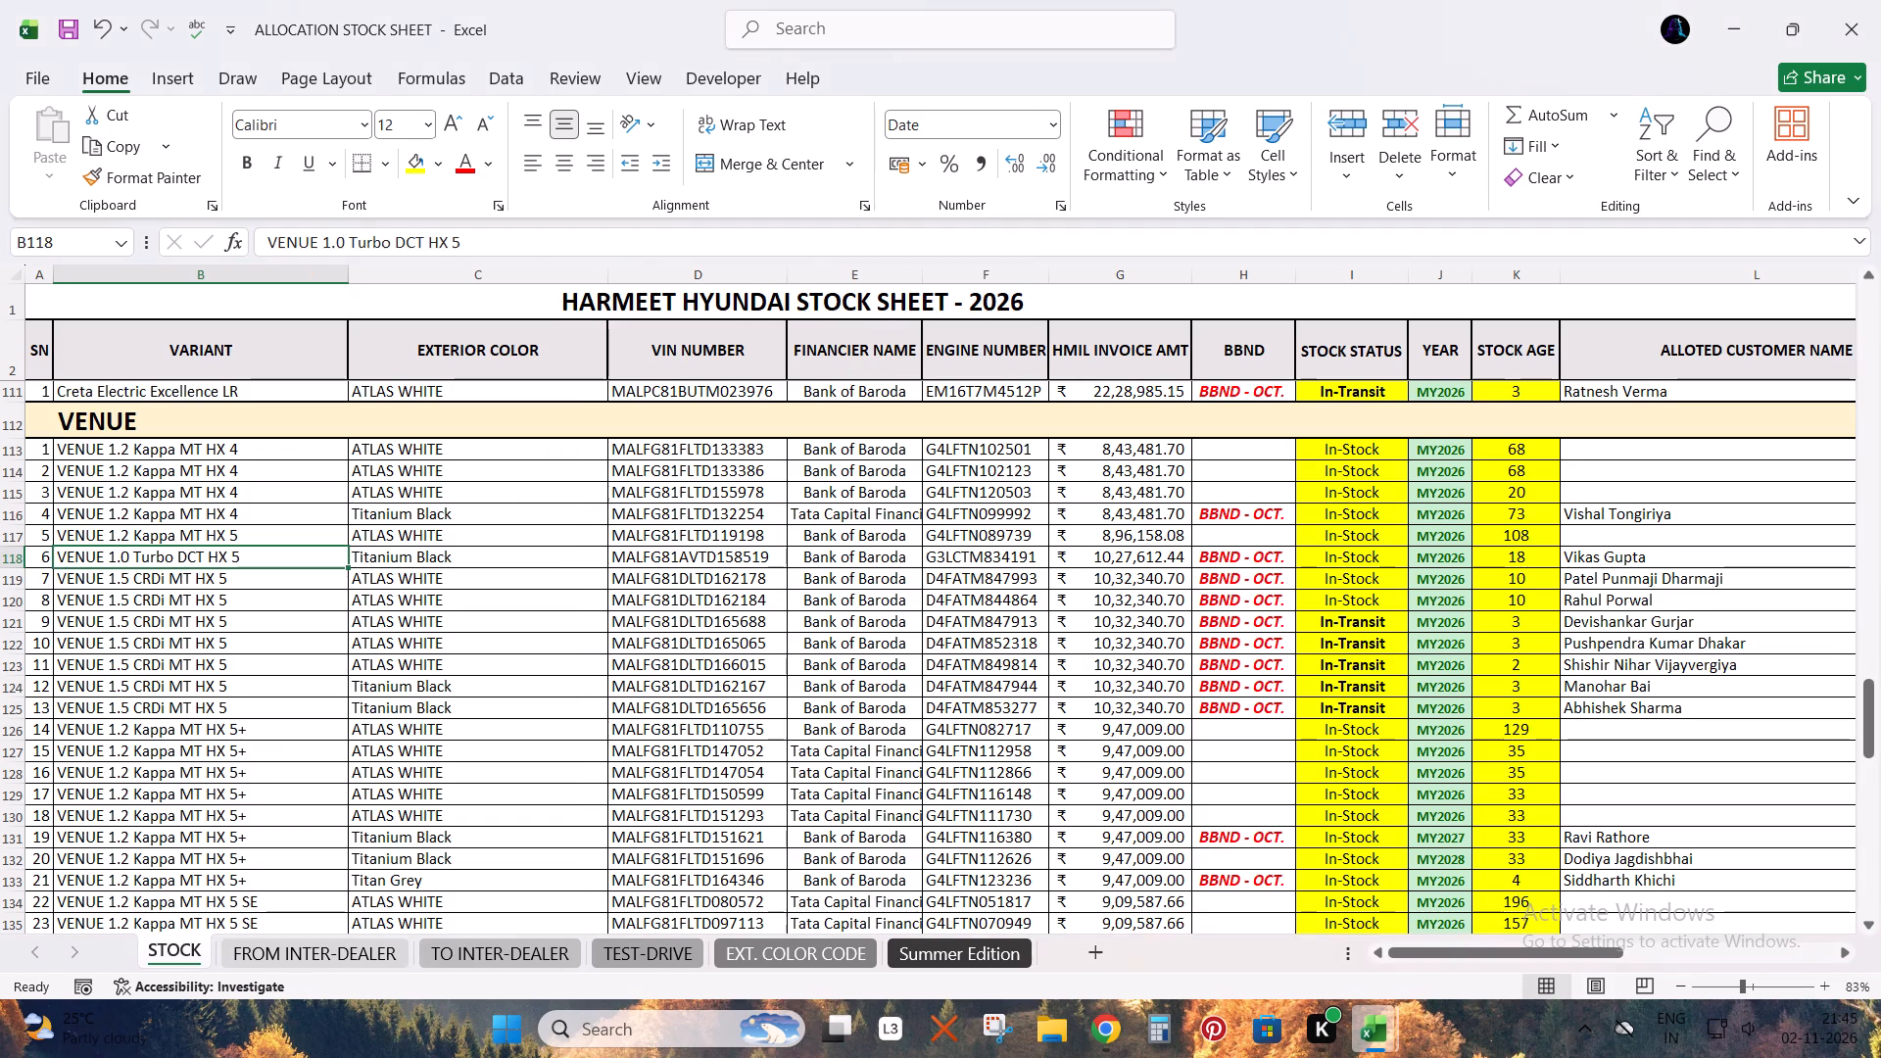
pyautogui.scroll(-2, 393, 612)
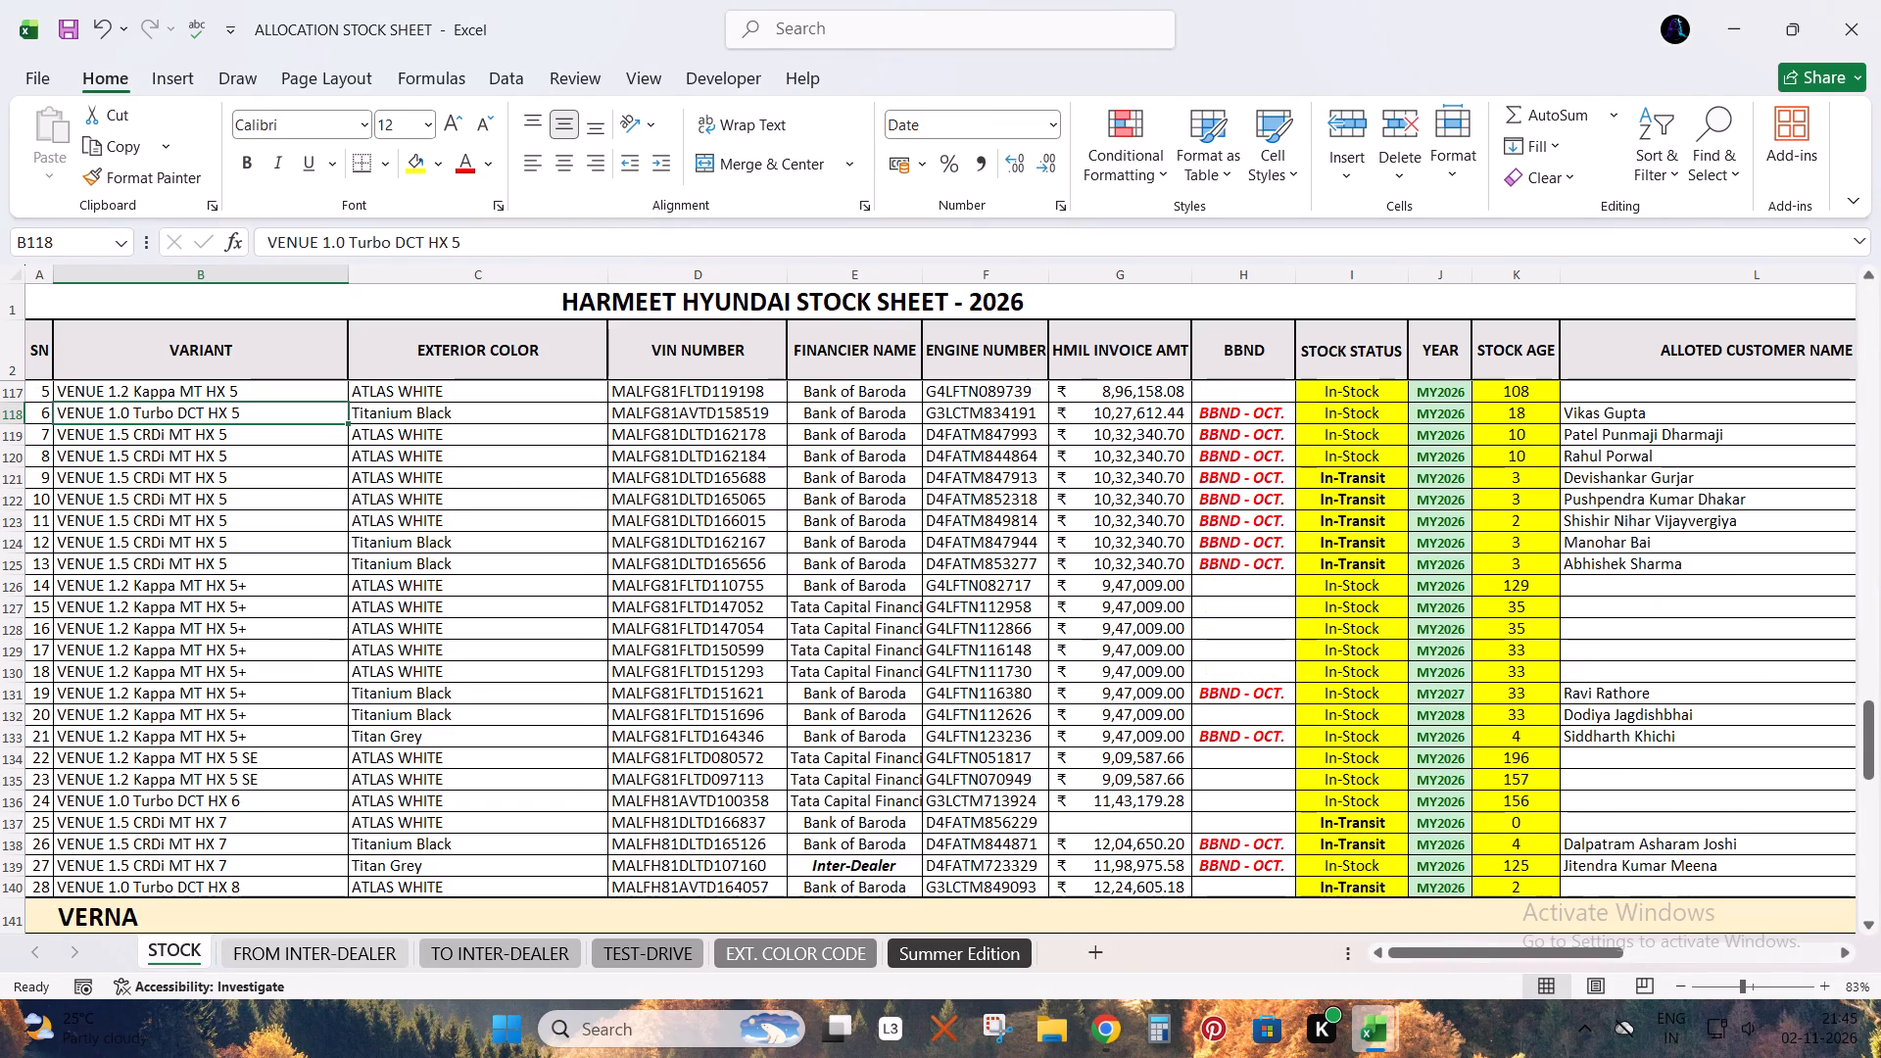
pyautogui.moveTo(213, 826); pyautogui.dragTo(228, 870)
pyautogui.hotkey('shift', 'space')
pyautogui.hotkey('alt', 'Tab')
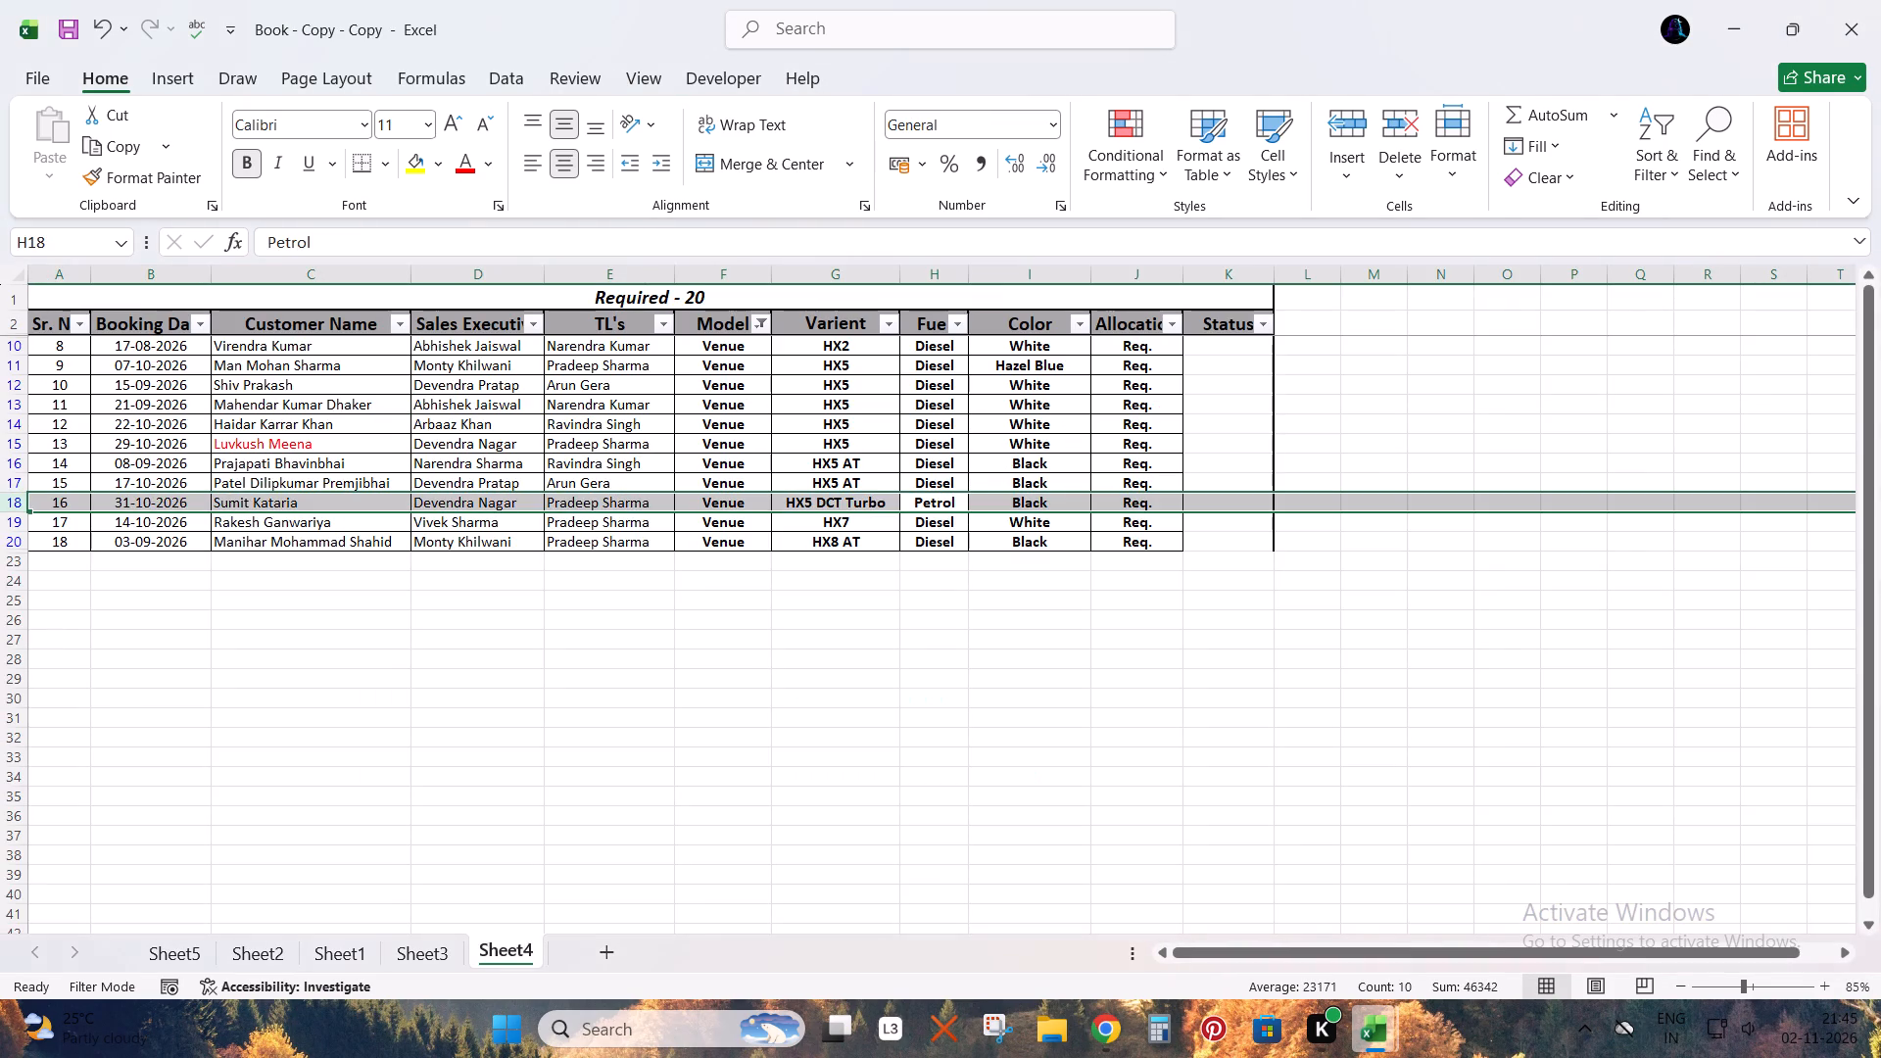
# For the Venue HX7 Diesel White request in row 19, search ALLOCATION STOCK SHEET for VENUE 1.5 CRDi MT HX 7.
pyautogui.click(846, 520)
pyautogui.hotkey('shift', 'space')
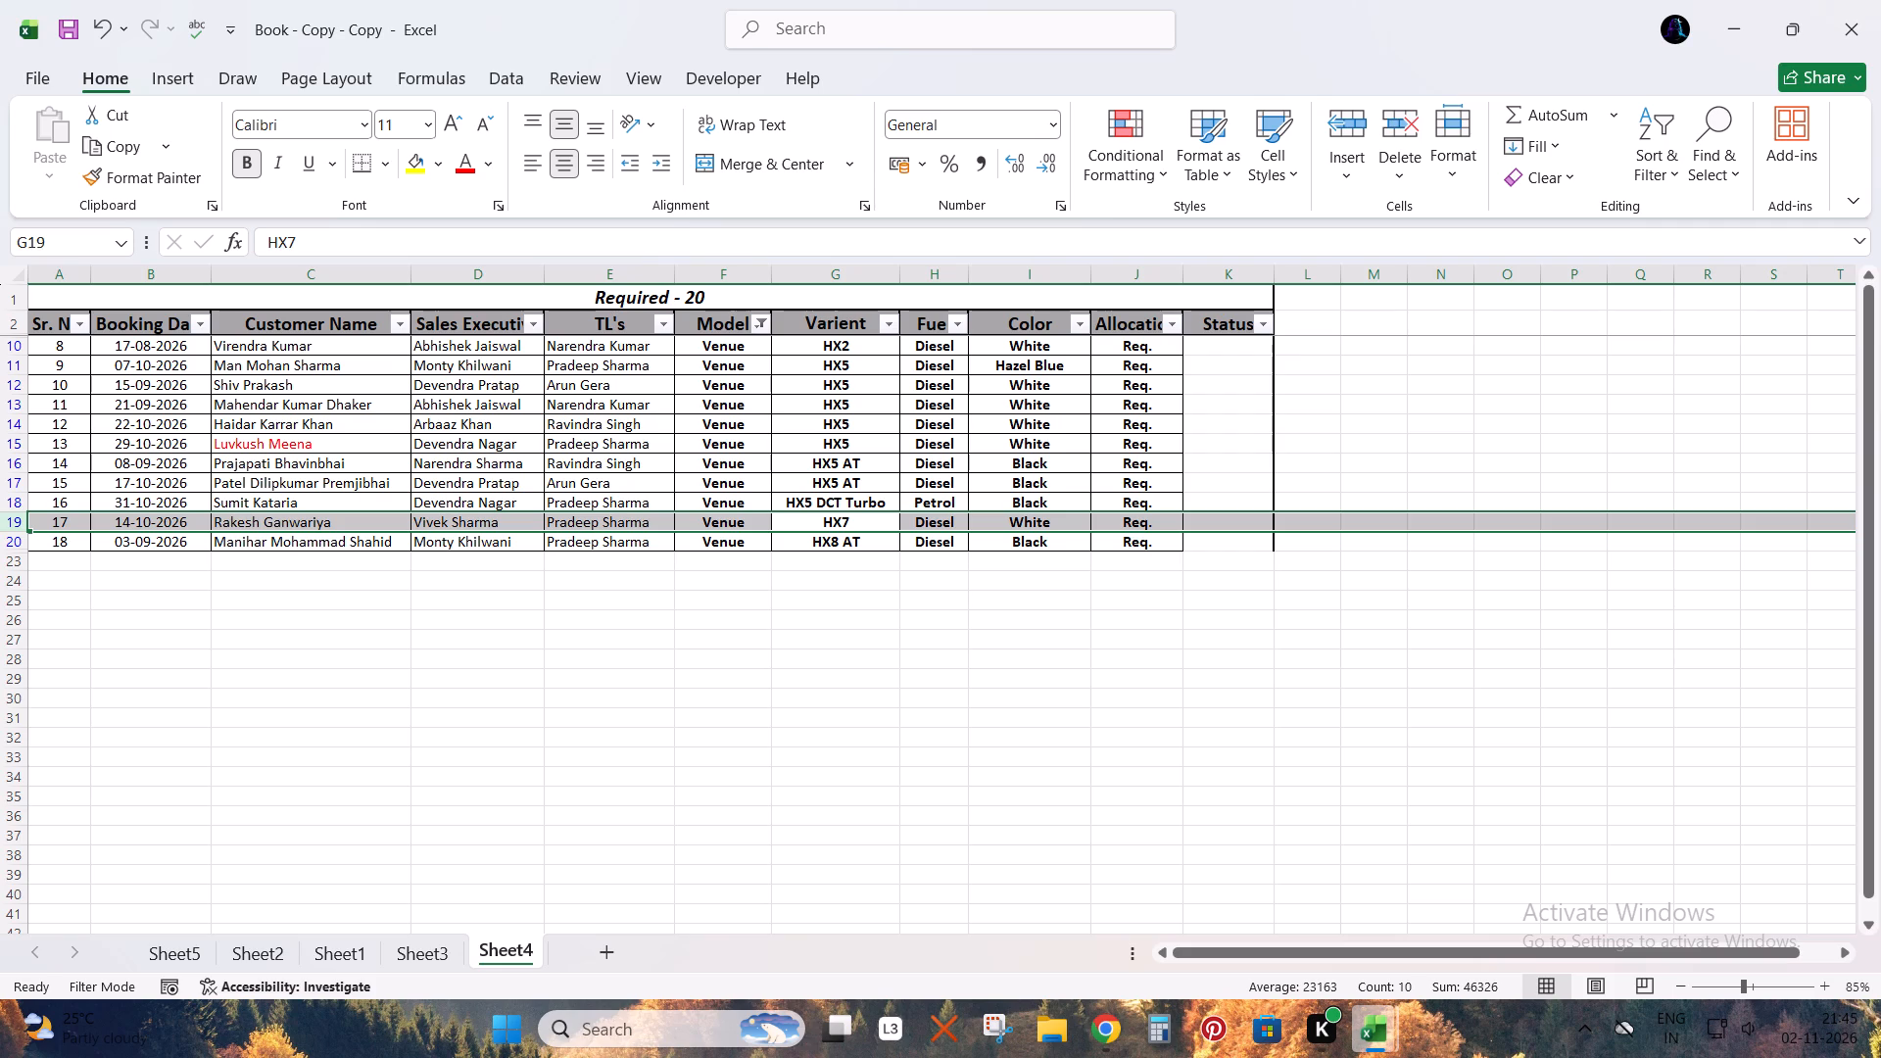
pyautogui.hotkey('alt', 'Tab')
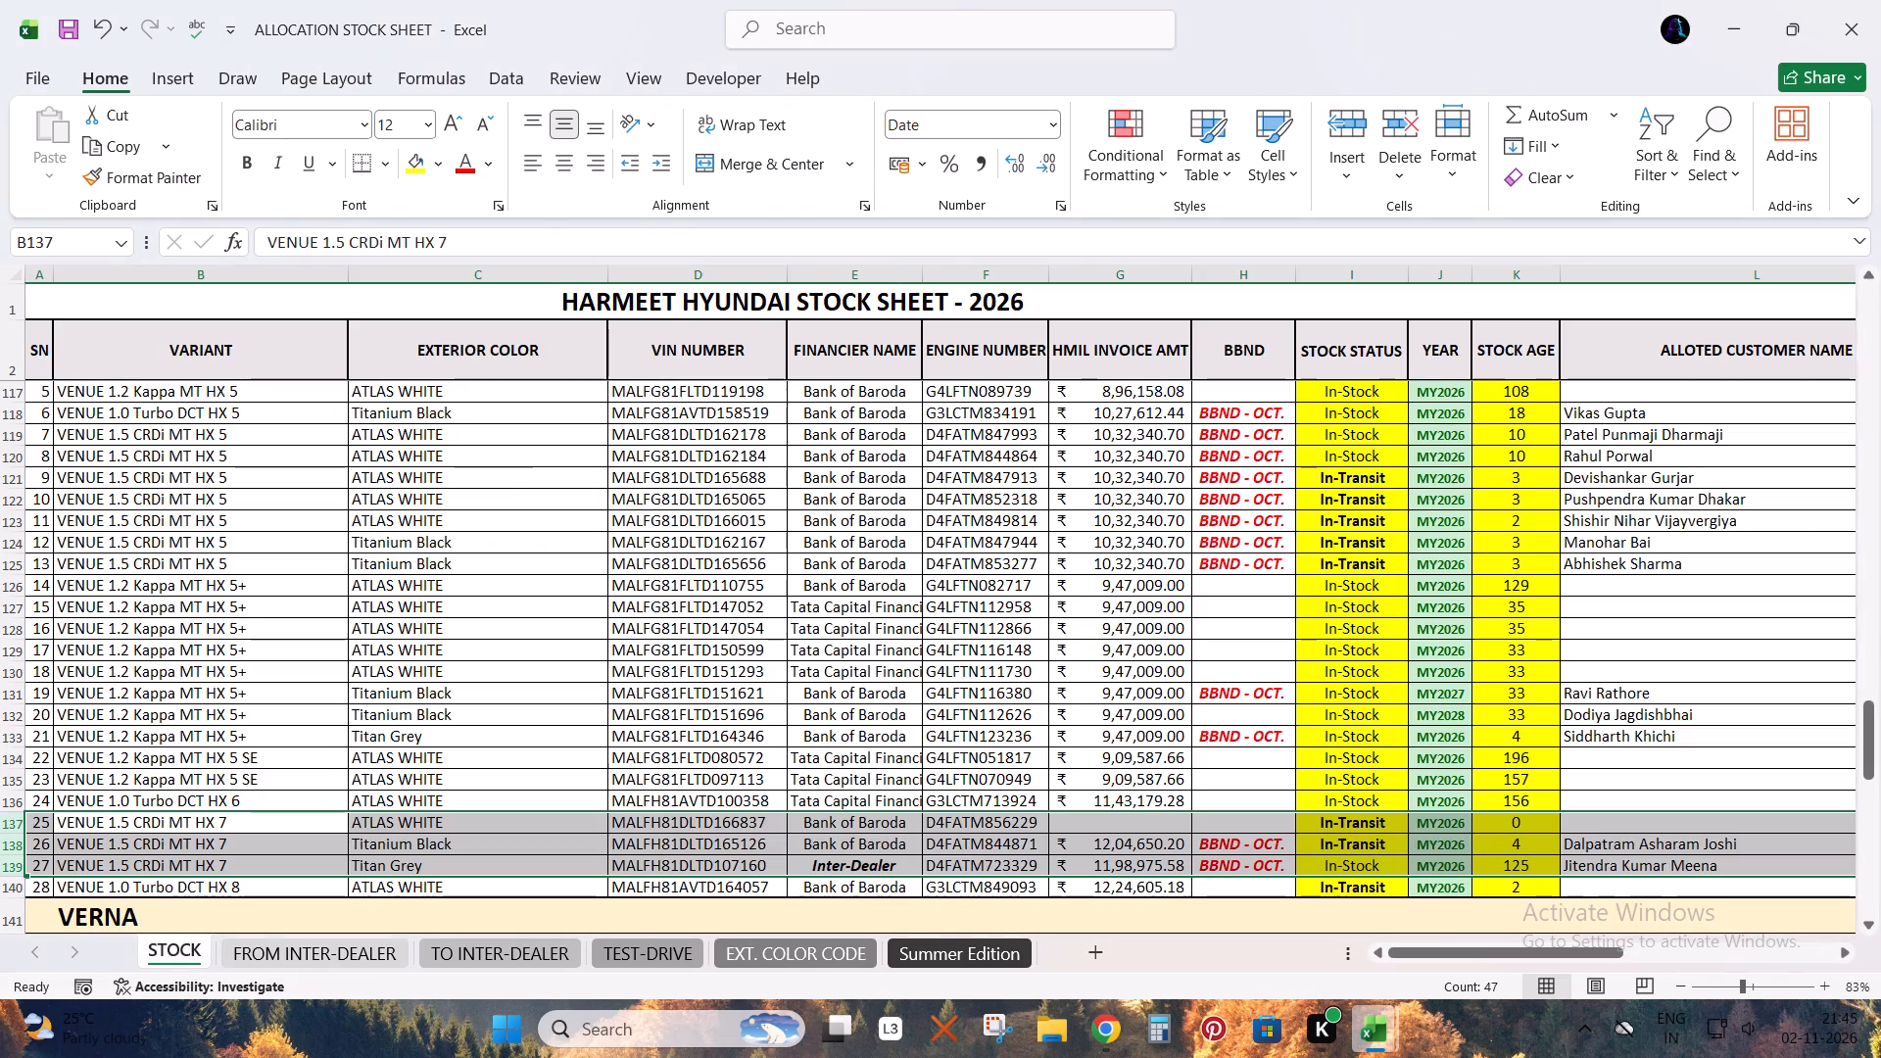
pyautogui.click(284, 823)
pyautogui.hotkey('ctrl', 'c')
pyautogui.hotkey('ctrl', 'f')
pyautogui.hotkey('ctrl', 'v')
pyautogui.press('Return')
pyautogui.press('Return')
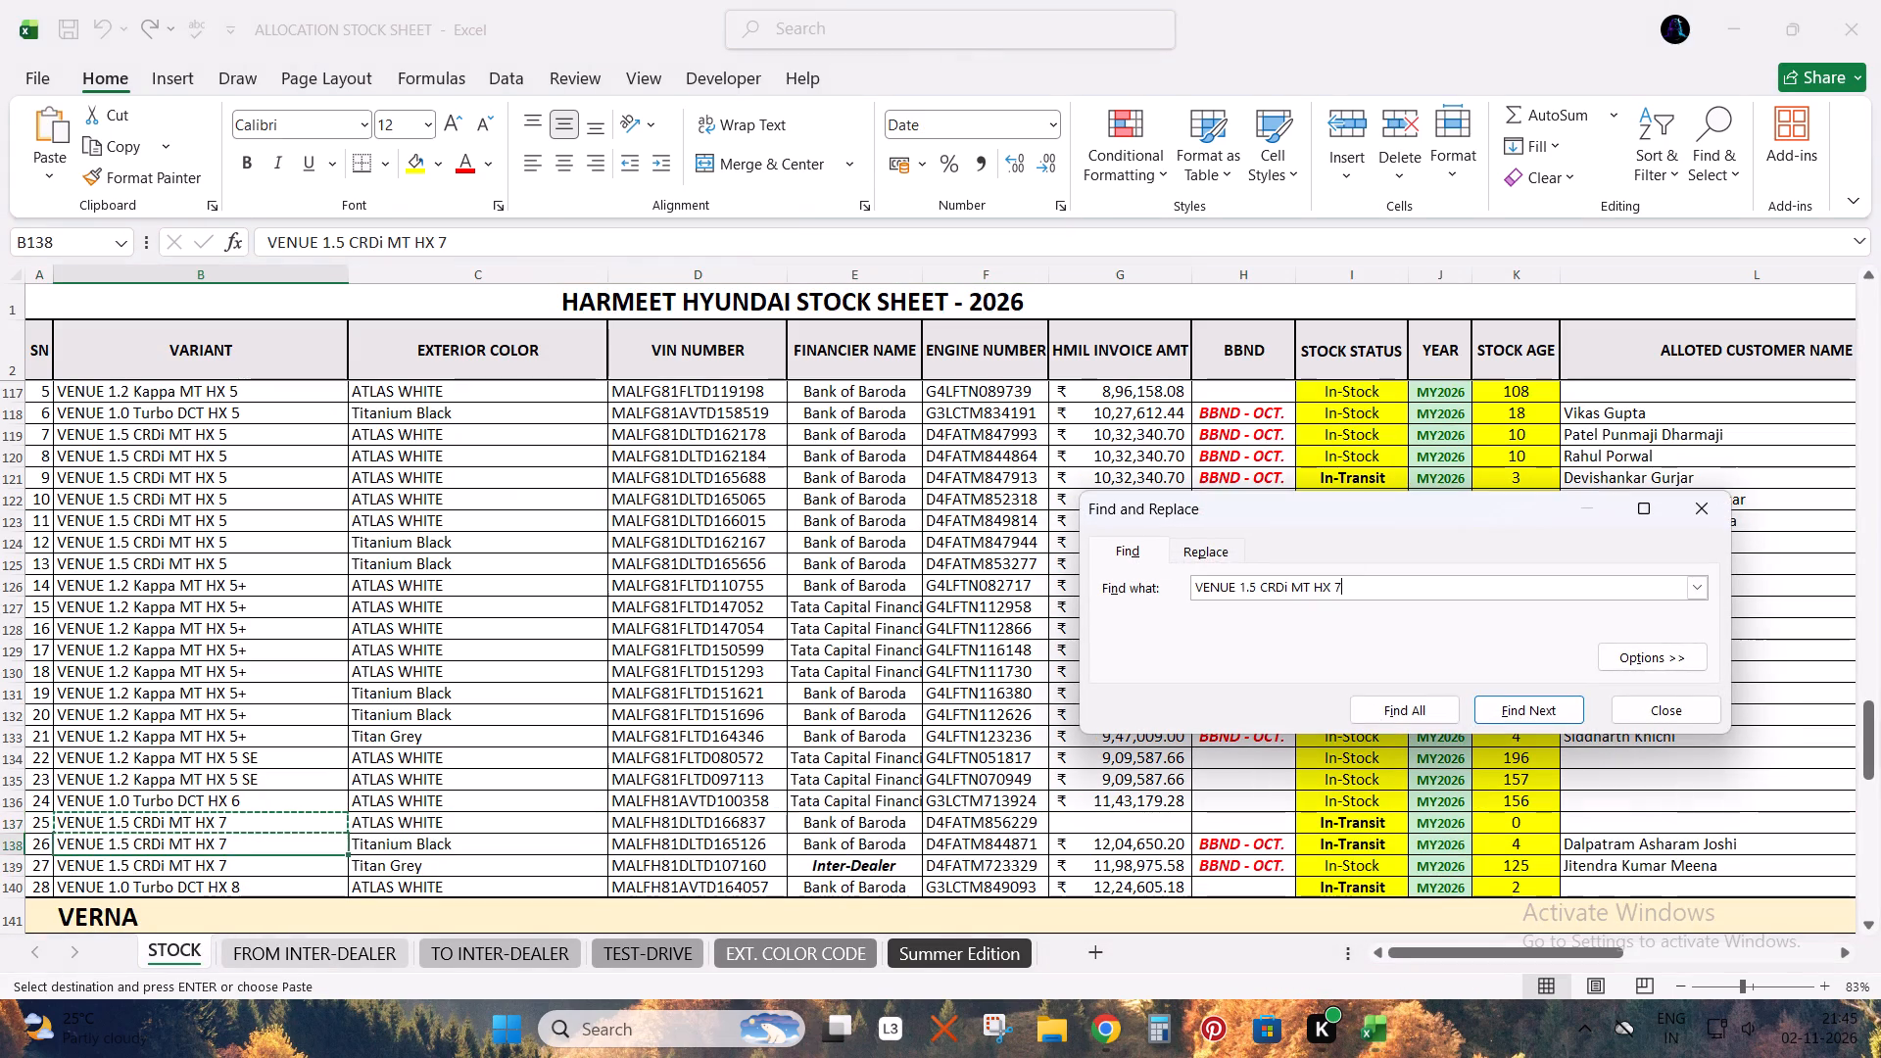
pyautogui.press('Return')
pyautogui.press('Return')
pyautogui.press('Escape')
pyautogui.press('Escape')
# Compare the VENUE 1.5 CRDi MT HX 7 stock rows 137 to 139 with the Venue HX7 Diesel White request in row 19.
pyautogui.hotkey('shift', 'space')
pyautogui.press('Up')
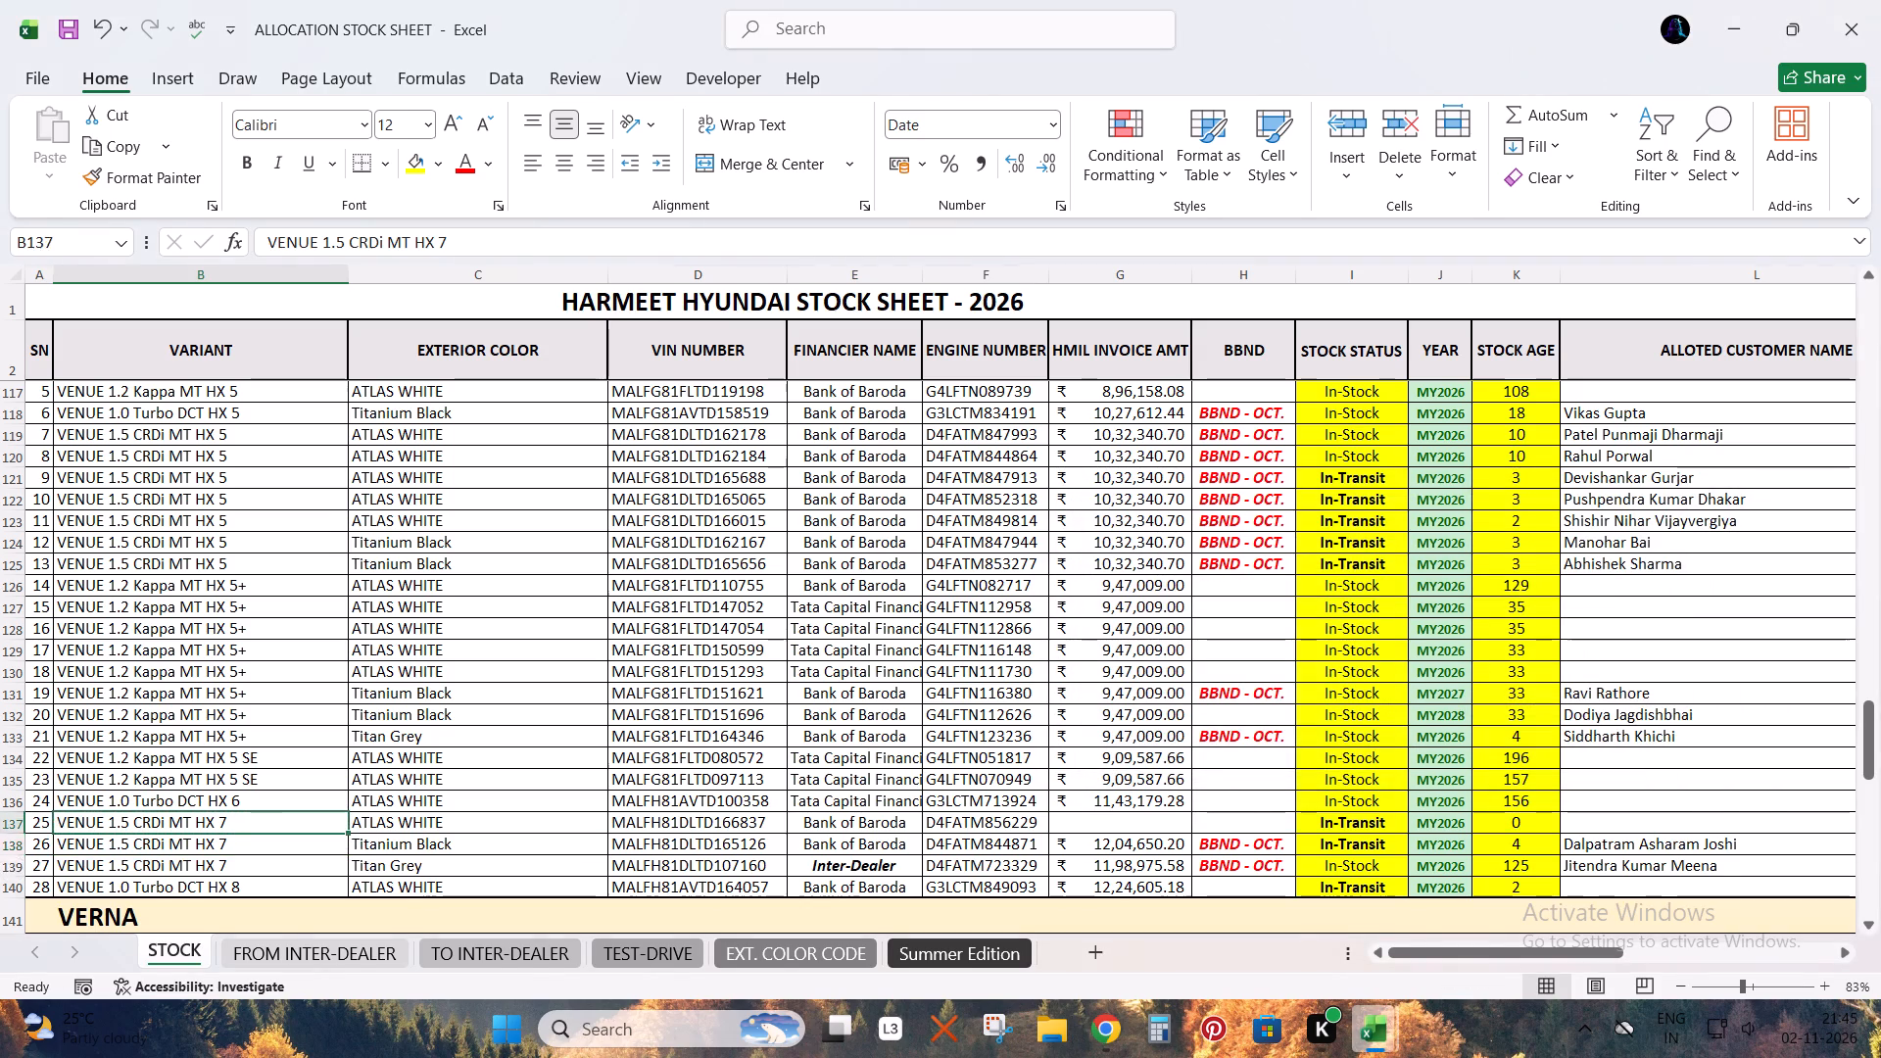
pyautogui.hotkey('shift', 'space')
pyautogui.hotkey('shift', 'Down')
pyautogui.hotkey('shift', 'Down')
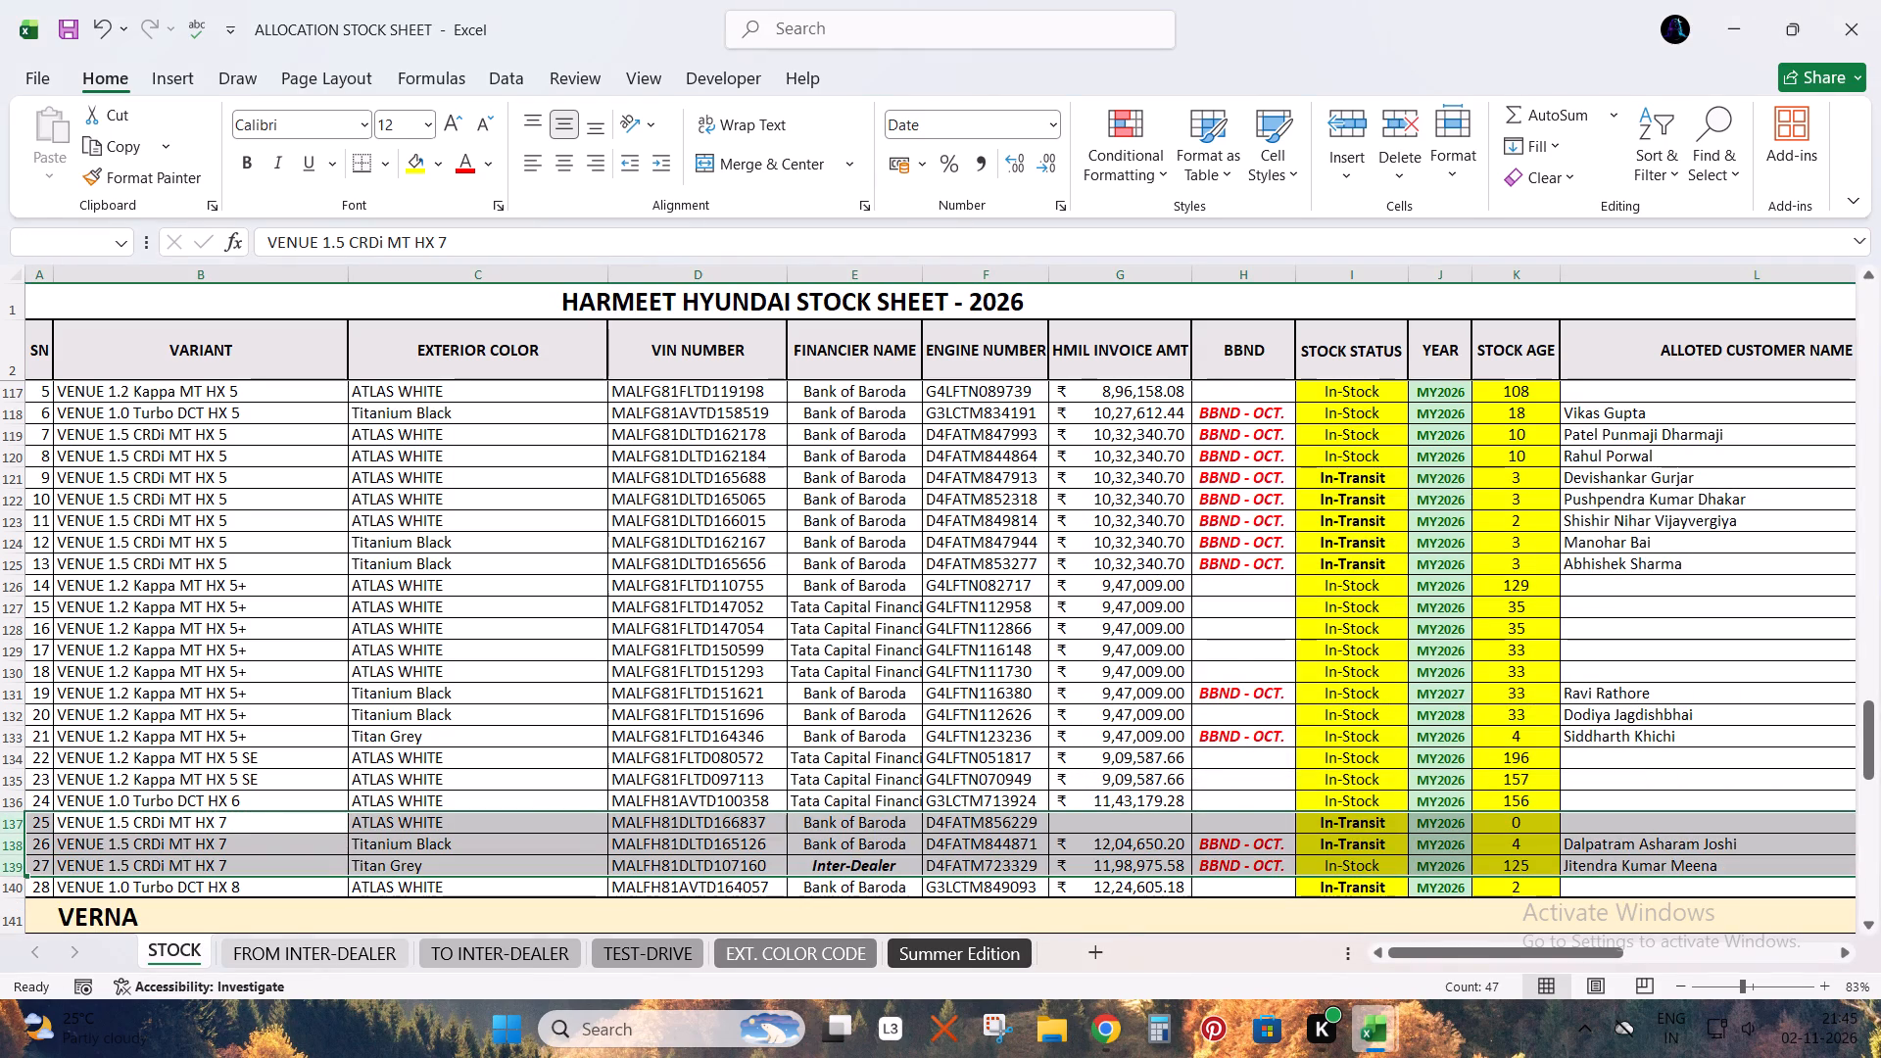
pyautogui.scroll(-1, 303, 716)
pyautogui.hotkey('alt', 'Tab')
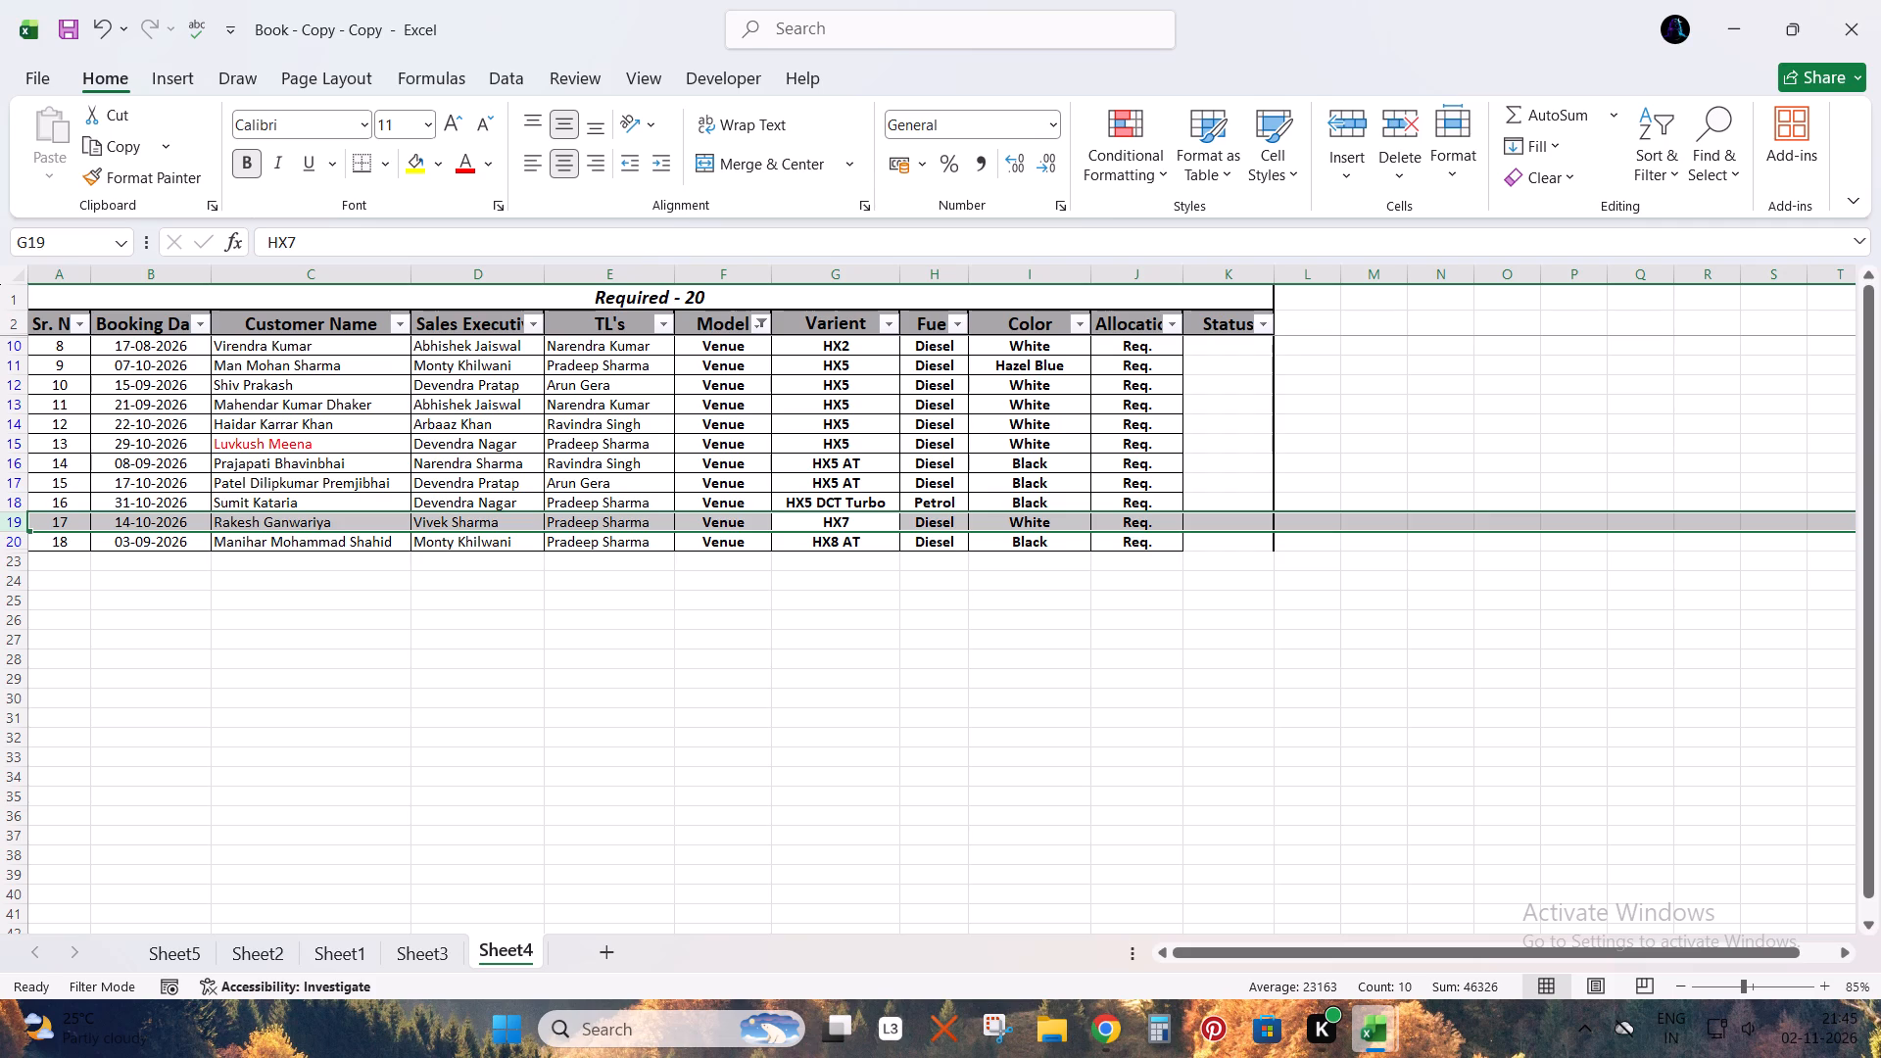
pyautogui.scroll(-2, 844, 548)
pyautogui.scroll(3, 844, 548)
pyautogui.hotkey('alt', 'Tab')
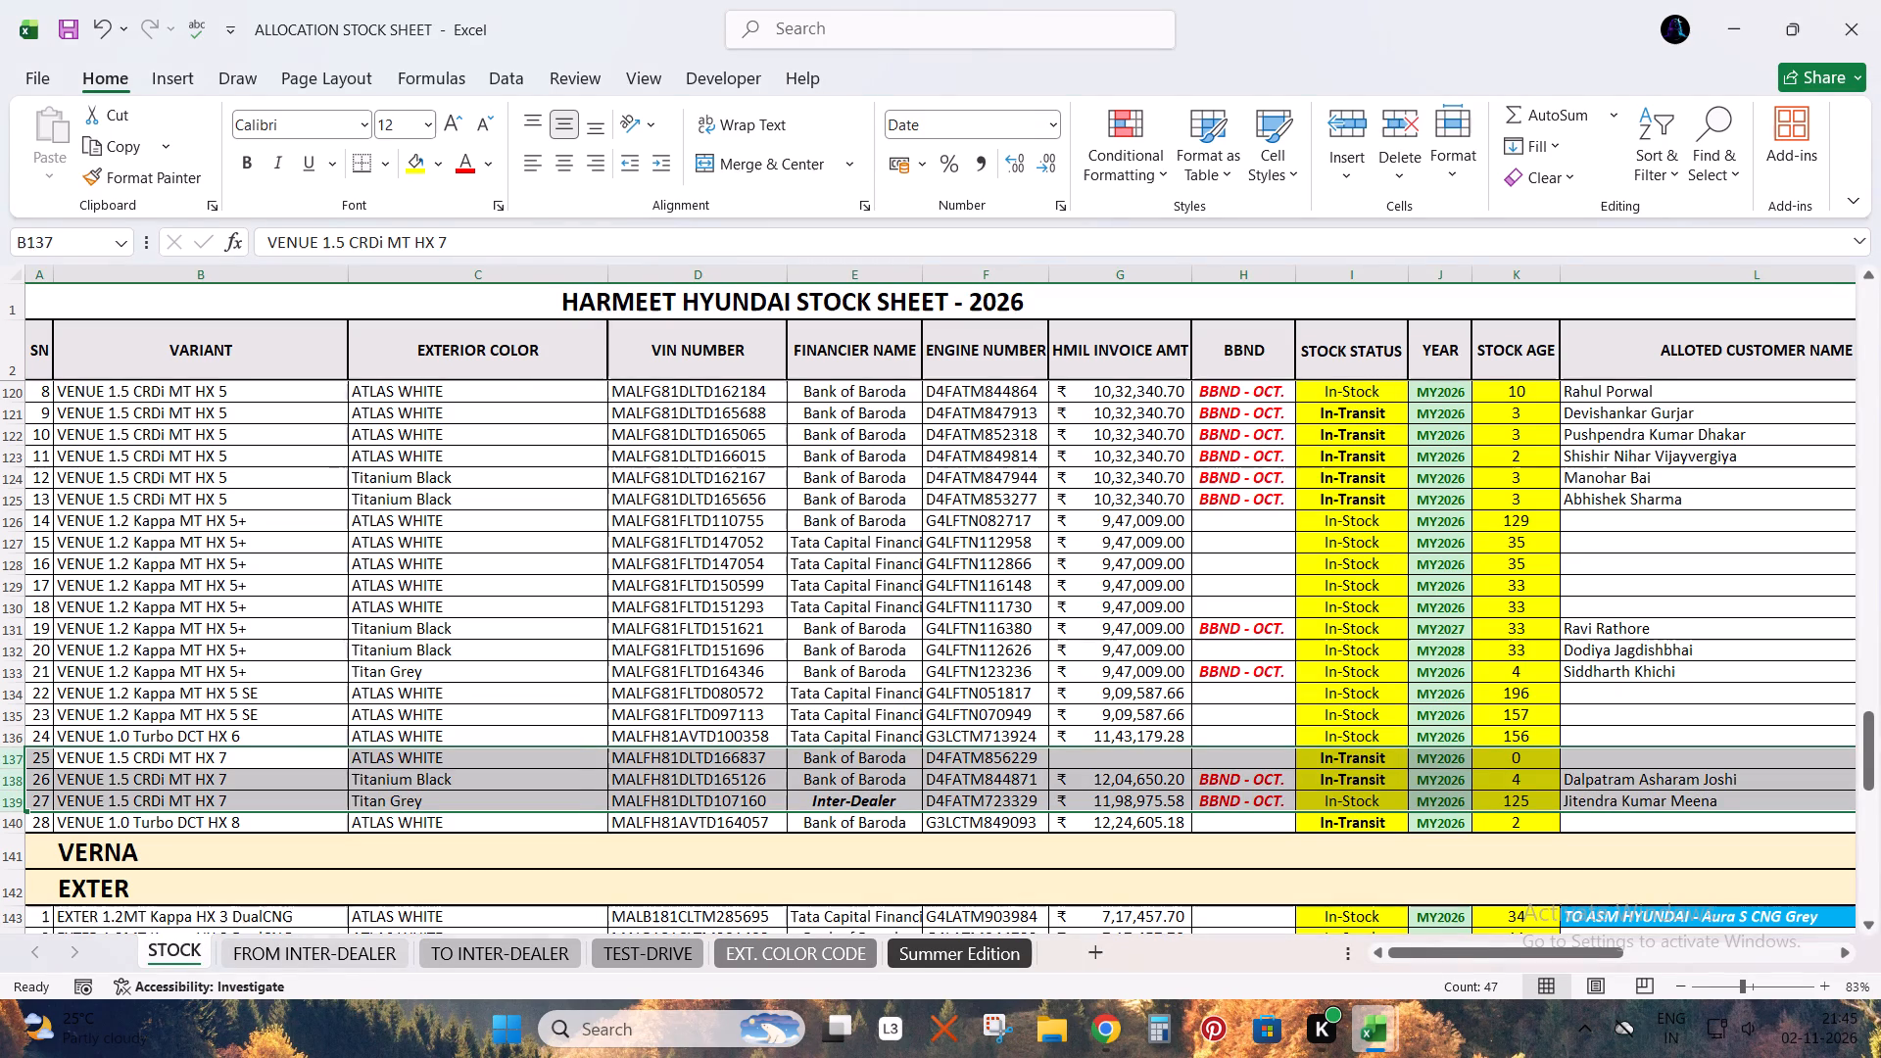
pyautogui.hotkey('alt', 'Tab')
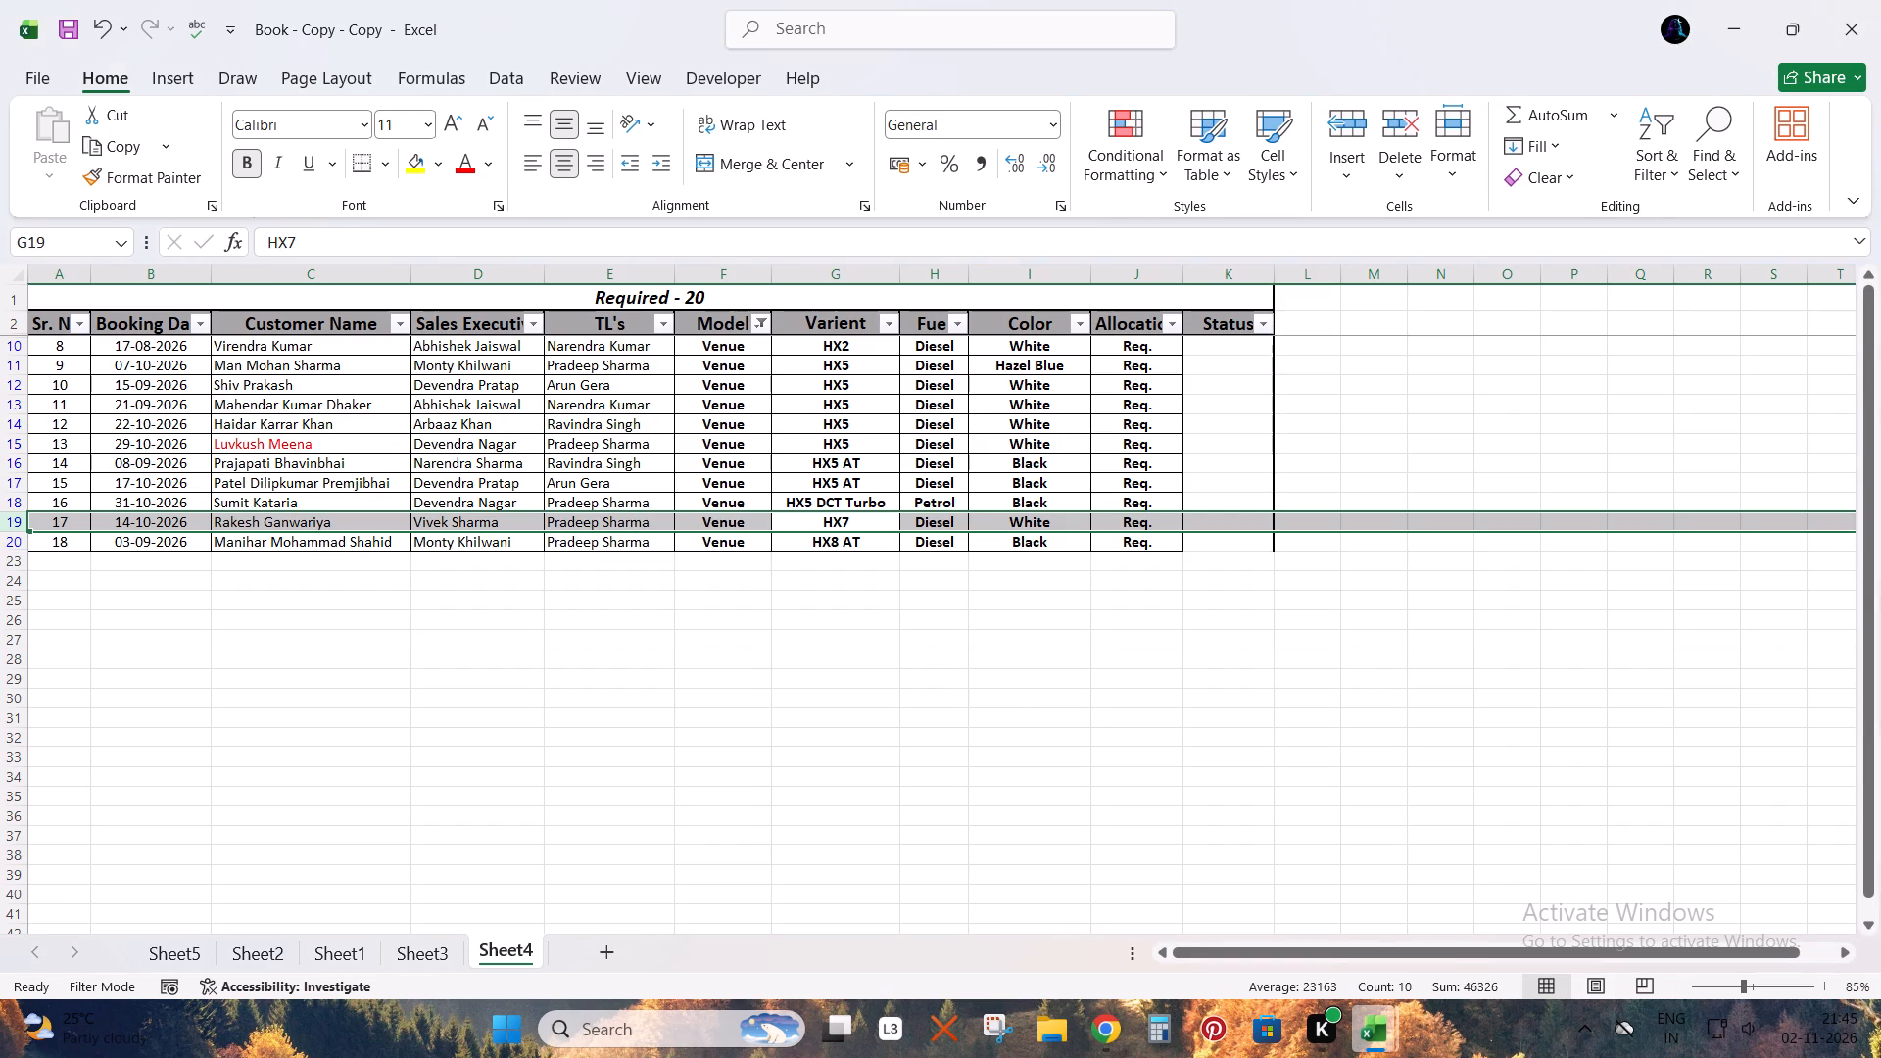
pyautogui.hotkey('alt', 'Tab')
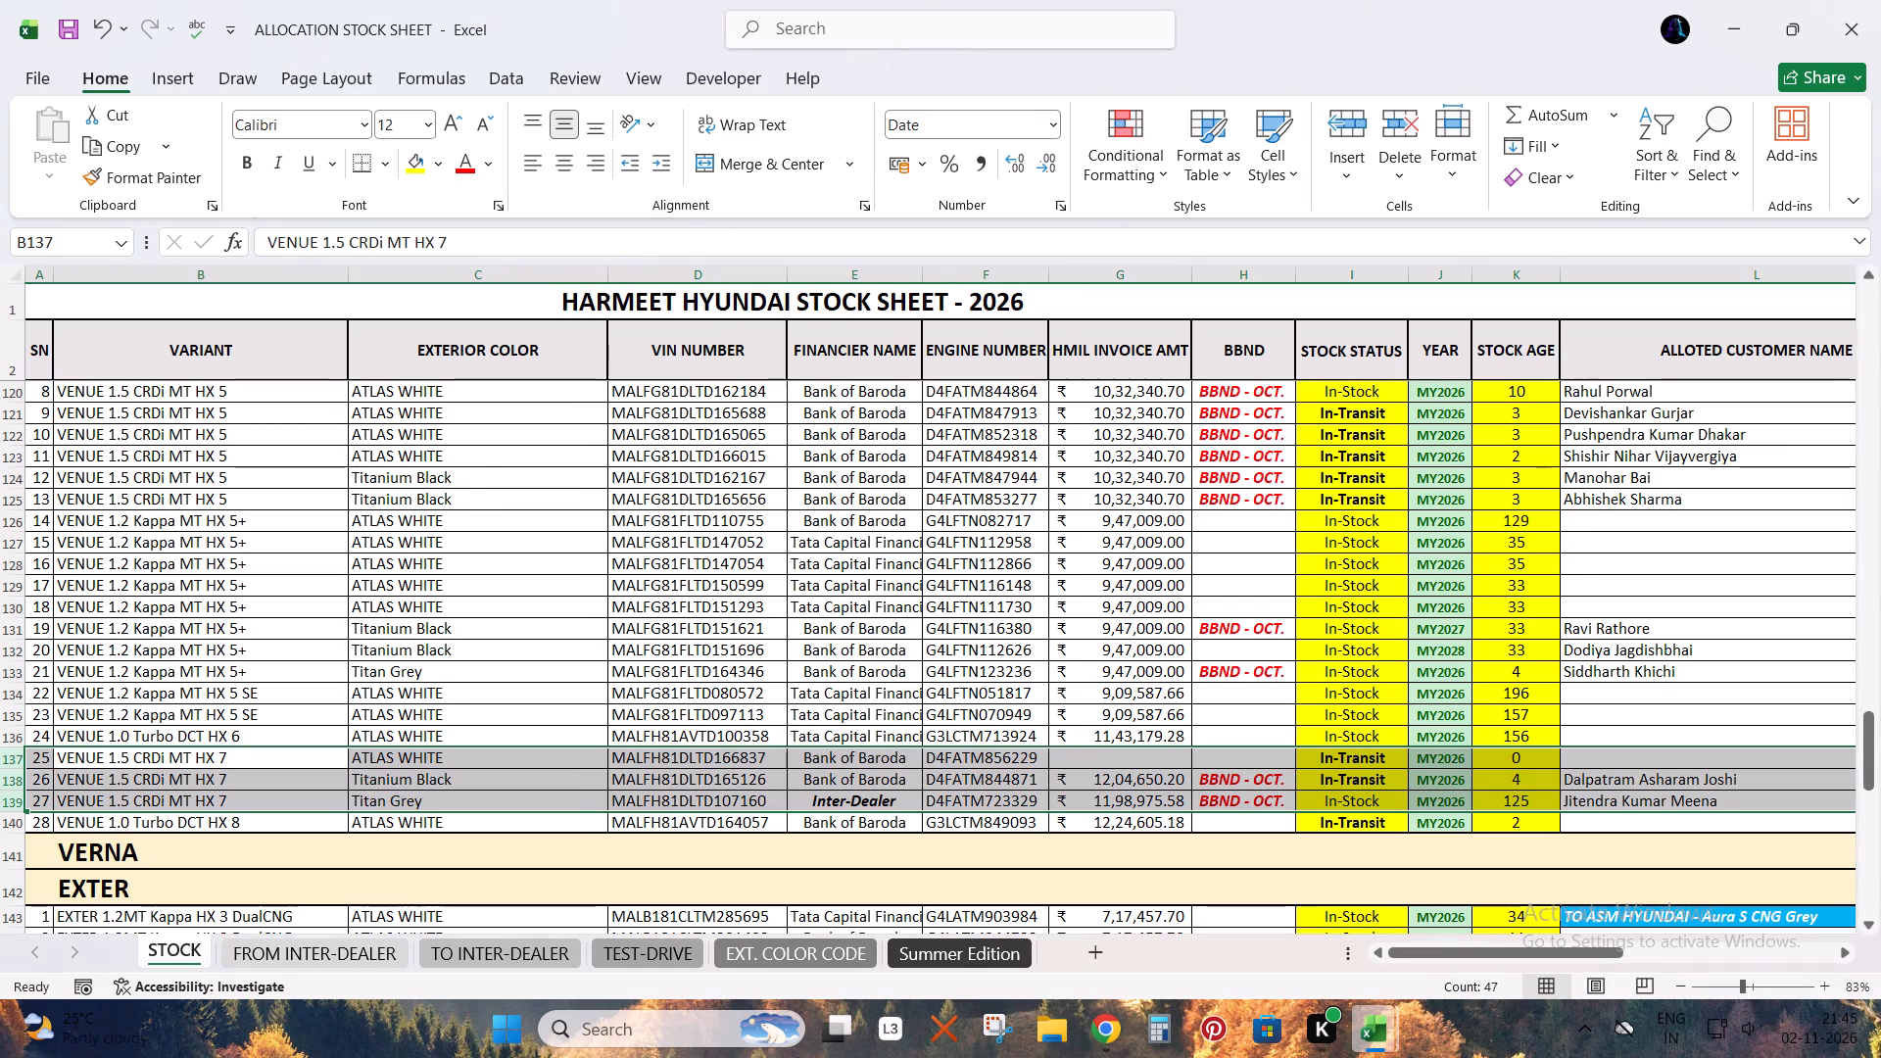
# Filter the Required list's Model column to show only Verna instead of Venue and review those requests.
pyautogui.hotkey('alt', 'Tab')
pyautogui.click(758, 322)
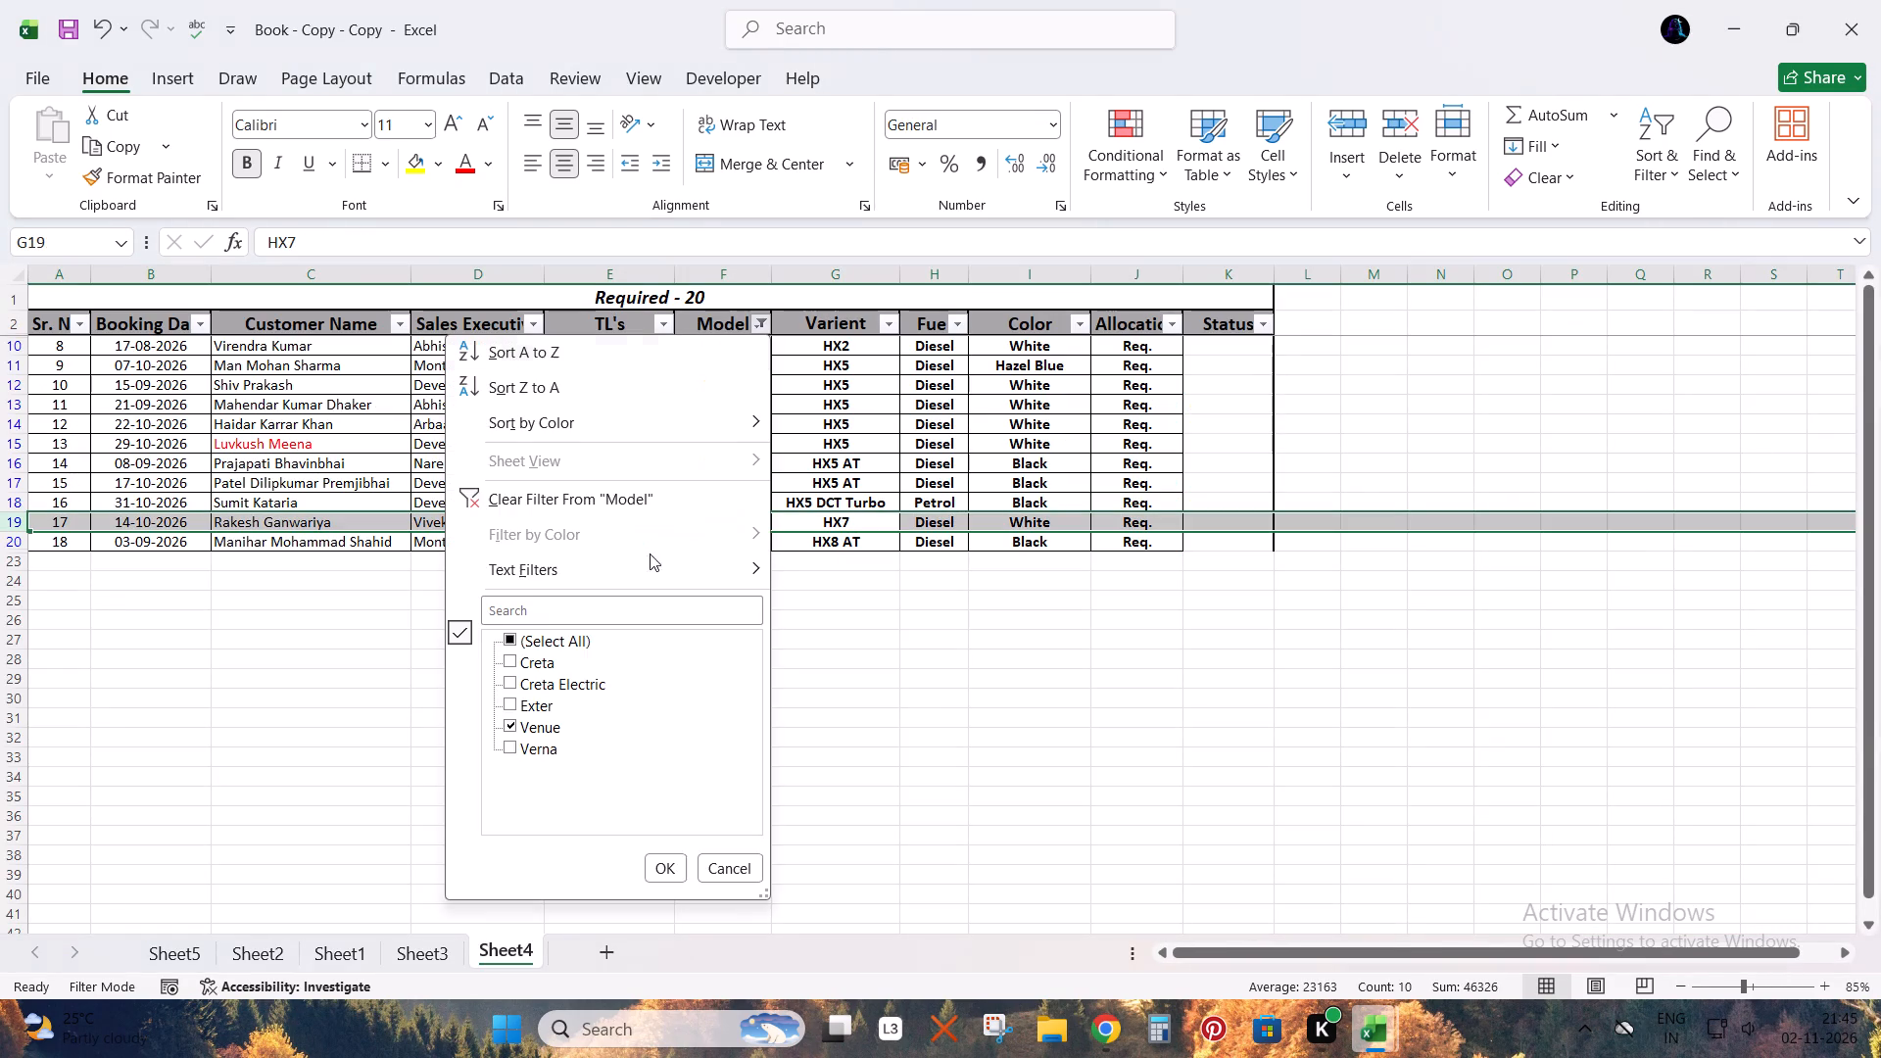
pyautogui.click(507, 727)
pyautogui.click(522, 752)
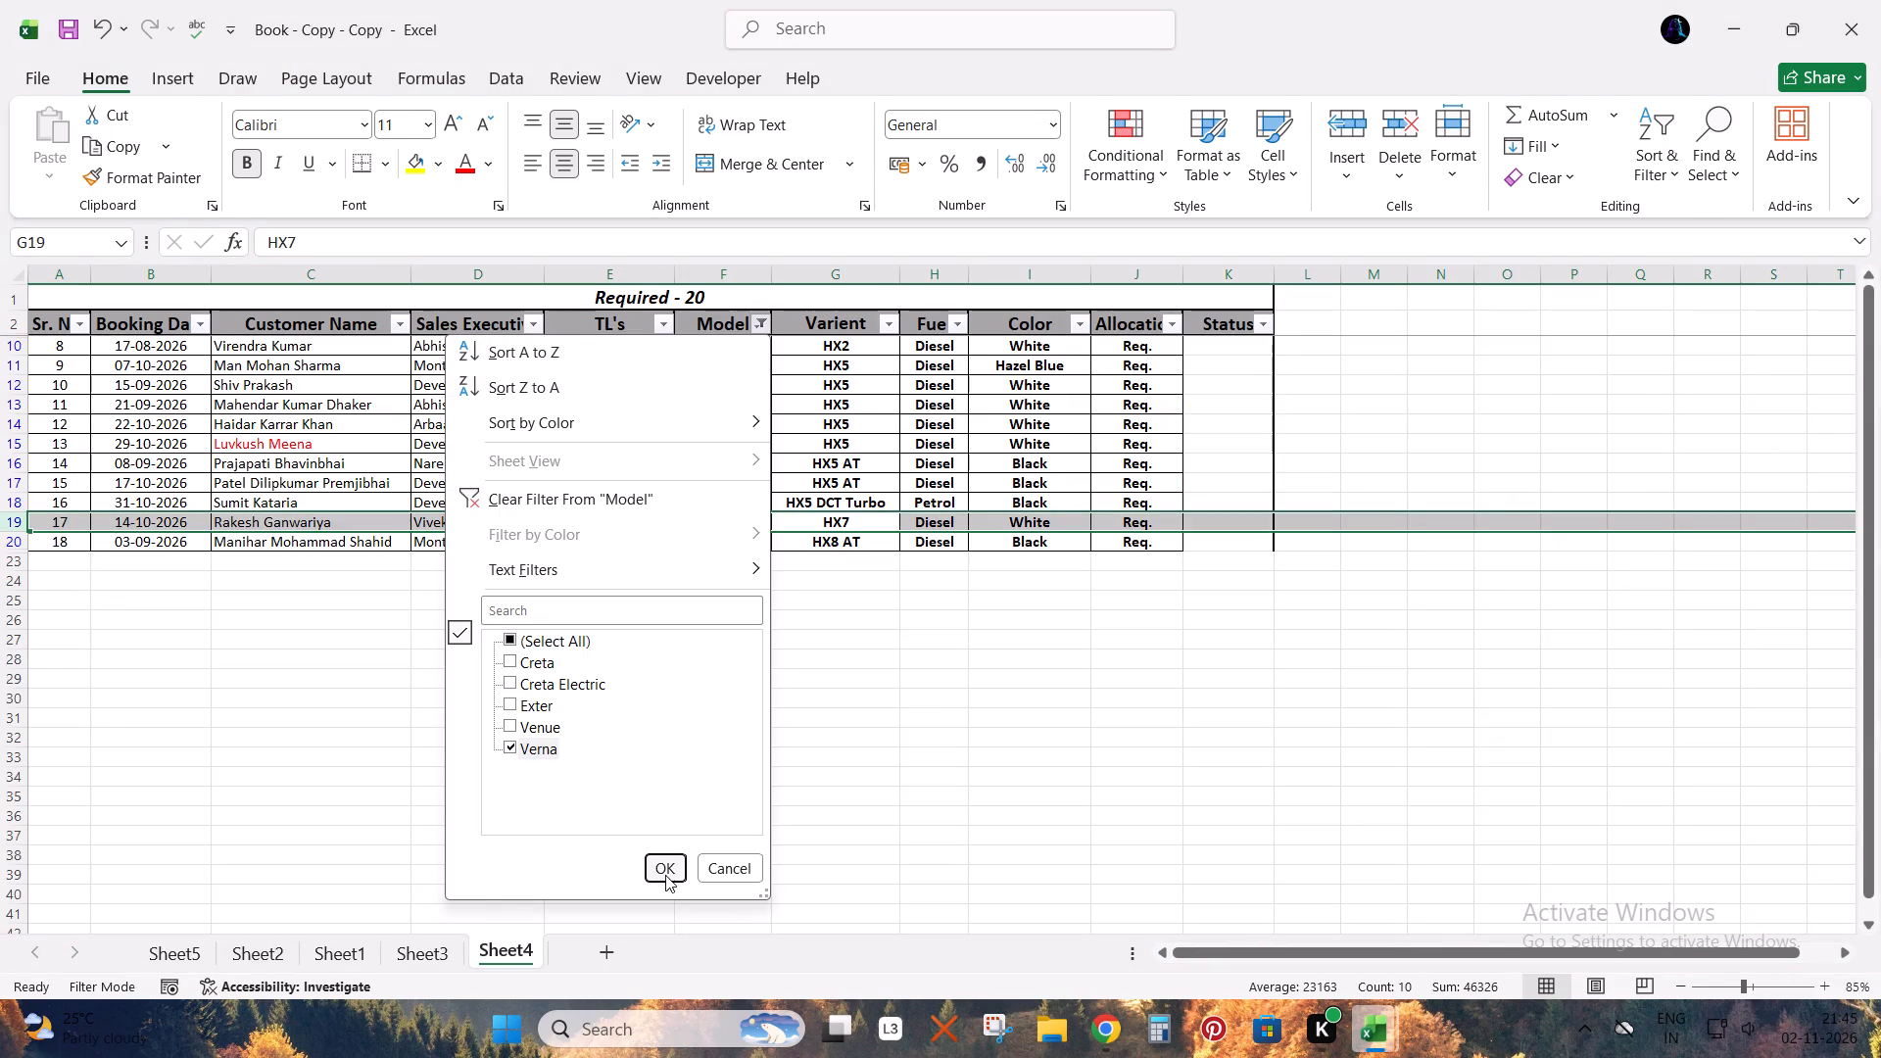
pyautogui.click(665, 875)
pyautogui.scroll(3, 786, 471)
pyautogui.click(713, 434)
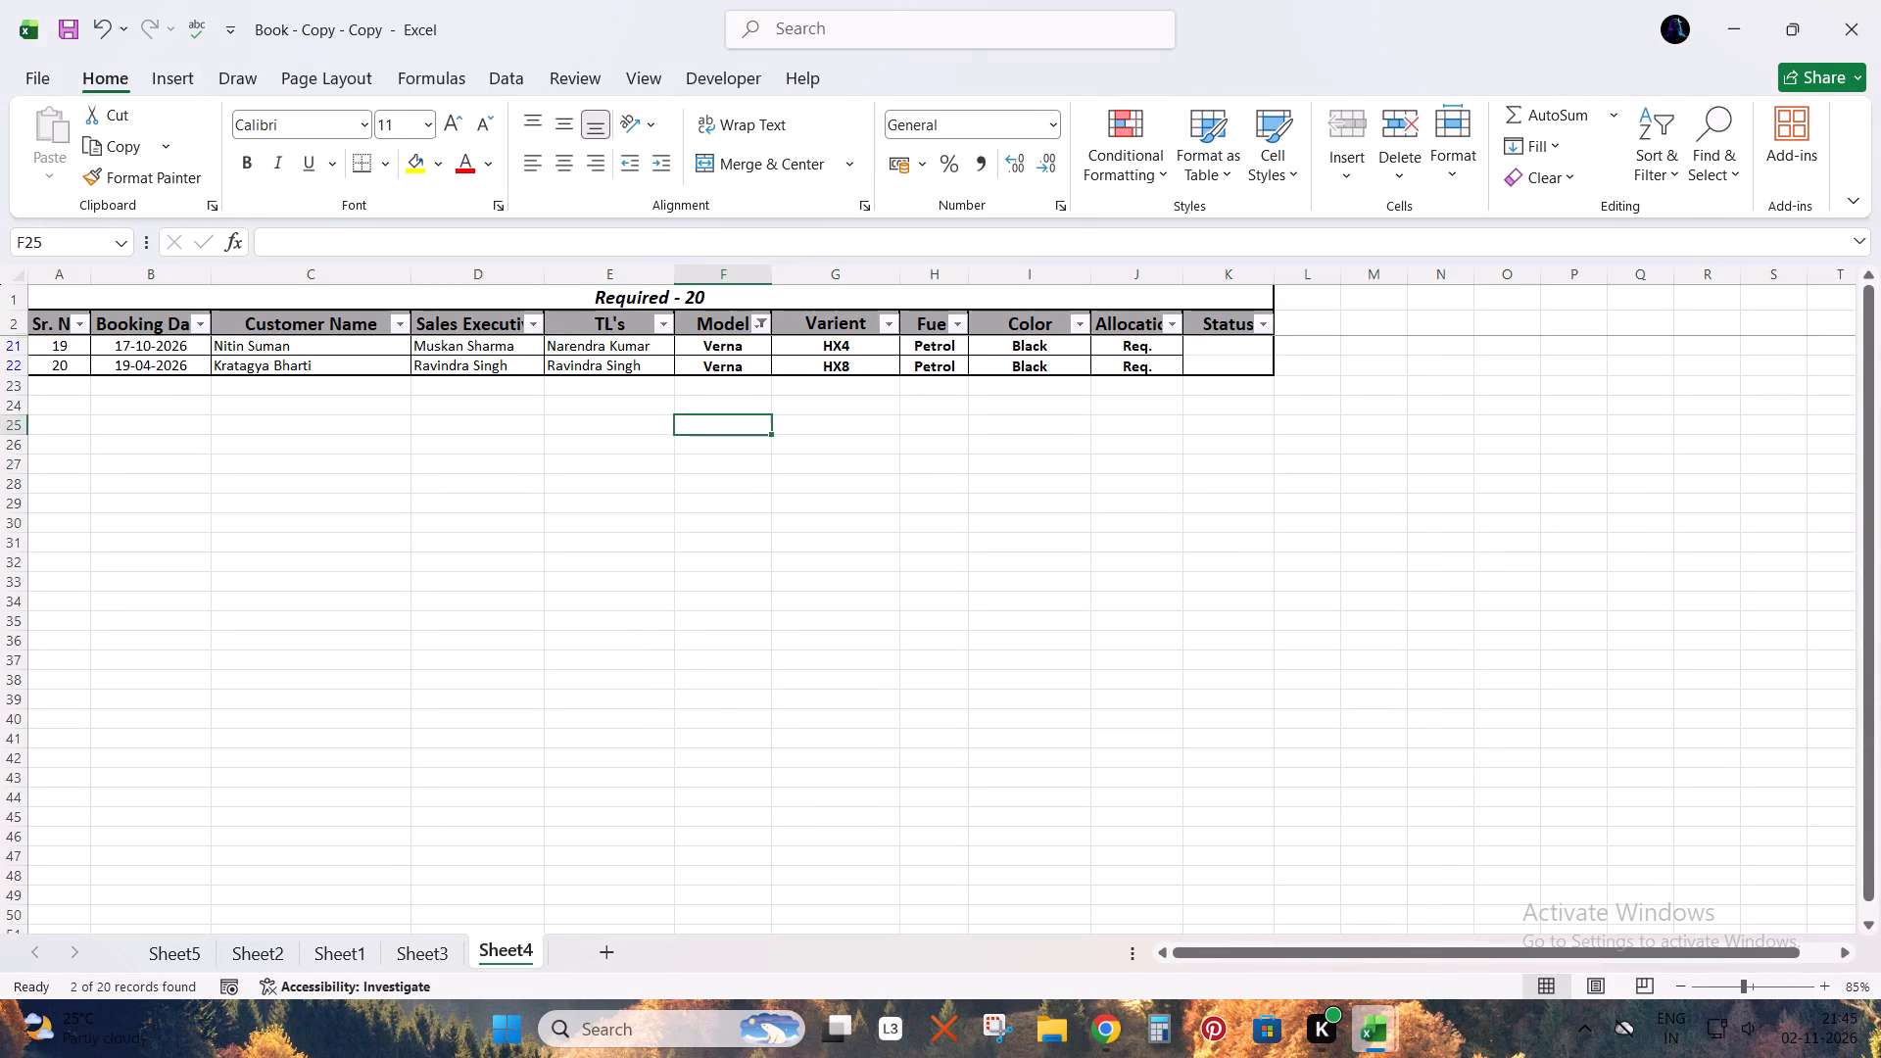
pyautogui.scroll(4, 838, 480)
# Close the Book - Copy - Copy workbook containing the Required list.
pyautogui.click(1880, 0)
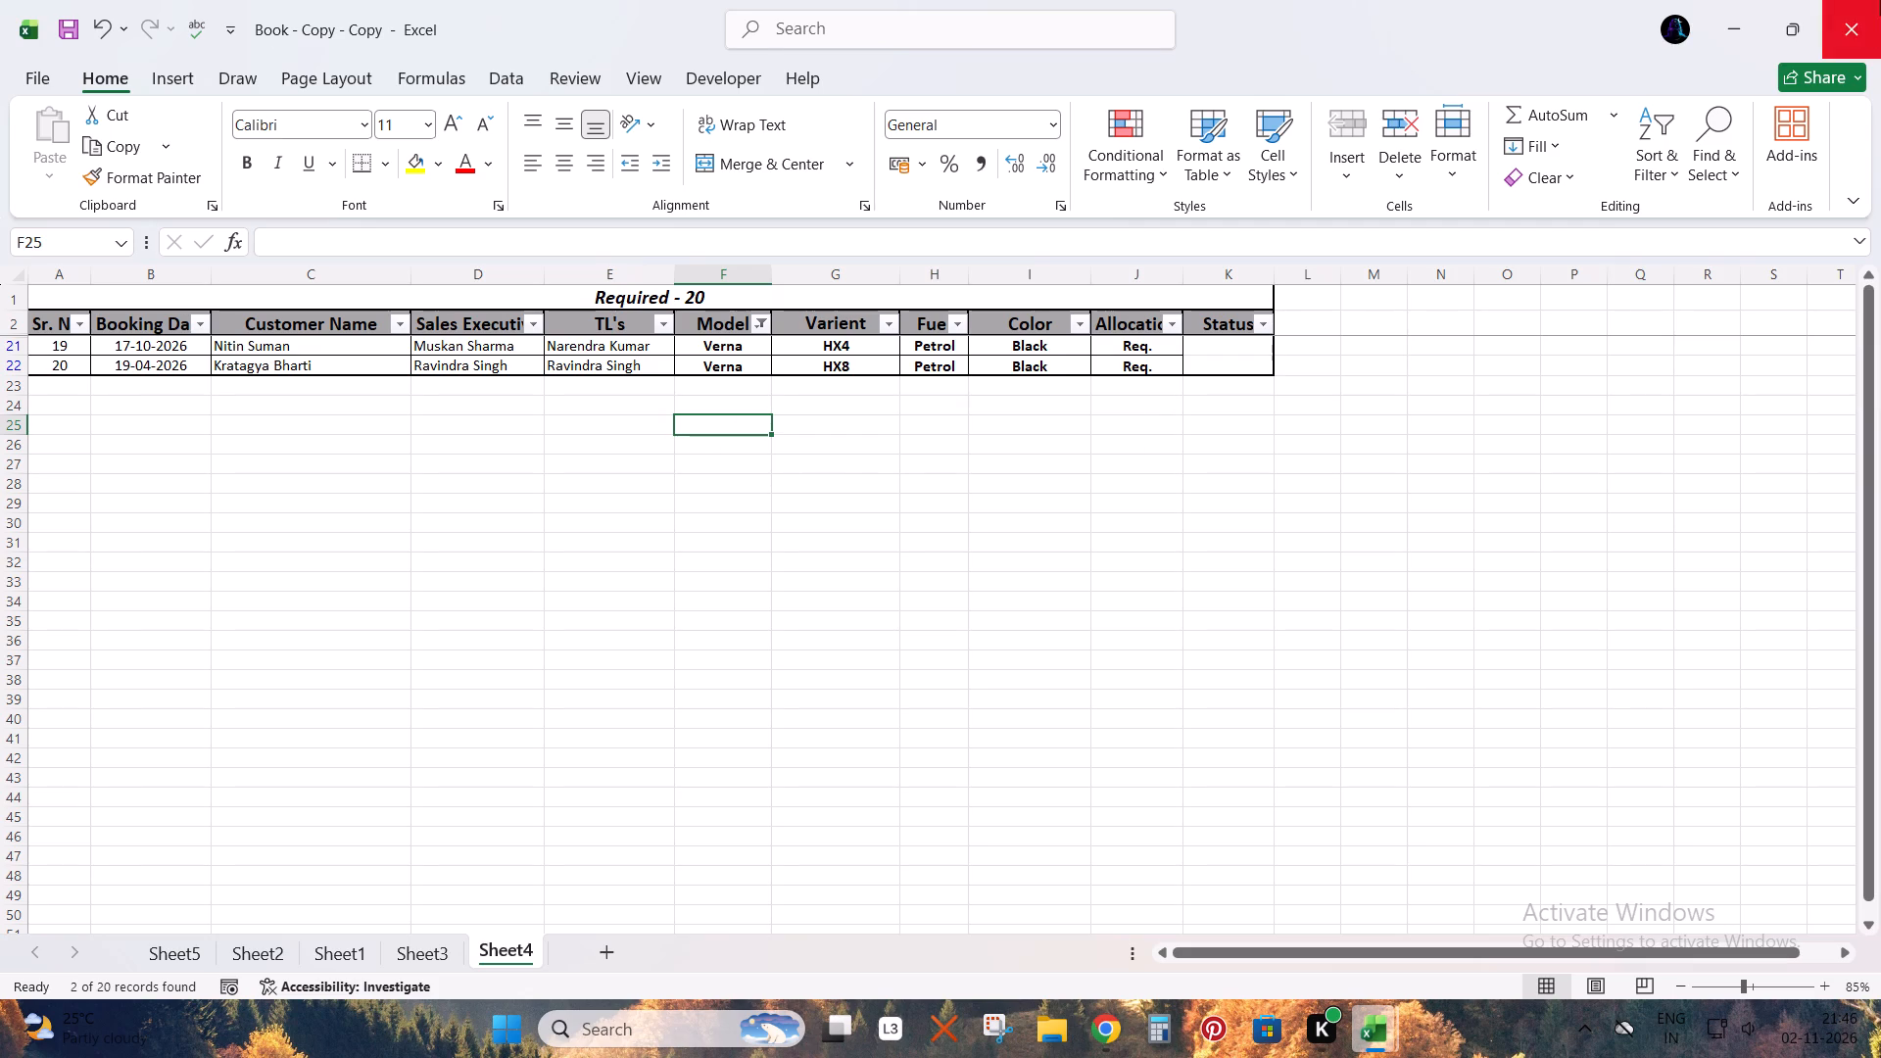
pyautogui.click(967, 544)
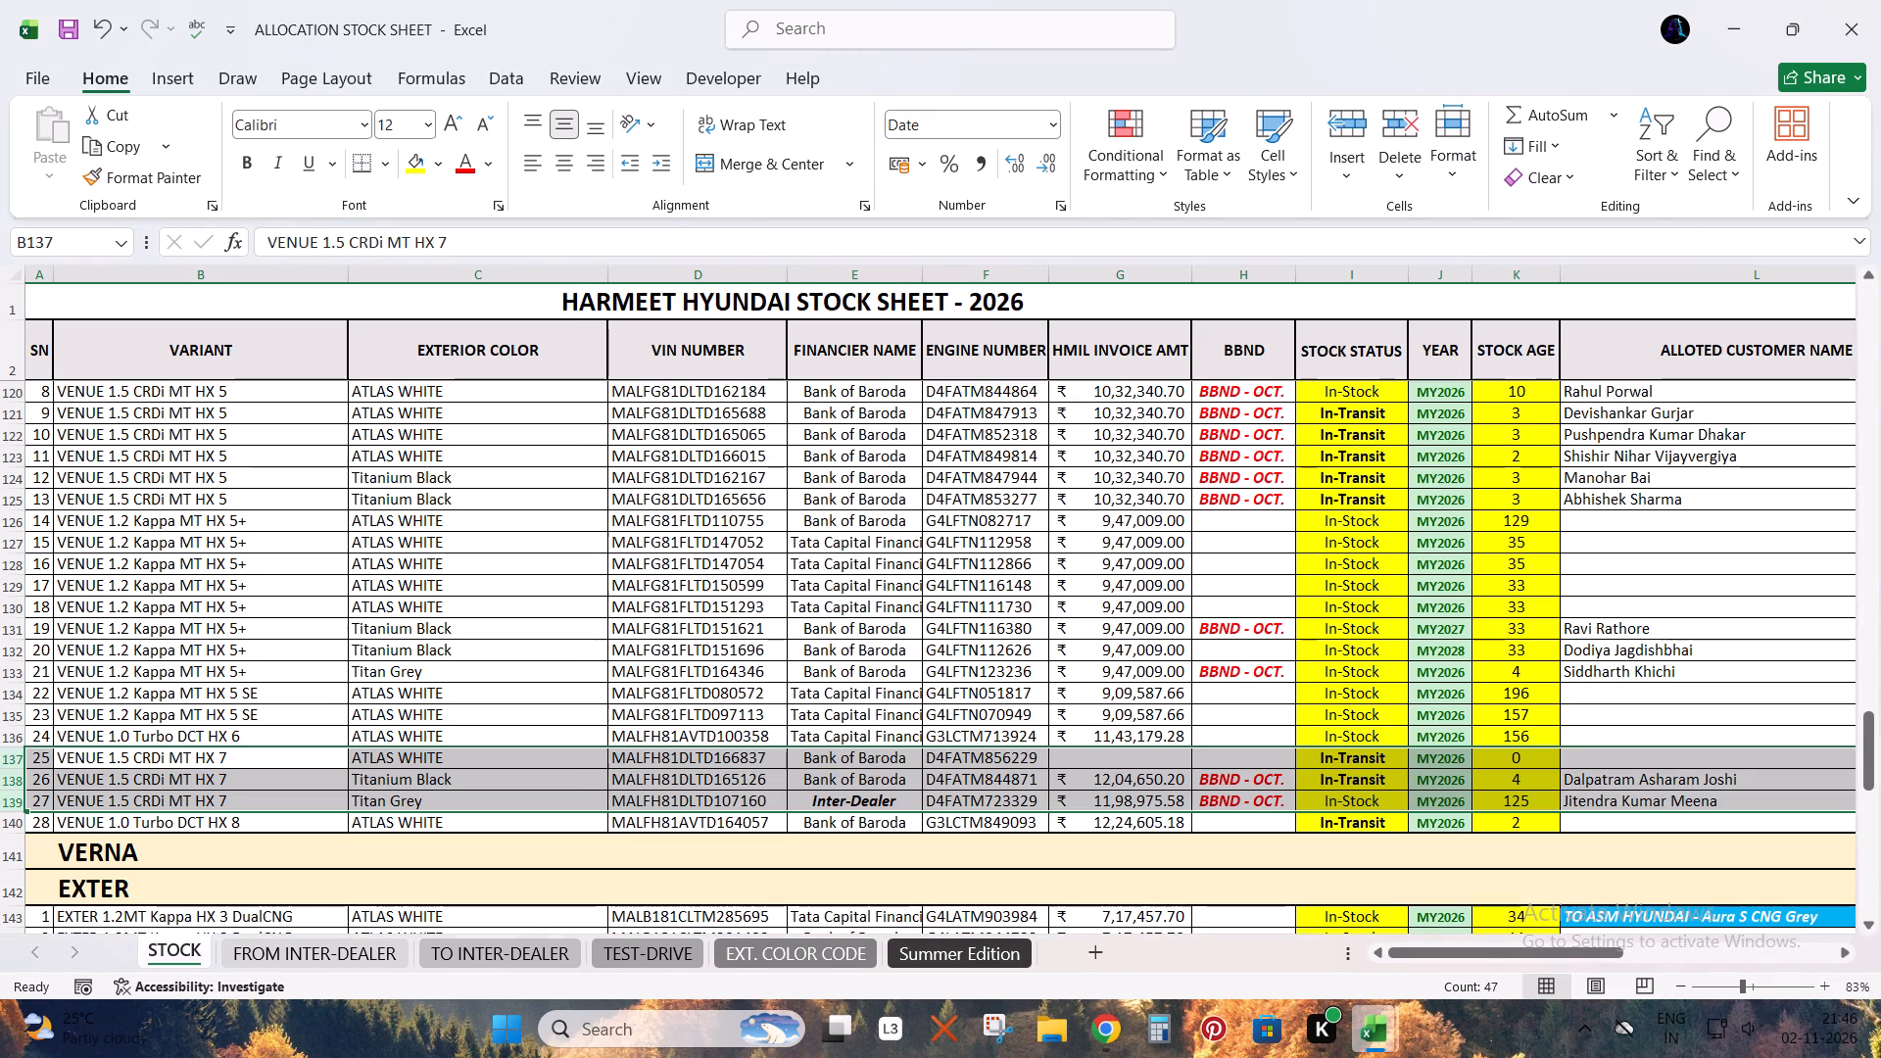
# Return to the SN header cell A2 on the STOCK sheet and save ALLOCATION STOCK SHEET.
pyautogui.click(545, 345)
pyautogui.hotkey('ctrl', 'Left')
pyautogui.press('Down')
pyautogui.press('Up')
pyautogui.hotkey('ctrl', 's')
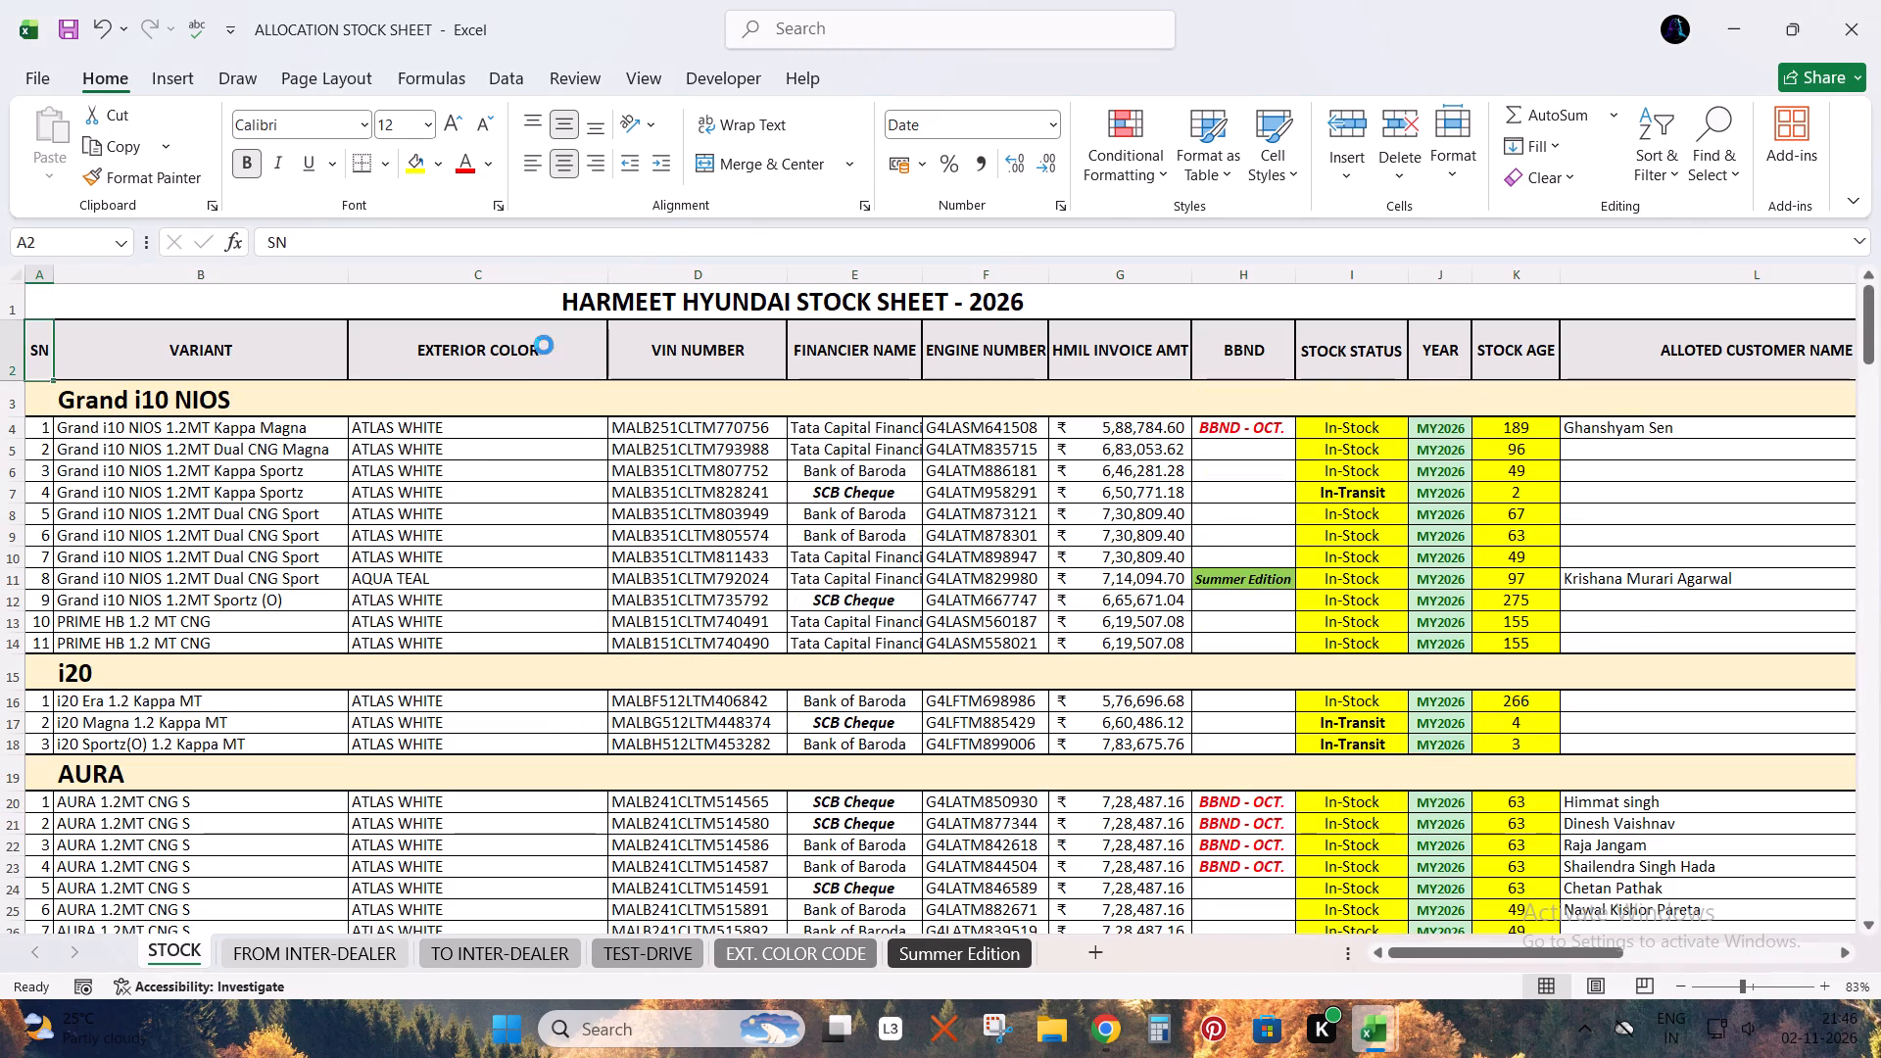
# Compare the Creta EX Diesel Black booking in BOOKING LIST row 2845 with the Creta 1.5 CRDi MT EX stock rows 86 to 89.
pyautogui.hotkey('alt', 'Tab')
pyautogui.hotkey('alt', 'Tab')
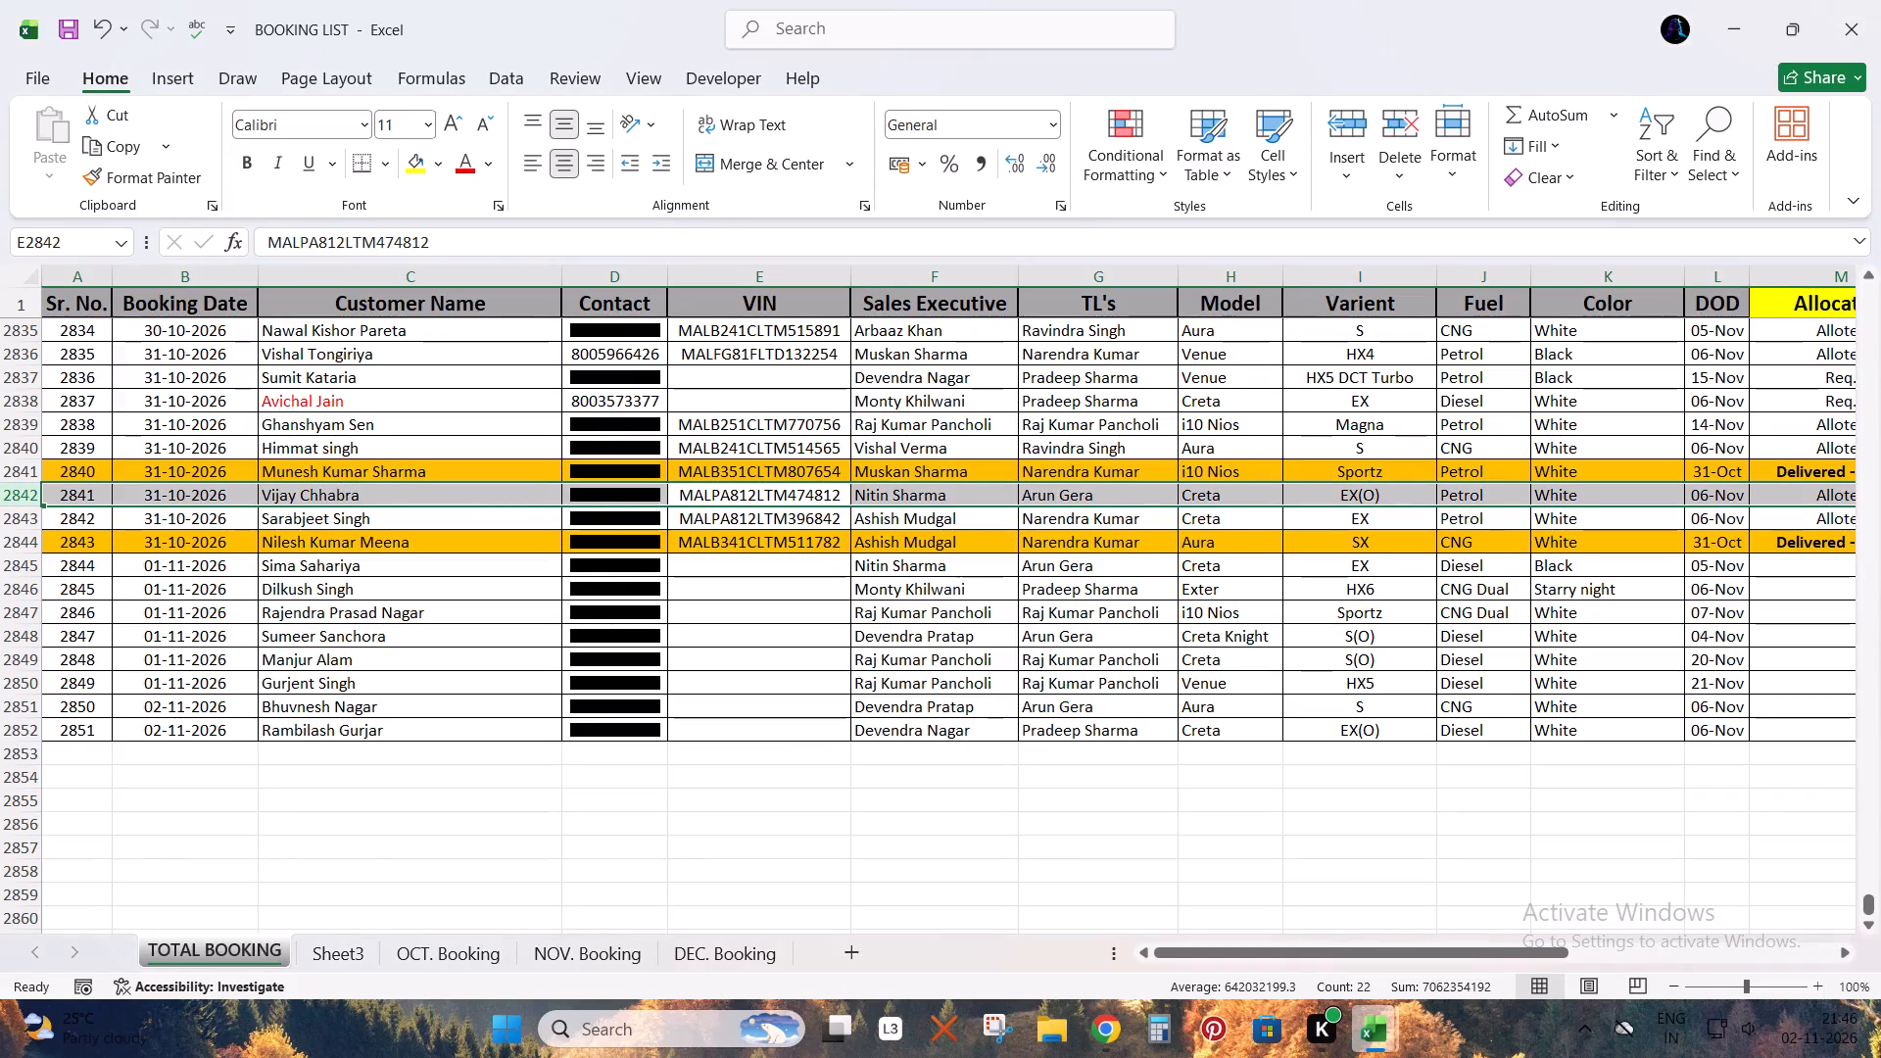
pyautogui.click(959, 565)
pyautogui.hotkey('shift', 'space')
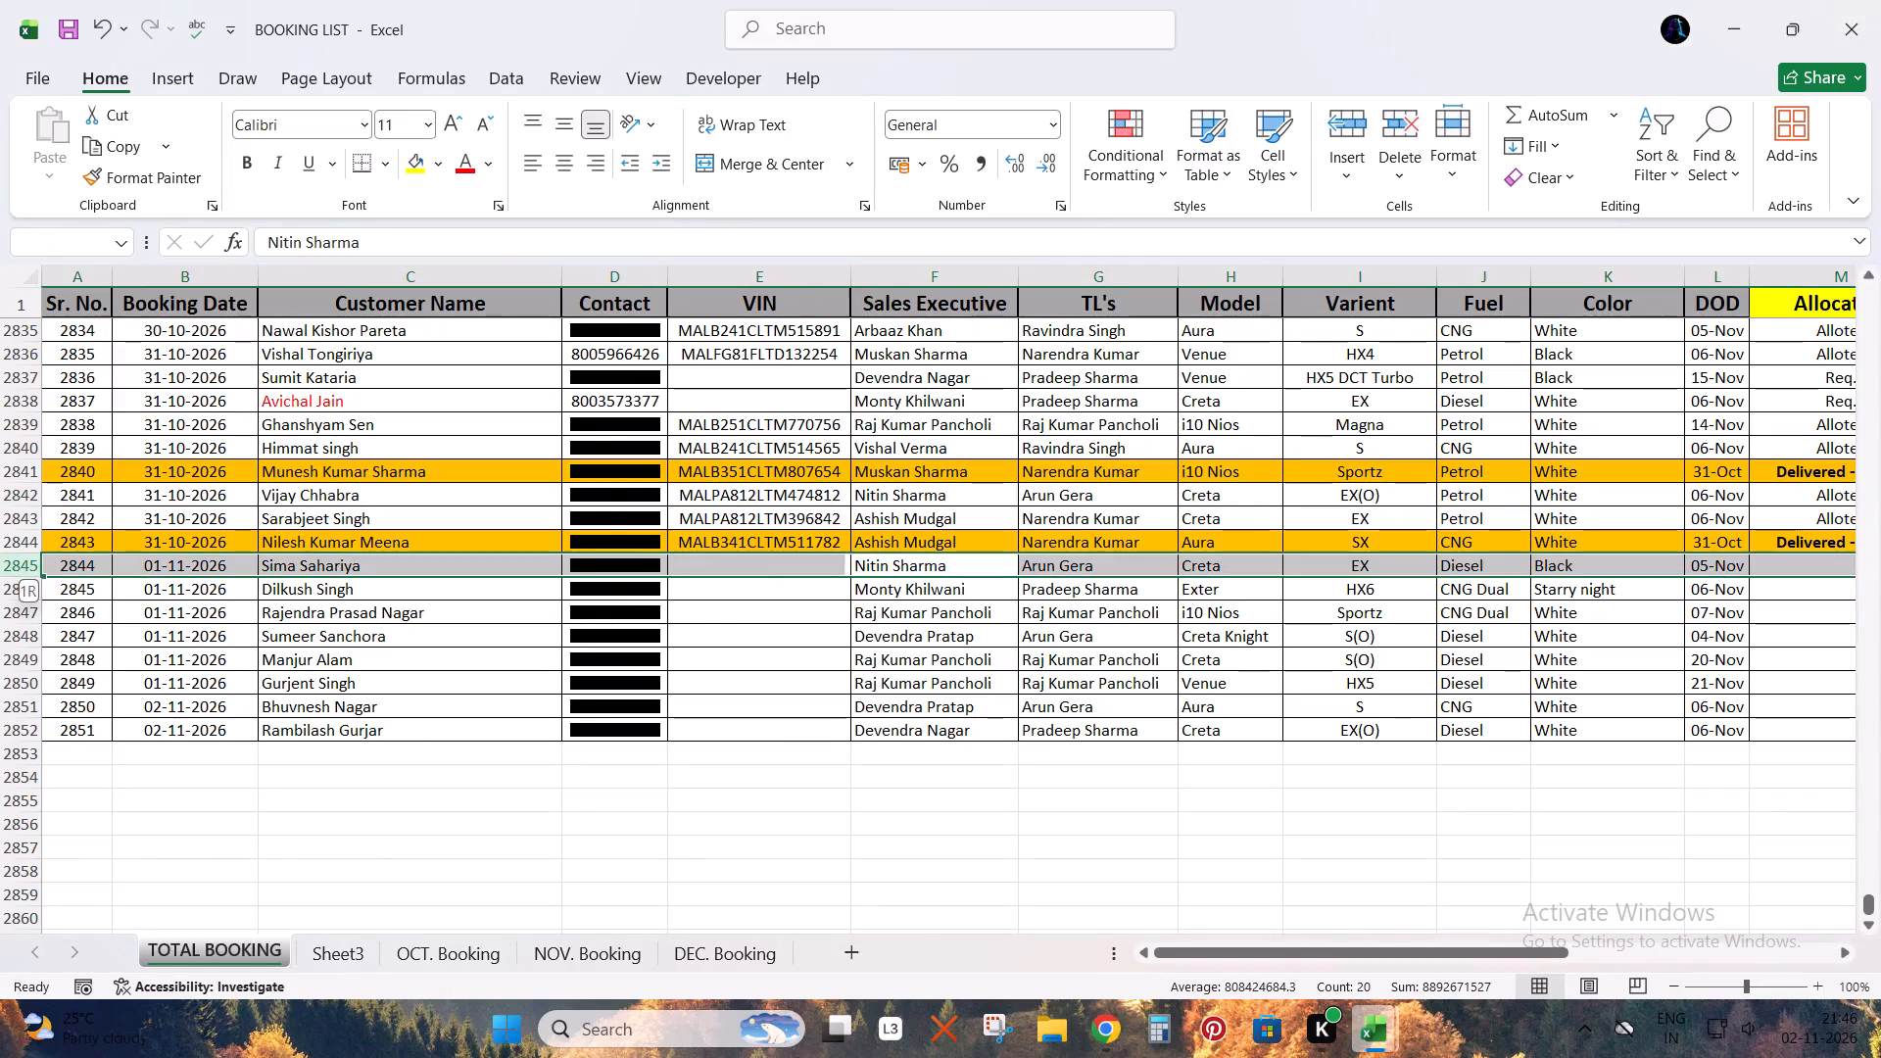
pyautogui.hotkey('alt', 'Tab')
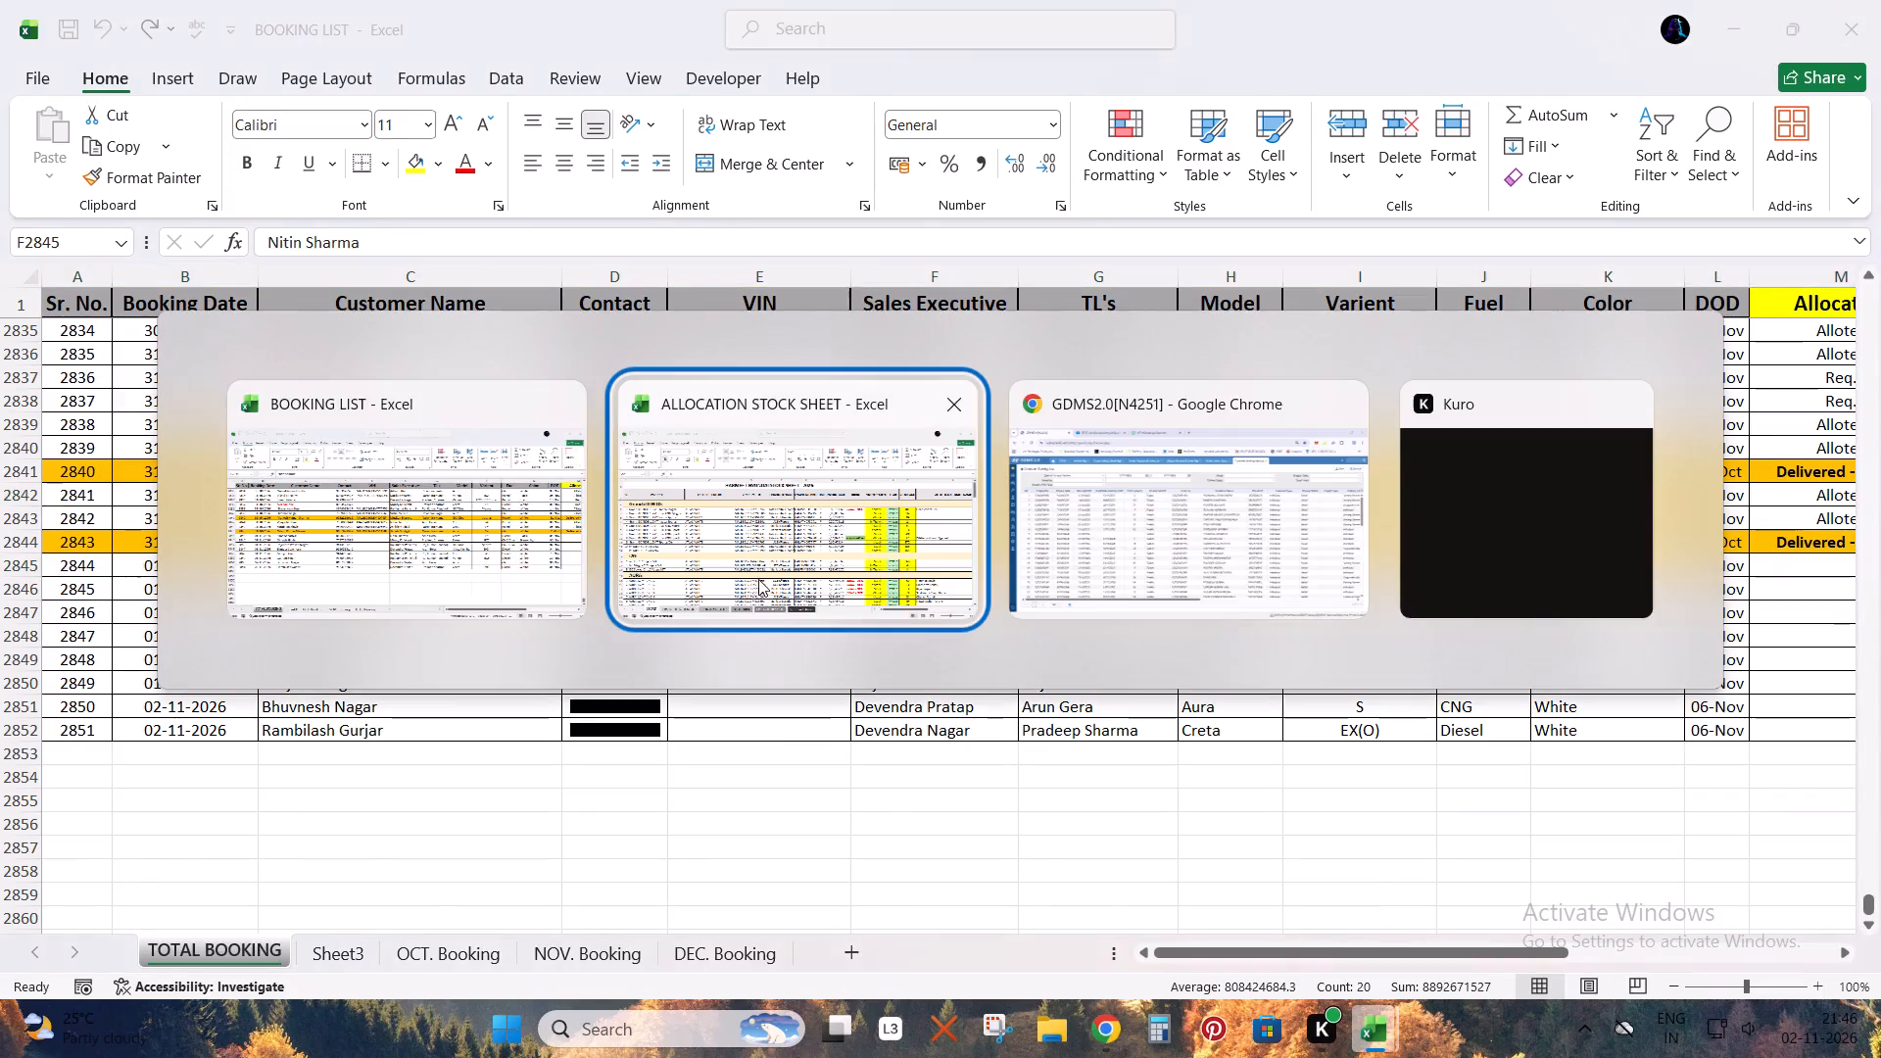
pyautogui.scroll(-6, 271, 597)
pyautogui.scroll(1, 306, 666)
pyautogui.scroll(-6, 303, 667)
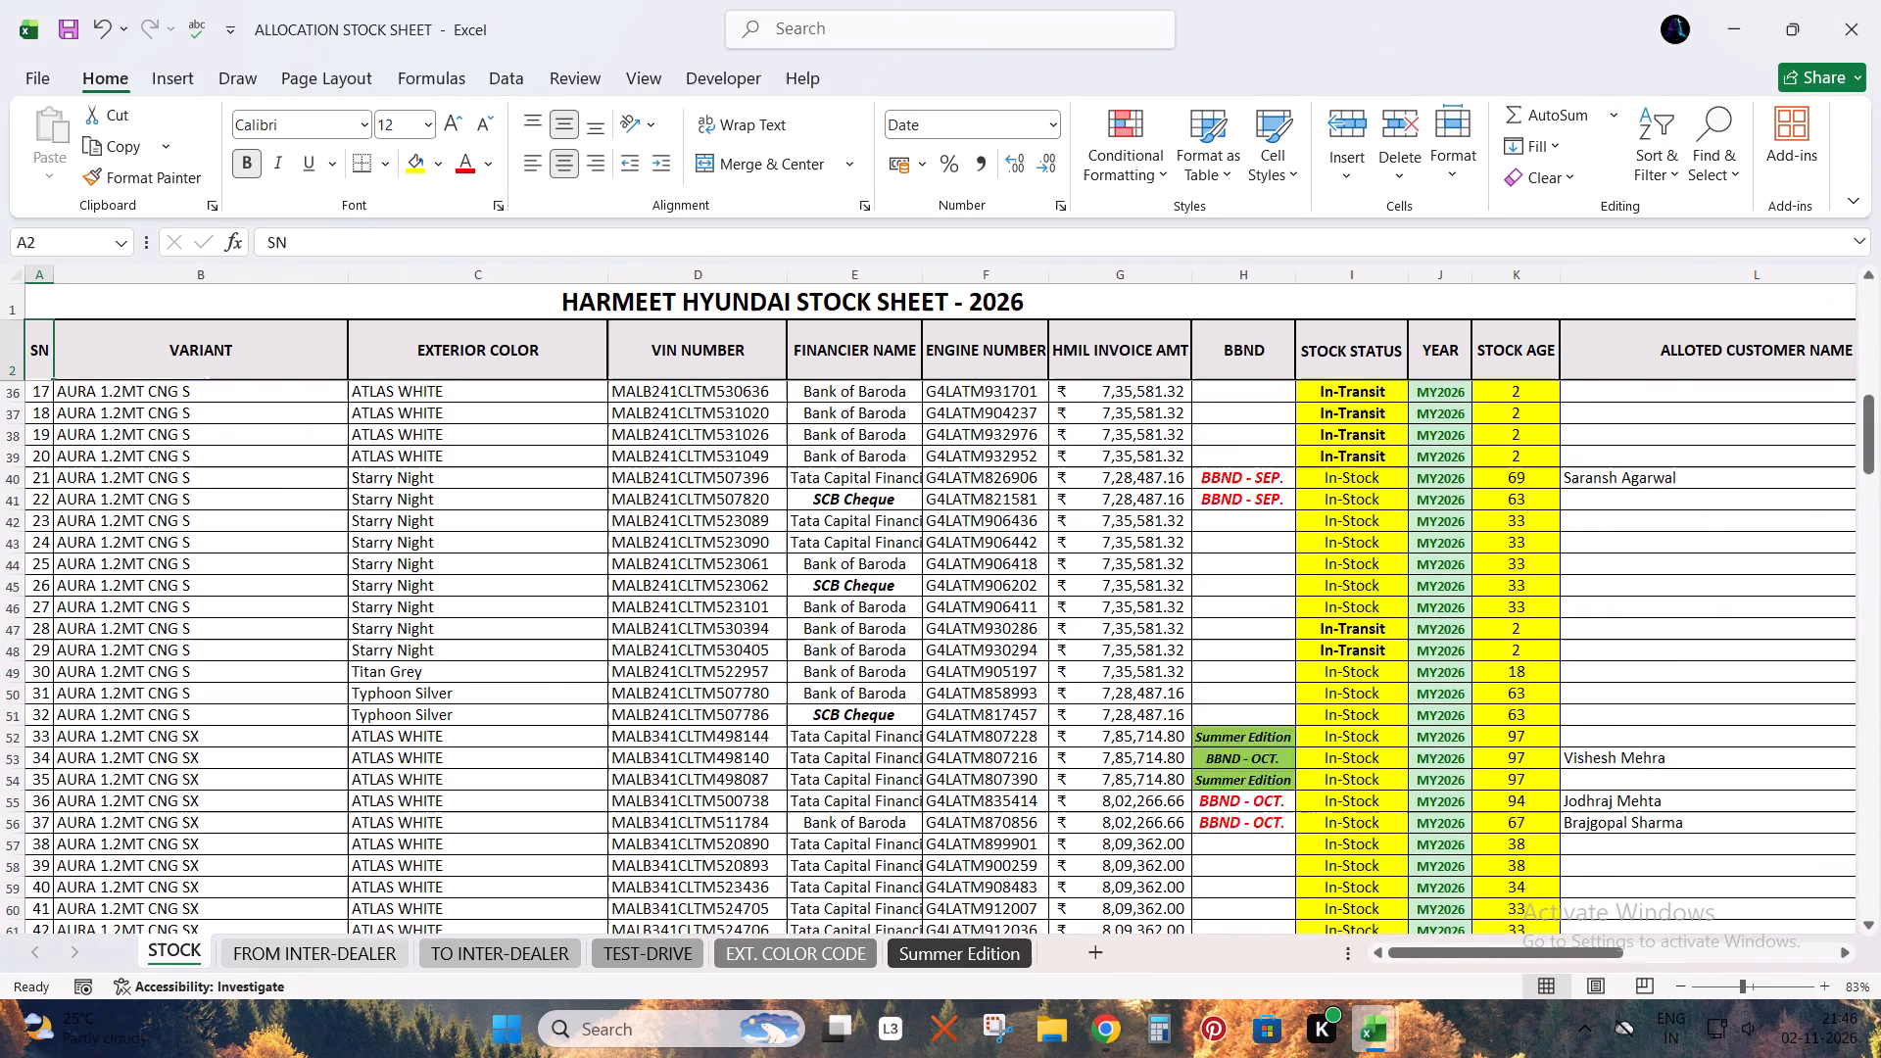
pyautogui.scroll(-16, 297, 671)
pyautogui.scroll(1, 261, 596)
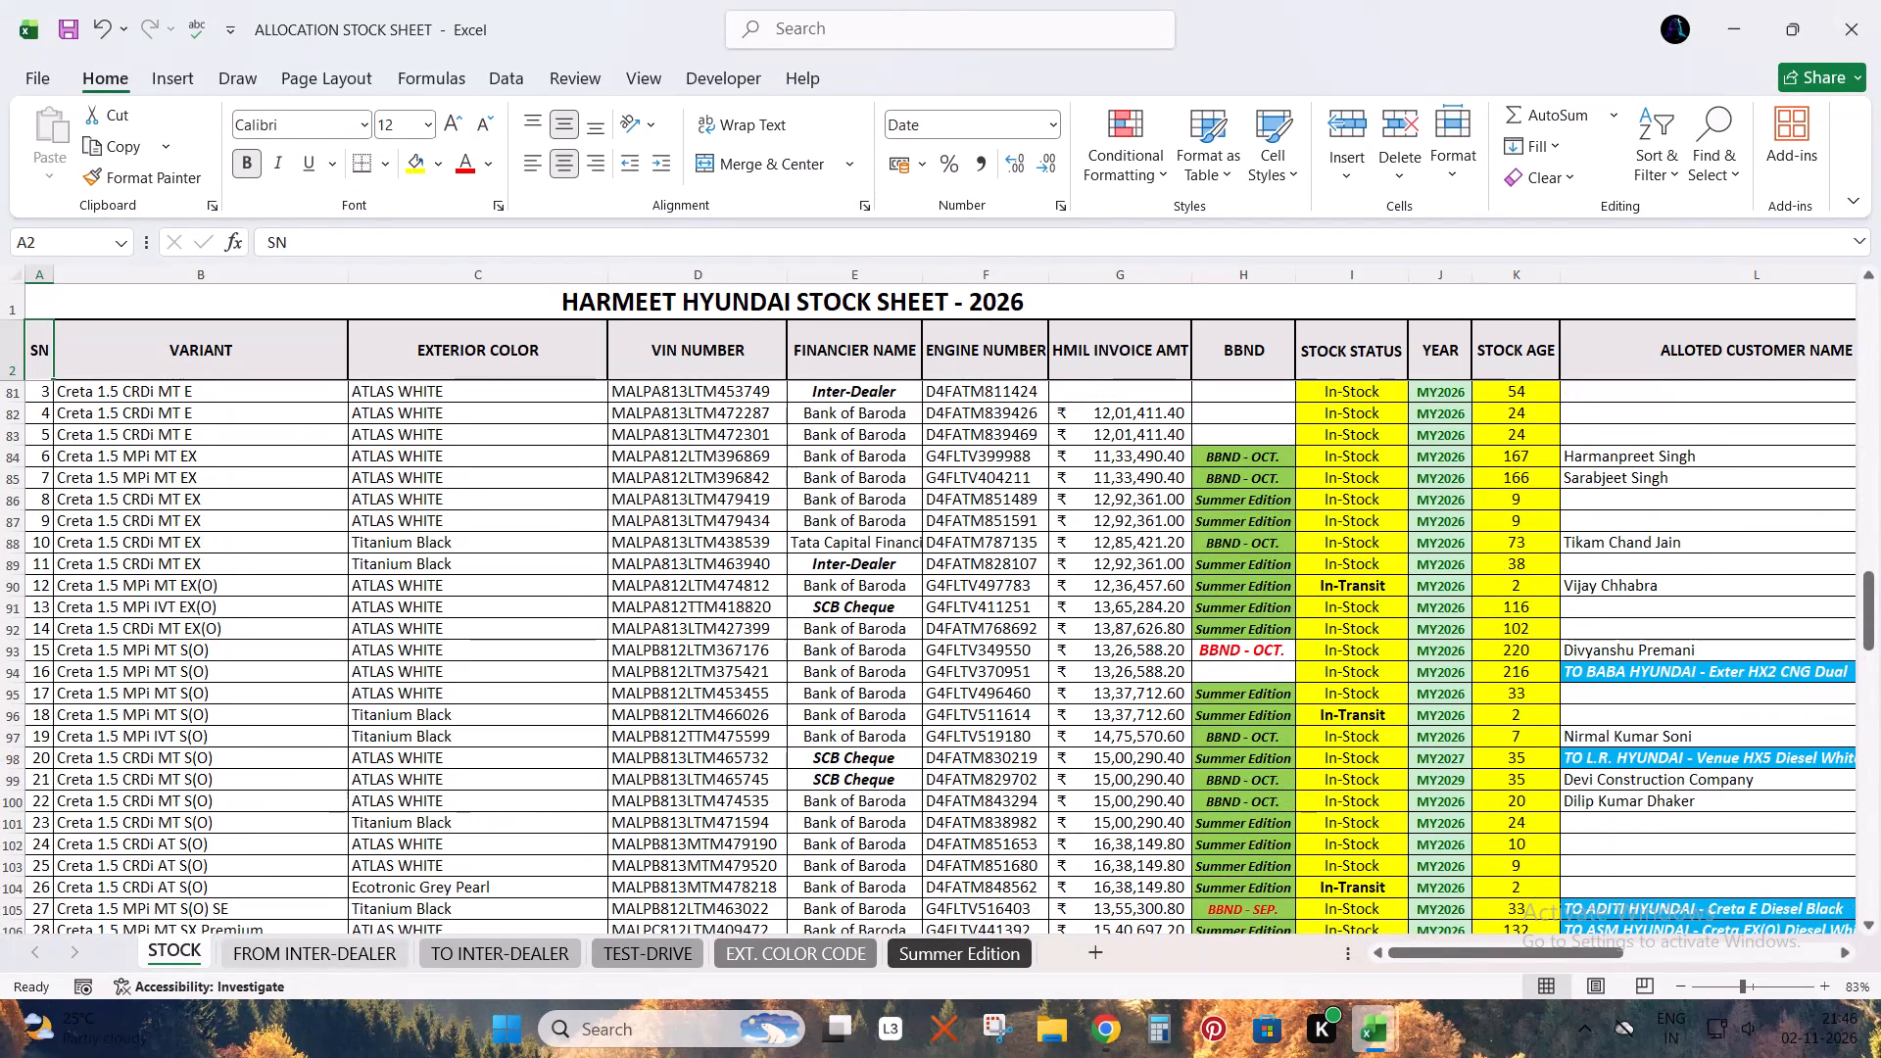
pyautogui.moveTo(178, 493); pyautogui.dragTo(318, 548)
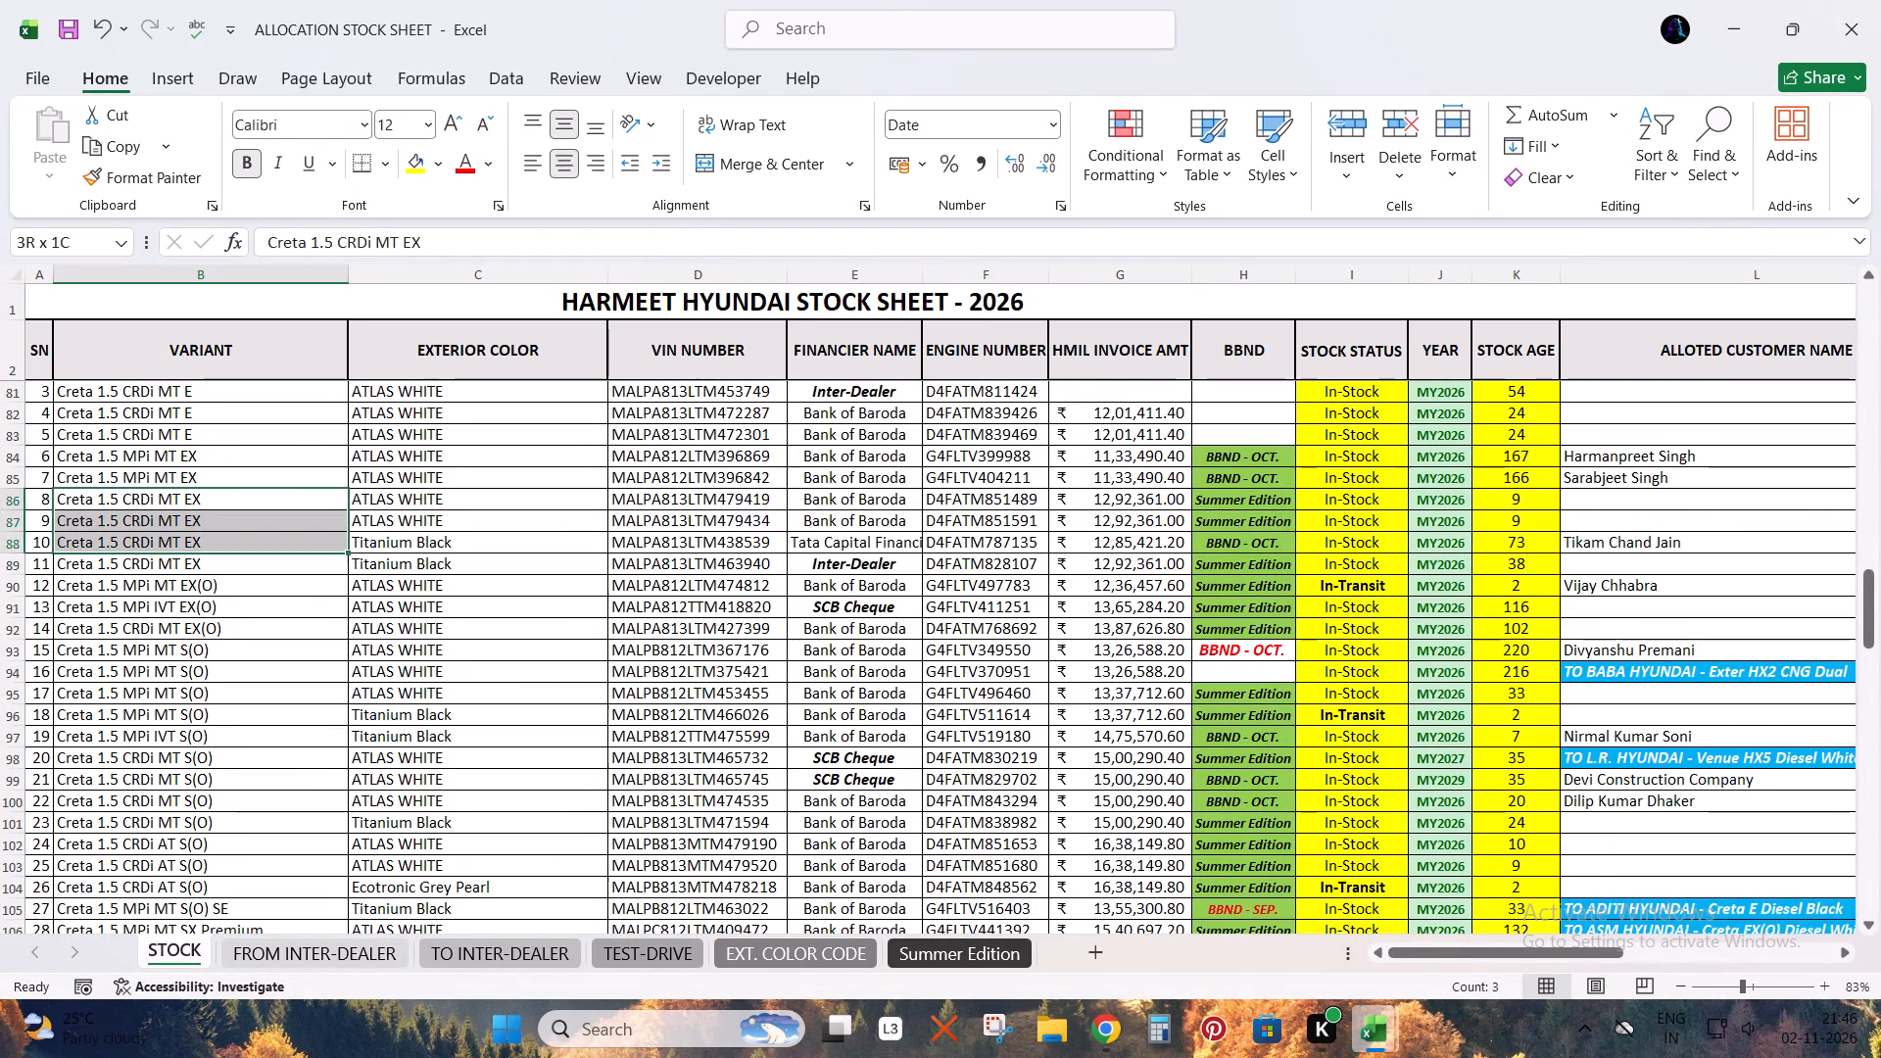
pyautogui.moveTo(318, 548); pyautogui.dragTo(322, 556)
pyautogui.hotkey('shift', 'space')
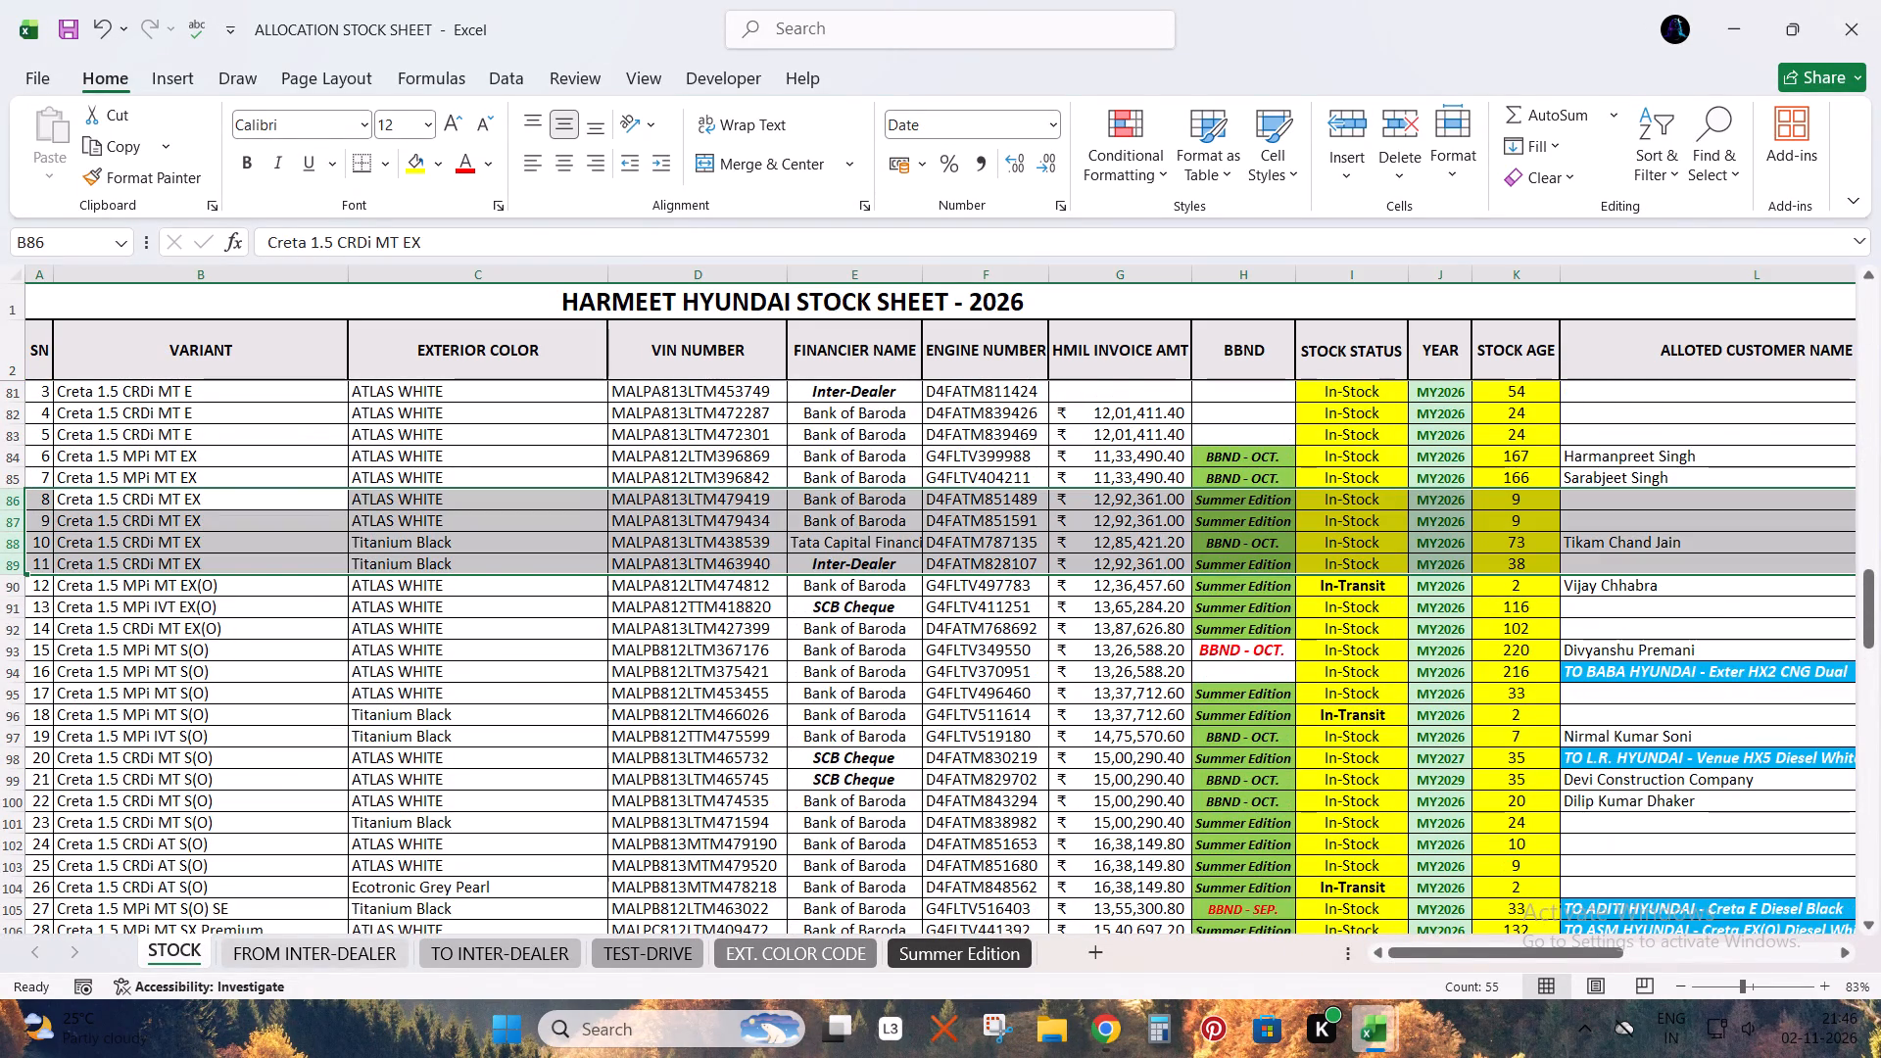
pyautogui.hotkey('alt', 'Tab')
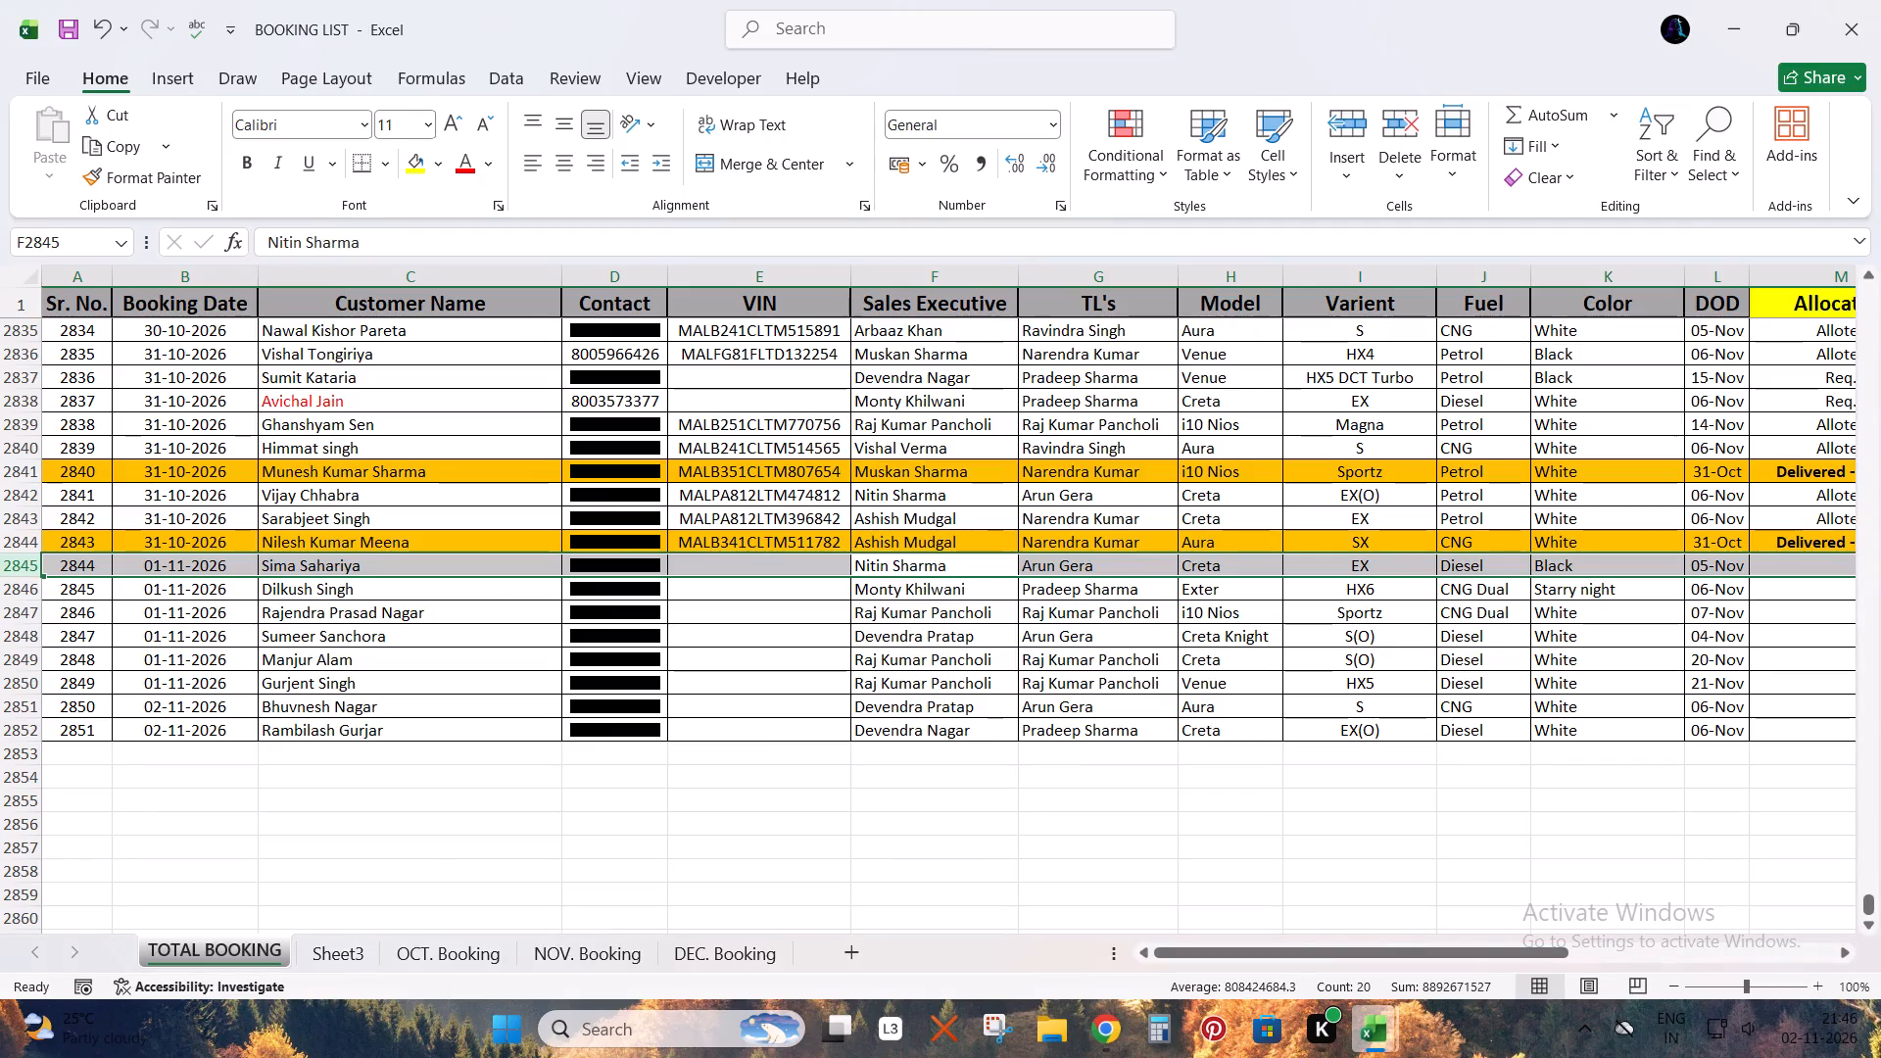
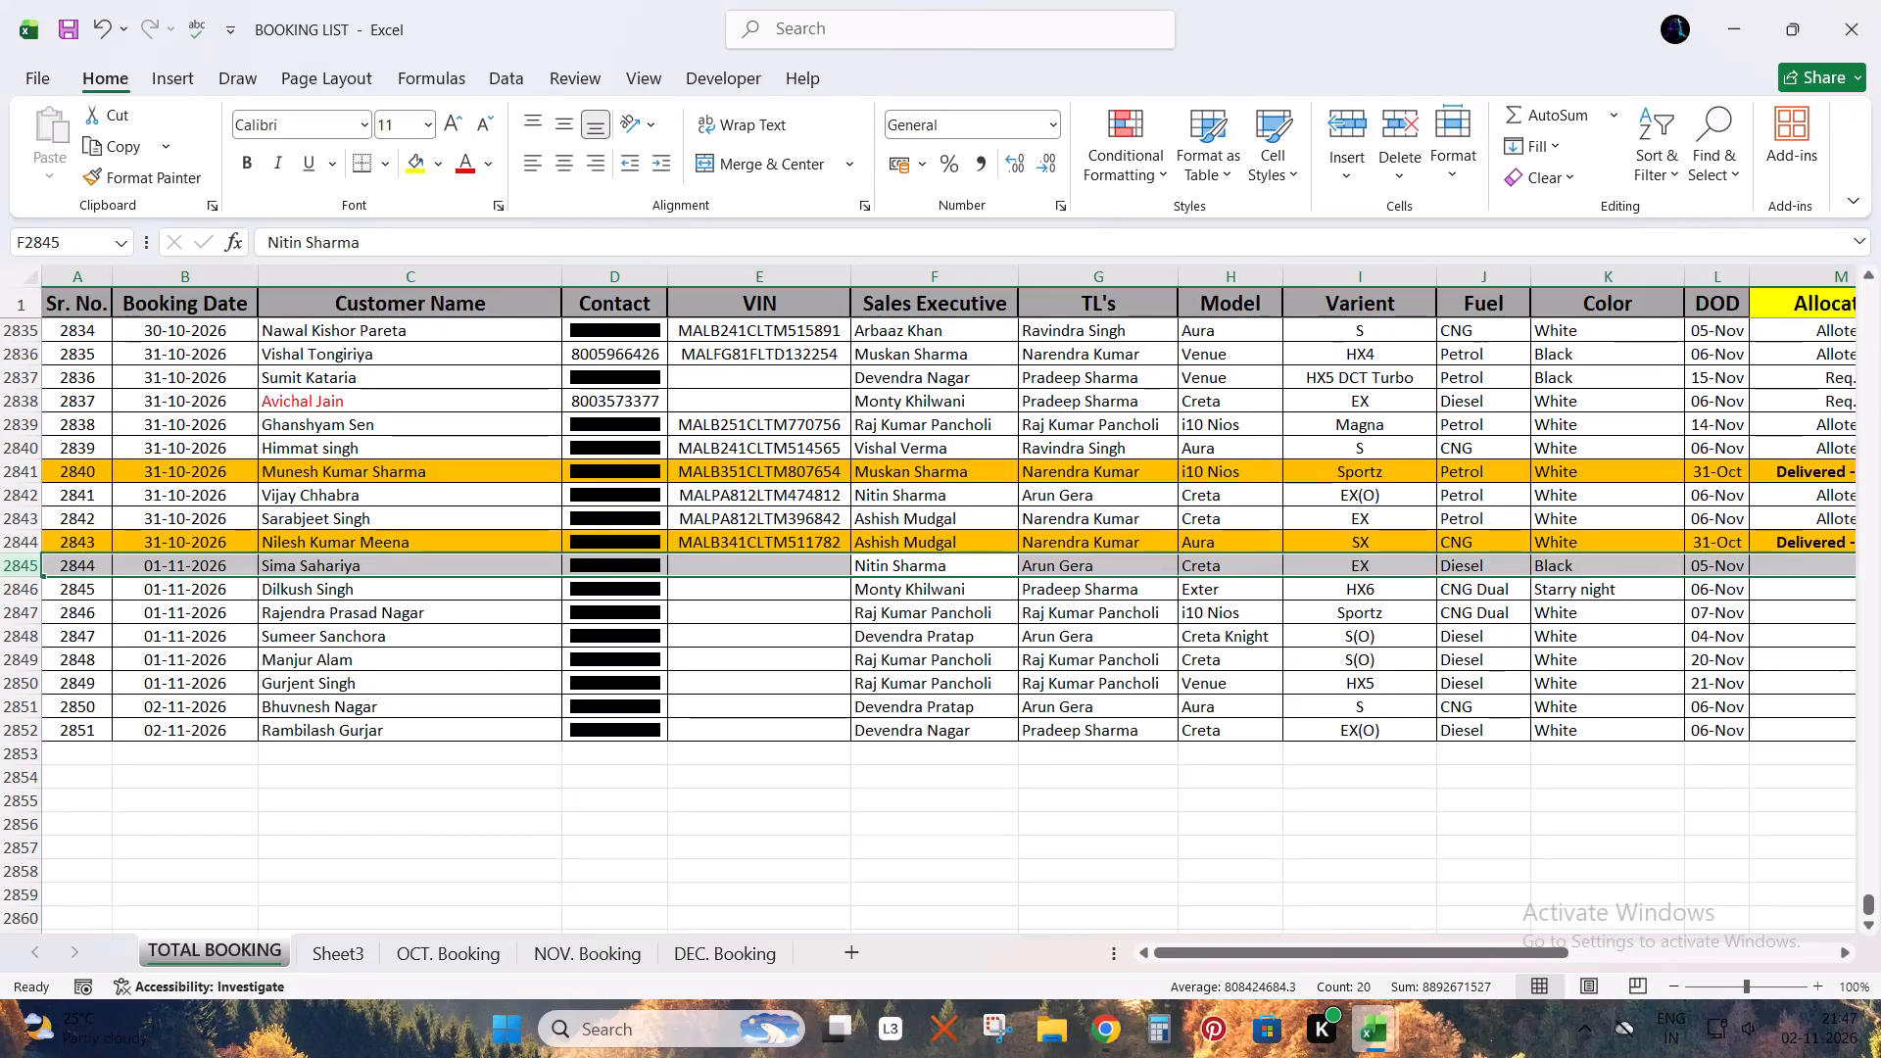
# Enter Req. as the Allocation for the Creta EX Diesel Black booking in BOOKING LIST row 2845.
pyautogui.press('Right')
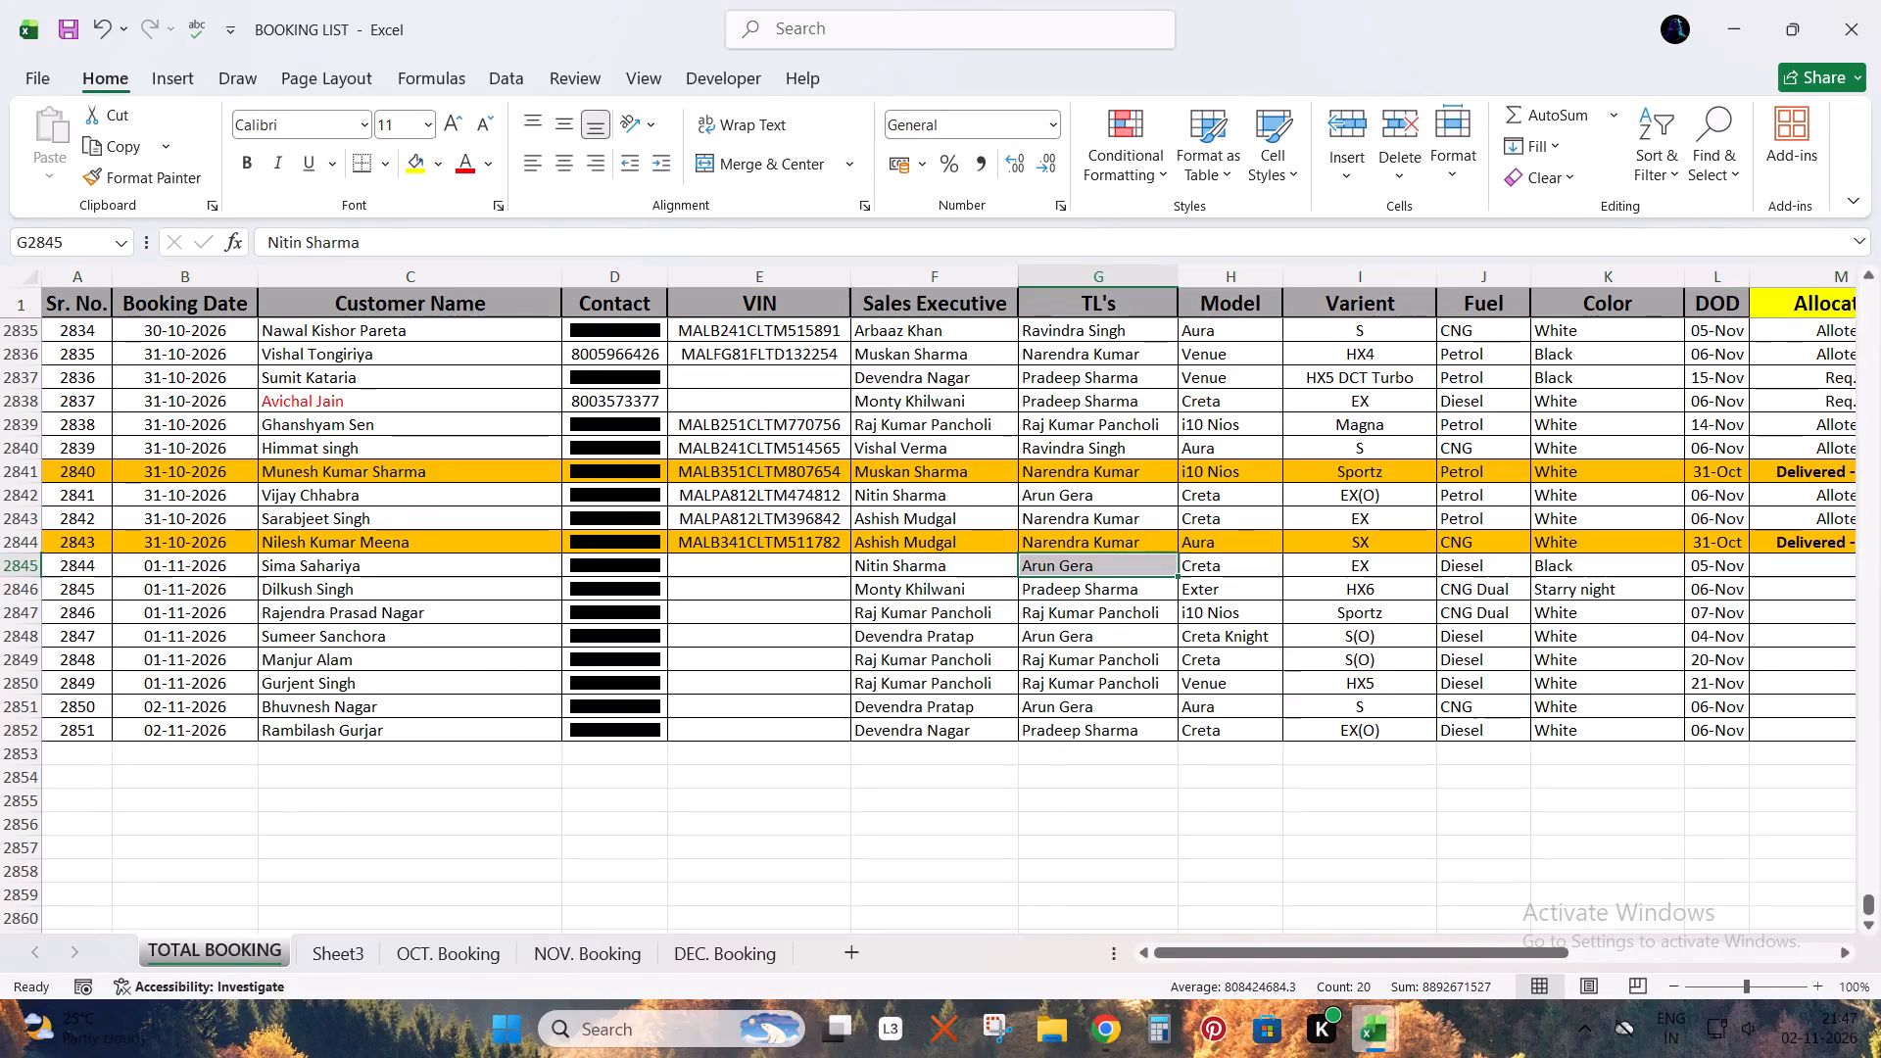
pyautogui.press('Right')
pyautogui.press('Right')
pyautogui.press('Right')
pyautogui.press('Right')
pyautogui.press('Right')
pyautogui.press('Right')
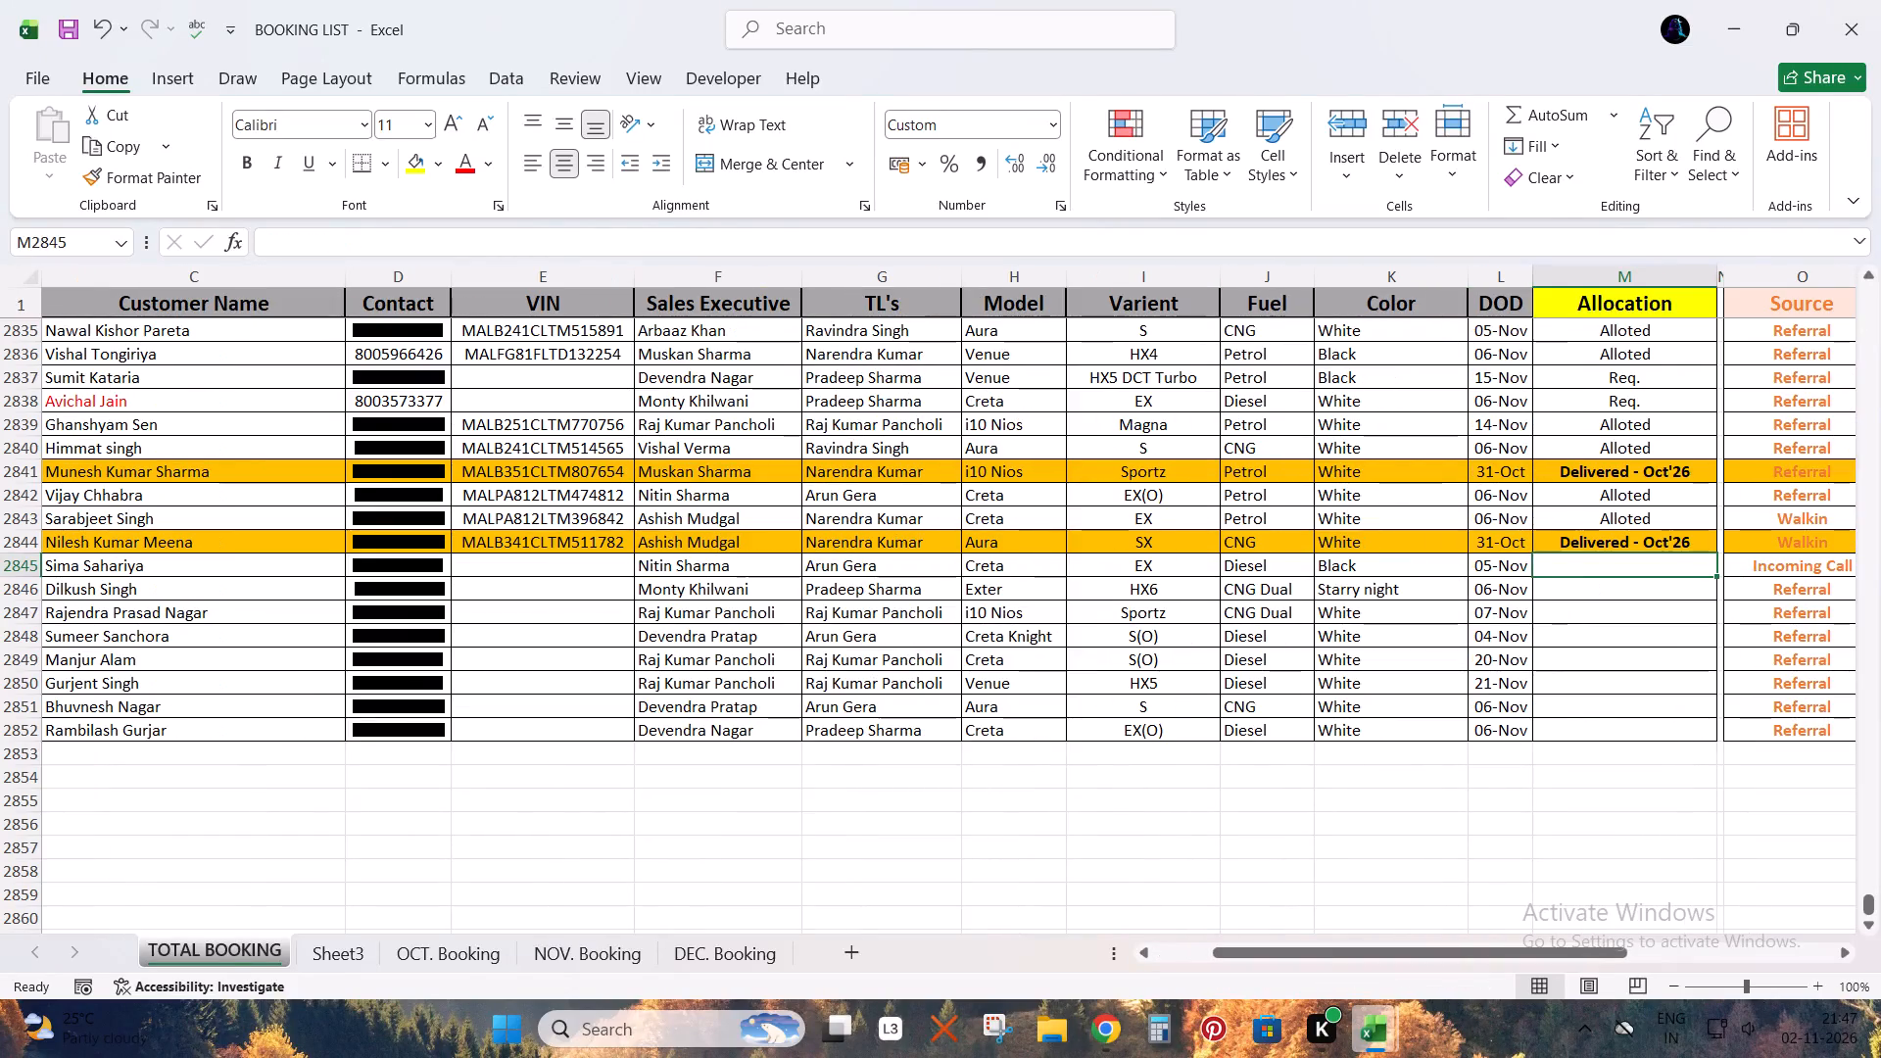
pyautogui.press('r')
pyautogui.press('Left')
# Select booking row 2846 and check the STOCK sheet of ALLOCATION STOCK SHEET for a matching Exter HX6 CNG Dual in Starry night.
pyautogui.hotkey('ctrl', 'Left')
pyautogui.hotkey('ctrl', 'Left')
pyautogui.hotkey('ctrl', 'Left')
pyautogui.hotkey('ctrl', 'Left')
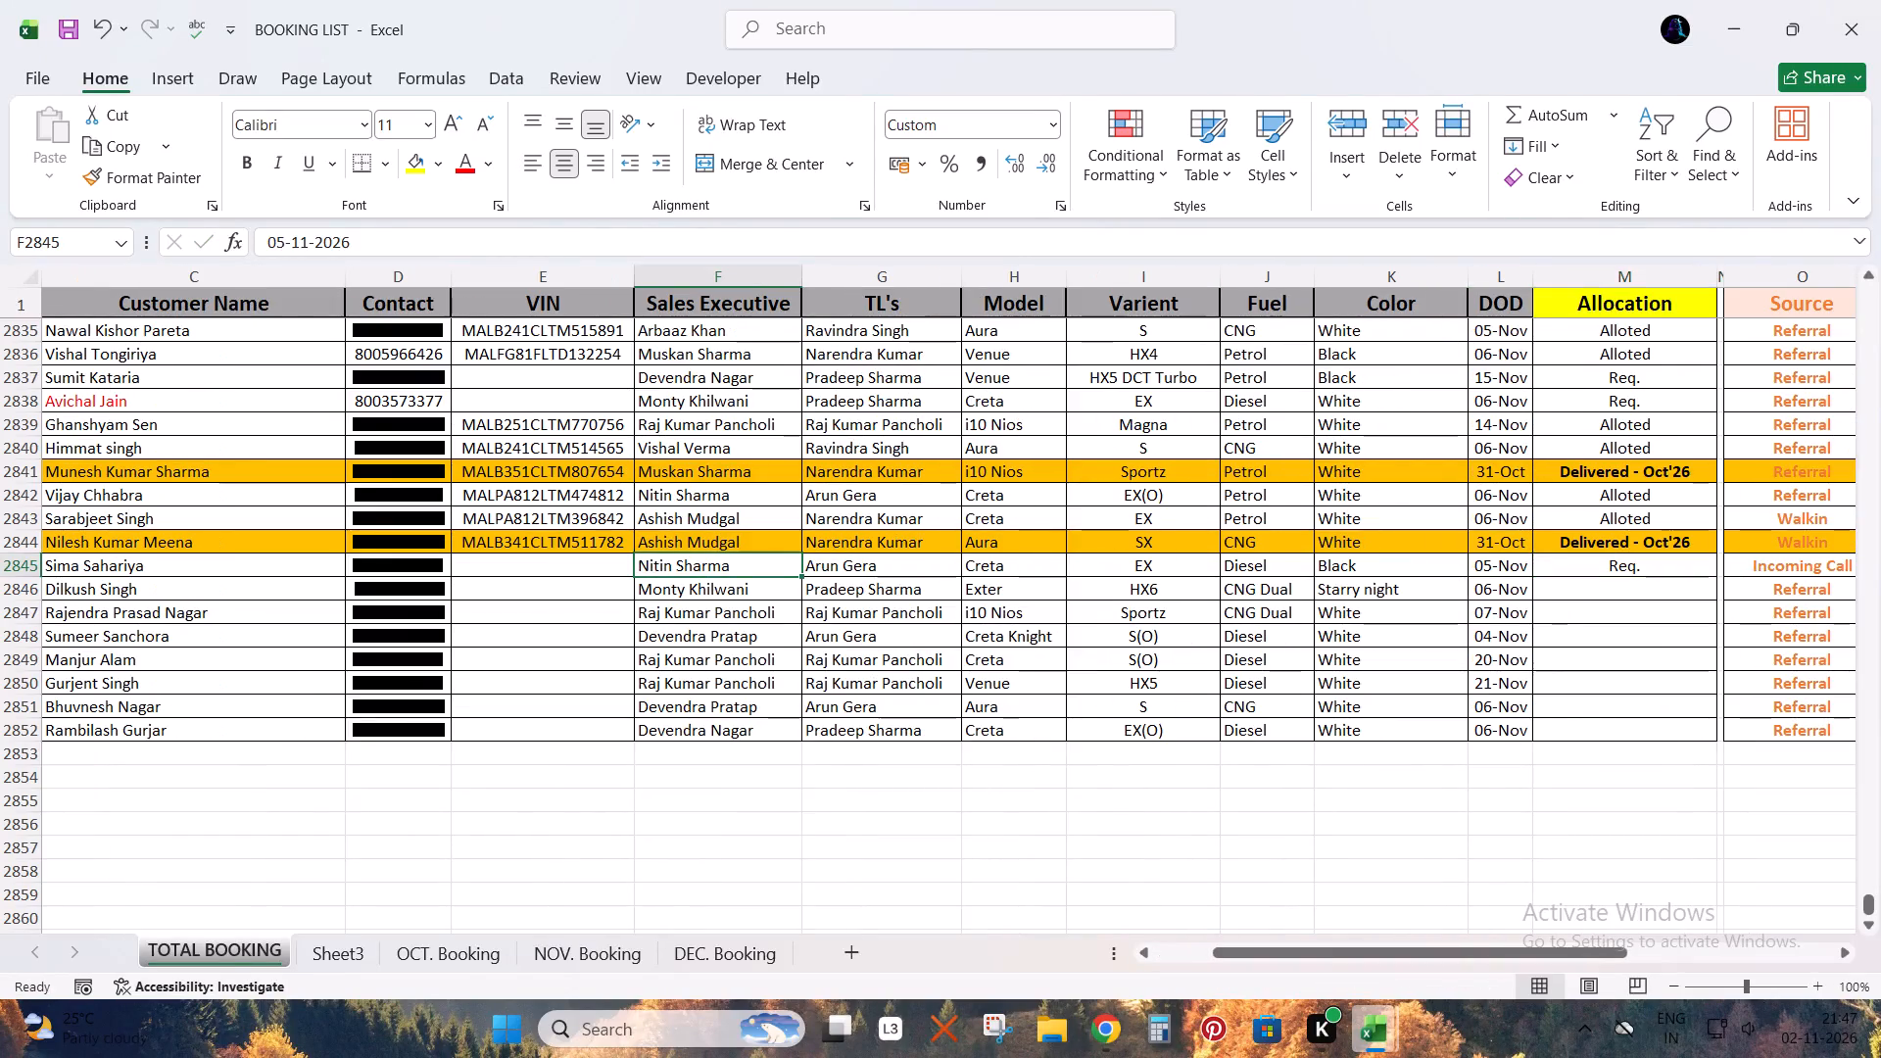
pyautogui.press('Left')
pyautogui.press('Left')
pyautogui.press('Left')
pyautogui.press('Right')
pyautogui.press('Down')
pyautogui.press('Right')
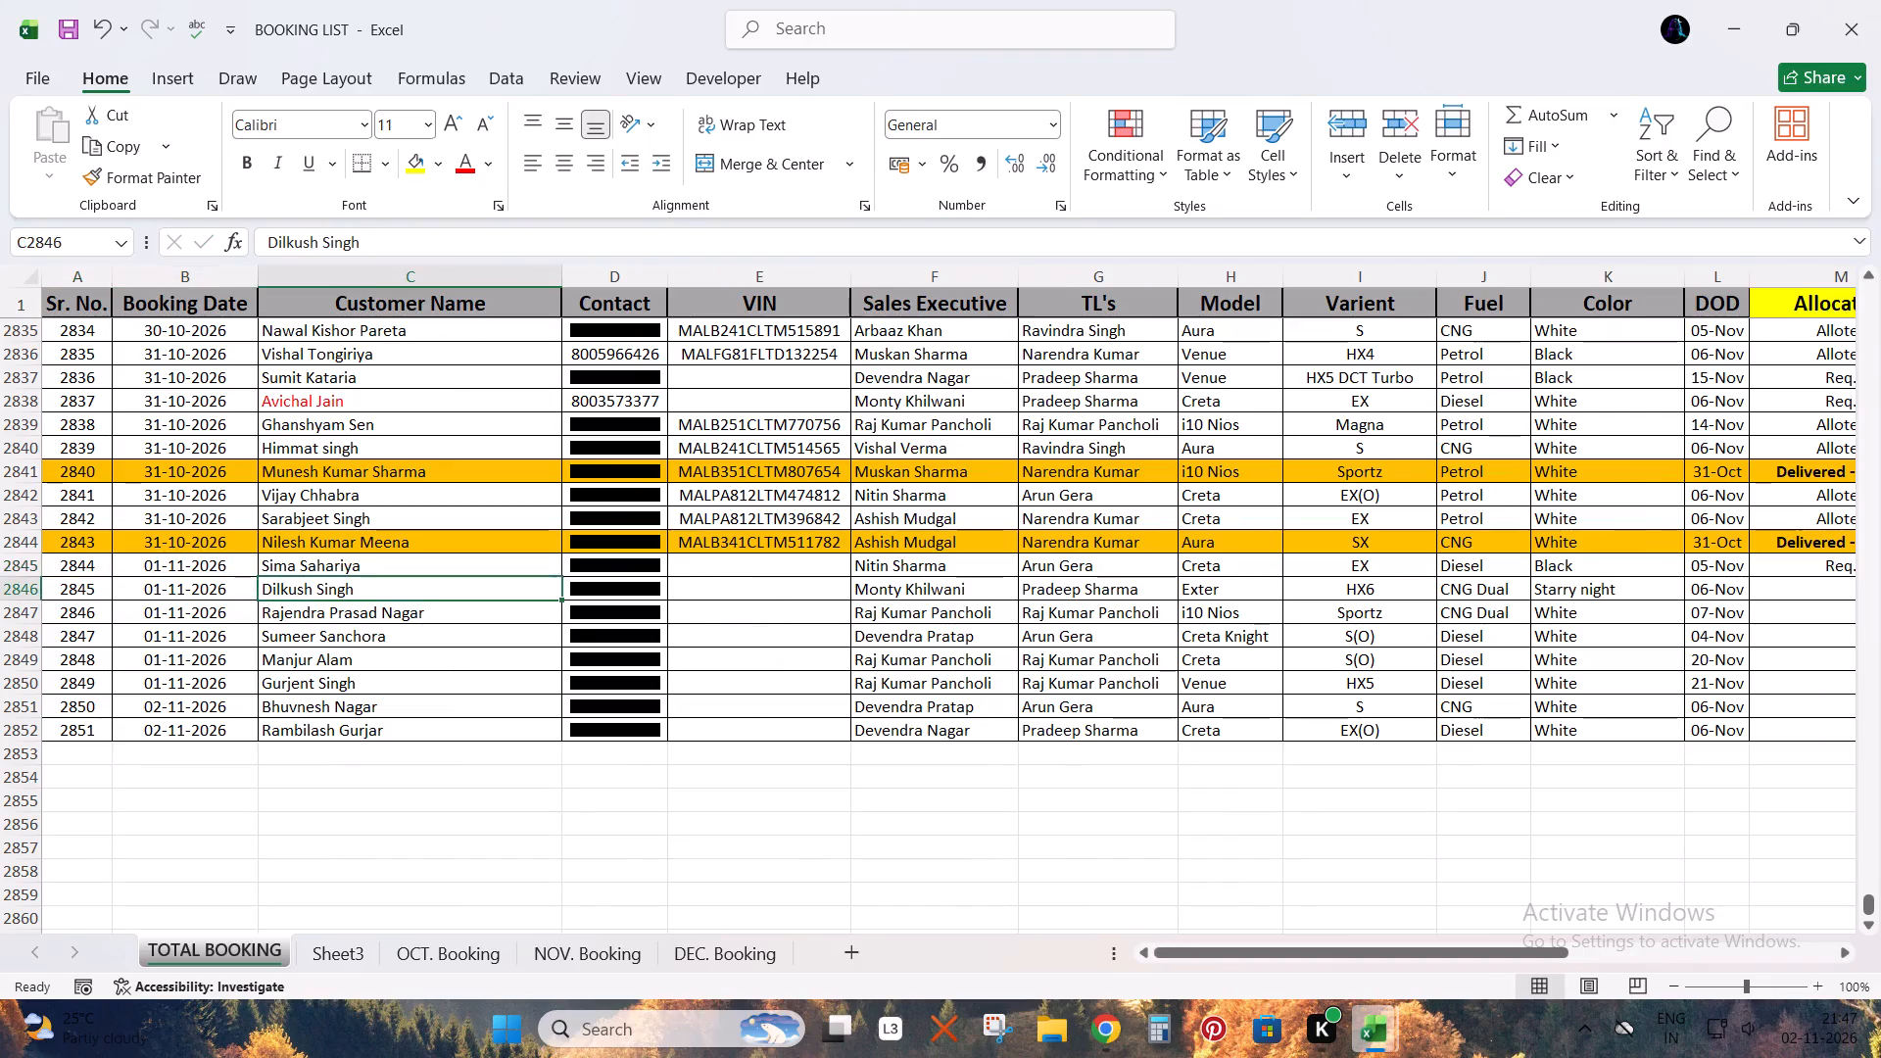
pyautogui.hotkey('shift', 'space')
pyautogui.hotkey('alt', 'Tab')
pyautogui.scroll(-5, 340, 634)
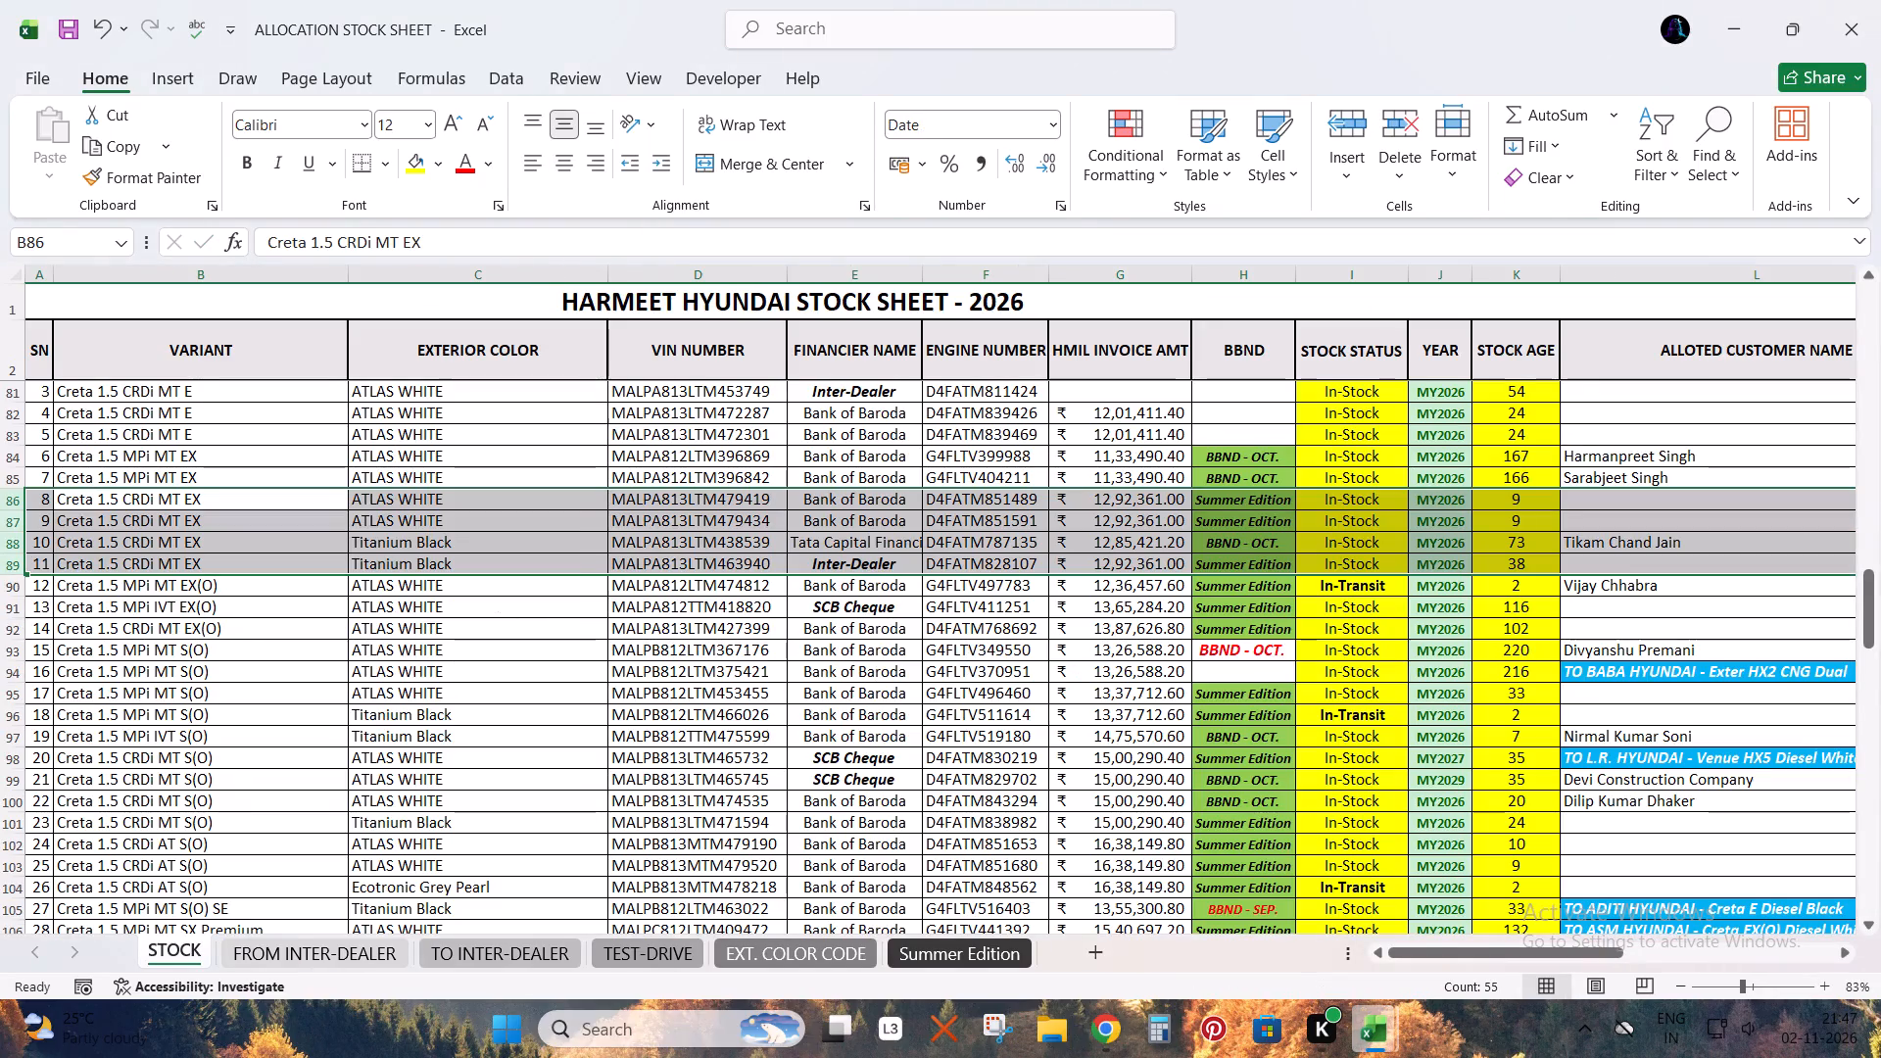
pyautogui.click(597, 726)
pyautogui.scroll(-2, 649, 732)
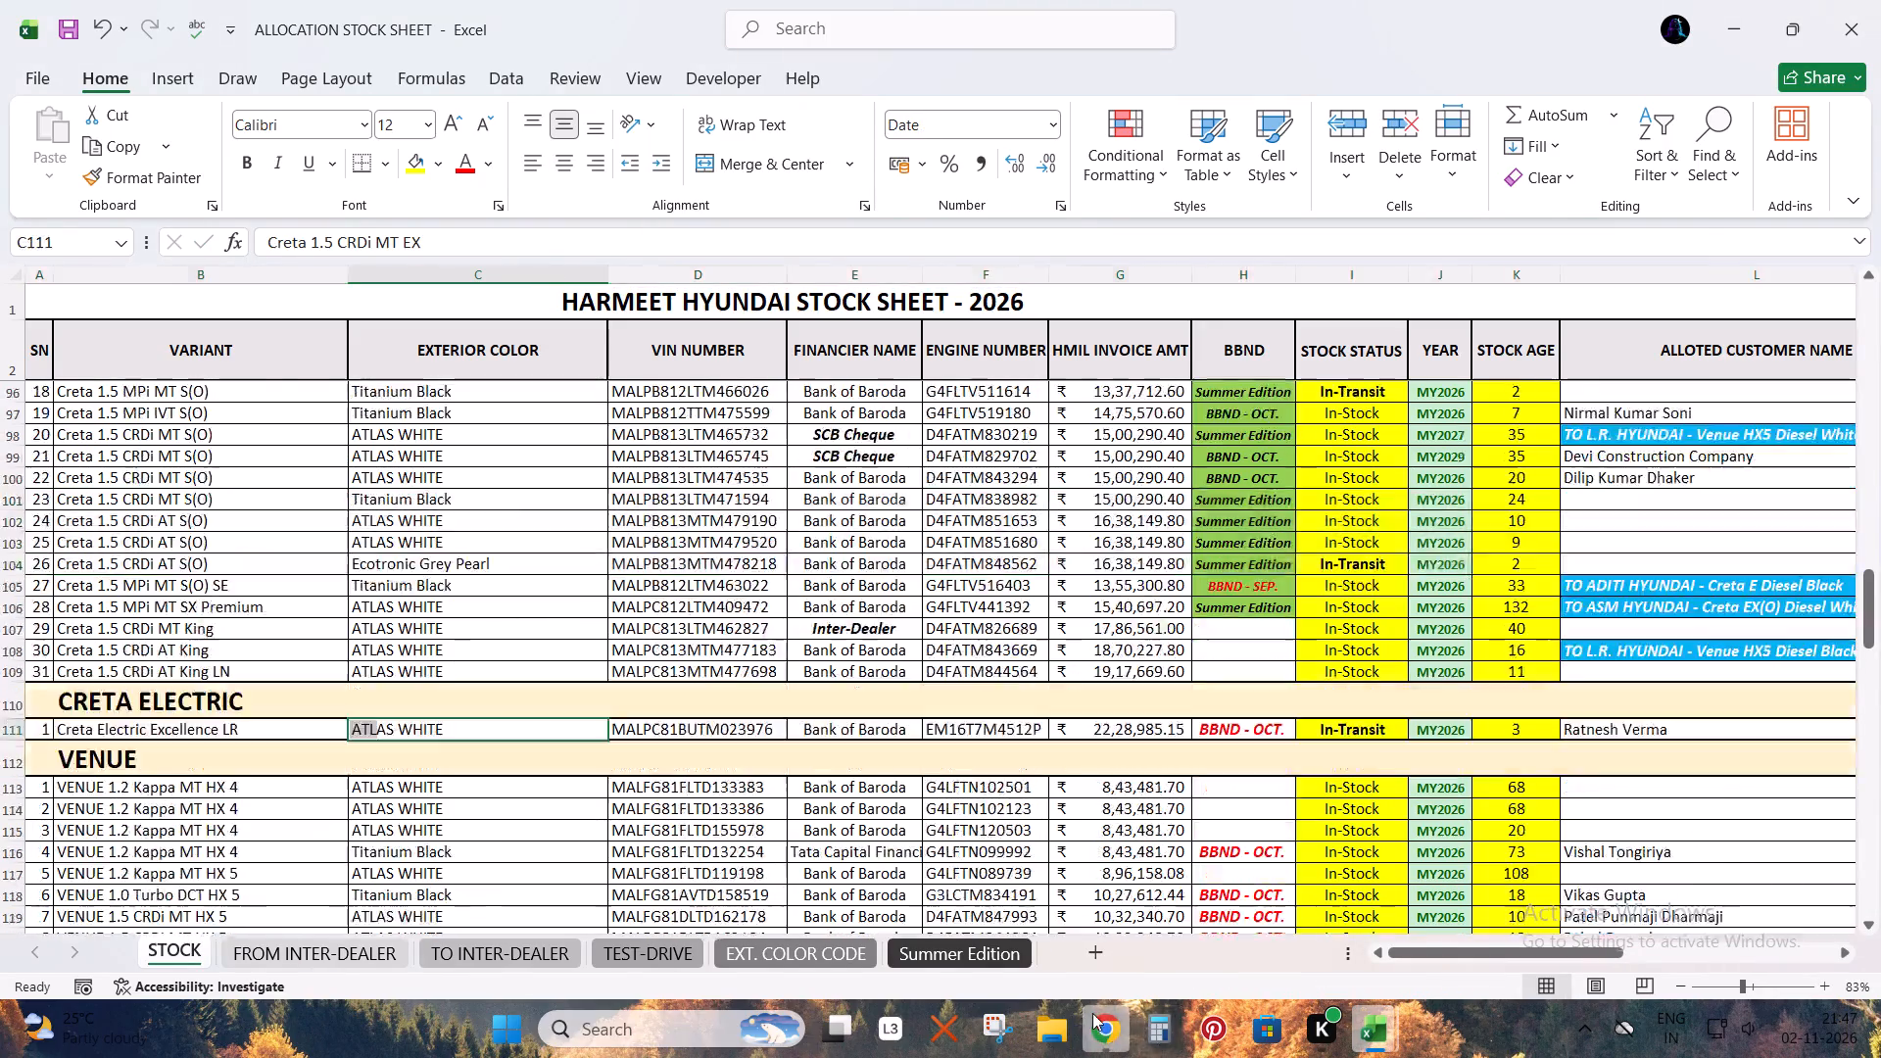
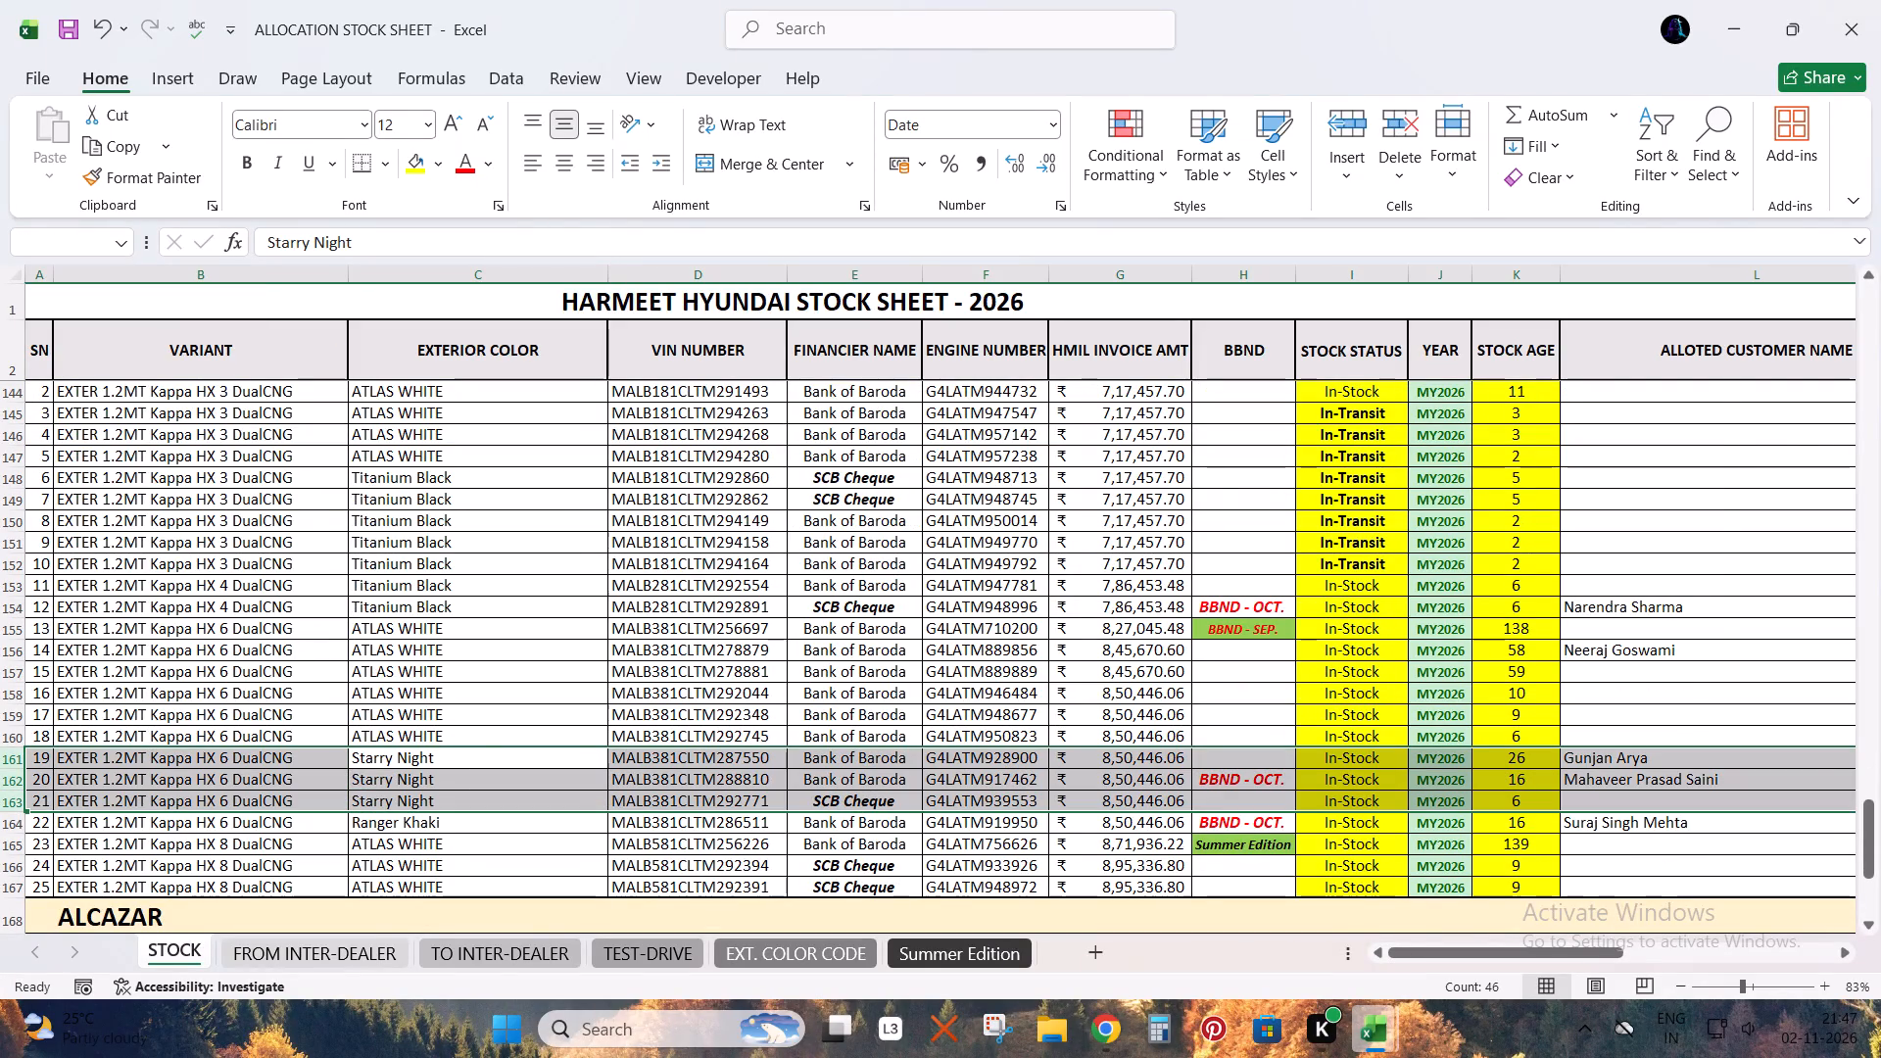
# Switch to BOOKING LIST and select row 2846, the Exter HX6 CNG Dual Starry night booking, to compare with stock rows 161 to 163.
pyautogui.hotkey('alt', 'Tab')
pyautogui.hotkey('alt', 'Tab')
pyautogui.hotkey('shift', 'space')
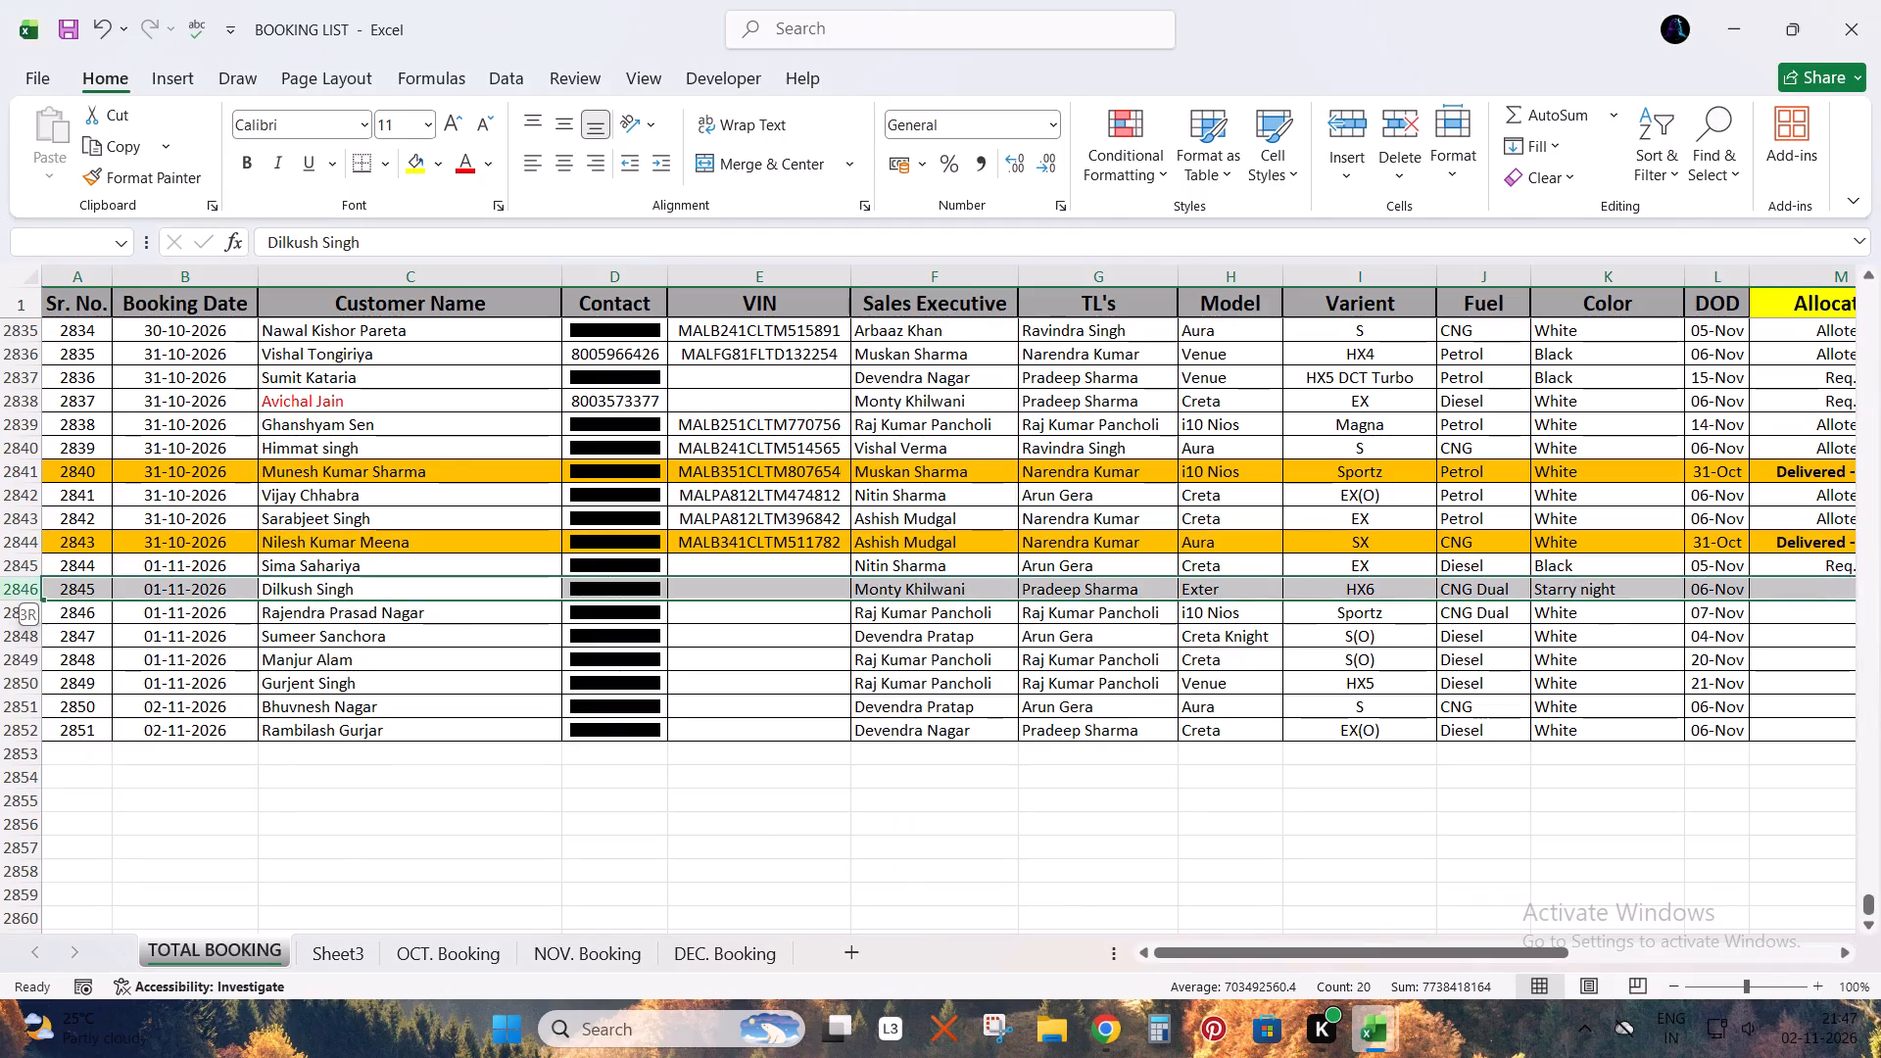
# Compare the Exter HX6 CNG Dual Starry Night booking in BOOKING LIST row 2846 with the Starry Night Exter stock rows 161 to 163.
pyautogui.hotkey('alt', 'Tab')
pyautogui.scroll(2, 434, 603)
pyautogui.scroll(-1, 182, 586)
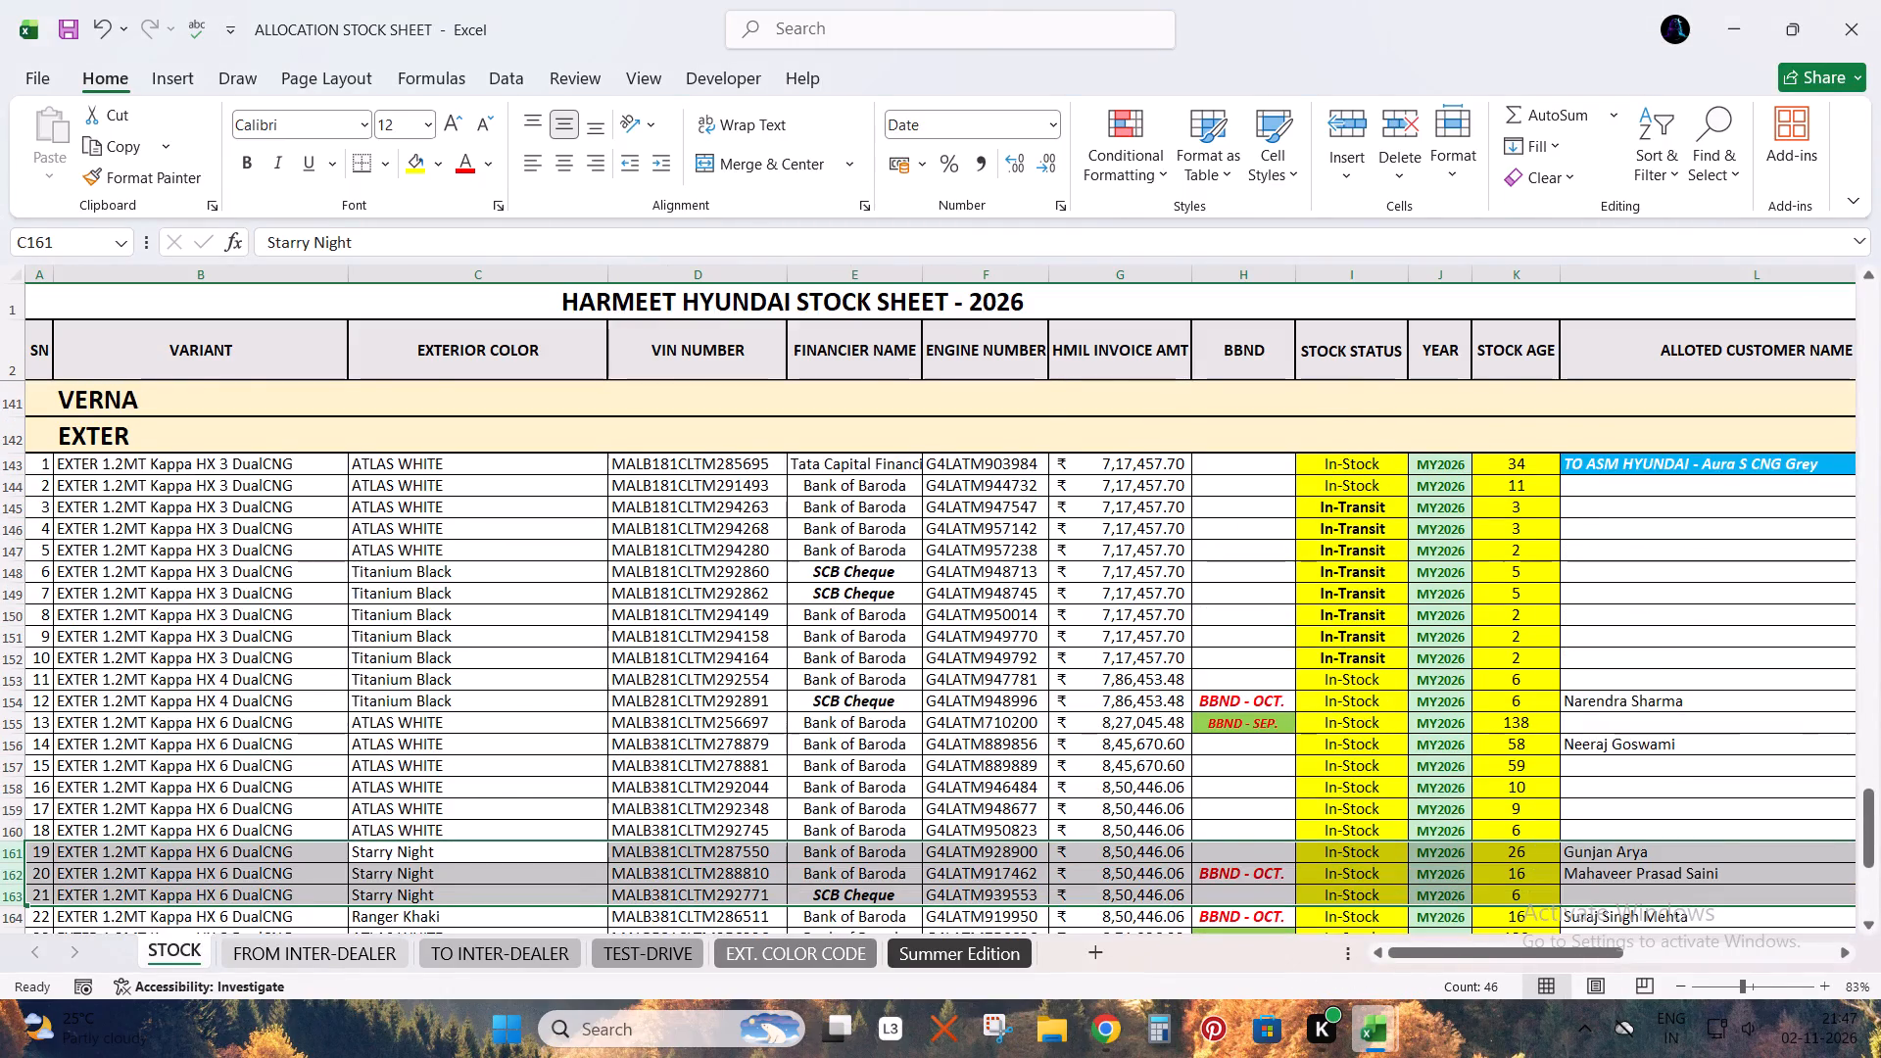
pyautogui.scroll(-1, 319, 797)
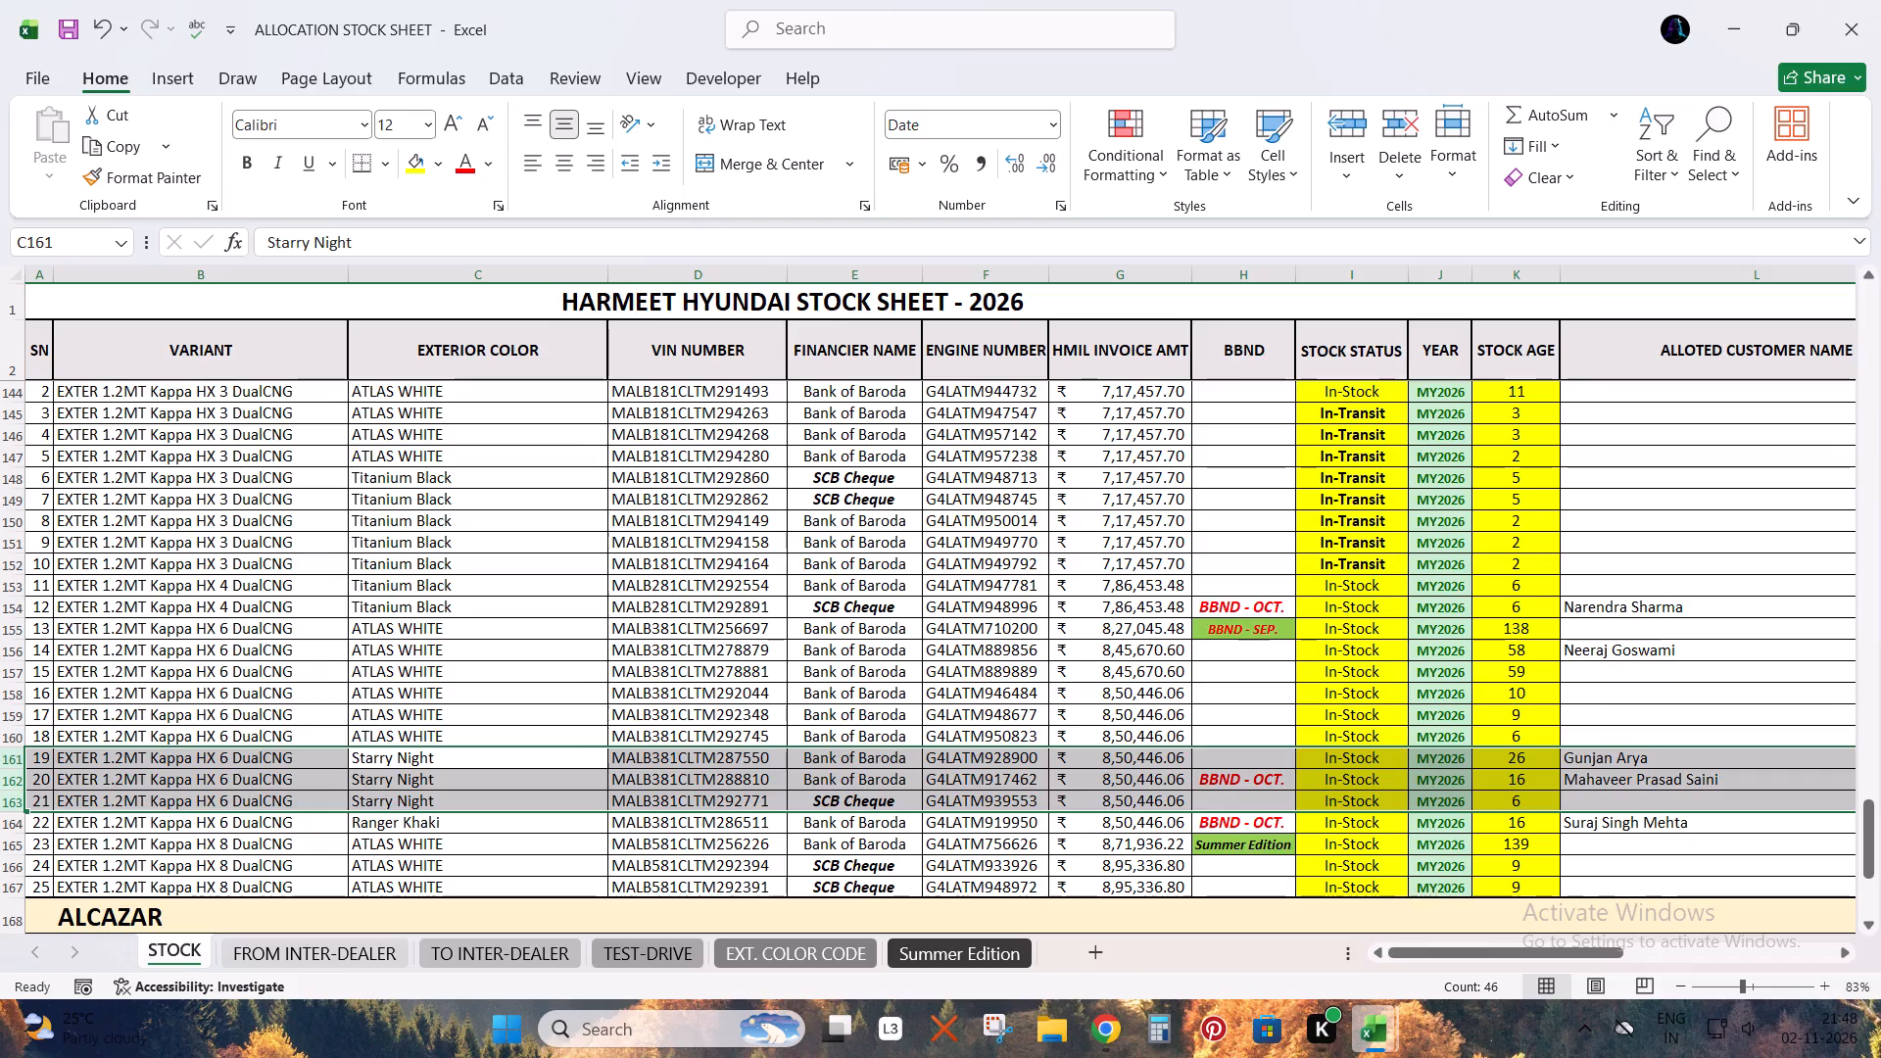
pyautogui.hotkey('alt', 'Tab')
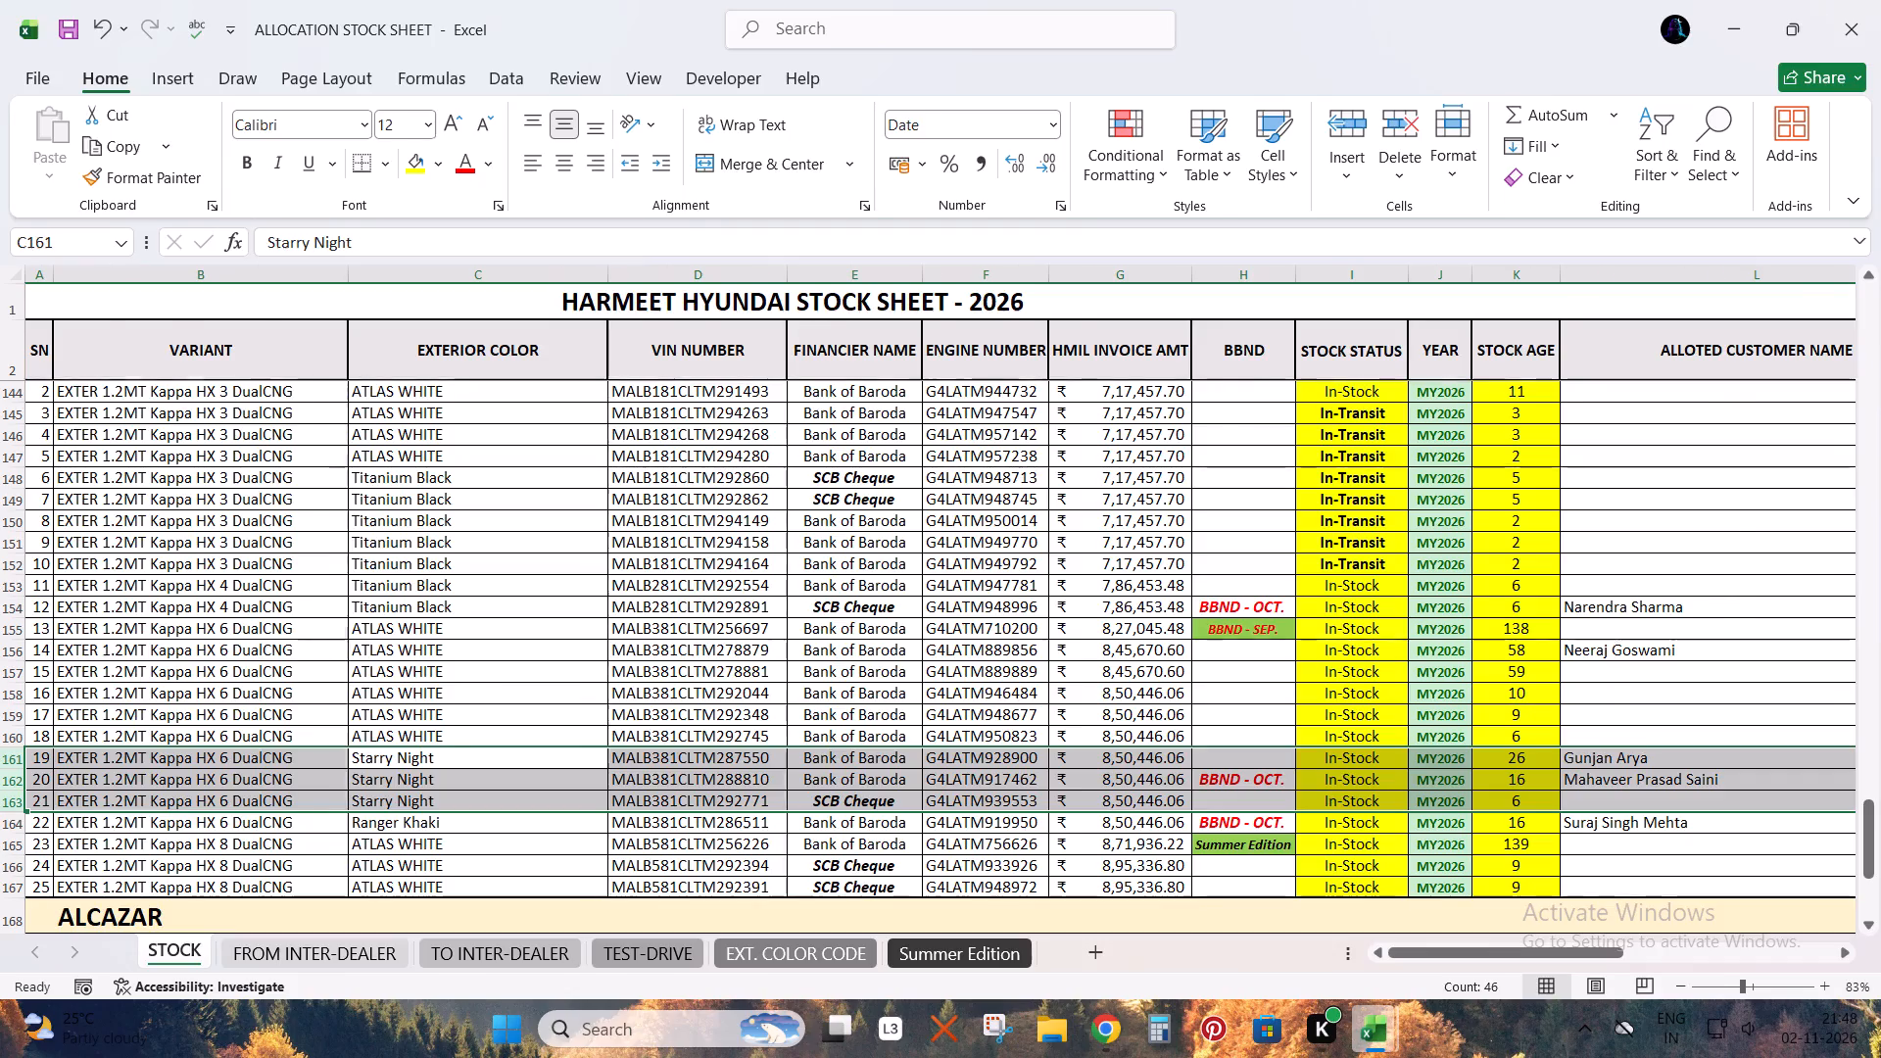
pyautogui.hotkey('alt', 'Tab')
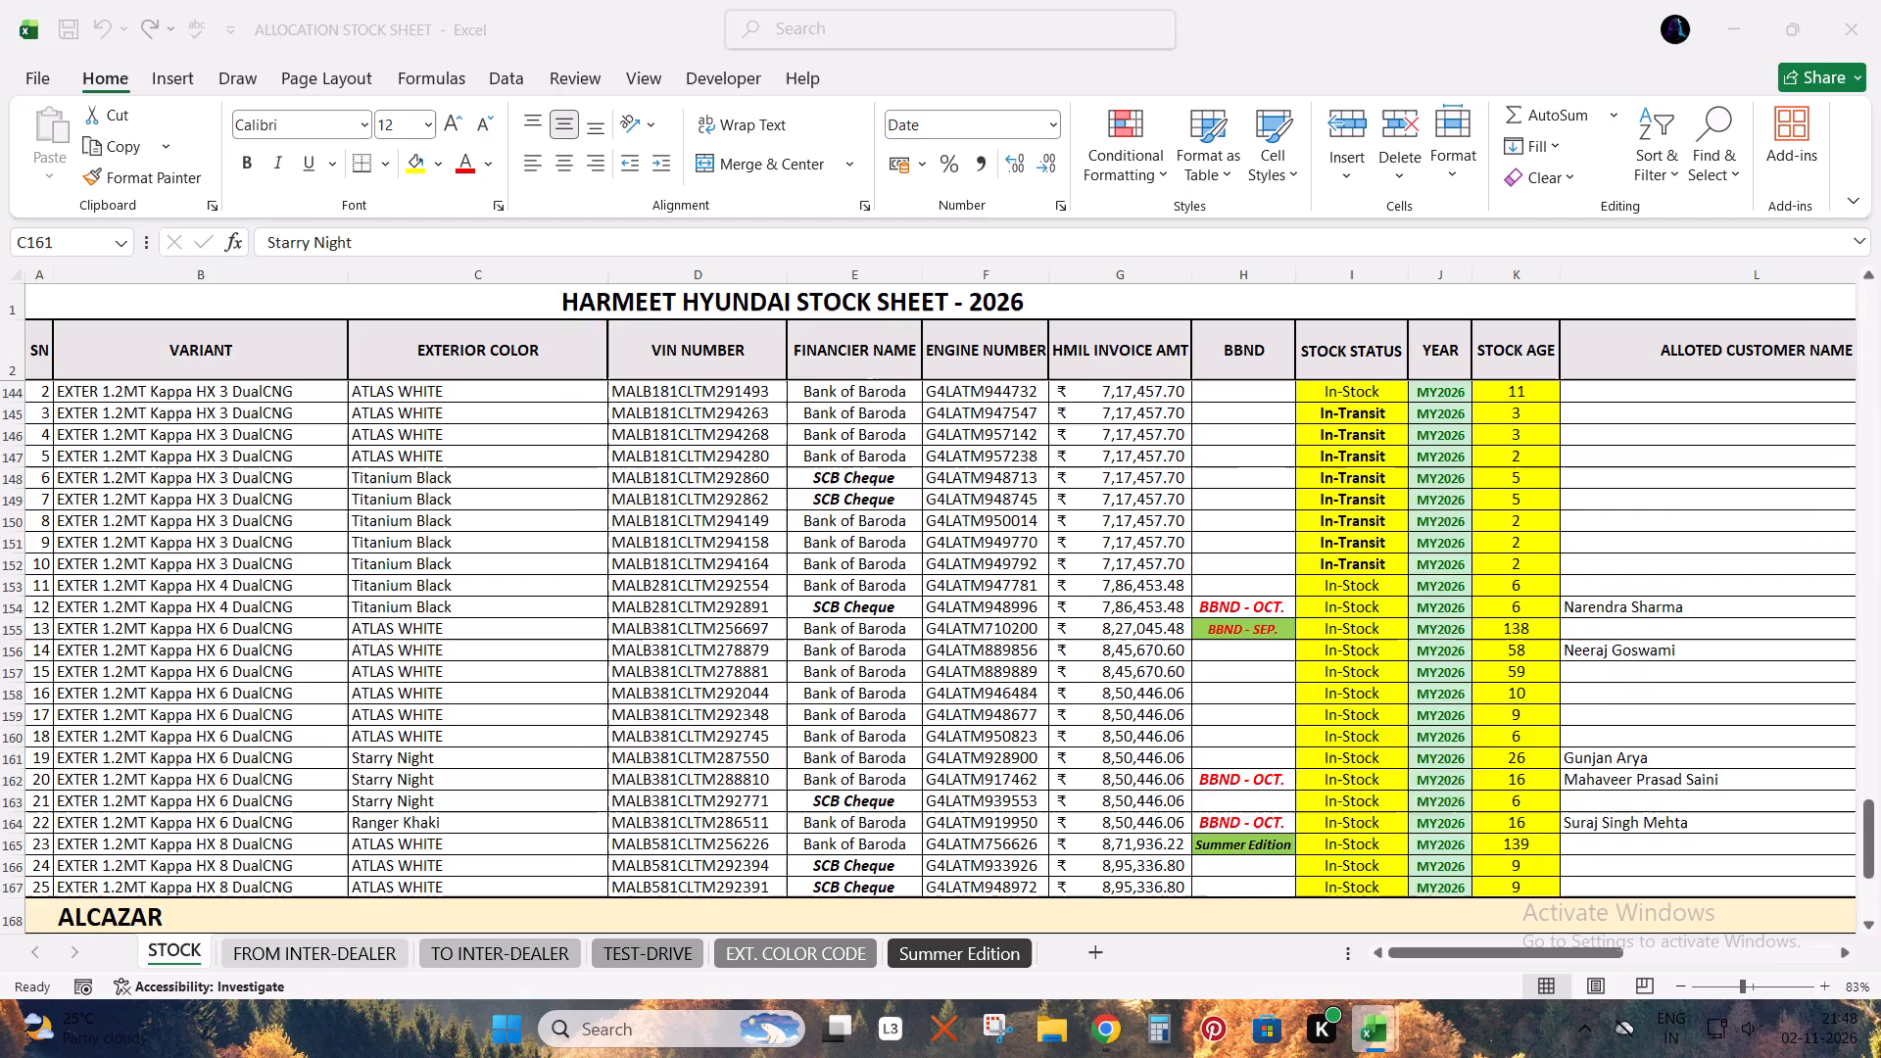
pyautogui.hotkey('alt', 'Tab')
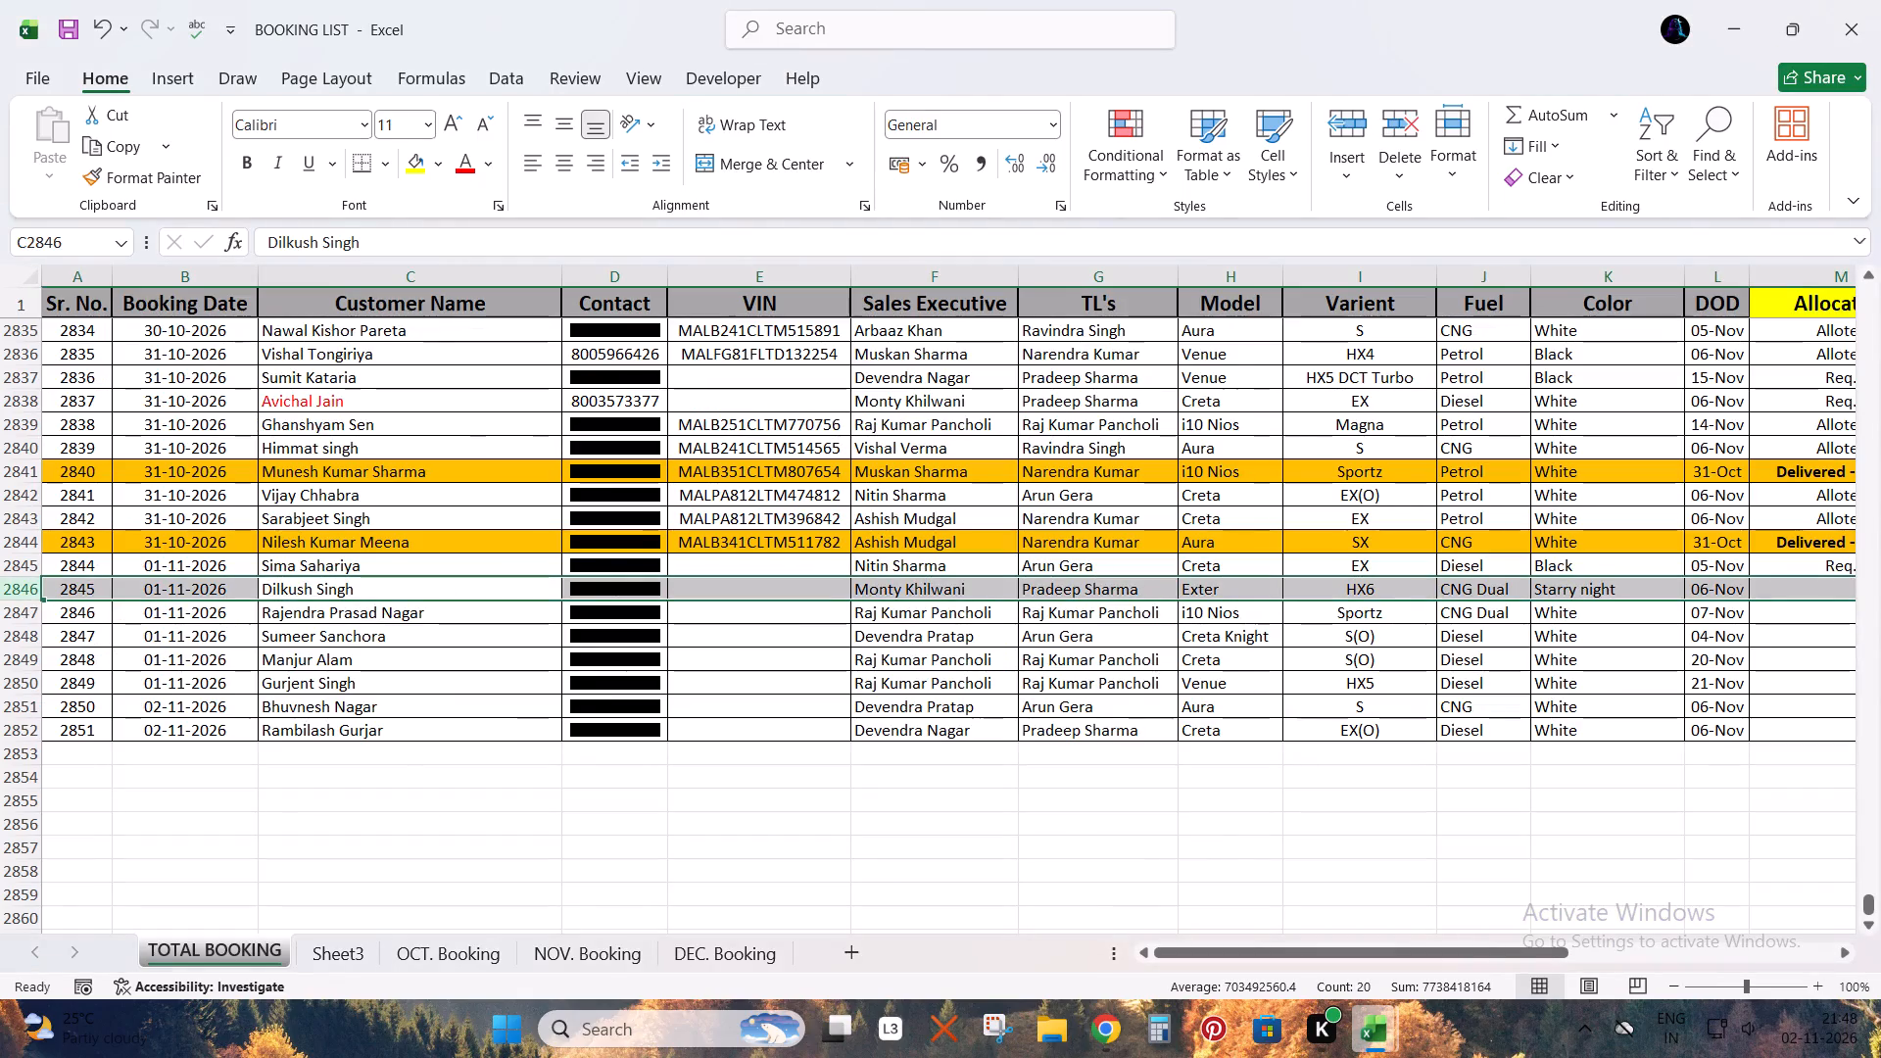
pyautogui.hotkey('alt', 'Tab')
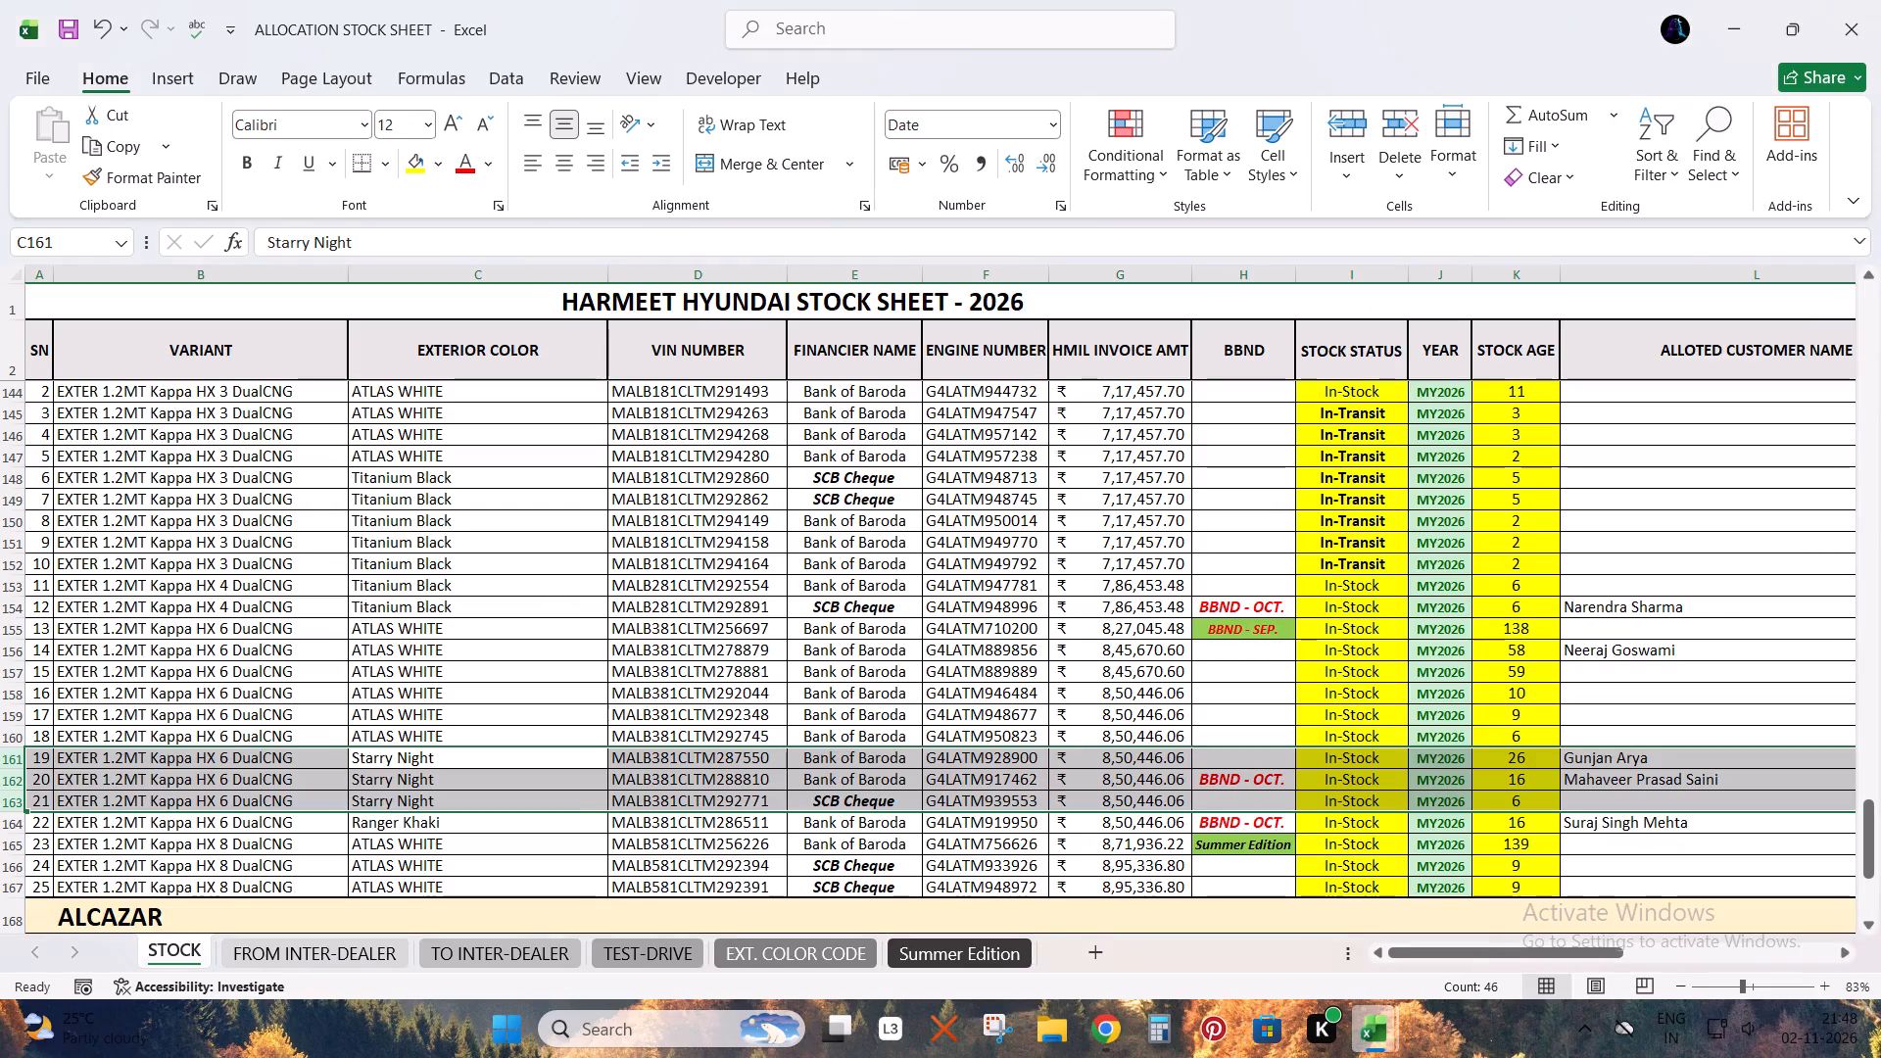
pyautogui.hotkey('alt', 'Tab')
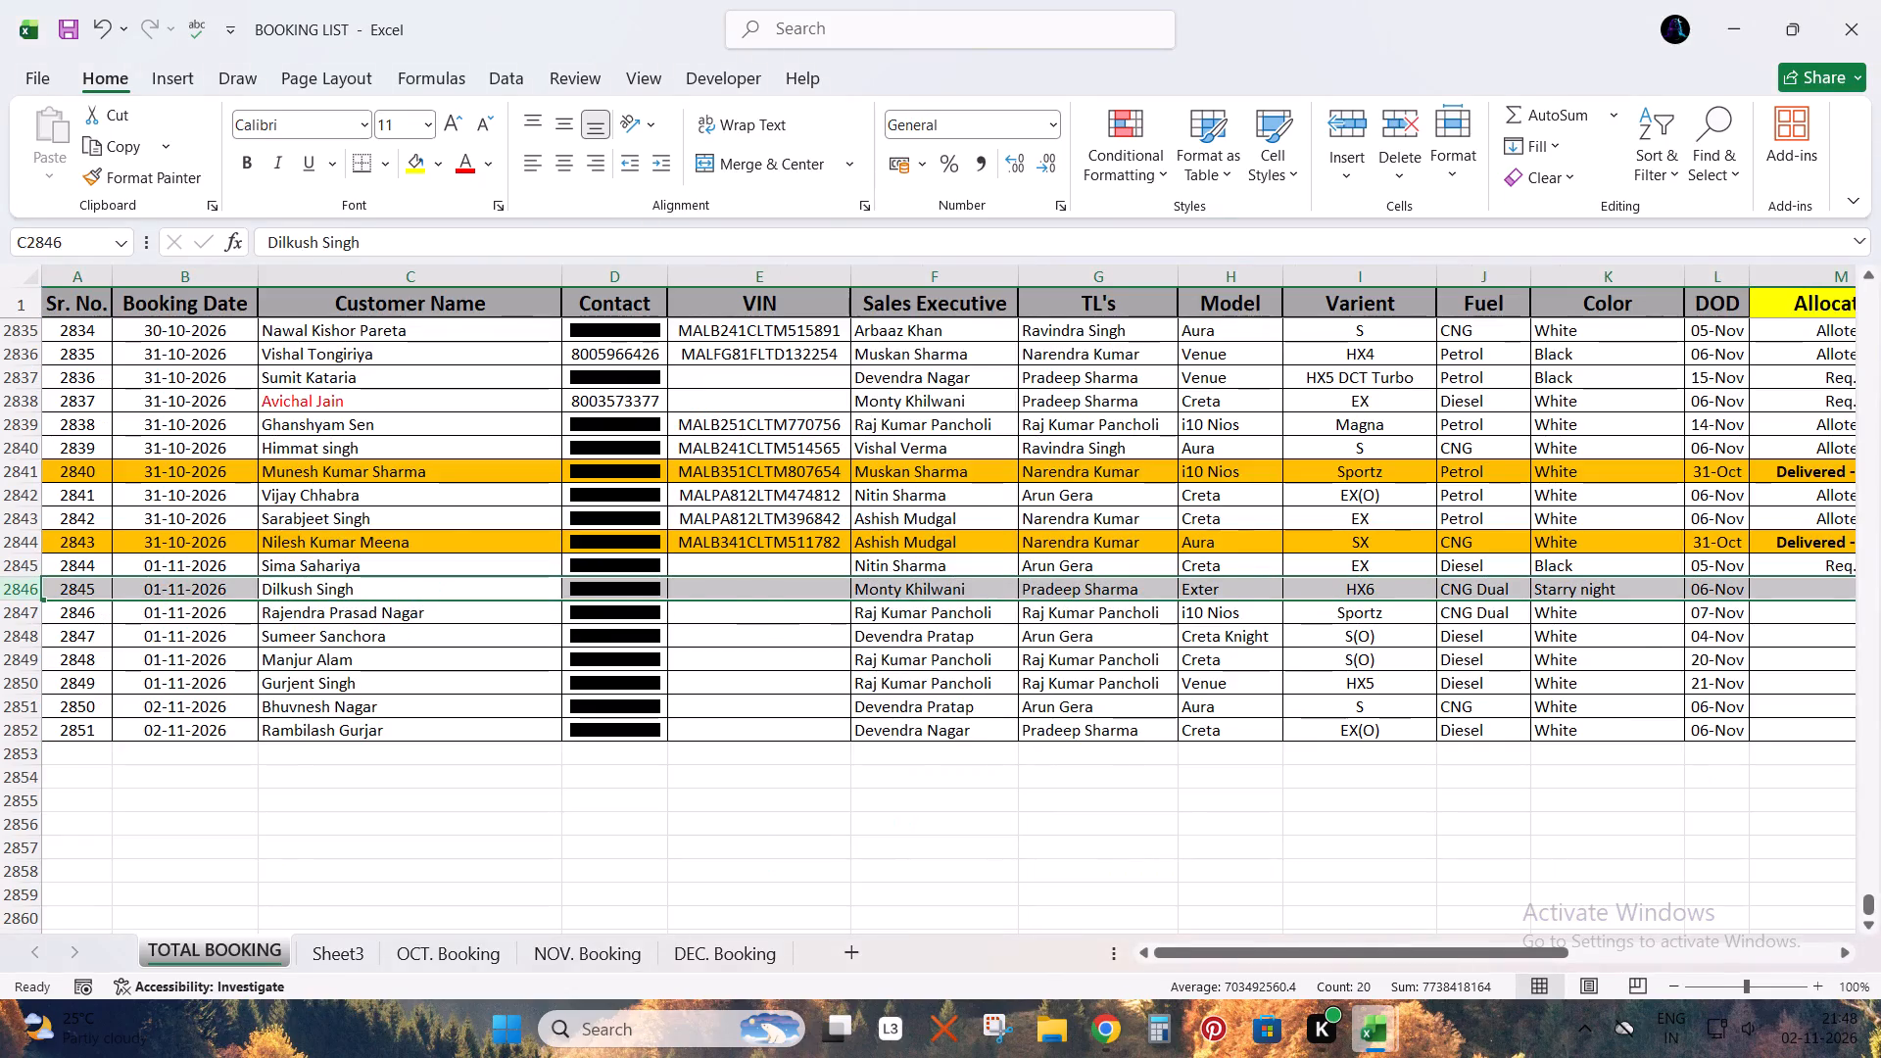
# Copy the customer, contact, executive and TL details from BOOKING LIST row 2846 into the STOCK sheet starting at alloted customer cell L163.
pyautogui.hotkey('alt', 'Tab')
pyautogui.click(1610, 794)
pyautogui.hotkey('alt', 'Tab')
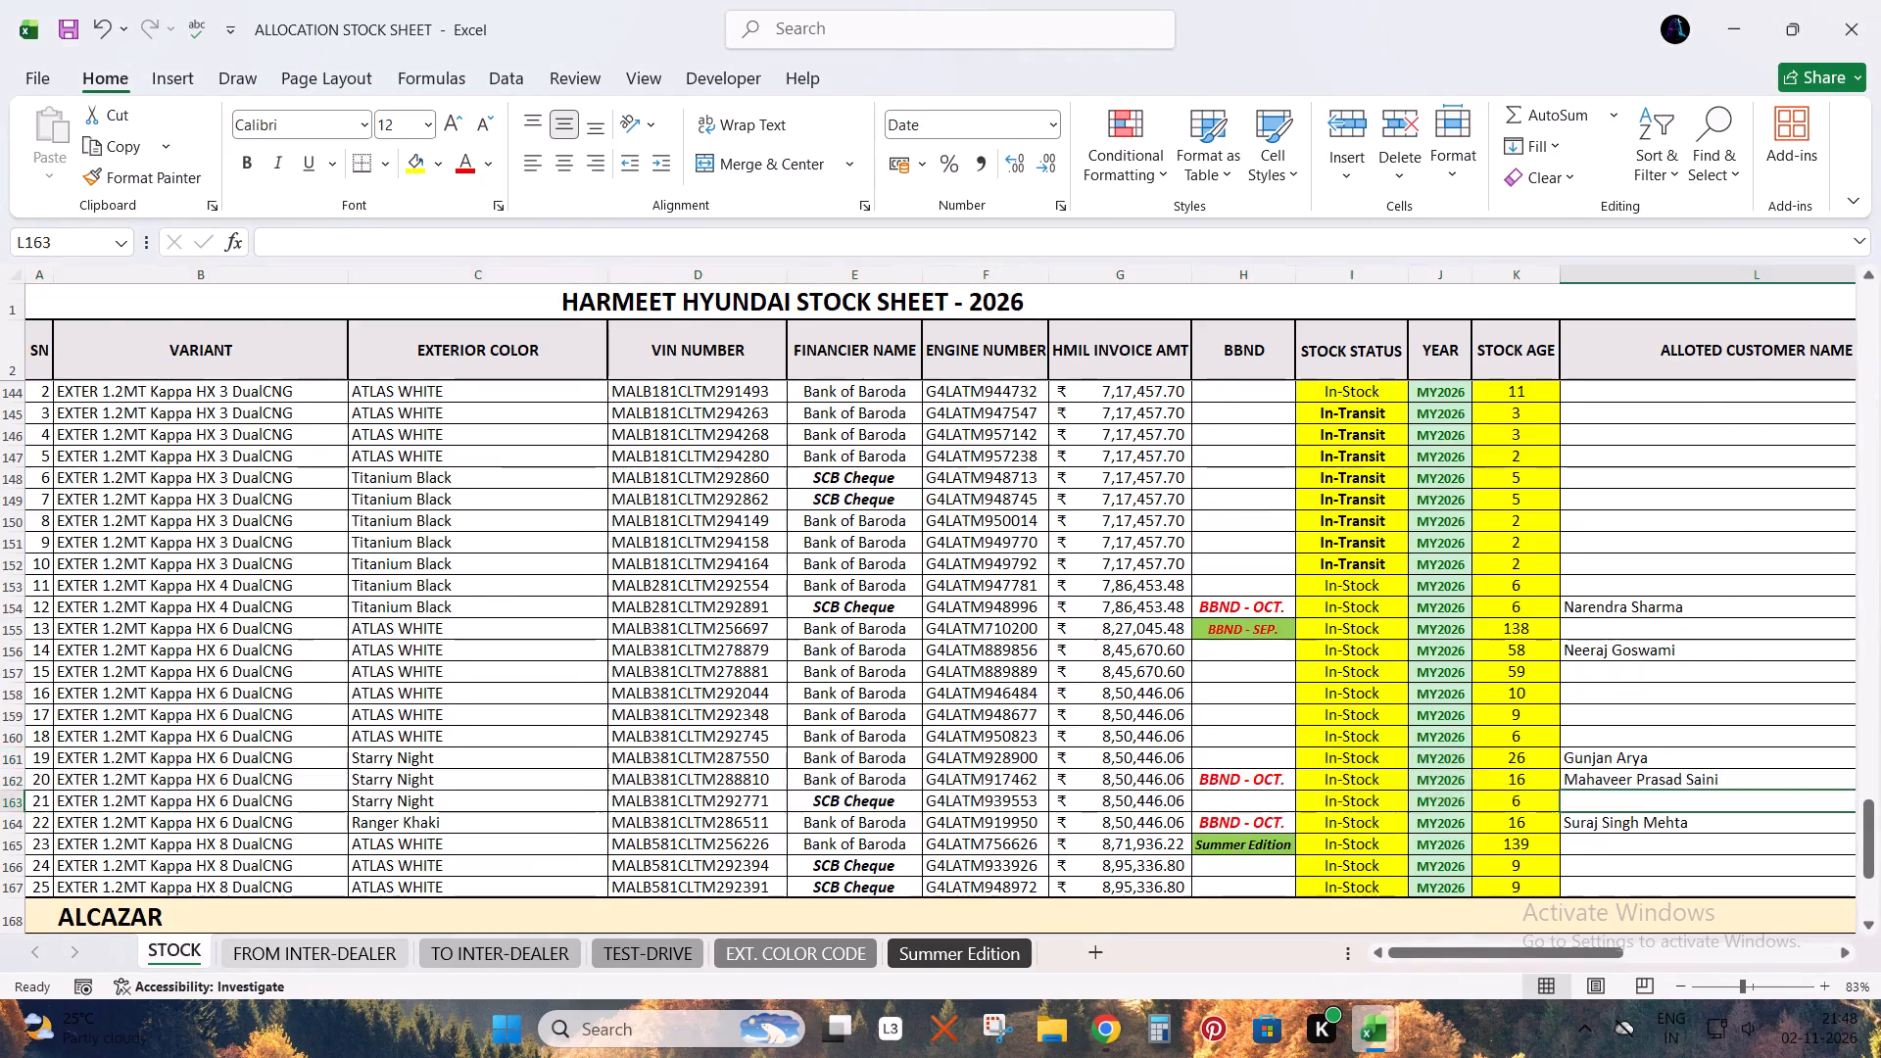
pyautogui.press('Left')
pyautogui.press('Right')
pyautogui.hotkey('shift', 'Right')
pyautogui.hotkey('shift', 'Right')
pyautogui.hotkey('shift', 'Right')
pyautogui.hotkey('shift', 'Right')
pyautogui.hotkey('ctrl', 'c')
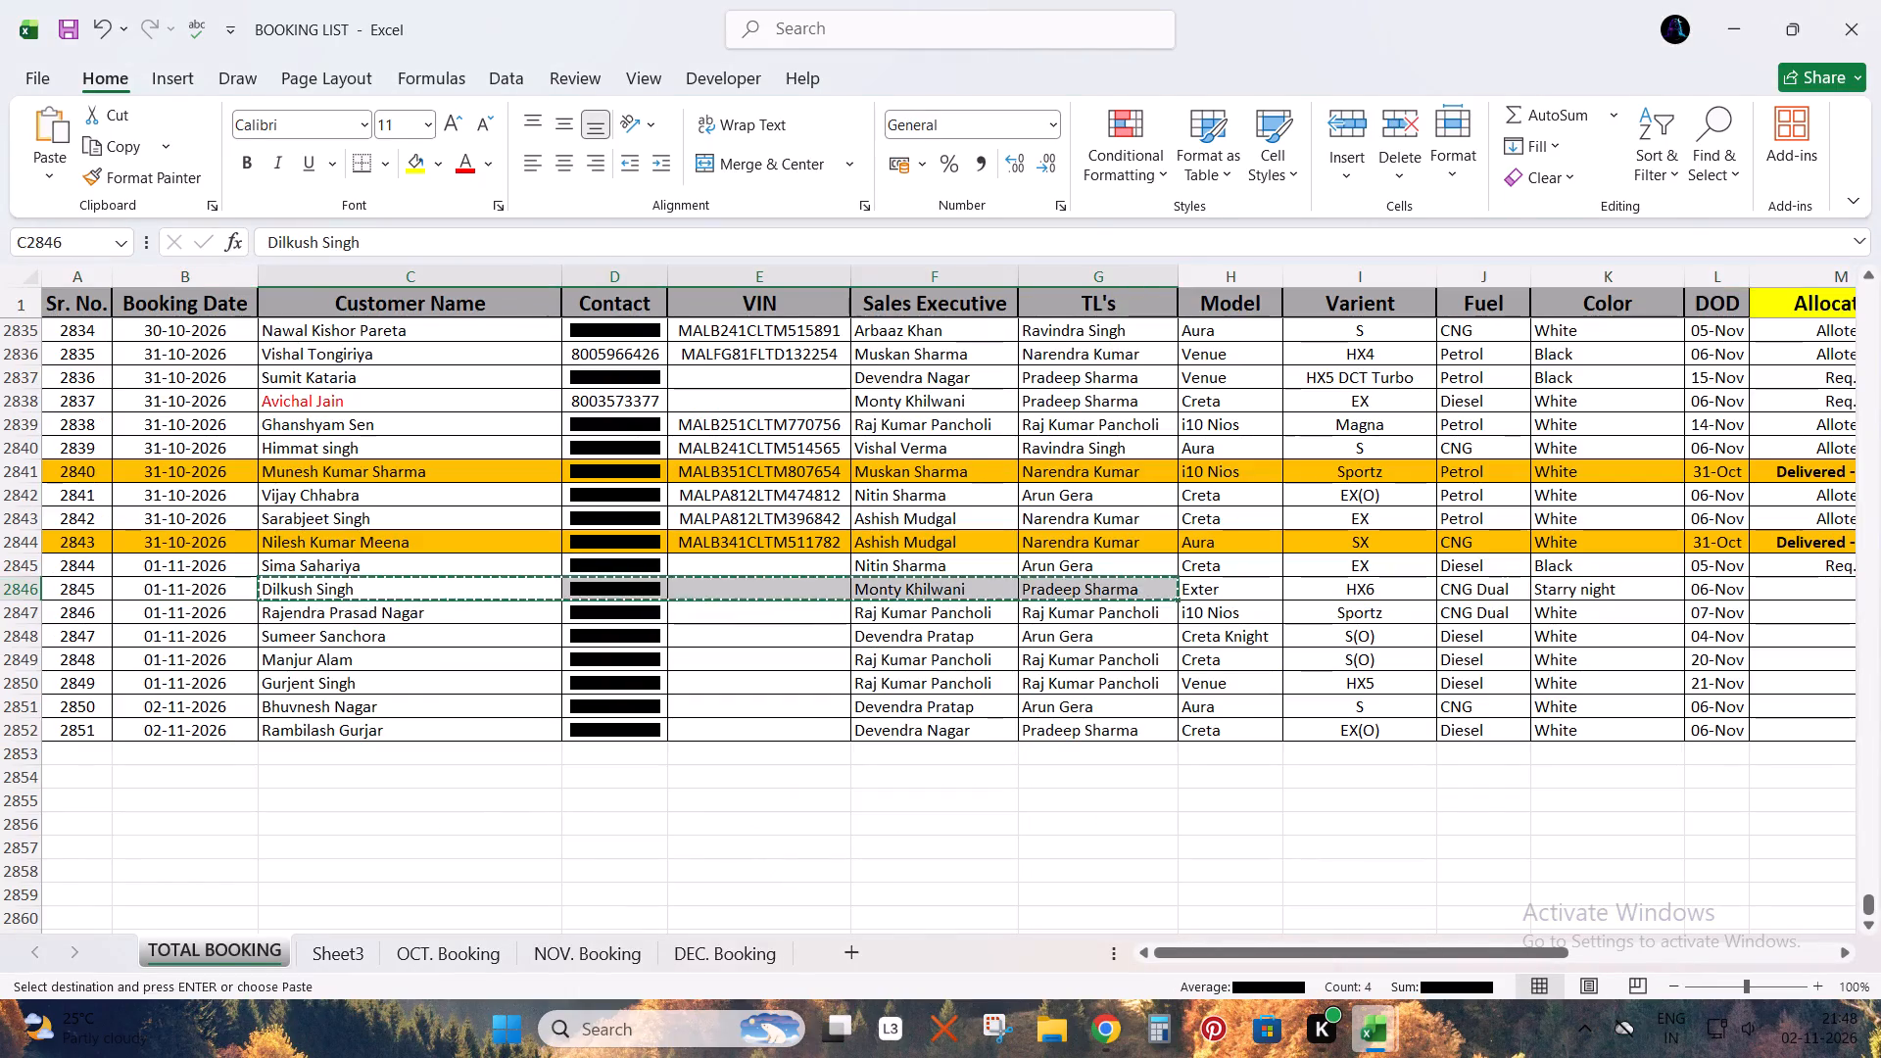
pyautogui.hotkey('alt', 'Tab')
pyautogui.hotkey('ctrl', 'v')
# Move the pasted contact, executive and team leader details in M163:P163 one column over to N163:Q163.
pyautogui.press('Right')
pyautogui.hotkey('shift', 'Right')
pyautogui.hotkey('shift', 'Right')
pyautogui.hotkey('shift', 'Right')
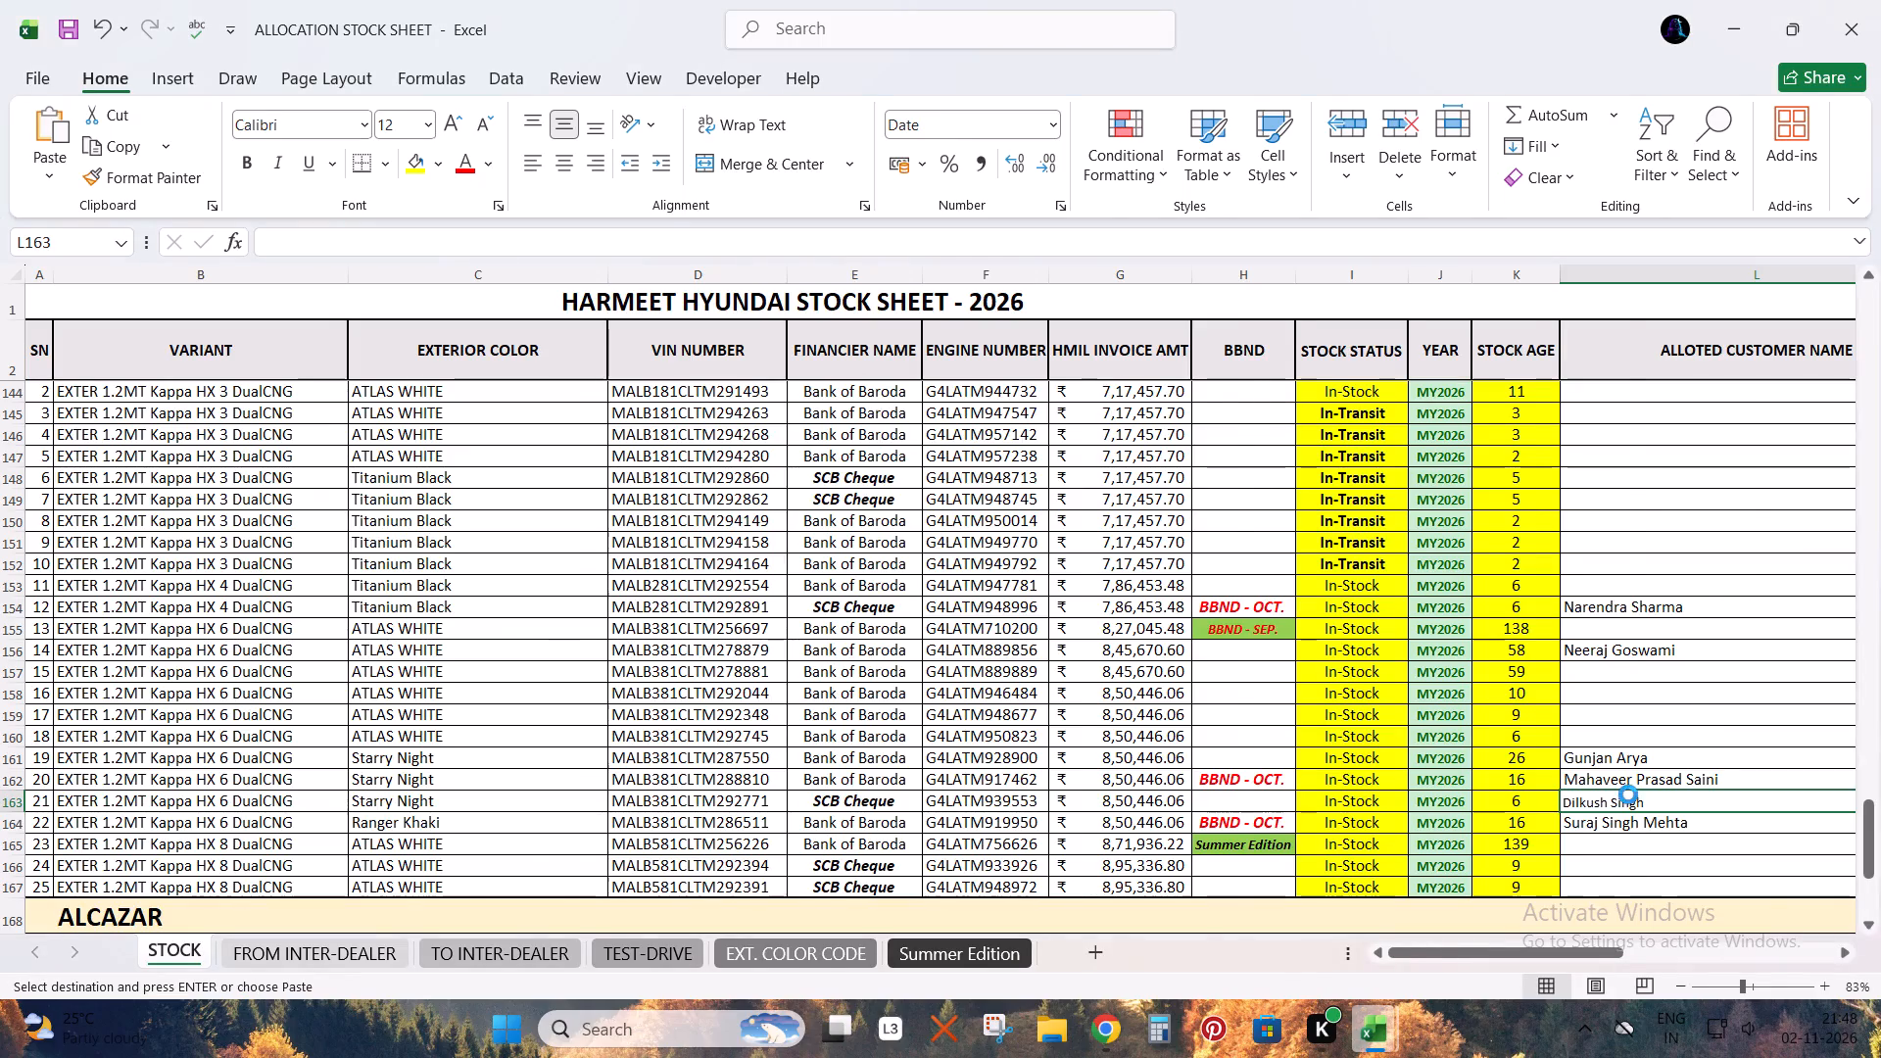
pyautogui.hotkey('ctrl', 'x')
pyautogui.press('Right')
pyautogui.hotkey('ctrl', 'v')
# Enter 1-11 as the booking date and 2-11 as the allocation date in STOCK row 163.
pyautogui.press('Left')
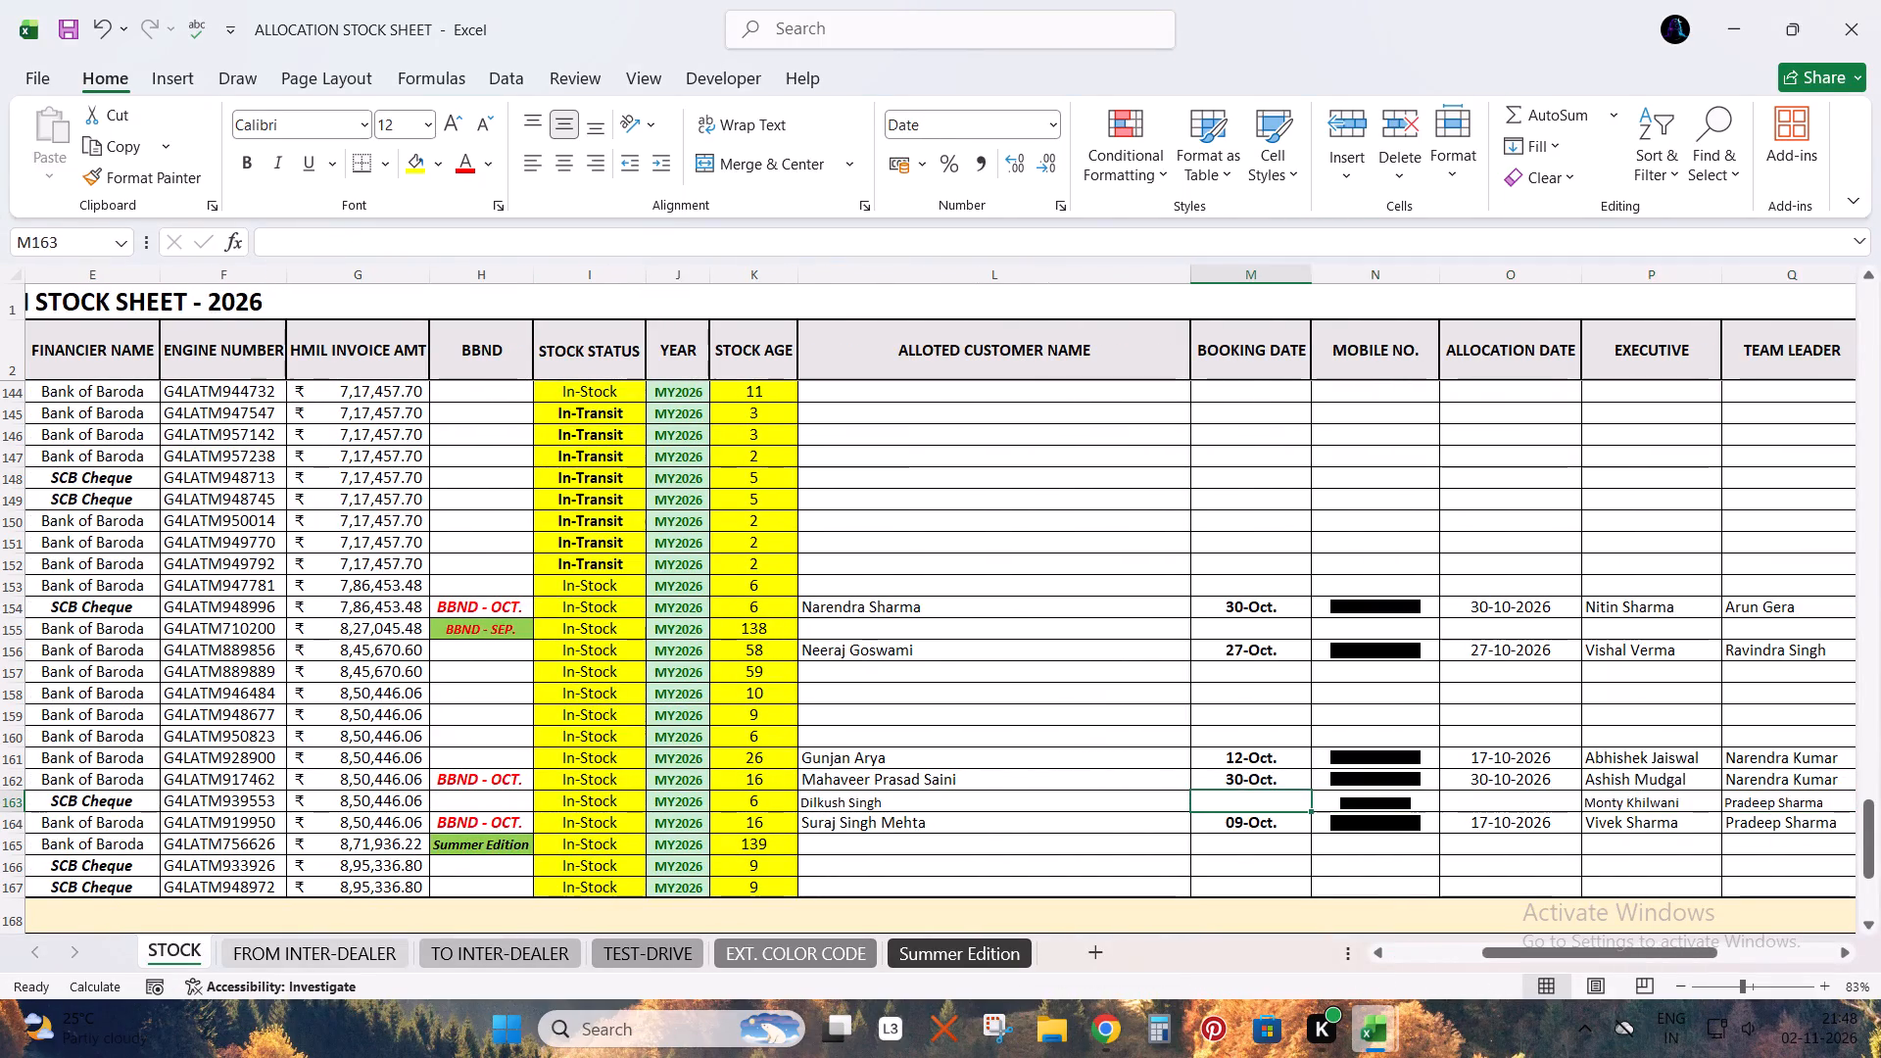
pyautogui.hotkey('alt', 'Tab')
pyautogui.hotkey('alt', 'Tab')
pyautogui.write('1-11')
pyautogui.press('Tab')
pyautogui.press('Tab')
pyautogui.write('2-1')
pyautogui.press('Return')
pyautogui.press('Return')
pyautogui.press('Up')
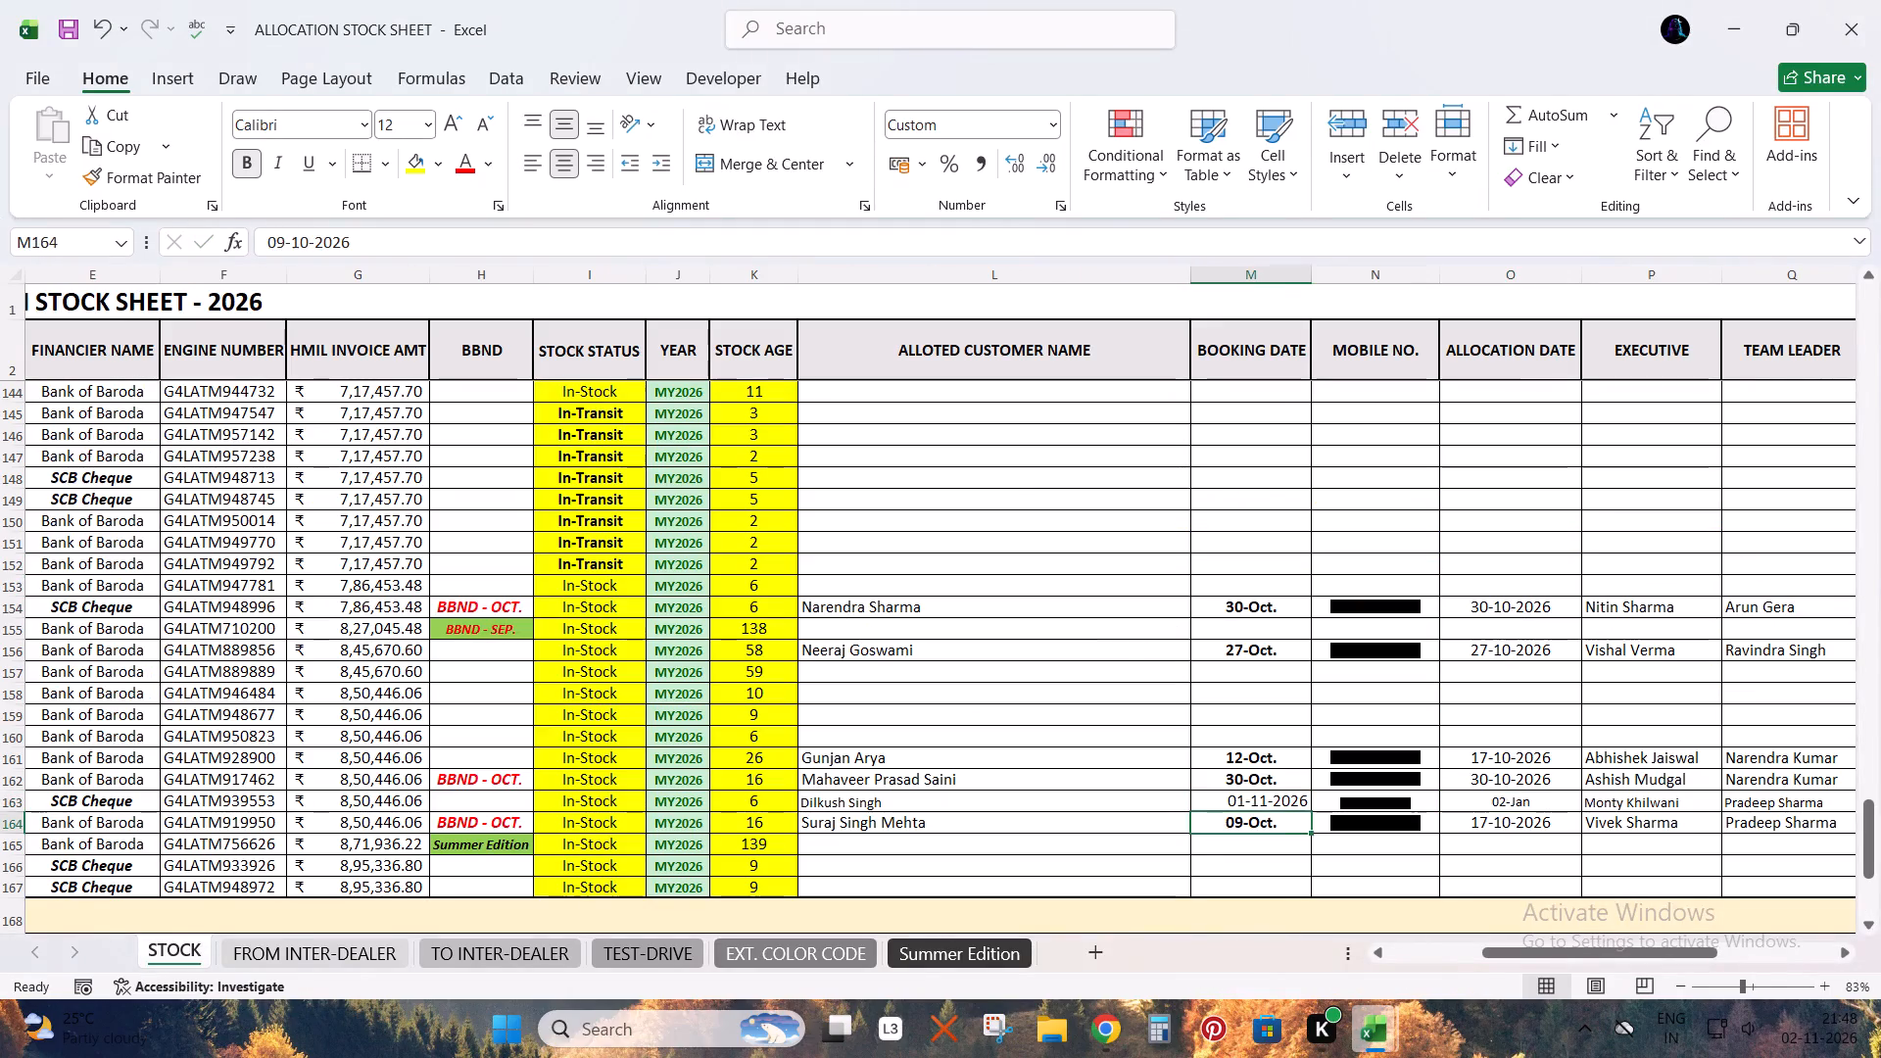
pyautogui.press('Right')
pyautogui.press('Up')
pyautogui.press('Right')
pyautogui.write('2-11')
pyautogui.press('Return')
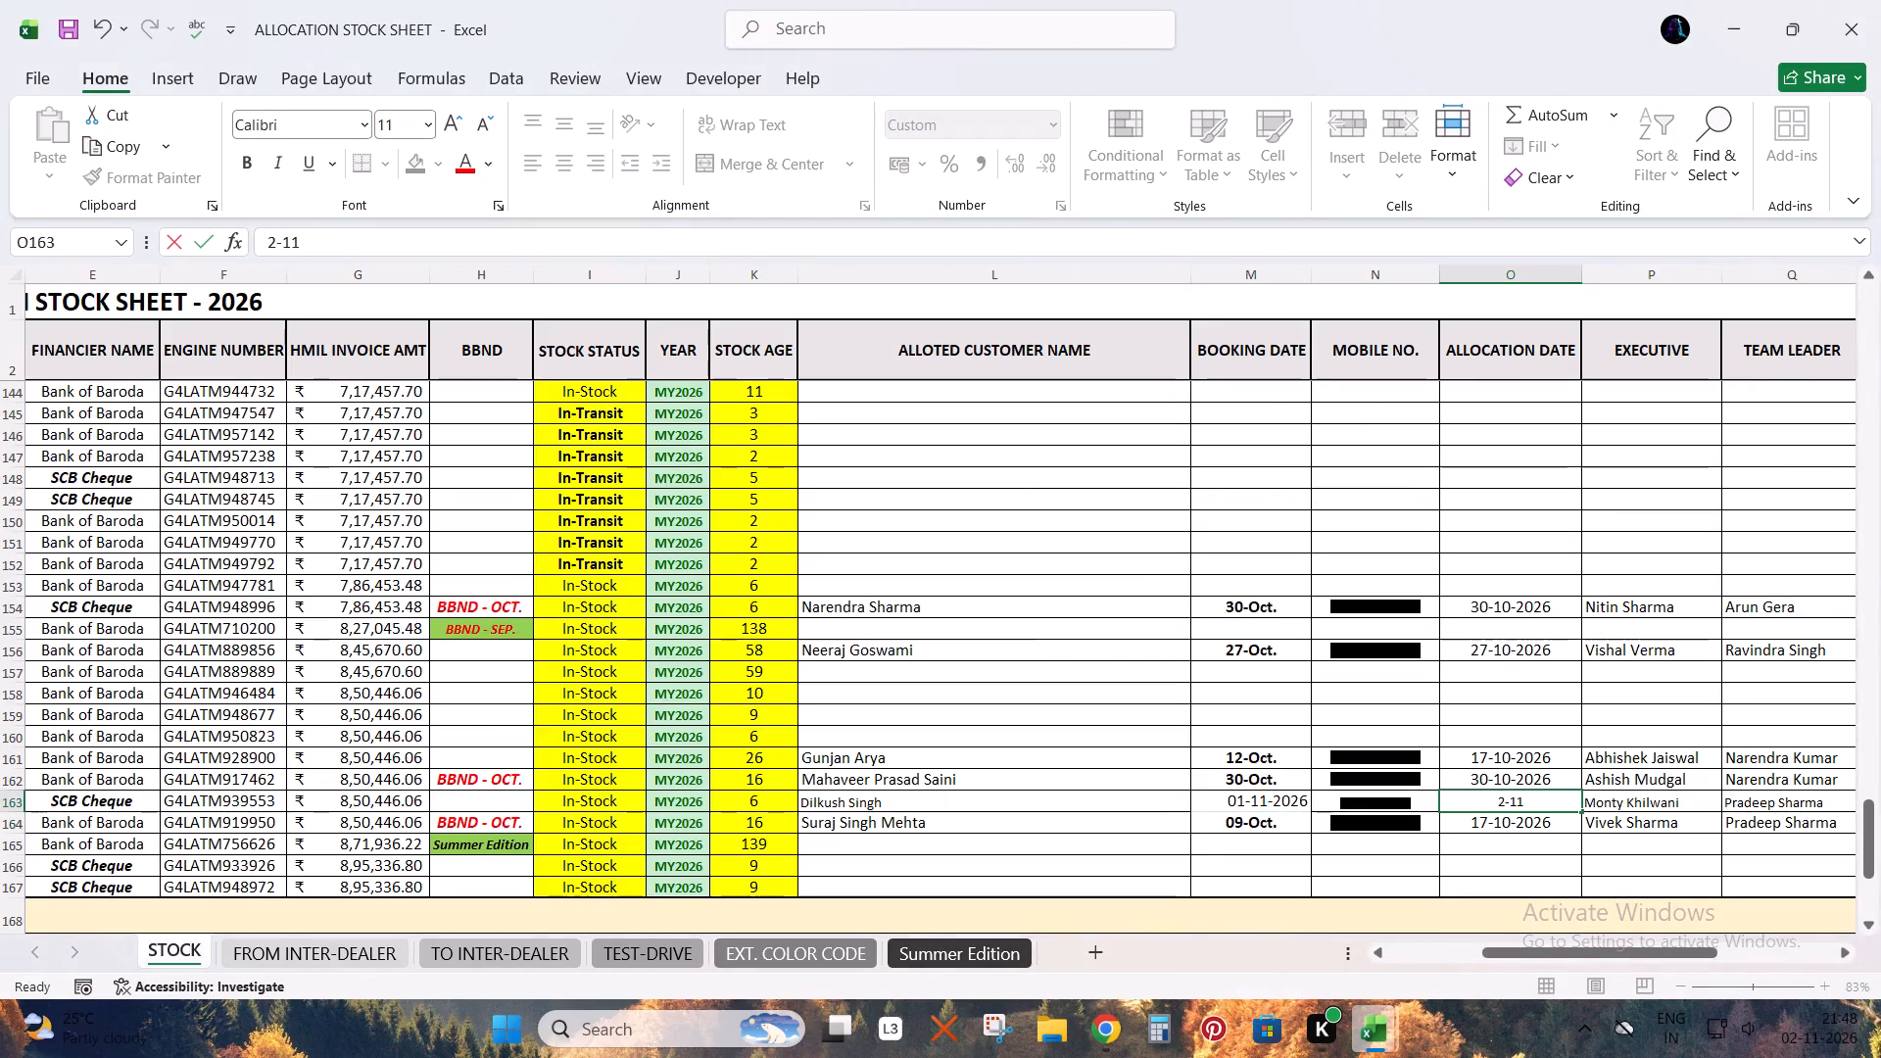
# Copy the formatting of the allotment cells L162:Q162 onto L163:Q163 with Format Painter.
pyautogui.press('Left')
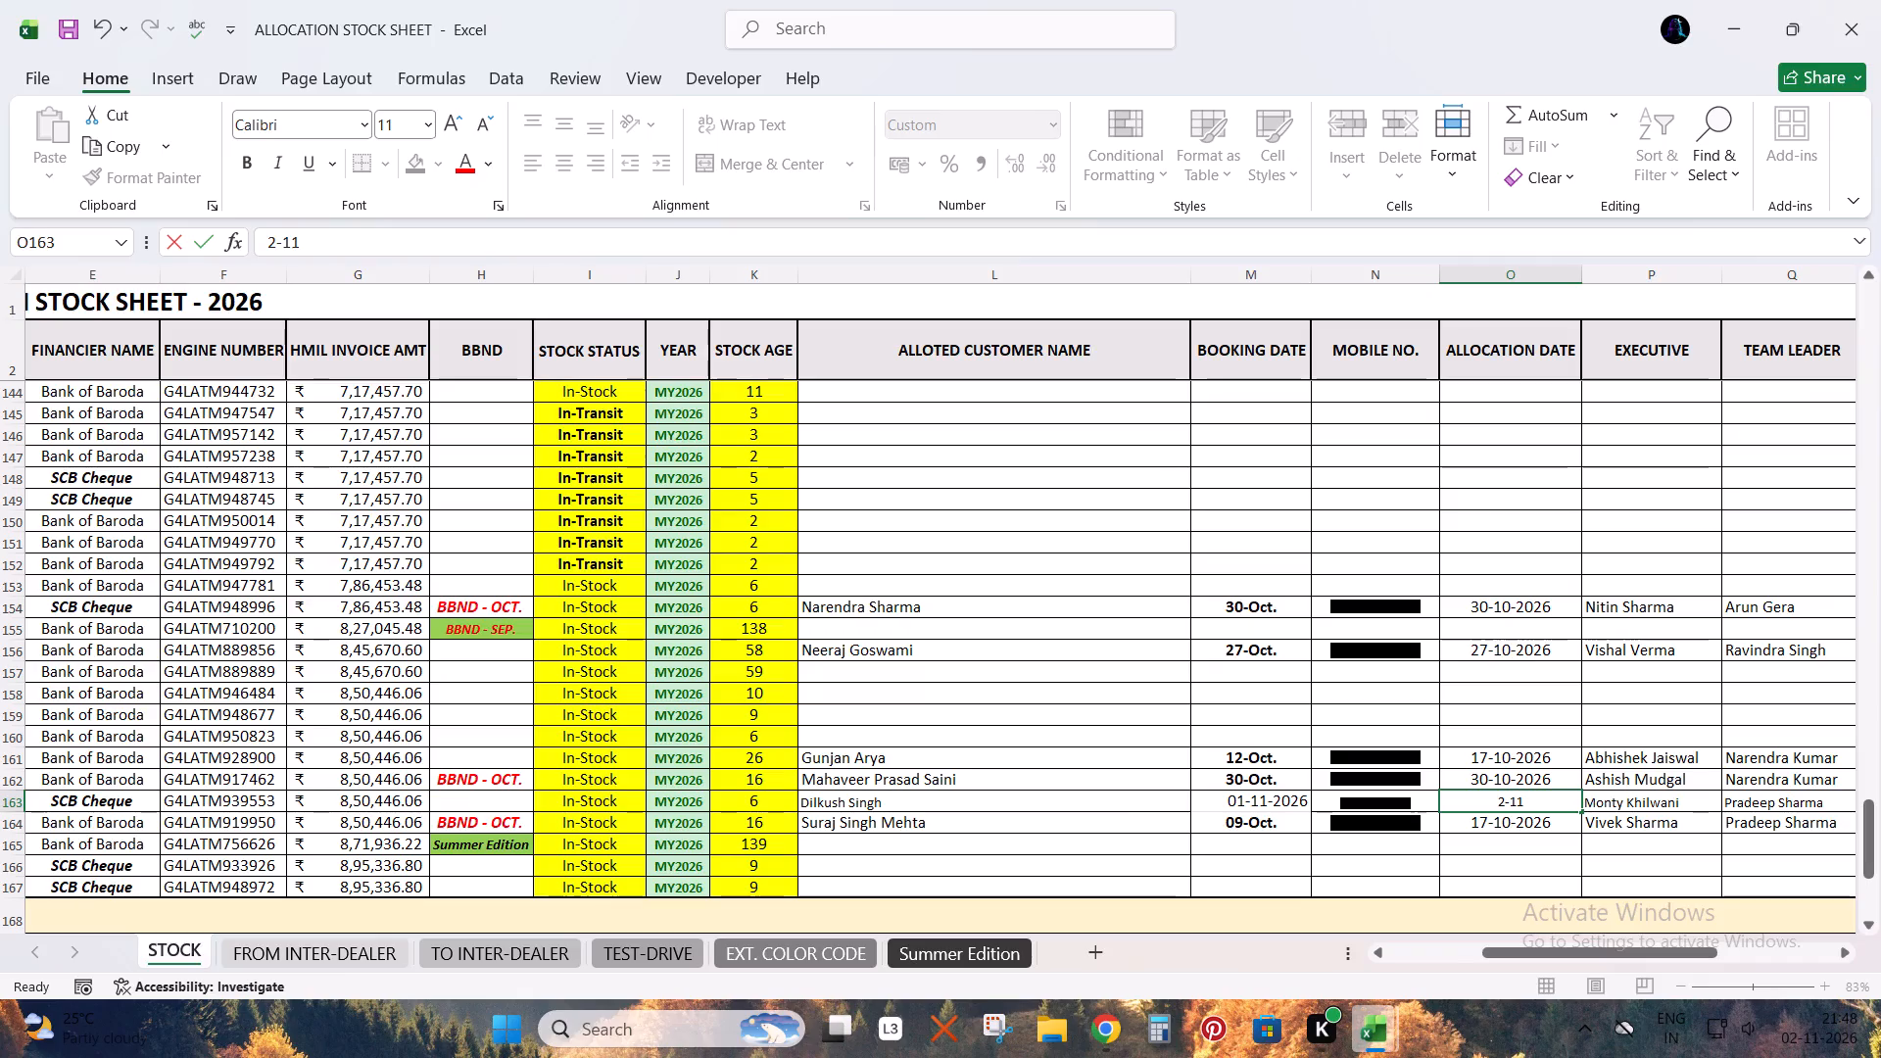
pyautogui.click(1389, 751)
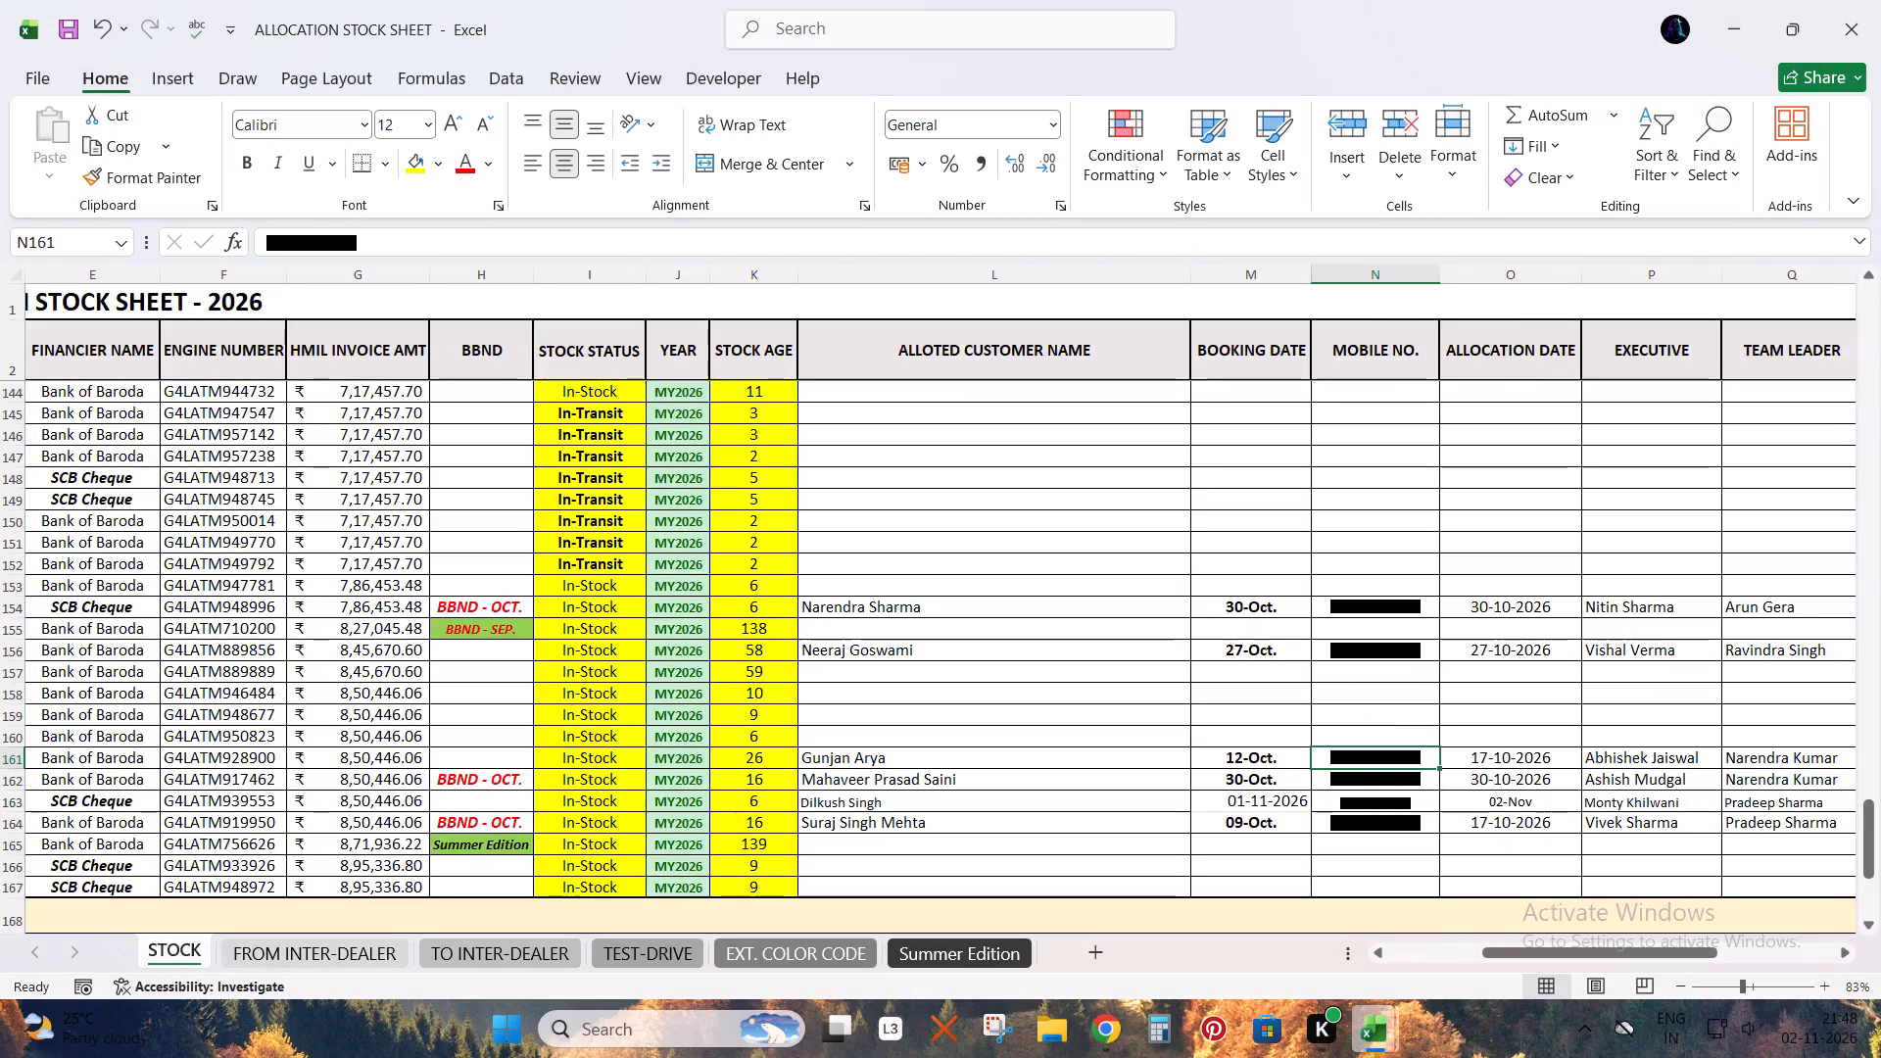
pyautogui.click(966, 792)
pyautogui.press('Up')
pyautogui.hotkey('shift', 'Right')
pyautogui.hotkey('shift', 'Right')
pyautogui.hotkey('shift', 'Right')
pyautogui.hotkey('shift', 'Right')
pyautogui.hotkey('shift', 'Right')
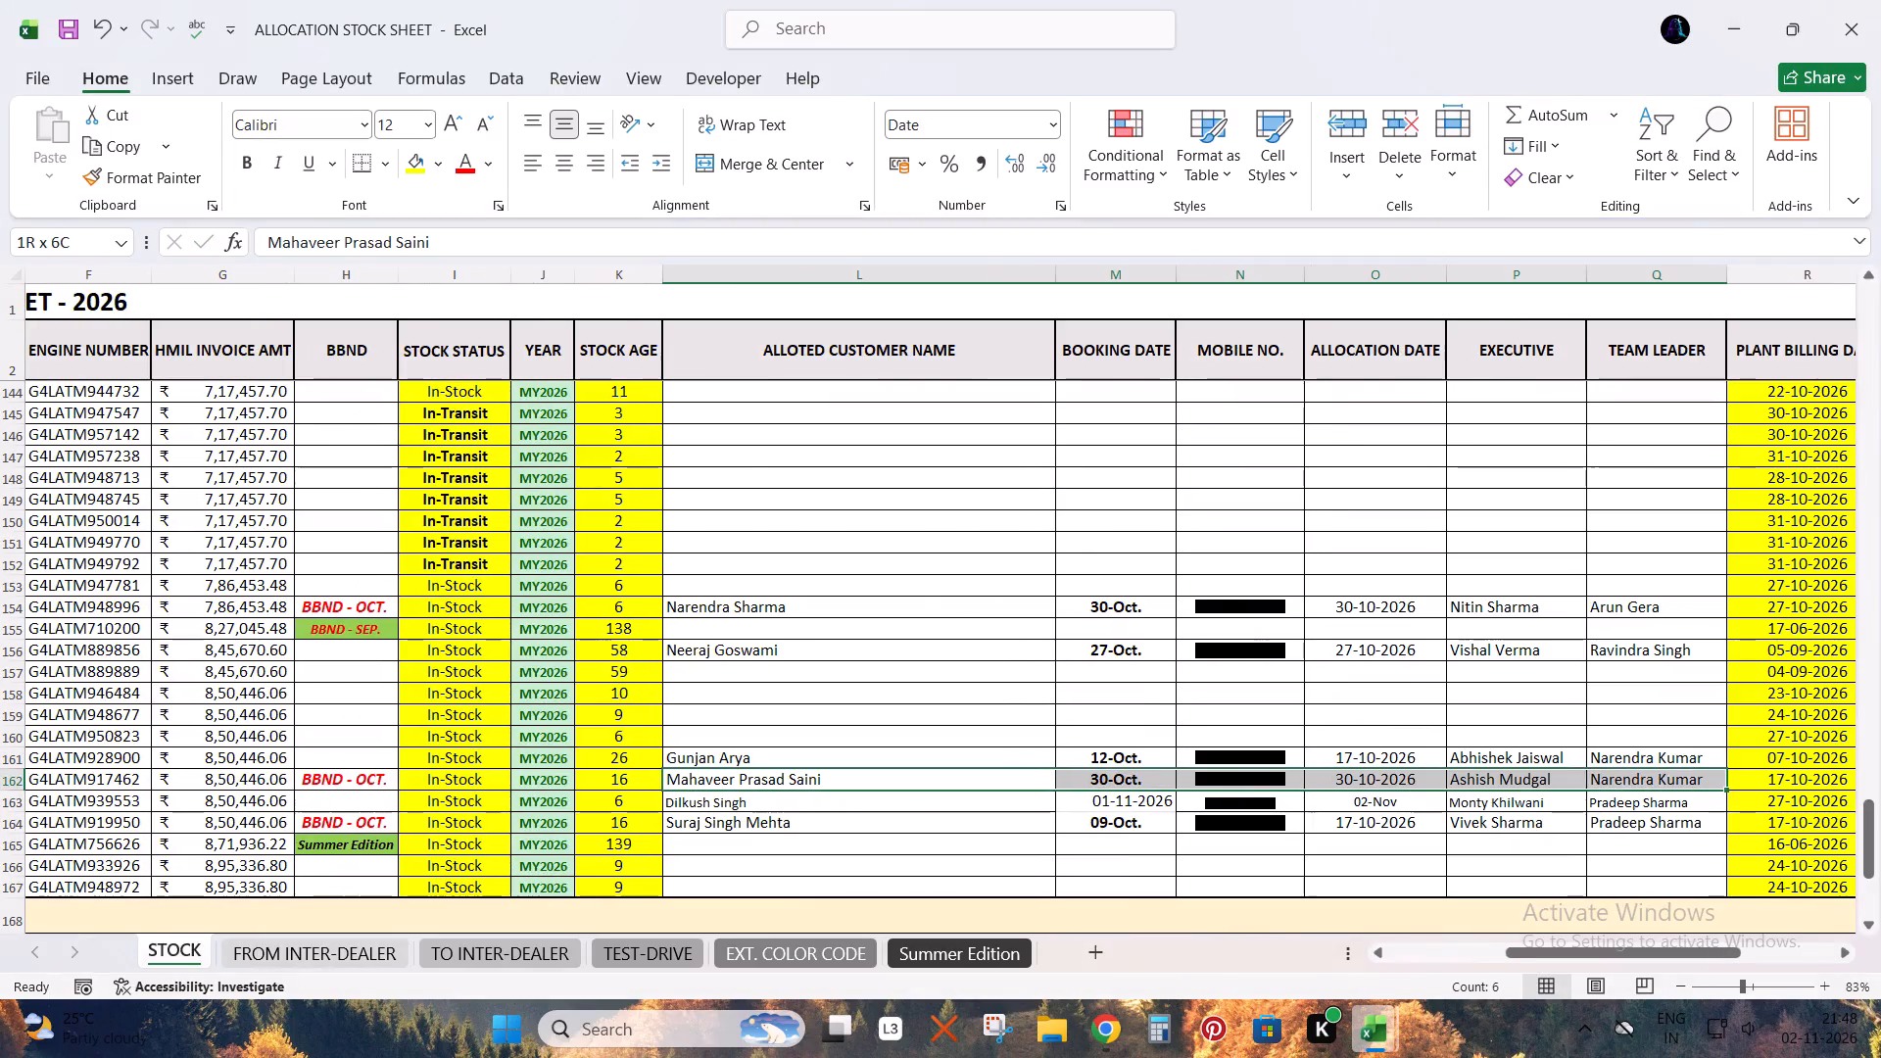
pyautogui.click(146, 178)
pyautogui.press('Down')
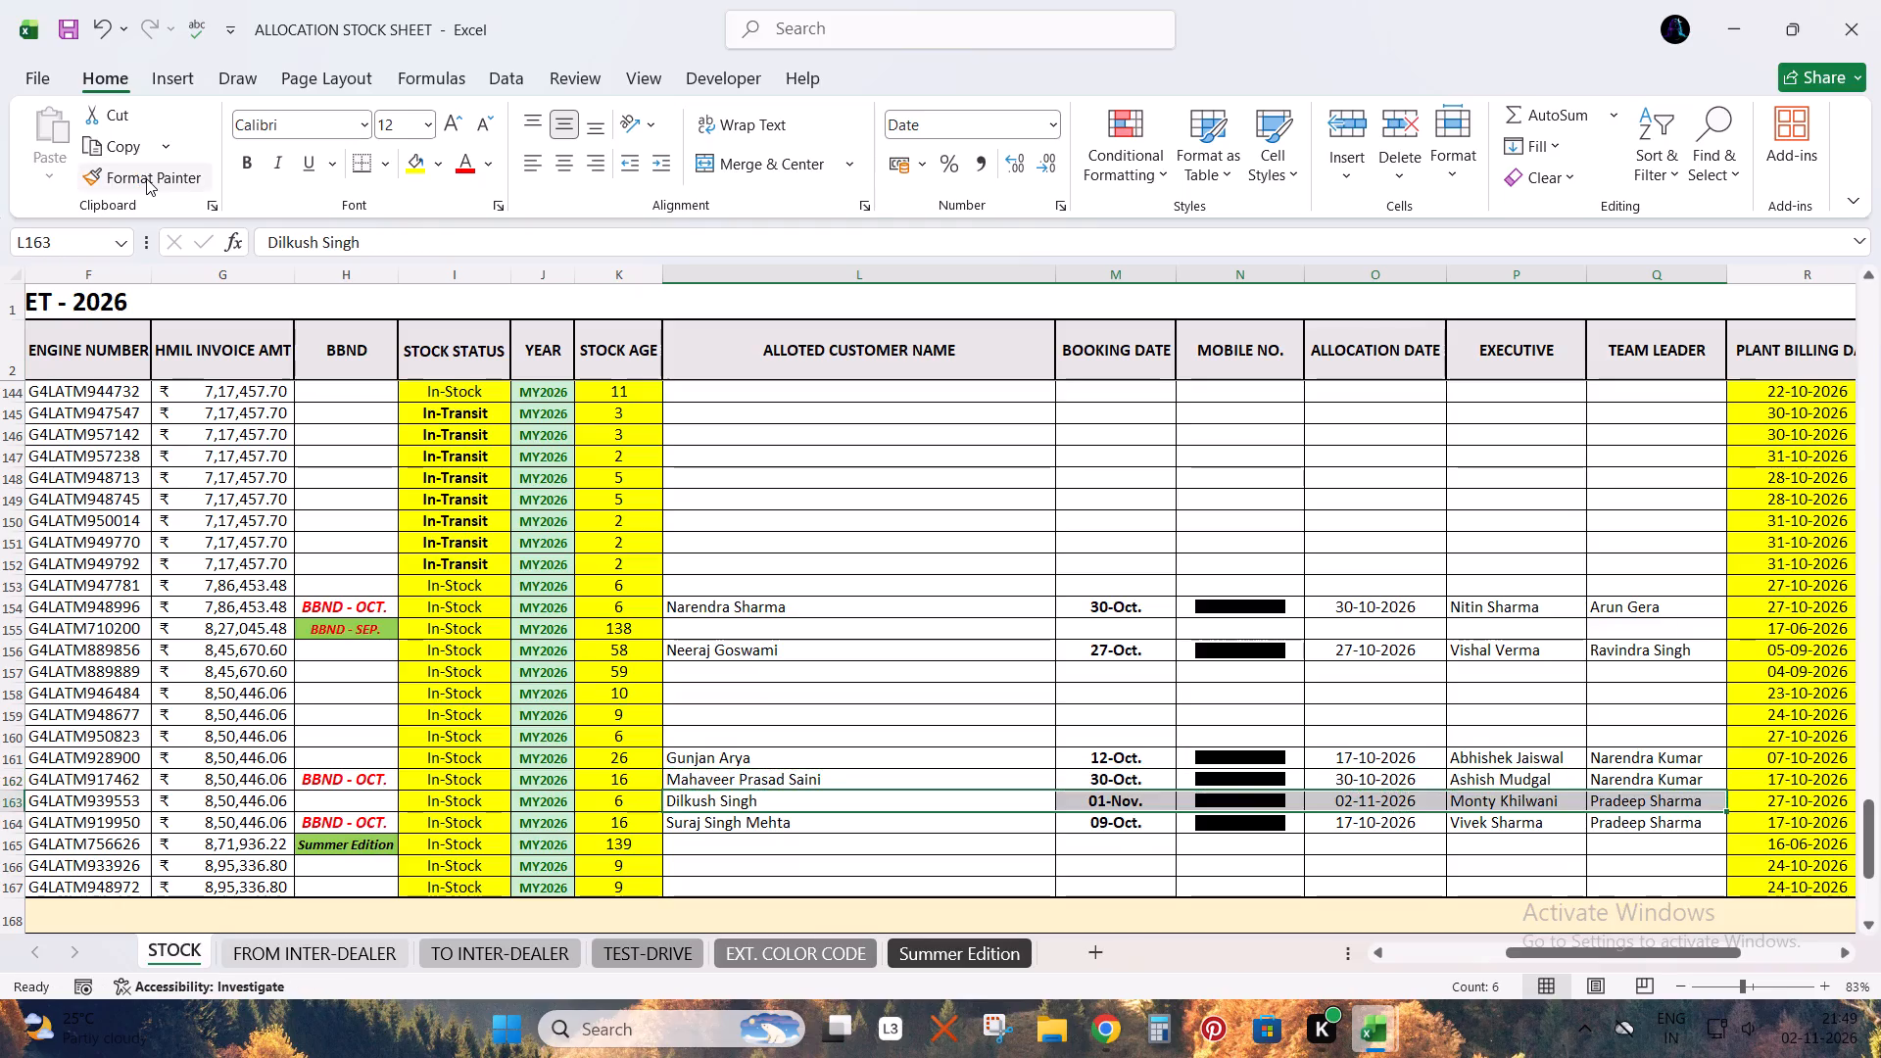
# Copy the VIN number from D163 of the STOCK sheet into the VIN cell of BOOKING LIST row 2846.
pyautogui.hotkey('ctrl', 'Left')
pyautogui.hotkey('ctrl', 'Left')
pyautogui.hotkey('ctrl', 'Left')
pyautogui.hotkey('ctrl', 'Left')
pyautogui.press('Right')
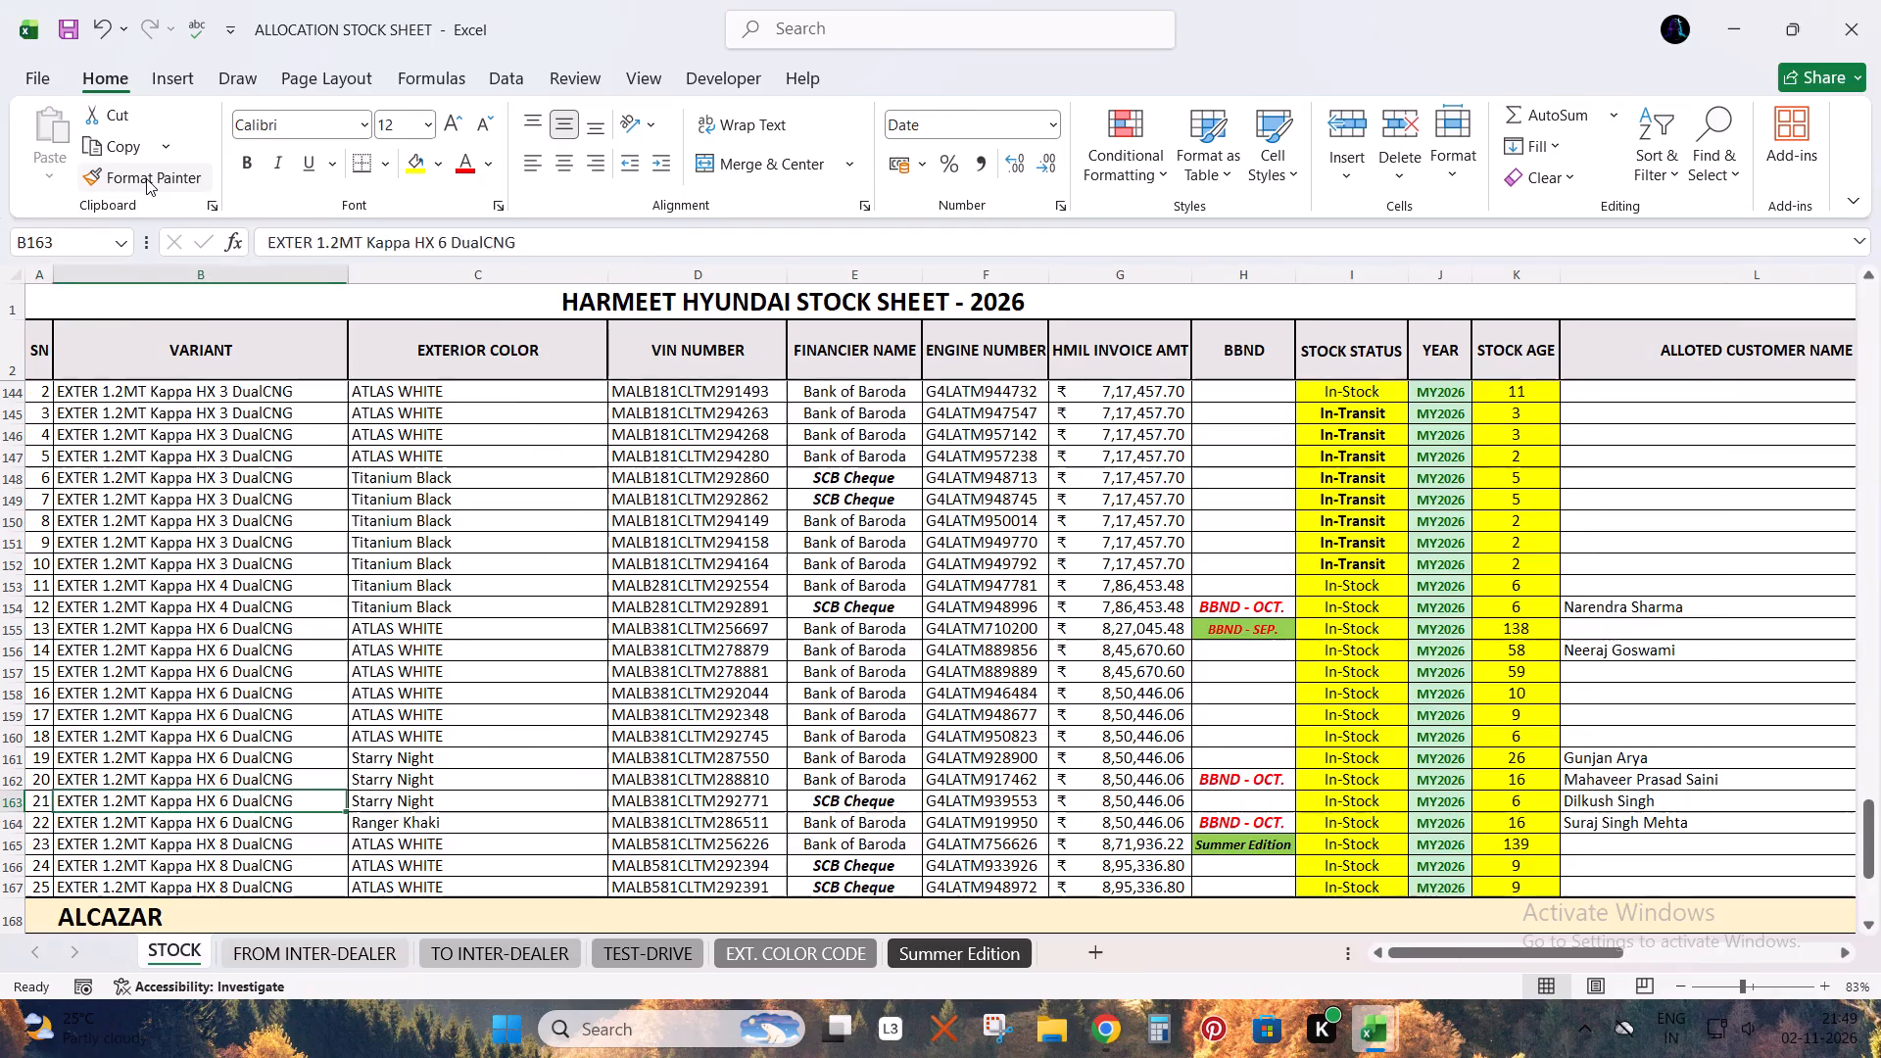
pyautogui.press('Right')
pyautogui.press('Right')
pyautogui.hotkey('ctrl', 'c')
pyautogui.hotkey('alt', 'Tab')
pyautogui.press('Right')
pyautogui.press('Right')
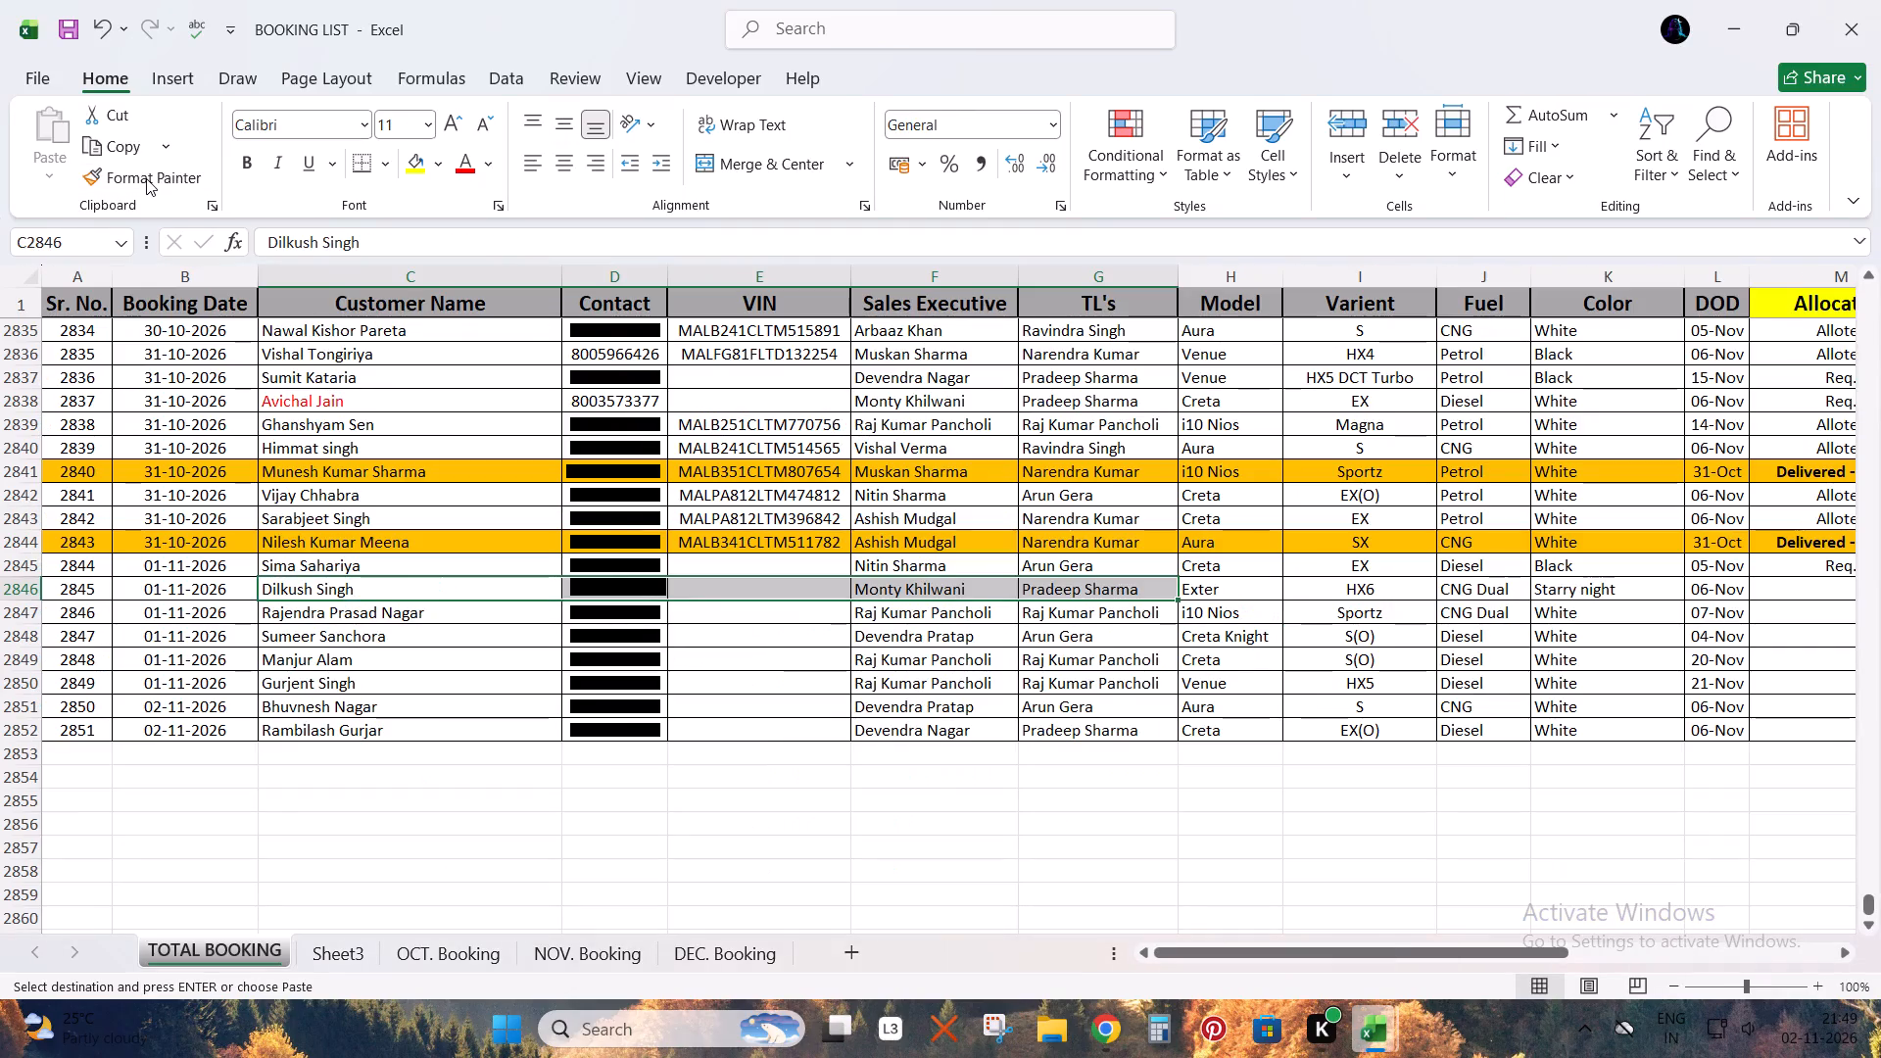
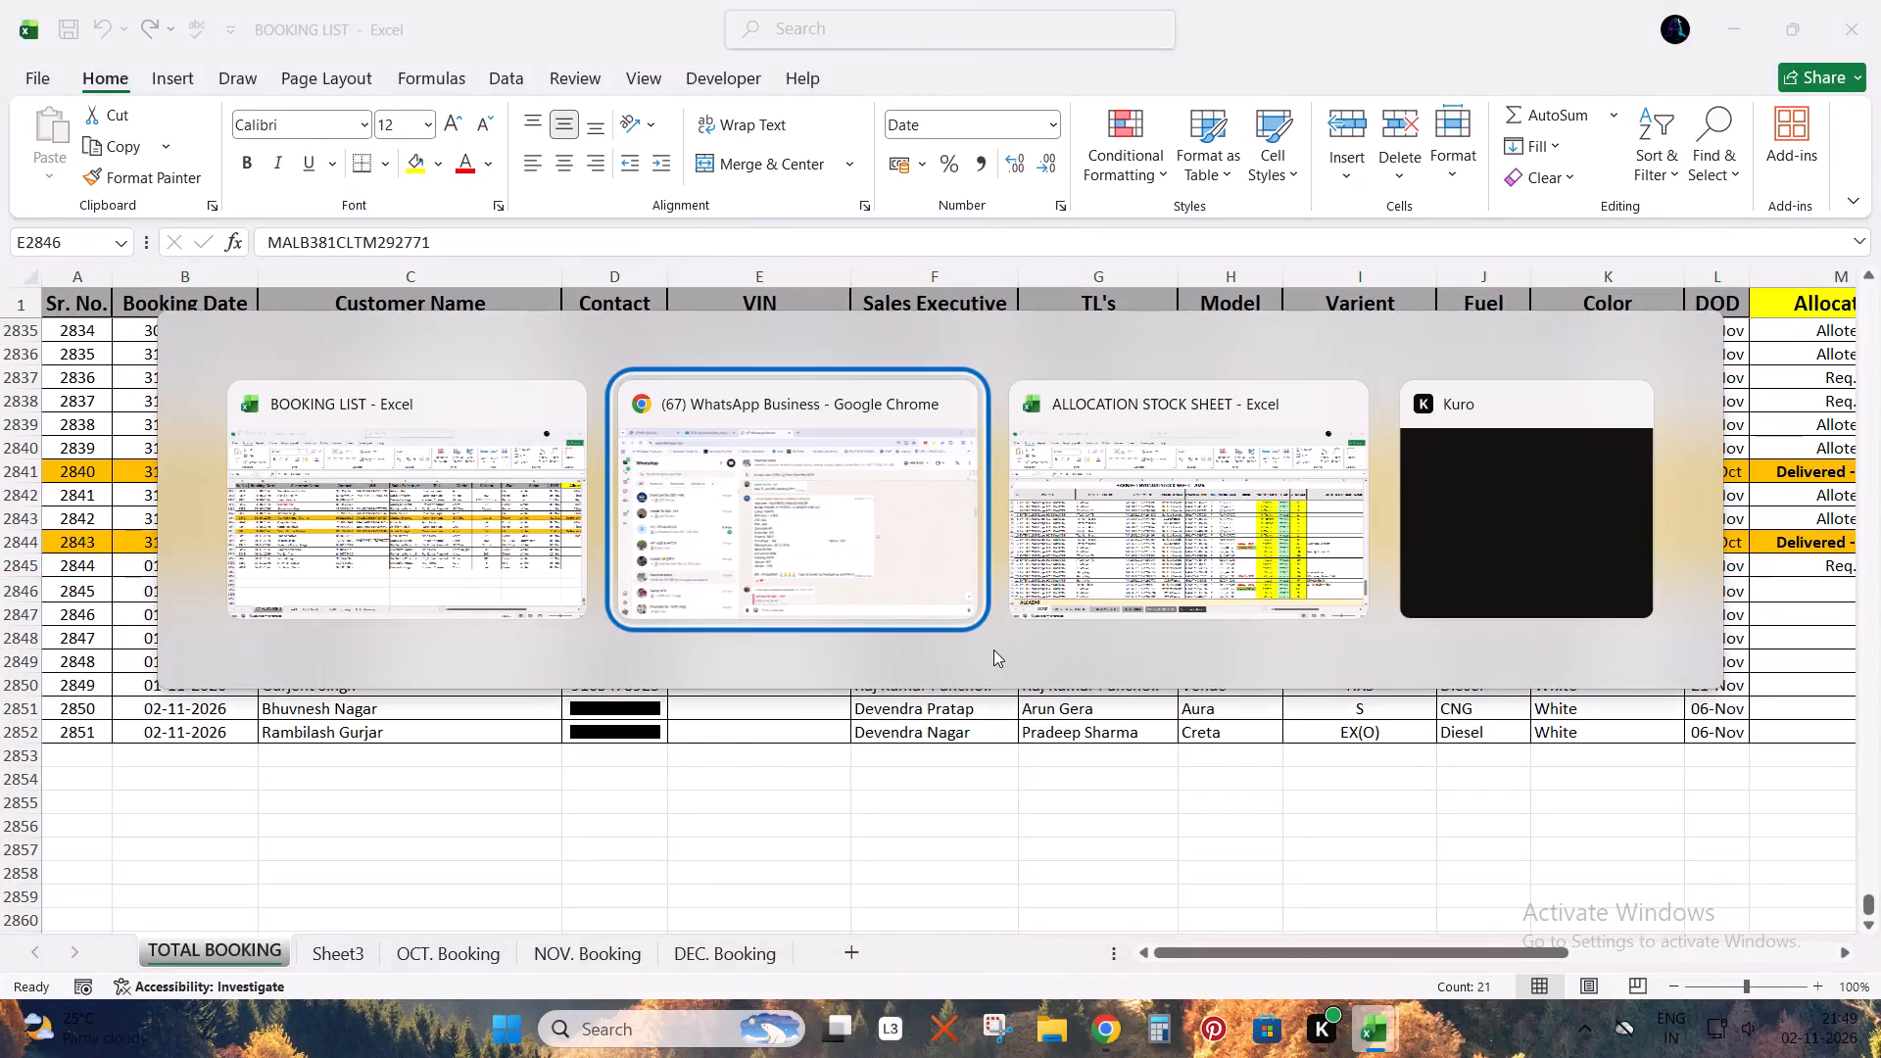
# Switch to ALLOCATION STOCK SHEET, save the workbook with STOCK row 163 selected, and return to BOOKING LIST.
pyautogui.hotkey('alt', 'Tab')
pyautogui.hotkey('shift', 'space')
pyautogui.hotkey('ctrl', 's')
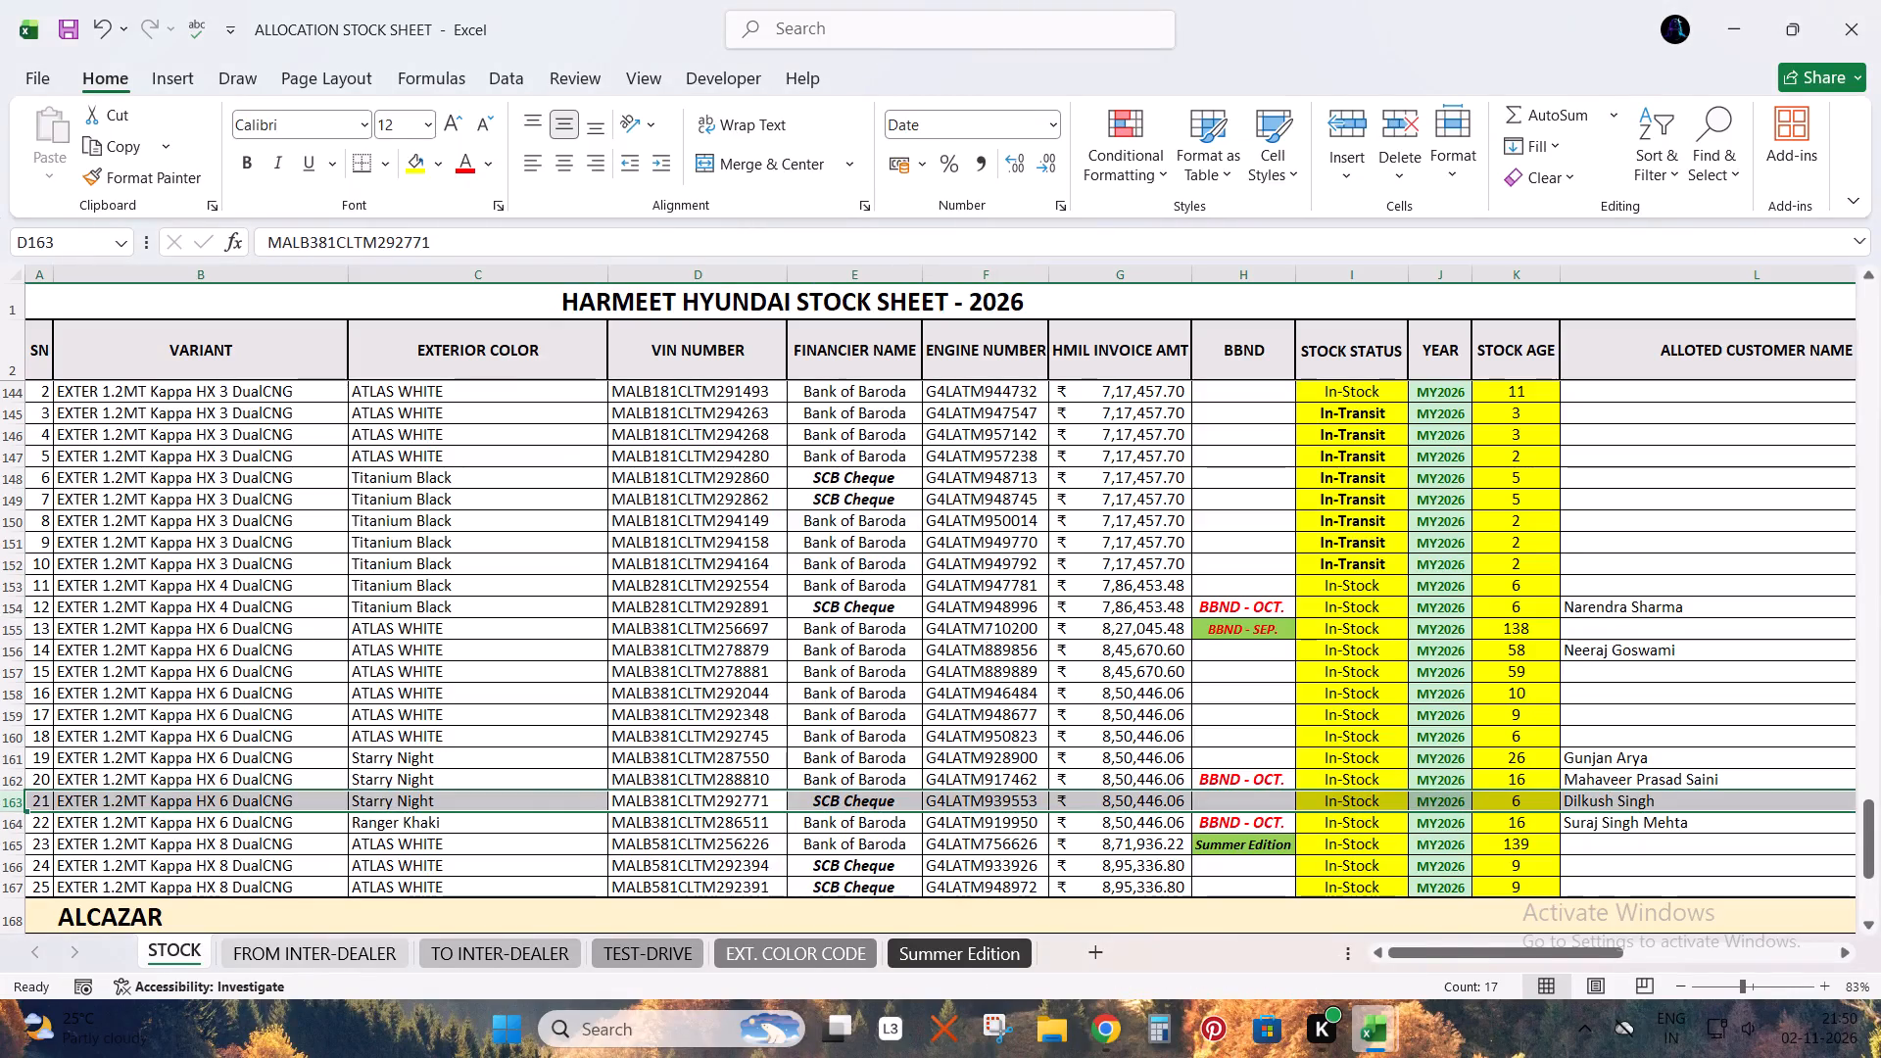
pyautogui.hotkey('alt', 'Tab')
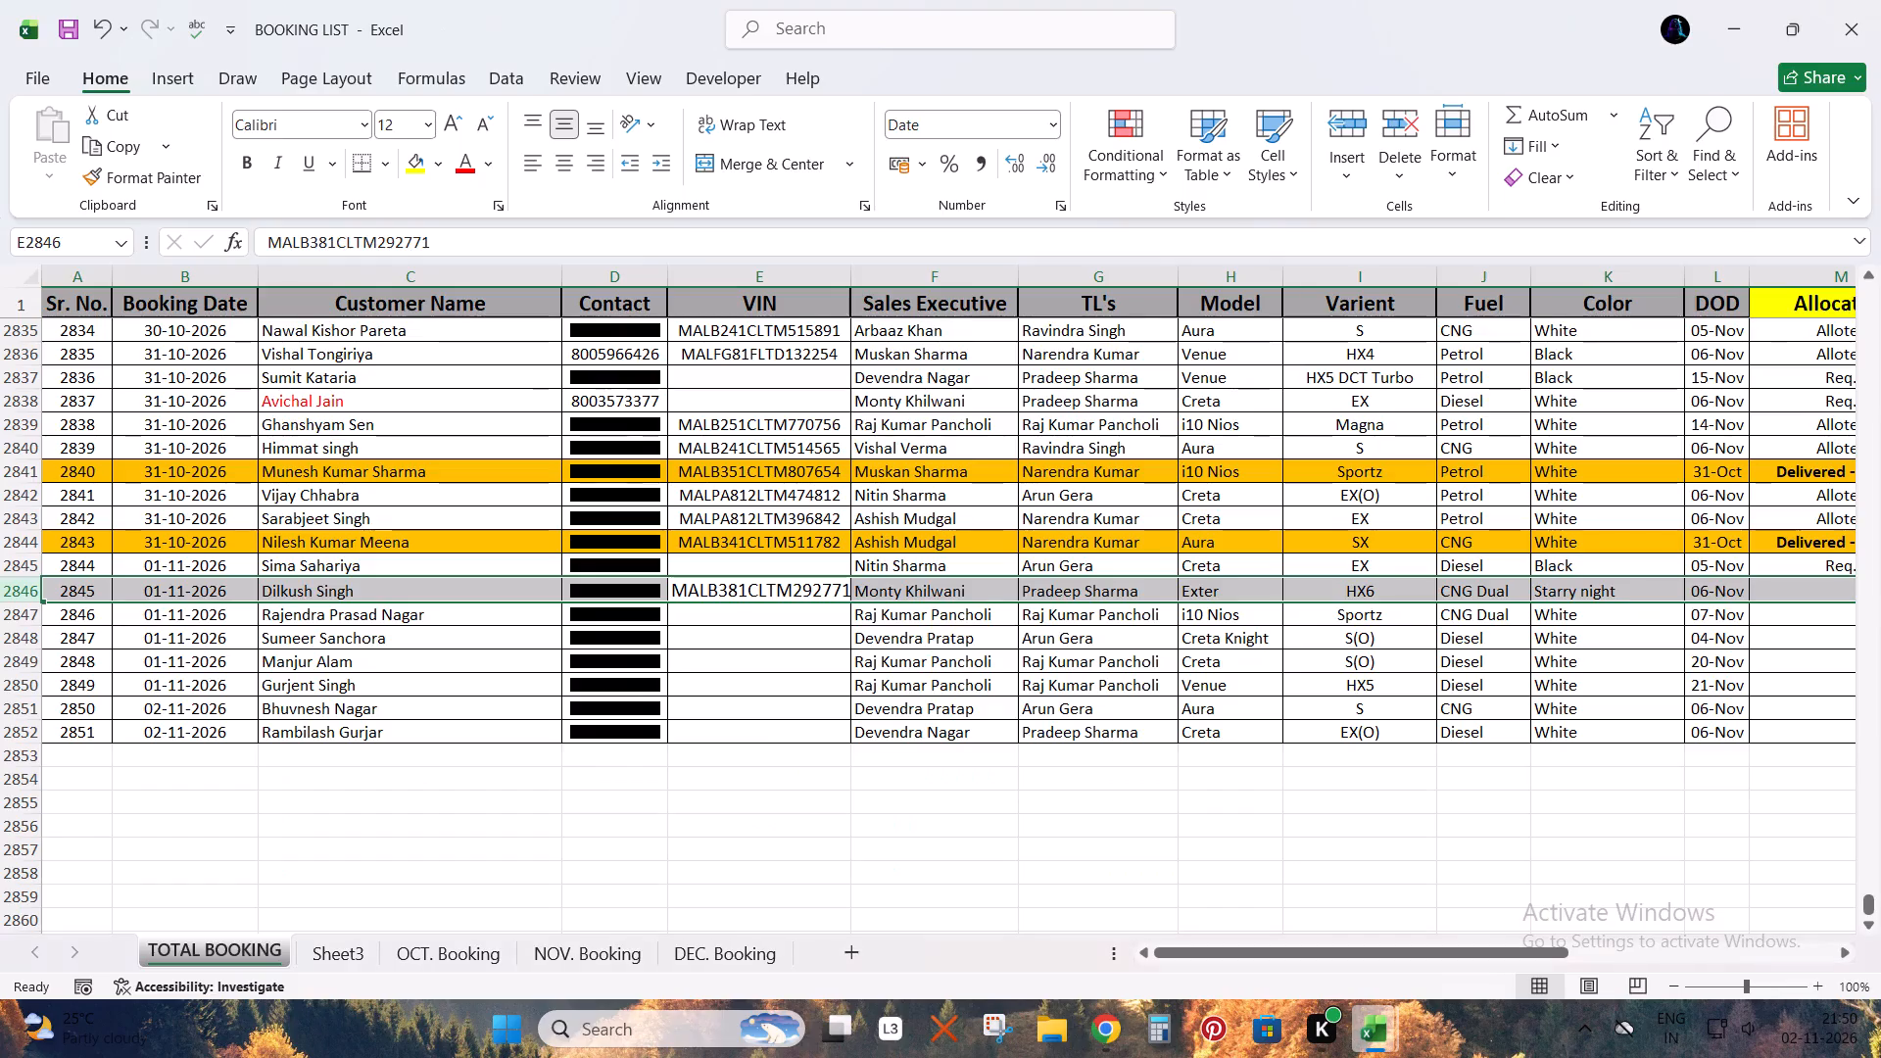
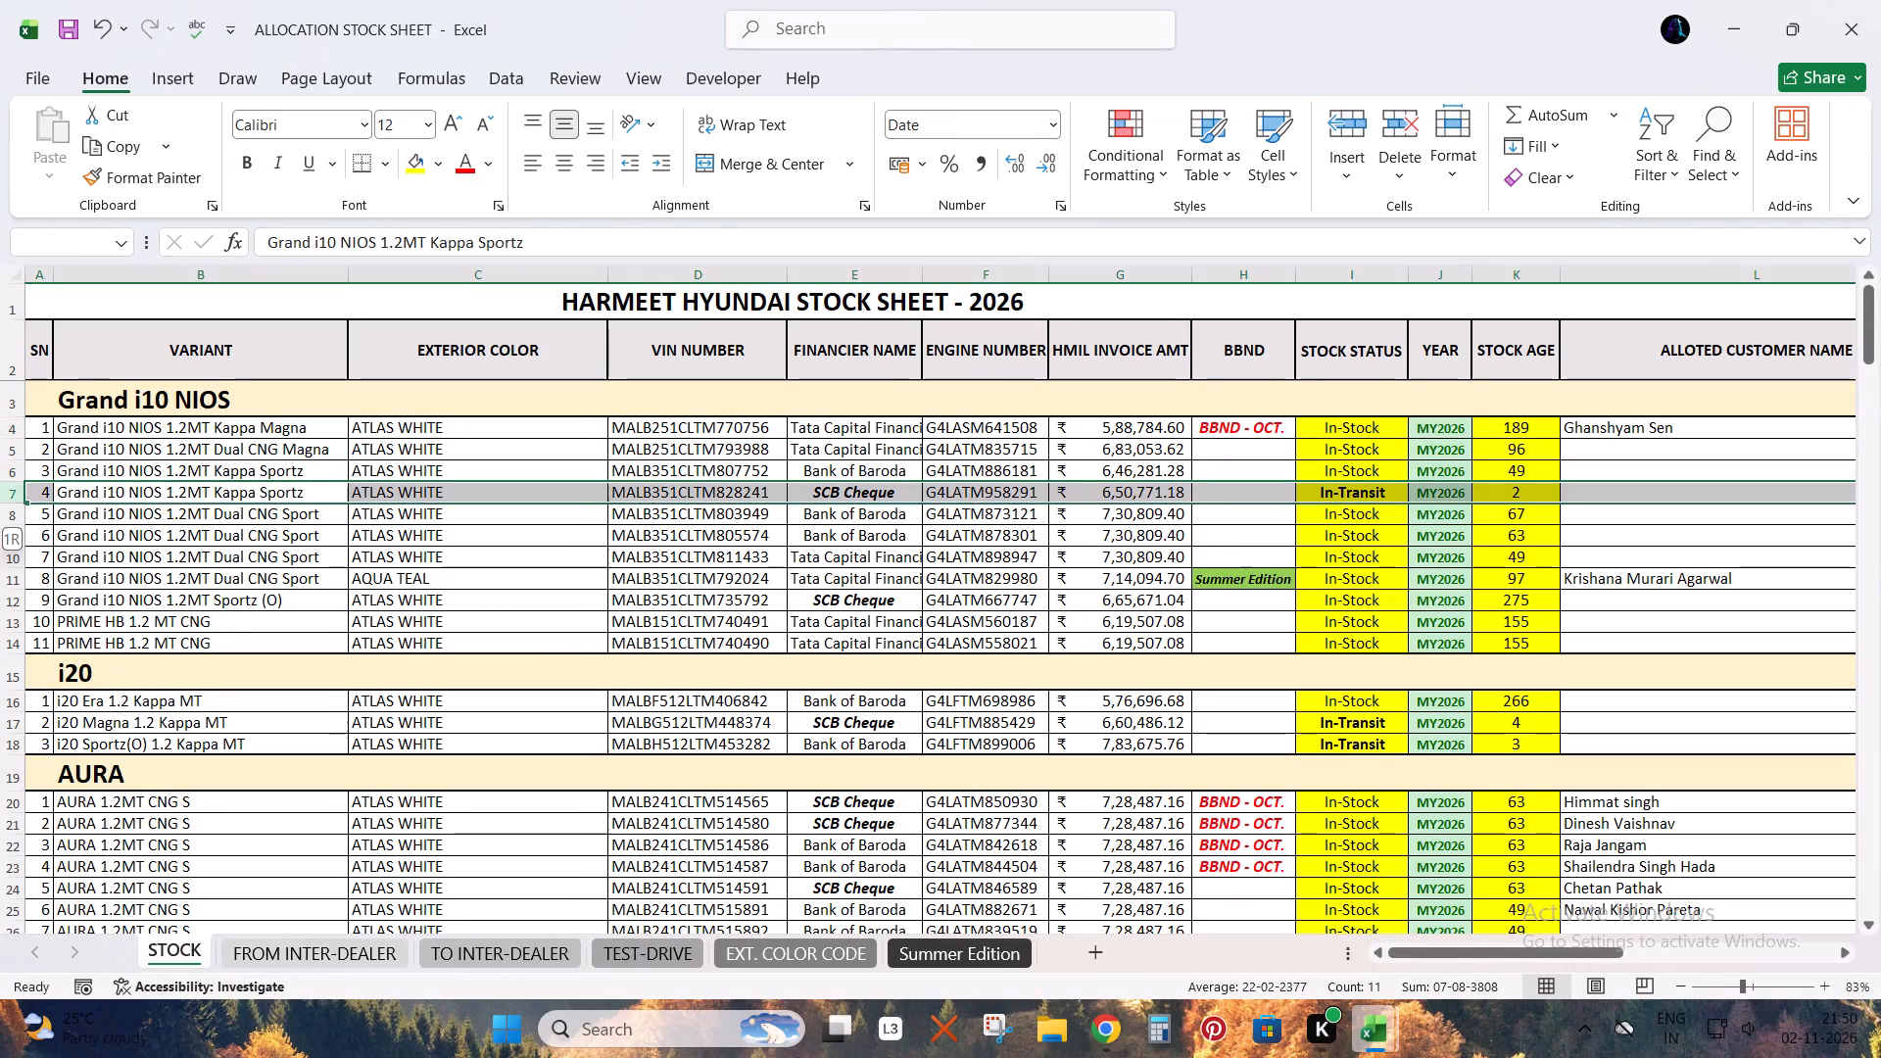
# Search the STOCK sheet for the row 8 variant, Grand i10 NIOS 1.2MT Dual CNG Sport, and cycle through its matching entries.
pyautogui.press('Down')
pyautogui.hotkey('shift', 'space')
pyautogui.hotkey('shift', 'Down')
pyautogui.hotkey('shift', 'Down')
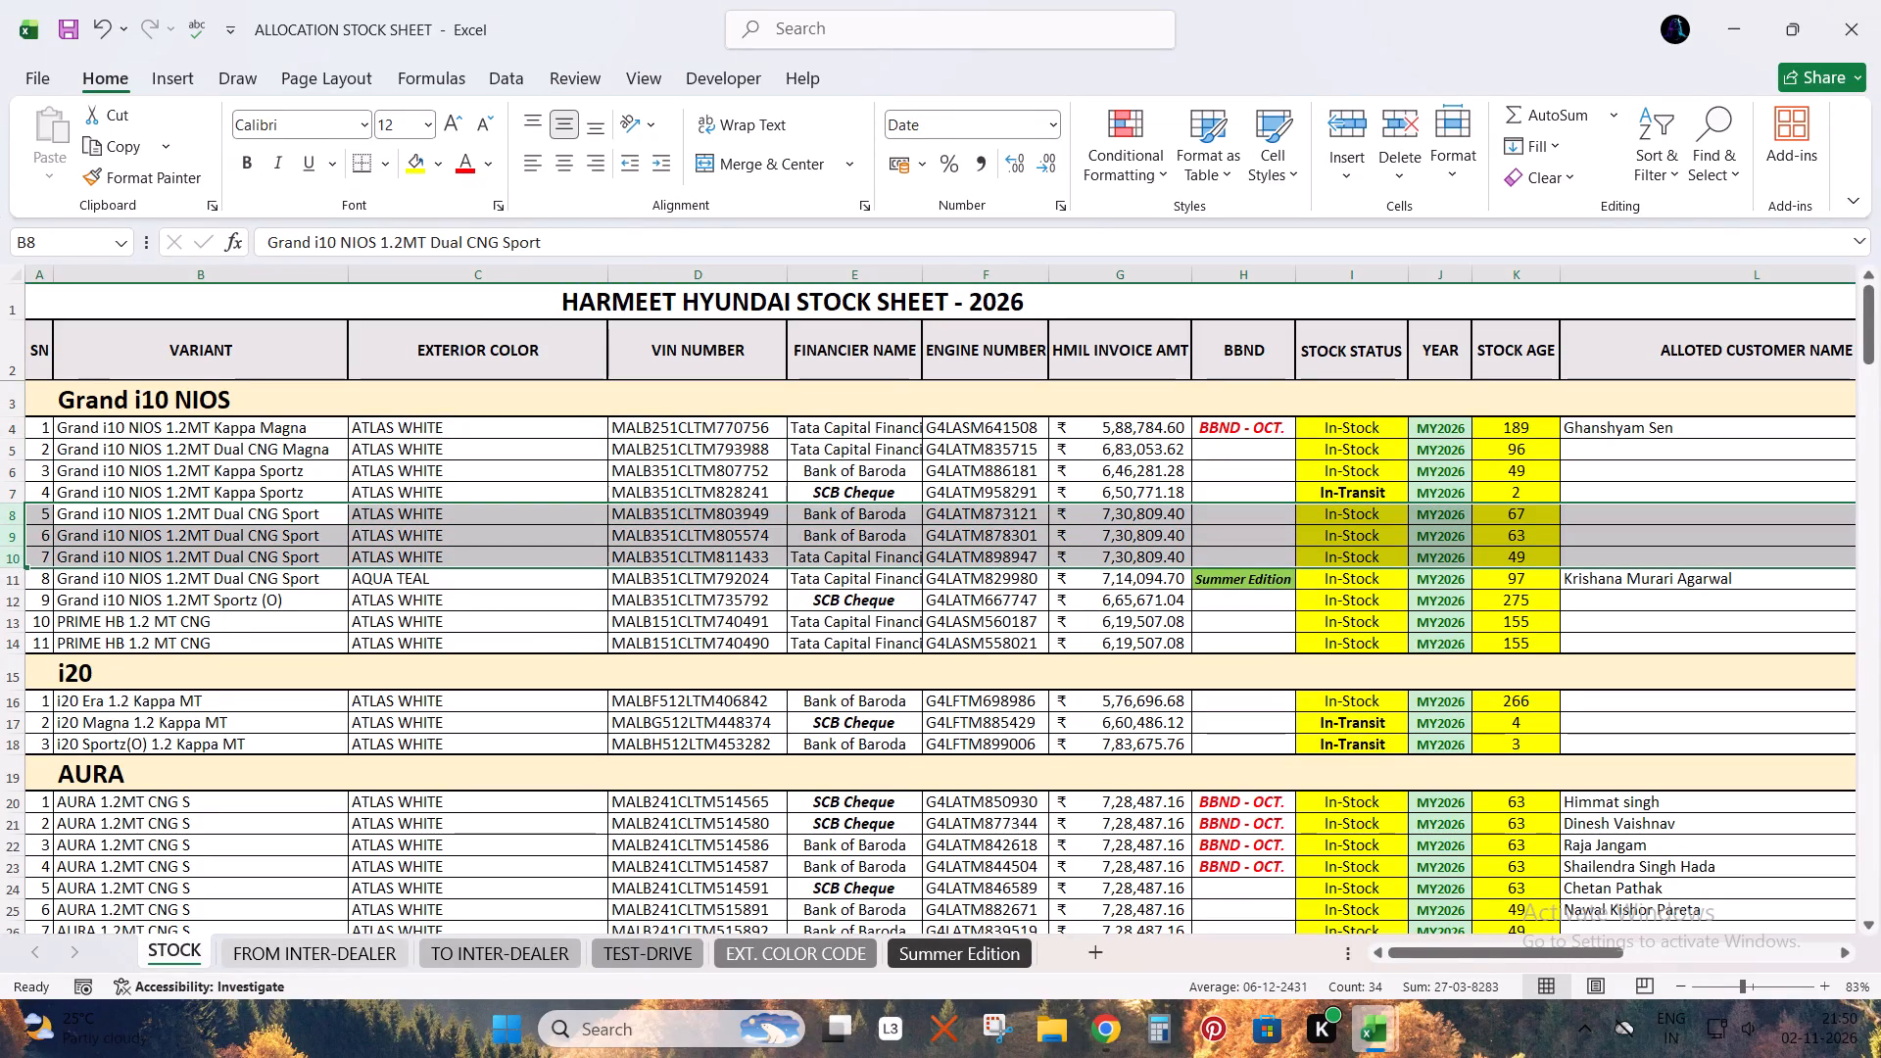
pyautogui.click(264, 515)
pyautogui.hotkey('ctrl', 'c')
pyautogui.hotkey('ctrl', 'f')
pyautogui.hotkey('ctrl', 'v')
pyautogui.press('Return')
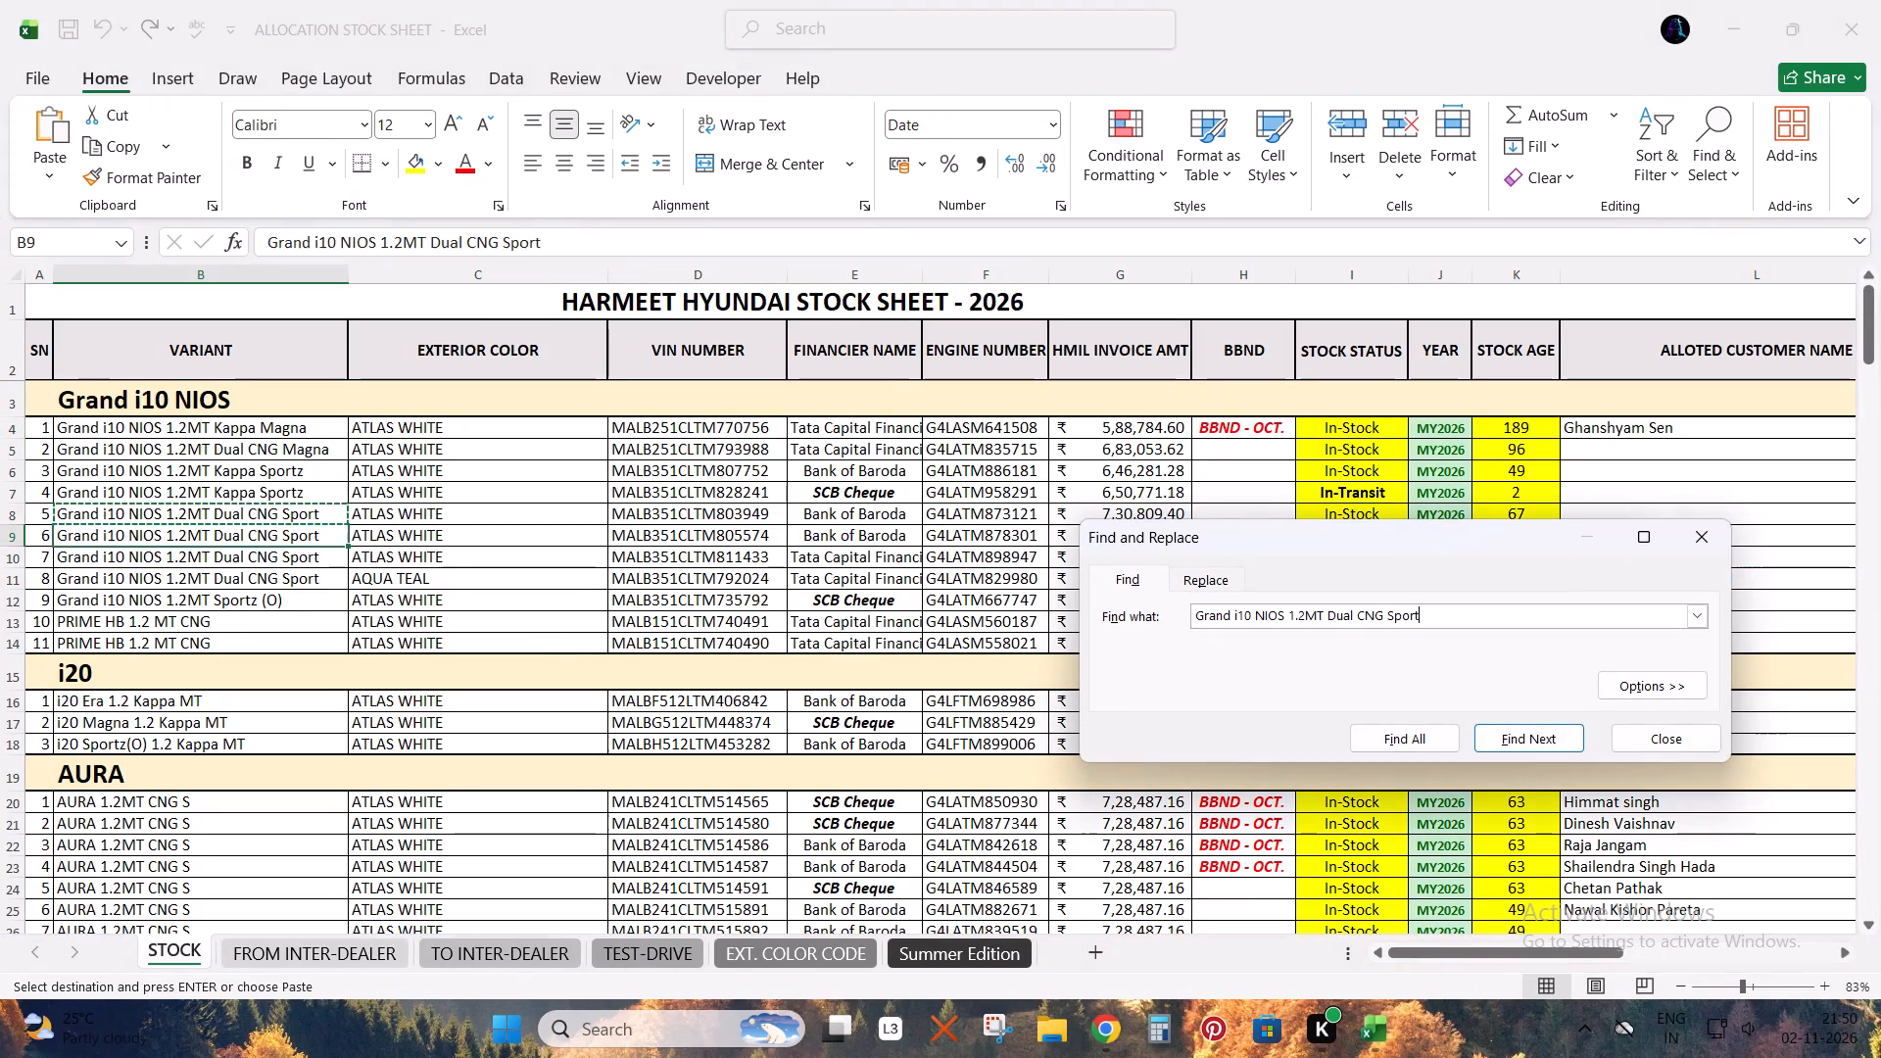
pyautogui.press('Return')
pyautogui.press('Return')
pyautogui.press('Return')
pyautogui.press('Return')
pyautogui.press('Return')
pyautogui.press('Return')
pyautogui.press('Return')
pyautogui.press('Return')
pyautogui.press('Return')
pyautogui.press('Return')
pyautogui.press('Escape')
pyautogui.press('Escape')
# Examine the ATLAS WHITE Grand i10 NIOS 1.2MT Dual CNG Sport record in STOCK row 8 for allotment.
pyautogui.hotkey('shift', 'space')
pyautogui.press('Up')
pyautogui.press('Up')
pyautogui.press('Up')
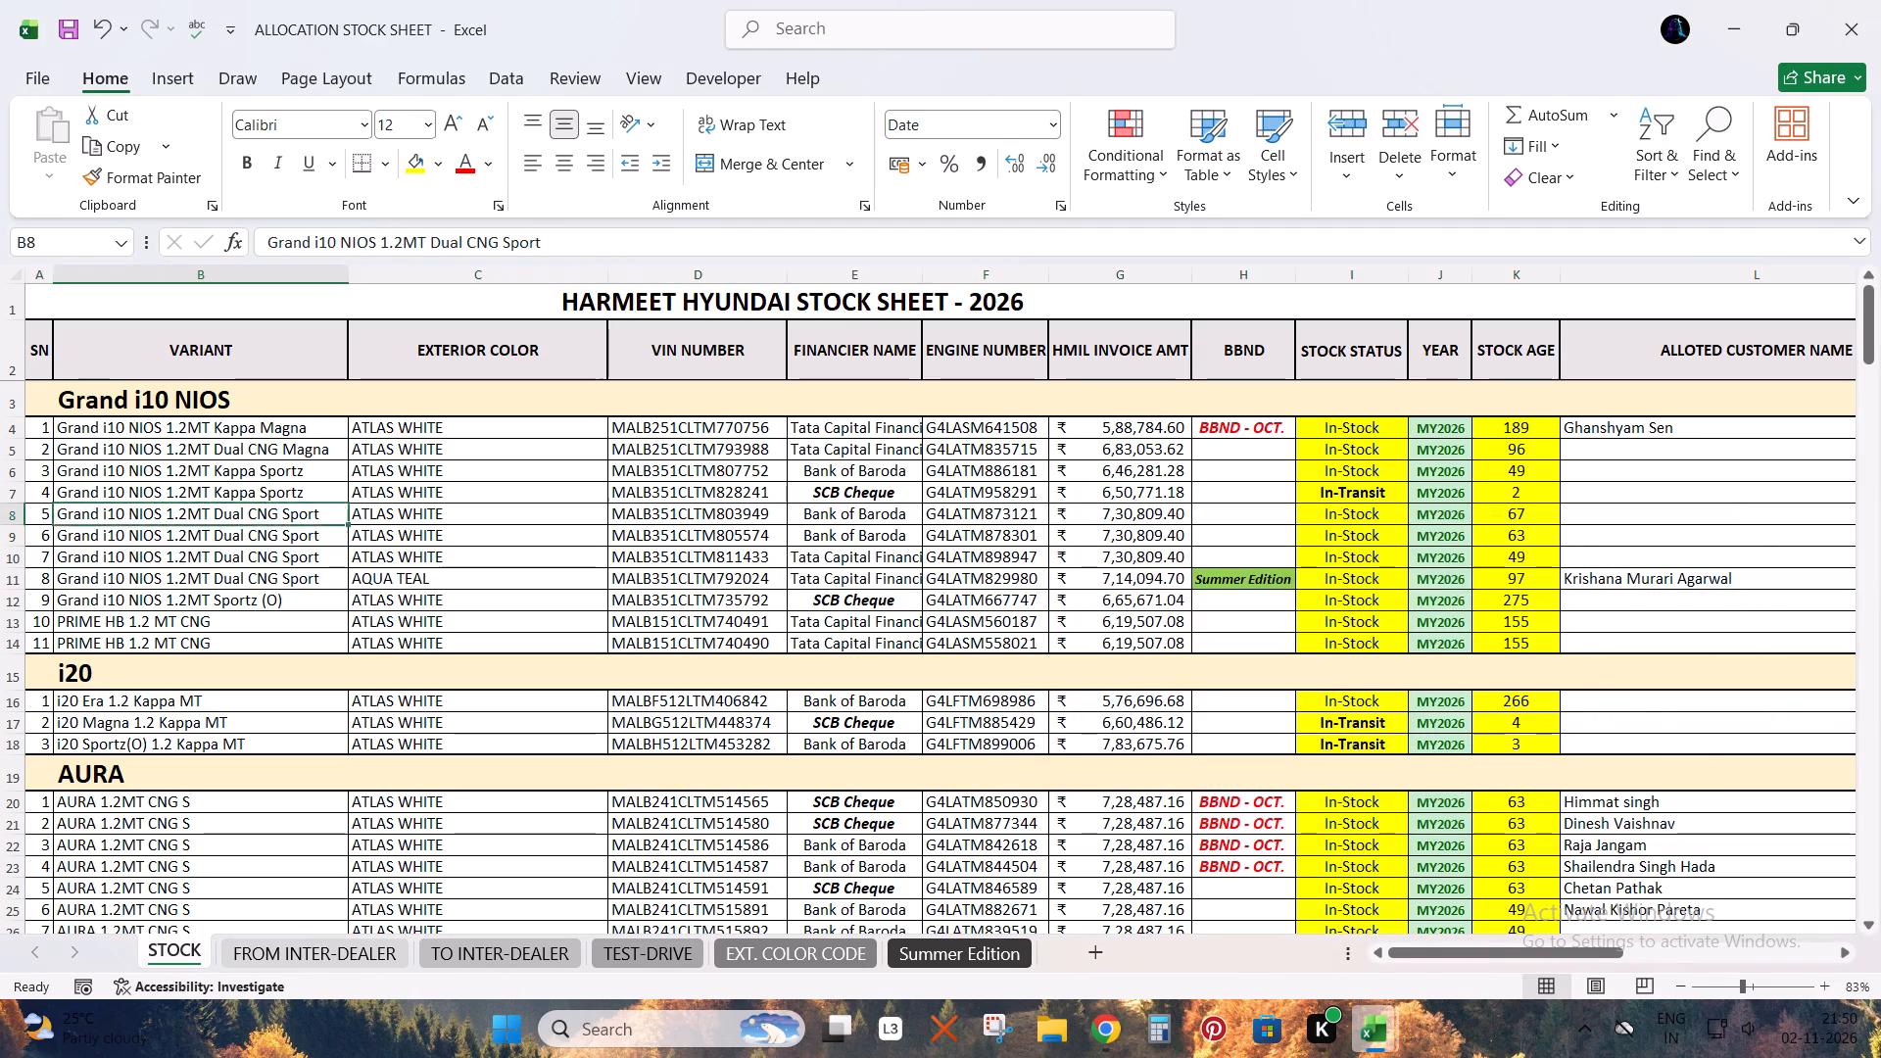
pyautogui.hotkey('shift', 'space')
pyautogui.hotkey('shift', 'Right')
pyautogui.hotkey('shift', 'Down')
pyautogui.hotkey('ctrl', 'Left')
pyautogui.press('Right')
pyautogui.press('Right')
pyautogui.hotkey('shift', 'space')
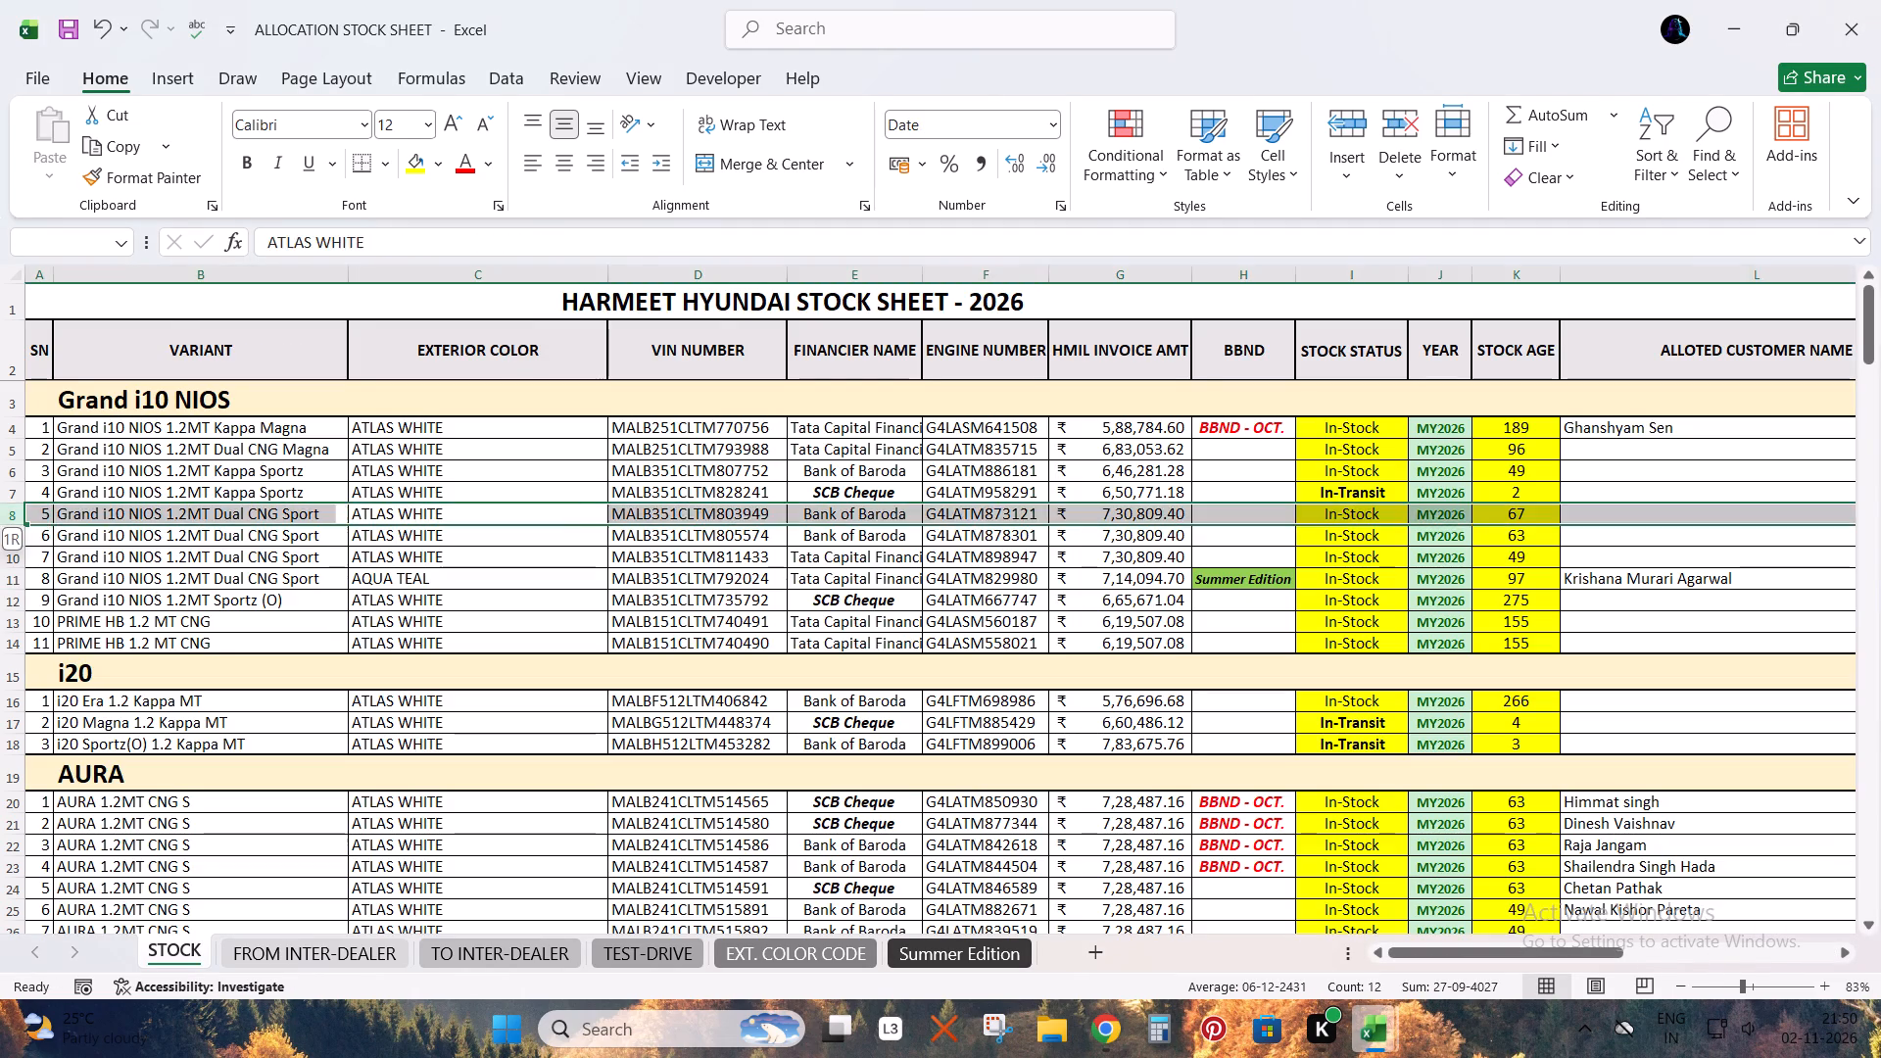
pyautogui.press('Left')
pyautogui.hotkey('shift', 'space')
pyautogui.hotkey('shift', 'Right')
pyautogui.hotkey('shift', 'Down')
pyautogui.press('Left')
pyautogui.press('Right')
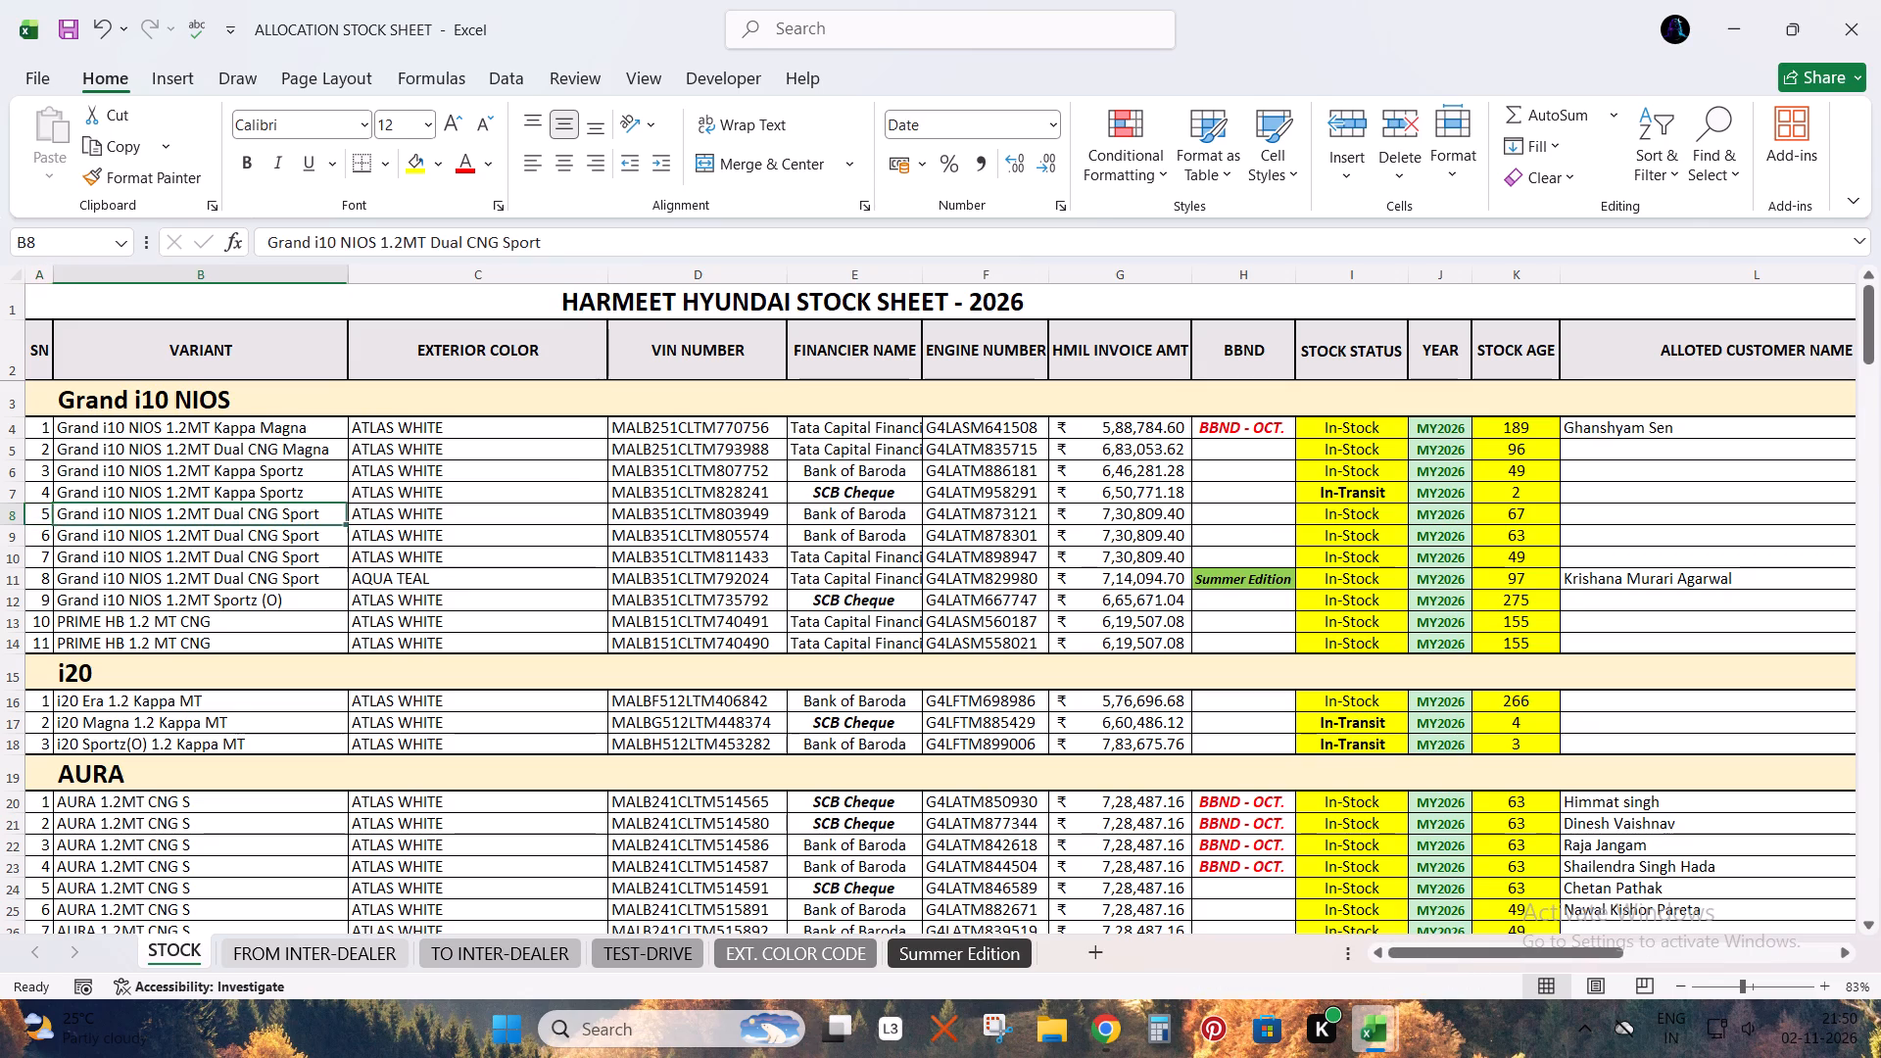
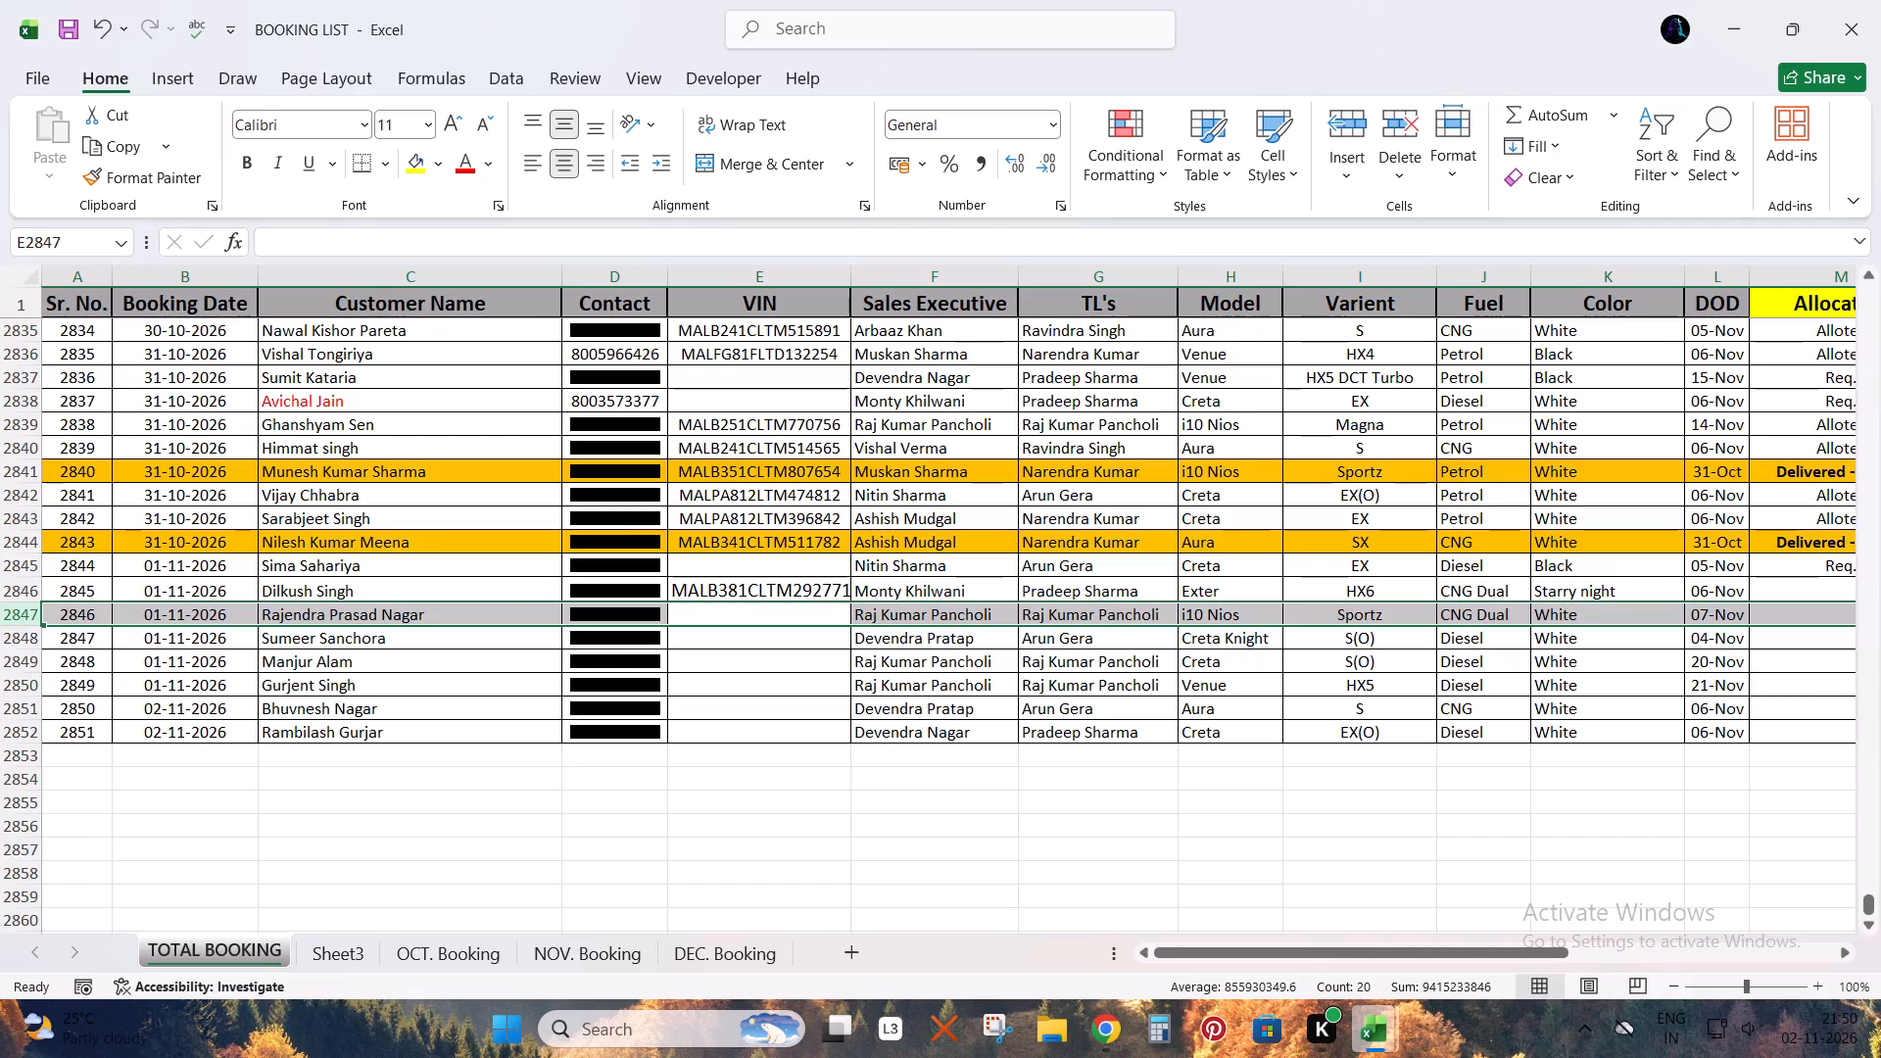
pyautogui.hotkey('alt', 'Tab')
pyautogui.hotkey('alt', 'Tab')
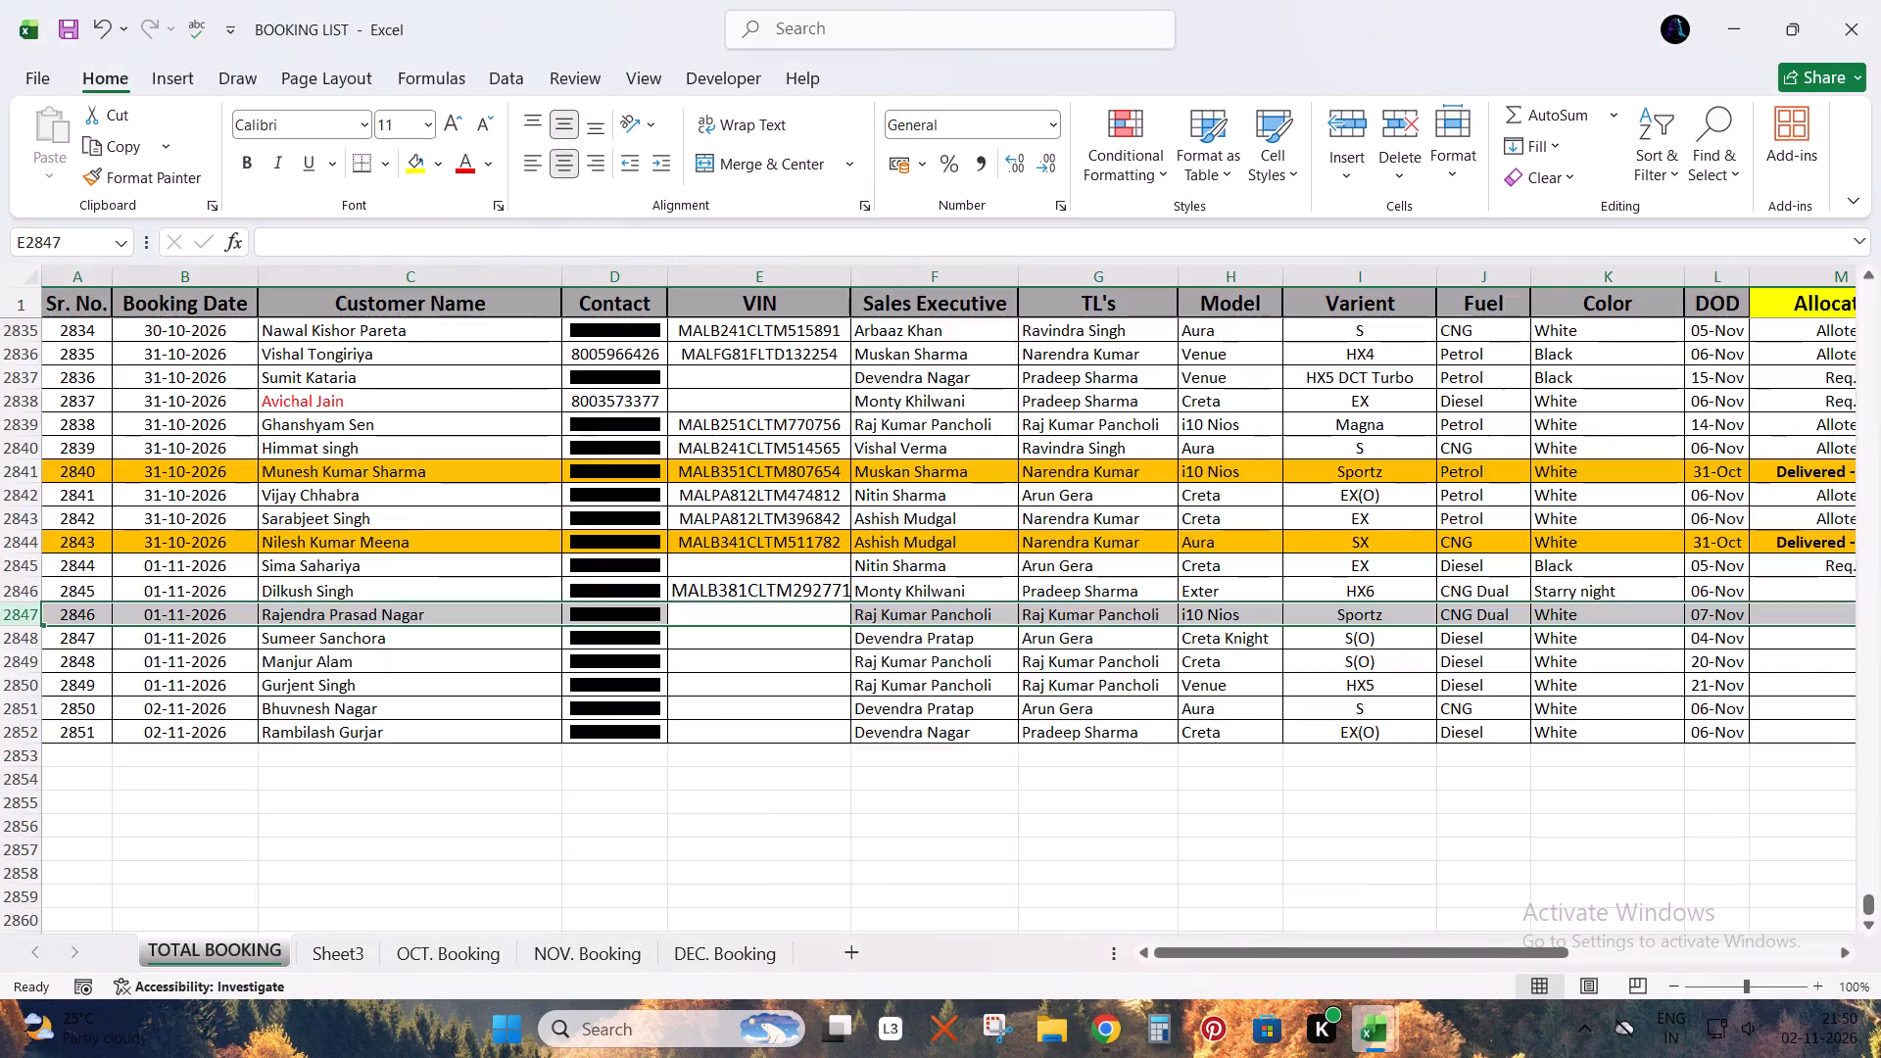
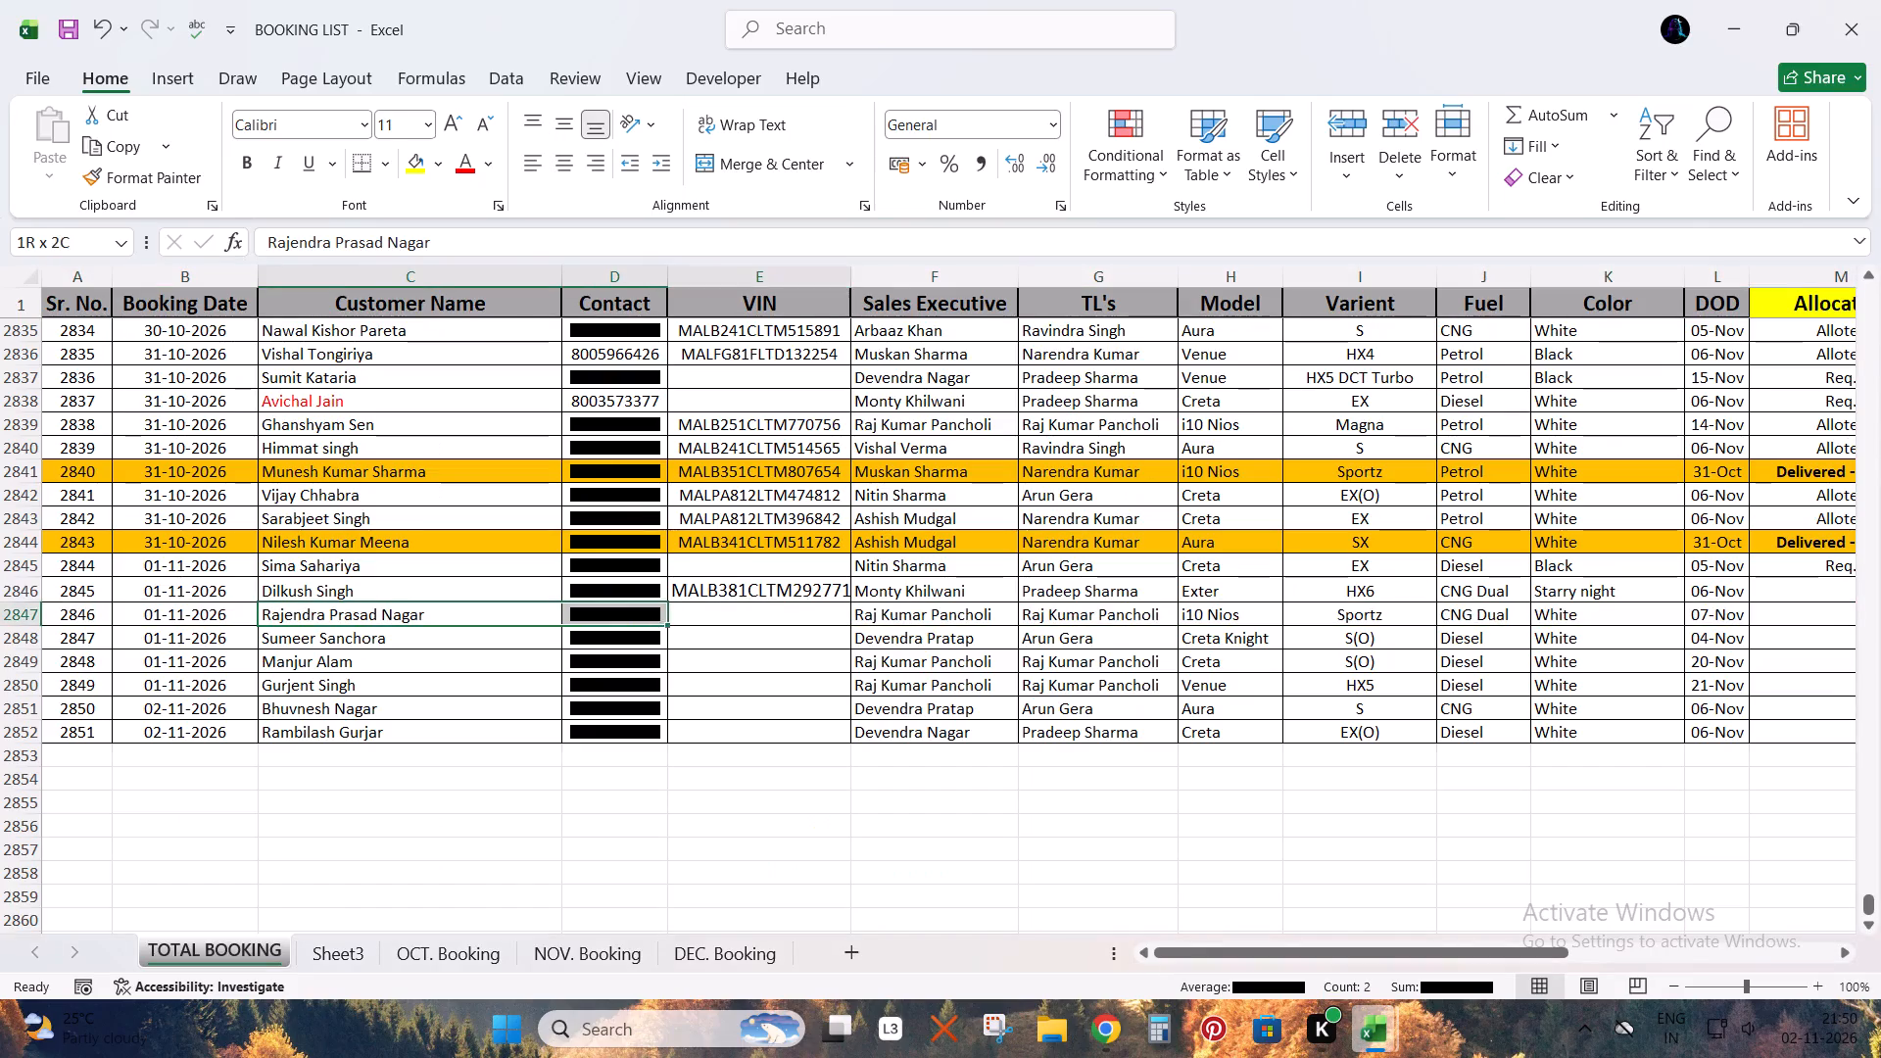
# Copy booking 2846's details from customer name through TL into ALLOCATION STOCK SHEET row 8, starting at the allotted customer name.
pyautogui.hotkey('shift', 'Right')
pyautogui.hotkey('shift', 'Right')
pyautogui.hotkey('ctrl', 'c')
pyautogui.hotkey('alt', 'Tab')
pyautogui.hotkey('ctrl', 'v')
# Move row 8's pasted contact, executive and team leader entries one column over so they match the Mobile No., Executive and Team Leader headings.
pyautogui.press('Right')
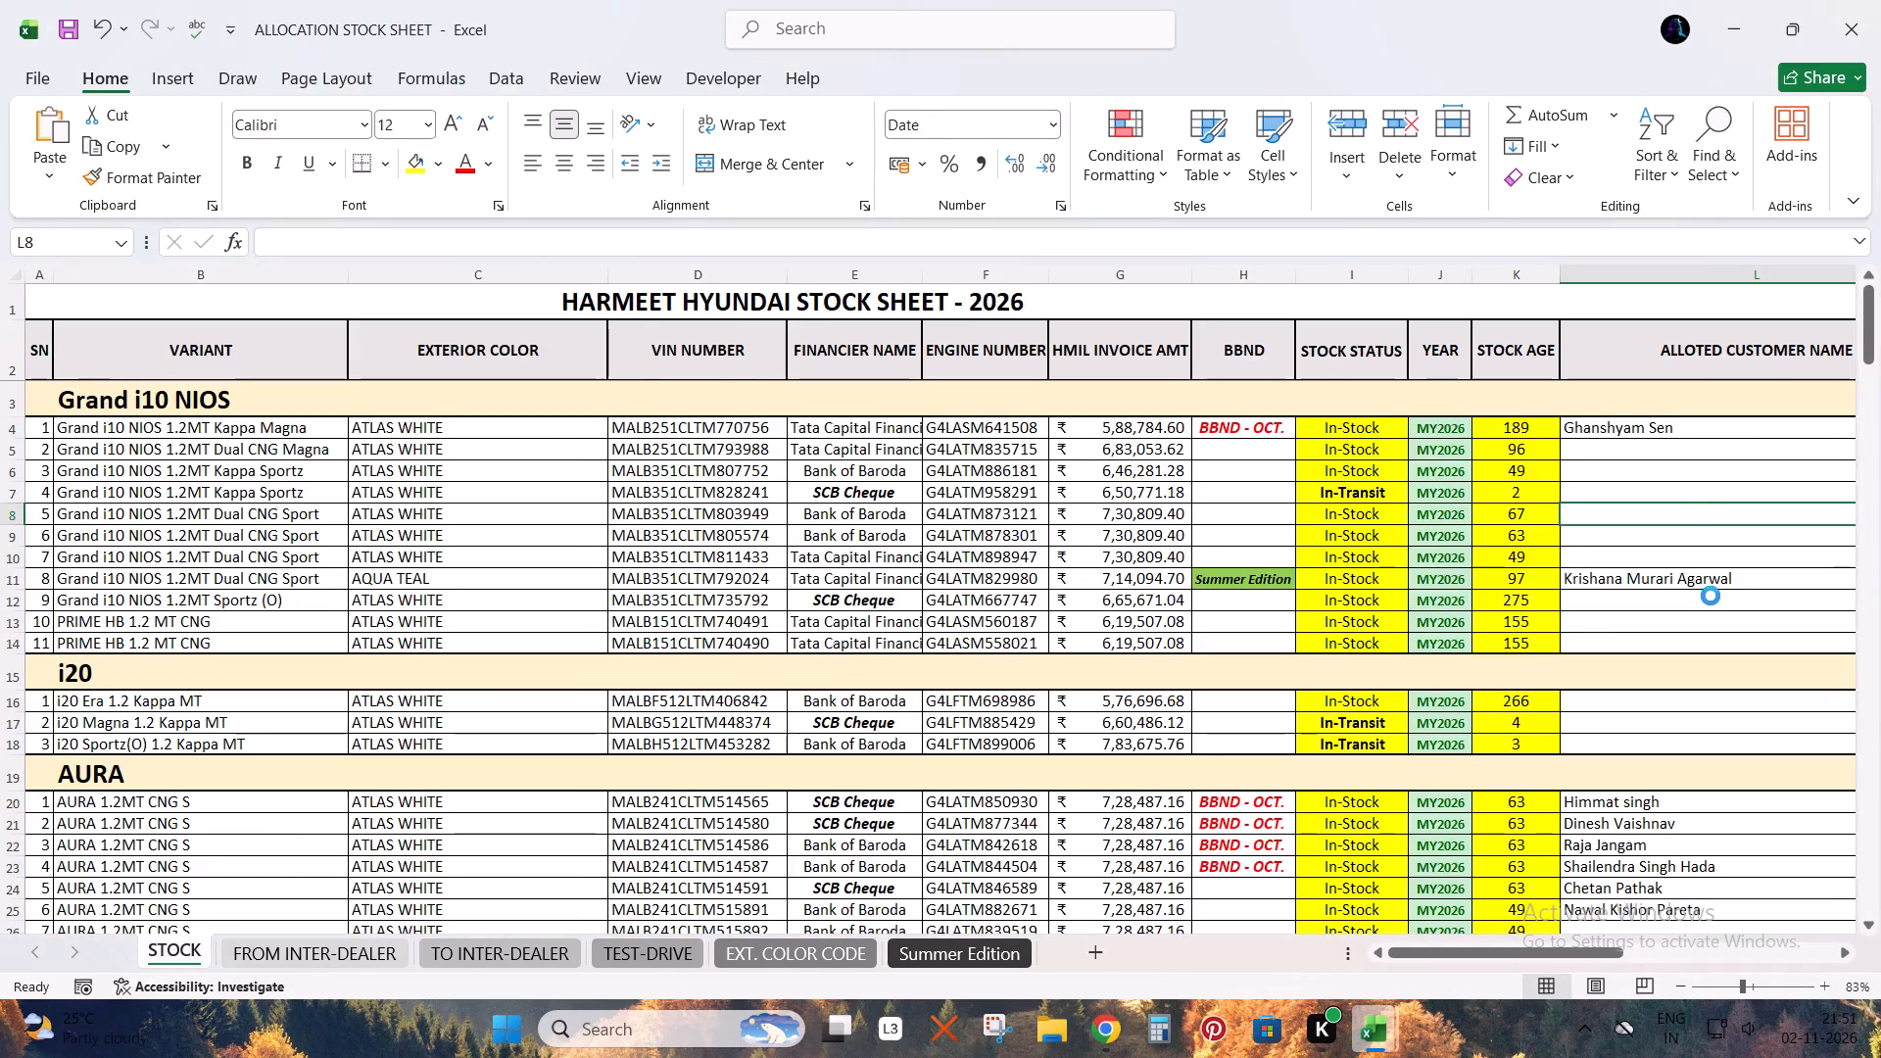
pyautogui.press('Right')
pyautogui.hotkey('shift', 'Right')
pyautogui.hotkey('shift', 'Right')
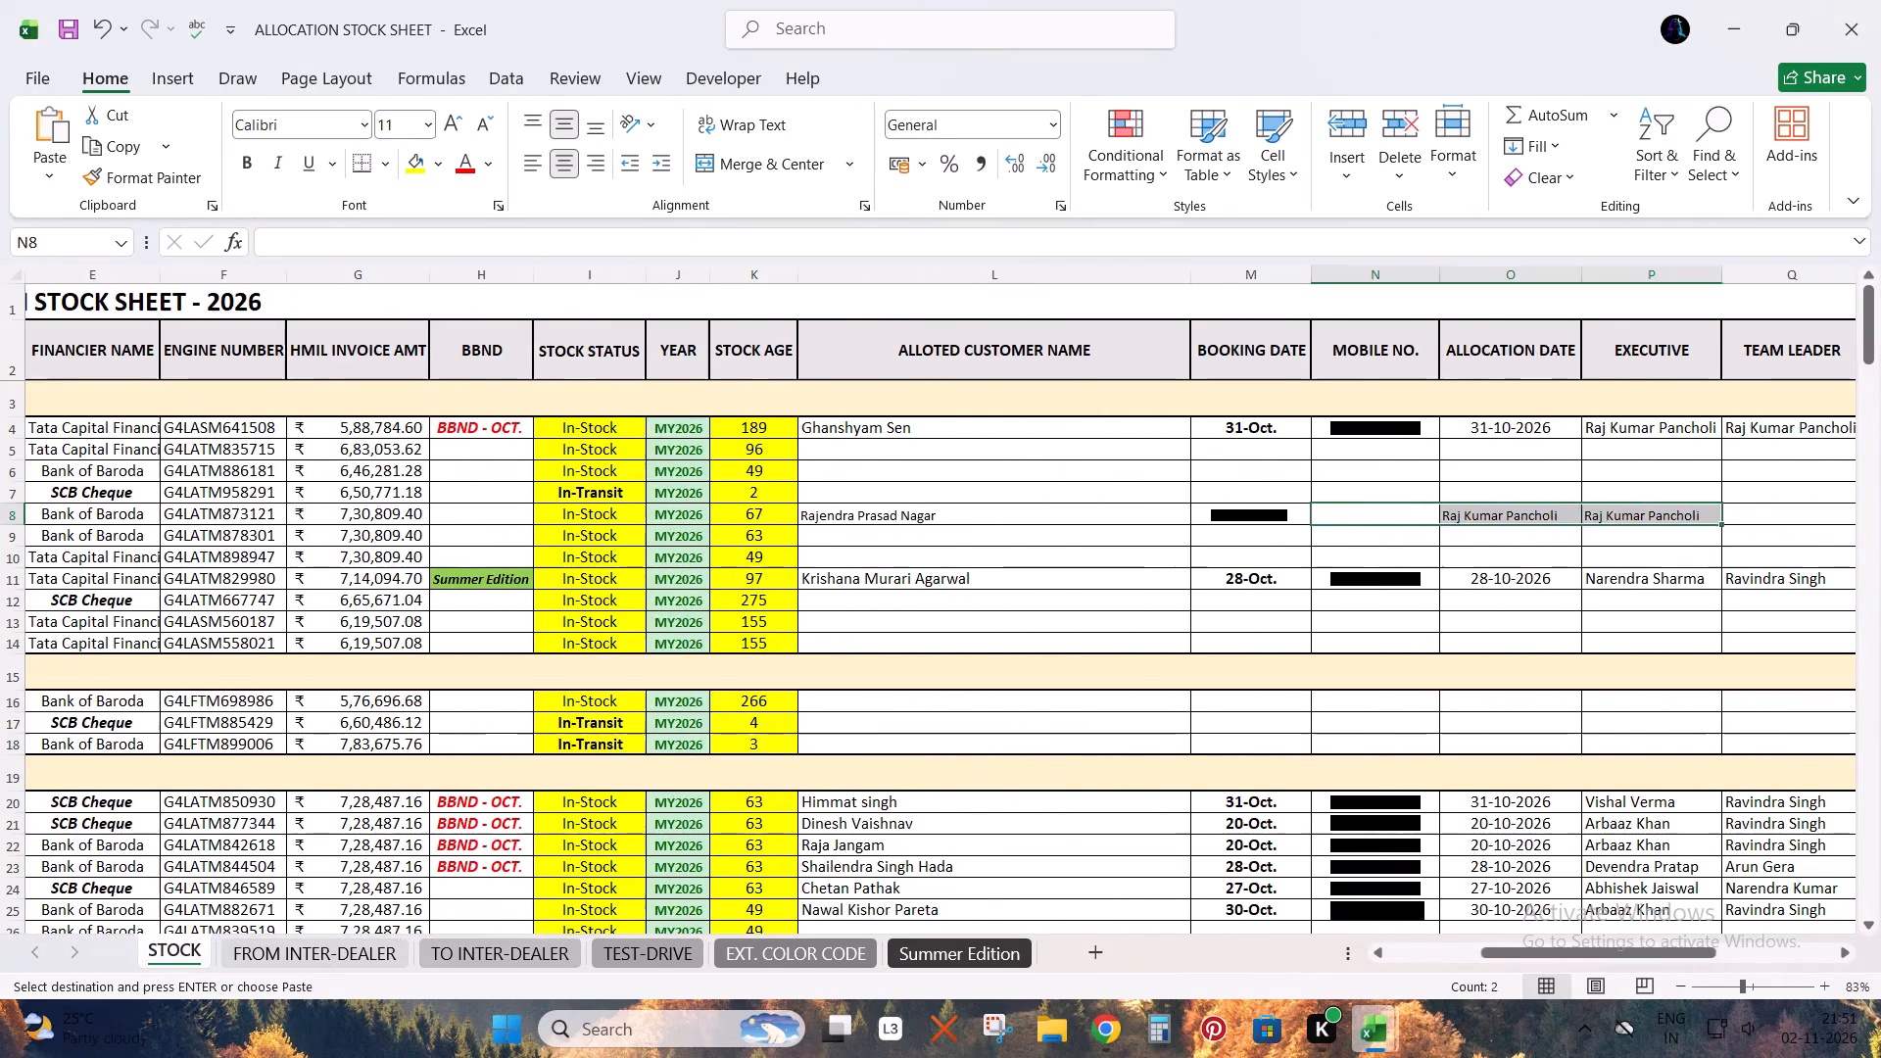
pyautogui.press('Left')
pyautogui.hotkey('shift', 'Right')
pyautogui.hotkey('shift', 'Right')
pyautogui.hotkey('shift', 'Right')
pyautogui.hotkey('ctrl', 'c')
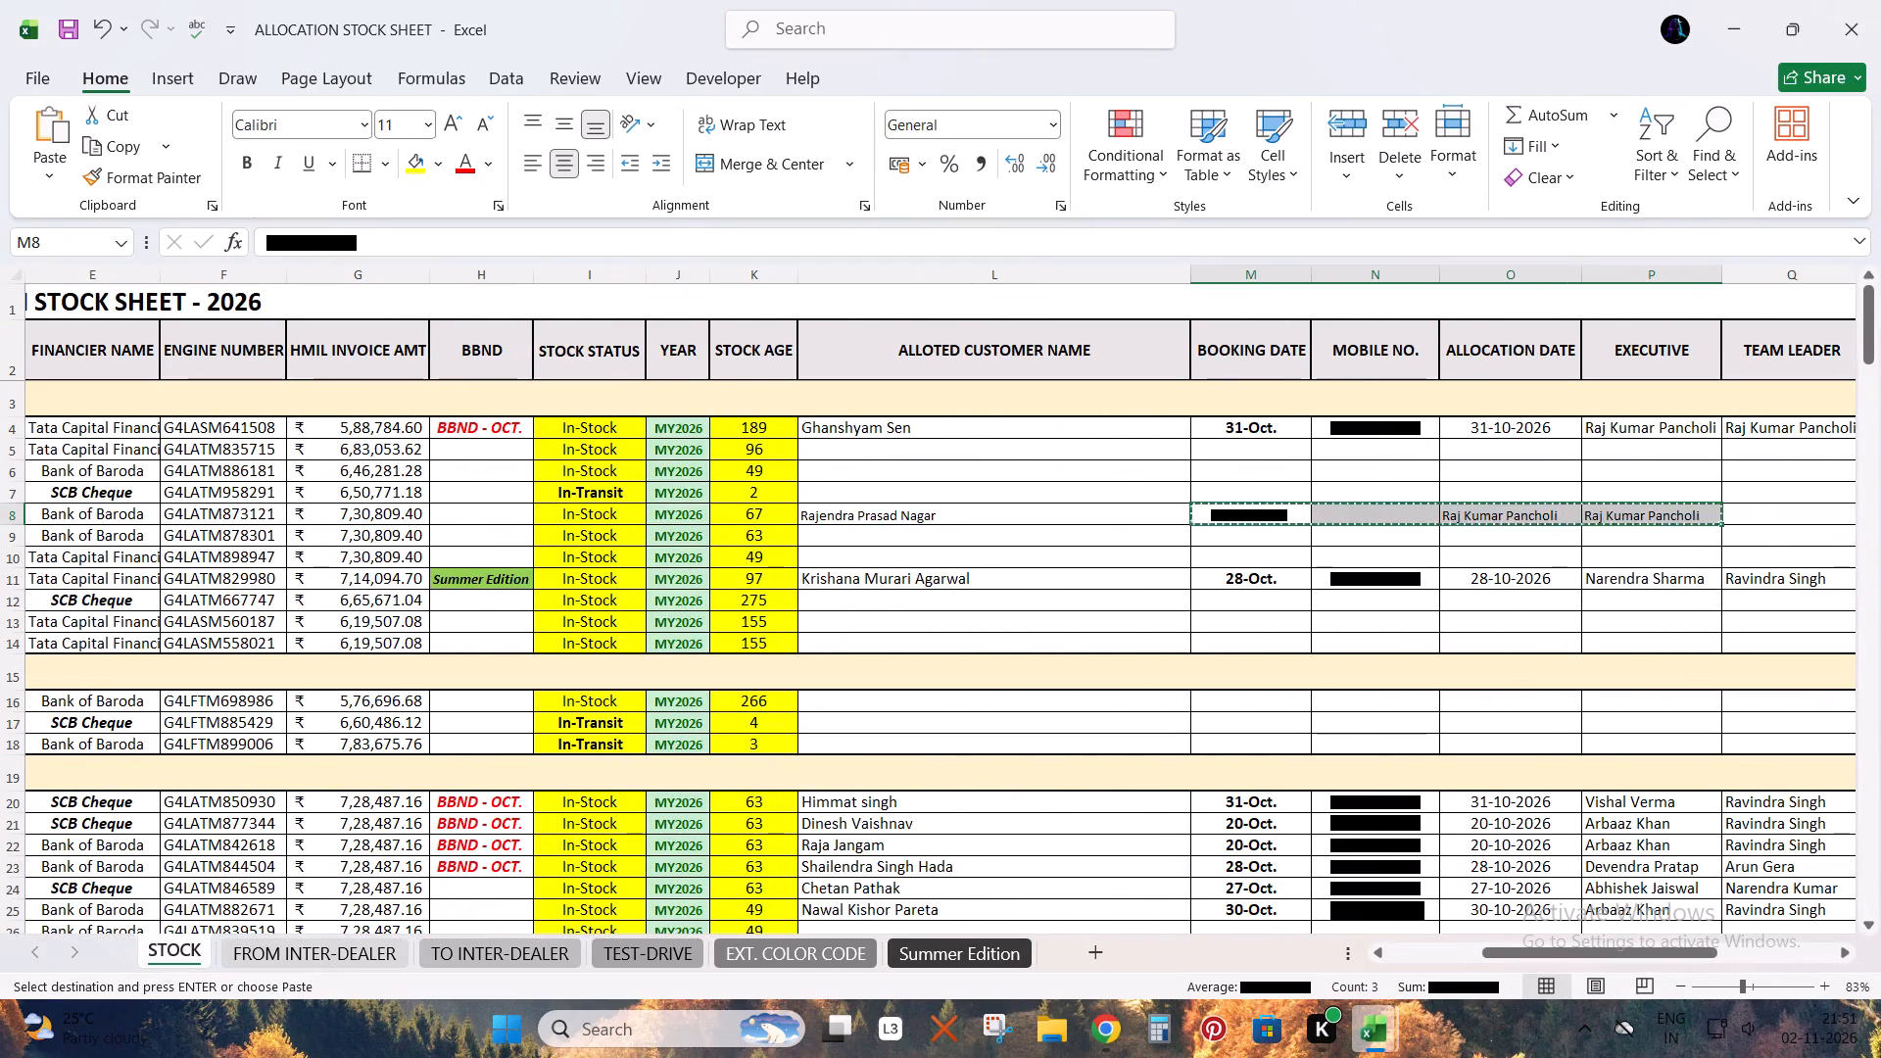
pyautogui.hotkey('ctrl', 'x')
pyautogui.press('Right')
pyautogui.hotkey('ctrl', 'v')
# Enter 1-11 as the booking date and 2-11 as the allocation date in row 8.
pyautogui.press('Left')
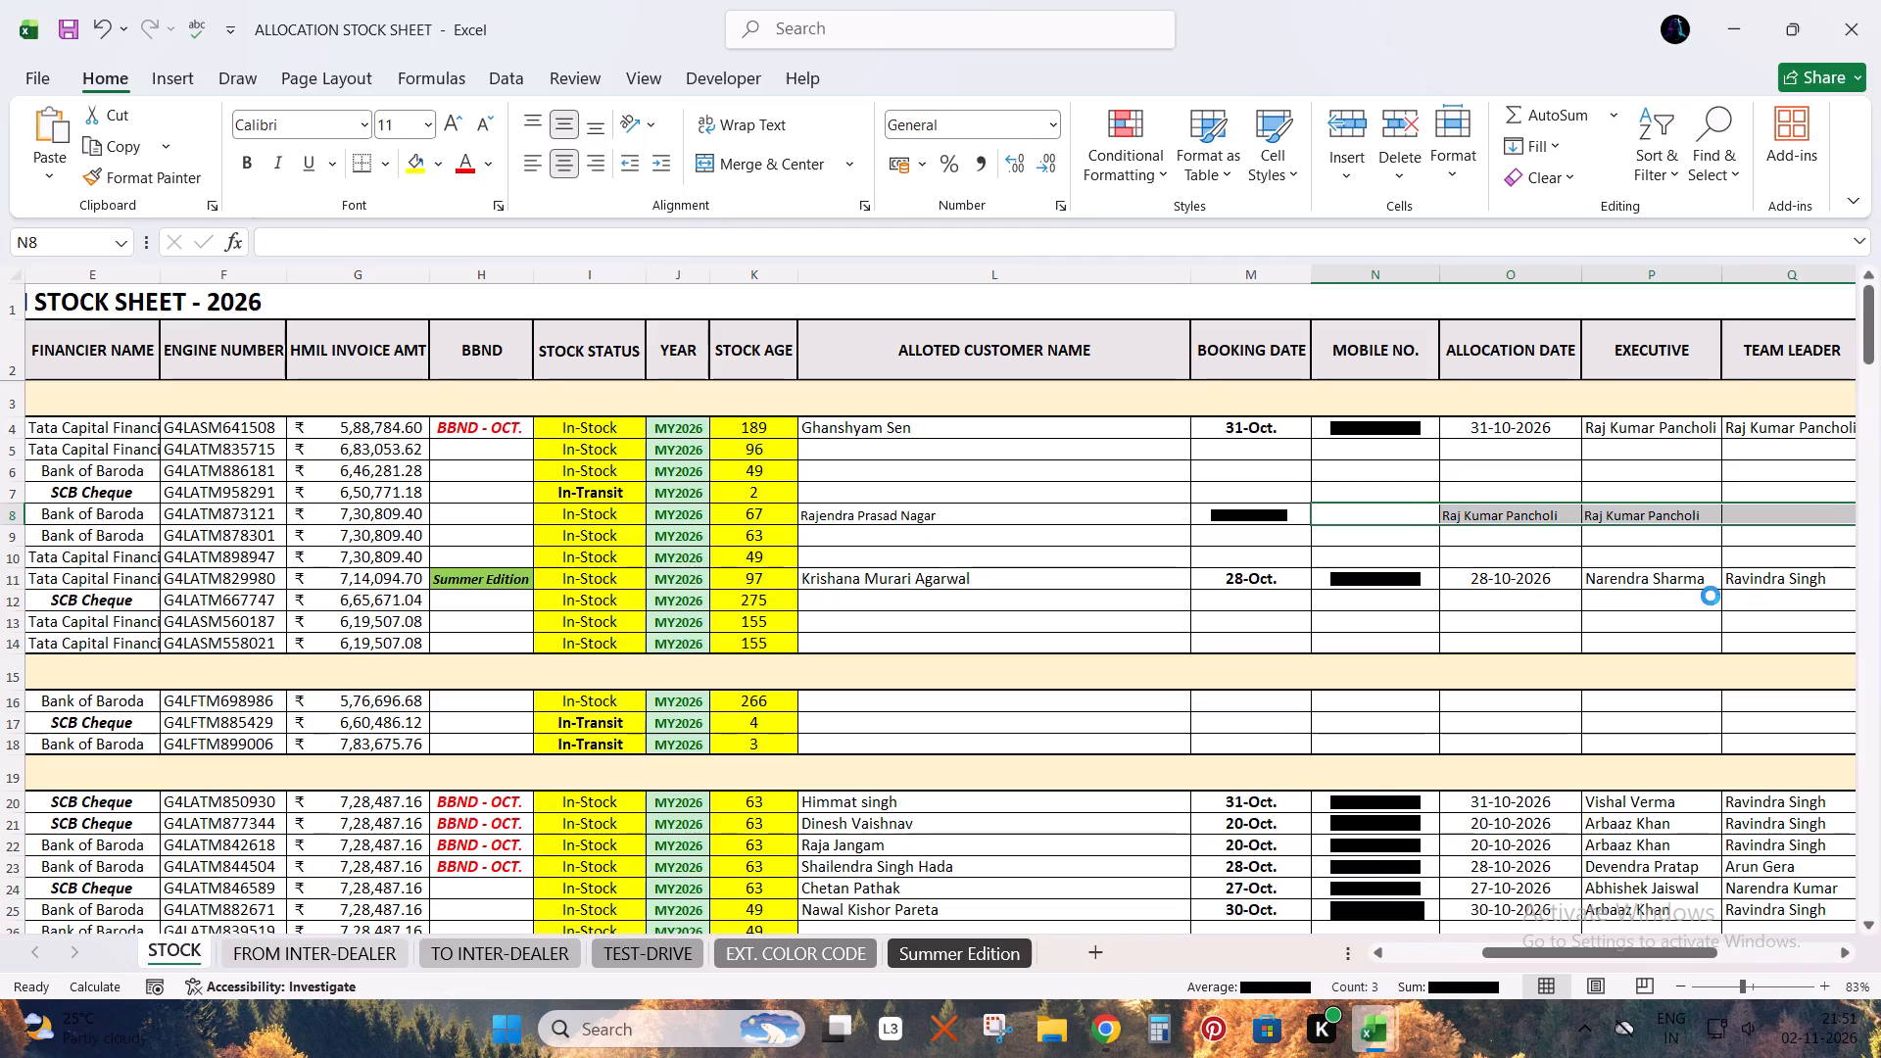
pyautogui.write('1-11')
pyautogui.press('Tab')
pyautogui.press('Tab')
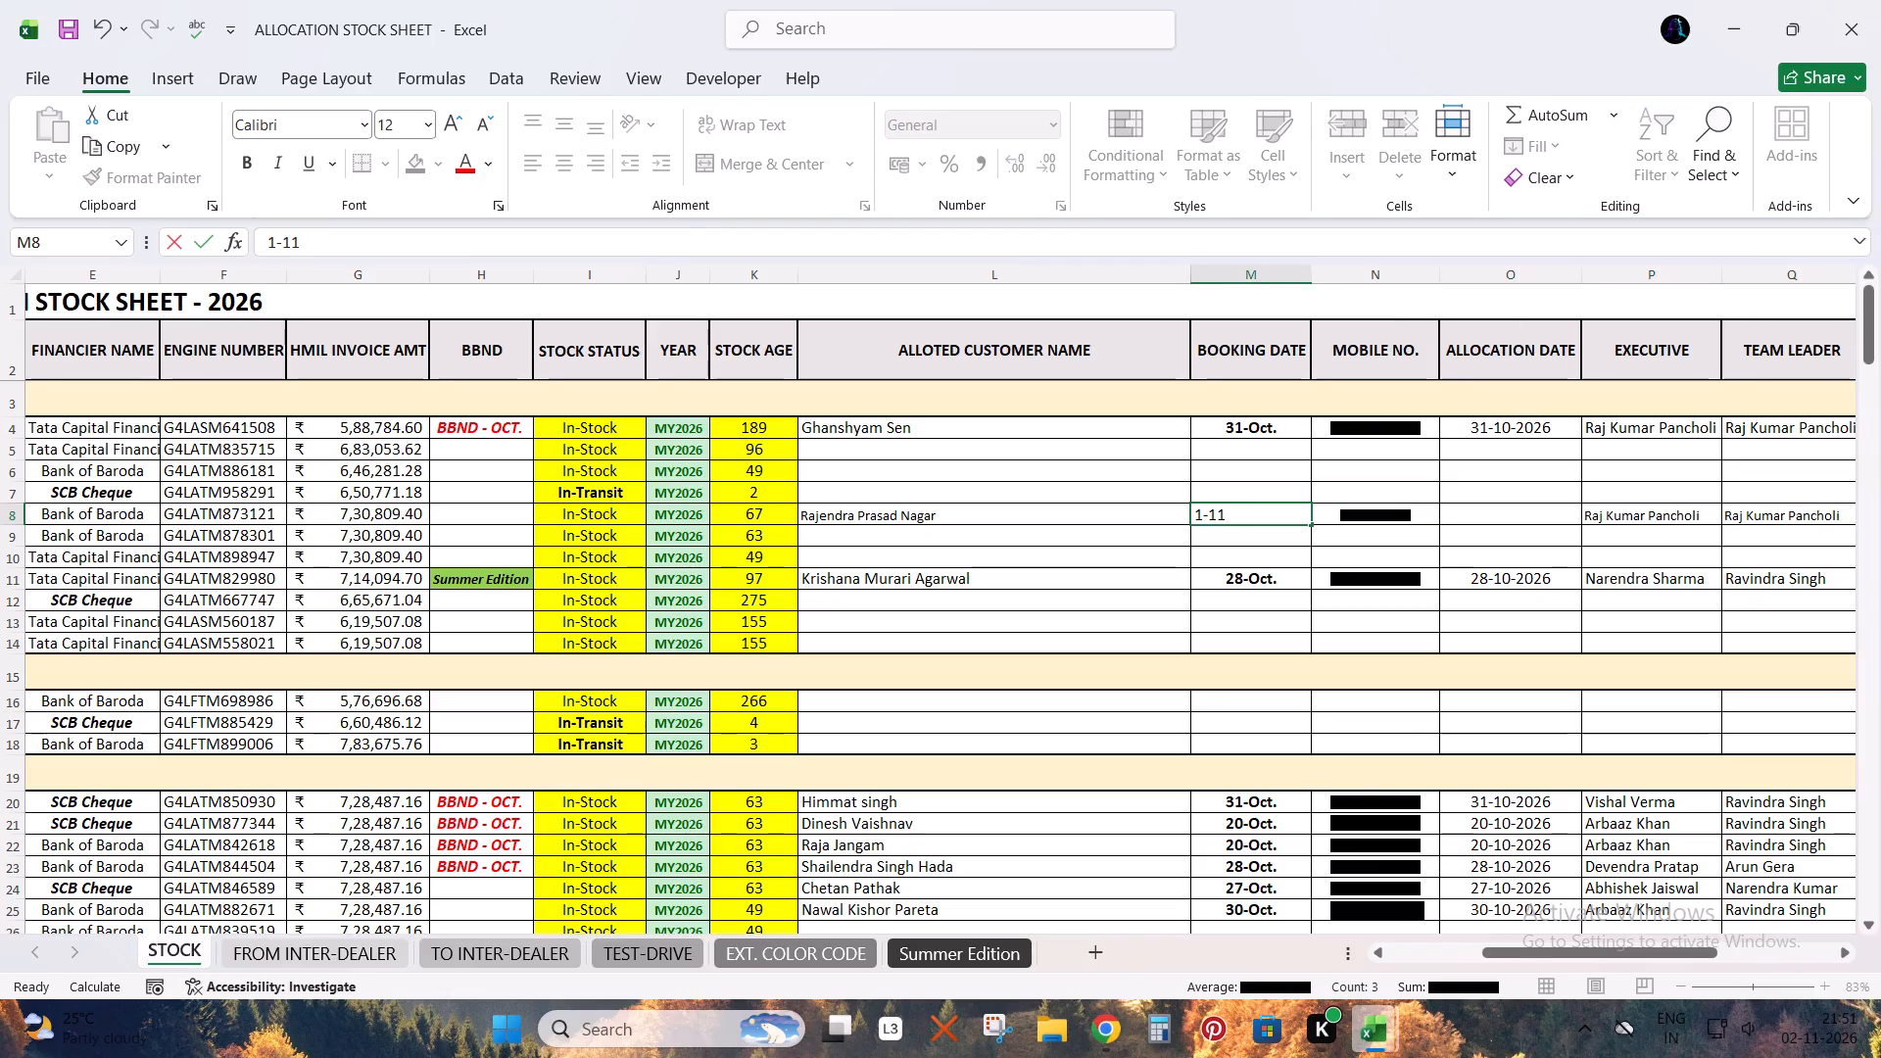
pyautogui.write('2-11')
pyautogui.press('Return')
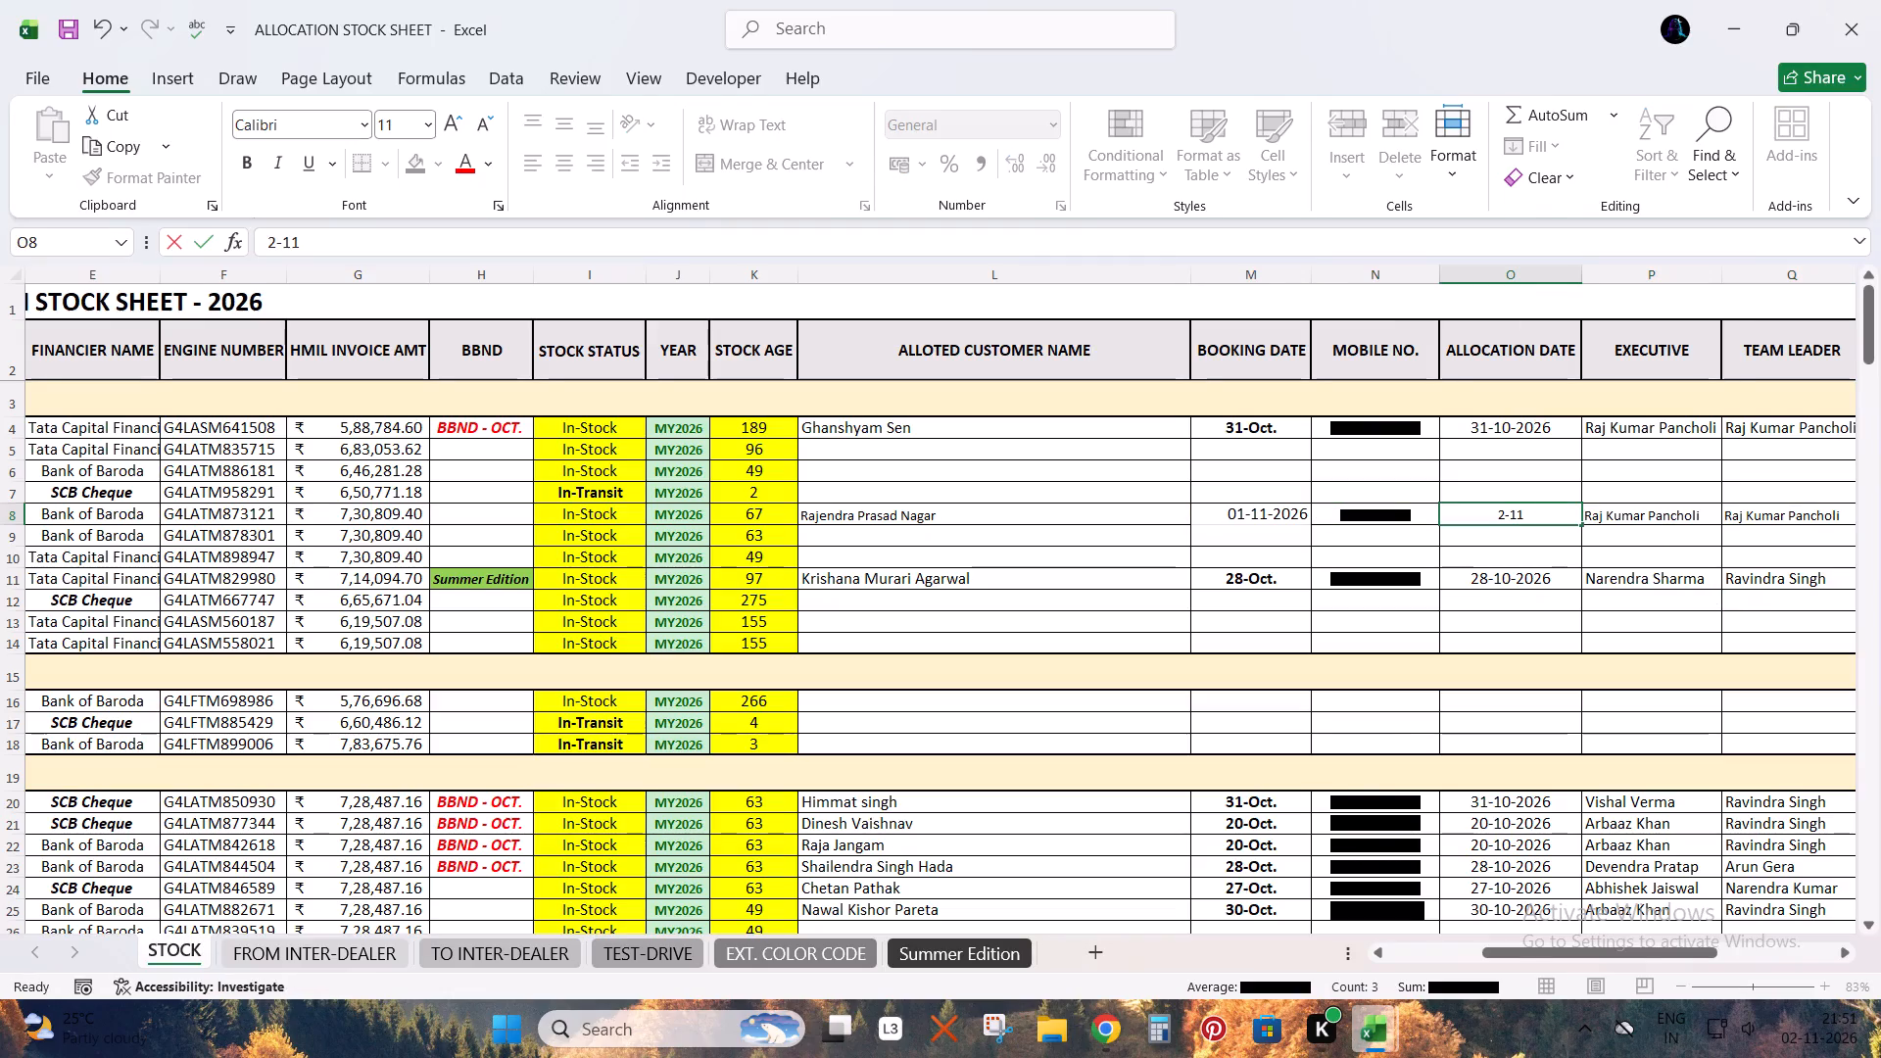
# Apply the formatting of row 7's cells from Alloted Customer Name to Team Leader to the same cells in row 8 with Format Painter.
pyautogui.press('Up')
pyautogui.press('Left')
pyautogui.press('Up')
pyautogui.hotkey('shift', 'Right')
pyautogui.hotkey('shift', 'Right')
pyautogui.hotkey('shift', 'Right')
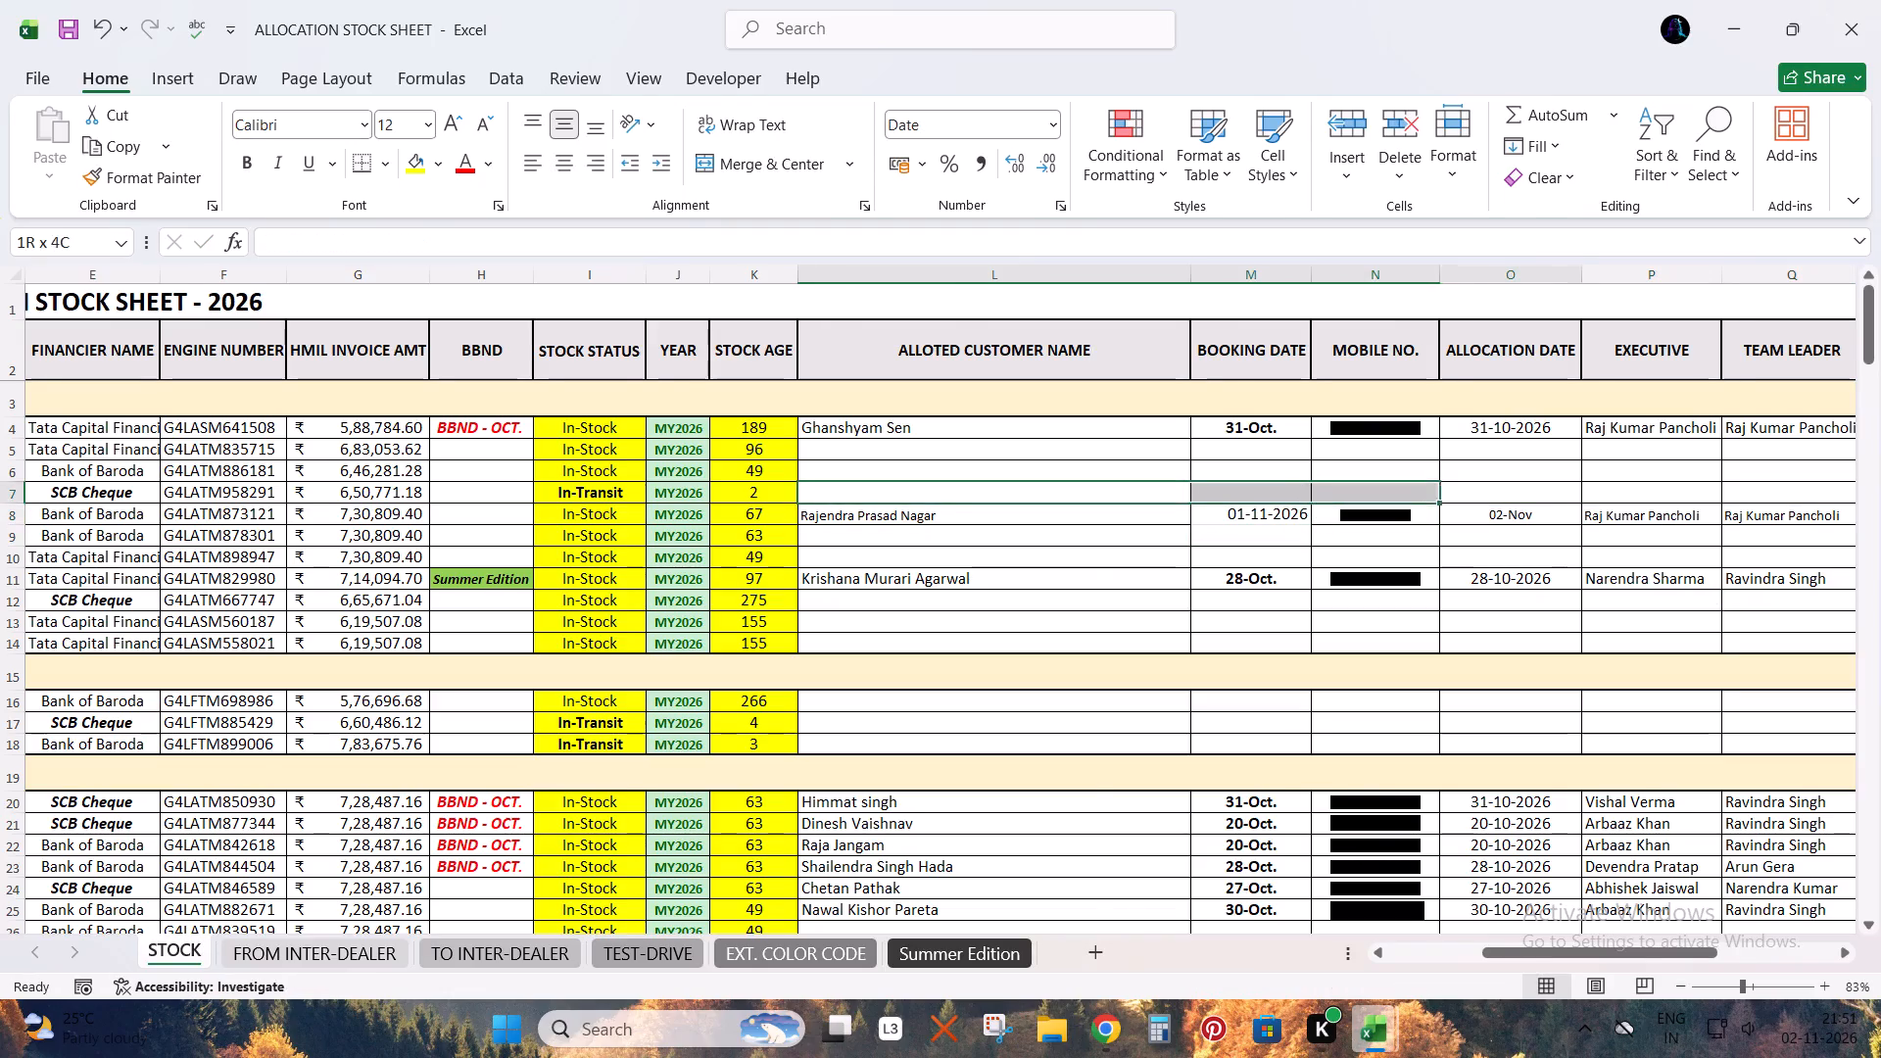
pyautogui.hotkey('shift', 'Right')
pyautogui.hotkey('shift', 'Right')
pyautogui.write('hfp')
pyautogui.press('Down')
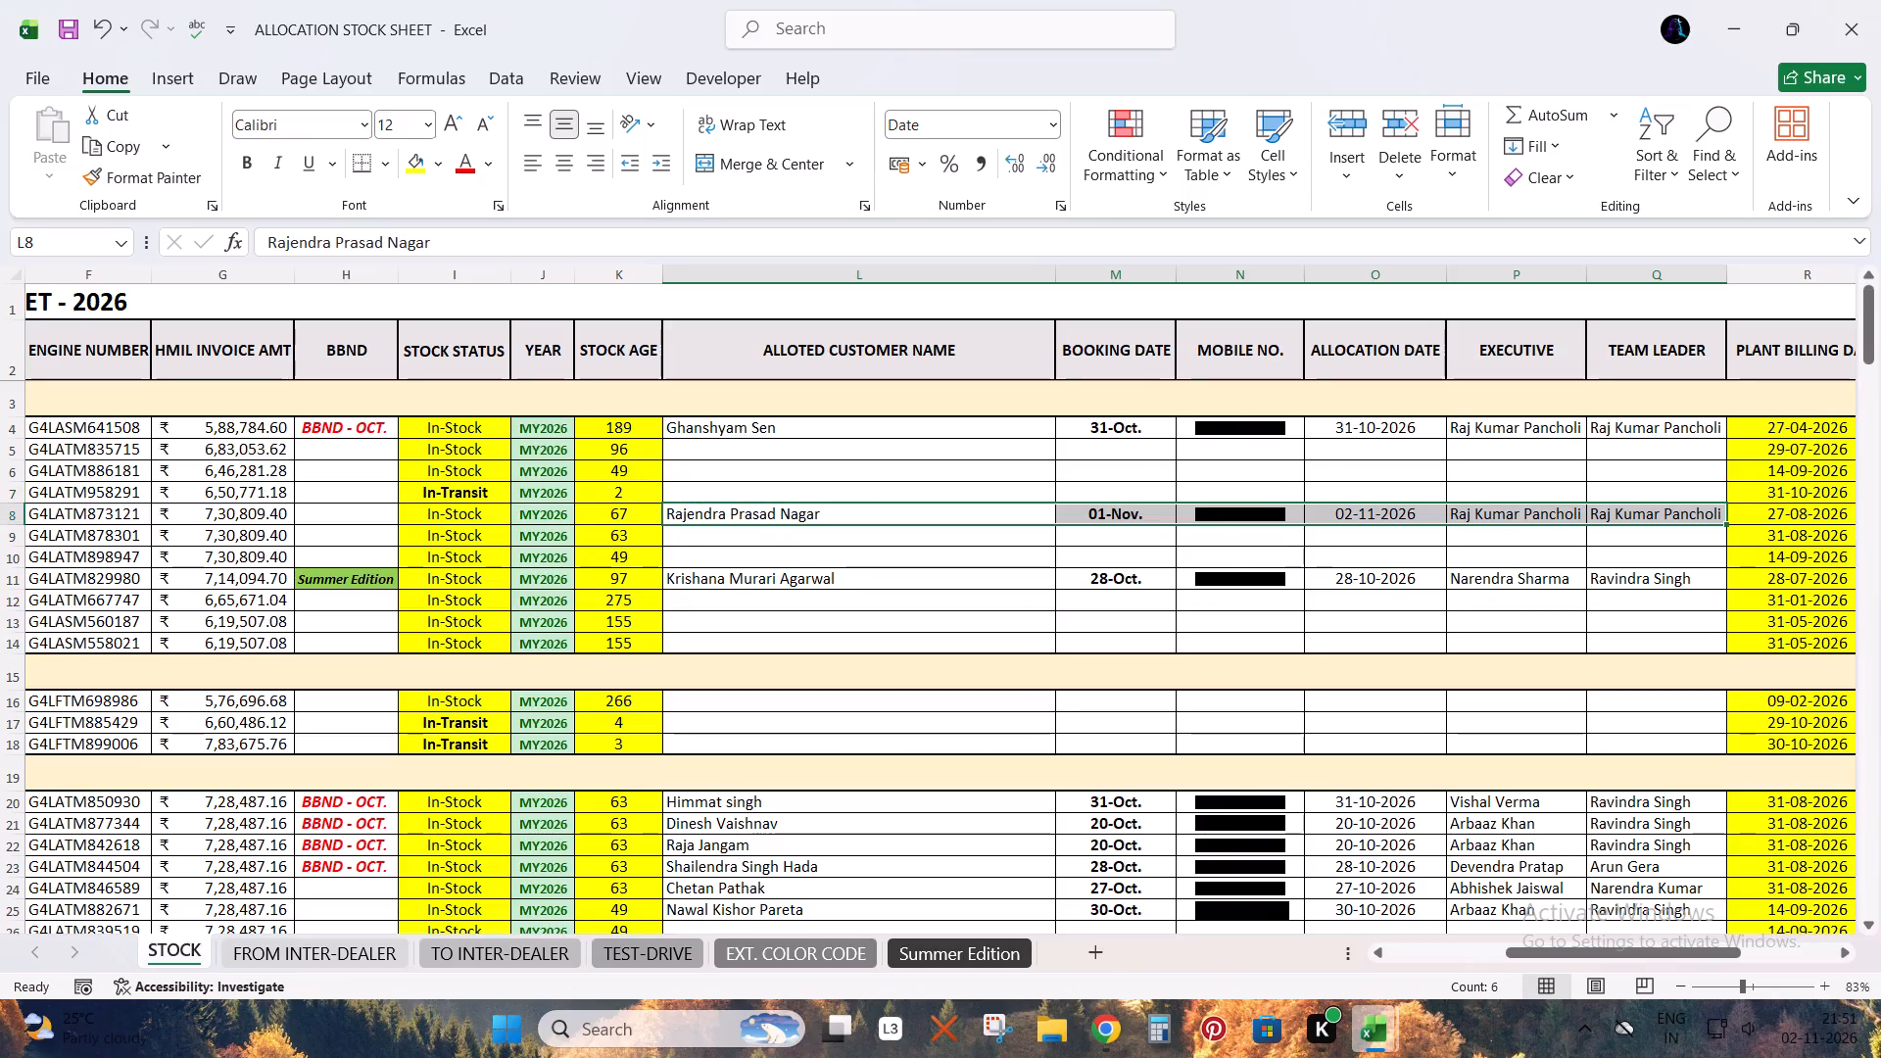
# Copy row 8's VIN number and switch to BOOKING LIST to record it in the VIN column for booking 2846.
pyautogui.hotkey('ctrl', 'Left')
pyautogui.hotkey('ctrl', 'Left')
pyautogui.hotkey('ctrl', 'Left')
pyautogui.press('Right')
pyautogui.press('Right')
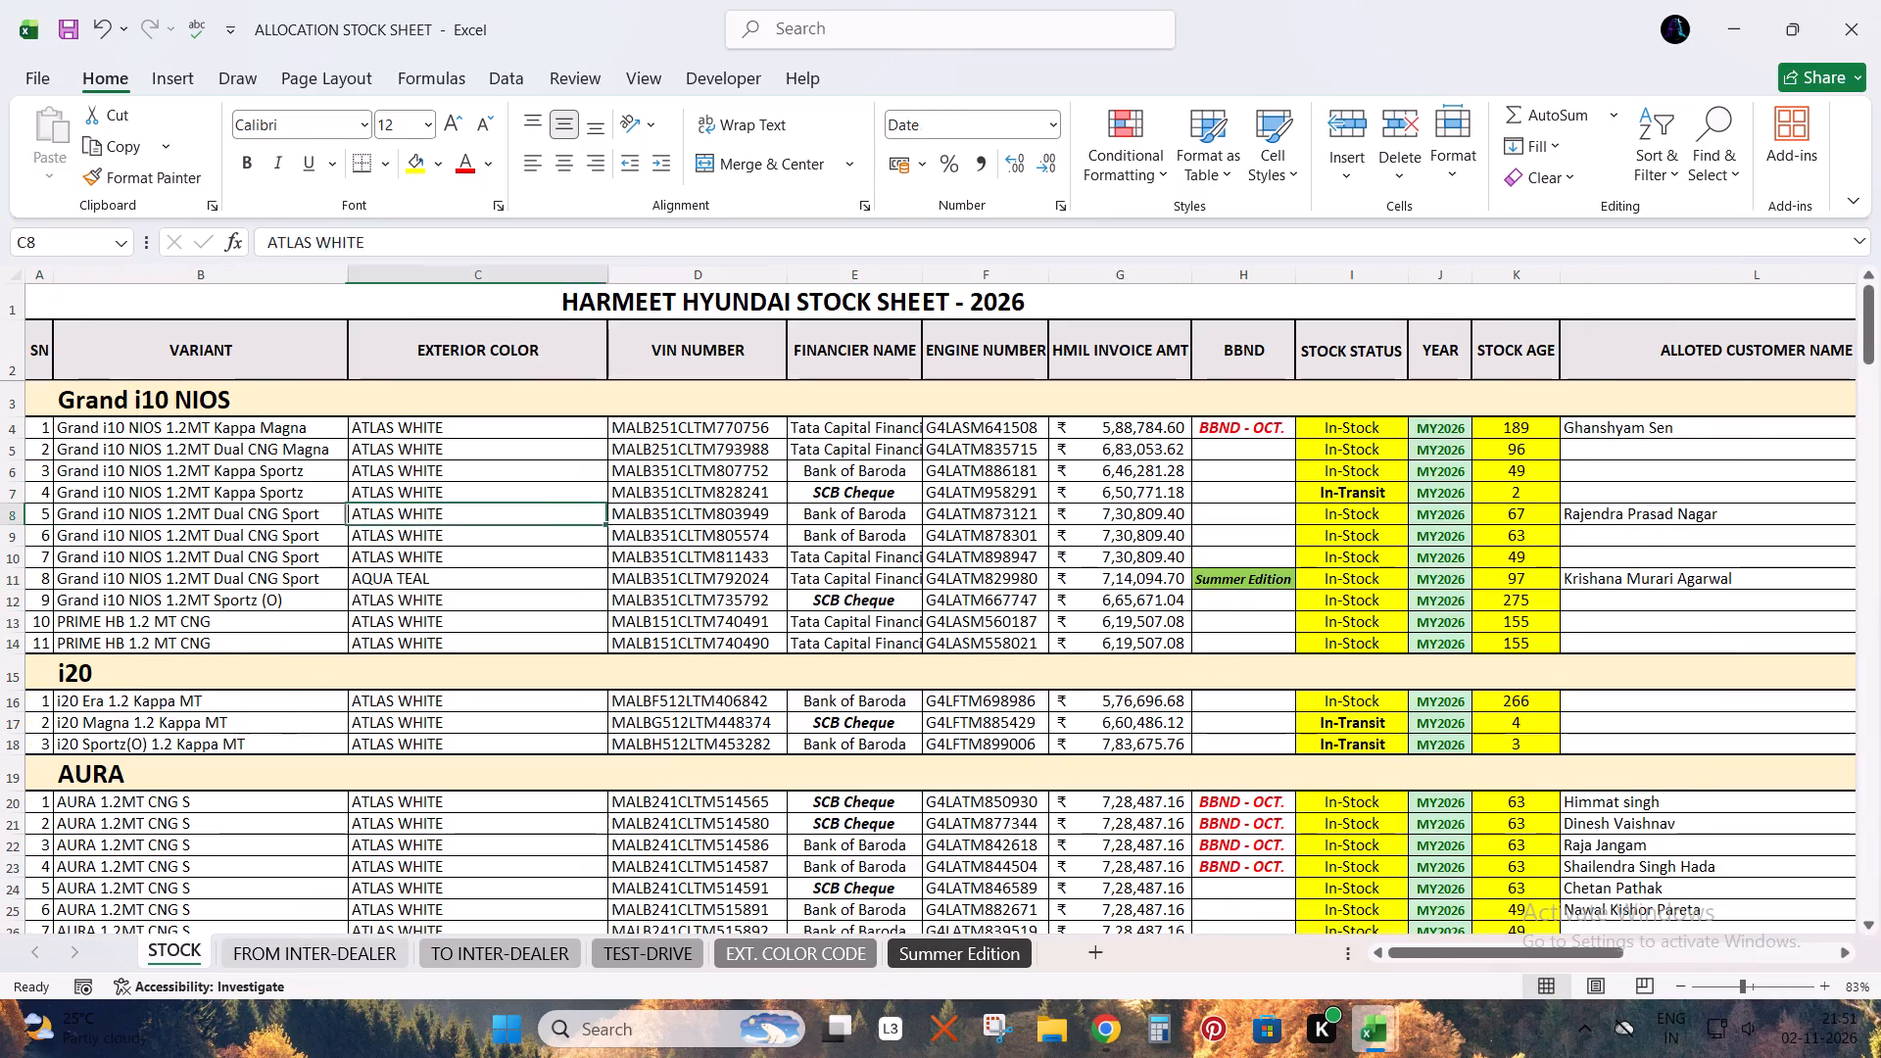
pyautogui.press('Right')
pyautogui.hotkey('ctrl', 'c')
pyautogui.hotkey('alt', 'Tab')
pyautogui.press('Right')
pyautogui.press('Right')
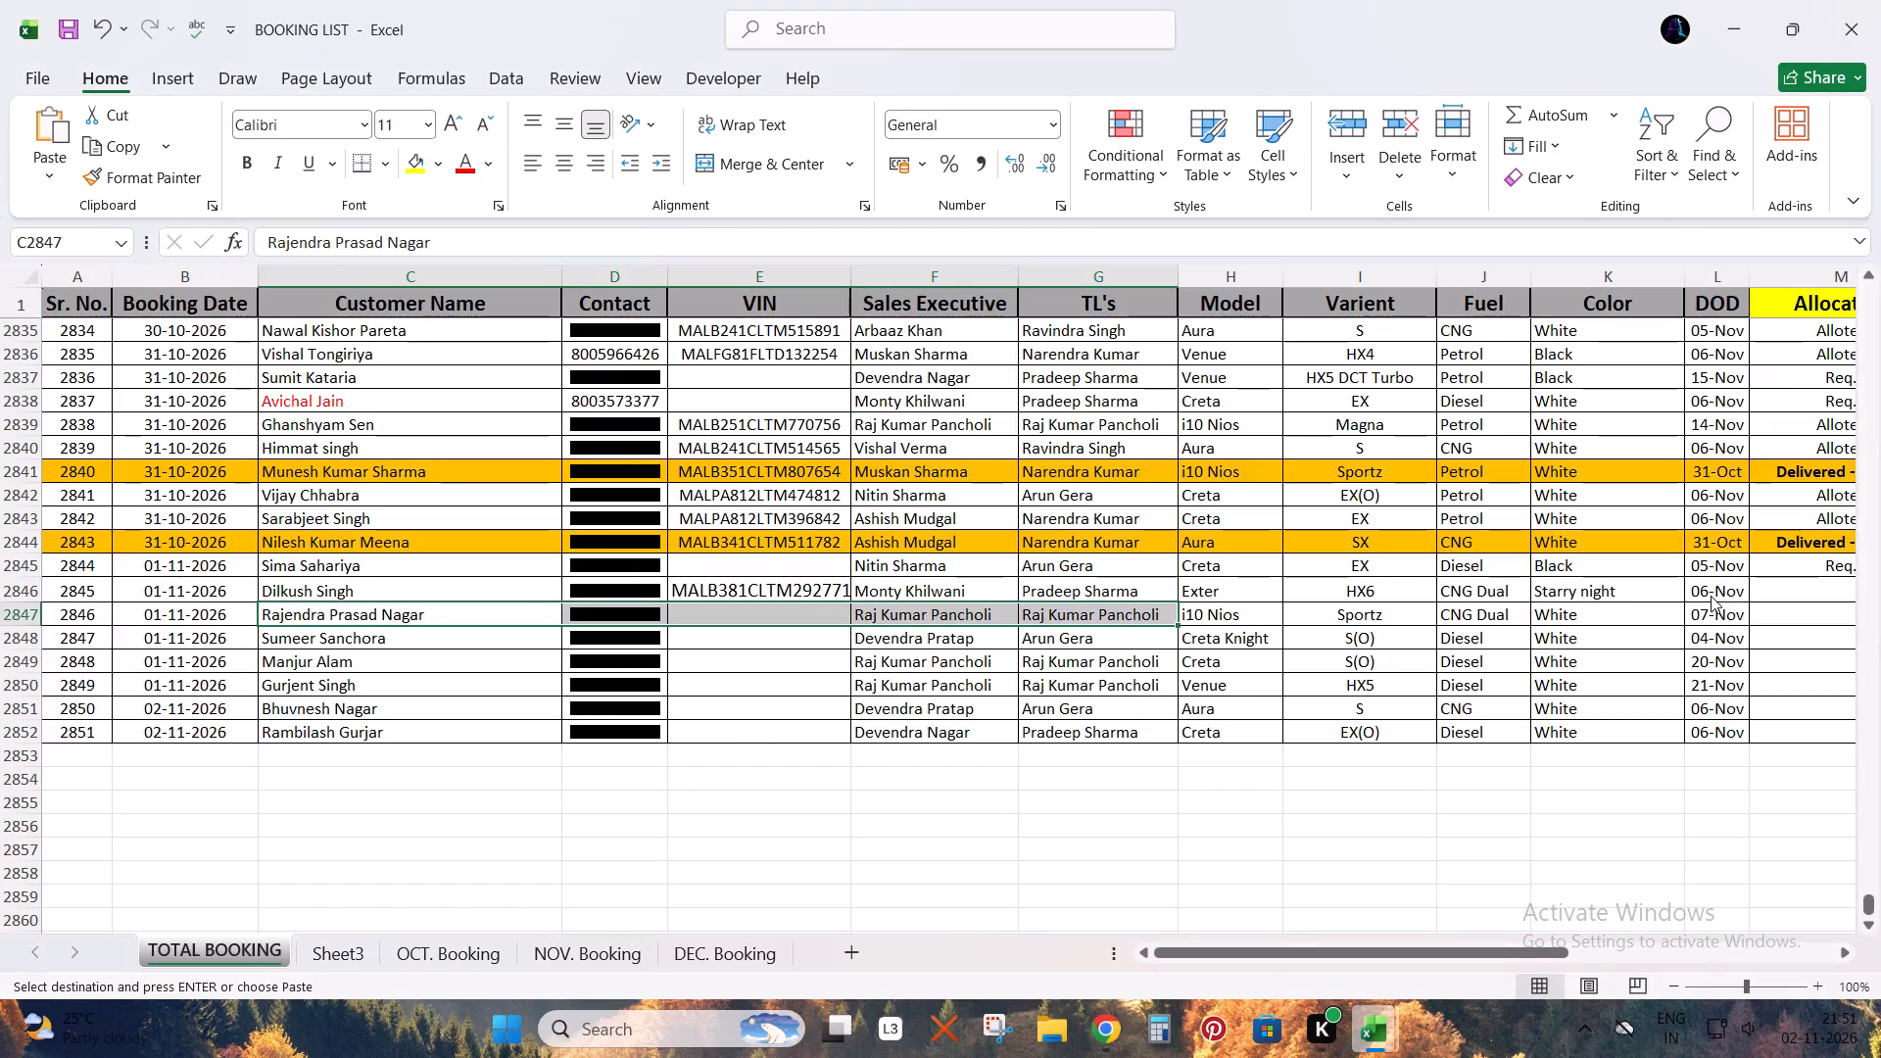
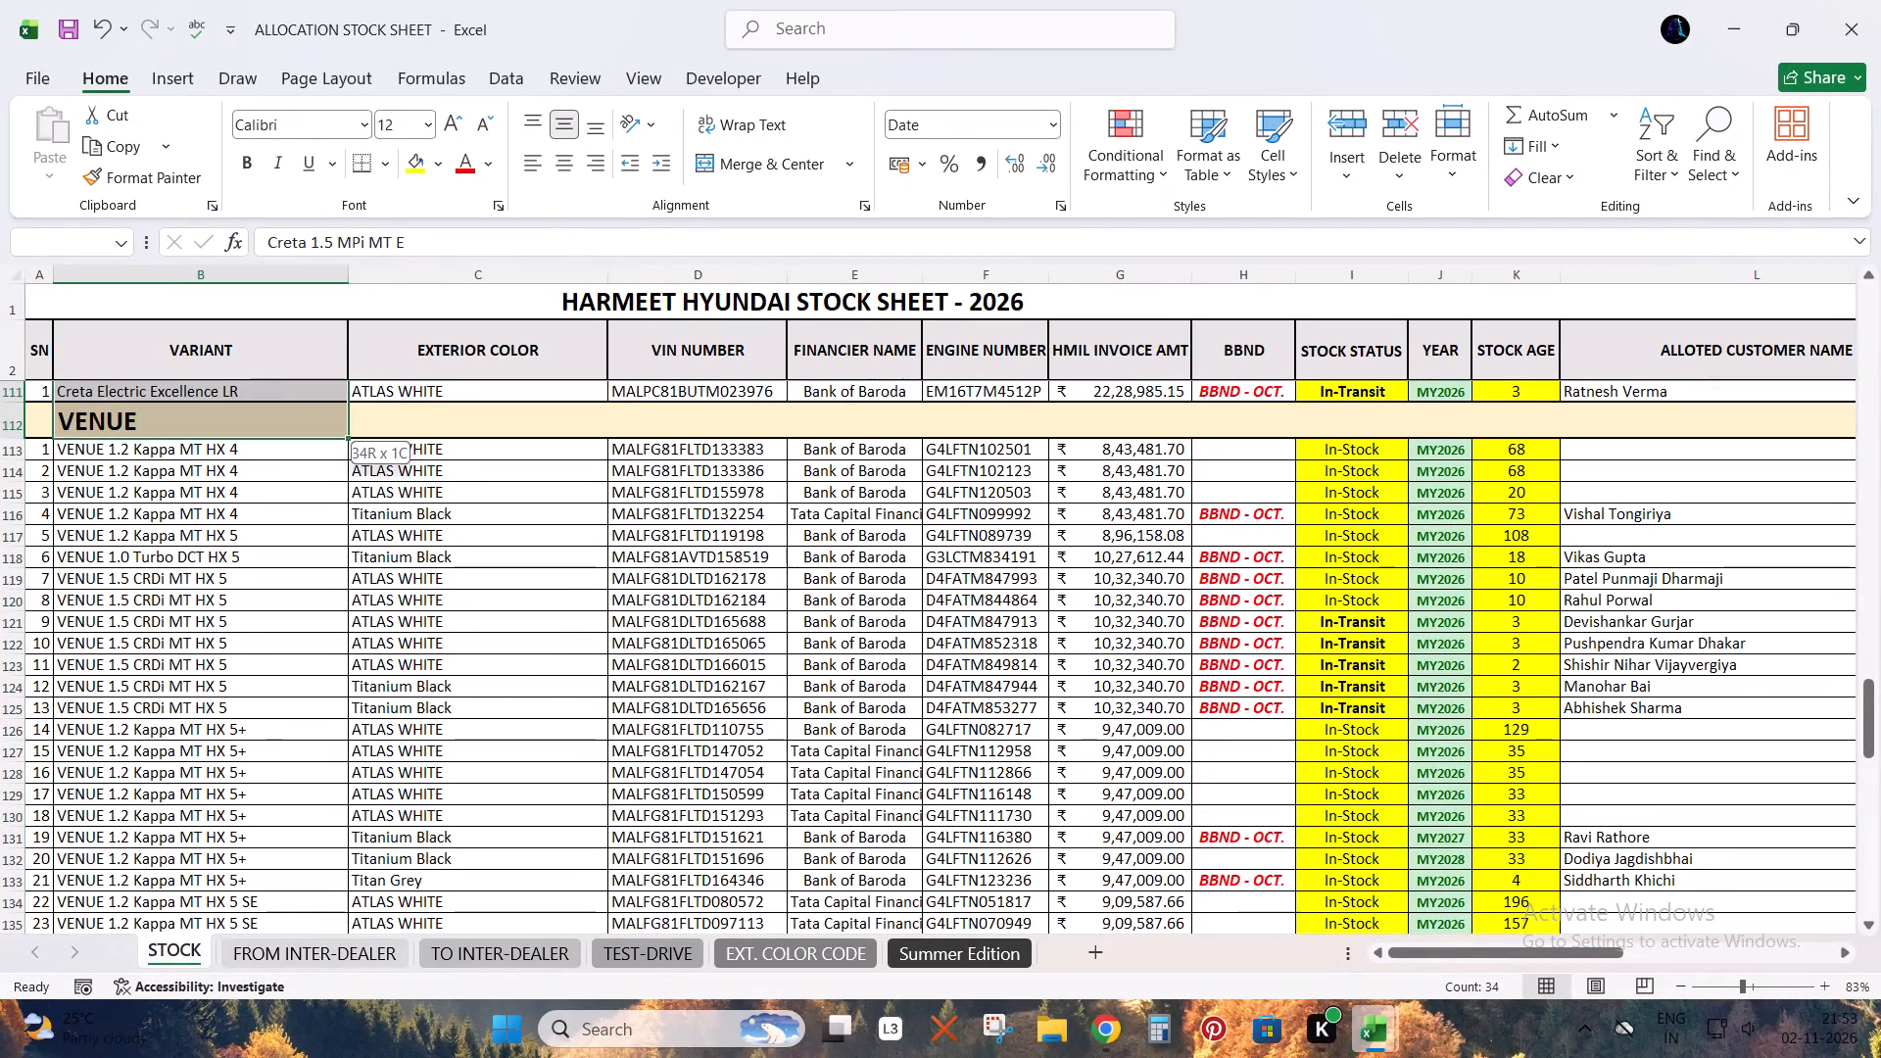
# Search the stock sheet for "se" through the Creta variants and highlight the Creta 1.5 MPi MT S(O) SE row.
pyautogui.moveTo(263, 410); pyautogui.dragTo(268, 393)
pyautogui.hotkey('ctrl', 'f')
pyautogui.write('se')
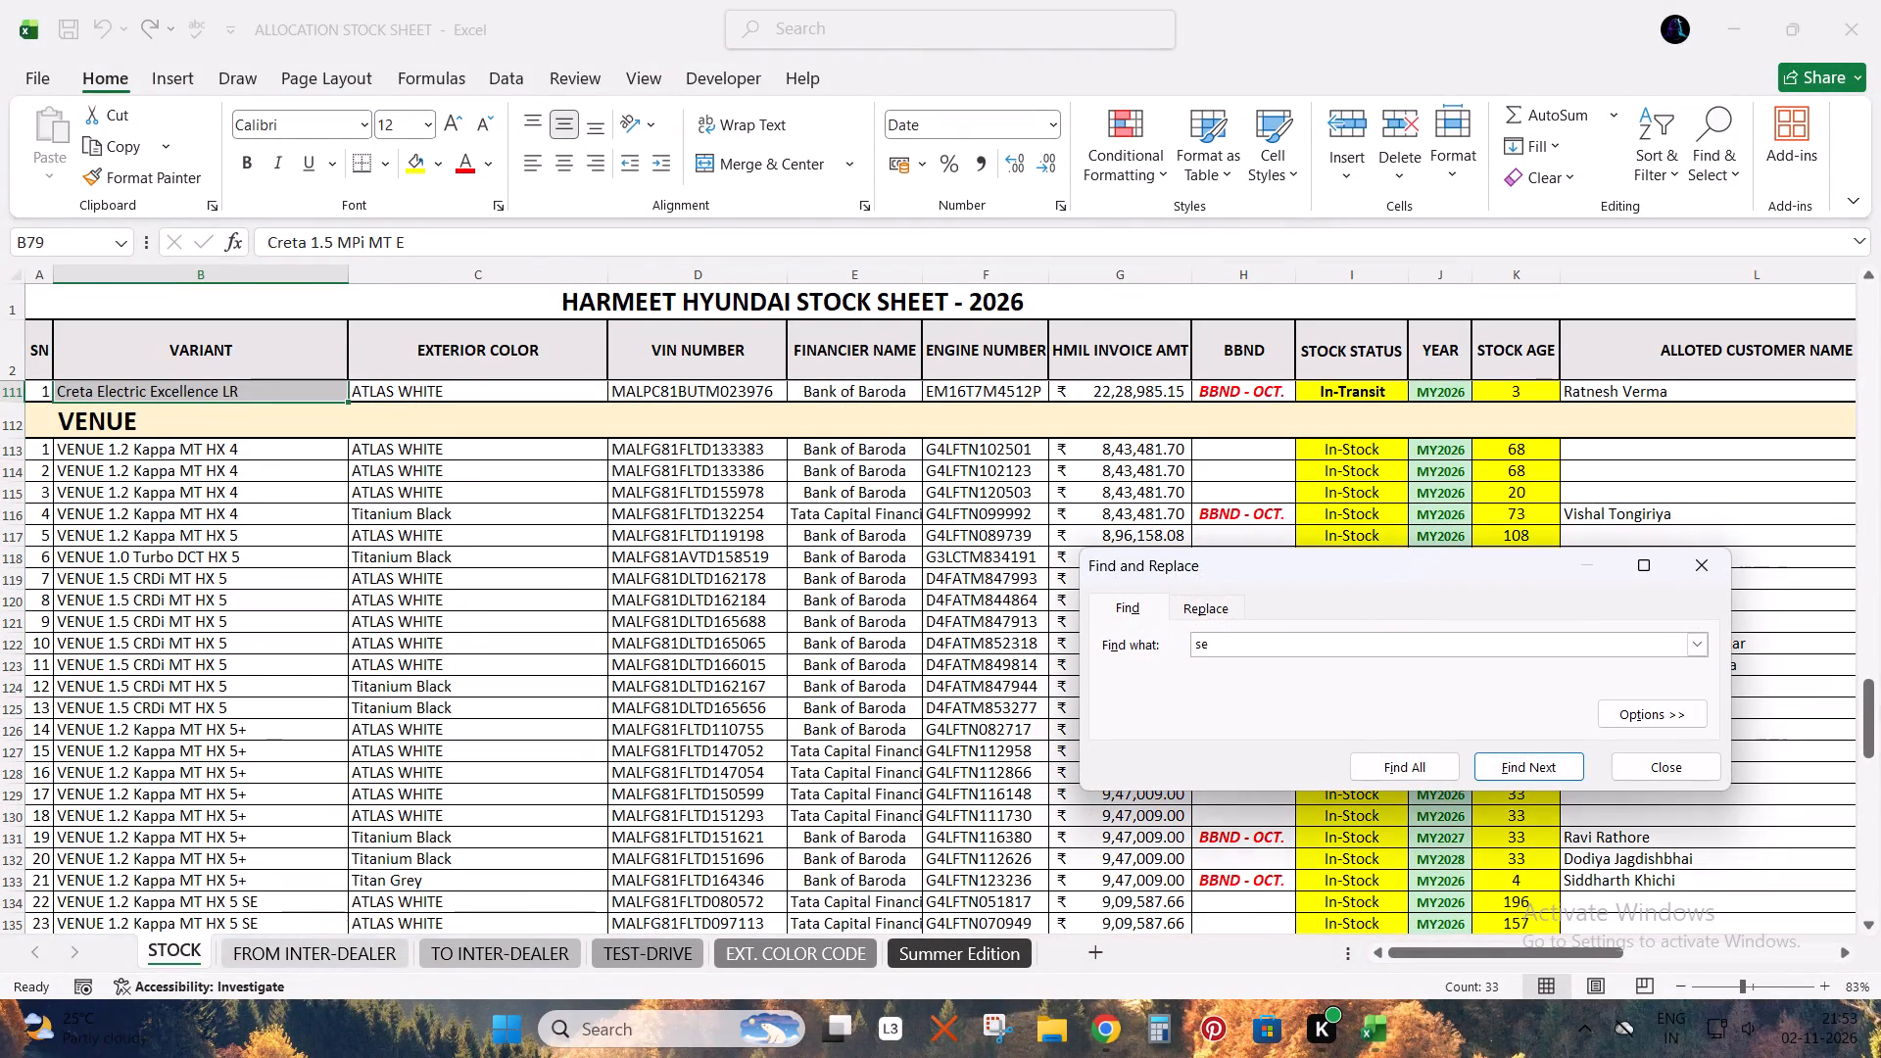
pyautogui.press('Return')
pyautogui.press('Return')
pyautogui.press('Return')
pyautogui.press('Return')
pyautogui.press('Escape')
pyautogui.press('Right')
pyautogui.press('Left')
pyautogui.hotkey('shift', 'space')
# Switch to BOOKING LIST and enter Req. in the Allocation column for booking 2847, the Creta Knight S(O) Diesel.
pyautogui.hotkey('alt', 'Tab')
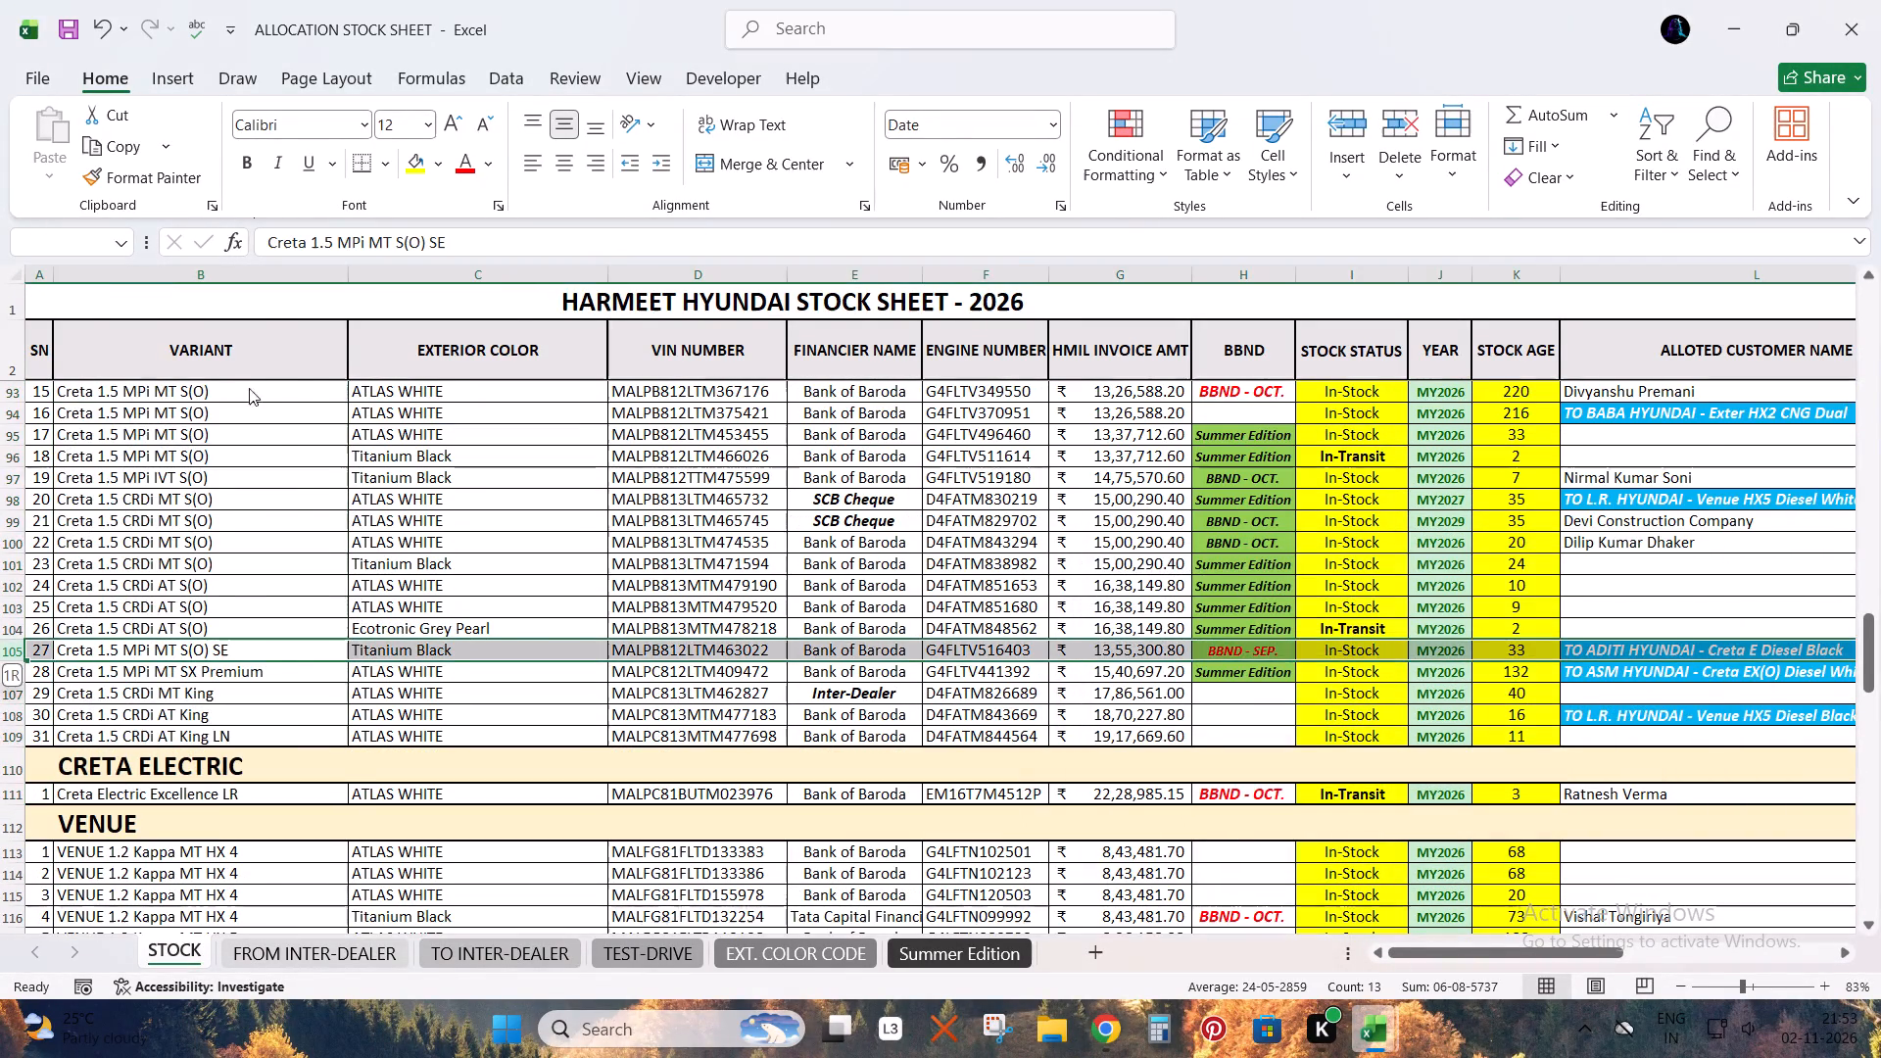
pyautogui.hotkey('ctrl', 'Right')
pyautogui.press('Right')
pyautogui.press('Right')
pyautogui.press('Right')
pyautogui.press('Right')
pyautogui.press('Right')
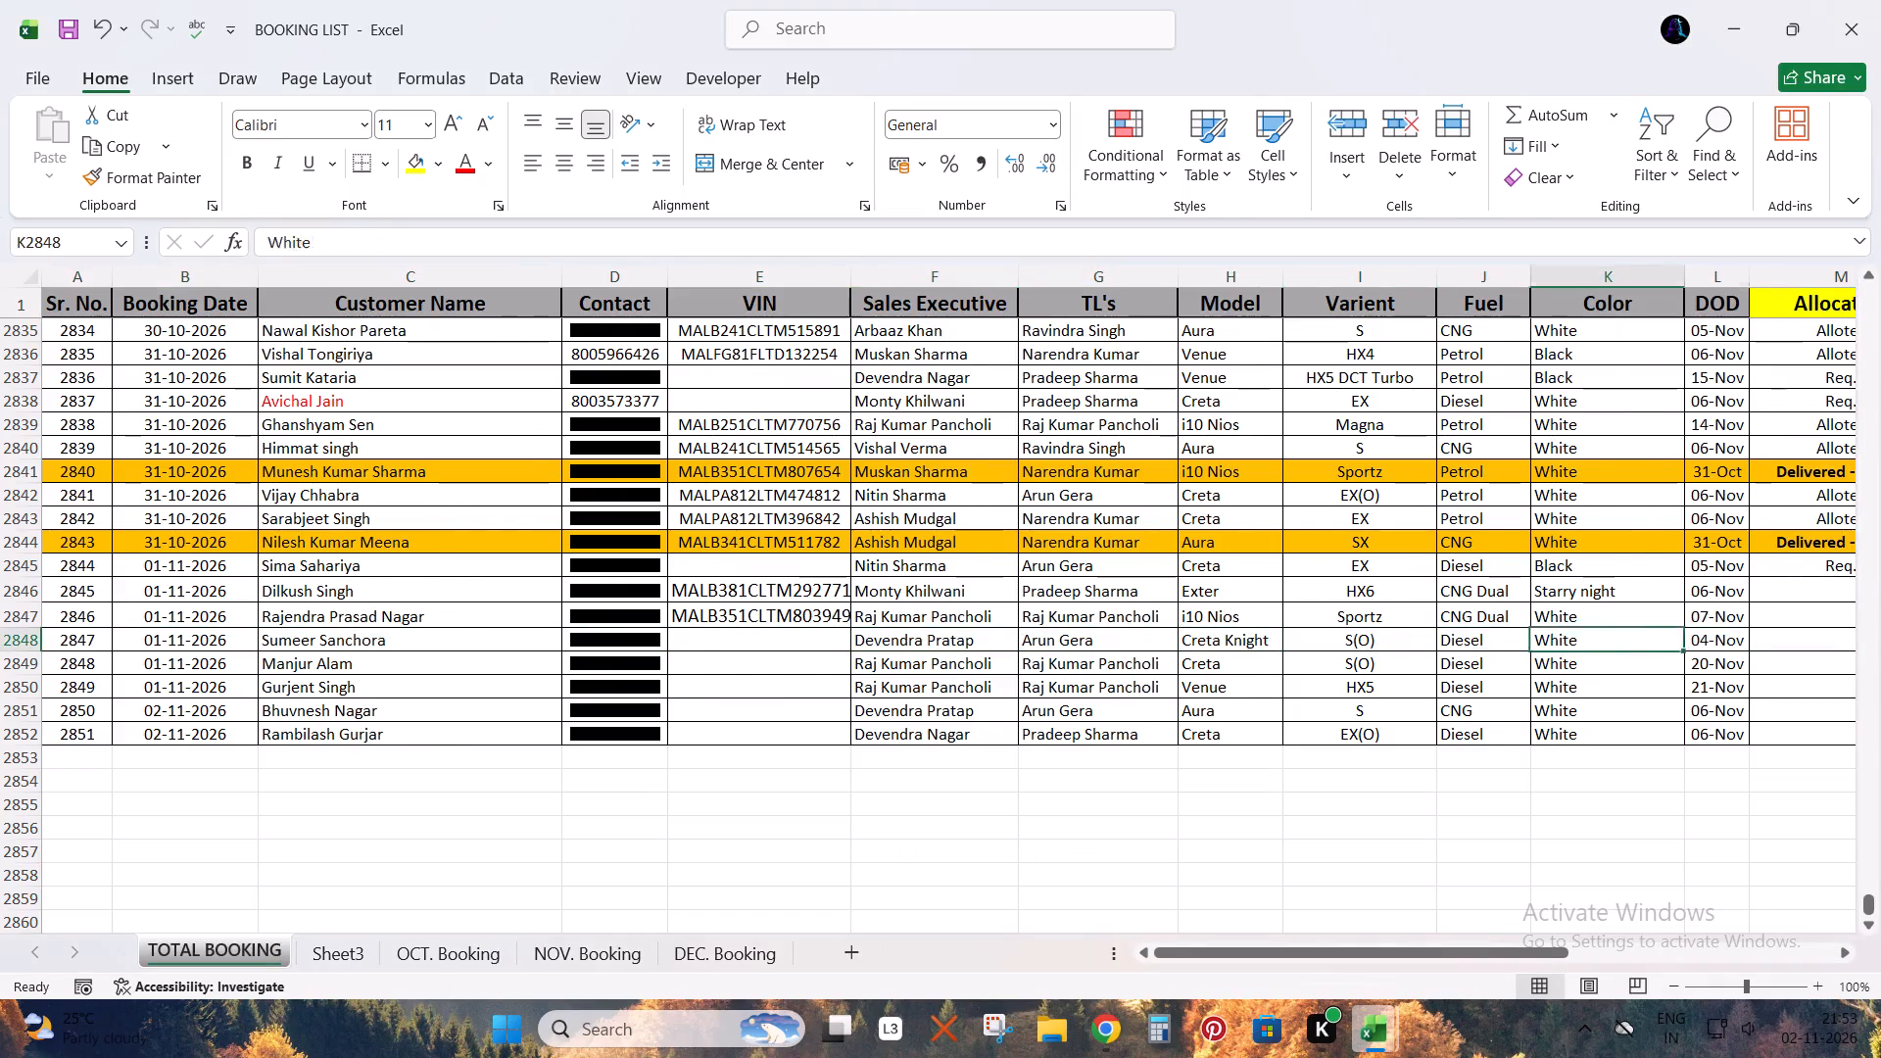
pyautogui.press('Right')
pyautogui.press('Right')
pyautogui.press('r')
pyautogui.press('Up')
pyautogui.press('a')
pyautogui.press('Down')
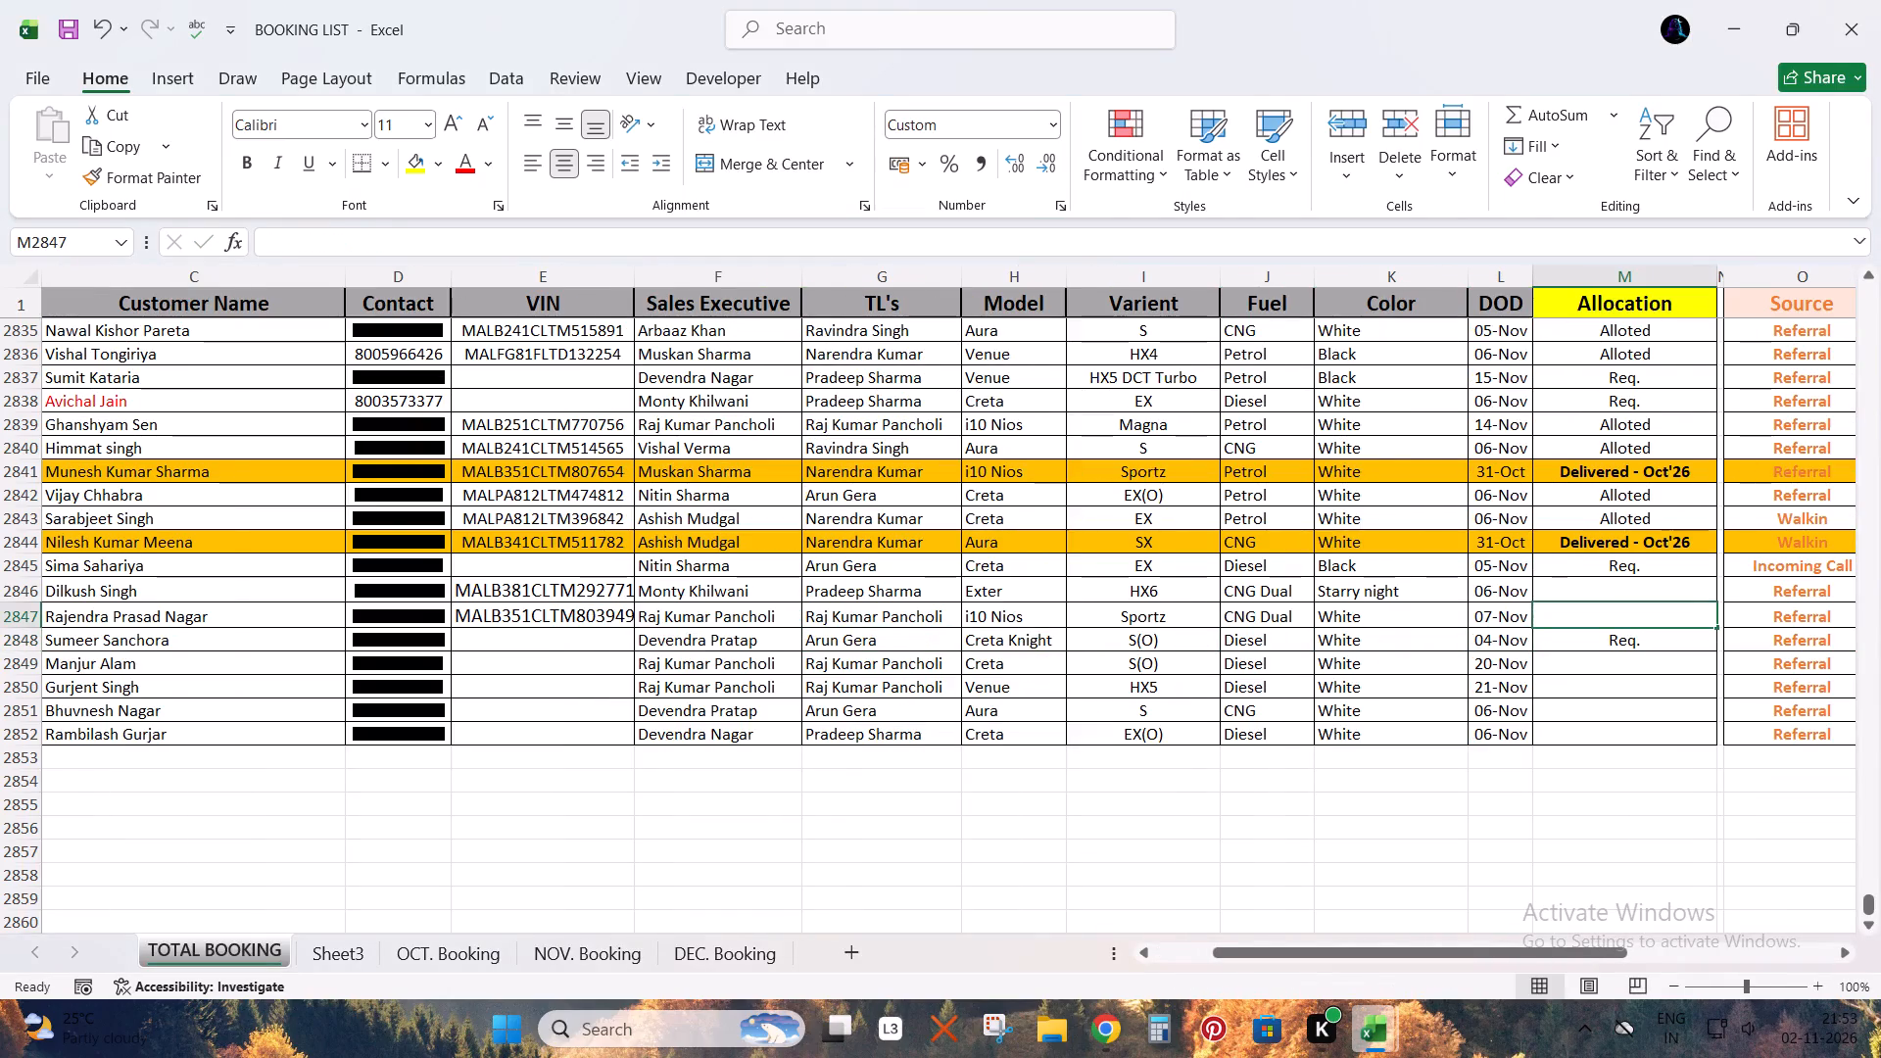
pyautogui.press('Up')
pyautogui.press('Up')
pyautogui.press('Up')
pyautogui.press('Down')
pyautogui.press('a')
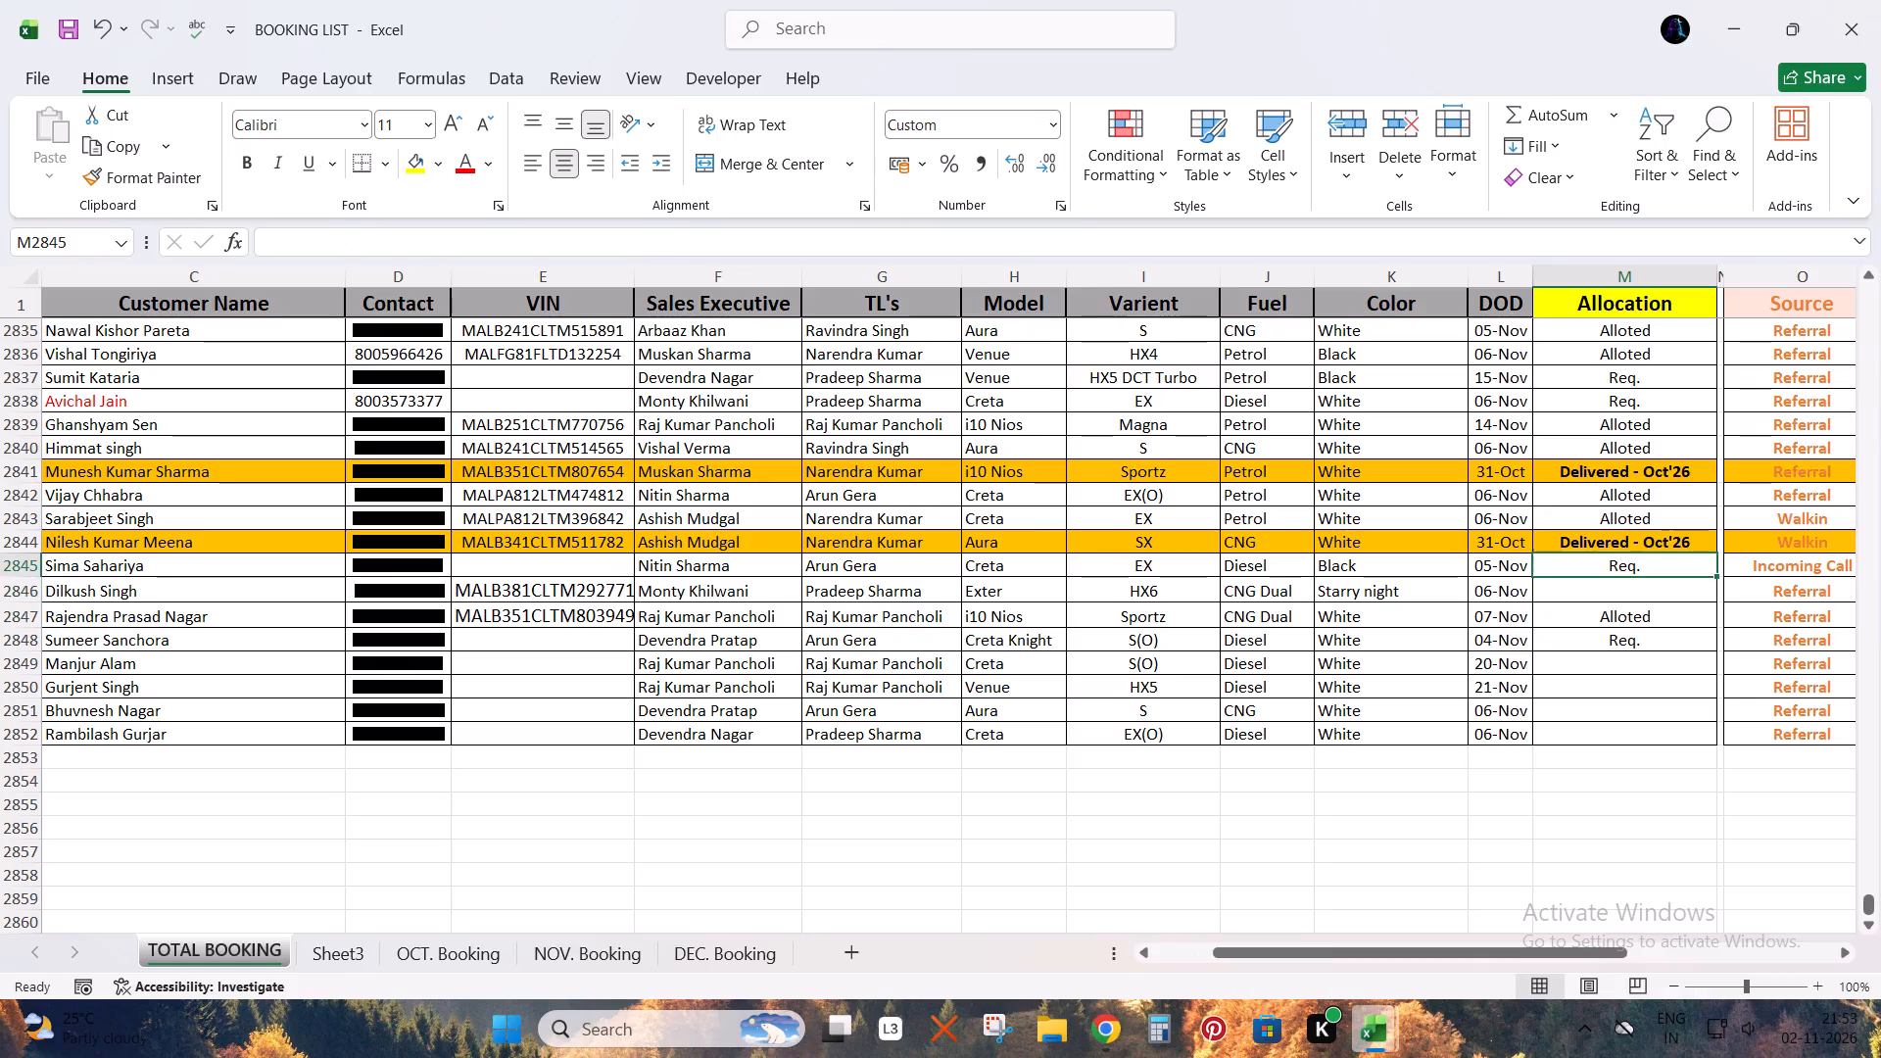
pyautogui.press('Down')
# Go to the VIN cell of booking 2848, reviewing its row, and save BOOKING LIST.
pyautogui.press('Down')
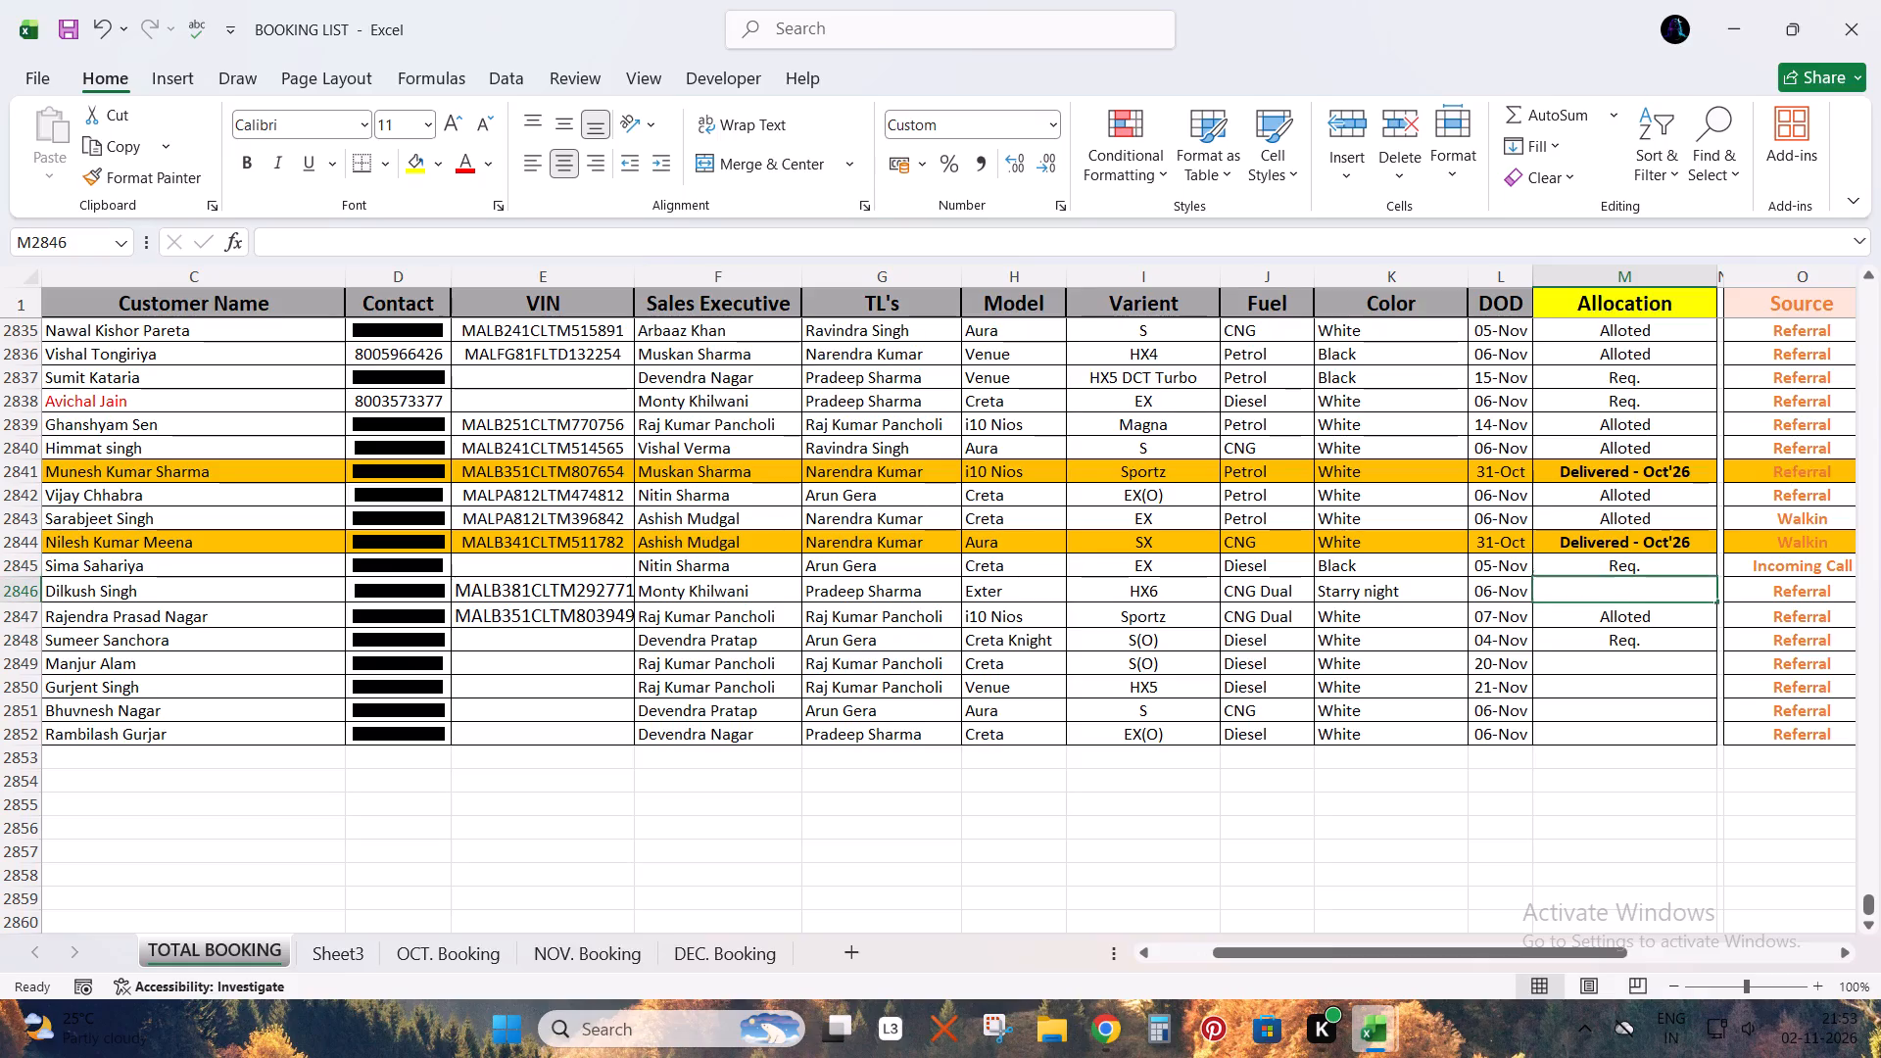
pyautogui.press('Down')
pyautogui.press('Left')
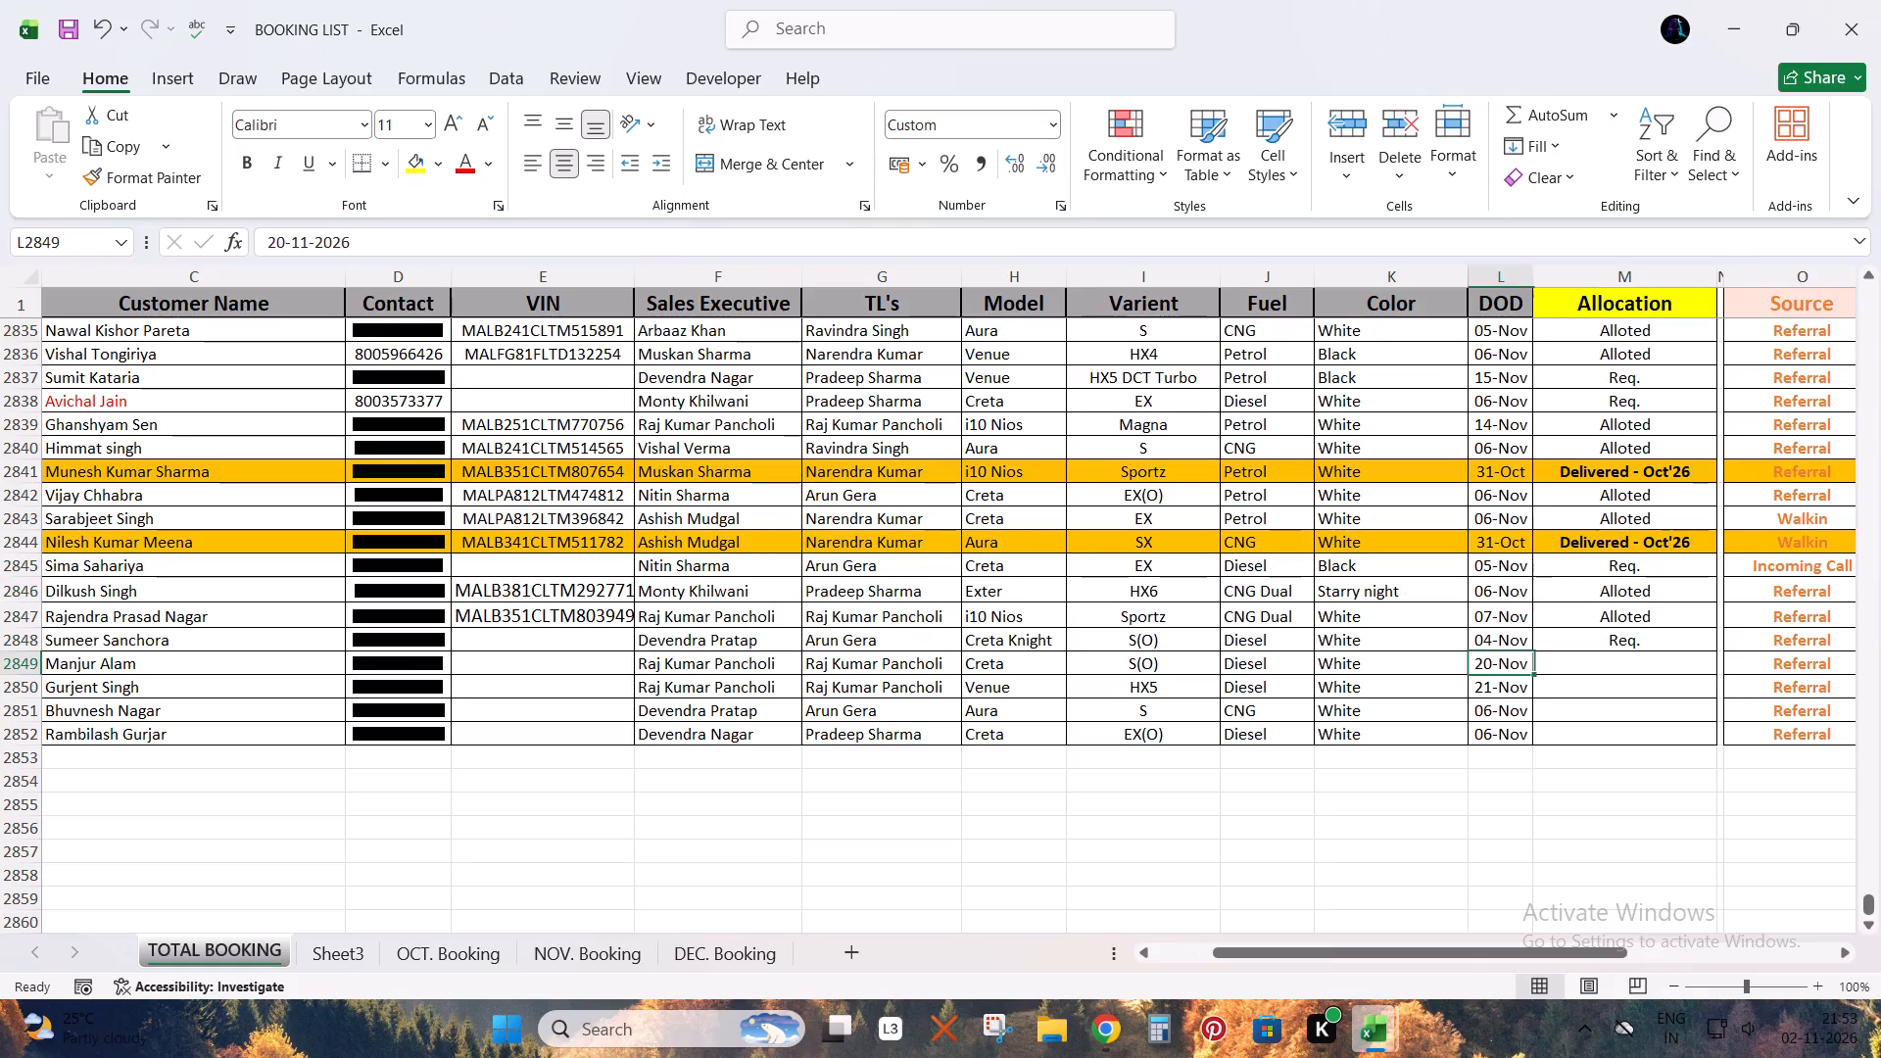
pyautogui.press('Down')
pyautogui.press('Left')
pyautogui.press('Left')
pyautogui.press('Up')
pyautogui.press('Left')
pyautogui.hotkey('ctrl', 'Left')
pyautogui.hotkey('ctrl', 'Left')
pyautogui.hotkey('ctrl', 'Left')
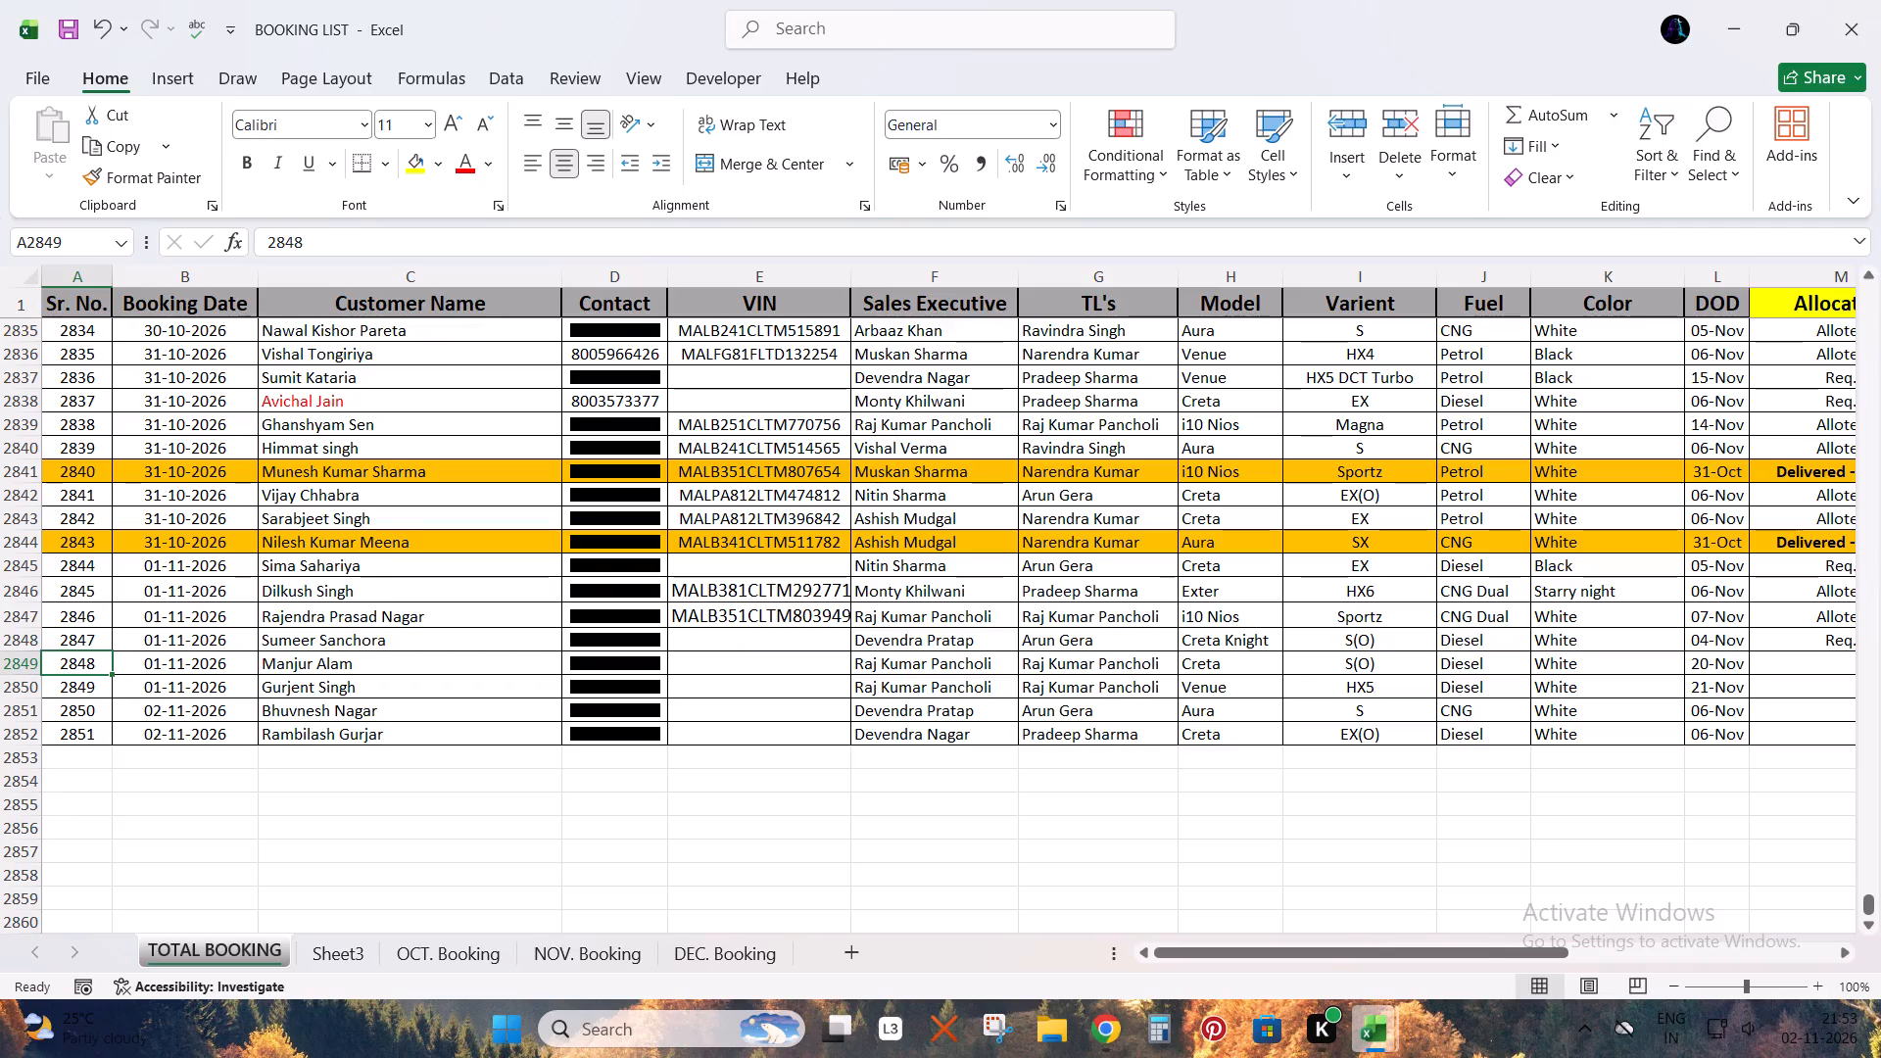
pyautogui.press('Right')
pyautogui.press('Right')
pyautogui.press('Right')
pyautogui.press('Right')
pyautogui.press('Escape')
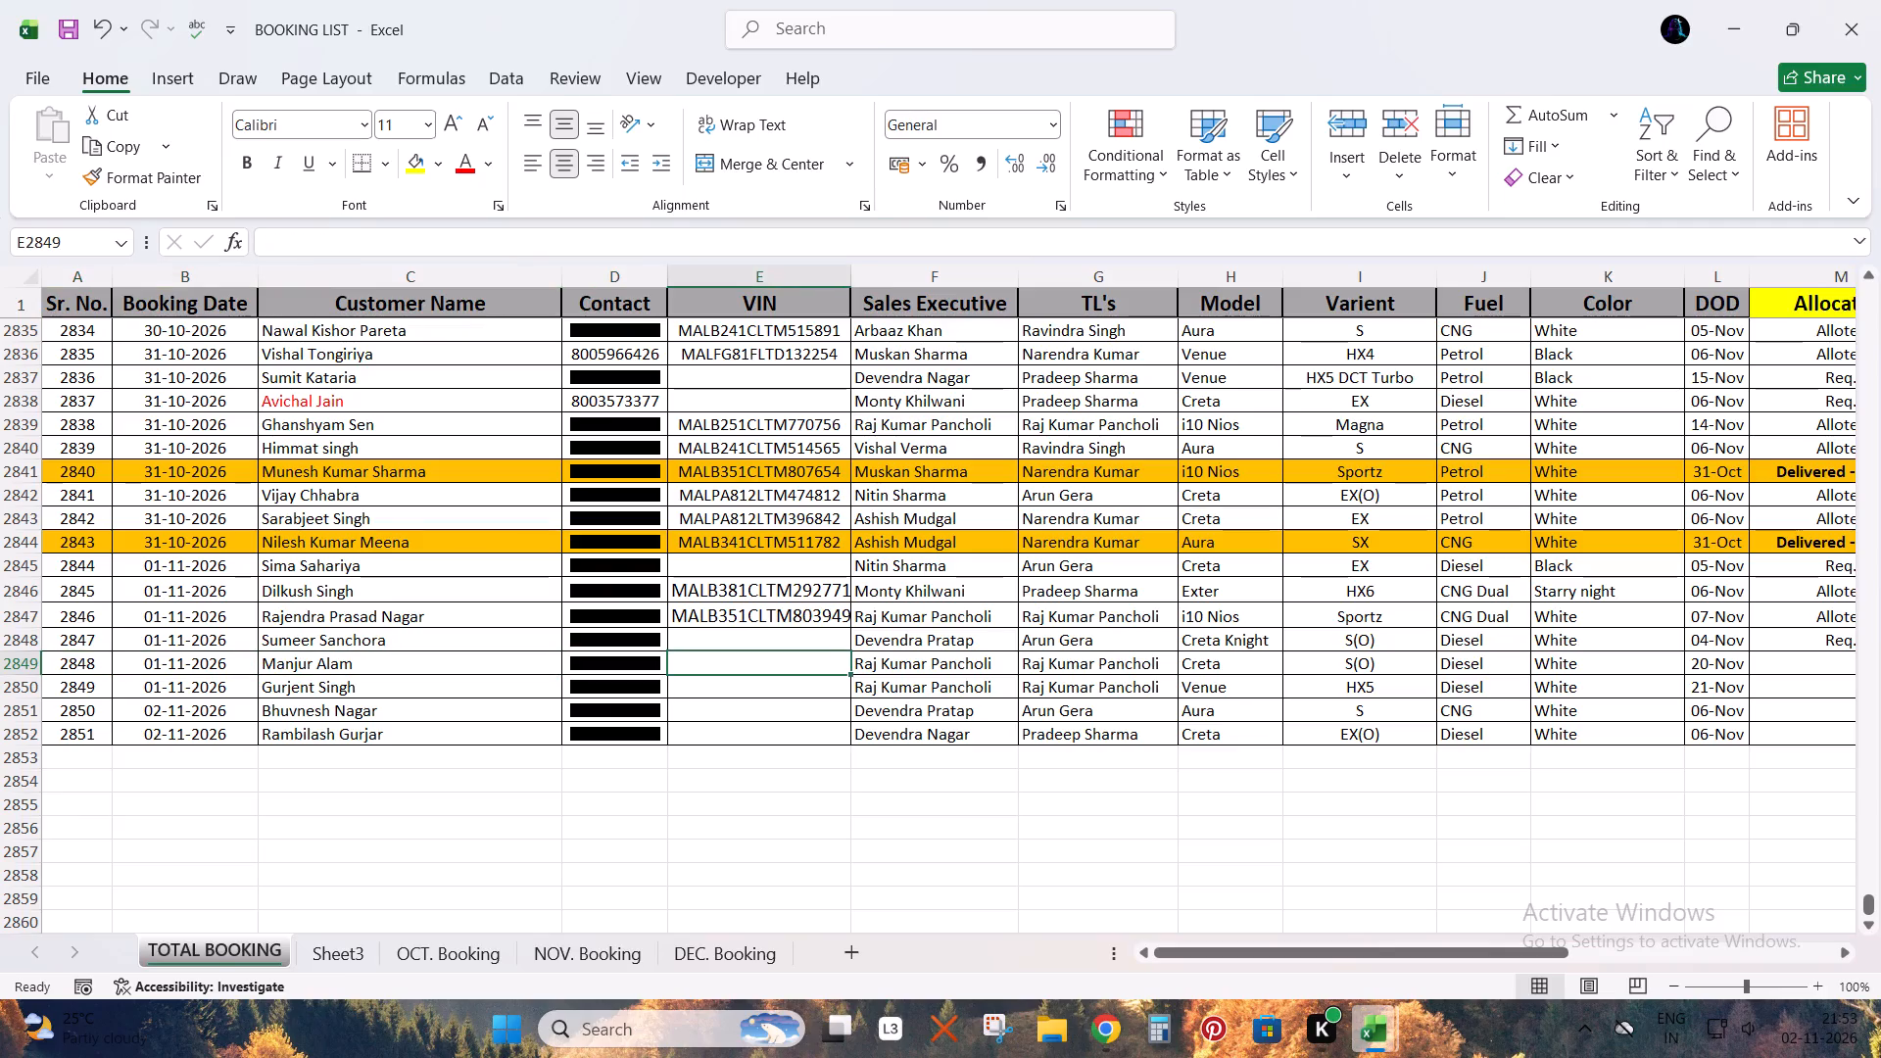
pyautogui.hotkey('ctrl', 's')
pyautogui.hotkey('shift', 'space')
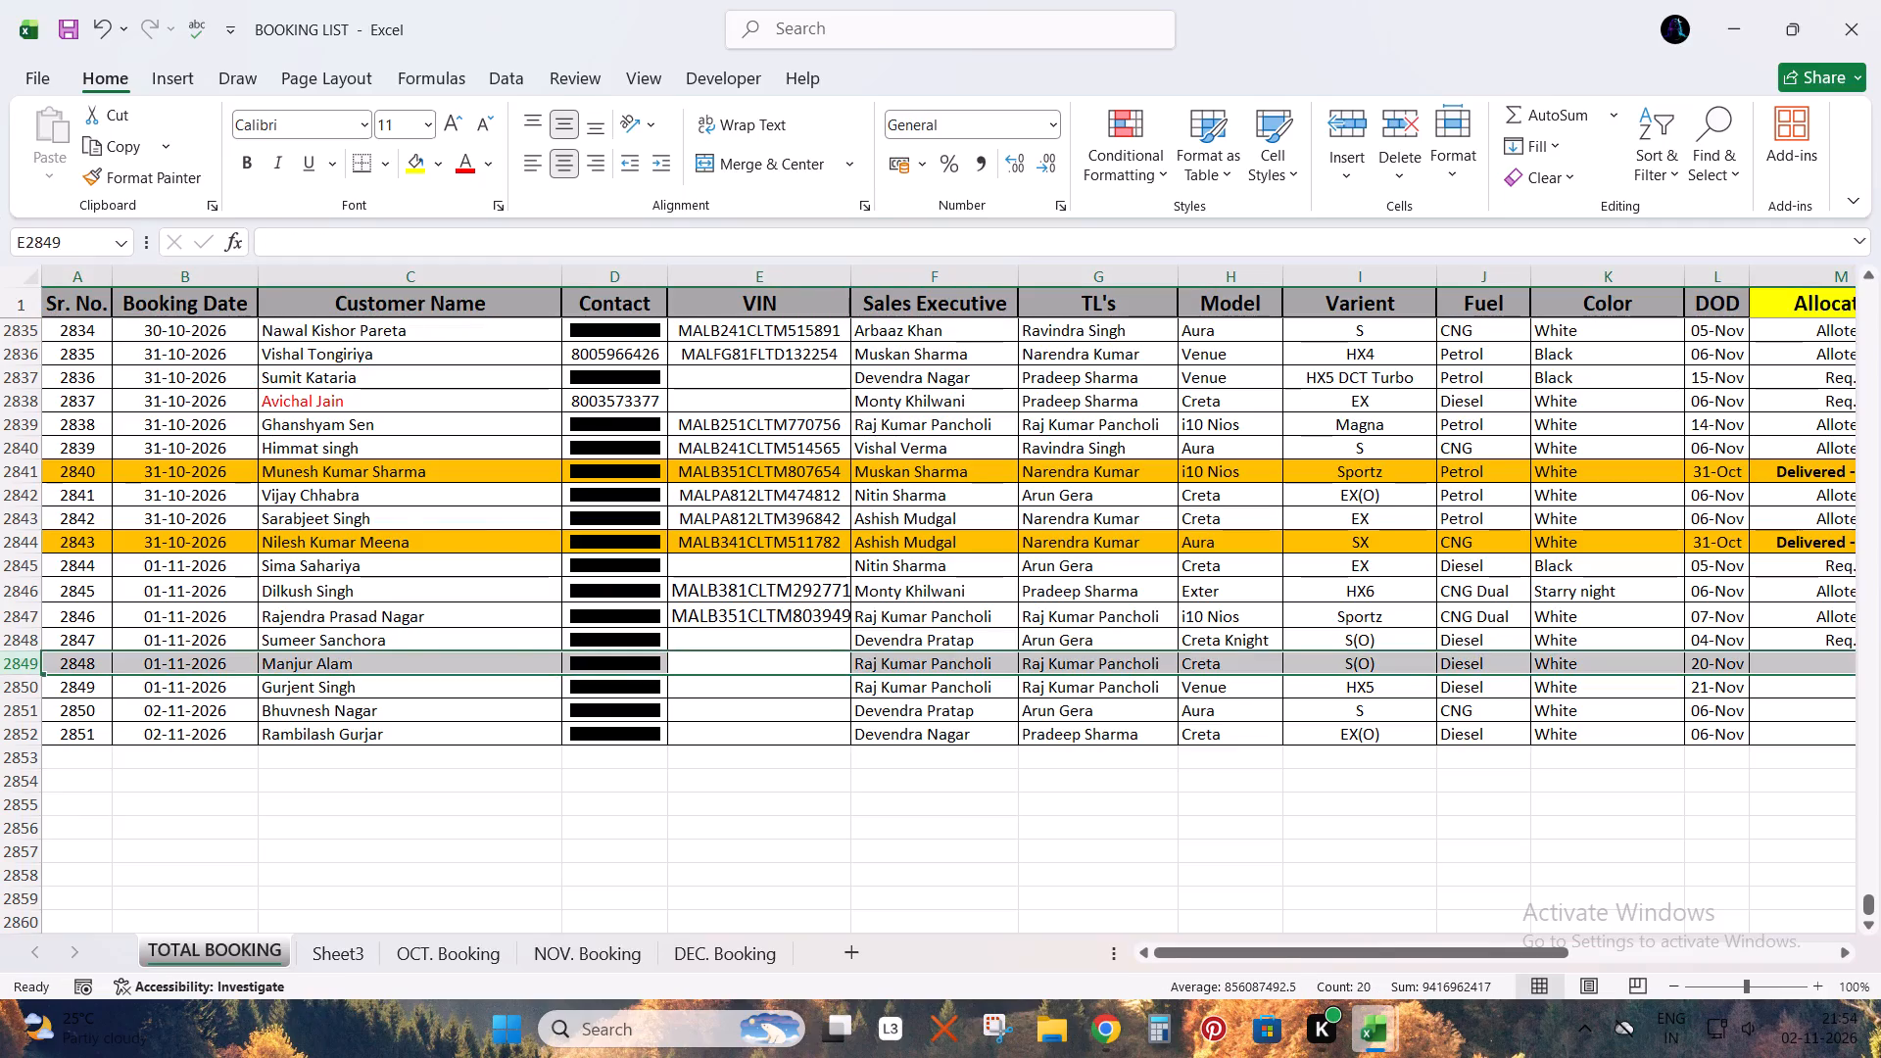
pyautogui.hotkey('alt', 'Tab')
pyautogui.hotkey('alt', 'Tab')
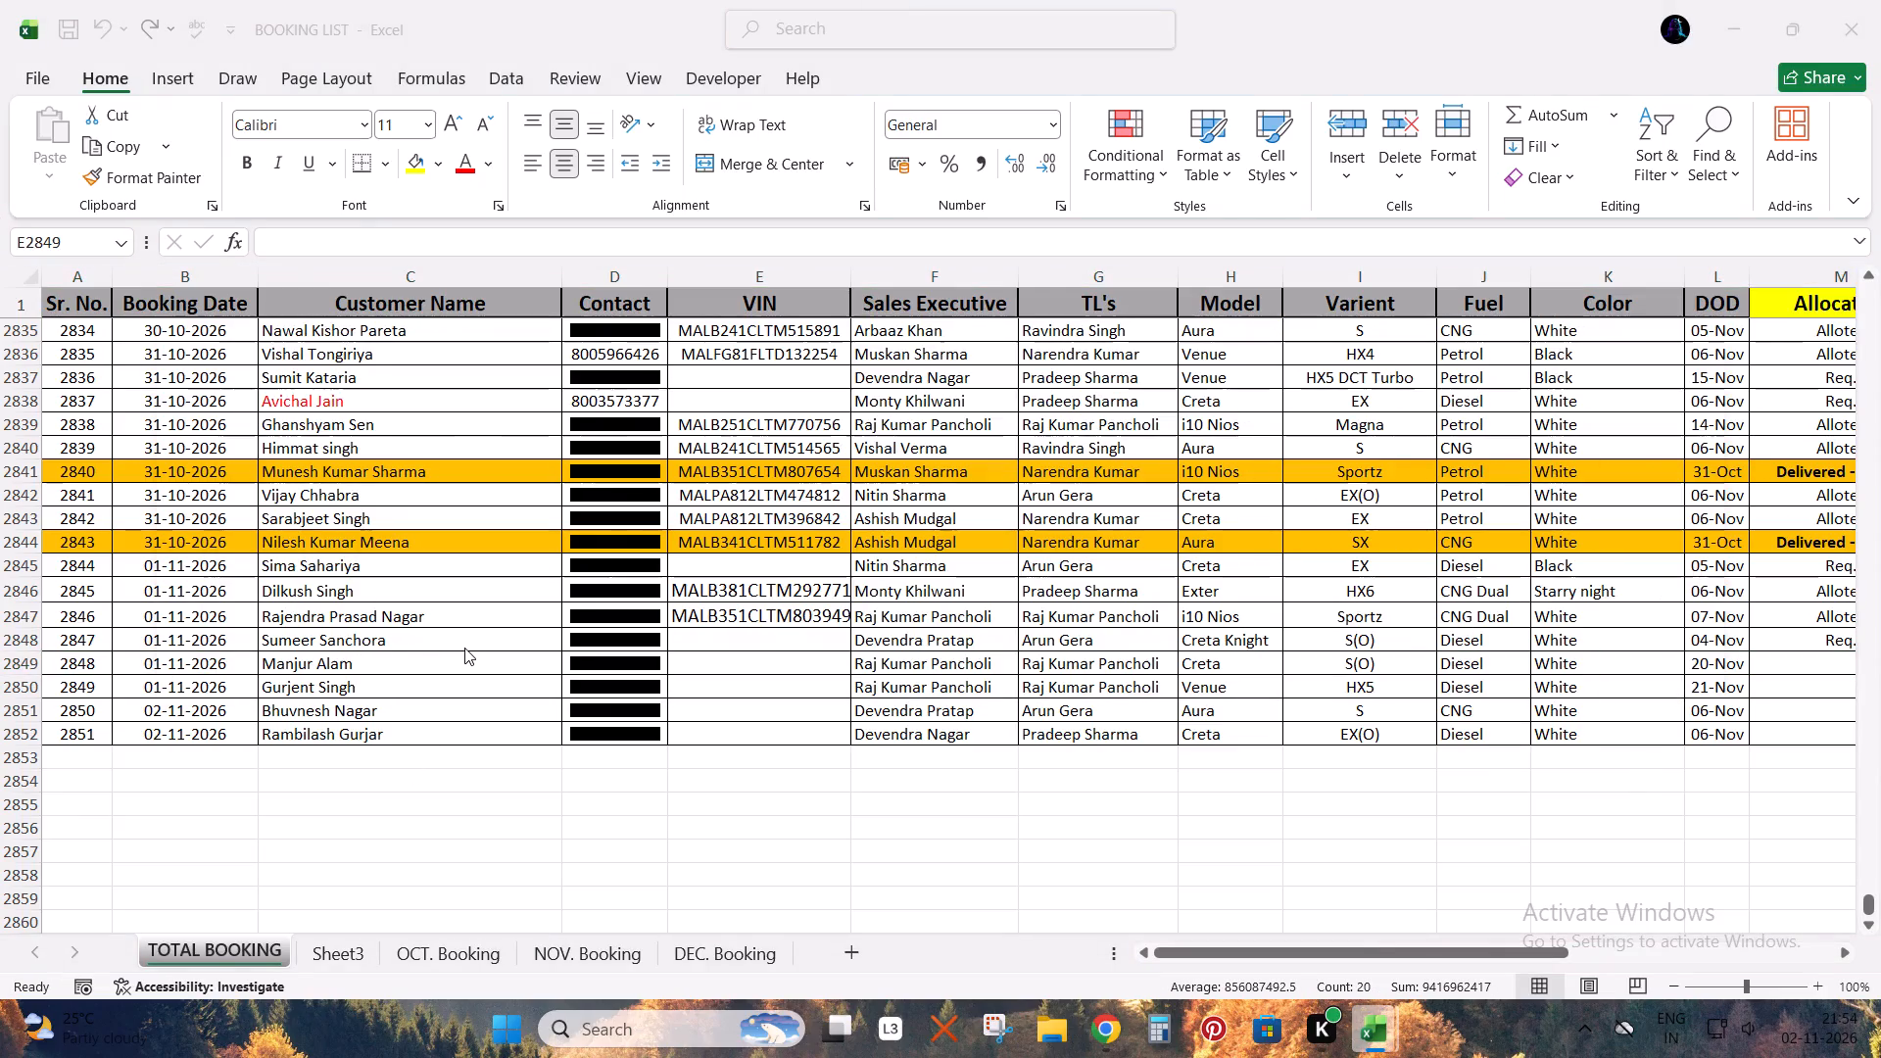
pyautogui.hotkey('alt', 'Tab')
pyautogui.hotkey('alt', 'Tab')
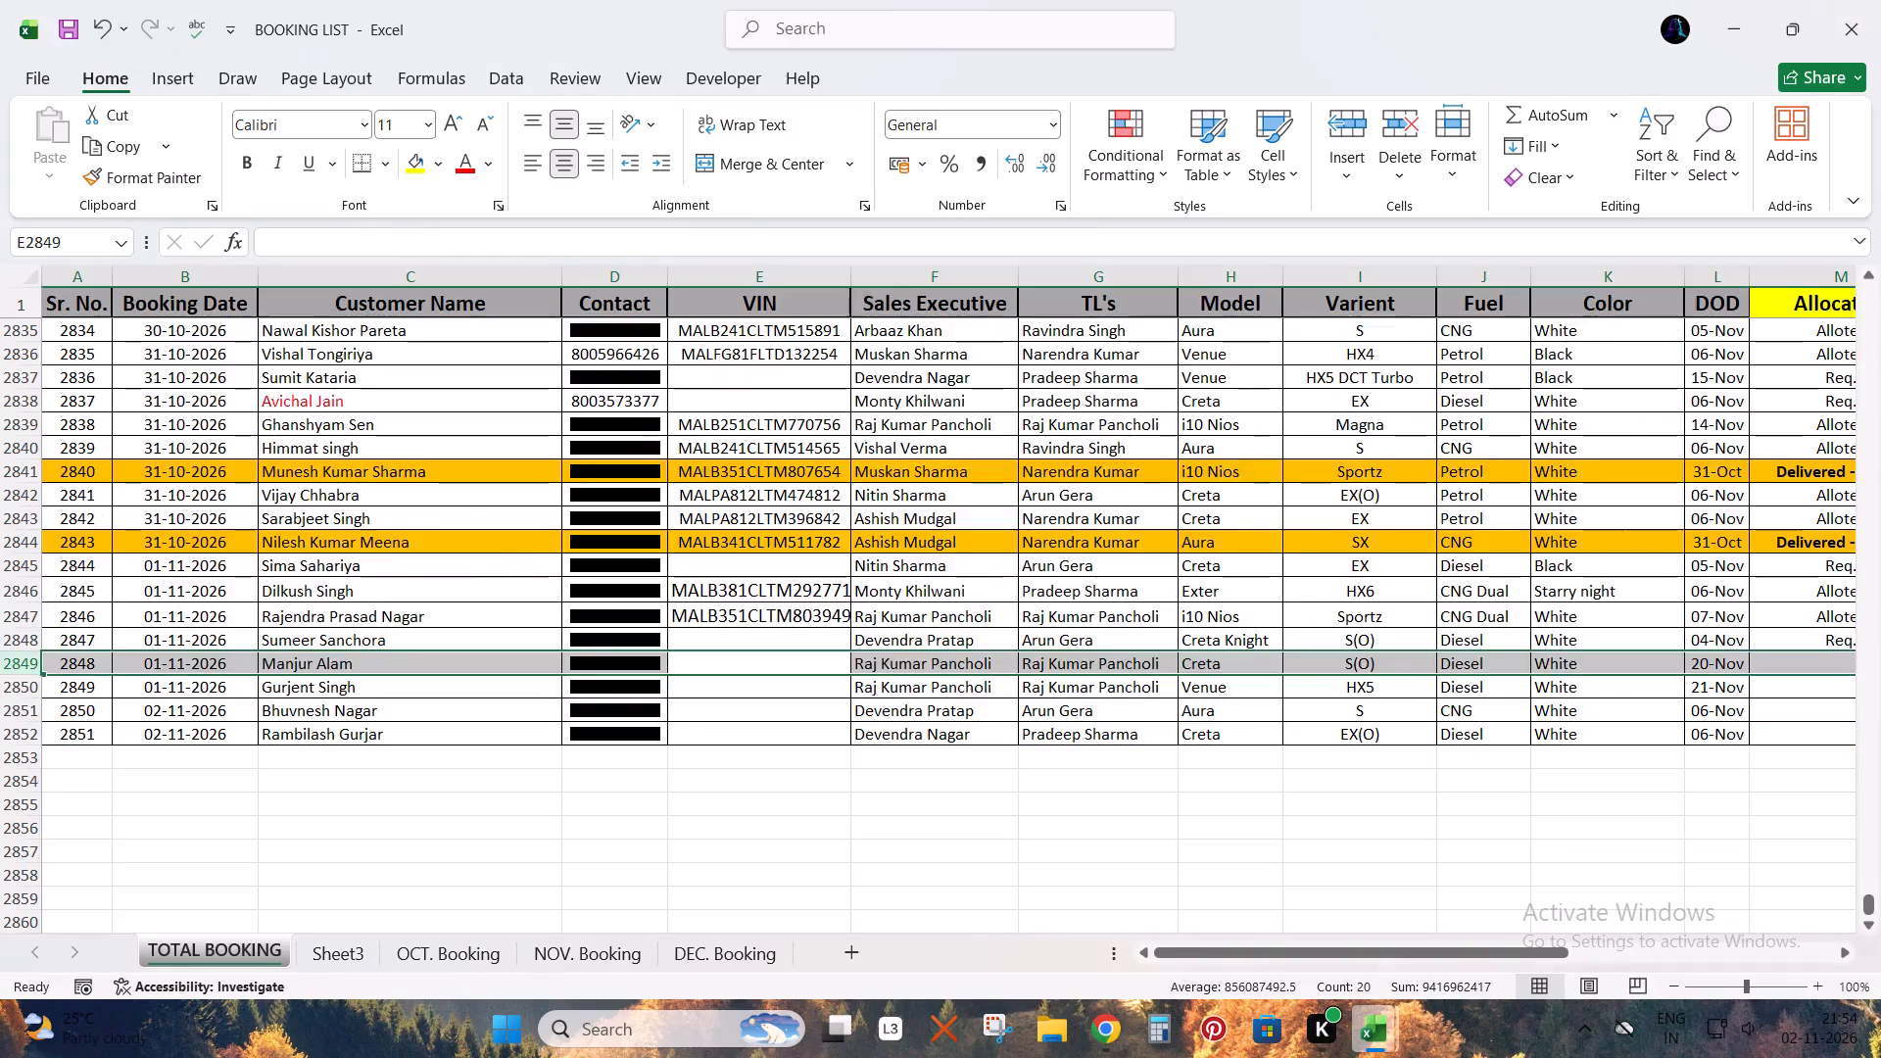
pyautogui.hotkey('alt', 'Tab')
pyautogui.scroll(5, 346, 806)
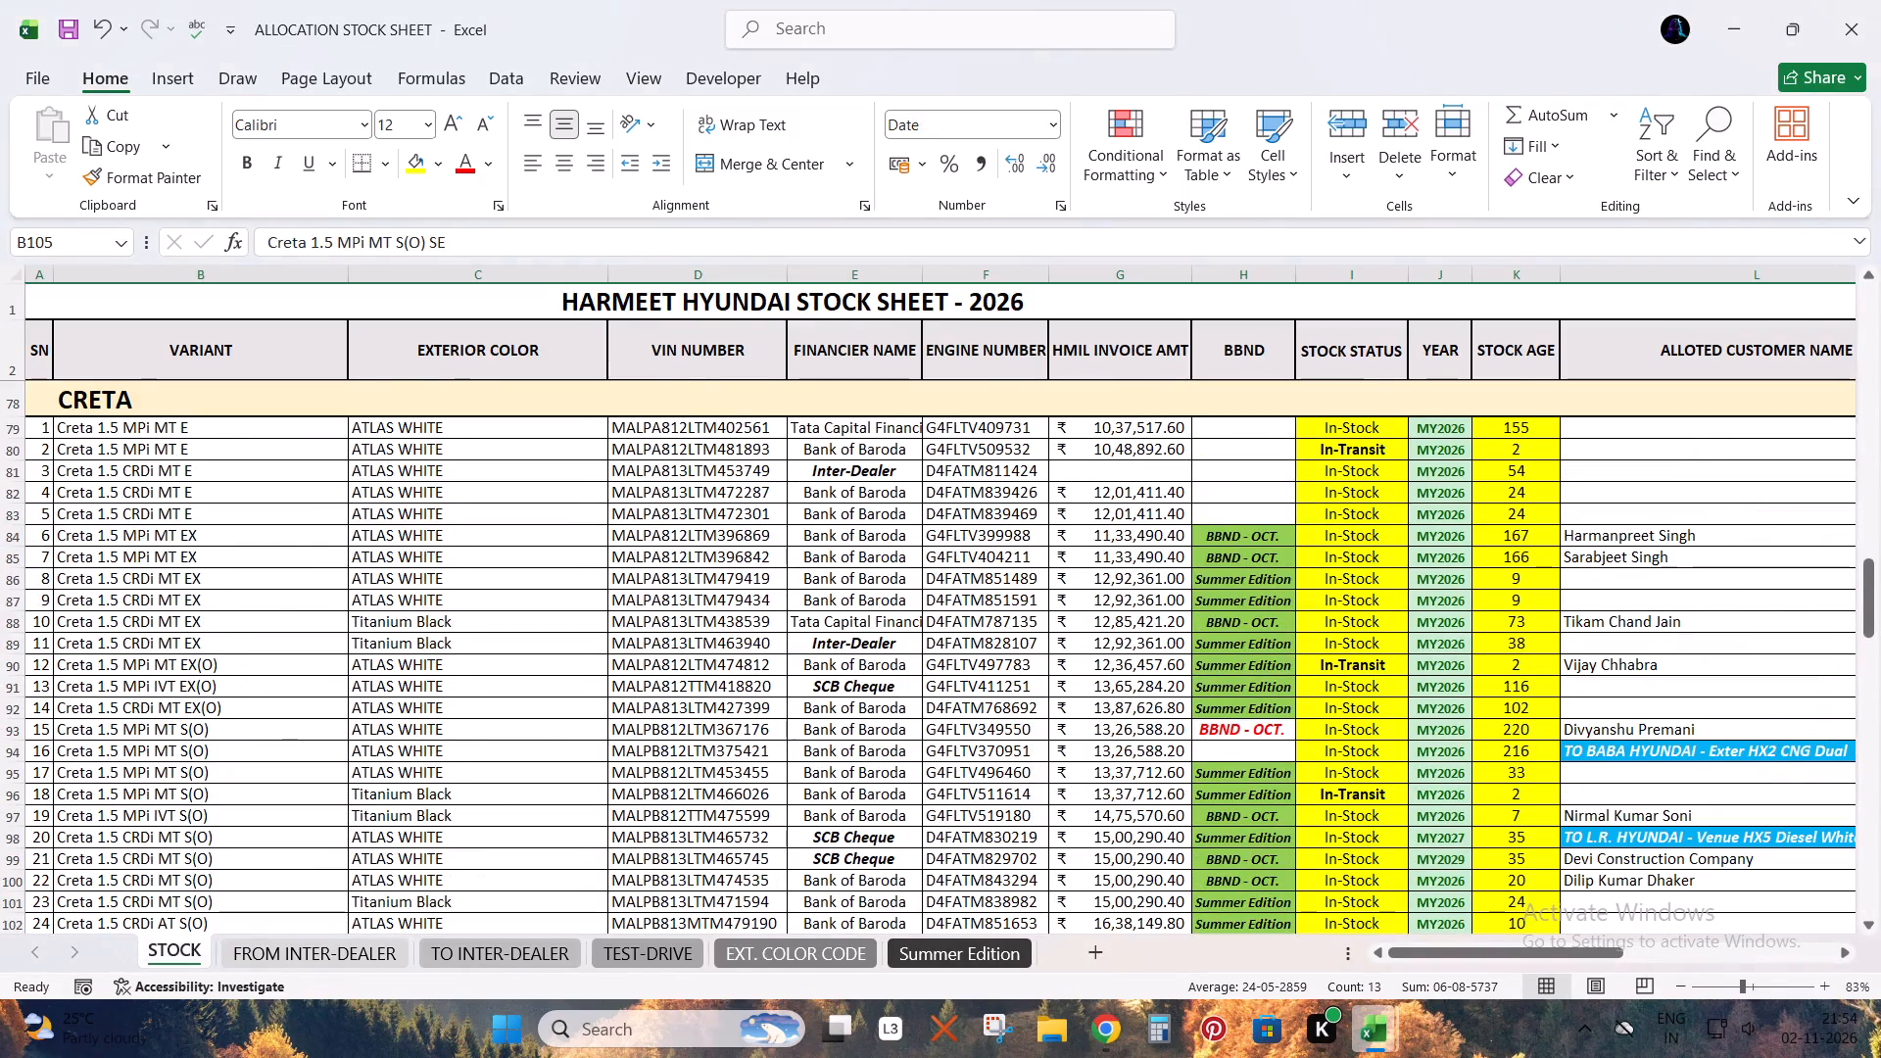
pyautogui.scroll(-2, 169, 757)
pyautogui.moveTo(177, 697); pyautogui.dragTo(397, 722)
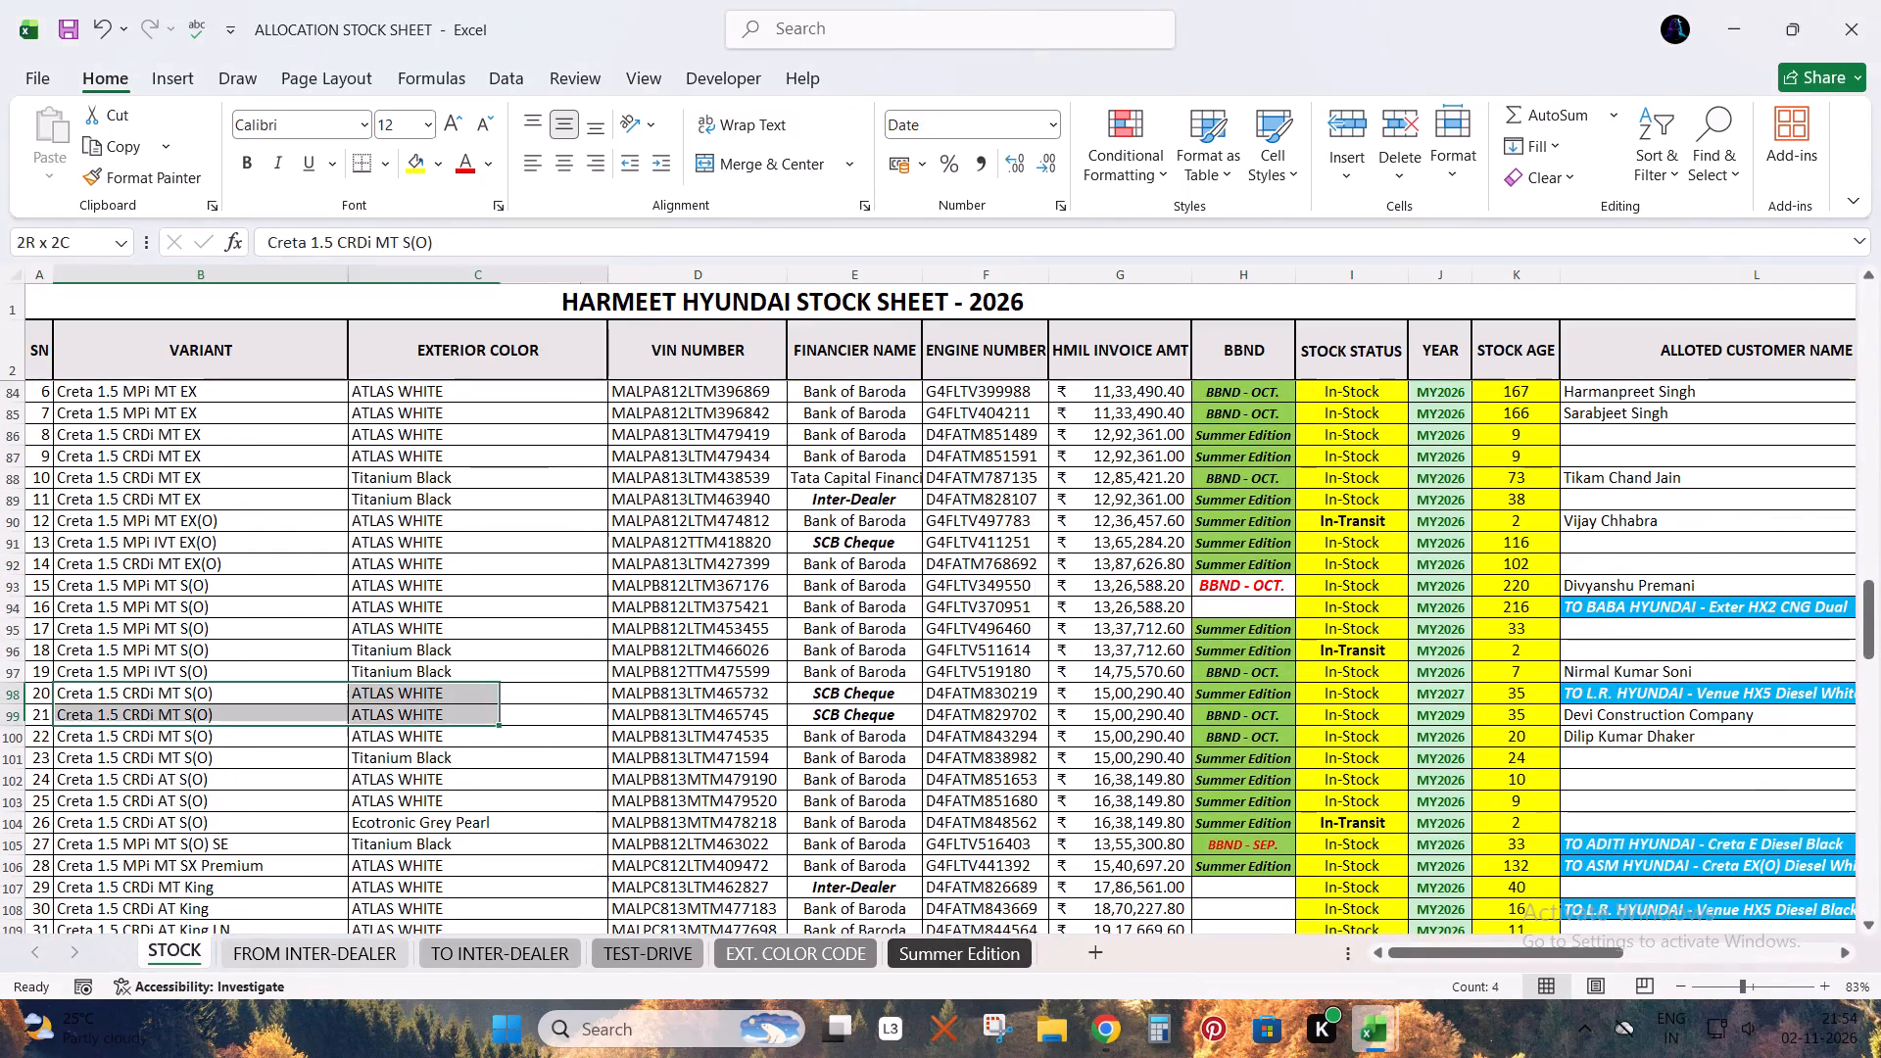
pyautogui.moveTo(397, 722); pyautogui.dragTo(468, 735)
pyautogui.hotkey('shift', 'space')
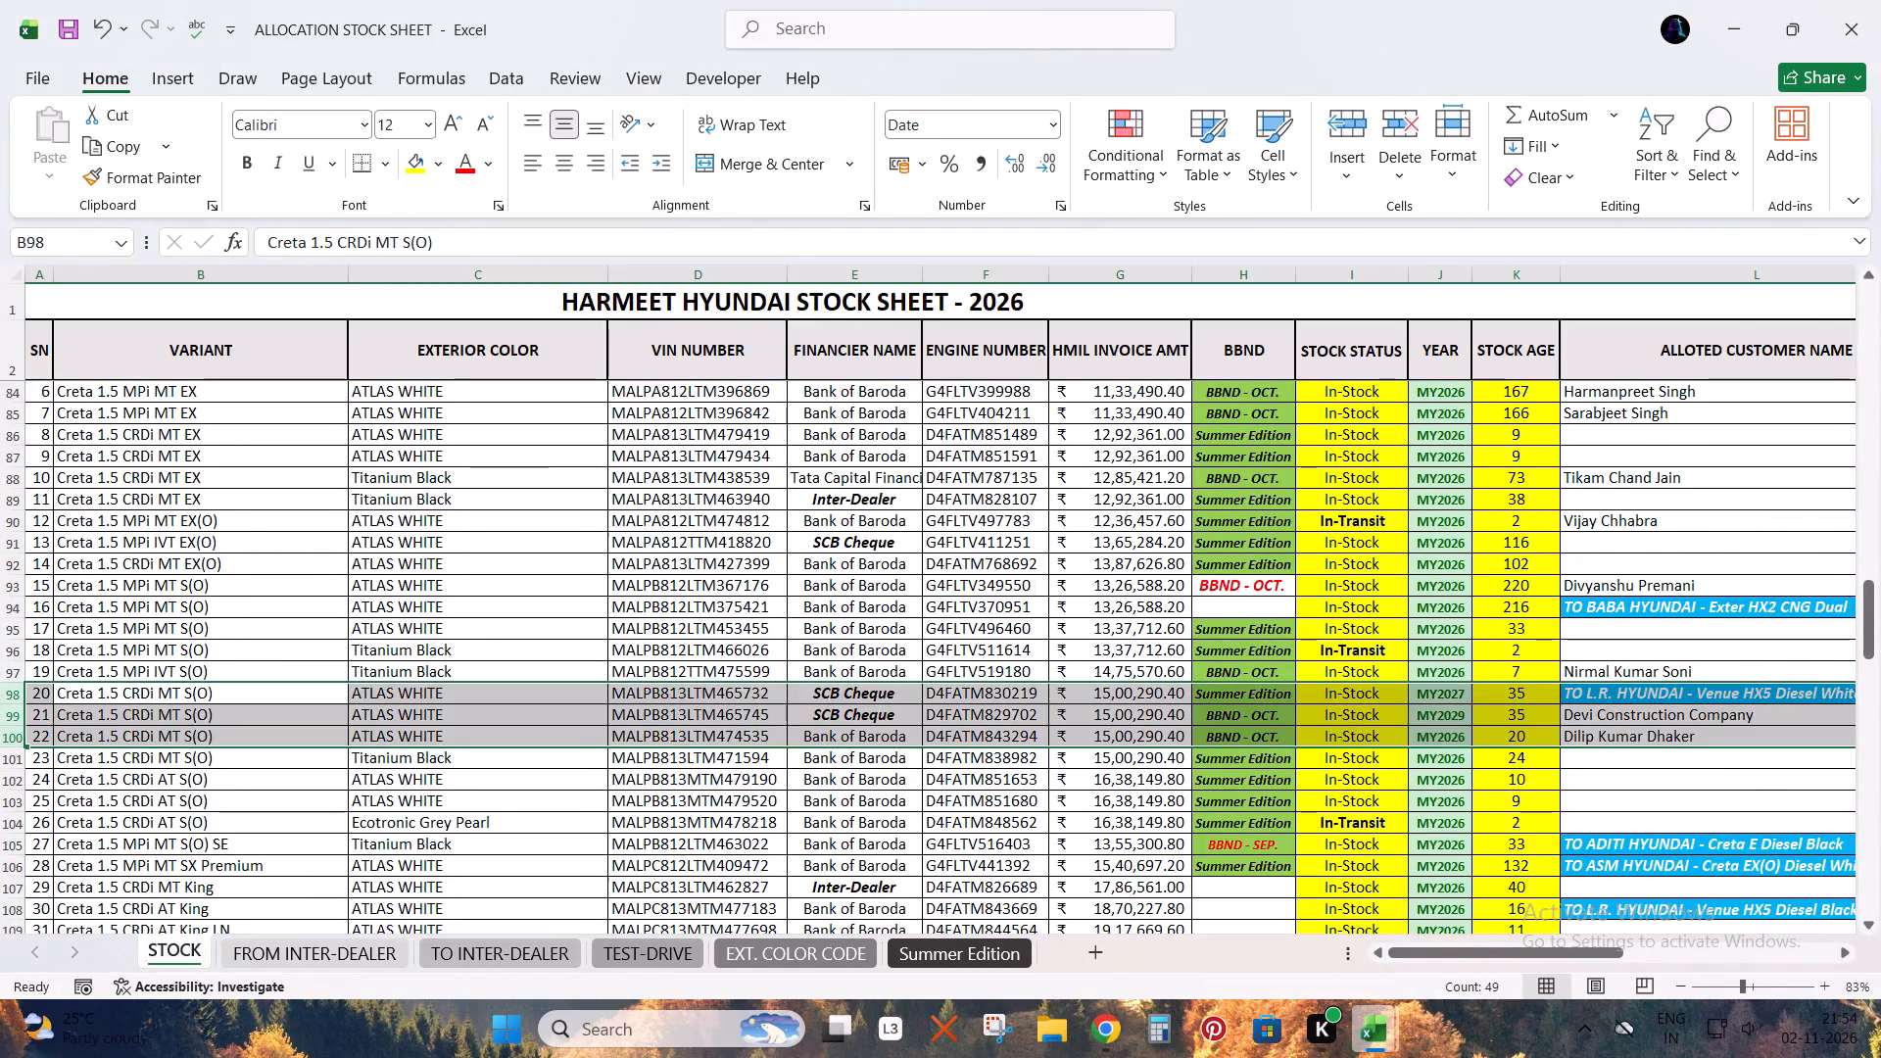
pyautogui.hotkey('alt', 'Tab')
pyautogui.hotkey('alt', 'Tab')
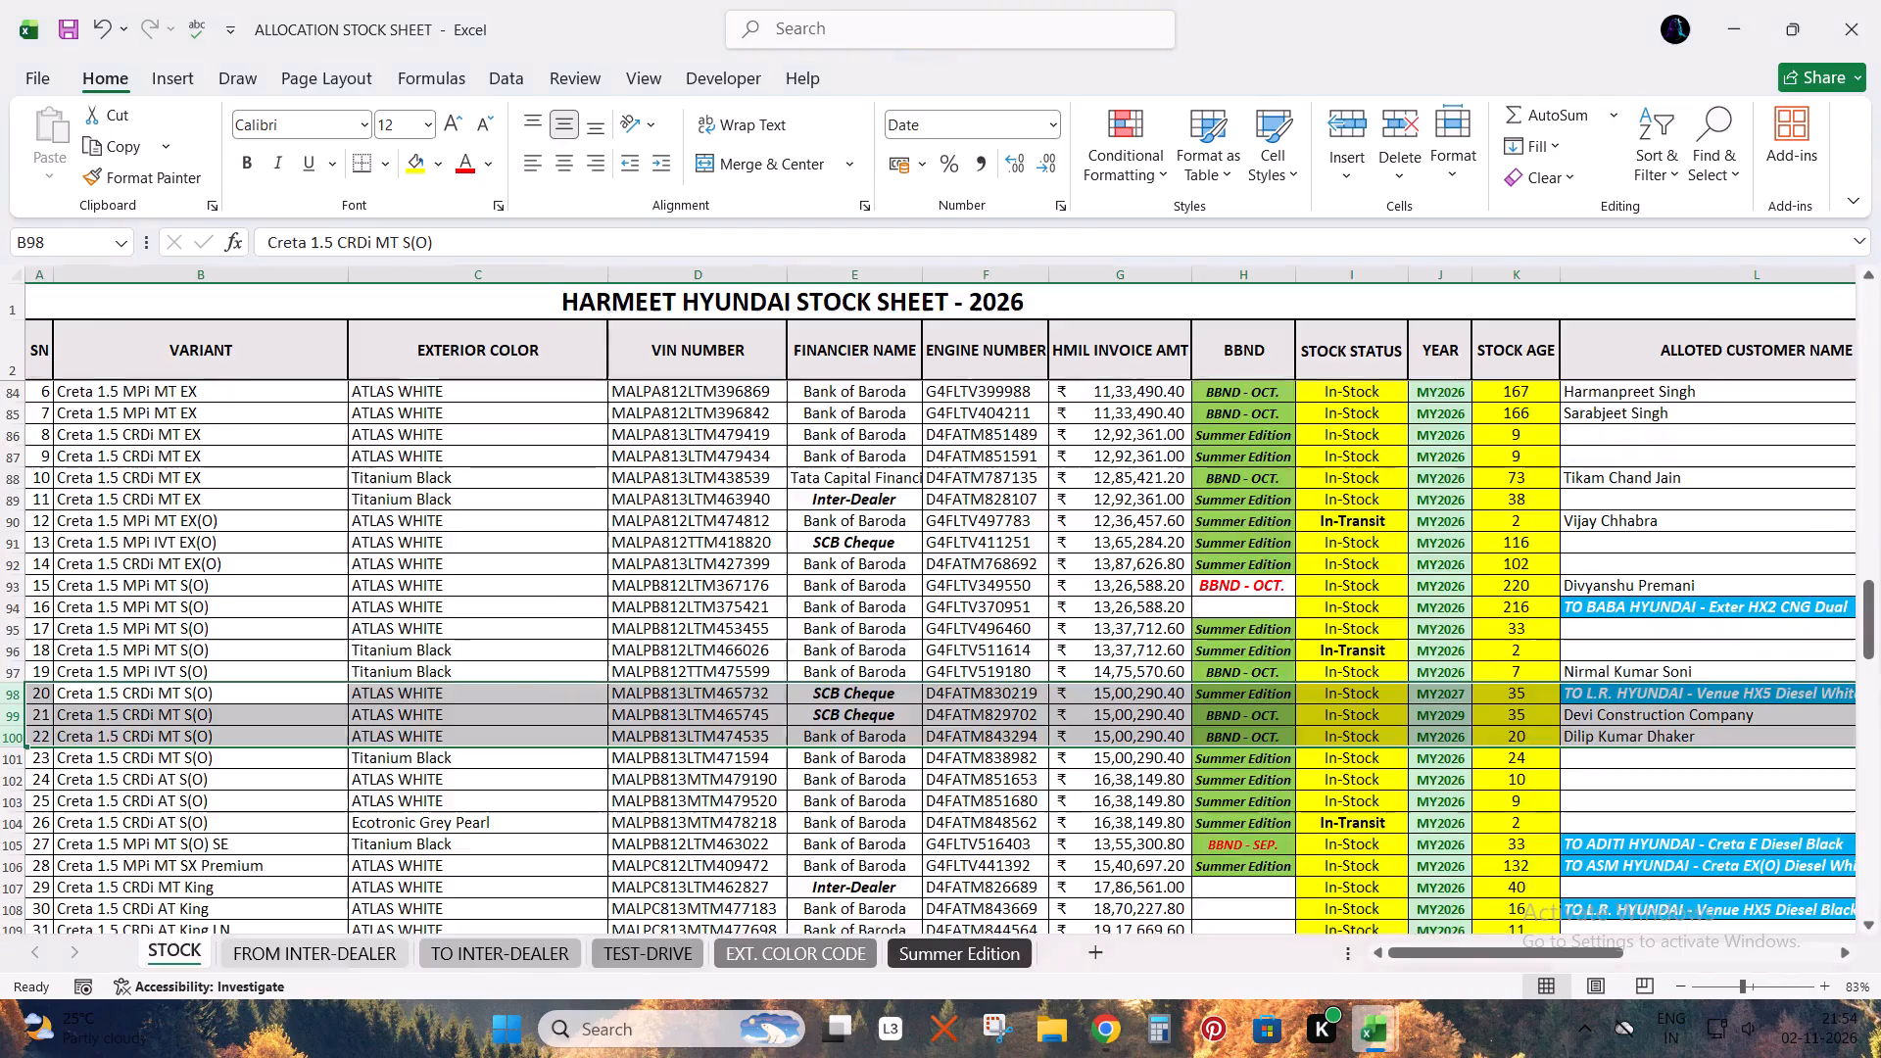
# In BOOKING LIST, enter Req. in the Allocation column for booking 2848, the Creta S(O) Diesel in White.
pyautogui.hotkey('alt', 'Tab')
pyautogui.click(1787, 668)
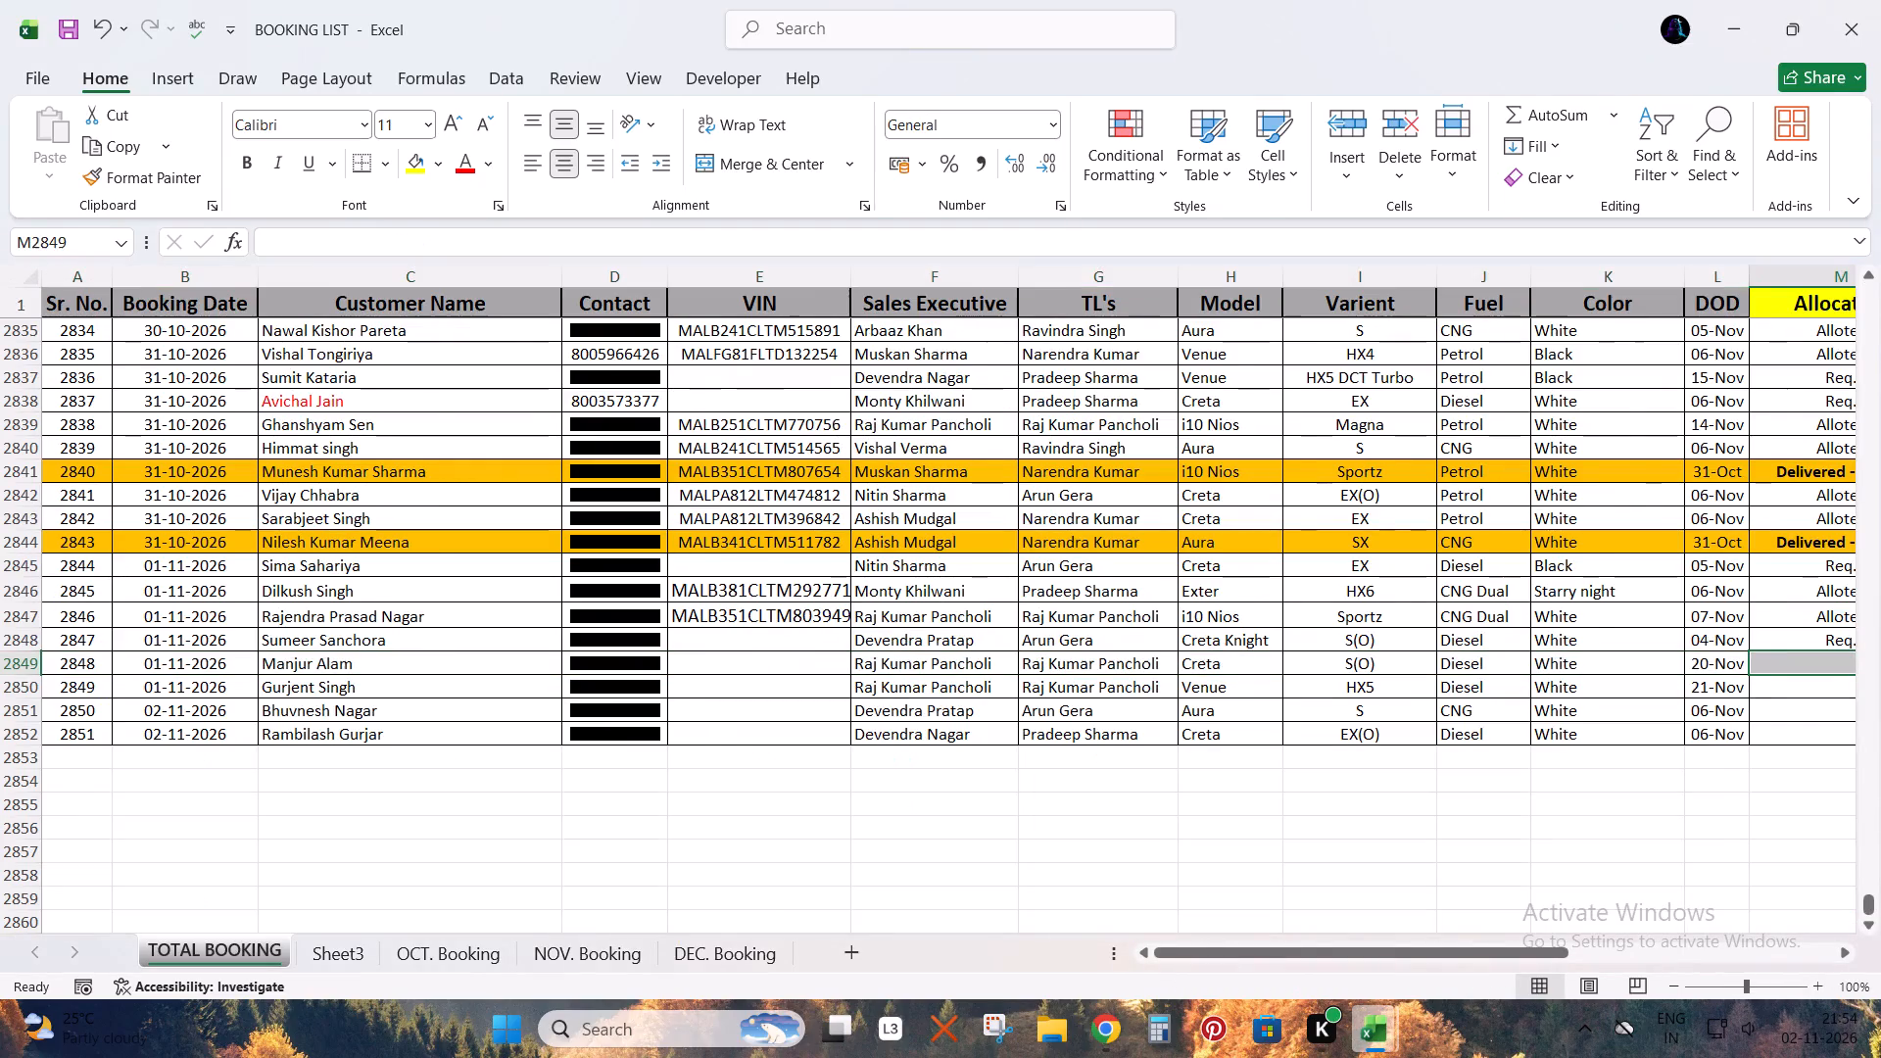
pyautogui.press('r')
pyautogui.press('Return')
# Review booking 2849's row, the Venue HX5 Diesel, and enter Req. in its Allocation column.
pyautogui.hotkey('ctrl', 'Left')
pyautogui.hotkey('ctrl', 'Left')
pyautogui.hotkey('ctrl', 'Left')
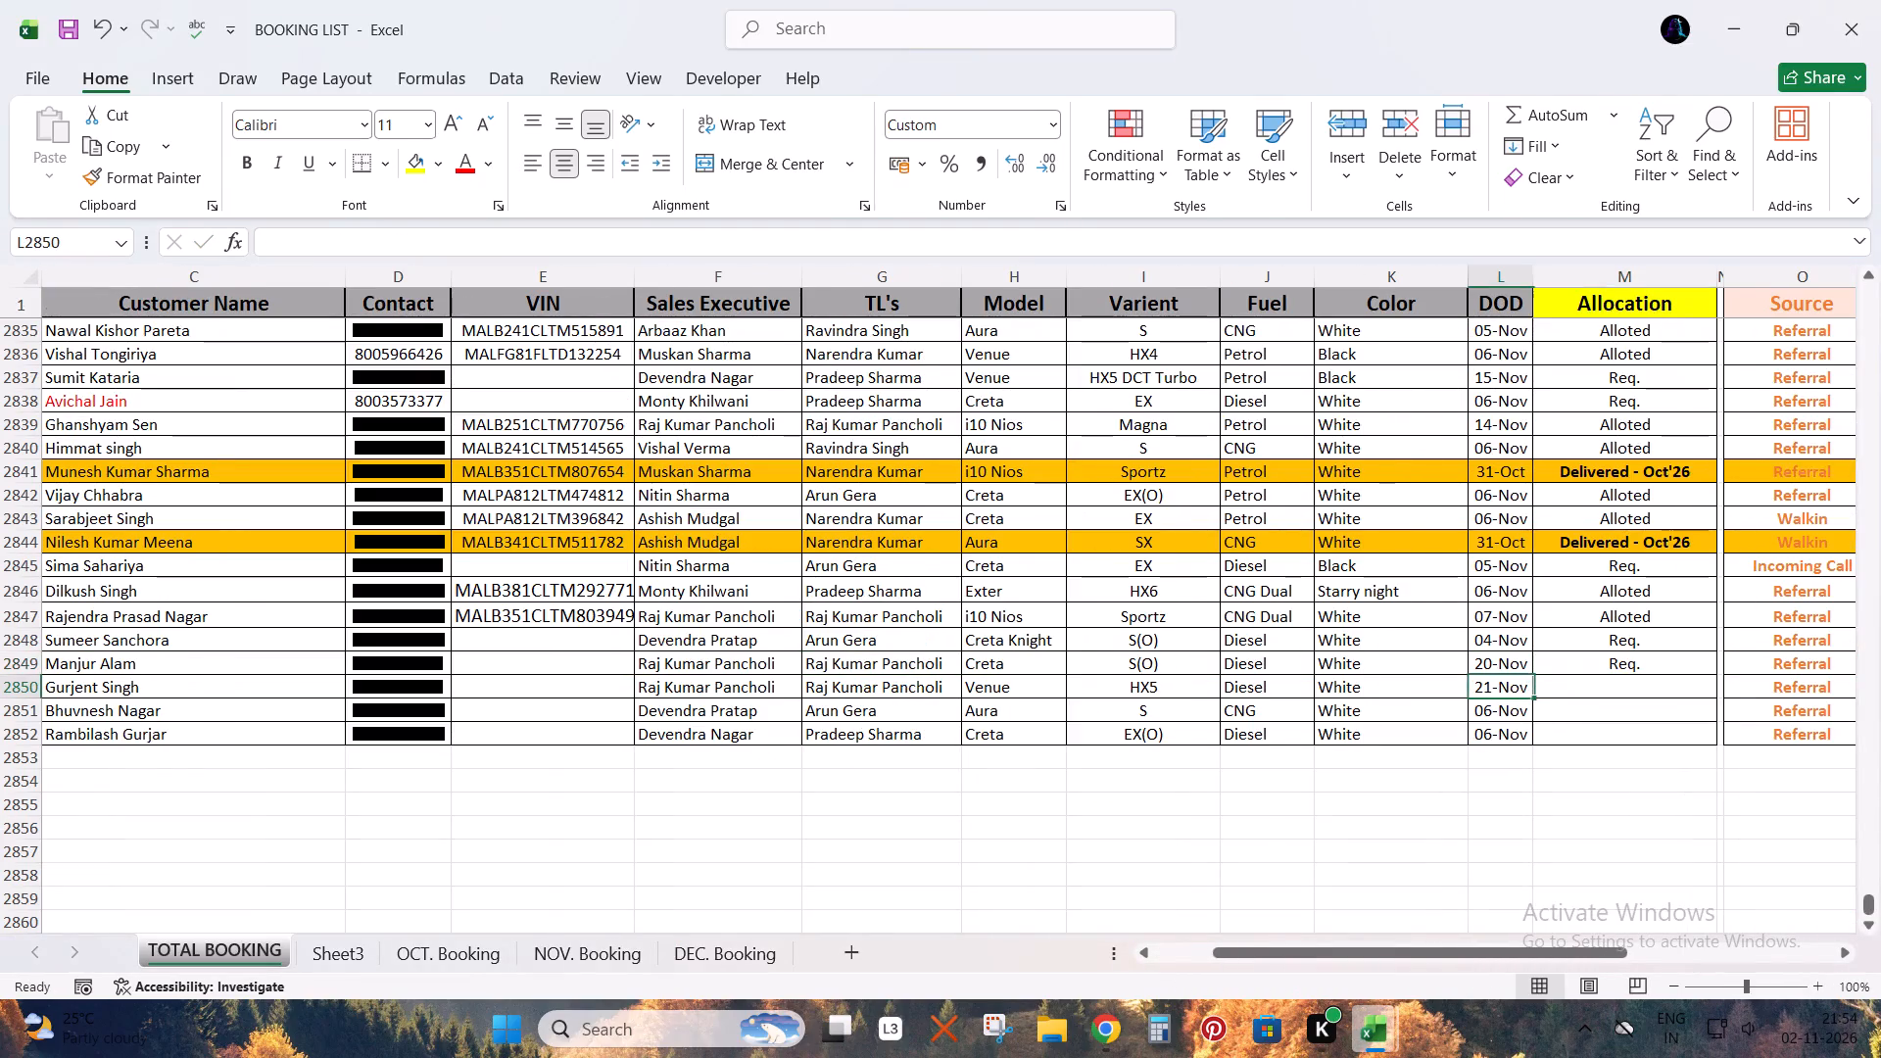
pyautogui.hotkey('ctrl', 'Left')
pyautogui.press('Right')
pyautogui.press('Right')
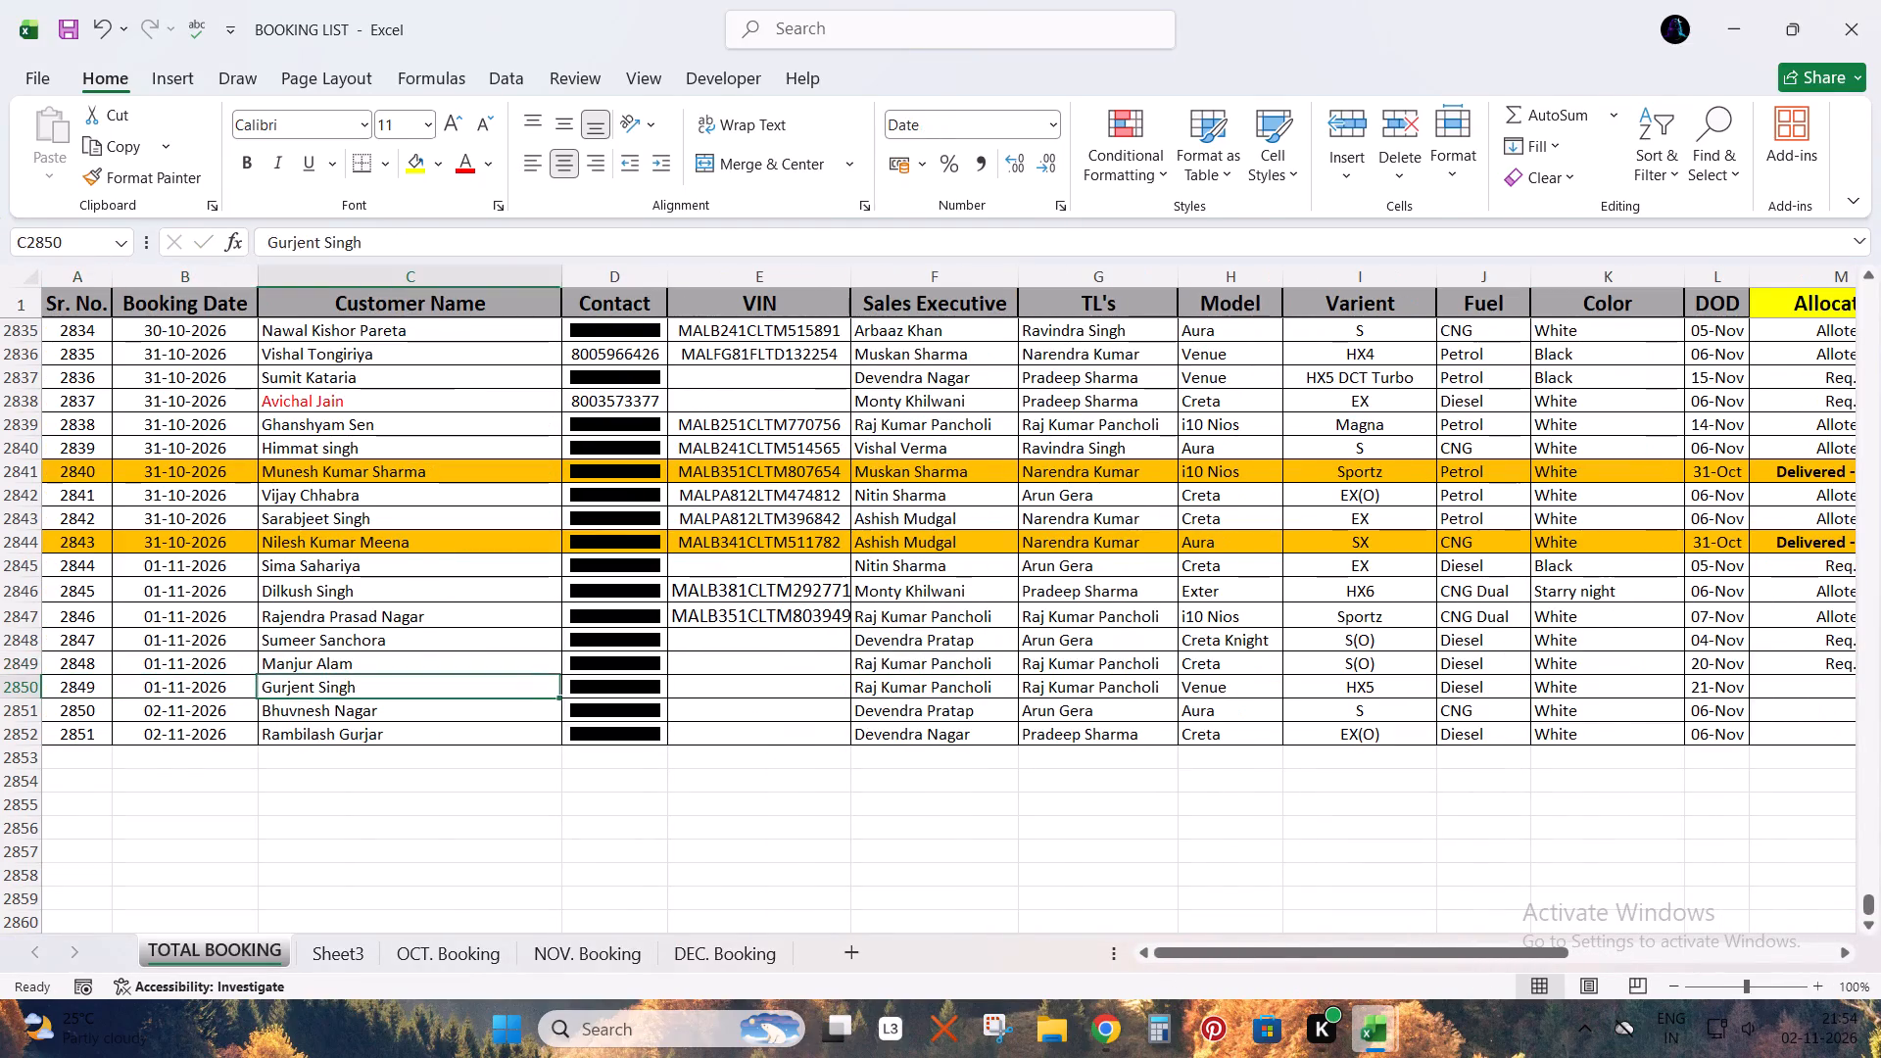
pyautogui.hotkey('ctrl', 'Right')
pyautogui.hotkey('ctrl', 'Right')
pyautogui.hotkey('ctrl', 'Right')
pyautogui.press('Right')
pyautogui.press('r')
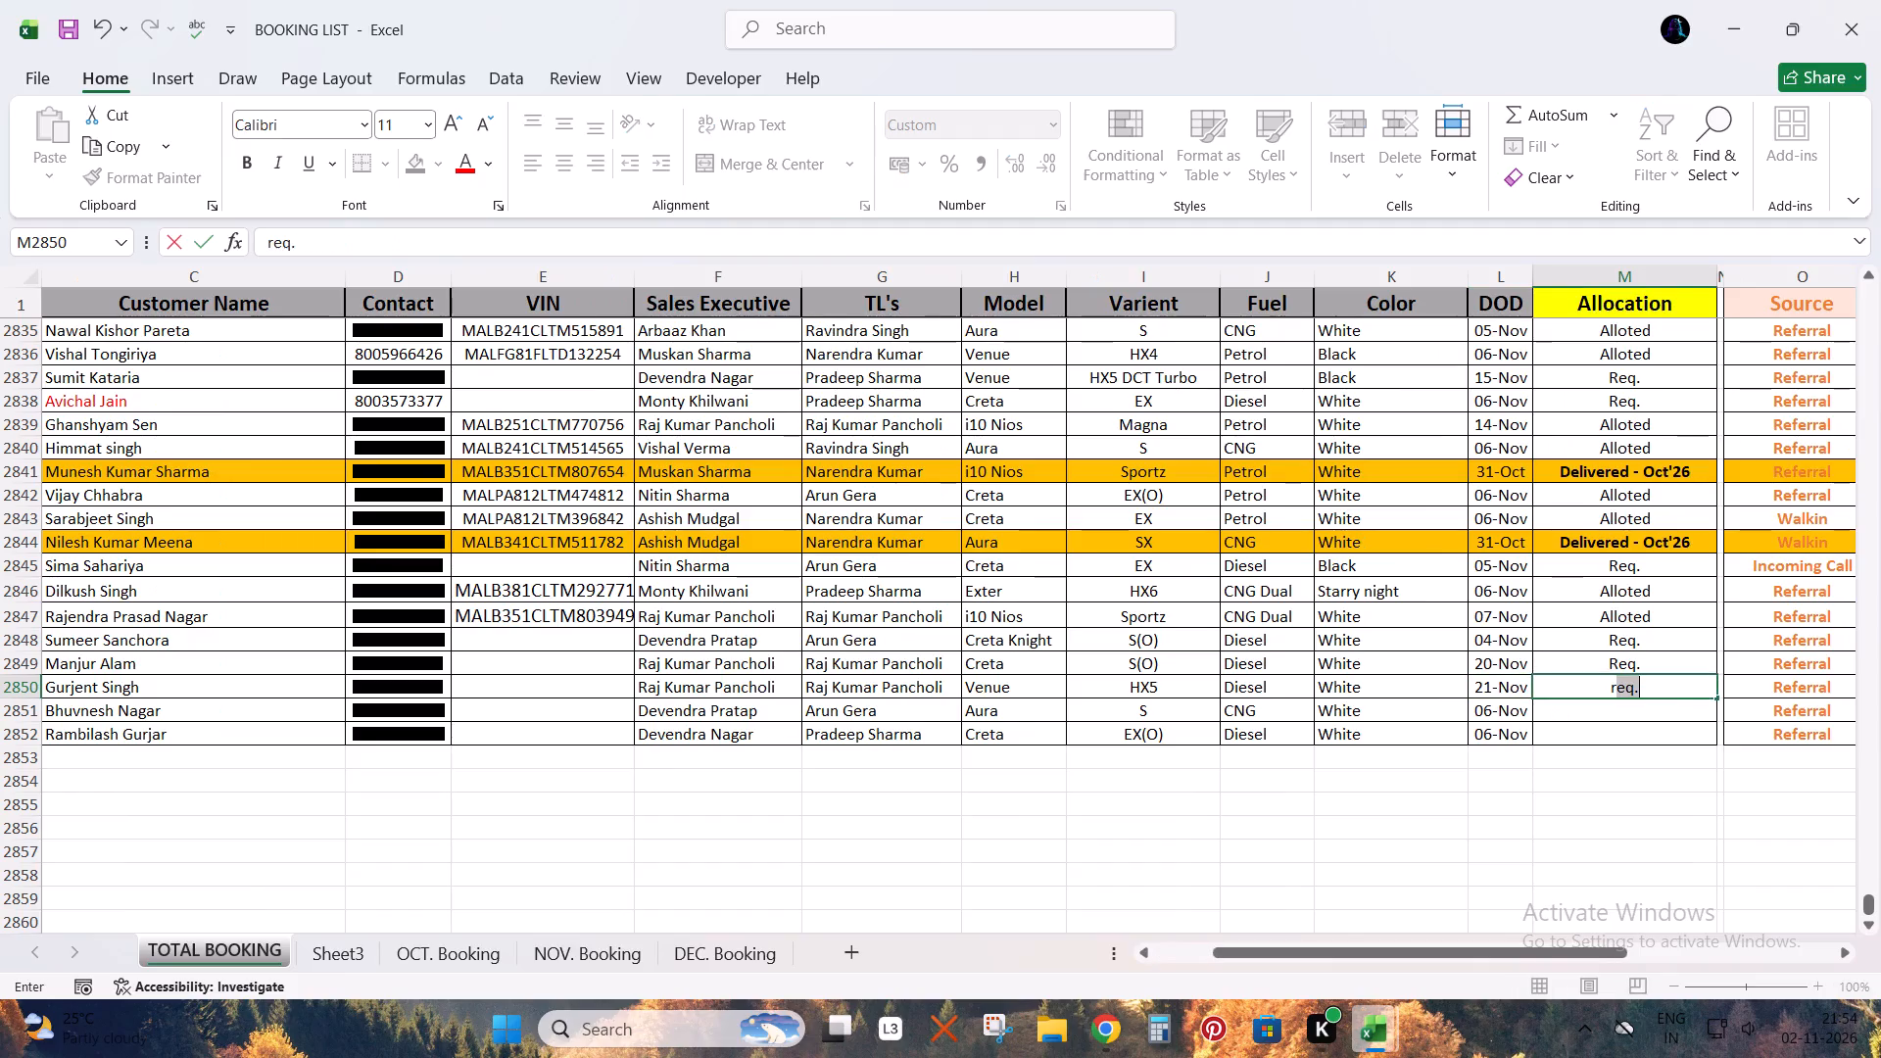
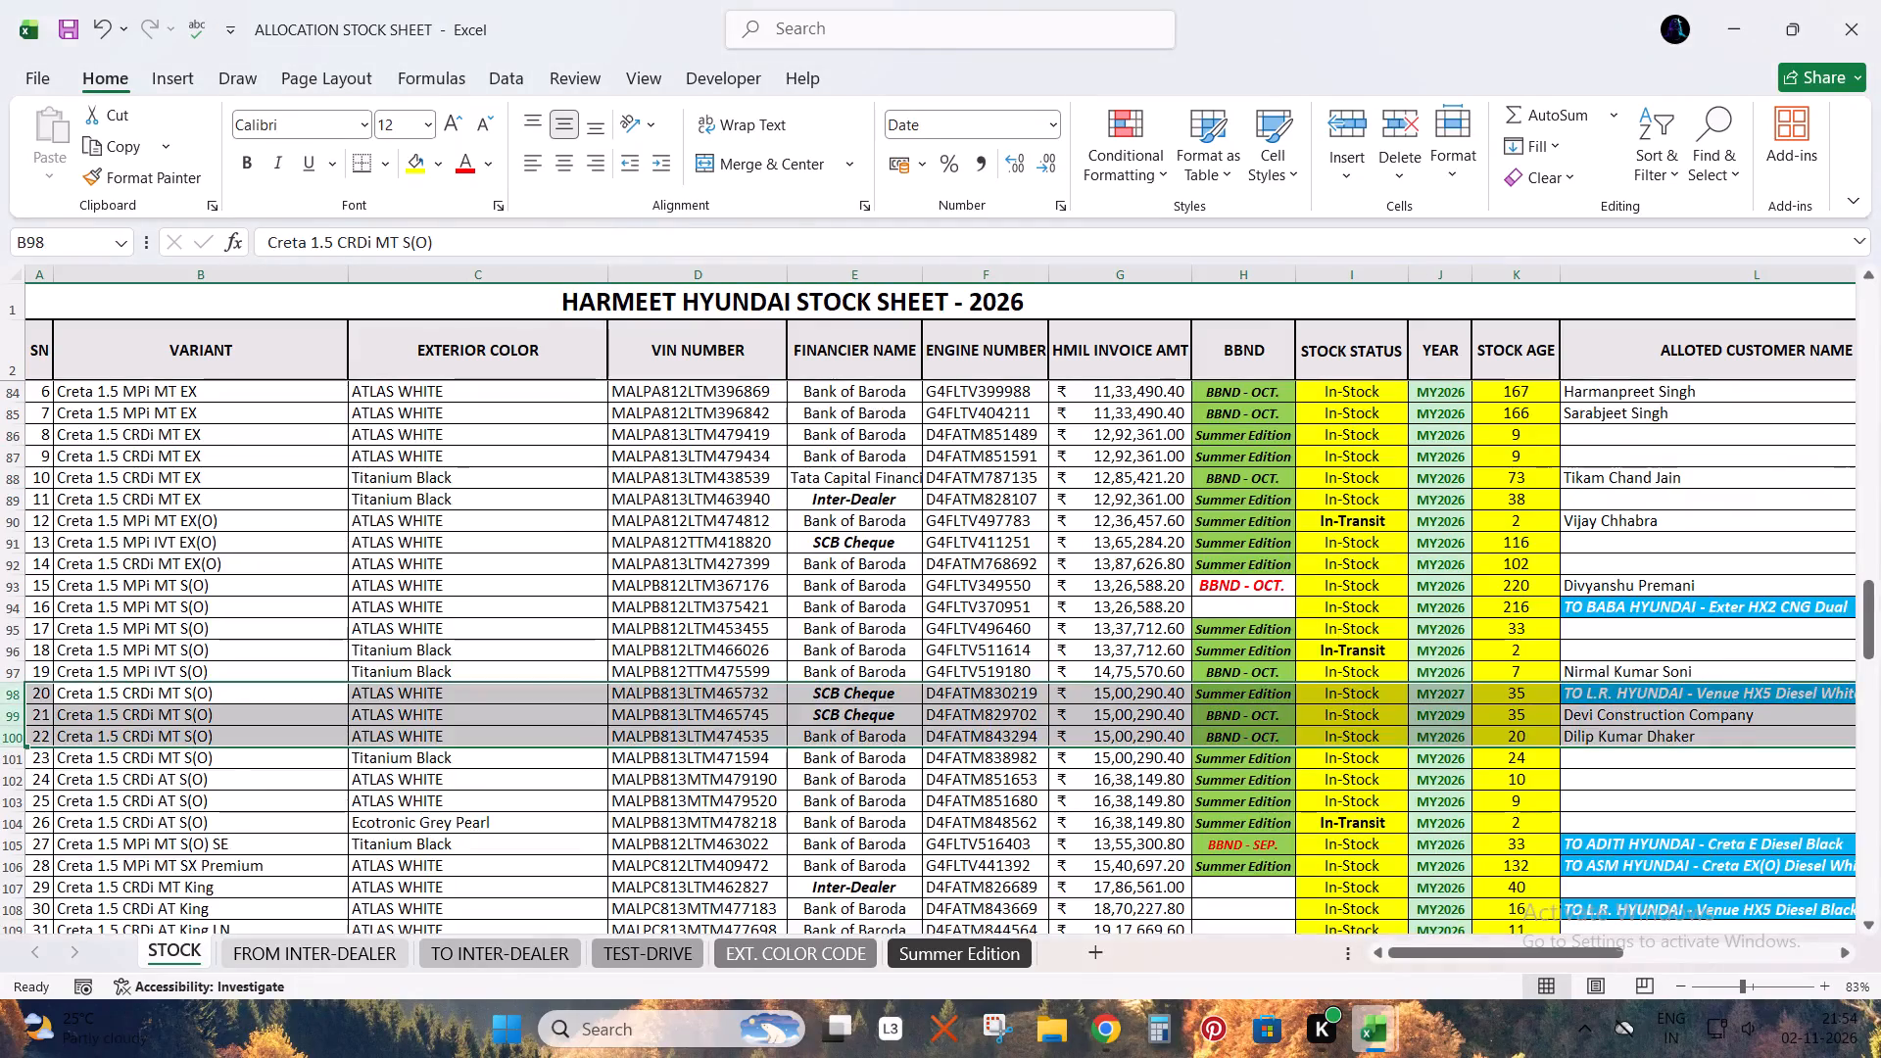
# Check the AURA 1.2MT CNG S rows in ATLAS WHITE for a vehicle matching booking 2850, and return to BOOKING LIST.
pyautogui.scroll(-3, 356, 649)
pyautogui.scroll(18, 355, 651)
pyautogui.scroll(4, 463, 700)
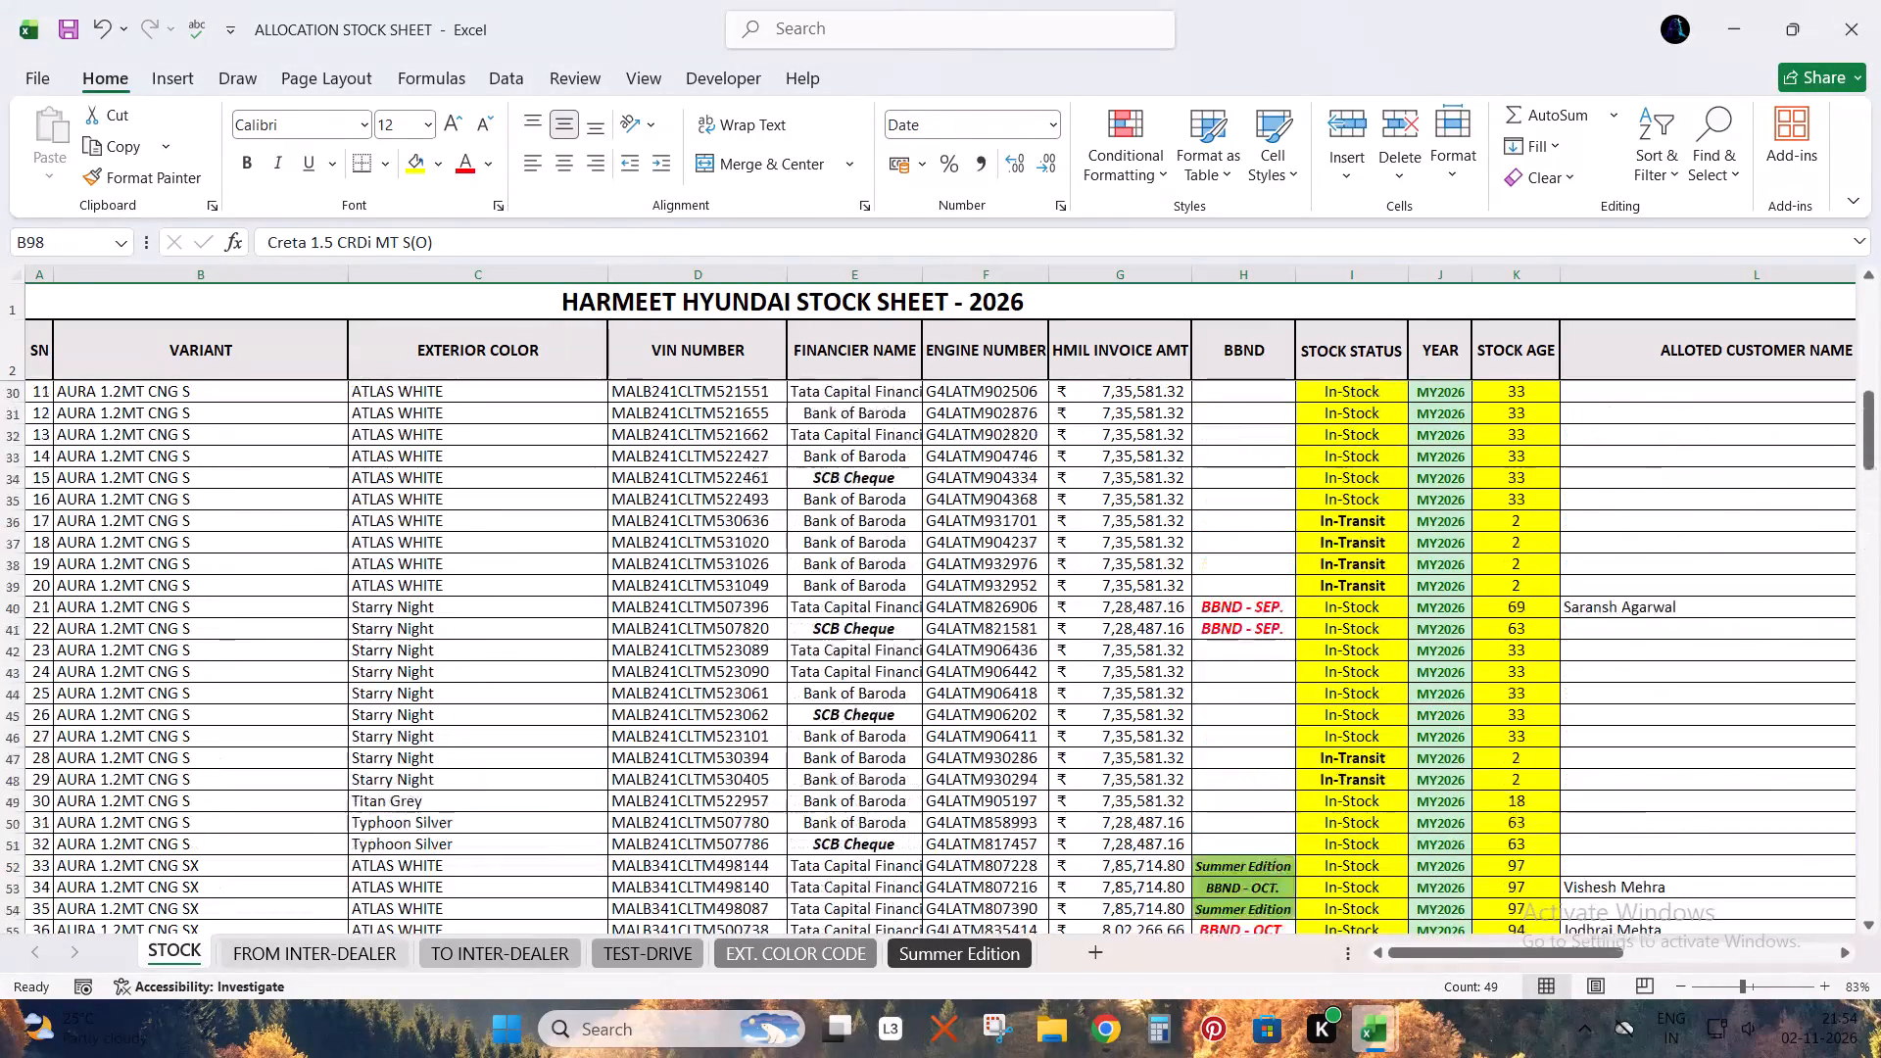
pyautogui.scroll(4, 466, 700)
pyautogui.moveTo(204, 529); pyautogui.dragTo(370, 944)
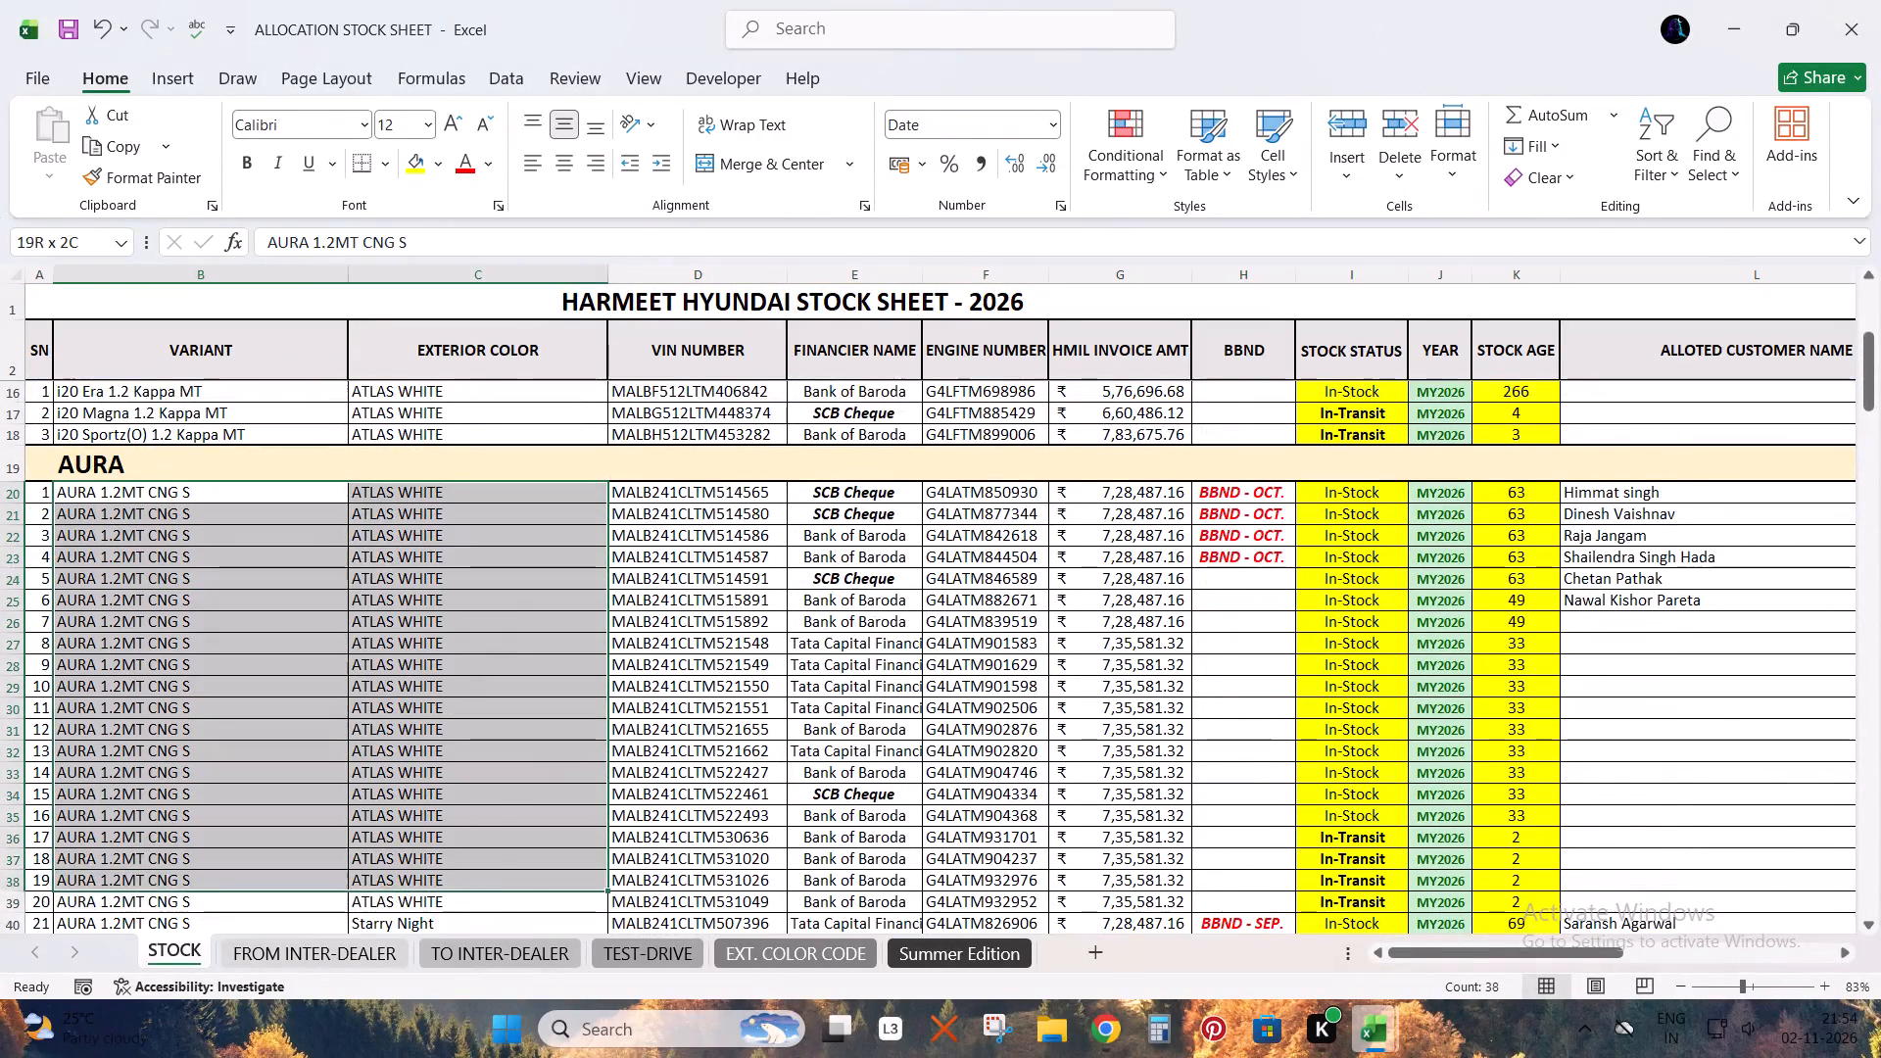
pyautogui.moveTo(370, 944); pyautogui.dragTo(403, 872)
pyautogui.hotkey('shift', 'space')
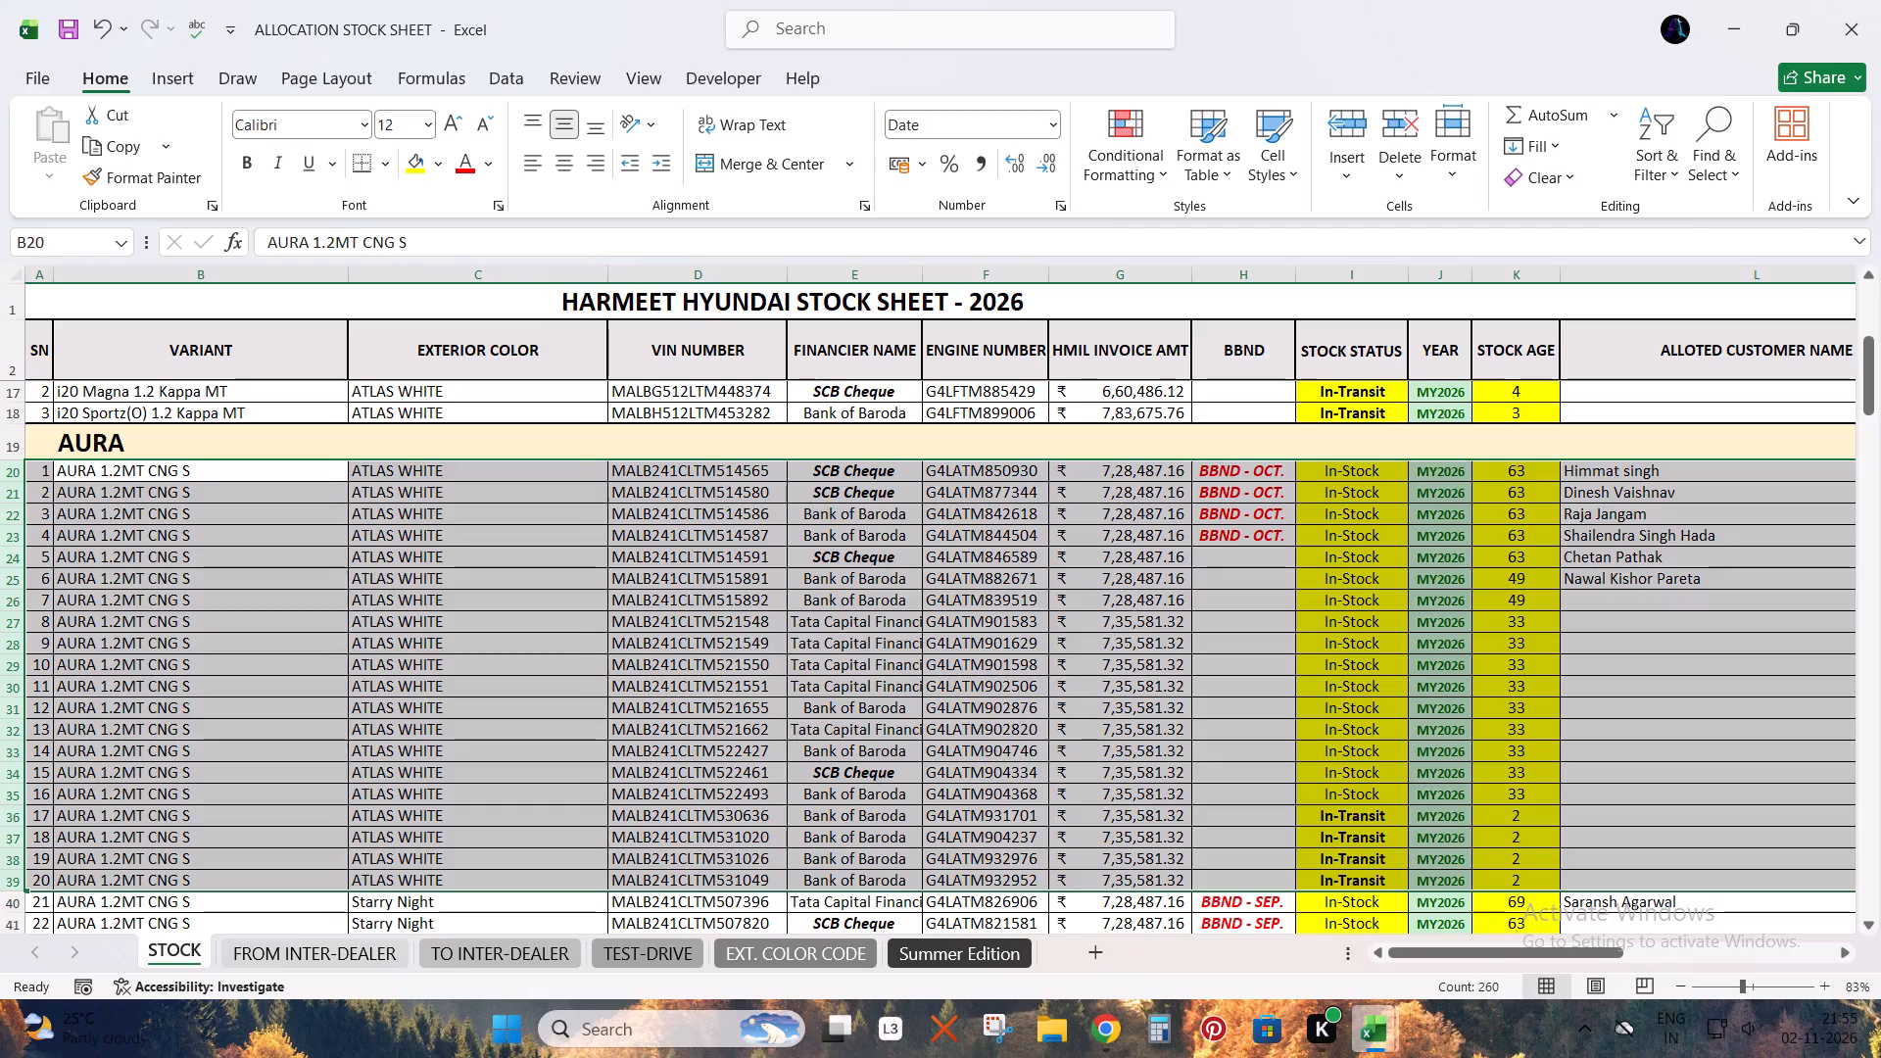
pyautogui.hotkey('alt', 'Tab')
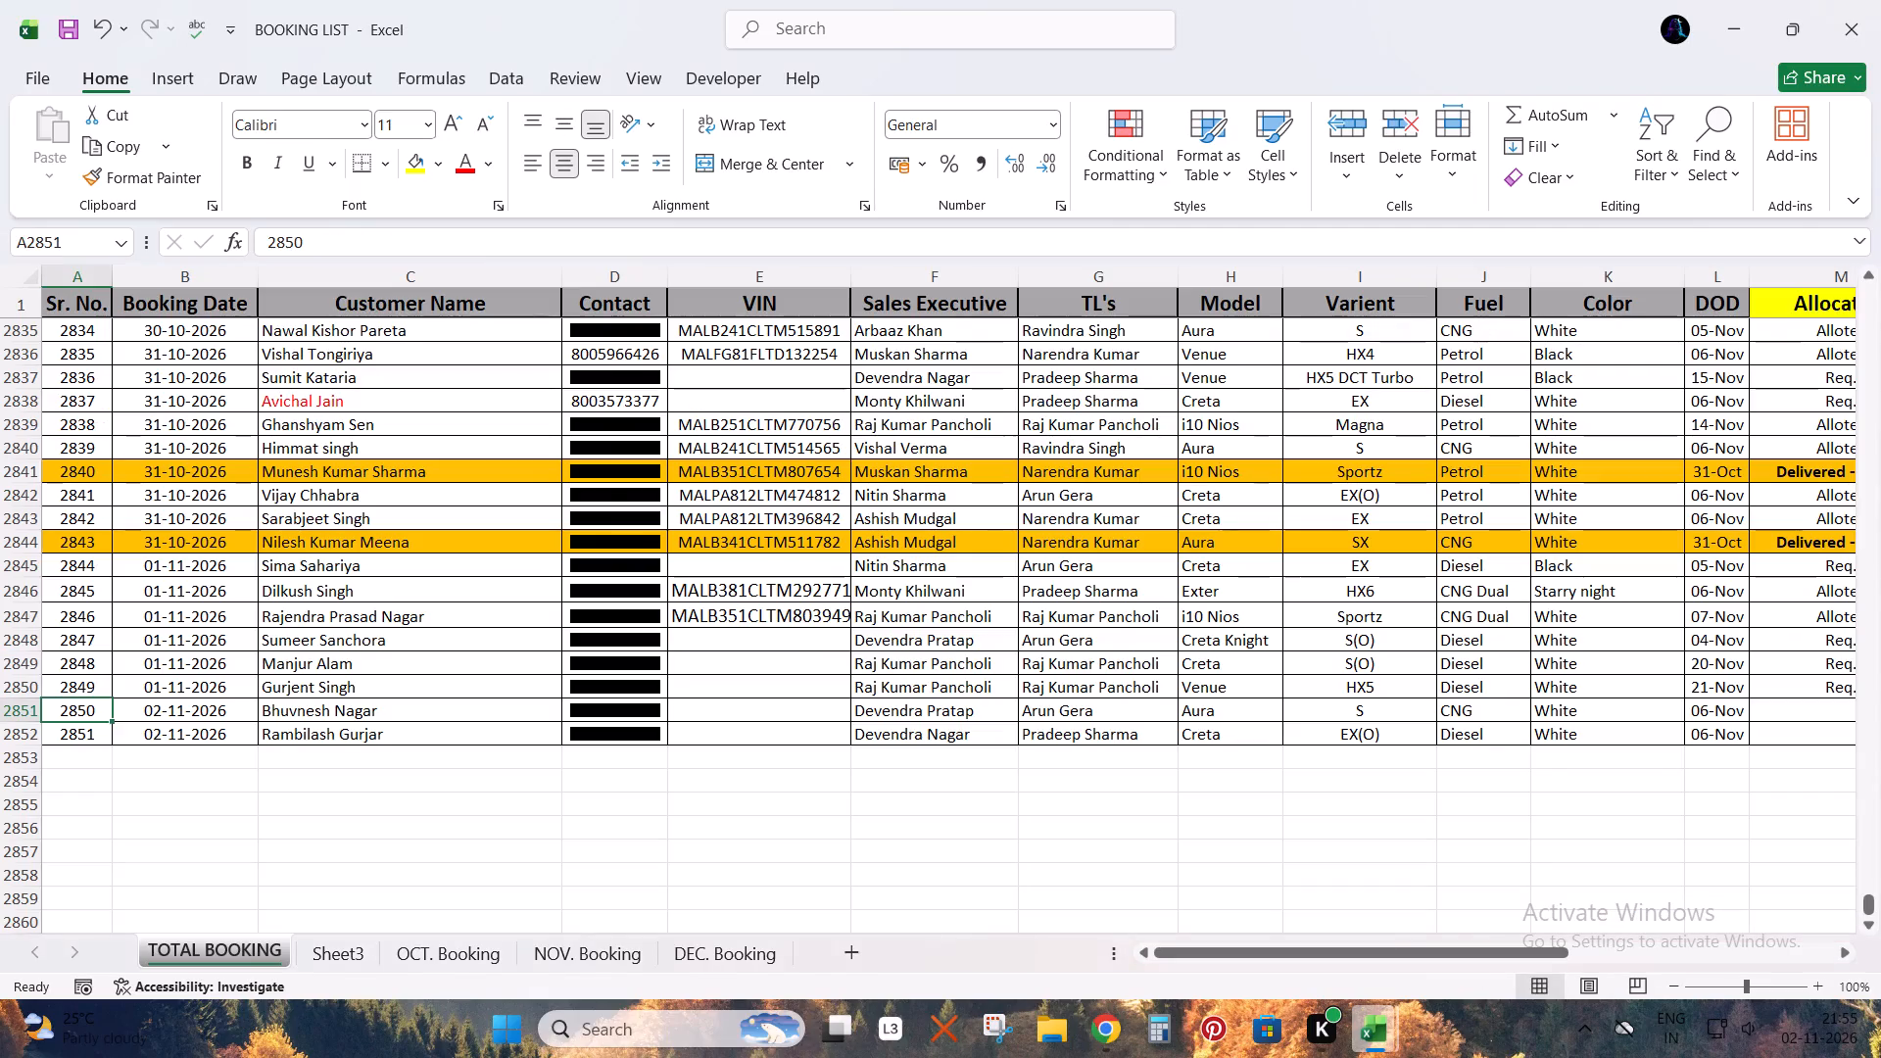
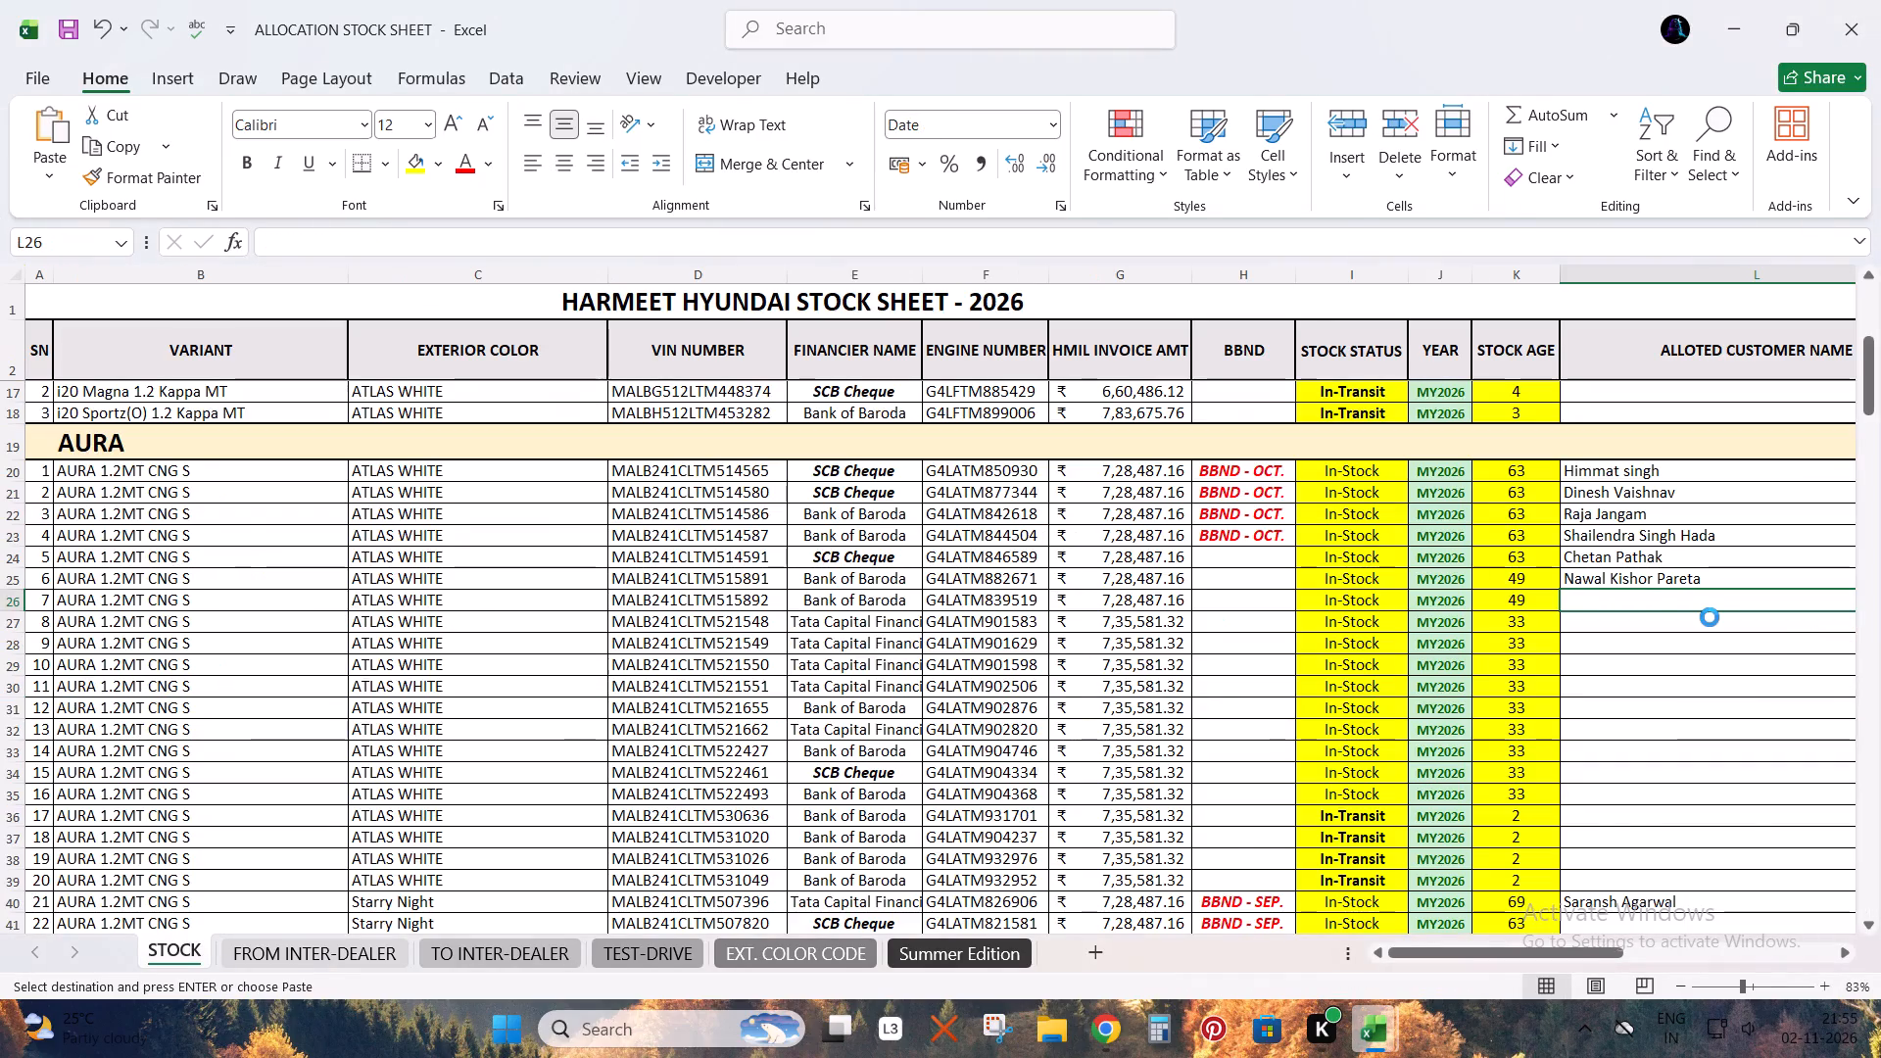
# Move the pasted mobile number, executive and team leader entries in row 26 one column over so they start under MOBILE NO.
pyautogui.hotkey('shift', 'Right')
pyautogui.hotkey('shift', 'Right')
pyautogui.hotkey('shift', 'Right')
pyautogui.hotkey('ctrl', 'x')
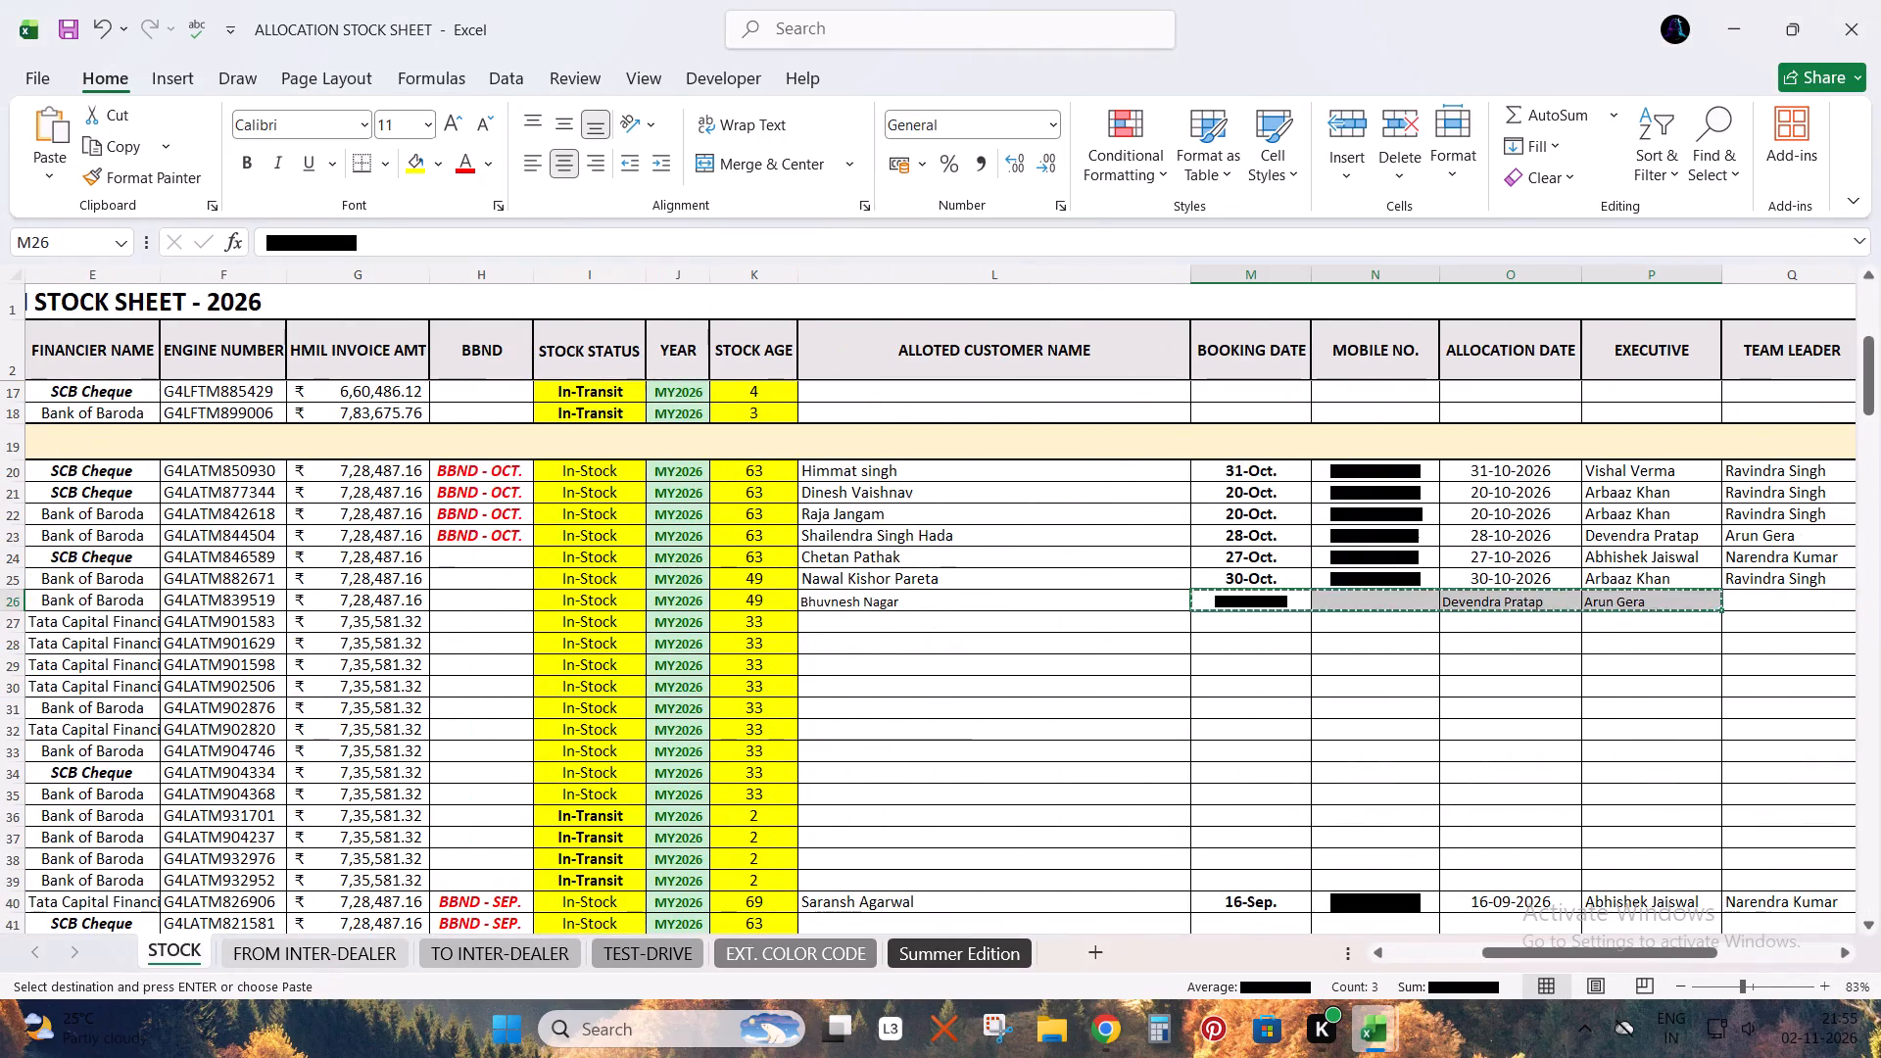
pyautogui.press('Right')
pyautogui.hotkey('ctrl', 'v')
# Enter 2-11 as both the booking date and the allocation date for the AURA 1.2MT CNG S in row 26.
pyautogui.press('Left')
pyautogui.write('2-11')
pyautogui.press('Tab')
pyautogui.press('Tab')
pyautogui.write('2-11')
pyautogui.press('Return')
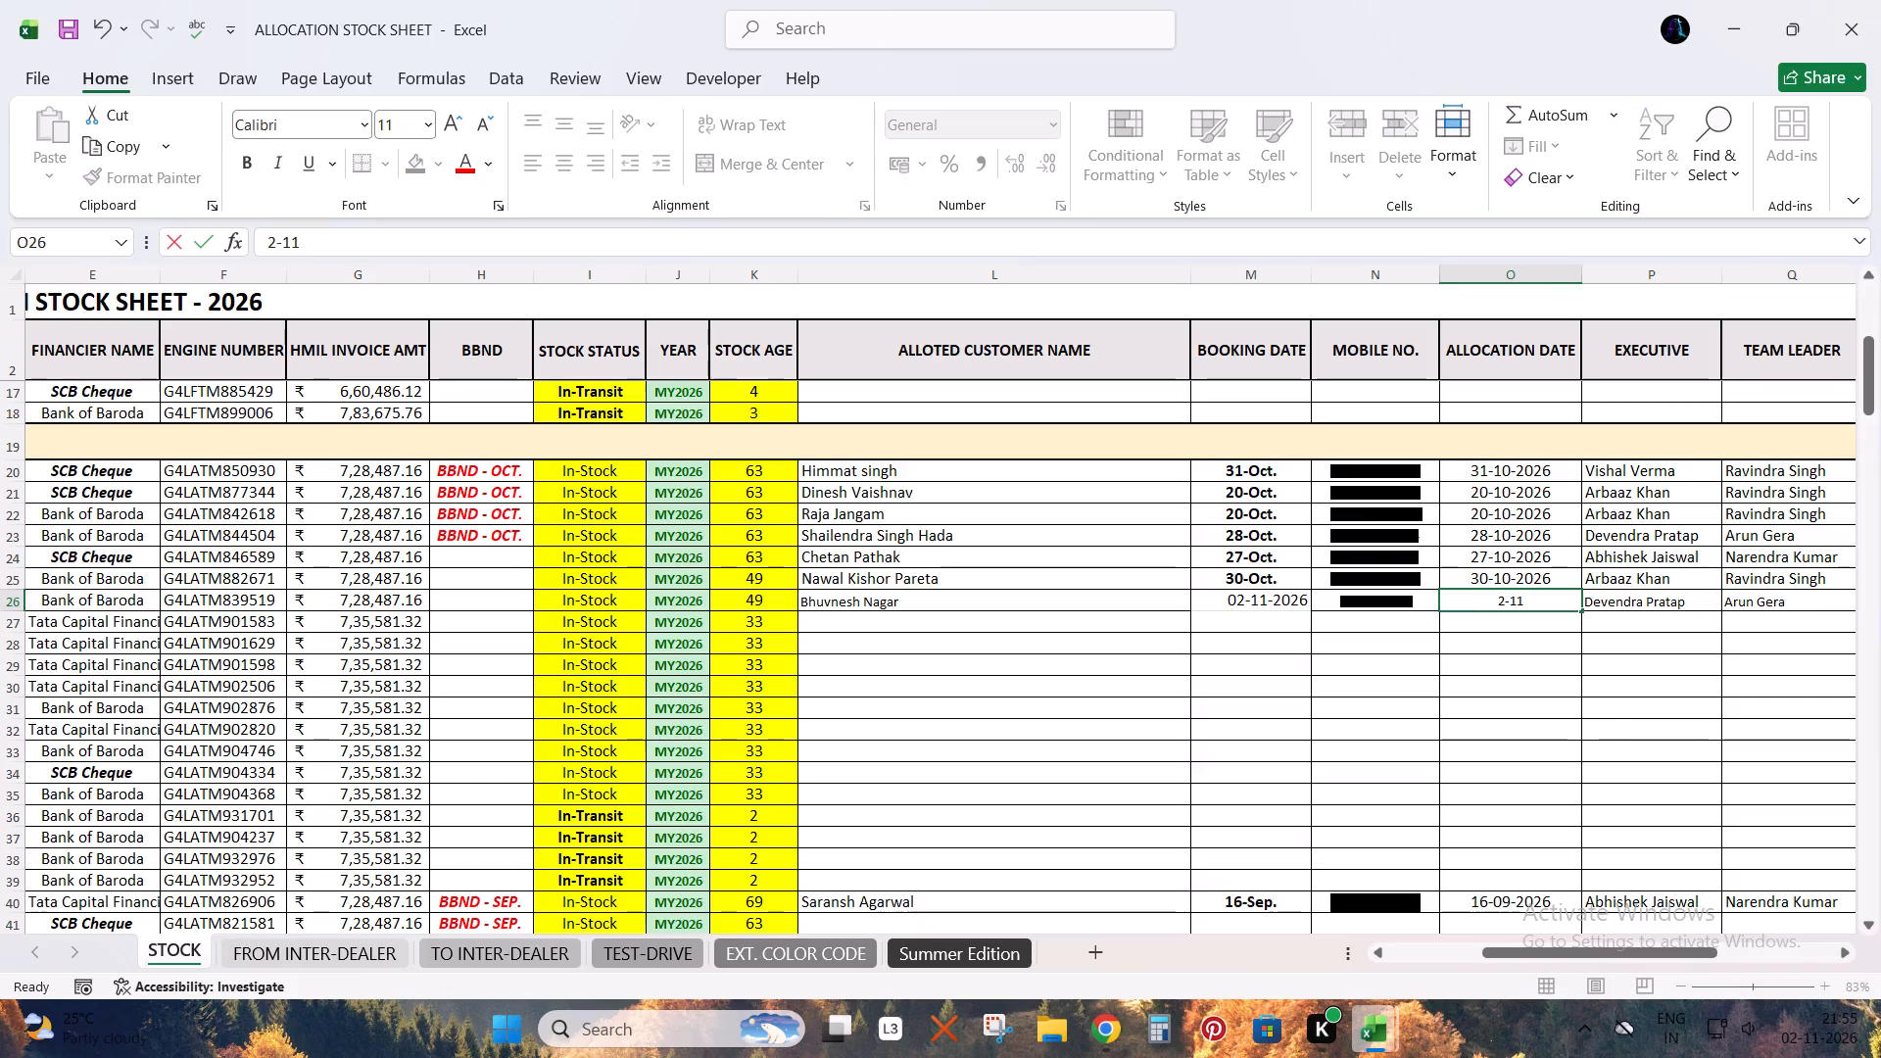
# Go to the ALLOTED CUSTOMER NAME cell in row 24, two rows above the new allocation.
pyautogui.press('Up')
pyautogui.press('Left')
pyautogui.press('Up')
pyautogui.press('Up')
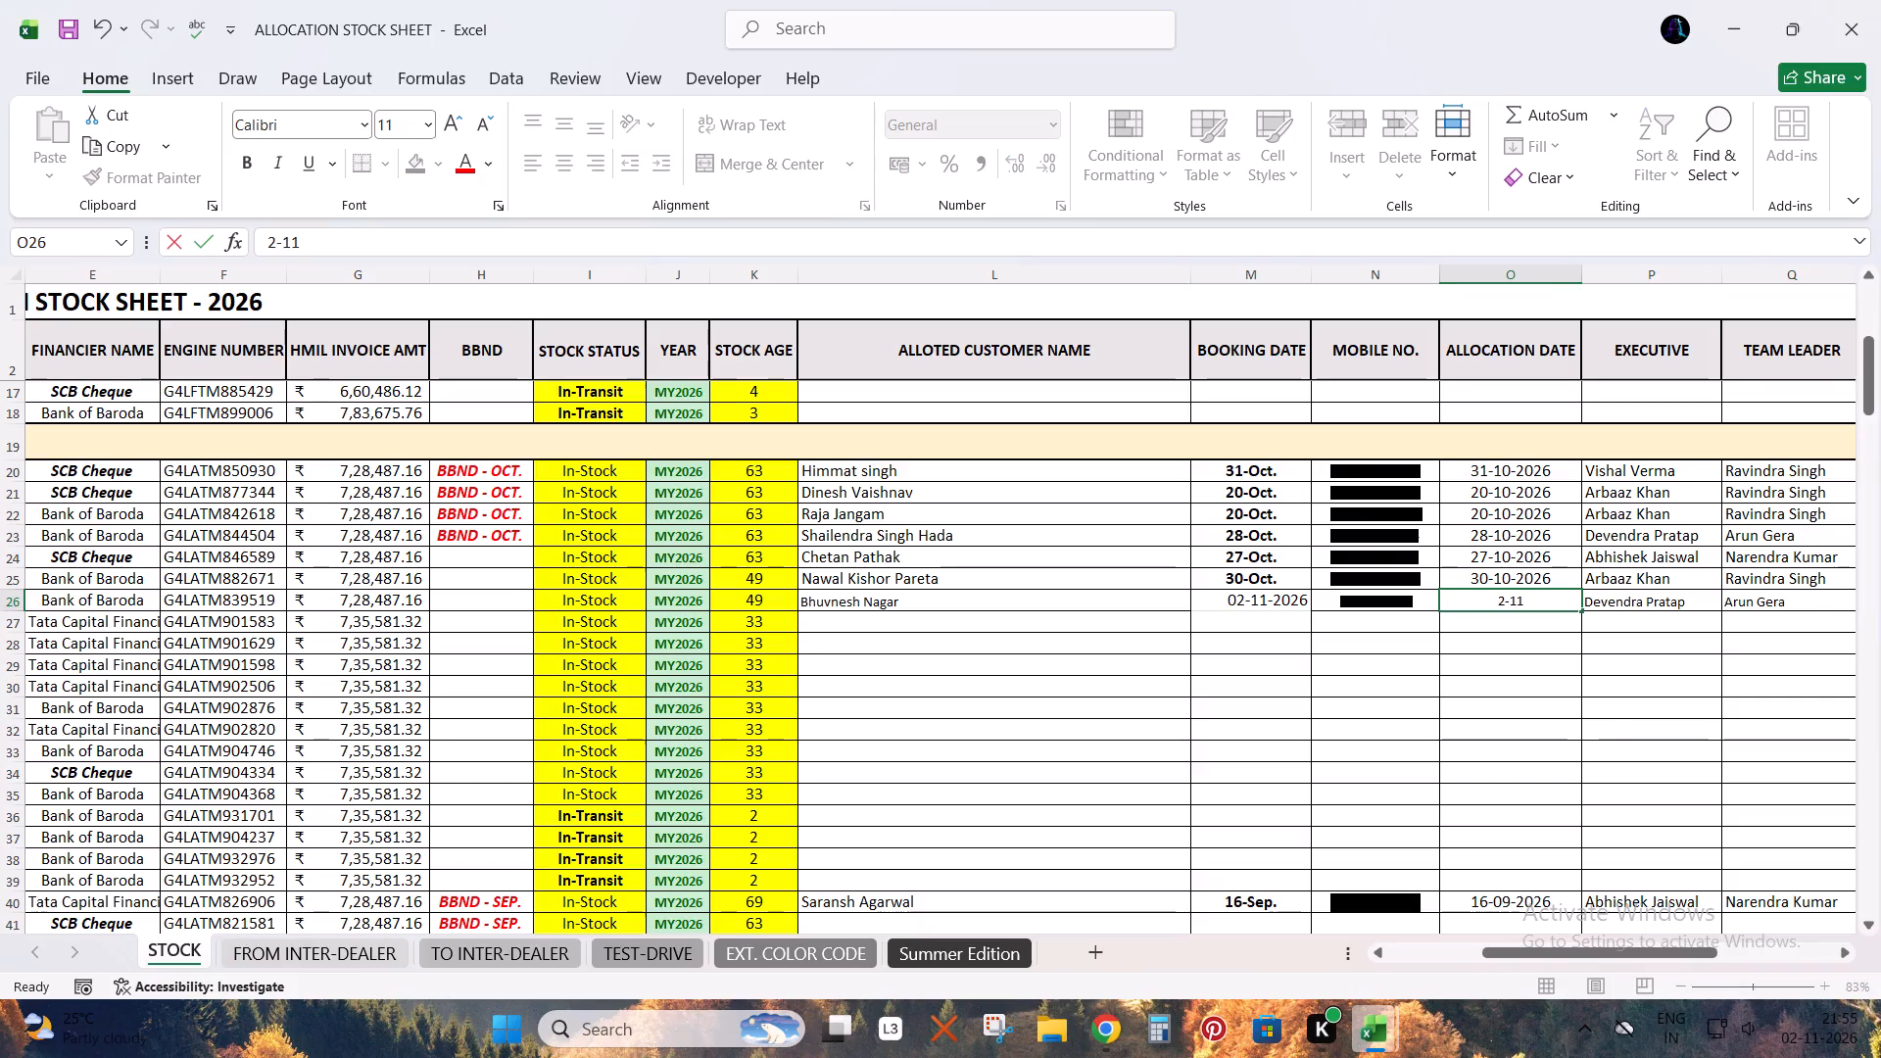
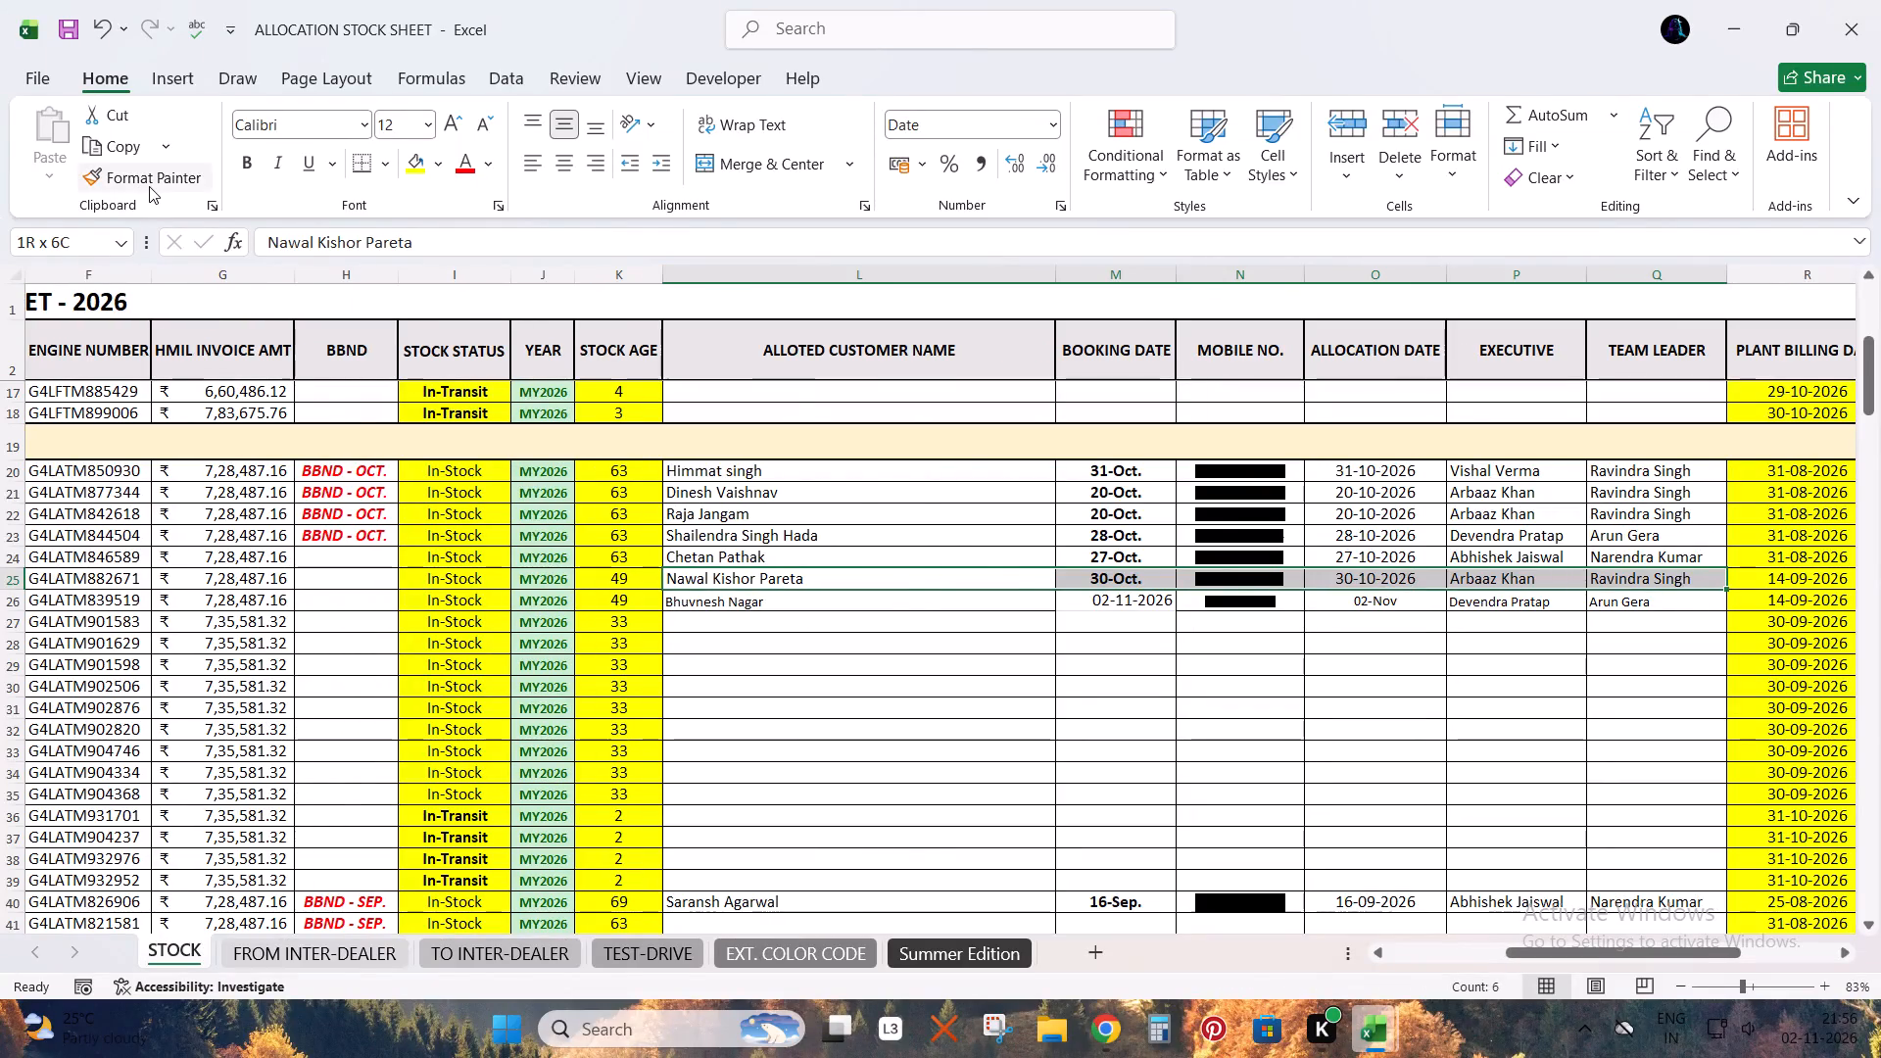
# Apply the formatting of row 25's allocation cells to the new allocation in row 26, from customer name through team leader.
pyautogui.click(149, 186)
pyautogui.press('Down')
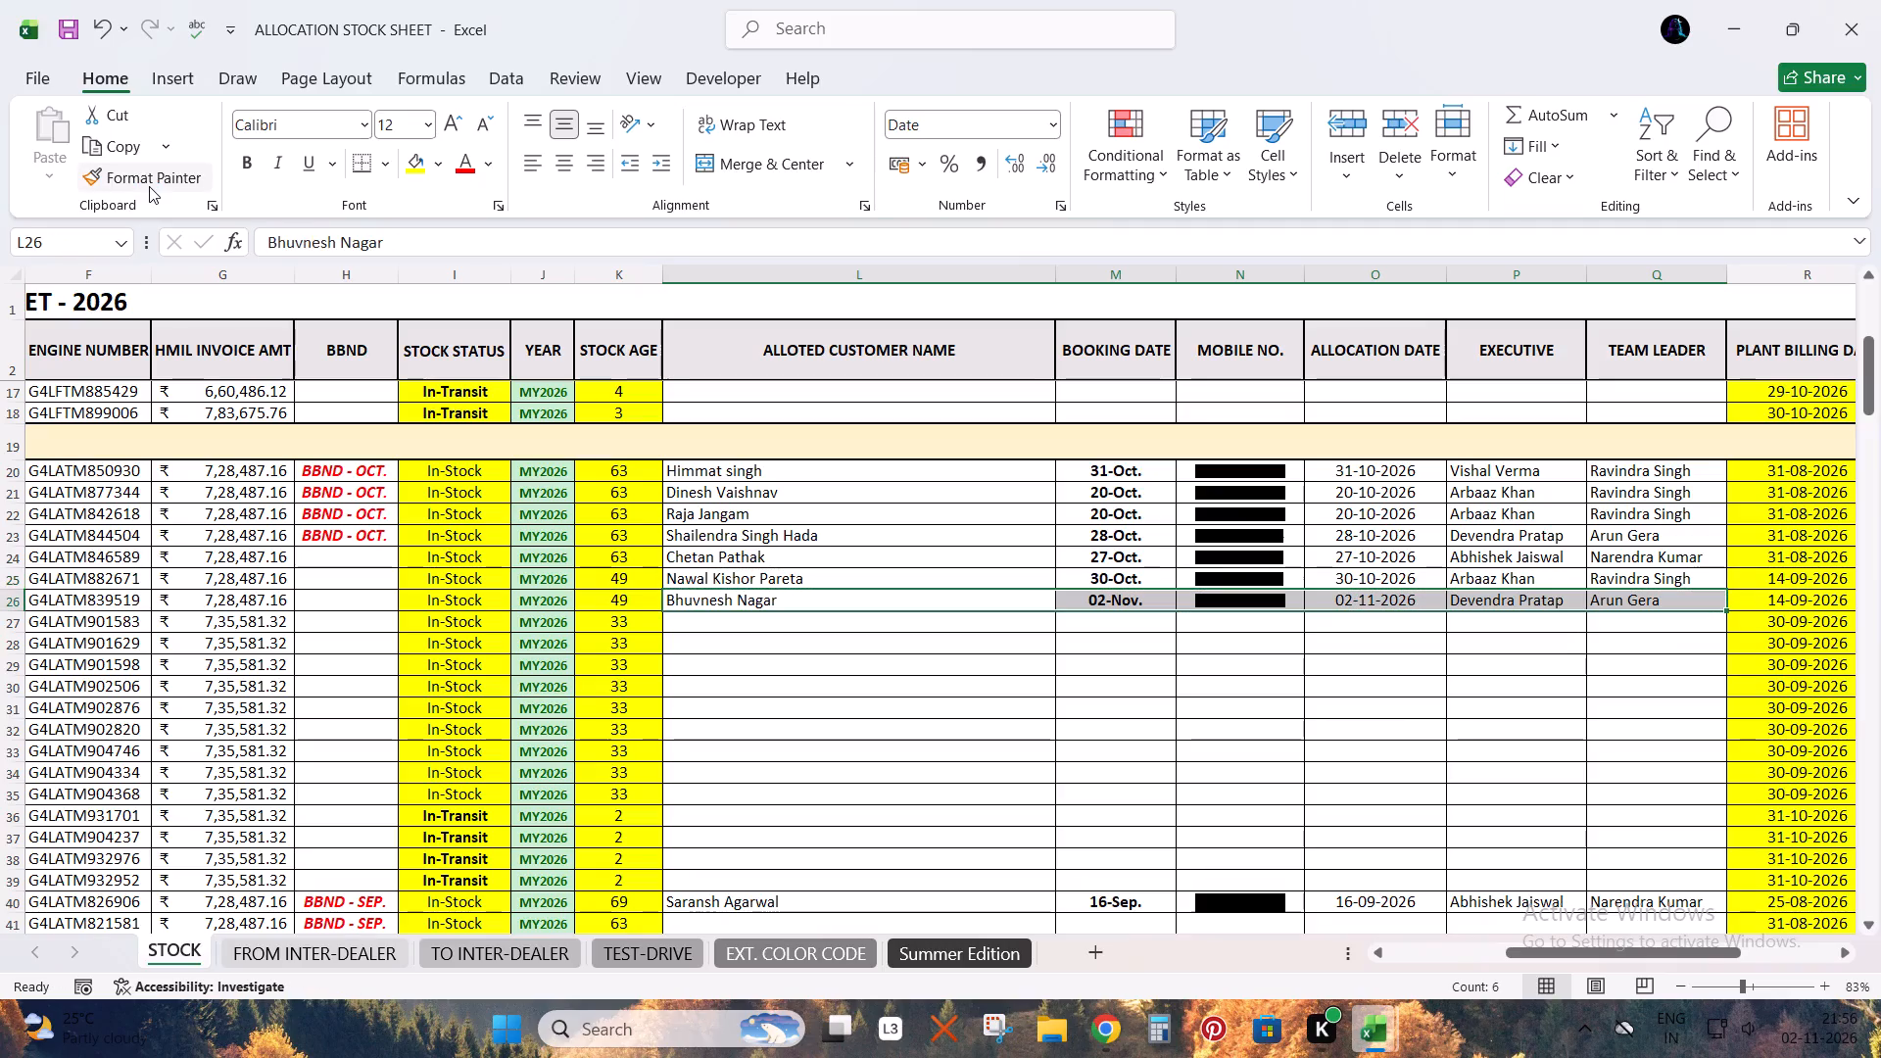
pyautogui.hotkey('ctrl', 'Left')
pyautogui.hotkey('ctrl', 'Left')
pyautogui.hotkey('ctrl', 'Left')
pyautogui.hotkey('ctrl', 'Left')
pyautogui.press('Right')
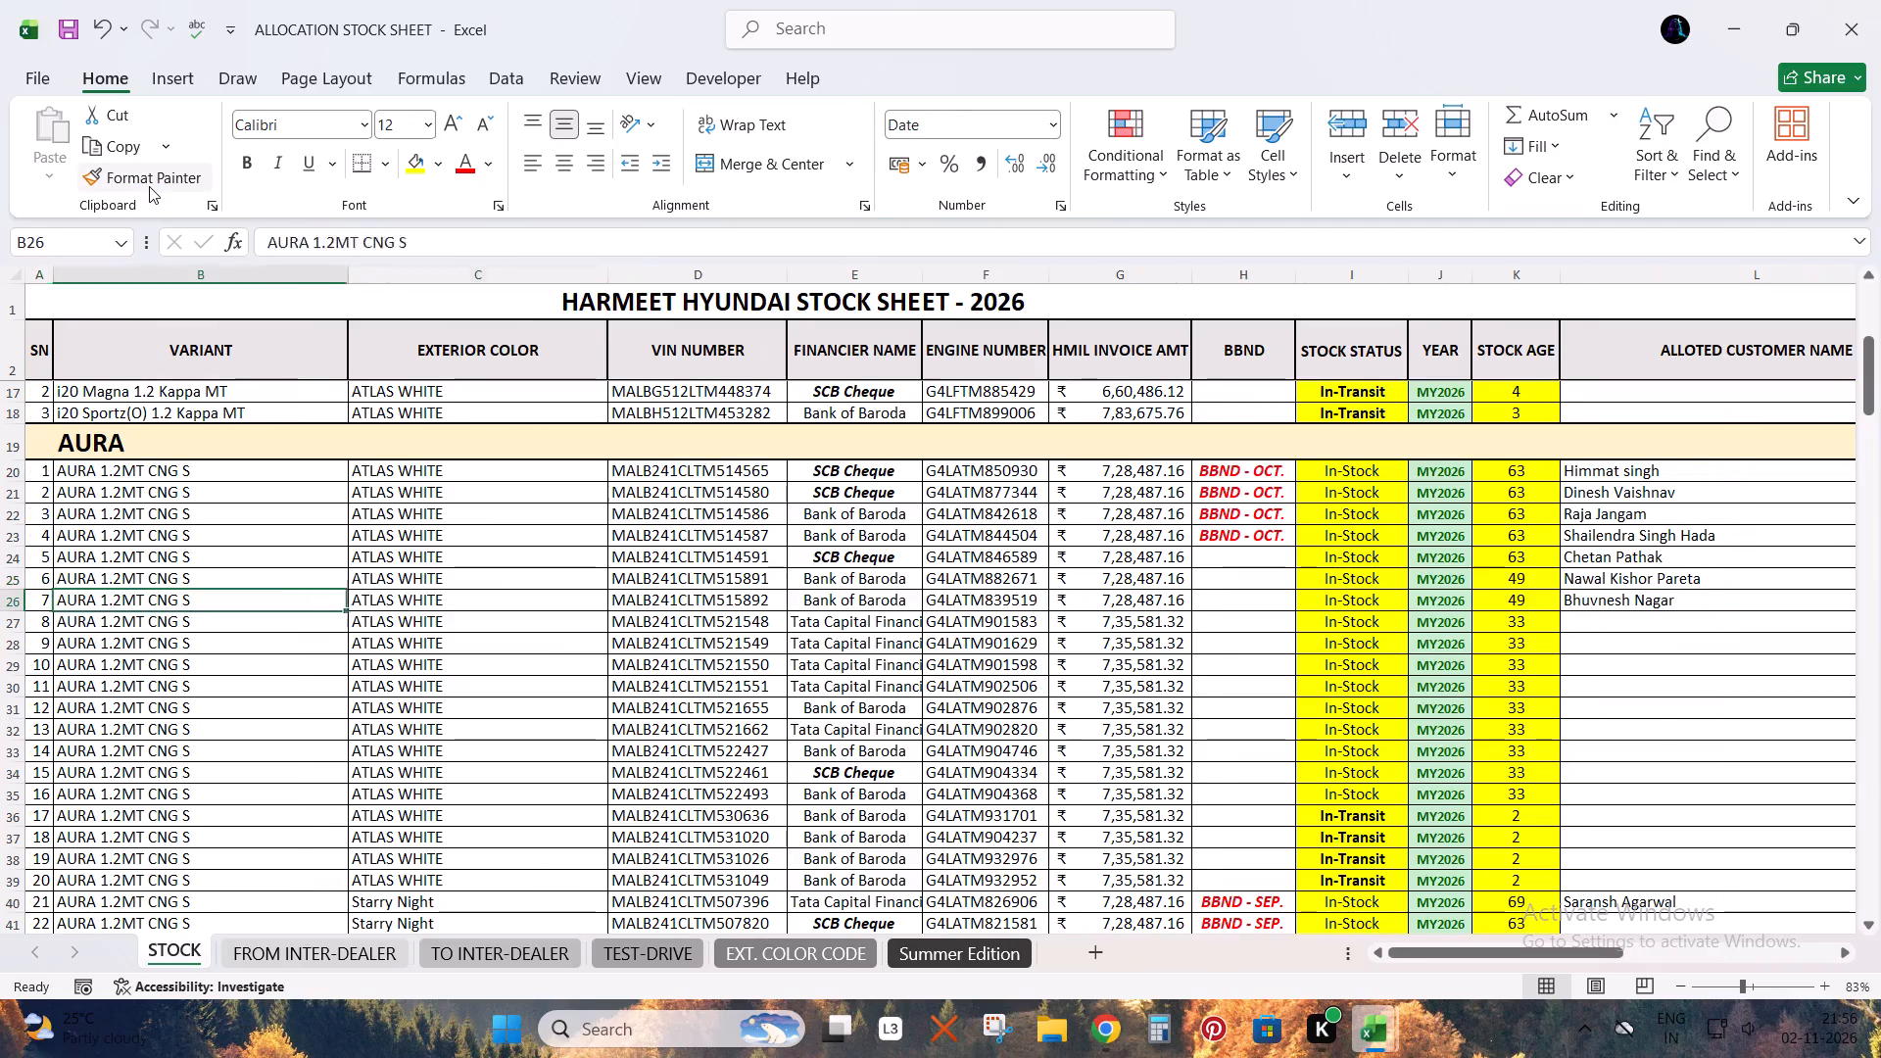
pyautogui.press('Right')
pyautogui.press('Right')
pyautogui.hotkey('ctrl', 'c')
pyautogui.hotkey('alt', 'Tab')
pyautogui.hotkey('alt', 'Tab')
pyautogui.hotkey('alt', 'Tab')
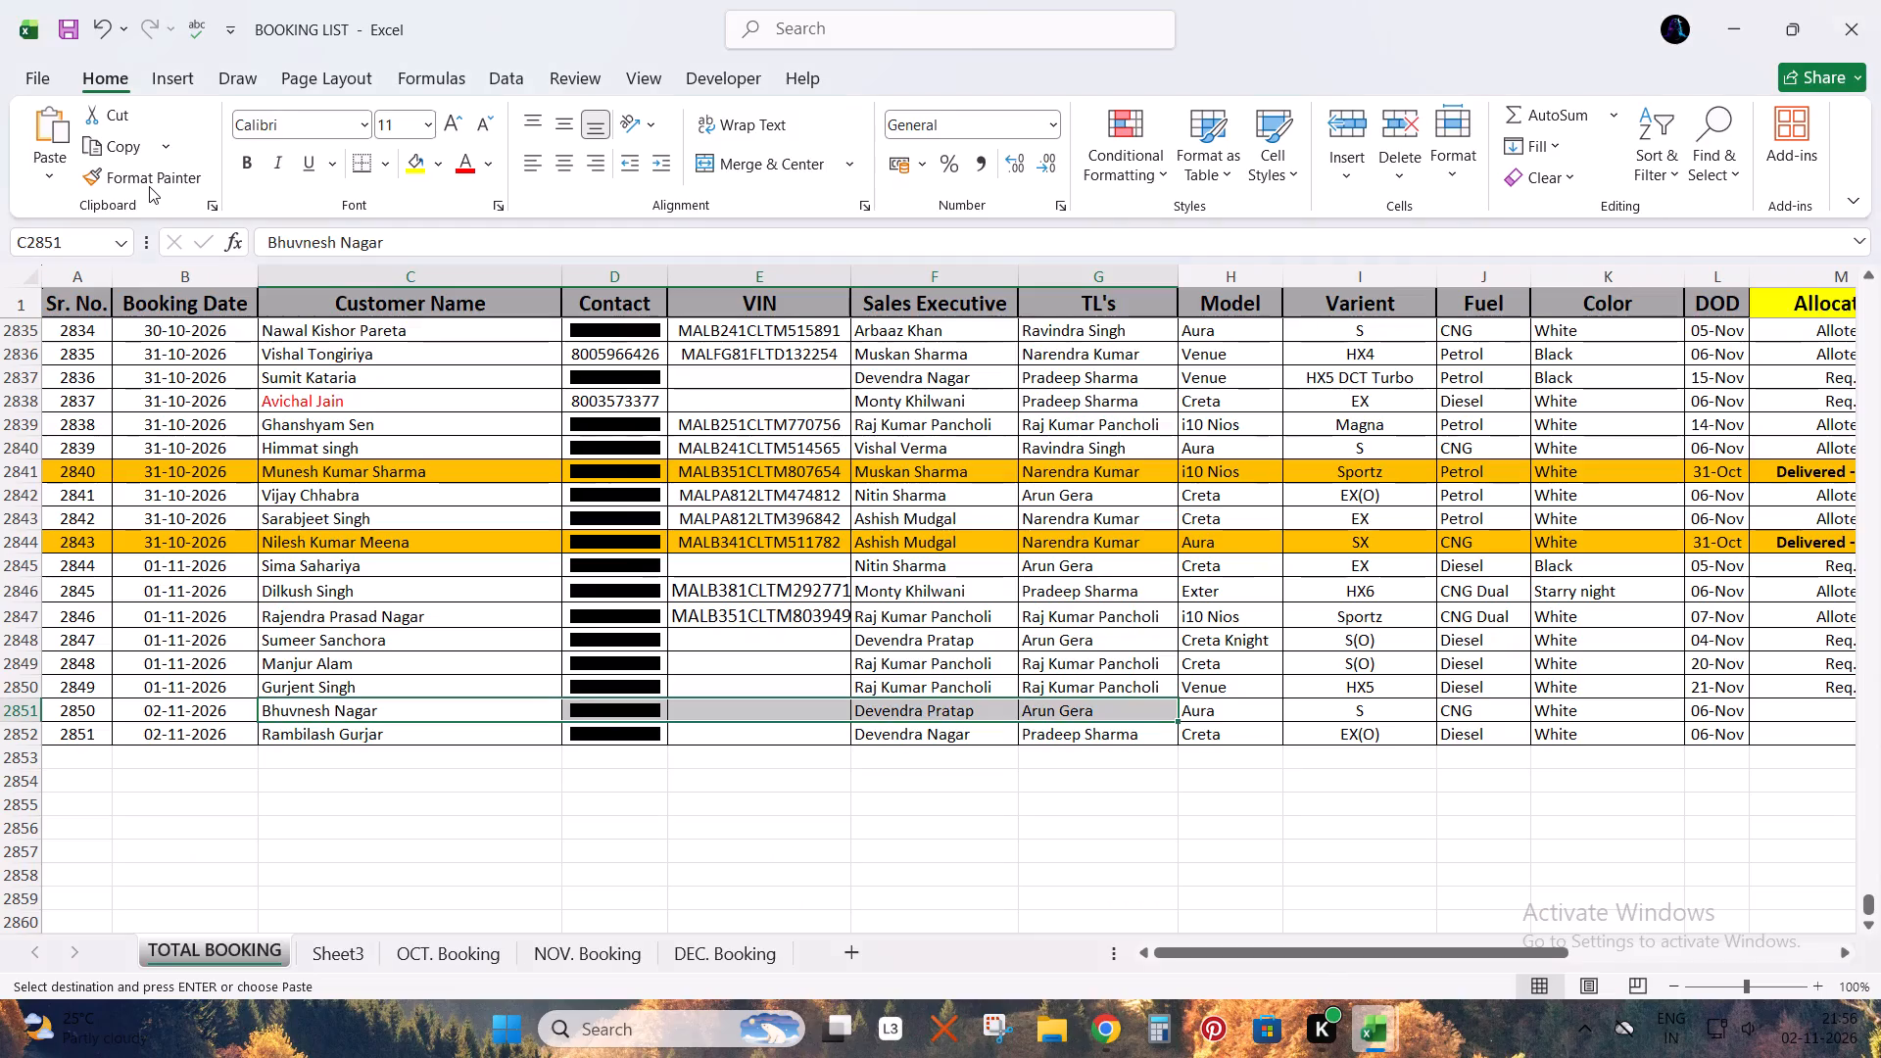
pyautogui.press('Right')
pyautogui.press('Right')
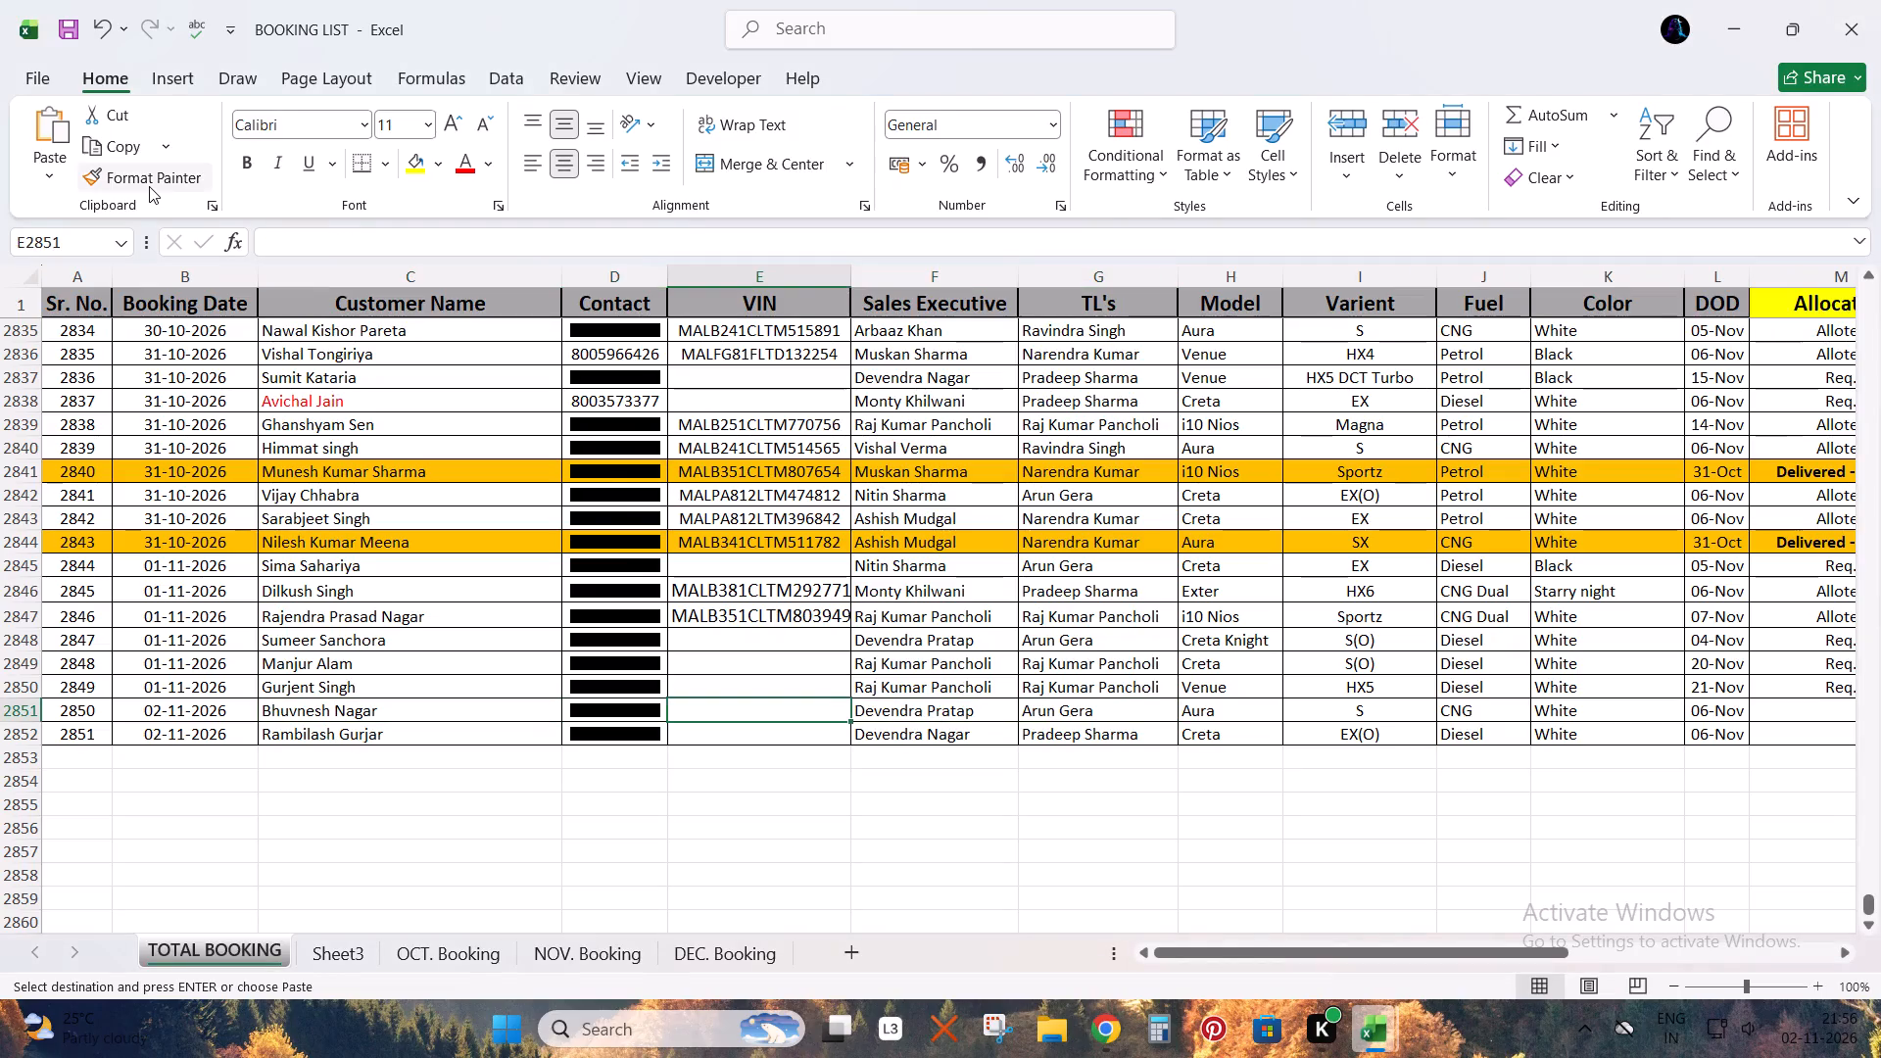
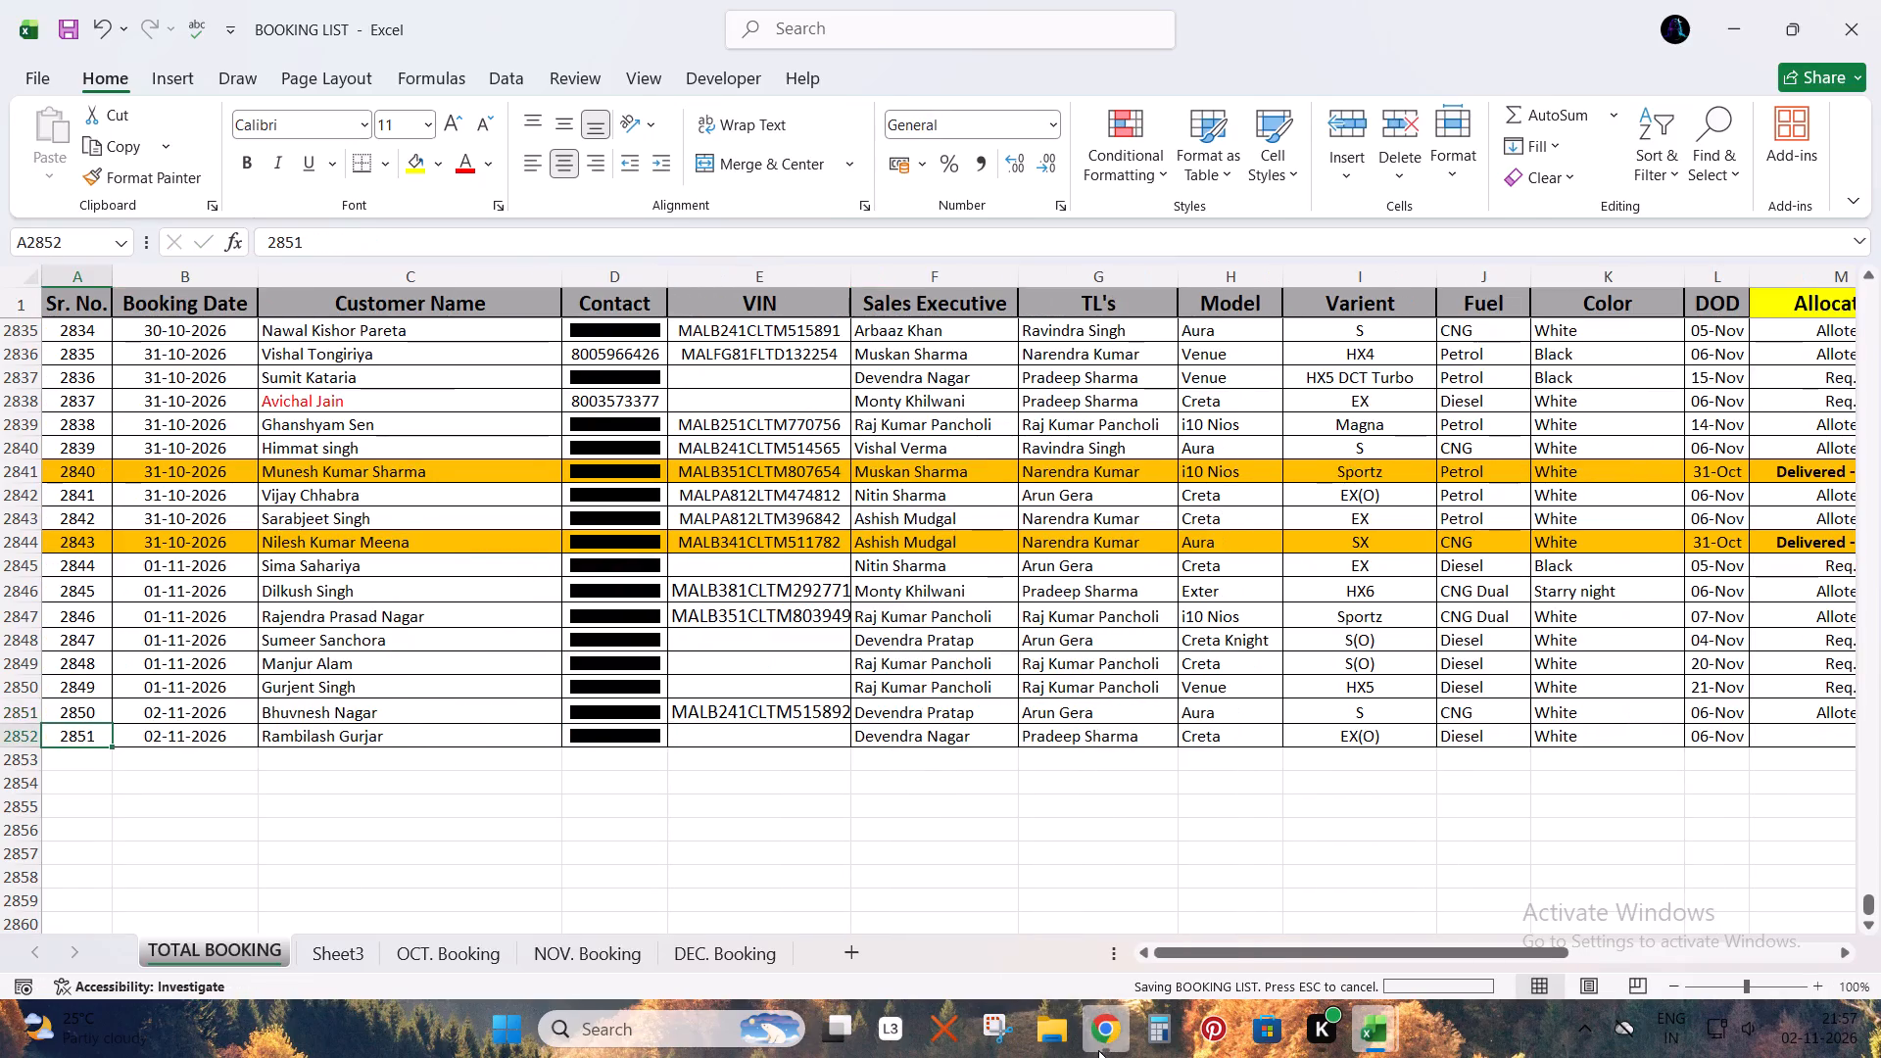
# Search the ALLOCATION STOCK SHEET for every Creta 1.5 CRDi MT EX(O), starting from row 92, and check for an available white vehicle.
pyautogui.hotkey('alt', 'Tab')
pyautogui.hotkey('alt', 'Tab')
pyautogui.scroll(2, 453, 753)
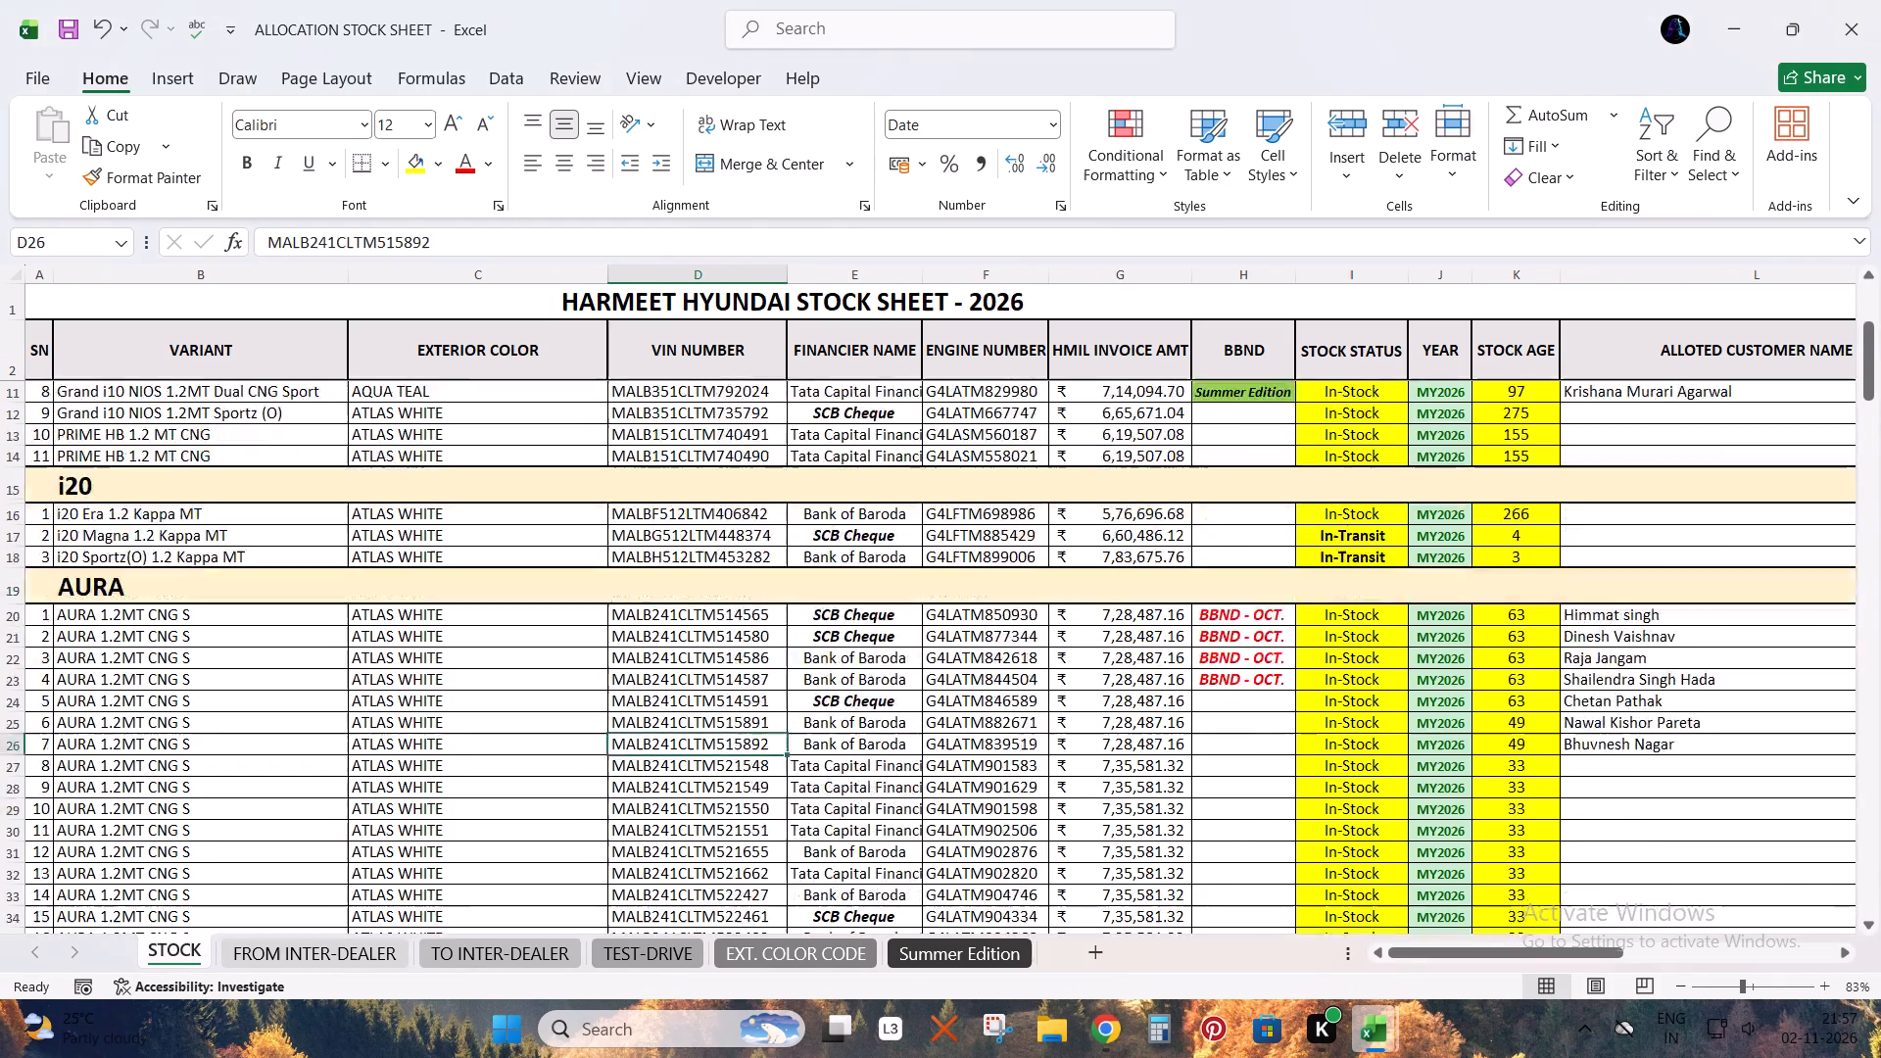
pyautogui.scroll(5, 453, 753)
pyautogui.scroll(-16, 453, 753)
pyautogui.scroll(-6, 453, 753)
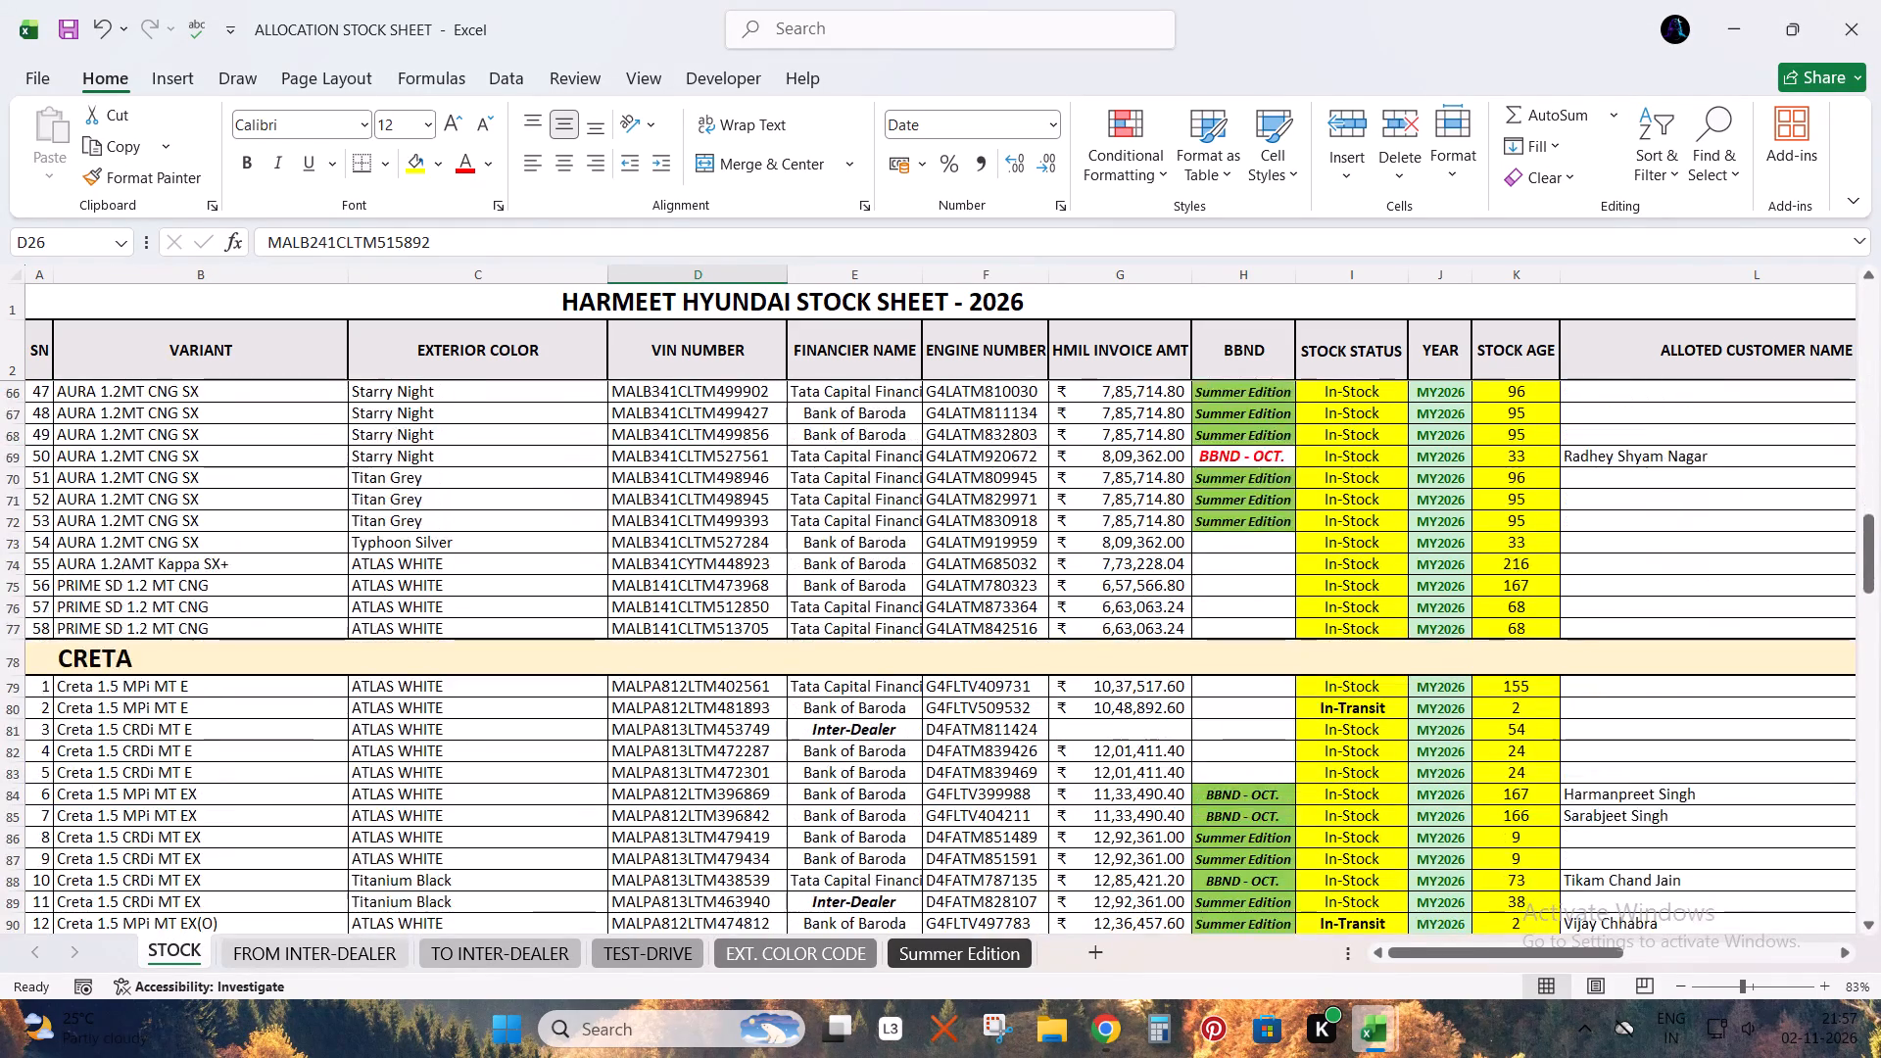
pyautogui.scroll(-2, 453, 753)
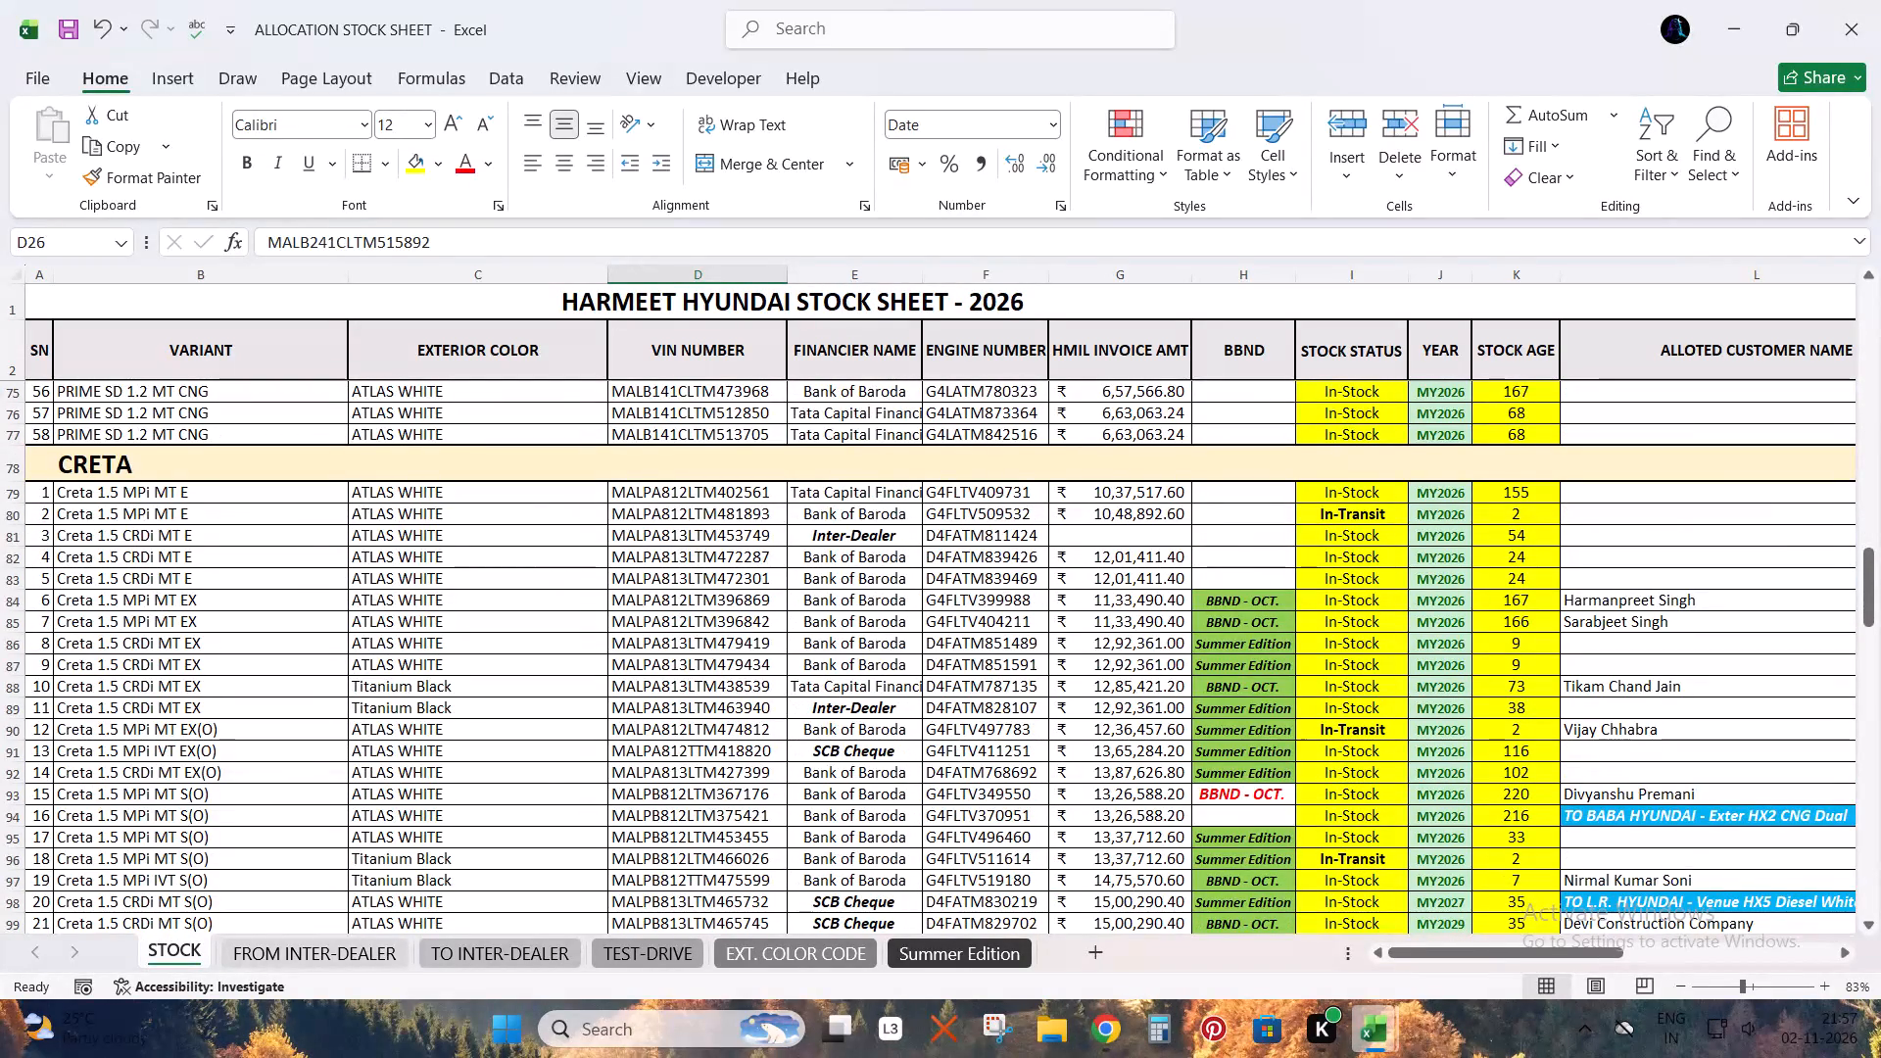
pyautogui.click(232, 772)
pyautogui.hotkey('shift', 'space')
pyautogui.click(232, 772)
pyautogui.hotkey('ctrl', 'c')
pyautogui.hotkey('ctrl', 'f')
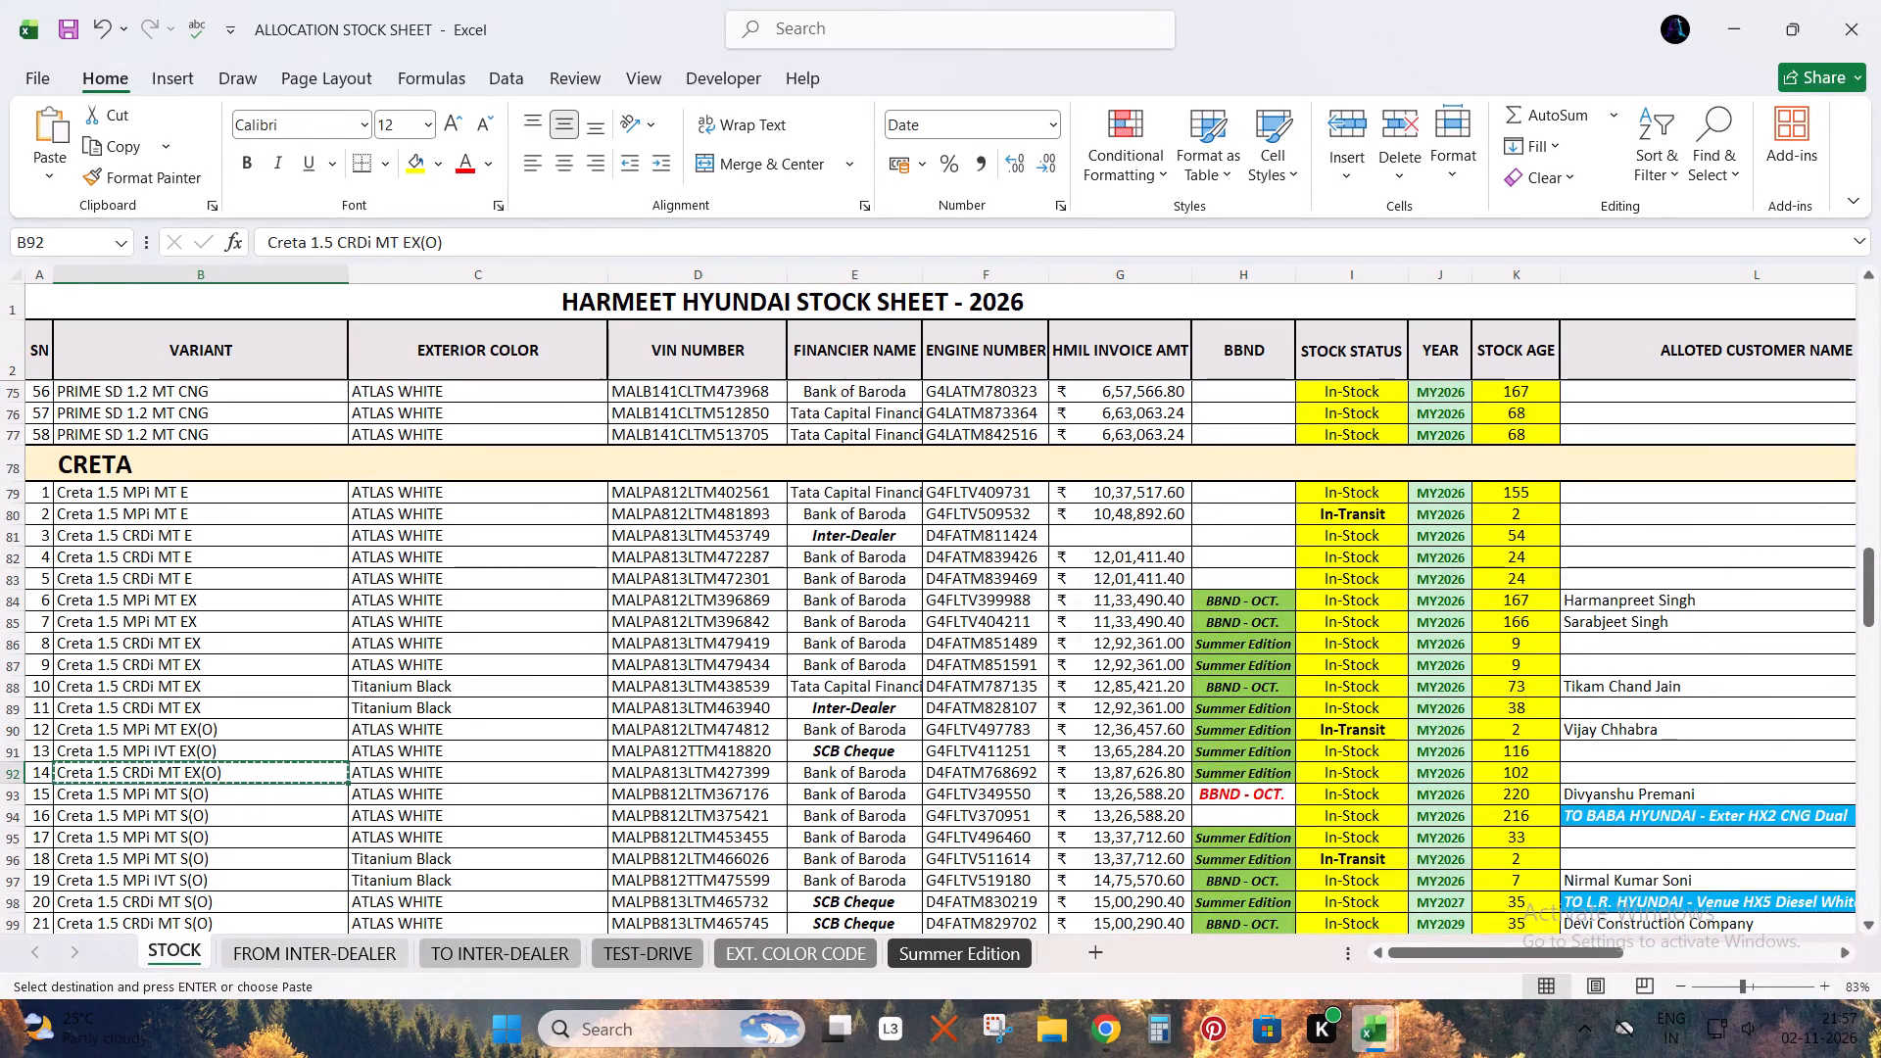
pyautogui.hotkey('ctrl', 'v')
pyautogui.press('Return')
pyautogui.press('Return')
pyautogui.press('Return')
pyautogui.press('Escape')
pyautogui.press('Escape')
pyautogui.hotkey('shift', 'space')
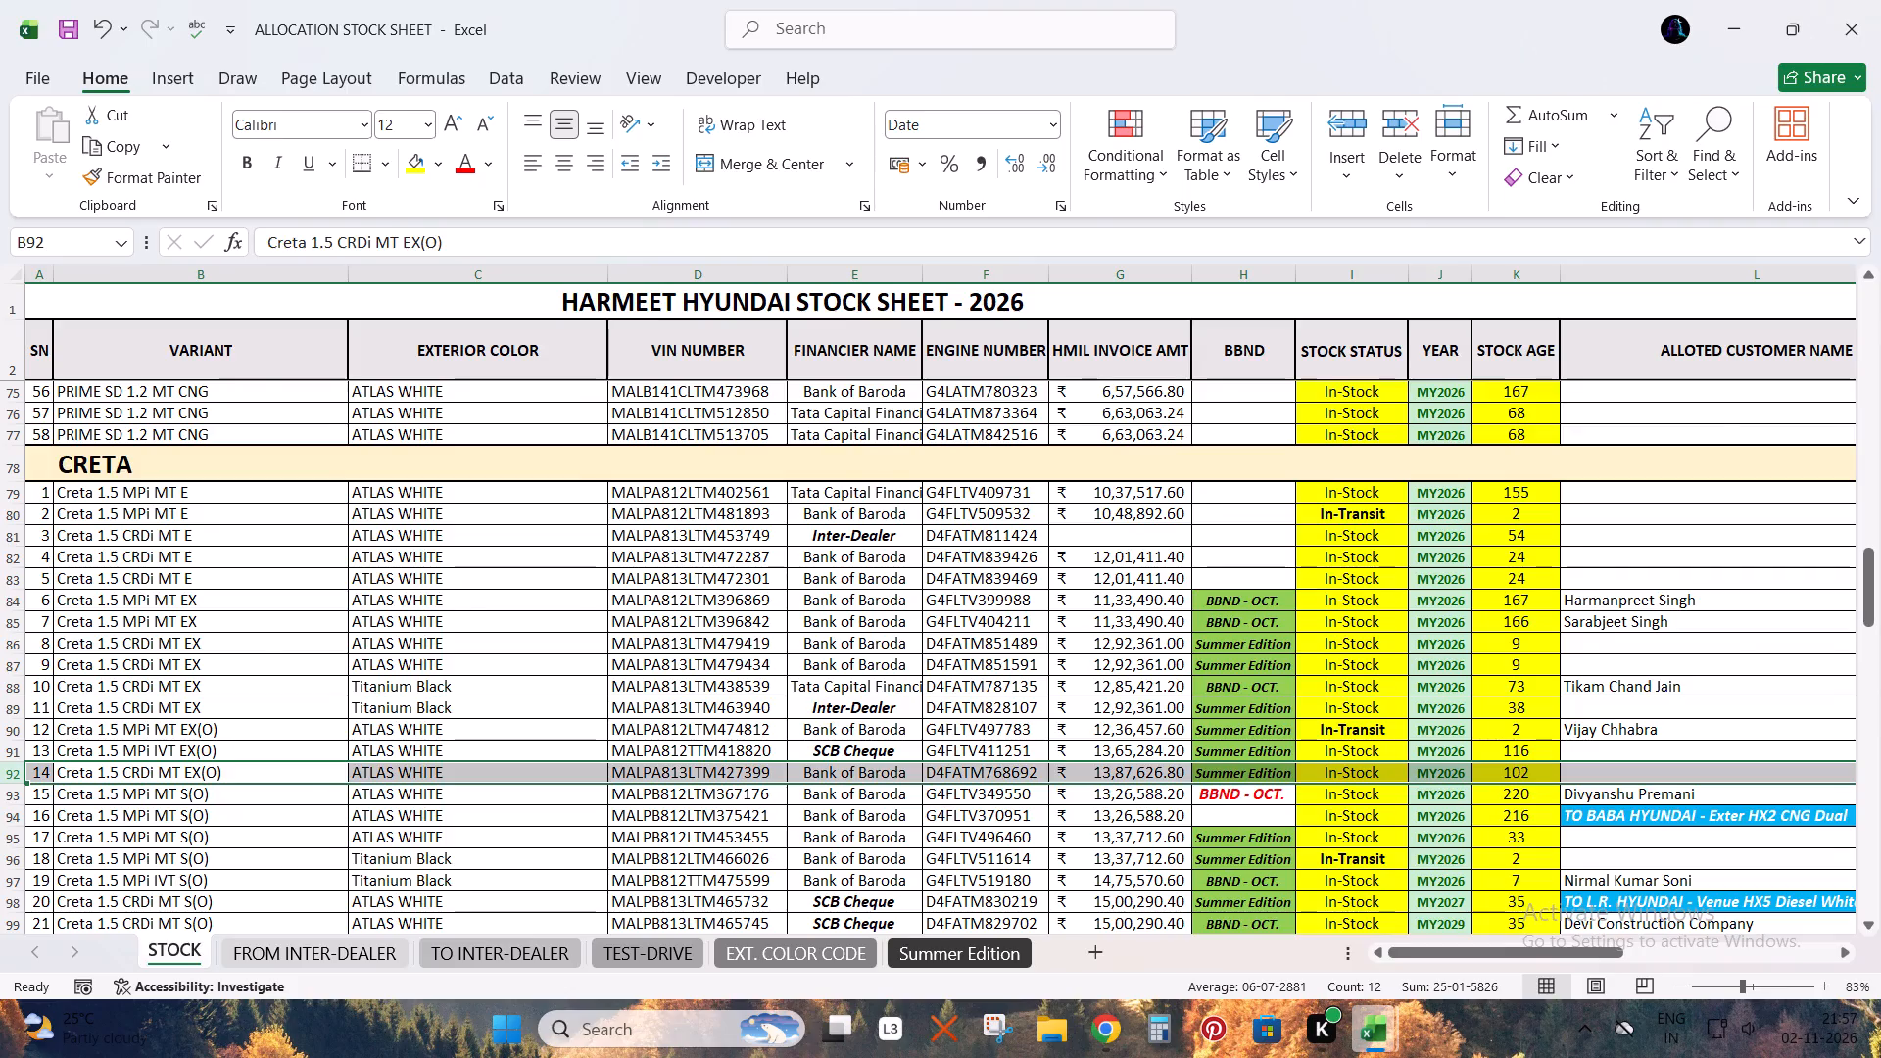
# Set the allocation status of the Creta EX(O) diesel booking in row 2852 of BOOKING LIST to Req. and save the workbook.
pyautogui.hotkey('alt', 'Tab')
pyautogui.click(1827, 727)
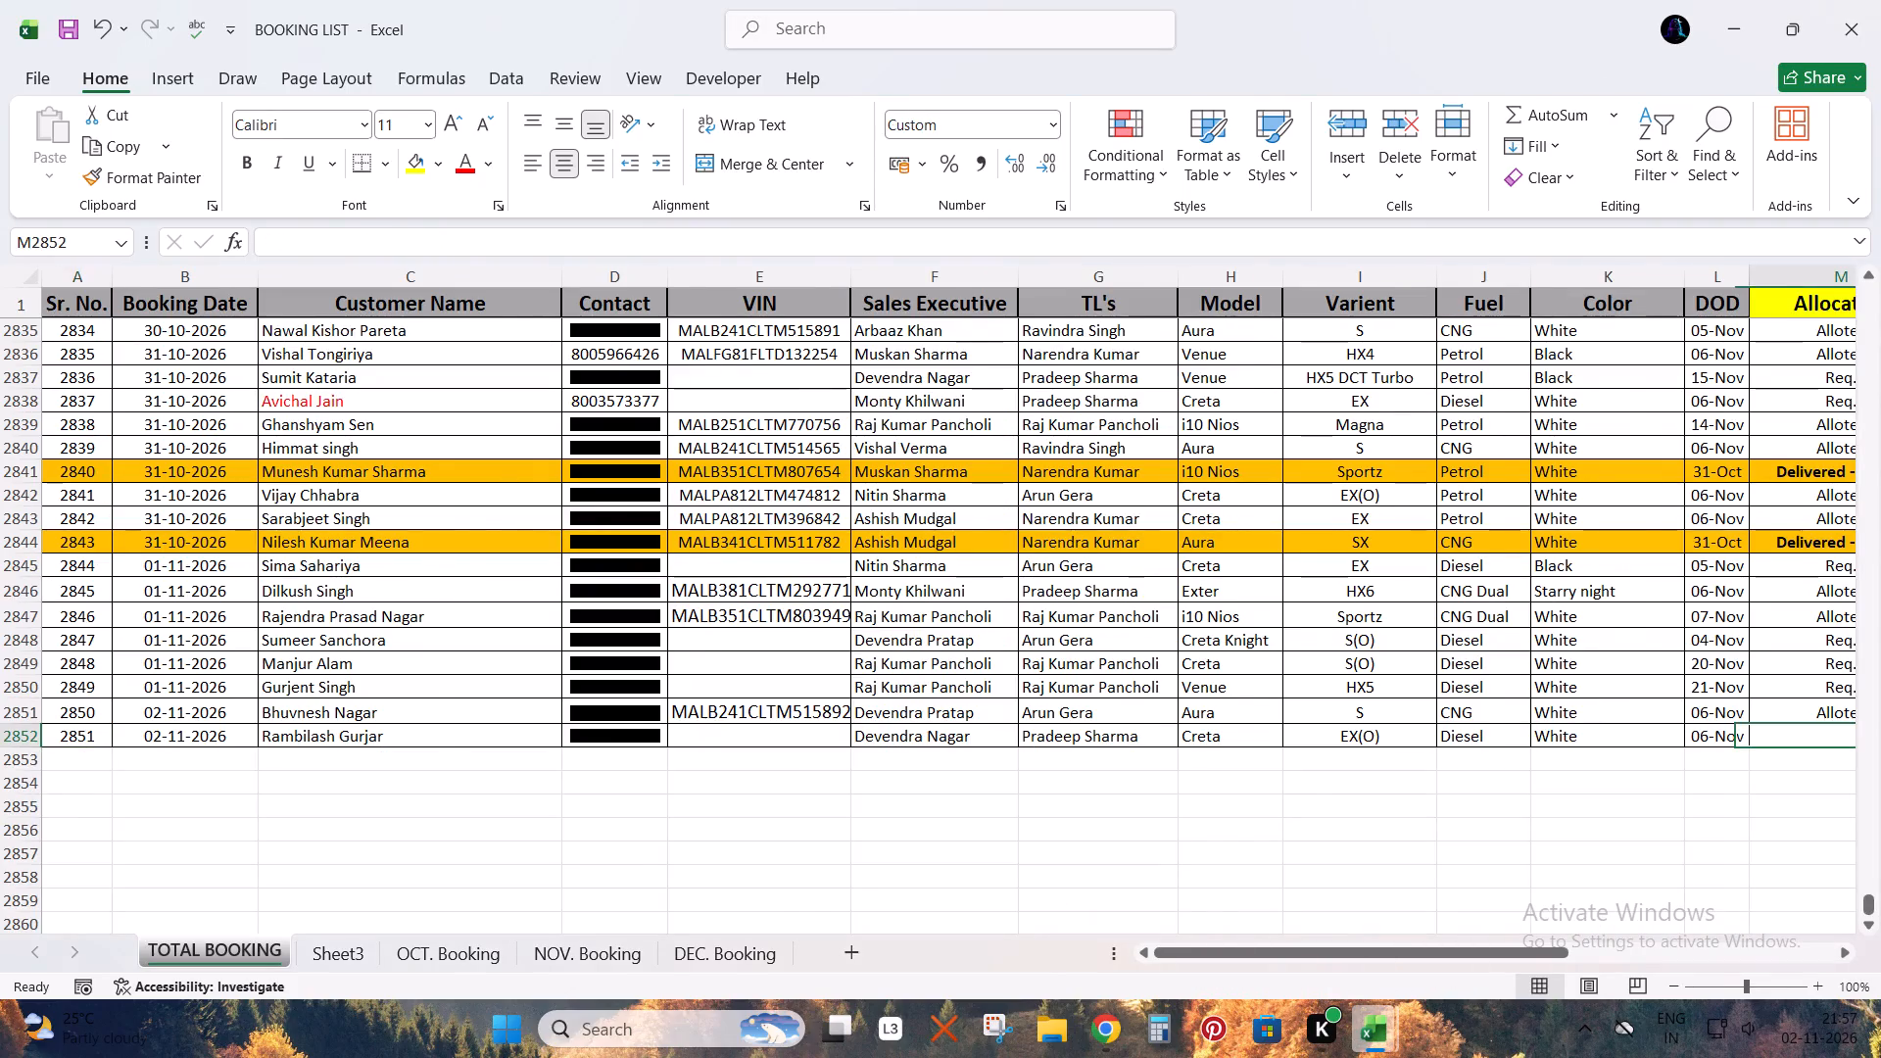
pyautogui.press('r')
pyautogui.press('Down')
pyautogui.press('Left')
pyautogui.hotkey('ctrl', 'Left')
pyautogui.hotkey('ctrl', 'Left')
pyautogui.press('Right')
pyautogui.press('Up')
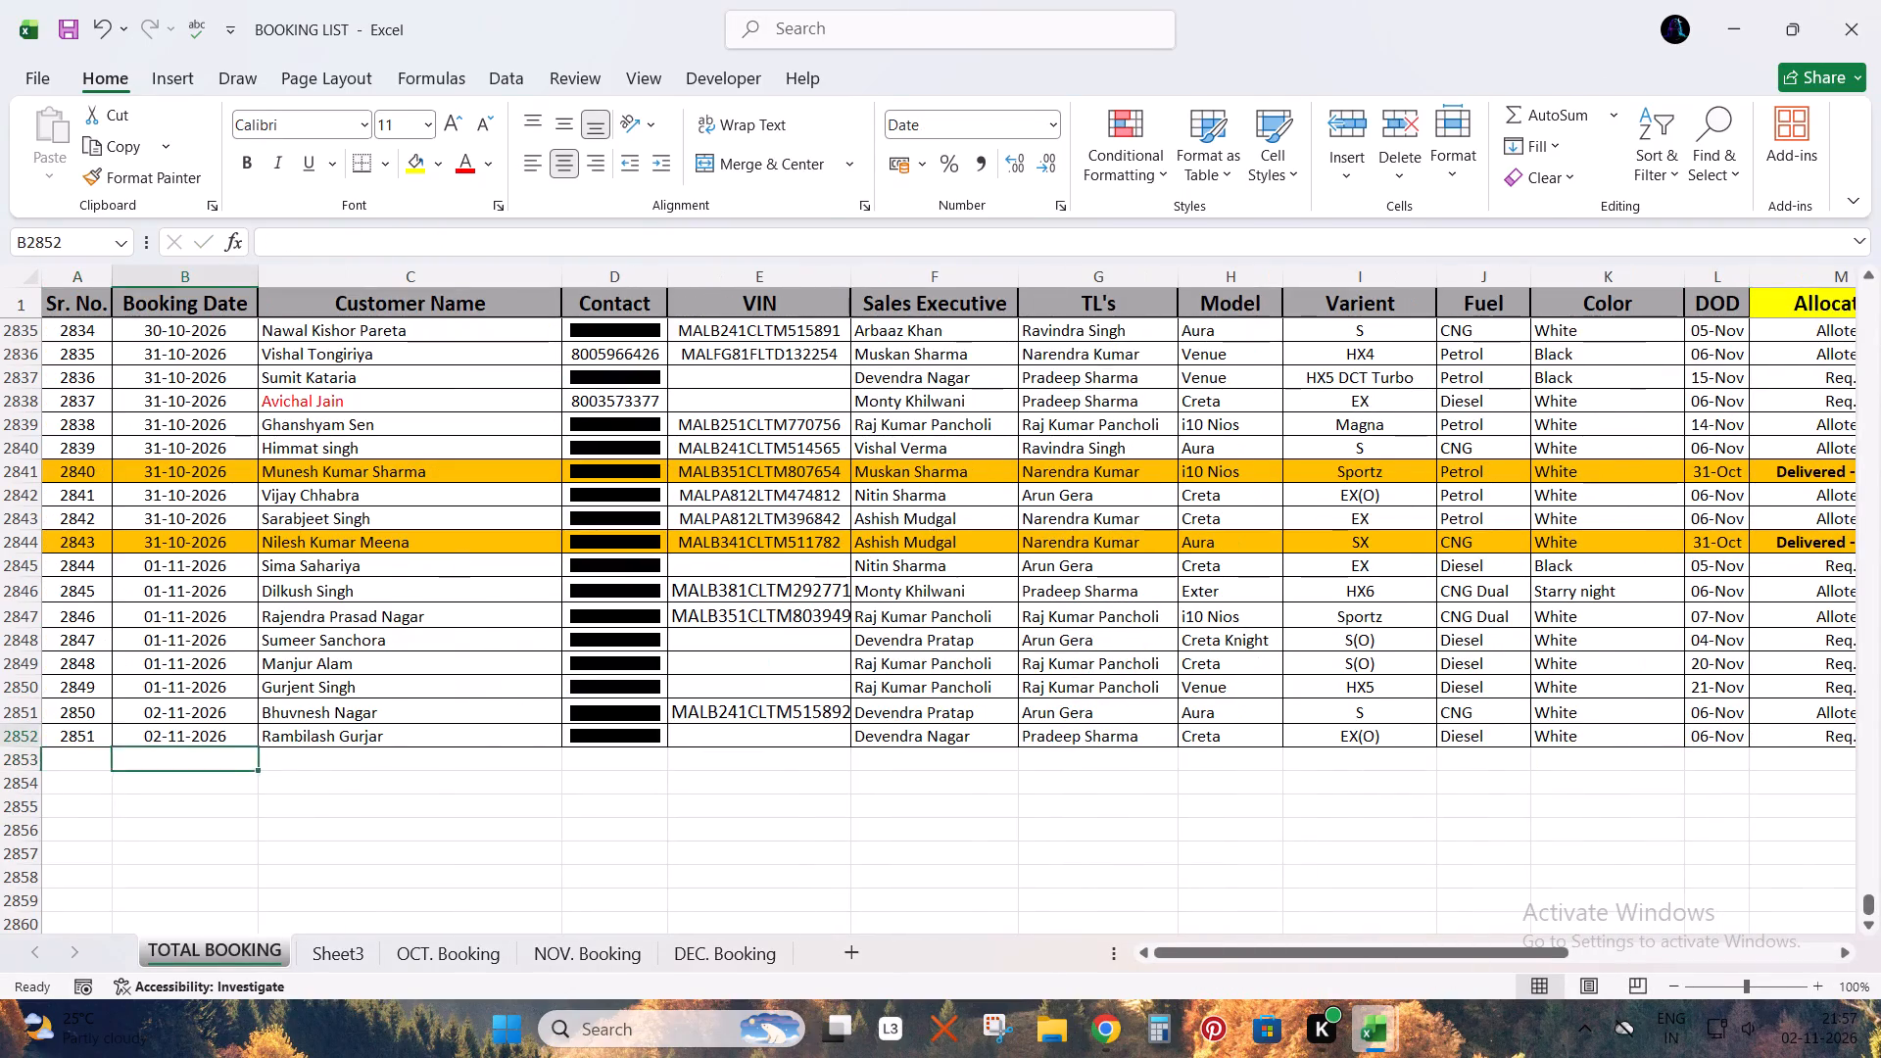
pyautogui.hotkey('ctrl', 's')
# Select the empty VIN cell of the black Creta EX diesel booking in row 2845.
pyautogui.click(796, 561)
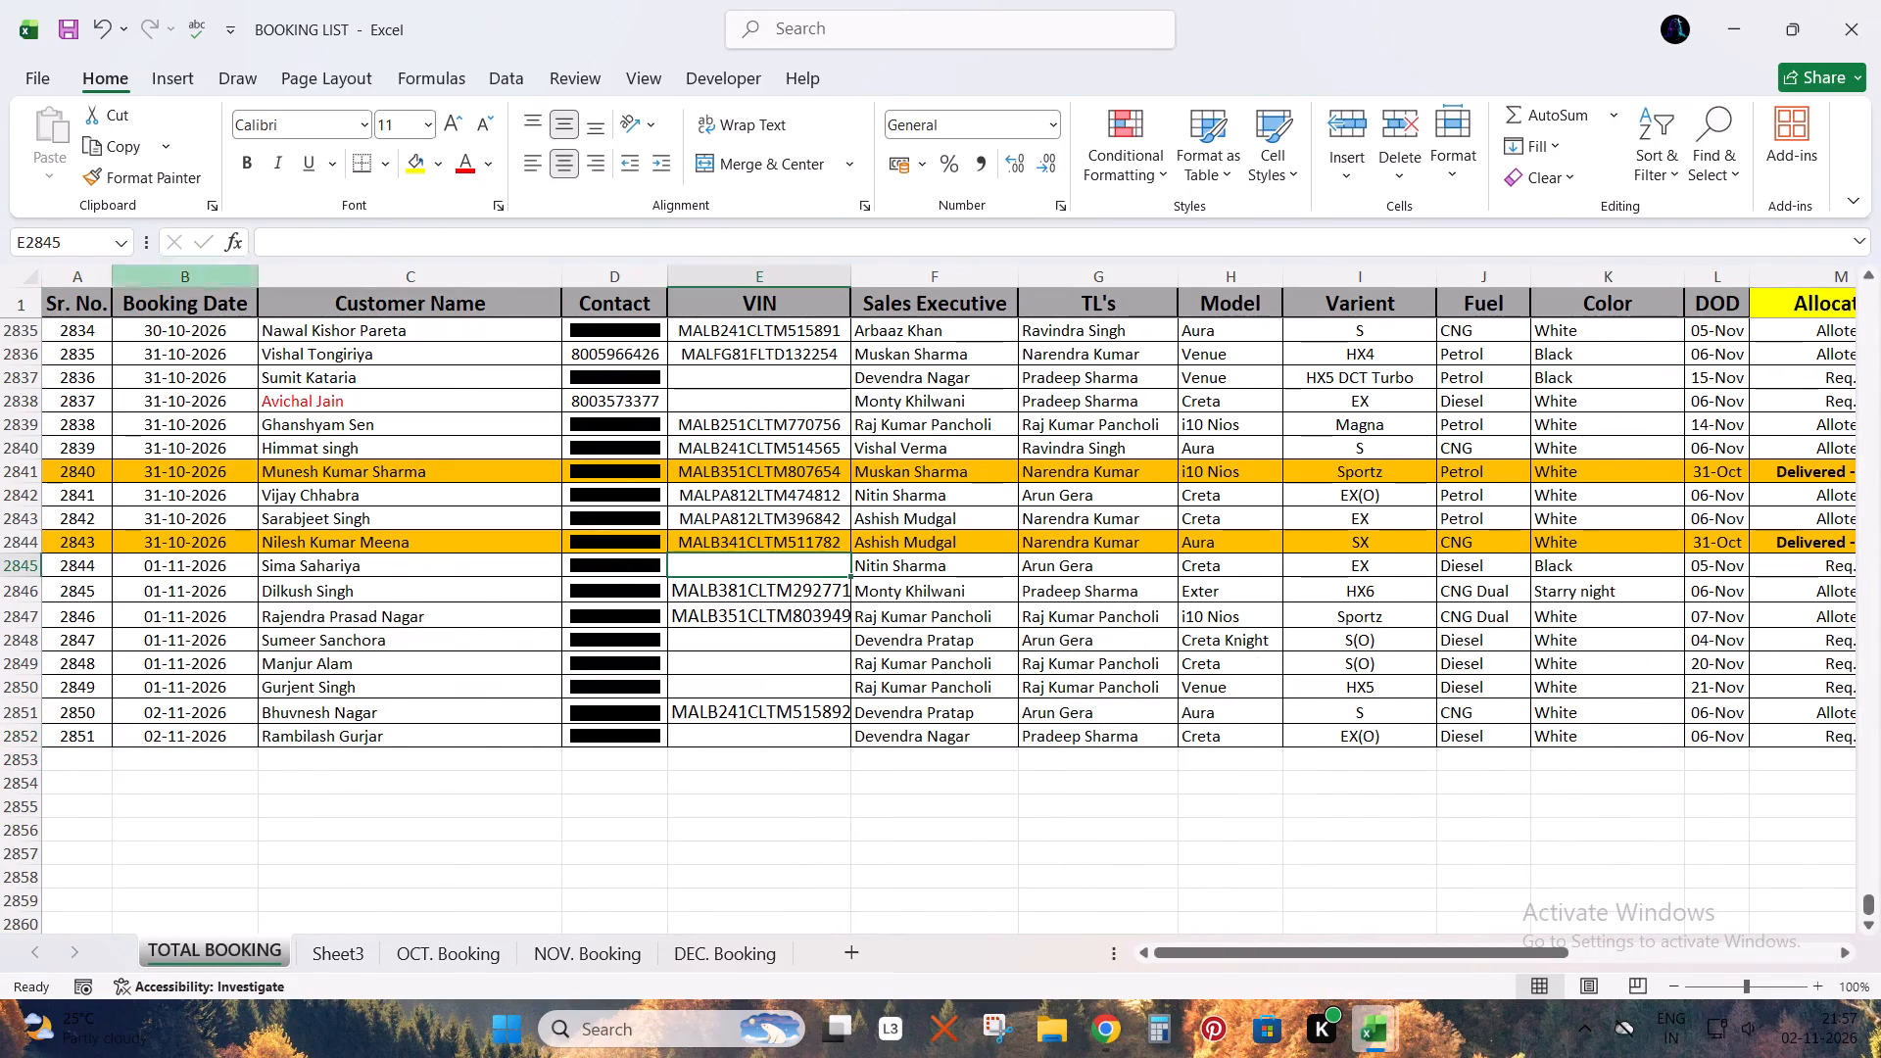
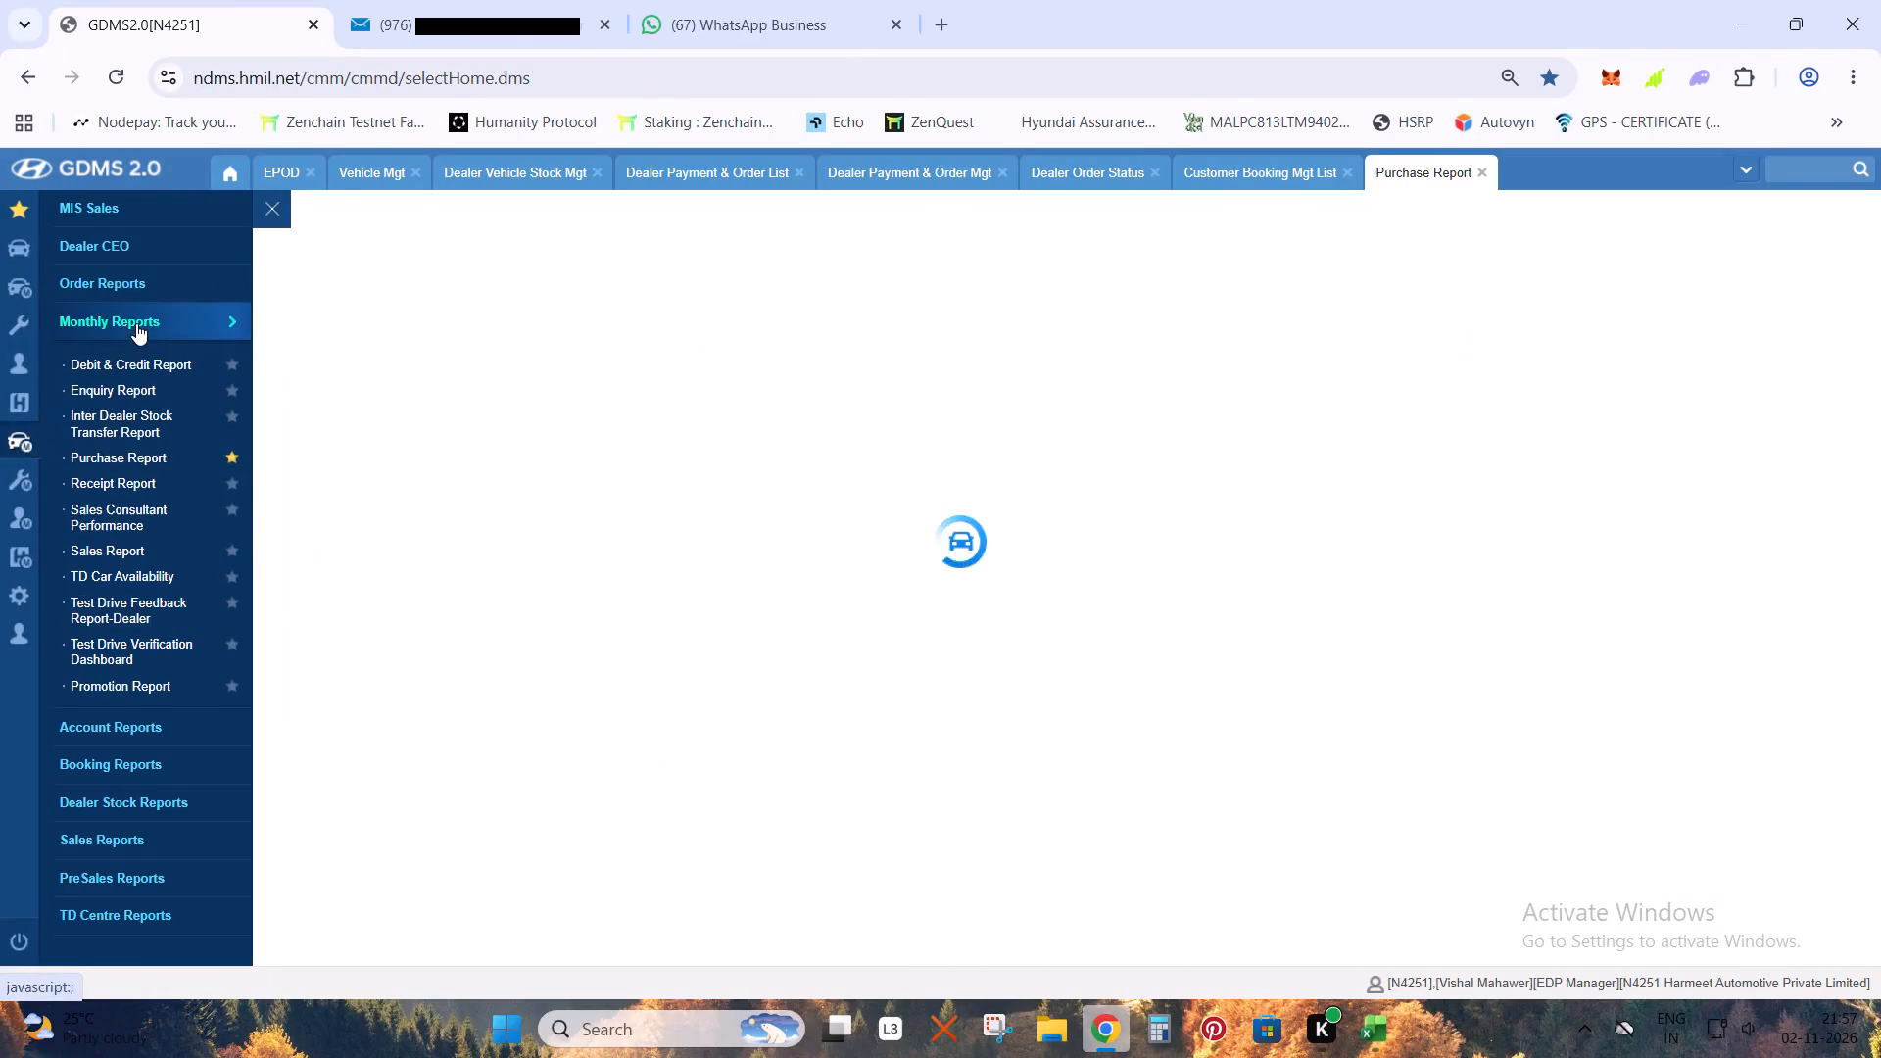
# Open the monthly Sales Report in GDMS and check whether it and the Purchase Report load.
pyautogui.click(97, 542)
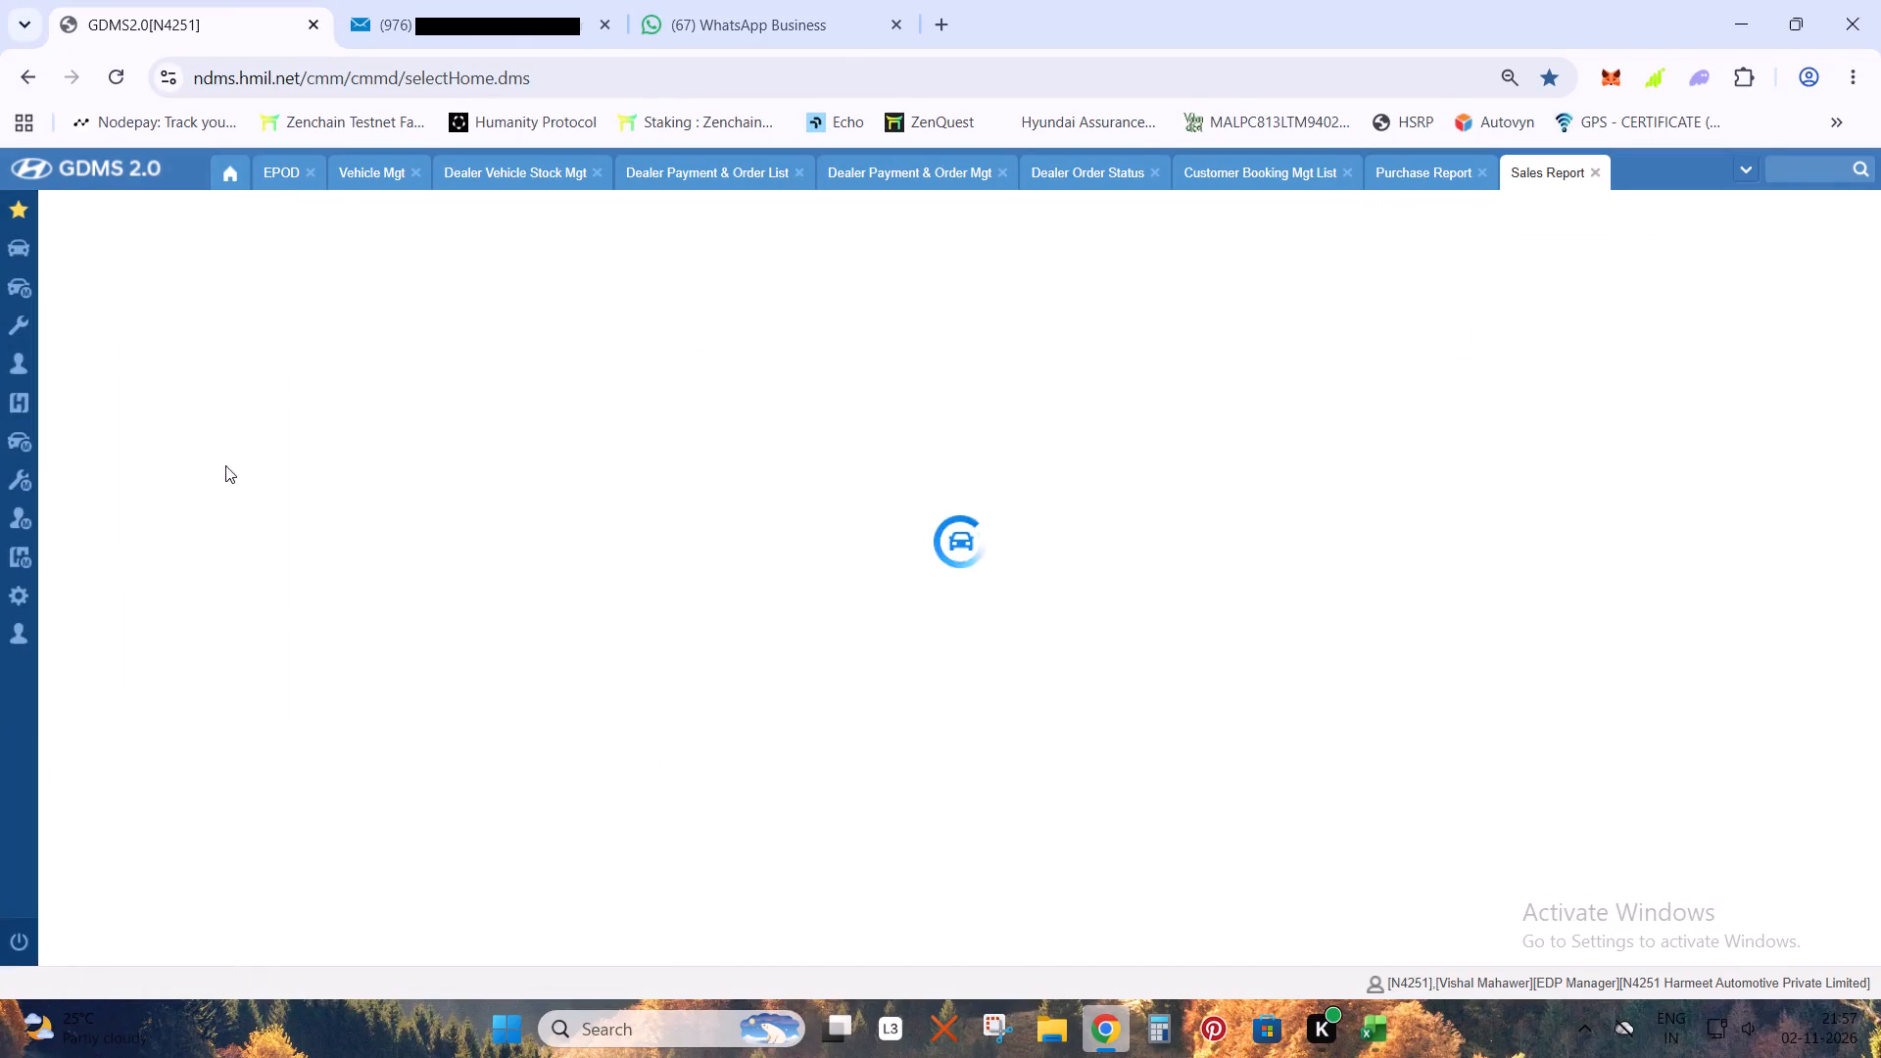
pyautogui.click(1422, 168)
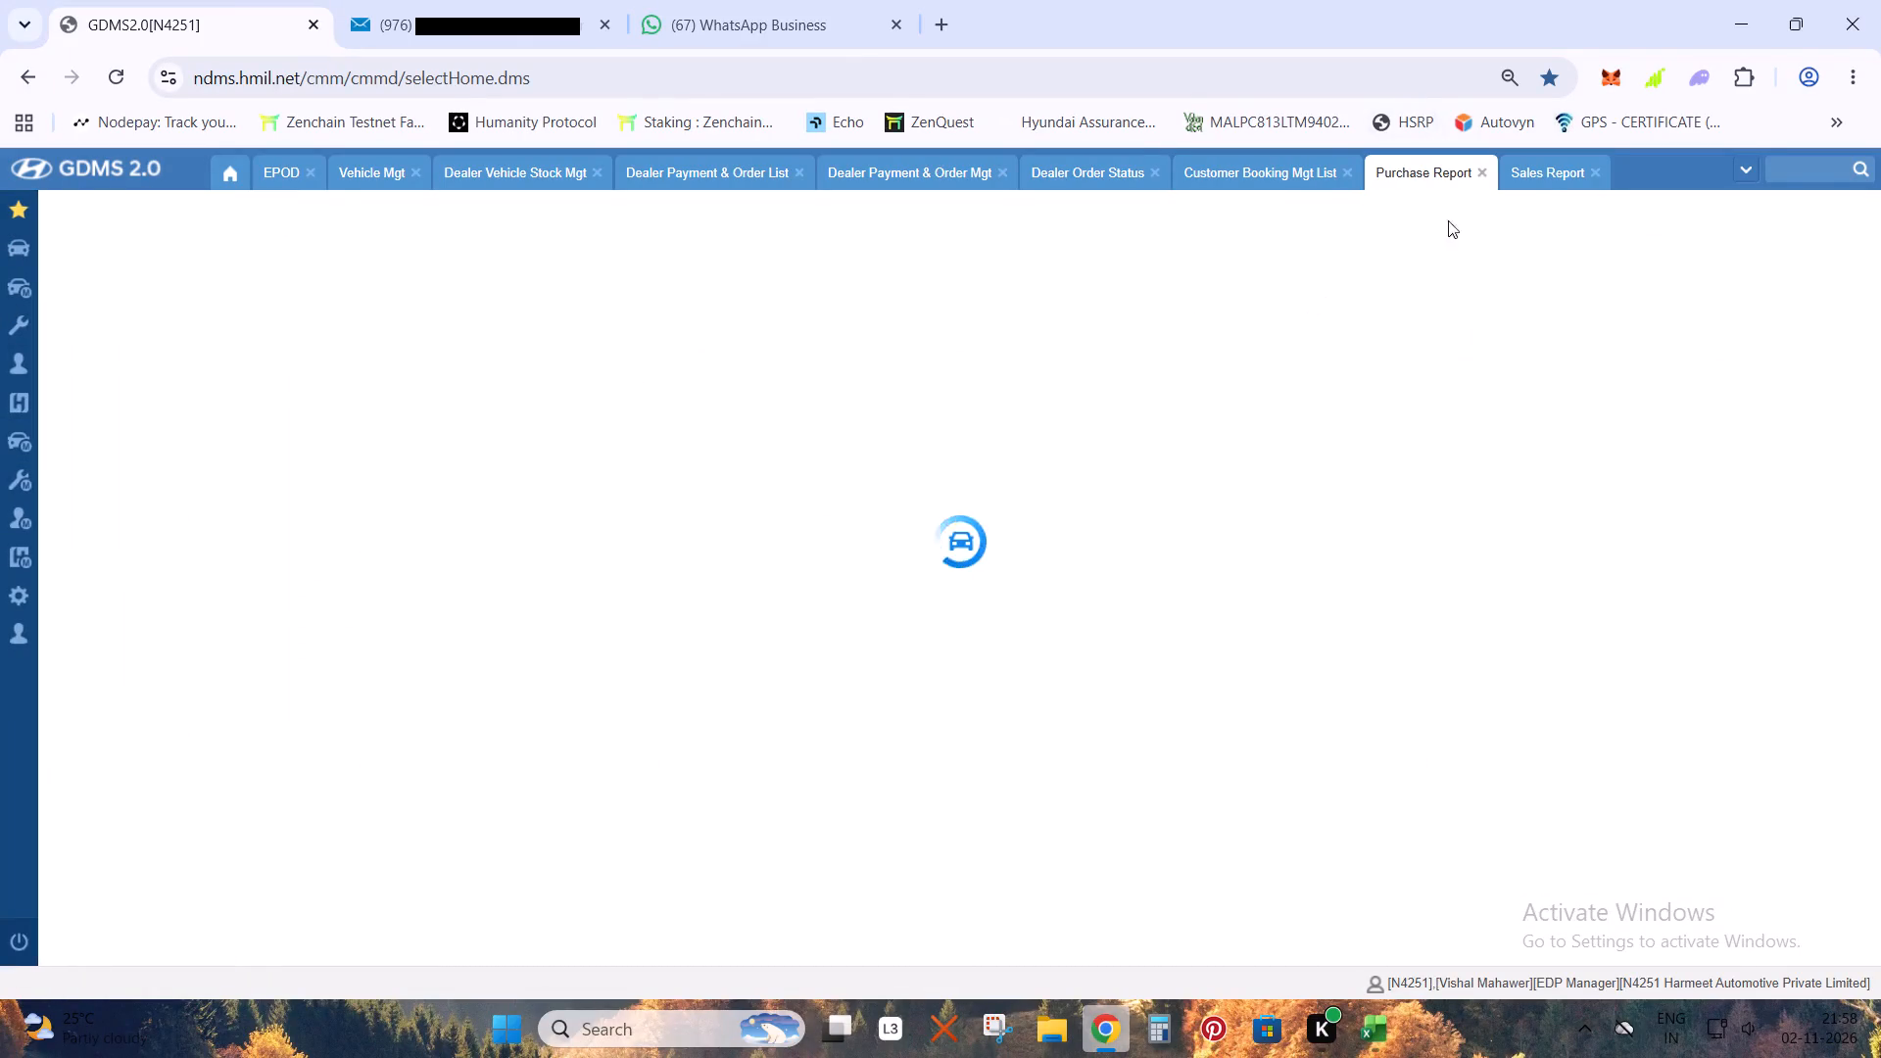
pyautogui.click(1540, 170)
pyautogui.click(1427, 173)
# Switch to BOOKING LIST, select the customer name cell in row 2845 and save the workbook.
pyautogui.hotkey('alt', 'Tab')
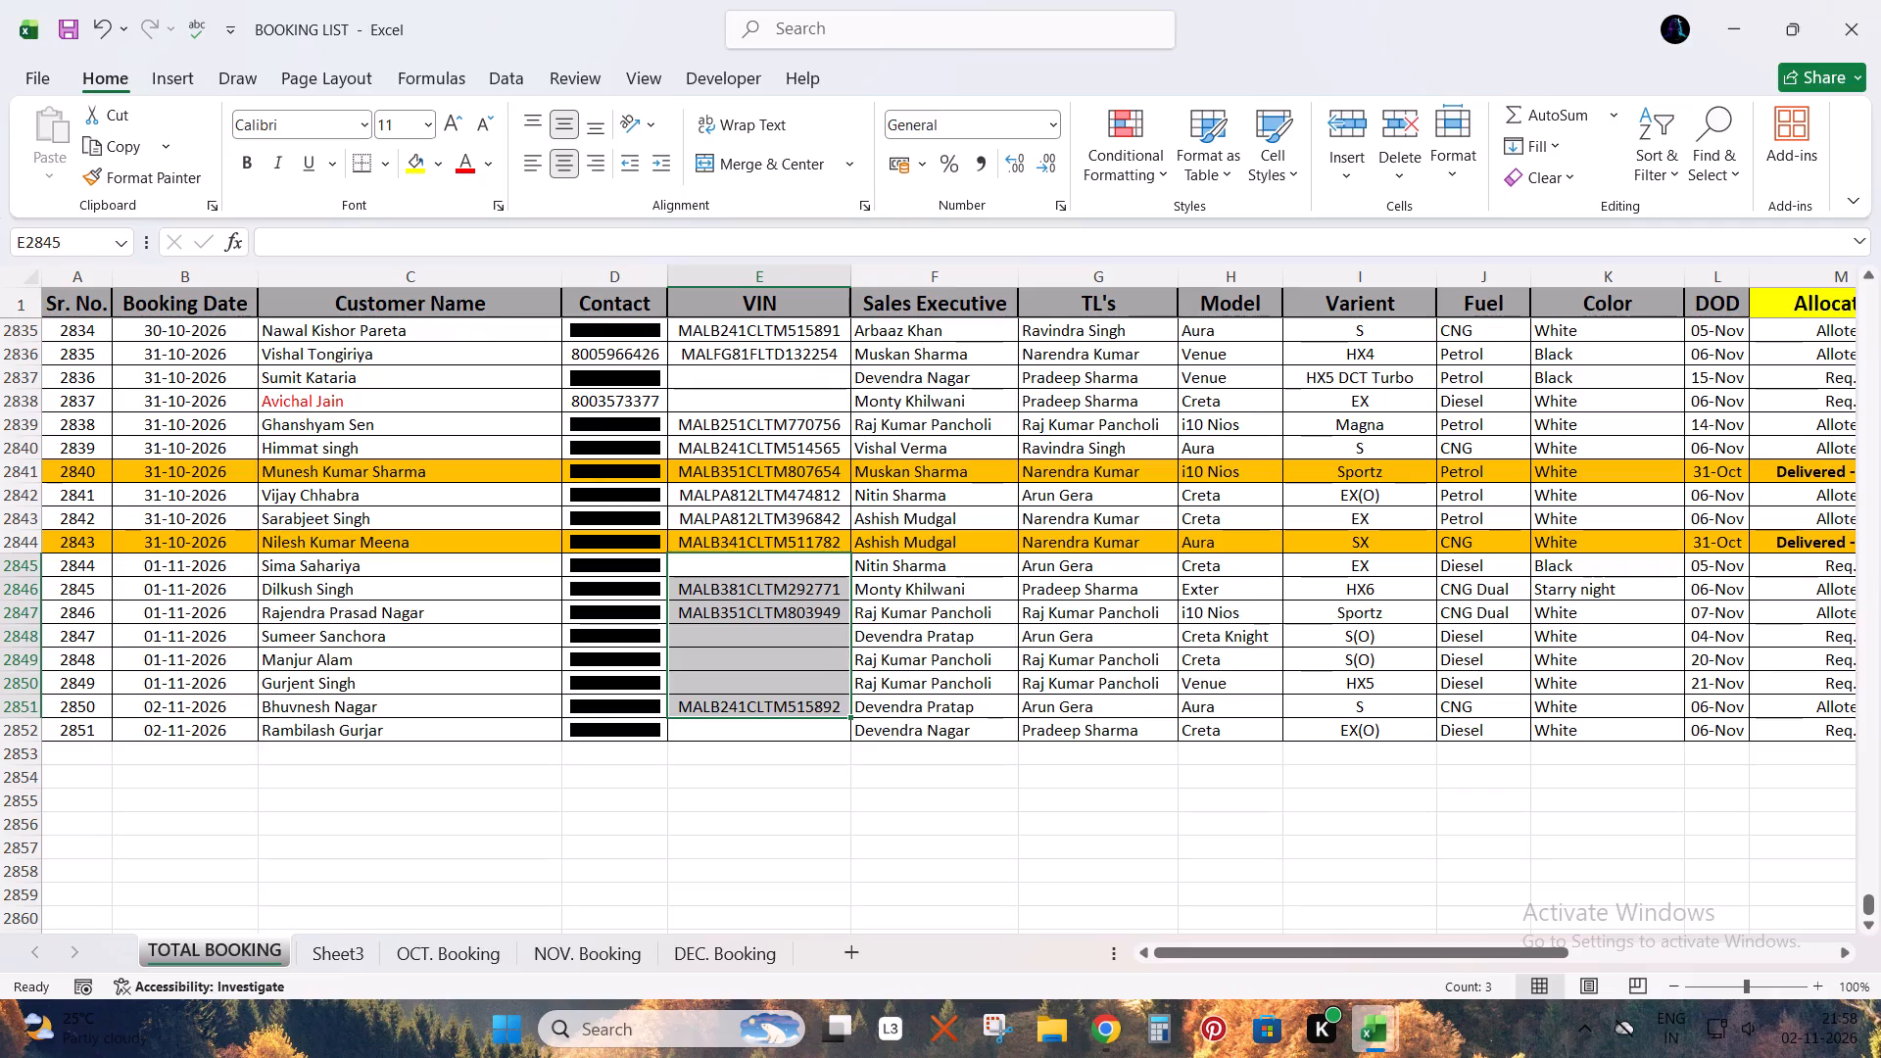
pyautogui.click(535, 564)
pyautogui.click(71, 33)
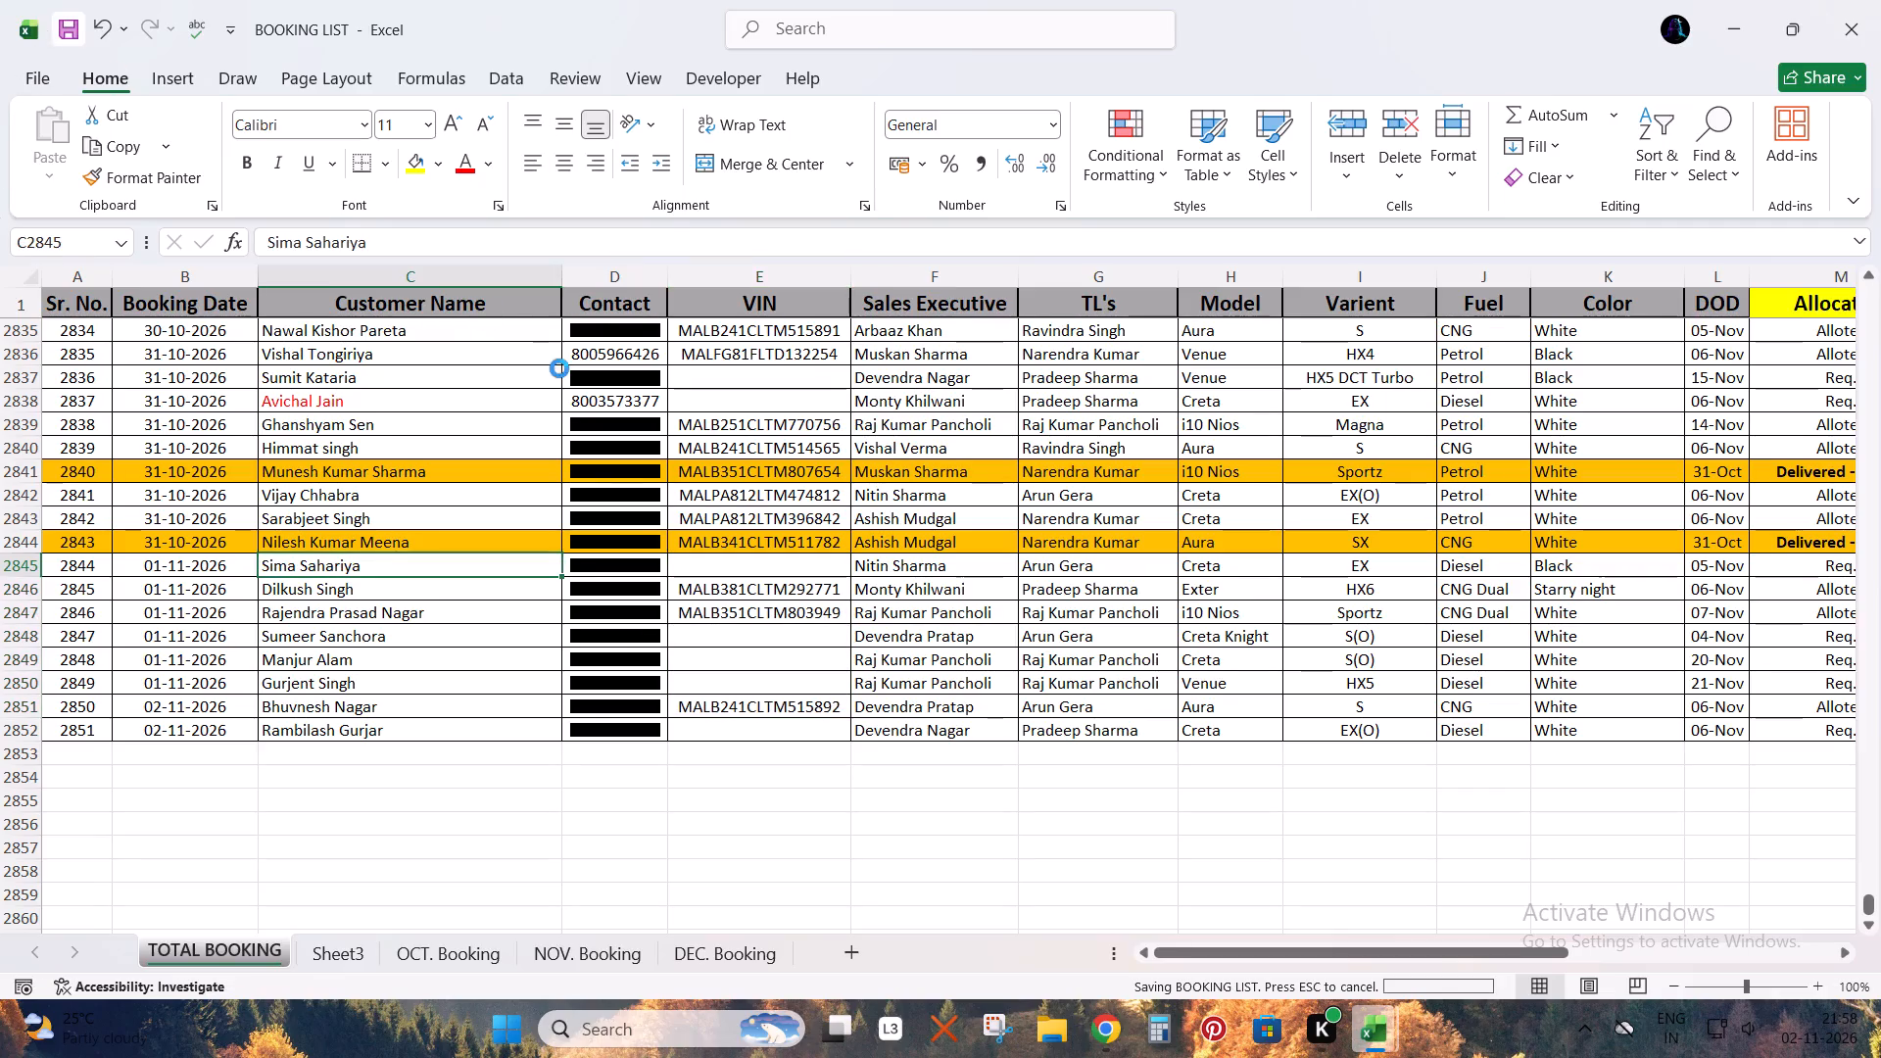
# Return to GDMS in the browser, close the Sales Report and Purchase Report pages, and reload the site.
pyautogui.hotkey('alt', 'Tab')
pyautogui.click(1532, 177)
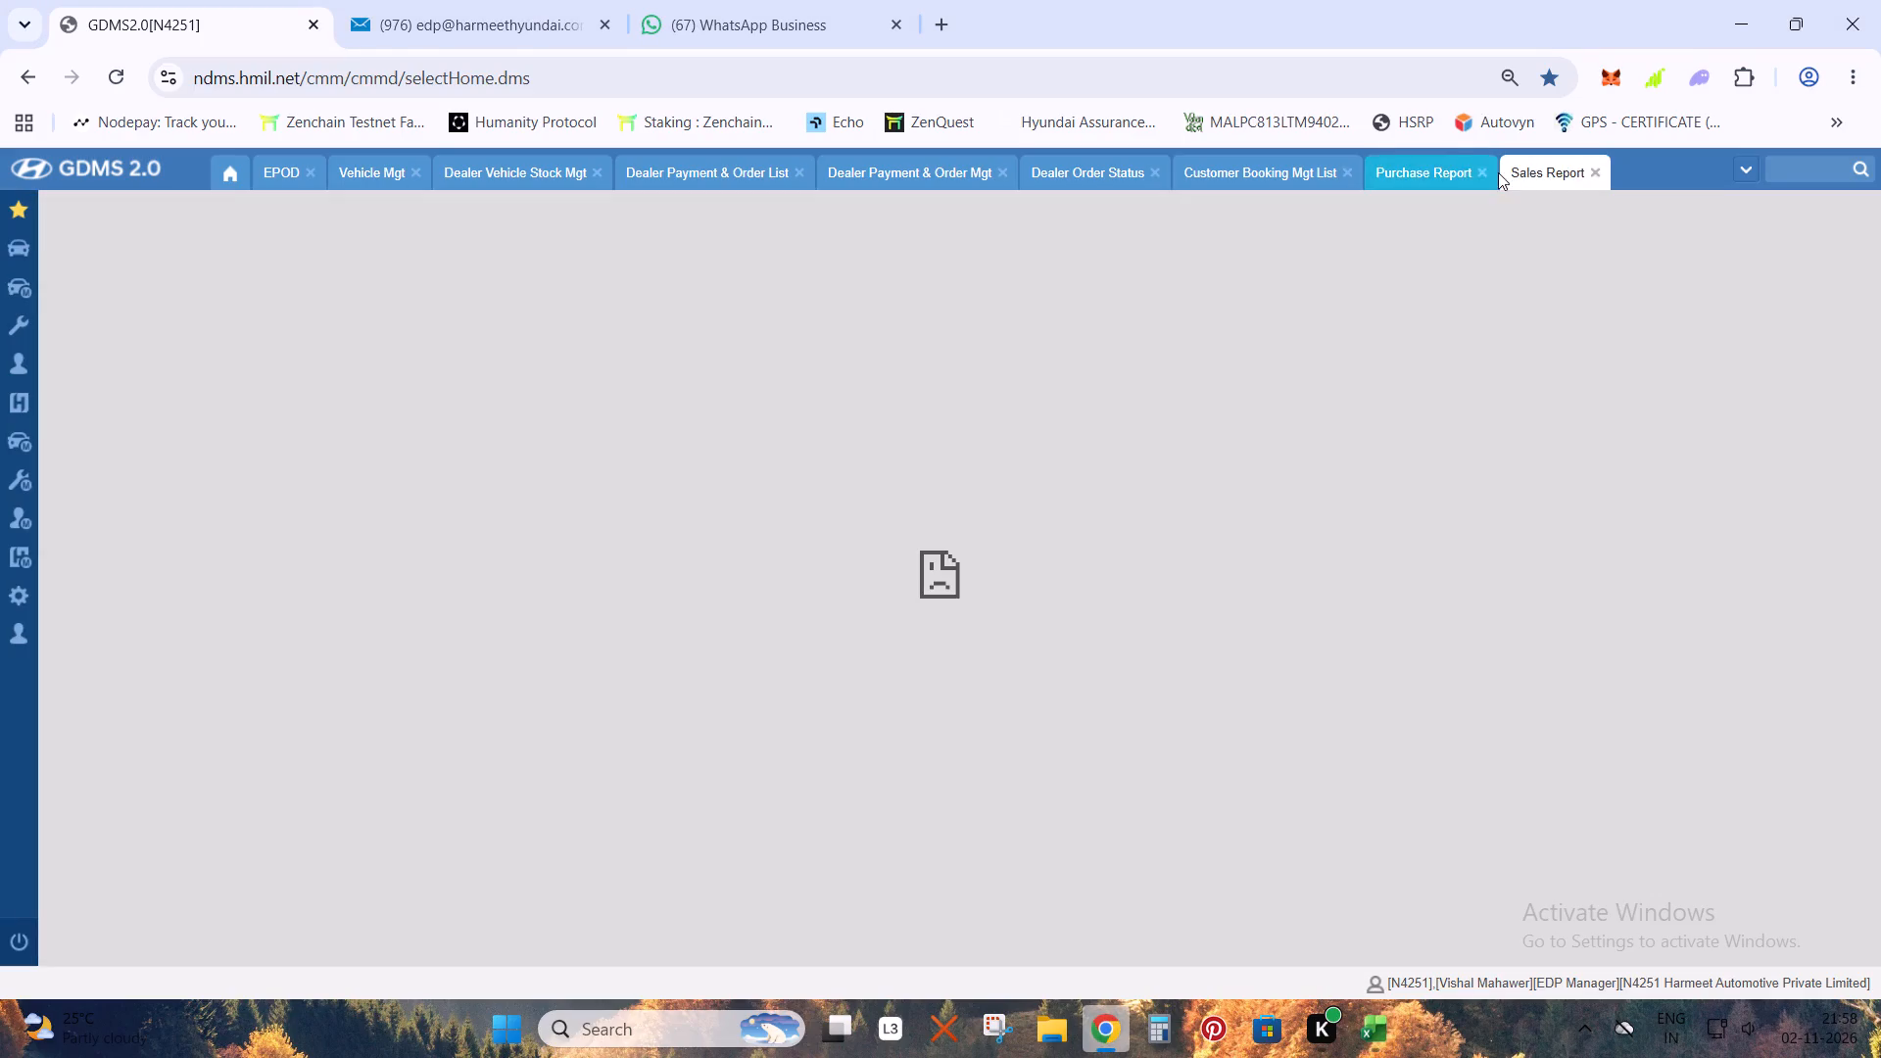
pyautogui.click(1478, 169)
pyautogui.click(1460, 169)
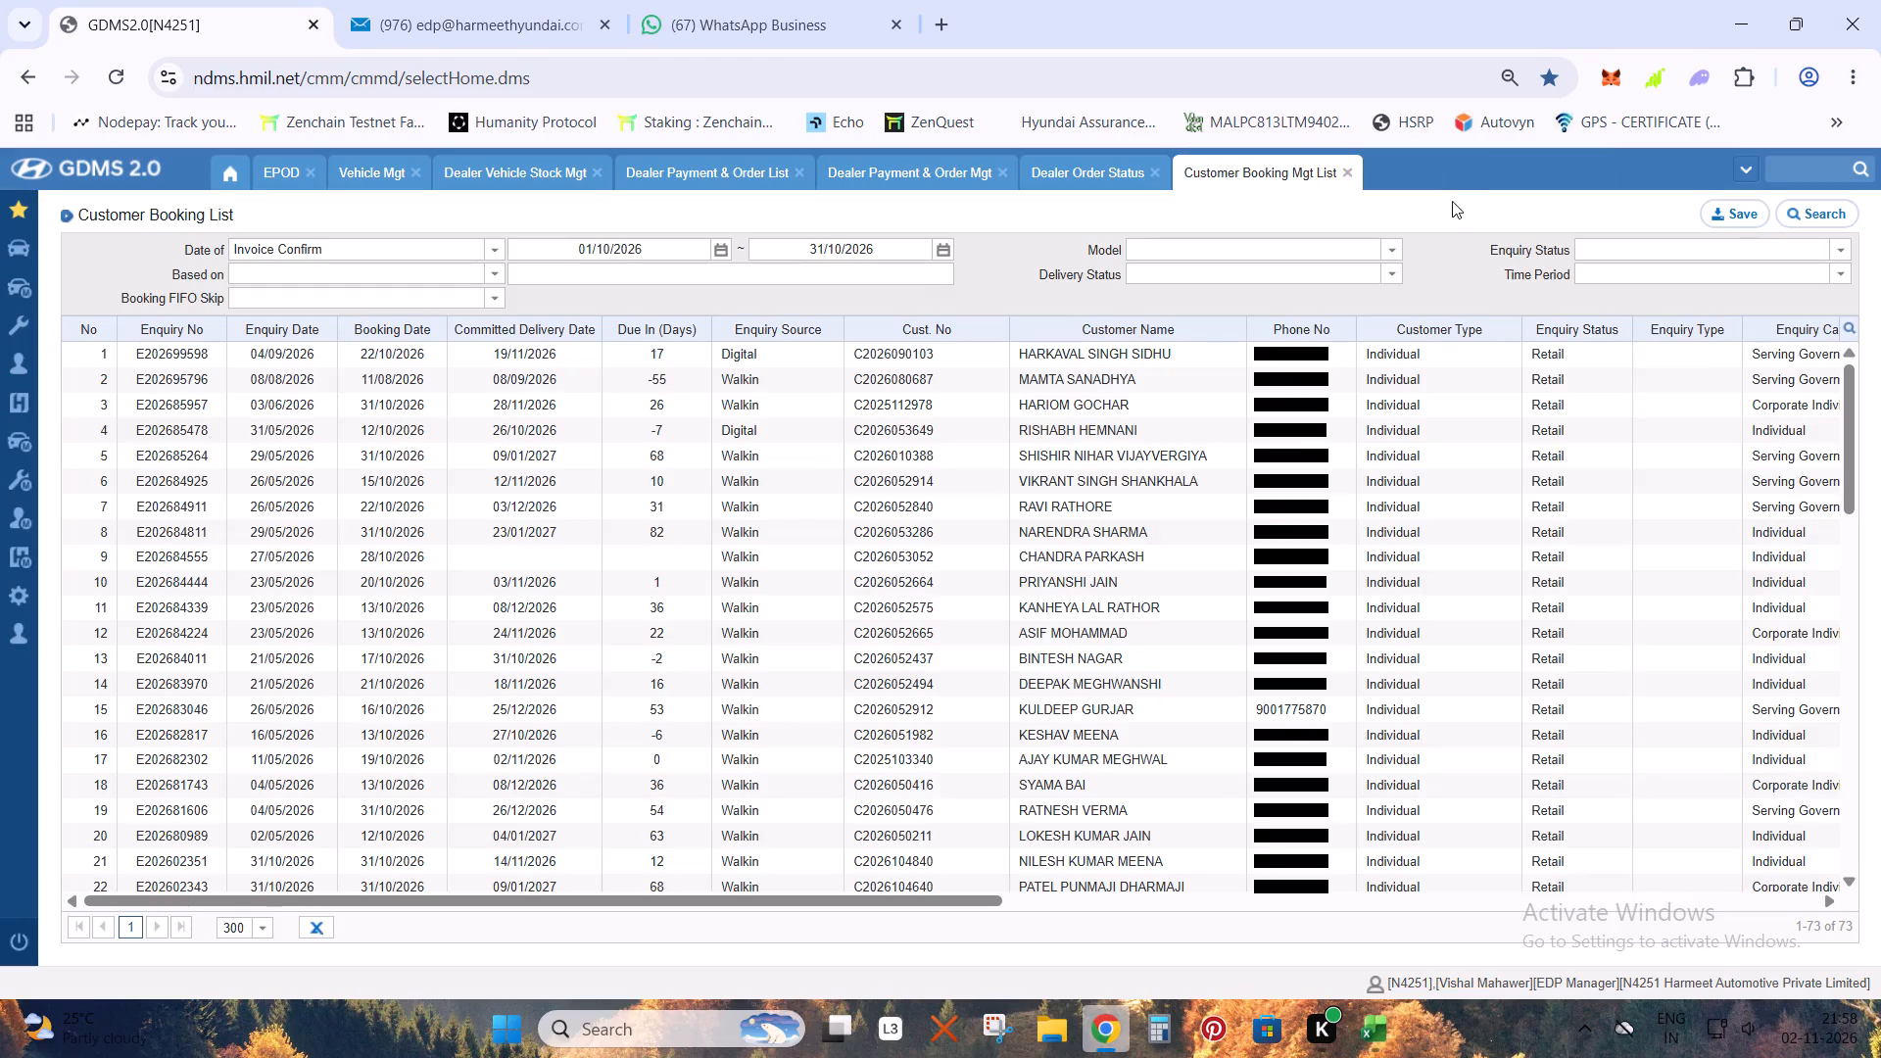
pyautogui.press('F5')
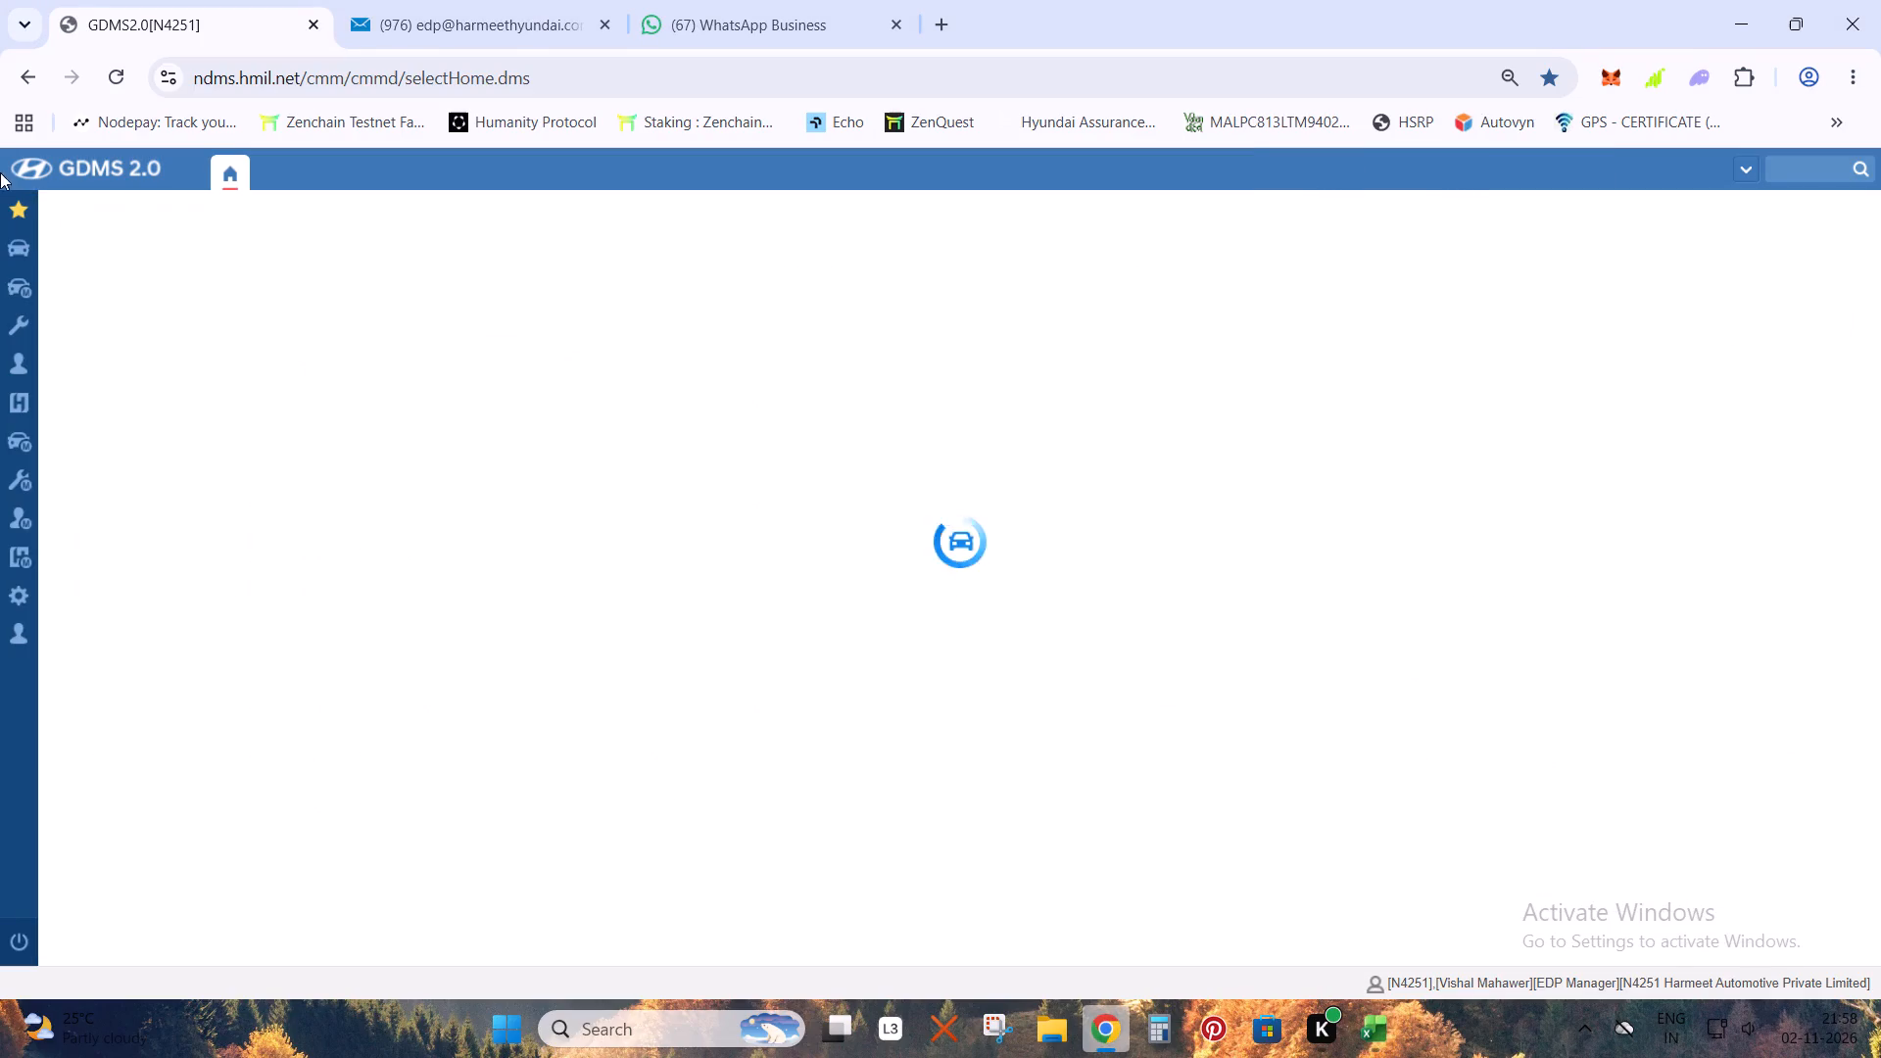
# Open the Purchase Report and the Sales Report from the monthly reports in GDMS.
pyautogui.click(4, 197)
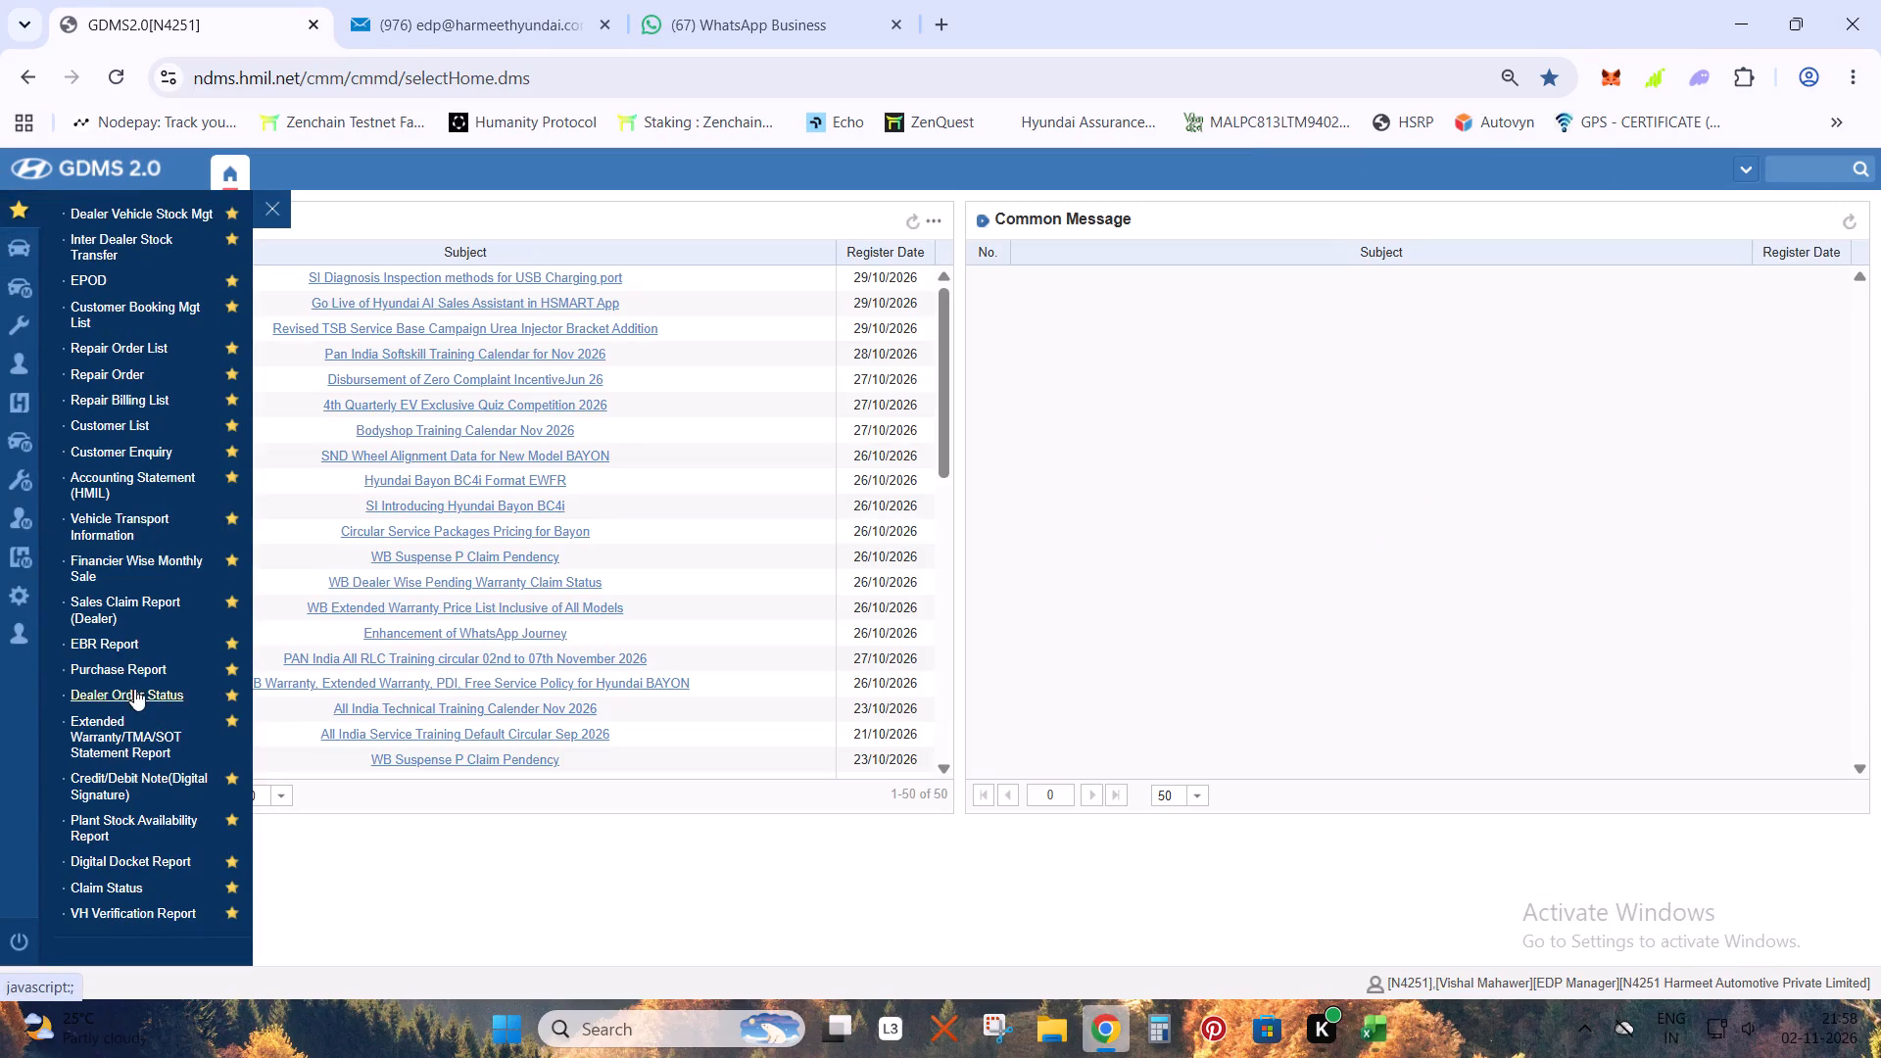
pyautogui.click(134, 667)
pyautogui.click(24, 255)
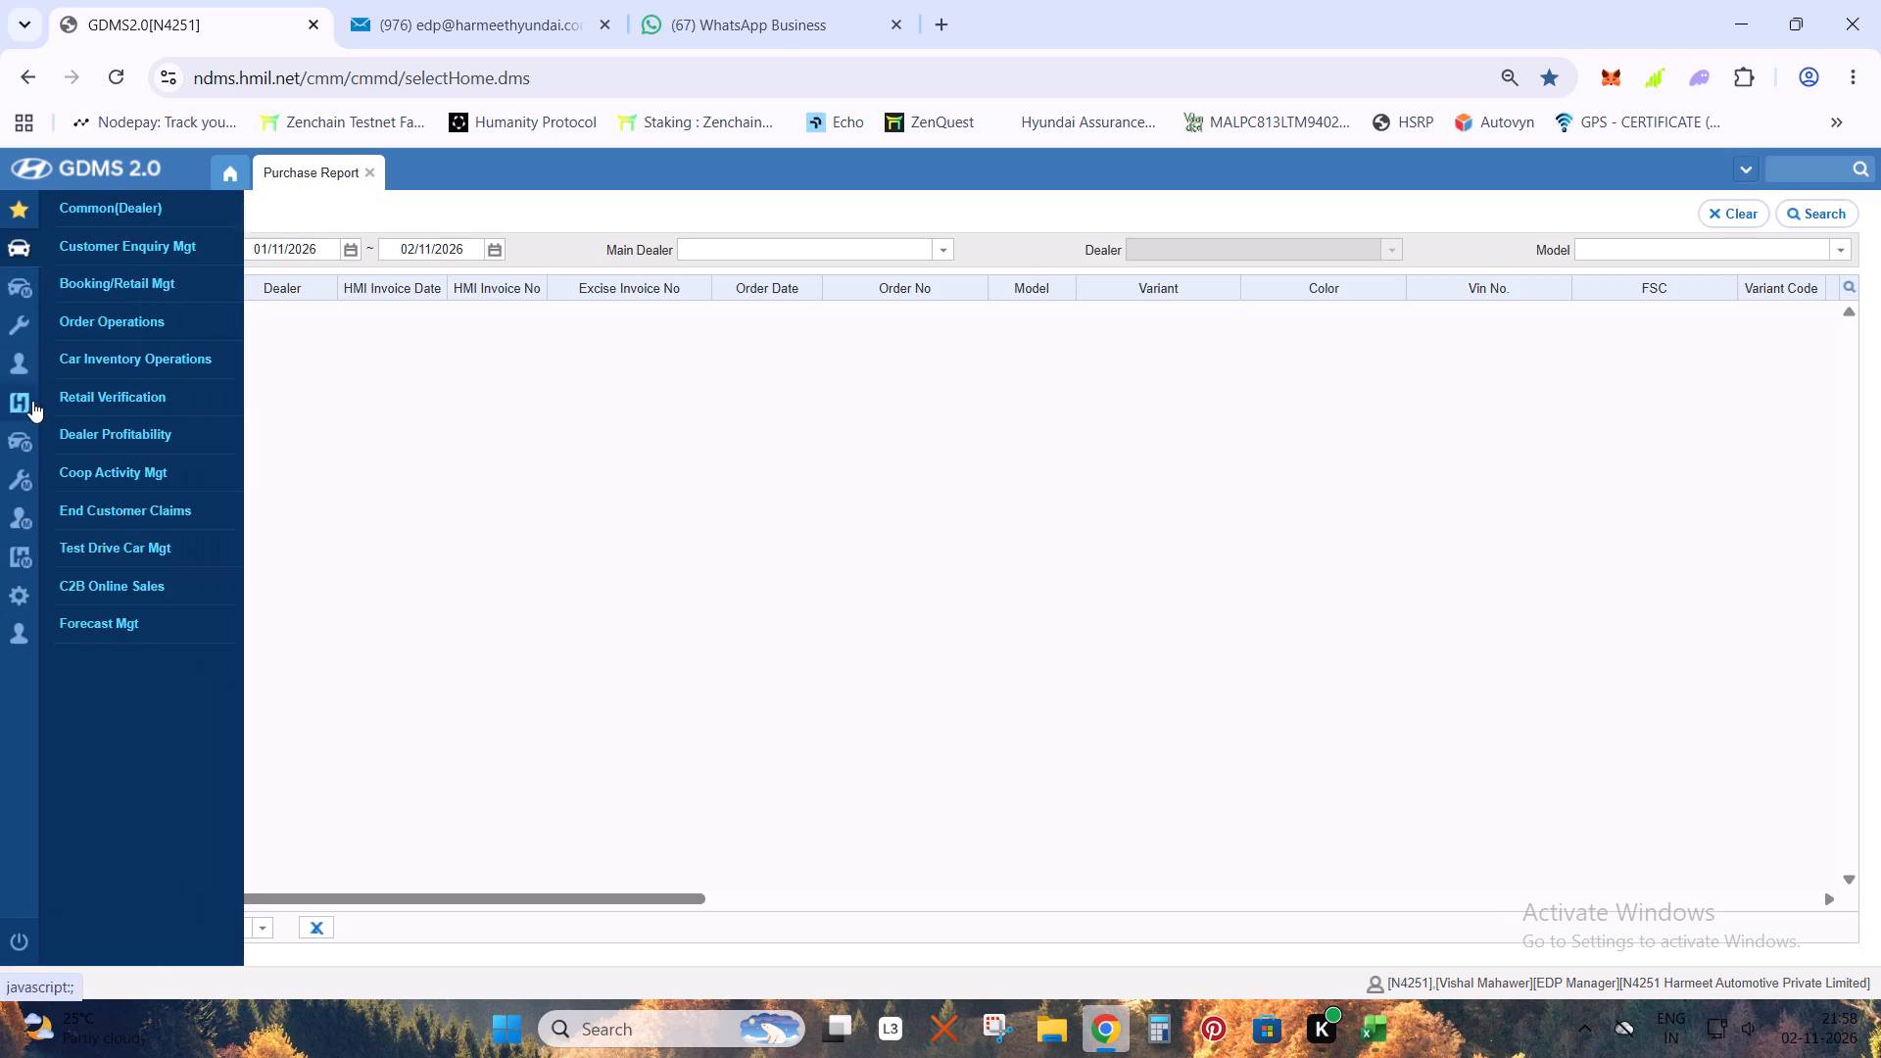
pyautogui.click(28, 423)
pyautogui.click(112, 407)
pyautogui.click(110, 407)
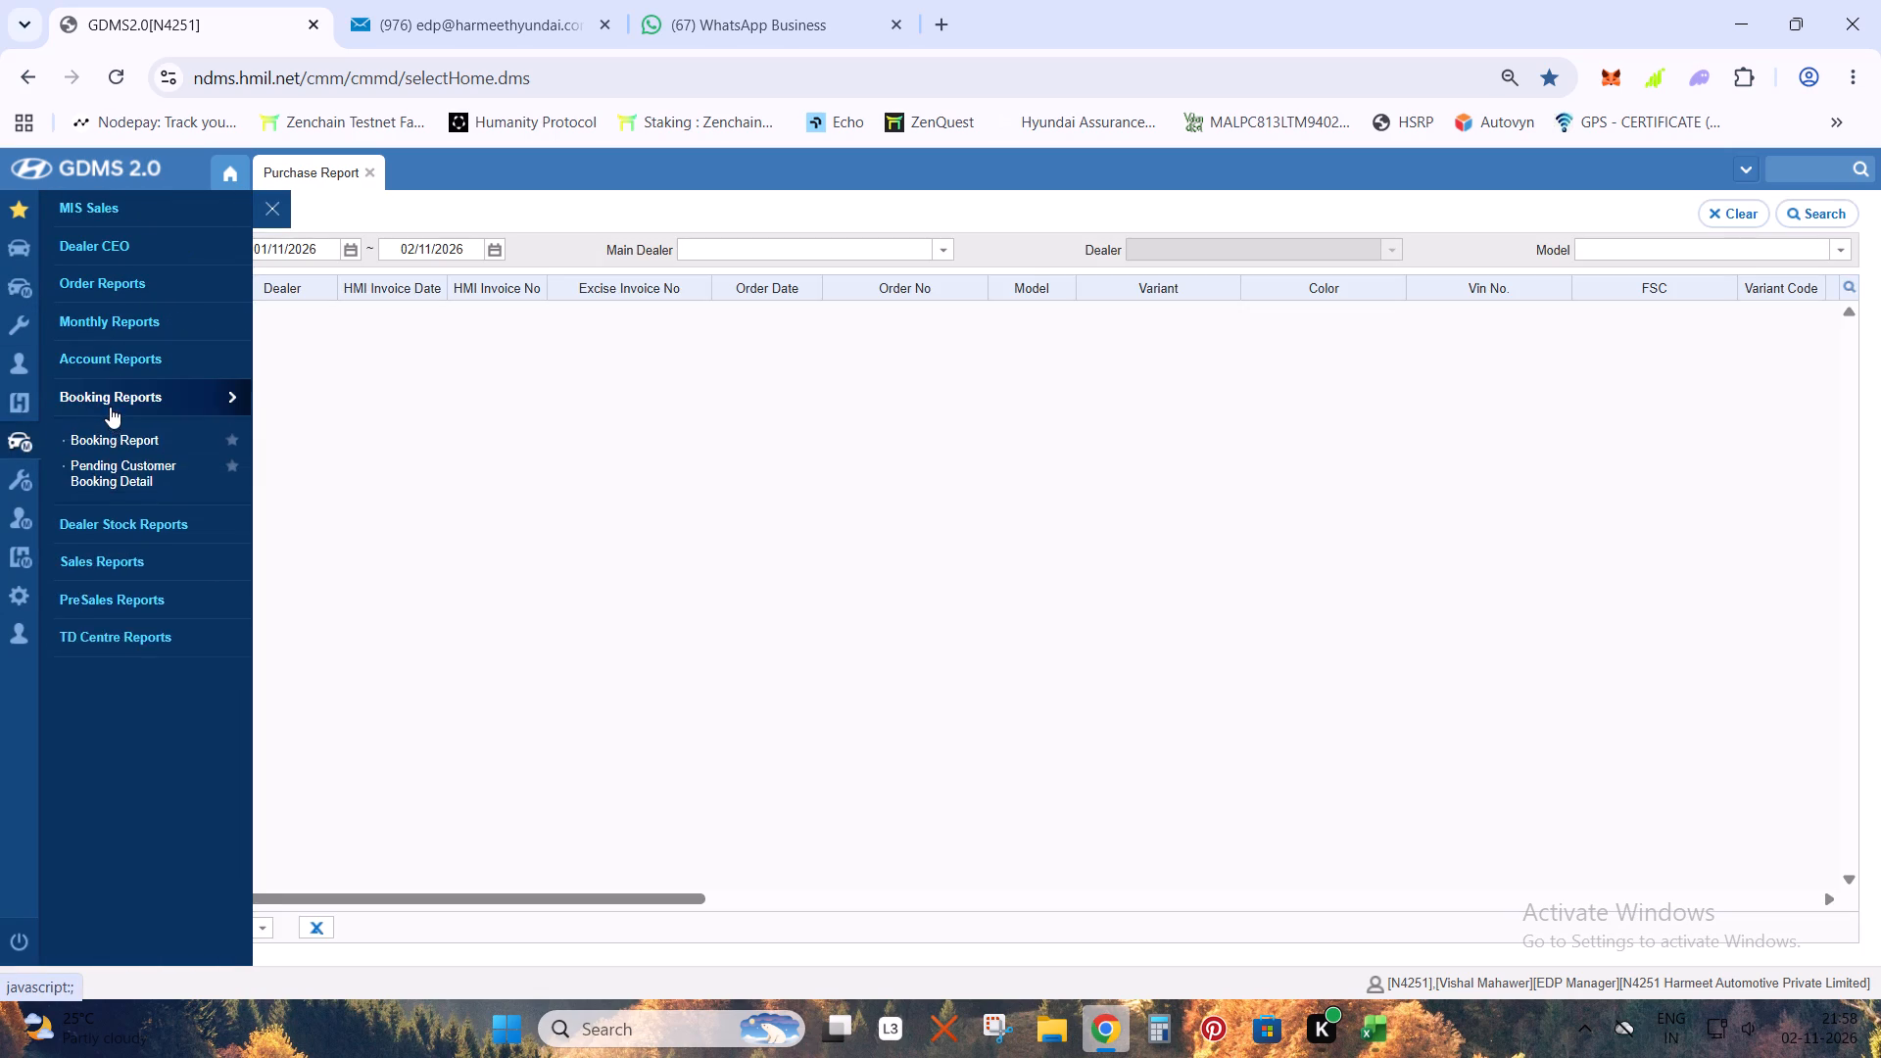
pyautogui.click(110, 317)
pyautogui.click(97, 549)
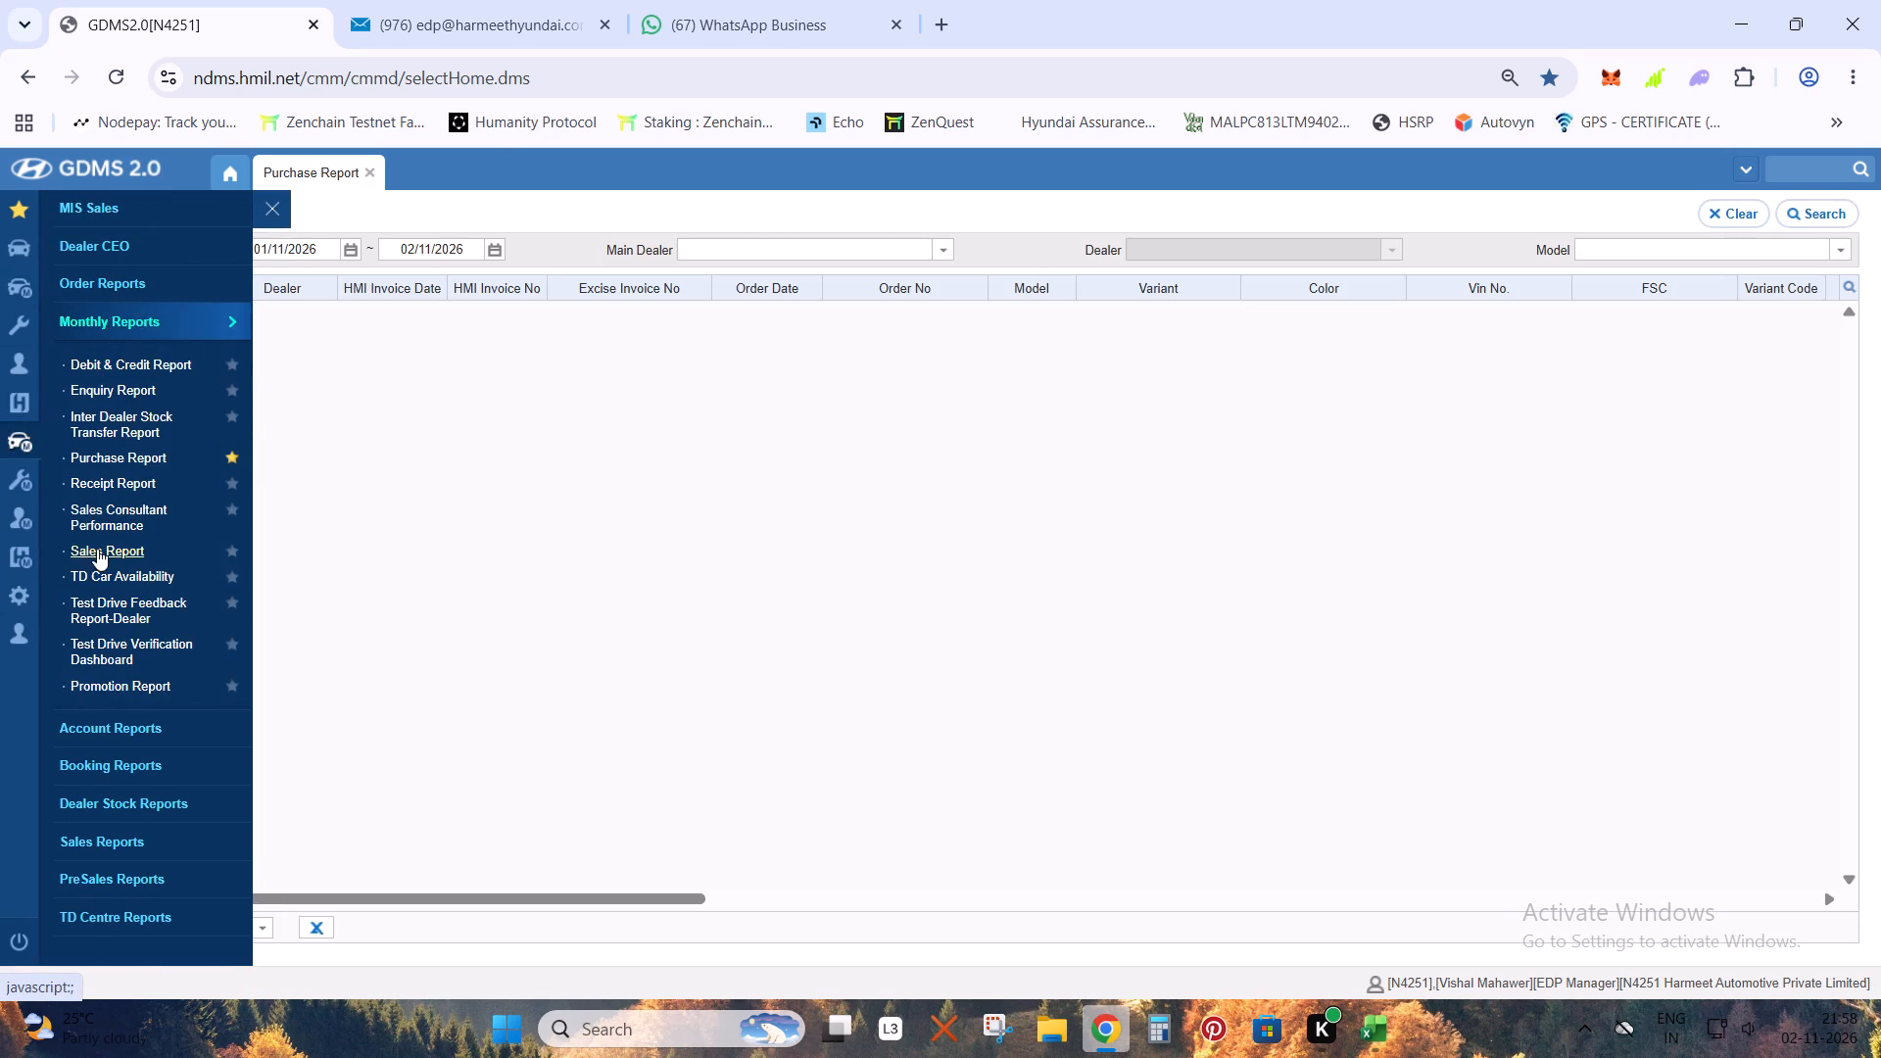
# Set the Purchase Report period to 01/10/2026 through 31/10/2026 and increase the number of rows per page.
pyautogui.click(314, 174)
pyautogui.click(356, 246)
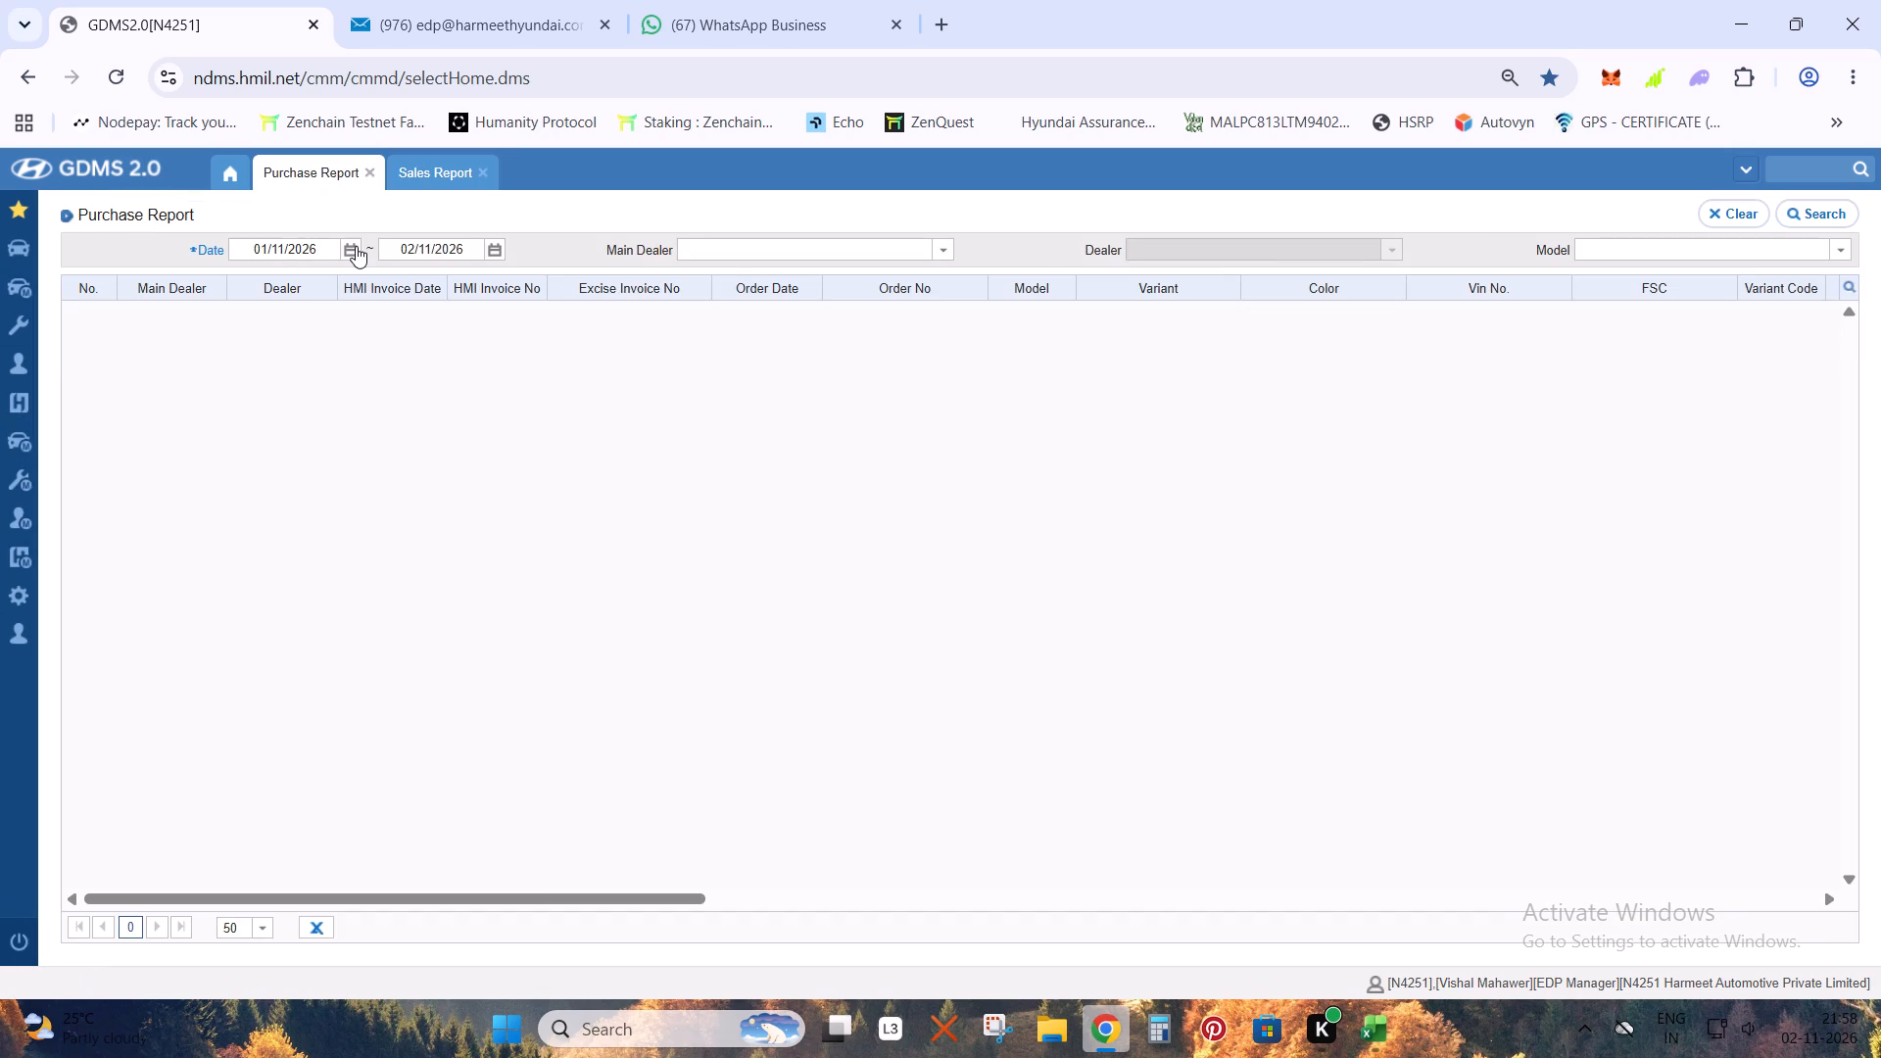
pyautogui.click(254, 276)
pyautogui.click(375, 318)
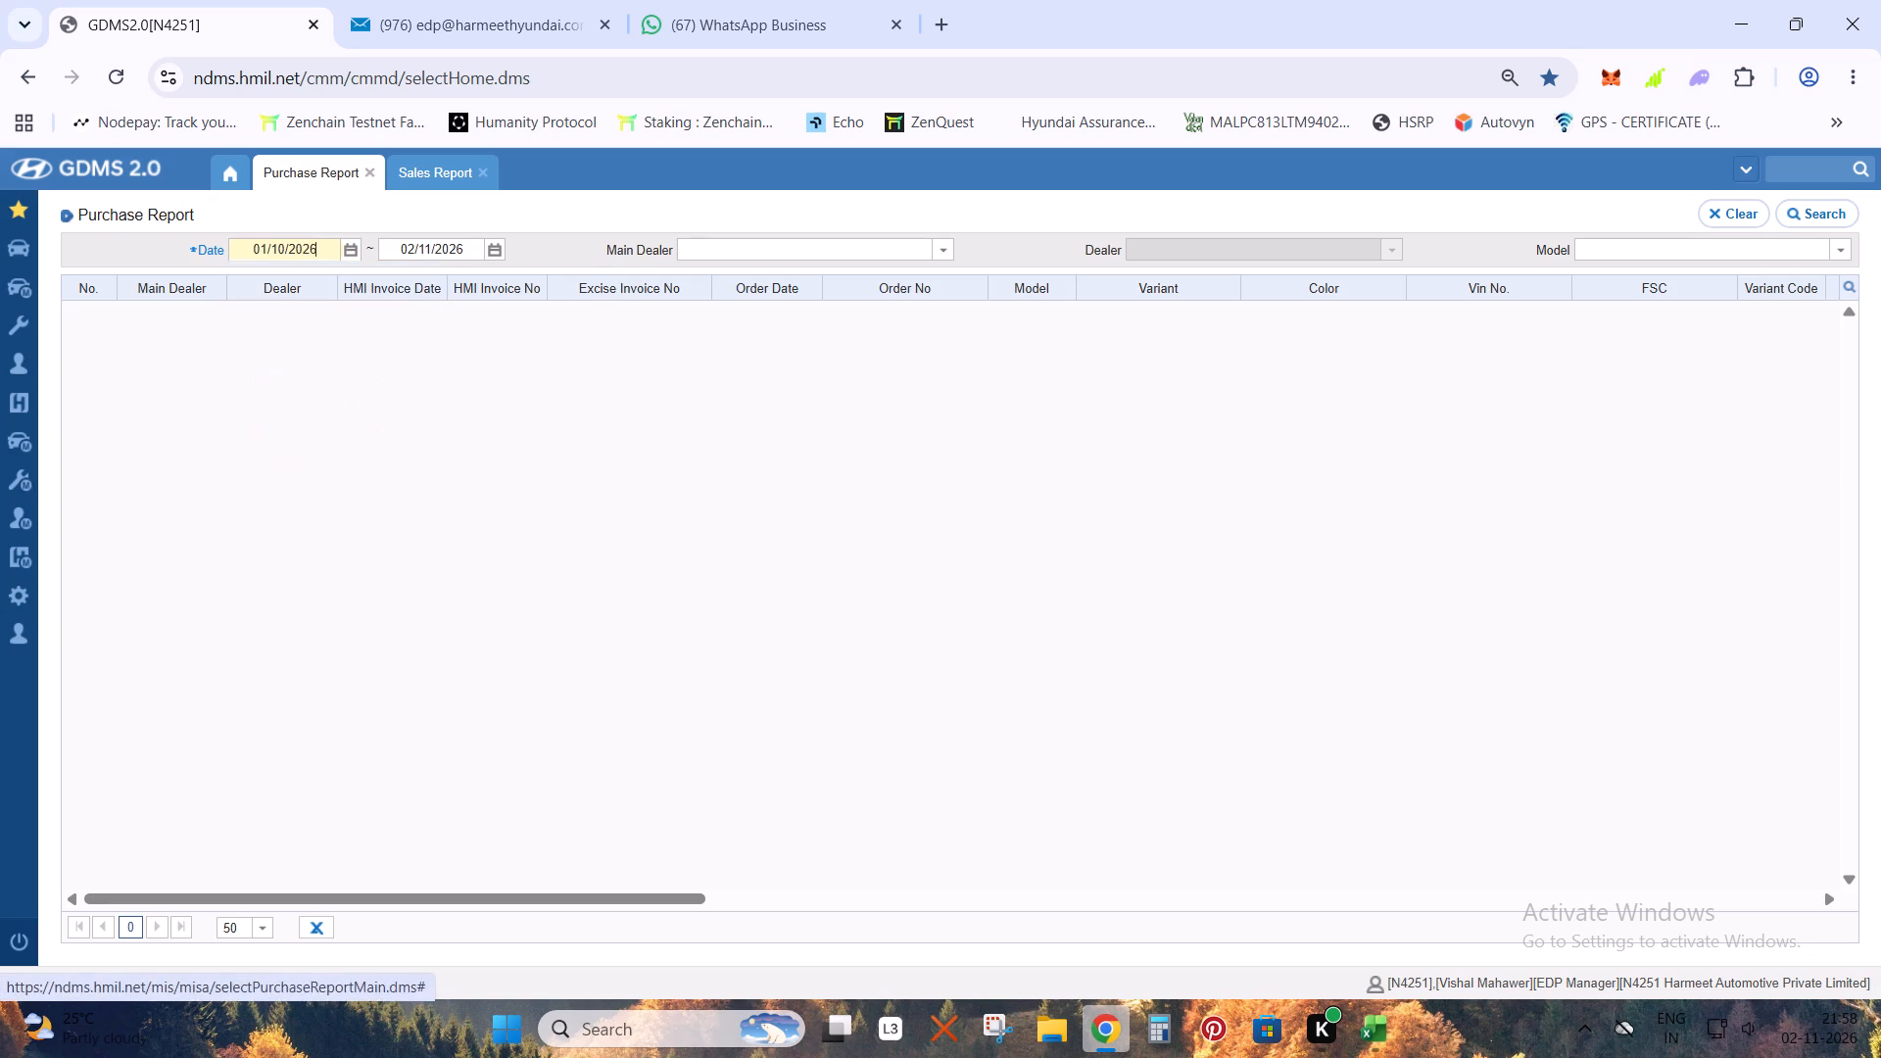
pyautogui.click(496, 242)
pyautogui.click(397, 280)
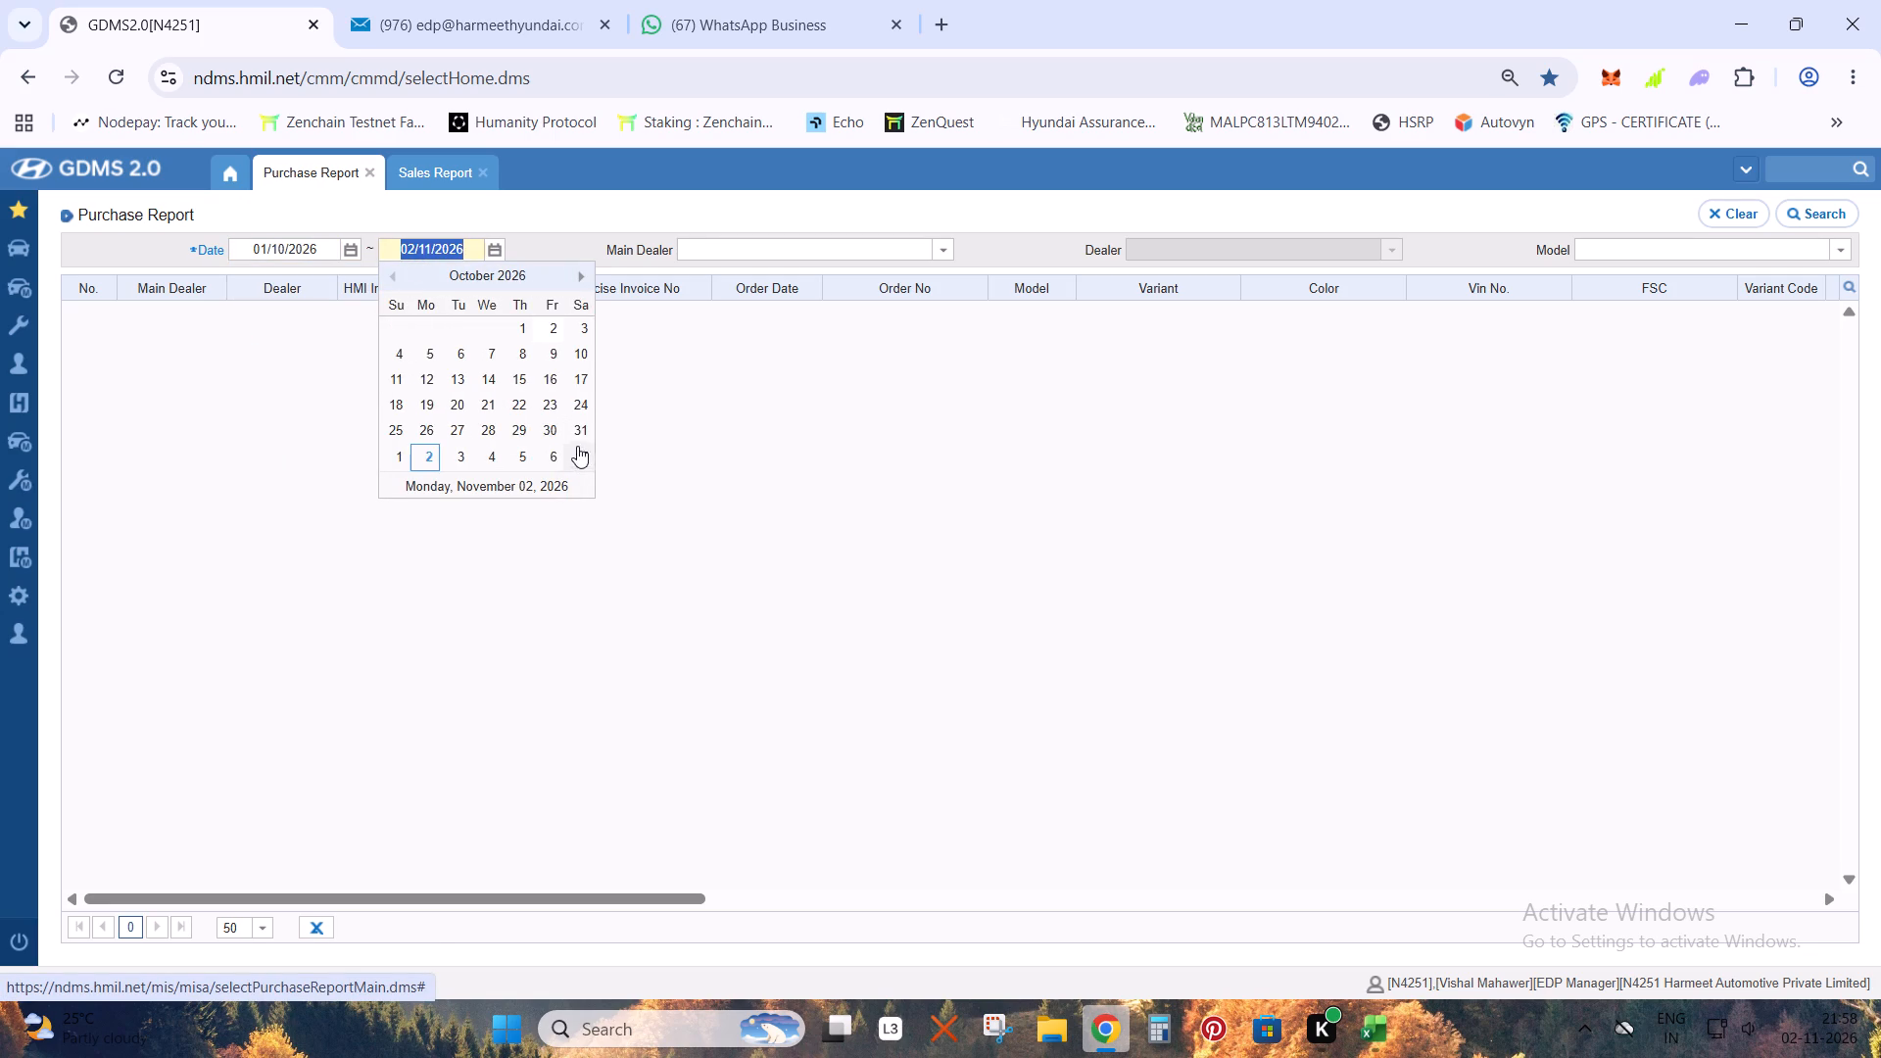
pyautogui.click(586, 438)
pyautogui.click(225, 929)
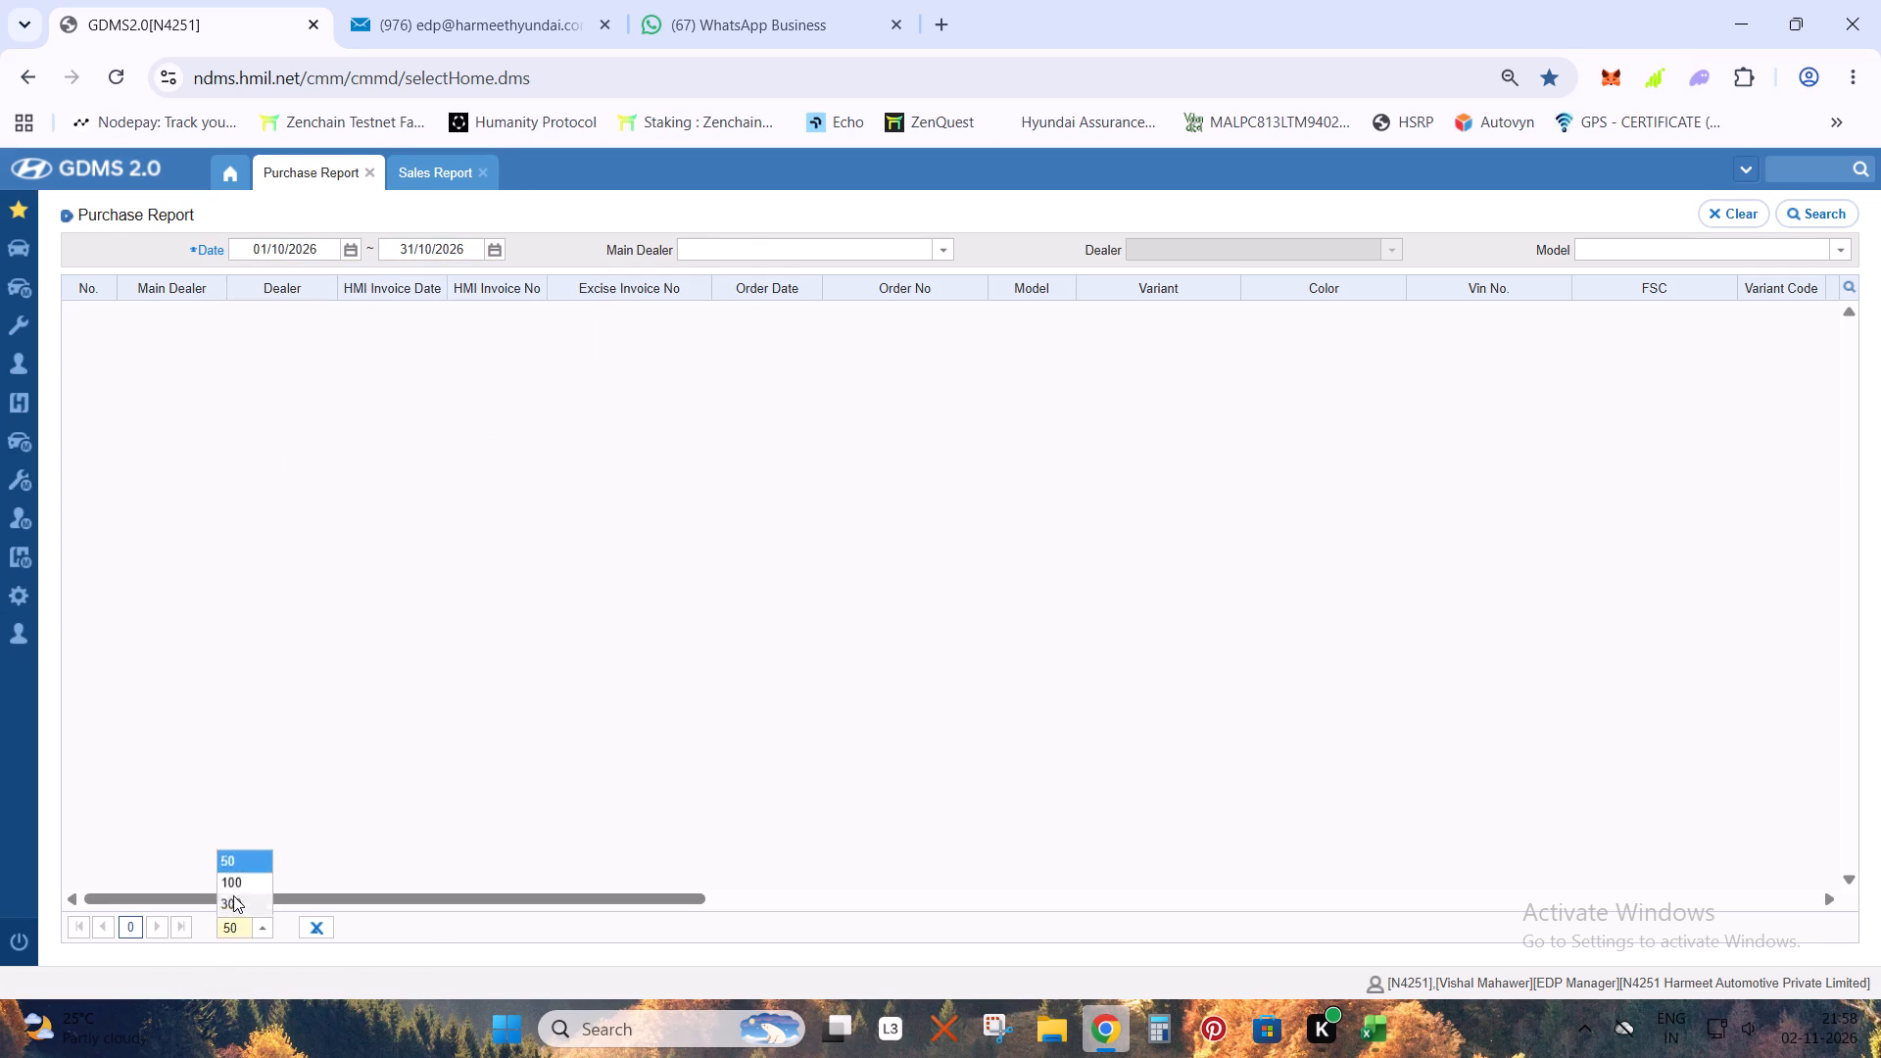
pyautogui.click(233, 895)
# Run the Sales Report by confirm date for 01/10/2026 through 31/10/2026.
pyautogui.click(436, 170)
pyautogui.click(338, 243)
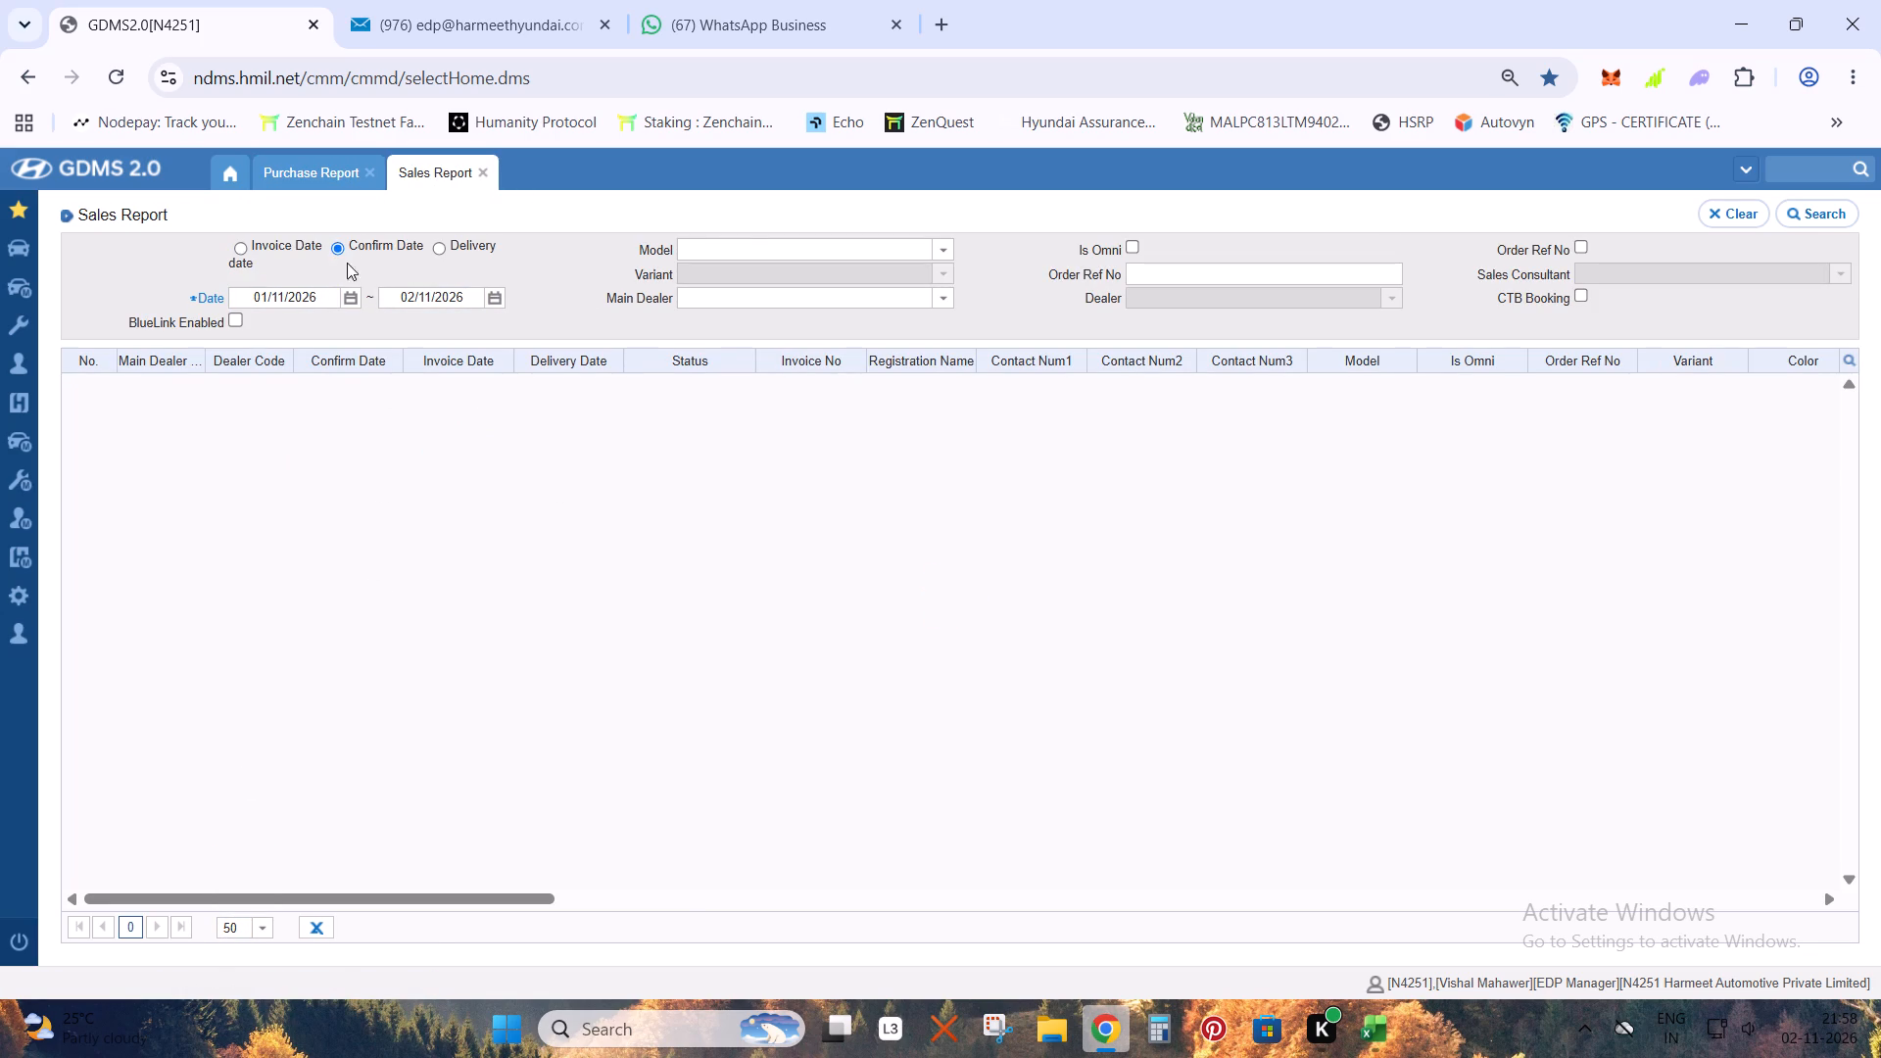
pyautogui.click(354, 294)
pyautogui.click(247, 328)
pyautogui.click(372, 374)
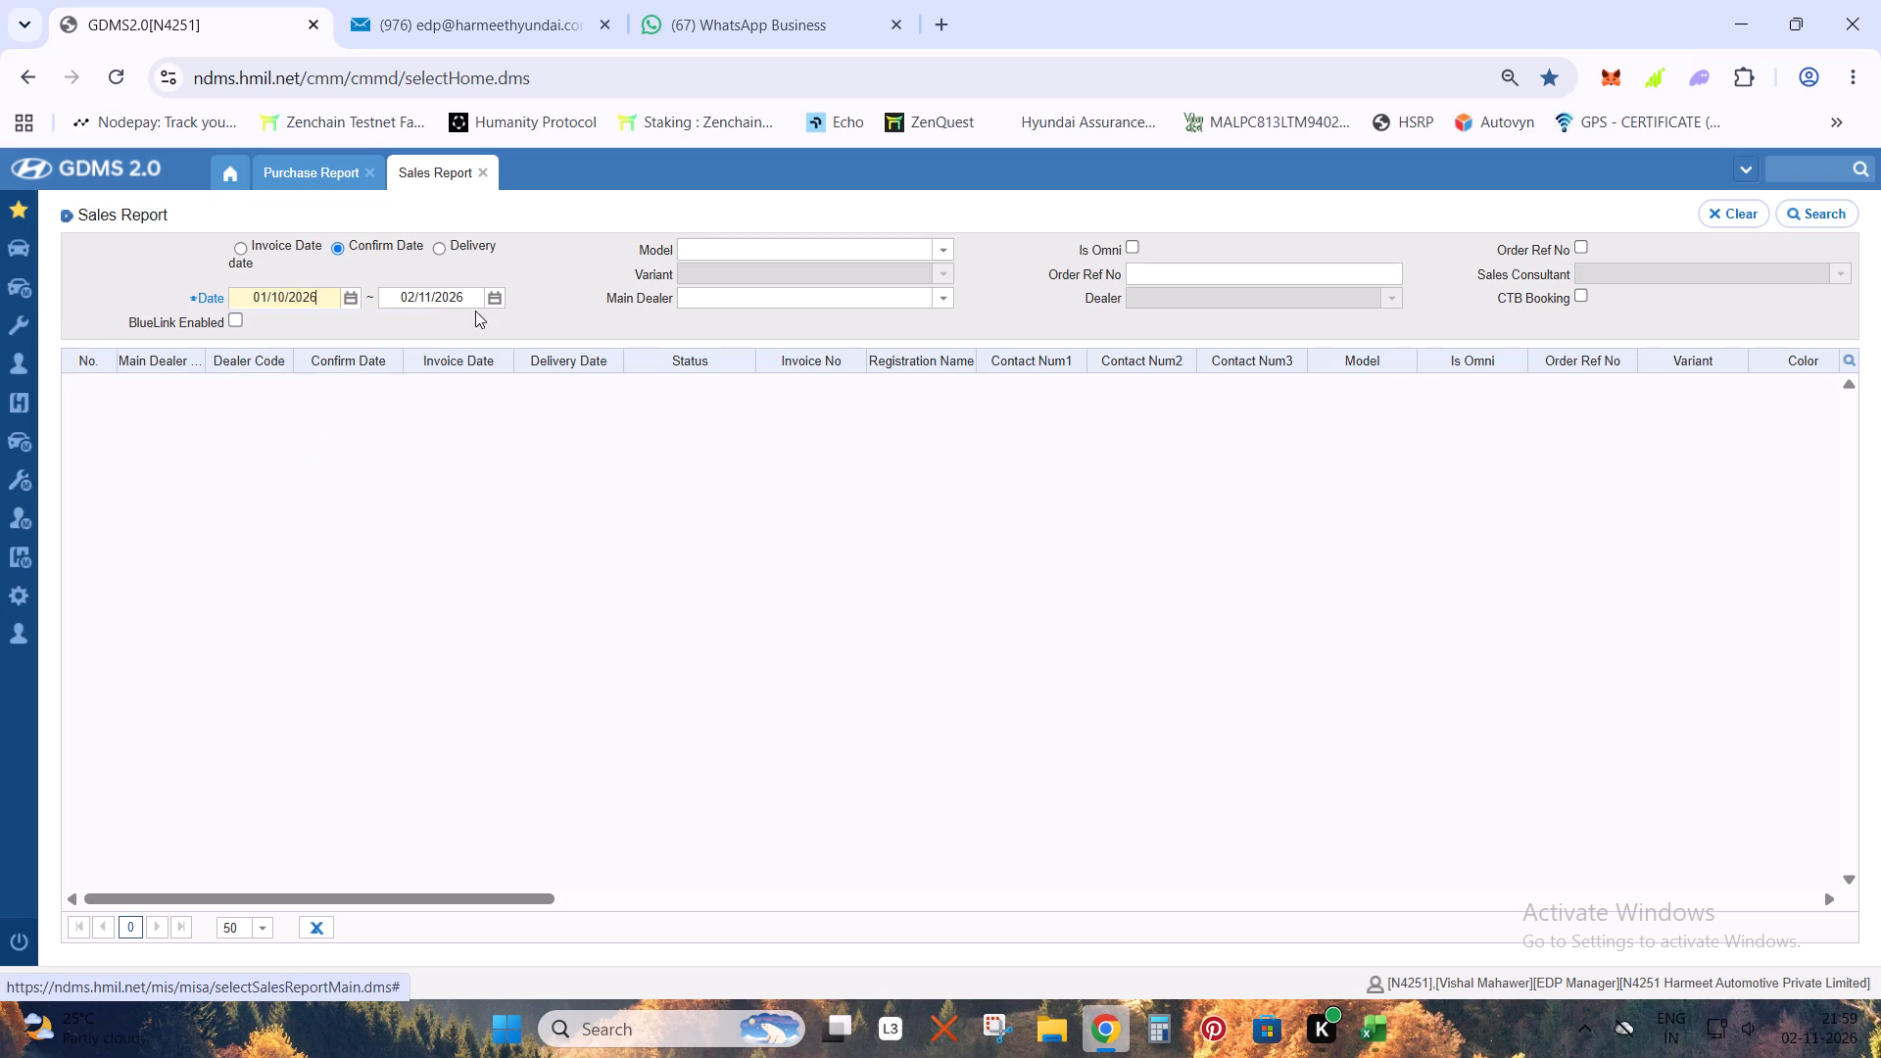
pyautogui.click(493, 295)
pyautogui.click(399, 321)
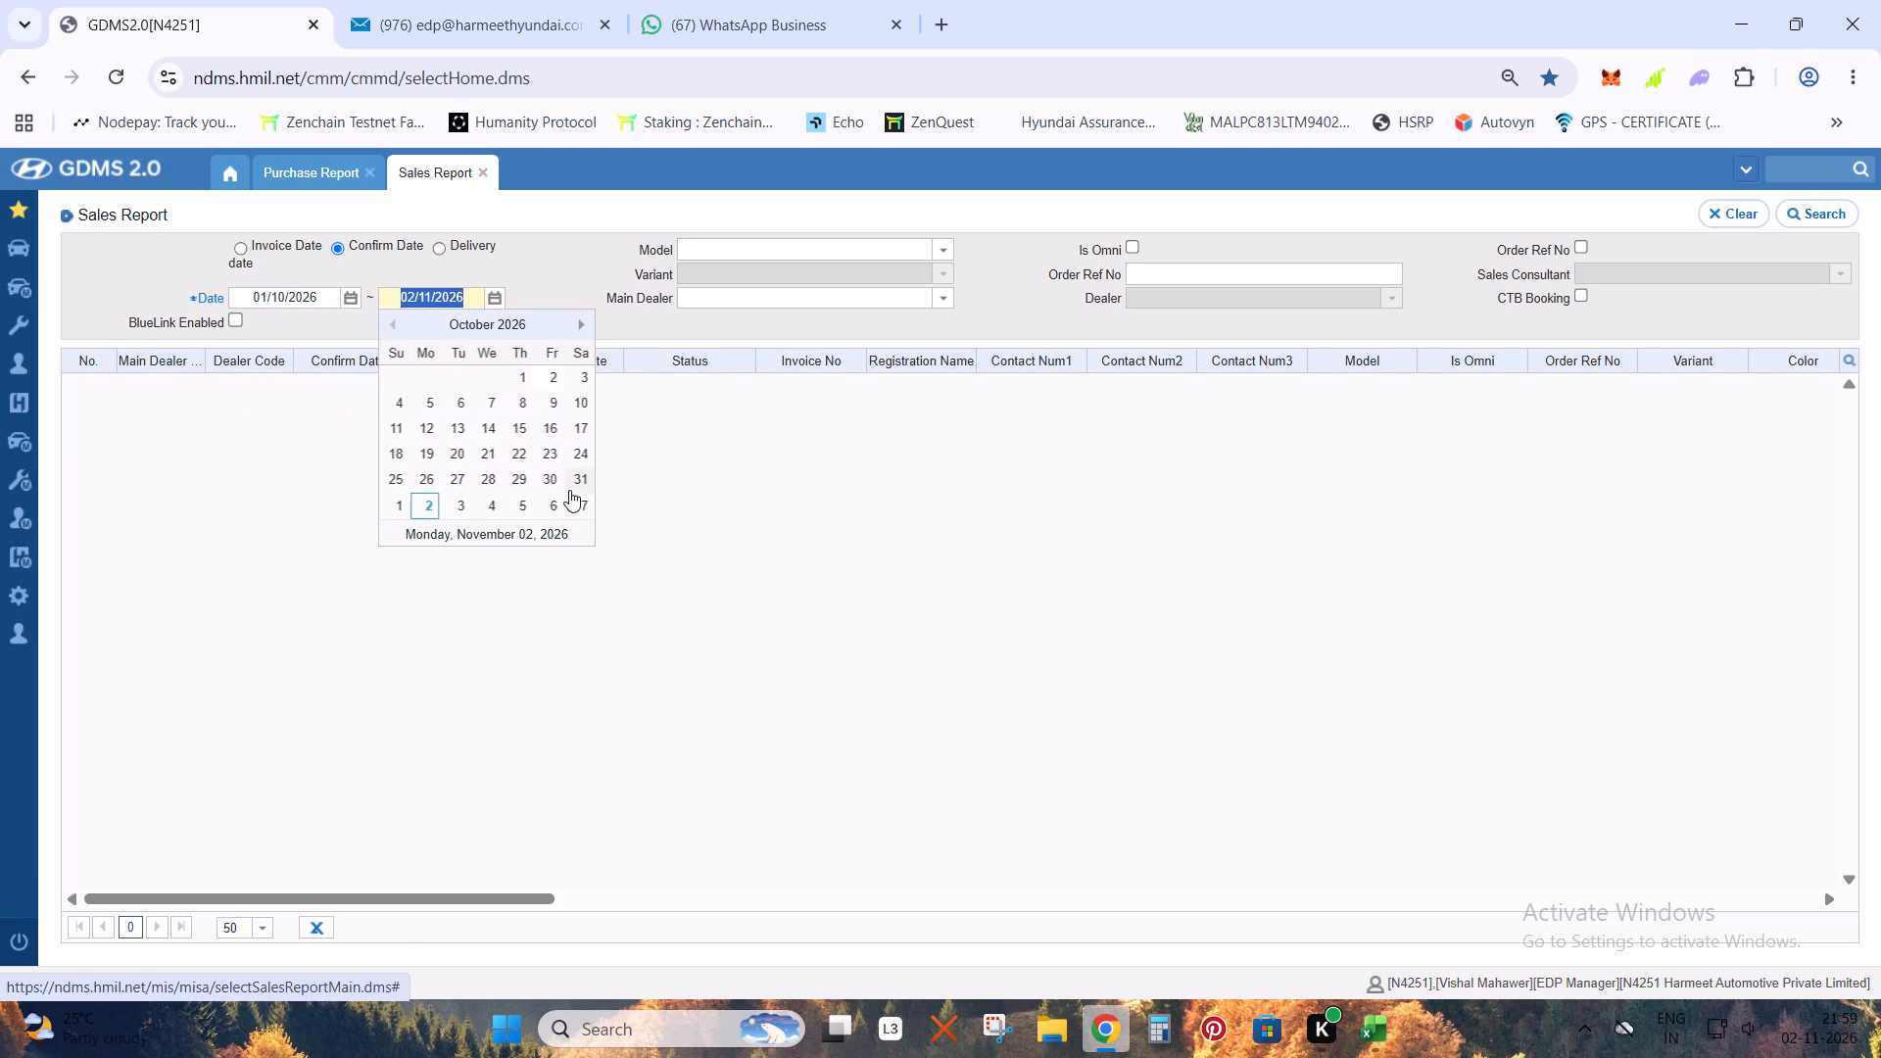
pyautogui.click(574, 478)
pyautogui.click(1830, 226)
# Open the Closing report for the days workbook from the desktop.
pyautogui.click(1880, 1057)
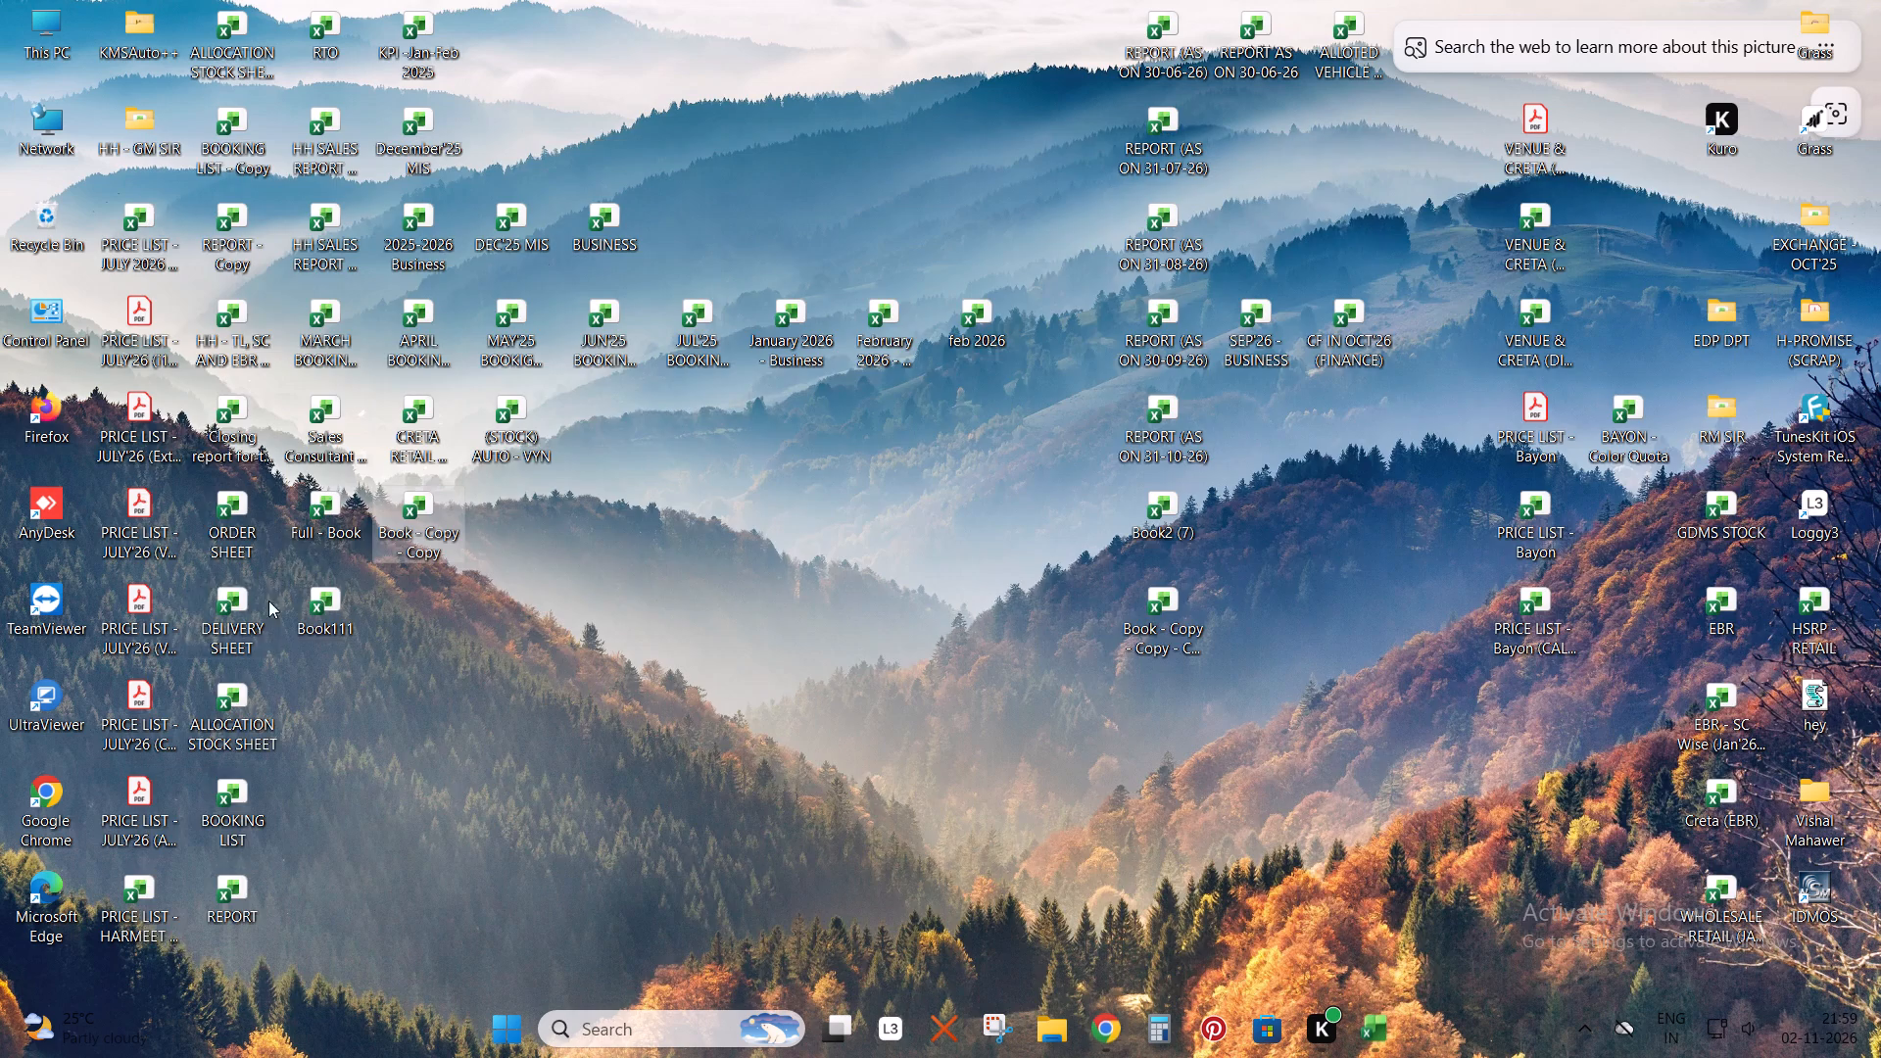
pyautogui.click(233, 538)
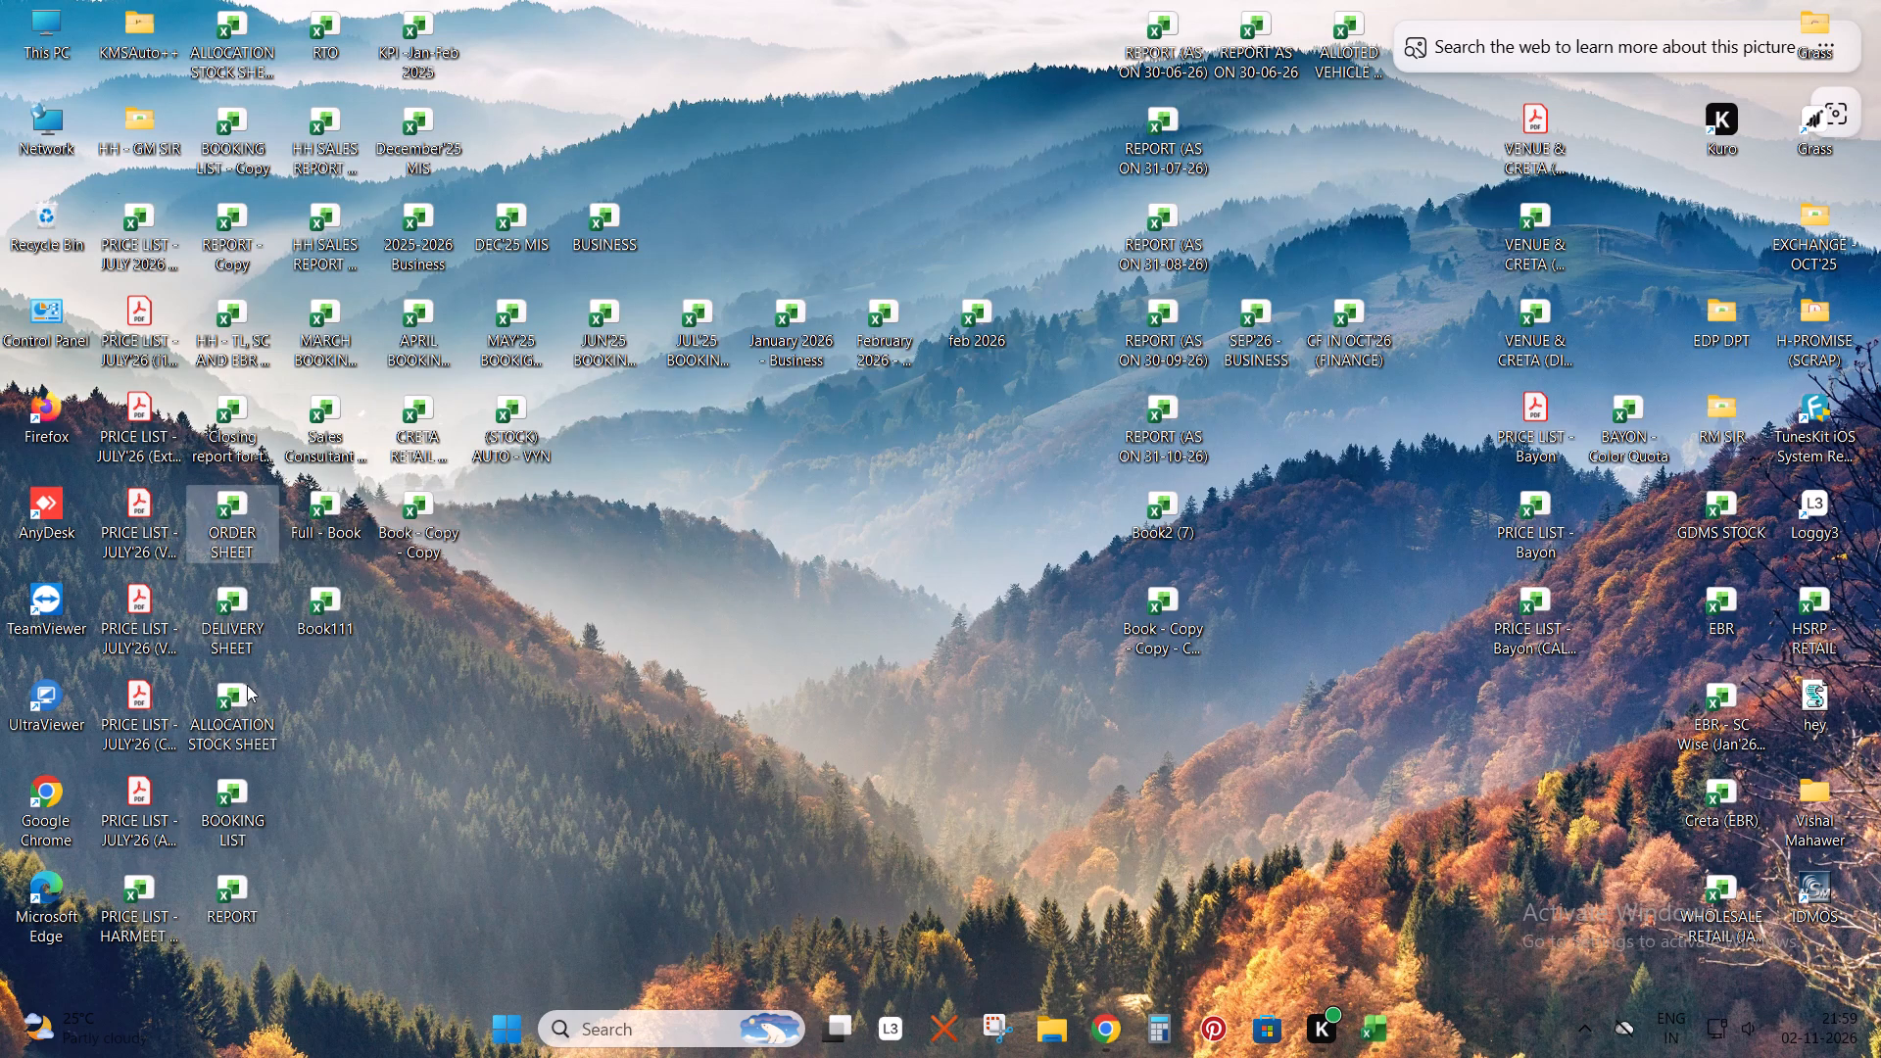
pyautogui.doubleClick(229, 451)
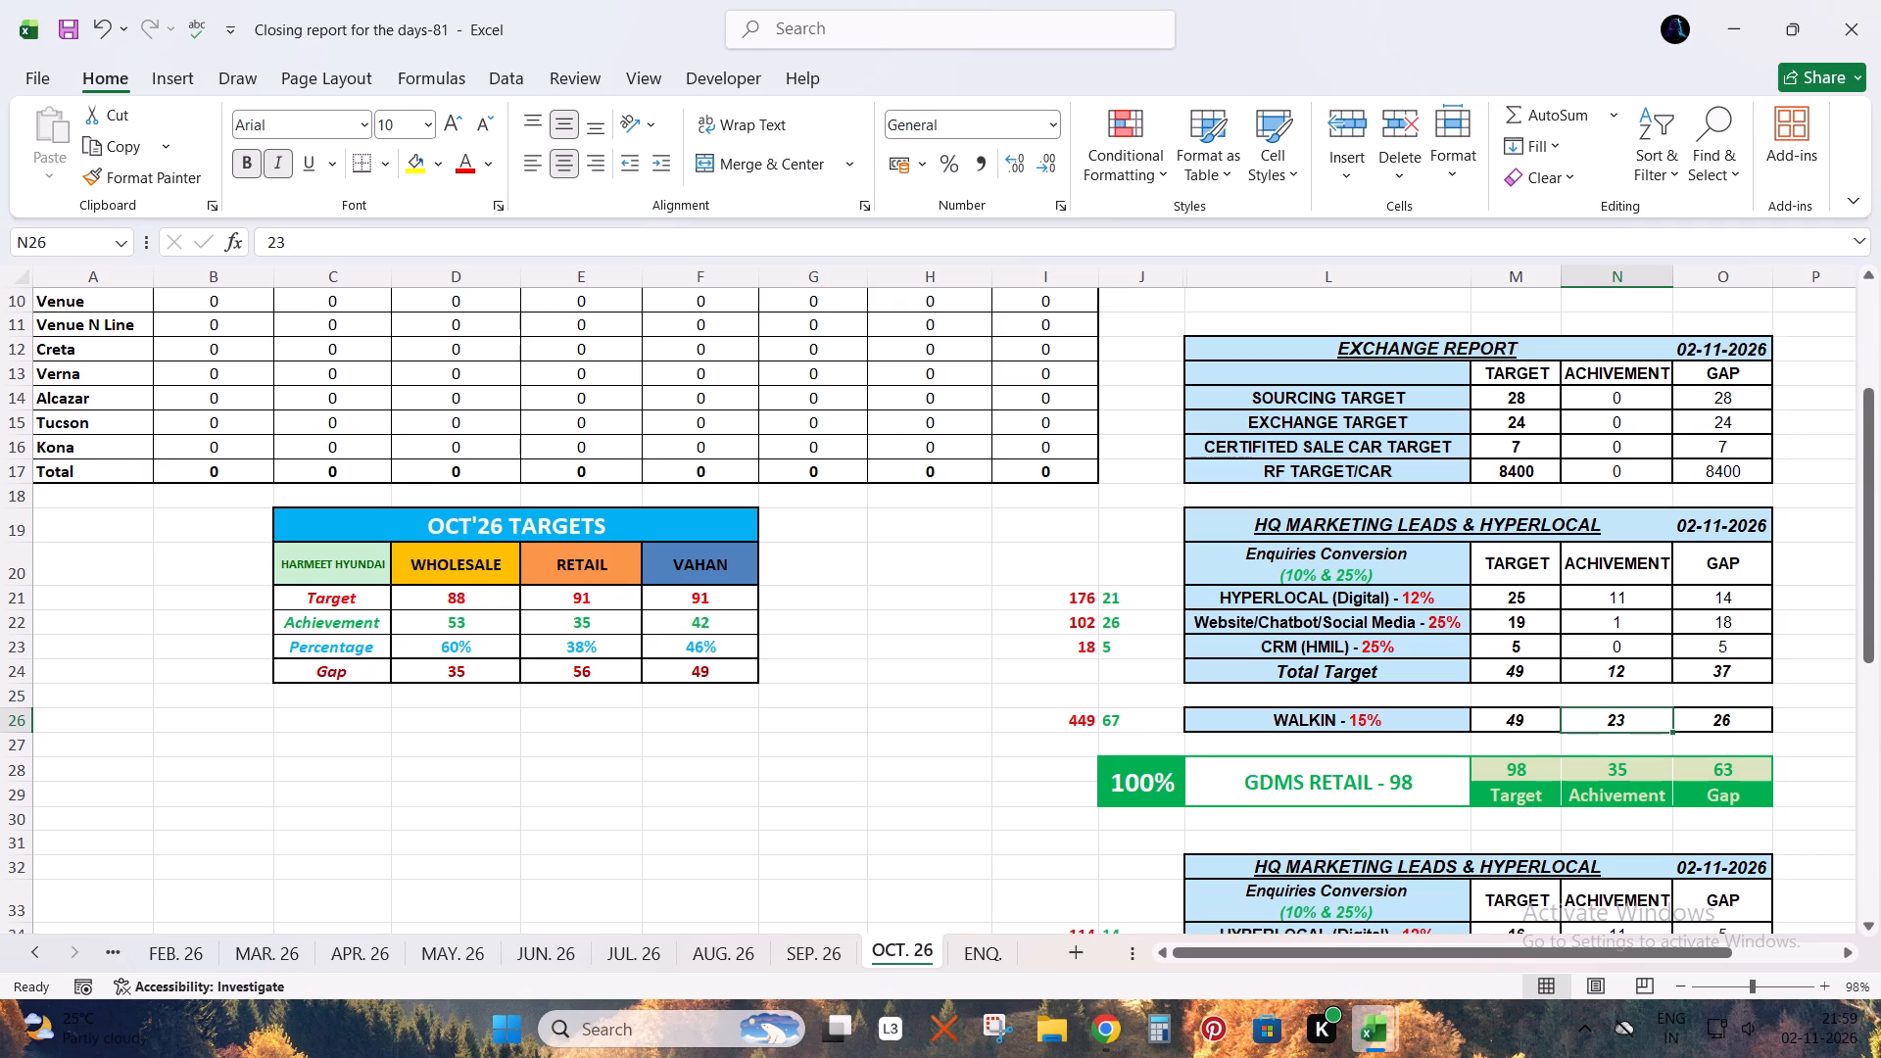
# Consult the October Purchase Report in GDMS and set the Wholesale achievement to 70 in the OCT'26 TARGETS table.
pyautogui.click(485, 623)
pyautogui.hotkey('alt', 'Tab')
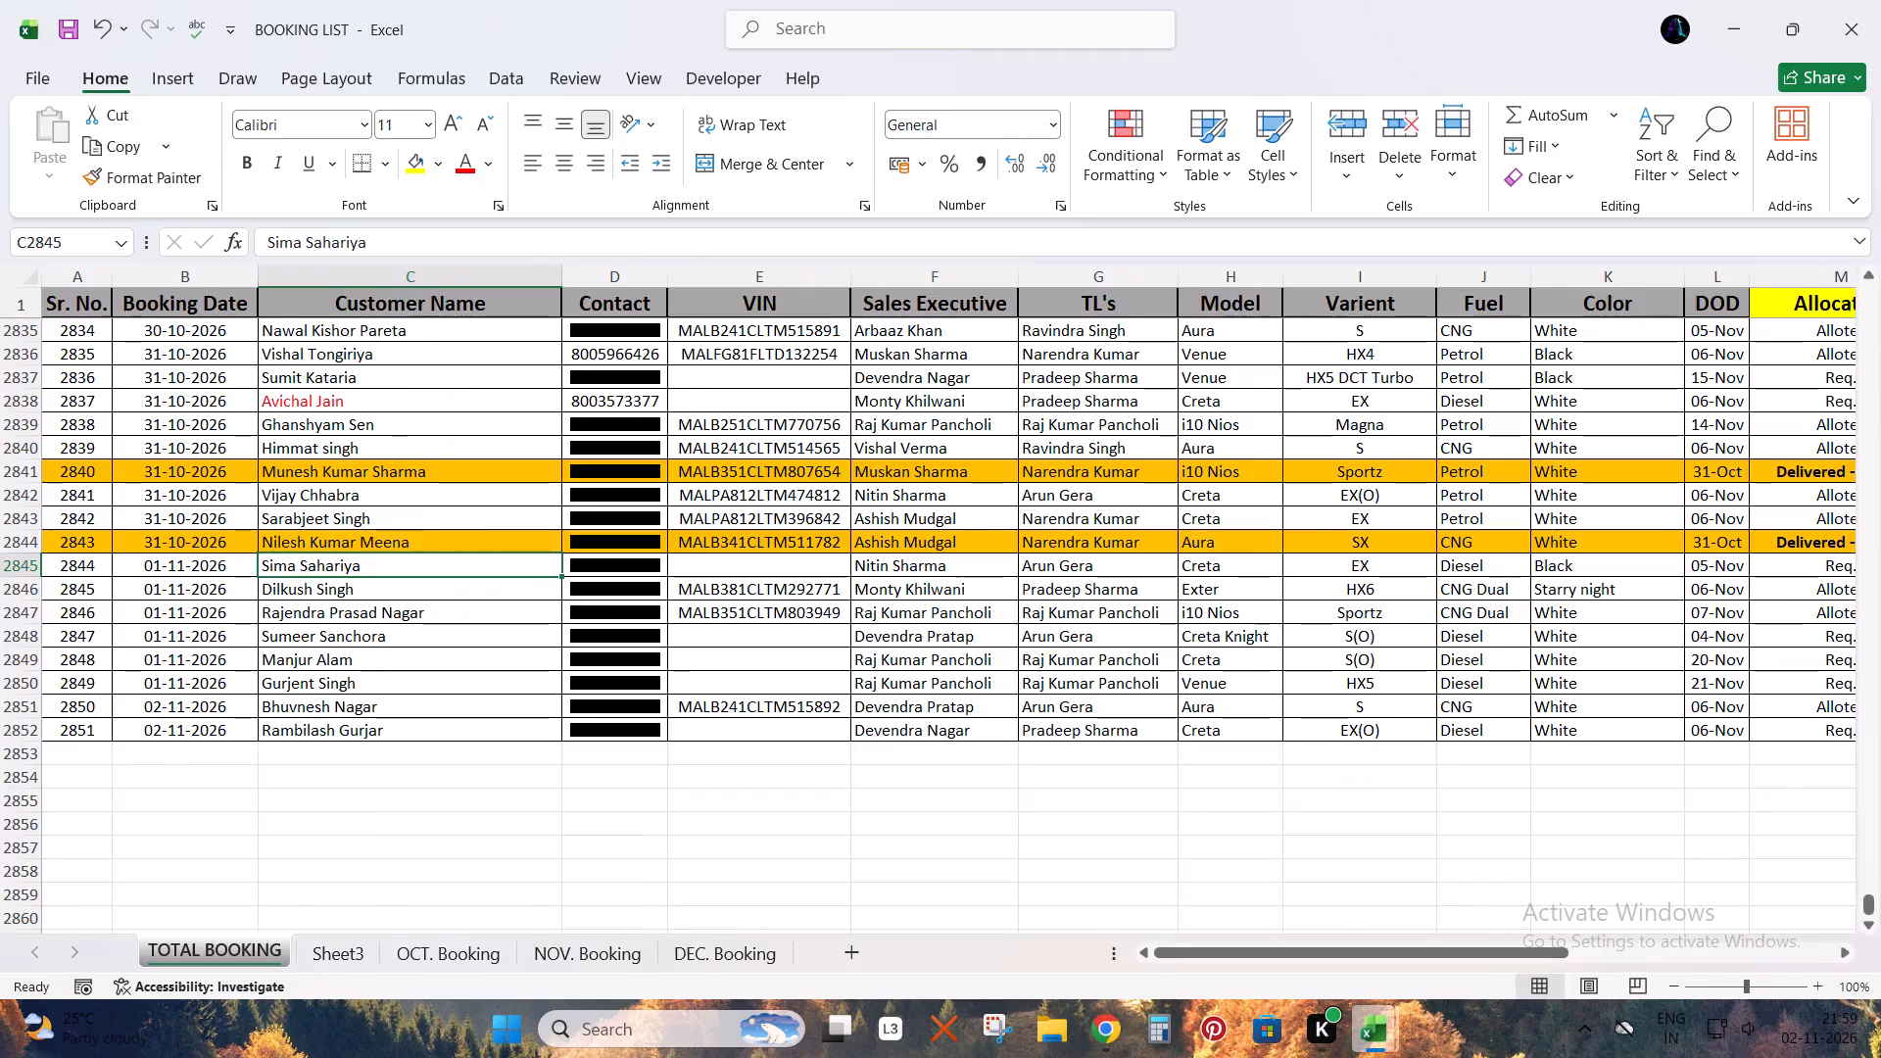
pyautogui.hotkey('alt', 'Tab')
pyautogui.hotkey('alt', 'Tab')
pyautogui.hotkey('alt', 'Tab')
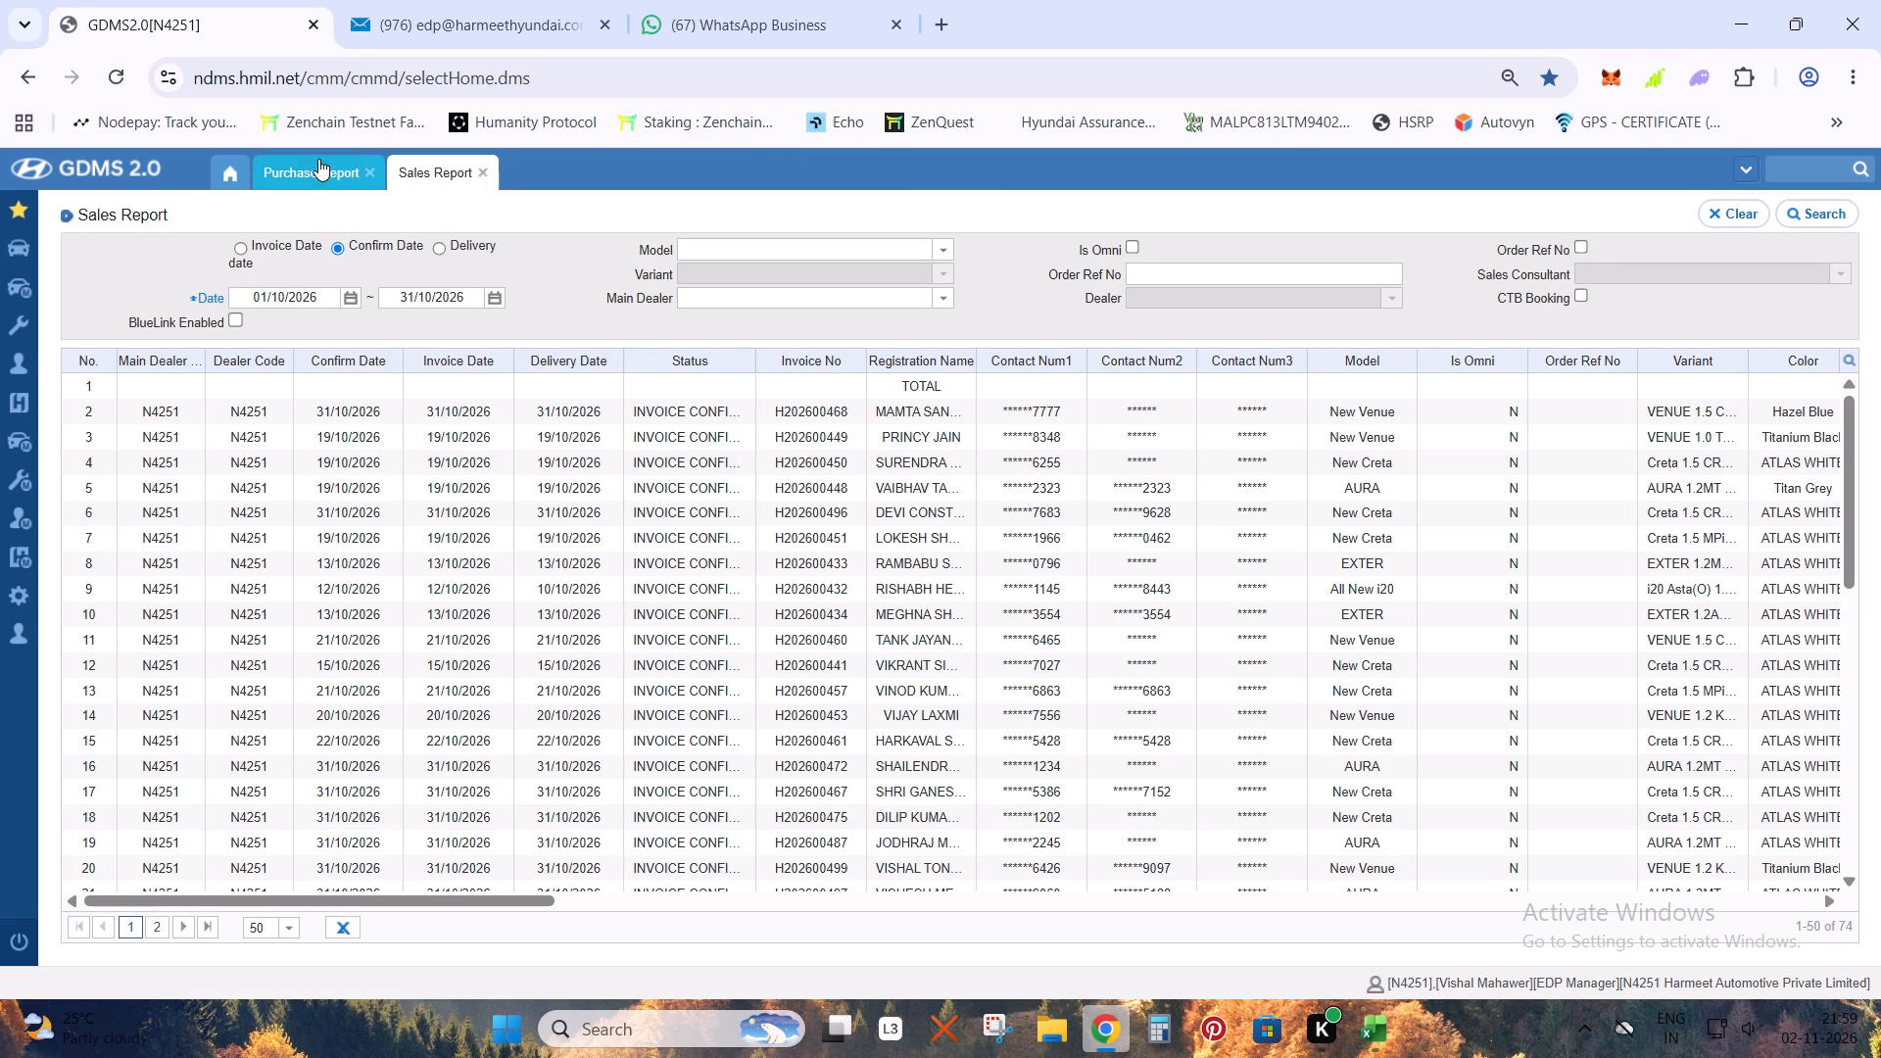
pyautogui.click(308, 168)
pyautogui.hotkey('alt', 'Tab')
pyautogui.write('70')
pyautogui.press('Tab')
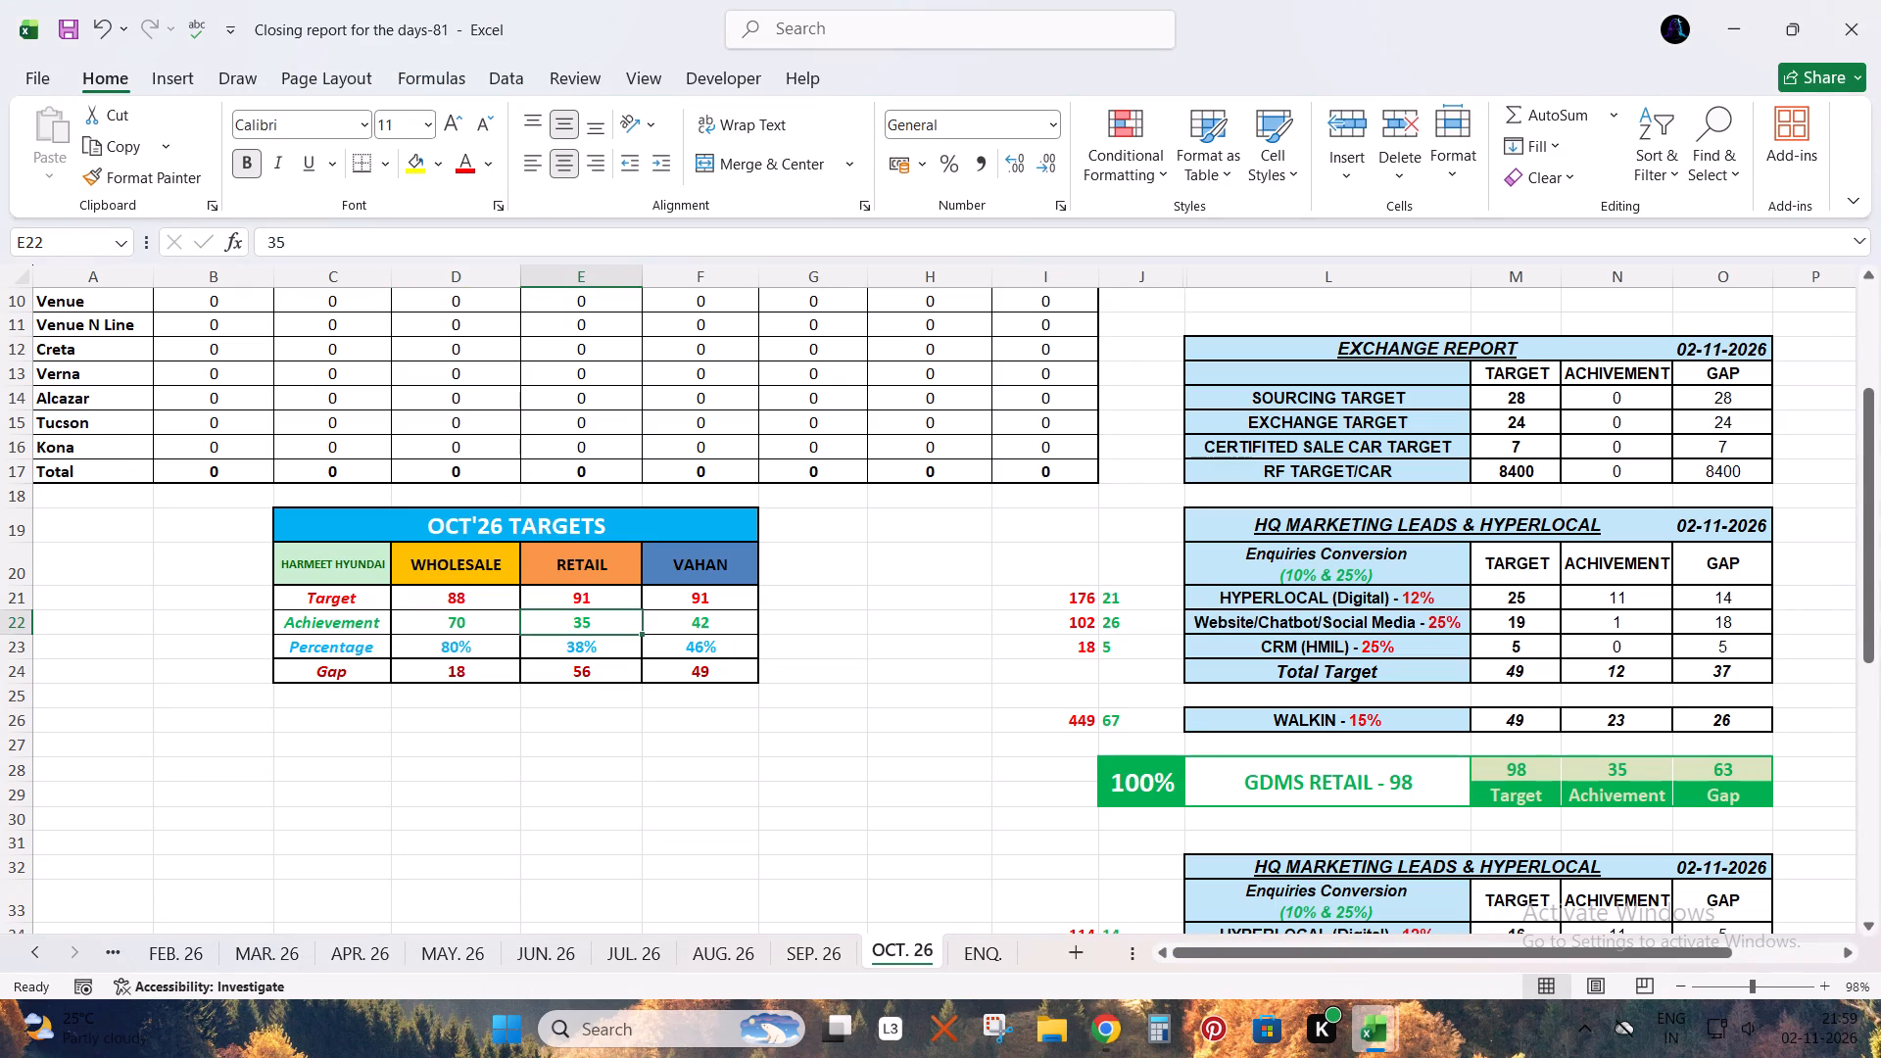
# Show the Wholesale, Retail and Vahan percentages in the OCT'26 TARGETS table with one decimal place.
pyautogui.moveTo(485, 645); pyautogui.dragTo(707, 647)
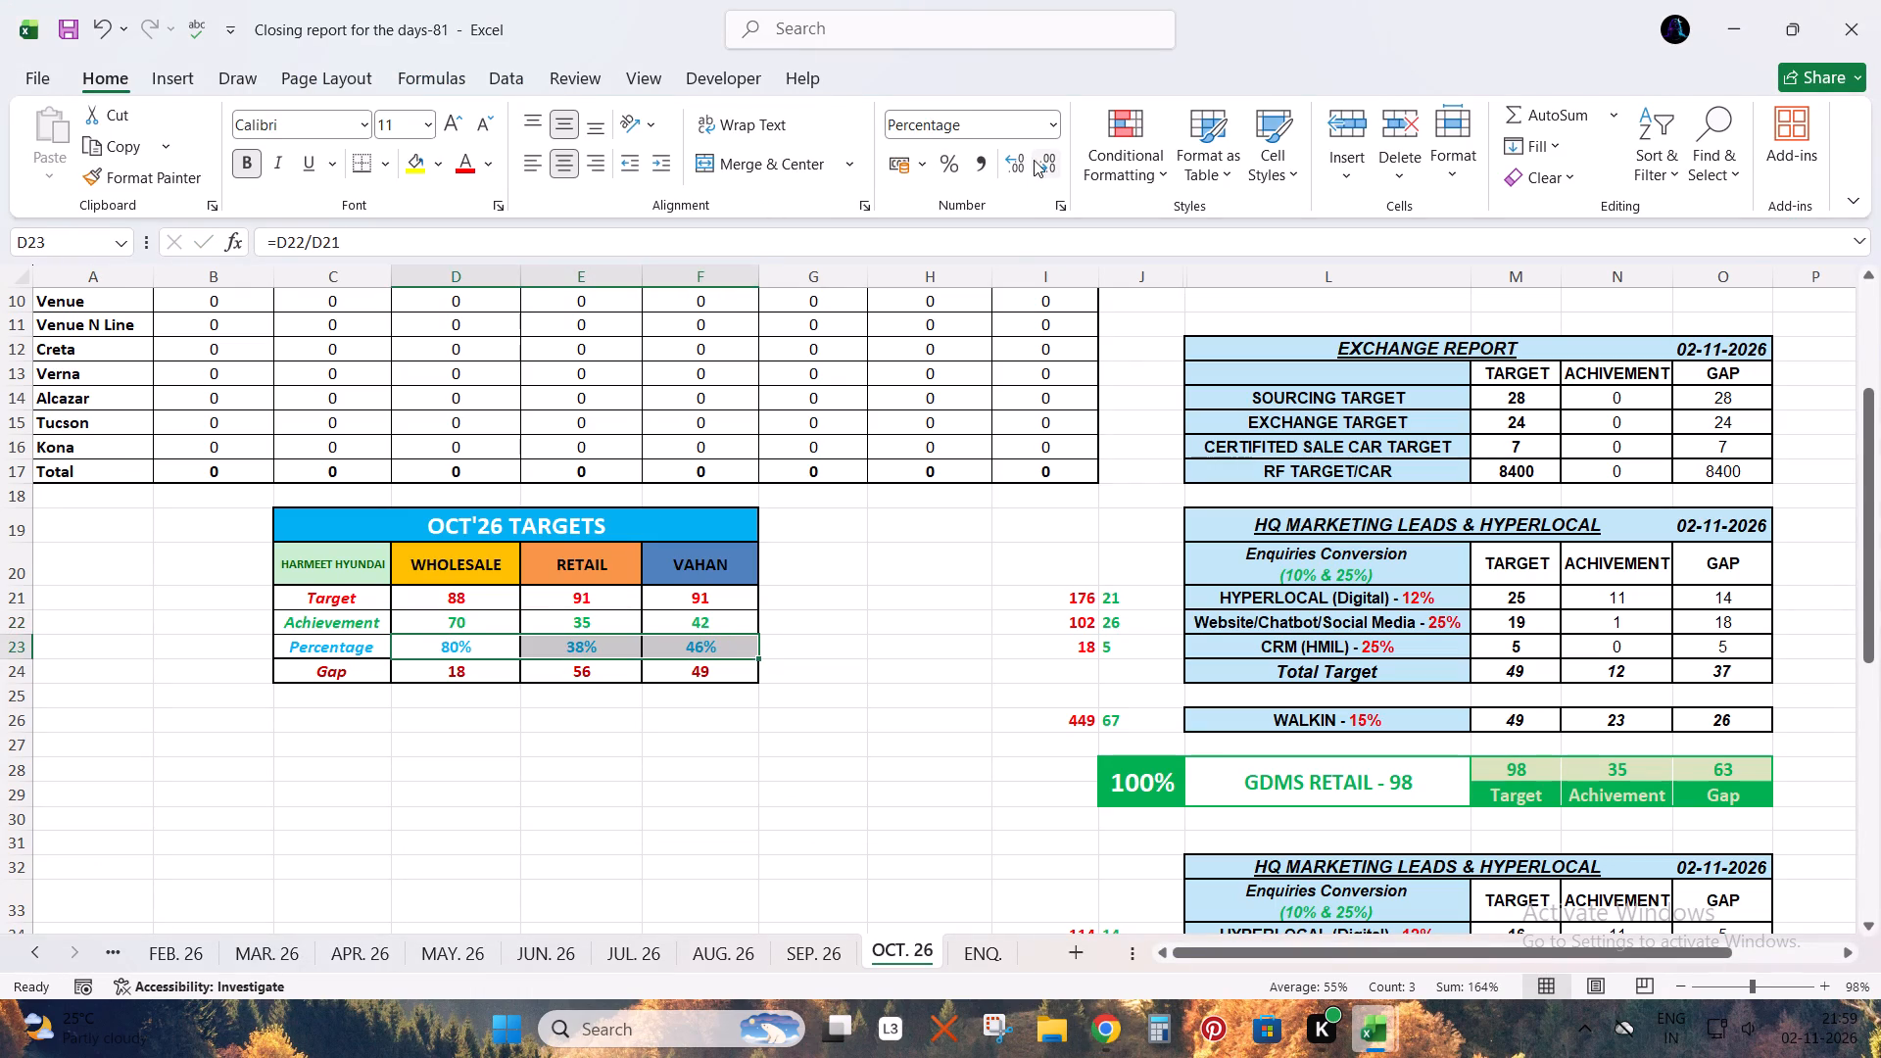
pyautogui.click(1020, 157)
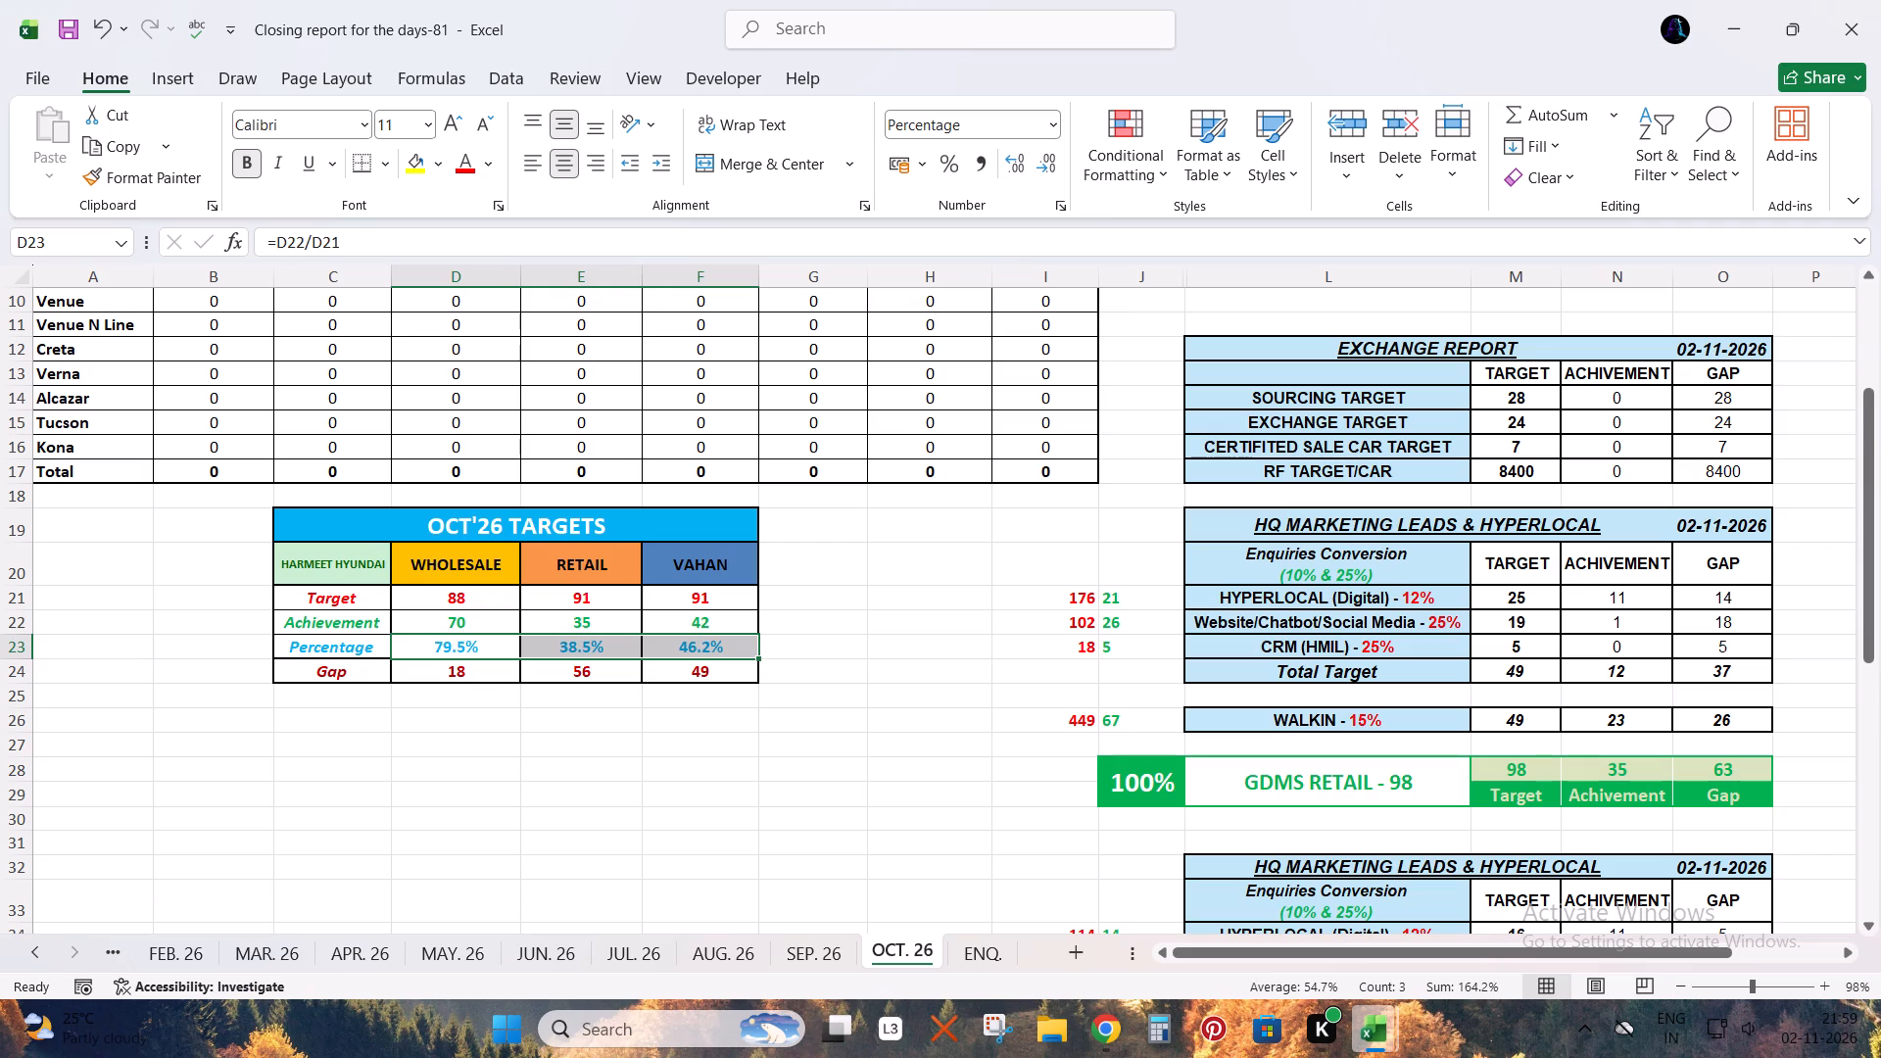
# Consult the October Sales Report in GDMS and set the Retail achievement to 73 in the OCT'26 TARGETS table.
pyautogui.click(594, 624)
pyautogui.hotkey('alt', 'Tab')
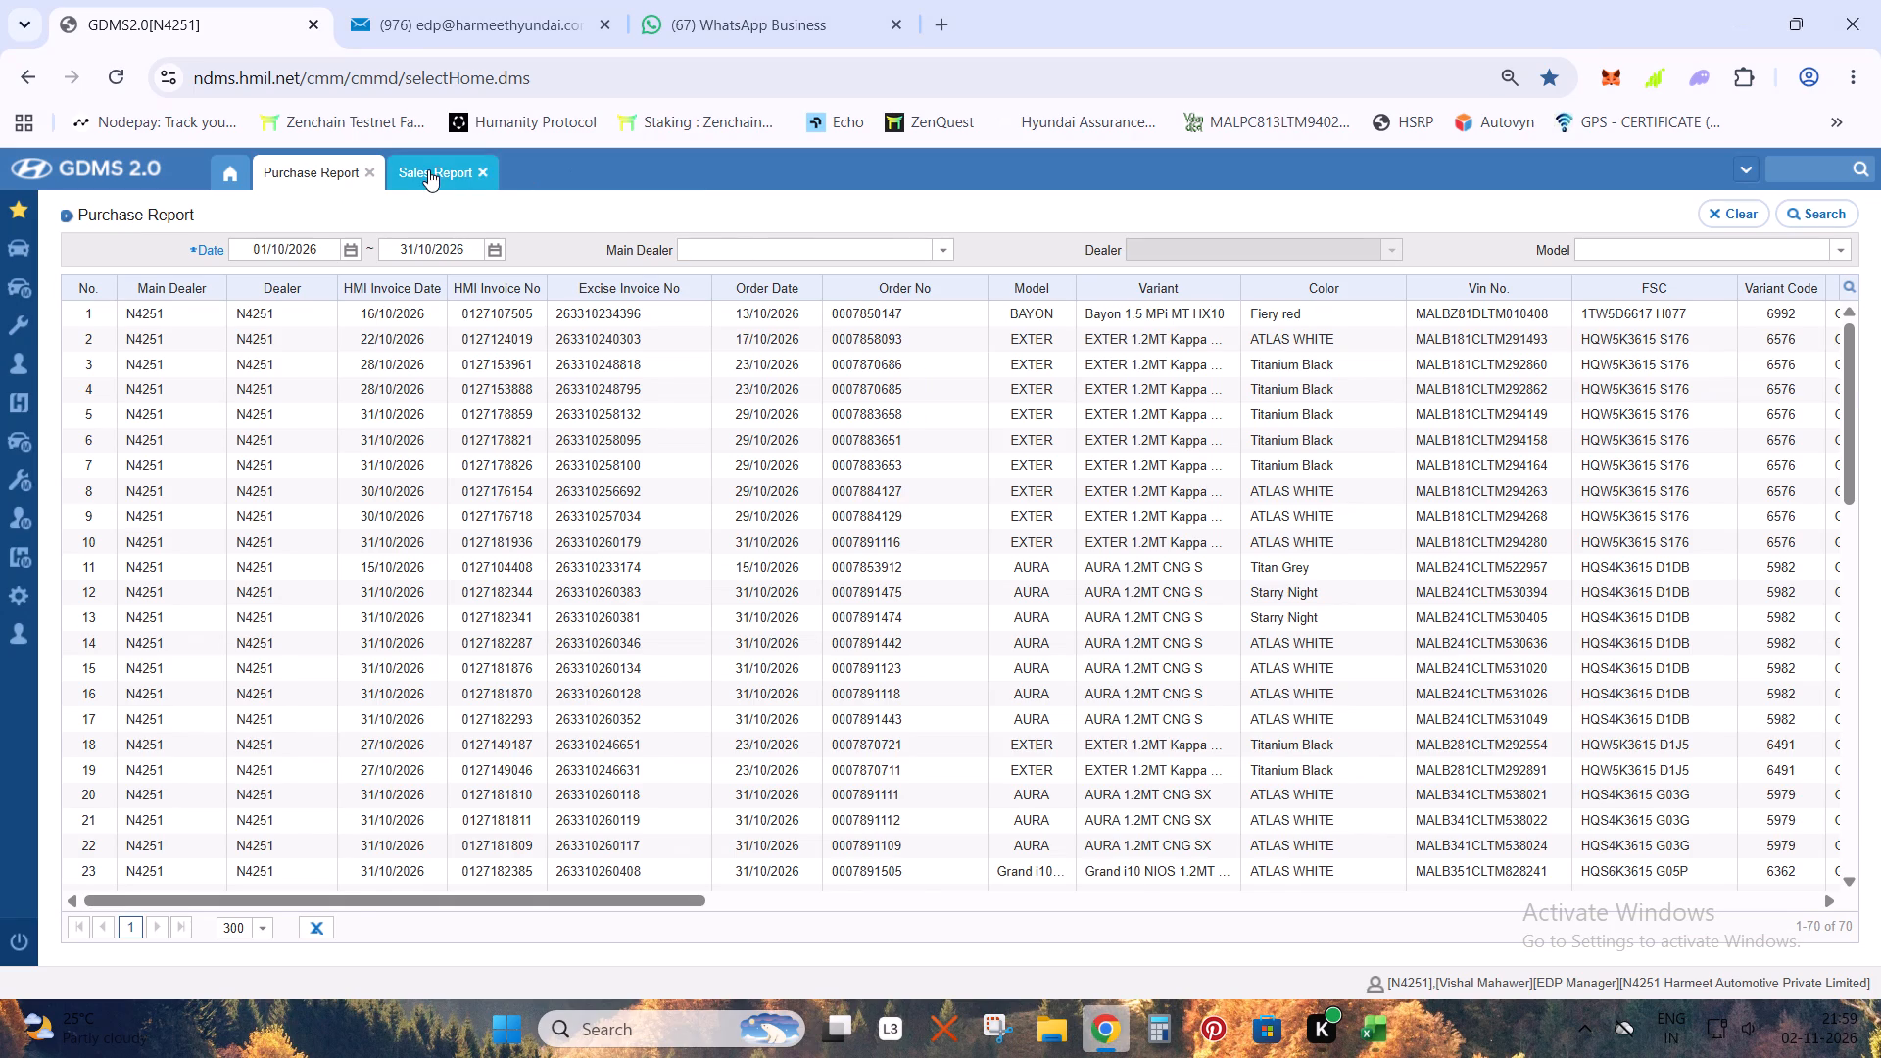
pyautogui.click(428, 169)
pyautogui.click(285, 938)
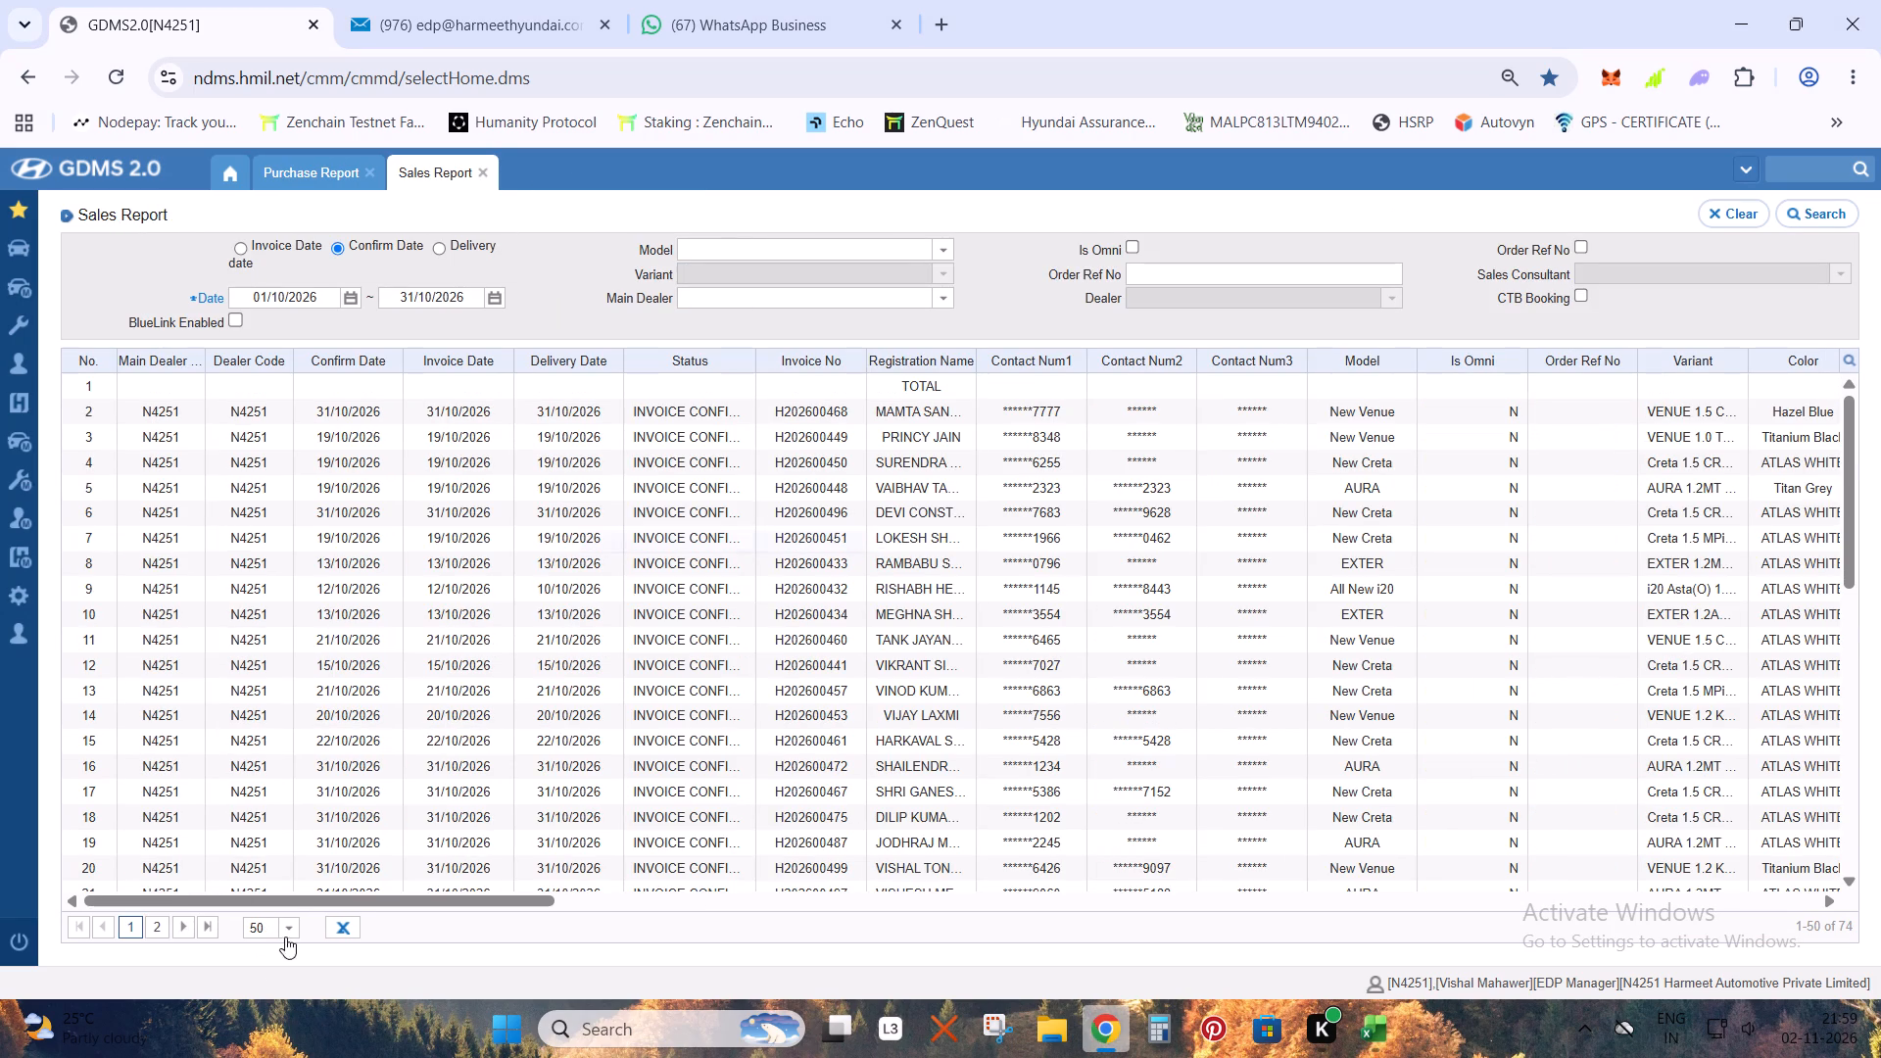
pyautogui.click(284, 920)
pyautogui.click(279, 908)
pyautogui.hotkey('alt', 'Tab')
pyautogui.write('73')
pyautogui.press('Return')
# Select the Vahan achievement in the OCT'26 TARGETS table.
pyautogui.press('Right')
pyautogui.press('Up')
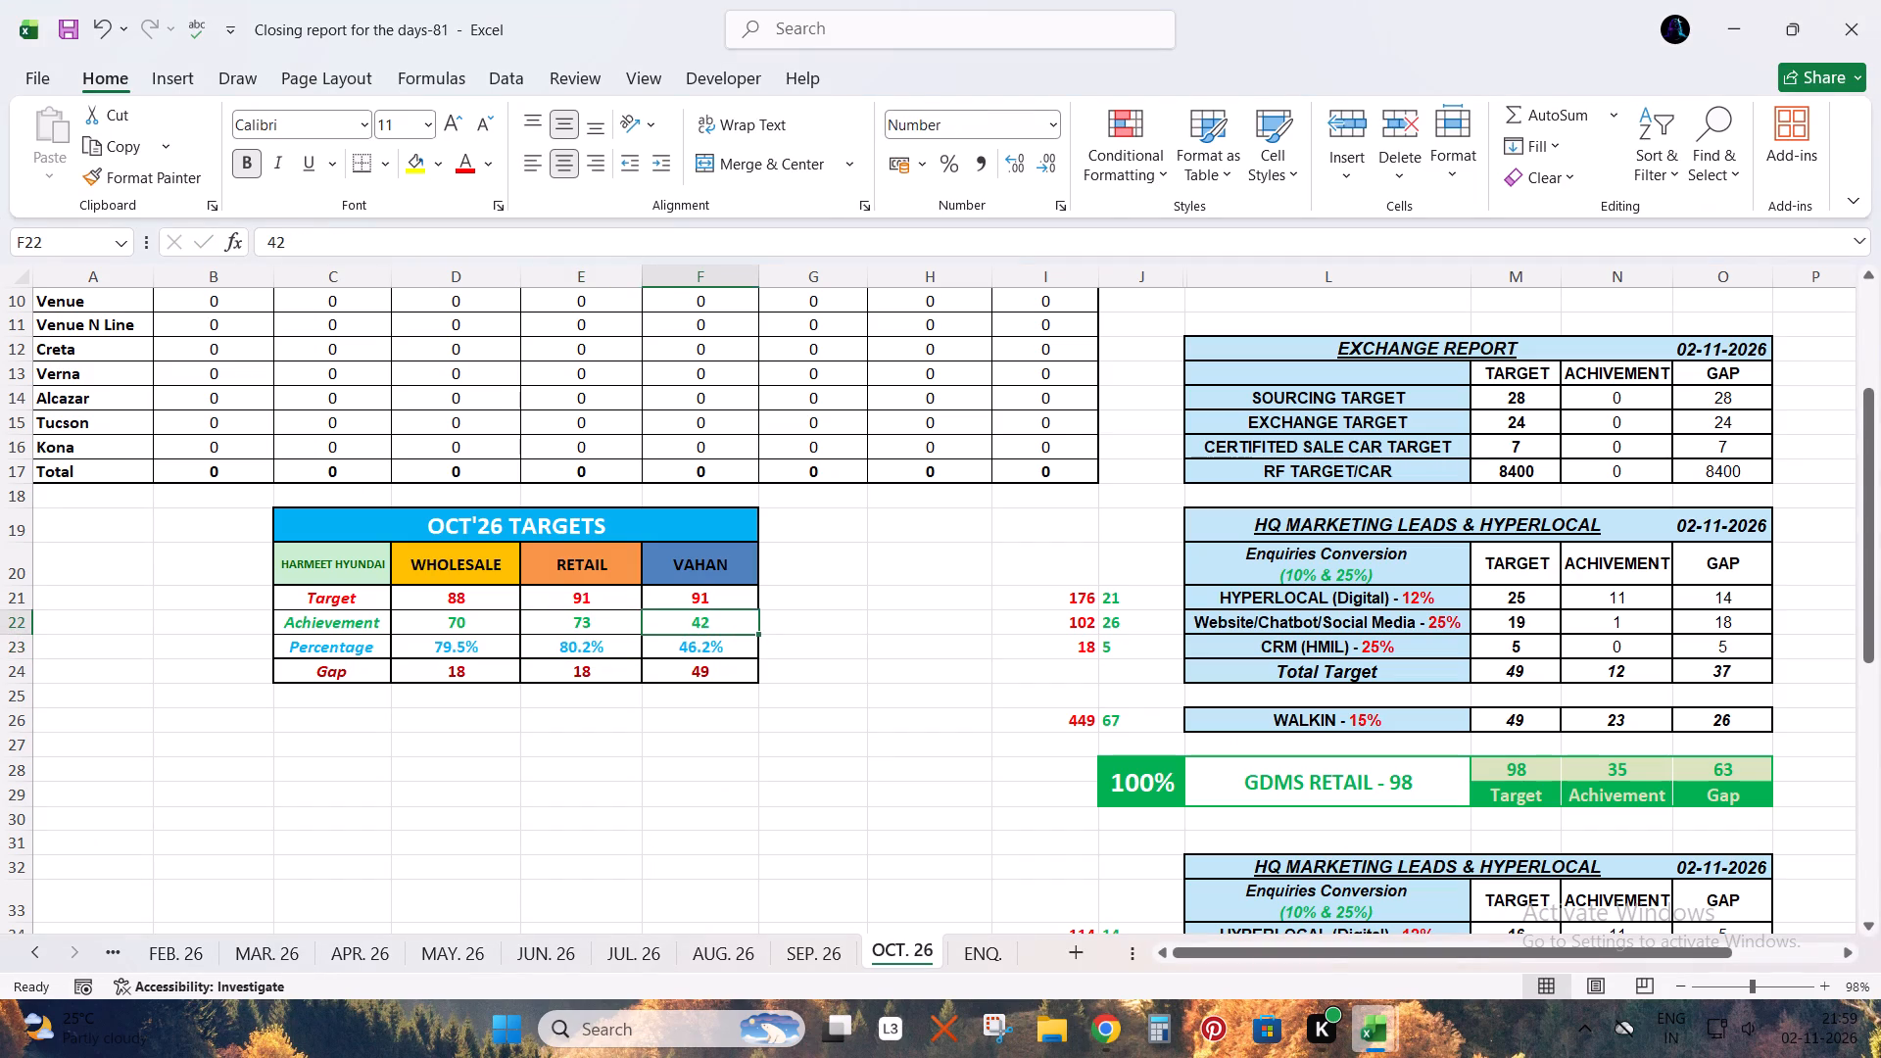
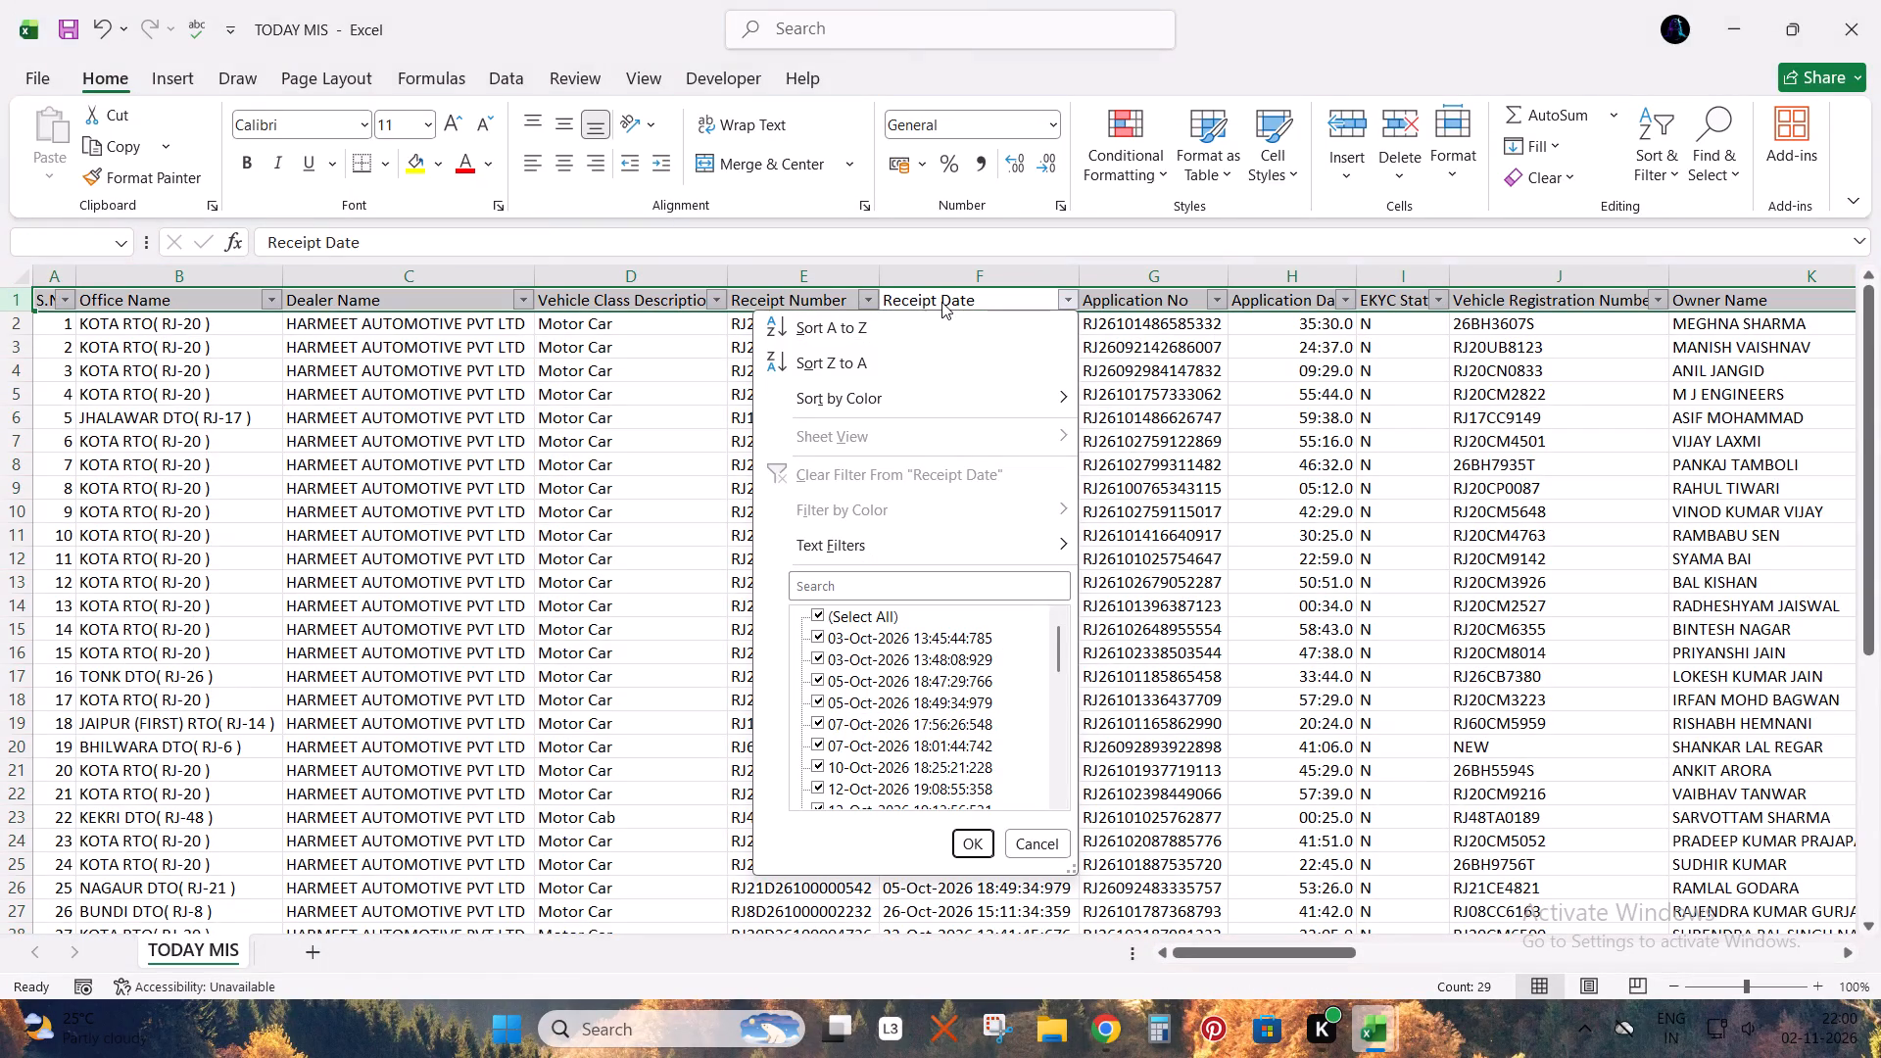
# Review the dates listed in the Receipt Date filter of the TODAY MIS sheet without applying a filter.
pyautogui.scroll(-5, 885, 655)
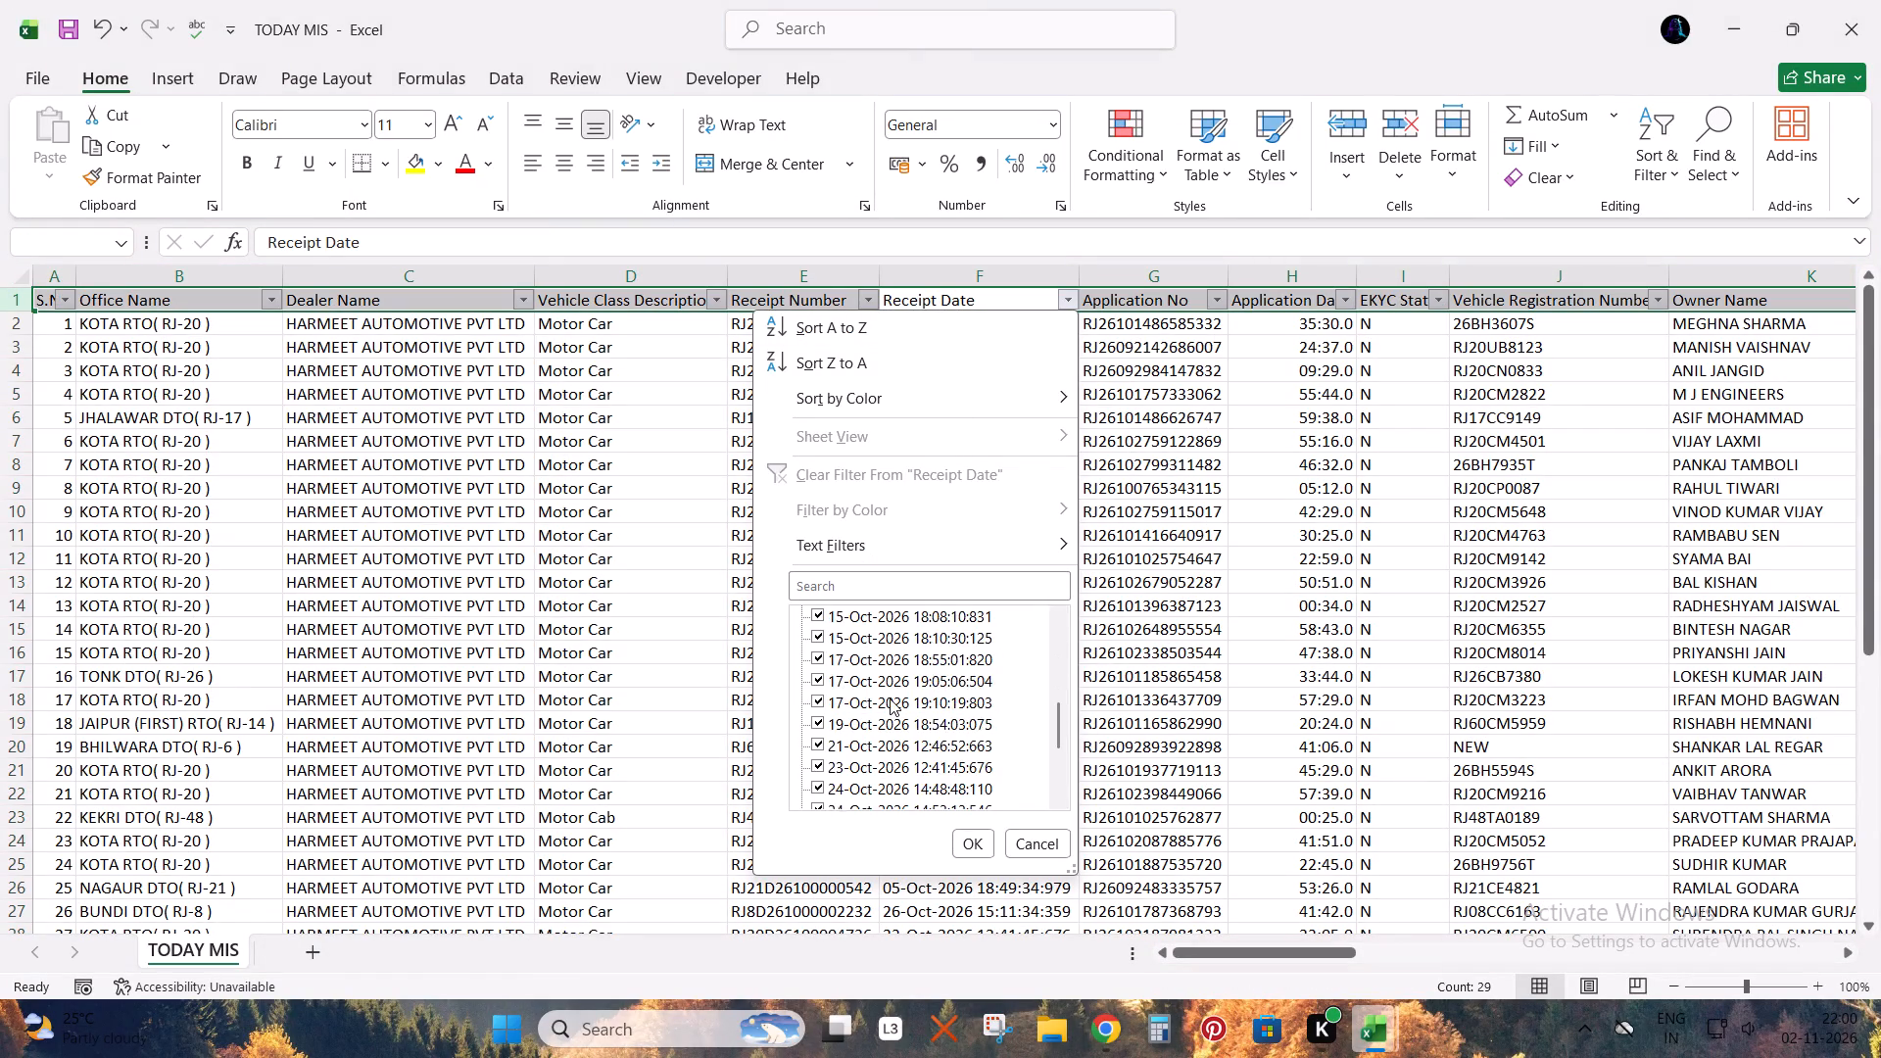
pyautogui.scroll(-5, 890, 702)
pyautogui.click(1024, 843)
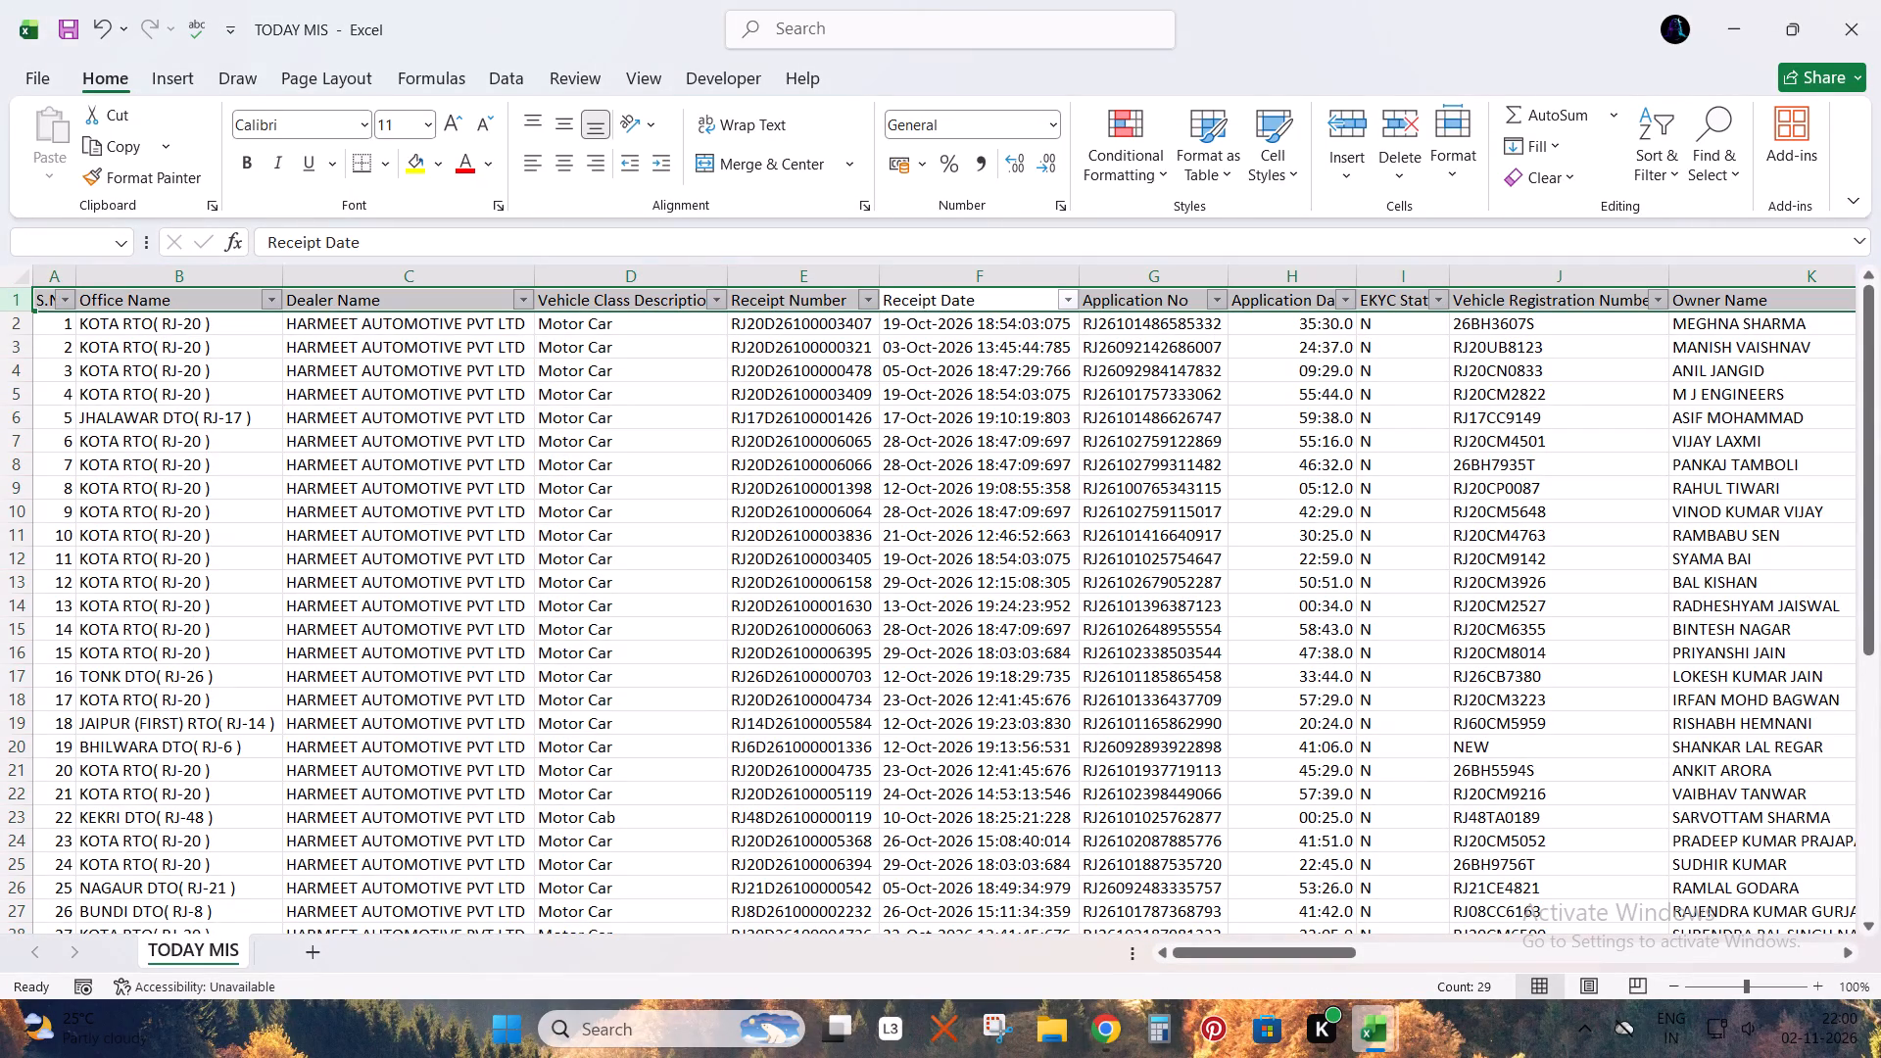
# Filter out NEW in the Vehicle Registration Number column of TODAY MIS and select the remaining registration numbers for counting.
pyautogui.click(1655, 305)
pyautogui.click(1428, 745)
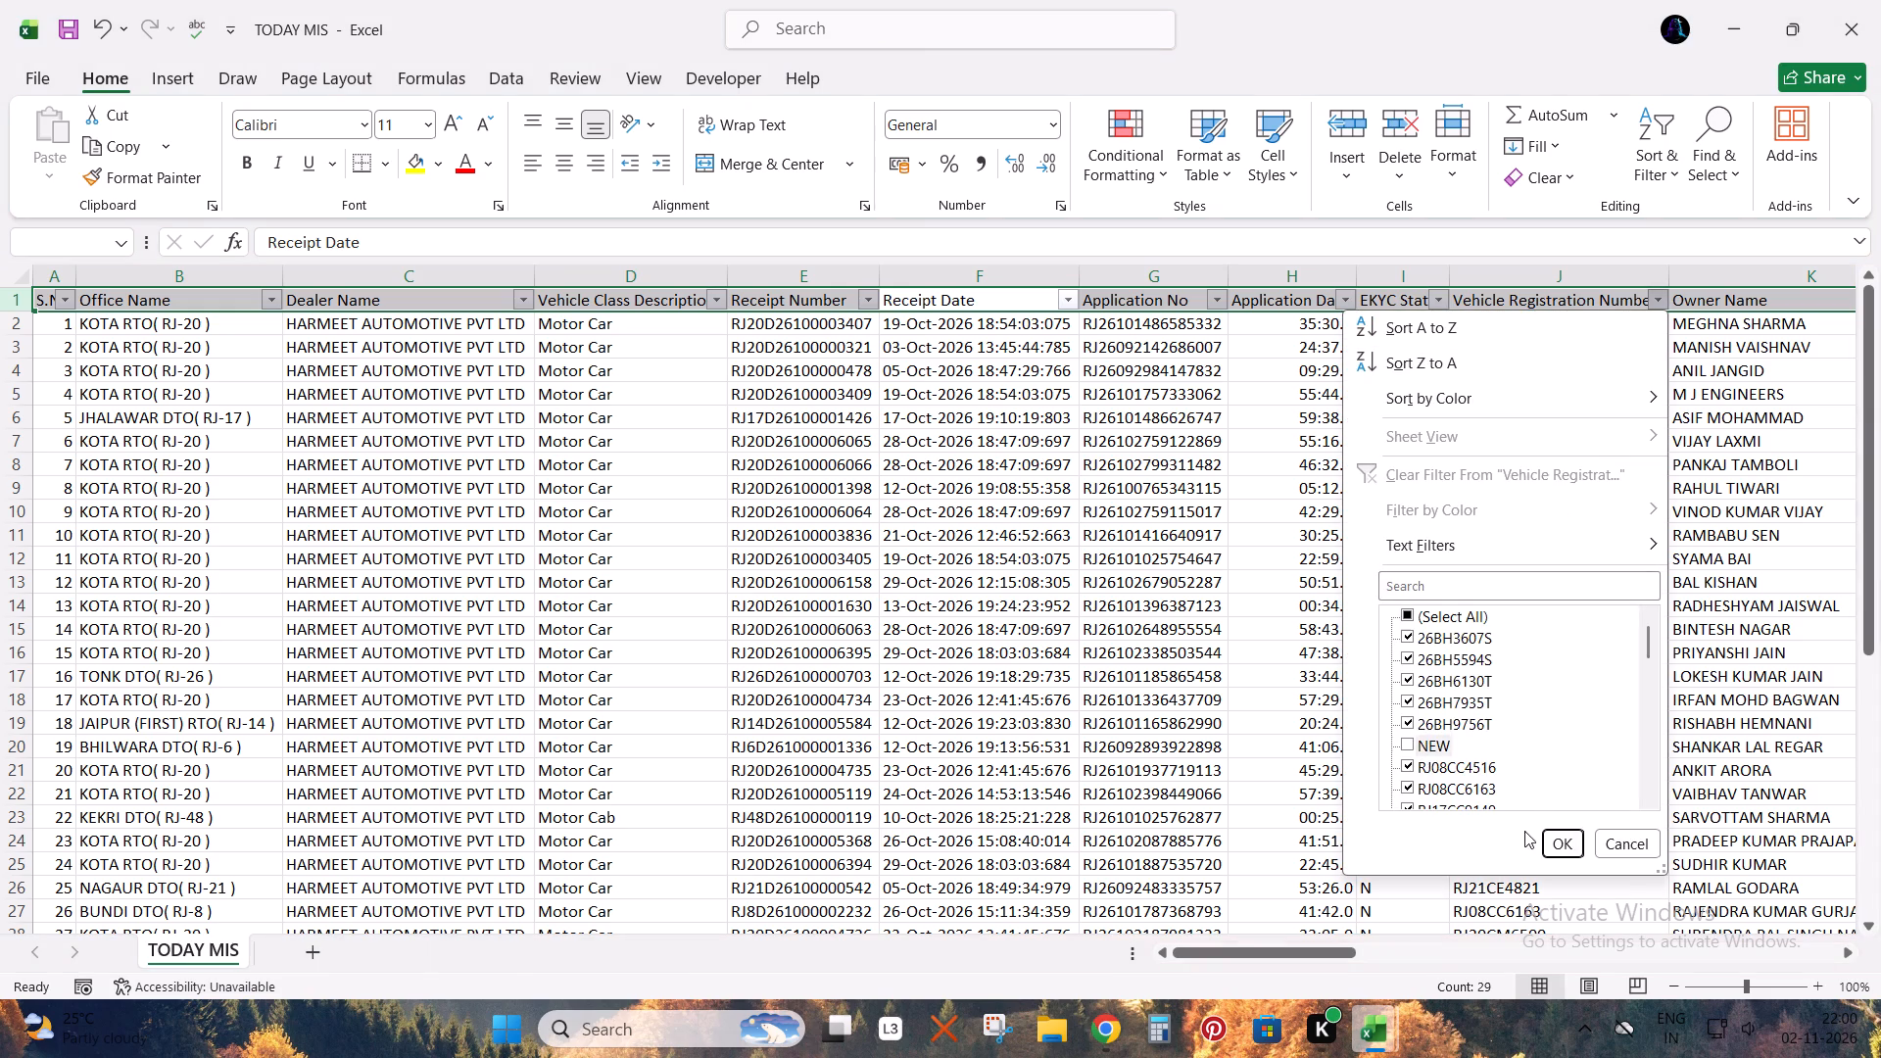
pyautogui.click(1569, 844)
pyautogui.press('Down')
pyautogui.hotkey('ctrl', 'shift', 'Down')
pyautogui.press('Right')
pyautogui.press('Up')
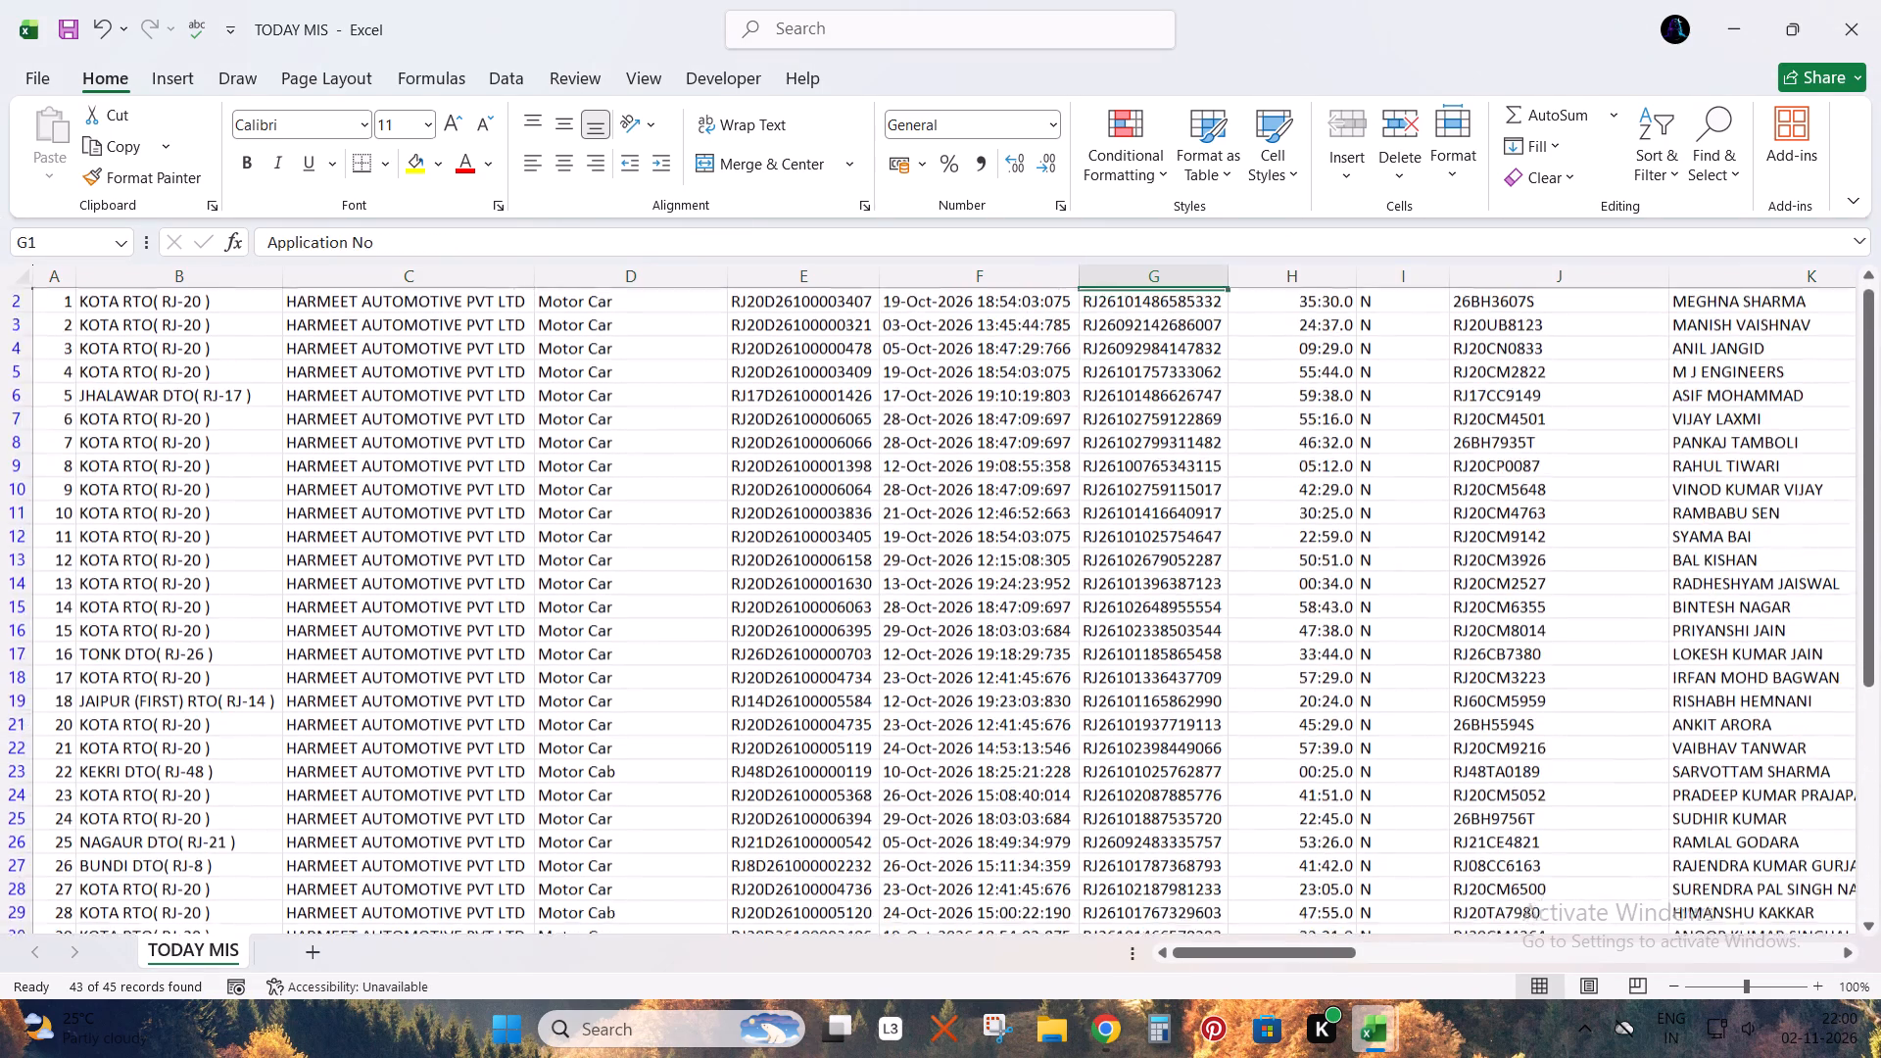
pyautogui.press('Up')
pyautogui.press('Right')
pyautogui.press('Right')
pyautogui.press('Right')
pyautogui.press('Down')
pyautogui.hotkey('ctrl', 'shift', 'Down')
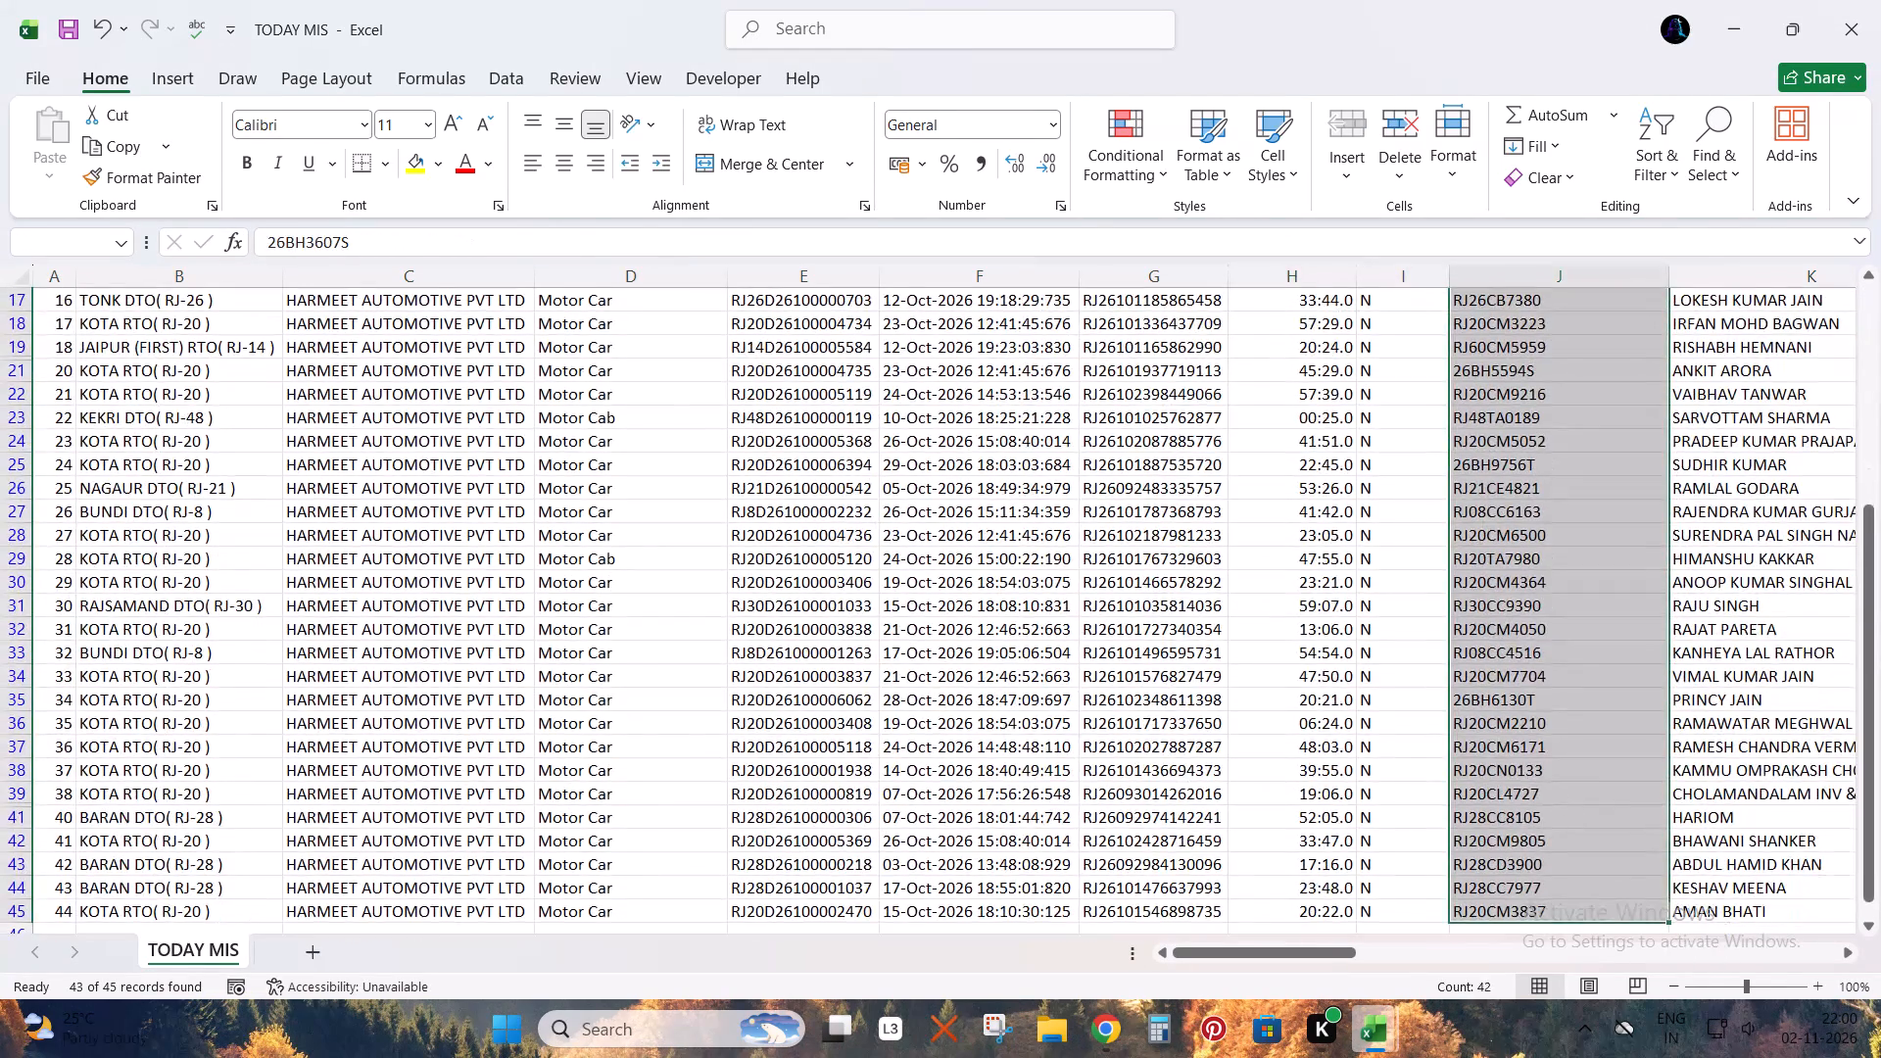
# Switch back to the Closing report for the days-81 workbook and save it.
pyautogui.hotkey('alt', 'Tab')
pyautogui.press('Return')
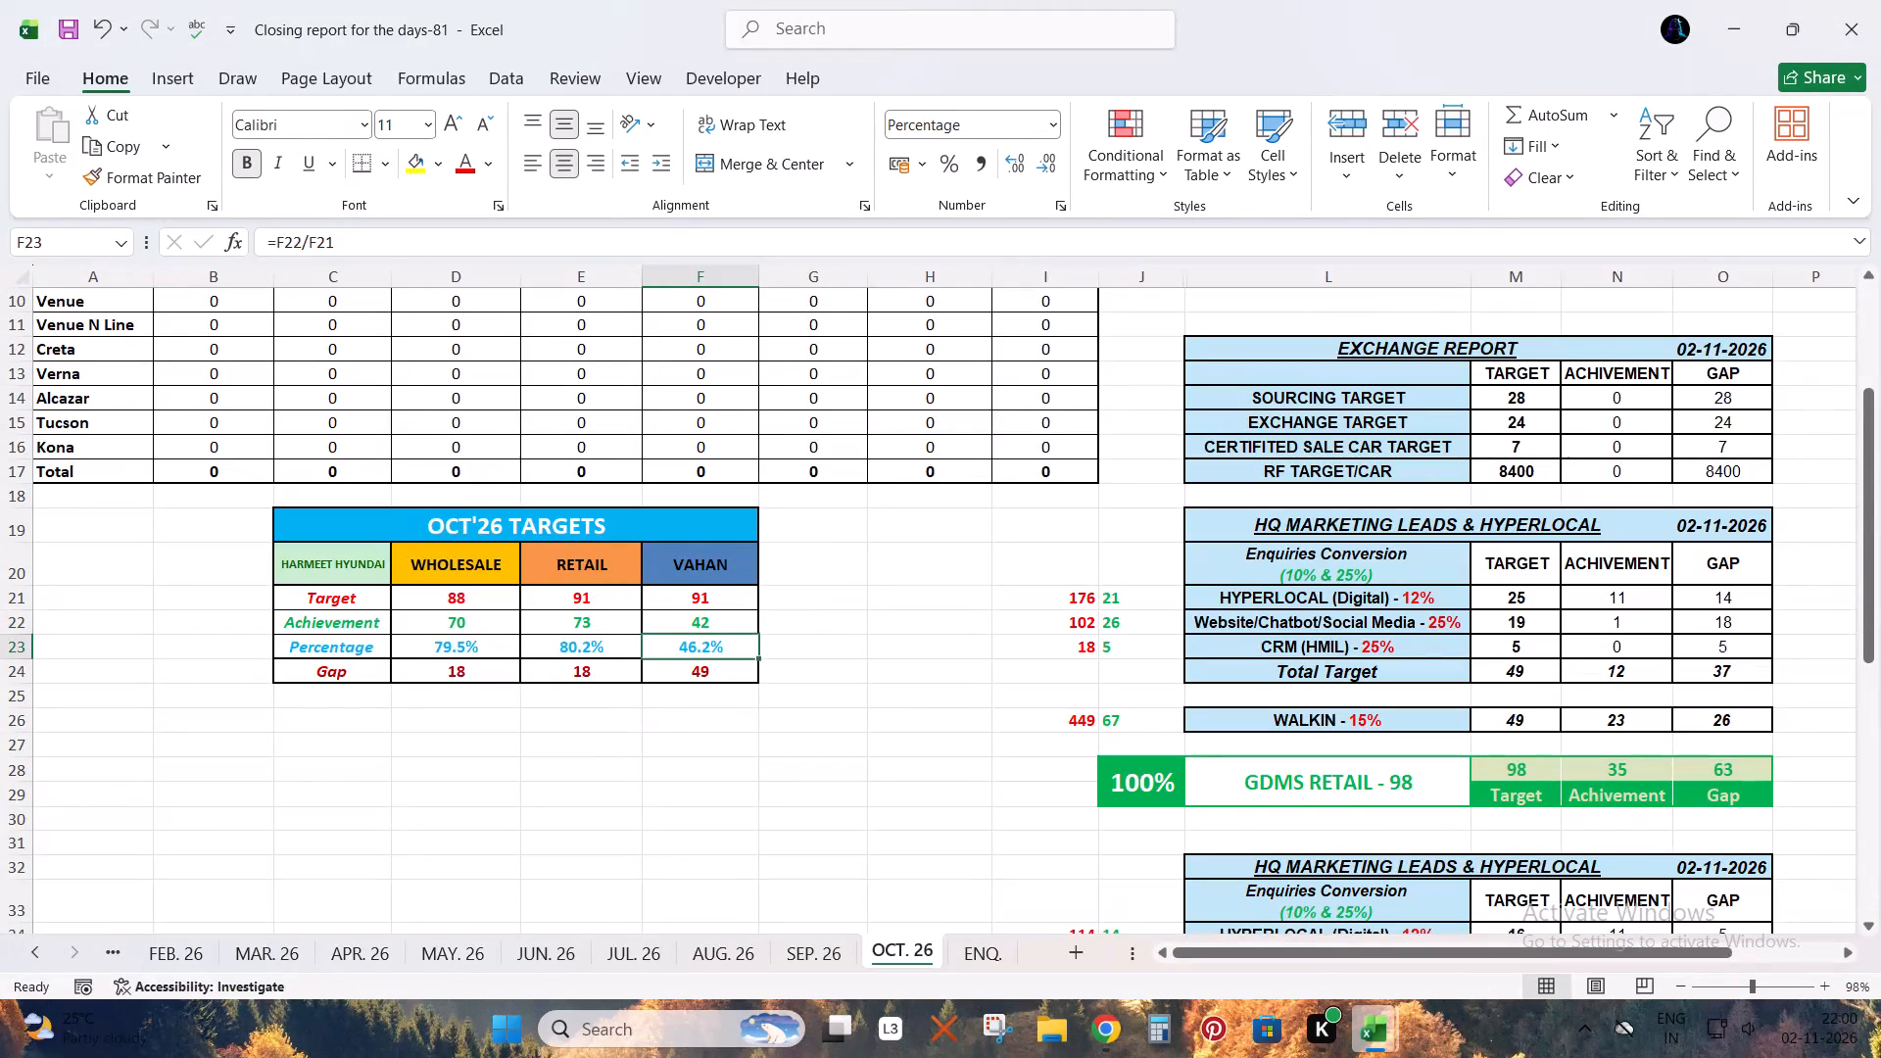
pyautogui.hotkey('ctrl', 's')
# Close the TODAY MIS workbook.
pyautogui.hotkey('alt', 'Tab')
pyautogui.click(1880, 0)
pyautogui.click(1061, 698)
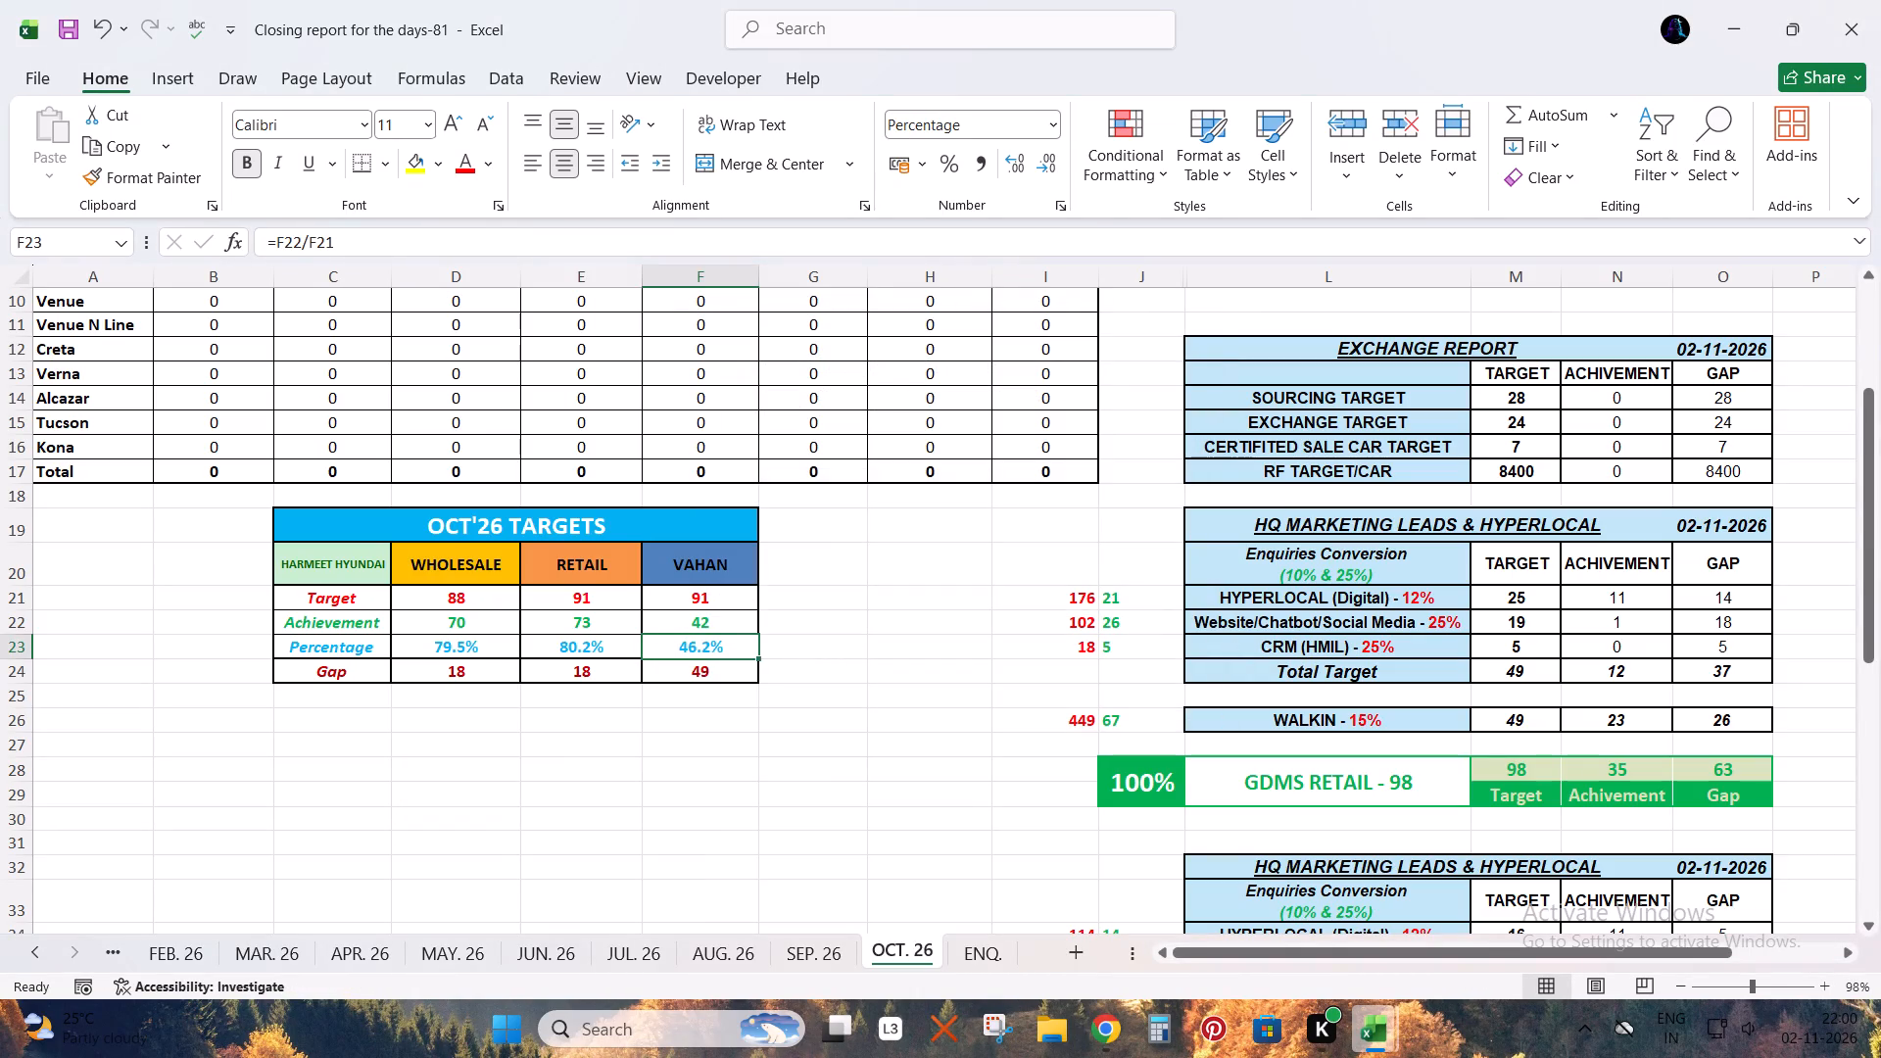
# Show the Wholesale, Retail and Vahan percentages in the OCT'26 TARGETS table as whole percentages without decimals.
pyautogui.moveTo(475, 647); pyautogui.dragTo(792, 652)
pyautogui.moveTo(479, 647); pyautogui.dragTo(764, 652)
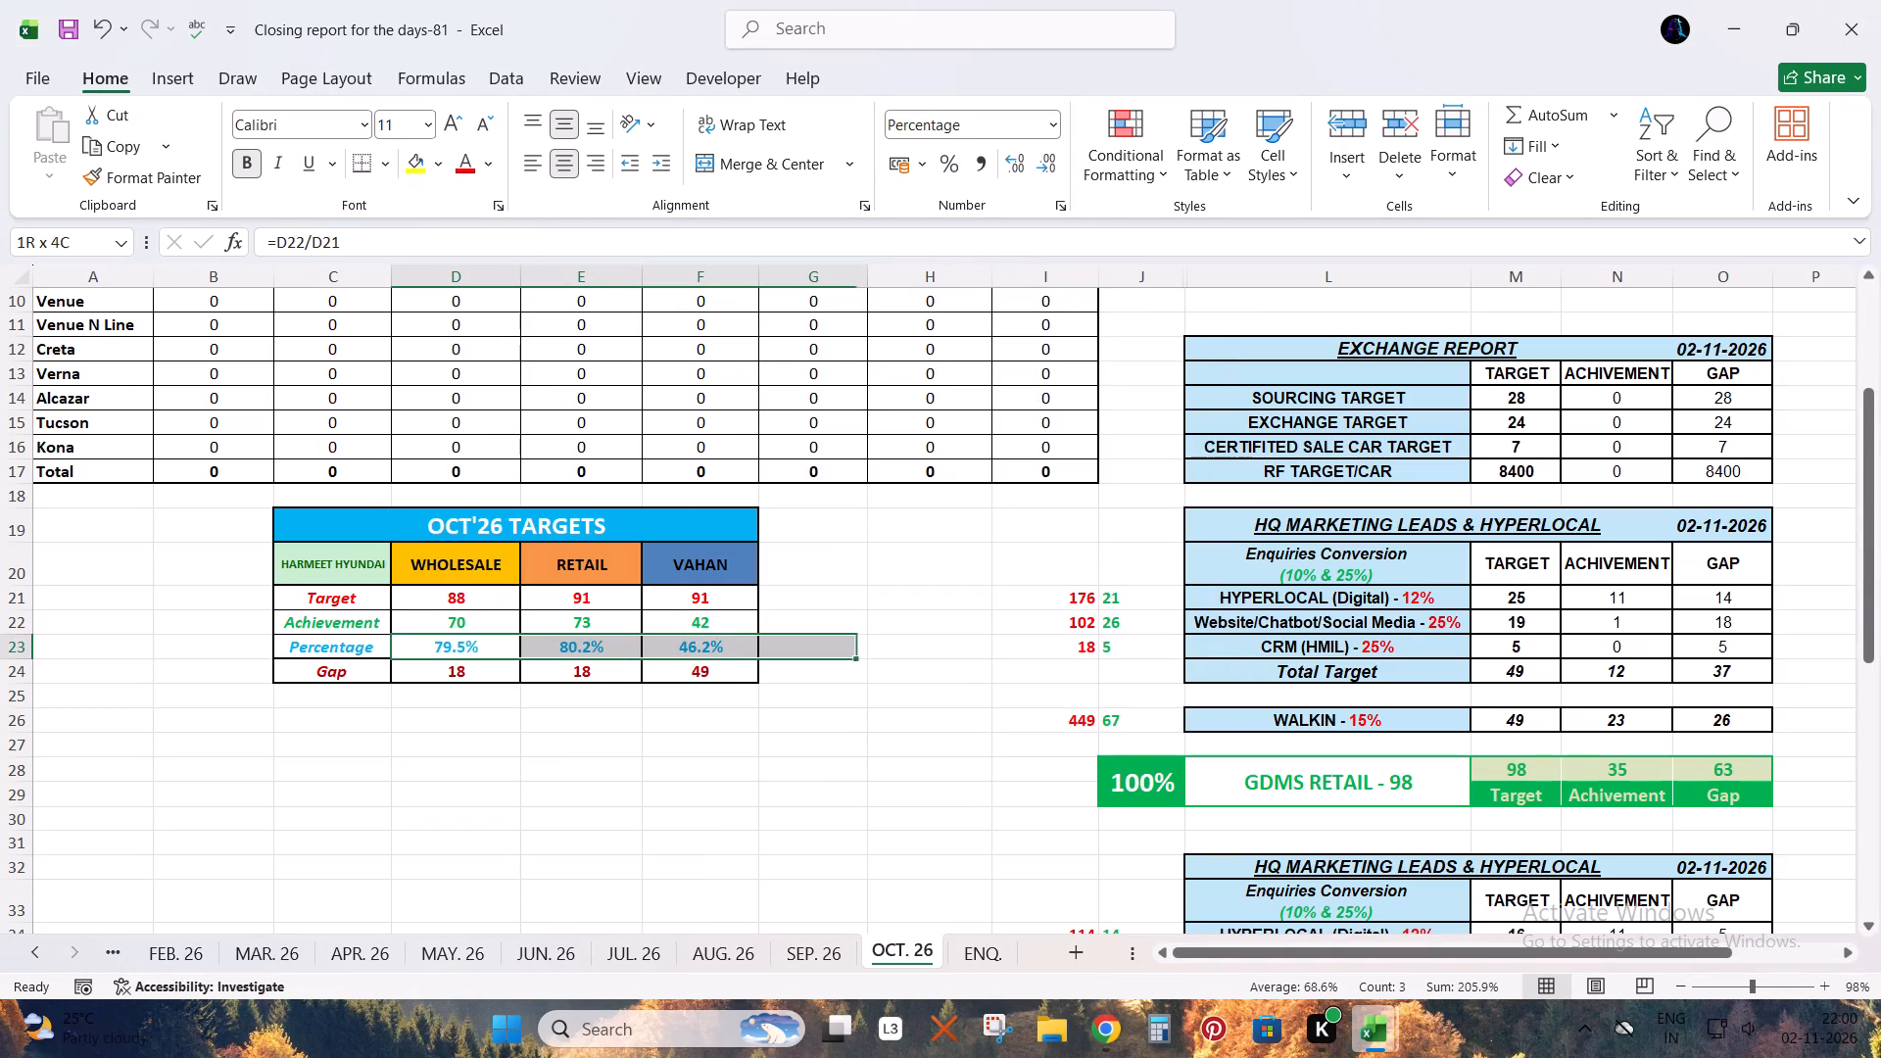
pyautogui.moveTo(764, 652); pyautogui.dragTo(729, 651)
pyautogui.click(1047, 163)
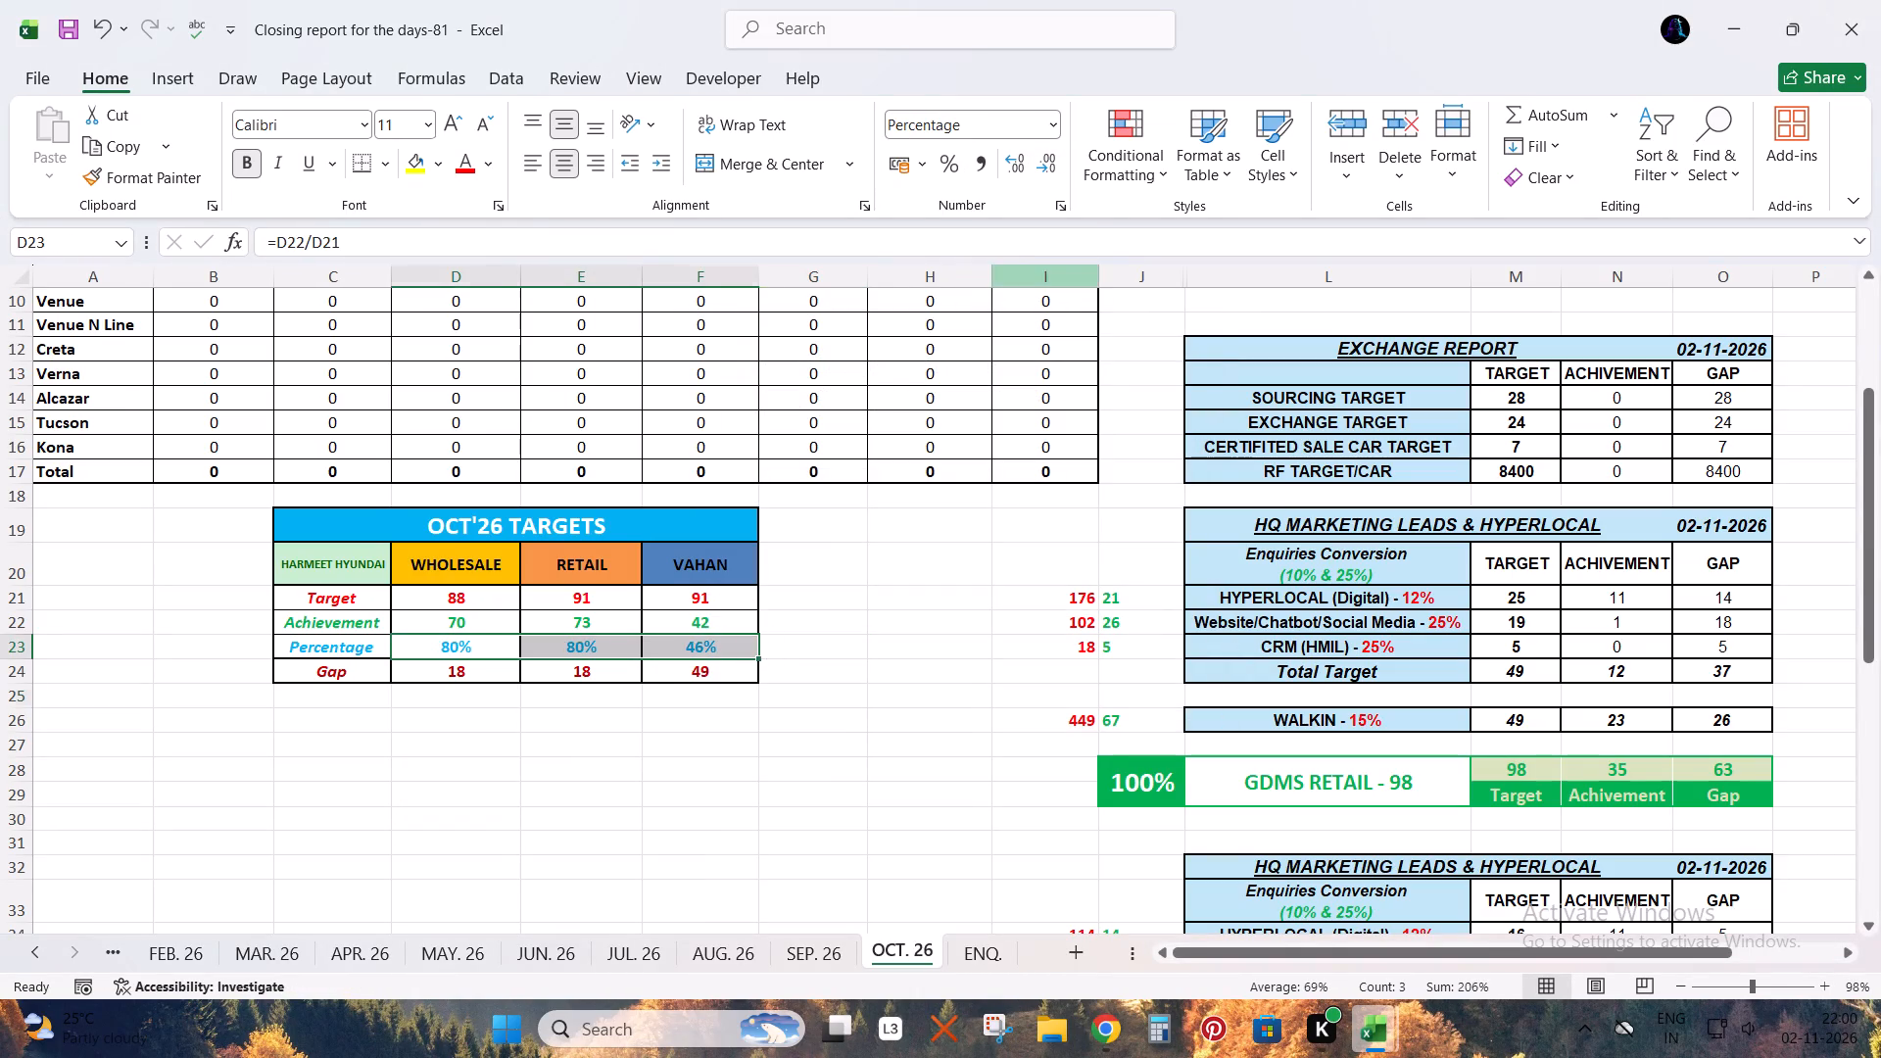
pyautogui.click(625, 701)
# Save and close the Closing report for the days-81 workbook and return to the desktop.
pyautogui.click(70, 33)
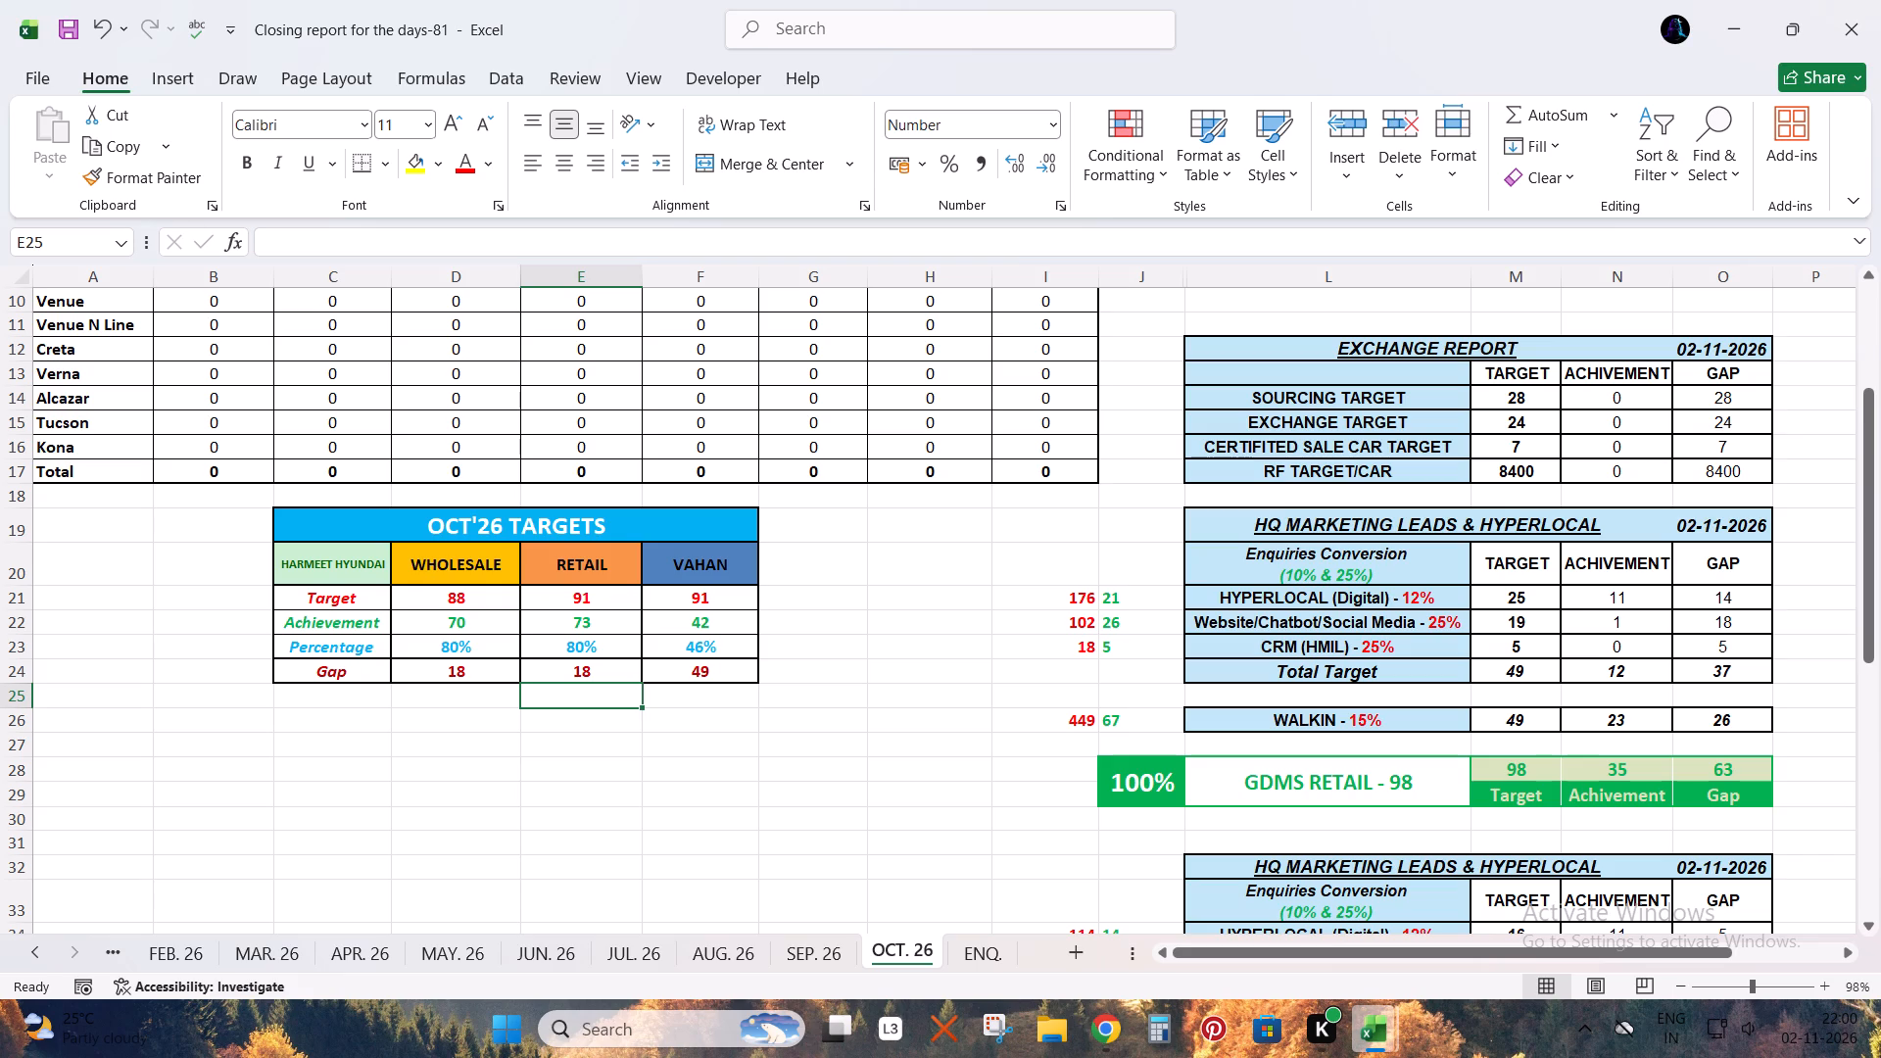
pyautogui.click(72, 31)
pyautogui.click(1880, 16)
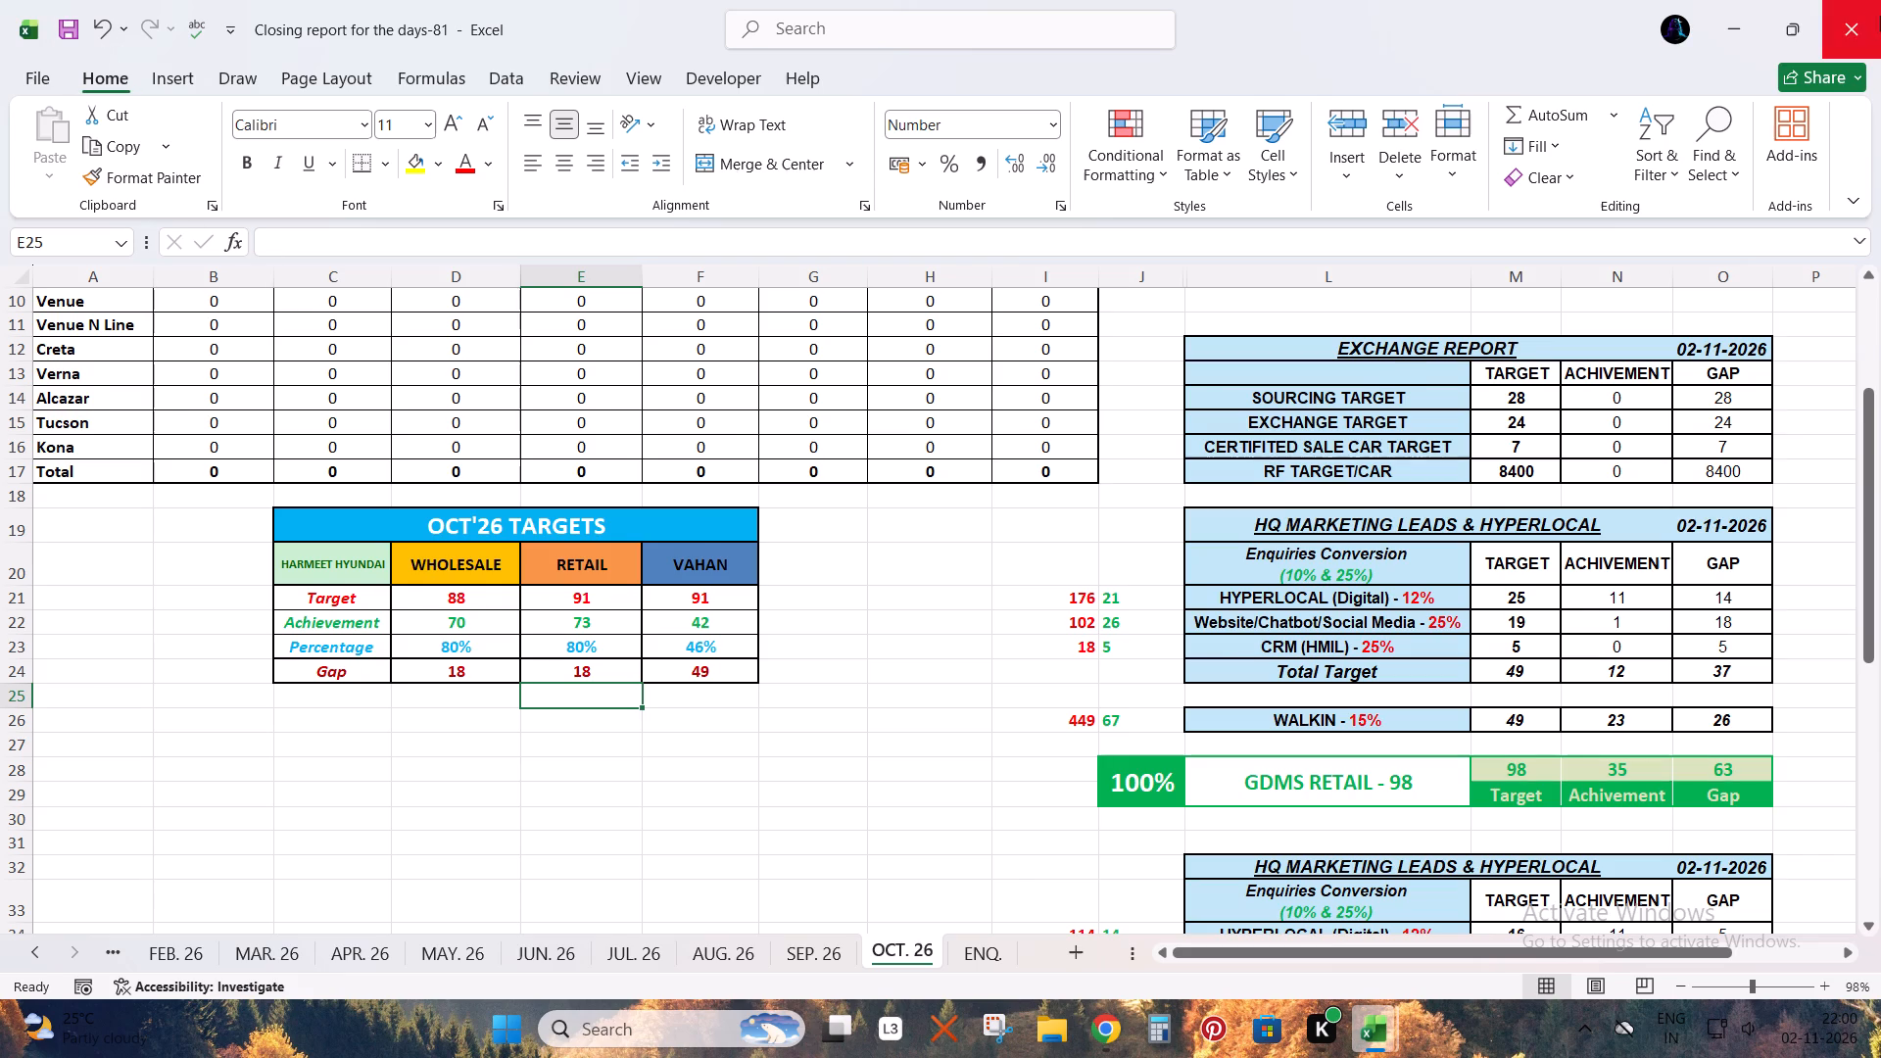
pyautogui.click(1880, 1056)
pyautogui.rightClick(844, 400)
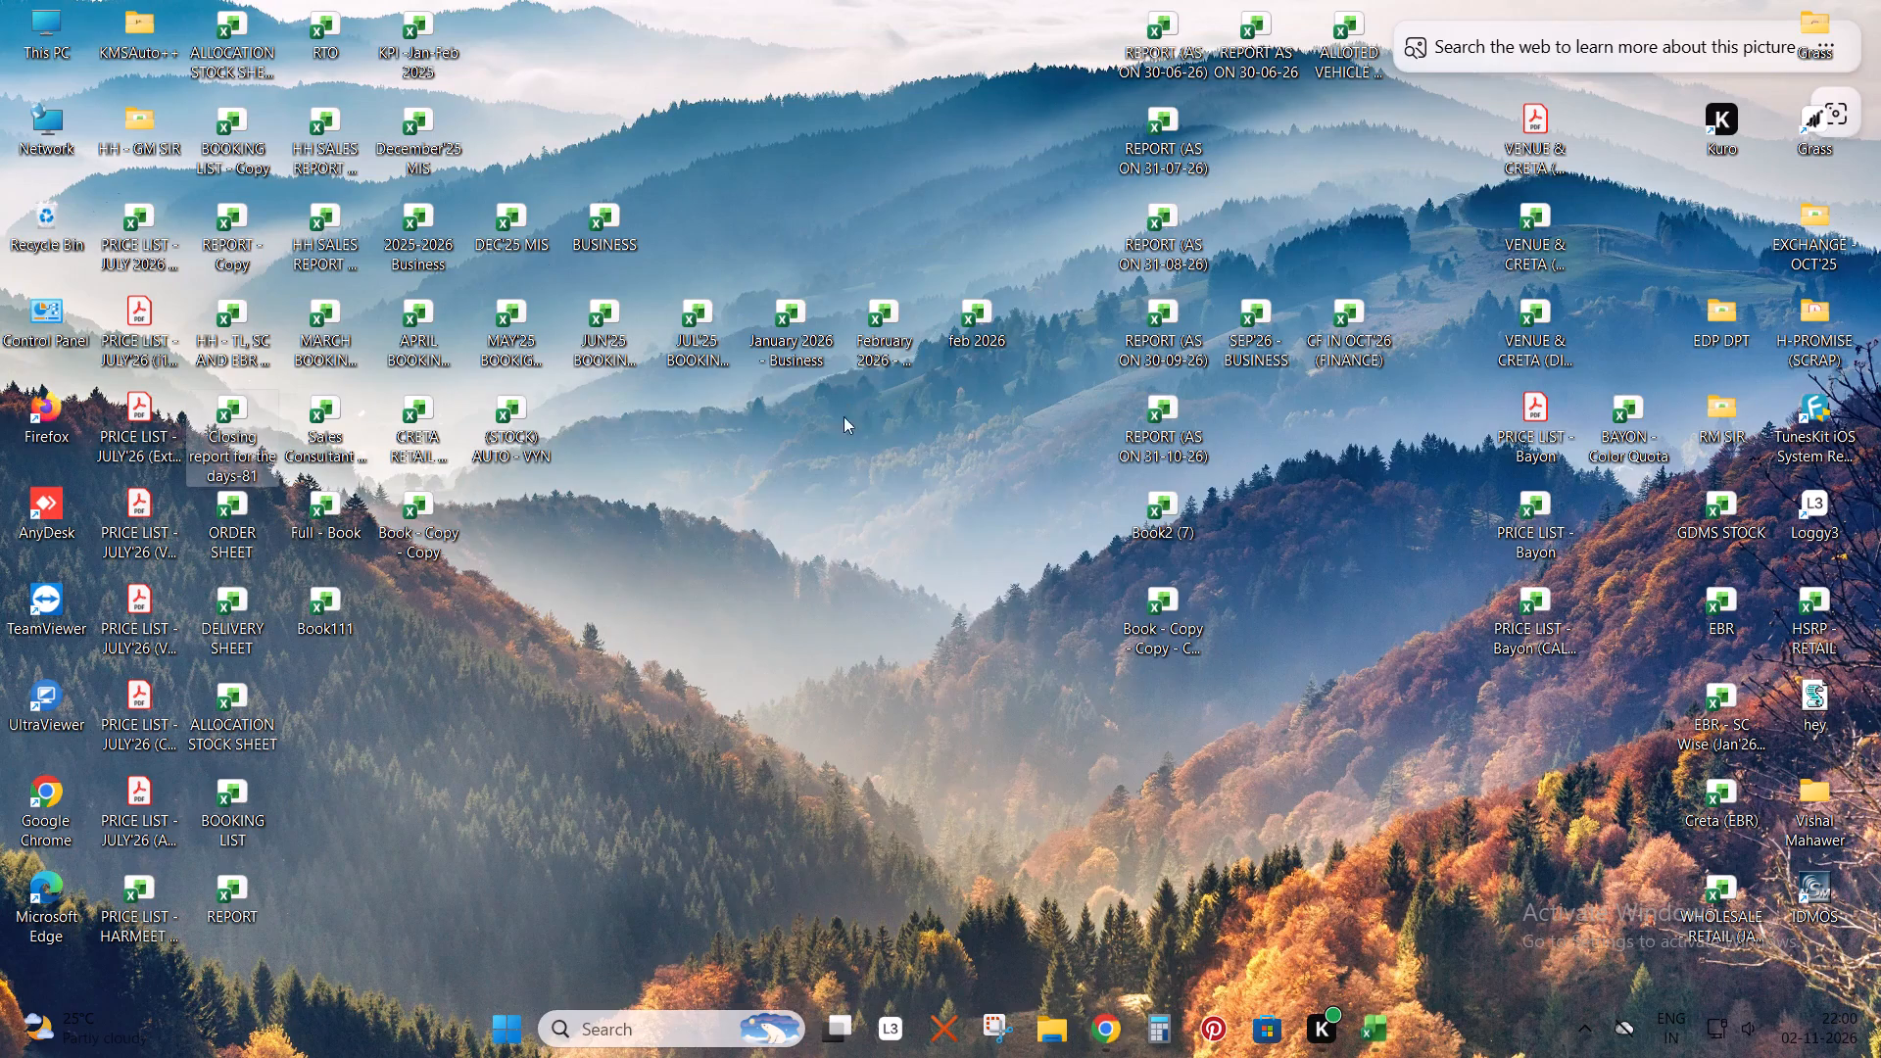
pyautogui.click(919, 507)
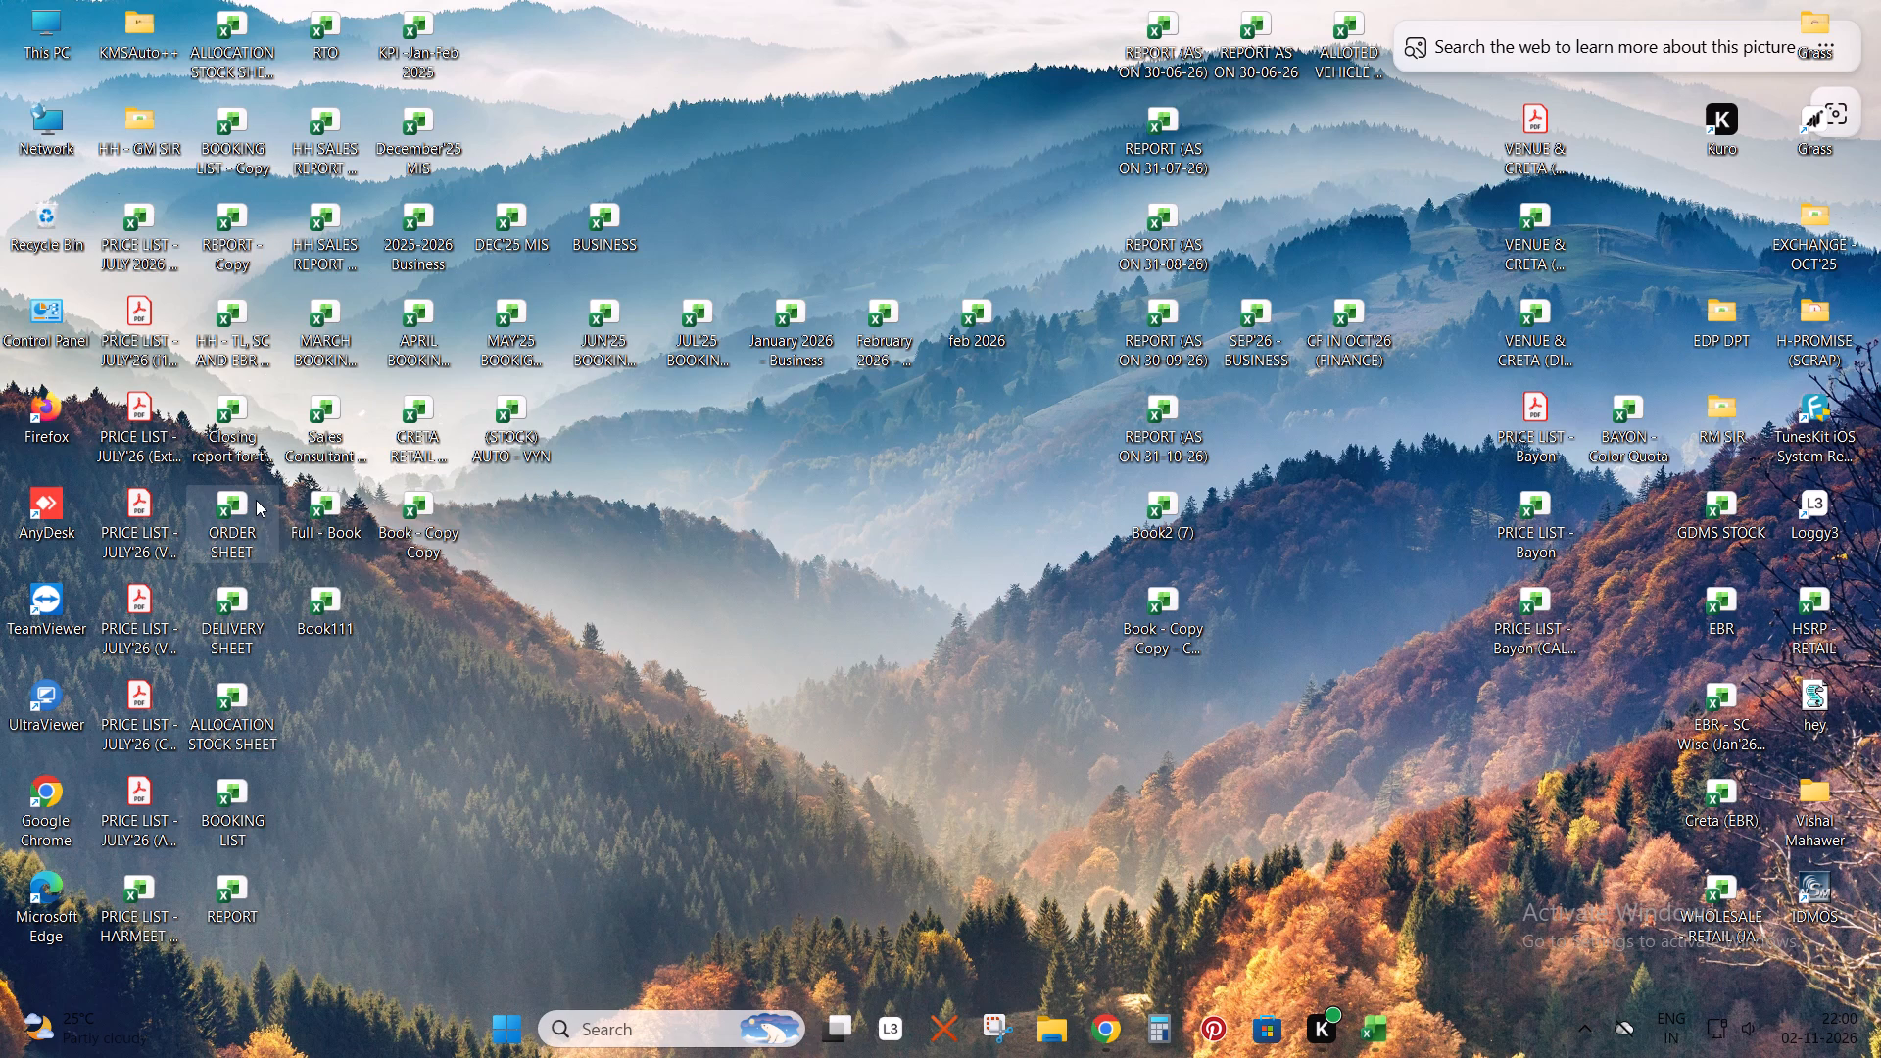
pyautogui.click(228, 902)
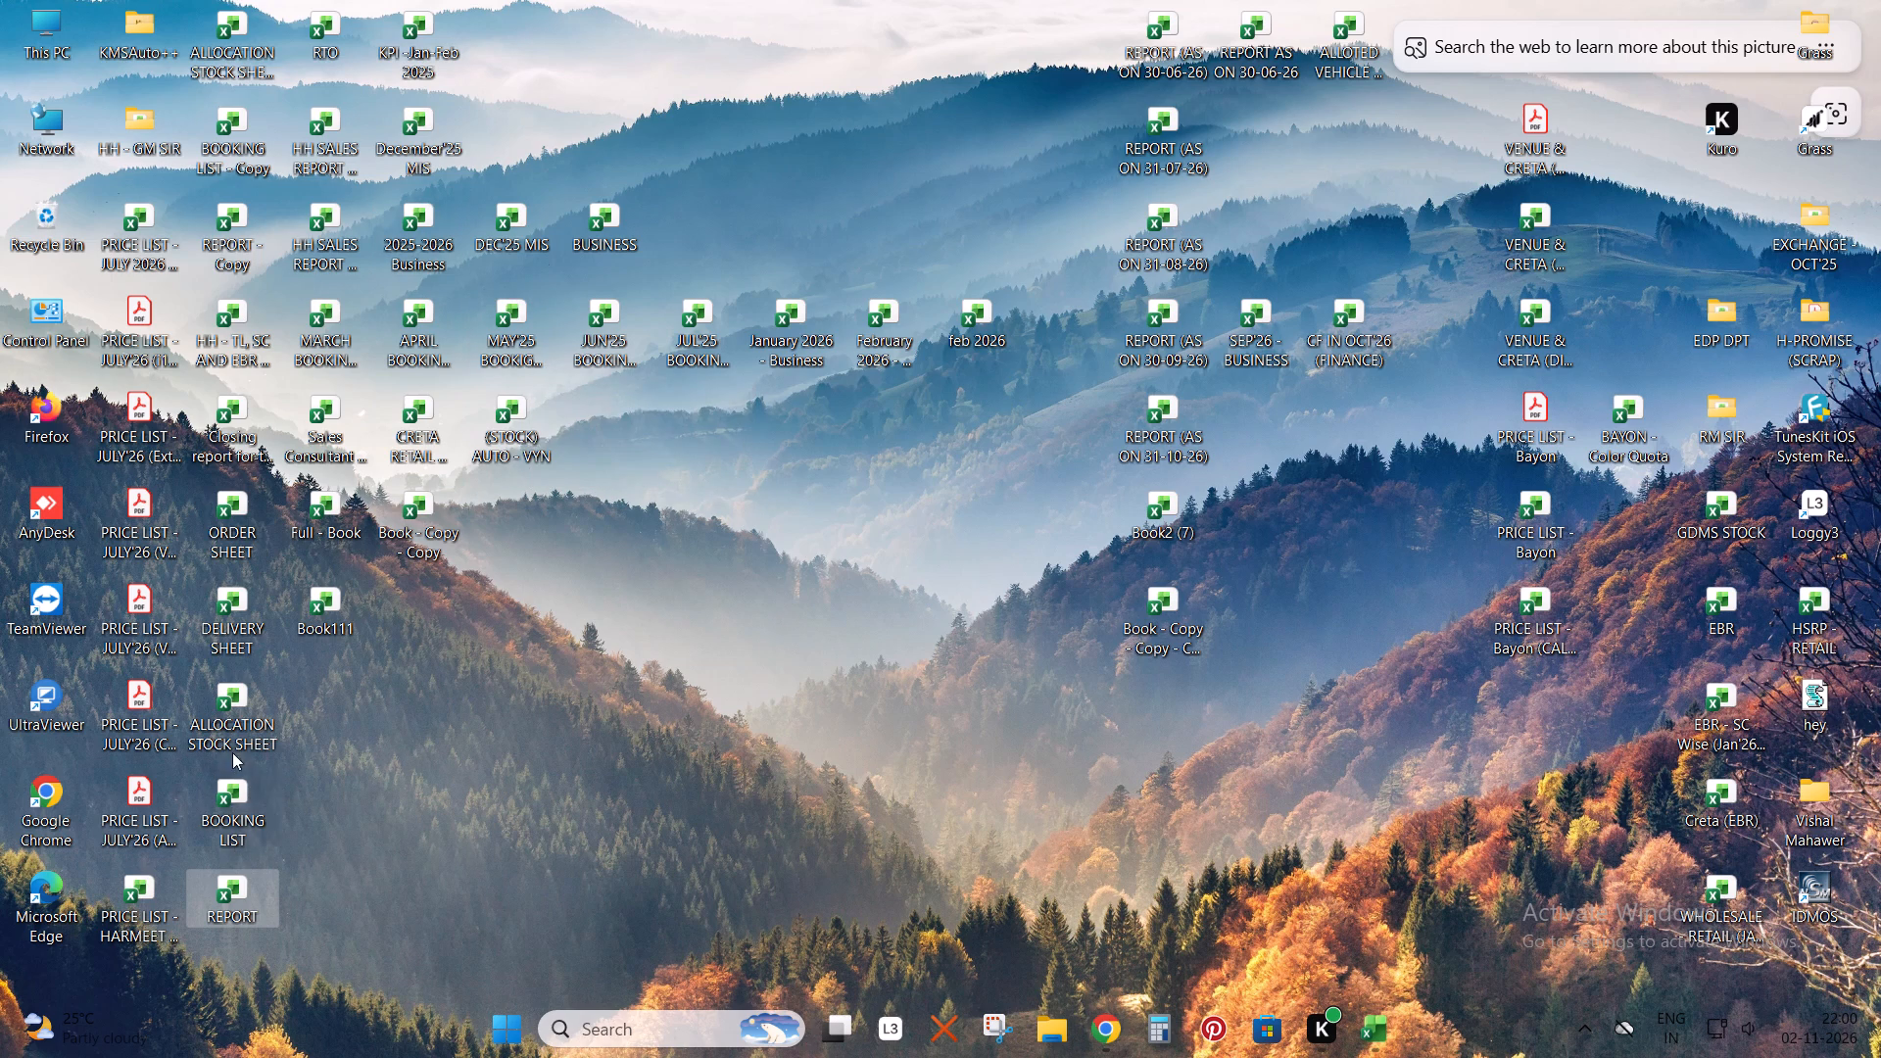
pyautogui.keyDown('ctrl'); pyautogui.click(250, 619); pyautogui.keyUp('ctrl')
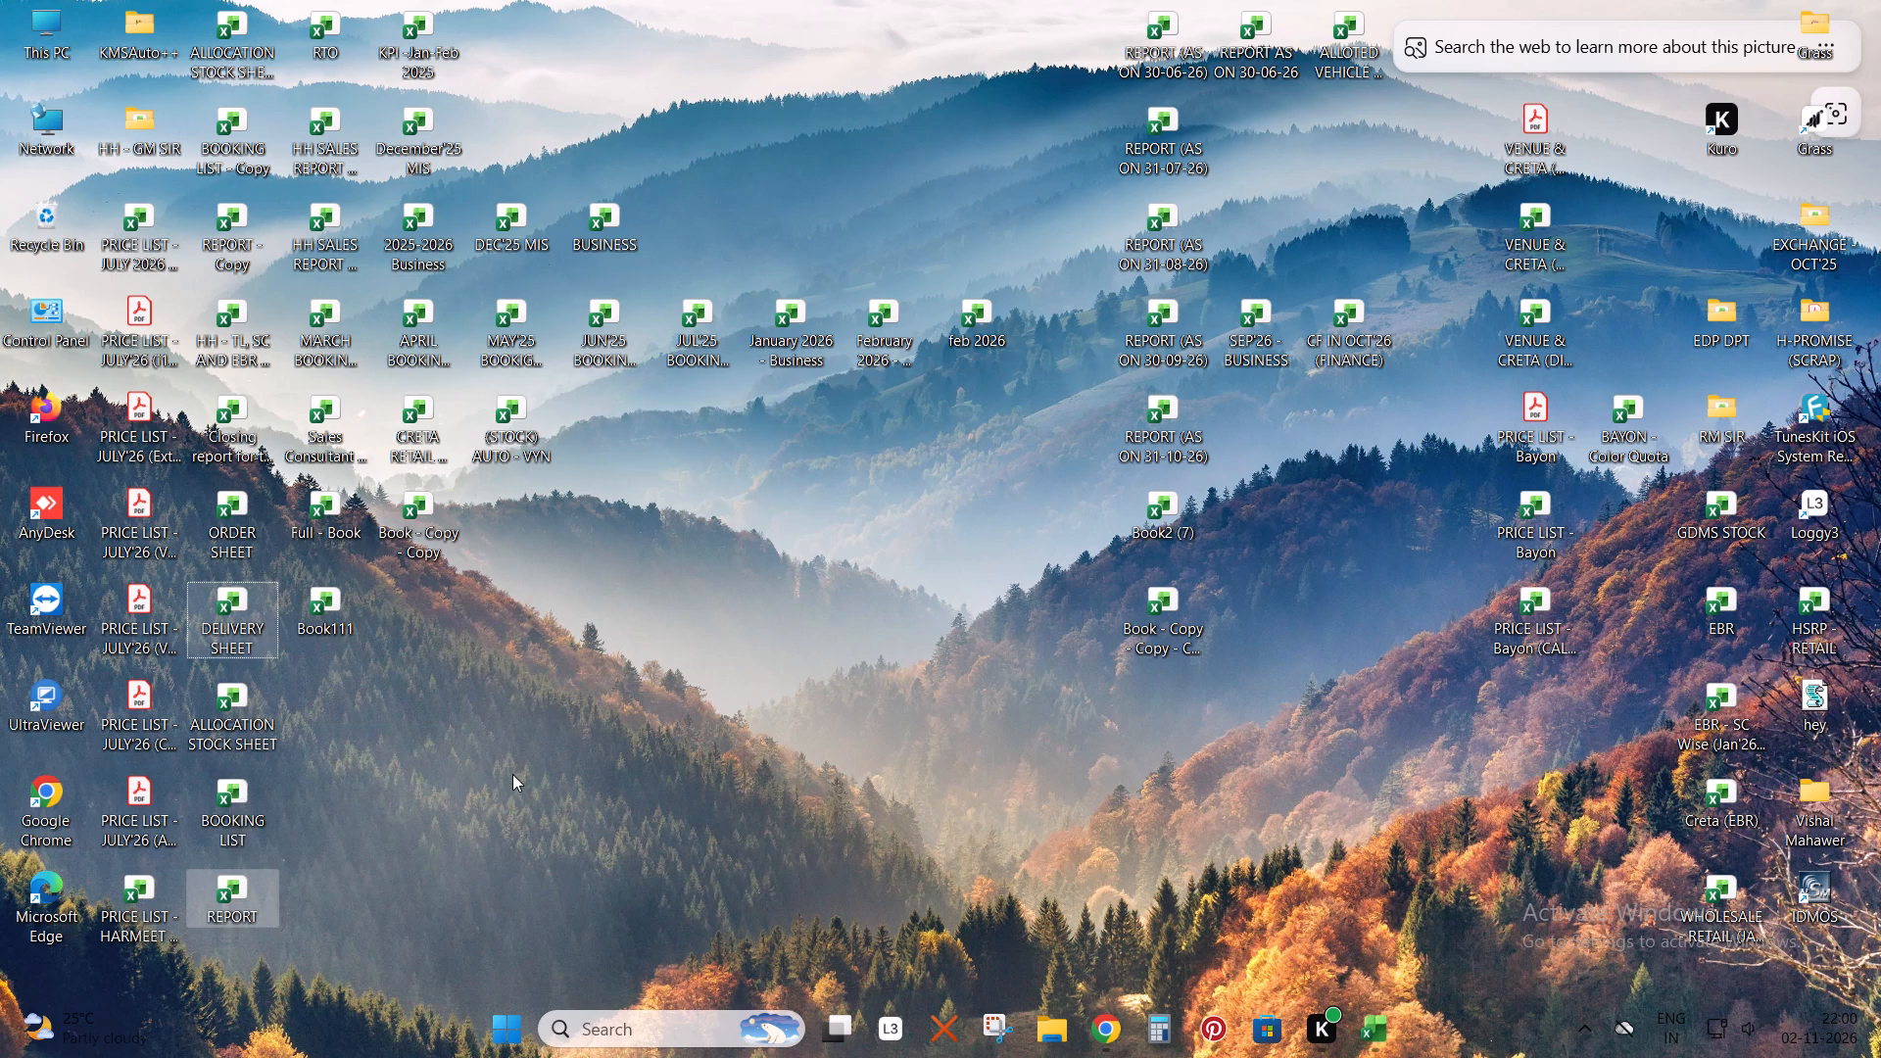
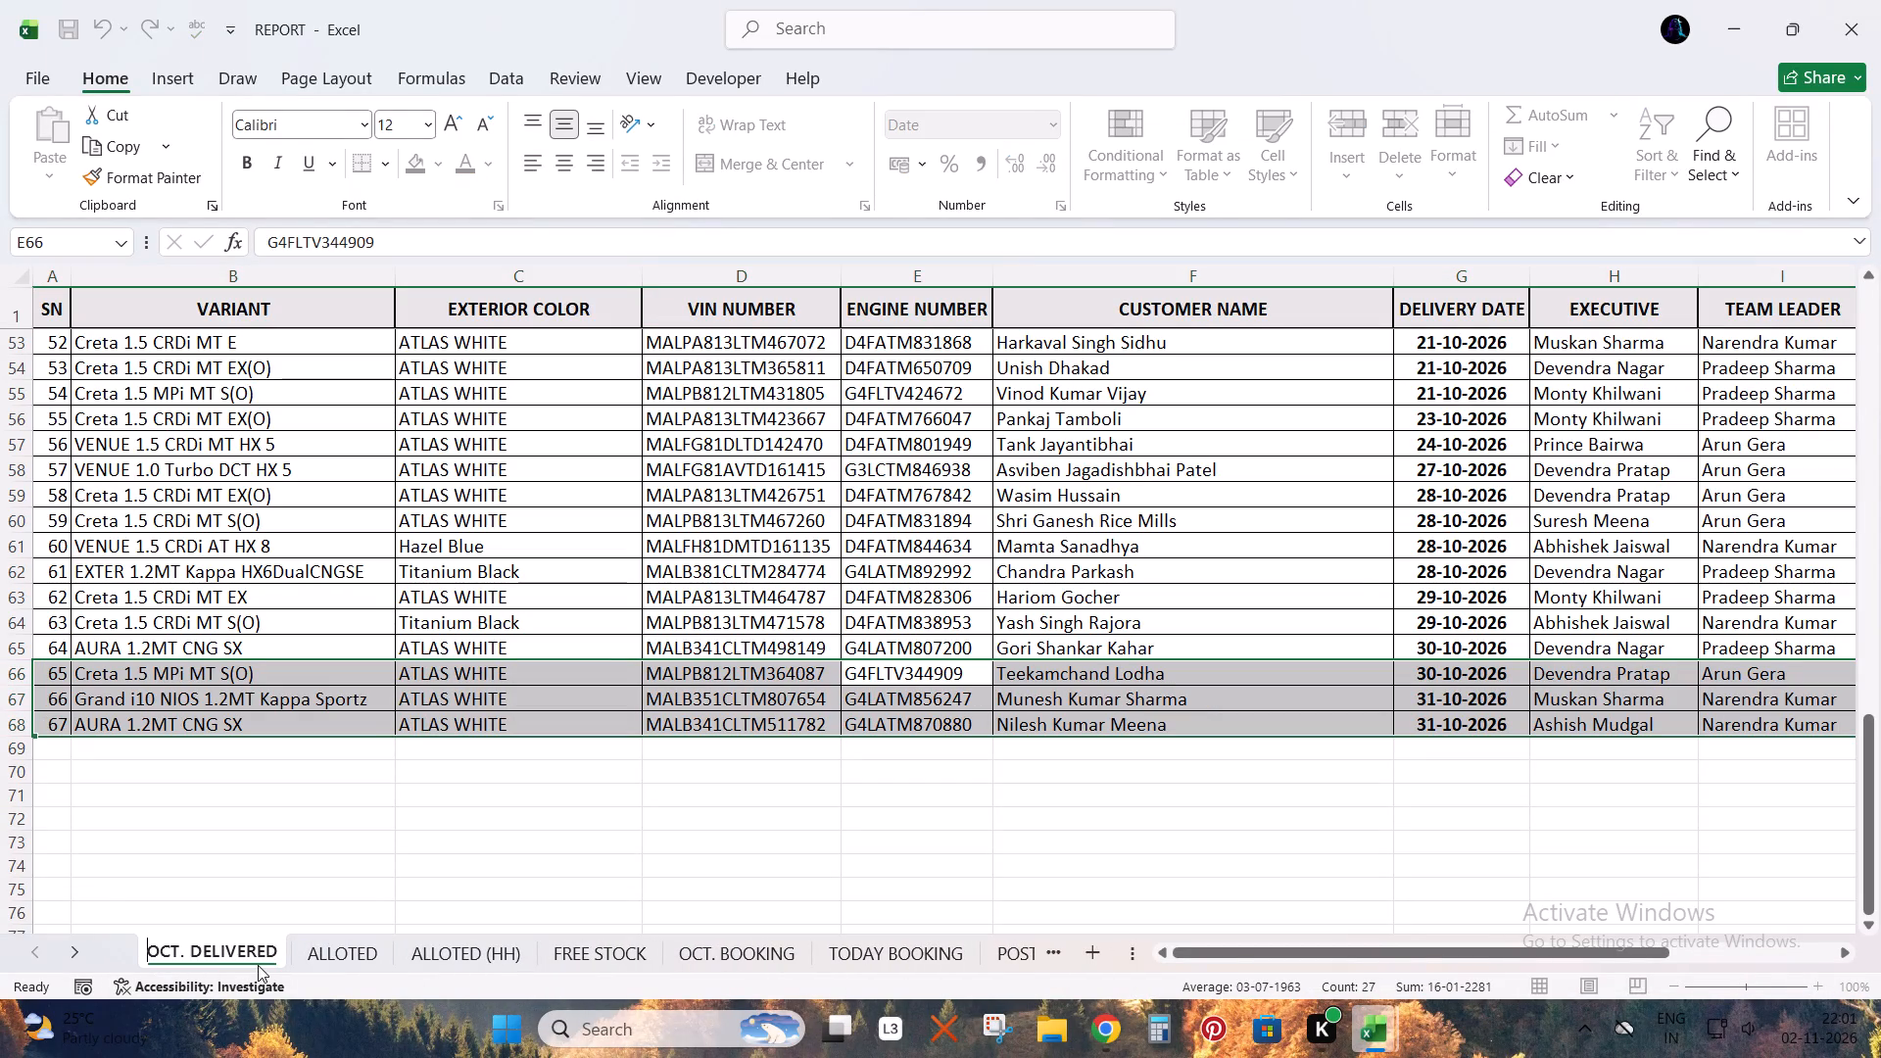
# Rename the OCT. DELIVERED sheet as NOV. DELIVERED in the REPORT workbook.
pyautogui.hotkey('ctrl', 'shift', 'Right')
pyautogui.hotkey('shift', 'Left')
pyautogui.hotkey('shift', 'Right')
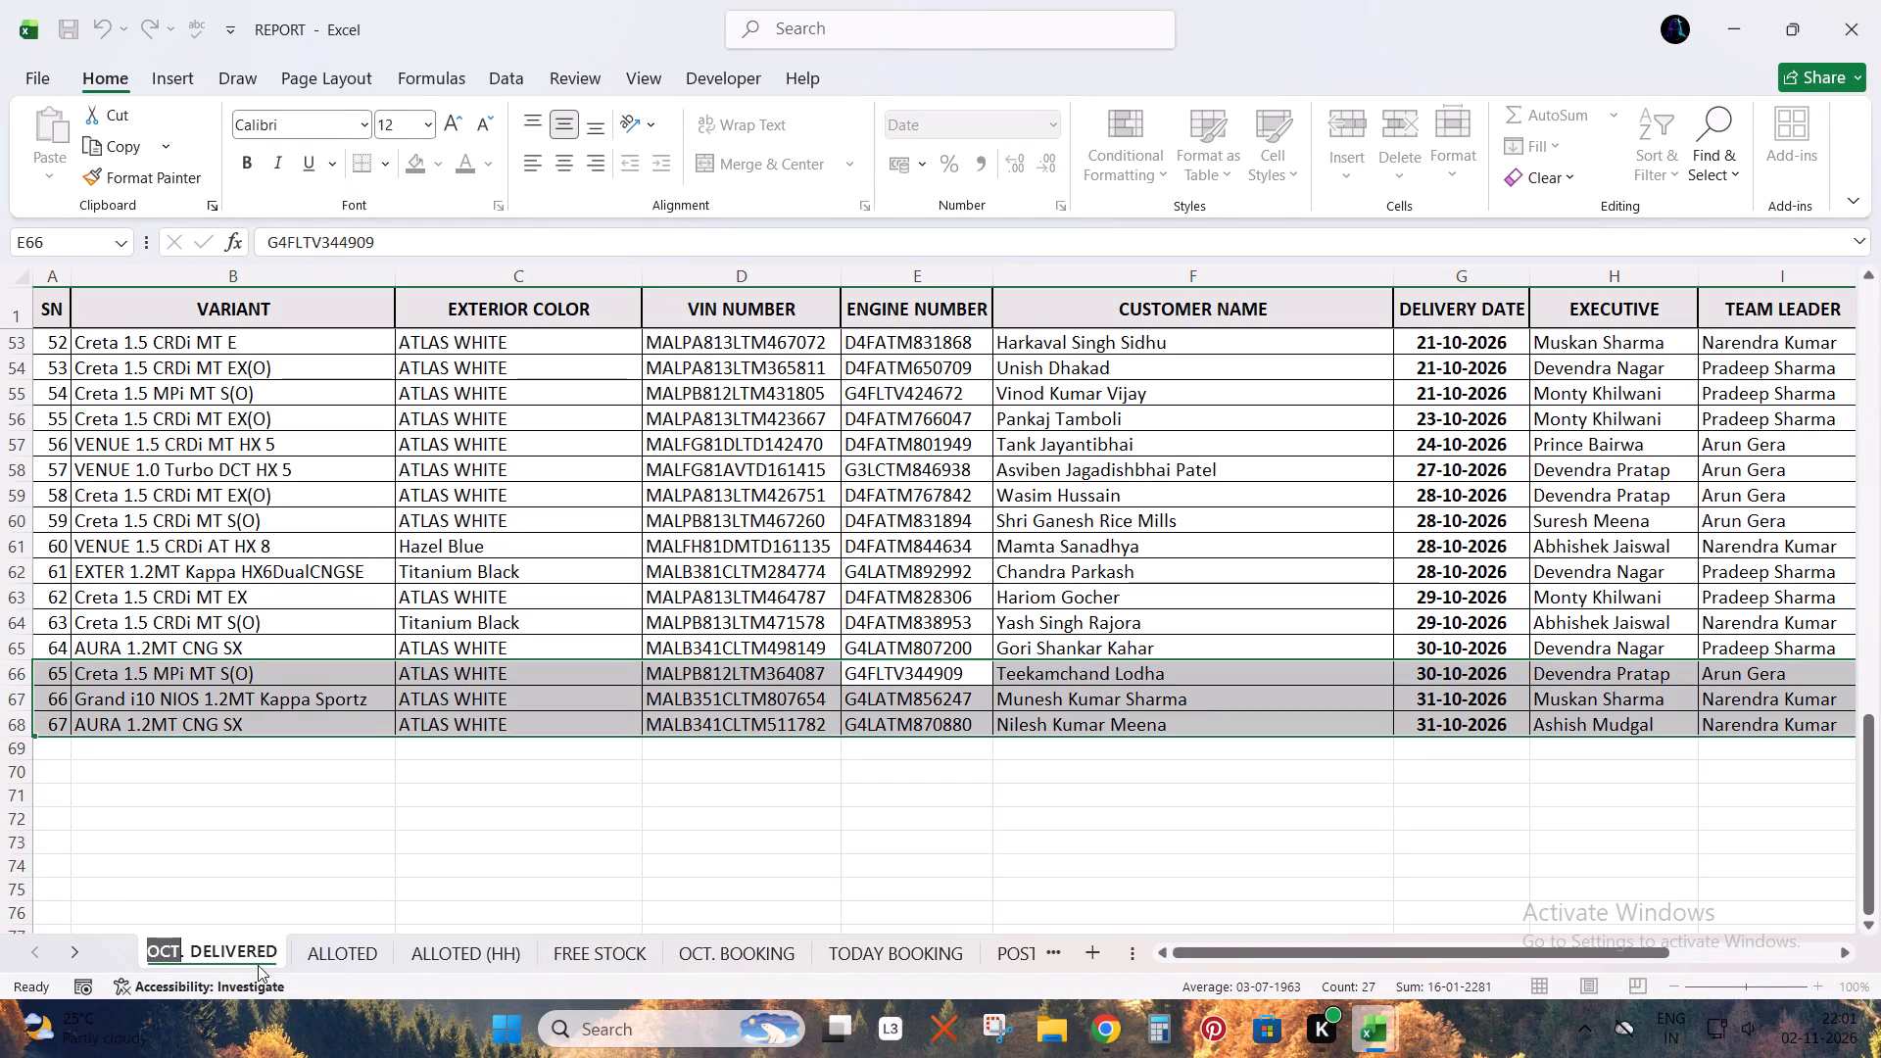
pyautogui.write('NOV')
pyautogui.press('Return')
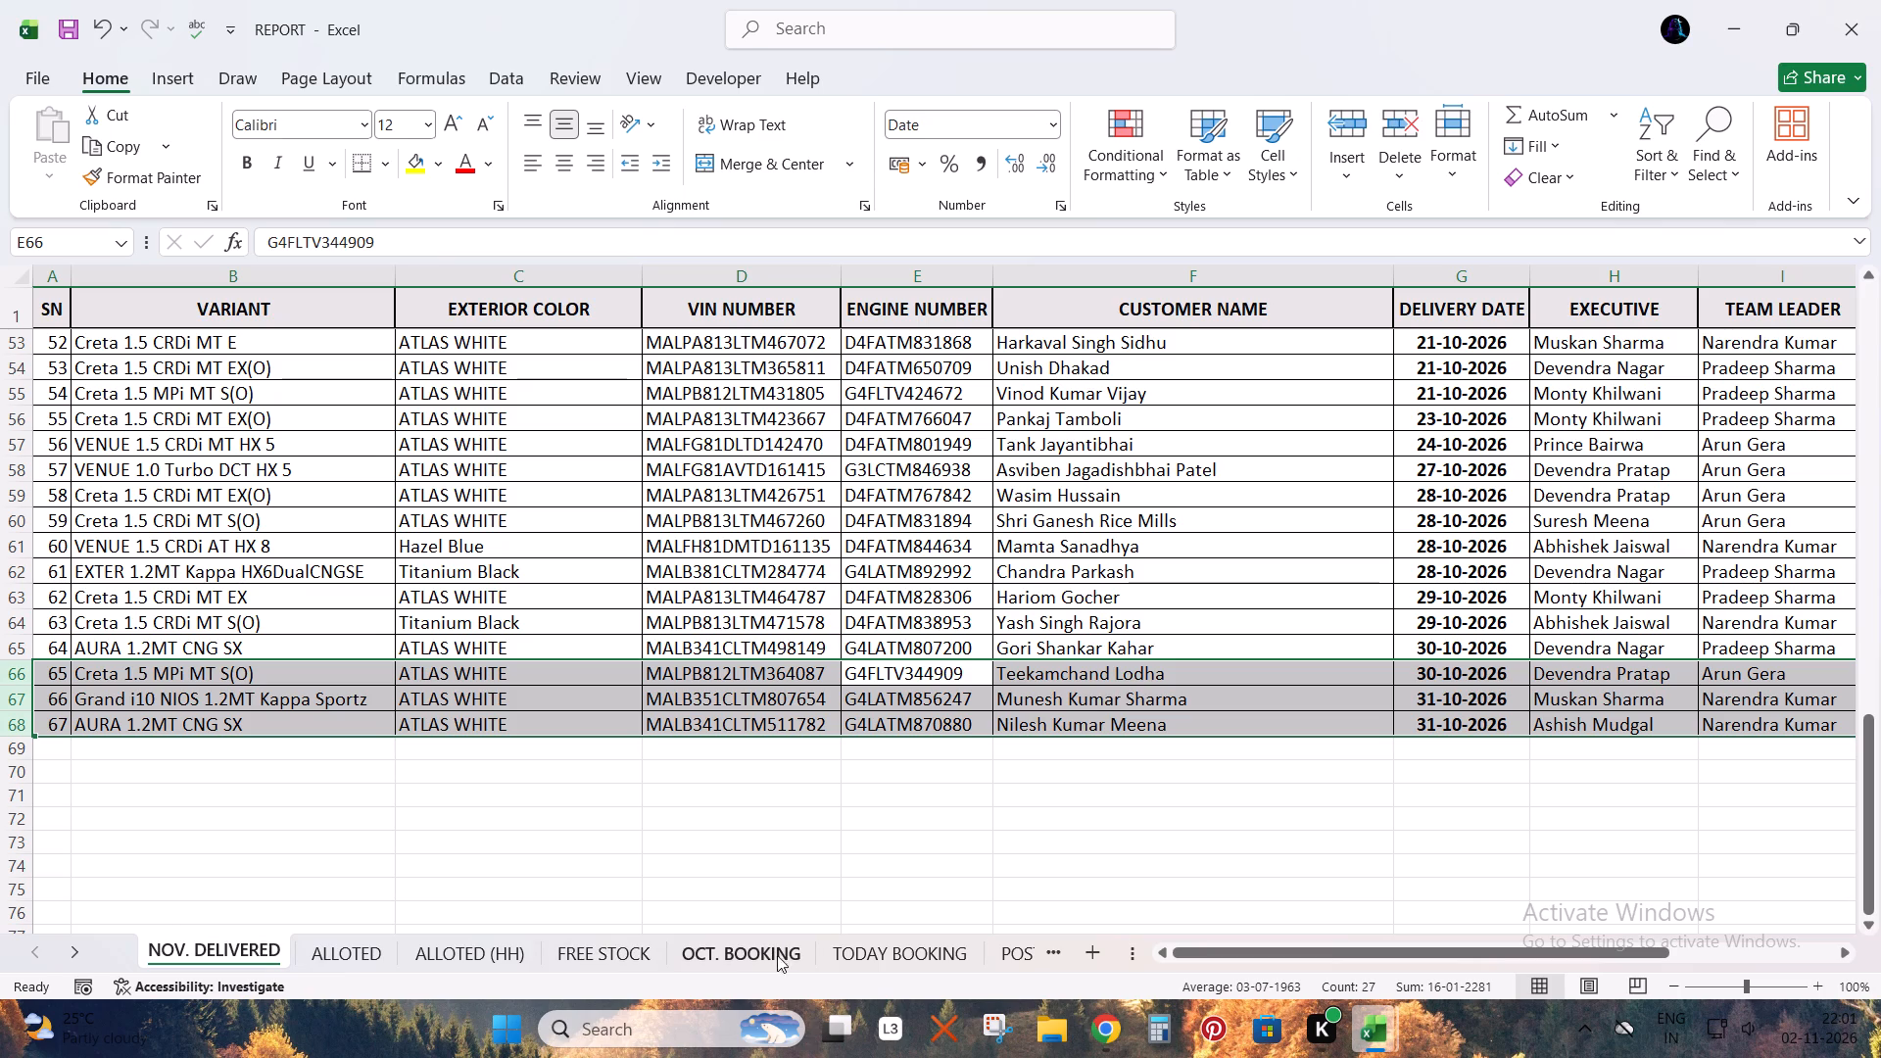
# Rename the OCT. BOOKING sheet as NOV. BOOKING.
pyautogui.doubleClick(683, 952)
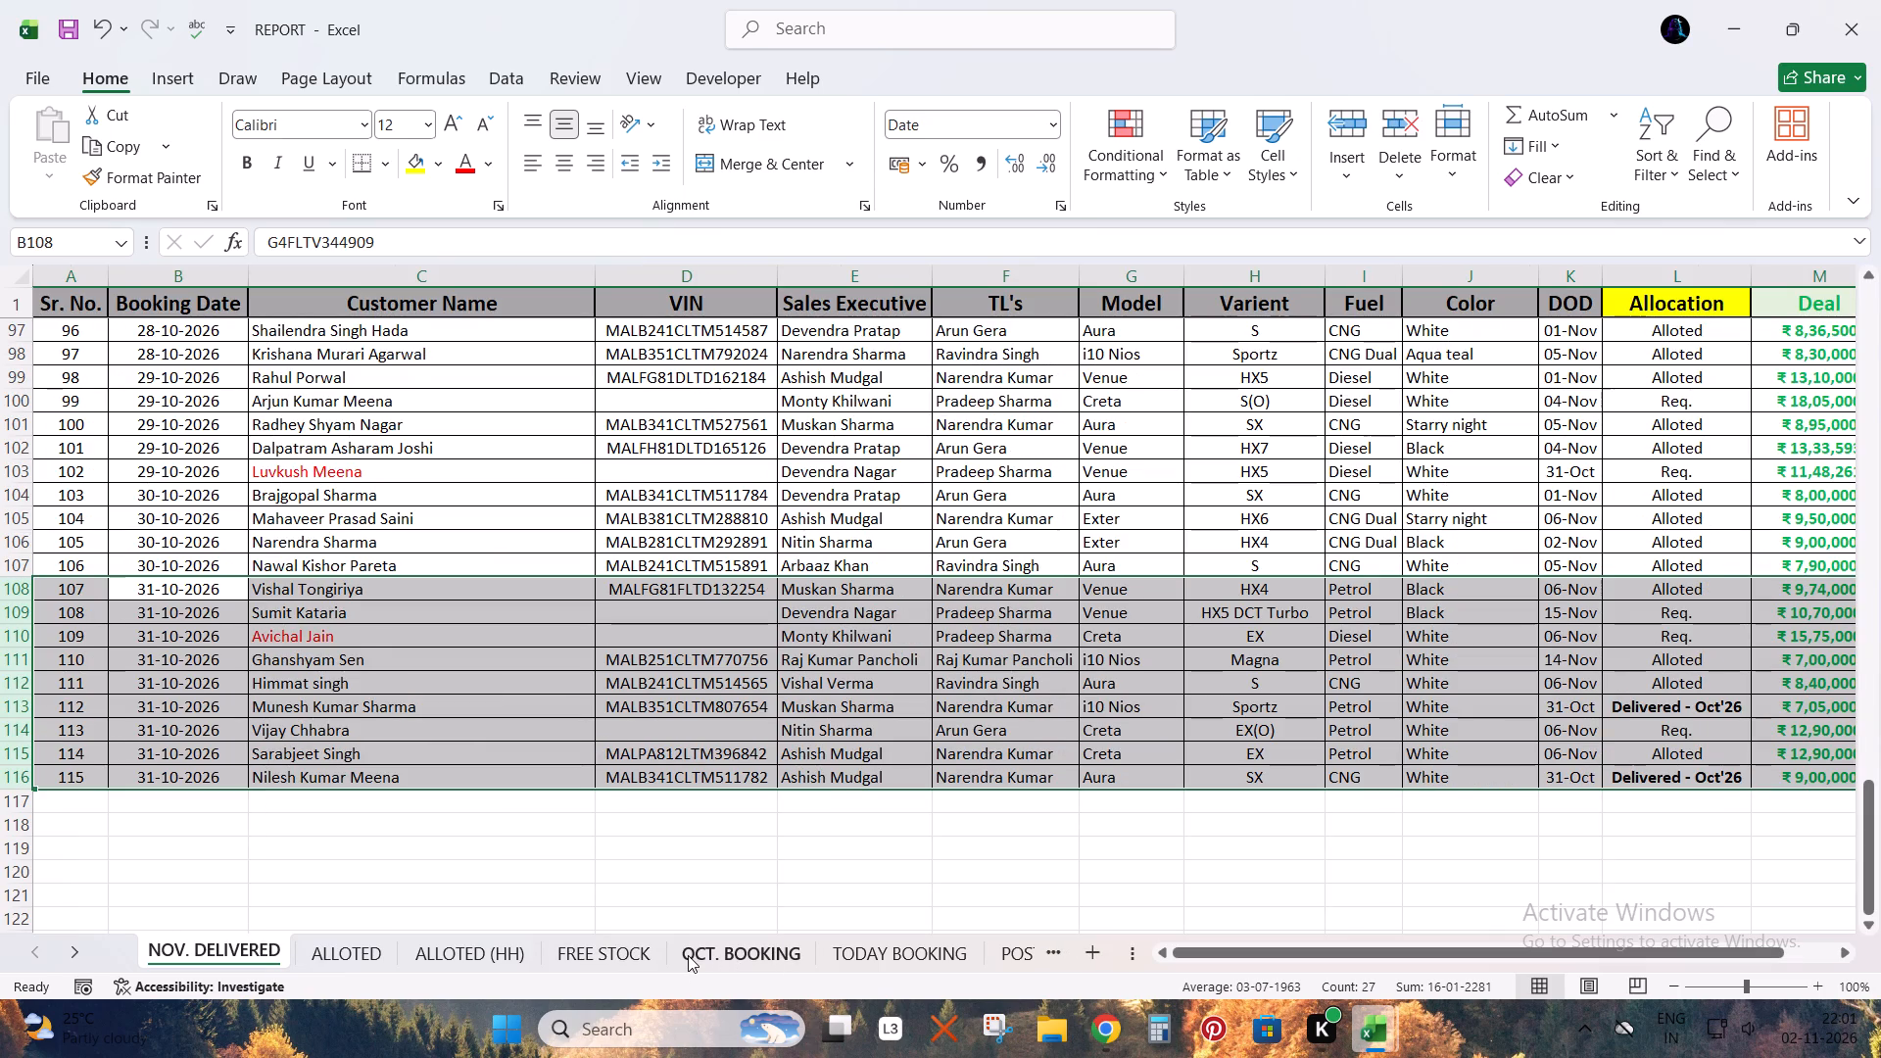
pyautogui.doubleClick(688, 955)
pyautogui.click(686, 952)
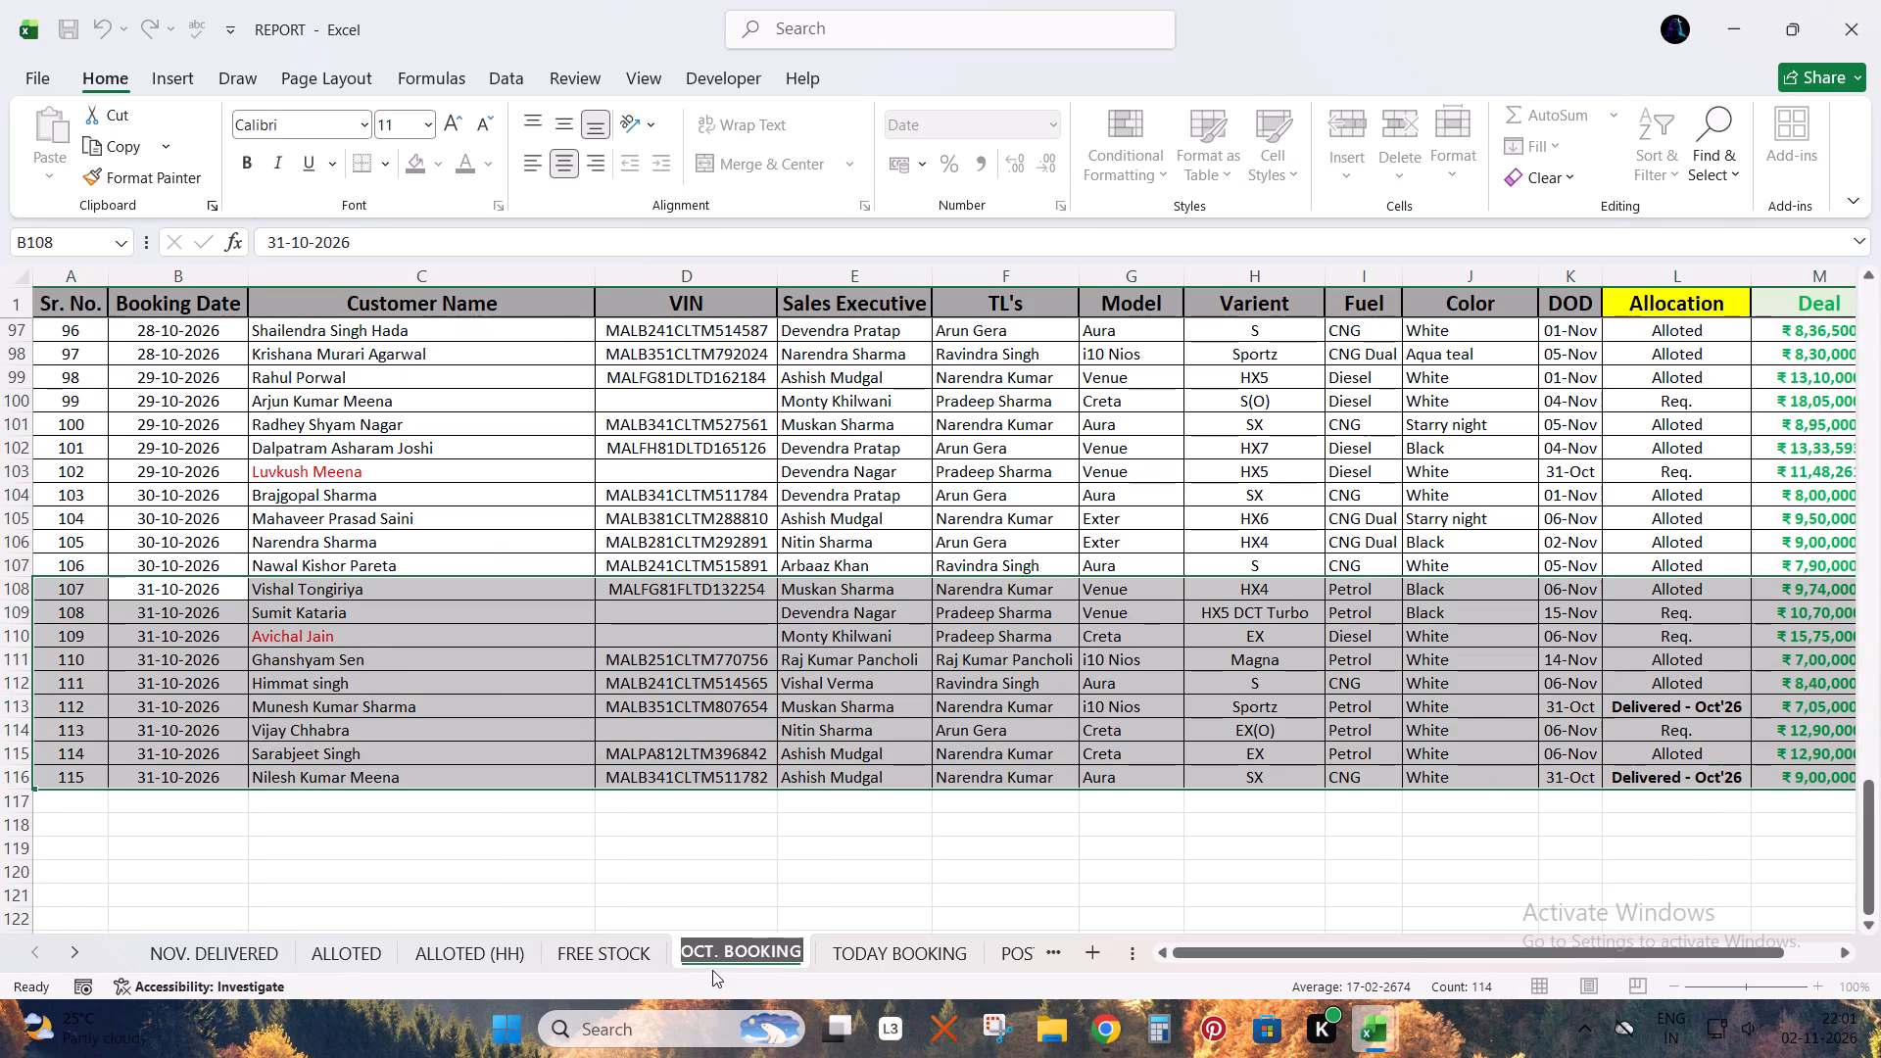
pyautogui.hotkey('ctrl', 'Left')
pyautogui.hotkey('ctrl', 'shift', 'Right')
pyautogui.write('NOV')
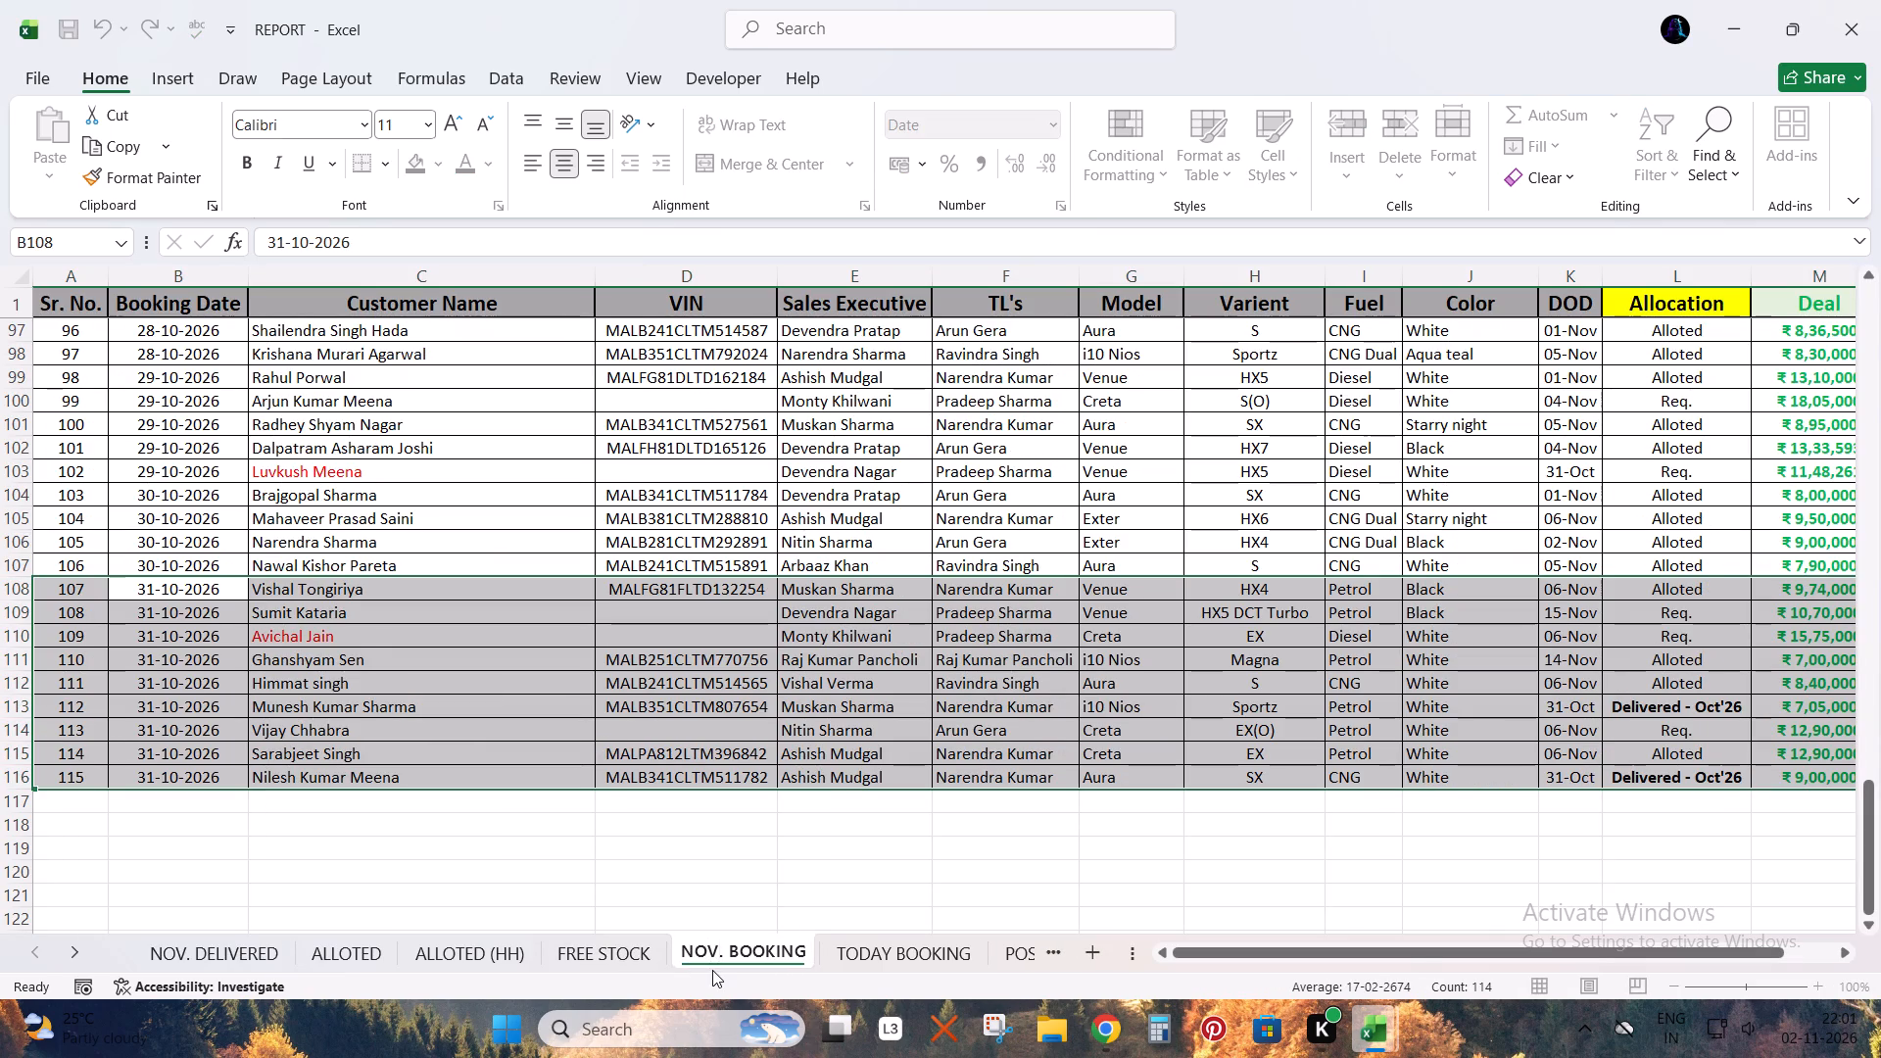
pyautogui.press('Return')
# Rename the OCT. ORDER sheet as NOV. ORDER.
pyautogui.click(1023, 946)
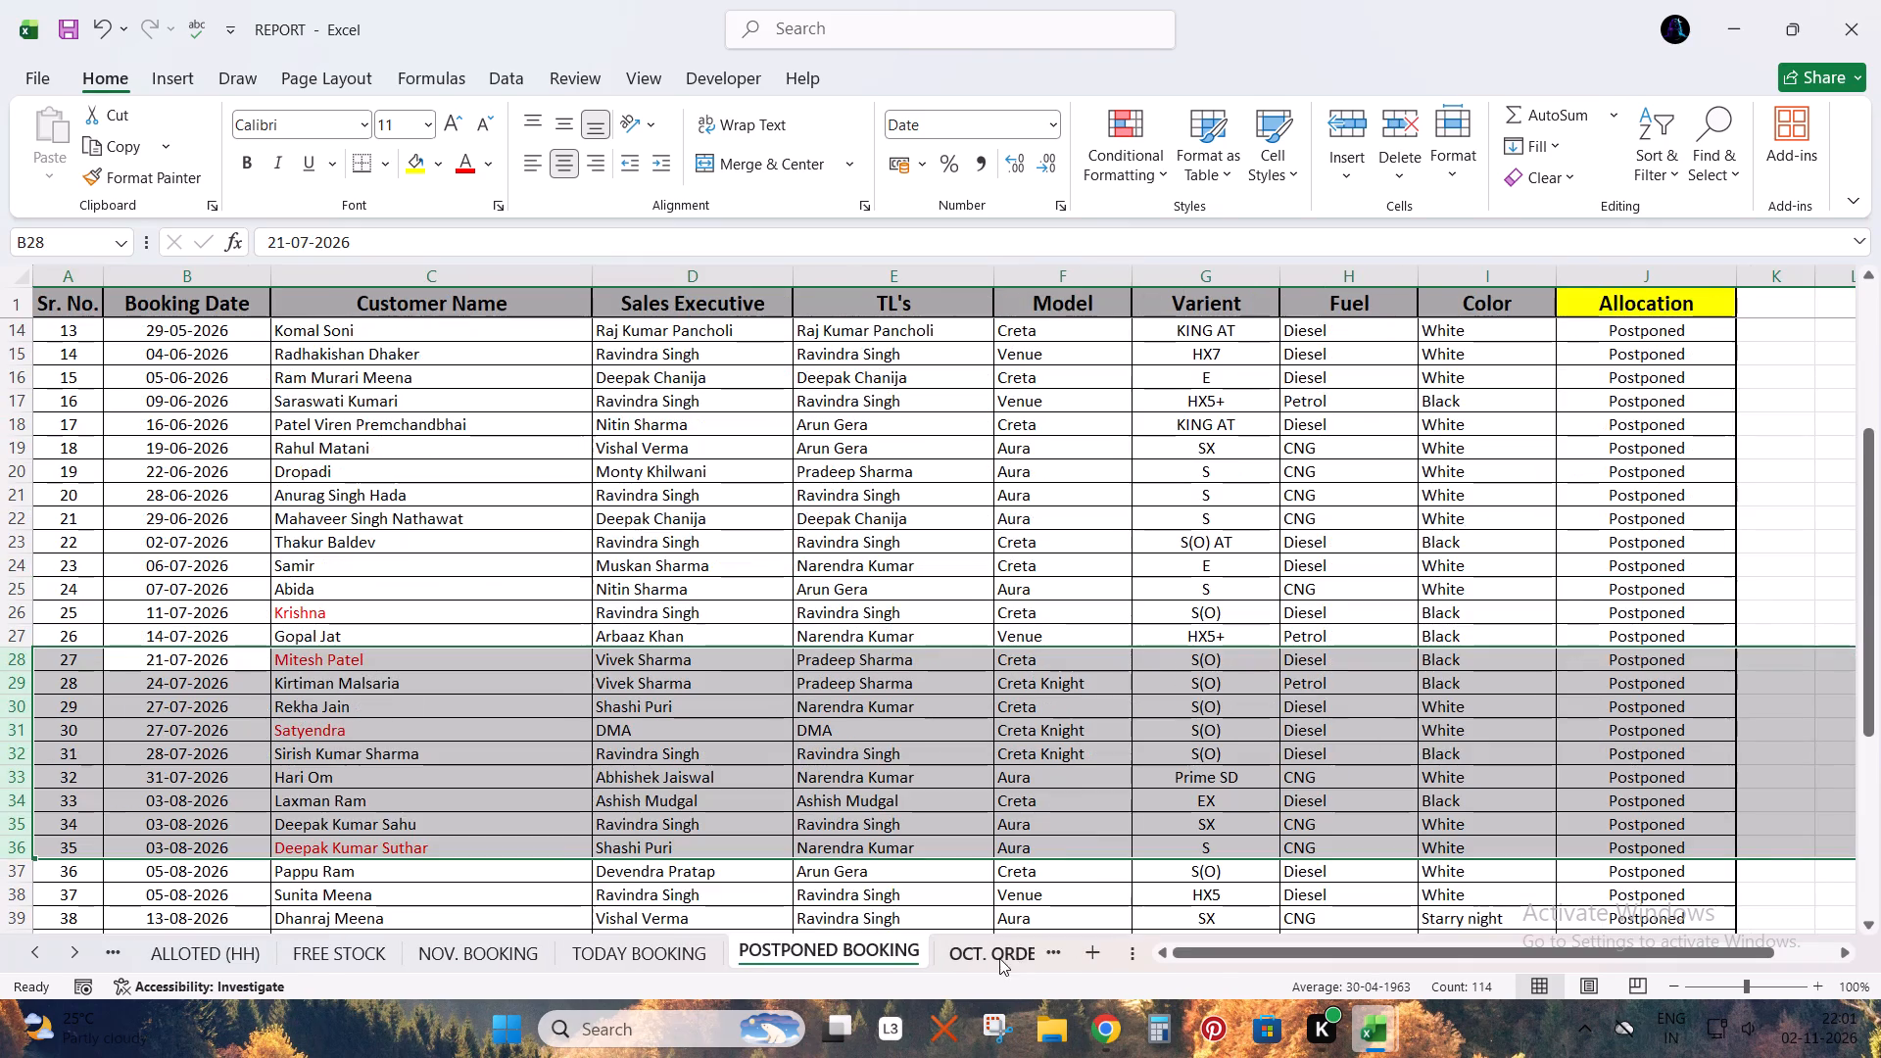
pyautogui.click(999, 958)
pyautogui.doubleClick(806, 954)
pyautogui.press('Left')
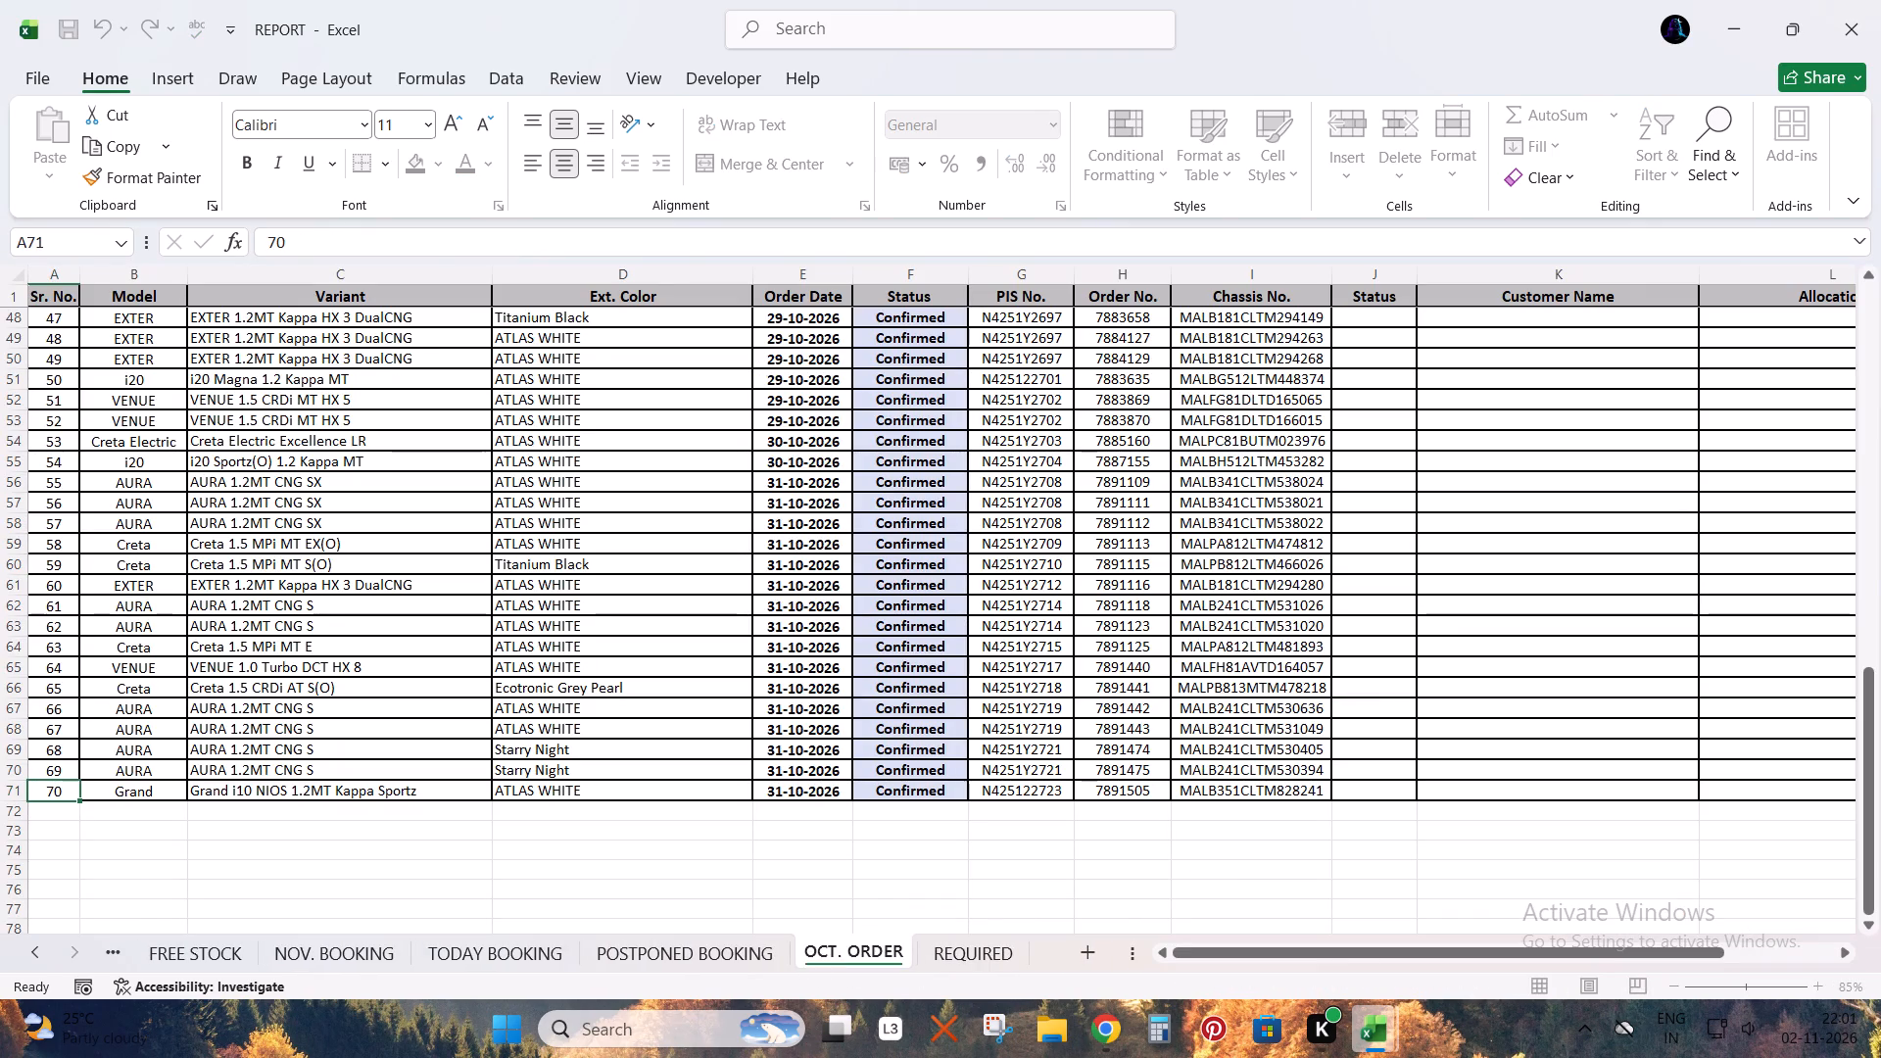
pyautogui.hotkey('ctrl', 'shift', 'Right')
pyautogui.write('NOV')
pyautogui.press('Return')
# Remove the month prefix from the NOV. DELIVERED sheet name, leaving DELIVERED.
pyautogui.tripleClick(106, 952)
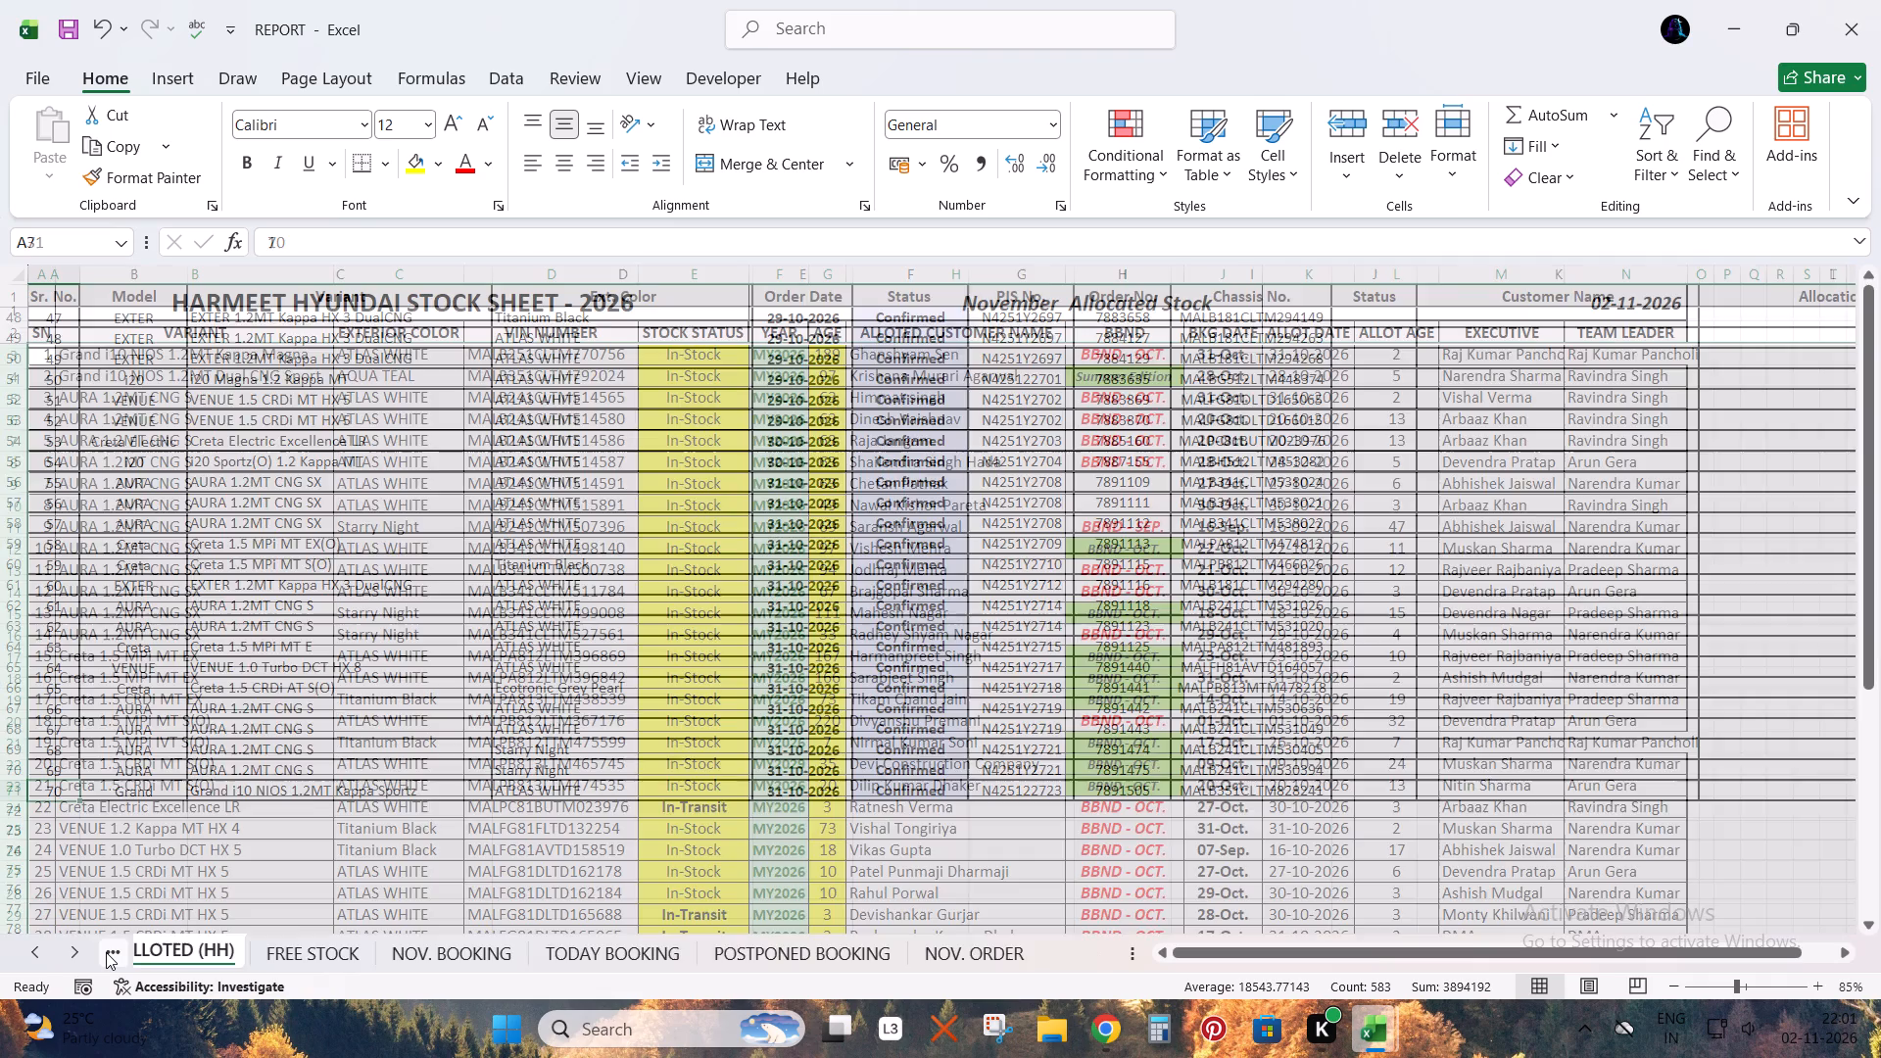
pyautogui.tripleClick(106, 952)
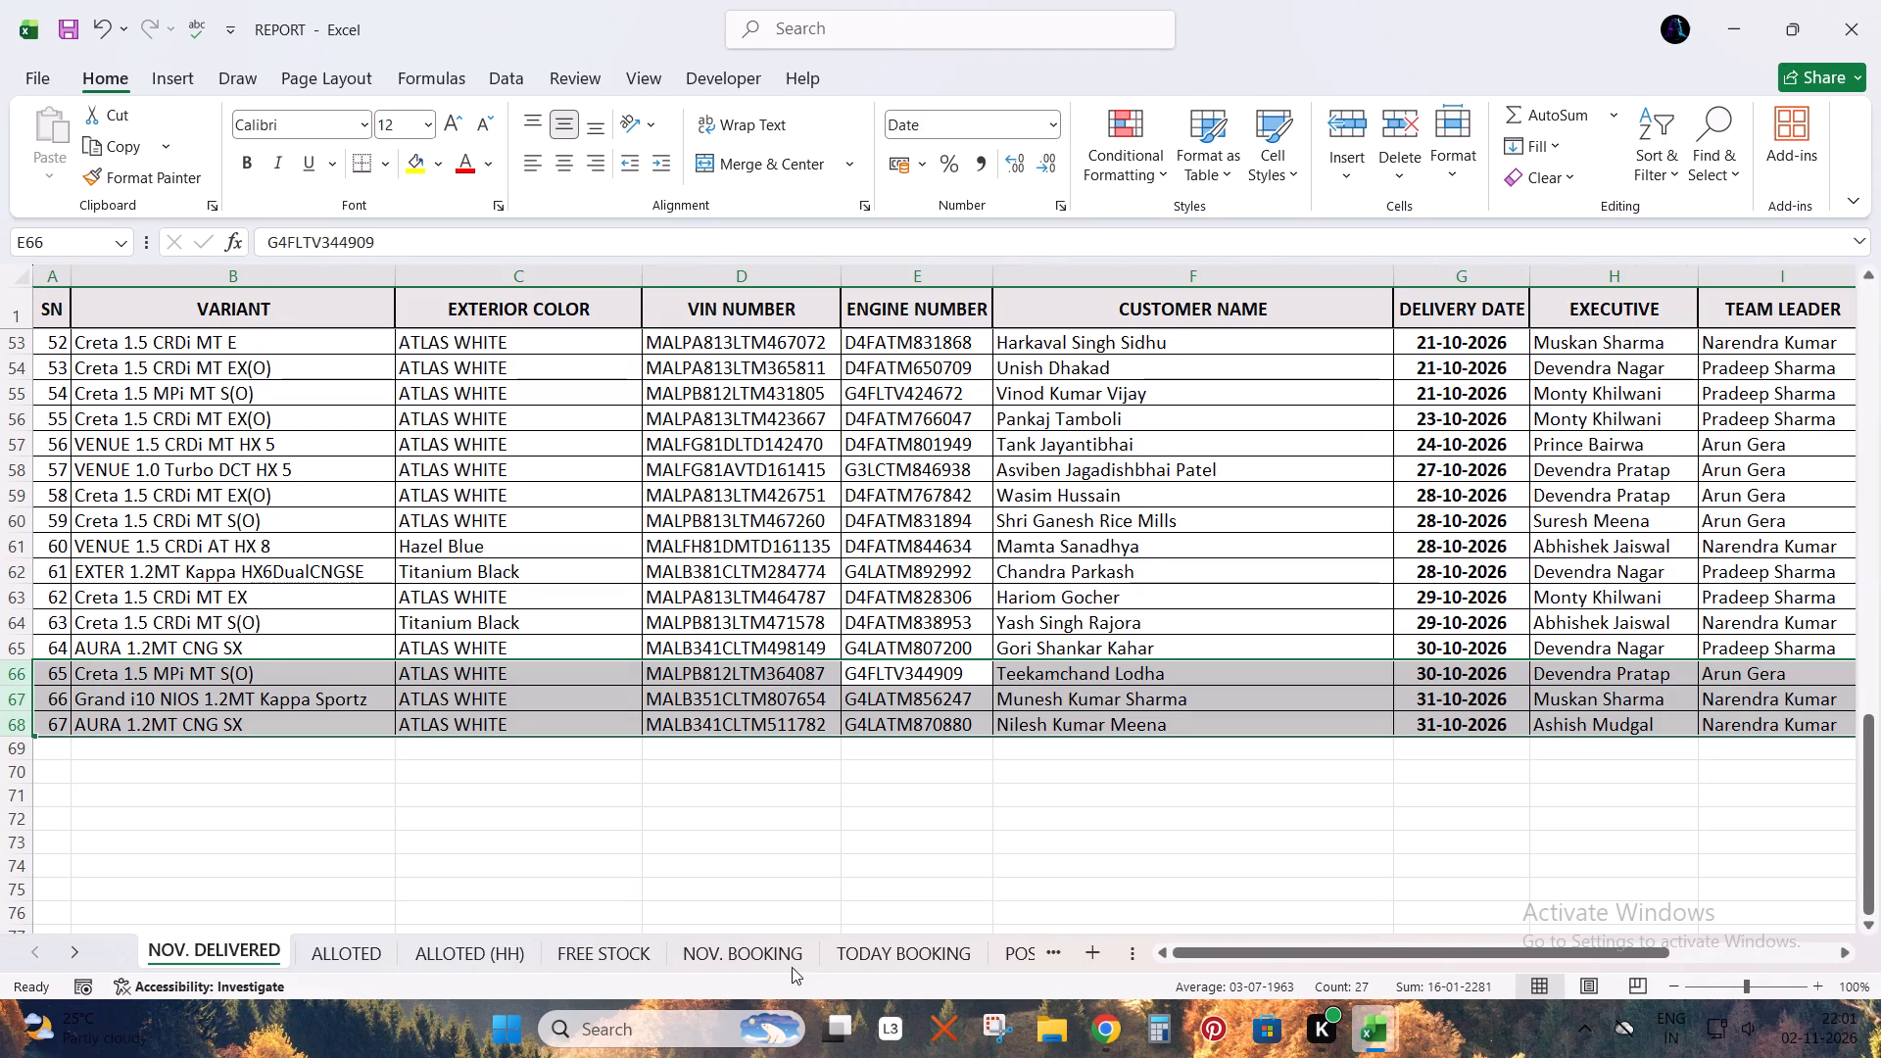
pyautogui.doubleClick(194, 953)
pyautogui.moveTo(194, 957); pyautogui.dragTo(203, 967)
pyautogui.press('Left')
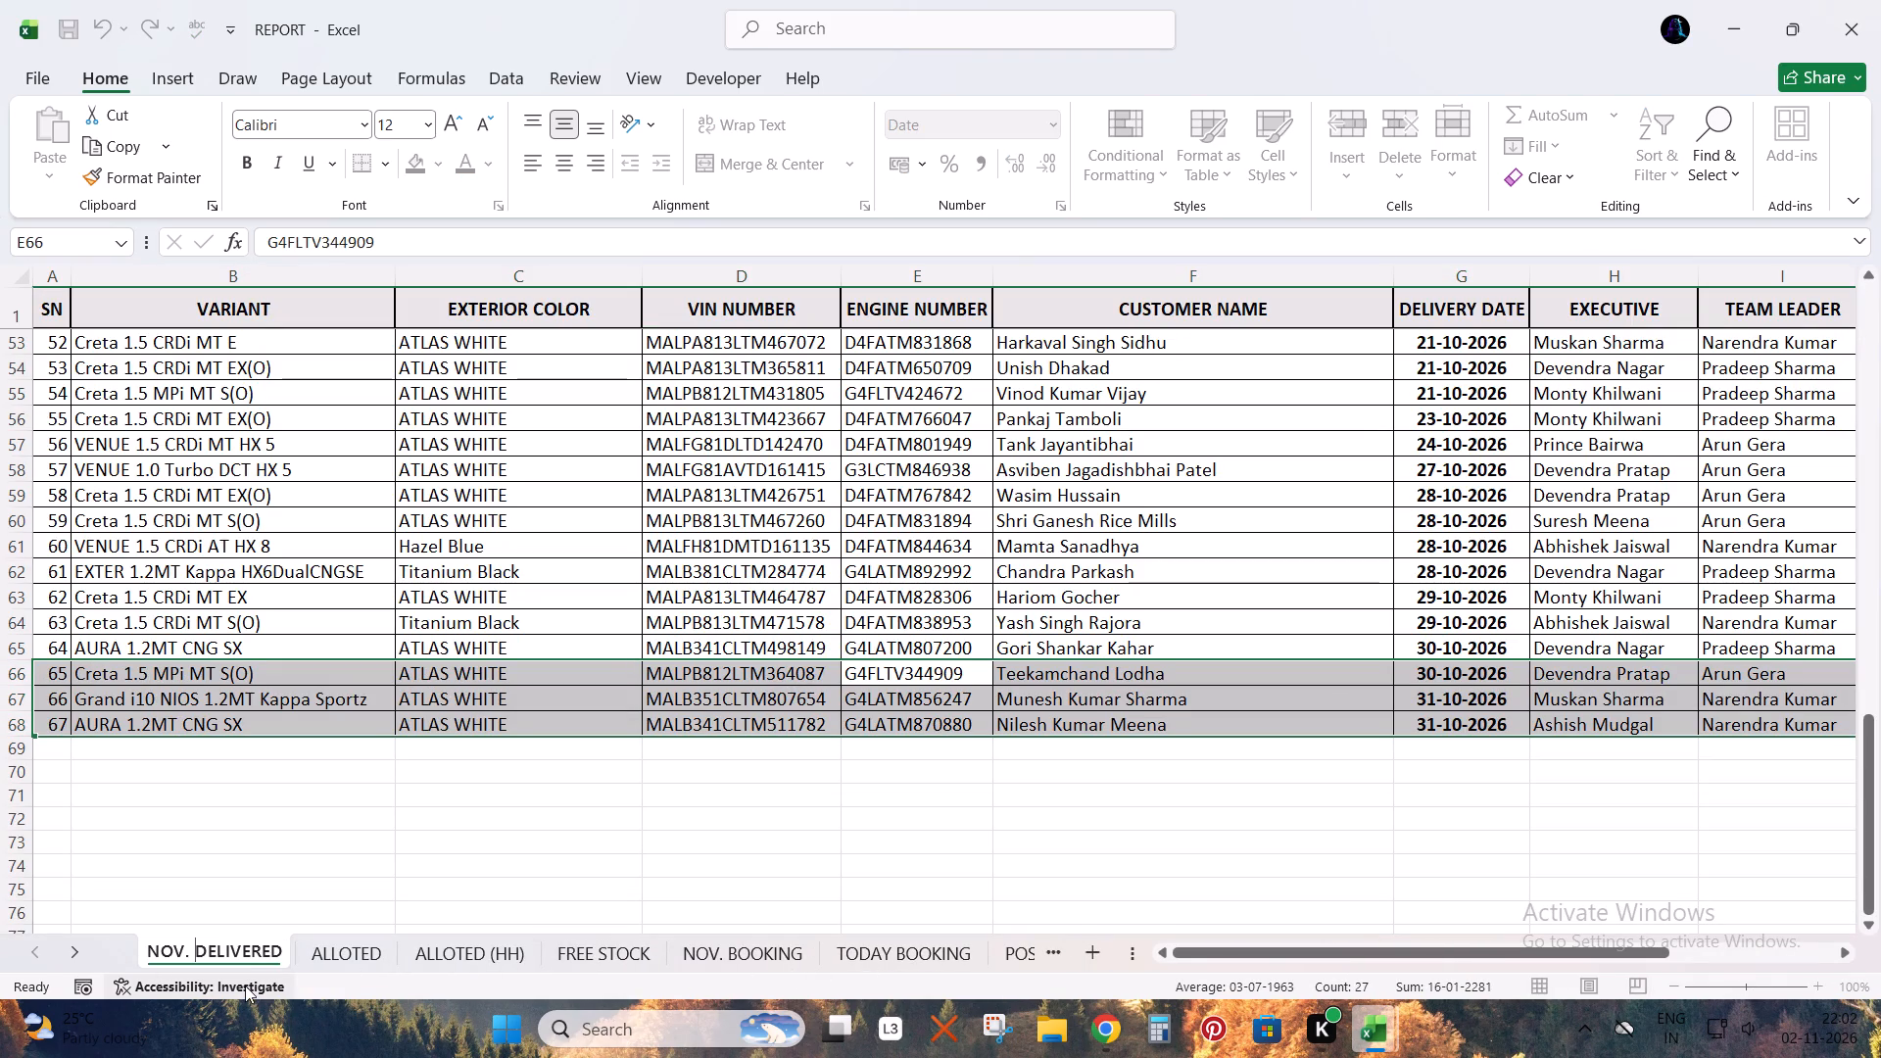
pyautogui.hotkey('ctrl', 'shift', 'Left')
pyautogui.hotkey('ctrl', 'shift', 'Left')
pyautogui.hotkey('ctrl', 'shift', 'Left')
pyautogui.press('BackSpace')
pyautogui.press('Return')
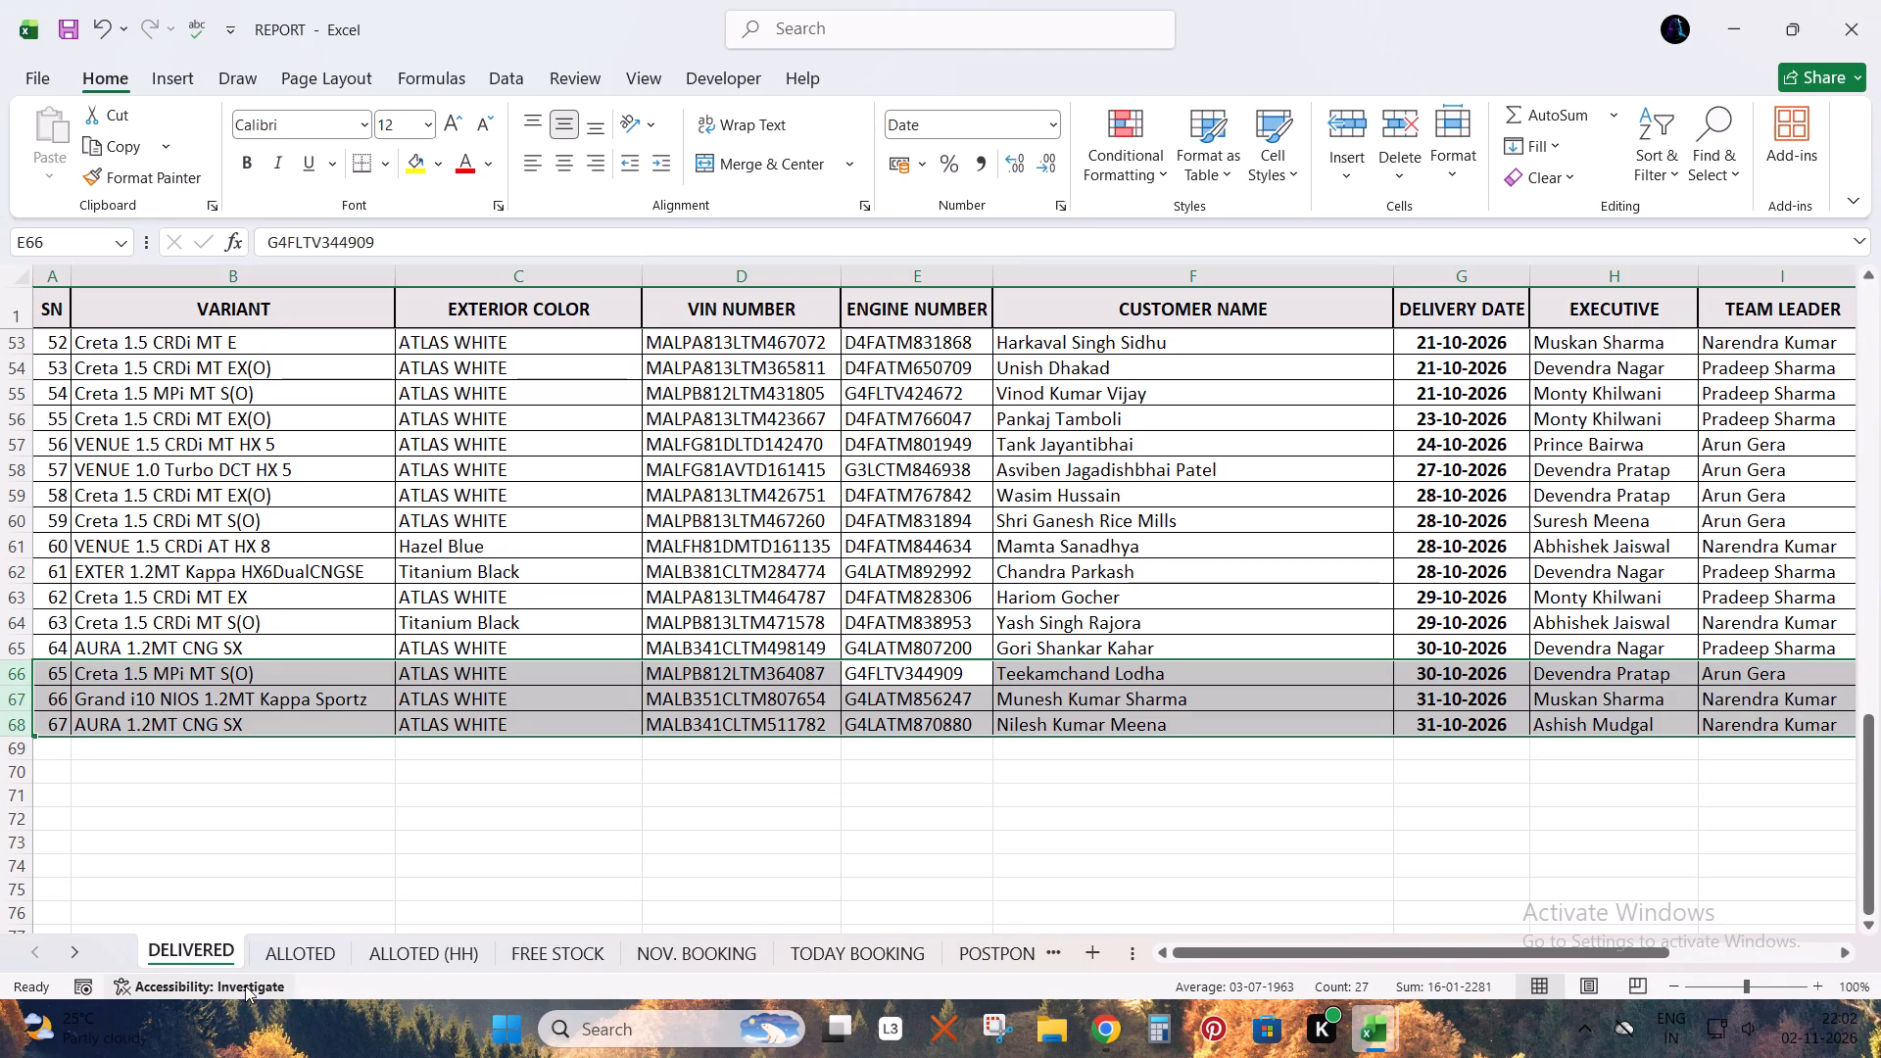
# Rename the NOV. BOOKING sheet as BOOKINGS, without a month prefix.
pyautogui.doubleClick(685, 951)
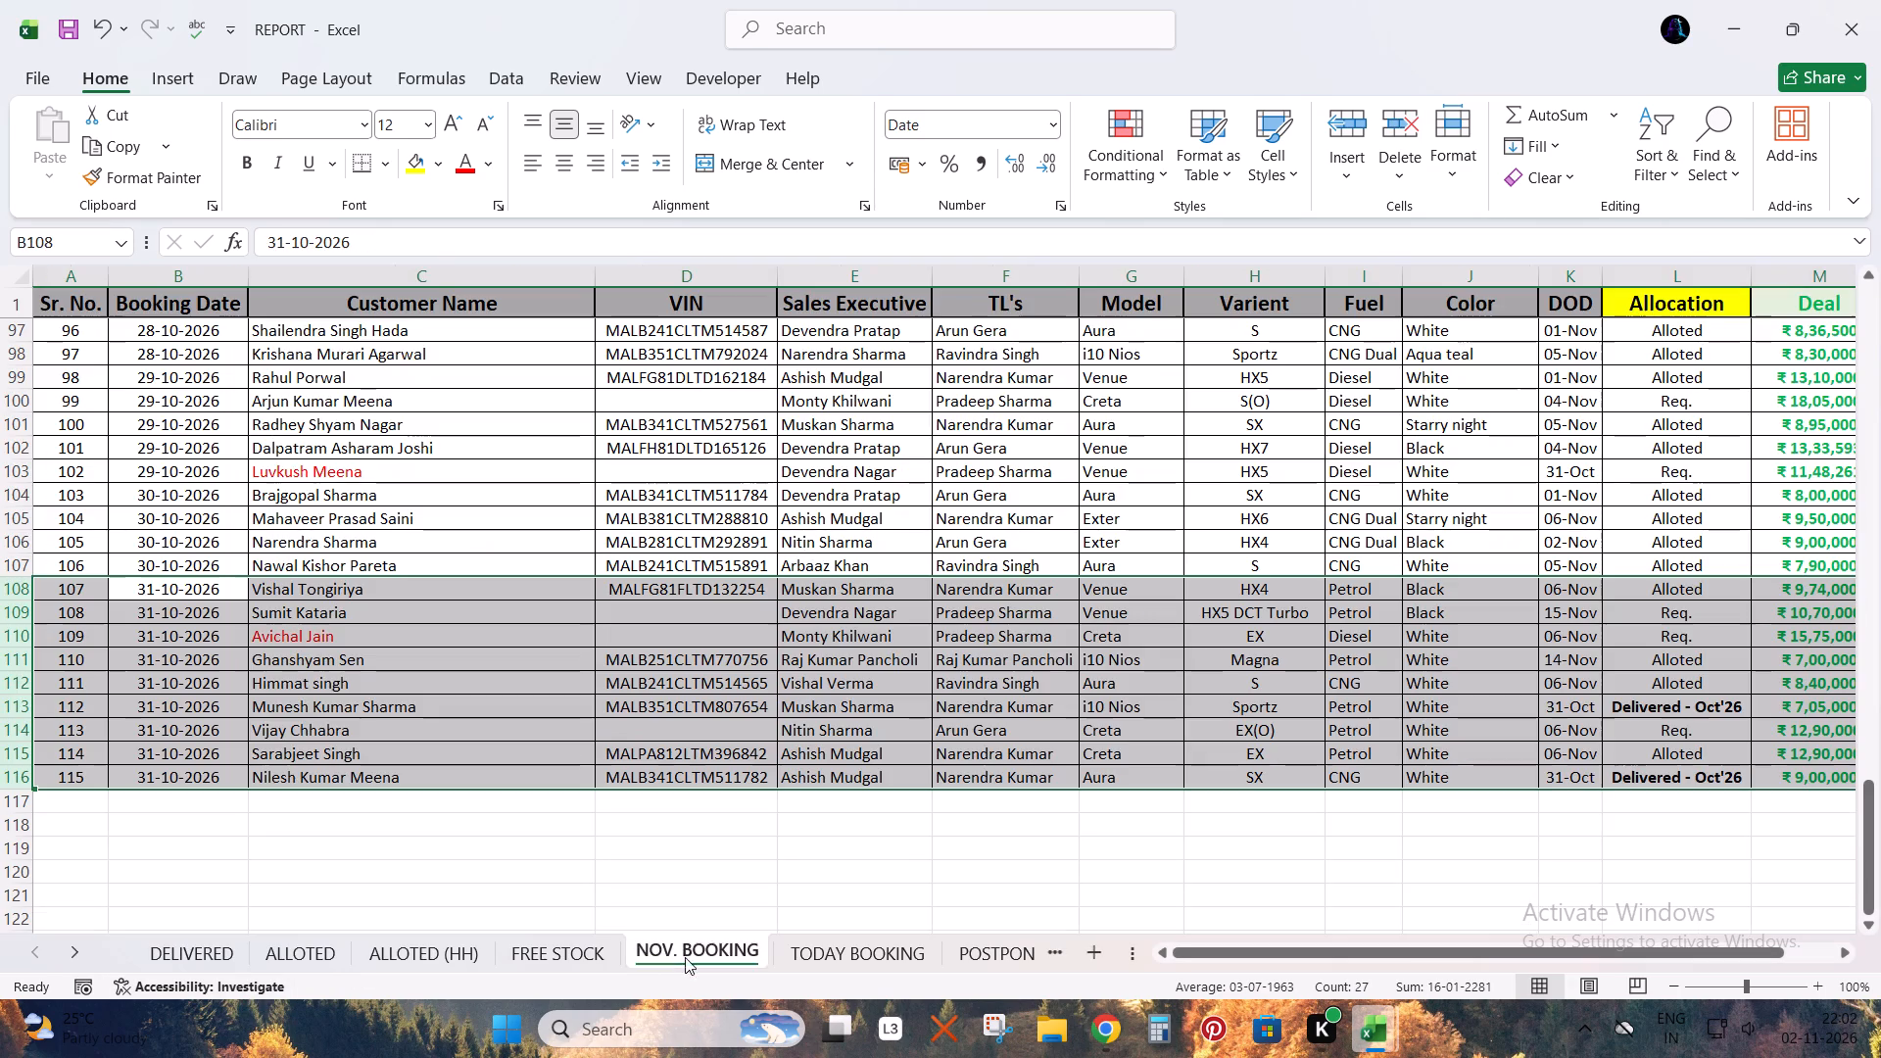
pyautogui.click(680, 950)
pyautogui.press('Right')
pyautogui.press('Right')
pyautogui.press('Left')
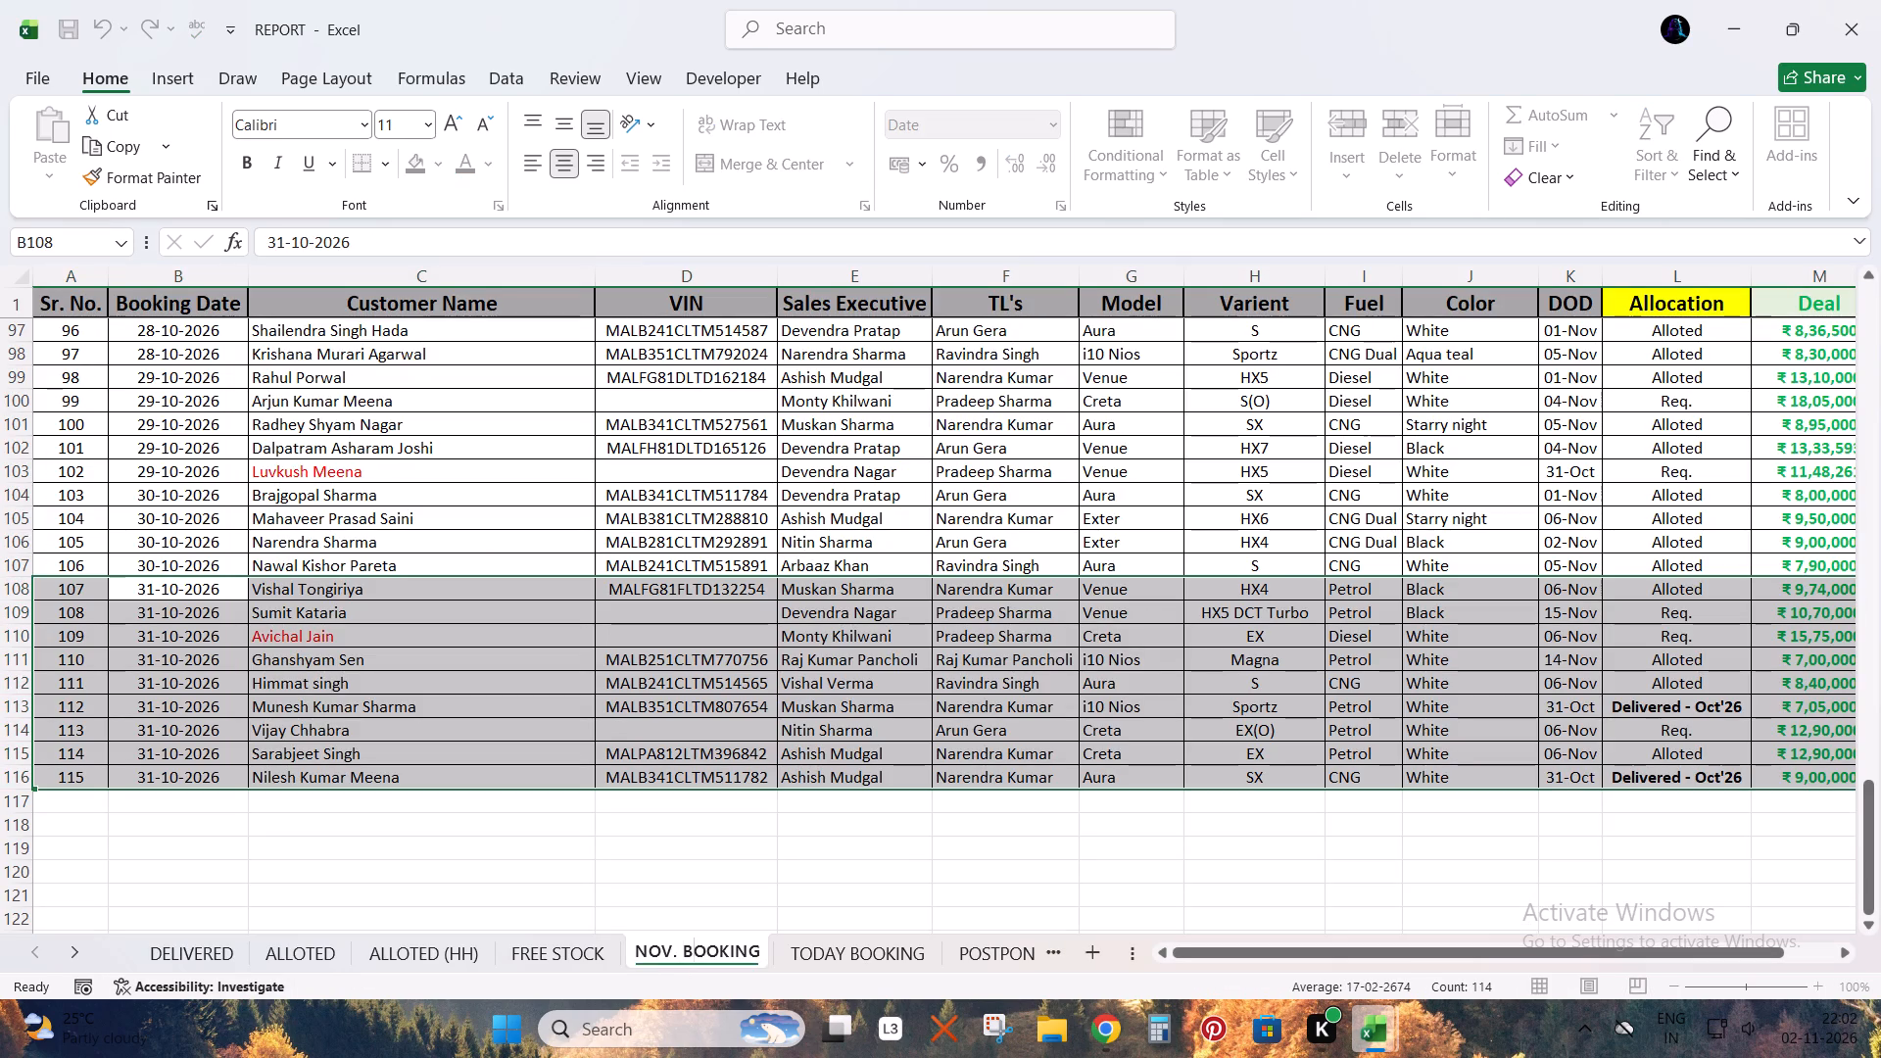
pyautogui.hotkey('ctrl', 'shift', 'Left')
pyautogui.press('BackSpace')
pyautogui.press('BackSpace')
pyautogui.press('BackSpace')
pyautogui.press('BackSpace')
pyautogui.press('BackSpace')
pyautogui.press('BackSpace')
pyautogui.press('BackSpace')
pyautogui.press('BackSpace')
pyautogui.press('BackSpace')
pyautogui.press('BackSpace')
pyautogui.press('BackSpace')
pyautogui.press('BackSpace')
pyautogui.press('BackSpace')
pyautogui.press('BackSpace')
pyautogui.press('BackSpace')
pyautogui.press('BackSpace')
pyautogui.press('BackSpace')
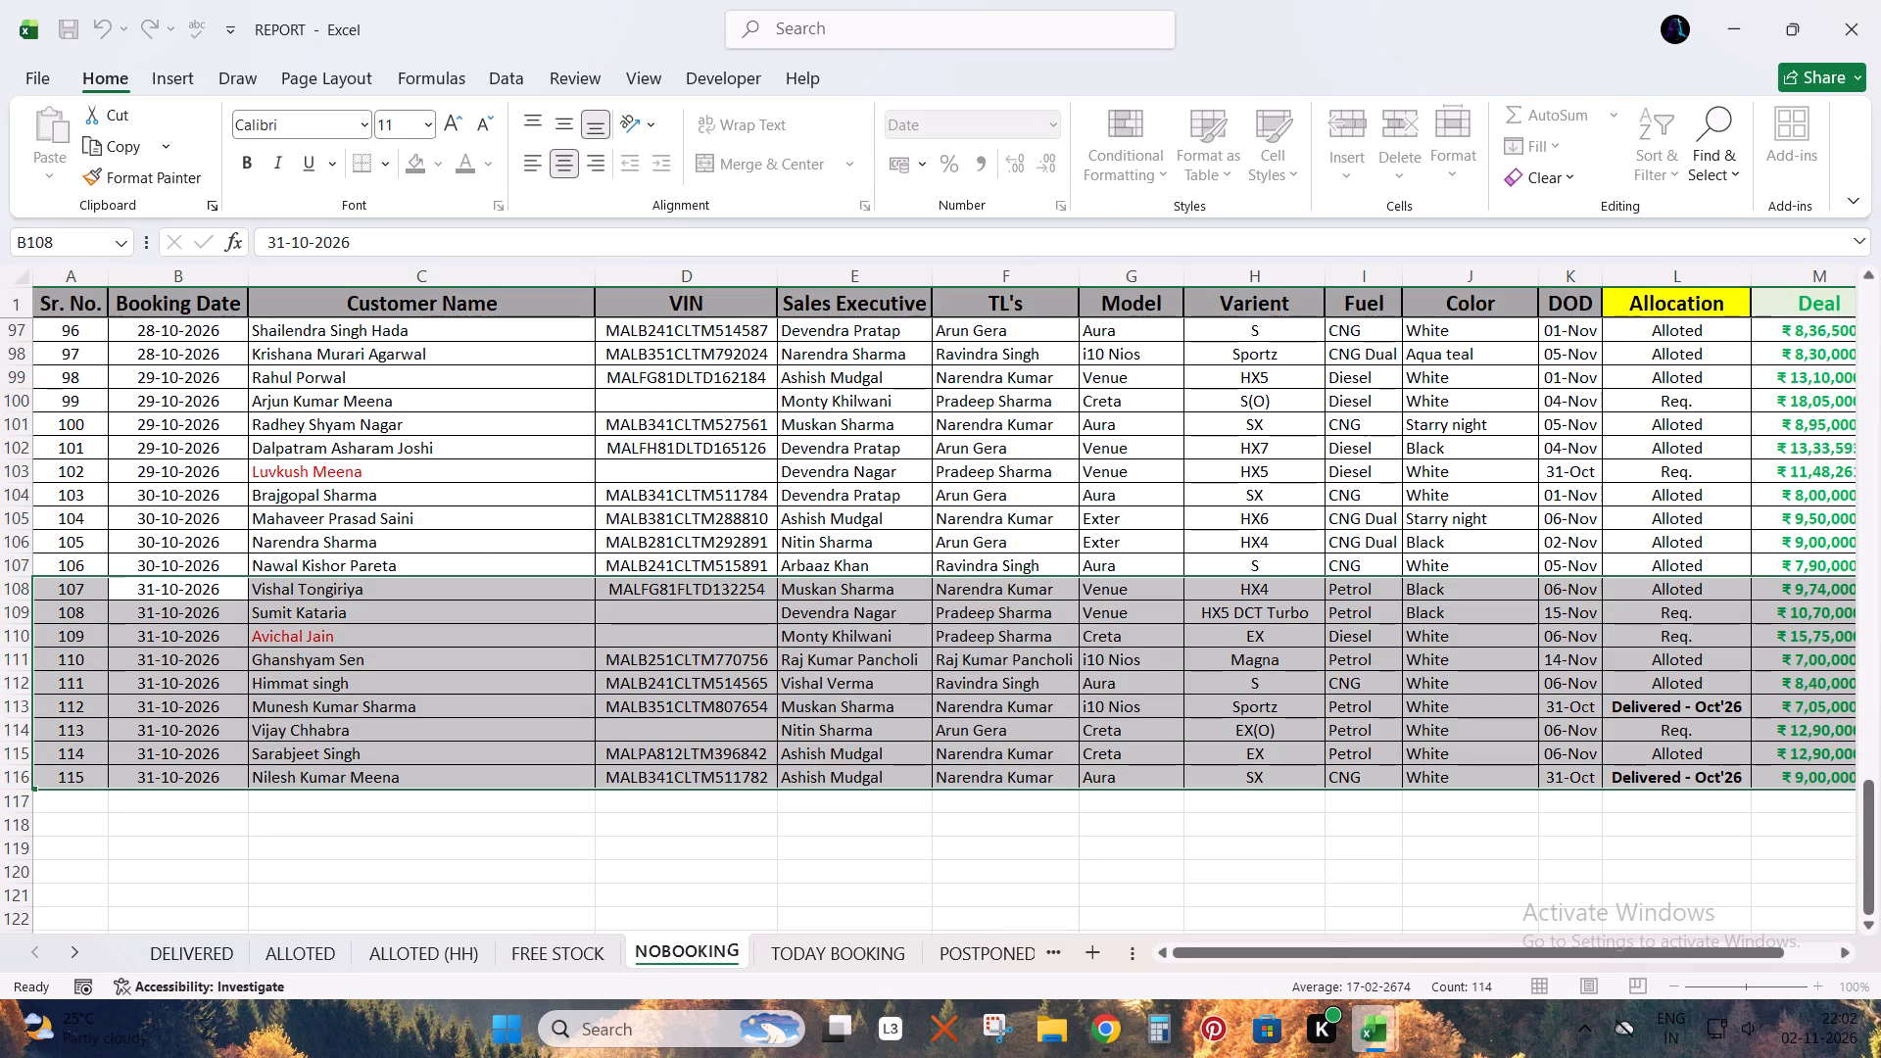
pyautogui.hotkey('ctrl', 'Right')
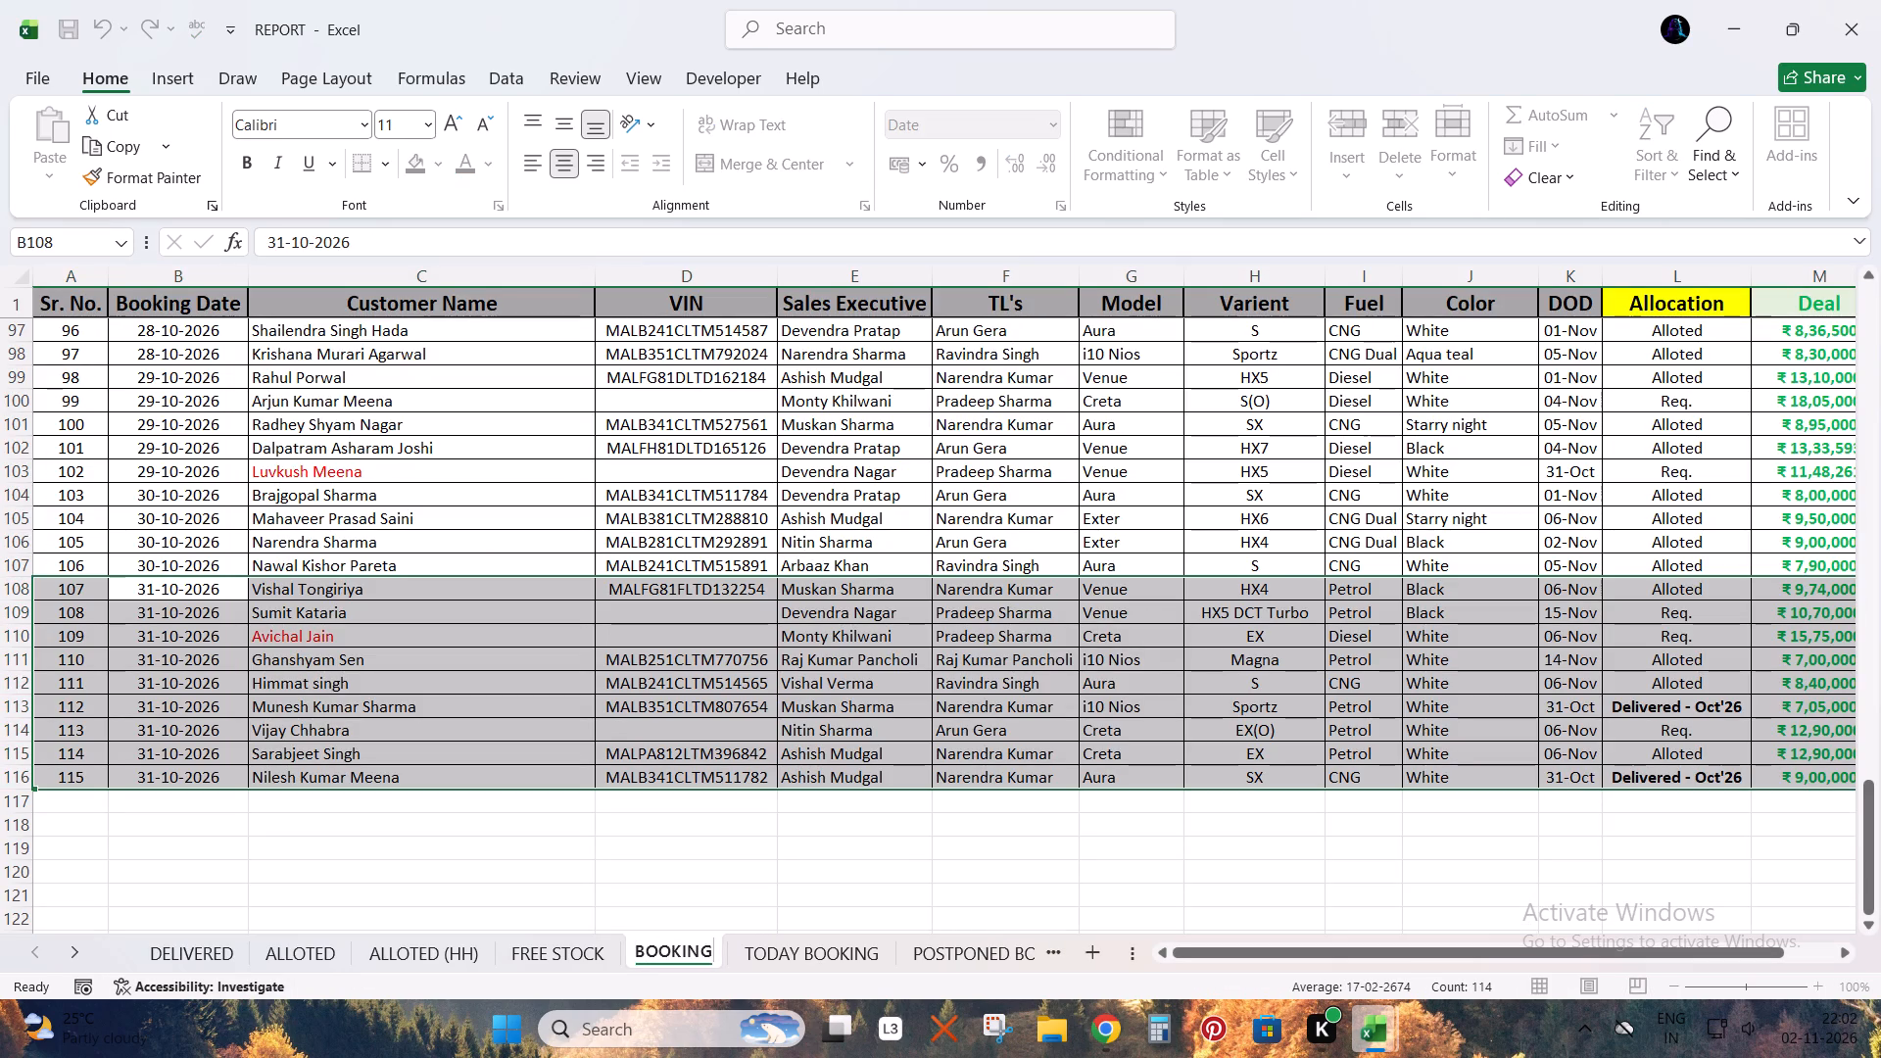
pyautogui.press('s')
pyautogui.press('Return')
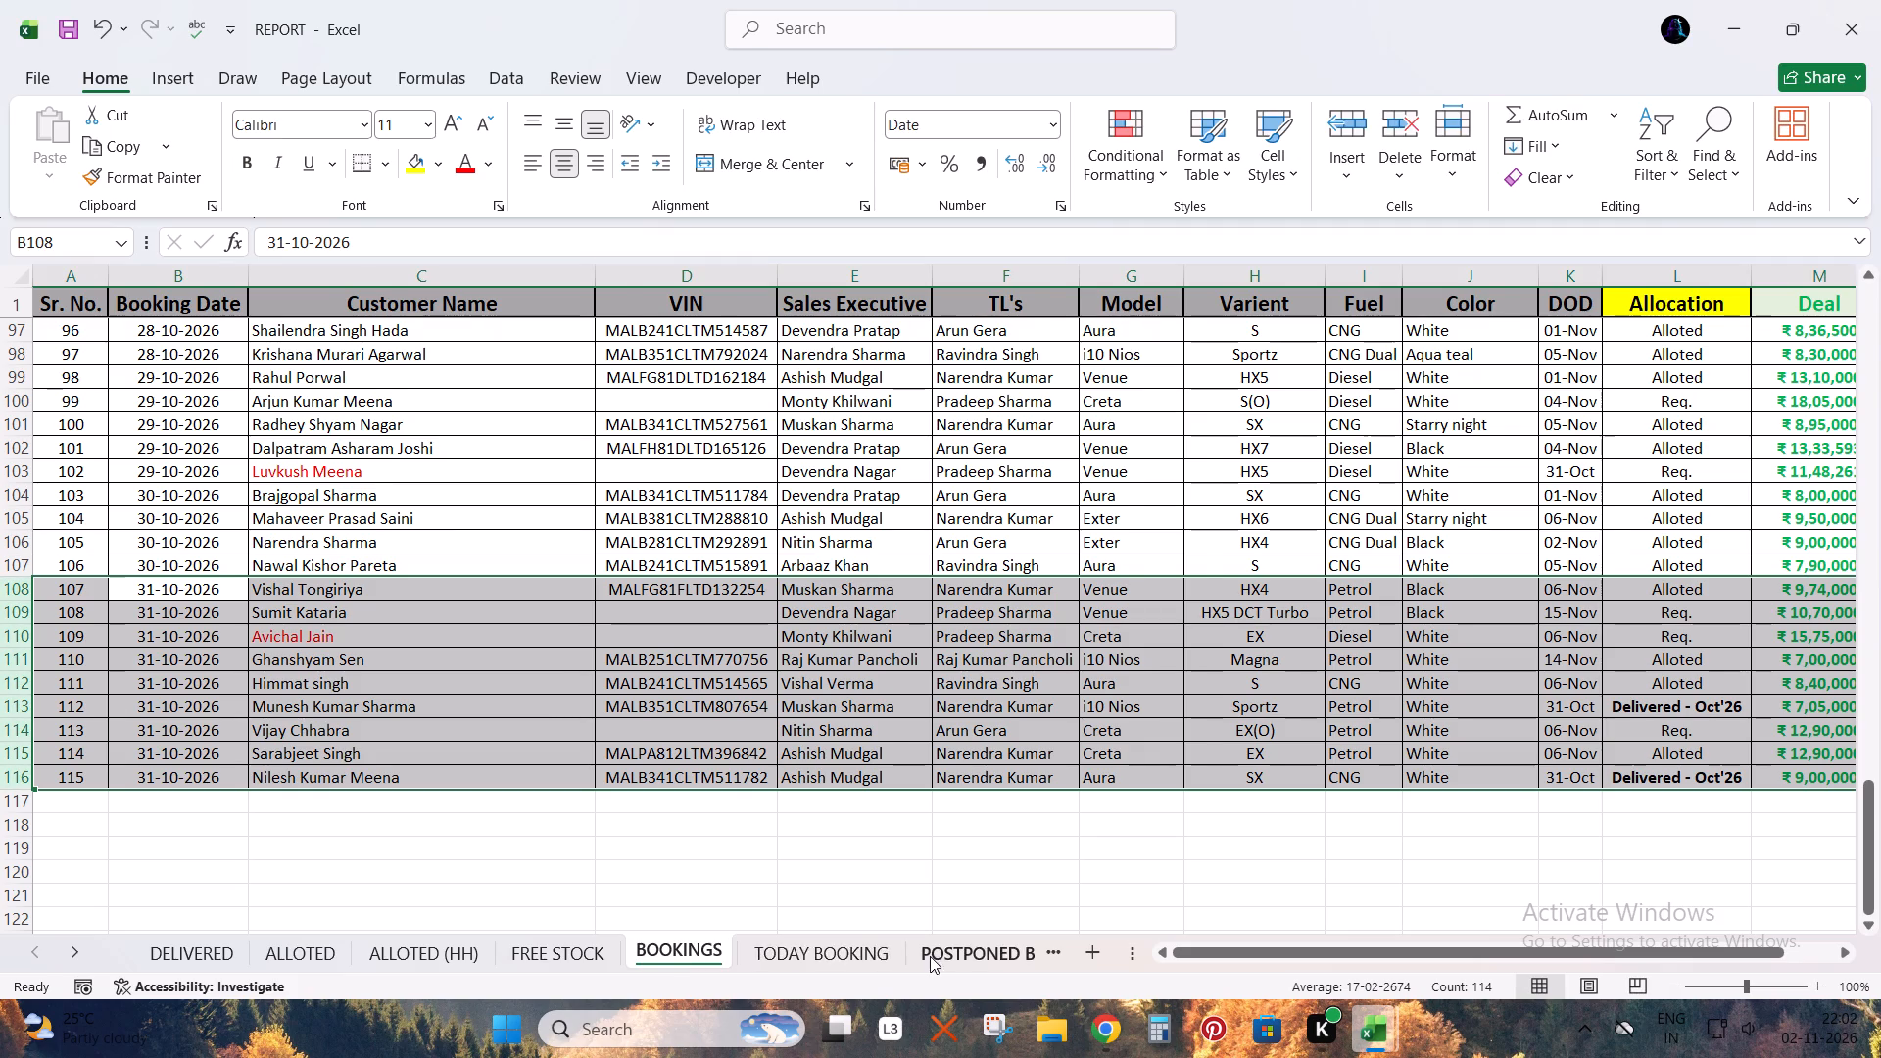
# Rename the NOV. ORDER sheet as ORDERS, without a month prefix.
pyautogui.click(930, 956)
pyautogui.click(1014, 956)
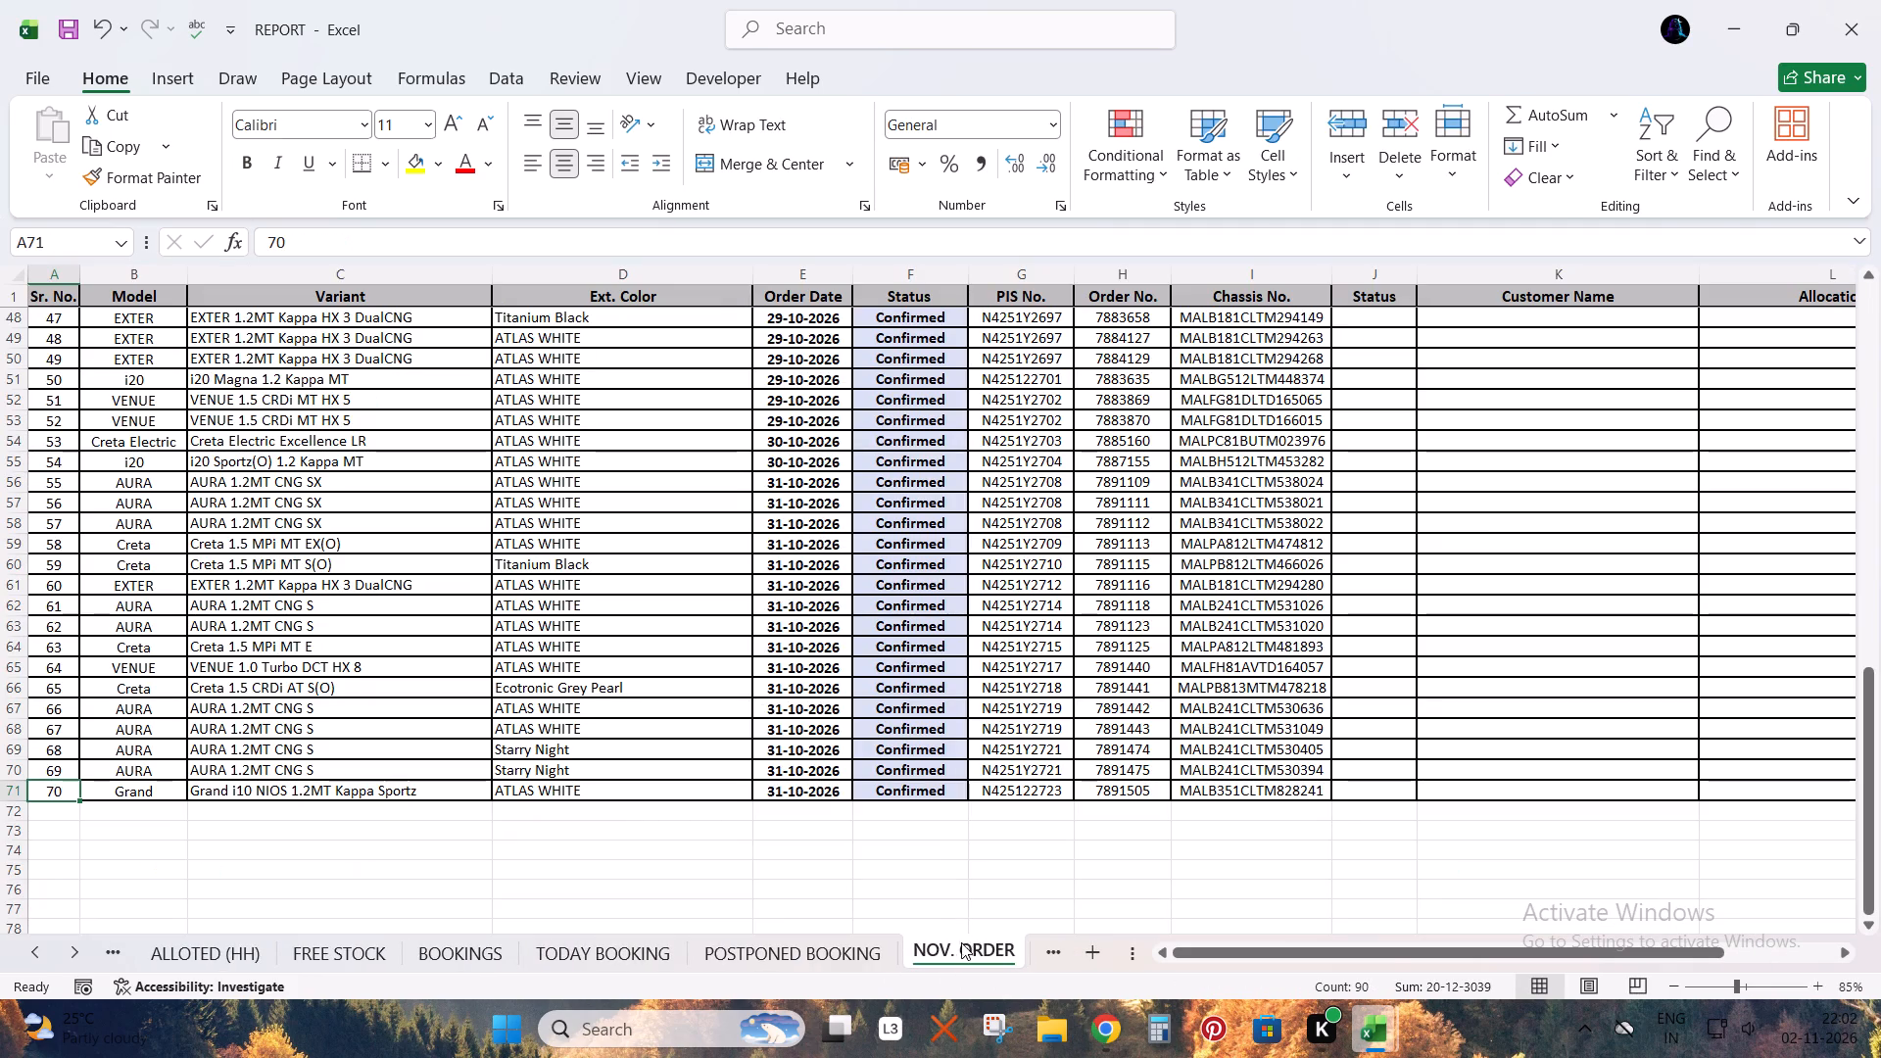
pyautogui.doubleClick(951, 944)
pyautogui.click(961, 952)
pyautogui.hotkey('ctrl', 'shift', 'Left')
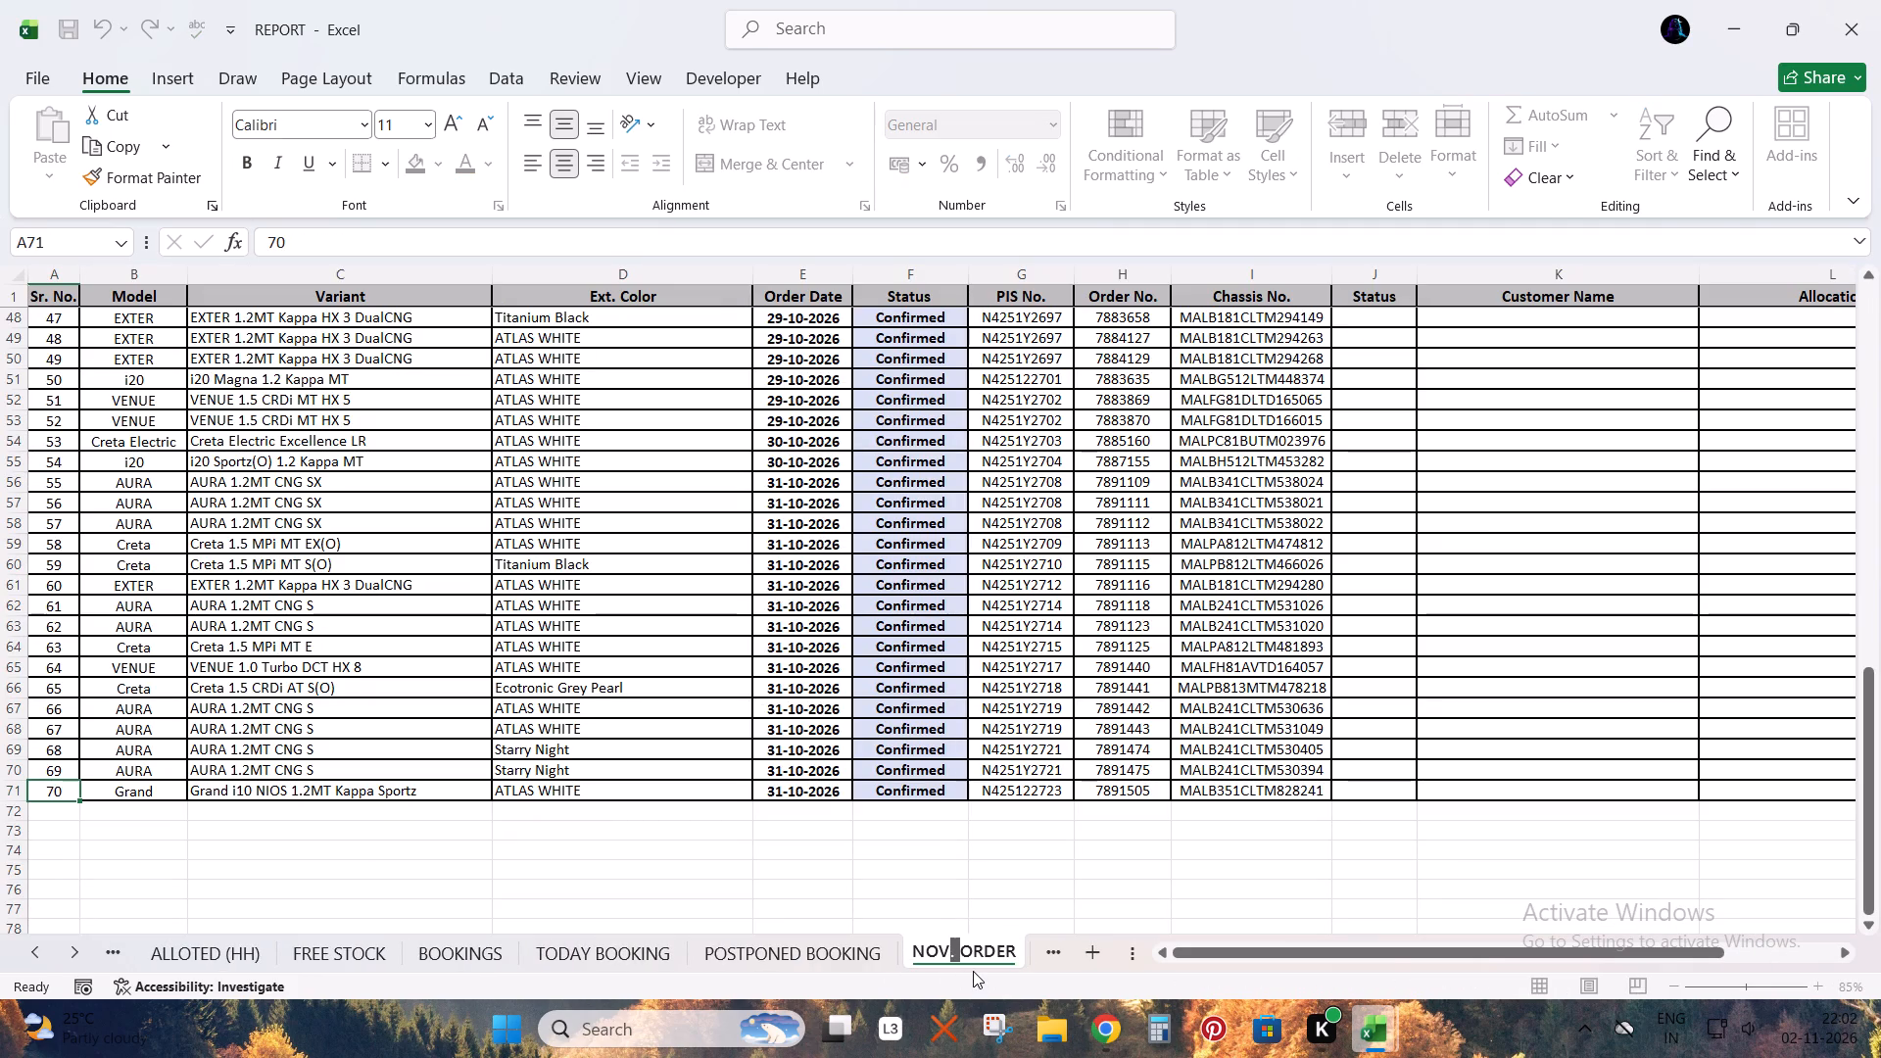
pyautogui.hotkey('ctrl', 'shift', 'Left')
pyautogui.hotkey('ctrl', 'shift', 'Left')
pyautogui.hotkey('ctrl', 'shift', 'Left')
pyautogui.press('BackSpace')
pyautogui.press('Right')
pyautogui.press('Right')
pyautogui.press('Right')
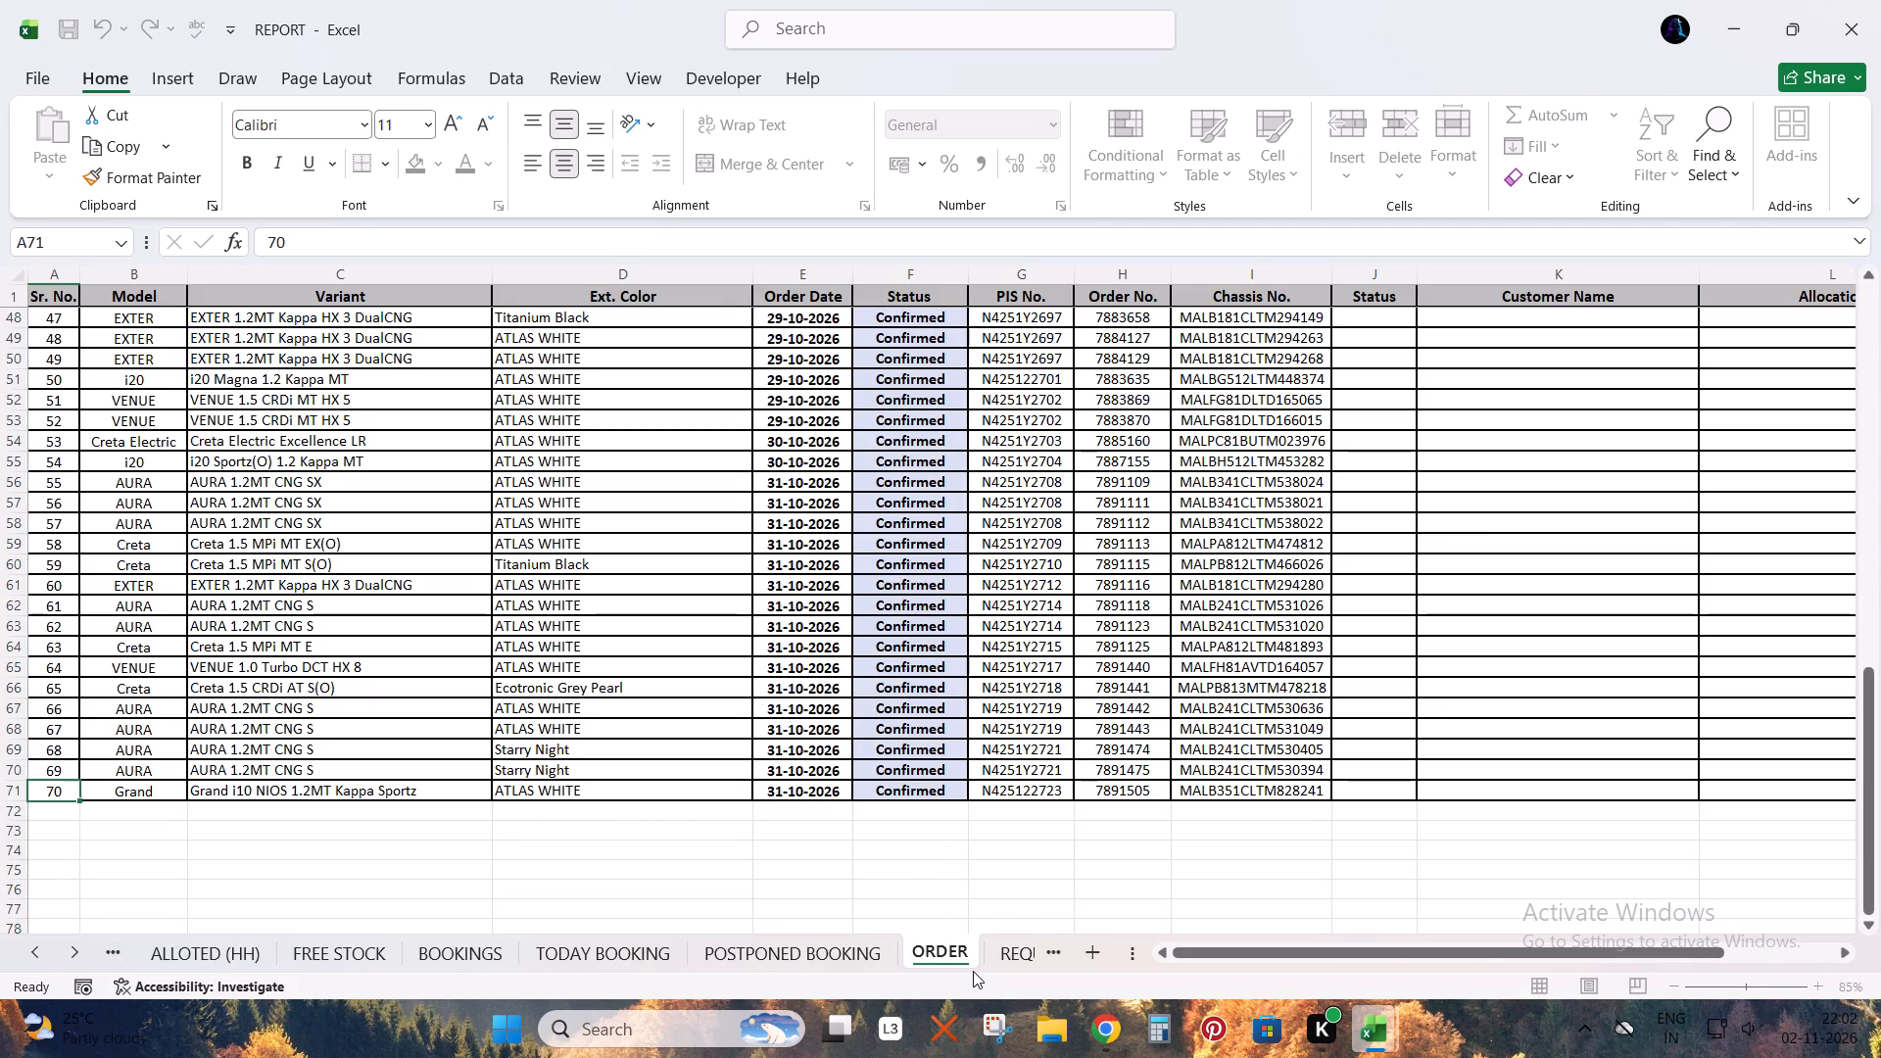
pyautogui.press('Right')
pyautogui.press('Right')
pyautogui.press('Right')
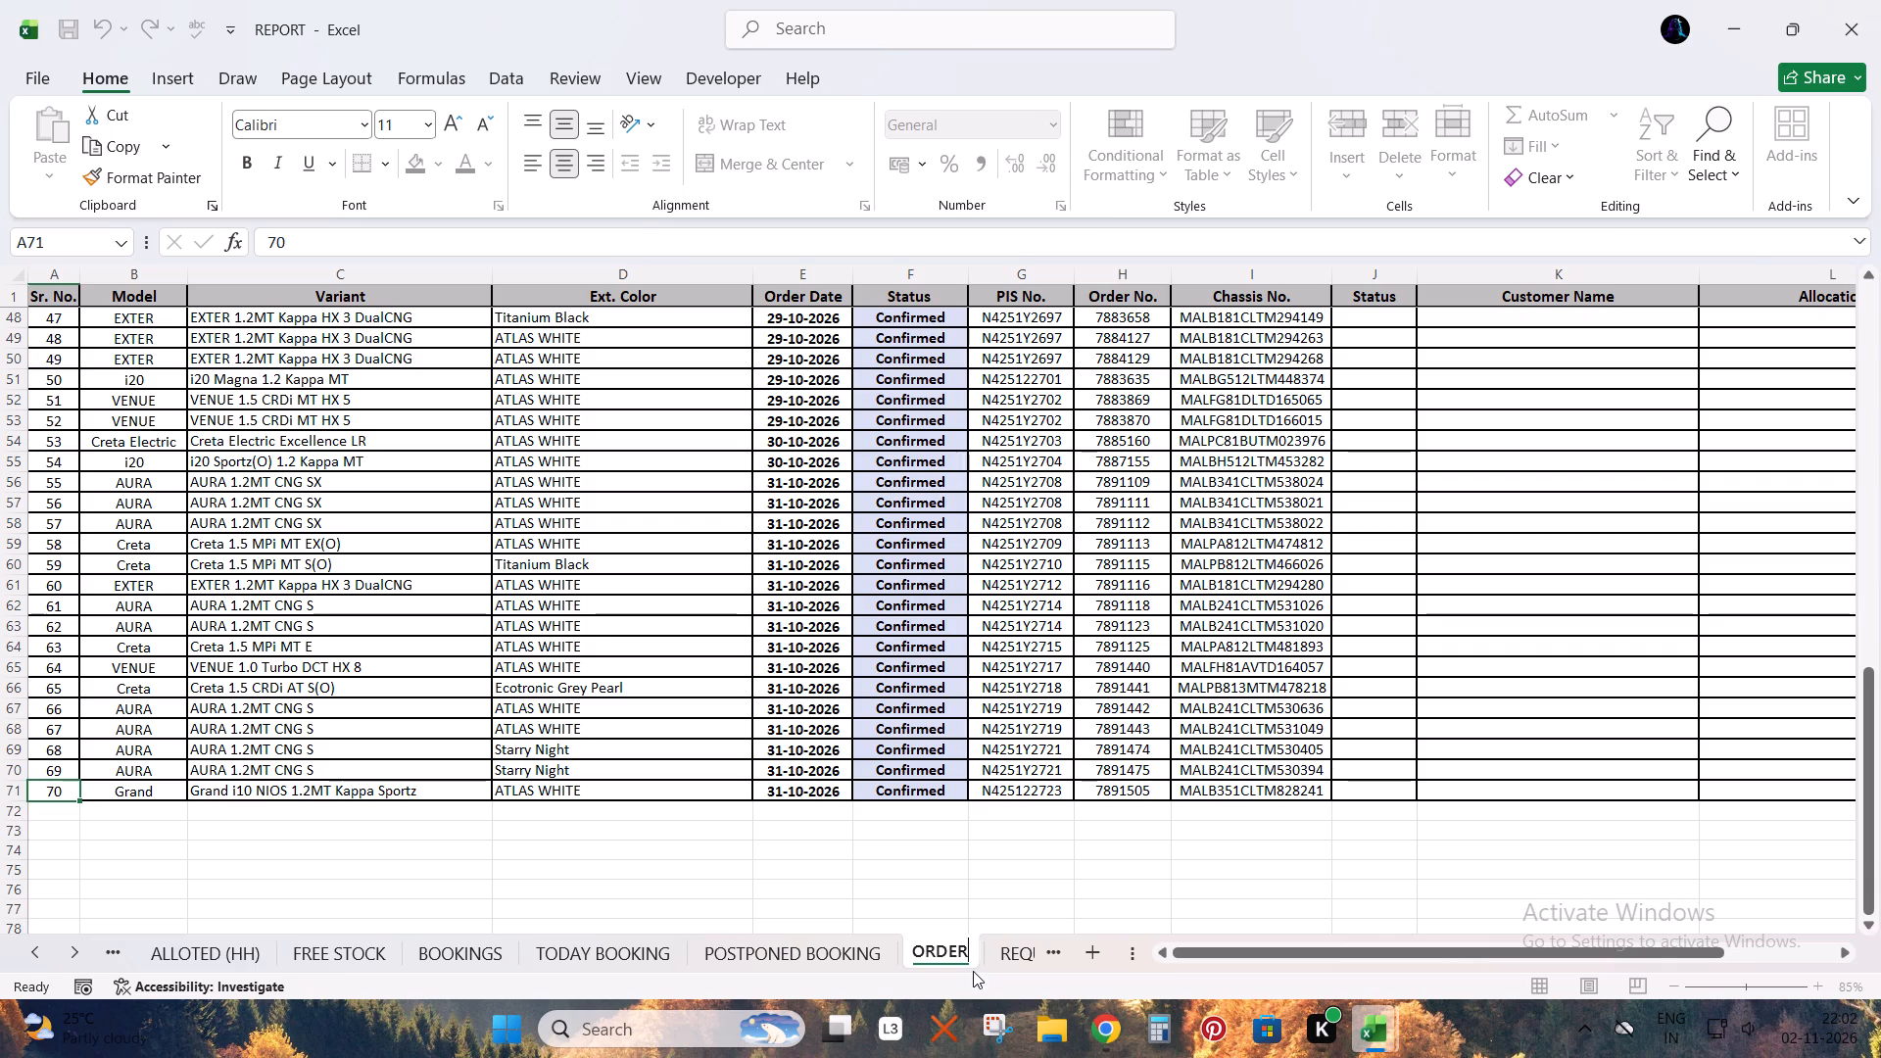
pyautogui.press('s')
pyautogui.press('Return')
pyautogui.press('Right')
# Save the REPORT workbook, look over its remaining sheets up to REQUIRED, and close it.
pyautogui.click(1005, 956)
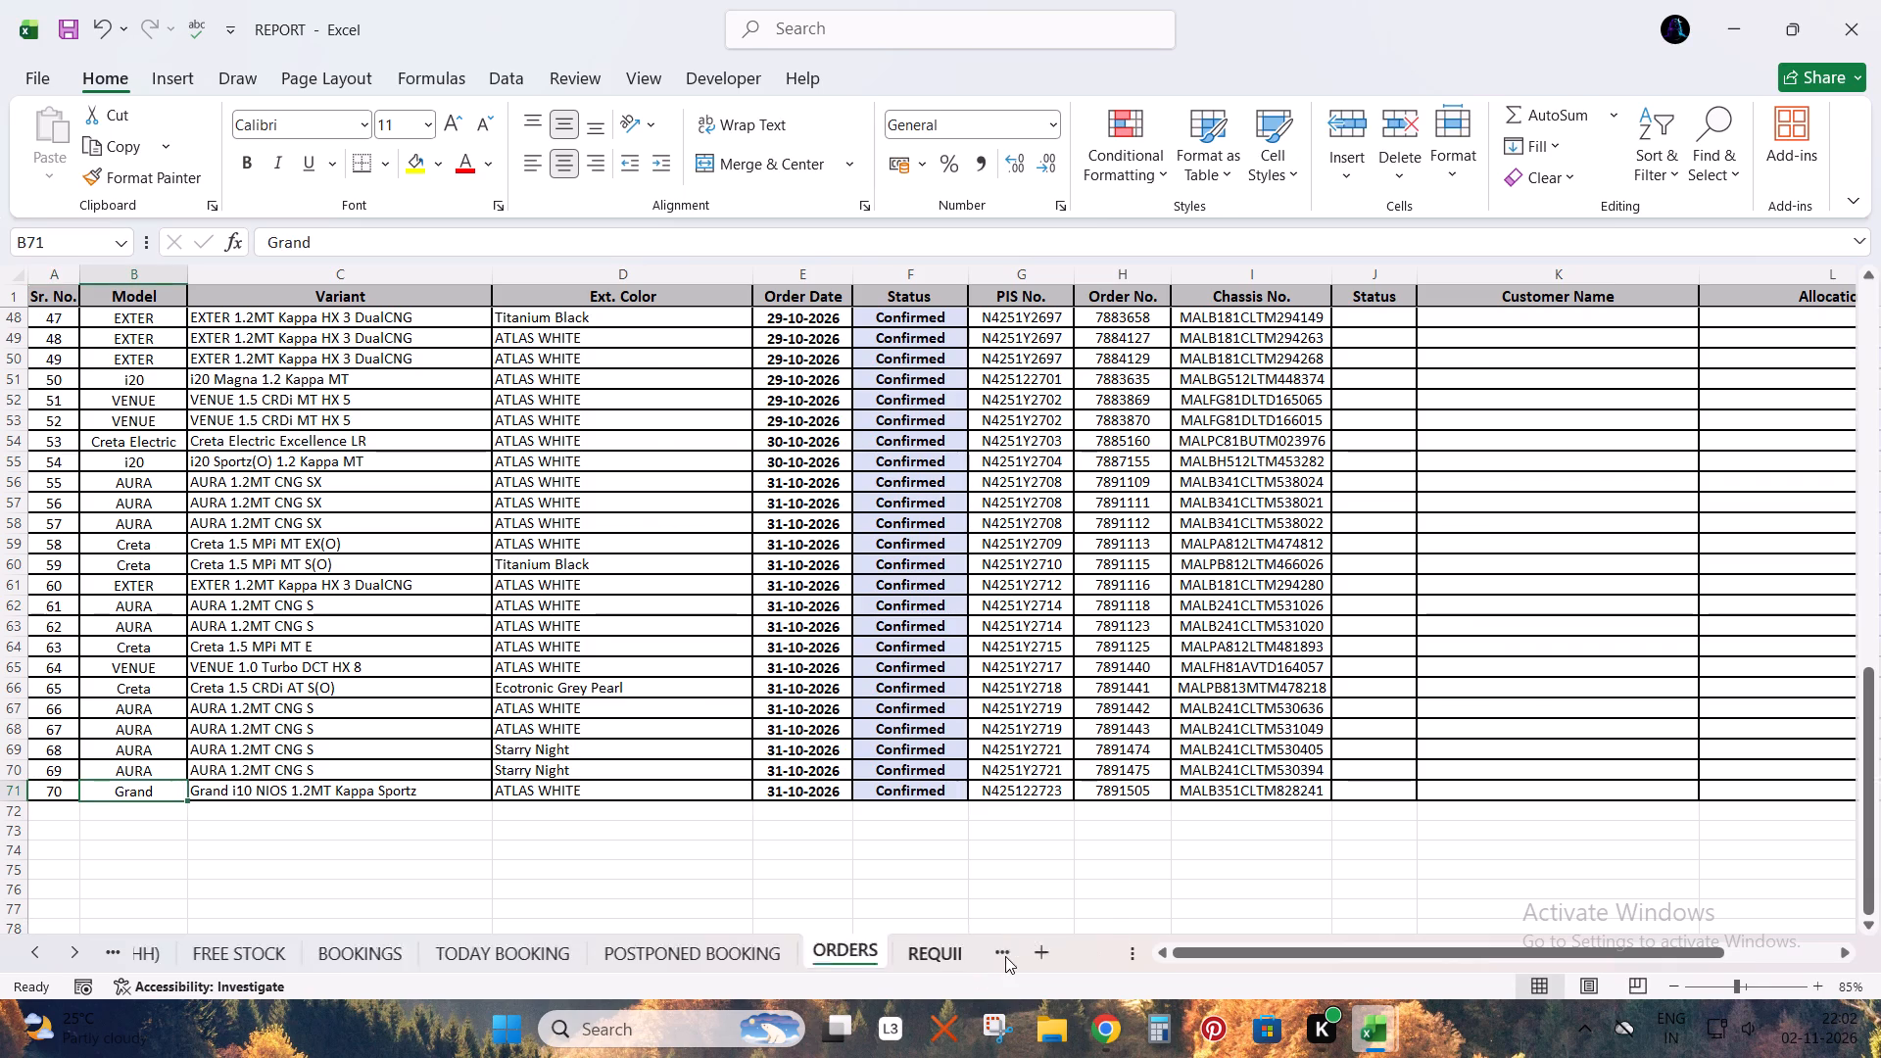
pyautogui.tripleClick(119, 956)
pyautogui.tripleClick(119, 956)
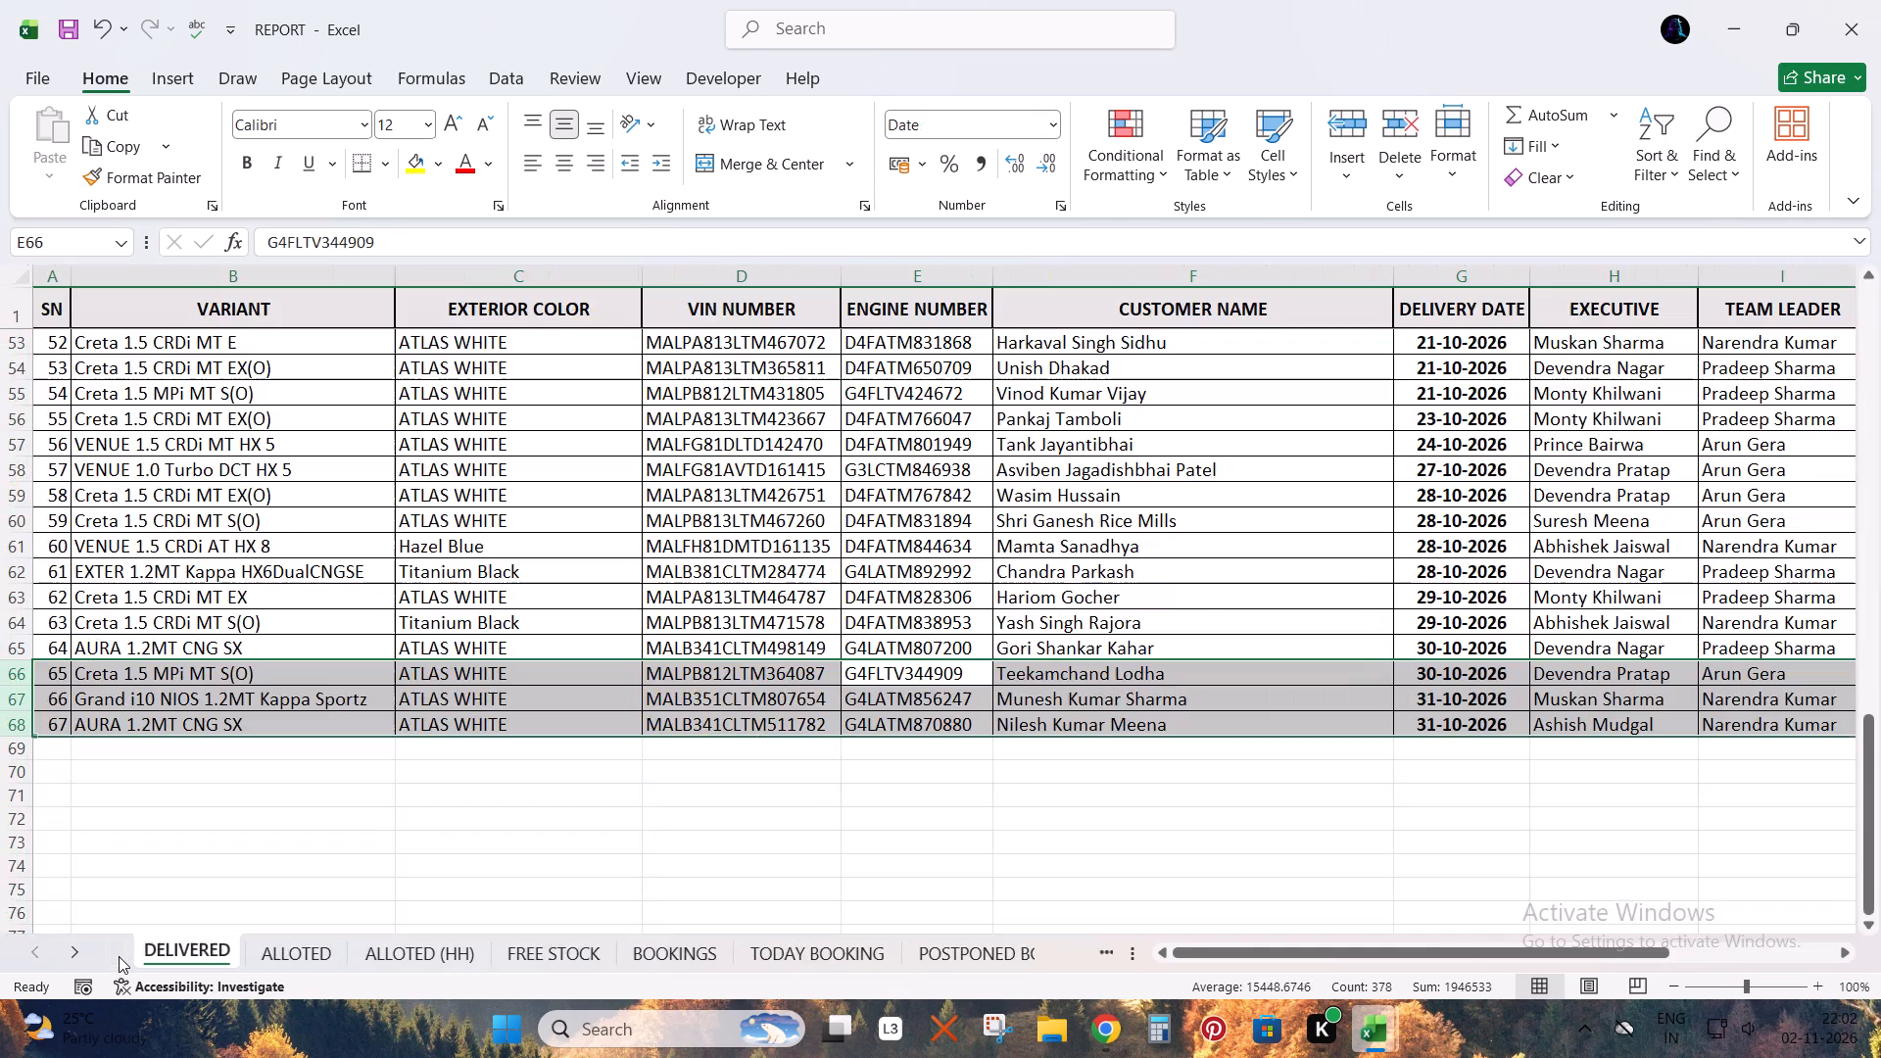
pyautogui.click(119, 956)
pyautogui.click(76, 24)
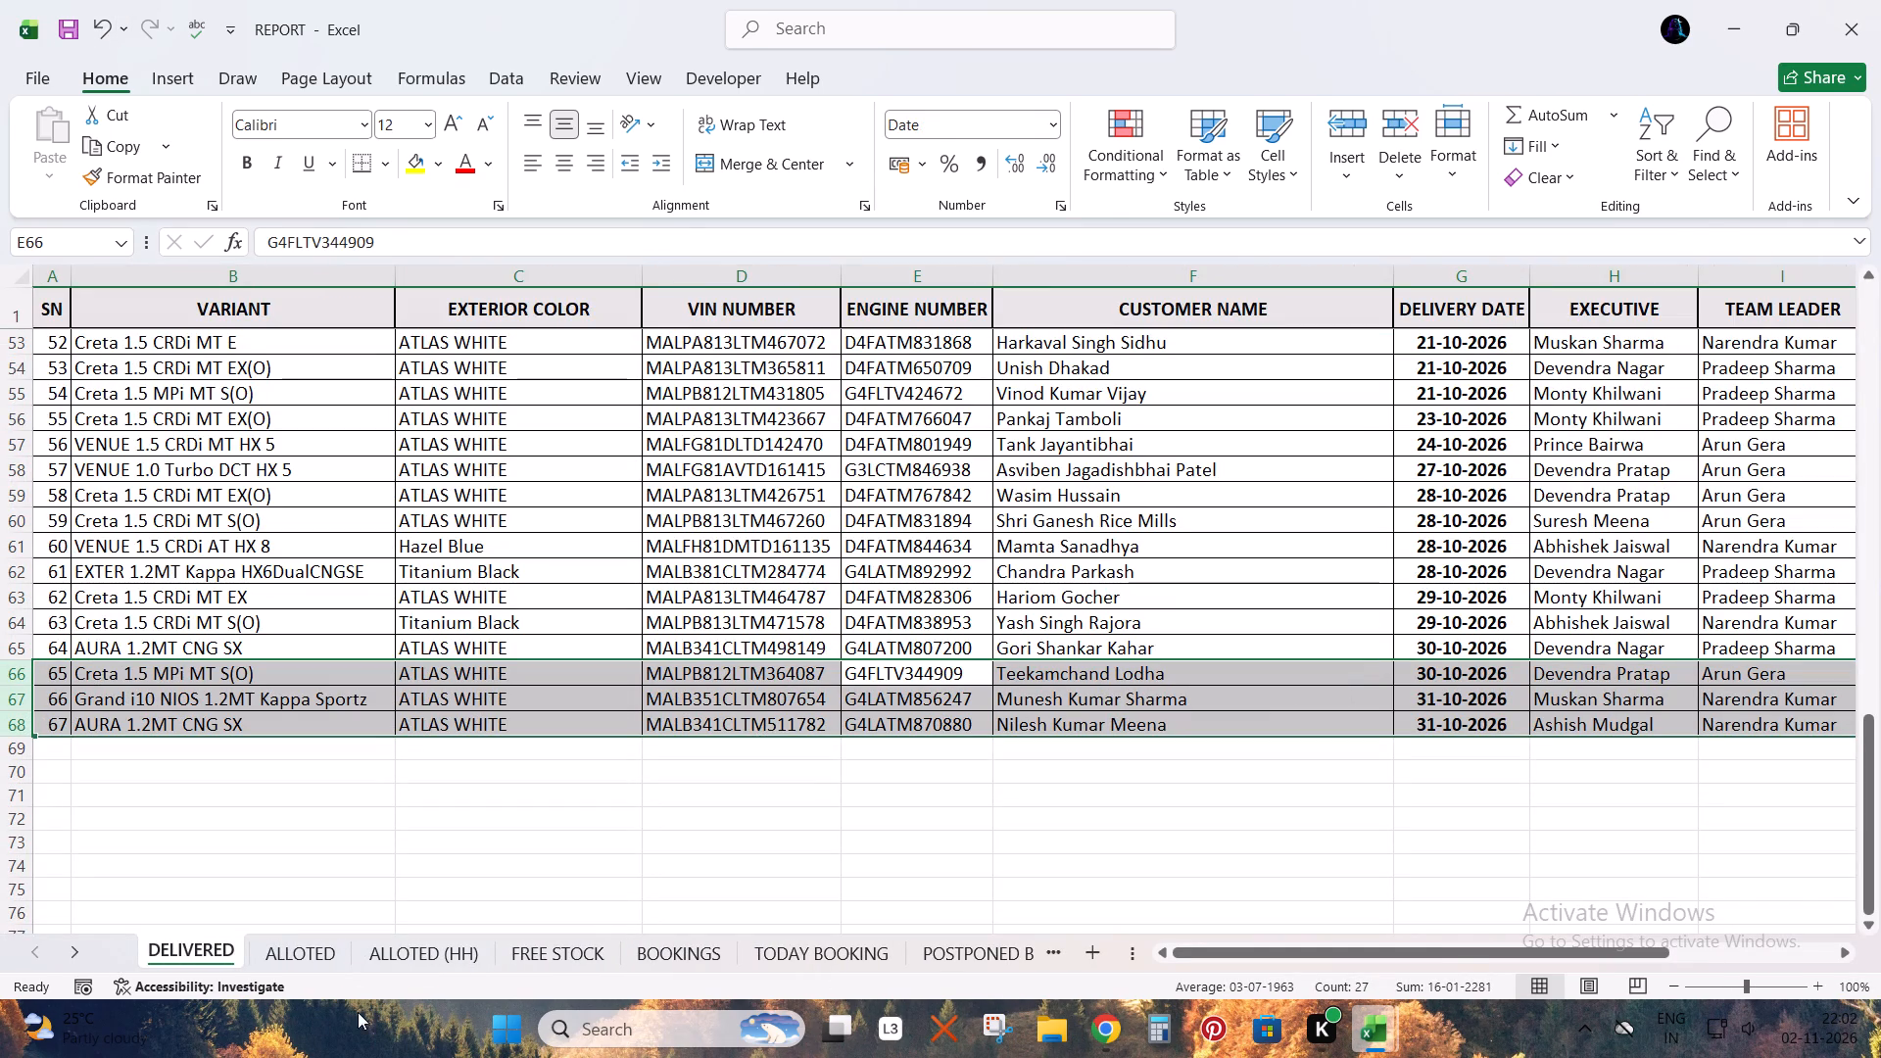
pyautogui.click(982, 951)
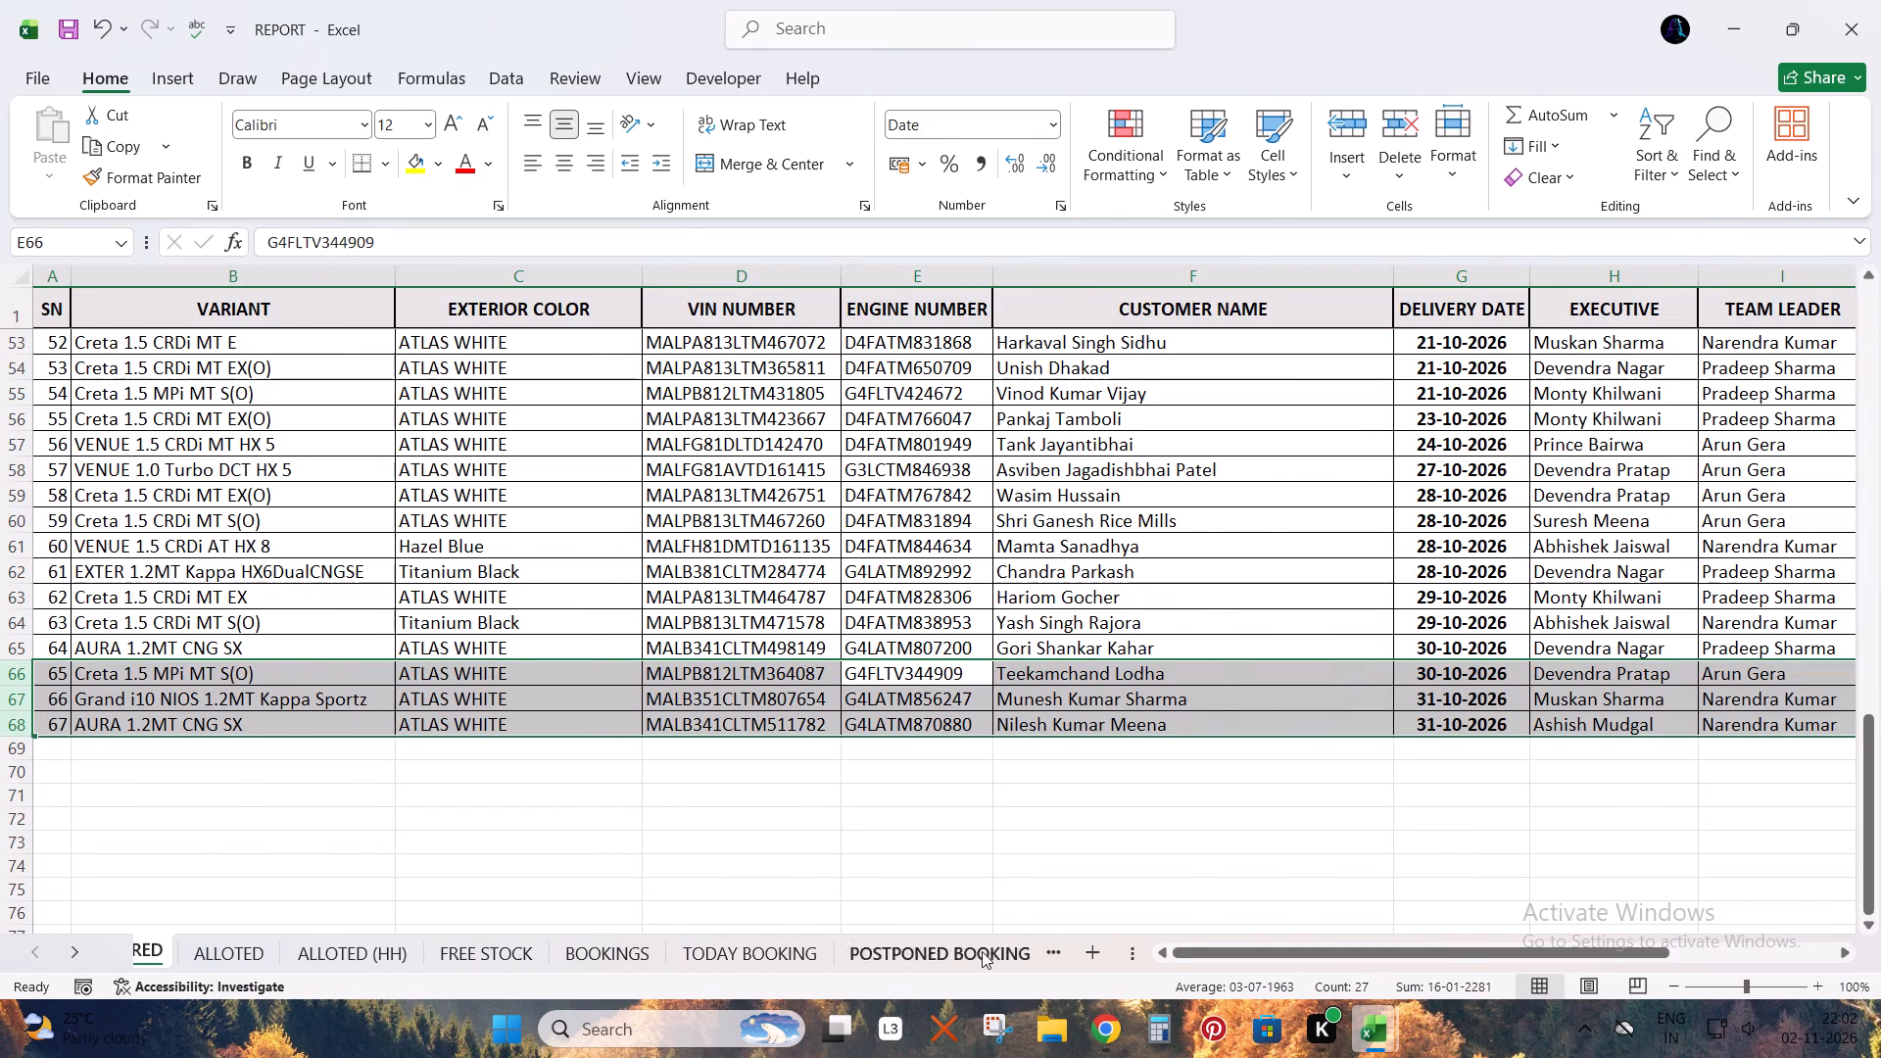
pyautogui.click(1017, 951)
pyautogui.click(1017, 951)
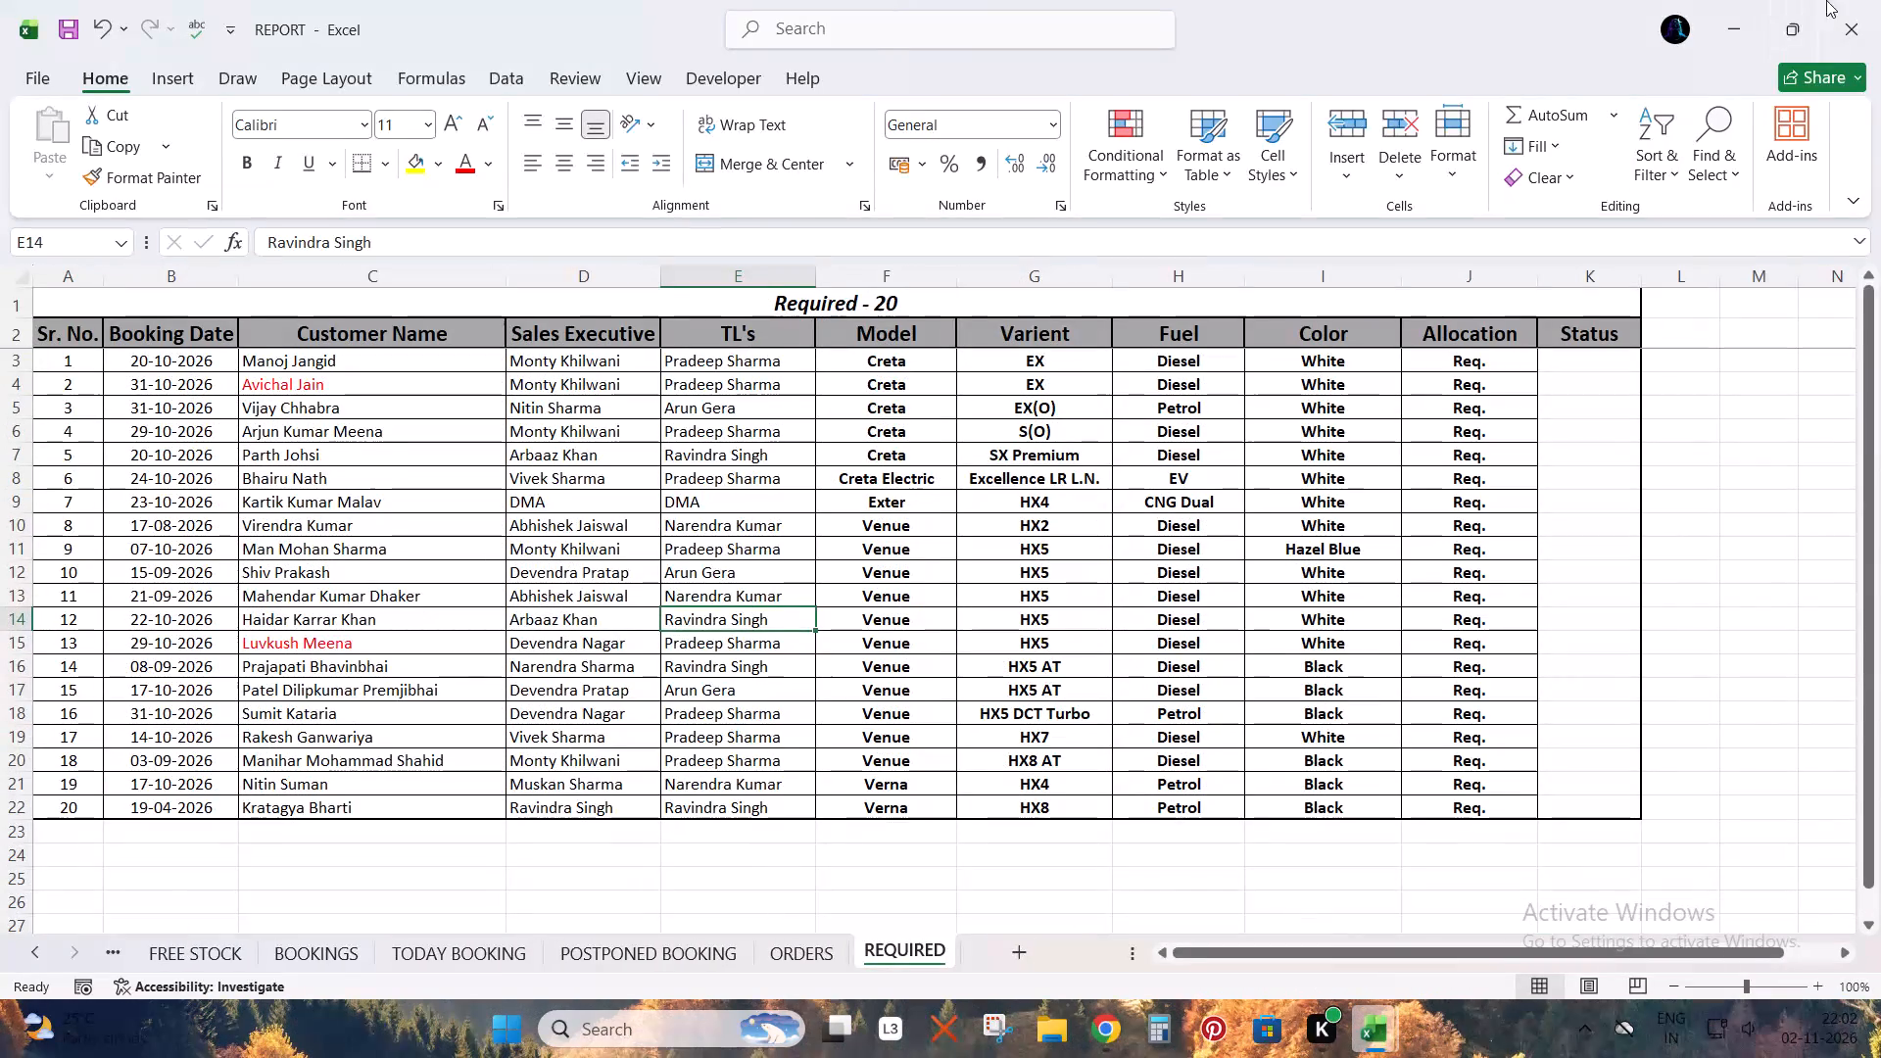
pyautogui.click(1880, 0)
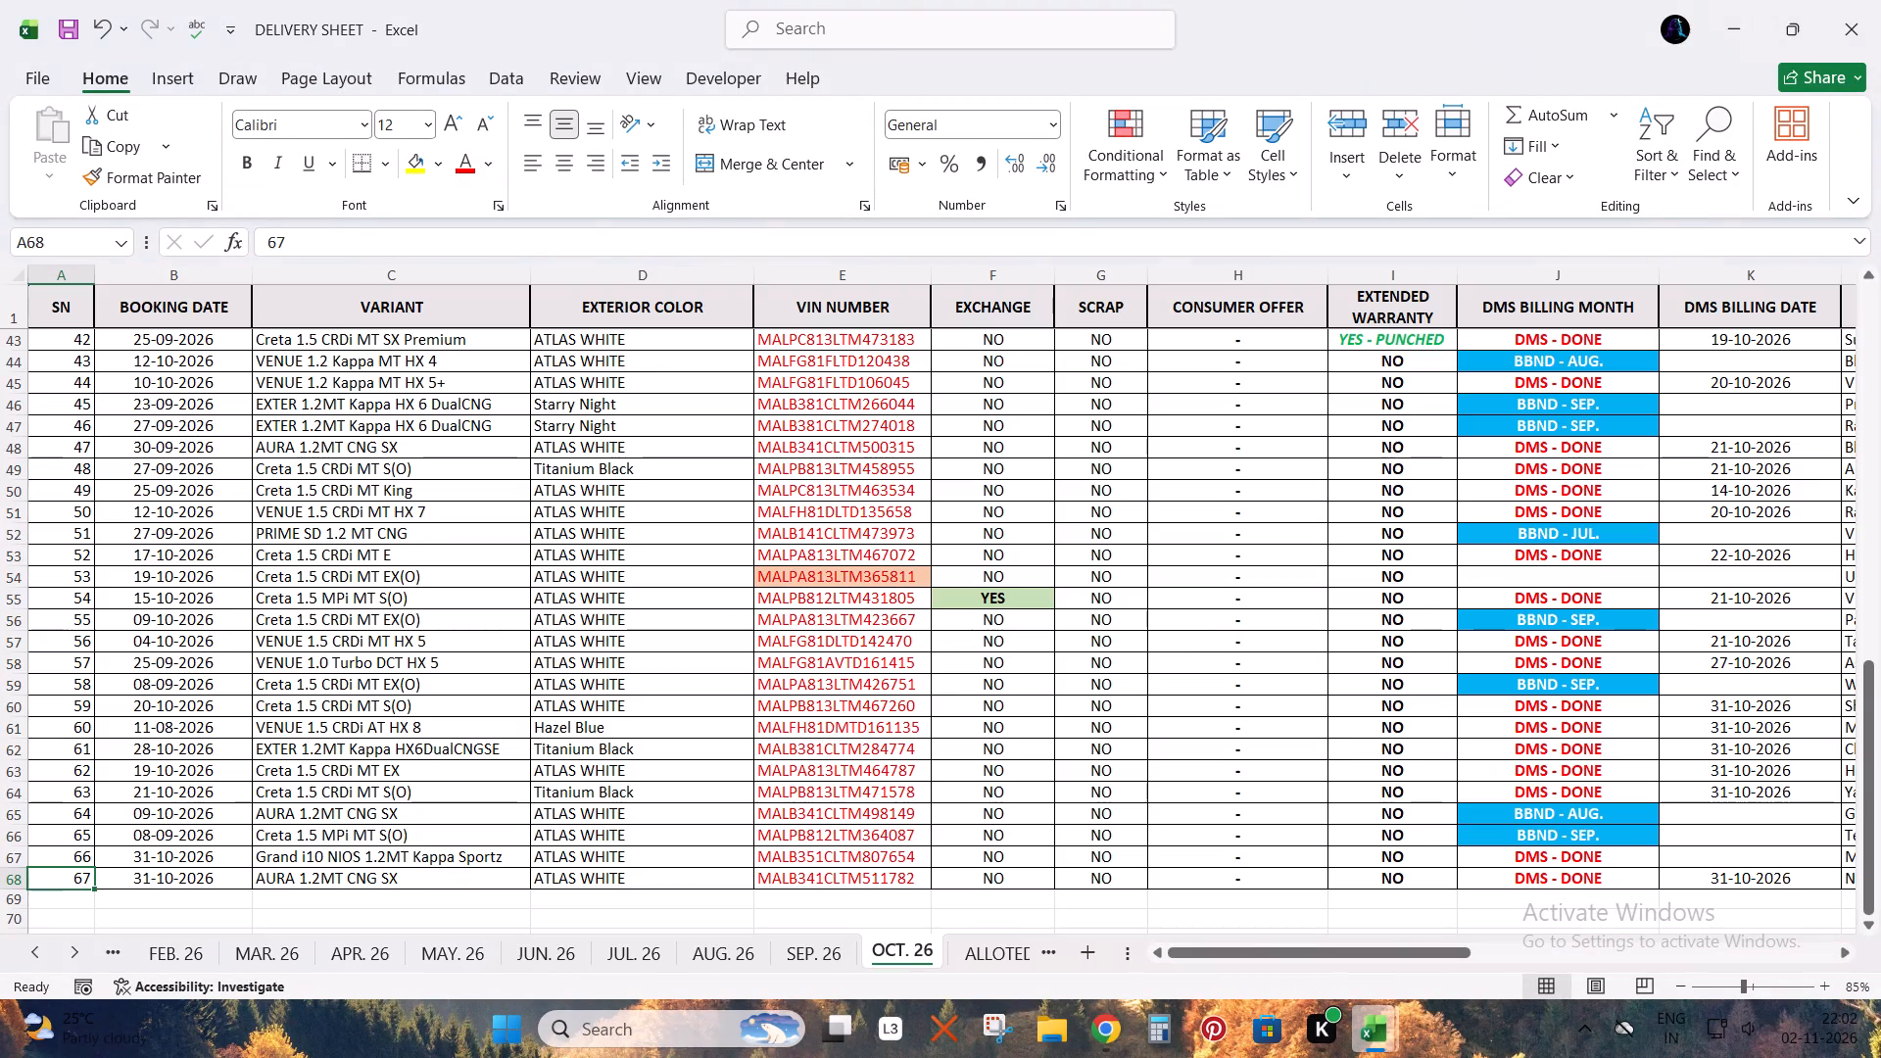
# Create a copy of the OCT. 26 sheet in the DELIVERY SHEET workbook, placed before ALLOTED AMT.
pyautogui.rightClick(909, 948)
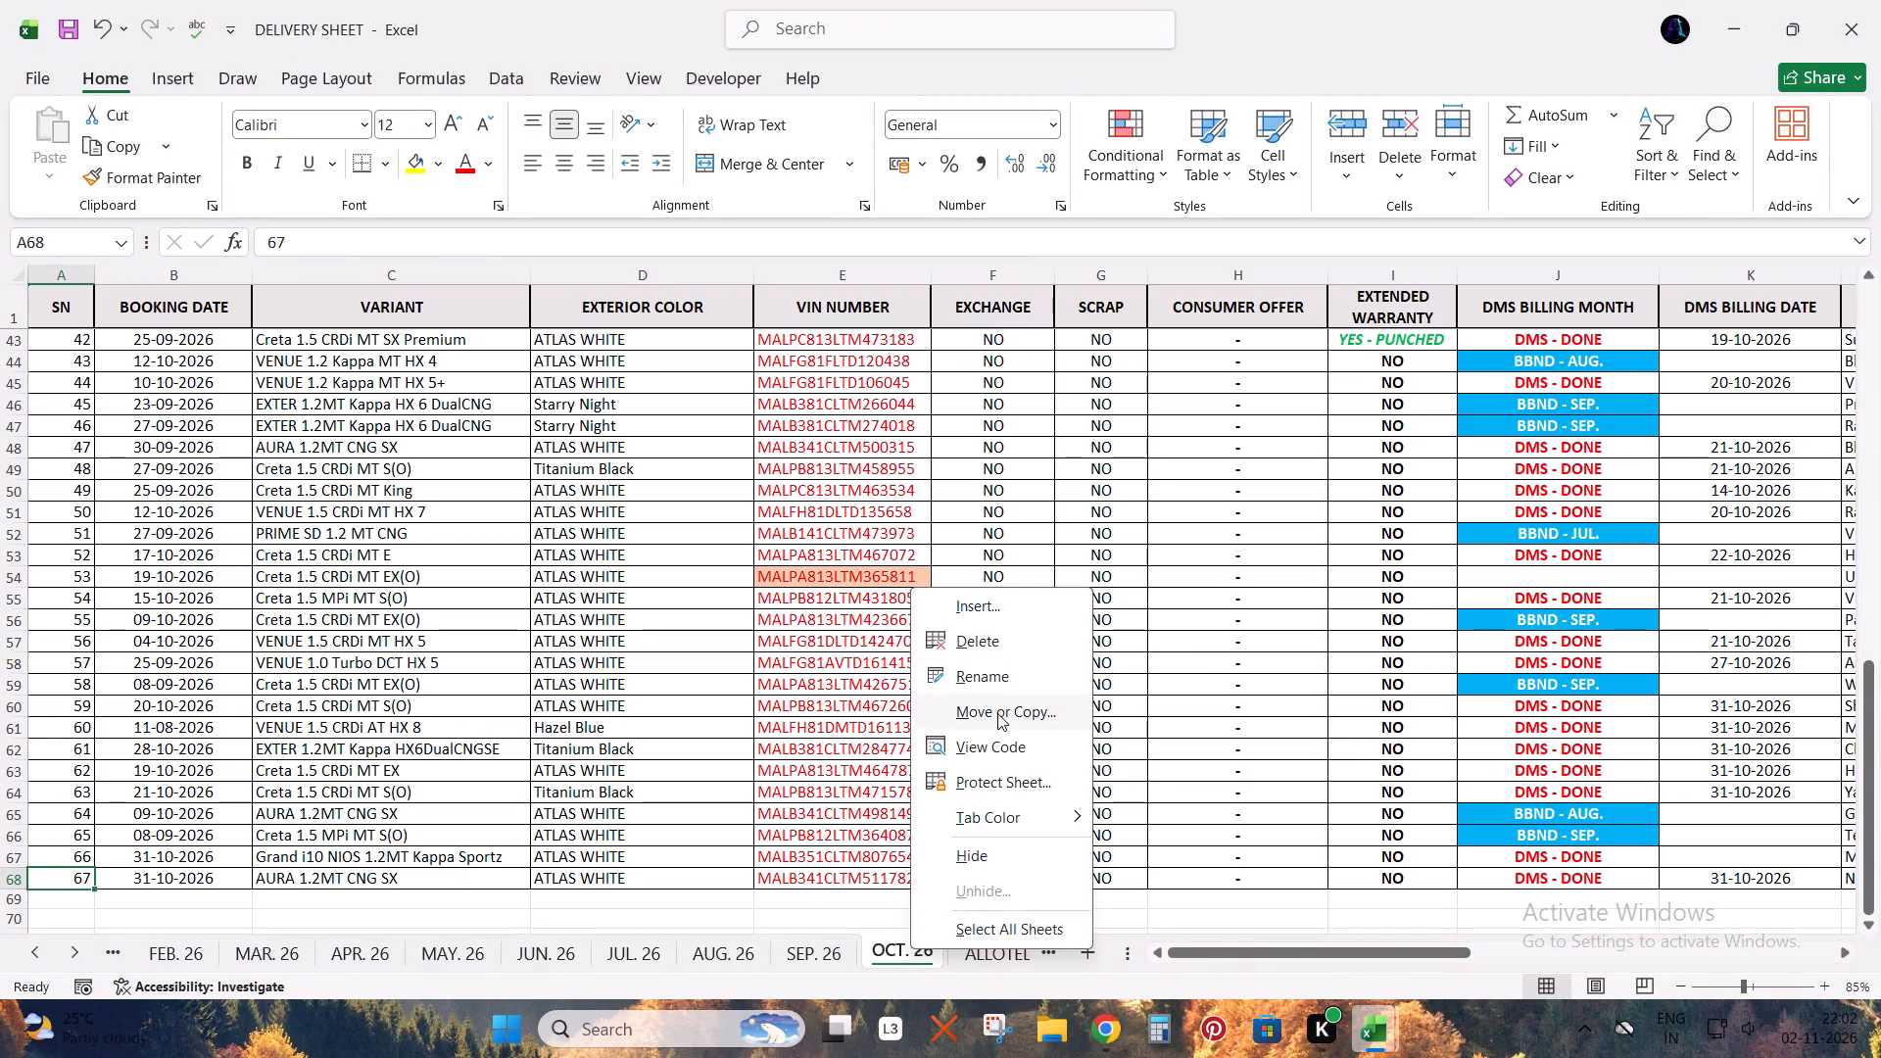
pyautogui.click(997, 713)
pyautogui.click(879, 914)
pyautogui.moveTo(1160, 701); pyautogui.dragTo(1150, 847)
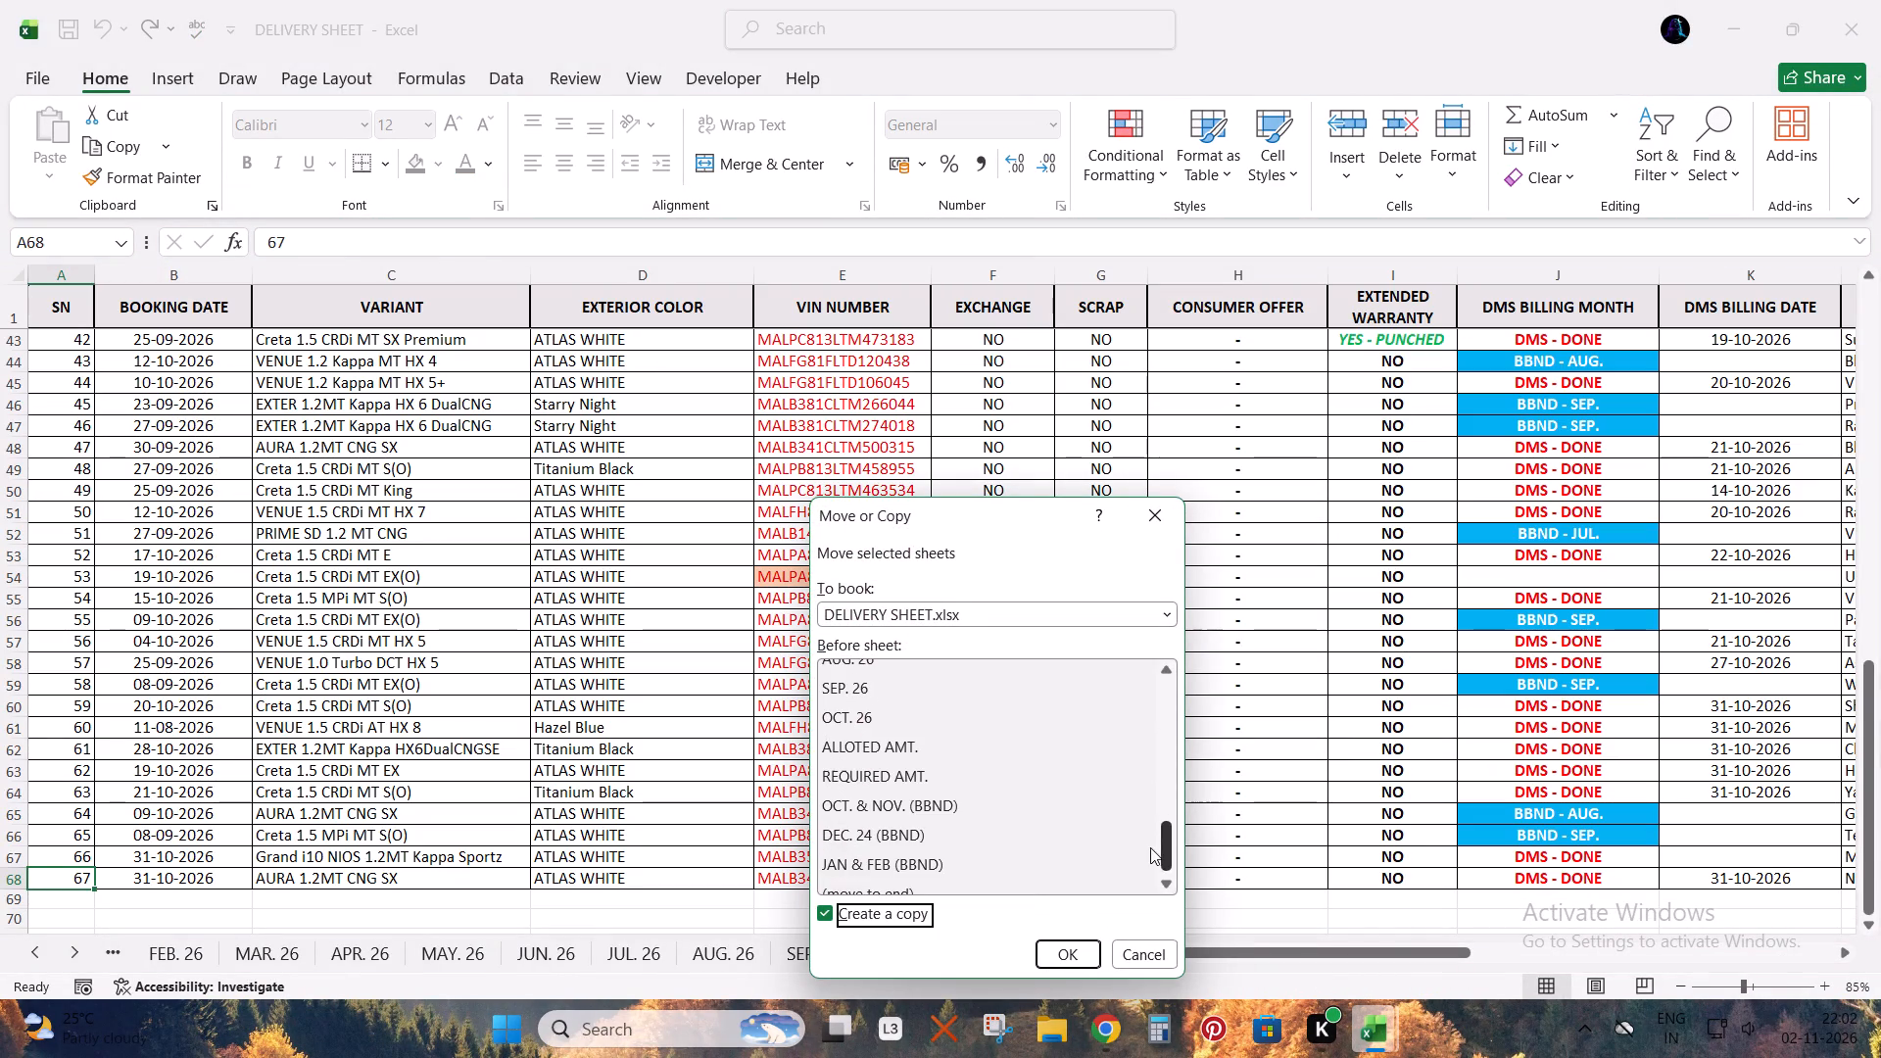
pyautogui.moveTo(1150, 847); pyautogui.dragTo(1149, 848)
pyautogui.click(867, 723)
pyautogui.click(1062, 952)
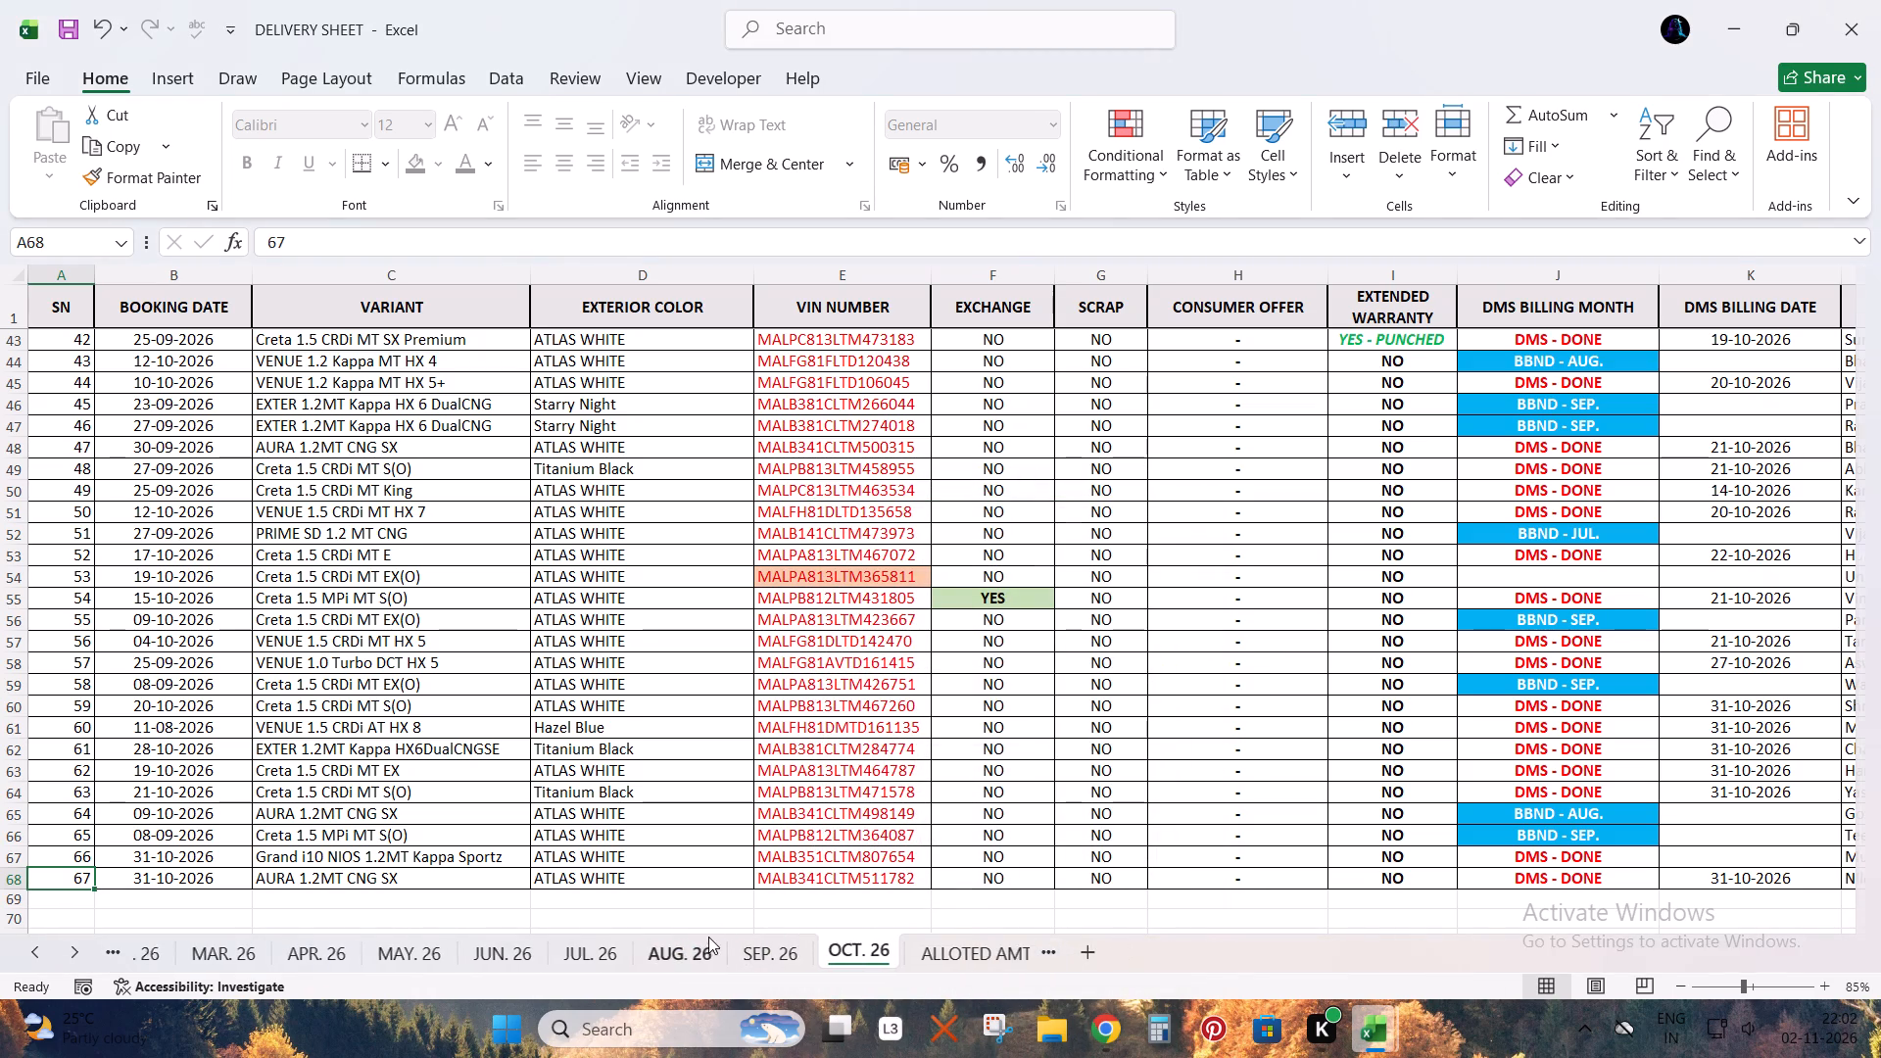
# Rename the copied OCT. 26 (2) sheet as NOV. 26 and save the DELIVERY SHEET workbook.
pyautogui.doubleClick(932, 946)
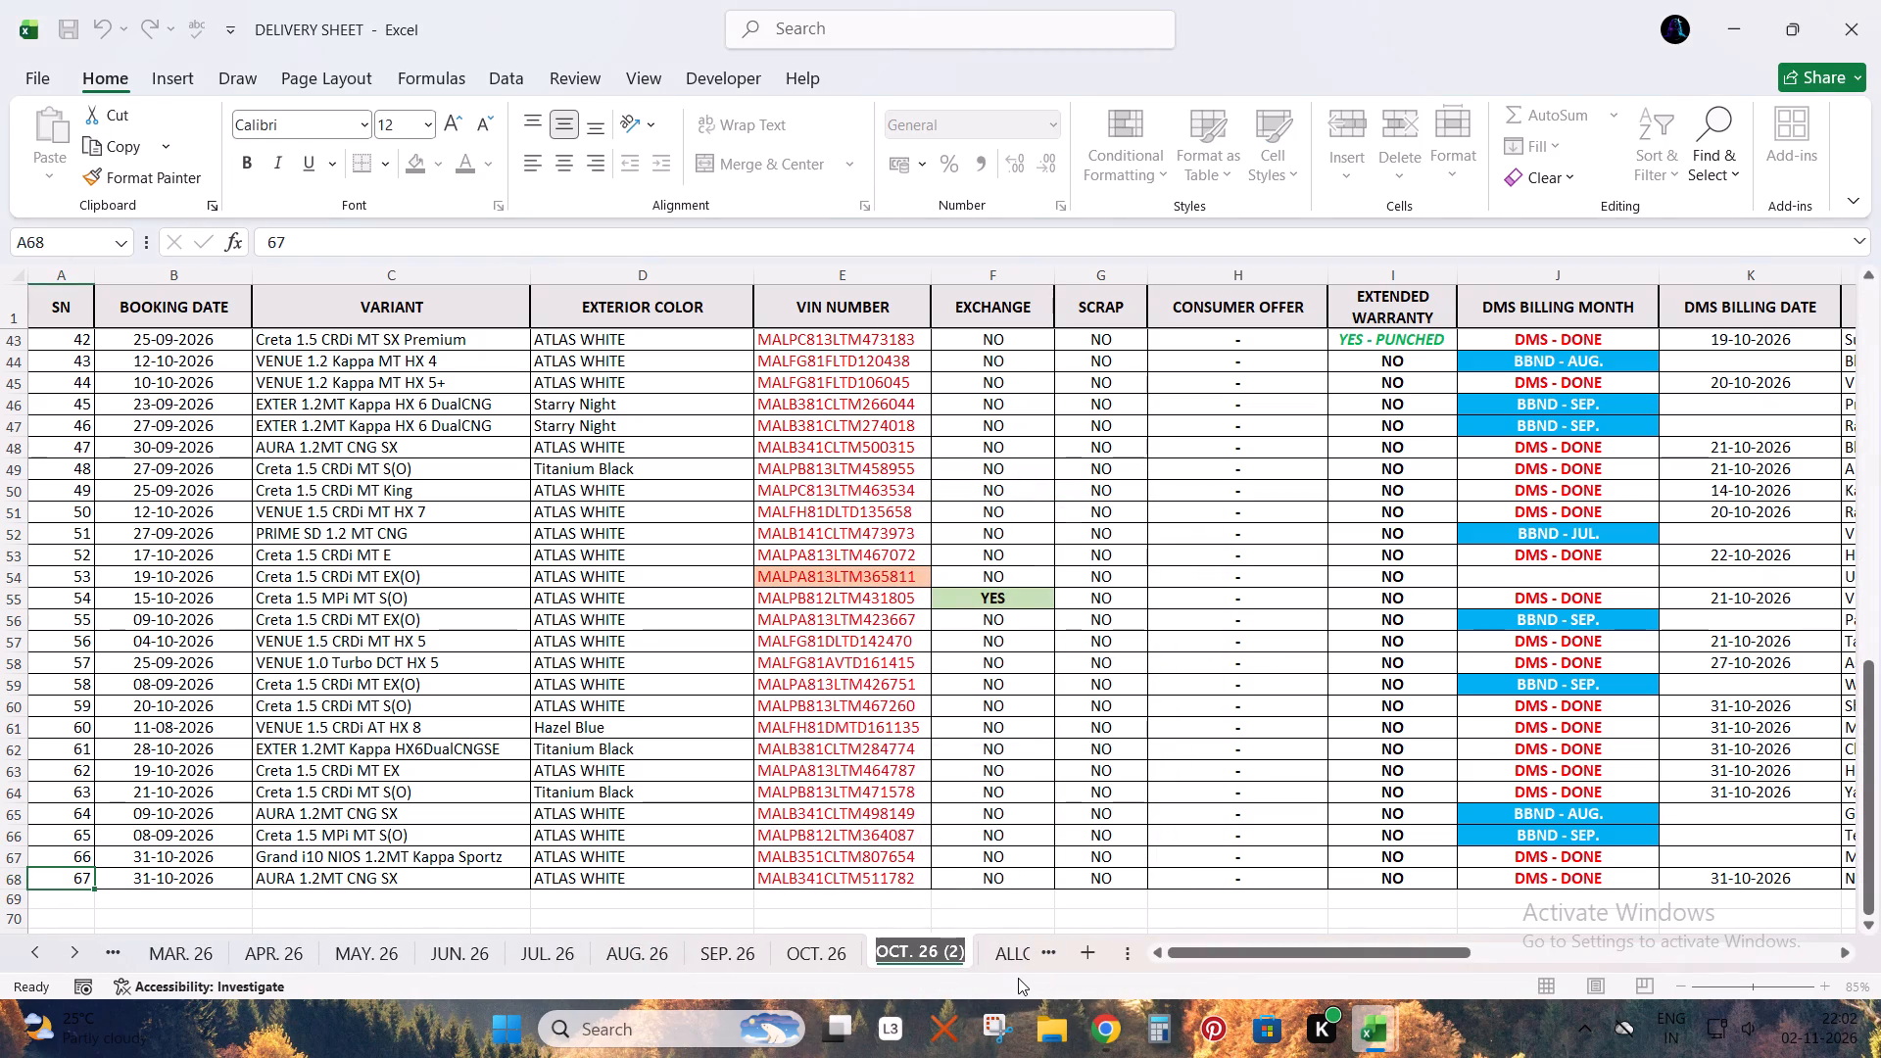
pyautogui.press('Right')
pyautogui.hotkey('ctrl', 'shift', 'Left')
pyautogui.hotkey('ctrl', 'shift', 'Left')
pyautogui.hotkey('ctrl', 'shift', 'Left')
pyautogui.hotkey('ctrl', 'shift', 'Left')
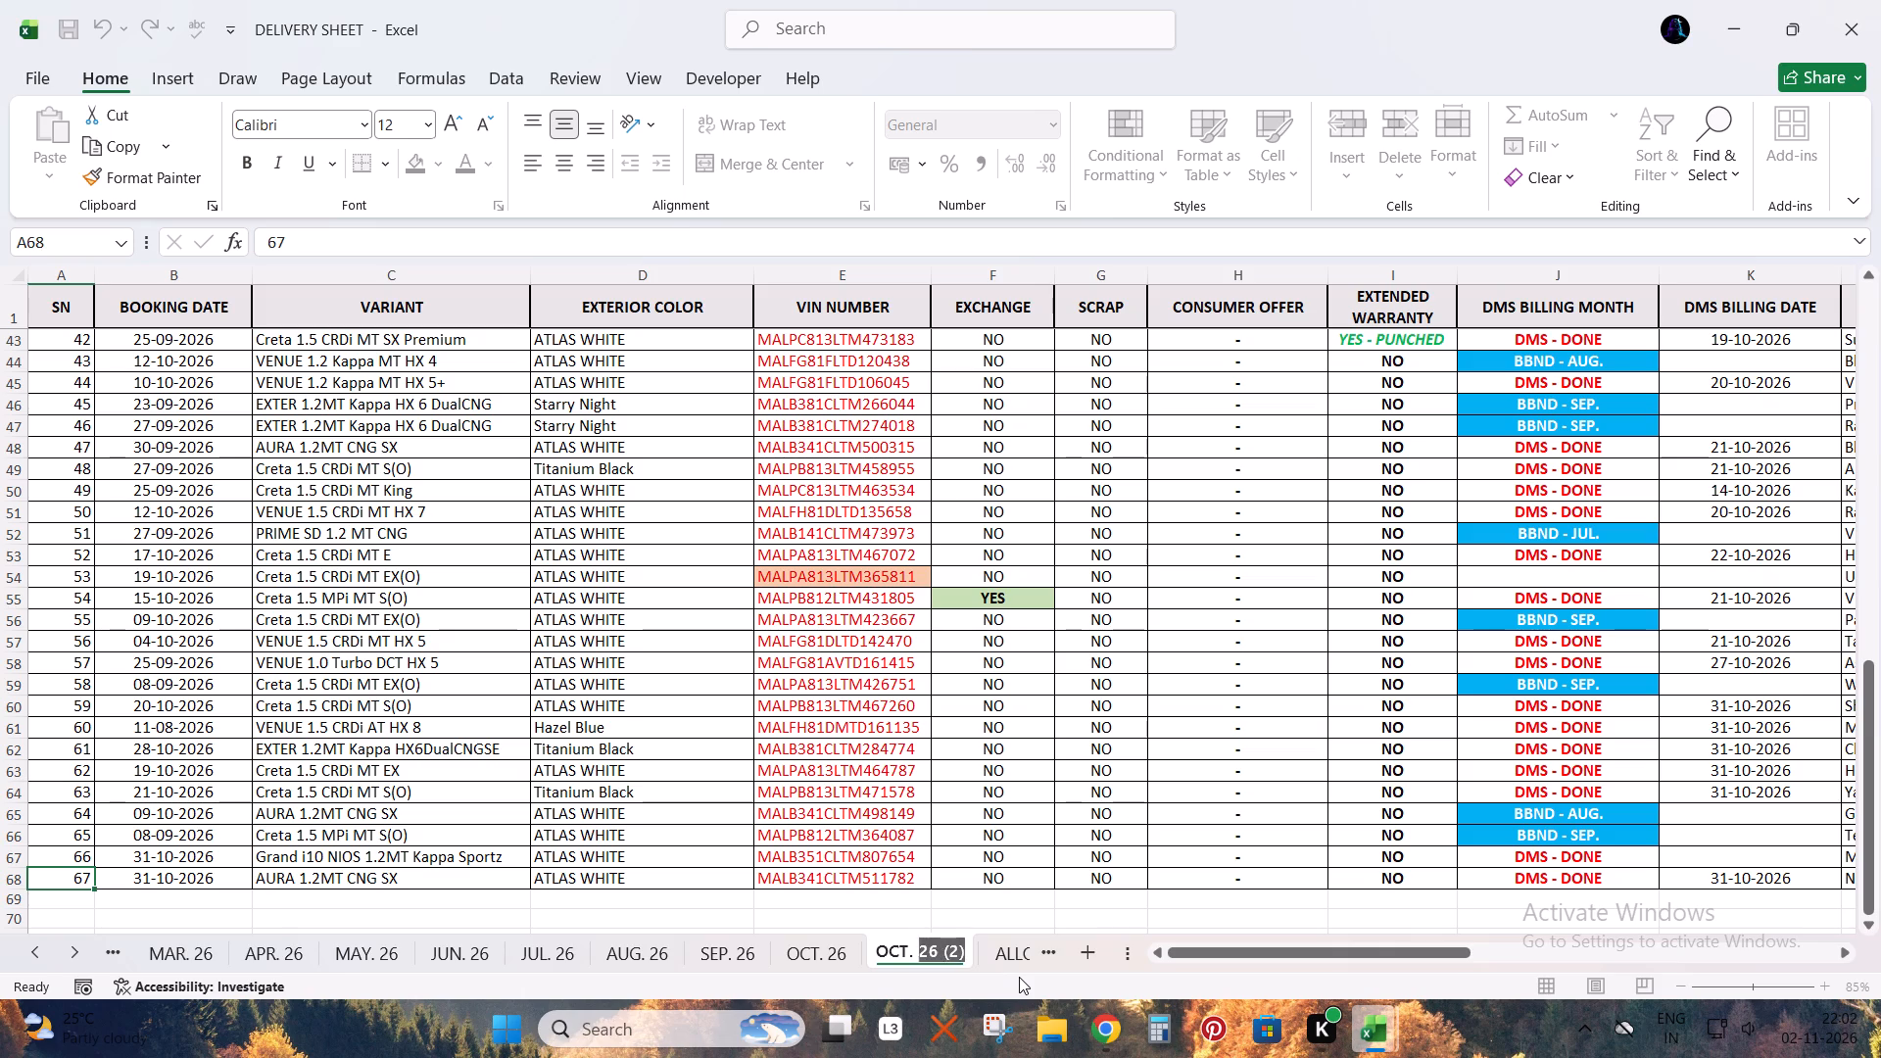
pyautogui.press('Left')
pyautogui.press('Right')
pyautogui.press('Right')
pyautogui.press('Right')
pyautogui.press('Left')
pyautogui.hotkey('ctrl', 'shift', 'Right')
pyautogui.hotkey('ctrl', 'shift', 'Right')
pyautogui.hotkey('ctrl', 'shift', 'Right')
pyautogui.hotkey('ctrl', 'shift', 'Right')
pyautogui.hotkey('ctrl', 'shift', 'Right')
pyautogui.hotkey('ctrl', 'shift', 'Right')
pyautogui.press('BackSpace')
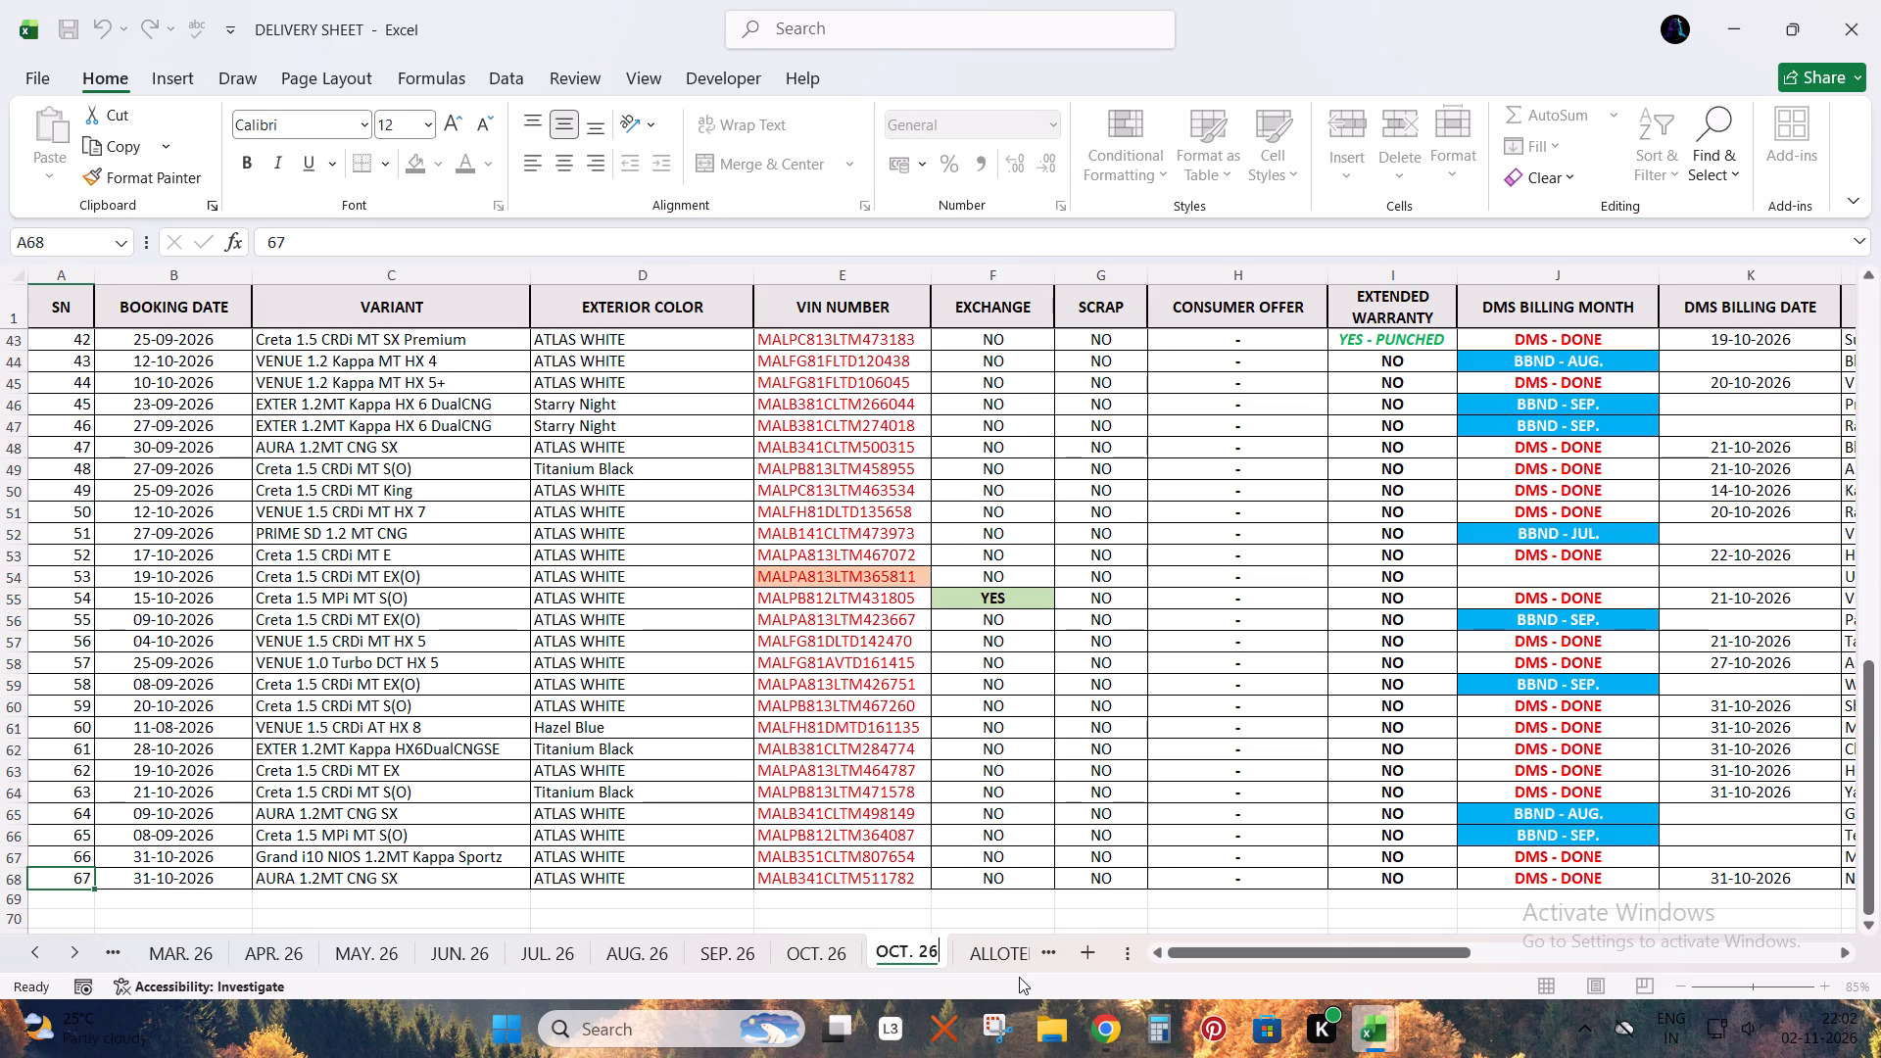
pyautogui.hotkey('ctrl', 'Left')
pyautogui.press('Left')
pyautogui.press('Left')
pyautogui.hotkey('ctrl', 'shift', 'Left')
pyautogui.write('NOV')
pyautogui.press('Return')
pyautogui.hotkey('ctrl', 's')
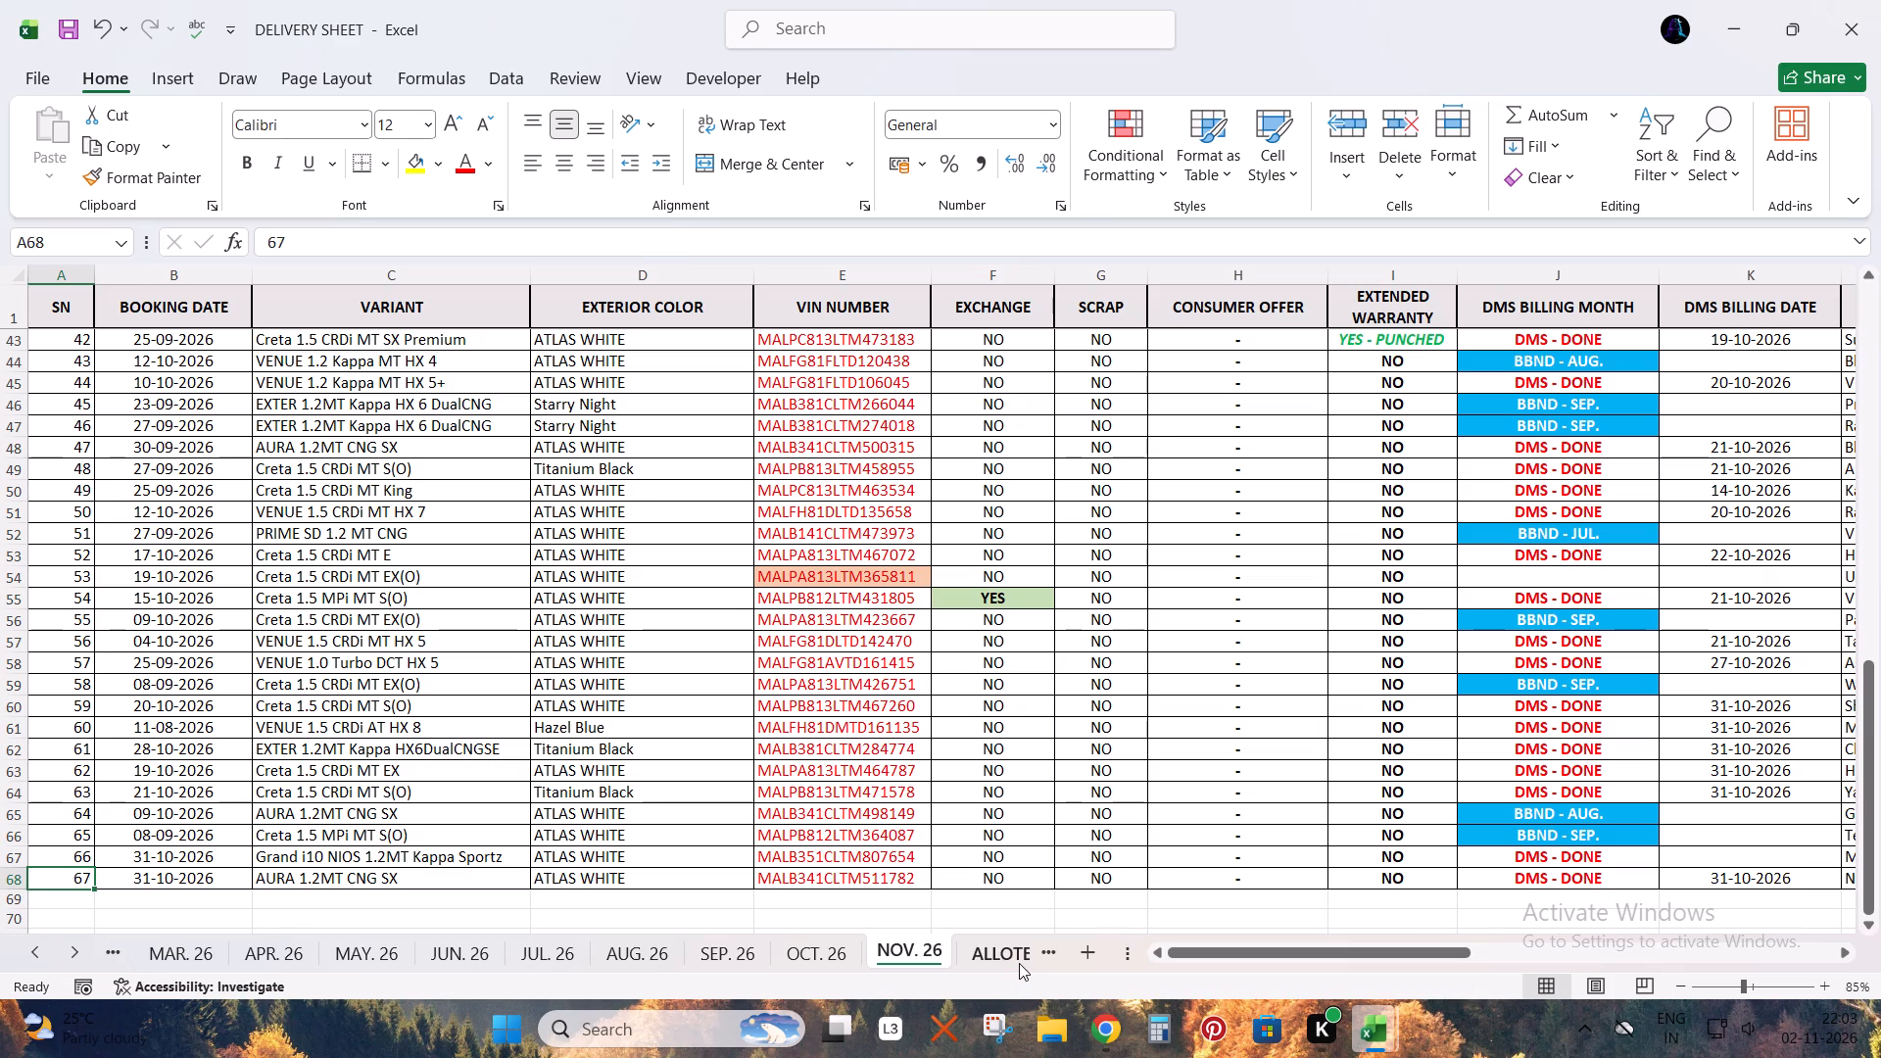
pyautogui.click(465, 765)
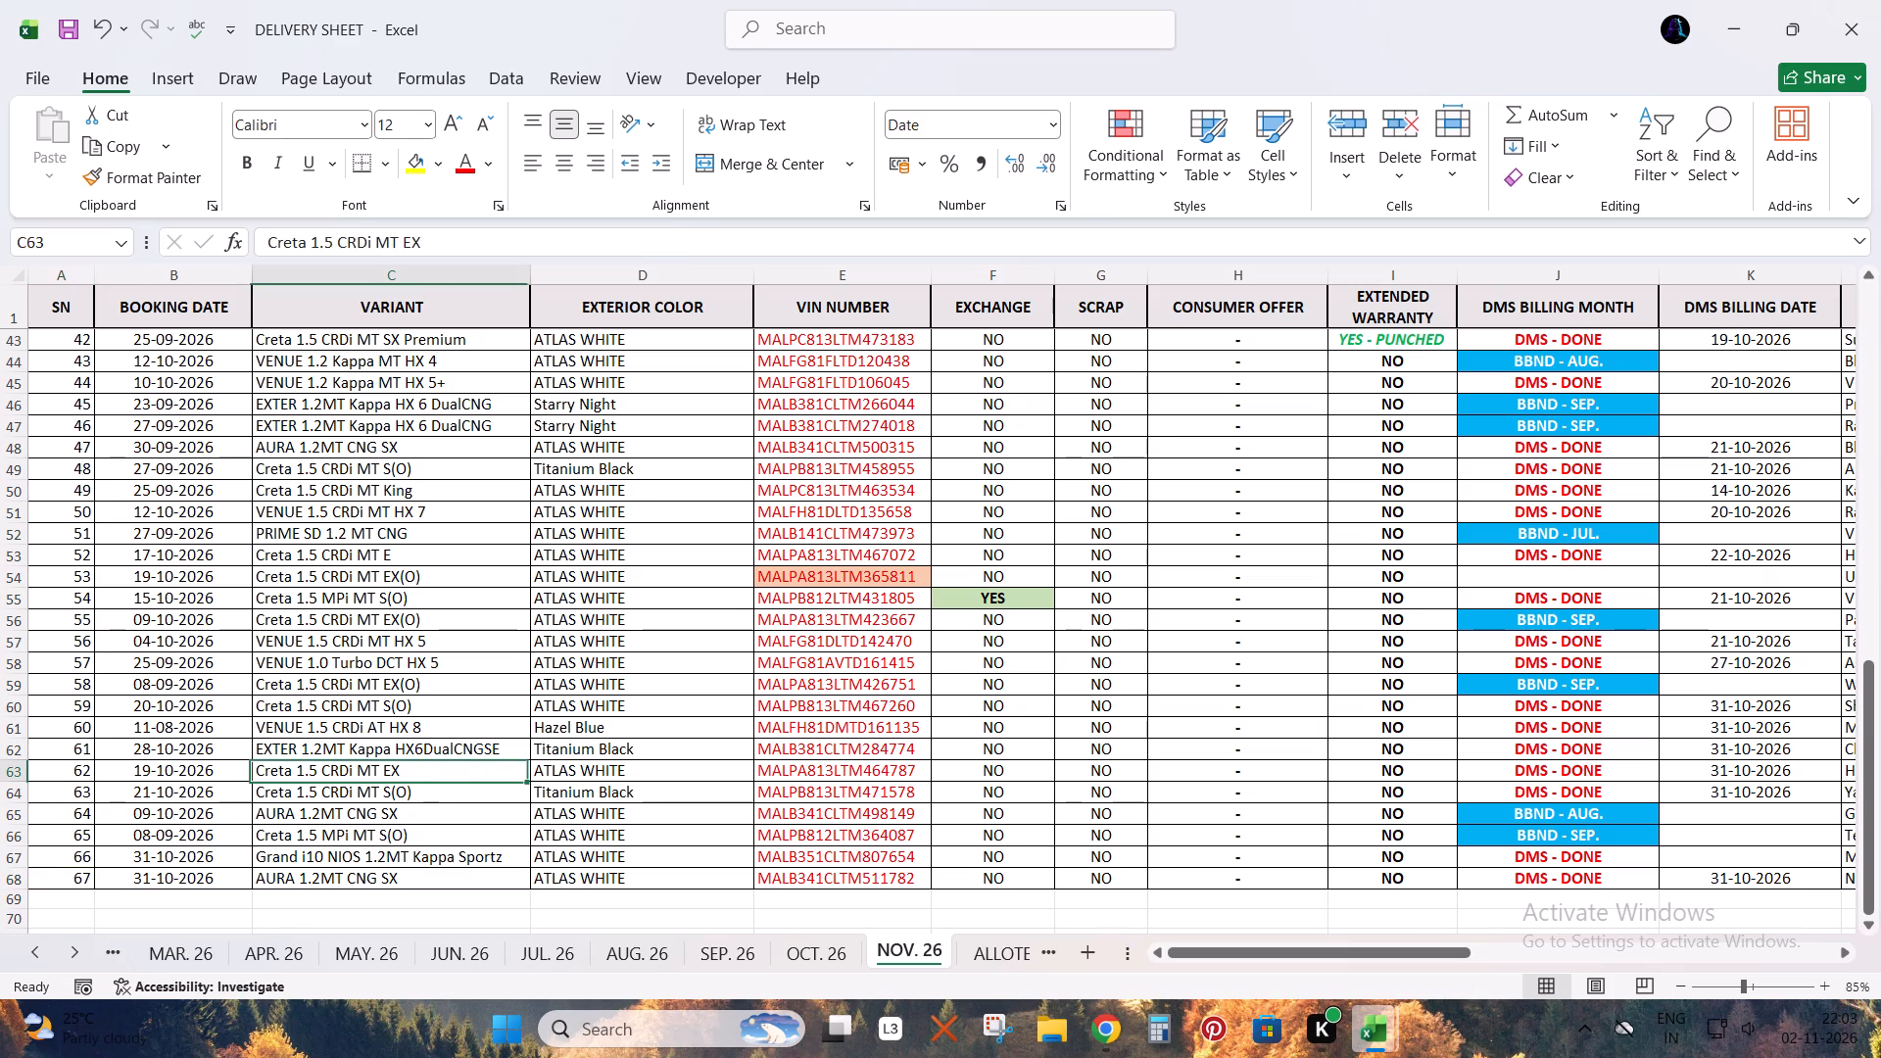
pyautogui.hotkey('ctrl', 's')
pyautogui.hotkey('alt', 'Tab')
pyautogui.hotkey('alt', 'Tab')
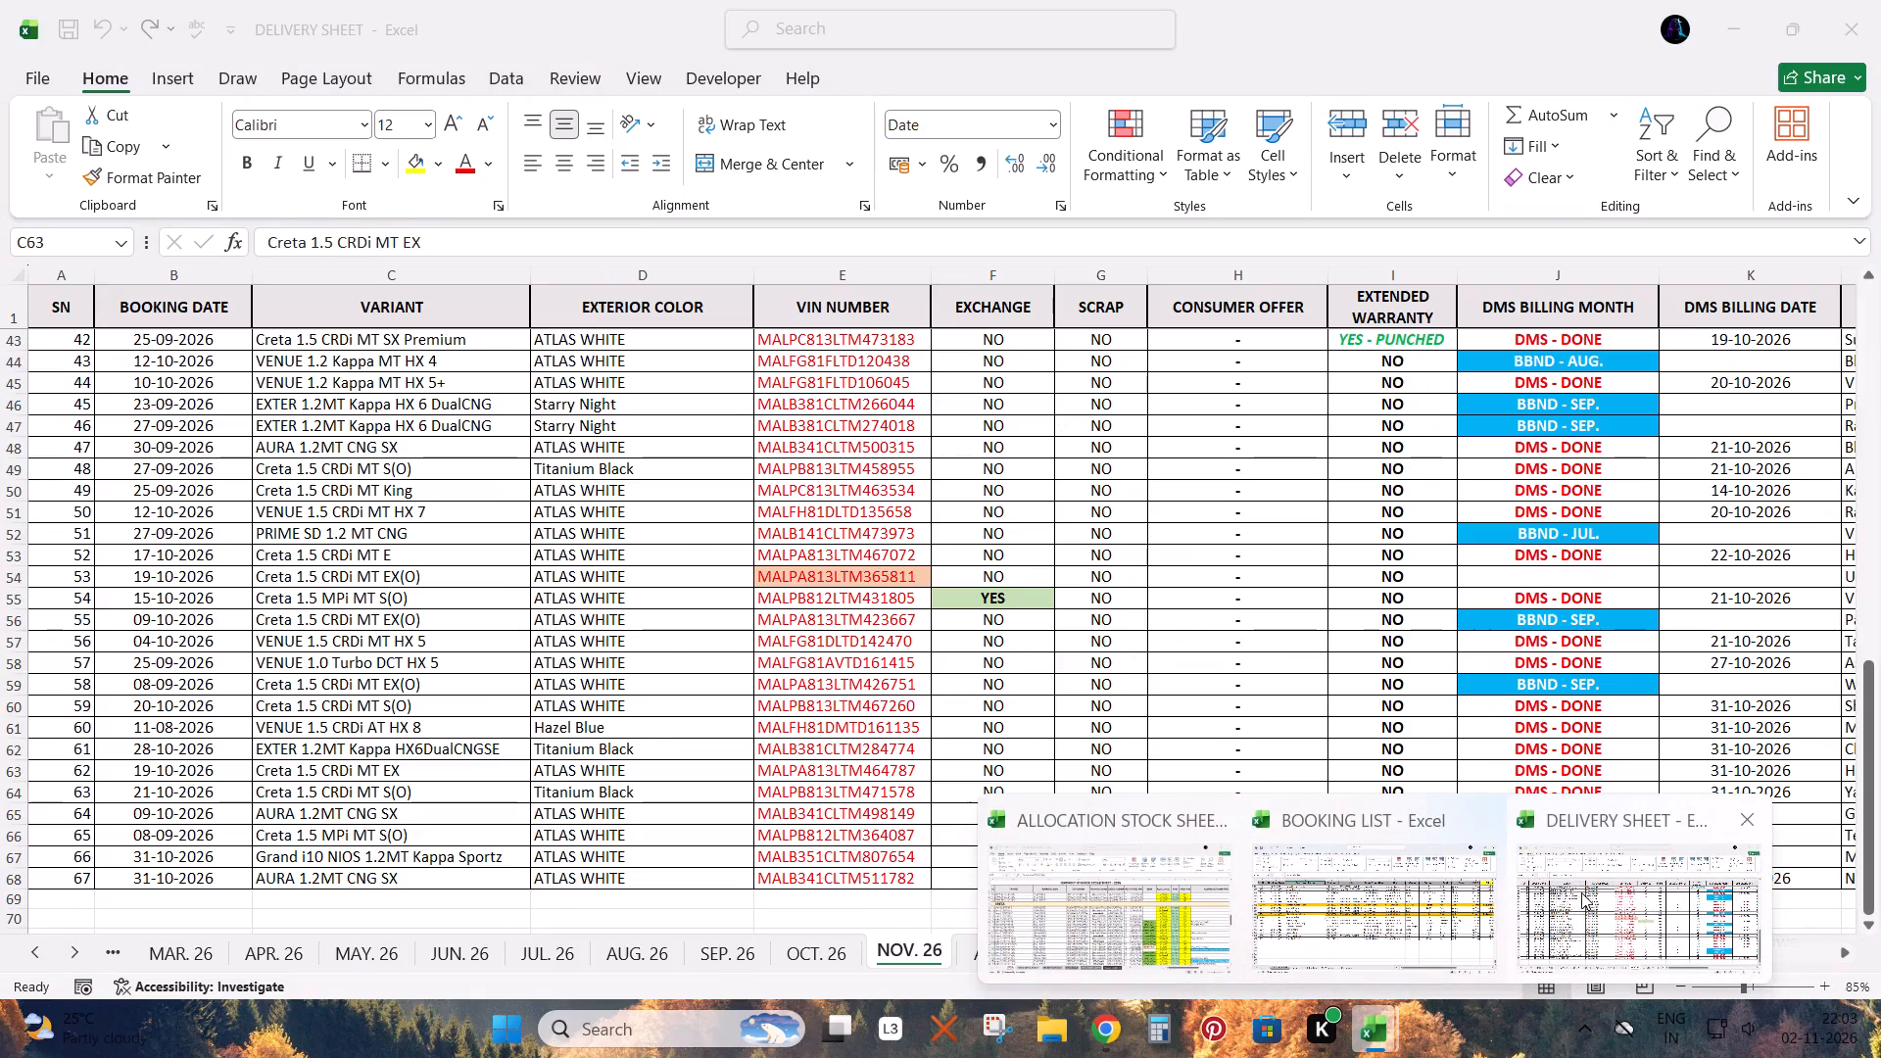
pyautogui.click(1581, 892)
# Delete all rows below the first data row on the NOV. 26 sheet, keeping the header, and save the DELIVERY SHEET workbook.
pyautogui.click(680, 696)
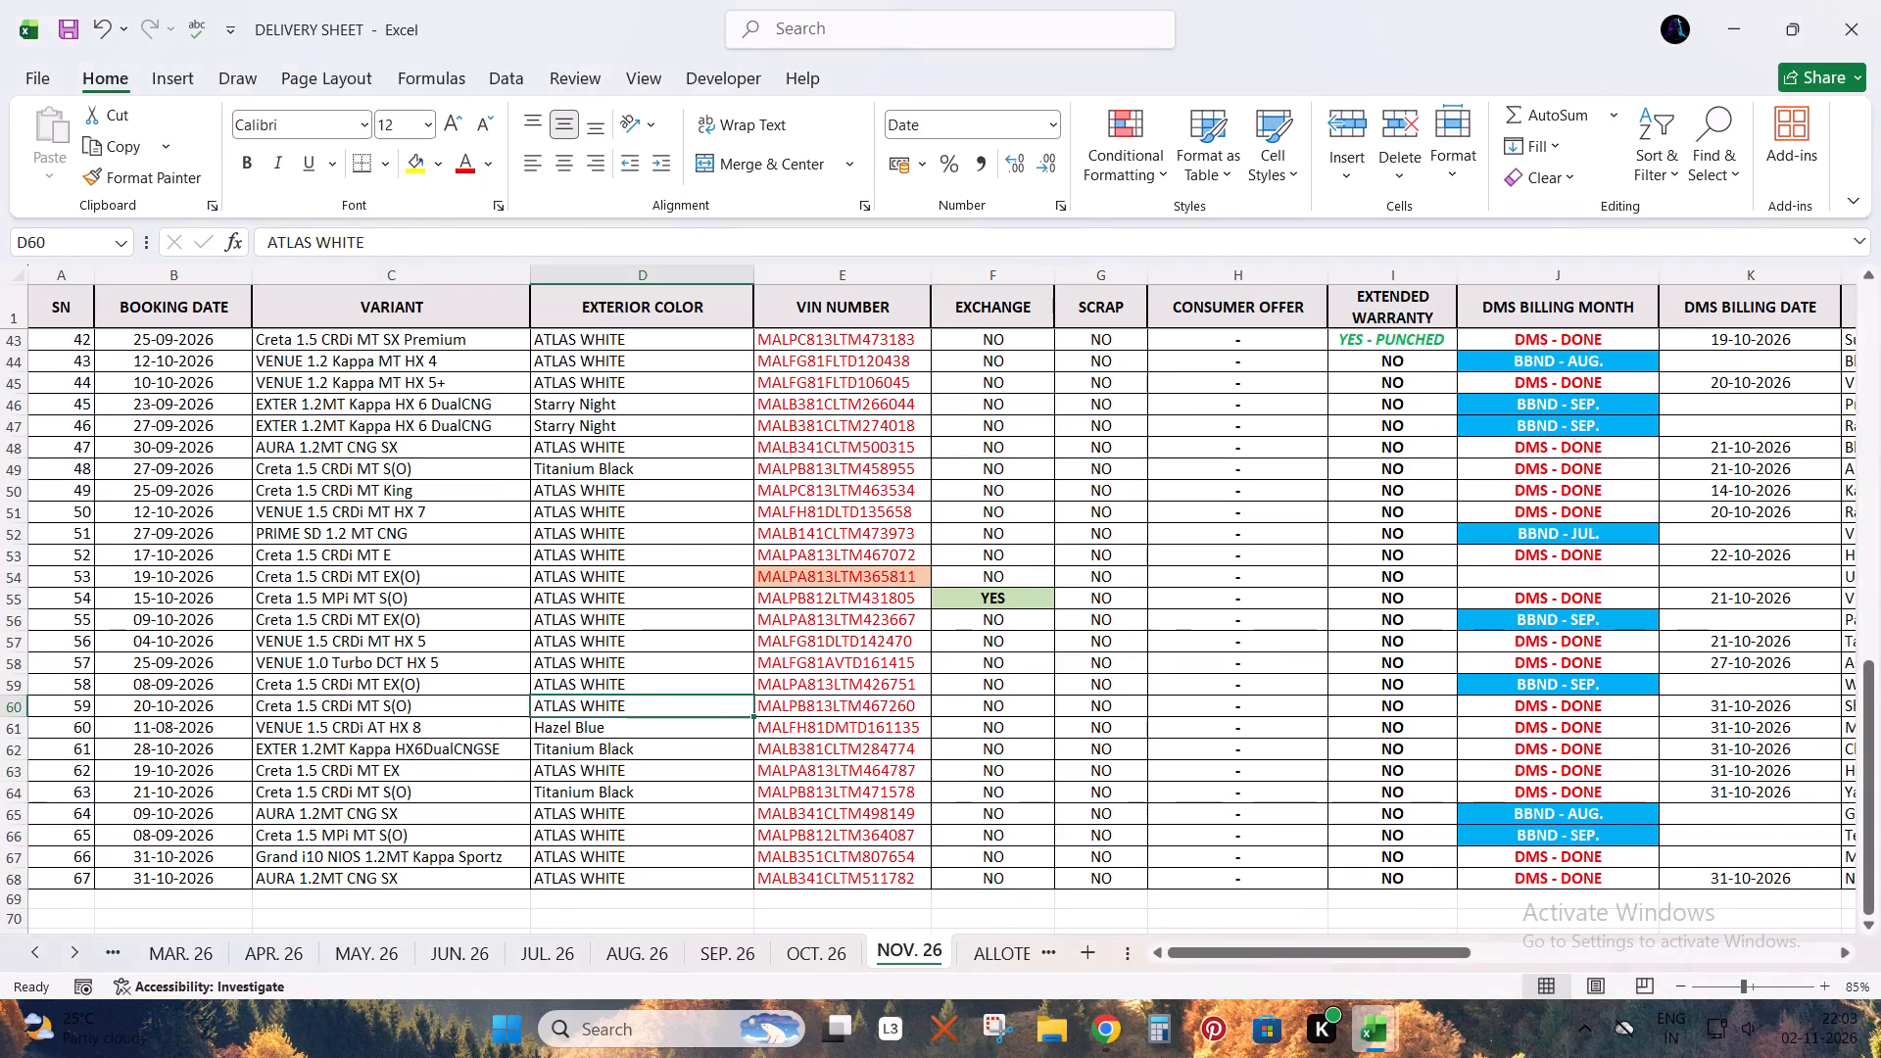
pyautogui.hotkey('ctrl', 'shift', 'Up')
pyautogui.press('Down')
pyautogui.hotkey('ctrl', 'Up')
pyautogui.press('Down')
pyautogui.press('Down')
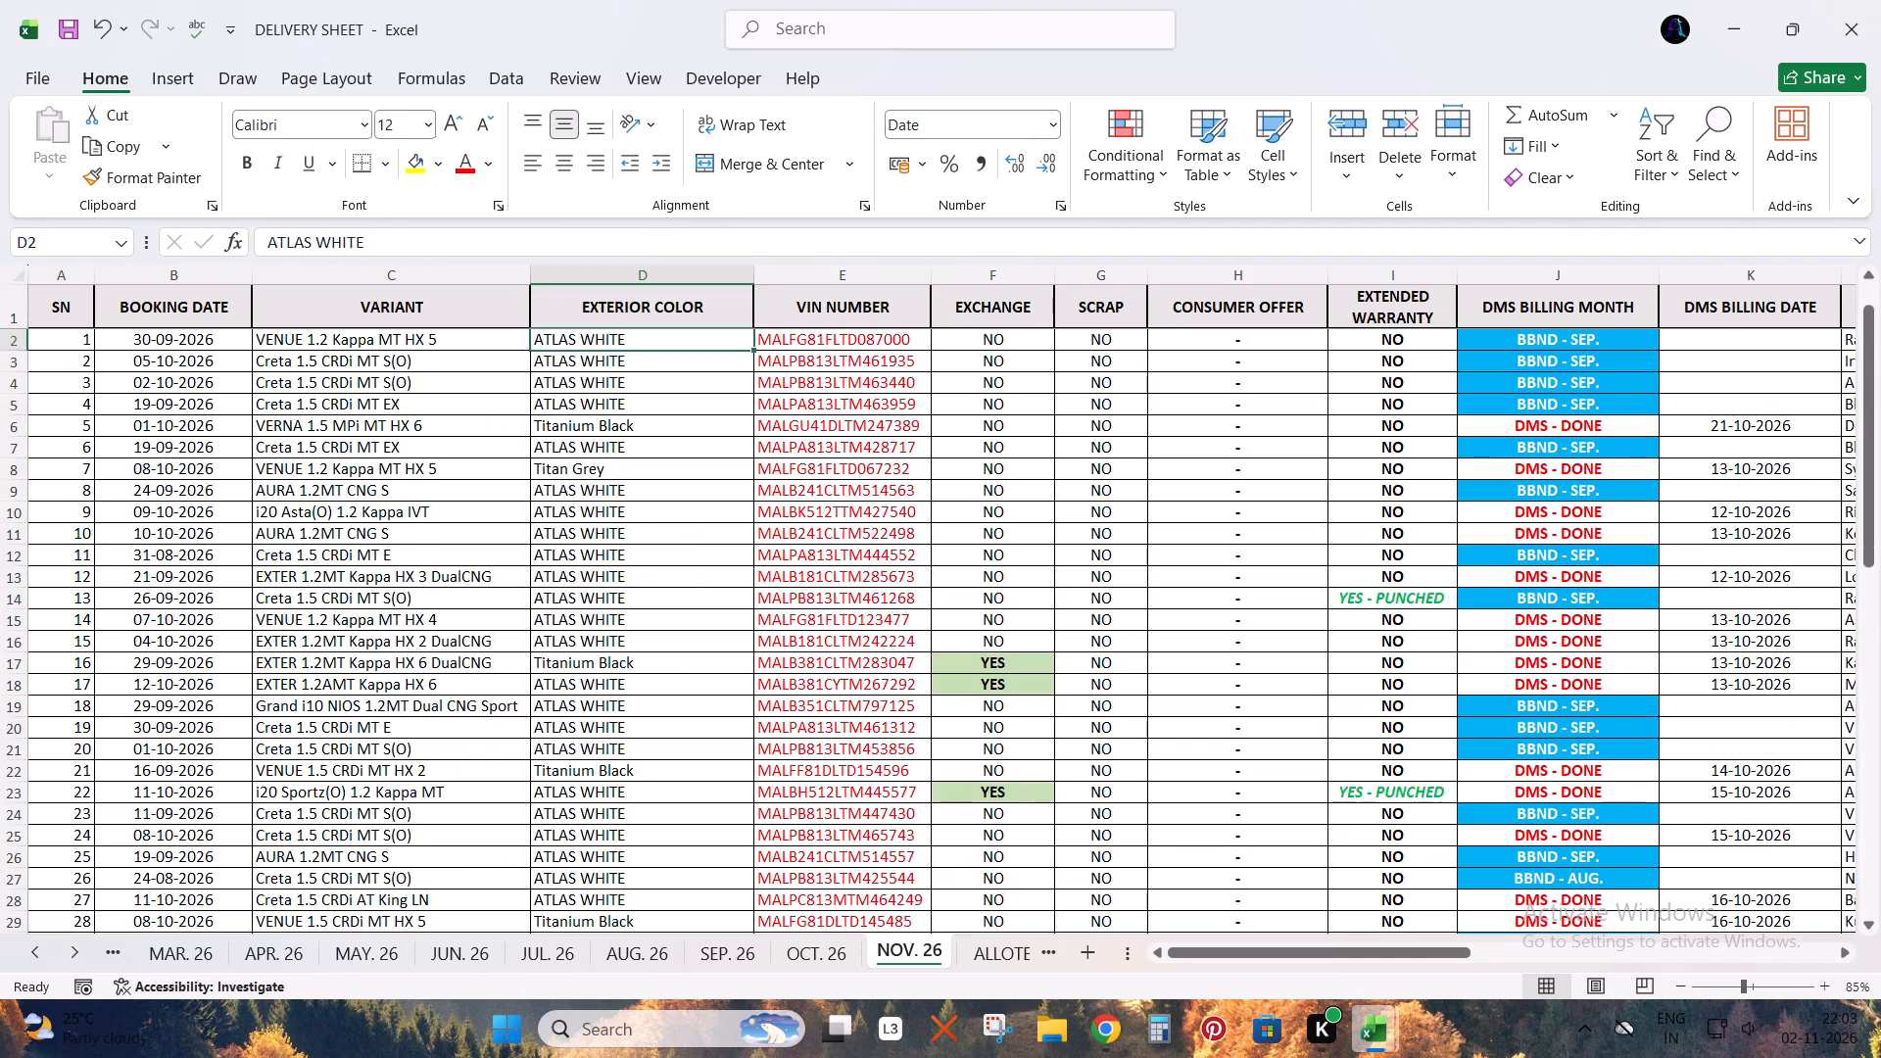
pyautogui.hotkey('shift', 'space')
pyautogui.hotkey('ctrl', 'shift', 'Down')
pyautogui.hotkey('ctrl', '-')
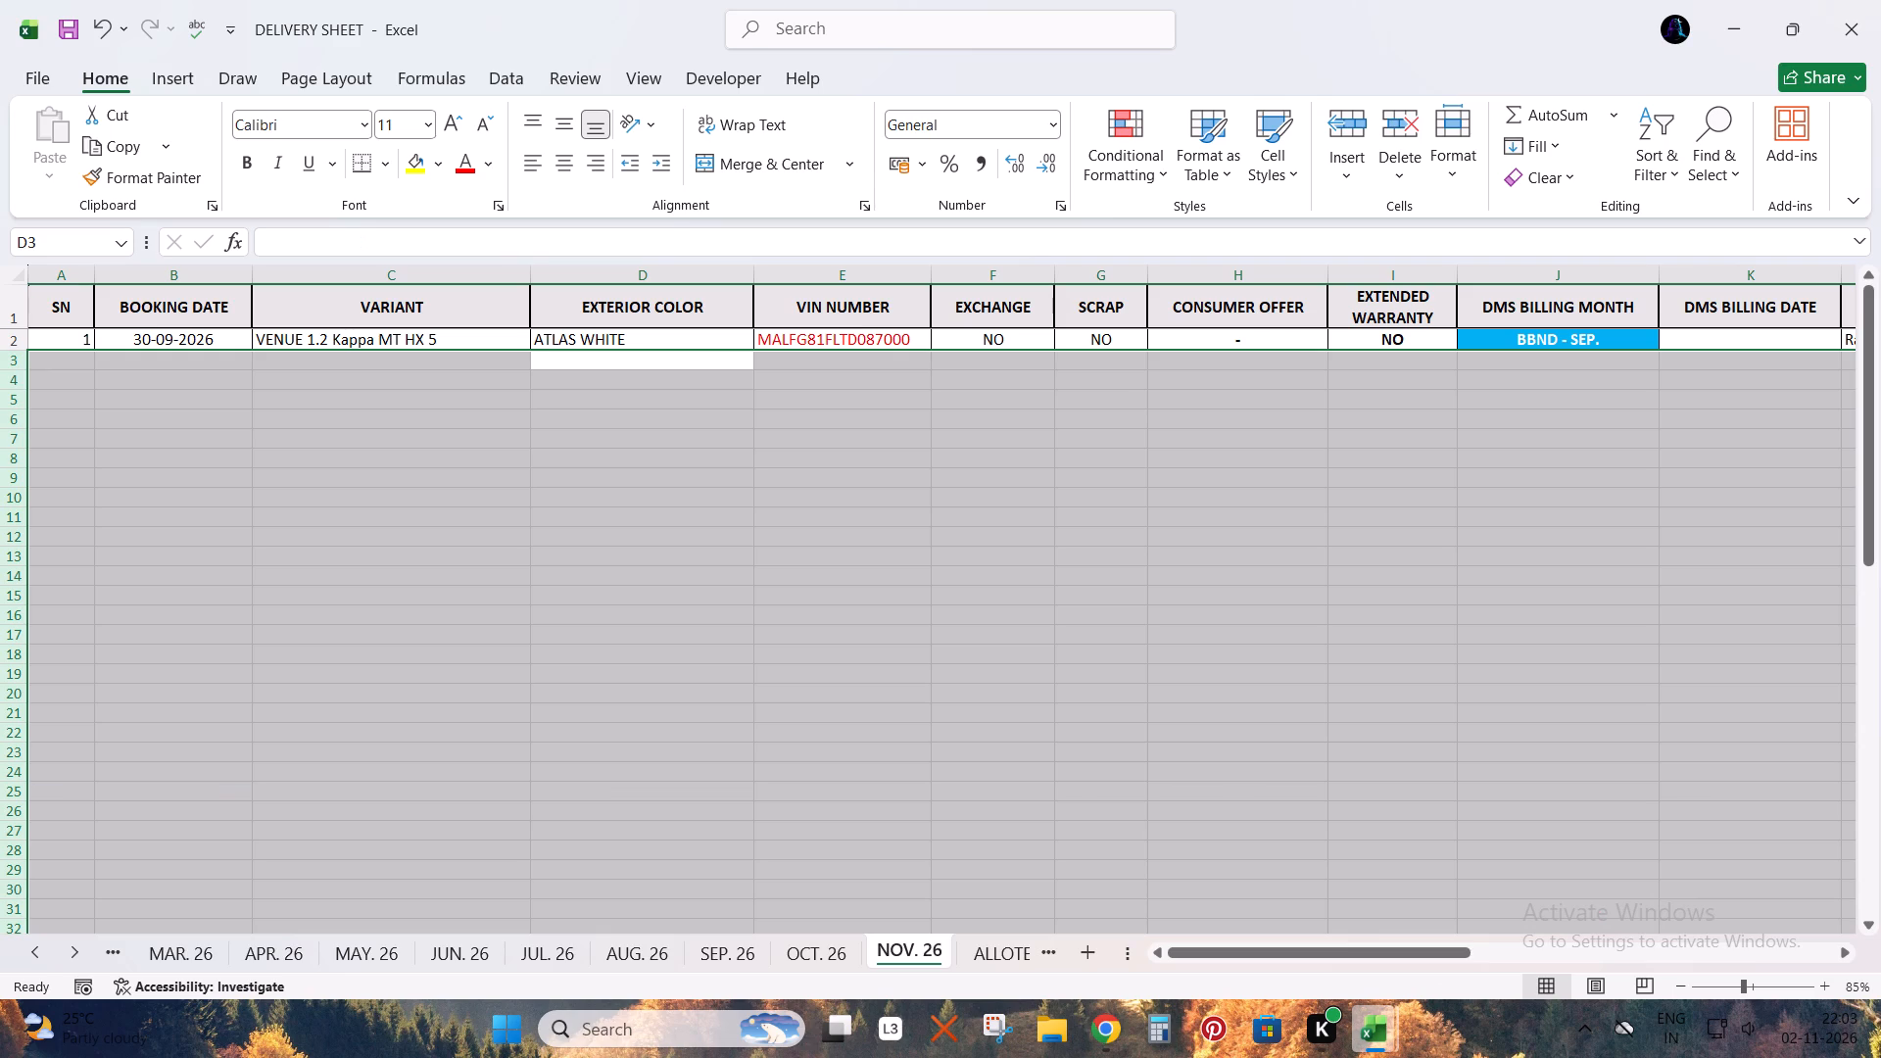
pyautogui.click(741, 665)
pyautogui.hotkey('ctrl', 'Up')
pyautogui.hotkey('ctrl', 'Left')
pyautogui.press('Down')
pyautogui.press('Up')
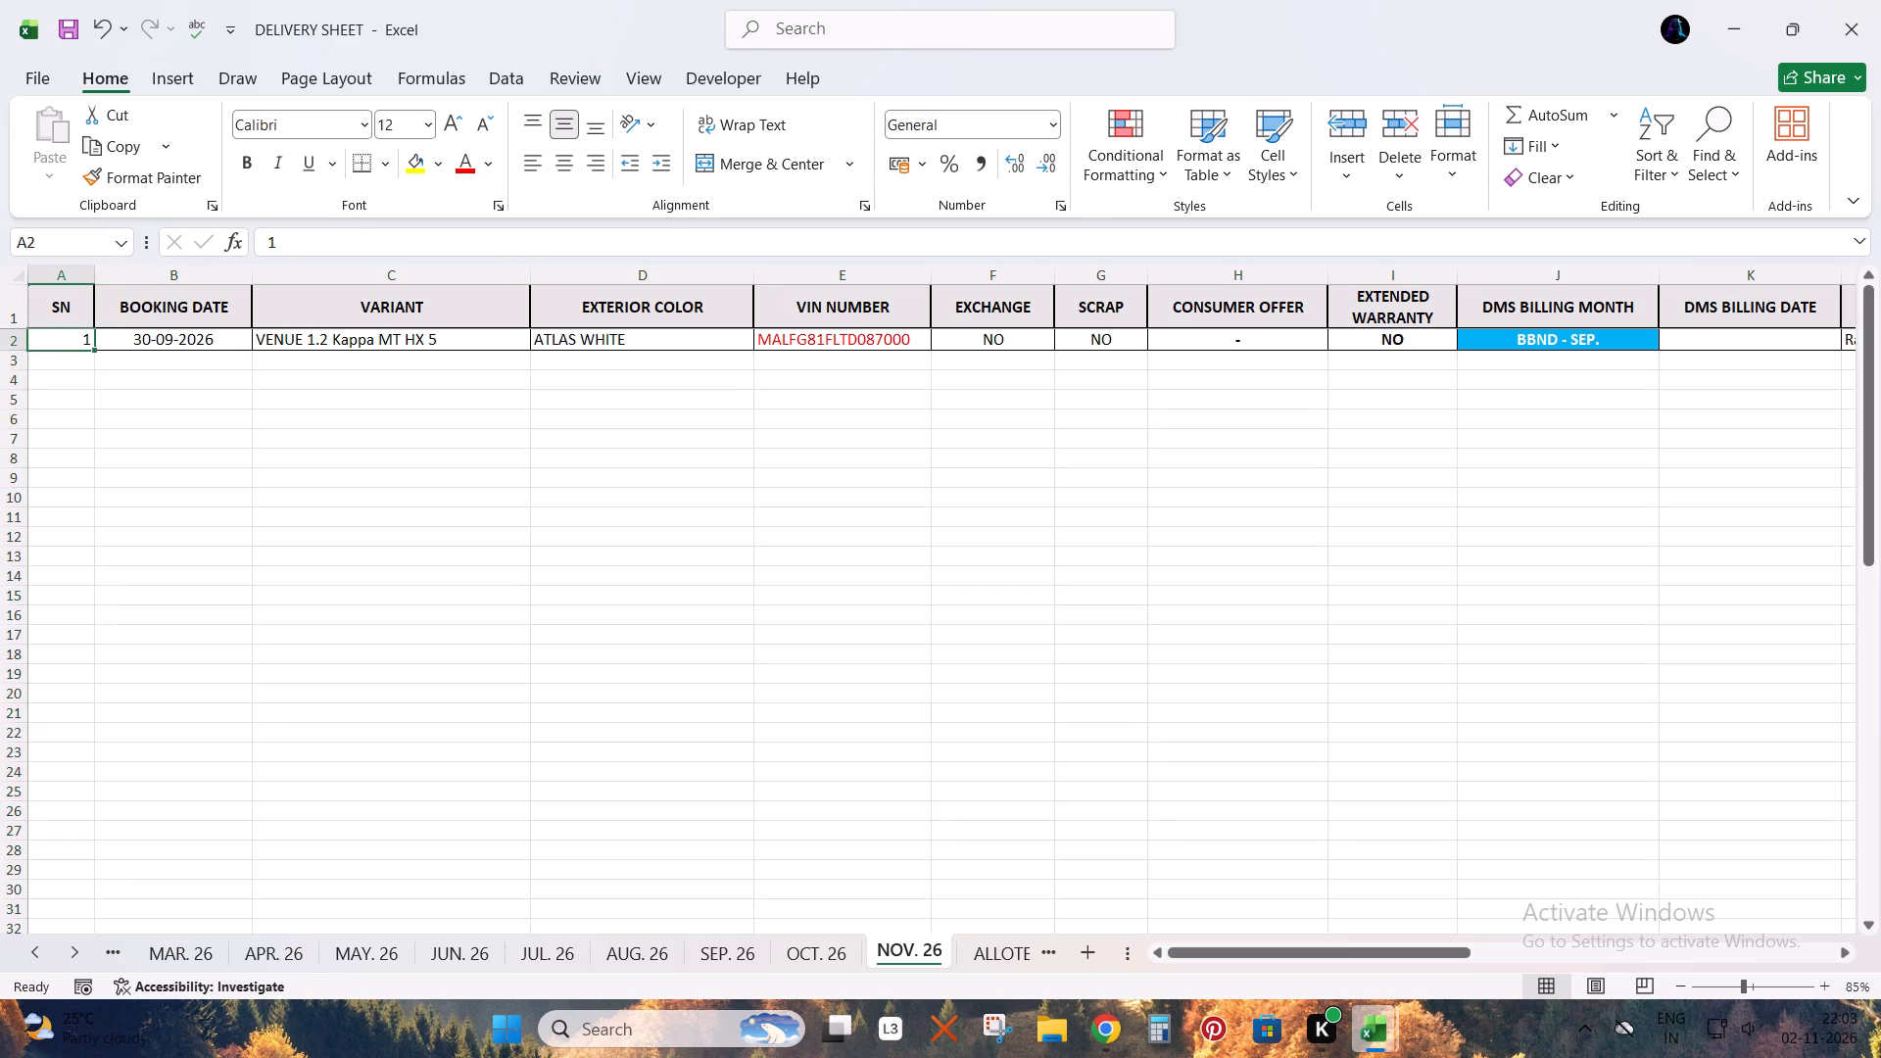
pyautogui.hotkey('ctrl', 's')
pyautogui.press('Down')
pyautogui.press('Up')
pyautogui.press('Down')
# Switch to the ALLOCATION STOCK SHEET workbook and open a search on its STOCK sheet.
pyautogui.hotkey('alt', 'Tab')
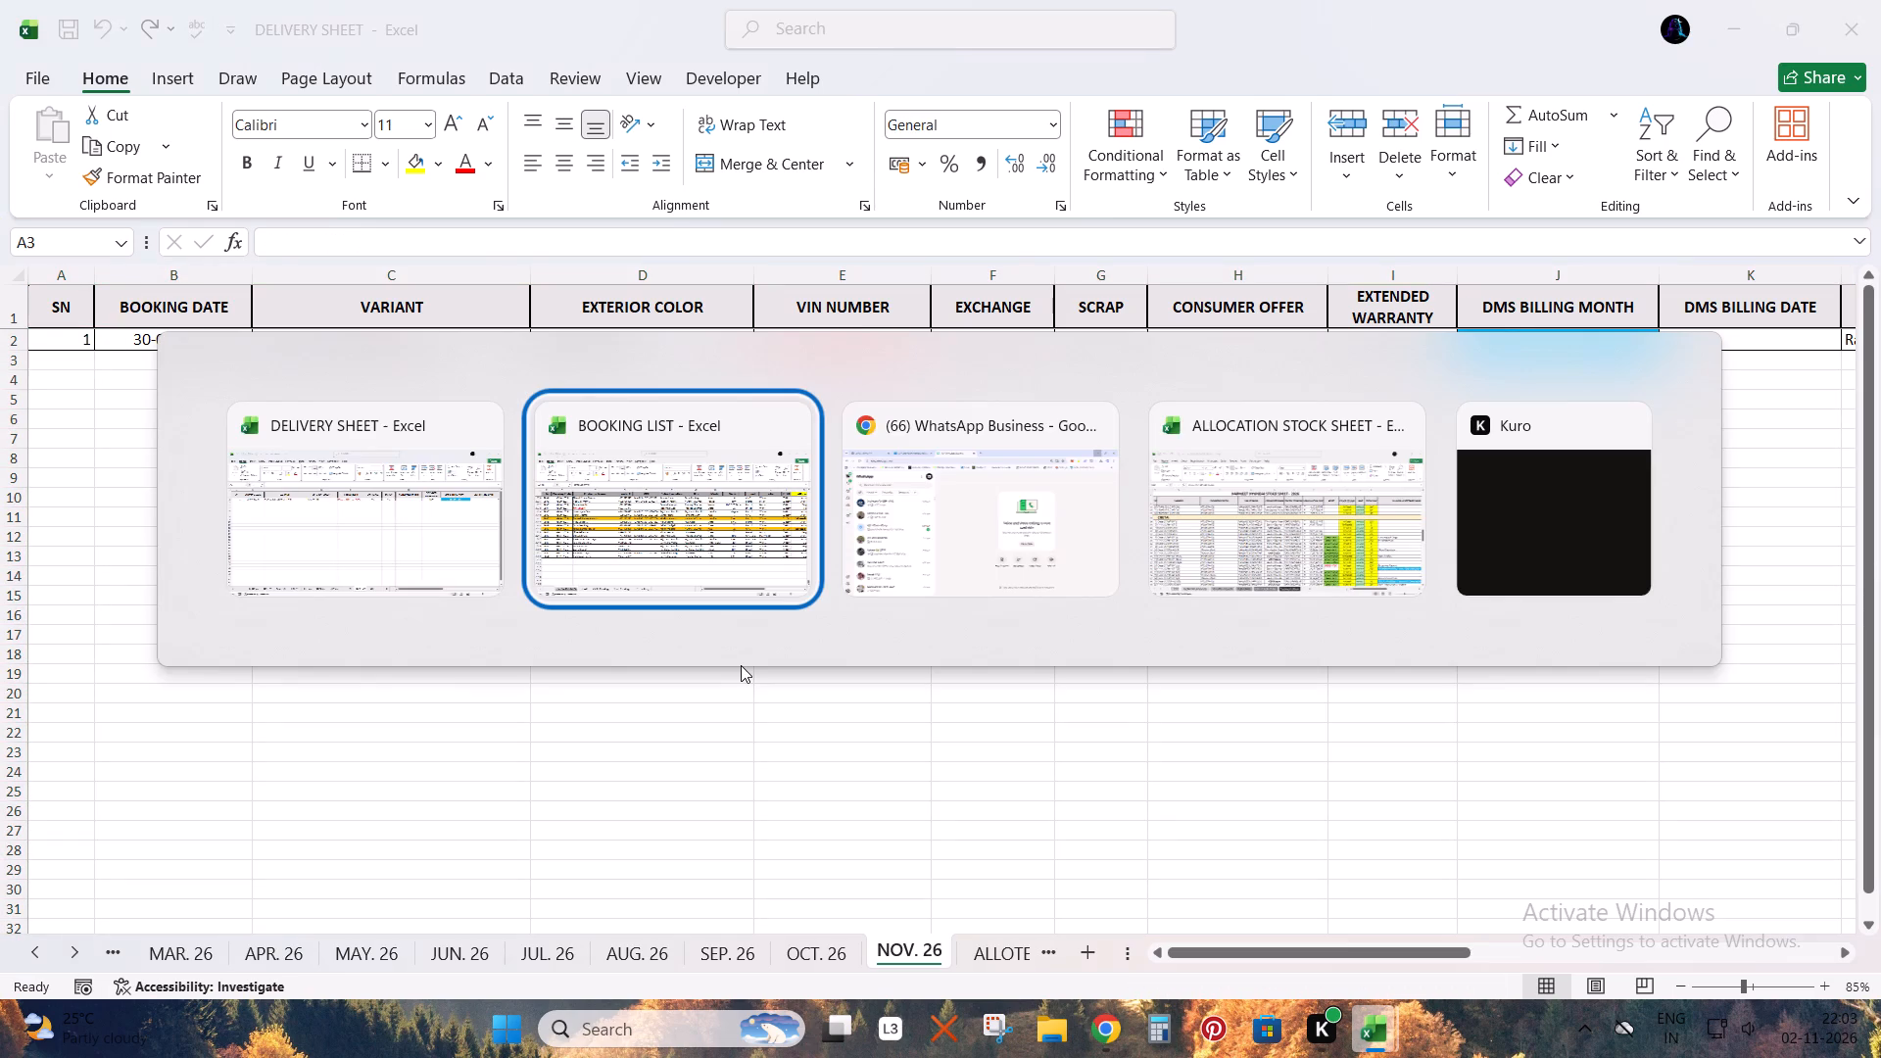
pyautogui.hotkey('alt', 'Tab')
pyautogui.hotkey('alt', 'Tab')
pyautogui.press('Right')
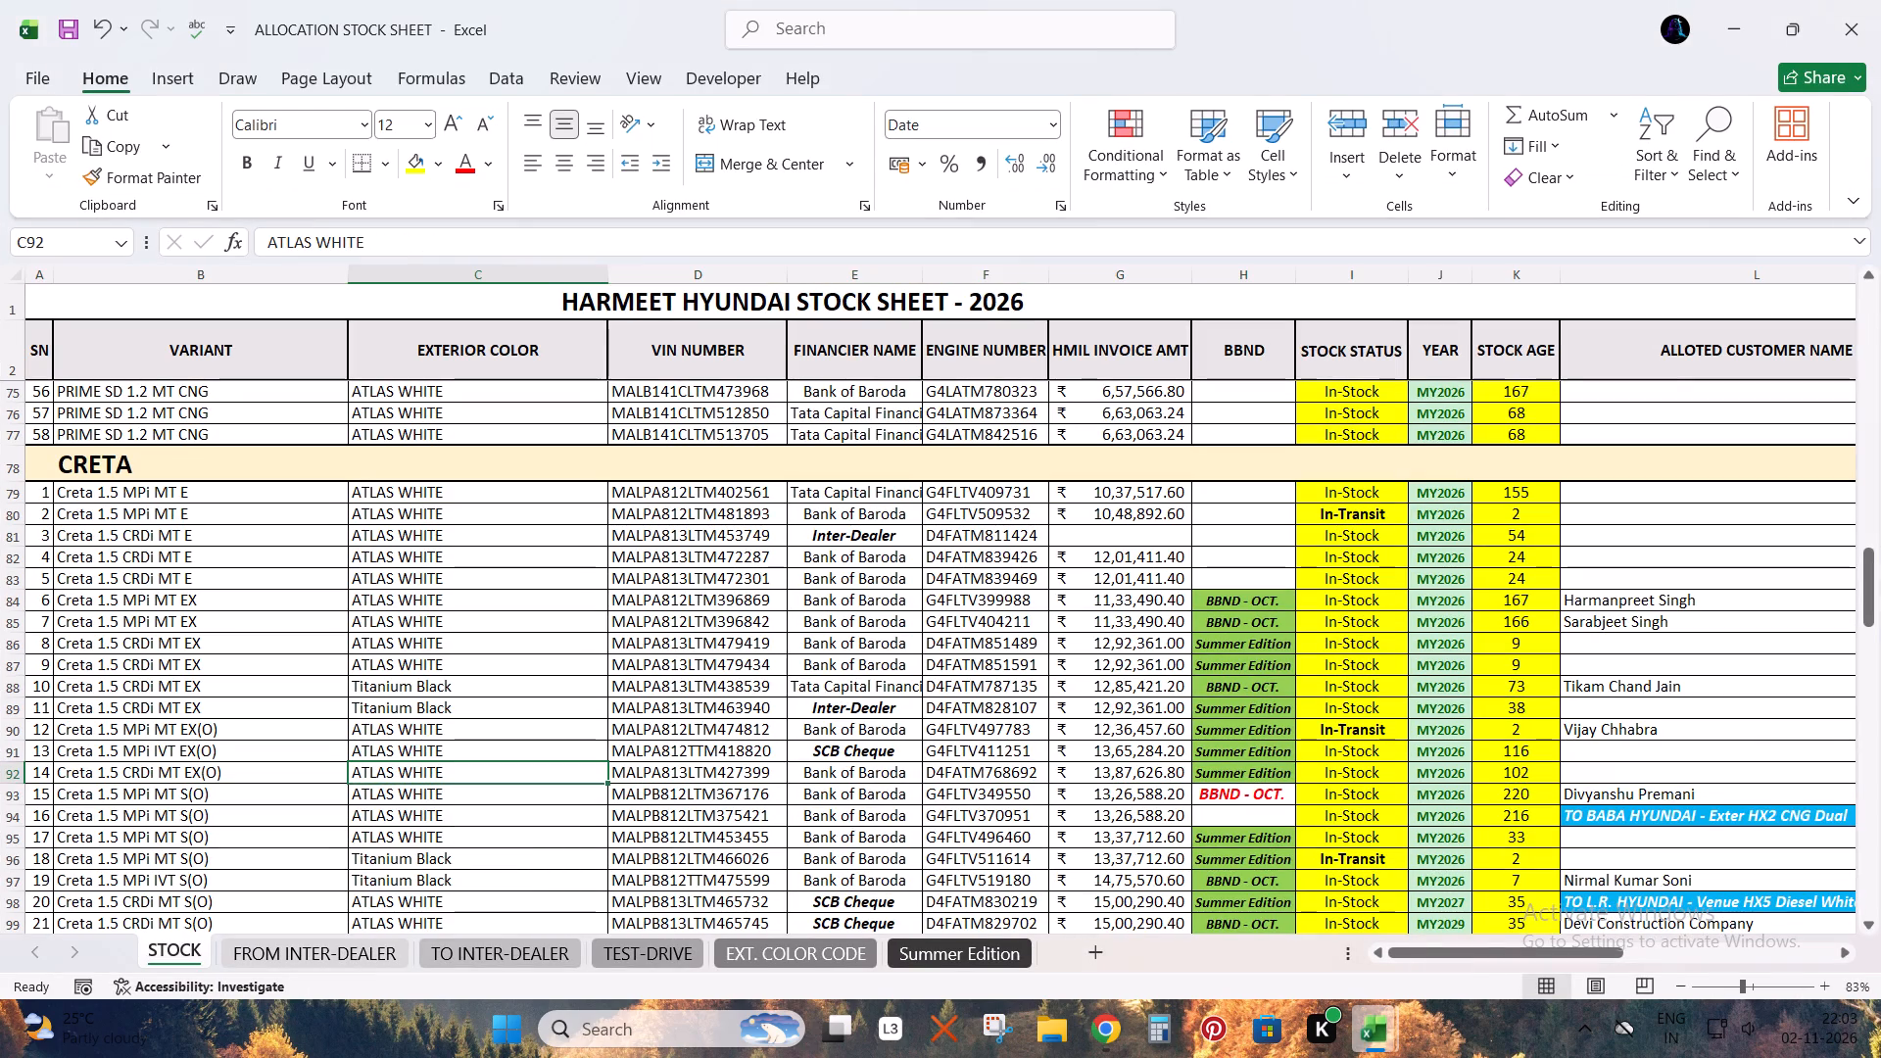
pyautogui.hotkey('ctrl', 'f')
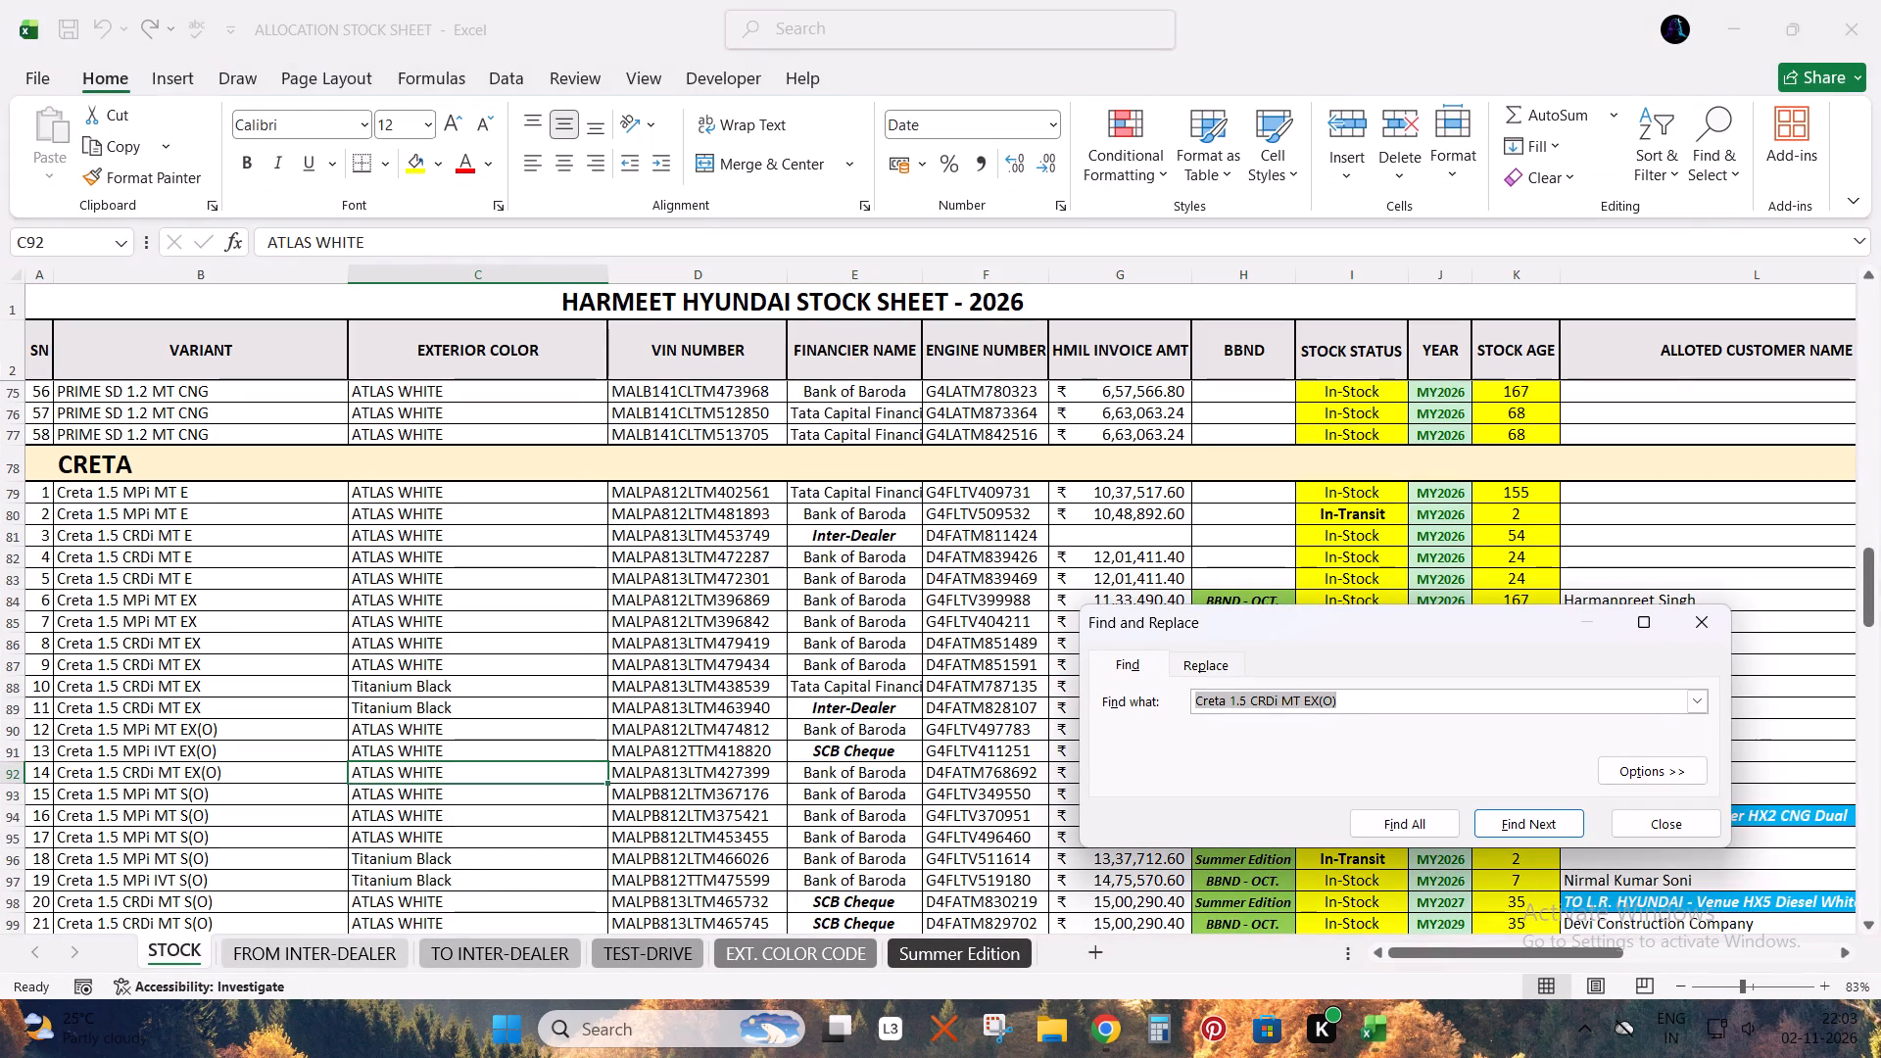
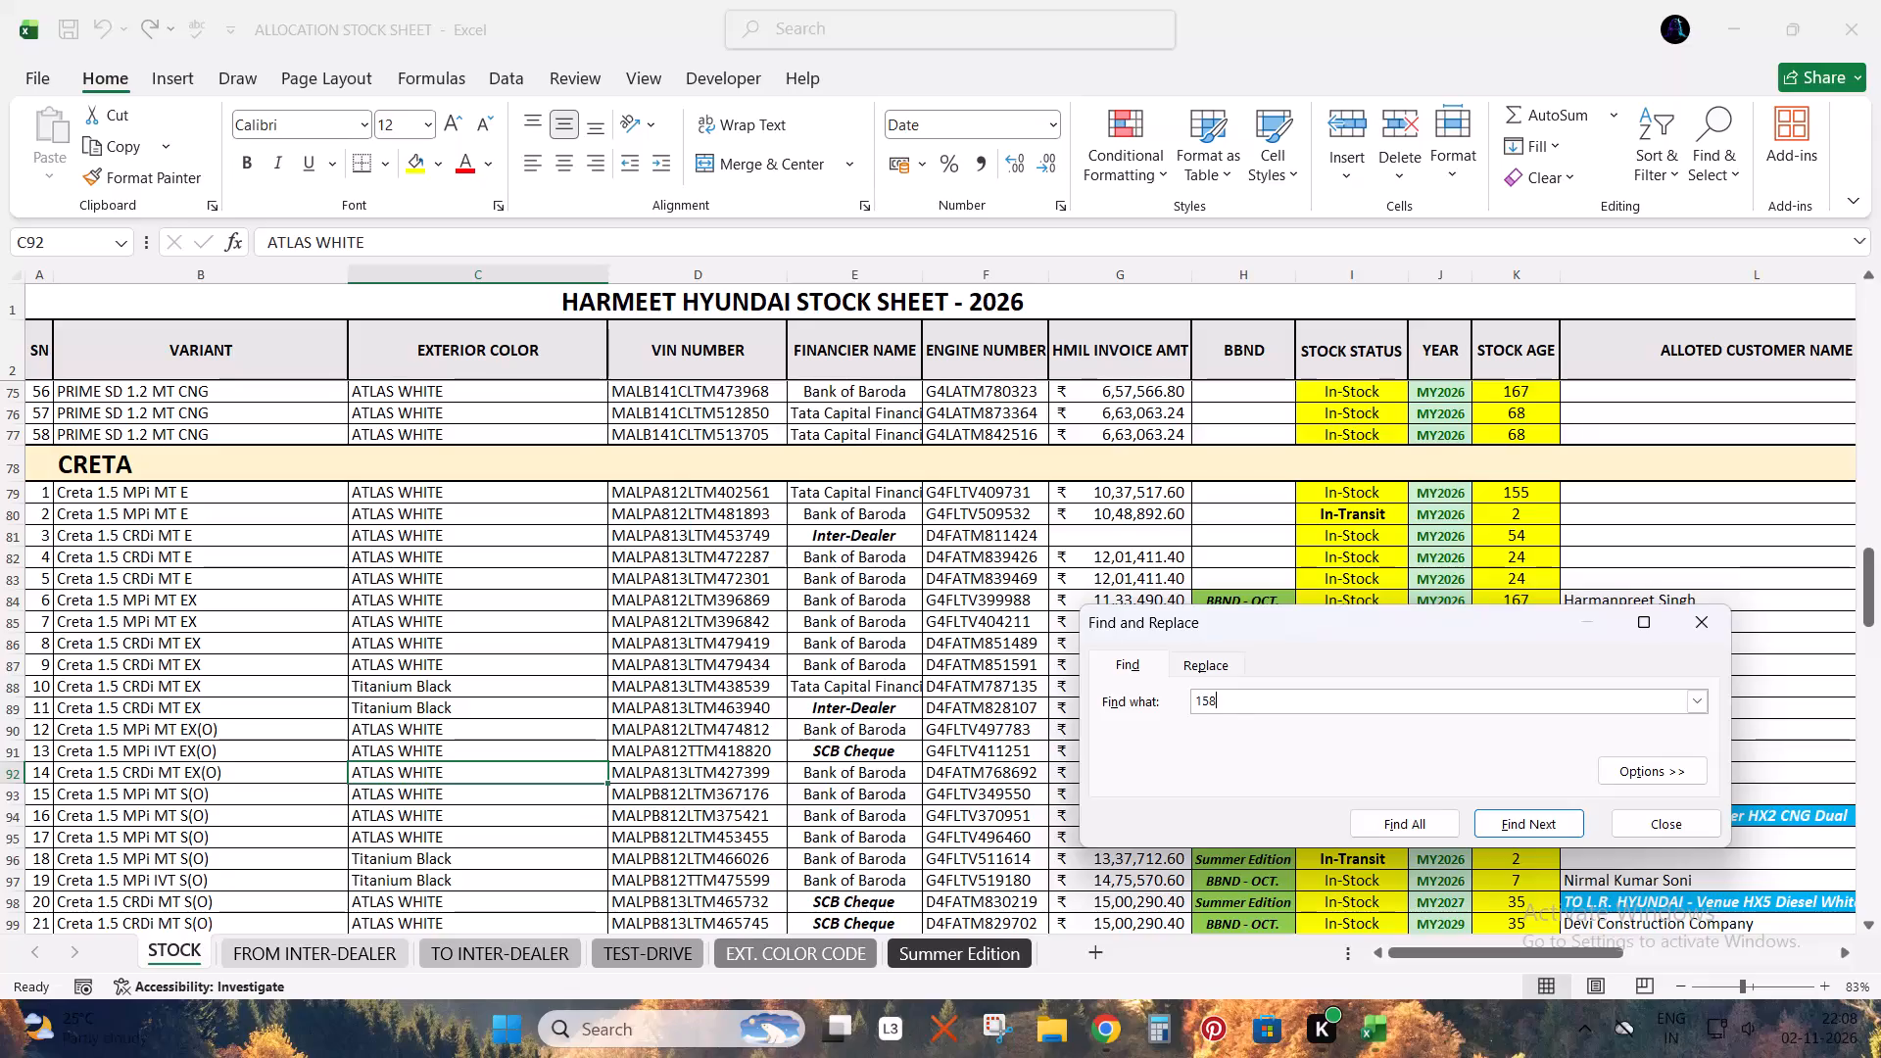
# Find the vehicle with VIN ending 158519 on the STOCK sheet and fill its entire row with orange.
pyautogui.press('Return')
pyautogui.press('Escape')
pyautogui.hotkey('shift', 'space')
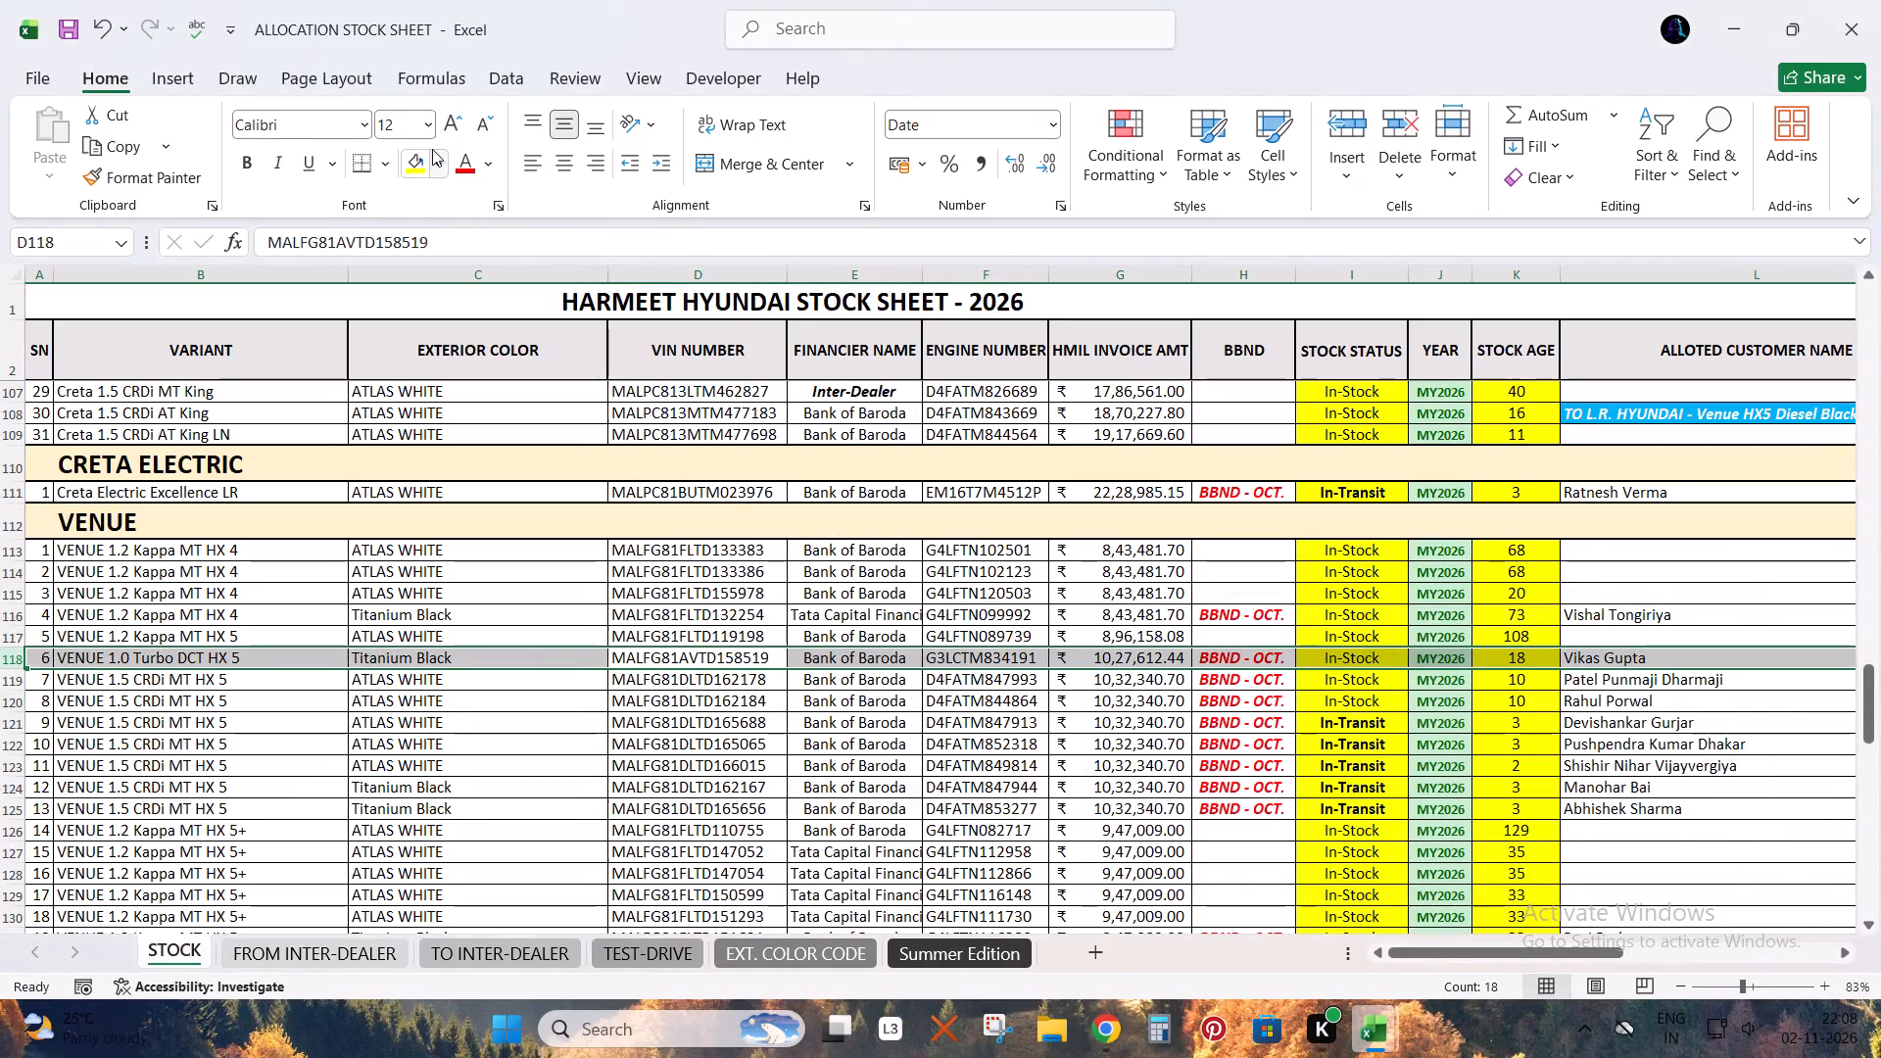
pyautogui.click(432, 149)
pyautogui.click(648, 280)
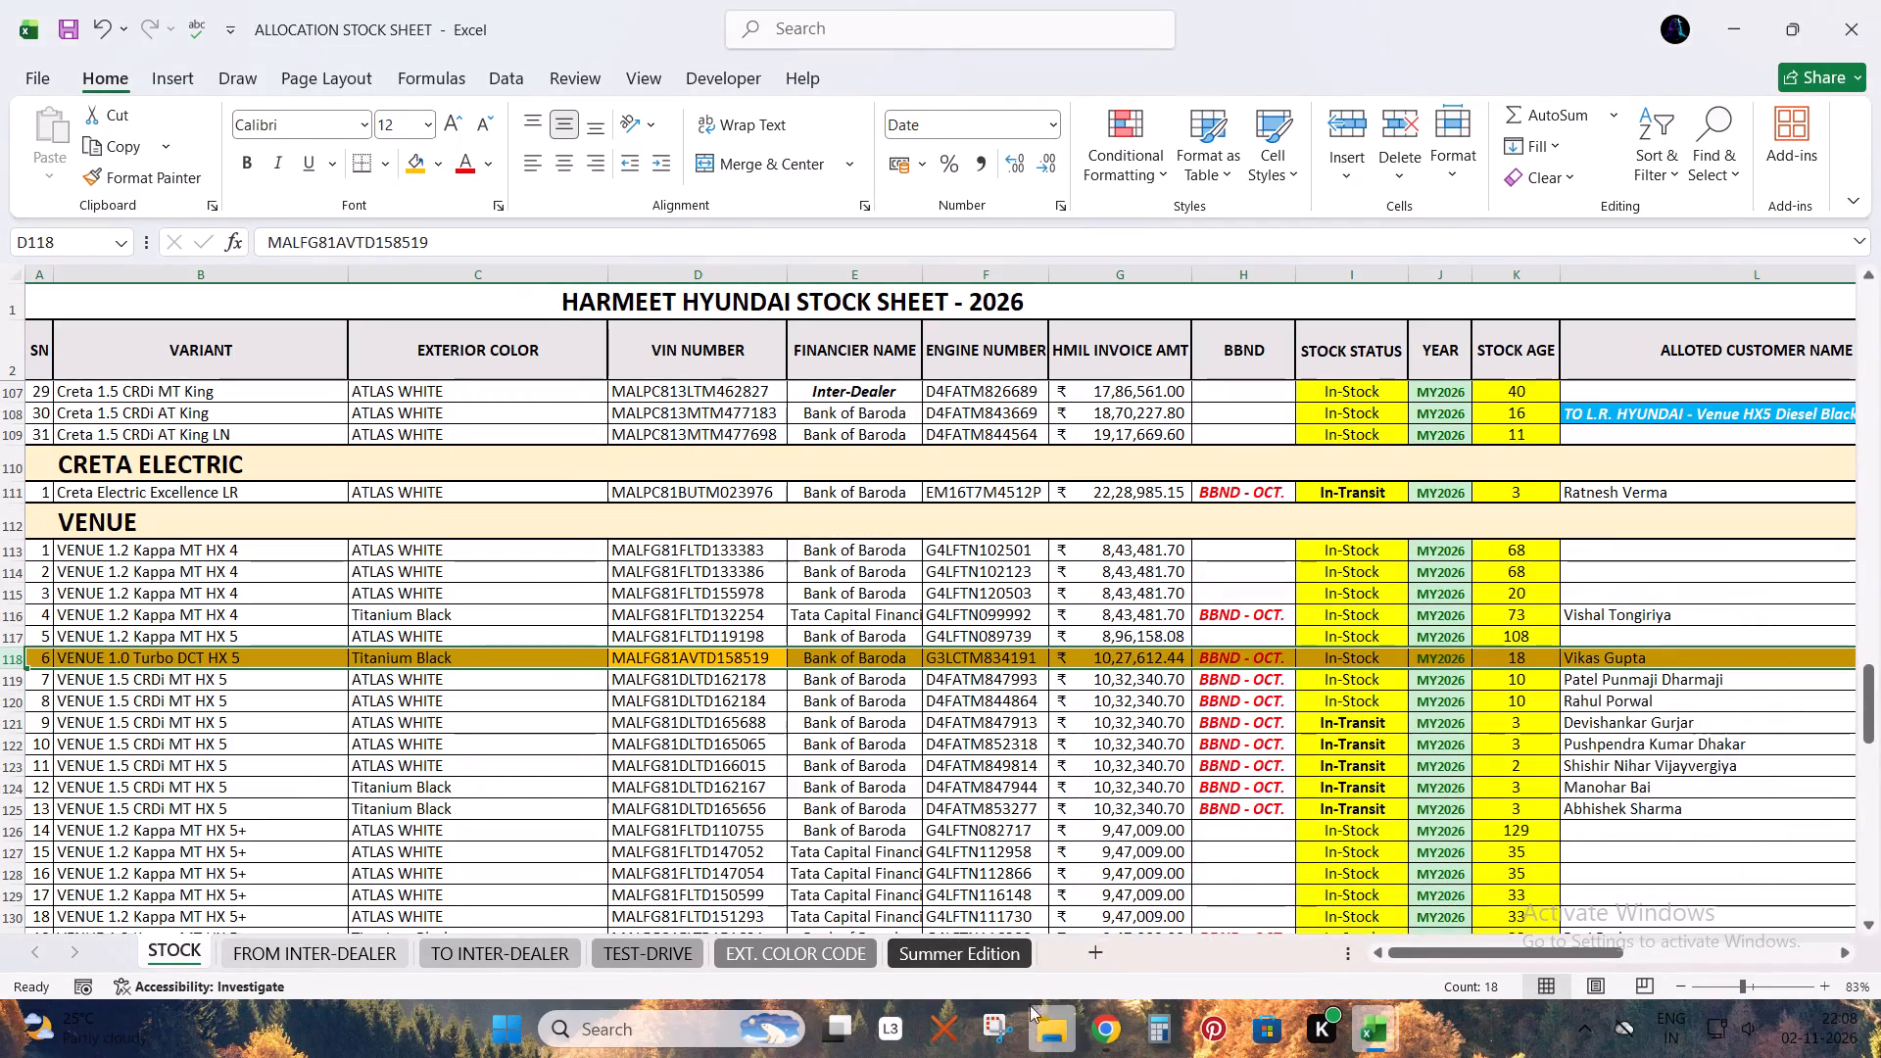
pyautogui.moveTo(1540, 950); pyautogui.dragTo(1633, 949)
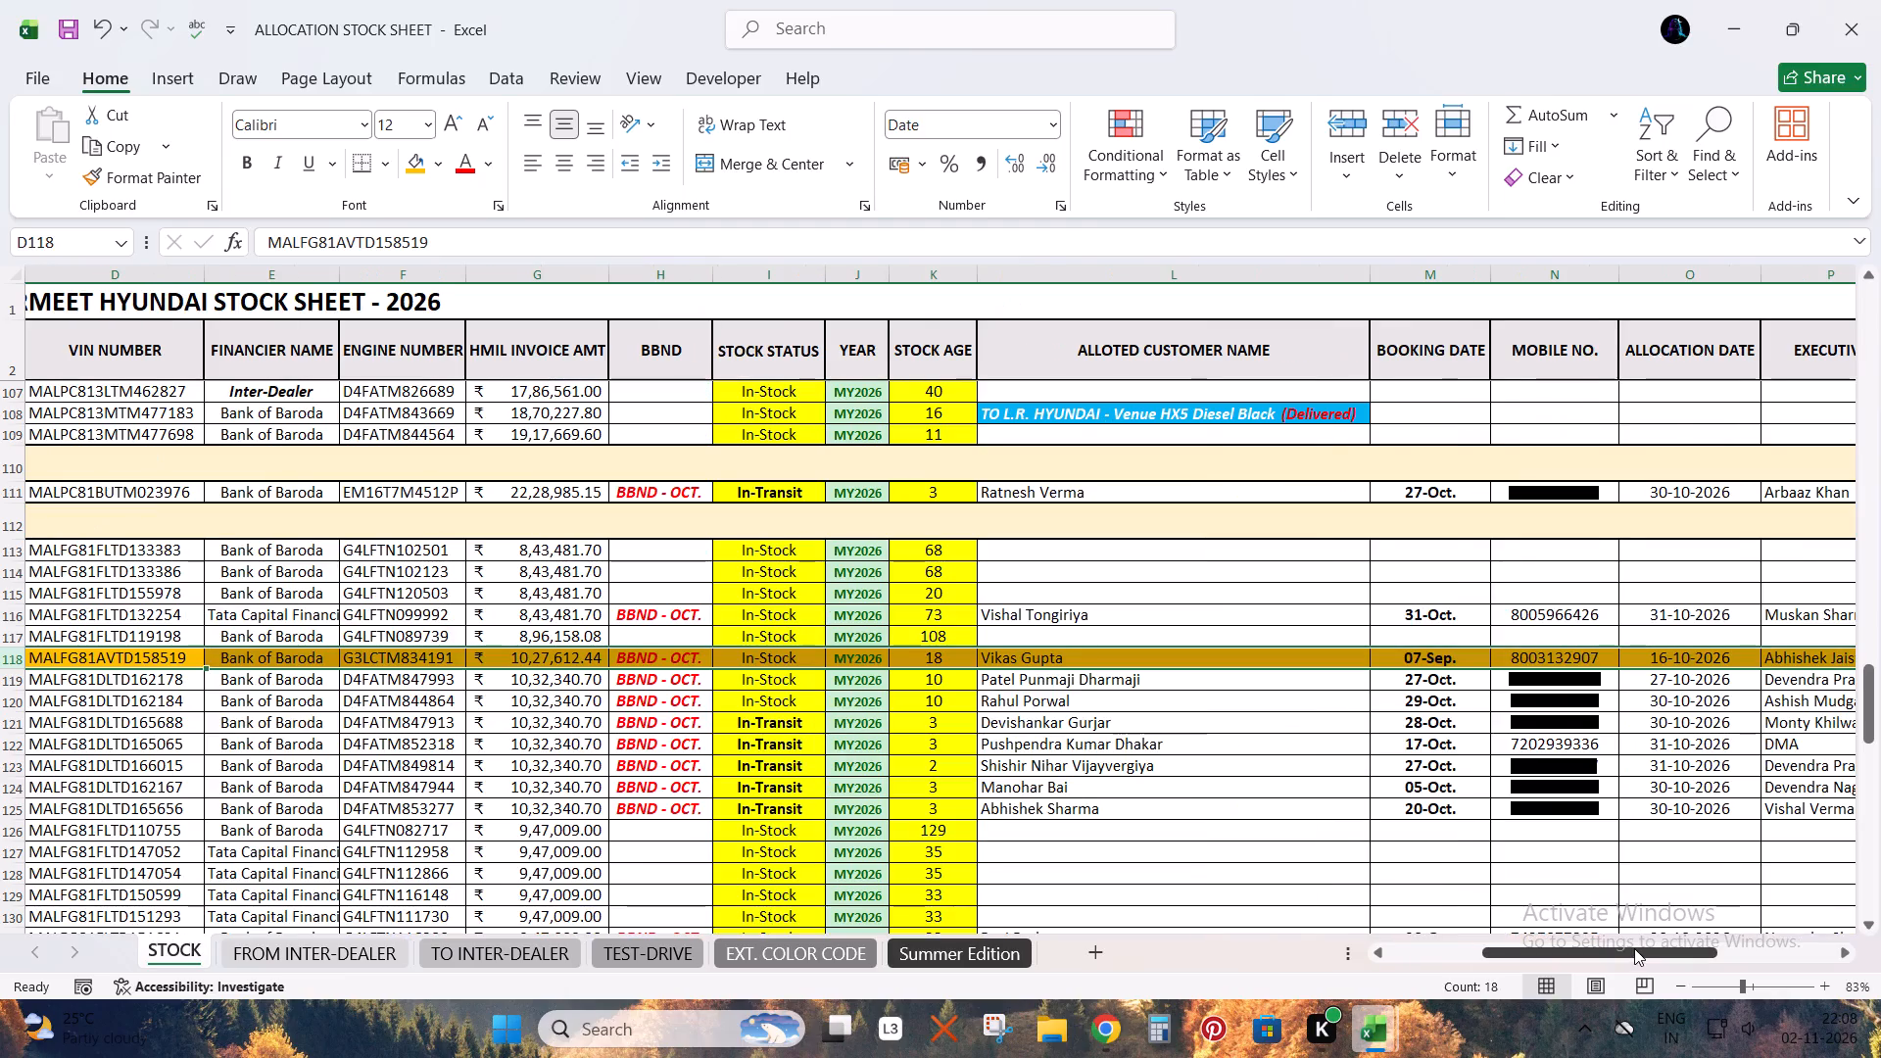
pyautogui.press('Right')
pyautogui.hotkey('ctrl', 'f')
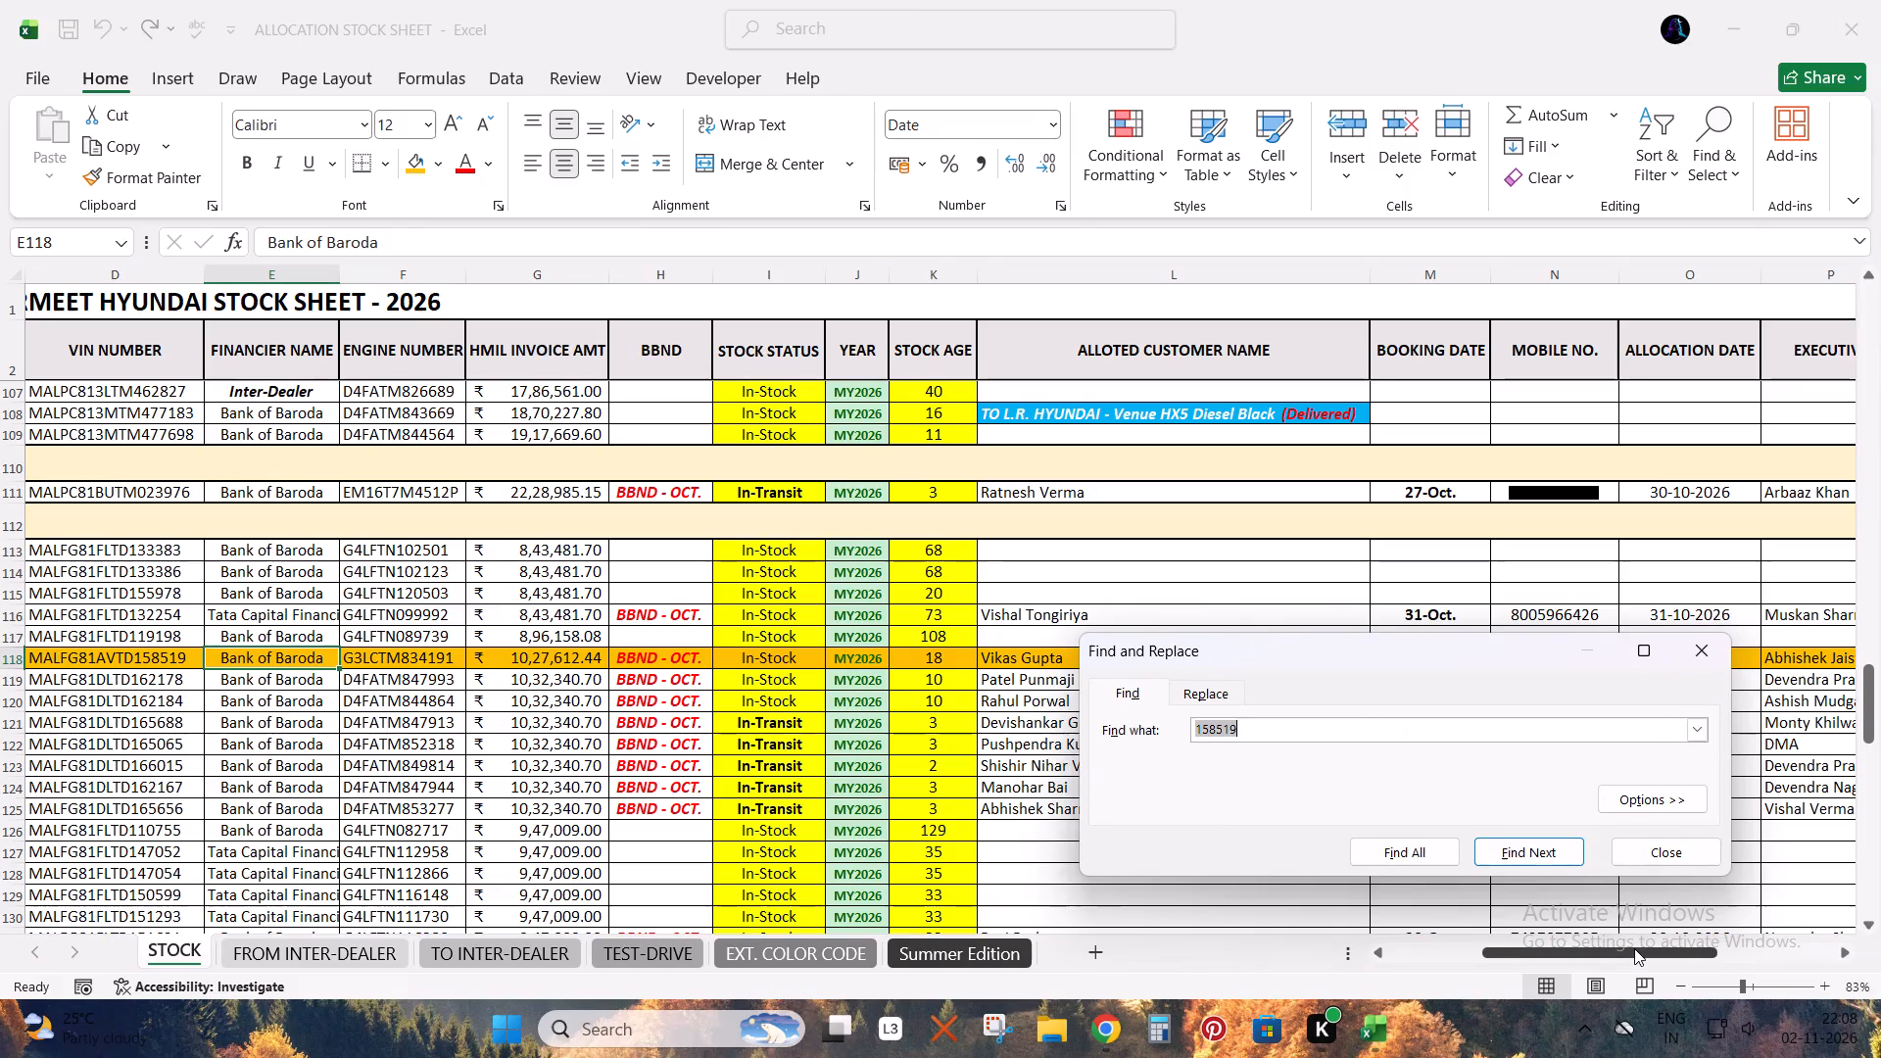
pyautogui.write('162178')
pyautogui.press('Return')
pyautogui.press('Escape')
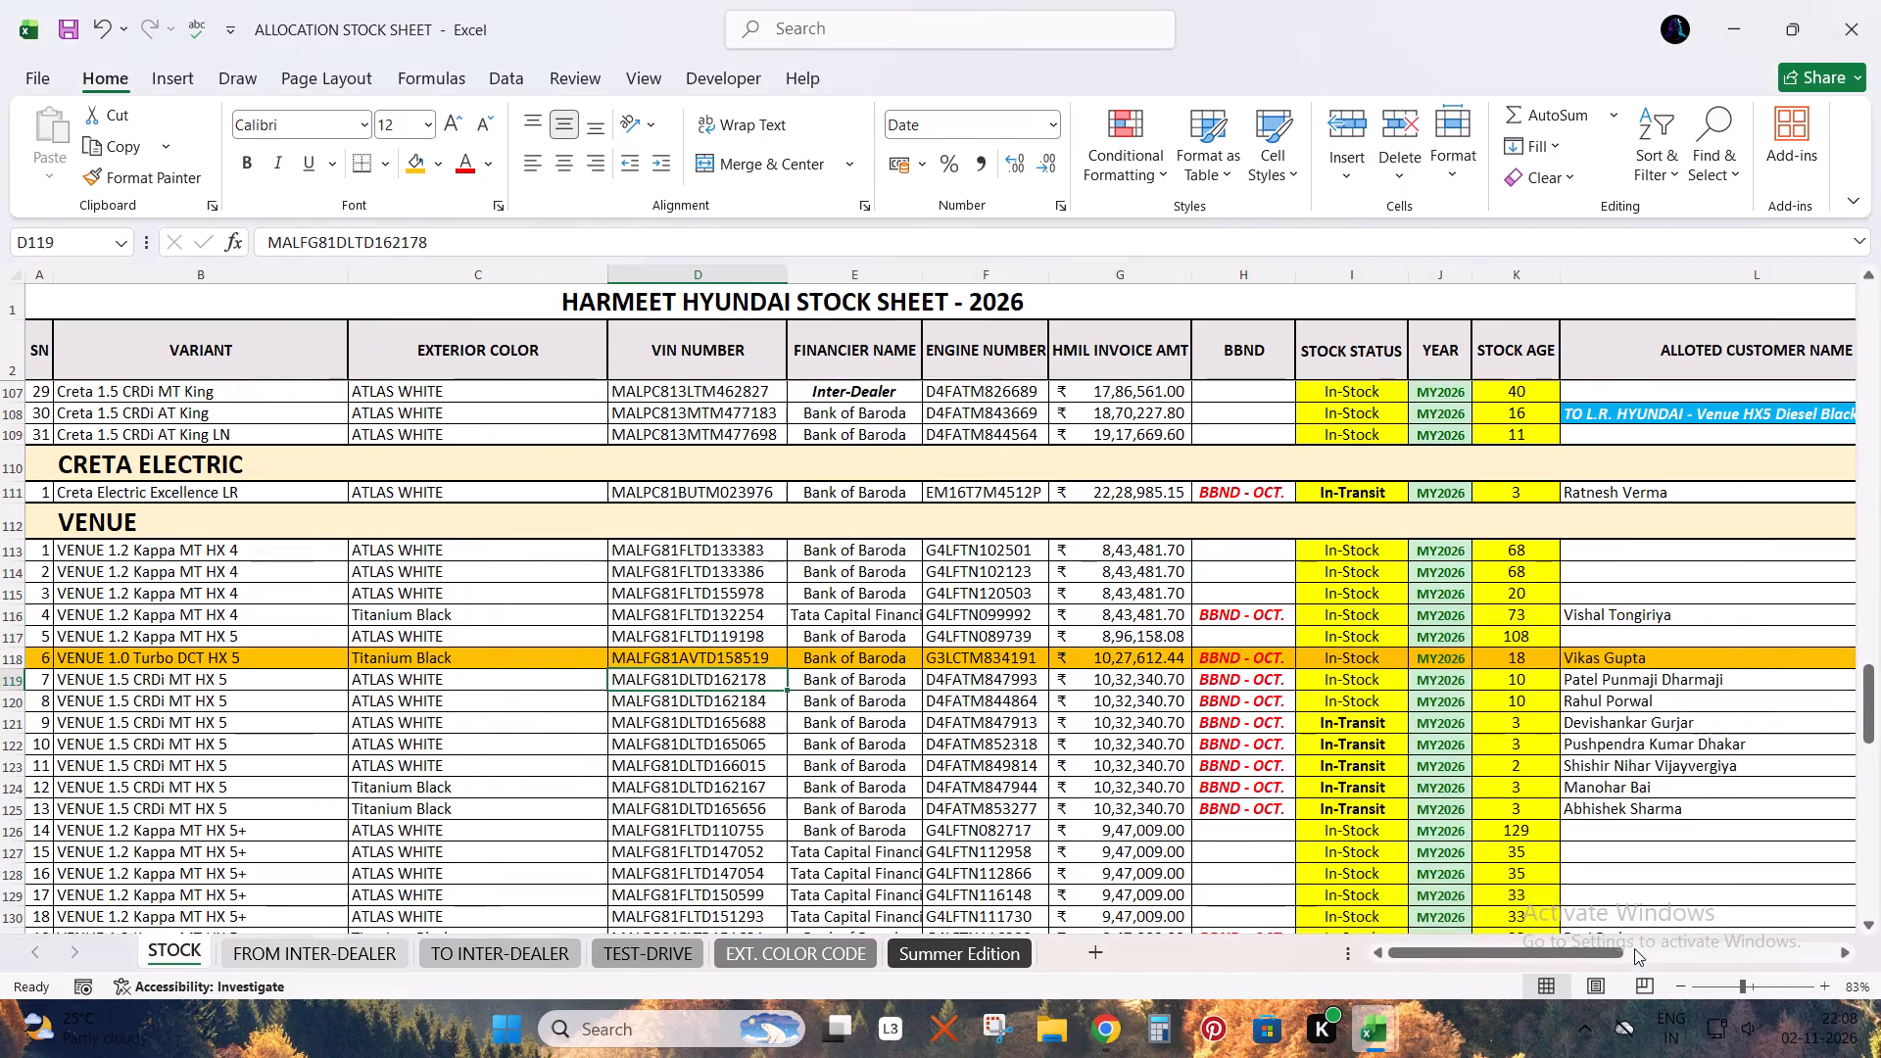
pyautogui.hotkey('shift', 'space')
pyautogui.click(406, 171)
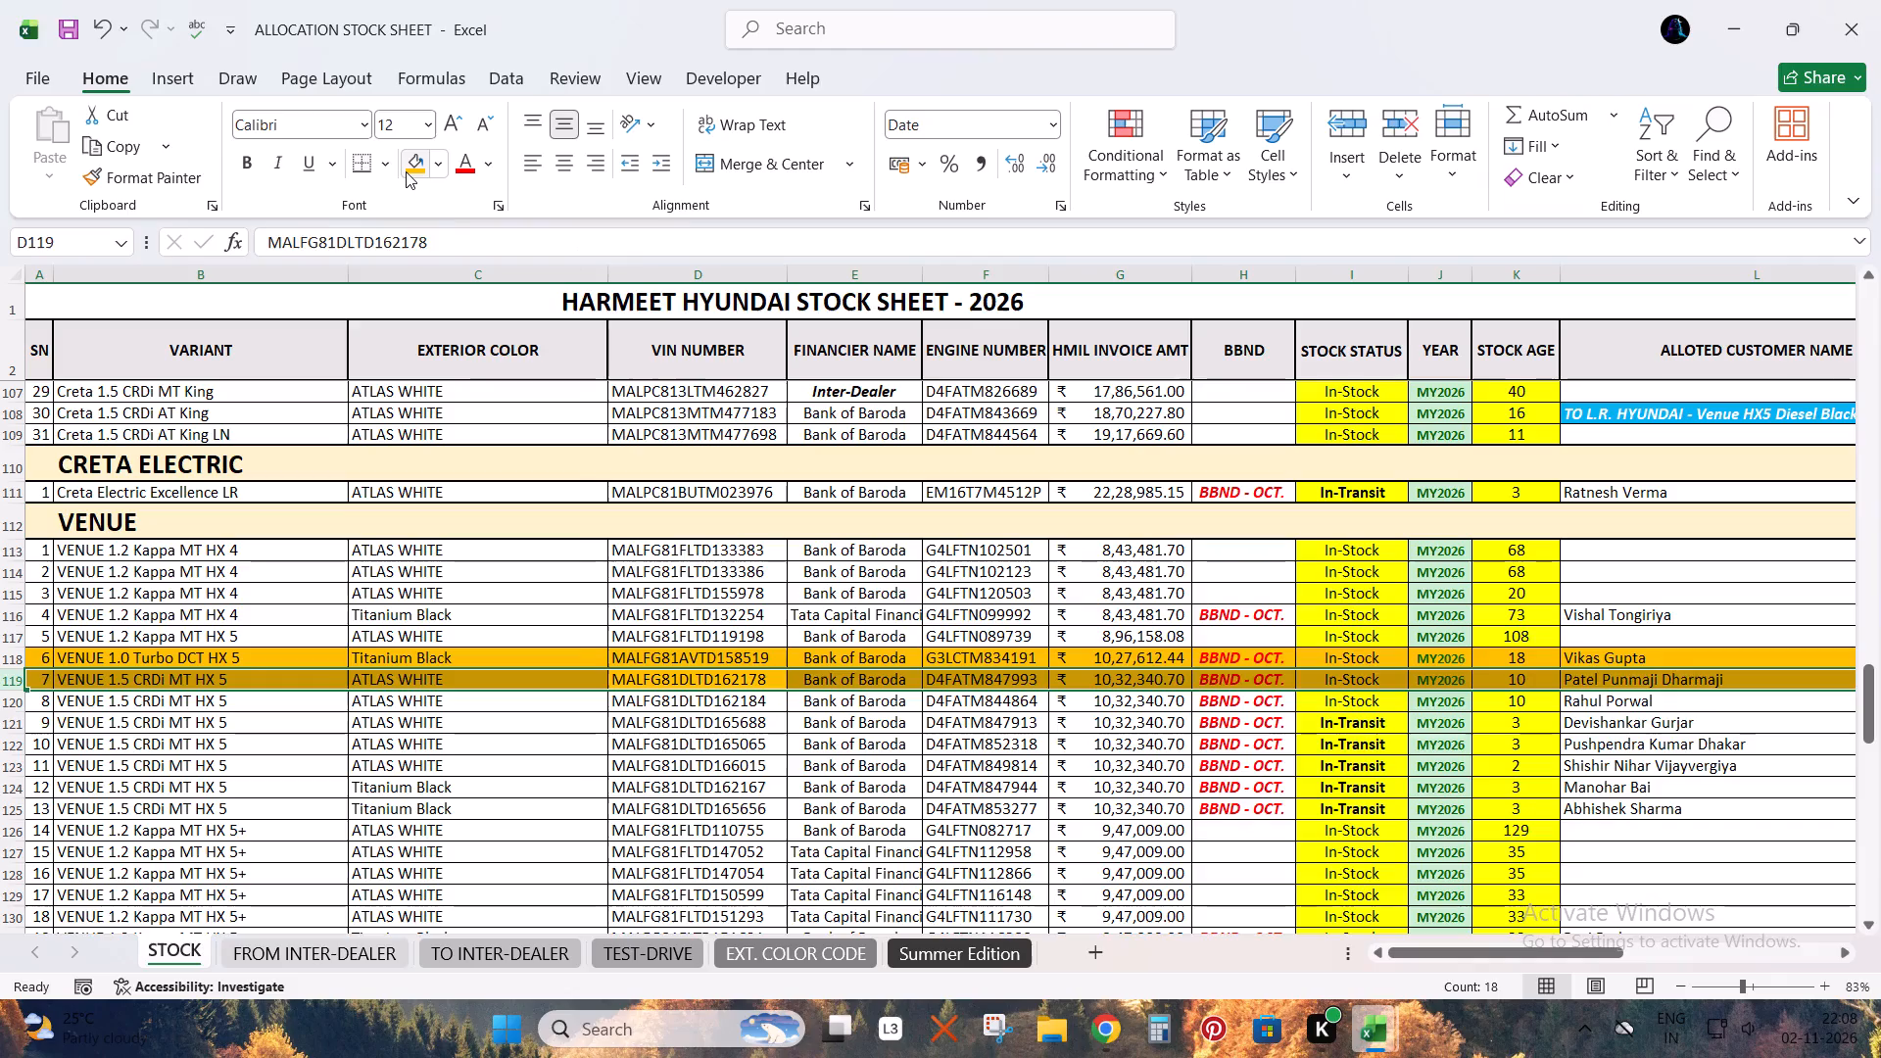
pyautogui.press('Right')
# Find the vehicle with VIN ending 511784 and highlight its entire row in orange.
pyautogui.hotkey('ctrl', 'f')
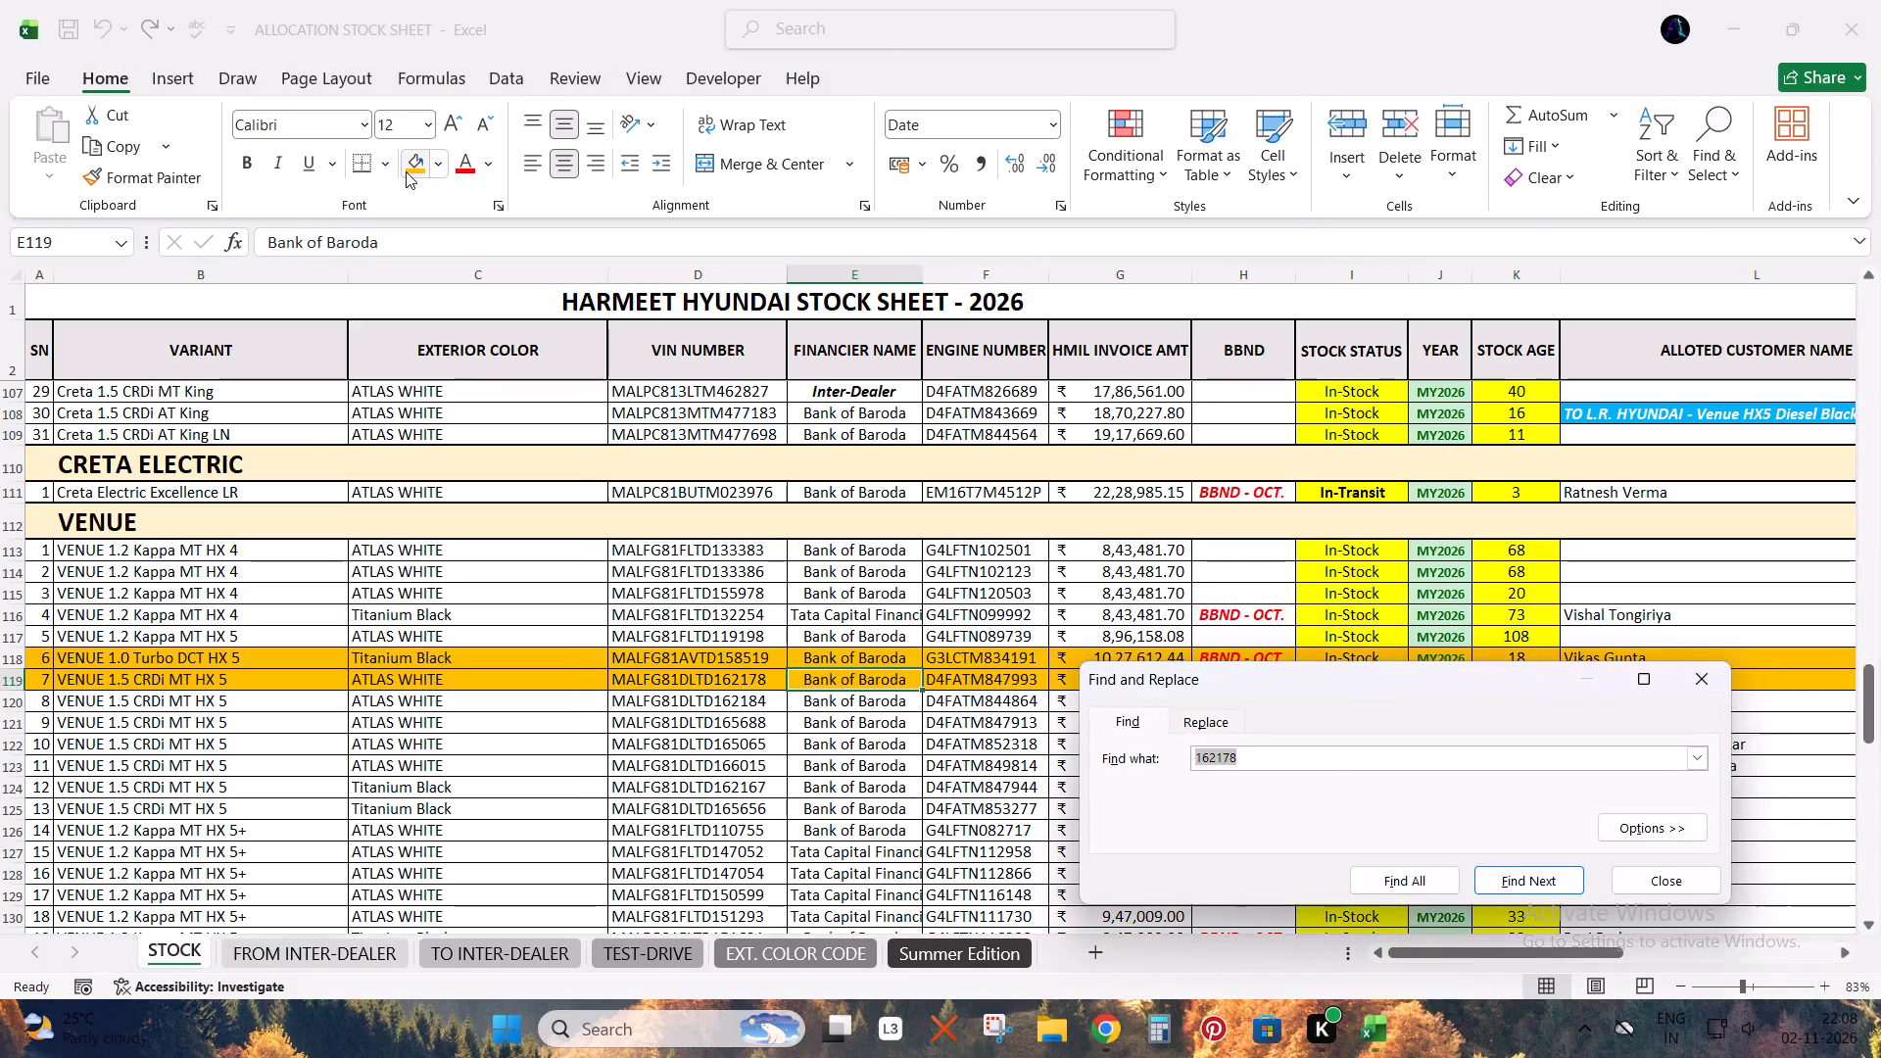
pyautogui.click(1700, 686)
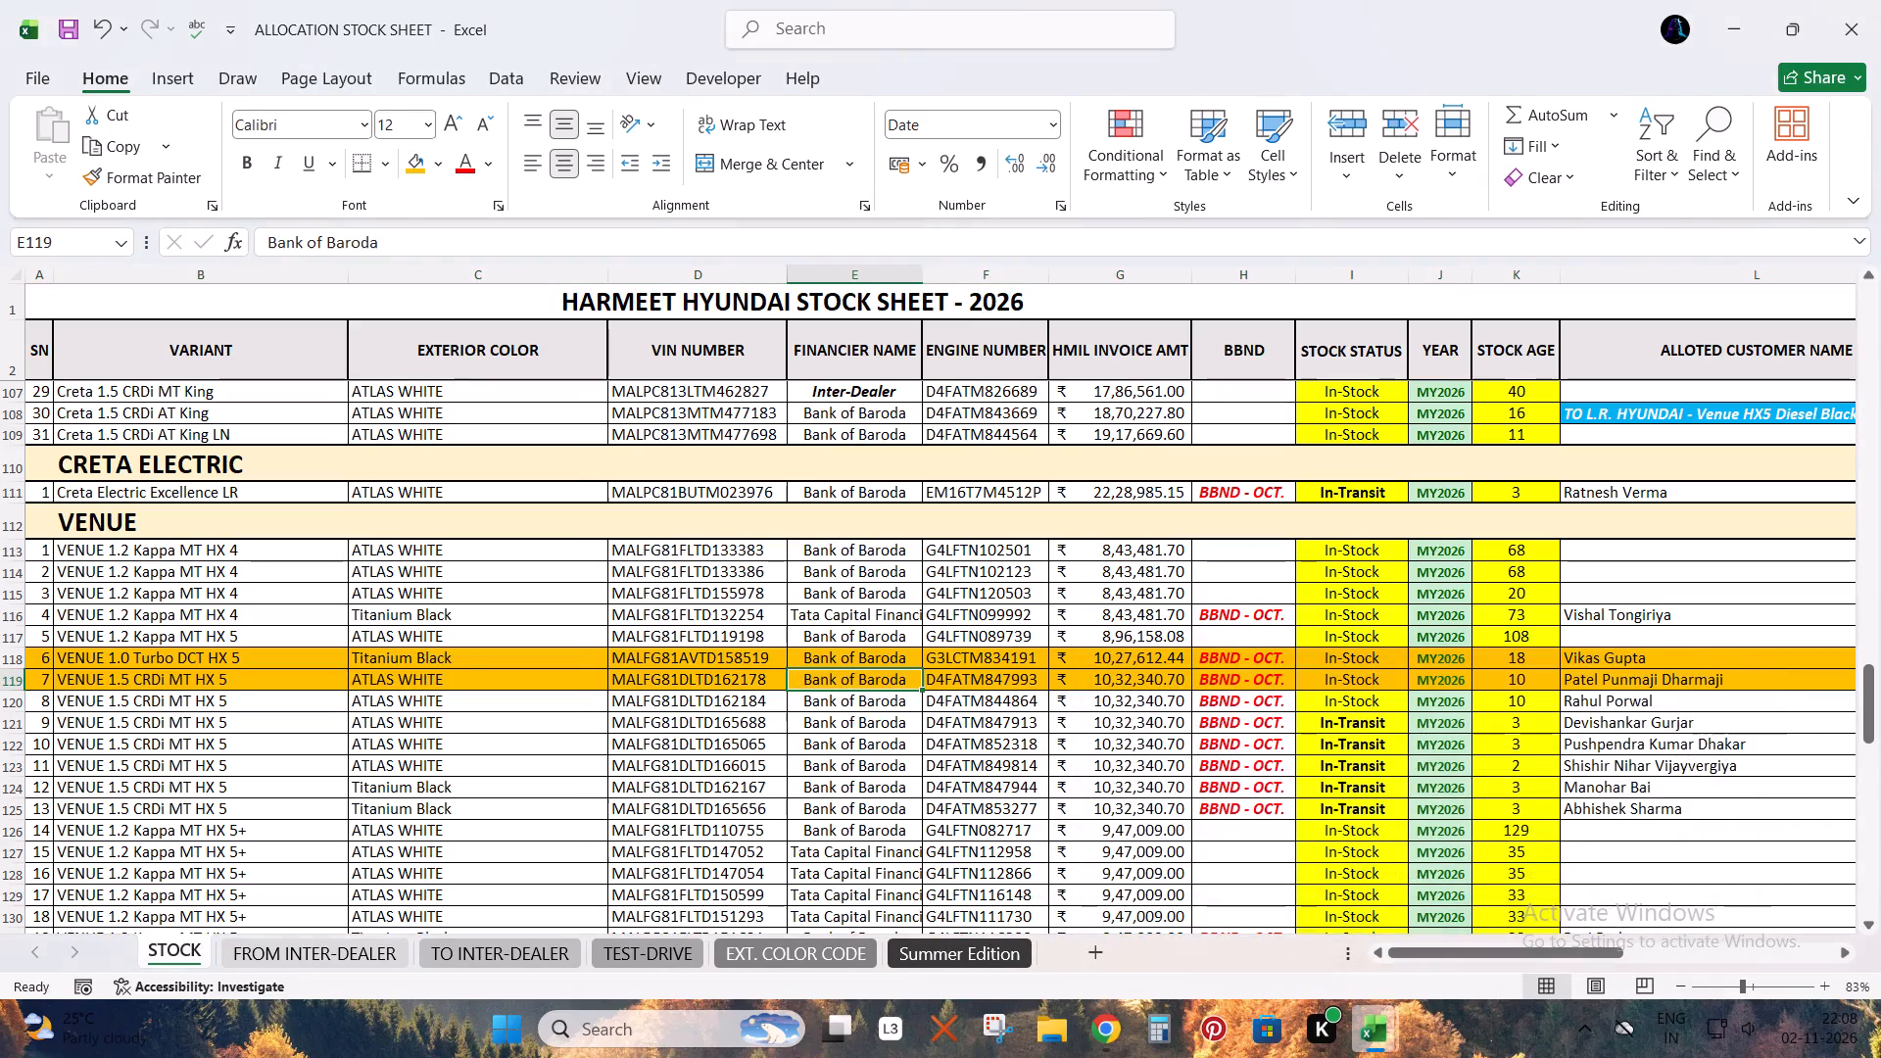
pyautogui.moveTo(1520, 953); pyautogui.dragTo(1599, 953)
pyautogui.hotkey('ctrl', 'f')
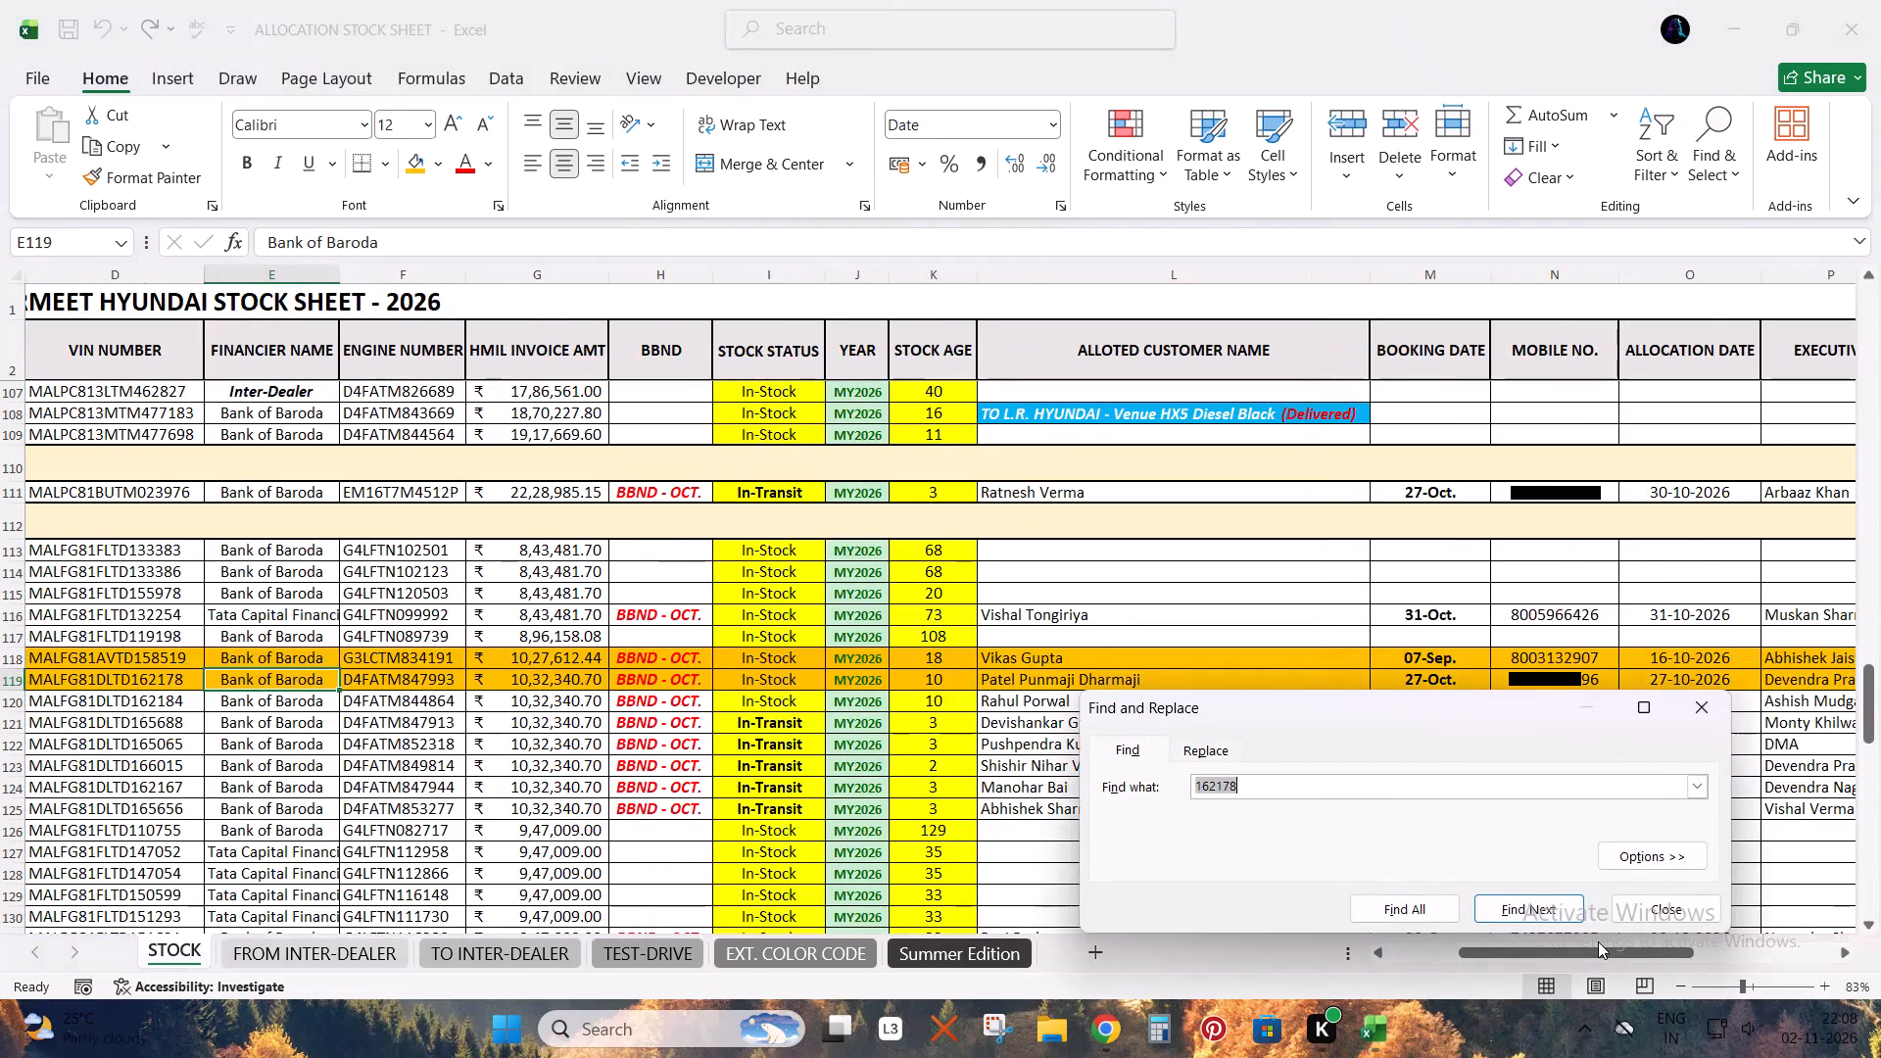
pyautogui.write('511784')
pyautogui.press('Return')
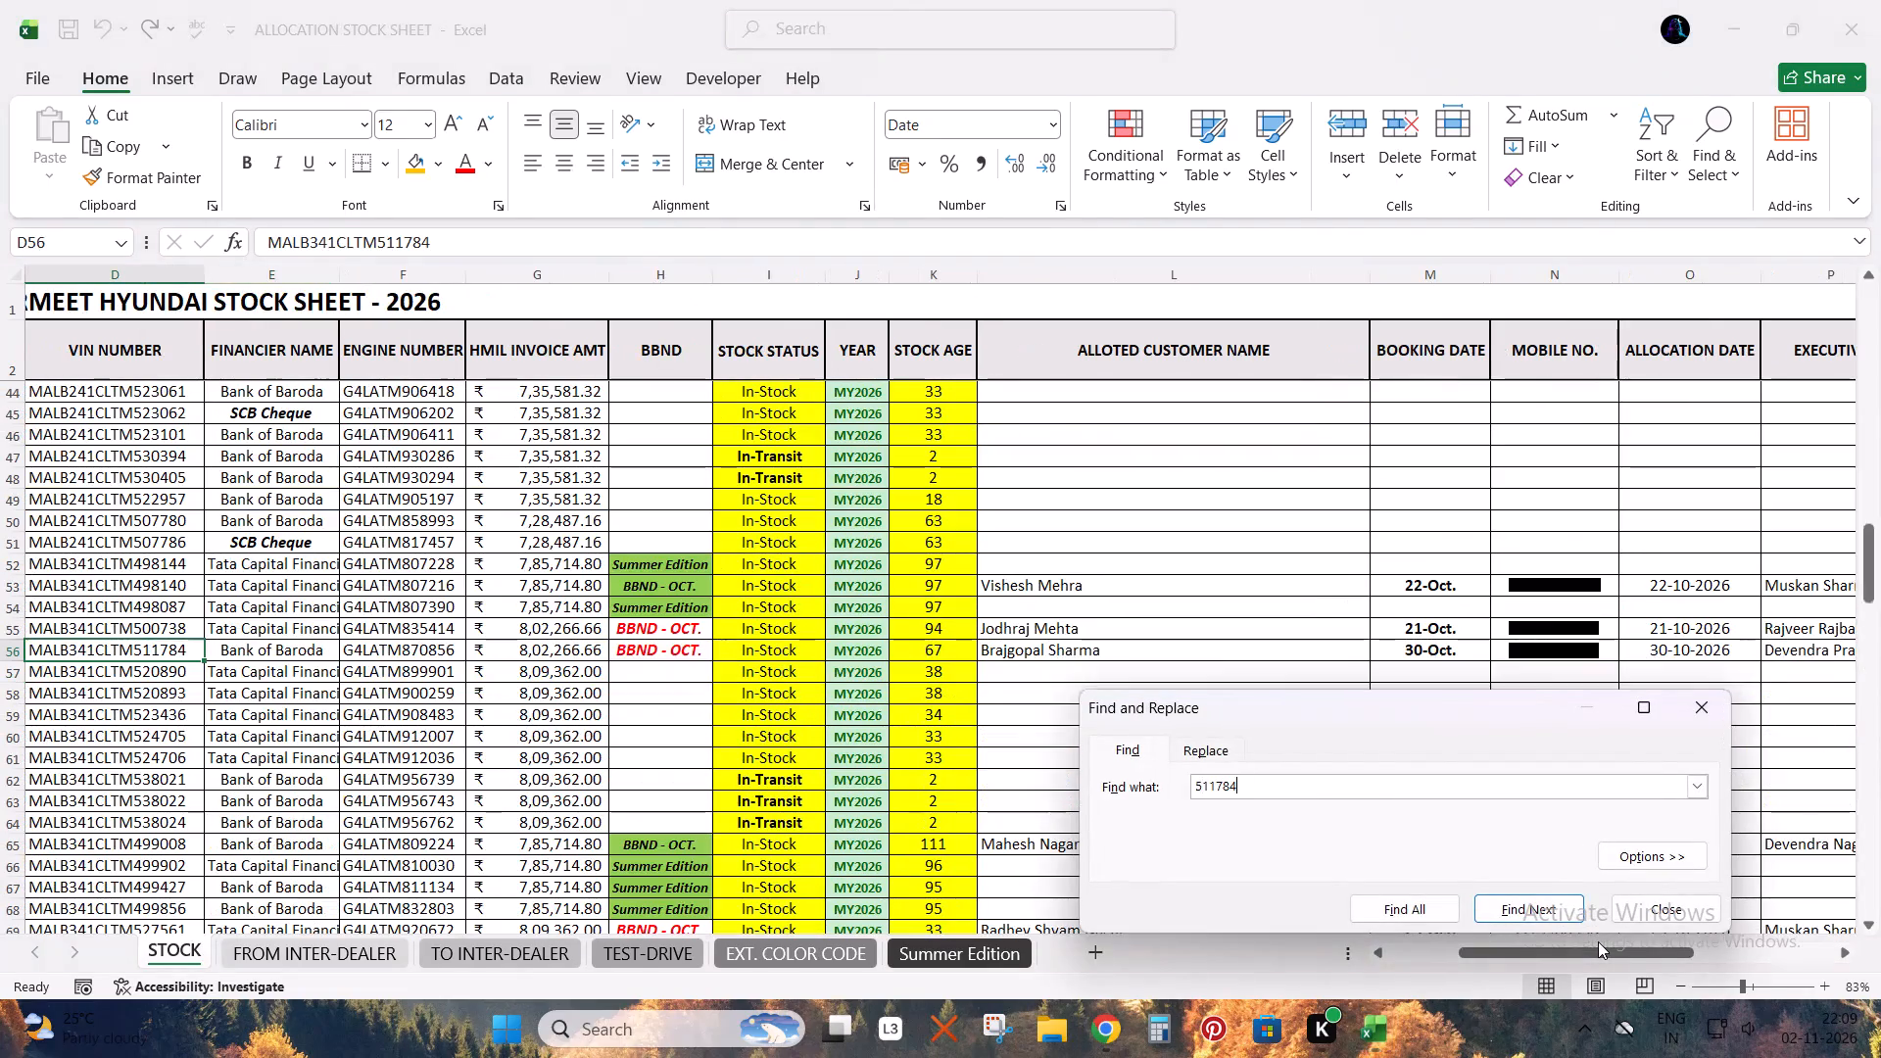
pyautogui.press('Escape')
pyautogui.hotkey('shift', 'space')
pyautogui.click(418, 165)
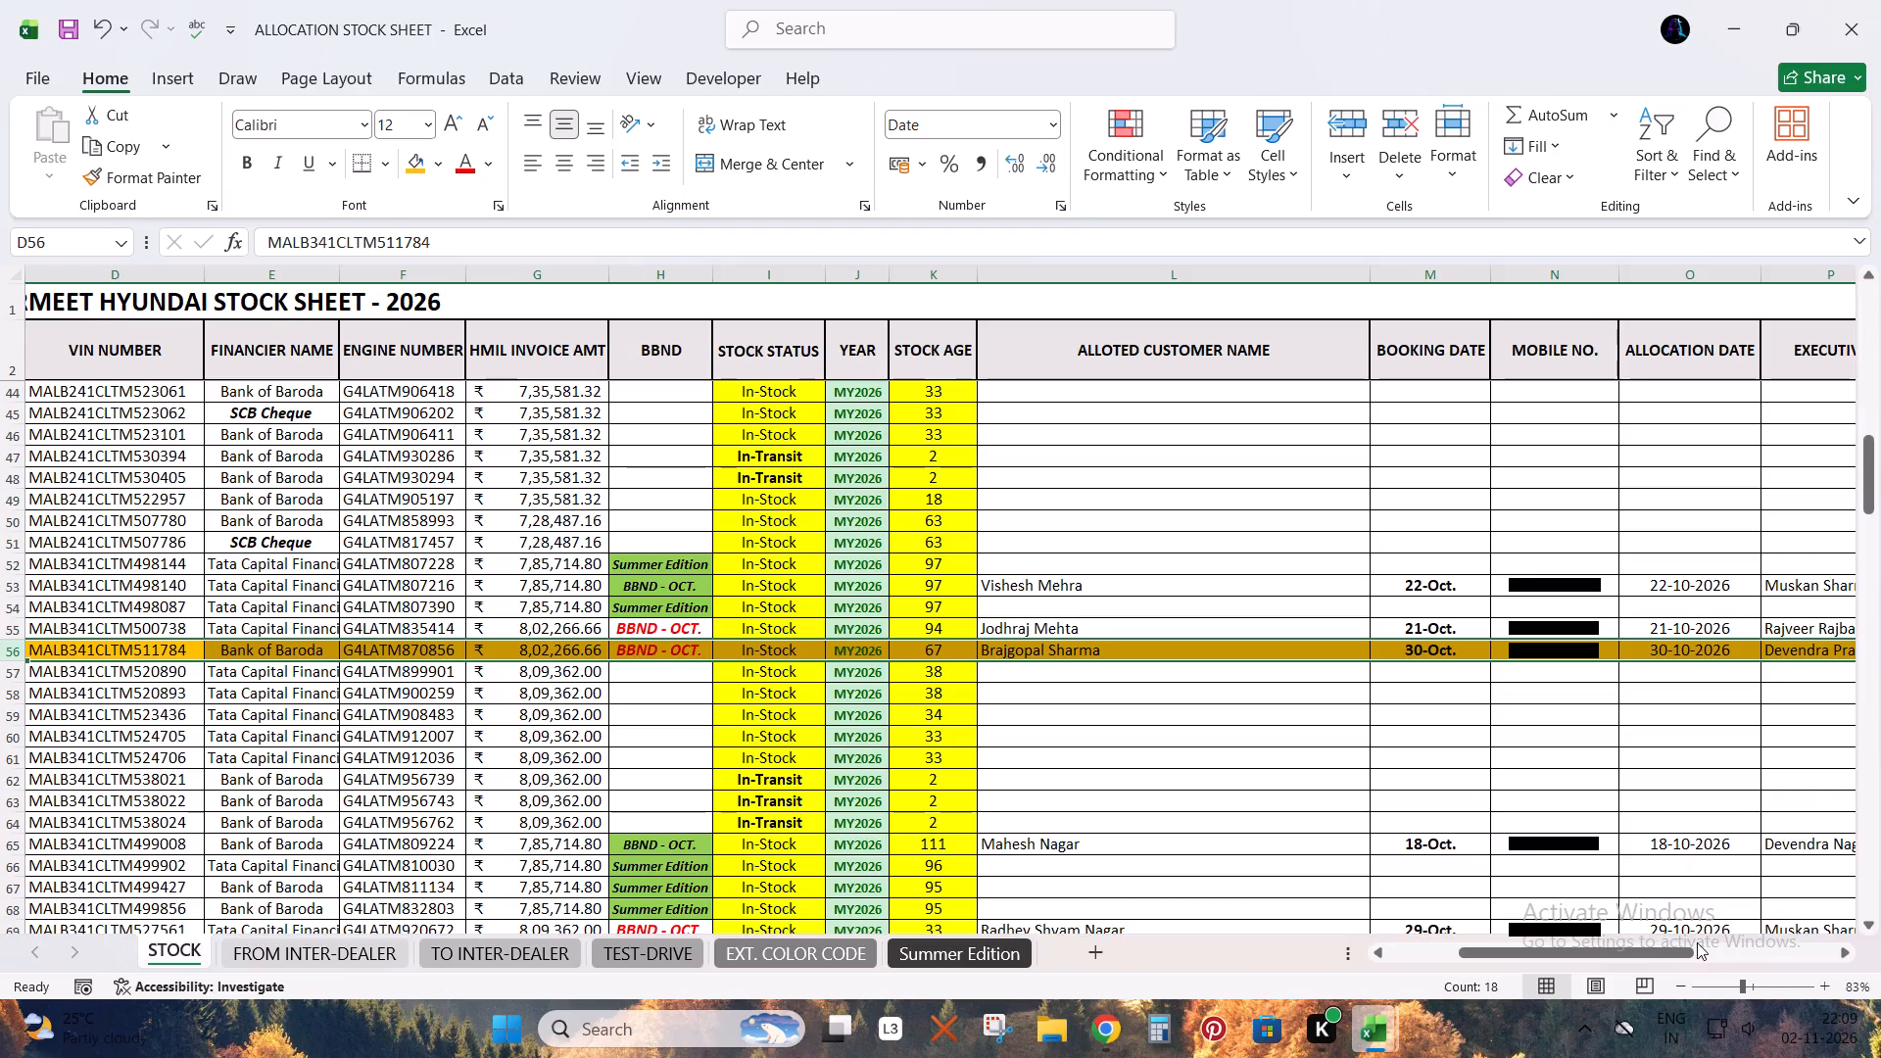
pyautogui.press('Right')
# Find the vehicle with VIN ending 514587 and highlight its entire row in orange.
pyautogui.hotkey('ctrl', 'f')
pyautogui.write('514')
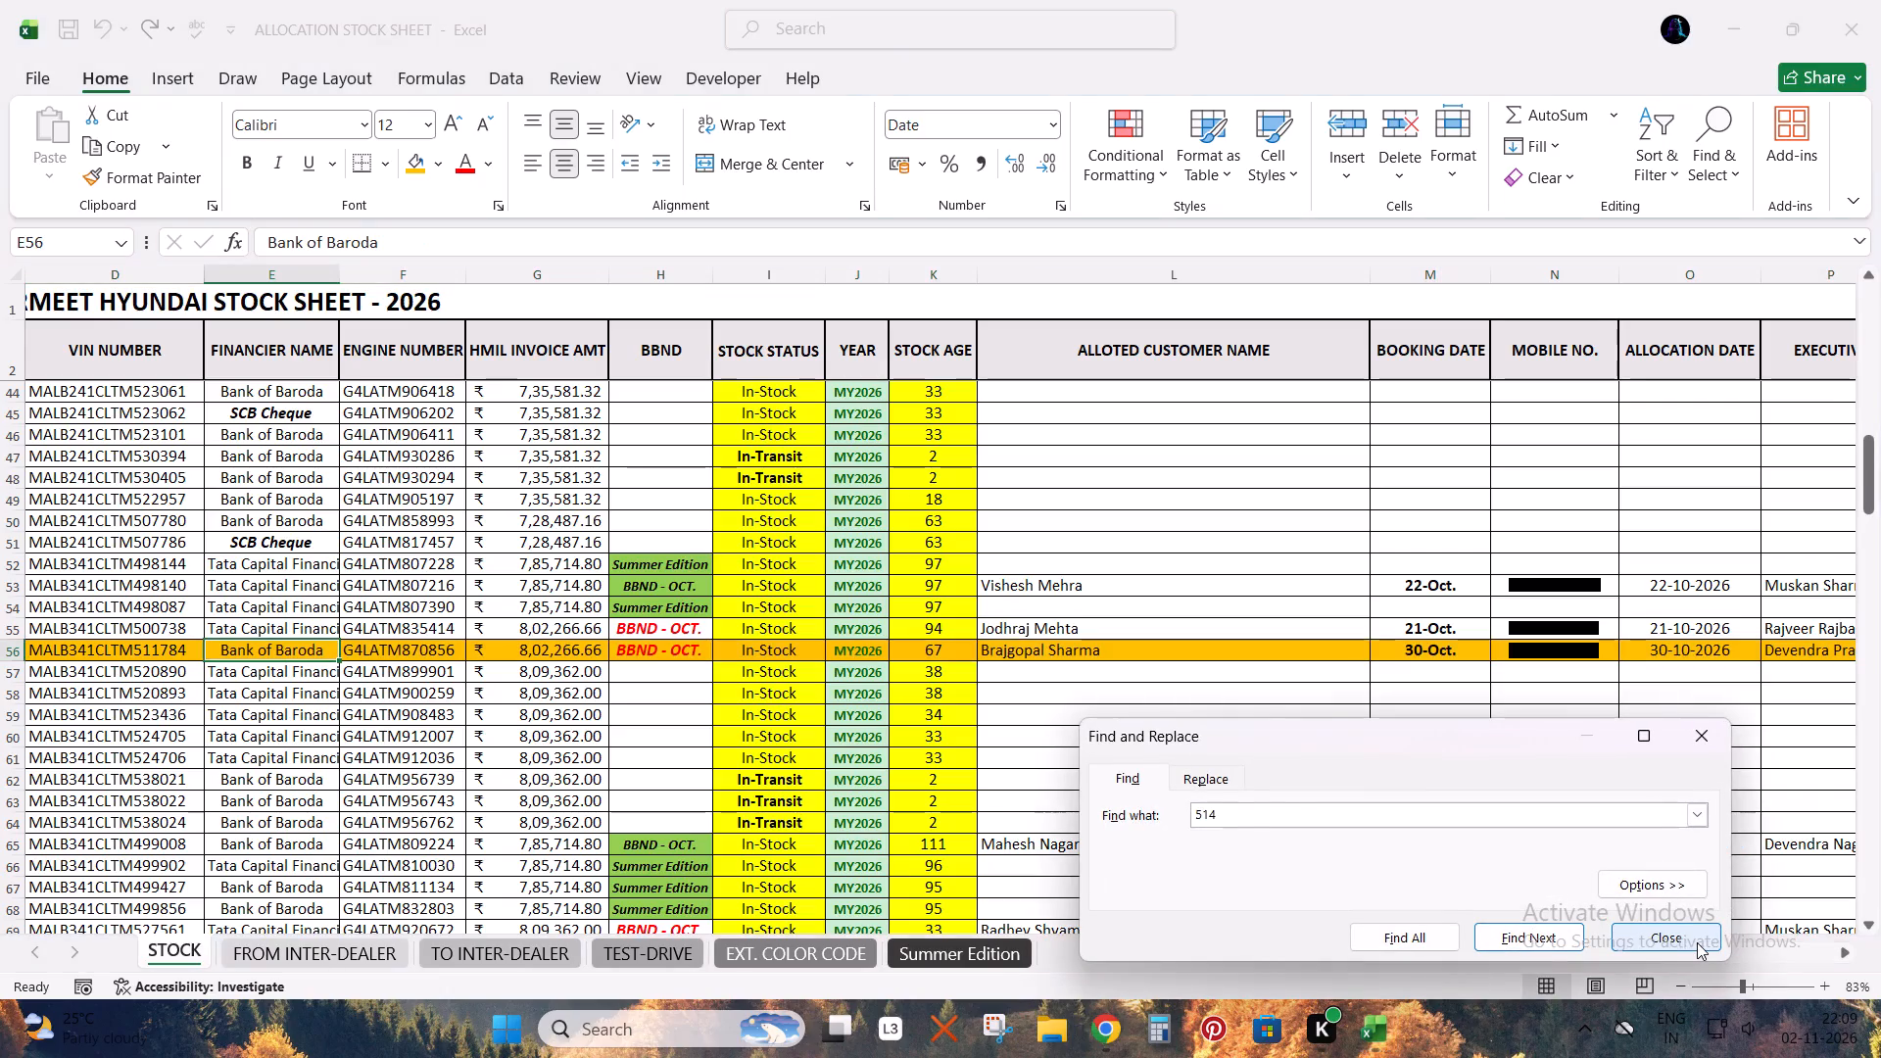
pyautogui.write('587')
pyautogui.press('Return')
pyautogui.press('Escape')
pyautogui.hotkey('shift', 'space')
pyautogui.click(410, 160)
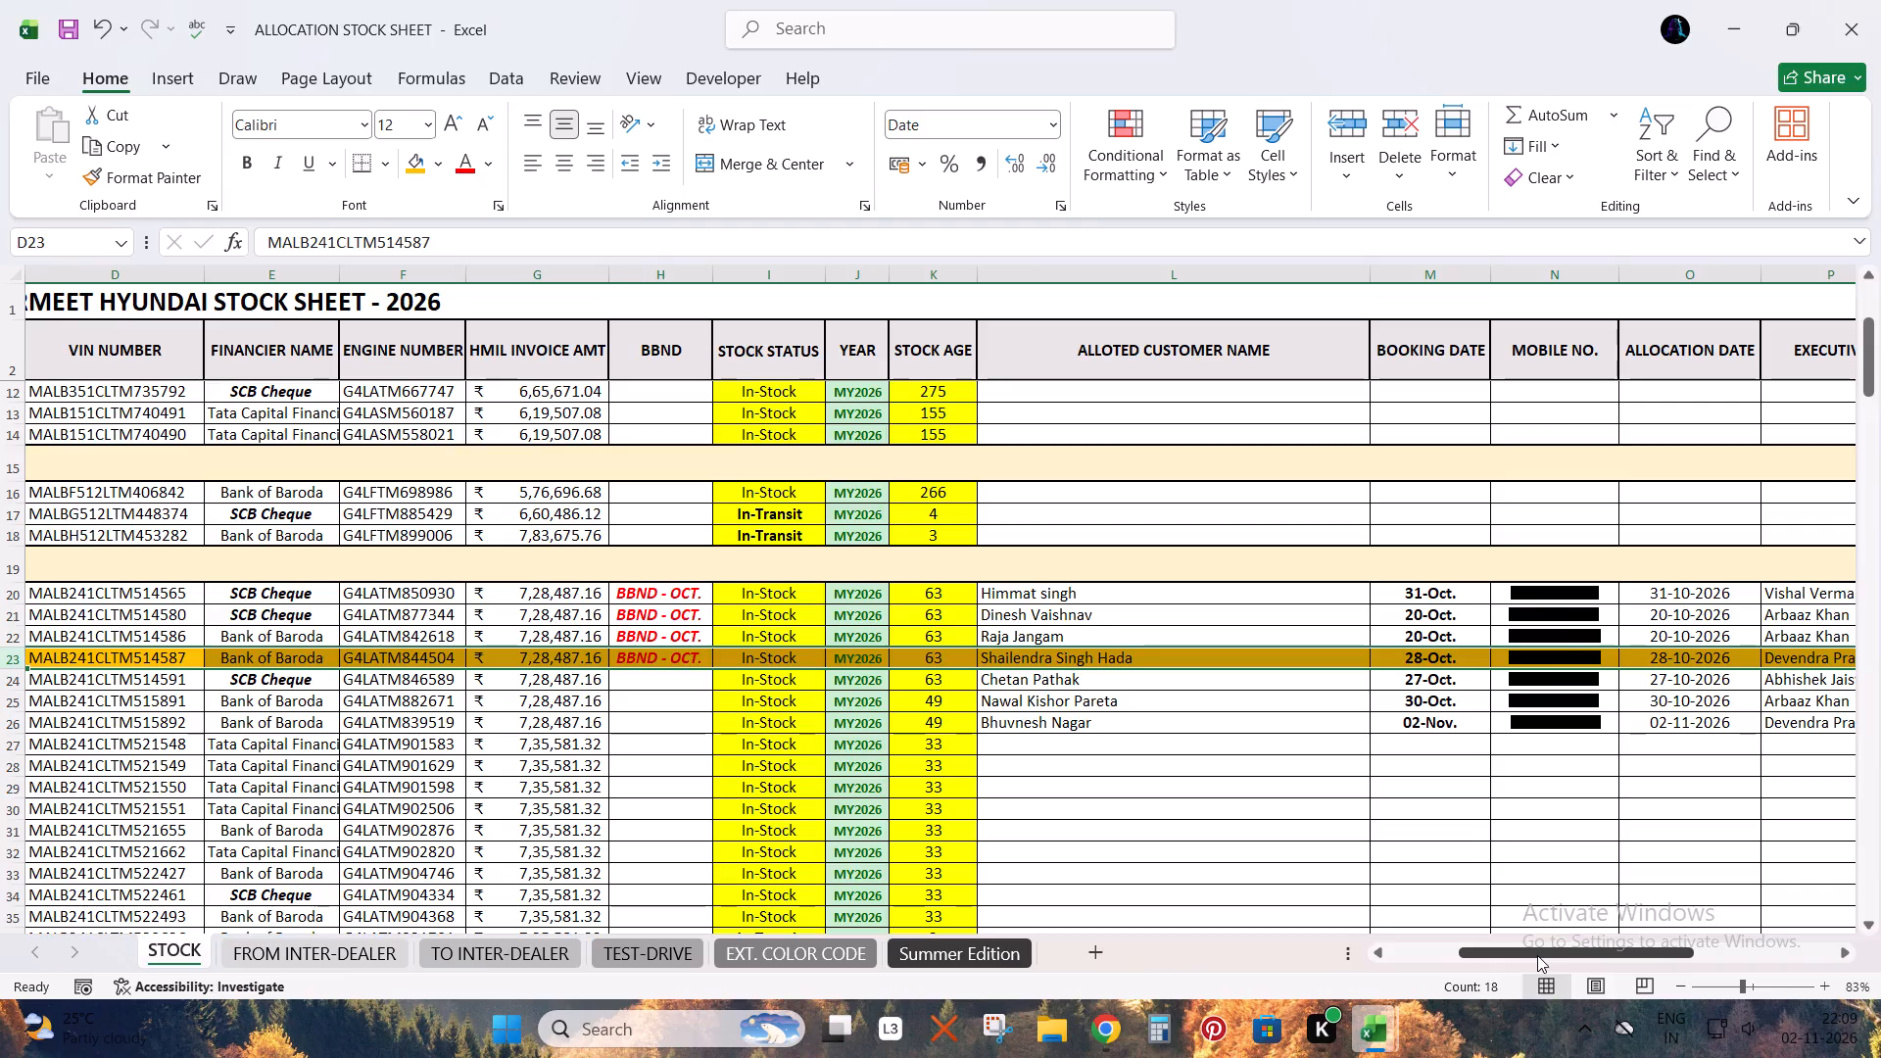
# Open the Book2 (7).xlsx workbook from the desktop and return to the ALLOCATION STOCK SHEET workbook.
pyautogui.click(1880, 1057)
pyautogui.doubleClick(1161, 512)
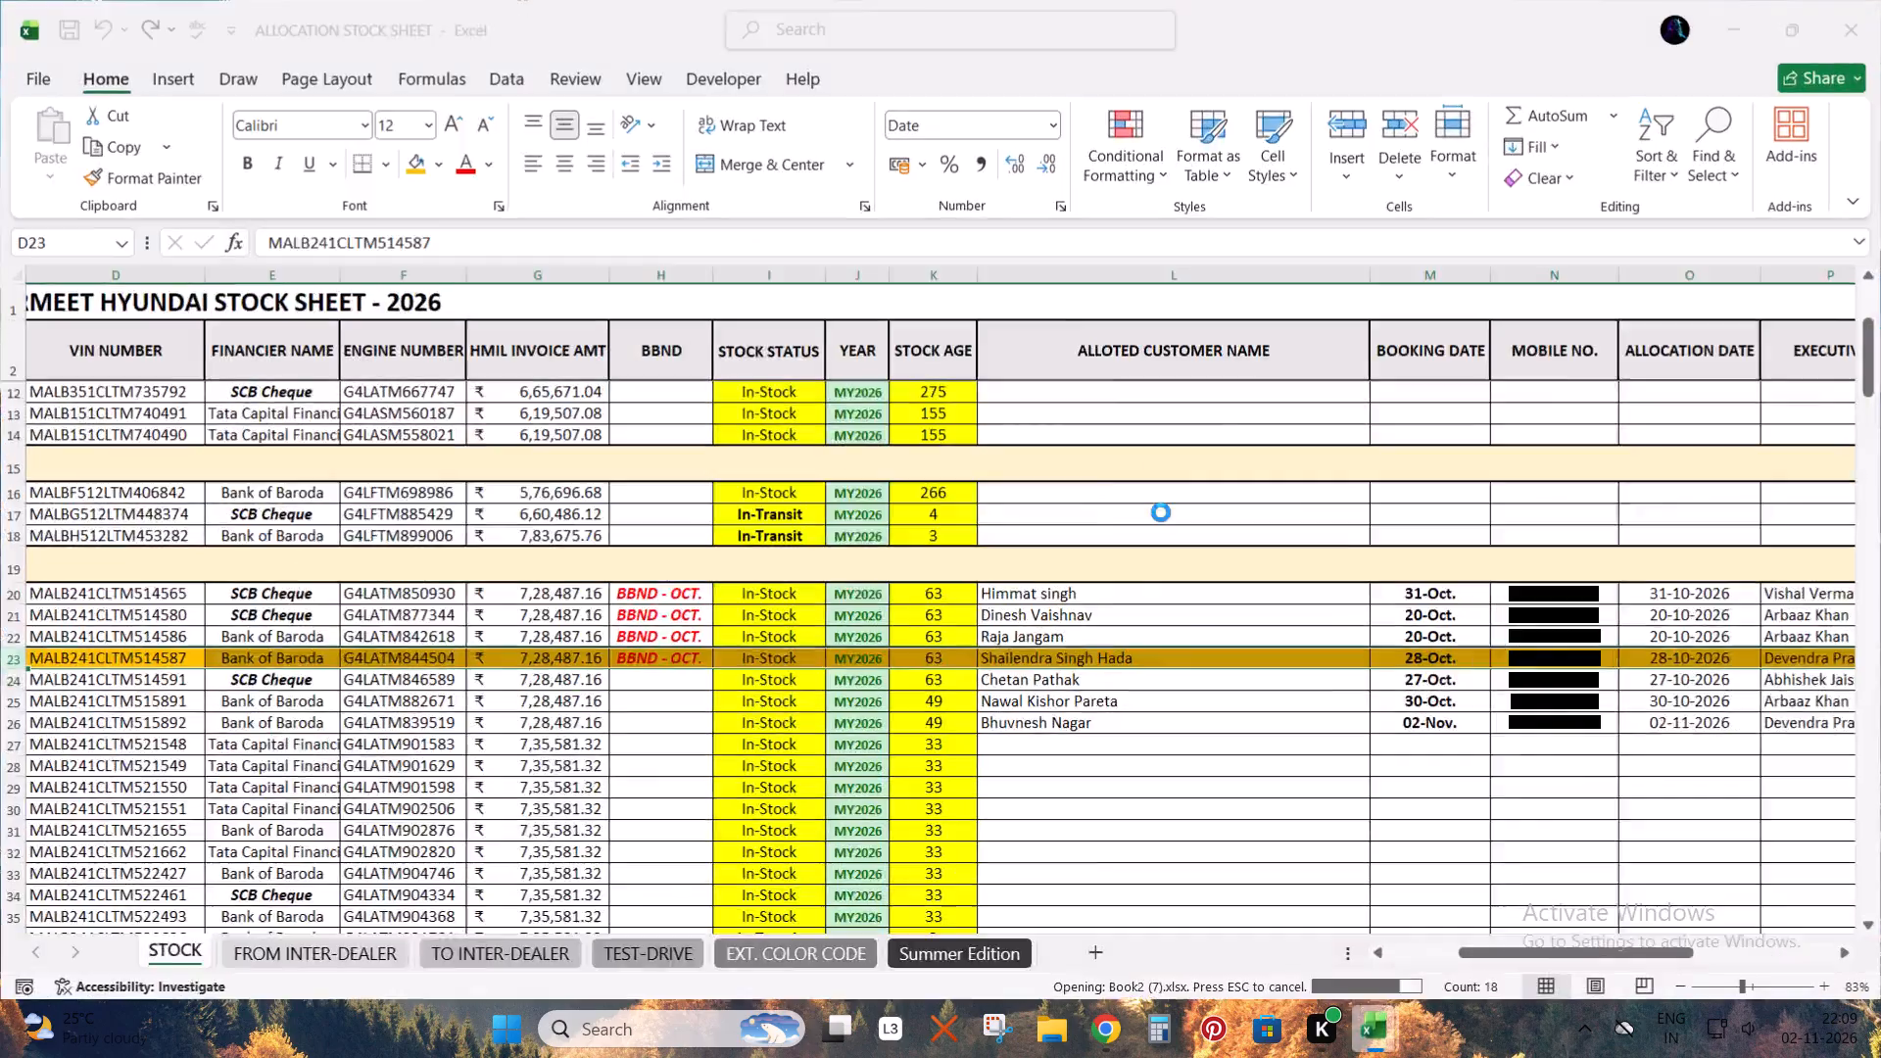
pyautogui.click(1880, 0)
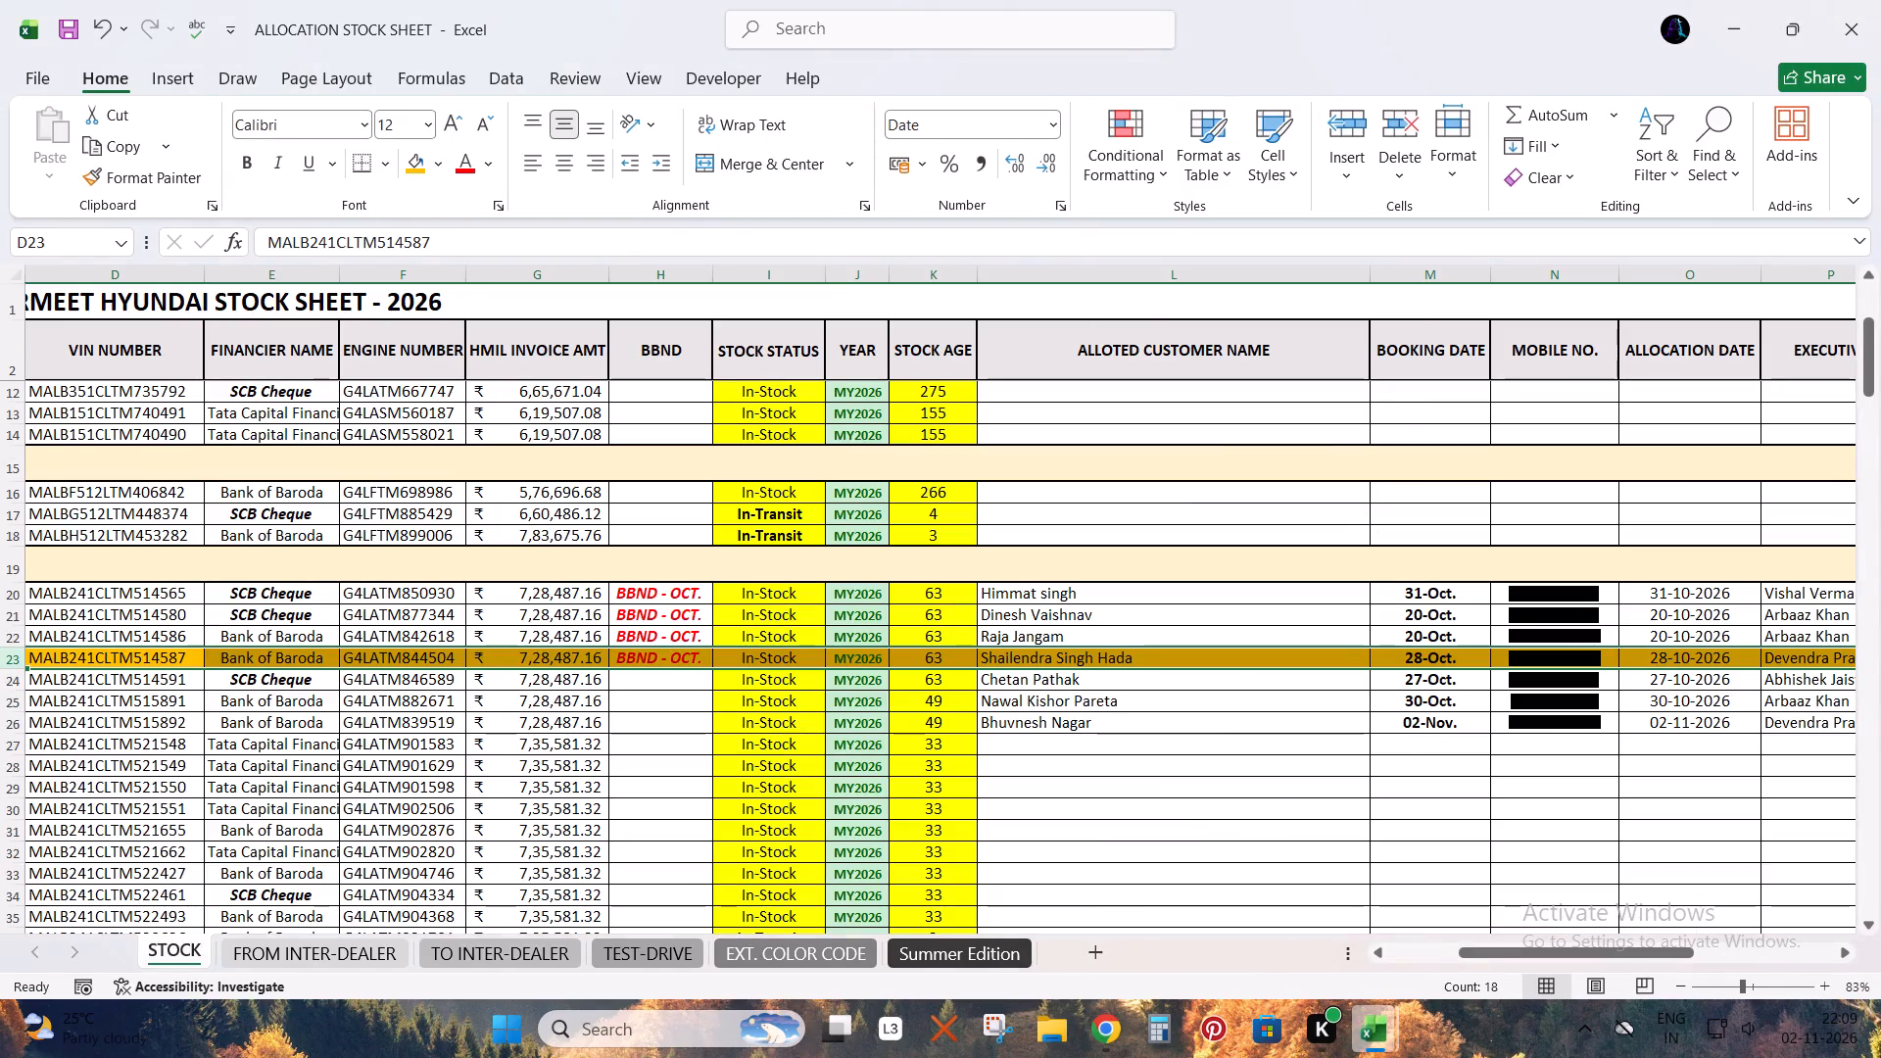
# Find the vehicle with VIN ending 162184 on the STOCK sheet and highlight its entire row in orange.
pyautogui.press('Right')
pyautogui.hotkey('ctrl', 'f')
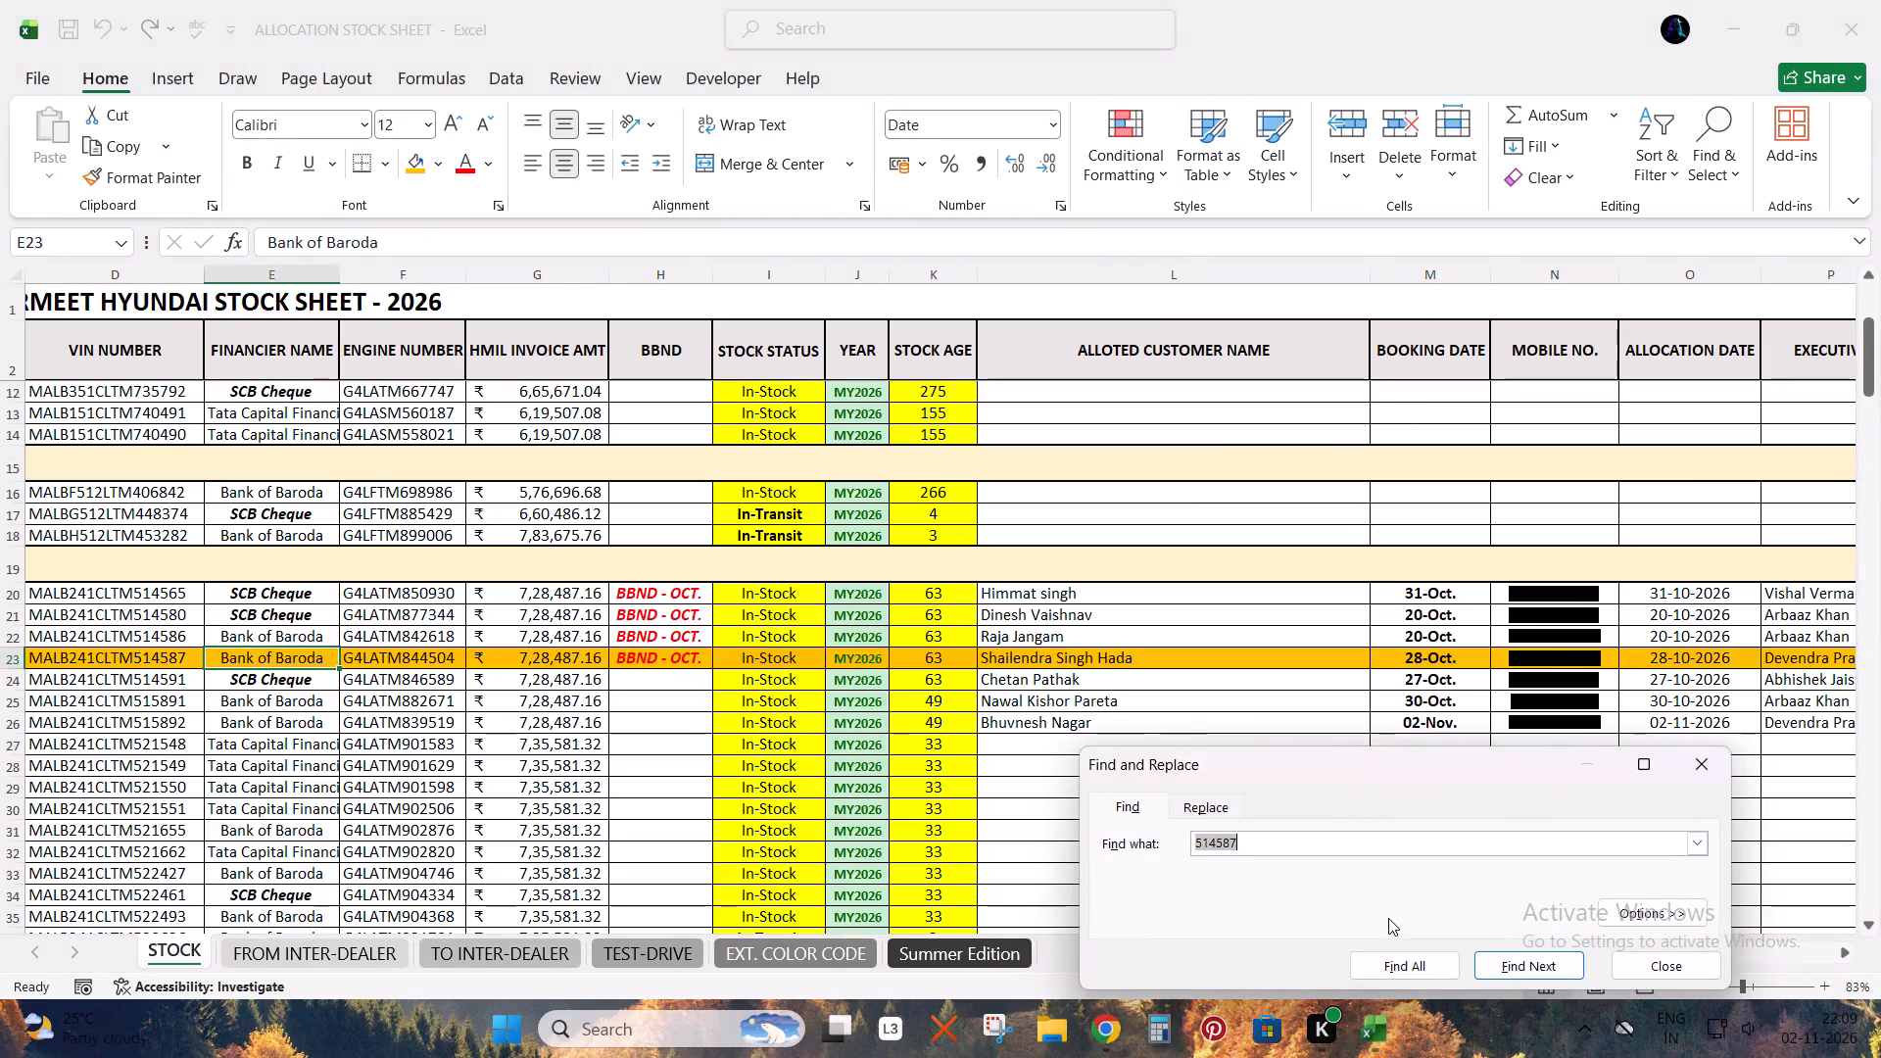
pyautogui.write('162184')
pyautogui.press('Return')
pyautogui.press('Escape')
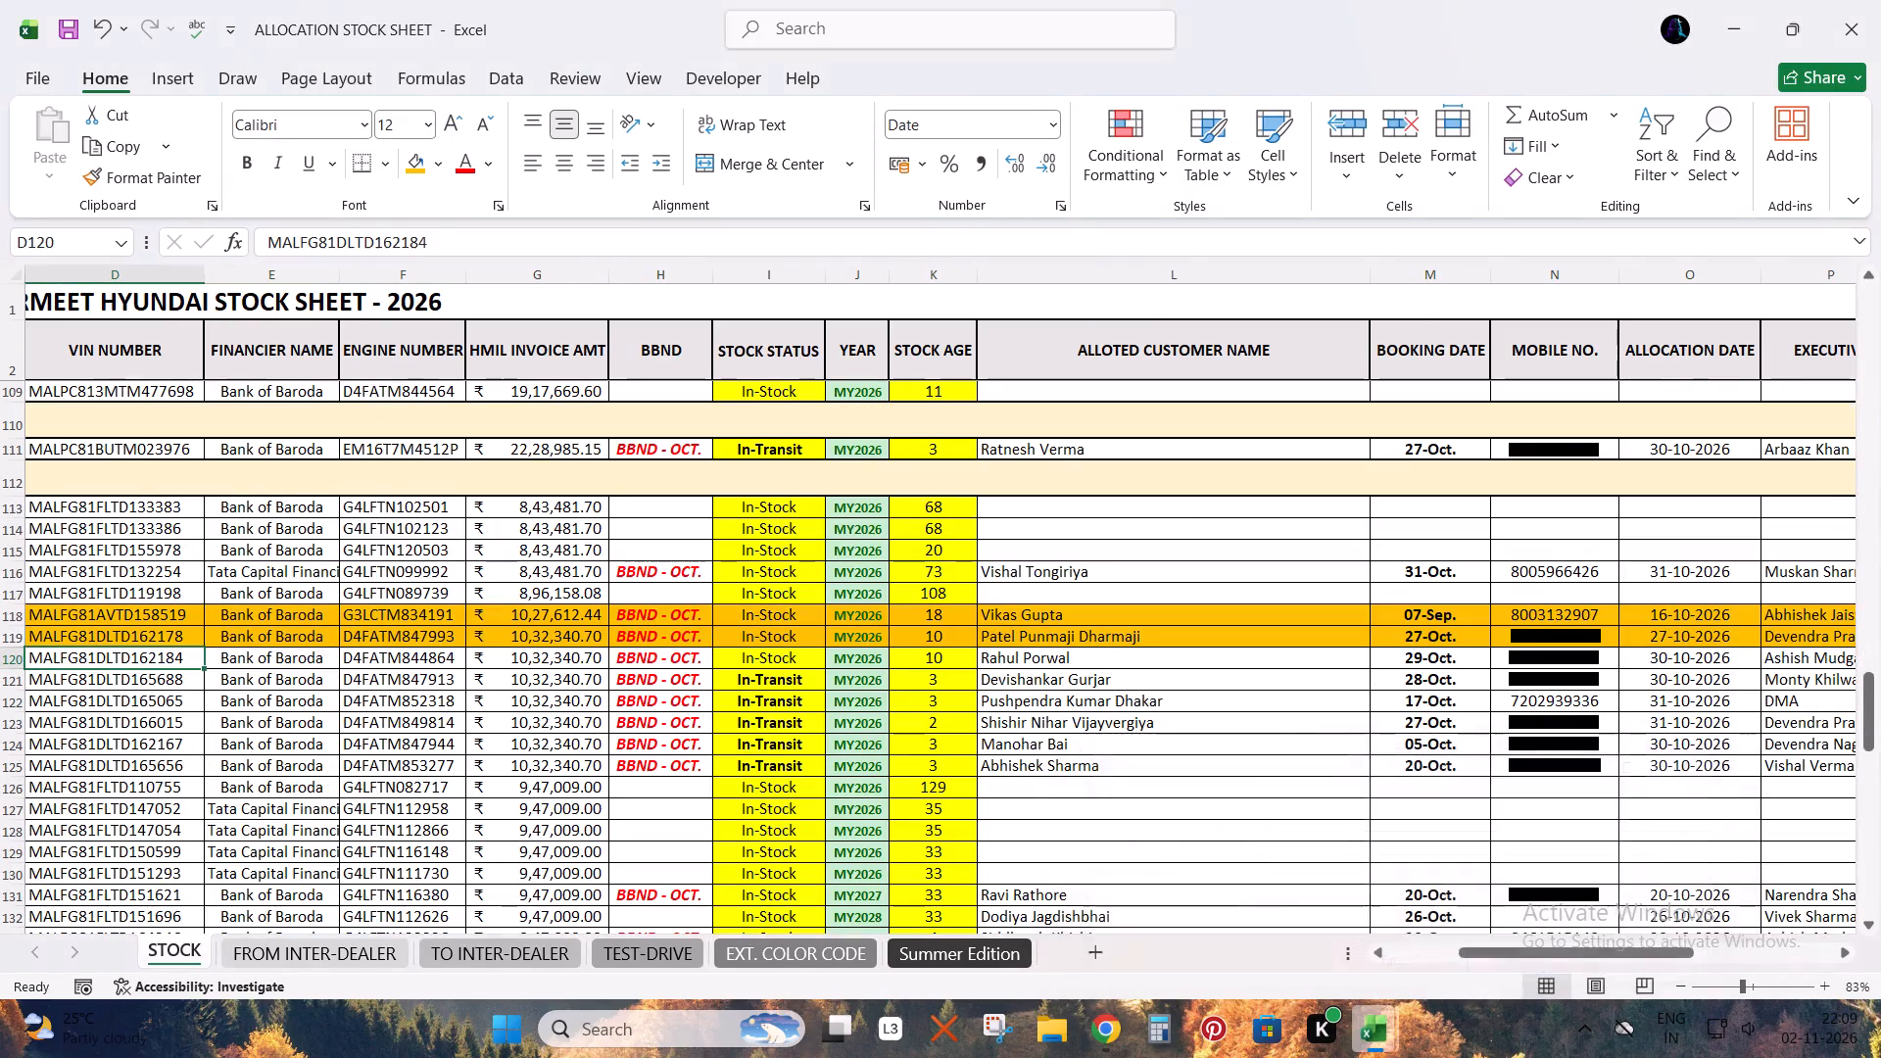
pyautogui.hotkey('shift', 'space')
pyautogui.click(416, 165)
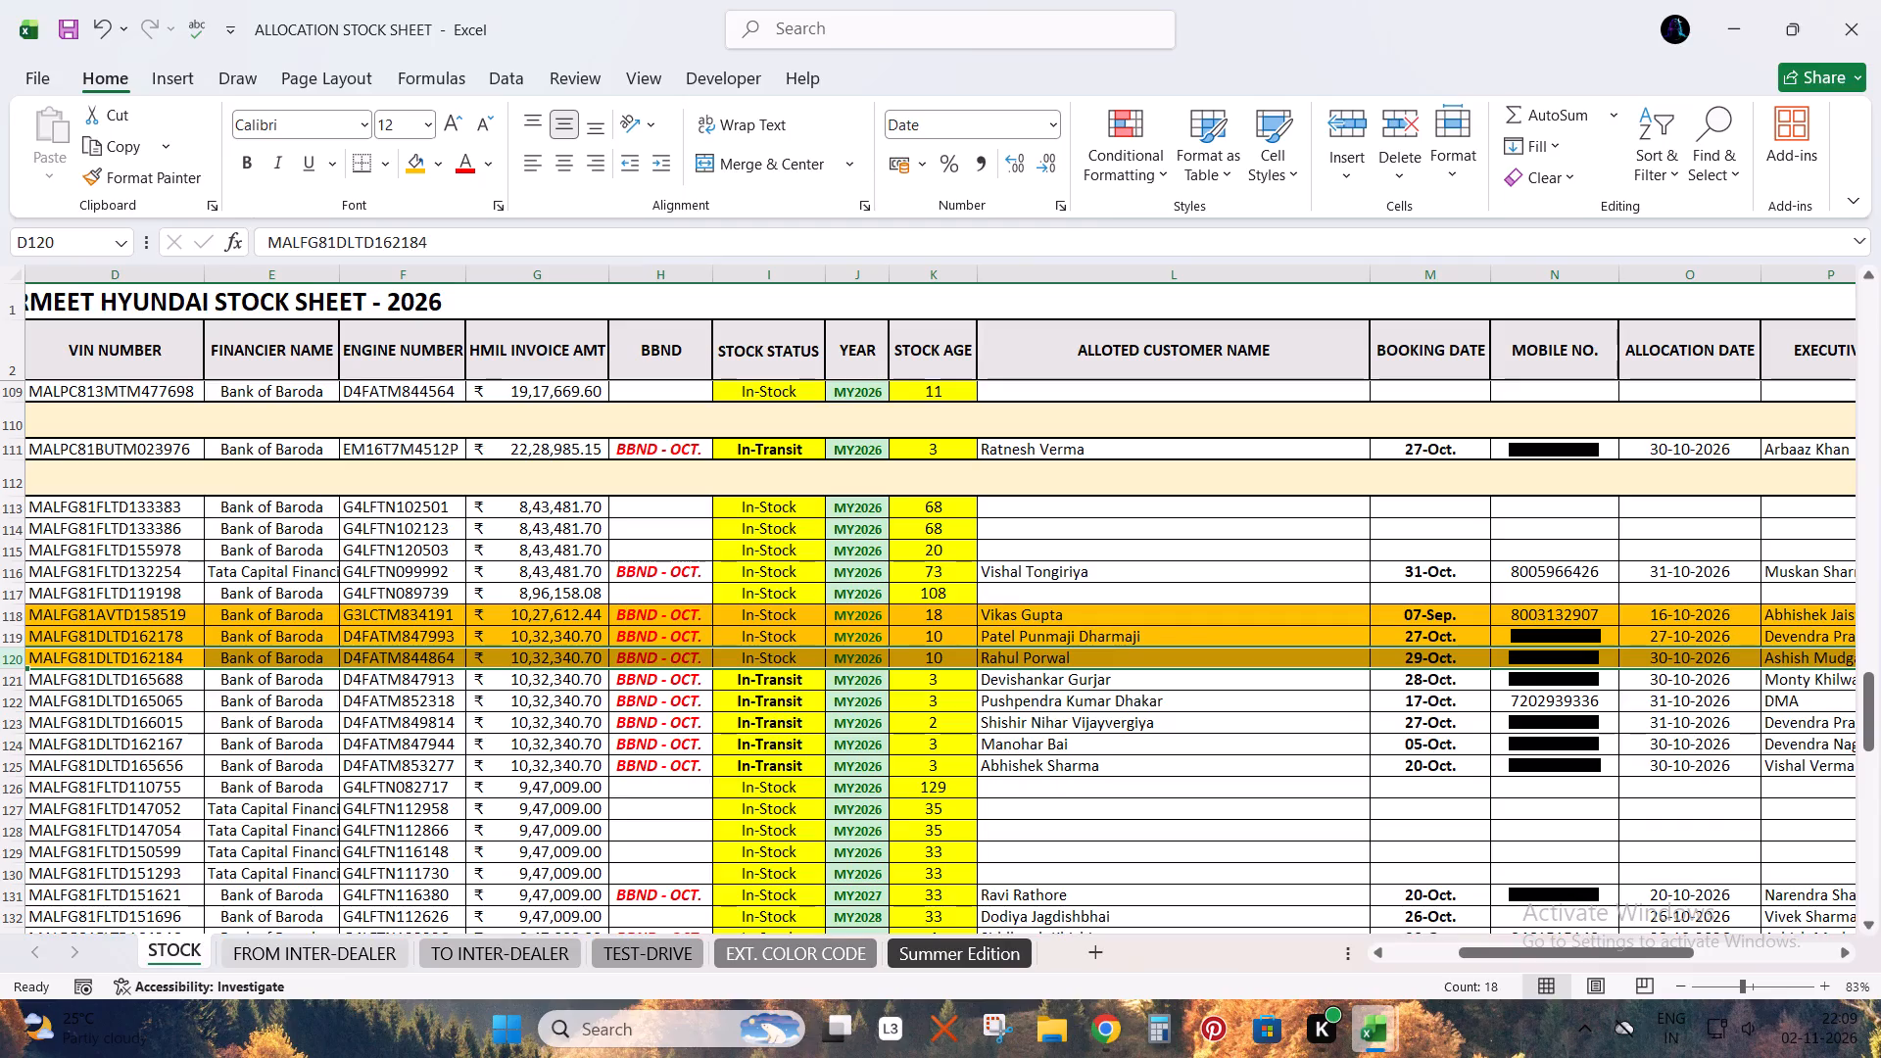
pyautogui.press('Right')
pyautogui.hotkey('ctrl', 'f')
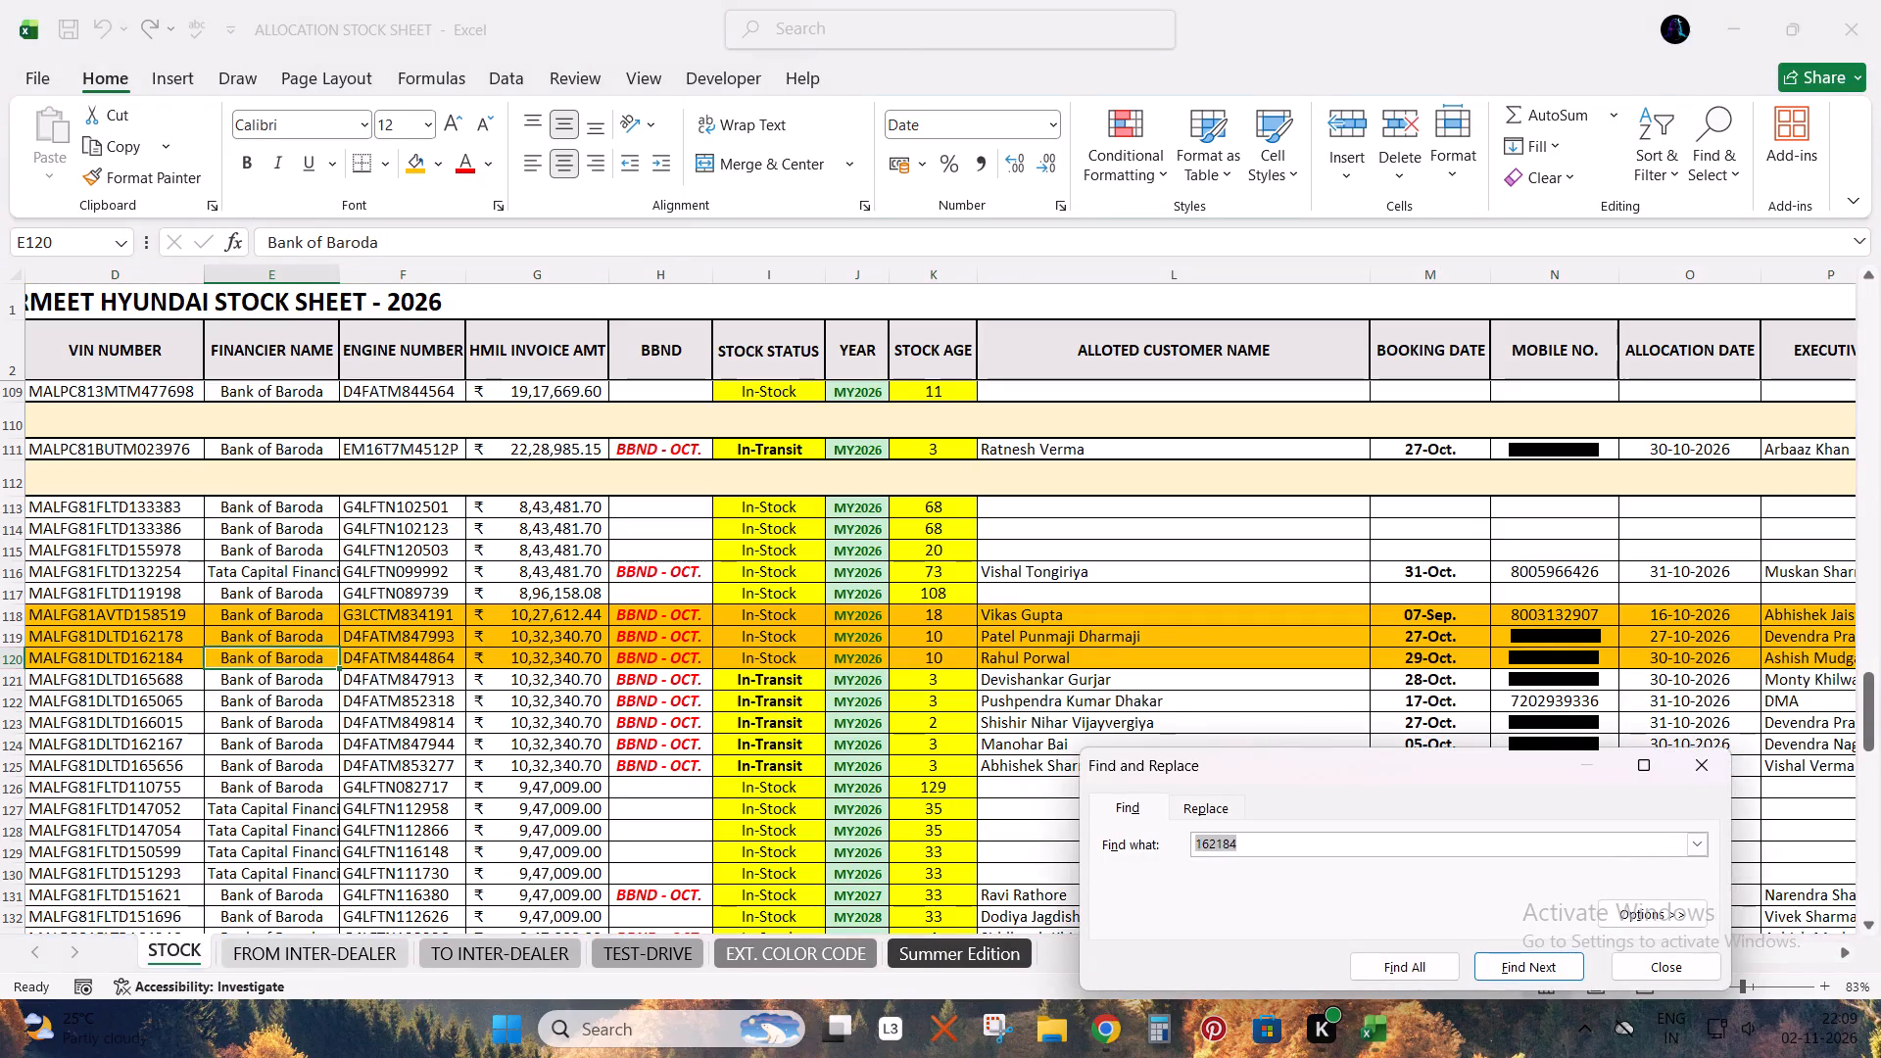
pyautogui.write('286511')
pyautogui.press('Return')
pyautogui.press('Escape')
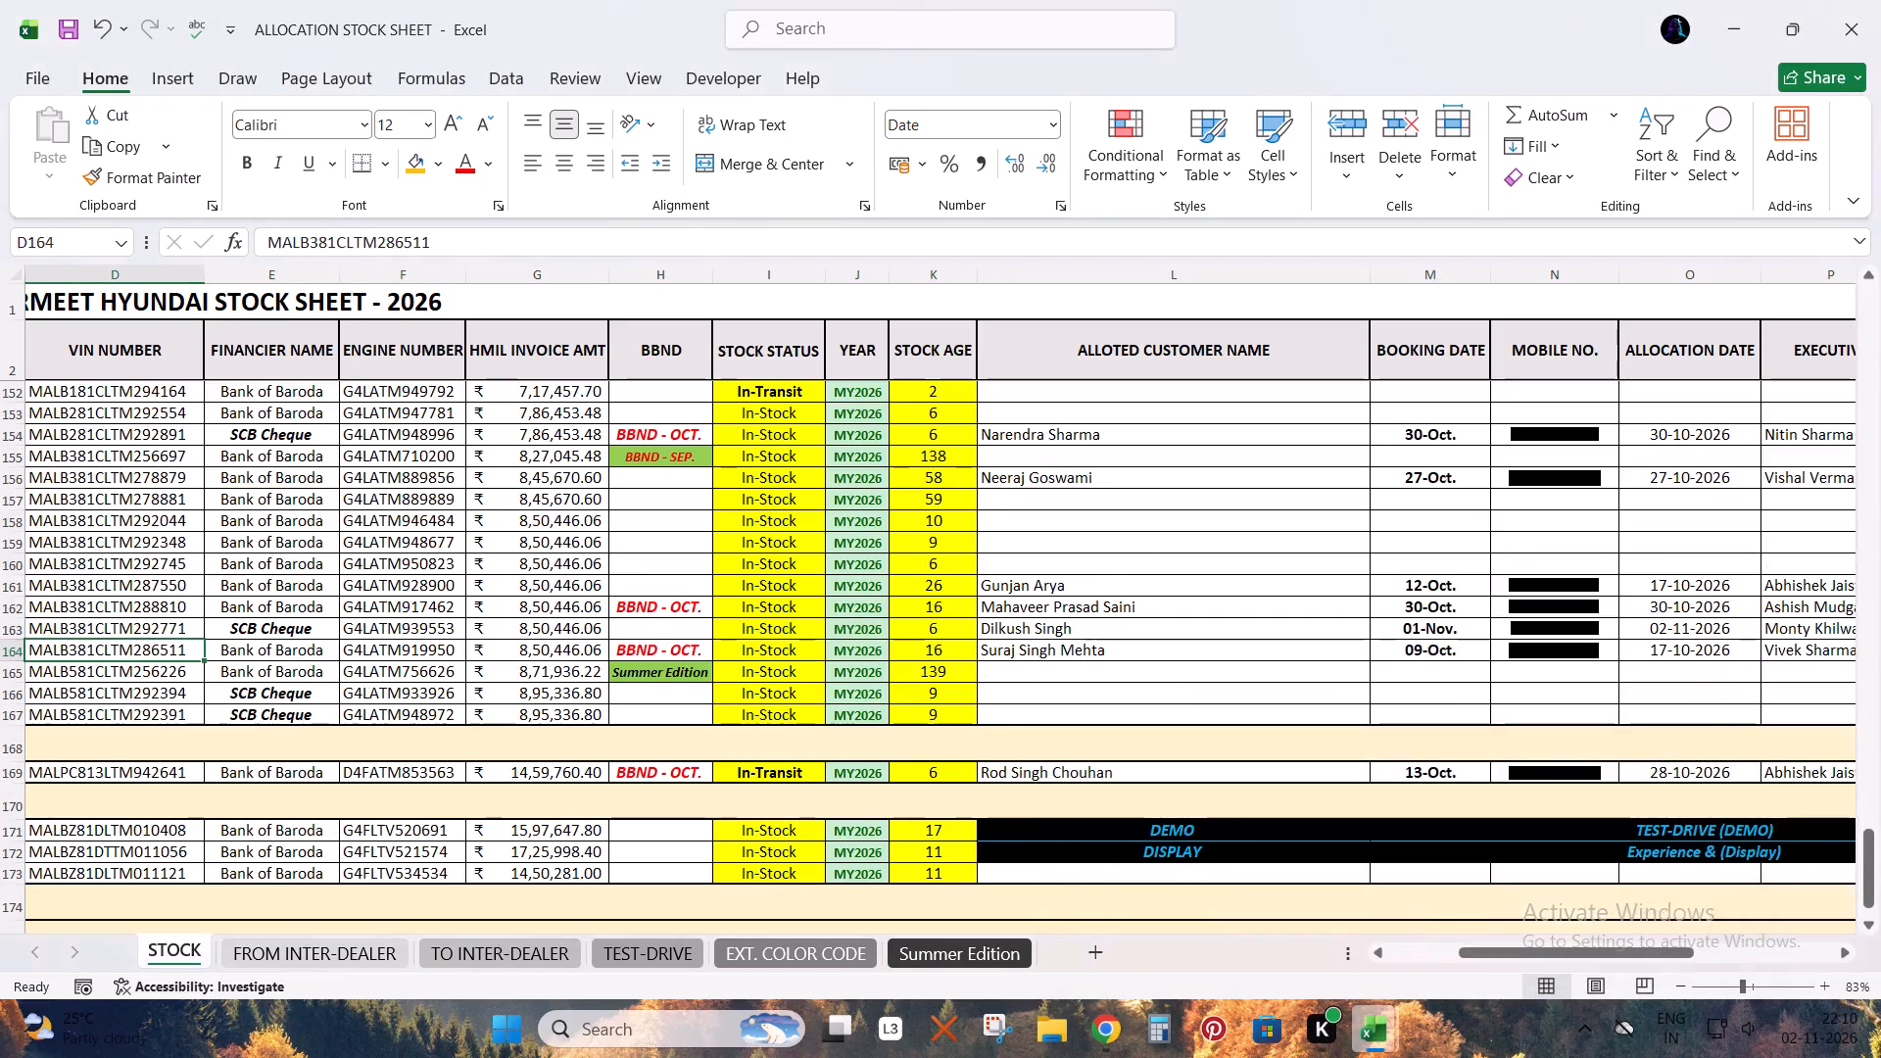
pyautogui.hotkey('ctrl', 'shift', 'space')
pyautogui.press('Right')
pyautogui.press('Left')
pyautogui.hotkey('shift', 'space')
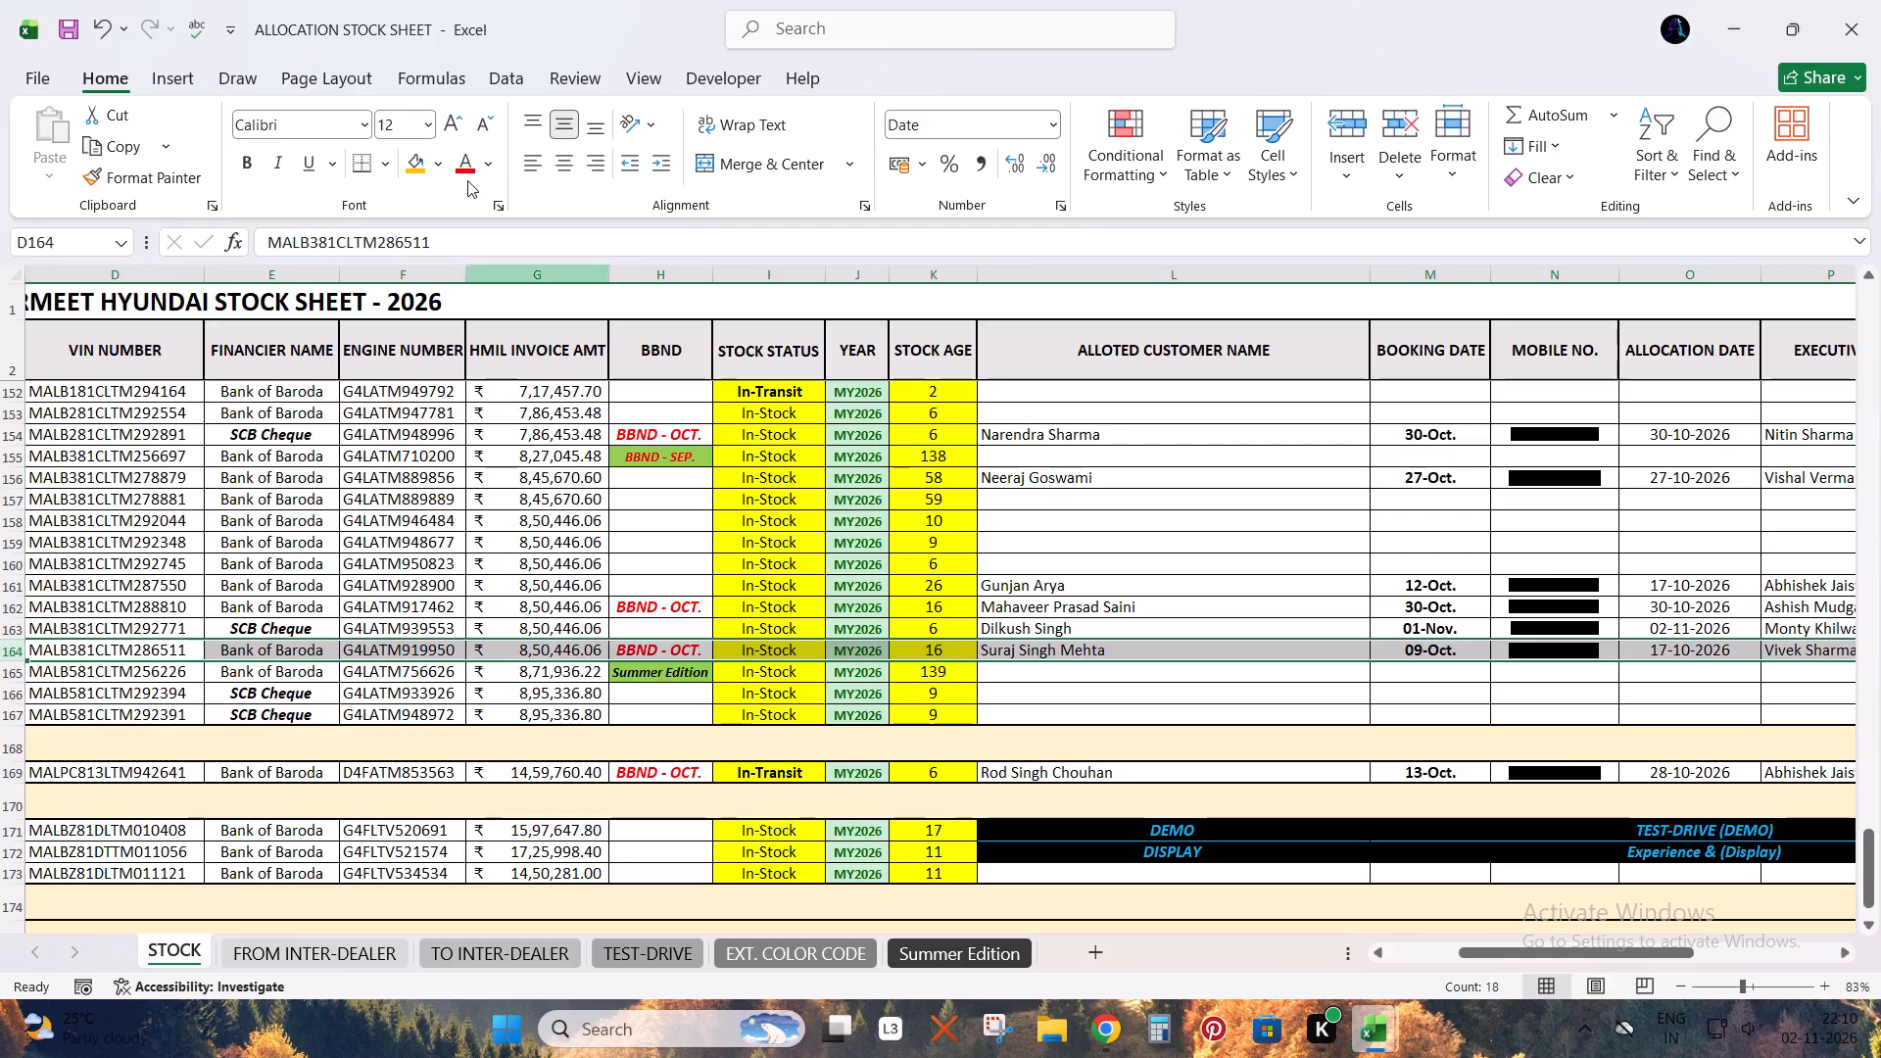
pyautogui.click(410, 164)
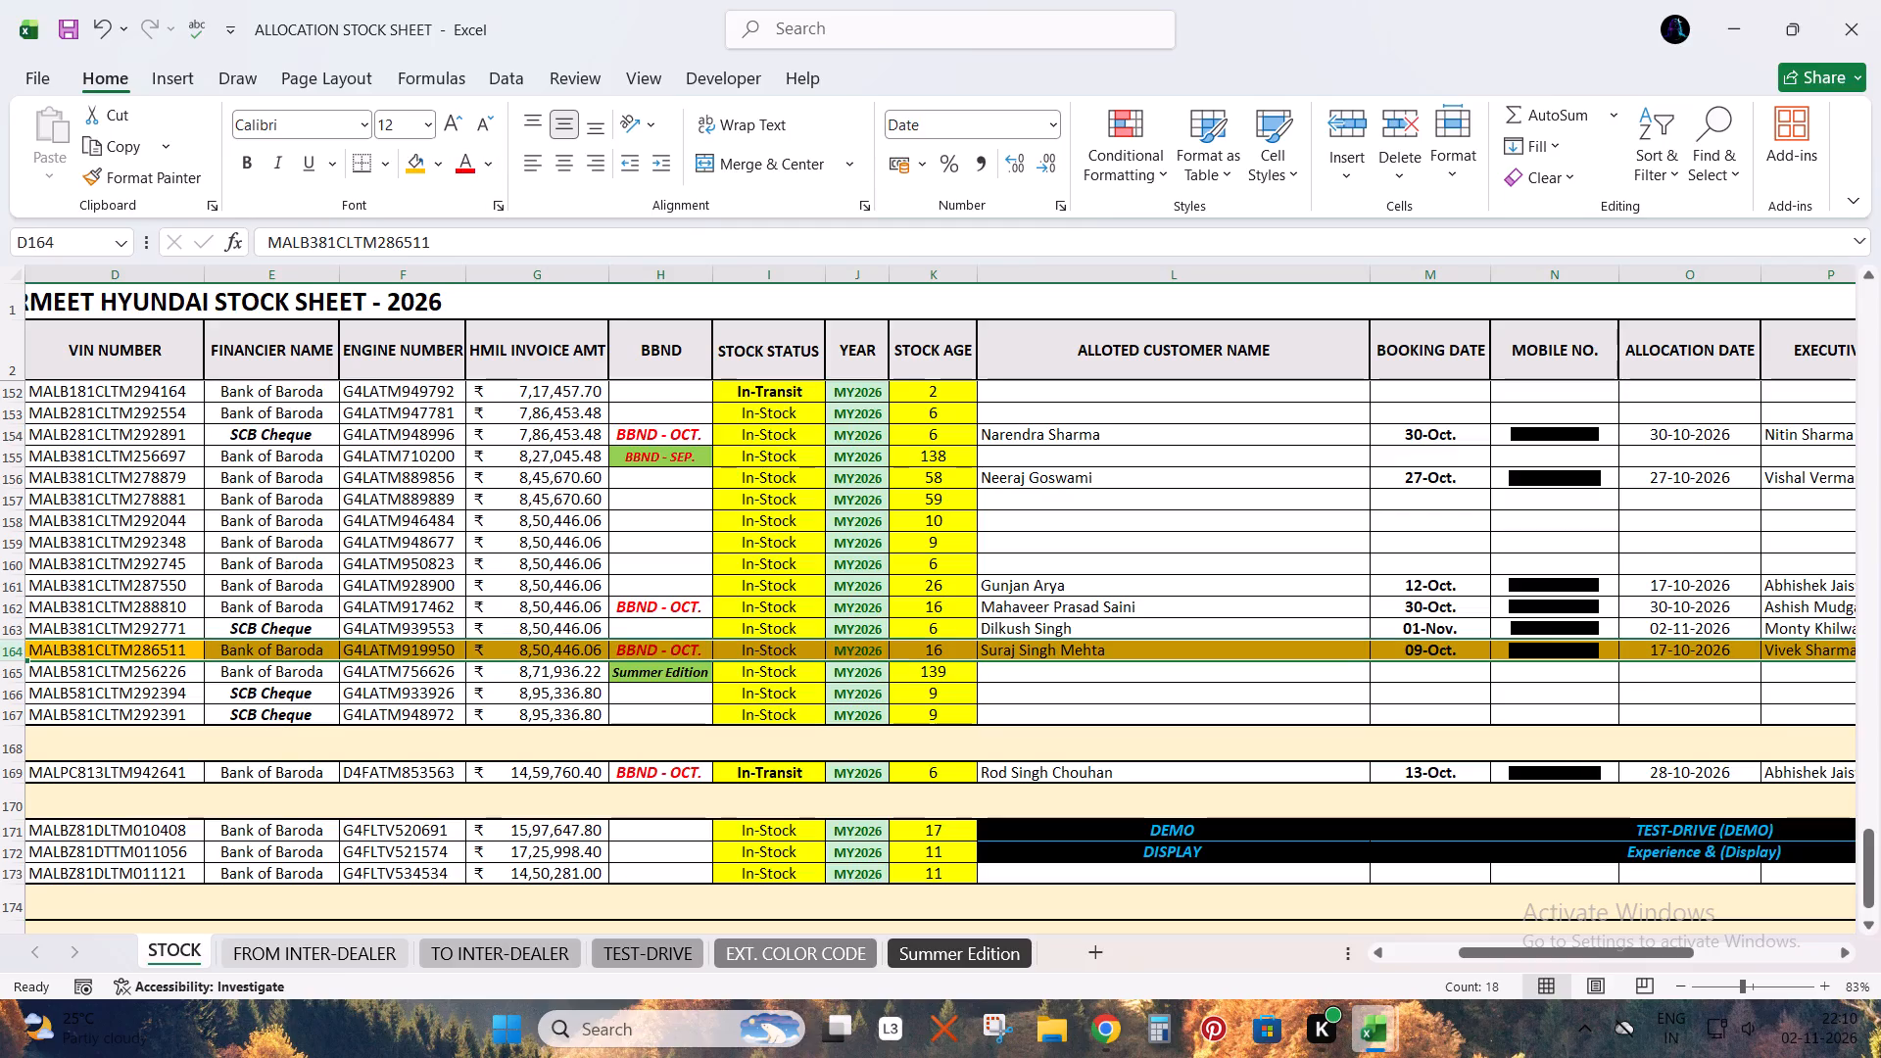
pyautogui.press('Right')
pyautogui.hotkey('ctrl', 'f')
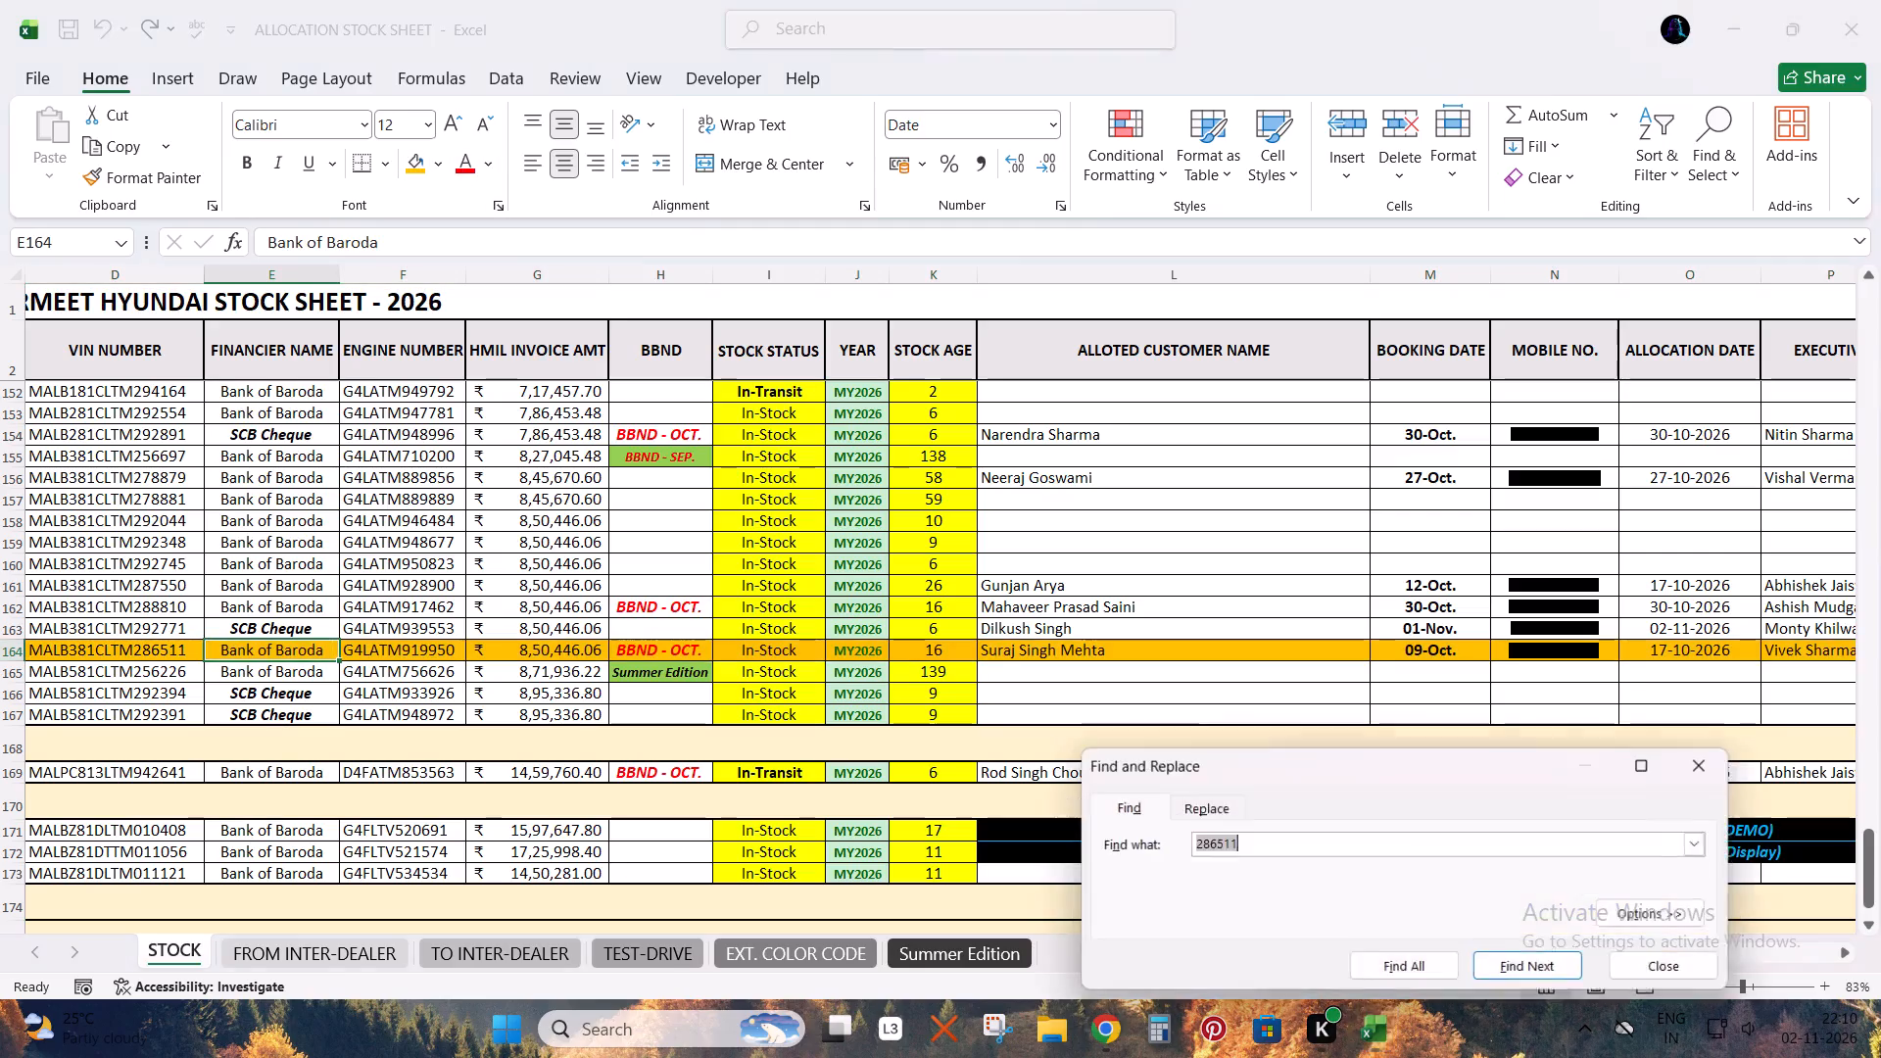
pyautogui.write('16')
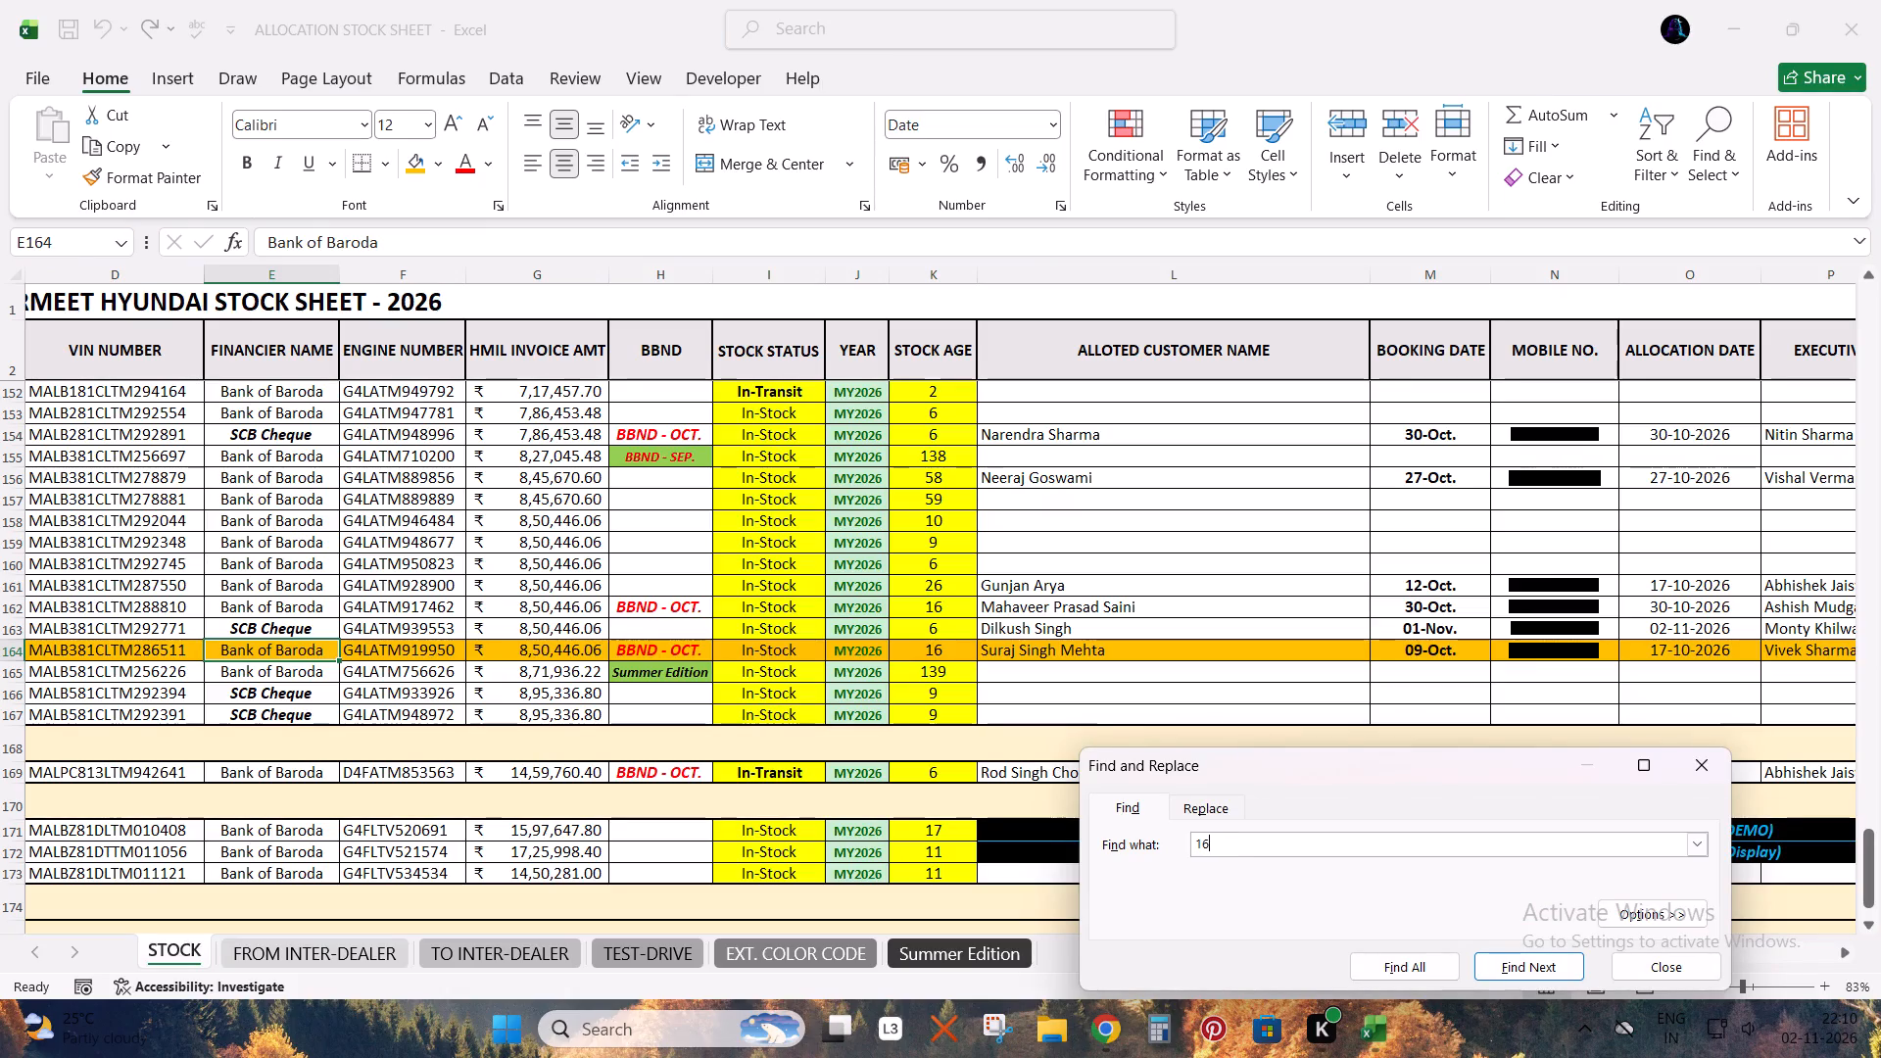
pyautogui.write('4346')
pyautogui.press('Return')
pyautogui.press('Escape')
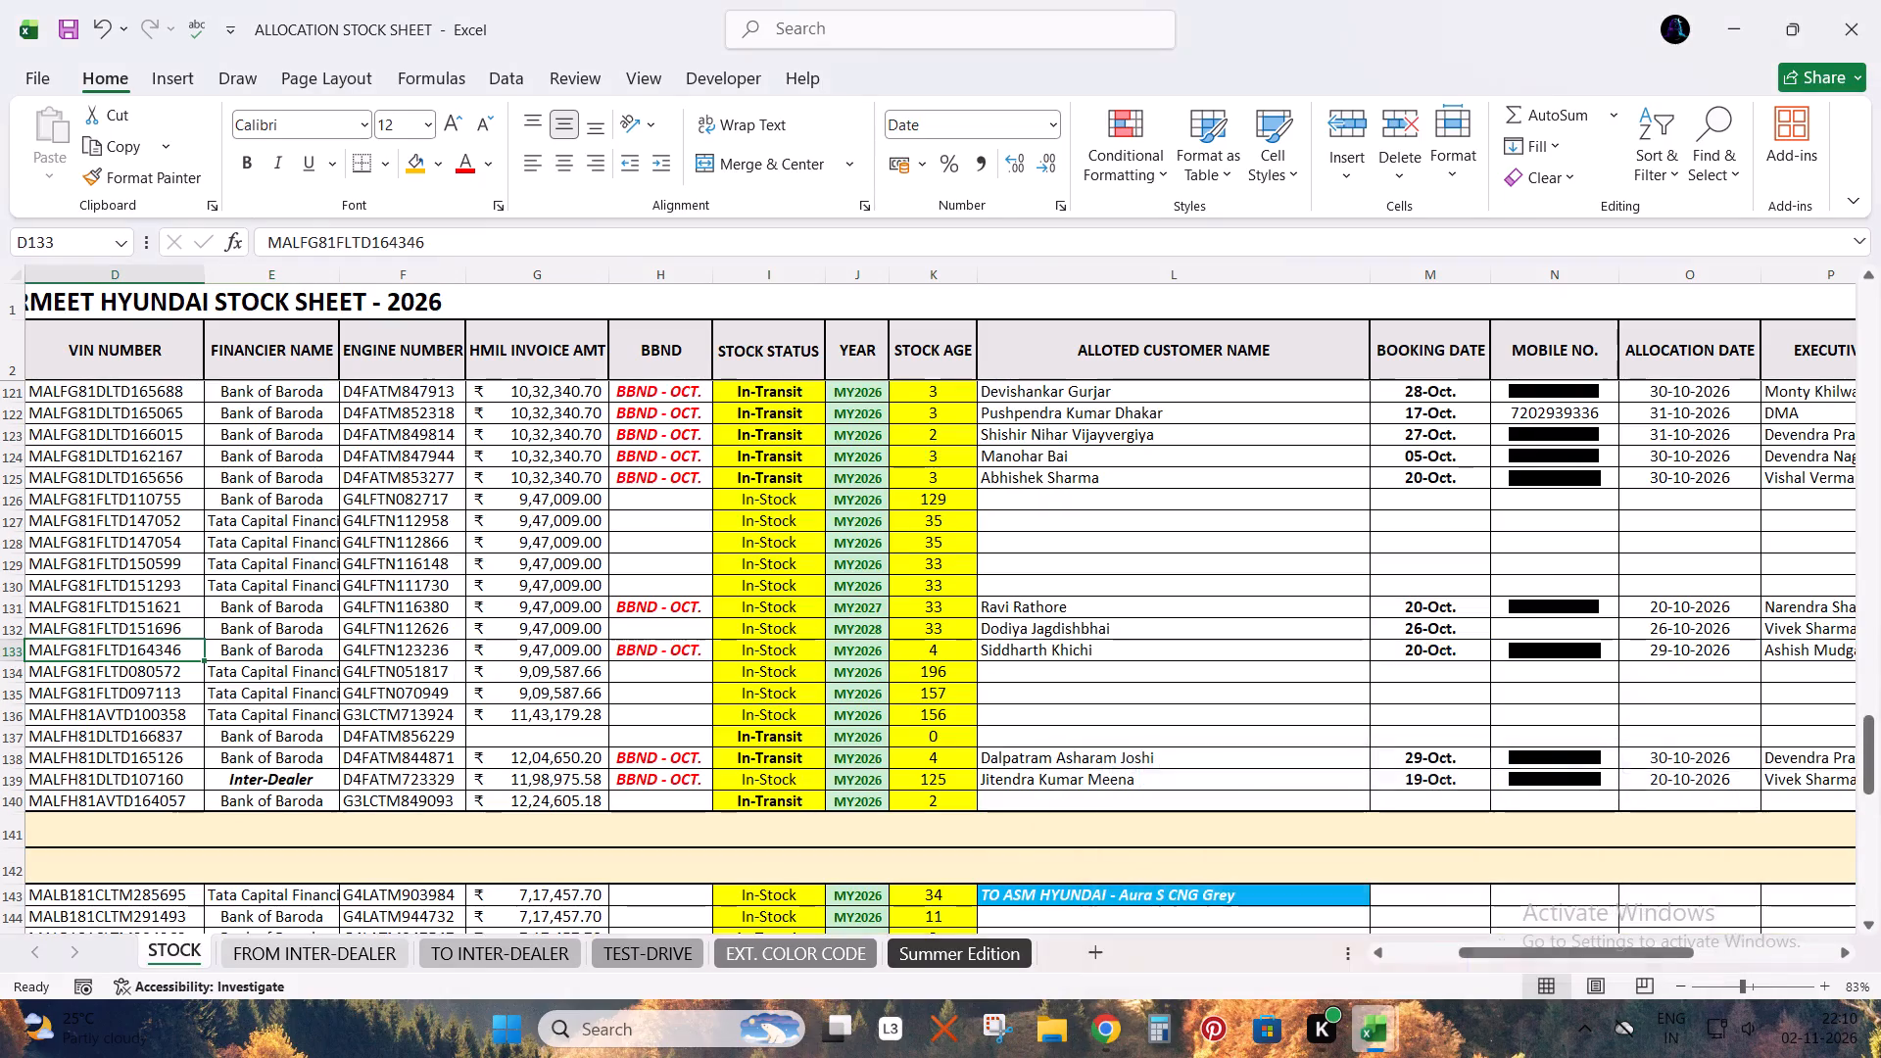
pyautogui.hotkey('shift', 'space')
pyautogui.click(408, 166)
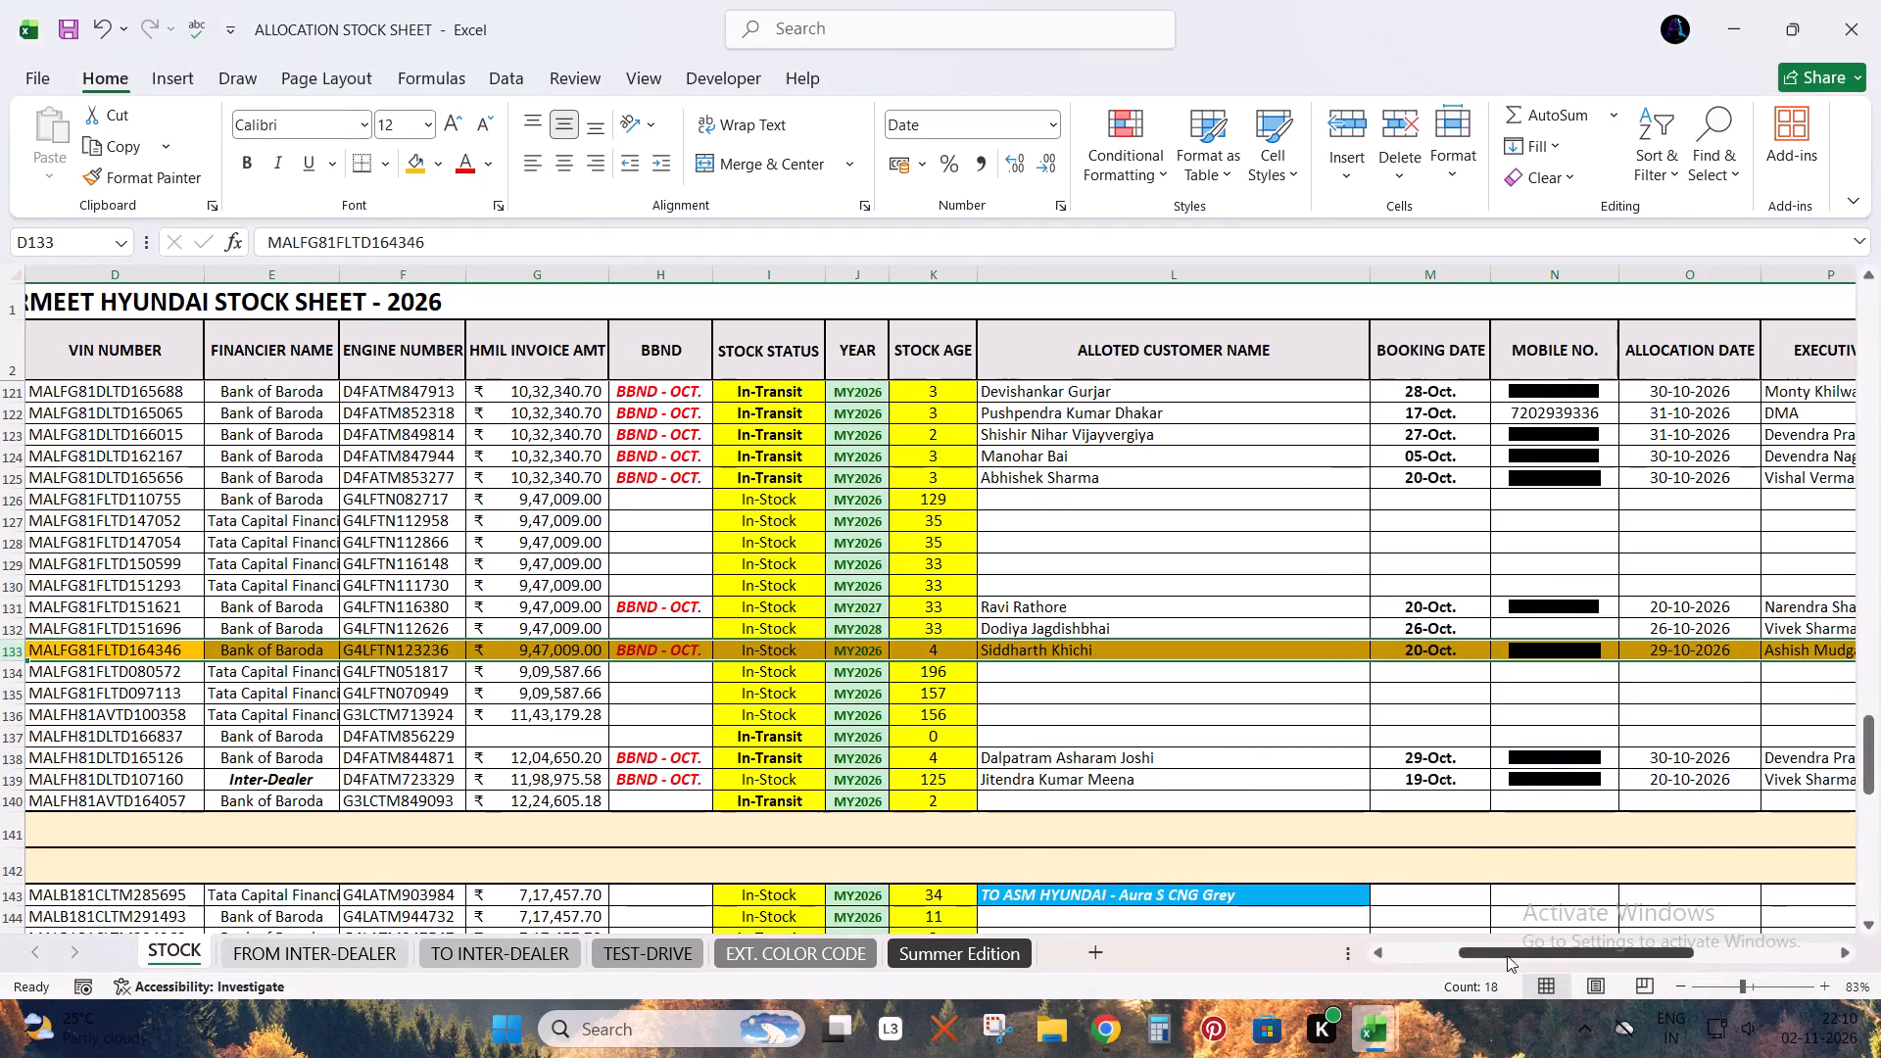
pyautogui.moveTo(1504, 952); pyautogui.dragTo(1531, 951)
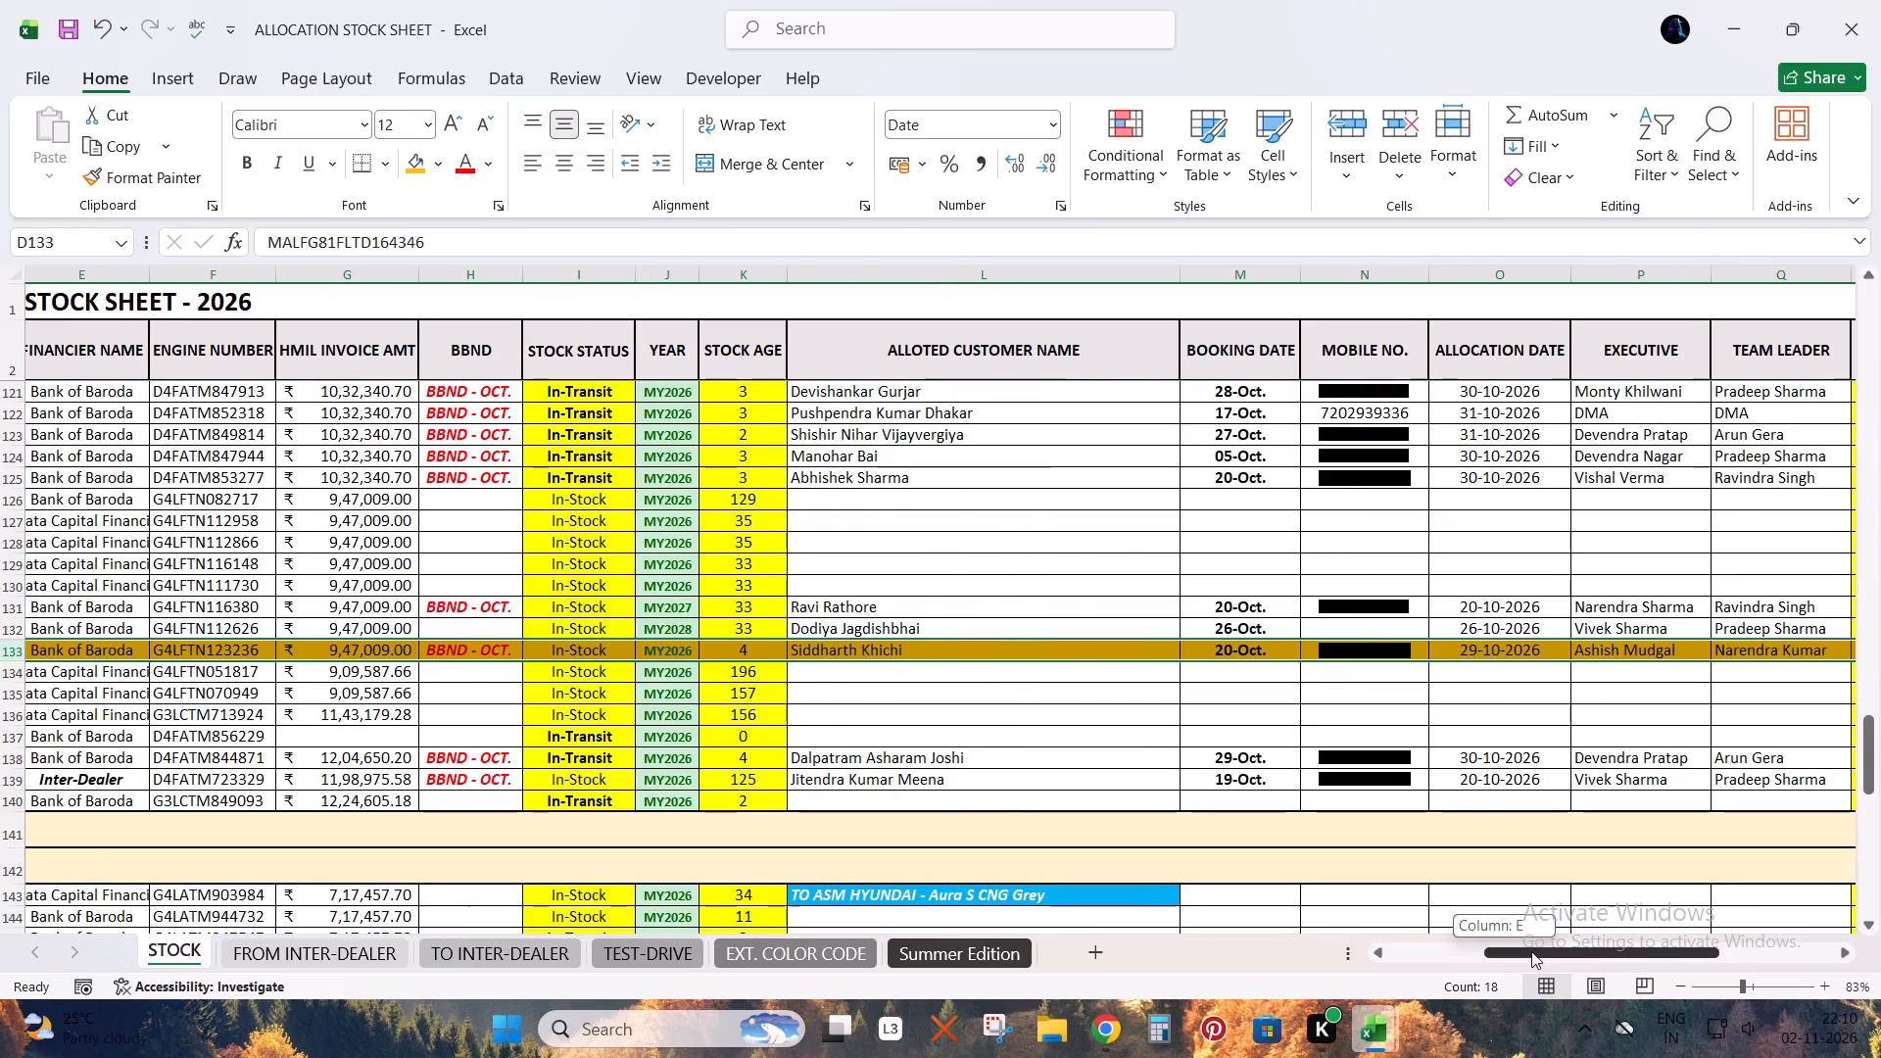
pyautogui.moveTo(1531, 951); pyautogui.dragTo(1403, 951)
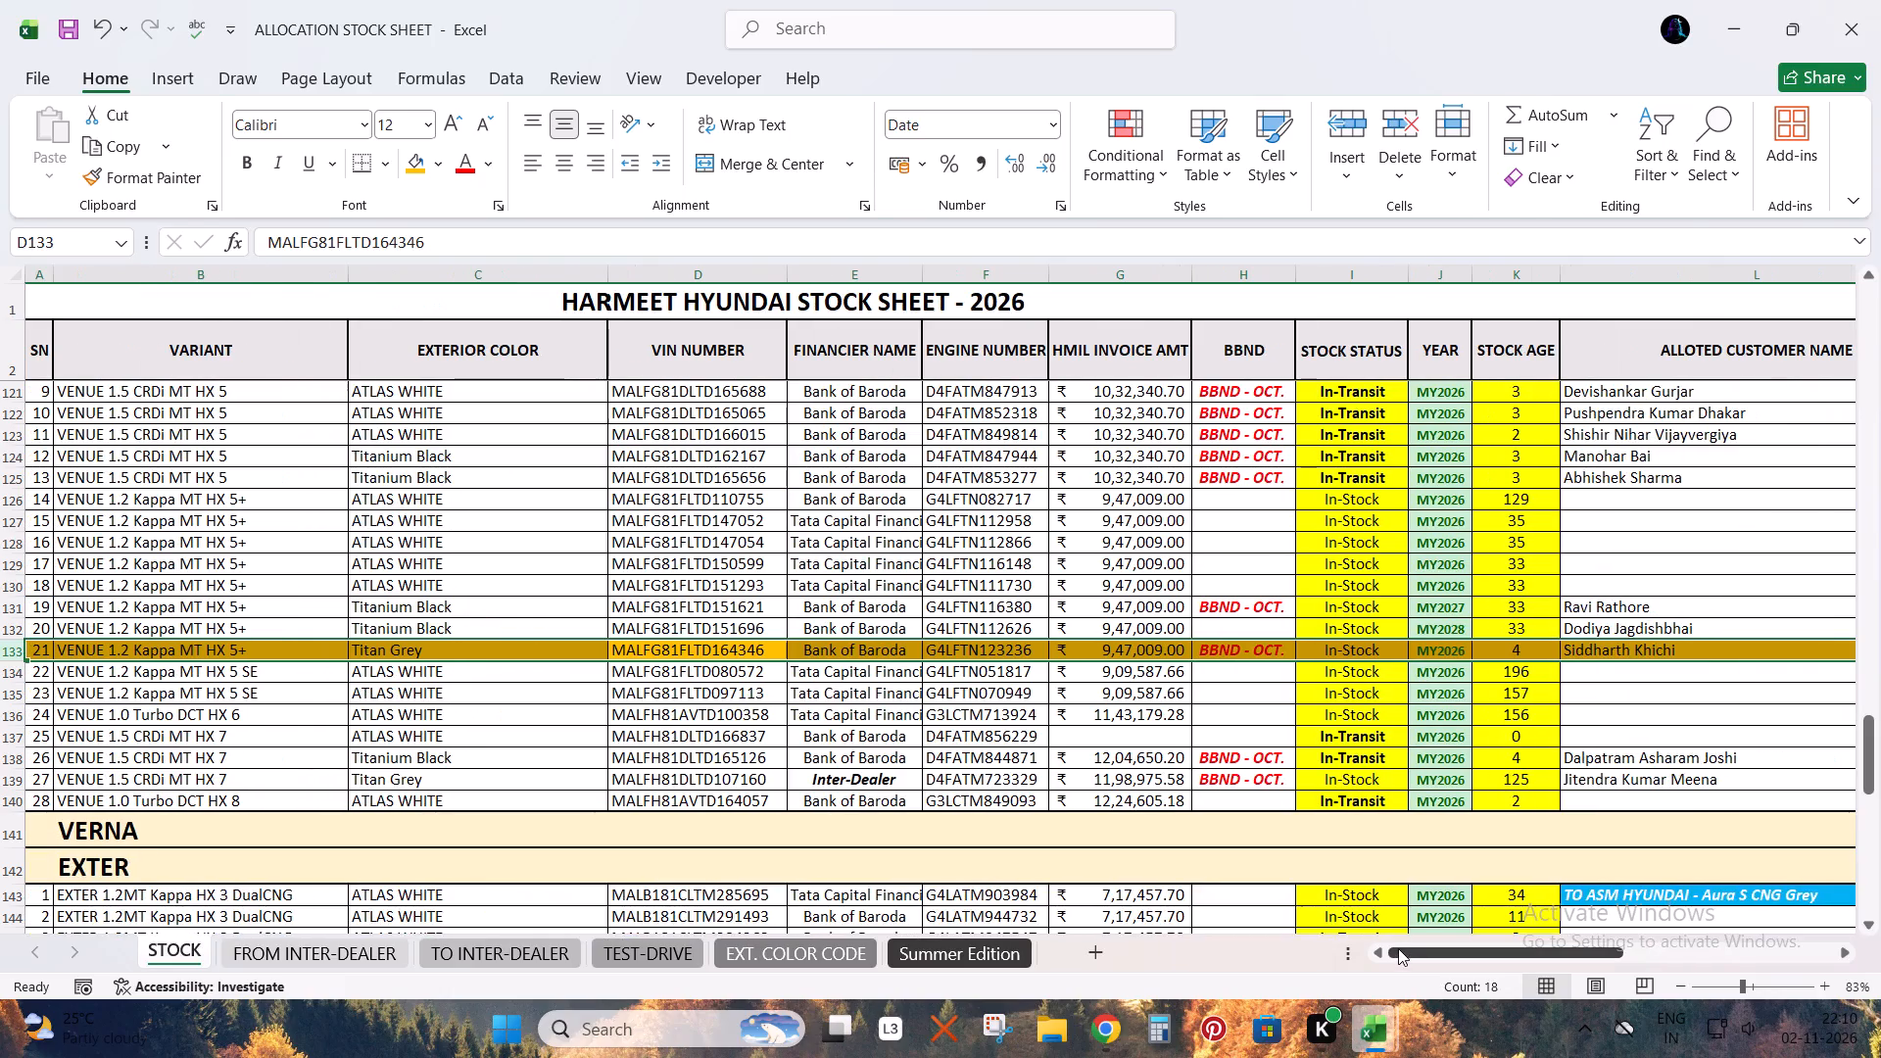
pyautogui.press('Right')
# Find the vehicle with VIN ending 367176, highlight its entire row in orange and review its allocation details.
pyautogui.hotkey('ctrl', 'f')
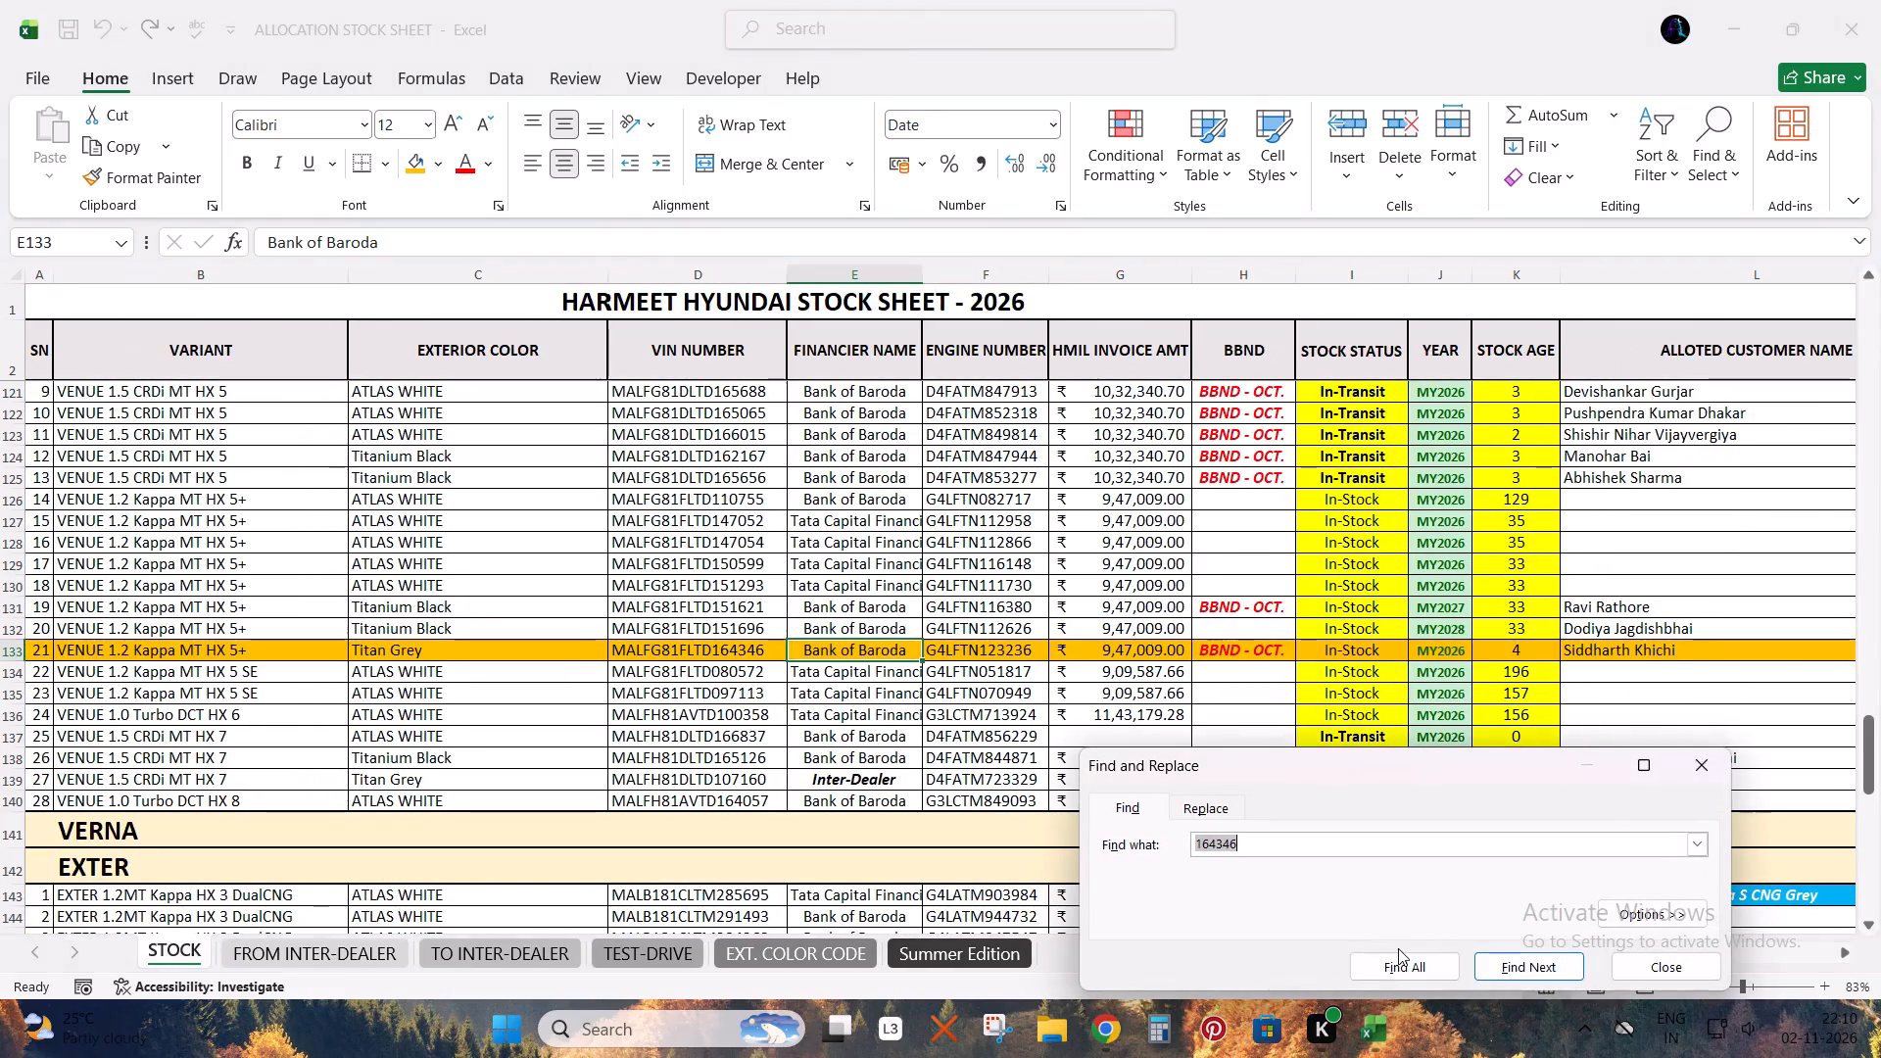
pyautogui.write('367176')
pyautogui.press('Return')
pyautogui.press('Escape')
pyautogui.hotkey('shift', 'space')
pyautogui.click(410, 166)
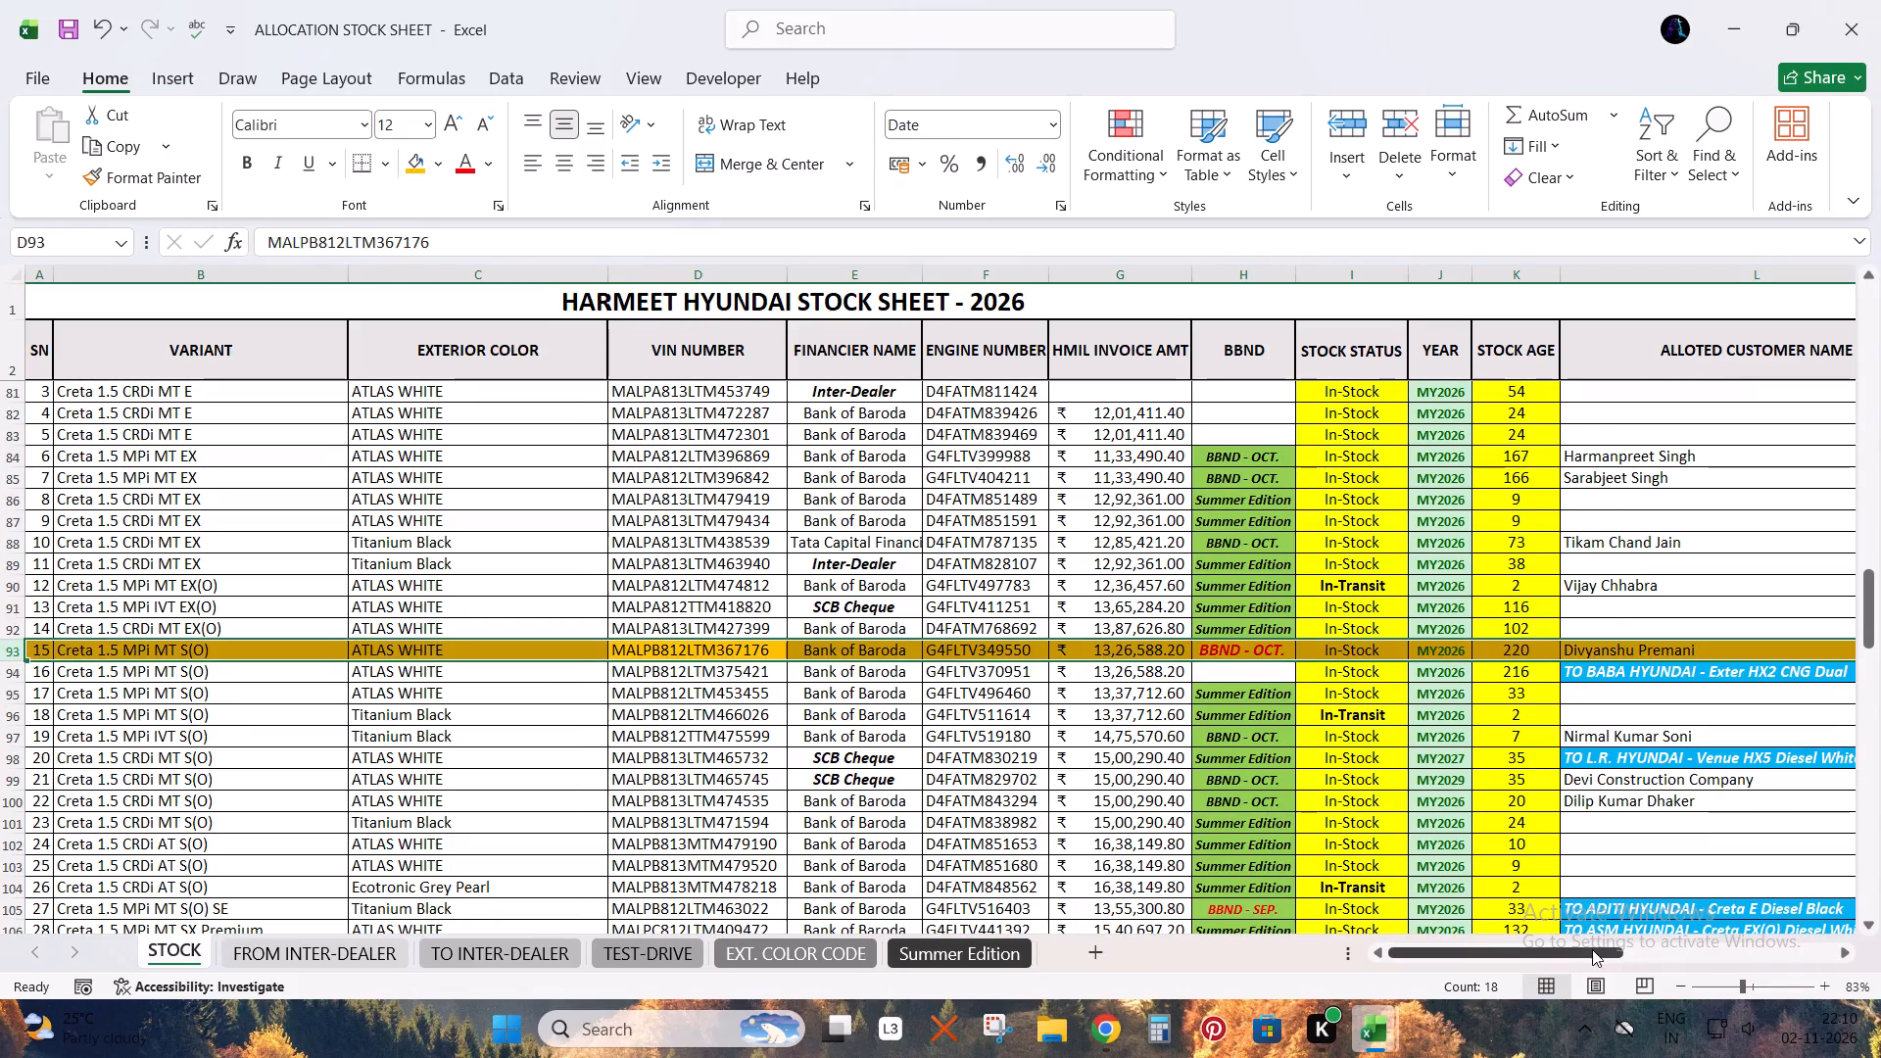
pyautogui.moveTo(1588, 951); pyautogui.dragTo(1356, 964)
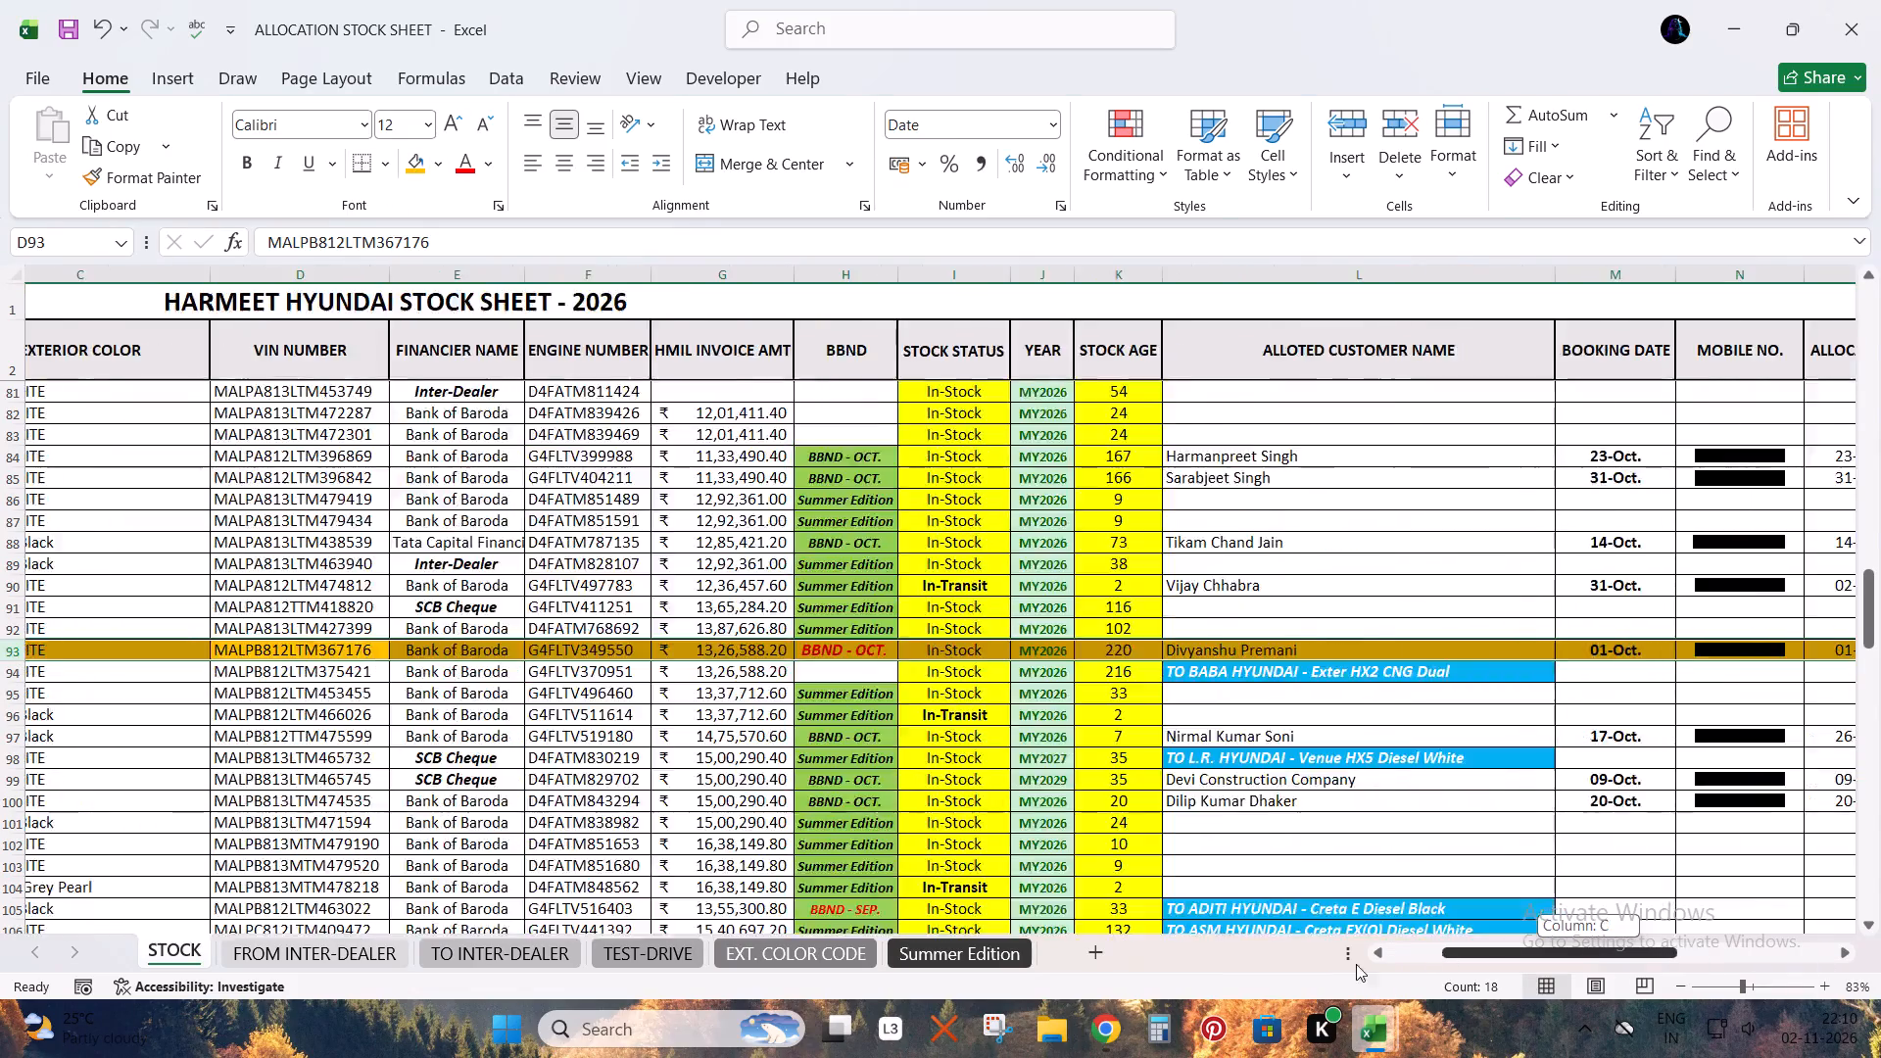
pyautogui.moveTo(1356, 964); pyautogui.dragTo(1296, 973)
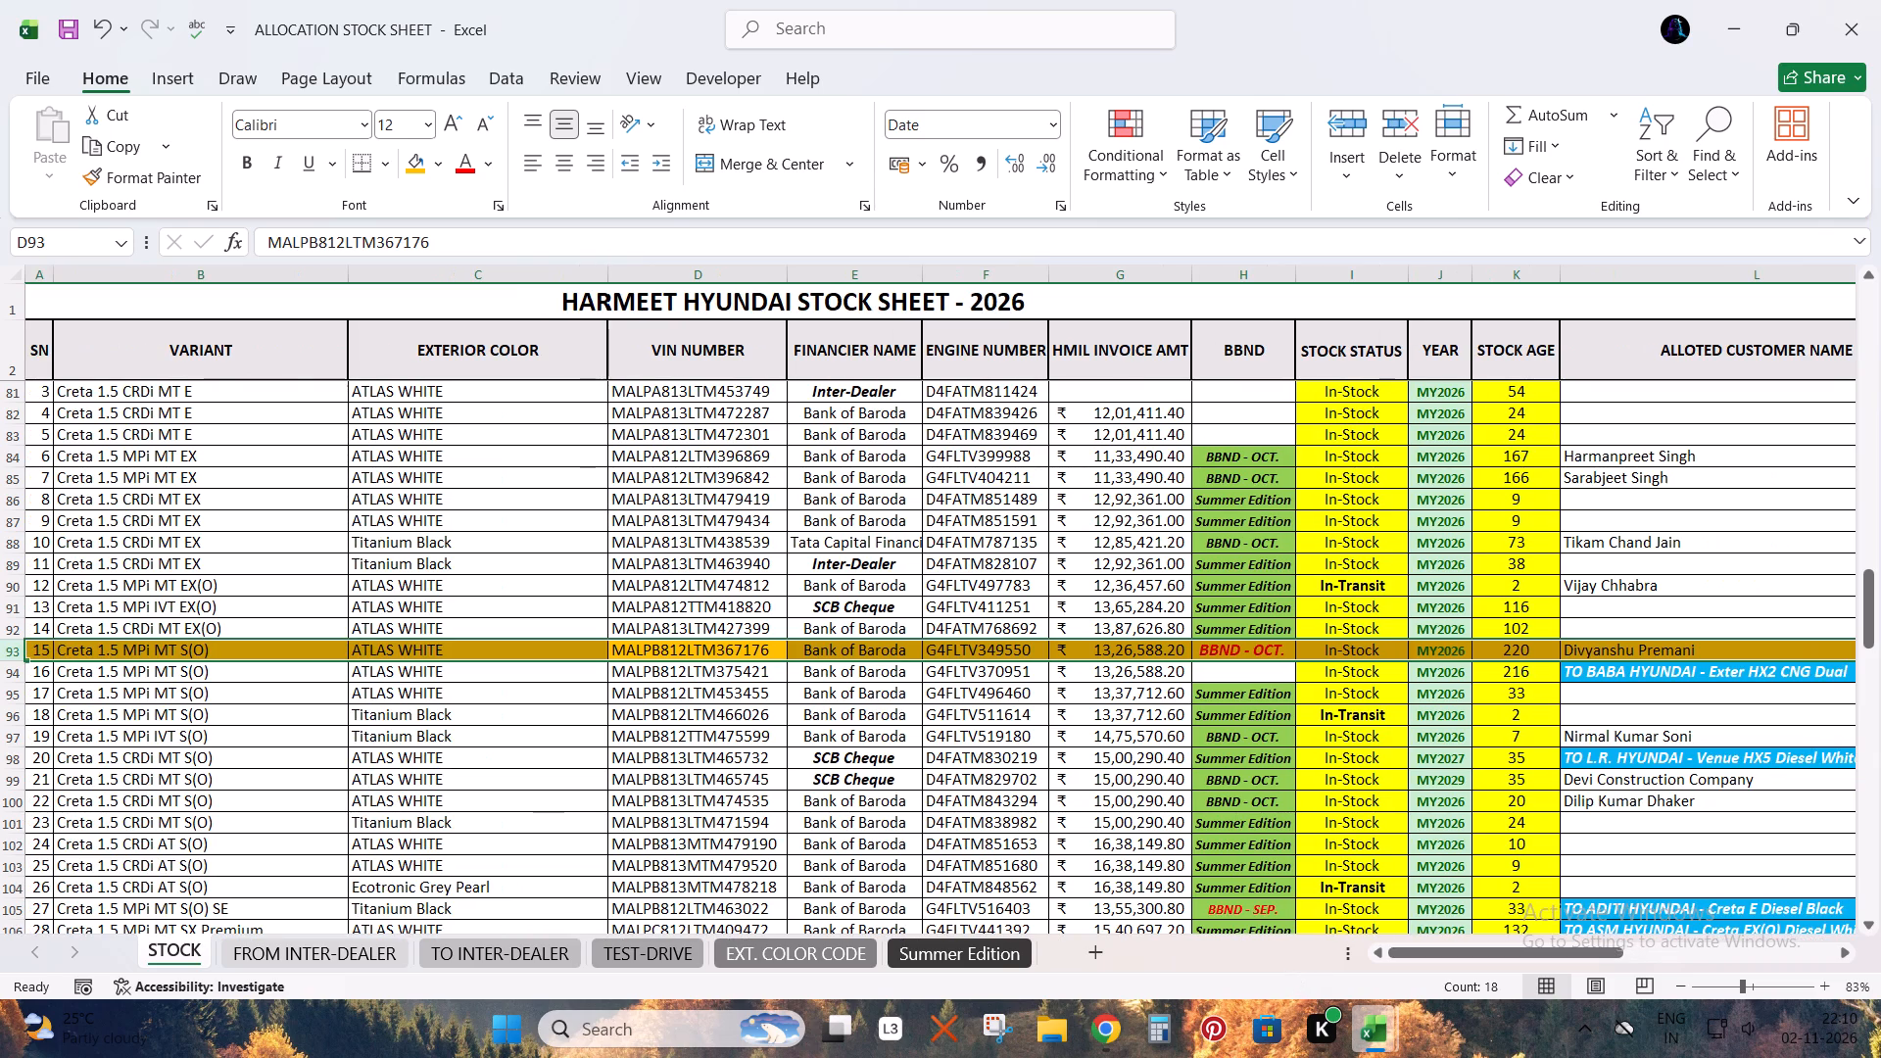
# On the STOCK sheet, turn on filtering and filter the EXTERIOR COLOR column by the orange cell colour.
pyautogui.click(449, 366)
pyautogui.hotkey('ctrl', 'shift', 'l')
pyautogui.hotkey('alt', 'Down')
pyautogui.press('Down')
pyautogui.press('Down')
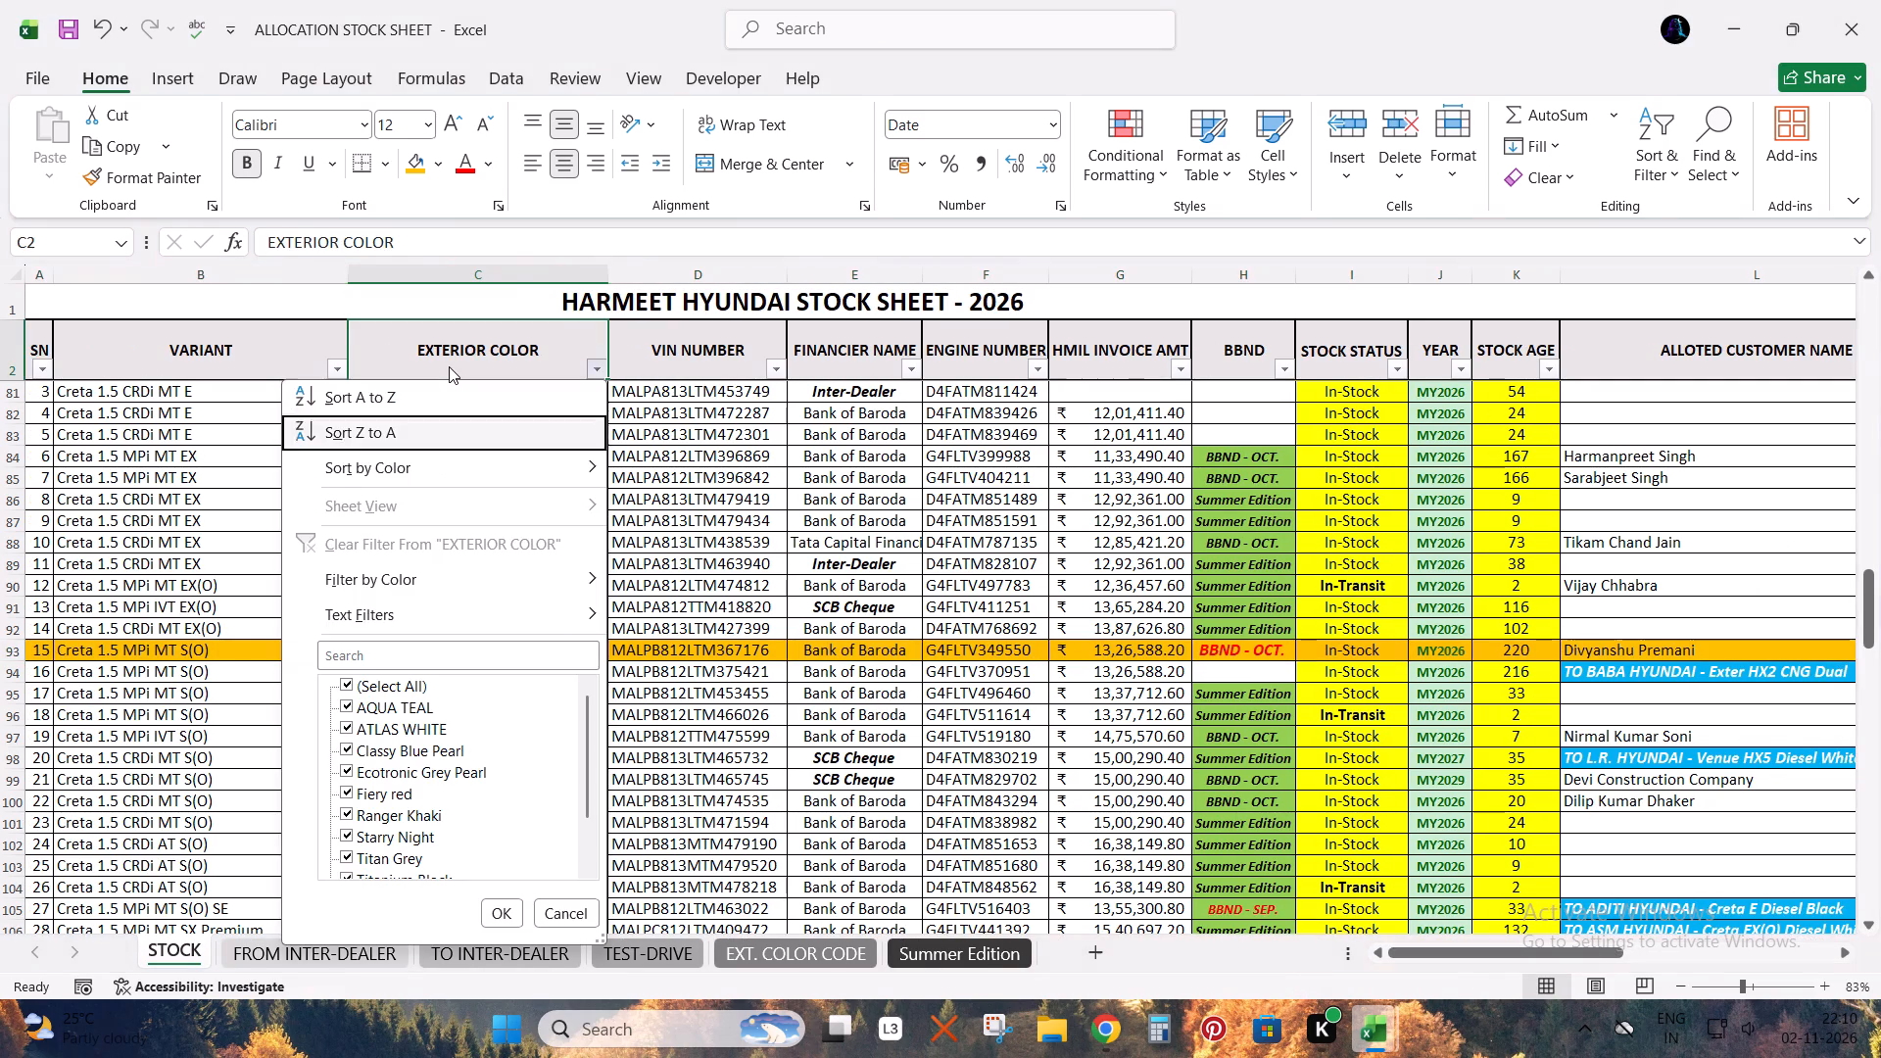
pyautogui.press('Down')
pyautogui.press('Down')
pyautogui.press('Down')
pyautogui.press('Down')
pyautogui.press('Right')
pyautogui.press('Down')
pyautogui.press('Return')
# Copy all the filtered orange vehicle rows into the NOV. 26 sheet of the DELIVERY SHEET workbook, starting at row 4.
pyautogui.press('Down')
pyautogui.hotkey('ctrl', 'shift', 'Down')
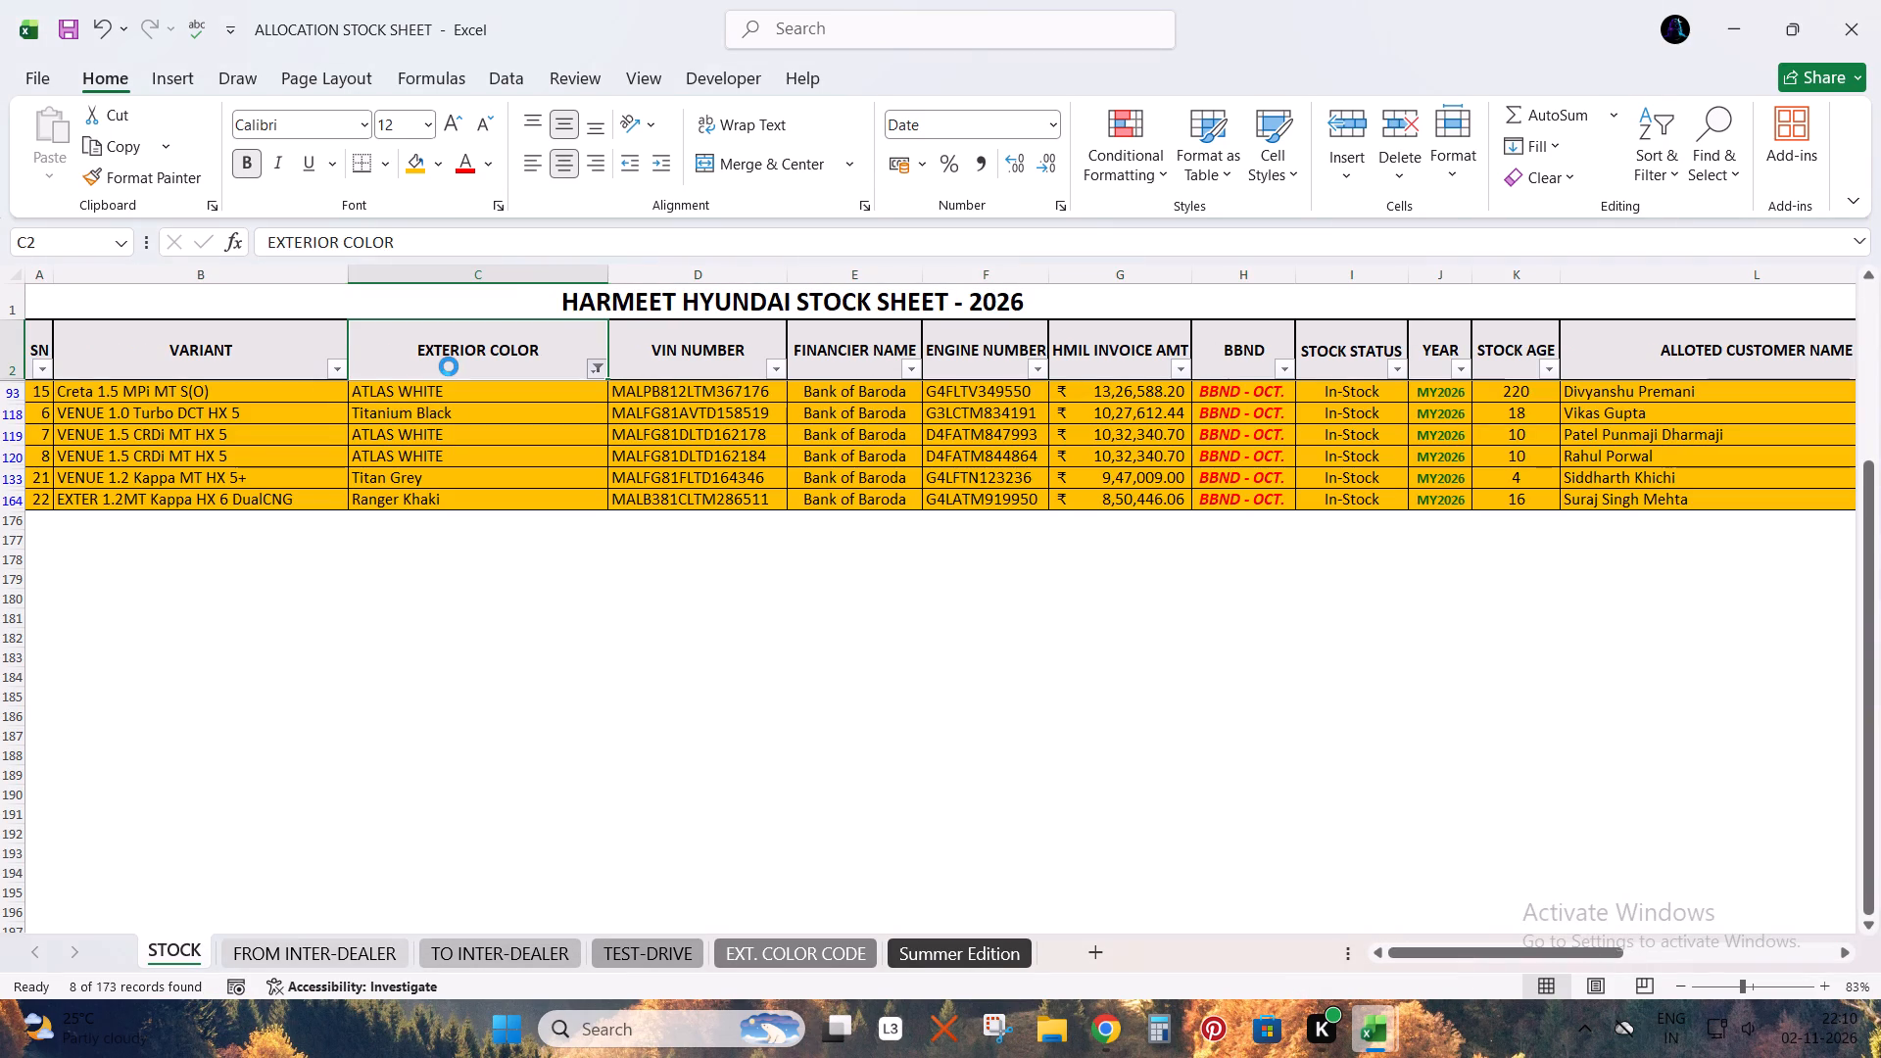
pyautogui.hotkey('shift', 'space')
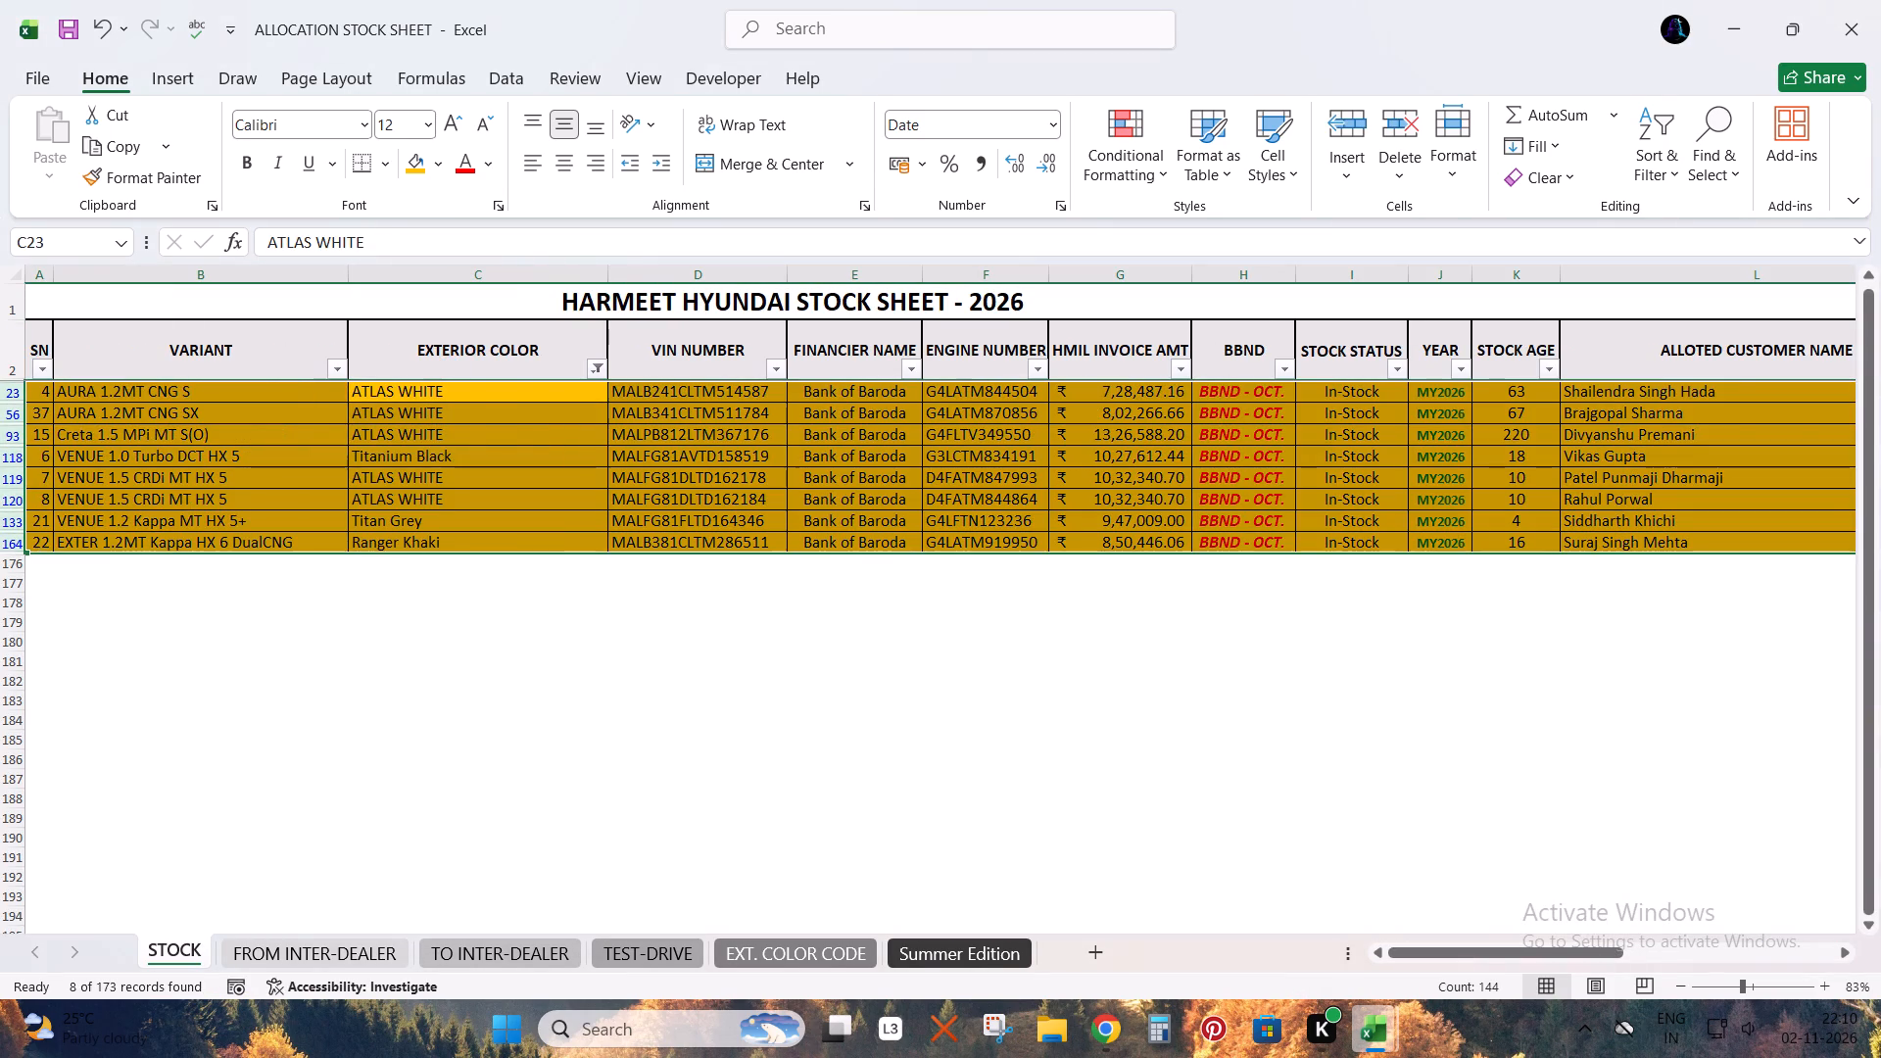
pyautogui.hotkey('ctrl', 'c')
pyautogui.hotkey('alt', 'Tab')
pyautogui.hotkey('ctrl', 'Left')
pyautogui.press('Down')
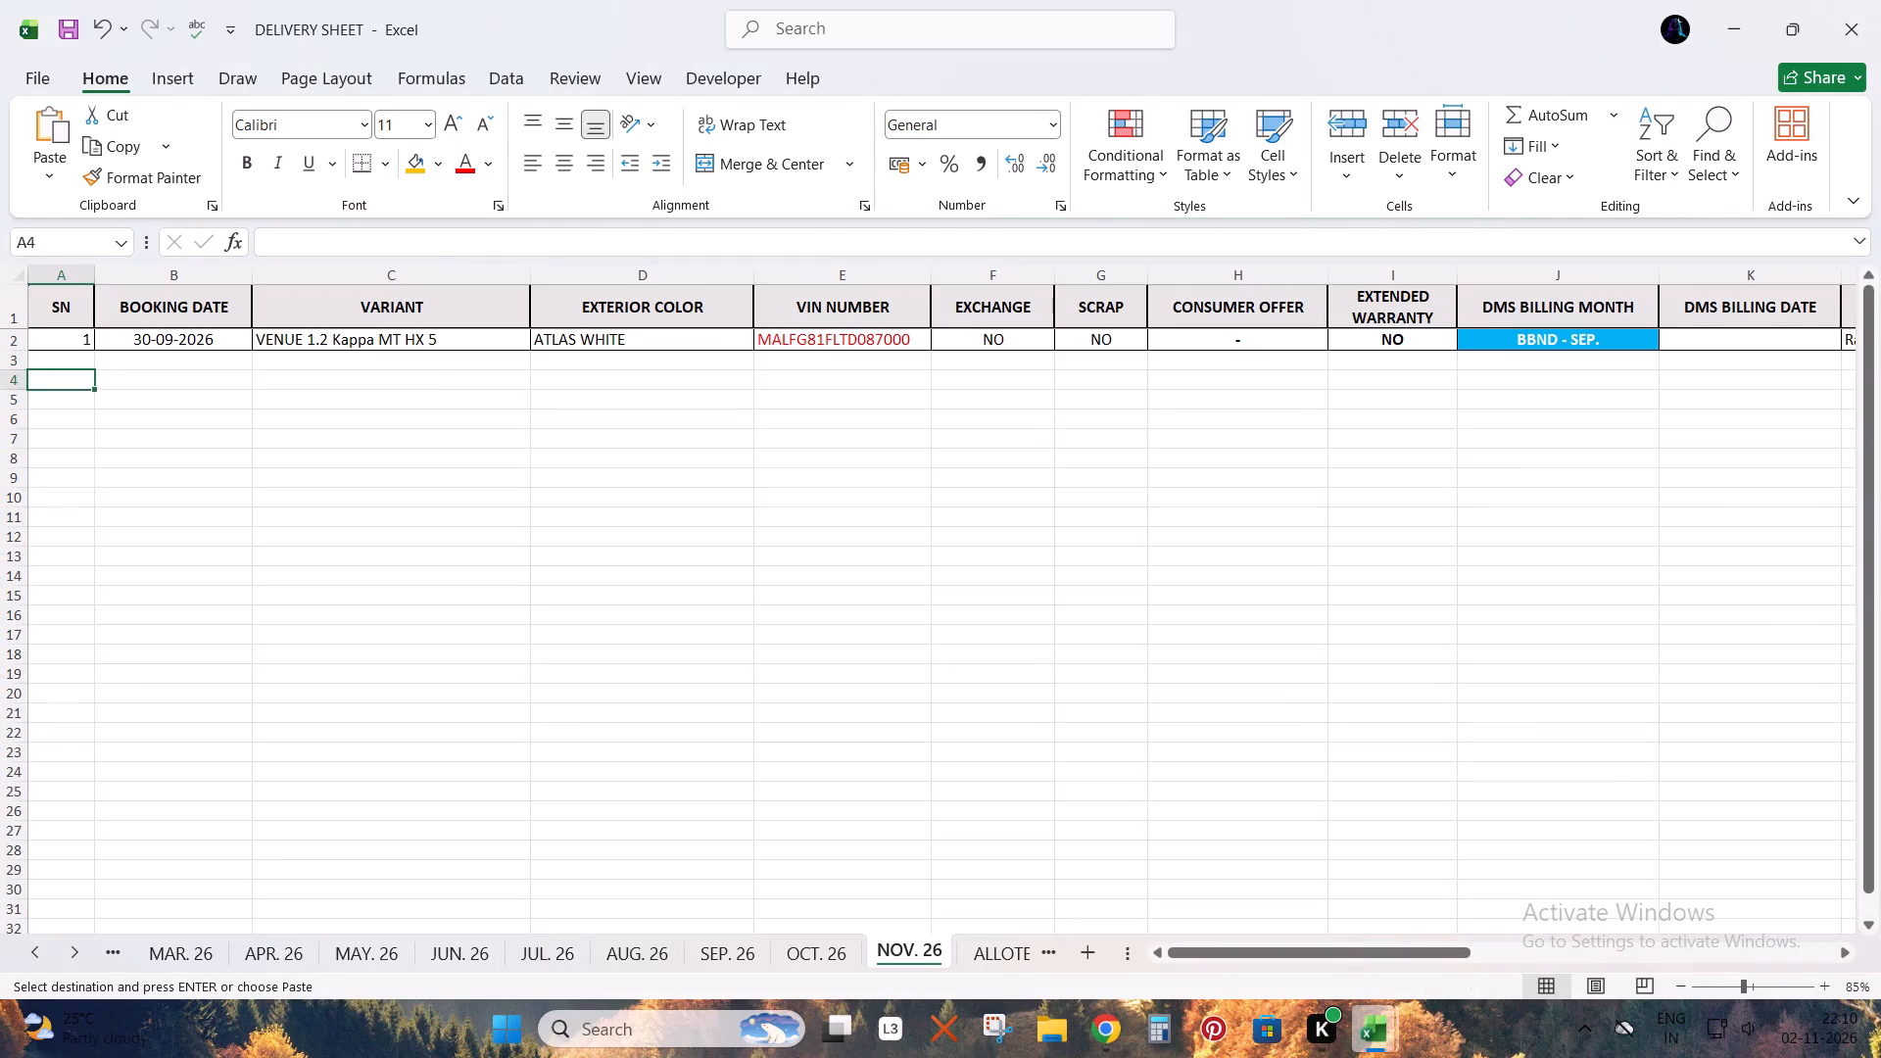
pyautogui.hotkey('ctrl', 'v')
pyautogui.hotkey('alt', 'Tab')
pyautogui.press('Escape')
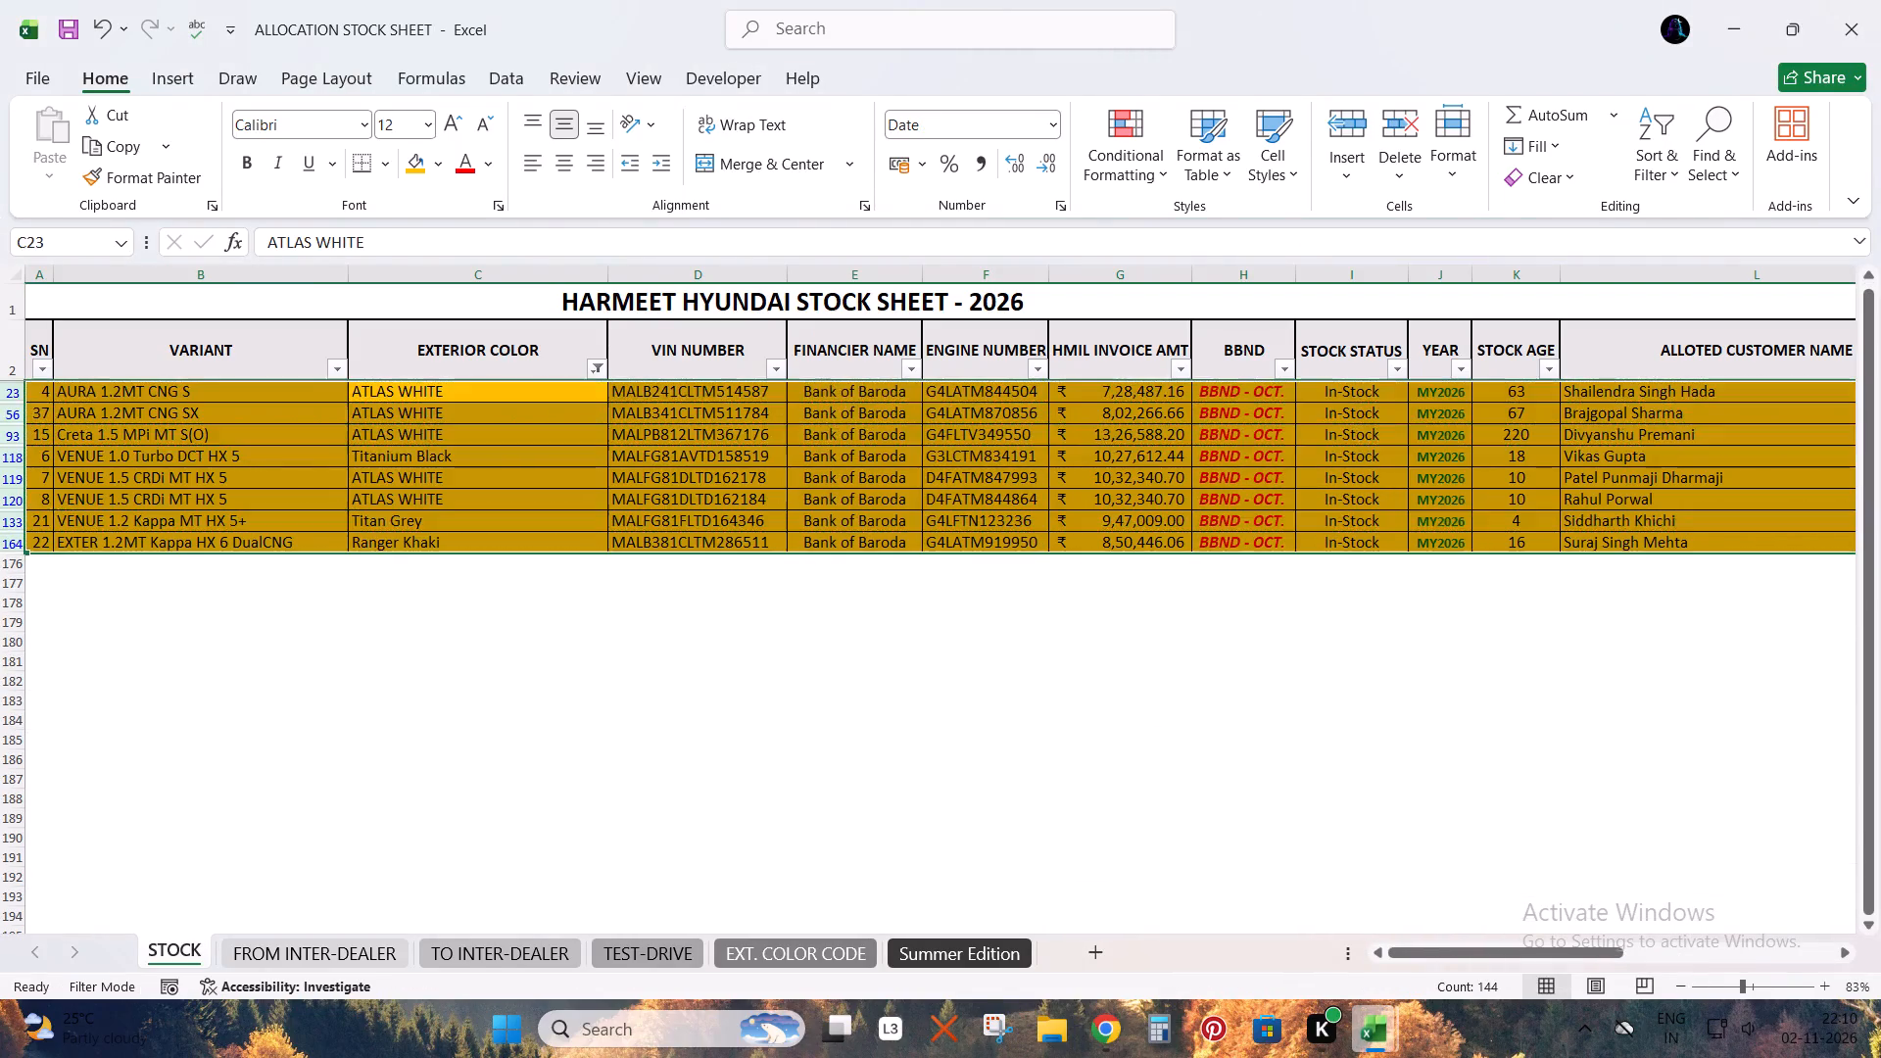
# Examine the filter values of the BBND column for the filtered vehicles on the STOCK sheet.
pyautogui.press('Right')
pyautogui.press('Up')
pyautogui.hotkey('ctrl', 'Right')
pyautogui.hotkey('ctrl', 'Left')
pyautogui.press('Right')
pyautogui.press('Right')
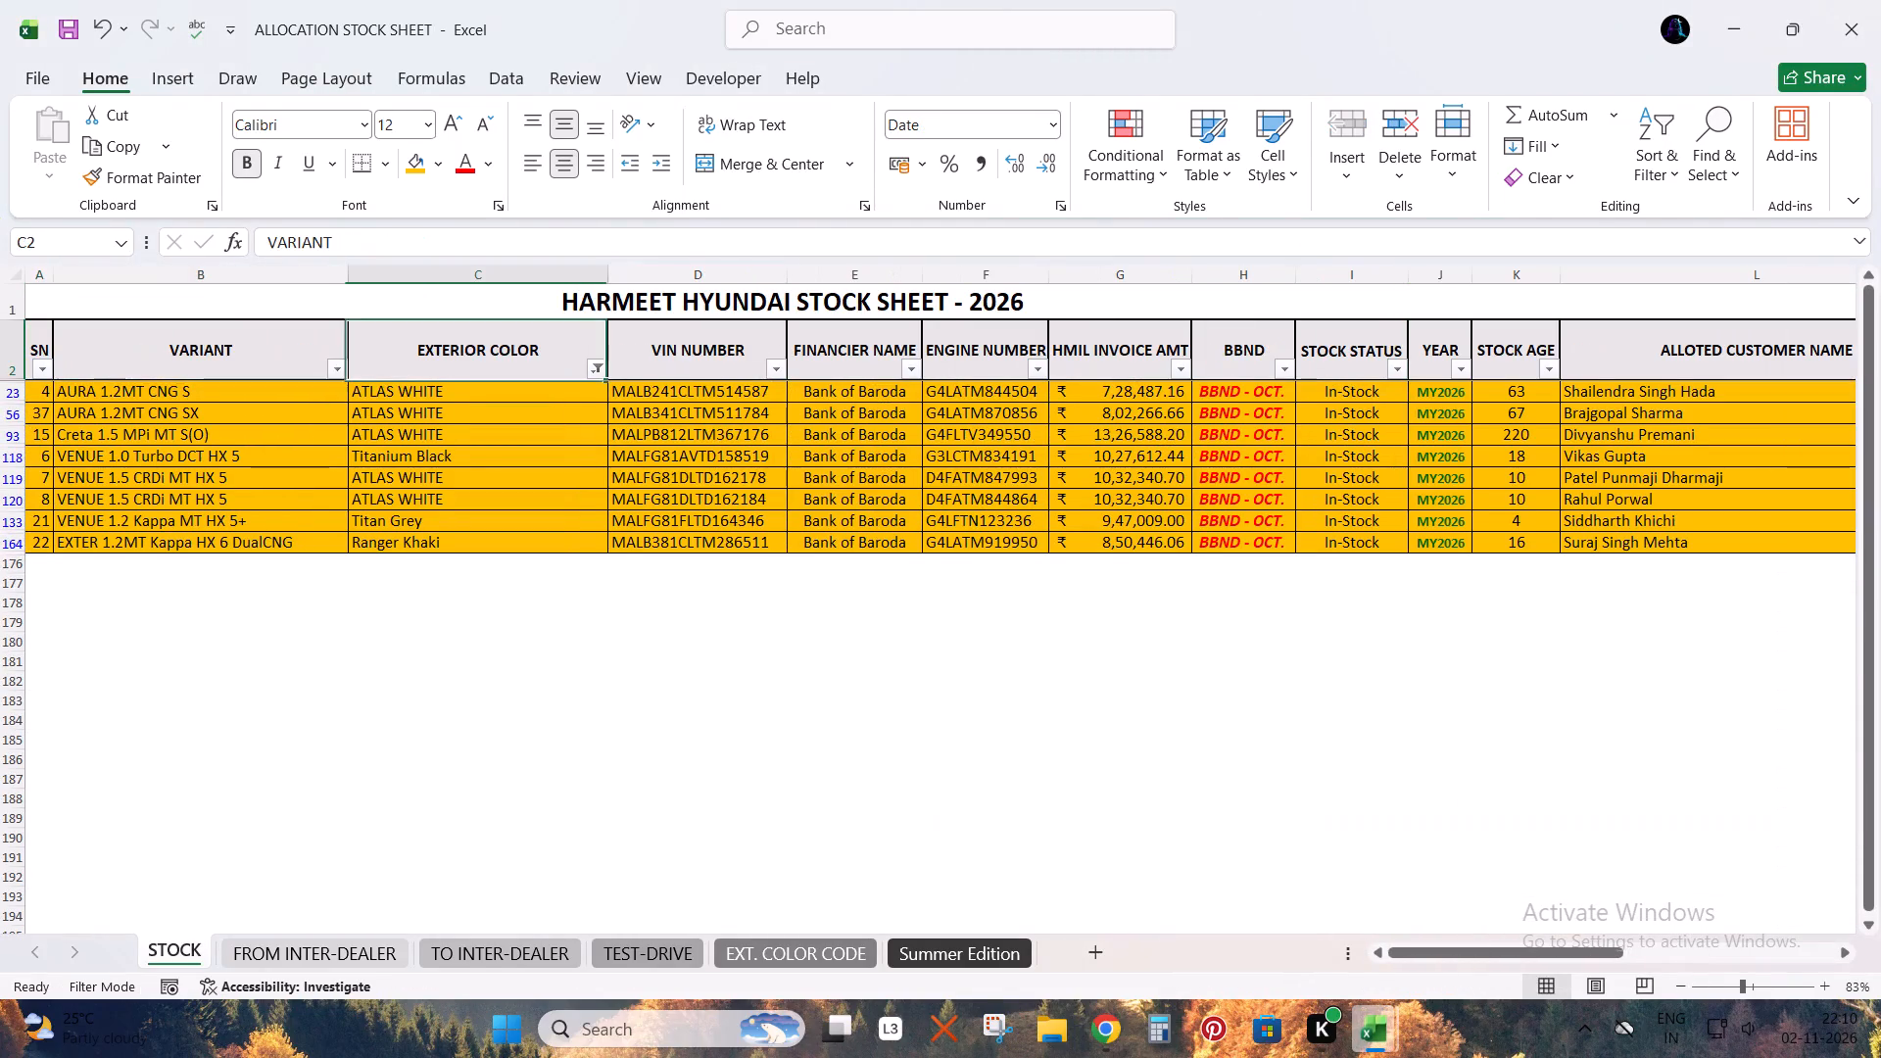
pyautogui.press('Right')
pyautogui.press('Right')
pyautogui.press('Right')
pyautogui.press('Right')
pyautogui.press('Right')
pyautogui.hotkey('alt', 'Down')
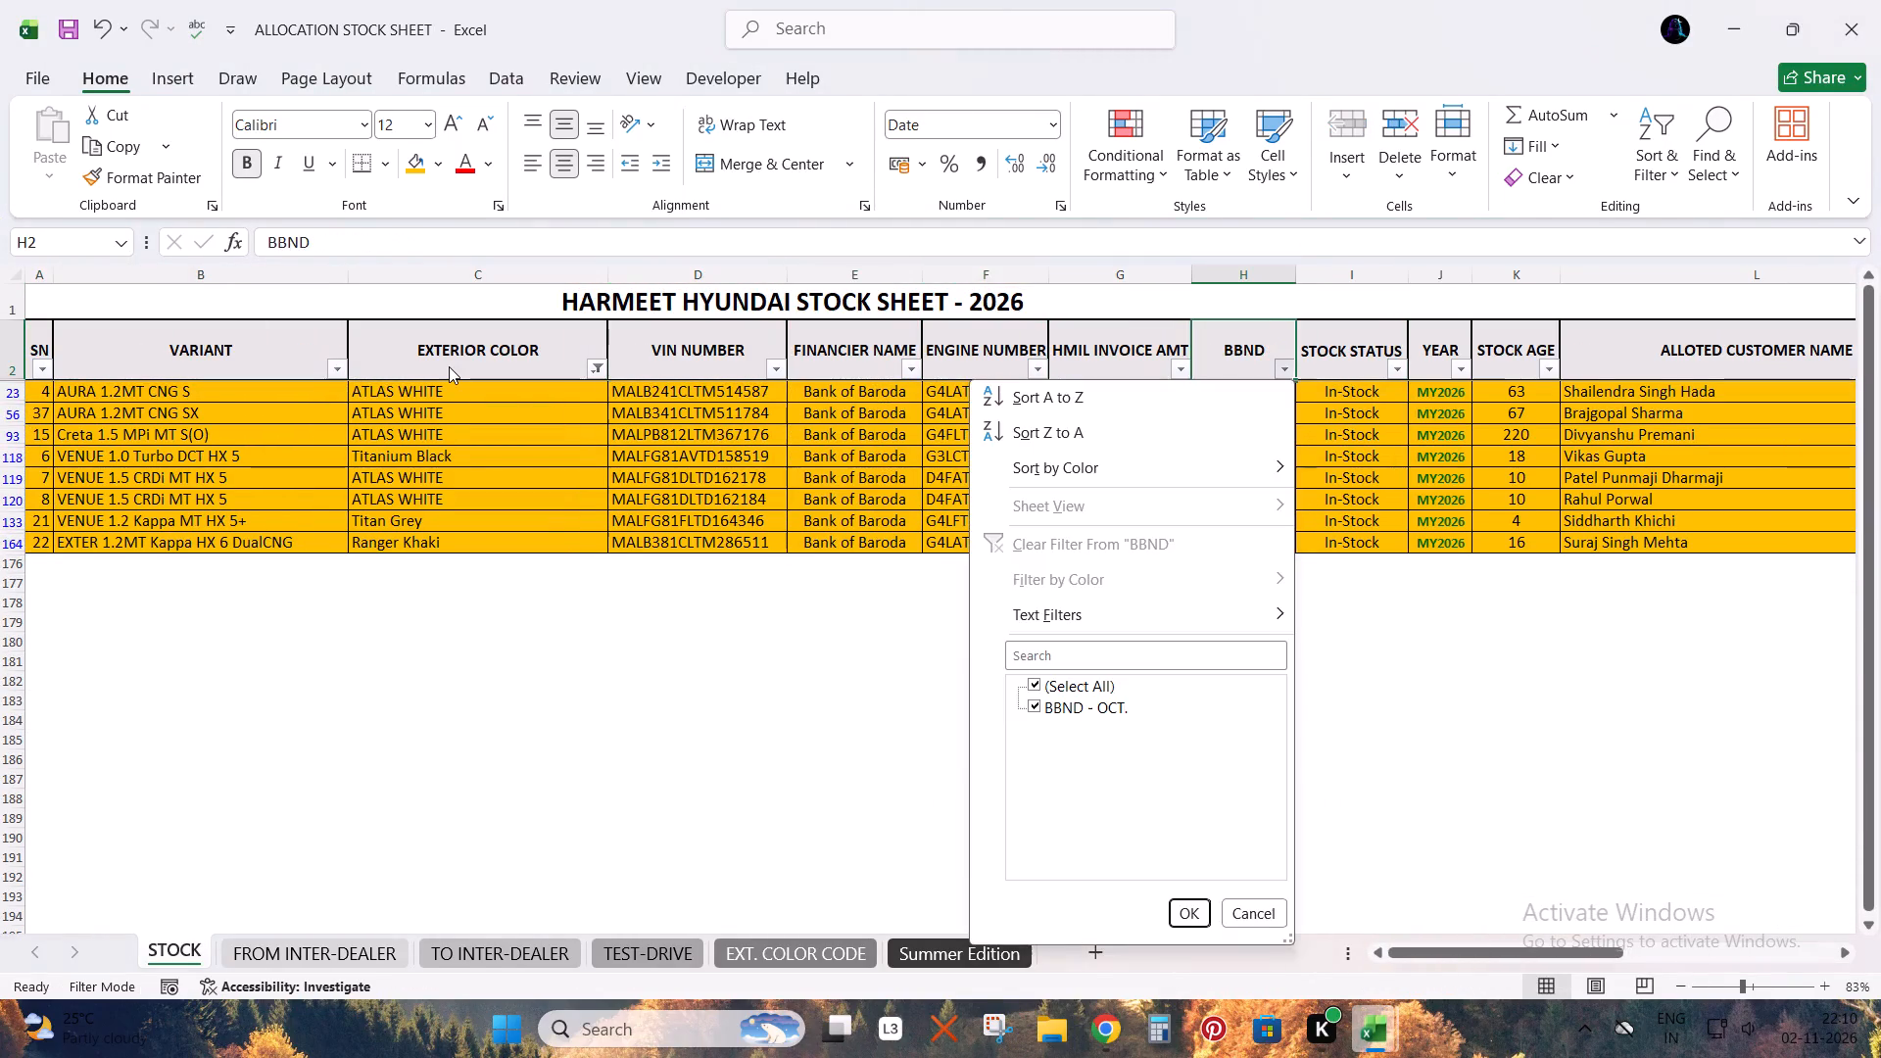
pyautogui.press('Escape')
# On DELIVERY SHEET NOV. 26, insert blank BOOKING DATE cells for rows 4 to 11, shifting the pasted data one column over.
pyautogui.hotkey('alt', 'Tab')
pyautogui.press('Escape')
pyautogui.press('Right')
pyautogui.press('Left')
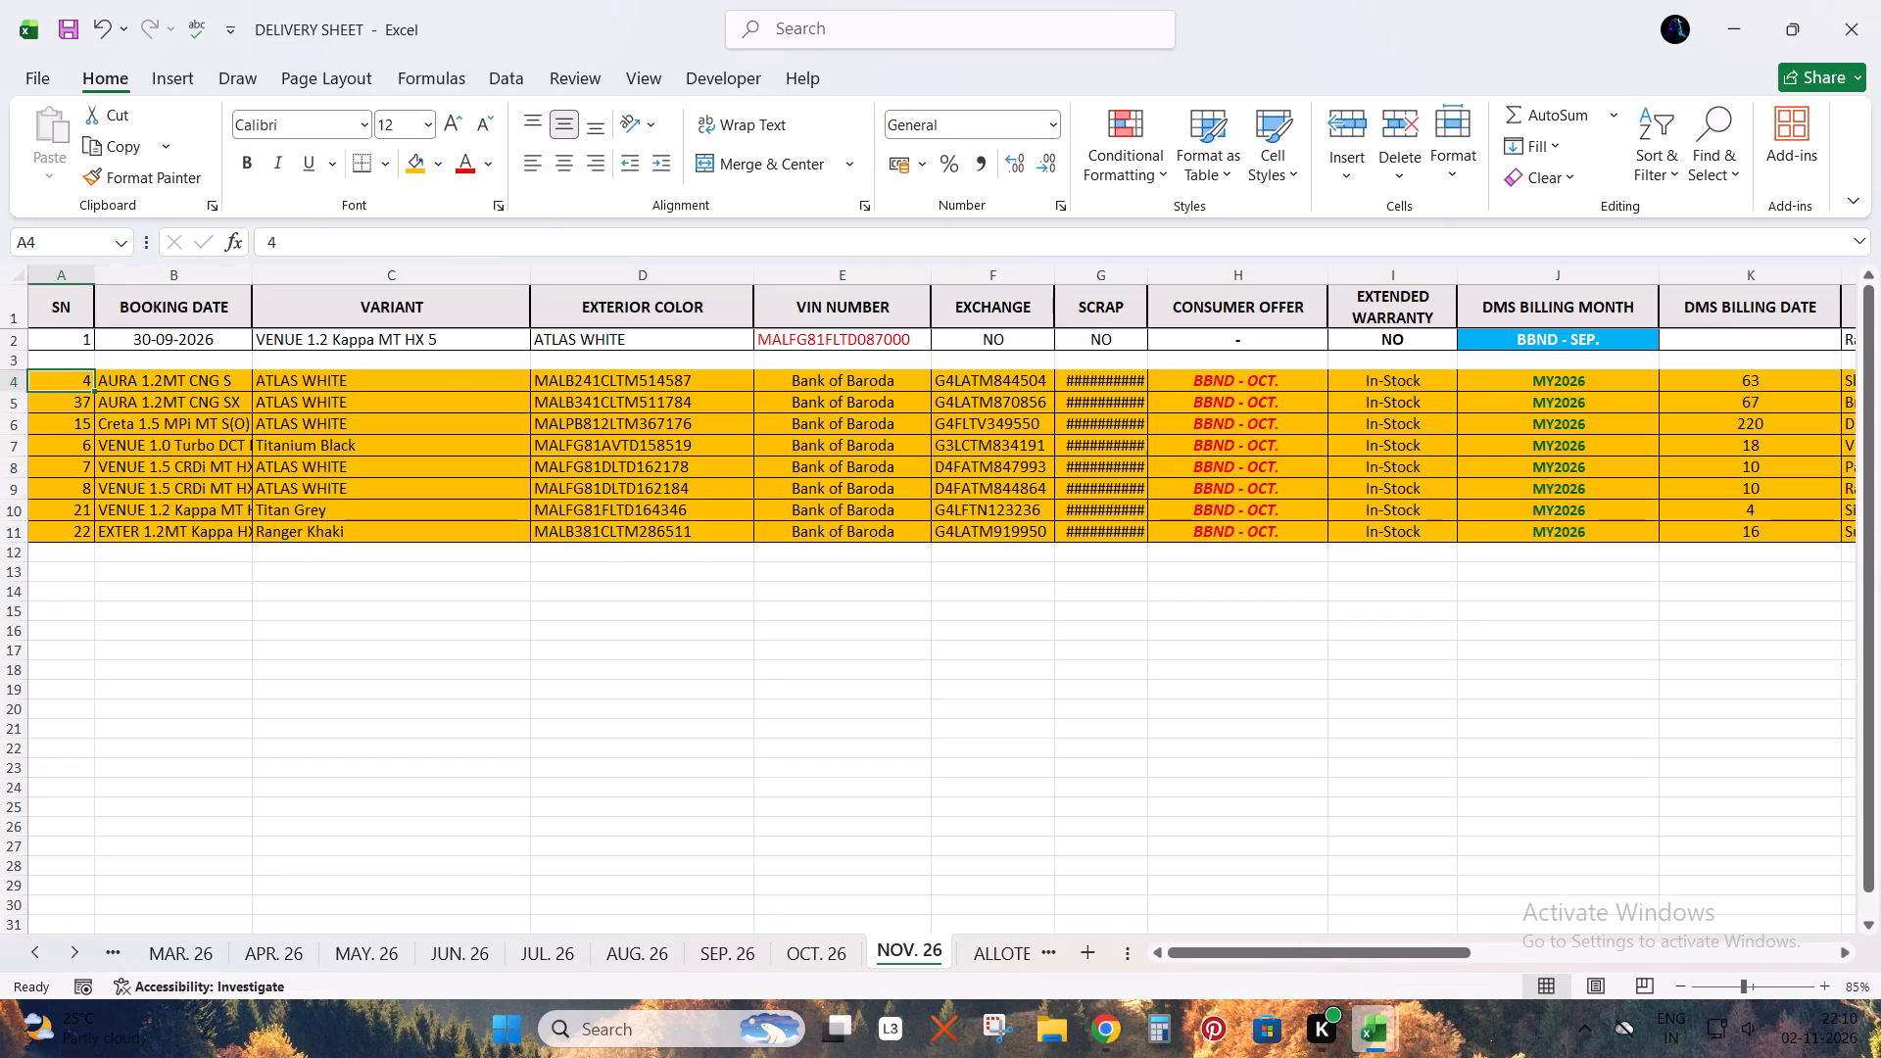
pyautogui.press('Right')
pyautogui.hotkey('ctrl', 'shift', 'Down')
pyautogui.hotkey('ctrl', '+')
pyautogui.press('Return')
# Copy row 2's EXCHANGE through DMS BILLING DATE cells over the same columns of rows 4 to 11.
pyautogui.press('Right')
pyautogui.press('Right')
pyautogui.press('Right')
pyautogui.press('Right')
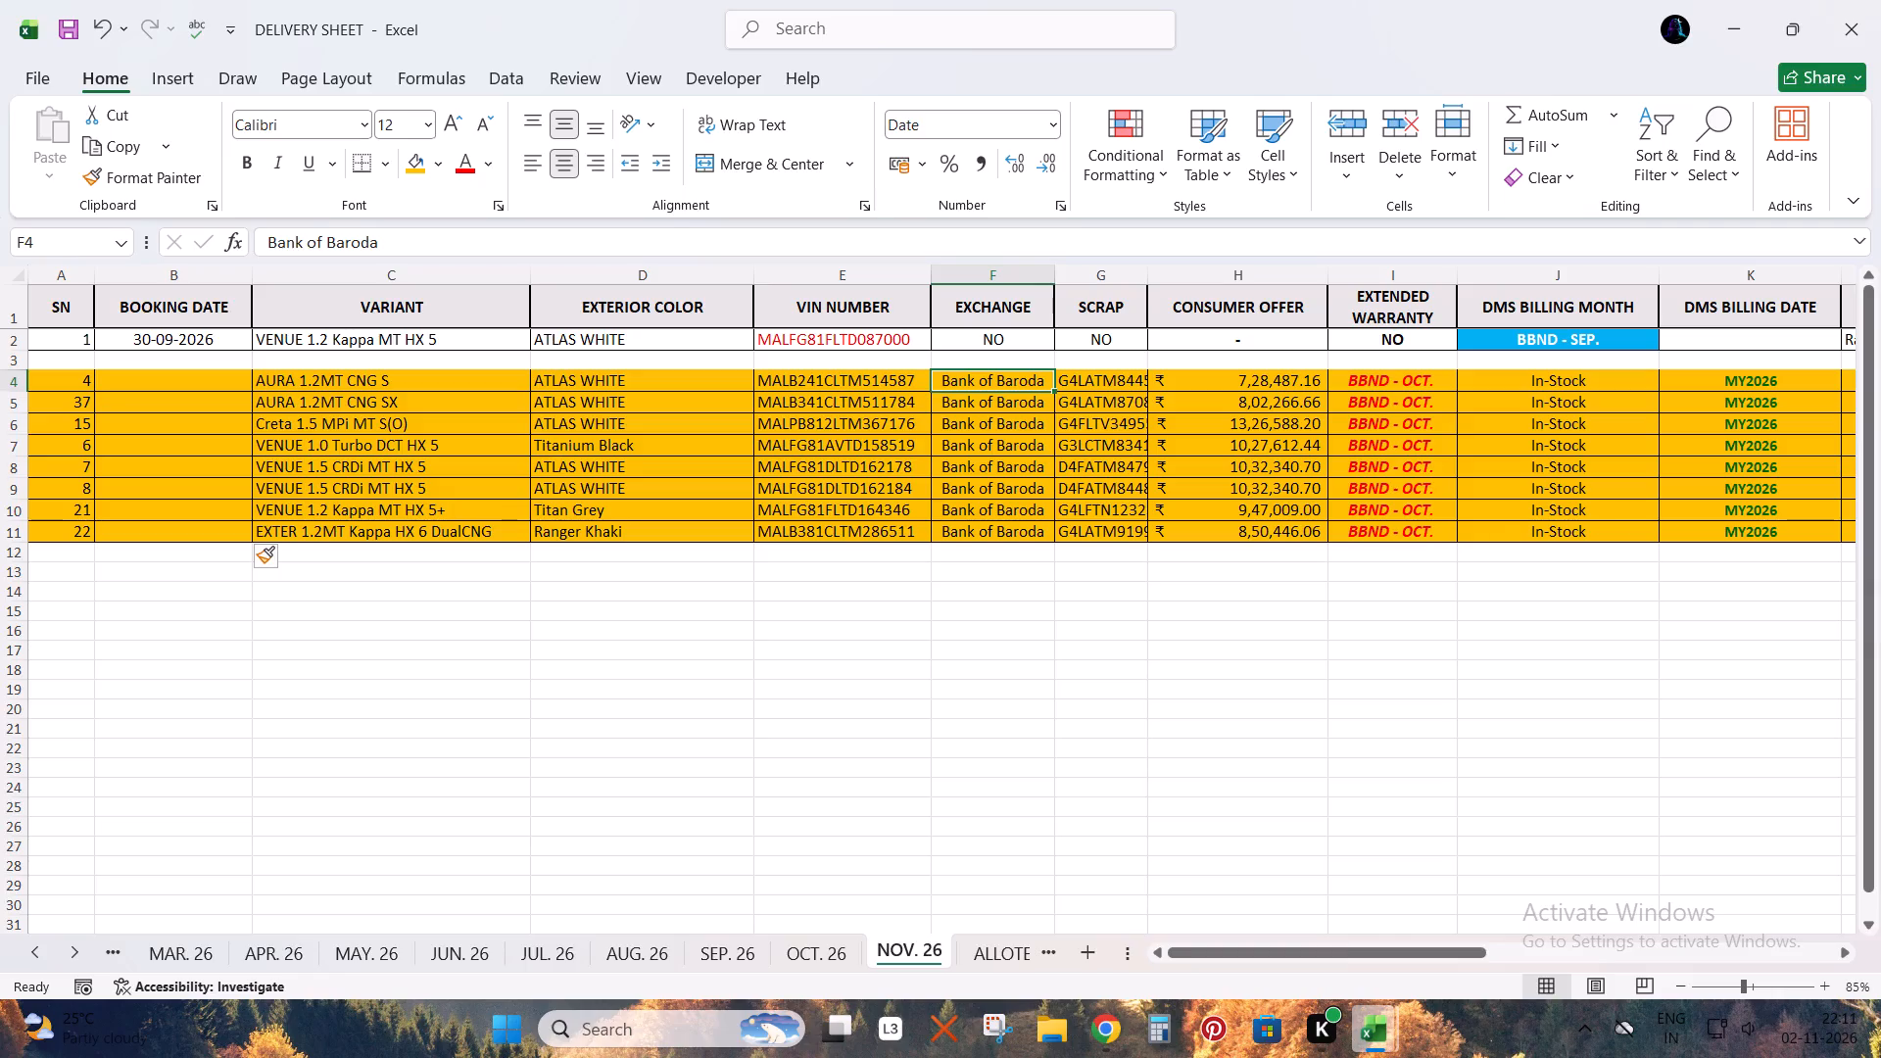
pyautogui.press('Up')
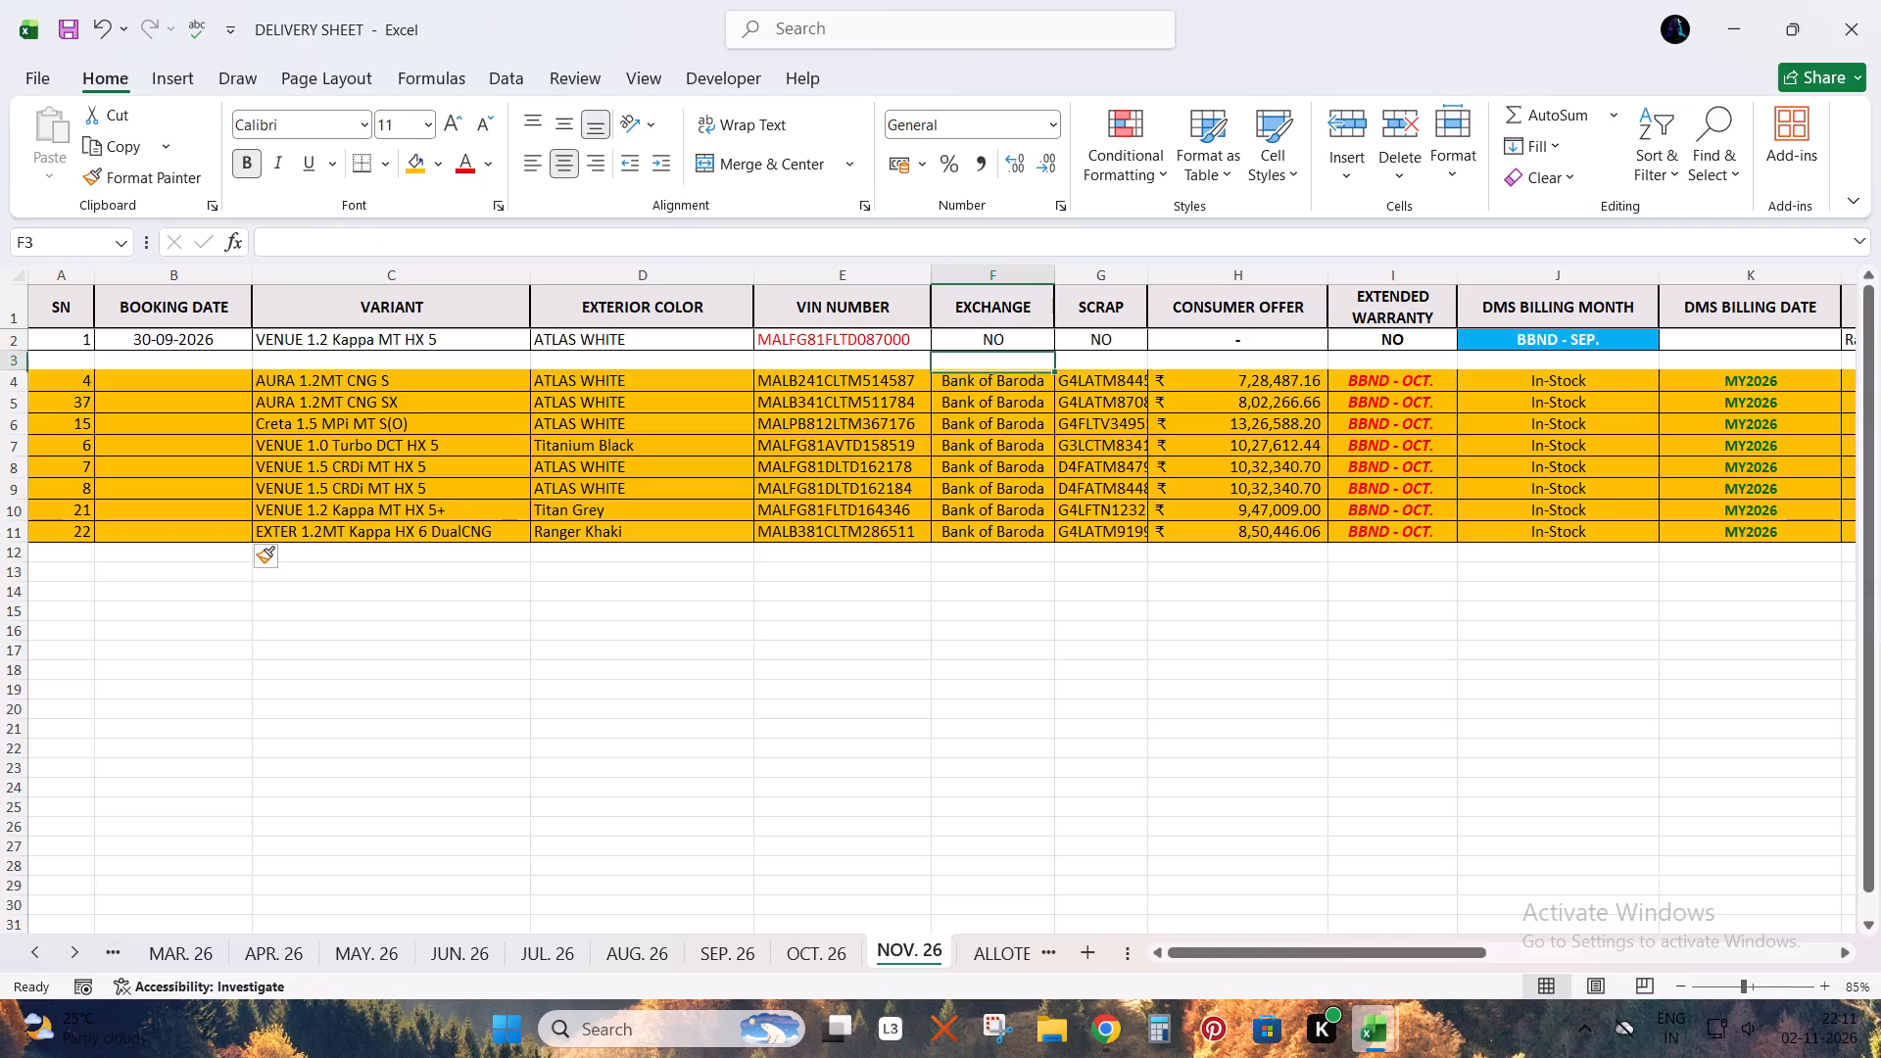
pyautogui.press('Up')
pyautogui.hotkey('shift', 'Right')
pyautogui.hotkey('shift', 'Right')
pyautogui.hotkey('shift', 'Right')
pyautogui.hotkey('shift', 'Right')
pyautogui.hotkey('shift', 'Right')
pyautogui.hotkey('shift', 'Right')
pyautogui.hotkey('shift', 'Left')
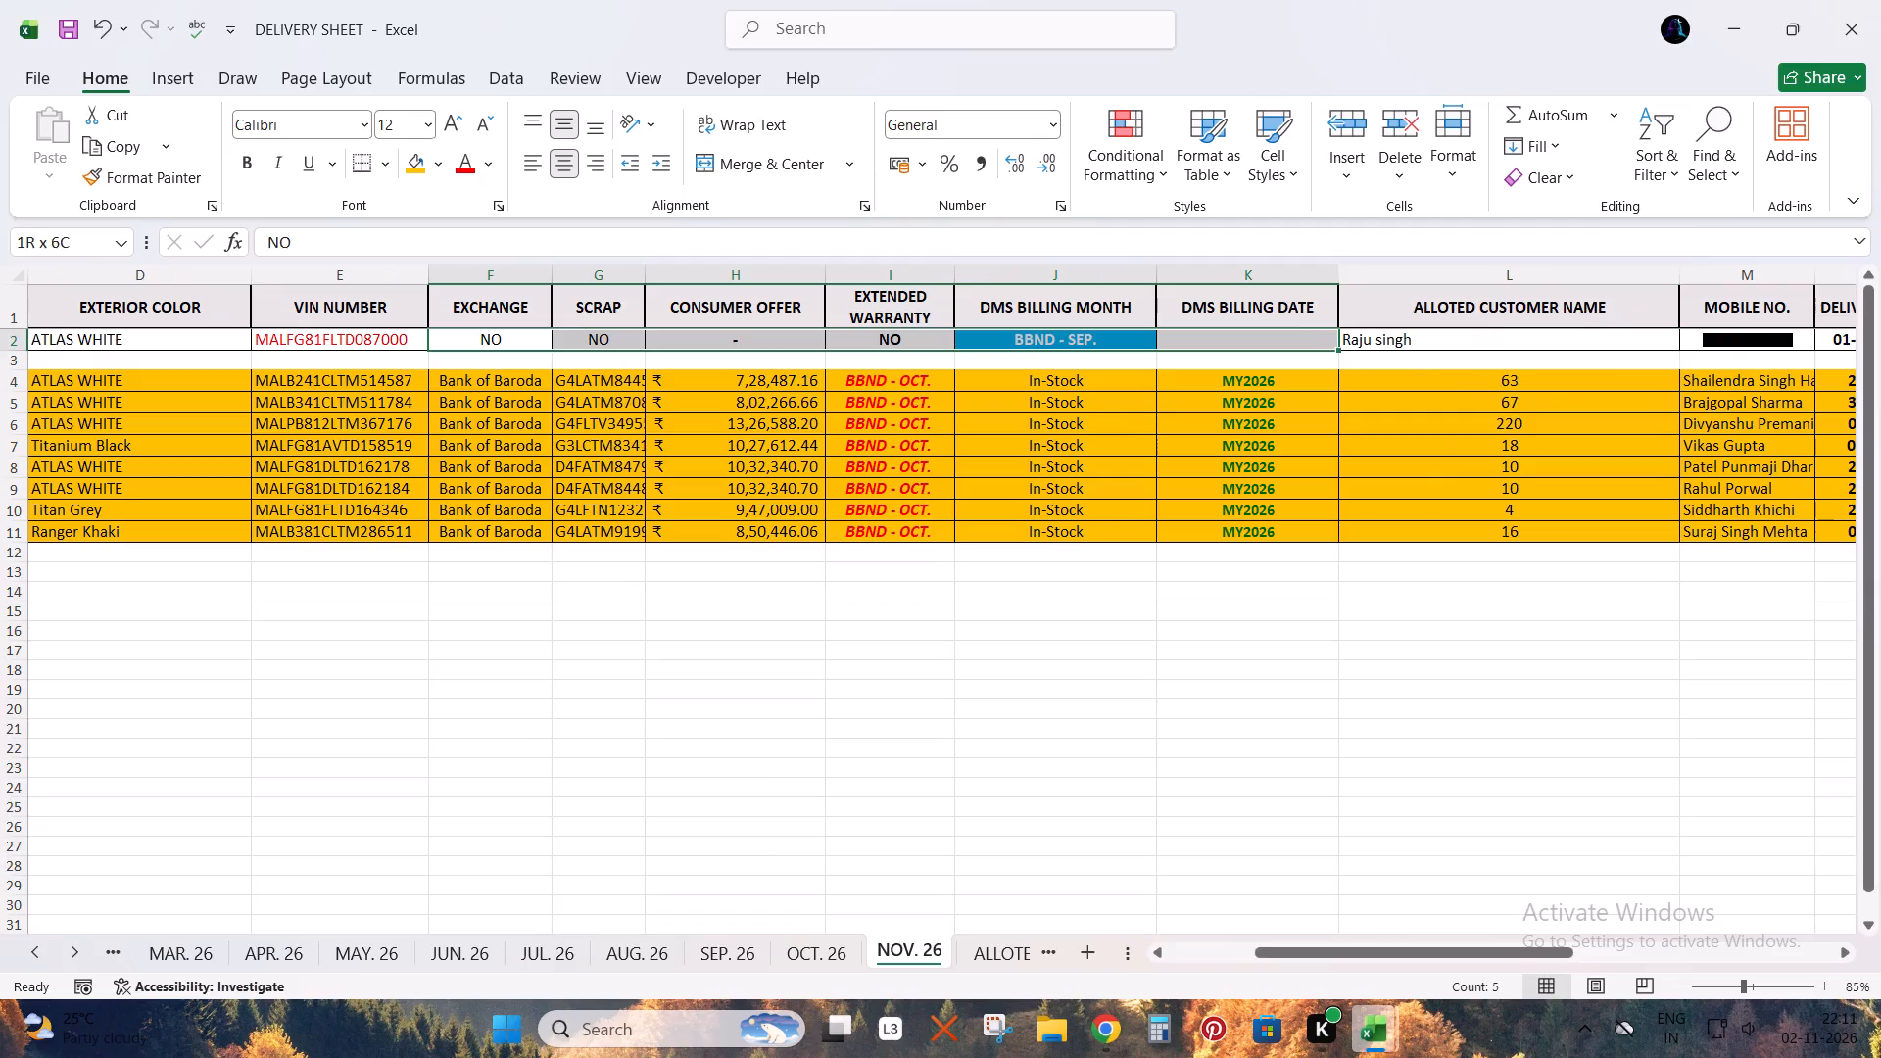
pyautogui.hotkey('ctrl', 'c')
pyautogui.press('Down')
pyautogui.press('Down')
pyautogui.hotkey('ctrl', 'shift', 'Down')
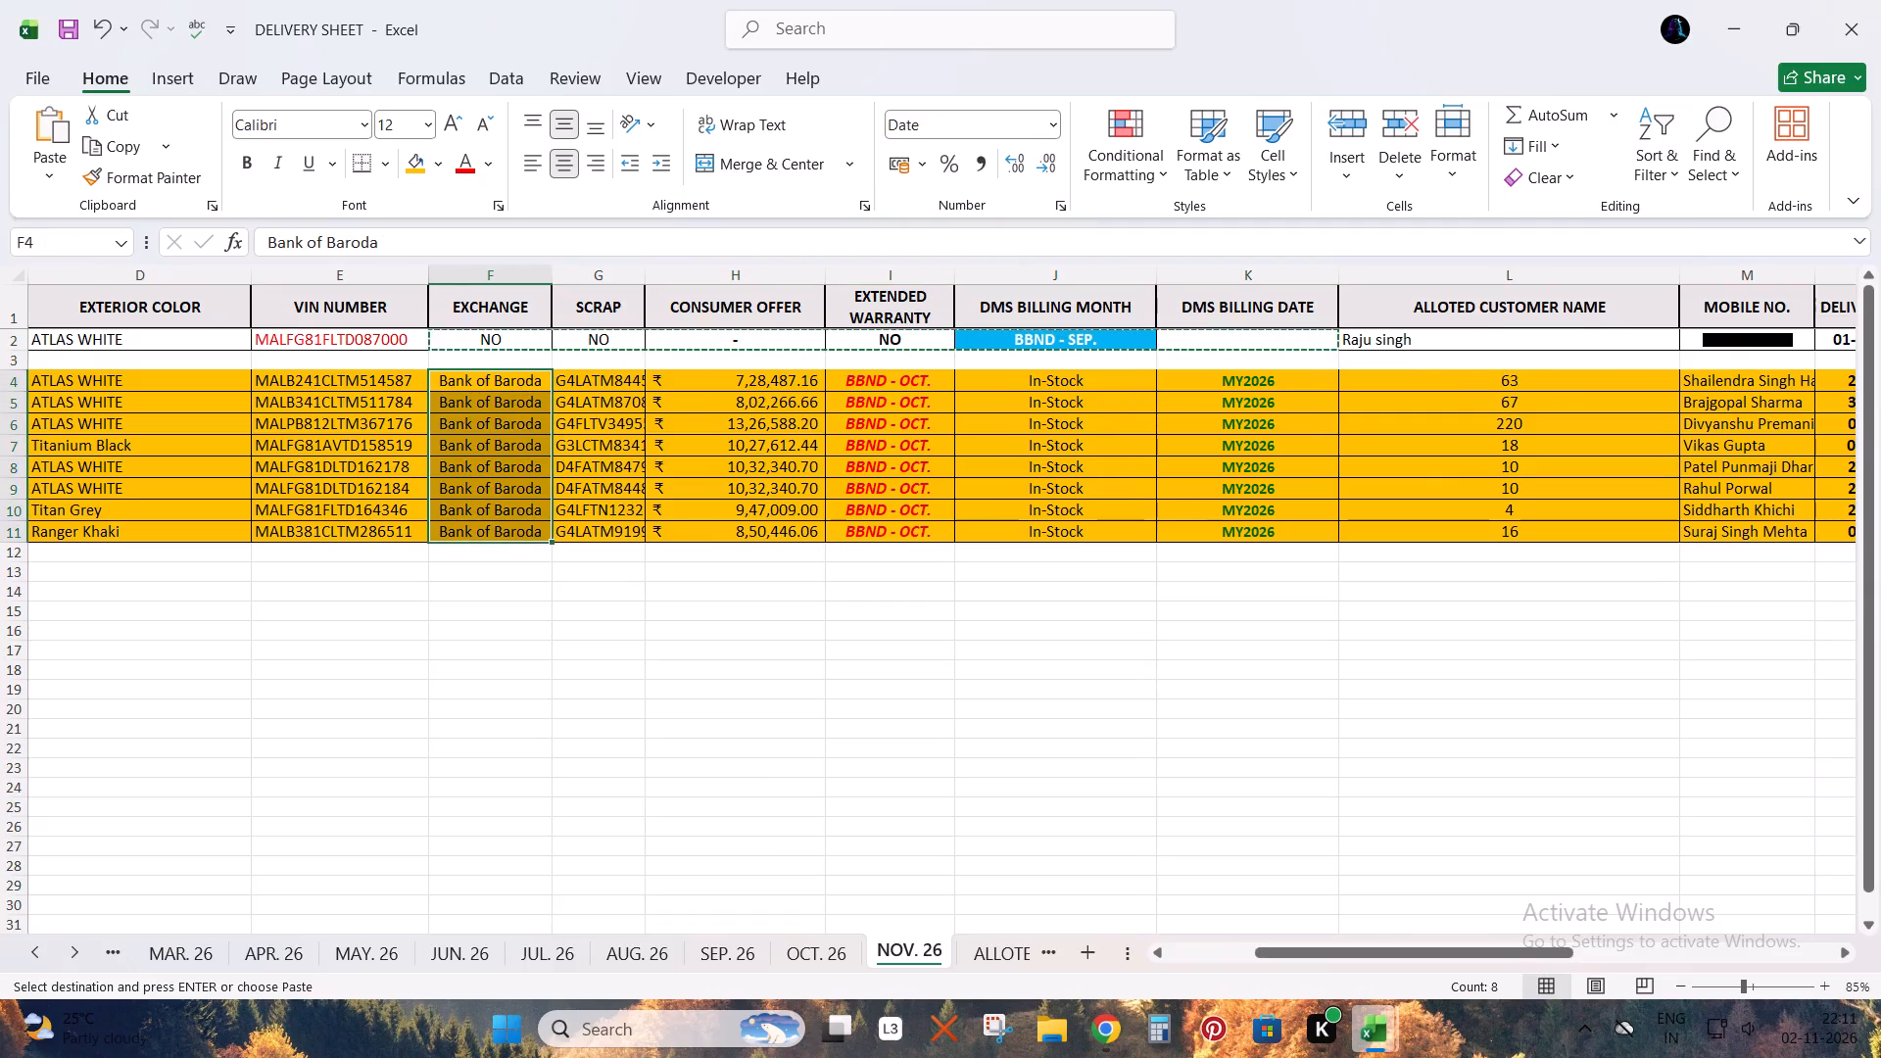
pyautogui.hotkey('ctrl', 'v')
pyautogui.press('Escape')
pyautogui.press('Right')
pyautogui.press('Right')
pyautogui.press('Left')
pyautogui.press('Left')
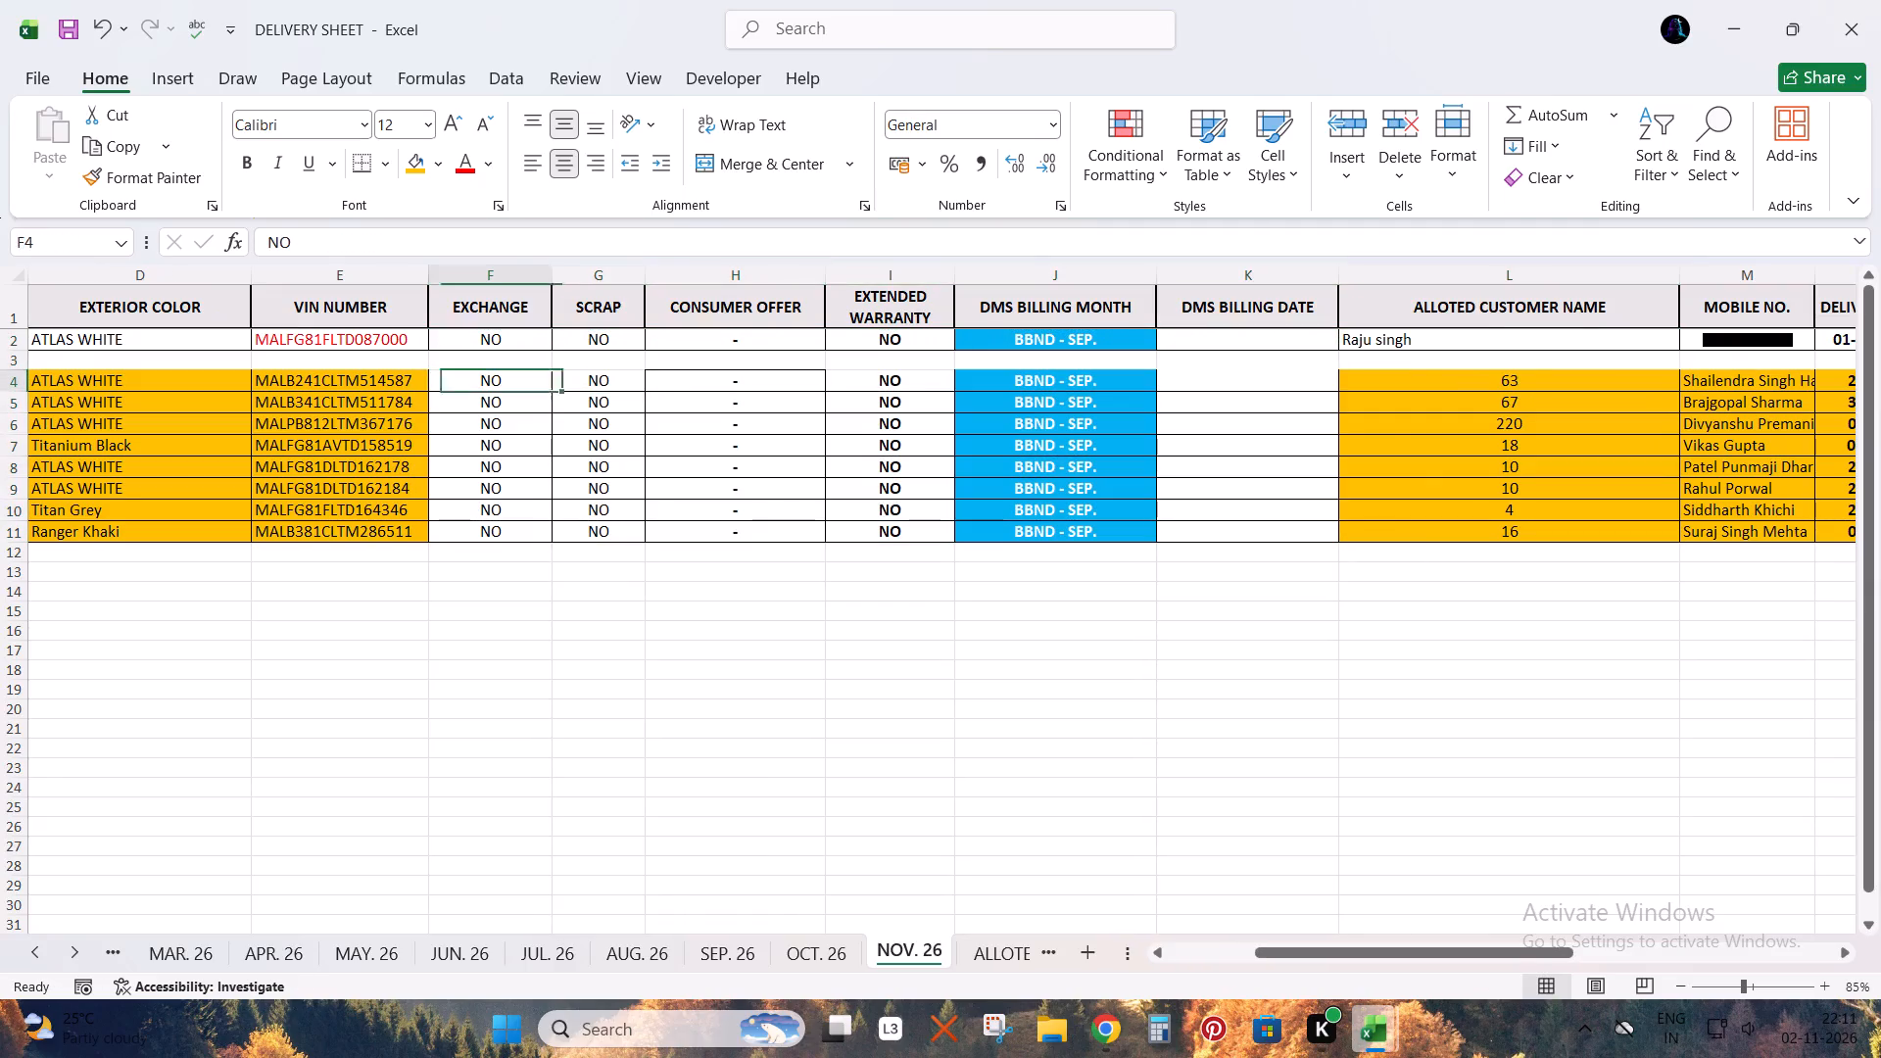
# Clear the EXCHANGE and EXTENDED WARRANTY entries for the vehicles in rows 4 to 11.
pyautogui.hotkey('ctrl', 'shift', 'Down')
pyautogui.press('Delete')
pyautogui.press('Right')
pyautogui.press('Right')
pyautogui.press('Right')
pyautogui.hotkey('ctrl', 'shift', 'Down')
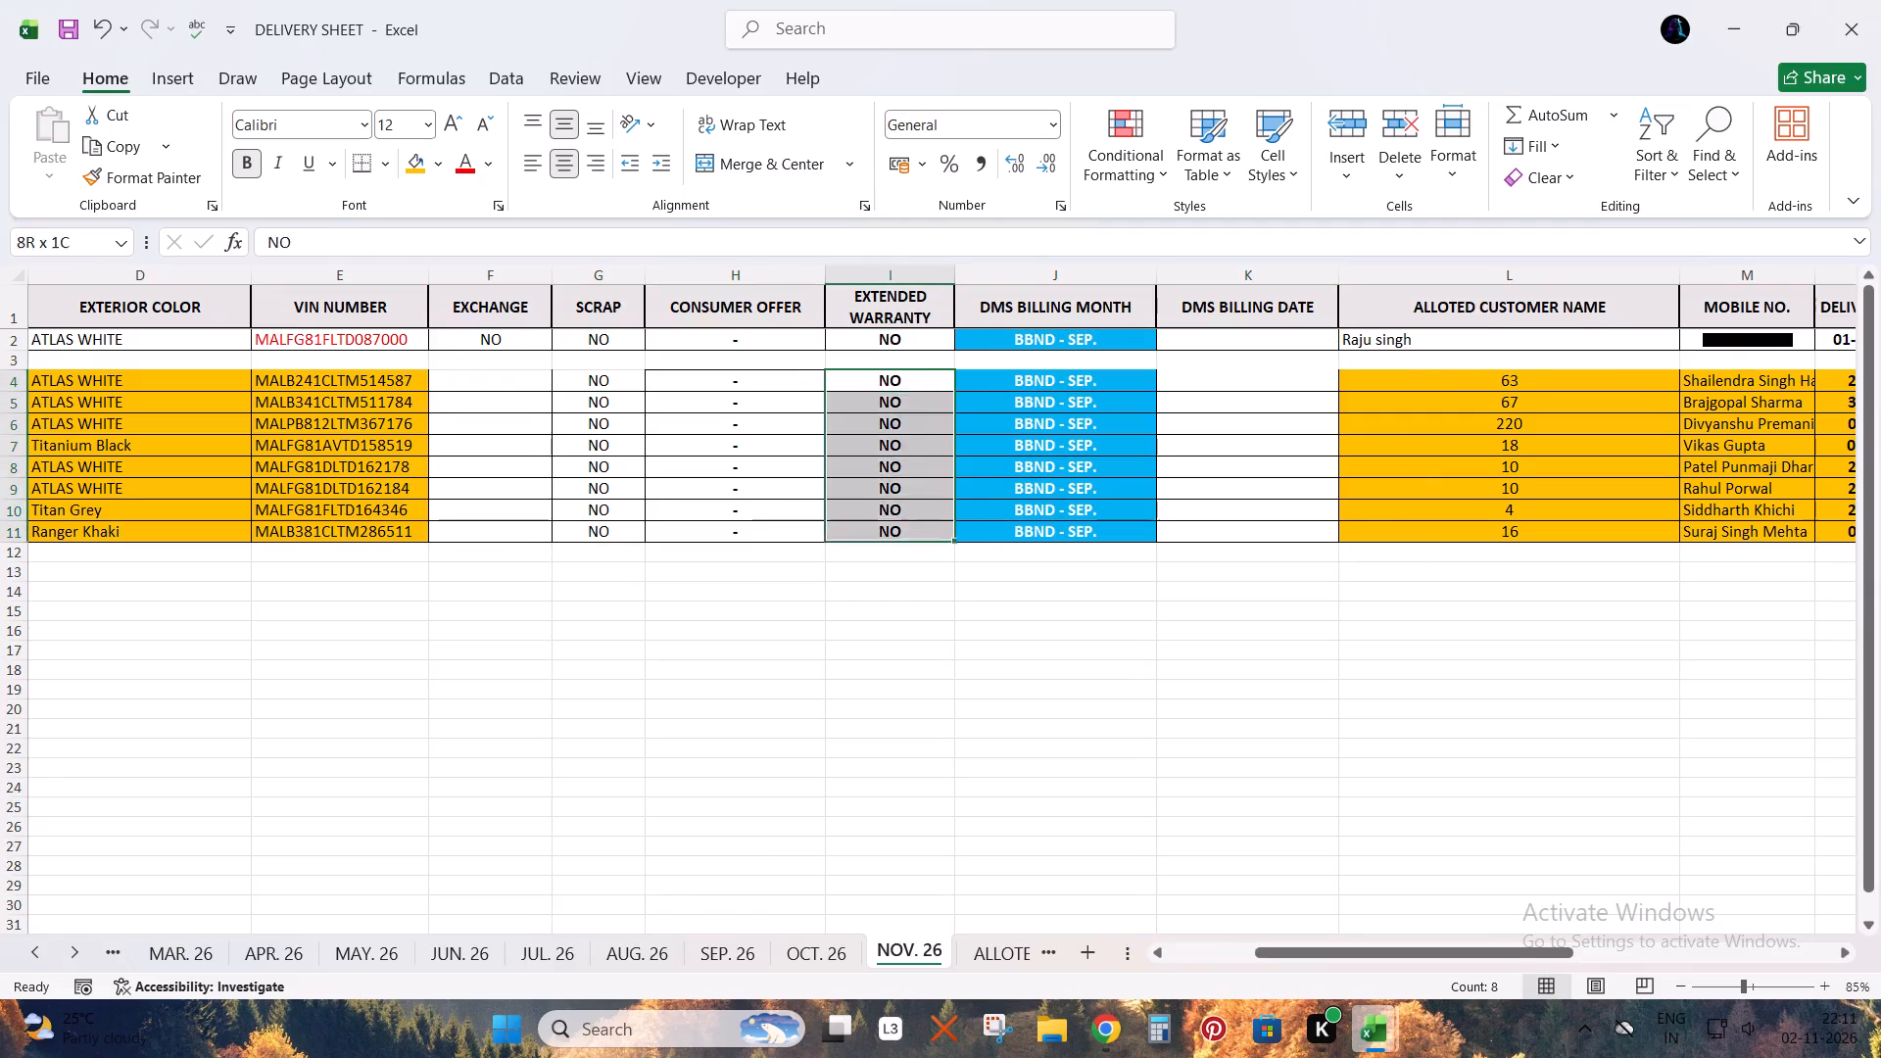
pyautogui.press('Delete')
# Set DMS BILLING MONTH to BBND - OCT. for all vehicles in rows 4 to 11.
pyautogui.press('Right')
pyautogui.press('F2')
pyautogui.press('Left')
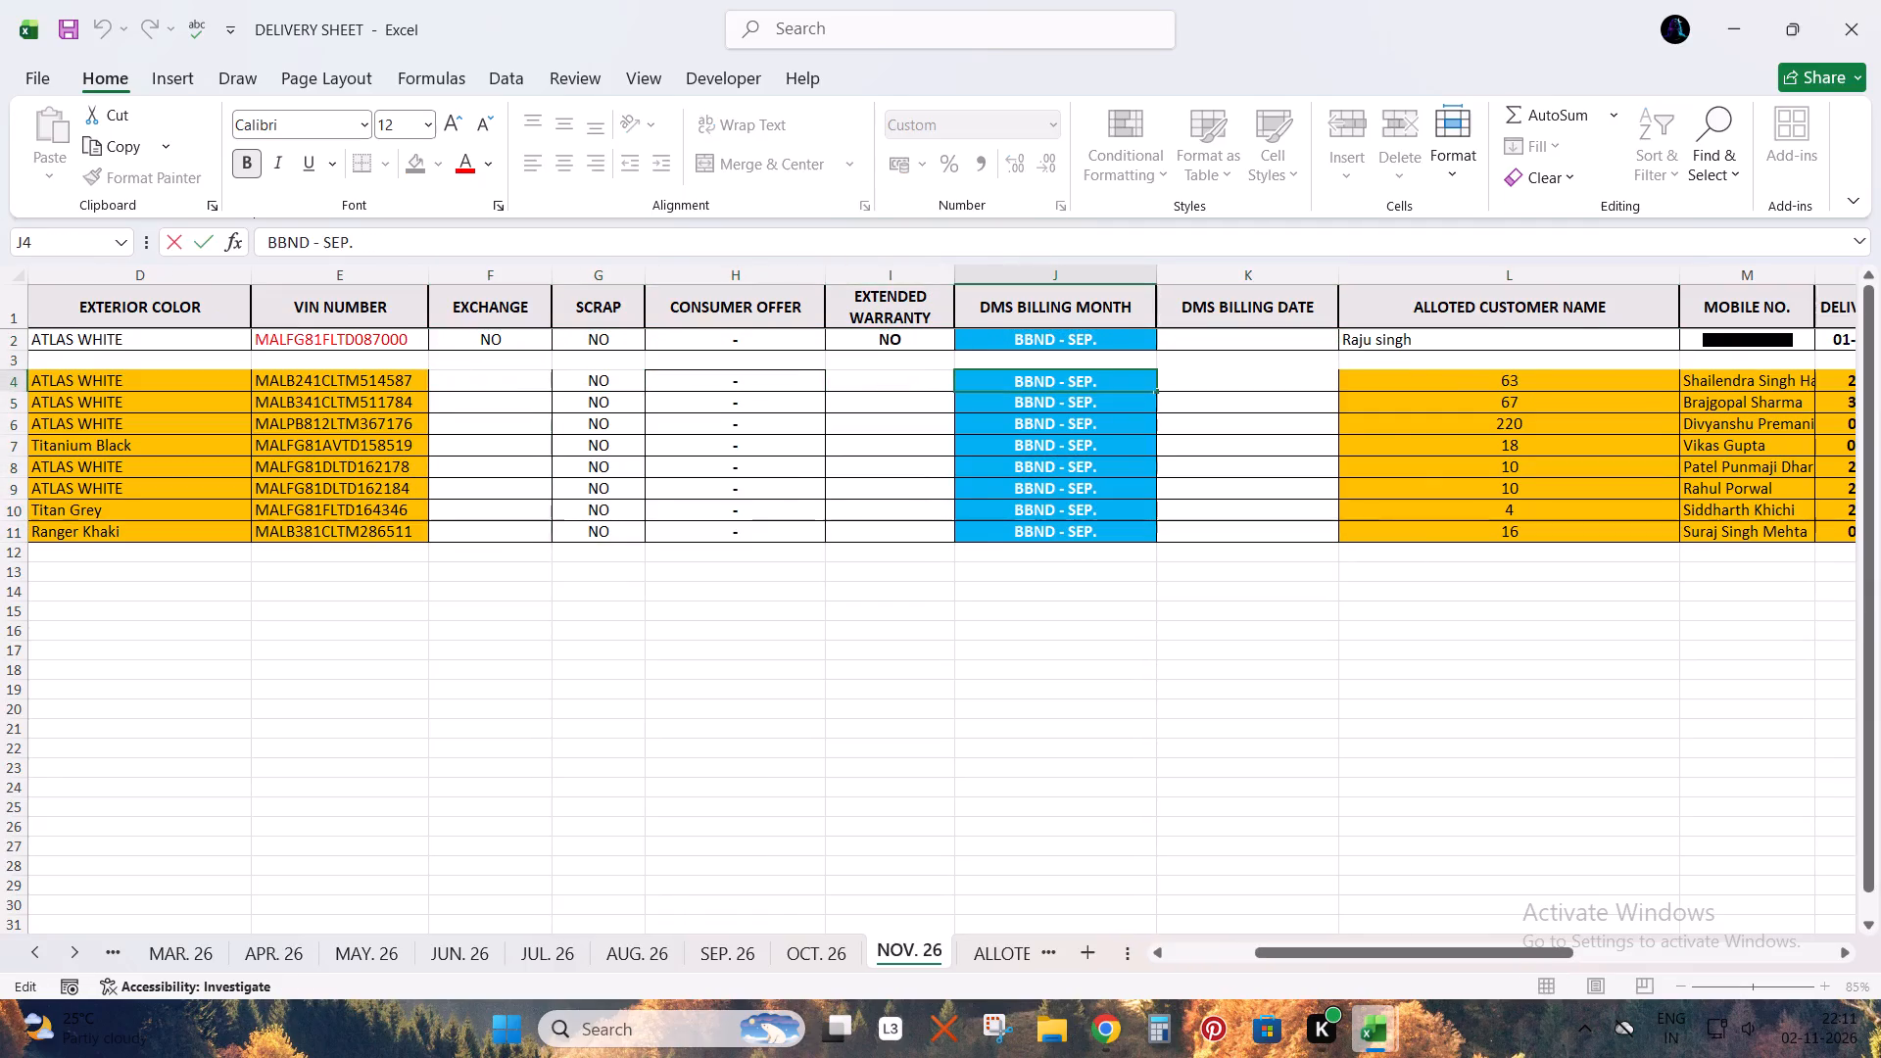
pyautogui.hotkey('shift', 'Left')
pyautogui.hotkey('shift', 'Left')
pyautogui.hotkey('shift', 'Left')
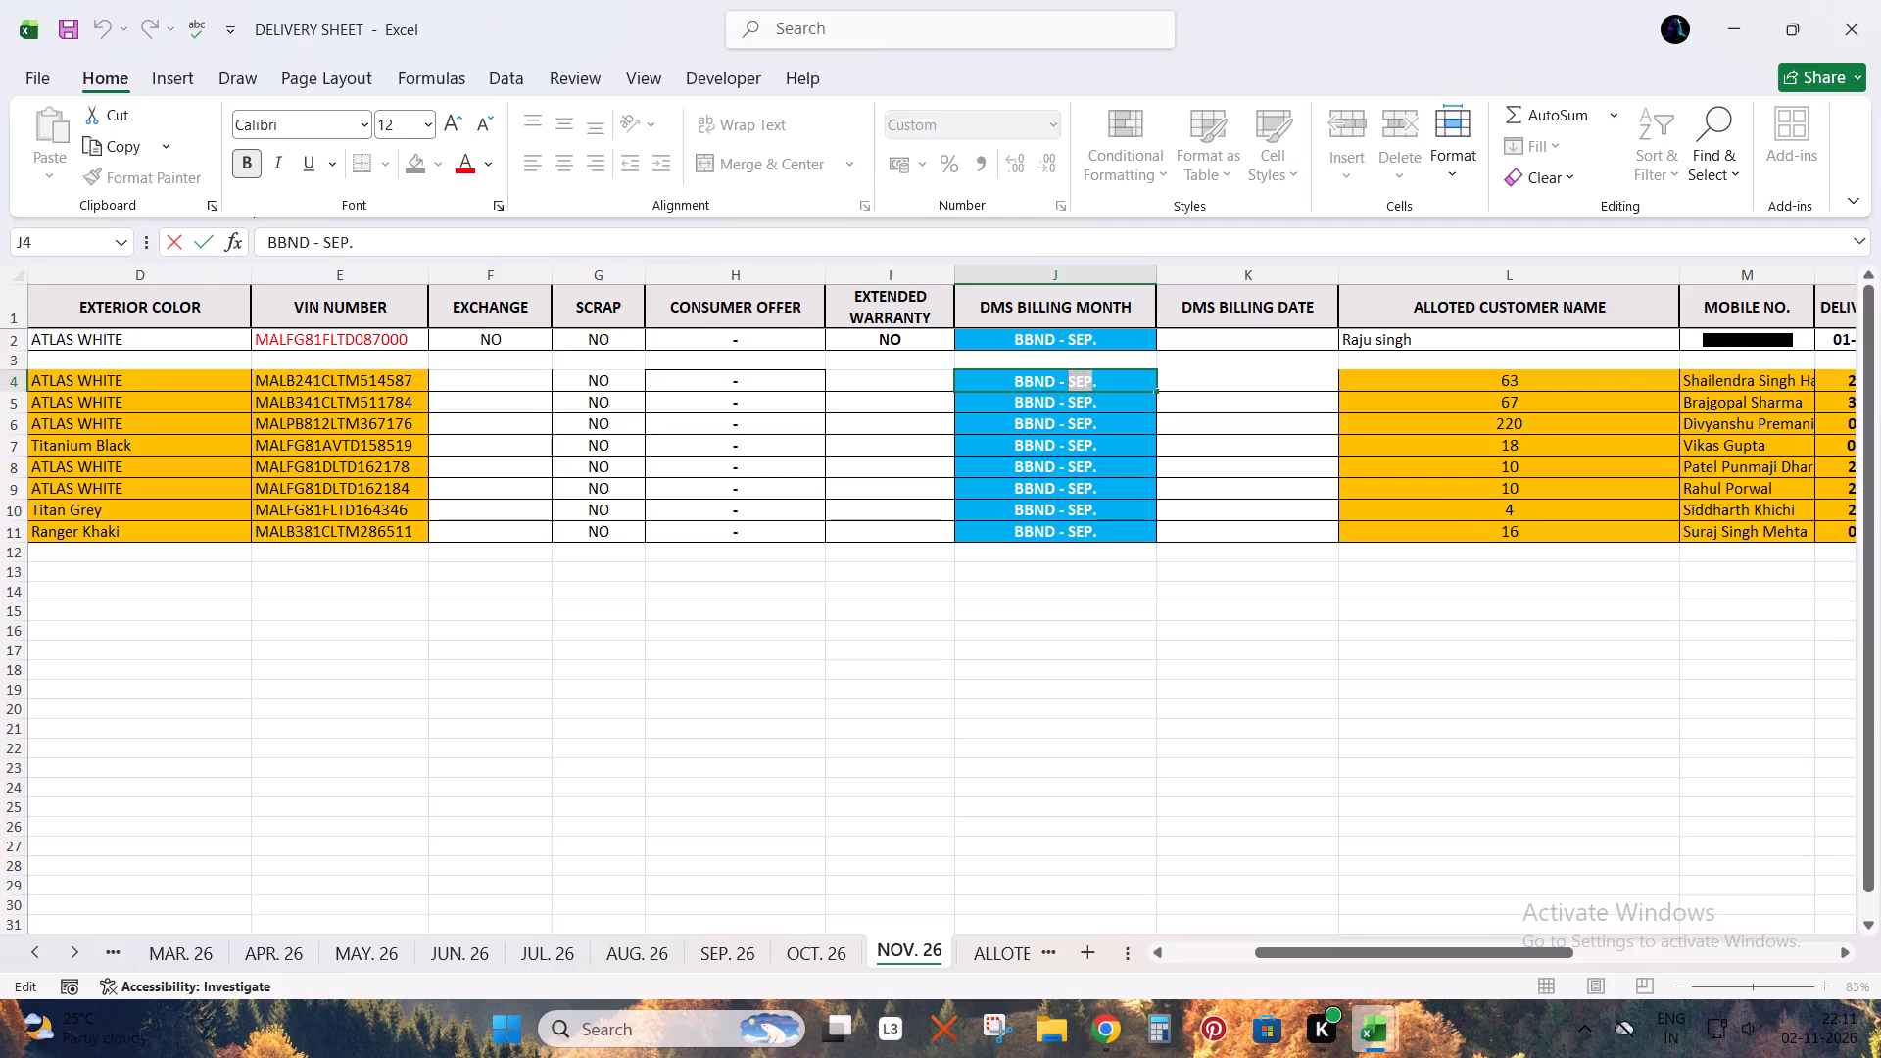
pyautogui.write('OCT')
pyautogui.press('Return')
pyautogui.hotkey('ctrl', 'd')
pyautogui.press('Up')
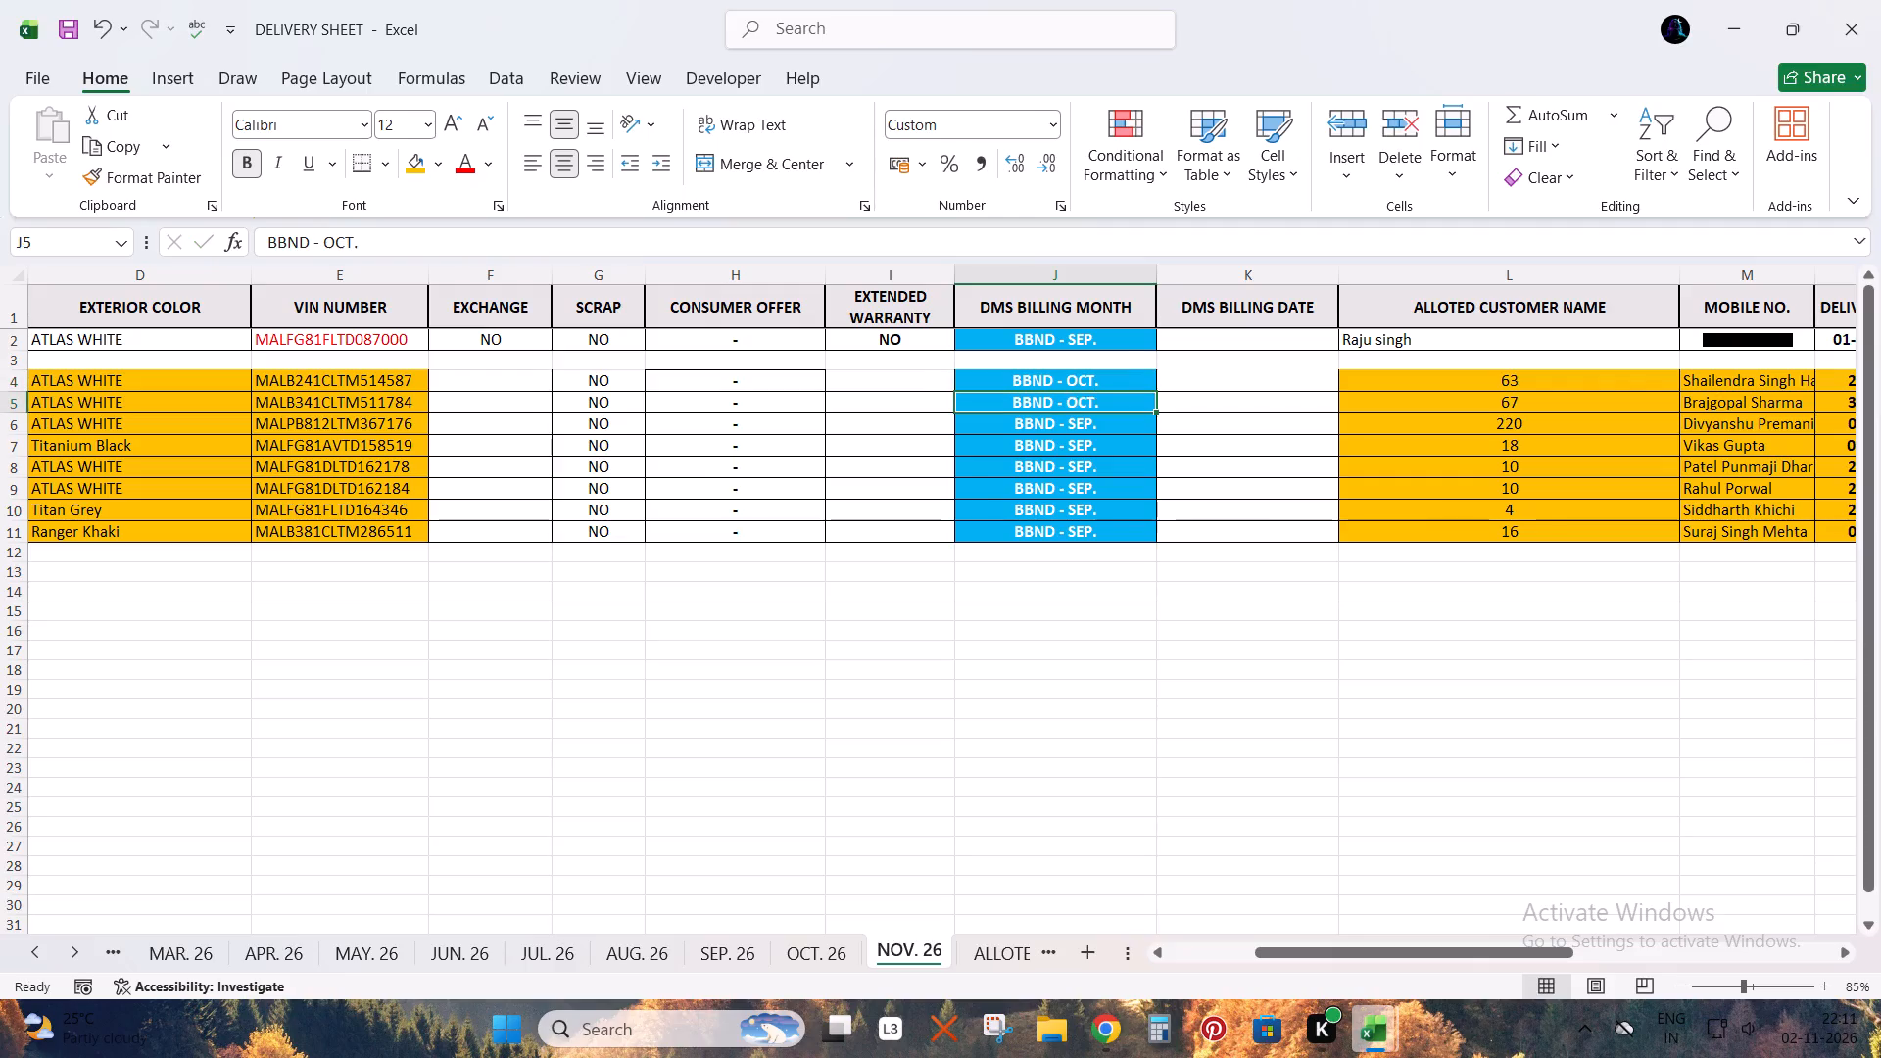
pyautogui.hotkey('shift', 'Down')
pyautogui.doubleClick(1151, 409)
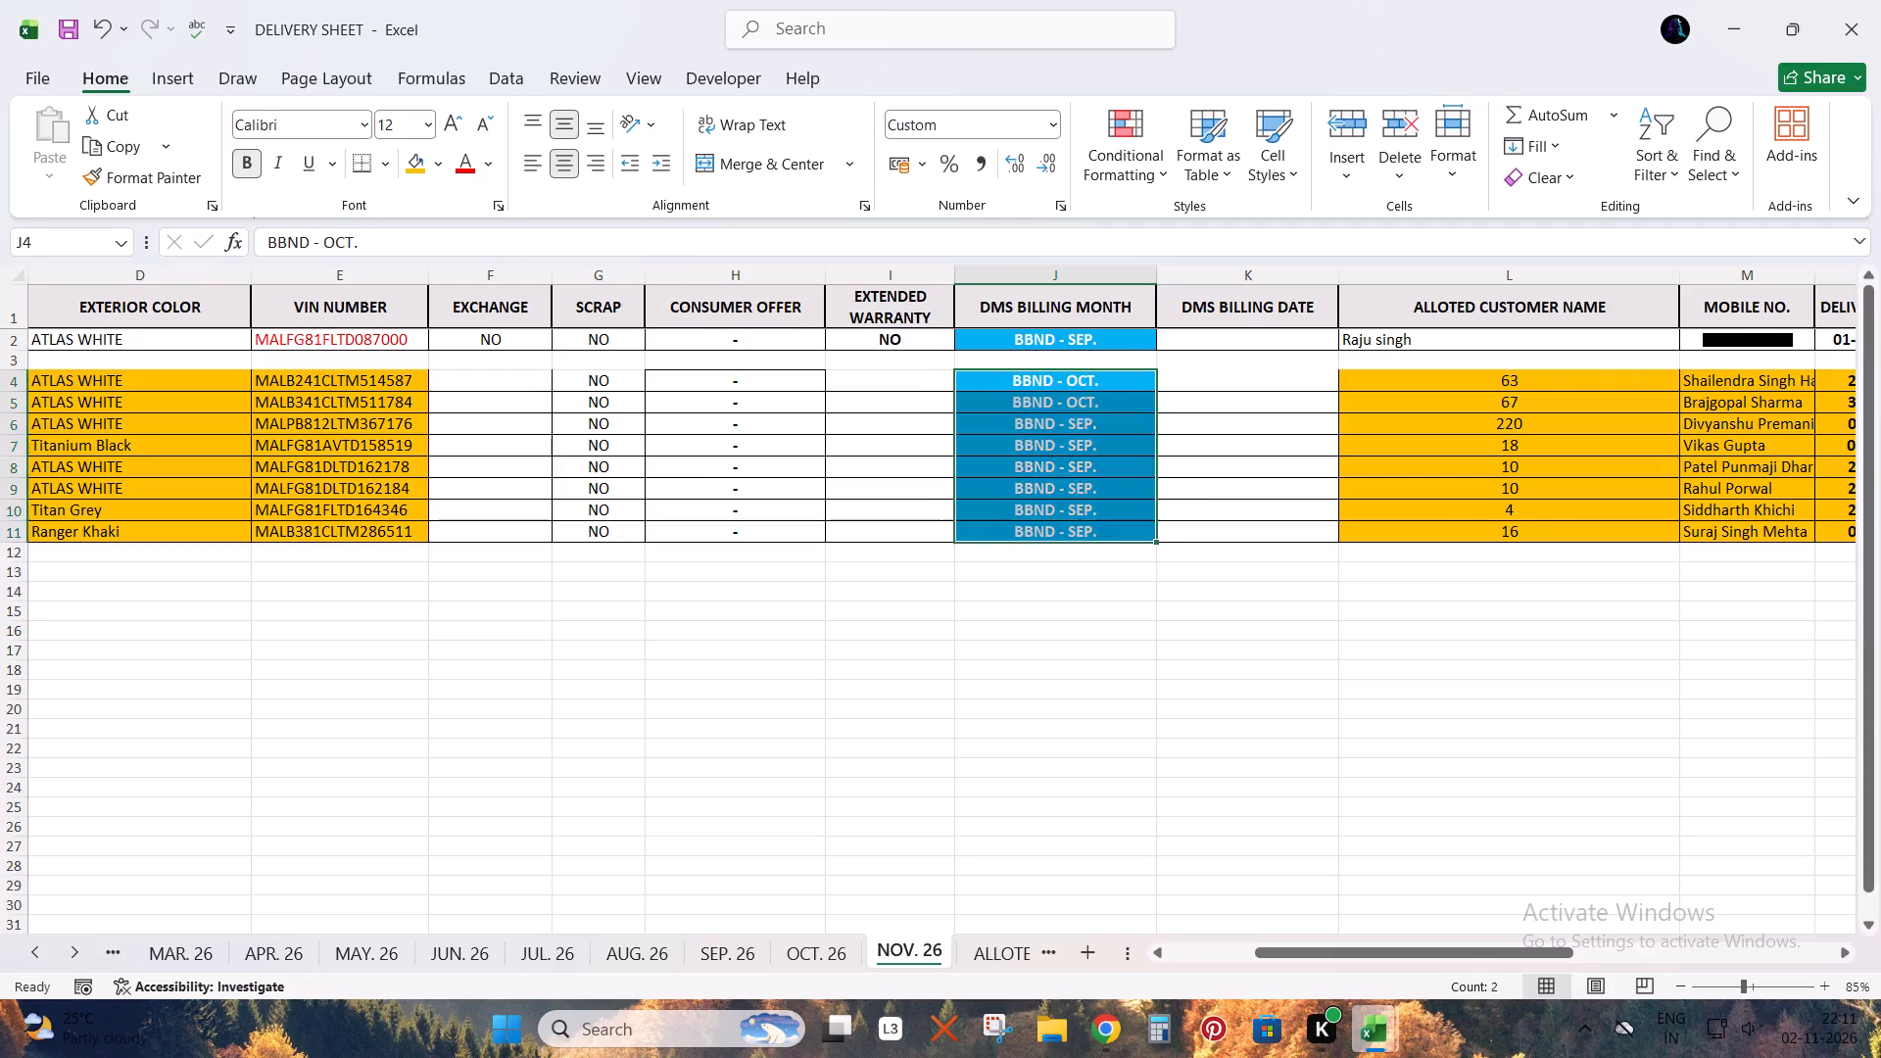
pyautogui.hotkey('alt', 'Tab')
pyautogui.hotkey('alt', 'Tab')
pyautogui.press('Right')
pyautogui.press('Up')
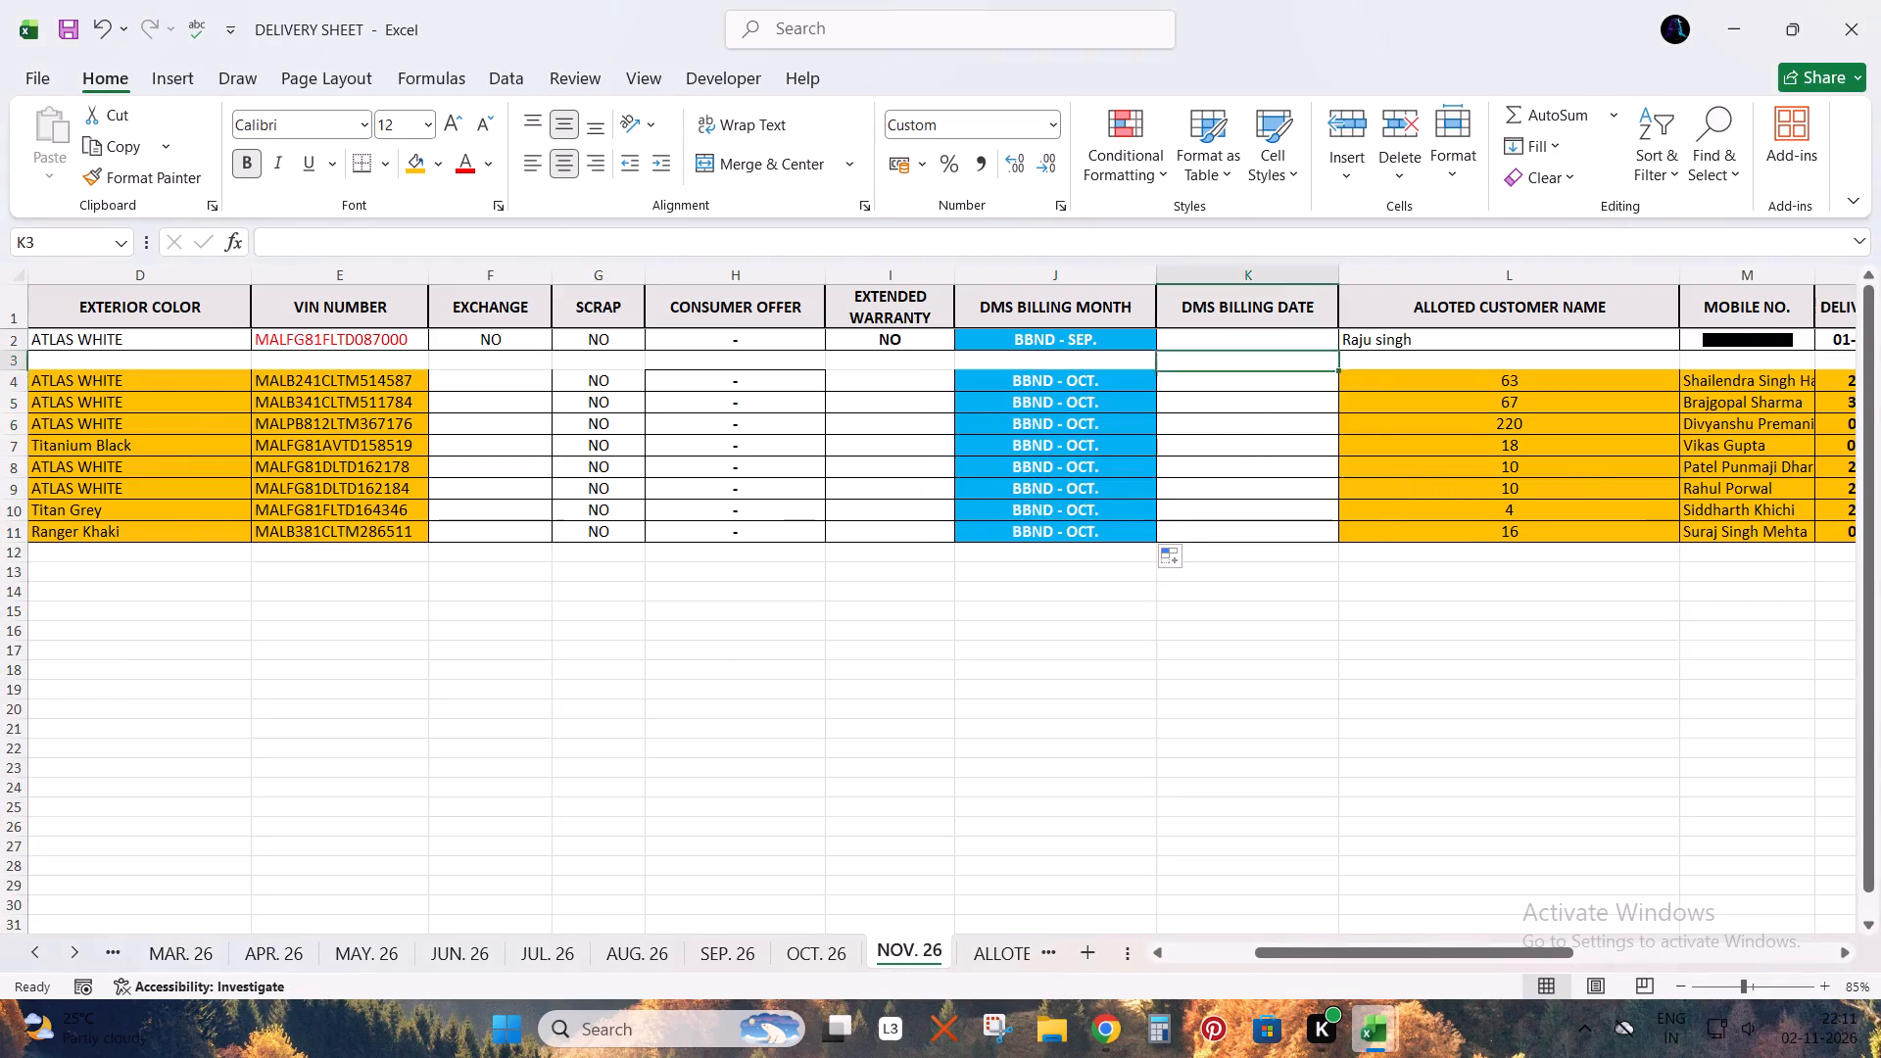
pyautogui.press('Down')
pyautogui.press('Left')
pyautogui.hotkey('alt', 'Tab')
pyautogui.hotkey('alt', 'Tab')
# Delete the stock age cells under ALLOTED CUSTOMER NAME in rows 4 to 11, shifting the customer names into that column.
pyautogui.press('Right')
pyautogui.press('Up')
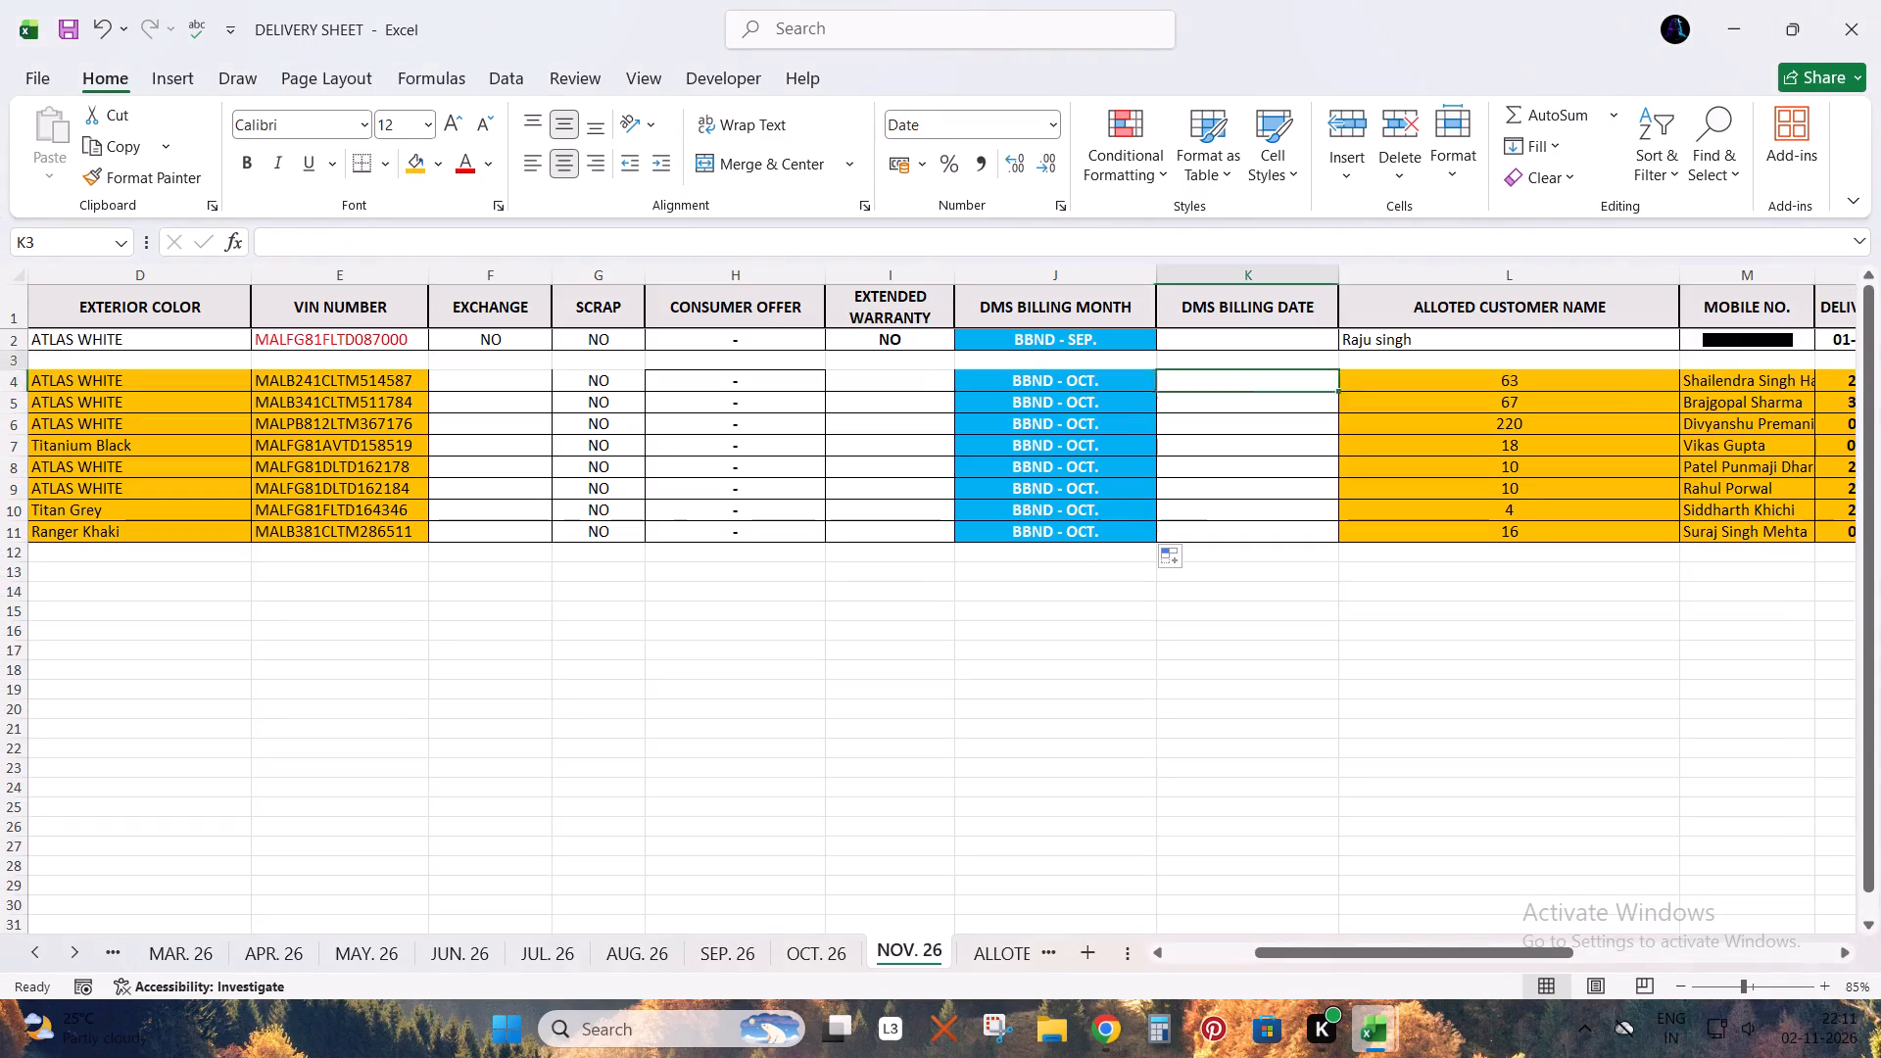
pyautogui.press('Right')
pyautogui.press('Escape')
pyautogui.press('Down')
pyautogui.hotkey('ctrl', 'shift', 'Down')
pyautogui.hotkey('ctrl', '-')
pyautogui.press('Return')
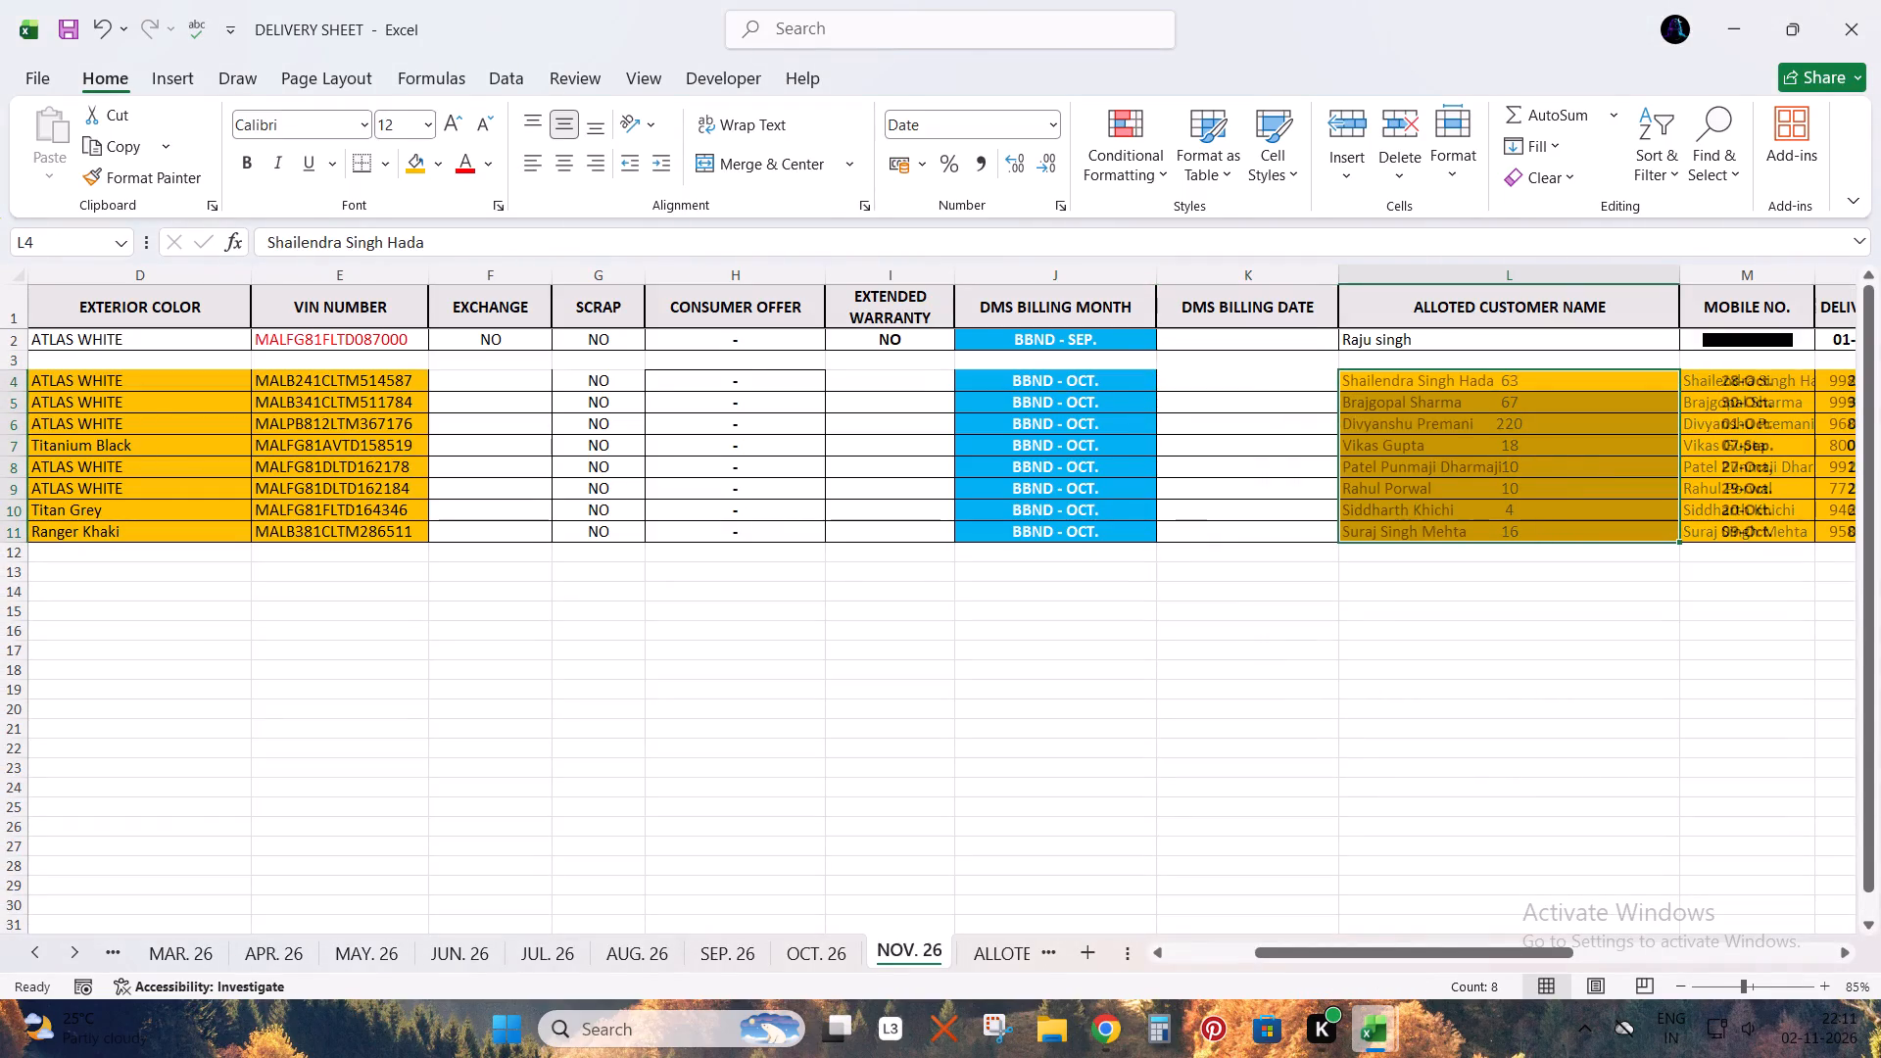
# Copy the dates sitting under MOBILE NO. in rows 4 to 11 into the BOOKING DATE column of the same rows.
pyautogui.press('Right')
pyautogui.hotkey('ctrl', 'shift', 'Down')
pyautogui.hotkey('ctrl', 'c')
pyautogui.hotkey('ctrl', 'Left')
pyautogui.hotkey('ctrl', 'Left')
pyautogui.hotkey('ctrl', 'Left')
pyautogui.hotkey('ctrl', 'Left')
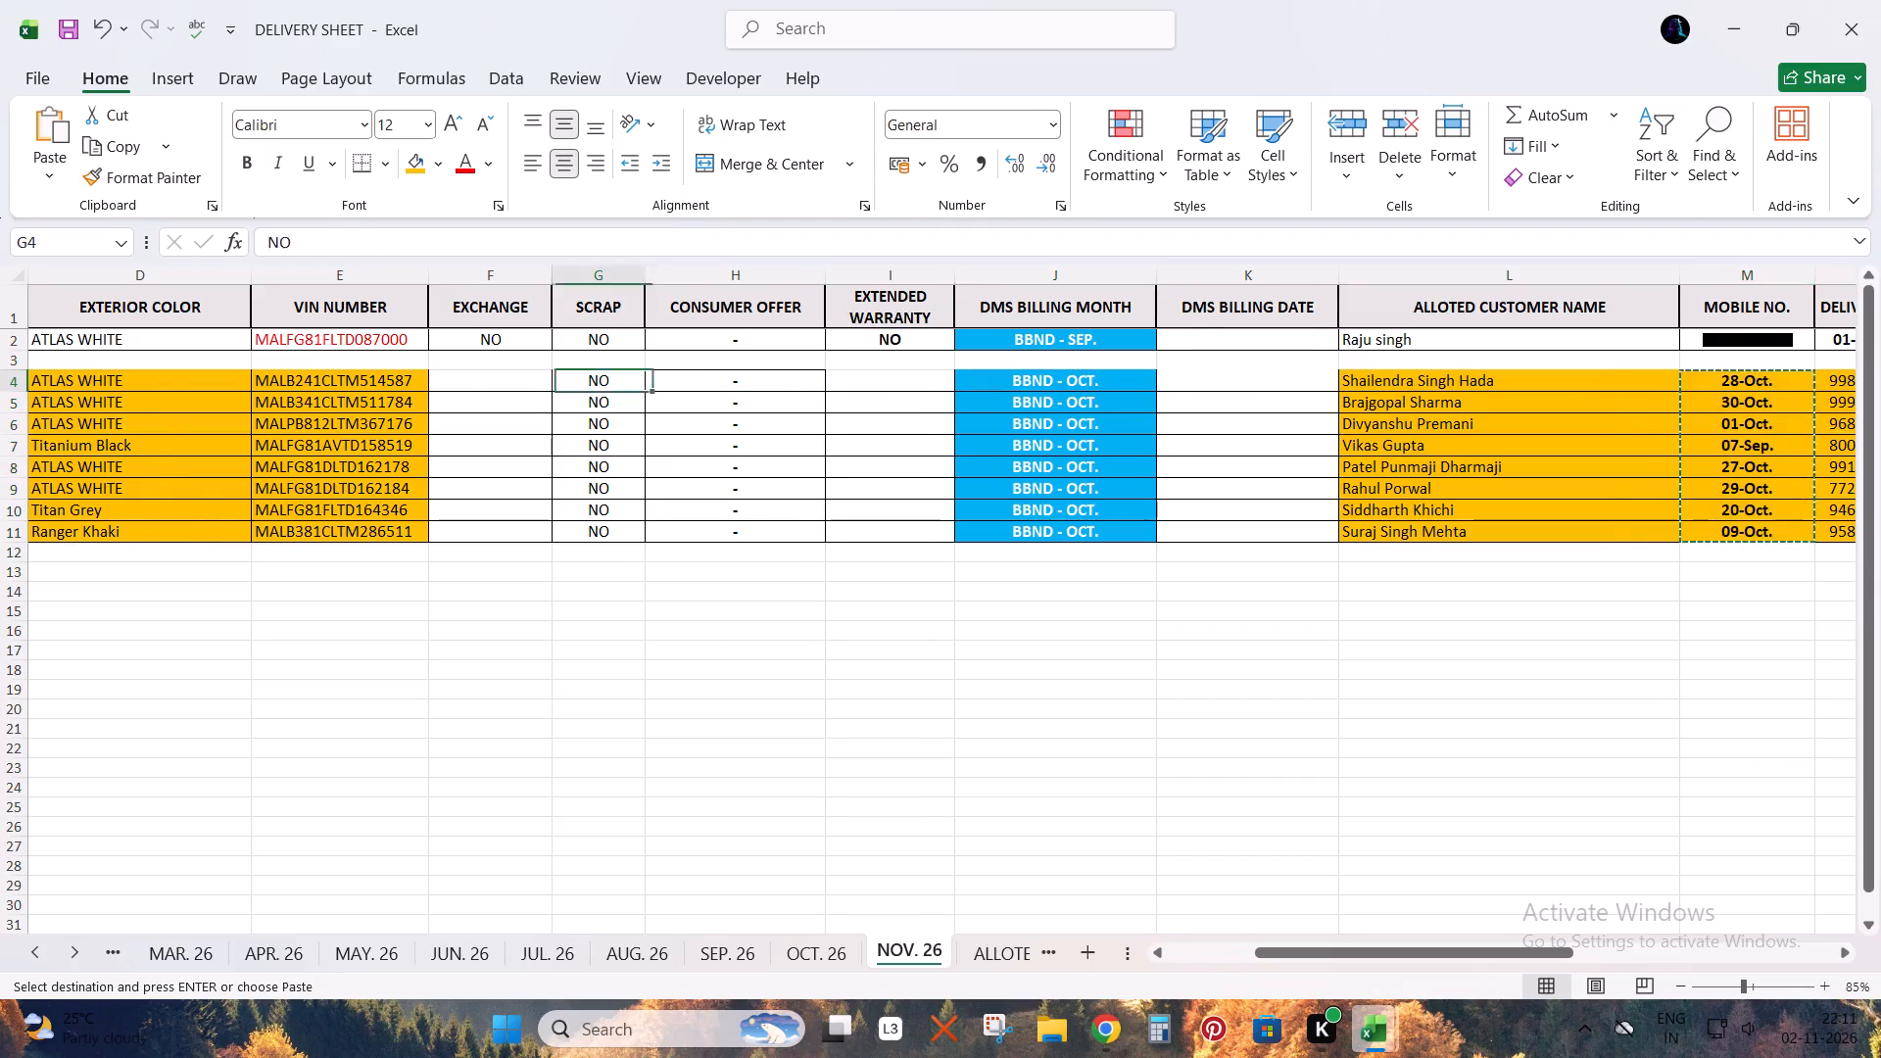
pyautogui.hotkey('ctrl', 'Left')
pyautogui.hotkey('ctrl', 'Left')
pyautogui.press('Right')
pyautogui.press('Left')
pyautogui.hotkey('ctrl', 'Left')
pyautogui.press('Left')
pyautogui.press('Right')
pyautogui.hotkey('ctrl', 'v')
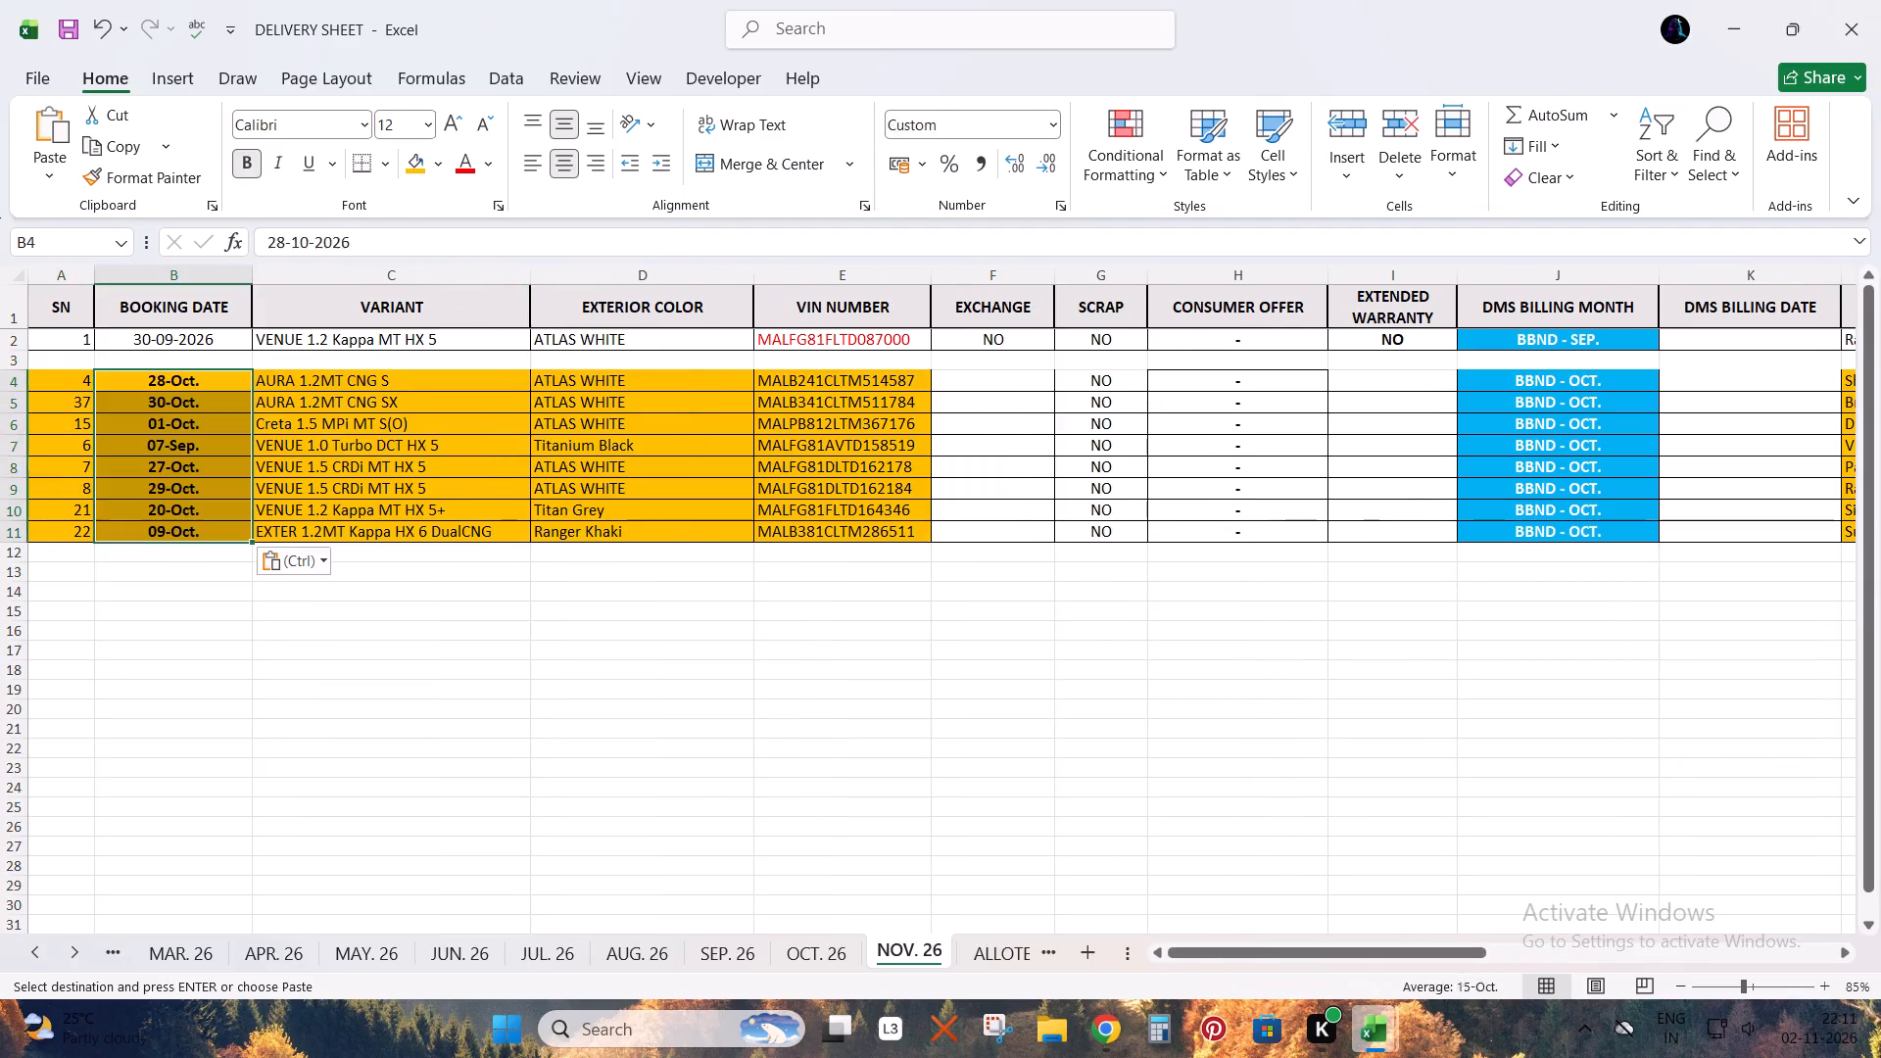
# Delete the date cells under MOBILE NO. in rows 4 to 11, shifting the phone numbers into that column.
pyautogui.hotkey('ctrl', 'Right')
pyautogui.hotkey('ctrl', 'Right')
pyautogui.hotkey('ctrl', 'Right')
pyautogui.hotkey('ctrl', 'Right')
pyautogui.hotkey('ctrl', 'Right')
pyautogui.press('Right')
pyautogui.press('Right')
pyautogui.press('Left')
pyautogui.hotkey('ctrl', 'shift', 'Down')
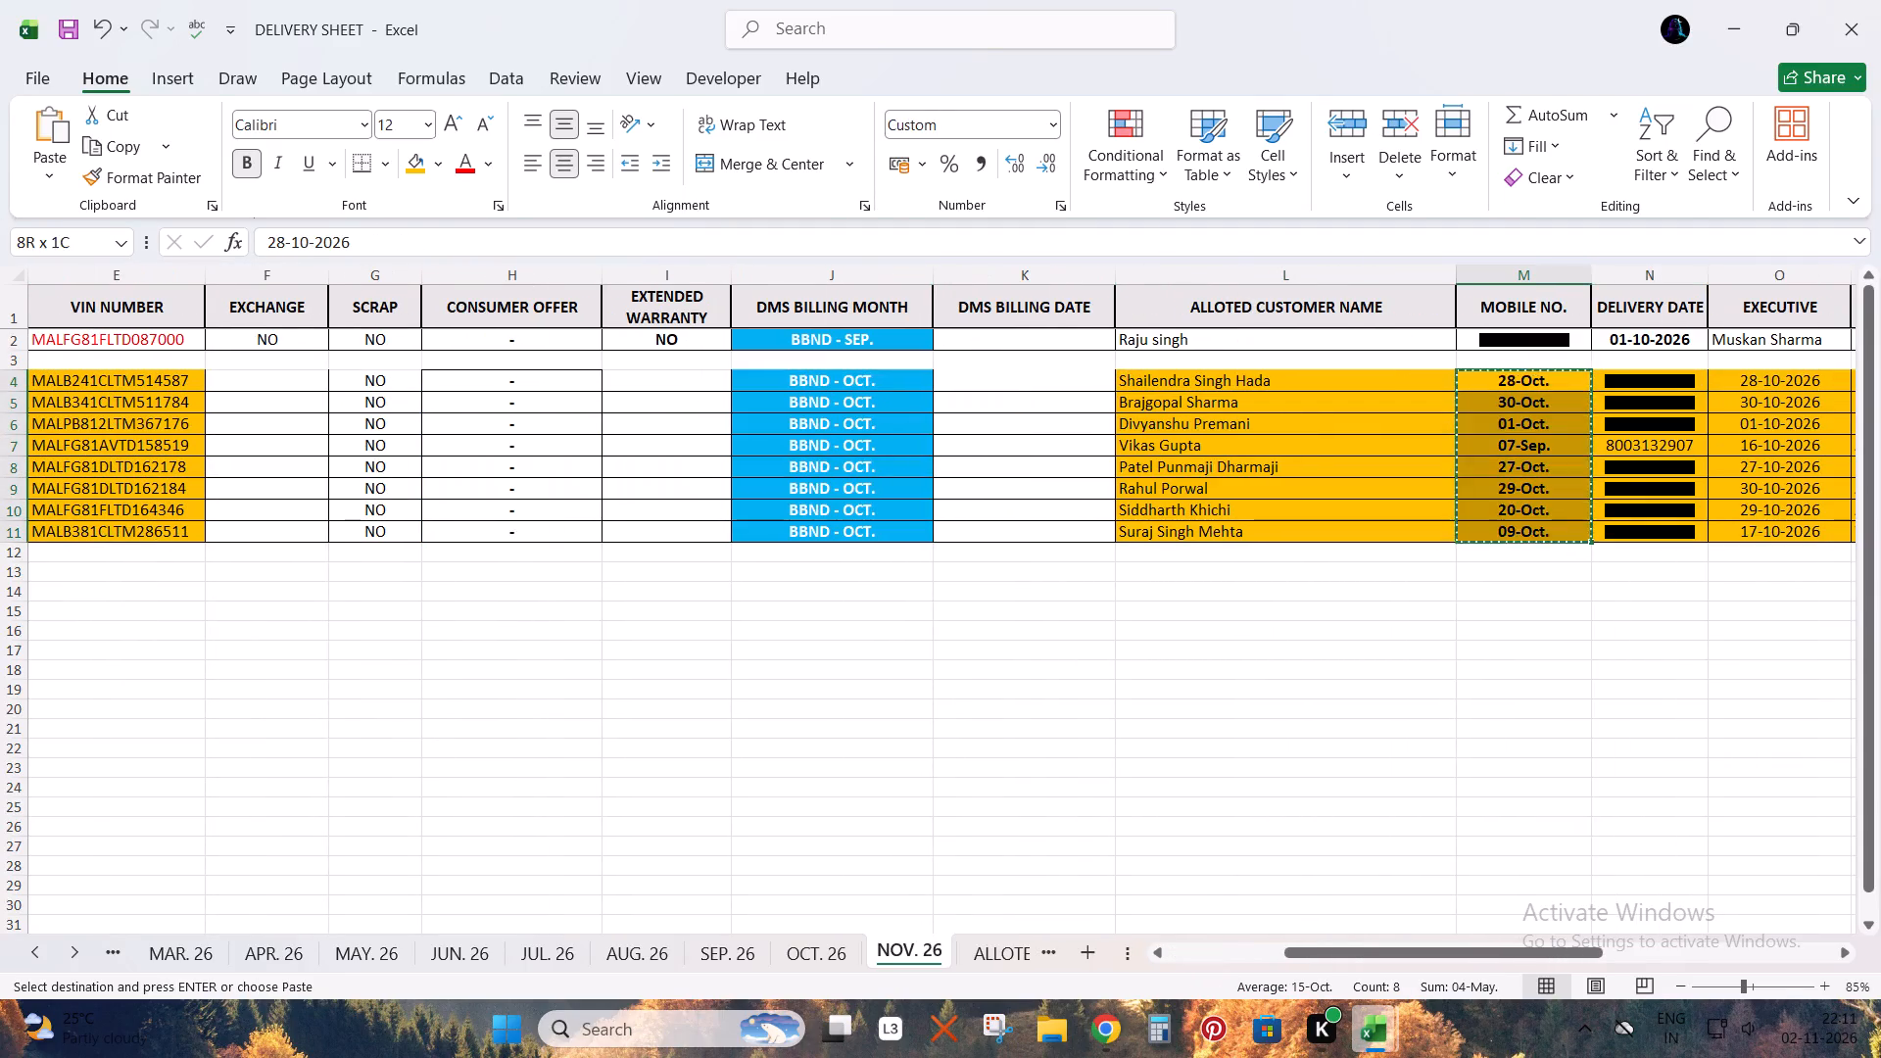
pyautogui.hotkey('ctrl', '-')
pyautogui.press('Return')
# Set DELIVERY DATE to 01-11-2026 for rows 4 to 11, using the formatting of row 2's delivery date.
pyautogui.press('Right')
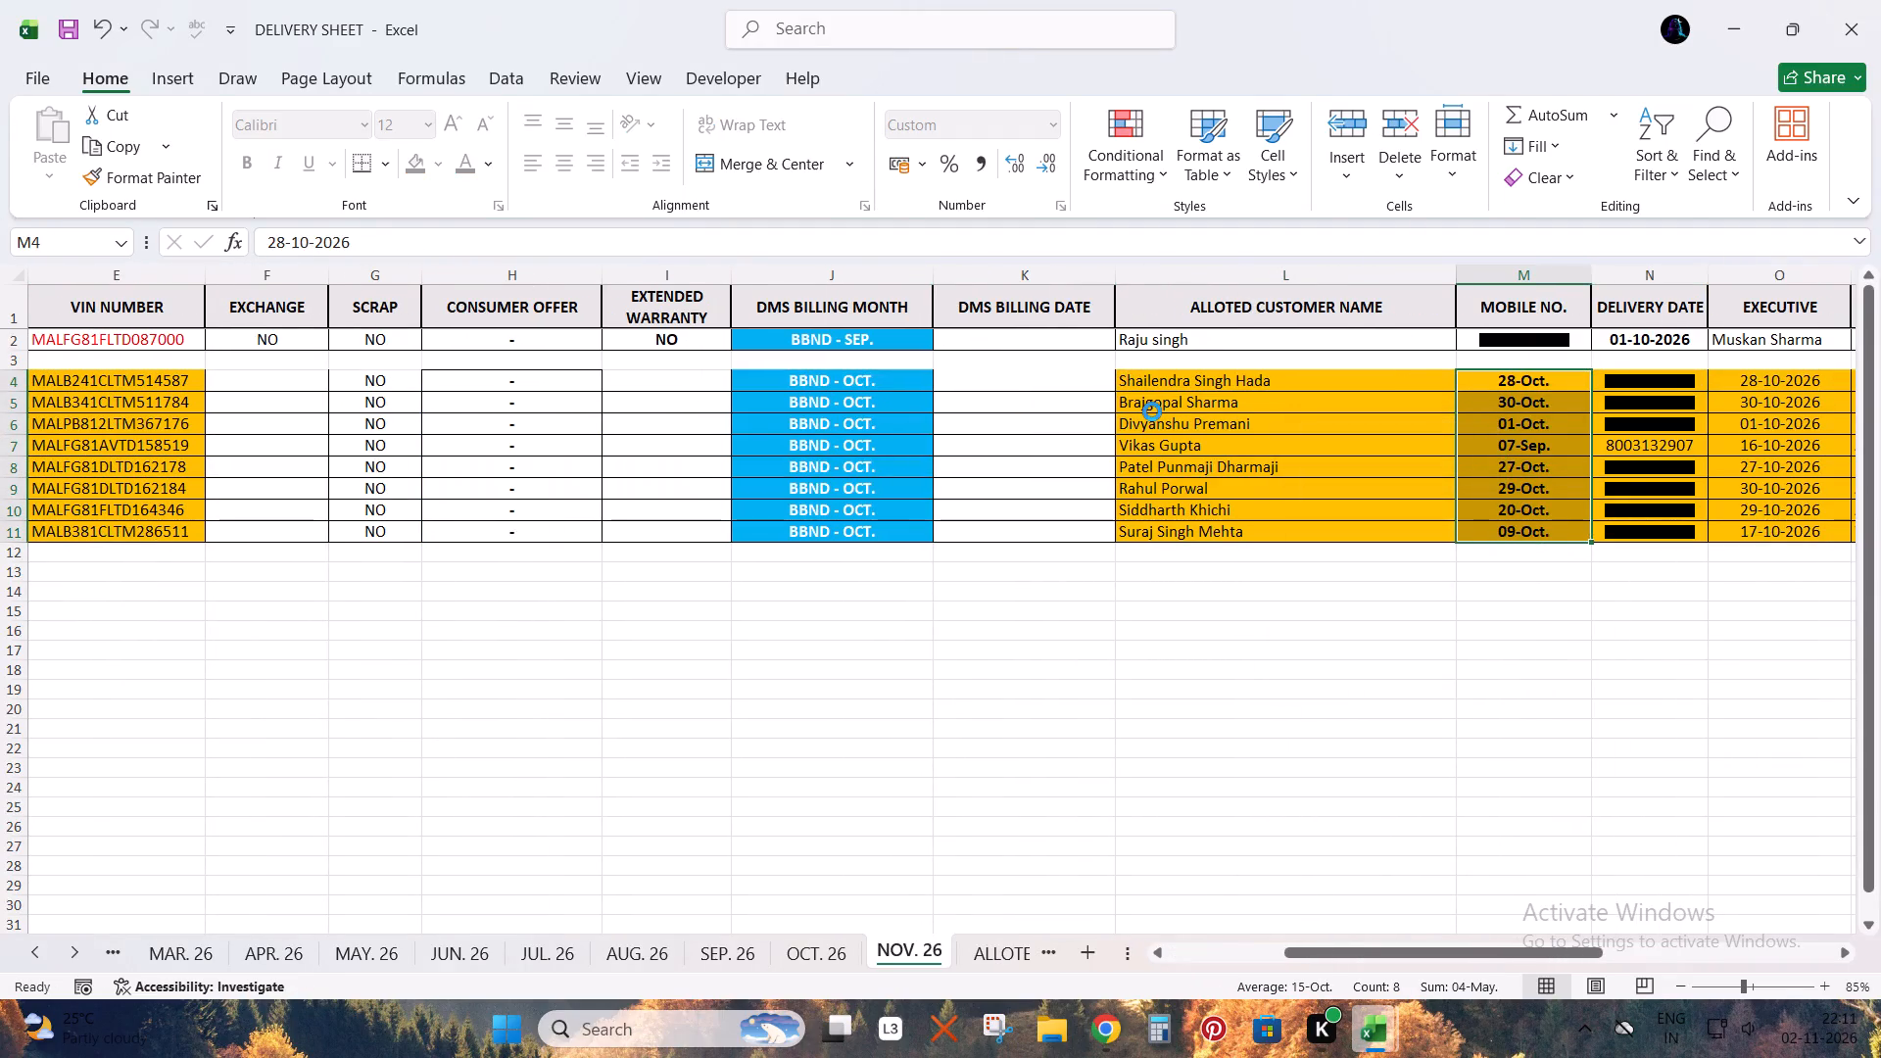
pyautogui.press('Up')
pyautogui.press('Up')
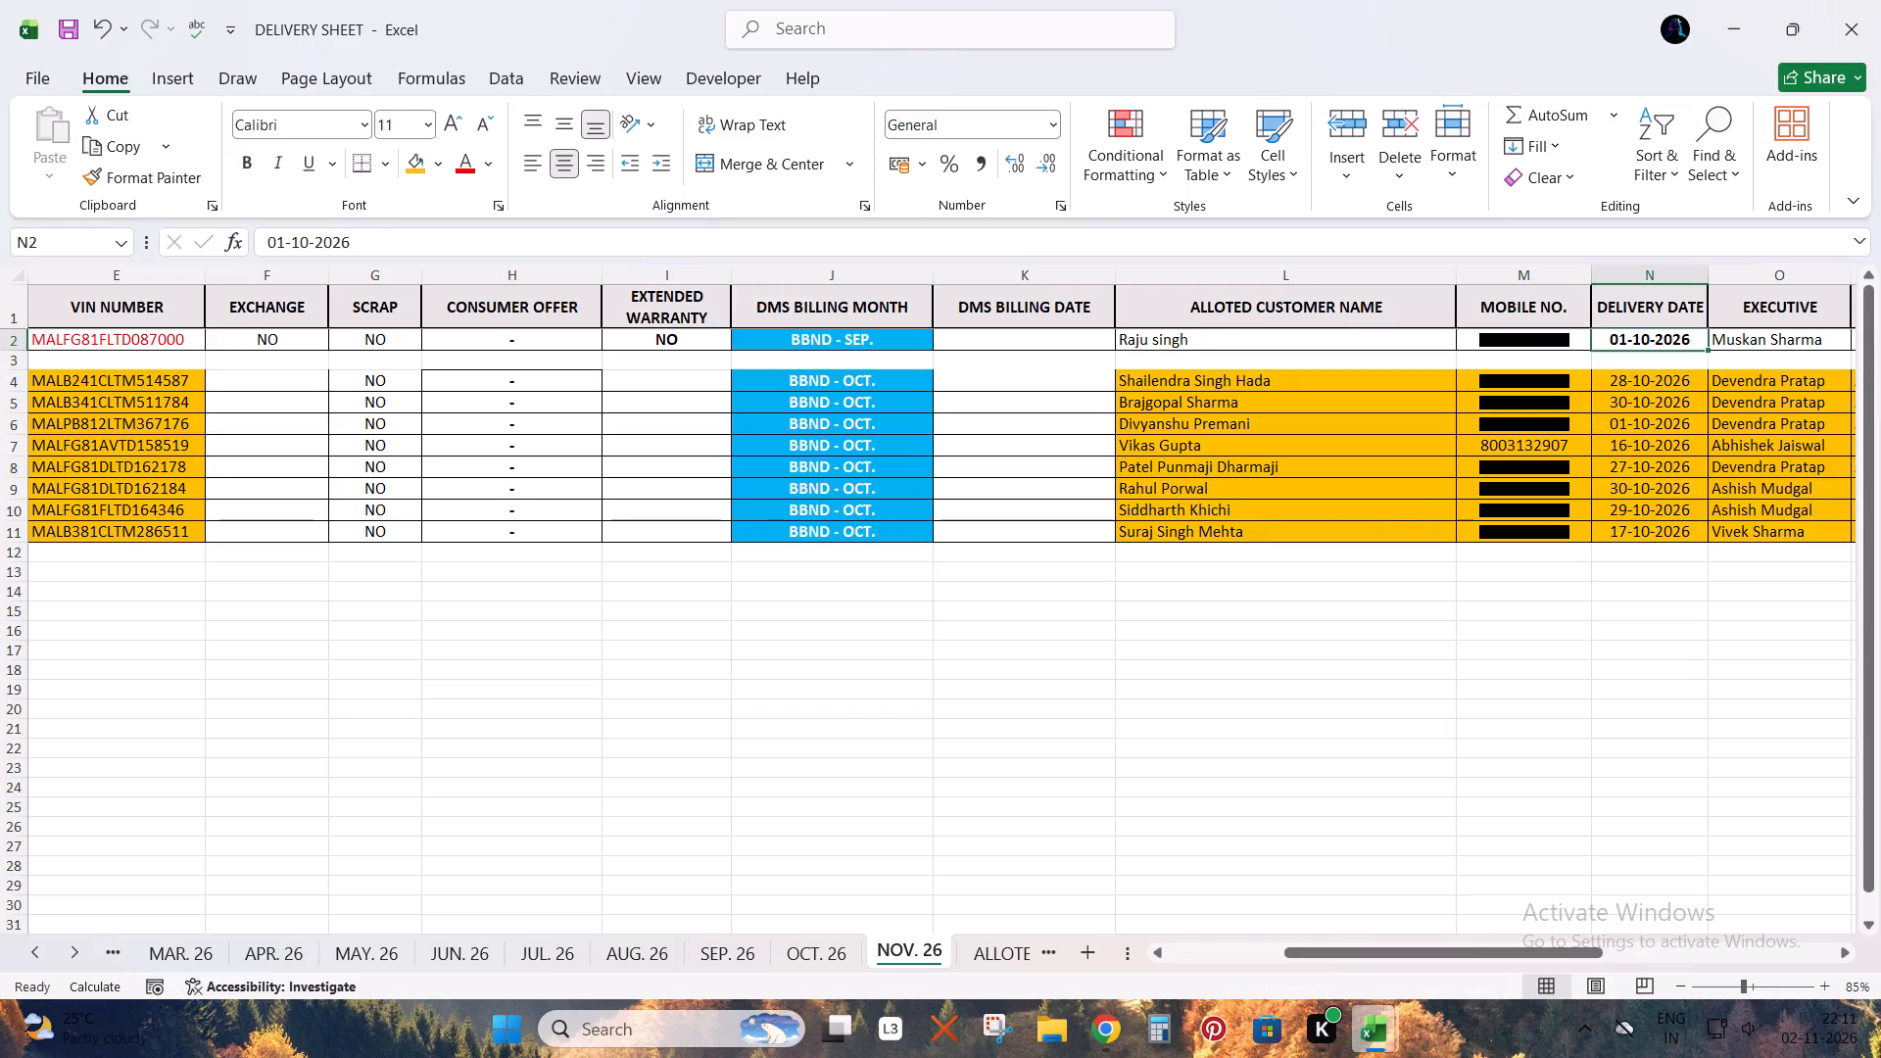
pyautogui.hotkey('ctrl', 'c')
pyautogui.press('Down')
pyautogui.press('Down')
pyautogui.hotkey('ctrl', 'v')
pyautogui.press('Escape')
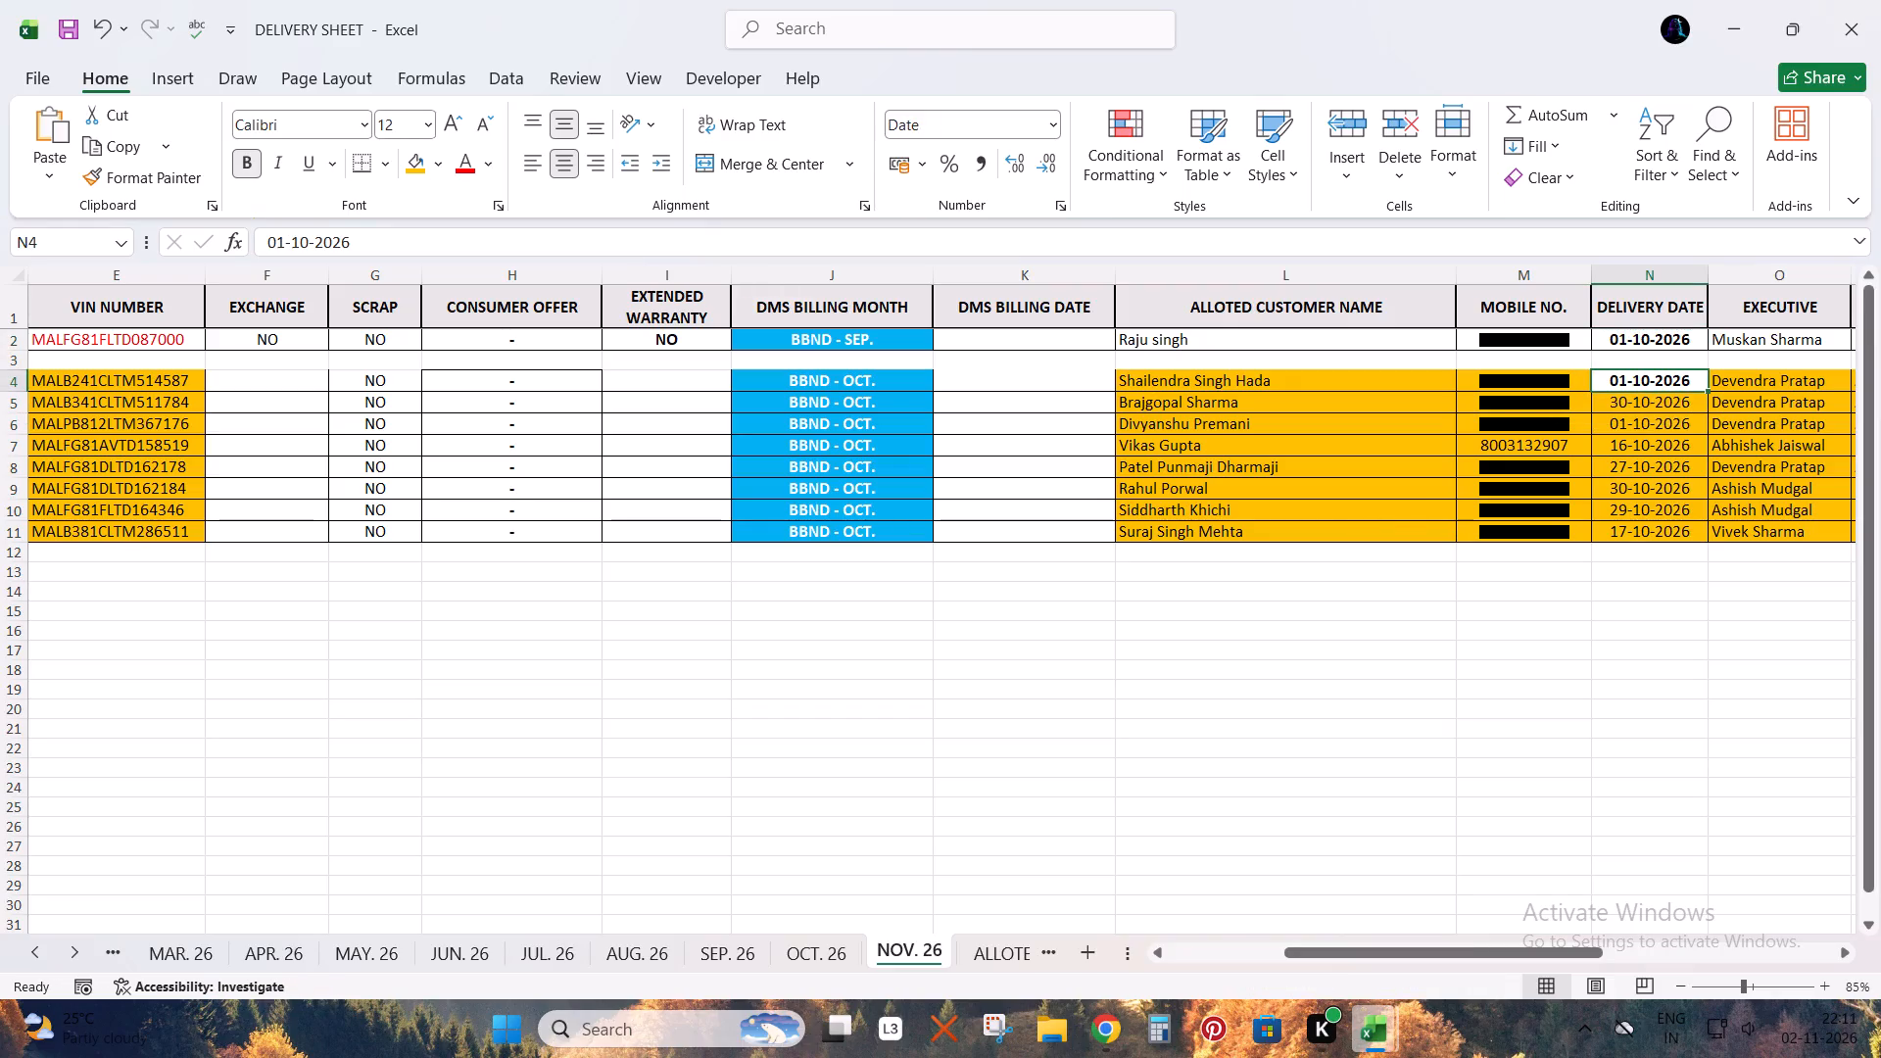
pyautogui.write('1-11')
pyautogui.press('Return')
pyautogui.hotkey('ctrl', 'c')
pyautogui.press('Up')
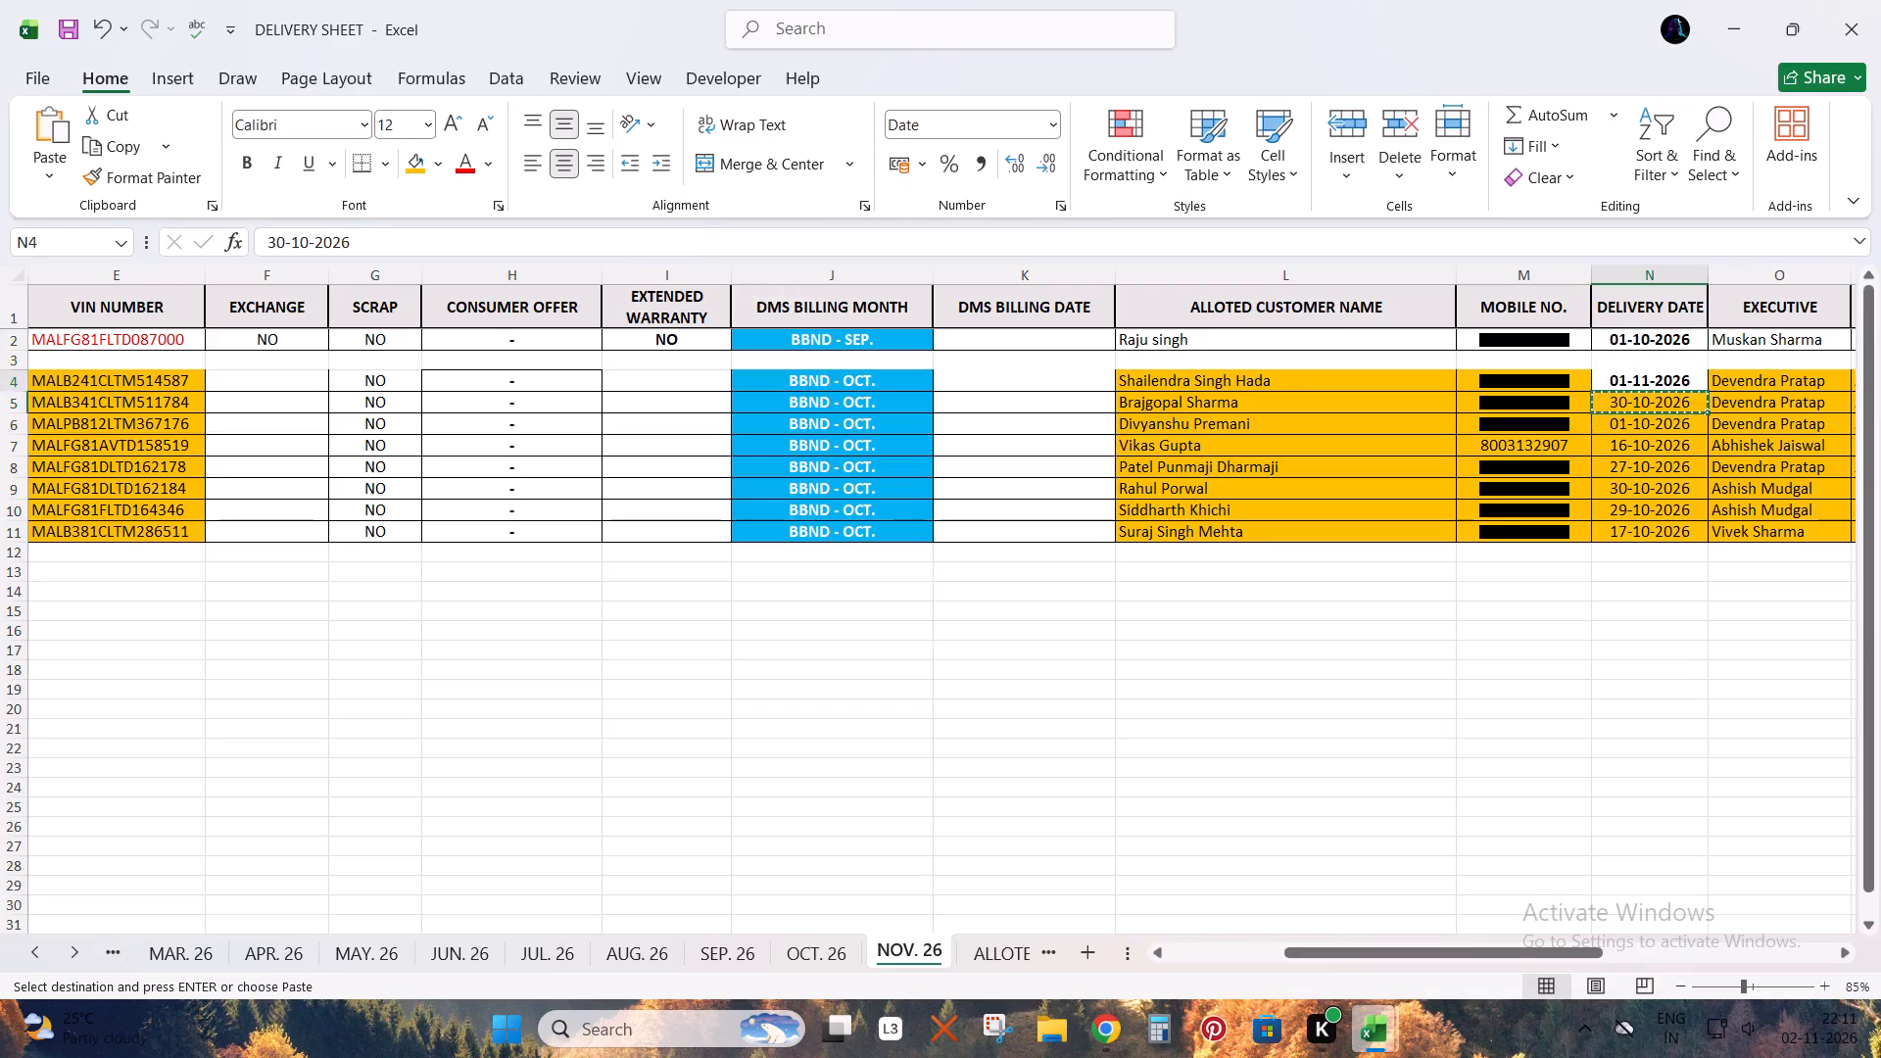
pyautogui.hotkey('shift', 'Down')
pyautogui.press('Down')
pyautogui.hotkey('ctrl', 'd')
pyautogui.press('Up')
pyautogui.hotkey('shift', 'Down')
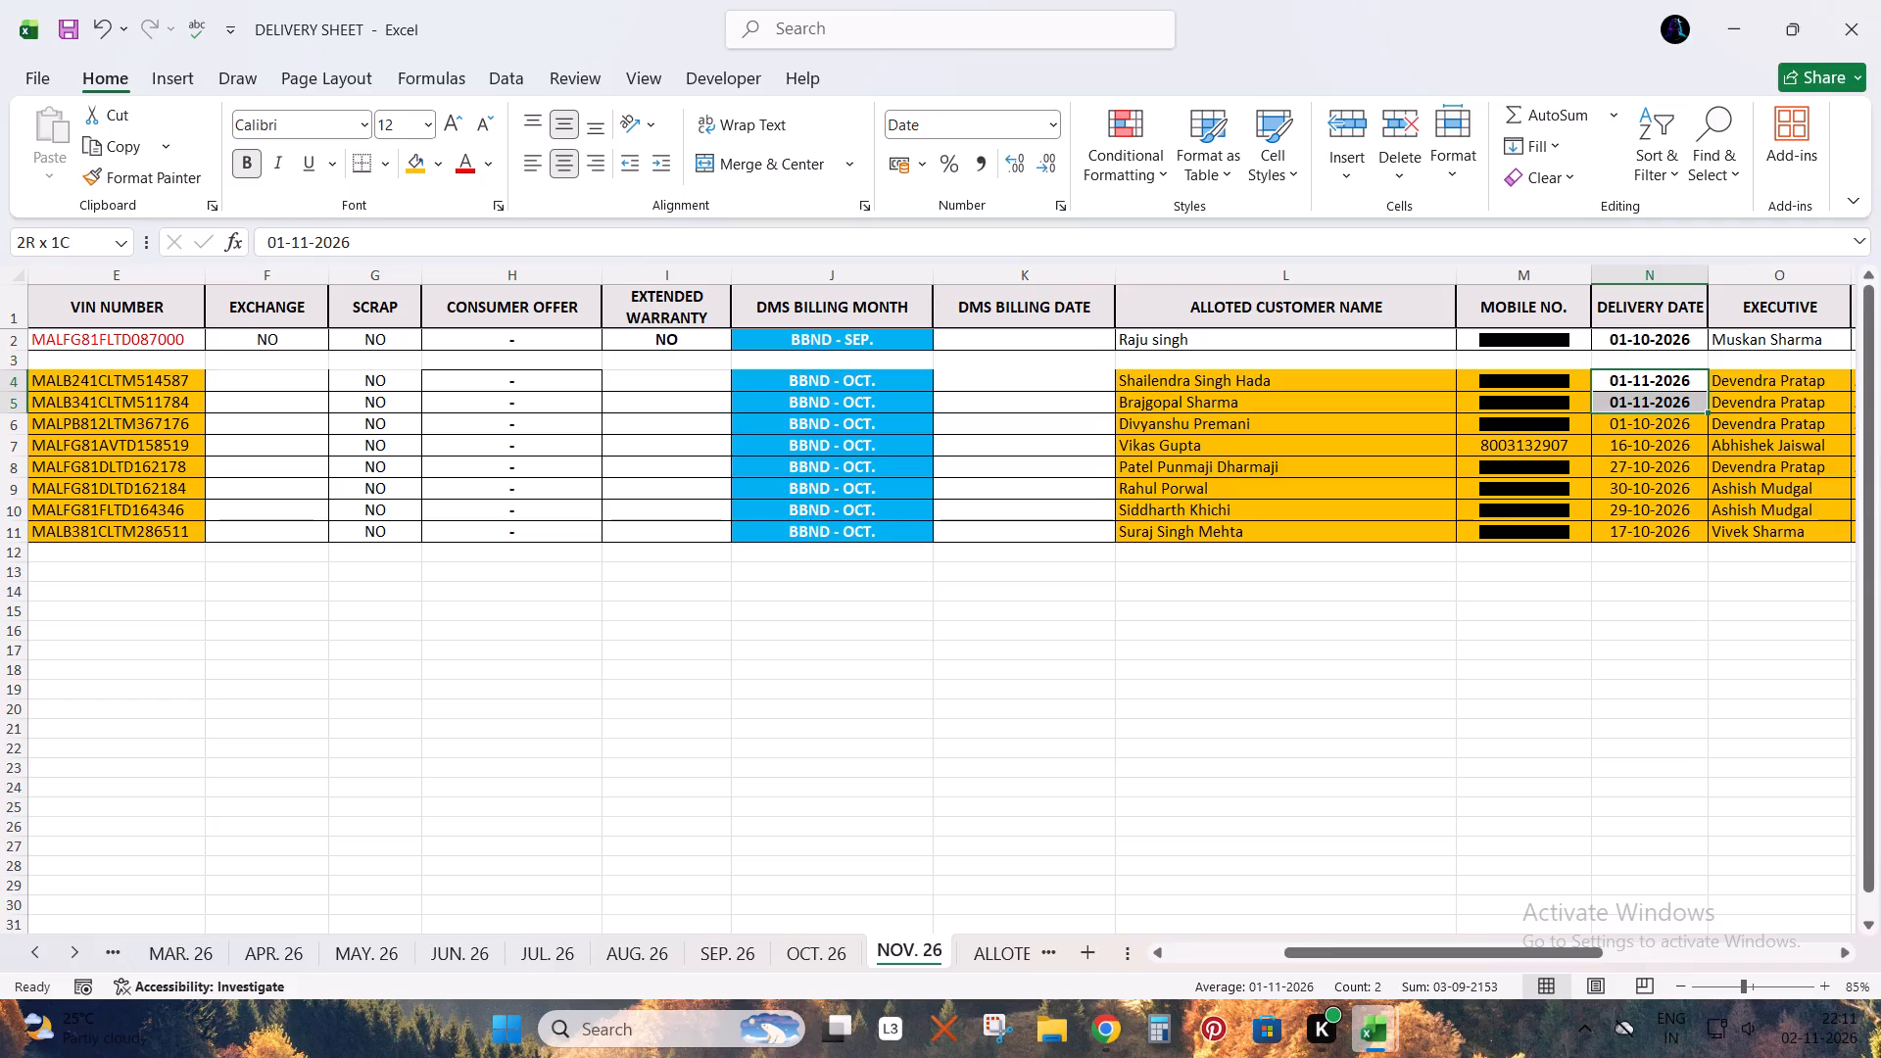
pyautogui.doubleClick(1707, 412)
# Insert blank cells from ON-ROAD (DEAL) through DIFF. AMT. for rows 4 to 11, shifting the existing dates across.
pyautogui.press('Right')
pyautogui.press('Right')
pyautogui.press('Right')
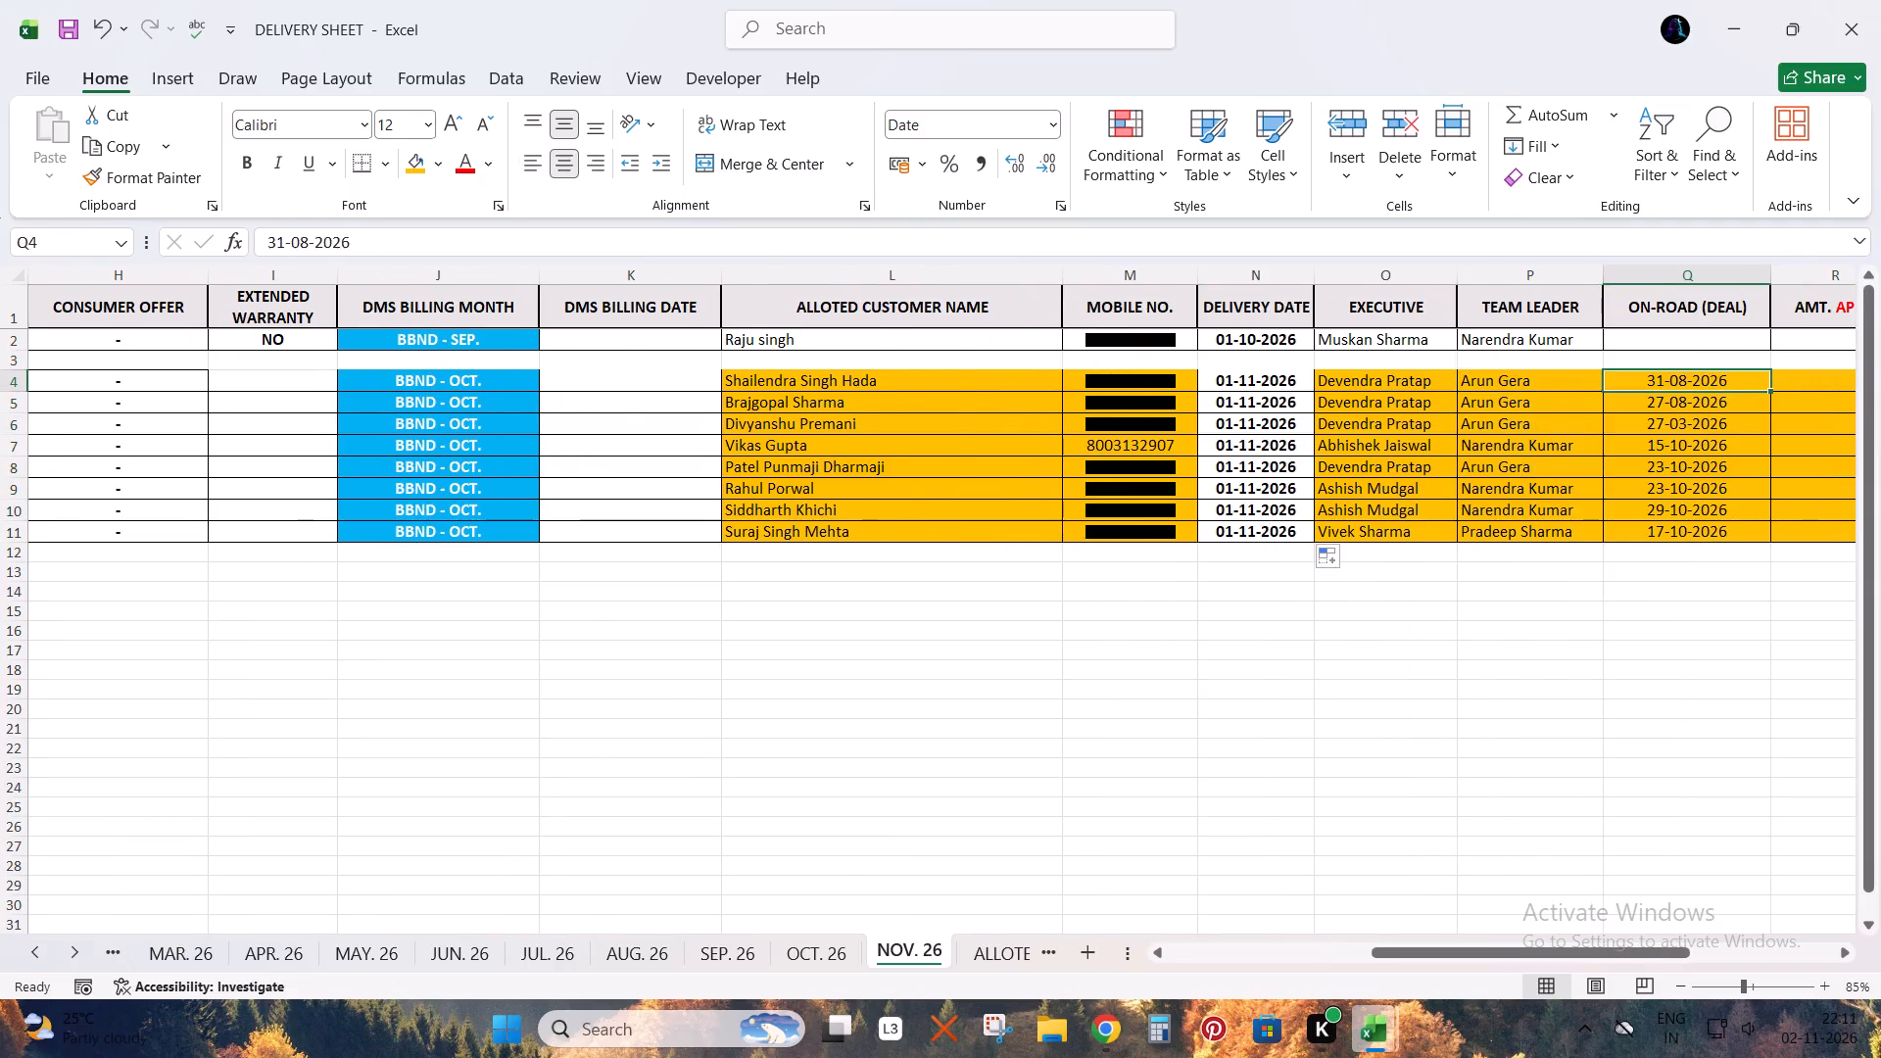
pyautogui.press('Left')
pyautogui.press('Right')
pyautogui.hotkey('shift', 'Right')
pyautogui.hotkey('shift', 'Right')
pyautogui.hotkey('shift', 'Right')
pyautogui.hotkey('ctrl', 'shift', 'Down')
pyautogui.hotkey('ctrl', '+')
pyautogui.press('Return')
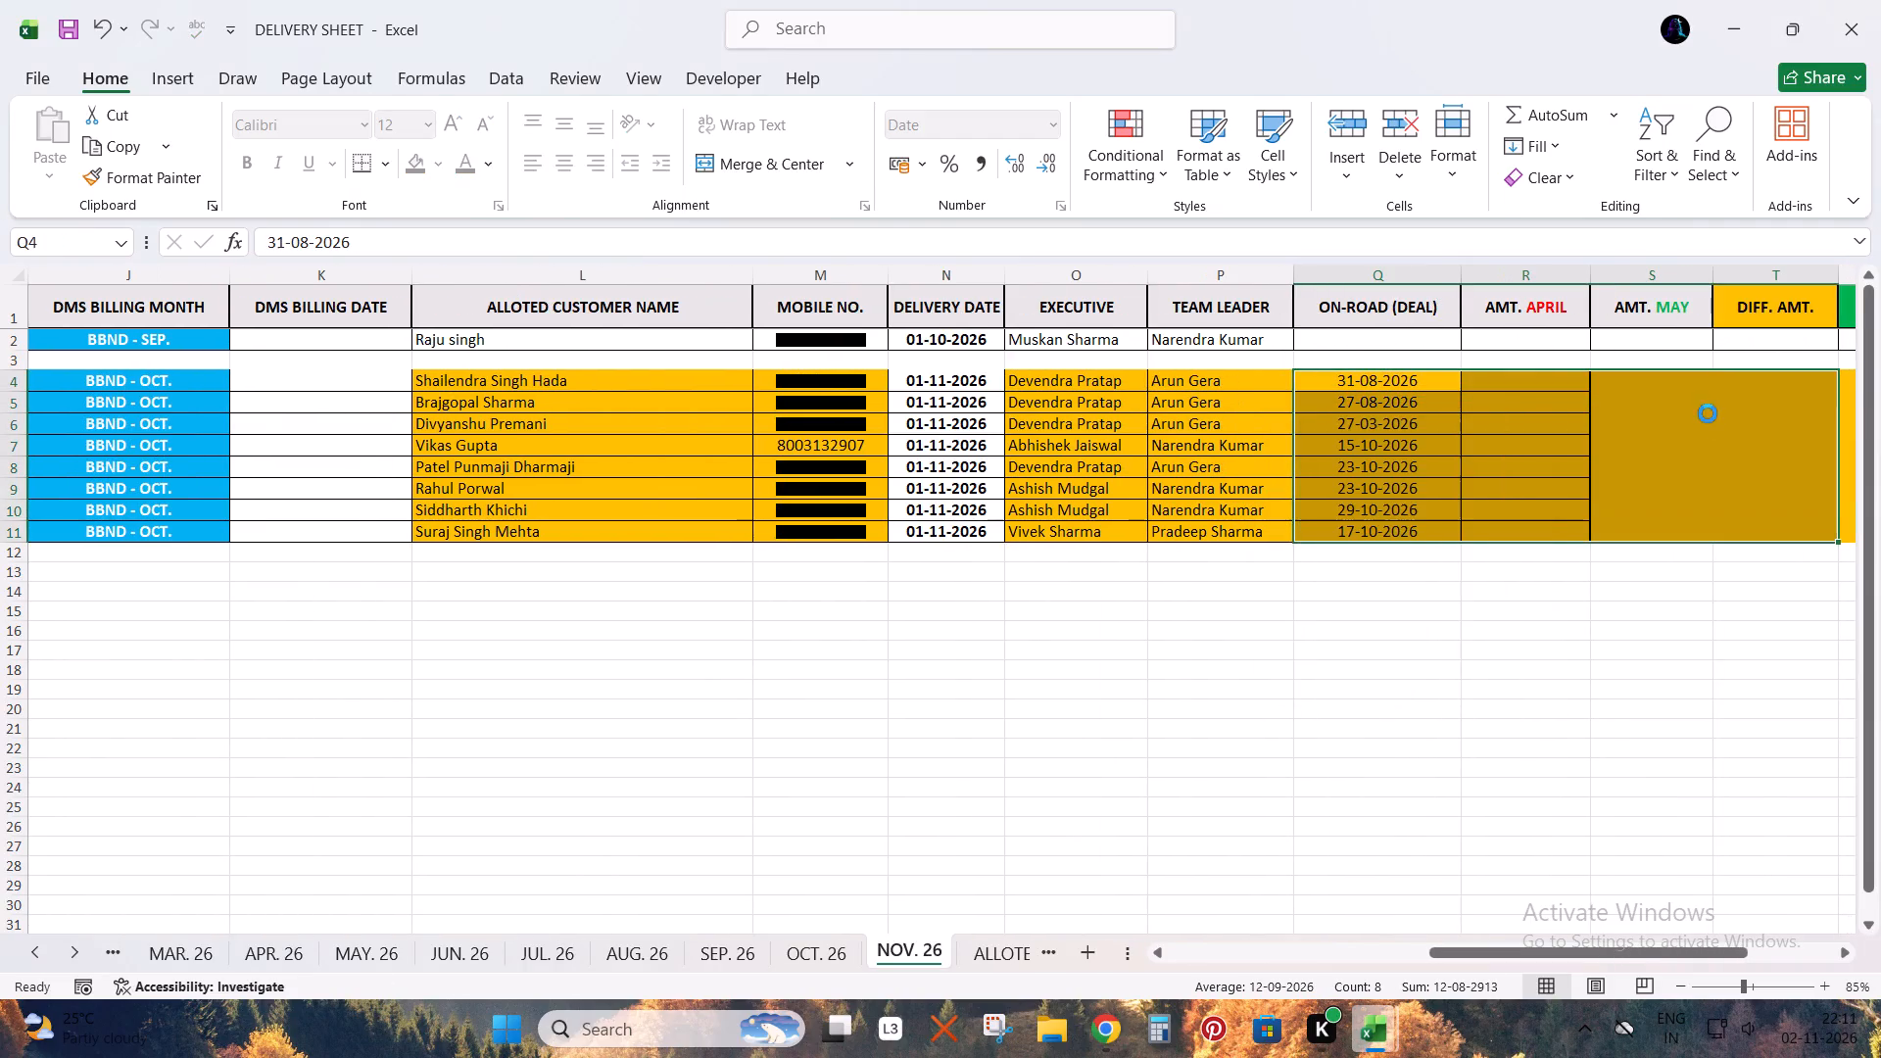
# Clear the dates from the BUSINESS MONTH cells in rows 4 to 11.
pyautogui.hotkey('ctrl', 'Right')
pyautogui.hotkey('ctrl', 'shift', 'Down')
pyautogui.press('Delete')
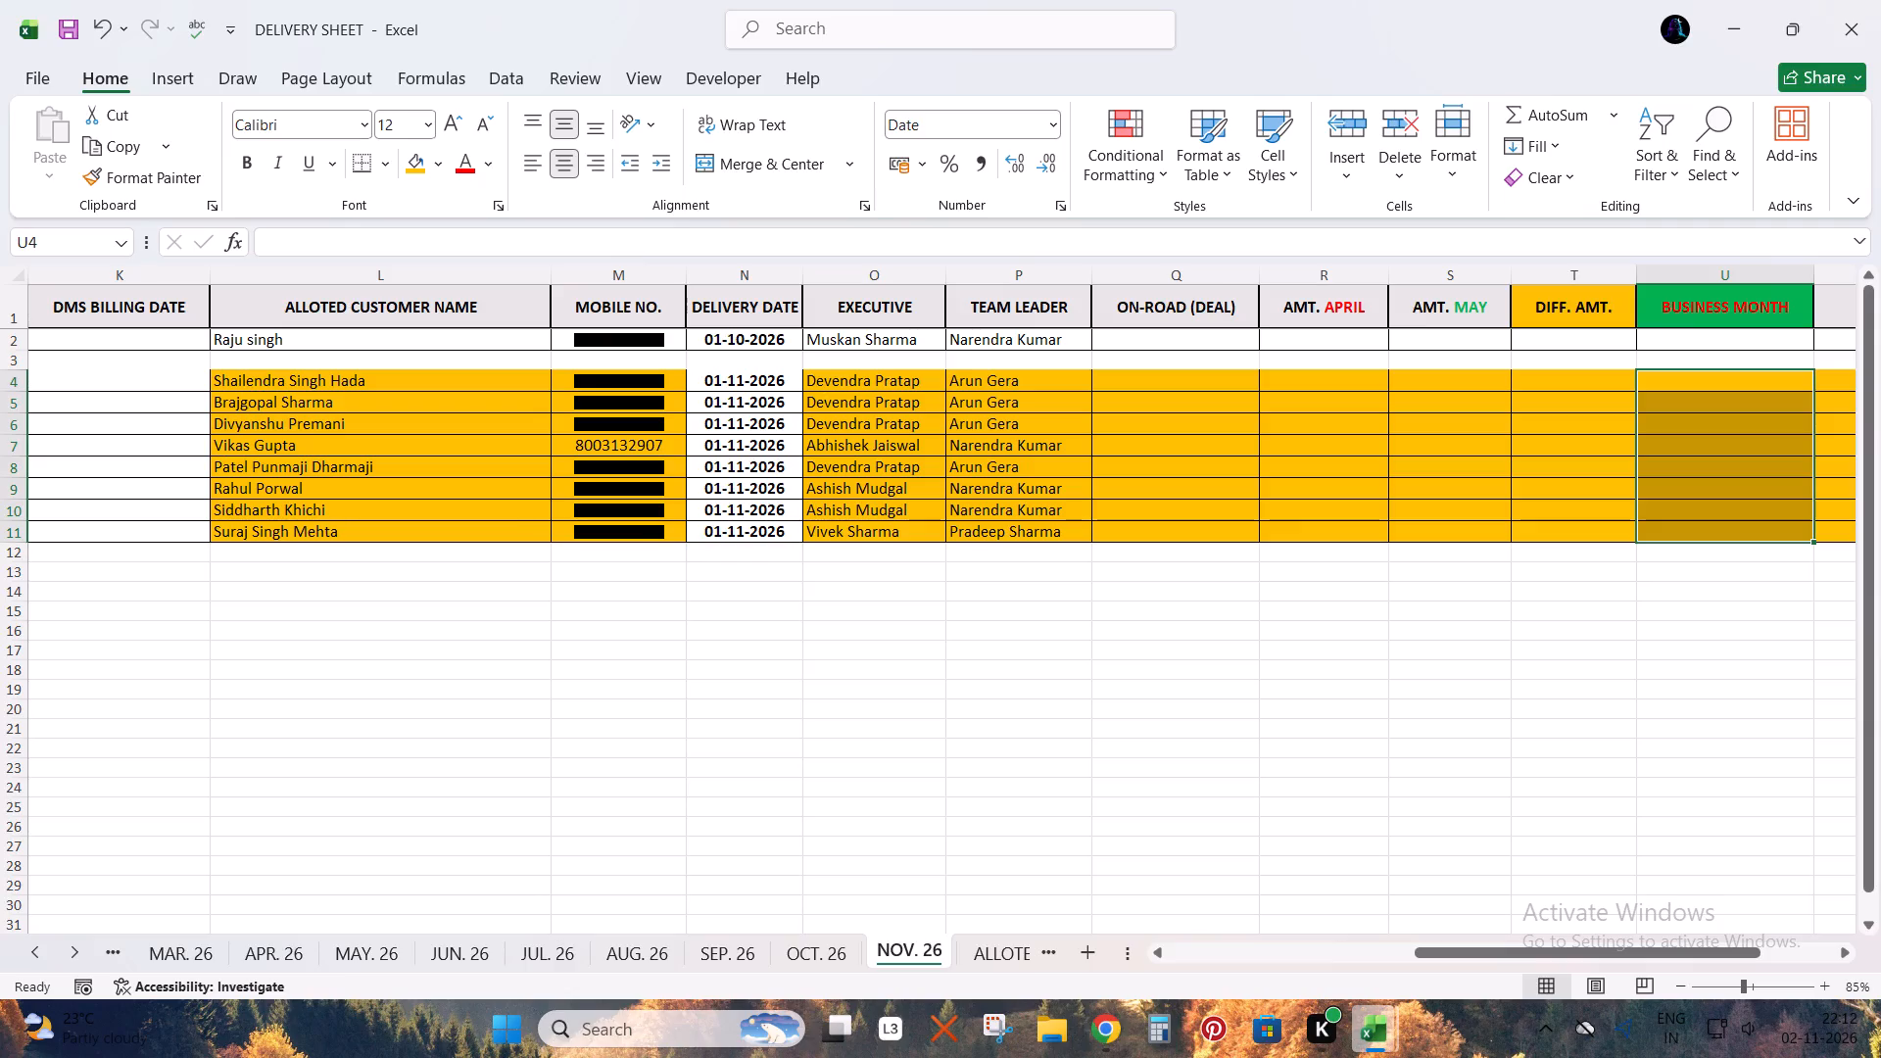
pyautogui.press('Right')
pyautogui.hotkey('ctrl', 'f')
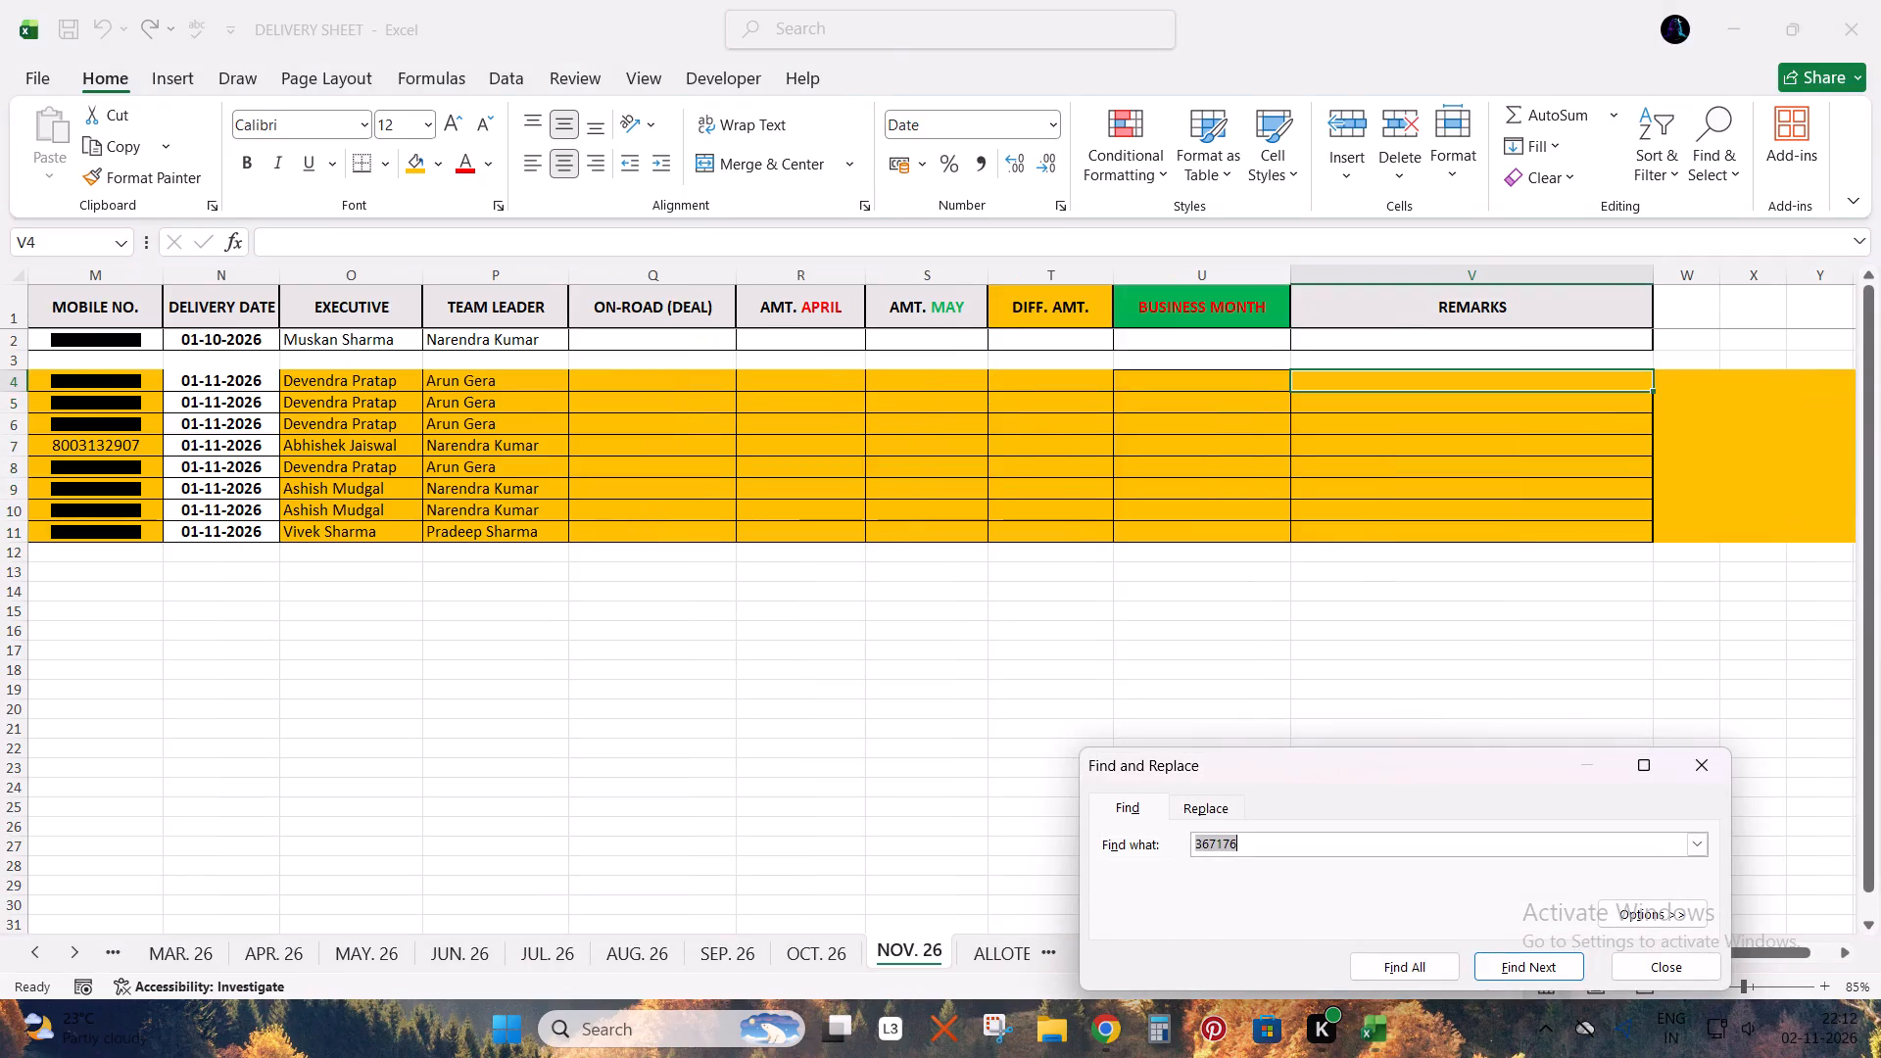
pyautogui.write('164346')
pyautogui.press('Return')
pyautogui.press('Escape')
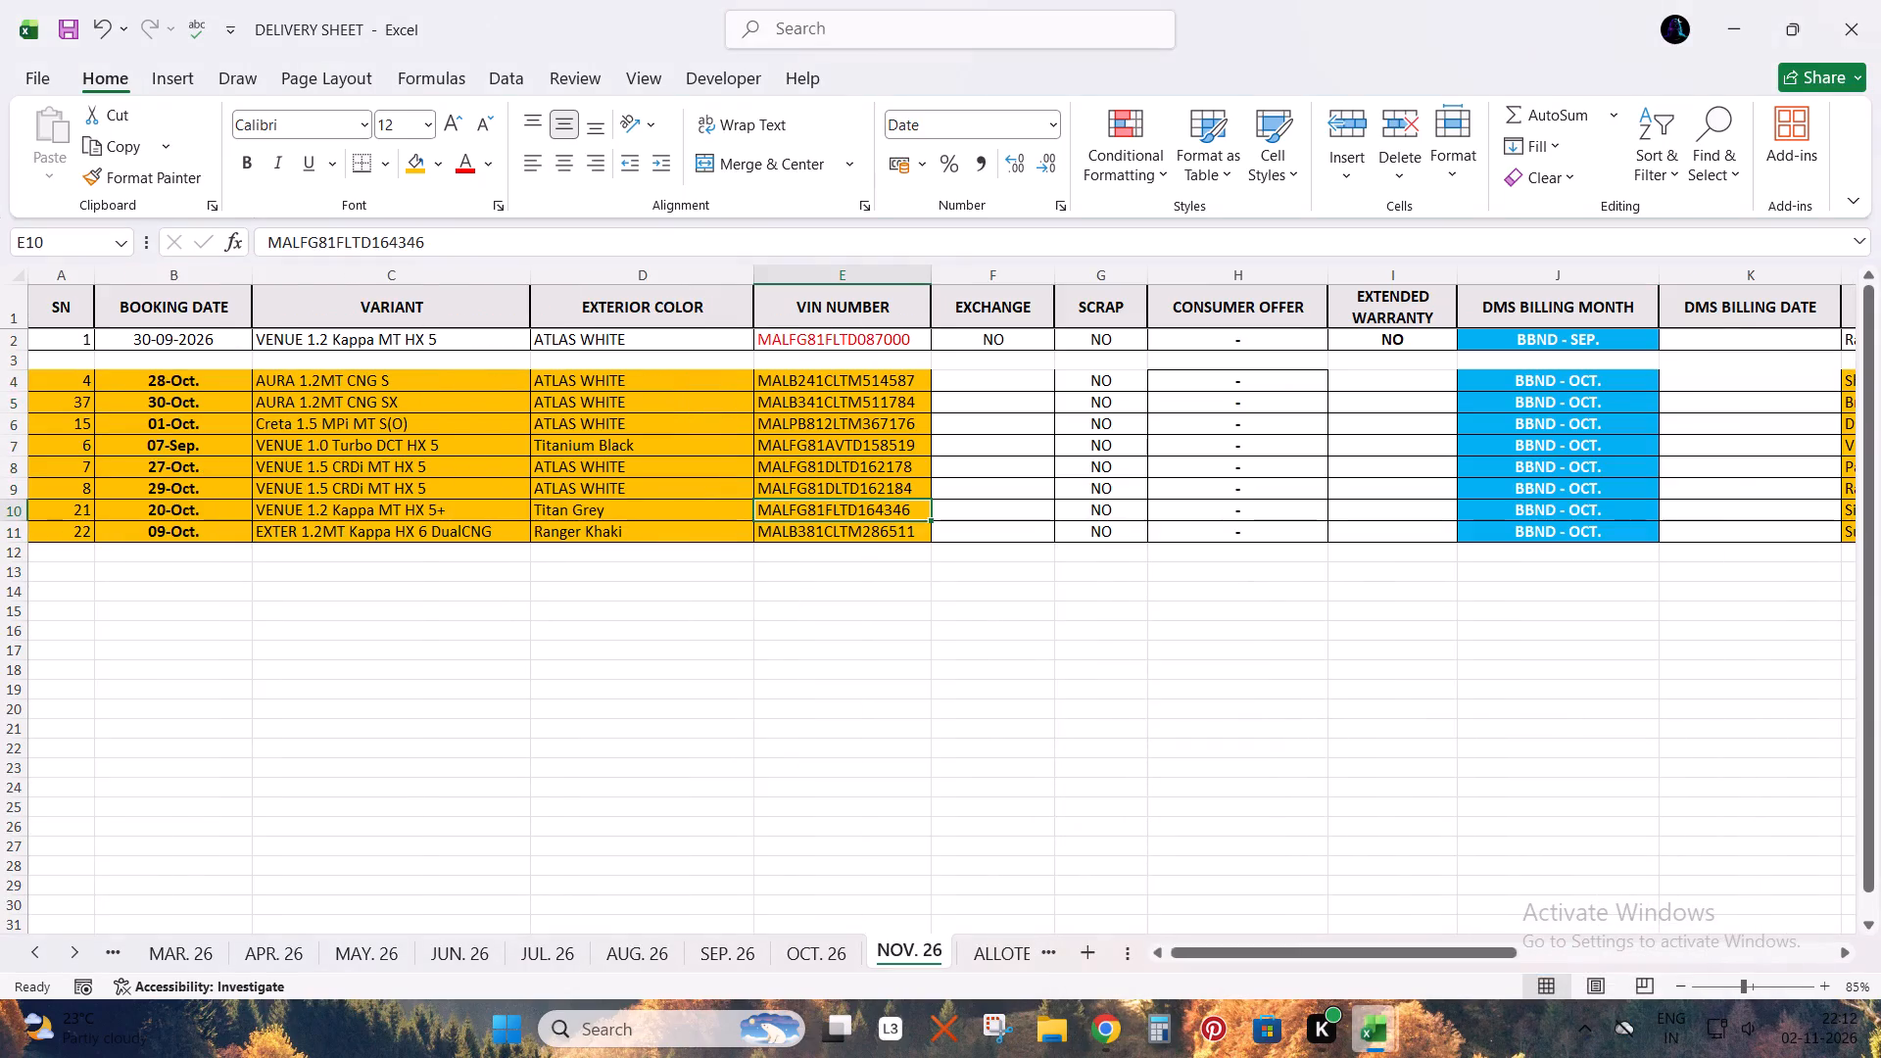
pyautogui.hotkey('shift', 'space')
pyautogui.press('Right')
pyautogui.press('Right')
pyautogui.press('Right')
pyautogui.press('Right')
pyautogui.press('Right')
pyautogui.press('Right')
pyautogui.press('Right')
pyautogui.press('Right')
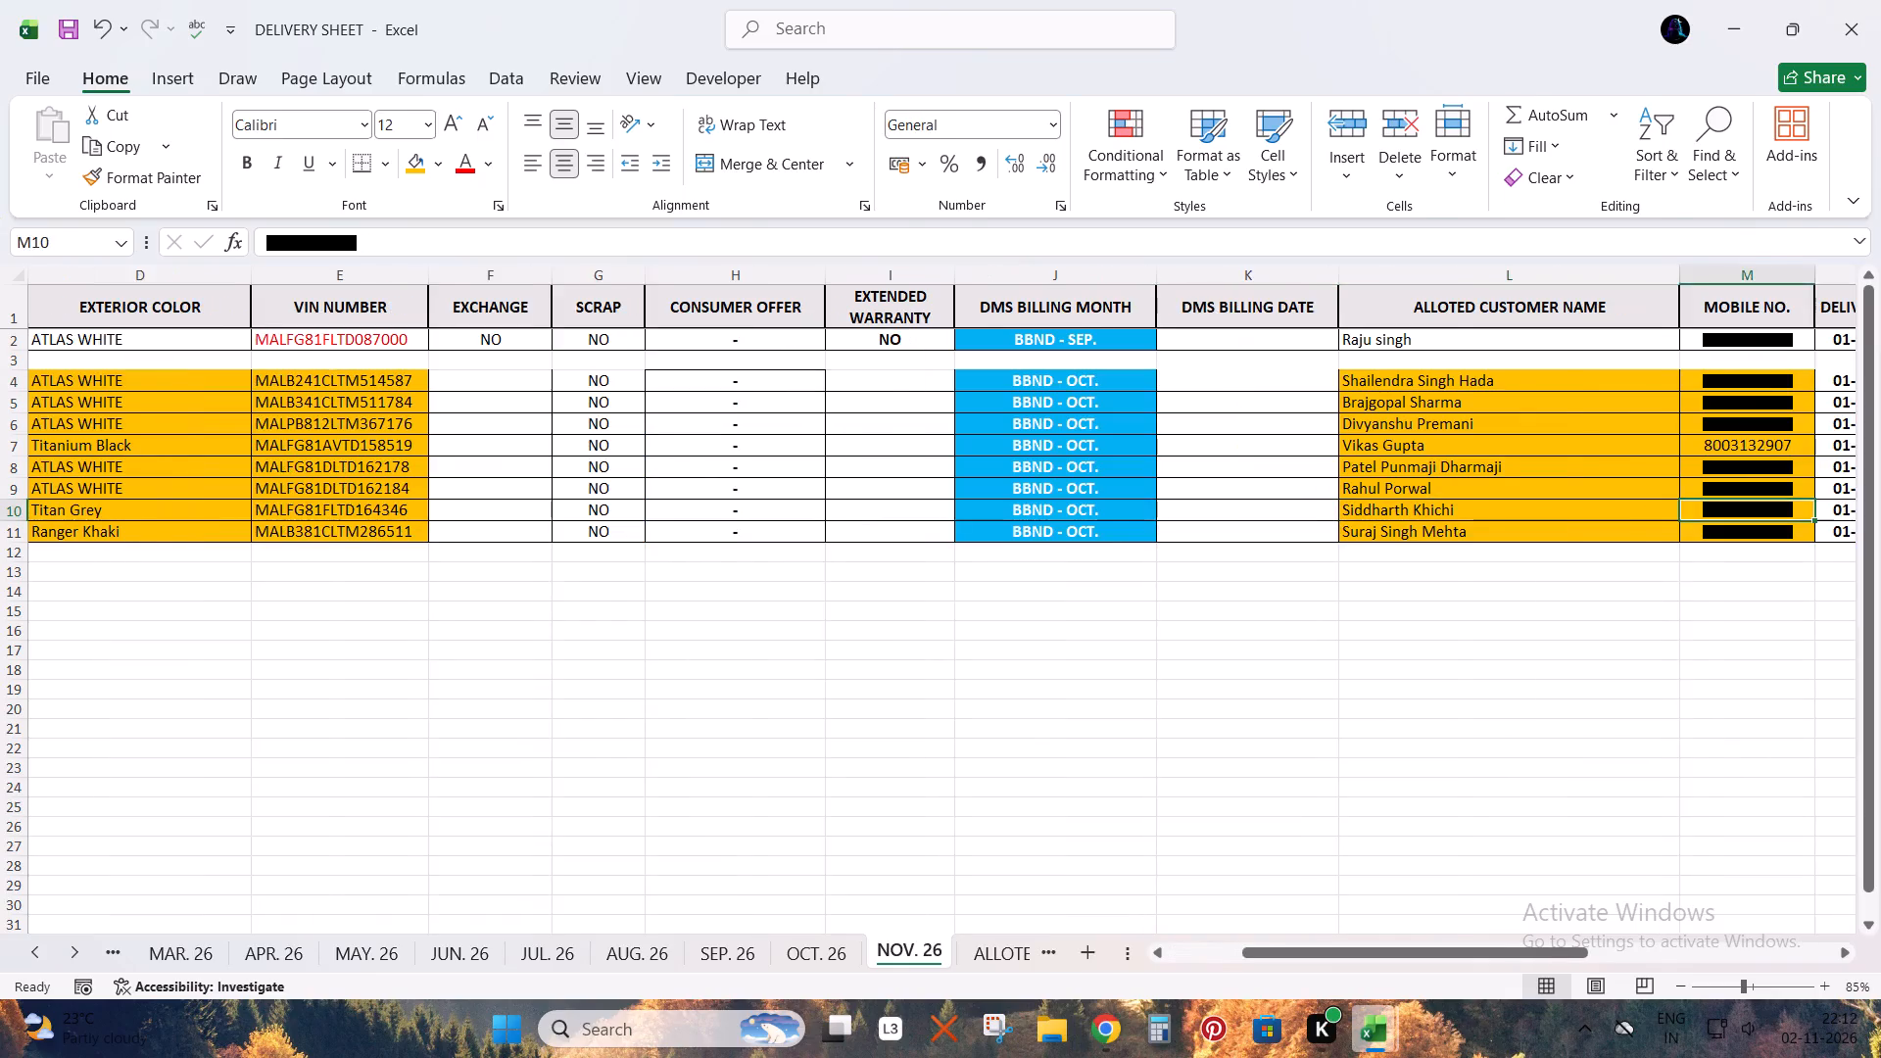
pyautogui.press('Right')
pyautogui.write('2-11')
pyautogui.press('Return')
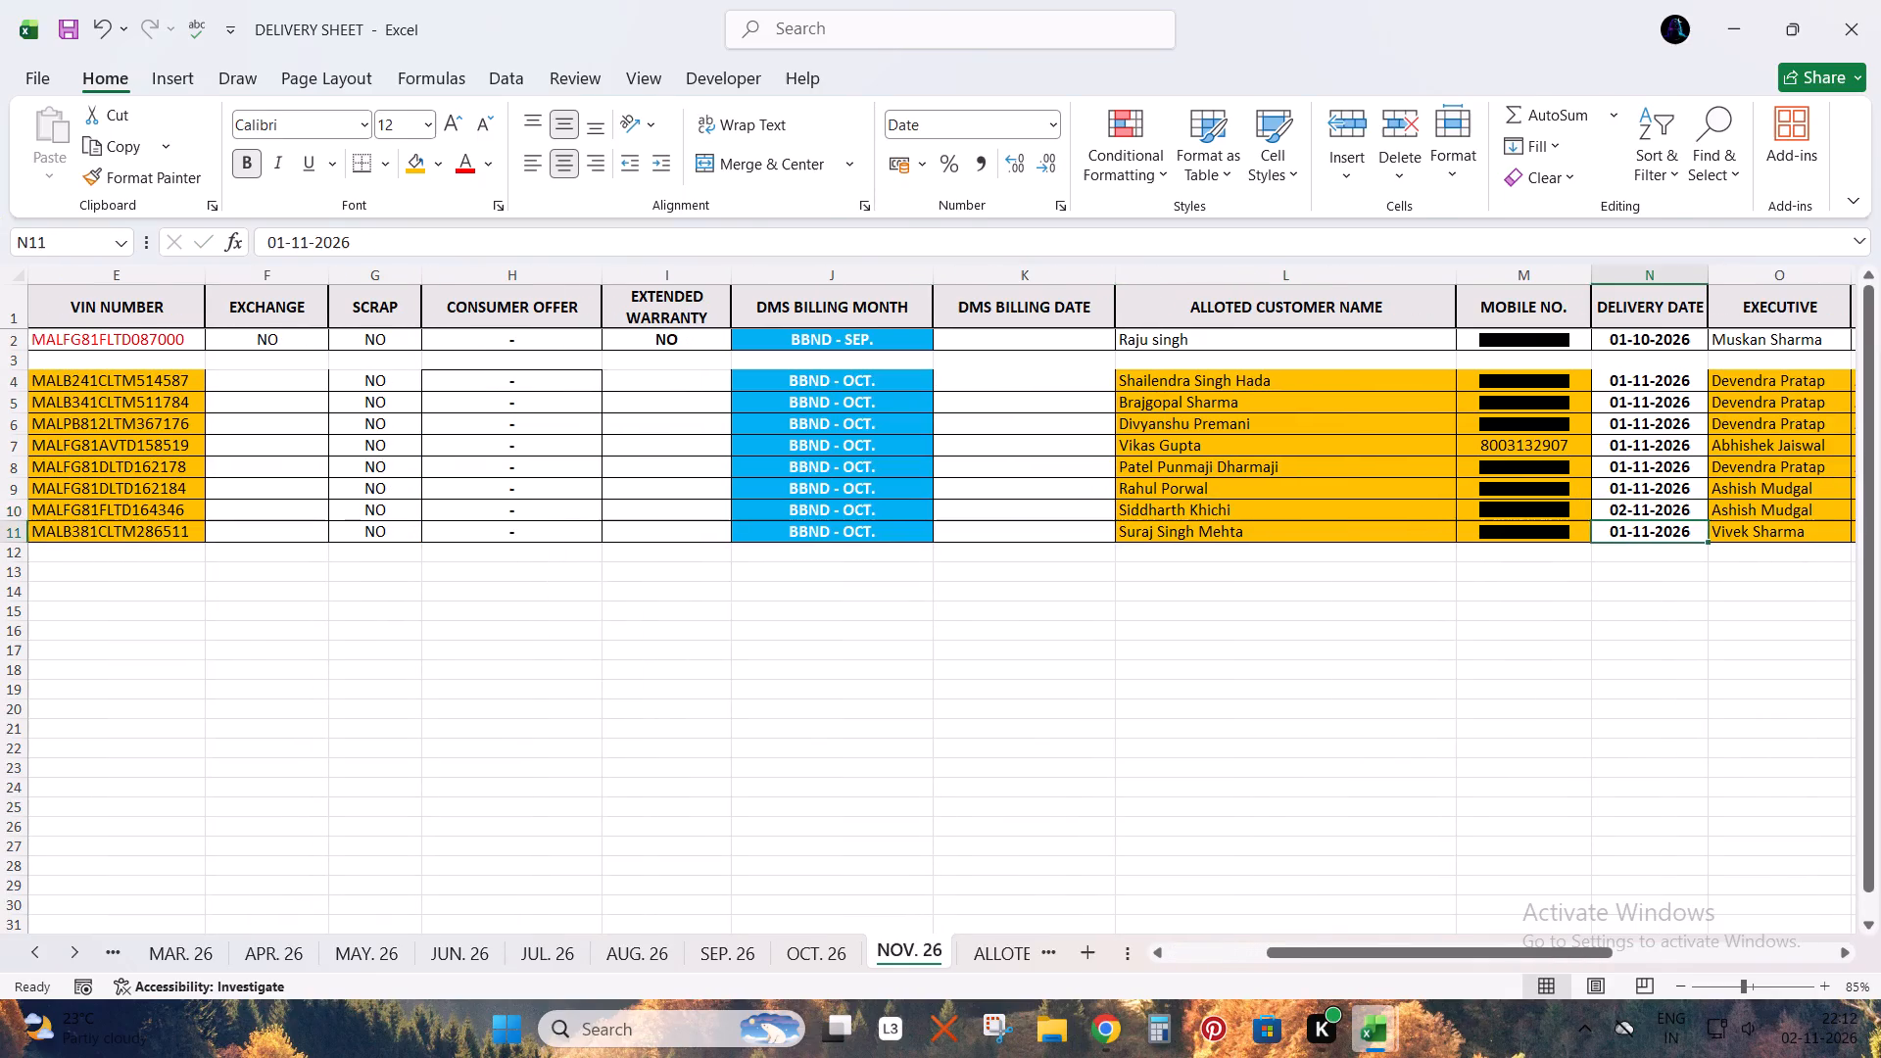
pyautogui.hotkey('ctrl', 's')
# Find the vehicle with VIN ending 367176 and set its DELIVERY DATE to 02-11-2026.
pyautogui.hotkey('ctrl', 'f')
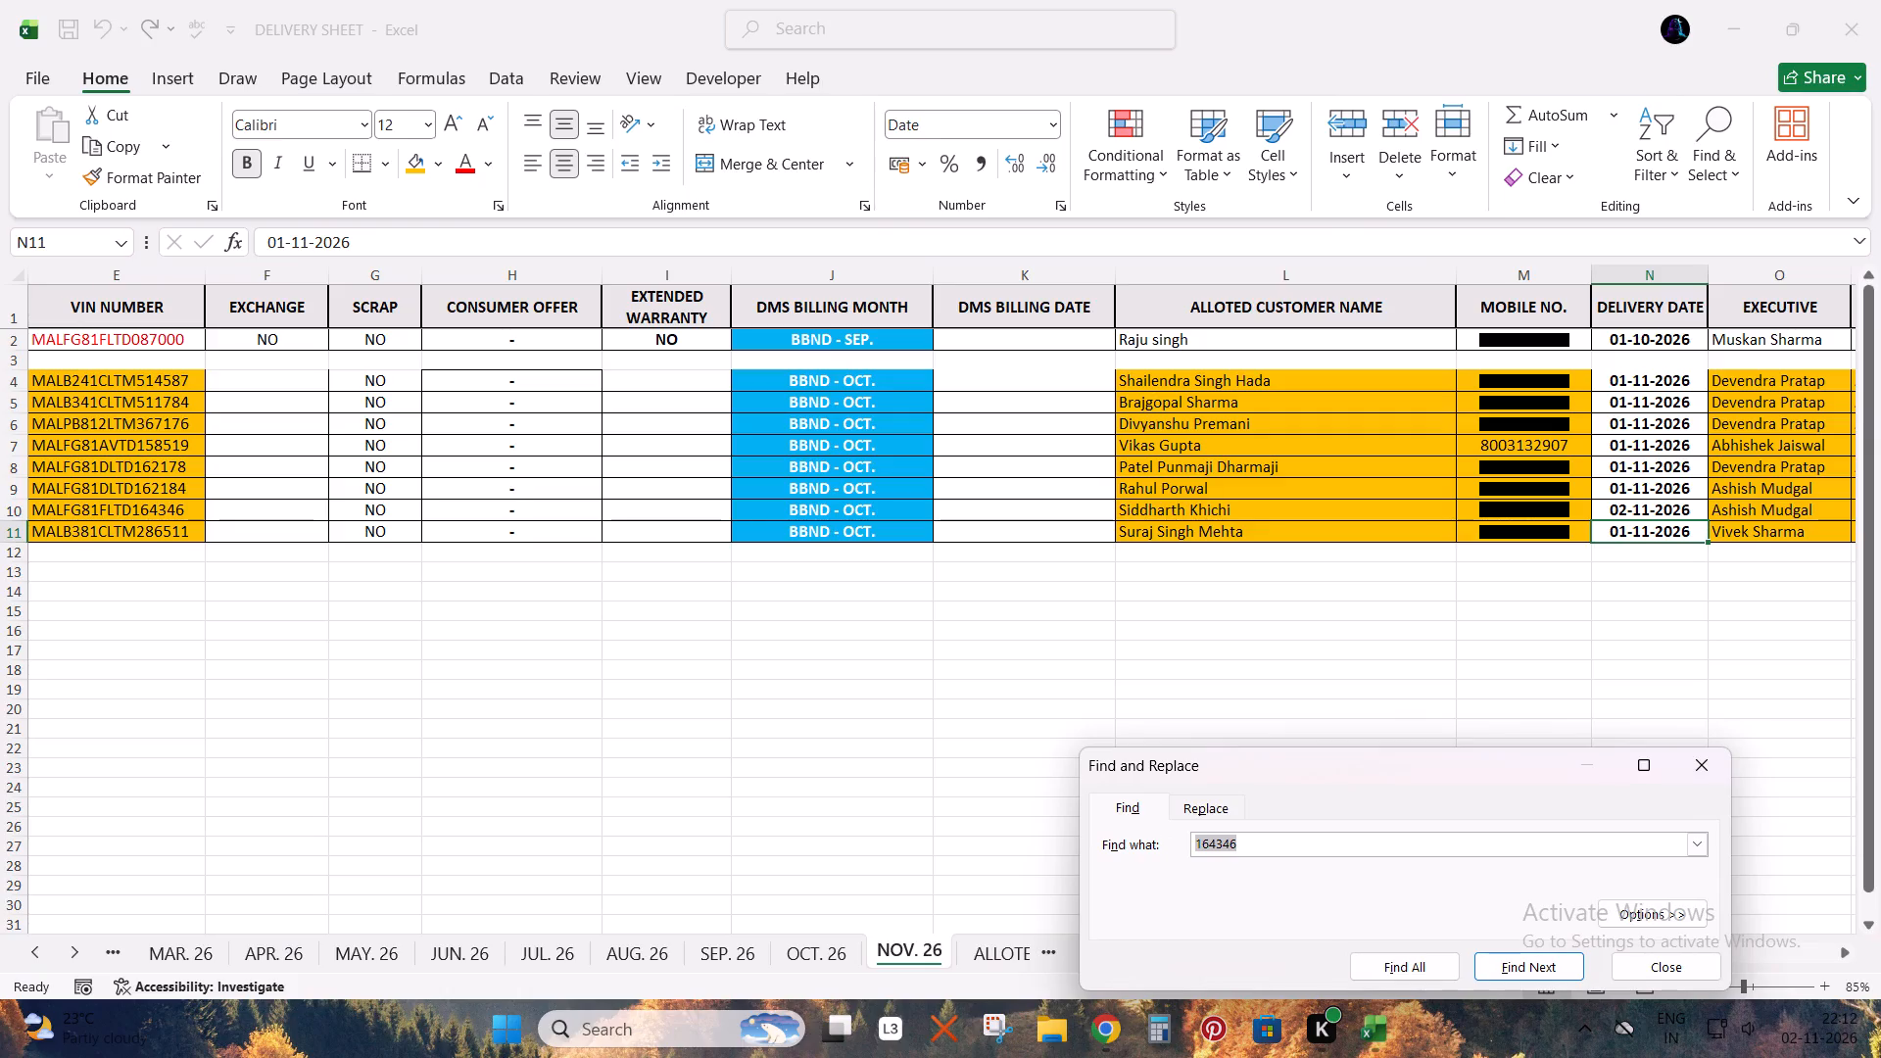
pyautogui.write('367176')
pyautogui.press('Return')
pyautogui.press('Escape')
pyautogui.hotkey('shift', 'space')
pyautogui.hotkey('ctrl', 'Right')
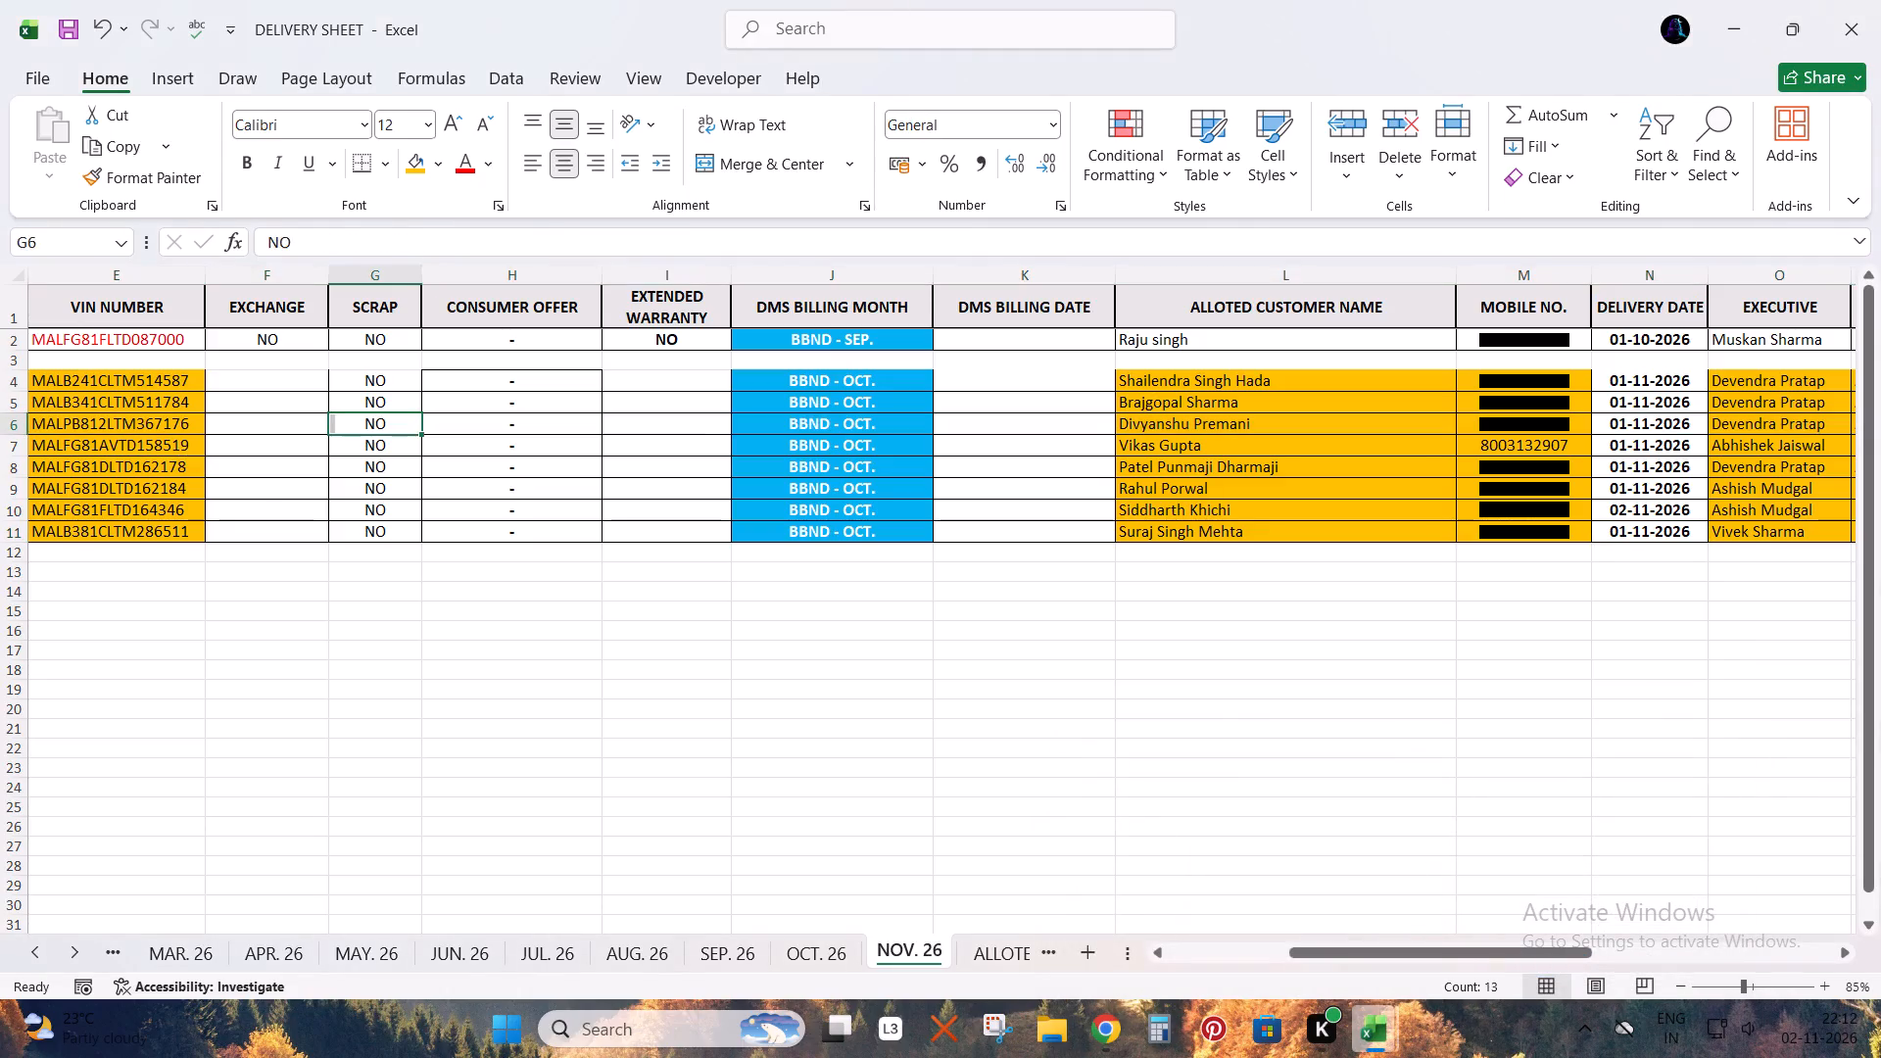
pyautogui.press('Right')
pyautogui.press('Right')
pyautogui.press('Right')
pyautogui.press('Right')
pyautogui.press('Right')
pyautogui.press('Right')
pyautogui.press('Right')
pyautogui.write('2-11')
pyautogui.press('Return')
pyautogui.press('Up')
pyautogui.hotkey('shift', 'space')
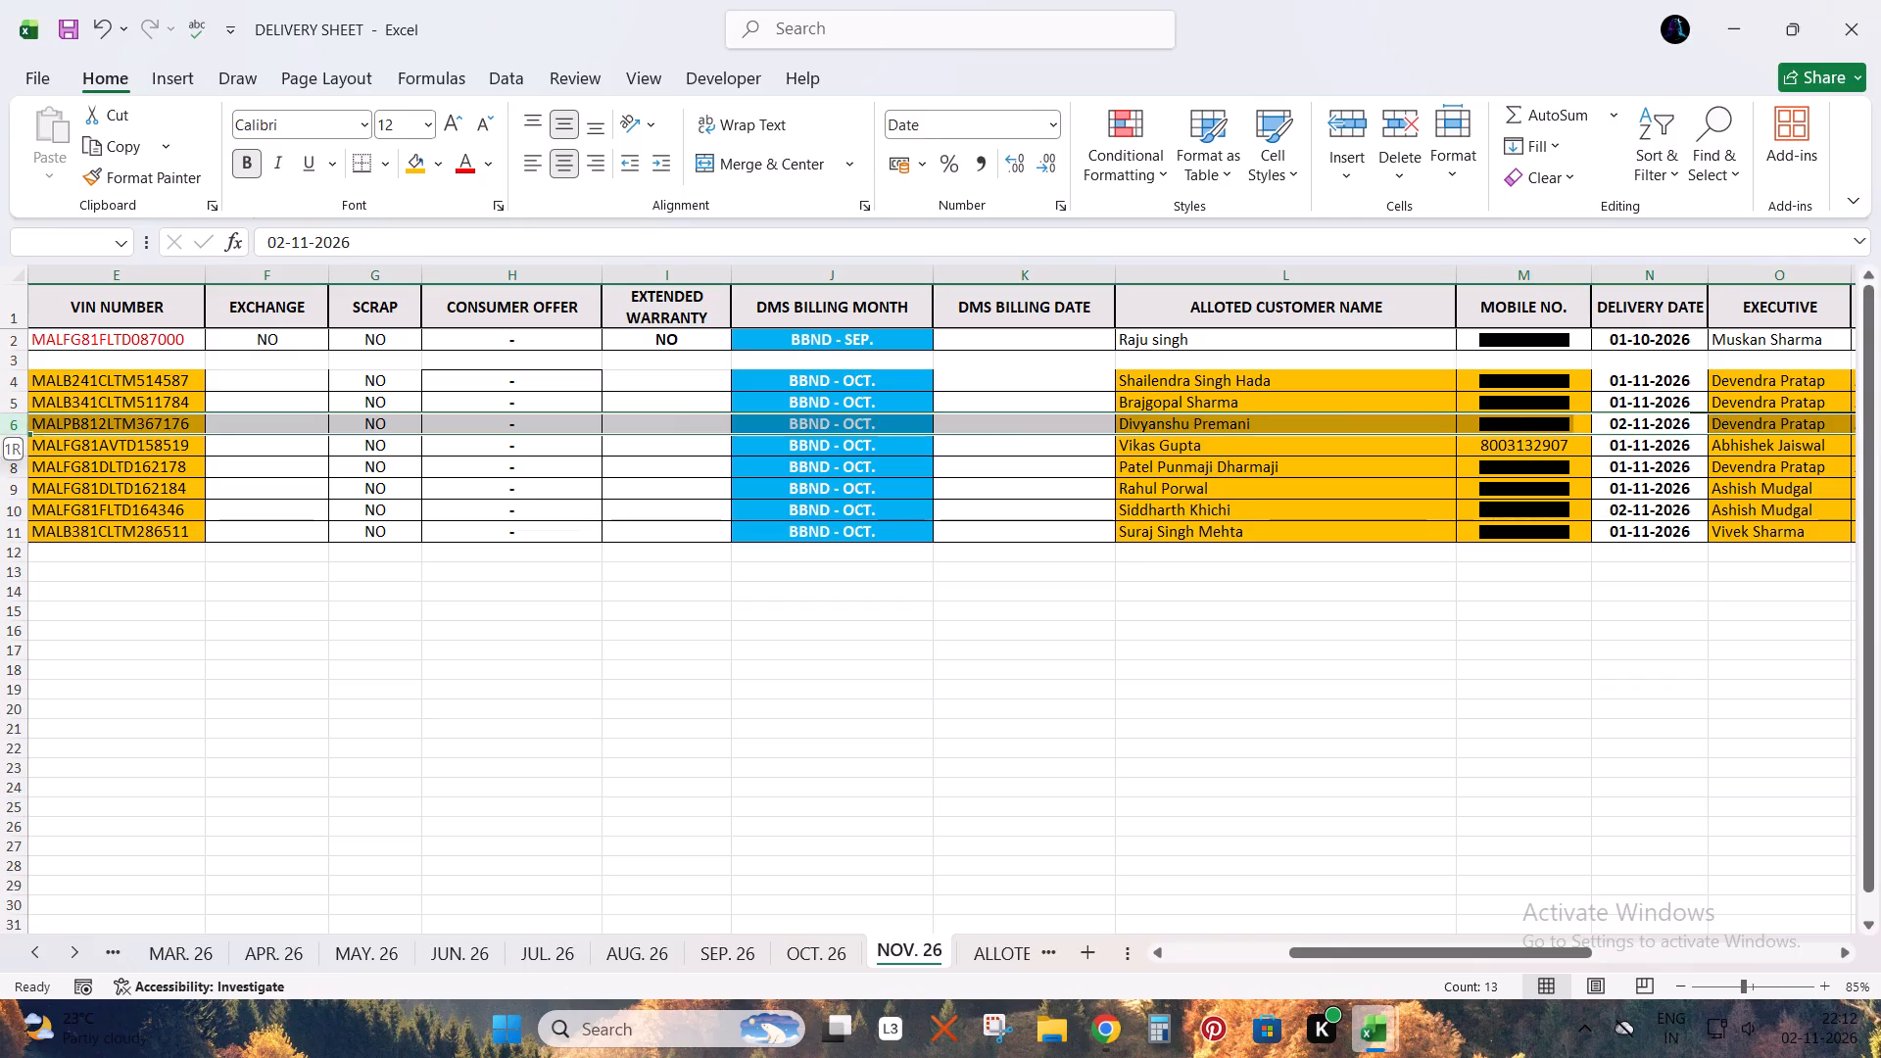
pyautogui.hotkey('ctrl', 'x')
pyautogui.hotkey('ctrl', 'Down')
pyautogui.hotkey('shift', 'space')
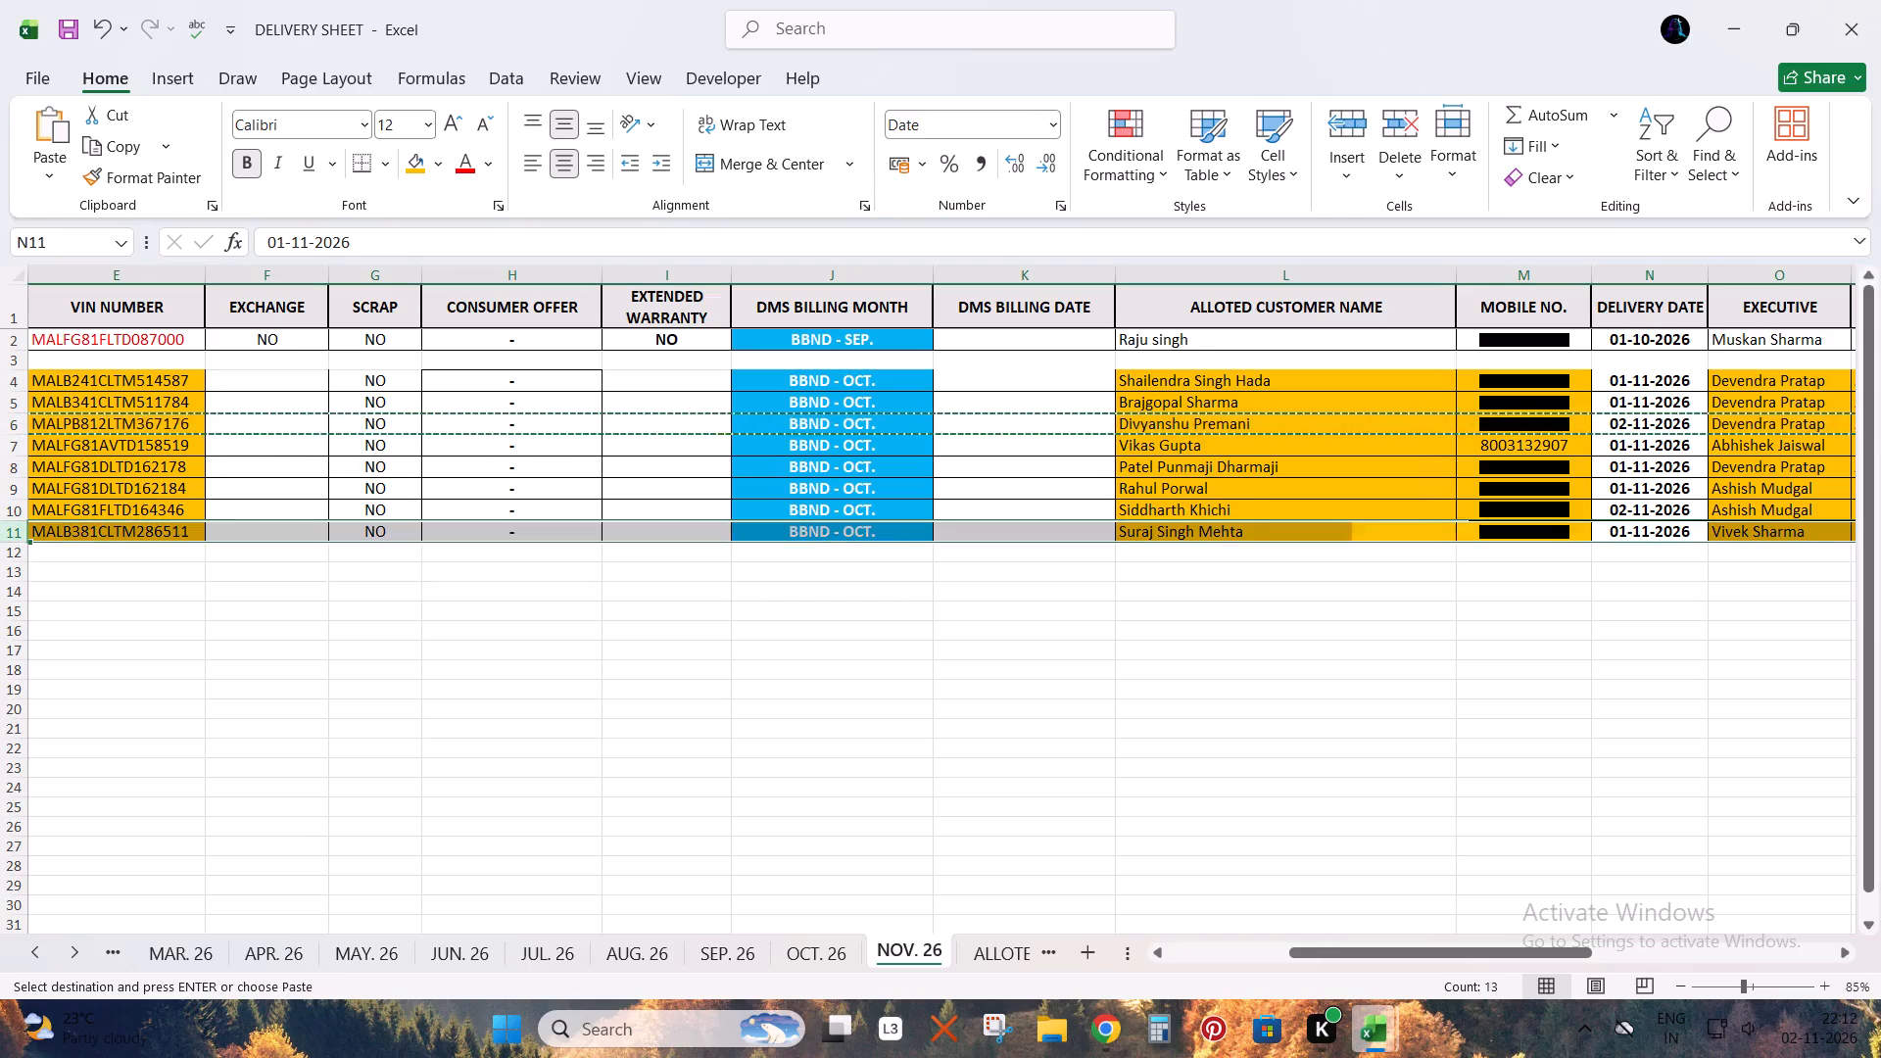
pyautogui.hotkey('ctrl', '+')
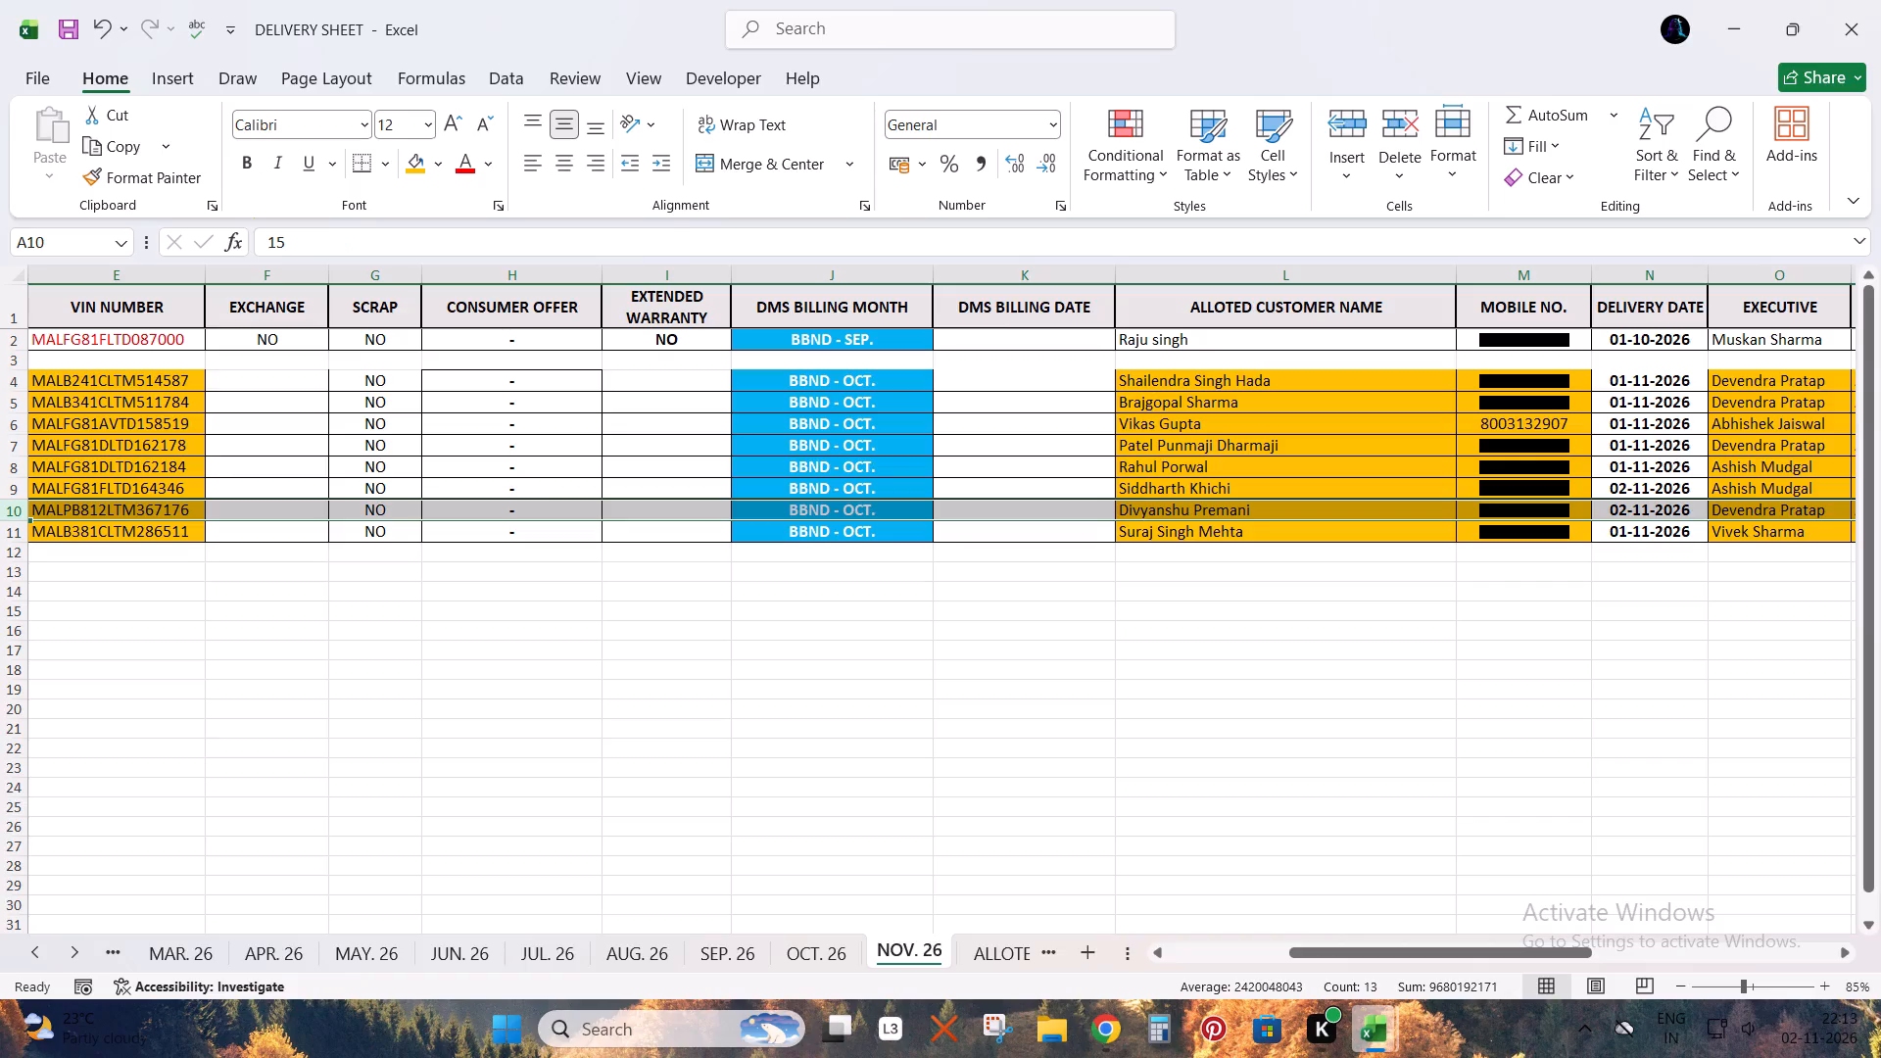
# Move the EXTER 1.2MT Kappa HX 6 DualCNG row from row 11 up above the vehicles dated 02-11-2026.
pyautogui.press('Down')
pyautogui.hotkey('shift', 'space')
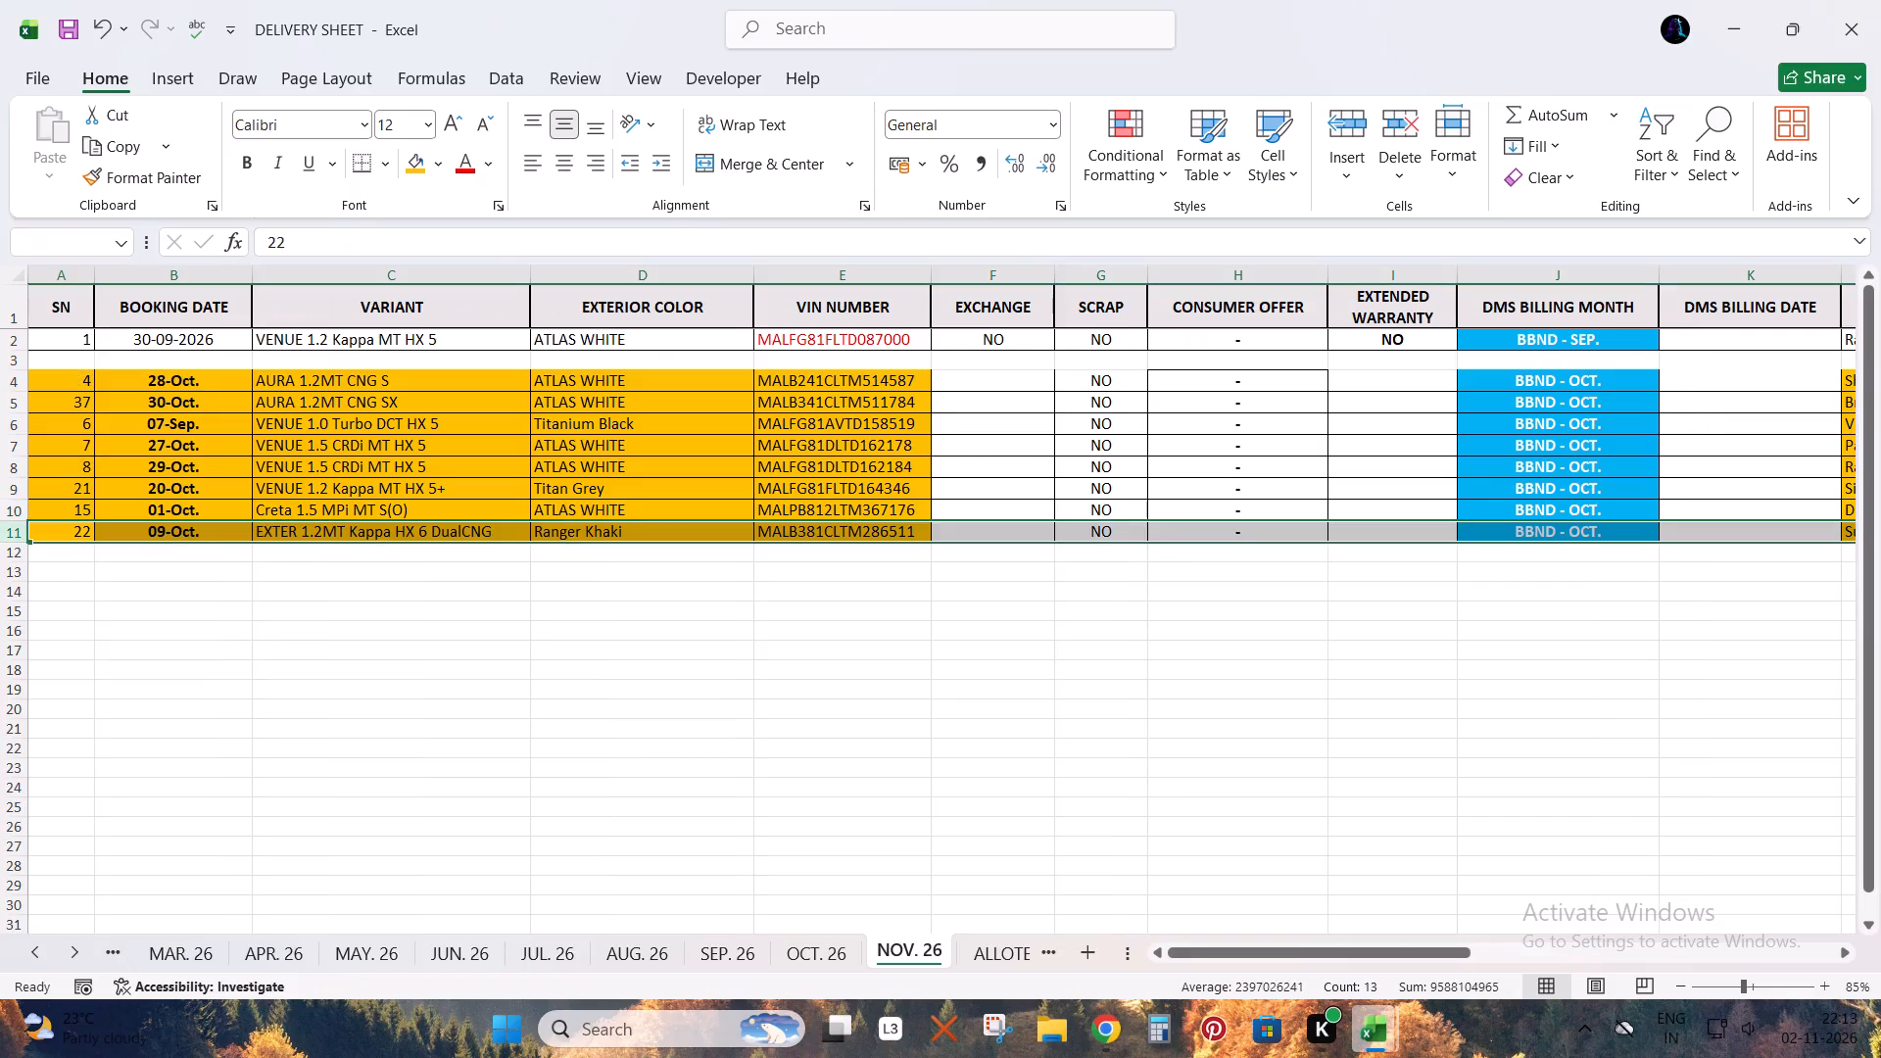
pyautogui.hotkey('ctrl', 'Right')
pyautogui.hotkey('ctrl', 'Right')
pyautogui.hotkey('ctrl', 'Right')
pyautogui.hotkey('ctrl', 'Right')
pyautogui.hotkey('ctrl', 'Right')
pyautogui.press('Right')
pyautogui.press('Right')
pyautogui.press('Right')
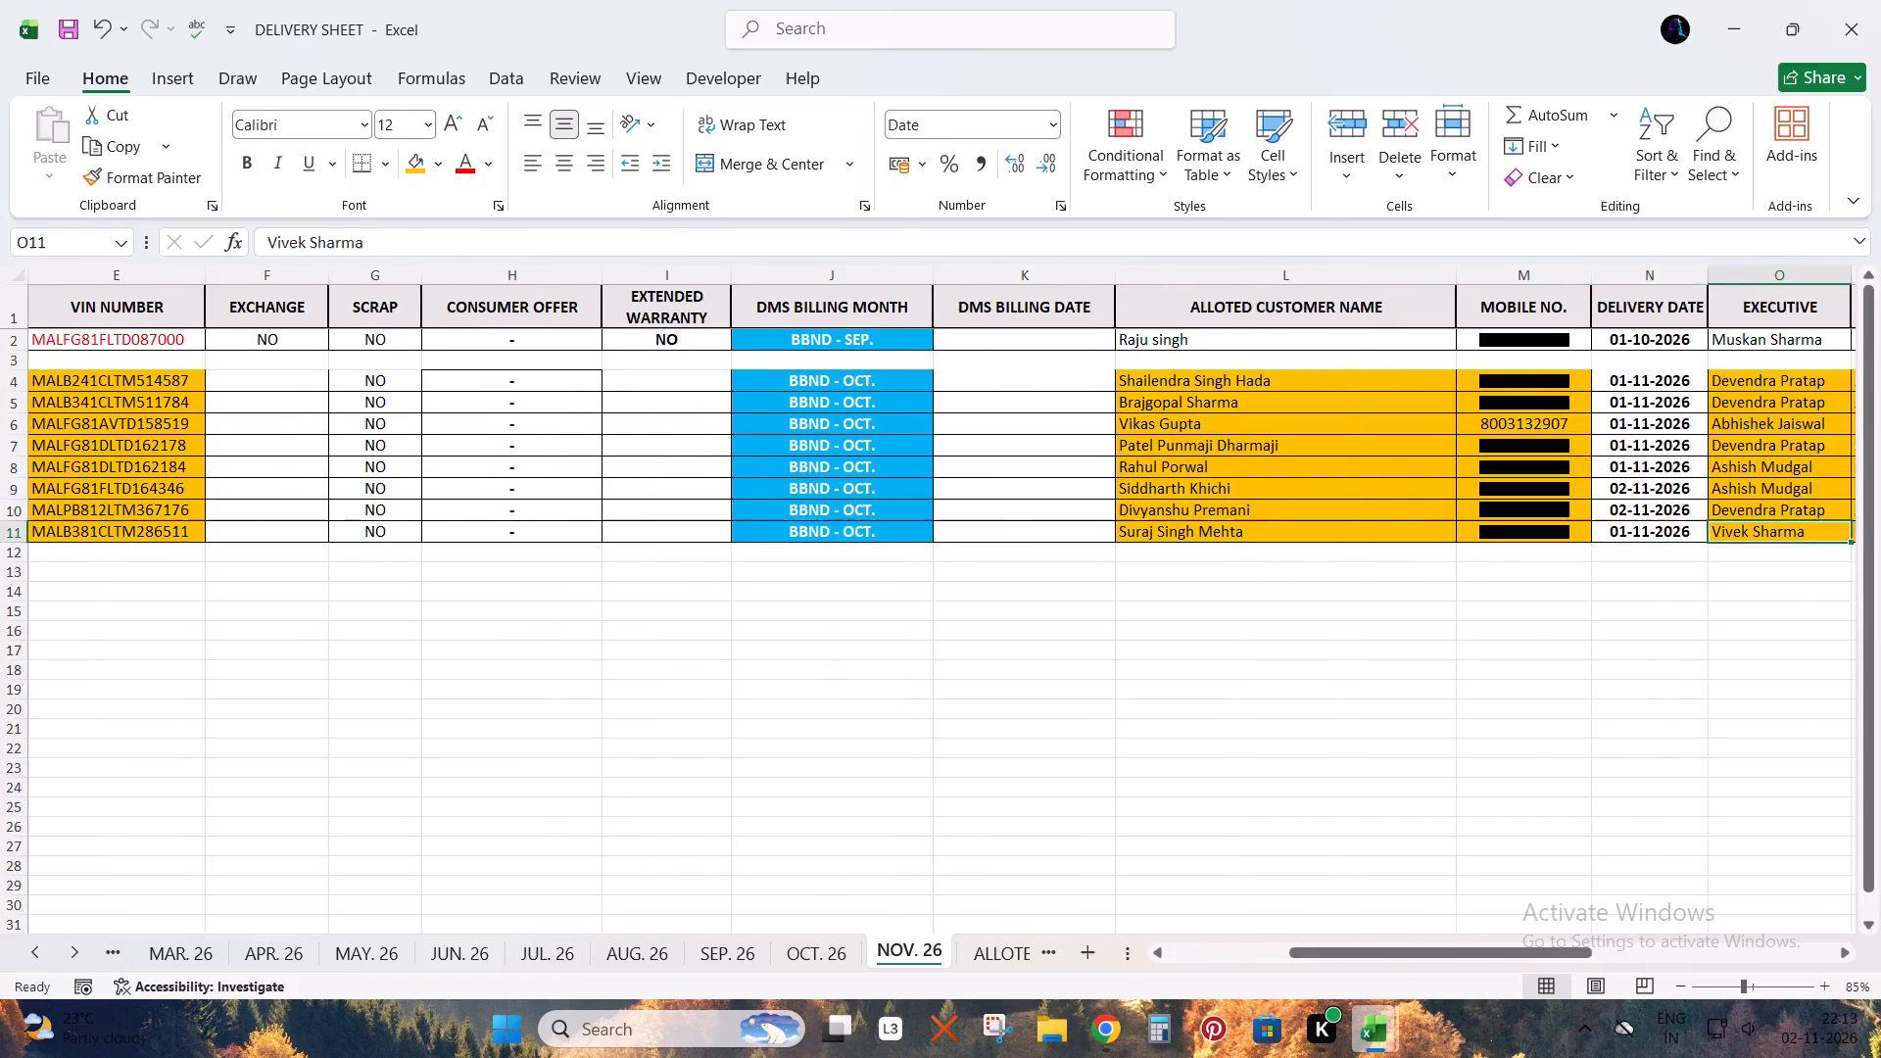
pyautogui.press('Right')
pyautogui.press('Left')
pyautogui.press('Left')
pyautogui.hotkey('shift', 'space')
pyautogui.hotkey('ctrl', 'x')
pyautogui.press('Up')
pyautogui.press('Up')
pyautogui.hotkey('shift', 'space')
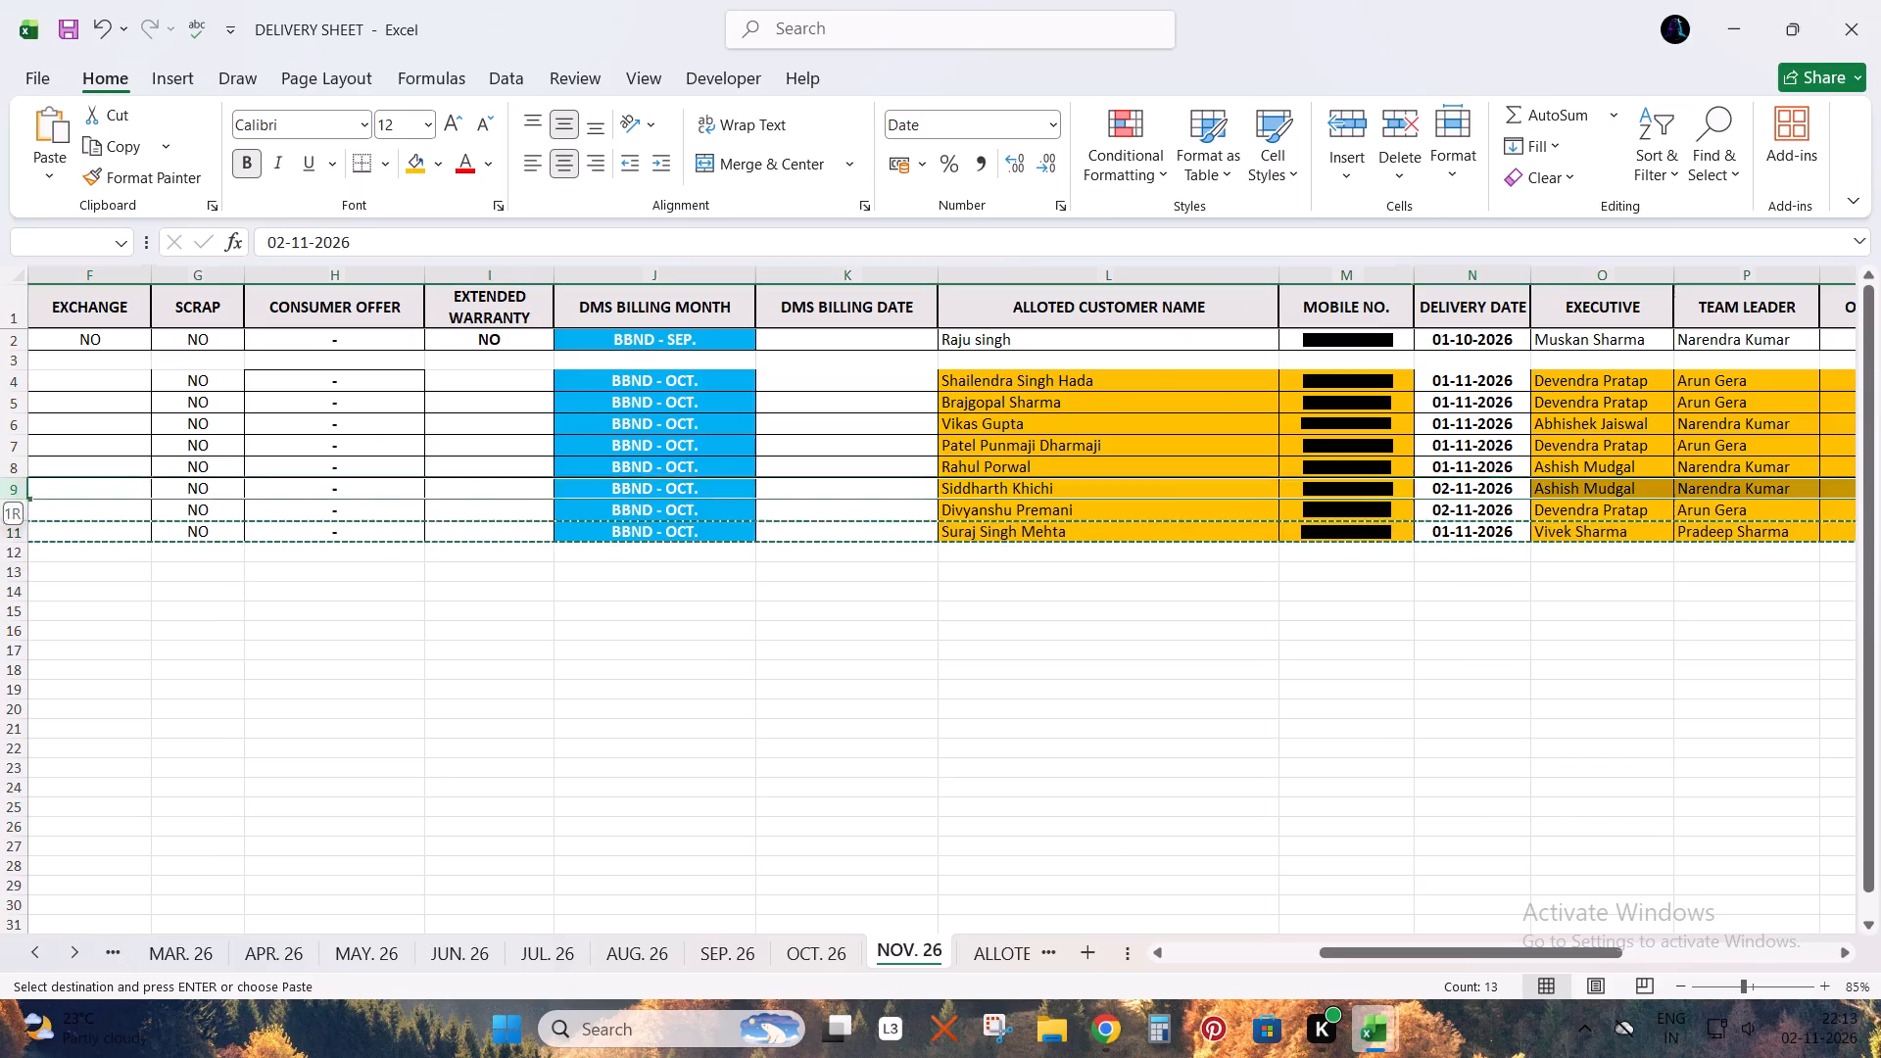
pyautogui.hotkey('ctrl', '+')
pyautogui.hotkey('ctrl', '6')
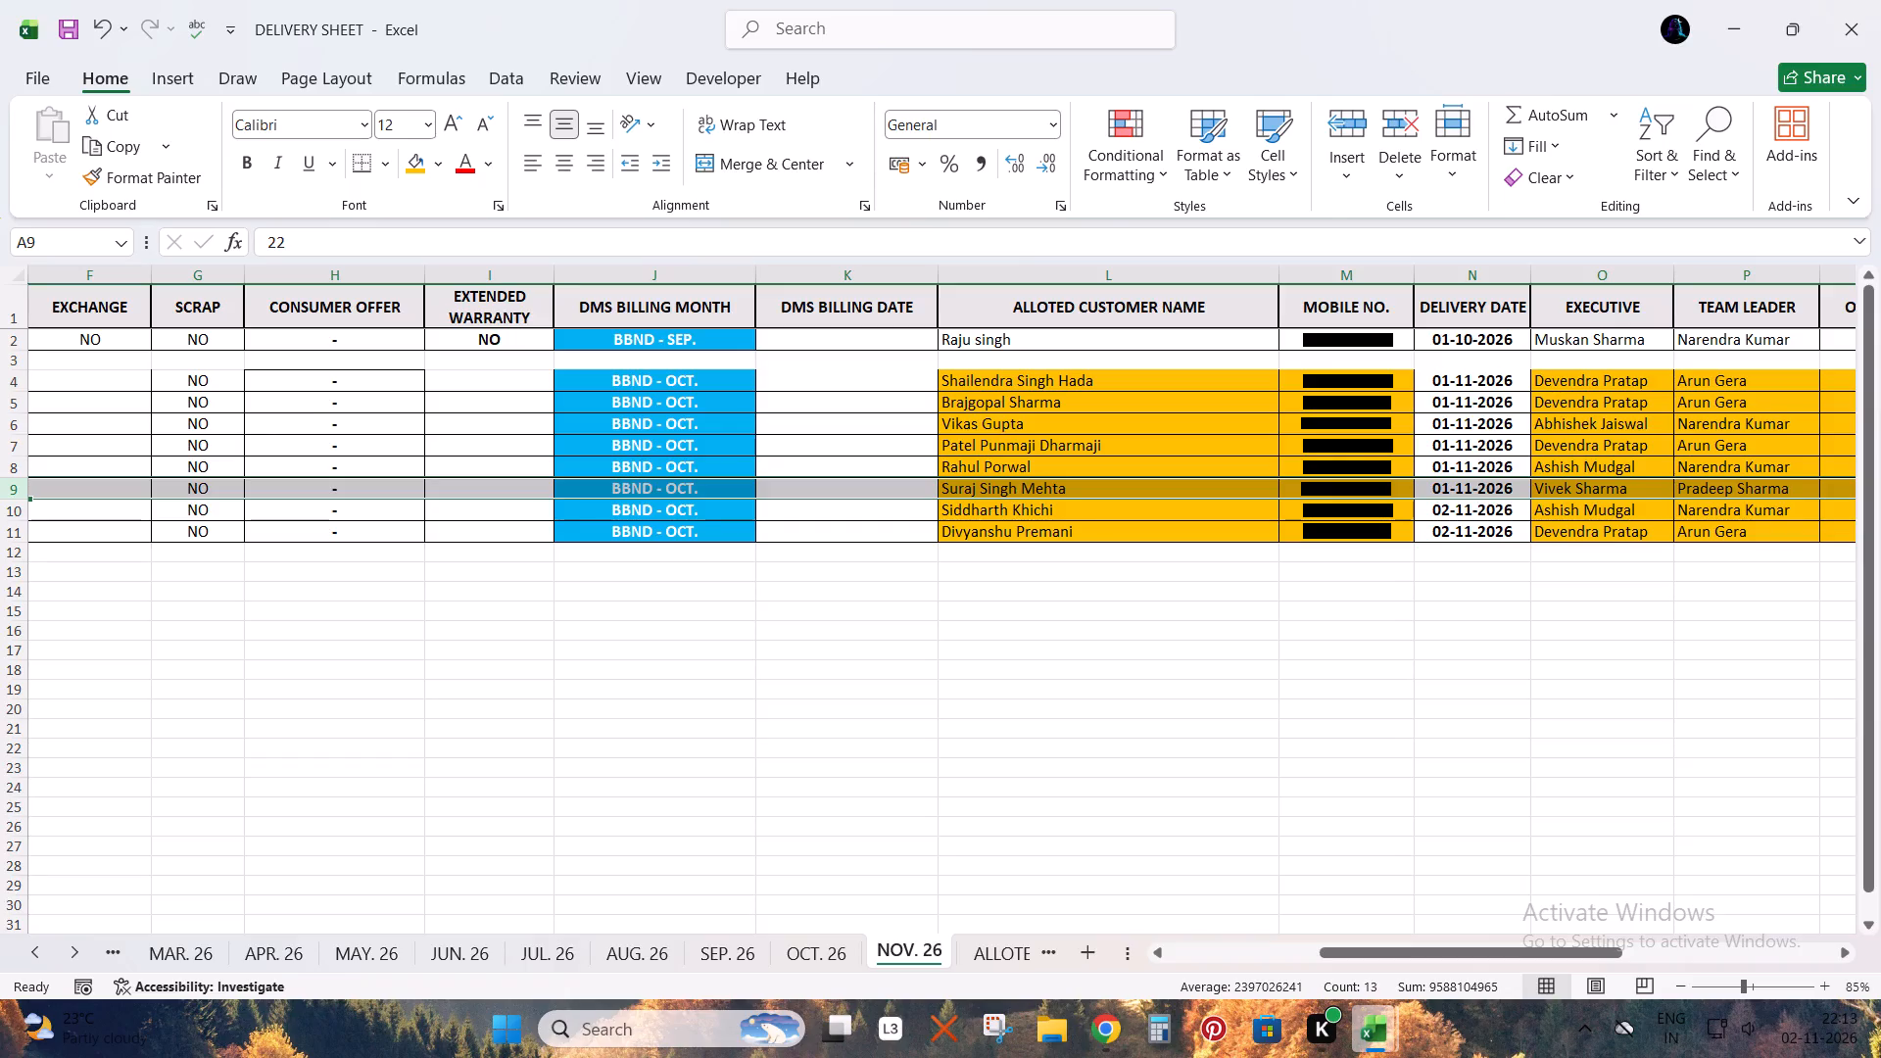
# Copy row 2's formatting onto the orange vehicle rows 4 to 11.
pyautogui.click(1487, 342)
pyautogui.hotkey('shift', 'space')
pyautogui.click(133, 174)
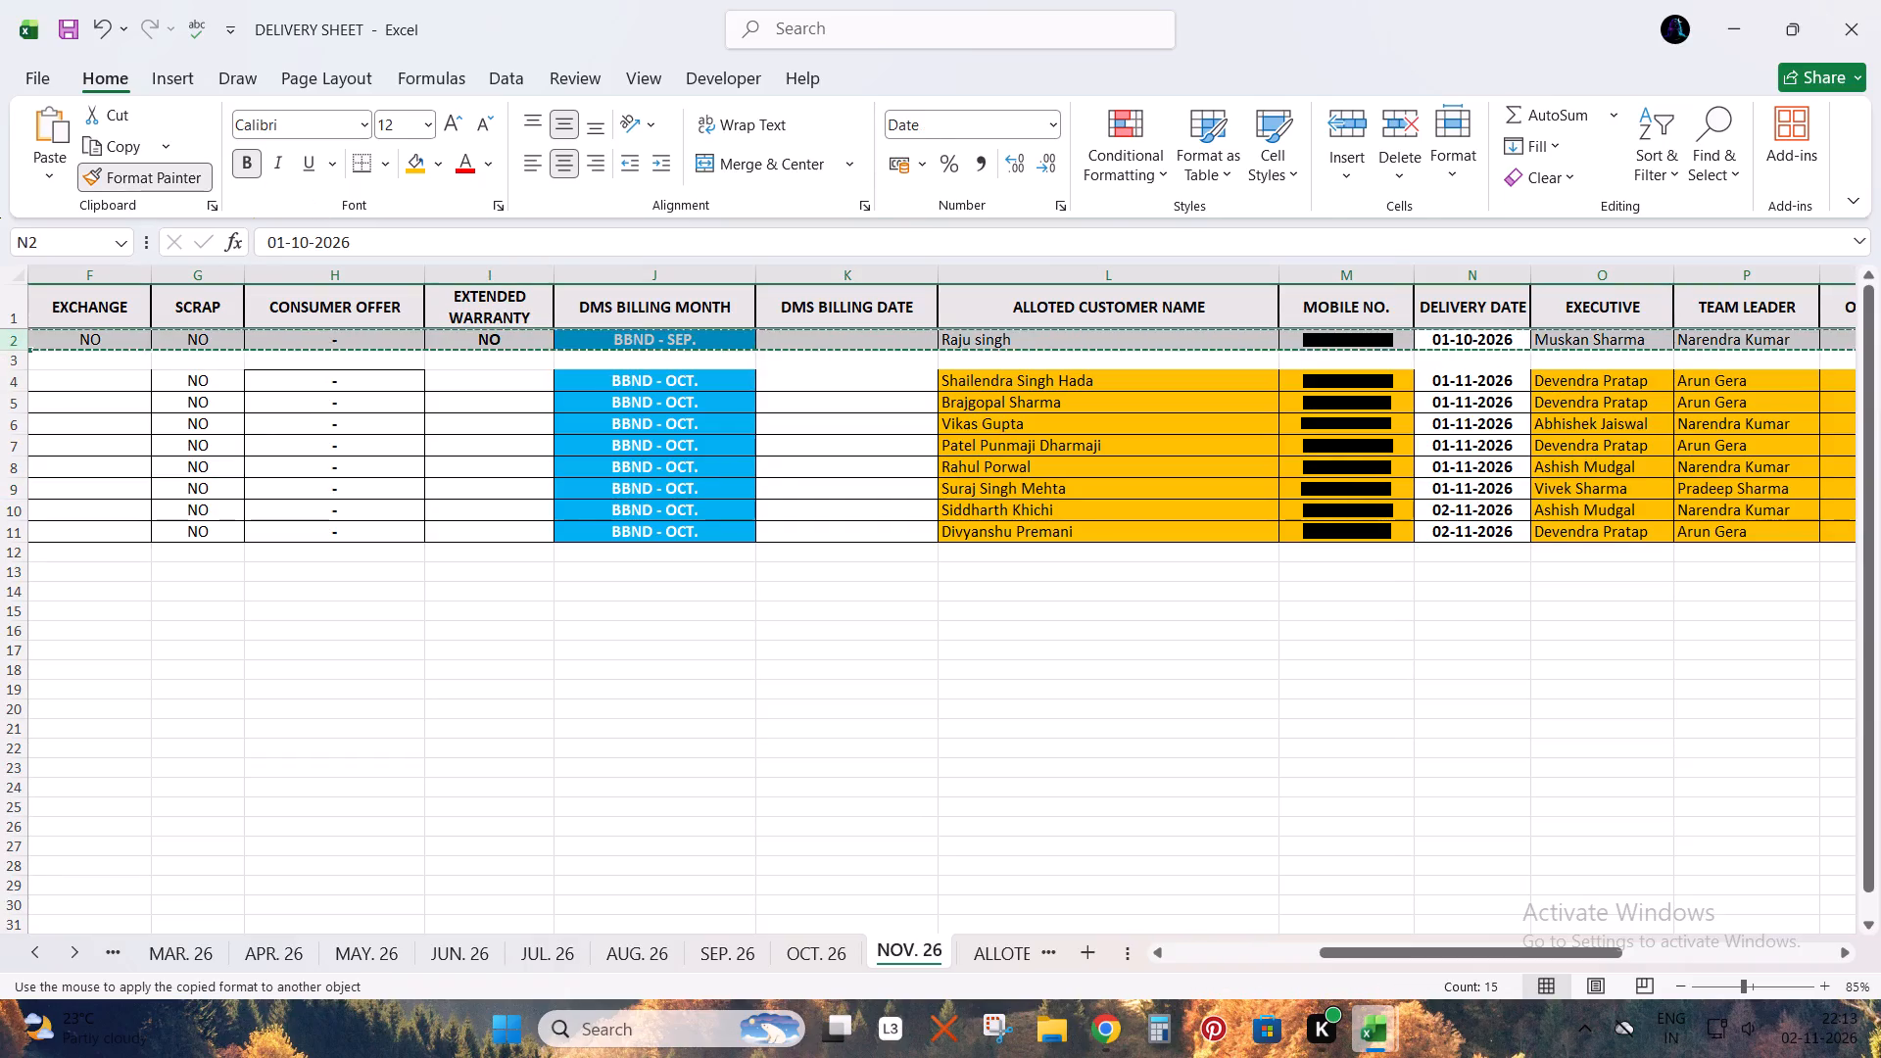
pyautogui.click(13, 388)
pyautogui.click(12, 382)
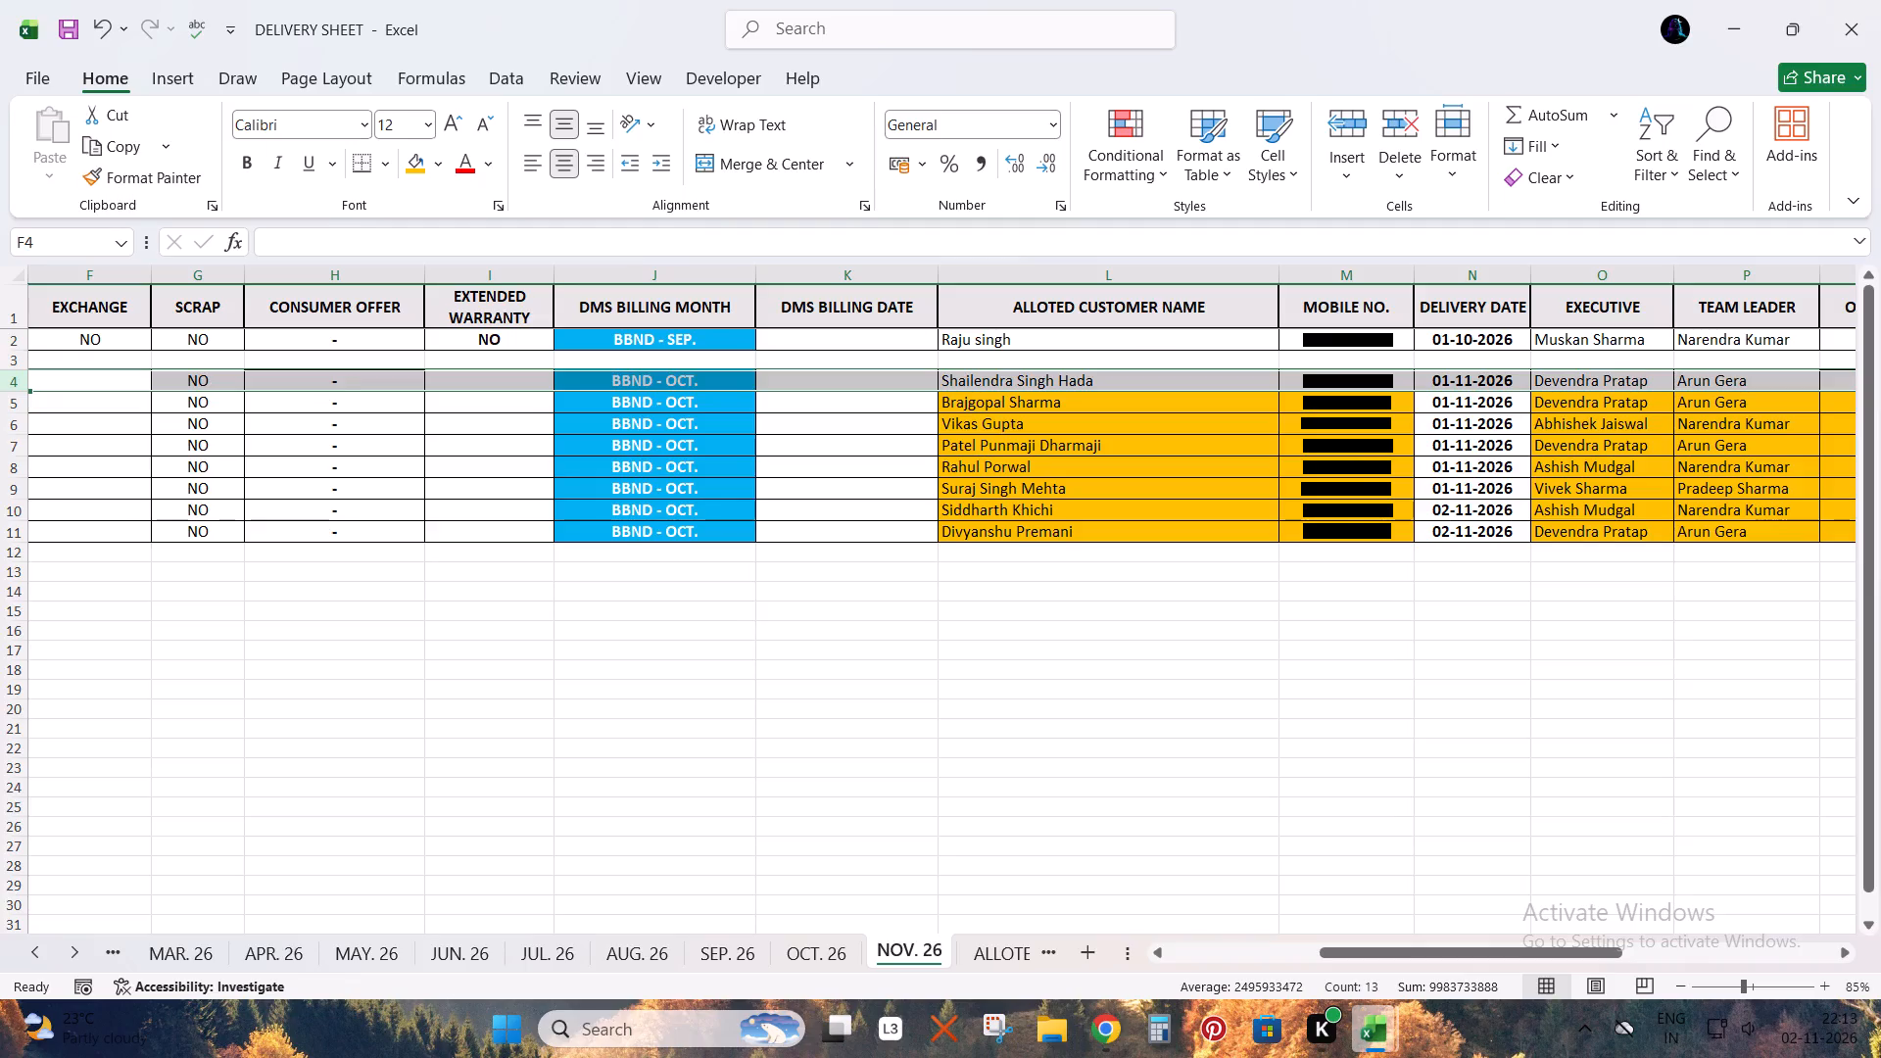
pyautogui.click(1476, 376)
pyautogui.hotkey('shift', 'space')
pyautogui.click(169, 182)
pyautogui.hotkey('ctrl', 'shift', 'Down')
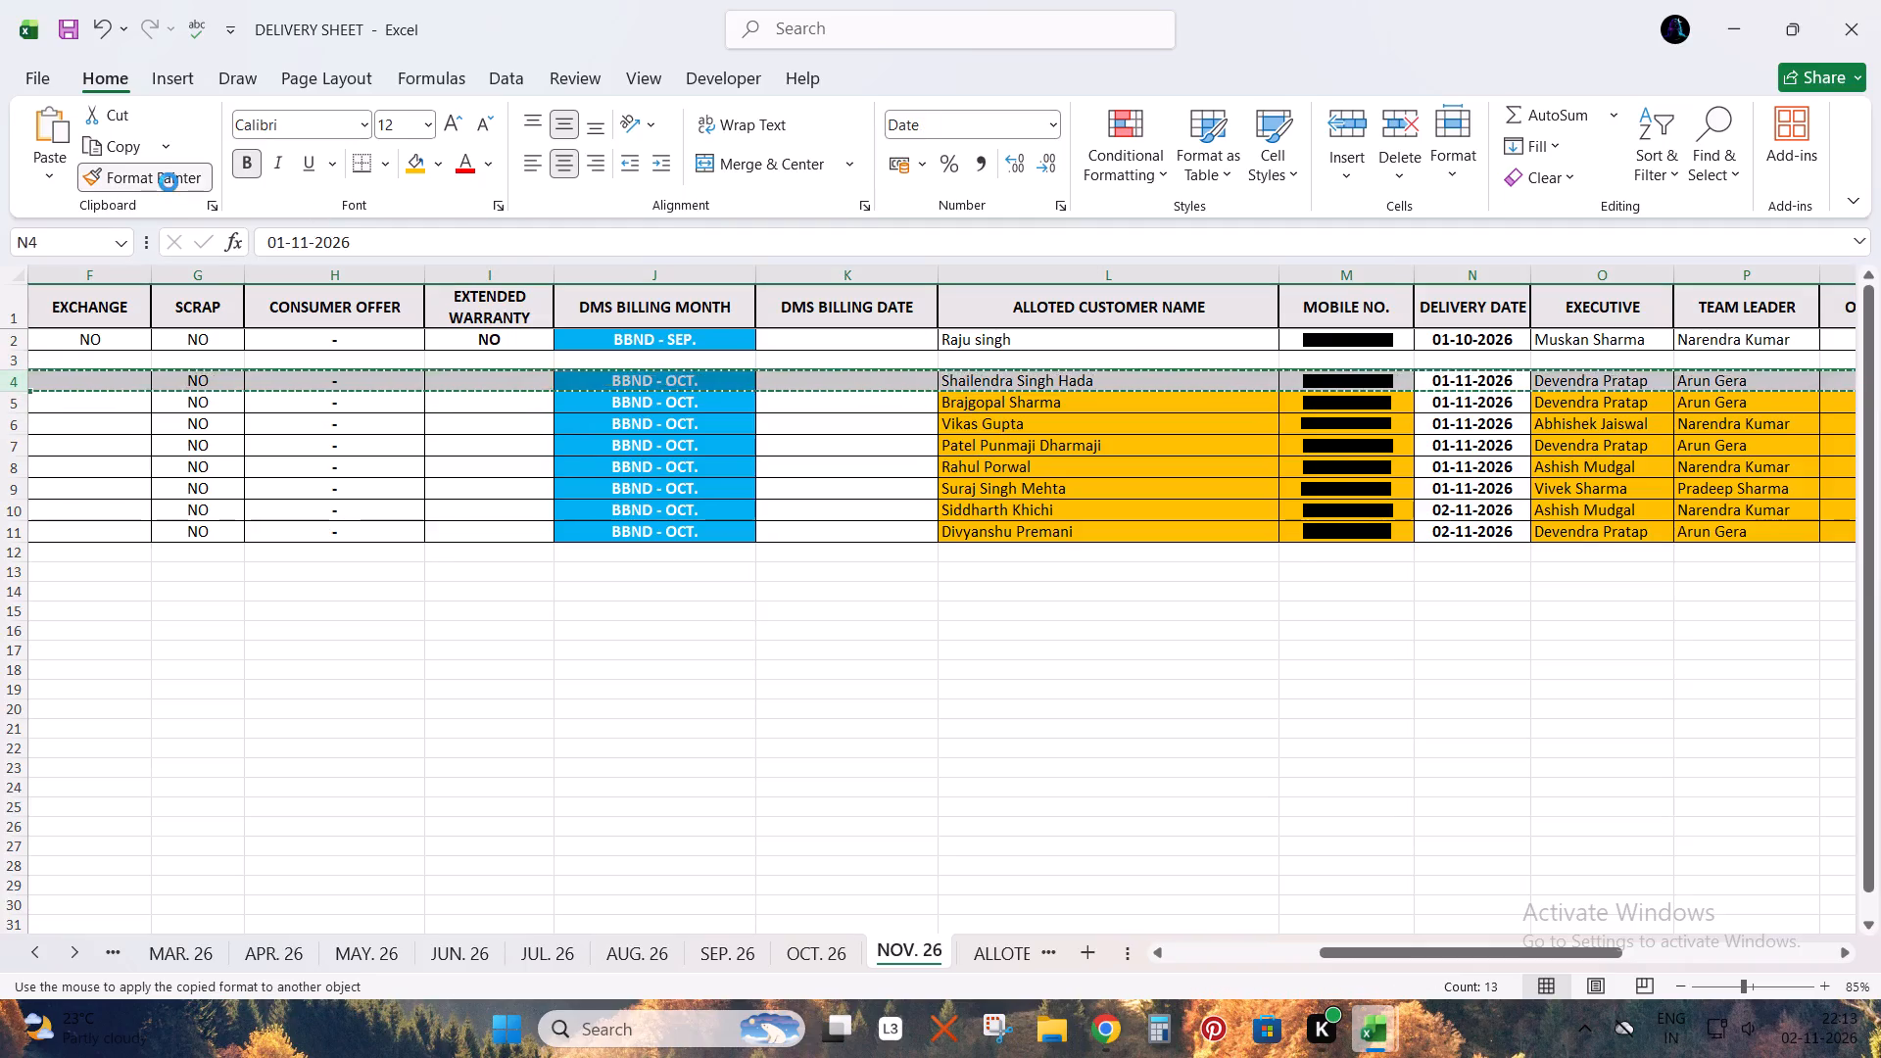
pyautogui.press('Right')
pyautogui.press('Down')
pyautogui.press('Left')
# Delete the sample vehicle in row 2 together with the blank row 3.
pyautogui.press('Up')
pyautogui.press('Up')
pyautogui.press('Up')
pyautogui.hotkey('shift', 'space')
pyautogui.hotkey('shift', 'Down')
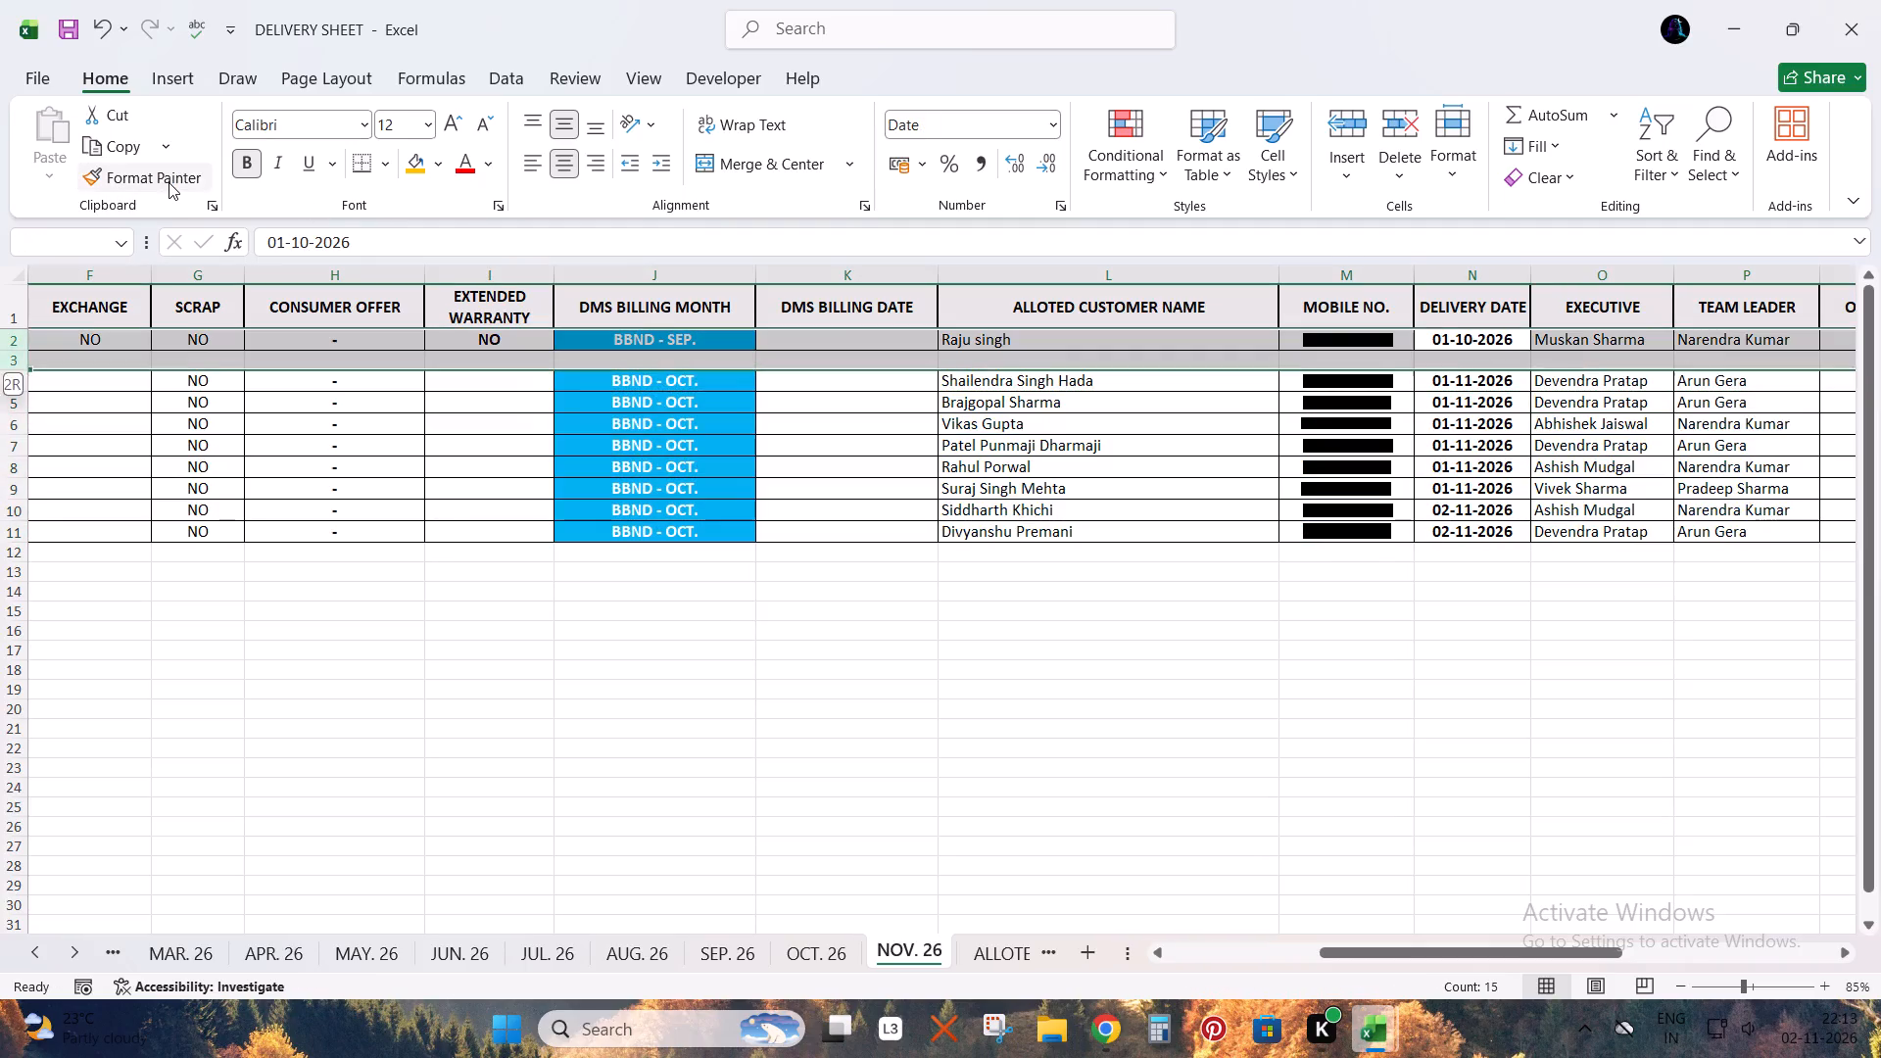
pyautogui.hotkey('ctrl', '-')
# Renumber the SN column from 1 to 8 for the vehicle rows, check the remaining columns, and save the workbook.
pyautogui.hotkey('ctrl', 'Up')
pyautogui.hotkey('ctrl', 'Left')
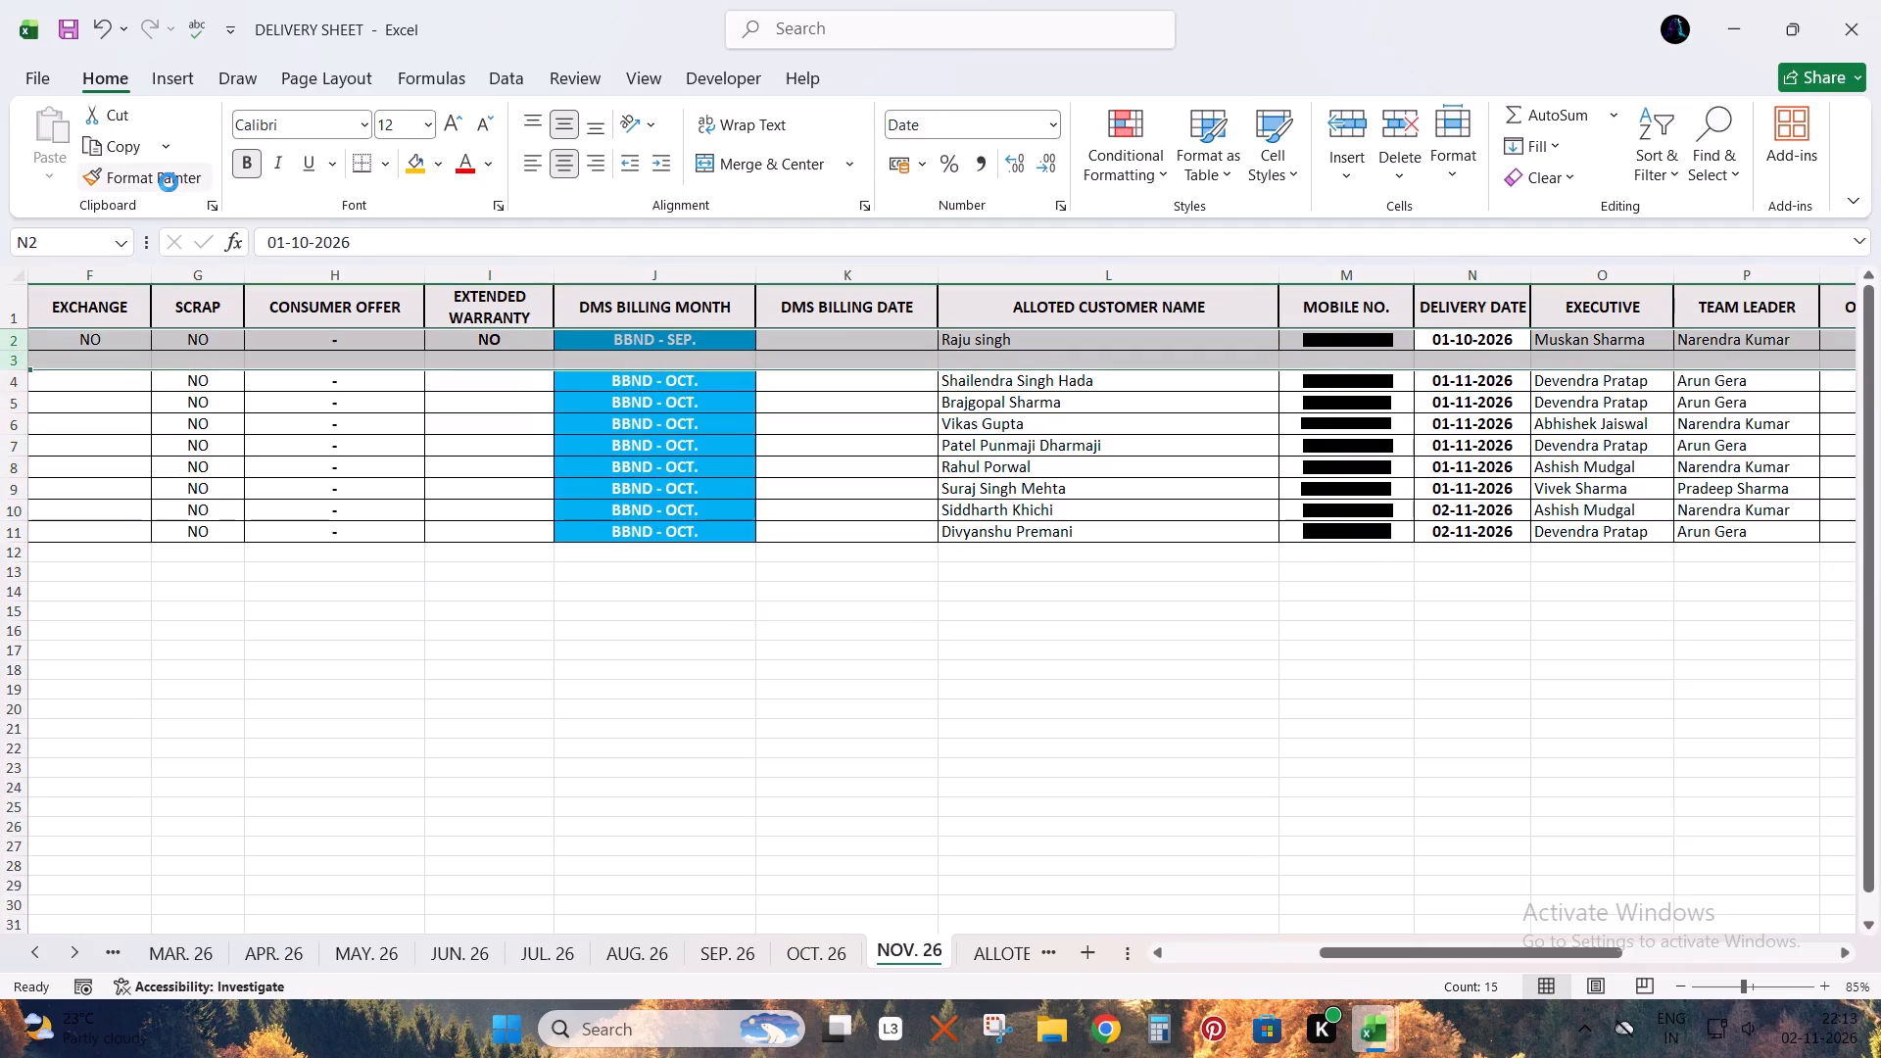
pyautogui.press('Down')
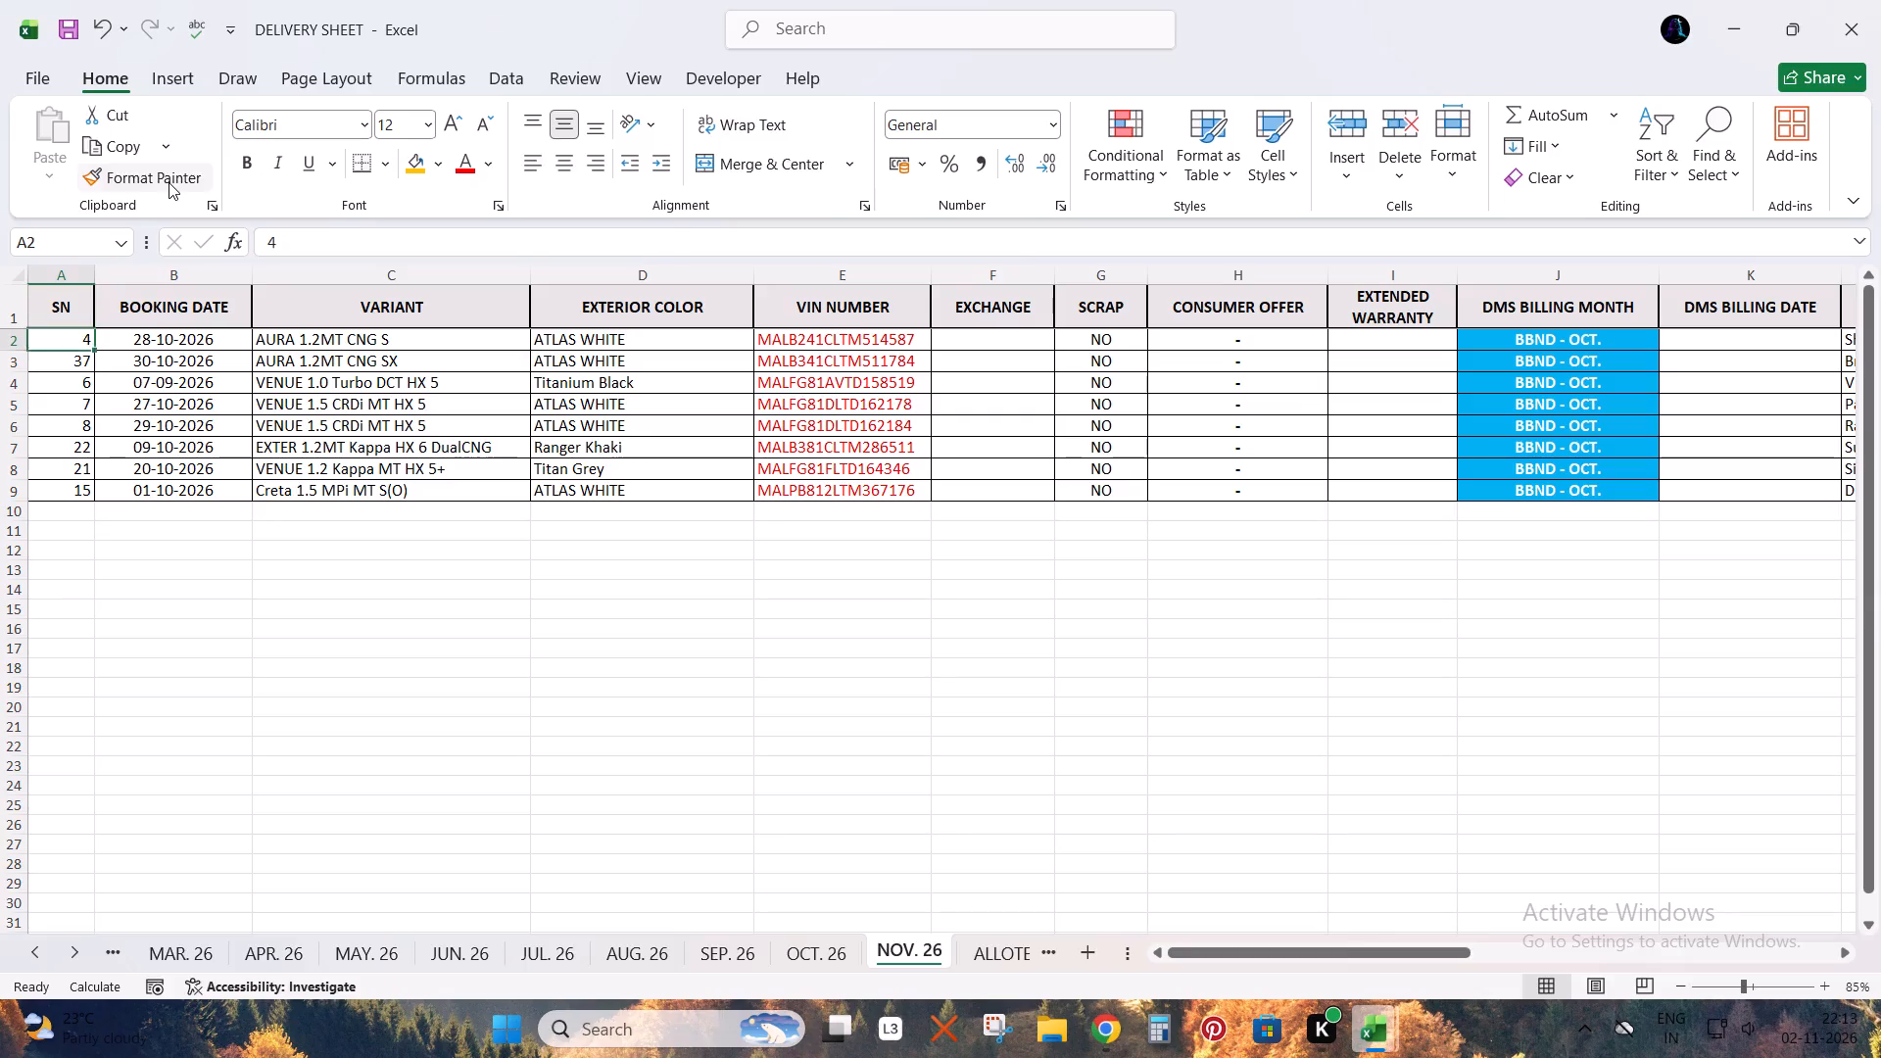
pyautogui.press('1')
pyautogui.press('Return')
pyautogui.press('2')
pyautogui.press('Up')
pyautogui.hotkey('shift', 'Down')
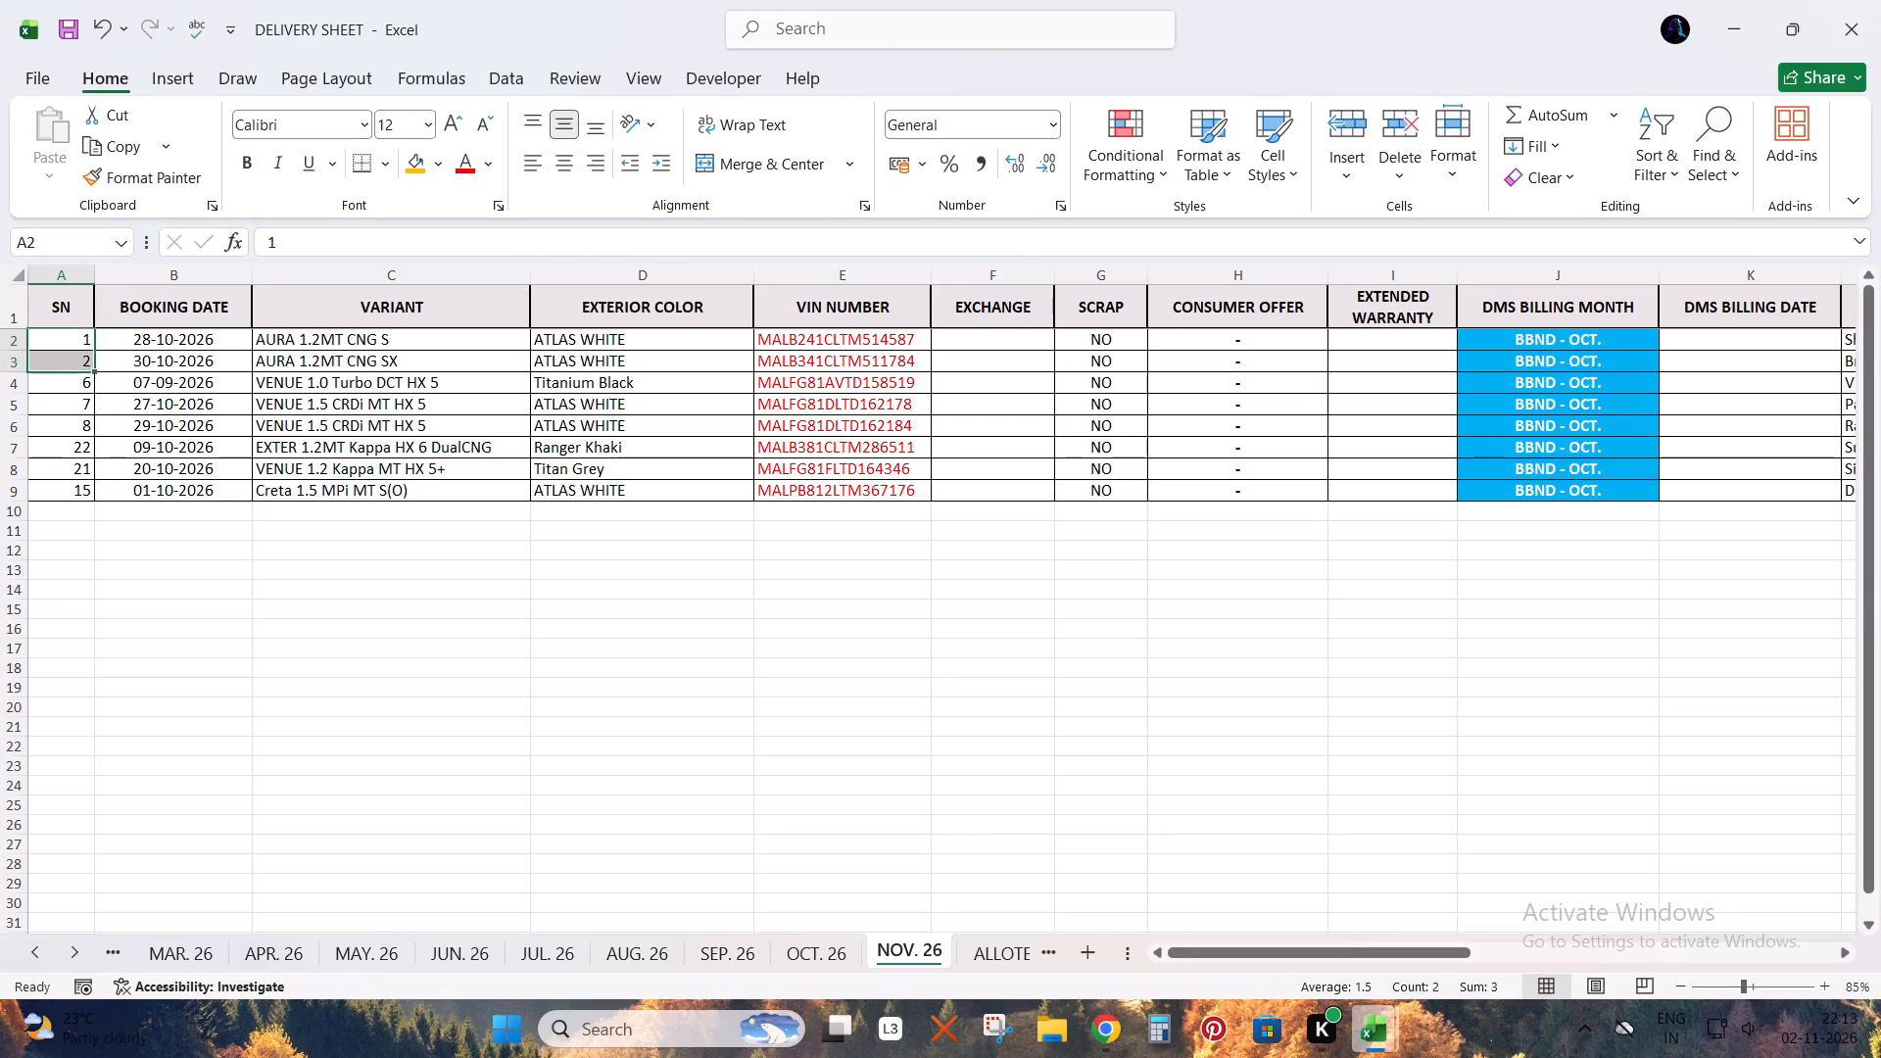
pyautogui.doubleClick(93, 372)
pyautogui.hotkey('ctrl', 's')
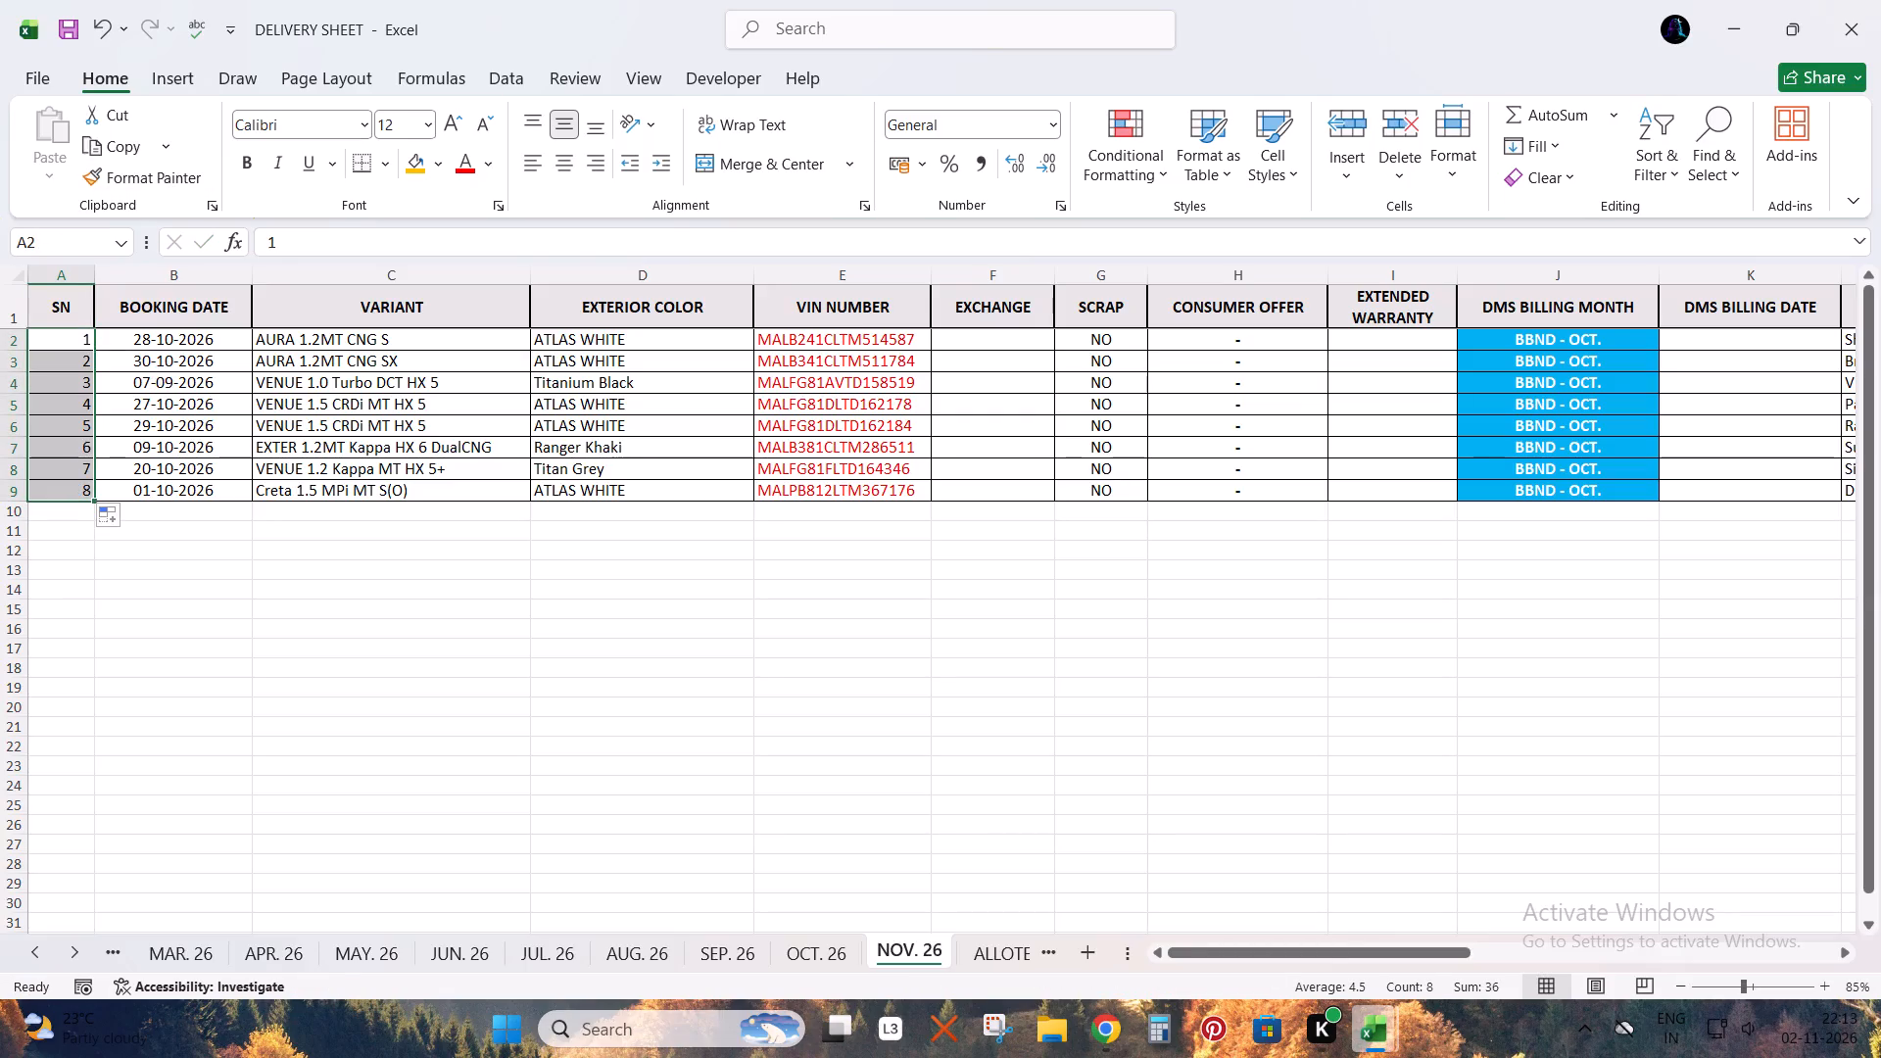
pyautogui.moveTo(1428, 963); pyautogui.dragTo(1552, 951)
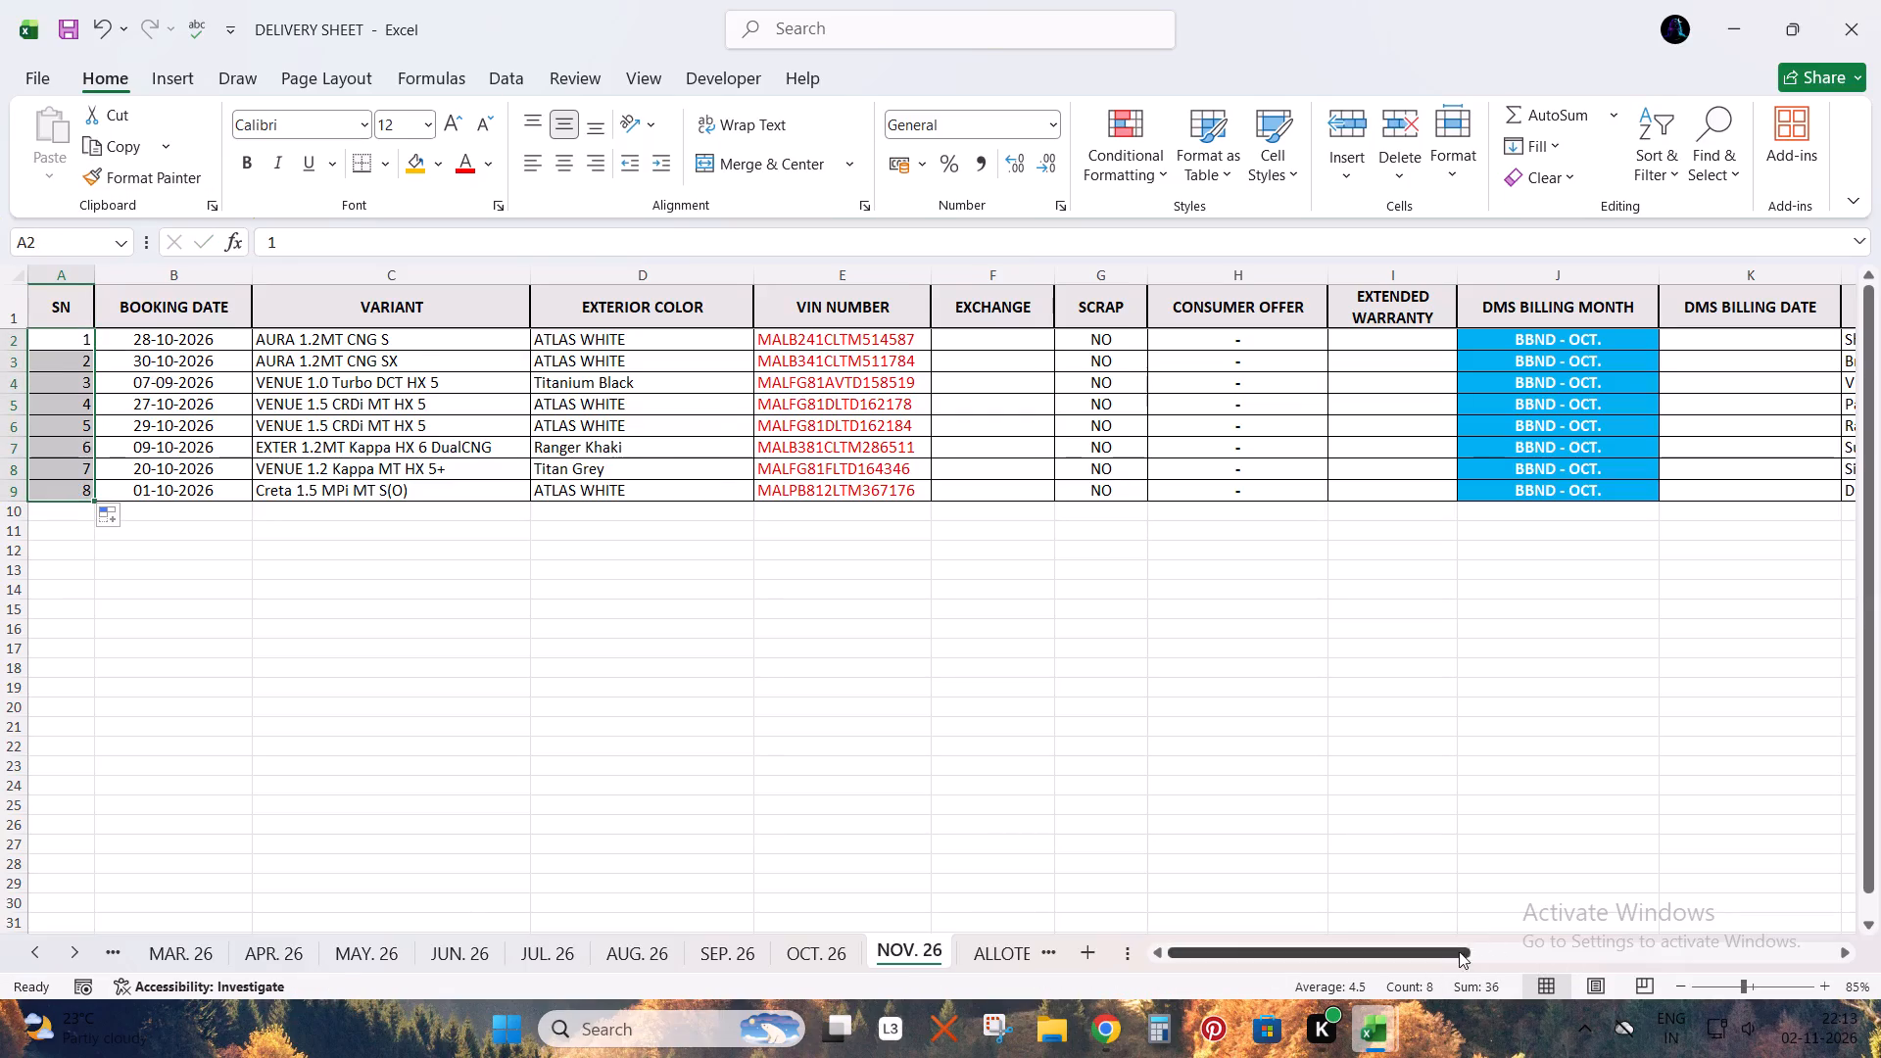
pyautogui.moveTo(1457, 951); pyautogui.dragTo(1615, 914)
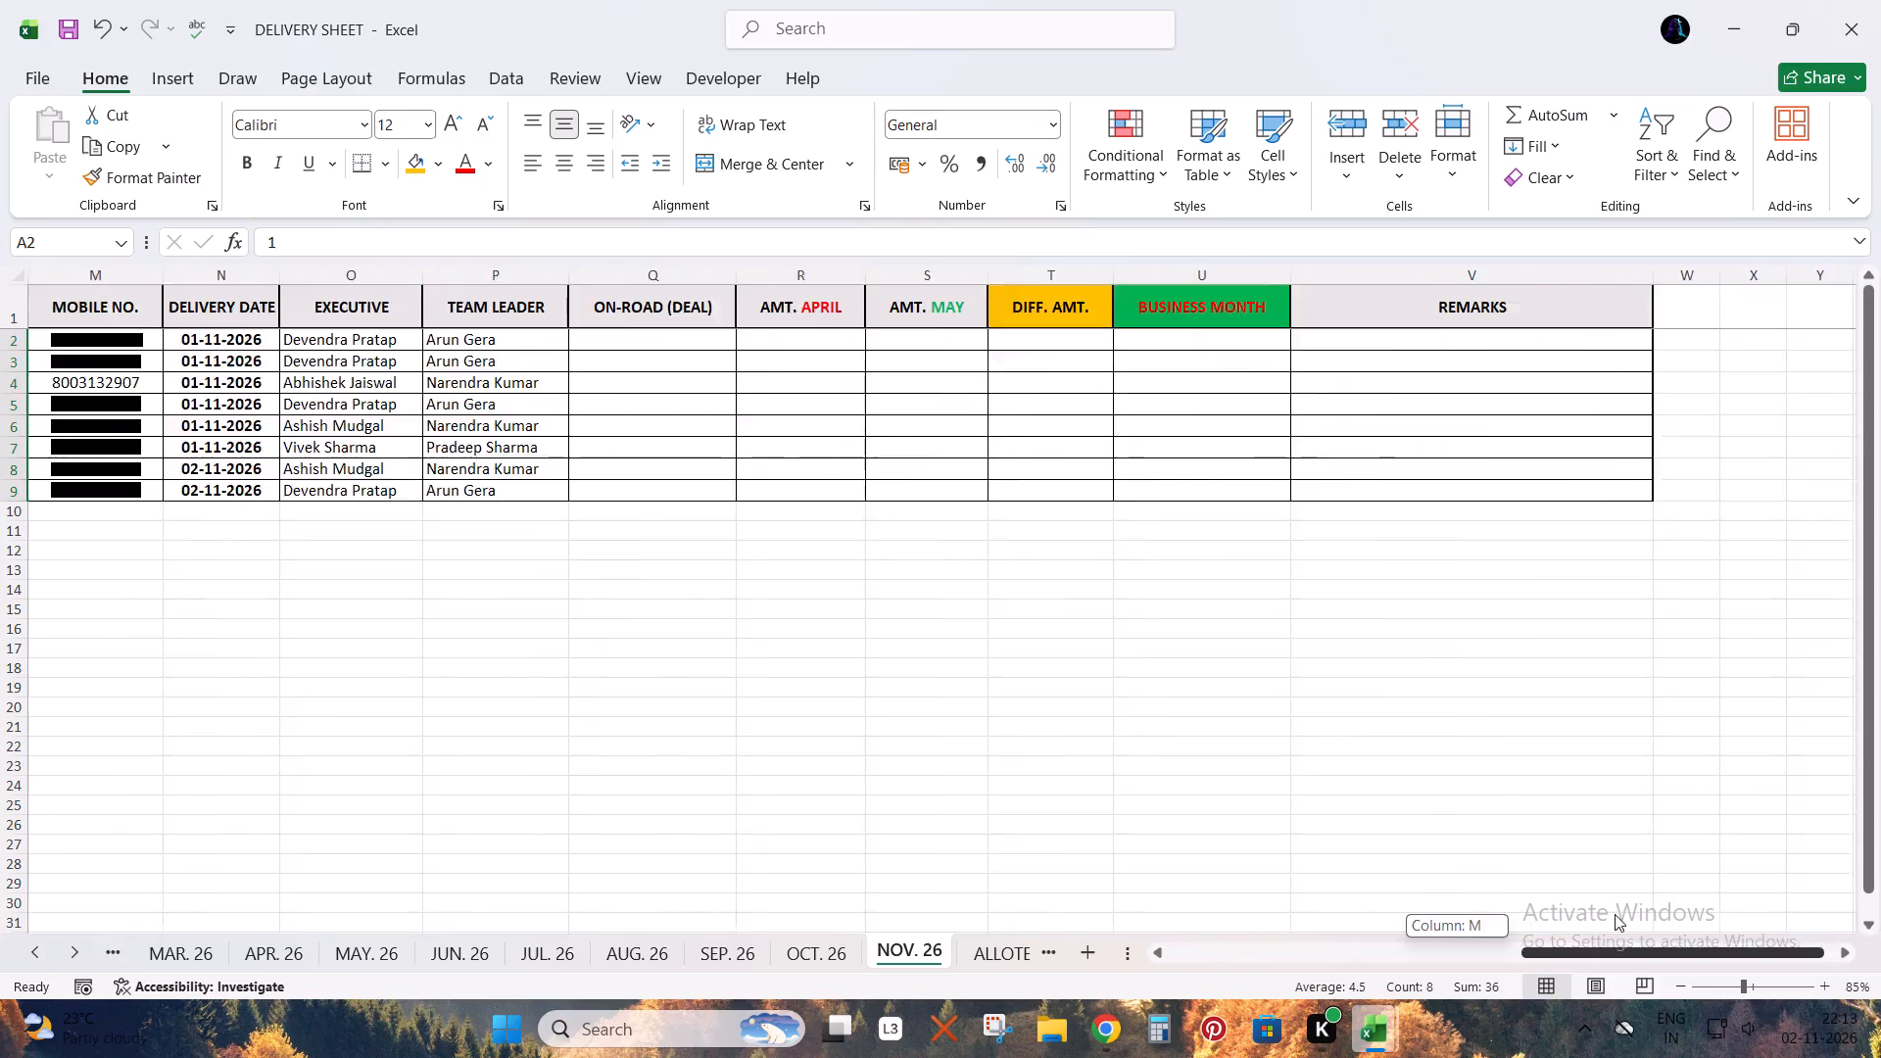
pyautogui.moveTo(1615, 914); pyautogui.dragTo(736, 908)
pyautogui.hotkey('ctrl', 's')
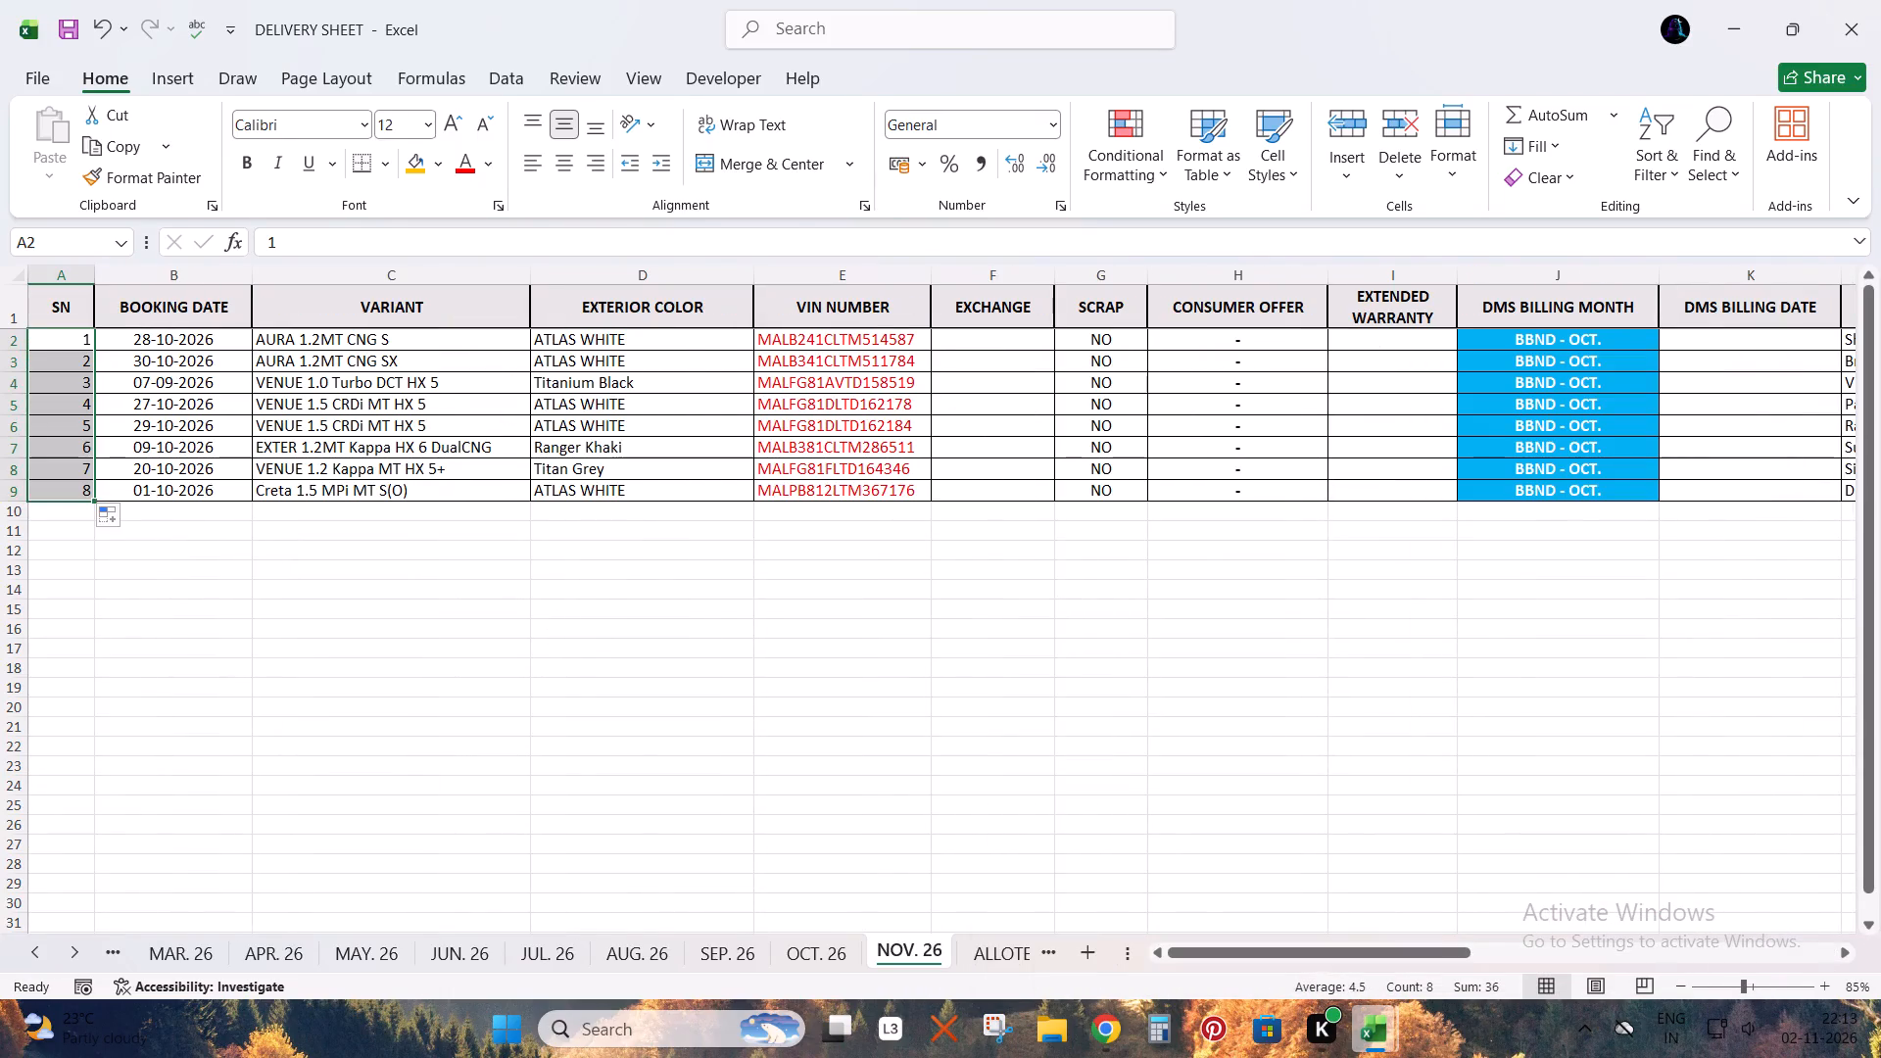
# Copy the AURA 1.2MT CNG S vehicle's VIN from the ALLOCATION STOCK SHEET, search for it in BOOKING LIST, and save.
pyautogui.hotkey('alt', 'Tab')
pyautogui.click(654, 402)
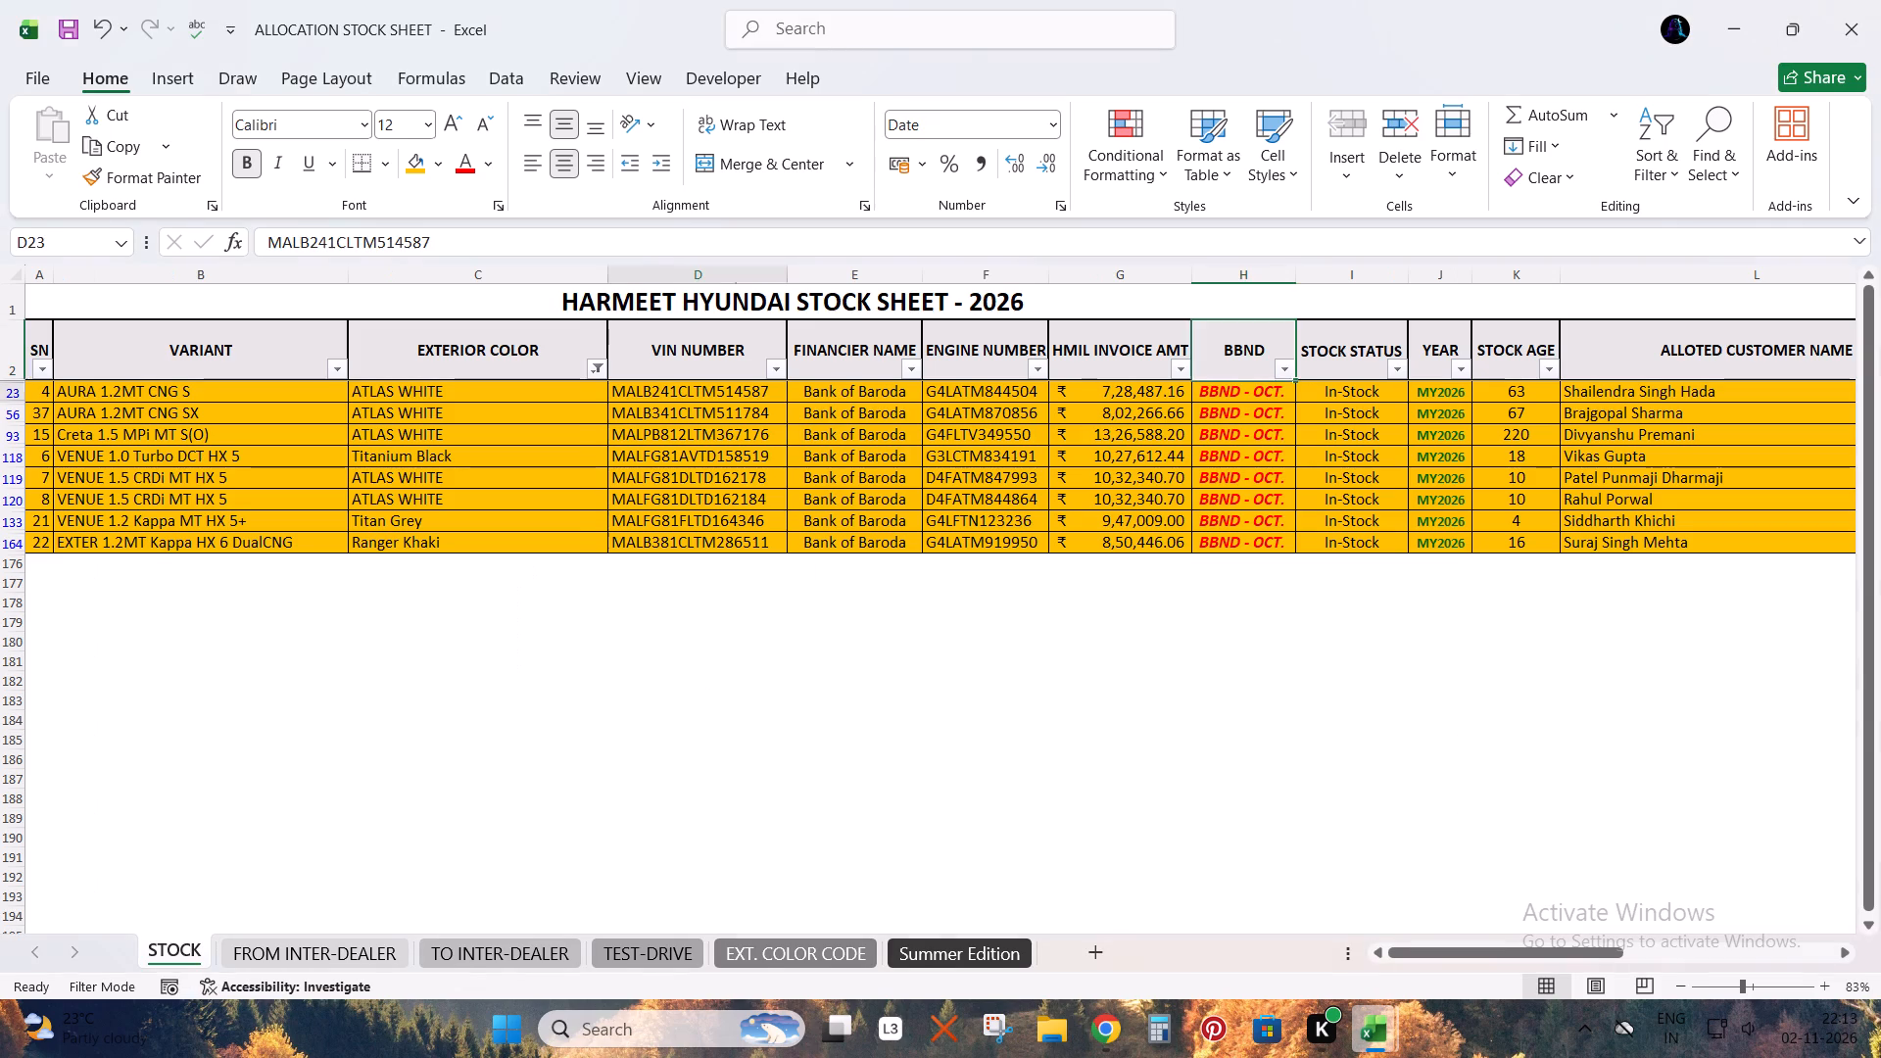
pyautogui.hotkey('ctrl', 'c')
pyautogui.hotkey('alt', 'Tab')
pyautogui.hotkey('alt', 'Tab')
pyautogui.press('Right')
pyautogui.hotkey('ctrl', 'f')
pyautogui.hotkey('ctrl', 'v')
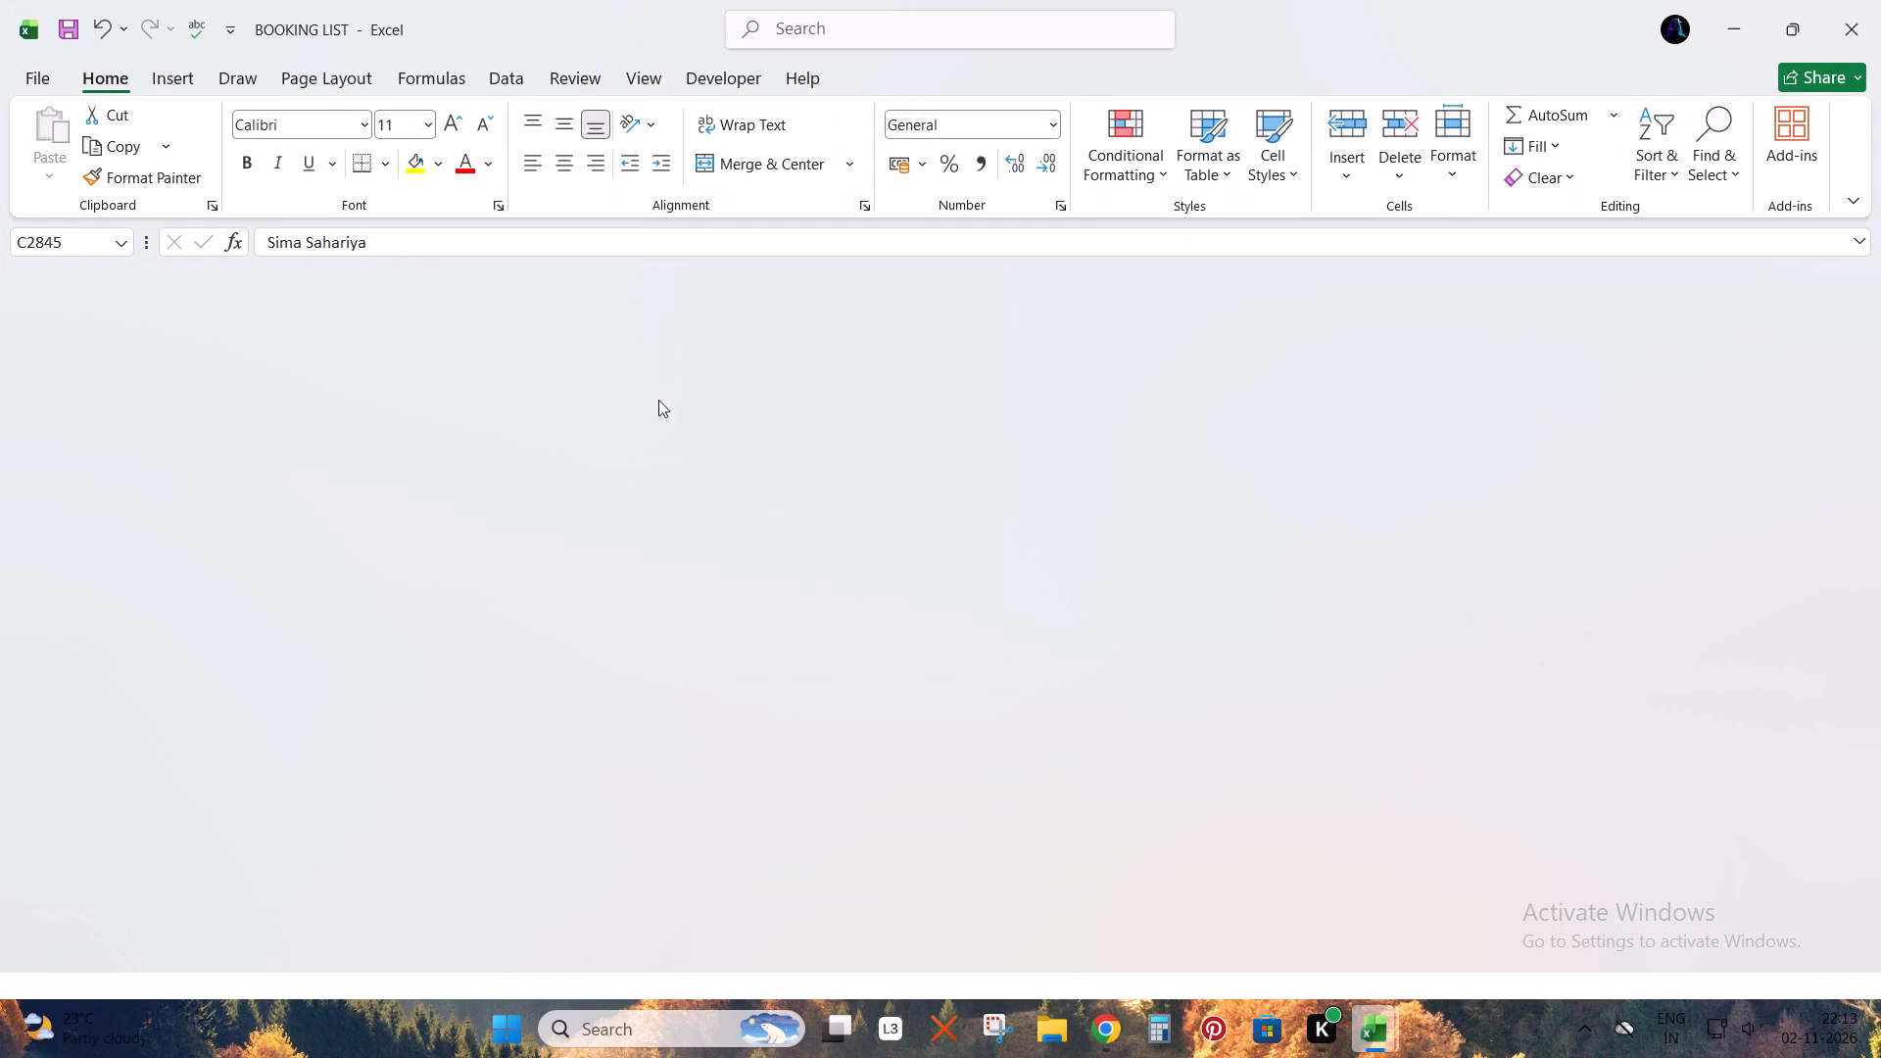
pyautogui.press('Return')
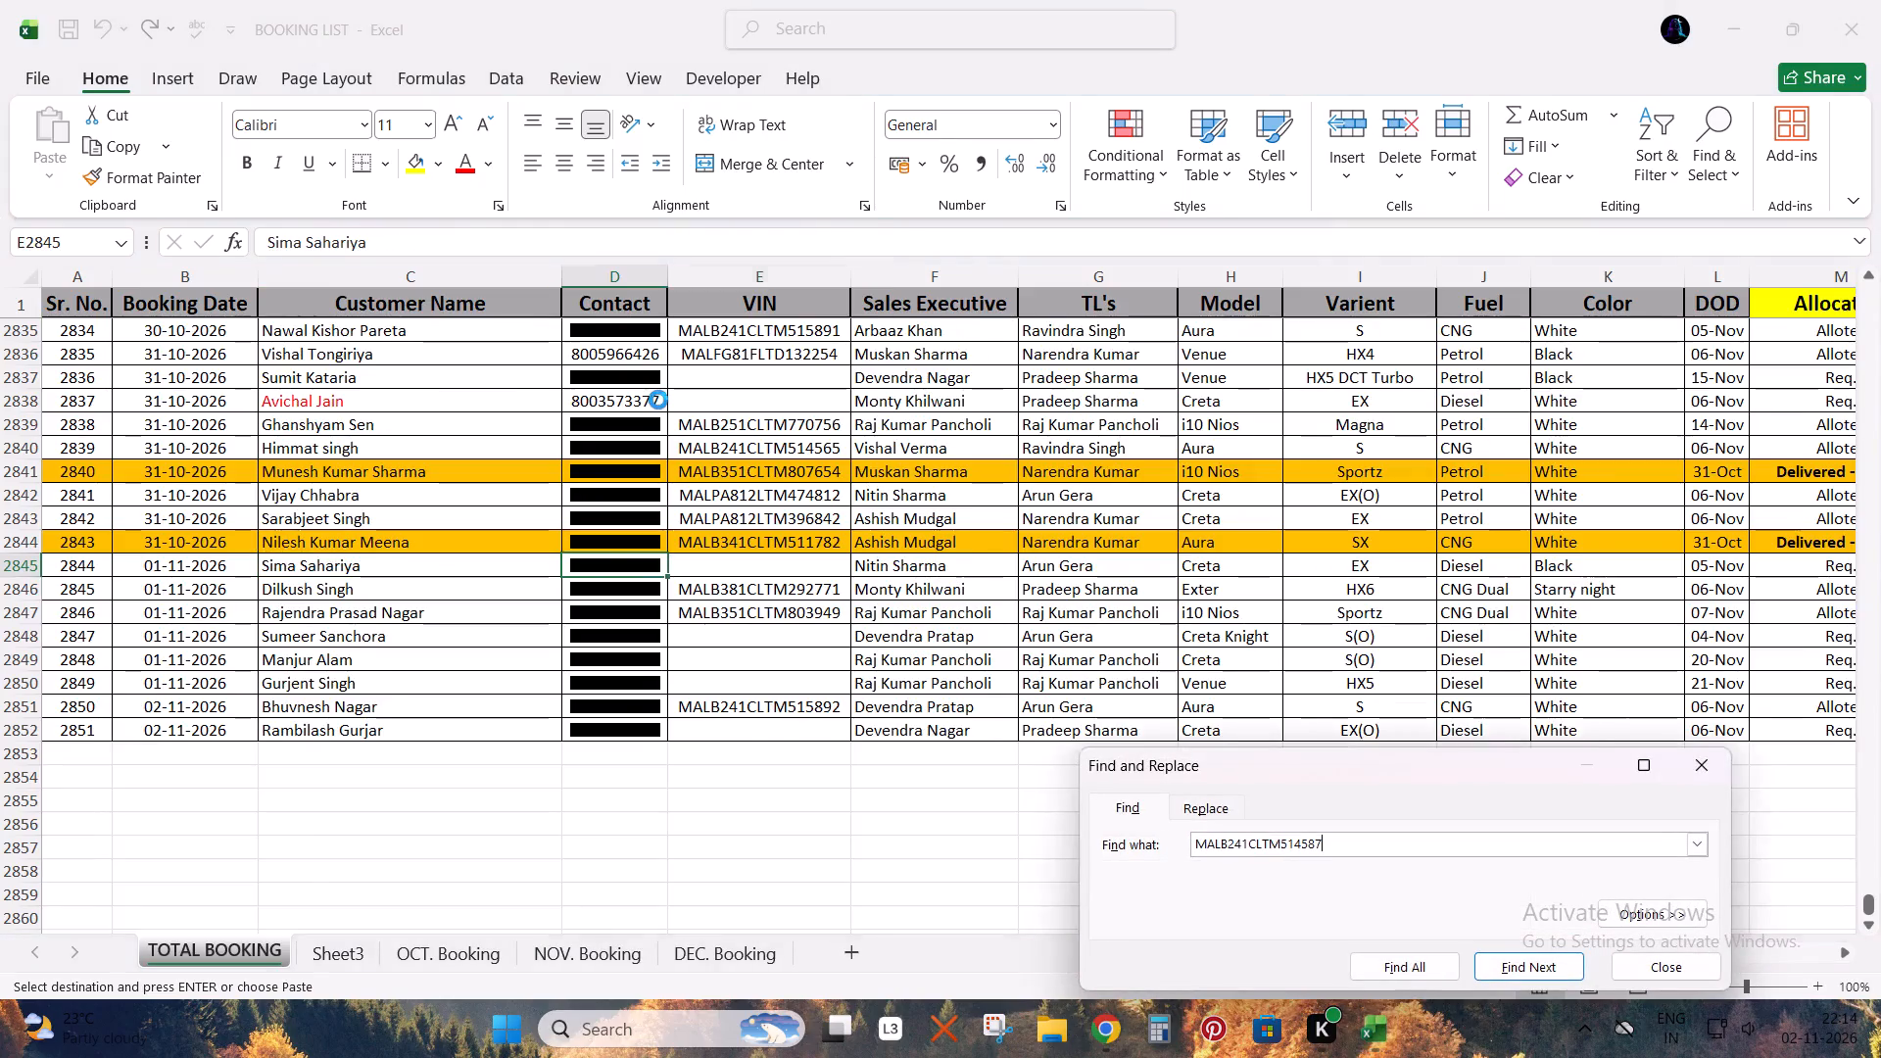
pyautogui.press('Escape')
pyautogui.press('Escape')
pyautogui.press('Escape')
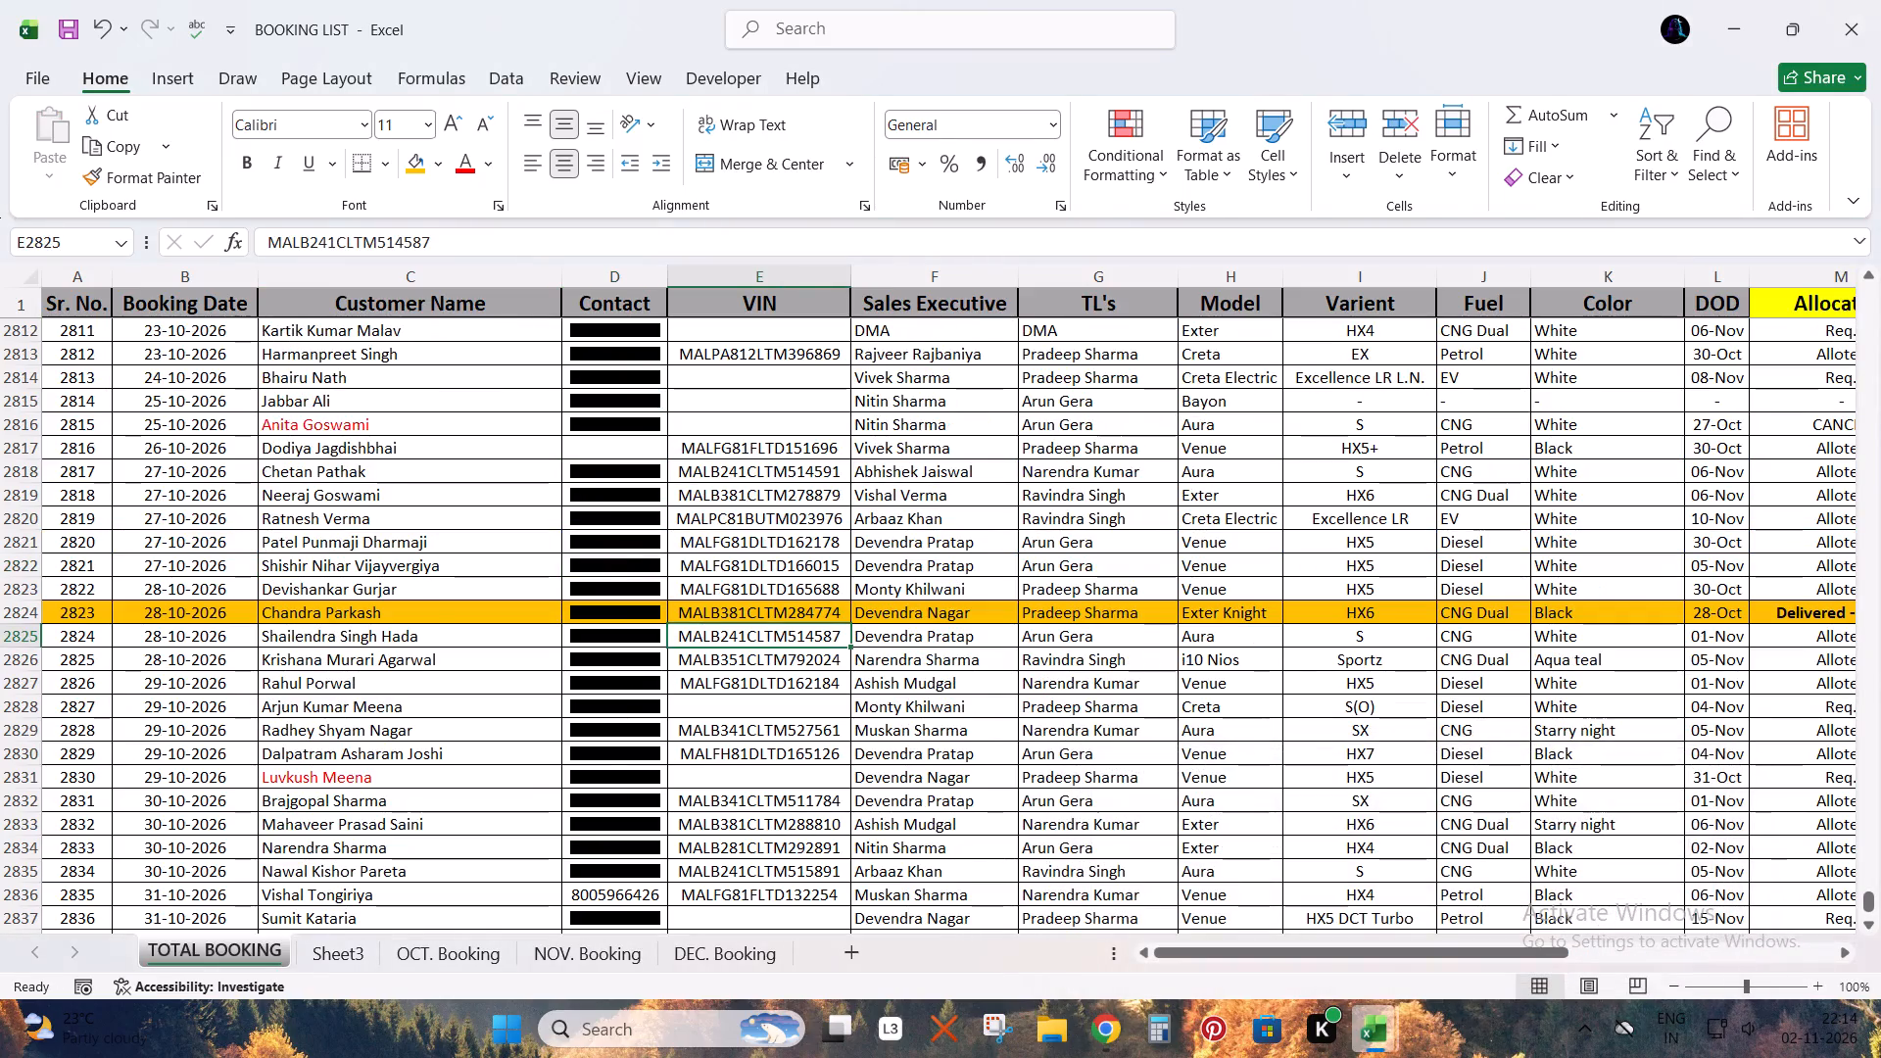
pyautogui.hotkey('ctrl', 's')
# Copy all the filtered VIN numbers from the ALLOCATION STOCK SHEET into BOOKING LIST's VIN column from E2855, below the last booking.
pyautogui.press('Left')
pyautogui.press('Left')
pyautogui.hotkey('ctrl', 'Down')
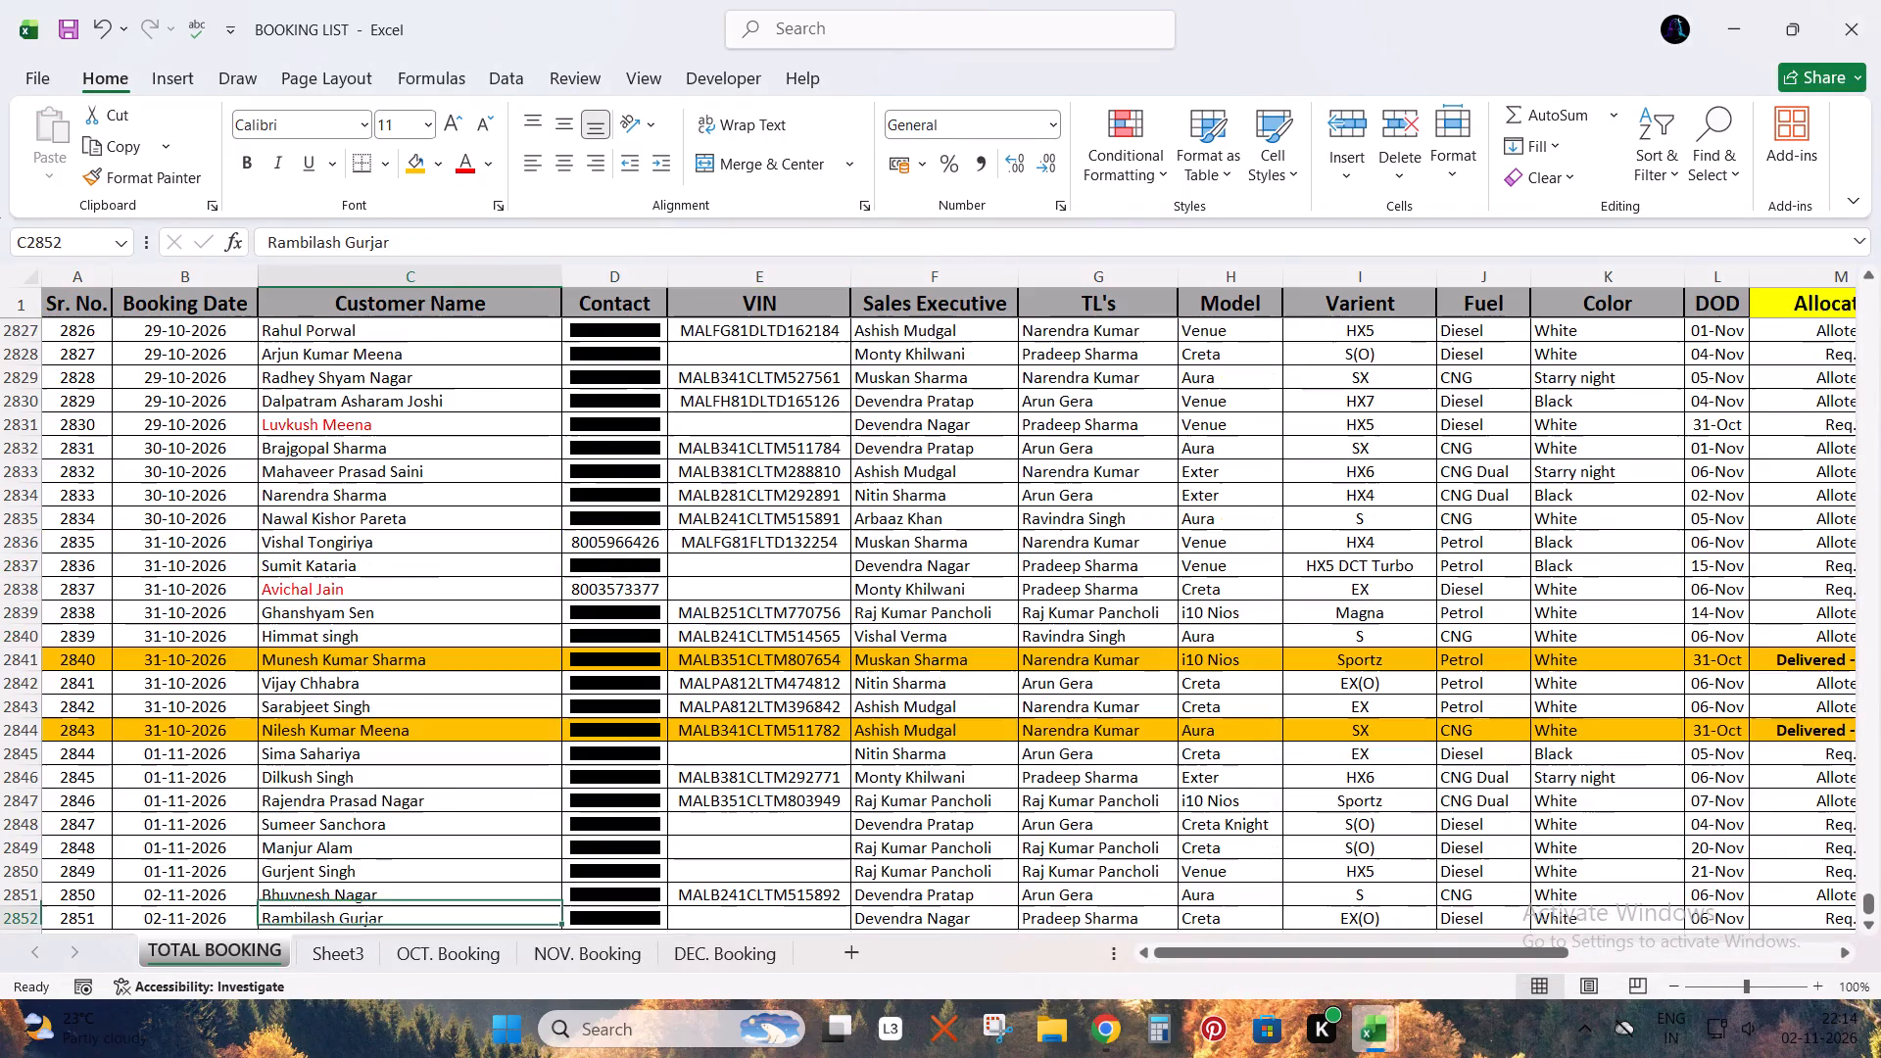
pyautogui.press('Right')
pyautogui.press('Down')
pyautogui.press('Right')
pyautogui.press('Down')
pyautogui.press('Down')
pyautogui.hotkey('alt', 'Tab')
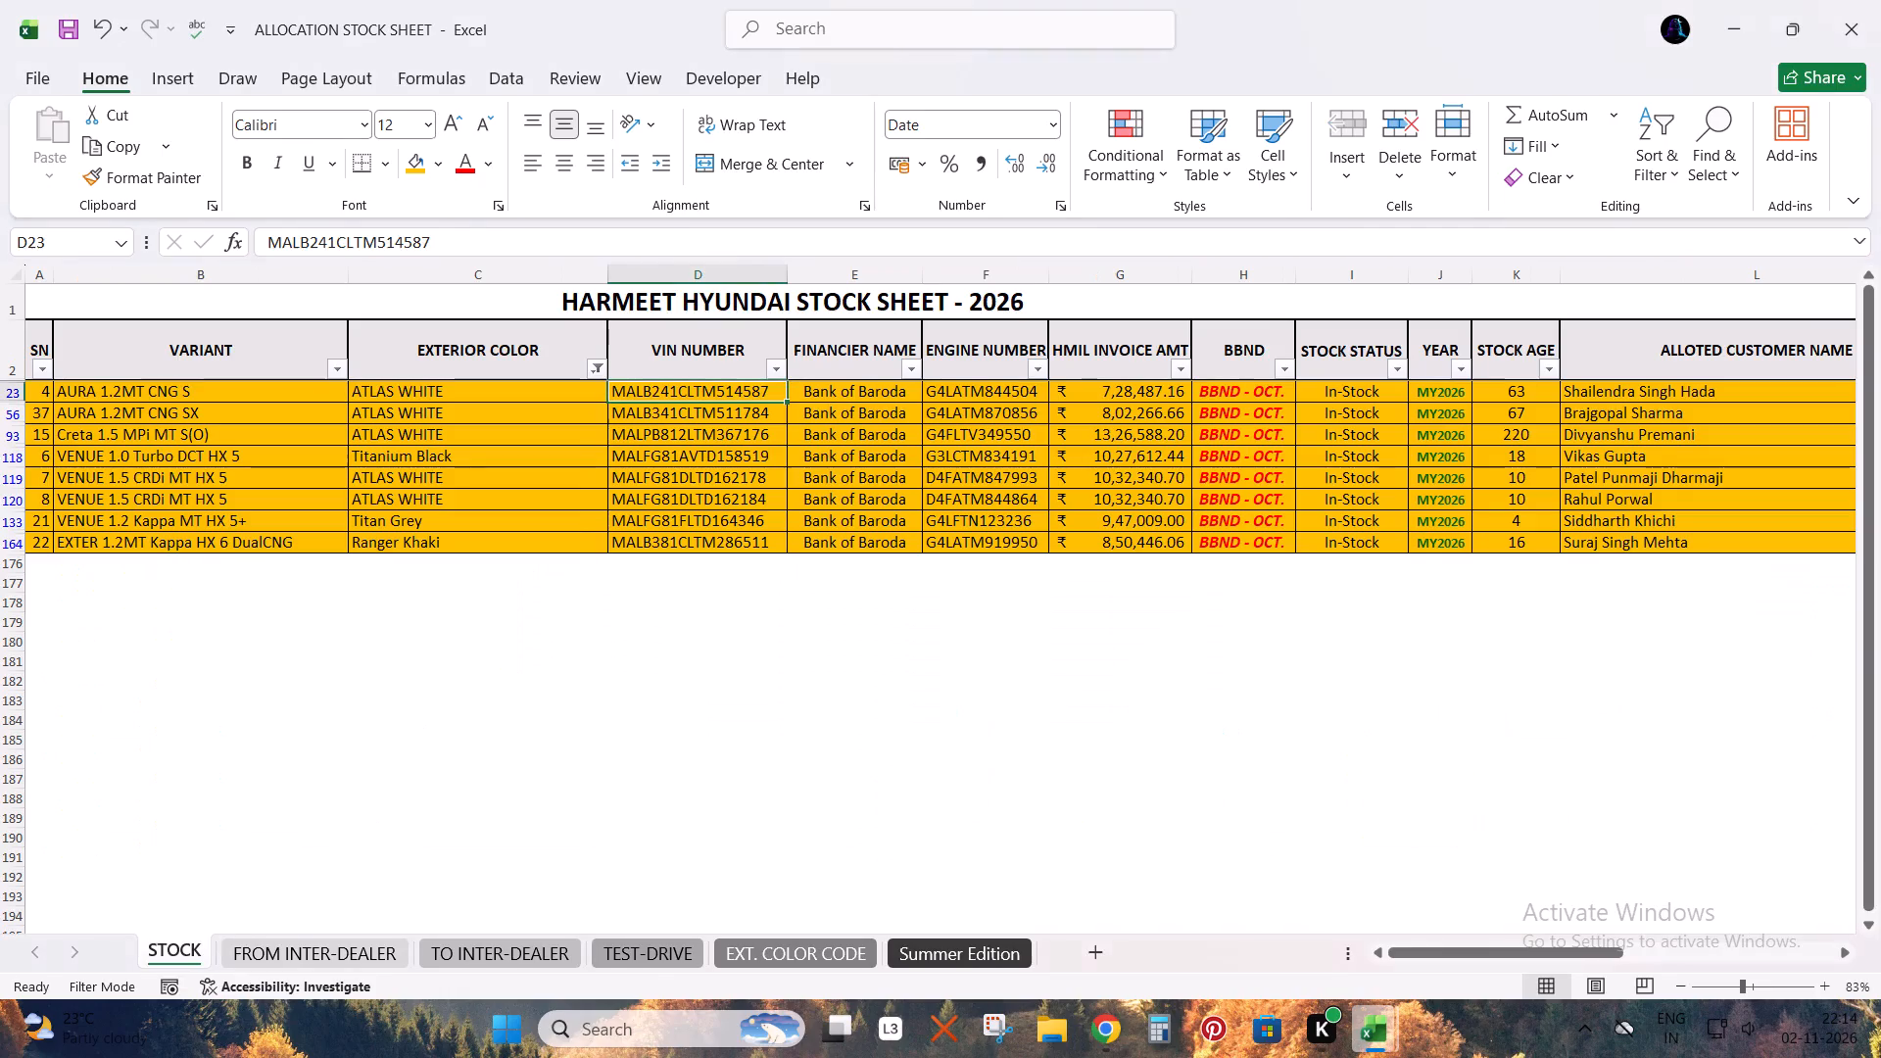
pyautogui.click(701, 379)
pyautogui.press('Down')
pyautogui.hotkey('ctrl', 'shift', 'Down')
pyautogui.hotkey('ctrl', 'c')
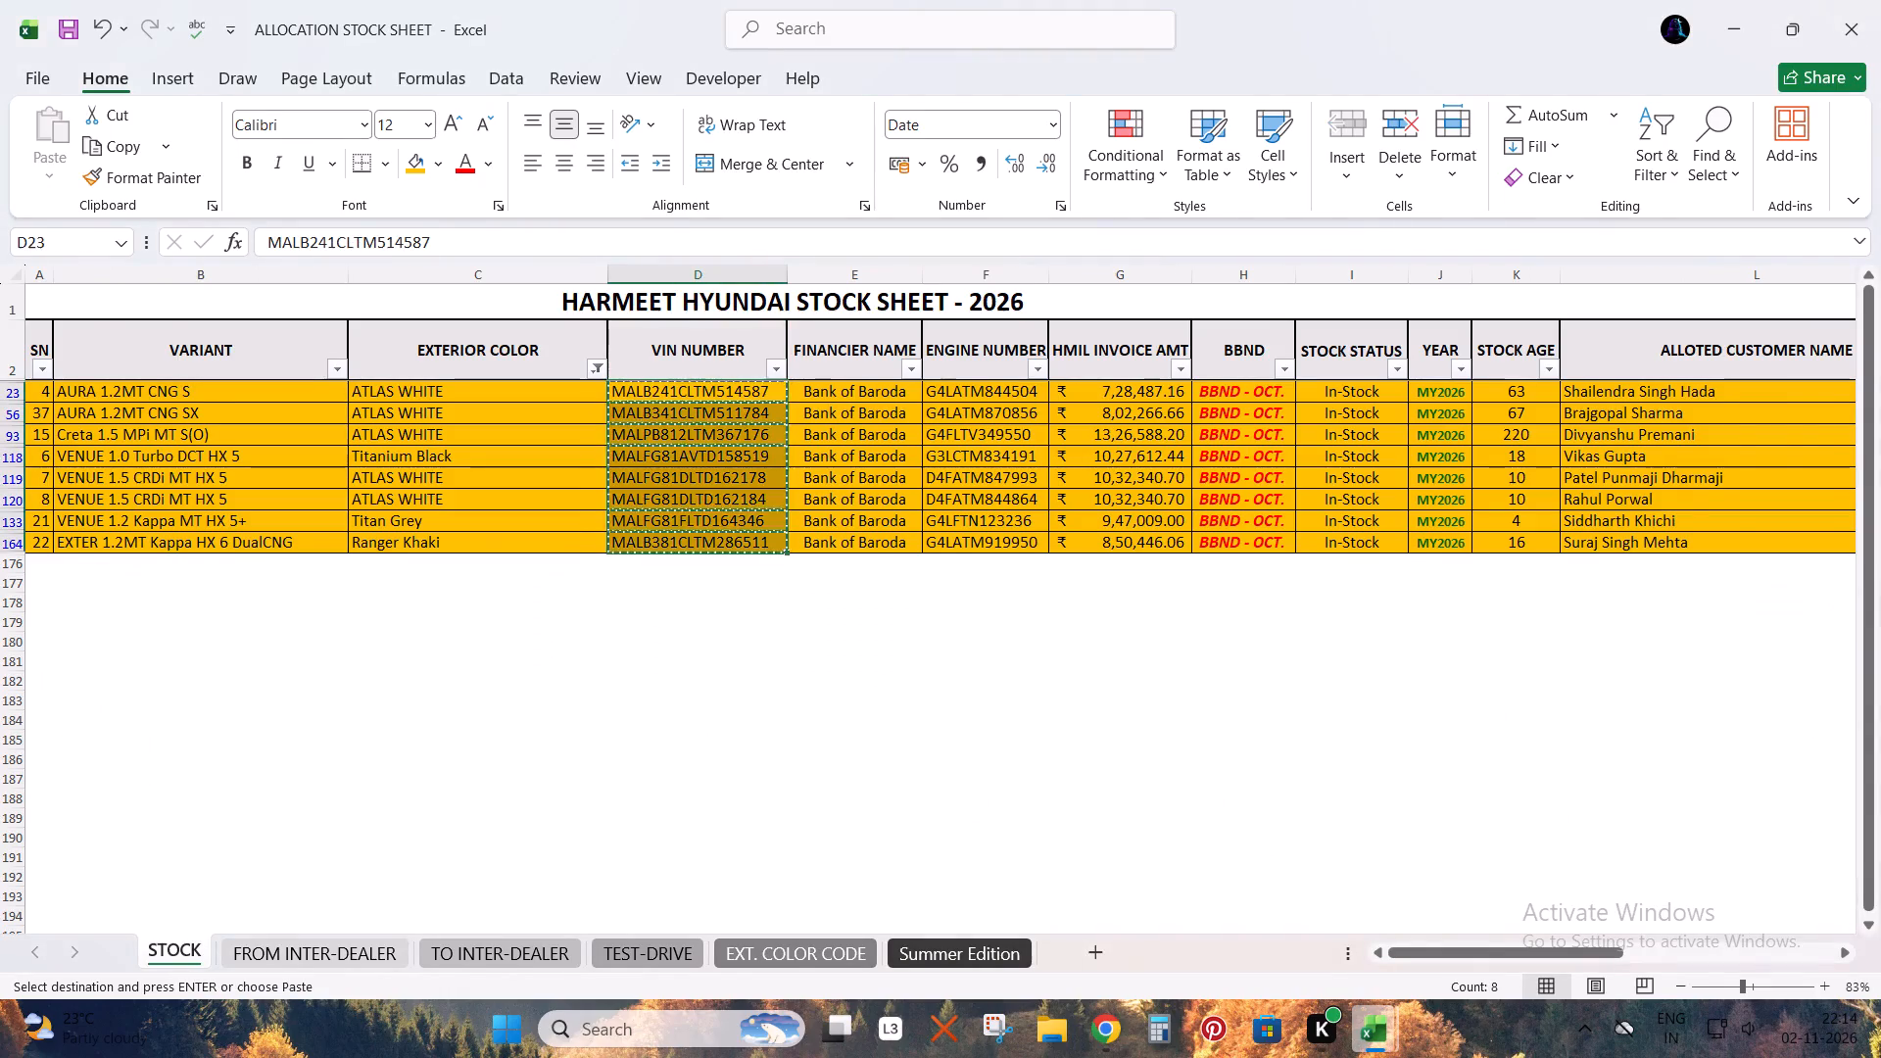
pyautogui.hotkey('alt', 'Tab')
pyautogui.hotkey('ctrl', 'v')
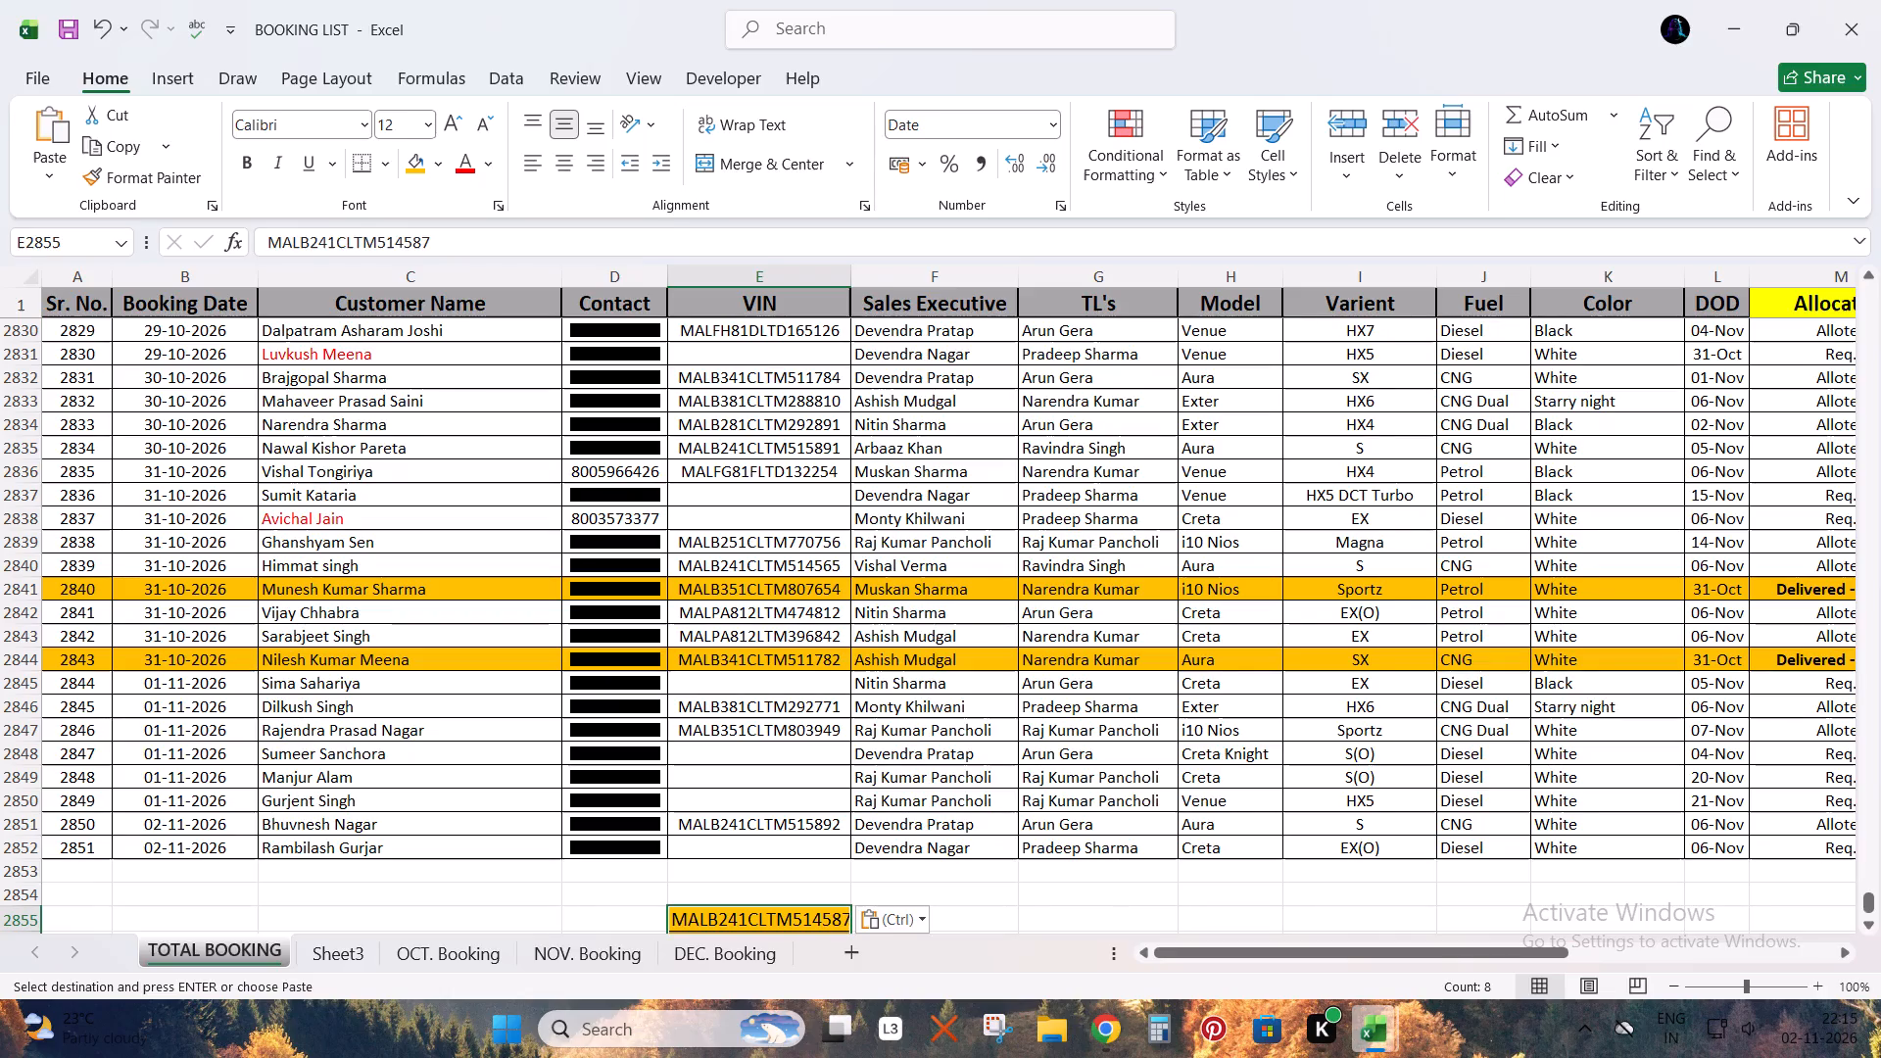
# Highlight duplicate values in the whole VIN column of TOTAL BOOKING using Light Red Fill with Dark Red Text.
pyautogui.click(761, 270)
pyautogui.click(1136, 143)
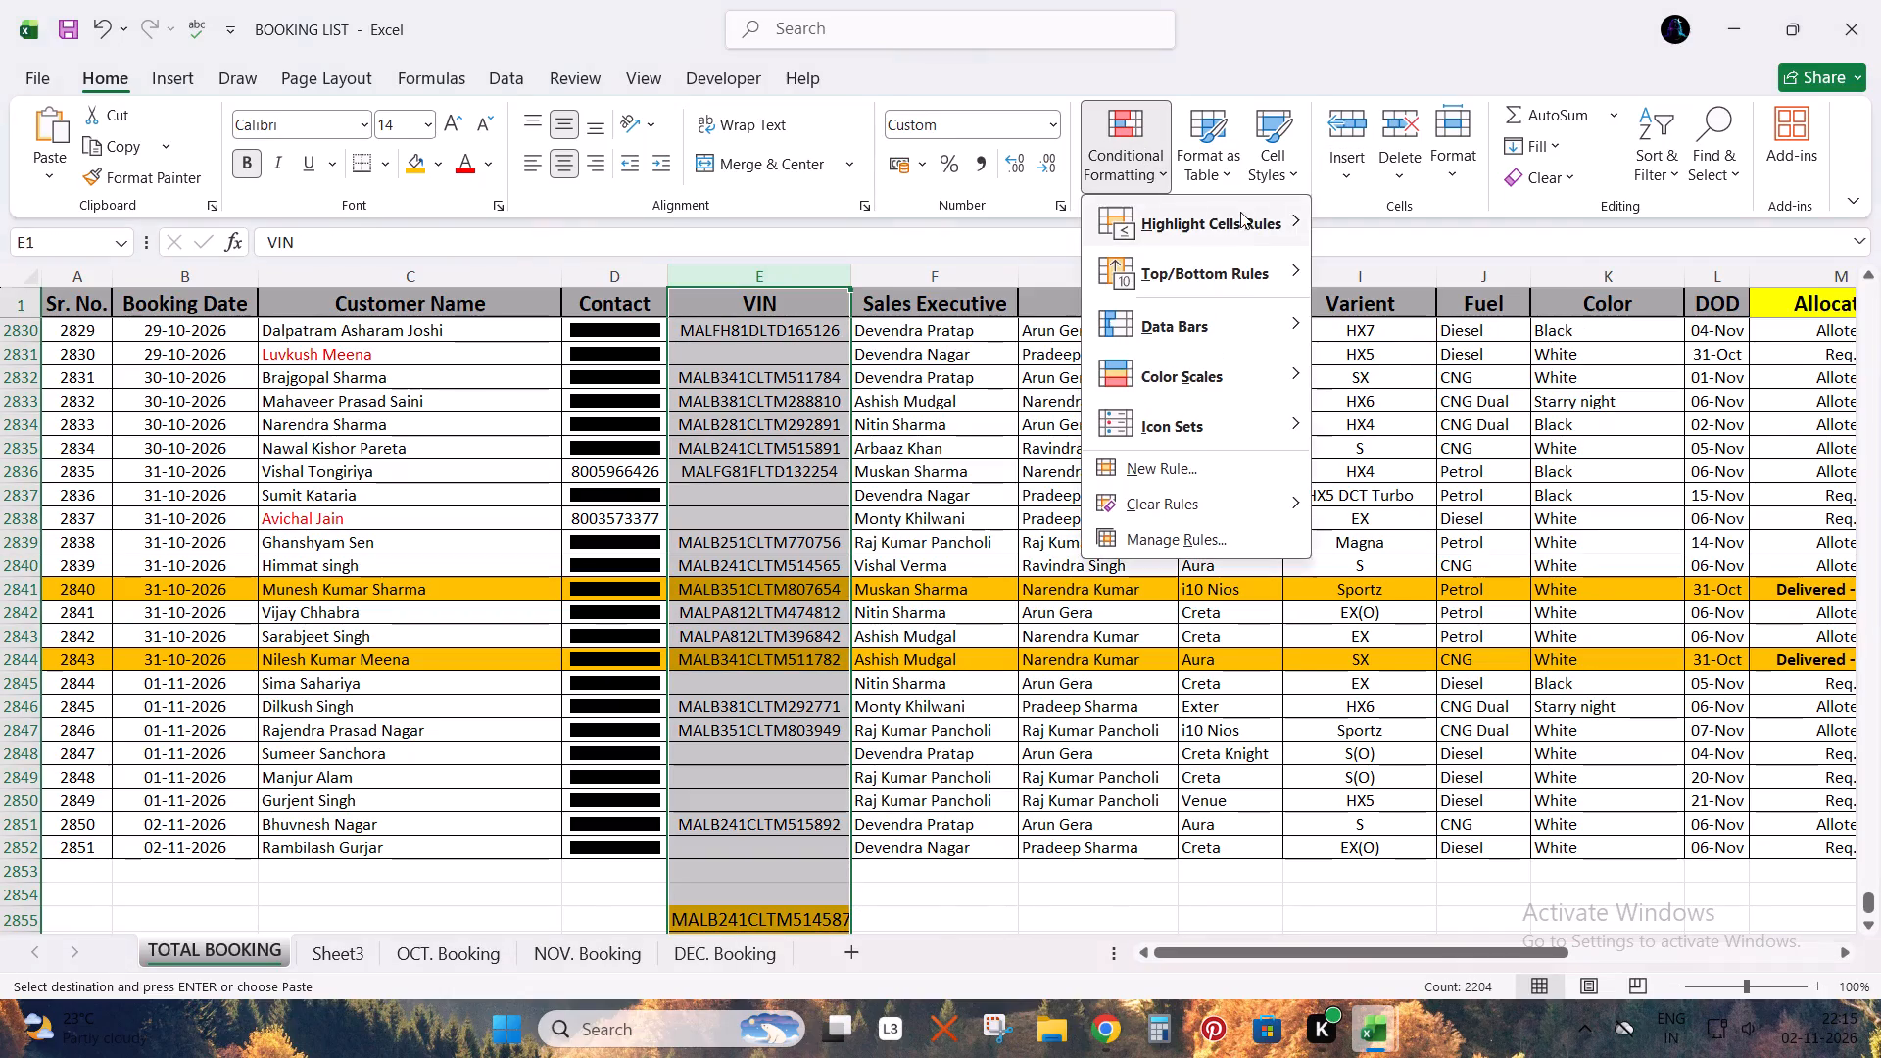
pyautogui.click(1242, 216)
pyautogui.click(1376, 503)
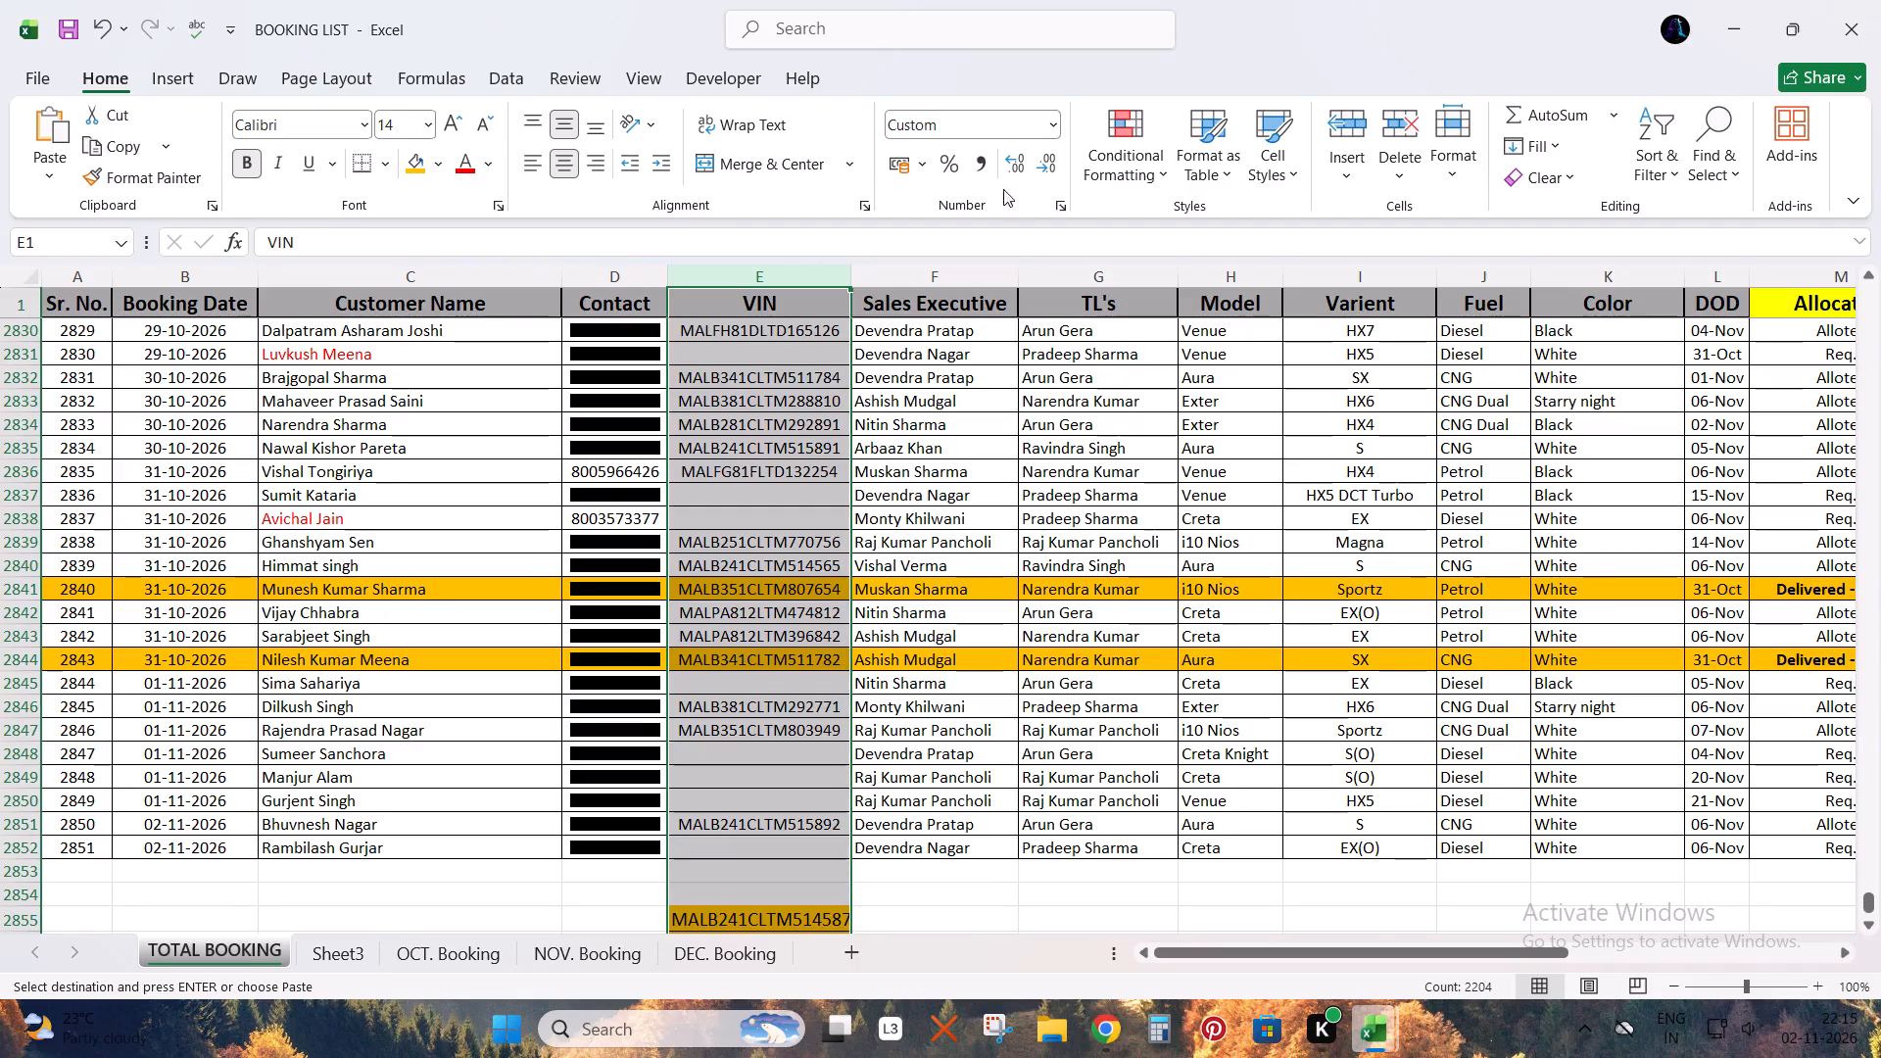
pyautogui.click(1127, 163)
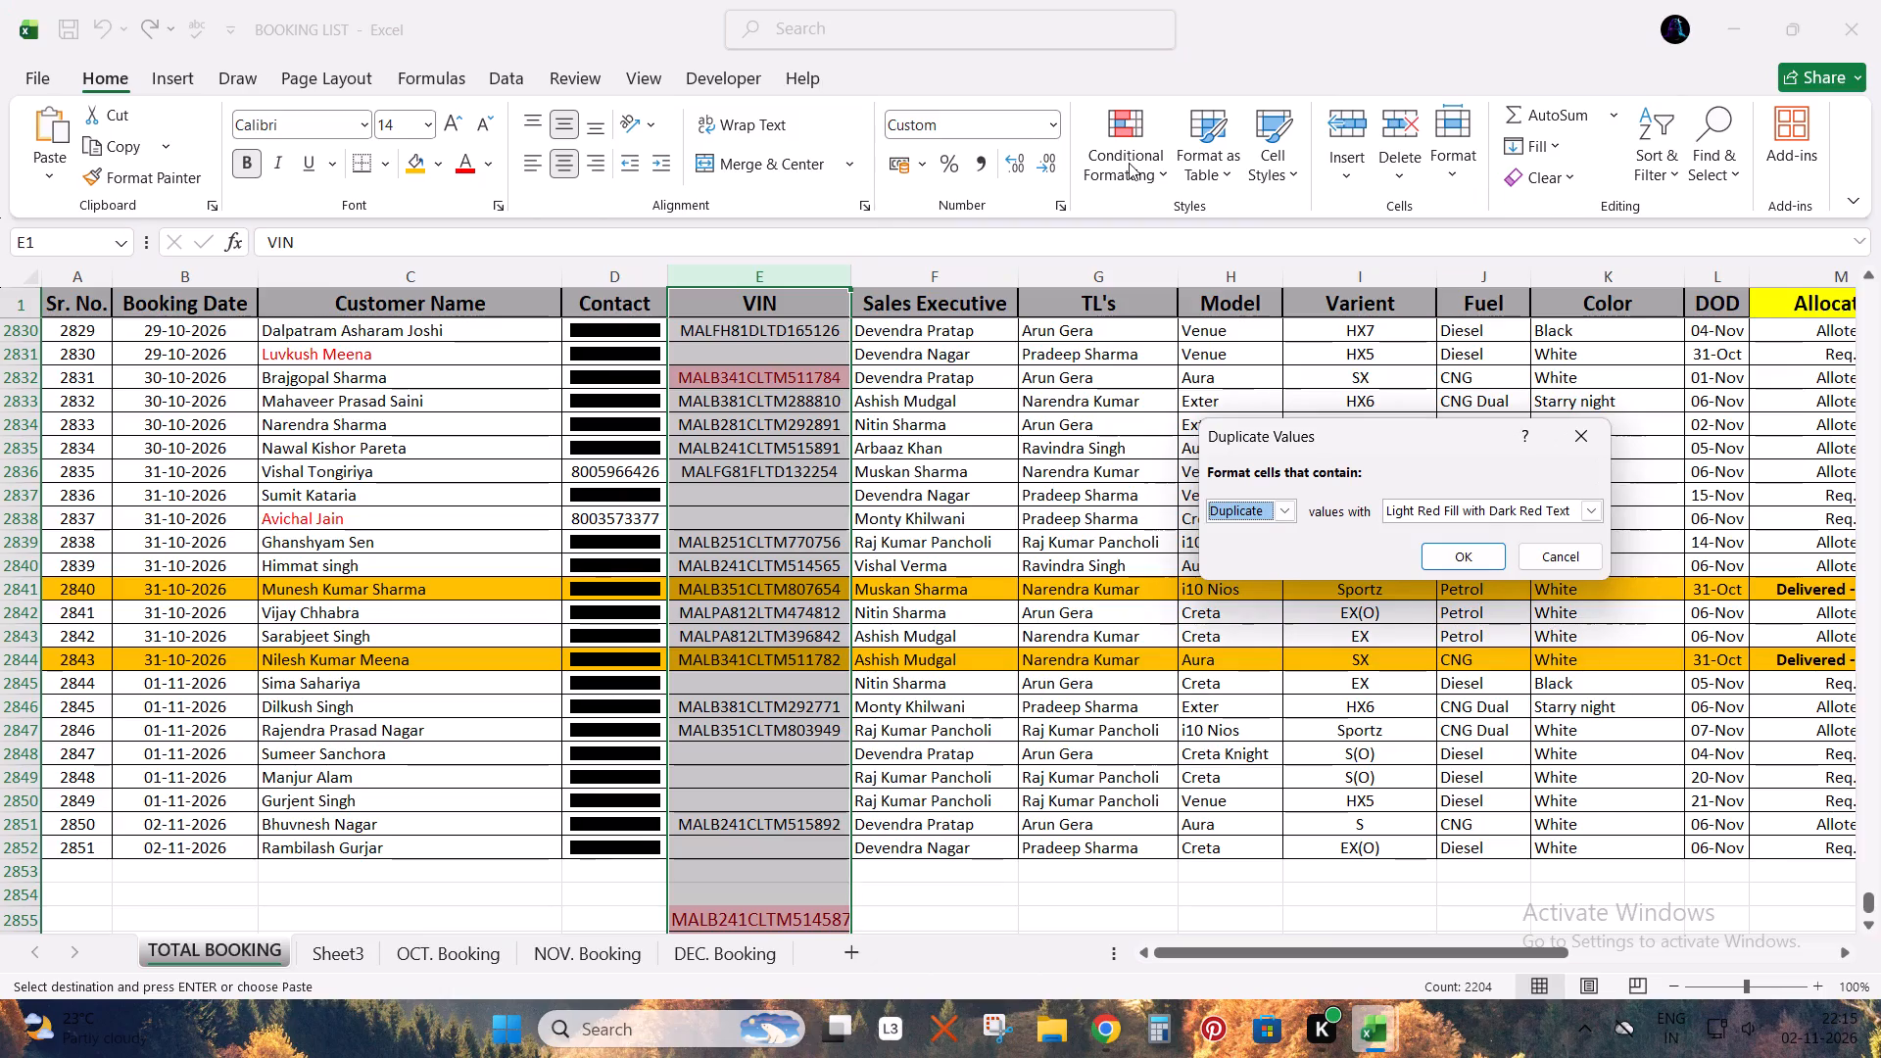
pyautogui.click(1458, 552)
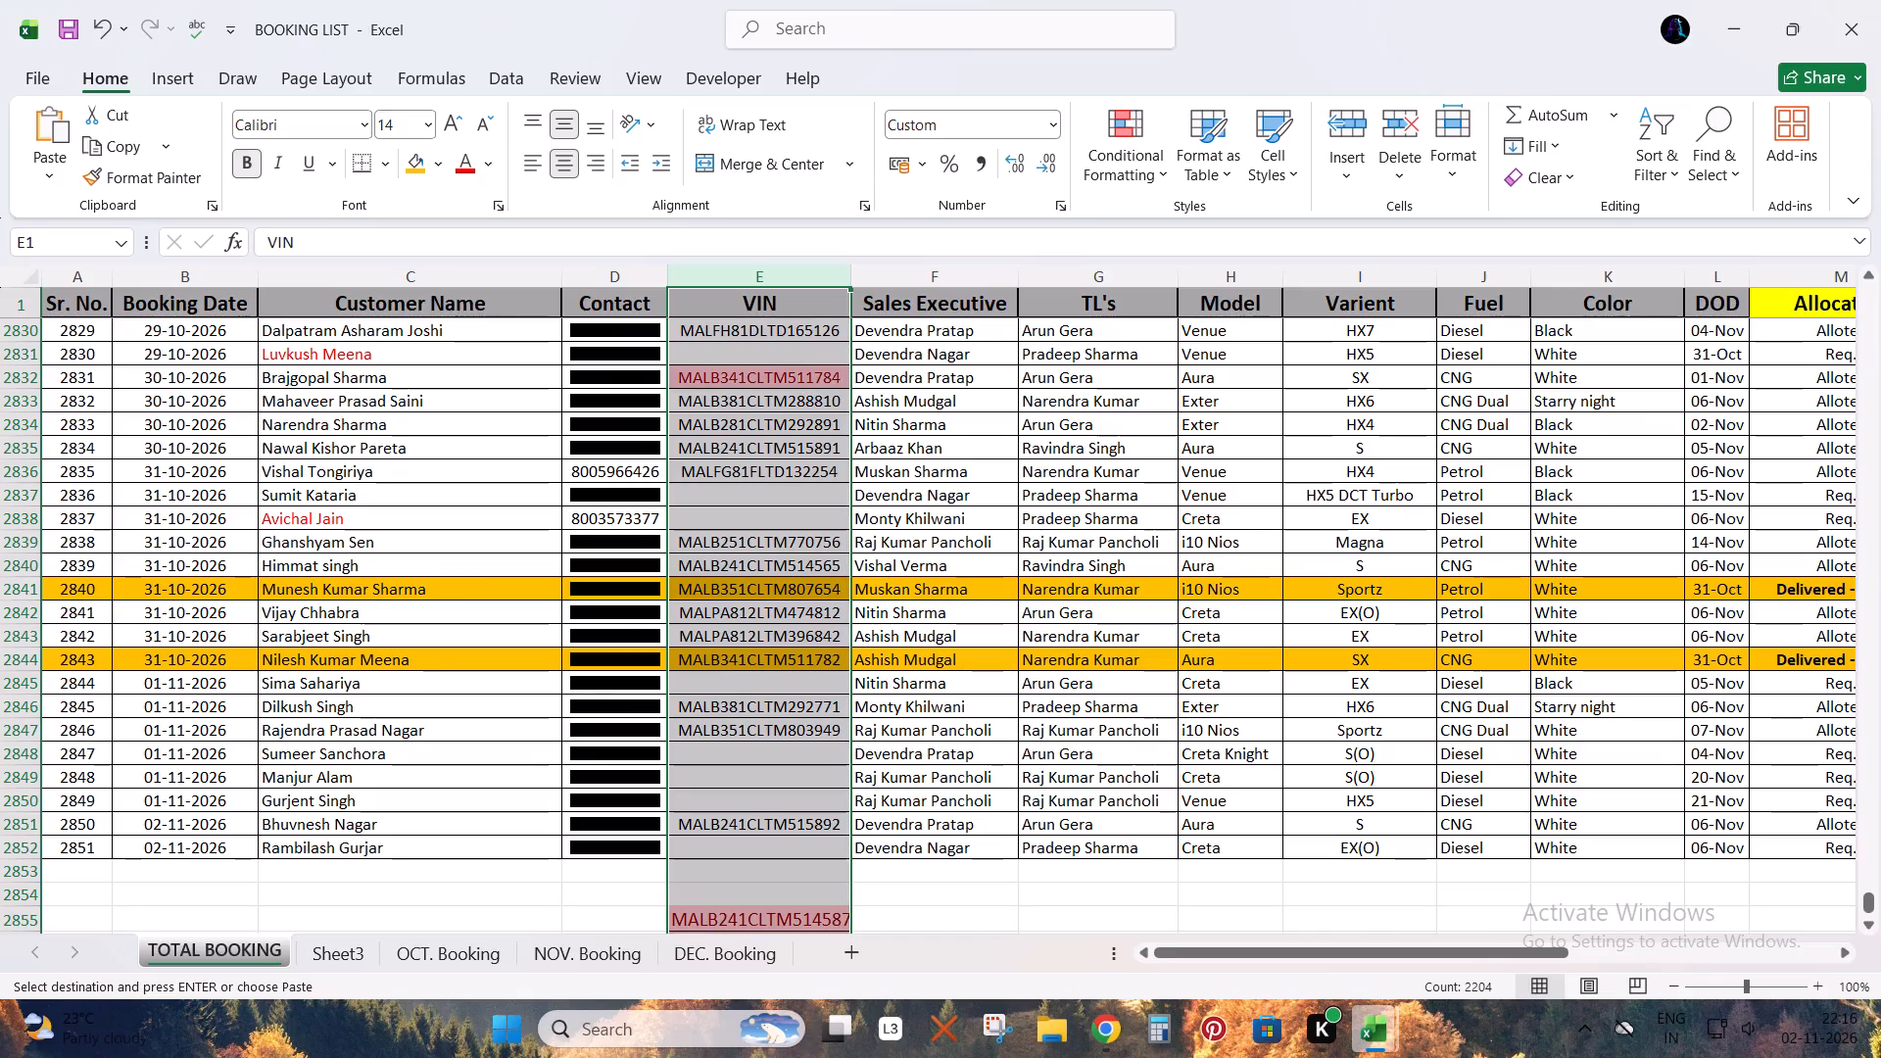
# Turn on filtering for the TOTAL BOOKING header row and open the VIN column's filter options.
pyautogui.click(781, 309)
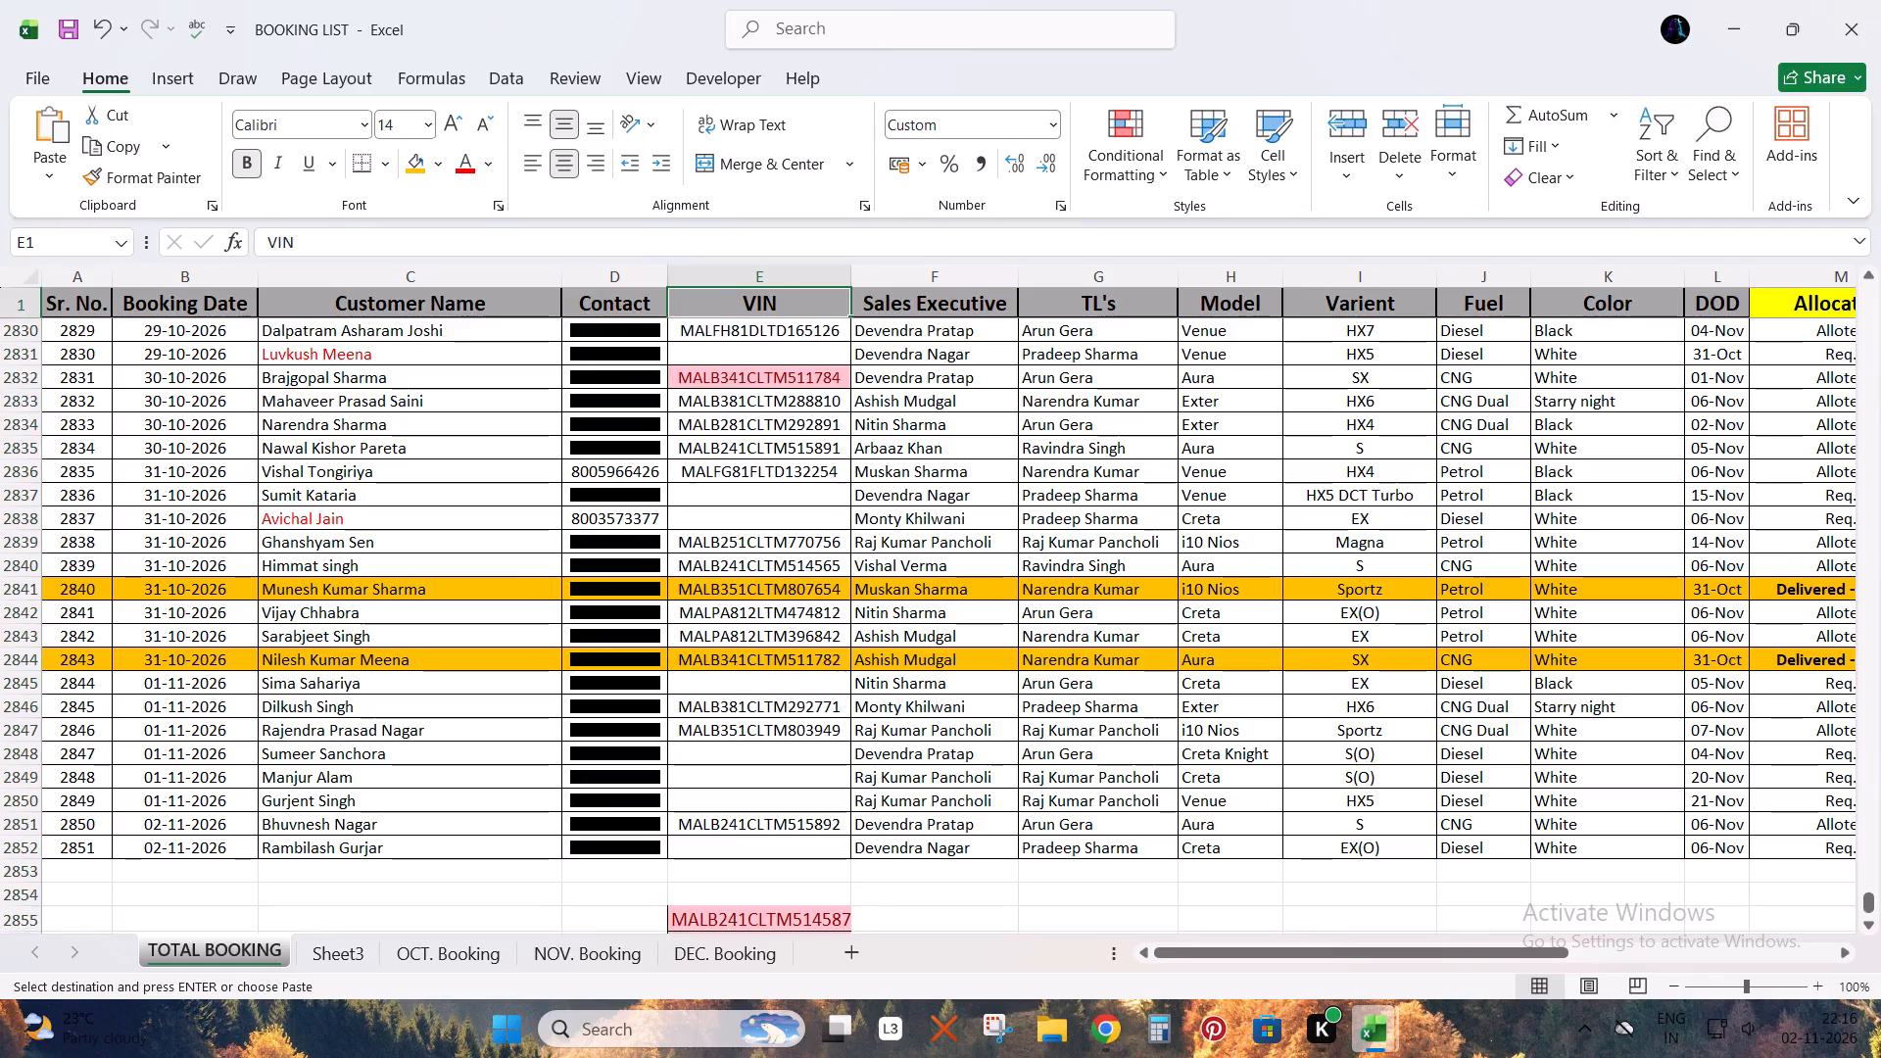
pyautogui.hotkey('ctrl', 'shift', 'l')
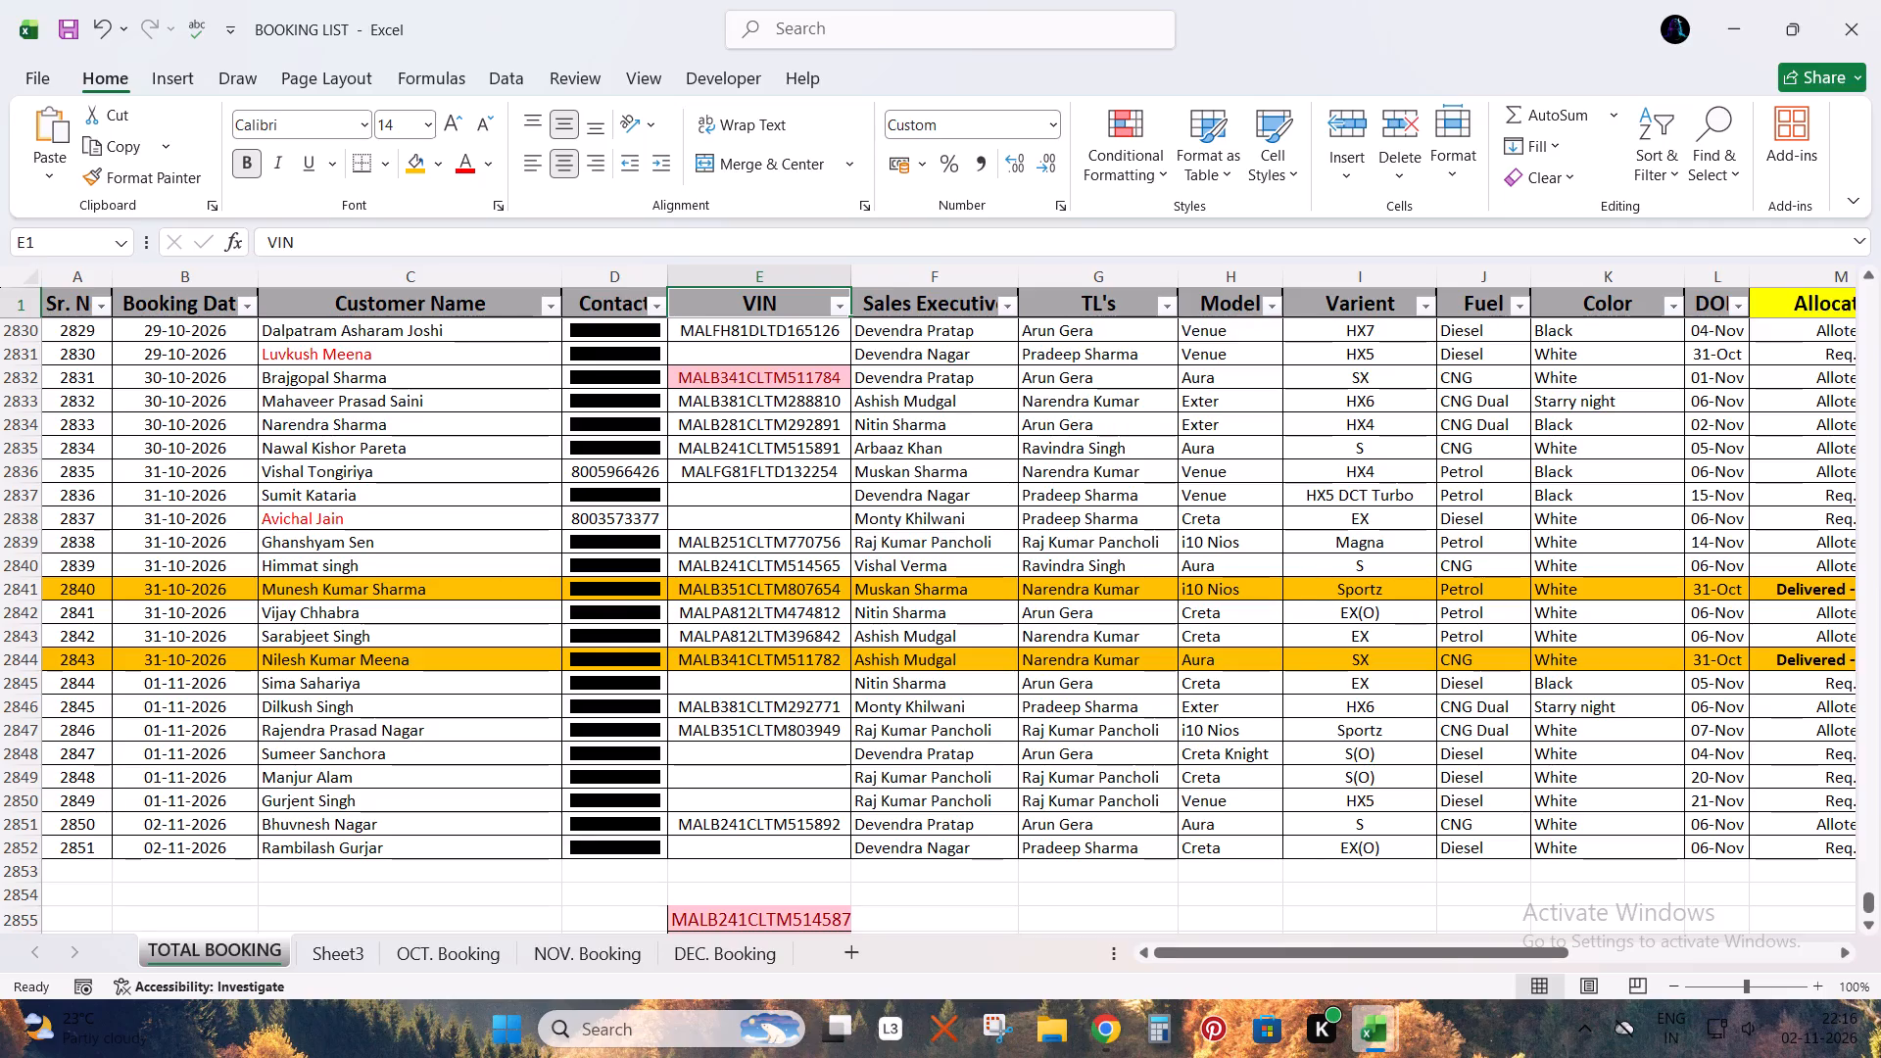
pyautogui.click(851, 301)
pyautogui.click(844, 303)
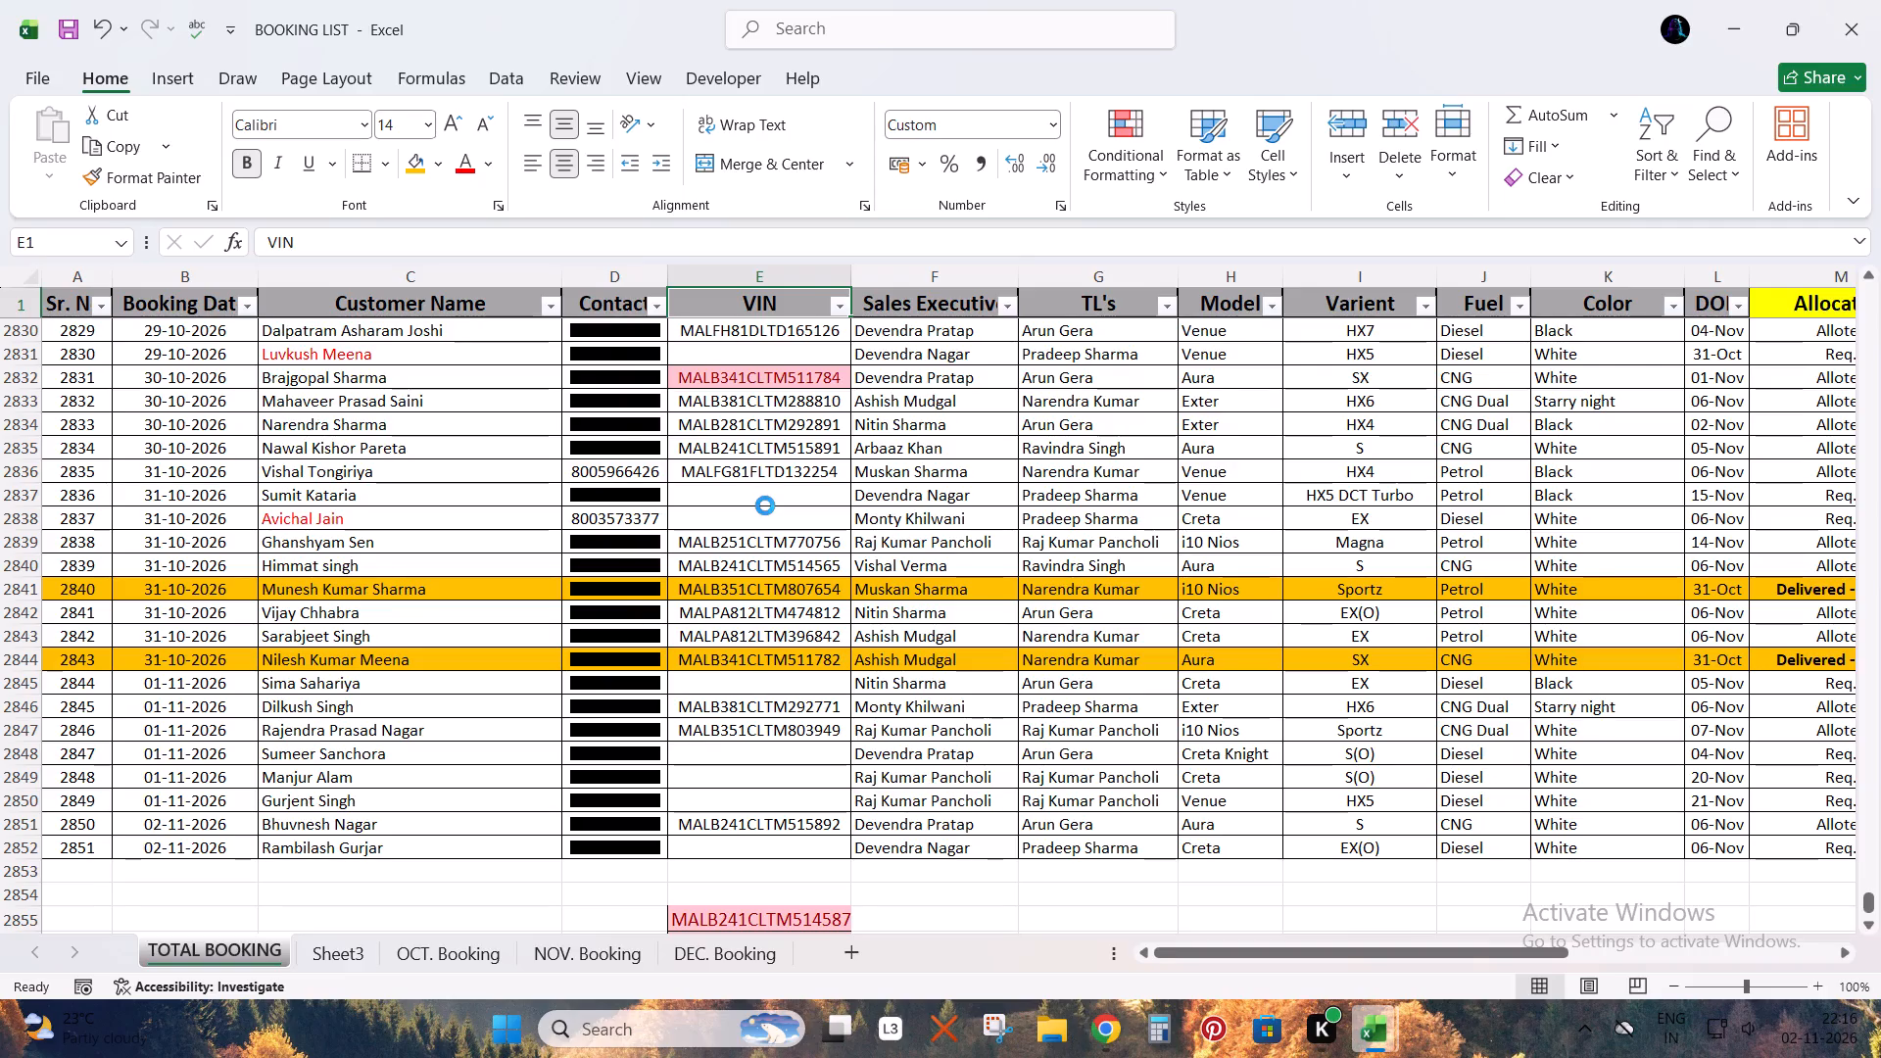
pyautogui.click(795, 383)
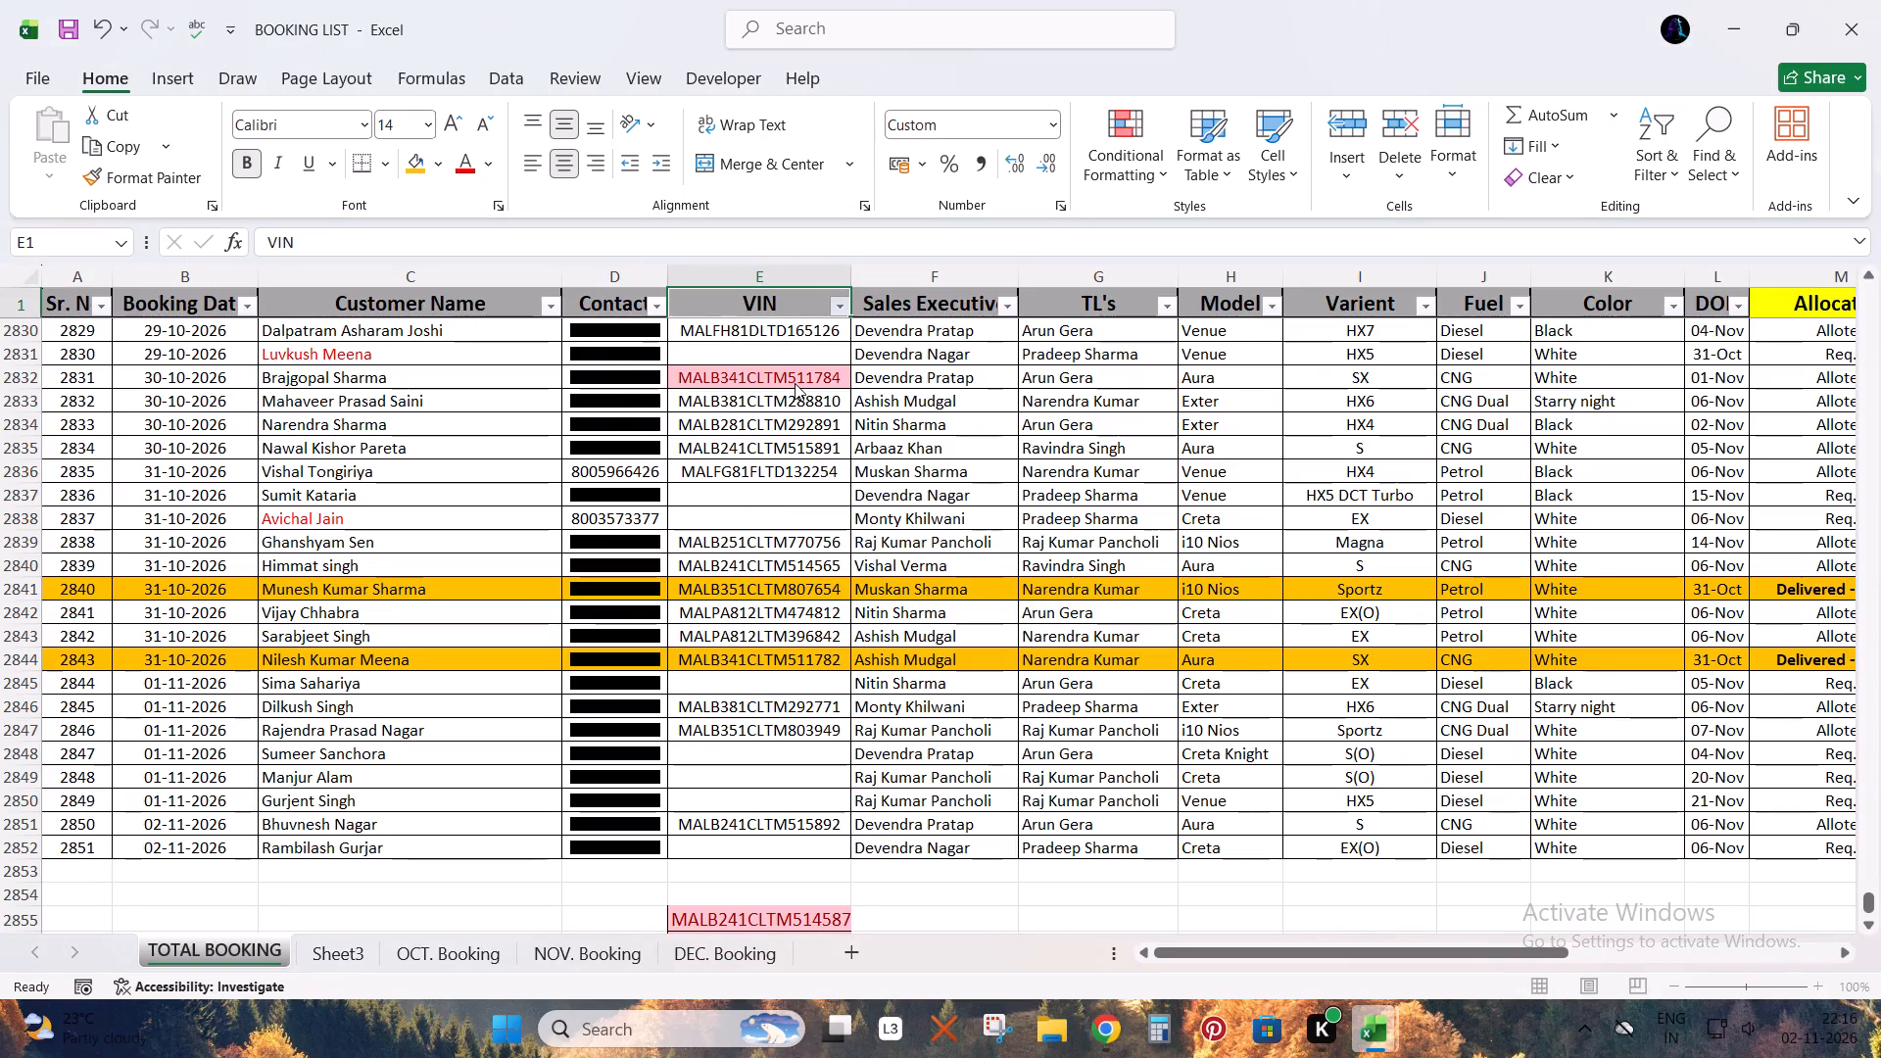
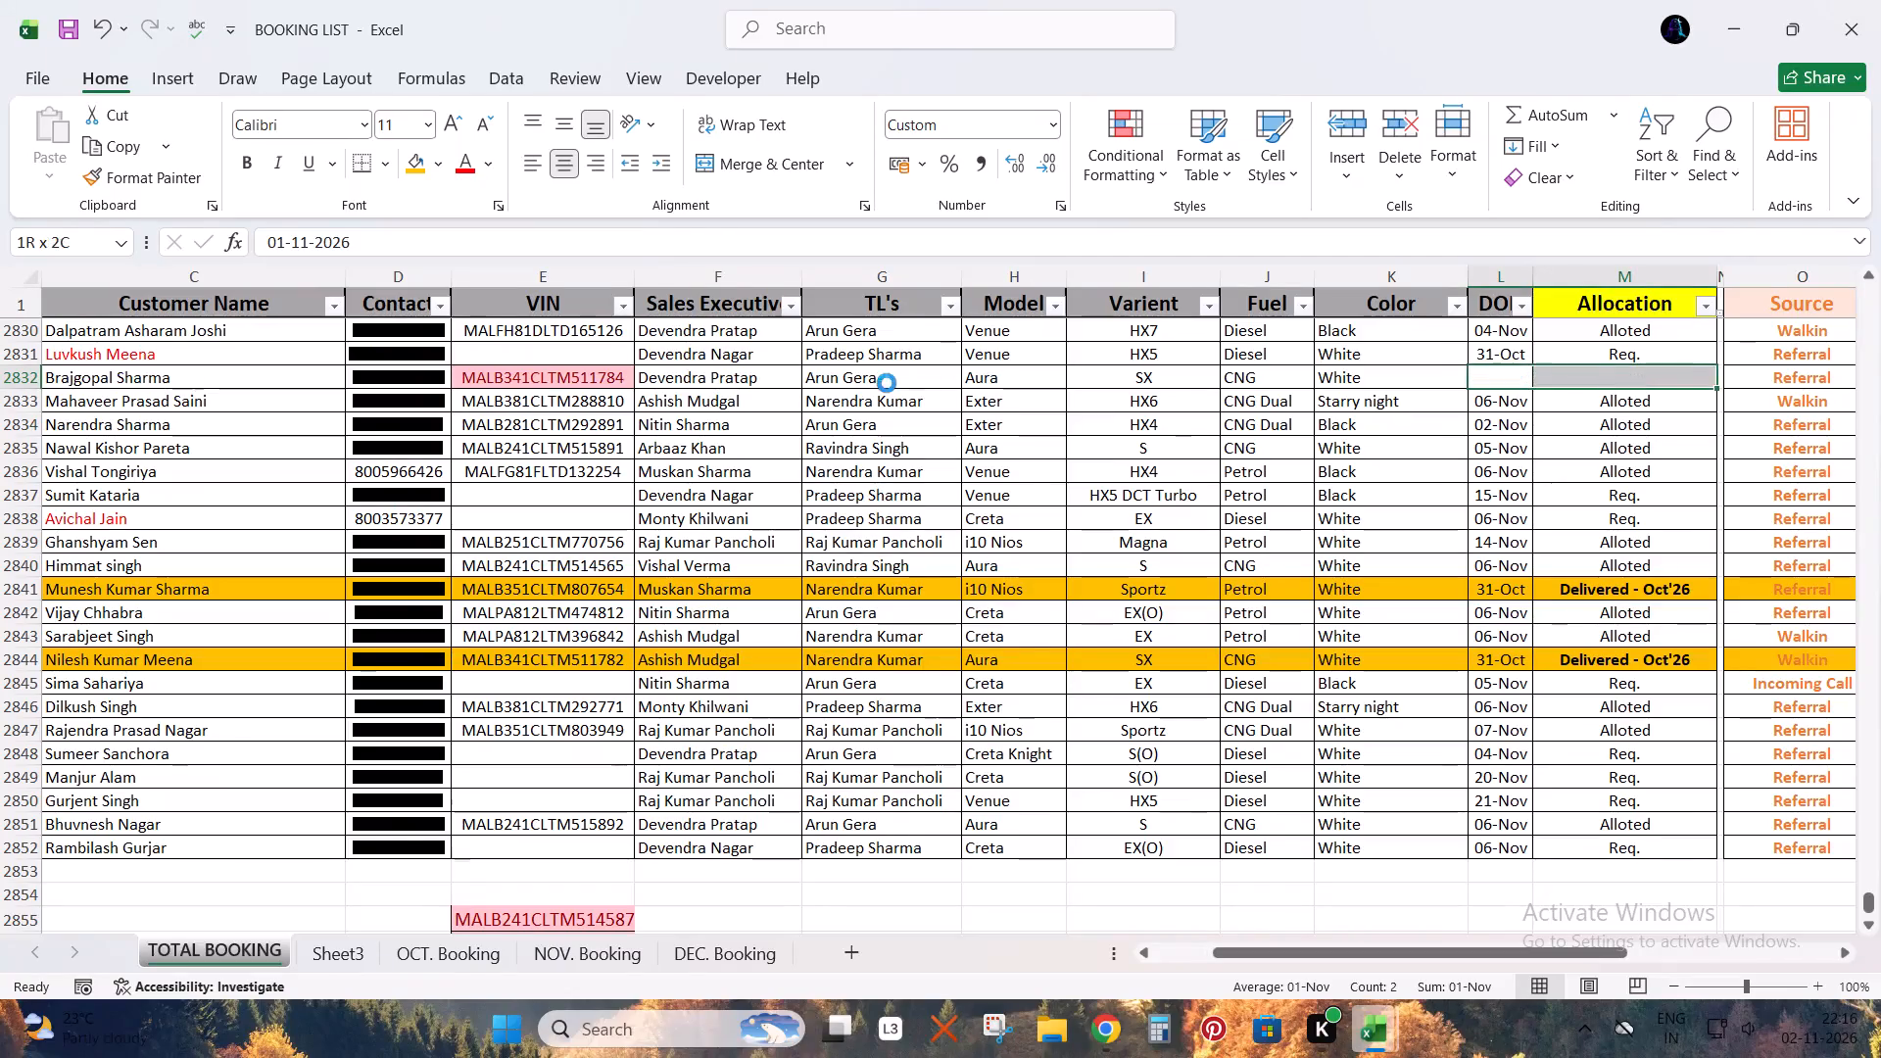
# Copy the 31-Oct date and "Delivered - Oct'26" allocation from row 2841 into the empty column L and M cells of row 2832.
pyautogui.press('Down')
pyautogui.press('Up')
pyautogui.press('Down')
pyautogui.press('Down')
pyautogui.press('Down')
pyautogui.press('Down')
pyautogui.press('Down')
pyautogui.press('Down')
pyautogui.press('Down')
pyautogui.press('Down')
pyautogui.press('Down')
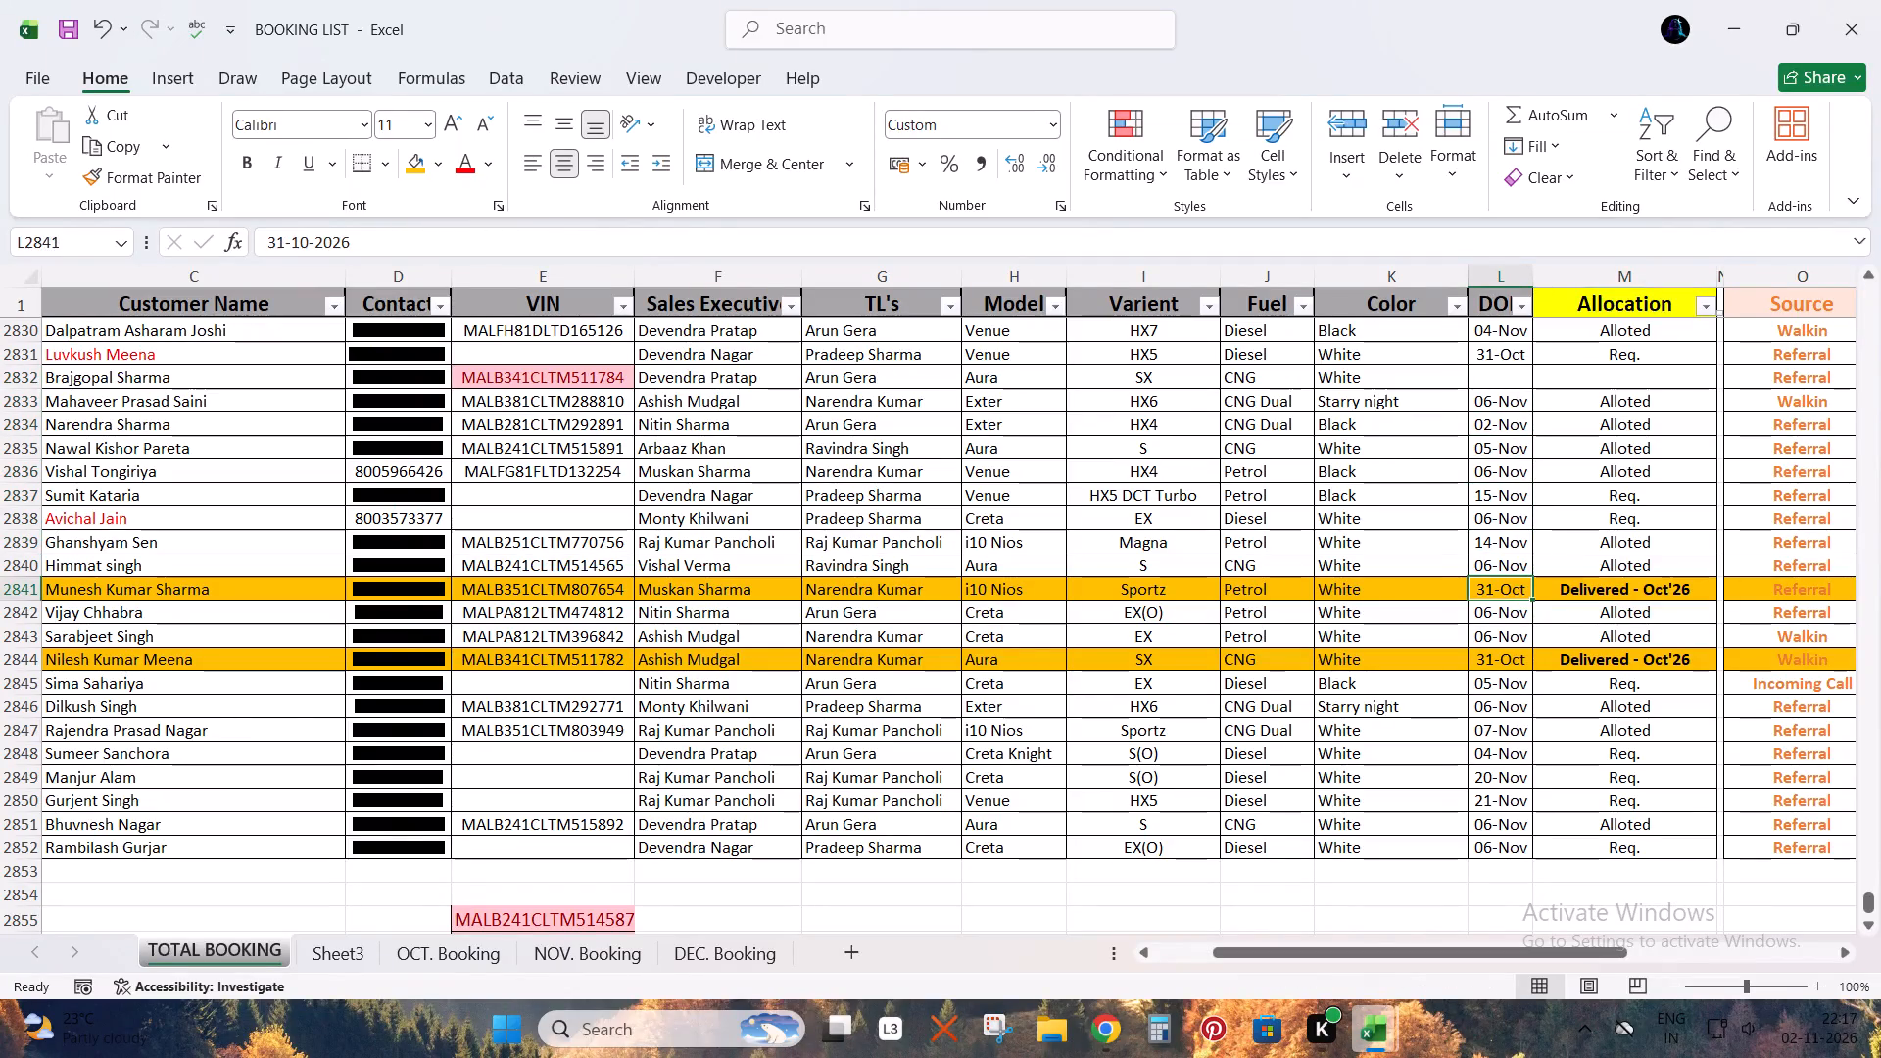
pyautogui.hotkey('shift', 'Right')
pyautogui.hotkey('ctrl', 'c')
pyautogui.hotkey('ctrl', 'Up')
pyautogui.press('Up')
pyautogui.hotkey('ctrl', 'v')
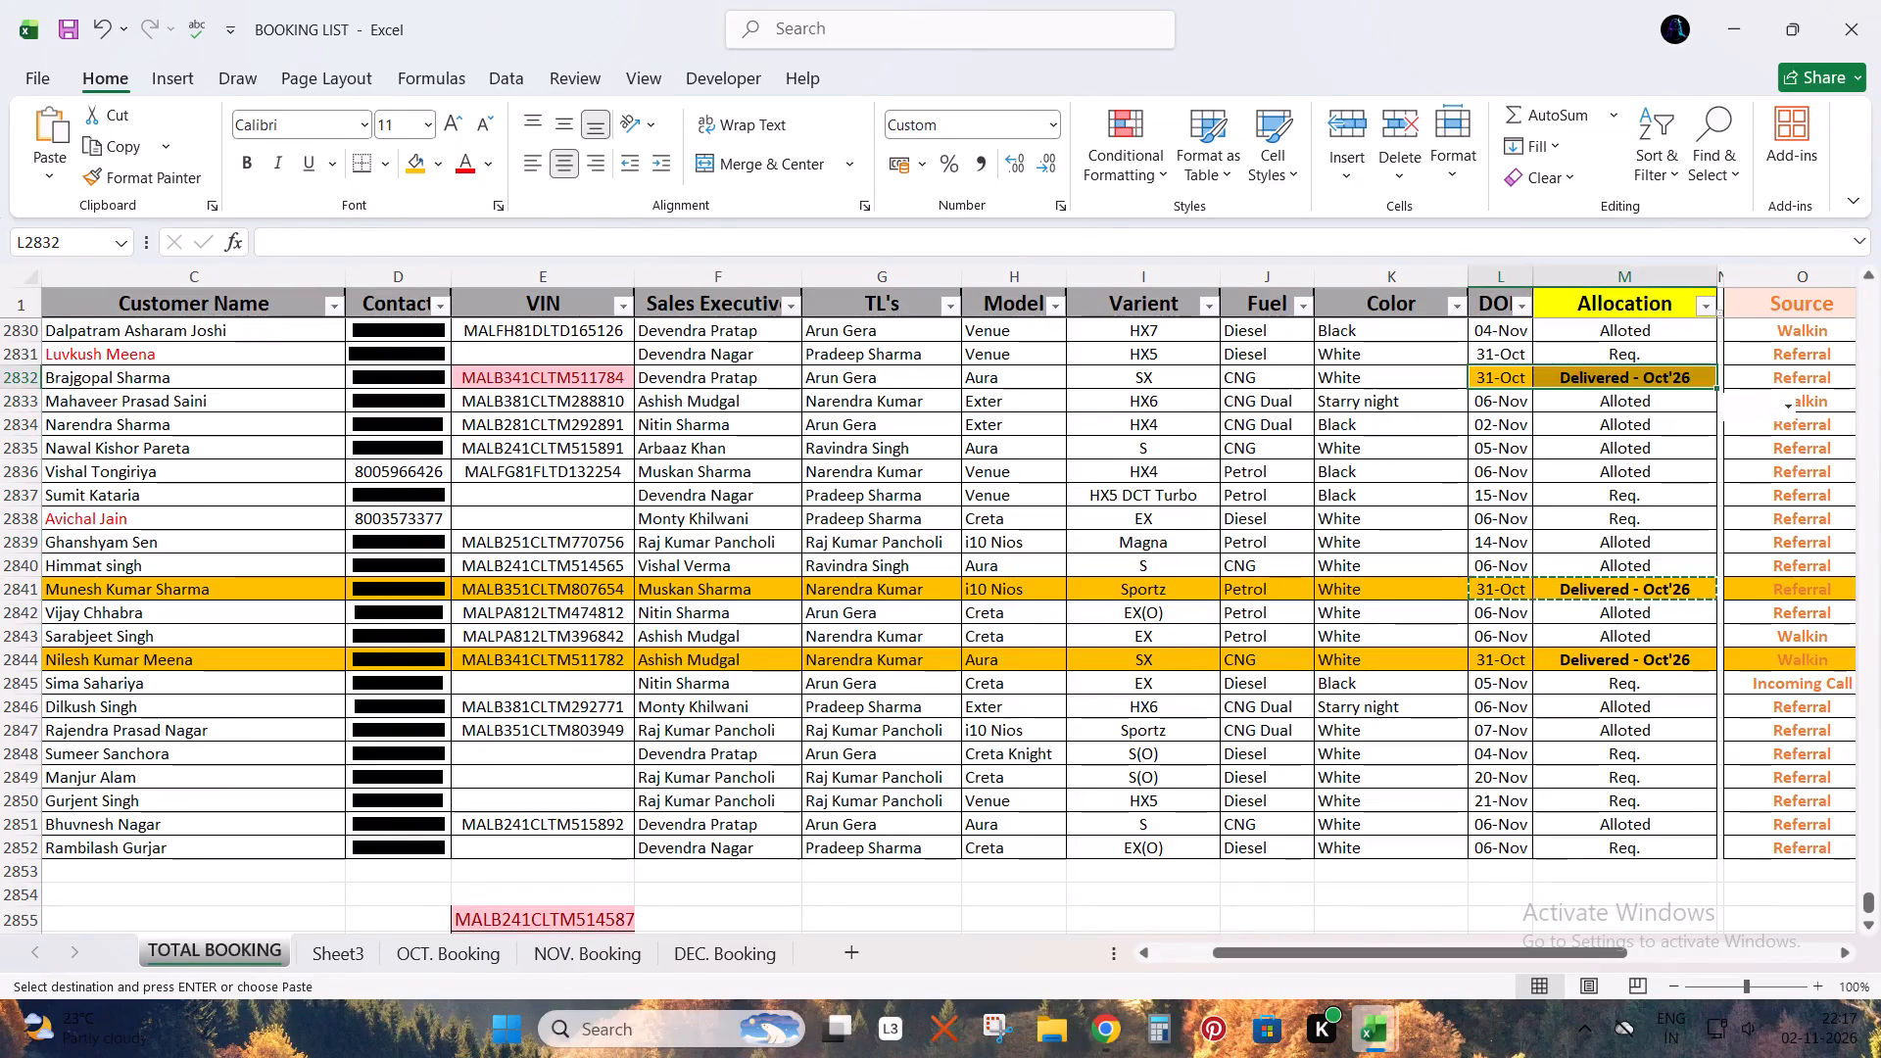
pyautogui.press('Escape')
# Set the column L date in row 2832 to 1-11.
pyautogui.press('Down')
pyautogui.press('Up')
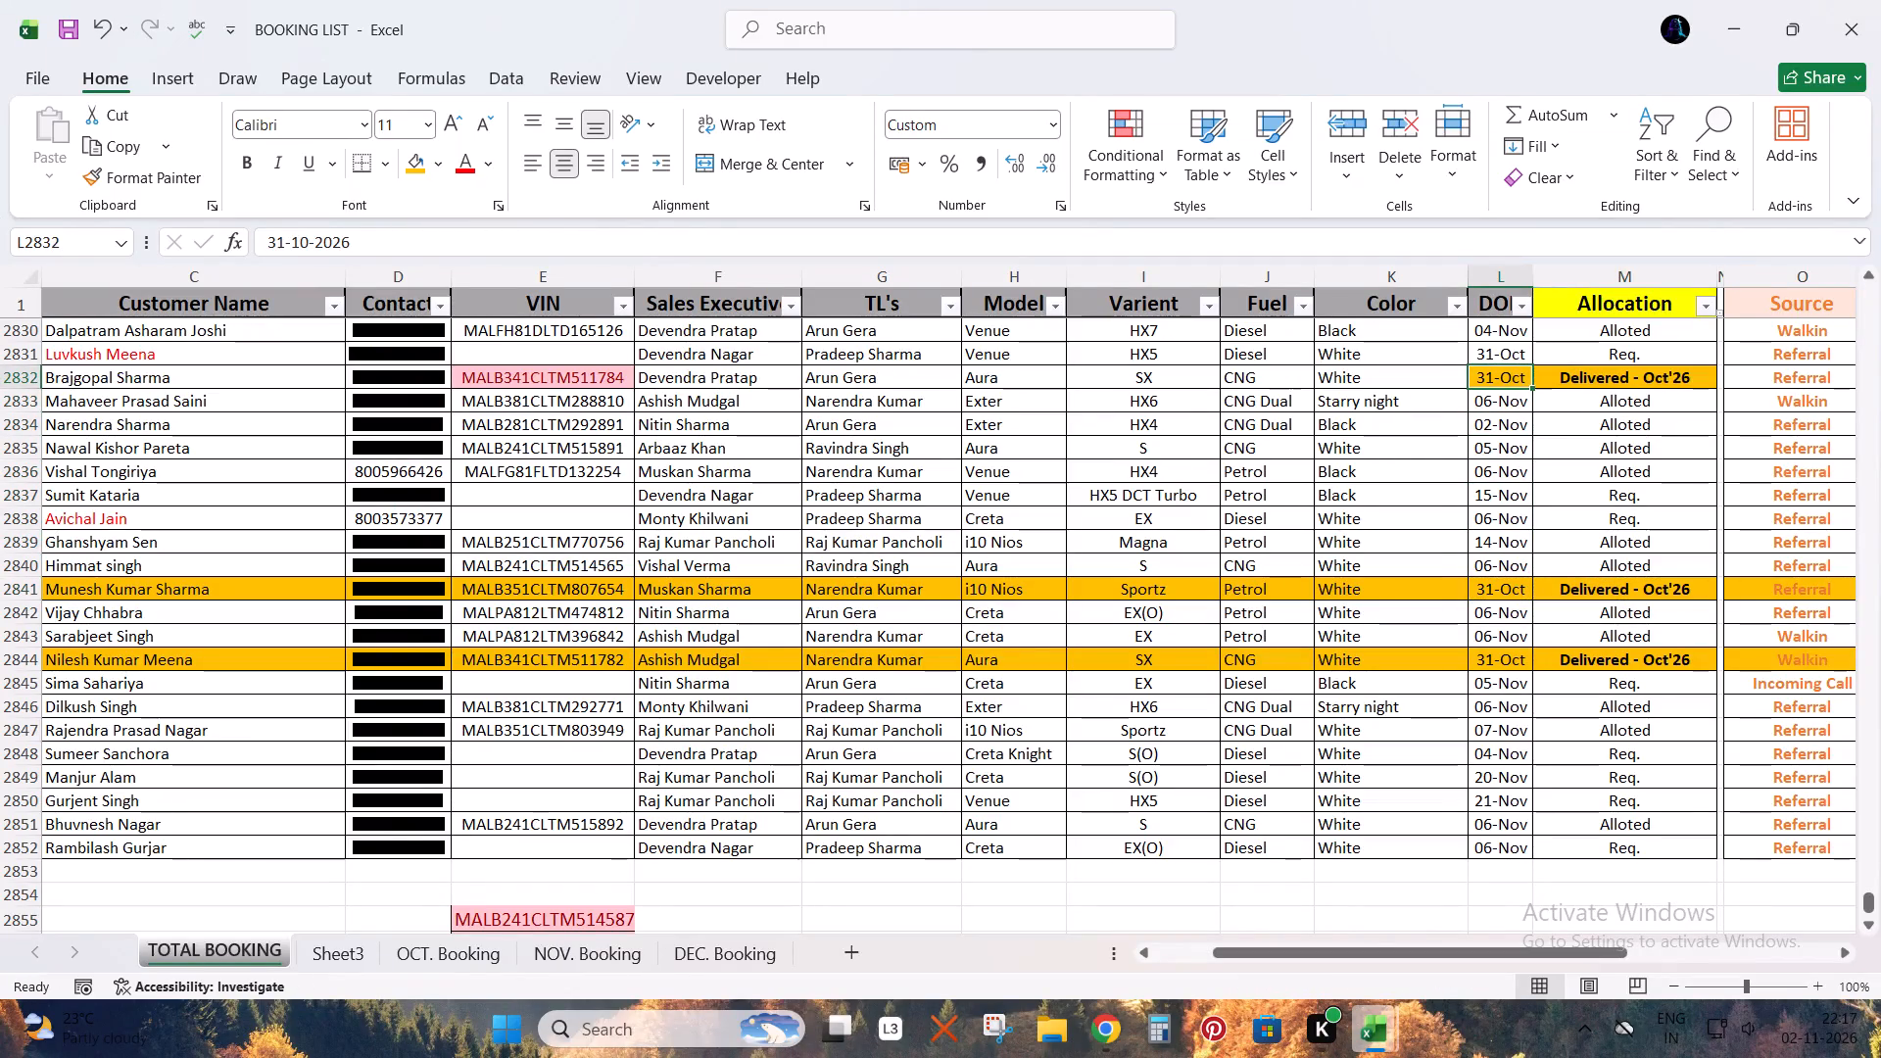
pyautogui.press('1')
pyautogui.press('-')
pyautogui.write('11')
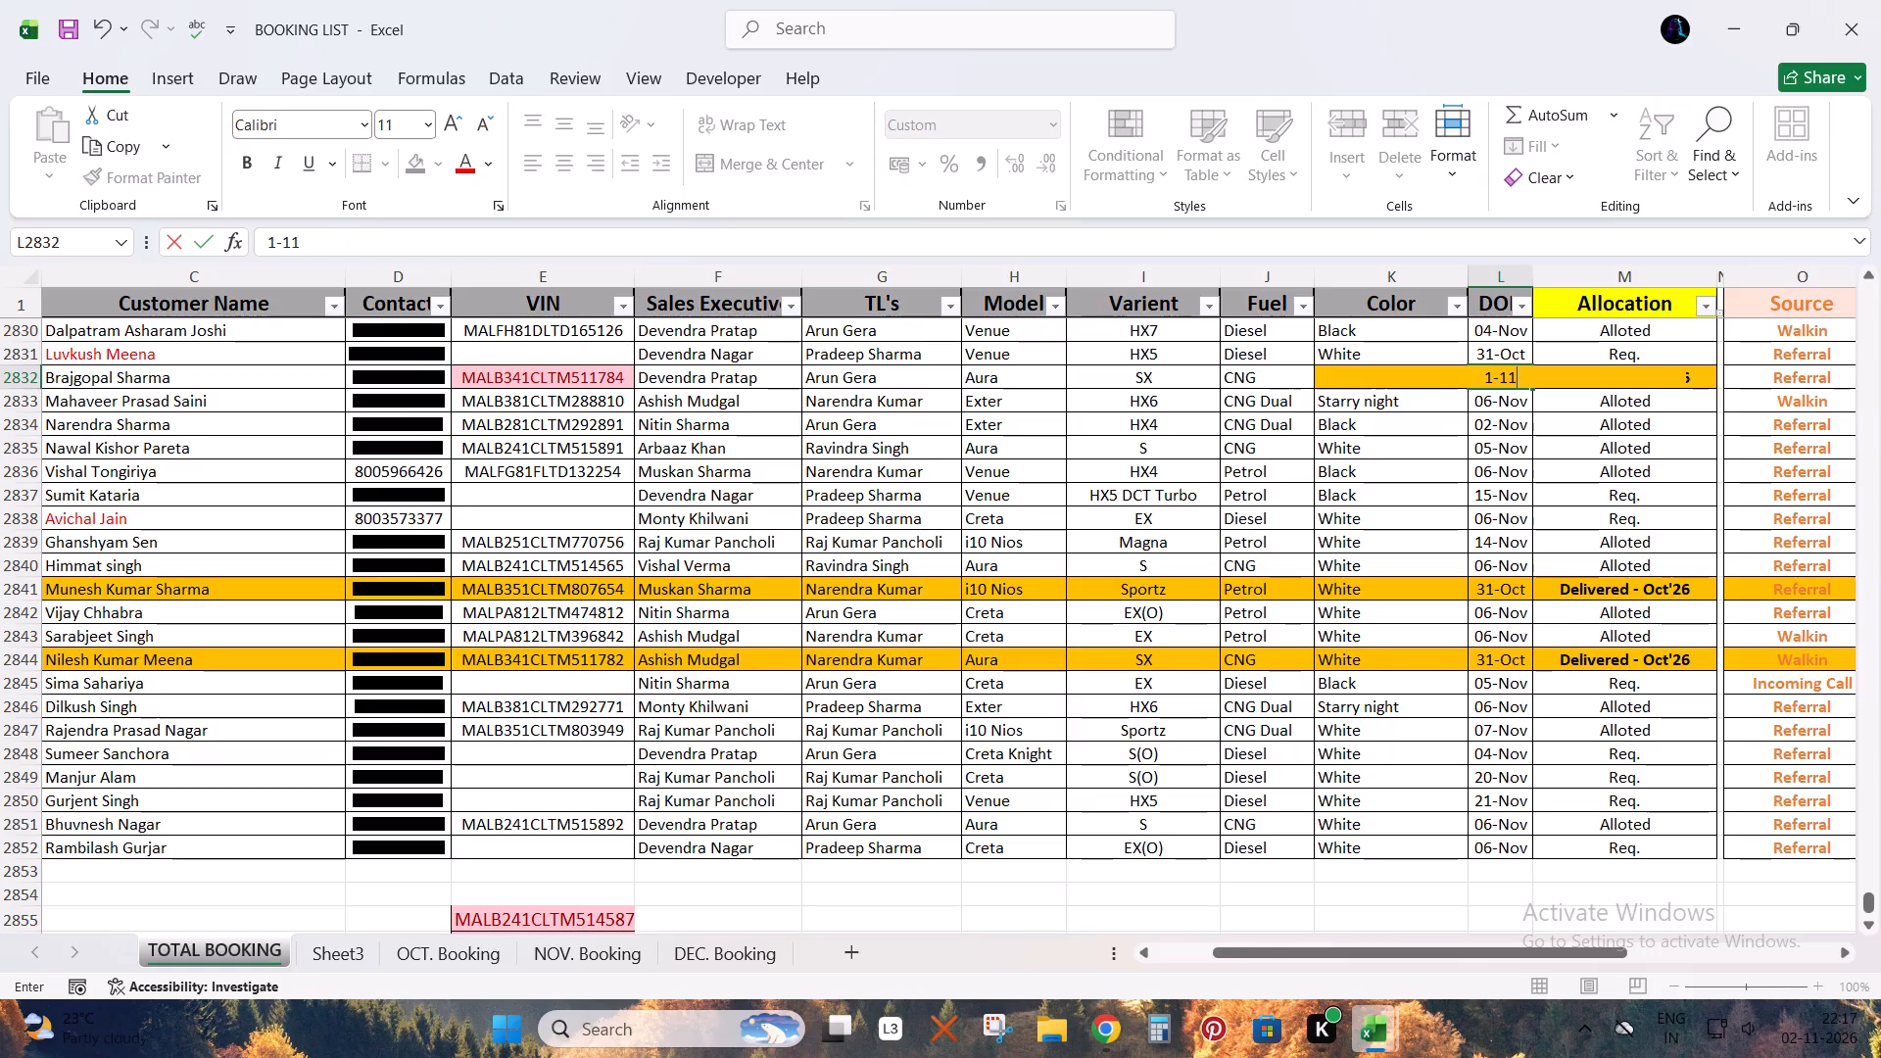
pyautogui.press('Escape')
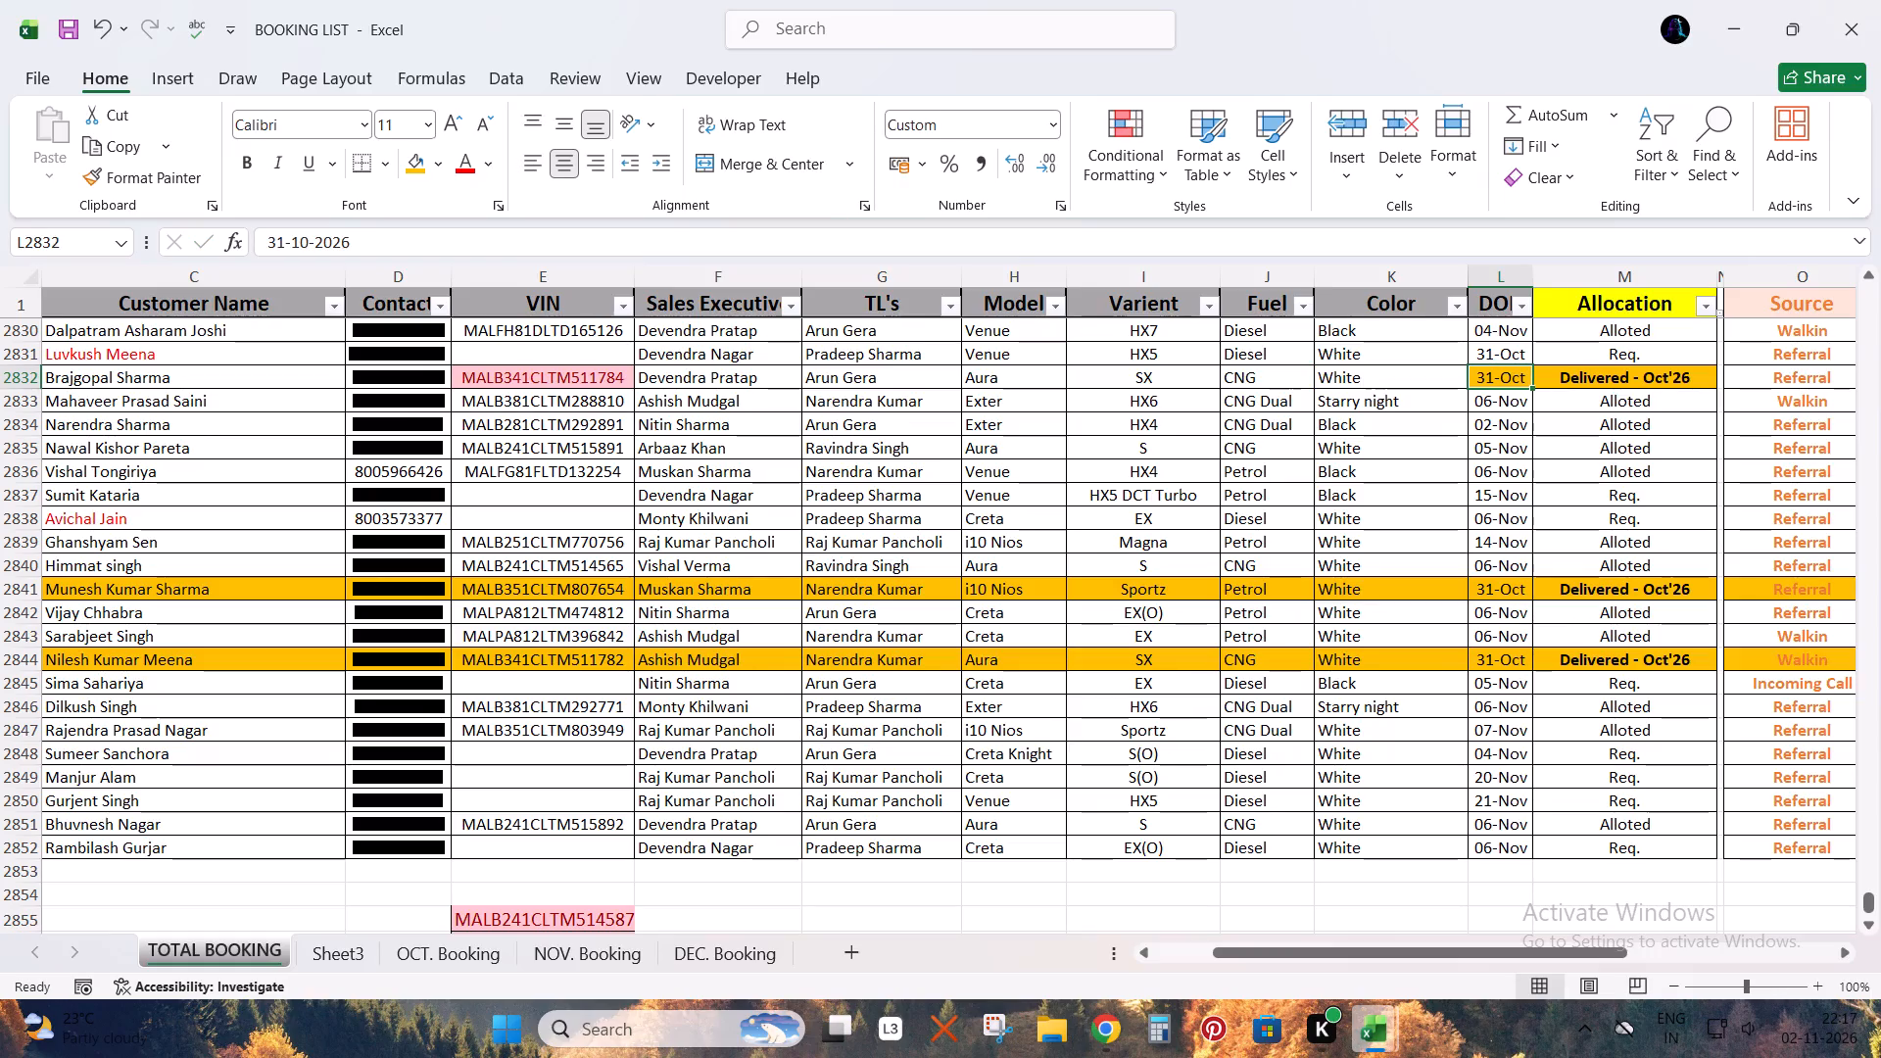
pyautogui.write('1-11')
pyautogui.press('Escape')
pyautogui.write('1--4')
pyautogui.press('Escape')
pyautogui.press('1')
pyautogui.press('-')
pyautogui.write('11')
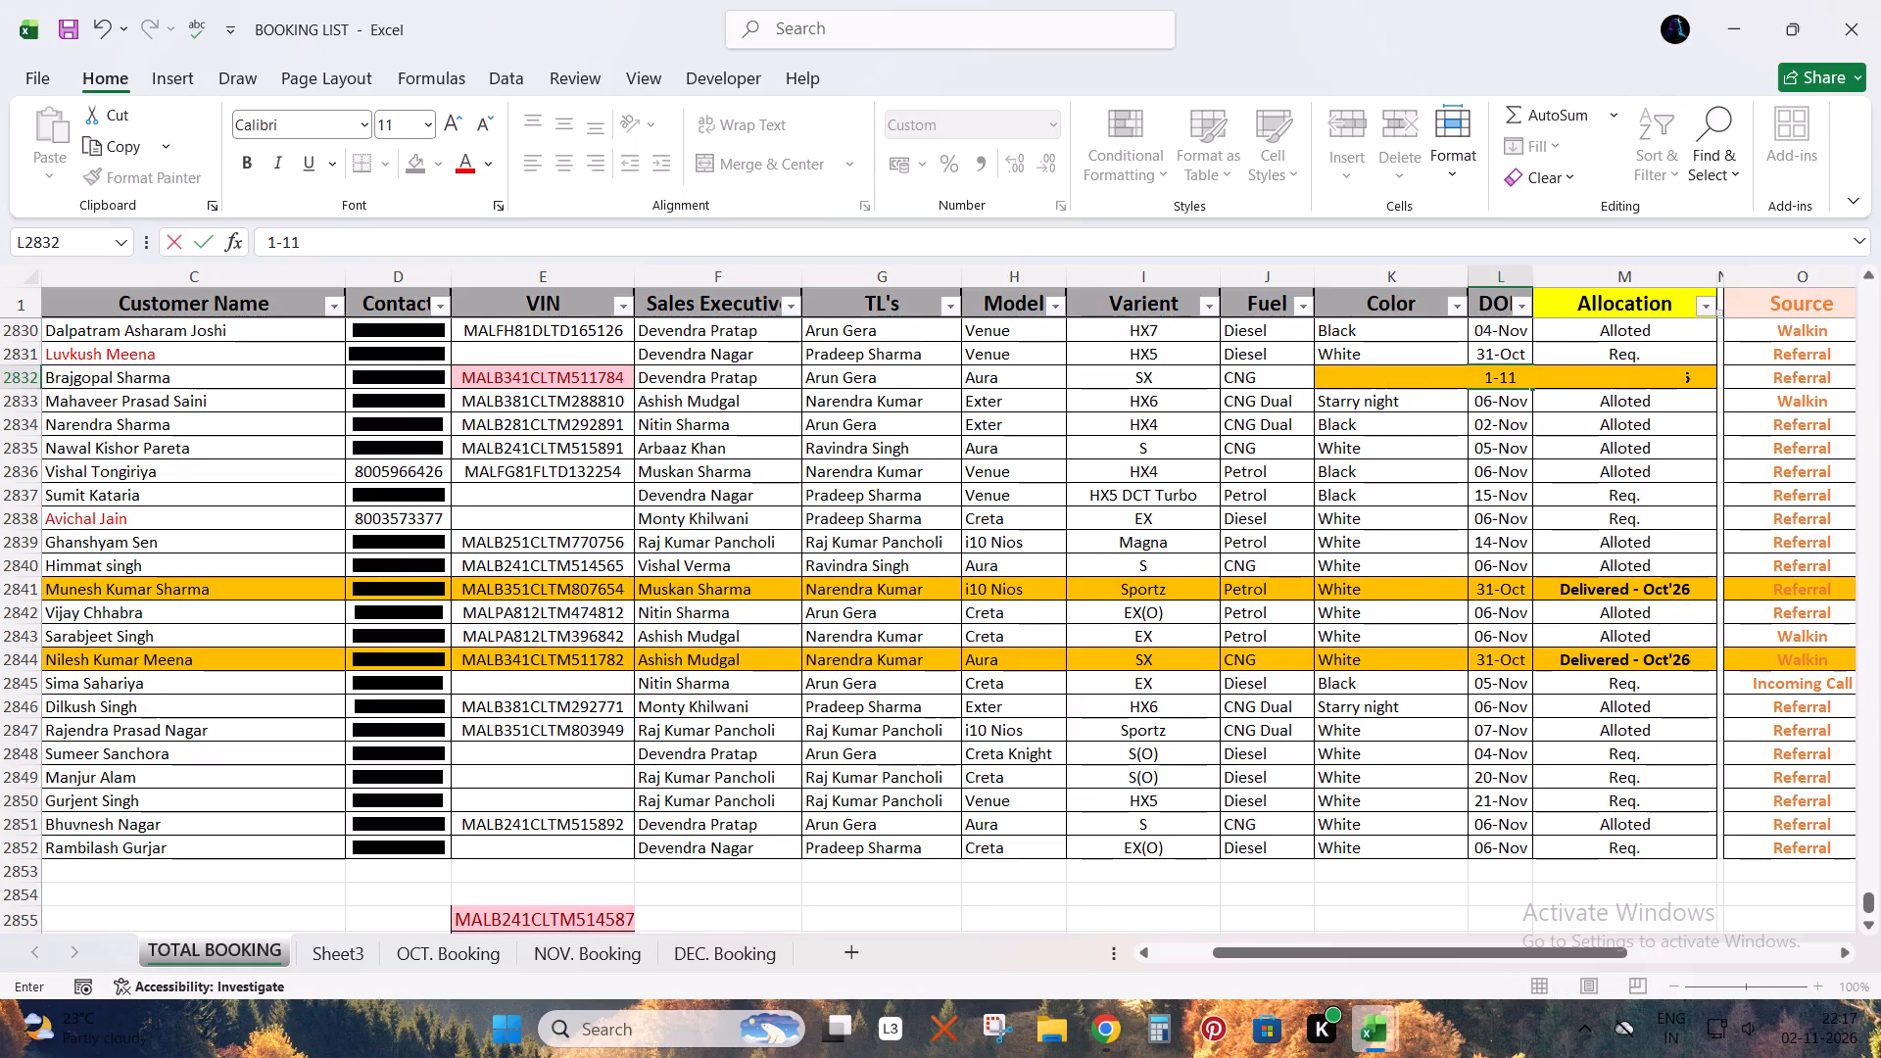
pyautogui.press('Return')
pyautogui.press('Up')
# Set the Allocation in row 2832 to "Delivered - Nov'26".
pyautogui.press('Right')
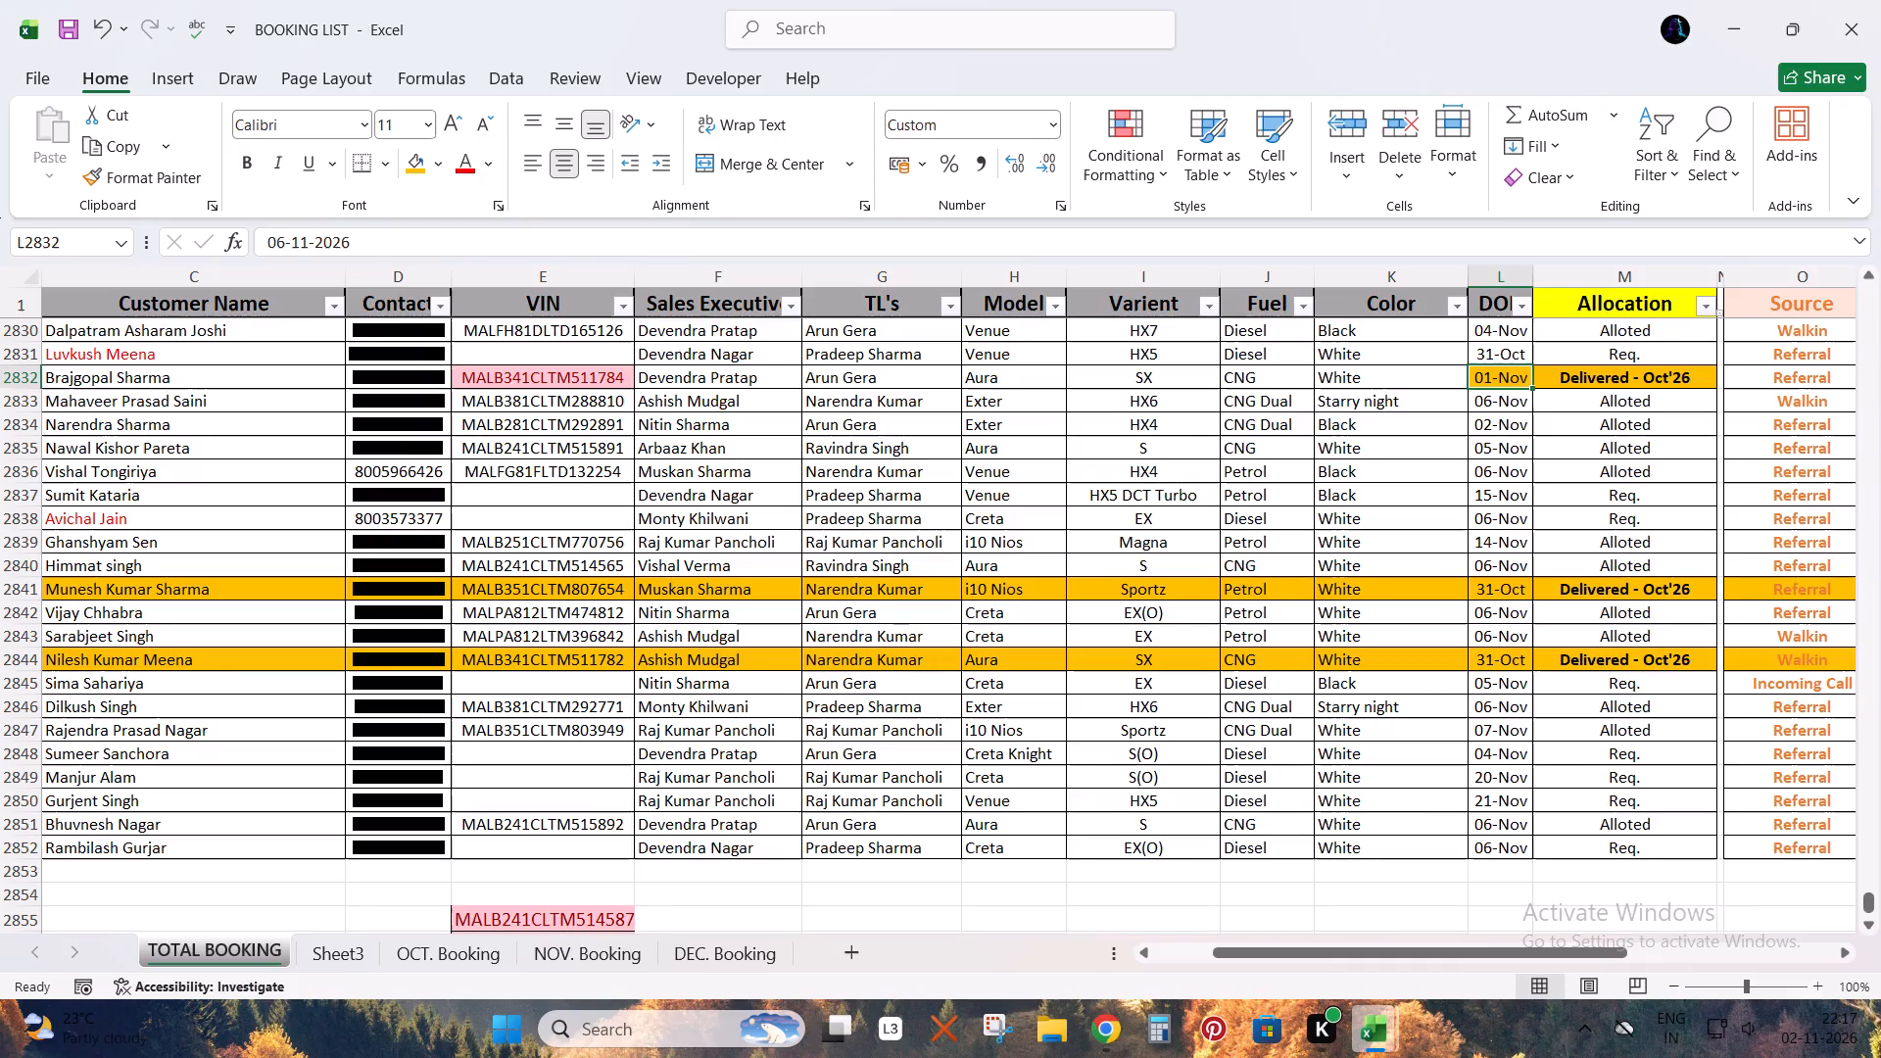
pyautogui.press('Right')
pyautogui.press('Left')
pyautogui.hotkey('alt', 'Down')
pyautogui.press('Down')
pyautogui.press('Down')
pyautogui.press('Down')
pyautogui.press('Down')
pyautogui.press('Down')
pyautogui.press('Down')
pyautogui.press('Down')
pyautogui.press('Down')
pyautogui.press('Down')
pyautogui.press('Down')
pyautogui.press('Down')
pyautogui.press('Down')
pyautogui.press('Down')
pyautogui.press('Down')
pyautogui.press('Down')
pyautogui.press('Down')
pyautogui.press('Down')
pyautogui.press('Down')
pyautogui.press('Down')
pyautogui.press('Down')
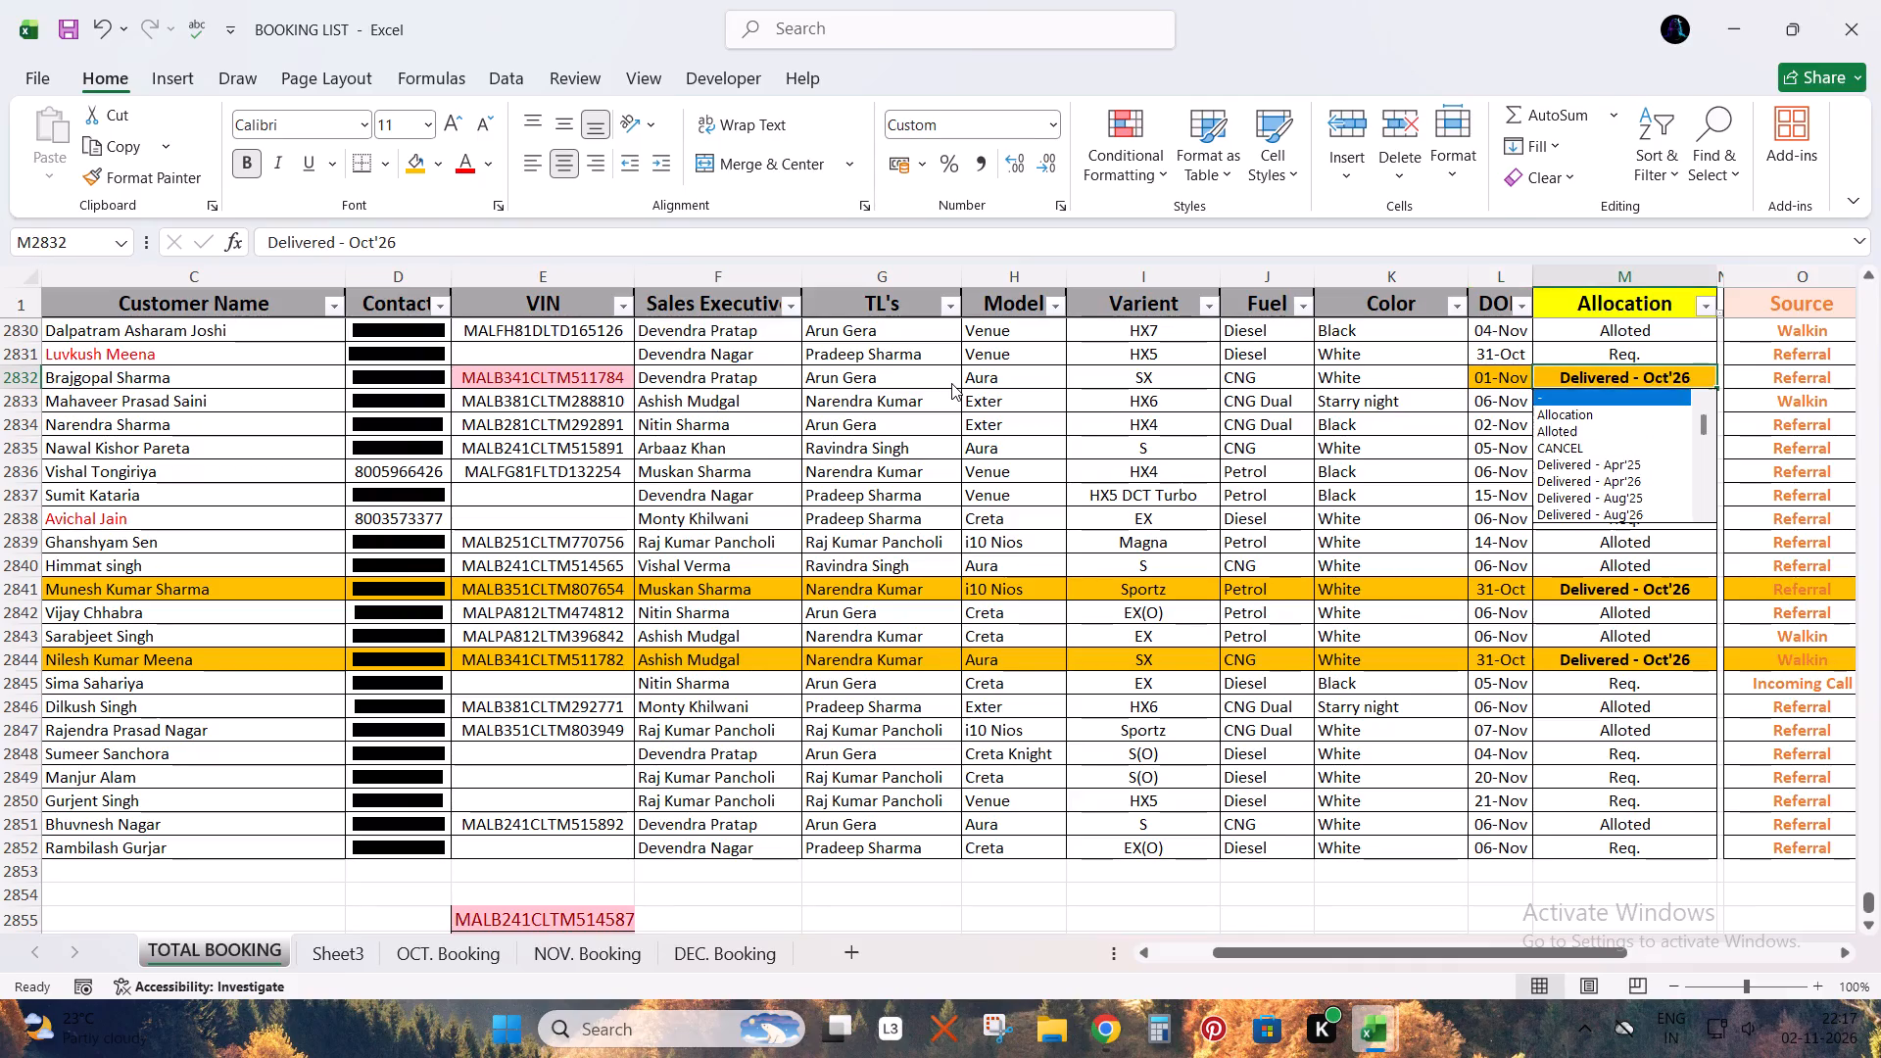
pyautogui.press('Down')
pyautogui.press('Down')
pyautogui.press('Down')
pyautogui.press('Down')
pyautogui.press('Down')
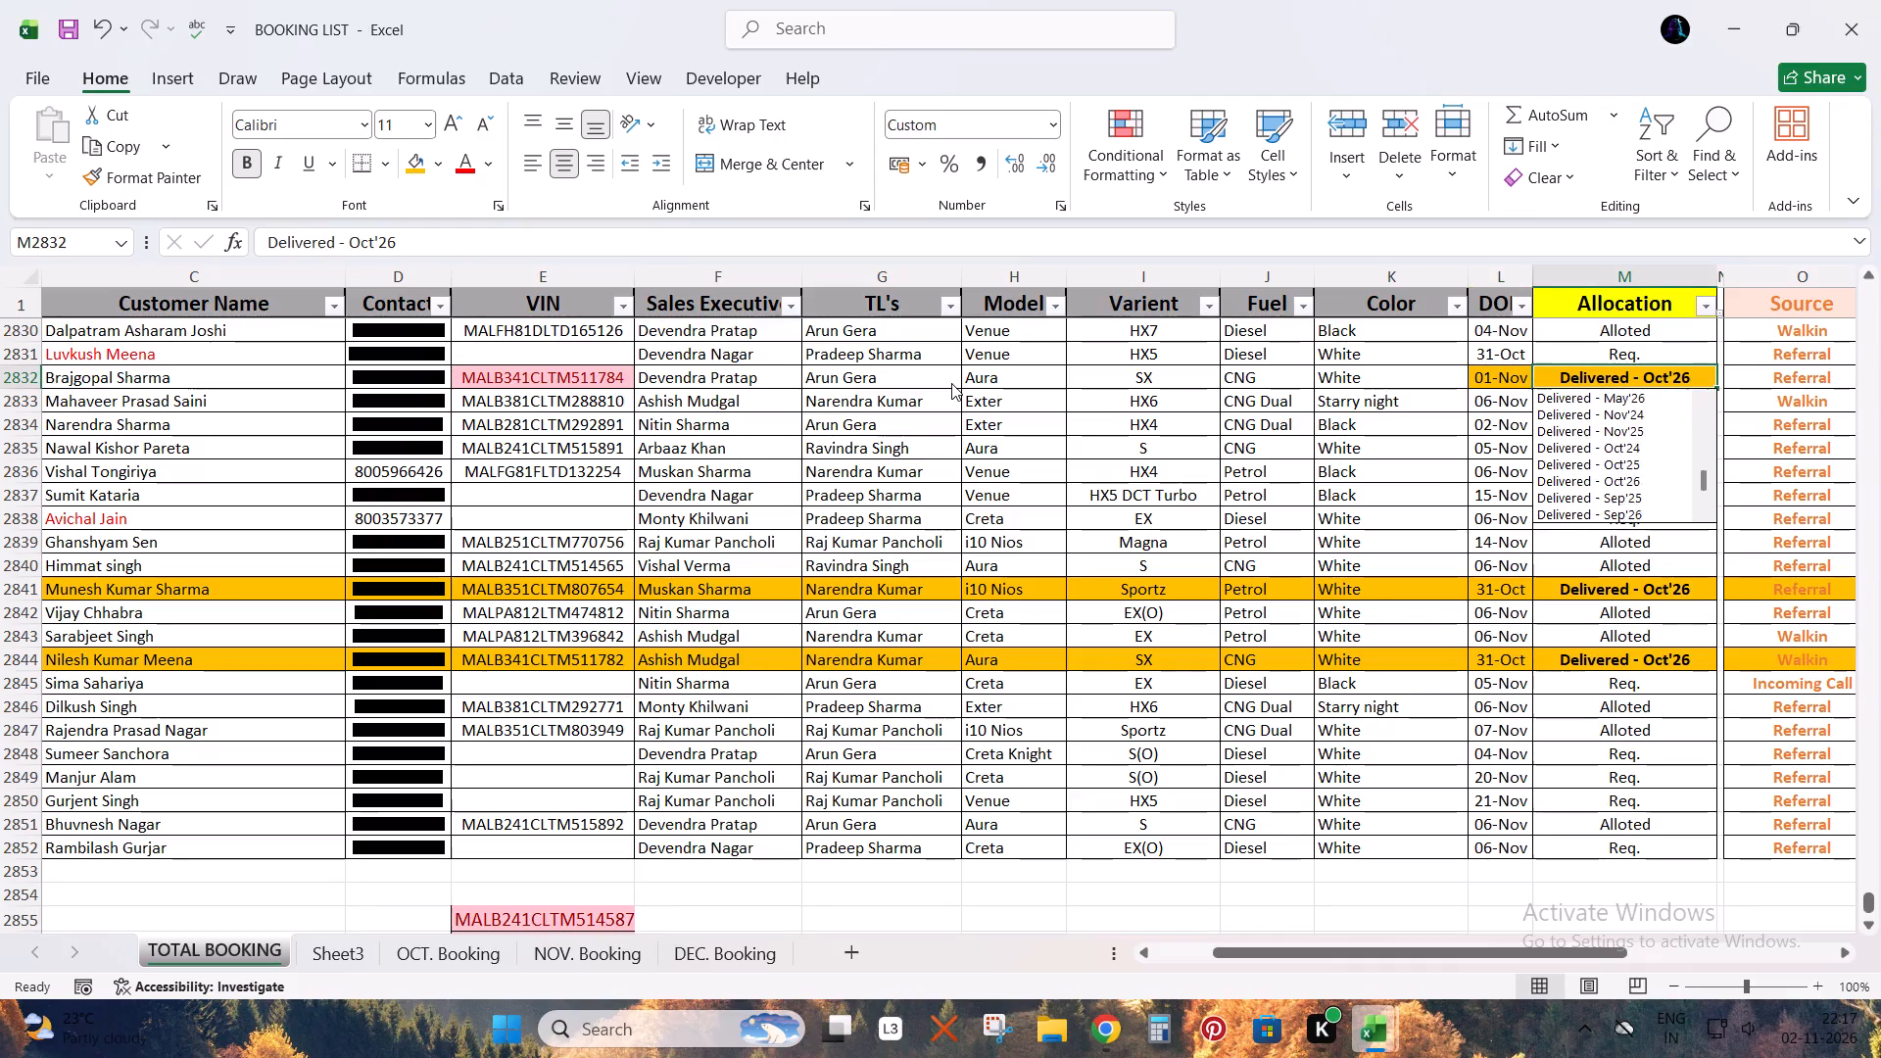
pyautogui.press('Down')
pyautogui.press('Down')
pyautogui.press('Up')
pyautogui.press('Up')
pyautogui.press('Up')
pyautogui.press('Up')
pyautogui.press('Up')
pyautogui.press('Up')
pyautogui.press('Up')
pyautogui.press('Up')
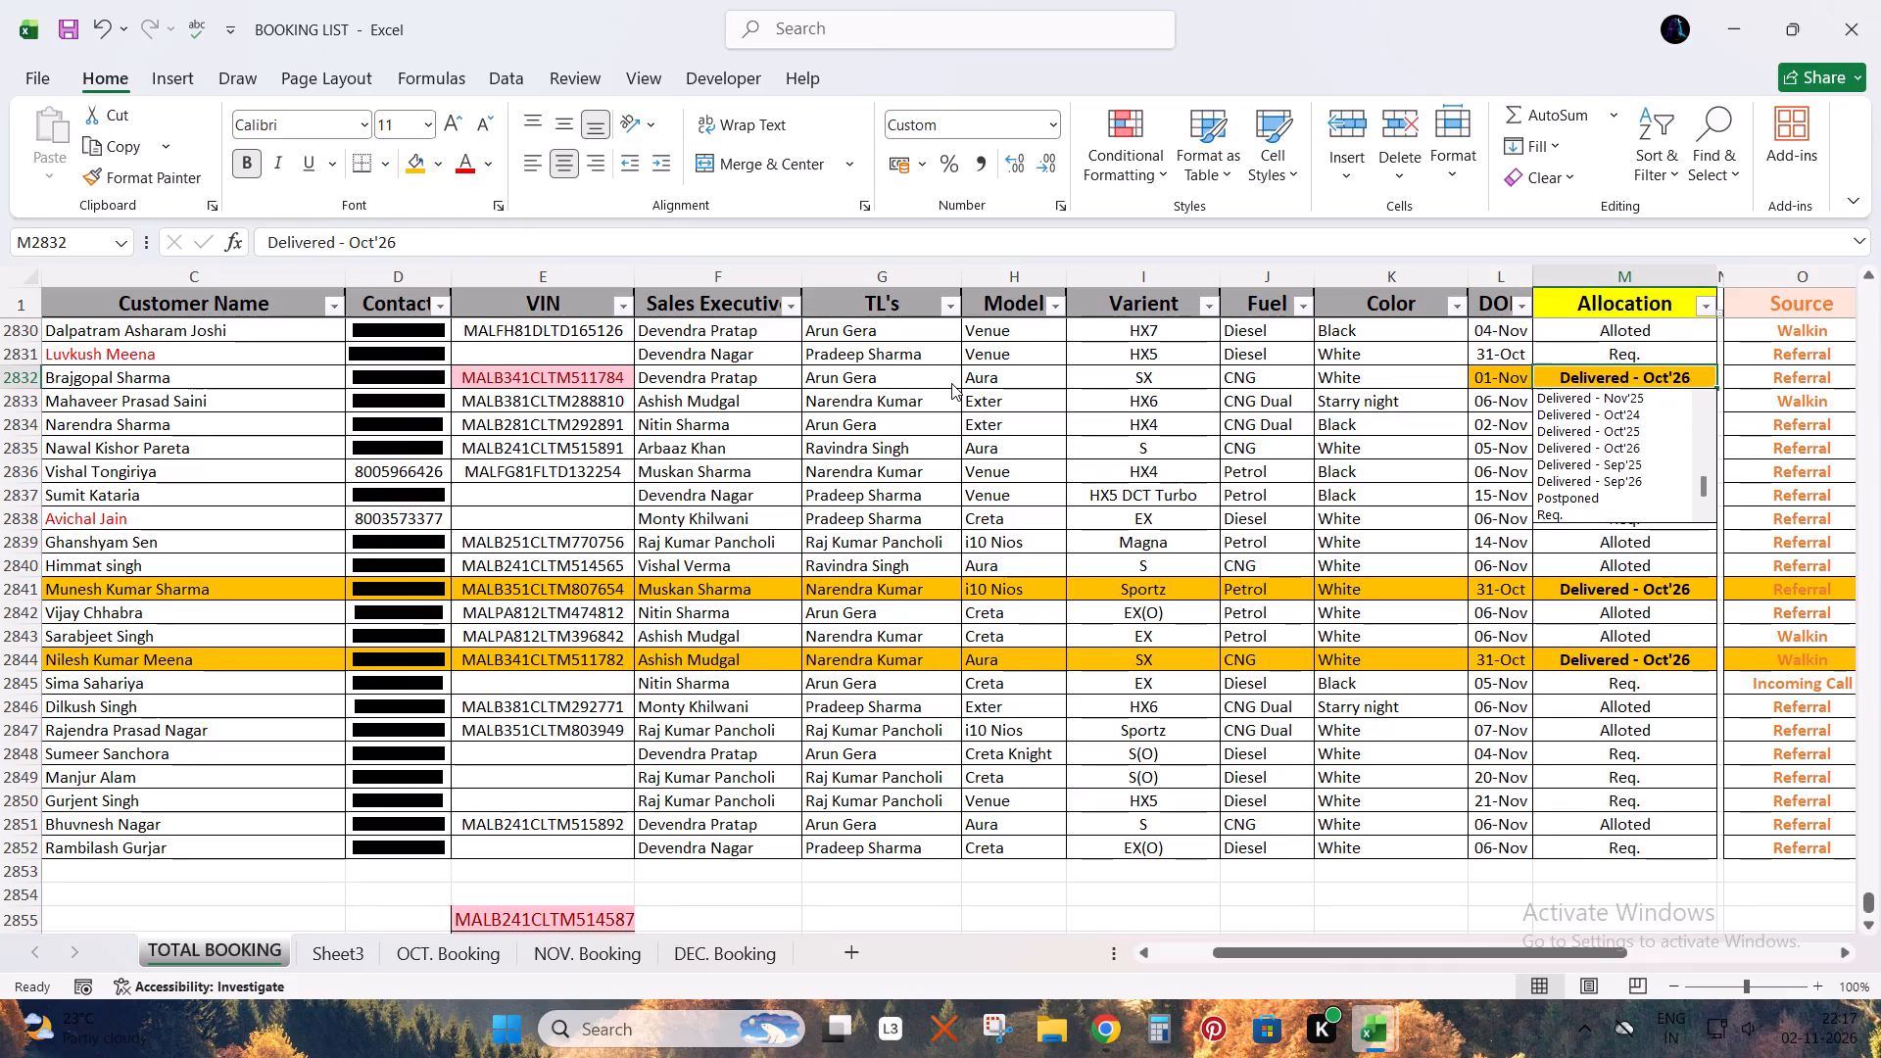
pyautogui.press('Up')
pyautogui.press('Down')
pyautogui.press('Down')
pyautogui.press('Return')
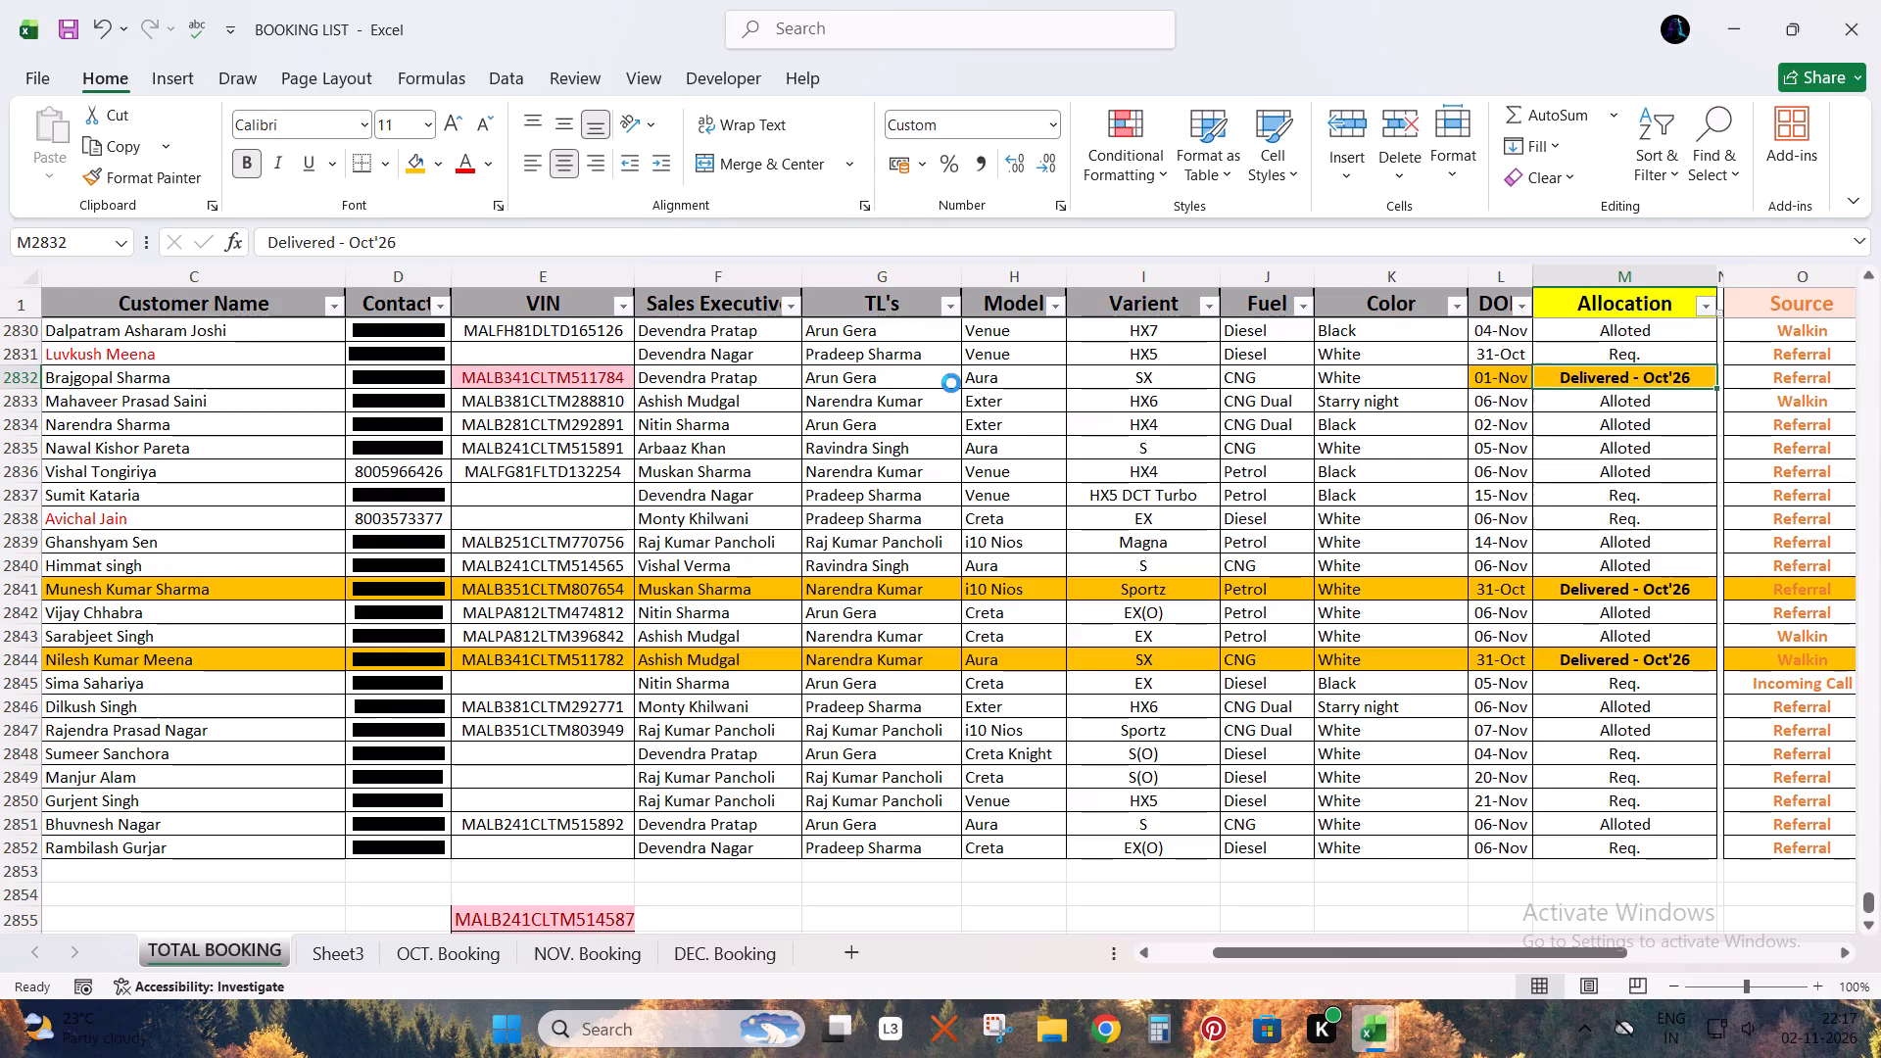
pyautogui.press('F2')
pyautogui.press('BackSpace')
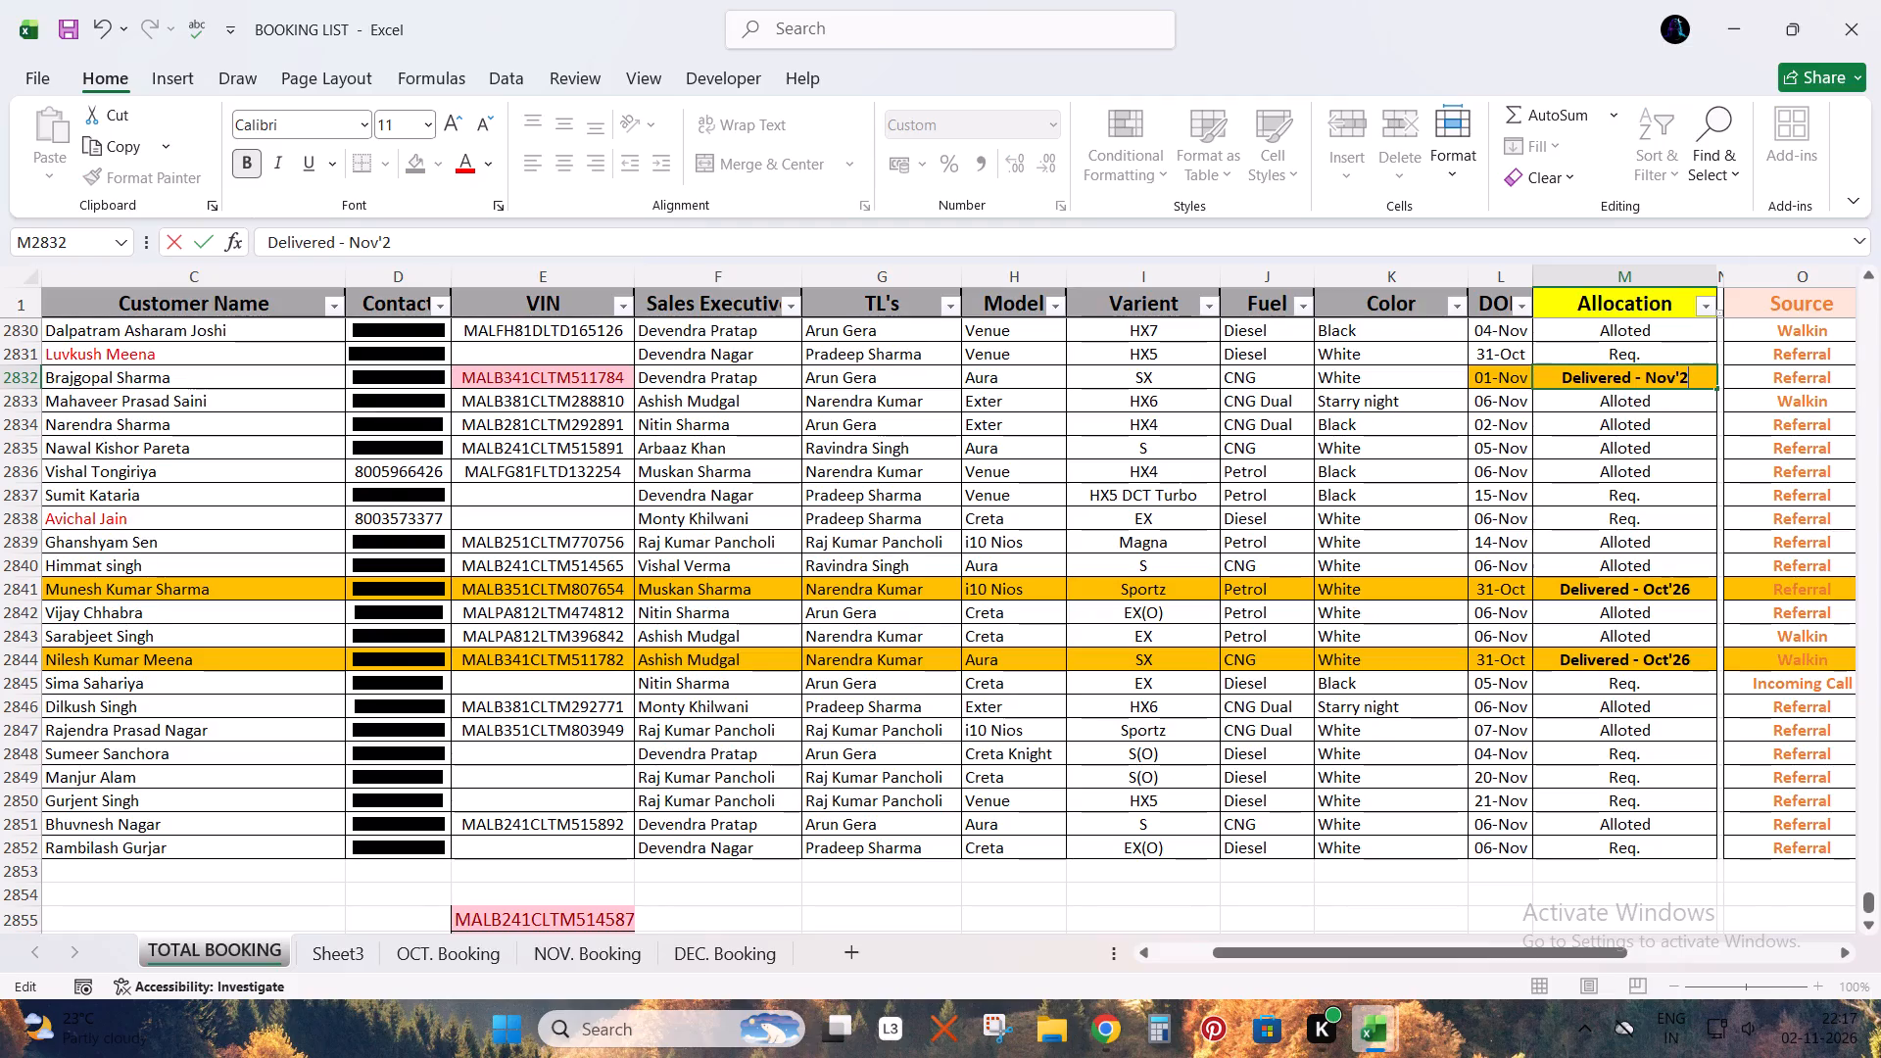
pyautogui.press('6')
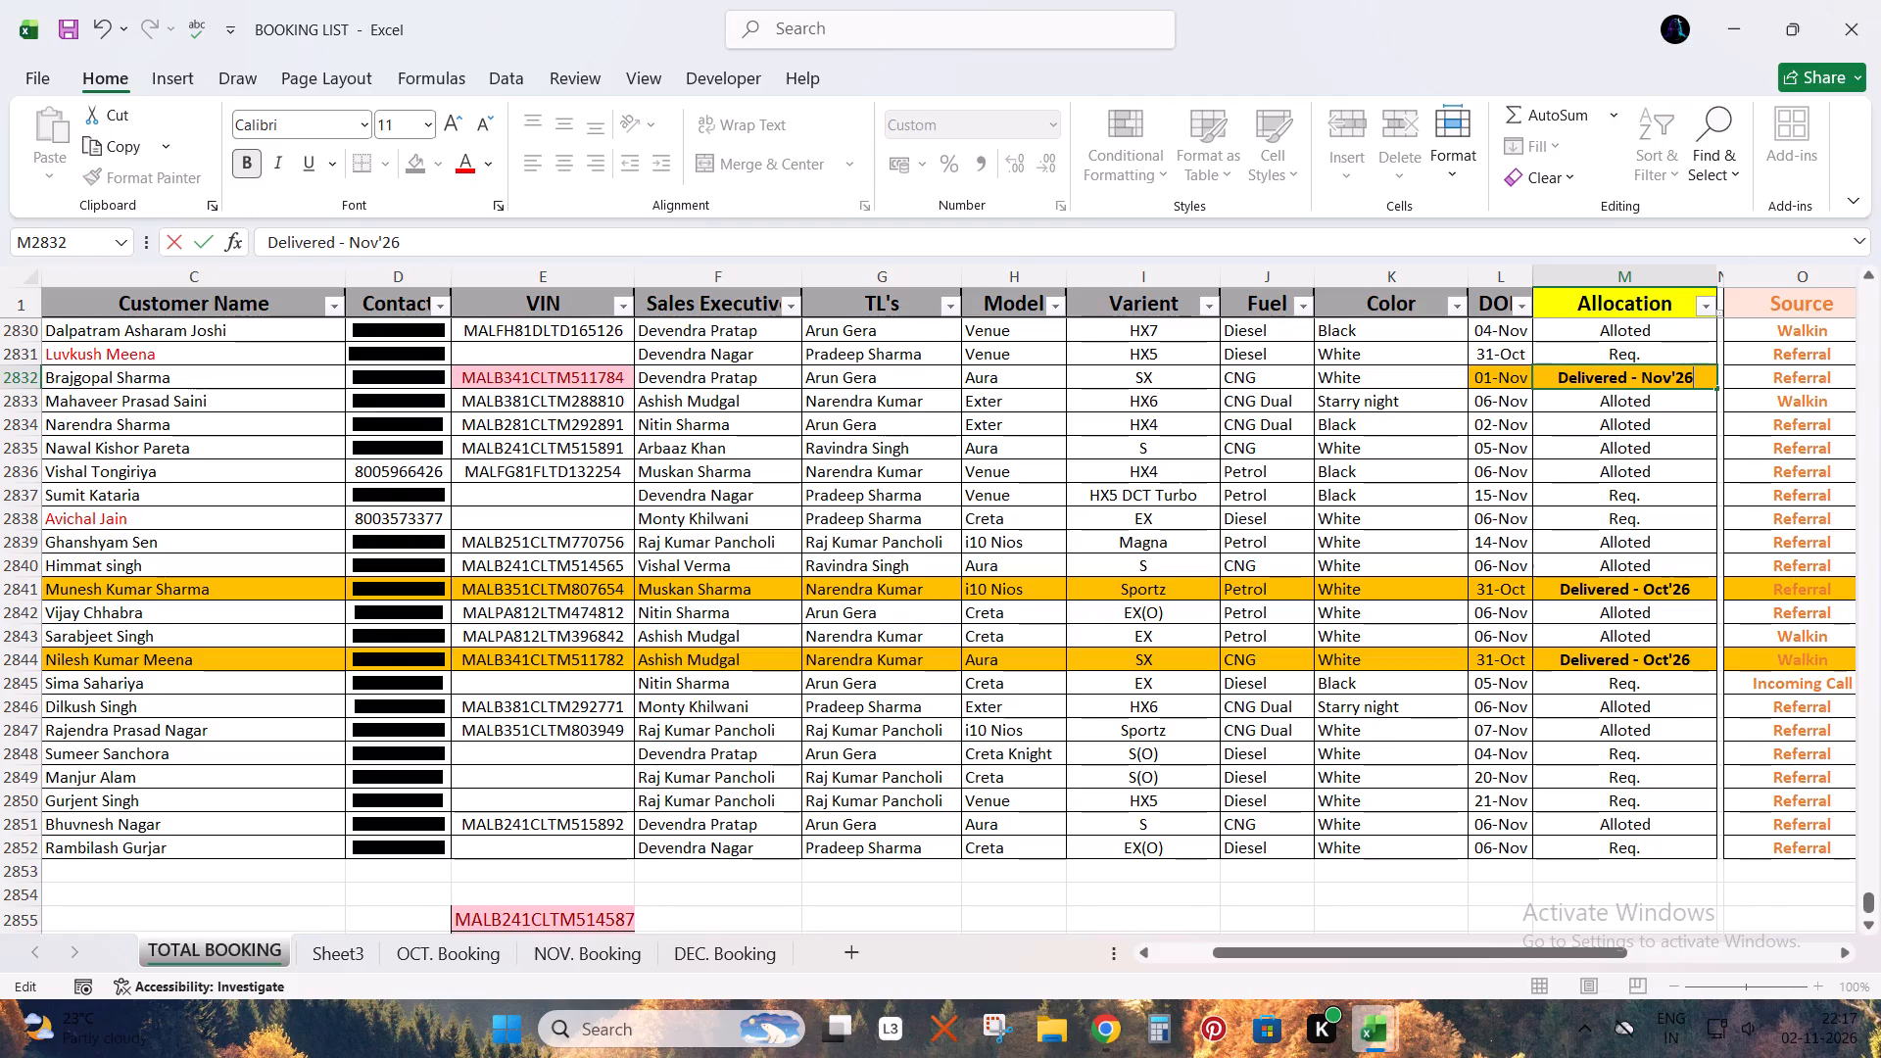
pyautogui.press('Return')
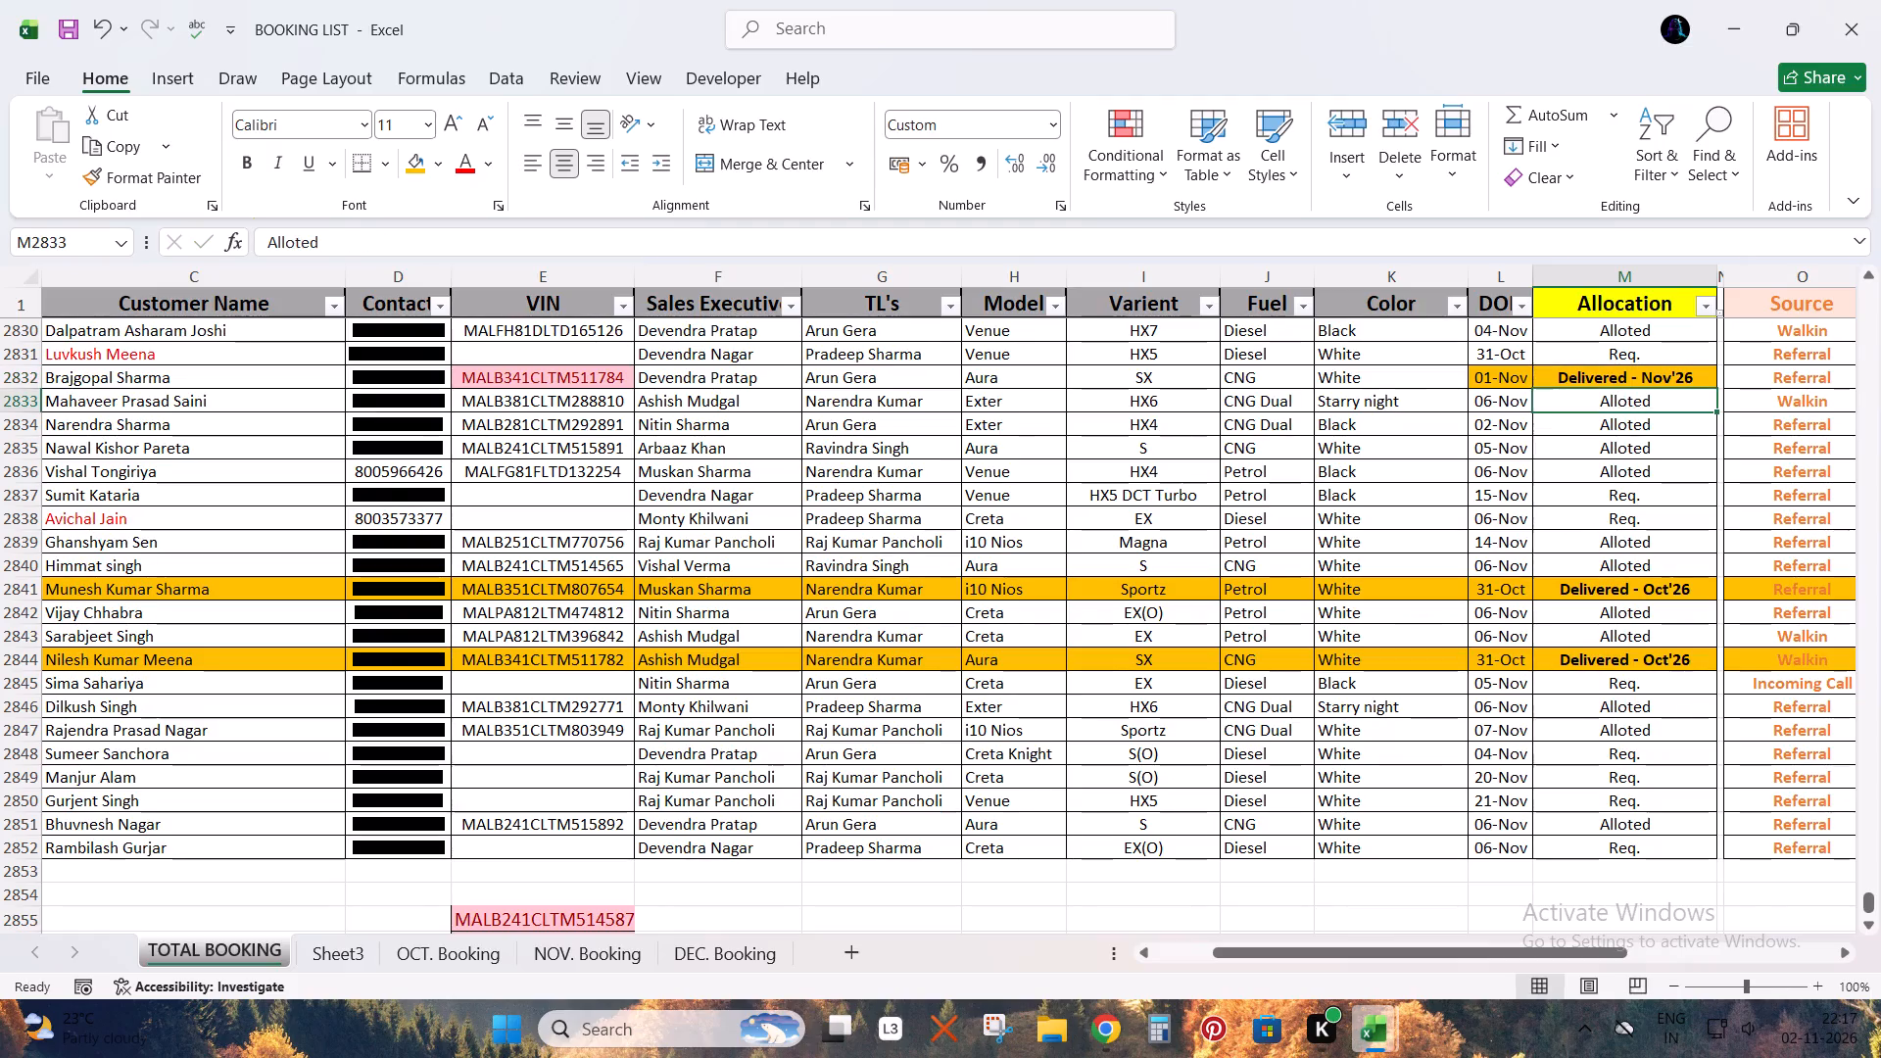
# Save the booking list workbook.
pyautogui.click(76, 41)
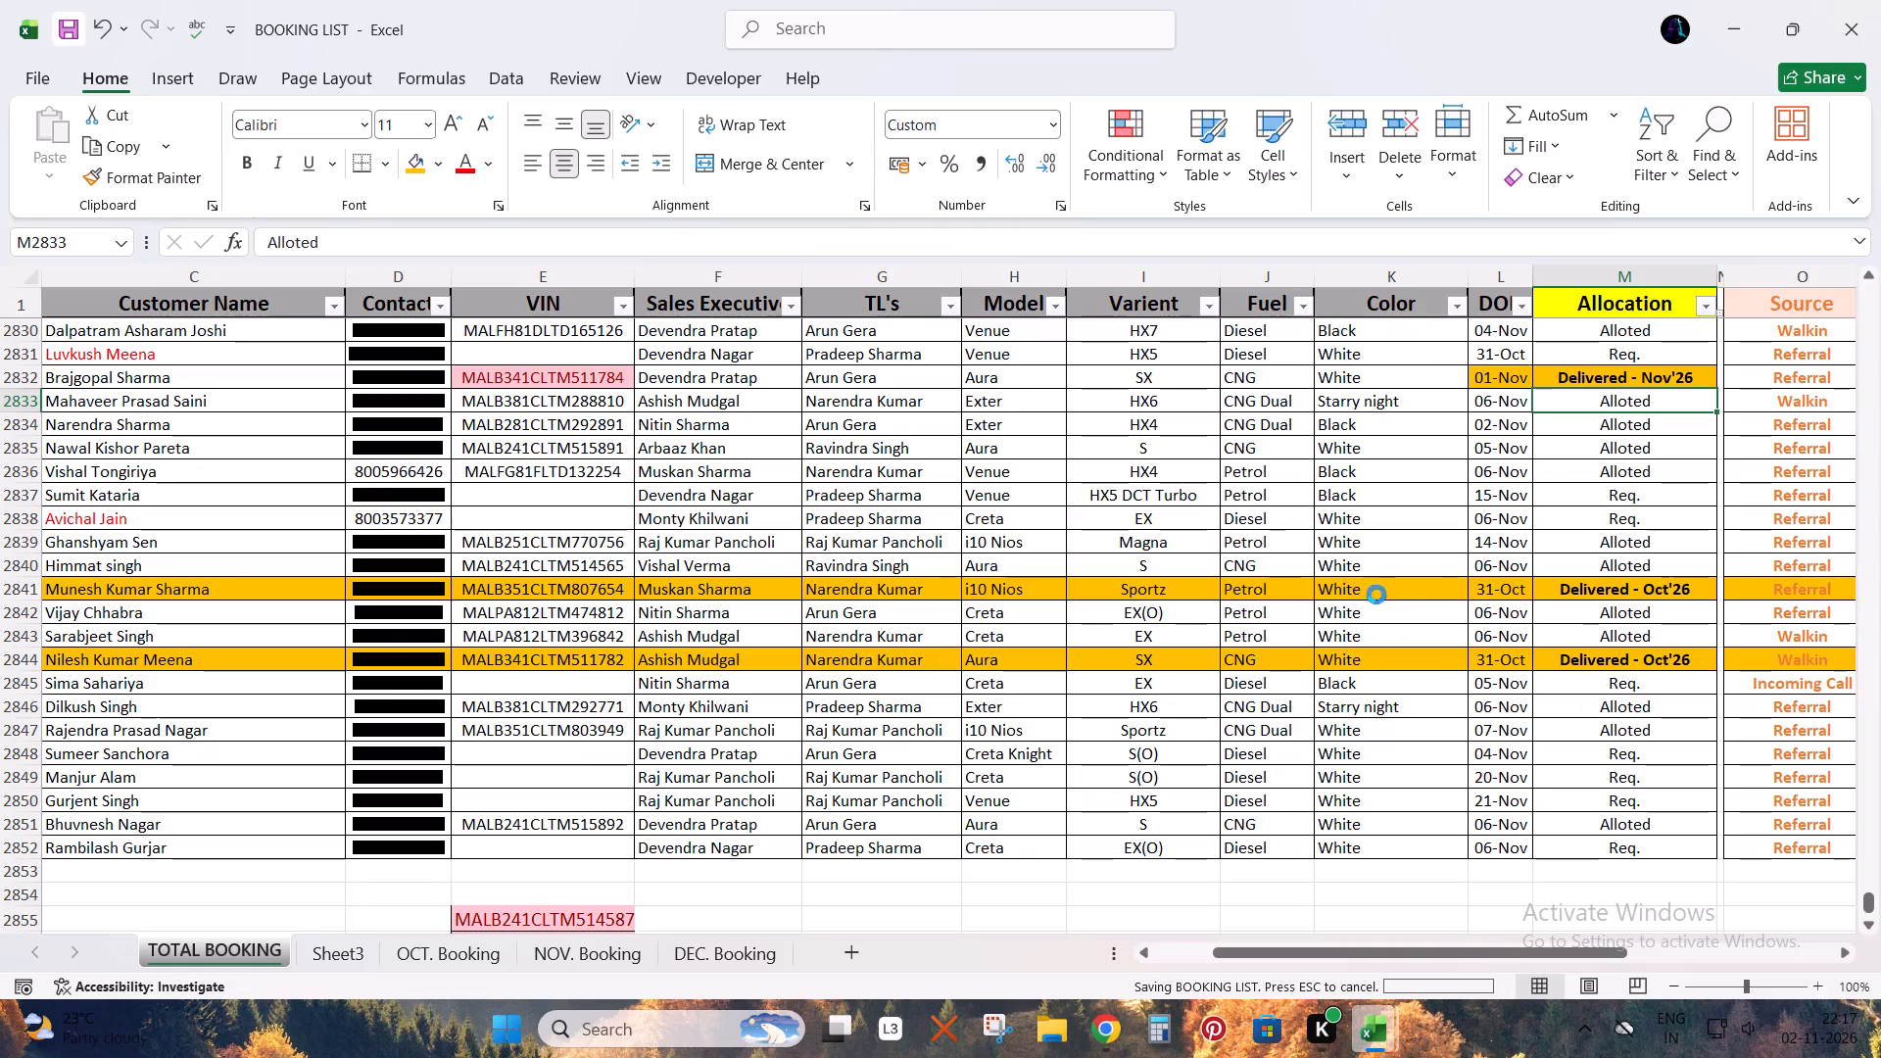
# Apply the orange delivered-row formatting of row 2841 to the whole of row 2832 with Format Painter.
pyautogui.click(1372, 589)
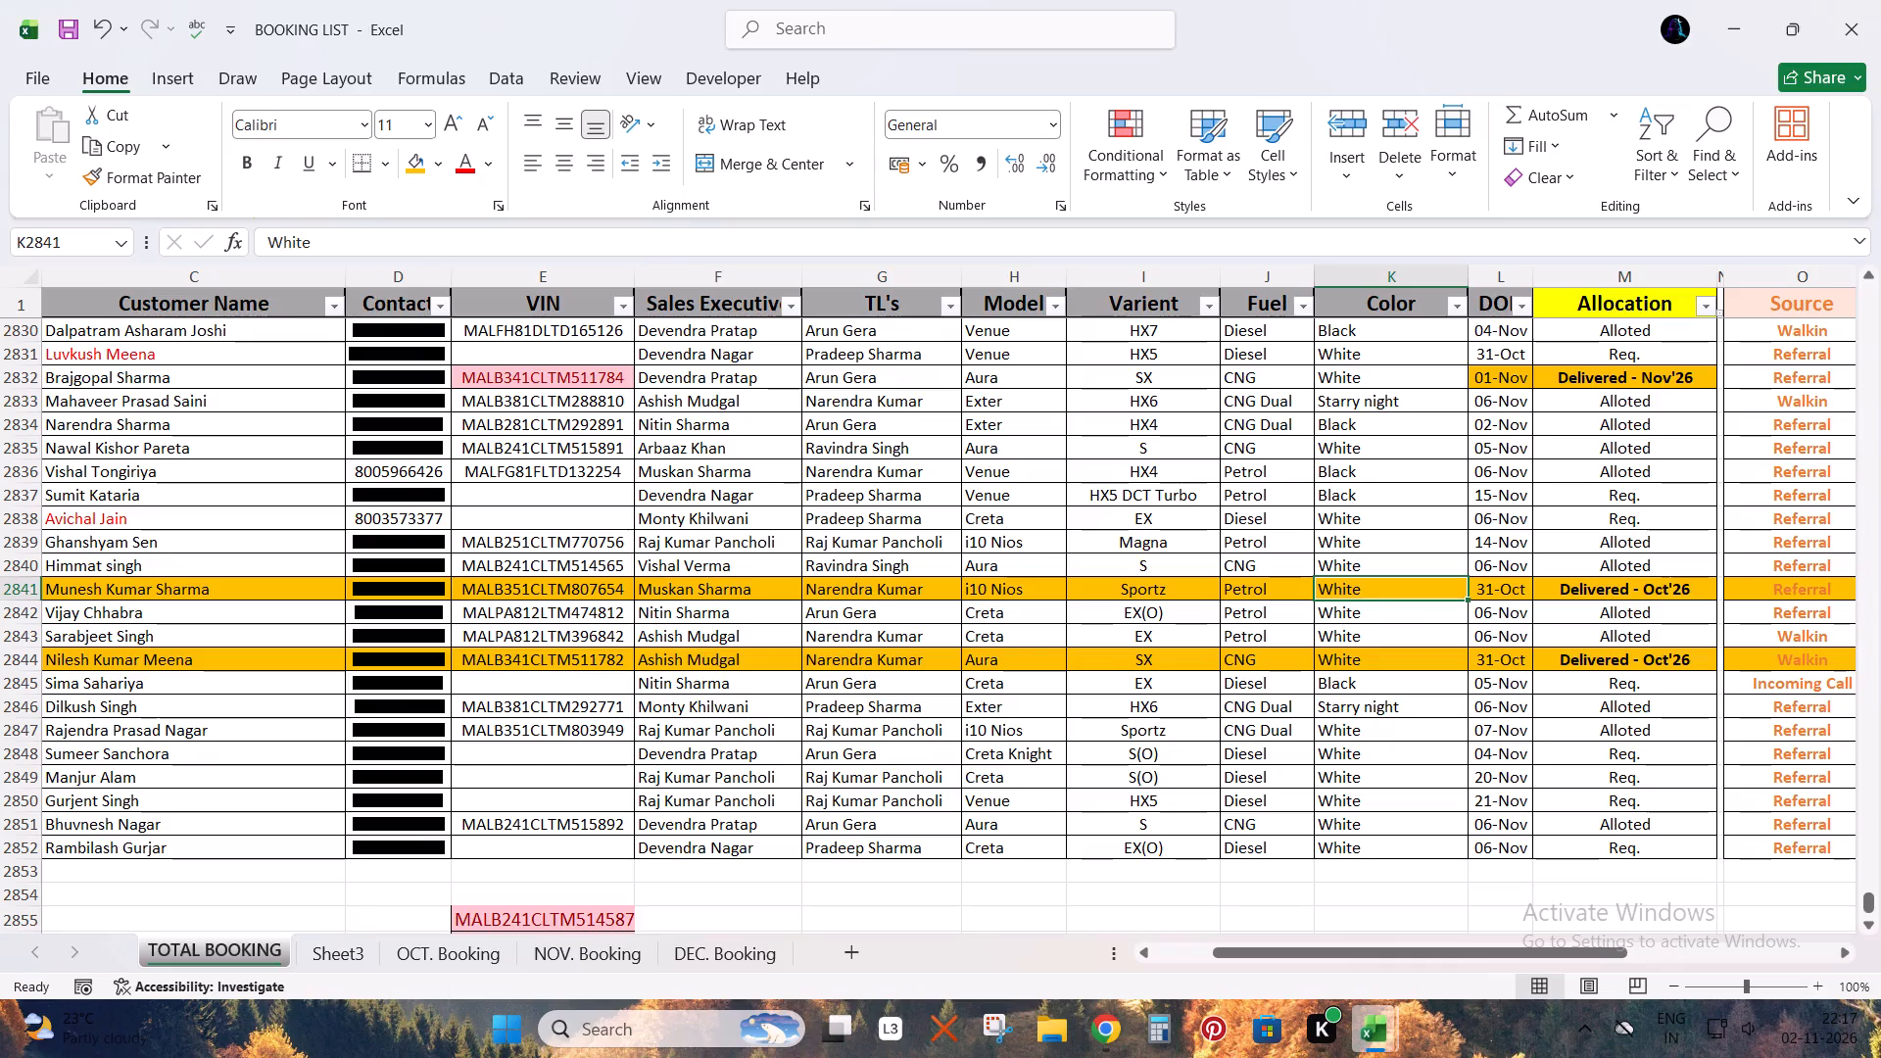
pyautogui.hotkey('shift', 'space')
pyautogui.click(119, 171)
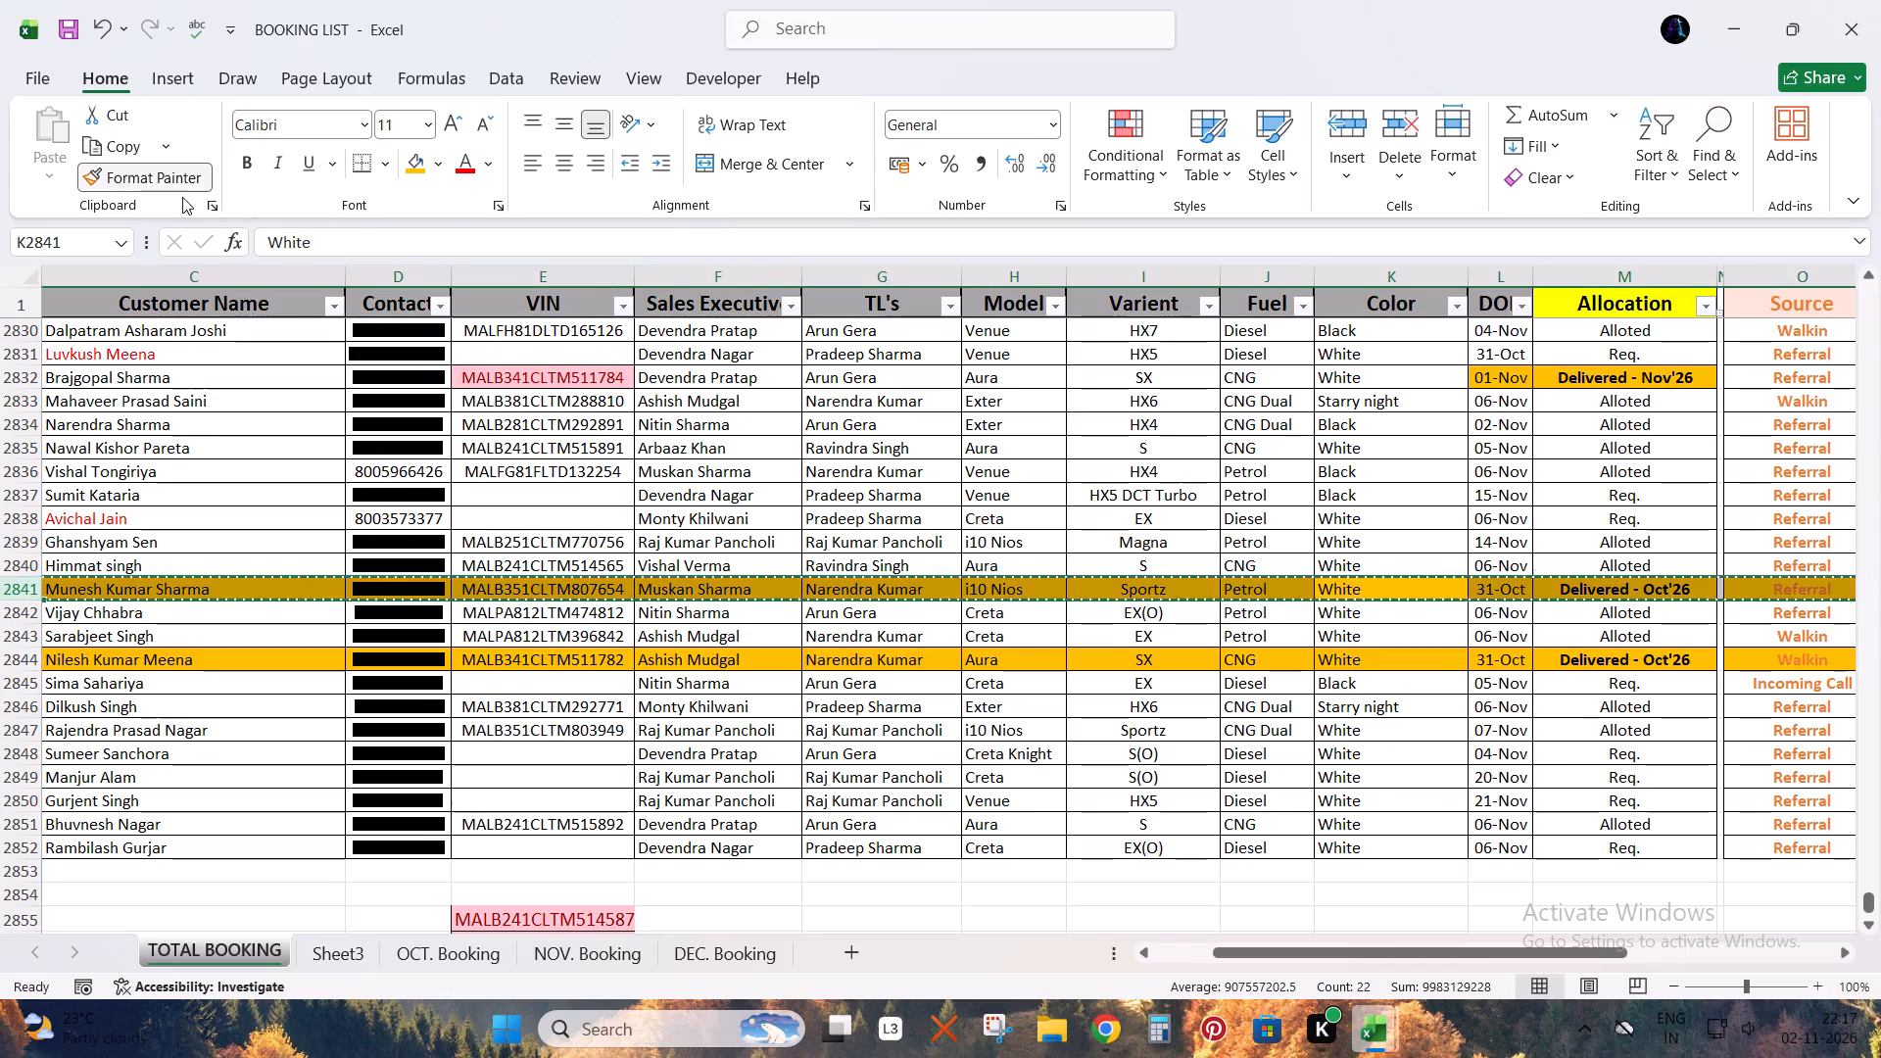
pyautogui.click(21, 377)
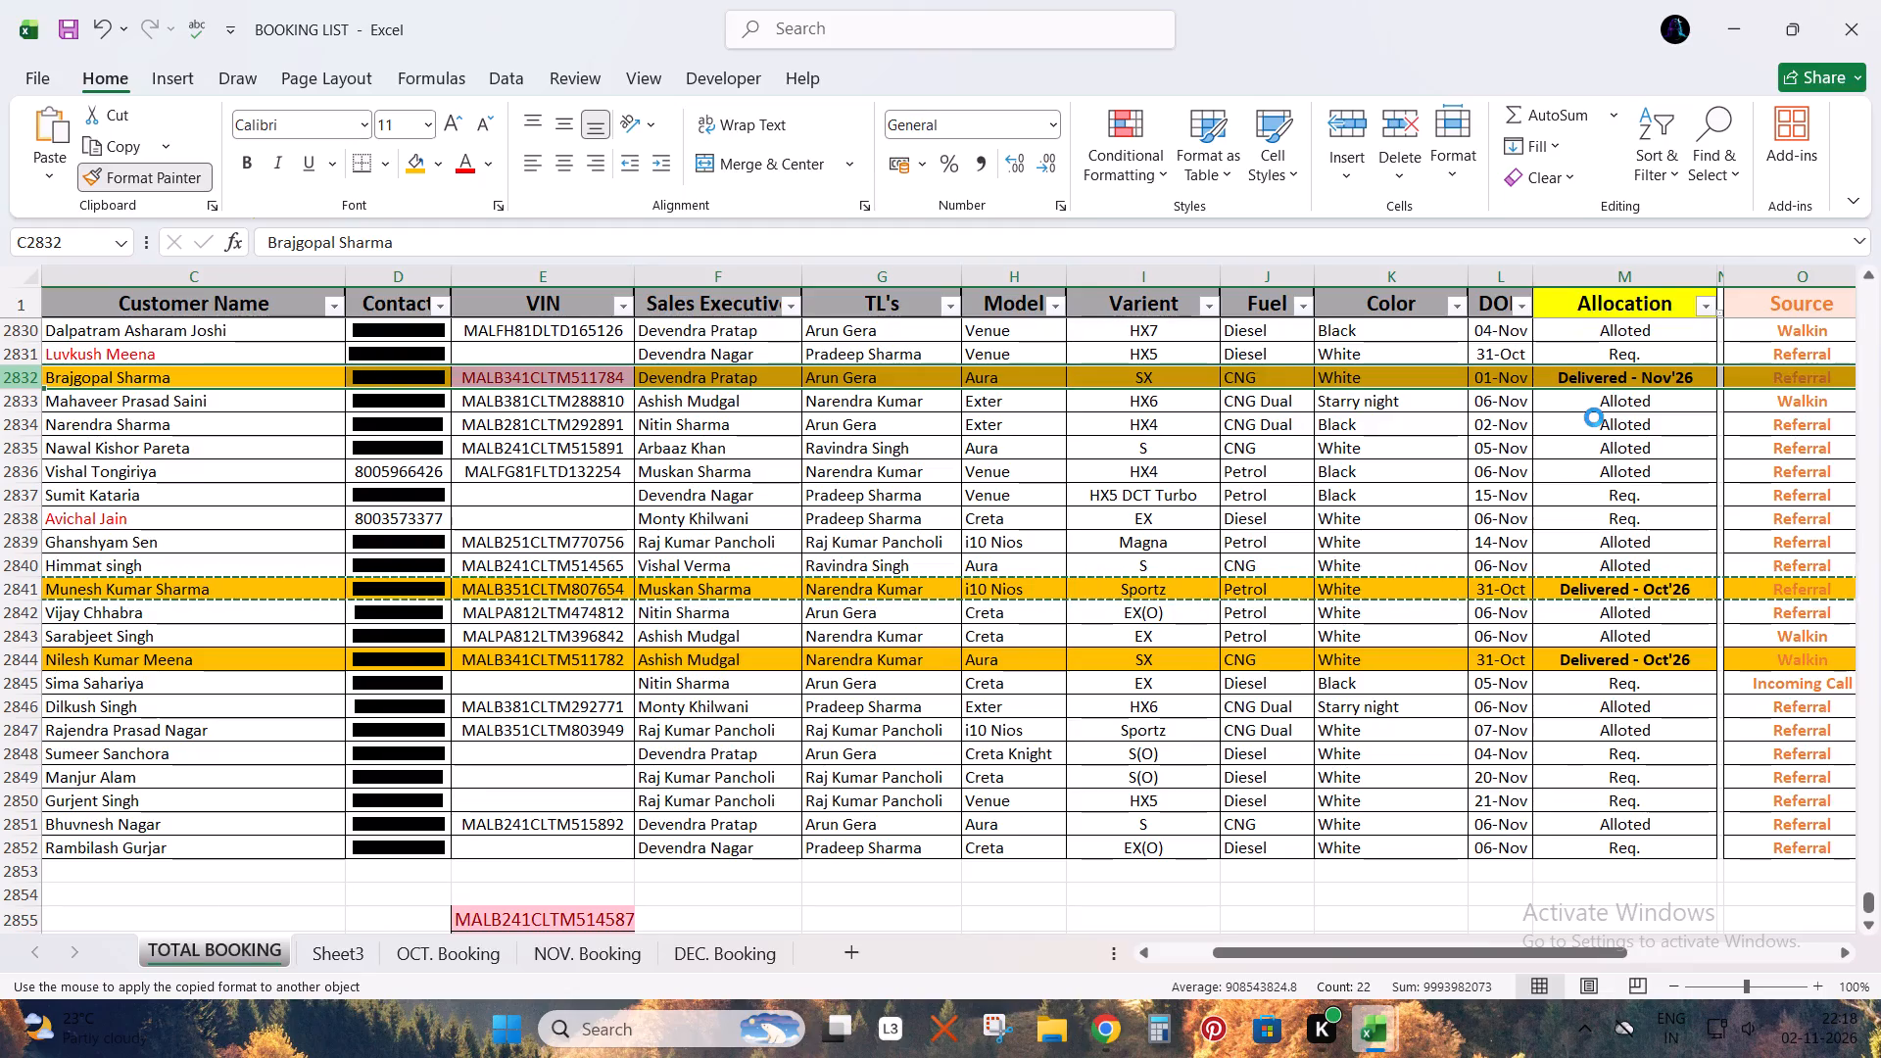
pyautogui.press('Escape')
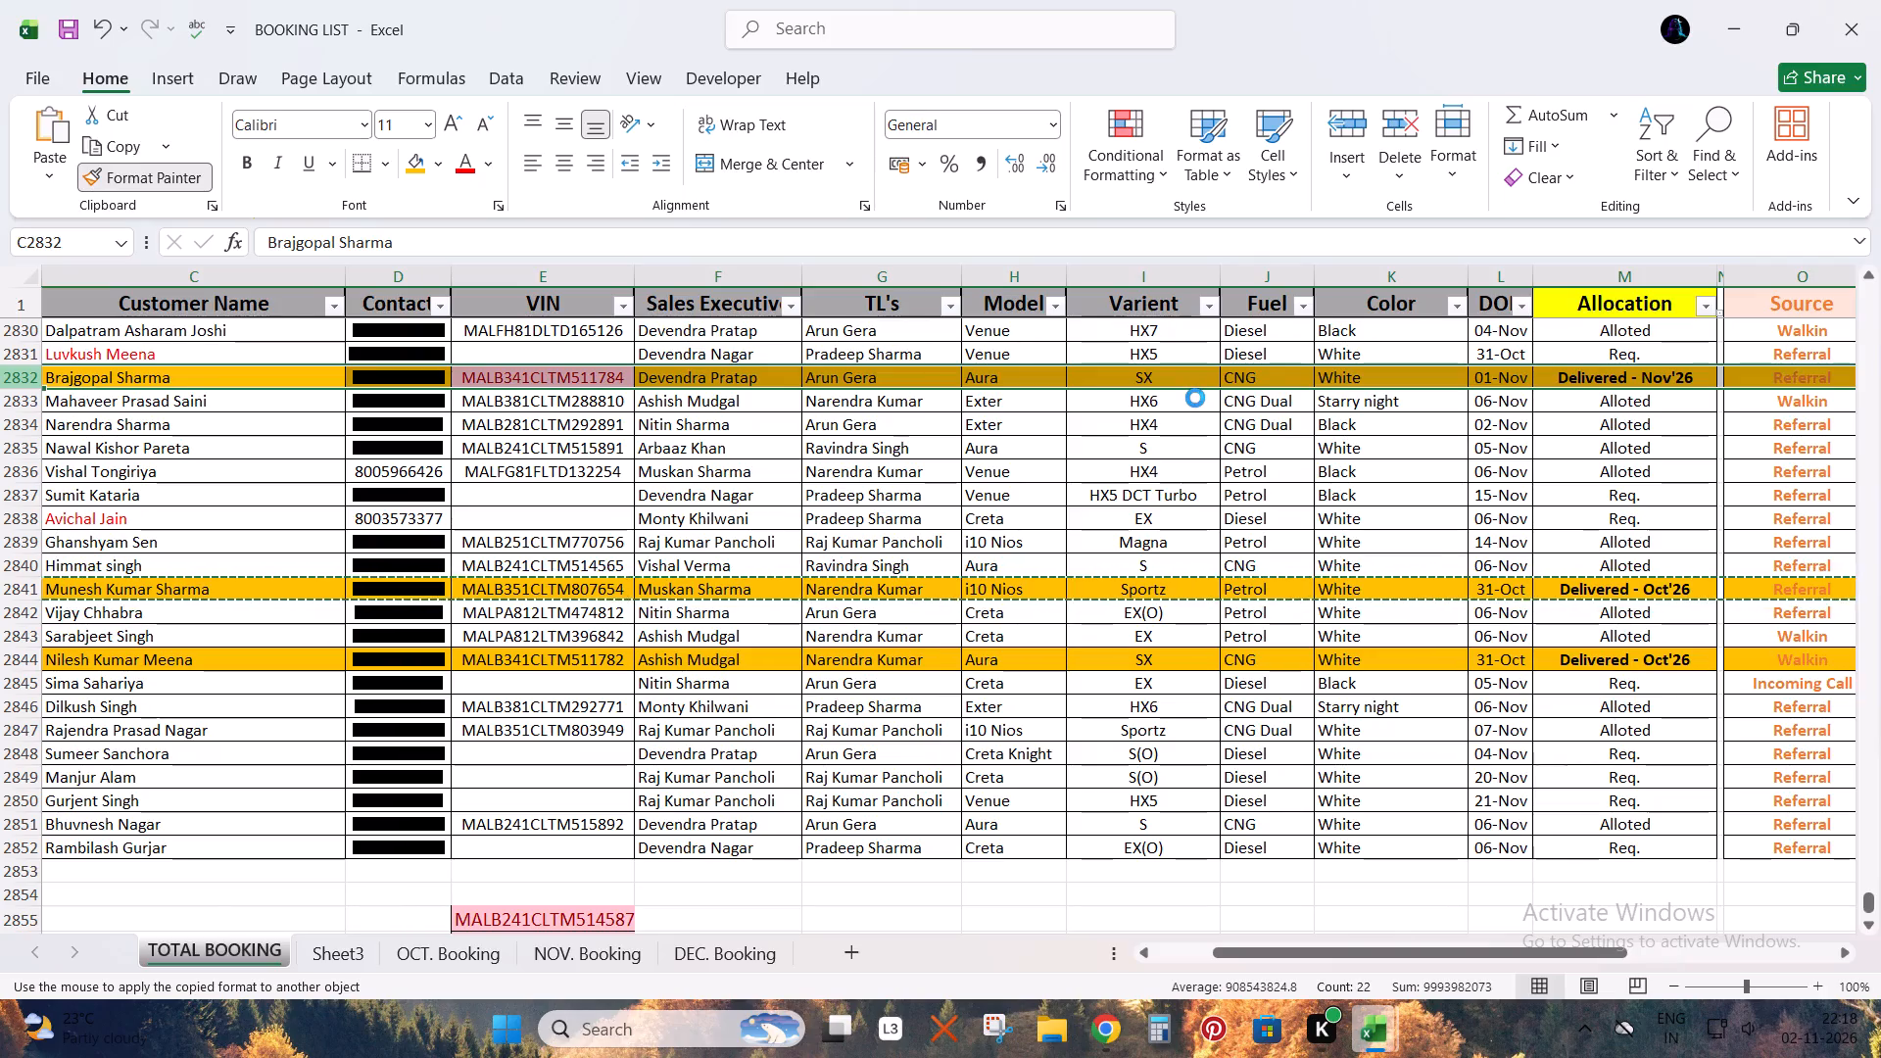
pyautogui.press('Escape')
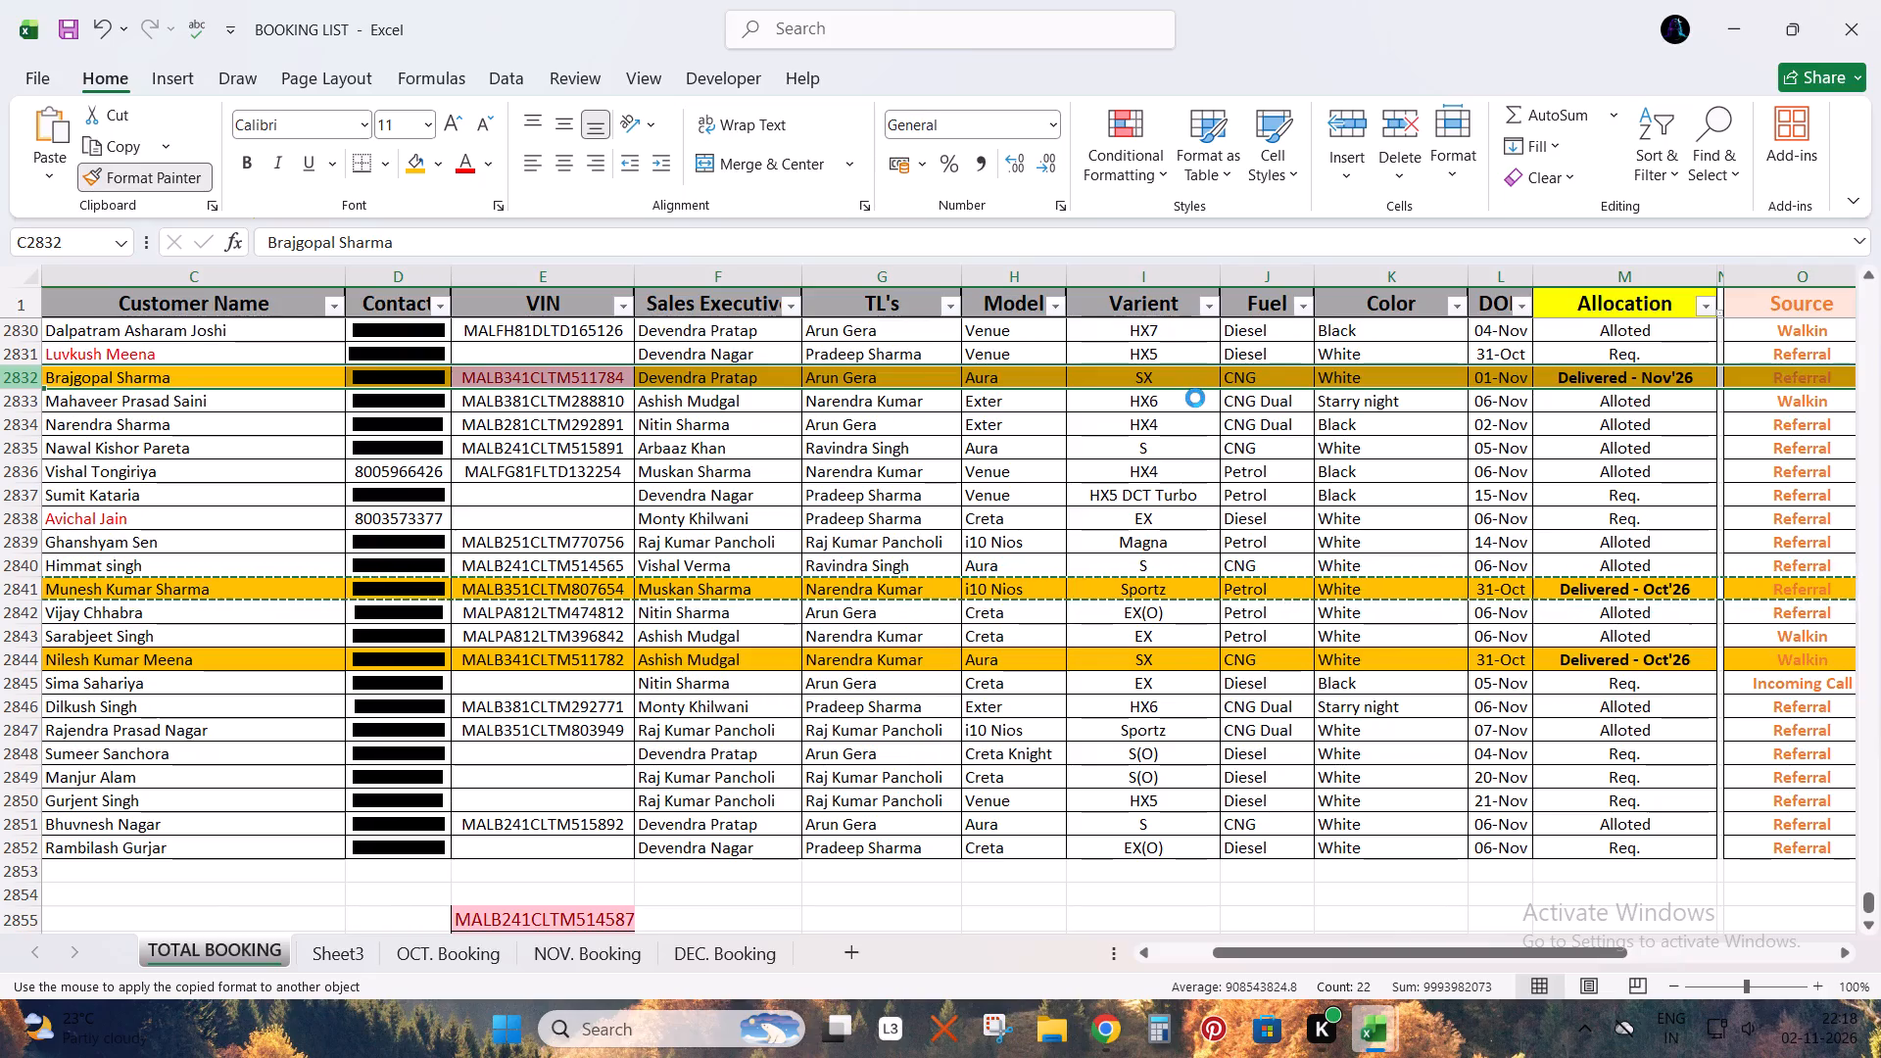
pyautogui.click(1195, 398)
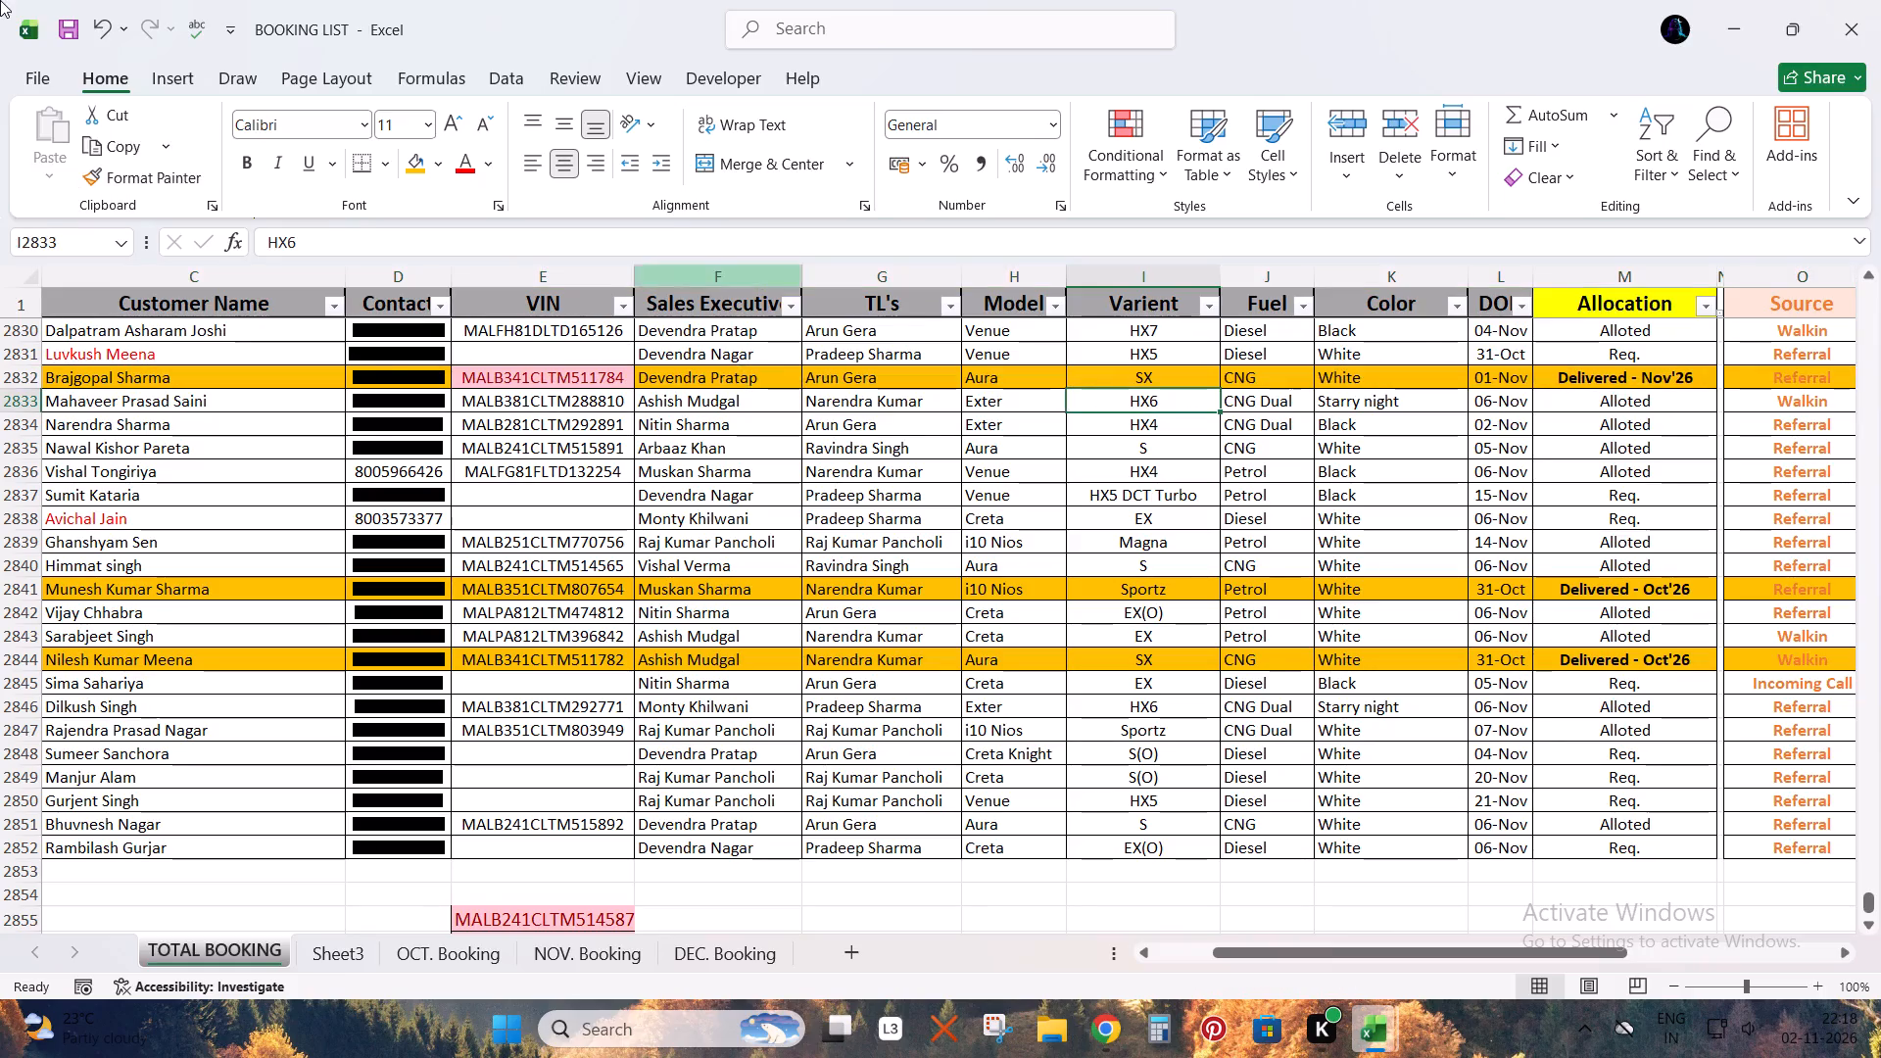
# Save the workbook with the reformatted row.
pyautogui.click(72, 28)
# Look through the Allocation choices for row 2833, checking the delivered-month entries around Nov'26.
pyautogui.click(1683, 397)
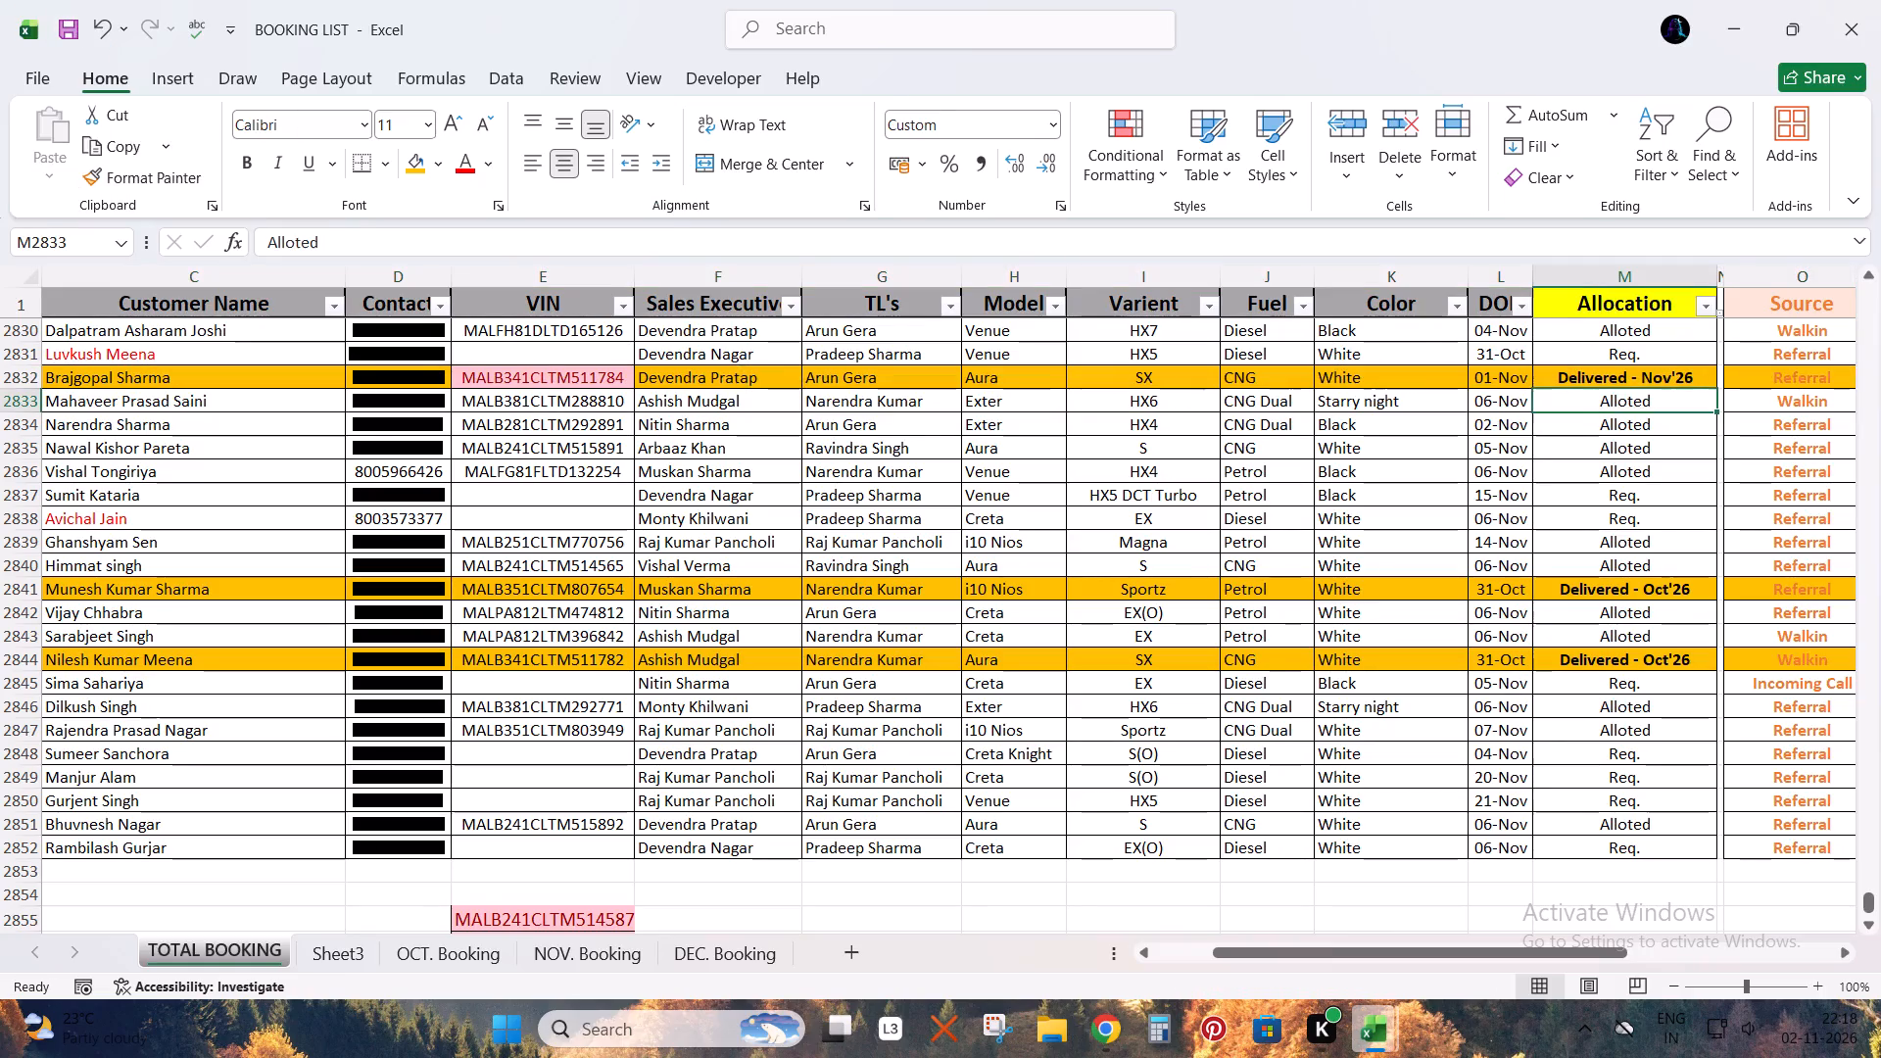
pyautogui.hotkey('alt', 'Down')
pyautogui.press('Down')
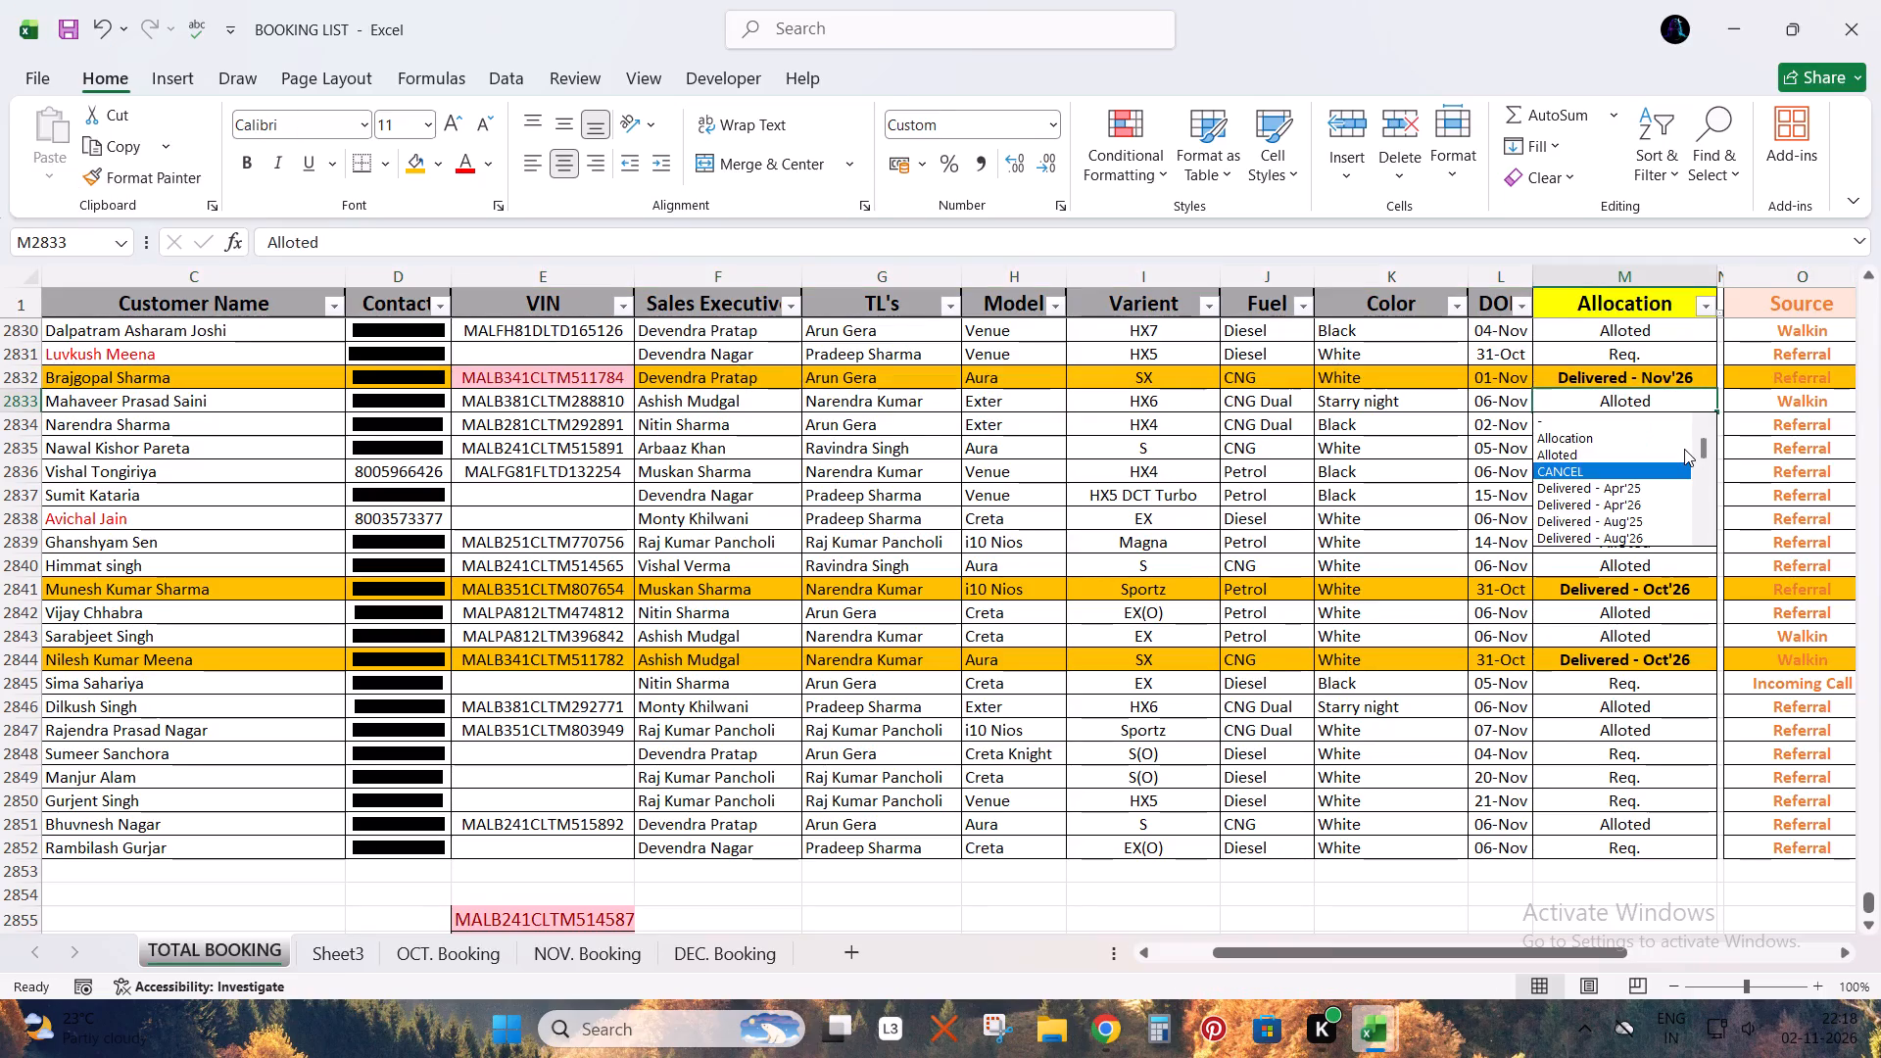
pyautogui.press('Down')
pyautogui.press('Down')
pyautogui.press('Down')
pyautogui.press('Down')
pyautogui.press('Down')
pyautogui.press('Down')
pyautogui.press('Down')
pyautogui.press('Down')
pyautogui.press('Down')
pyautogui.press('Down')
pyautogui.press('Down')
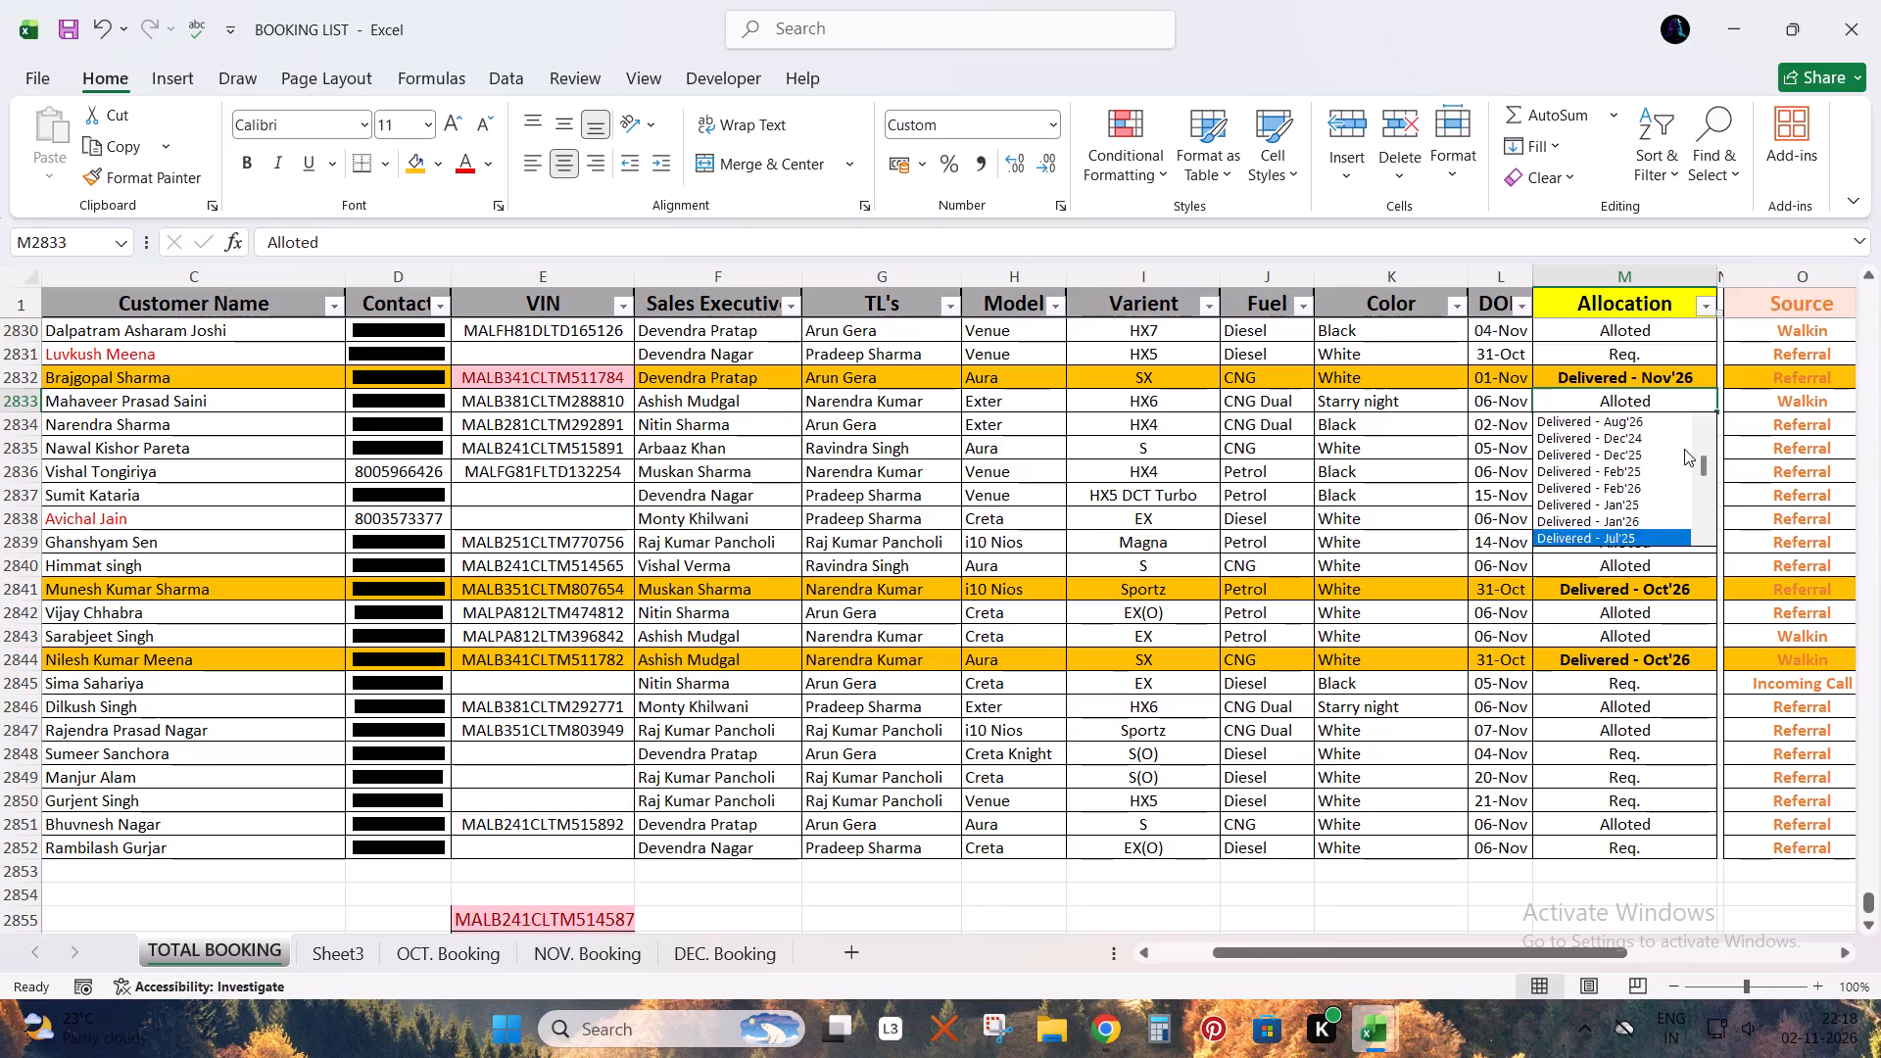
pyautogui.press('Down')
pyautogui.press('Down')
pyautogui.press('Down')
pyautogui.press('Down')
pyautogui.press('Down')
pyautogui.press('Down')
pyautogui.press('Down')
pyautogui.press('Down')
pyautogui.press('Down')
pyautogui.press('Down')
pyautogui.press('Down')
pyautogui.press('Down')
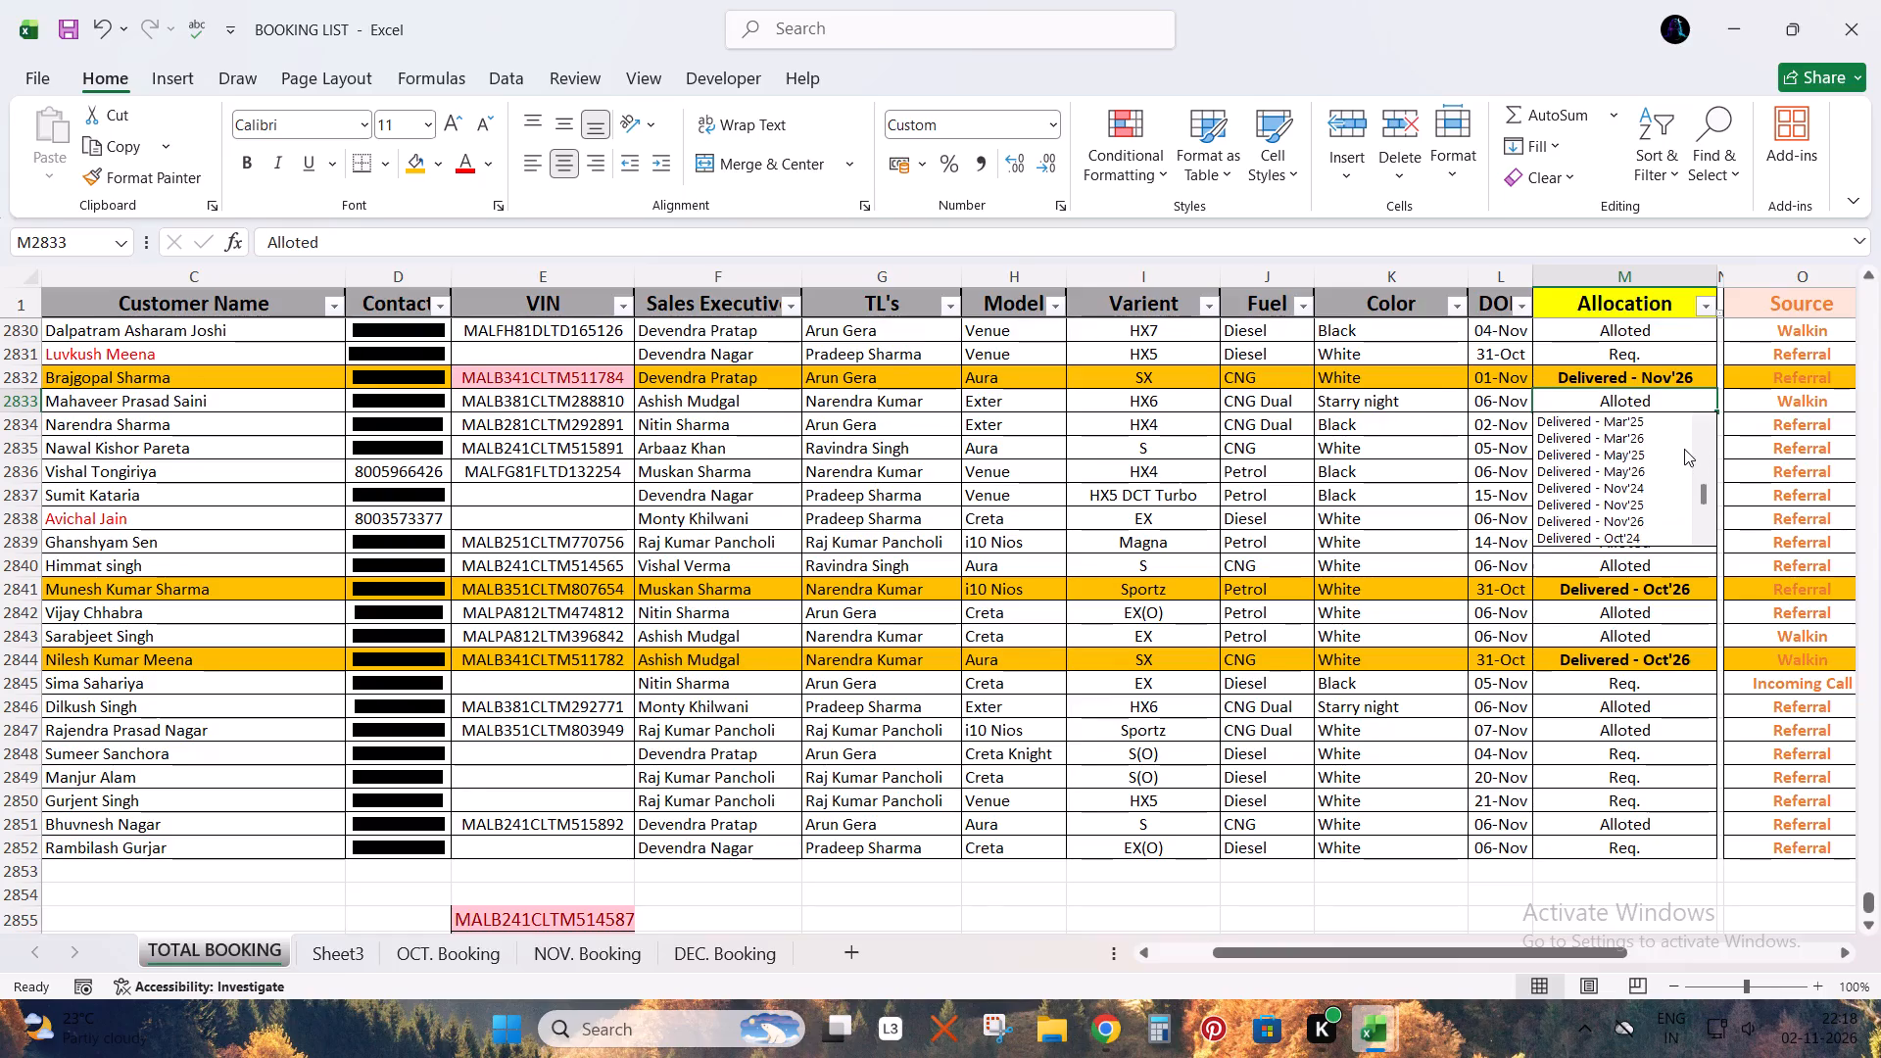
pyautogui.press('Up')
pyautogui.press('Up')
pyautogui.press('Up')
pyautogui.press('Up')
pyautogui.press('Down')
pyautogui.press('Down')
pyautogui.press('Escape')
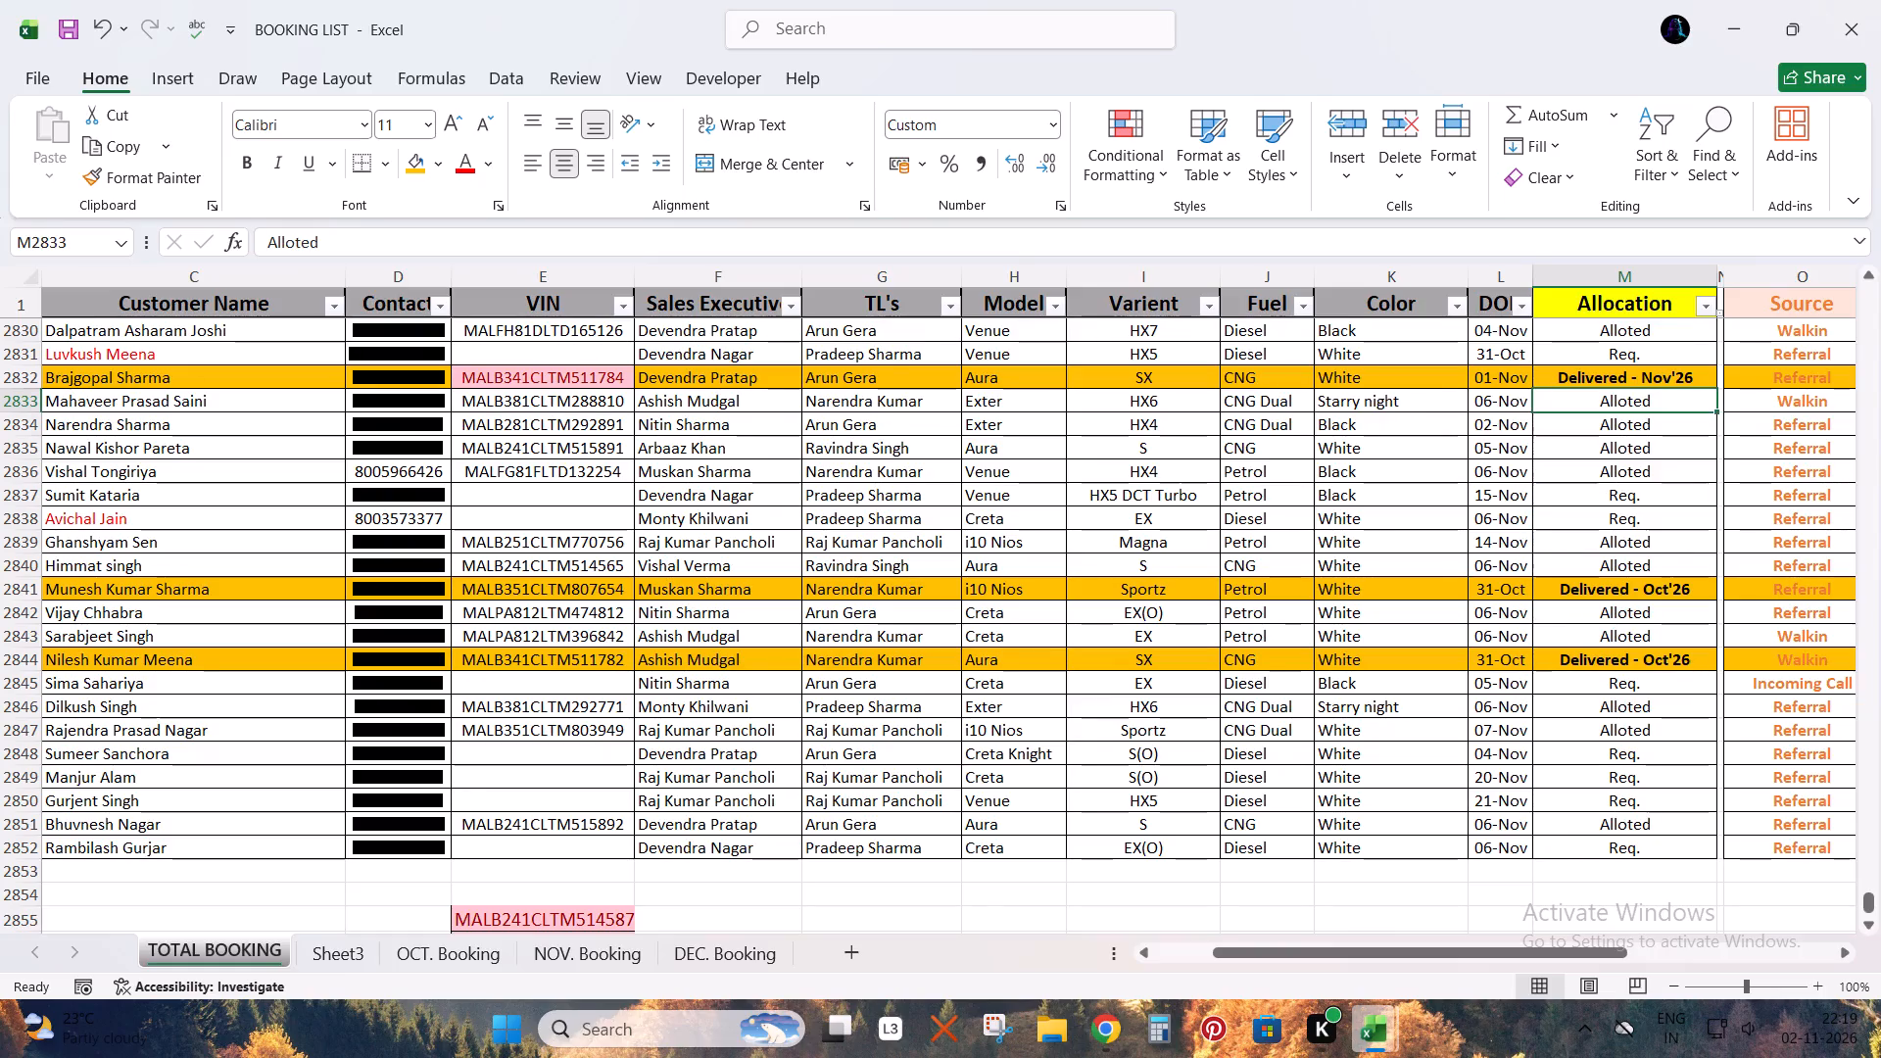
# Save the booking list workbook again.
pyautogui.press('Down')
pyautogui.press('Left')
pyautogui.press('Up')
pyautogui.hotkey('ctrl', 's')
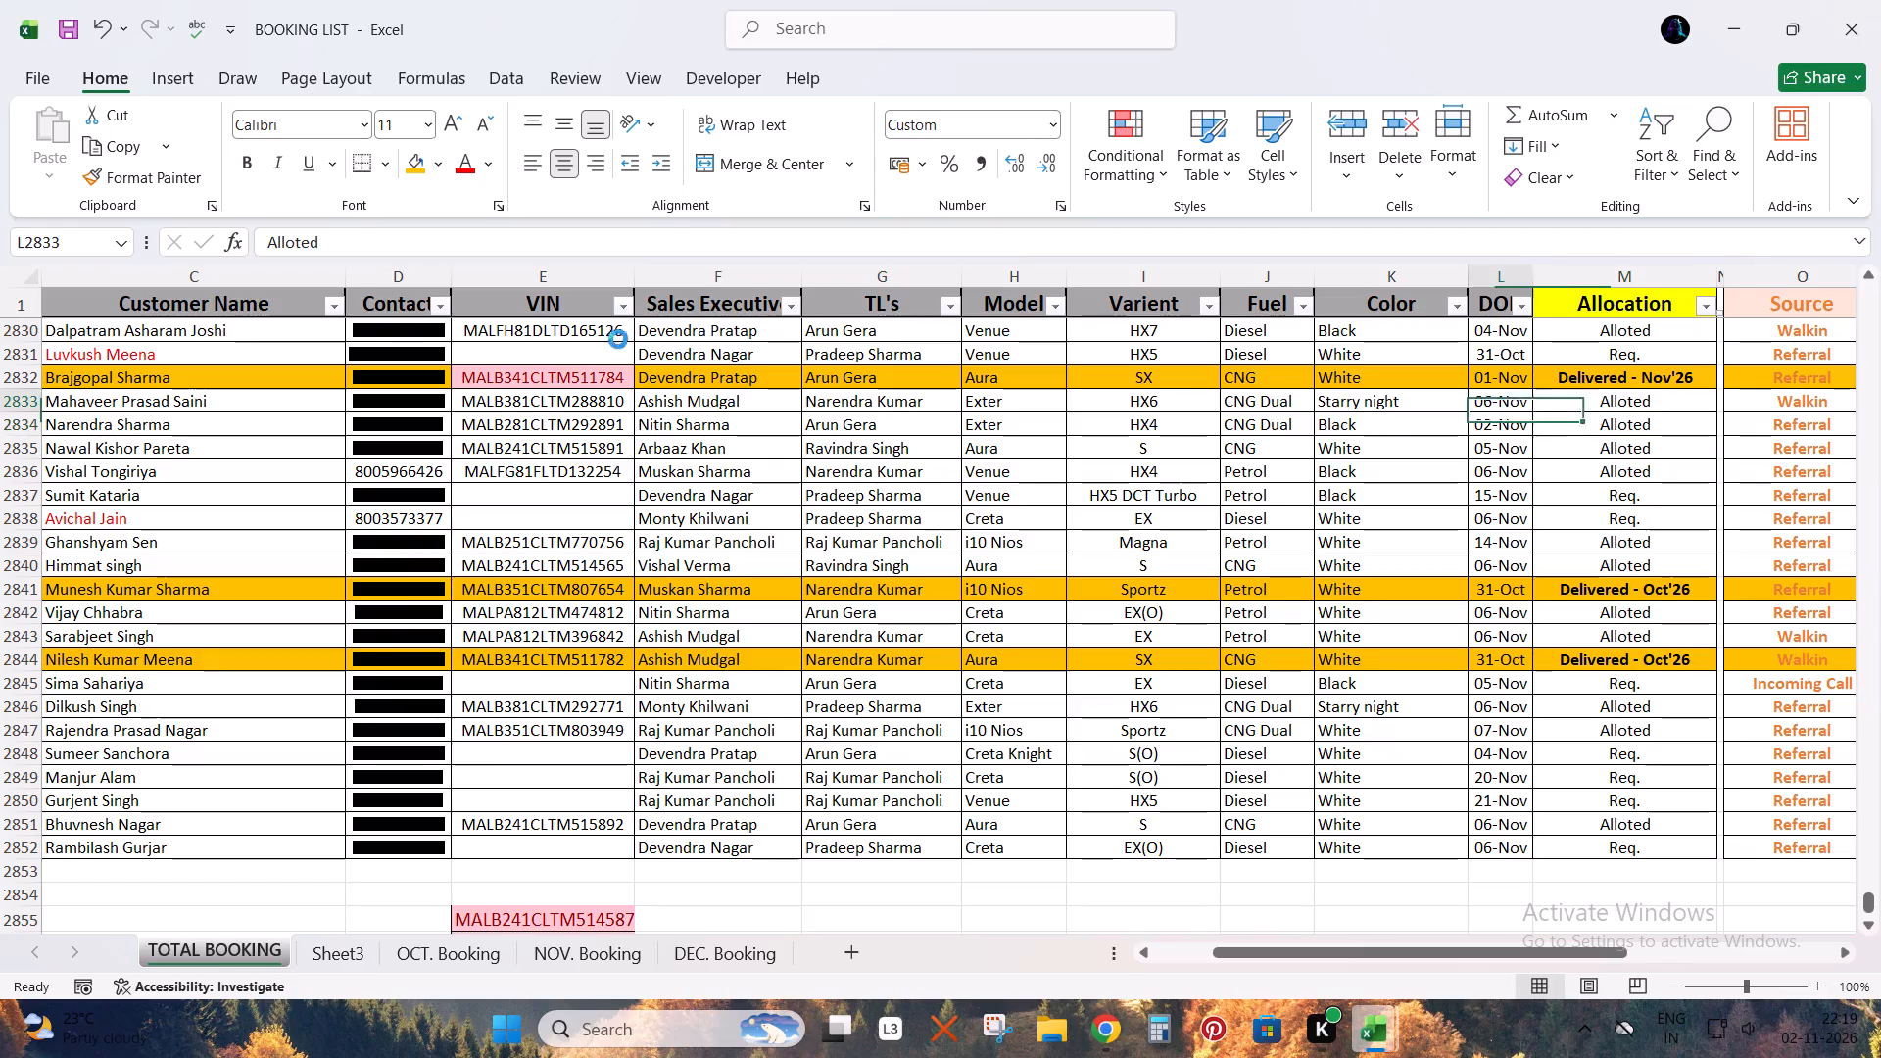
# Filter the VIN column by colour.
pyautogui.click(624, 309)
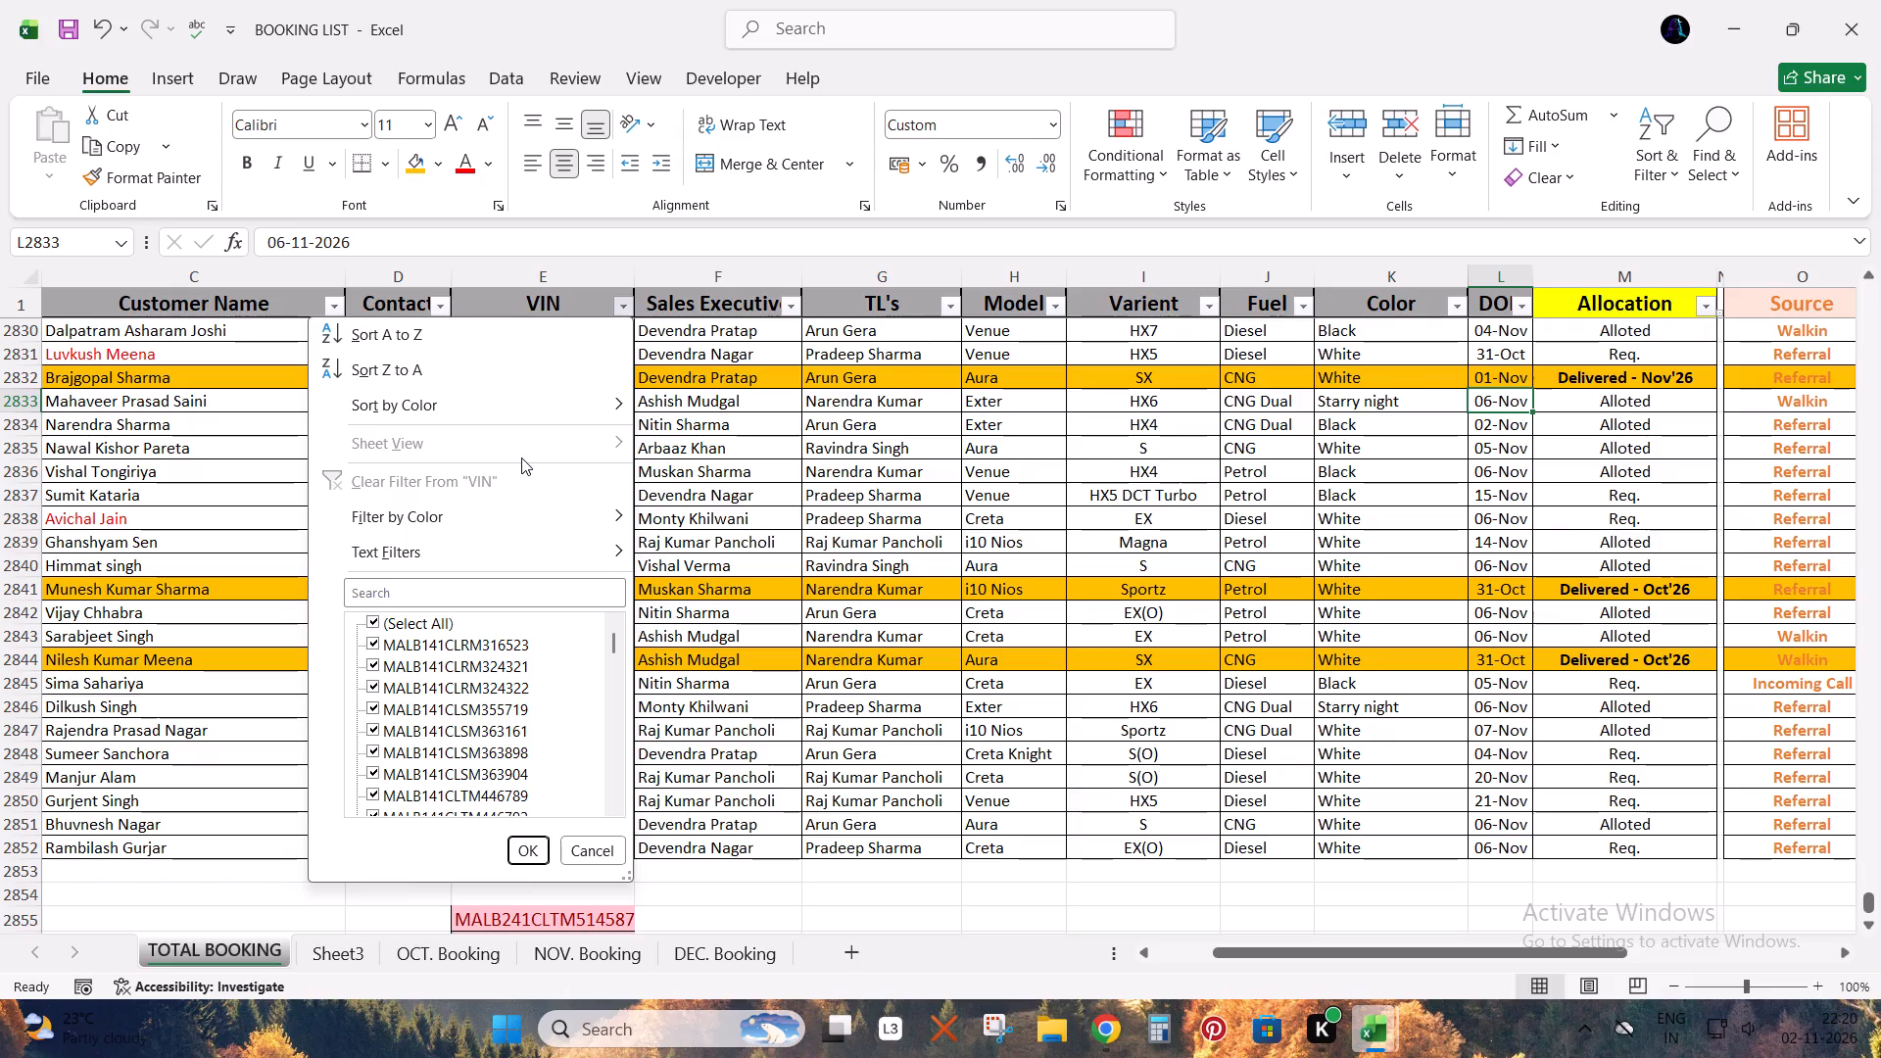
pyautogui.click(518, 522)
pyautogui.click(711, 597)
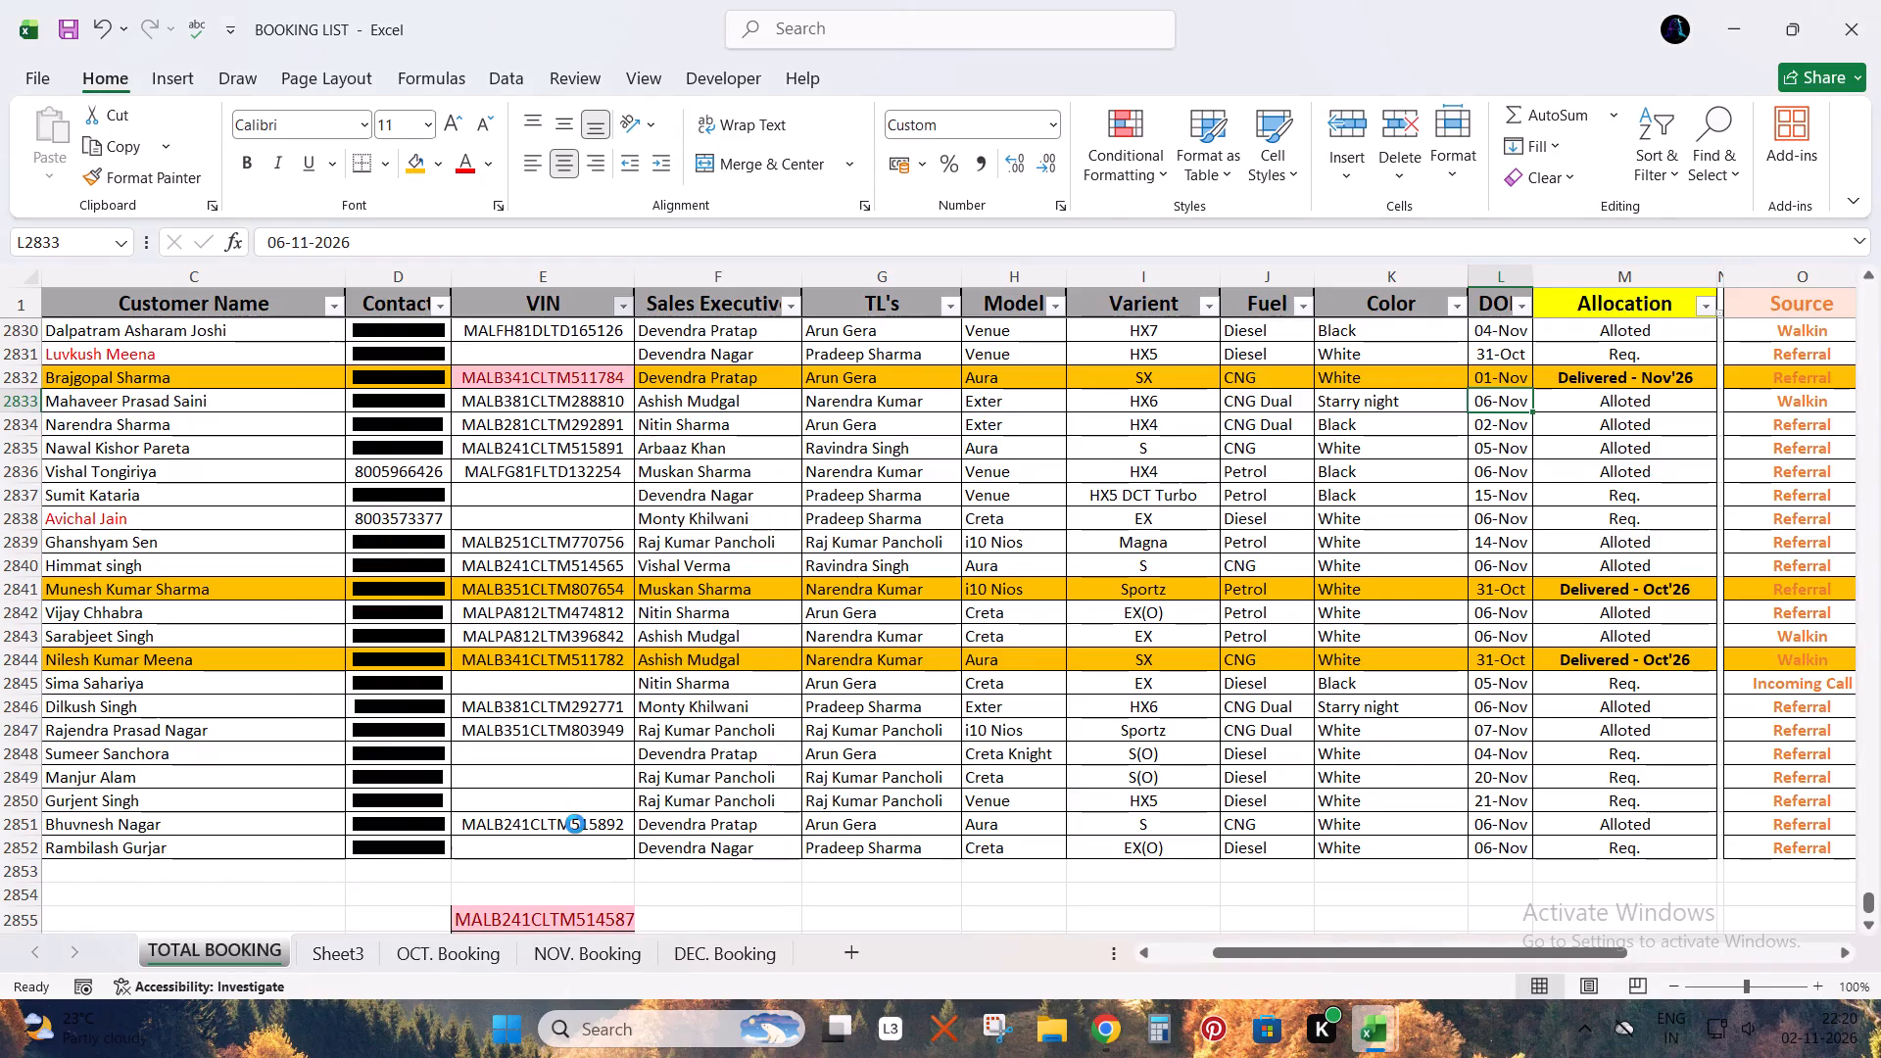
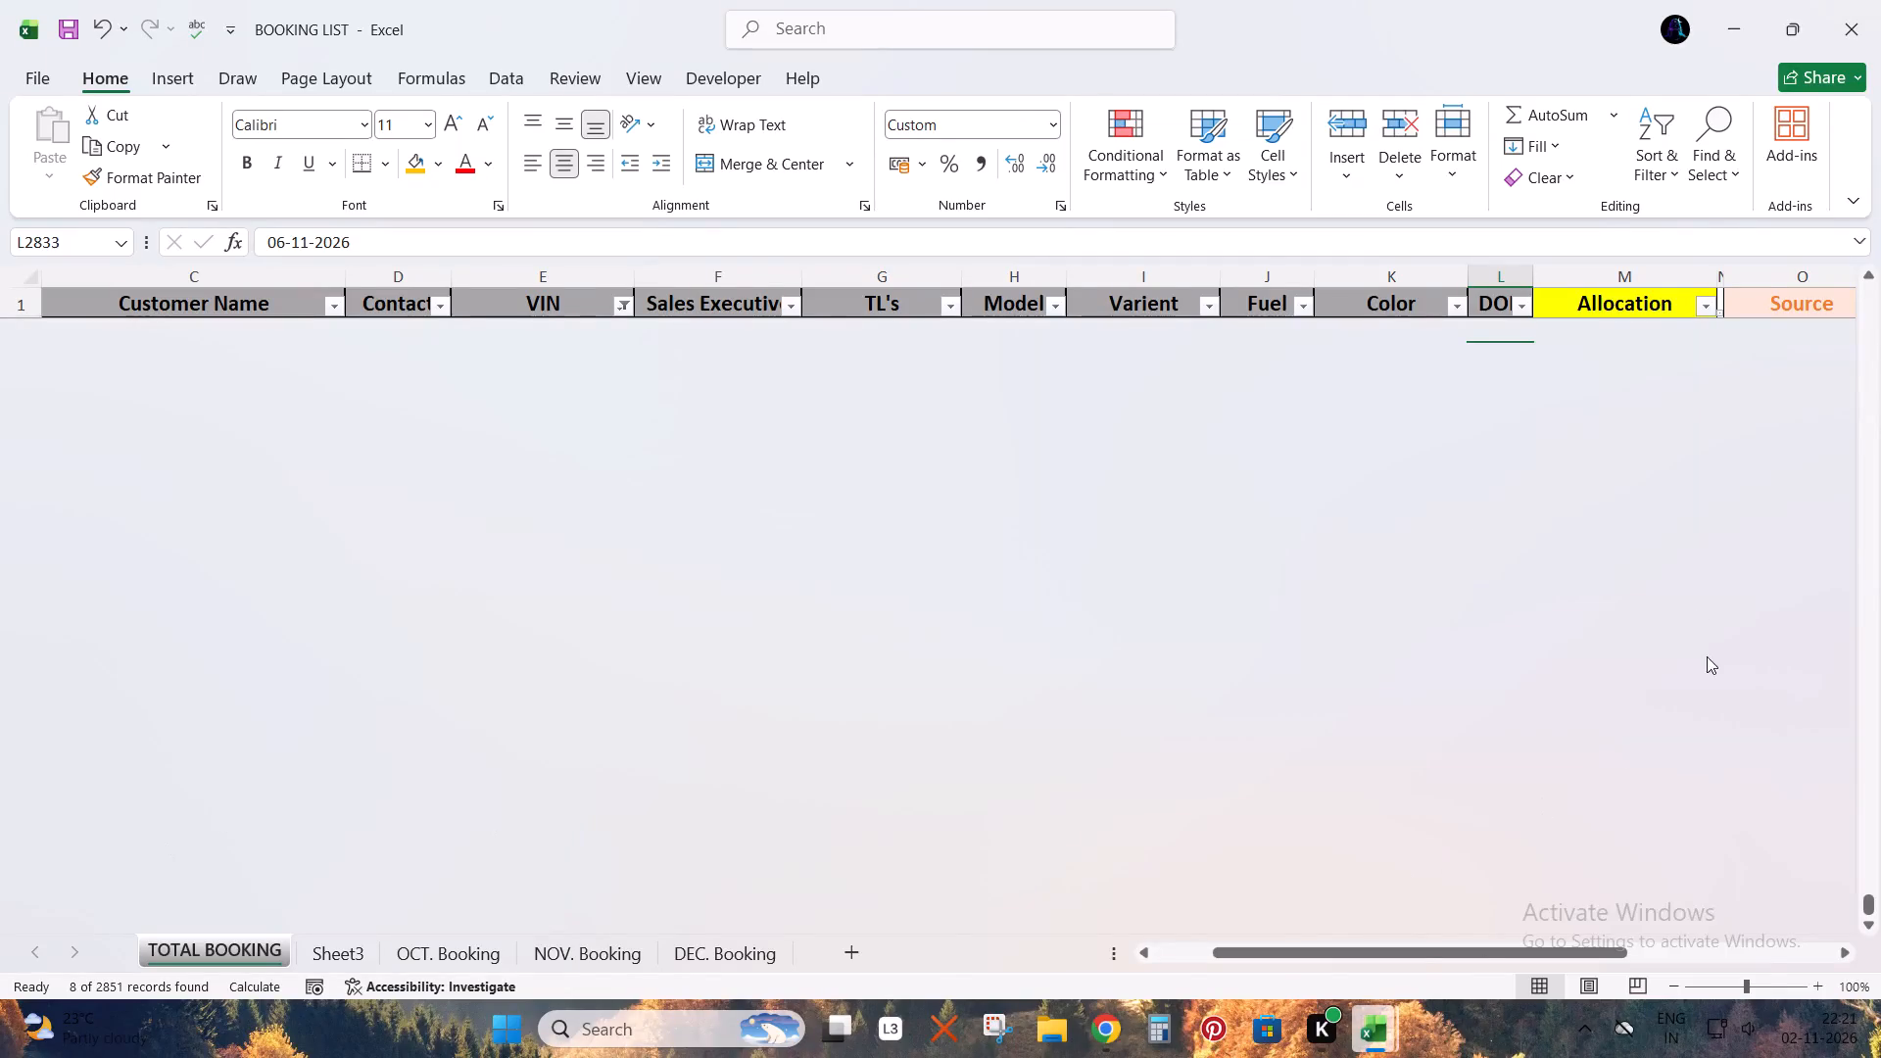
# Review the bookings left by the VIN colour filter, comparing their delivery dates and Allocation statuses with the pasted VIN list below.
pyautogui.click(1431, 479)
pyautogui.scroll(4, 1233, 553)
pyautogui.scroll(4, 1314, 517)
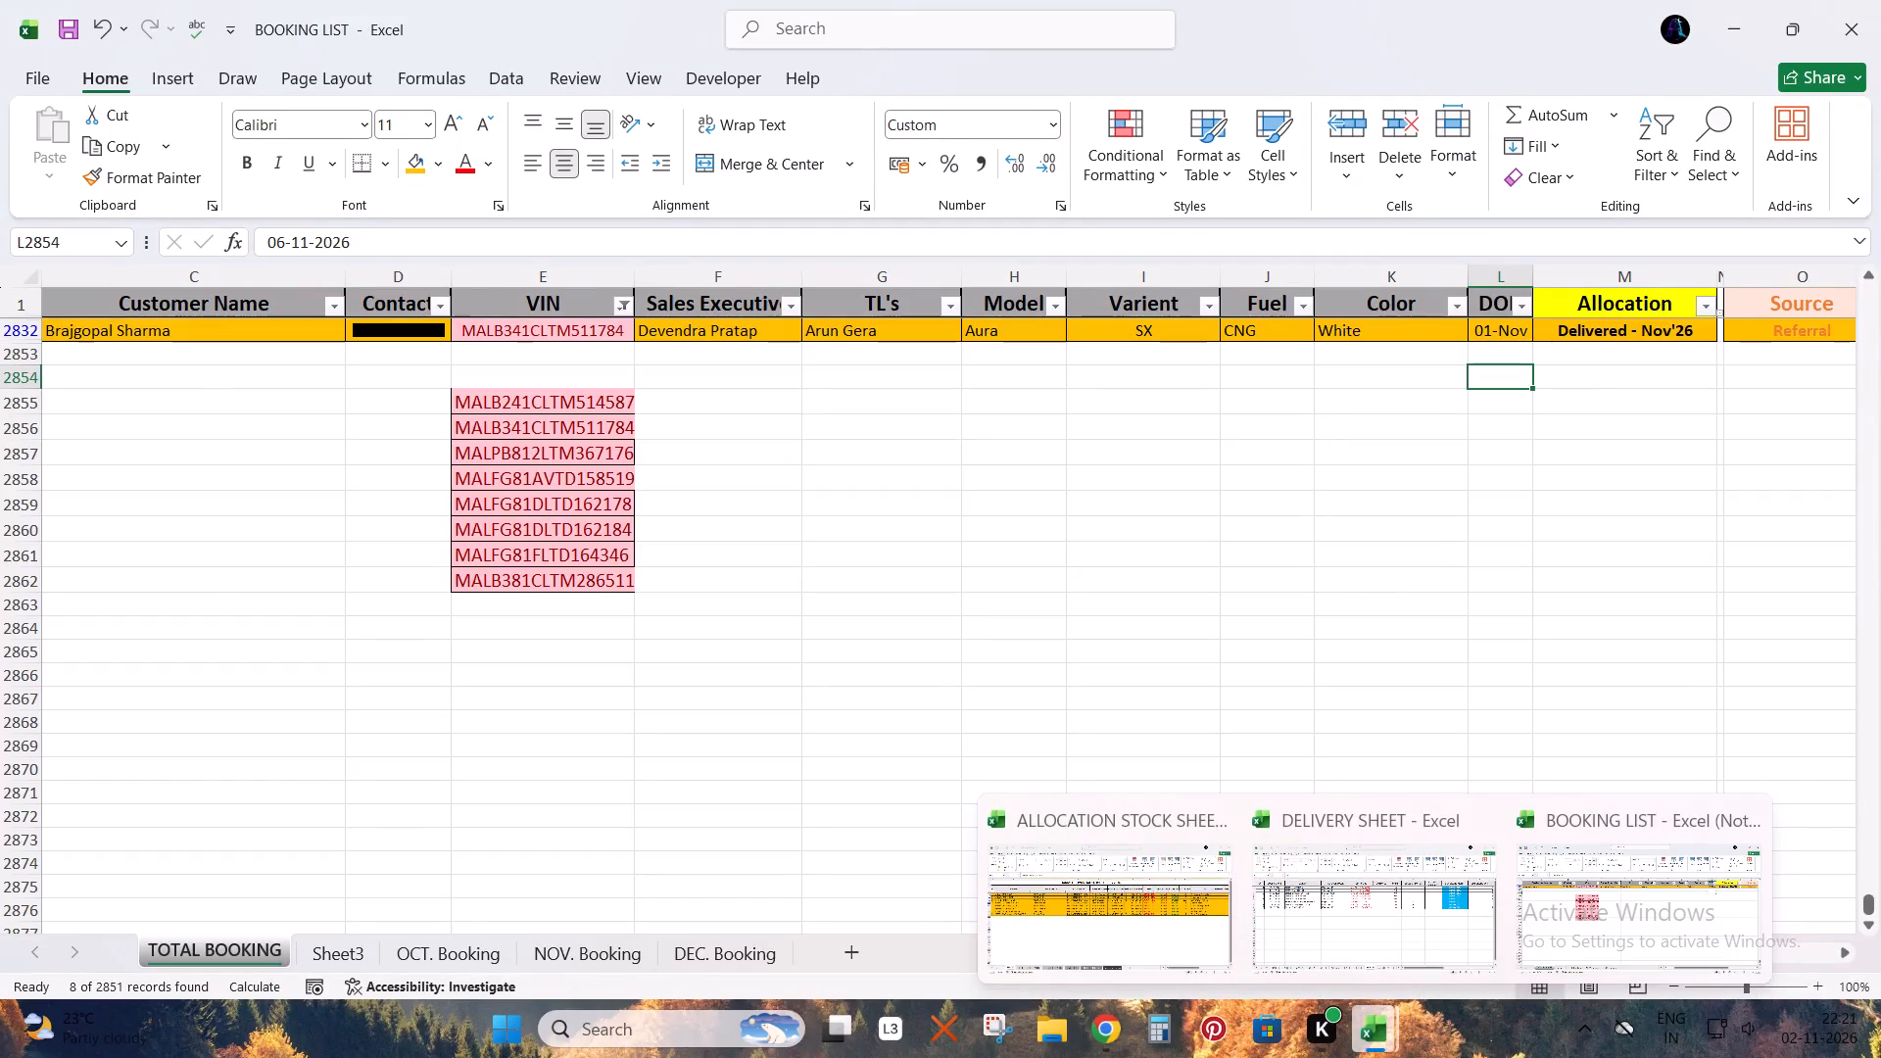
pyautogui.scroll(-3, 673, 493)
pyautogui.scroll(4, 673, 493)
pyautogui.scroll(4, 831, 463)
pyautogui.click(831, 459)
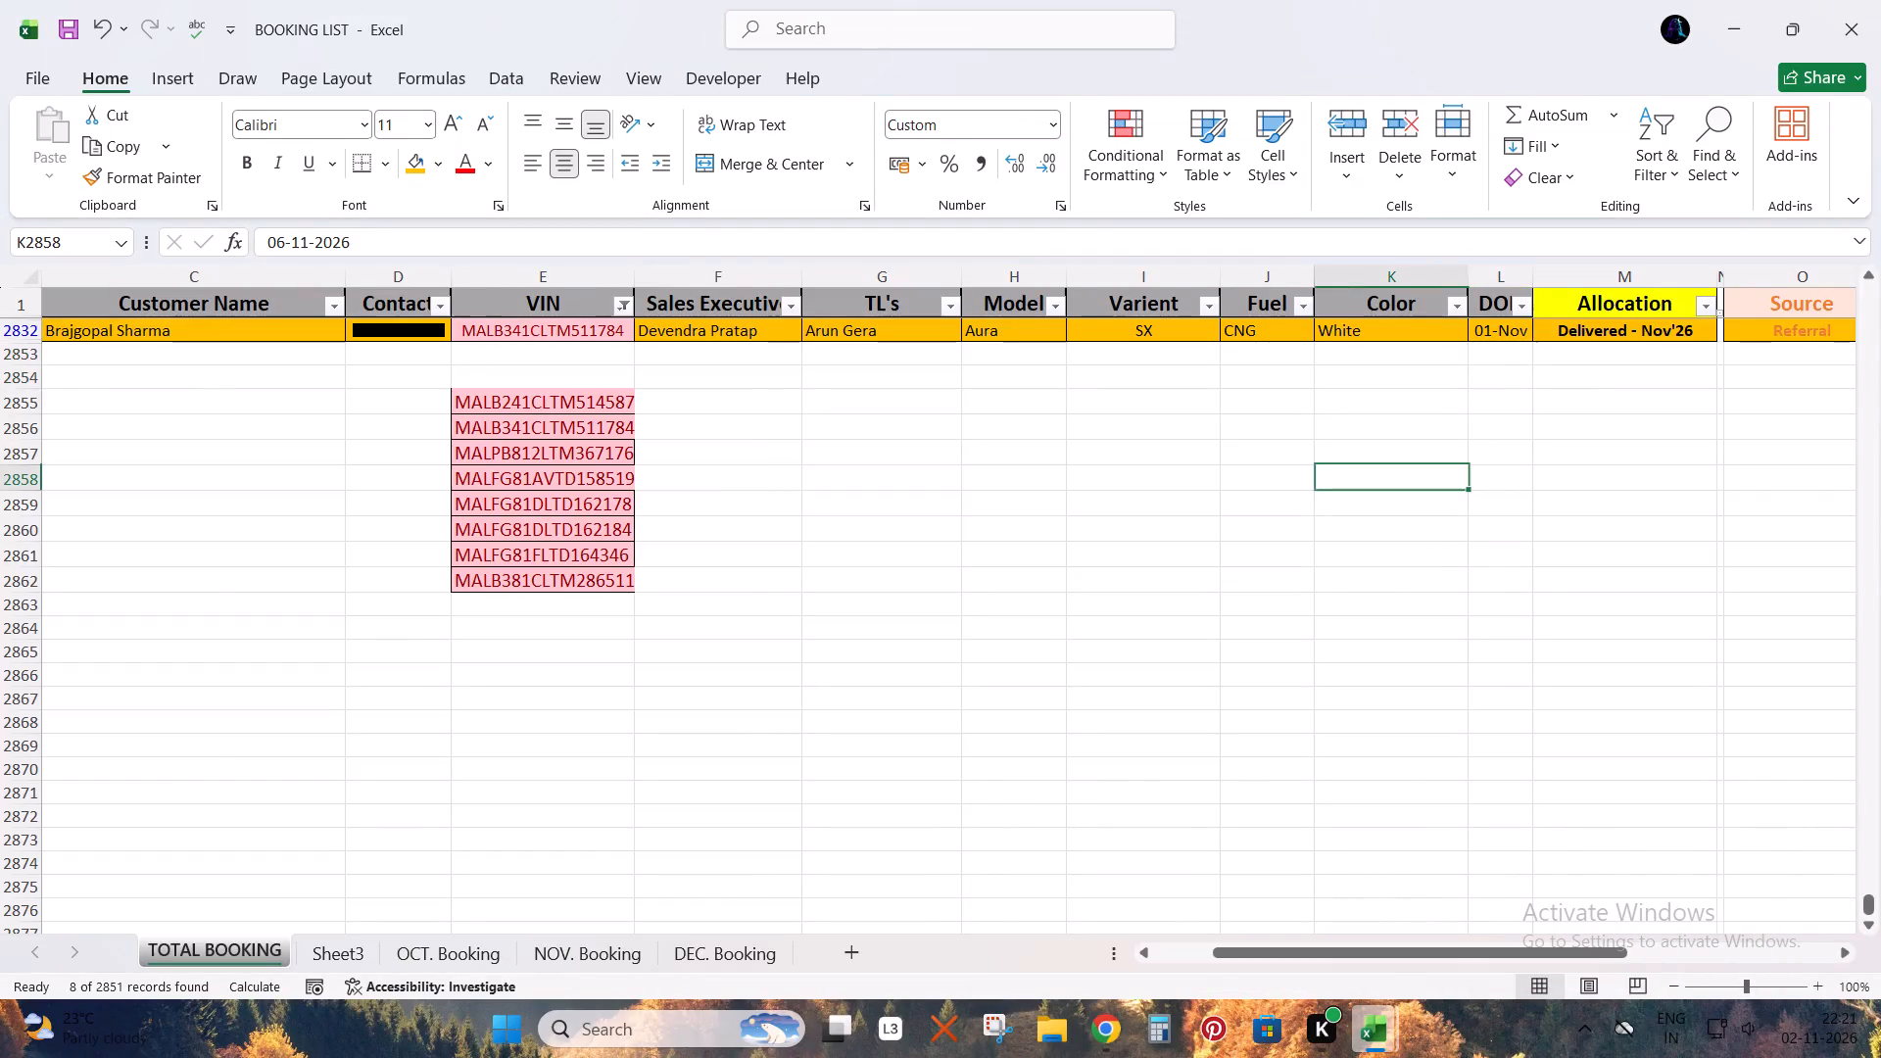
pyautogui.scroll(3, 1459, 451)
pyautogui.click(1387, 405)
pyautogui.scroll(-2, 1362, 355)
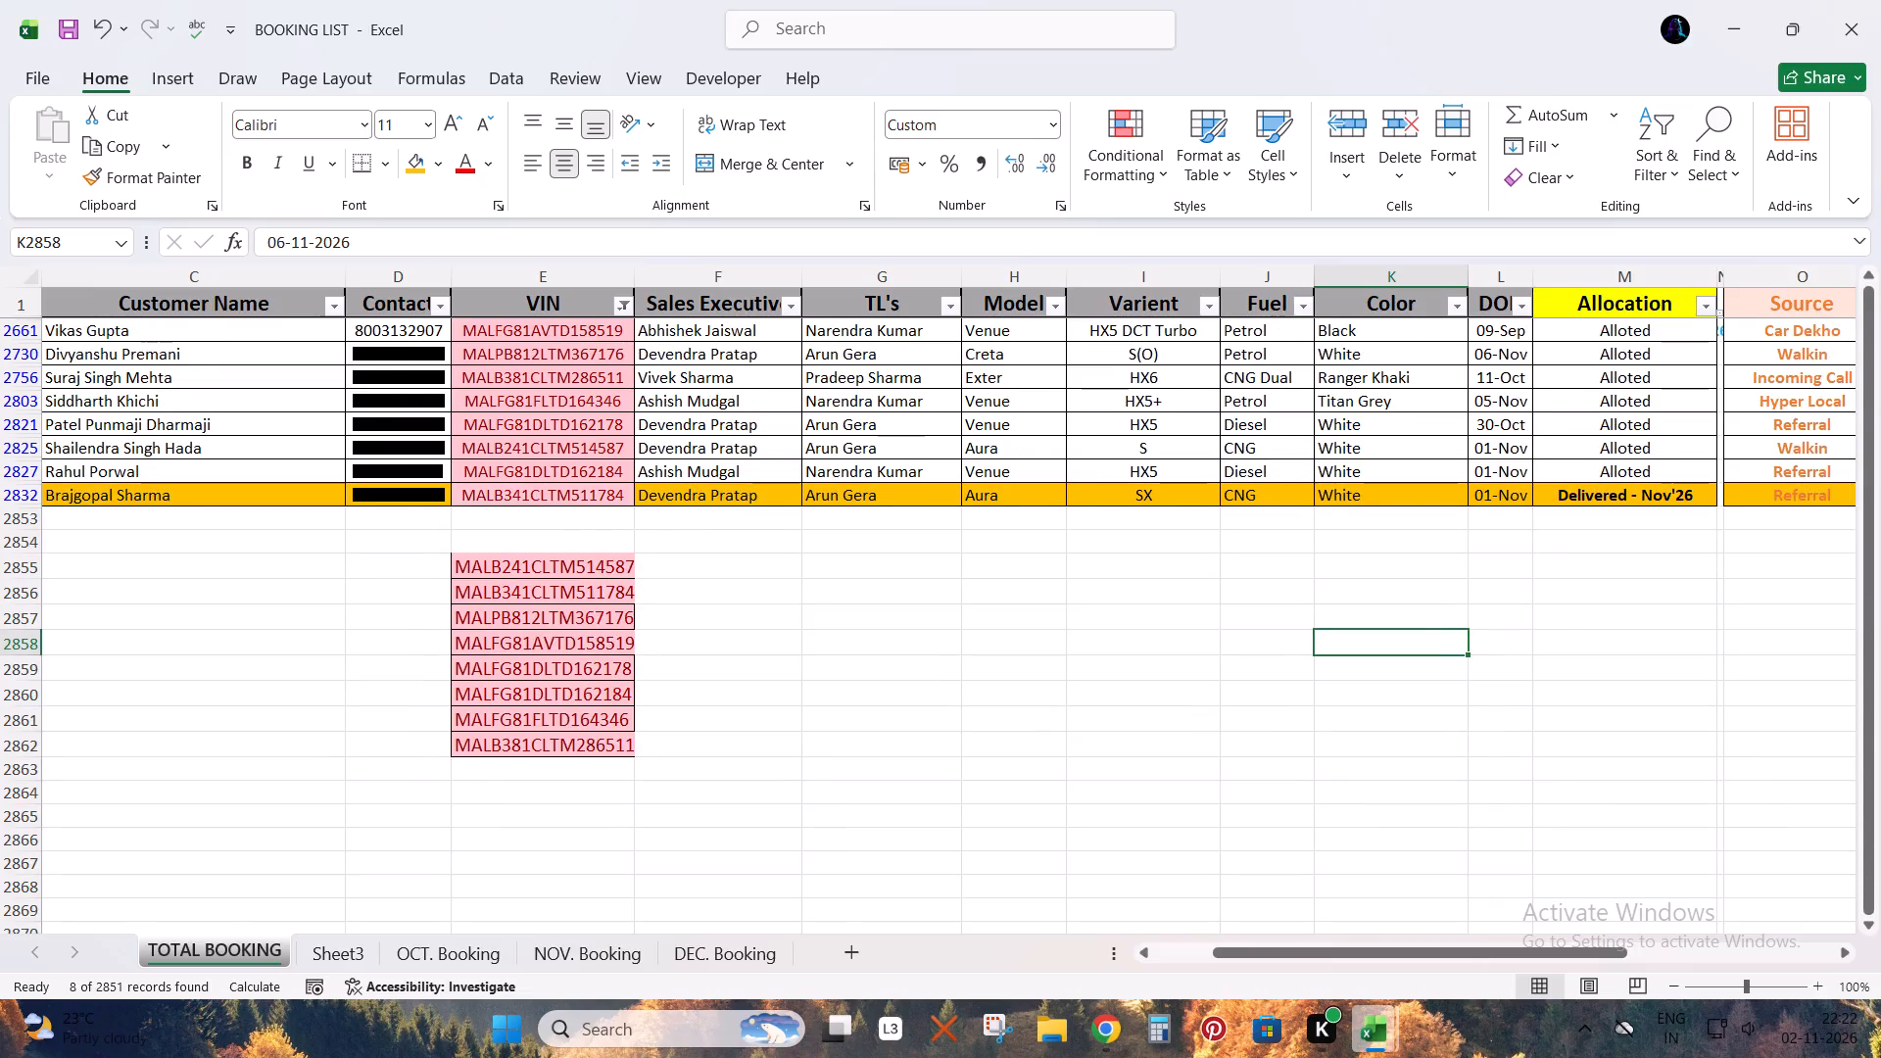
pyautogui.scroll(1, 1455, 732)
pyautogui.scroll(-1, 1455, 732)
pyautogui.scroll(3, 1455, 732)
pyautogui.scroll(3, 1522, 441)
pyautogui.click(1461, 477)
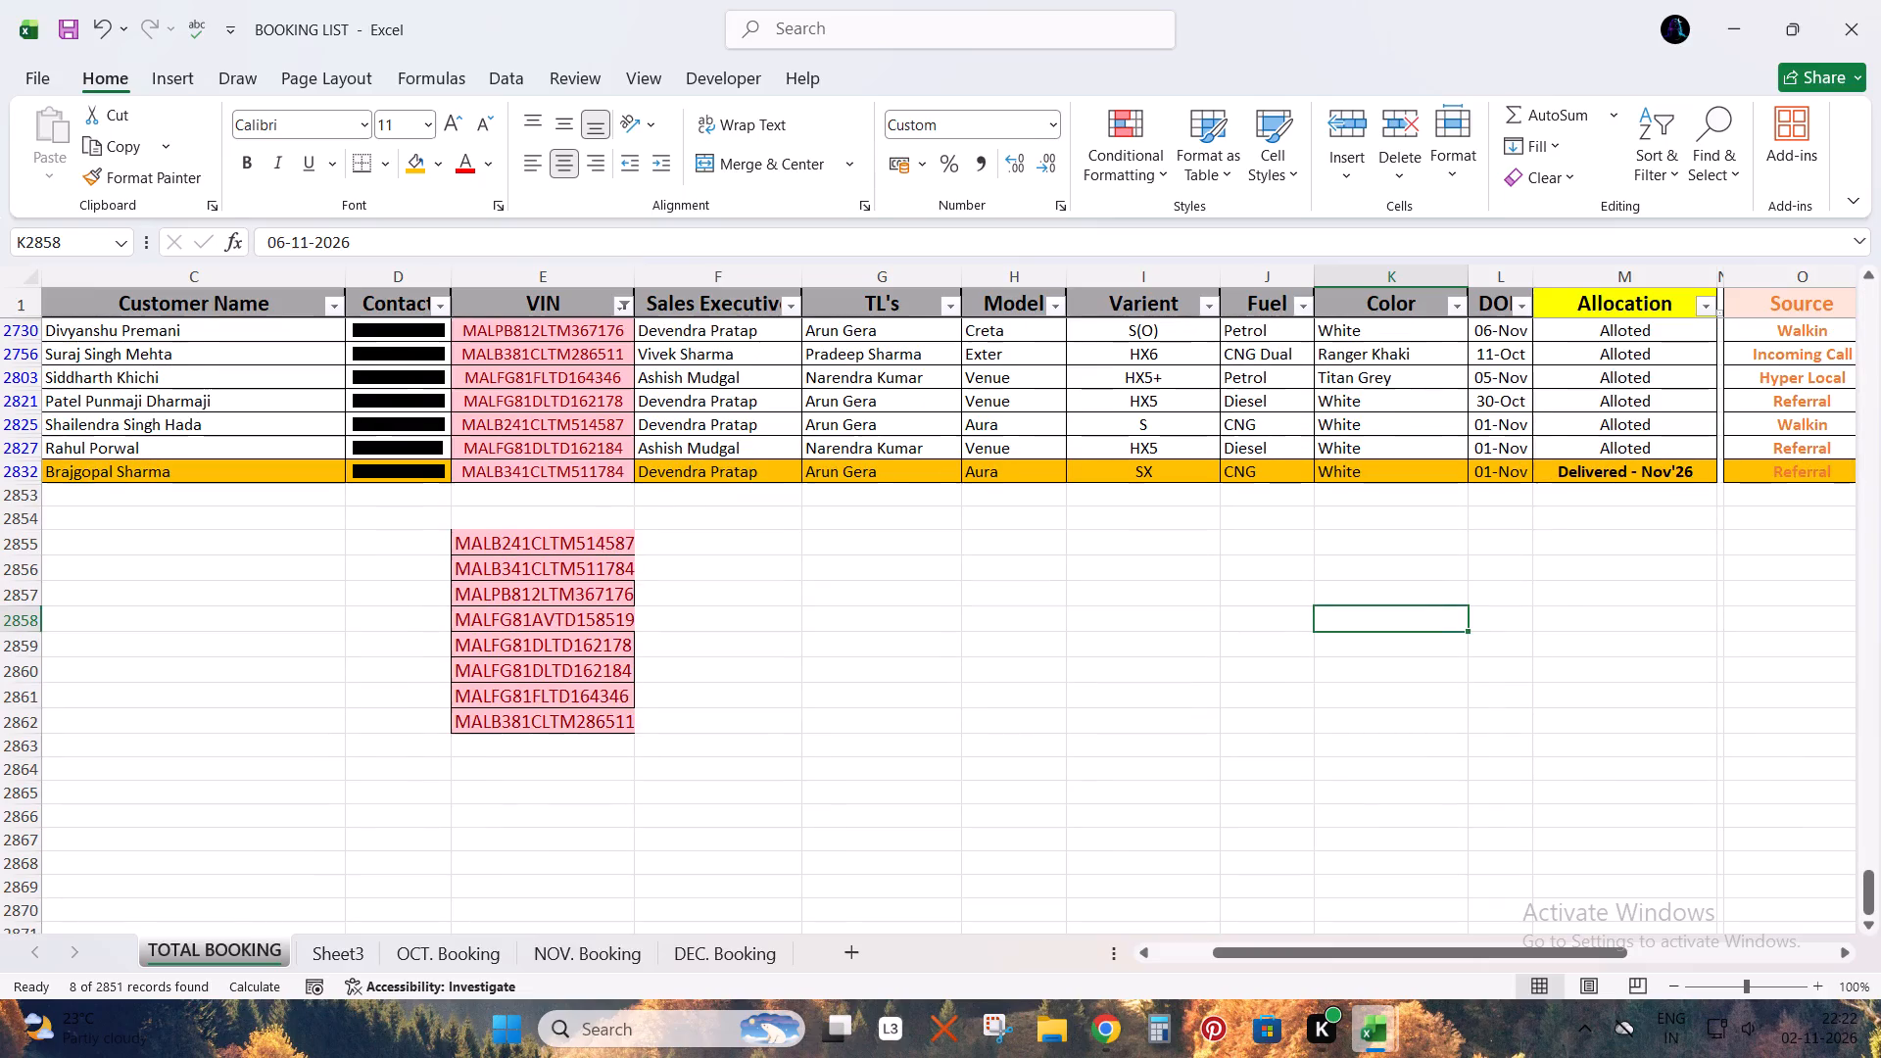
pyautogui.scroll(3, 1329, 630)
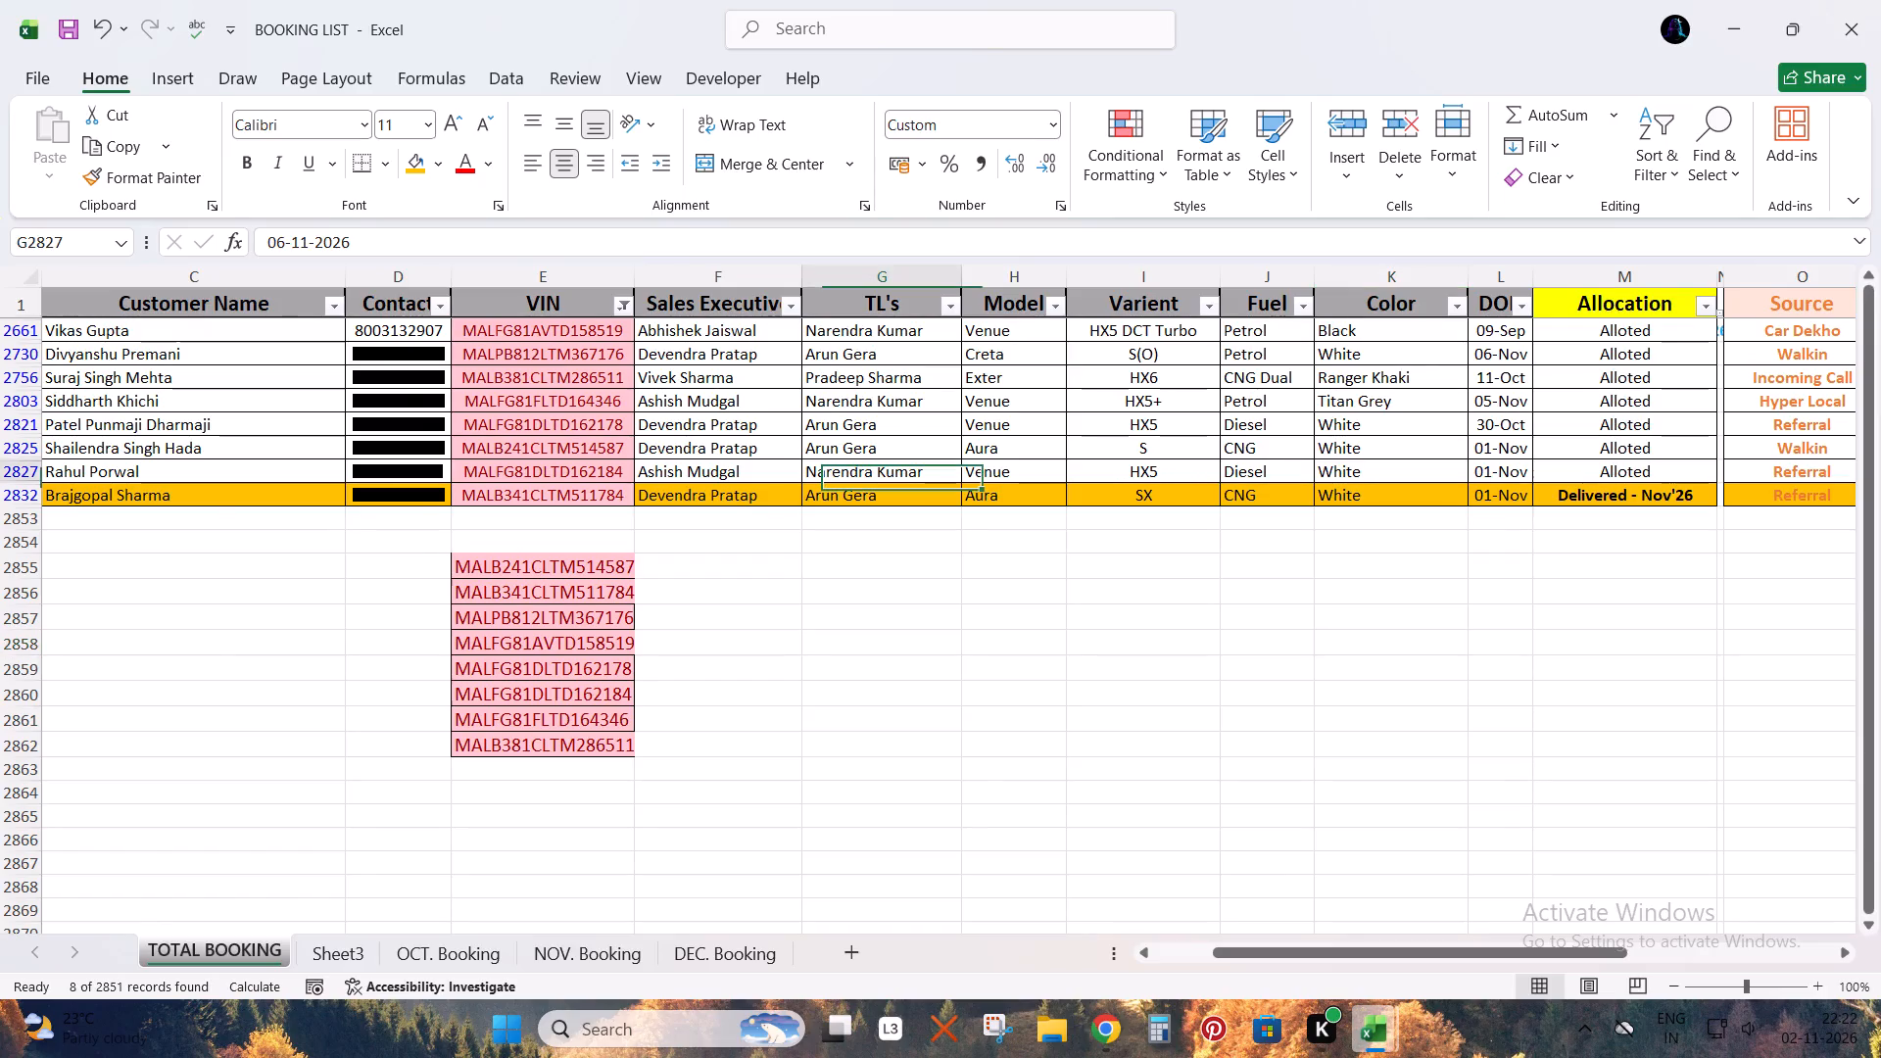
pyautogui.click(1480, 501)
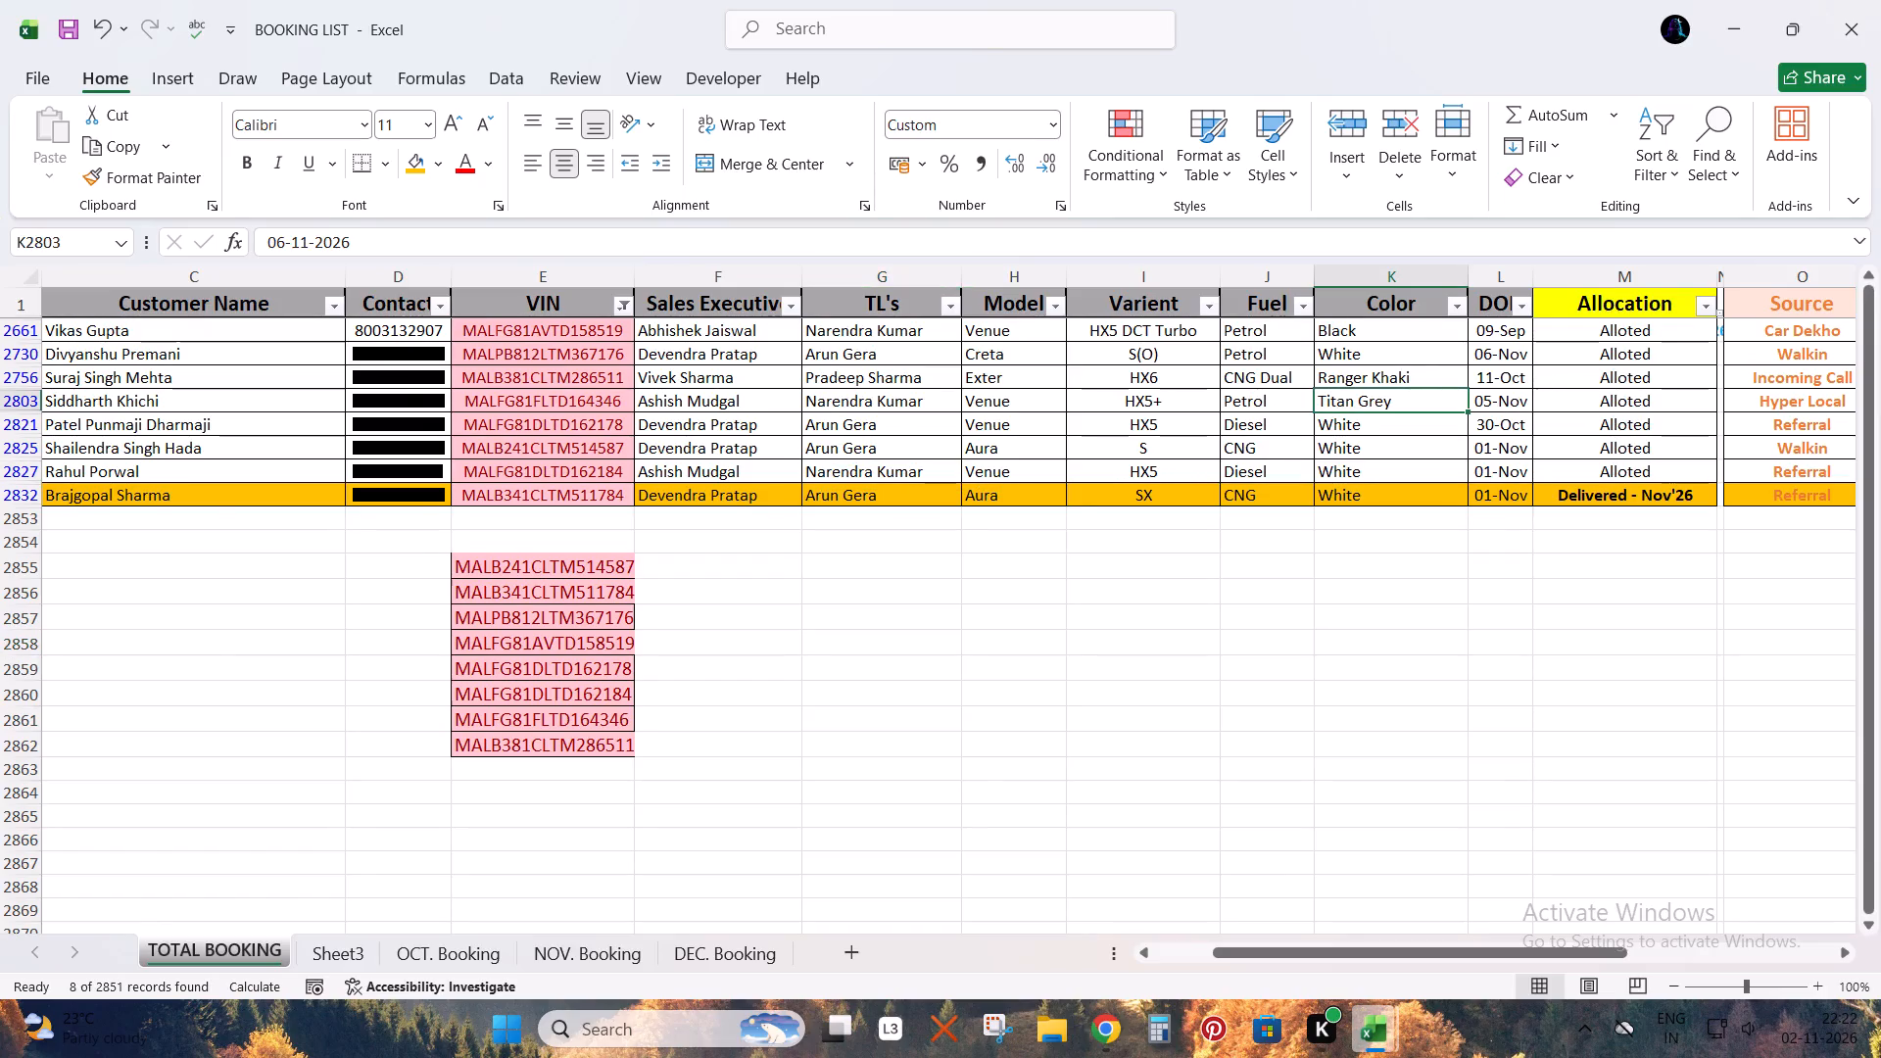
pyautogui.scroll(-1, 1464, 613)
pyautogui.scroll(2, 1464, 617)
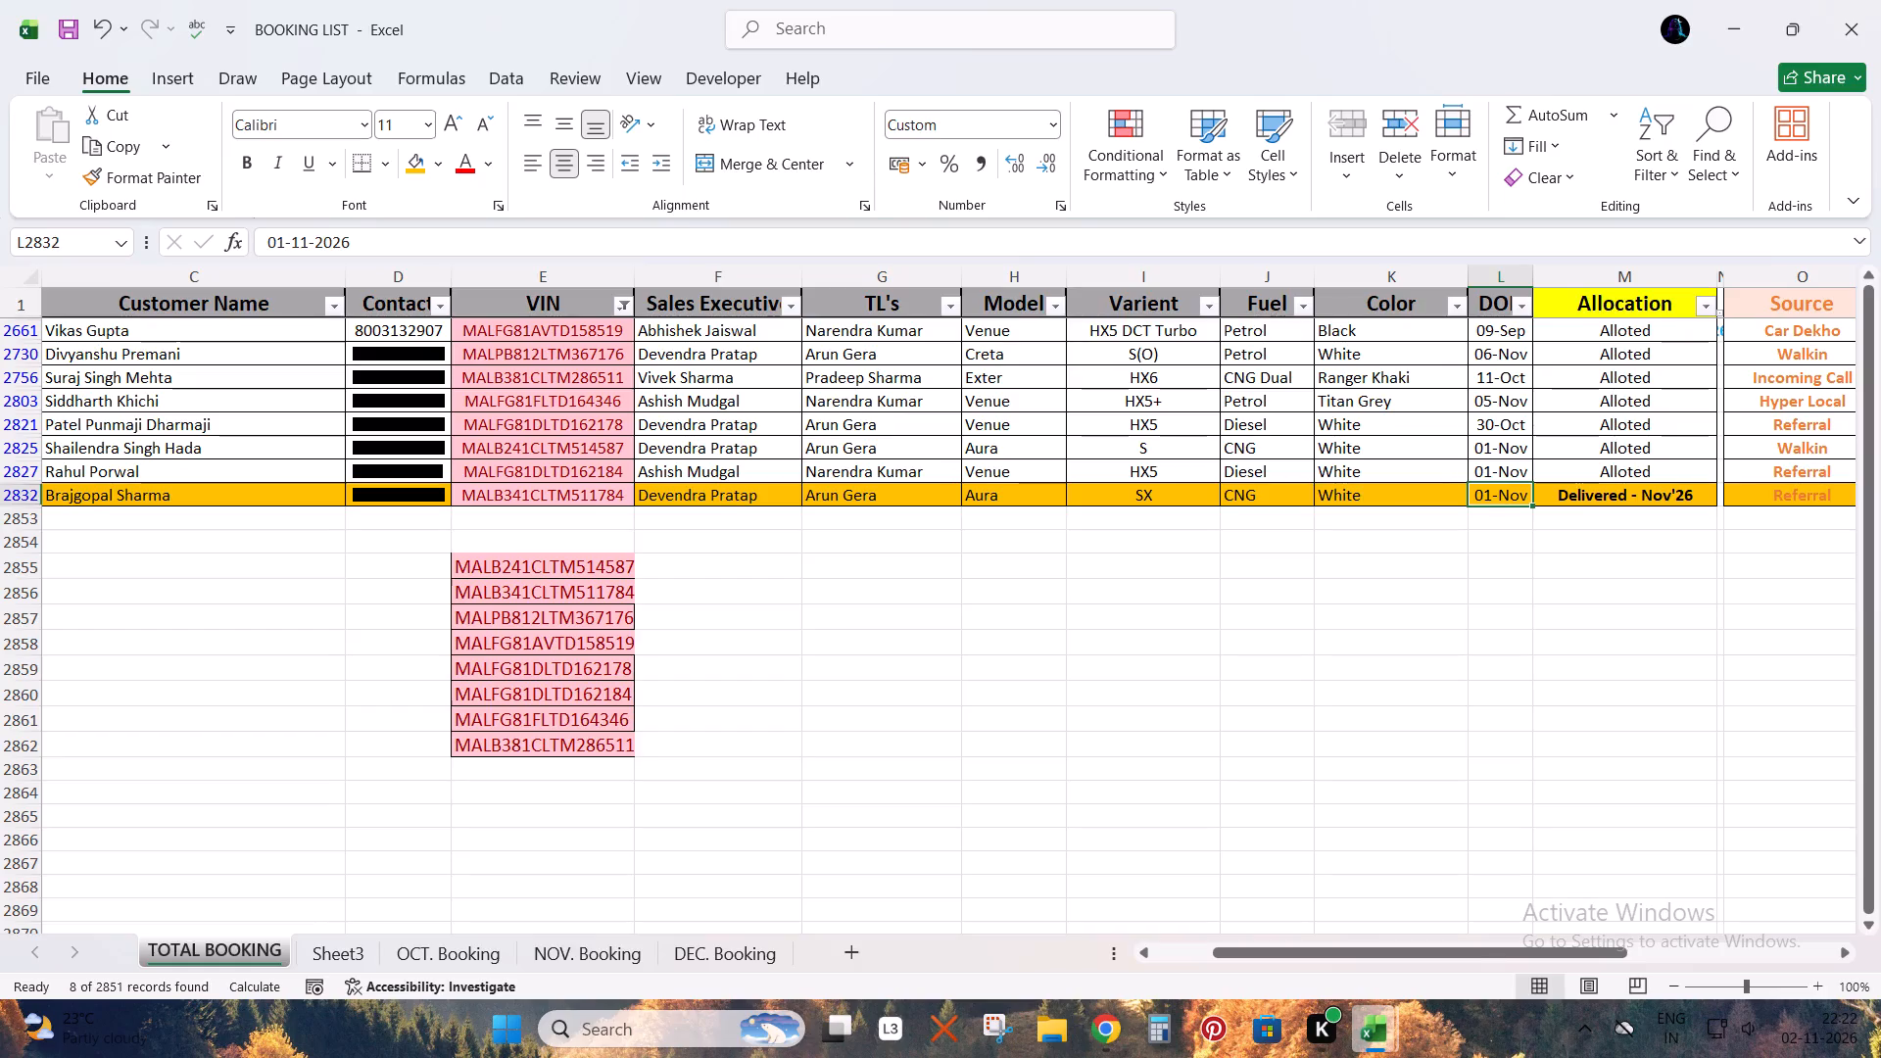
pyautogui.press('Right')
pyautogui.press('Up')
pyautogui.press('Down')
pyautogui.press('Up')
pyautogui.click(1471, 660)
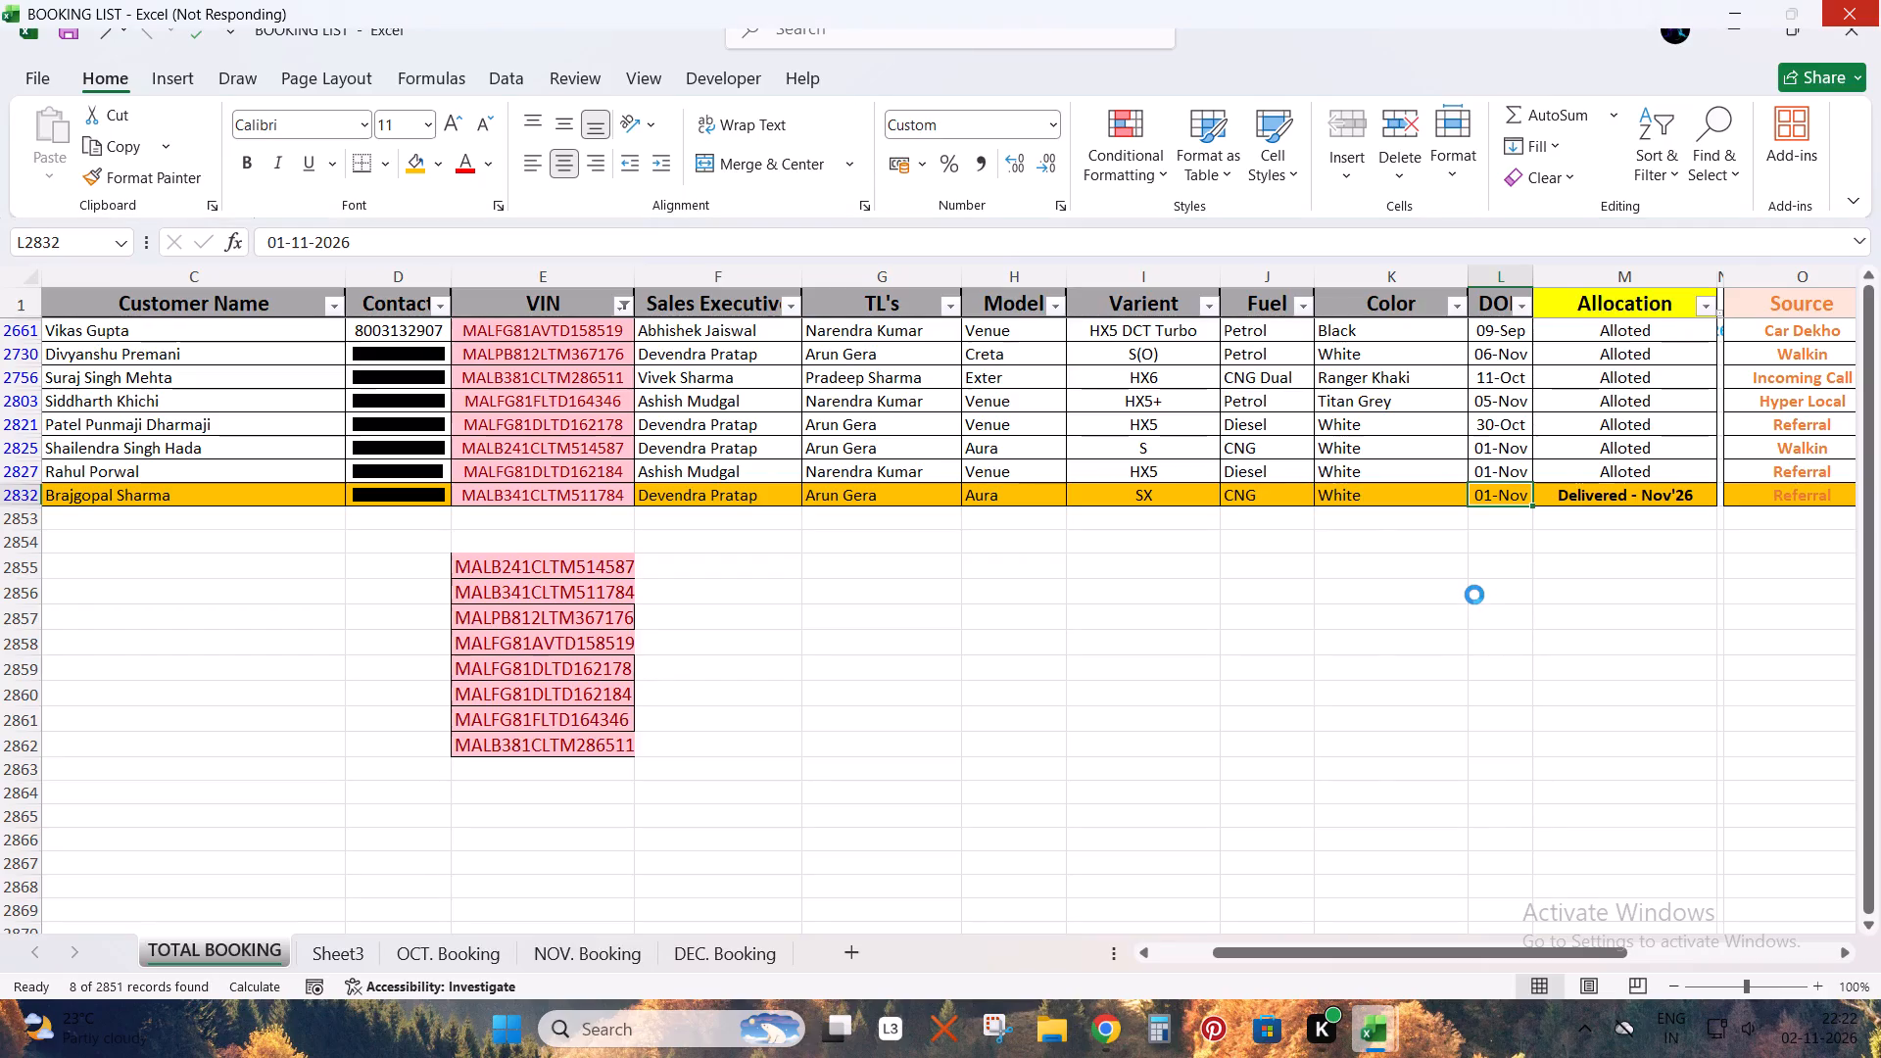
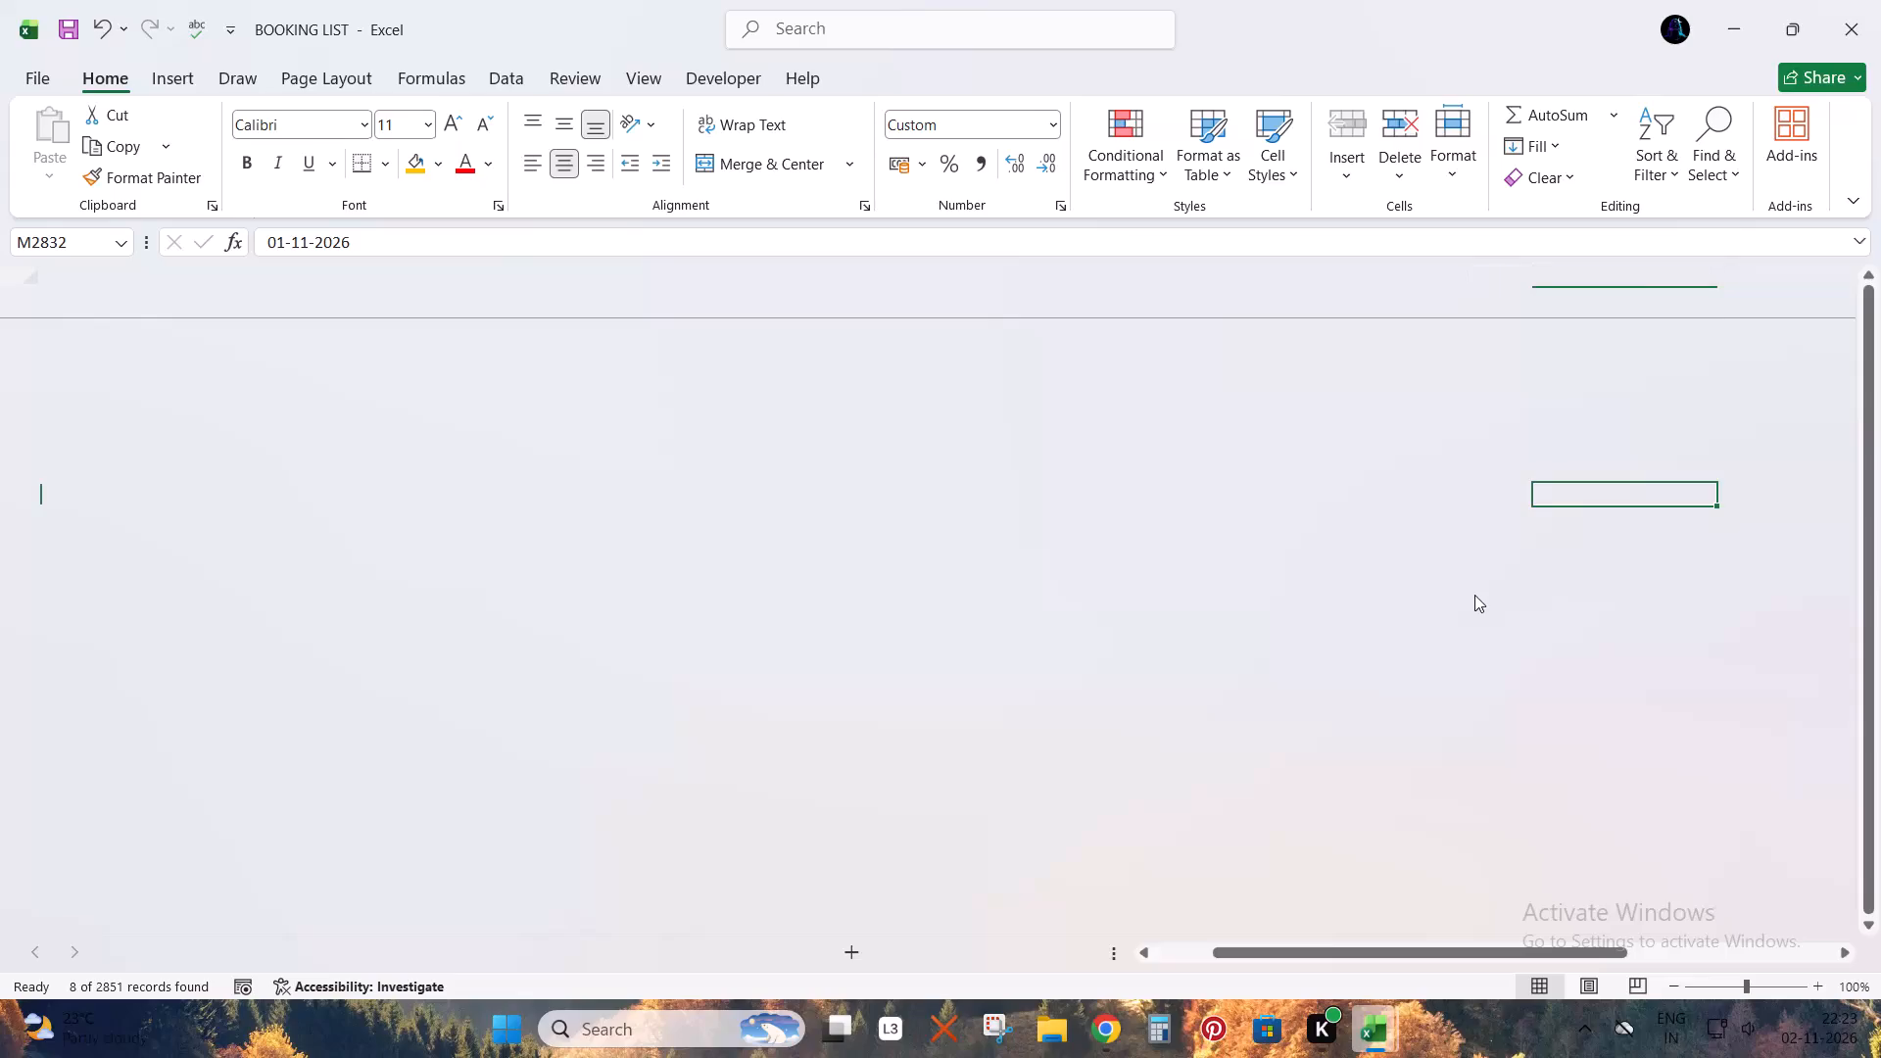
# Copy the 01-Nov delivery date and Delivered - Nov'26 allocation status from row 2832 to the seven filtered bookings above it.
pyautogui.press('Up')
pyautogui.press('Up')
pyautogui.press('Up')
pyautogui.press('Up')
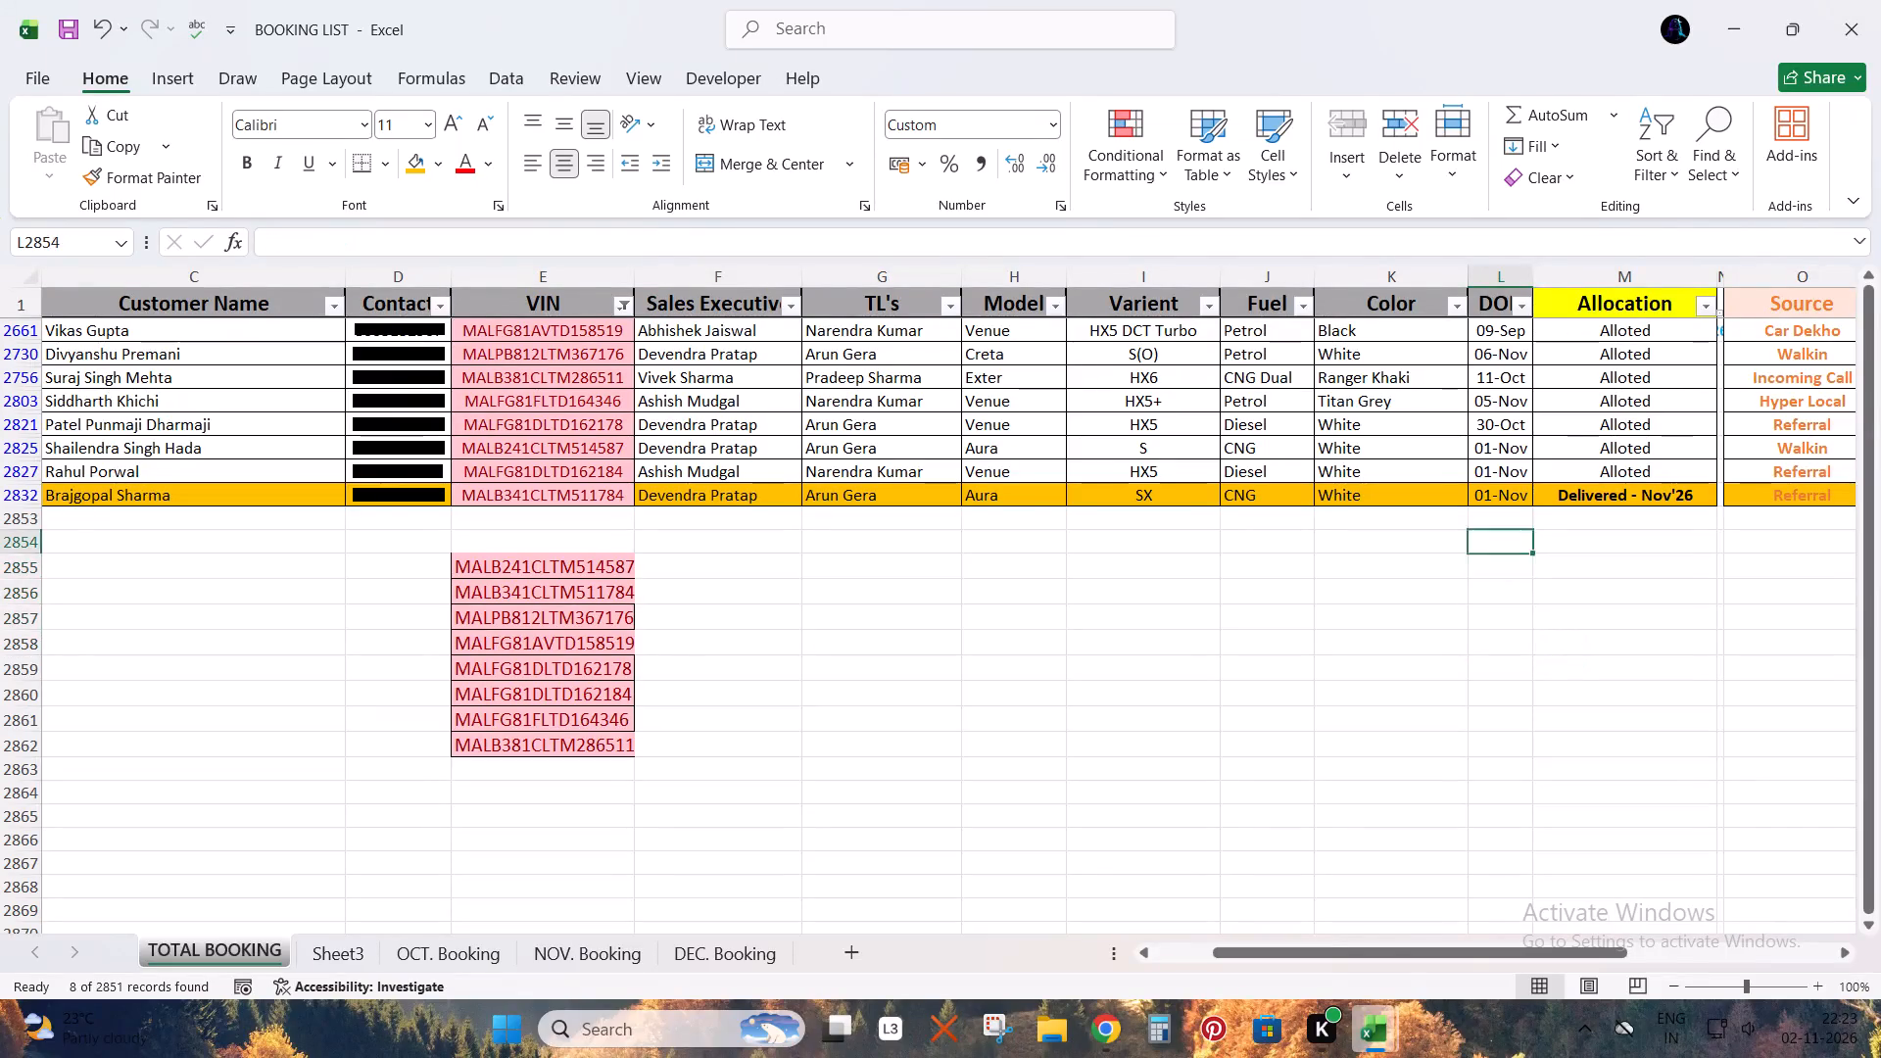
pyautogui.press('Up')
pyautogui.press('Up')
pyautogui.hotkey('shift', 'Right')
pyautogui.hotkey('ctrl', 'c')
pyautogui.hotkey('ctrl', 'Up')
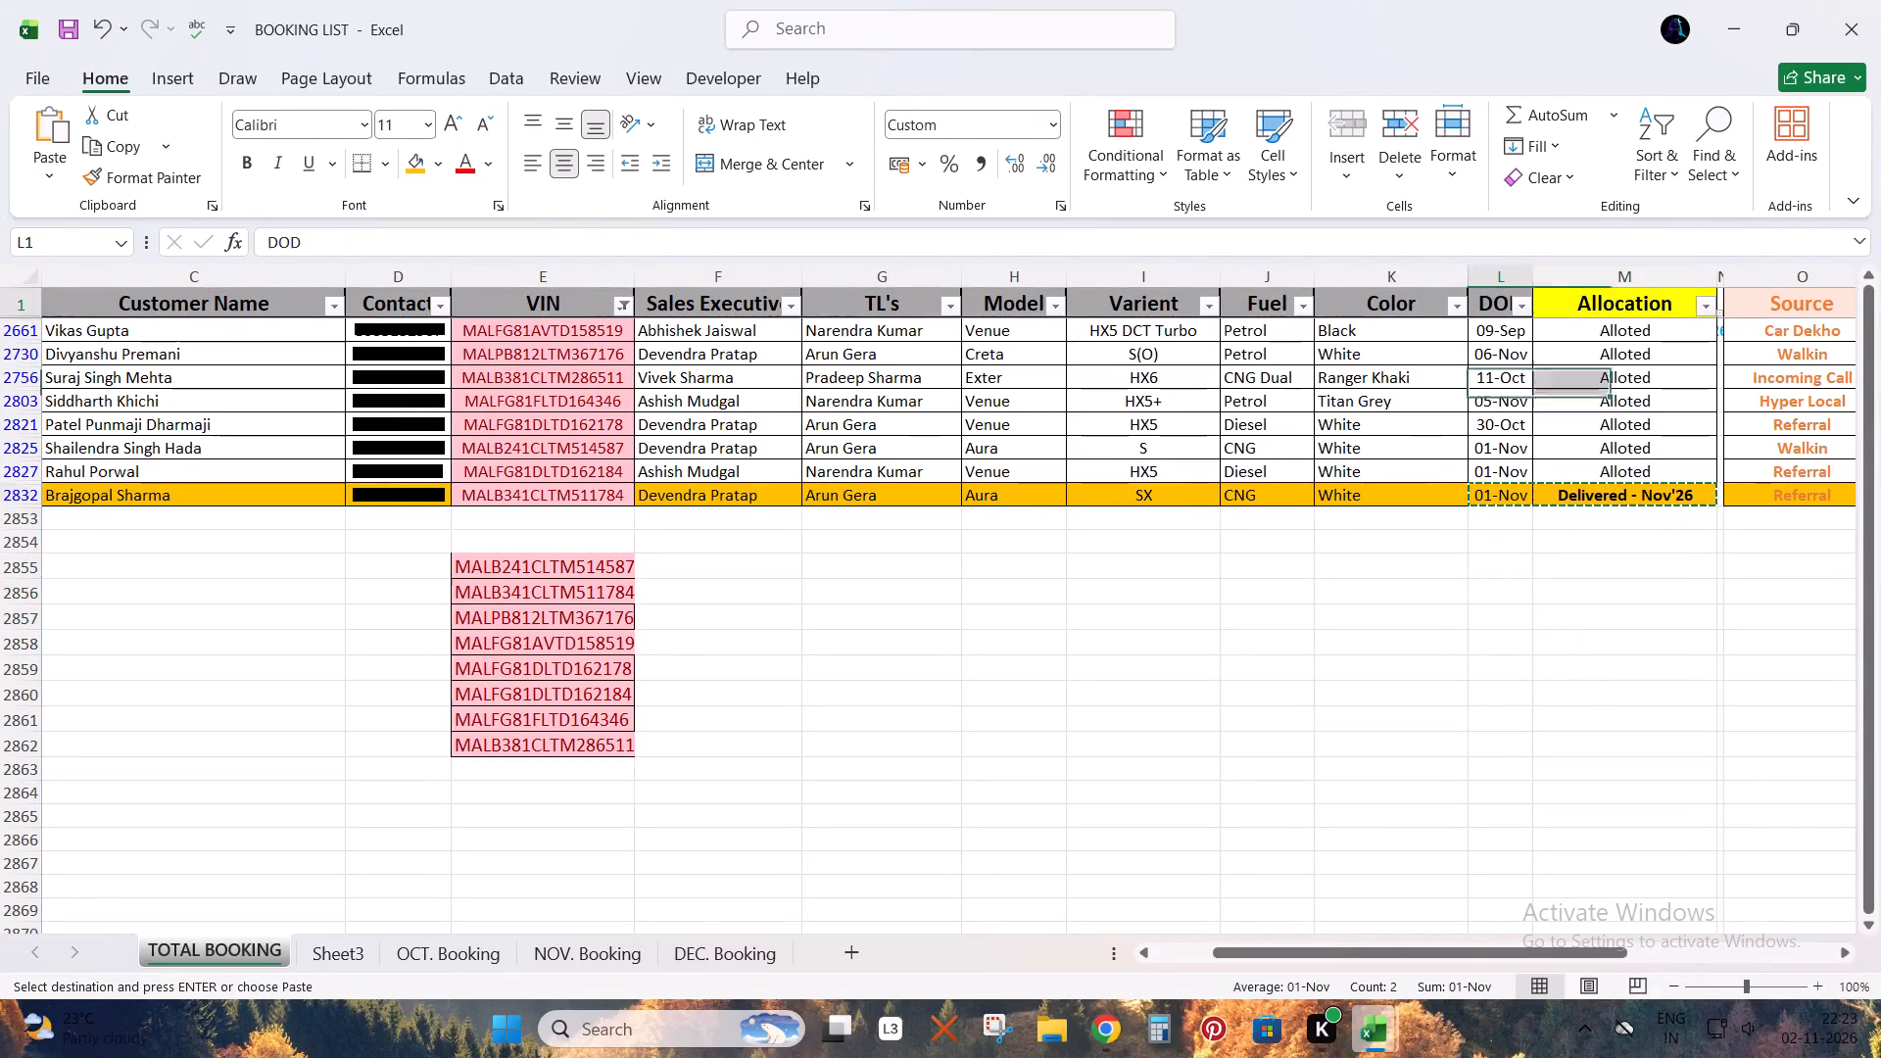
pyautogui.press('Down')
pyautogui.hotkey('ctrl', 'v')
pyautogui.press('Down')
pyautogui.hotkey('ctrl', 'v')
pyautogui.press('Down')
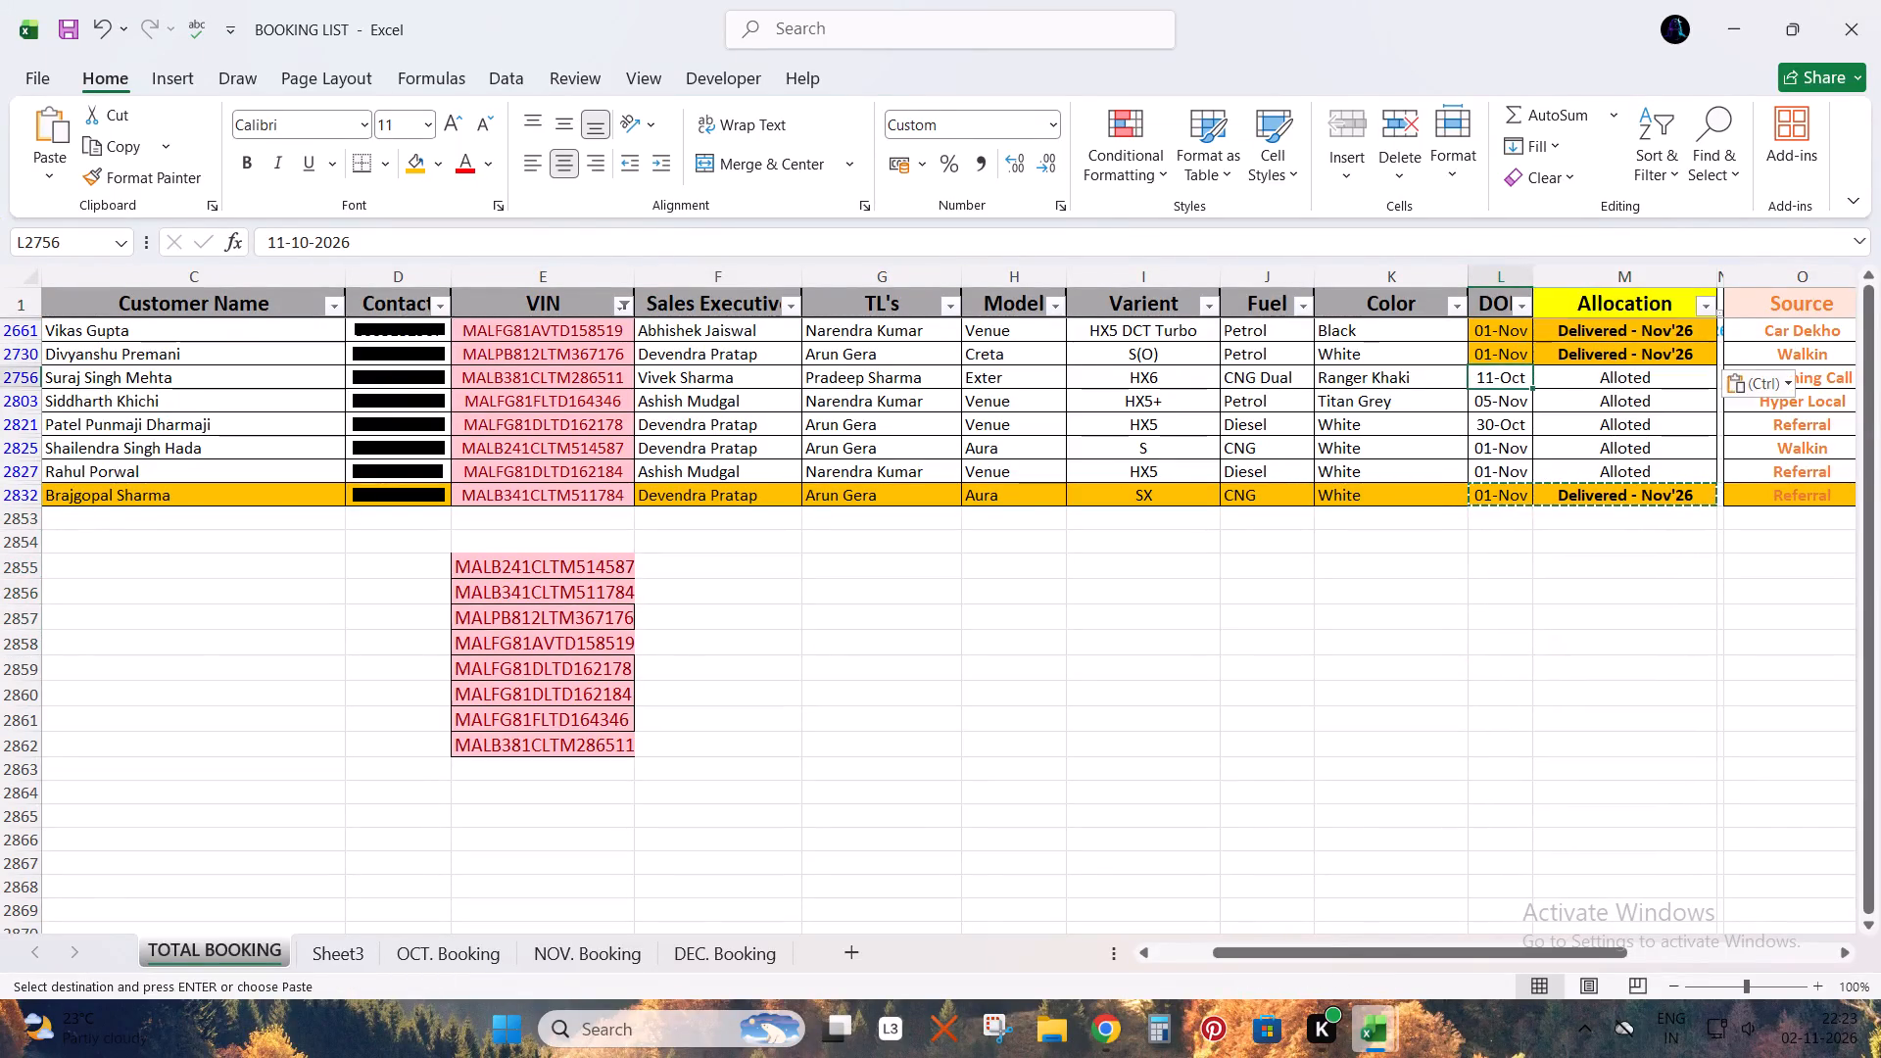
pyautogui.hotkey('ctrl', 'v')
pyautogui.press('Down')
pyautogui.hotkey('ctrl', 'v')
pyautogui.press('Down')
pyautogui.hotkey('ctrl', 'v')
pyautogui.press('Down')
pyautogui.hotkey('ctrl', 'v')
pyautogui.press('Down')
pyautogui.hotkey('ctrl', 'v')
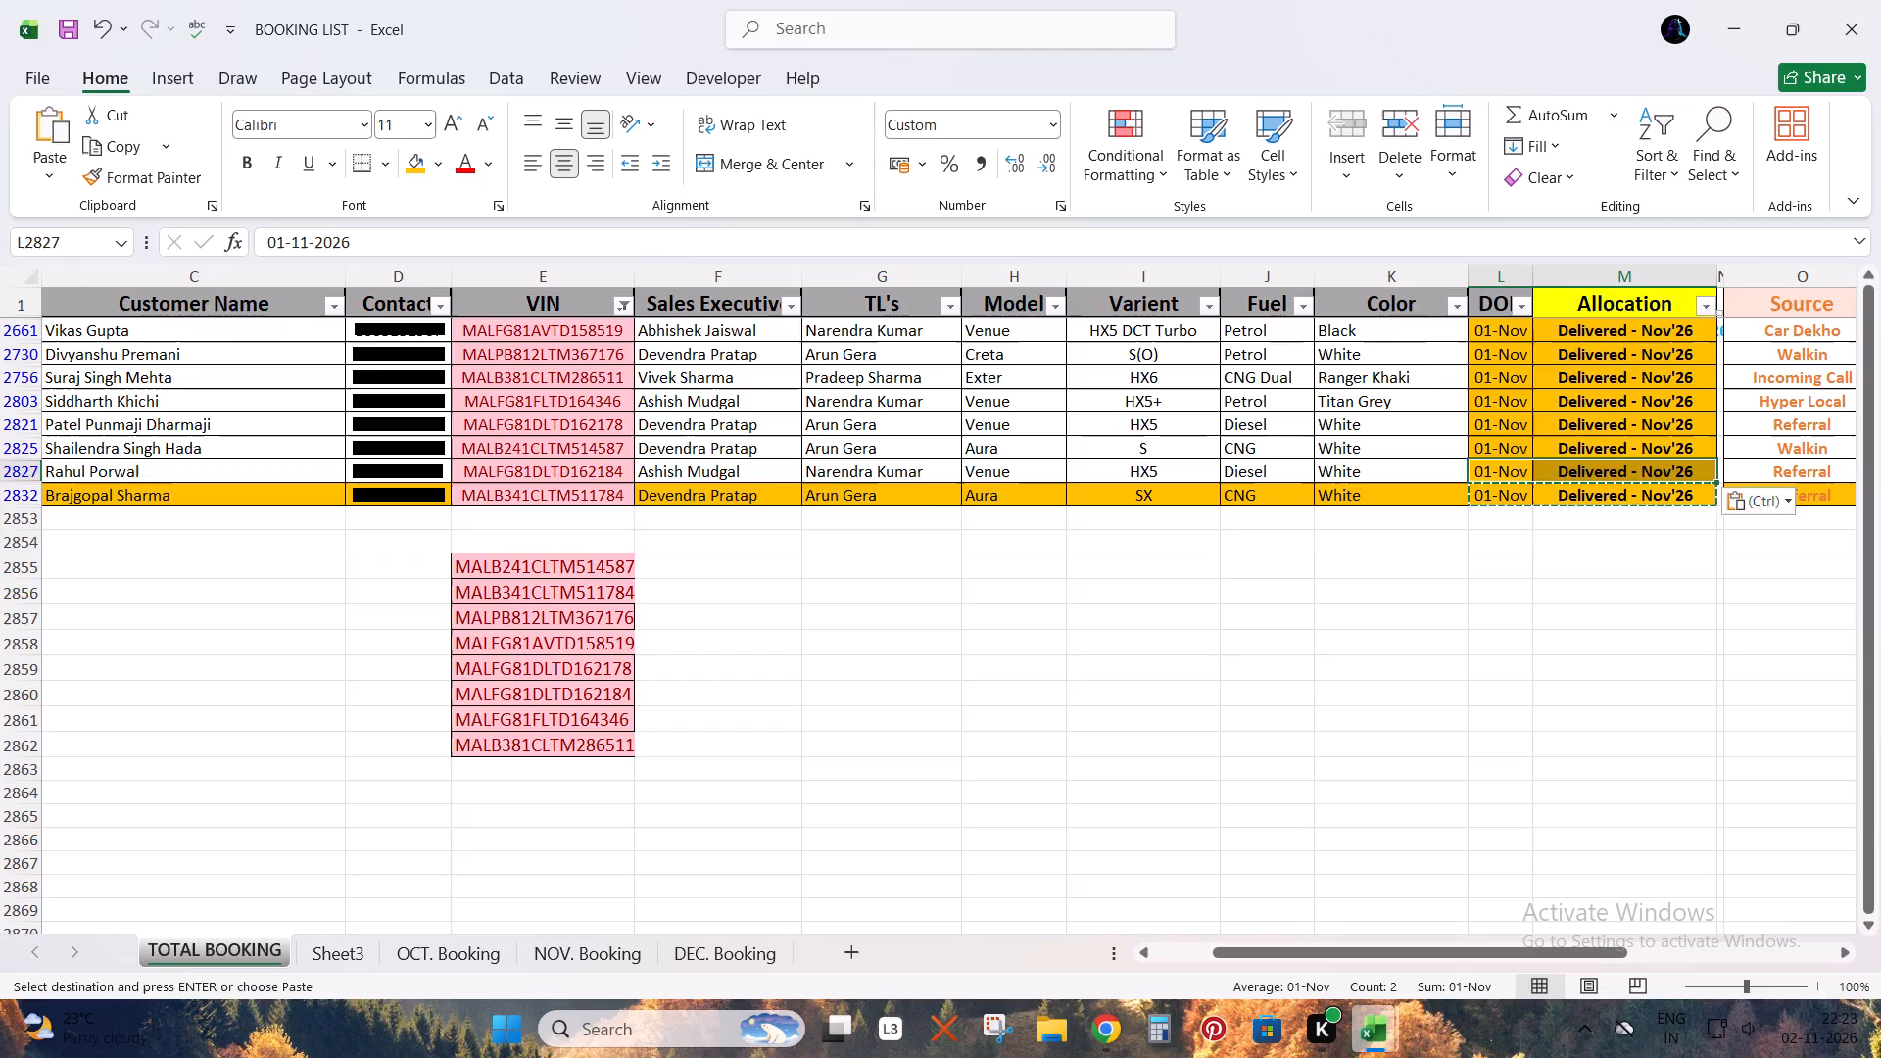
pyautogui.press('Escape')
pyautogui.press('Down')
# Switch to the DELIVERY SHEET workbook and check the delivery dates of the cars listed on NOV. 26.
pyautogui.hotkey('alt', 'Tab')
pyautogui.hotkey('alt', 'Tab')
pyautogui.hotkey('alt', 'Tab')
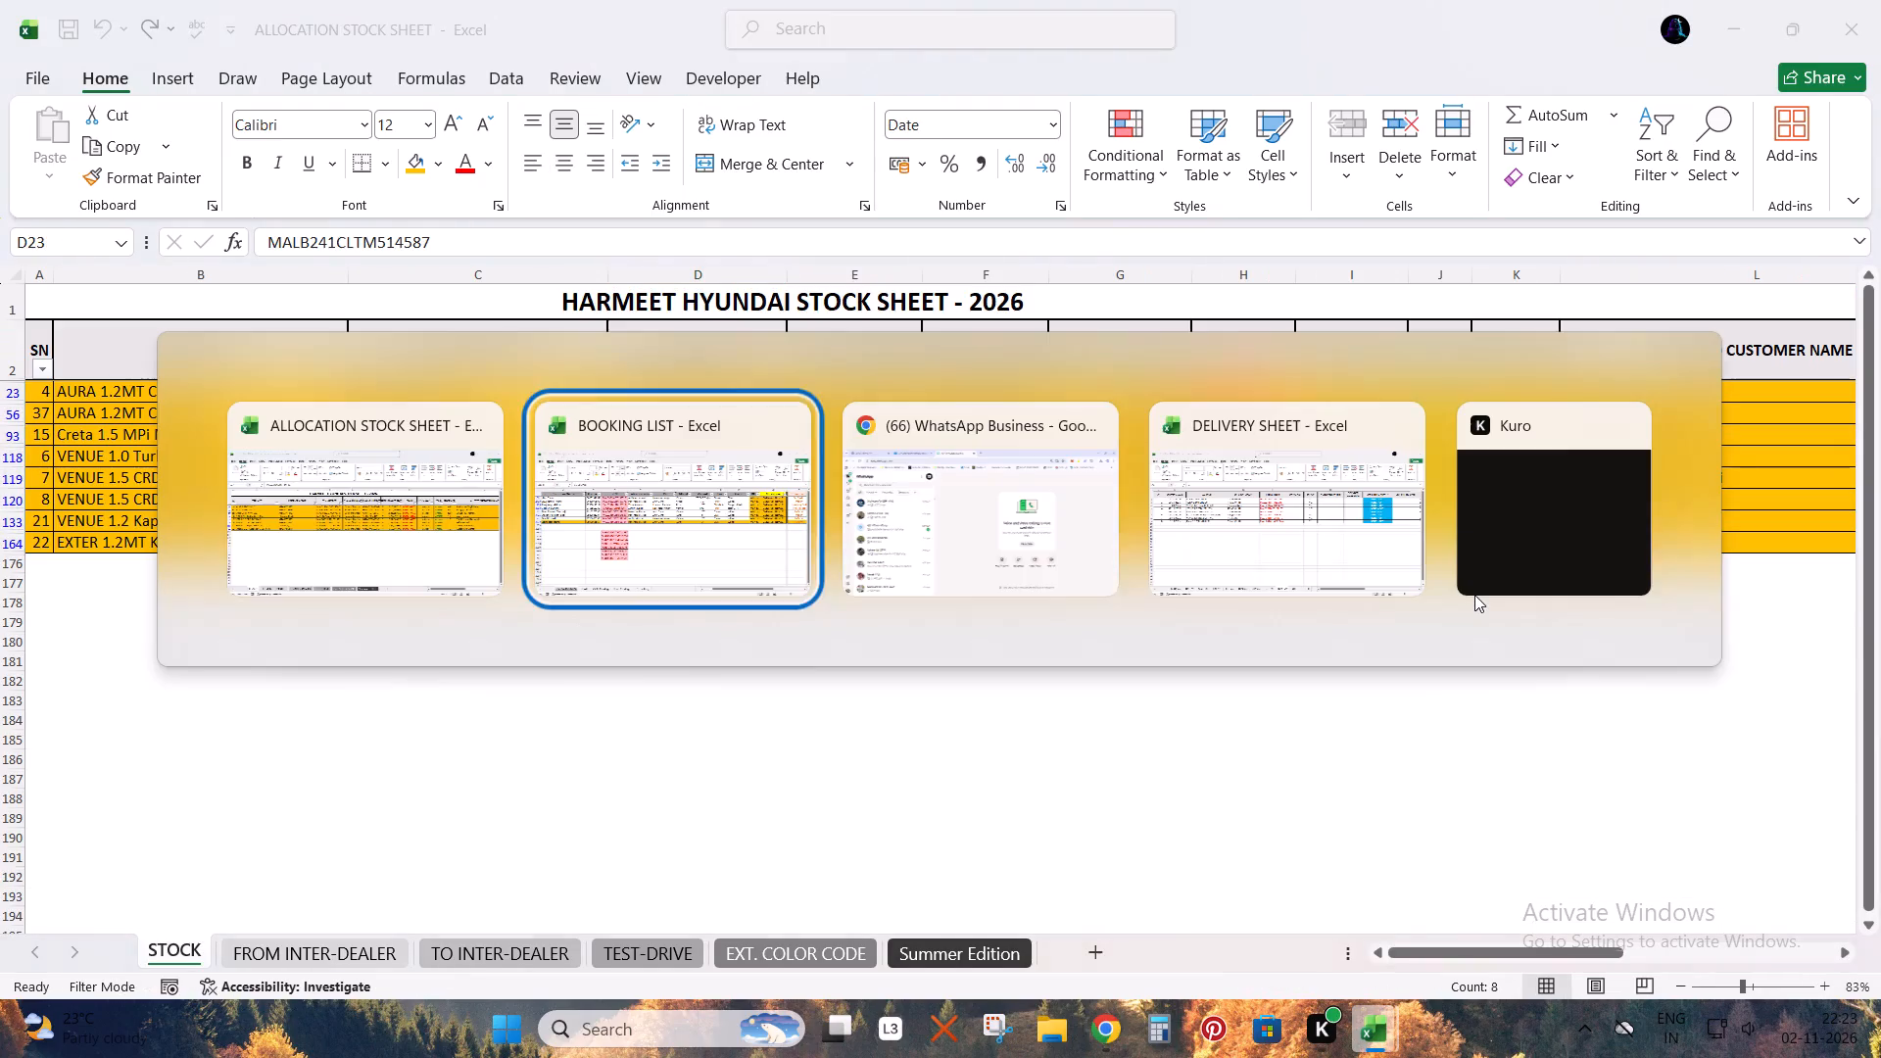
pyautogui.hotkey('alt', 'Tab')
pyautogui.hotkey('alt', 'Tab')
pyautogui.press('Right')
pyautogui.press('Down')
pyautogui.press('Right')
pyautogui.press('Right')
pyautogui.press('Down')
pyautogui.press('Down')
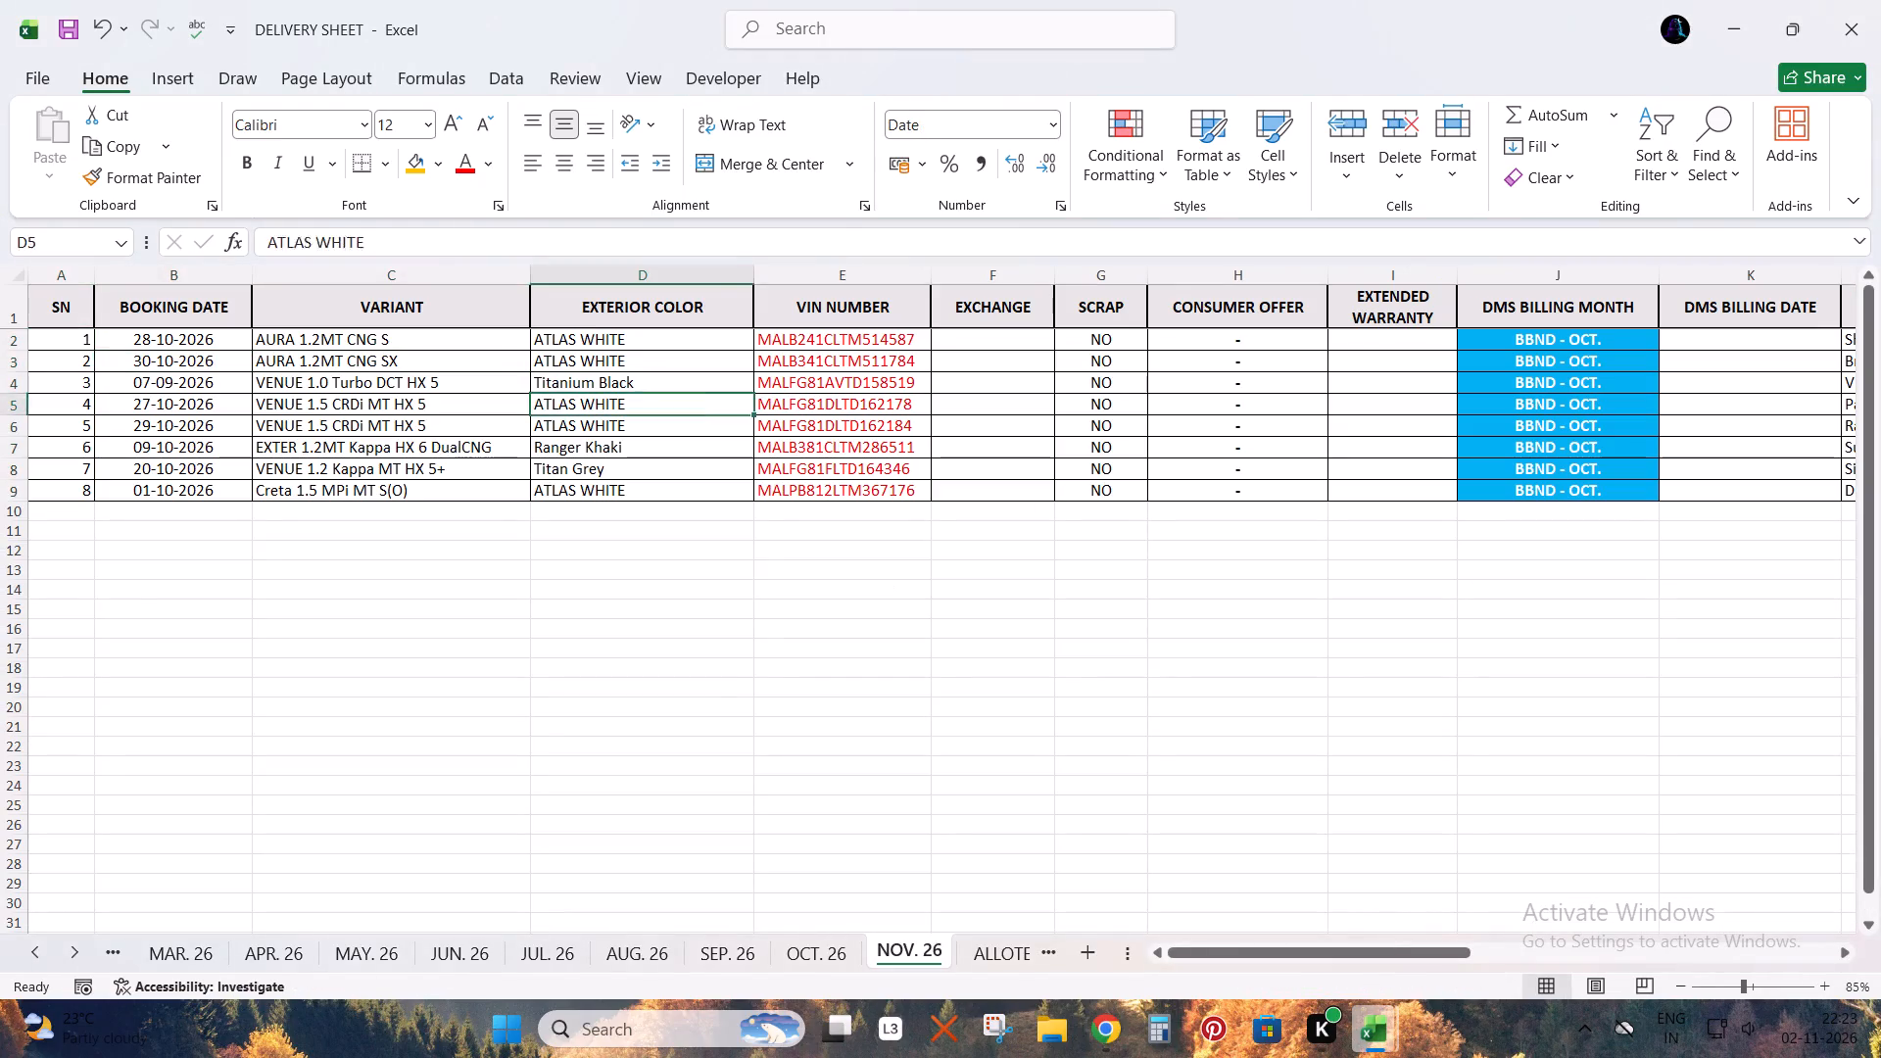
pyautogui.press('Right')
pyautogui.press('Down')
pyautogui.press('Down')
pyautogui.press('Down')
pyautogui.press('Right')
pyautogui.hotkey('ctrl', 'Right')
pyautogui.hotkey('ctrl', 'Right')
pyautogui.hotkey('ctrl', 'Right')
pyautogui.press('Right')
pyautogui.press('Right')
pyautogui.press('Right')
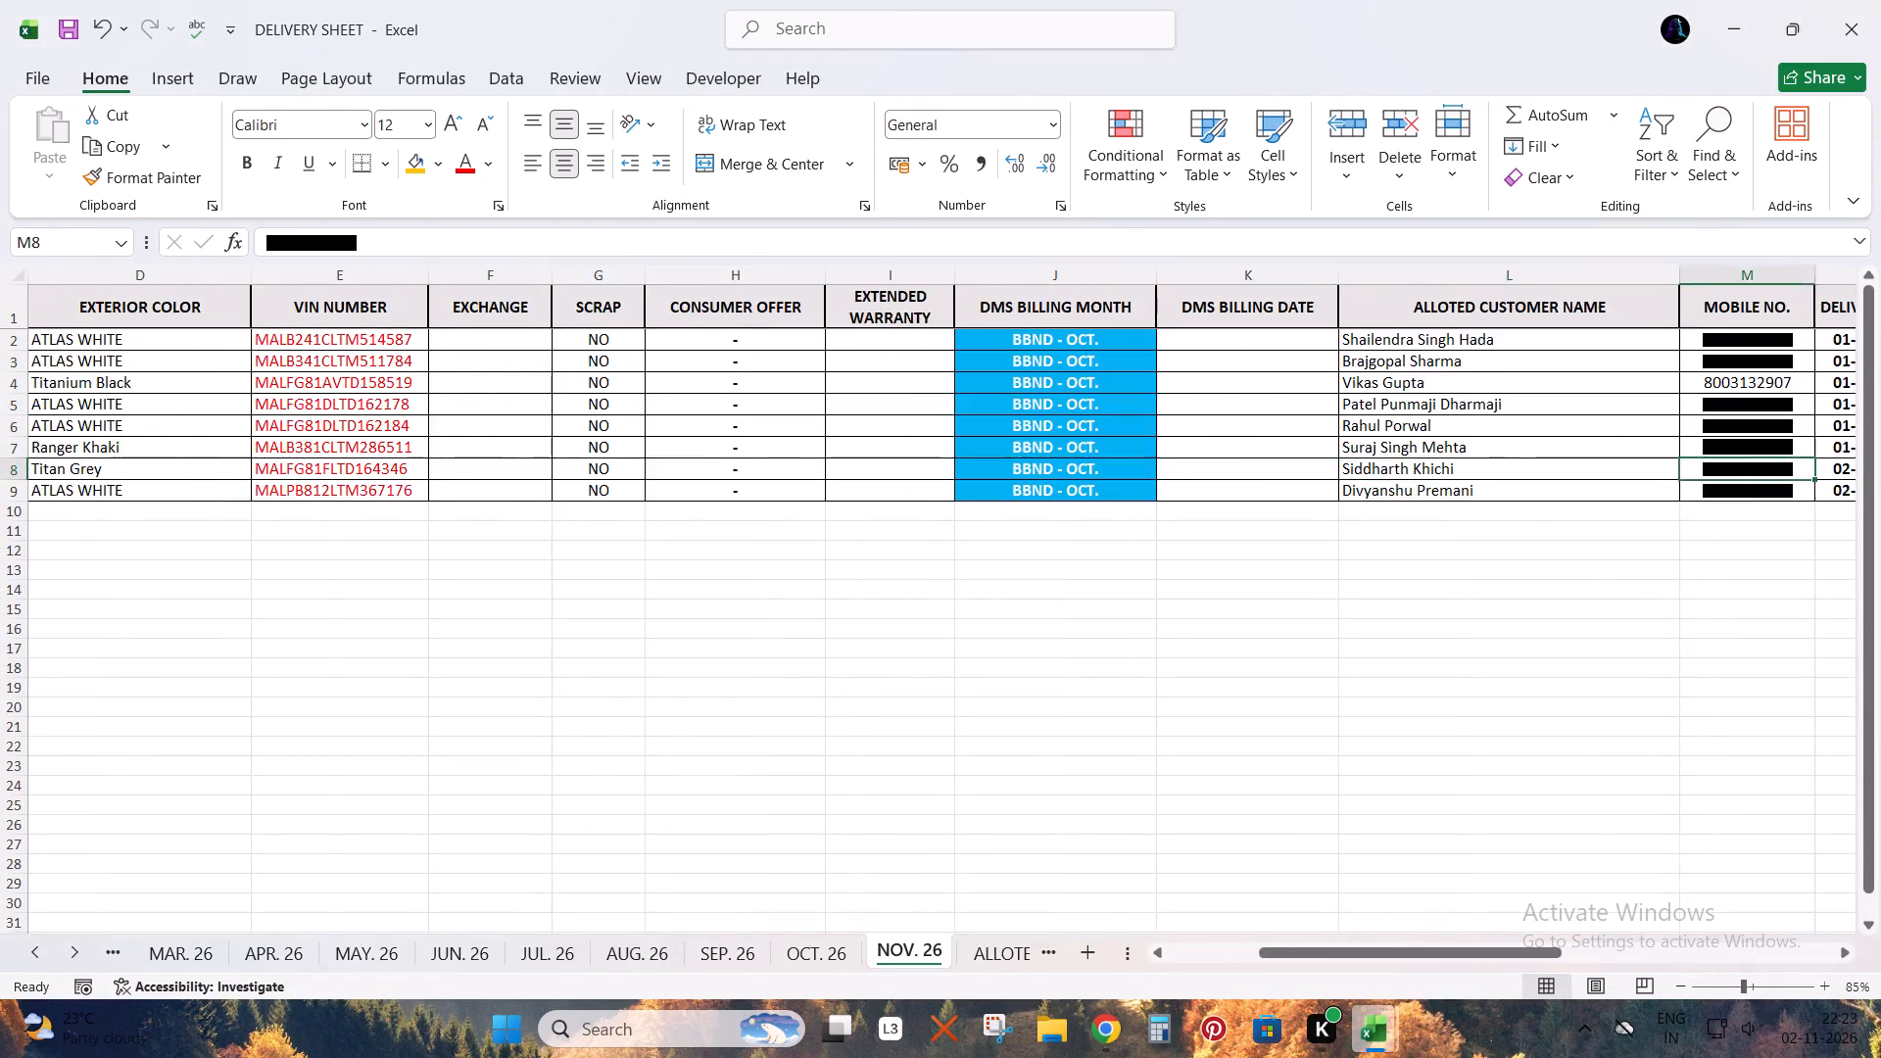
pyautogui.press('Right')
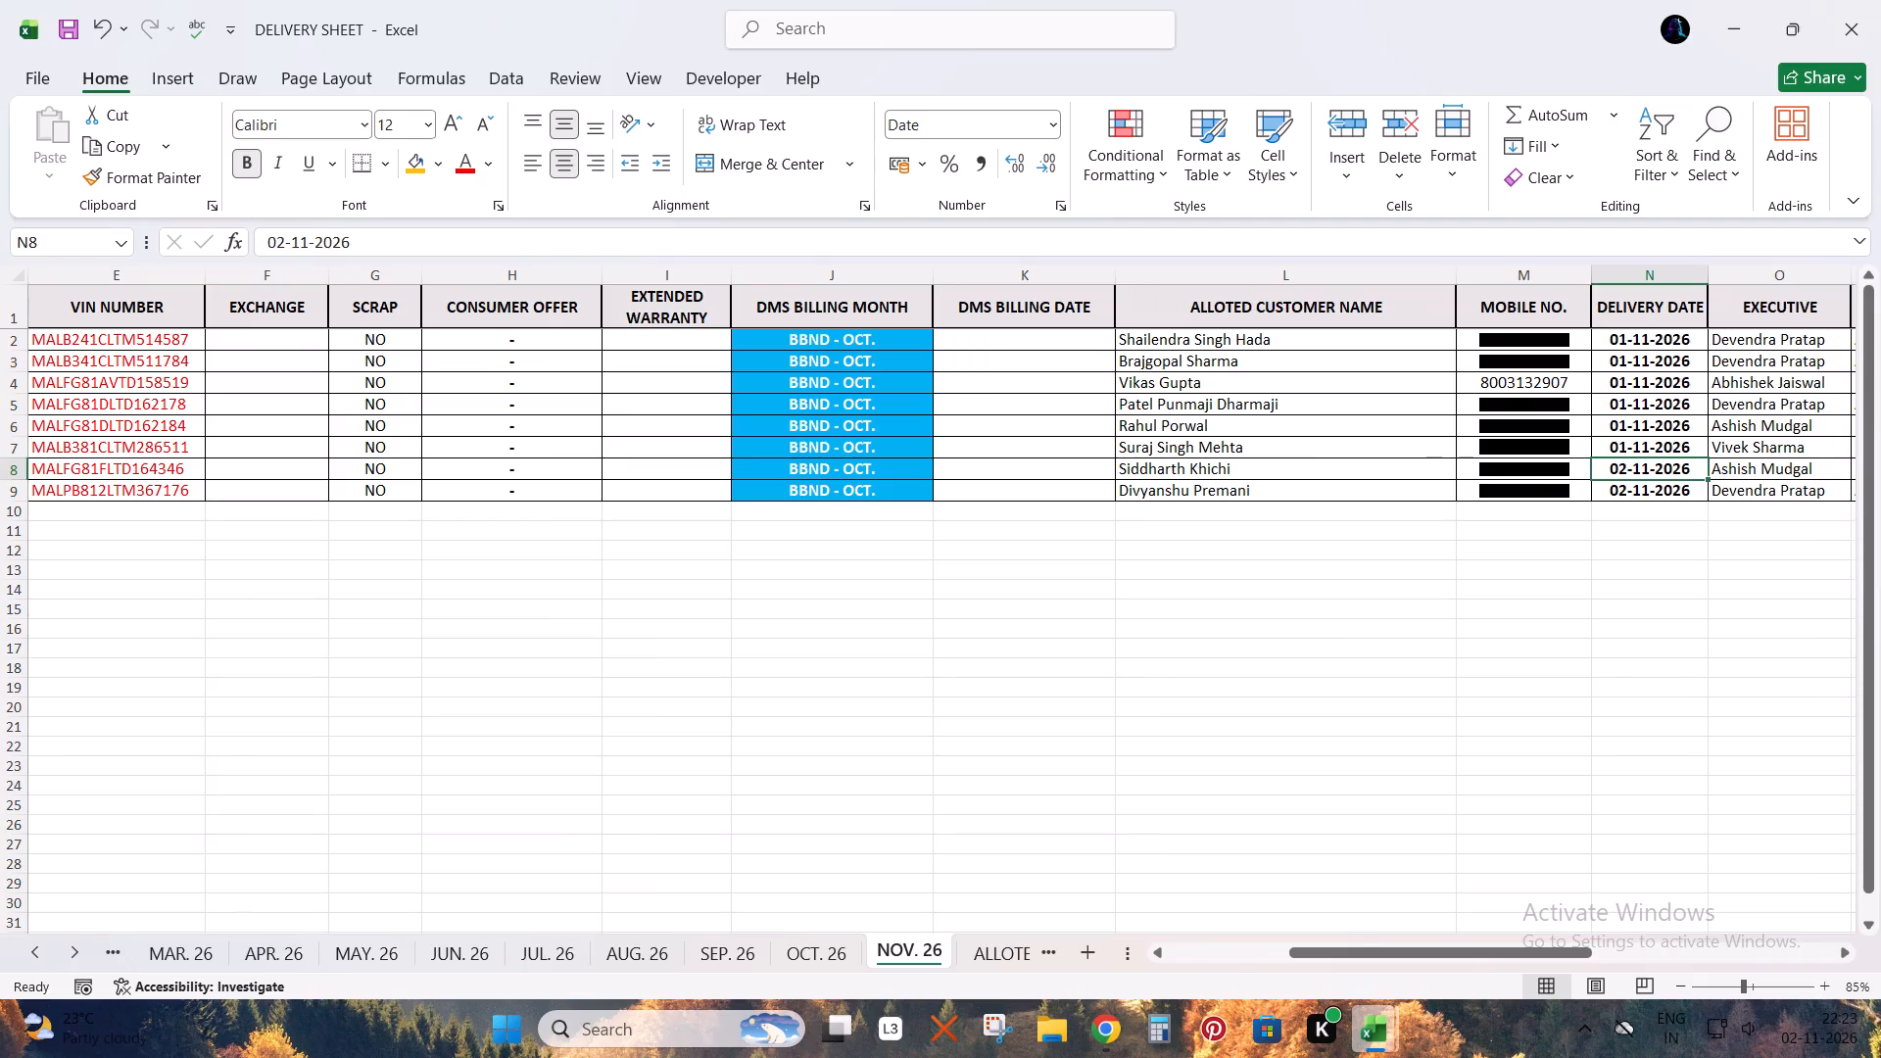
# Copy the allotted customer name in row 8 of the NOV. 26 sheet and return to the BOOKING LIST workbook.
pyautogui.press('Left')
pyautogui.press('Left')
pyautogui.press('Left')
pyautogui.press('Right')
pyautogui.hotkey('ctrl', 'c')
pyautogui.hotkey('alt', 'Tab')
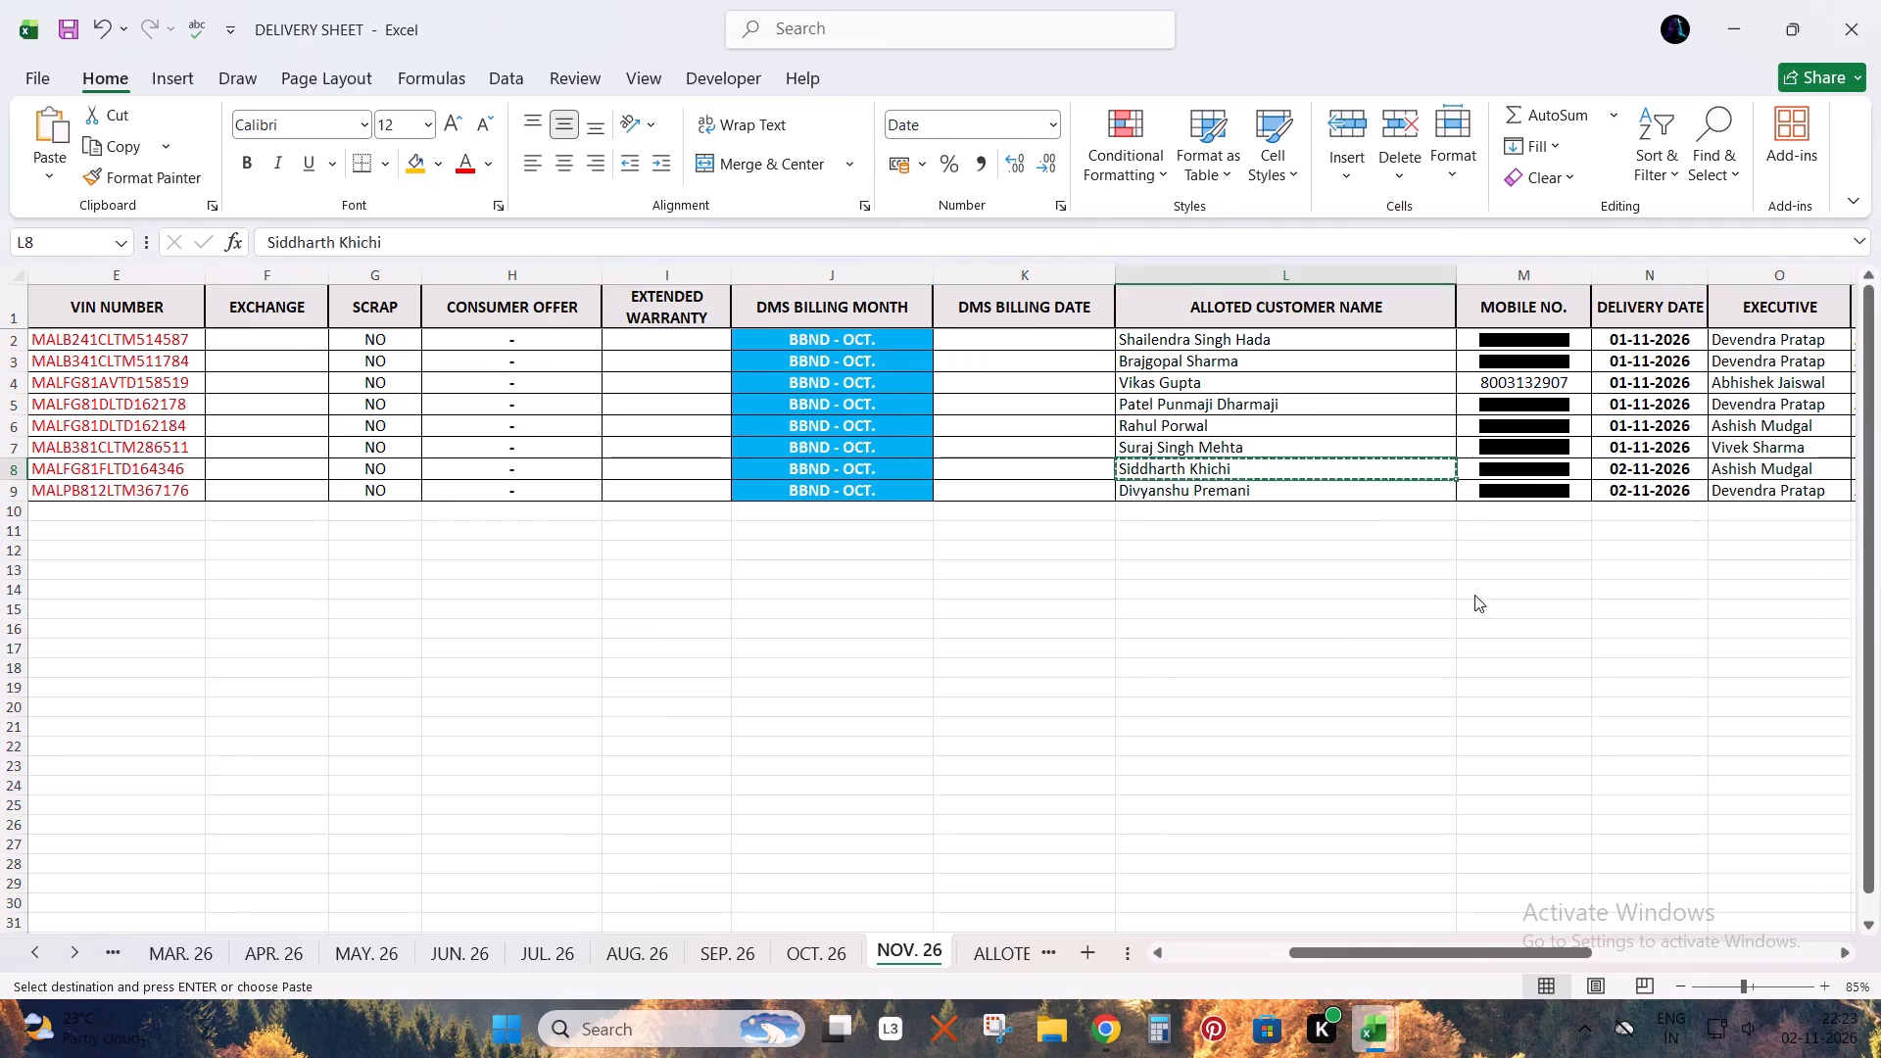
# Find the copied customer's booking in row 2803 of the BOOKING LIST workbook and set its delivery date to 2-11.
pyautogui.press('Right')
pyautogui.hotkey('alt', 'Tab')
pyautogui.hotkey('alt', 'Tab')
pyautogui.press('Right')
pyautogui.hotkey('ctrl', 'f')
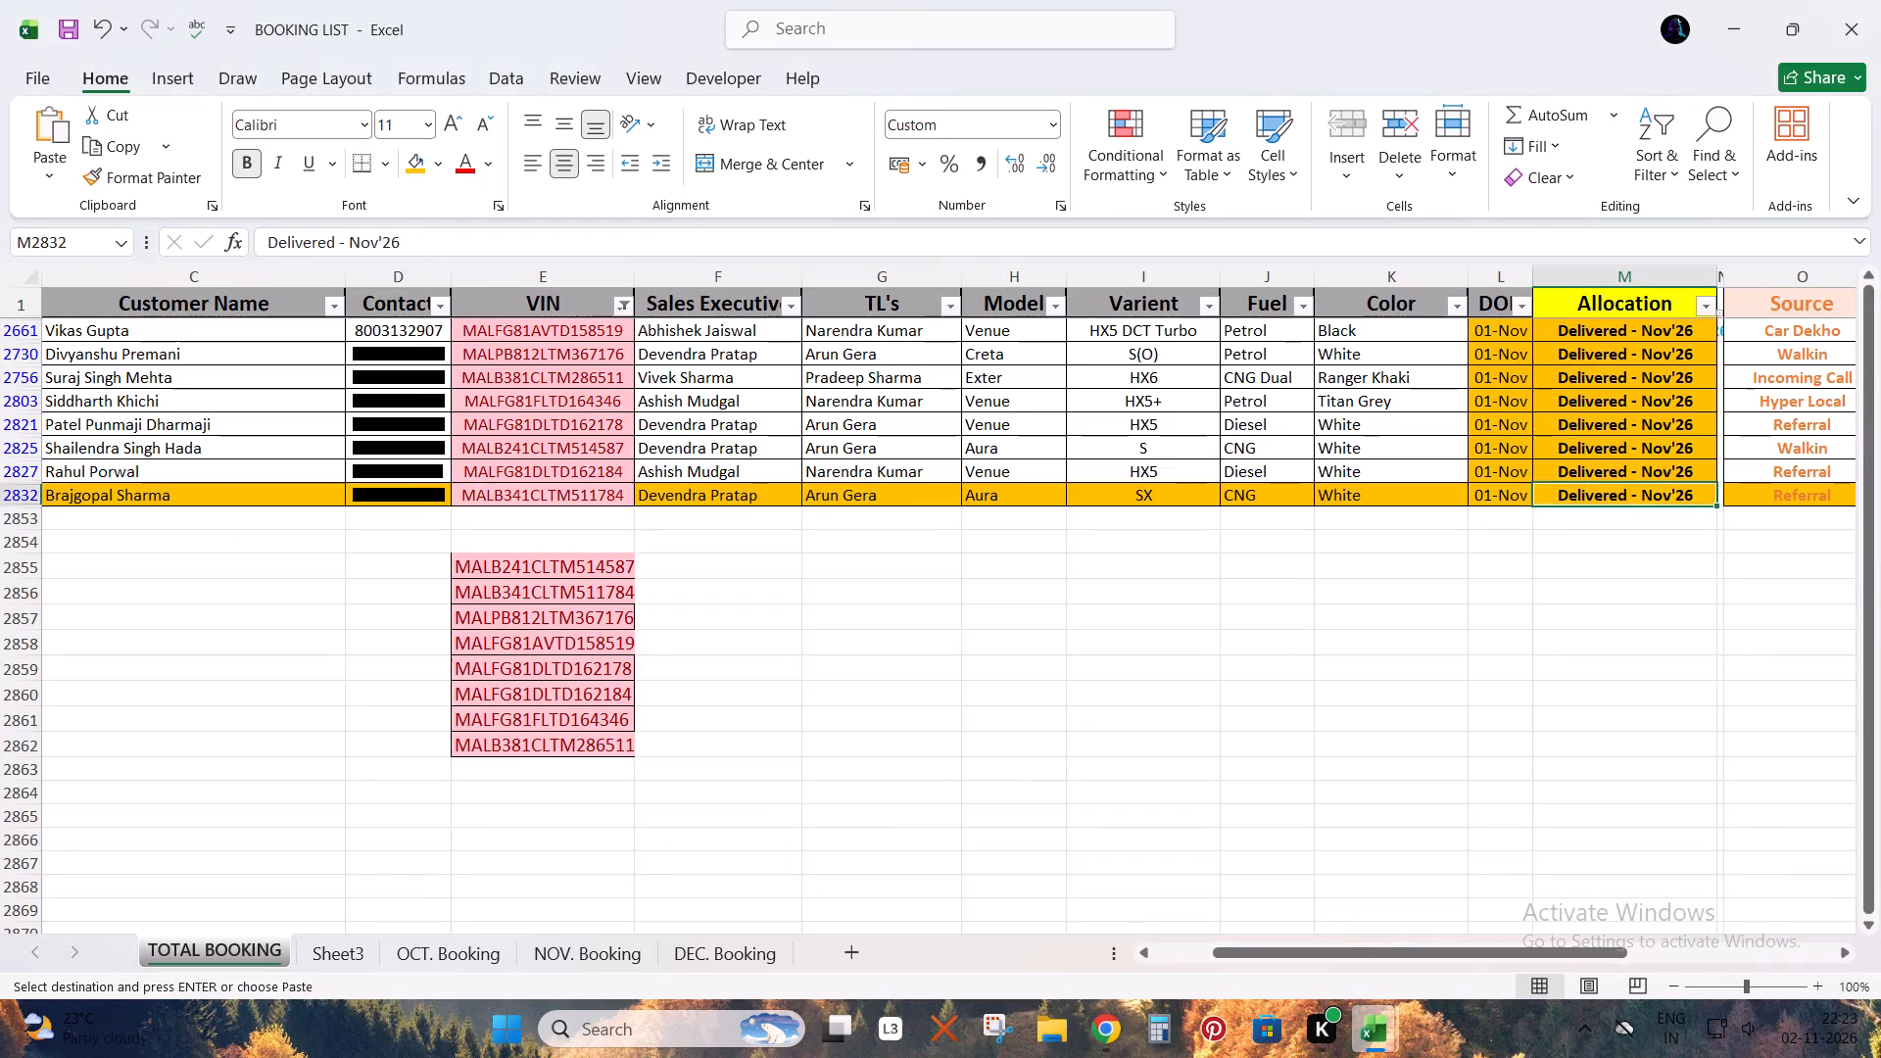
pyautogui.hotkey('ctrl', 'v')
pyautogui.press('Return')
pyautogui.press('Escape')
pyautogui.hotkey('ctrl', 'Right')
pyautogui.press('Left')
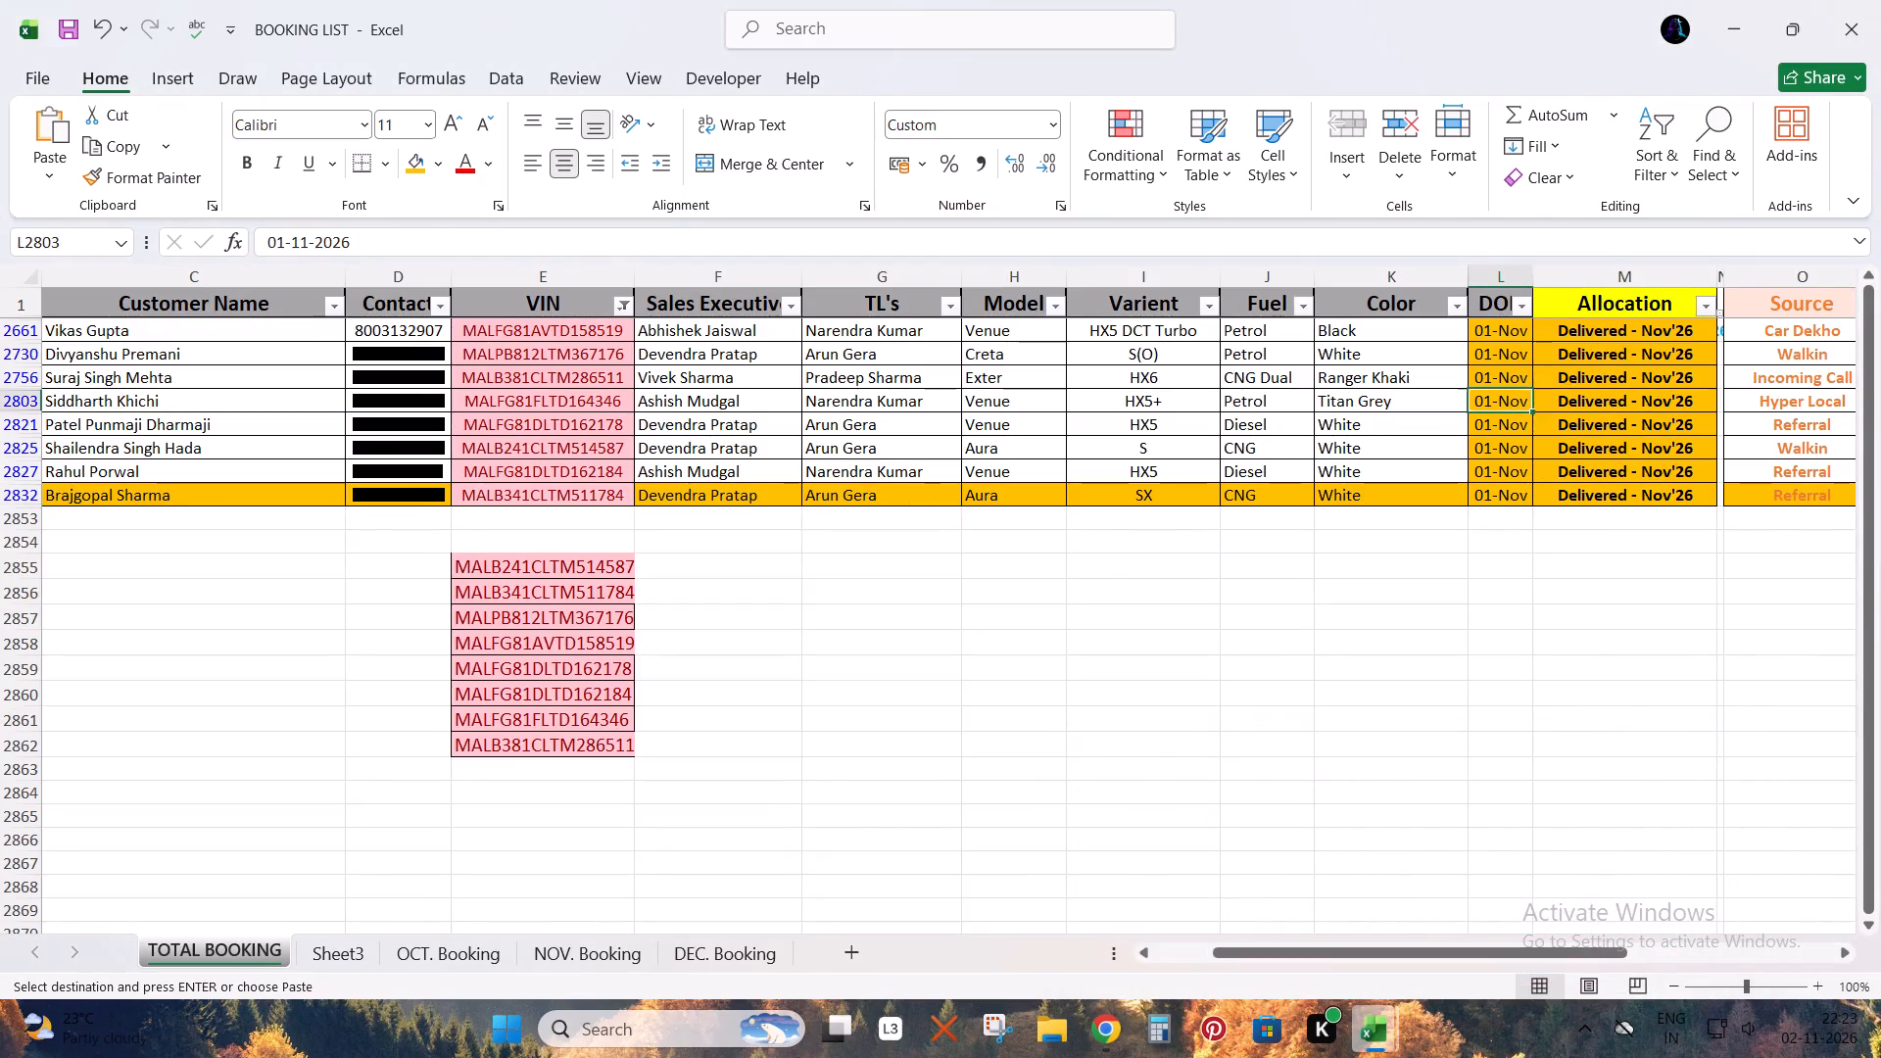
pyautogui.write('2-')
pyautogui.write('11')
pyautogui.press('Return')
# Switch back to the DELIVERY SHEET workbook, copy the allotted customer name in row 9 of NOV. 26, and return to BOOKING LIST.
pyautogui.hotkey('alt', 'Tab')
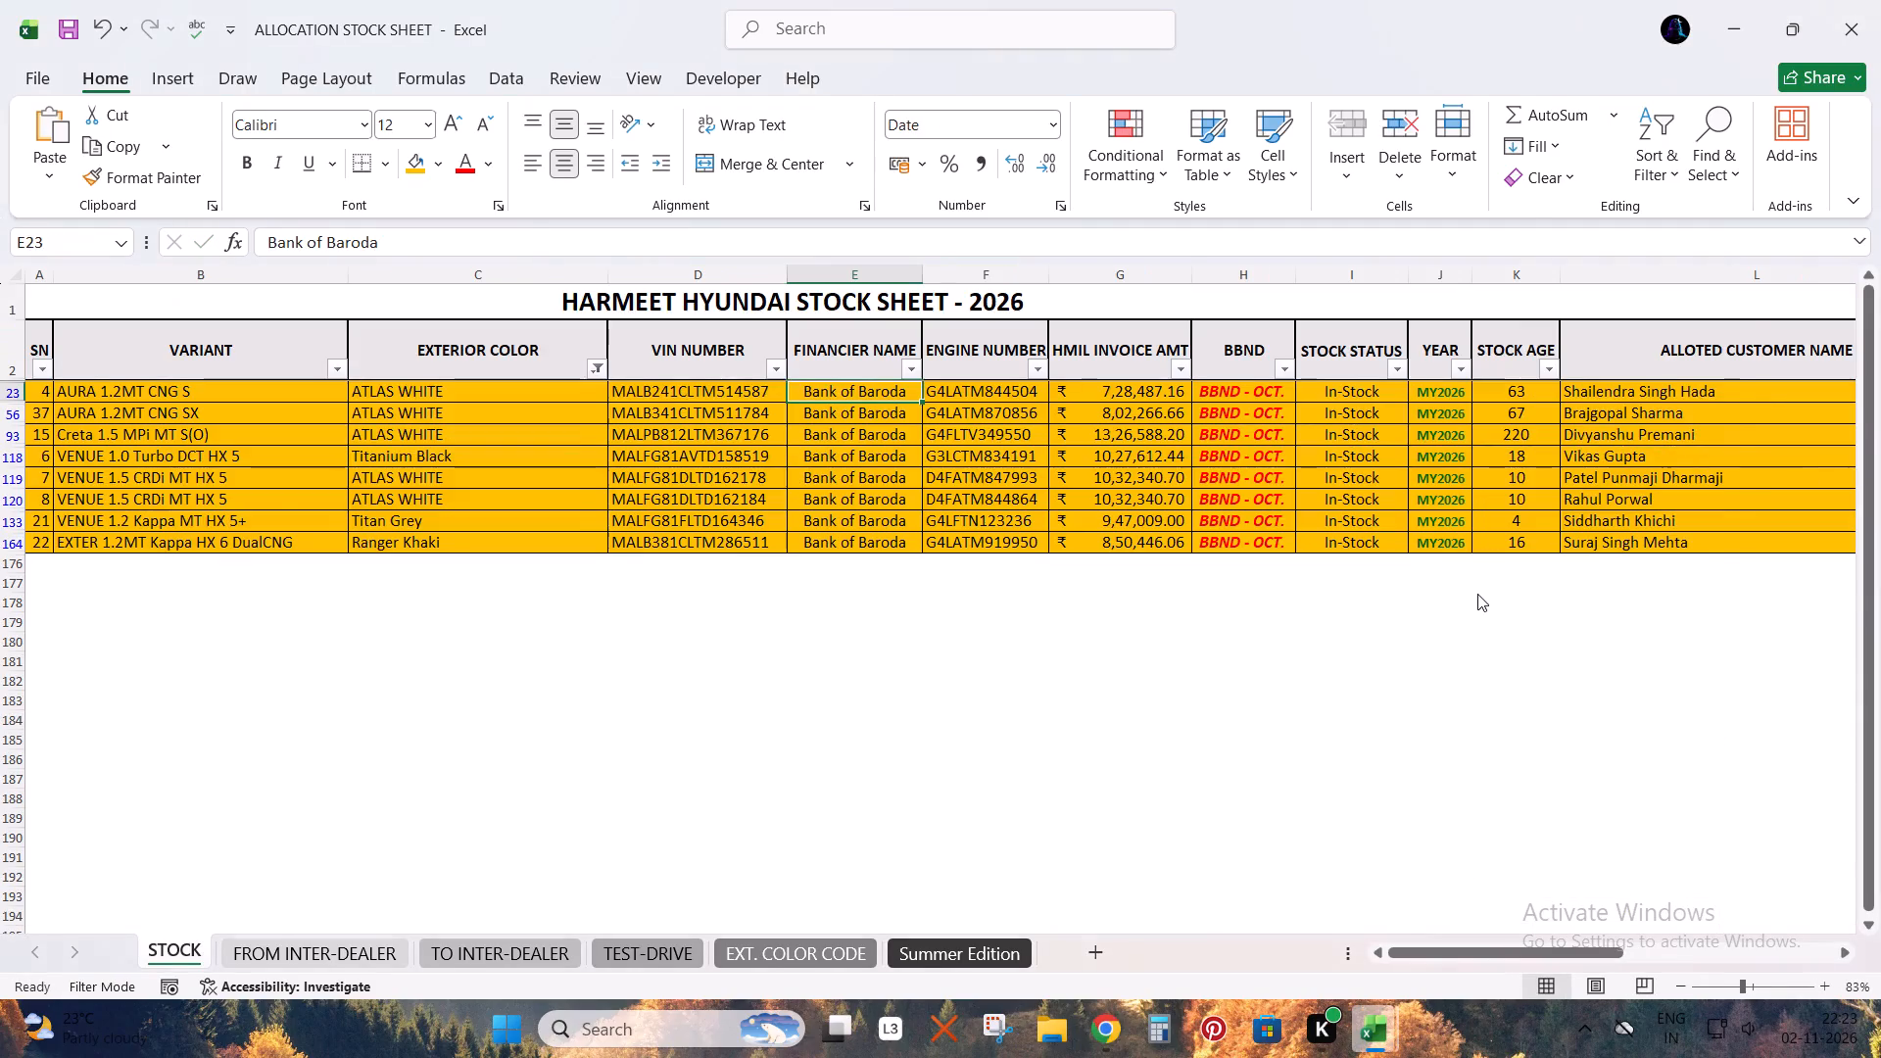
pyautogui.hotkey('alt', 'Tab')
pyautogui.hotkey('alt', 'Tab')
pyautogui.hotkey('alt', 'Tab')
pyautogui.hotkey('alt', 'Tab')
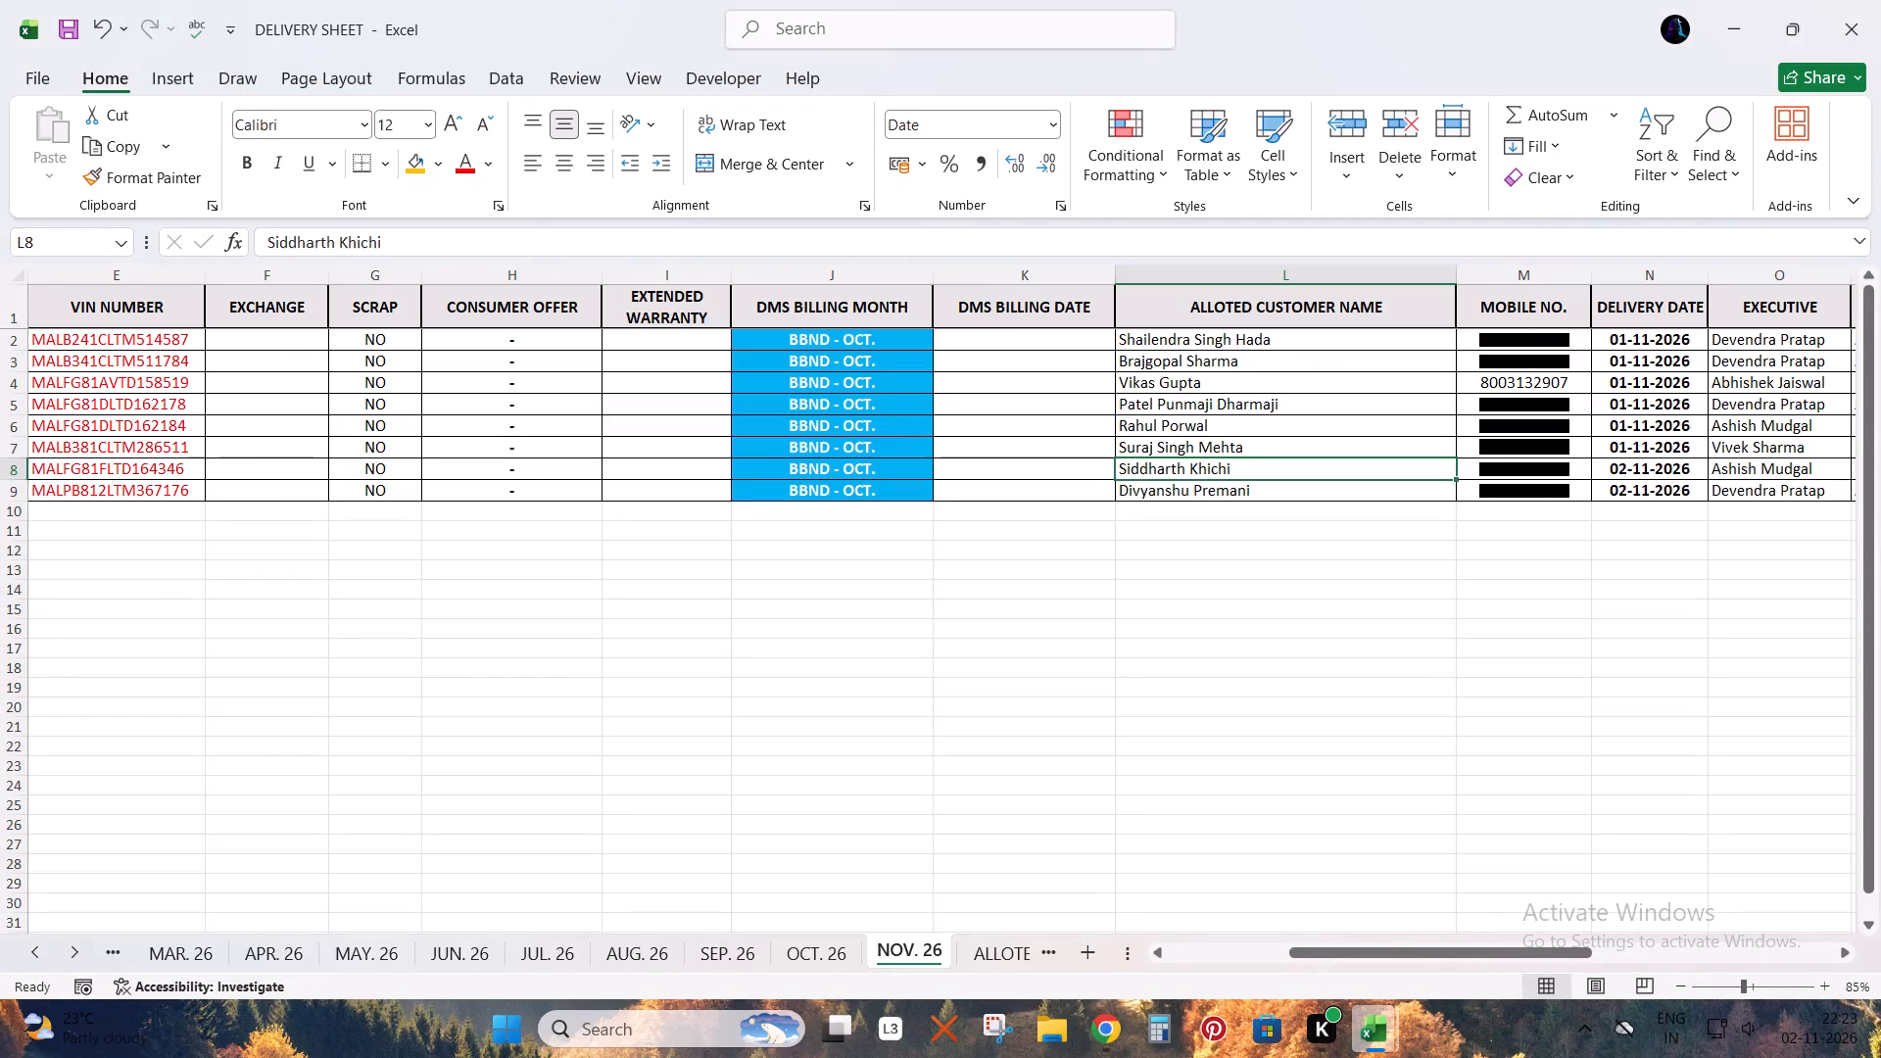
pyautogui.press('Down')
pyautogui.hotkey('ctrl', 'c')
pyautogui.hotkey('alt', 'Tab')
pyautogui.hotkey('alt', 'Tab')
# Find the copied customer's booking in row 2730, set its delivery date to 2-11, and save the workbook.
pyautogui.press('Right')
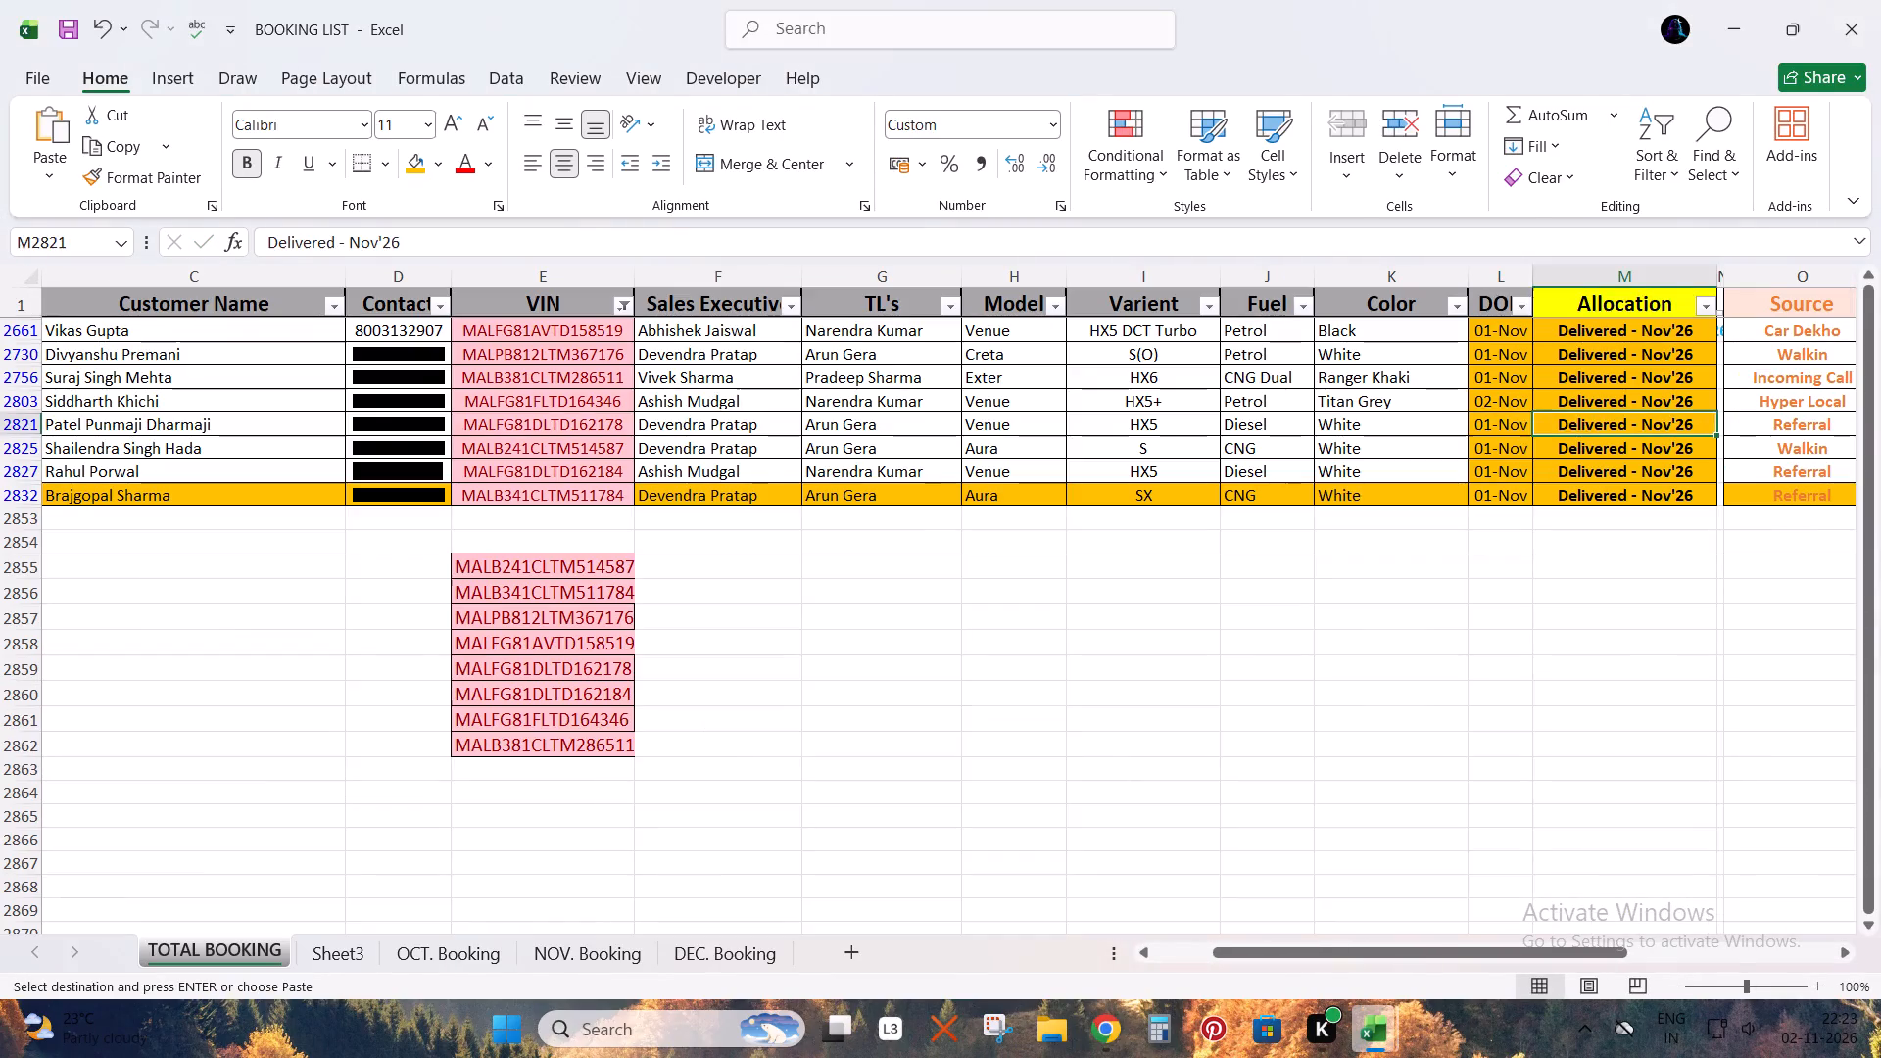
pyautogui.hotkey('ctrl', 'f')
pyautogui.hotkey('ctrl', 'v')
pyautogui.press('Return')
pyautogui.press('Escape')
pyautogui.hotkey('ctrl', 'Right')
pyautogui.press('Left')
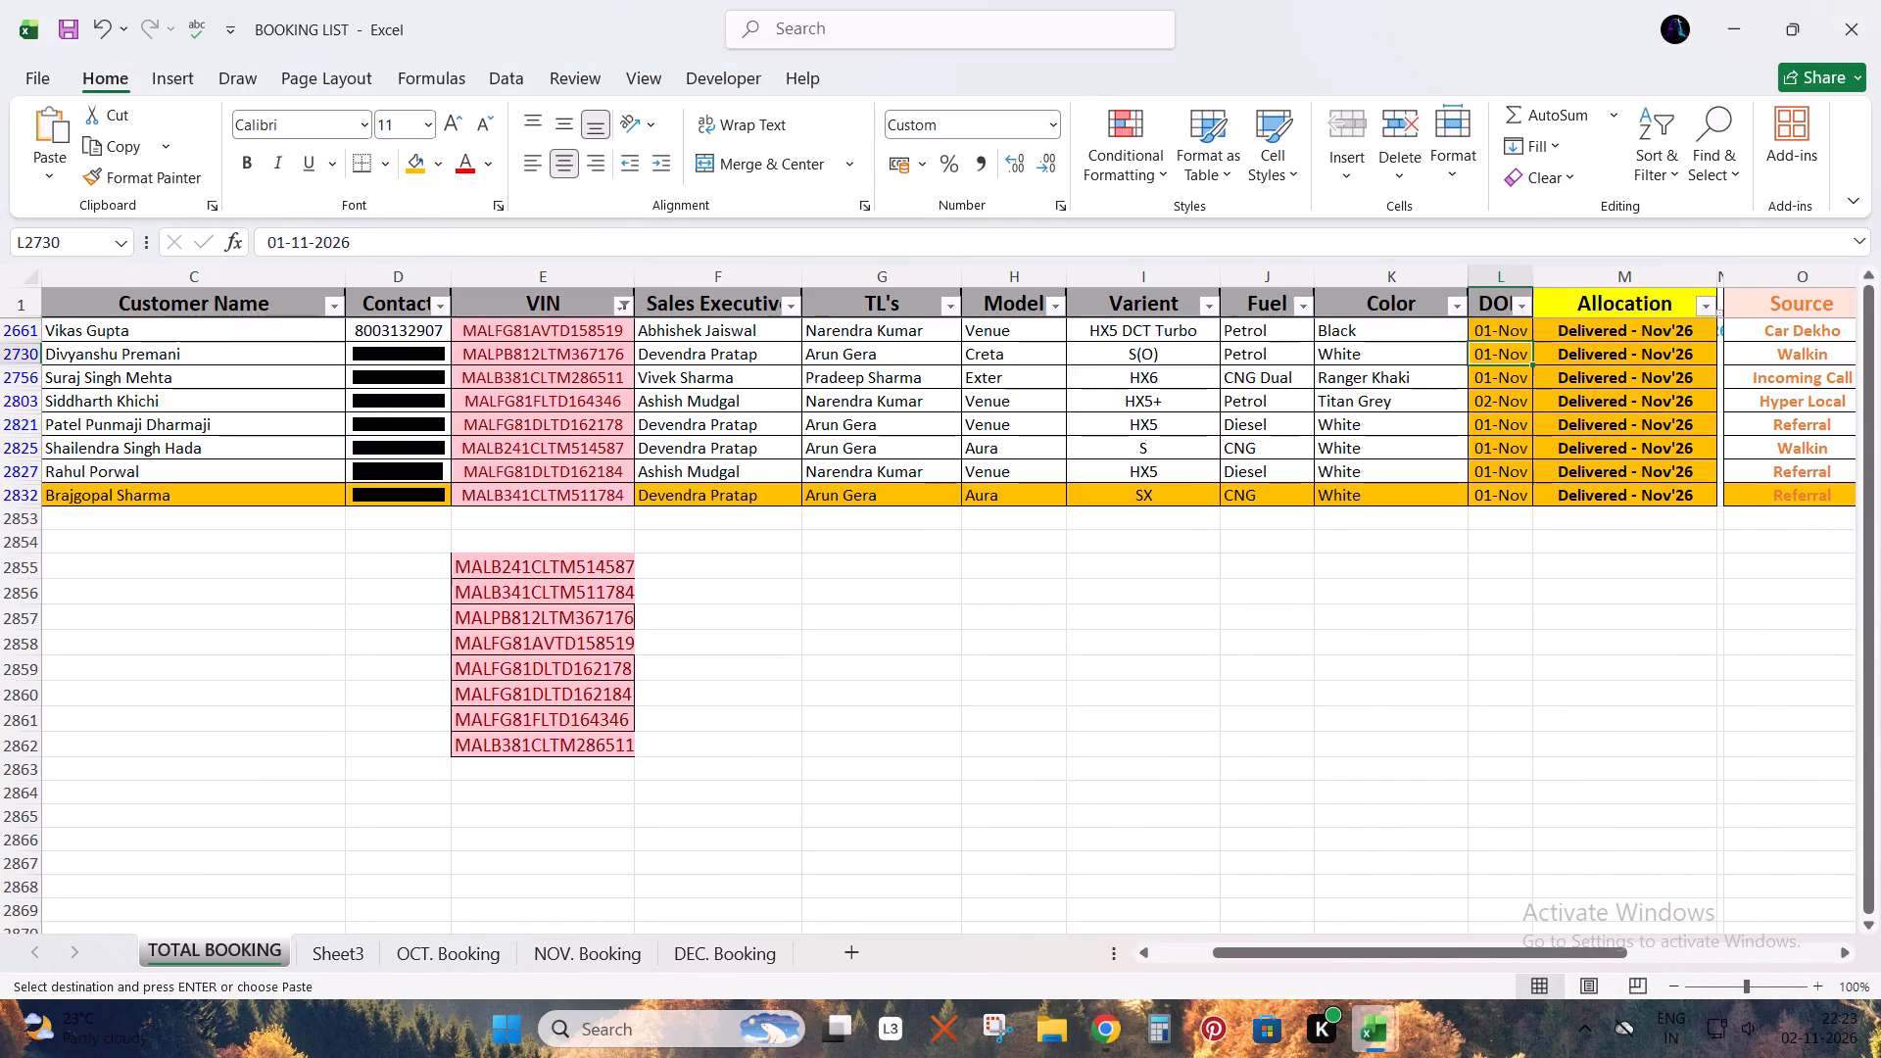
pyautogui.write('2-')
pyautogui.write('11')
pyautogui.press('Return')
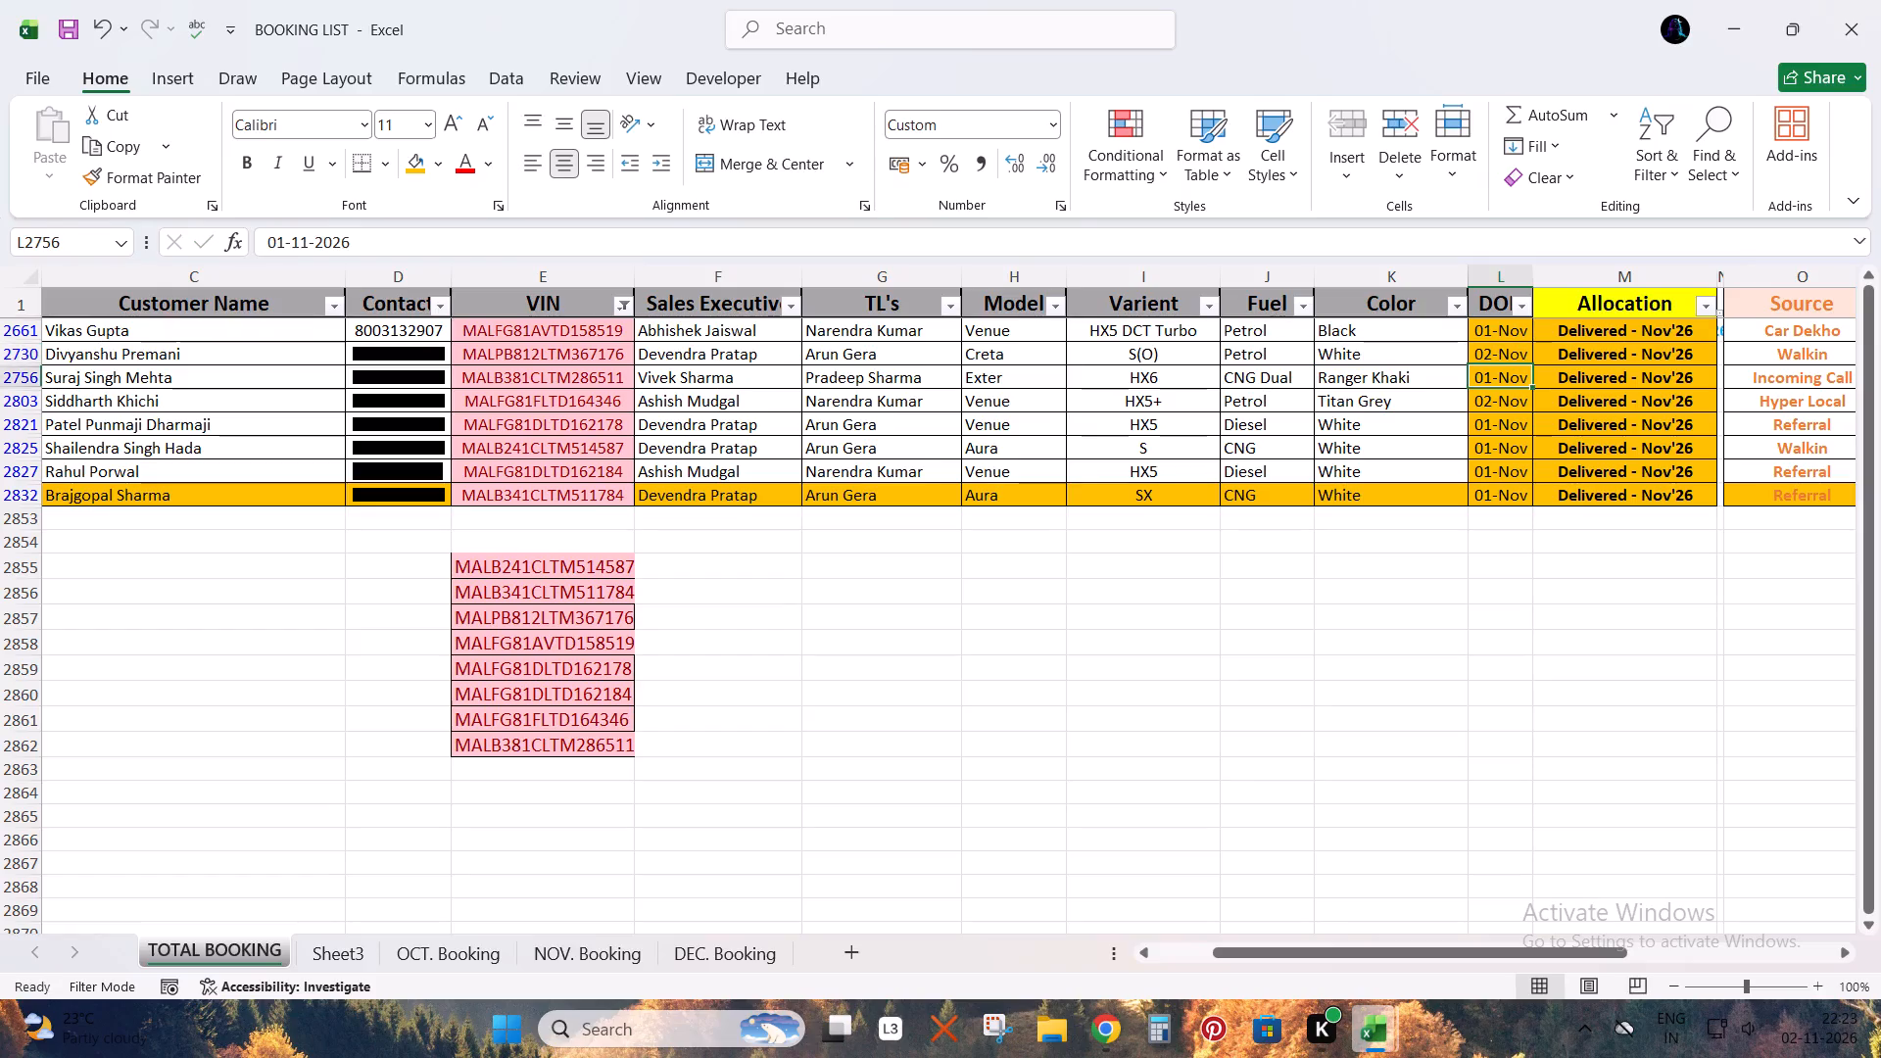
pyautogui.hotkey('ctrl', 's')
# Copy the orange formatting of row 2832 with the Format Painter for repeated use on the other filtered bookings.
pyautogui.click(1395, 493)
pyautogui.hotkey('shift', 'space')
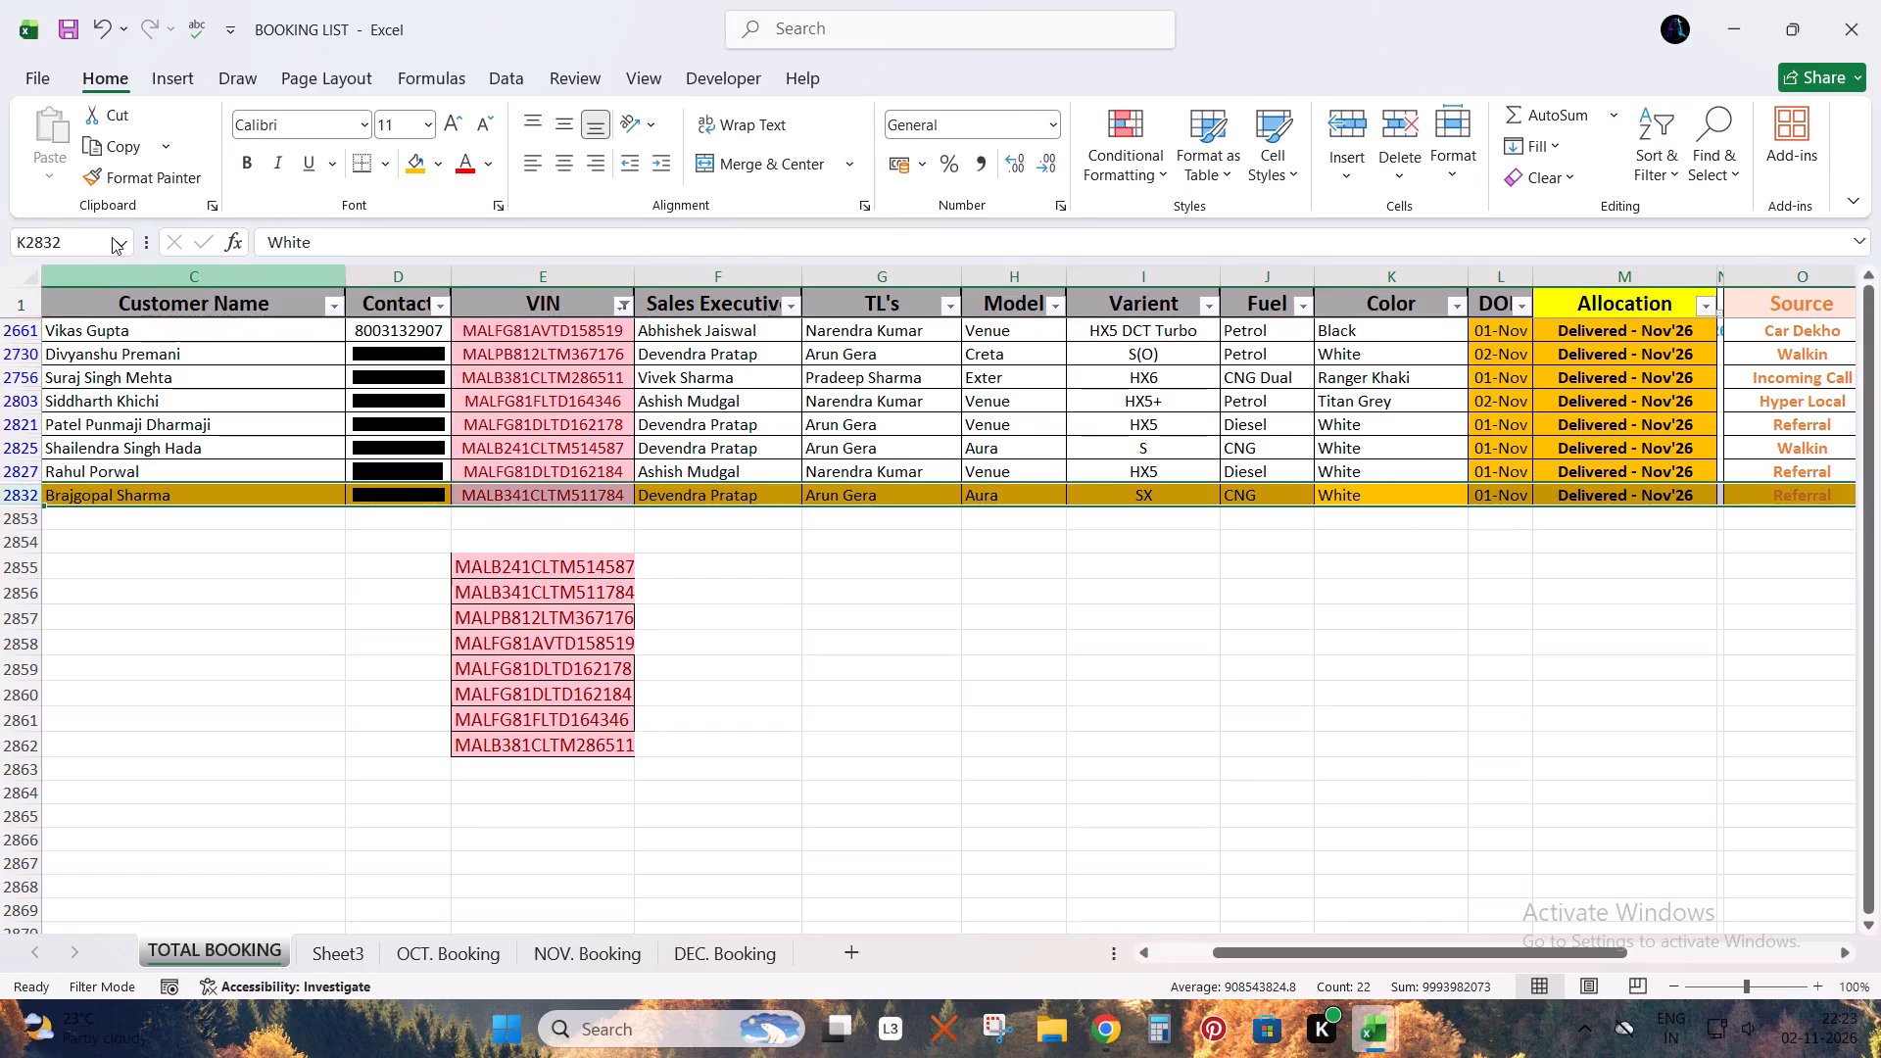
pyautogui.doubleClick(110, 170)
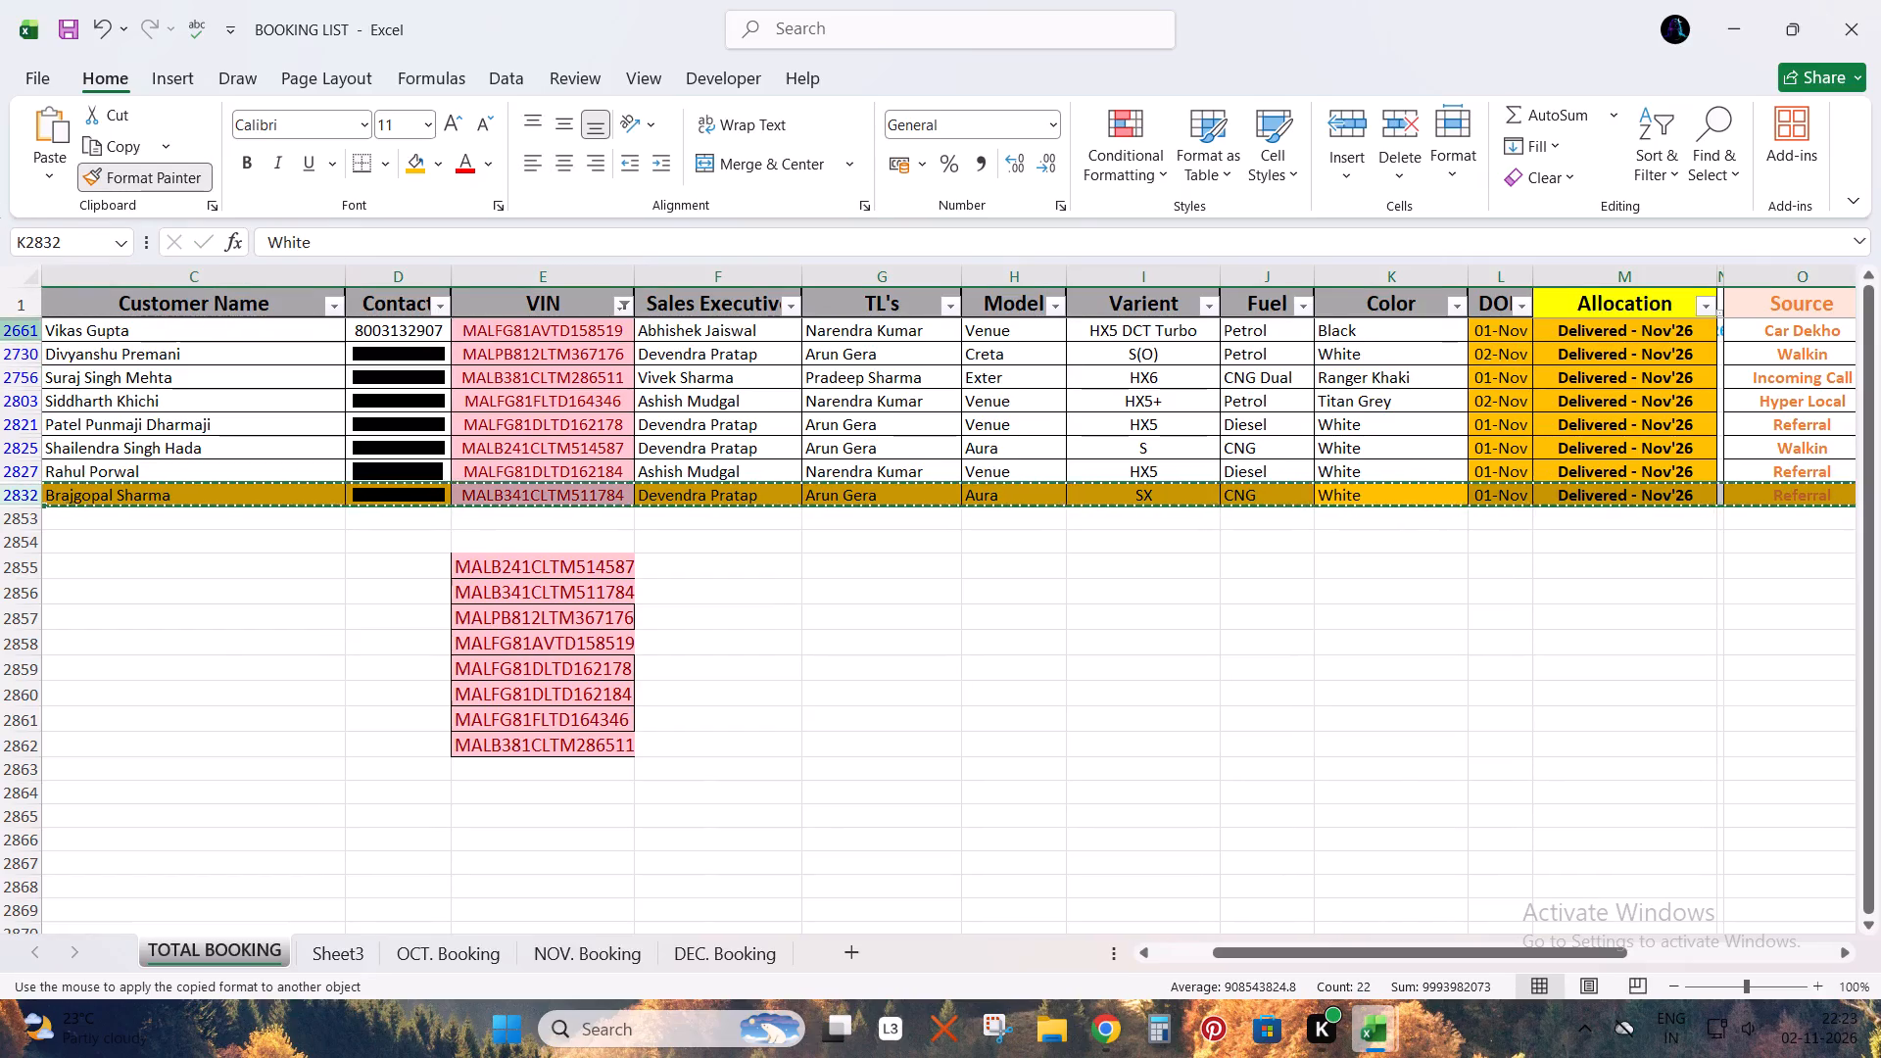
# Apply the orange delivered-row formatting of row 2832 to booking row 2661 with Format Painter.
pyautogui.click(31, 329)
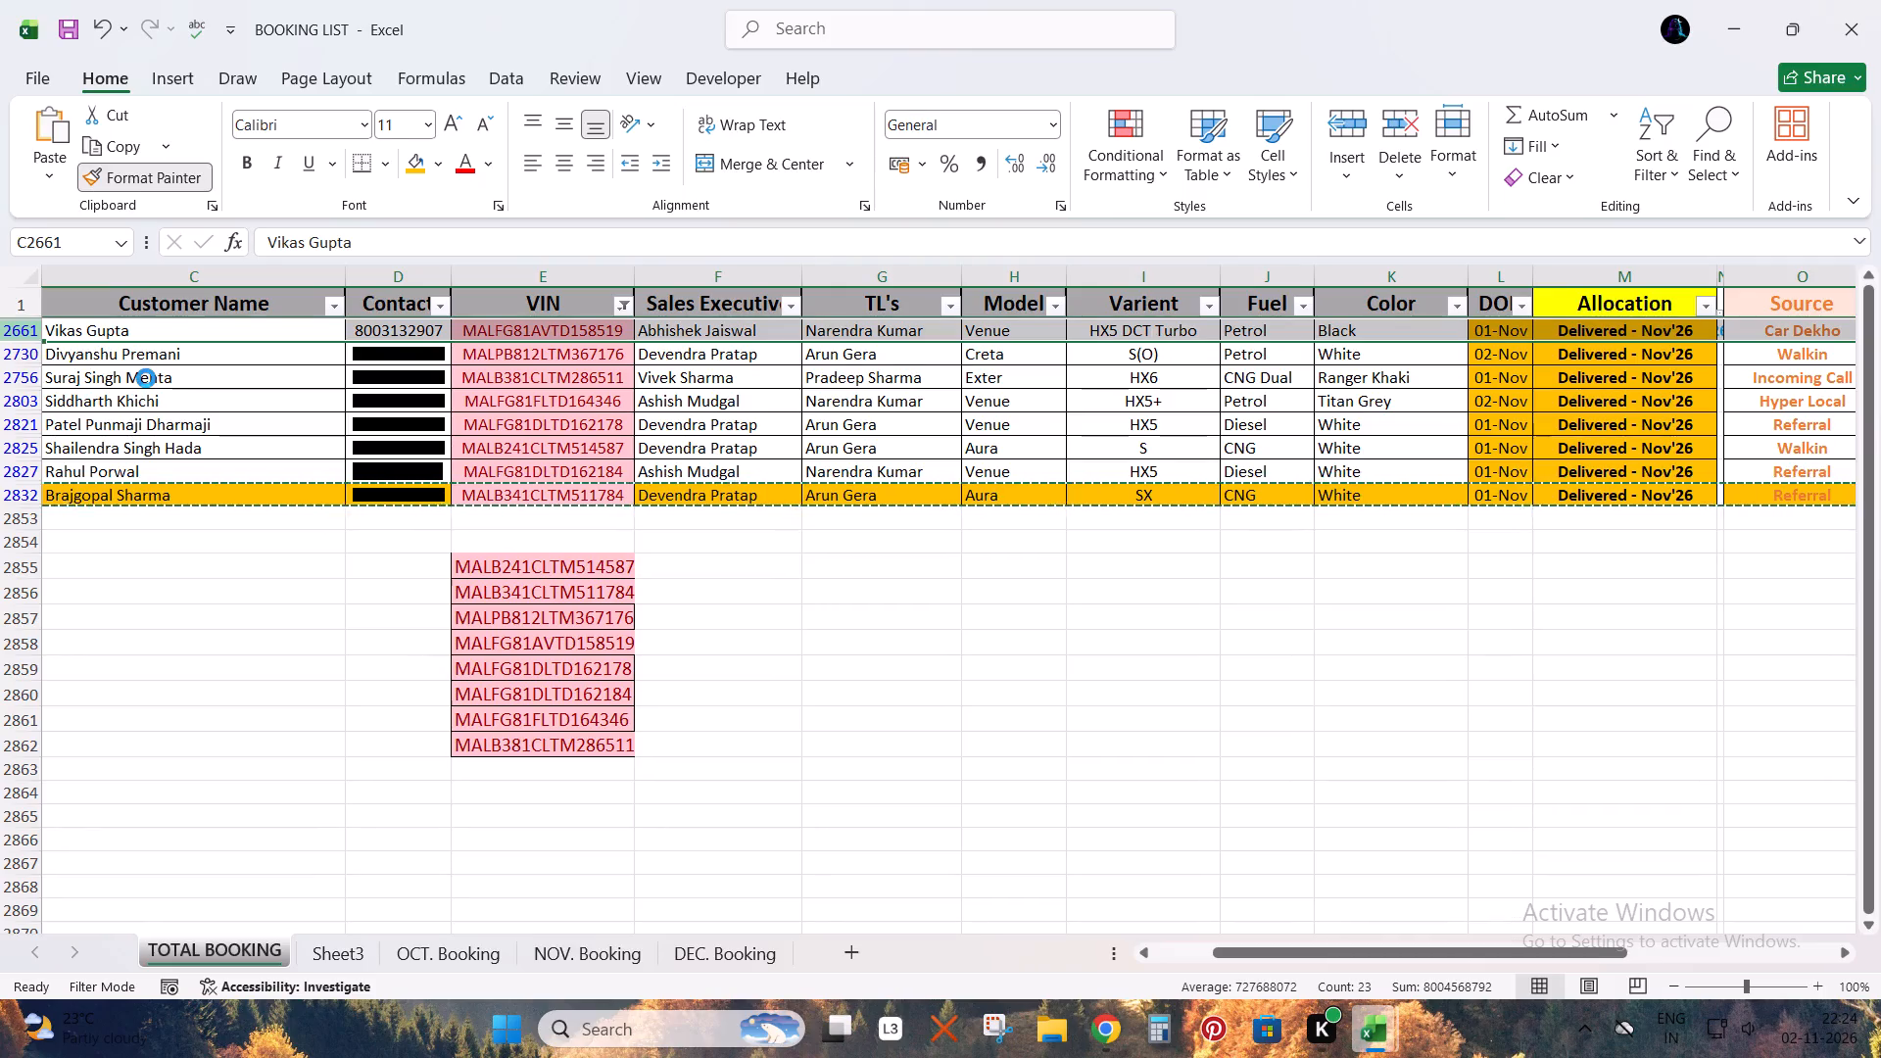
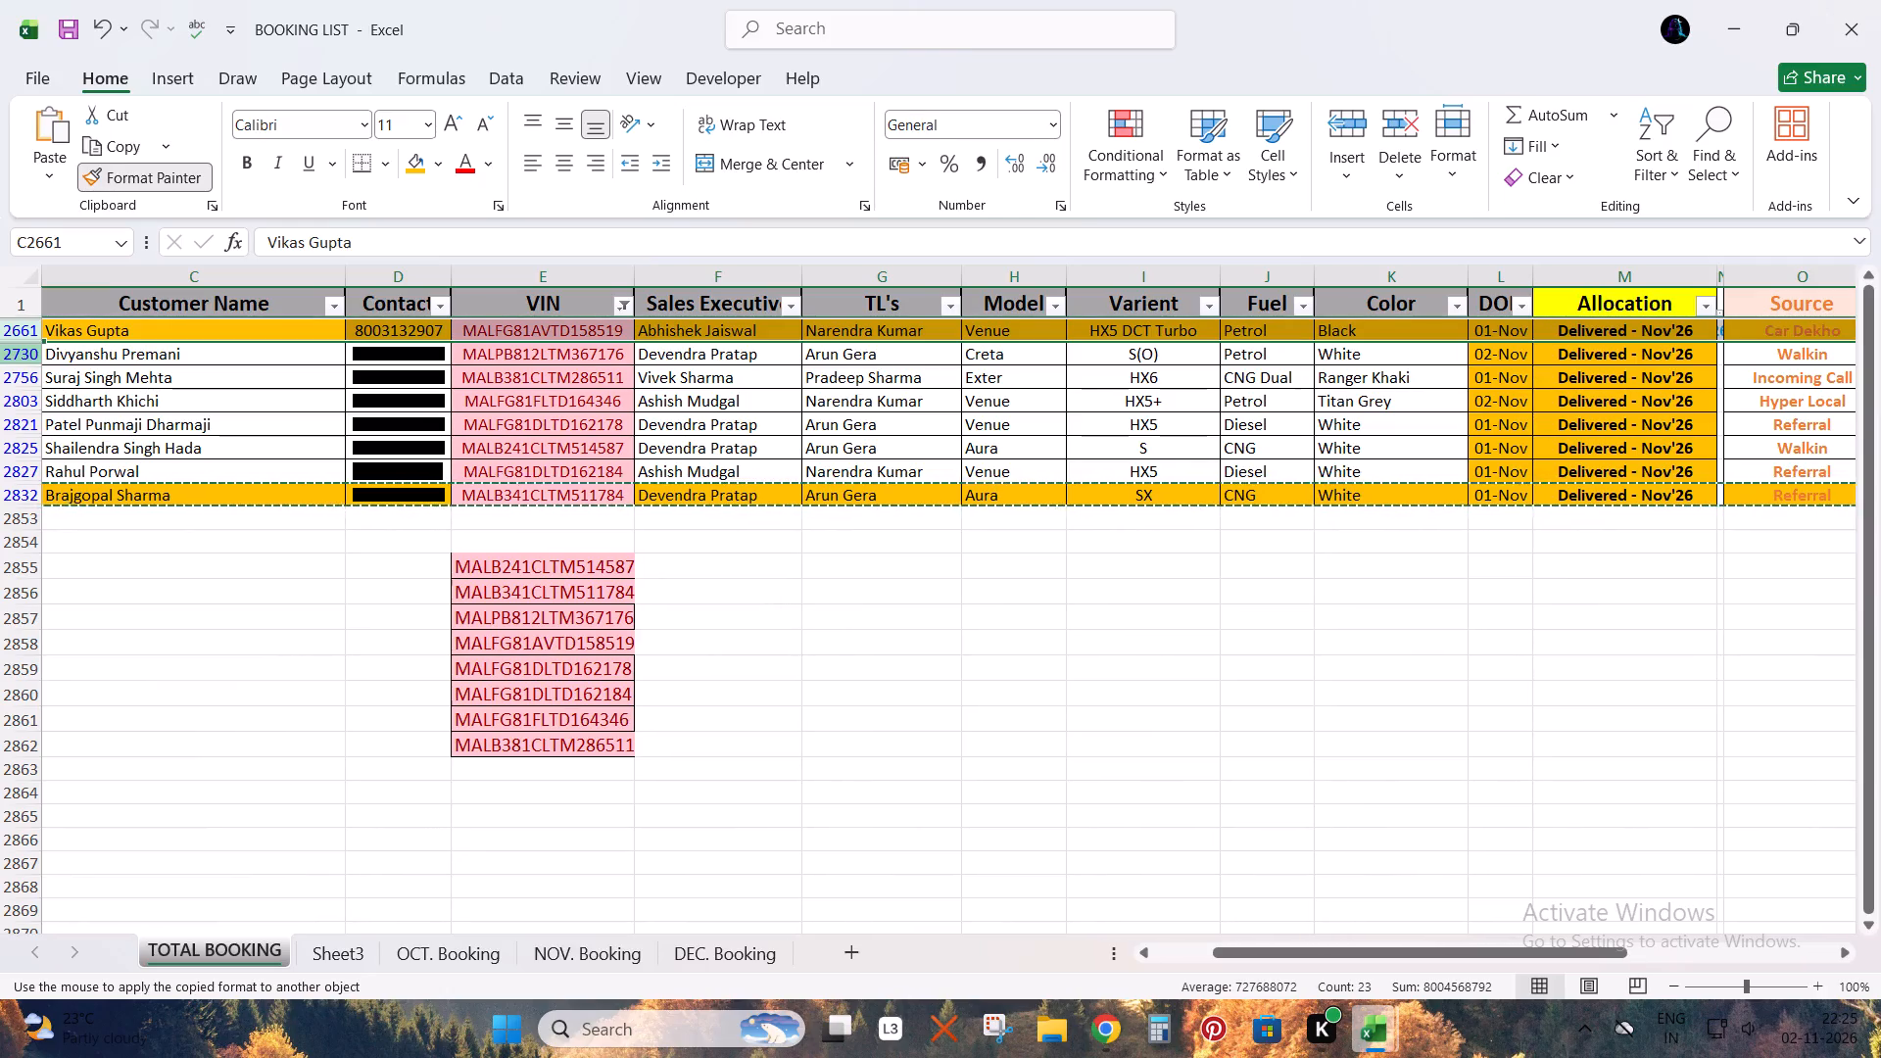
# Apply the orange delivered-row formatting of row 2832 to booking row 2730 with Format Painter.
pyautogui.click(17, 351)
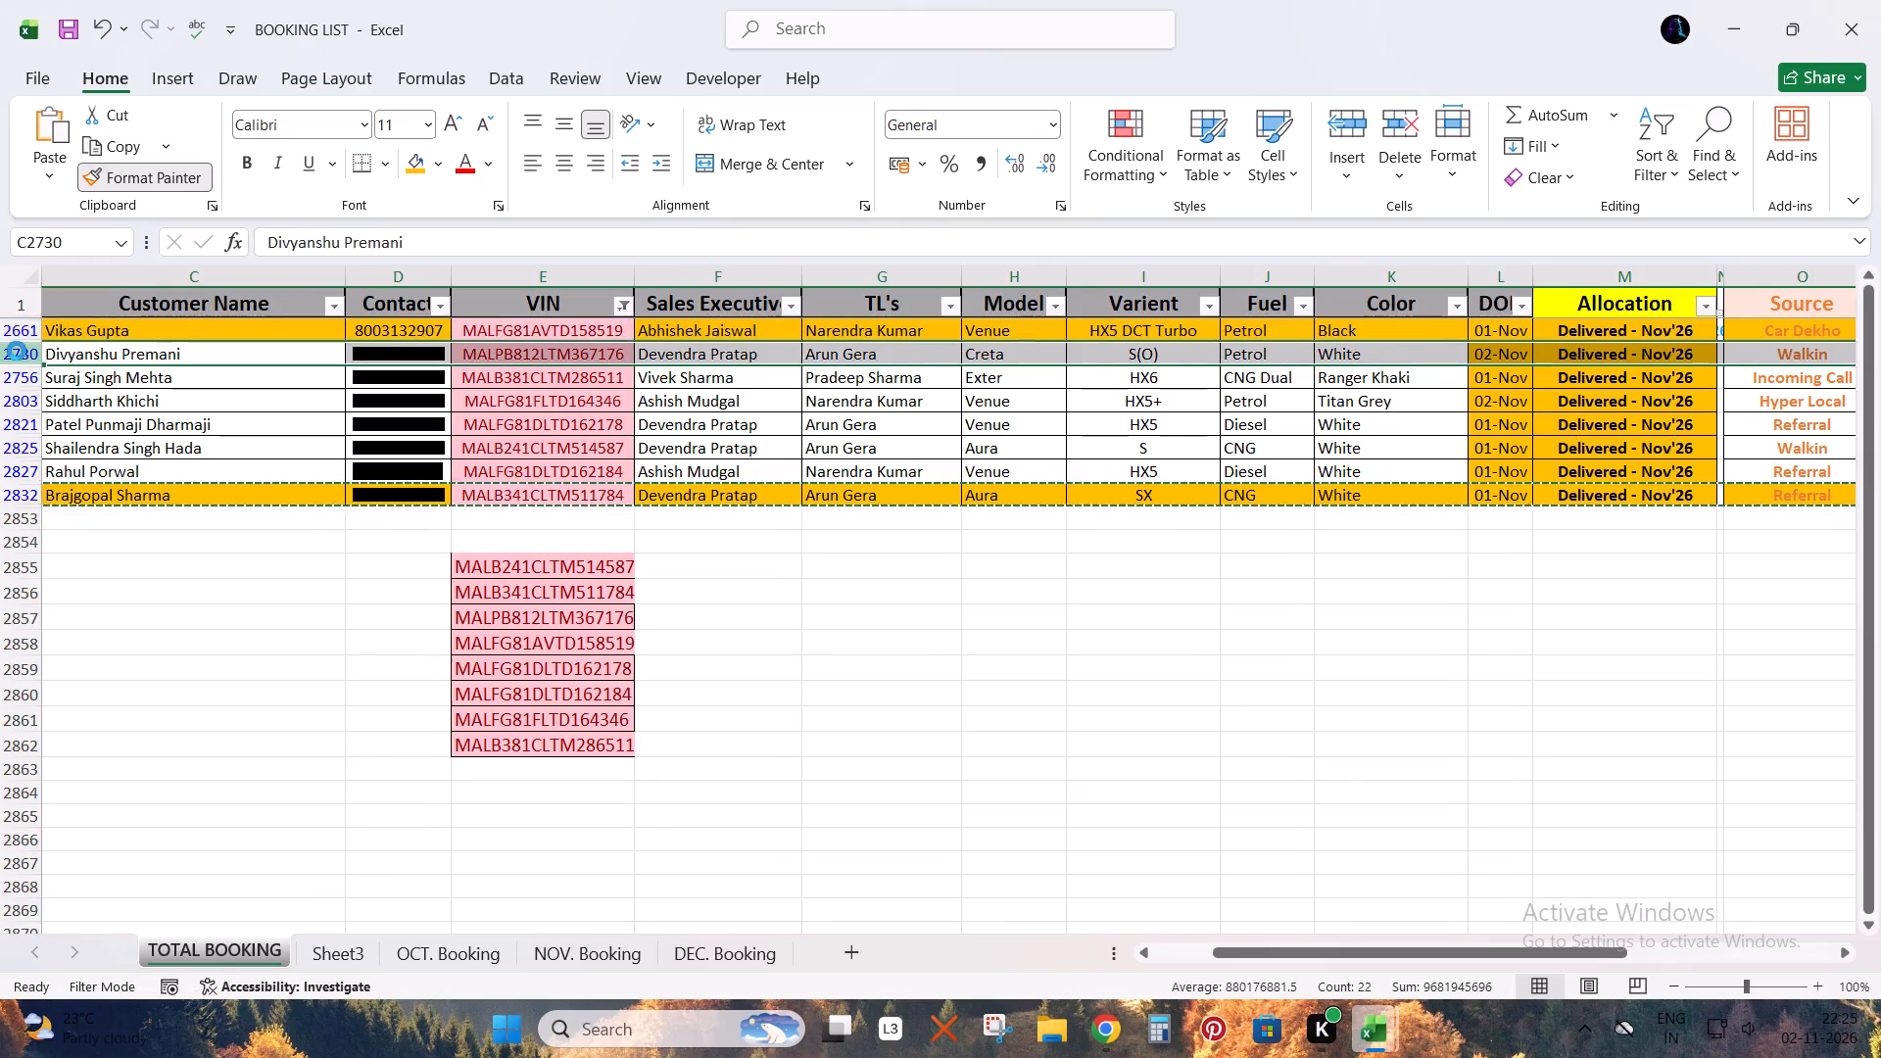
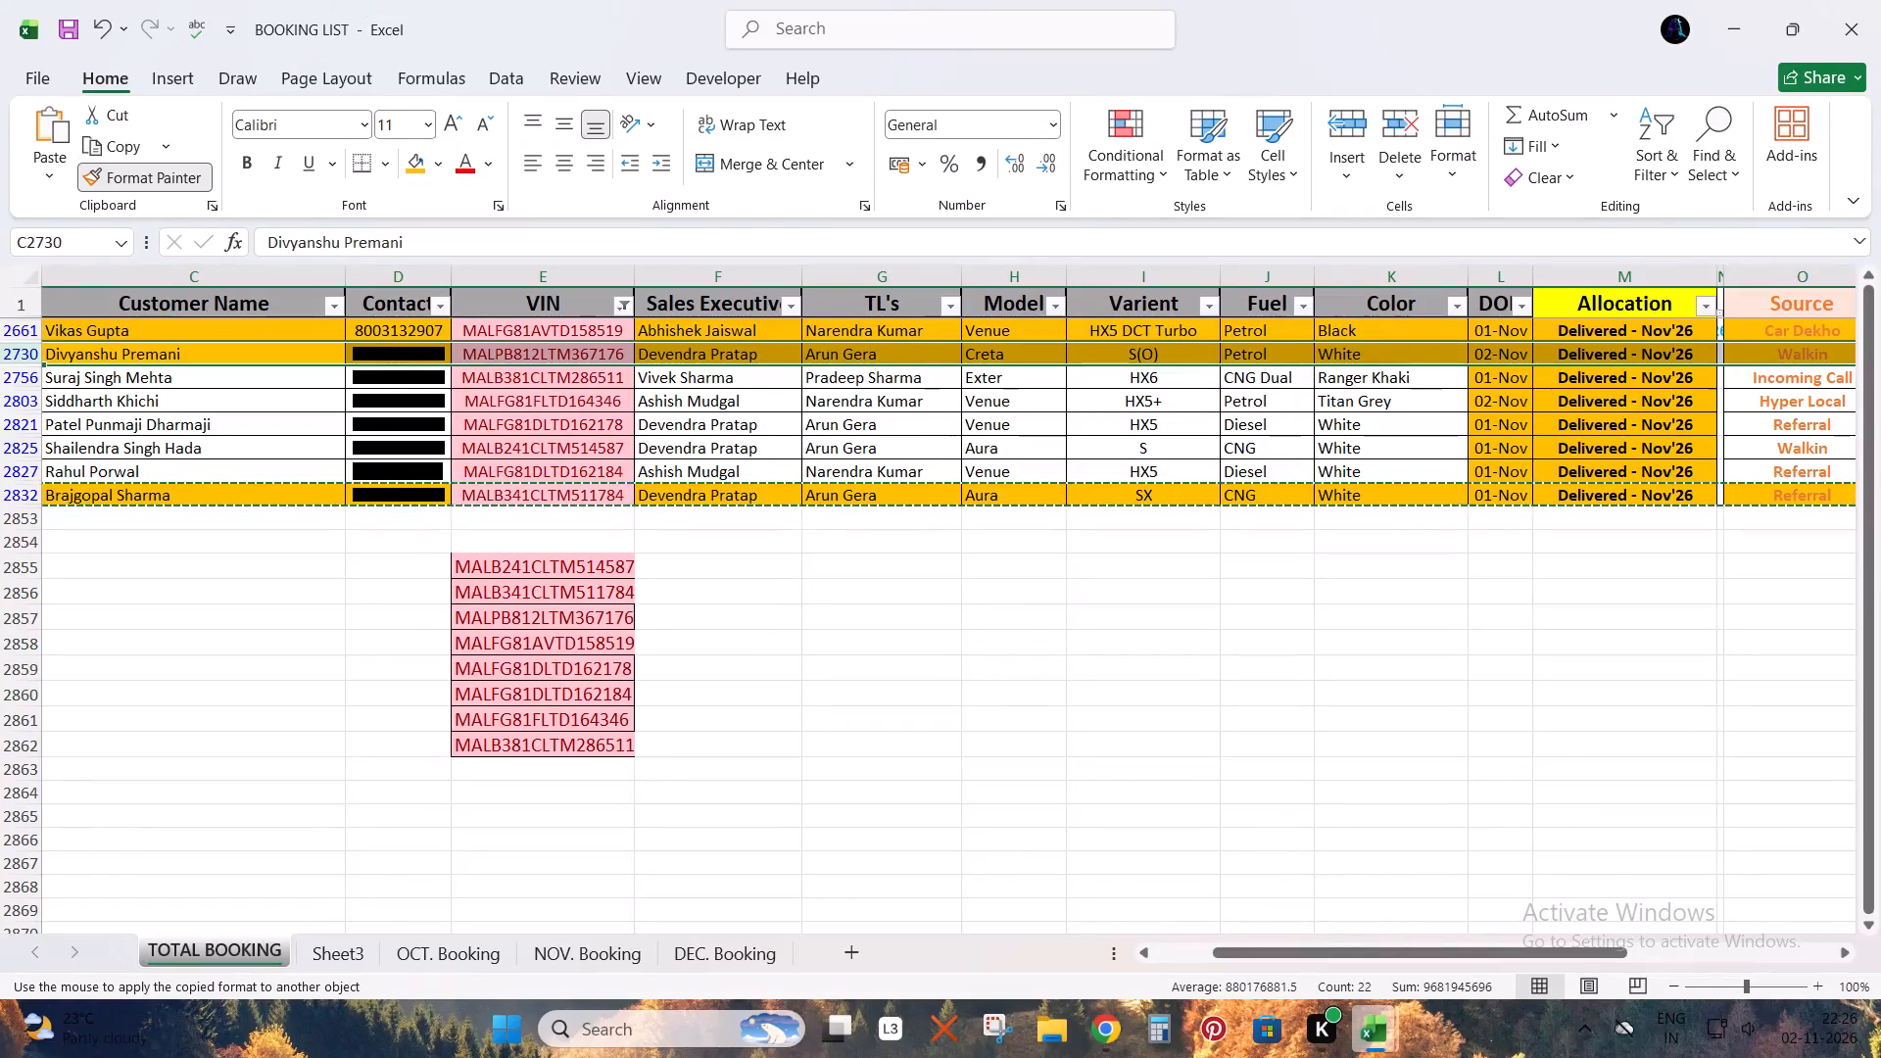
# Apply the orange delivered-row formatting of row 2832 to booking rows 2756 and 2803 with Format Painter.
pyautogui.click(34, 375)
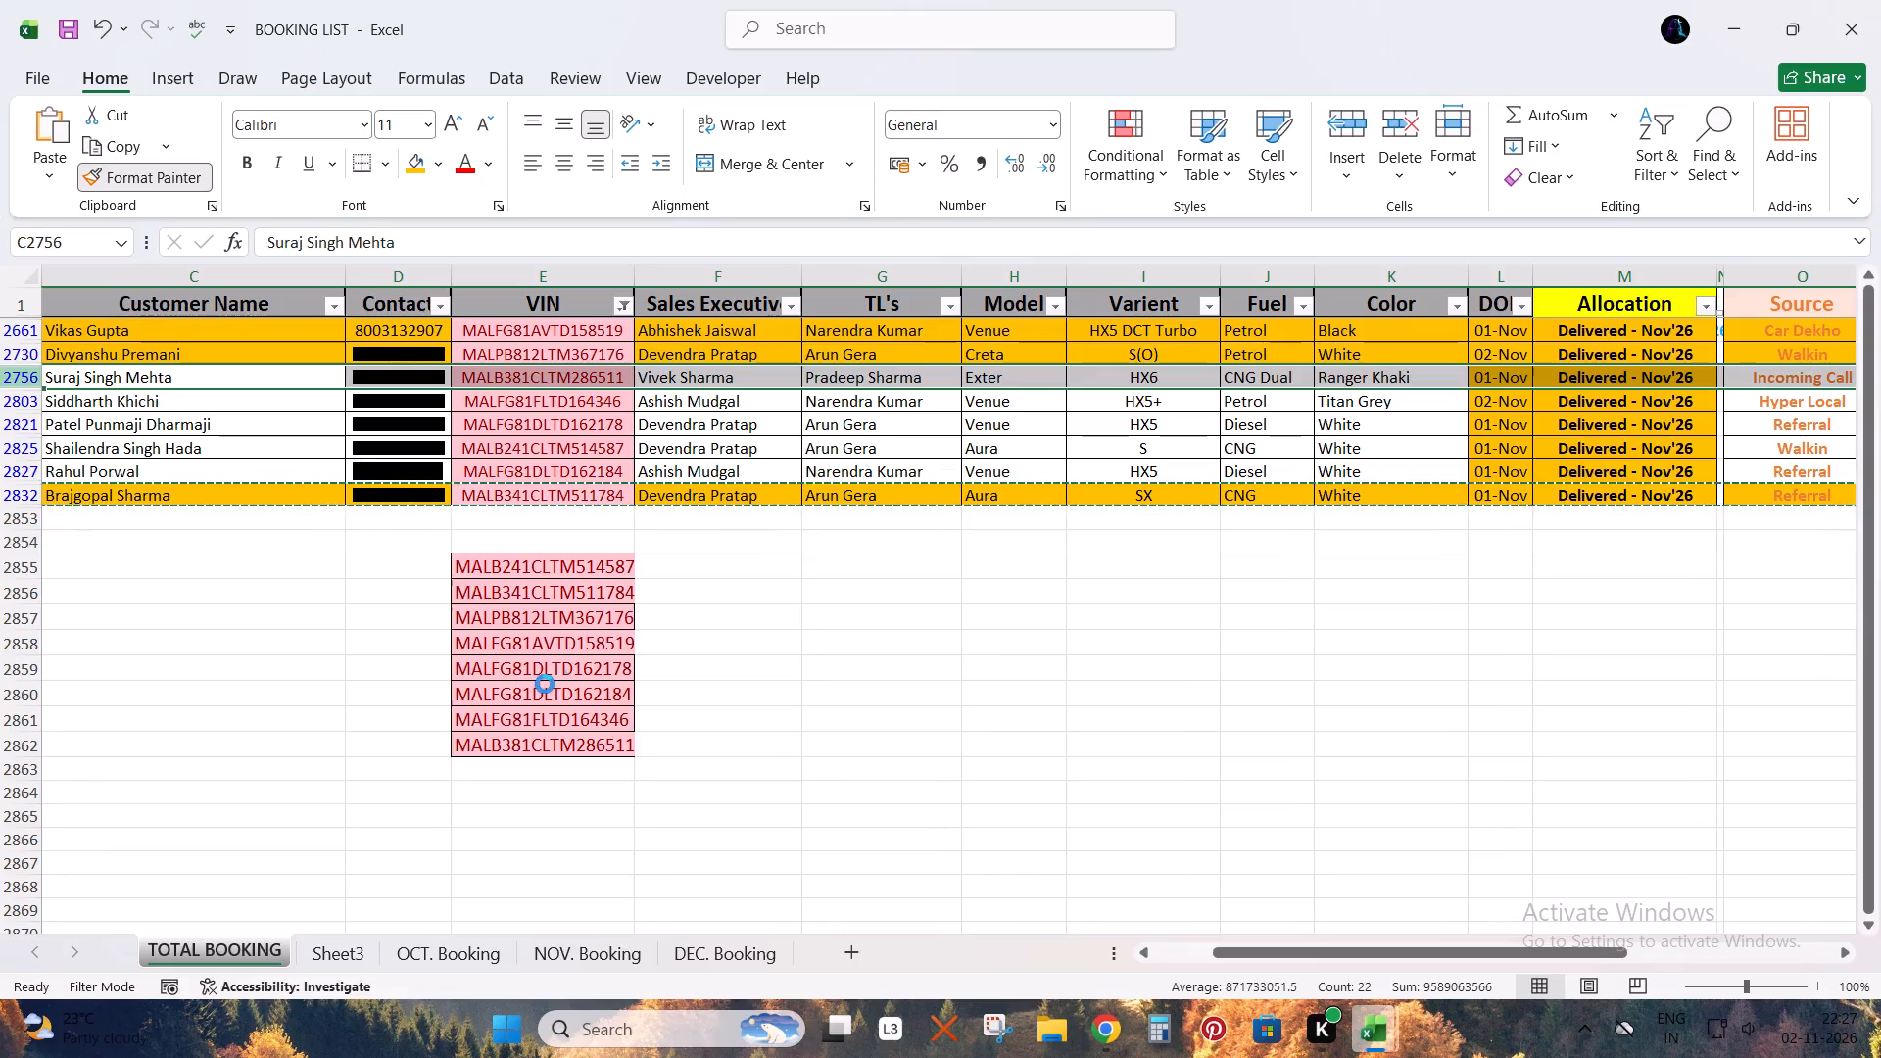
pyautogui.click(37, 398)
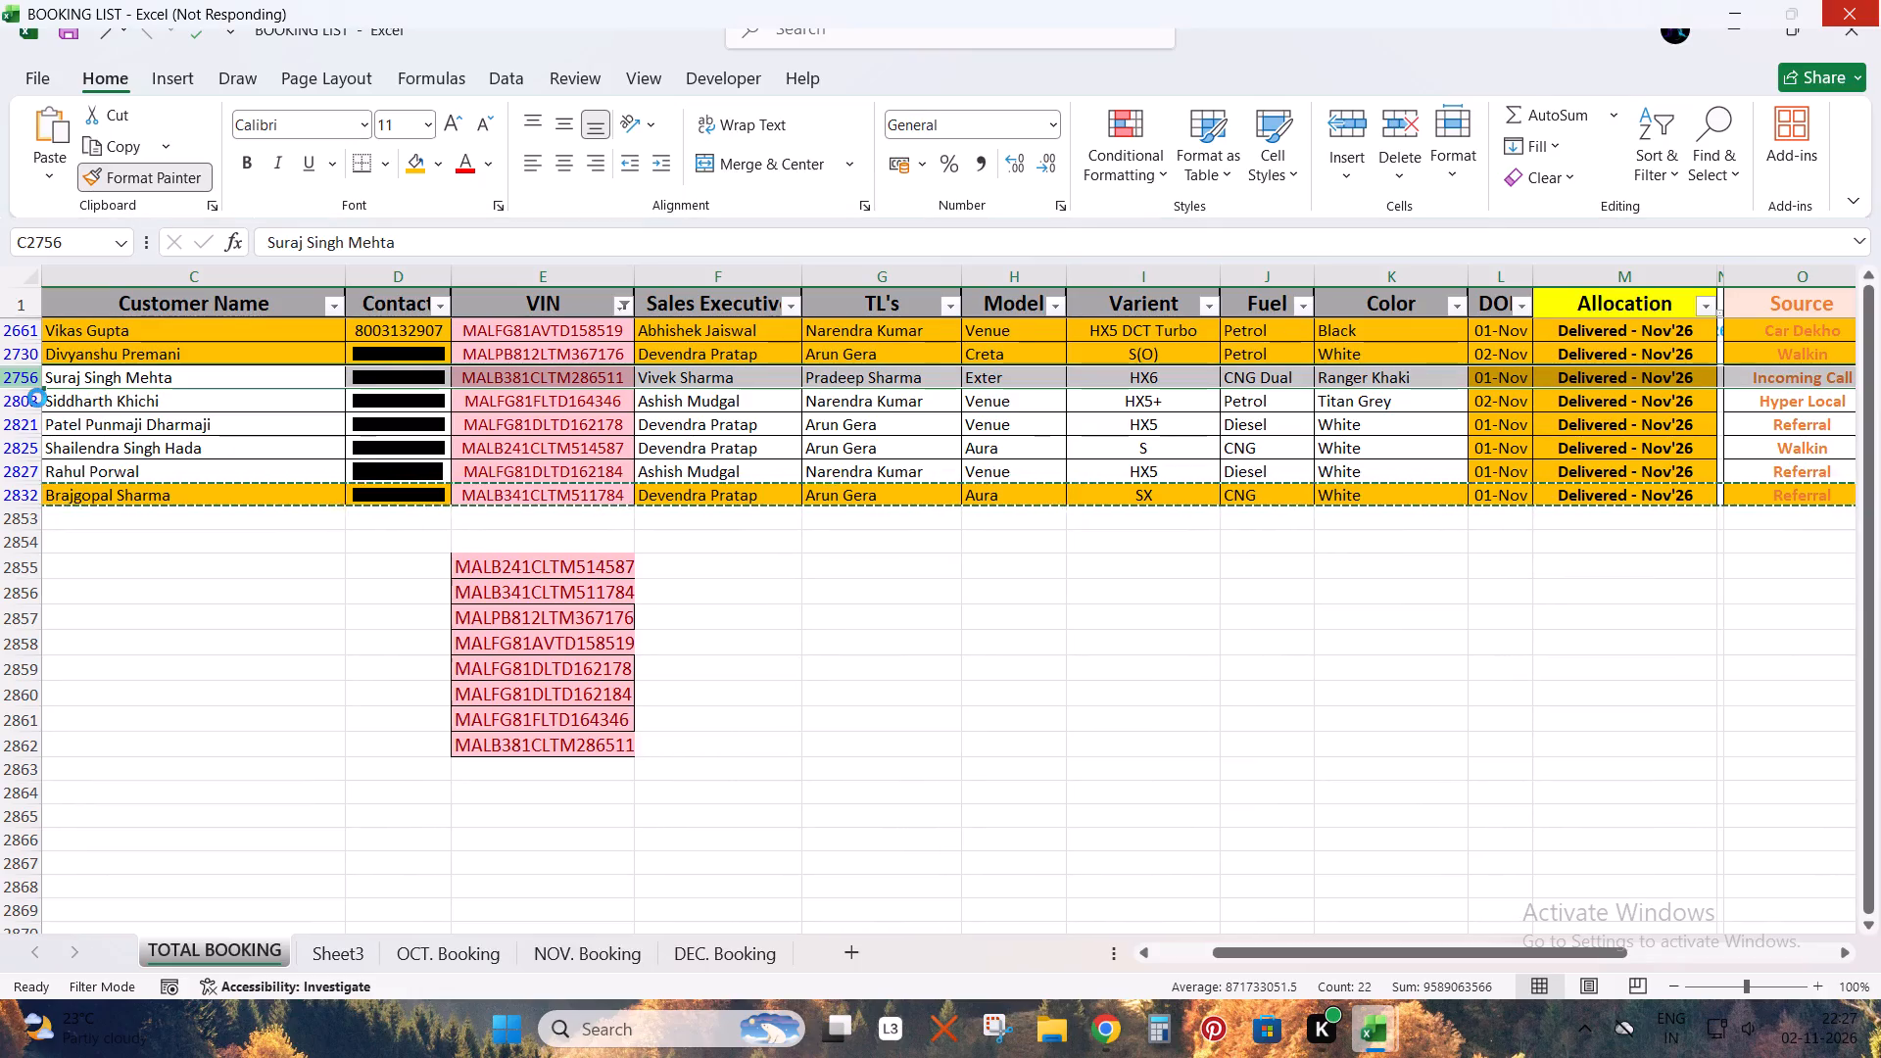
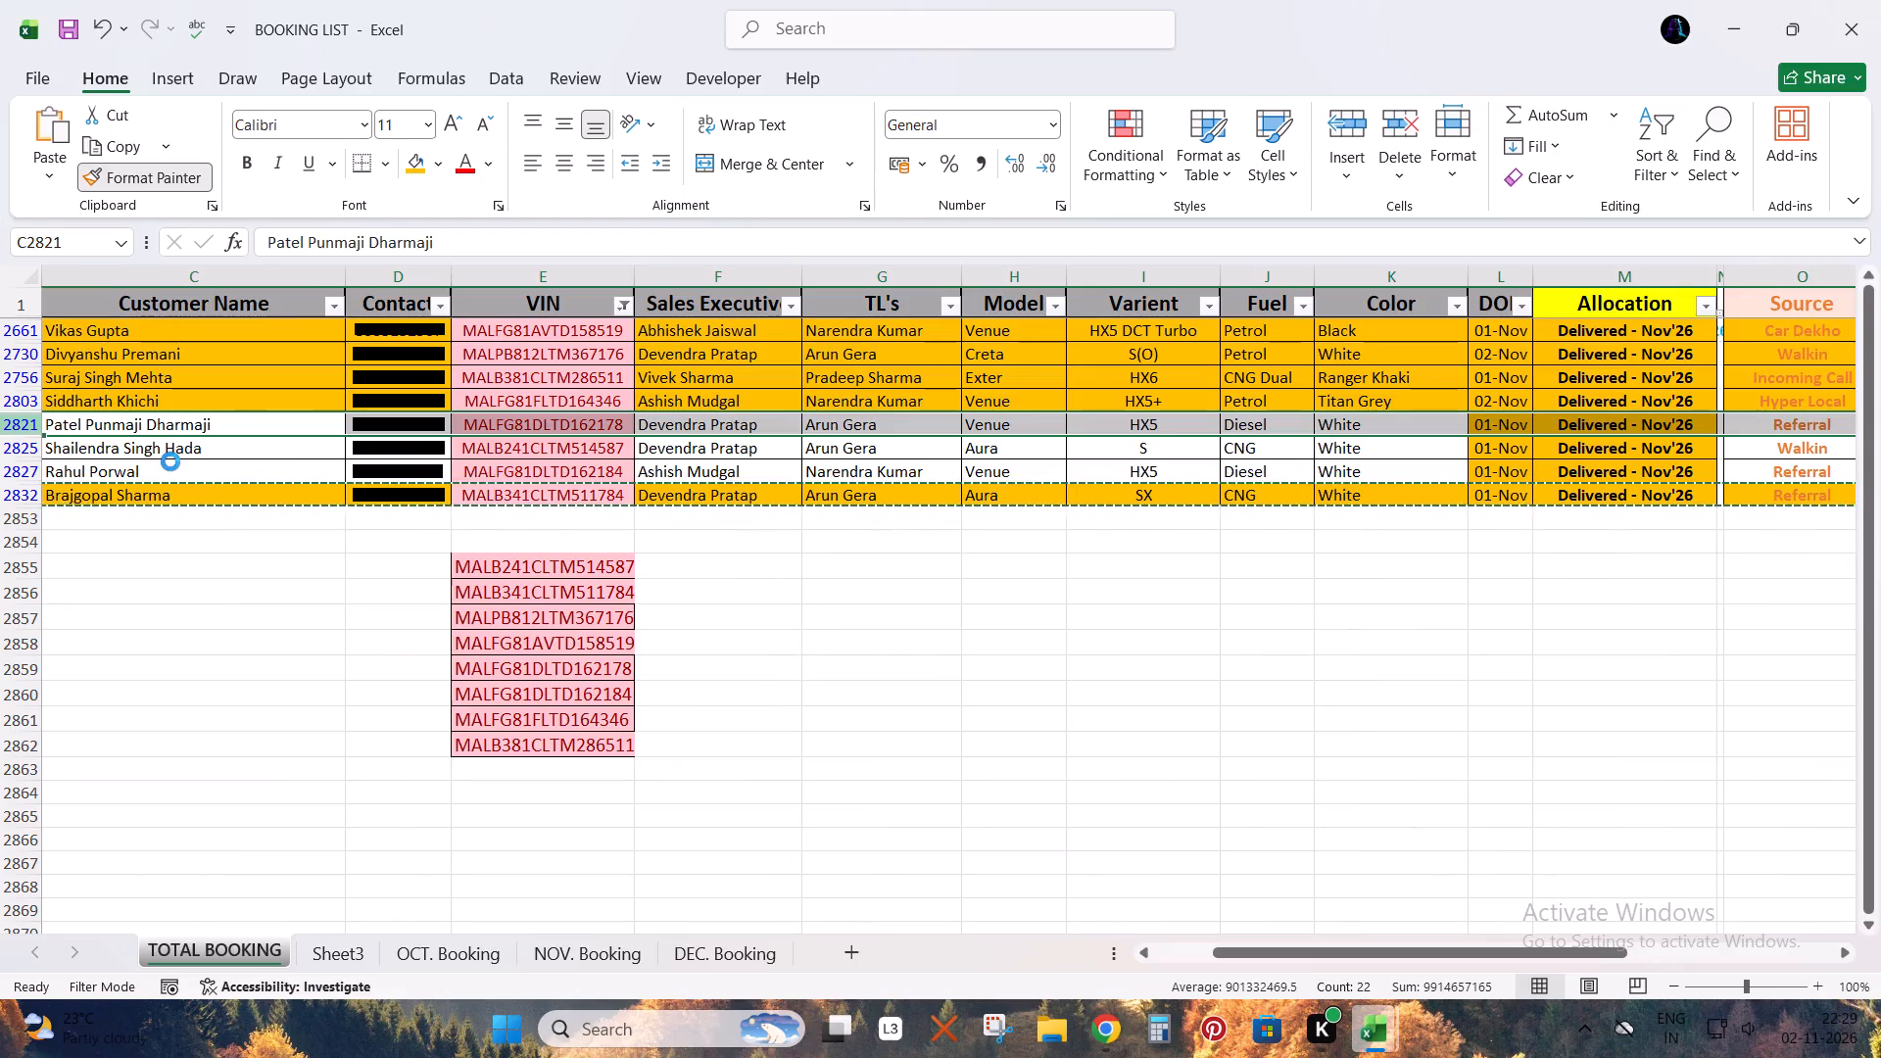
# Apply the orange delivered-row formatting to booking rows 2825 and 2827 with Format Painter.
pyautogui.hotkey('alt', 'Tab')
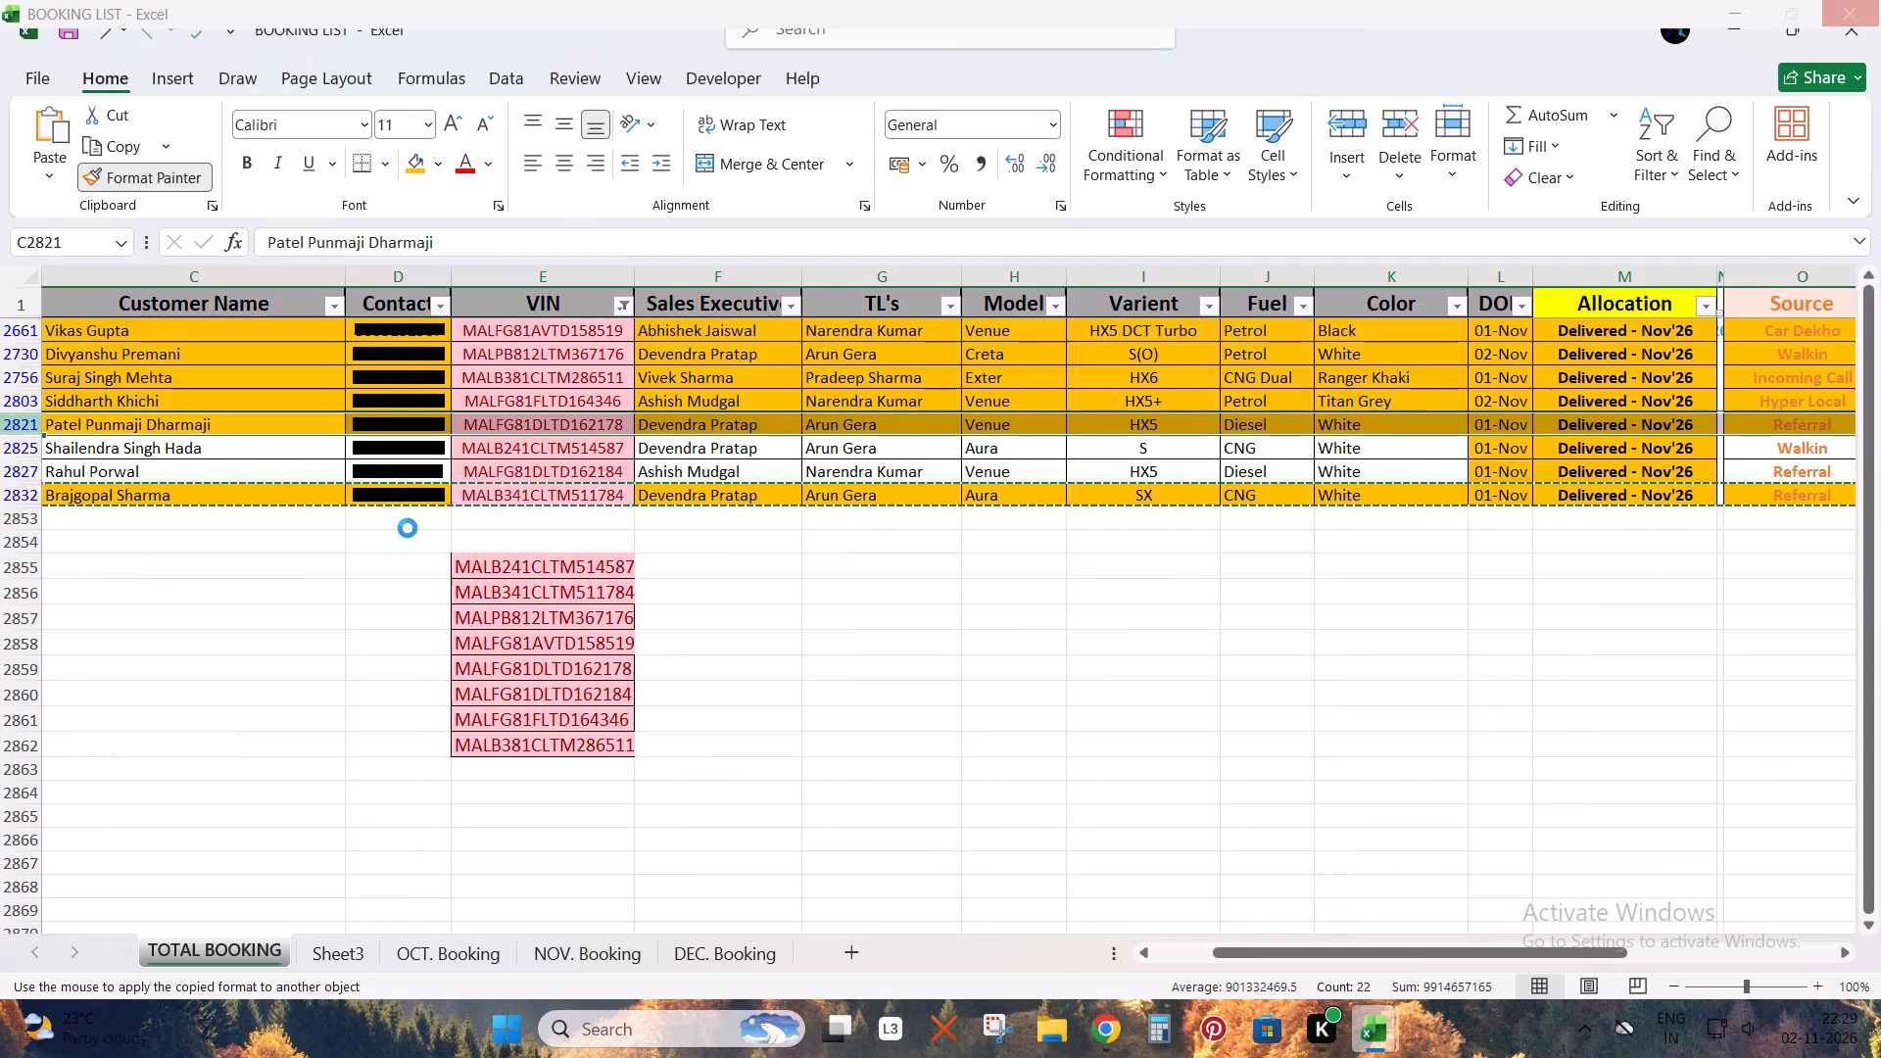
pyautogui.hotkey('alt', 'Tab')
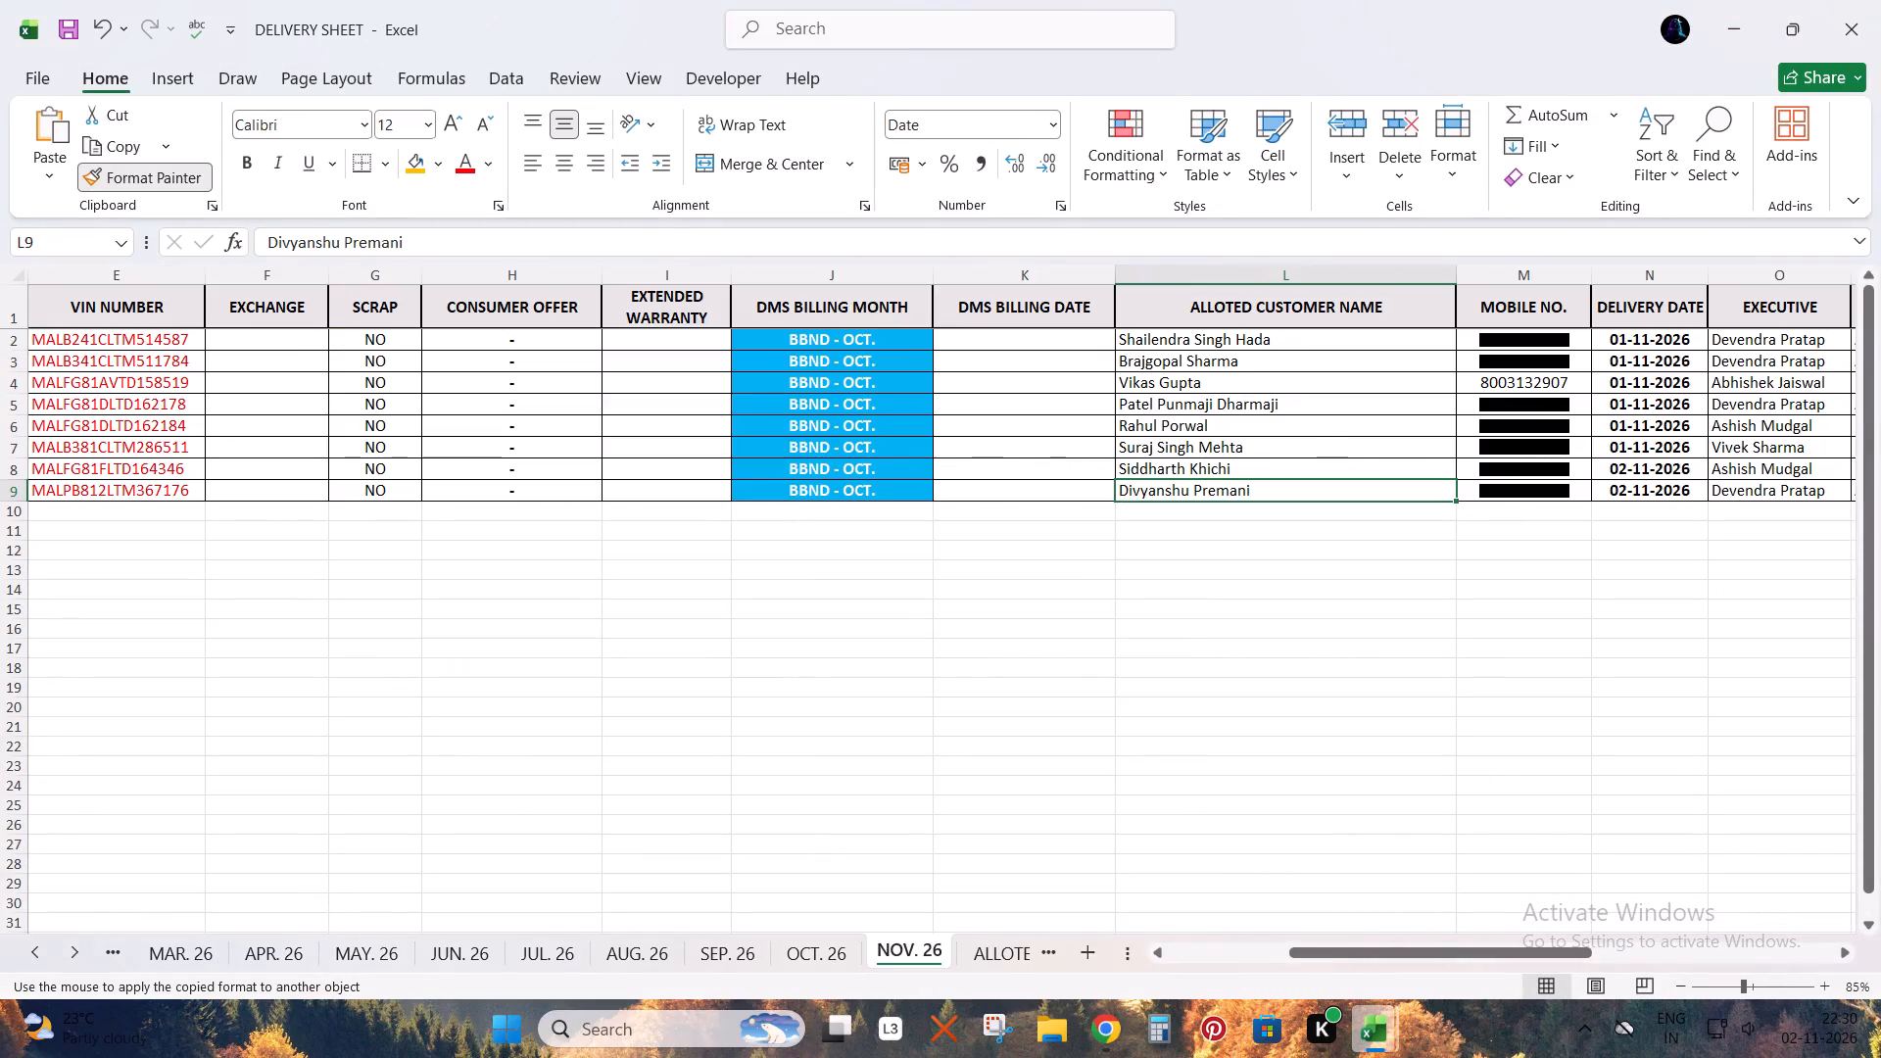
pyautogui.hotkey('alt', 'Tab')
pyautogui.click(33, 449)
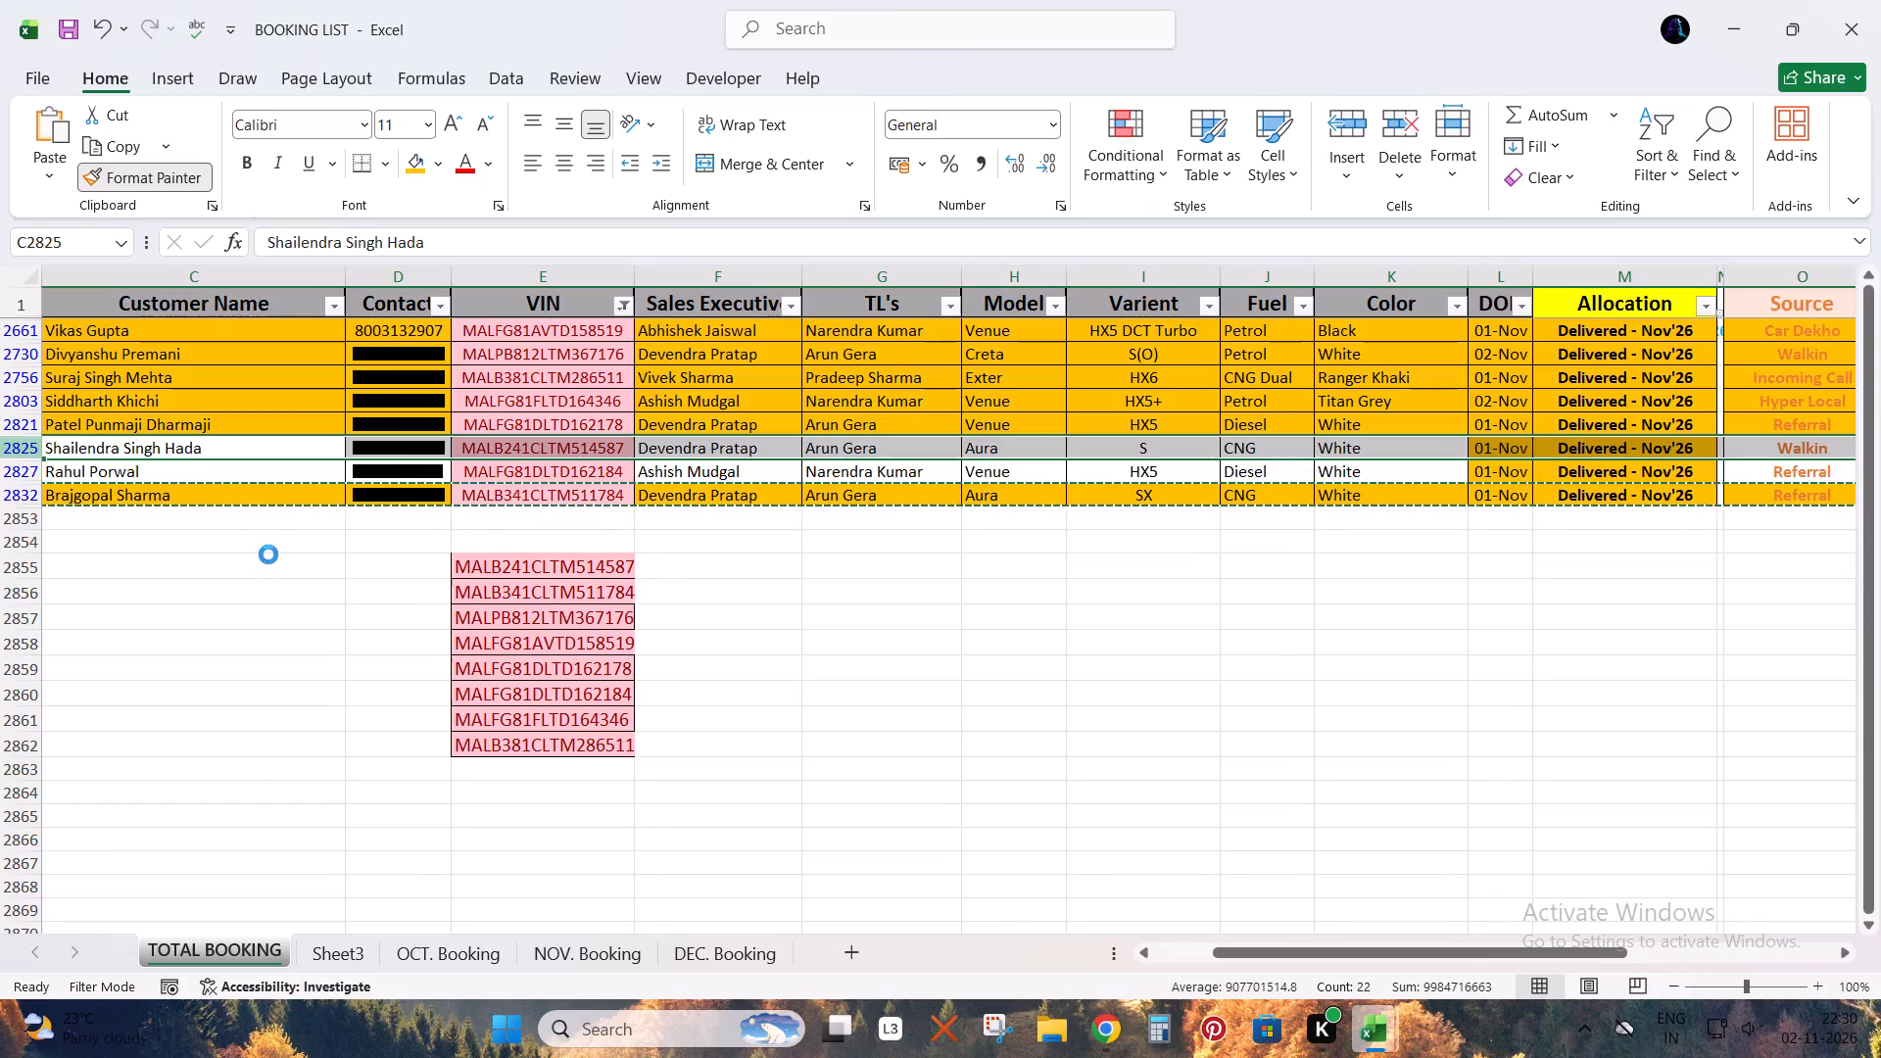
pyautogui.hotkey('alt', 'Tab')
pyautogui.press('Escape')
pyautogui.press('Escape')
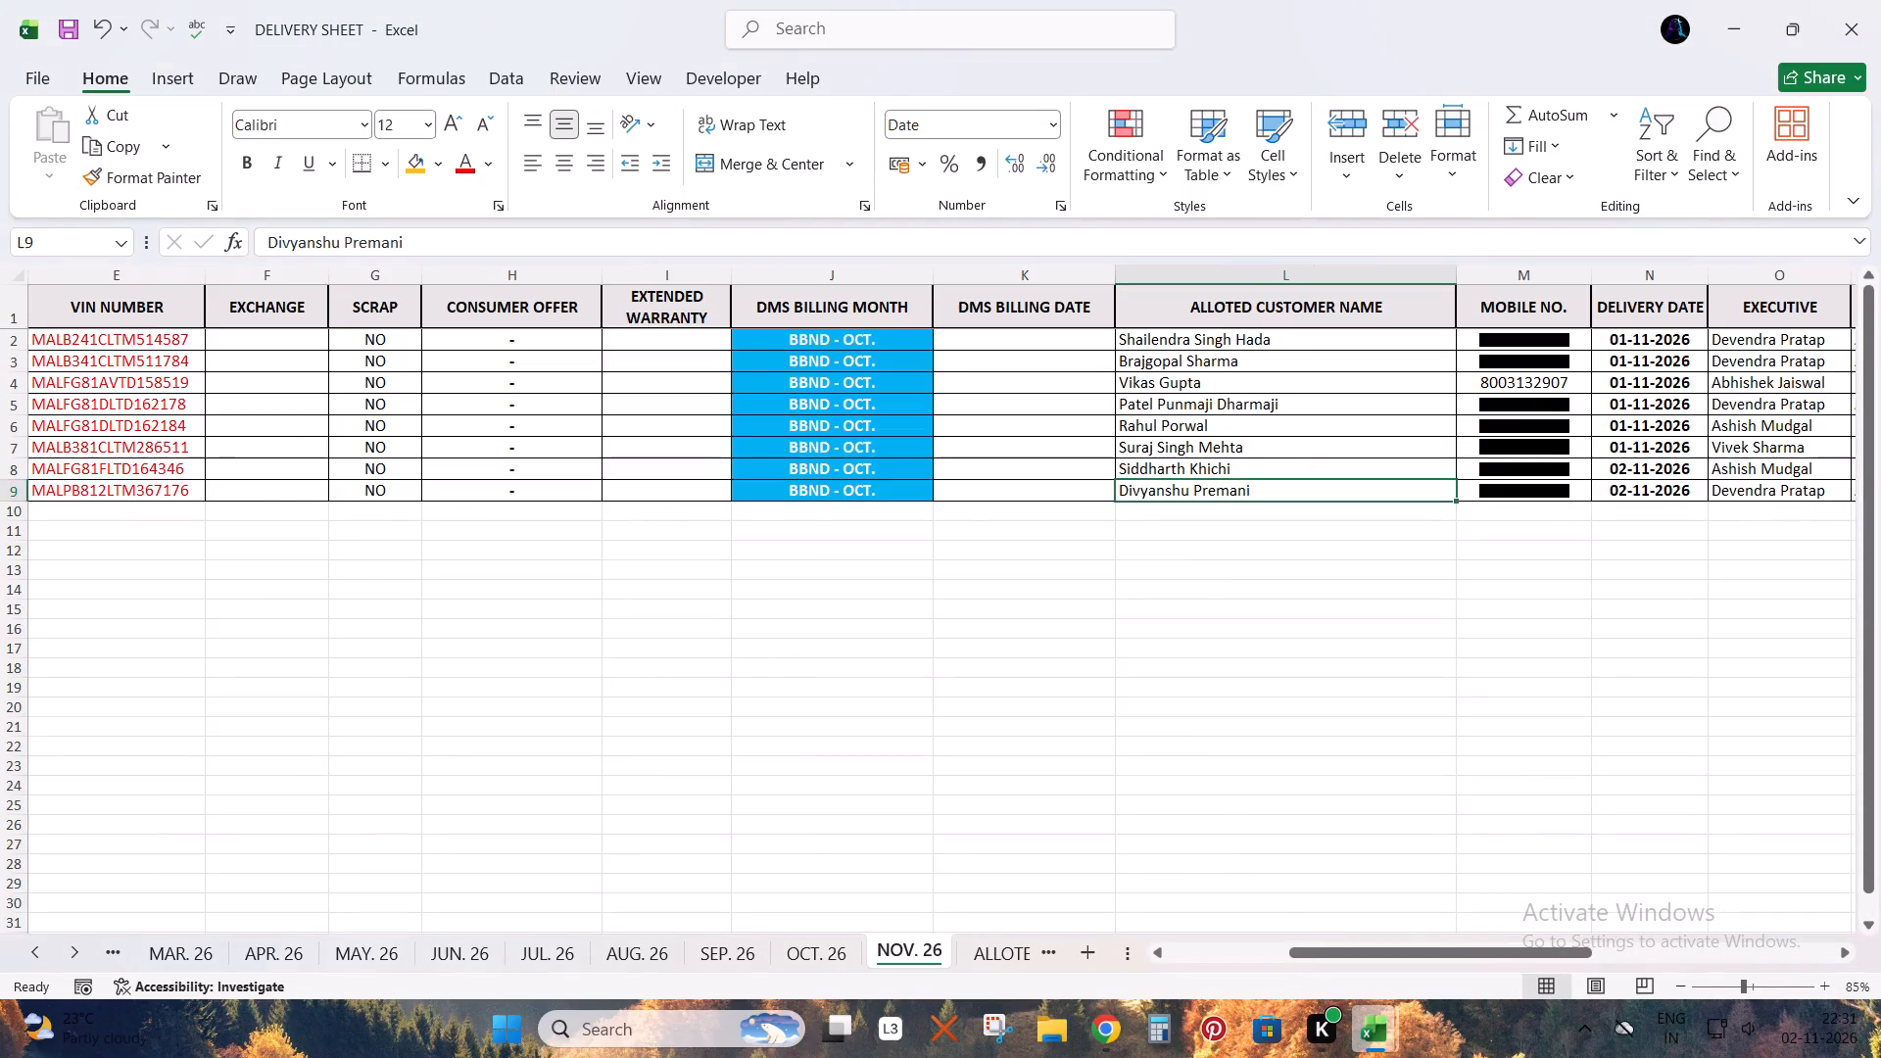
pyautogui.hotkey('alt', 'Tab')
pyautogui.click(22, 443)
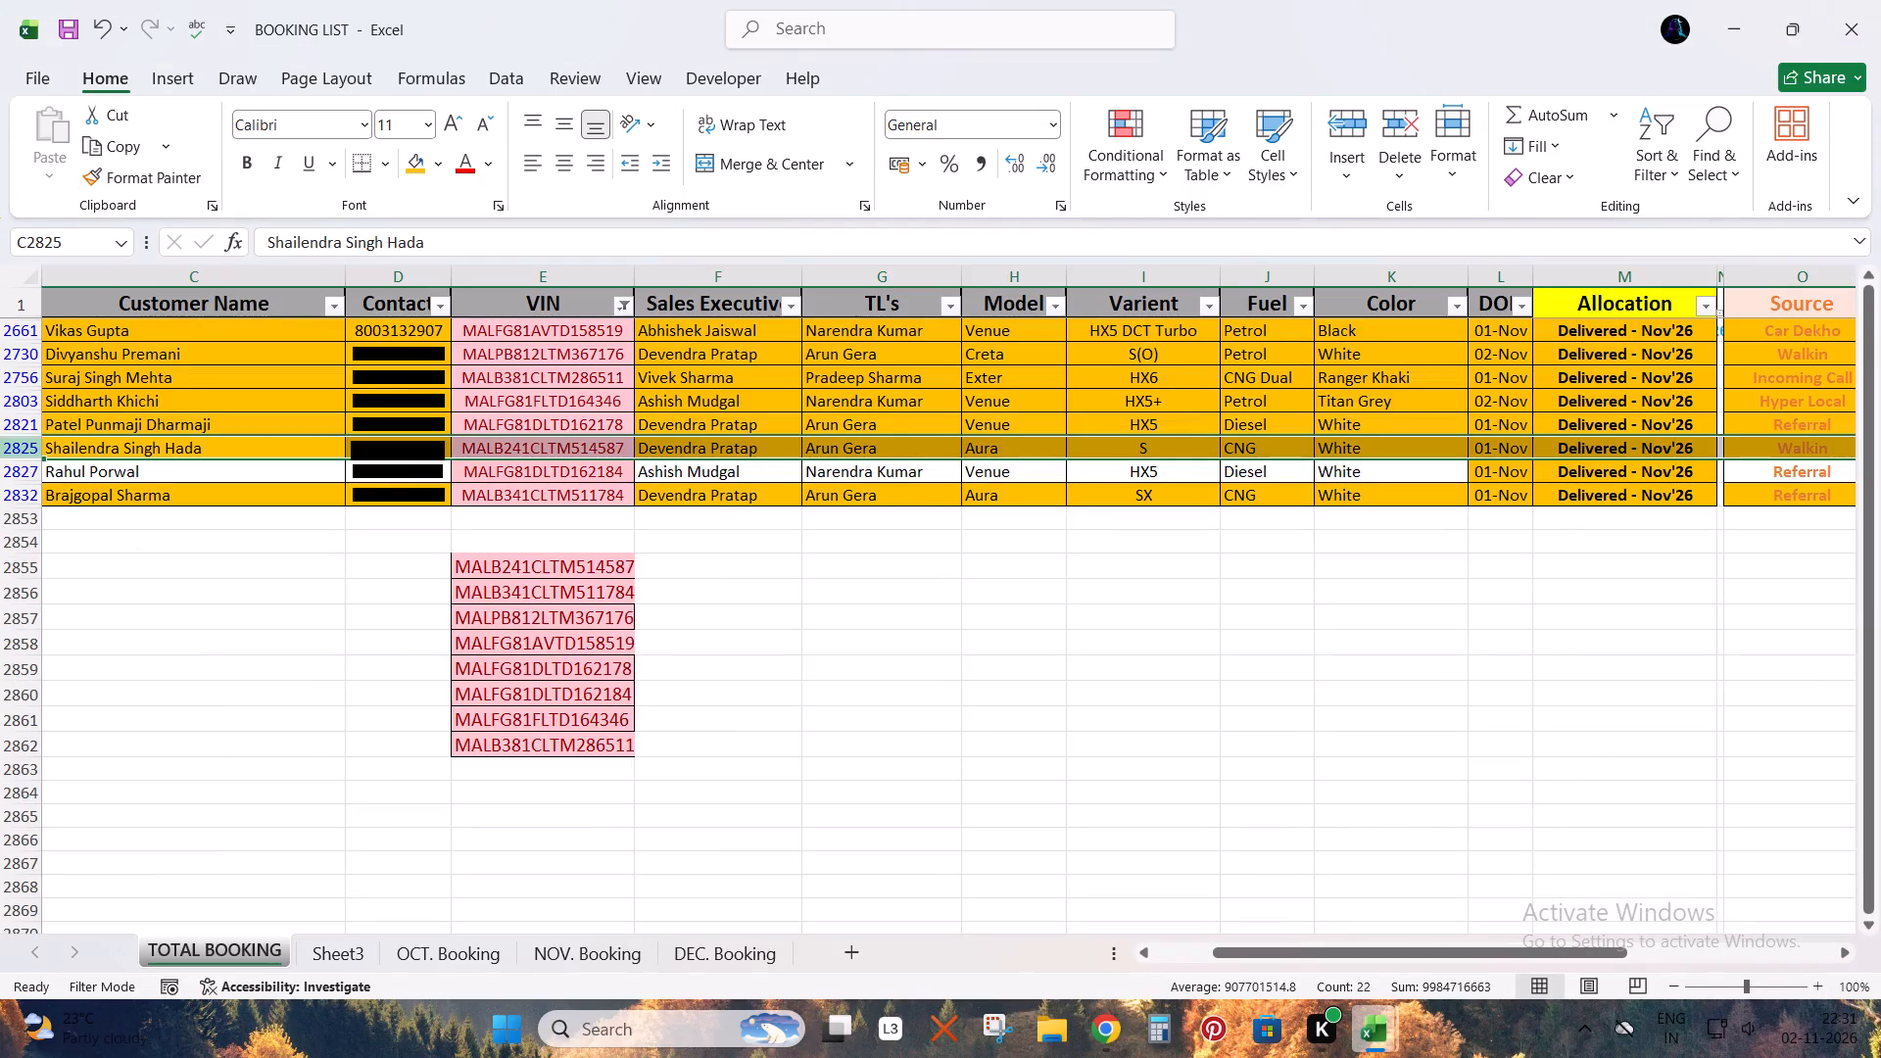
pyautogui.click(125, 175)
pyautogui.click(30, 475)
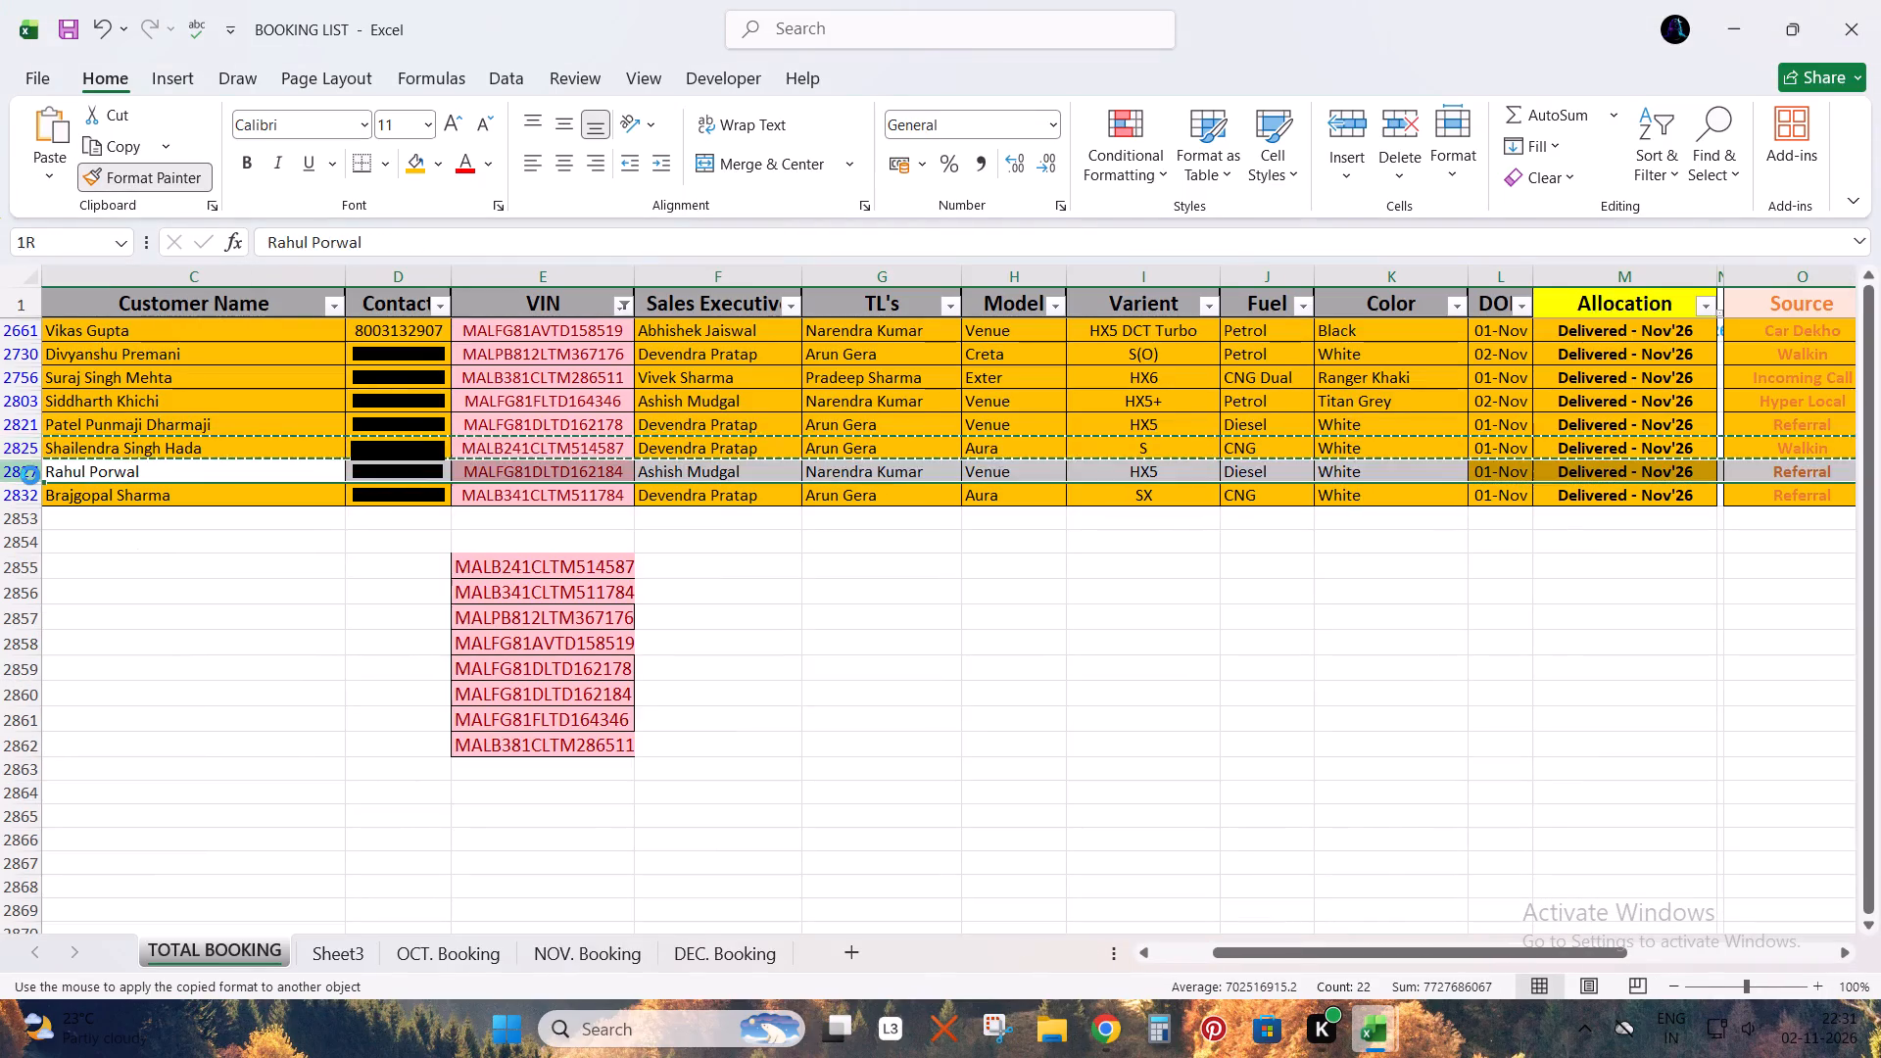
pyautogui.press('Escape')
pyautogui.press('Escape')
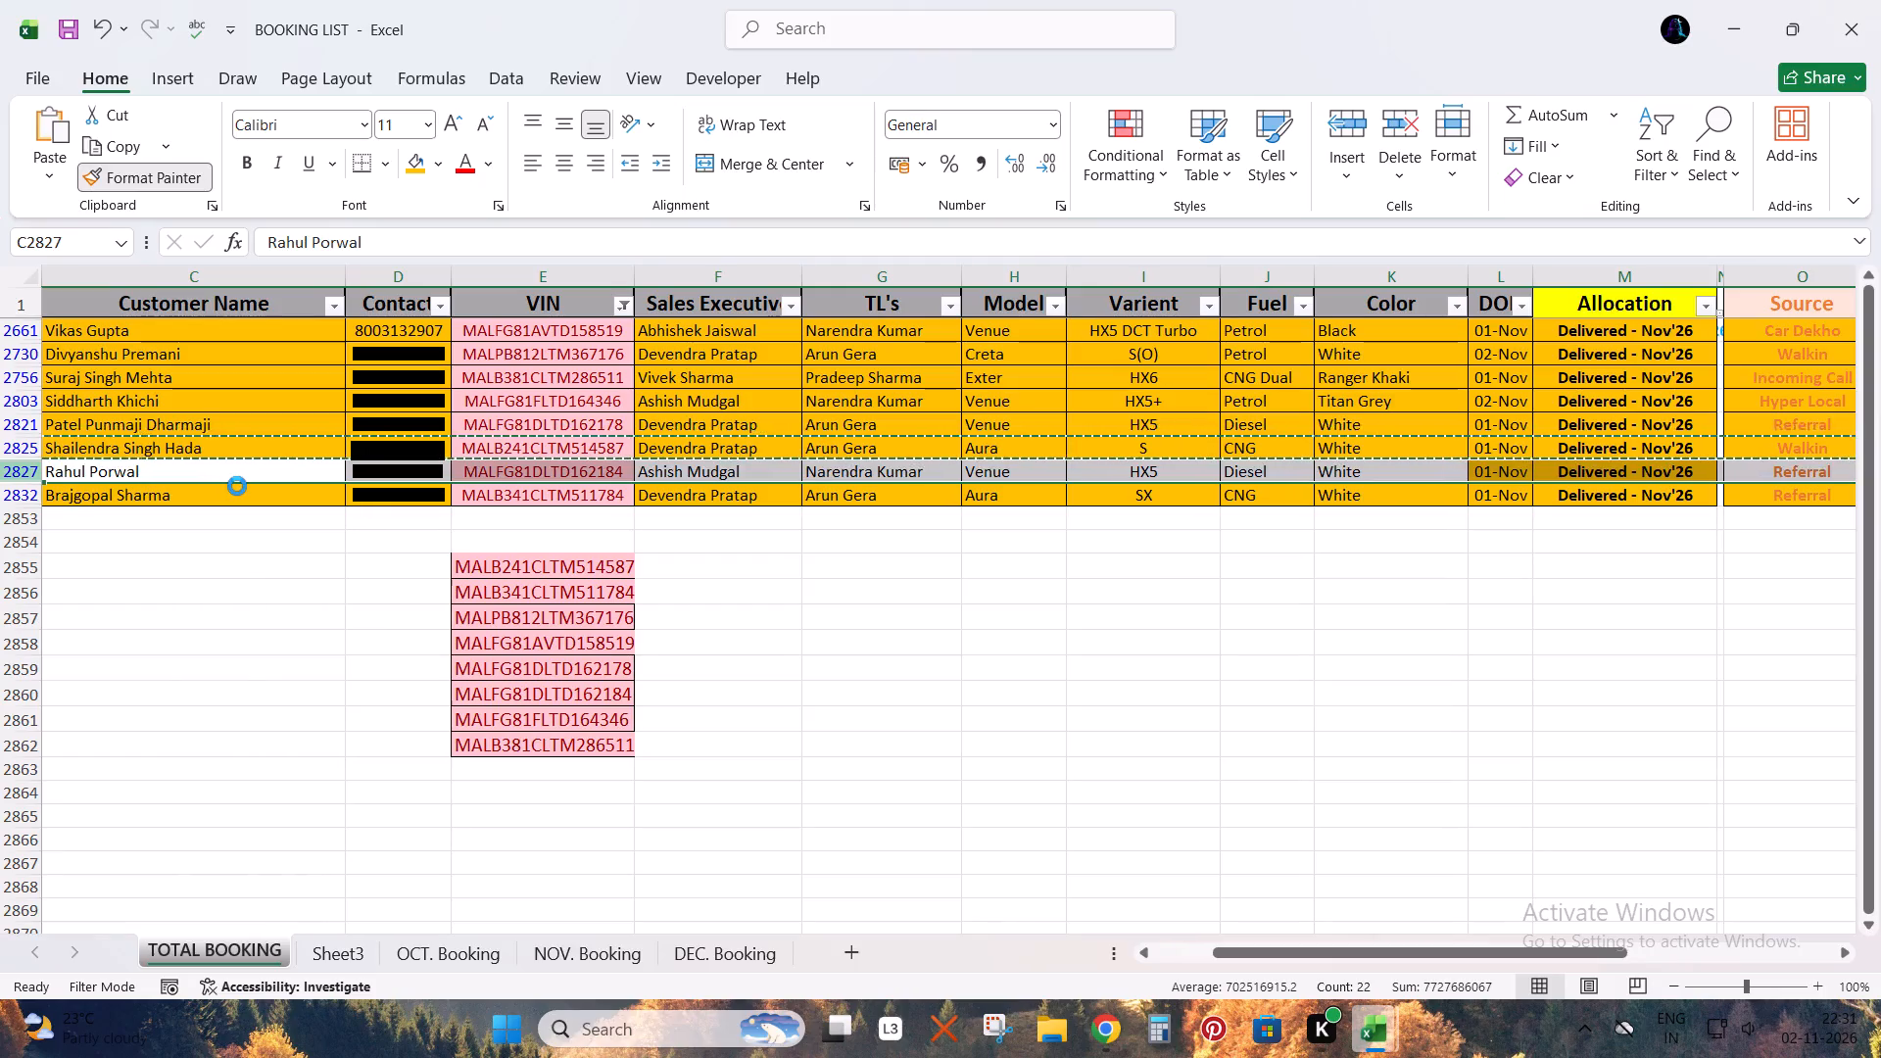
pyautogui.press('Escape')
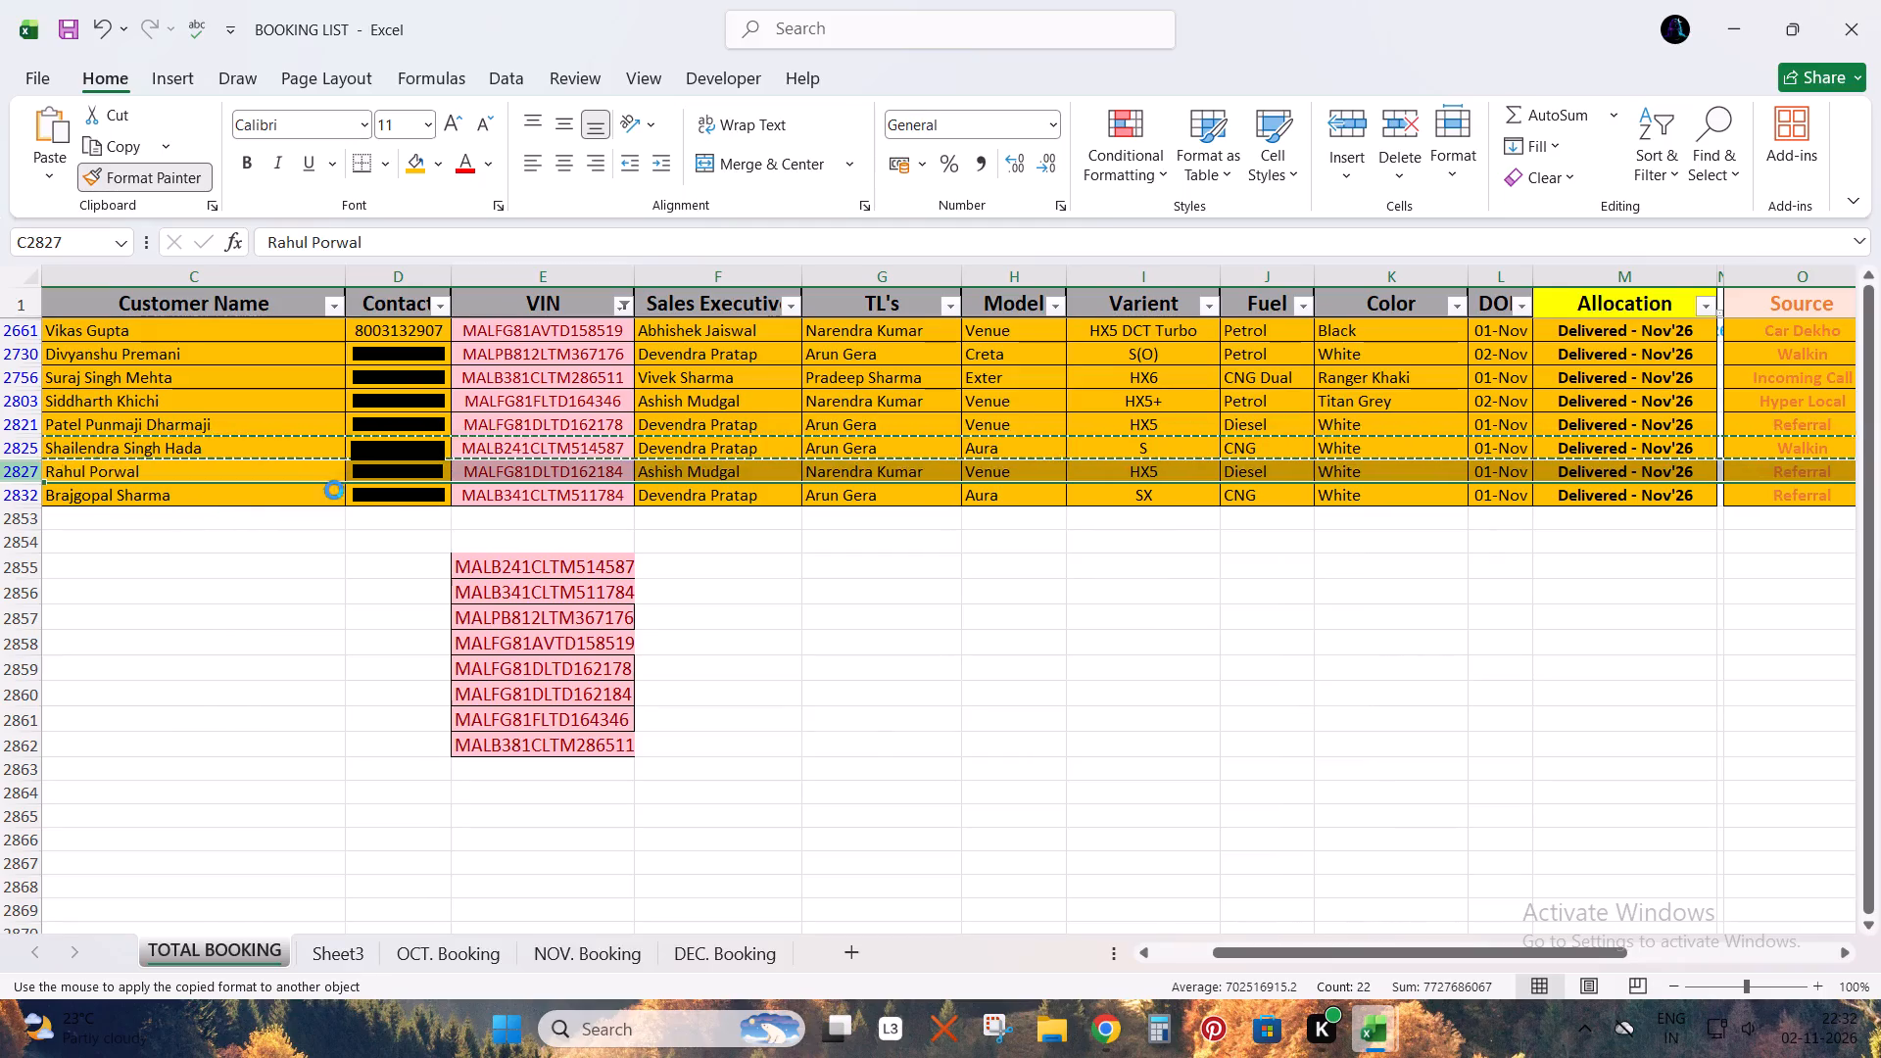
# Save the BOOKING LIST workbook.
pyautogui.click(67, 30)
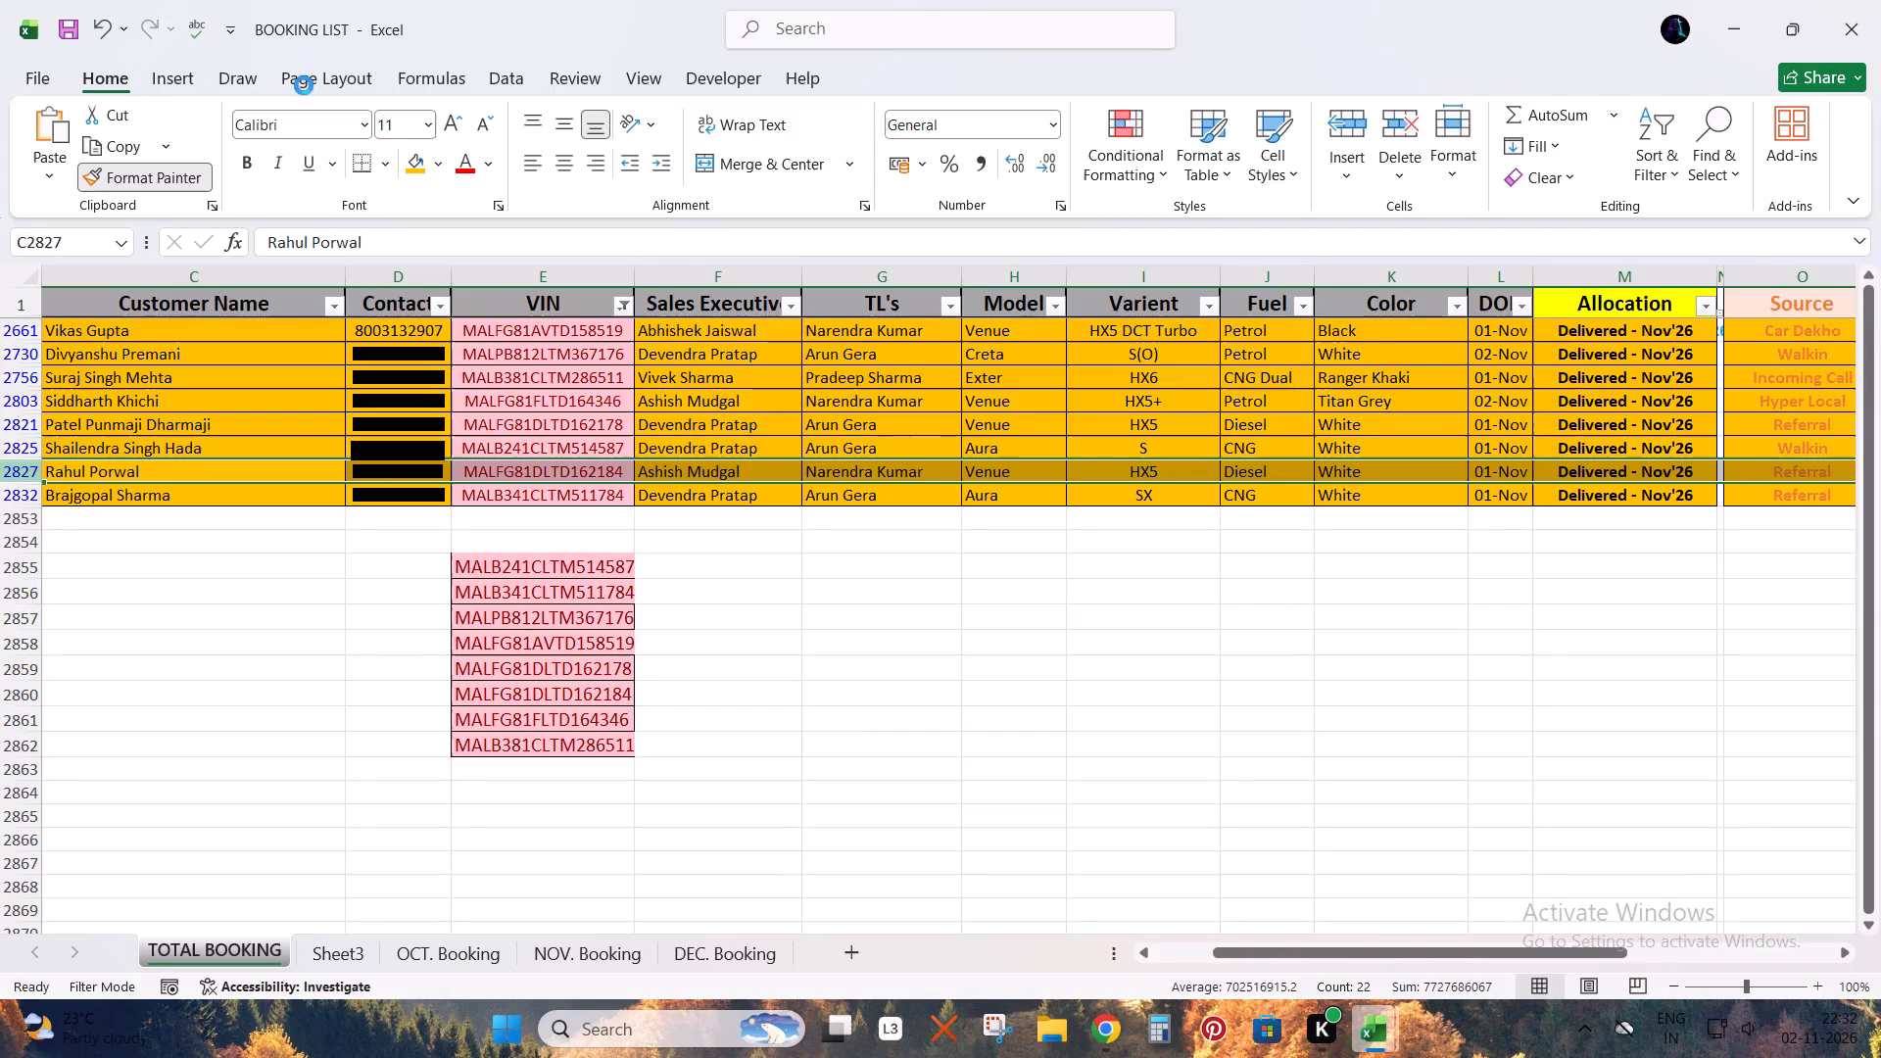
pyautogui.click(67, 29)
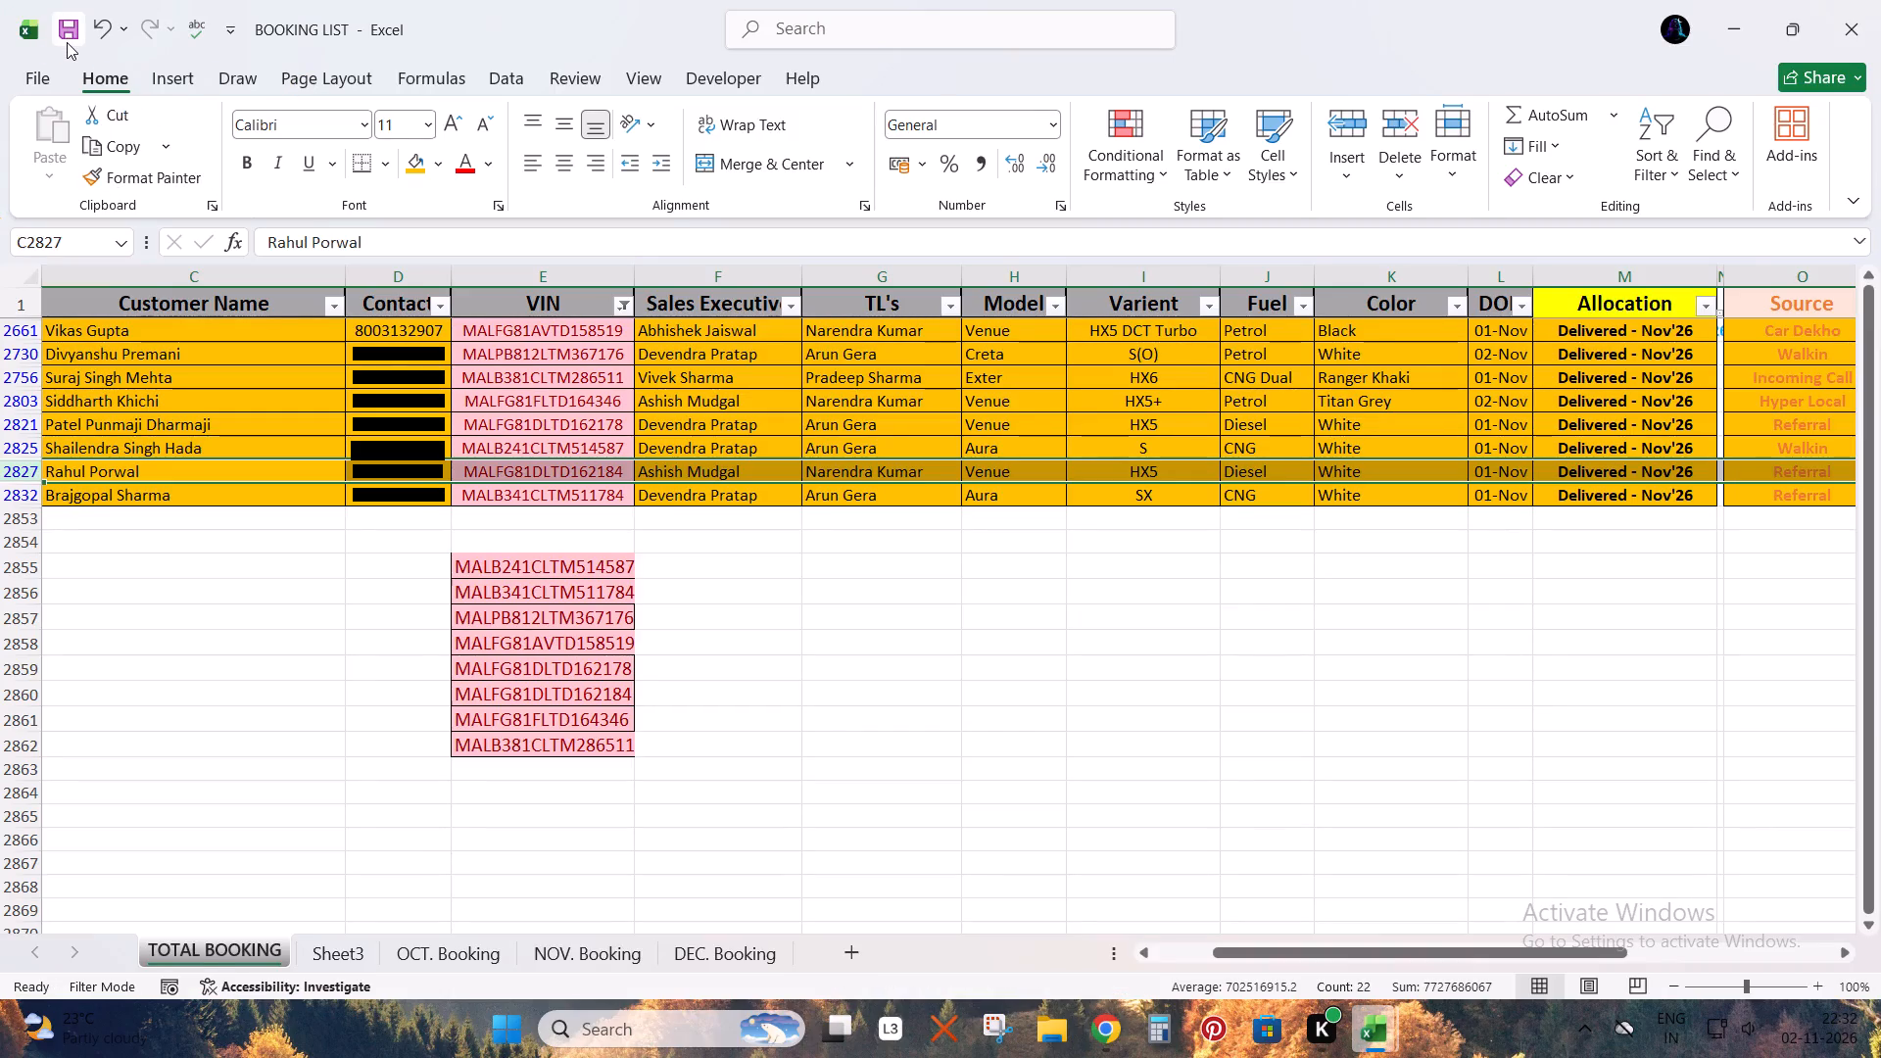
pyautogui.click(66, 25)
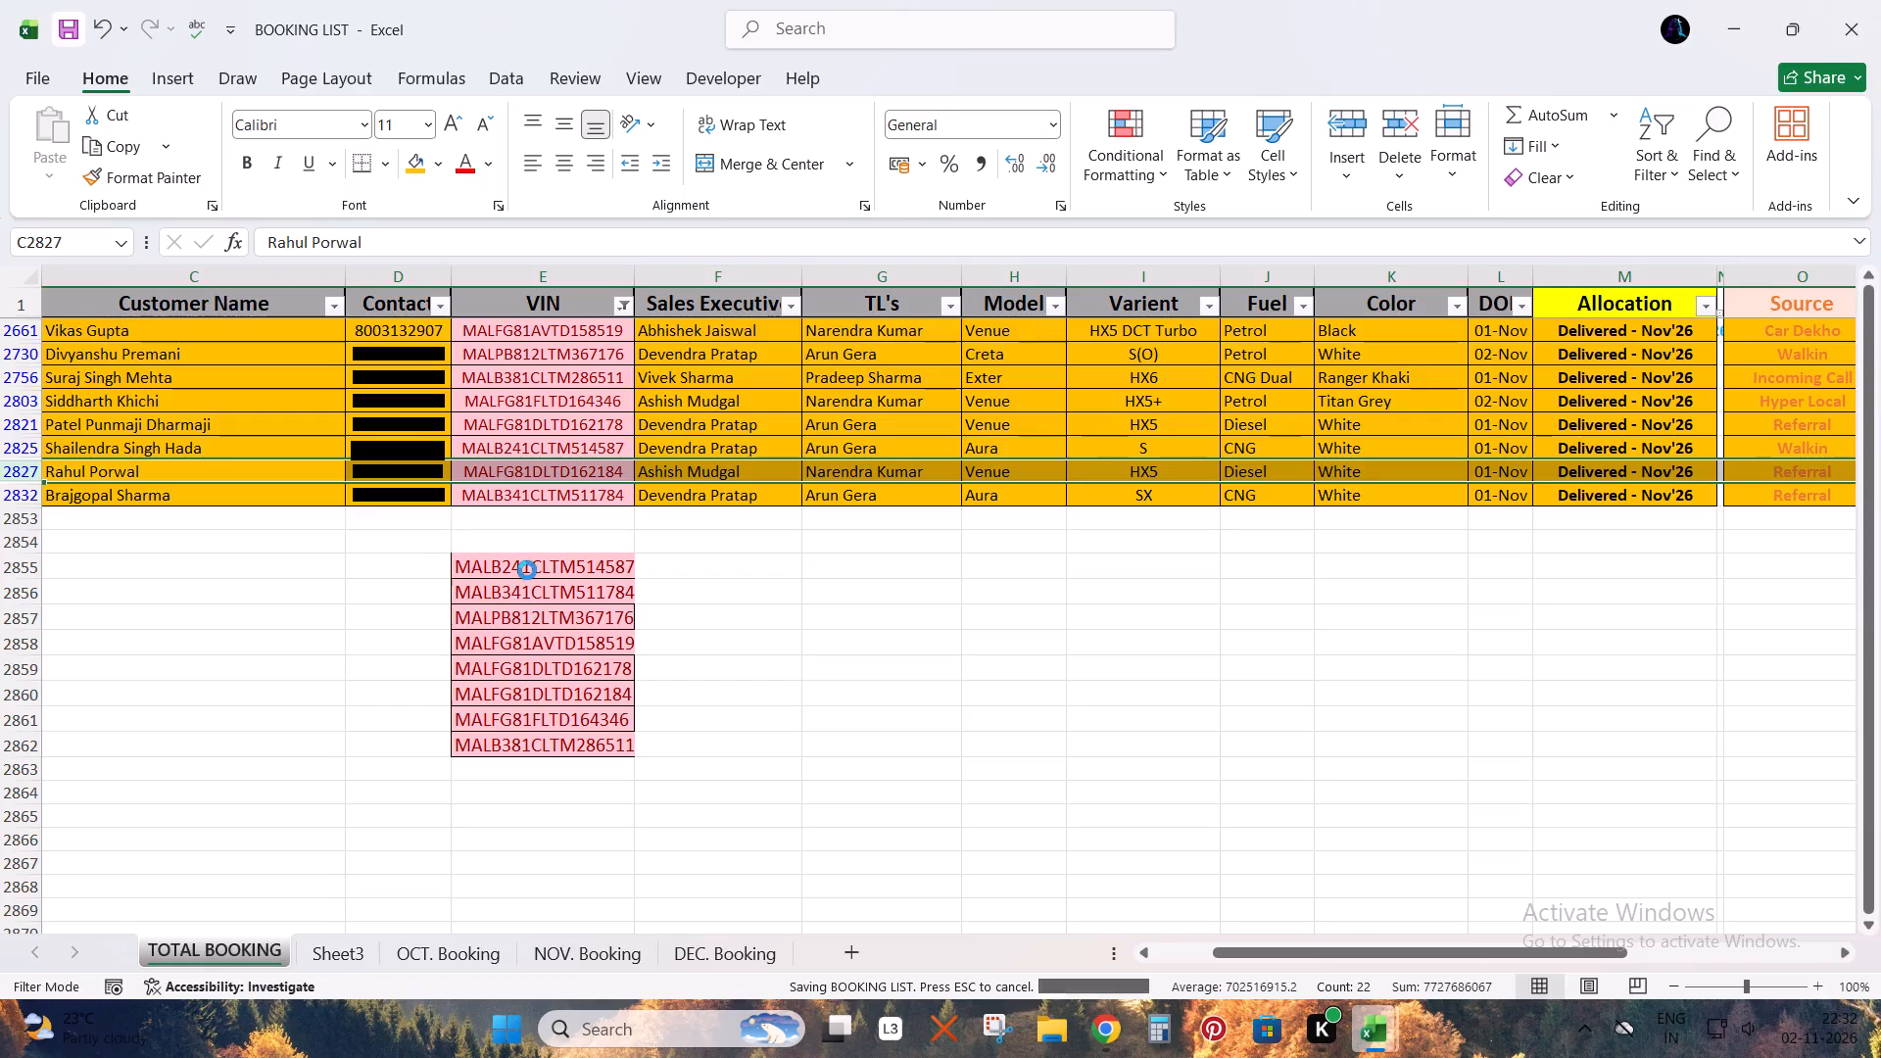
# Delete the entire rows 2855 to 2862 holding the pasted VIN list below the booking table.
pyautogui.click(523, 562)
pyautogui.hotkey('ctrl', 'shift', 'Down')
pyautogui.hotkey('shift', 'space')
pyautogui.hotkey('ctrl', '-')
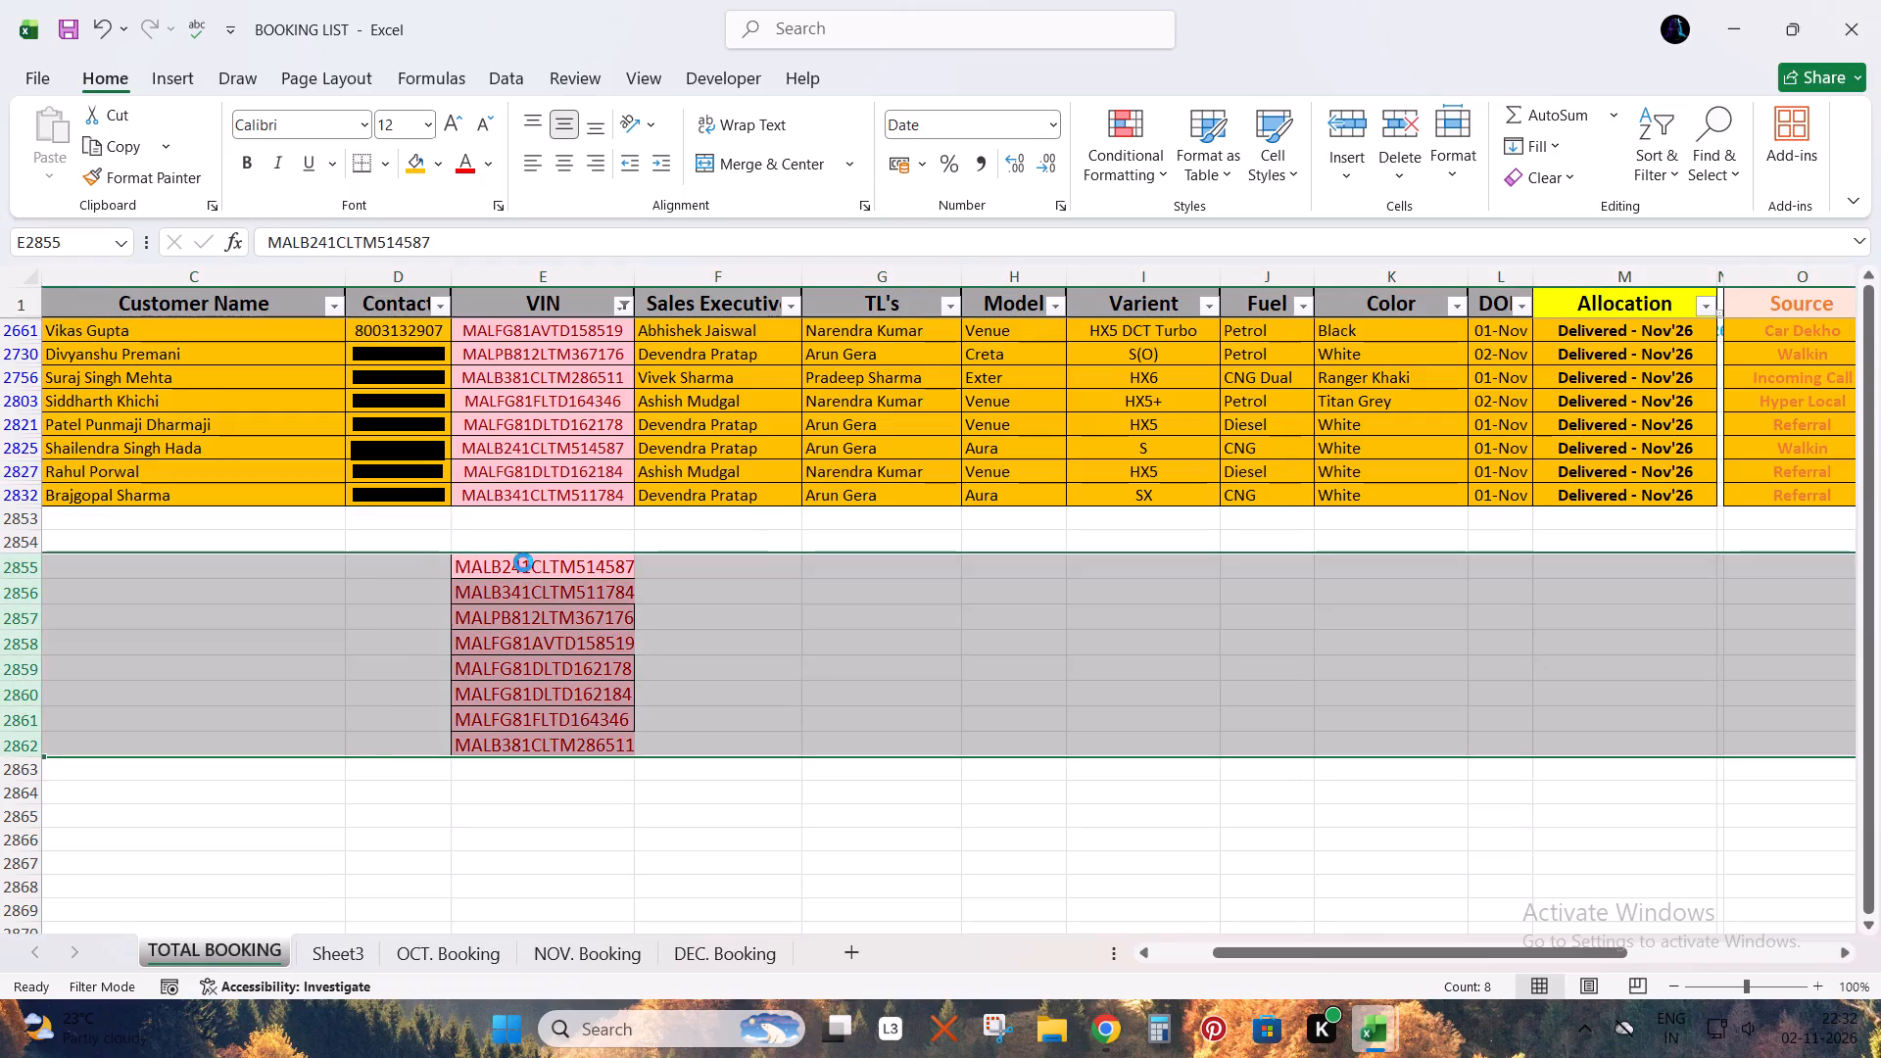
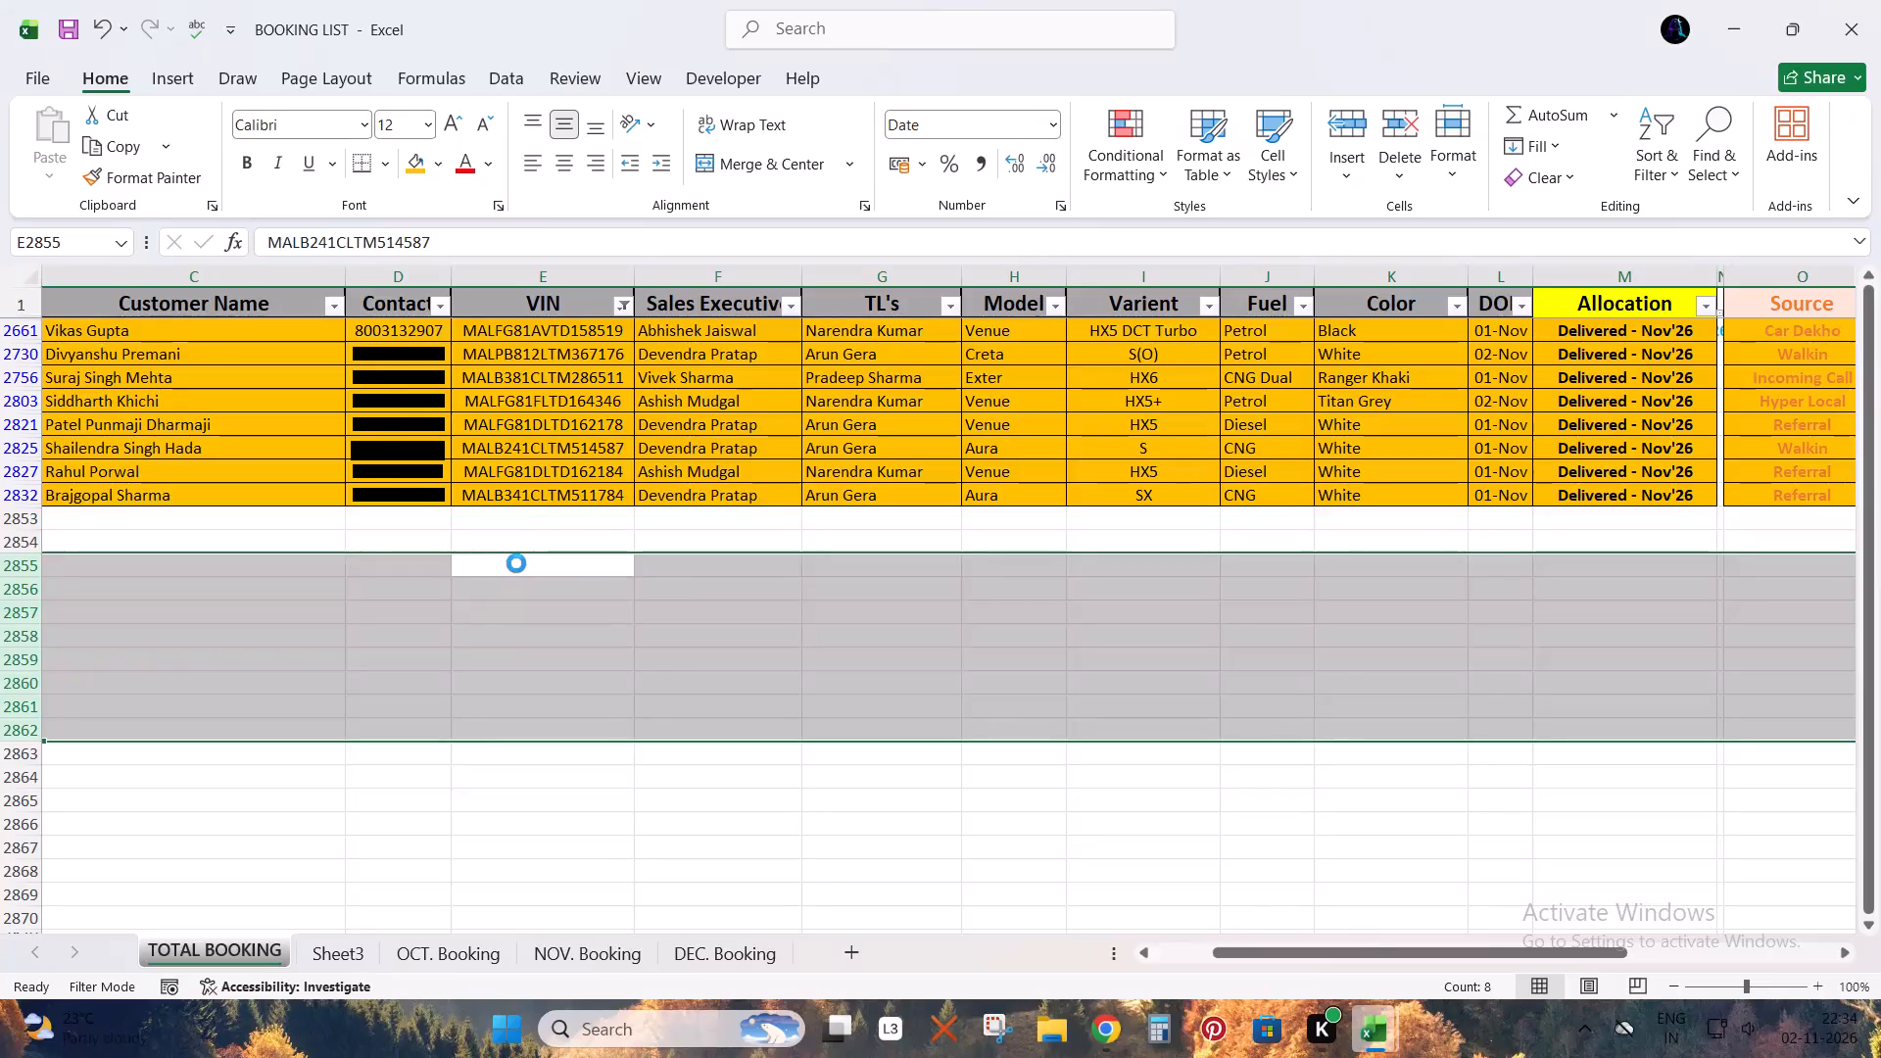
# Save the BOOKING LIST workbook after the helper row deletion.
pyautogui.click(69, 26)
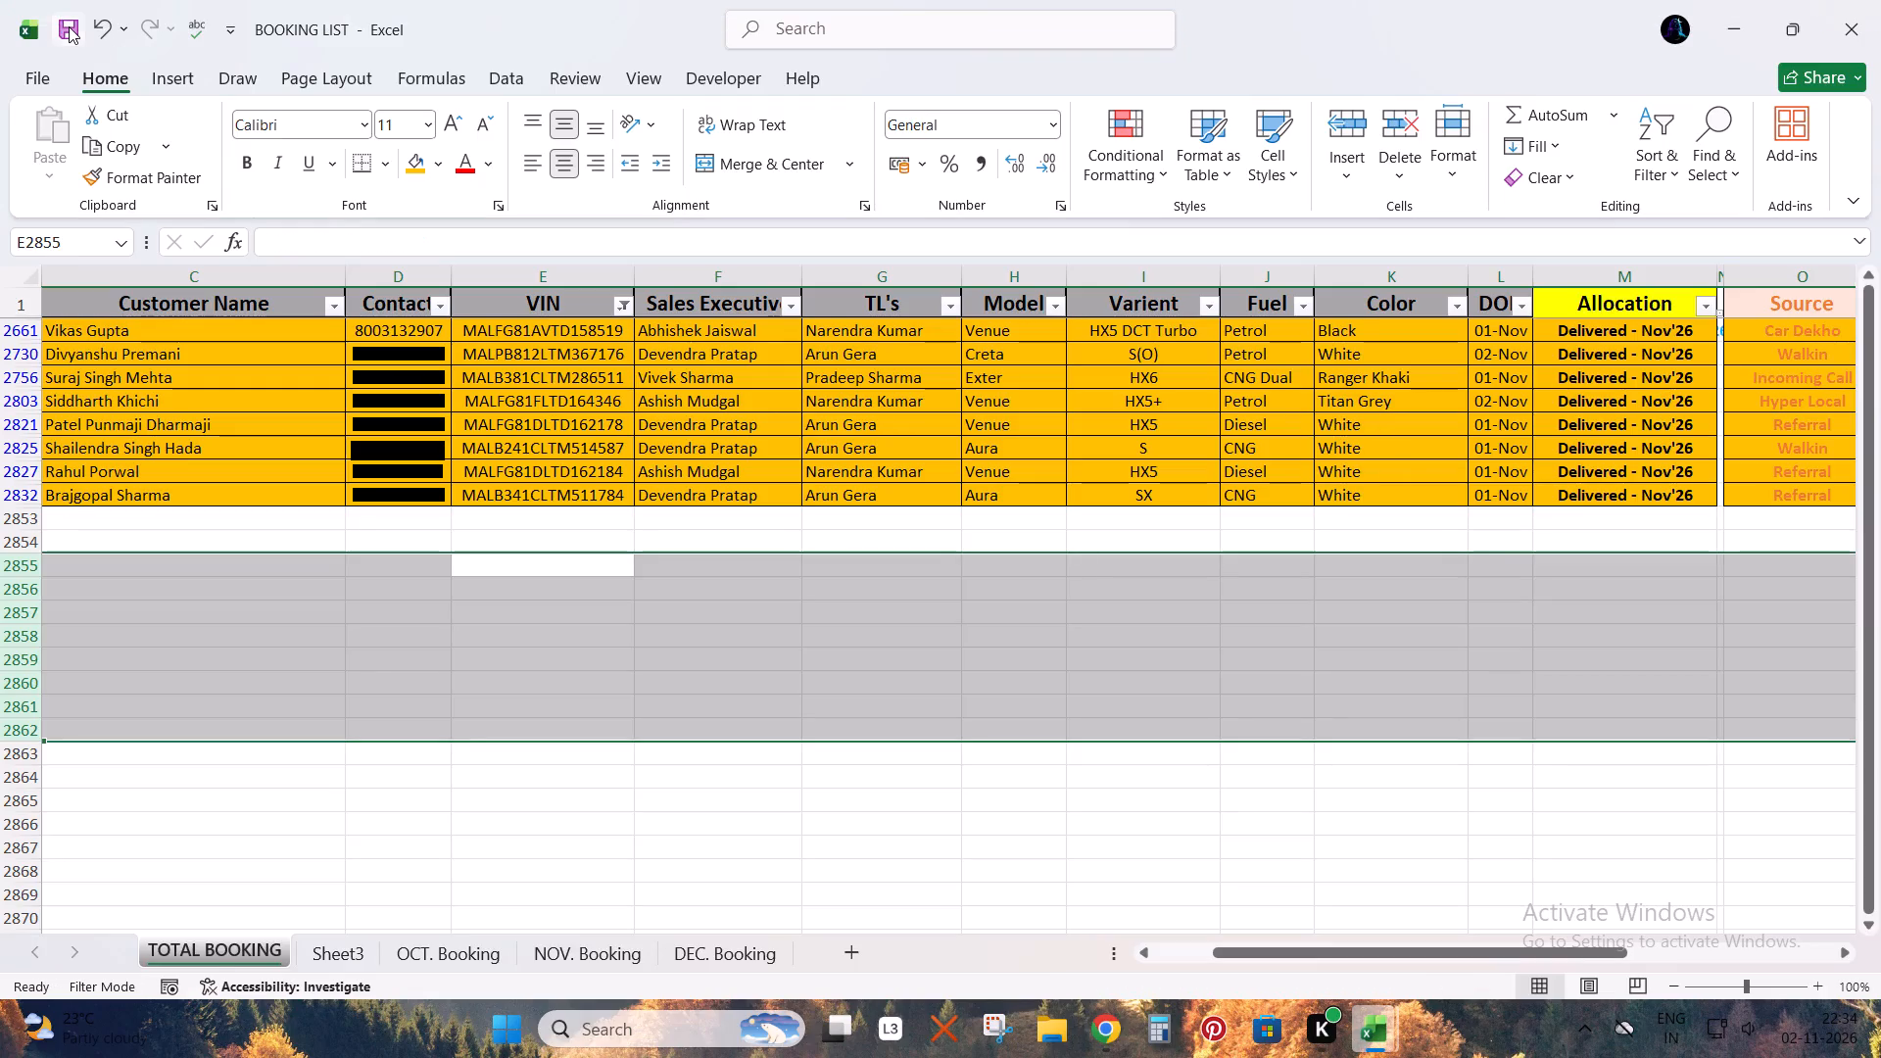
pyautogui.click(69, 26)
pyautogui.click(1182, 407)
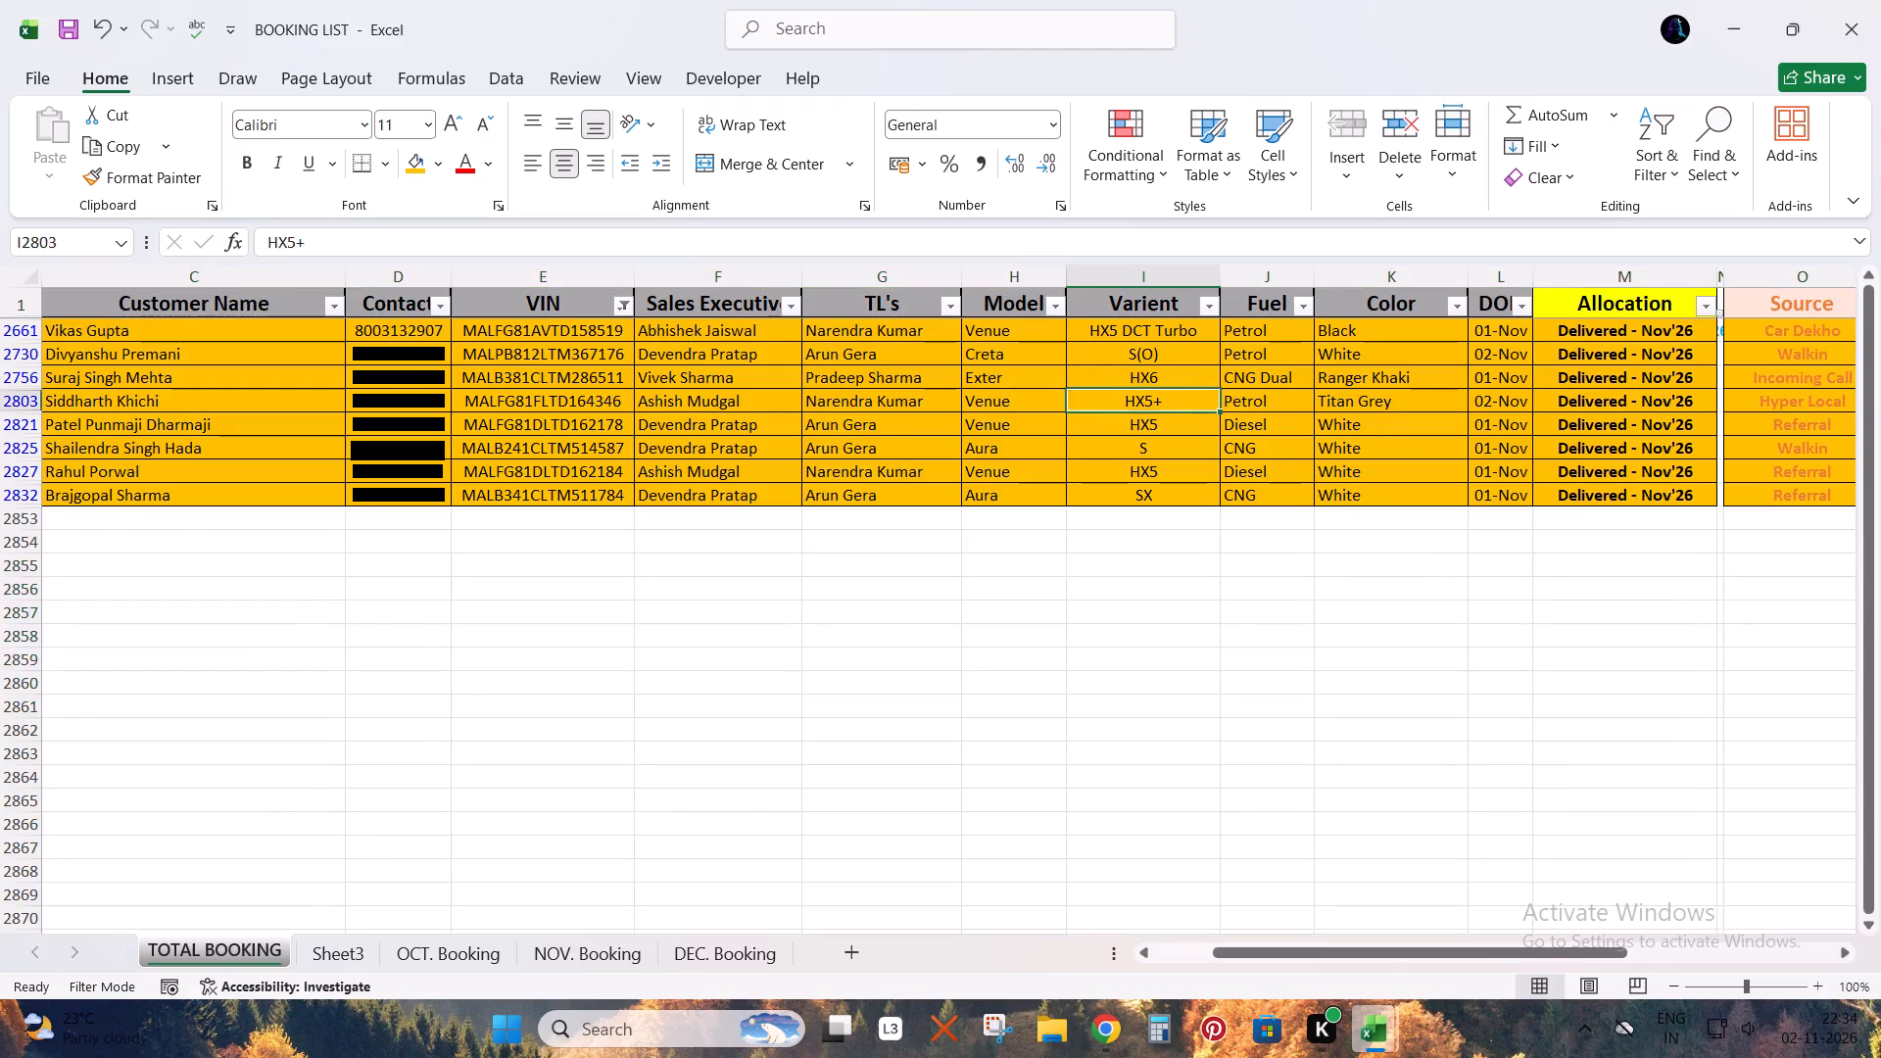
# Copy the VIN from row 8 of the DELIVERY SHEET's NOV. 26 sheet, find it in BOOKING LIST and select its entire row.
pyautogui.hotkey('alt', 'Tab')
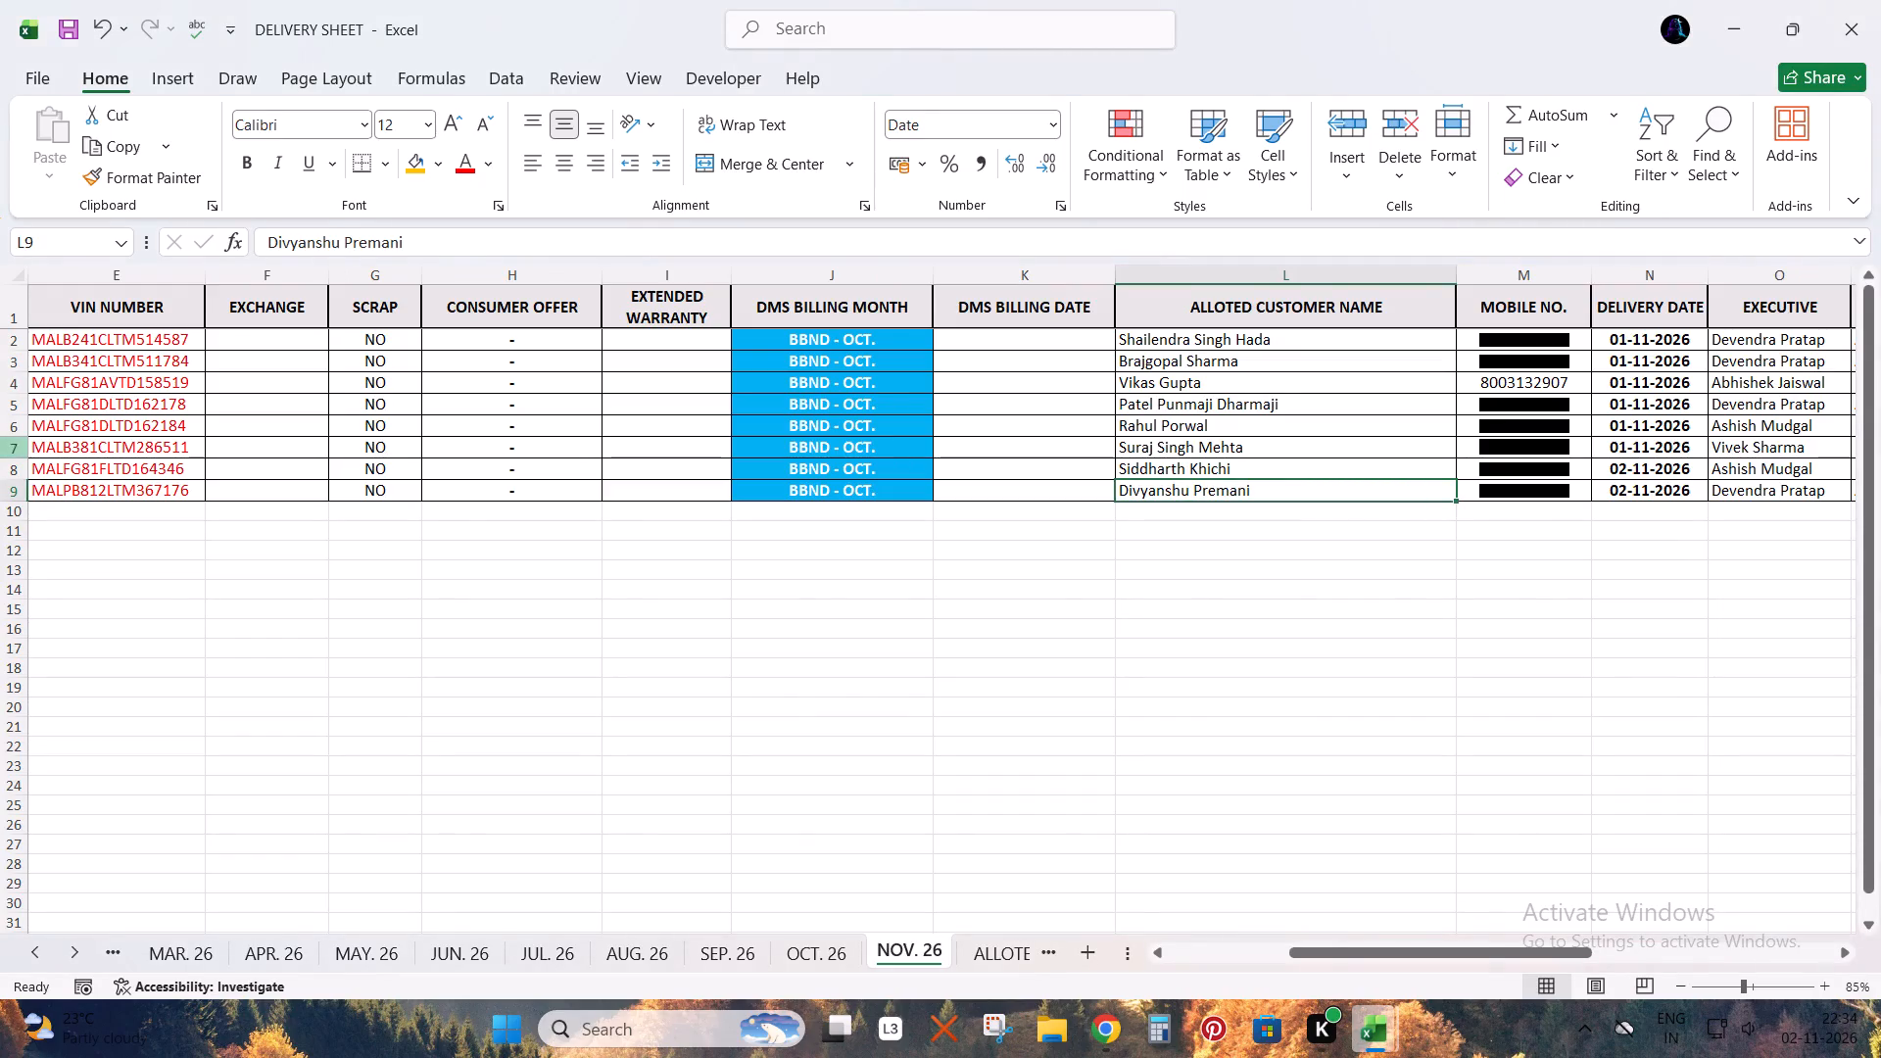
pyautogui.click(100, 468)
pyautogui.hotkey('ctrl', 'c')
pyautogui.hotkey('alt', 'Tab')
pyautogui.press('Right')
pyautogui.hotkey('ctrl', 'f')
pyautogui.hotkey('ctrl', 'v')
pyautogui.press('Return')
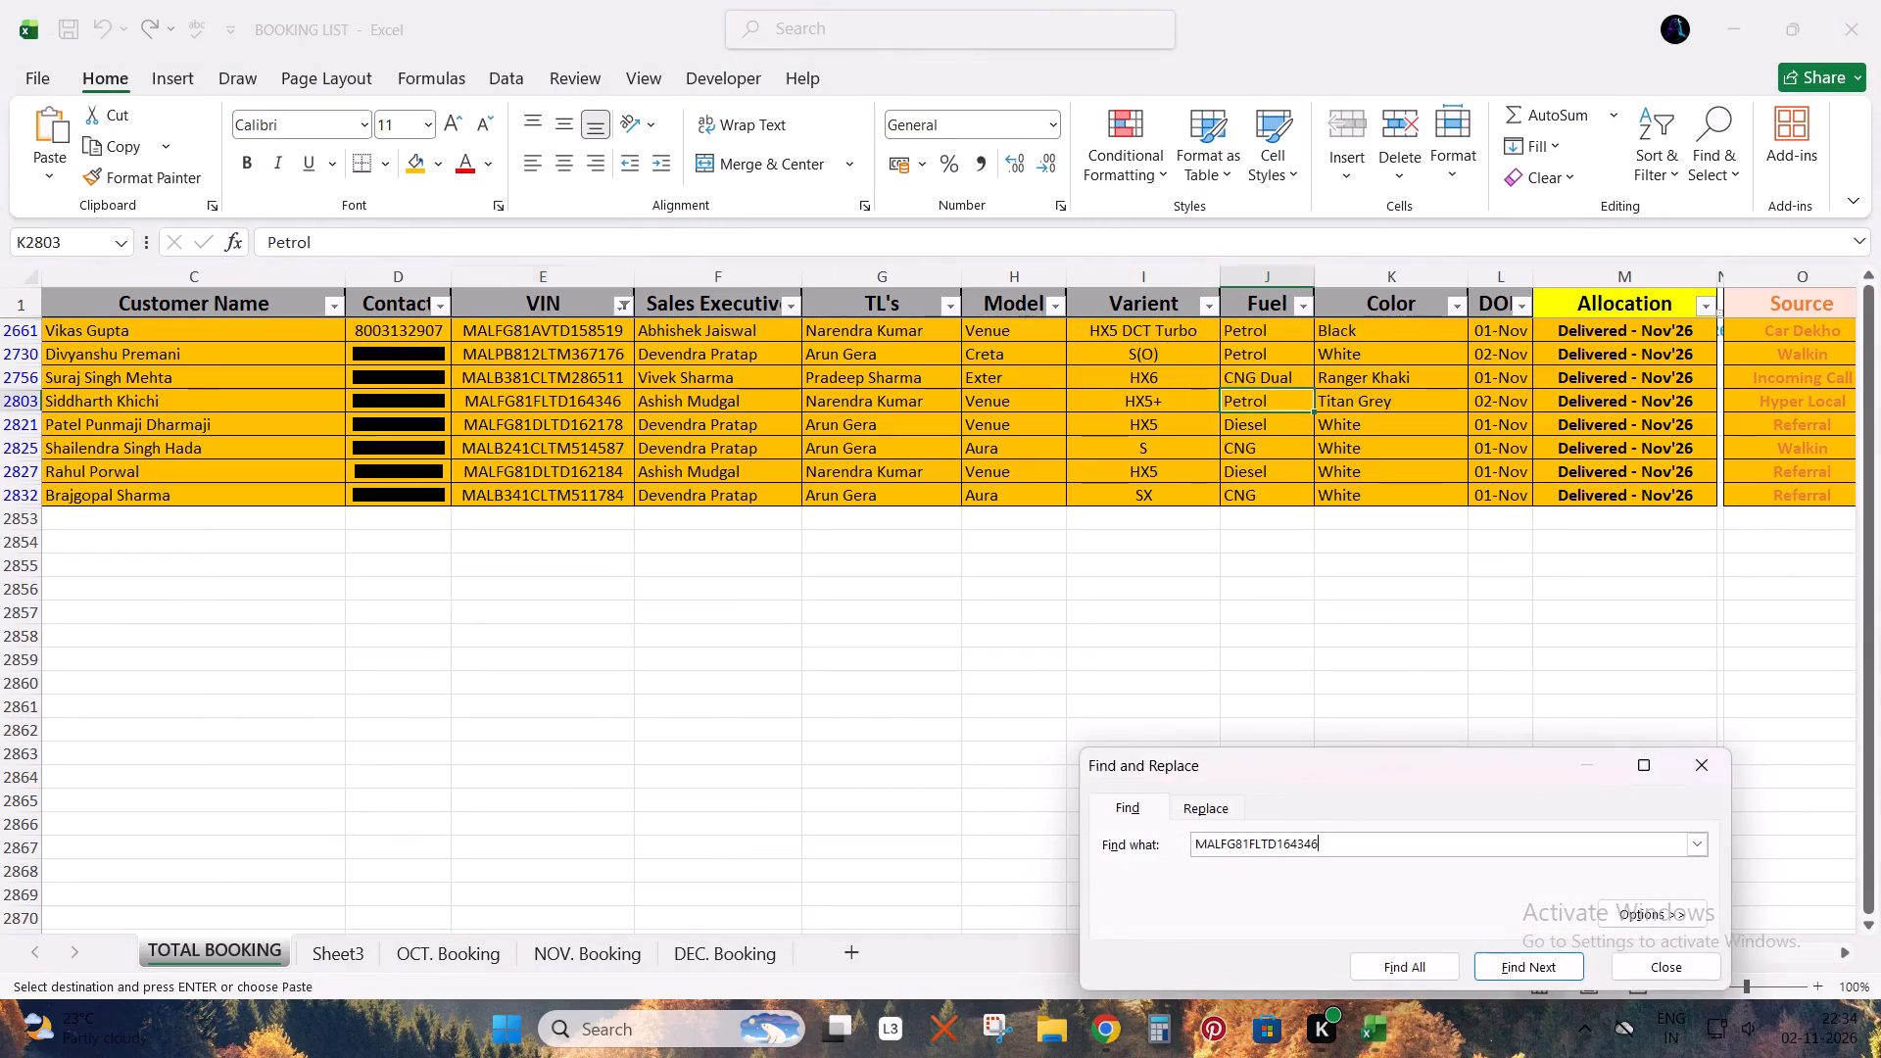
pyautogui.press('Escape')
pyautogui.hotkey('shift', 'space')
# Look up the row 9 VIN from the DELIVERY SHEET in BOOKING LIST, select its row and compare the two workbooks.
pyautogui.hotkey('alt', 'Tab')
pyautogui.press('Down')
pyautogui.hotkey('ctrl', 'c')
pyautogui.hotkey('alt', 'Tab')
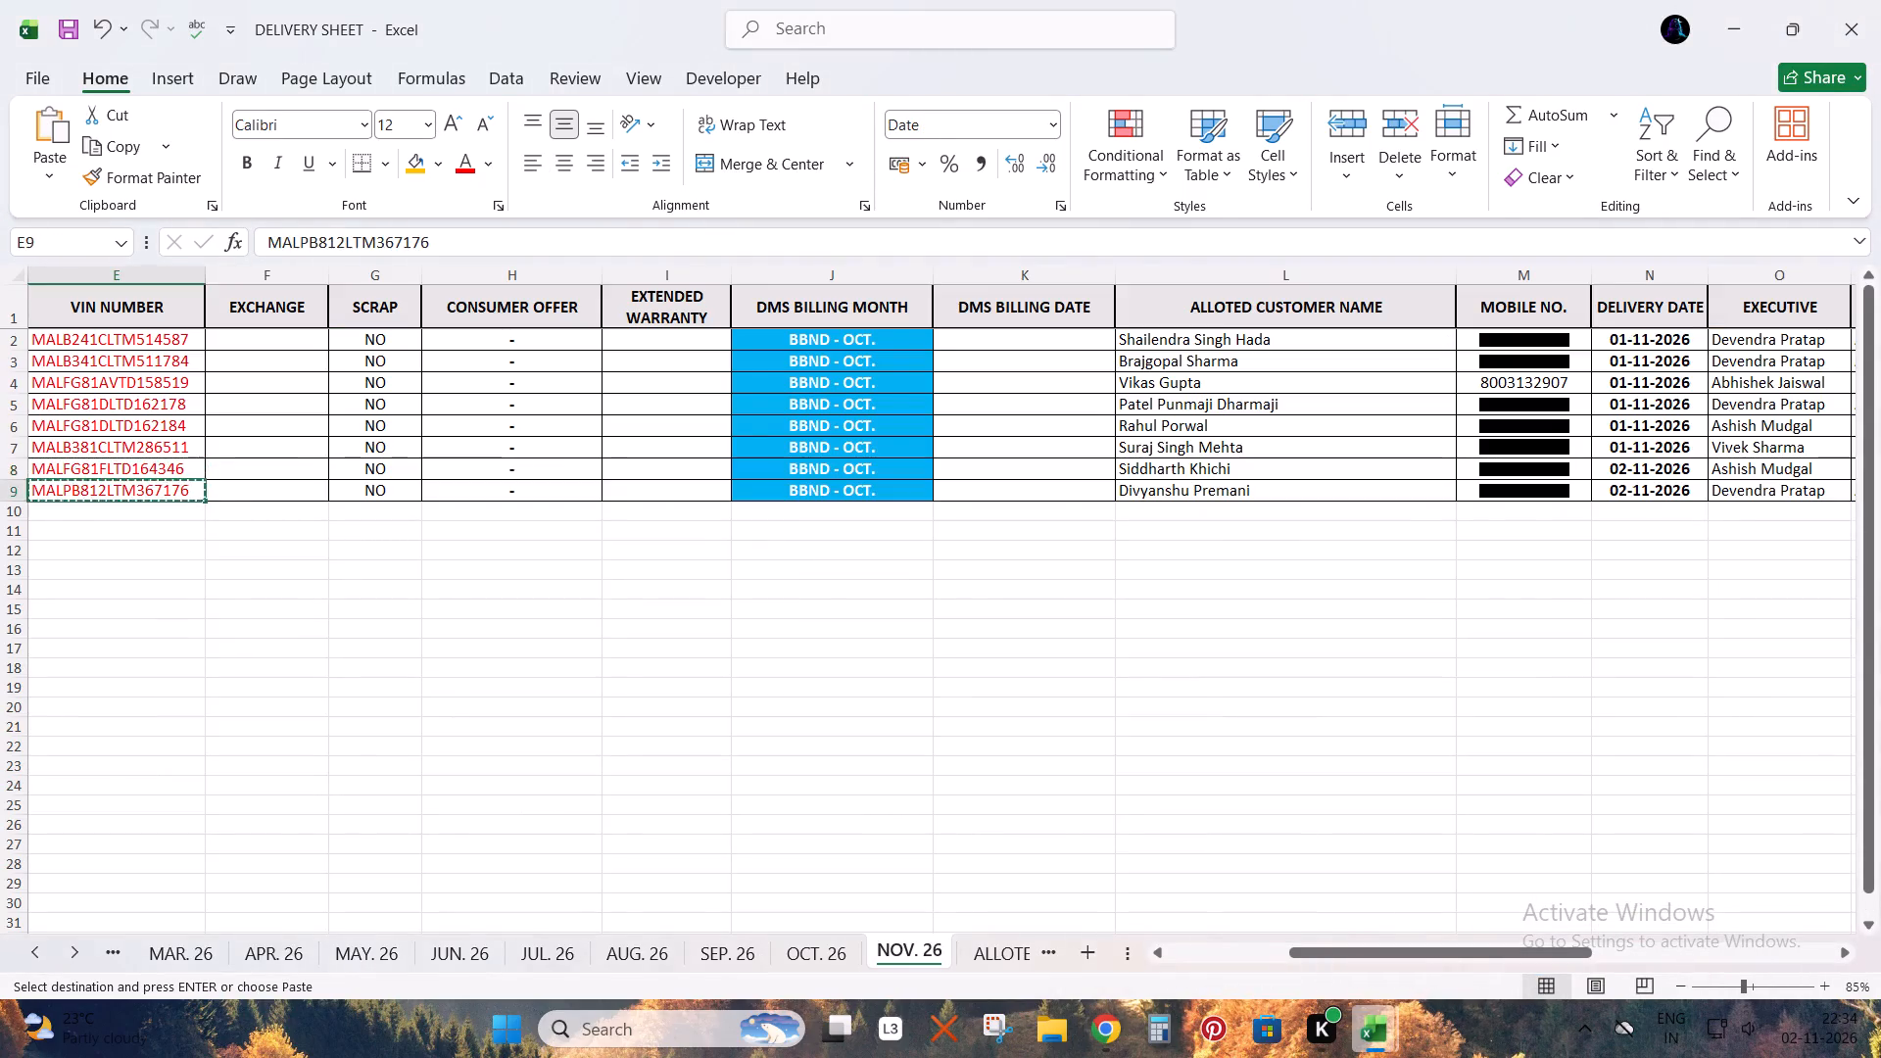
pyautogui.press('Right')
pyautogui.hotkey('ctrl', 'f')
pyautogui.hotkey('ctrl', 'v')
pyautogui.press('Return')
pyautogui.press('Escape')
pyautogui.hotkey('shift', 'space')
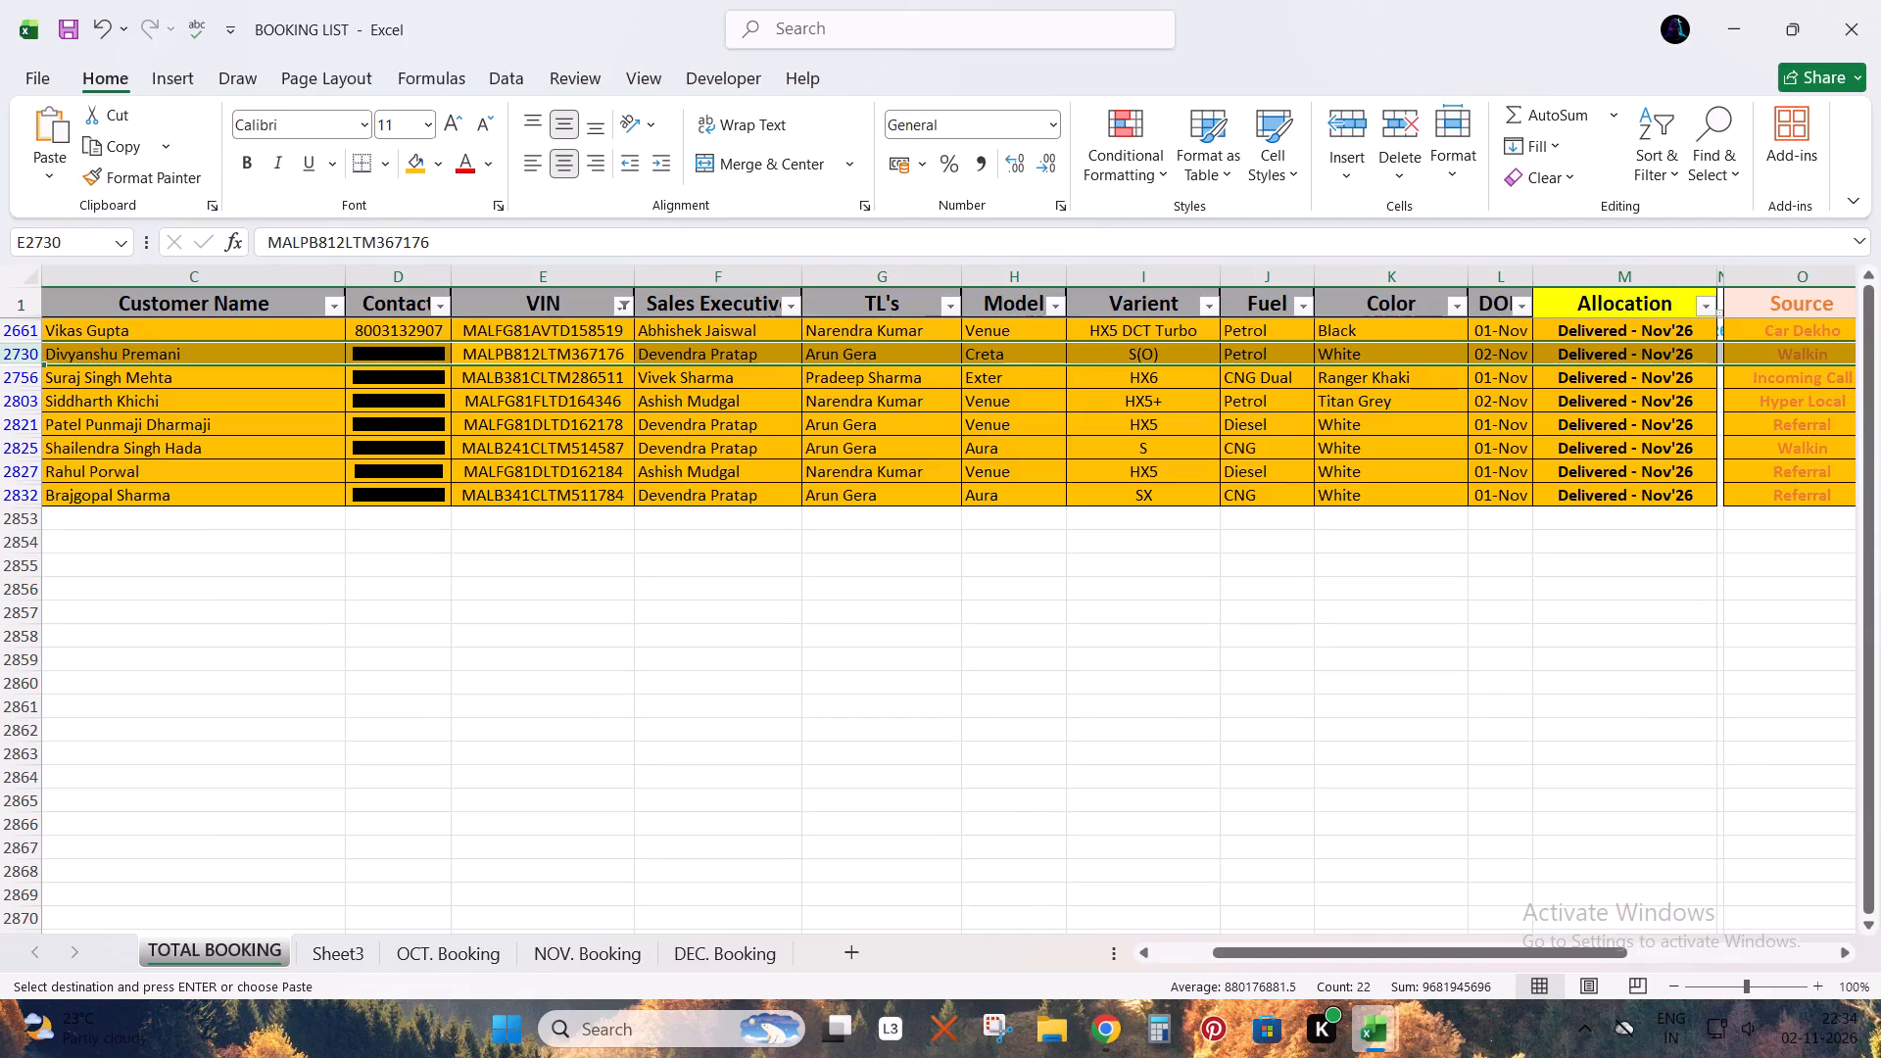
pyautogui.hotkey('alt', 'Tab')
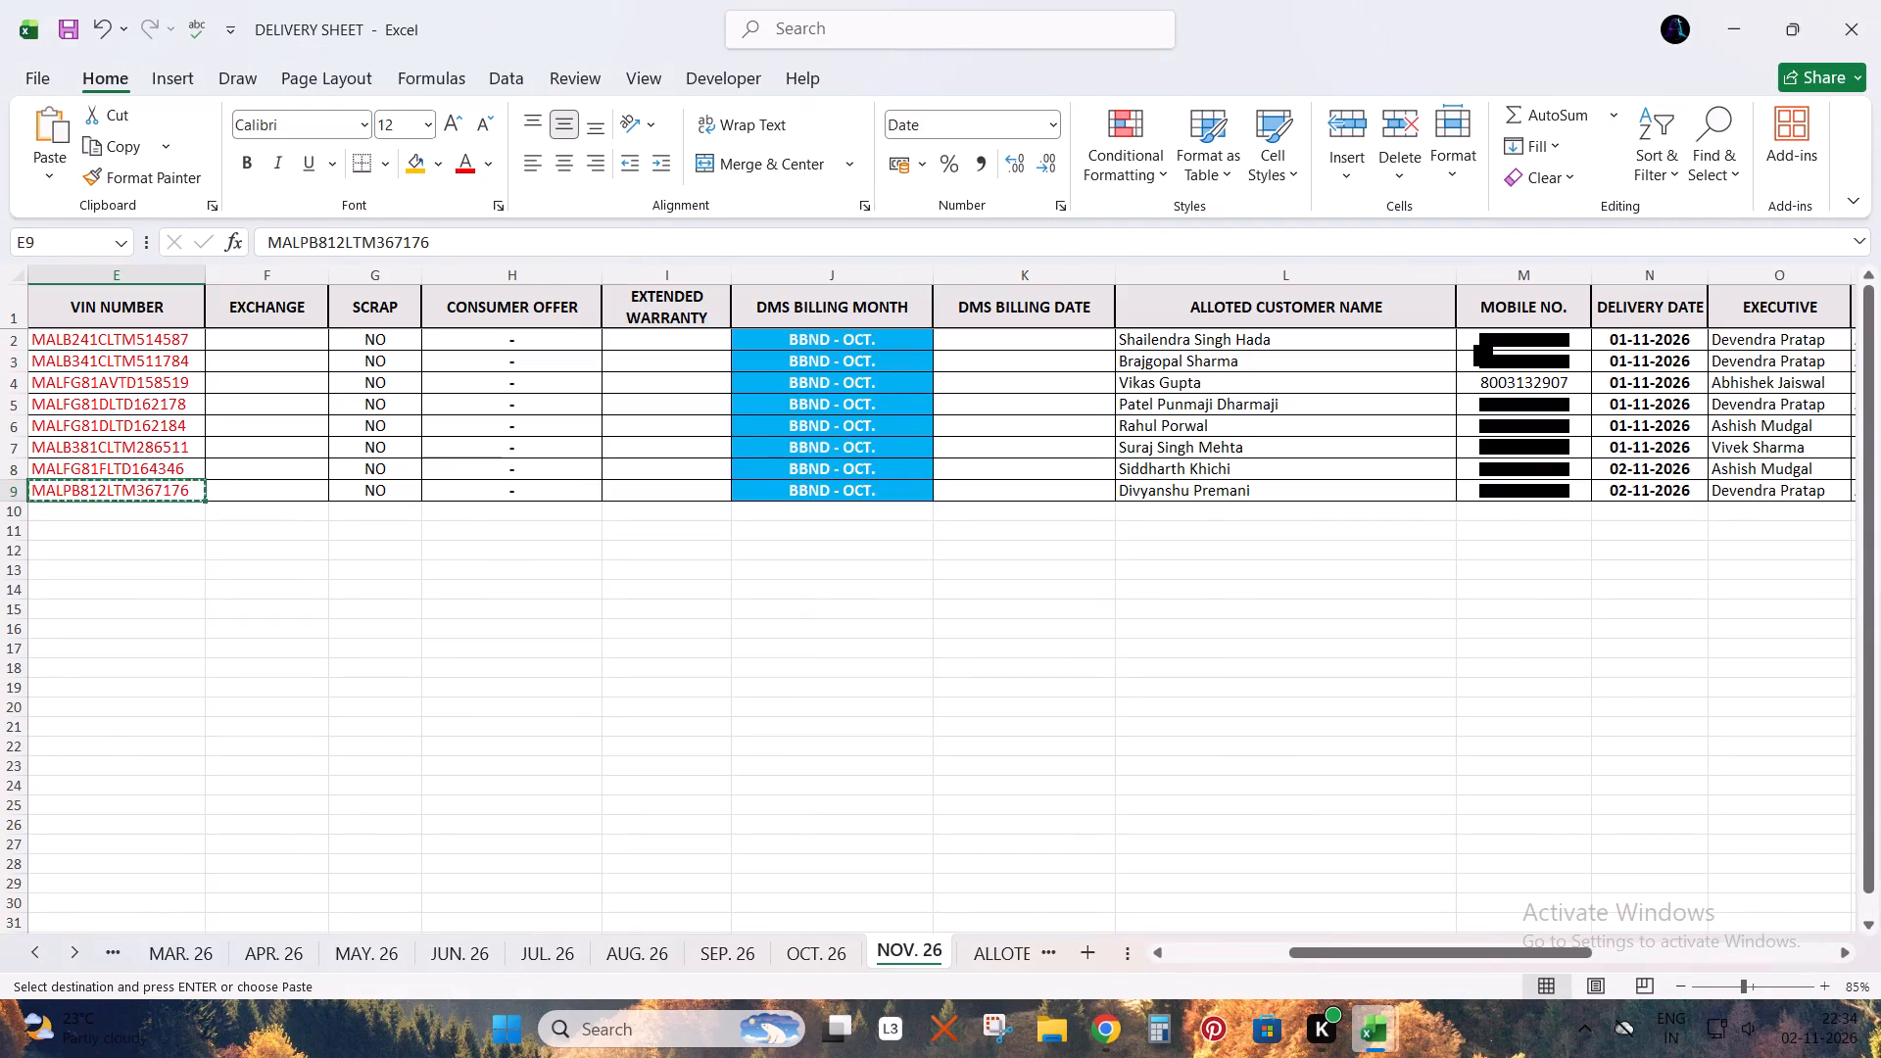
pyautogui.hotkey('alt', 'Tab')
pyautogui.press('Escape')
# Go to the Sr. No. header cell A1 at the start of the TOTAL BOOKING table.
pyautogui.click(486, 432)
pyautogui.hotkey('ctrl', 'Up')
pyautogui.hotkey('ctrl', 'Left')
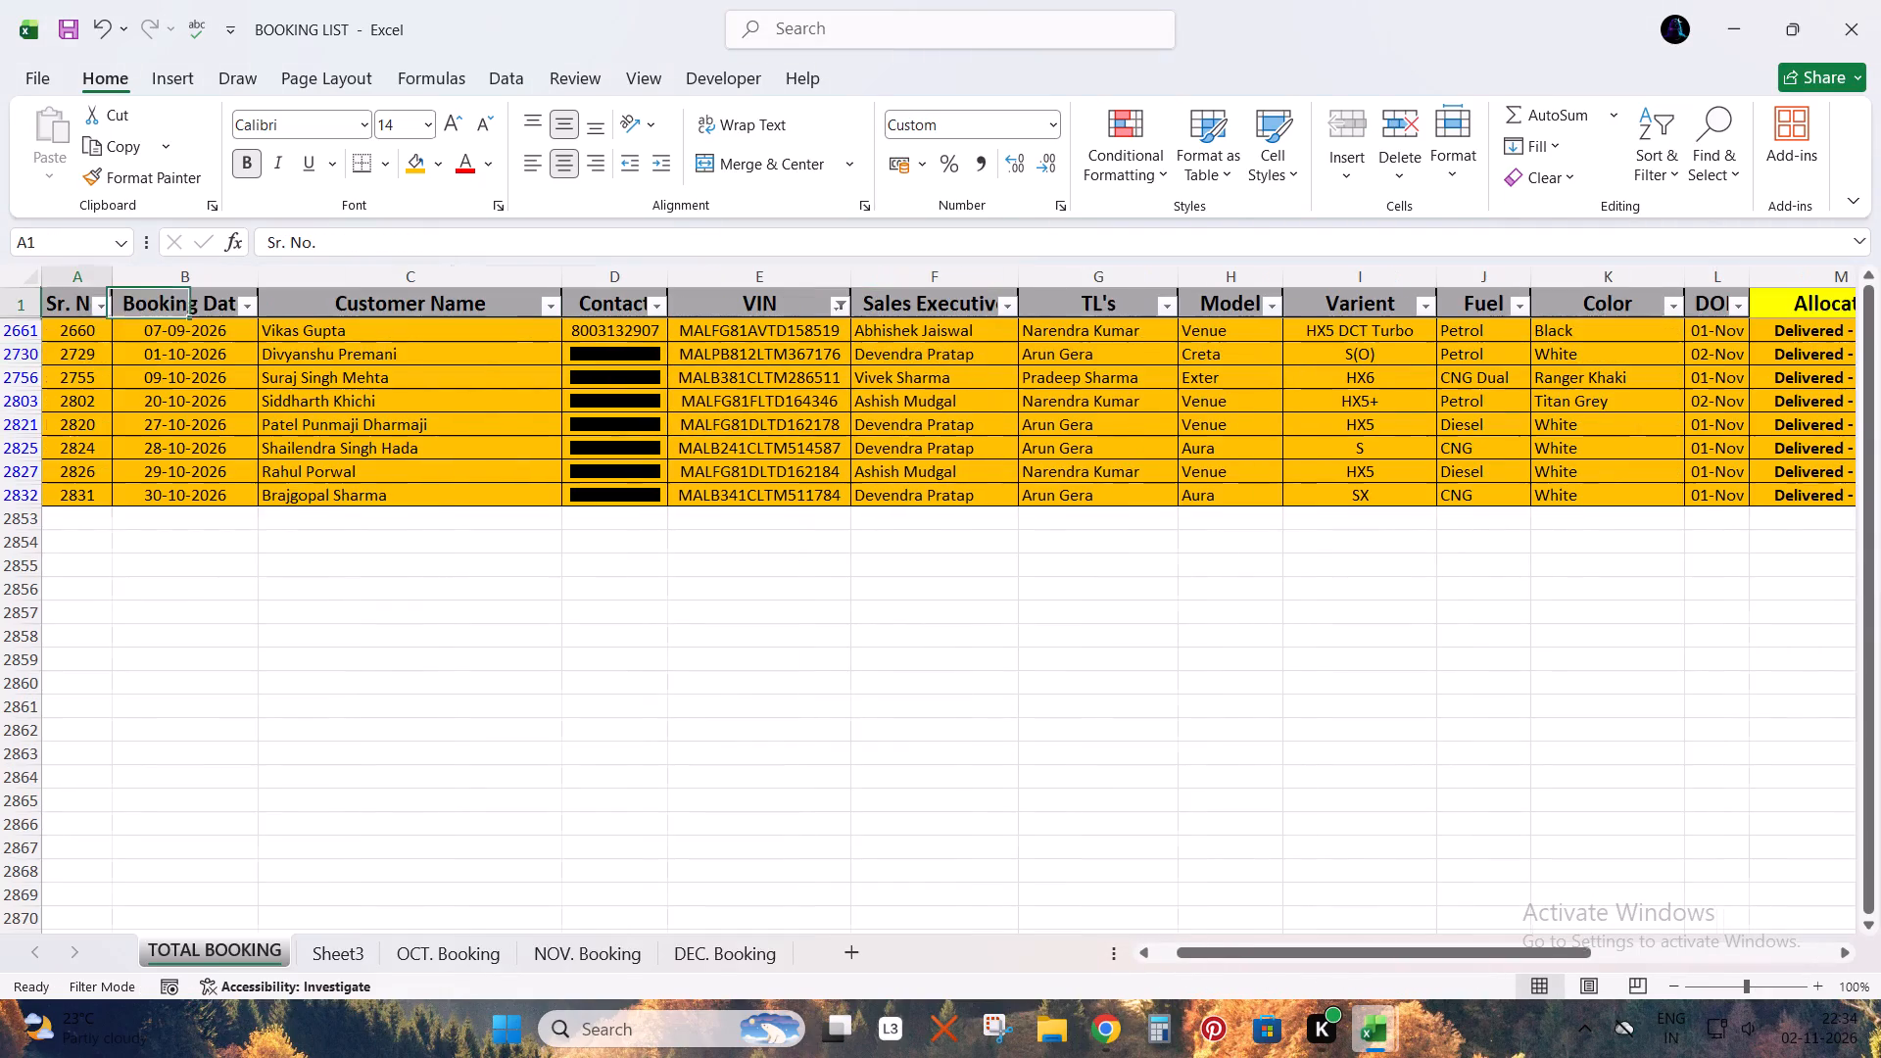
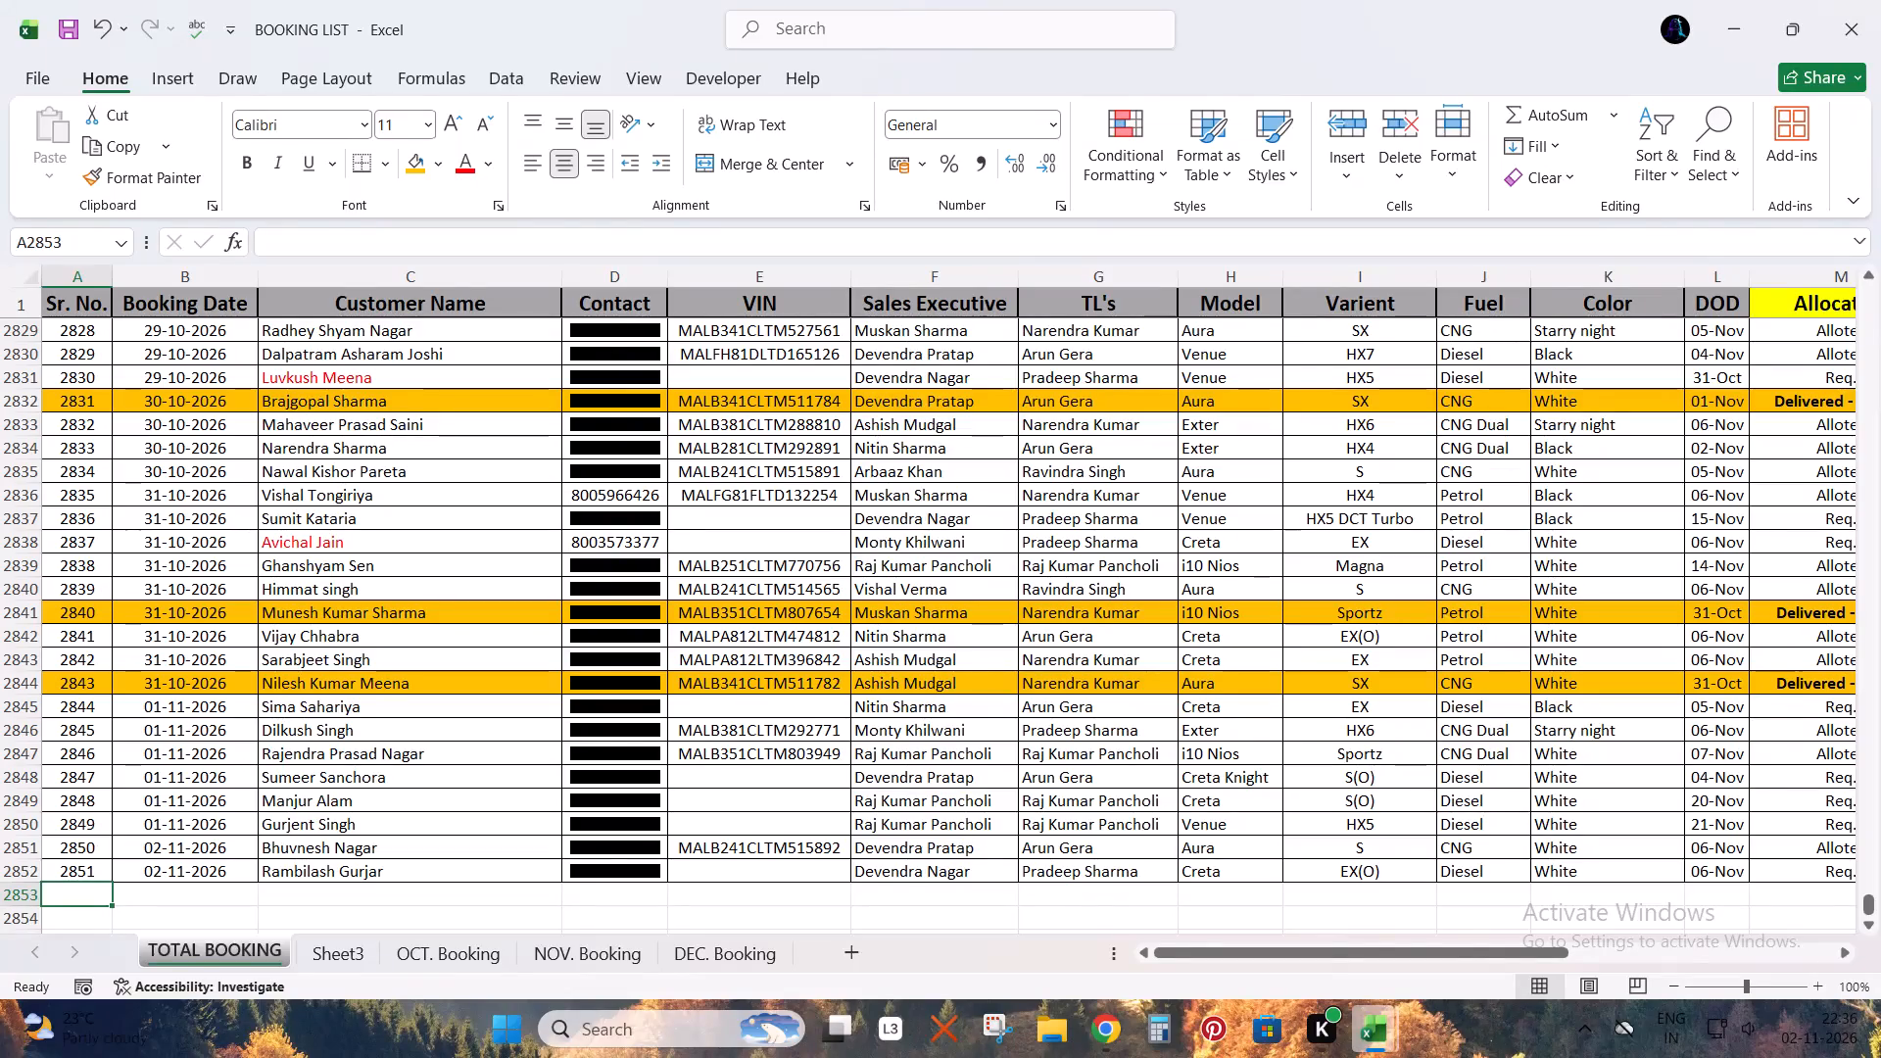
# Return to cell A1 of the NOV. 26 sheet in the DELIVERY SHEET workbook, save the workbook and close it.
pyautogui.hotkey('alt', 'Tab')
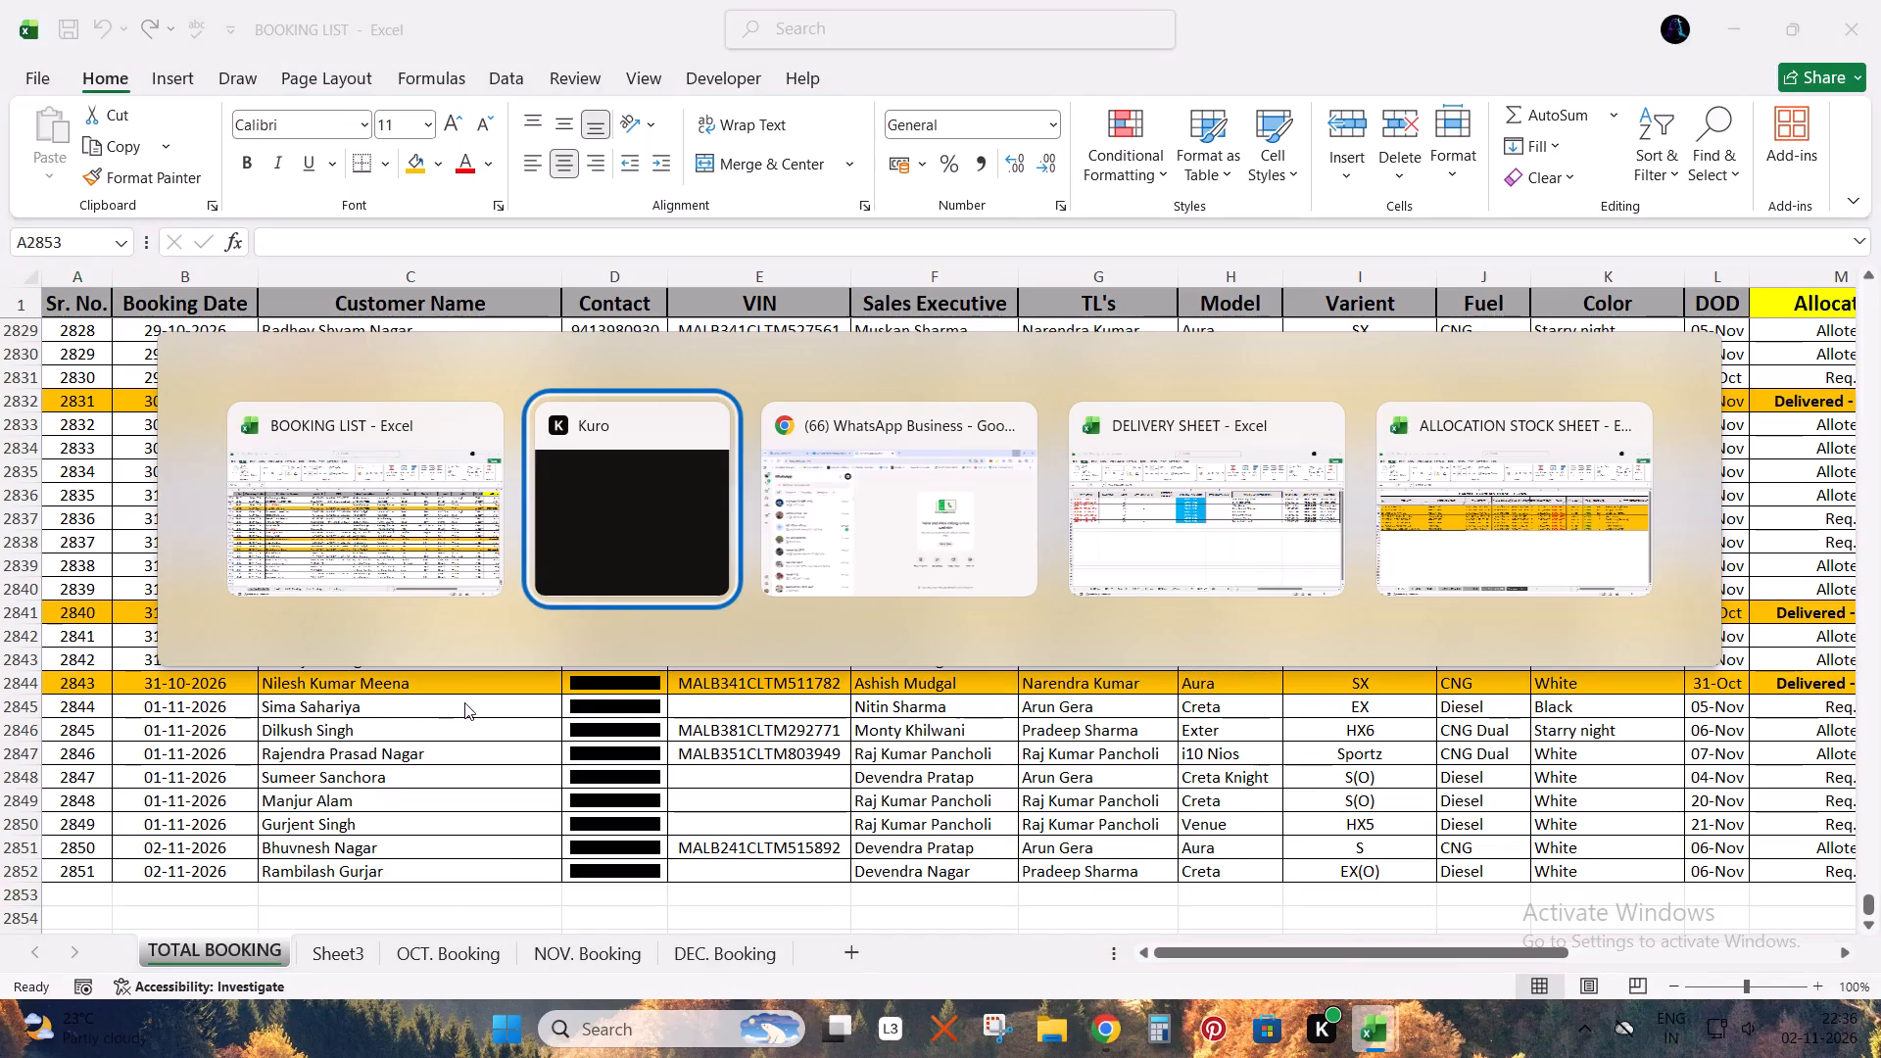
pyautogui.keyDown('alt'); pyautogui.scroll(-1, 559, 707); pyautogui.keyUp('alt')
pyautogui.hotkey('alt', 'Tab')
pyautogui.hotkey('alt', 'Tab')
pyautogui.click(1173, 602)
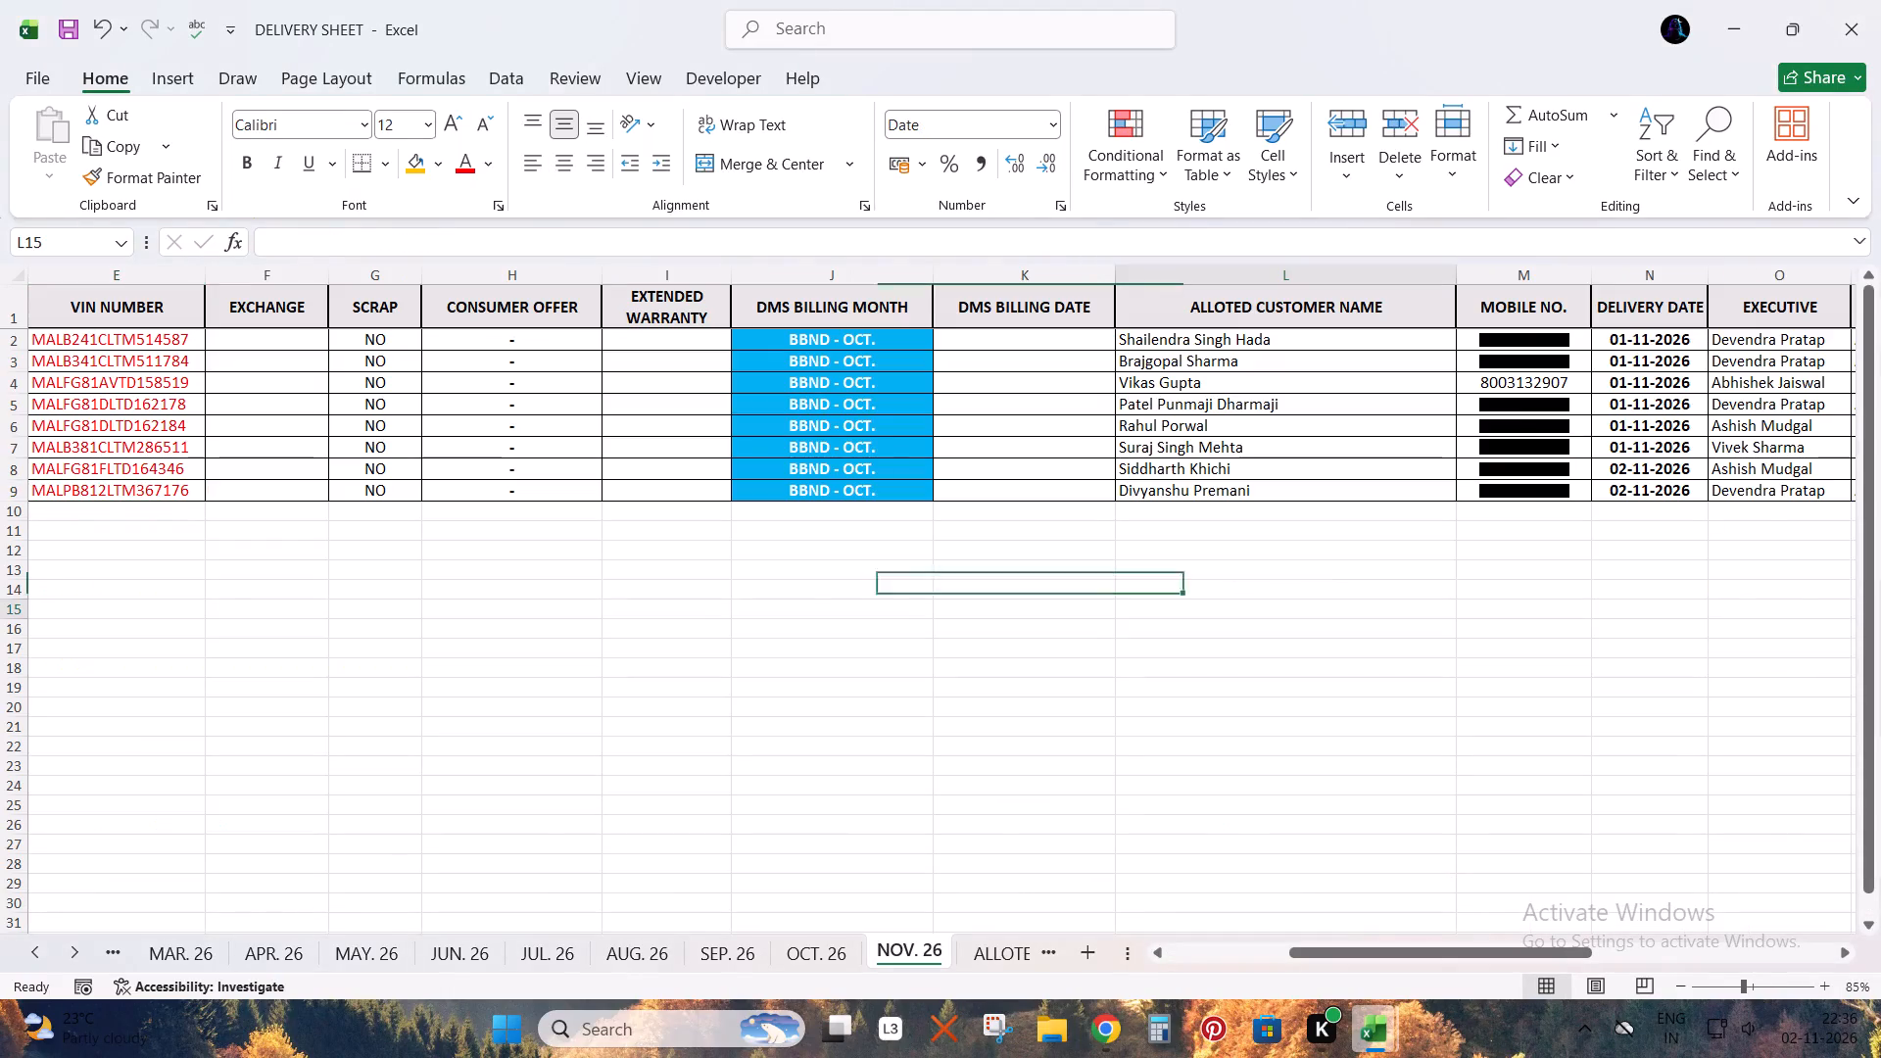
pyautogui.hotkey('ctrl', 'Up')
pyautogui.hotkey('ctrl', 'Left')
pyautogui.hotkey('ctrl', 'Up')
pyautogui.hotkey('ctrl', 'Left')
pyautogui.hotkey('ctrl', 'Up')
pyautogui.hotkey('ctrl', 's')
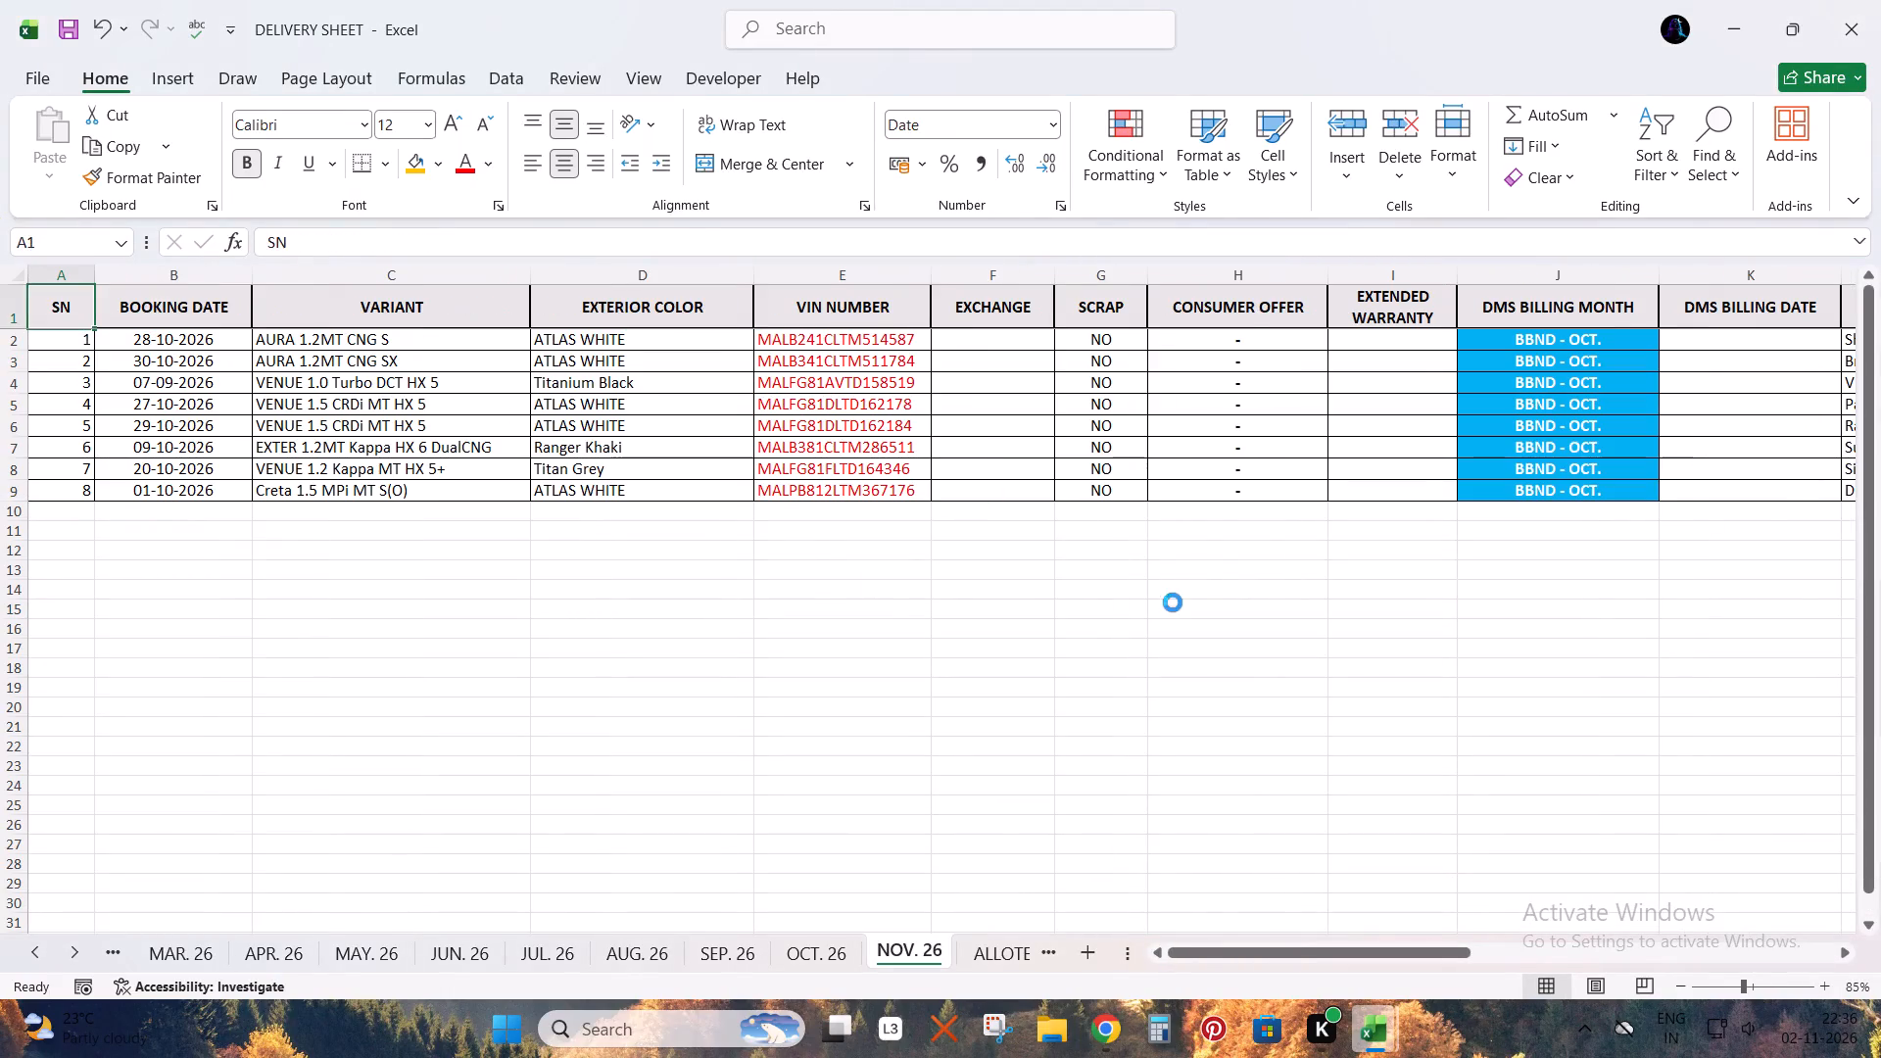
pyautogui.click(1880, 0)
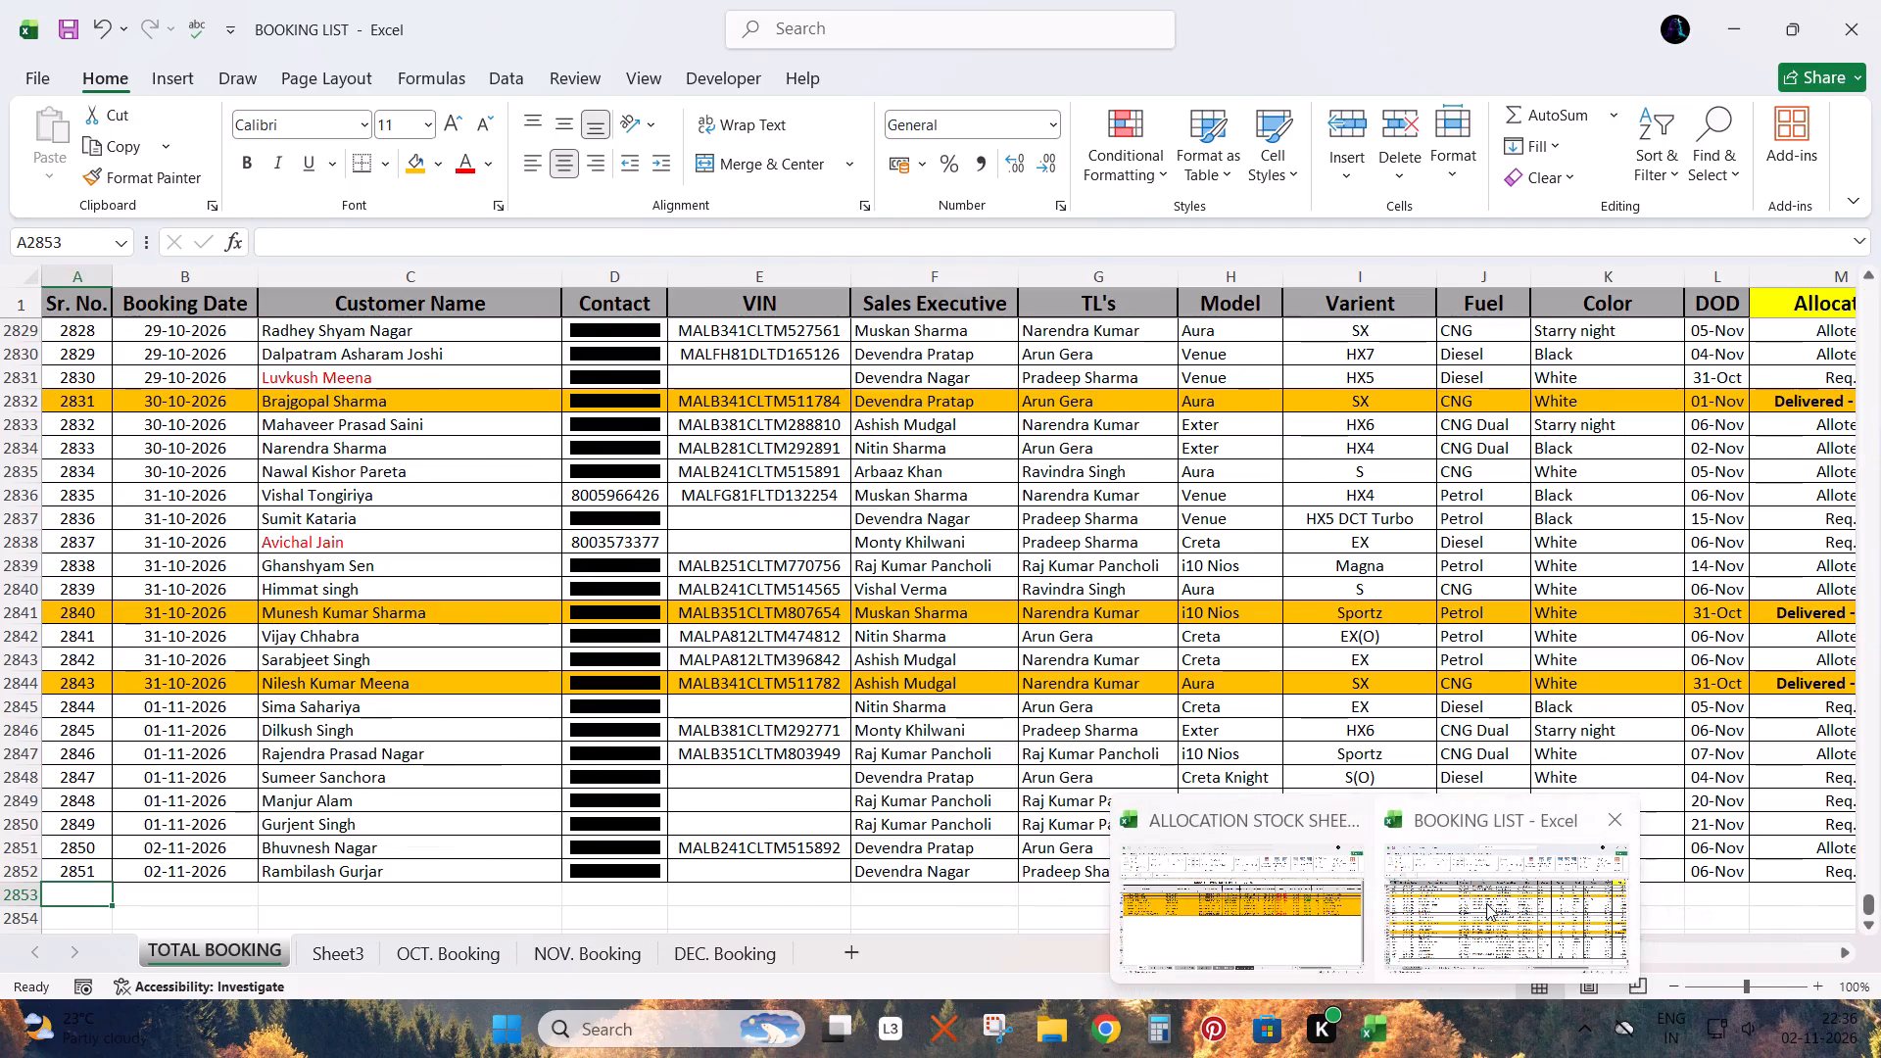
# Switch to the ALLOCATION STOCK SHEET workbook and delete all the filtered orange car rows on the STOCK sheet.
pyautogui.click(1310, 903)
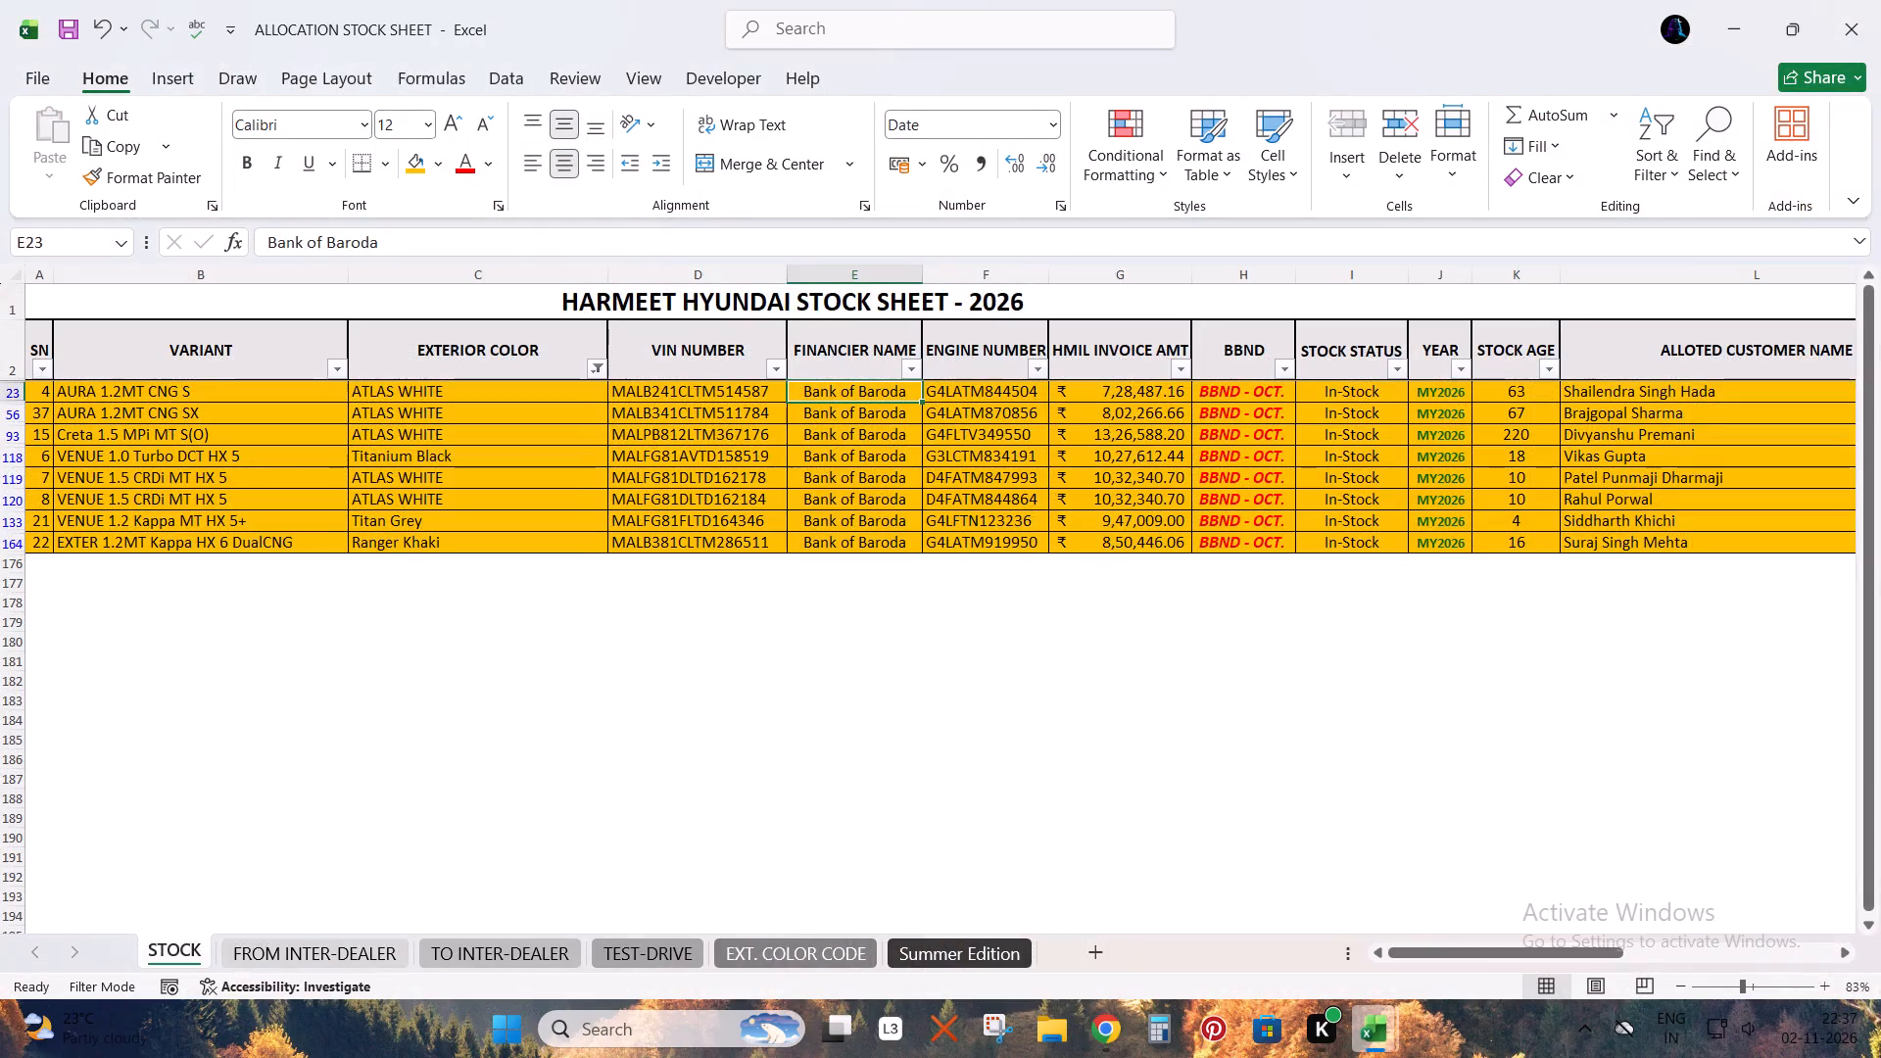
pyautogui.click(912, 345)
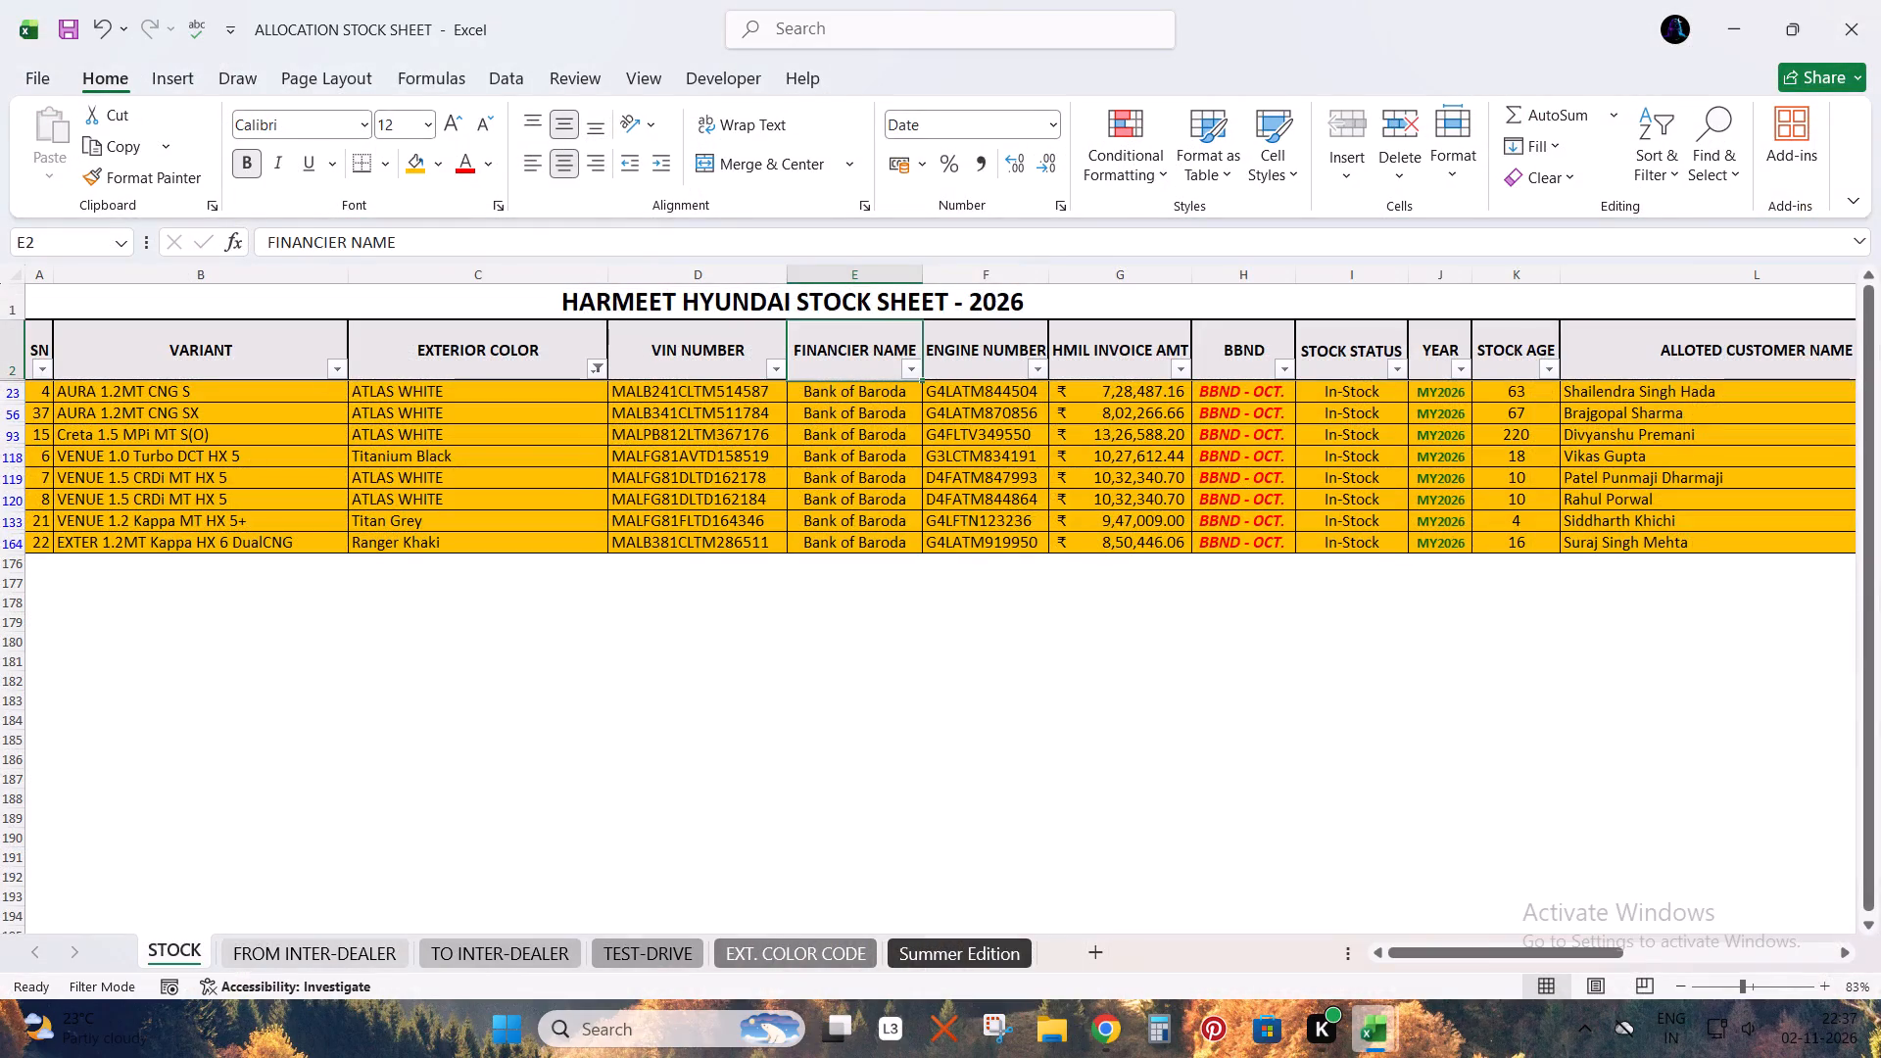
pyautogui.press('Down')
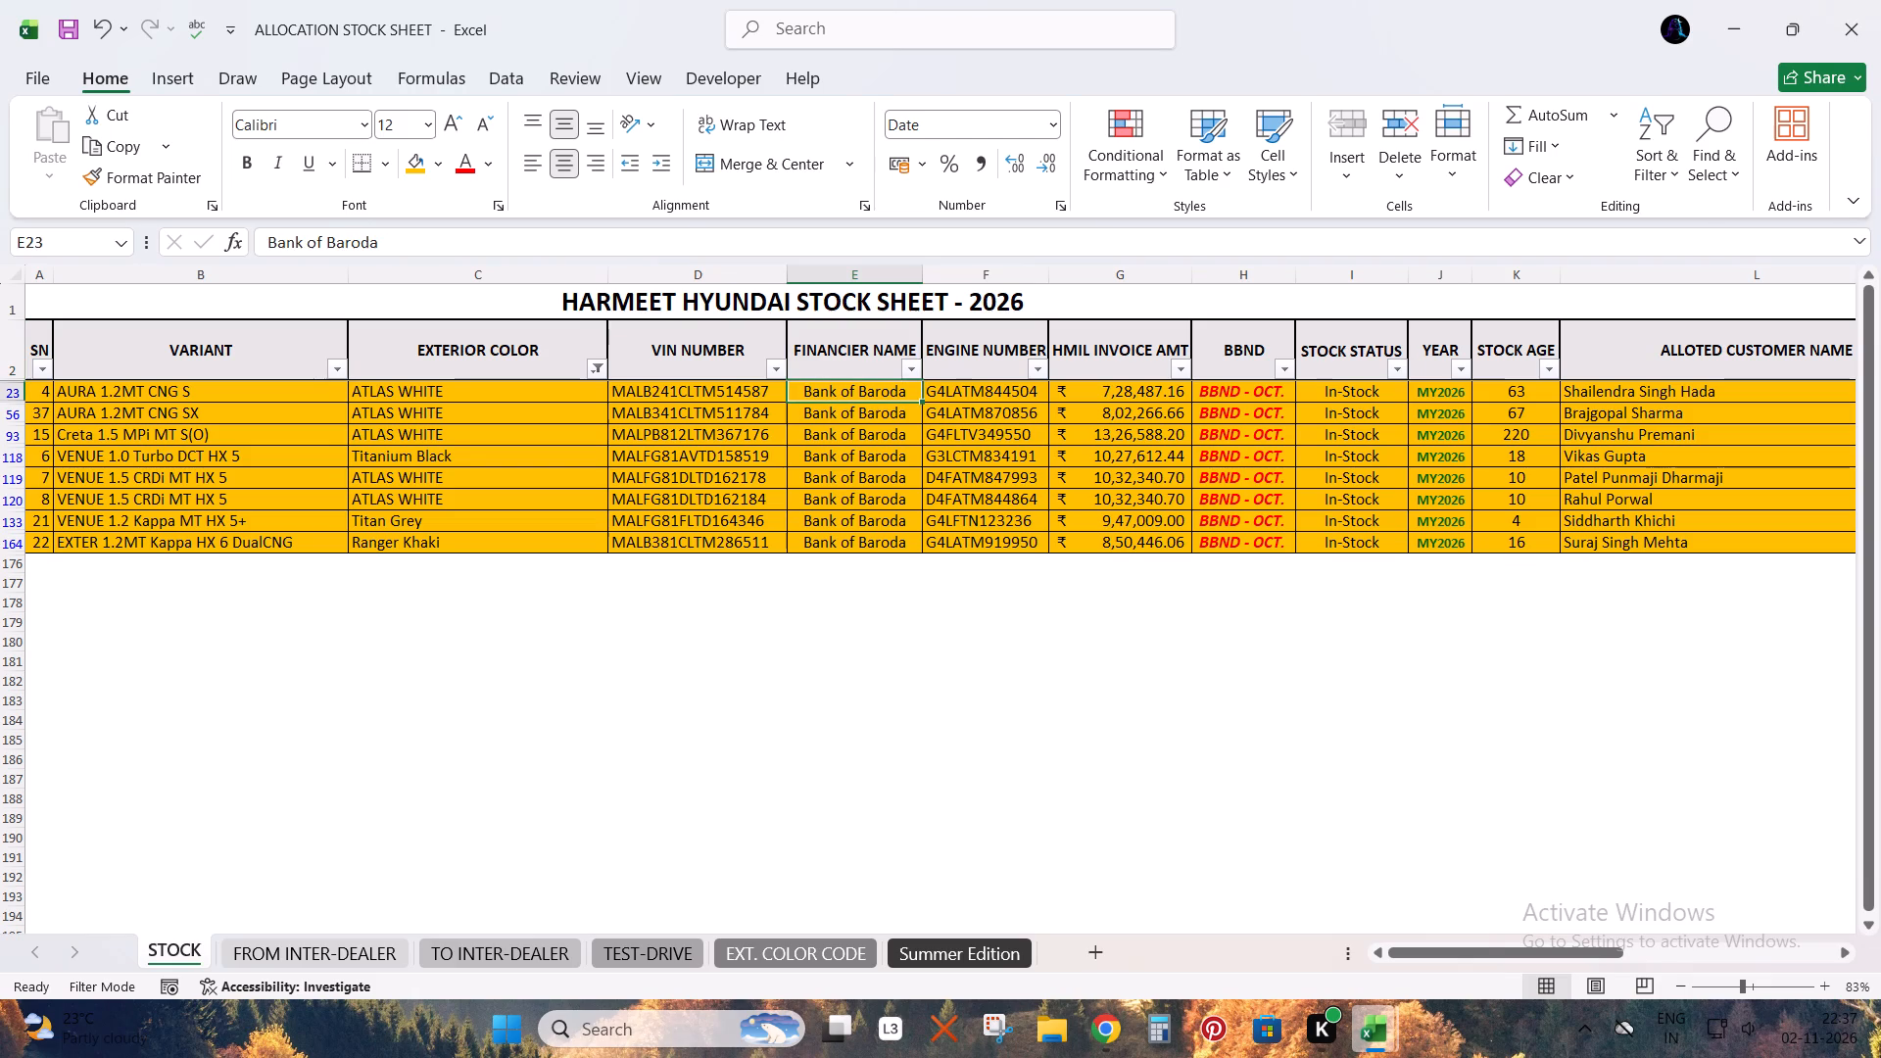
pyautogui.hotkey('ctrl', 'shift', 'Down')
pyautogui.hotkey('shift', 'space')
pyautogui.hotkey('ctrl', '-')
# Remove the filter from the STOCK table's header row.
pyautogui.press('Up')
pyautogui.hotkey('ctrl', 'shift', 'l')
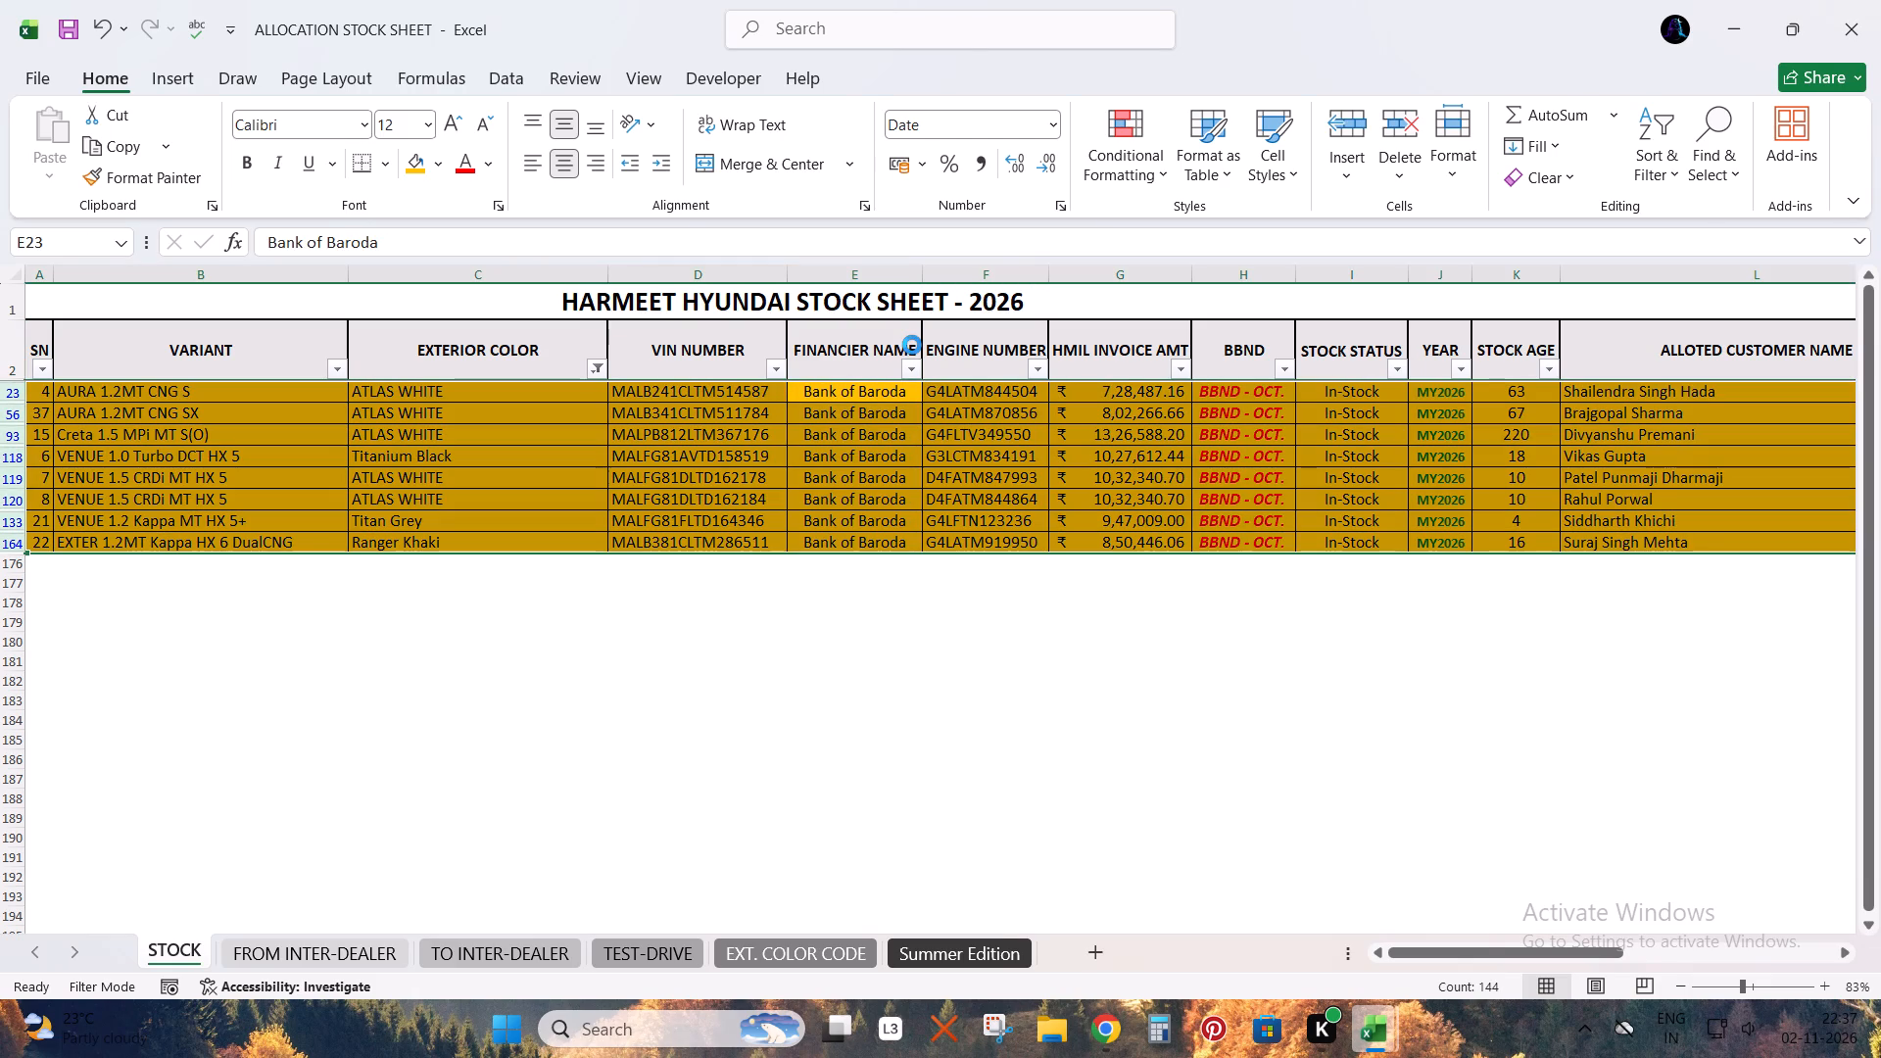
# Renumber the SN column sequentially from 1 down the Grand i10 NIOS section, using the series in A4 and A5.
pyautogui.hotkey('ctrl', 'Left')
pyautogui.press('Down')
pyautogui.press('Left')
pyautogui.press('Left')
pyautogui.press('Left')
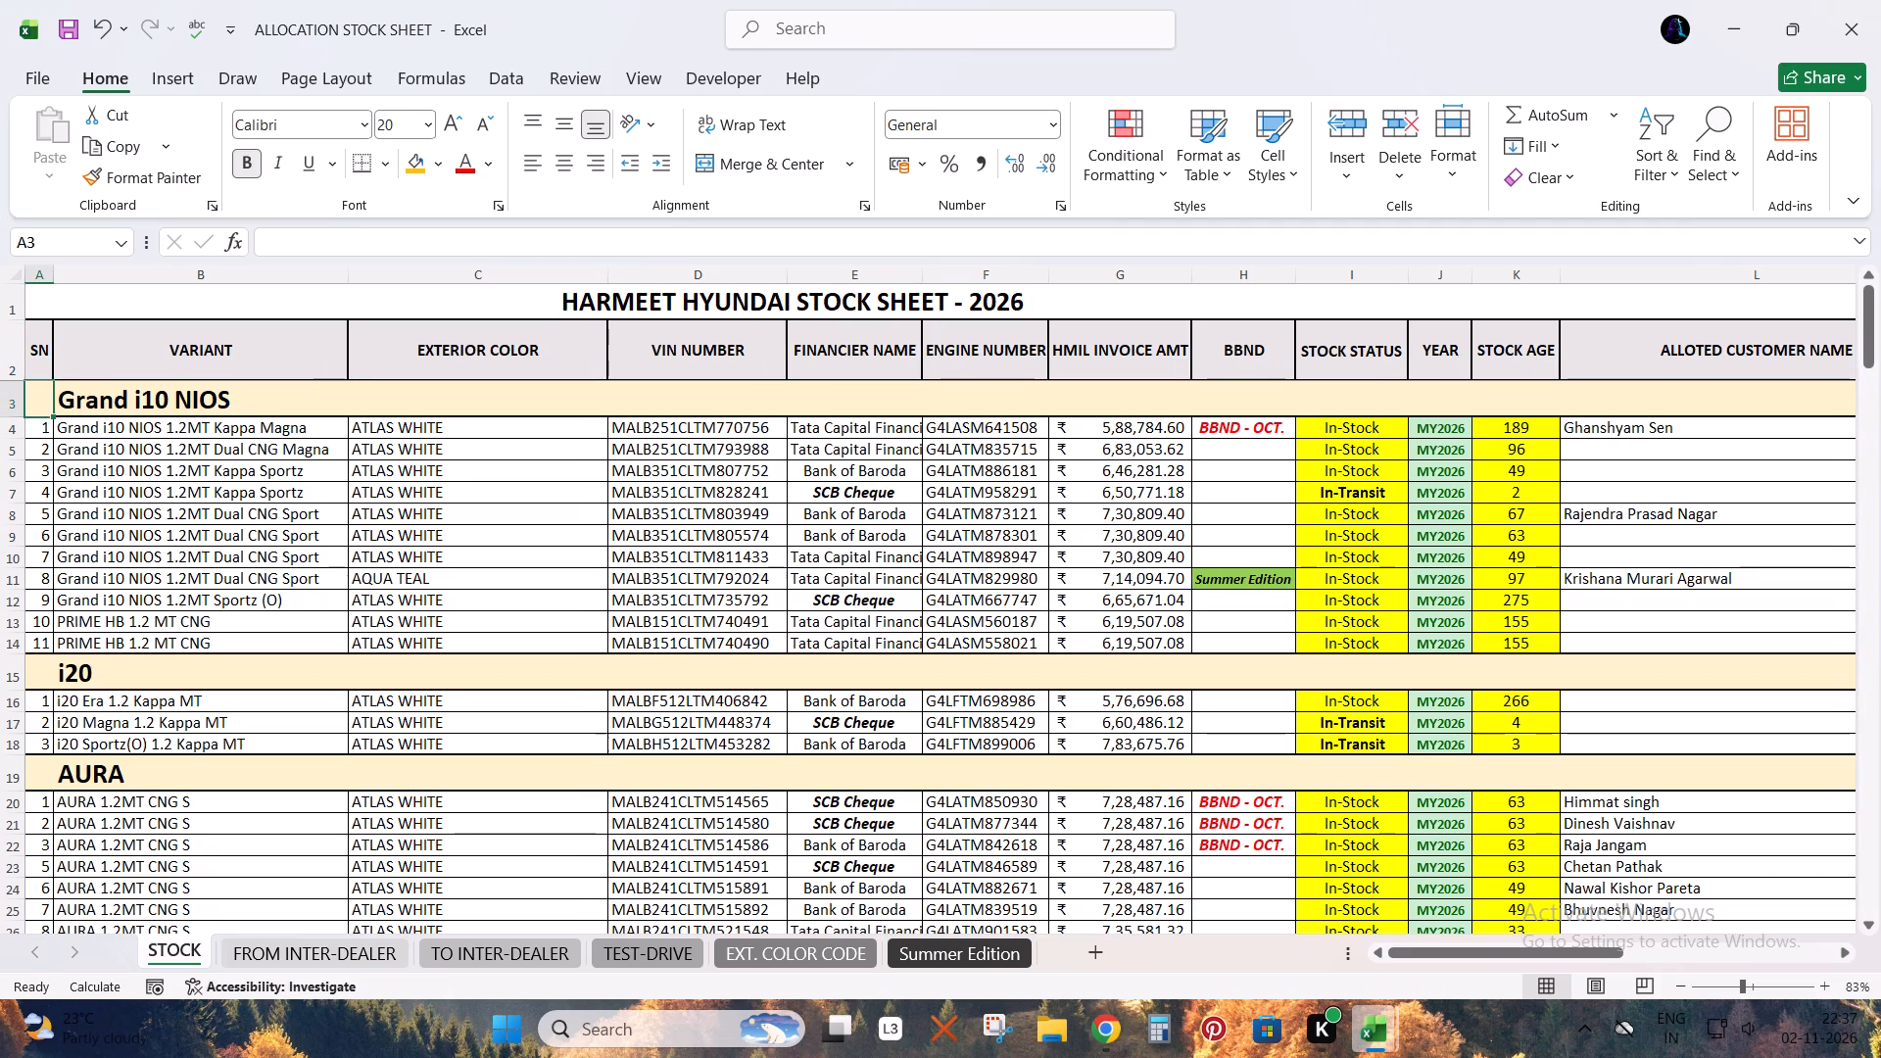
pyautogui.press('Down')
pyautogui.press('Left')
pyautogui.press('Up')
pyautogui.press('Down')
pyautogui.hotkey('shift', 'Down')
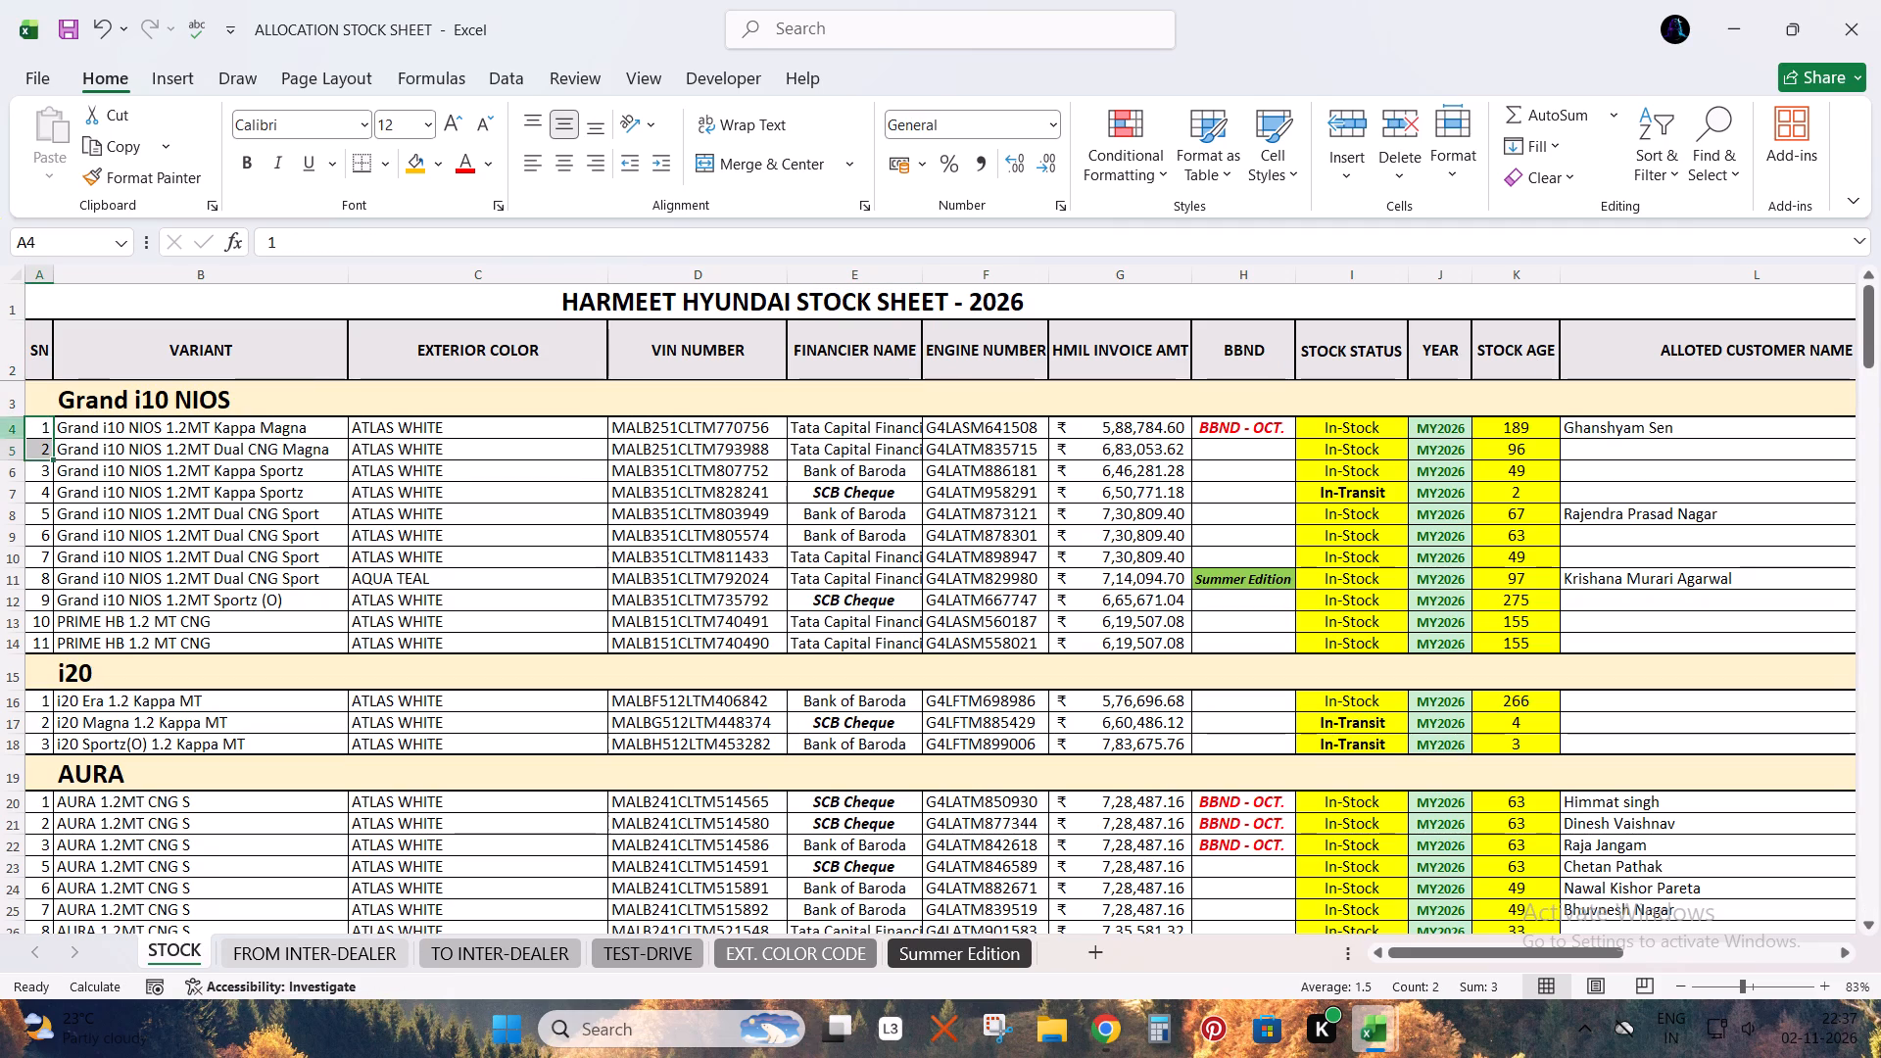
pyautogui.doubleClick(51, 461)
# Renumber the SN column sequentially from 1 in the AURA and CRETA sections by filling each section's first two numbers down.
pyautogui.scroll(-4, 200, 474)
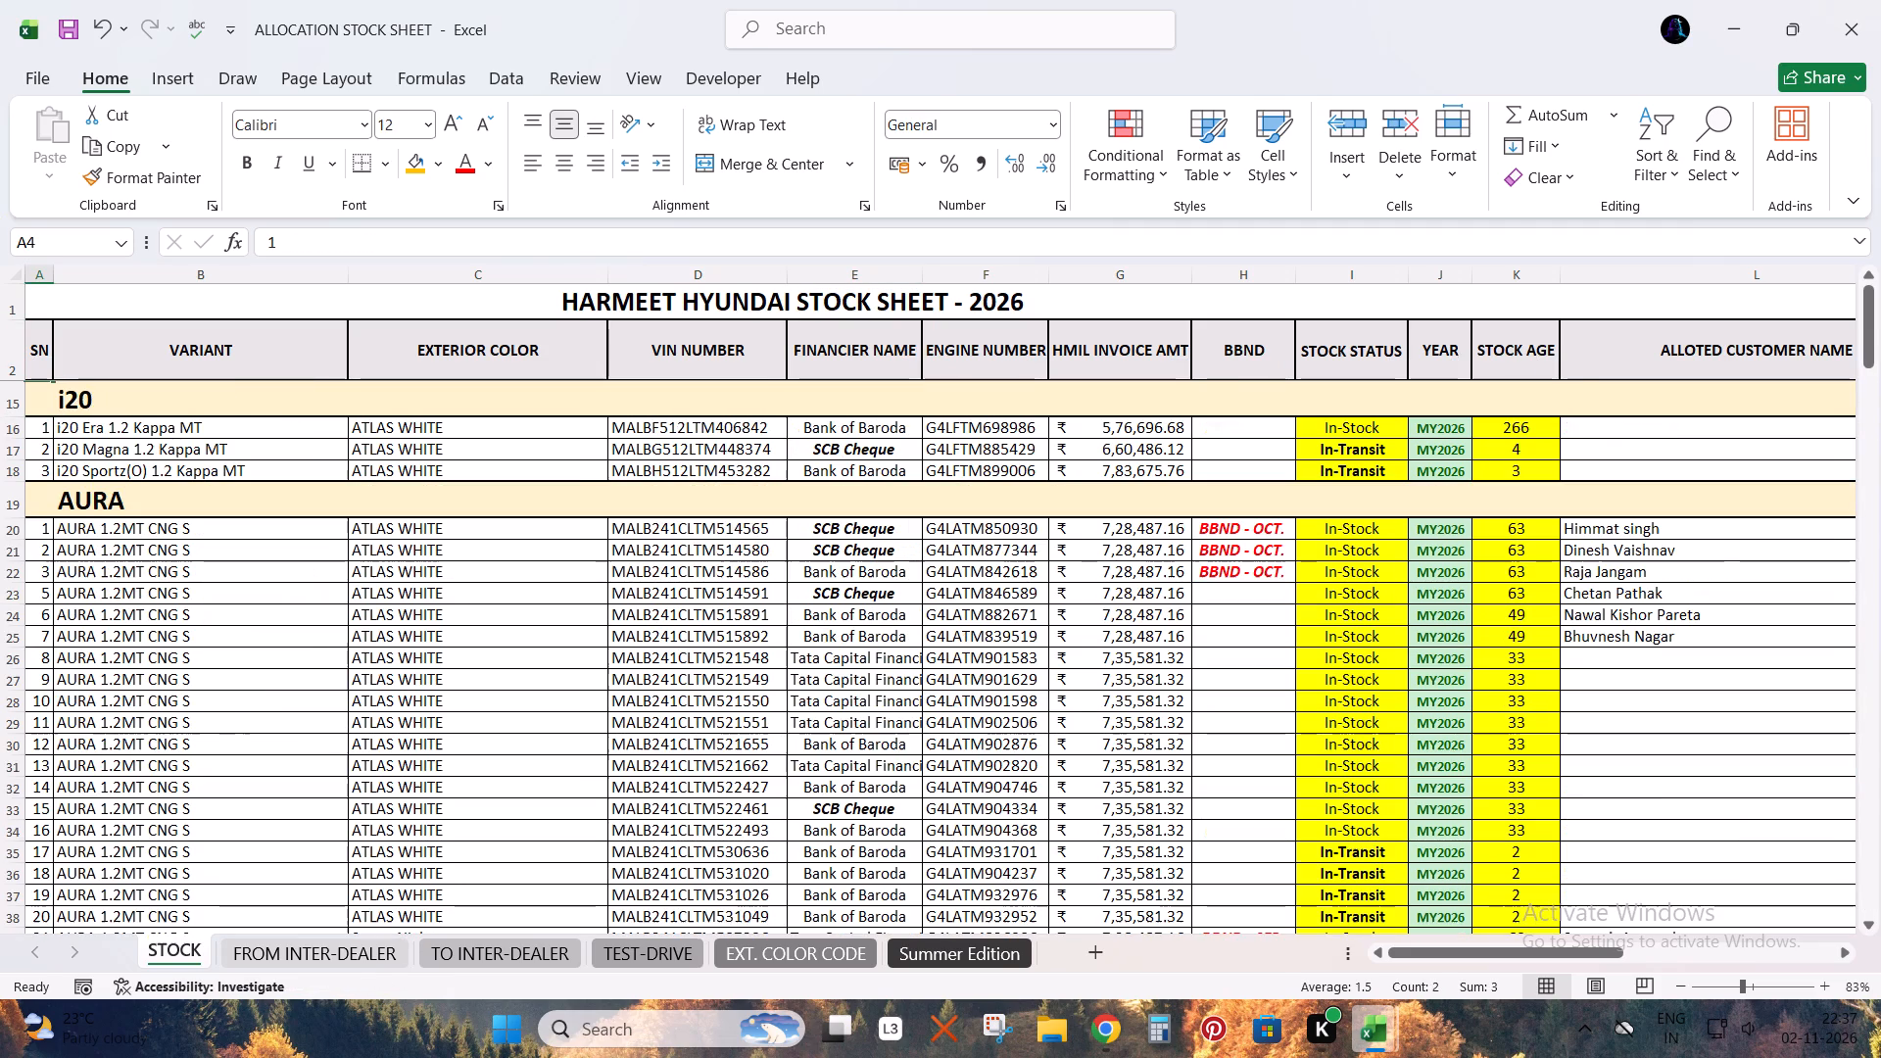
pyautogui.moveTo(43, 534); pyautogui.dragTo(49, 553)
pyautogui.doubleClick(54, 561)
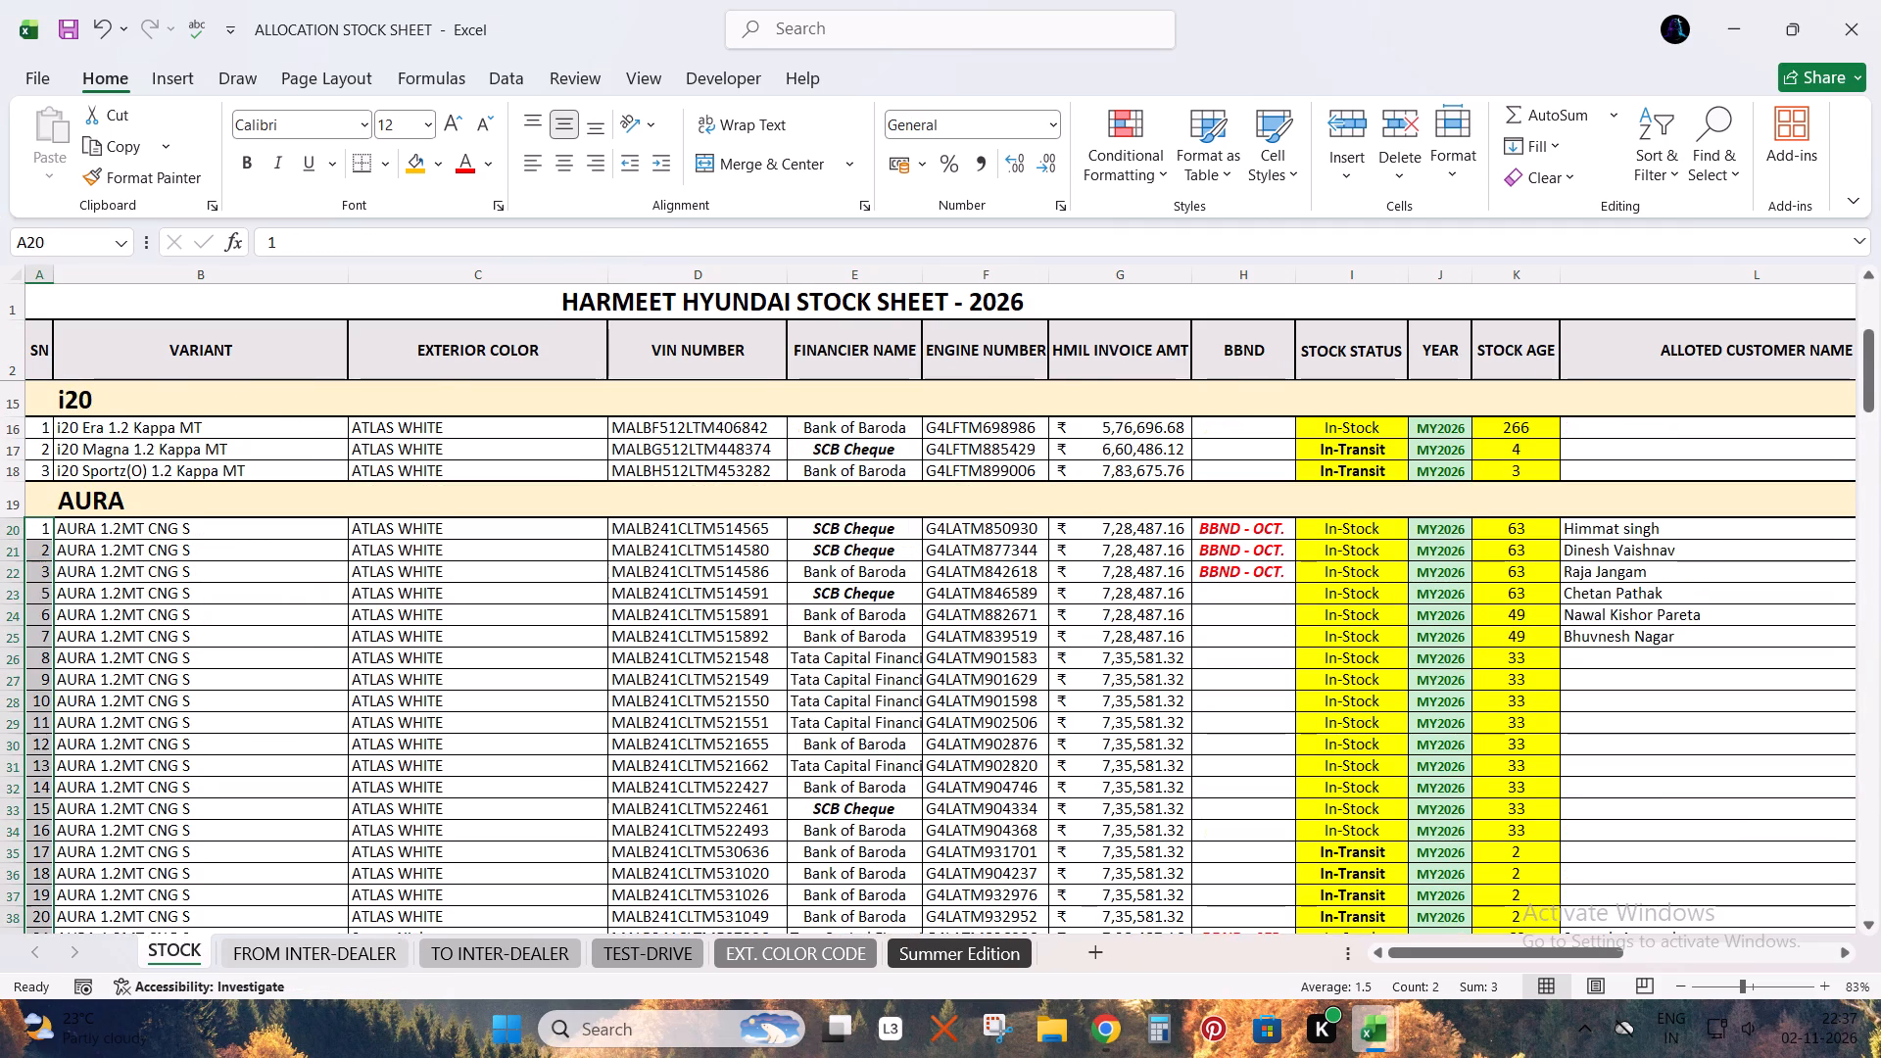
pyautogui.scroll(-1, 189, 653)
pyautogui.scroll(1, 189, 653)
pyautogui.scroll(-14, 189, 653)
pyautogui.scroll(1, 189, 654)
pyautogui.scroll(-2, 189, 654)
pyautogui.scroll(-3, 95, 761)
pyautogui.moveTo(30, 582); pyautogui.dragTo(41, 609)
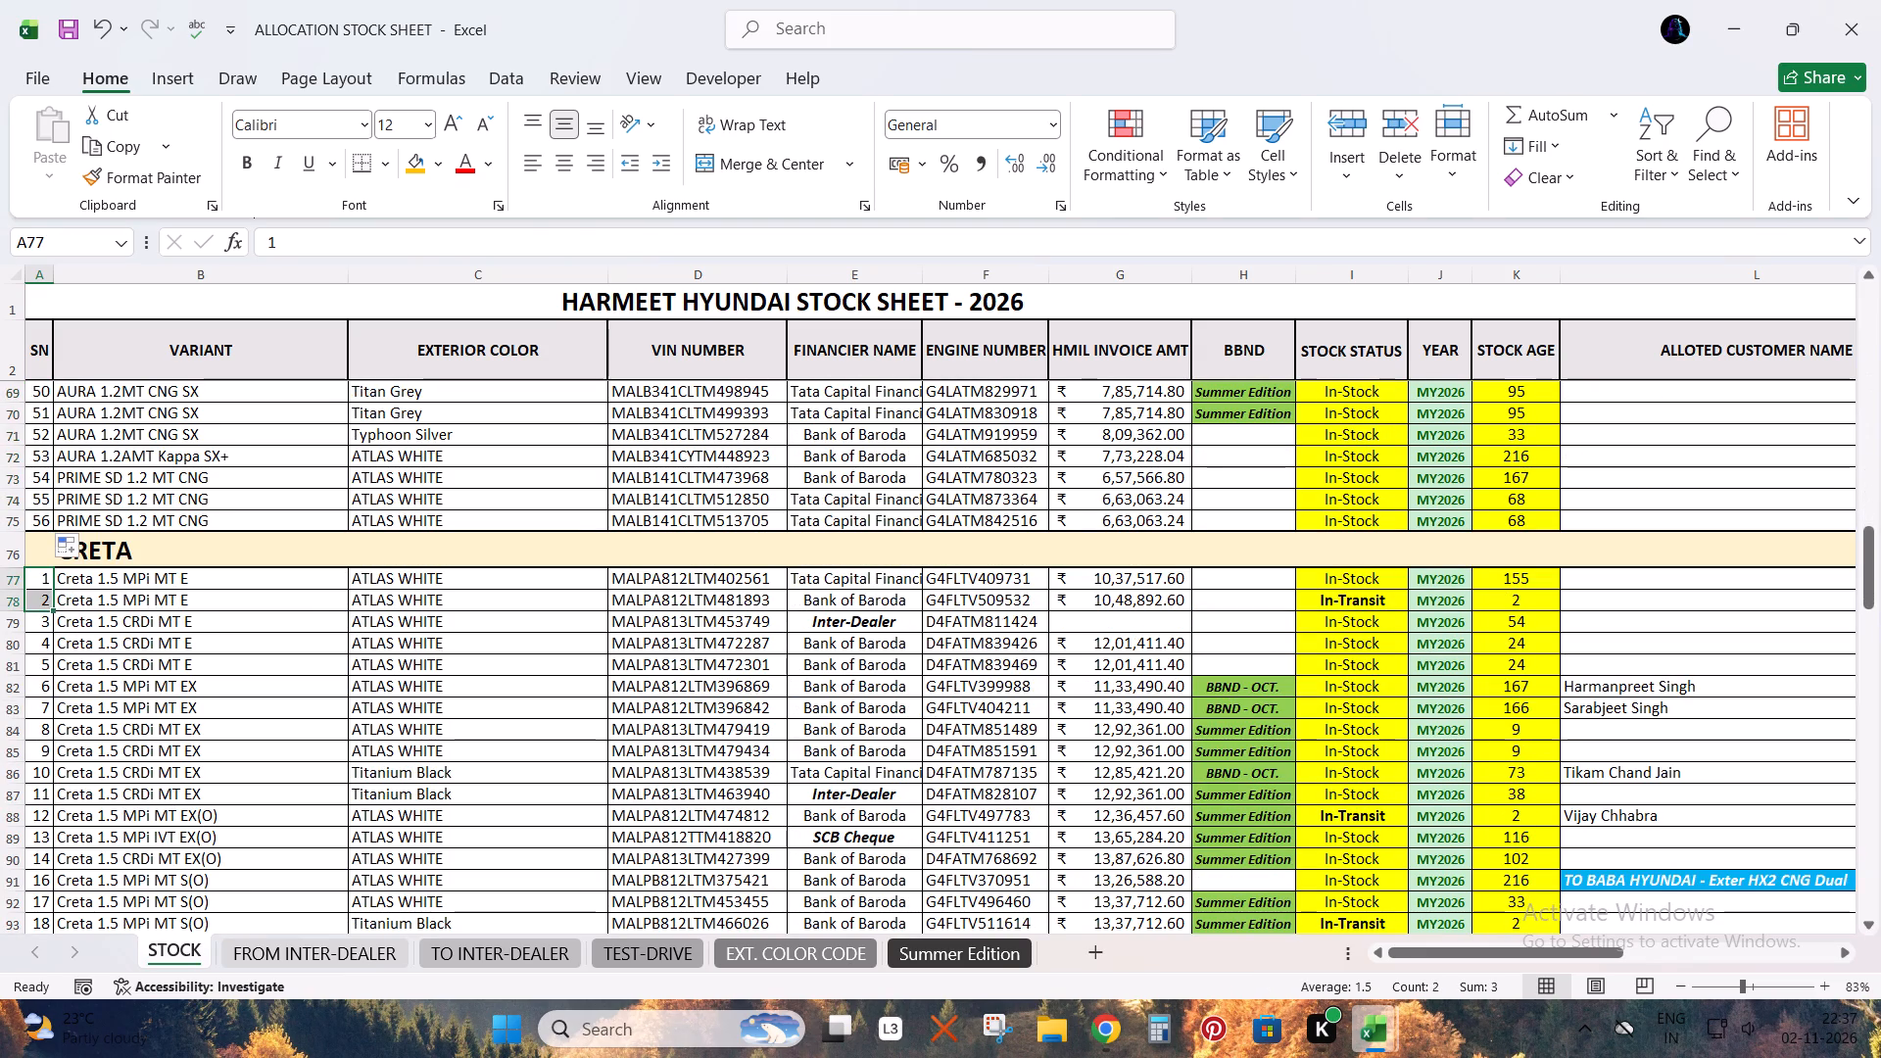
pyautogui.doubleClick(50, 610)
# Renumber the SN column sequentially from 1 in the VENUE and EXTER sections by filling each section's first two numbers down.
pyautogui.scroll(-2, 301, 616)
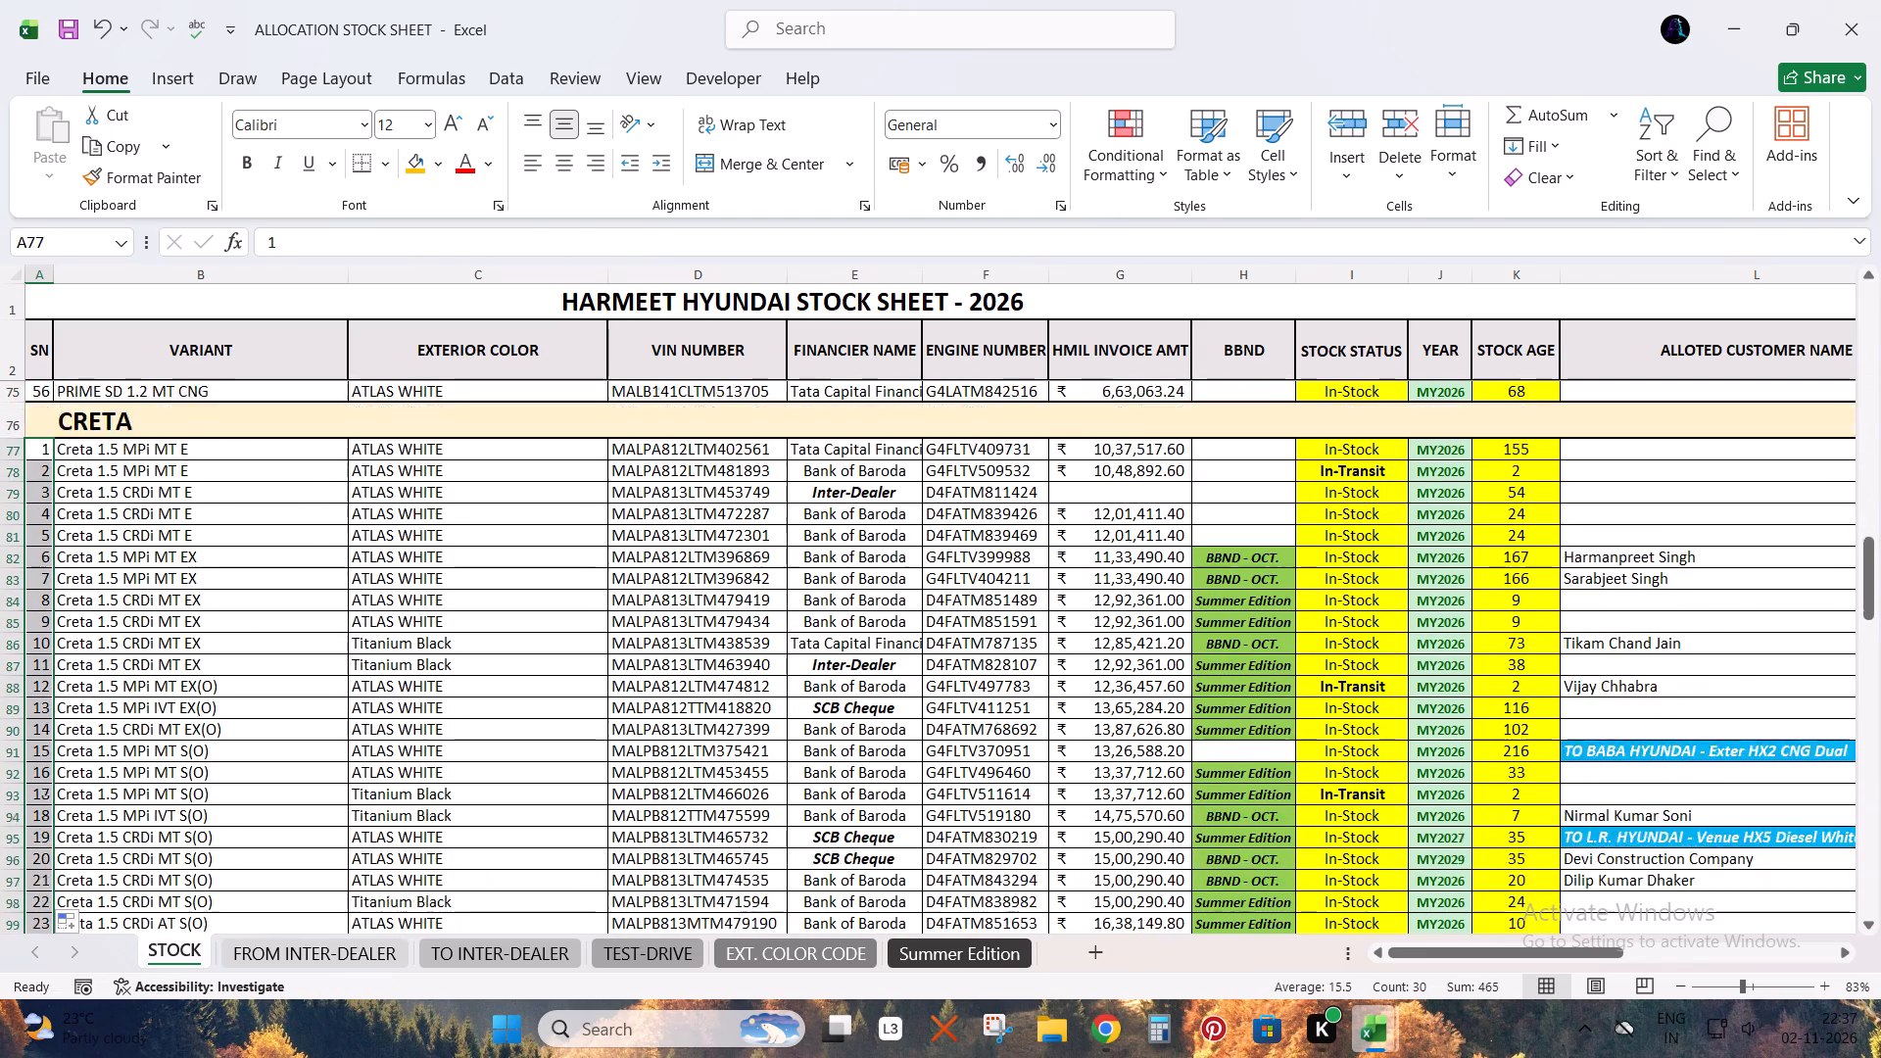
pyautogui.scroll(-10, 296, 622)
pyautogui.moveTo(40, 528); pyautogui.dragTo(45, 544)
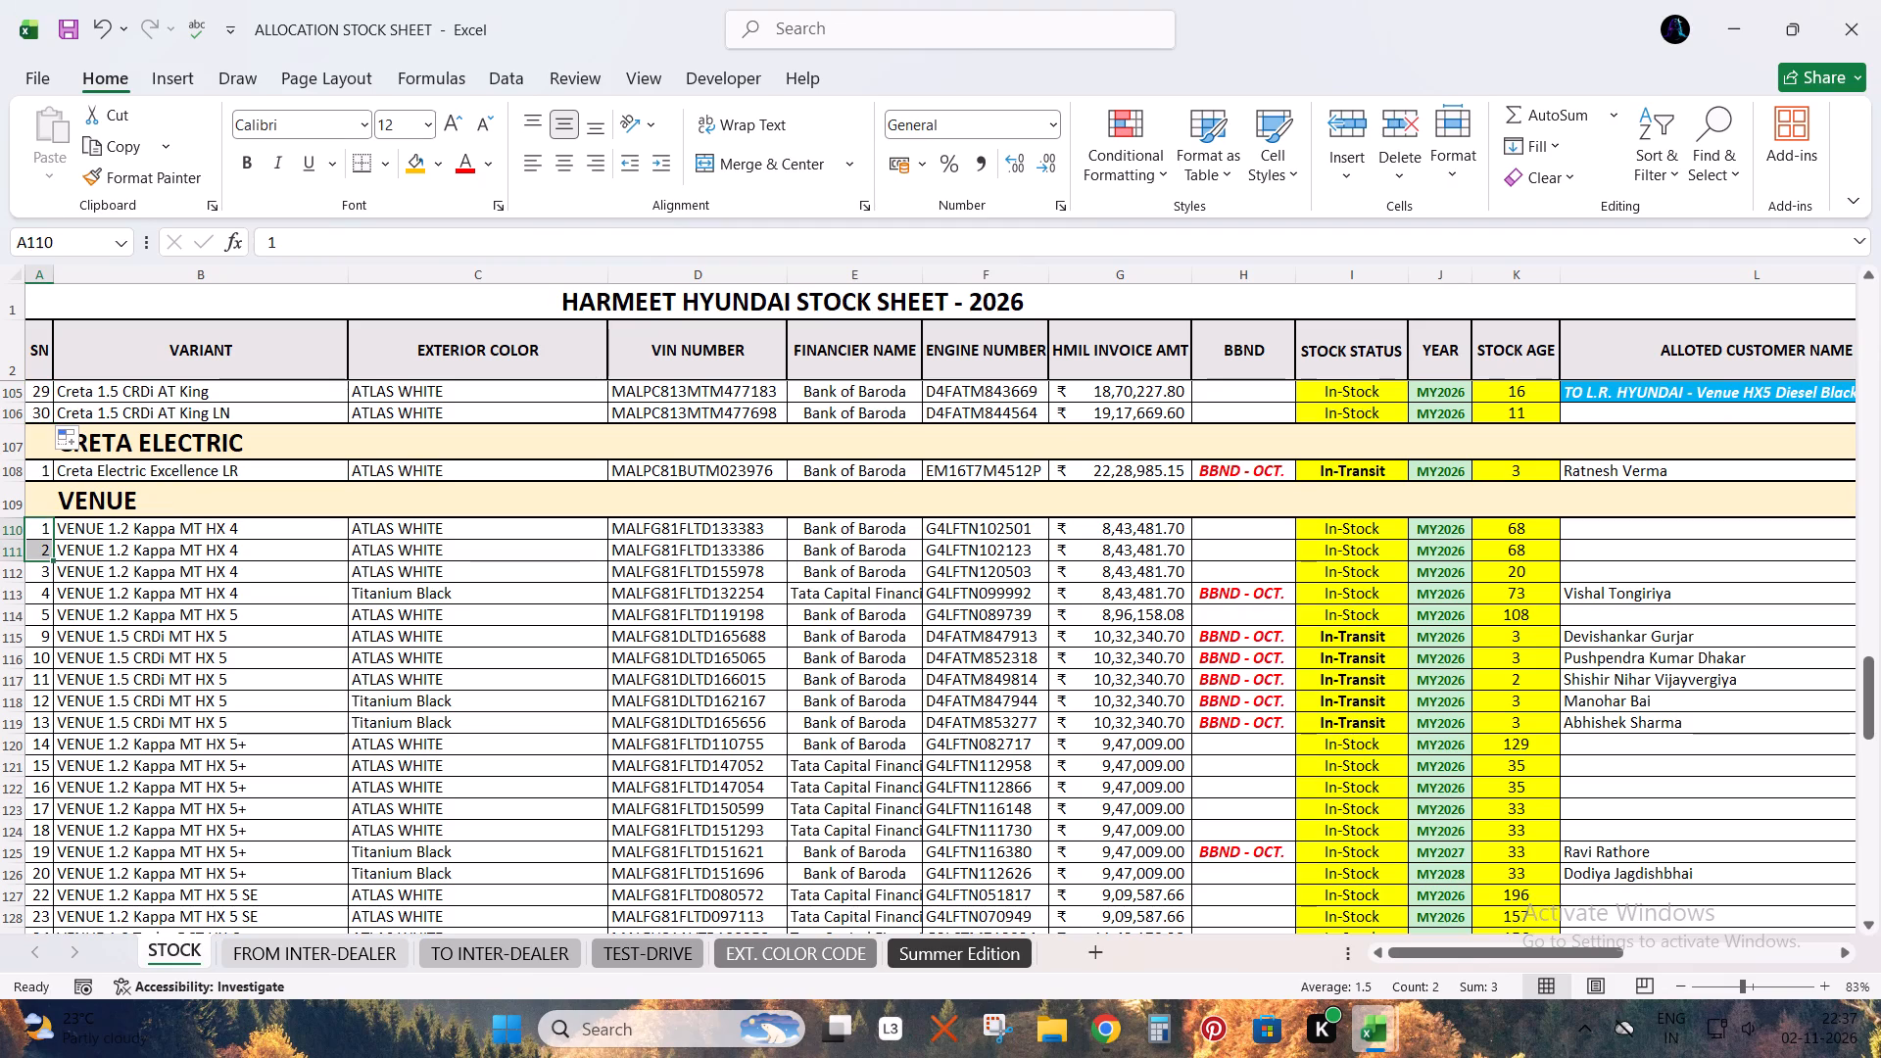
pyautogui.doubleClick(51, 557)
pyautogui.scroll(-8, 279, 687)
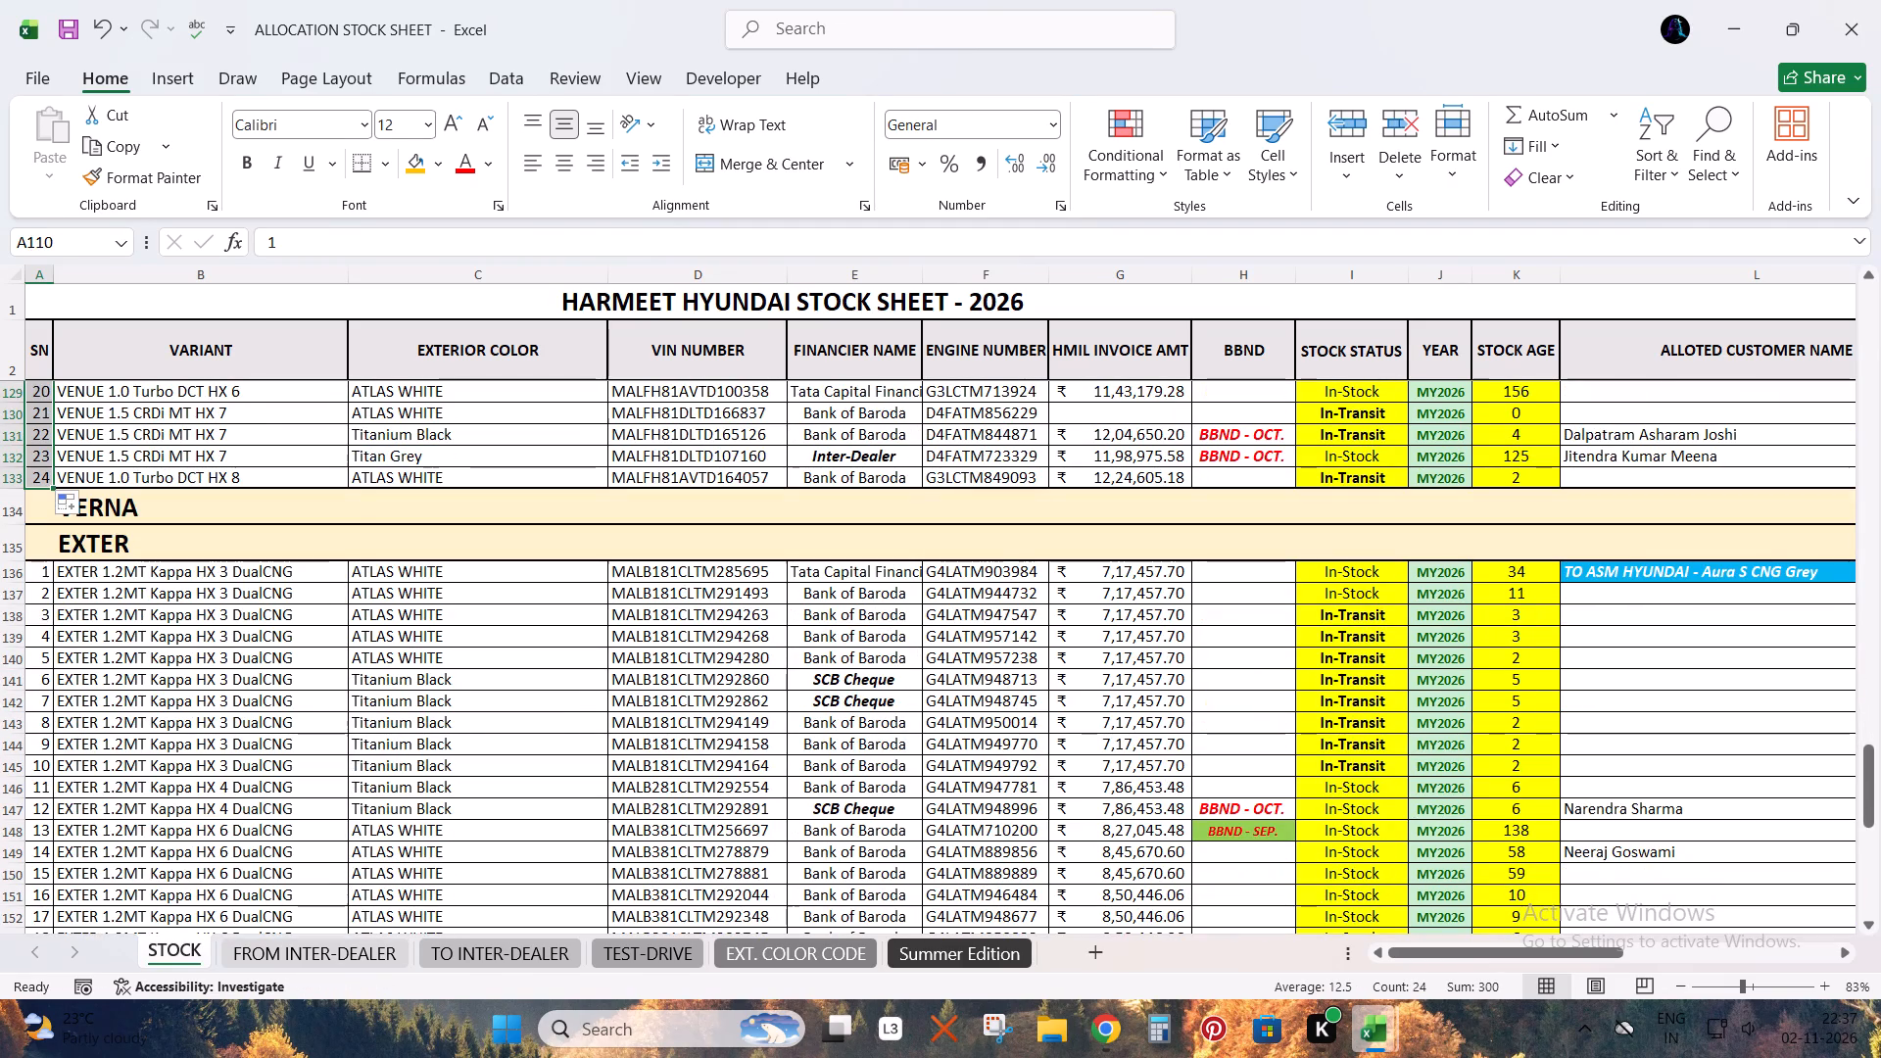
pyautogui.moveTo(36, 568); pyautogui.dragTo(43, 595)
pyautogui.doubleClick(52, 604)
# Go back to the SN header cell A2 at the start of the STOCK table.
pyautogui.scroll(-7, 268, 700)
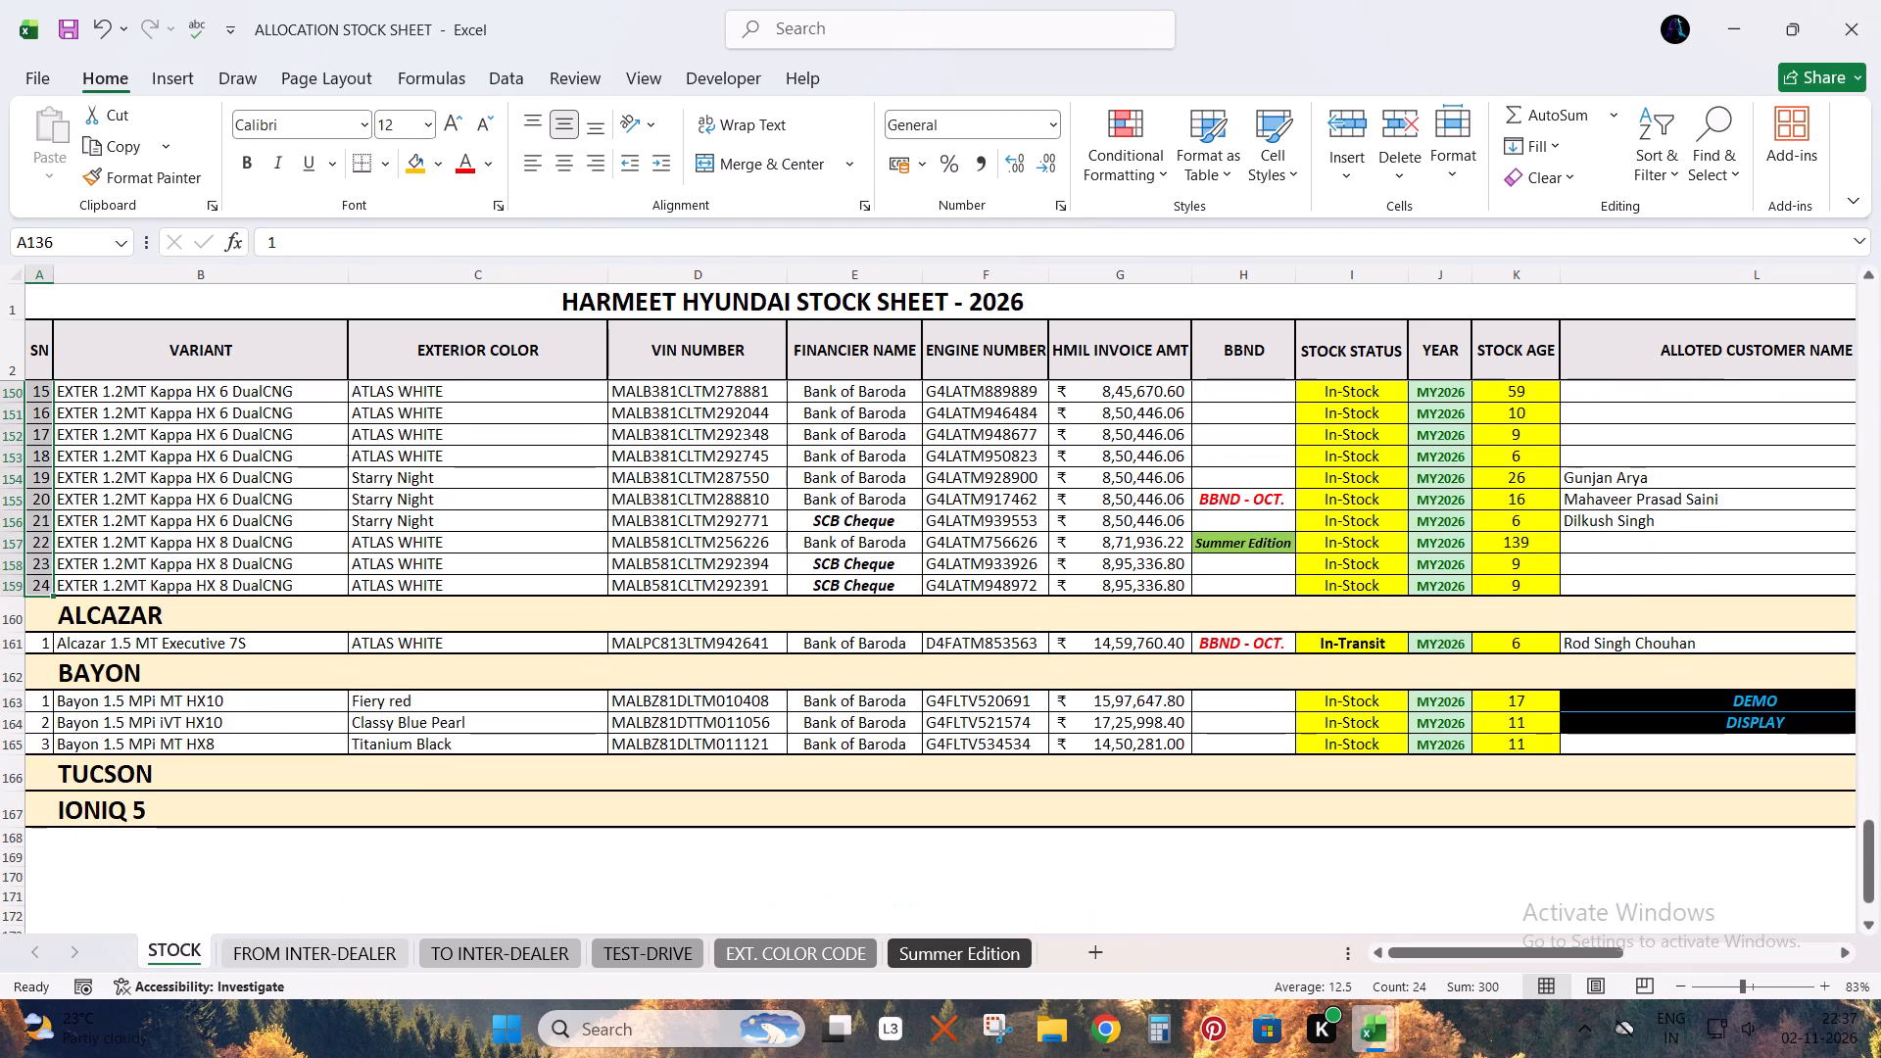
pyautogui.click(688, 381)
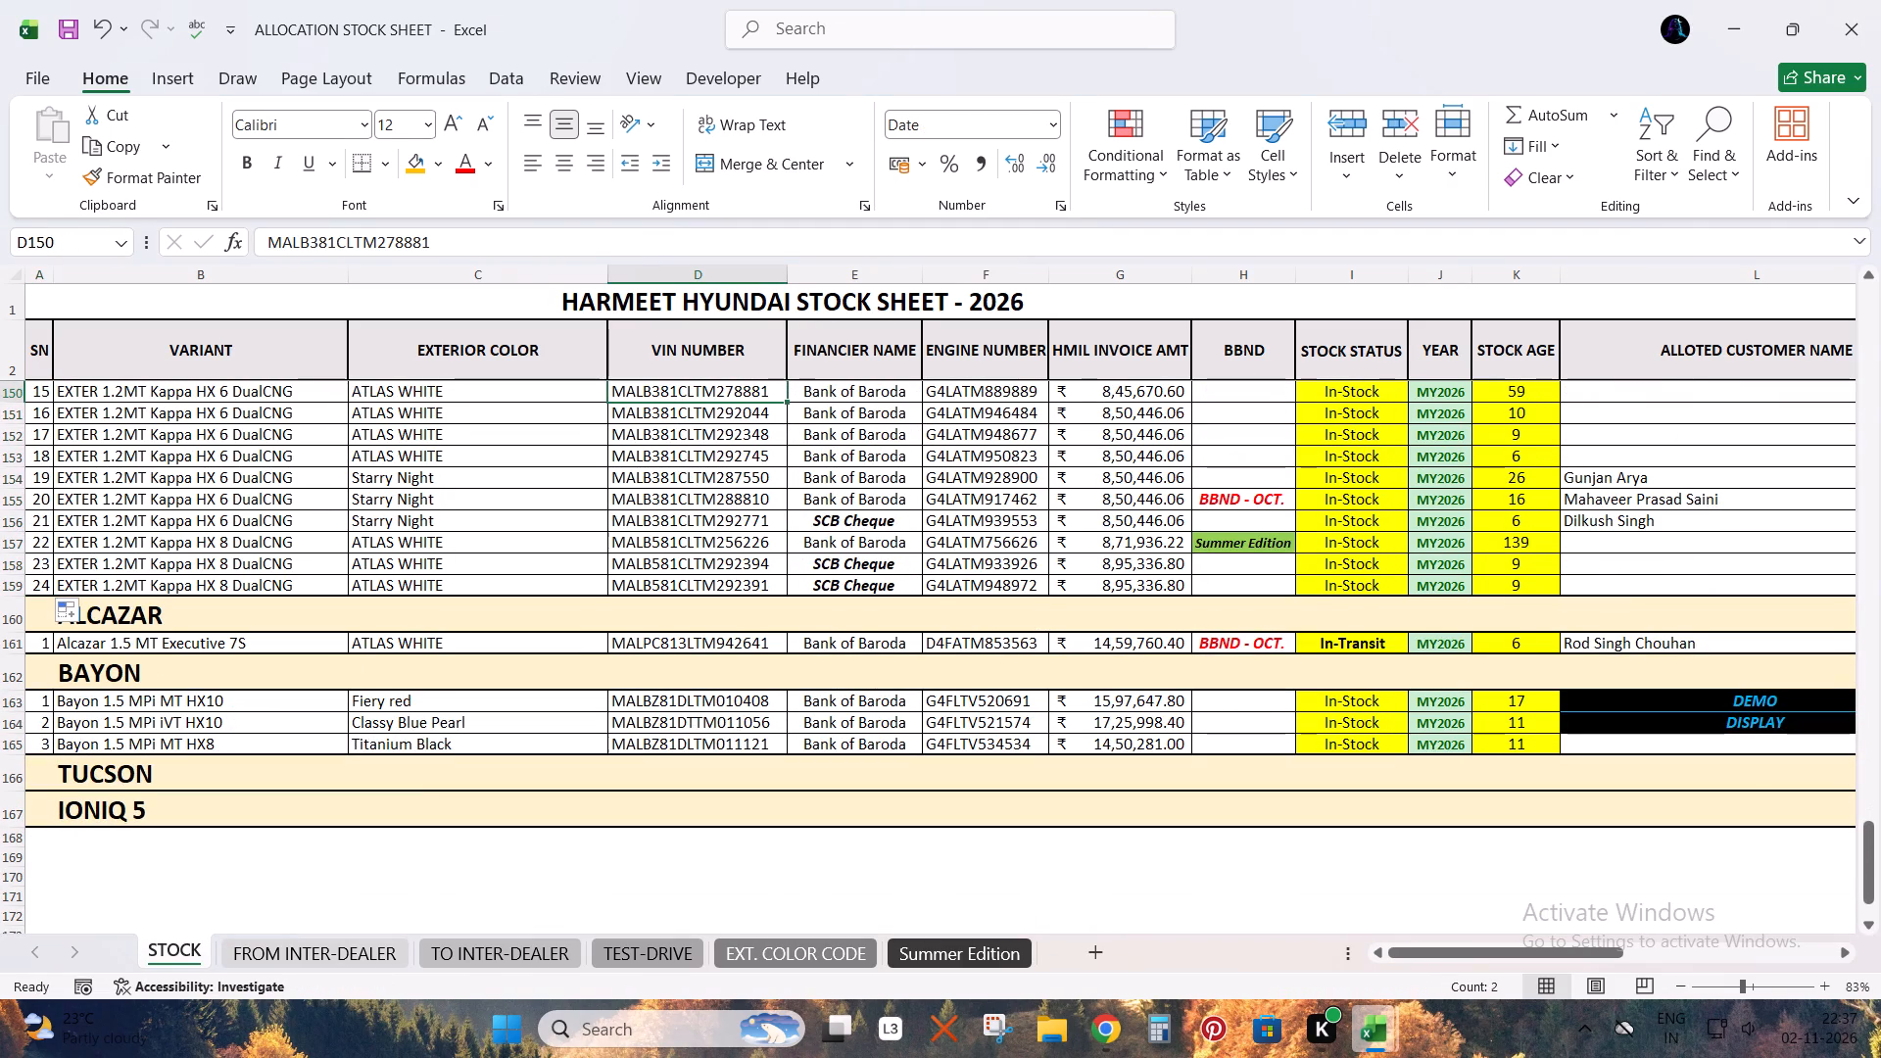
pyautogui.click(693, 355)
pyautogui.hotkey('ctrl', 'Left')
pyautogui.press('Down')
pyautogui.press('Up')
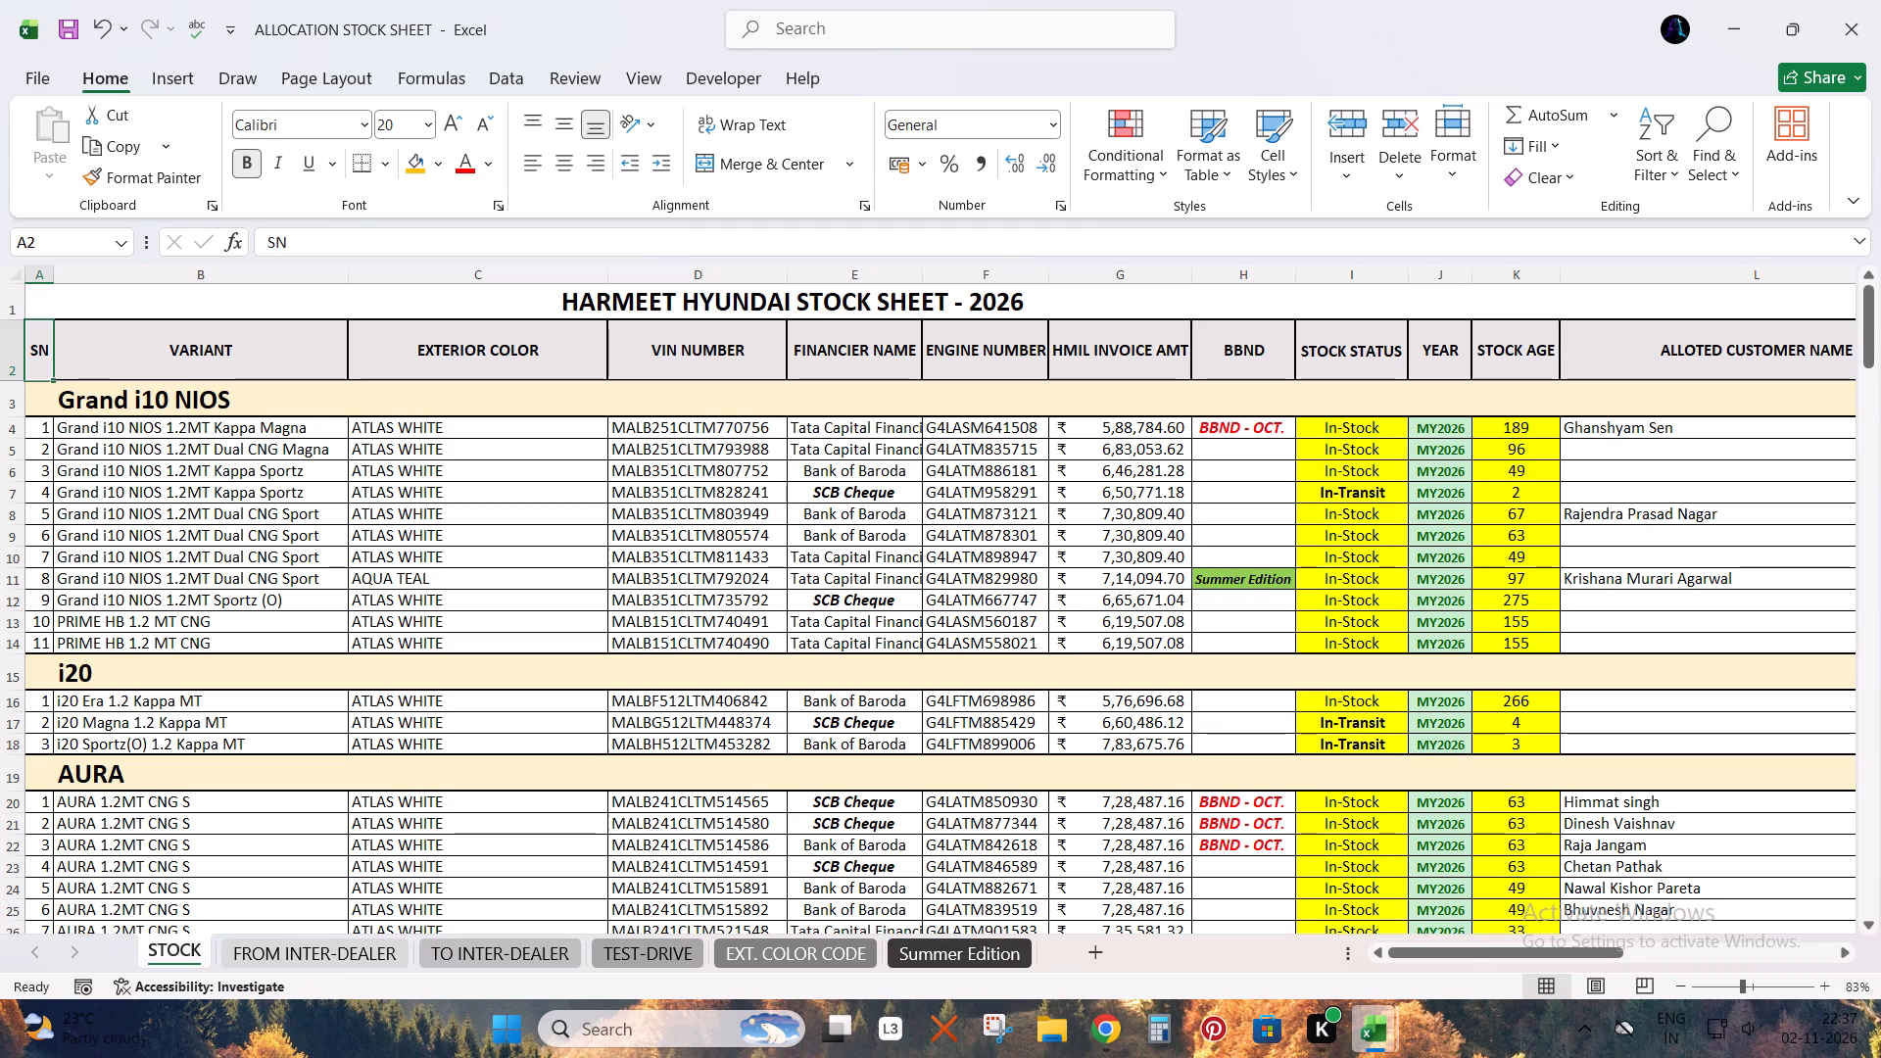
pyautogui.press('Up')
pyautogui.press('Down')
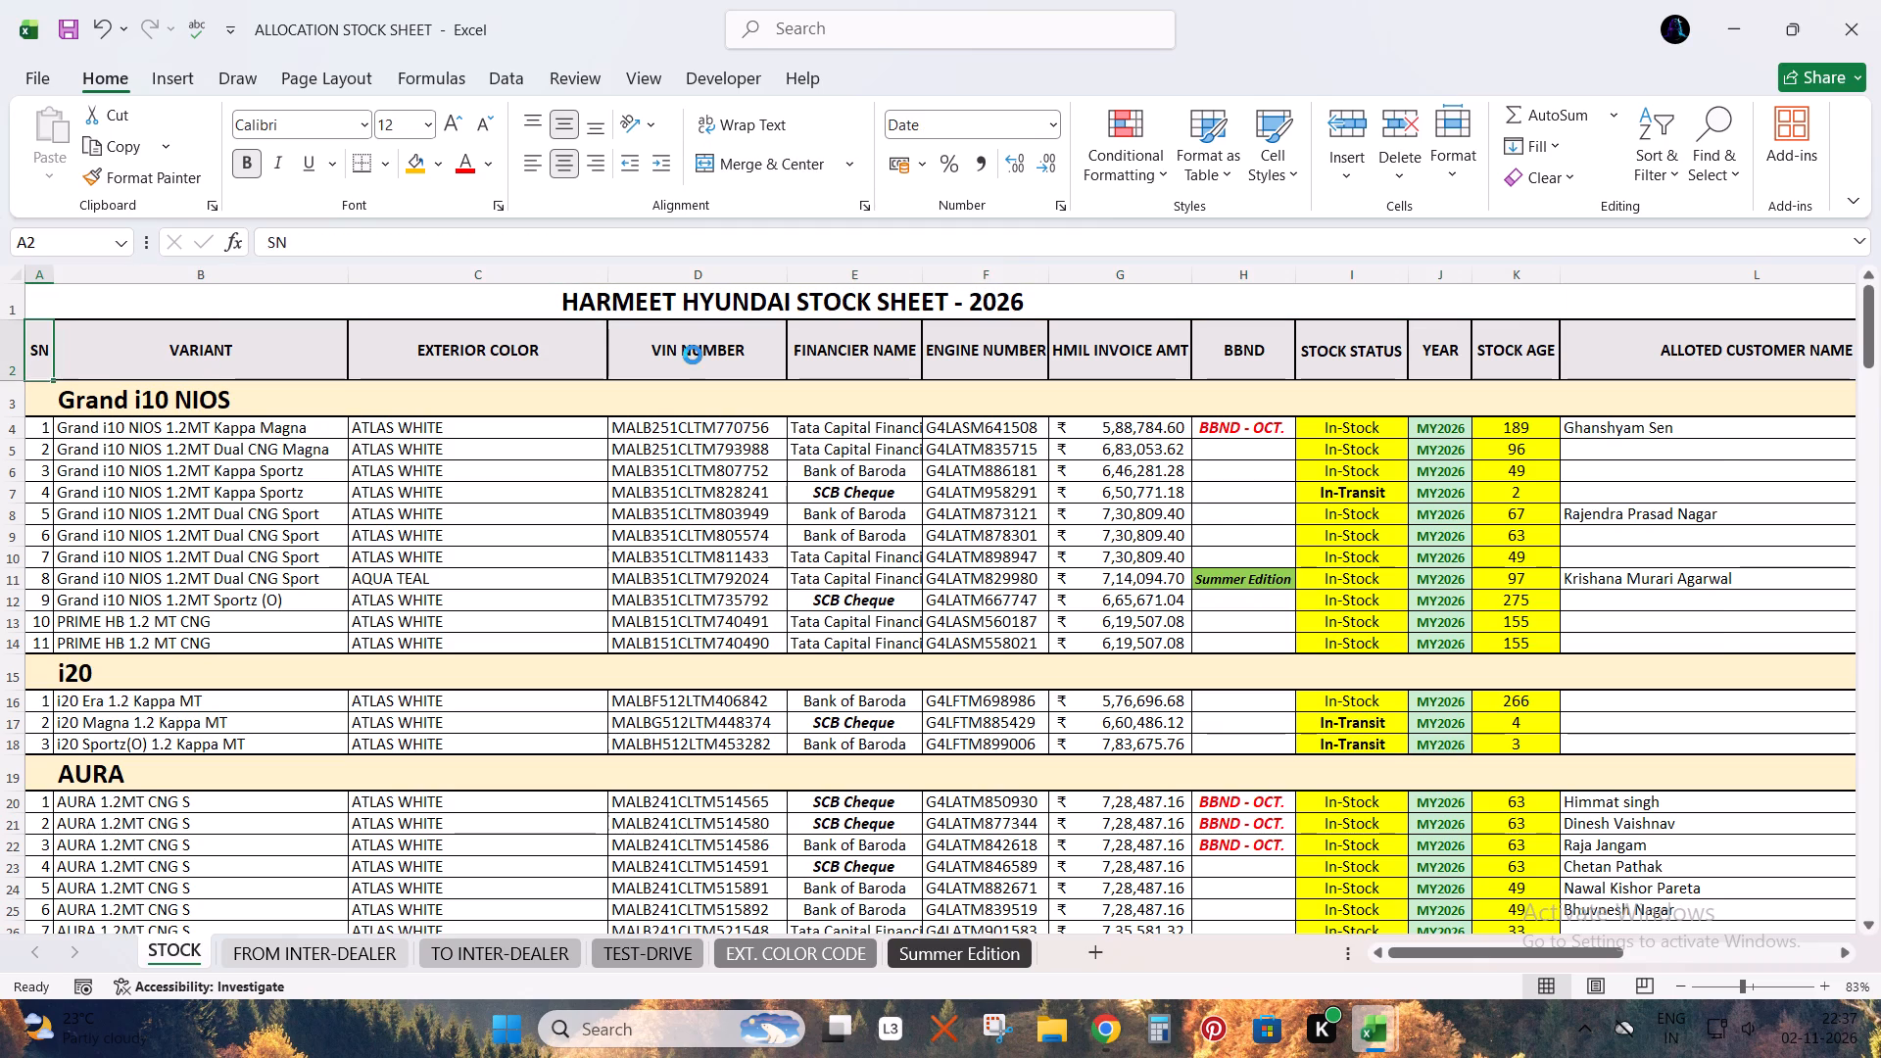
# Save the renumbered ALLOCATION STOCK SHEET workbook.
pyautogui.hotkey('ctrl', 's')
# Check the latest entries at the end of TOTAL BOOKING in the BOOKING LIST workbook and return to the ALLOCATION STOCK SHEET.
pyautogui.hotkey('alt', 'Tab')
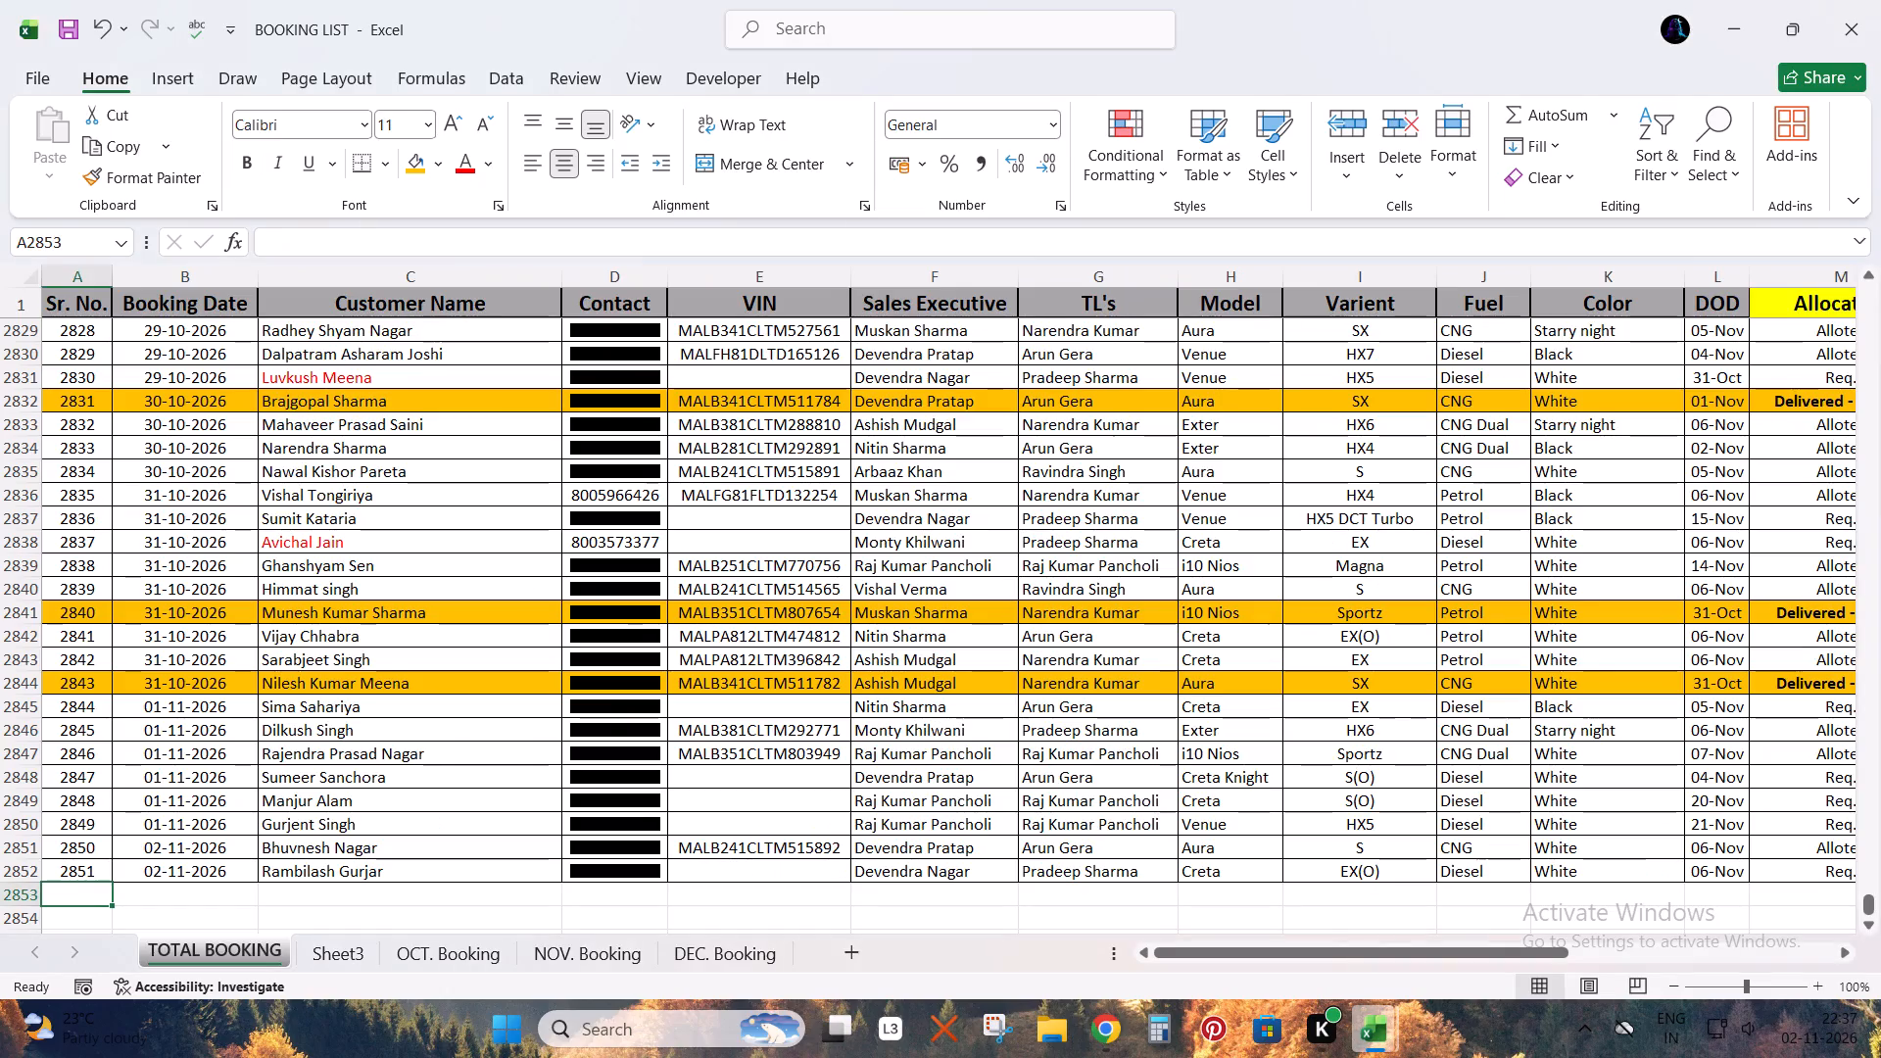
pyautogui.scroll(-1, 408, 700)
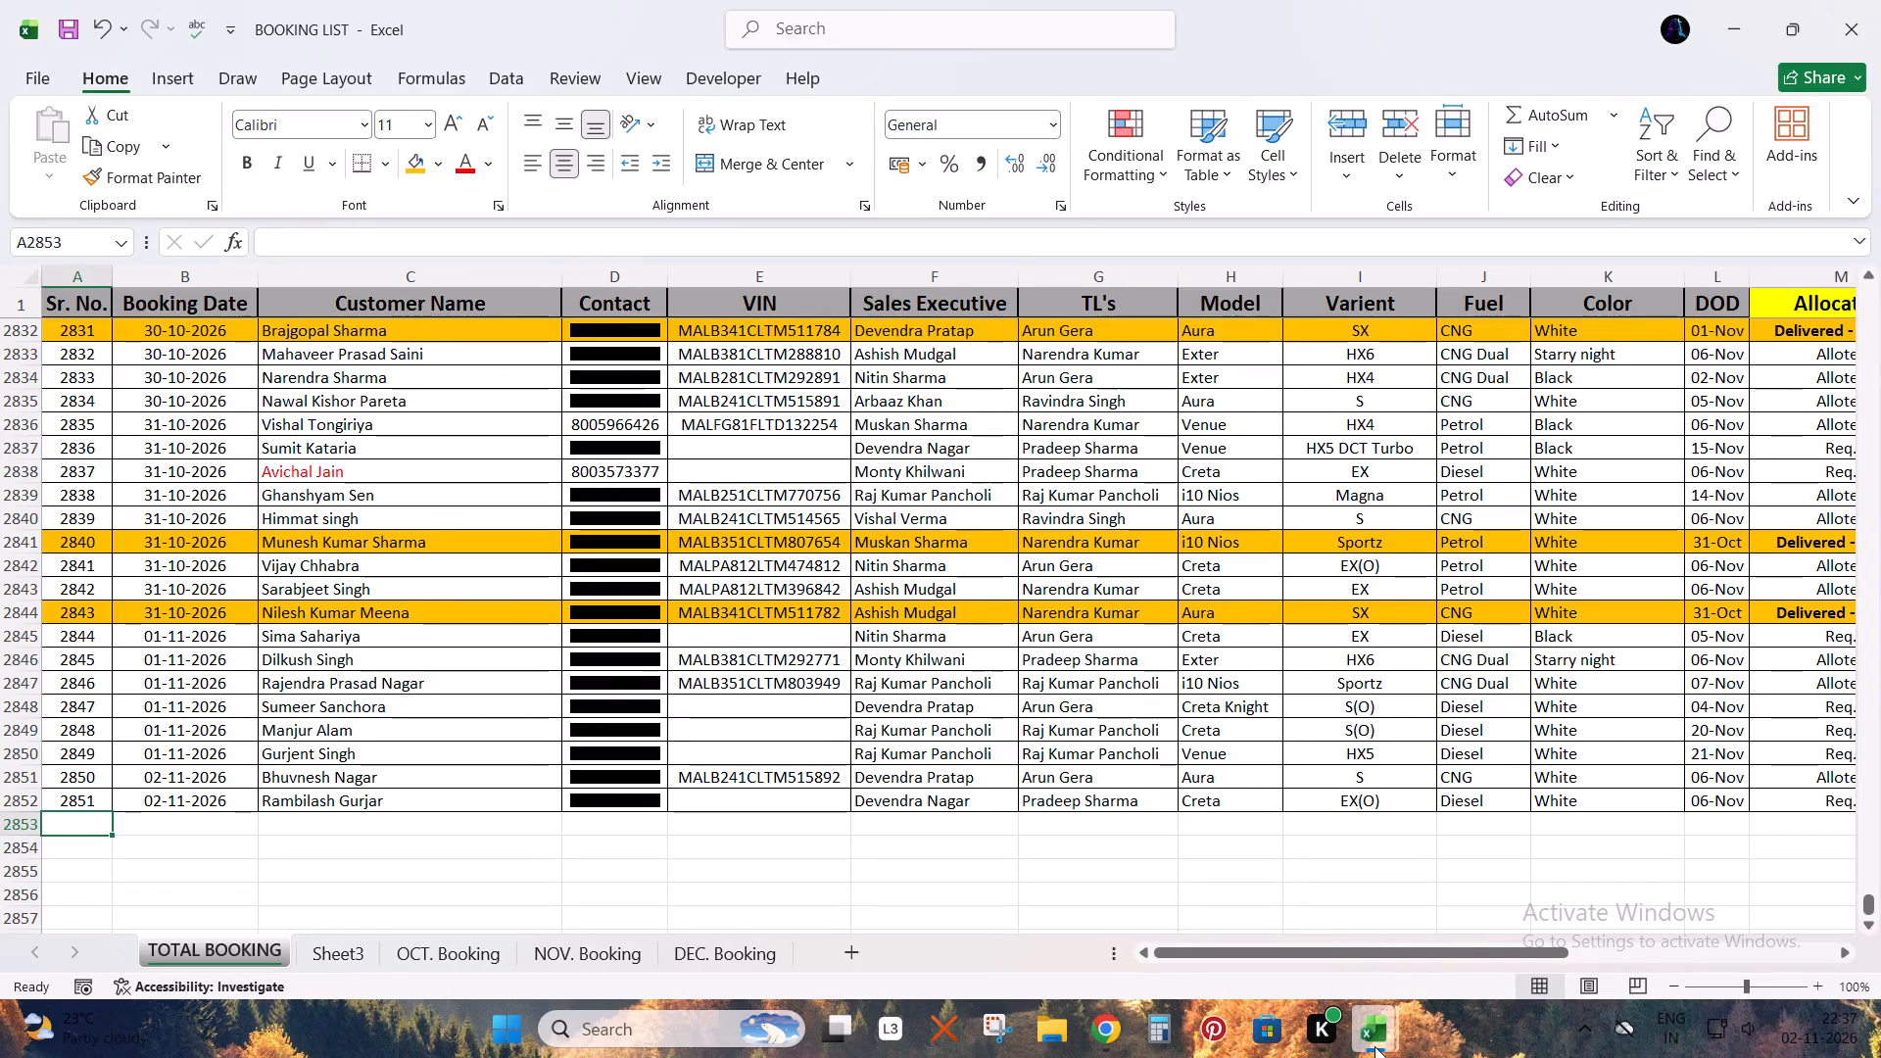
pyautogui.click(1246, 929)
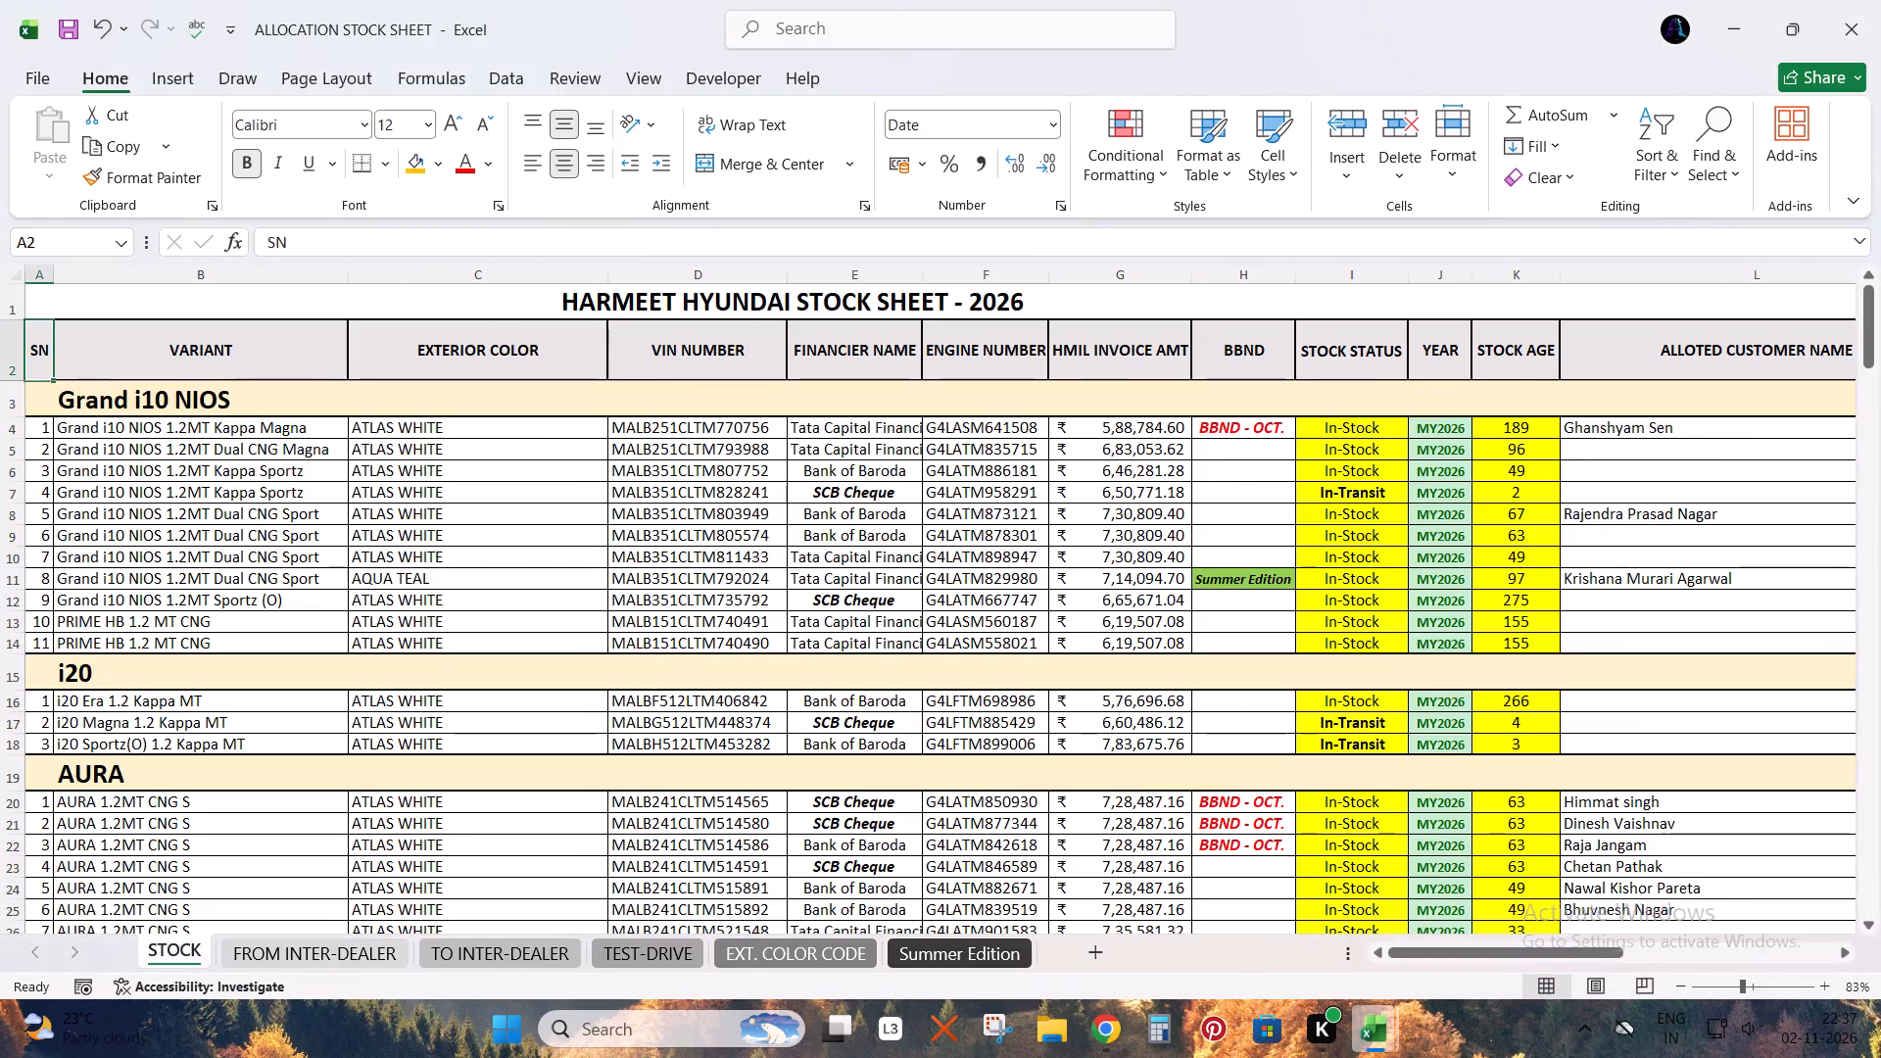
# Switch to the Windows desktop and refresh it.
pyautogui.click(1880, 1053)
pyautogui.rightClick(764, 455)
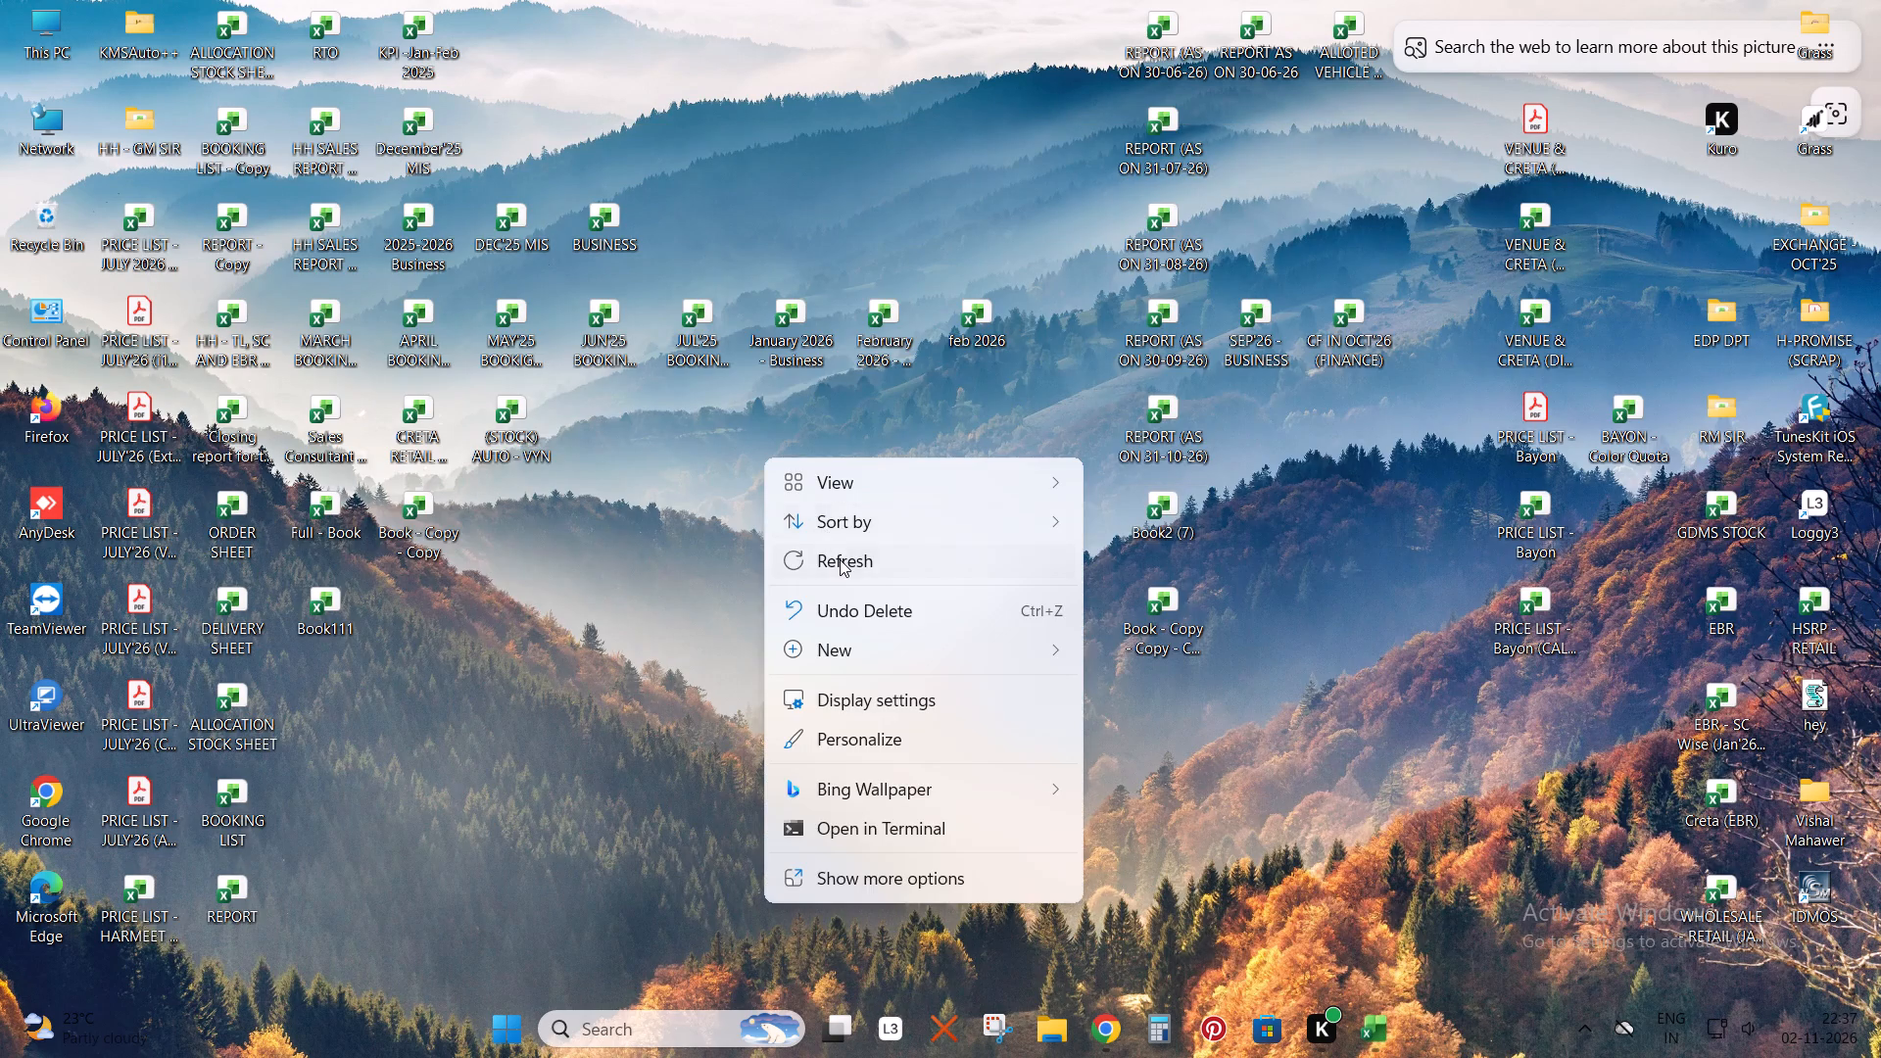
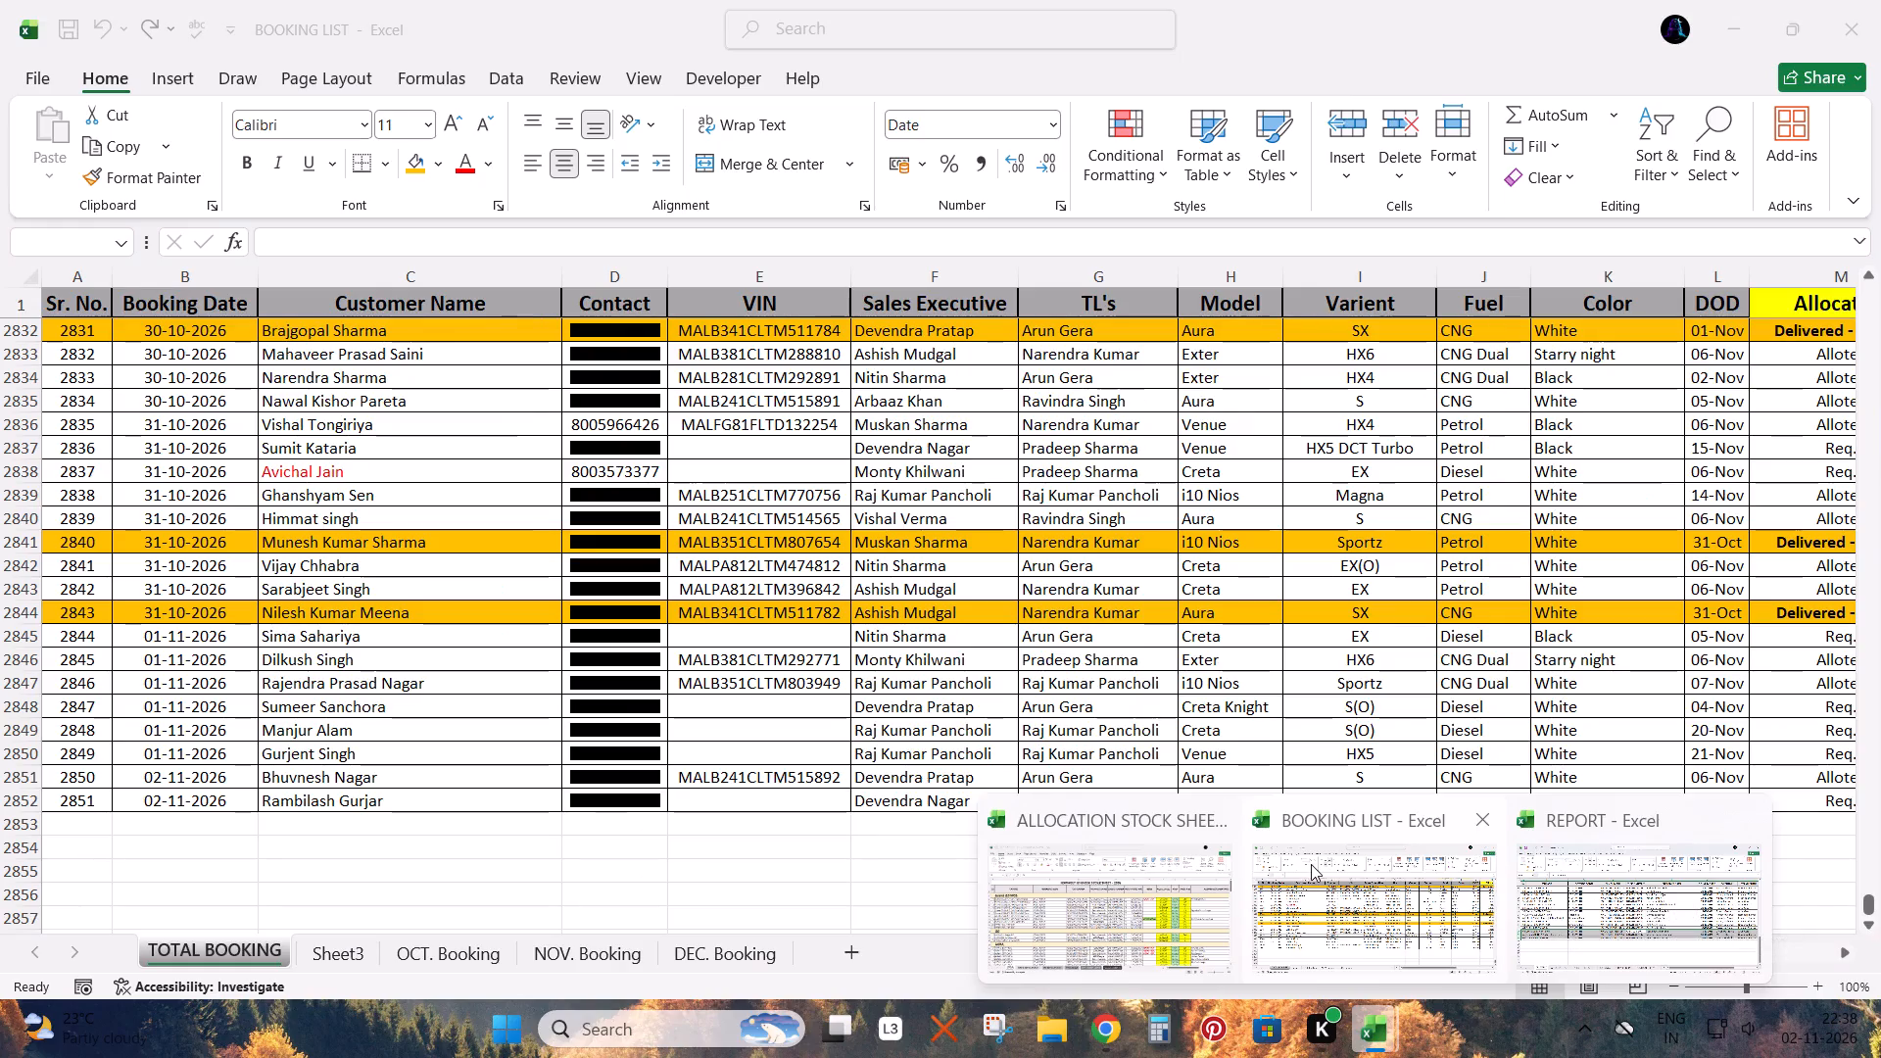
# Switch to the BOOKING LIST workbook with its TOTAL BOOKING sheet.
pyautogui.click(1343, 898)
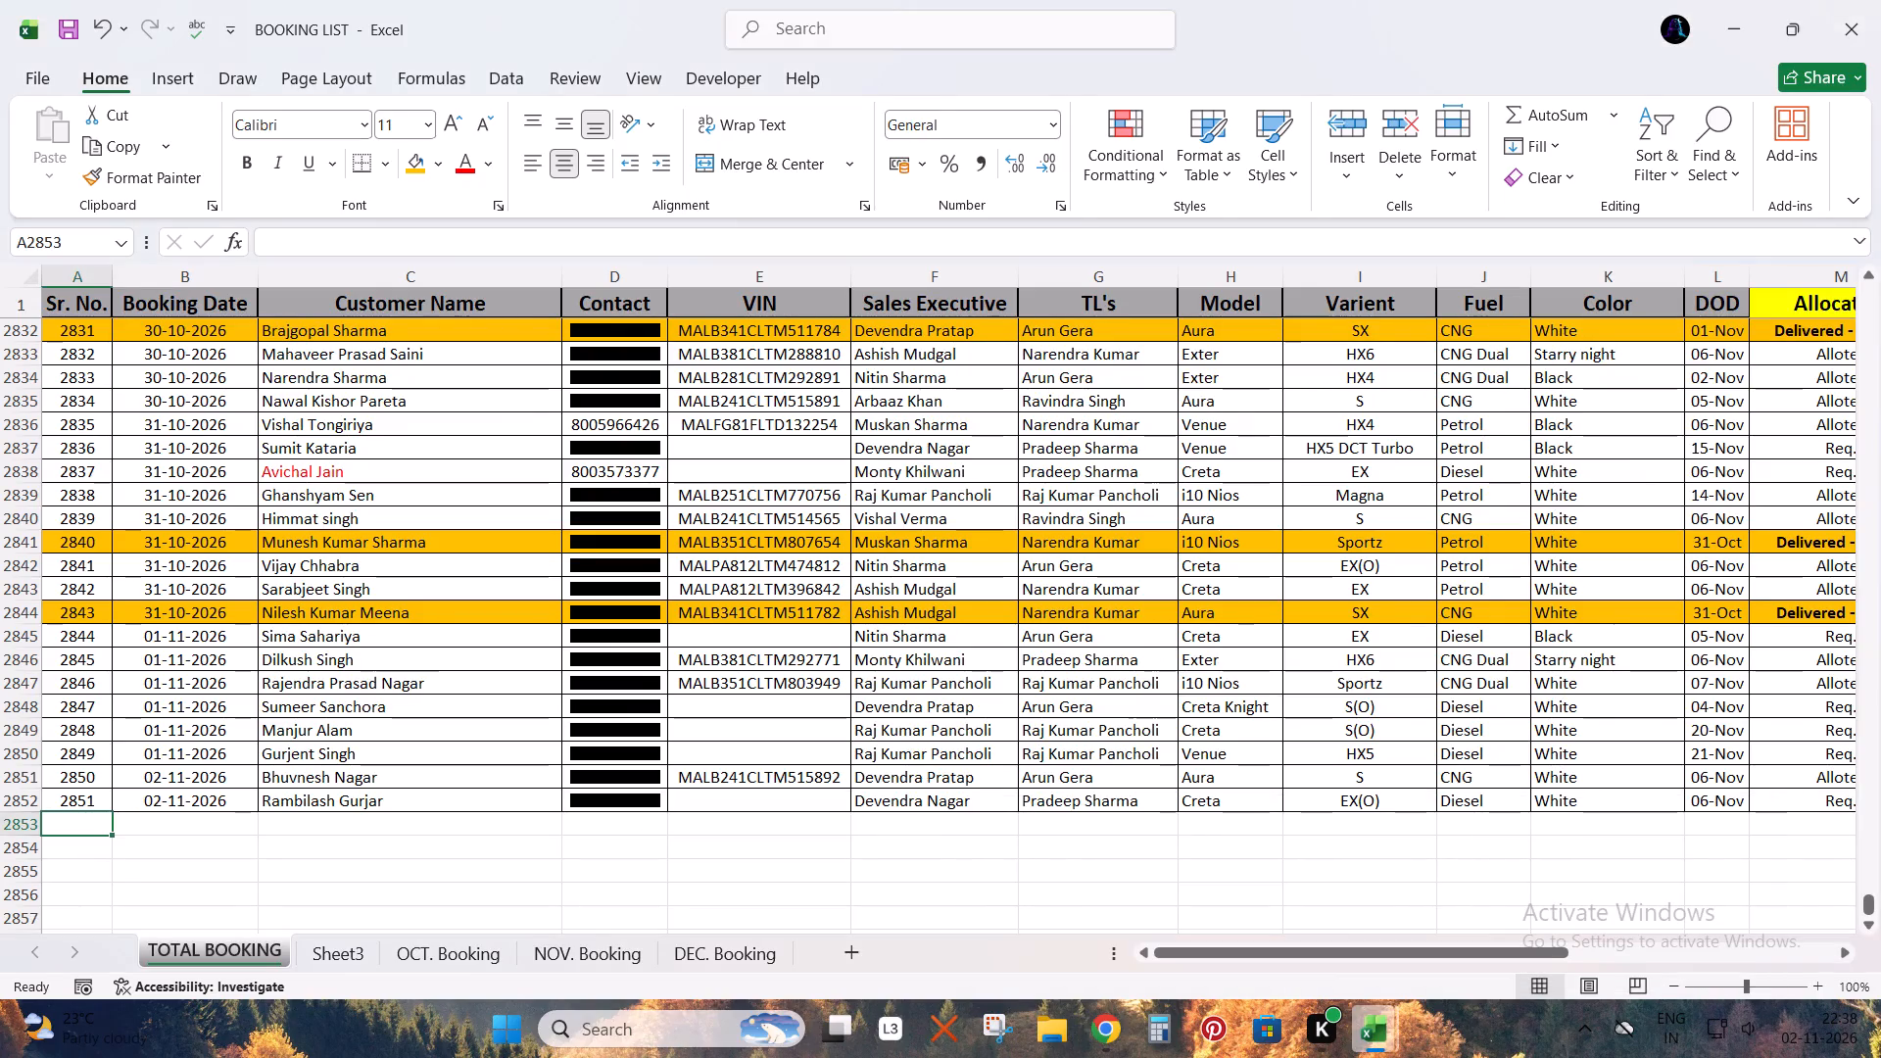
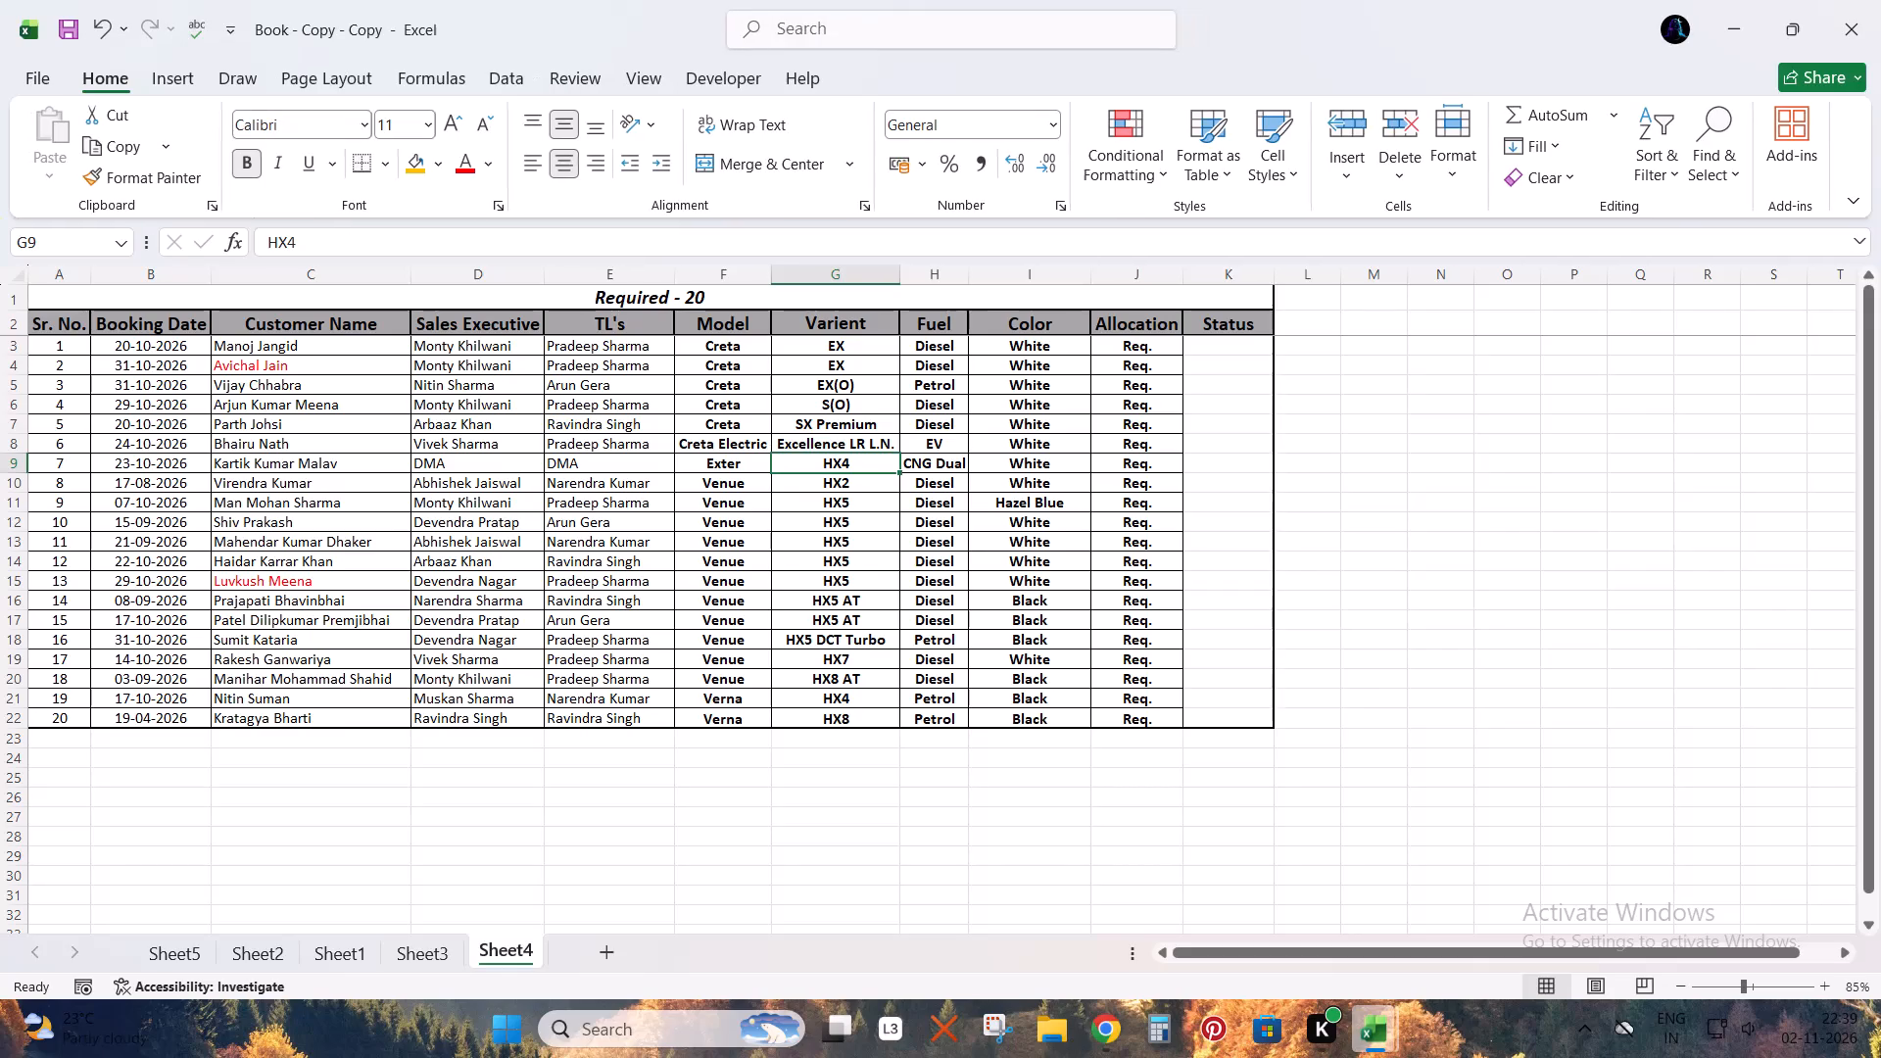
# Show the November Allocated Stock list on Sheet2 of the Book - Copy - Copy workbook.
pyautogui.click(272, 960)
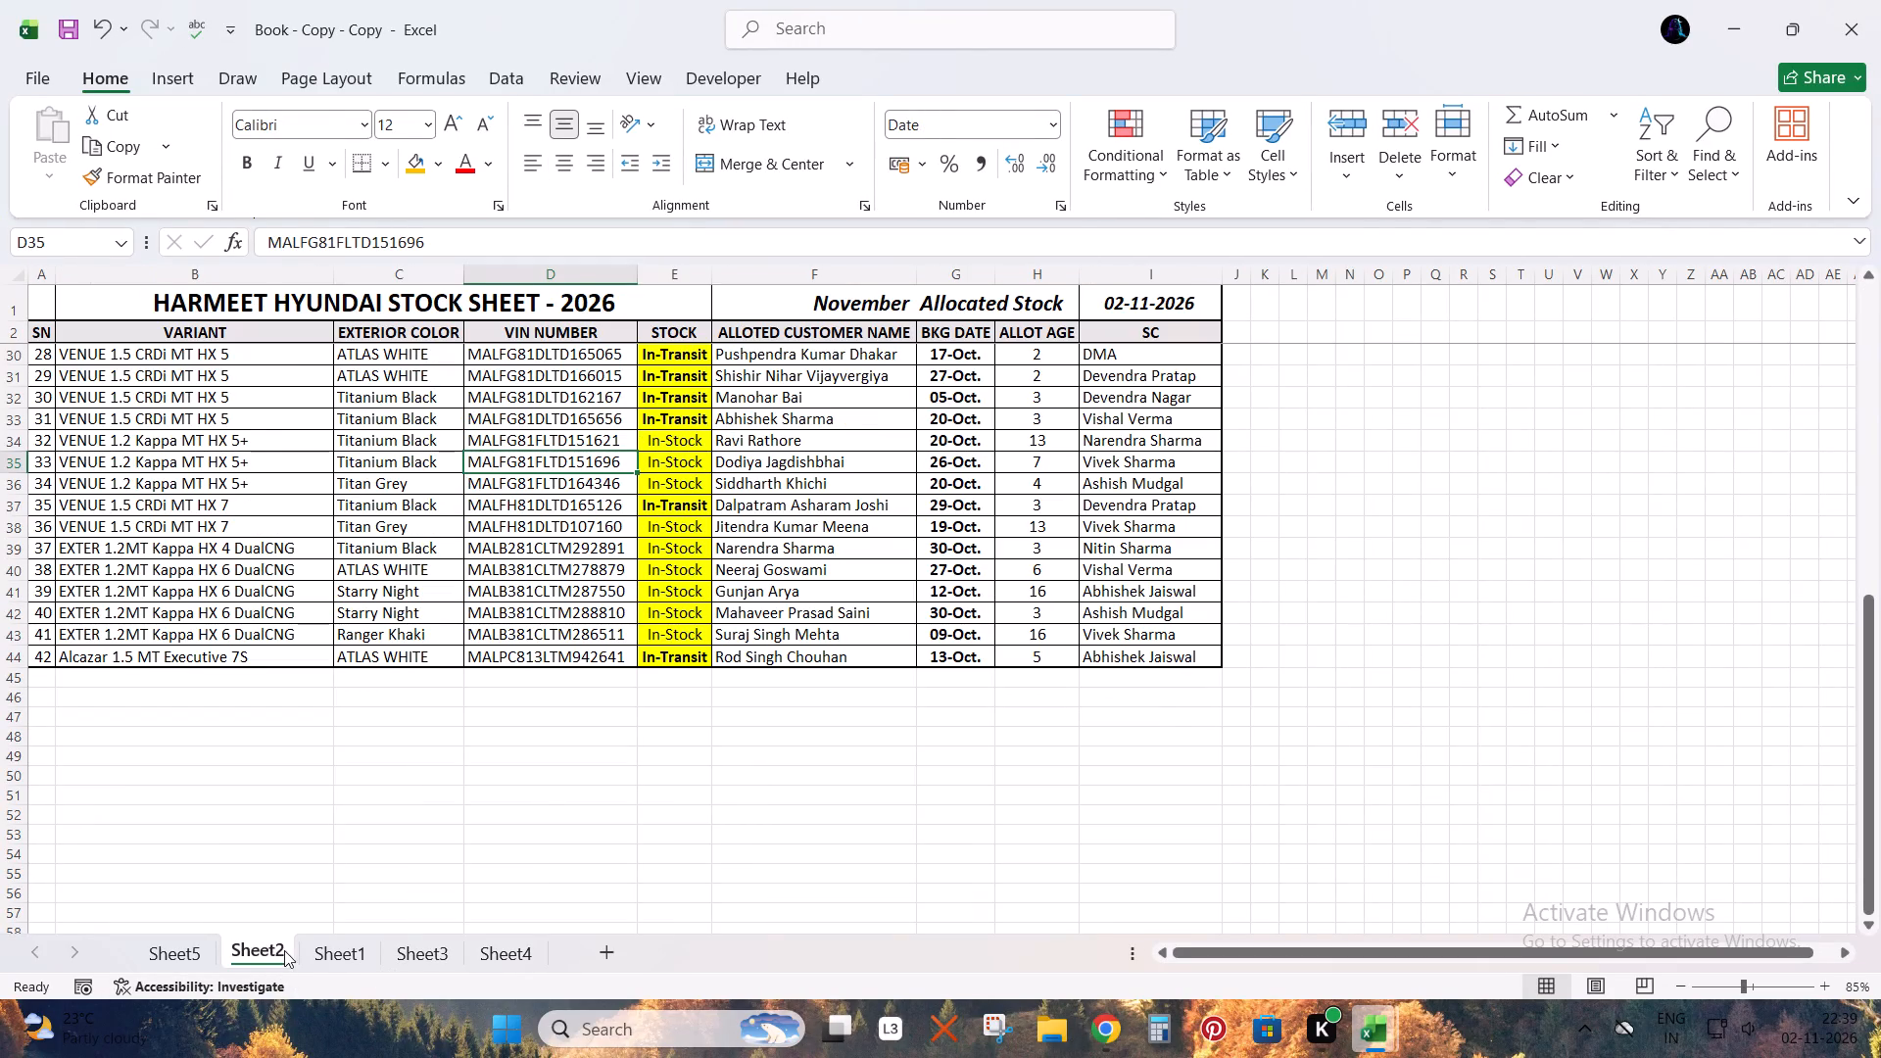
# Switch to the BOOKING LIST workbook and filter TOTAL BOOKING's Allocation column to only the Alloted entries.
pyautogui.hotkey('alt', 'Tab')
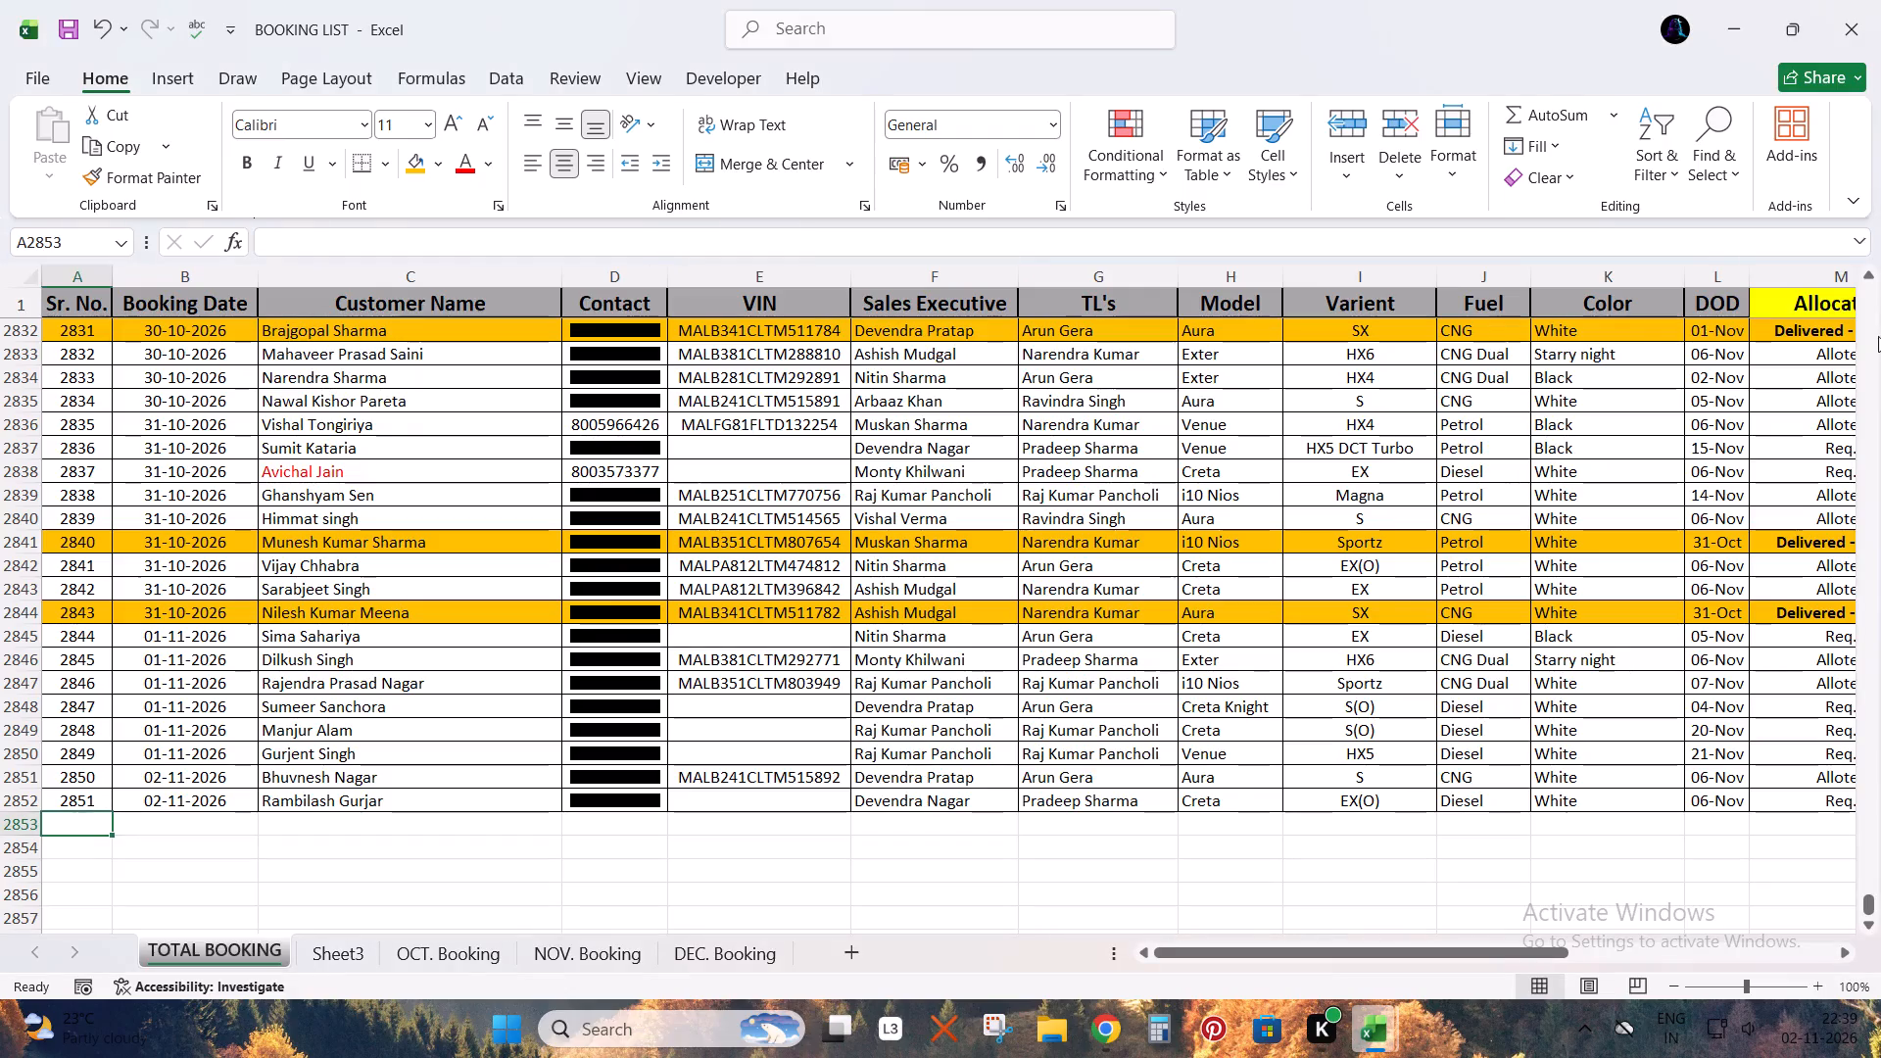
pyautogui.click(1801, 310)
pyautogui.hotkey('ctrl', 'shift', 'l')
pyautogui.hotkey('alt', 'Down')
pyautogui.press('Down')
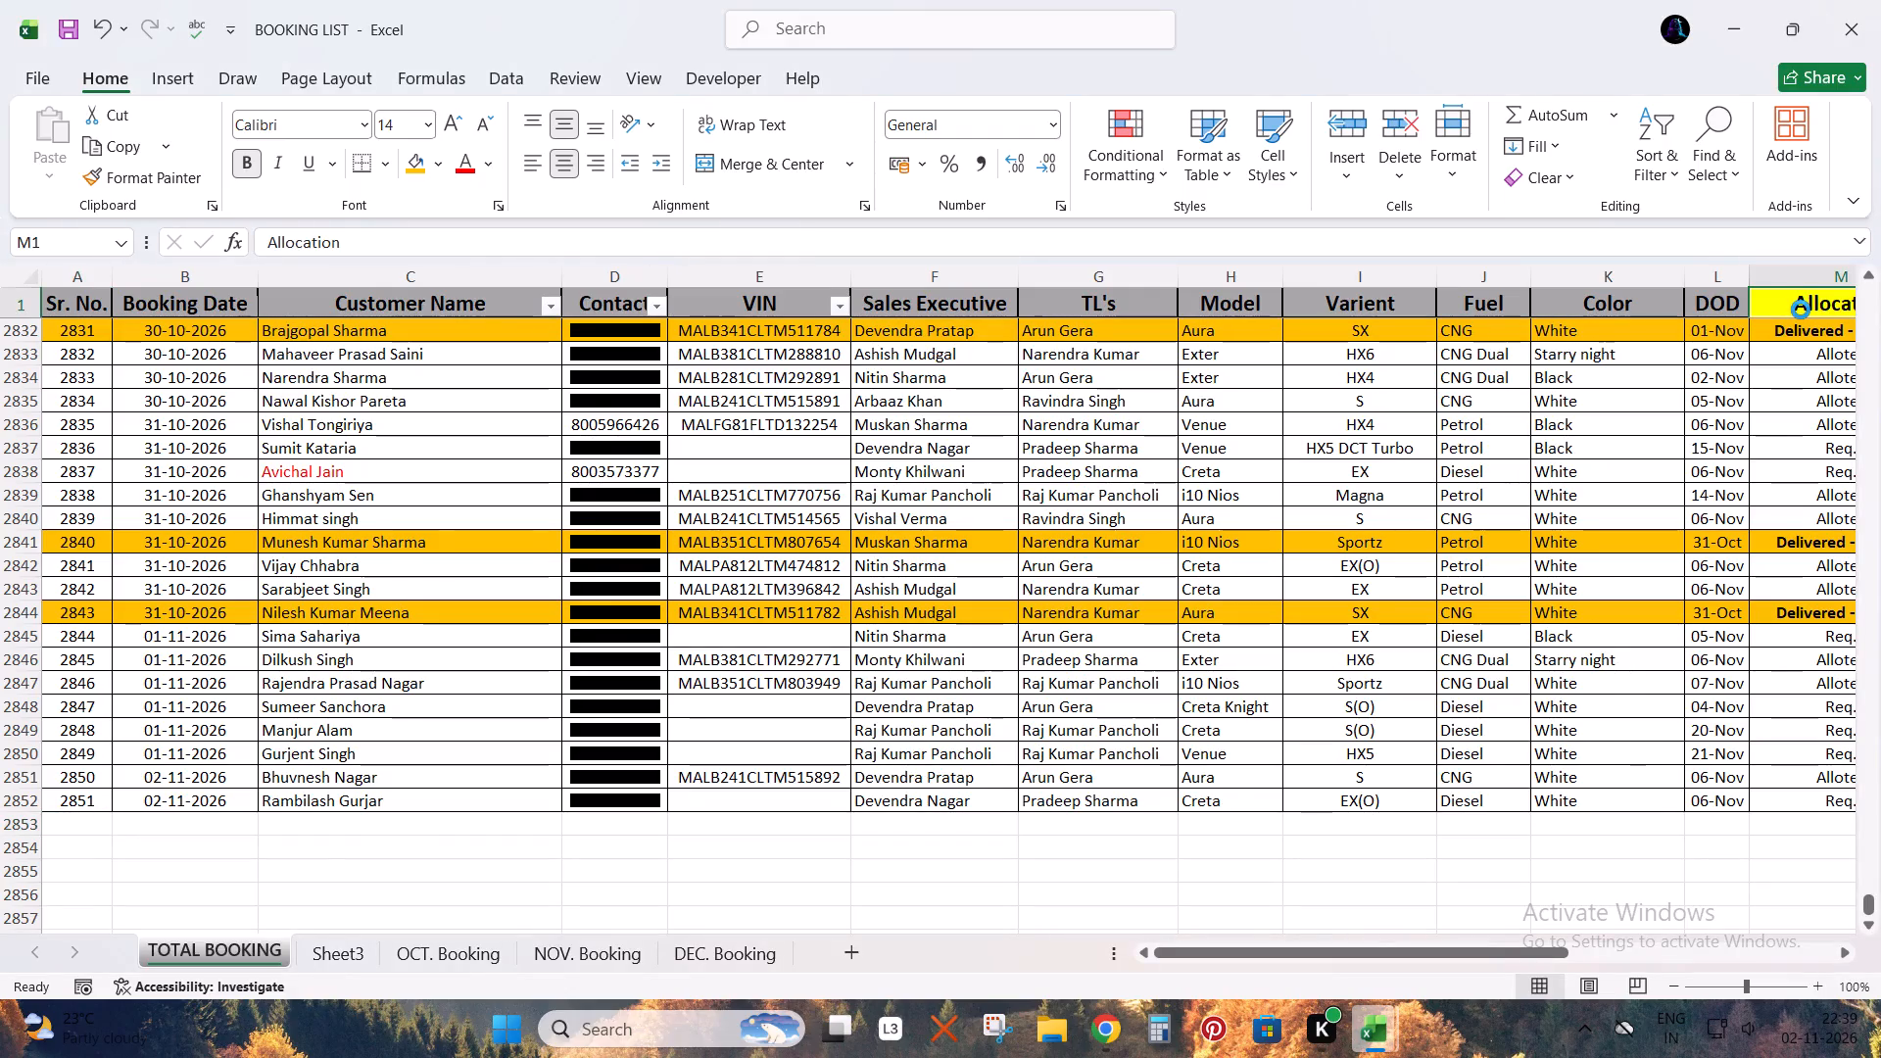
pyautogui.press('Down')
pyautogui.press('Down')
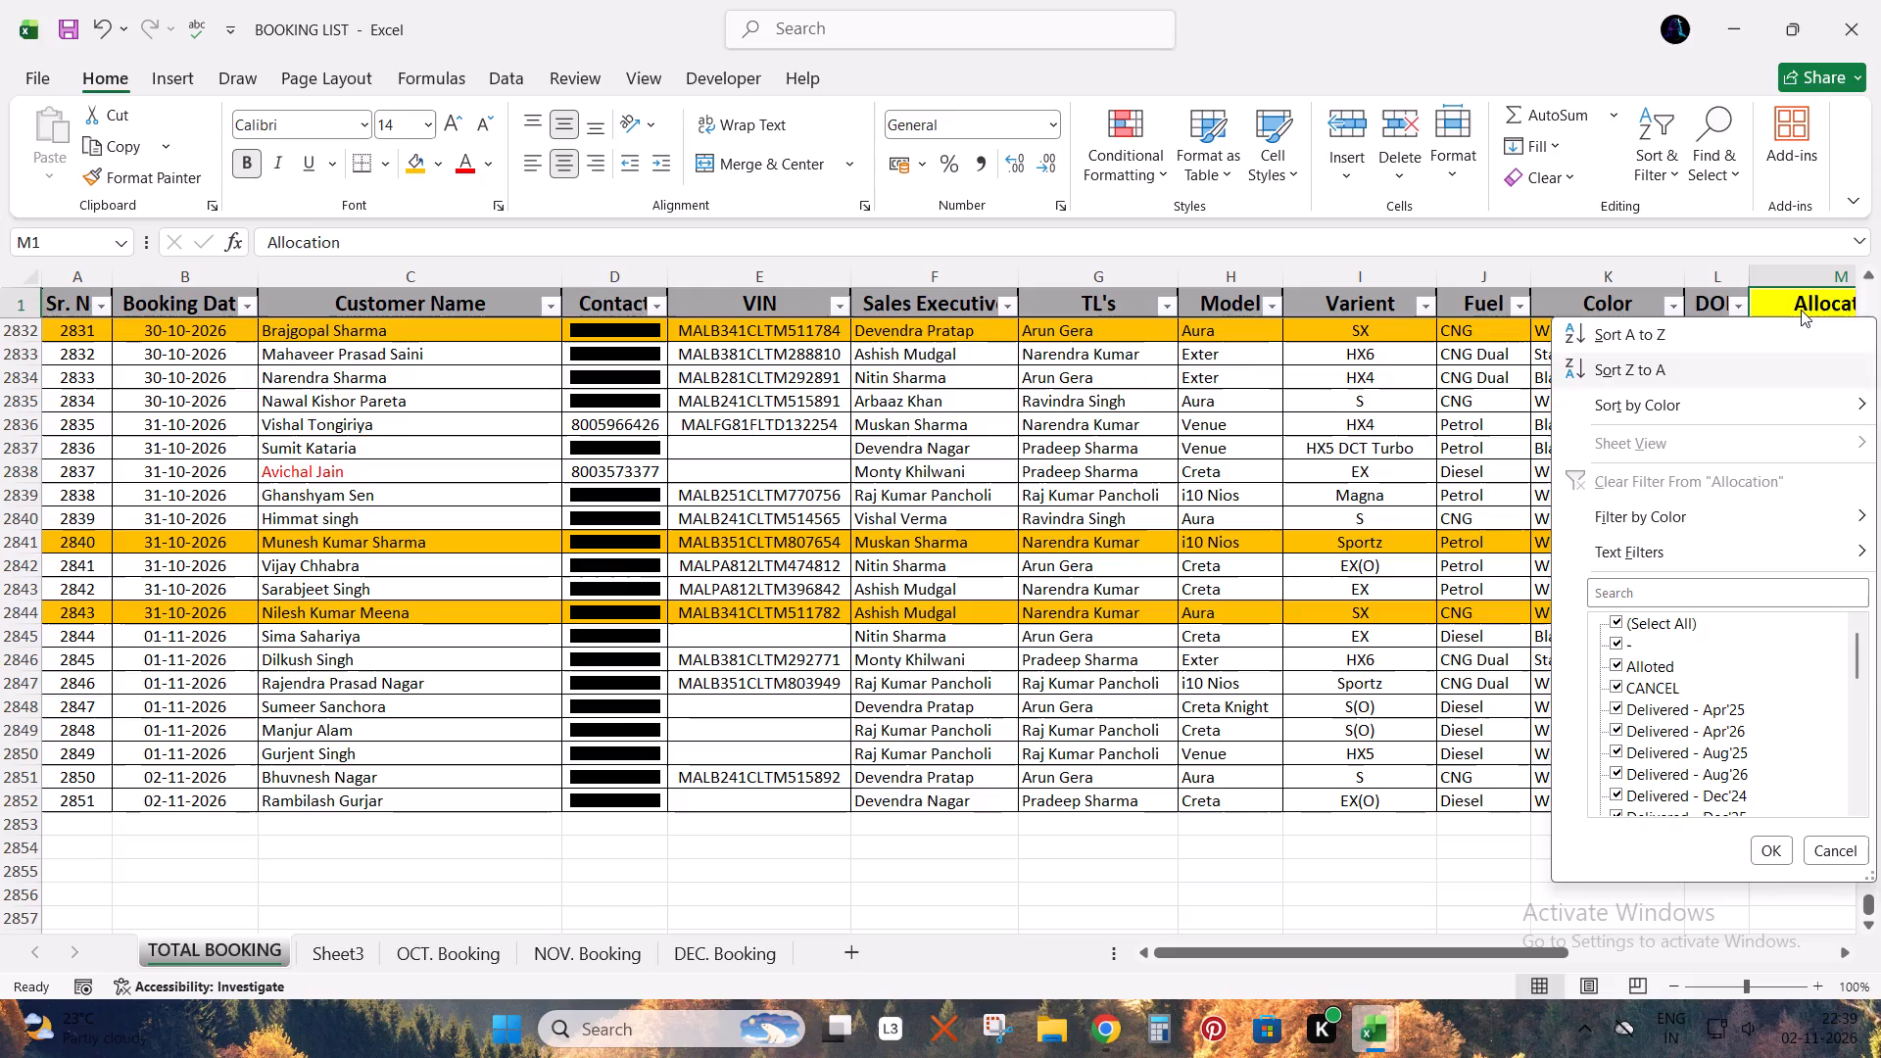
pyautogui.press('Down')
pyautogui.press('Down')
pyautogui.press('Down')
pyautogui.press('Down')
pyautogui.press('Down')
pyautogui.press('Down')
pyautogui.press('Down')
pyautogui.press('space')
pyautogui.press('Down')
pyautogui.press('Up')
pyautogui.press('Up')
pyautogui.press('space')
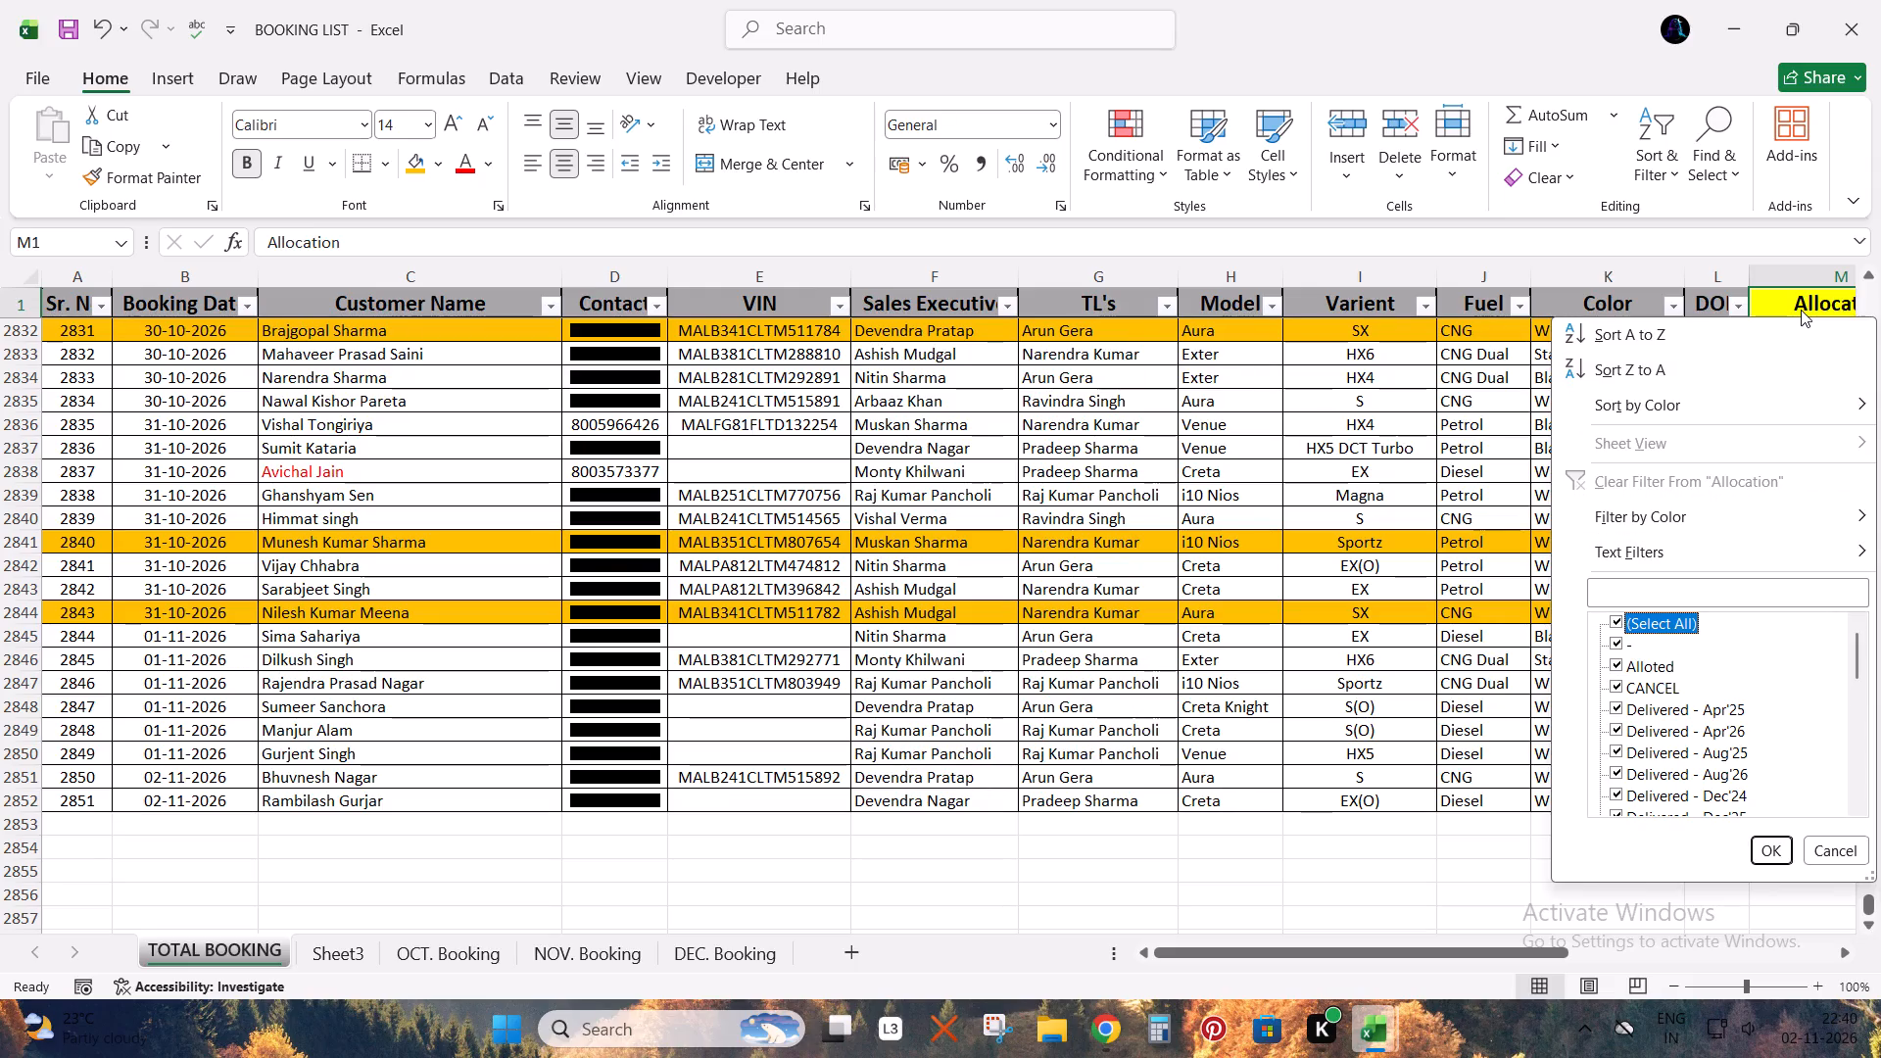
pyautogui.press('space')
pyautogui.press('Down')
pyautogui.press('Down')
pyautogui.press('space')
pyautogui.press('Return')
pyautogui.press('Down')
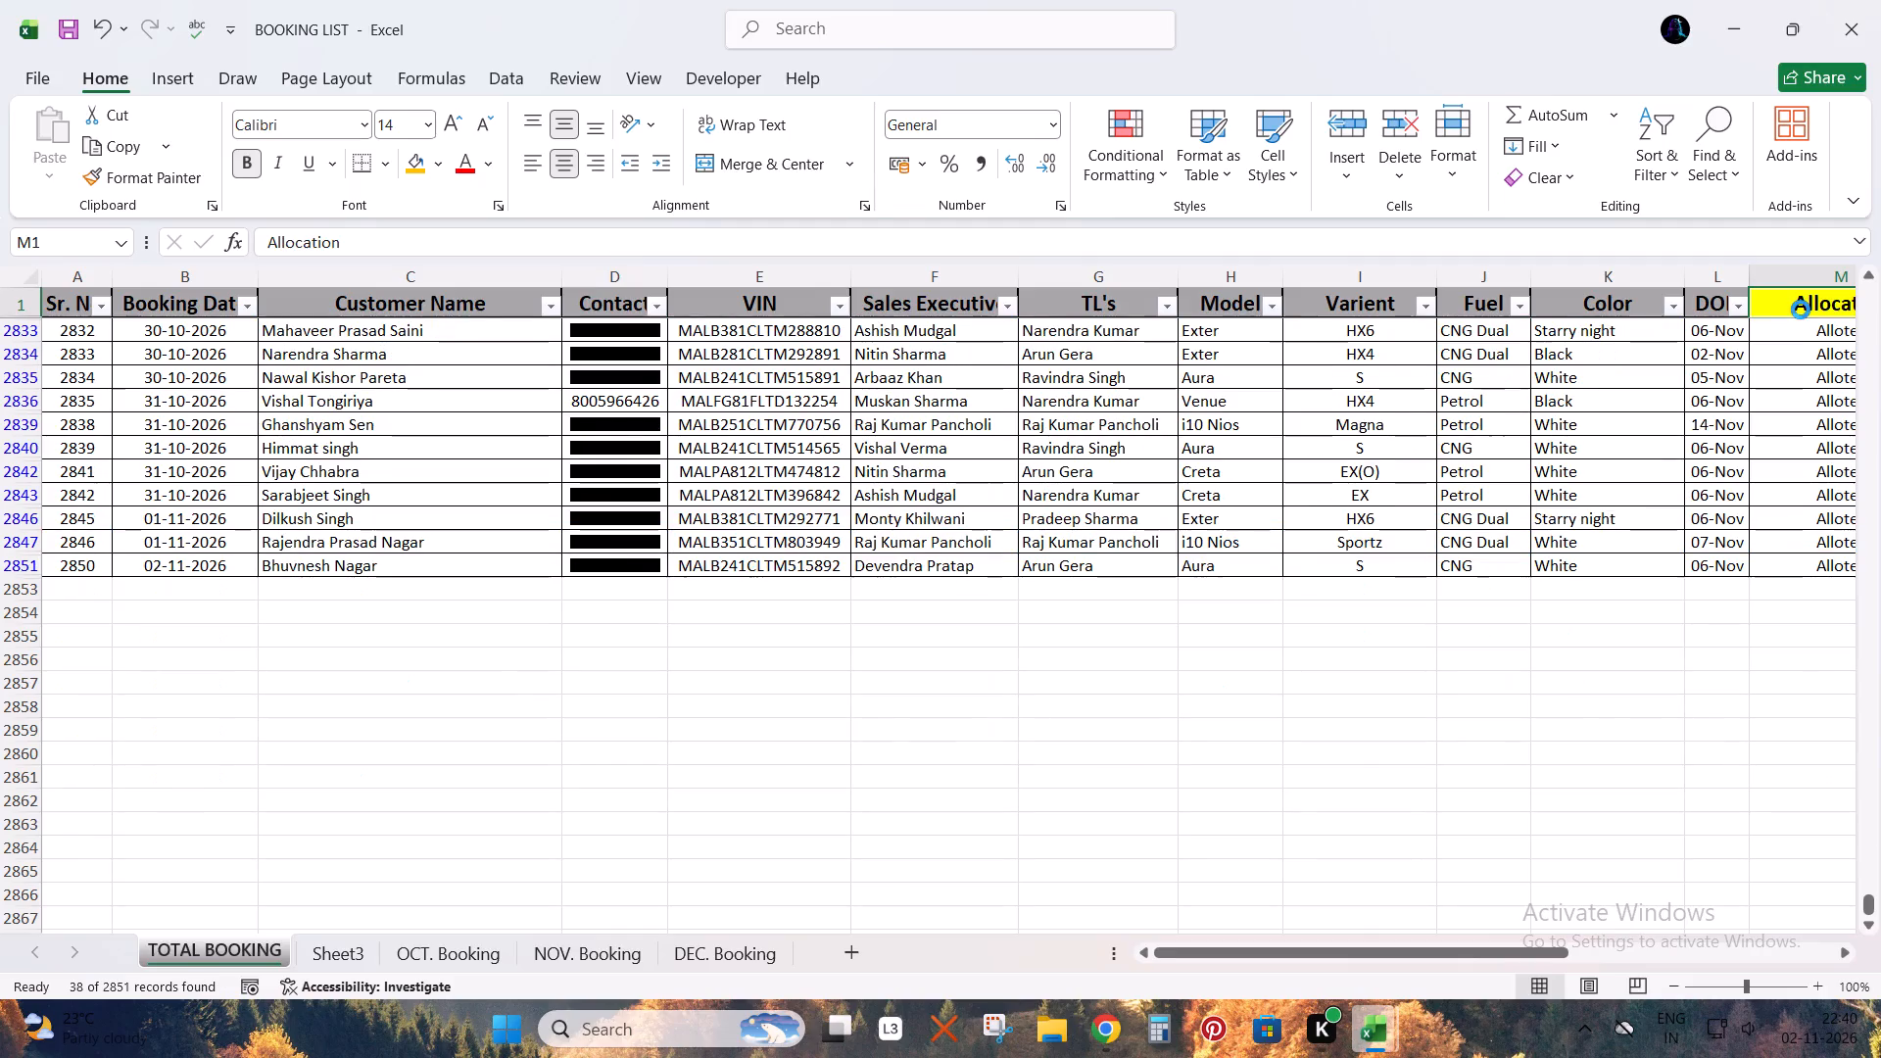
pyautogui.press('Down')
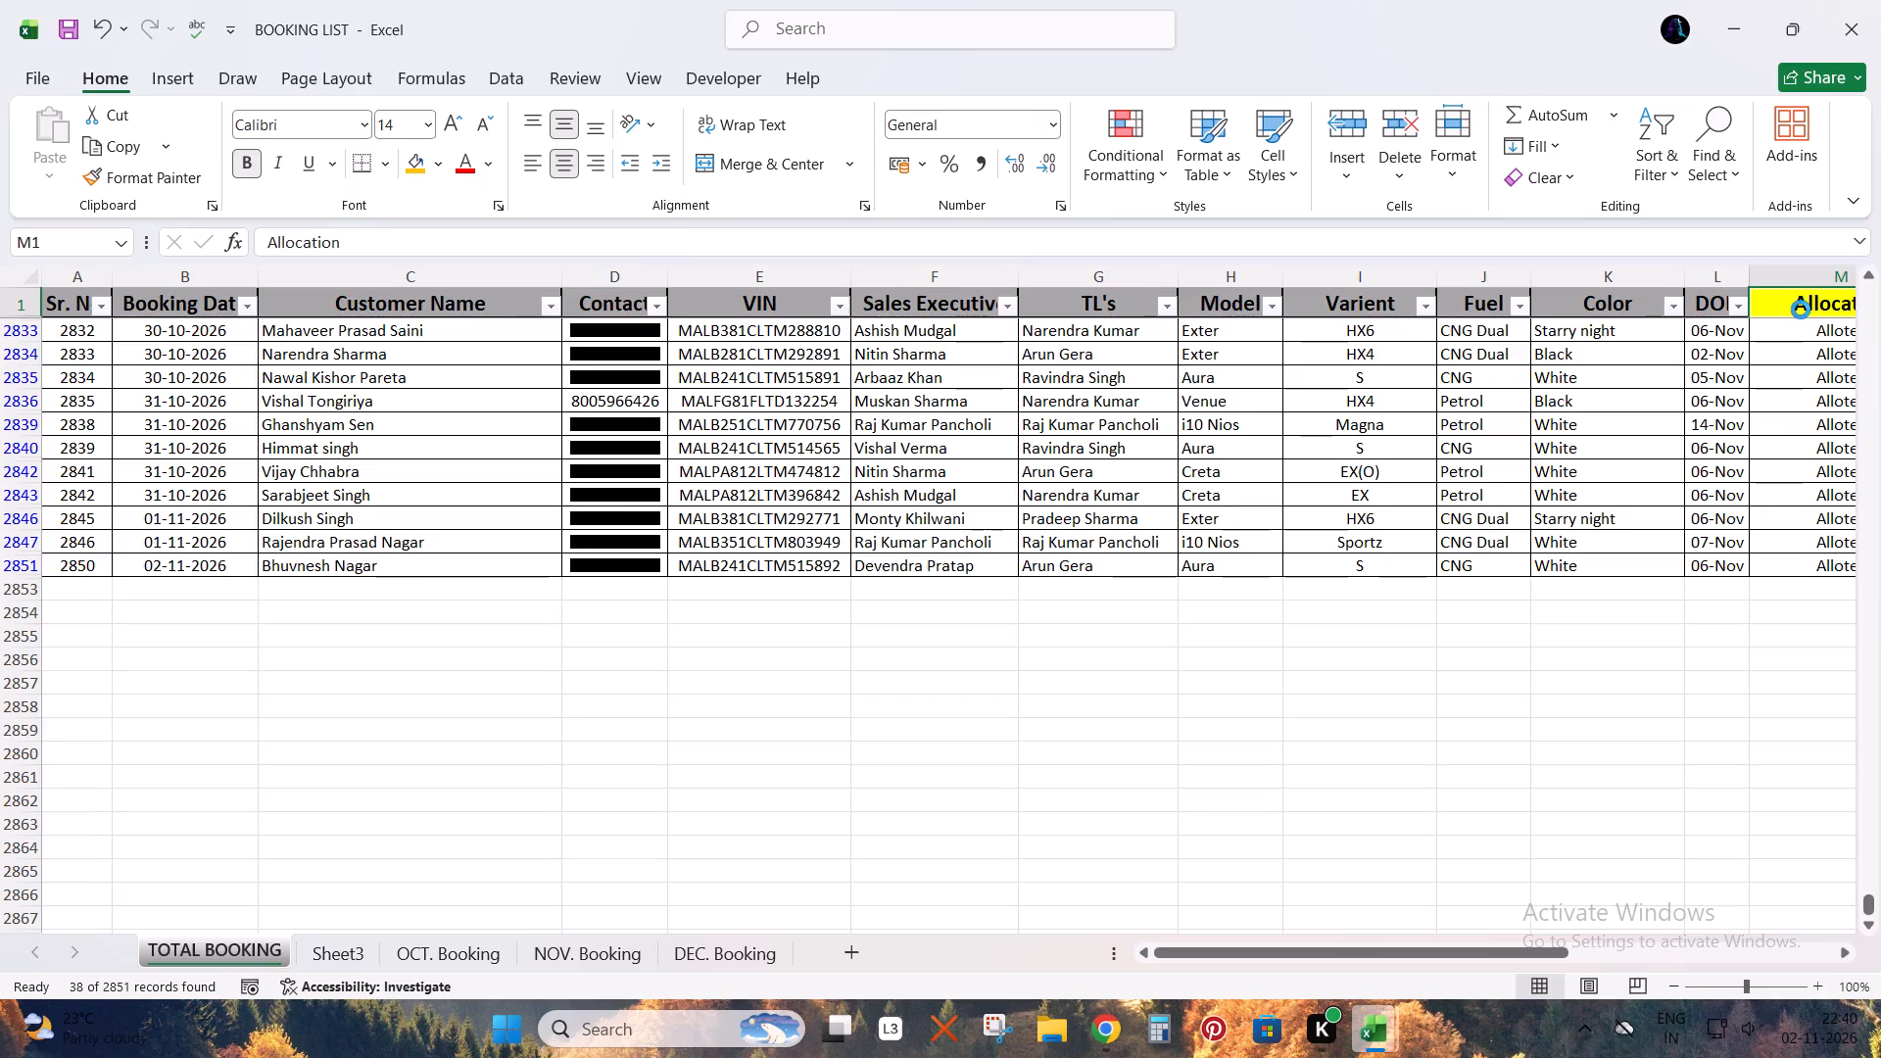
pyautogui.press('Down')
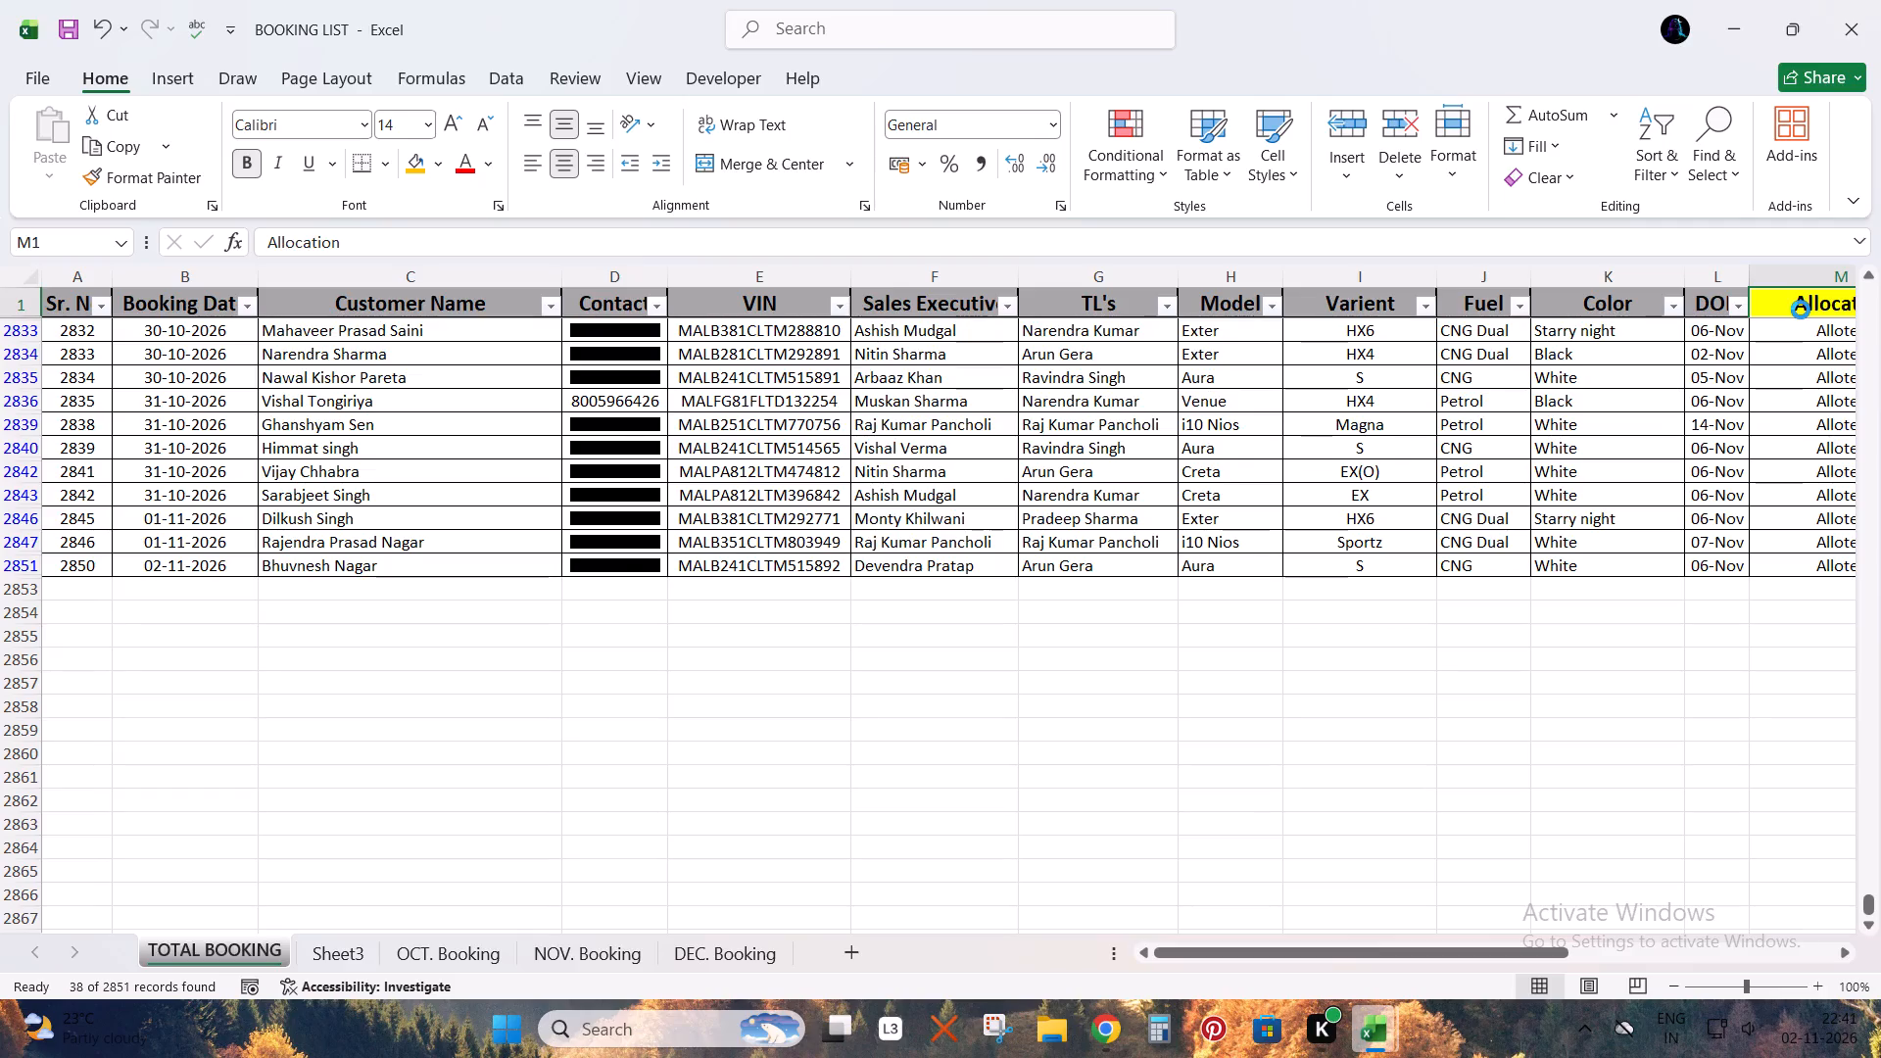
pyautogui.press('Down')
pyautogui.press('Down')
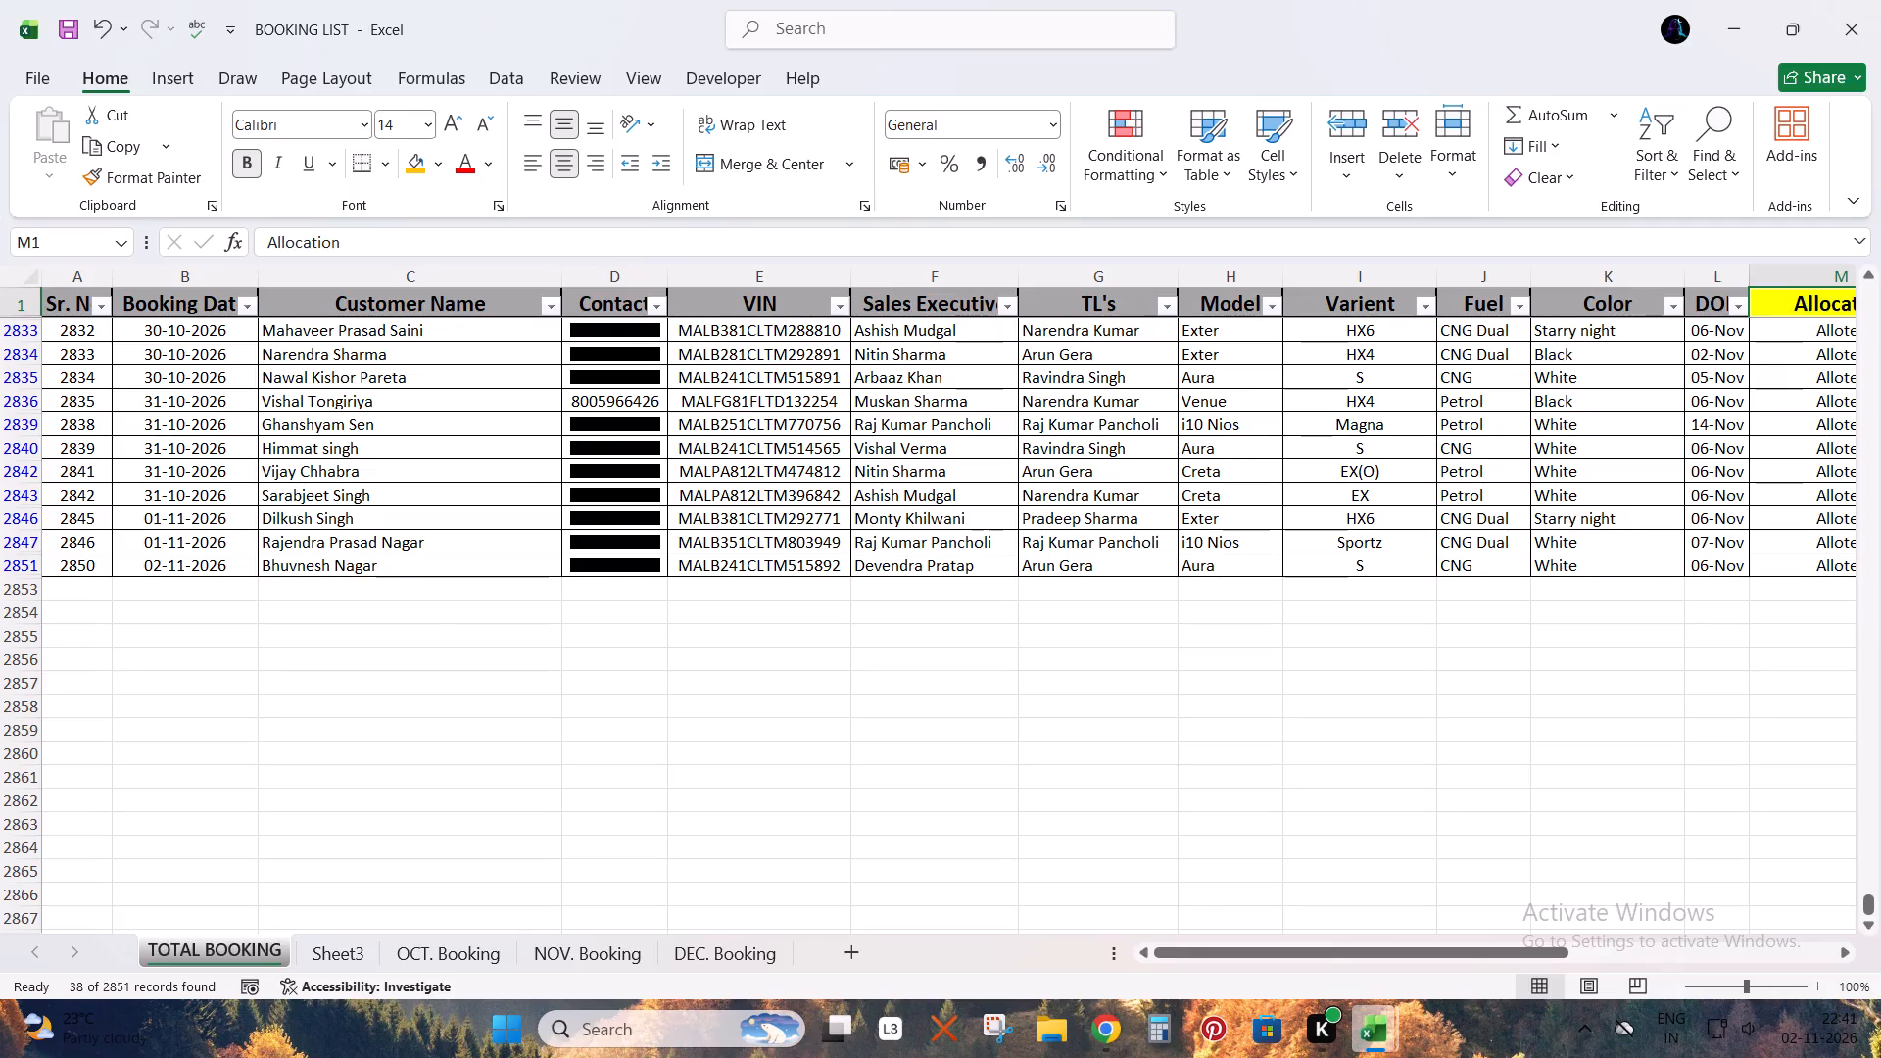
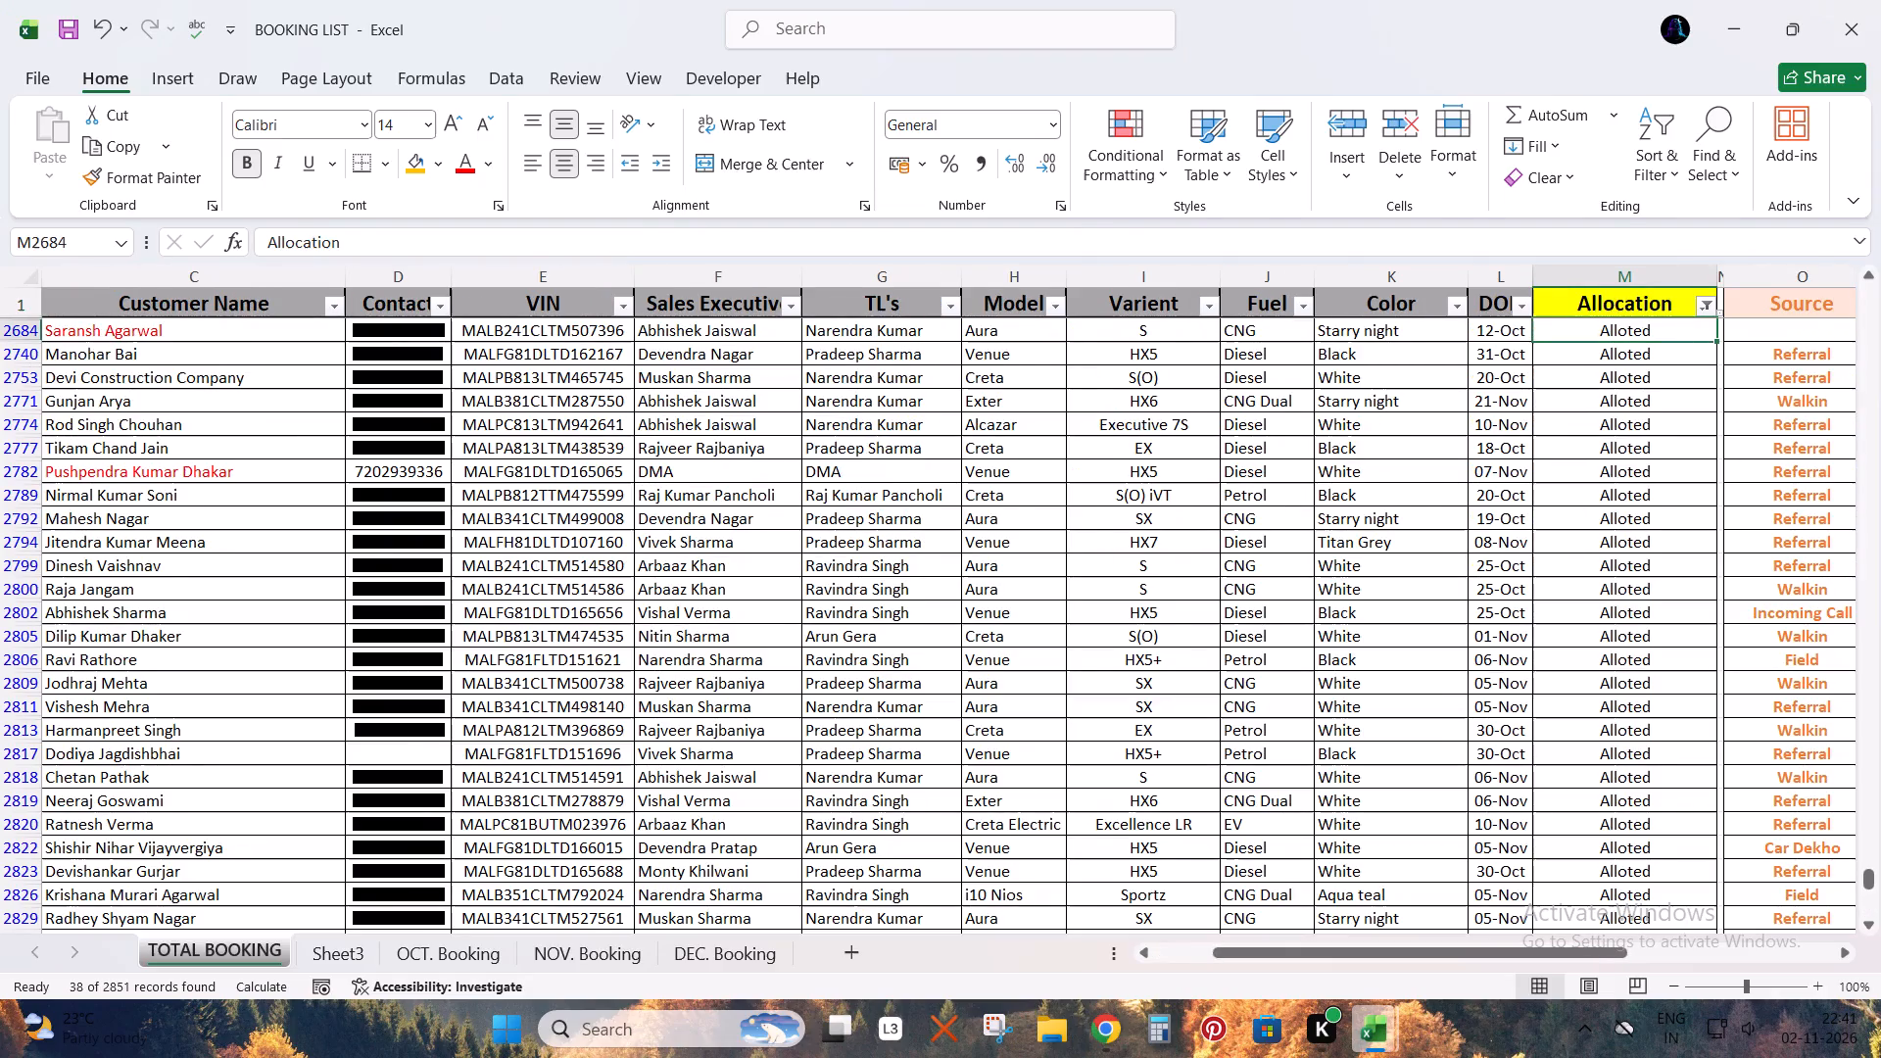
# Select all filtered Alloted entries in TOTAL BOOKING's Allocation column to check how many there are.
pyautogui.press('Up')
pyautogui.press('Down')
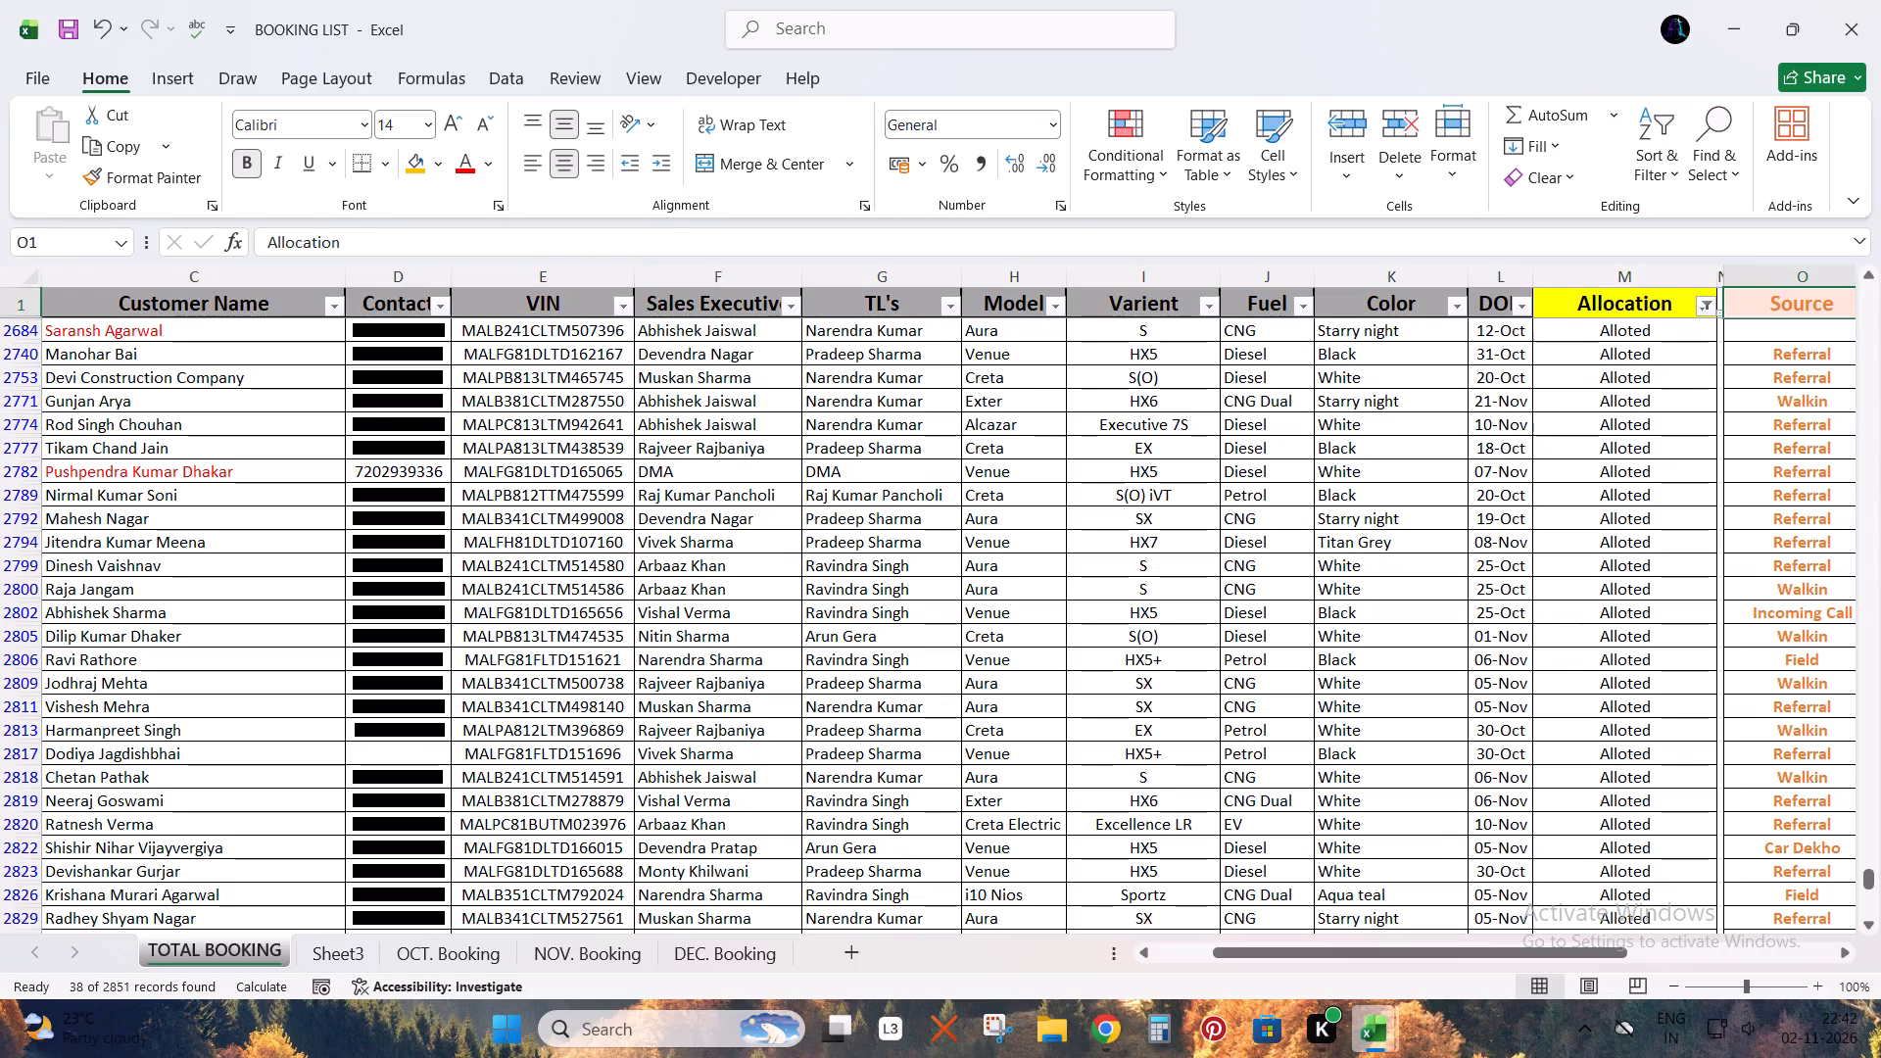
pyautogui.press('Right')
pyautogui.press('Right')
pyautogui.press('Right')
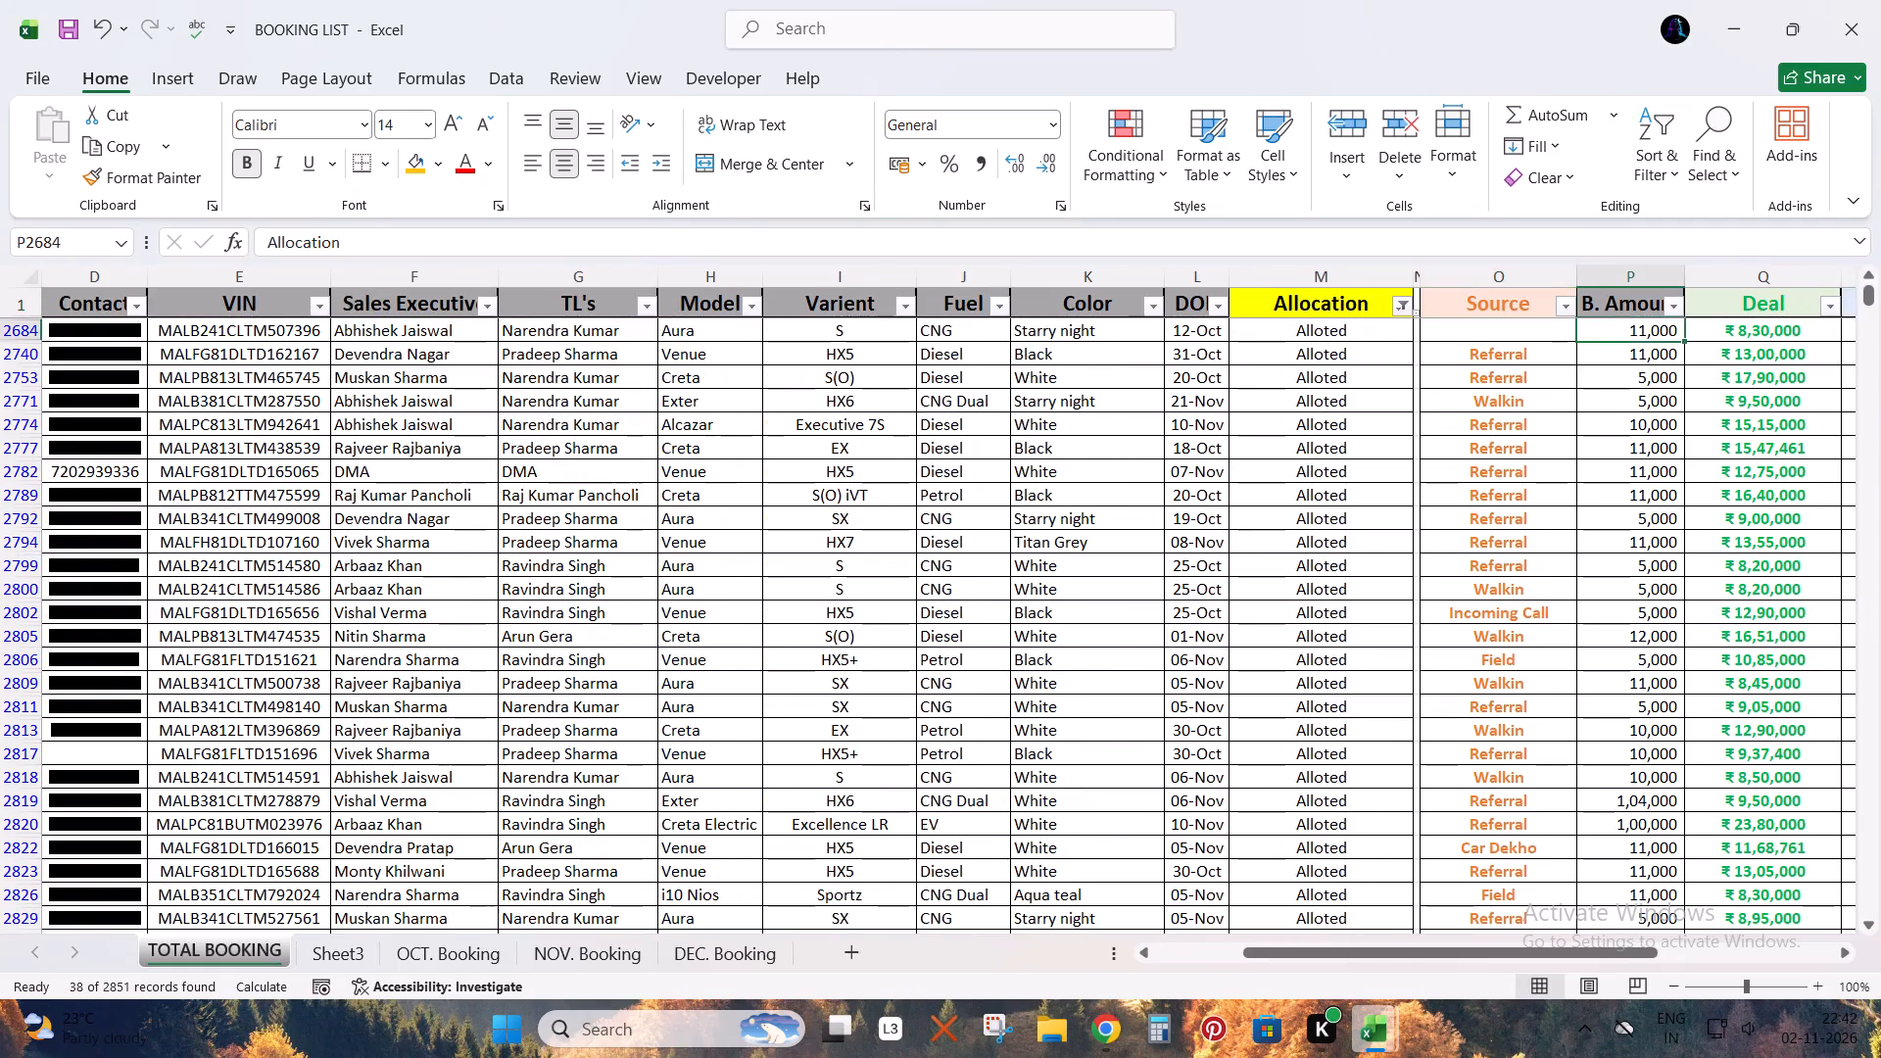
pyautogui.press('Right')
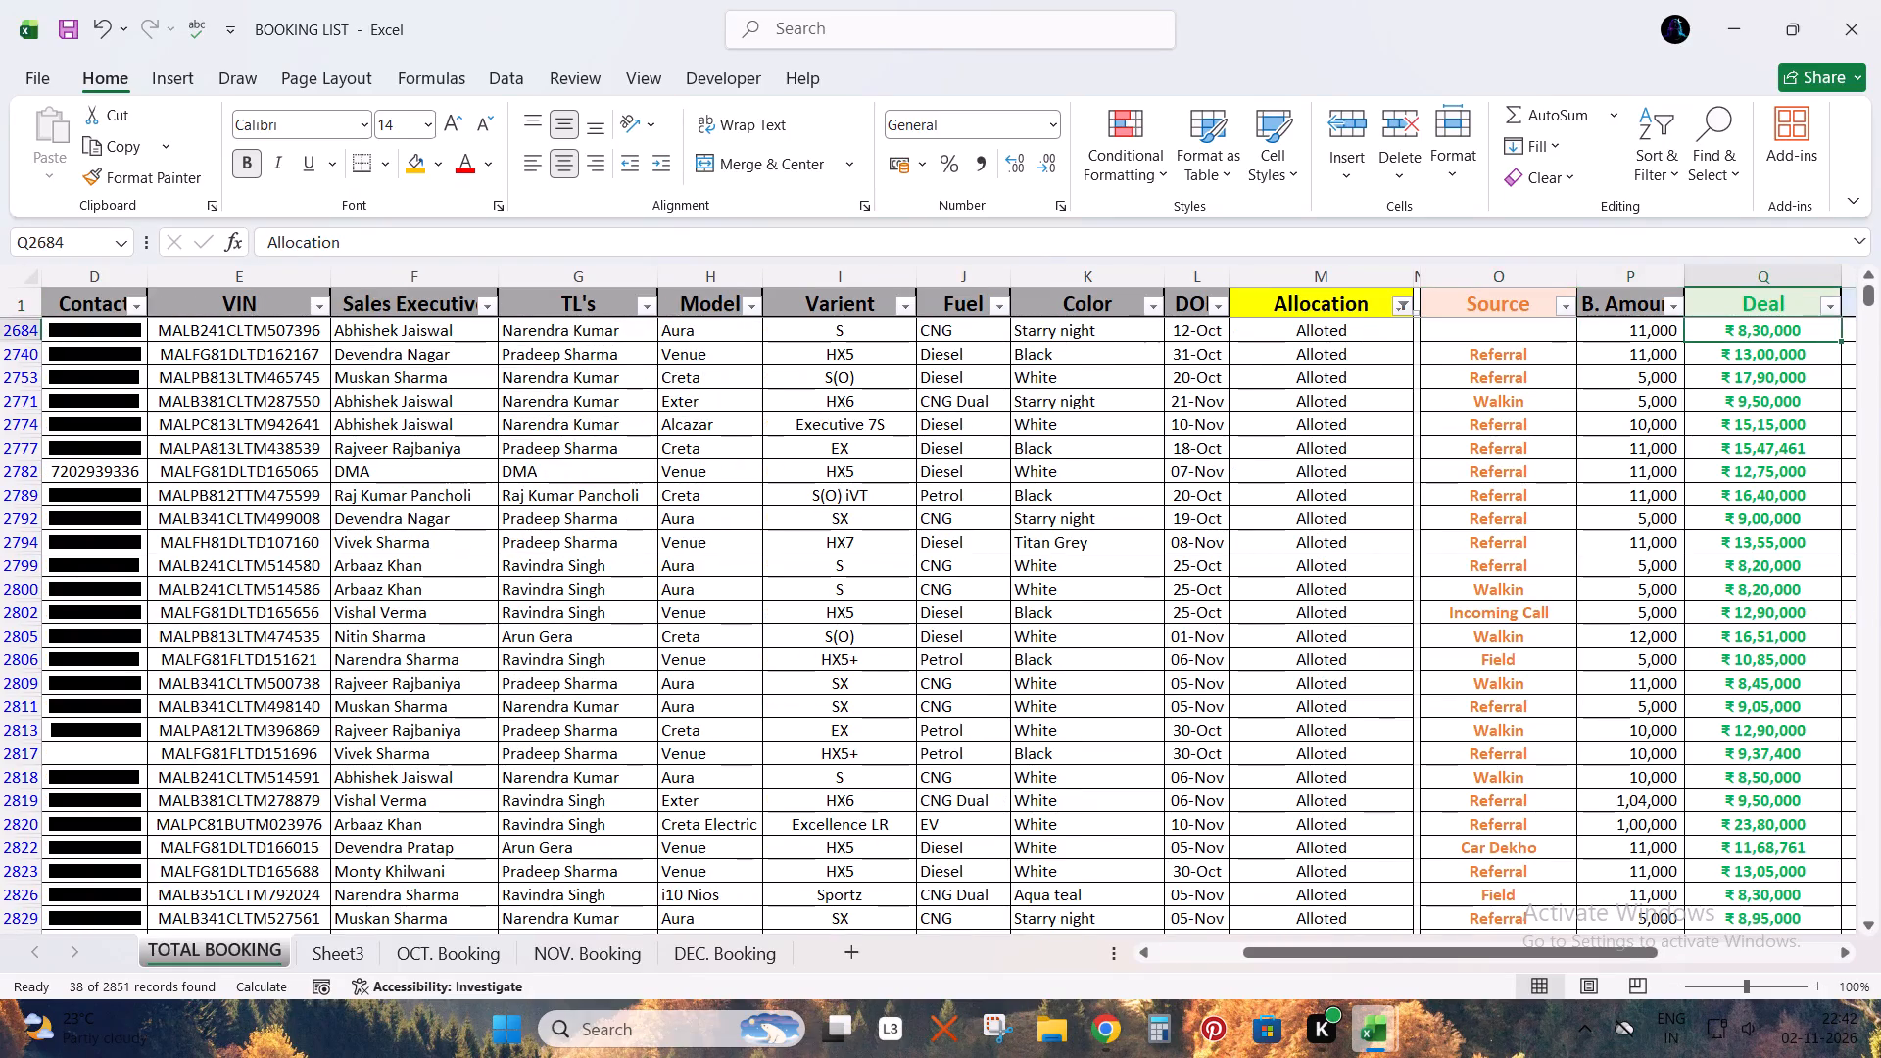
pyautogui.press('Left')
pyautogui.press('Left')
pyautogui.press('Left')
pyautogui.press('Left')
pyautogui.press('Left')
pyautogui.press('Up')
pyautogui.press('Left')
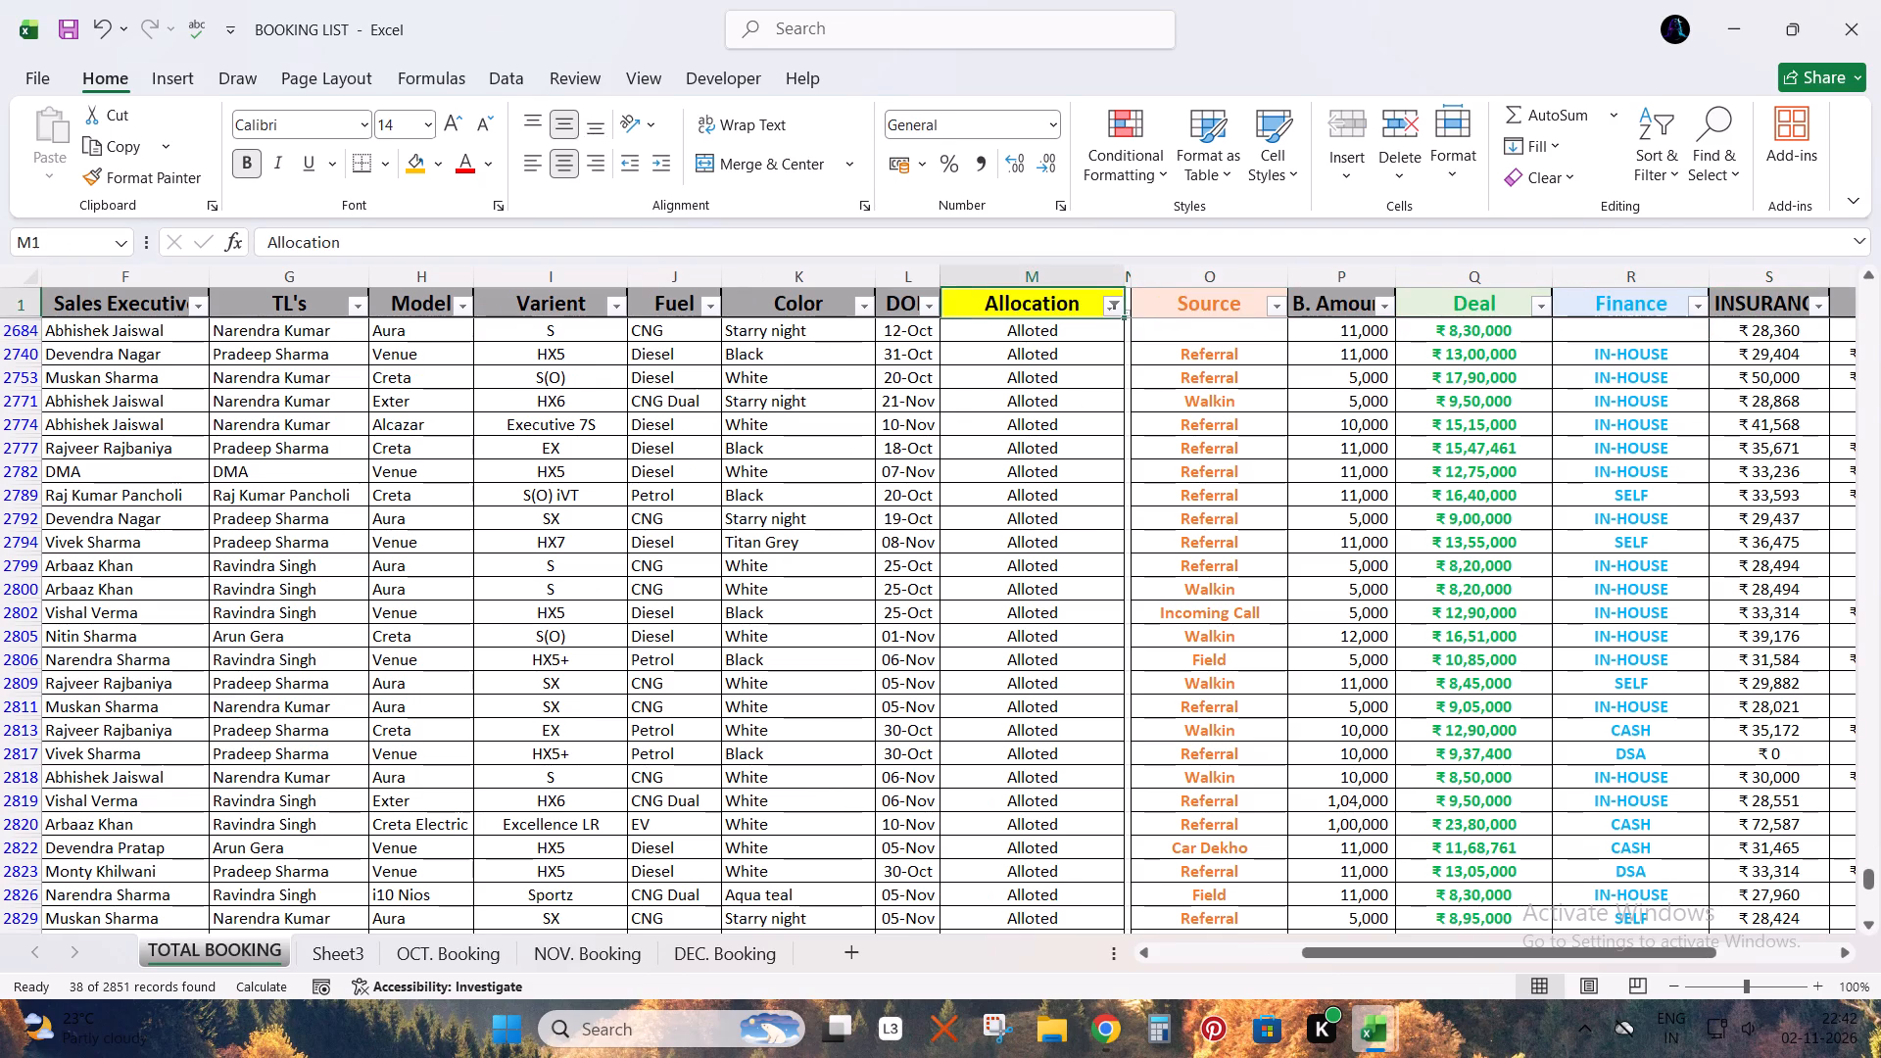
pyautogui.press('Down')
pyautogui.press('Up')
pyautogui.press('Down')
pyautogui.hotkey('ctrl', 'shift', 'Down')
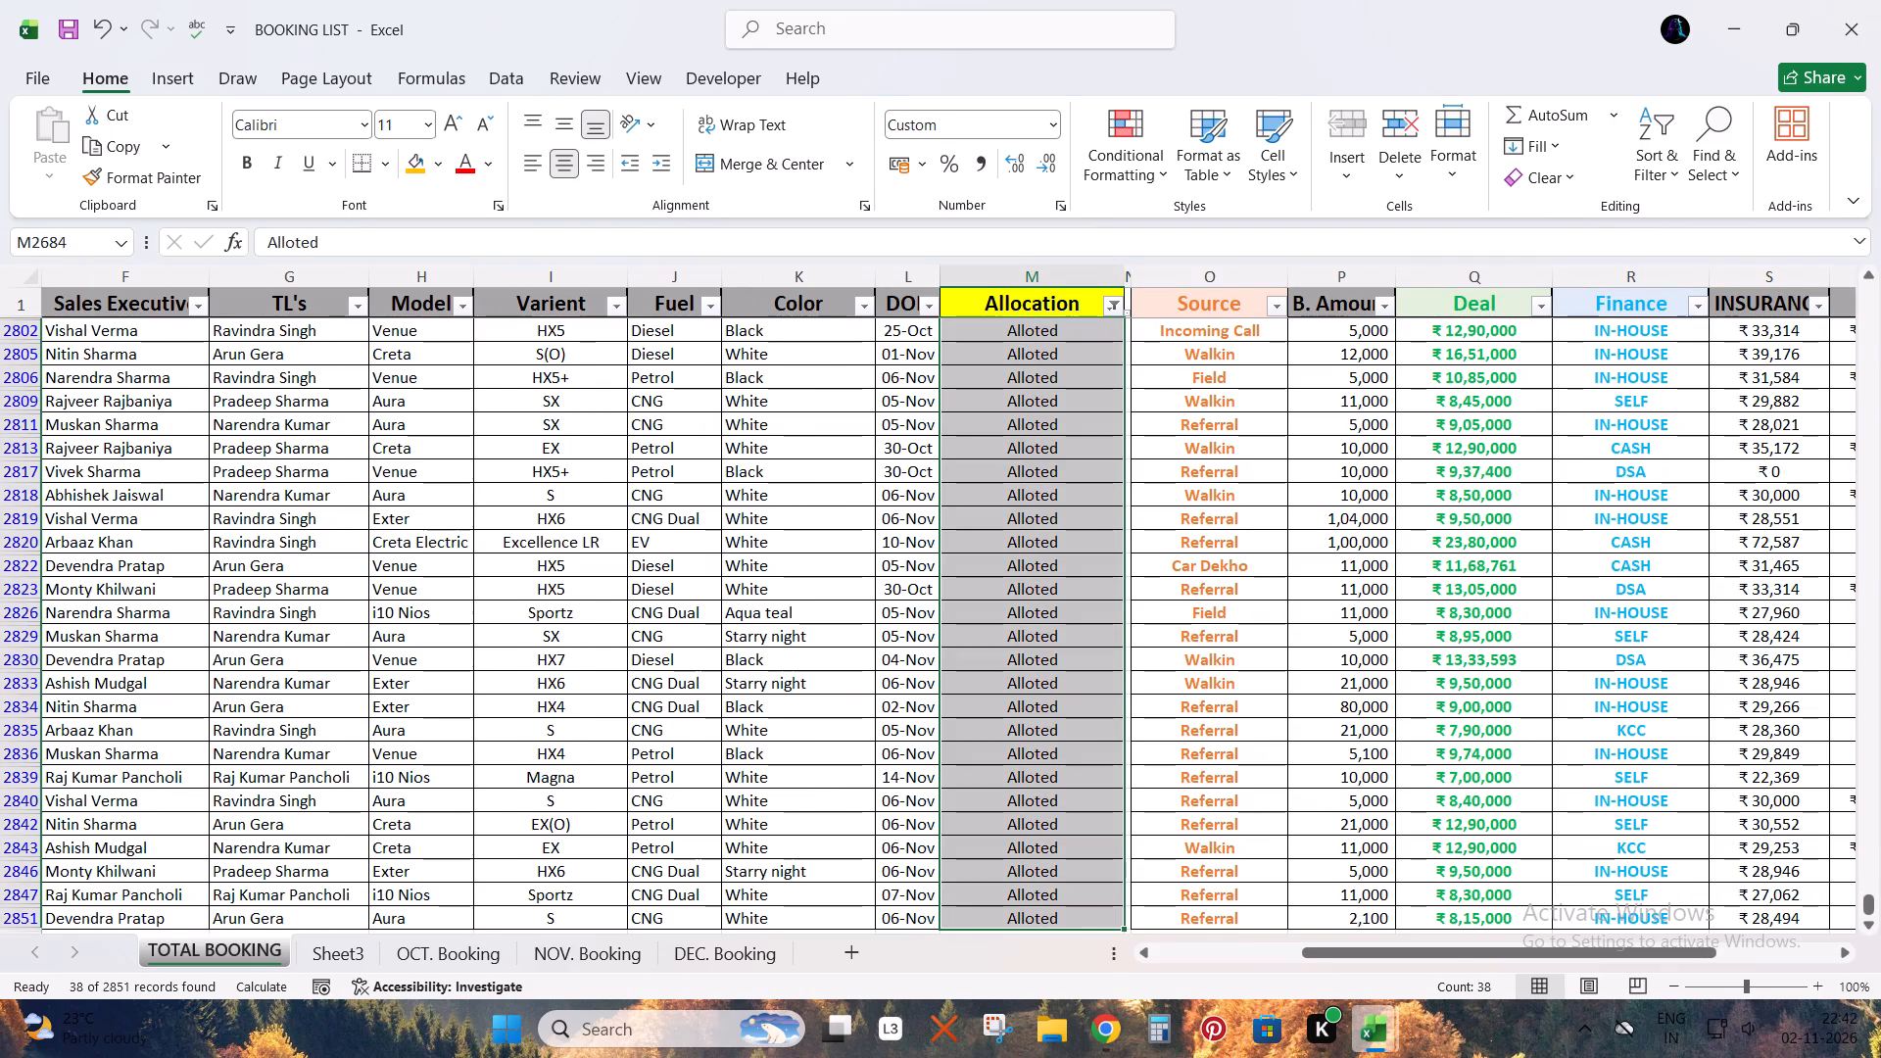
# Switch to the ALLOCATION STOCK SHEET workbook and add filters to the STOCK sheet's header row.
pyautogui.hotkey('alt', 'Tab')
pyautogui.hotkey('alt', 'Tab')
pyautogui.hotkey('alt', 'Tab')
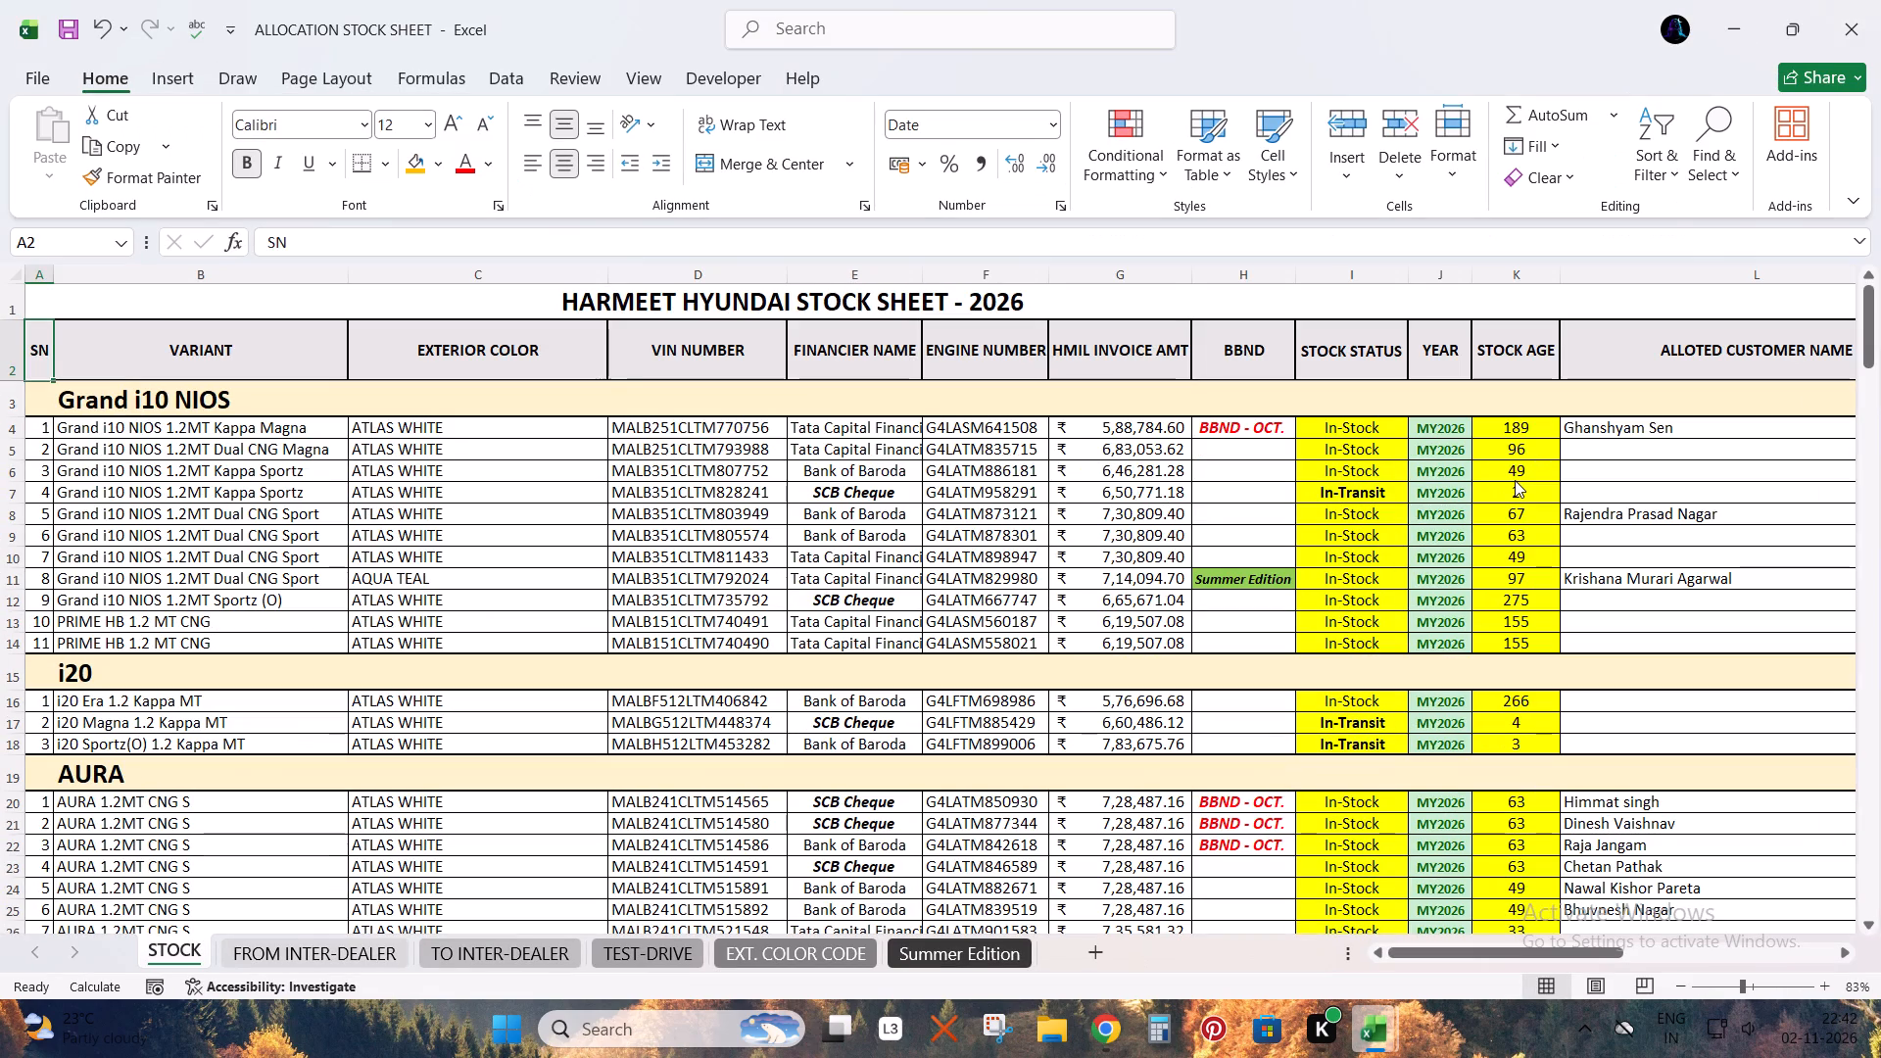
pyautogui.click(1672, 322)
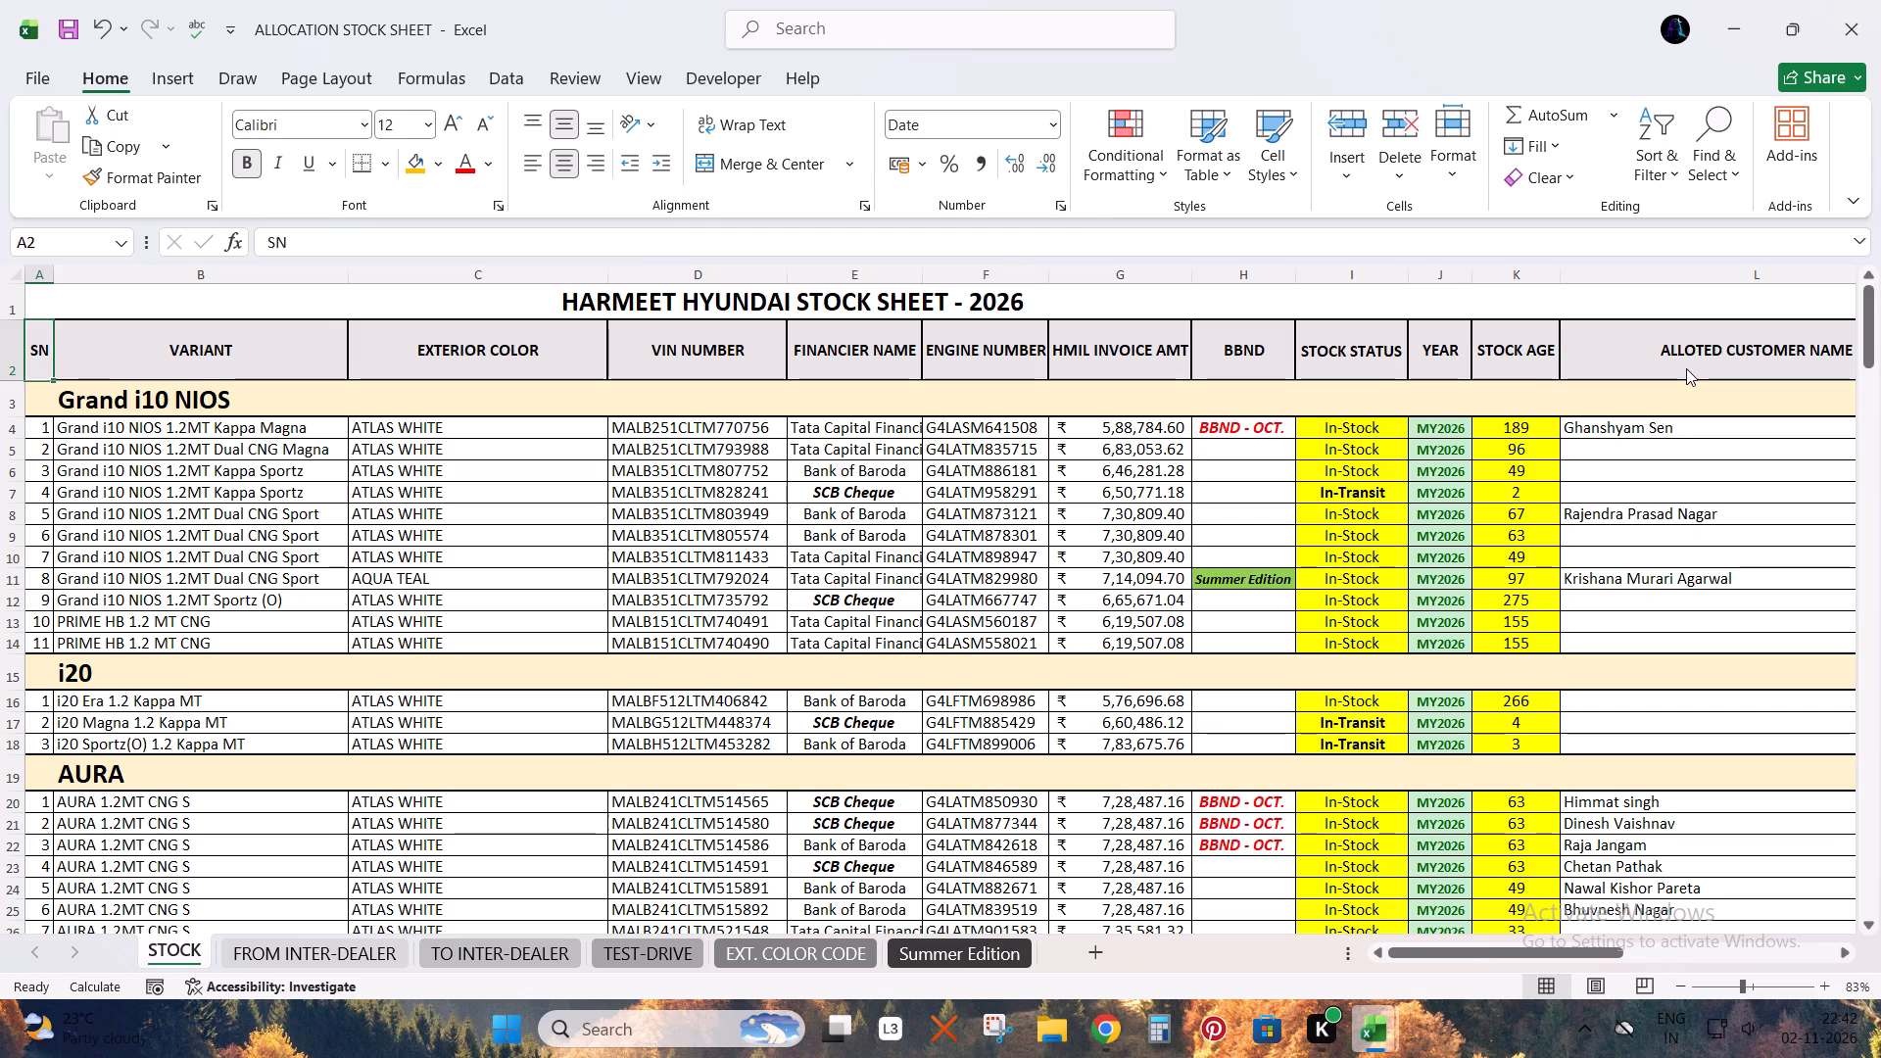
pyautogui.click(1696, 352)
pyautogui.click(1682, 529)
pyautogui.click(1703, 349)
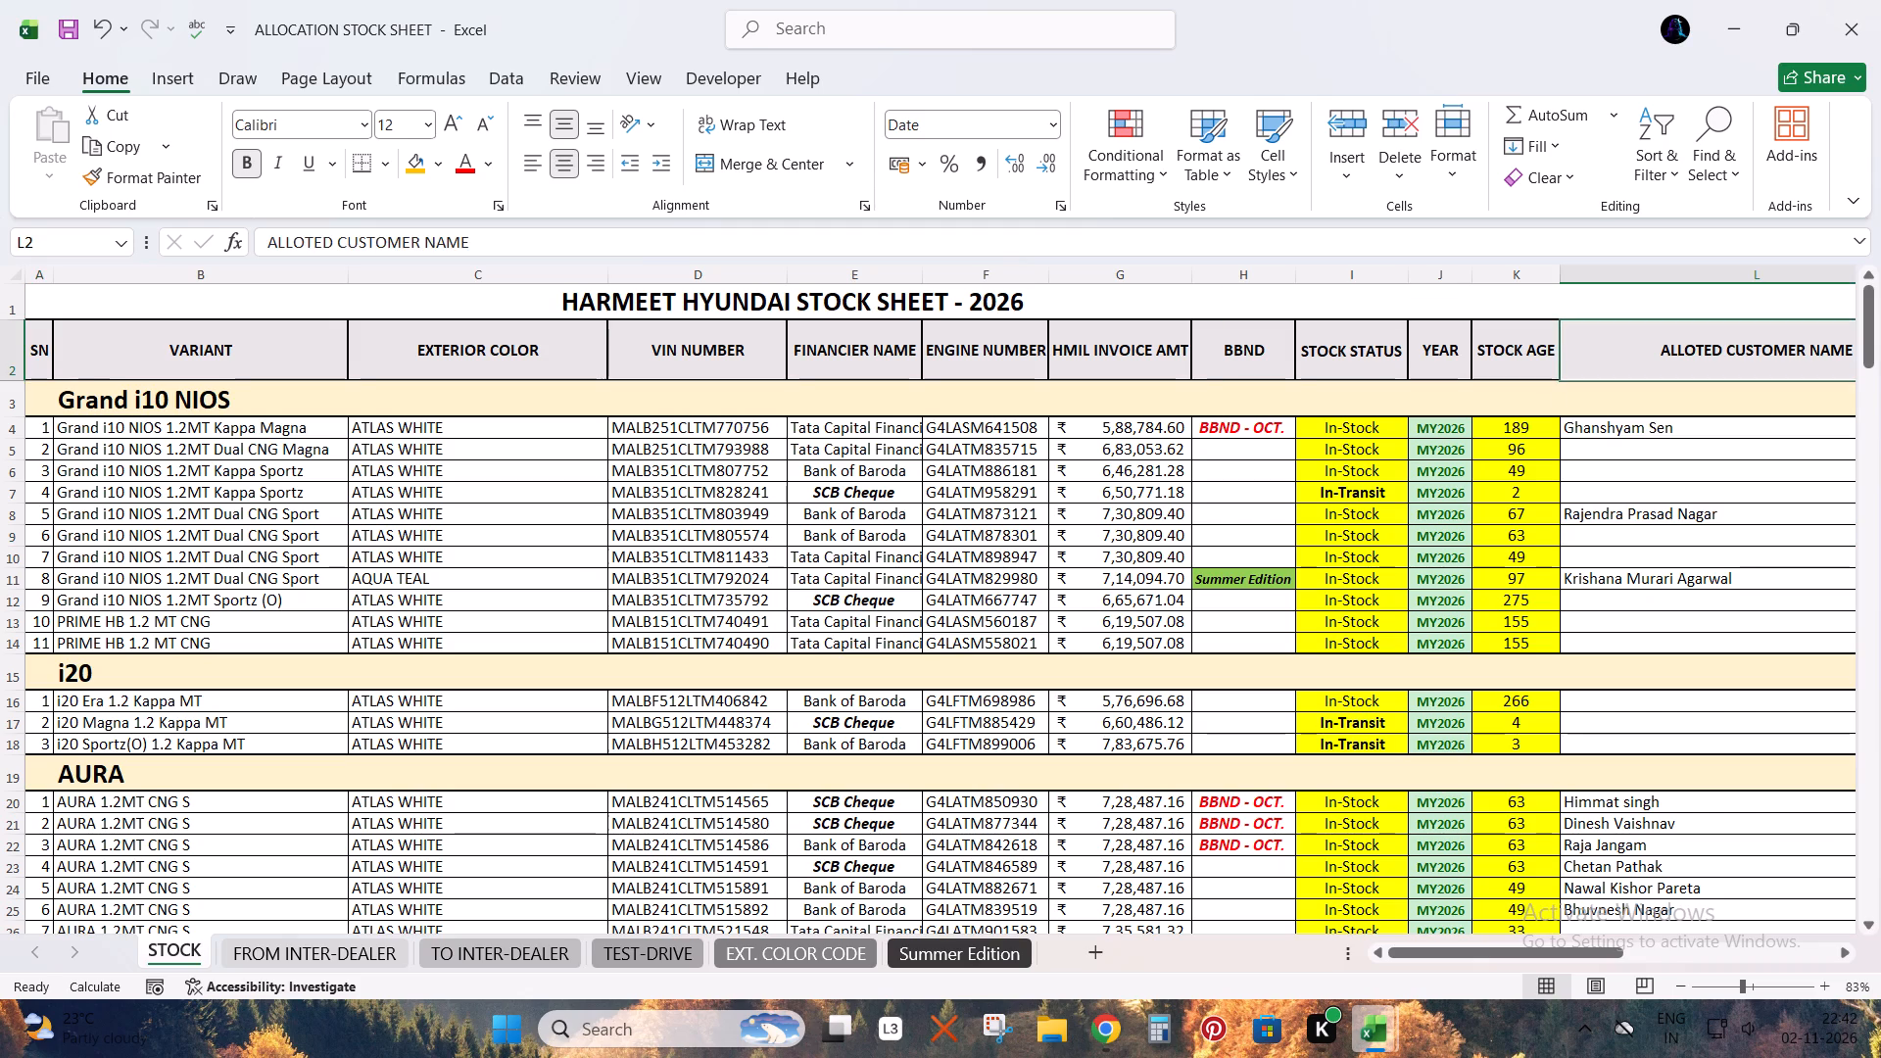
pyautogui.hotkey('ctrl', 'shift', 'l')
# Exclude DEMO and DISPLAY in the ALLOTED CUSTOMER NAME filter list.
pyautogui.hotkey('alt', 'Down')
pyautogui.press('Down')
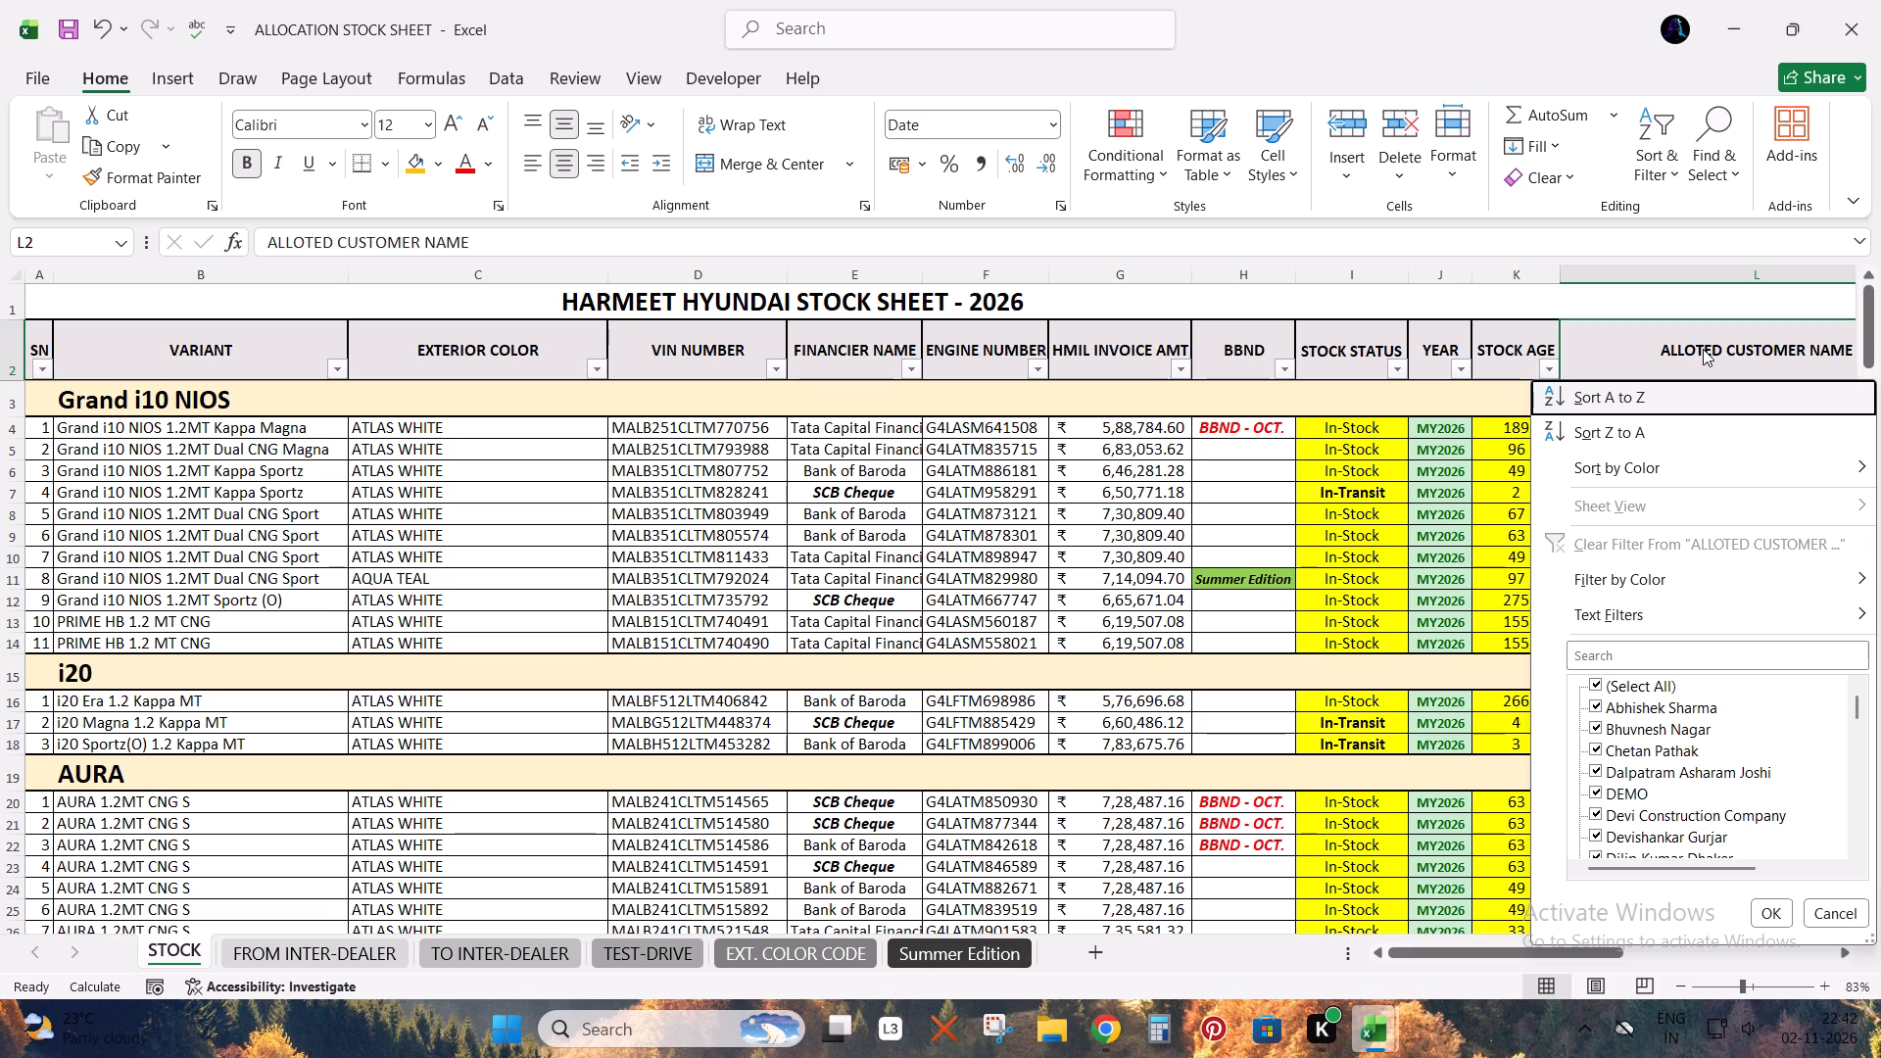
pyautogui.press('Down')
pyautogui.press('Down')
pyautogui.press('Down')
pyautogui.press('Down')
pyautogui.press('Down')
pyautogui.press('Down')
pyautogui.press('Down')
pyautogui.press('Down')
pyautogui.press('Down')
pyautogui.press('Down')
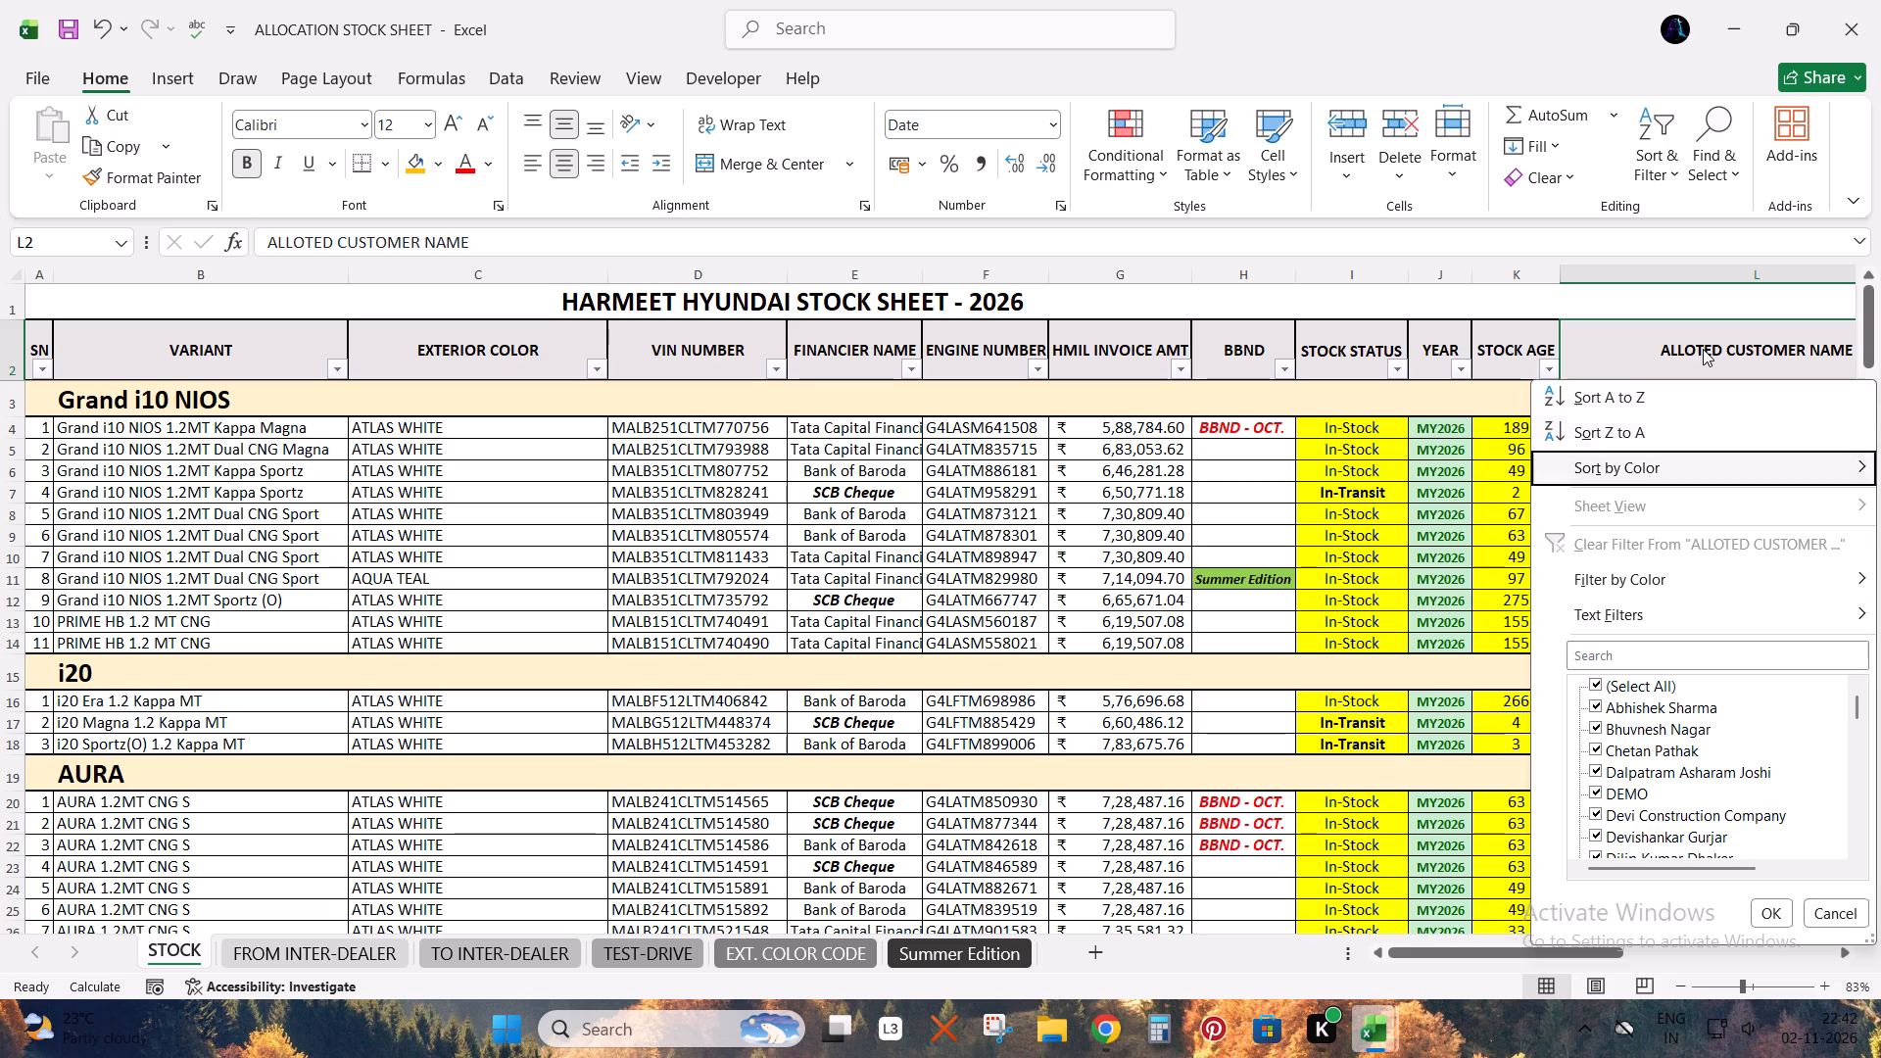
pyautogui.press('Down')
pyautogui.press('Down')
pyautogui.press('Down')
pyautogui.press('space')
pyautogui.press('Down')
pyautogui.press('Down')
pyautogui.press('Down')
pyautogui.press('Down')
pyautogui.press('Down')
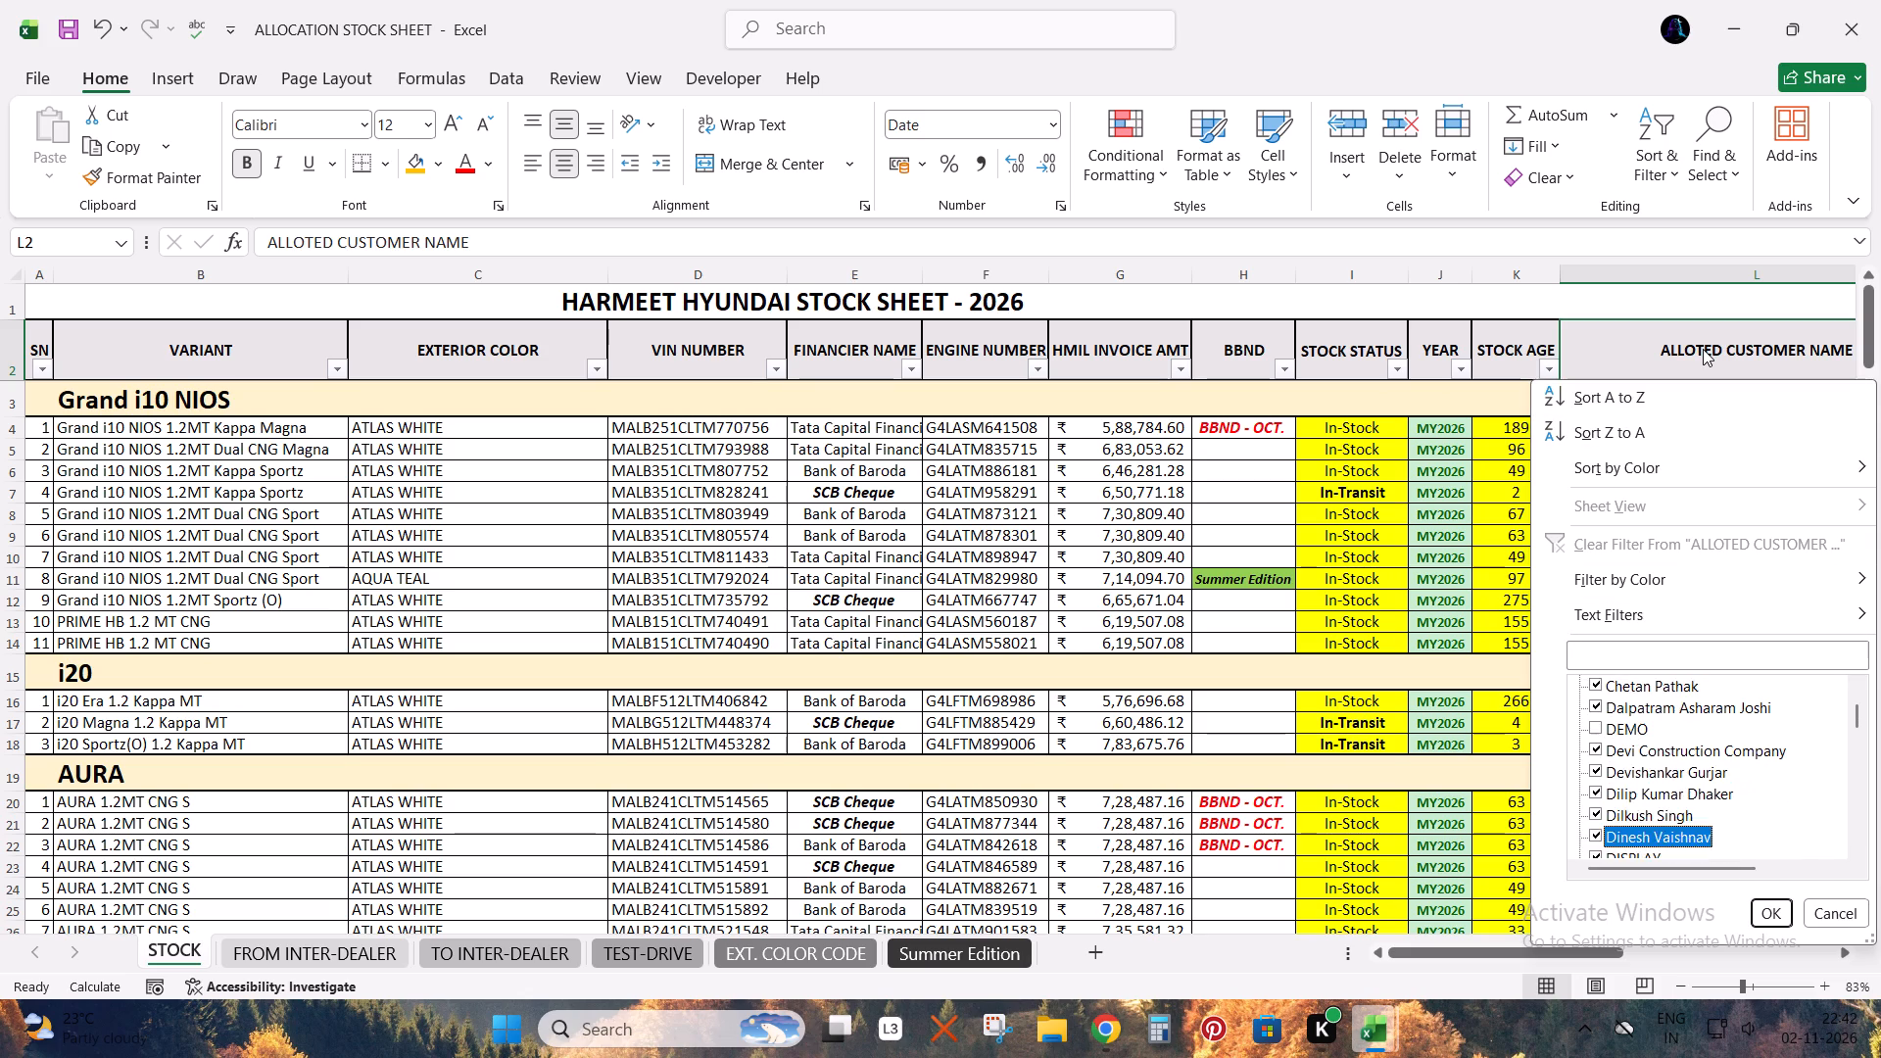
pyautogui.press('Down')
pyautogui.press('Down')
pyautogui.press('Down')
pyautogui.press('Up')
pyautogui.press('Up')
pyautogui.press('space')
# Exclude all the inter-dealer entries starting with TO (ADITI, ASM, BABA and L.R. HYUNDAI) from the ALLOTED CUSTOMER NAME filter.
pyautogui.press('Down')
pyautogui.press('Down')
pyautogui.press('Down')
pyautogui.press('Down')
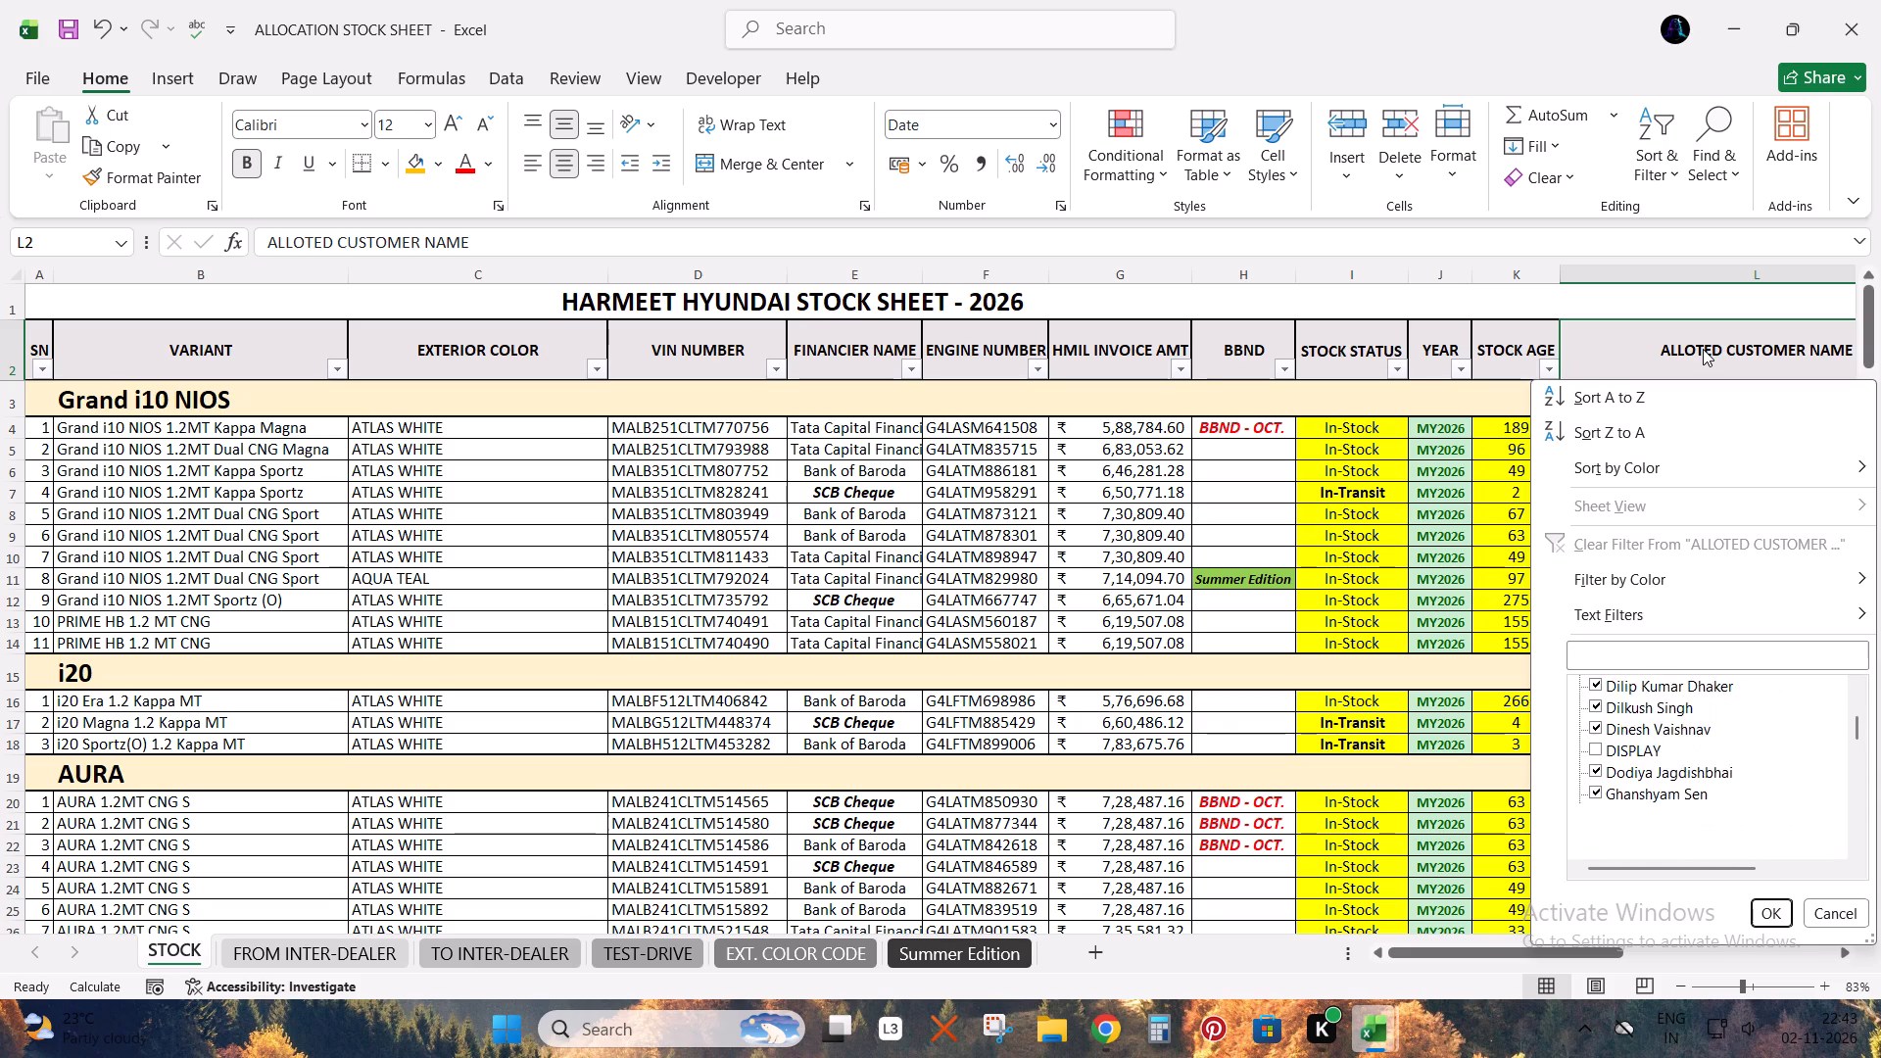
pyautogui.press('Down')
pyautogui.press('Down')
pyautogui.press('Down')
pyautogui.press('Down')
pyautogui.press('Down')
pyautogui.press('Down')
pyautogui.press('Down')
pyautogui.press('Down')
pyautogui.press('Down')
pyautogui.press('Down')
pyautogui.press('Down')
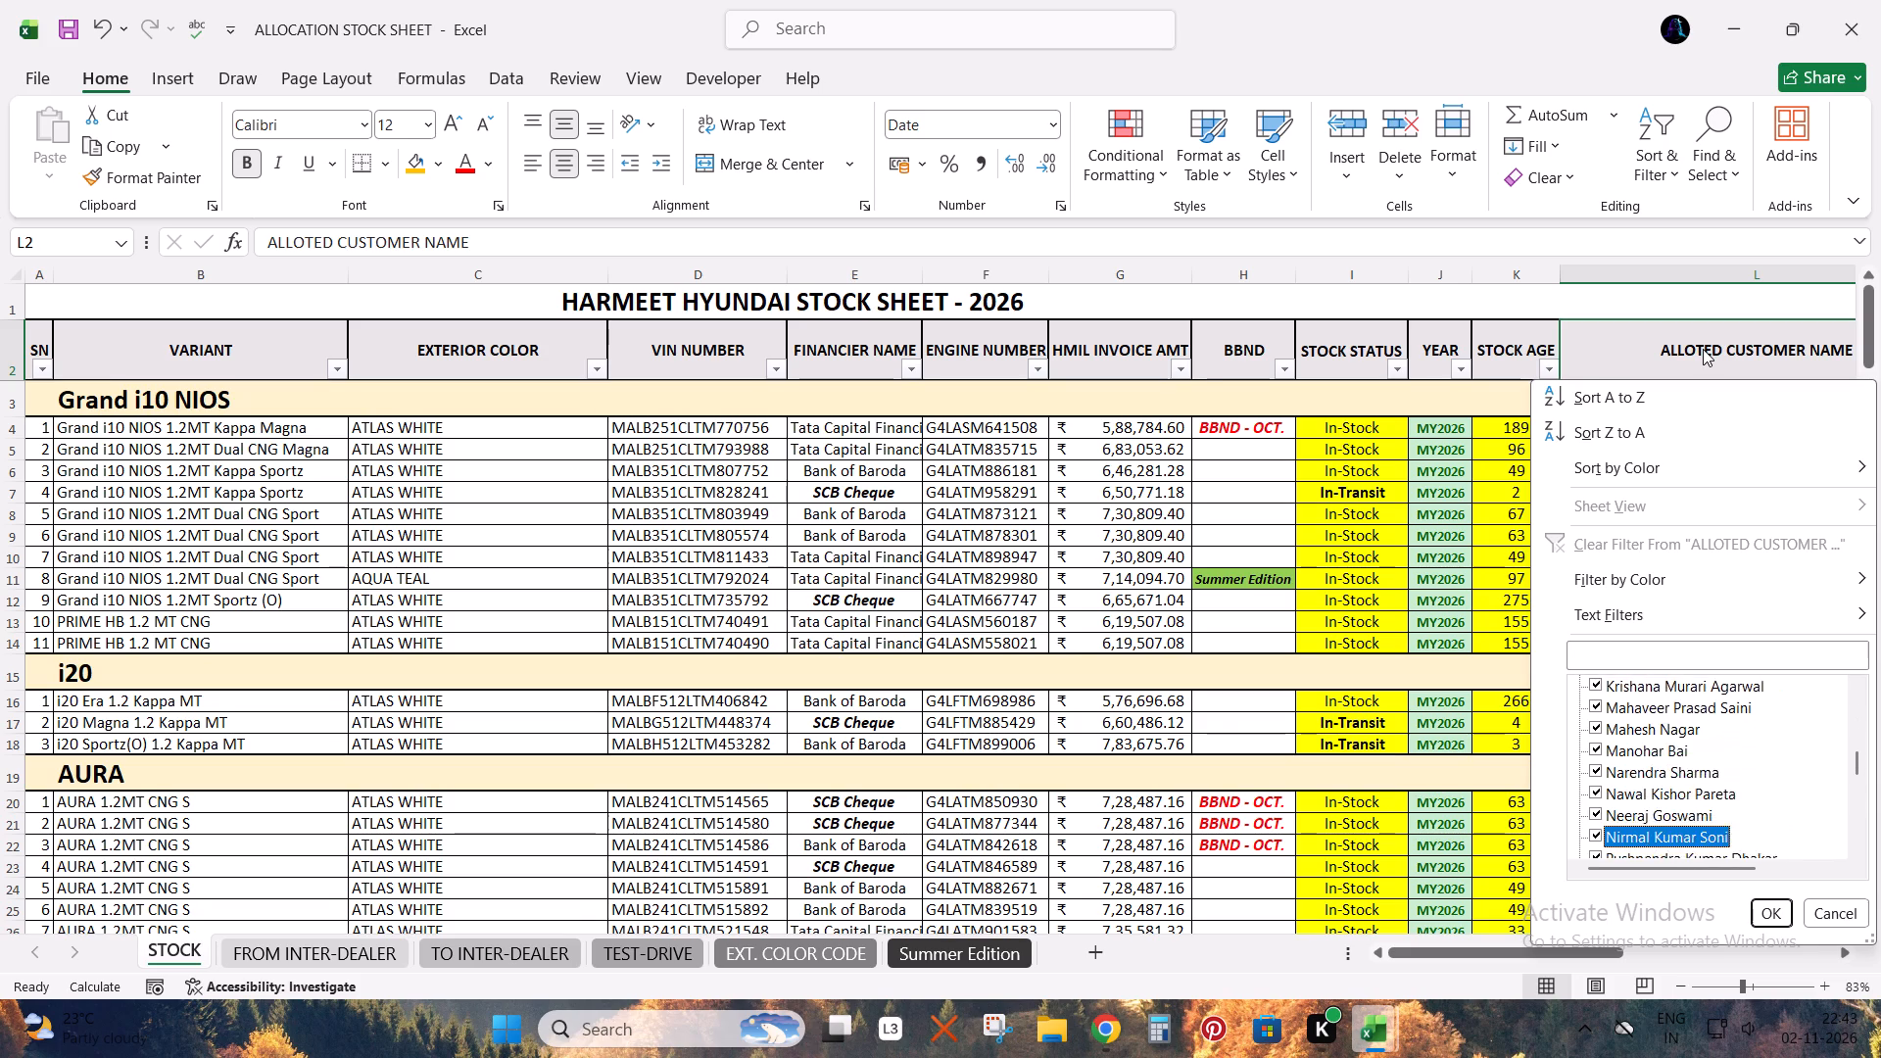
pyautogui.press('Down')
pyautogui.press('Down')
pyautogui.press('Down')
pyautogui.press('Down')
pyautogui.press('Down')
pyautogui.press('Down')
pyautogui.press('Down')
pyautogui.press('Down')
pyautogui.press('Down')
pyautogui.press('Down')
pyautogui.press('Down')
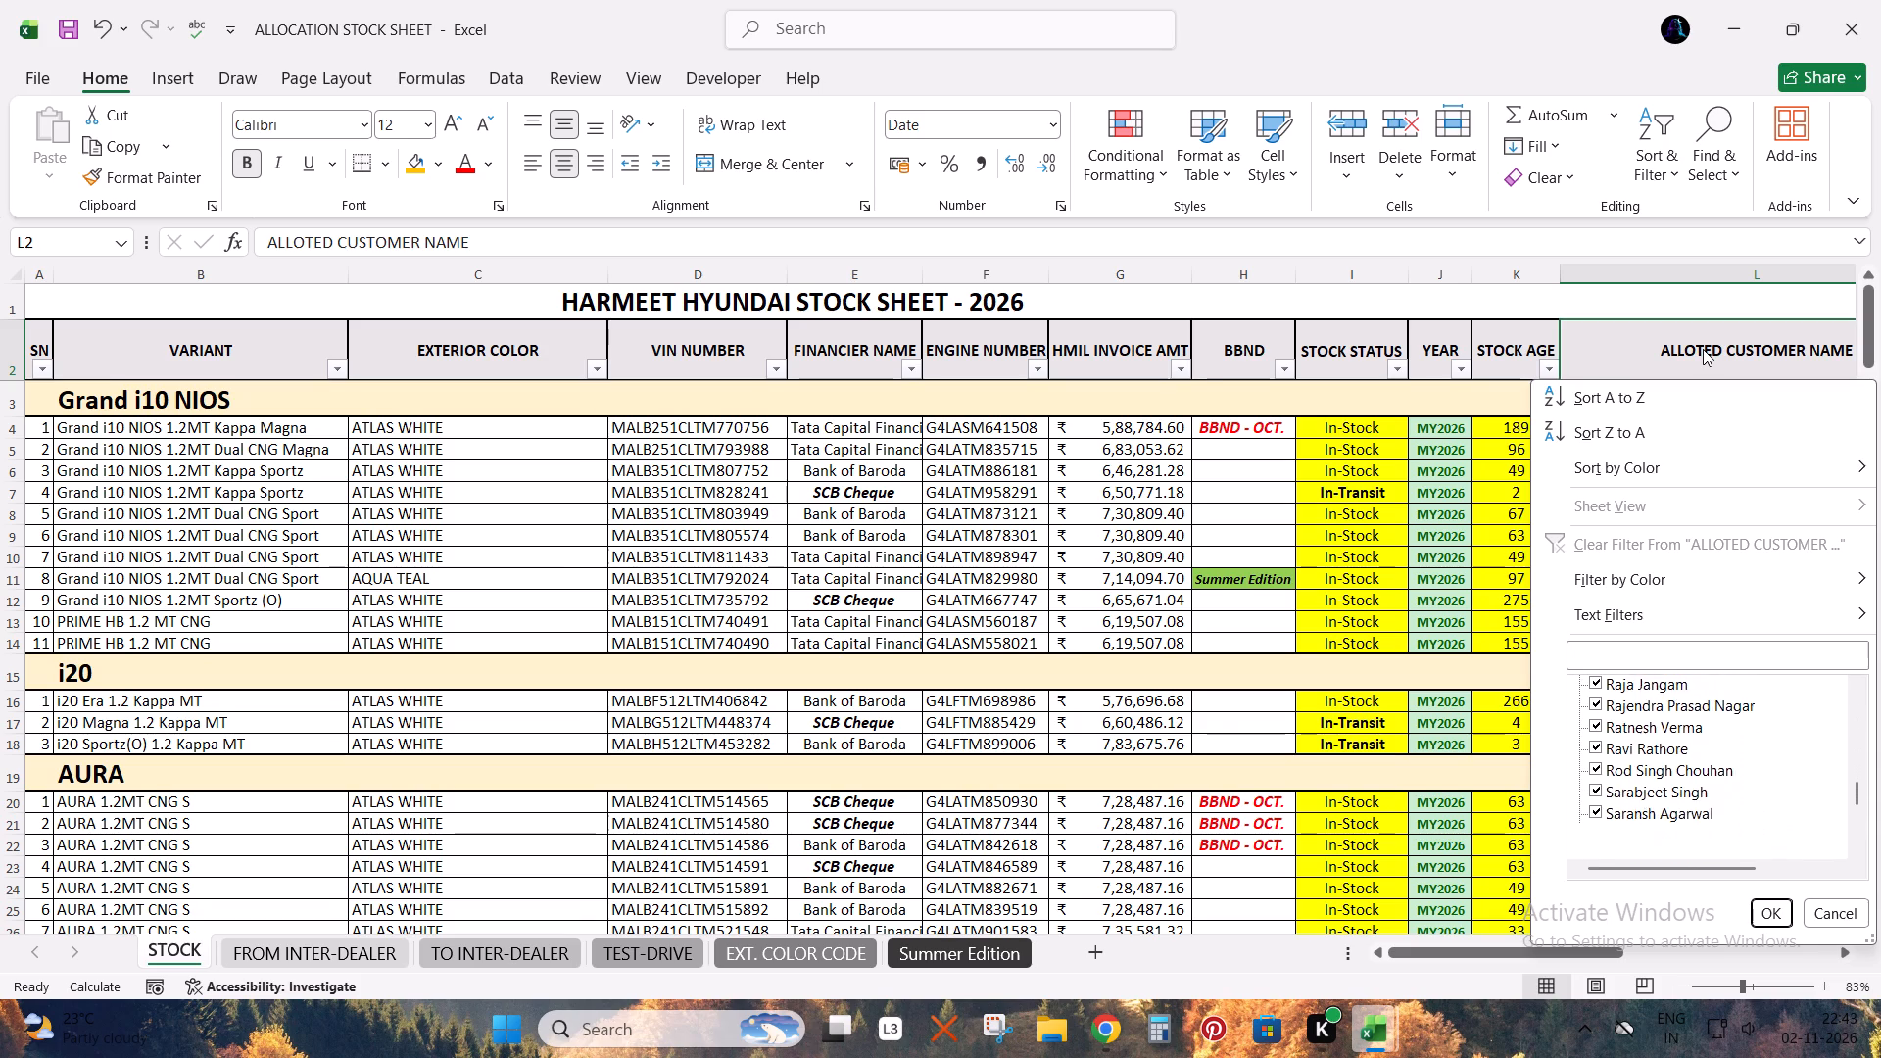
pyautogui.press('Down')
pyautogui.press('Down')
pyautogui.press('Down')
pyautogui.press('Up')
pyautogui.press('Up')
pyautogui.press('space')
pyautogui.press('Down')
pyautogui.press('space')
pyautogui.press('Down')
pyautogui.press('space')
pyautogui.press('Down')
pyautogui.press('space')
pyautogui.press('Down')
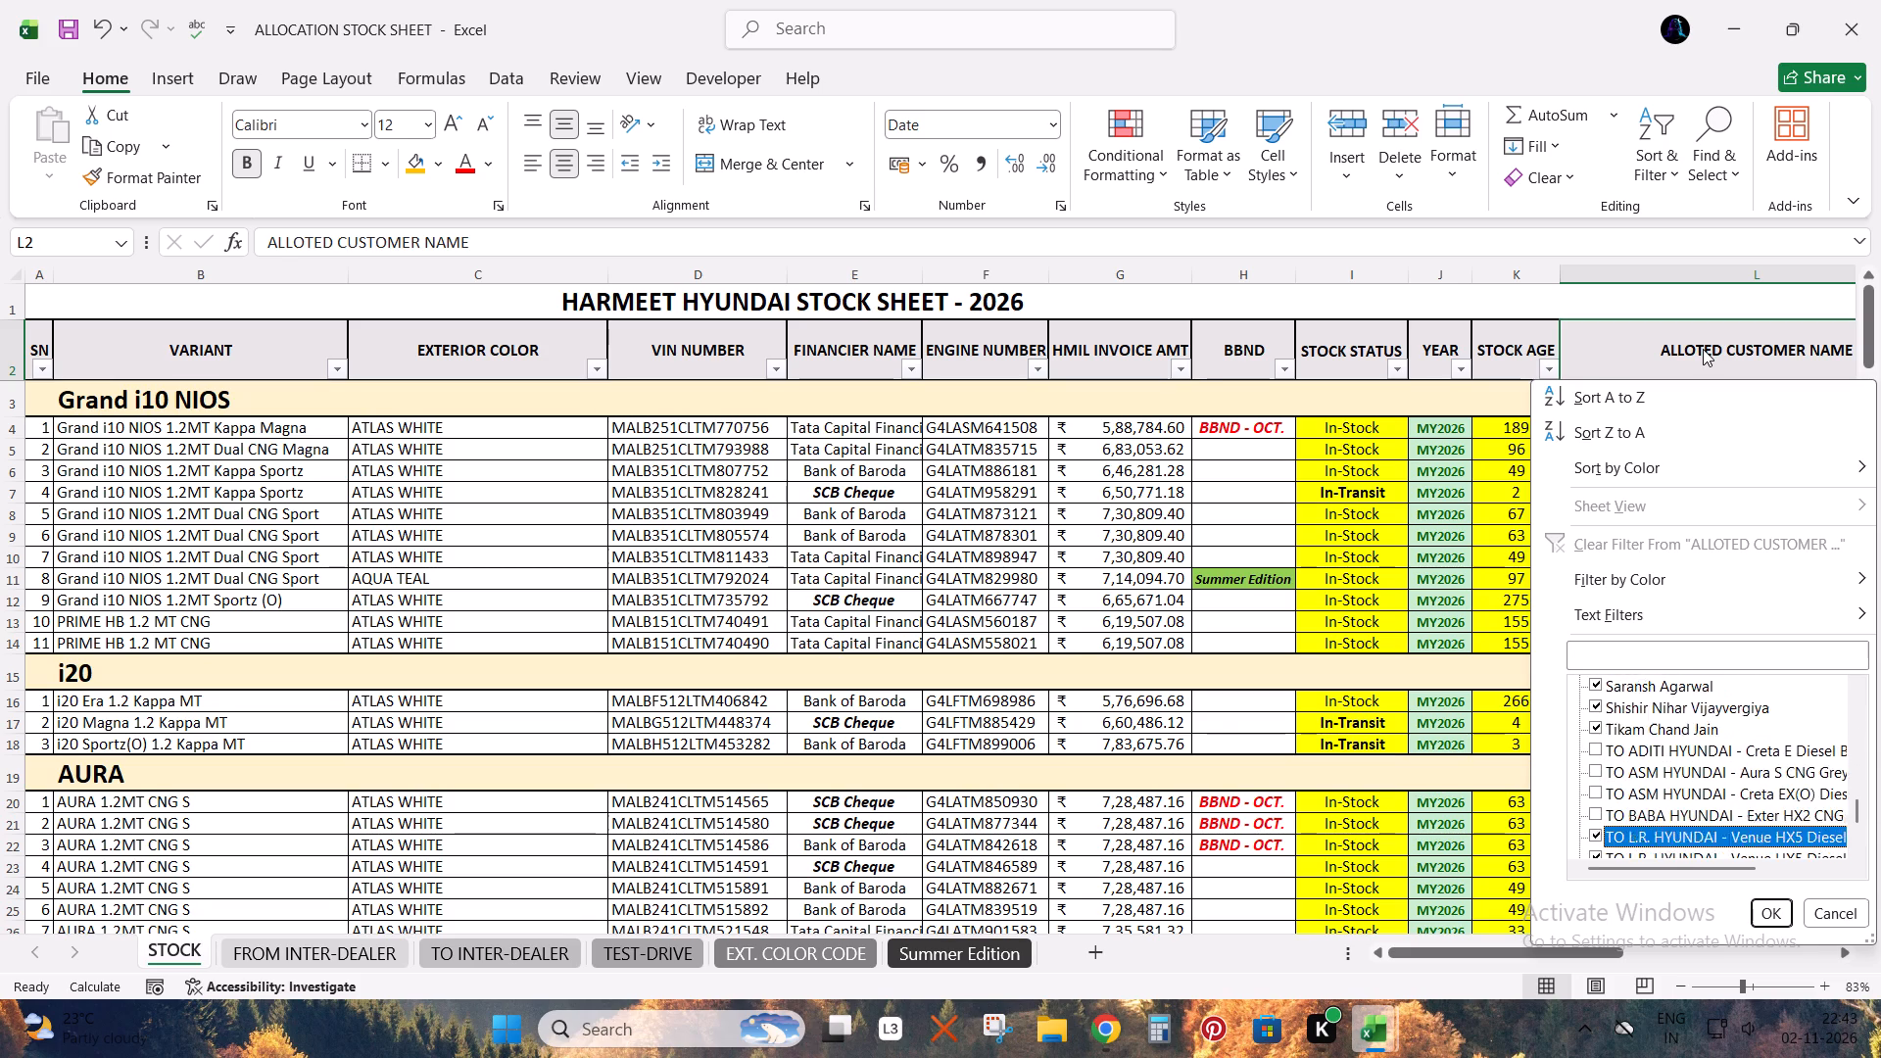
pyautogui.press('space')
pyautogui.press('Down')
pyautogui.press('space')
pyautogui.press('space')
pyautogui.press('Down')
pyautogui.press('Down')
pyautogui.press('Up')
pyautogui.press('Up')
pyautogui.press('space')
# Exclude the blanks as well and apply the ALLOTED CUSTOMER NAME filter.
pyautogui.press('Down')
pyautogui.press('Down')
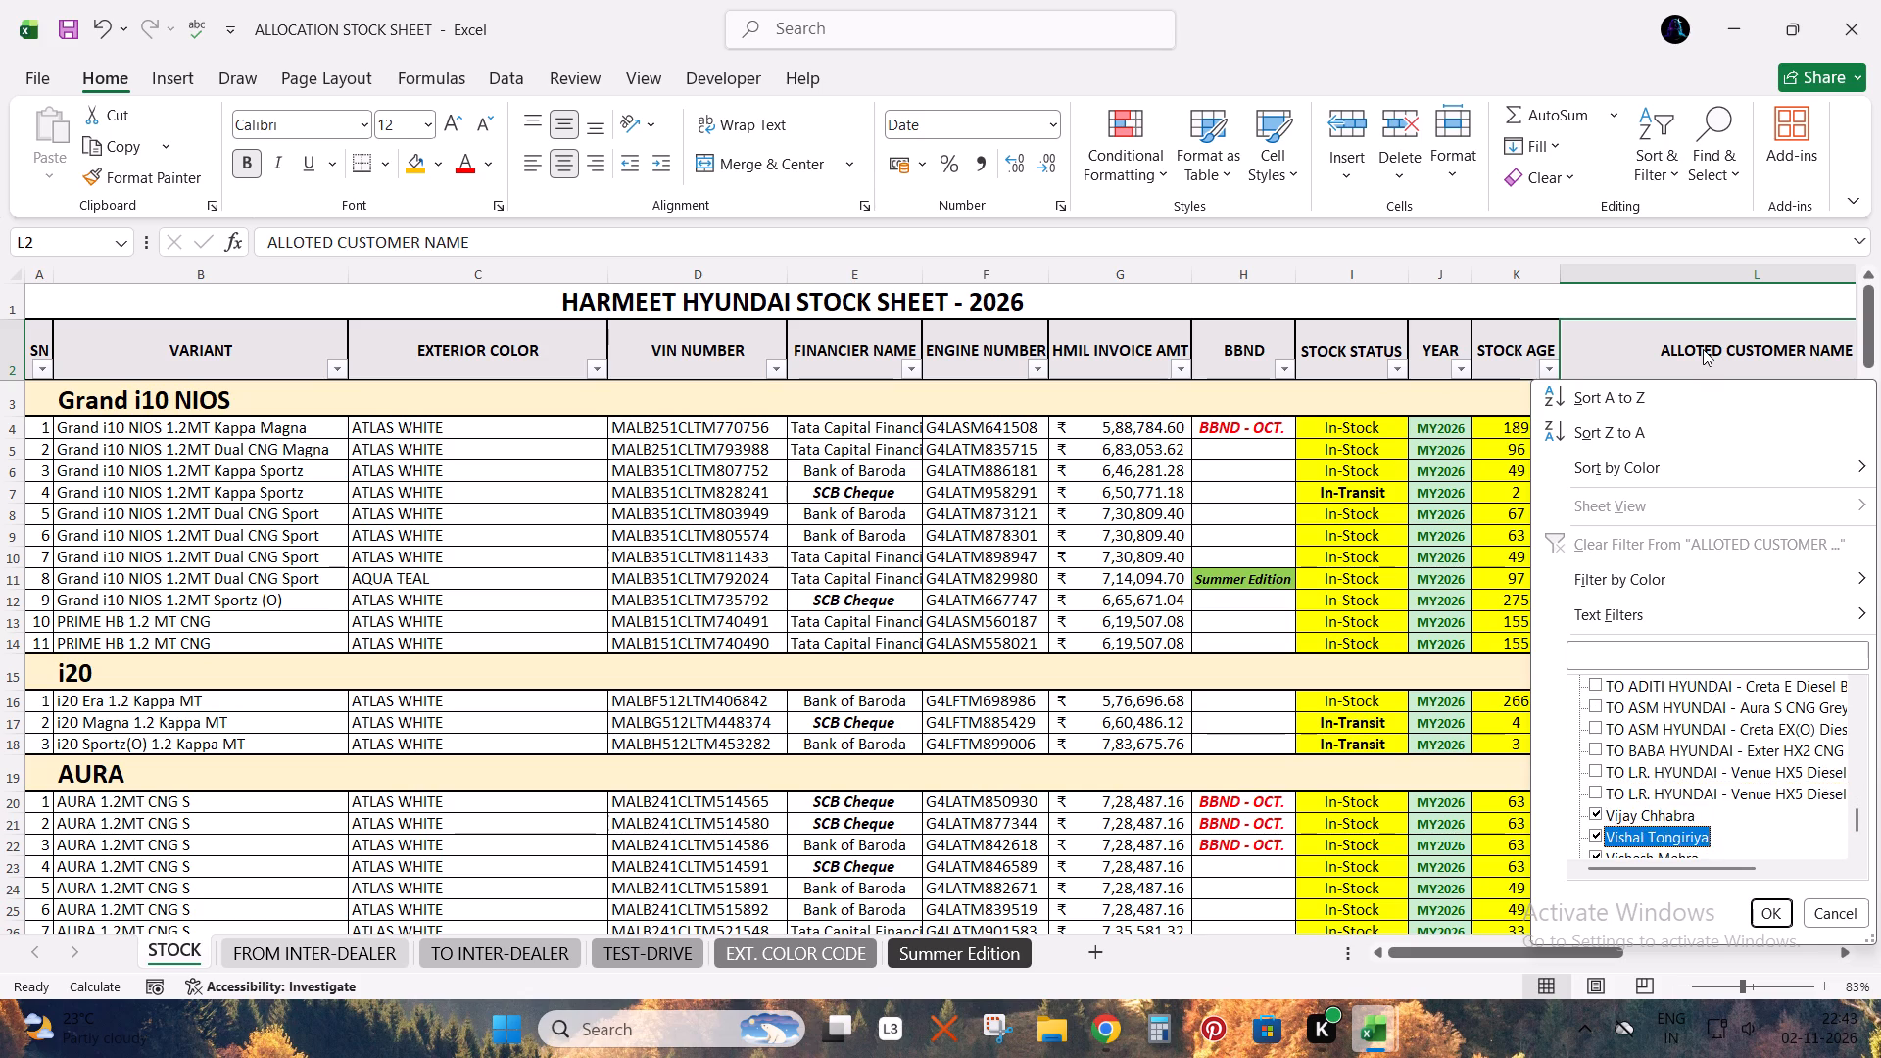
pyautogui.press('Down')
pyautogui.press('Down')
pyautogui.press('Down')
pyautogui.press('Down')
pyautogui.press('Up')
pyautogui.press('Up')
pyautogui.press('space')
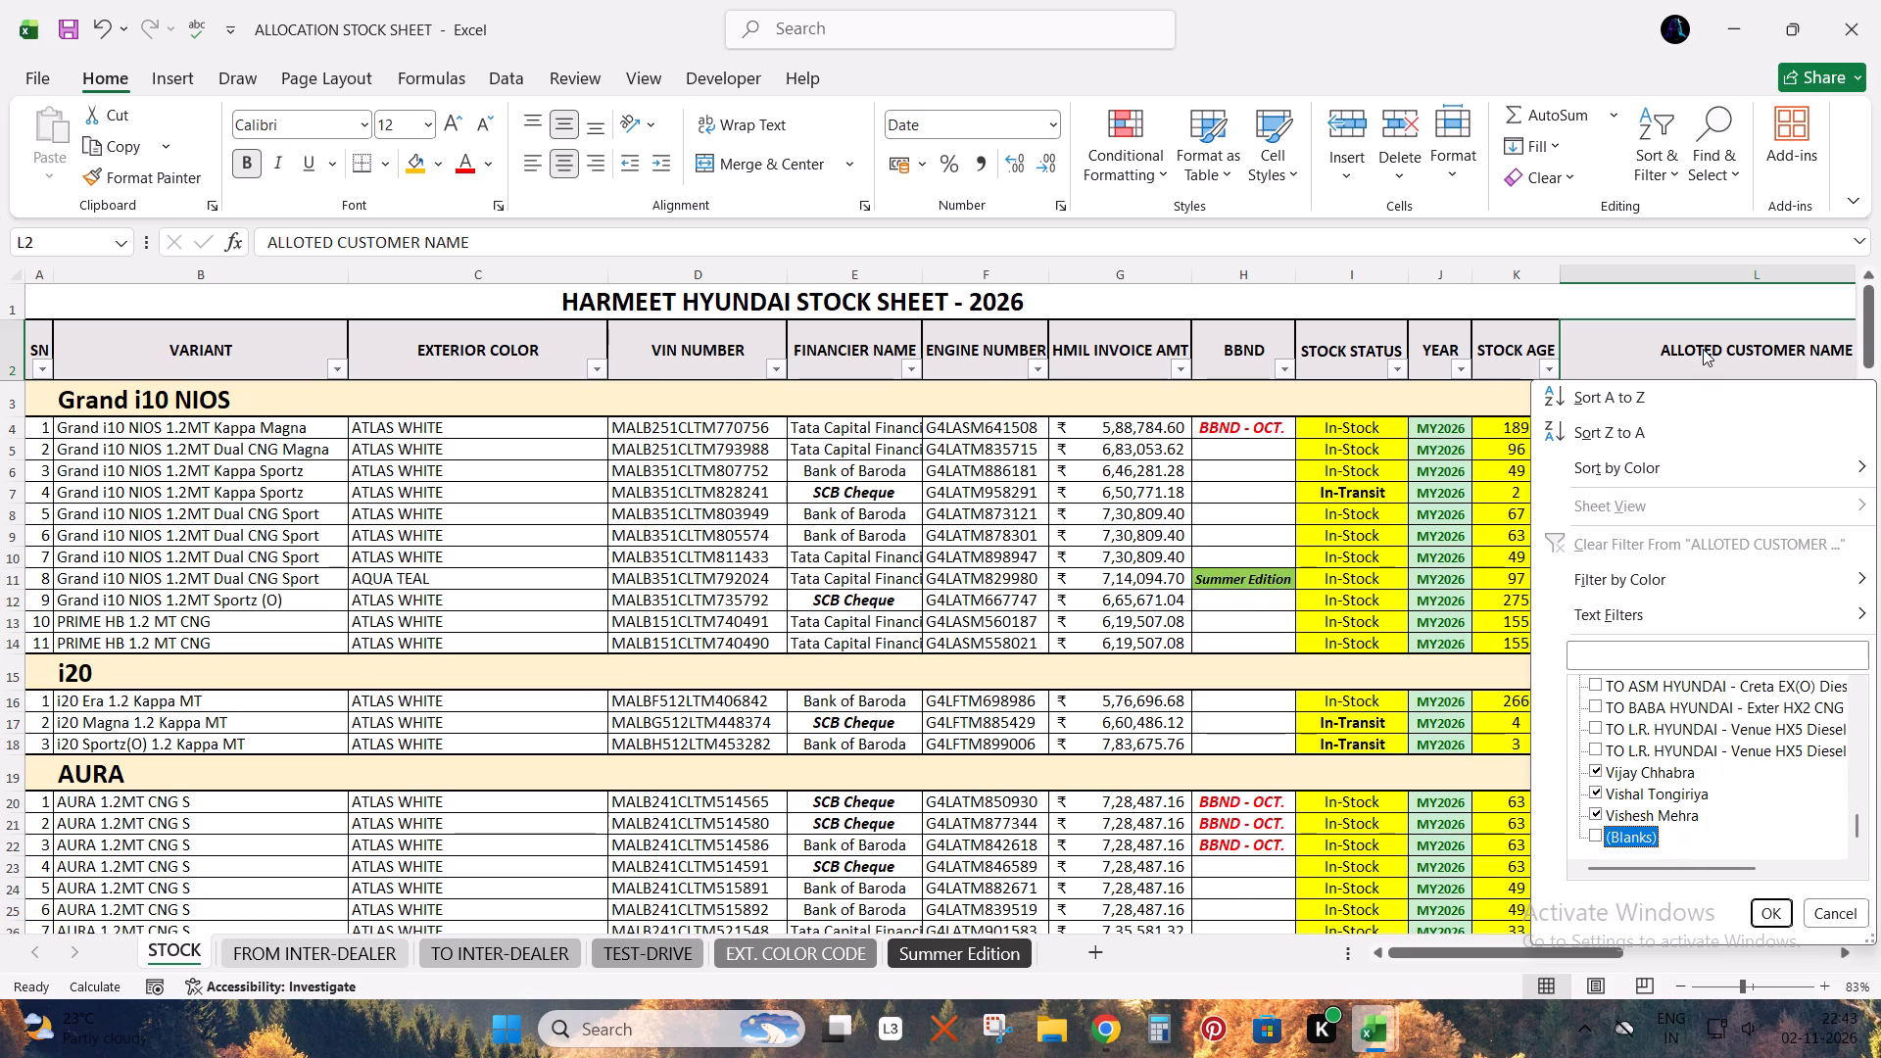
pyautogui.press('Return')
# Select all filtered alloted customer names and compare their count with the Alloted entries in BOOKING LIST.
pyautogui.press('Down')
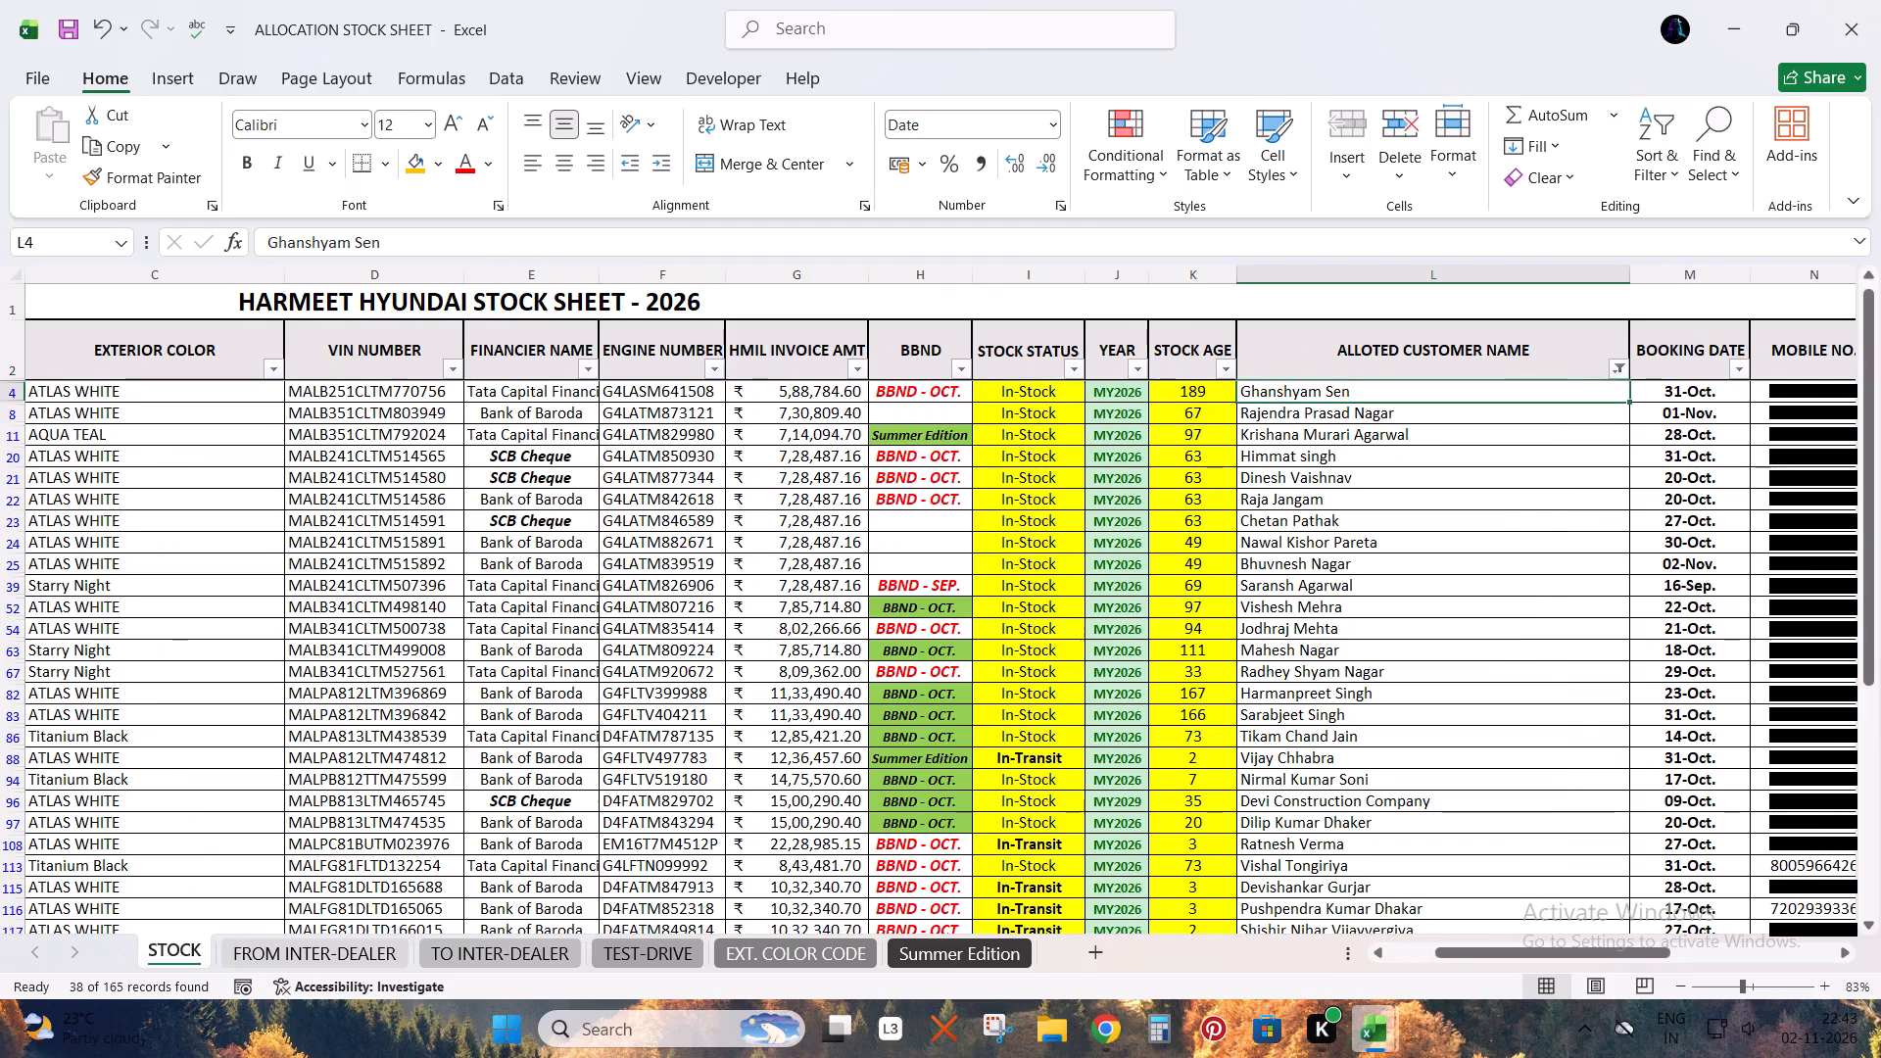
pyautogui.press('Up')
pyautogui.press('Down')
pyautogui.hotkey('ctrl', 'shift', 'Down')
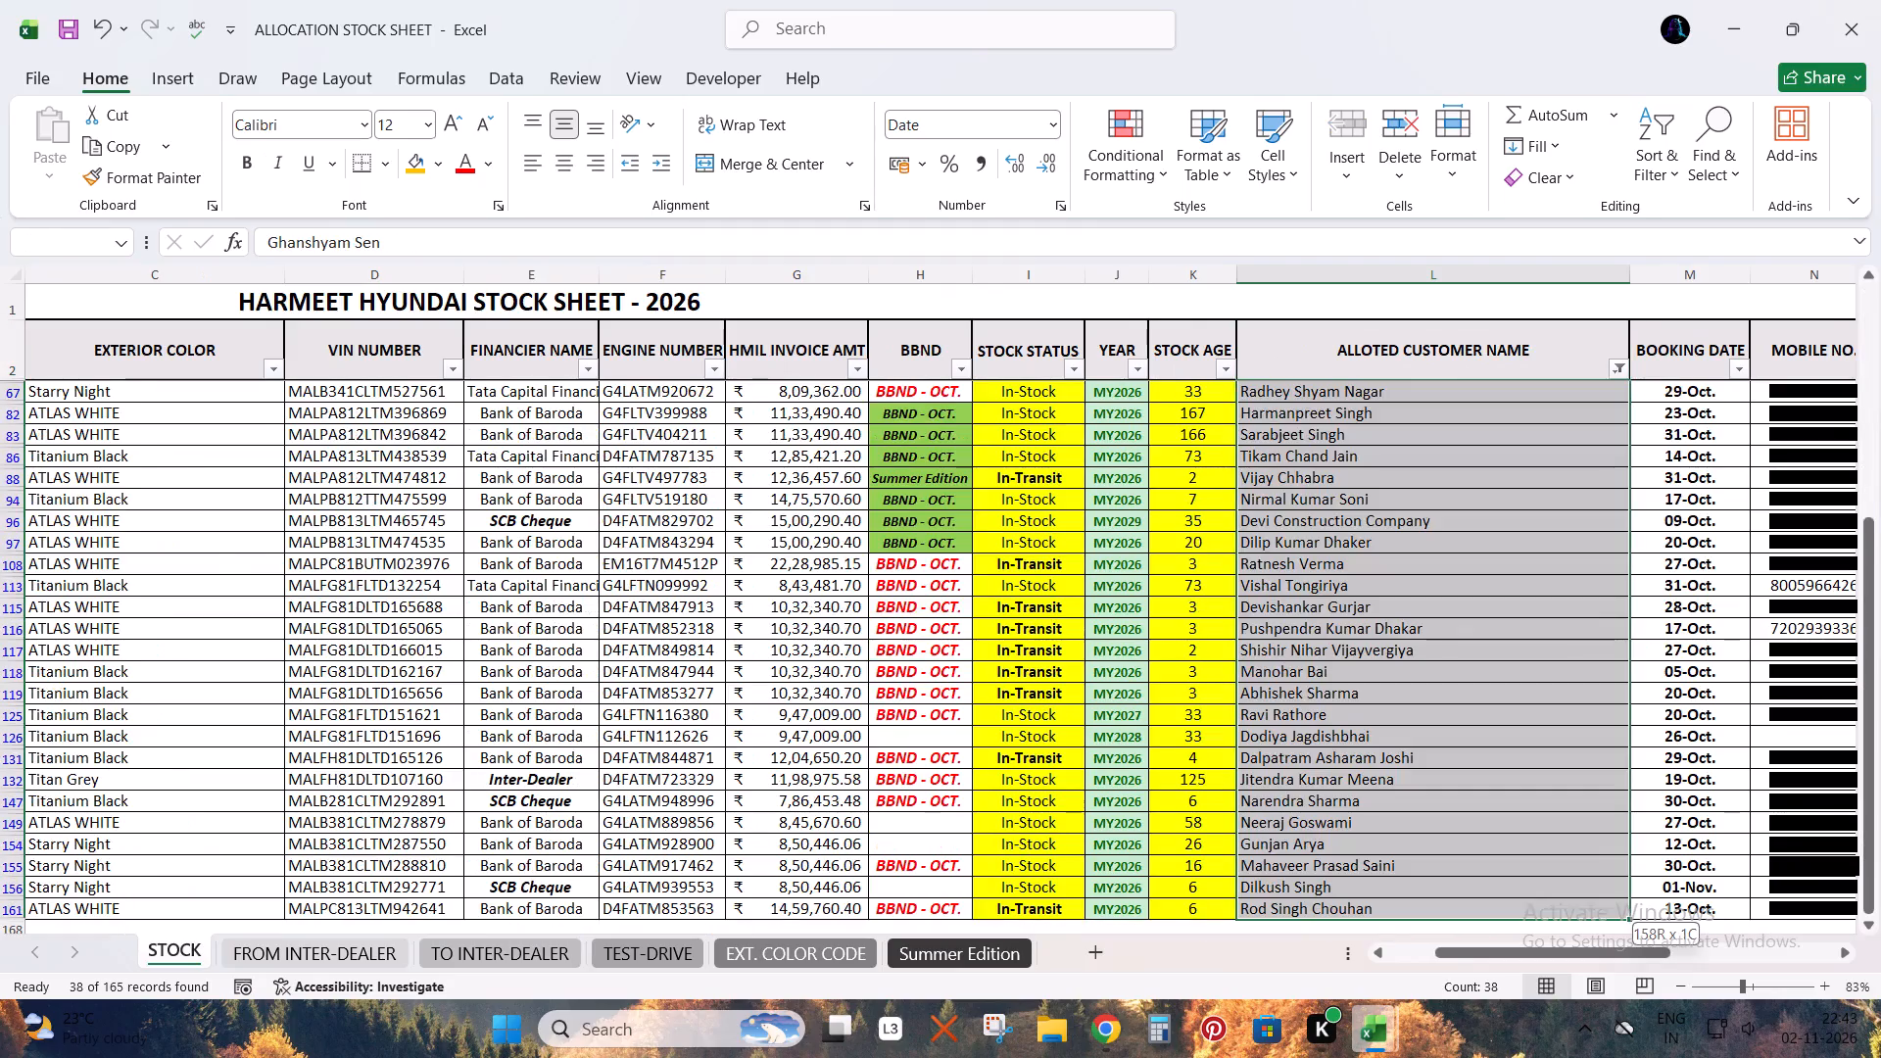
pyautogui.hotkey('alt', 'Tab')
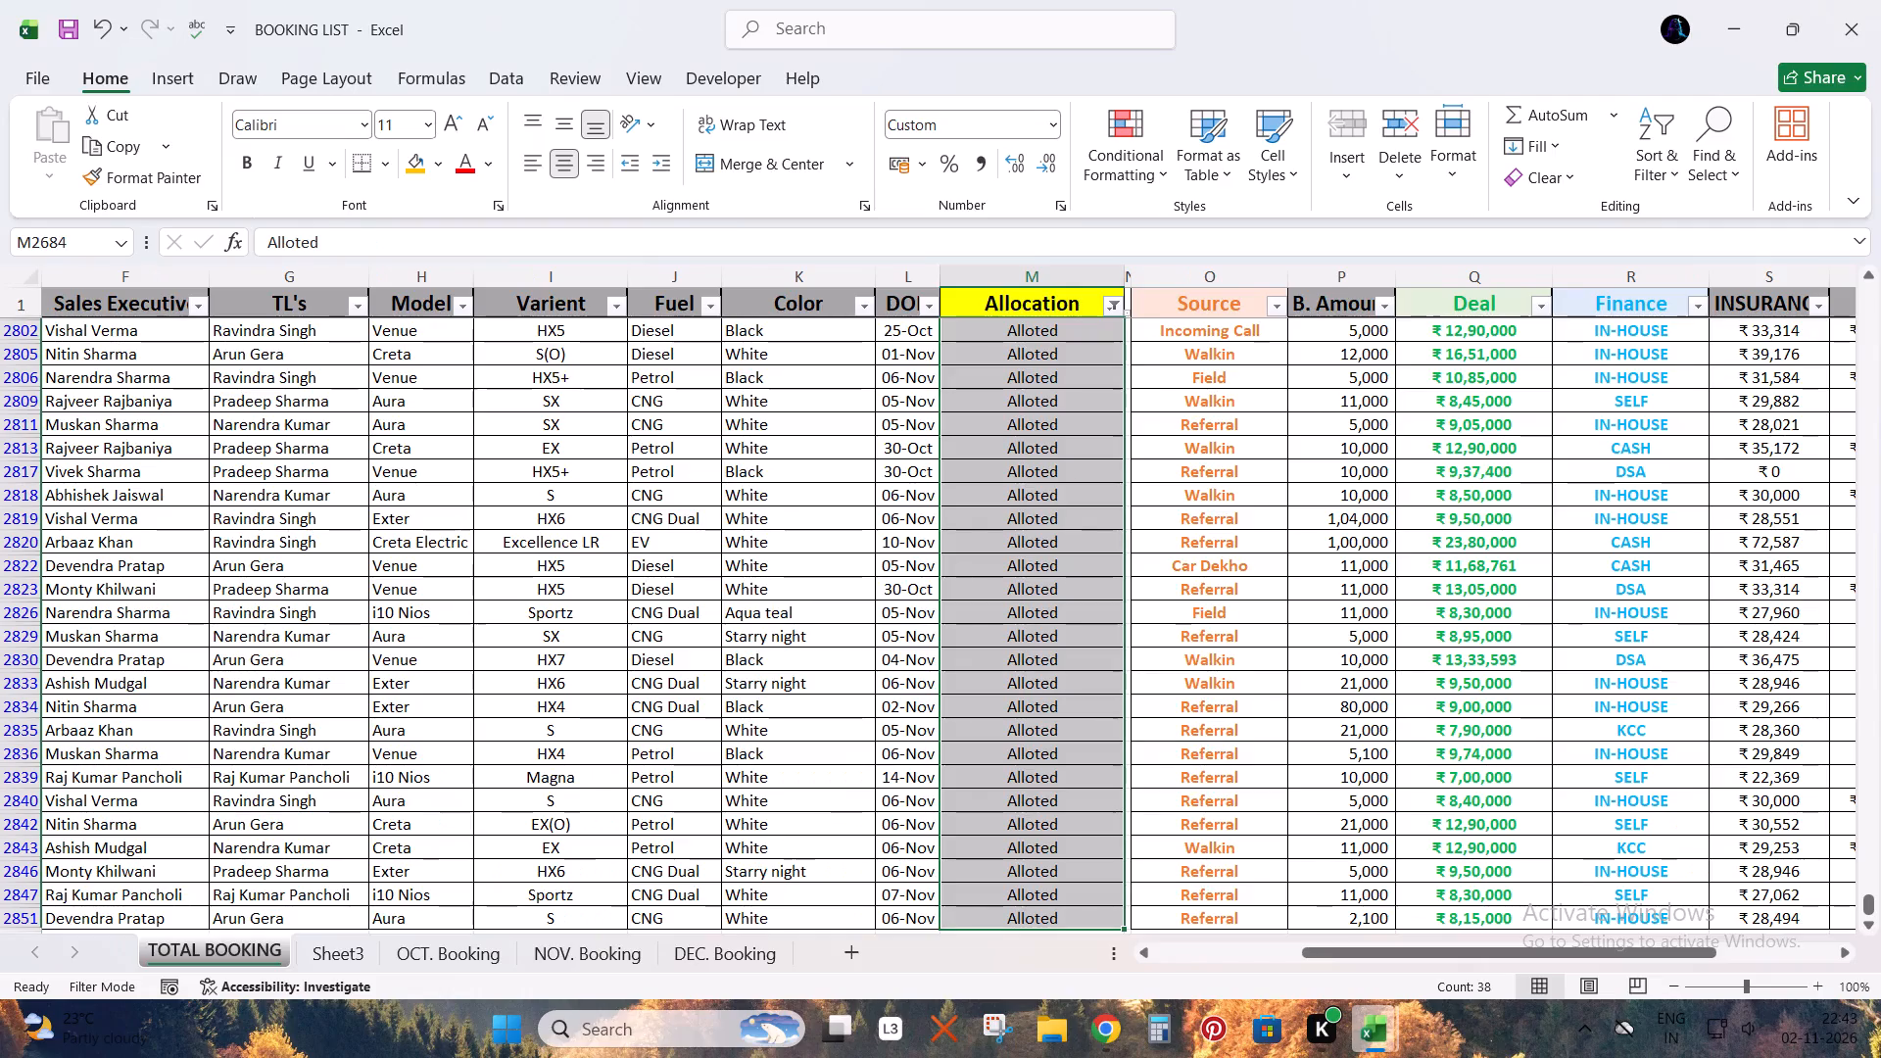
pyautogui.hotkey('alt', 'Tab')
# Copy all the filtered STOCK rows, from the SN column through TEAM LEADER.
pyautogui.hotkey('ctrl', 'Up')
pyautogui.hotkey('ctrl', 'Left')
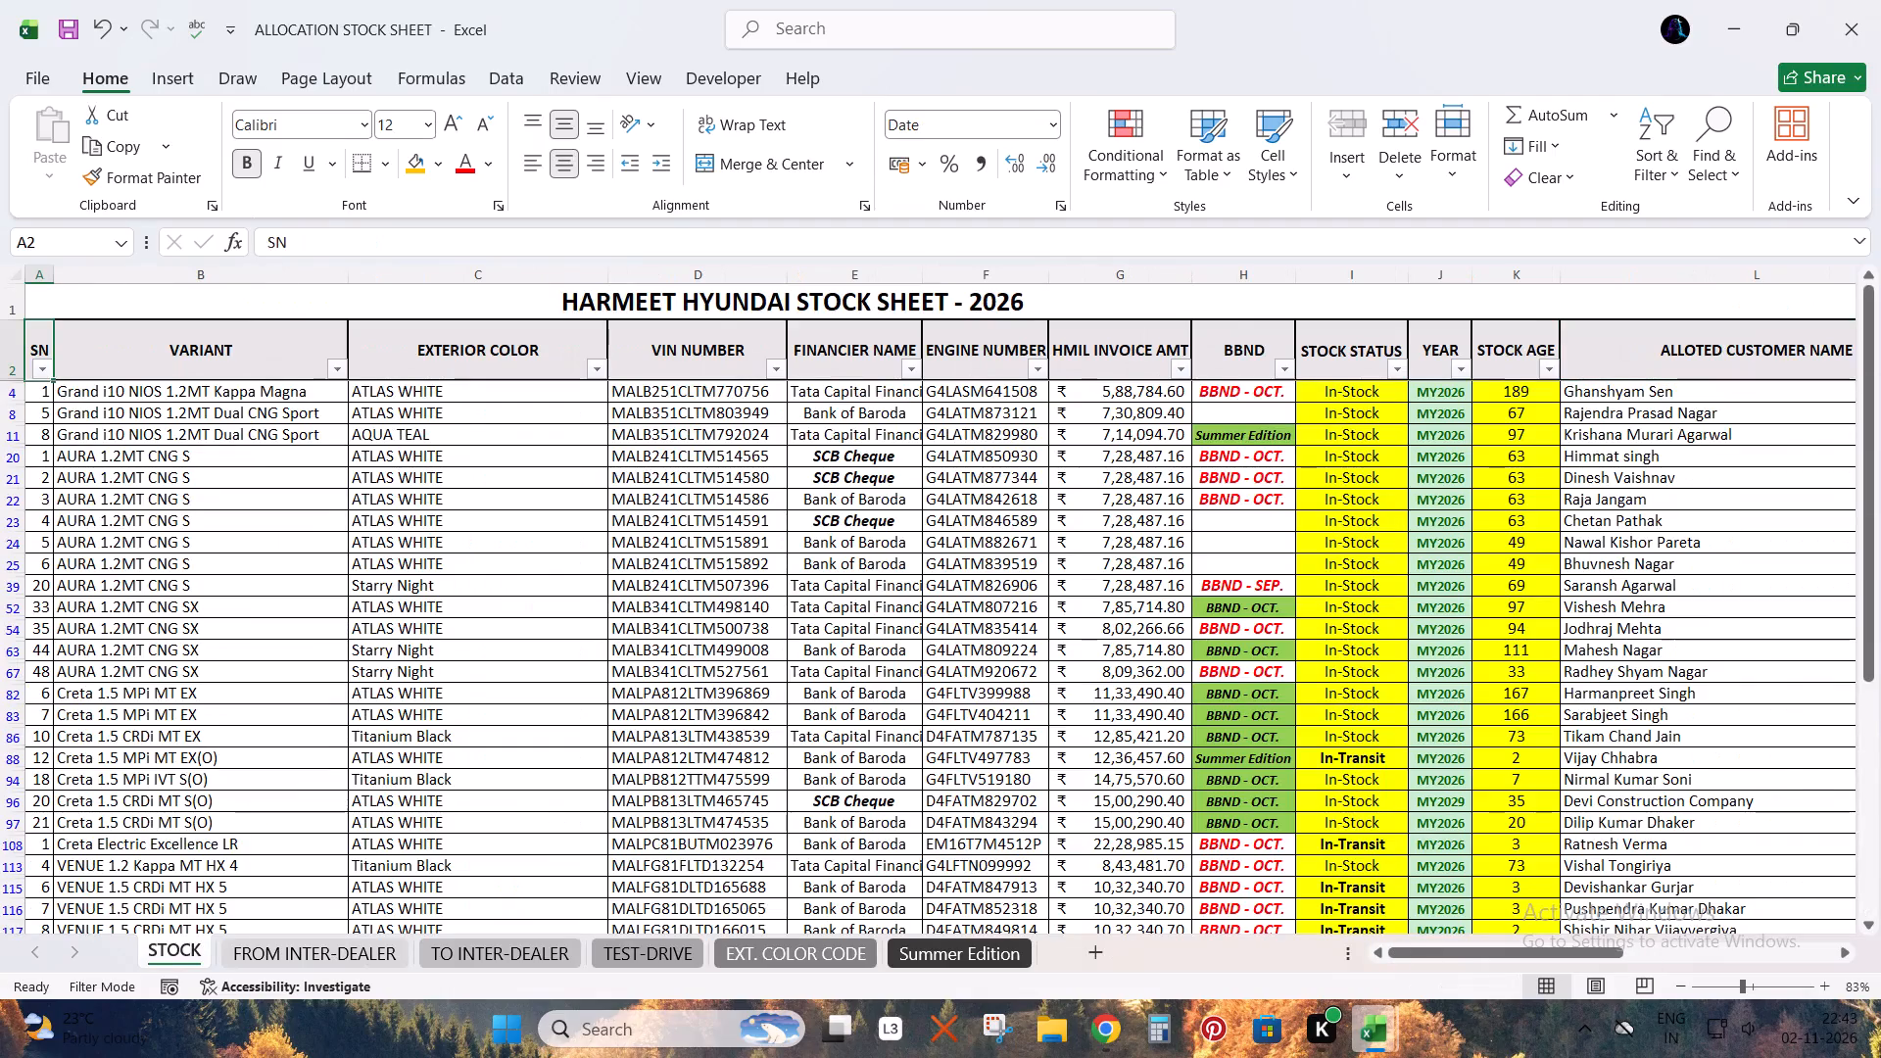
pyautogui.press('Down')
pyautogui.press('Left')
pyautogui.press('Up')
pyautogui.press('Left')
pyautogui.press('Down')
pyautogui.hotkey('ctrl', 'shift', 'Right')
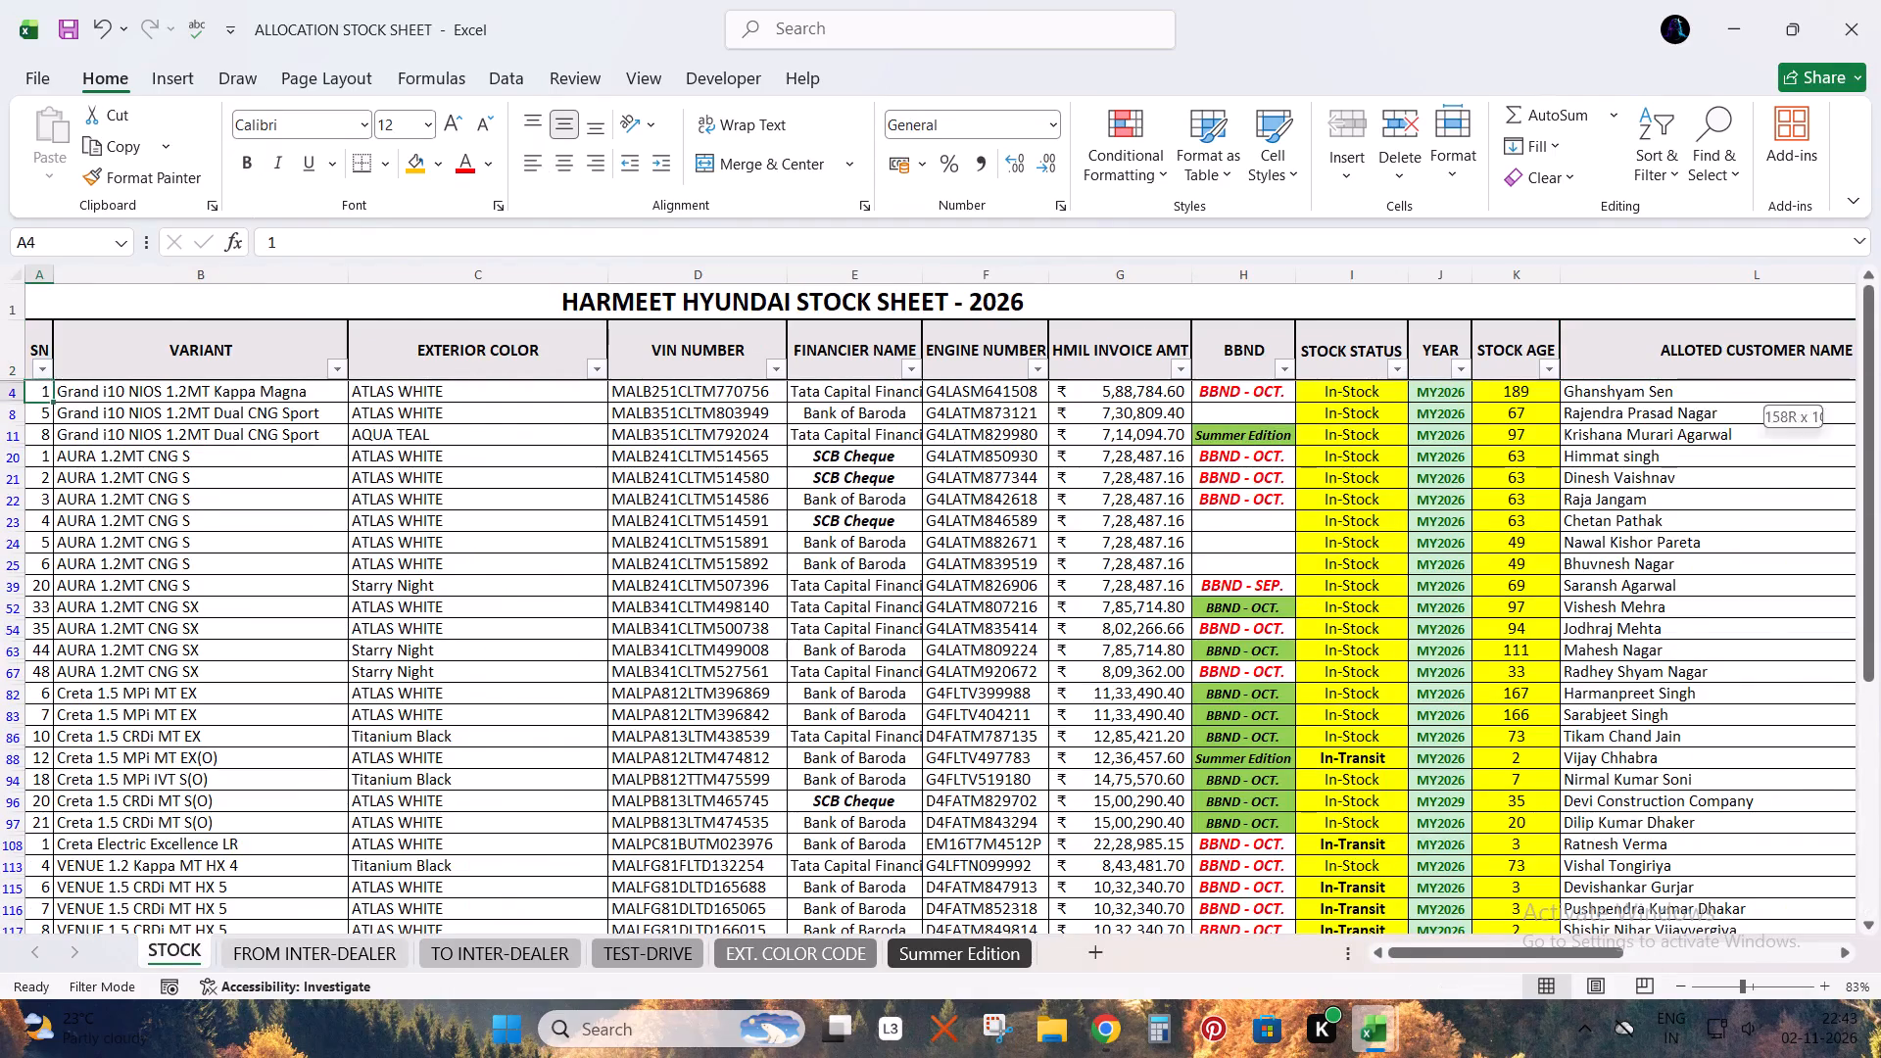
pyautogui.hotkey('ctrl', 'shift', 'Right')
pyautogui.hotkey('ctrl', 'shift', 'Left')
pyautogui.hotkey('shift', 'Left')
pyautogui.hotkey('ctrl', 'shift', 'Down')
pyautogui.hotkey('shift', 'Down')
pyautogui.hotkey('shift', 'Up')
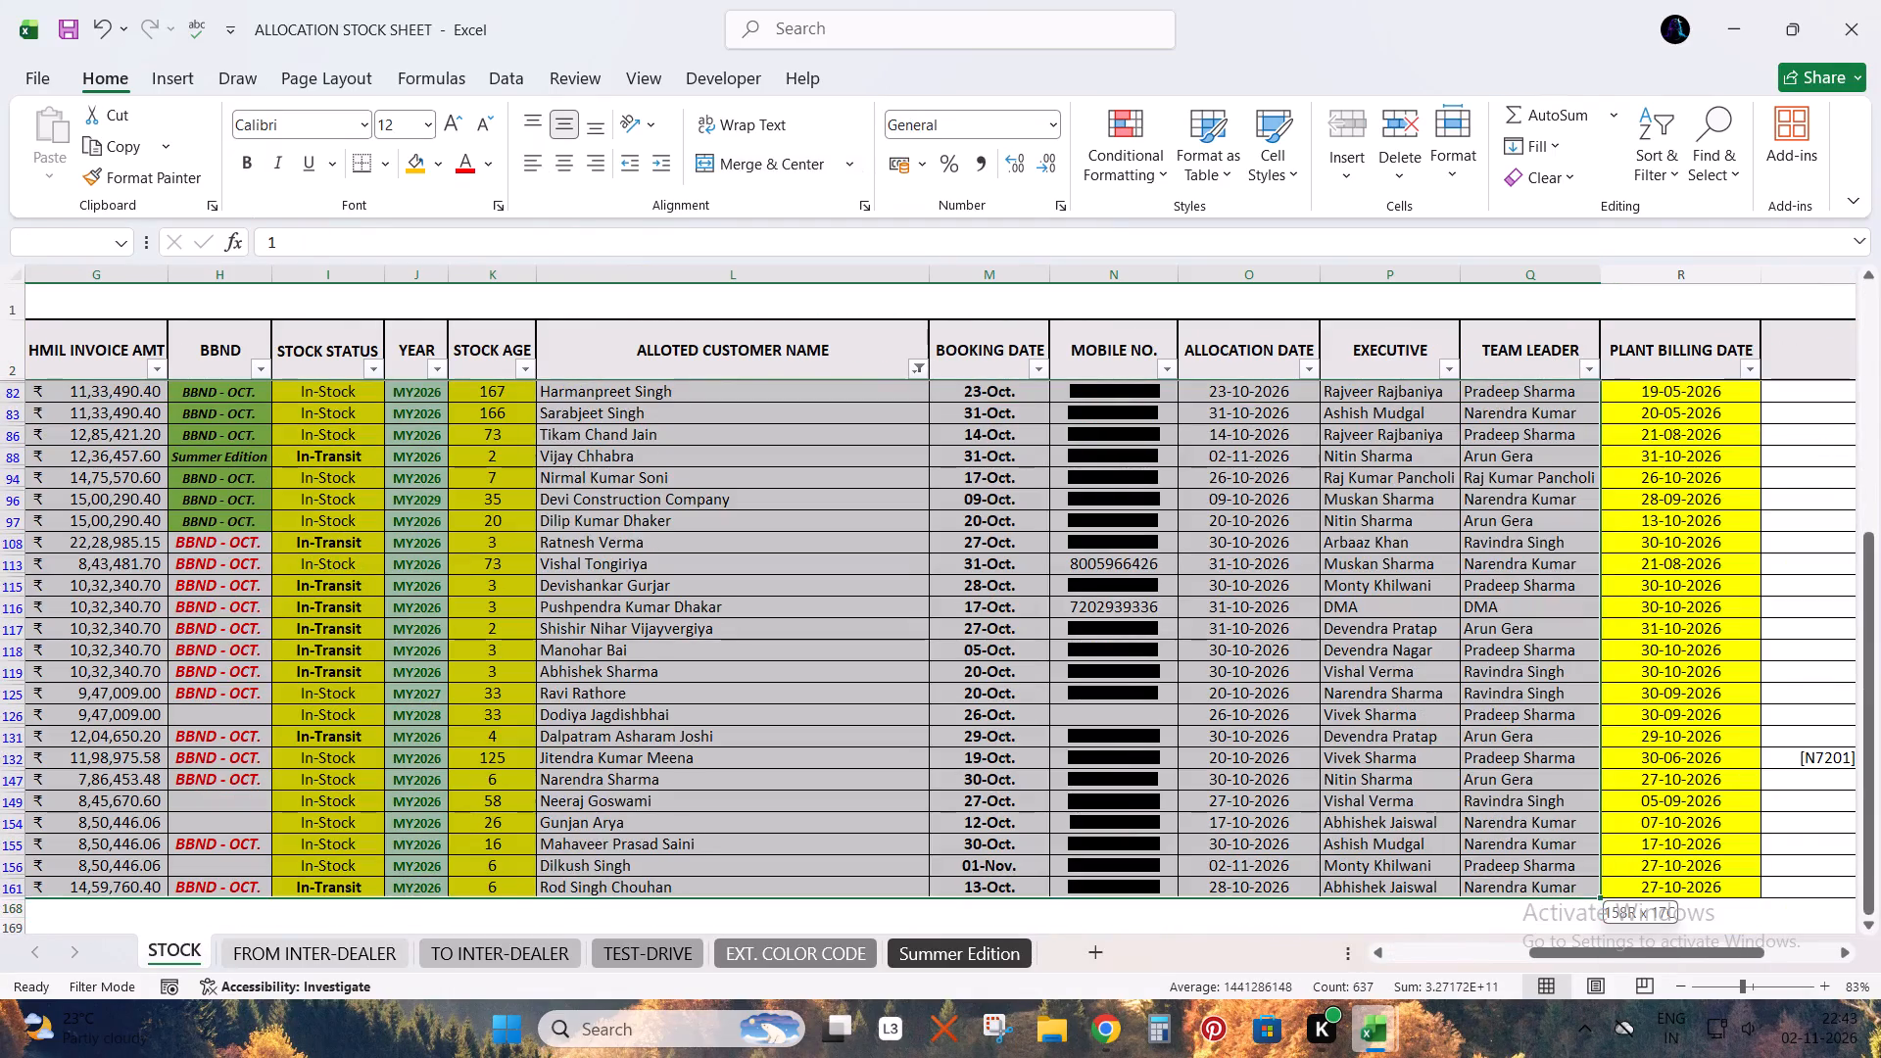
pyautogui.hotkey('ctrl', 'c')
# Switch to the Book - Copy - Copy workbook and paste the copied stock rows into Sheet1 starting at cell A3.
pyautogui.hotkey('alt', 'Tab')
pyautogui.hotkey('alt', 'Tab')
pyautogui.hotkey('alt', 'Tab')
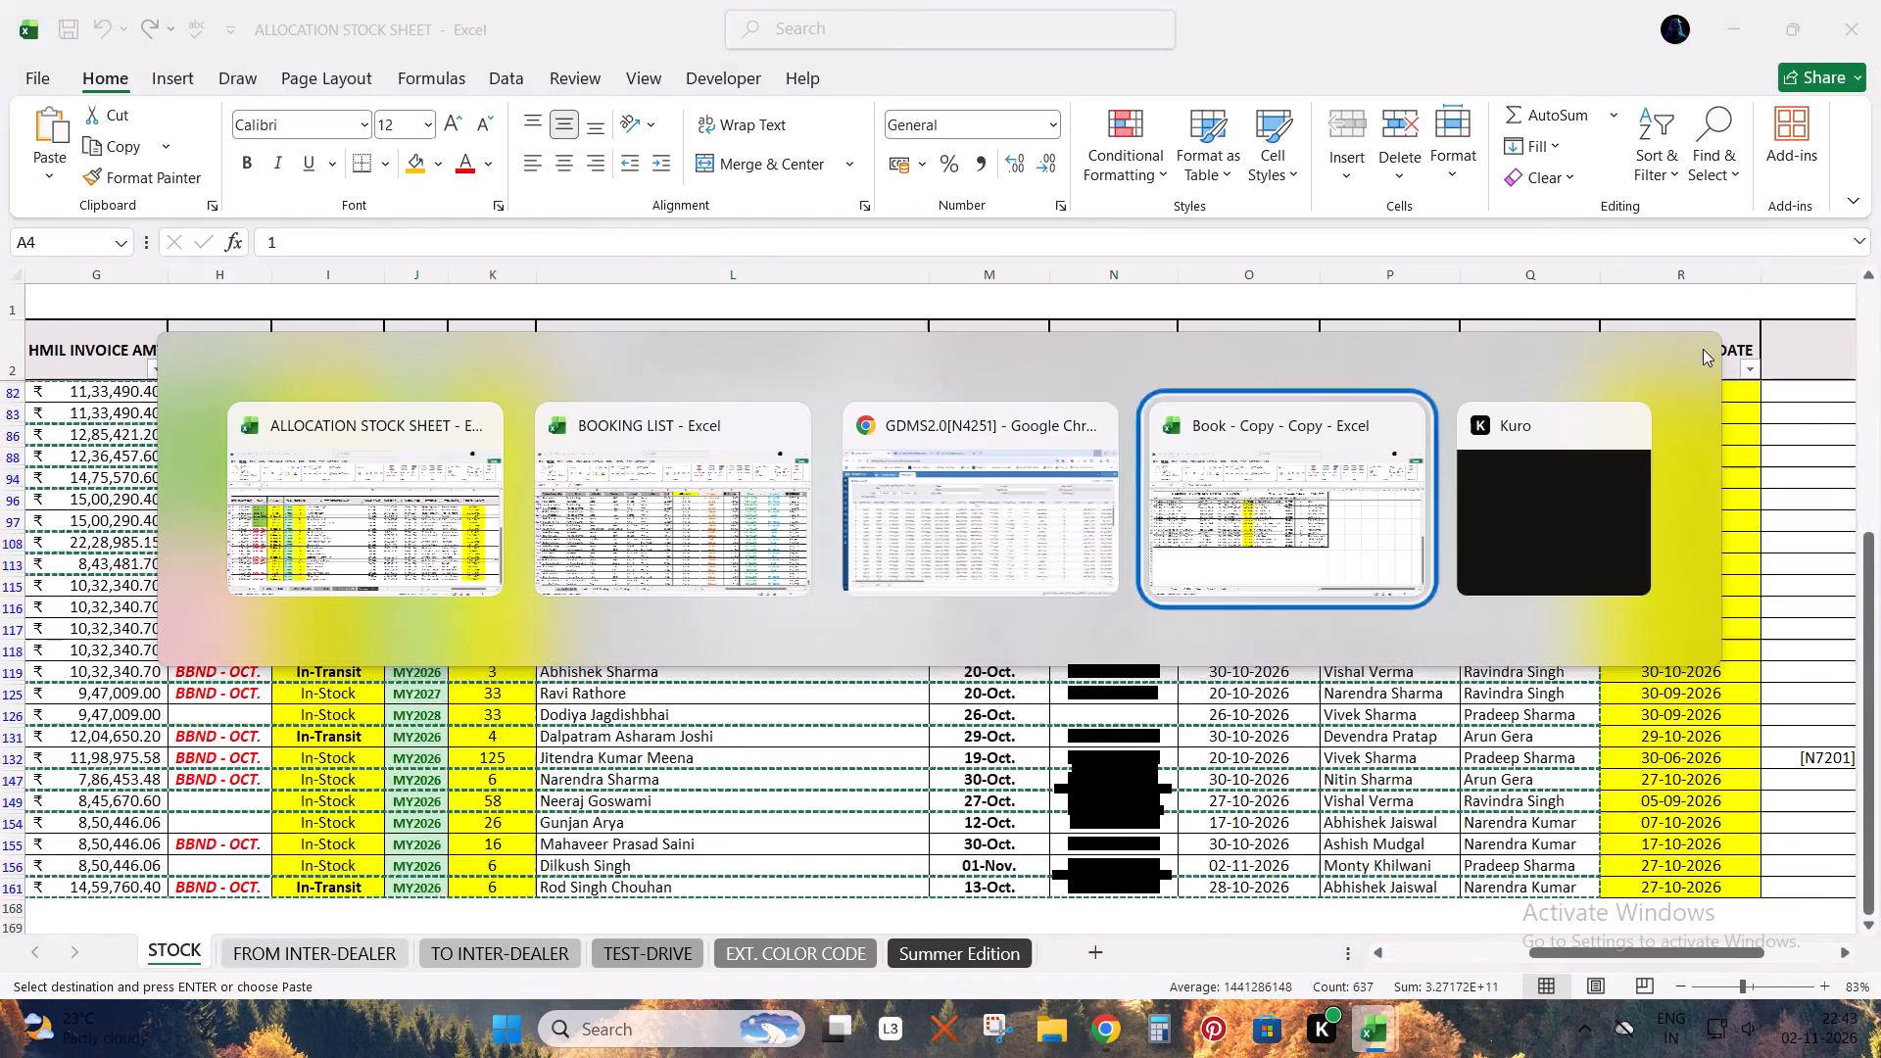
pyautogui.hotkey('ctrl', 'pageup')
pyautogui.hotkey('ctrl', 'pagedown')
pyautogui.hotkey('ctrl', 'pagedown')
pyautogui.hotkey('ctrl', 'pagedown')
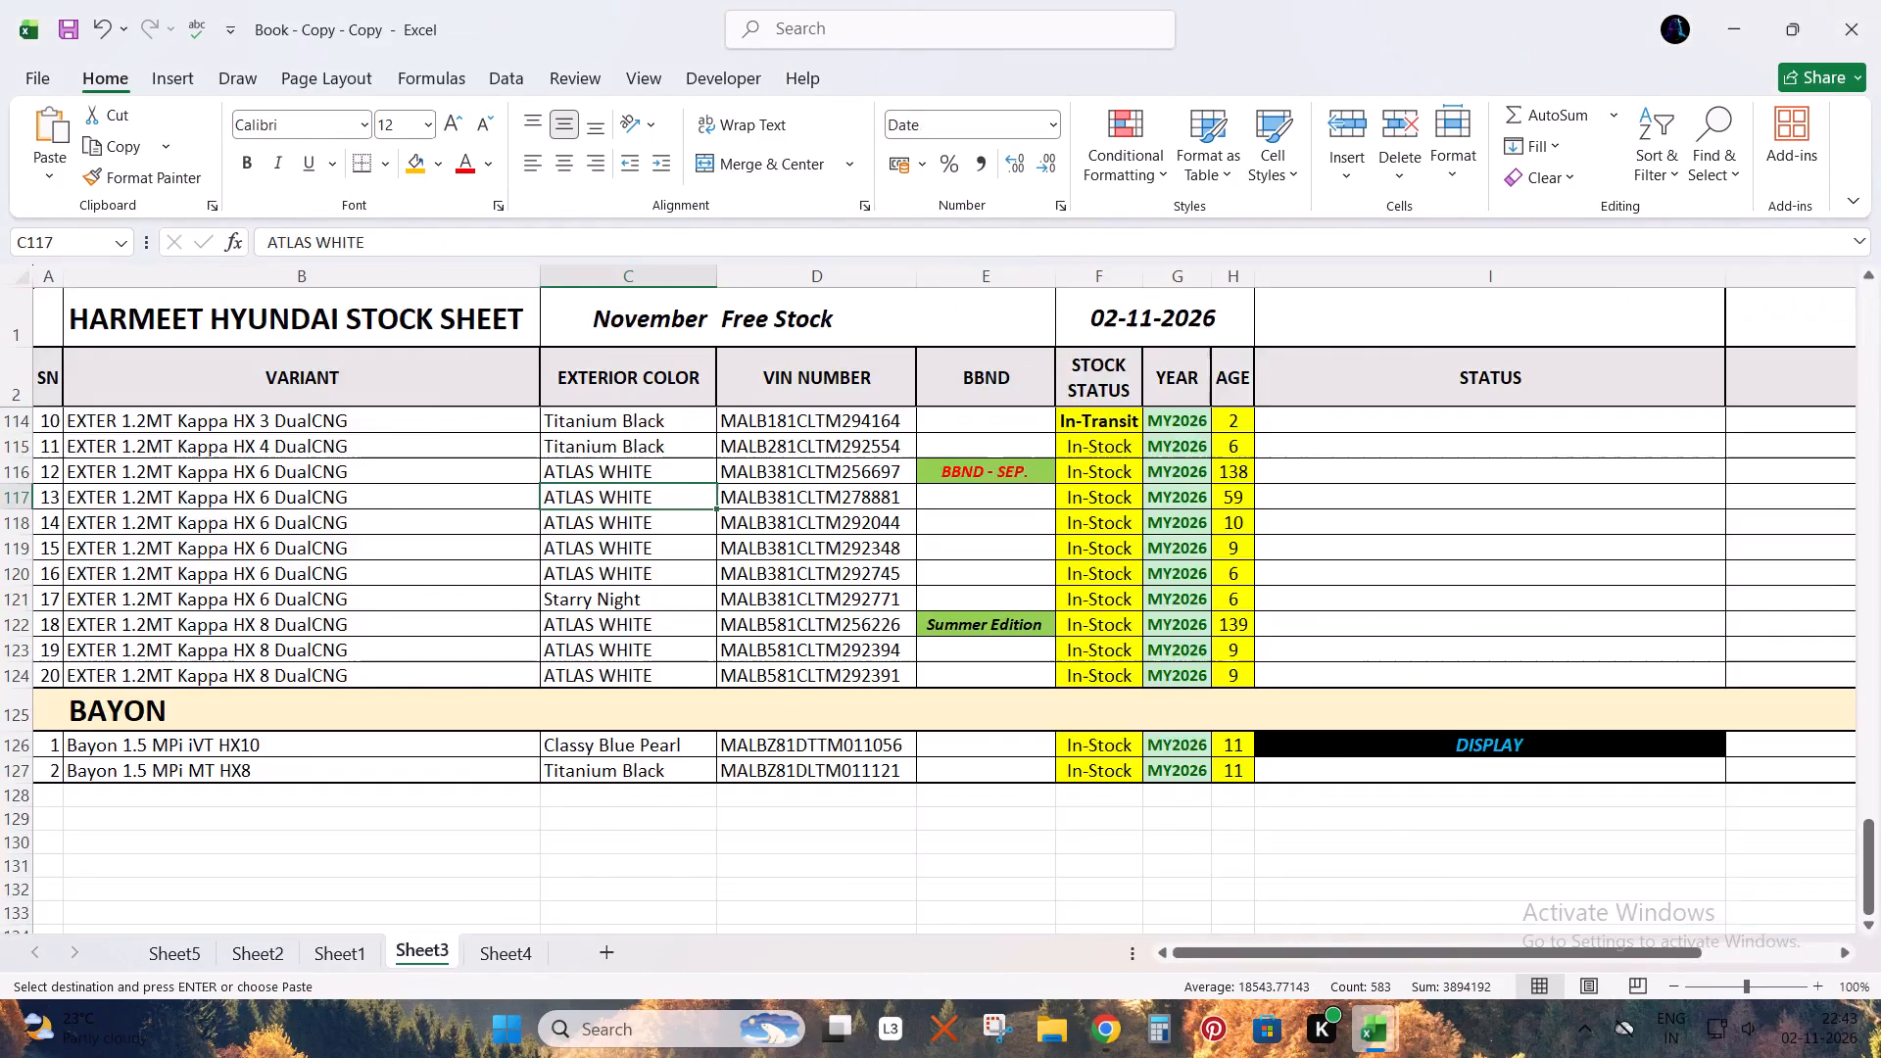
pyautogui.hotkey('ctrl', 'pageup')
pyautogui.hotkey('ctrl', 'Left')
pyautogui.hotkey('ctrl', 'Up')
pyautogui.hotkey('ctrl', 'Left')
pyautogui.press('Down')
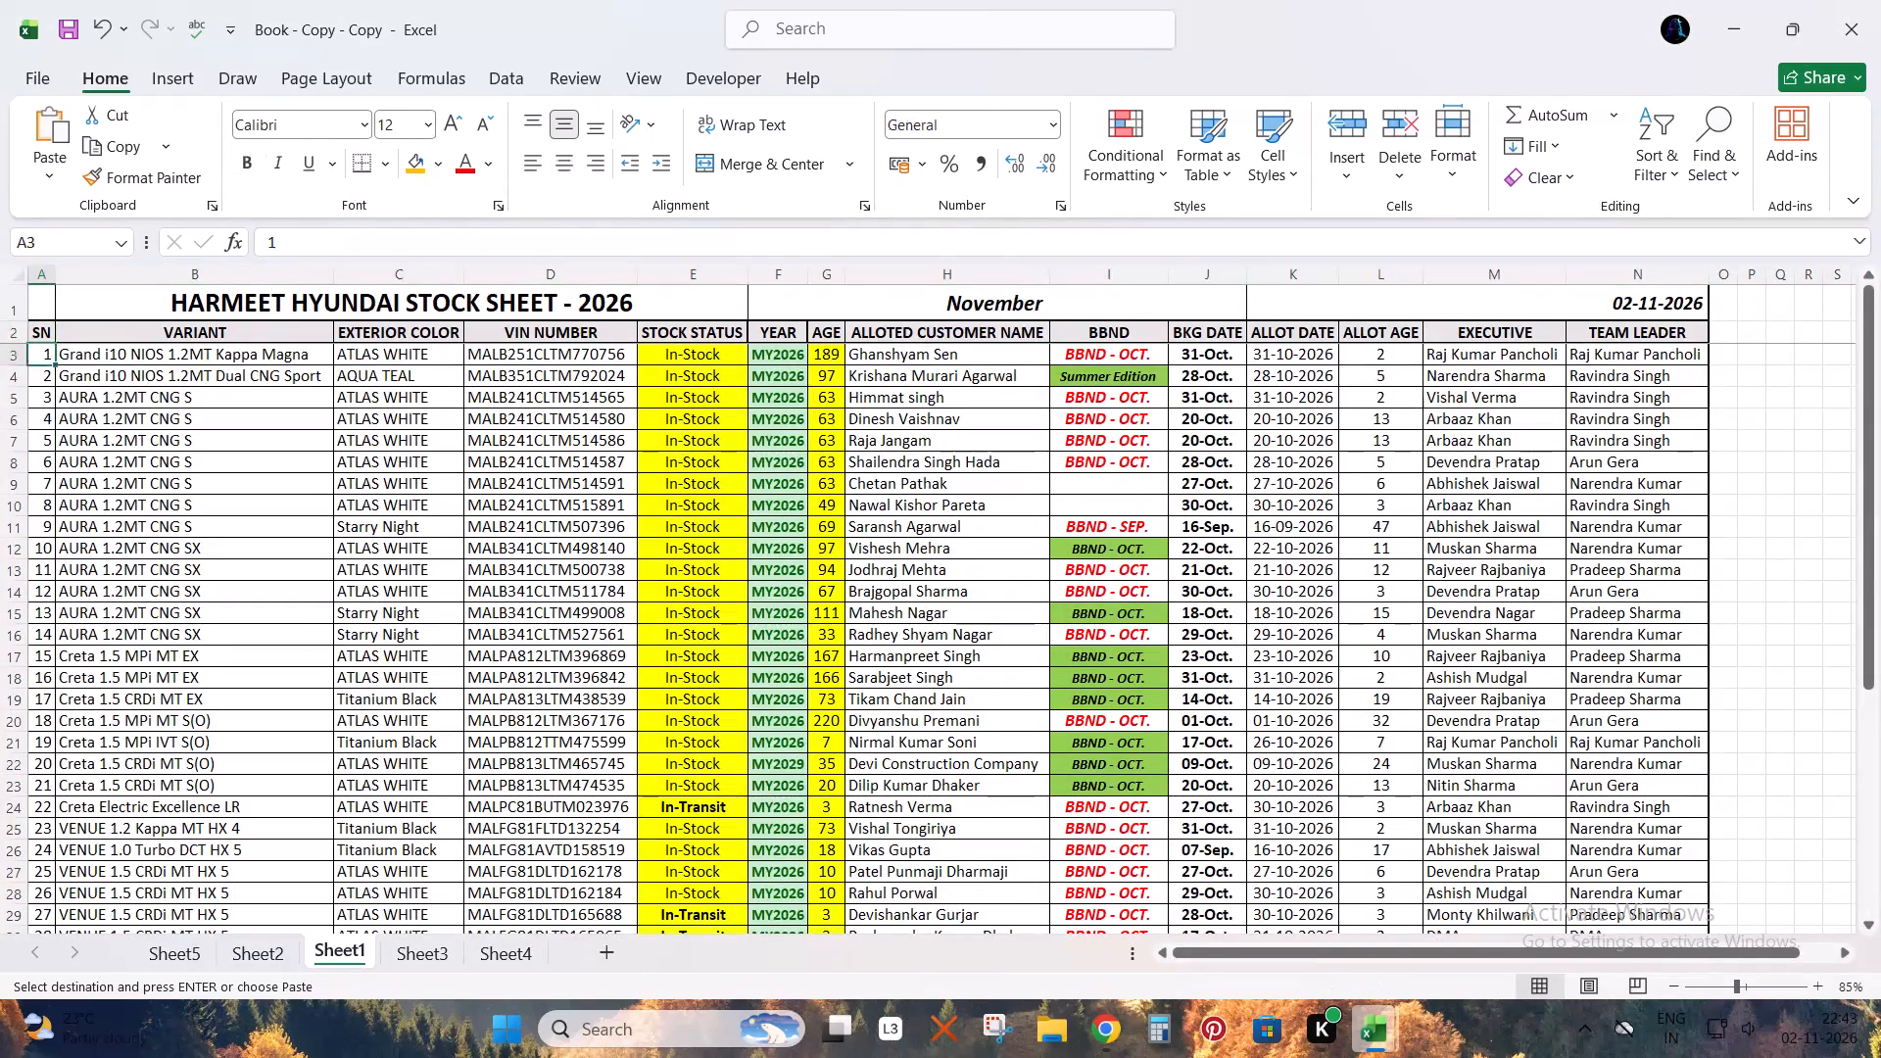
pyautogui.hotkey('ctrl', 'v')
pyautogui.press('Down')
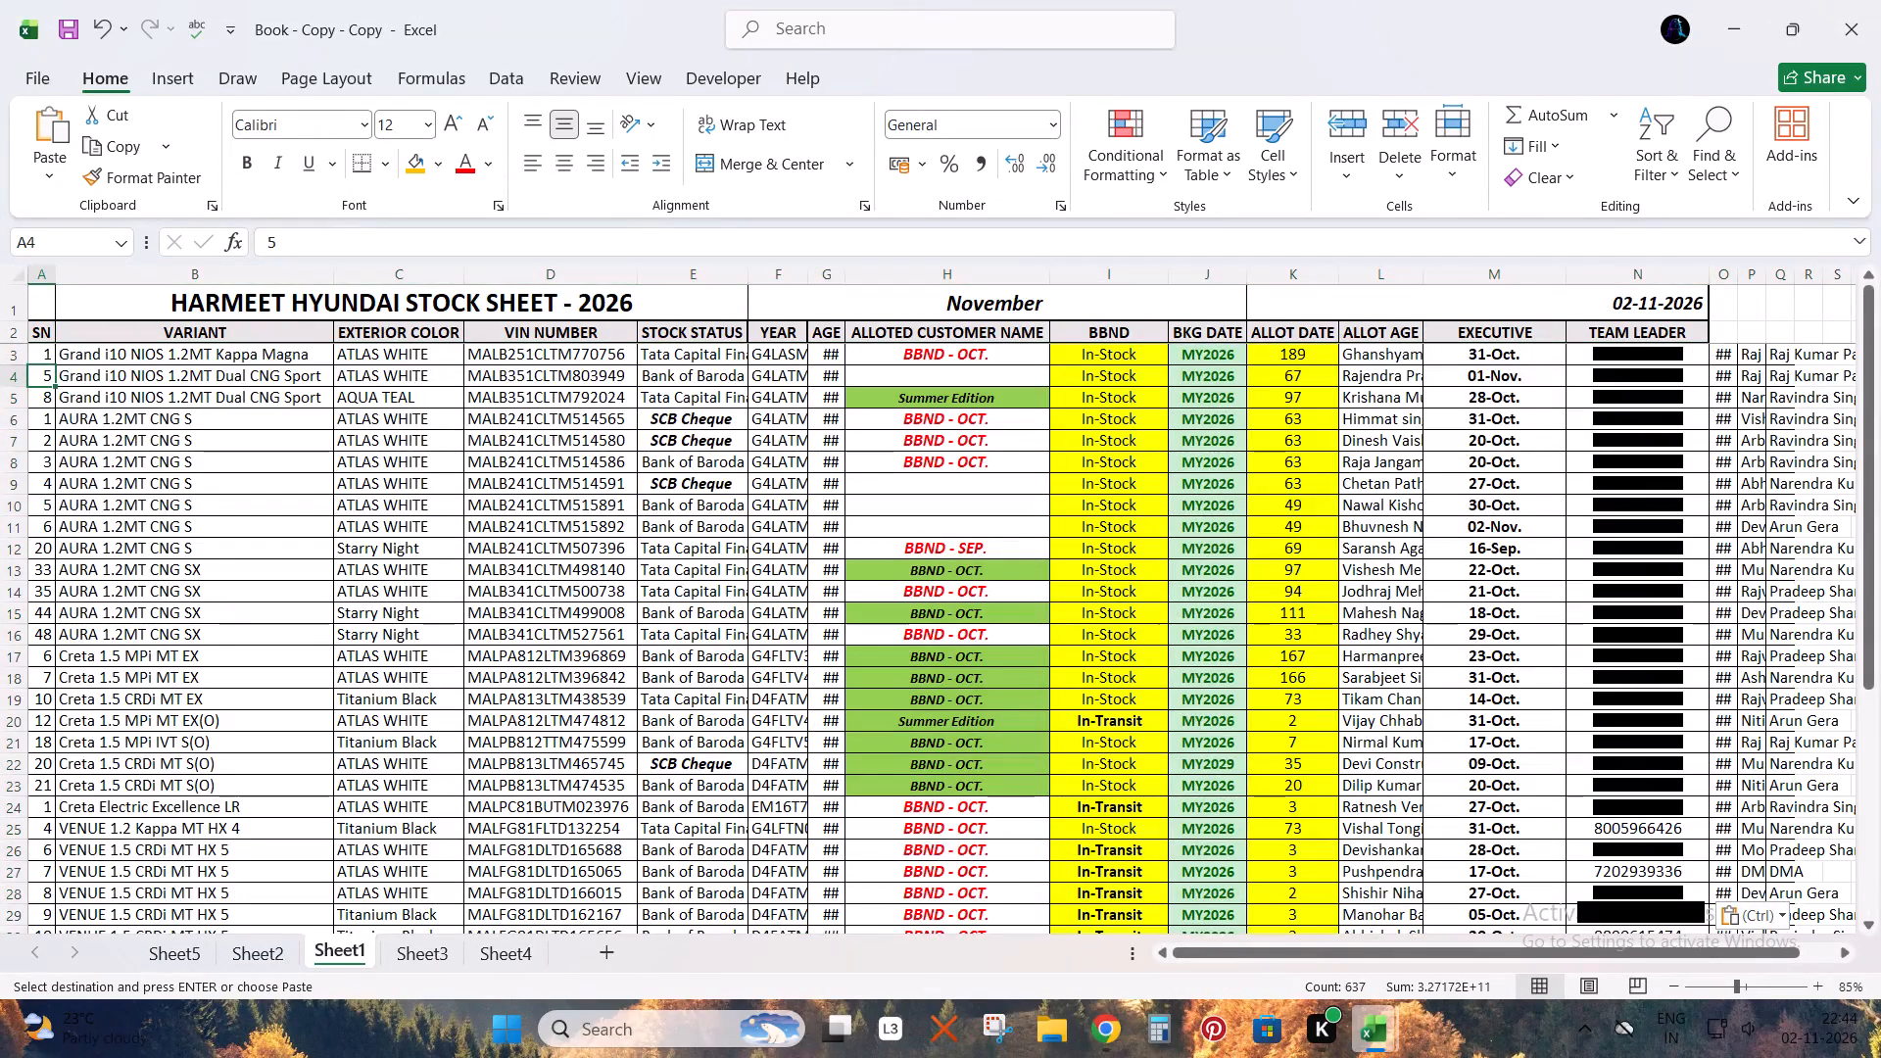
# Delete the leftover old rows 41 to 44 below the pasted data on Sheet1.
pyautogui.scroll(-1, 1703, 348)
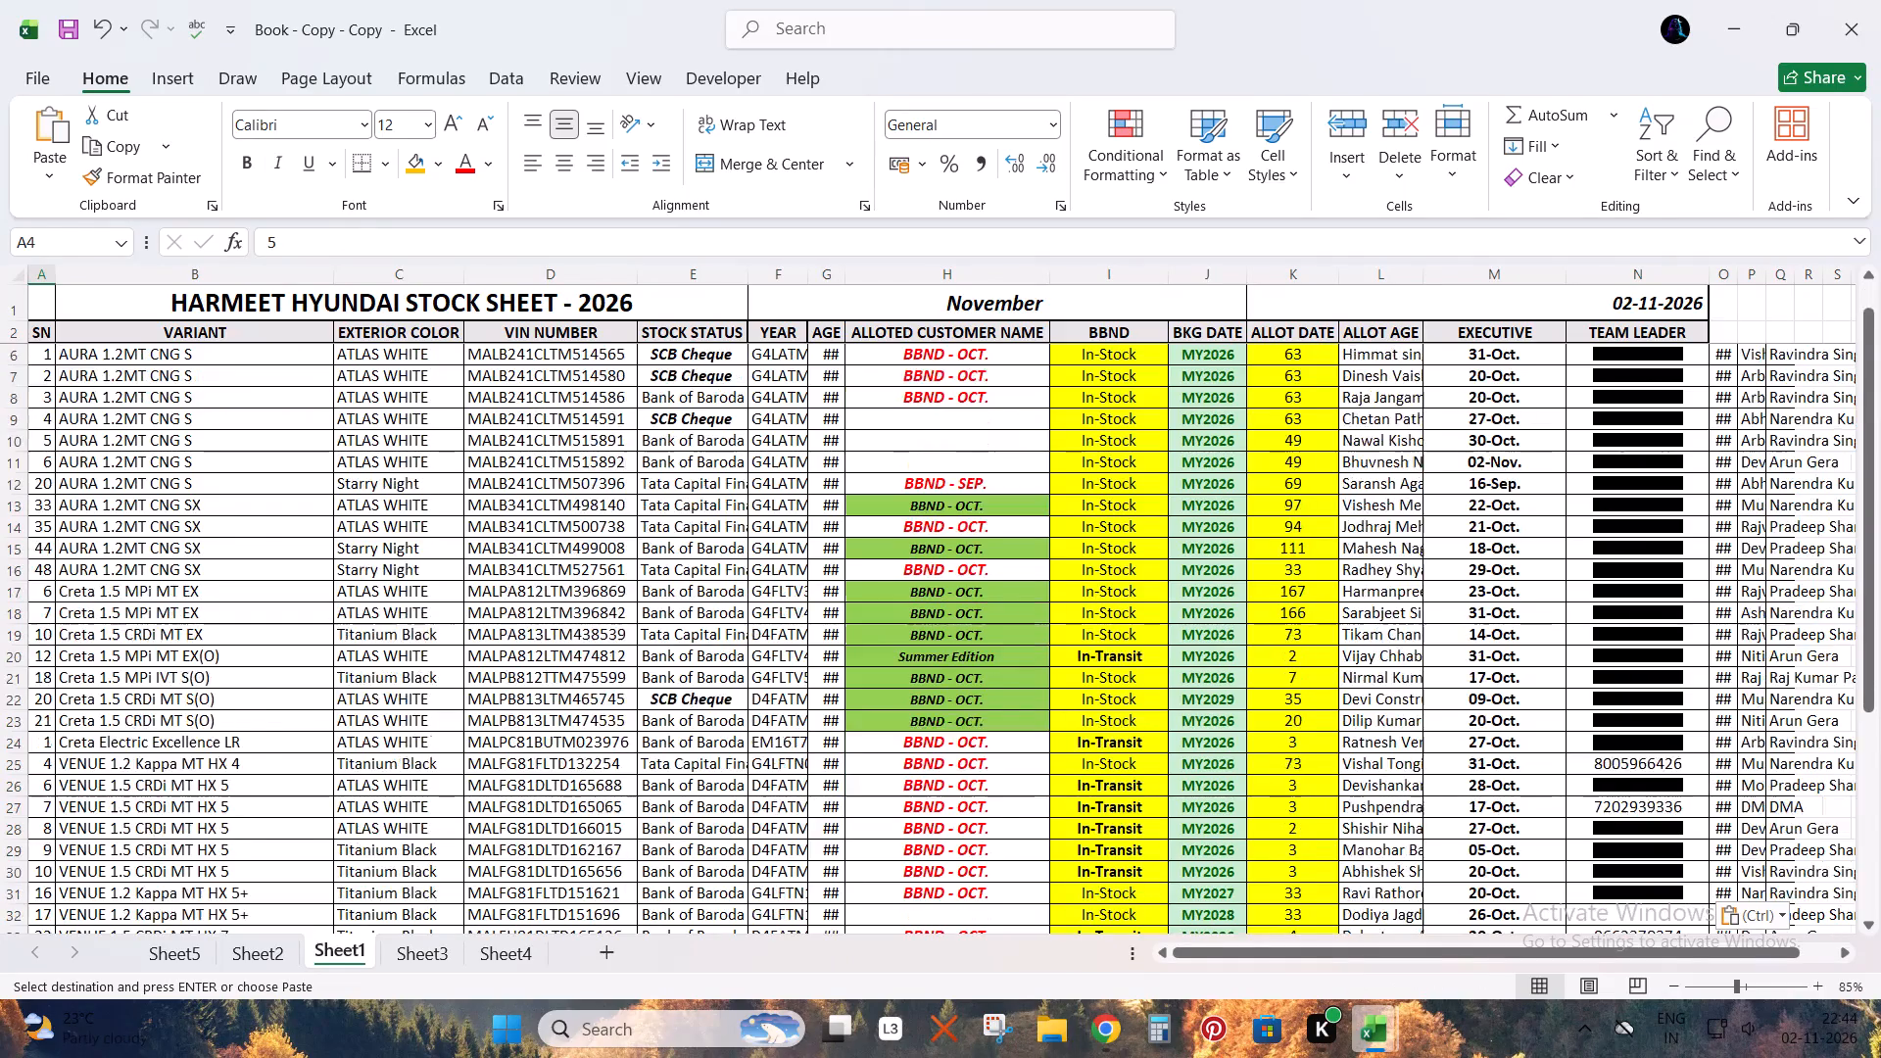
pyautogui.scroll(-6, 1703, 348)
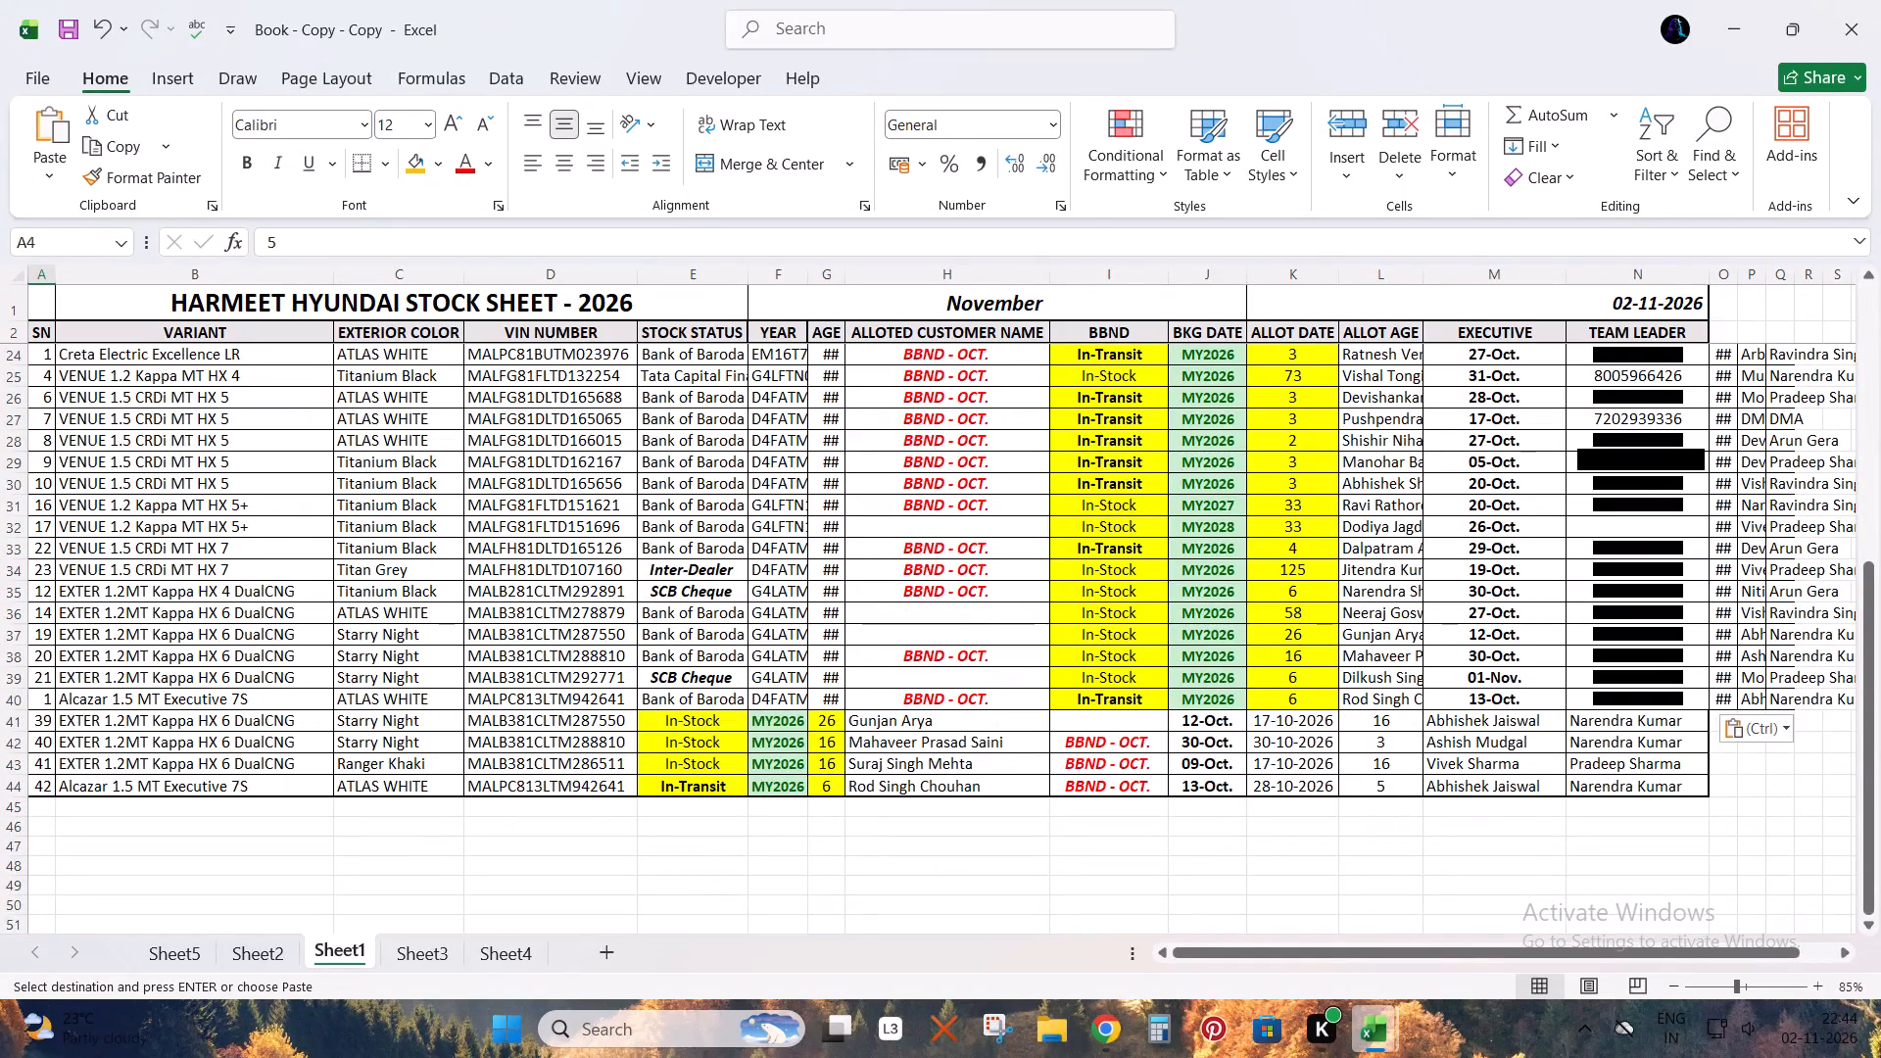
pyautogui.click(729, 715)
pyautogui.hotkey('ctrl', 'shift', 'Down')
pyautogui.hotkey('shift', 'space')
pyautogui.hotkey('ctrl', '-')
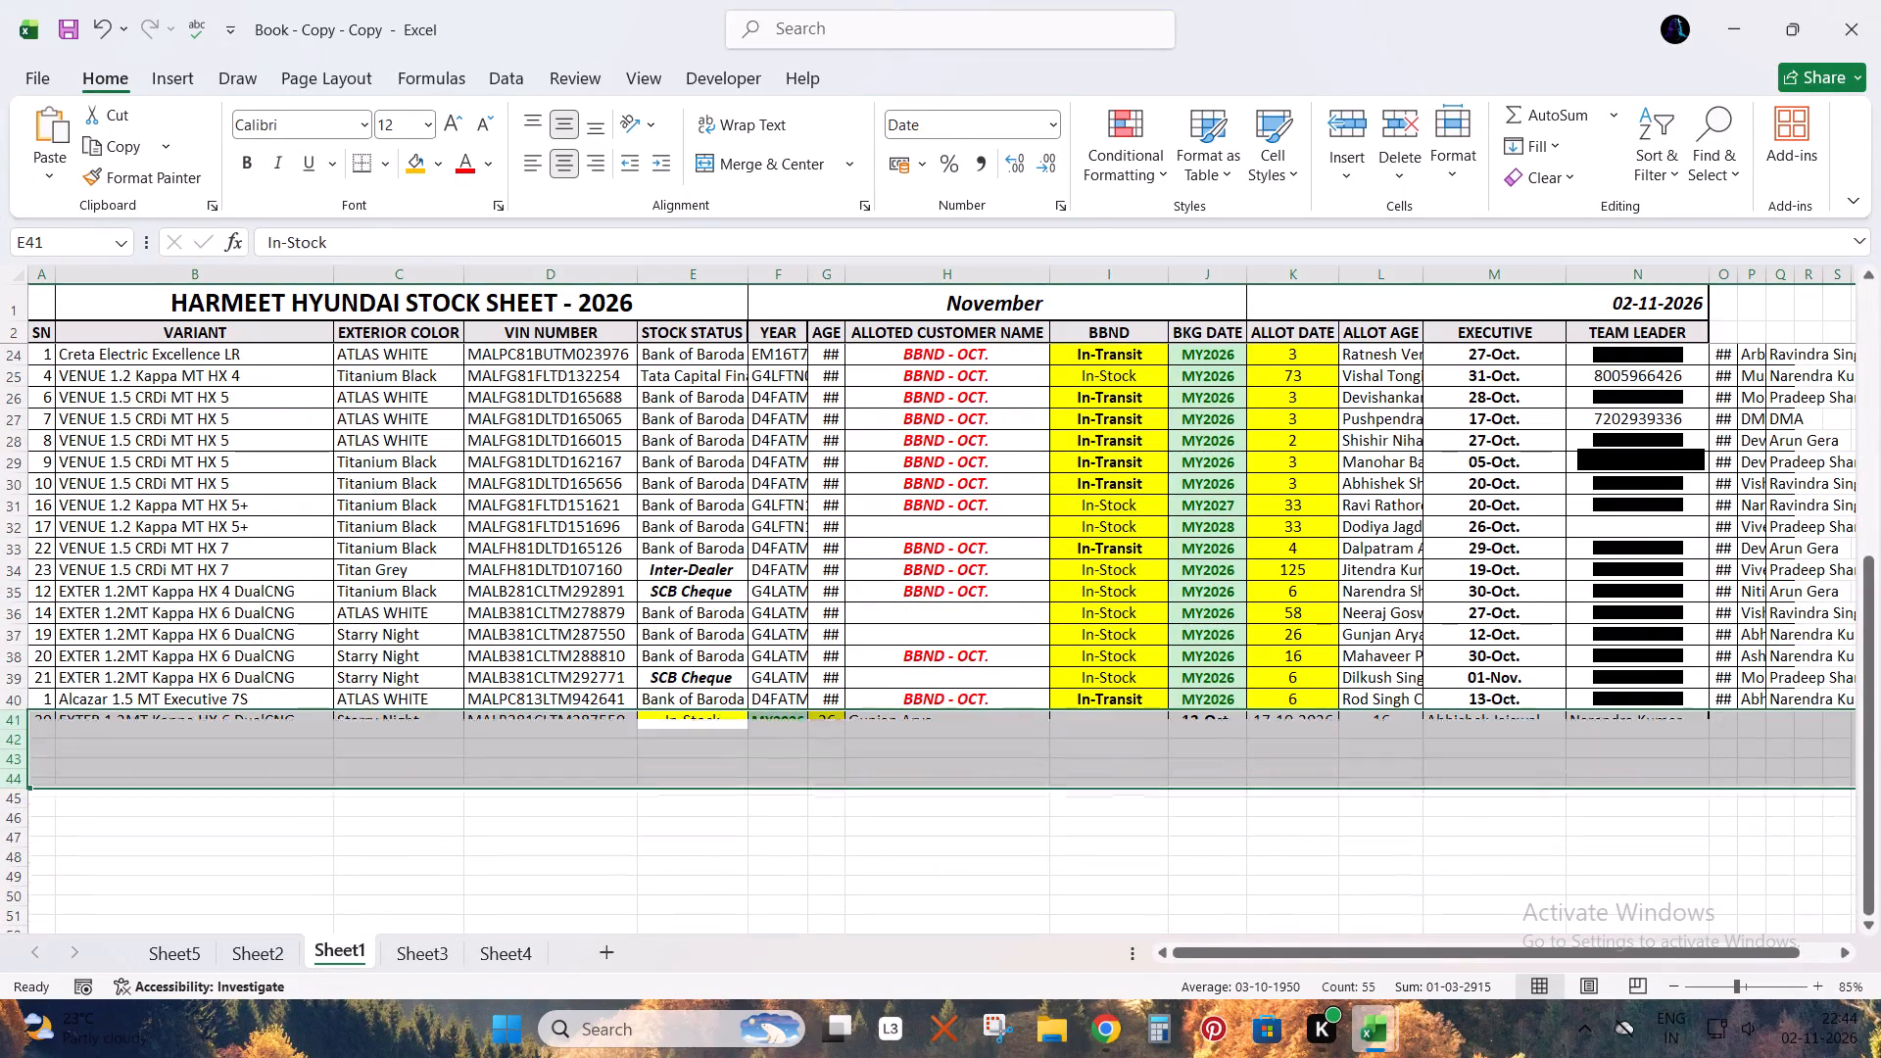
# Delete the pasted cells under STOCK STATUS, YEAR and AGE in rows 3 to 40 of Sheet1, shifting the remaining cells left.
pyautogui.press('Up')
pyautogui.hotkey('ctrl', 'Up')
pyautogui.press('Down')
pyautogui.press('Right')
pyautogui.press('Up')
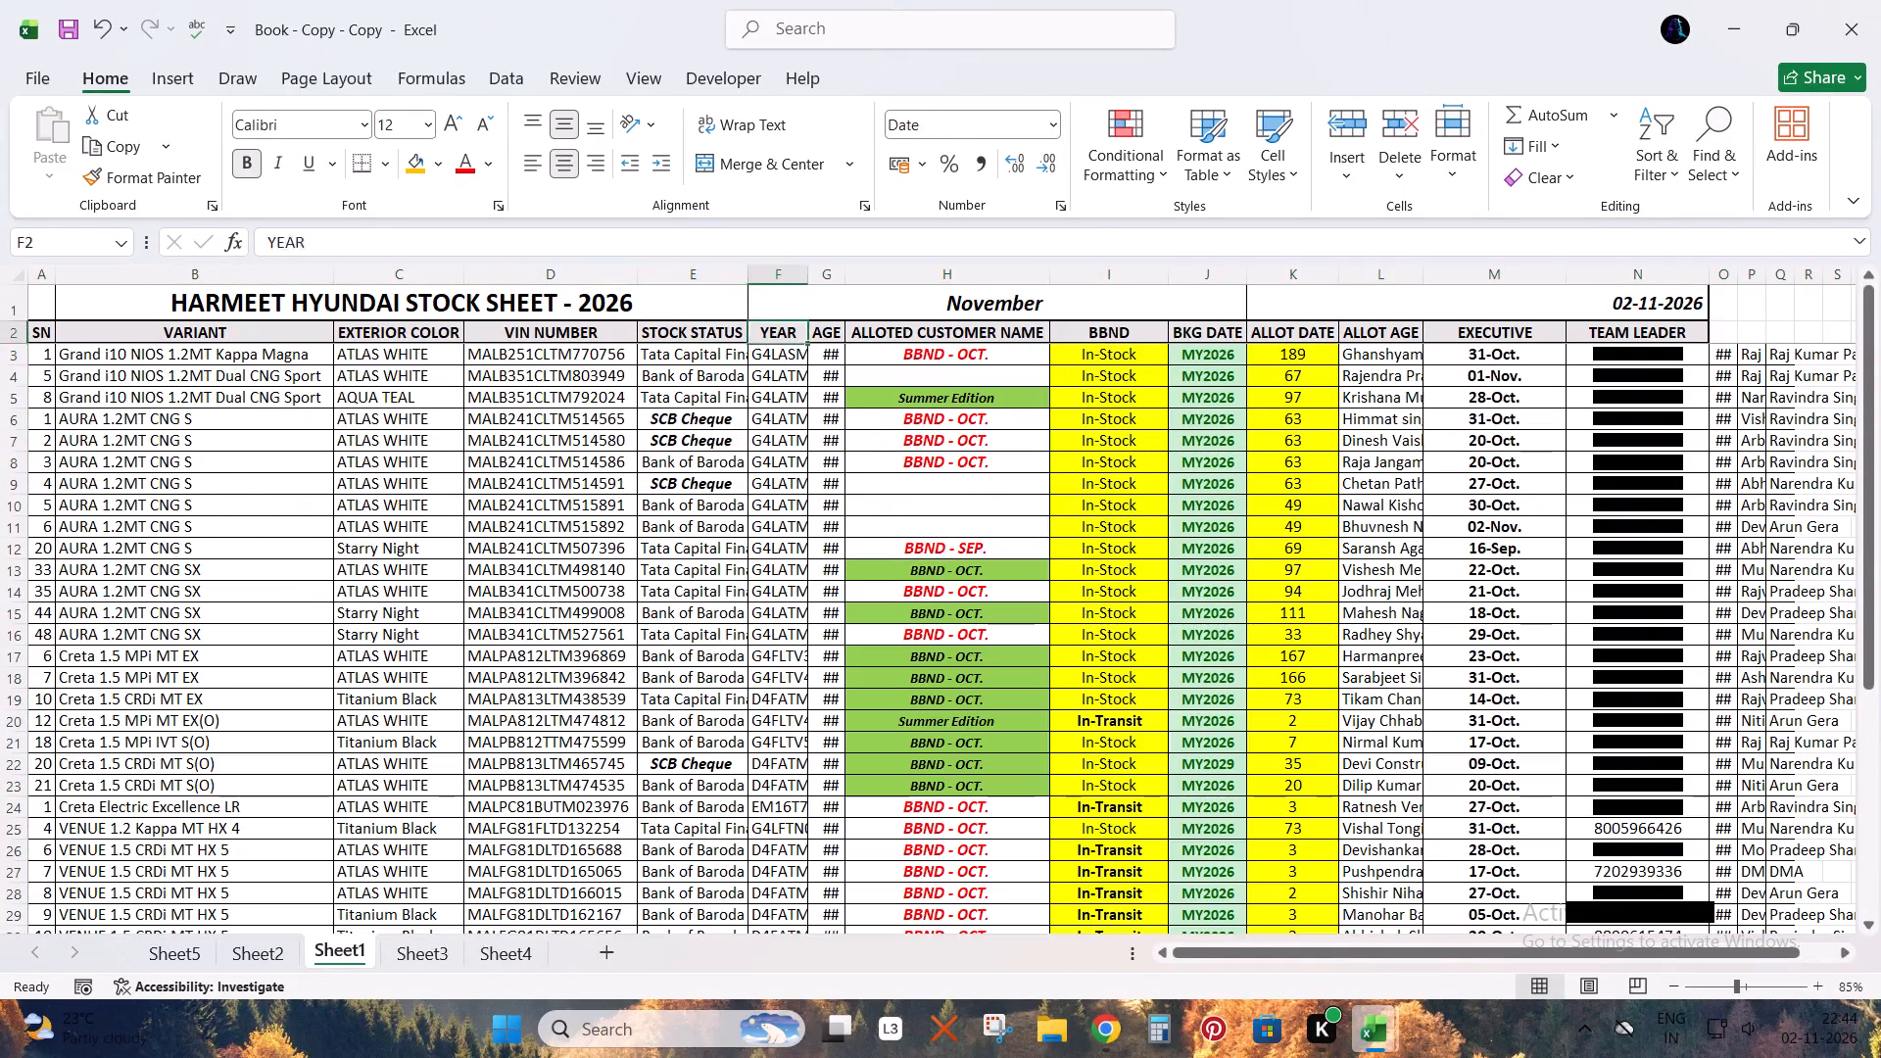
pyautogui.press('Left')
pyautogui.press('Down')
pyautogui.hotkey('shift', 'Right')
pyautogui.hotkey('shift', 'Right')
pyautogui.hotkey('shift', 'Down')
pyautogui.hotkey('ctrl', '-')
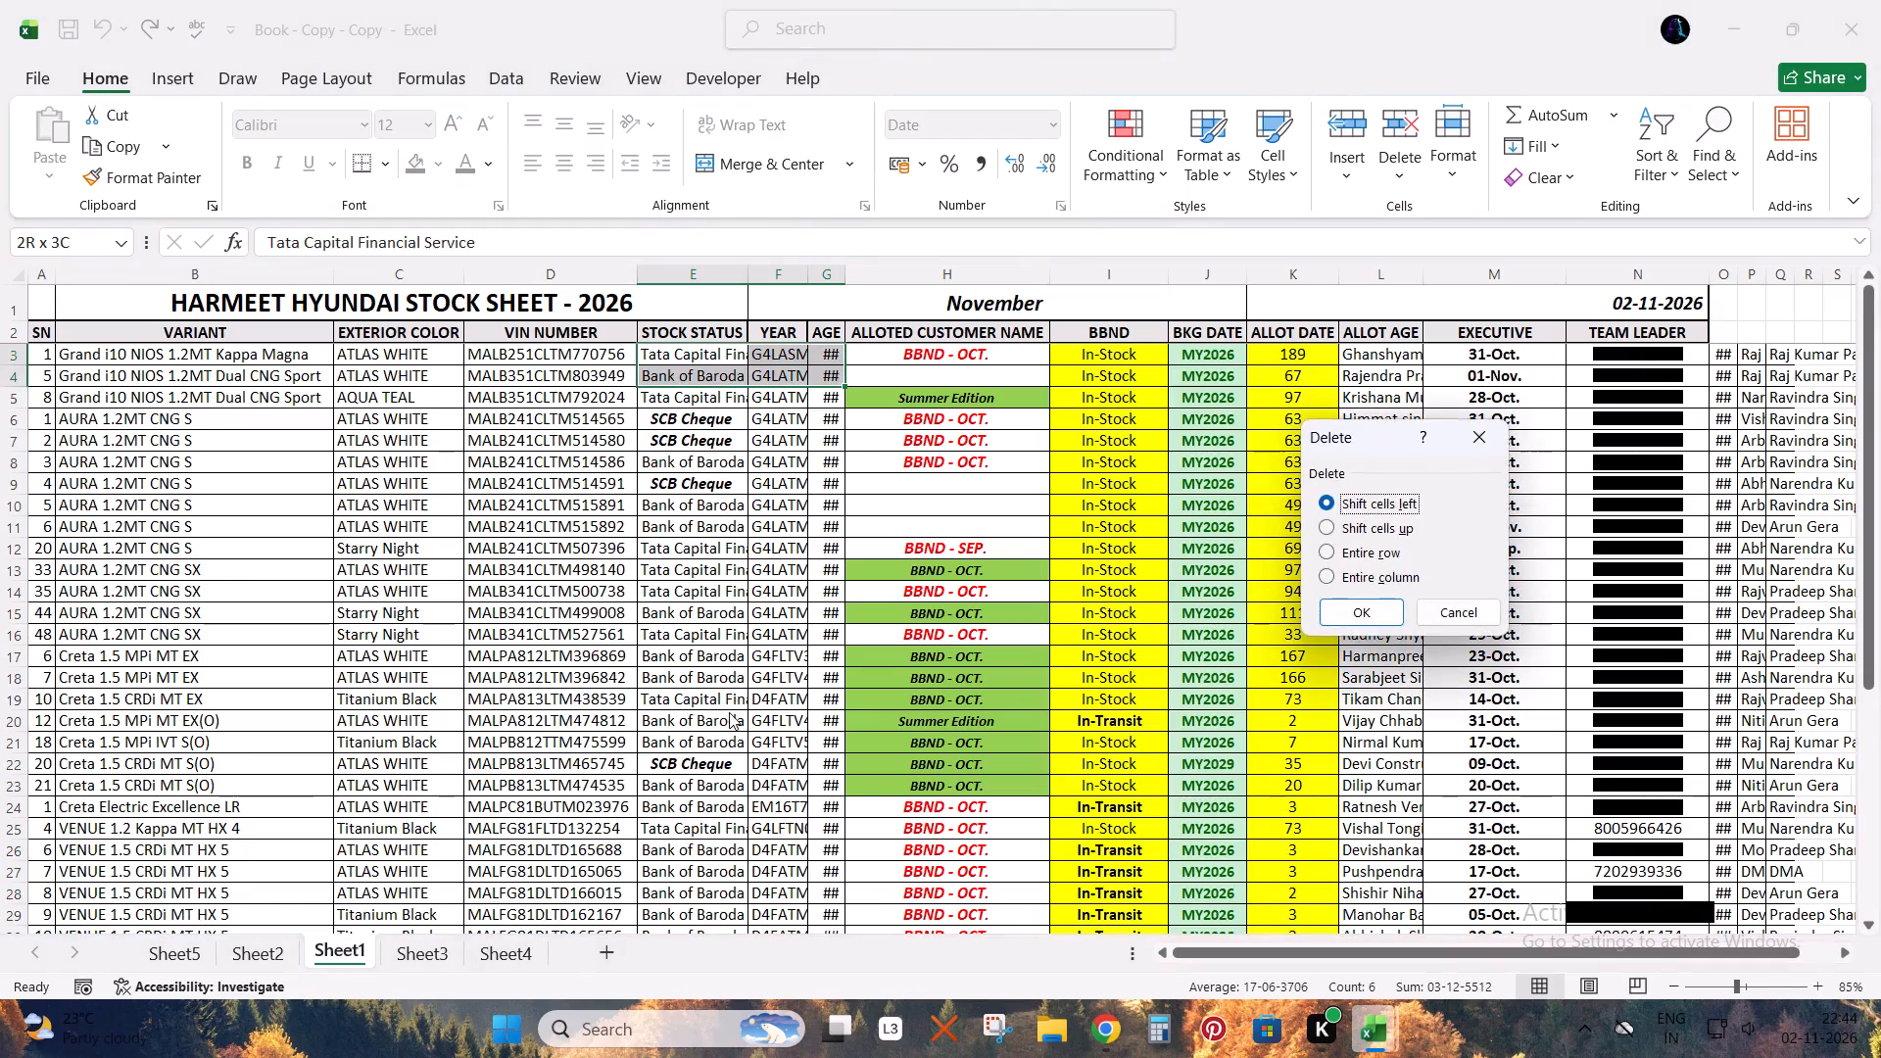
pyautogui.press('Escape')
pyautogui.hotkey('ctrl', 'shift', 'Down')
pyautogui.hotkey('ctrl', '-')
pyautogui.press('Return')
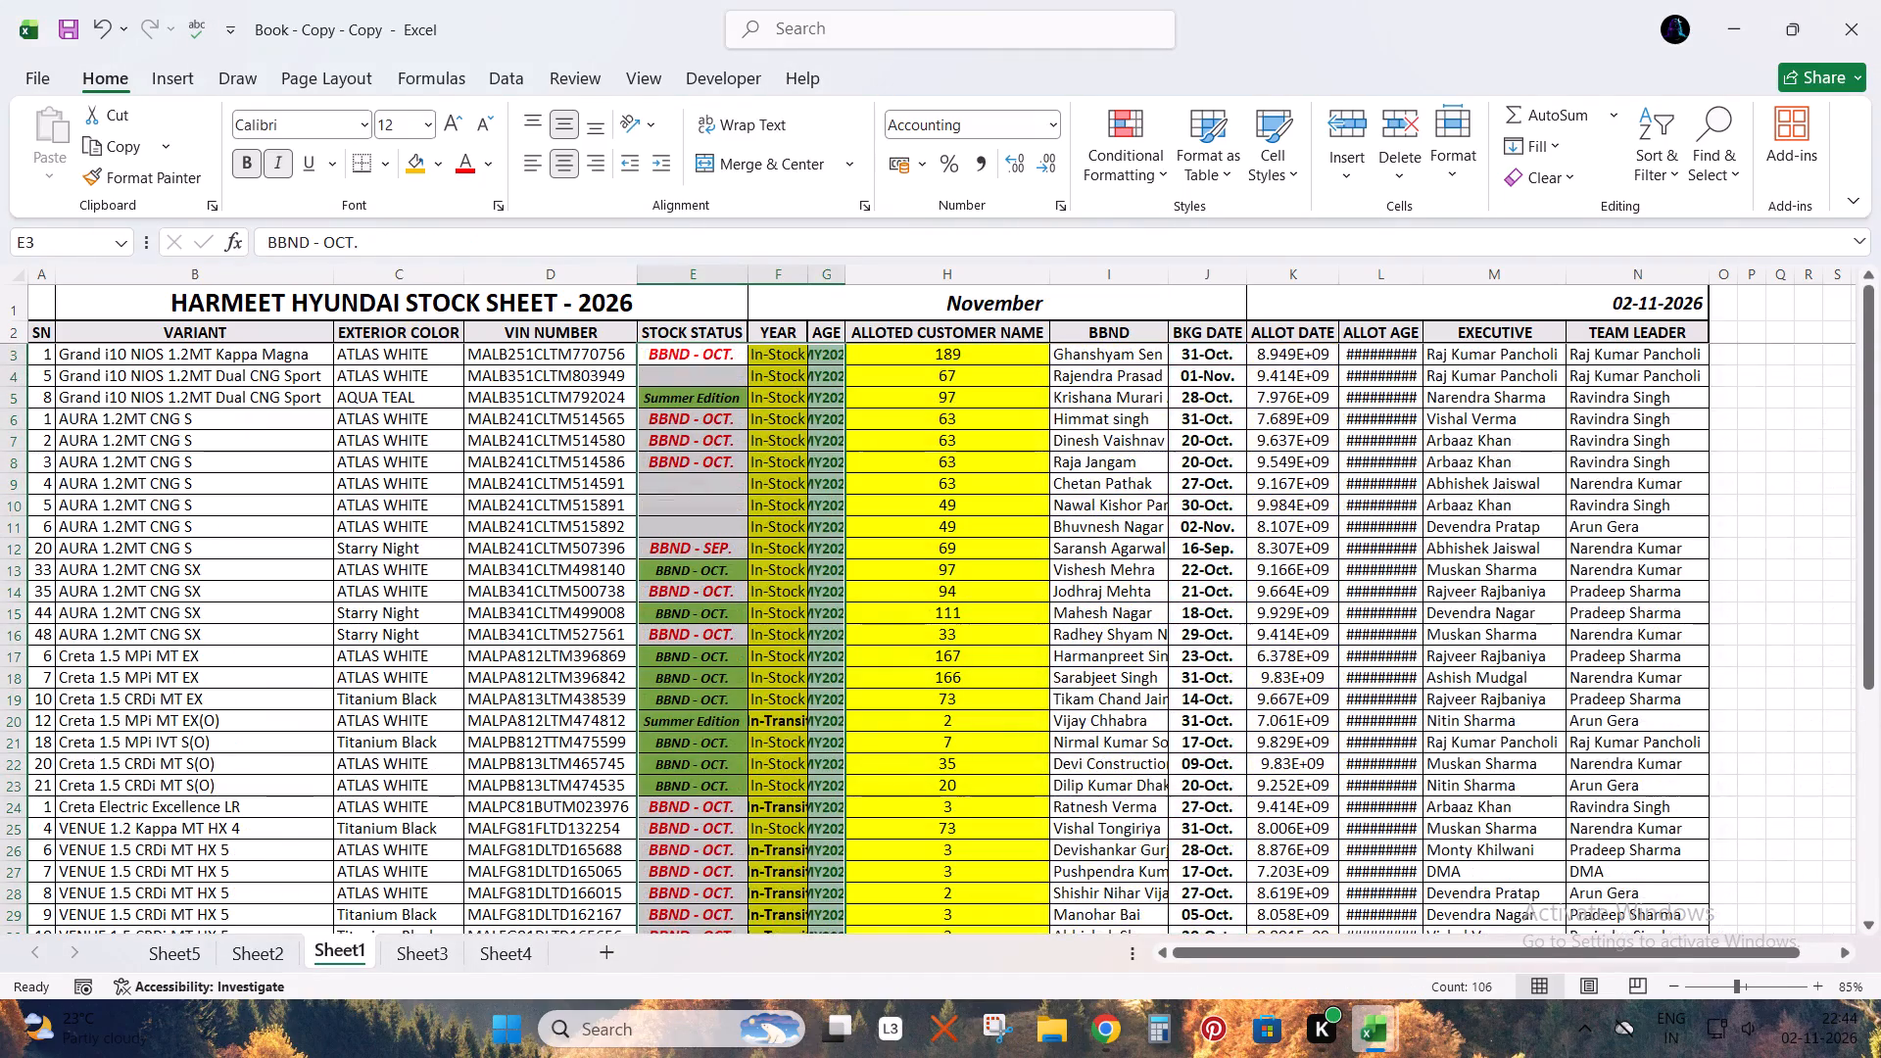
# Cut the BBND entries from E3:E40 and insert them at J3, ahead of the booking dates, so they fall under the BBND heading.
pyautogui.press('Right')
pyautogui.press('Up')
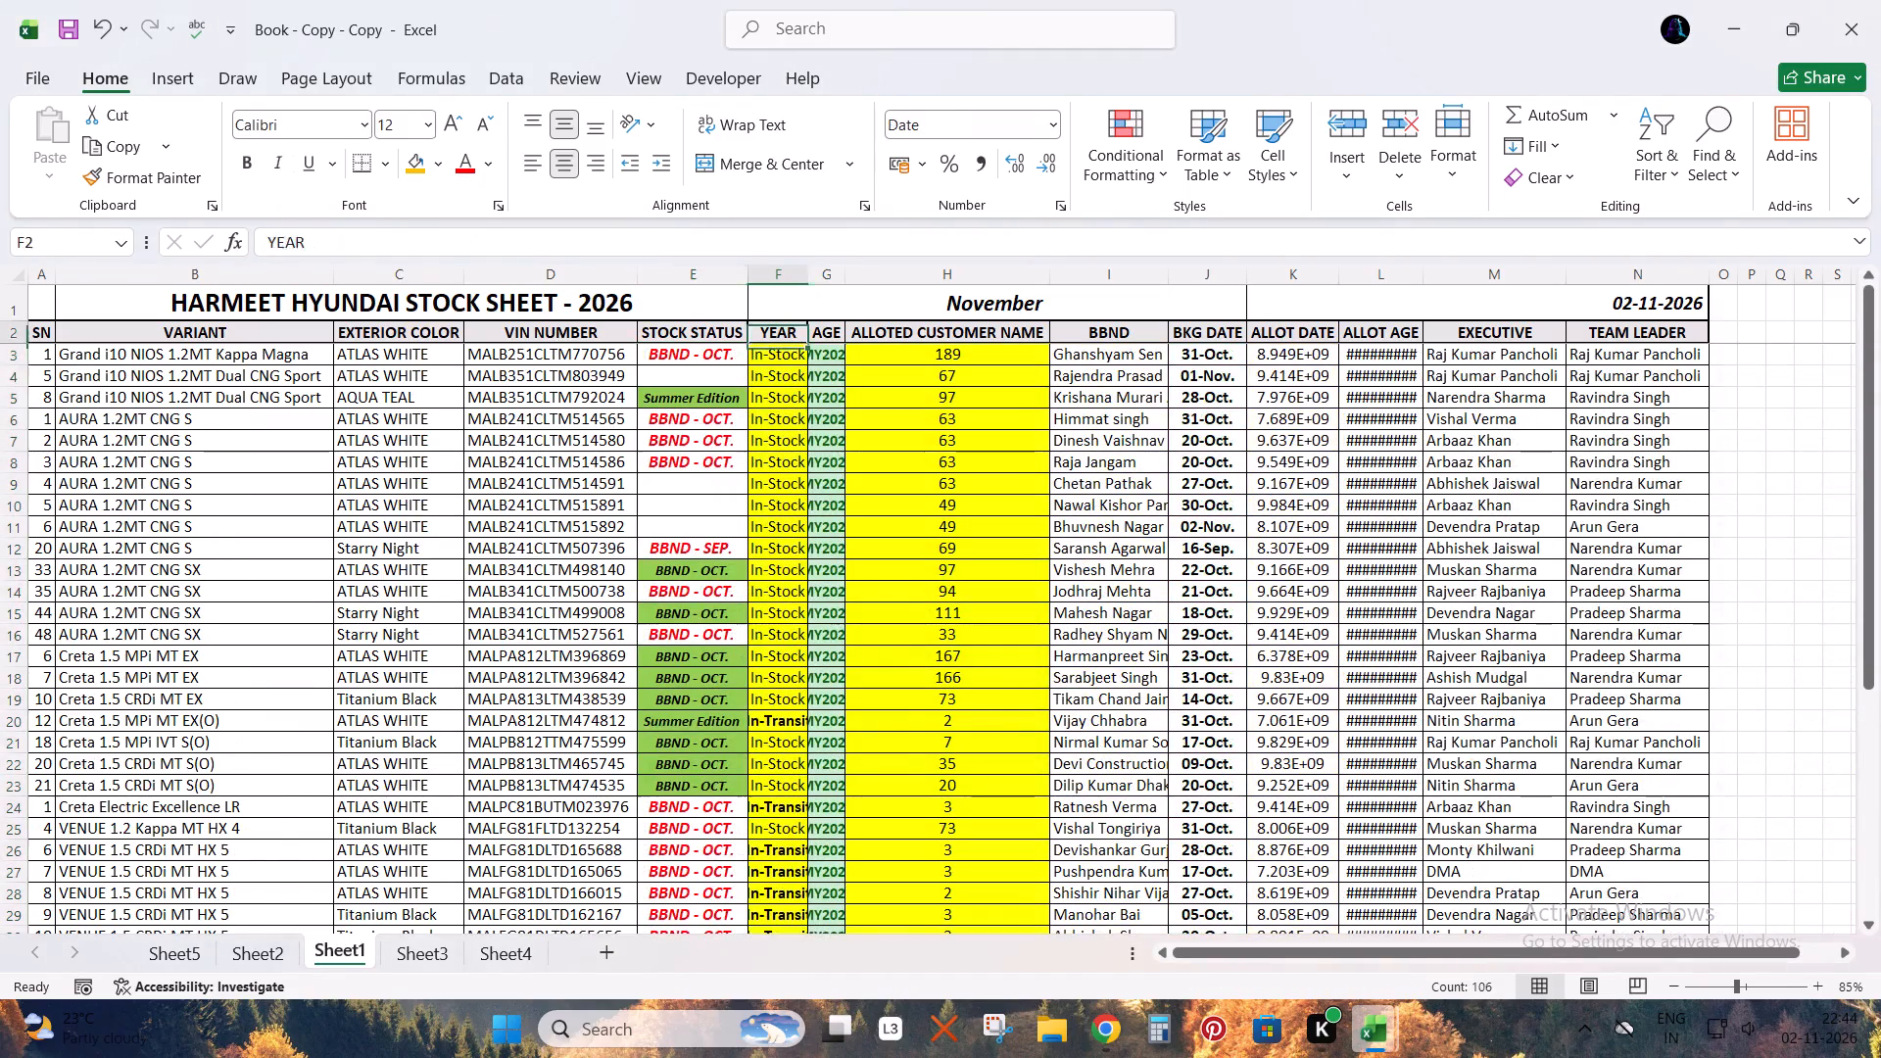
pyautogui.press('Left')
pyautogui.press('Down')
pyautogui.hotkey('ctrl', 'shift', 'Down')
pyautogui.hotkey('ctrl', 'shift', 'Down')
pyautogui.hotkey('ctrl', 'shift', 'Down')
pyautogui.hotkey('ctrl', 'shift', 'Down')
pyautogui.hotkey('ctrl', 'shift', 'Down')
pyautogui.hotkey('ctrl', 'shift', 'Down')
pyautogui.hotkey('ctrl', 'shift', 'Down')
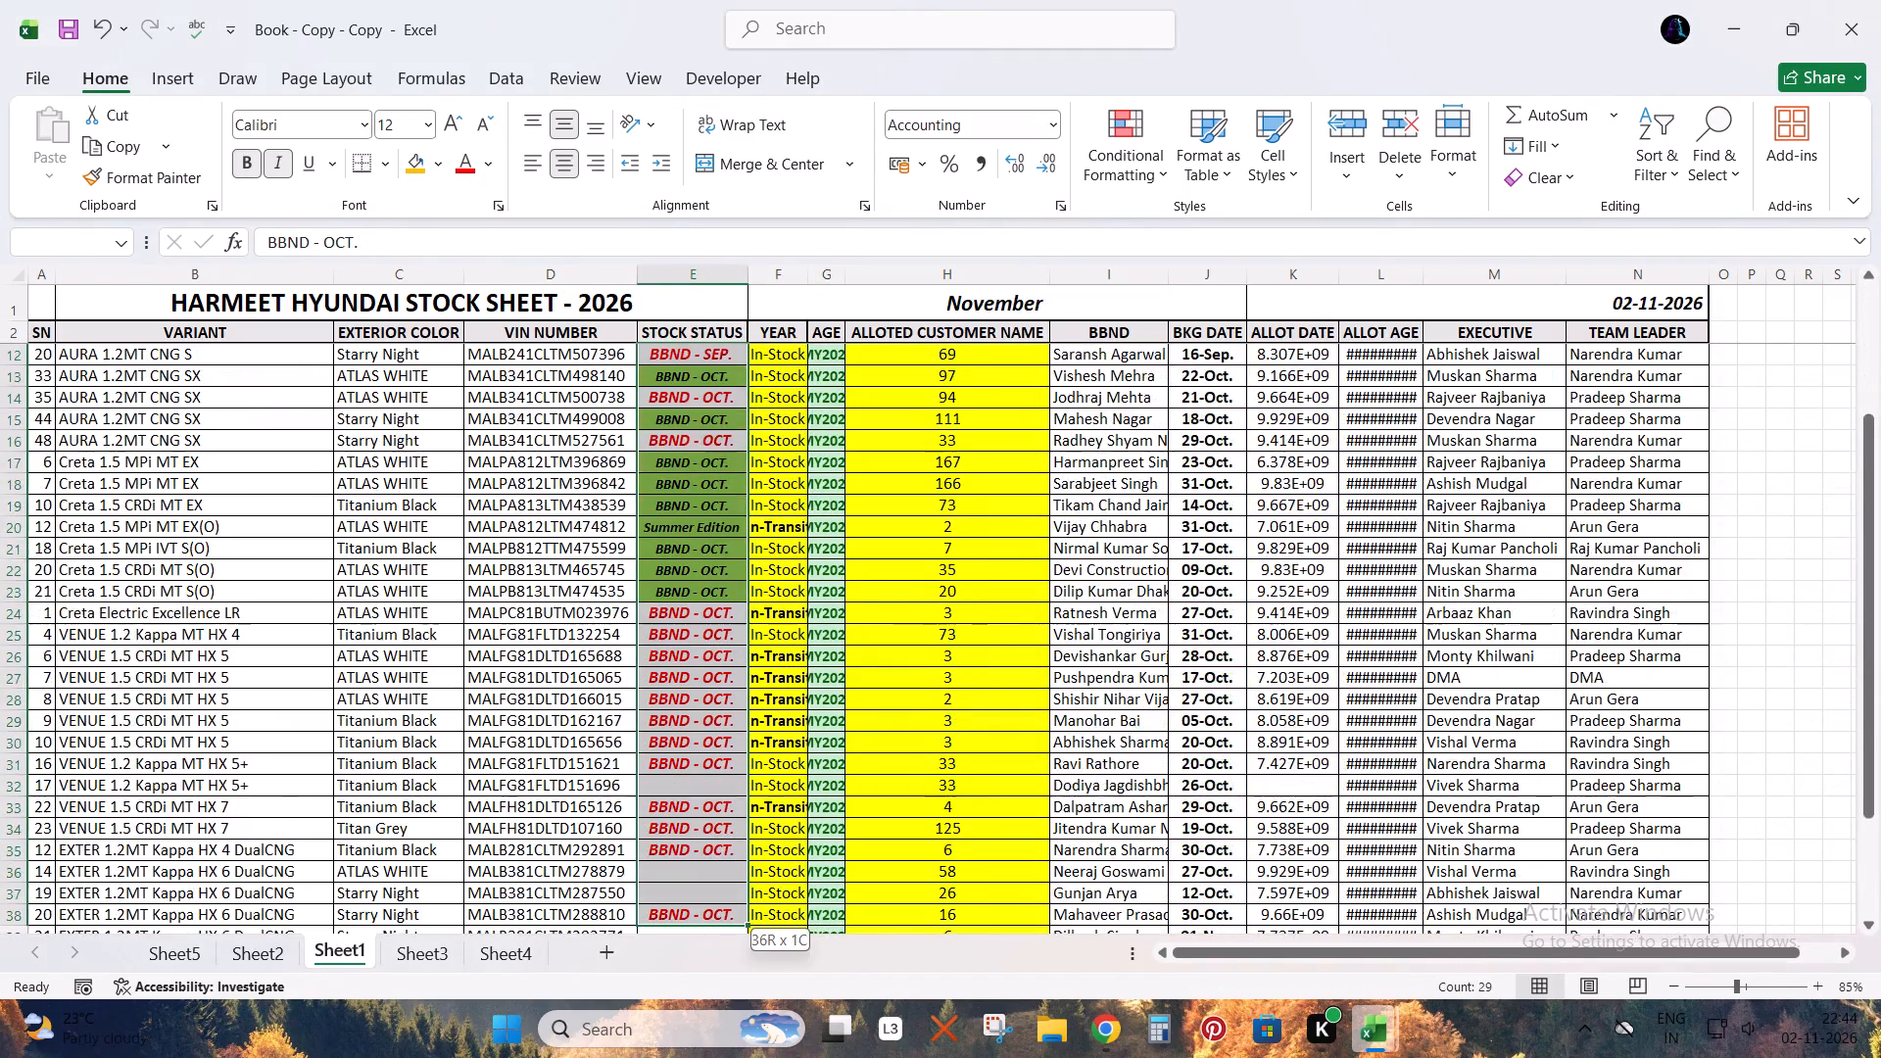
pyautogui.hotkey('ctrl', 'shift', 'Down')
pyautogui.hotkey('ctrl', 'shift', 'Down')
pyautogui.hotkey('ctrl', 'shift', 'Down')
pyautogui.hotkey('ctrl', 'shift', 'Up')
pyautogui.hotkey('ctrl', 'x')
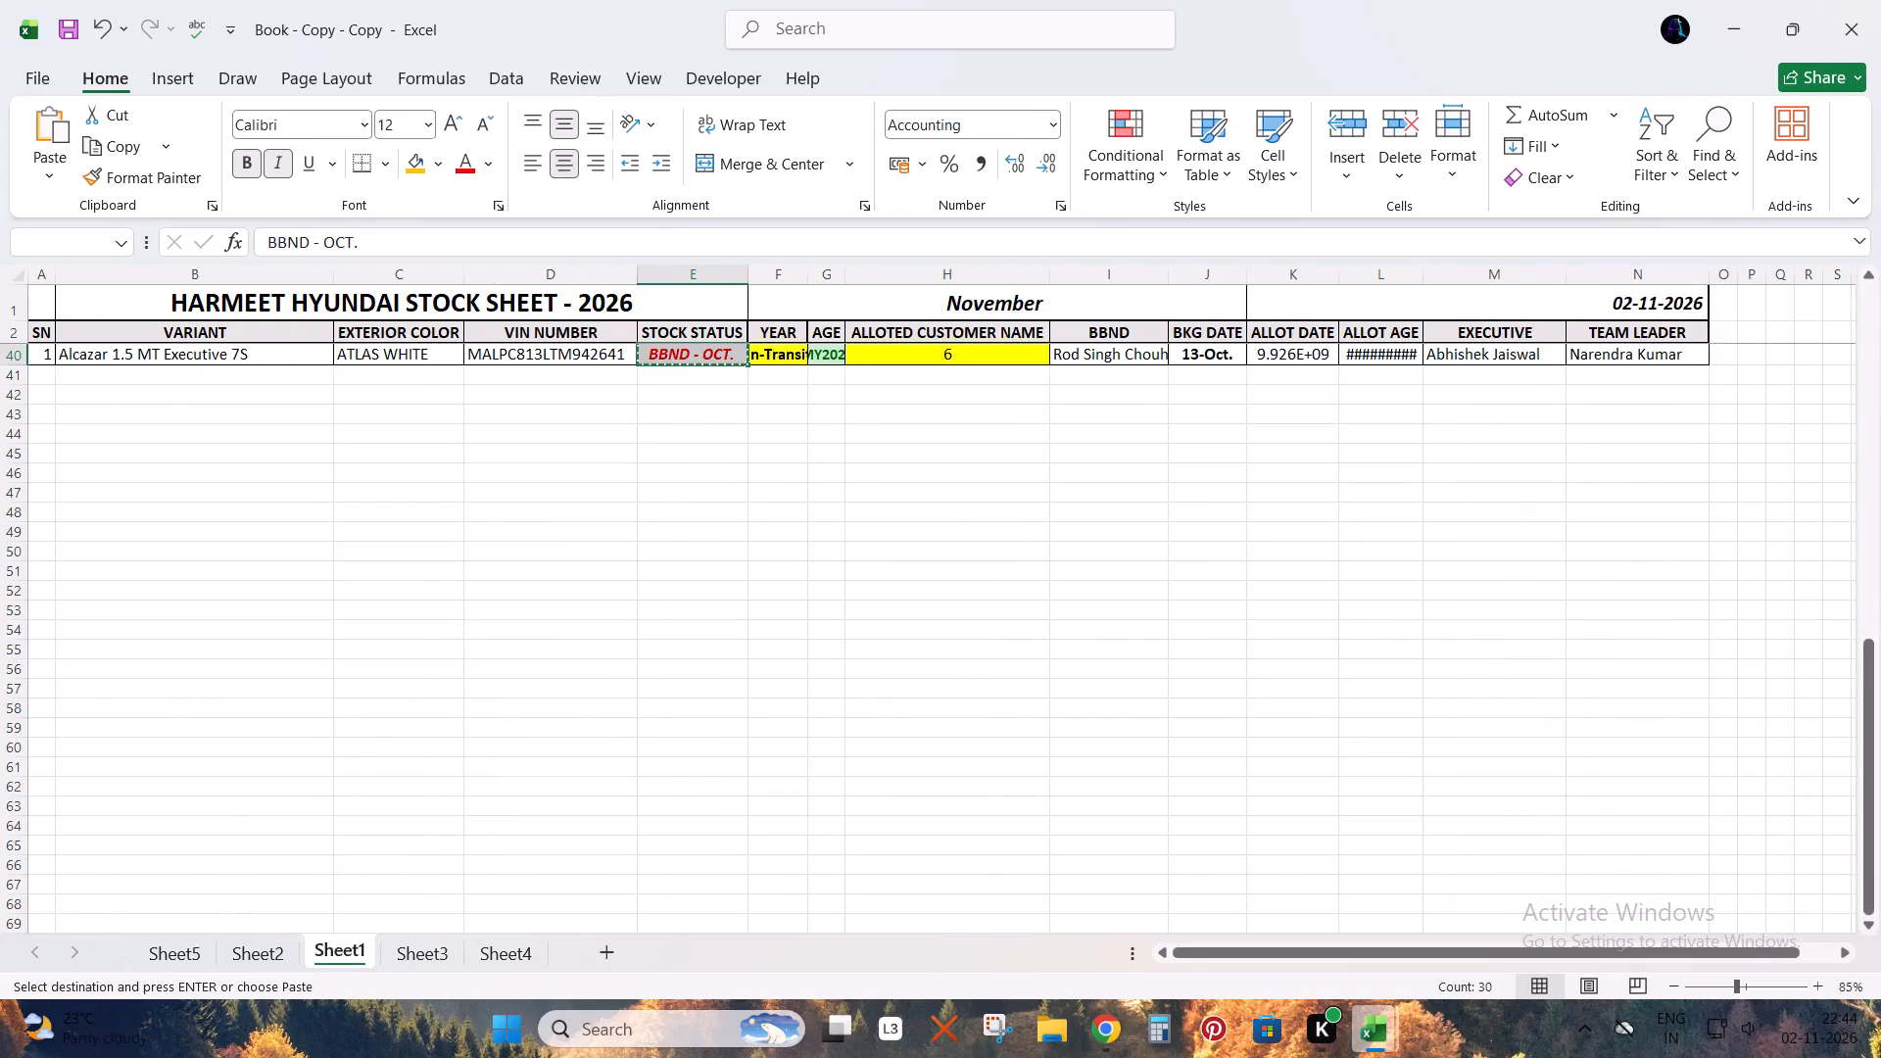
pyautogui.press('Right')
pyautogui.press('Up')
pyautogui.press('Right')
pyautogui.press('Right')
pyautogui.press('Right')
pyautogui.press('Down')
pyautogui.press('Right')
pyautogui.press('Up')
pyautogui.press('Down')
pyautogui.hotkey('ctrl', '+')
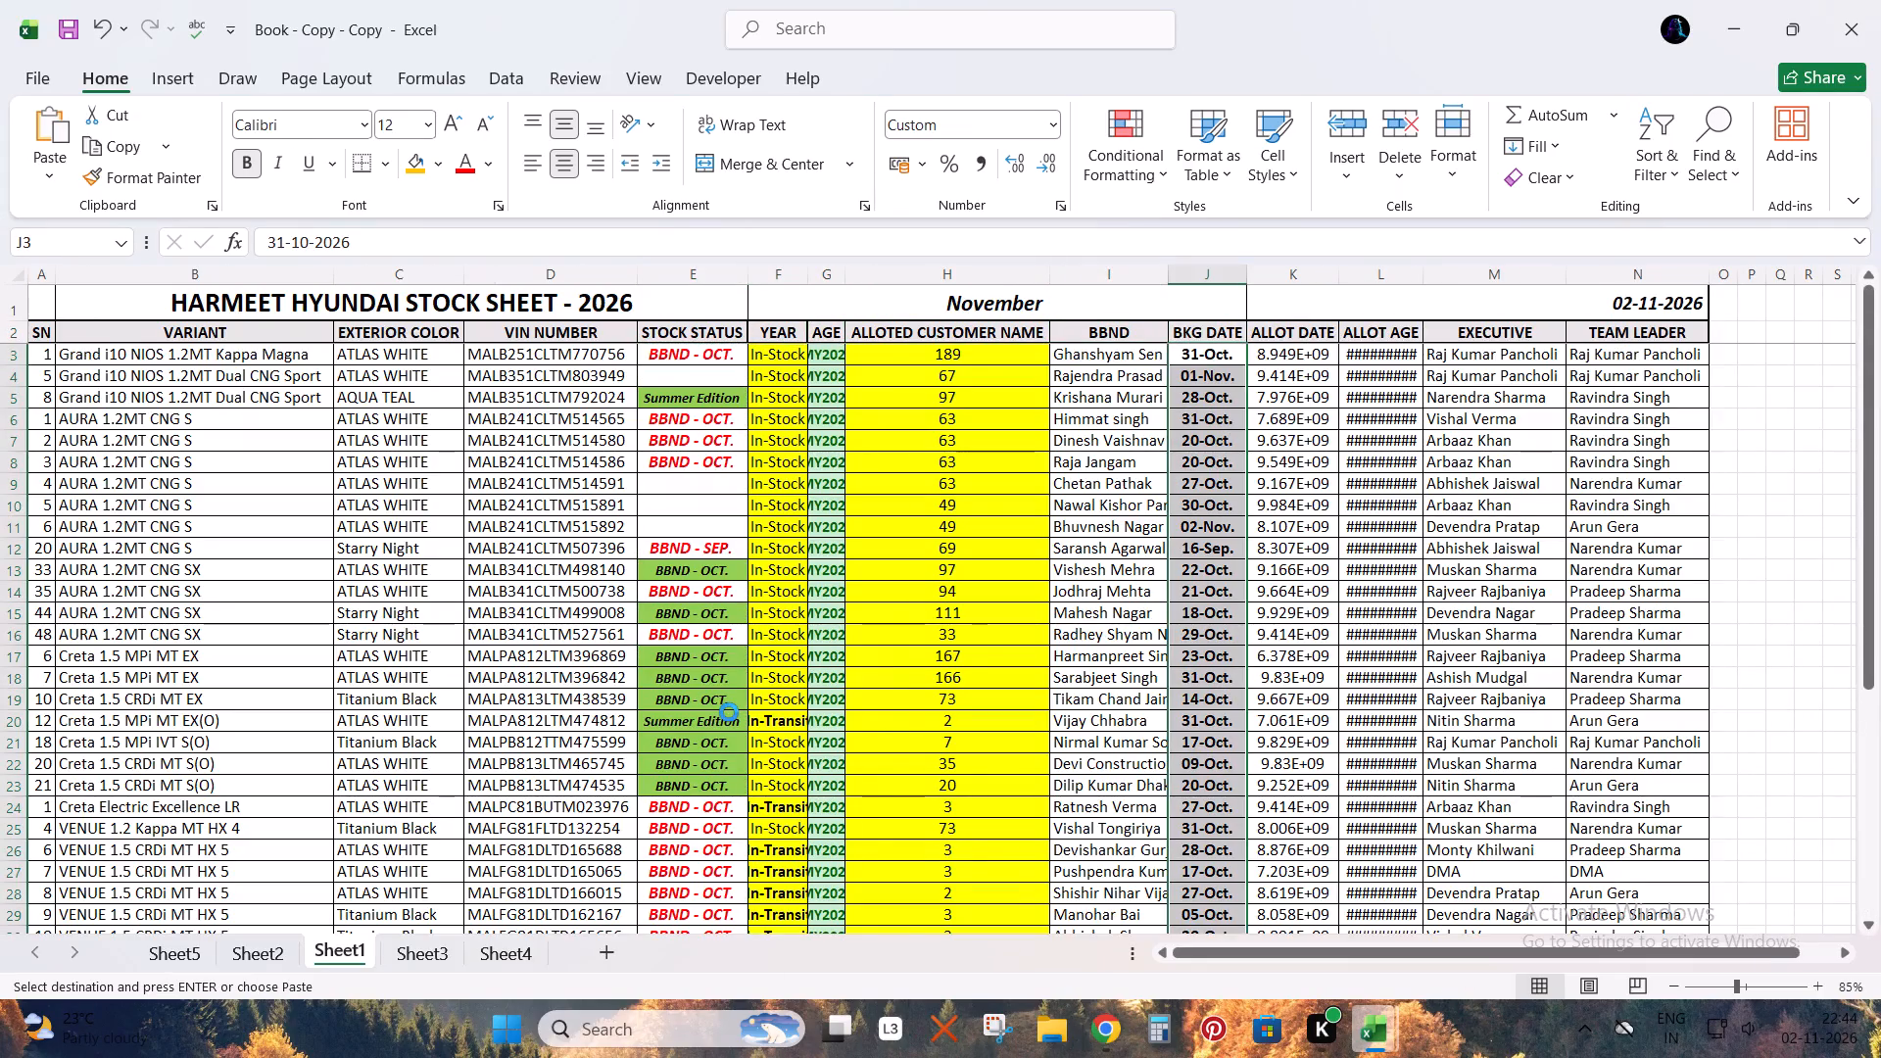
# Delete the contact number cells under ALLOT DATE in rows 3 to 40, shifting the cells beside them left.
pyautogui.press('Right')
pyautogui.press('Up')
pyautogui.press('Right')
pyautogui.press('Down')
pyautogui.hotkey('ctrl', 'shift', 'Down')
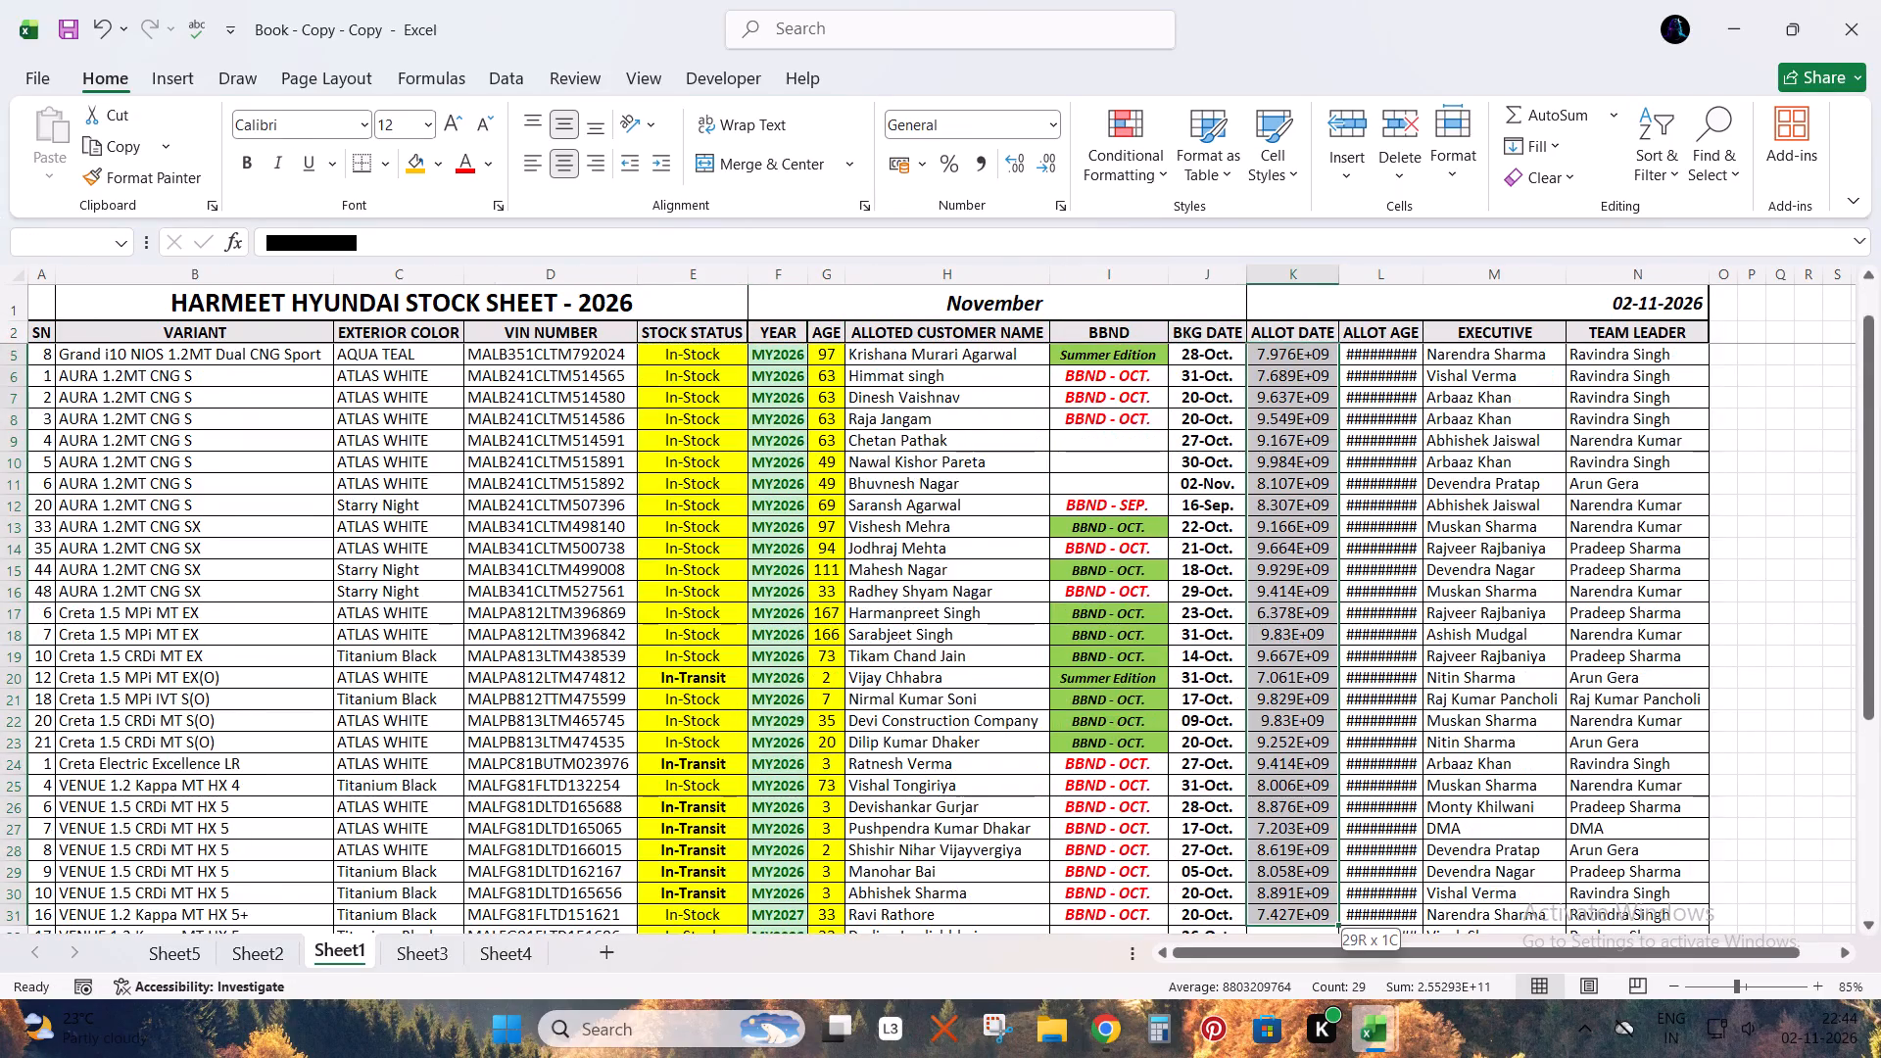
pyautogui.hotkey('ctrl', 'shift', 'Down')
pyautogui.hotkey('ctrl', 'shift', 'Down')
pyautogui.hotkey('ctrl', 'shift', 'Down')
pyautogui.hotkey('ctrl', 'shift', 'Down')
pyautogui.hotkey('ctrl', 'shift', 'Up')
pyautogui.hotkey('ctrl', '-')
pyautogui.press('Return')
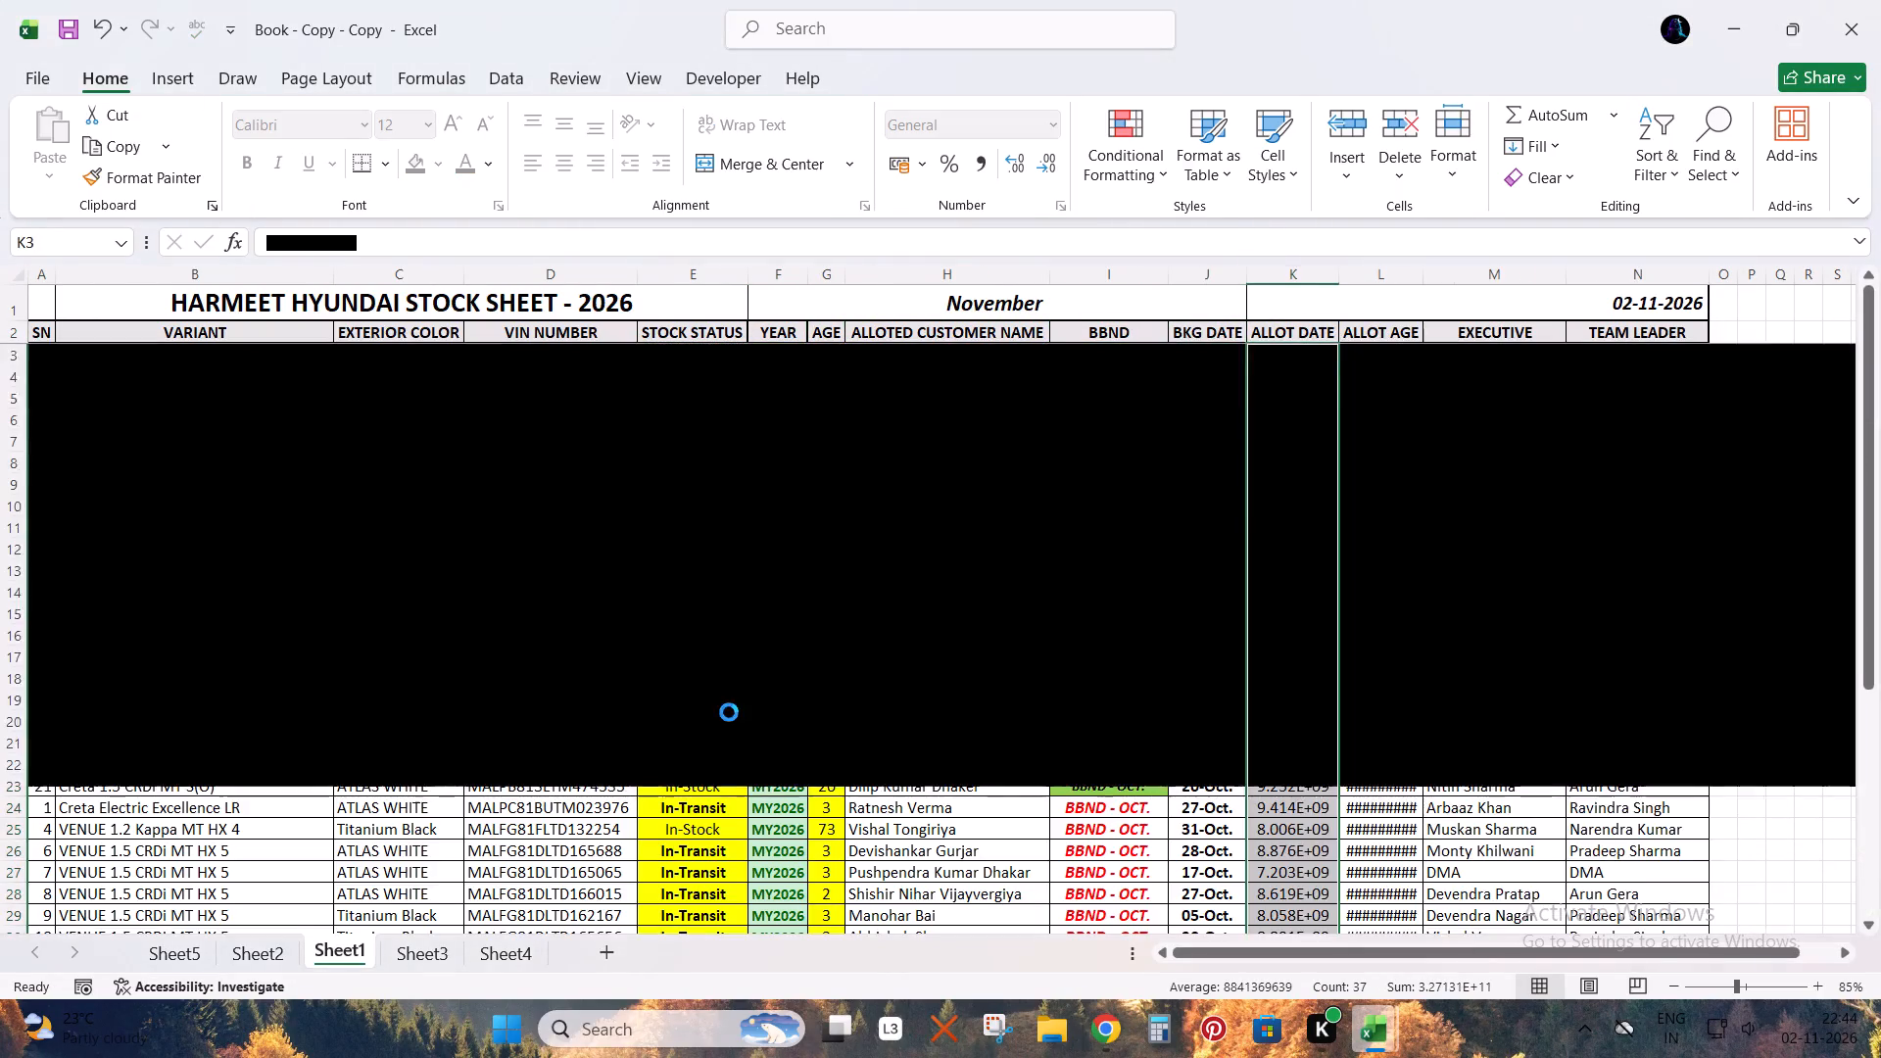
# Insert blank cells under ALLOT AGE in rows 3 to 40, shifting the executive and team leader entries right.
pyautogui.press('Right')
pyautogui.press('Up')
pyautogui.press('Down')
pyautogui.hotkey('ctrl', 'shift', 'Down')
pyautogui.hotkey('ctrl', '+')
pyautogui.press('Return')
# Enter the formula =TODAY()-K3 in the first ALLOT AGE cell, L3.
pyautogui.press('Up')
pyautogui.press('Down')
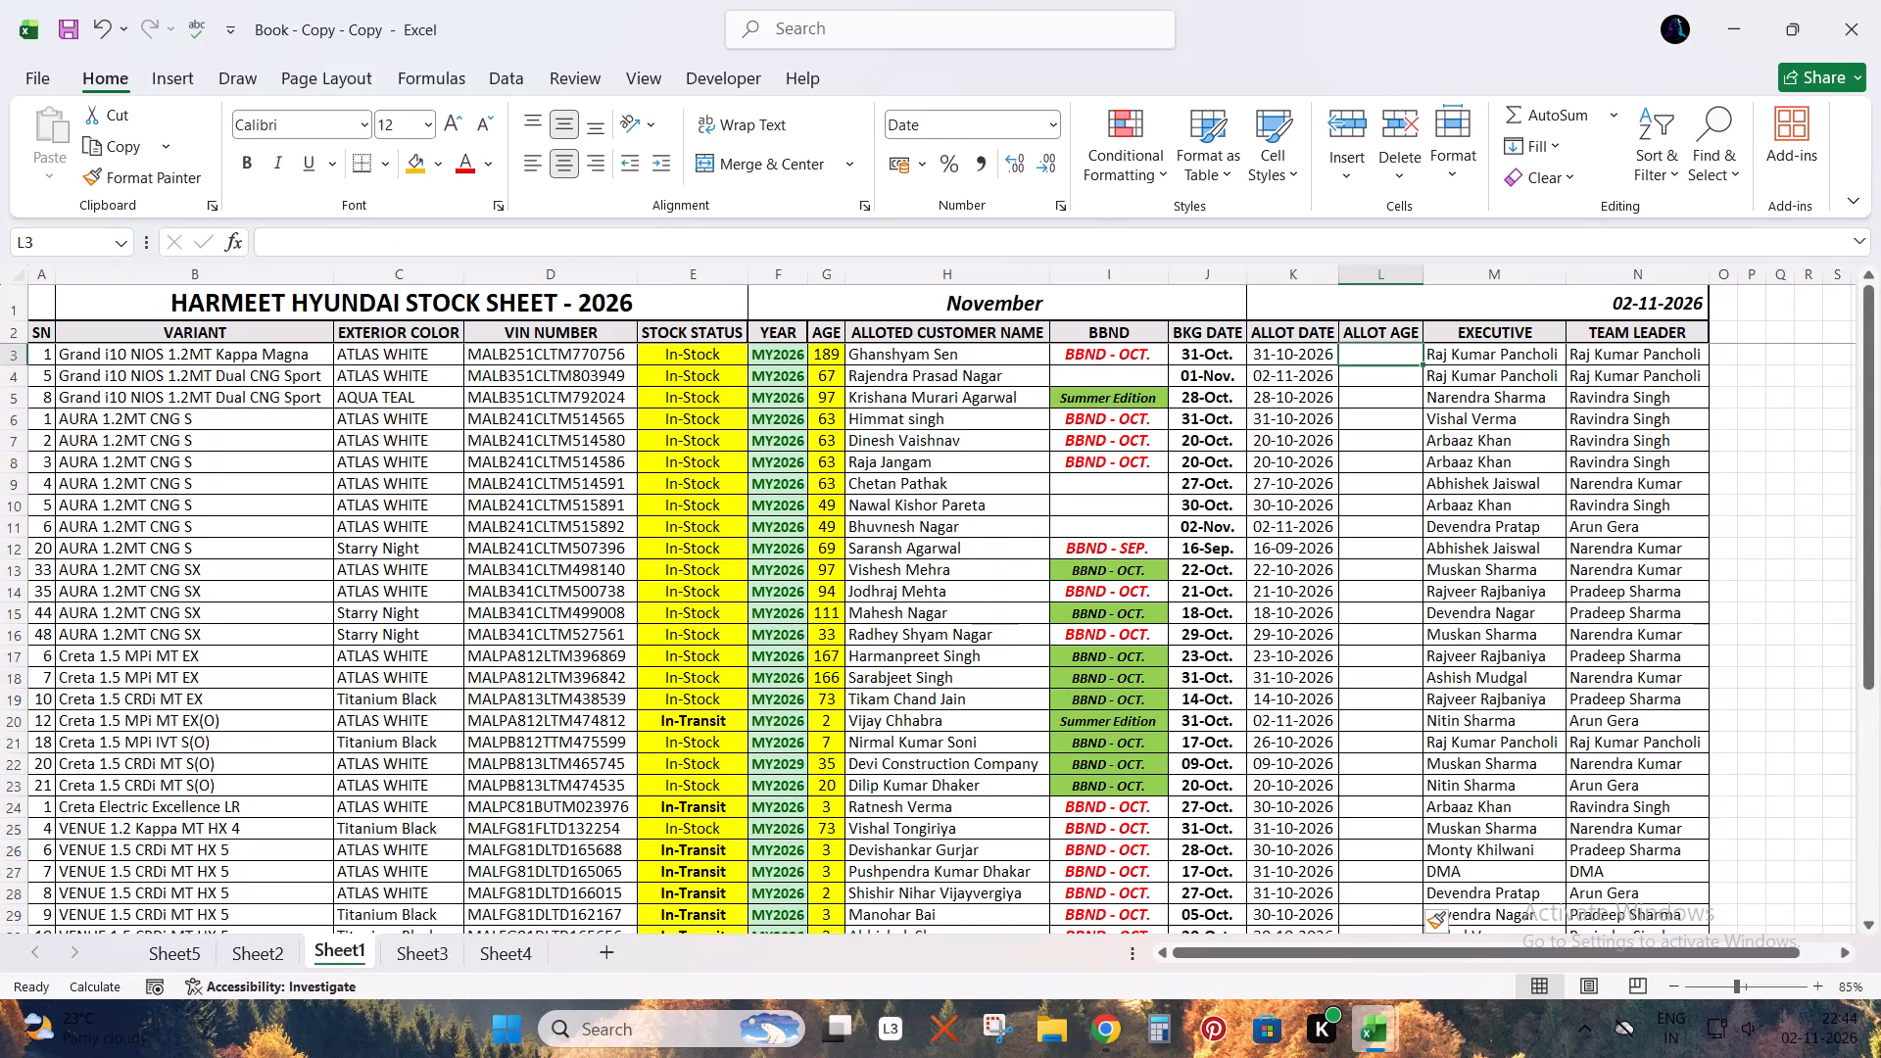
pyautogui.write('=TO')
pyautogui.press('Tab')
pyautogui.write(')-=')
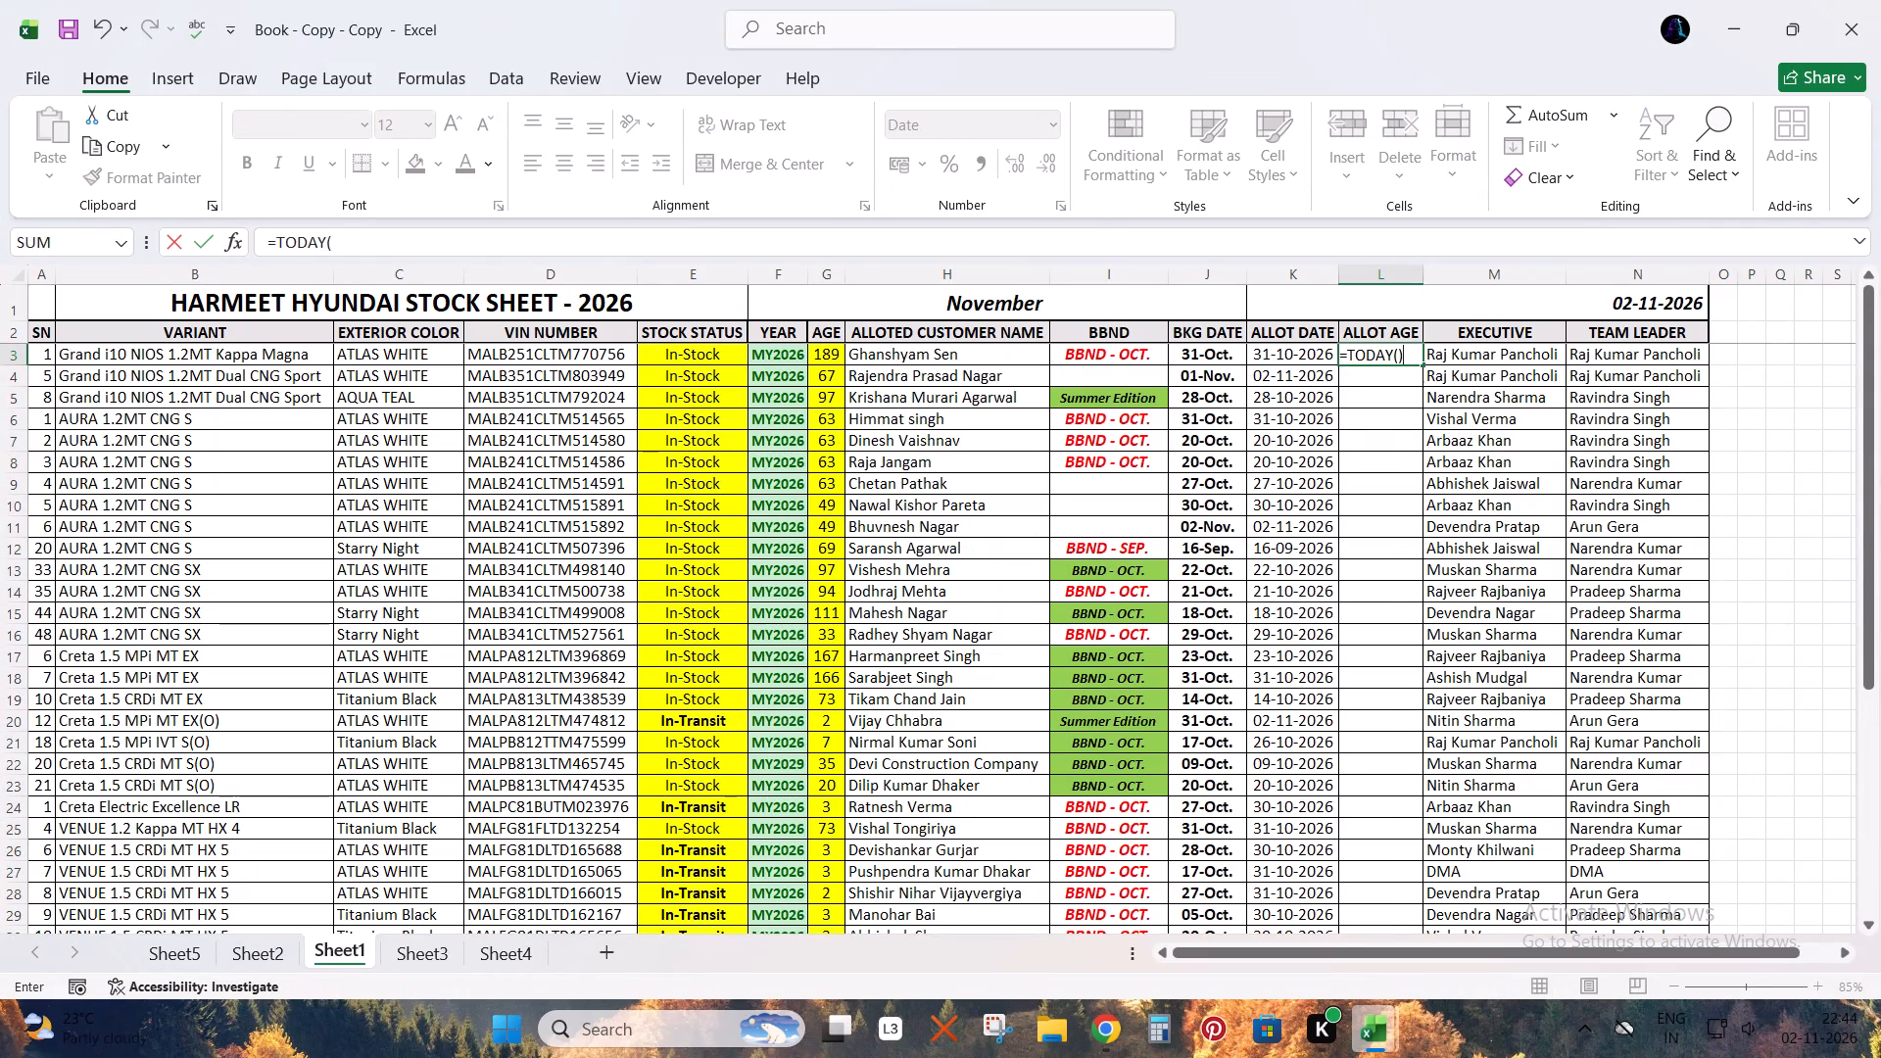
pyautogui.press('BackSpace')
pyautogui.press('Left')
pyautogui.press('Return')
pyautogui.press('Up')
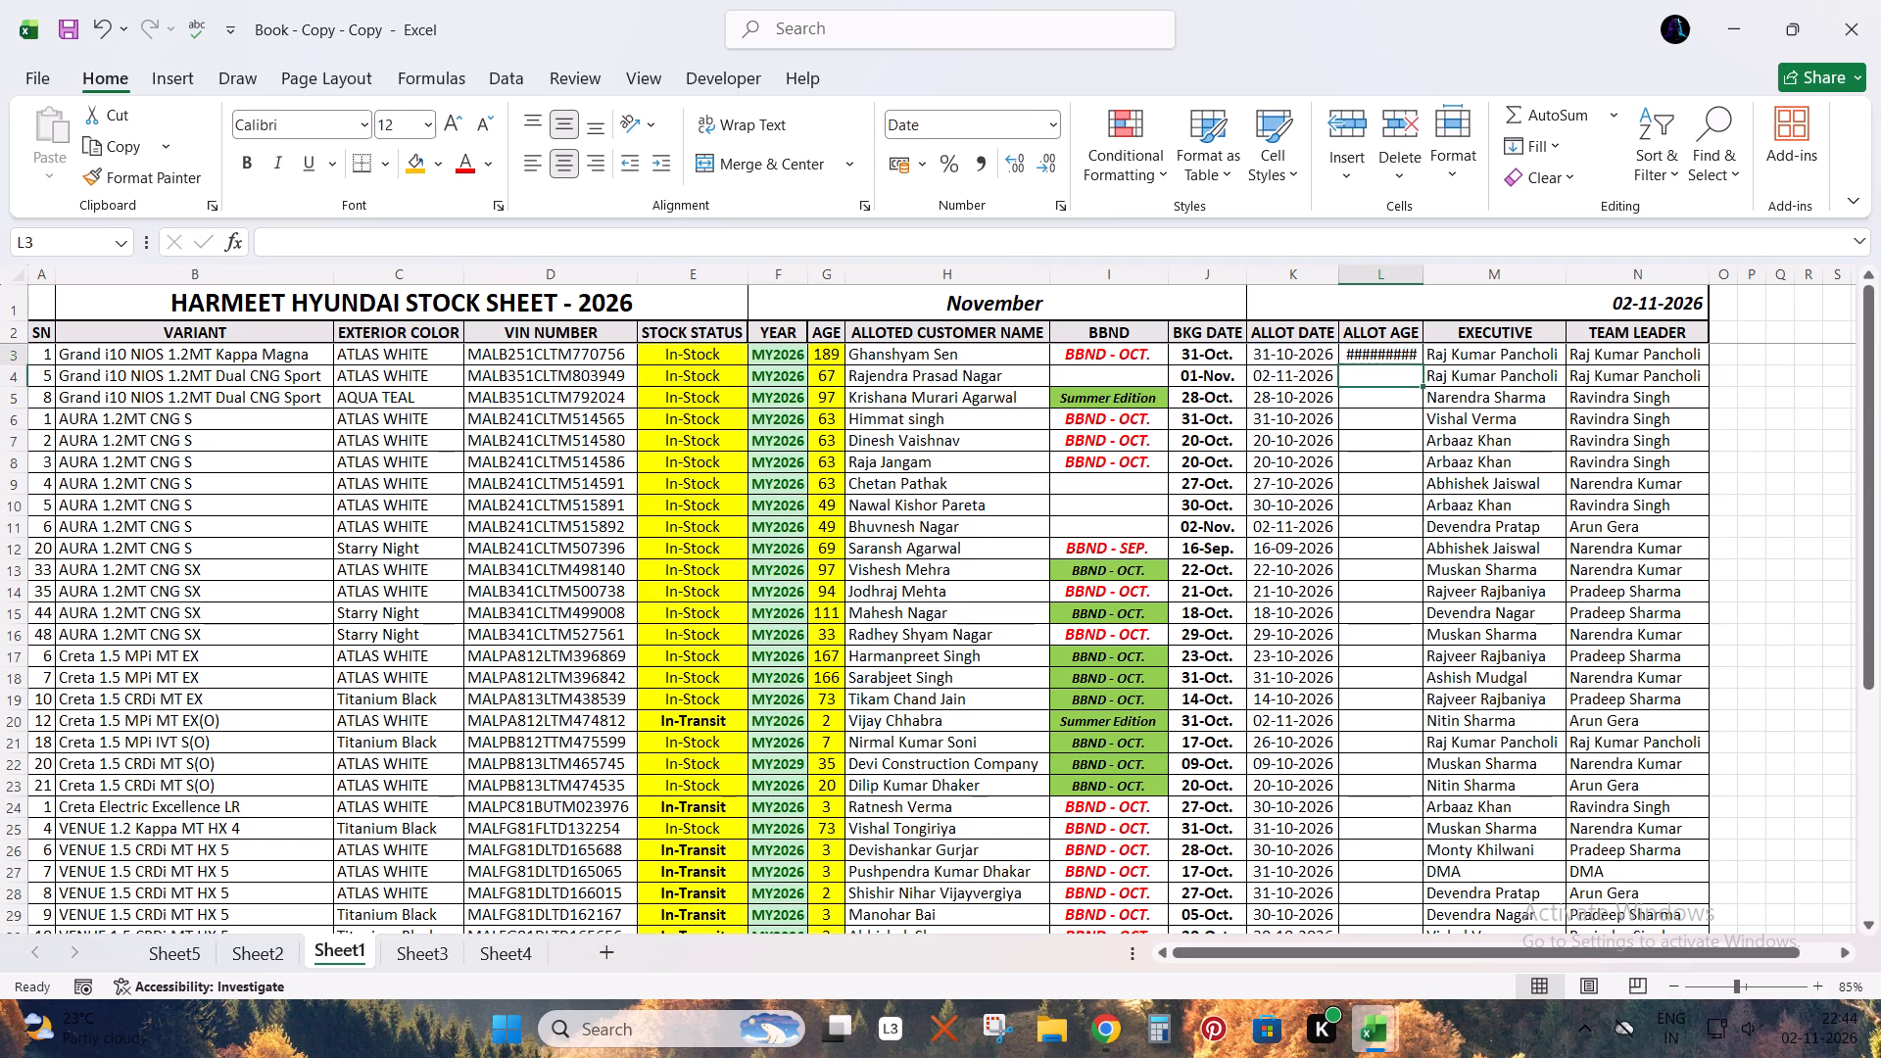
# Set cell L3 to the General number format and fill its formula down the ALLOT AGE column.
pyautogui.press('Up')
pyautogui.press('Down')
pyautogui.click(1055, 121)
pyautogui.click(1035, 160)
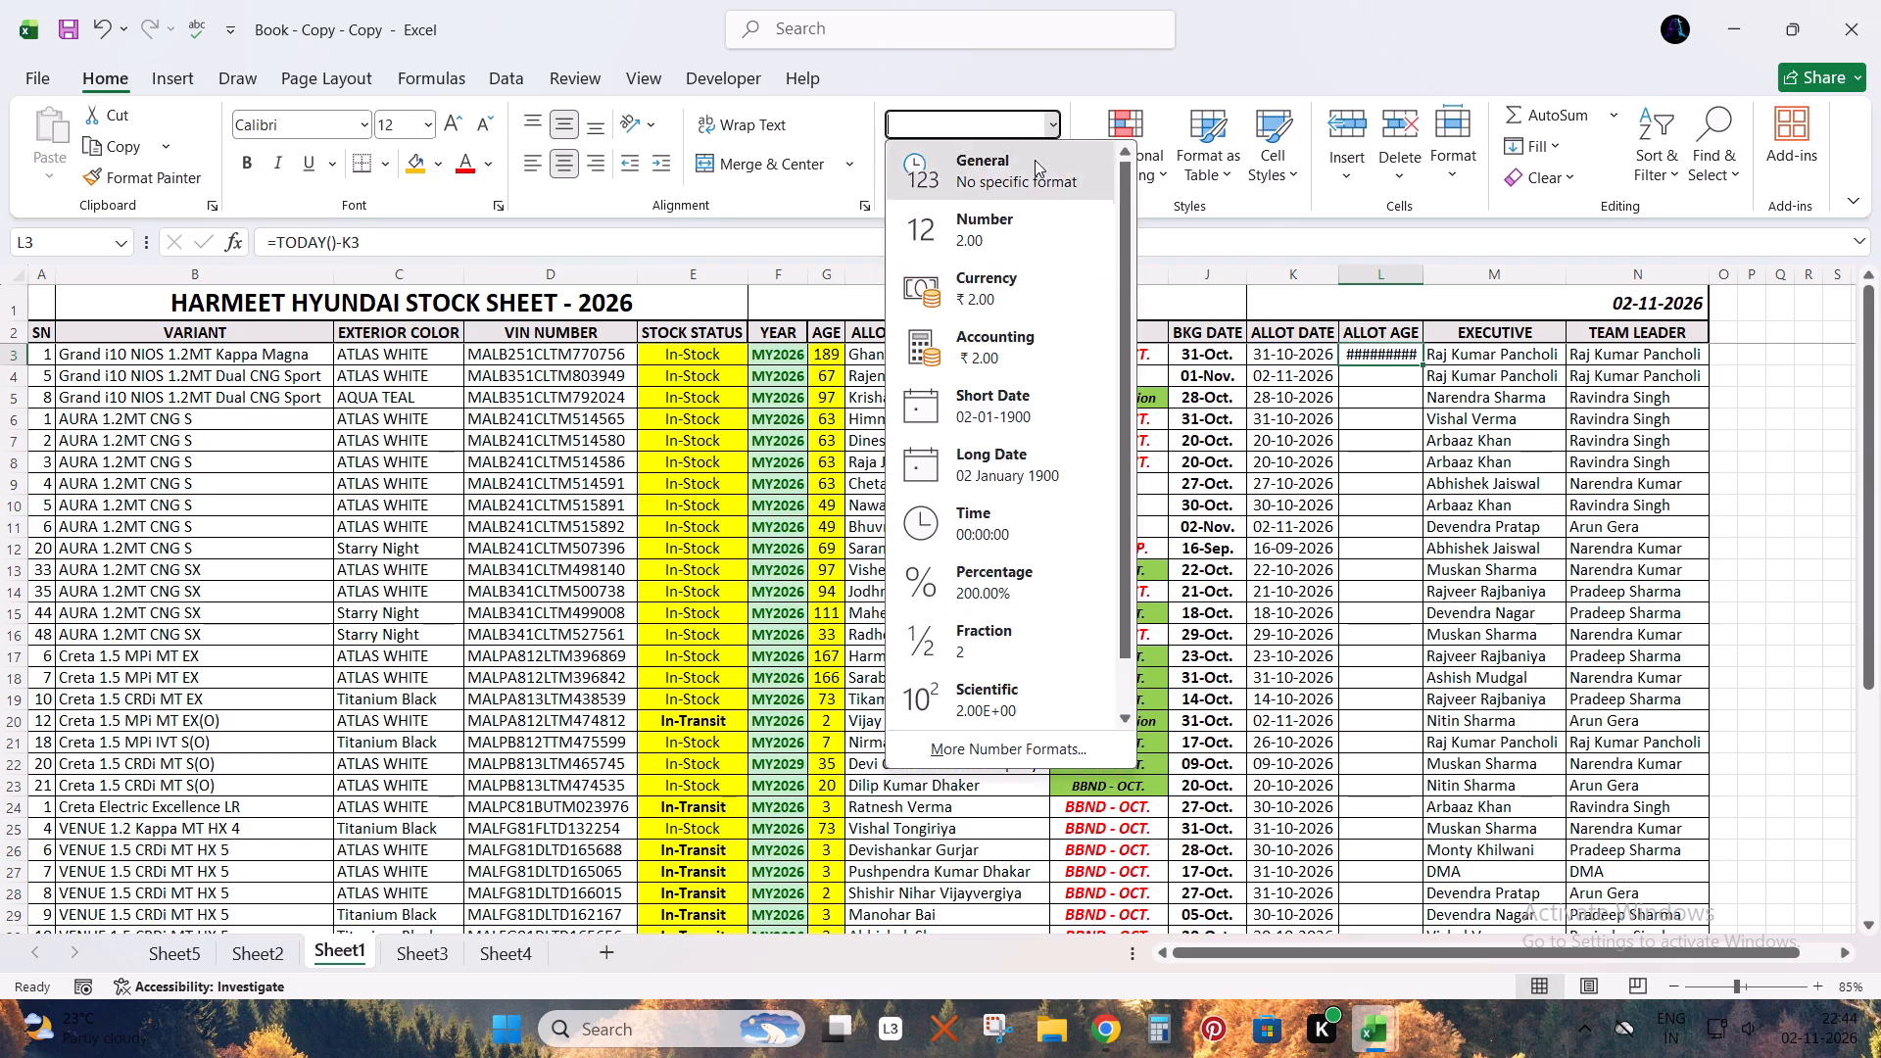
pyautogui.doubleClick(1423, 365)
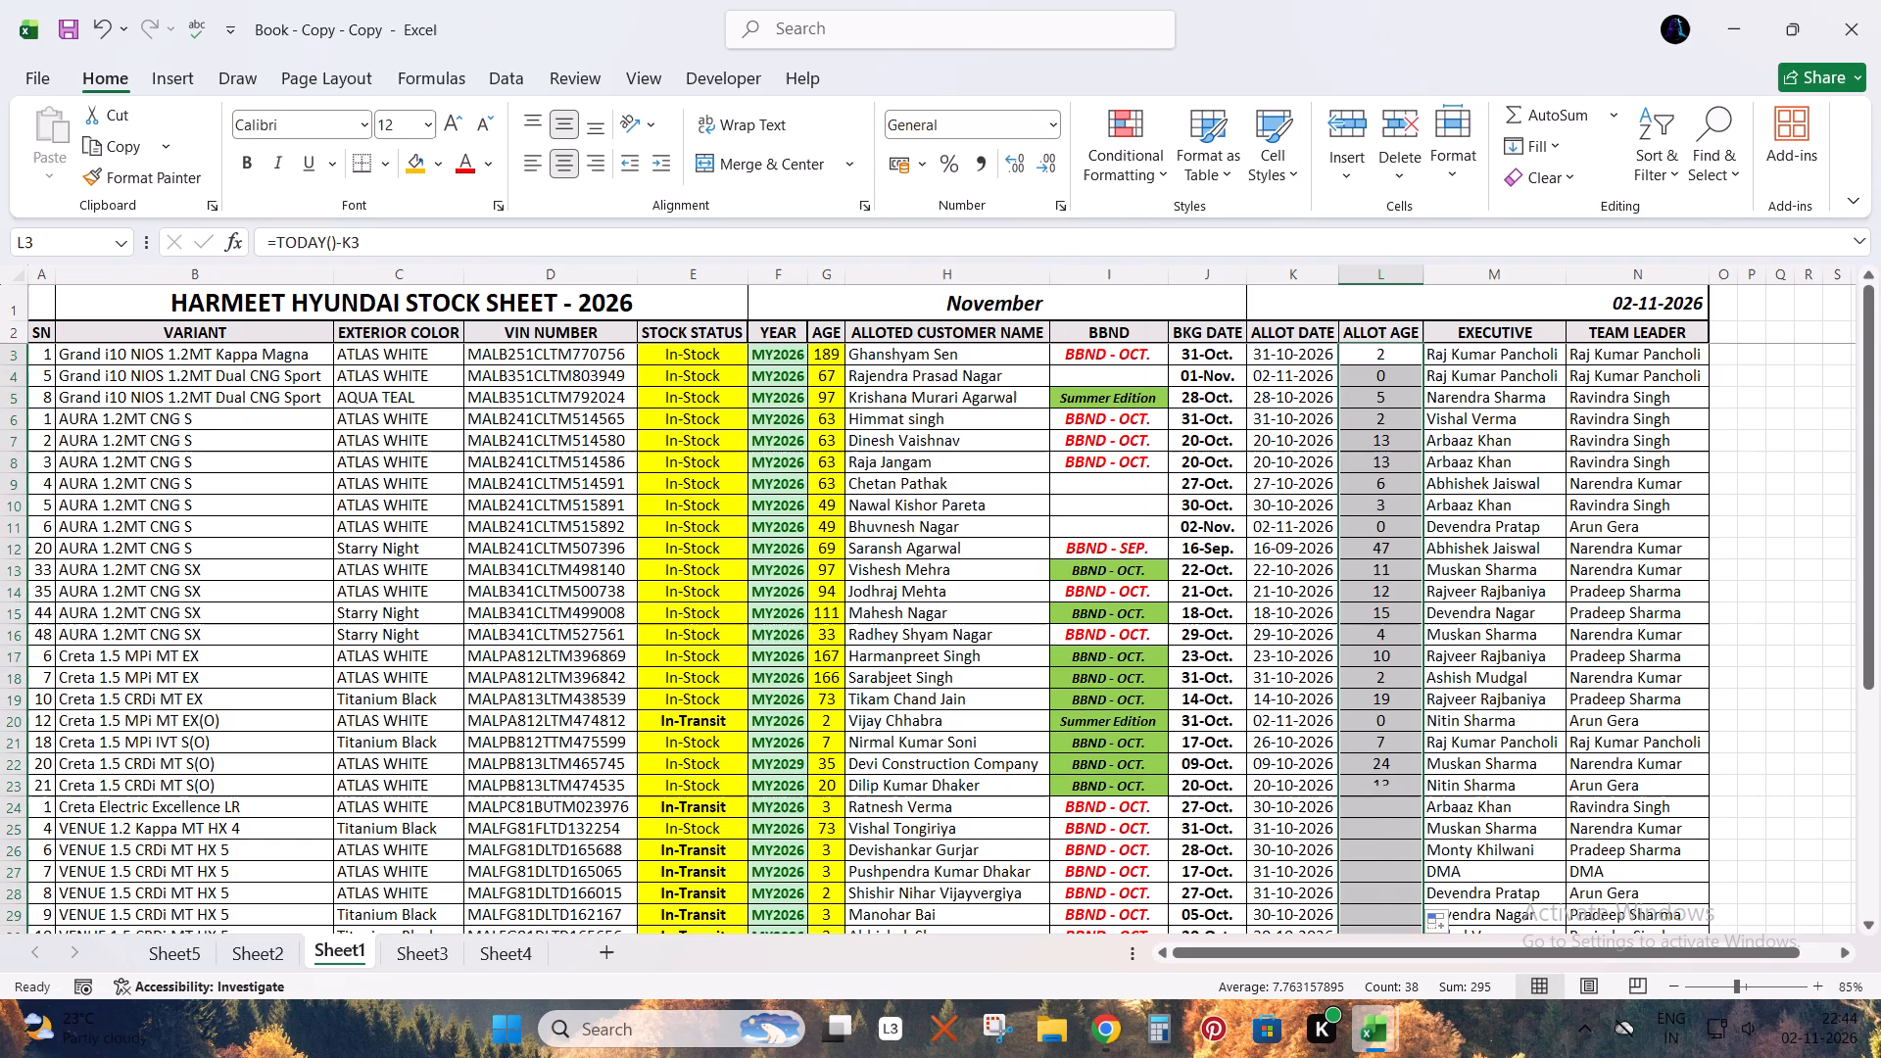
# Renumber the SN column by entering 1 and 2 in A3 and A4 and filling the series down to the last row.
pyautogui.press('Up')
pyautogui.hotkey('ctrl', 'Left')
pyautogui.press('Down')
pyautogui.press('1')
pyautogui.press('Return')
pyautogui.press('2')
pyautogui.press('Up')
pyautogui.hotkey('shift', 'Down')
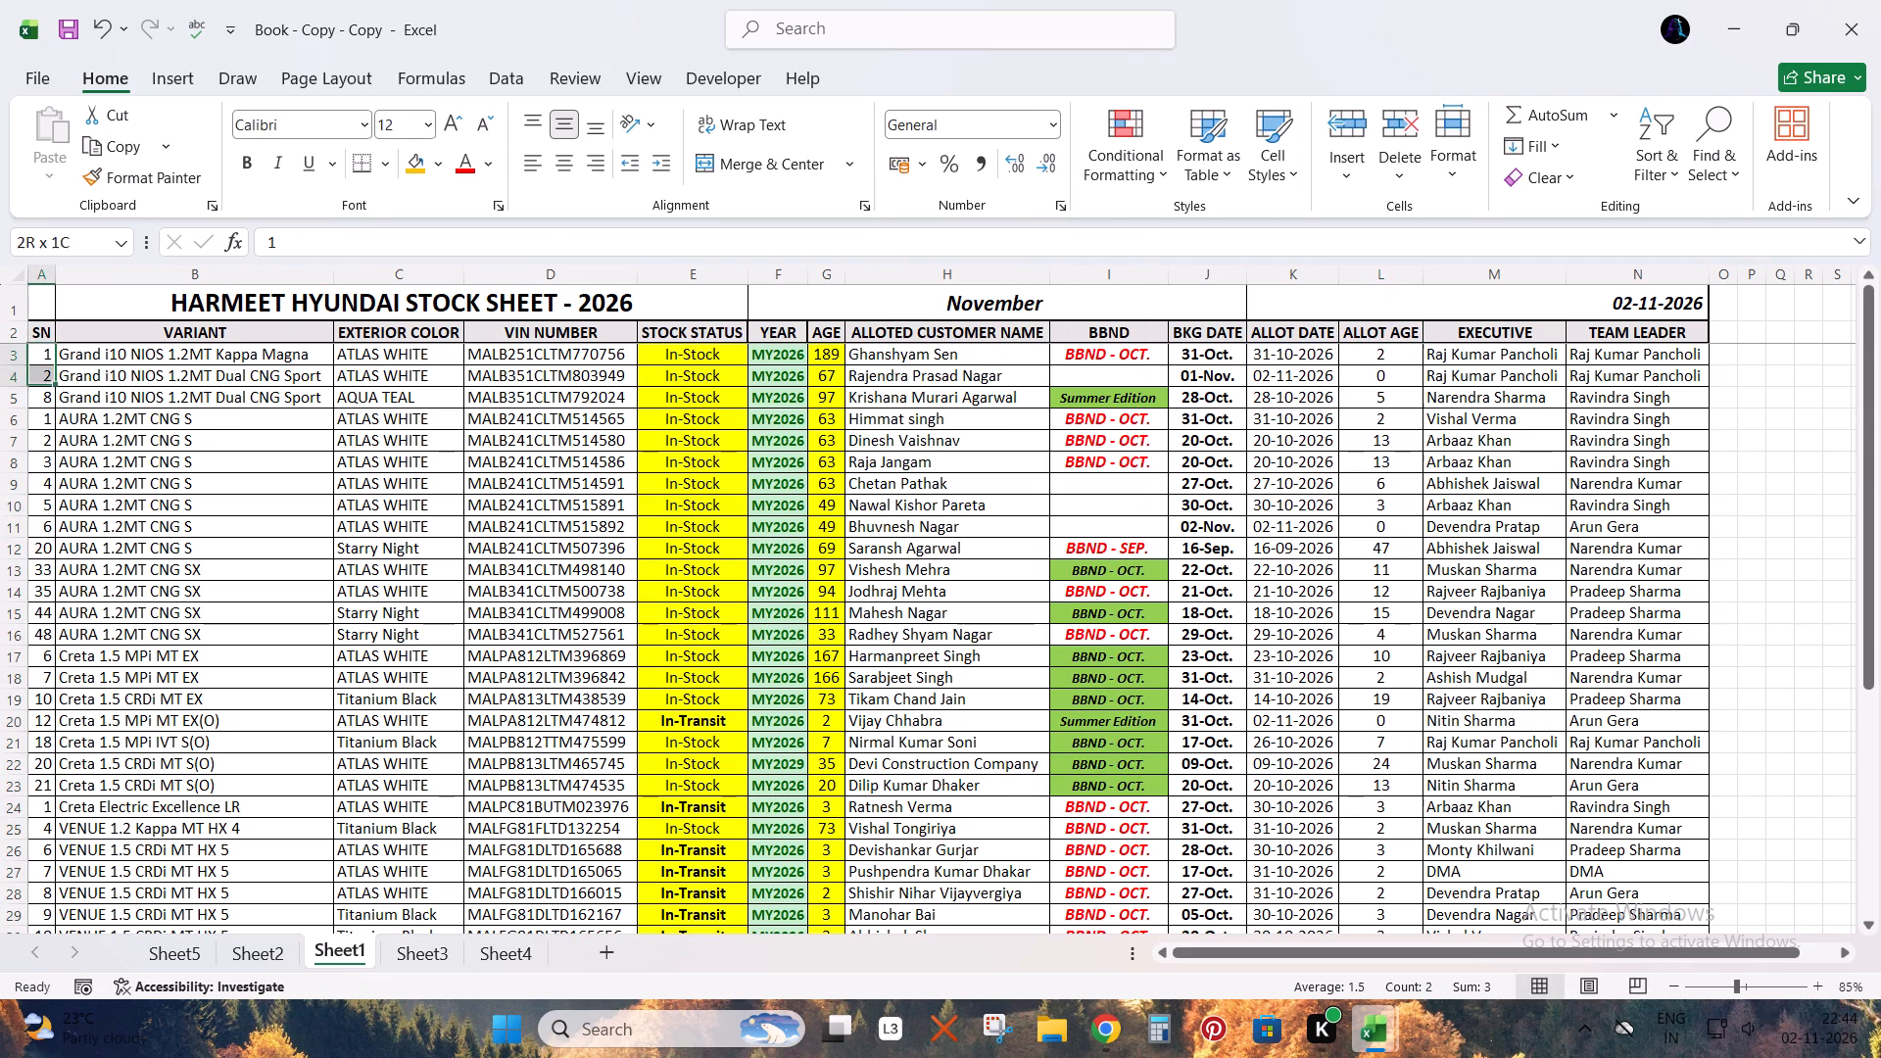
pyautogui.doubleClick(58, 382)
# Apply thick outside borders around the whole stock table on Sheet1.
pyautogui.click(184, 467)
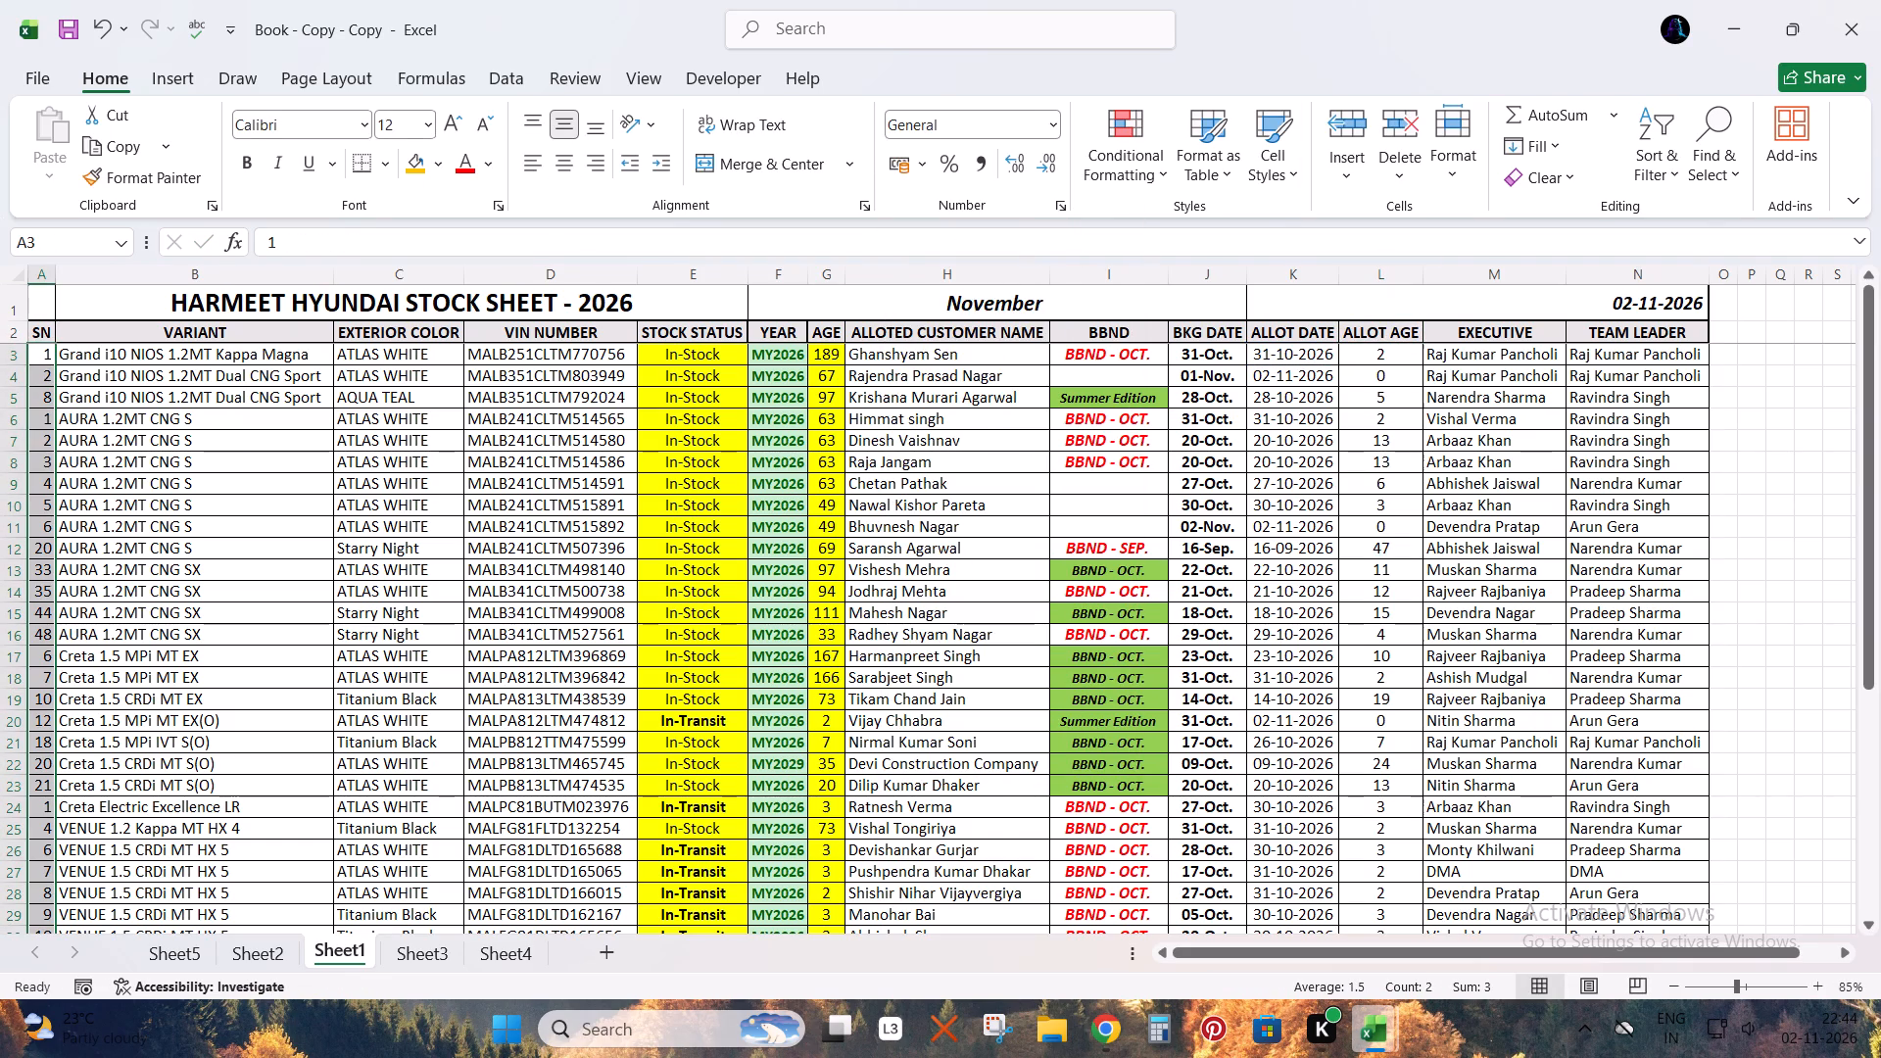
pyautogui.hotkey('ctrl', 'a')
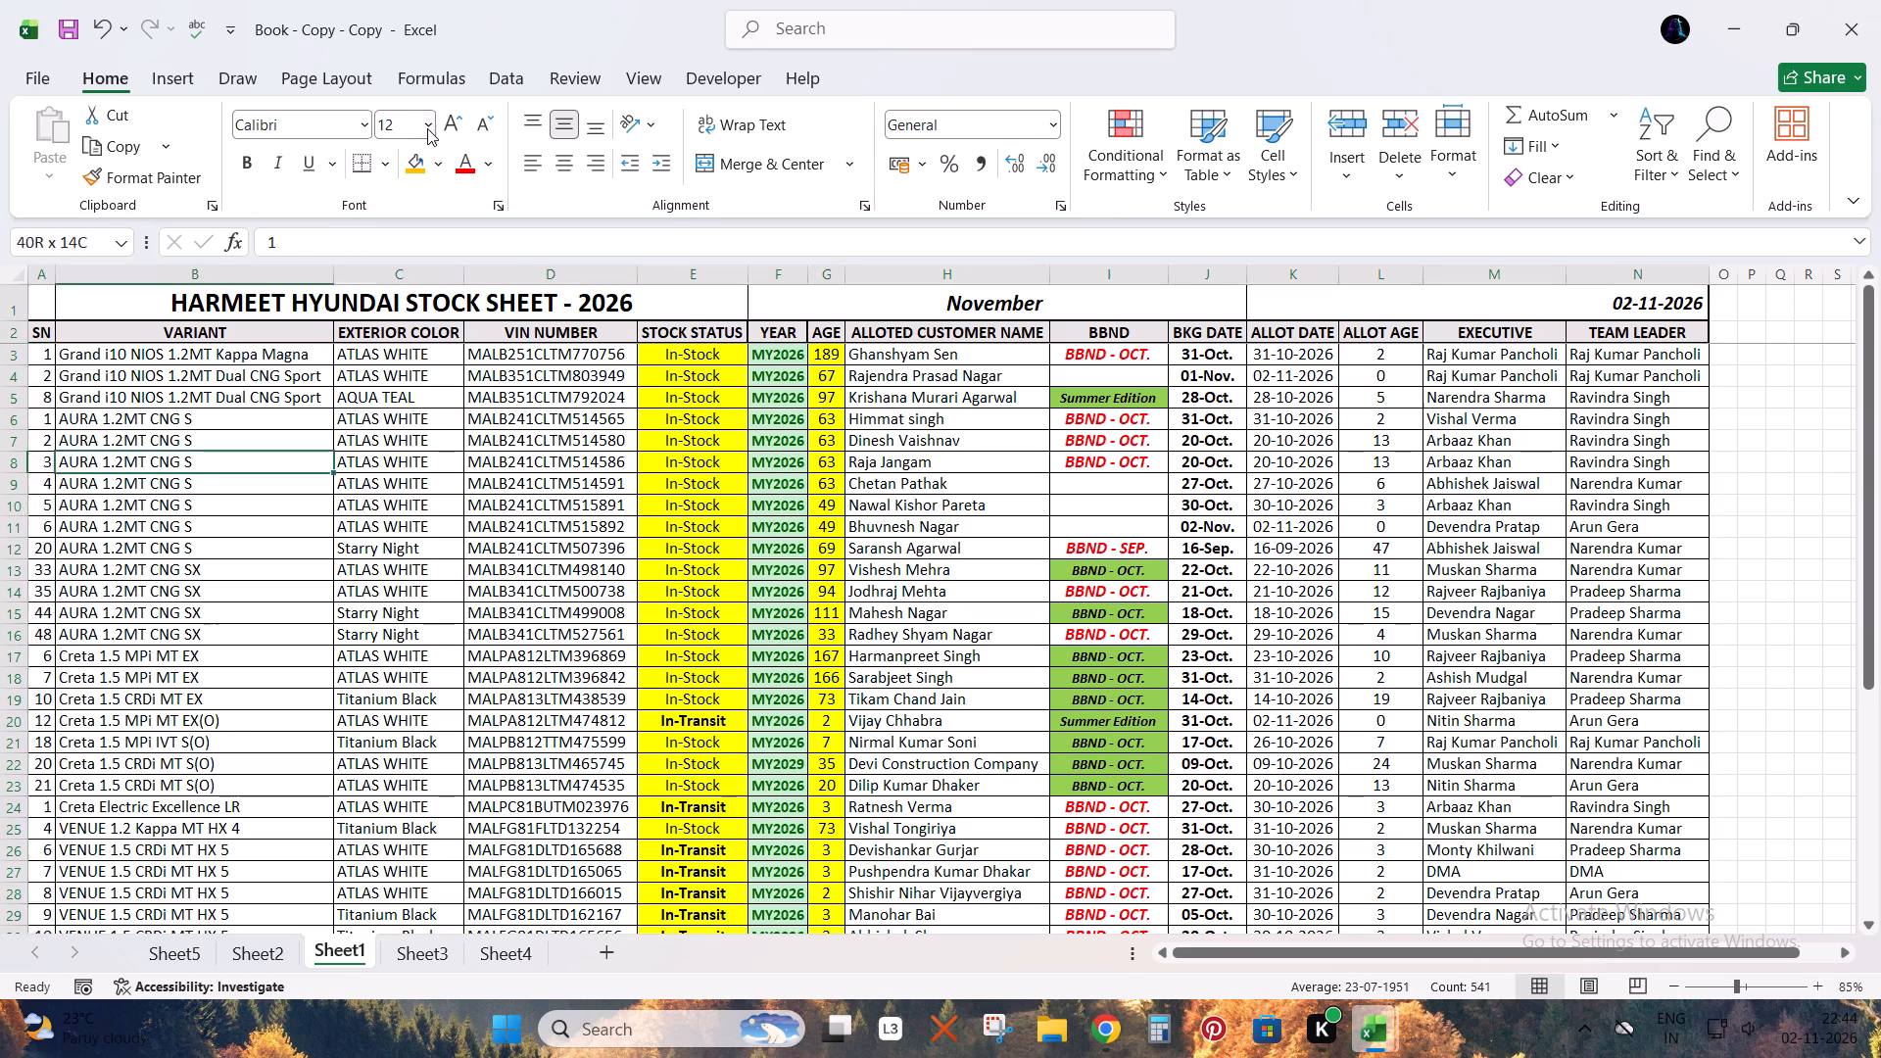
pyautogui.click(386, 164)
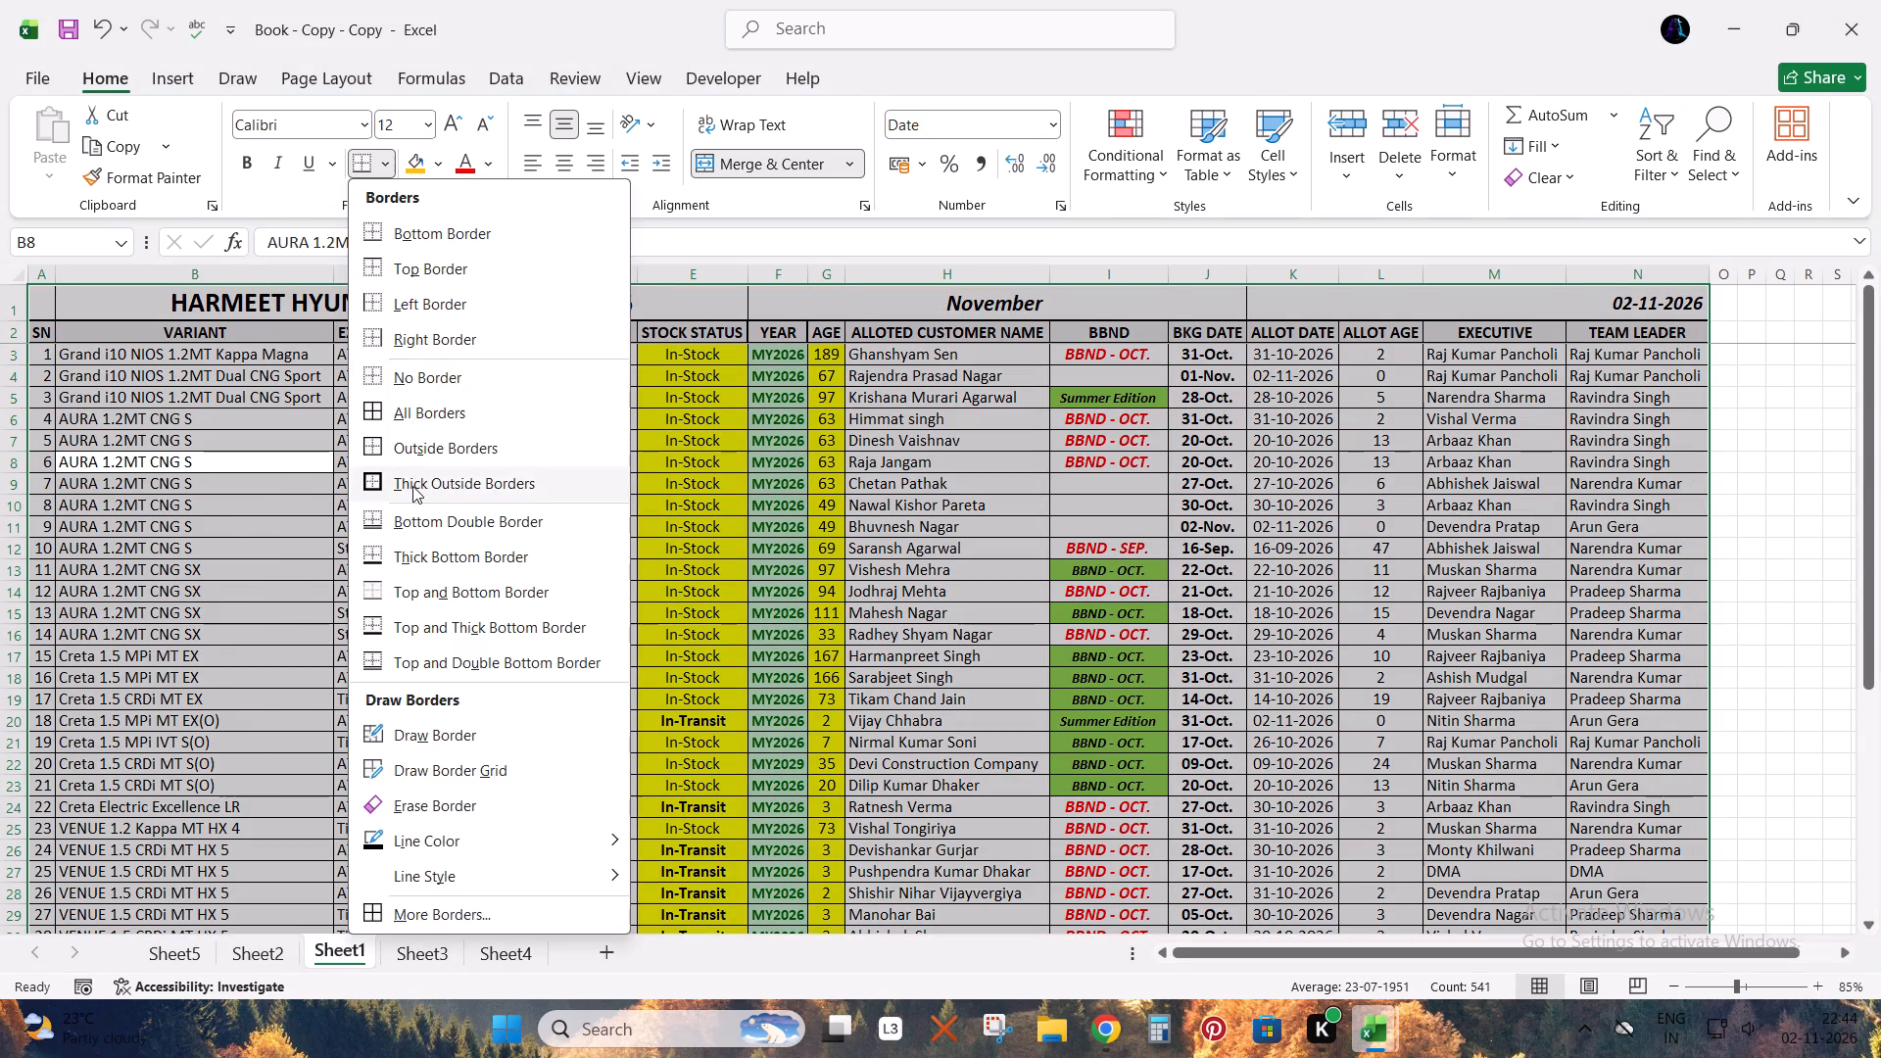
pyautogui.click(412, 486)
pyautogui.scroll(-6, 456, 486)
pyautogui.click(243, 509)
# Copy rows 3 to 40 from Sheet1 and paste them into Sheet2 starting at cell A3.
pyautogui.hotkey('ctrl', 'Up')
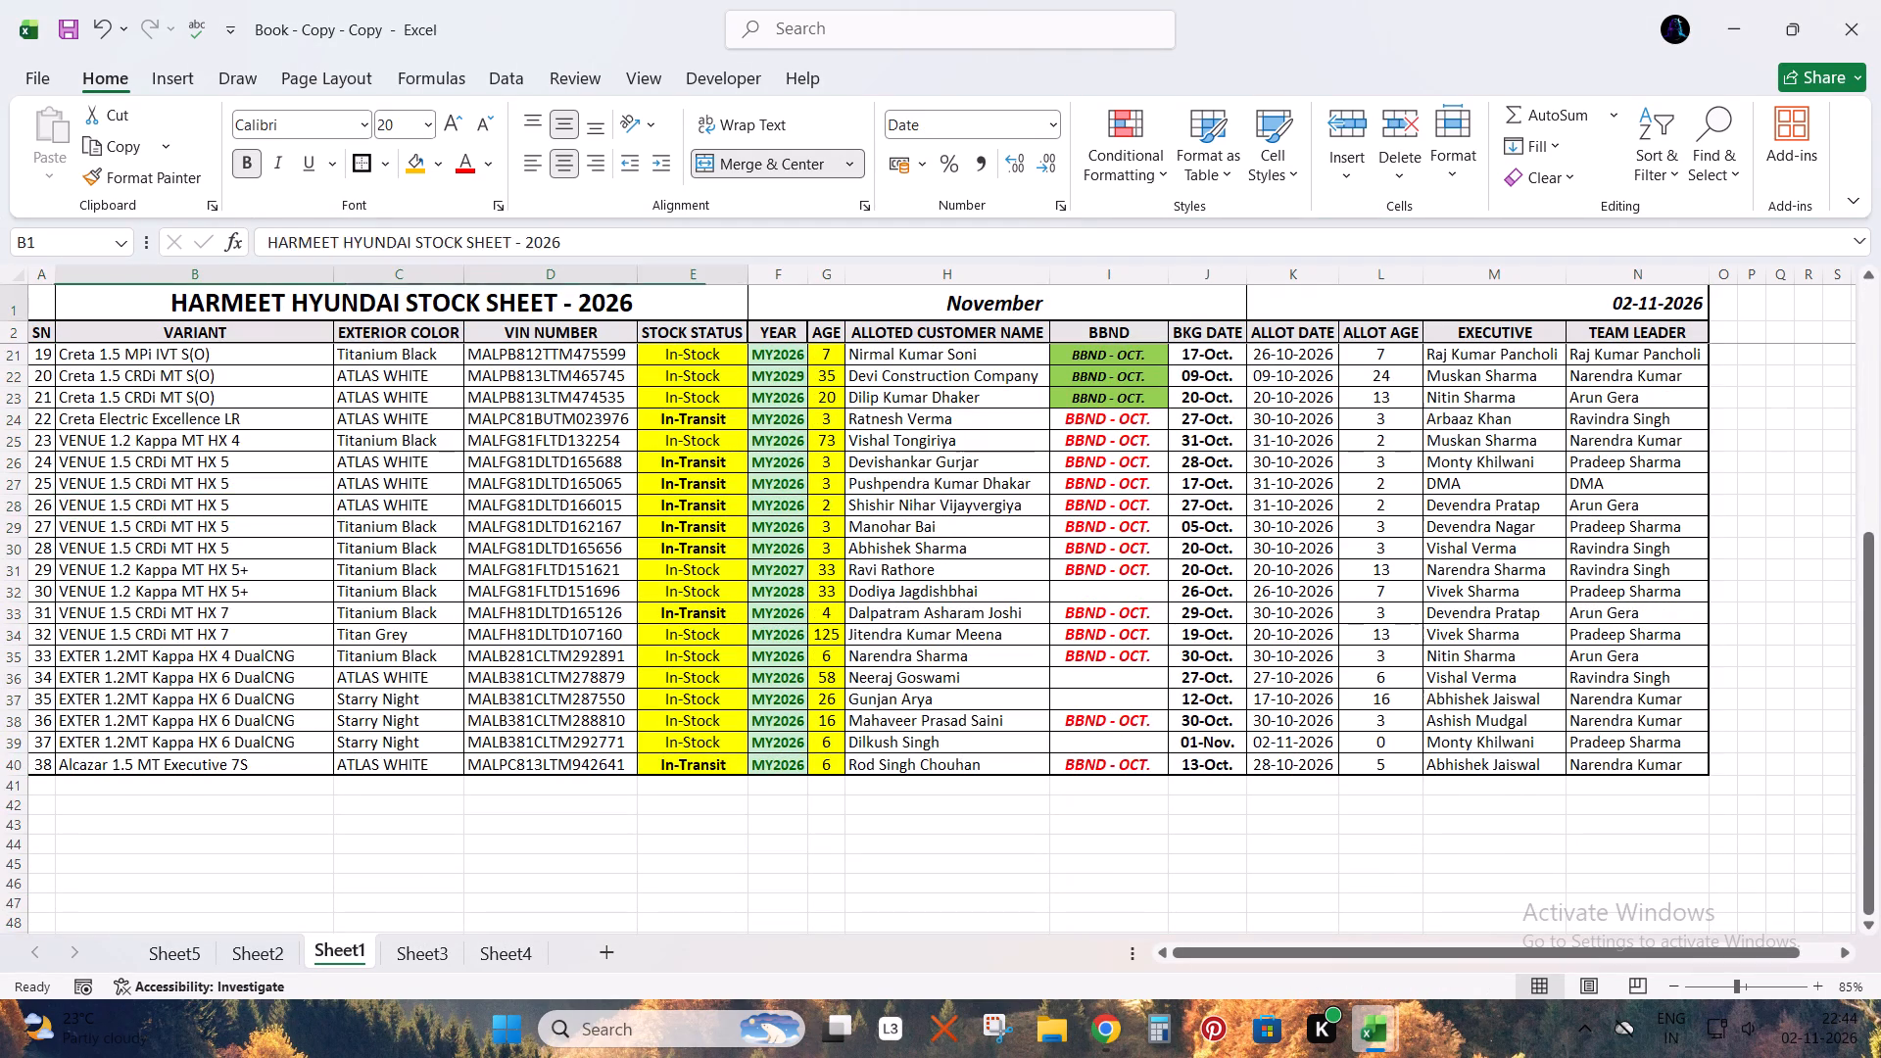
pyautogui.press('Left')
pyautogui.press('Down')
pyautogui.press('Down')
pyautogui.hotkey('shift', 'space')
pyautogui.hotkey('ctrl', 'shift', 'Down')
pyautogui.hotkey('ctrl', 'c')
pyautogui.hotkey('ctrl', 'pageup')
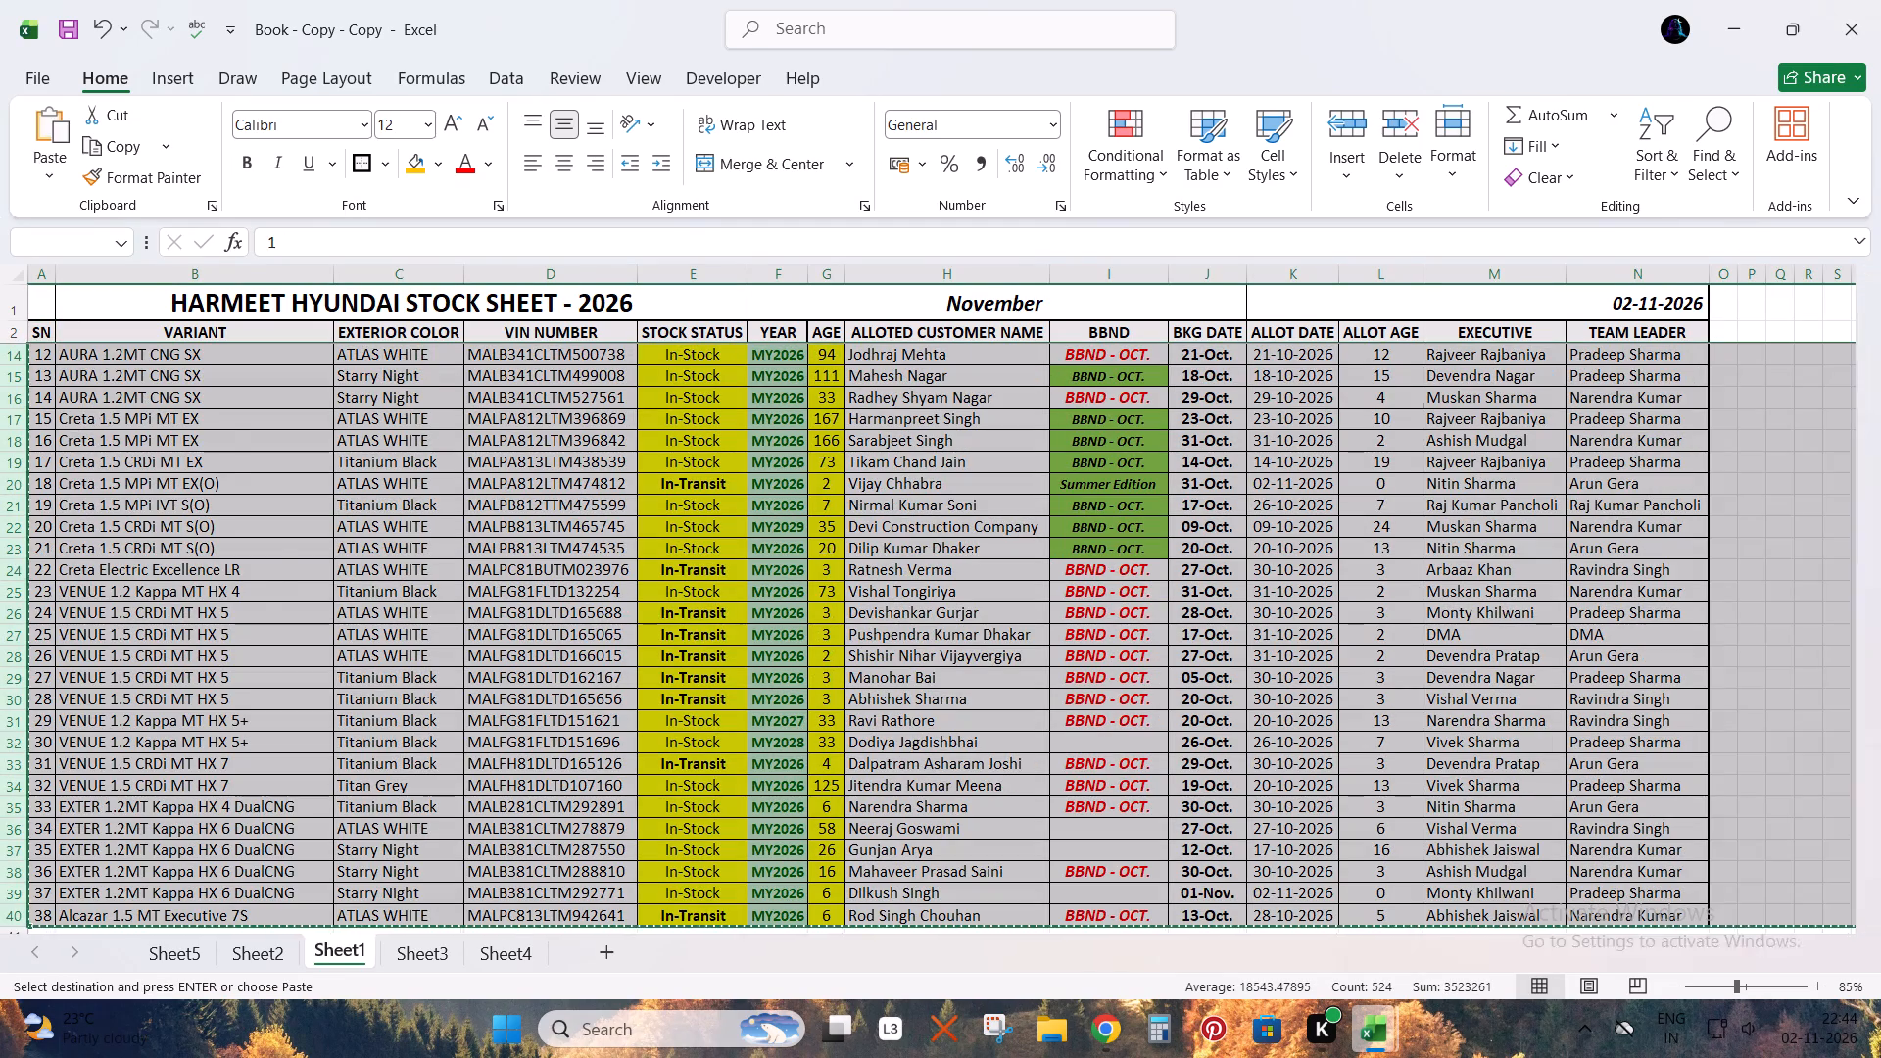
pyautogui.hotkey('ctrl', 'Up')
pyautogui.hotkey('ctrl', 'Left')
pyautogui.press('Down')
pyautogui.hotkey('ctrl', 'v')
# Delete the leftover old rows 41 to 44 below the pasted data on Sheet2.
pyautogui.hotkey('ctrl', 'Down')
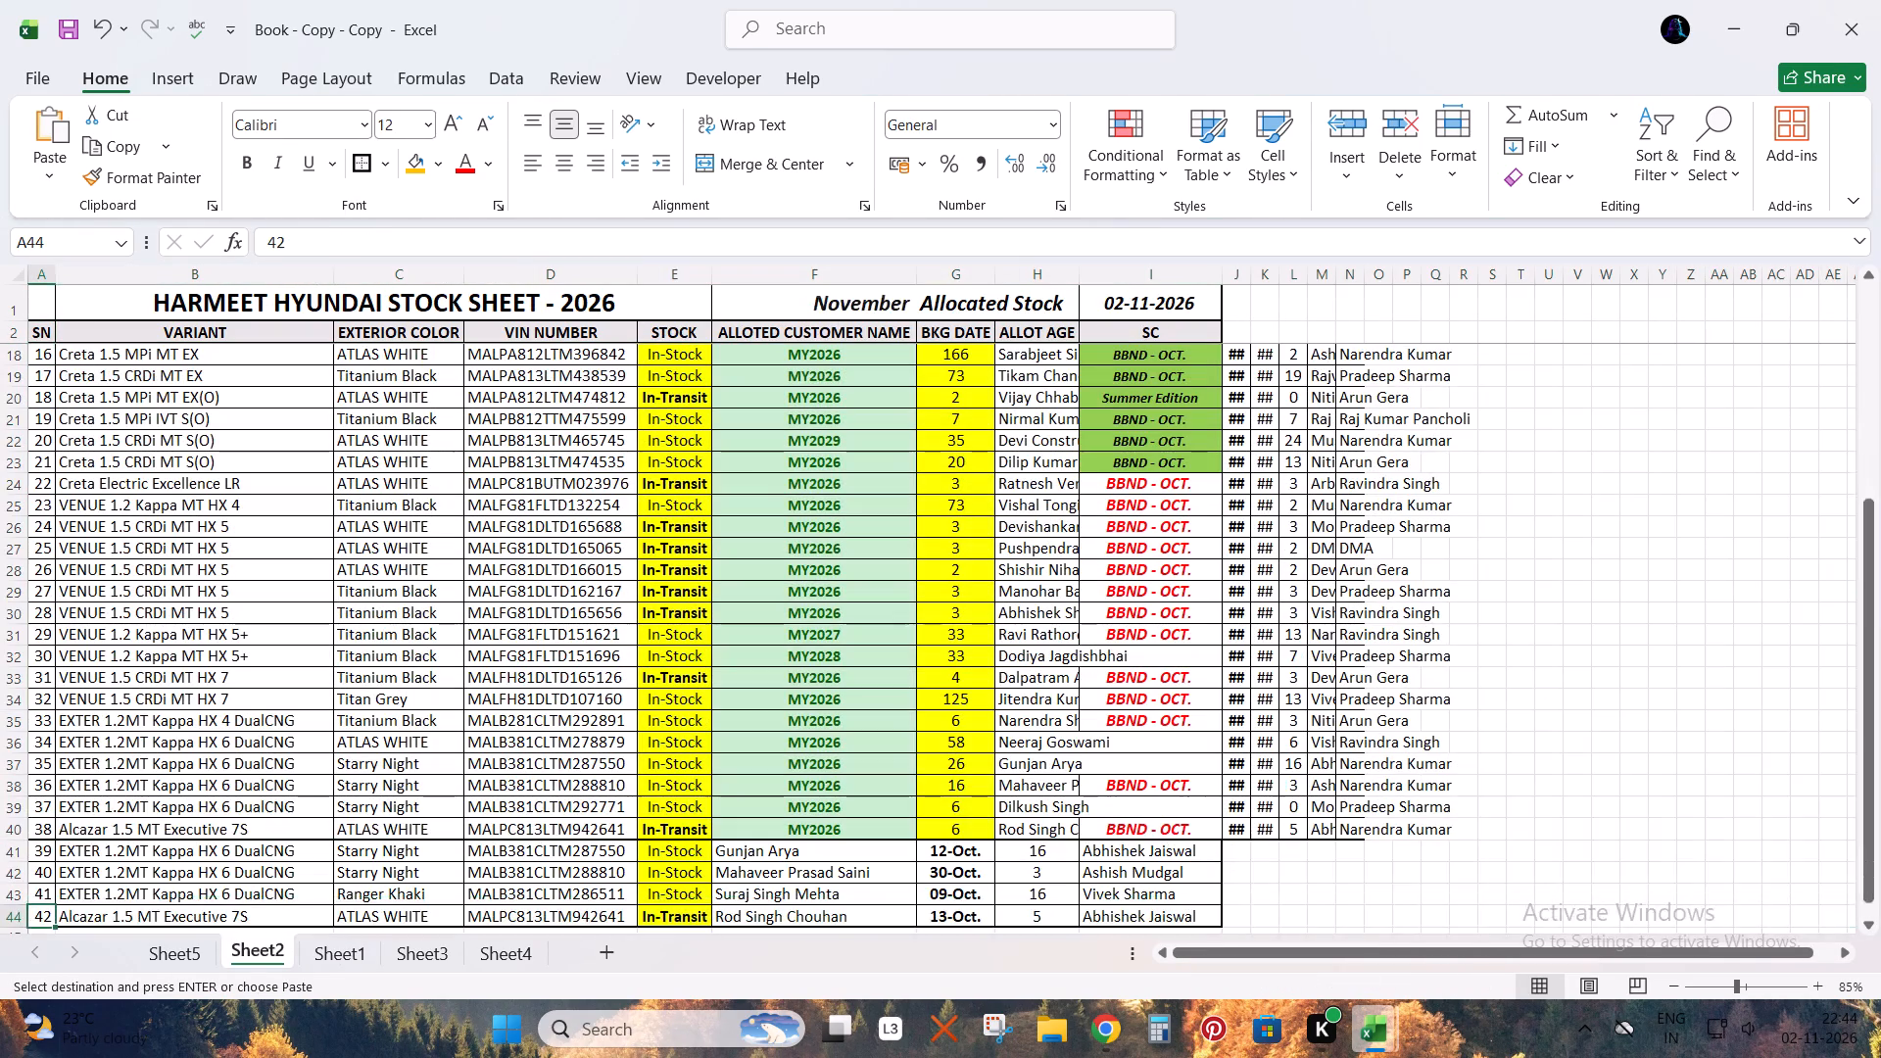
pyautogui.press('Right')
pyautogui.press('Up')
pyautogui.press('Up')
pyautogui.press('Up')
pyautogui.hotkey('ctrl', 'shift', 'Down')
pyautogui.hotkey('shift', 'space')
pyautogui.hotkey('ctrl', '-')
# Delete the model year and stock age cells in F3:G40 on Sheet2, shifting the remaining cells left under ALLOTED CUSTOMER NAME.
pyautogui.press('Right')
pyautogui.press('Up')
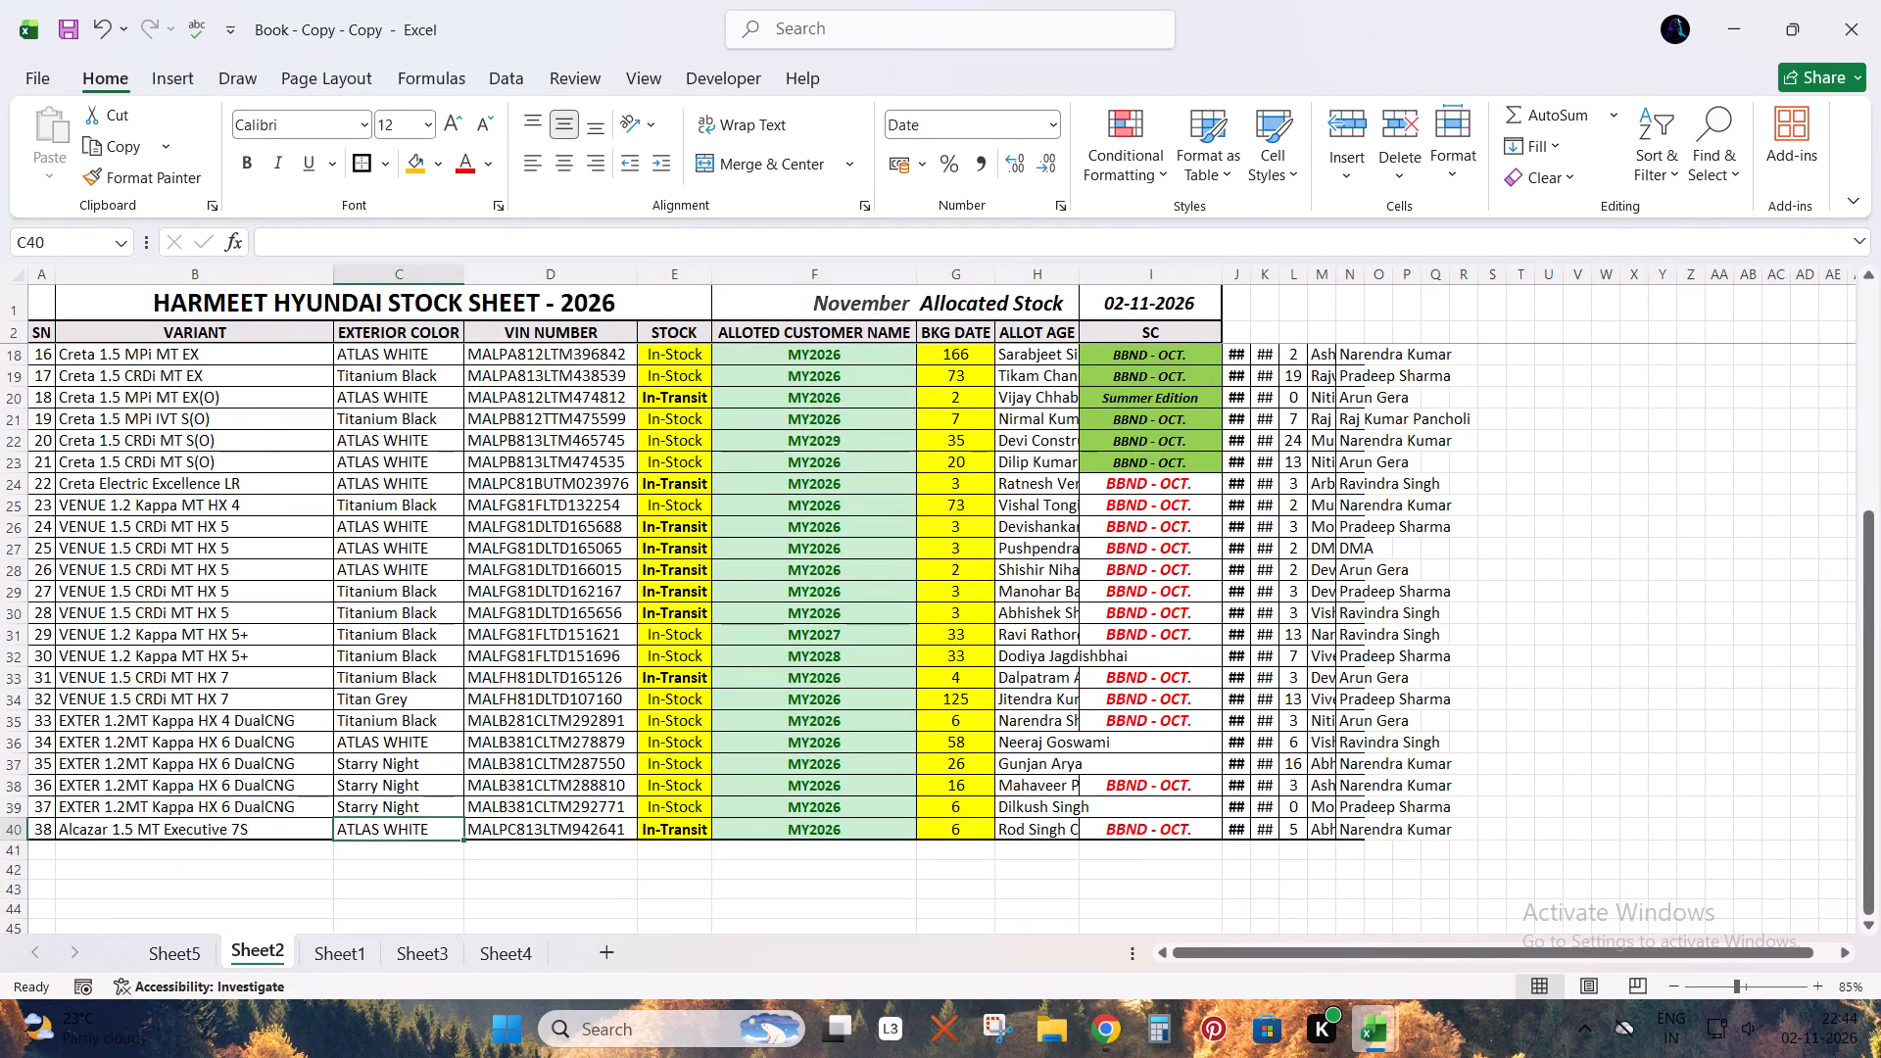
pyautogui.hotkey('ctrl', 'Up')
pyautogui.press('Down')
pyautogui.press('Right')
pyautogui.press('Up')
pyautogui.press('Right')
pyautogui.press('Right')
pyautogui.press('Down')
pyautogui.press('Up')
pyautogui.press('Down')
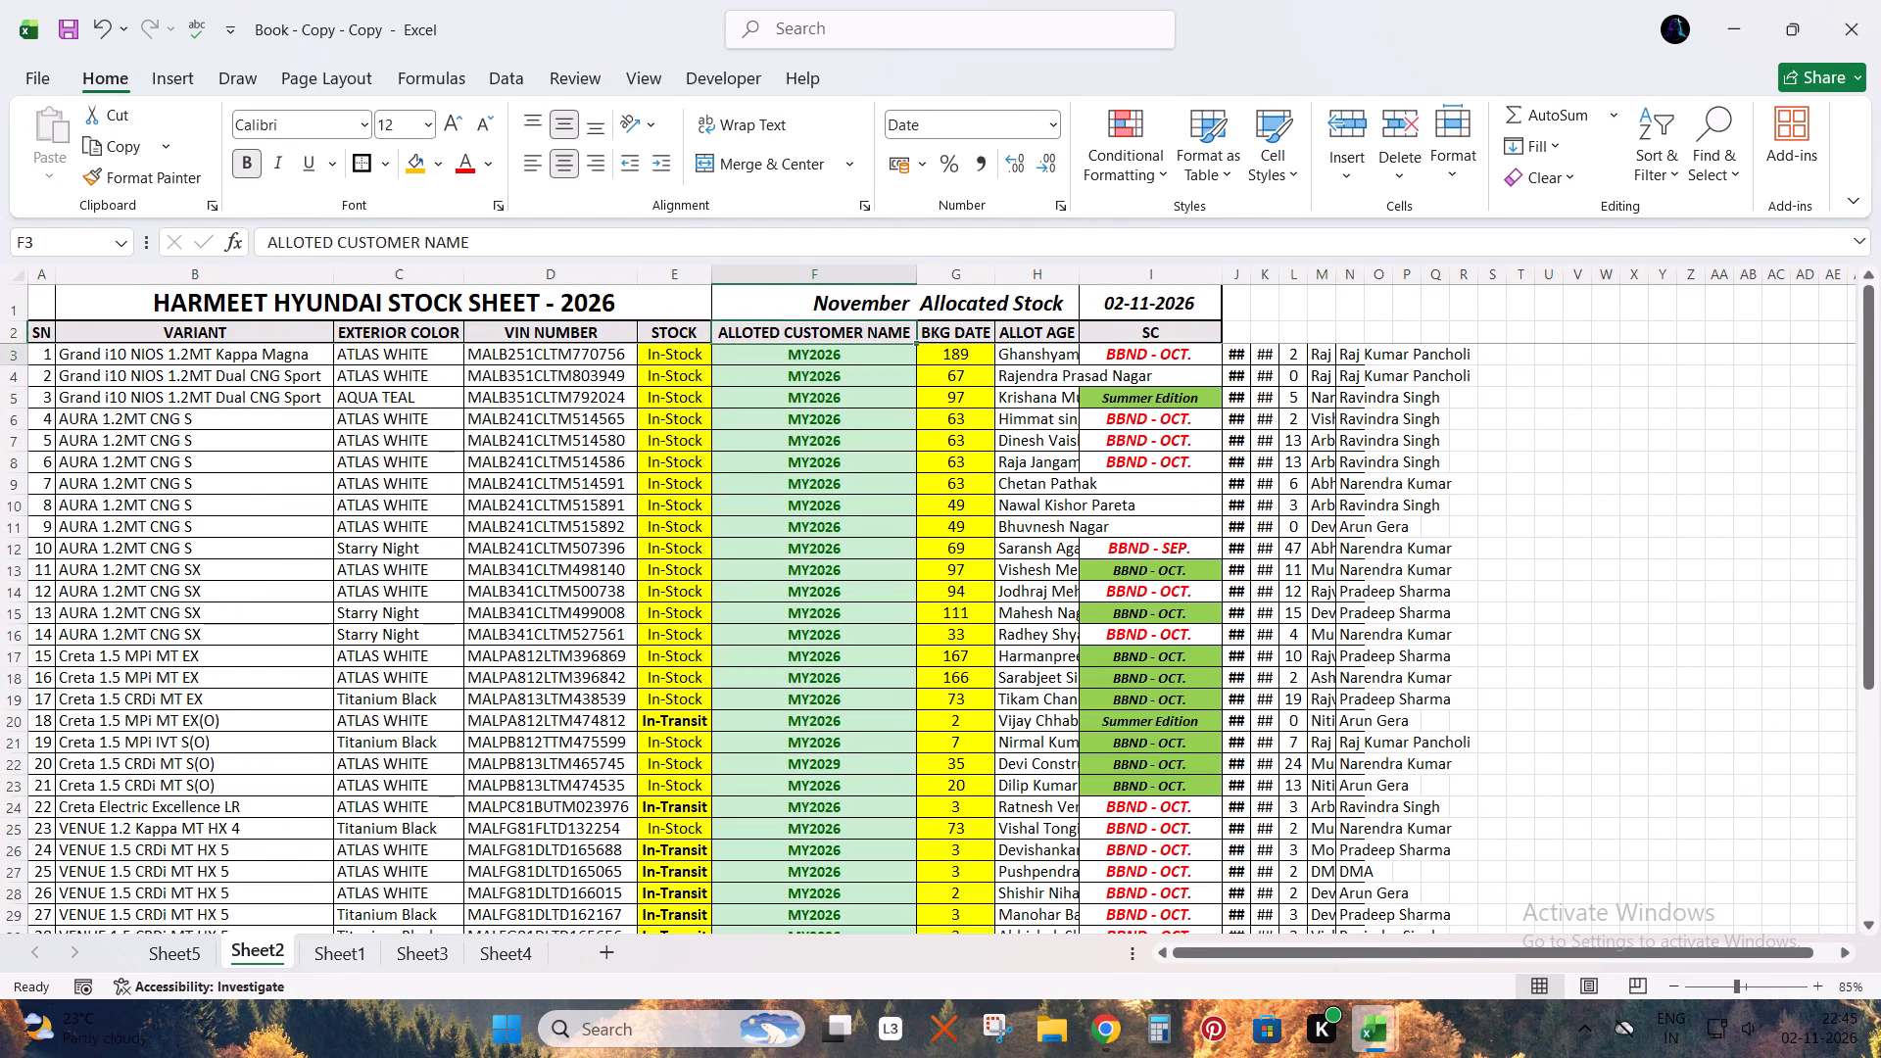
pyautogui.hotkey('shift', 'Right')
pyautogui.hotkey('ctrl', 'shift', 'Down')
pyautogui.hotkey('ctrl', '-')
pyautogui.press('Return')
# Delete the BBND cells in G3:G40 on Sheet2, shifting the booking dates left under BKG DATE.
pyautogui.press('Right')
pyautogui.press('Up')
pyautogui.press('Right')
pyautogui.press('Down')
pyautogui.press('Left')
pyautogui.press('Up')
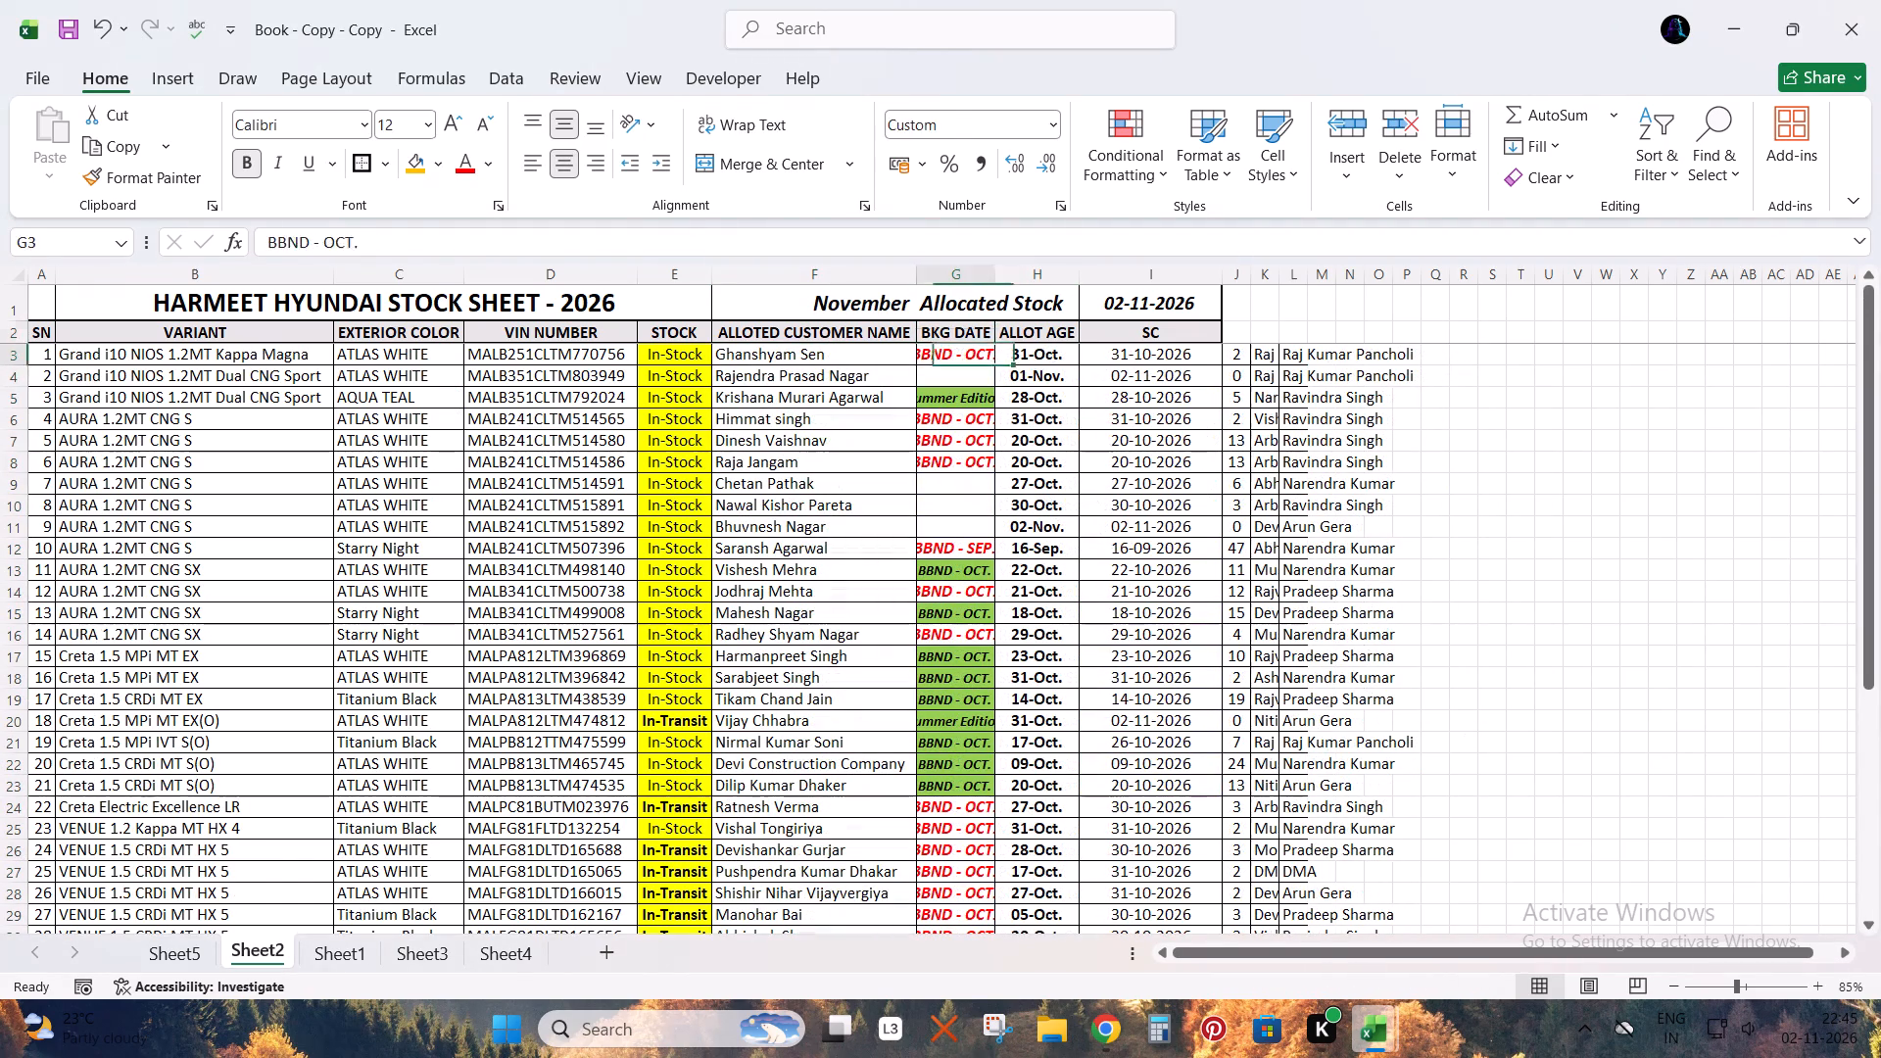
pyautogui.press('Down')
pyautogui.hotkey('ctrl', 'shift', 'Down')
pyautogui.hotkey('ctrl', 'shift', 'Down')
pyautogui.hotkey('ctrl', 'shift', 'Down')
pyautogui.hotkey('ctrl', 'shift', 'Down')
pyautogui.hotkey('ctrl', 'shift', 'Down')
pyautogui.hotkey('ctrl', 'shift', 'Down')
pyautogui.hotkey('ctrl', 'shift', 'Down')
pyautogui.hotkey('ctrl', 'shift', 'Down')
pyautogui.hotkey('ctrl', 'shift', 'Down')
pyautogui.hotkey('ctrl', 'shift', 'Down')
pyautogui.hotkey('ctrl', 'shift', 'Down')
pyautogui.hotkey('ctrl', 'shift', 'Down')
pyautogui.hotkey('ctrl', 'shift', 'Down')
pyautogui.hotkey('ctrl', 'shift', 'Up')
pyautogui.hotkey('ctrl', '-')
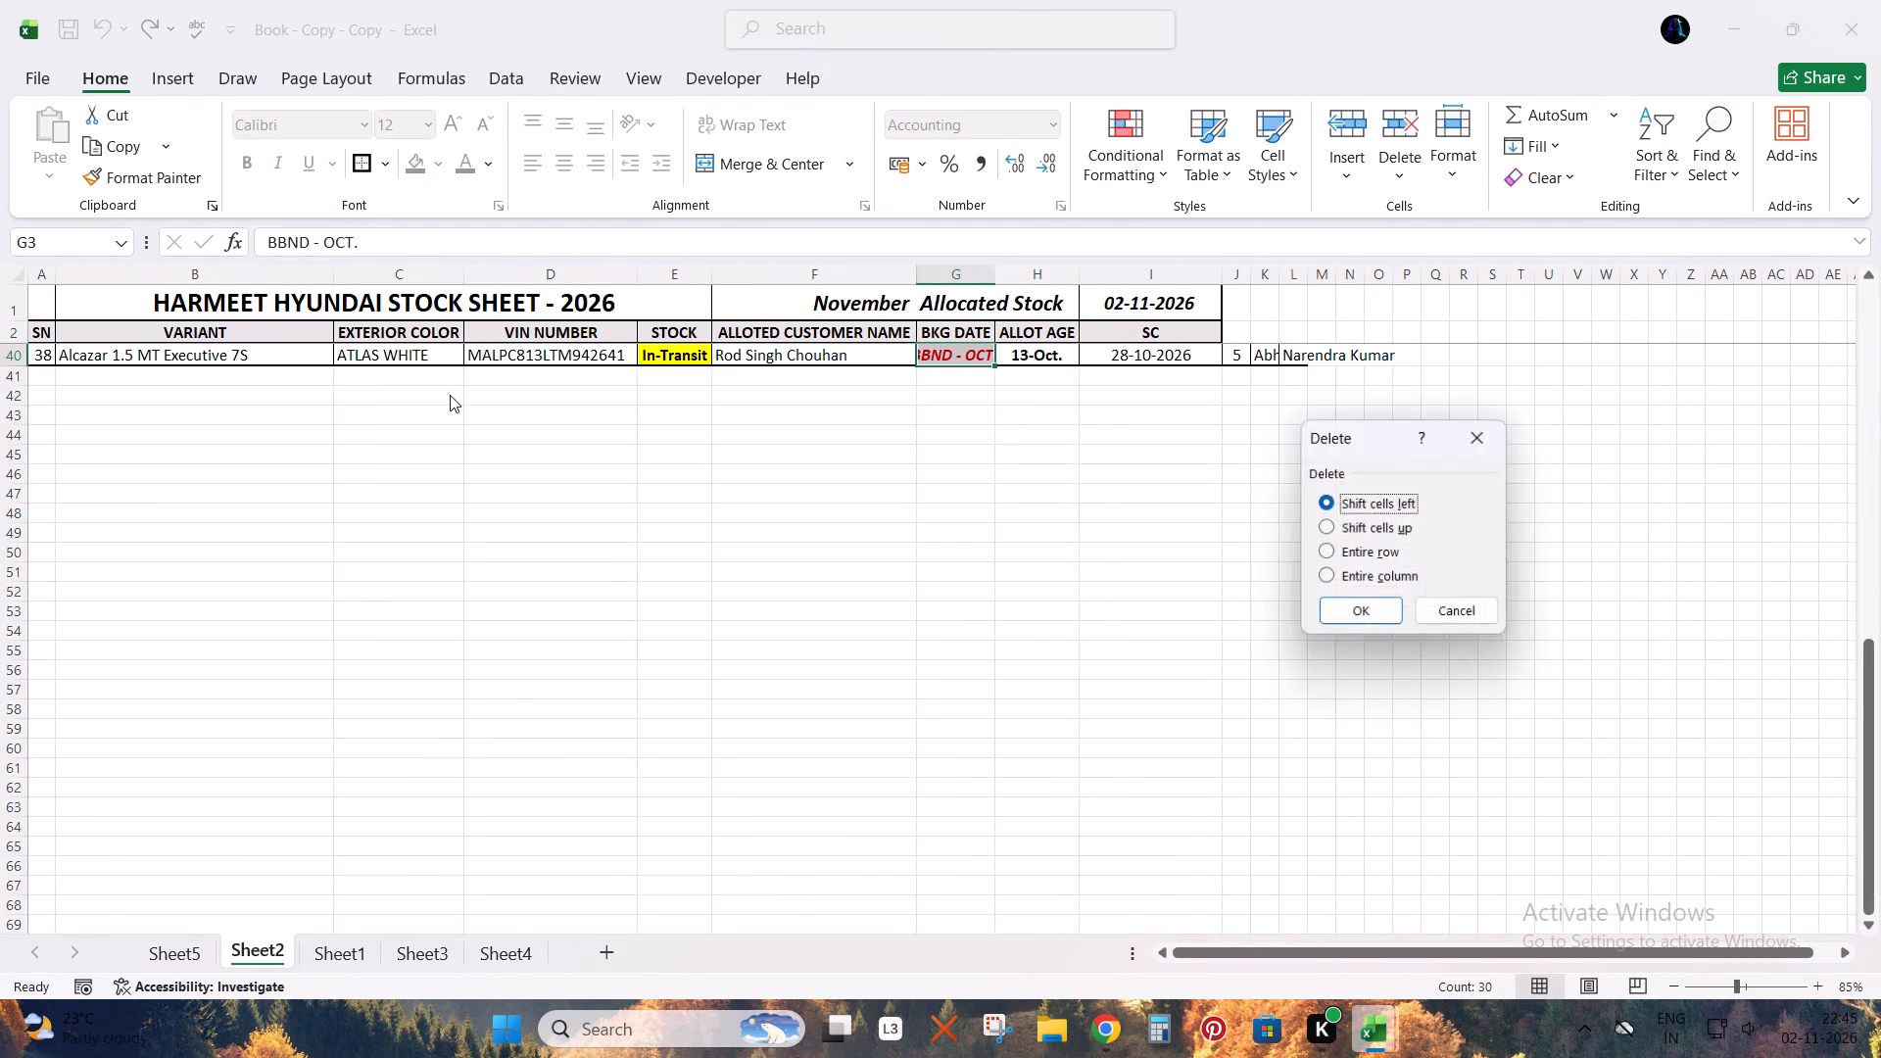
pyautogui.press('Return')
# Convert the age formulas in I3:I40 on Sheet2 to static values by copying them and pasting values in place.
pyautogui.press('Right')
pyautogui.press('Up')
pyautogui.press('Right')
pyautogui.press('Down')
pyautogui.hotkey('ctrl', 'shift', 'Down')
pyautogui.hotkey('ctrl', 'c')
pyautogui.hotkey('ctrl', 'v')
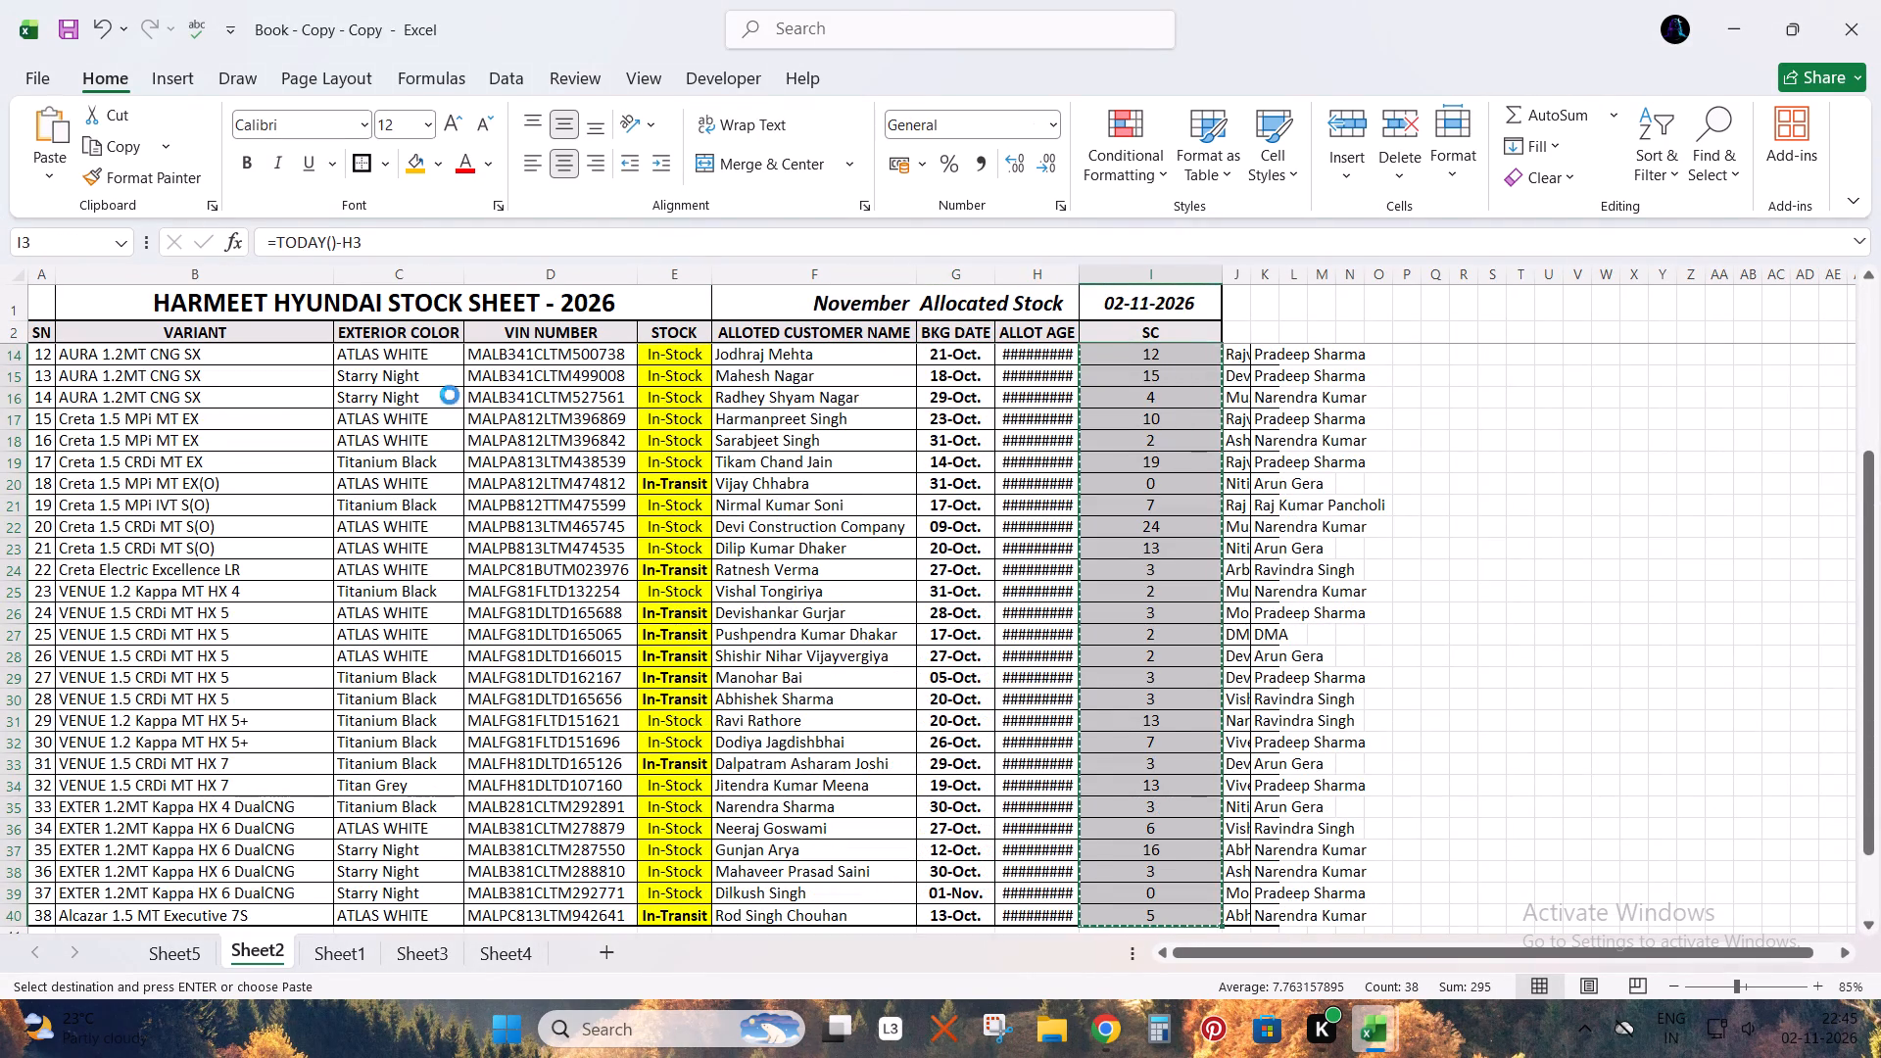
pyautogui.press('Down')
pyautogui.press('Down')
pyautogui.press('Return')
# Delete the allocation date cells in H3:H40 on Sheet2, shifting the remaining cells left under ALLOT AGE and SC.
pyautogui.press('Up')
pyautogui.press('Left')
pyautogui.press('Down')
pyautogui.hotkey('ctrl', 'shift', 'Down')
pyautogui.hotkey('ctrl', '-')
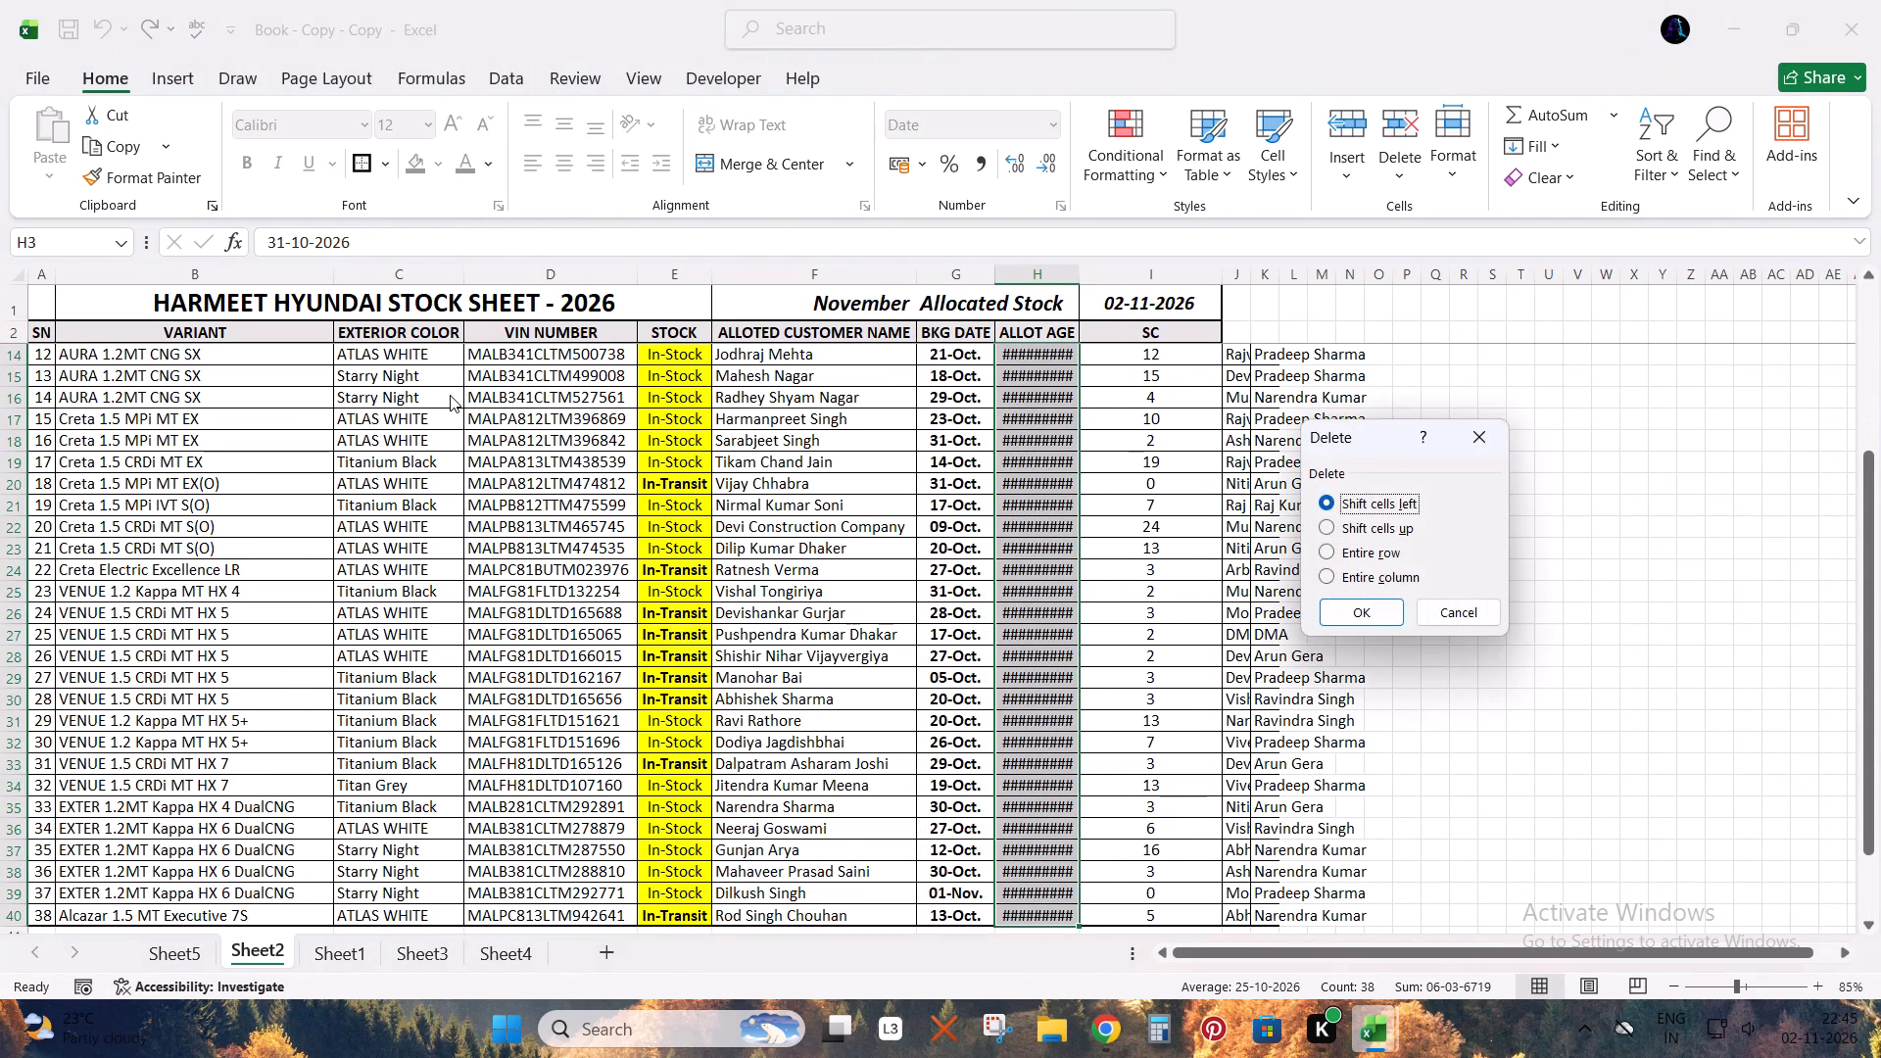
pyautogui.press('Return')
# Delete the surplus team leader column J beside the SC column on Sheet2.
pyautogui.press('Right')
pyautogui.press('Up')
pyautogui.press('Right')
pyautogui.press('Down')
pyautogui.hotkey('ctrl', 'space')
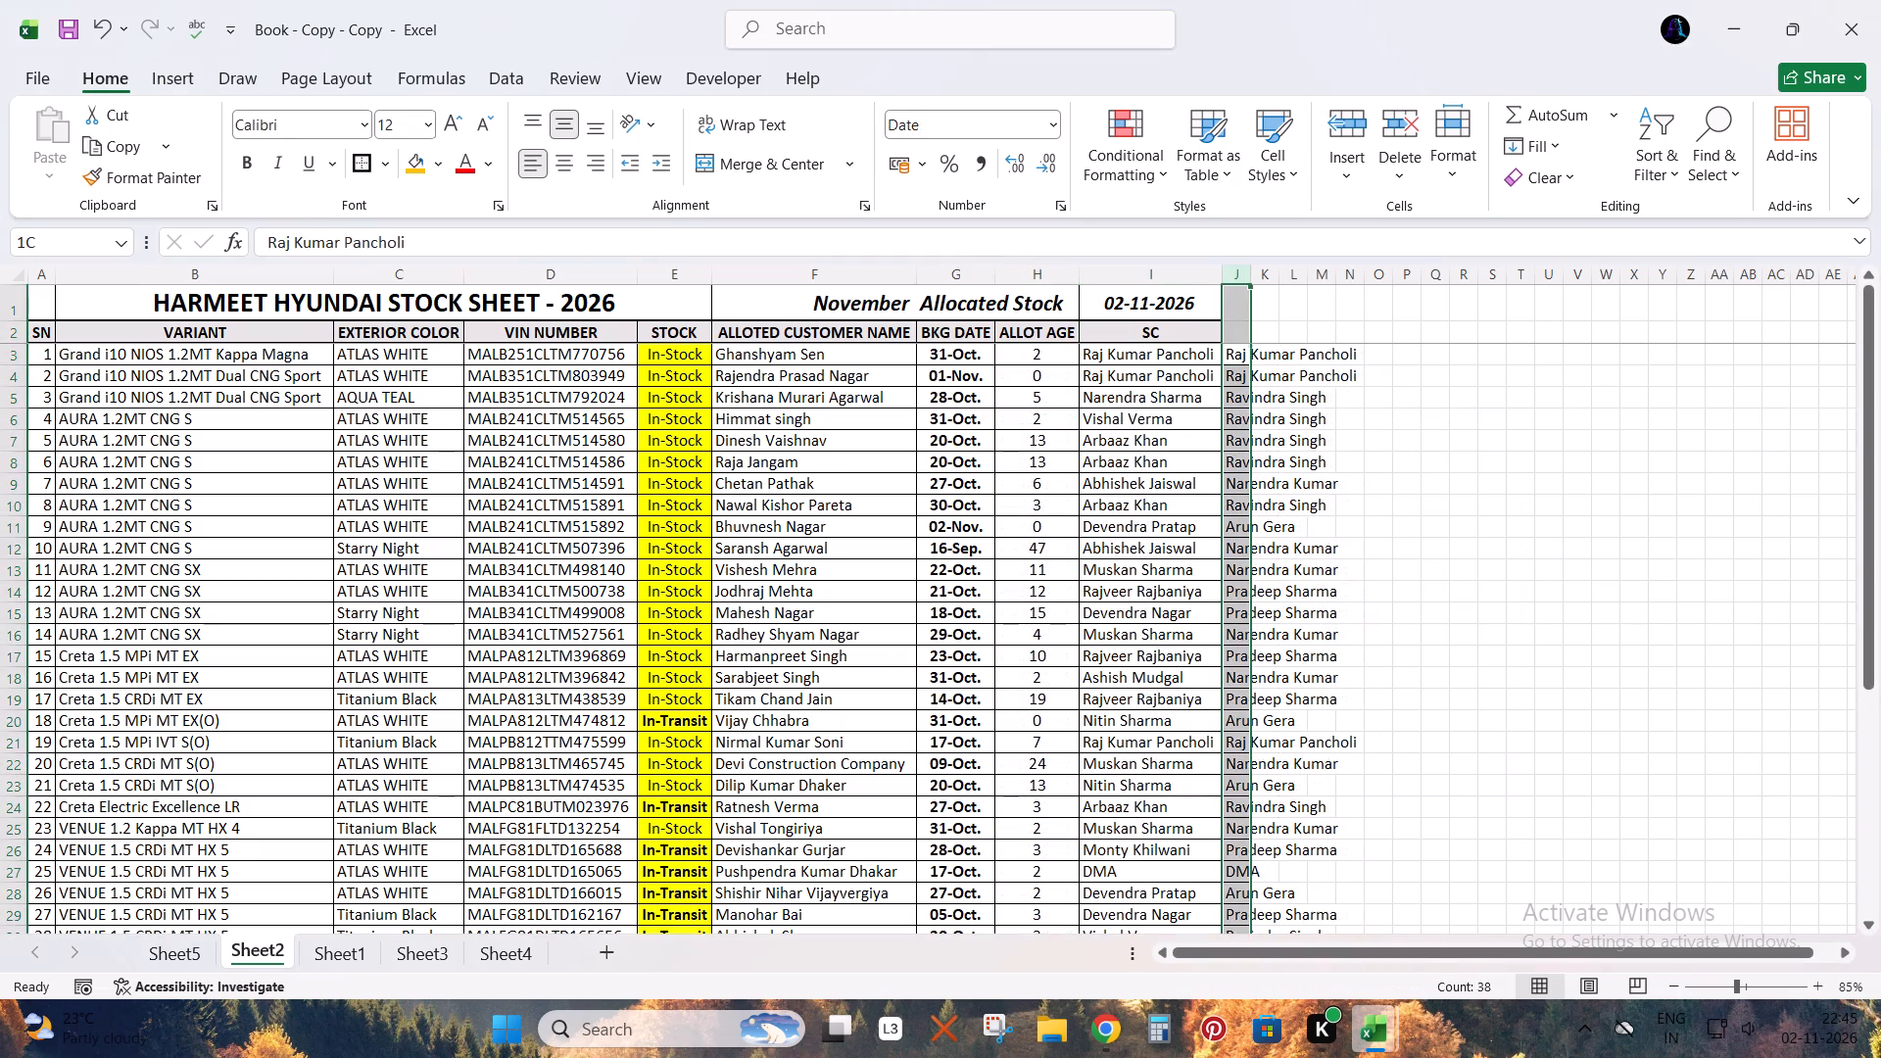
pyautogui.hotkey('ctrl', '-')
# Apply the current border style to the whole allocated stock table on Sheet2.
pyautogui.press('Down')
pyautogui.press('Left')
pyautogui.hotkey('ctrl', 'a')
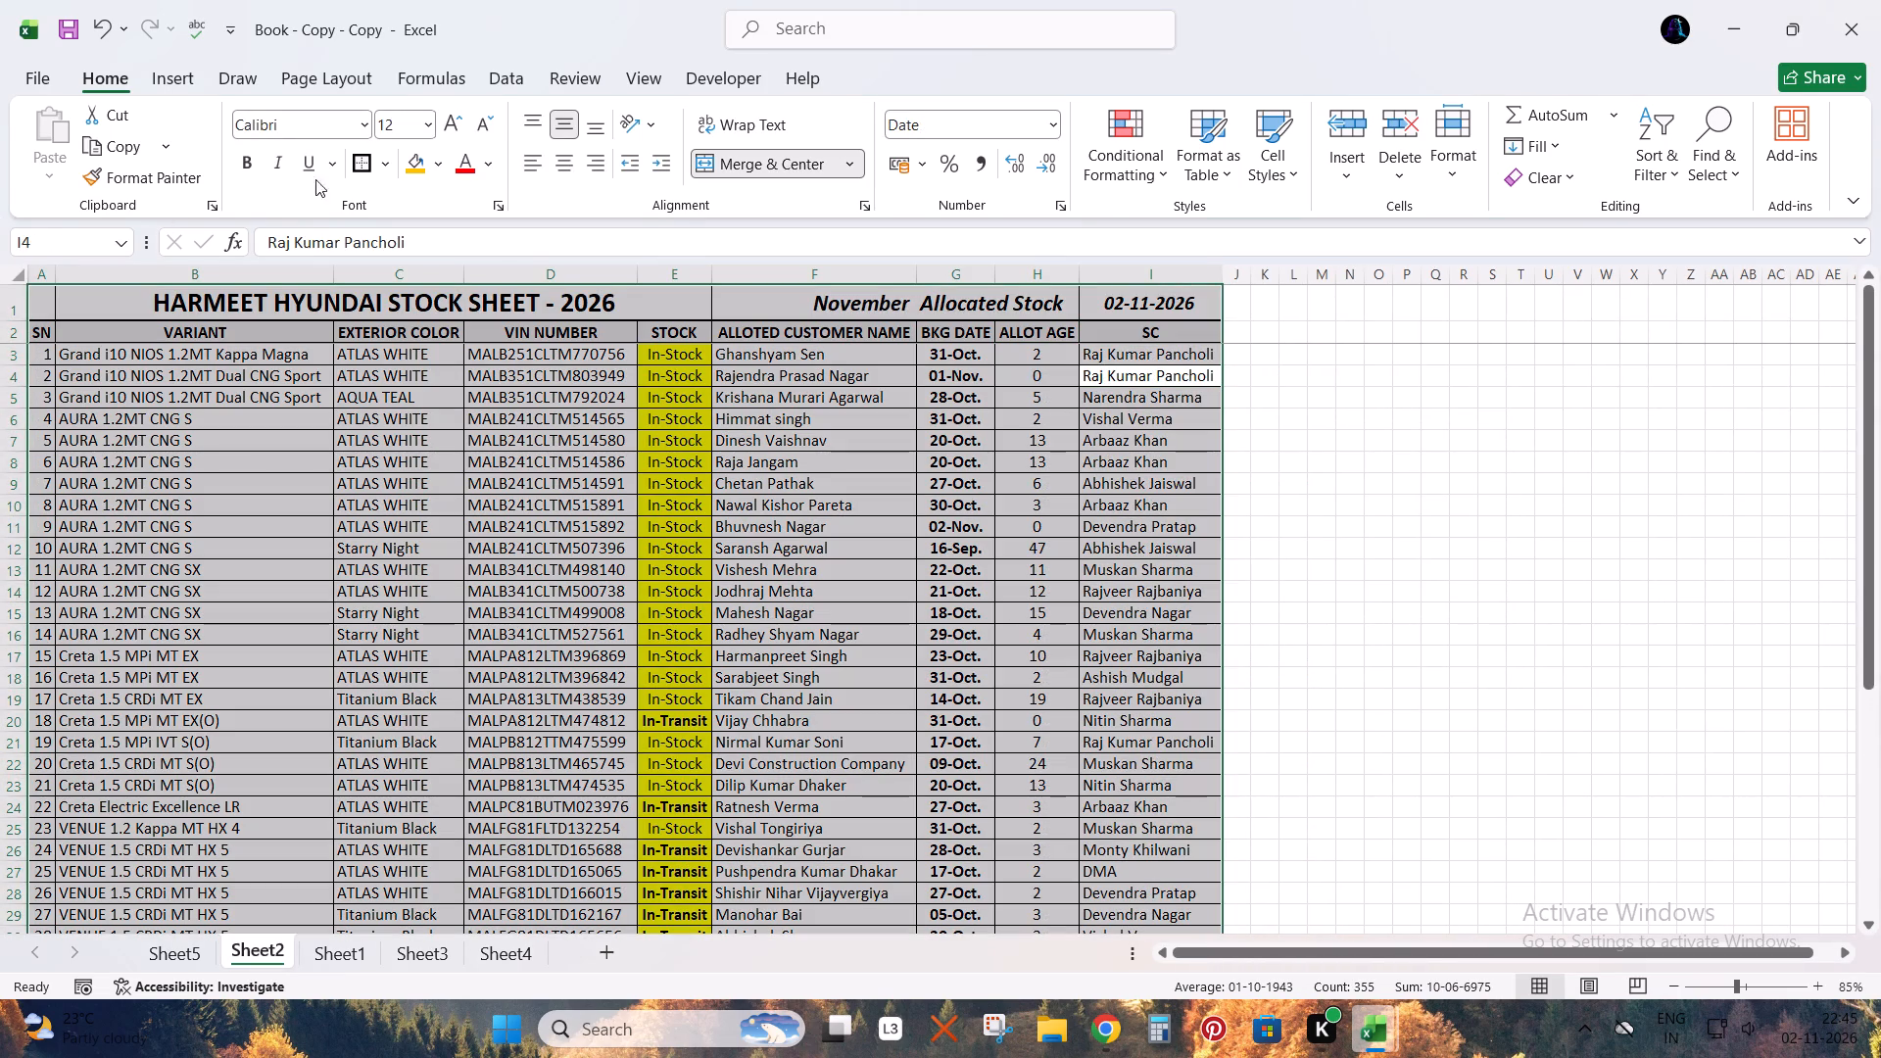
pyautogui.click(358, 163)
pyautogui.click(510, 433)
# Switch to the ALLOCATION STOCK SHEET workbook and reset the header filters on the STOCK sheet so all rows show.
pyautogui.hotkey('ctrl', 'pagedown')
pyautogui.hotkey('ctrl', 'pagedown')
pyautogui.hotkey('alt', 'Tab')
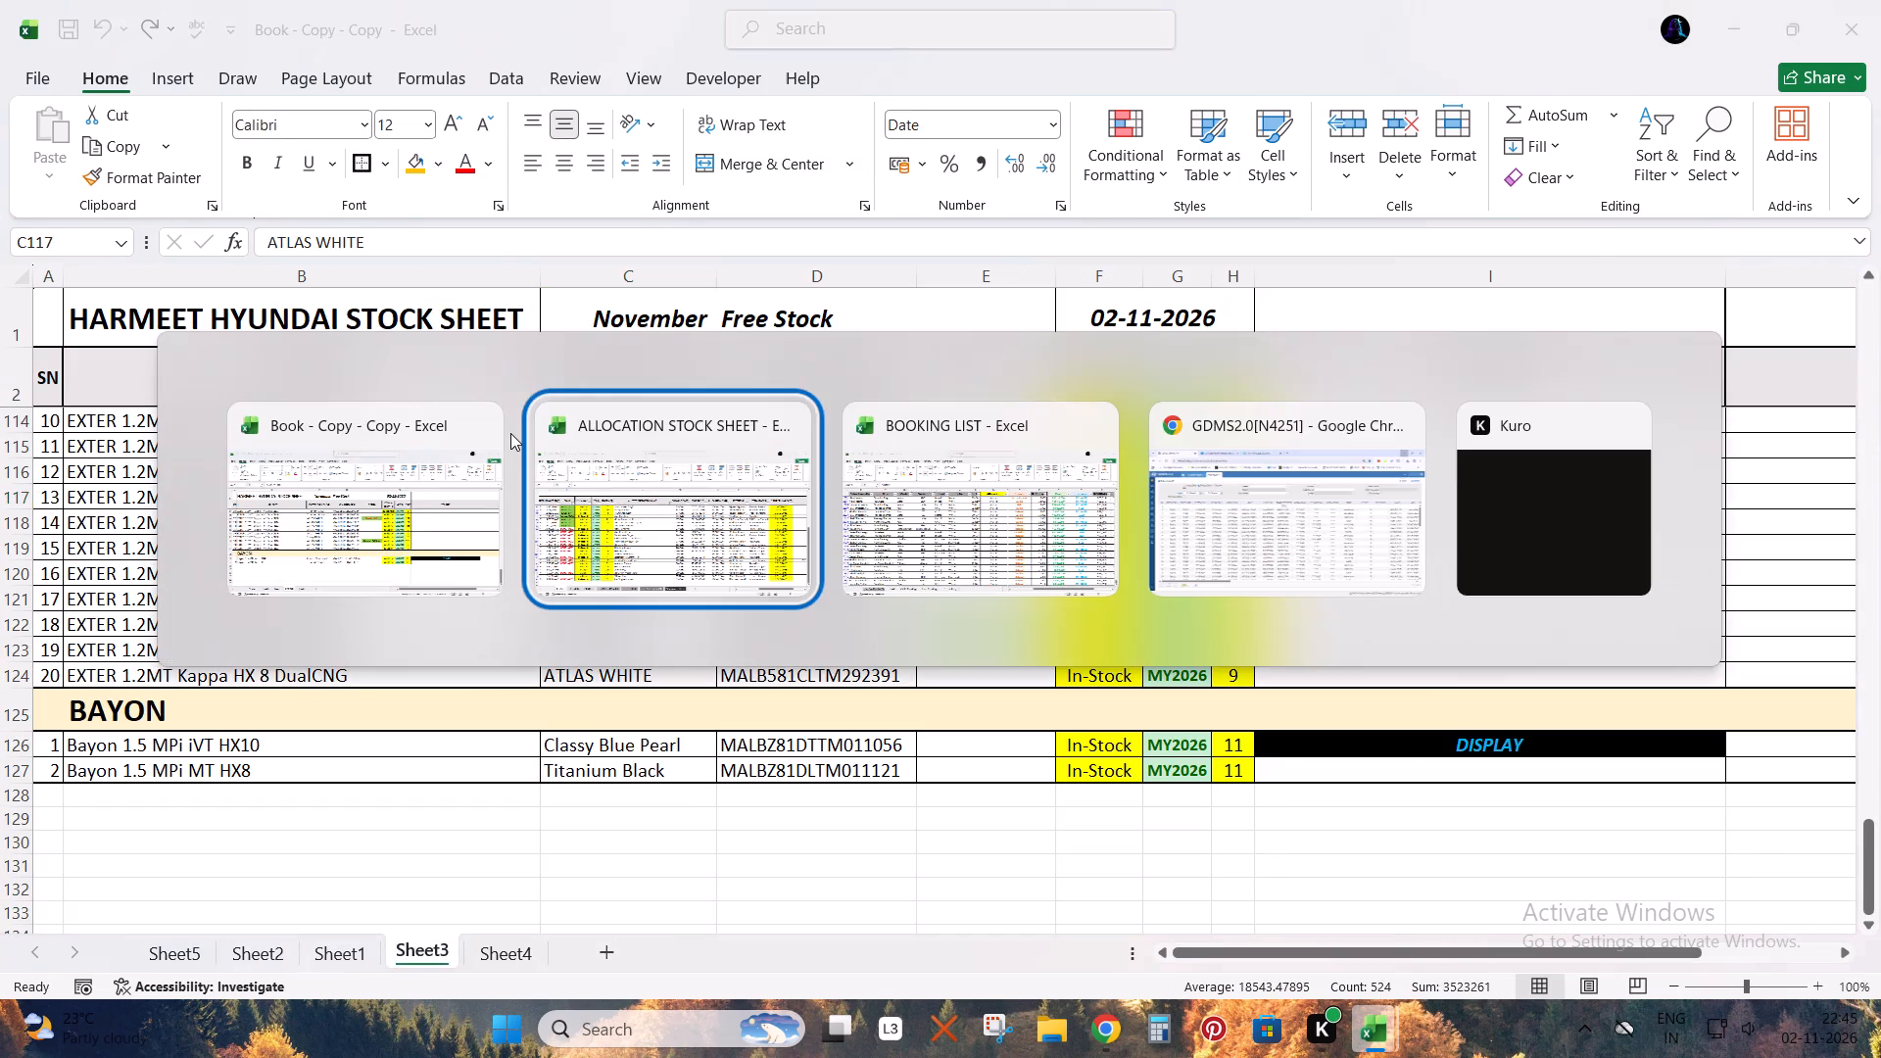
pyautogui.press('Right')
pyautogui.press('Up')
pyautogui.press('Left')
pyautogui.press('Right')
pyautogui.press('Right')
pyautogui.press('Right')
pyautogui.press('Right')
pyautogui.press('Right')
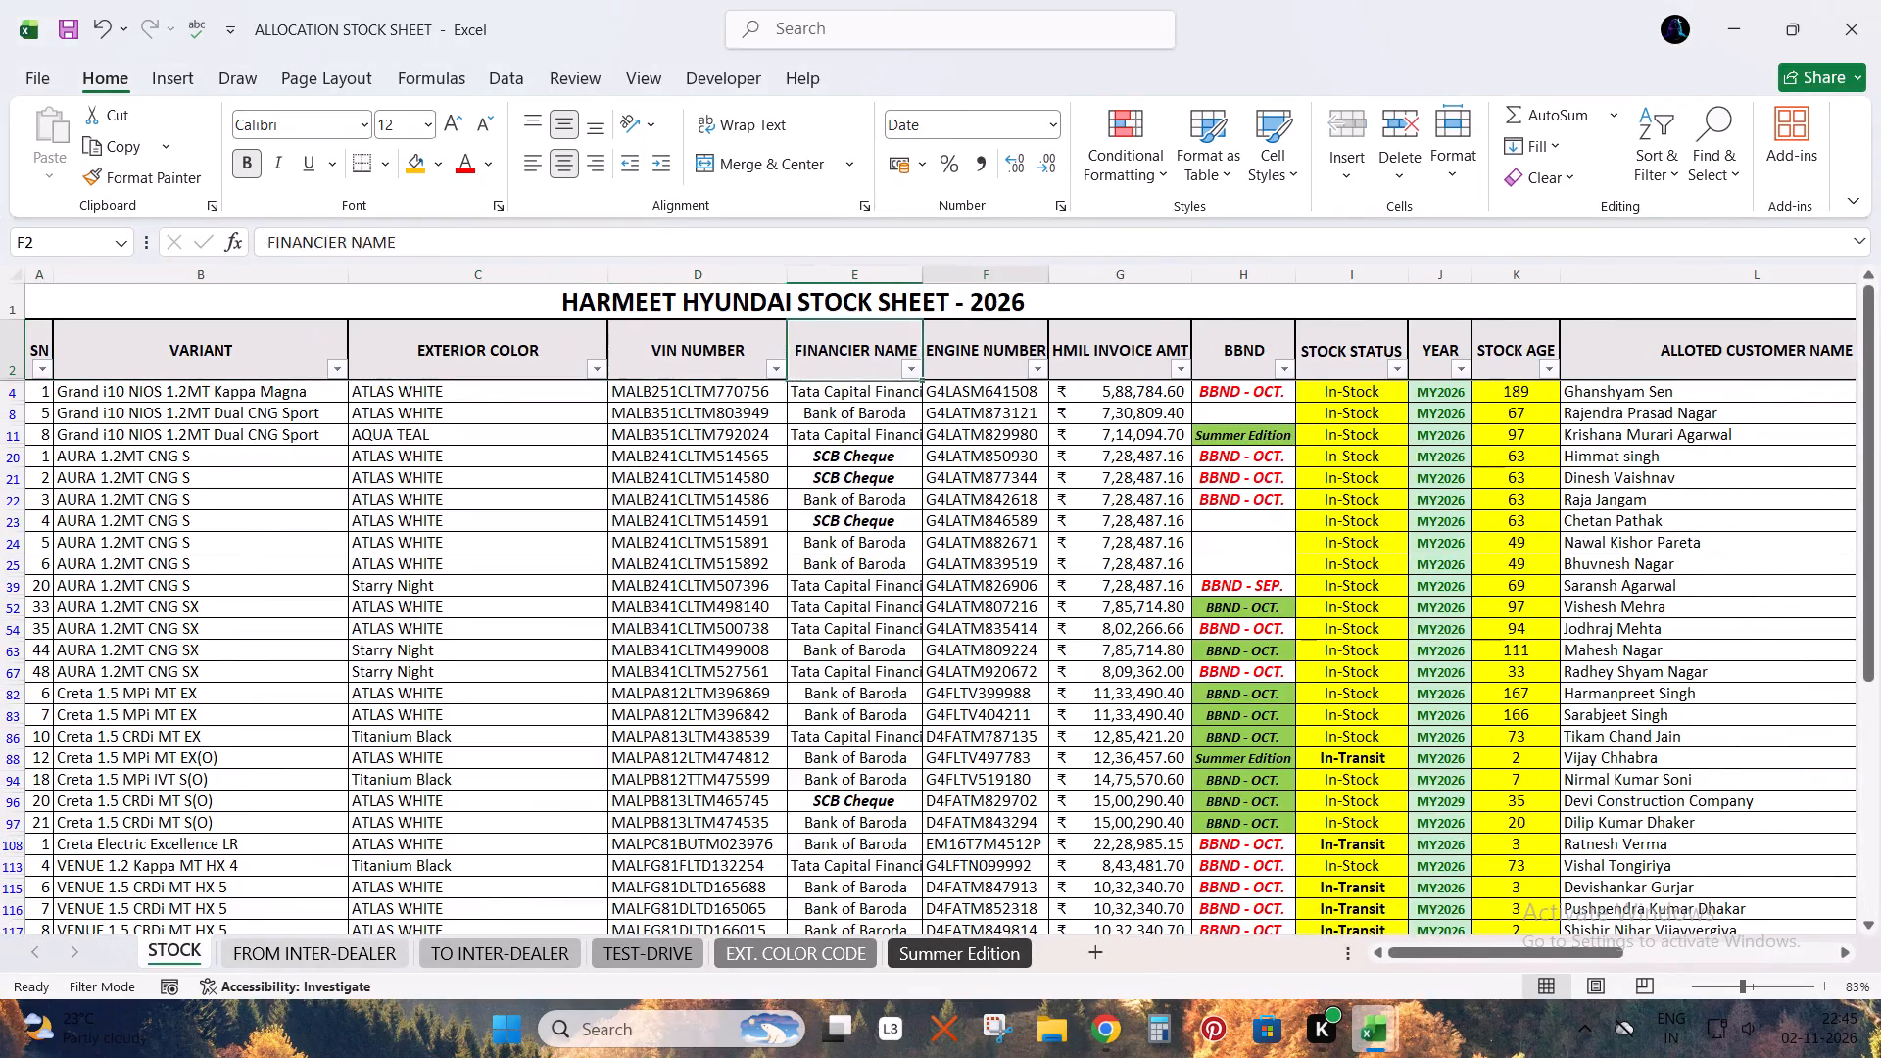
pyautogui.press('Right')
pyautogui.press('Right')
pyautogui.press('Right')
pyautogui.press('Right')
pyautogui.press('Right')
pyautogui.press('Right')
pyautogui.press('Right')
pyautogui.press('Left')
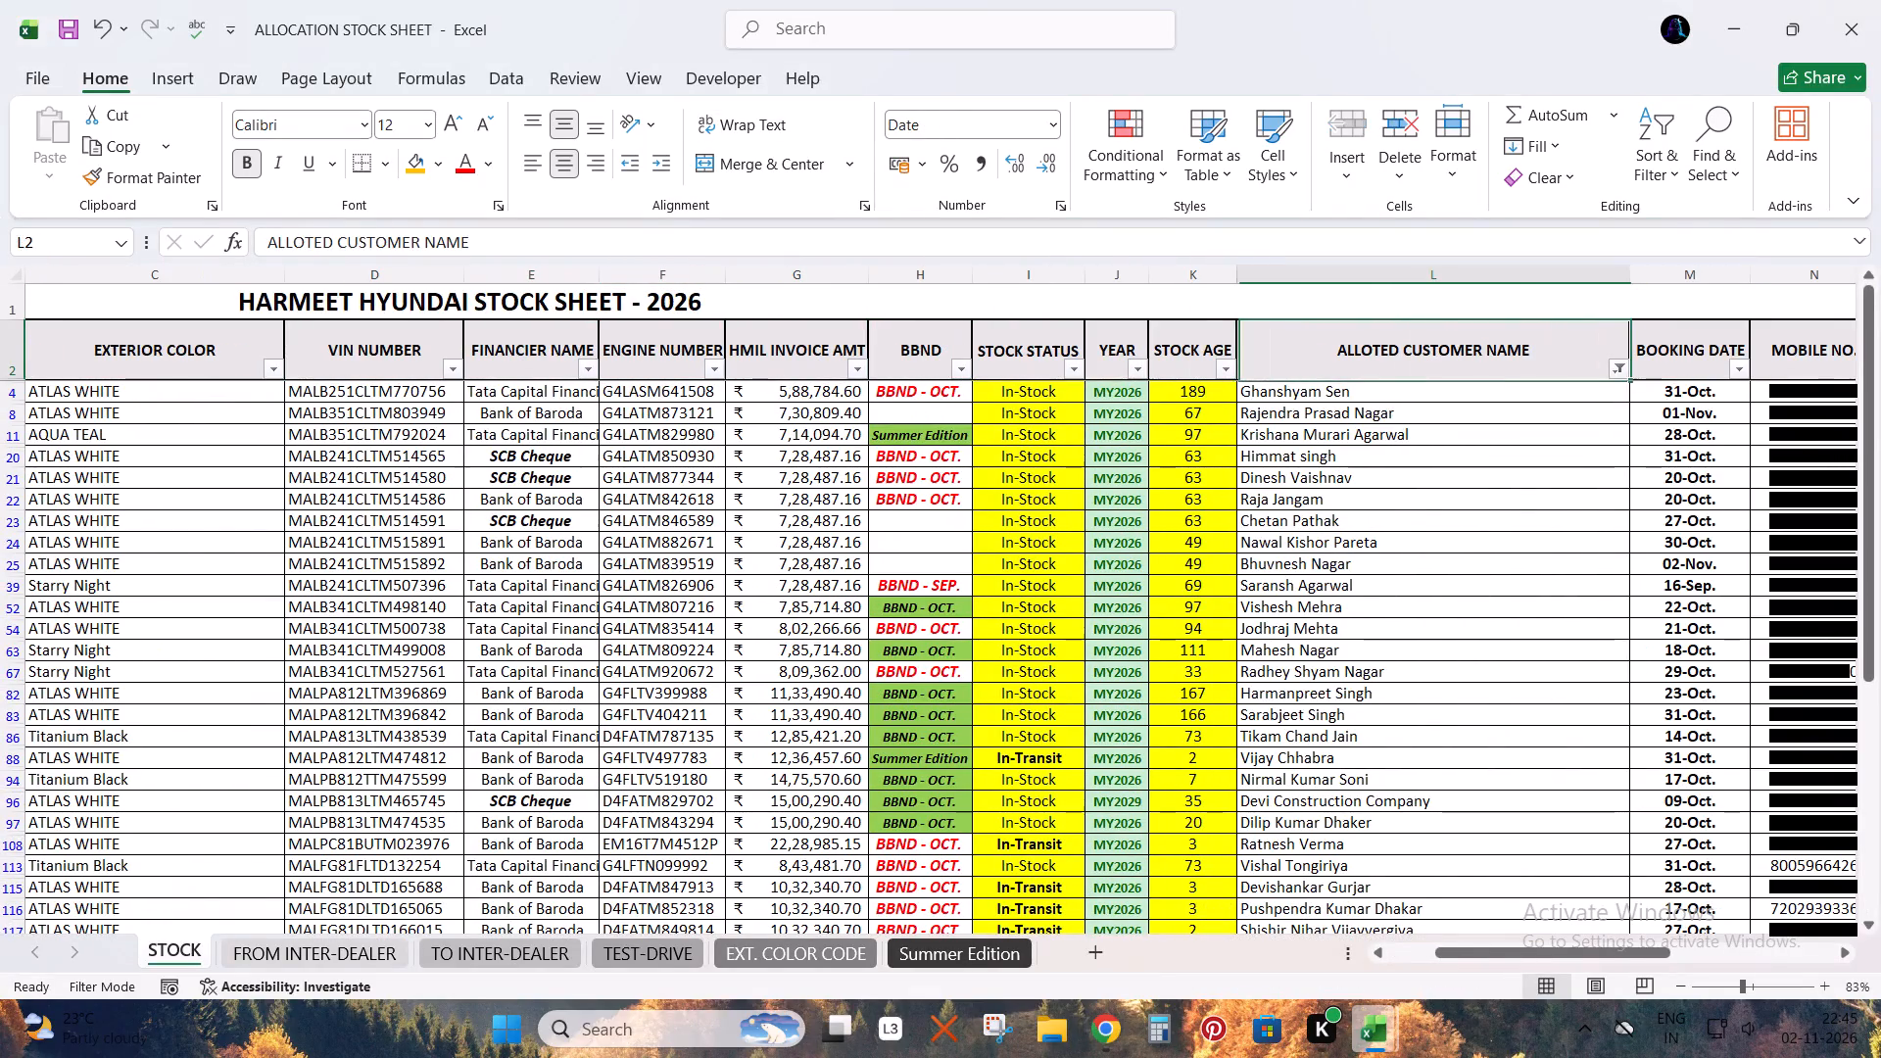
pyautogui.hotkey('ctrl', 'shift', 'l')
pyautogui.hotkey('ctrl', 'shift', 'l')
# In the ALLOTED CUSTOMER NAME filter, deselect all entries and include DISPLAY.
pyautogui.hotkey('alt', 'Up')
pyautogui.hotkey('alt', 'Down')
pyautogui.press('Down')
pyautogui.press('Down')
pyautogui.press('Down')
pyautogui.press('Down')
pyautogui.press('Down')
pyautogui.press('Down')
pyautogui.press('Down')
pyautogui.press('Down')
pyautogui.press('Down')
pyautogui.press('Down')
pyautogui.press('Down')
pyautogui.press('Down')
pyautogui.press('Down')
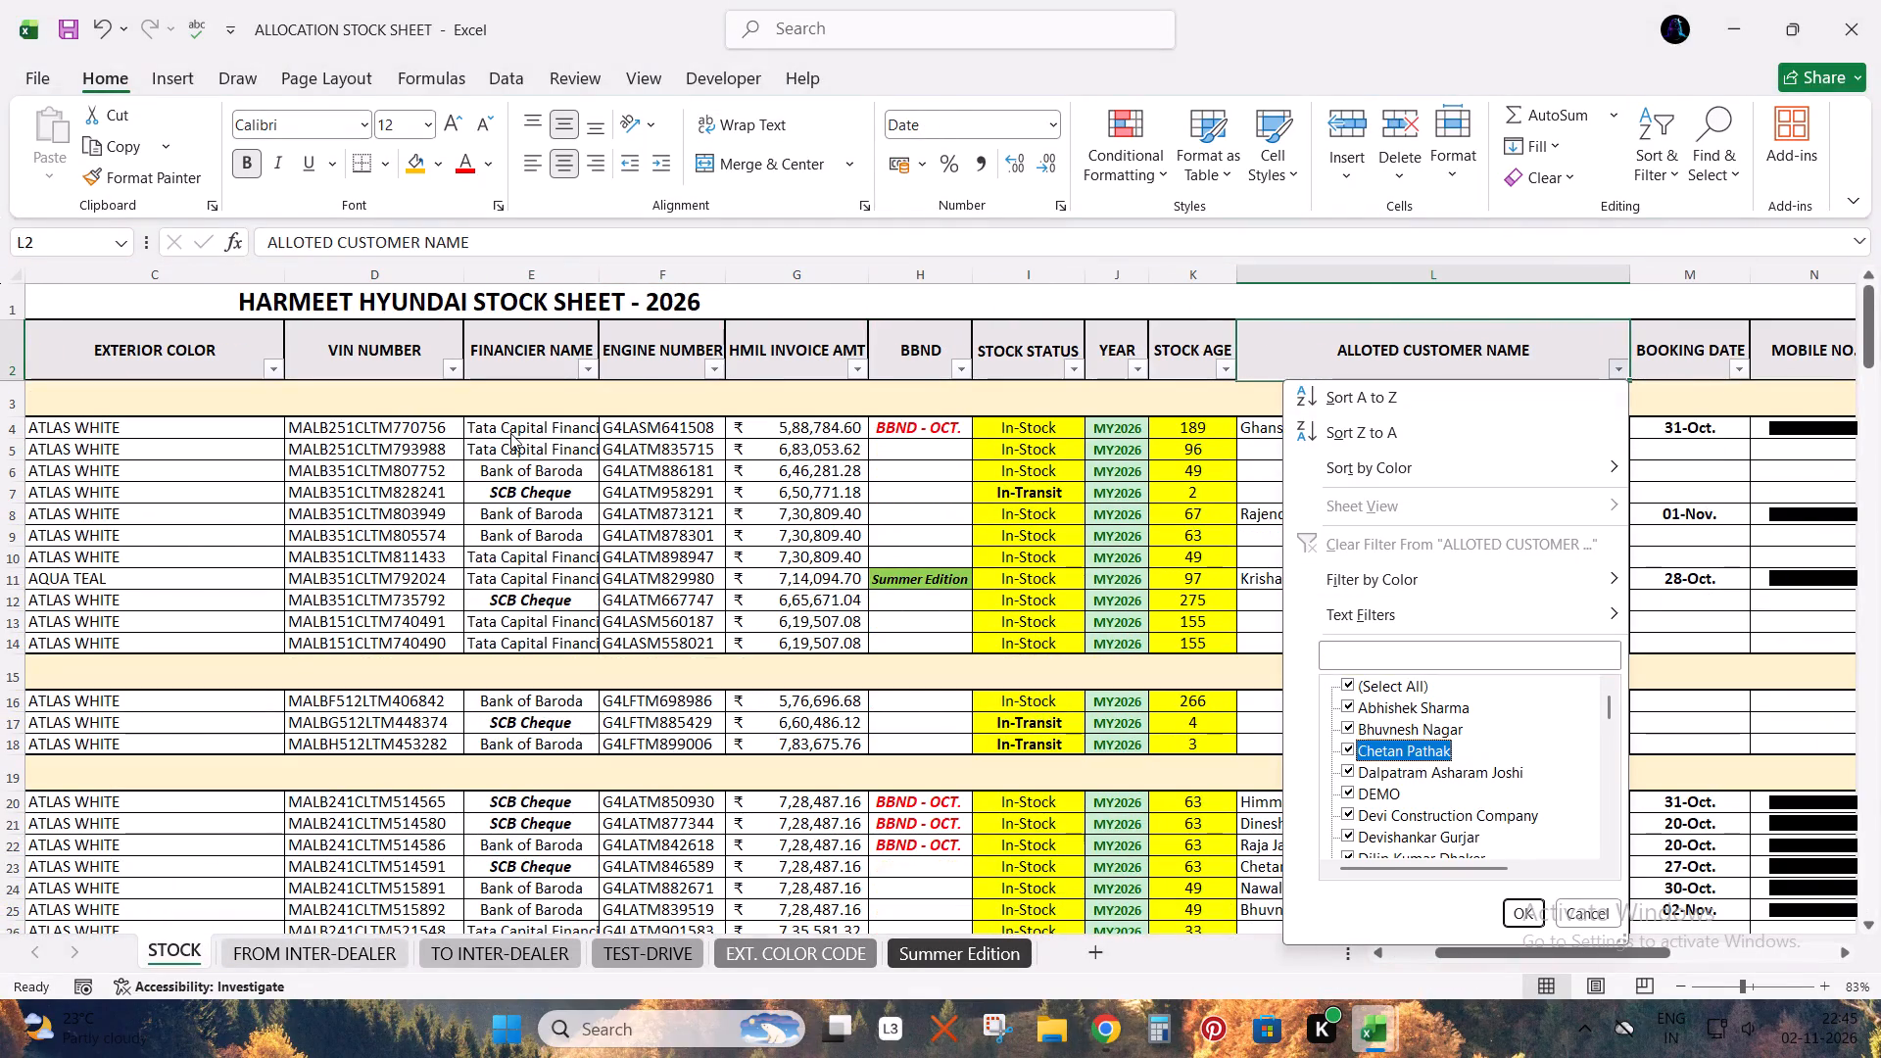
pyautogui.press('Up')
pyautogui.press('Up')
pyautogui.press('Up')
pyautogui.press('Up')
pyautogui.press('space')
pyautogui.press('Down')
pyautogui.press('Down')
pyautogui.press('Down')
pyautogui.press('Down')
pyautogui.press('Down')
pyautogui.press('Down')
pyautogui.press('Down')
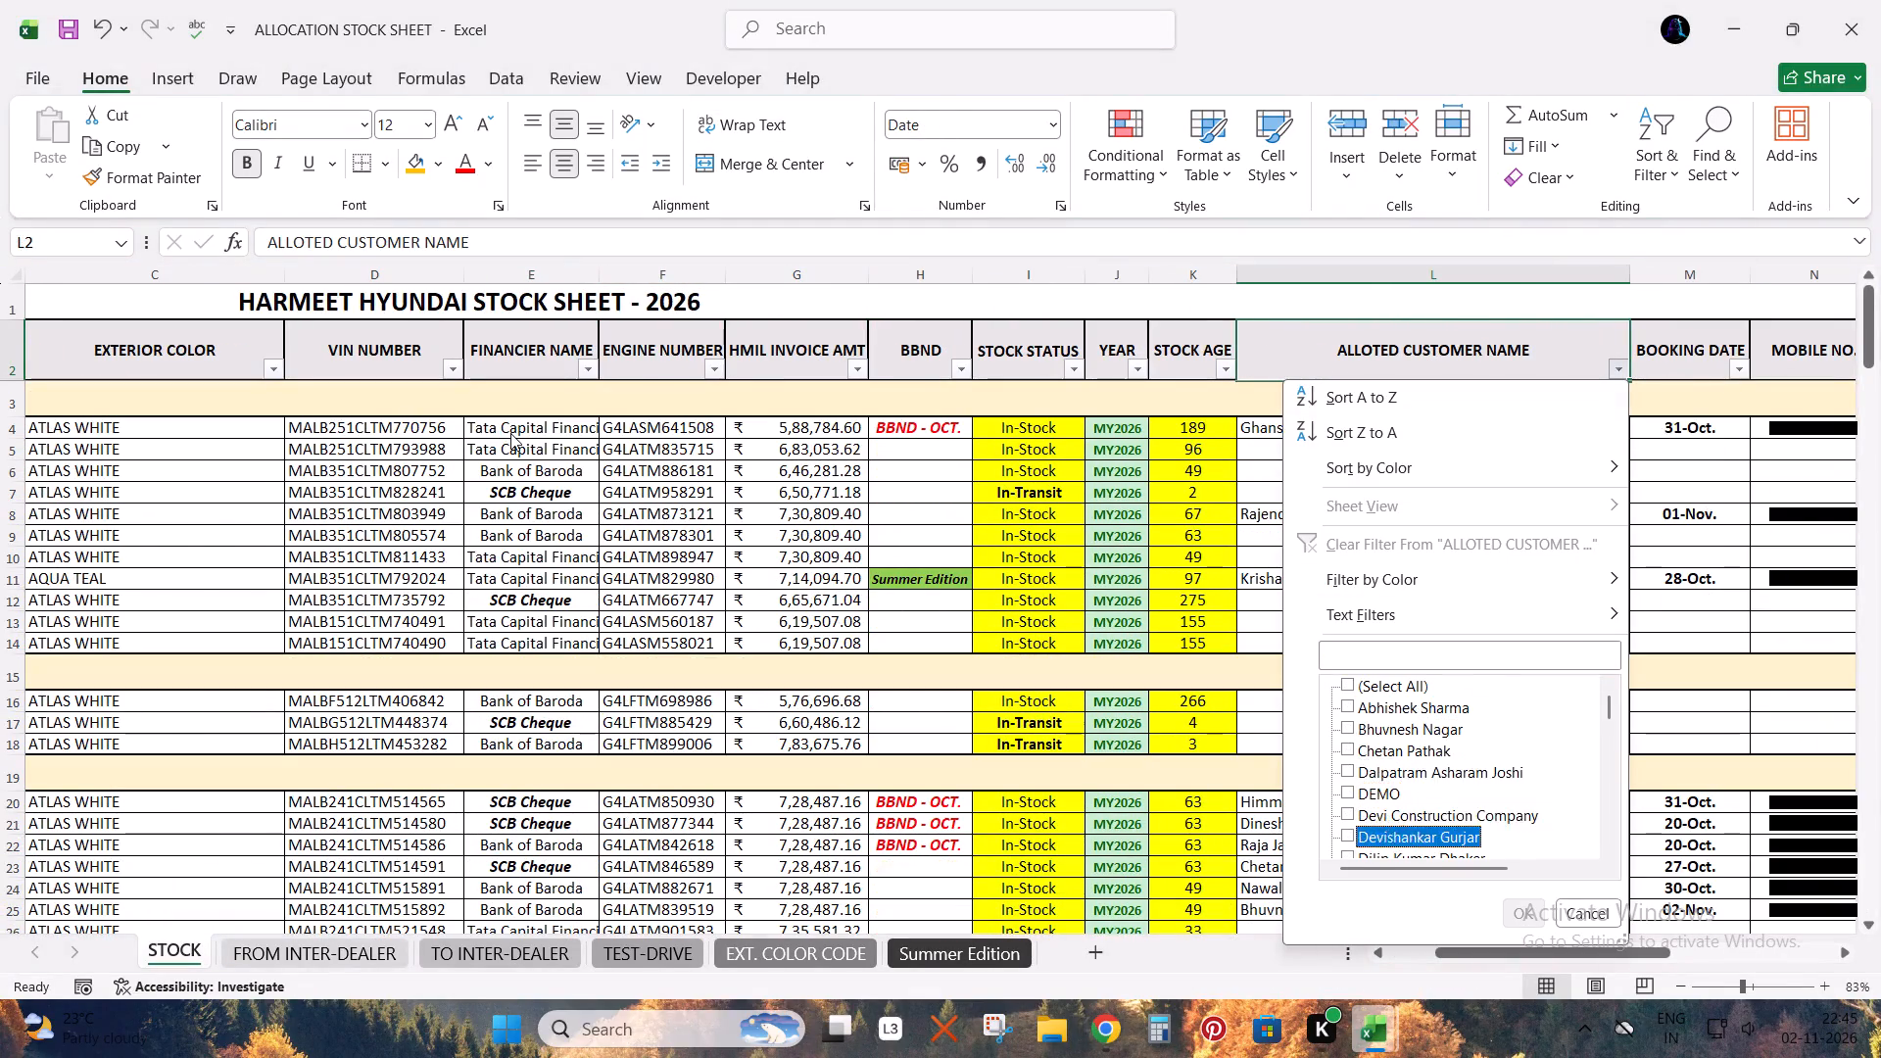
pyautogui.press('Down')
pyautogui.press('Down')
pyautogui.press('Down')
pyautogui.press('Down')
pyautogui.press('Down')
pyautogui.press('Down')
pyautogui.press('Up')
pyautogui.press('Up')
pyautogui.press('space')
# Add the six "TO" dealer entries (ADITI, ASM, BABA and L.R. HYUNDAI) and (Blanks) to the ALLOTED CUSTOMER NAME filter and apply it.
pyautogui.press('Down')
pyautogui.press('Down')
pyautogui.press('Down')
pyautogui.press('Down')
pyautogui.press('Down')
pyautogui.press('Down')
pyautogui.press('Down')
pyautogui.press('Down')
pyautogui.press('Down')
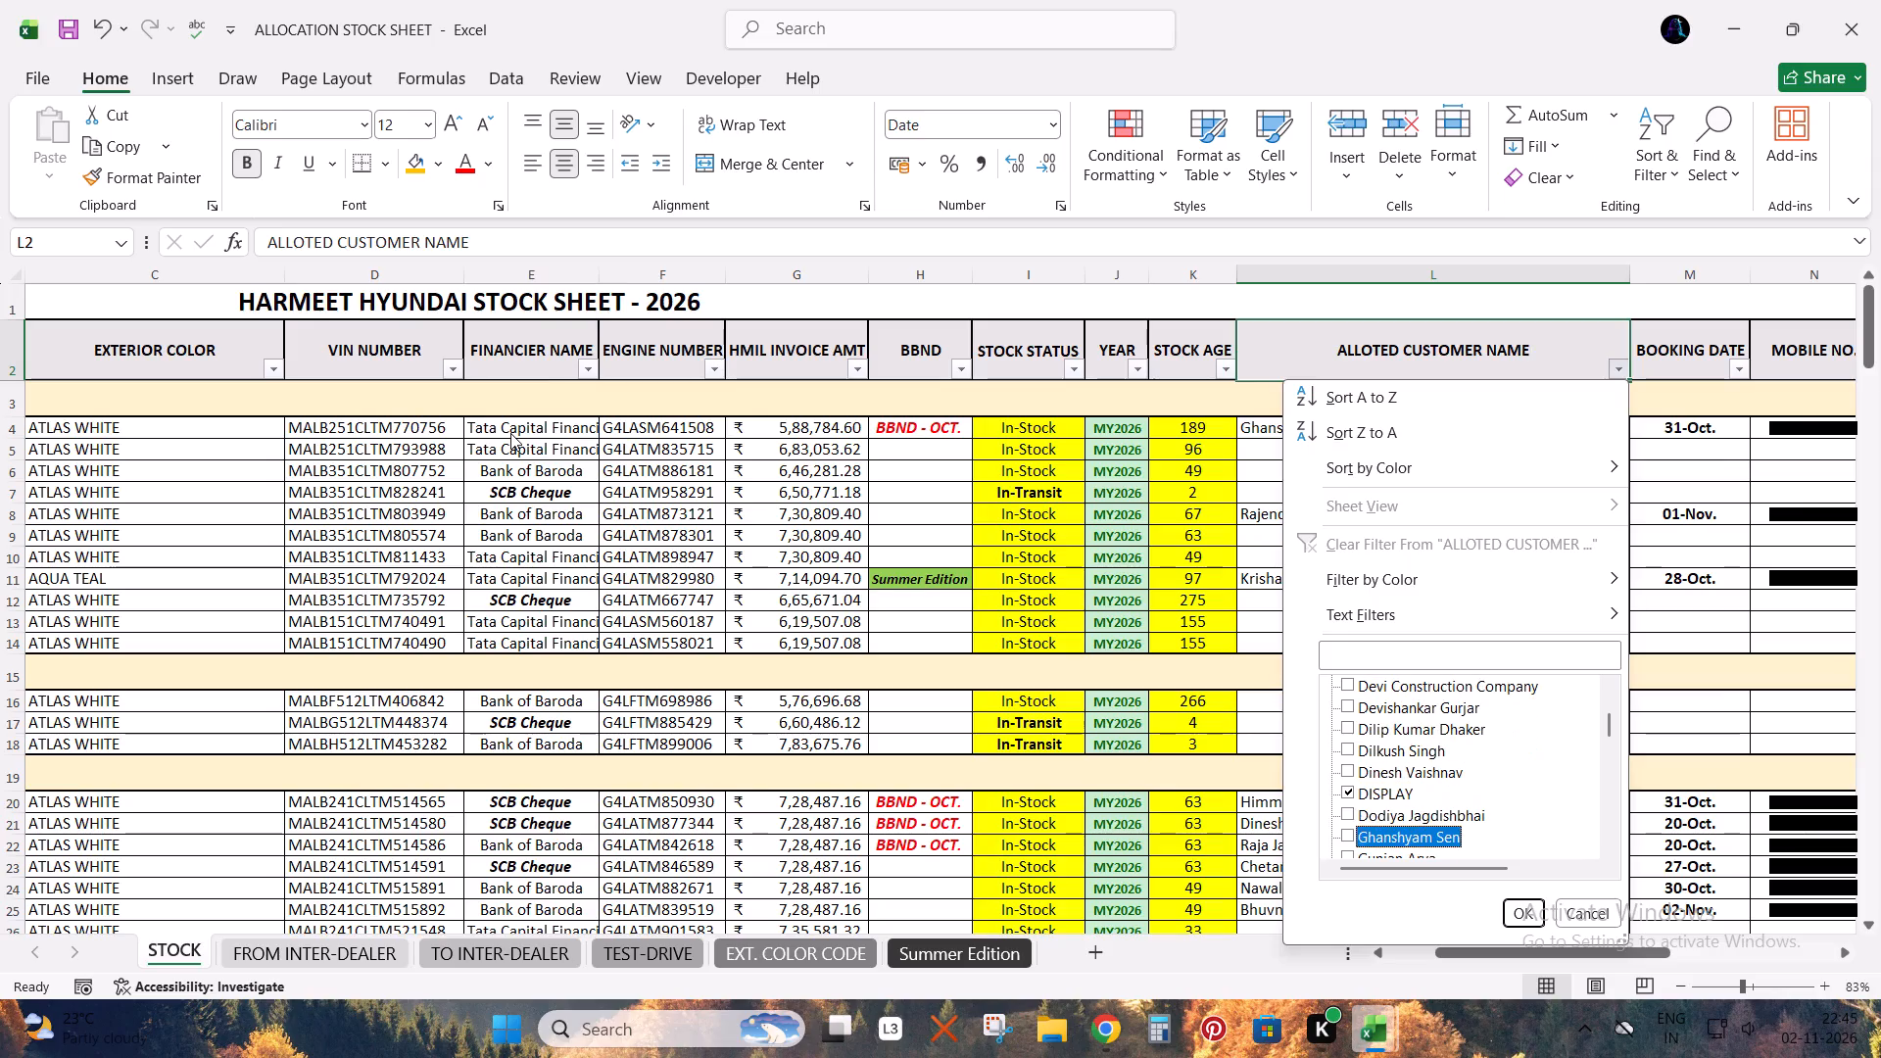
pyautogui.press('Down')
pyautogui.press('Down')
pyautogui.press('Down')
pyautogui.press('Down')
pyautogui.press('Down')
pyautogui.press('Down')
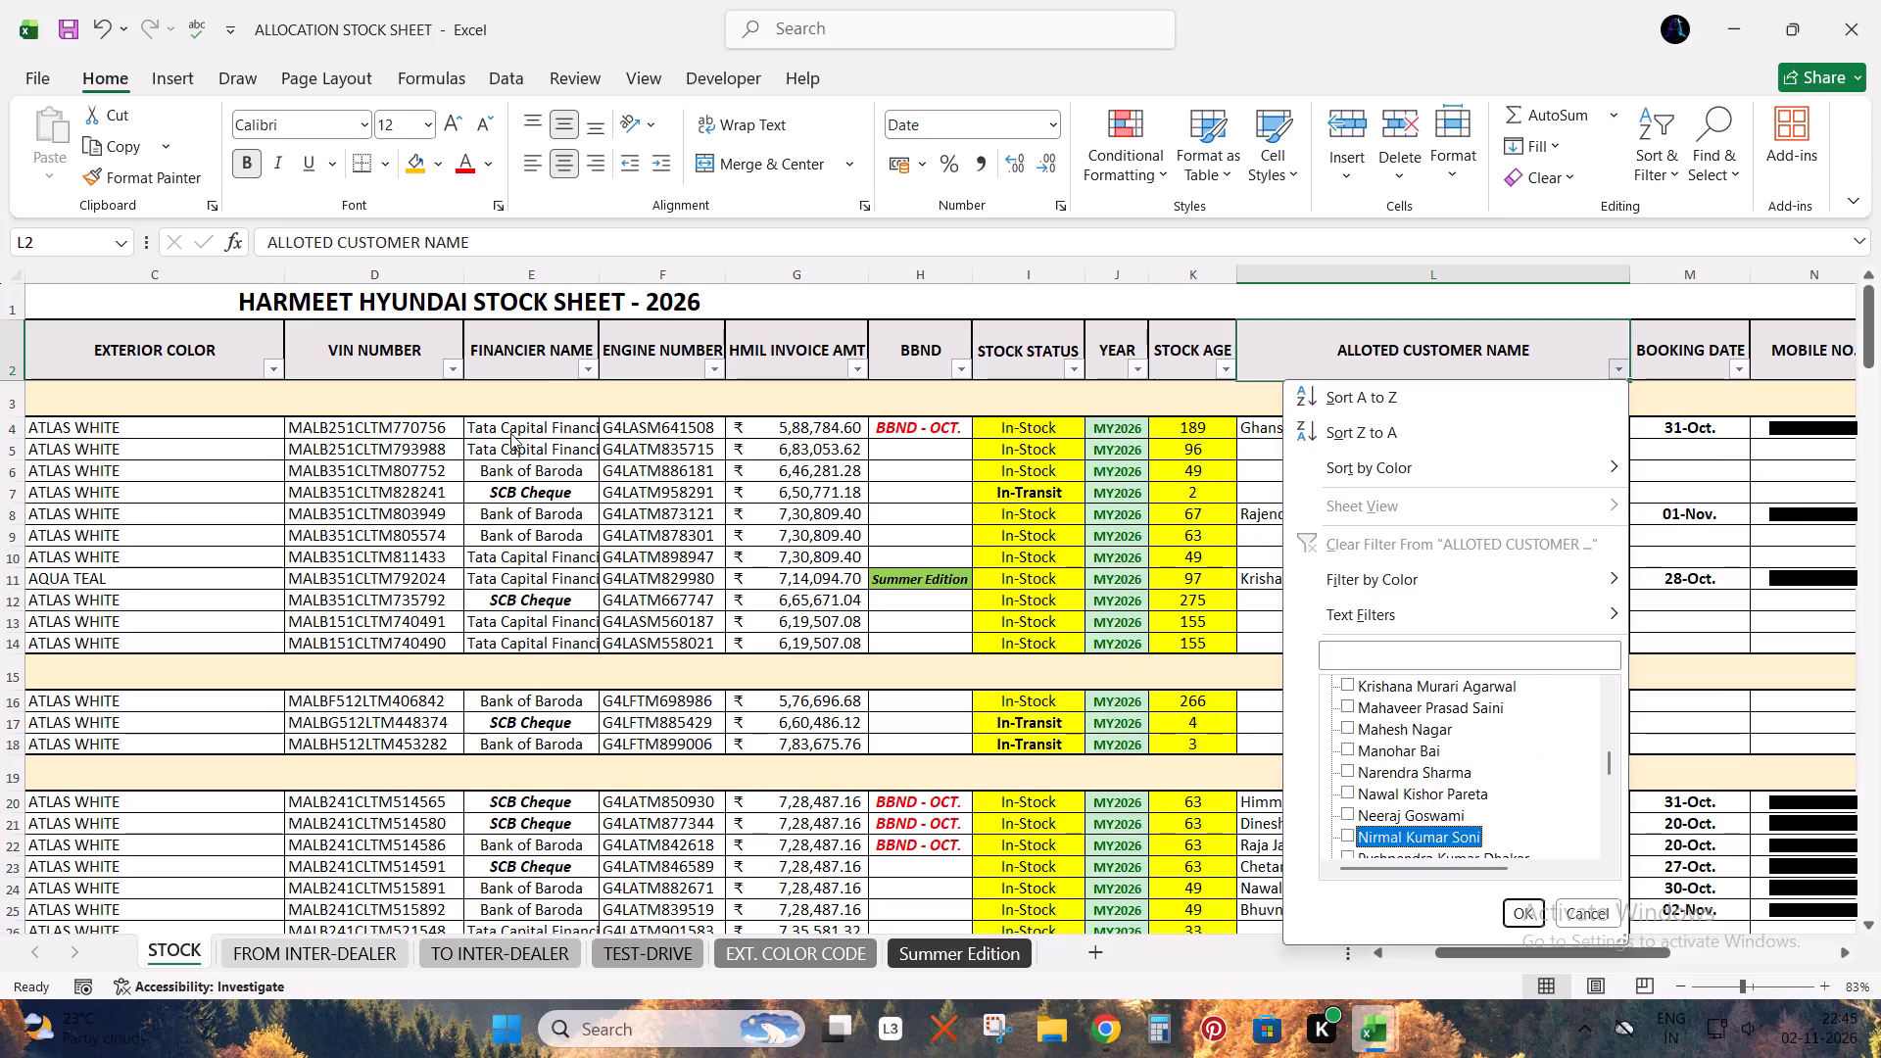
pyautogui.press('Down')
pyautogui.press('Down')
pyautogui.press('Down')
pyautogui.press('Down')
pyautogui.press('Down')
pyautogui.press('Down')
pyautogui.press('Down')
pyautogui.press('Down')
pyautogui.press('Down')
pyautogui.press('Down')
pyautogui.press('Down')
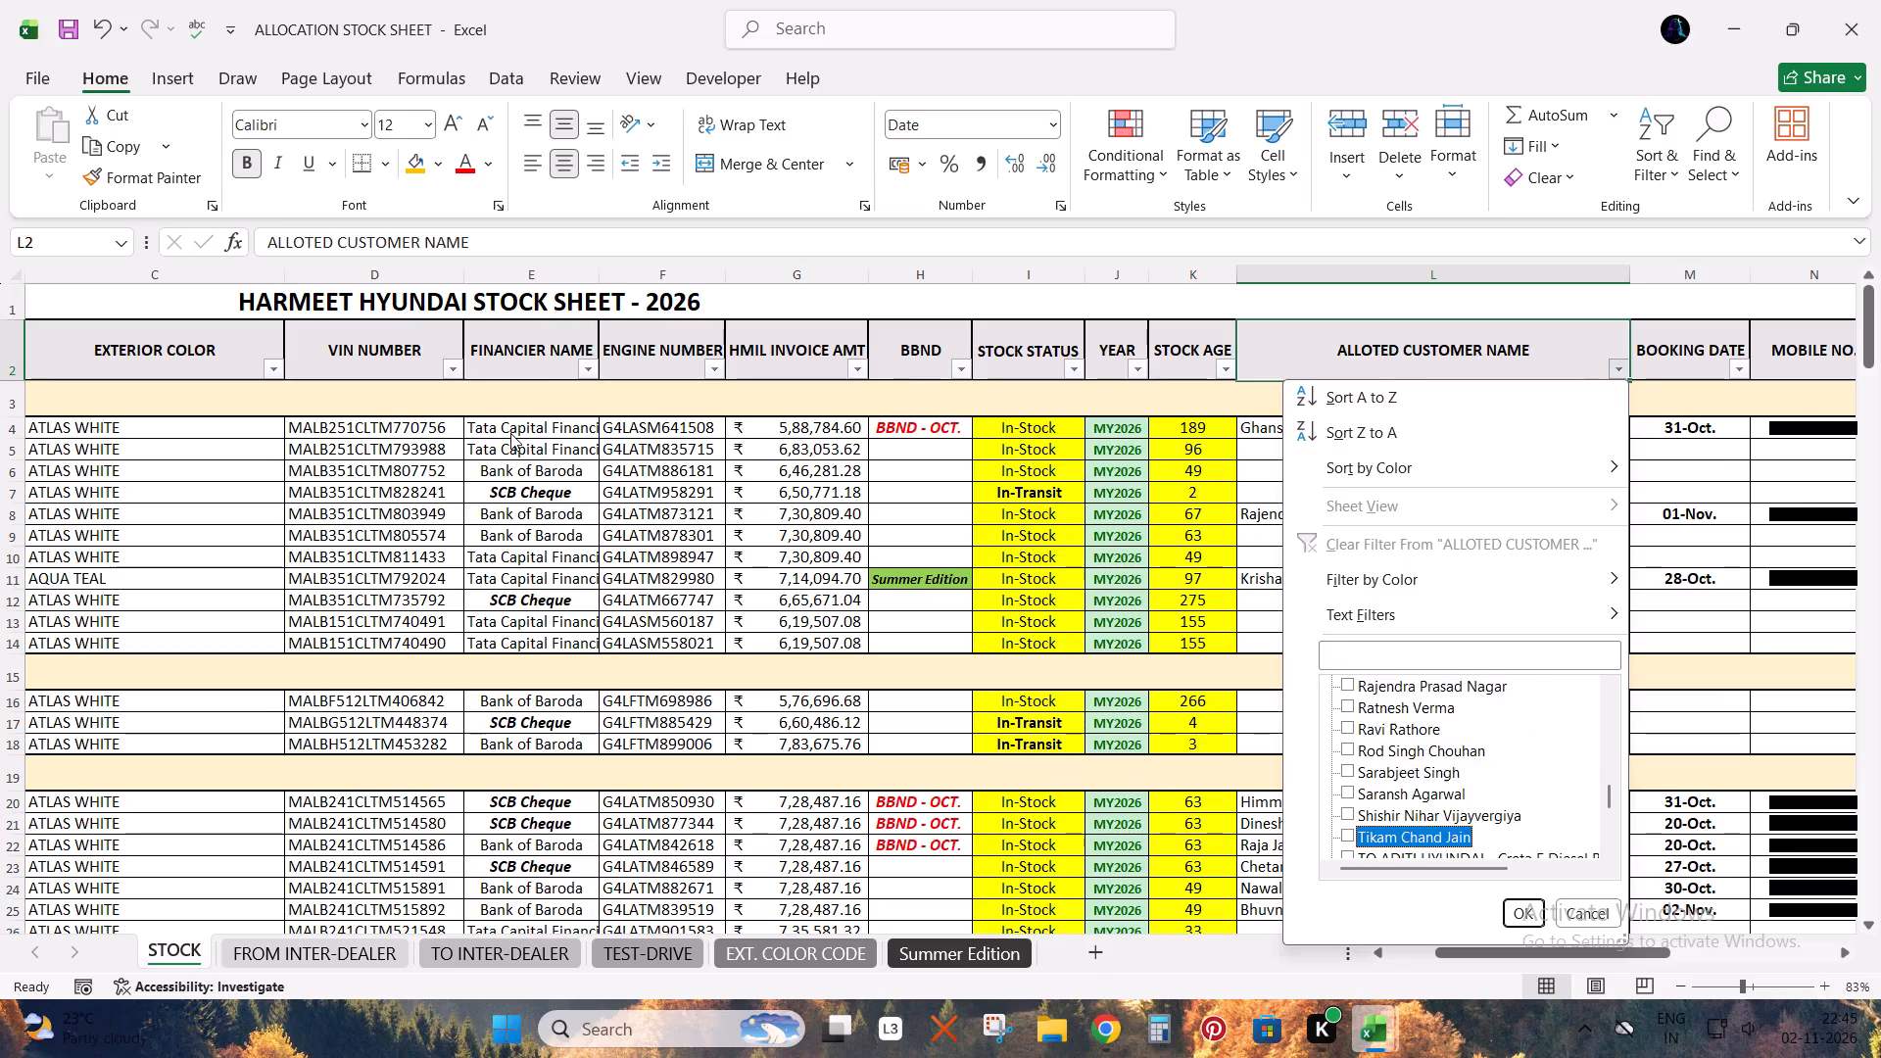
pyautogui.press('Down')
pyautogui.press('Down')
pyautogui.press('Up')
pyautogui.press('Up')
pyautogui.press('Down')
pyautogui.press('space')
pyautogui.press('Down')
pyautogui.press('space')
pyautogui.press('Down')
pyautogui.press('space')
pyautogui.press('Down')
pyautogui.press('space')
pyautogui.press('Down')
pyautogui.press('space')
pyautogui.press('Down')
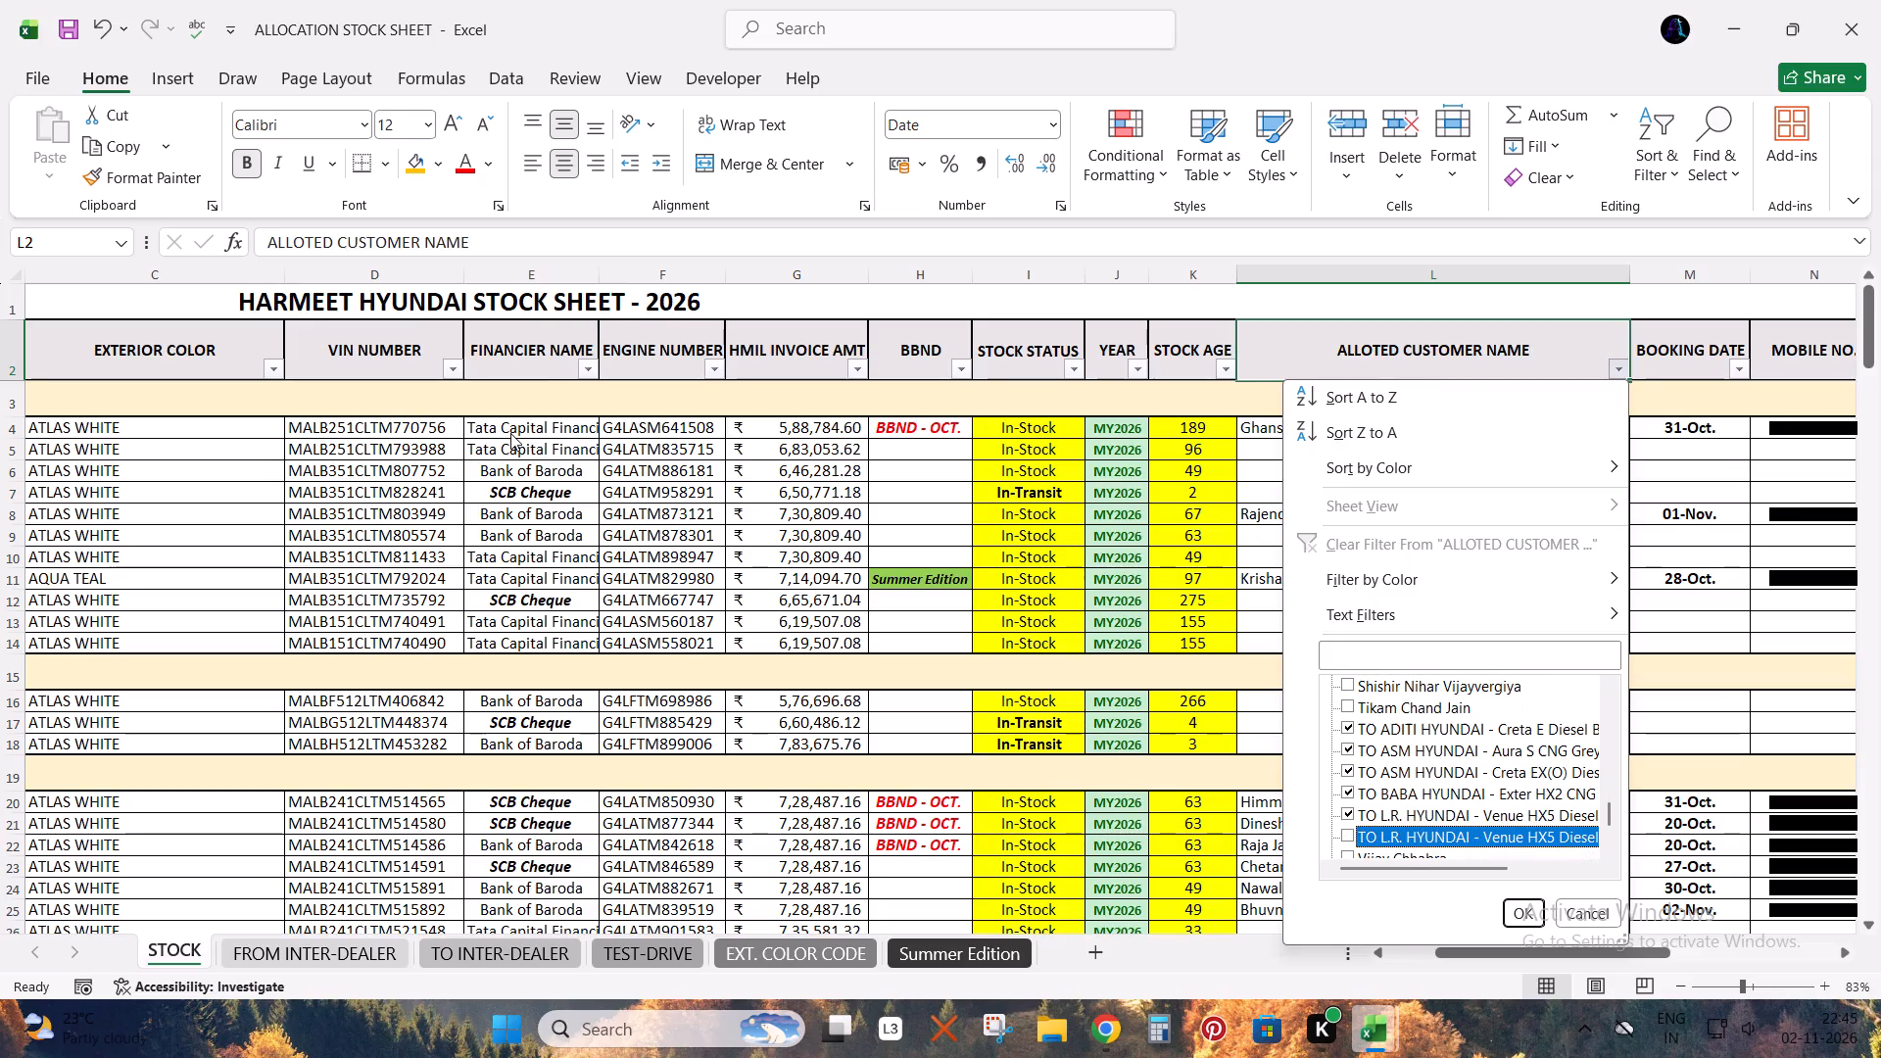
pyautogui.press('space')
pyautogui.press('Down')
pyautogui.press('Down')
pyautogui.press('Down')
pyautogui.press('Down')
pyautogui.press('space')
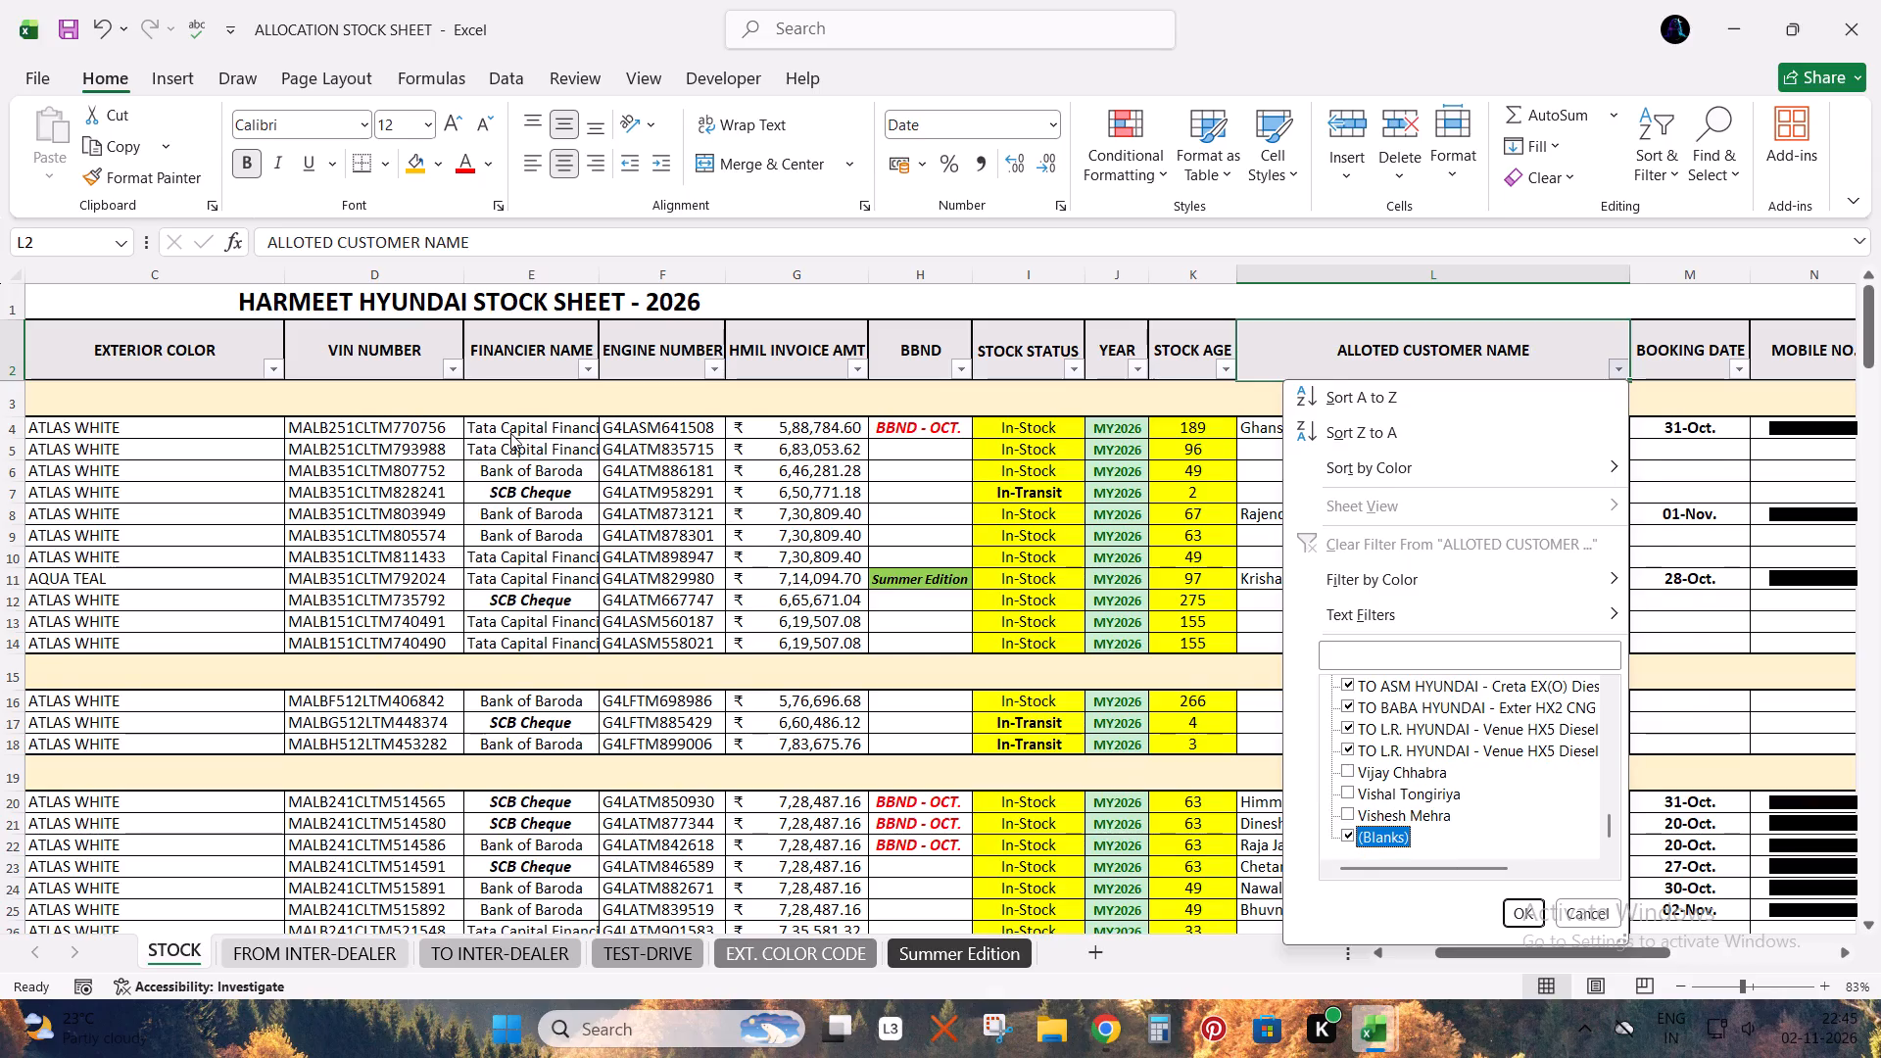
pyautogui.press('Return')
# Copy the filtered STOCK sheet rows across all columns, from the Grand i10 NIOS heading at row 3 down to the last vehicle at row 165.
pyautogui.press('Down')
pyautogui.press('Left')
pyautogui.press('Up')
pyautogui.press('Left')
pyautogui.hotkey('ctrl', 'Left')
pyautogui.press('Down')
pyautogui.hotkey('ctrl', 'shift', 'Right')
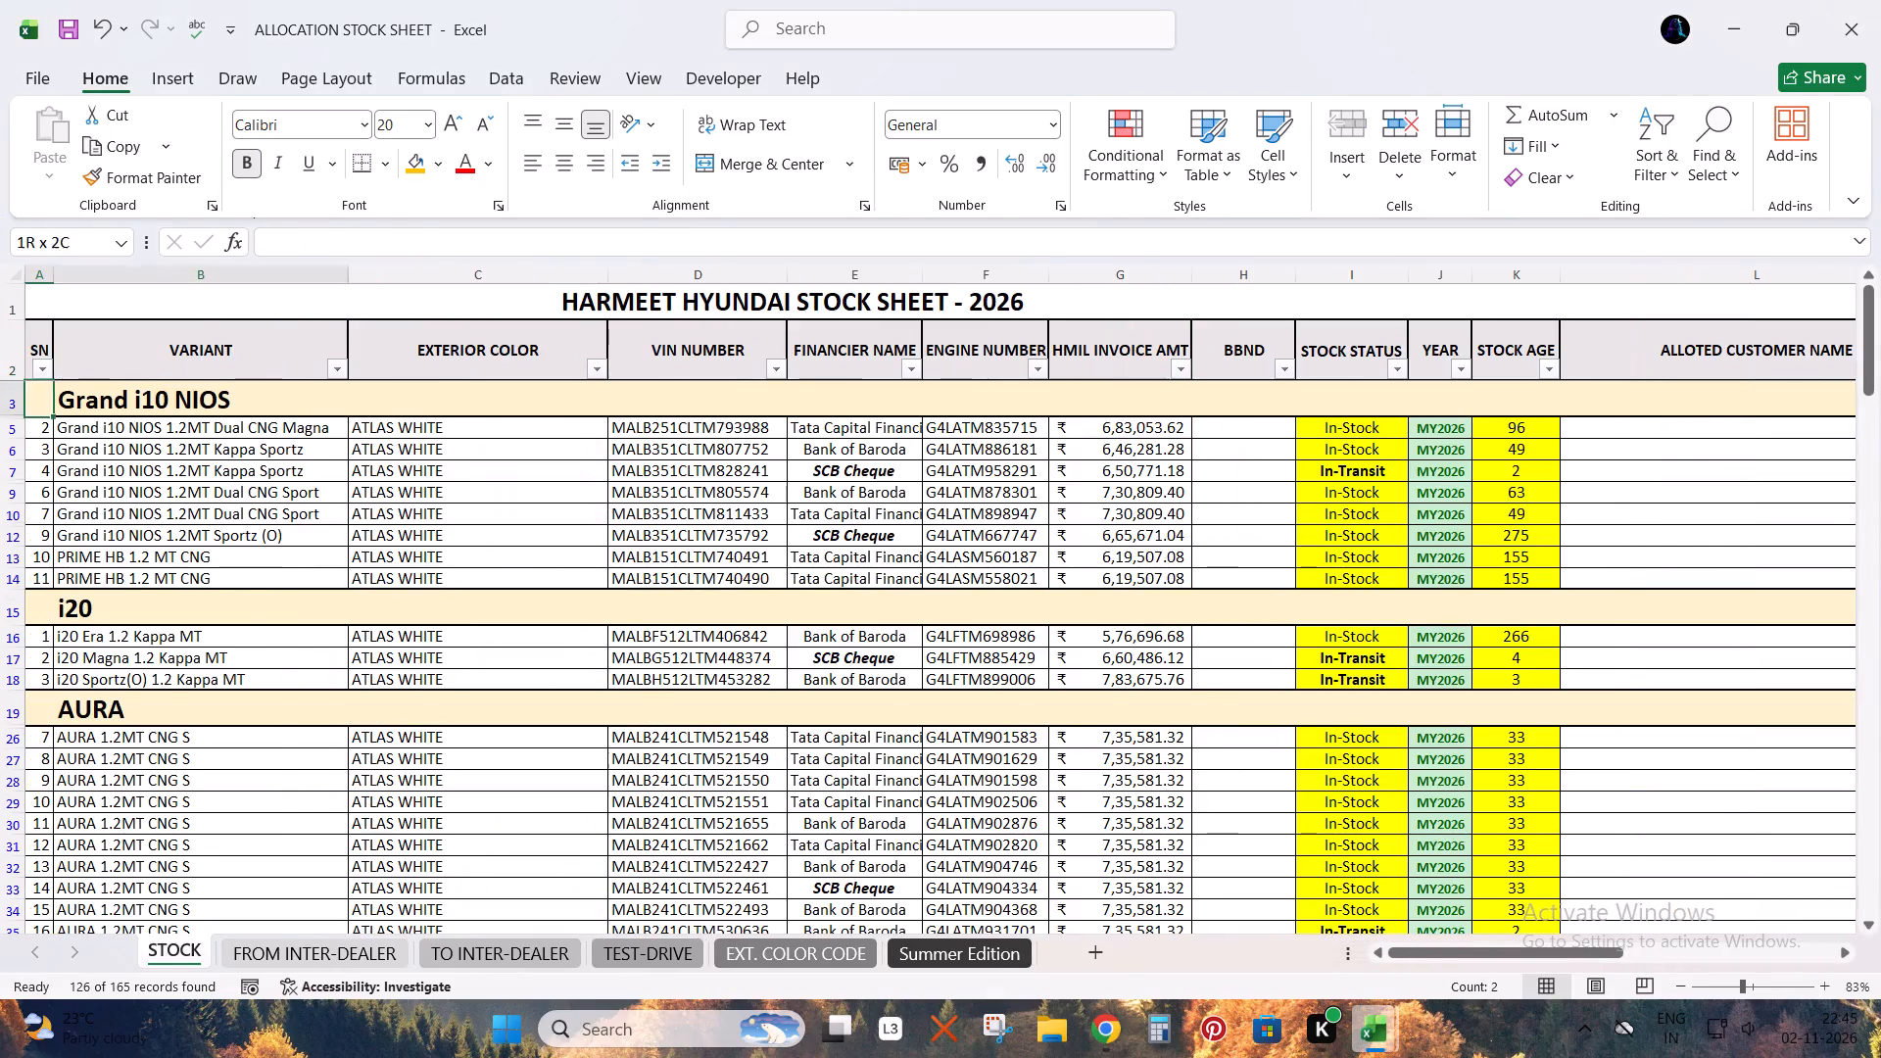
pyautogui.hotkey('ctrl', 'shift', 'Right')
pyautogui.hotkey('ctrl', 'shift', 'Down')
pyautogui.hotkey('ctrl', 'shift', 'Down')
pyautogui.hotkey('ctrl', 'shift', 'Down')
pyautogui.hotkey('ctrl', 'shift', 'Down')
pyautogui.hotkey('ctrl', 'shift', 'Down')
pyautogui.hotkey('ctrl', 'shift', 'Down')
pyautogui.hotkey('ctrl', 'shift', 'Down')
pyautogui.hotkey('ctrl', 'shift', 'Down')
pyautogui.hotkey('ctrl', 'shift', 'Down')
pyautogui.hotkey('ctrl', 'shift', 'Down')
pyautogui.hotkey('ctrl', 'shift', 'Down')
pyautogui.hotkey('ctrl', 'shift', 'Down')
pyautogui.hotkey('ctrl', 'shift', 'Down')
pyautogui.hotkey('ctrl', 'shift', 'Down')
pyautogui.hotkey('ctrl', 'shift', 'Up')
pyautogui.hotkey('shift', 'Down')
pyautogui.hotkey('shift', 'Up')
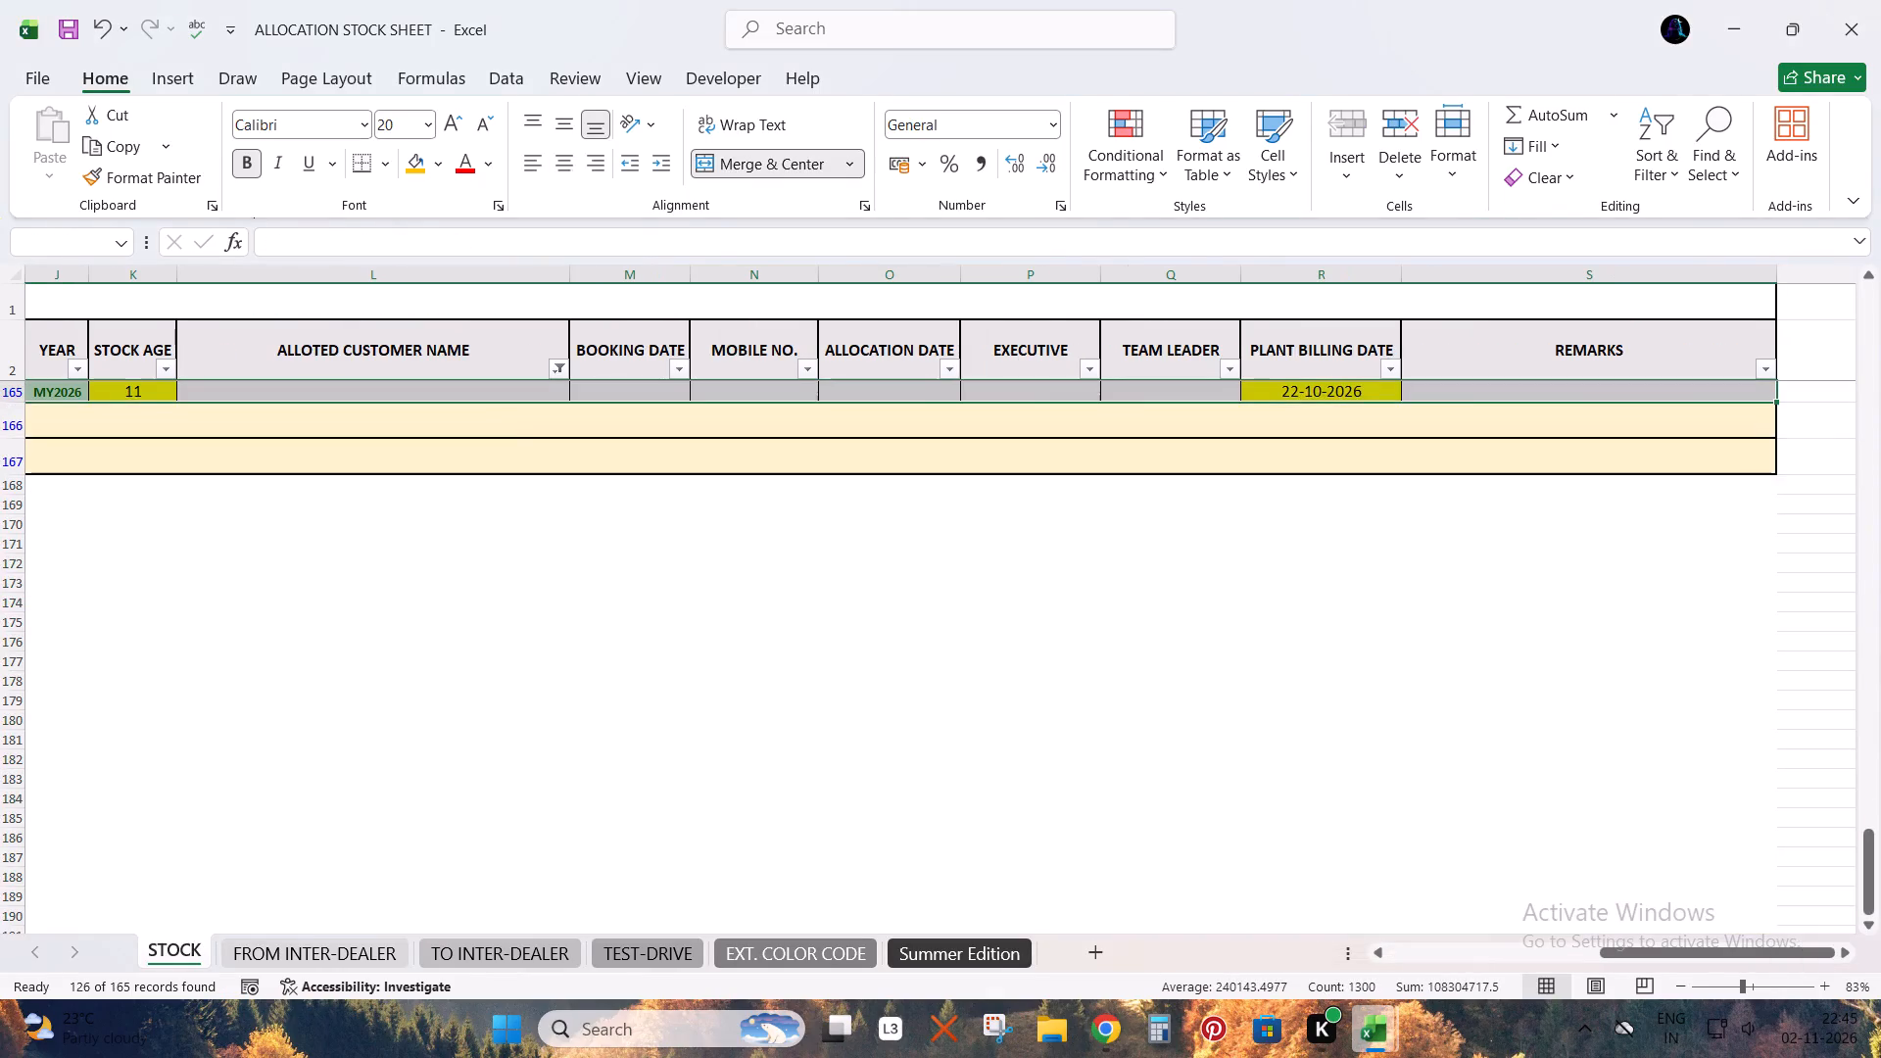
pyautogui.hotkey('ctrl', 'c')
# Switch to Book - Copy - Copy and paste the copied stock rows over Sheet3's free stock table, starting at cell A3.
pyautogui.hotkey('alt', 'Tab')
pyautogui.hotkey('ctrl', 'Up')
pyautogui.hotkey('ctrl', 'Left')
pyautogui.hotkey('ctrl', 'Up')
pyautogui.hotkey('ctrl', 'Up')
pyautogui.hotkey('ctrl', 'Up')
pyautogui.hotkey('ctrl', 'Up')
pyautogui.hotkey('ctrl', 'Up')
pyautogui.hotkey('ctrl', 'Up')
pyautogui.hotkey('ctrl', 'Up')
pyautogui.hotkey('ctrl', 'Up')
pyautogui.hotkey('ctrl', 'Up')
pyautogui.hotkey('ctrl', 'Up')
pyautogui.hotkey('ctrl', 'Up')
pyautogui.hotkey('ctrl', 'Up')
pyautogui.hotkey('ctrl', 'Up')
pyautogui.hotkey('ctrl', 'Up')
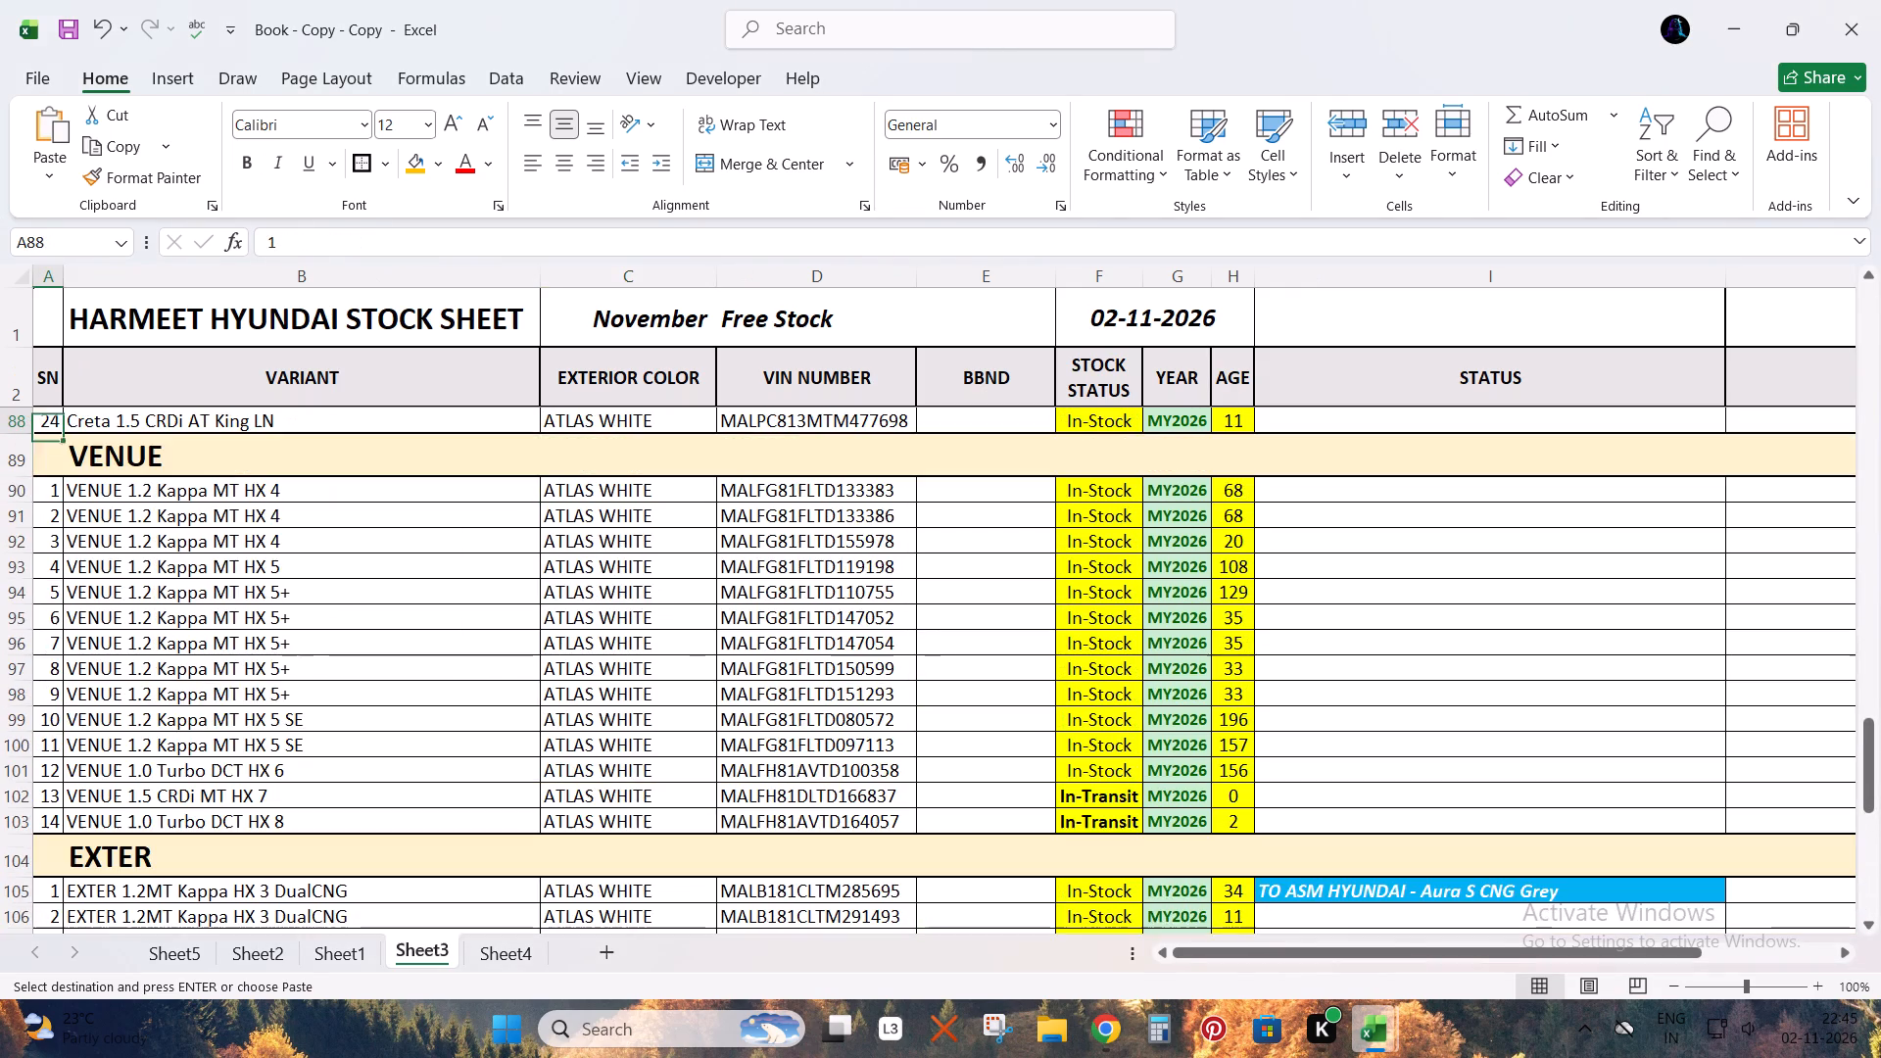
pyautogui.press('Down')
pyautogui.press('Down')
pyautogui.hotkey('ctrl', 'v')
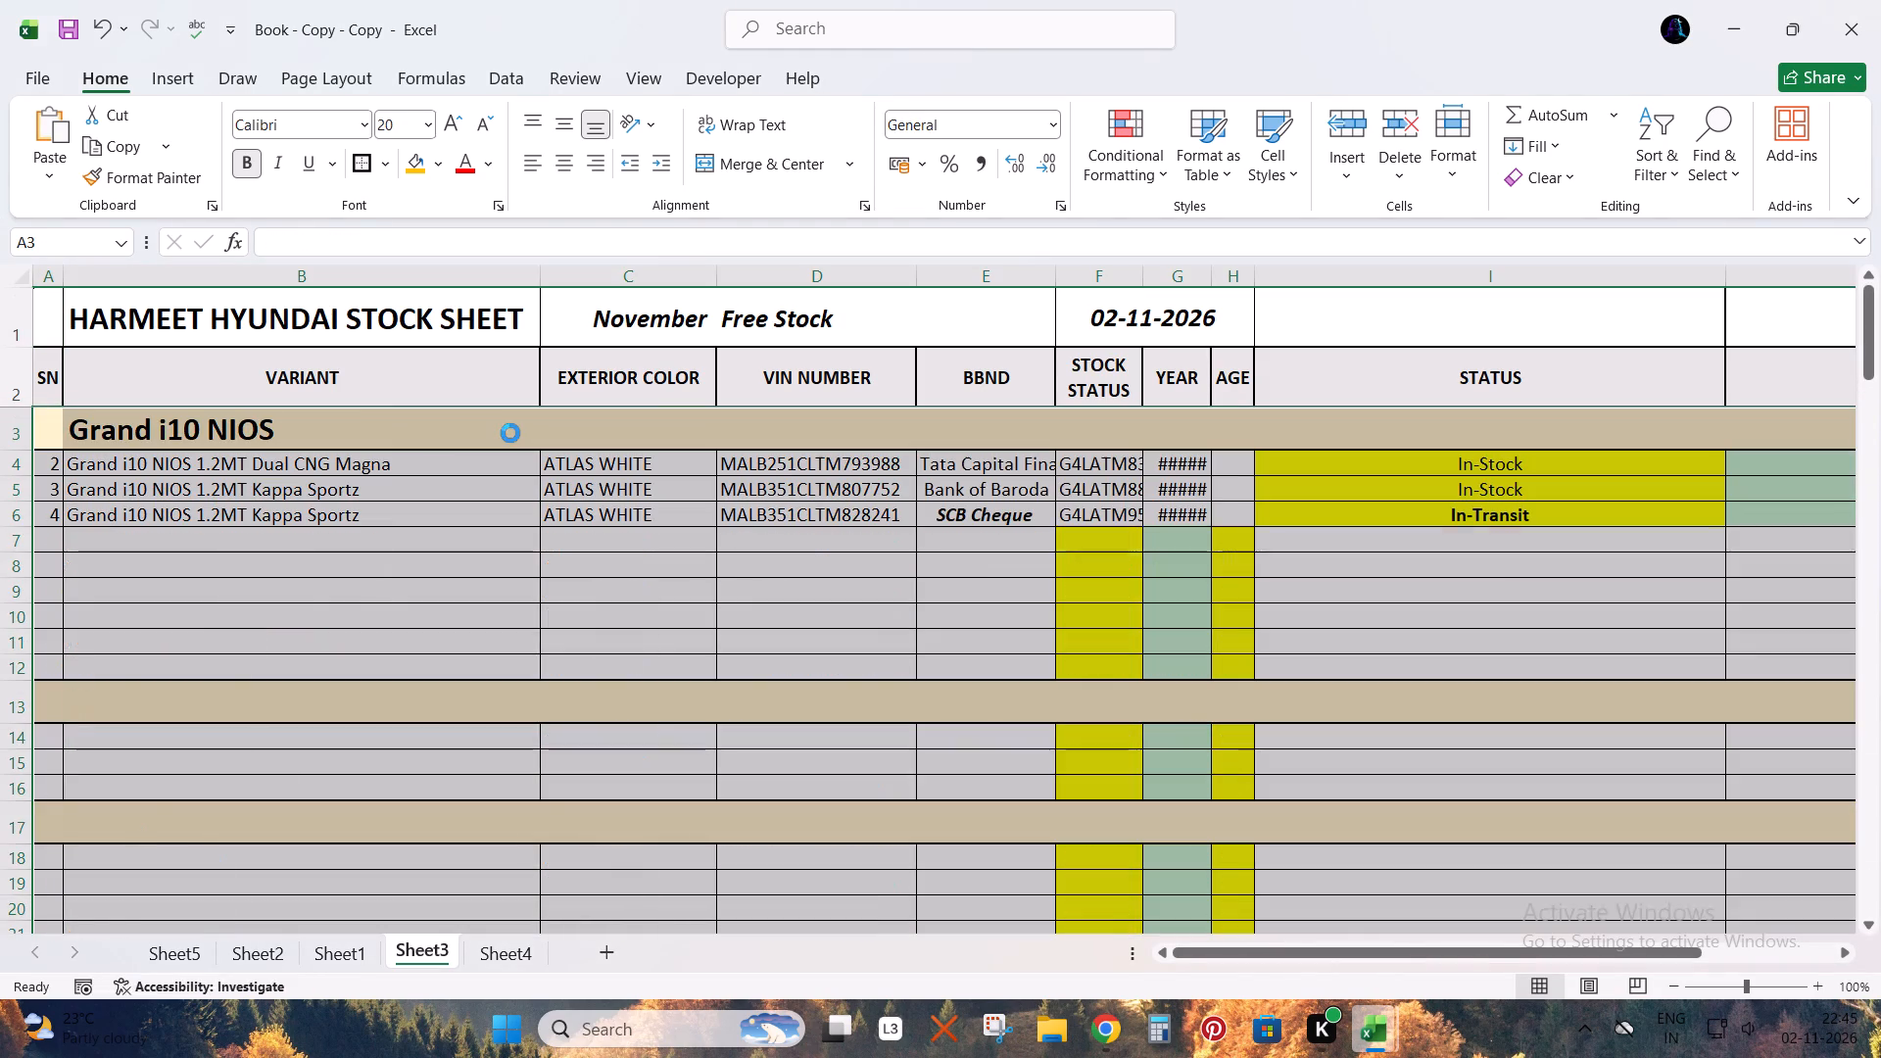
# Delete the leftover Bayon 1.5 MPi MT HX8 row 127 below the pasted data on Sheet3.
pyautogui.scroll(-15, 1086, 617)
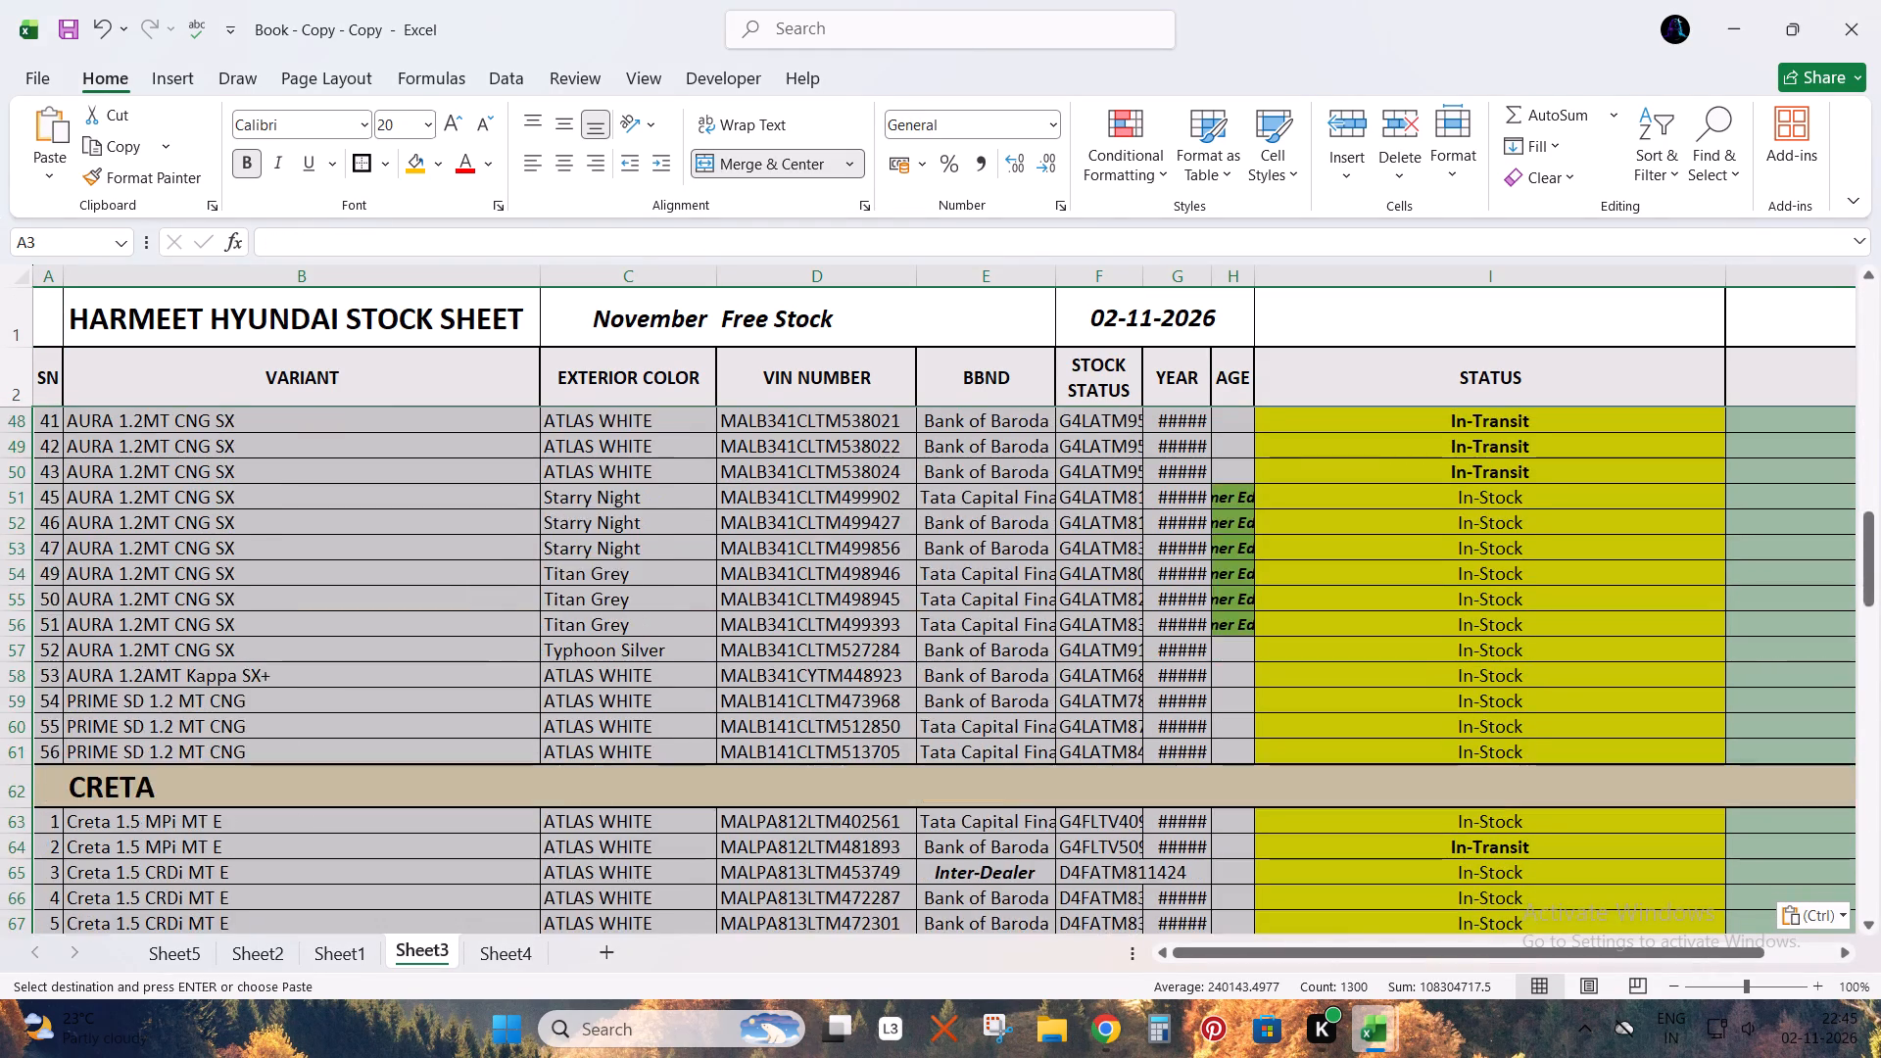
pyautogui.scroll(-20, 1087, 590)
pyautogui.scroll(-6, 1087, 590)
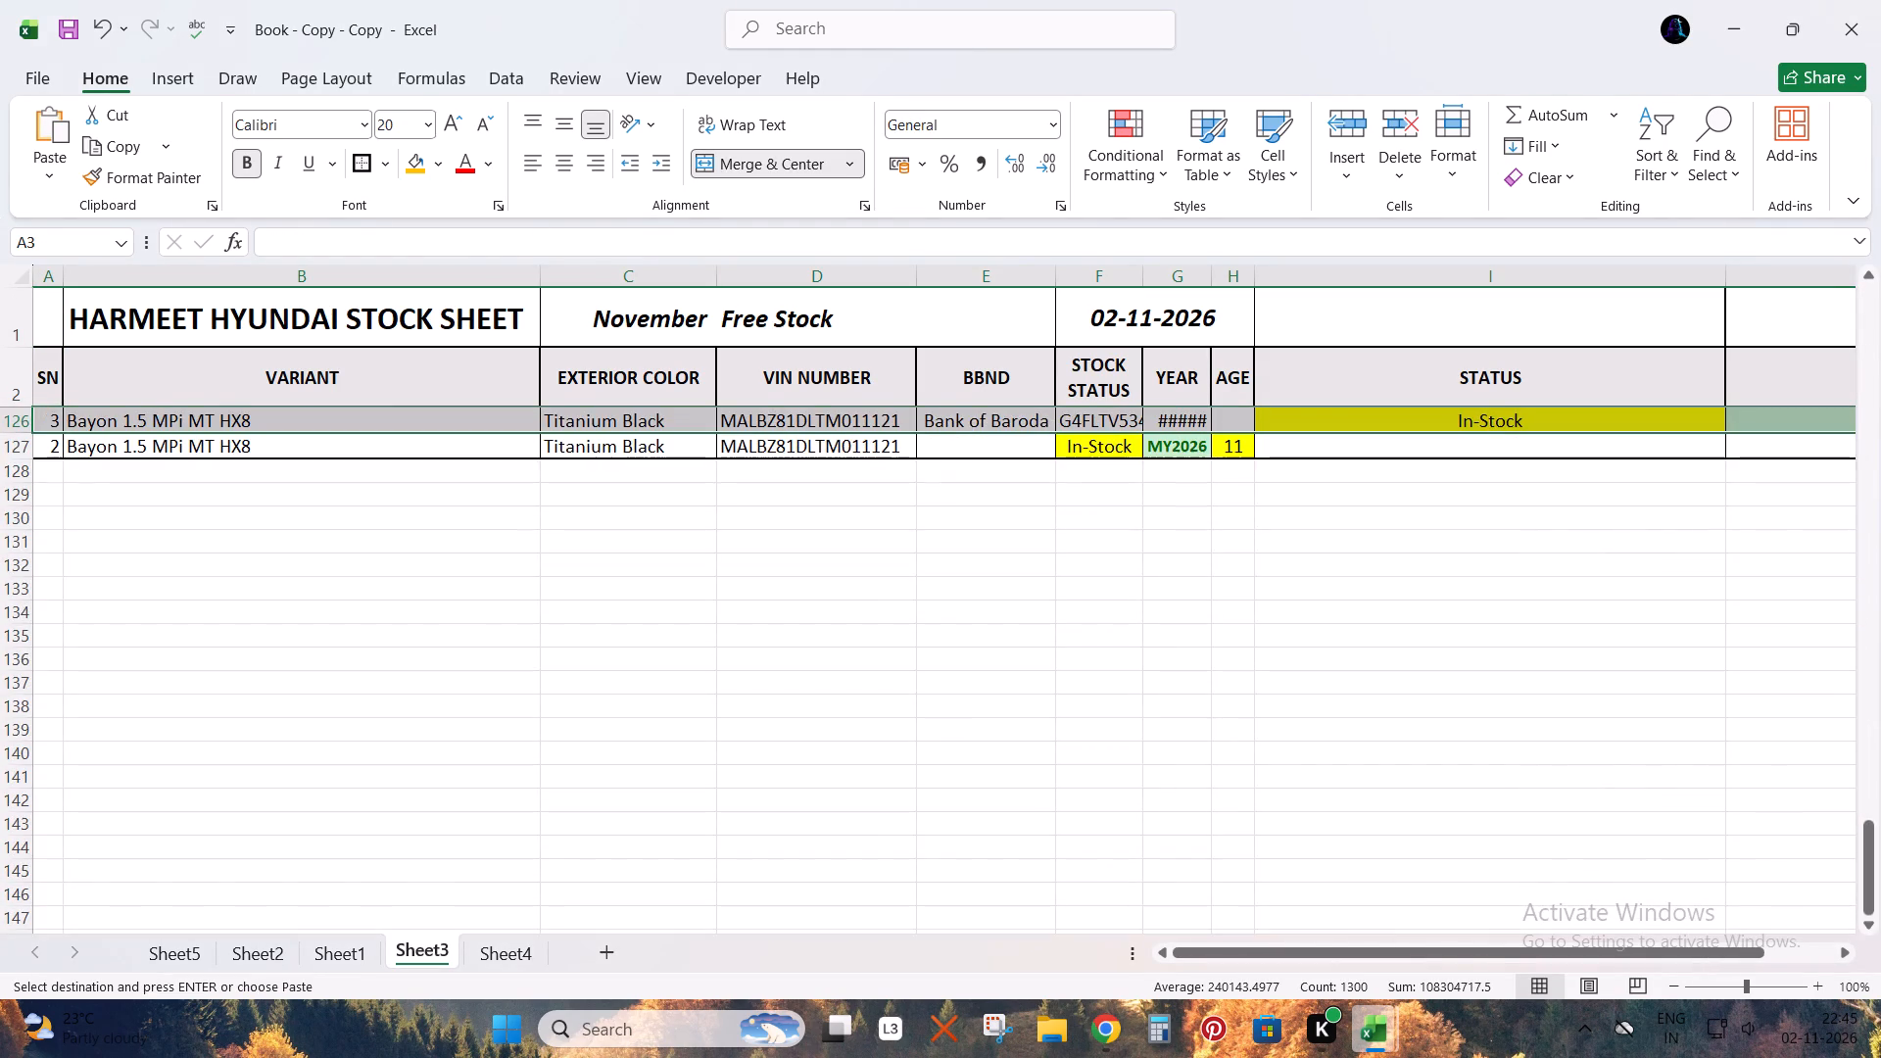
pyautogui.scroll(1, 788, 457)
pyautogui.click(861, 556)
pyautogui.hotkey('shift', 'space')
pyautogui.hotkey('ctrl', '-')
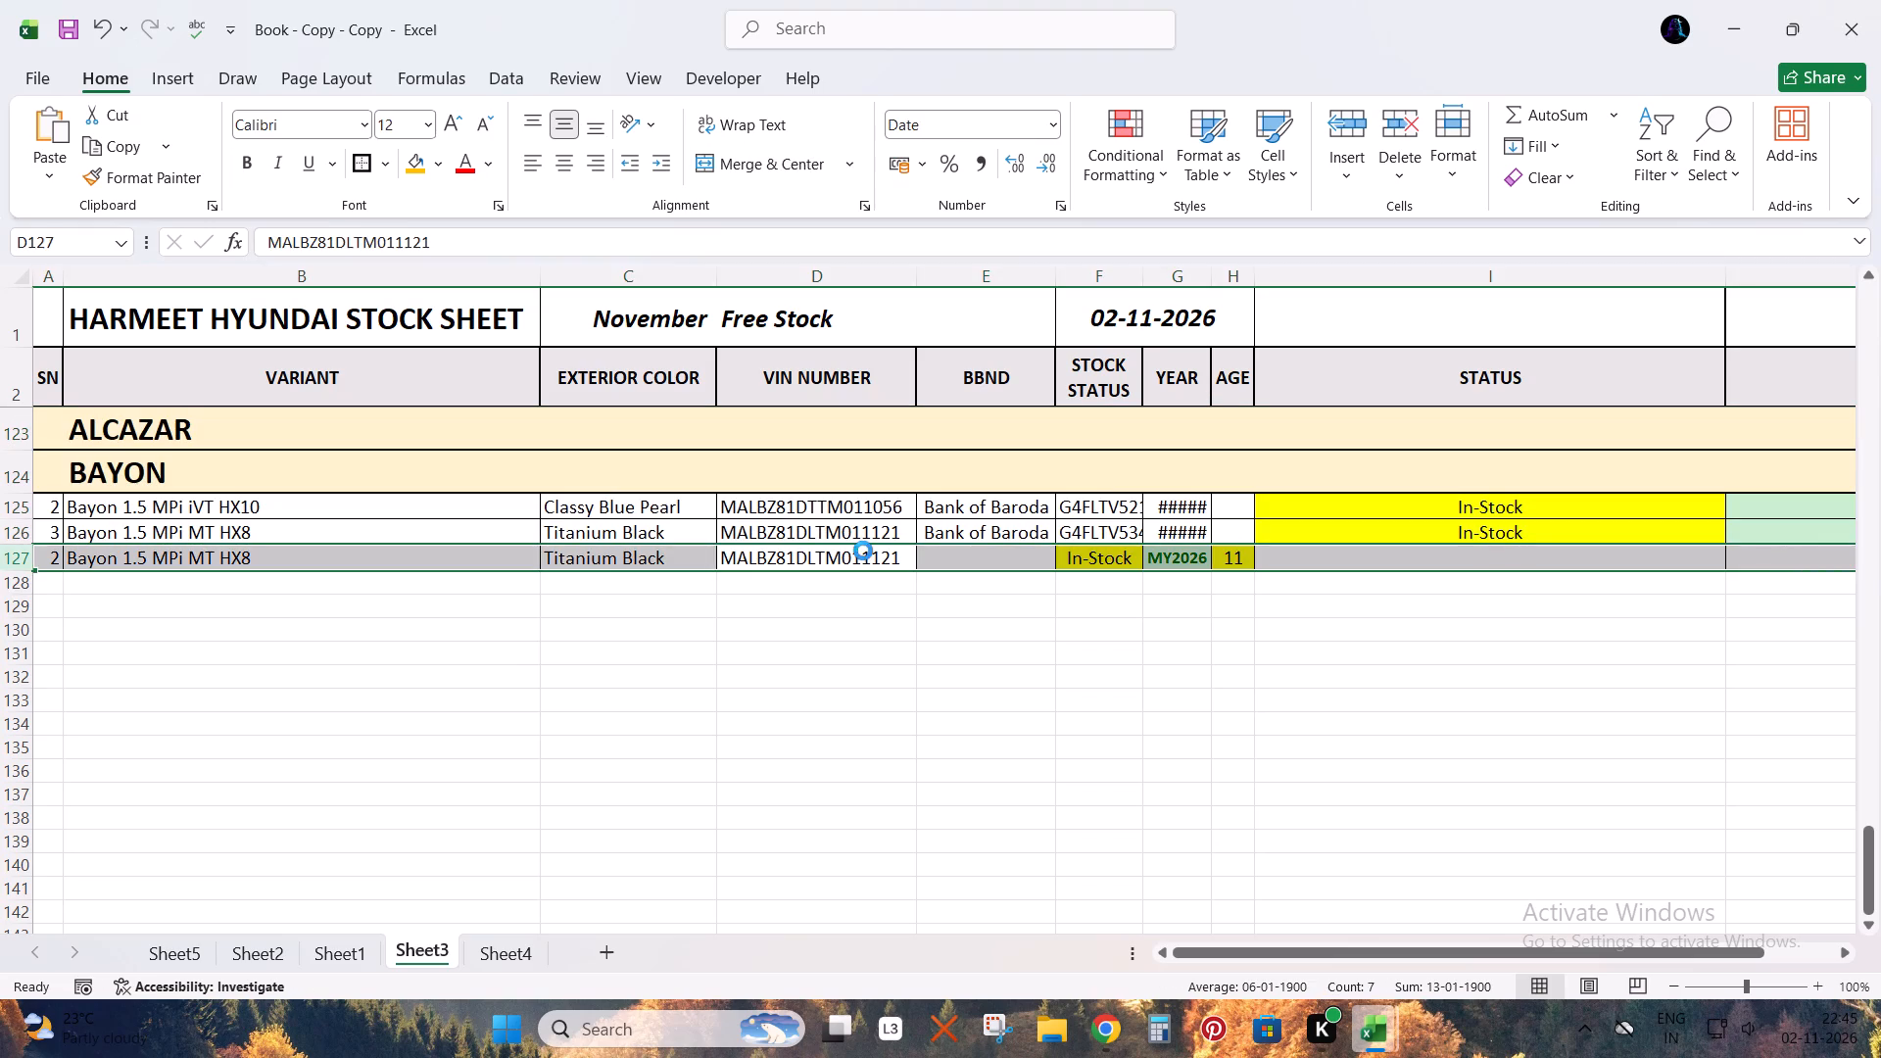
# Delete the heading rows that have no vehicles under them: ALCAZAR, VERNA and CRETA ELECTRIC.
pyautogui.scroll(2, 956, 540)
pyautogui.click(889, 584)
pyautogui.hotkey('shift', 'space')
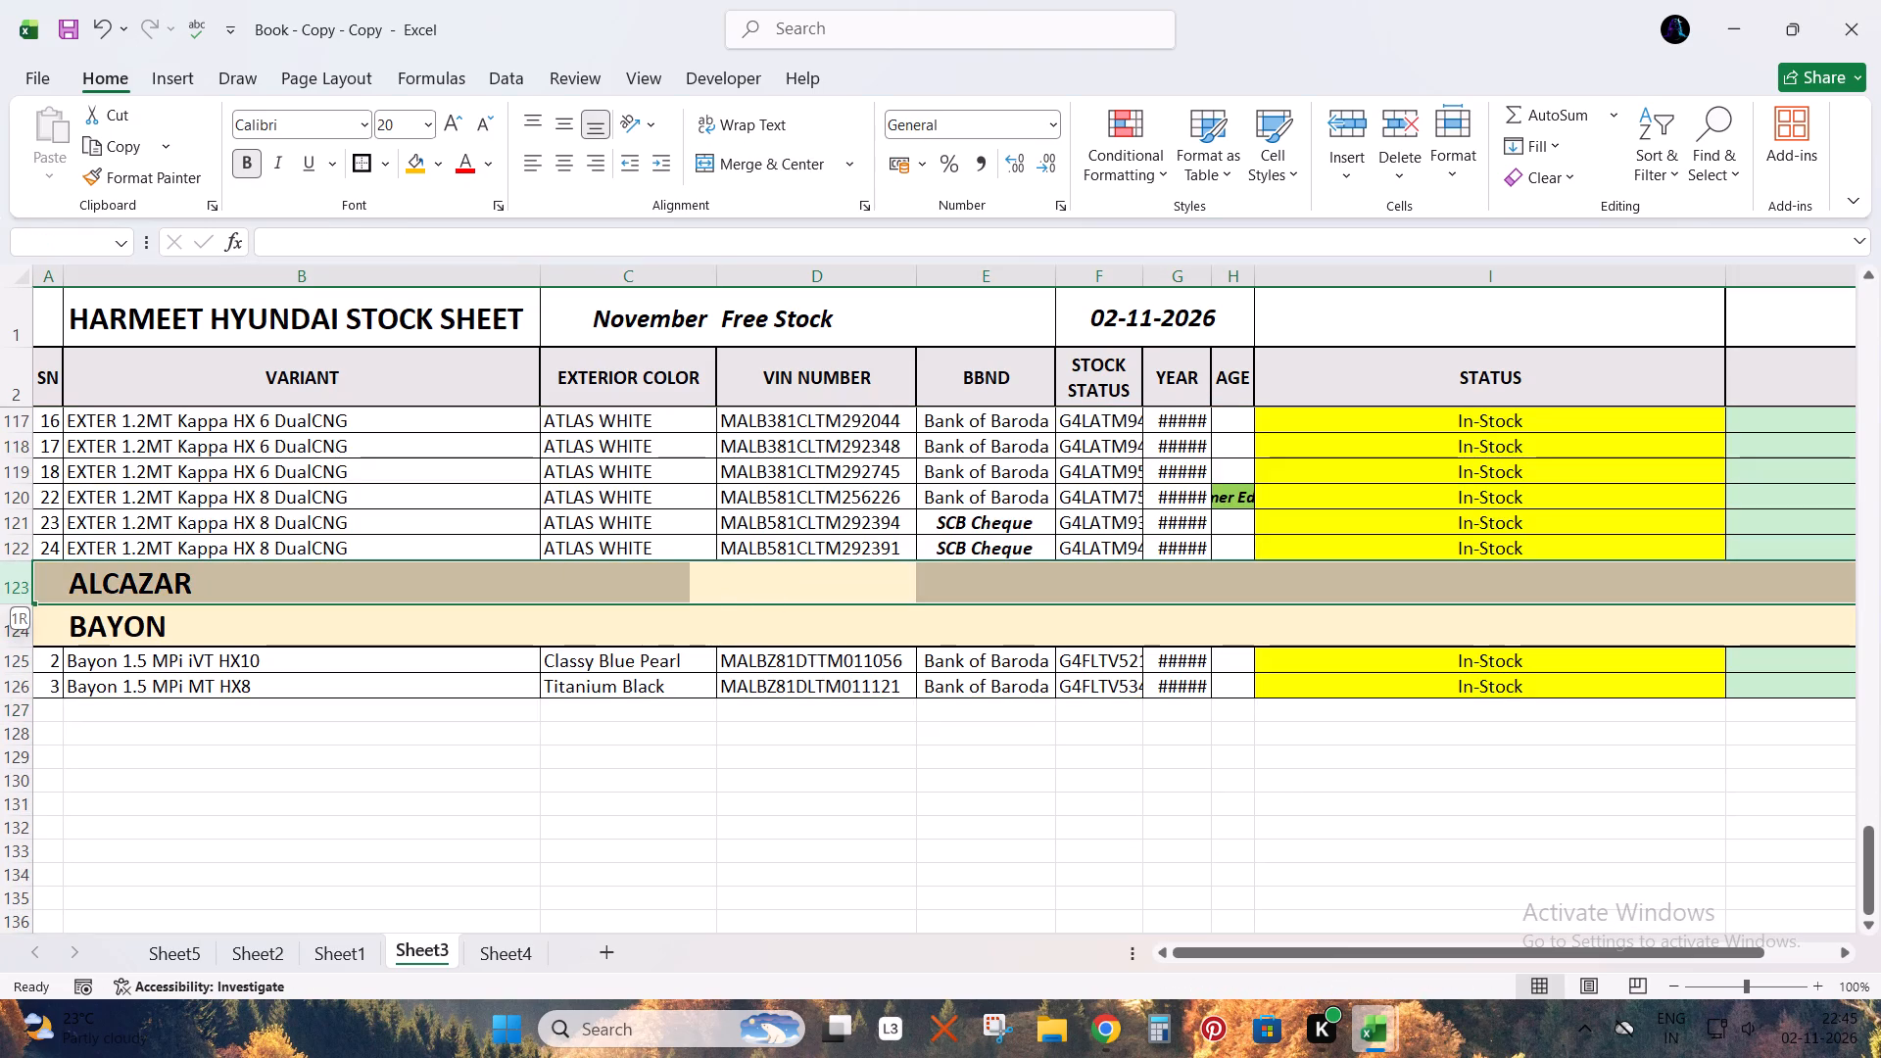
pyautogui.hotkey('ctrl', '-')
pyautogui.scroll(6, 1091, 545)
pyautogui.click(1028, 529)
pyautogui.click(1012, 499)
pyautogui.hotkey('shift', 'space')
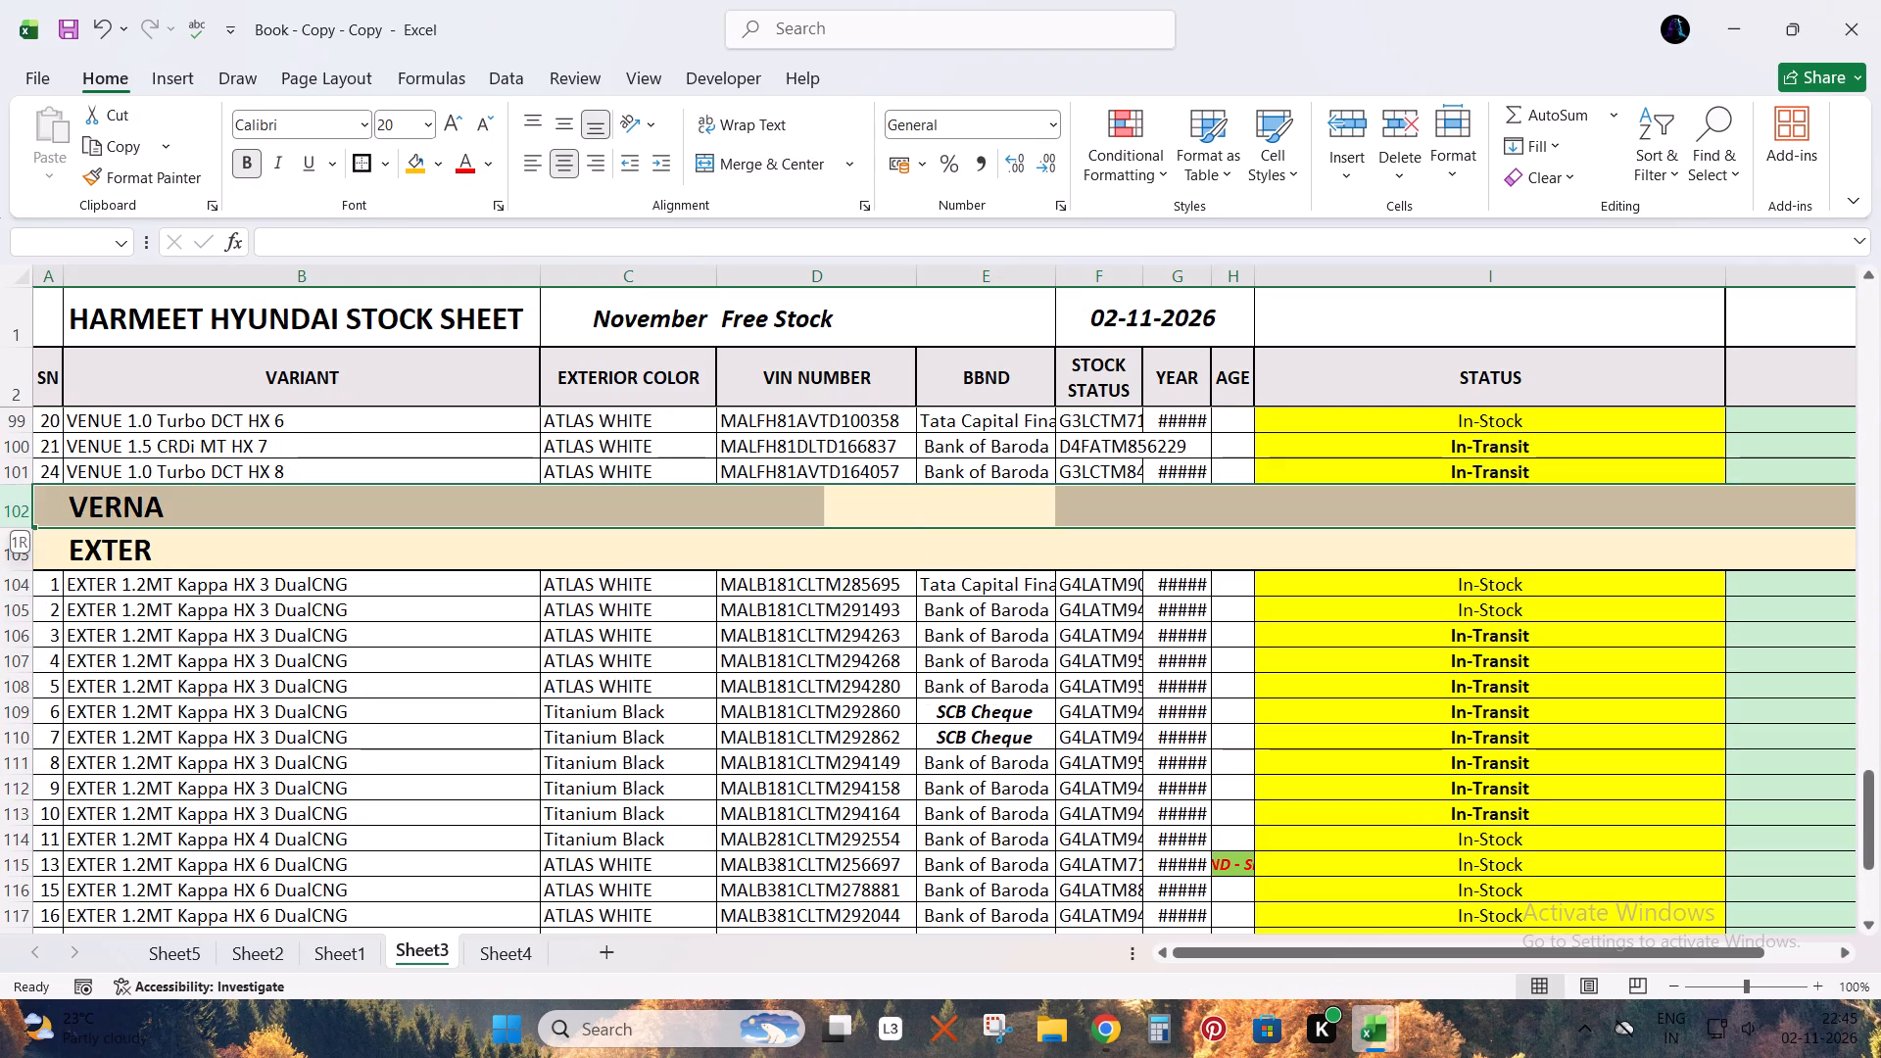
pyautogui.hotkey('ctrl', '-')
pyautogui.scroll(6, 1012, 496)
pyautogui.click(921, 533)
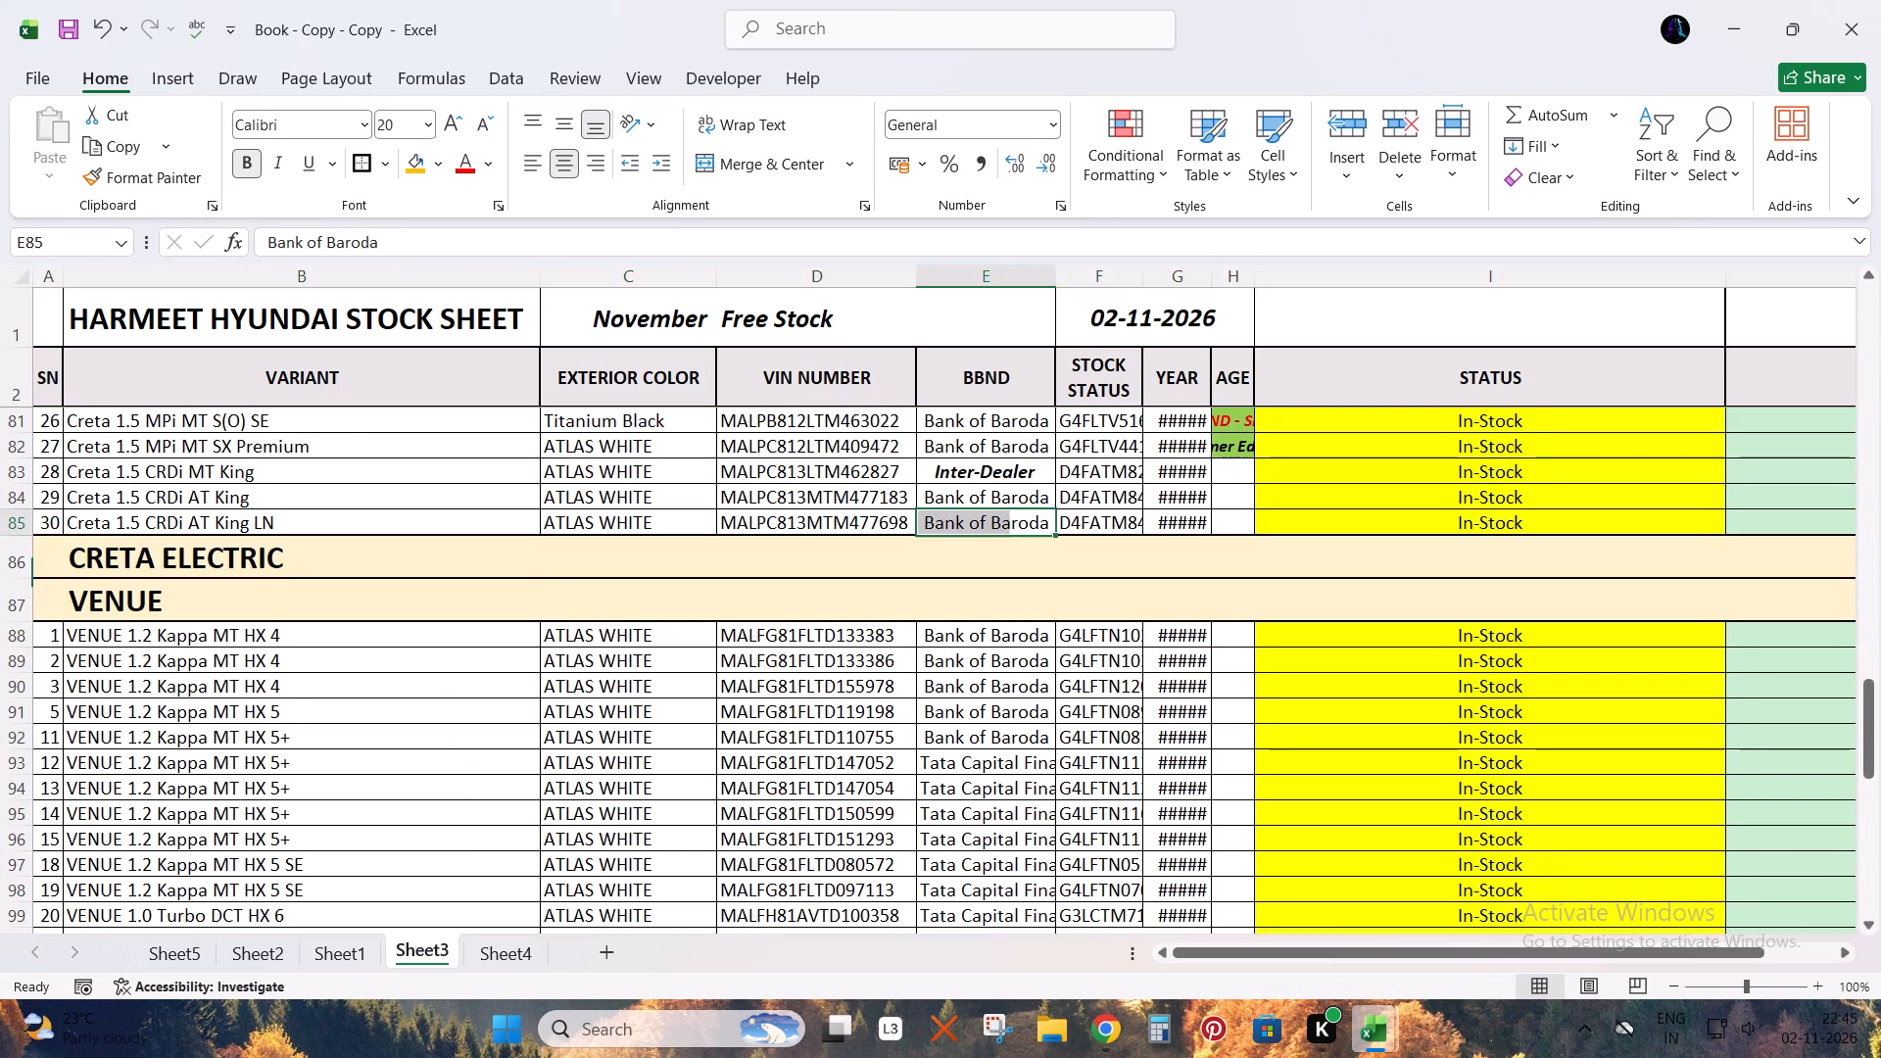
pyautogui.hotkey('shift', 'space')
pyautogui.press('Down')
pyautogui.hotkey('shift', 'space')
pyautogui.hotkey('ctrl', '-')
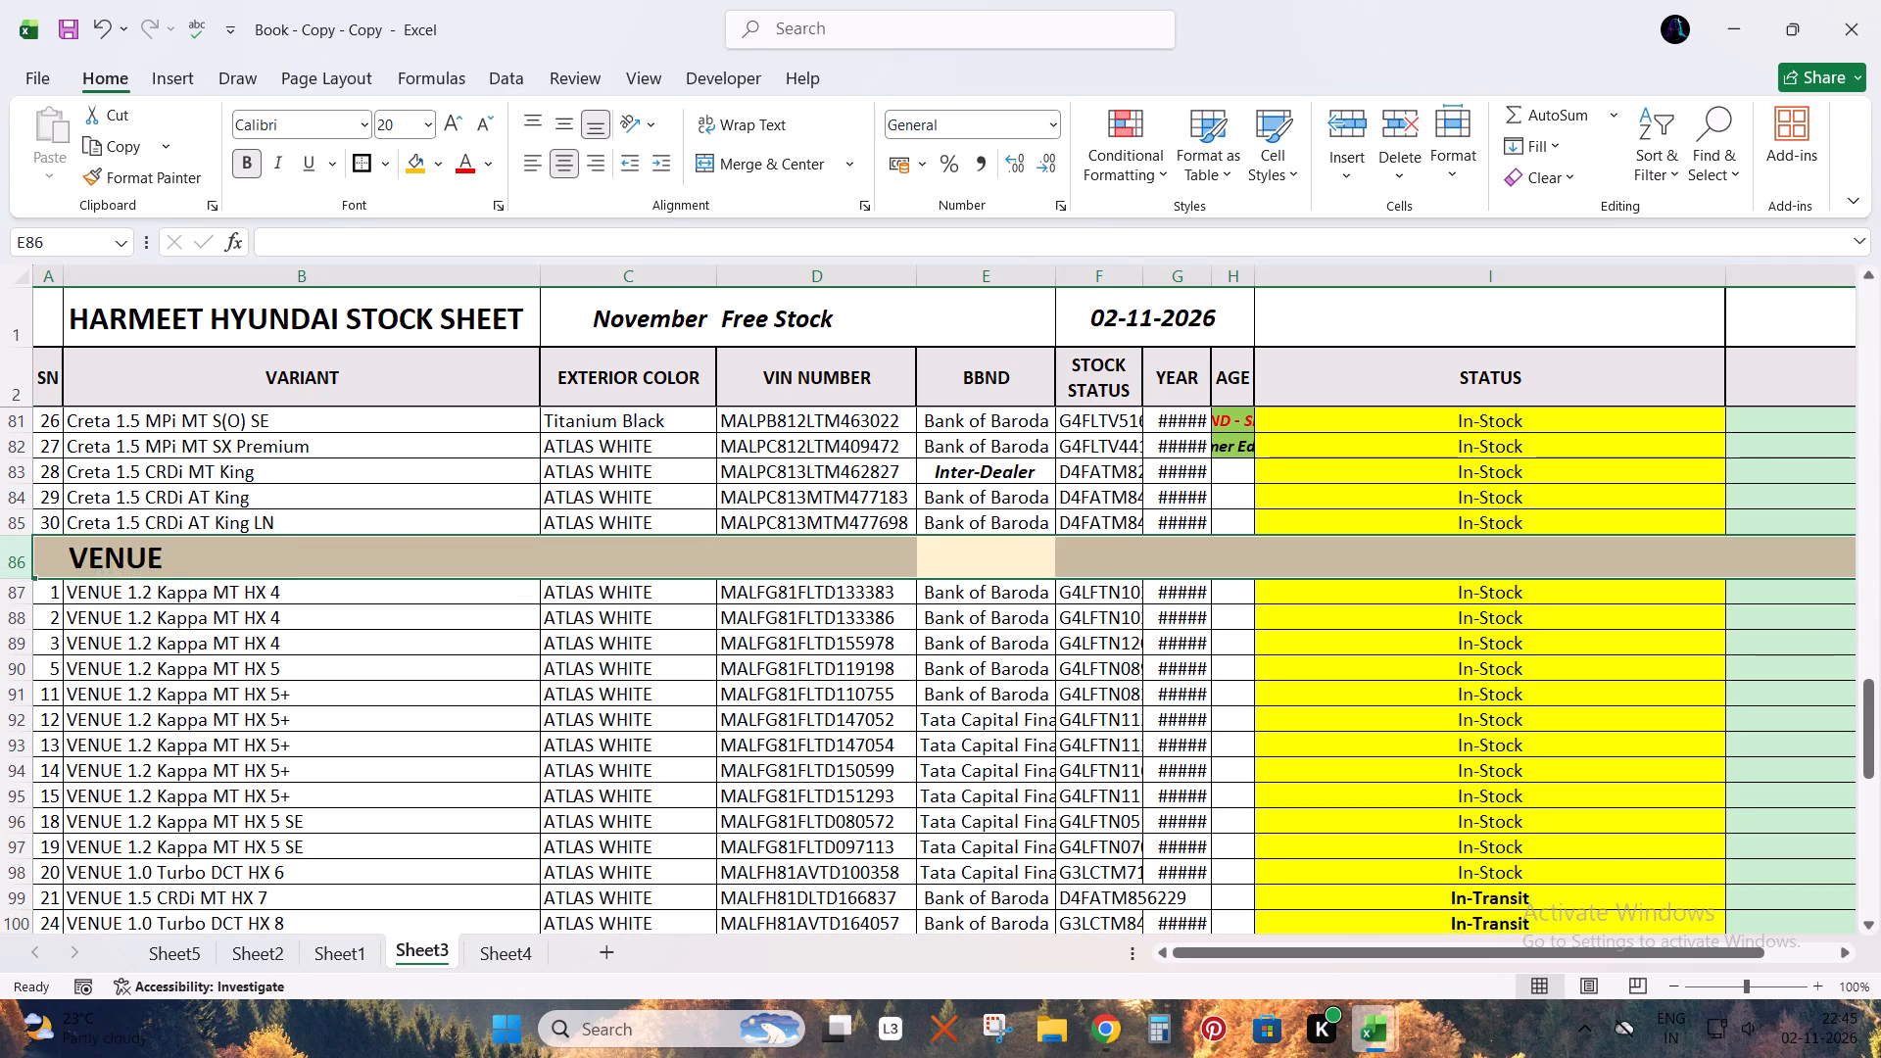
# Delete the pasted financier, engine number and invoice amount cells E3:G123, shifting the remaining cells left.
pyautogui.click(901, 381)
pyautogui.press('Right')
pyautogui.press('Down')
pyautogui.press('Down')
pyautogui.press('Up')
pyautogui.press('Up')
pyautogui.press('Down')
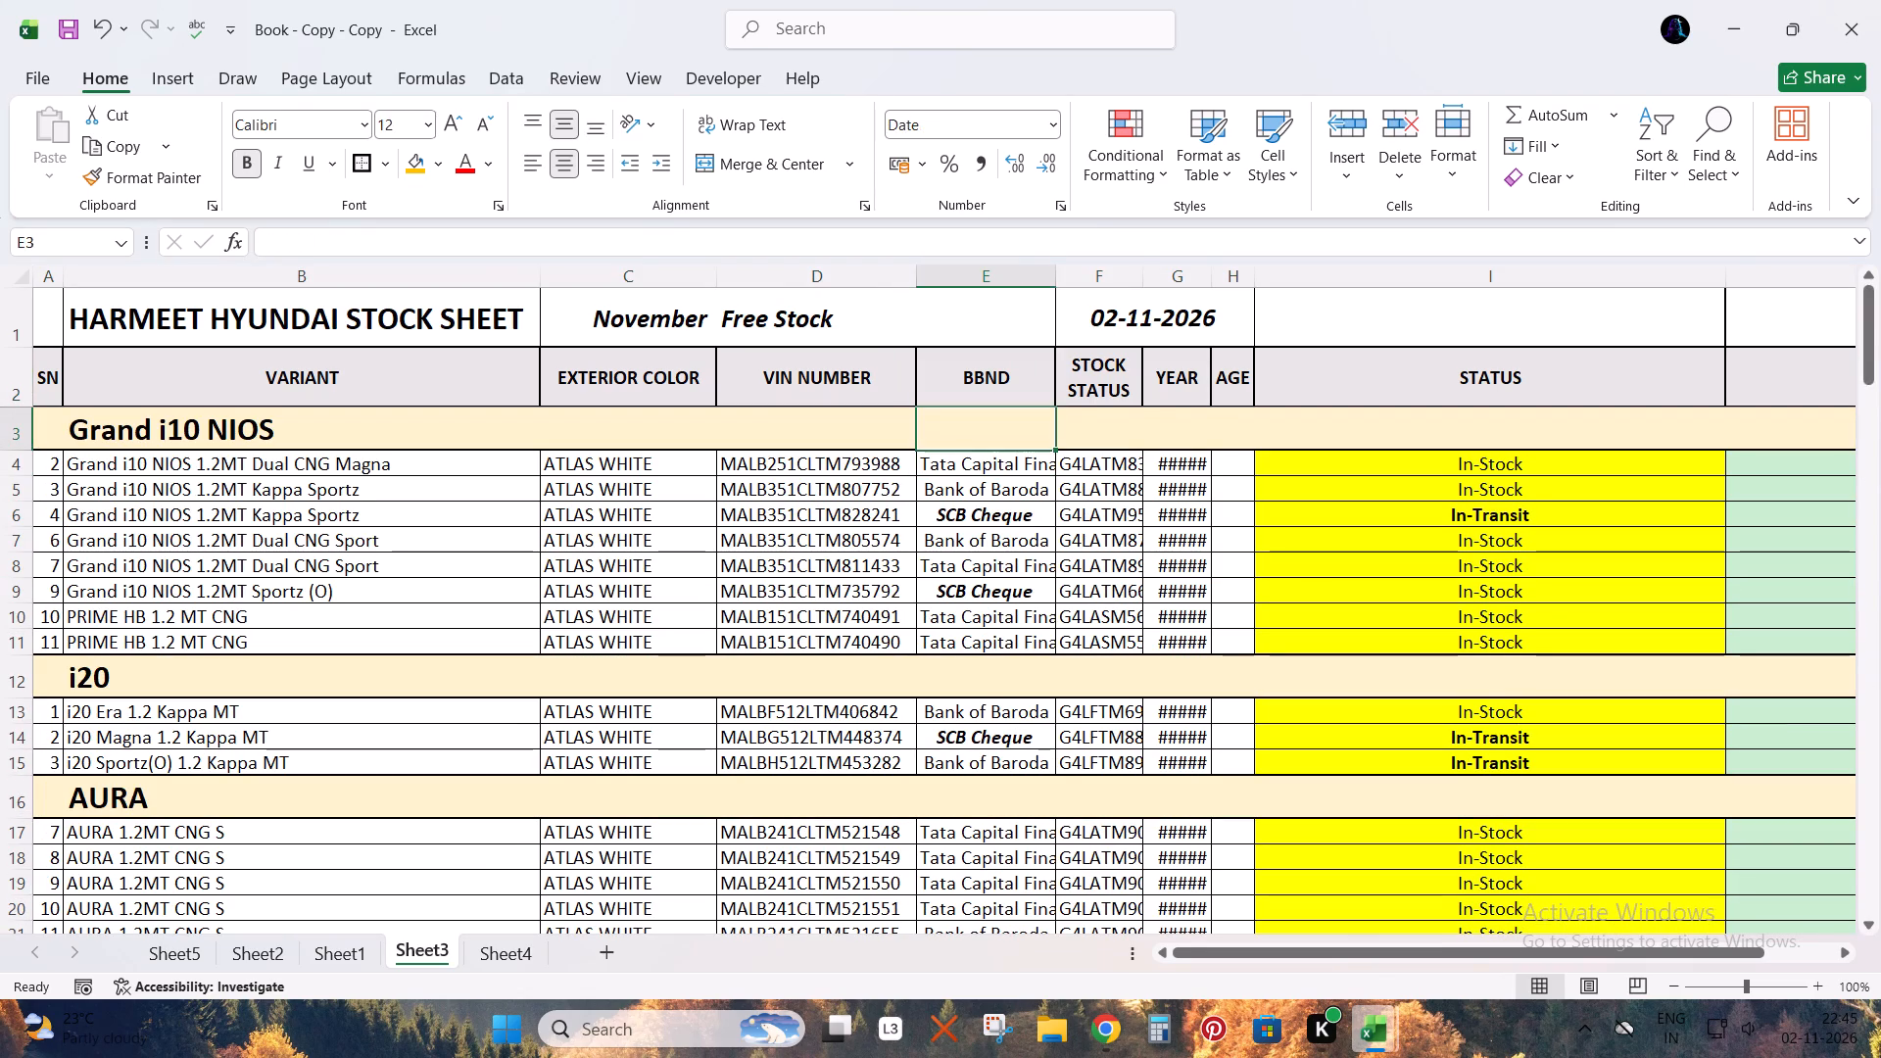
pyautogui.hotkey('shift', 'Right')
pyautogui.hotkey('shift', 'Right')
pyautogui.hotkey('ctrl', 'shift', 'Down')
pyautogui.hotkey('ctrl', 'shift', 'Down')
pyautogui.hotkey('ctrl', 'shift', 'Down')
pyautogui.hotkey('ctrl', 'shift', 'Down')
pyautogui.hotkey('ctrl', 'shift', 'Down')
pyautogui.hotkey('ctrl', 'shift', 'Down')
pyautogui.hotkey('ctrl', 'shift', 'Down')
pyautogui.hotkey('ctrl', 'shift', 'Down')
pyautogui.hotkey('ctrl', 'shift', 'Down')
pyautogui.hotkey('ctrl', 'shift', 'Down')
pyautogui.hotkey('ctrl', 'shift', 'Down')
pyautogui.hotkey('ctrl', 'shift', 'Down')
pyautogui.hotkey('ctrl', 'shift', 'Down')
pyautogui.hotkey('ctrl', 'shift', 'Down')
pyautogui.hotkey('ctrl', 'shift', 'Down')
pyautogui.hotkey('ctrl', 'shift', 'Down')
pyautogui.hotkey('ctrl', 'shift', 'Down')
pyautogui.hotkey('ctrl', 'shift', 'Down')
pyautogui.hotkey('ctrl', 'shift', 'Down')
pyautogui.hotkey('ctrl', 'shift', 'Down')
pyautogui.hotkey('ctrl', 'shift', 'Up')
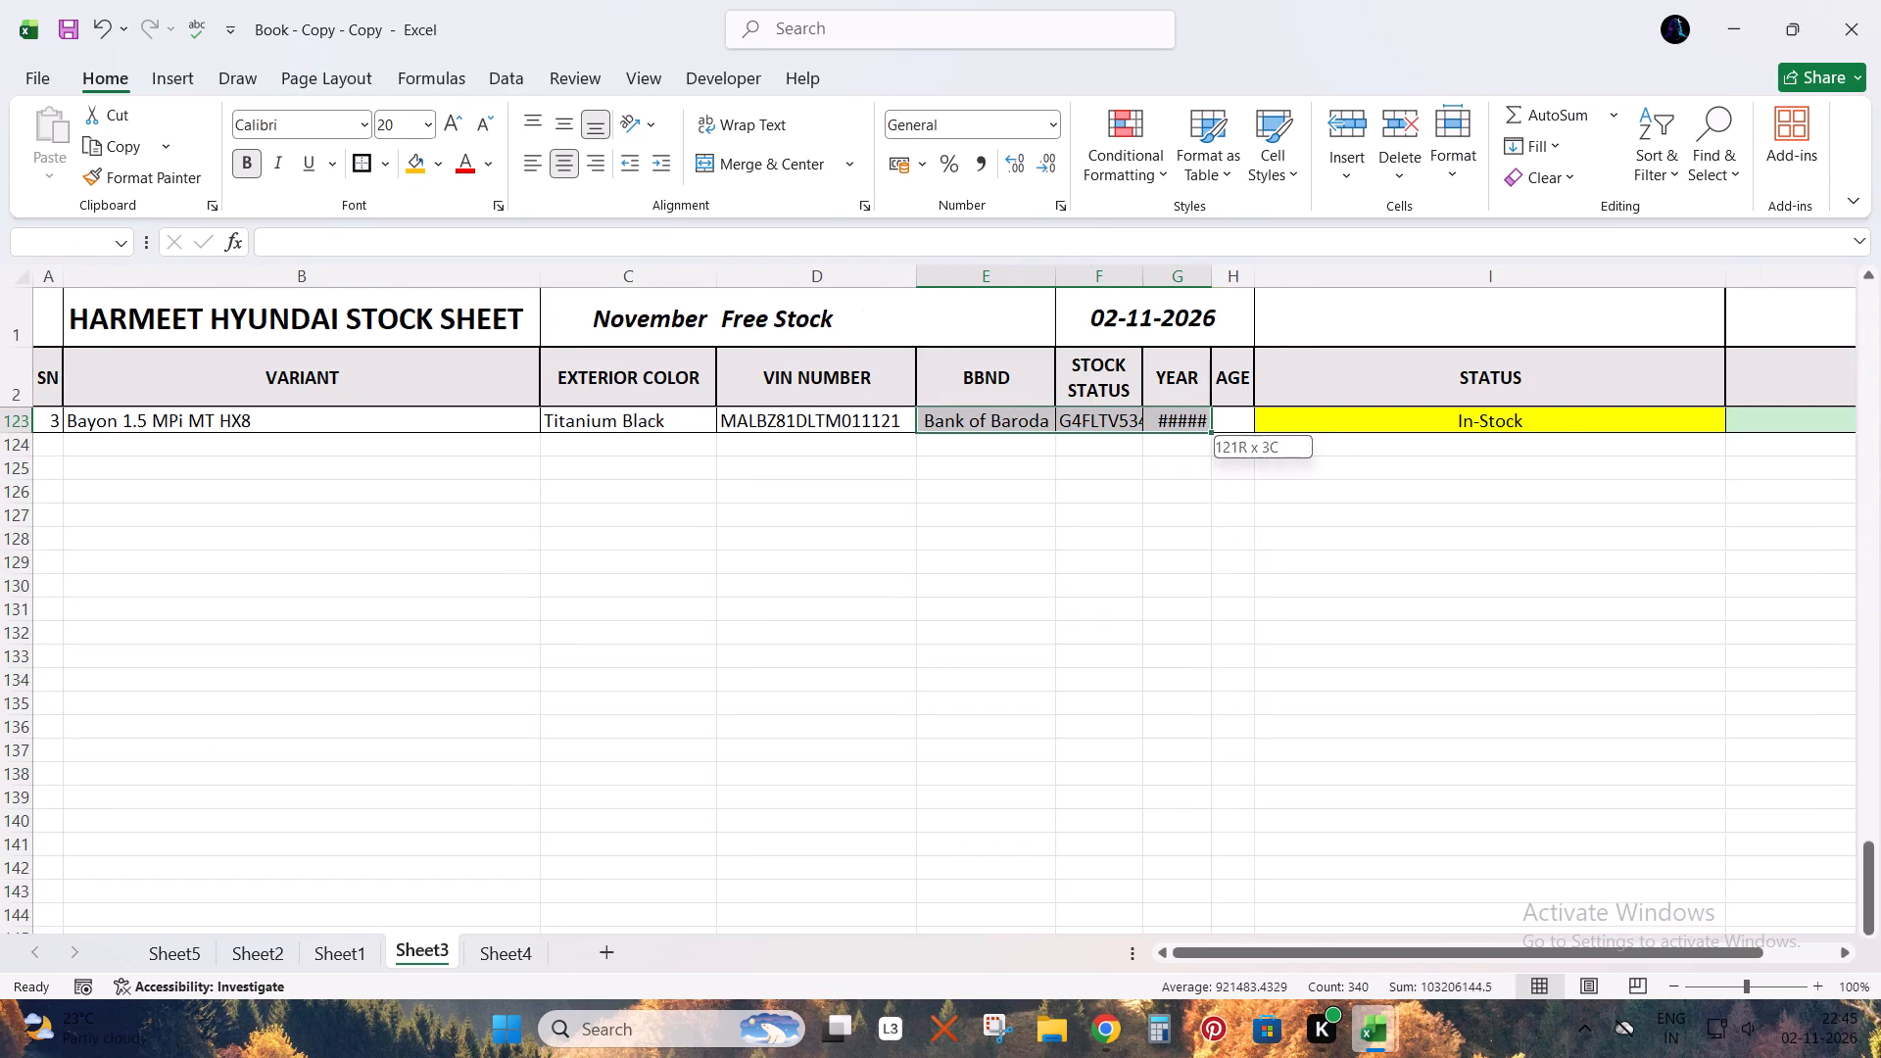
pyautogui.hotkey('ctrl', '-')
pyautogui.press('Return')
# Delete the extra pasted cells in columns J to O, from row 3 to the last vehicle row, shifting the remaining cells left.
pyautogui.press('Up')
pyautogui.press('Up')
pyautogui.press('Left')
pyautogui.press('Down')
pyautogui.press('Down')
pyautogui.hotkey('ctrl', 'Right')
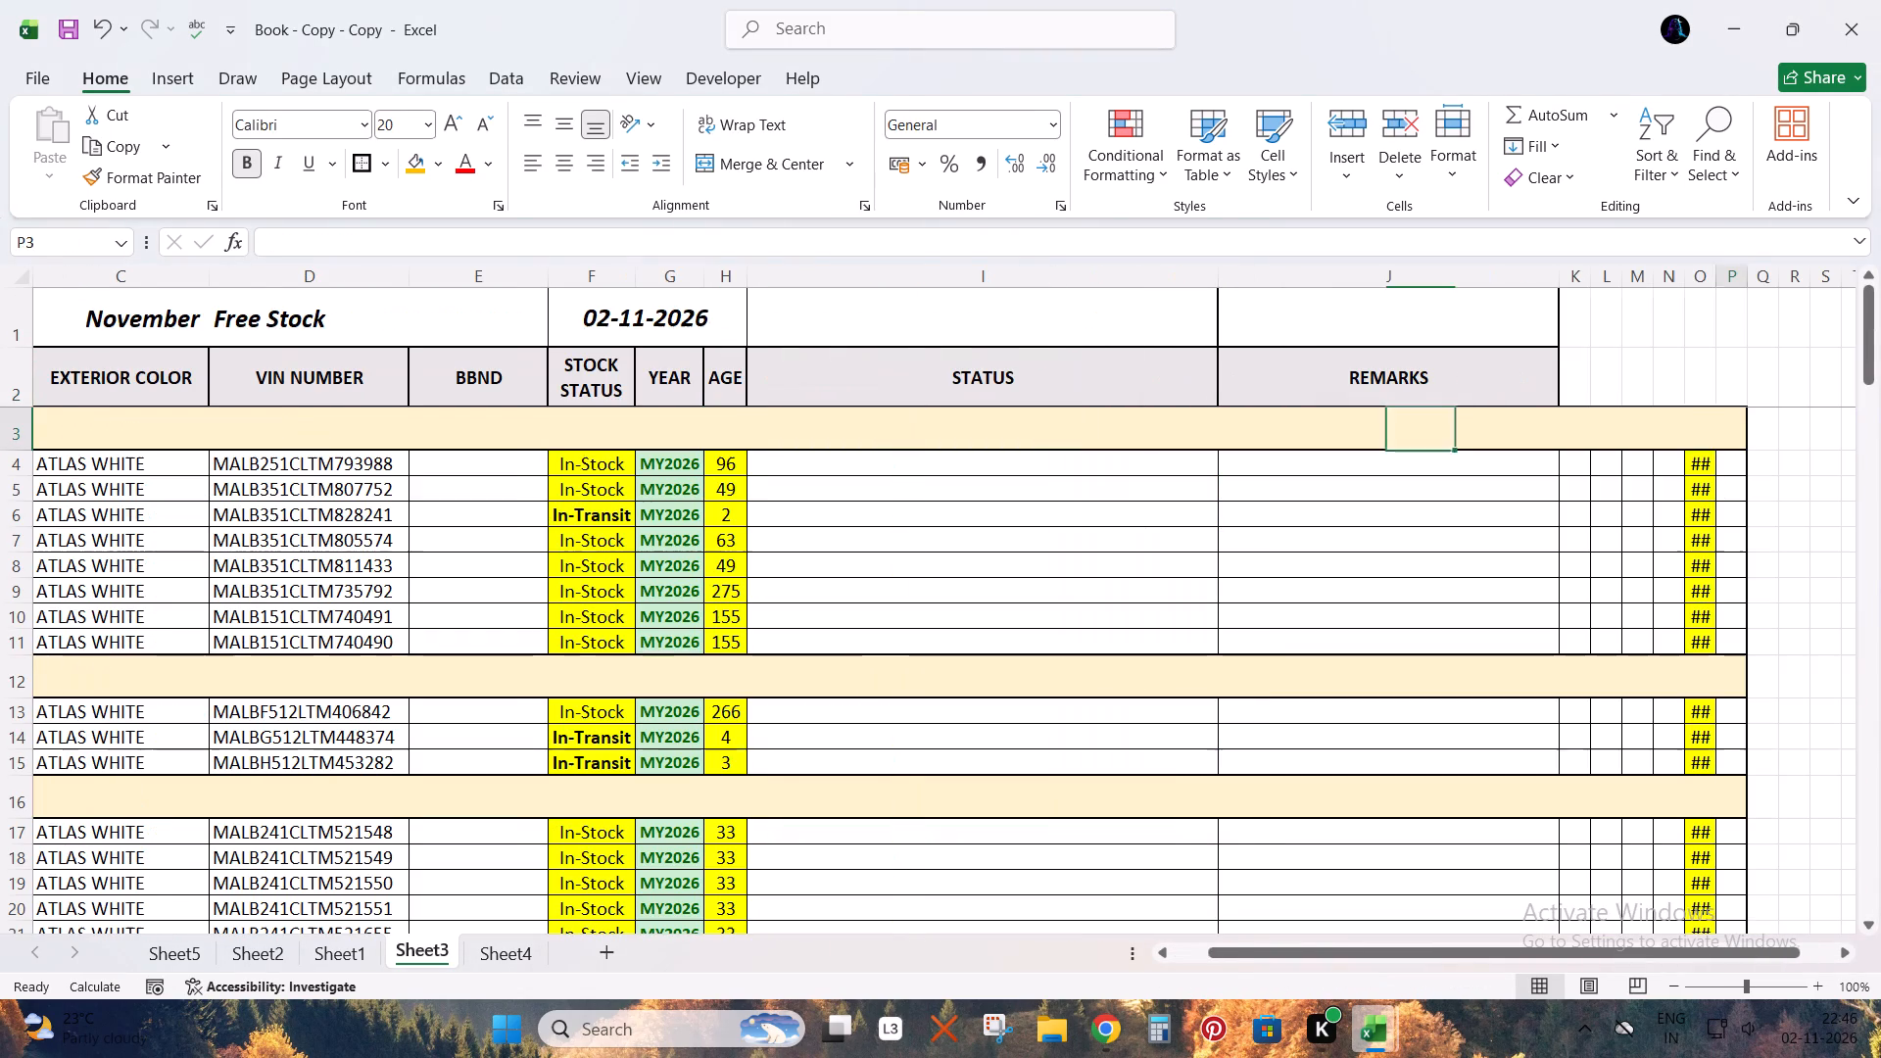
pyautogui.press('Left')
pyautogui.hotkey('shift', 'Left')
pyautogui.hotkey('shift', 'Left')
pyautogui.hotkey('shift', 'Left')
pyautogui.hotkey('shift', 'Left')
pyautogui.hotkey('shift', 'Left')
pyautogui.hotkey('ctrl', 'shift', 'Down')
pyautogui.hotkey('ctrl', 'shift', 'Down')
pyautogui.hotkey('ctrl', 'shift', 'Down')
pyautogui.hotkey('ctrl', 'shift', 'Down')
pyautogui.hotkey('ctrl', 'shift', 'Down')
pyautogui.hotkey('ctrl', 'shift', 'Down')
pyautogui.hotkey('ctrl', 'shift', 'Down')
pyautogui.hotkey('ctrl', 'shift', 'Down')
pyautogui.hotkey('ctrl', 'shift', 'Down')
pyautogui.hotkey('ctrl', 'shift', 'Down')
pyautogui.hotkey('ctrl', 'shift', 'Down')
pyautogui.hotkey('ctrl', 'shift', 'Down')
pyautogui.hotkey('ctrl', 'shift', 'Down')
pyautogui.hotkey('ctrl', 'shift', 'Down')
pyautogui.hotkey('ctrl', 'shift', 'Down')
pyautogui.hotkey('ctrl', 'shift', 'Down')
pyautogui.hotkey('ctrl', 'shift', 'Down')
pyautogui.hotkey('ctrl', 'shift', 'Down')
pyautogui.hotkey('ctrl', 'shift', 'Down')
pyautogui.hotkey('ctrl', 'shift', 'Down')
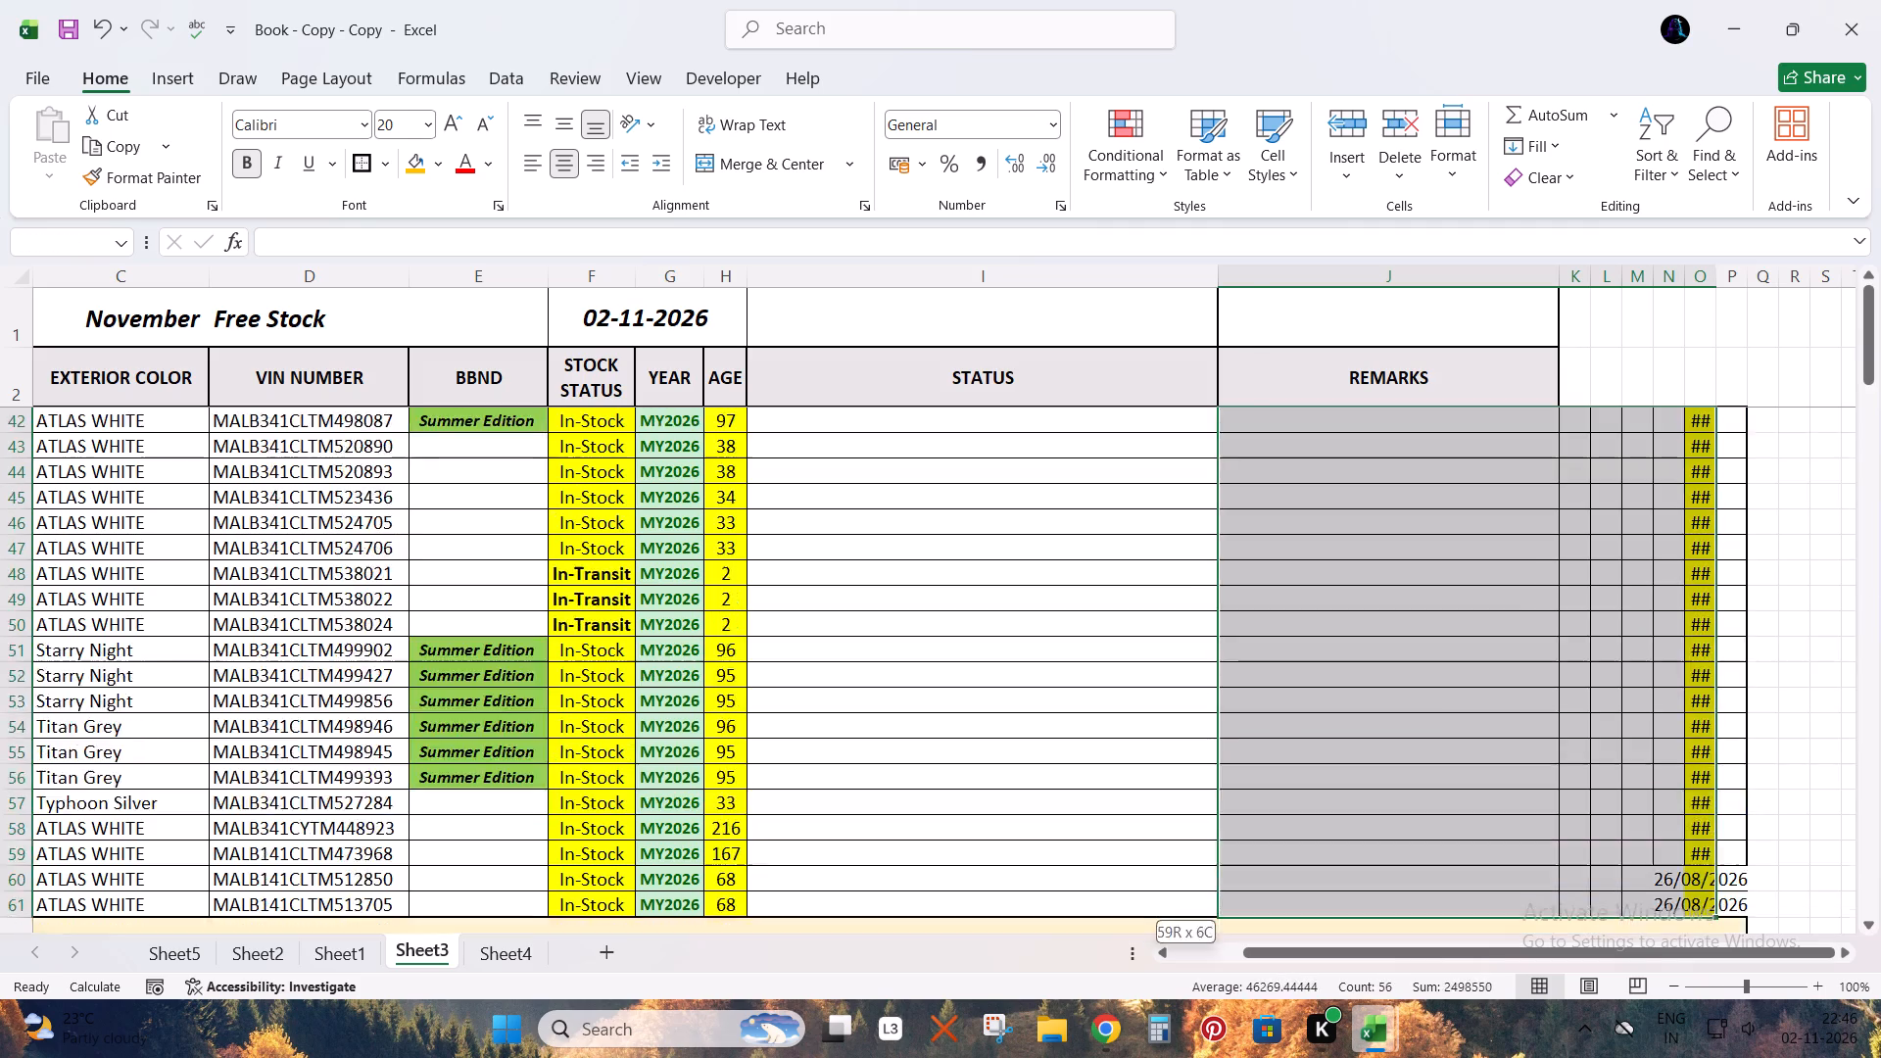
pyautogui.hotkey('ctrl', 'shift', 'Up')
pyautogui.hotkey('ctrl', '-')
pyautogui.press('Return')
# Renumber the SN column of the Grand i10 NIOS section as a series from 1 to 8.
pyautogui.hotkey('ctrl', 'Left')
pyautogui.hotkey('ctrl', 'Left')
pyautogui.hotkey('ctrl', 'Left')
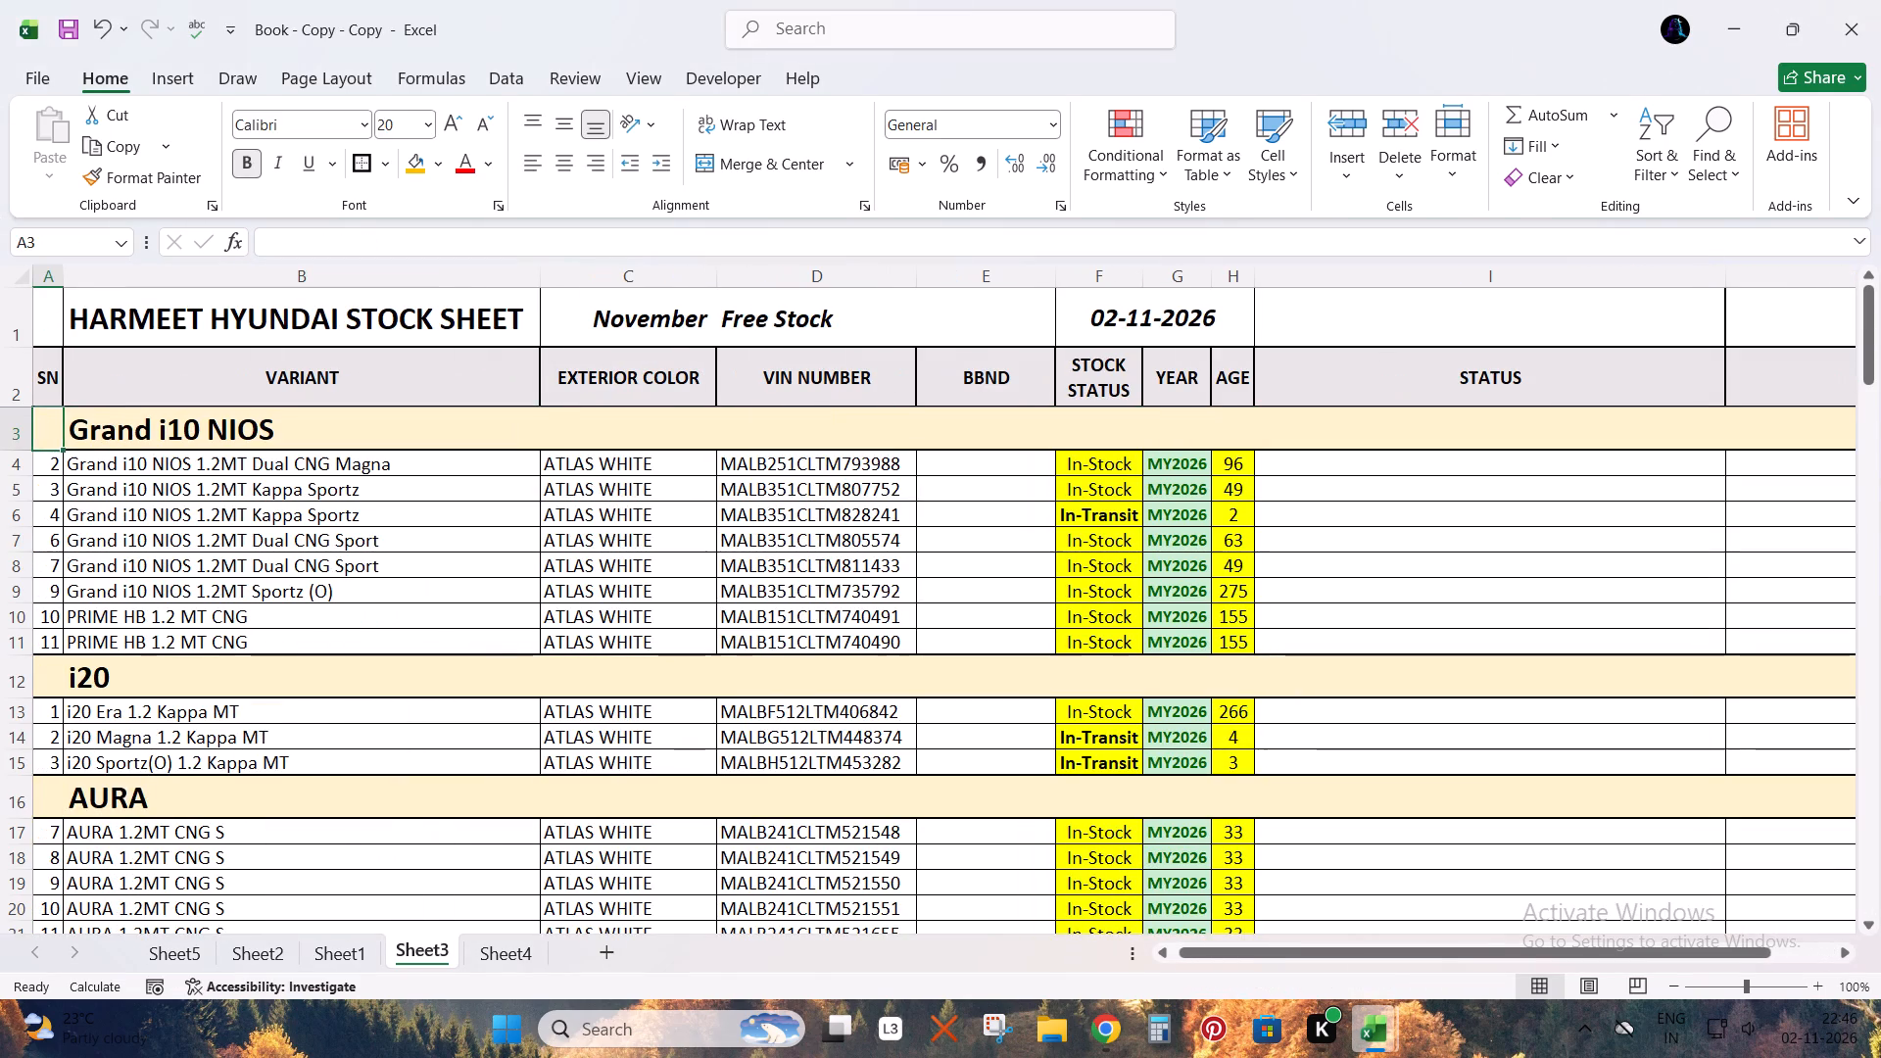
pyautogui.hotkey('ctrl', 'Left')
pyautogui.press('Down')
pyautogui.press('1')
pyautogui.press('Return')
pyautogui.press('2')
pyautogui.press('Up')
pyautogui.hotkey('shift', 'Down')
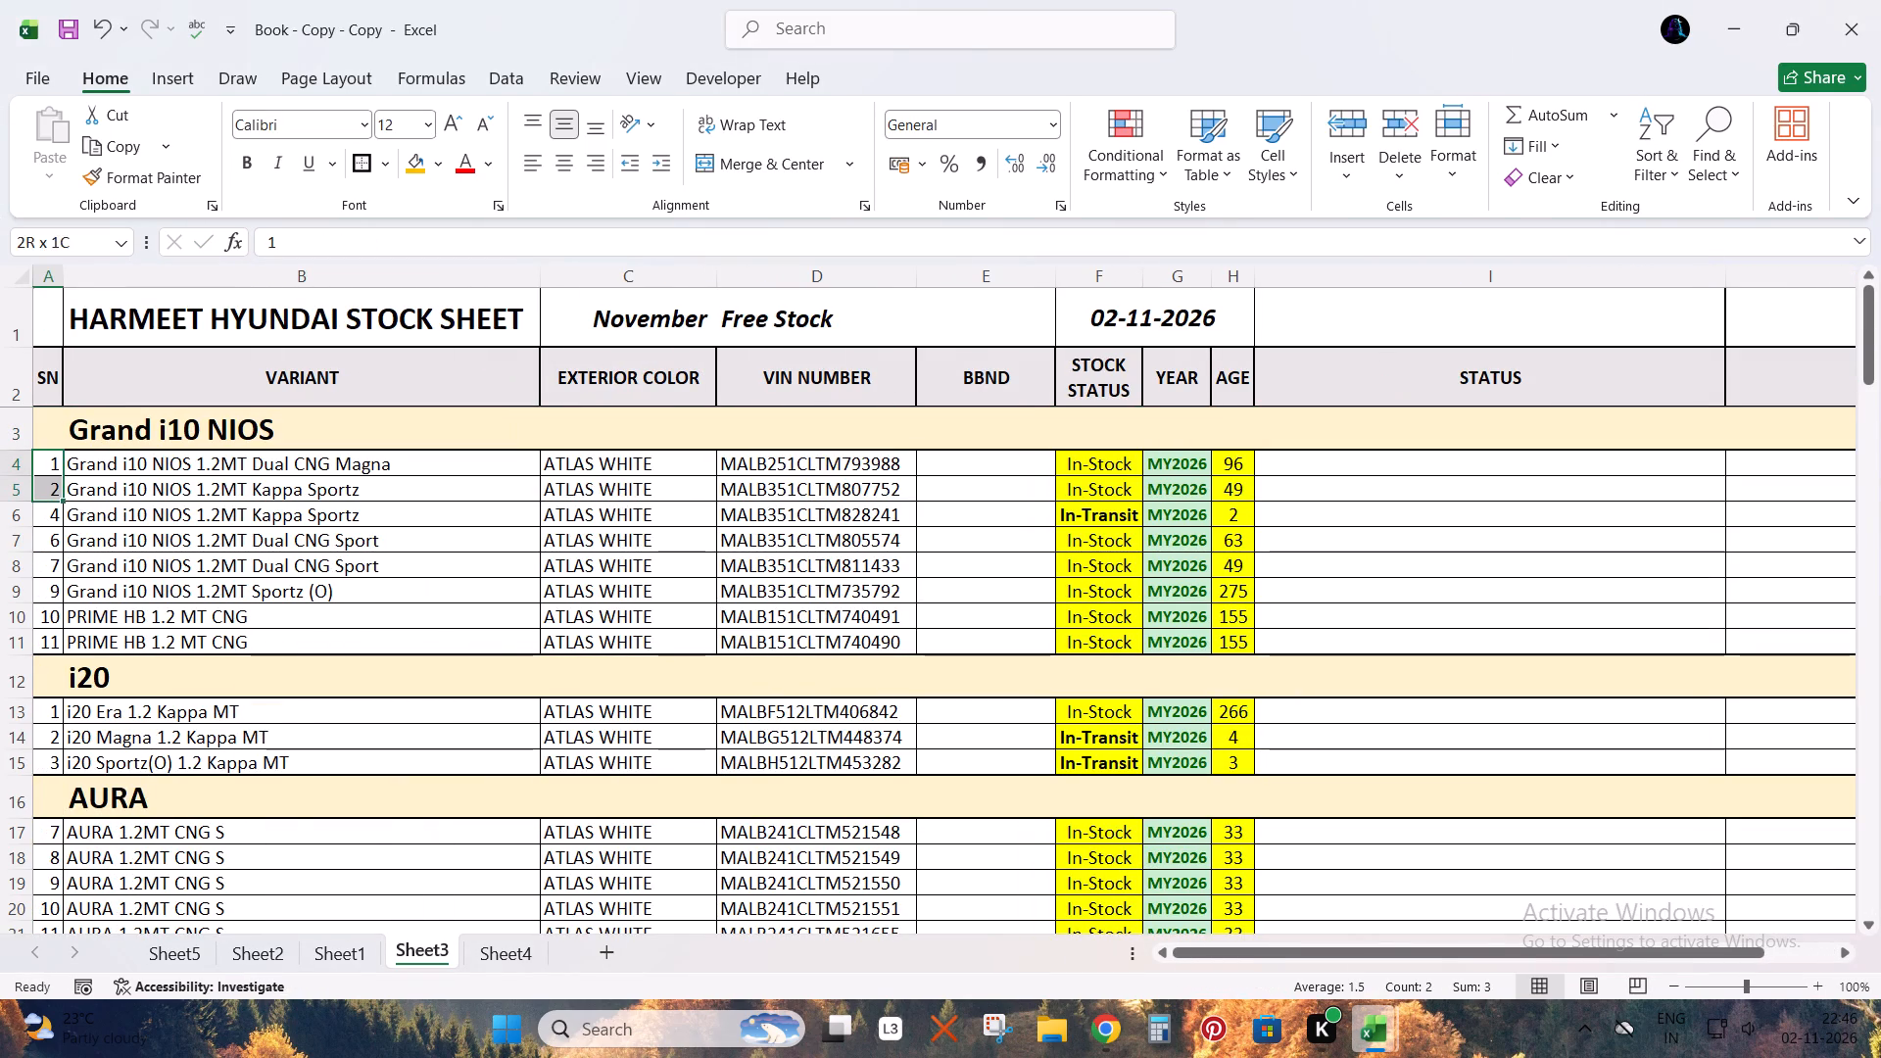
pyautogui.doubleClick(63, 504)
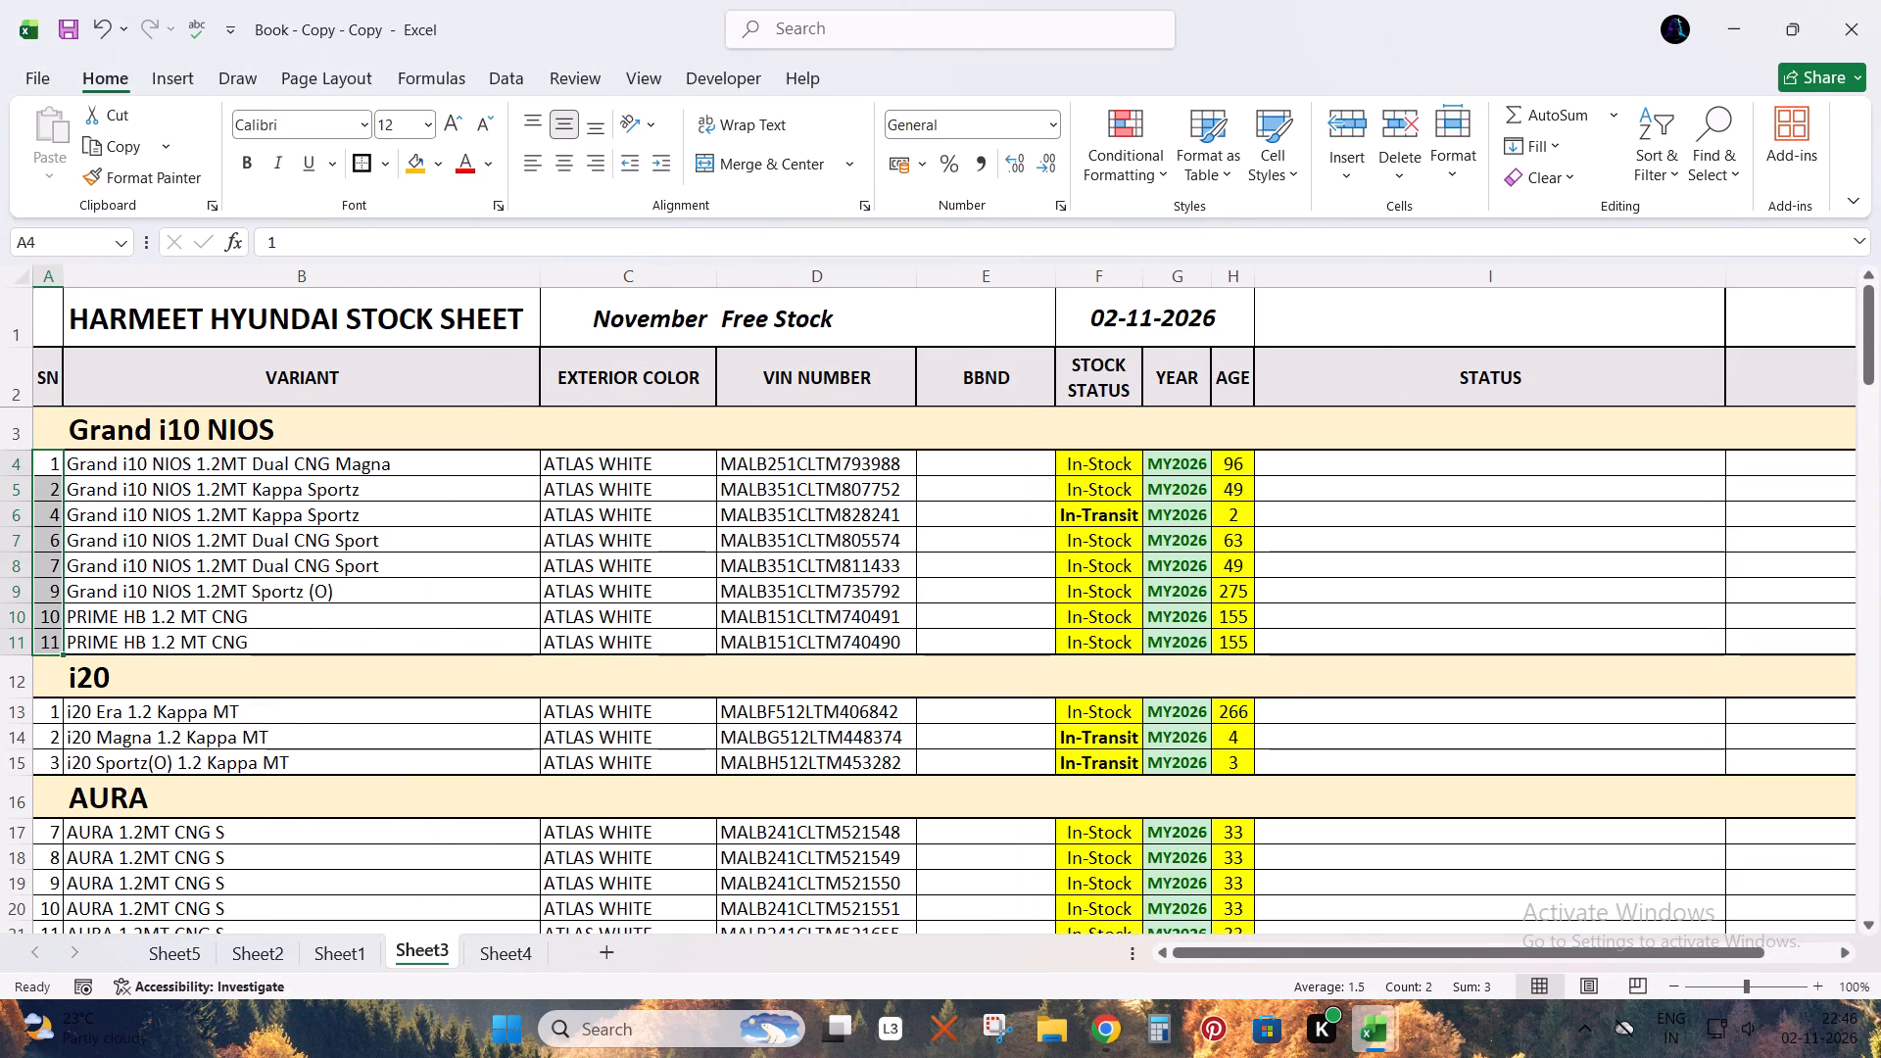
# Renumber the SN column of the AURA section as a series starting 1, 2, filled down to the section's last row.
pyautogui.click(54, 825)
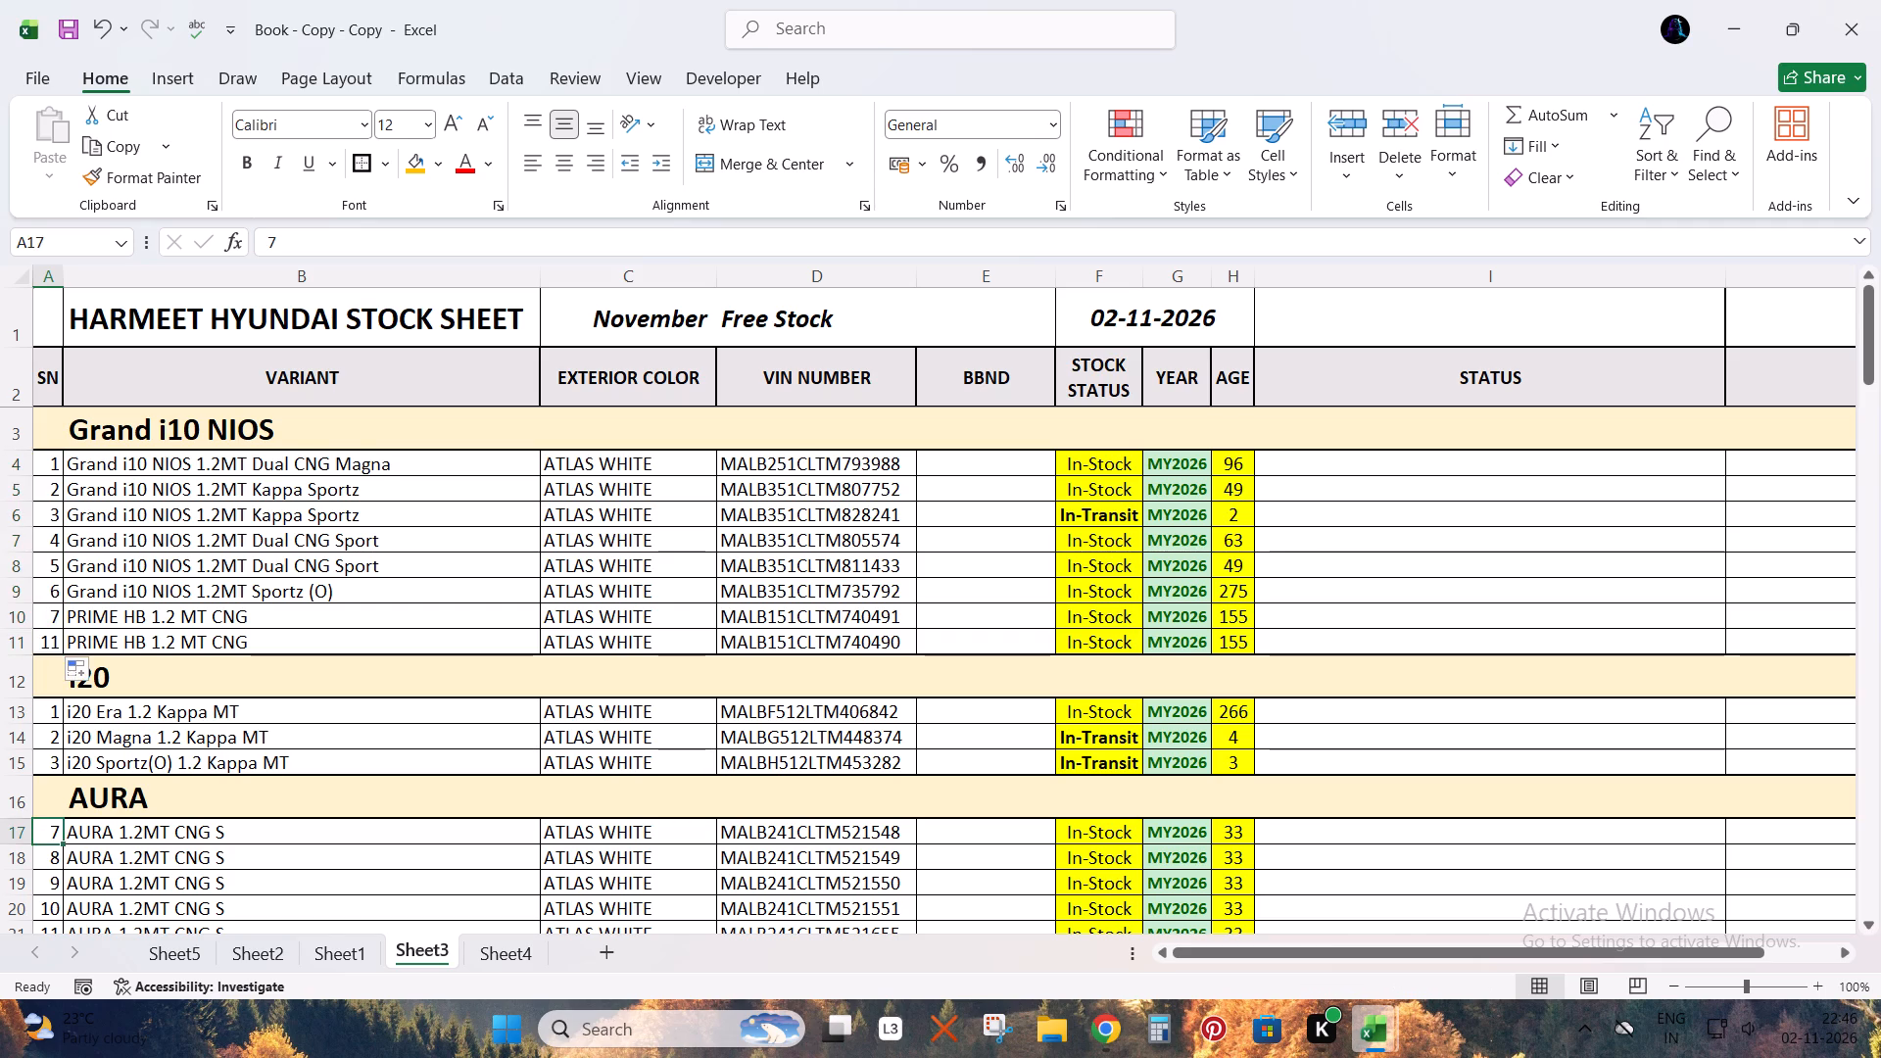
pyautogui.scroll(-2, 263, 766)
pyautogui.press('1')
pyautogui.press('Return')
pyautogui.press('2')
pyautogui.press('Up')
pyautogui.hotkey('shift', 'Down')
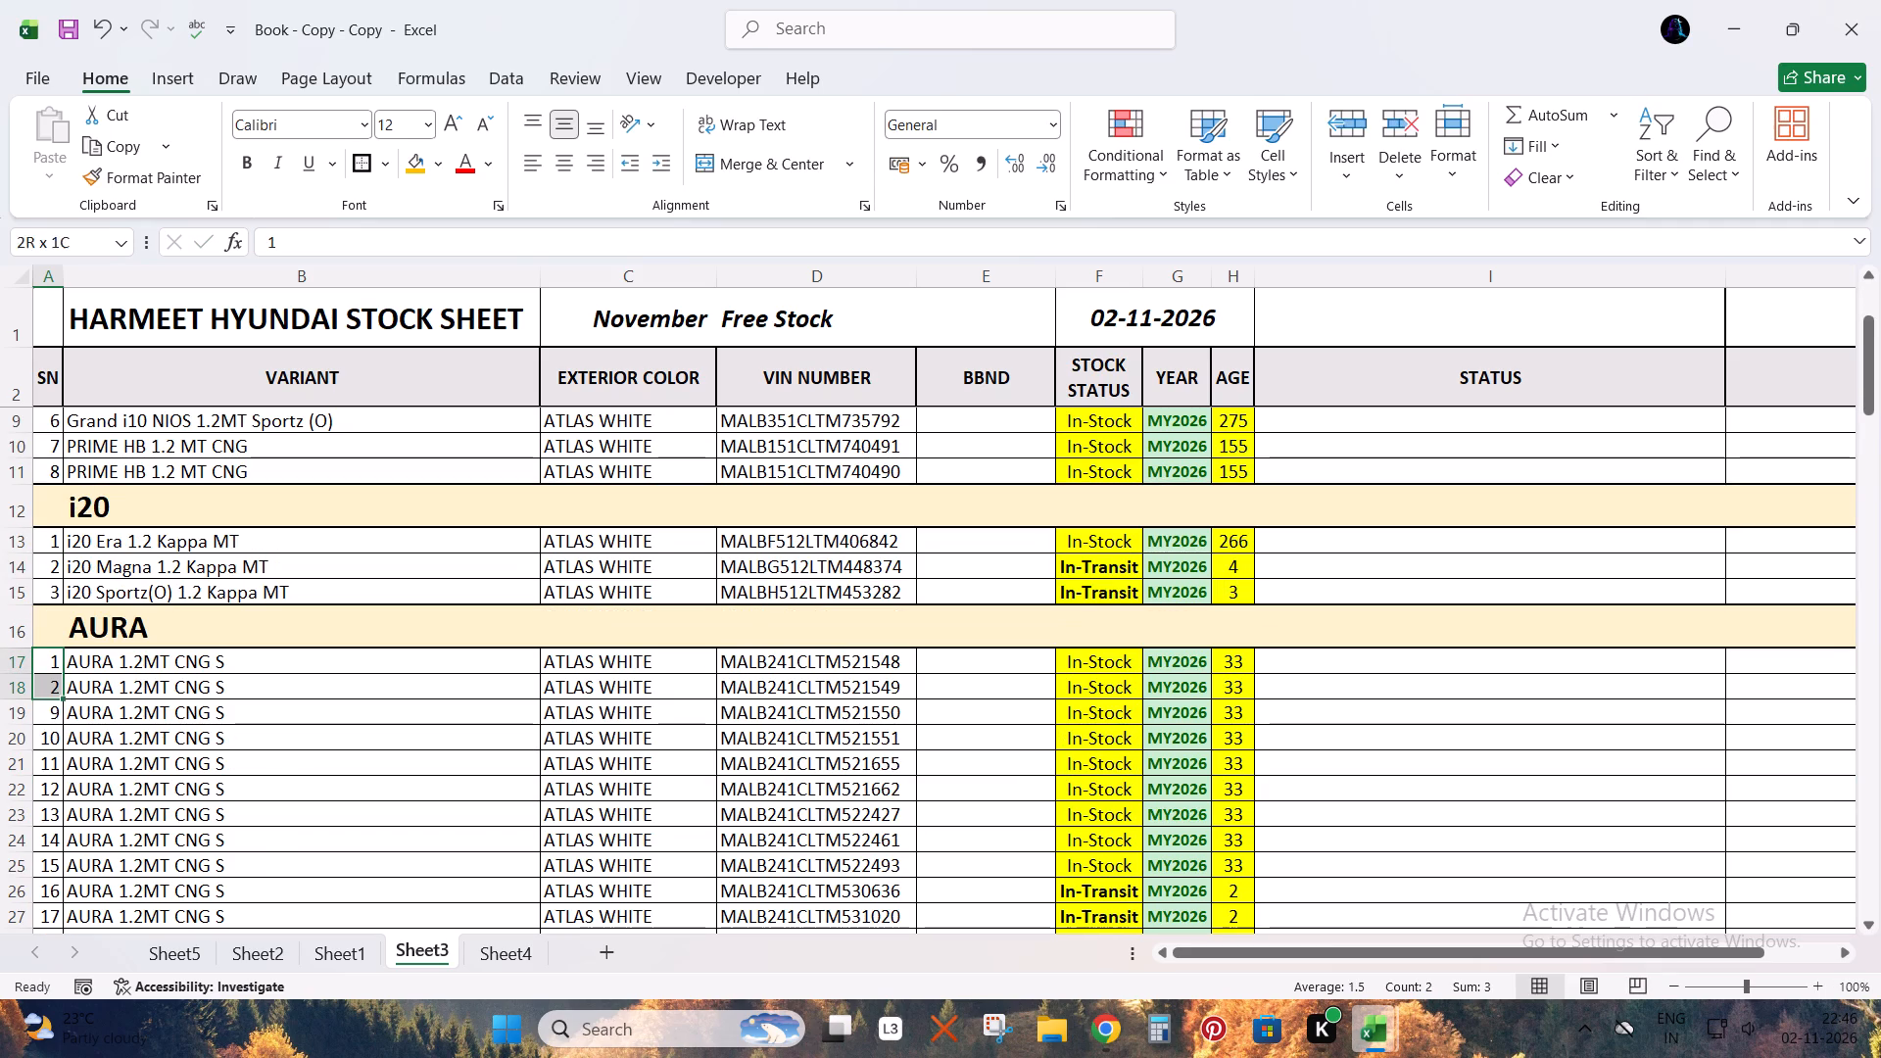
pyautogui.doubleClick(59, 697)
pyautogui.scroll(-5, 163, 696)
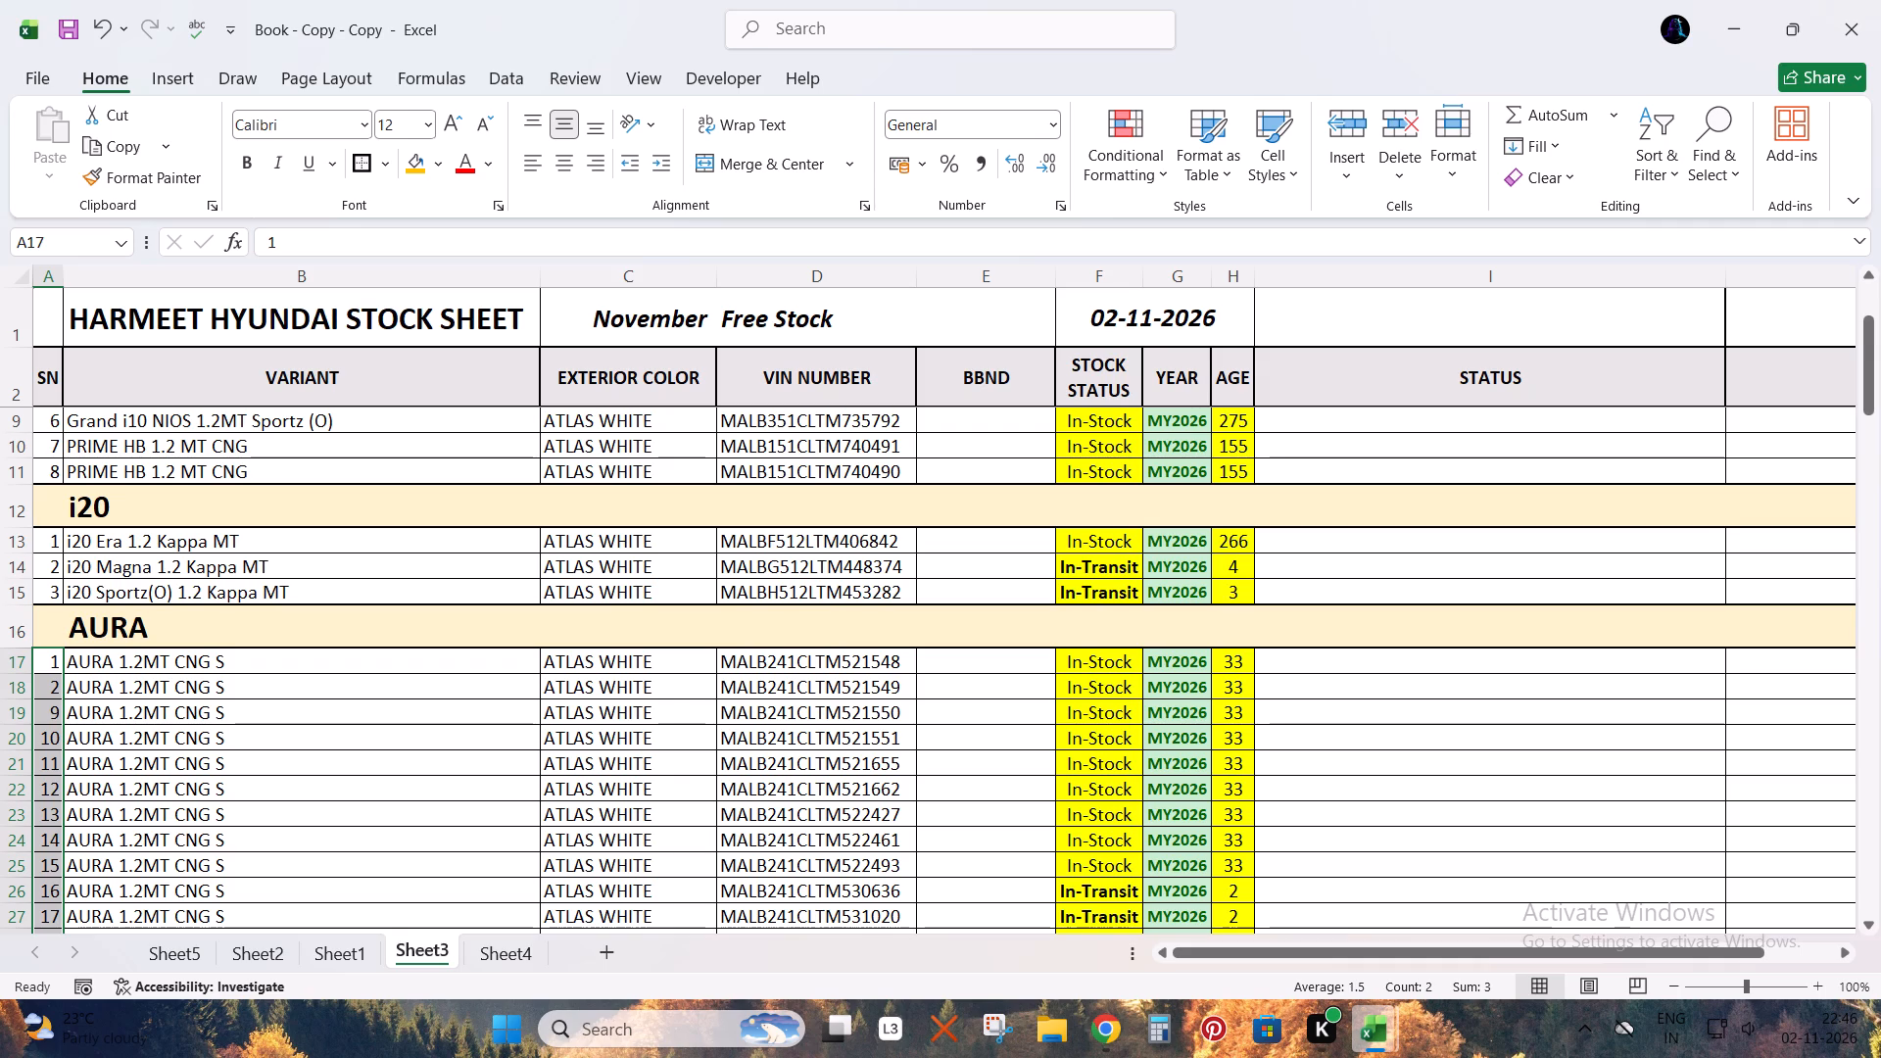
pyautogui.scroll(-5, 165, 696)
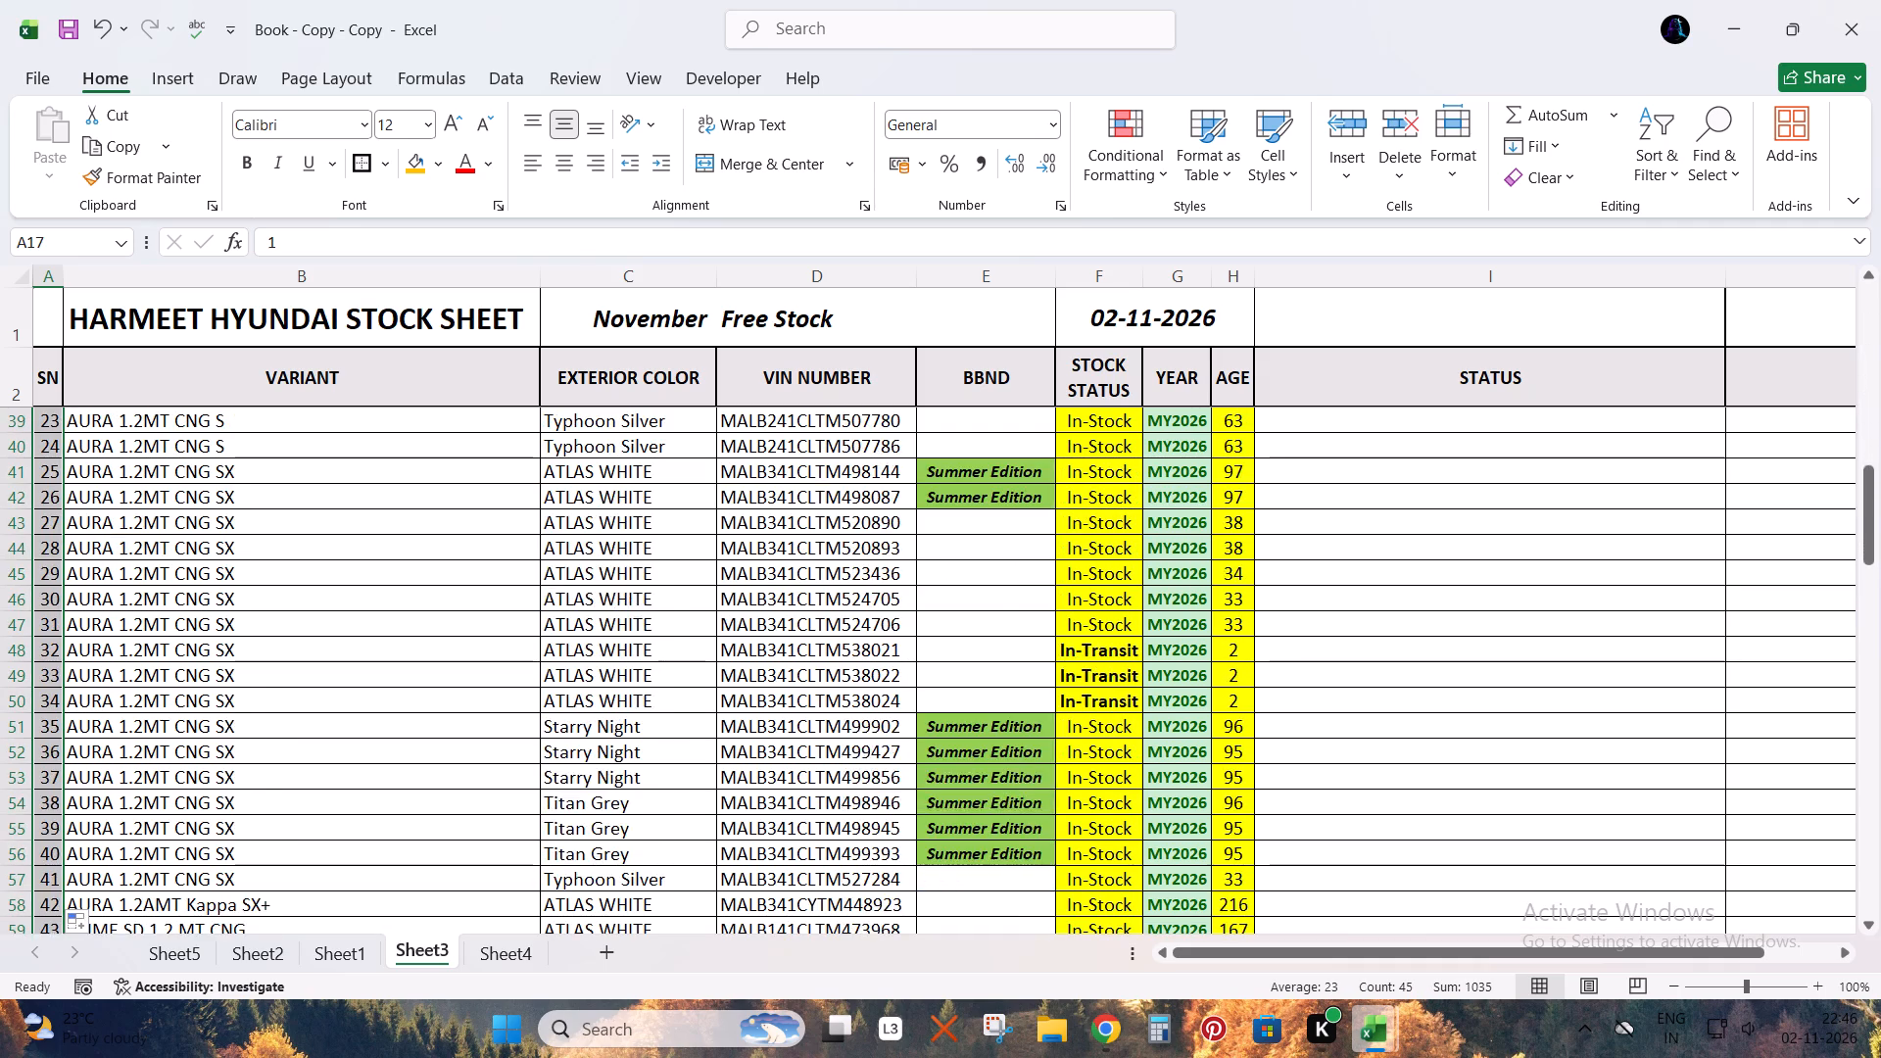
# Renumber the SN column of the Creta section as a series starting 1, 2, filled down to the section's last row.
pyautogui.scroll(-4, 0, 737)
pyautogui.scroll(1, 0, 739)
pyautogui.scroll(-4, 212, 724)
pyautogui.moveTo(42, 517); pyautogui.dragTo(52, 534)
pyautogui.doubleClick(62, 552)
# Renumber the SN column of the VENUE section as a series from 1 to 14.
pyautogui.scroll(-7, 216, 625)
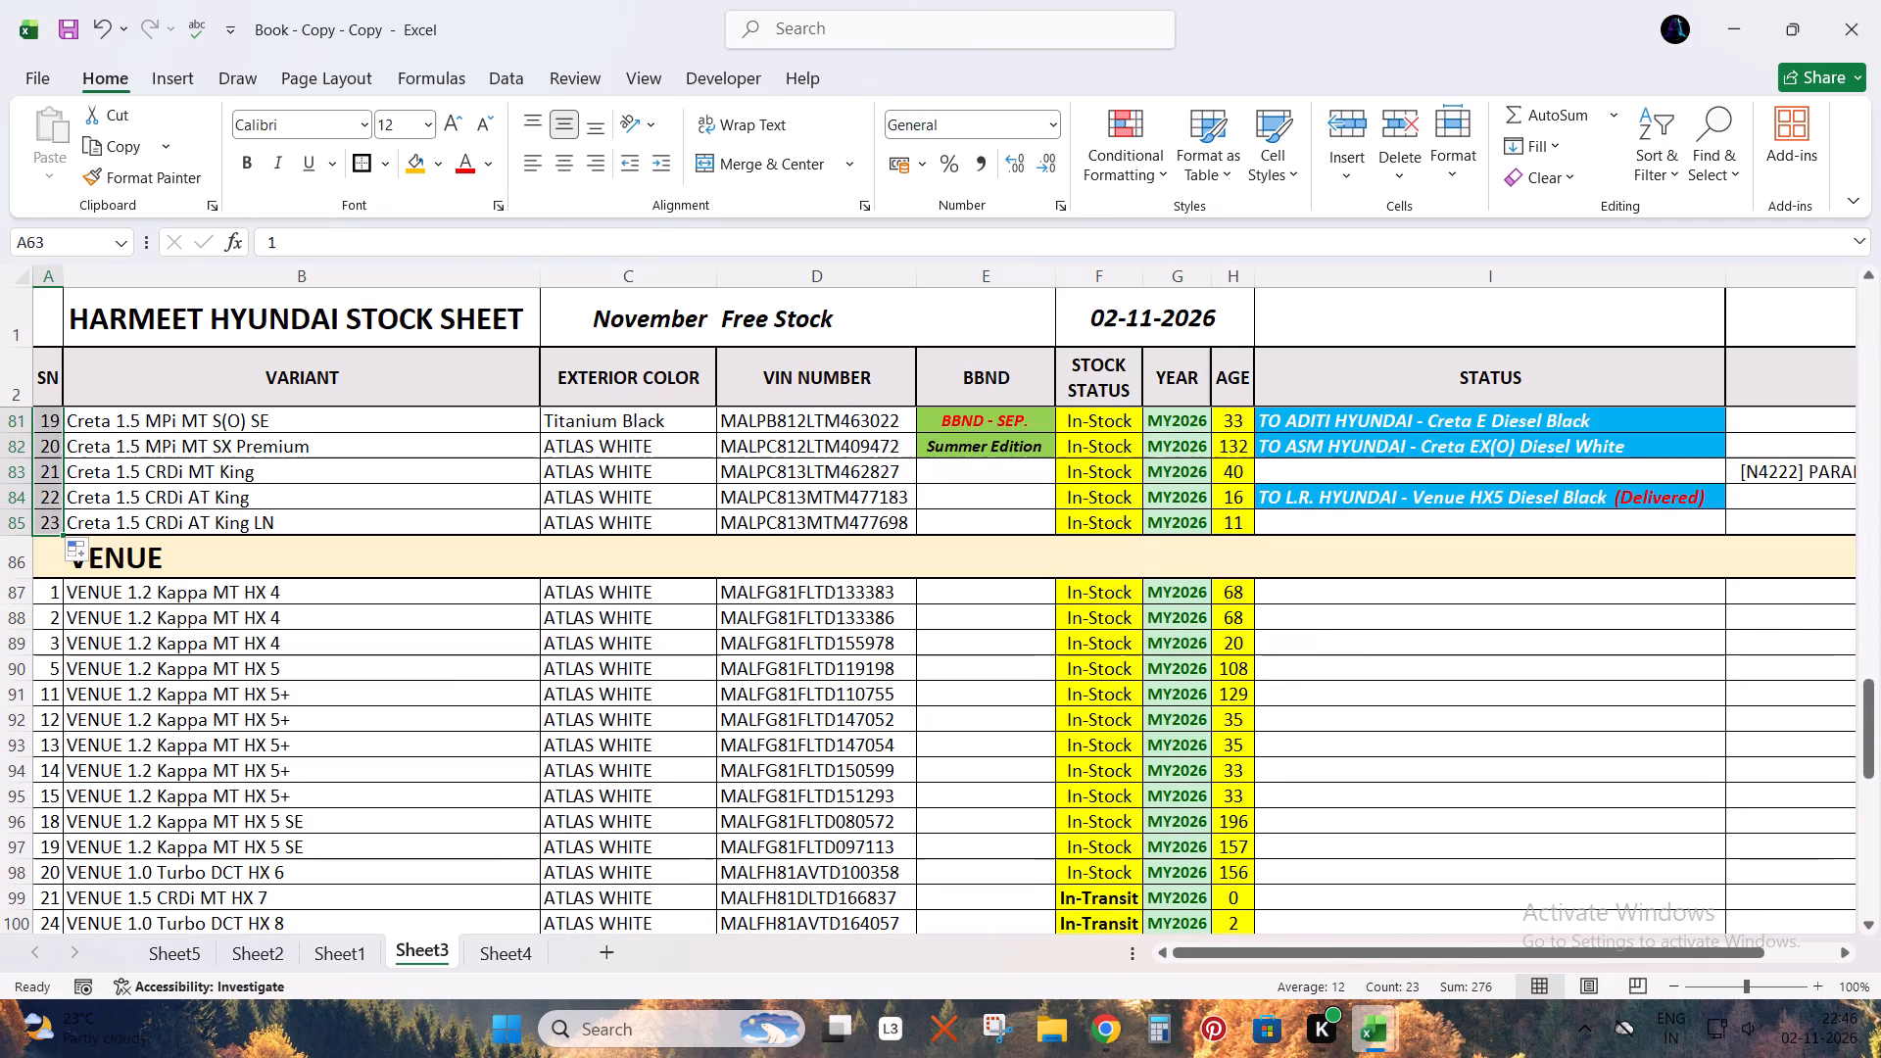
pyautogui.moveTo(46, 591); pyautogui.dragTo(48, 610)
pyautogui.doubleClick(59, 628)
# Renumber the SN column of the EXTER section as a series from 1 to 19.
pyautogui.scroll(-6, 338, 699)
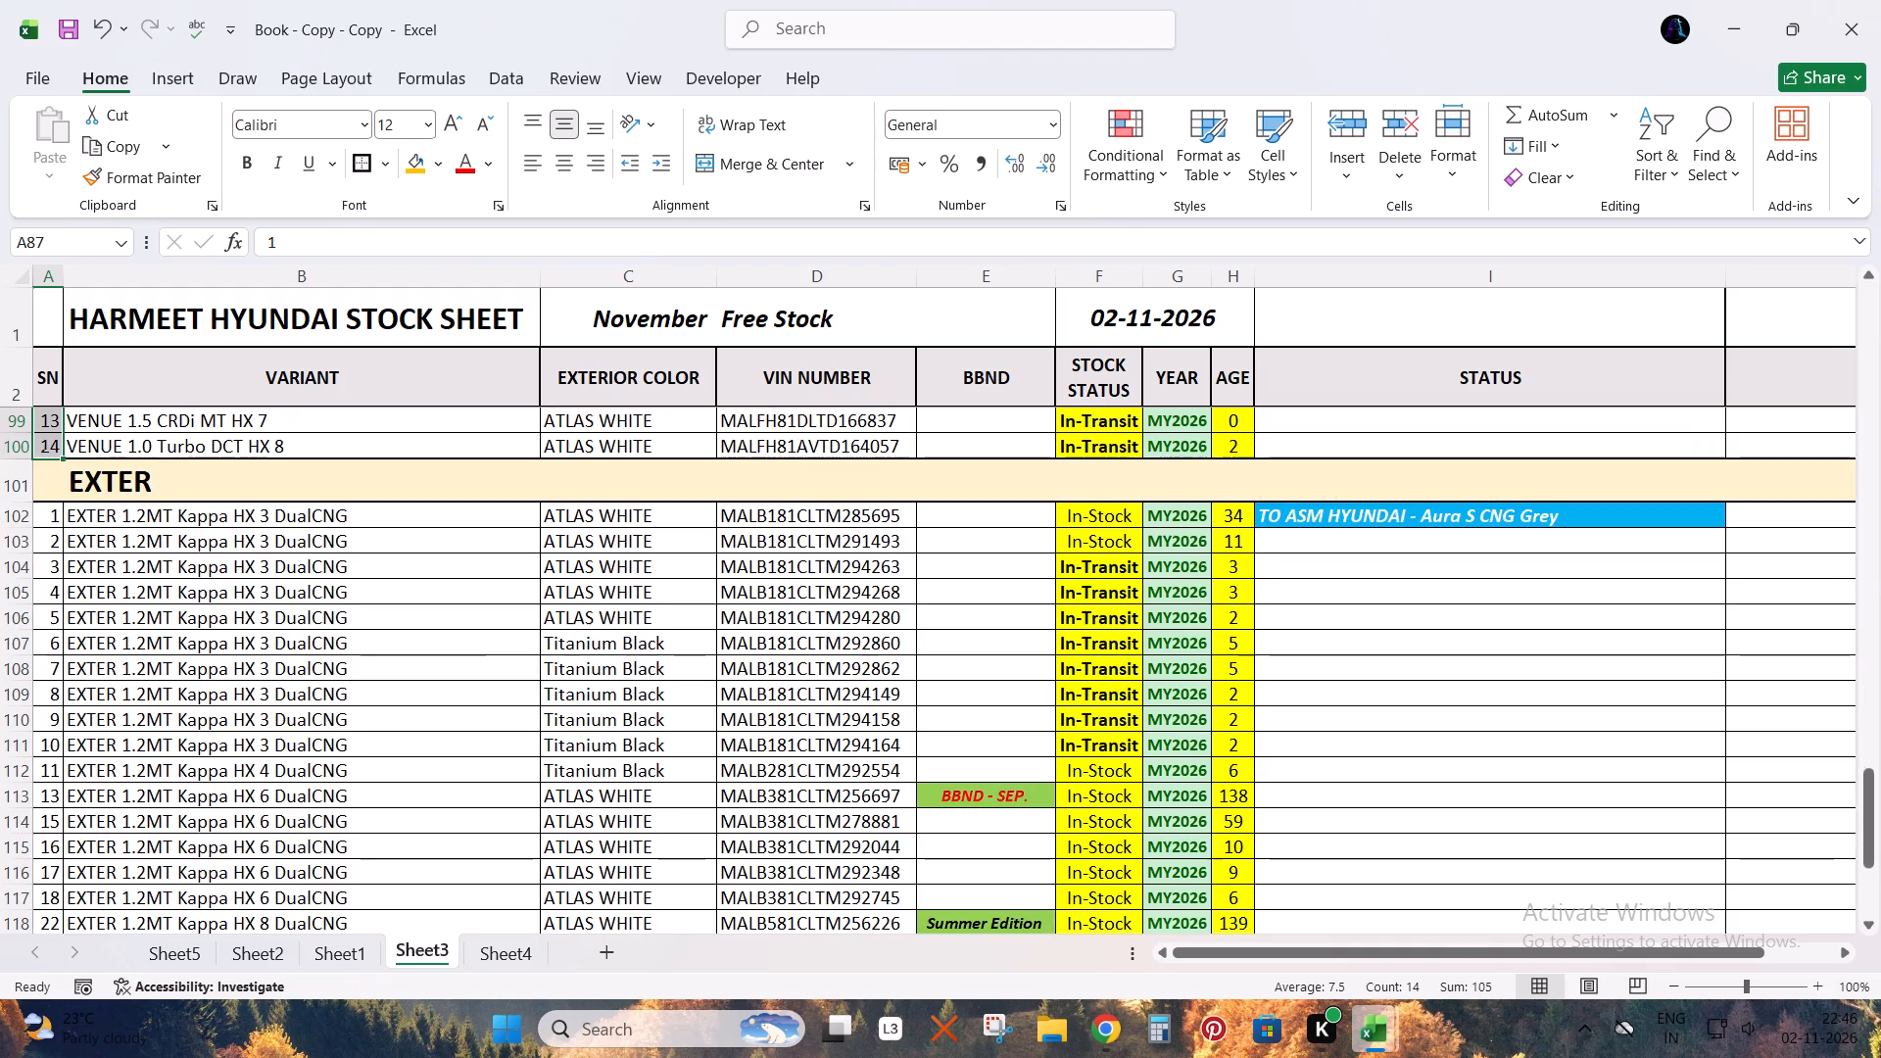
pyautogui.moveTo(54, 514); pyautogui.dragTo(55, 535)
pyautogui.doubleClick(64, 552)
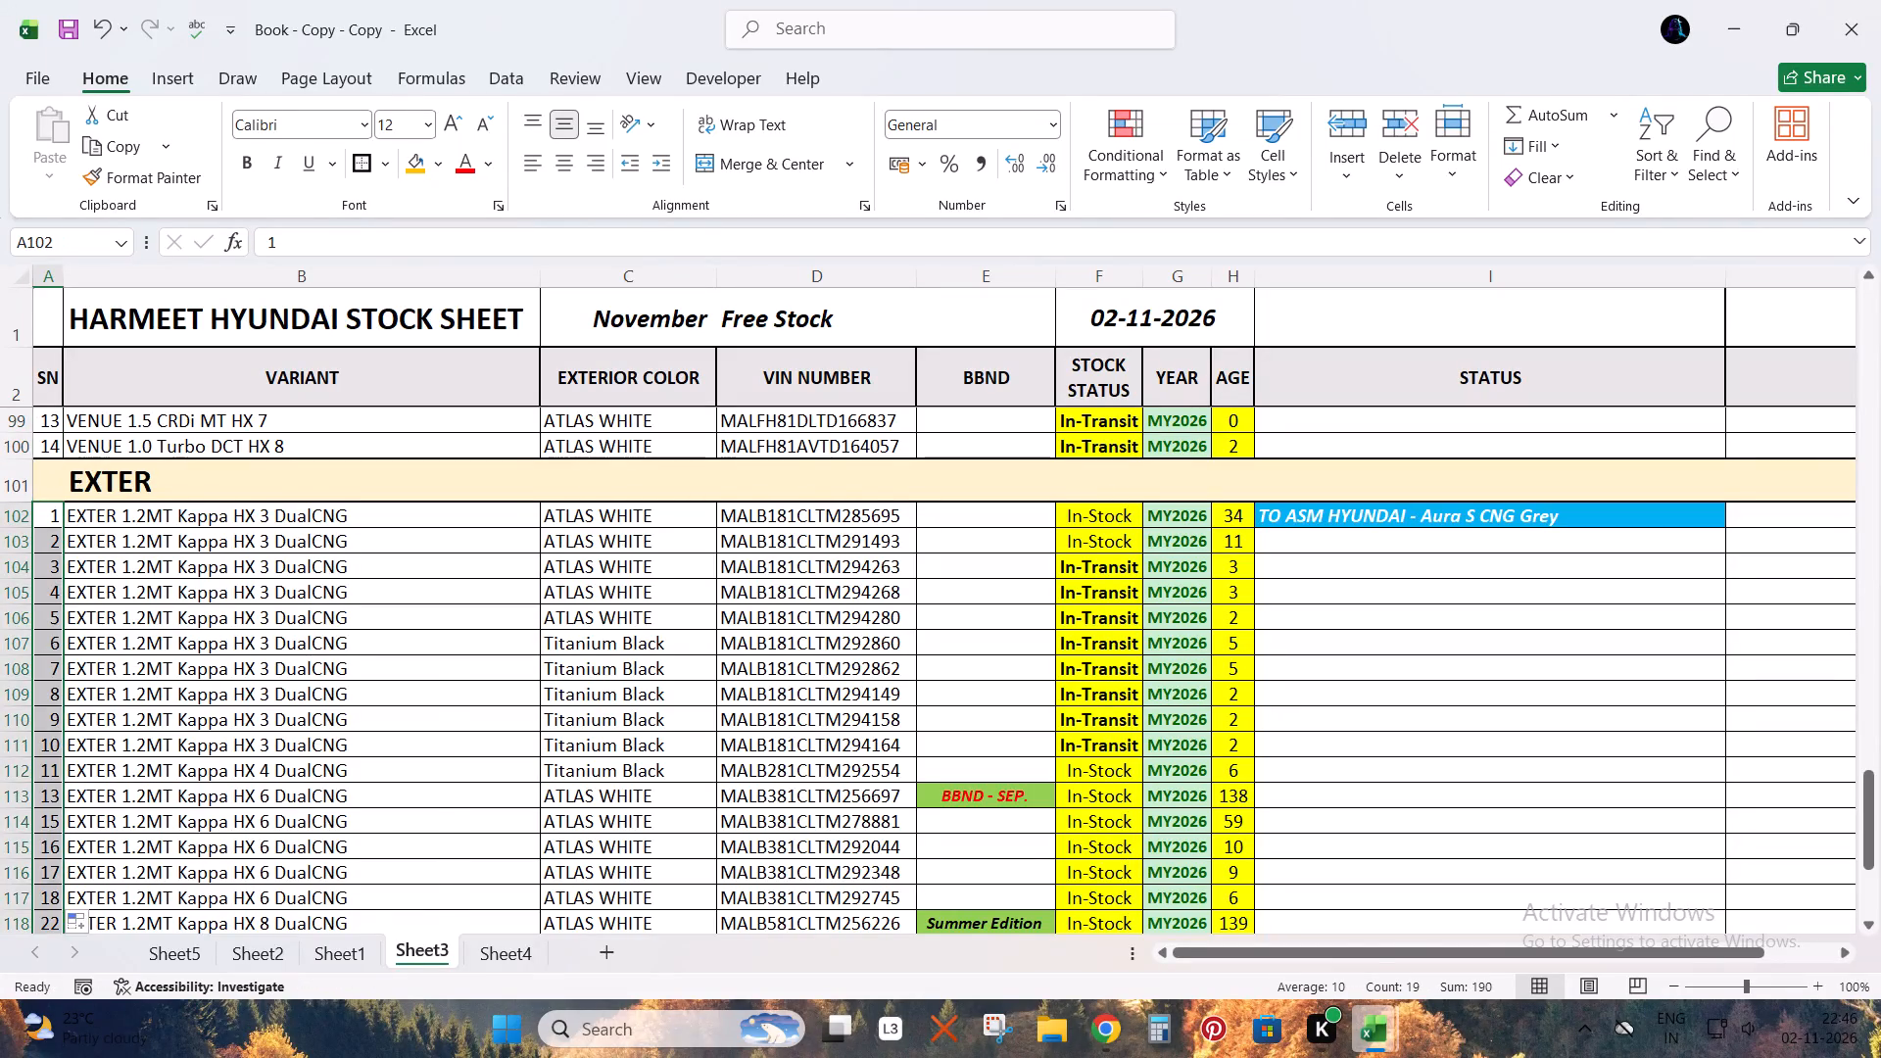
# Renumber the two vehicles in the BAYON section as 1 and 2.
pyautogui.scroll(-4, 359, 636)
pyautogui.click(60, 716)
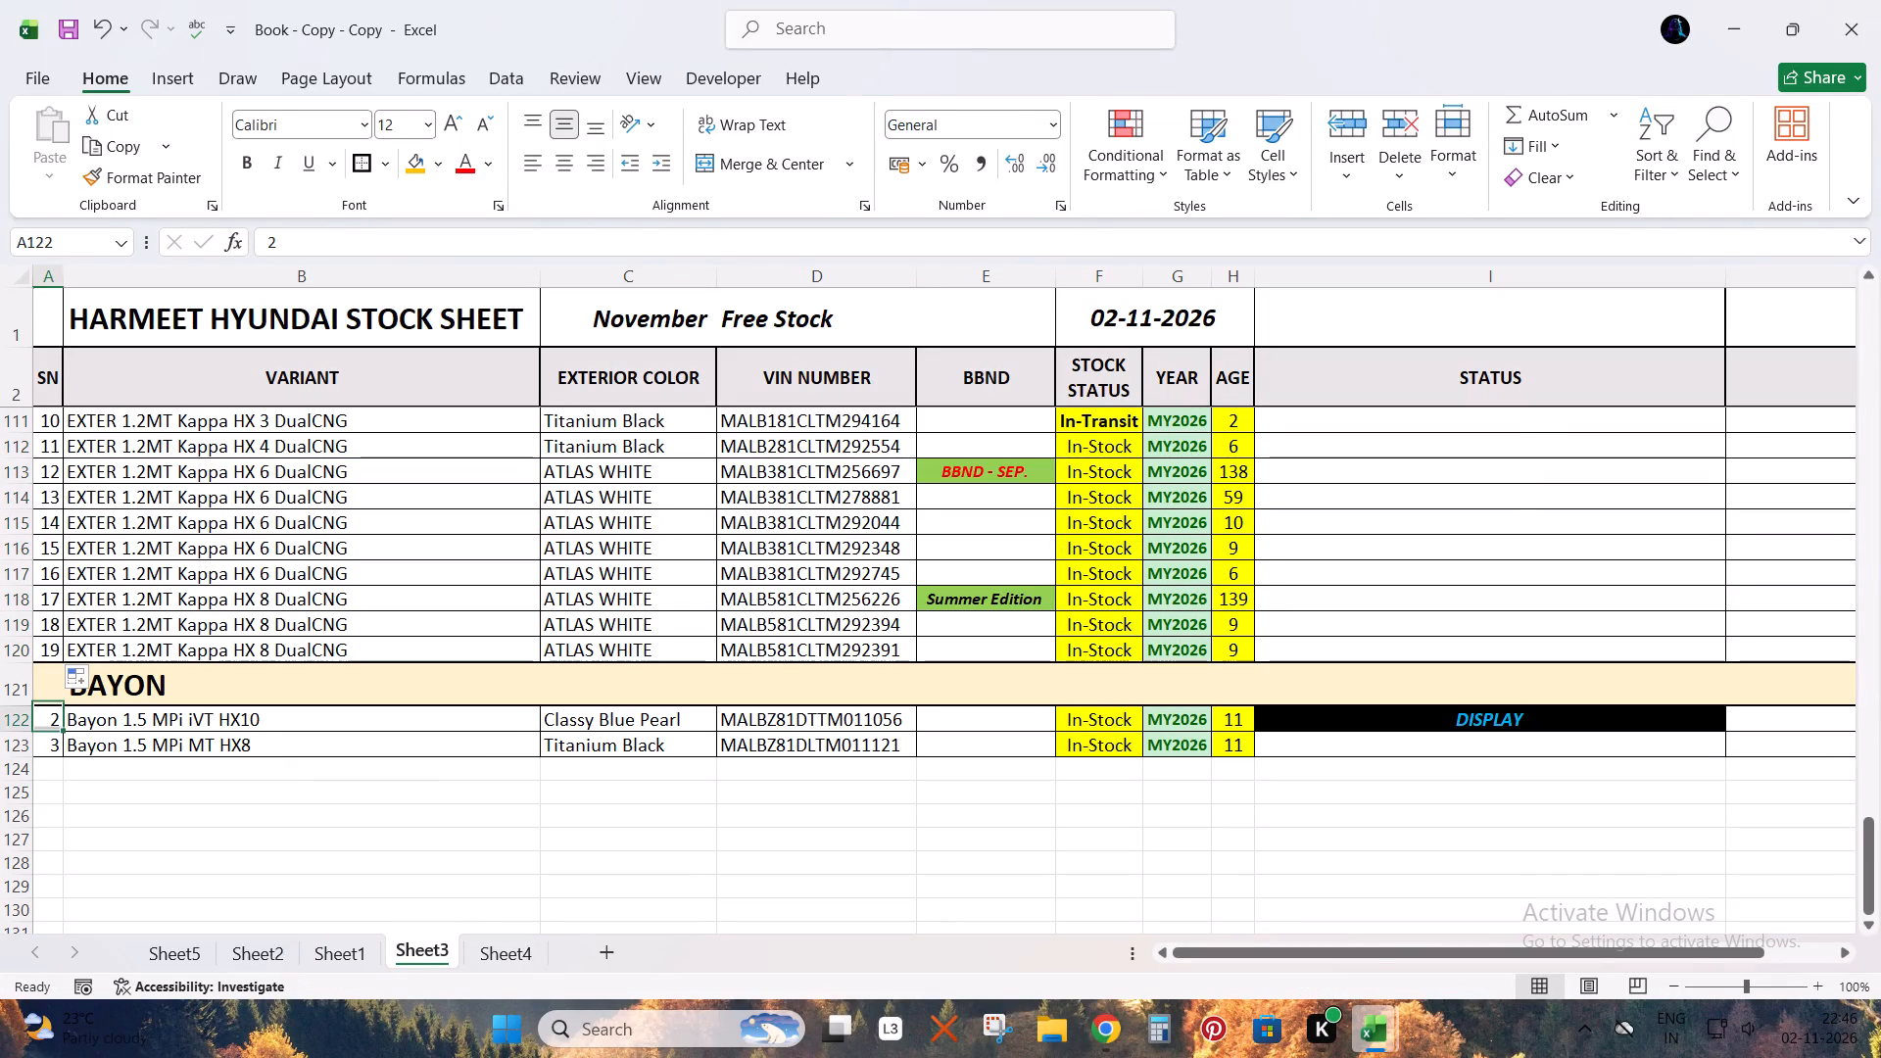
pyautogui.press('1')
pyautogui.press('Return')
pyautogui.press('2')
pyautogui.press('Return')
# Apply borders to the entire November Free Stock table.
pyautogui.click(139, 685)
pyautogui.hotkey('ctrl', 'a')
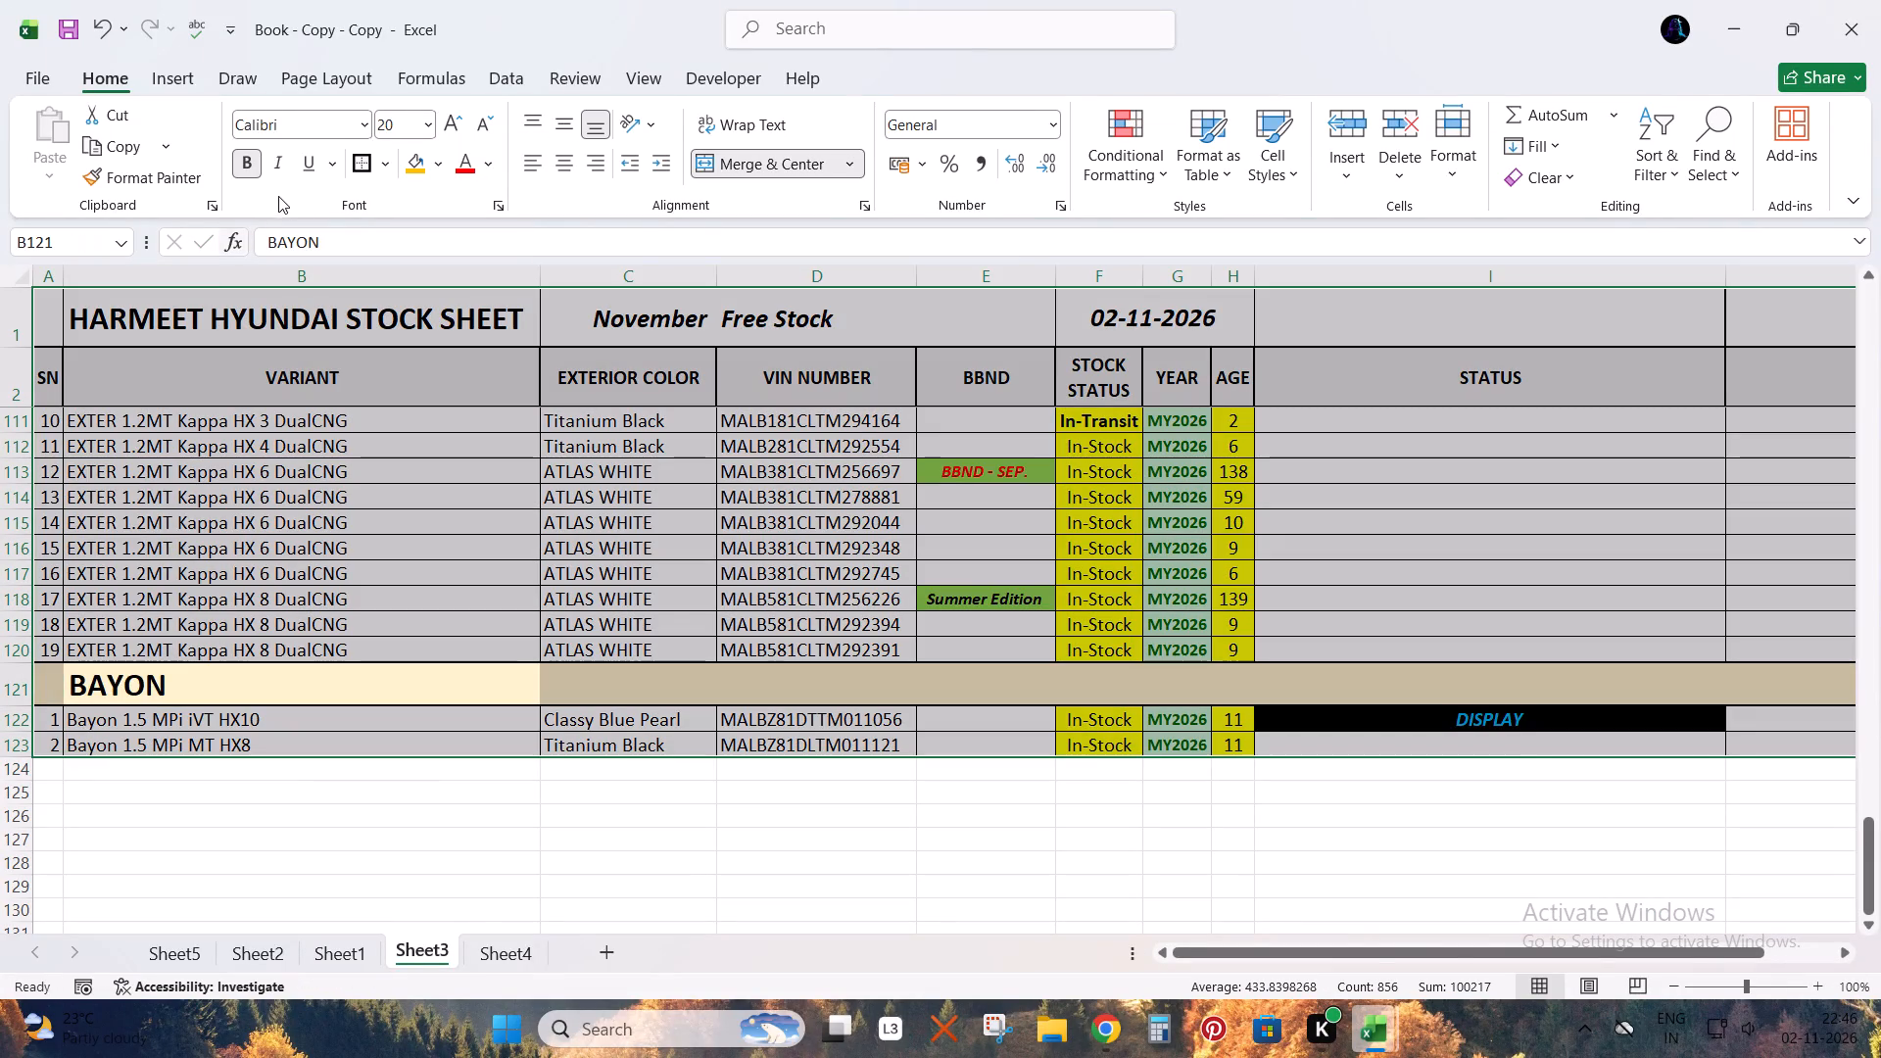
pyautogui.click(354, 166)
pyautogui.click(421, 361)
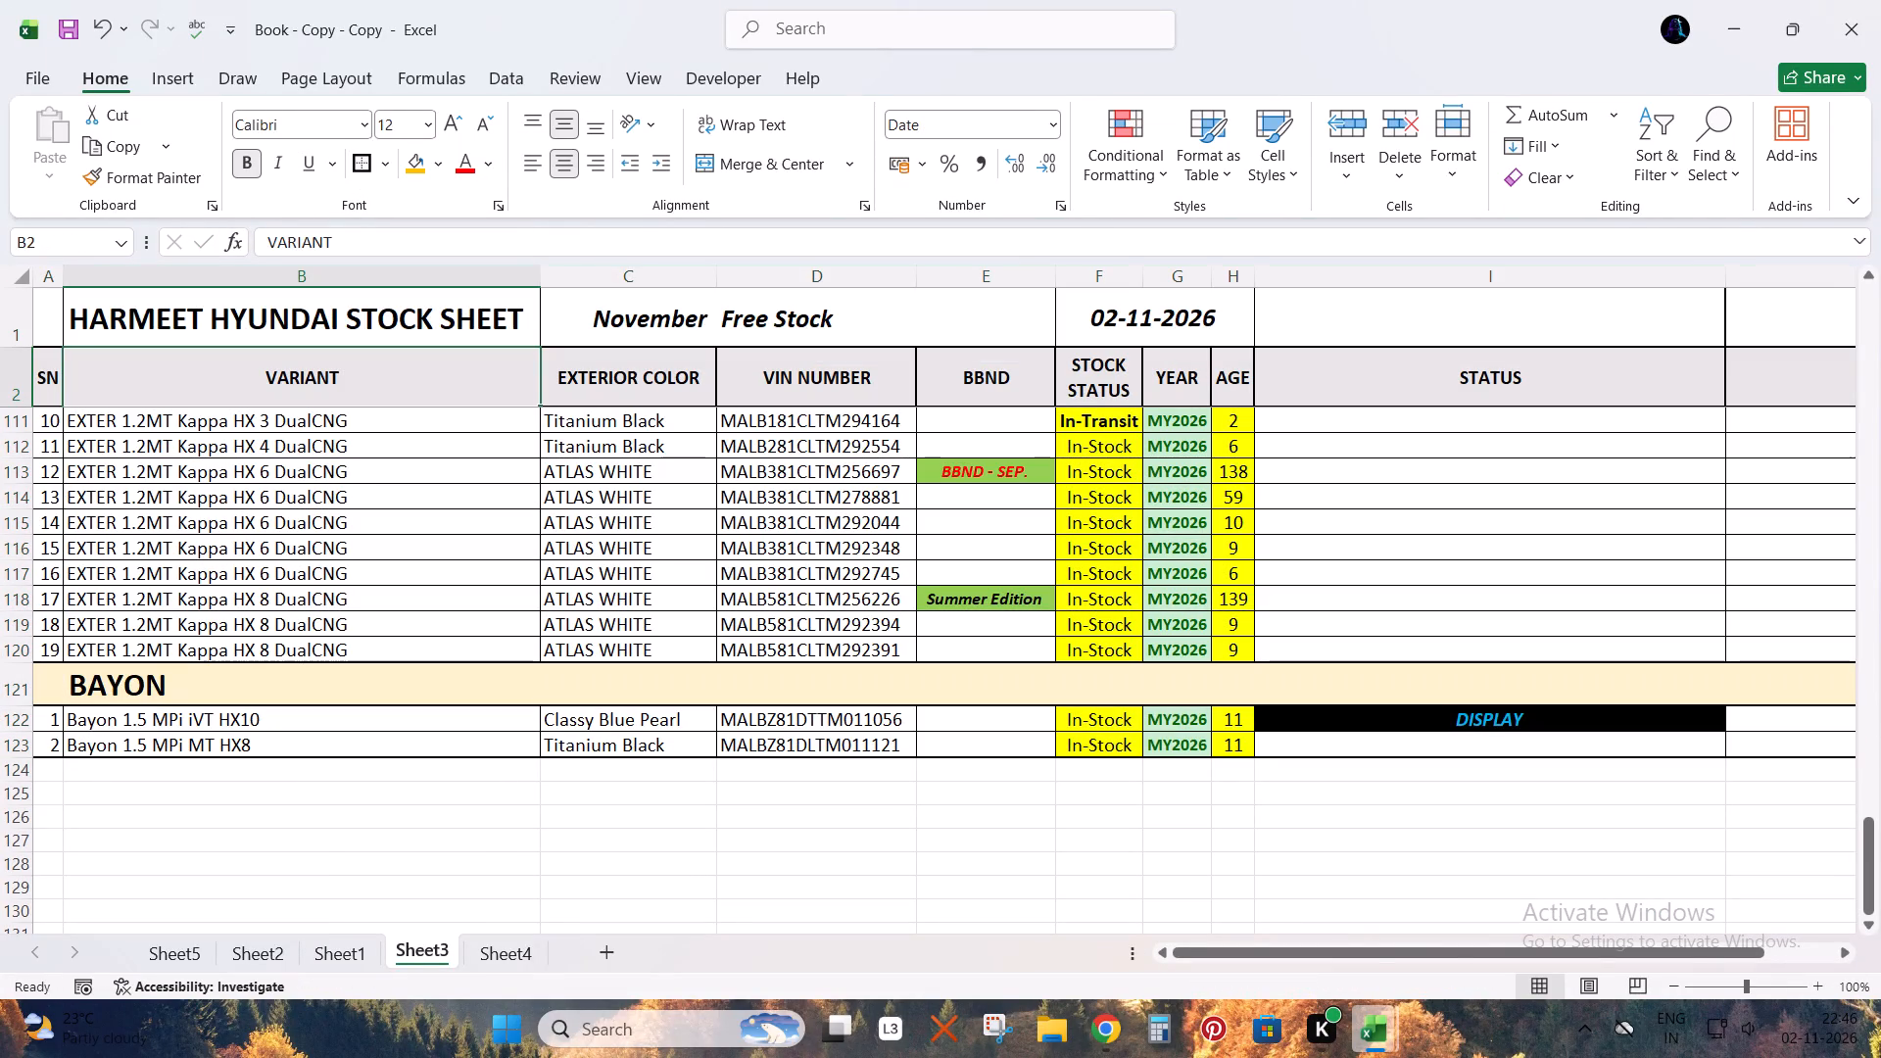
# Autofit all column widths on the November Free Stock sheet and save the workbook.
pyautogui.click(28, 278)
pyautogui.doubleClick(61, 277)
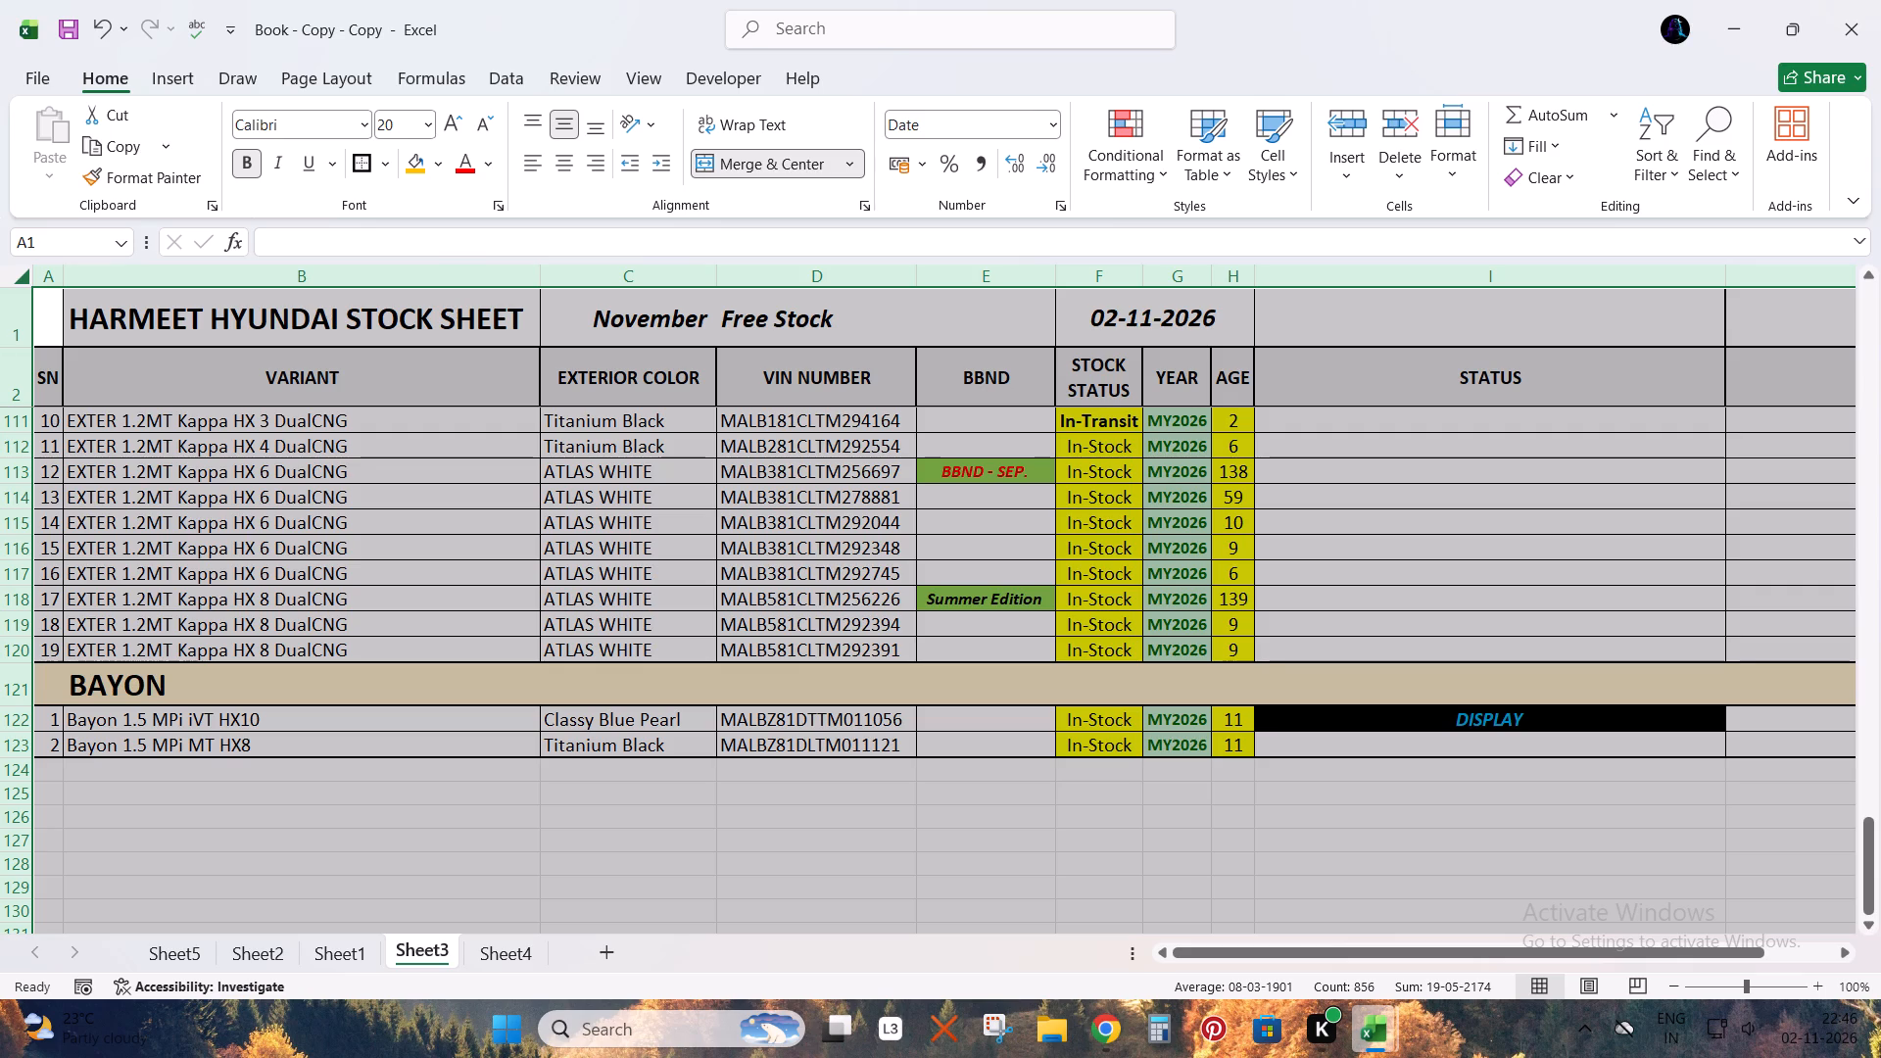
pyautogui.doubleClick(60, 277)
pyautogui.click(587, 489)
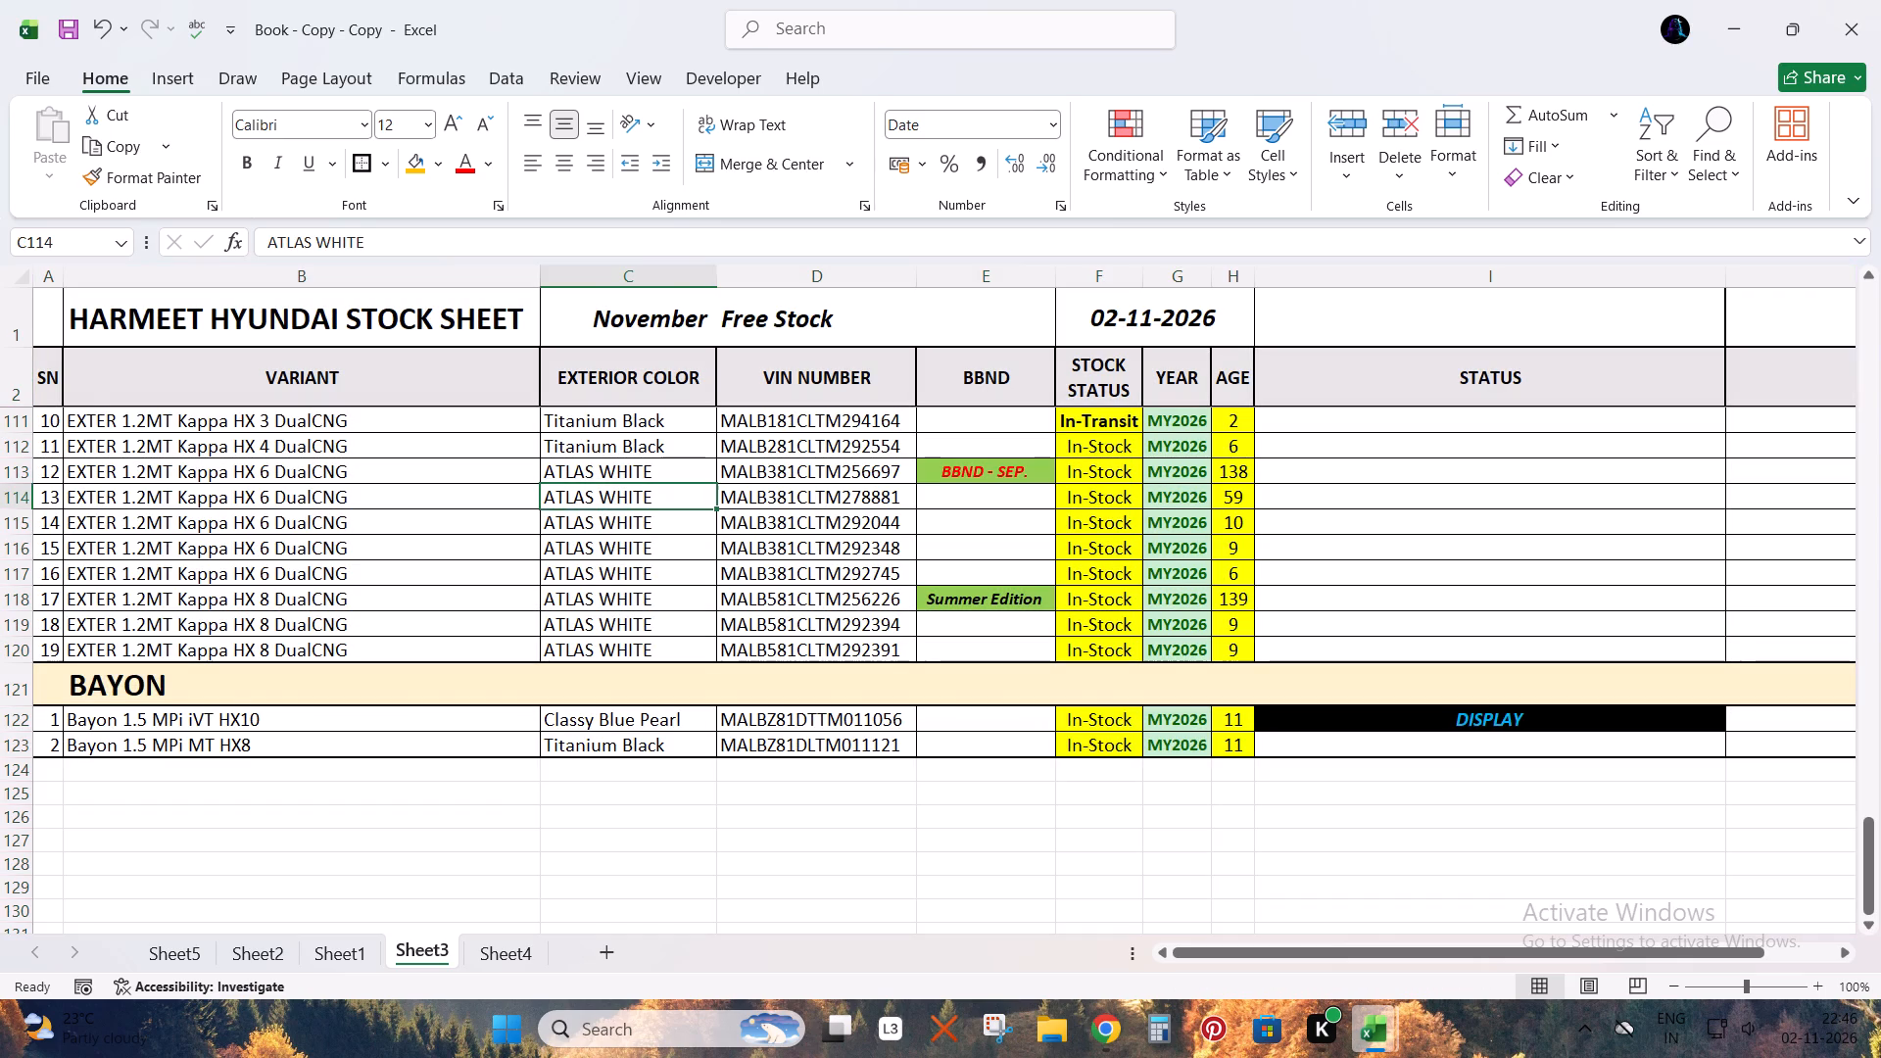
pyautogui.hotkey('ctrl', 's')
# Switch to ALLOCATION STOCK SHEET, remove the filters from the STOCK sheet, then save and close the workbook.
pyautogui.hotkey('ctrl', 'pagedown')
pyautogui.hotkey('alt', 'Tab')
pyautogui.press('Tab')
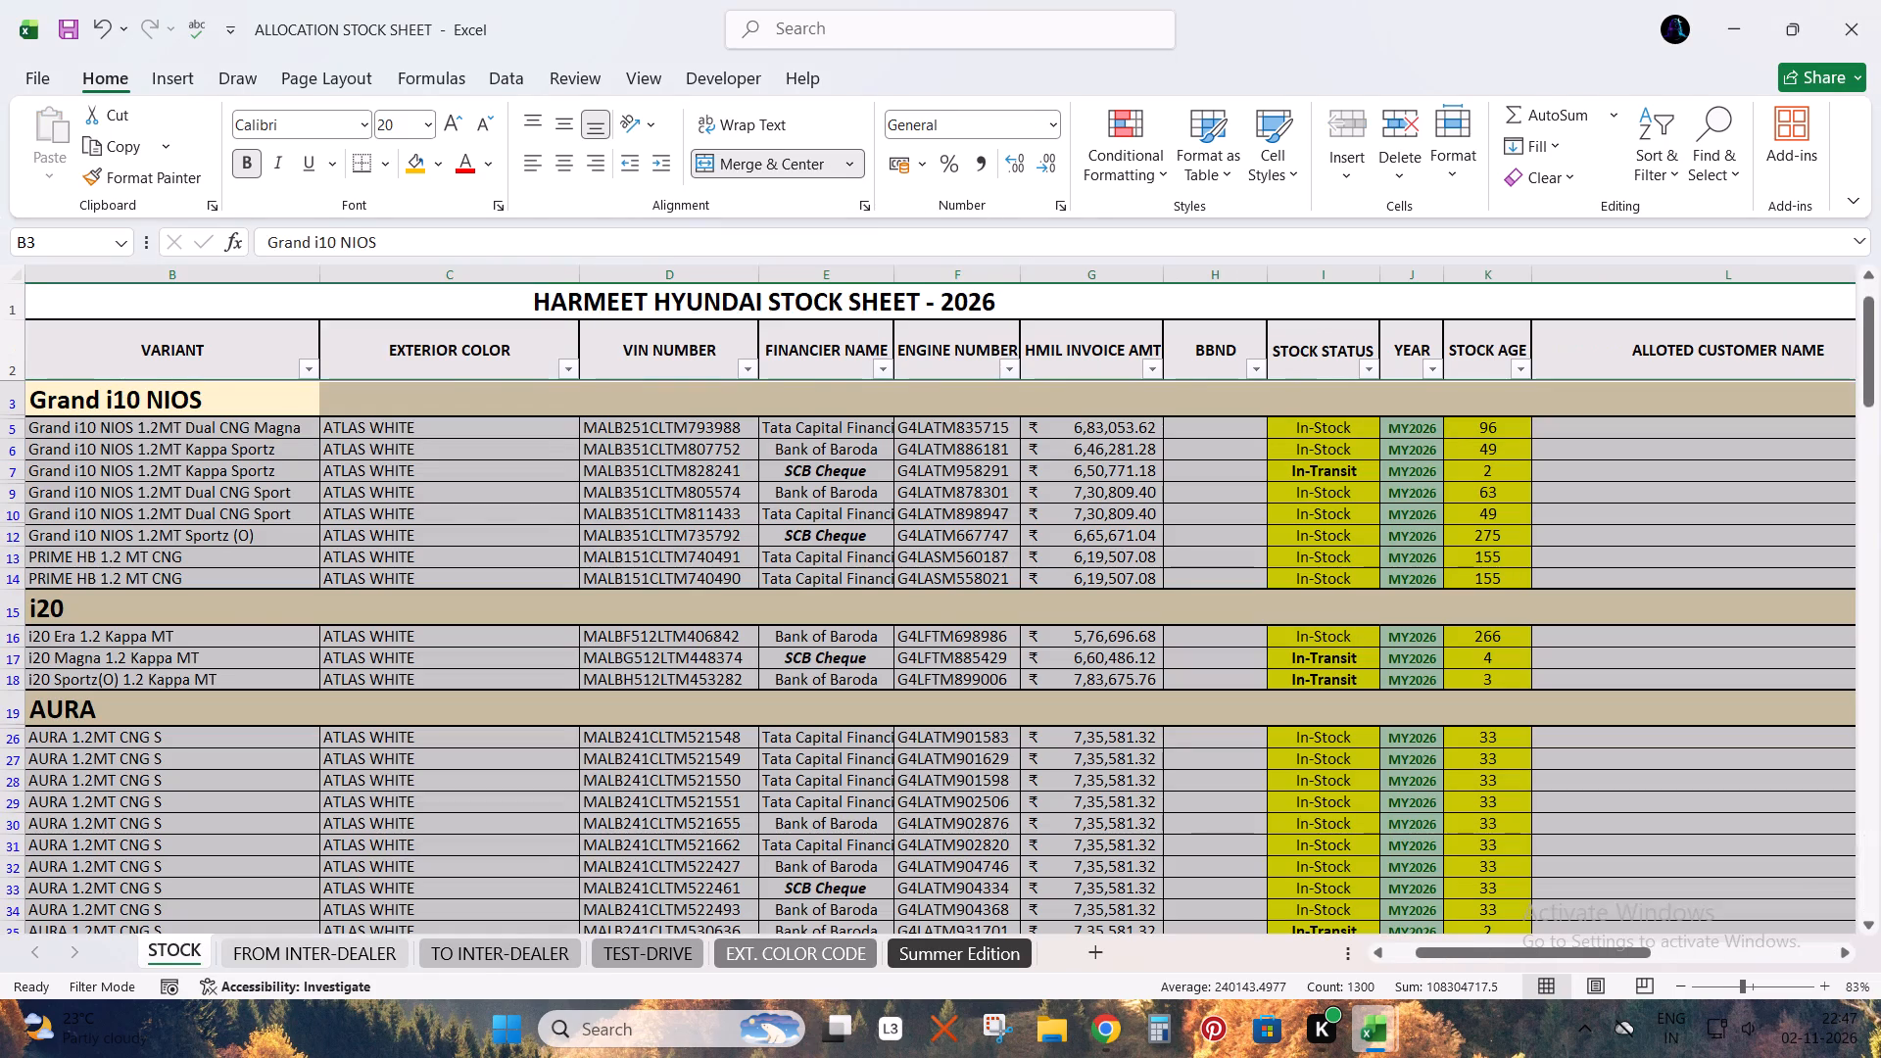
pyautogui.hotkey('alt', 'Tab')
pyautogui.hotkey('alt', 'Tab')
pyautogui.press('Up')
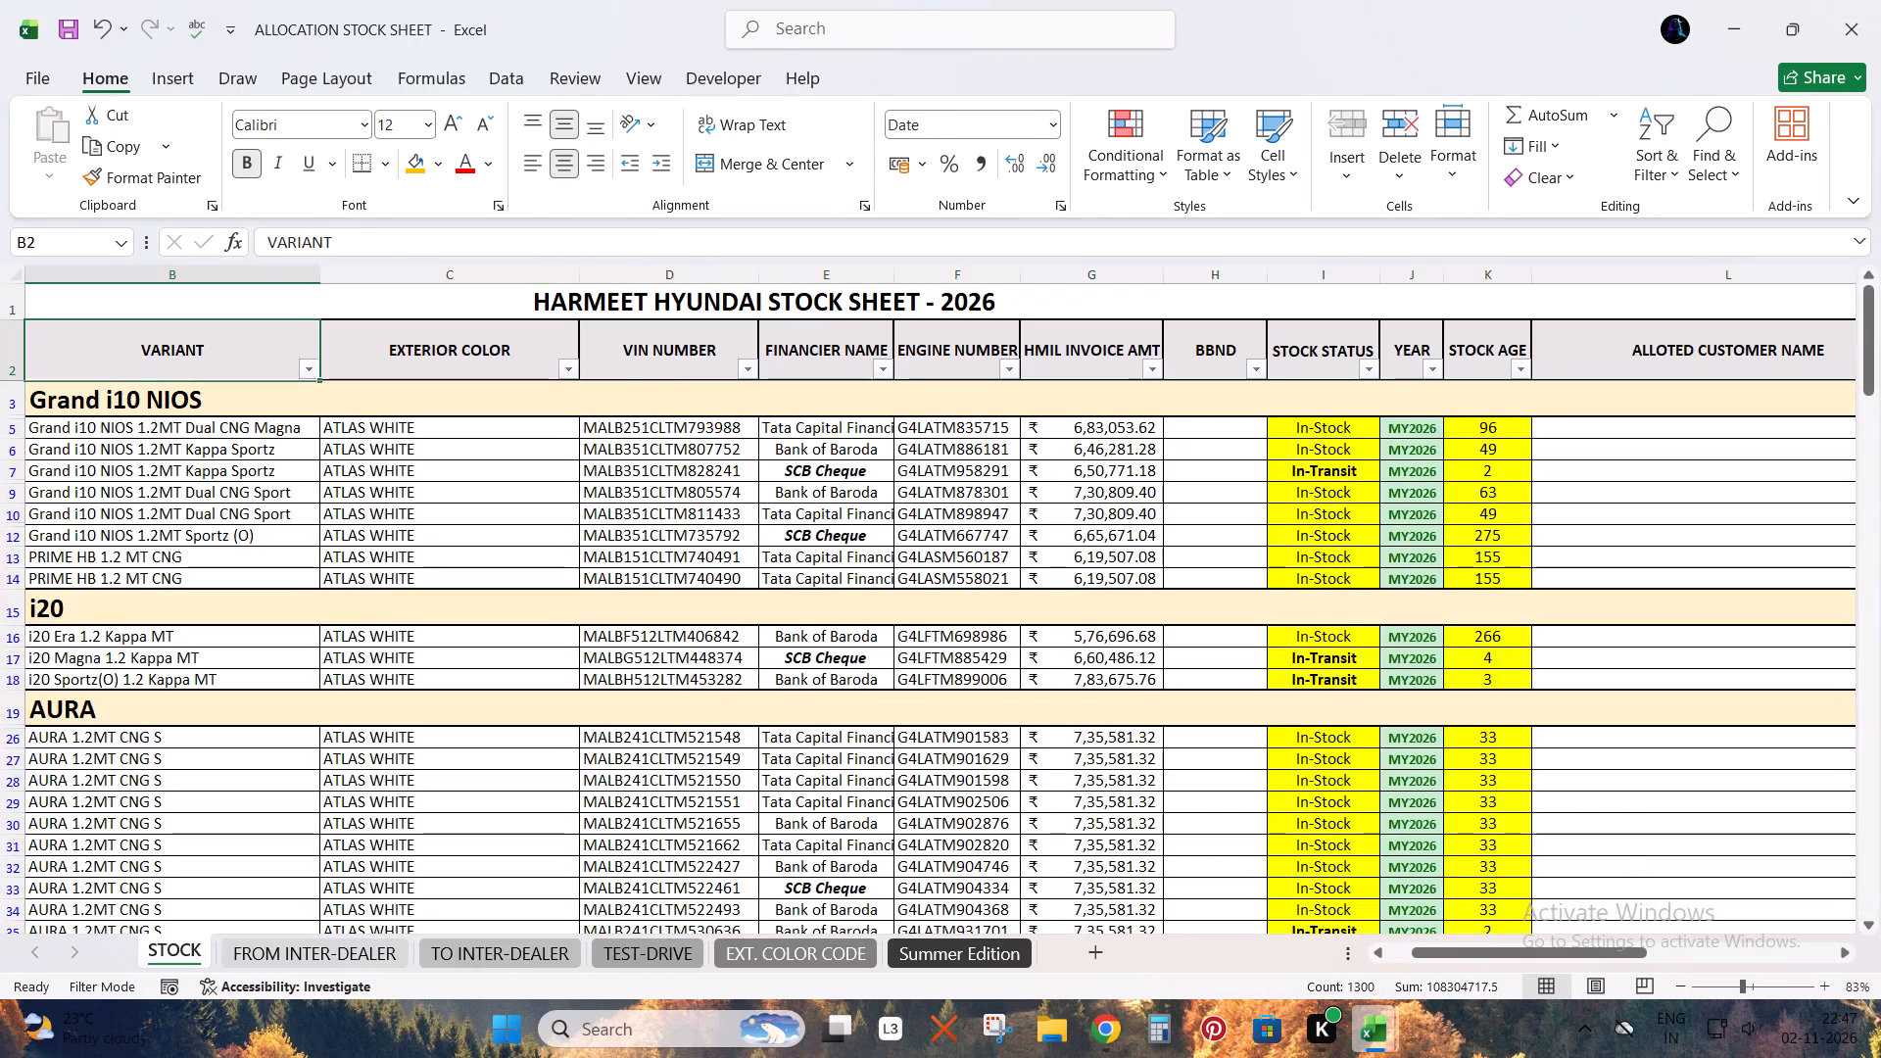
pyautogui.hotkey('ctrl', 'shift', 'l')
pyautogui.hotkey('ctrl', 'Left')
pyautogui.press('Down')
pyautogui.press('Up')
pyautogui.hotkey('ctrl', 's')
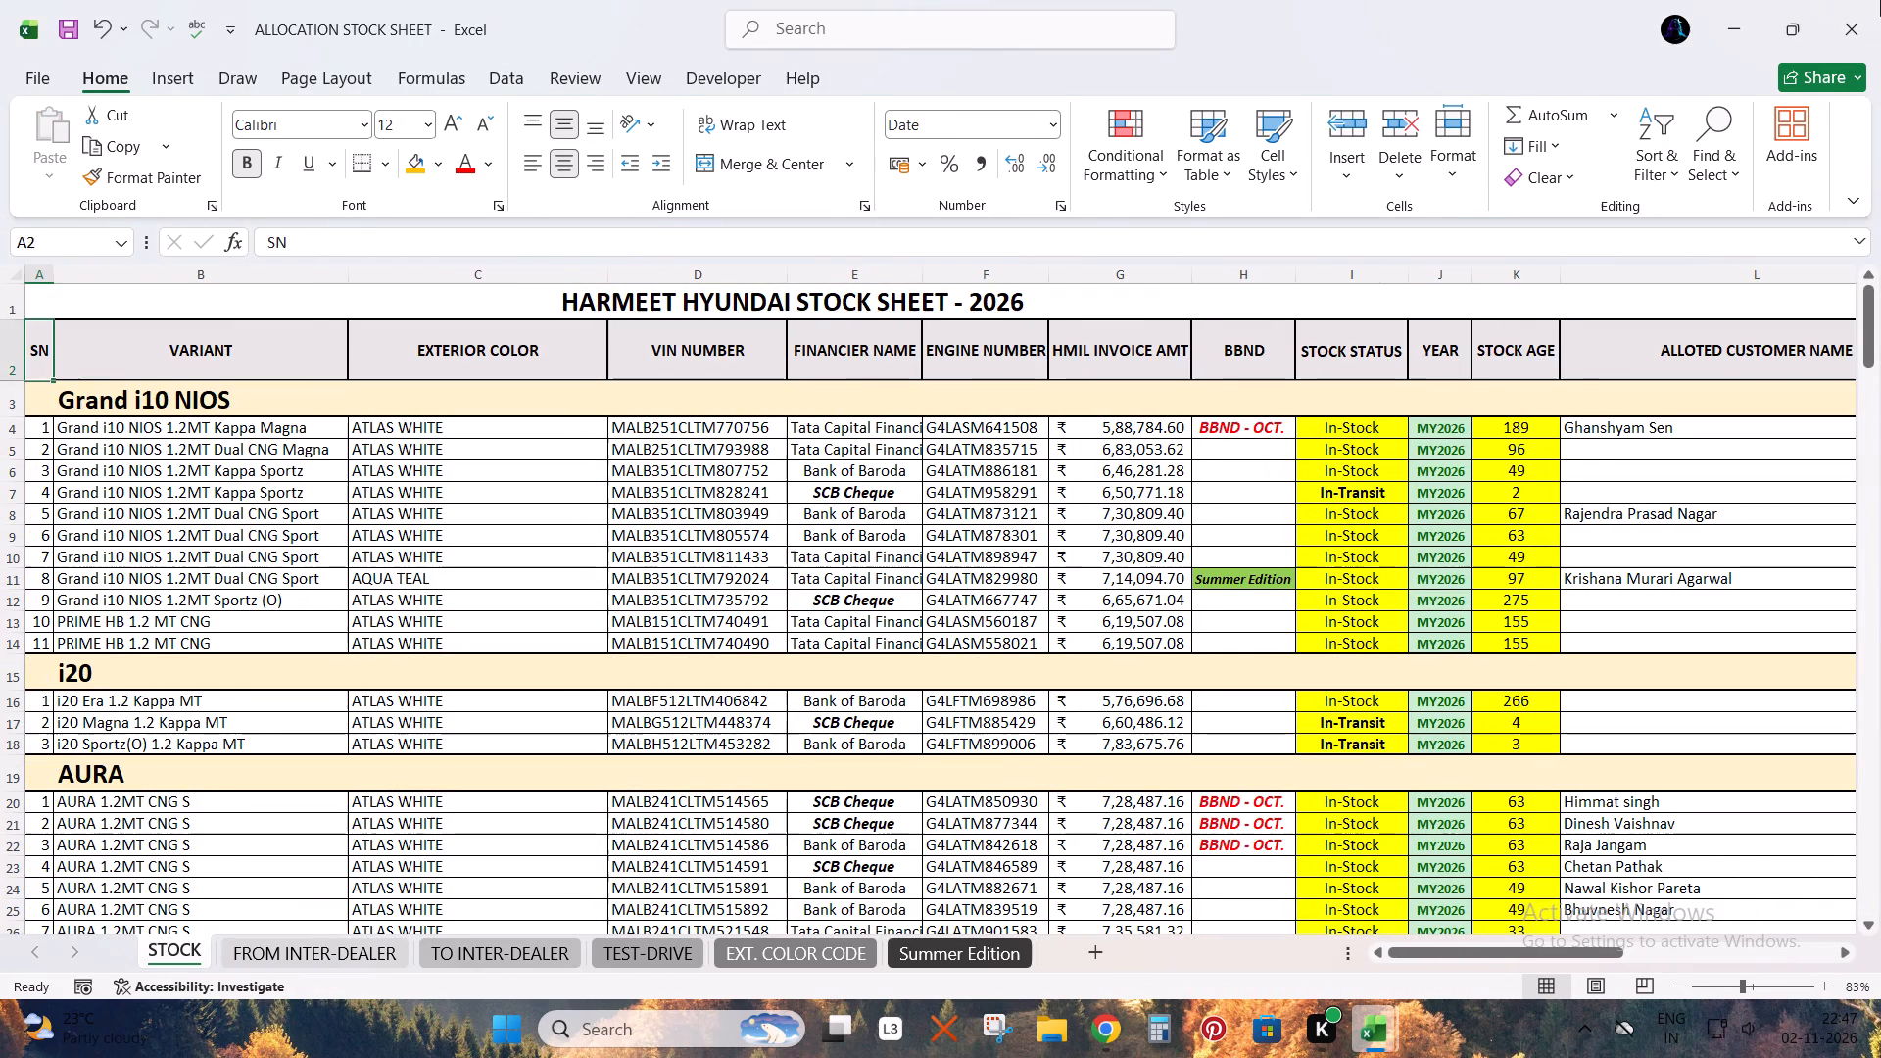
pyautogui.click(1880, 0)
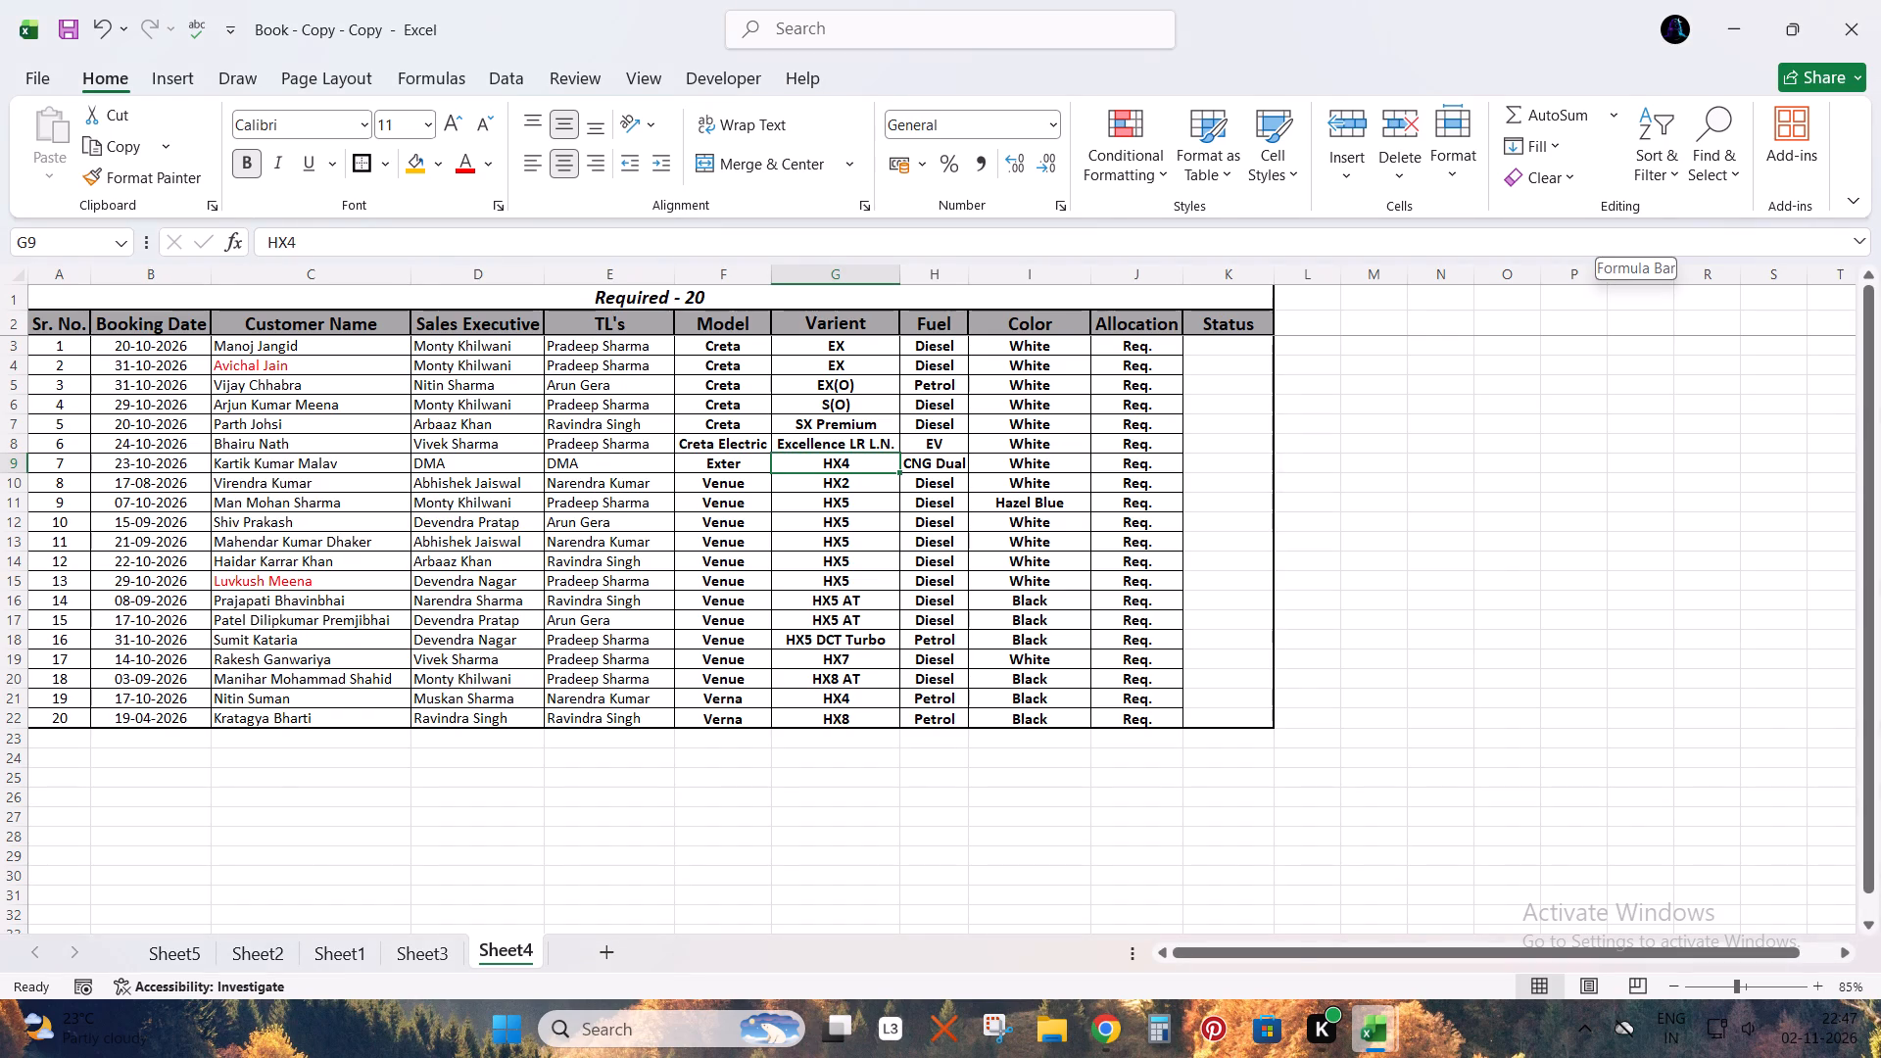
# Switch to BOOKING LIST and filter the Allocation column of TOTAL BOOKING to entries matching "q".
pyautogui.hotkey('alt', 'Tab')
pyautogui.click(1117, 312)
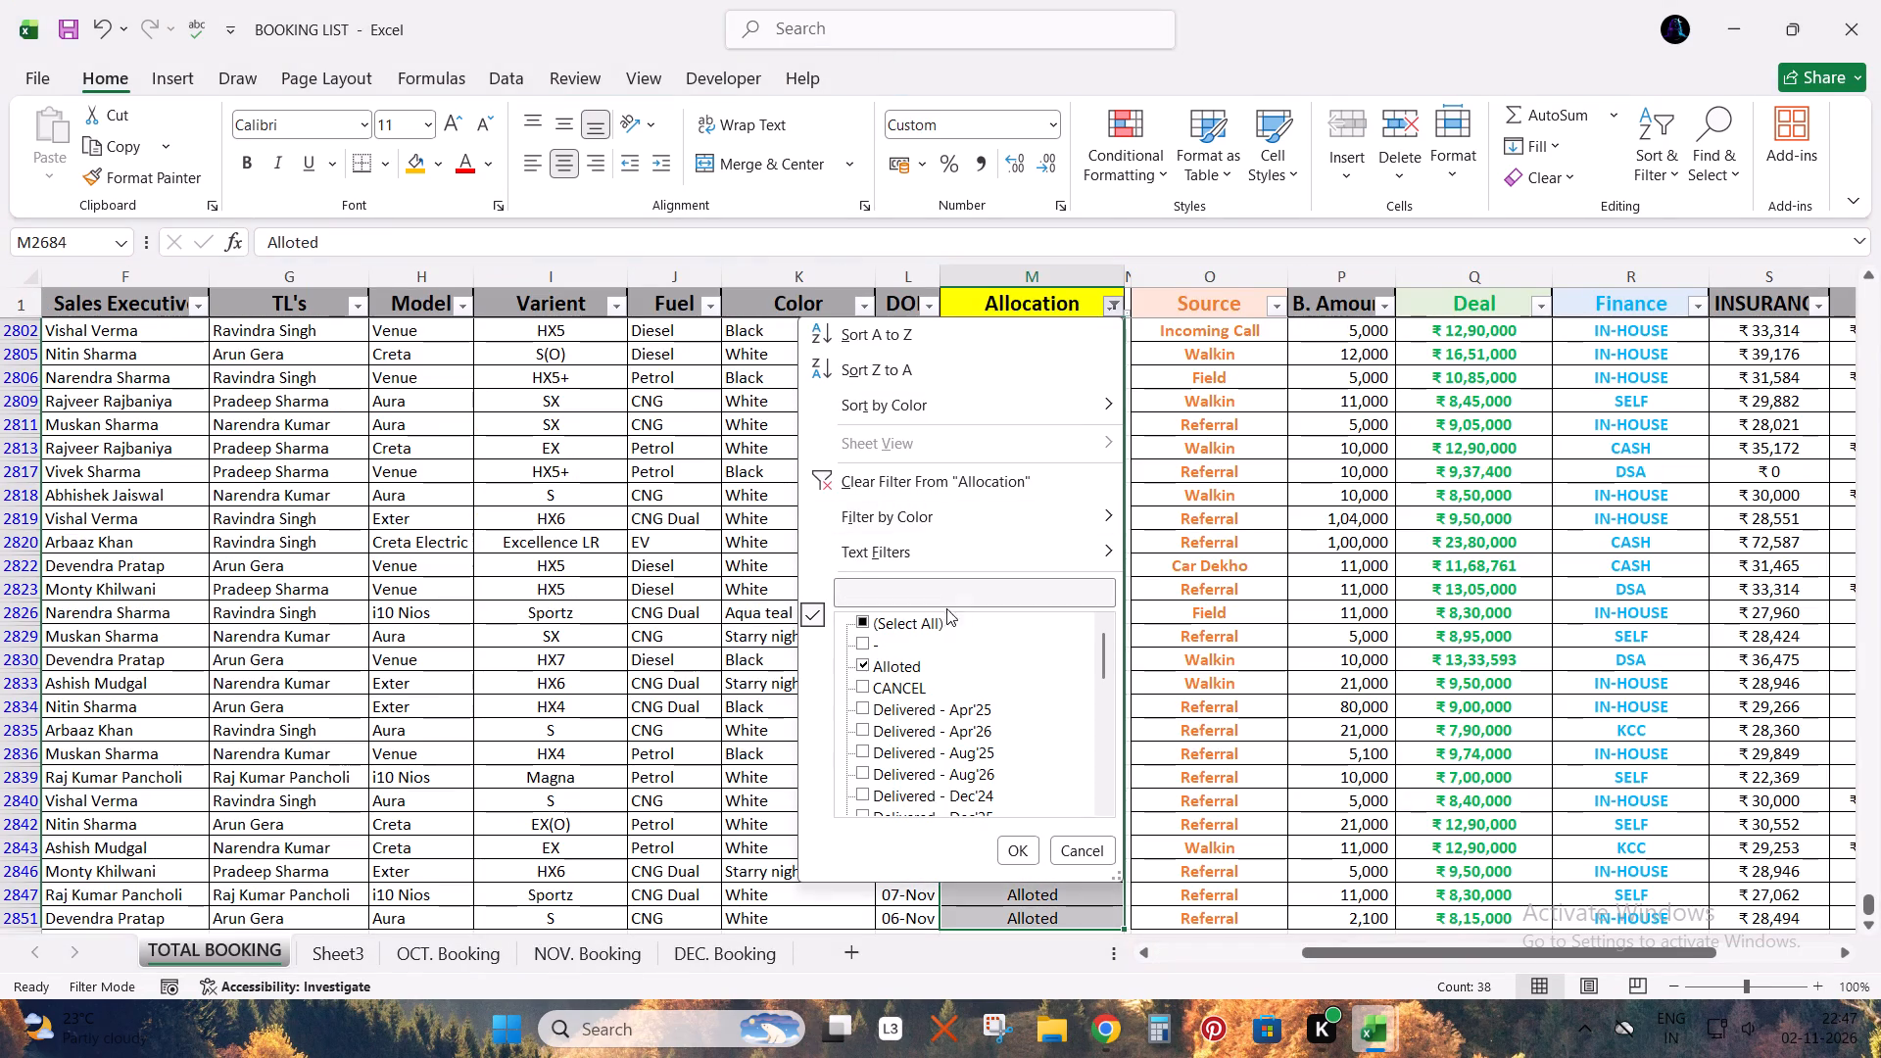
pyautogui.click(939, 591)
pyautogui.press('q')
pyautogui.press('Return')
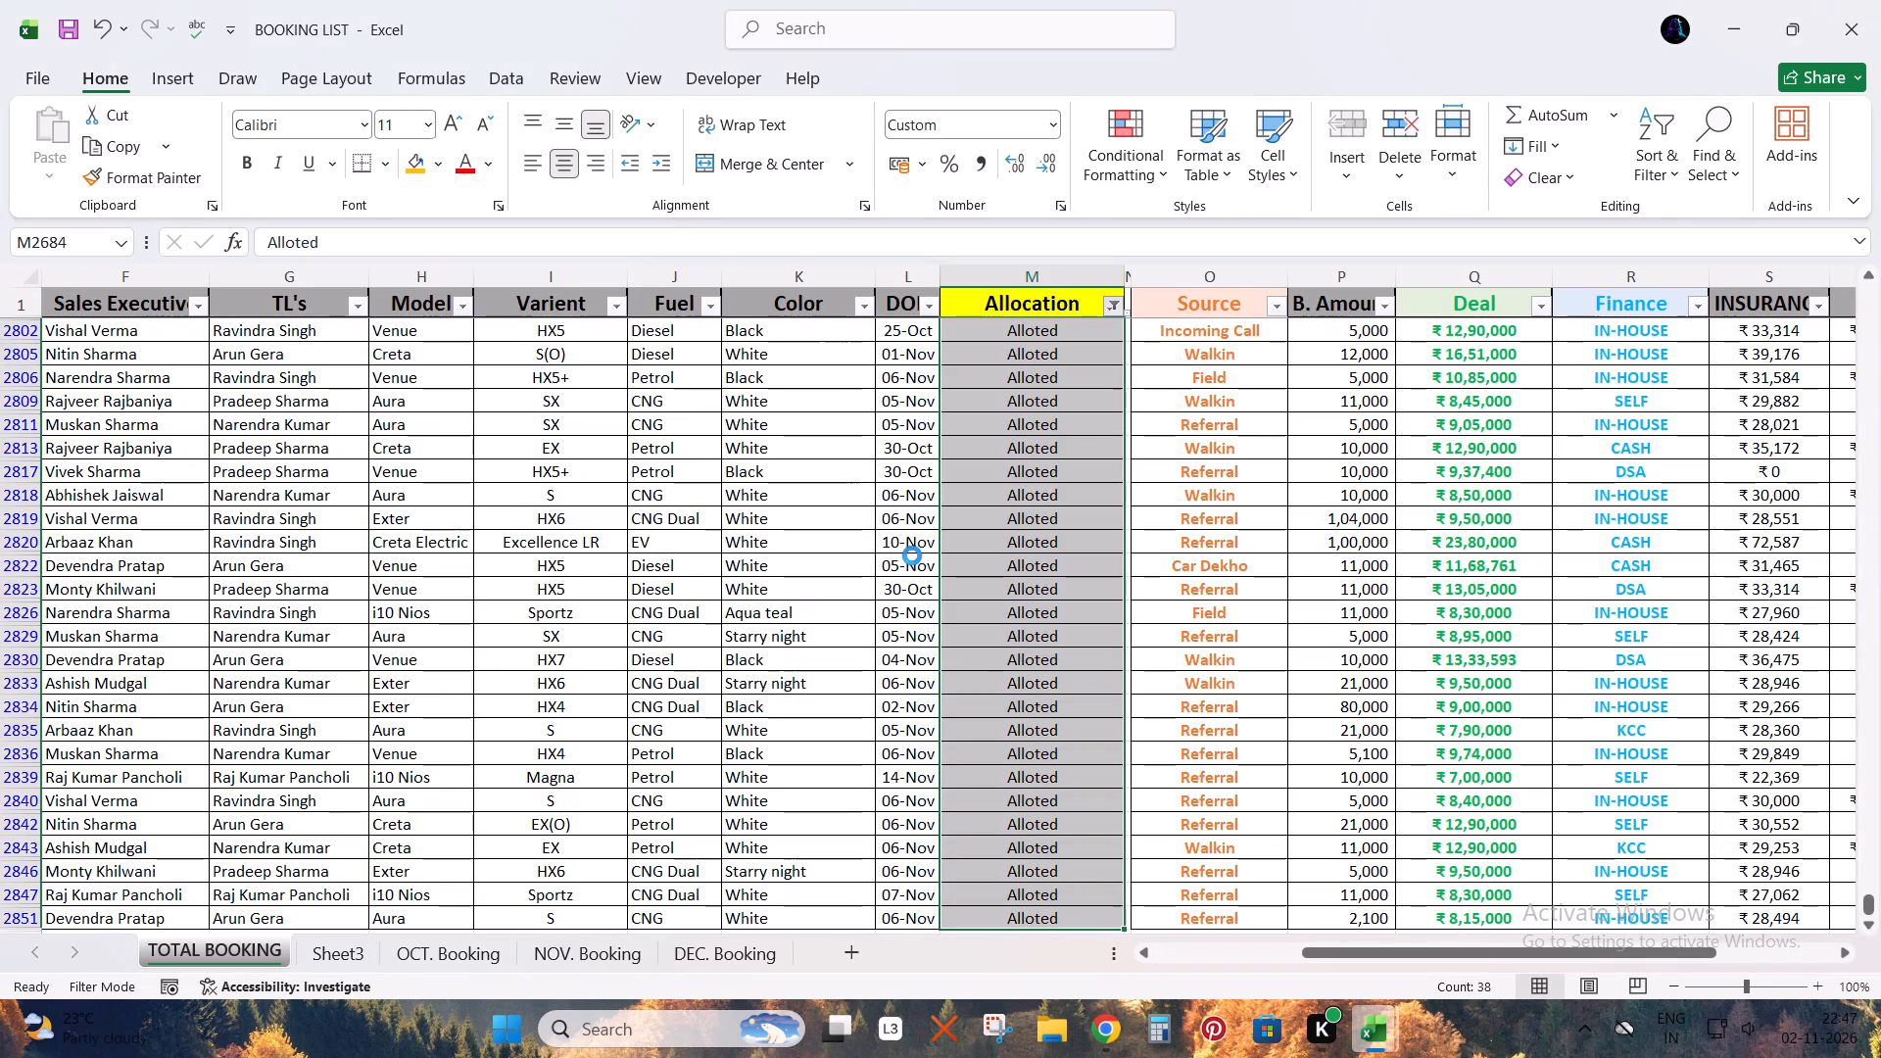
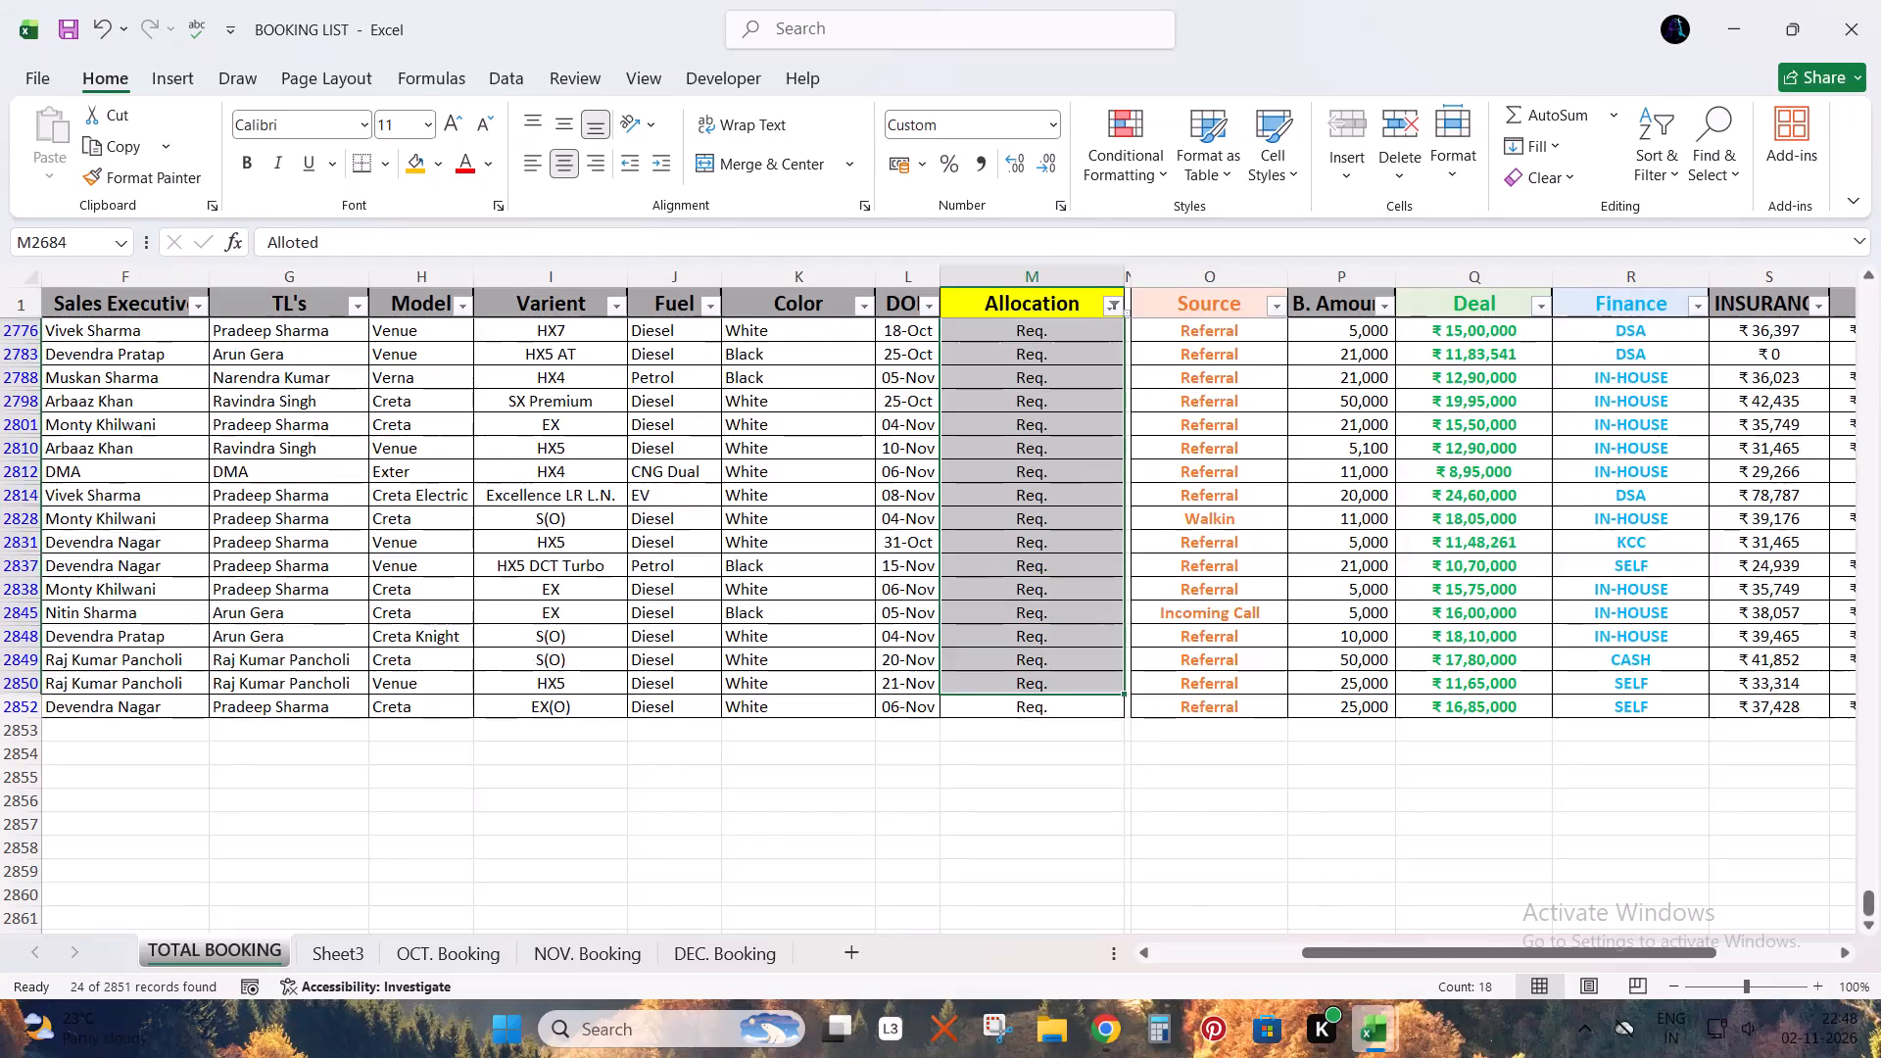
# Copy the filtered Req. bookings in TOTAL BOOKING, from the Sr. No. column through the Allocation column.
pyautogui.scroll(5, 971, 457)
pyautogui.click(979, 452)
pyautogui.hotkey('ctrl', 'Up')
pyautogui.press('Down')
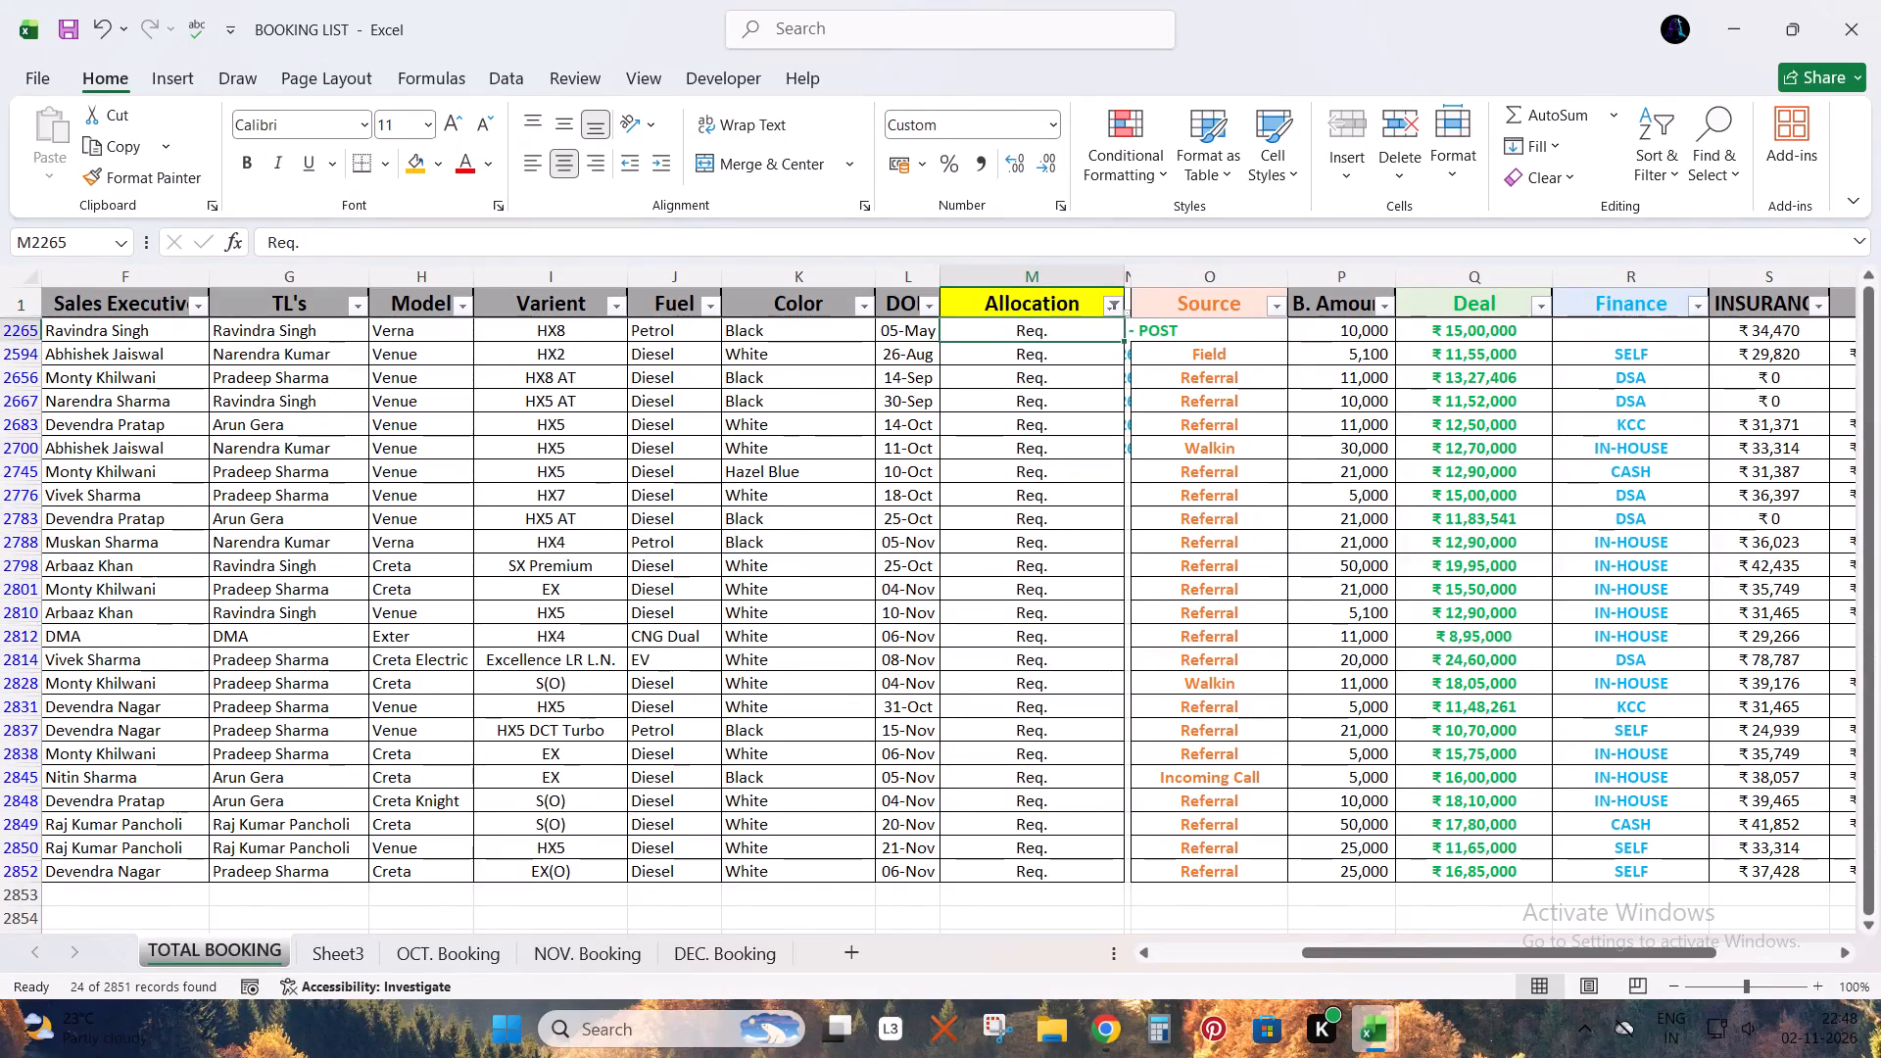
pyautogui.hotkey('ctrl', 'Down')
pyautogui.press('Up')
pyautogui.press('Up')
pyautogui.hotkey('ctrl', 'Up')
pyautogui.press('Down')
pyautogui.hotkey('ctrl', 'shift', 'Down')
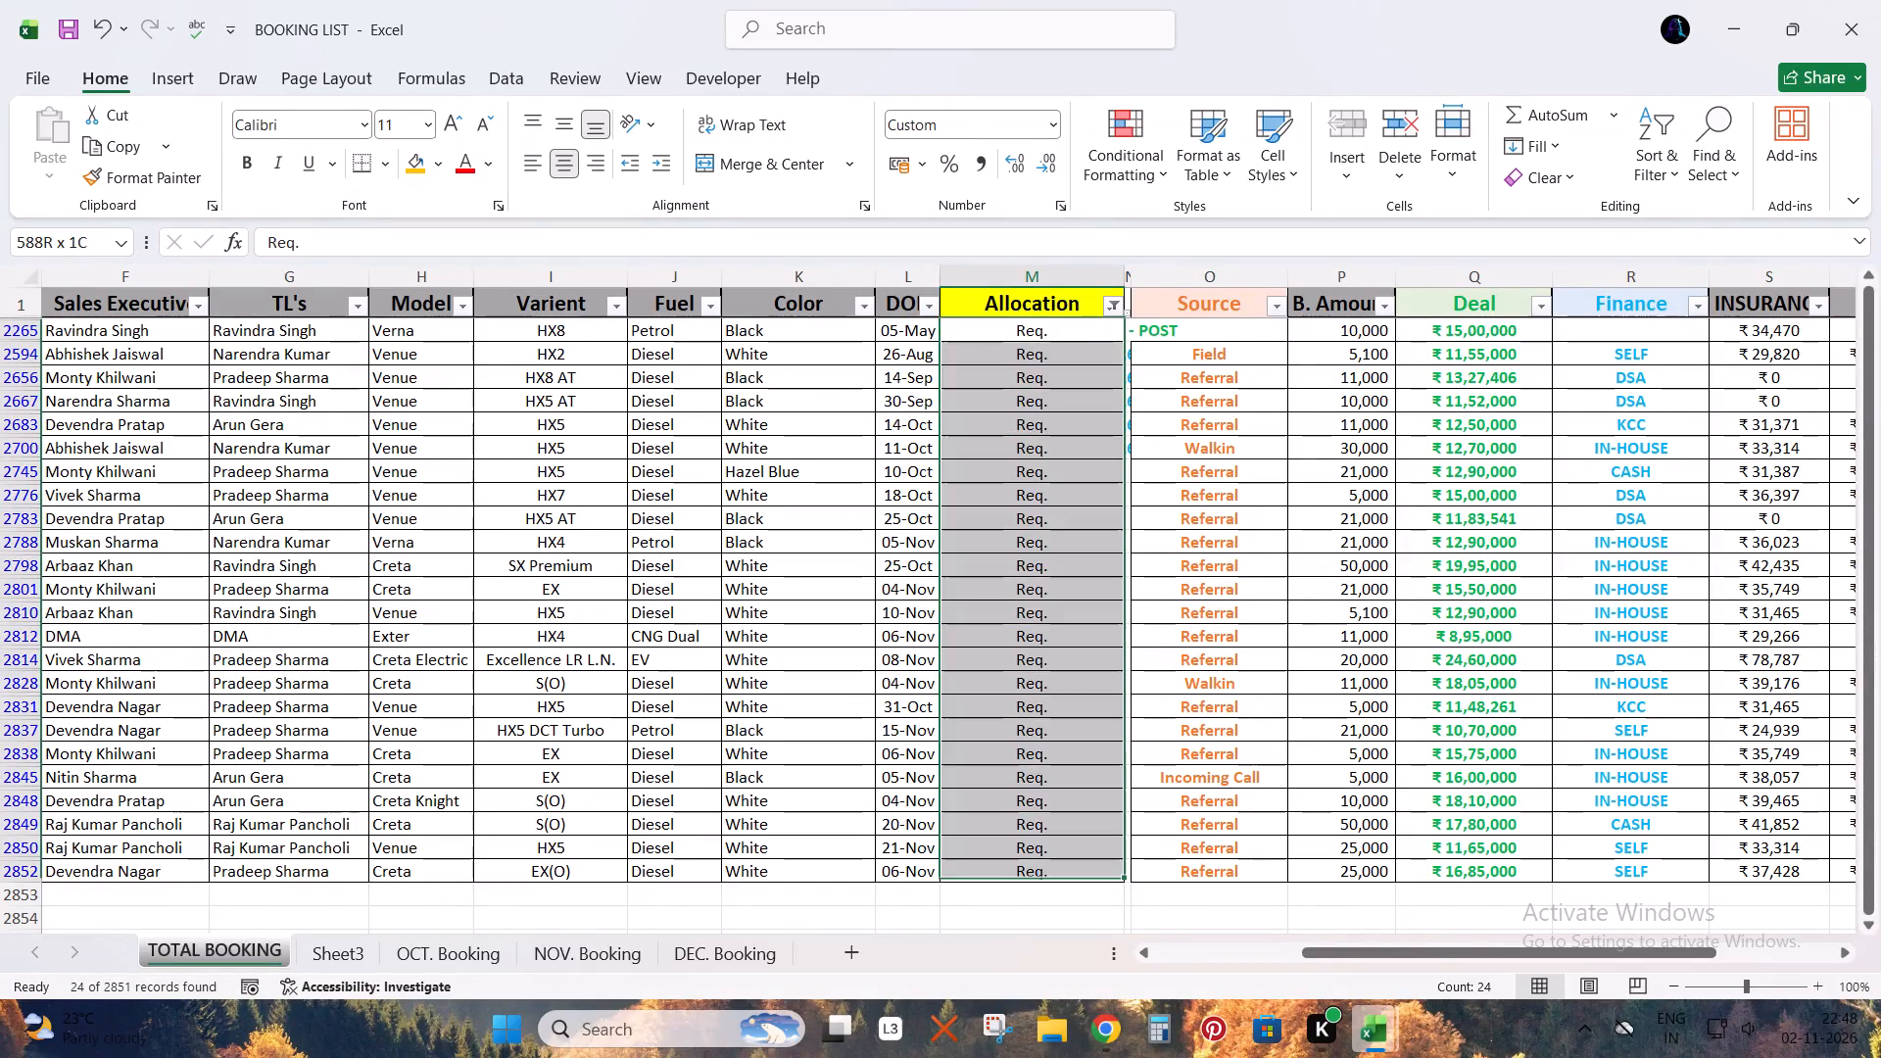
pyautogui.hotkey('ctrl', 'Up')
pyautogui.hotkey('ctrl', 'Left')
pyautogui.press('Down')
pyautogui.press('Up')
pyautogui.press('Down')
pyautogui.hotkey('ctrl', 'shift', 'Right')
pyautogui.hotkey('ctrl', 'shift', 'Right')
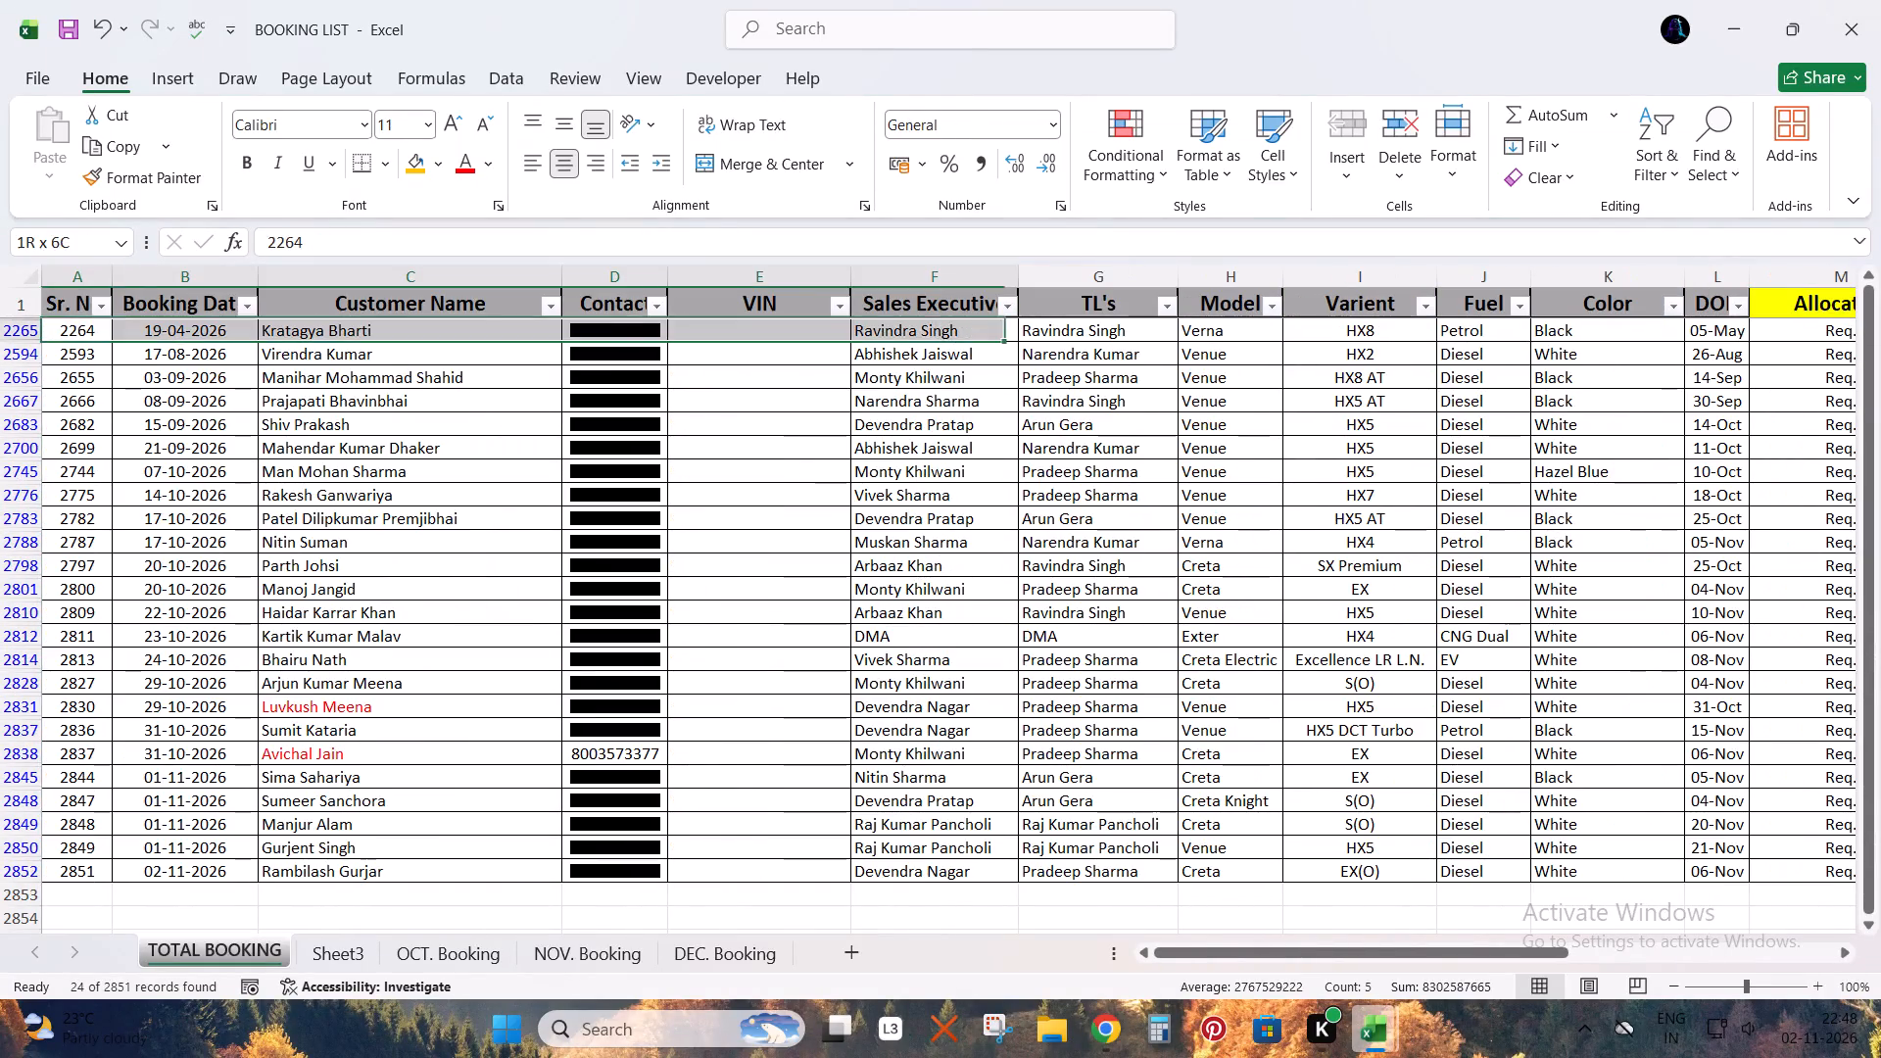
pyautogui.hotkey('ctrl', 'shift', 'Right')
pyautogui.hotkey('shift', 'Left')
pyautogui.hotkey('shift', 'Down')
pyautogui.hotkey('ctrl', 'shift', 'Down')
pyautogui.hotkey('shift', 'Down')
pyautogui.hotkey('shift', 'Up')
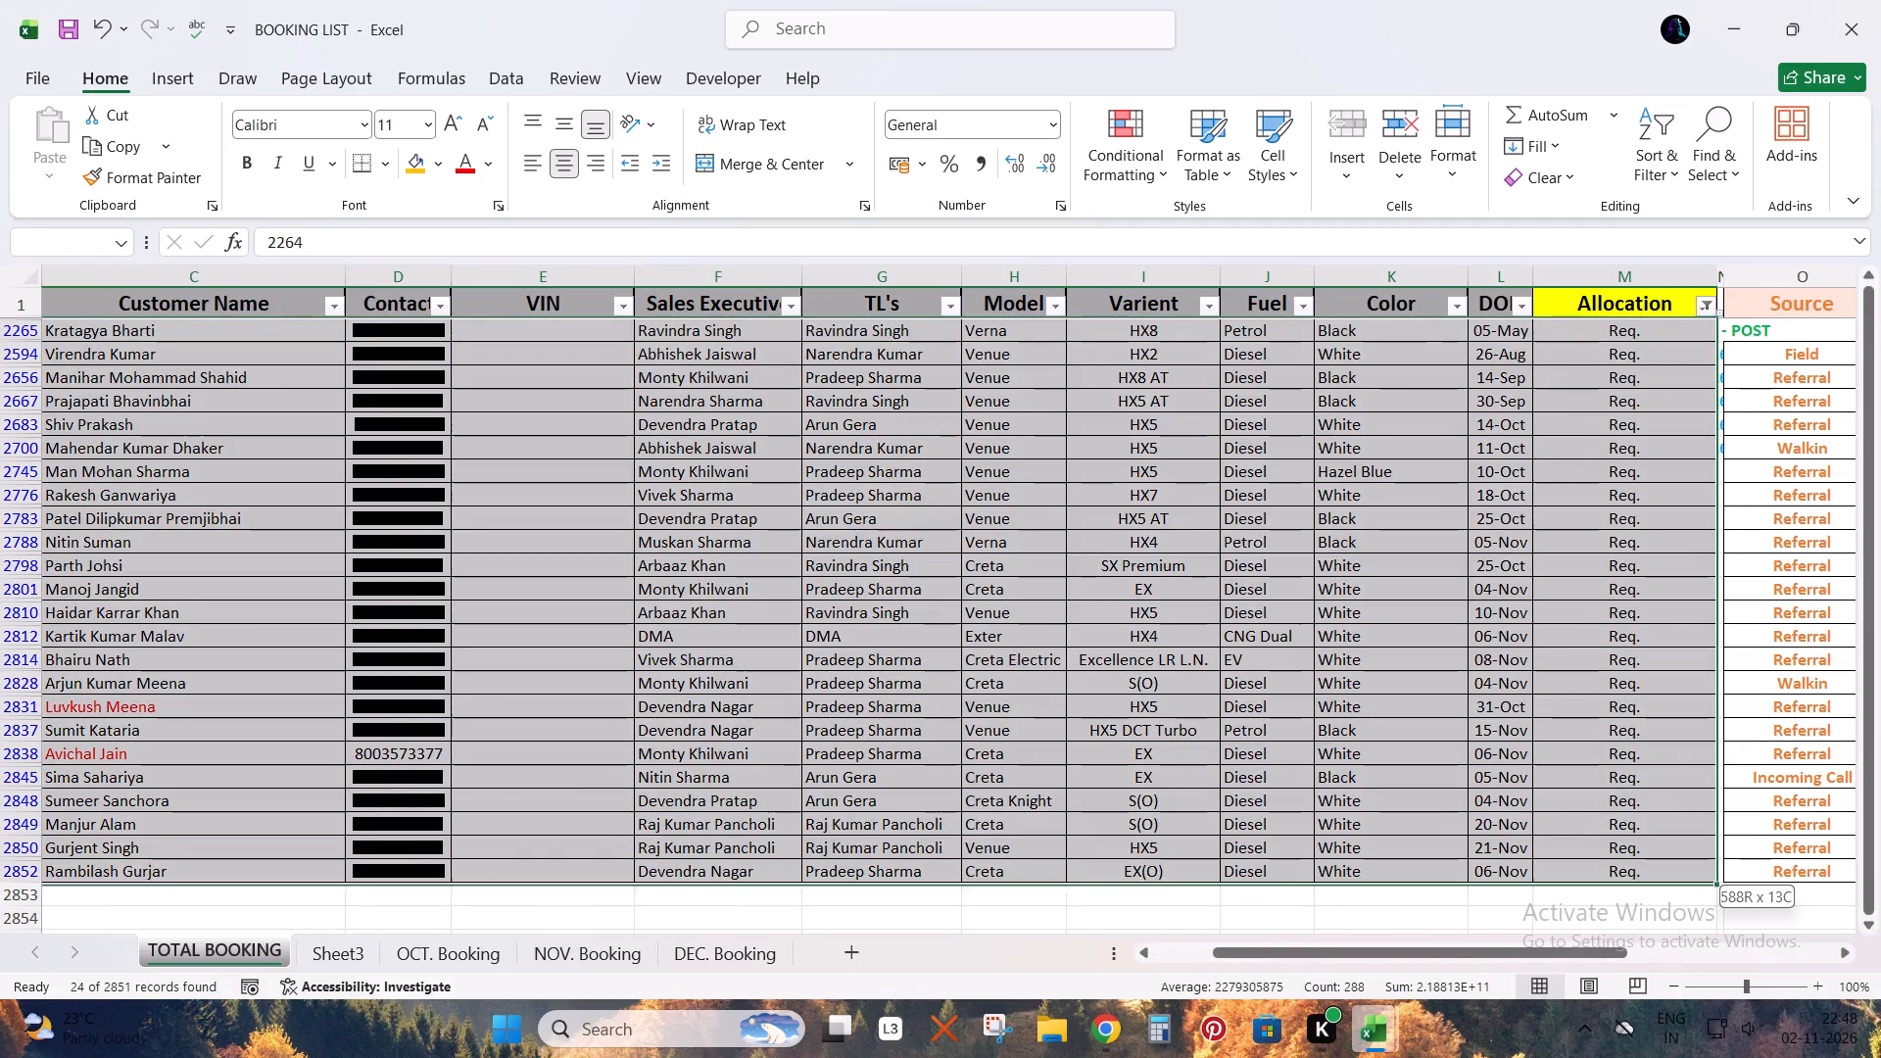
pyautogui.hotkey('ctrl', 'c')
# Switch to Book - Copy - Copy and paste the copied bookings over the Sheet4 required list, starting at A3.
pyautogui.hotkey('alt', 'Tab')
pyautogui.hotkey('ctrl', 'Up')
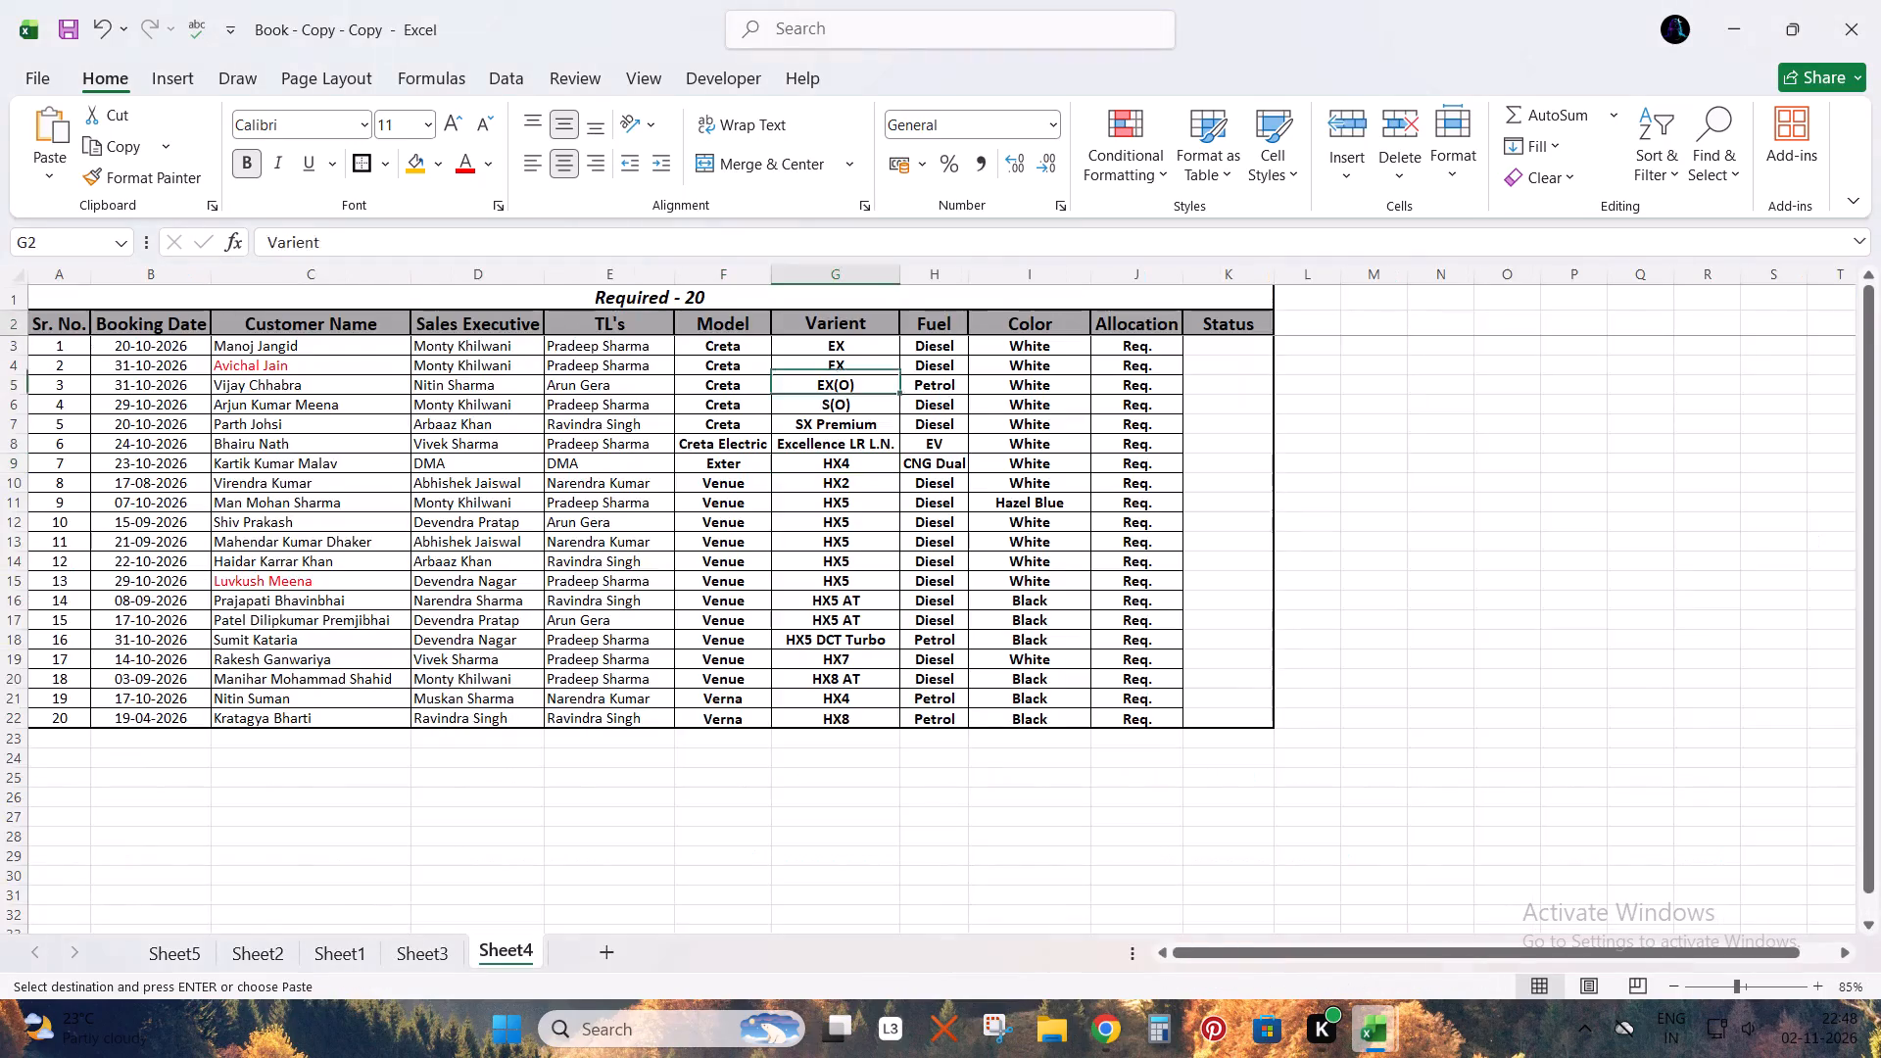
pyautogui.hotkey('ctrl', 'Left')
pyautogui.press('Down')
pyautogui.hotkey('ctrl', 'v')
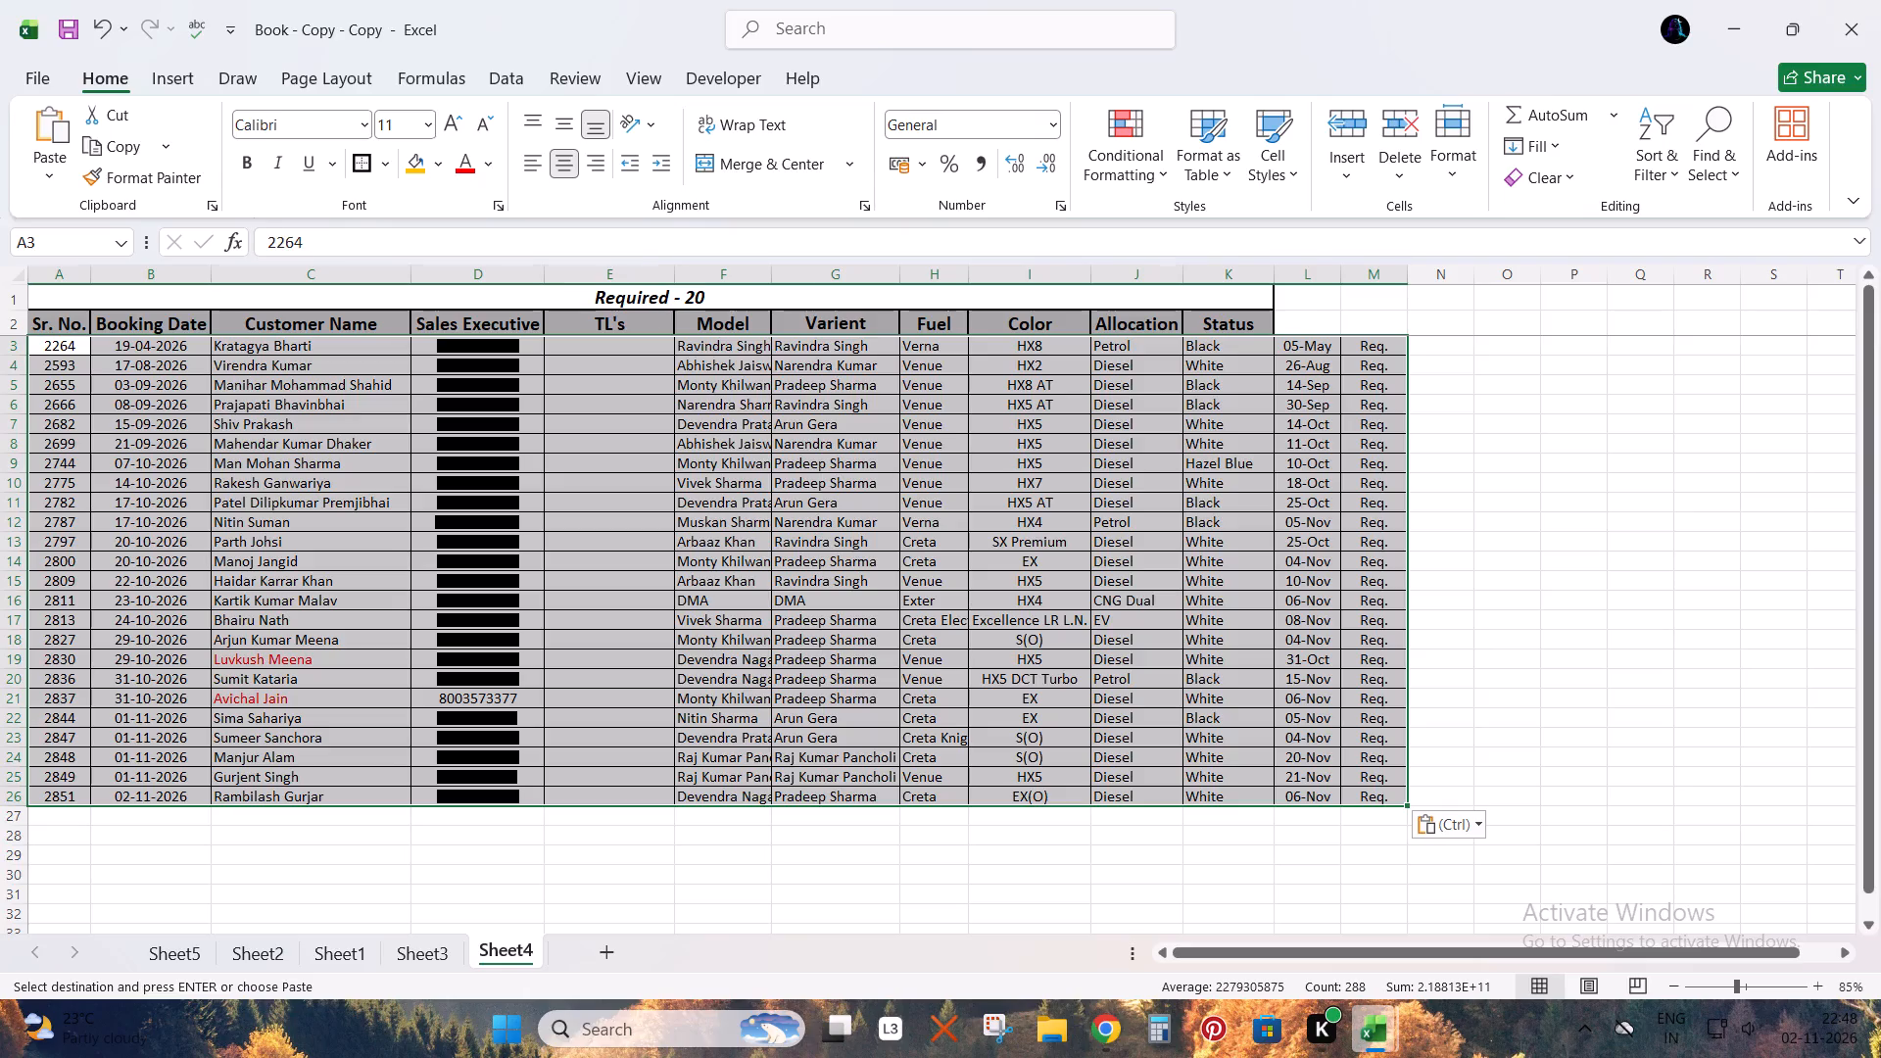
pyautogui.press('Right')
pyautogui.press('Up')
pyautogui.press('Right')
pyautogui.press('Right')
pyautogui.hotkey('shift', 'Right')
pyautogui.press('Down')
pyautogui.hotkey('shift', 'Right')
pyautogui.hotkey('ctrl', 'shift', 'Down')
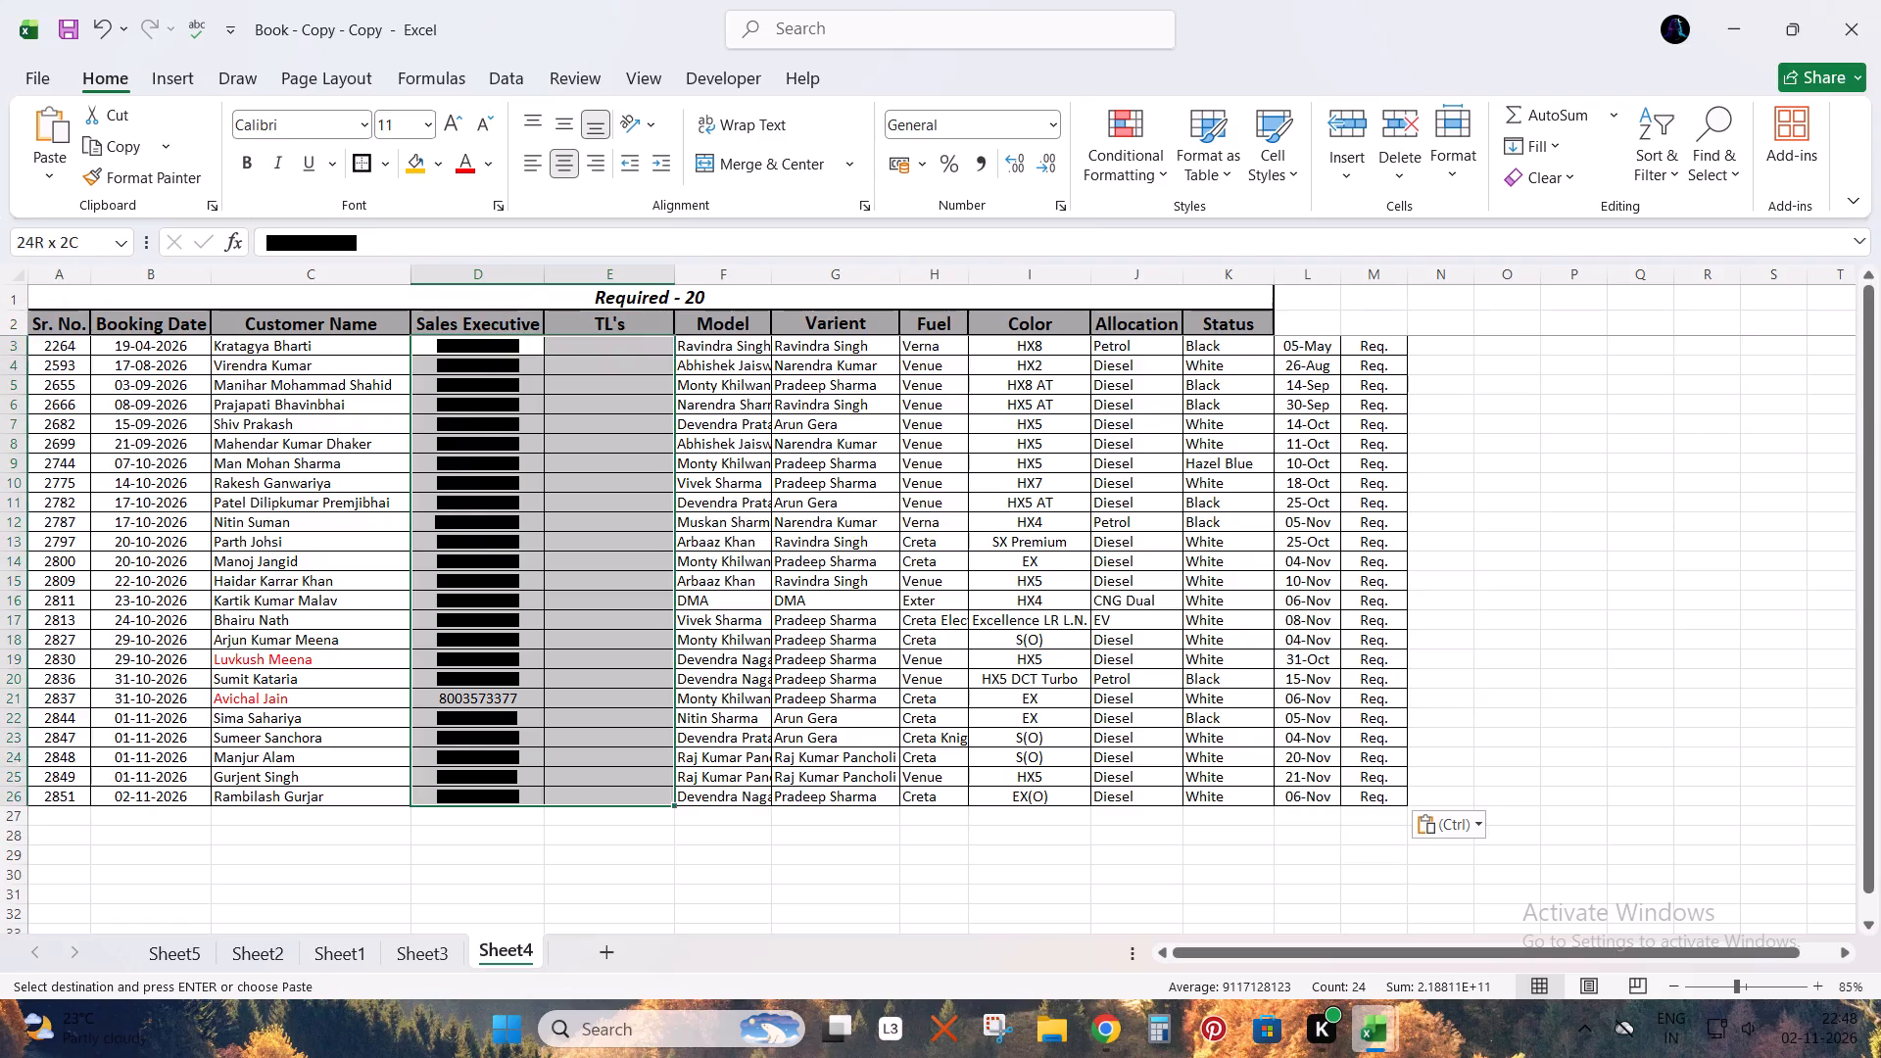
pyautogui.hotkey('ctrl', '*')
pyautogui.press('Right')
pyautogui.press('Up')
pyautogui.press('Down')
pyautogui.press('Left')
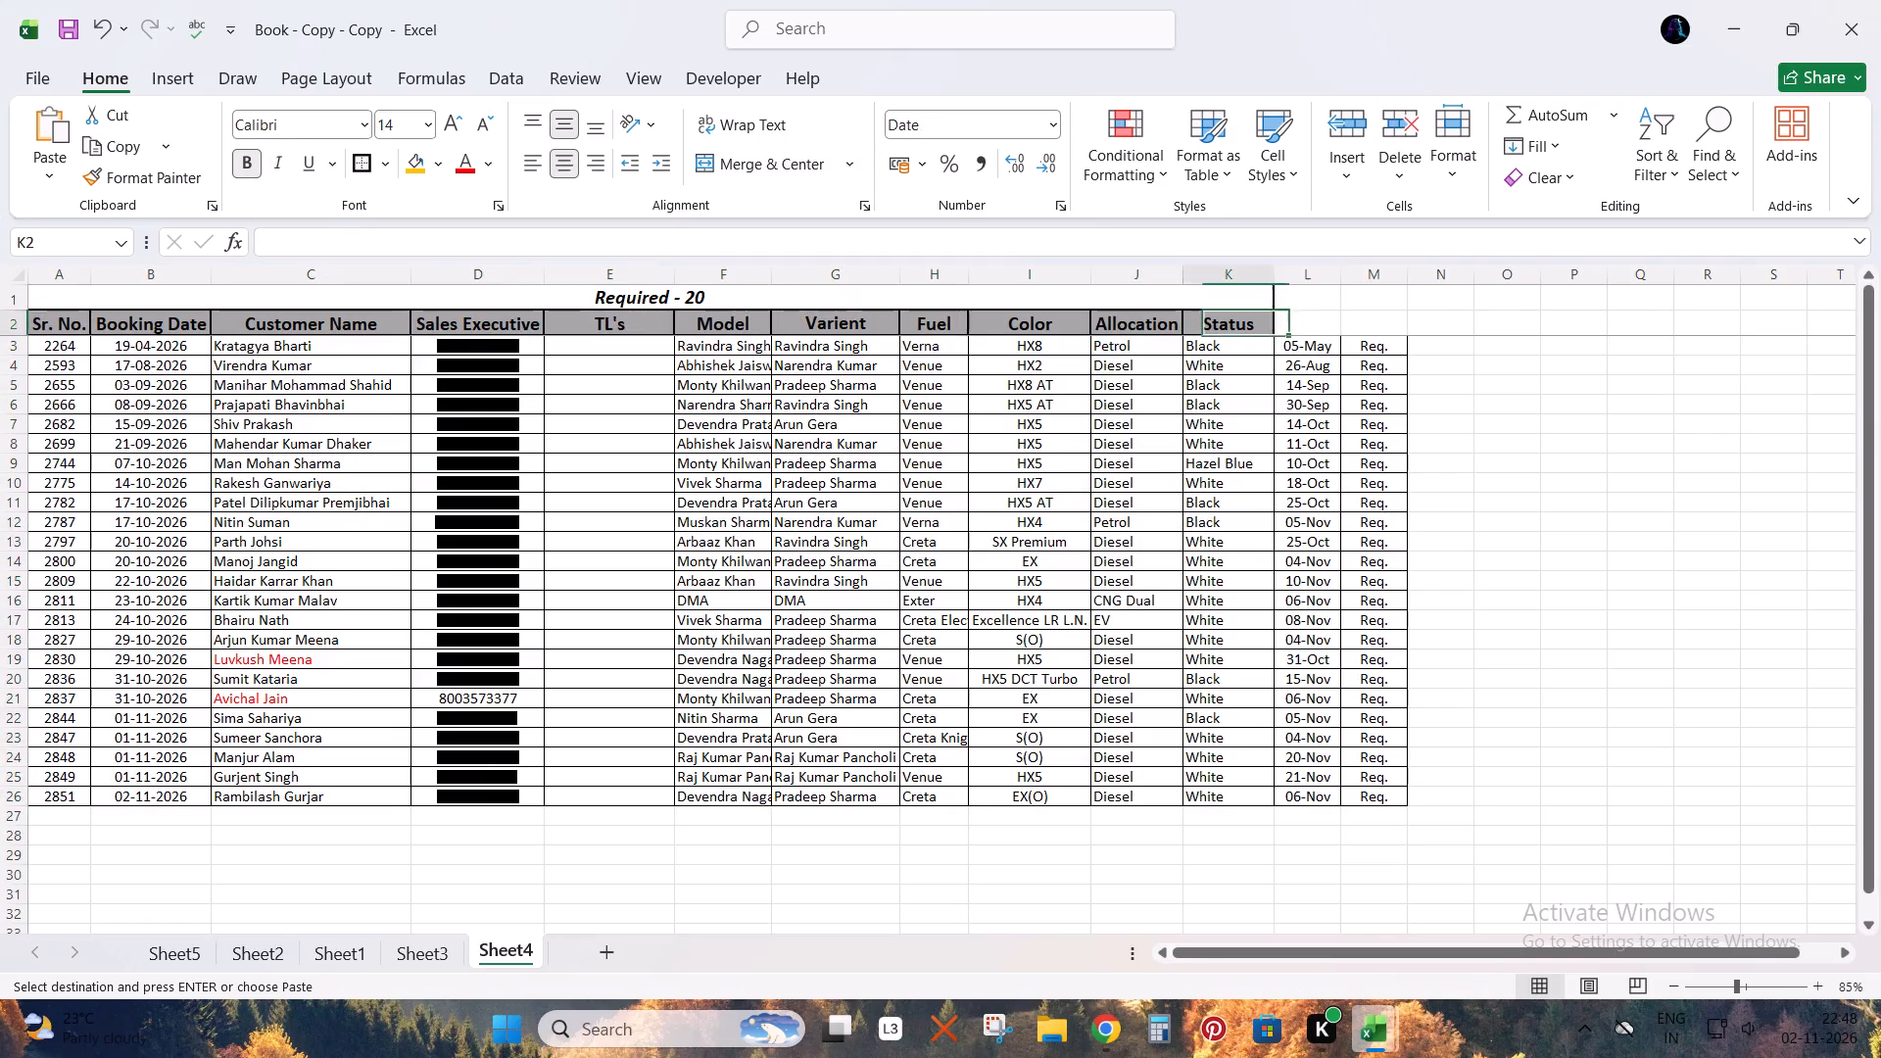
# Delete the pasted contact number and blank VIN cells in D3:E26, shifting the remaining booking data left.
pyautogui.hotkey('ctrl', 'Left')
pyautogui.press('Right')
pyautogui.press('Down')
pyautogui.press('Right')
pyautogui.press('Right')
pyautogui.hotkey('shift', 'Right')
pyautogui.hotkey('ctrl', 'shift', 'Down')
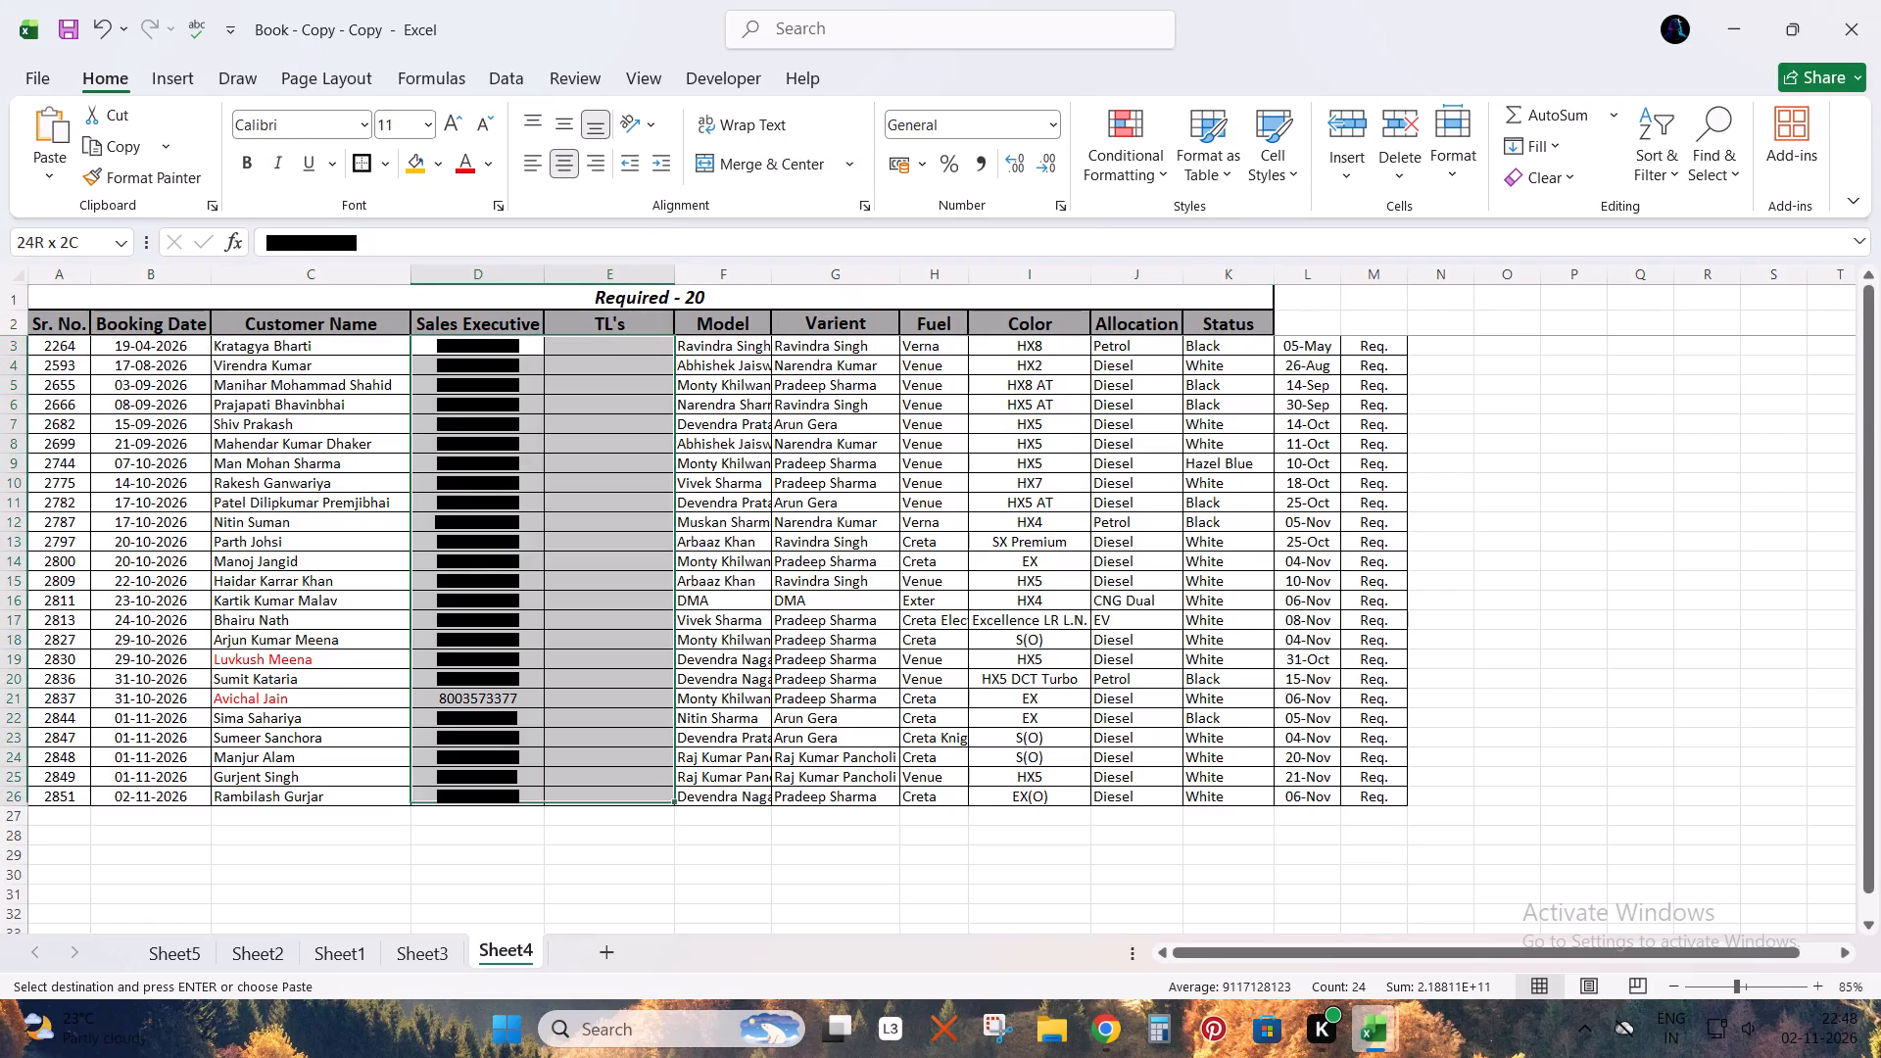
pyautogui.hotkey('ctrl', '-')
pyautogui.press('Return')
# Delete the date cells under the Allocation header in J3:J26, shifting the Req. entries left into that column.
pyautogui.press('Right')
pyautogui.press('Up')
pyautogui.press('Right')
pyautogui.press('Down')
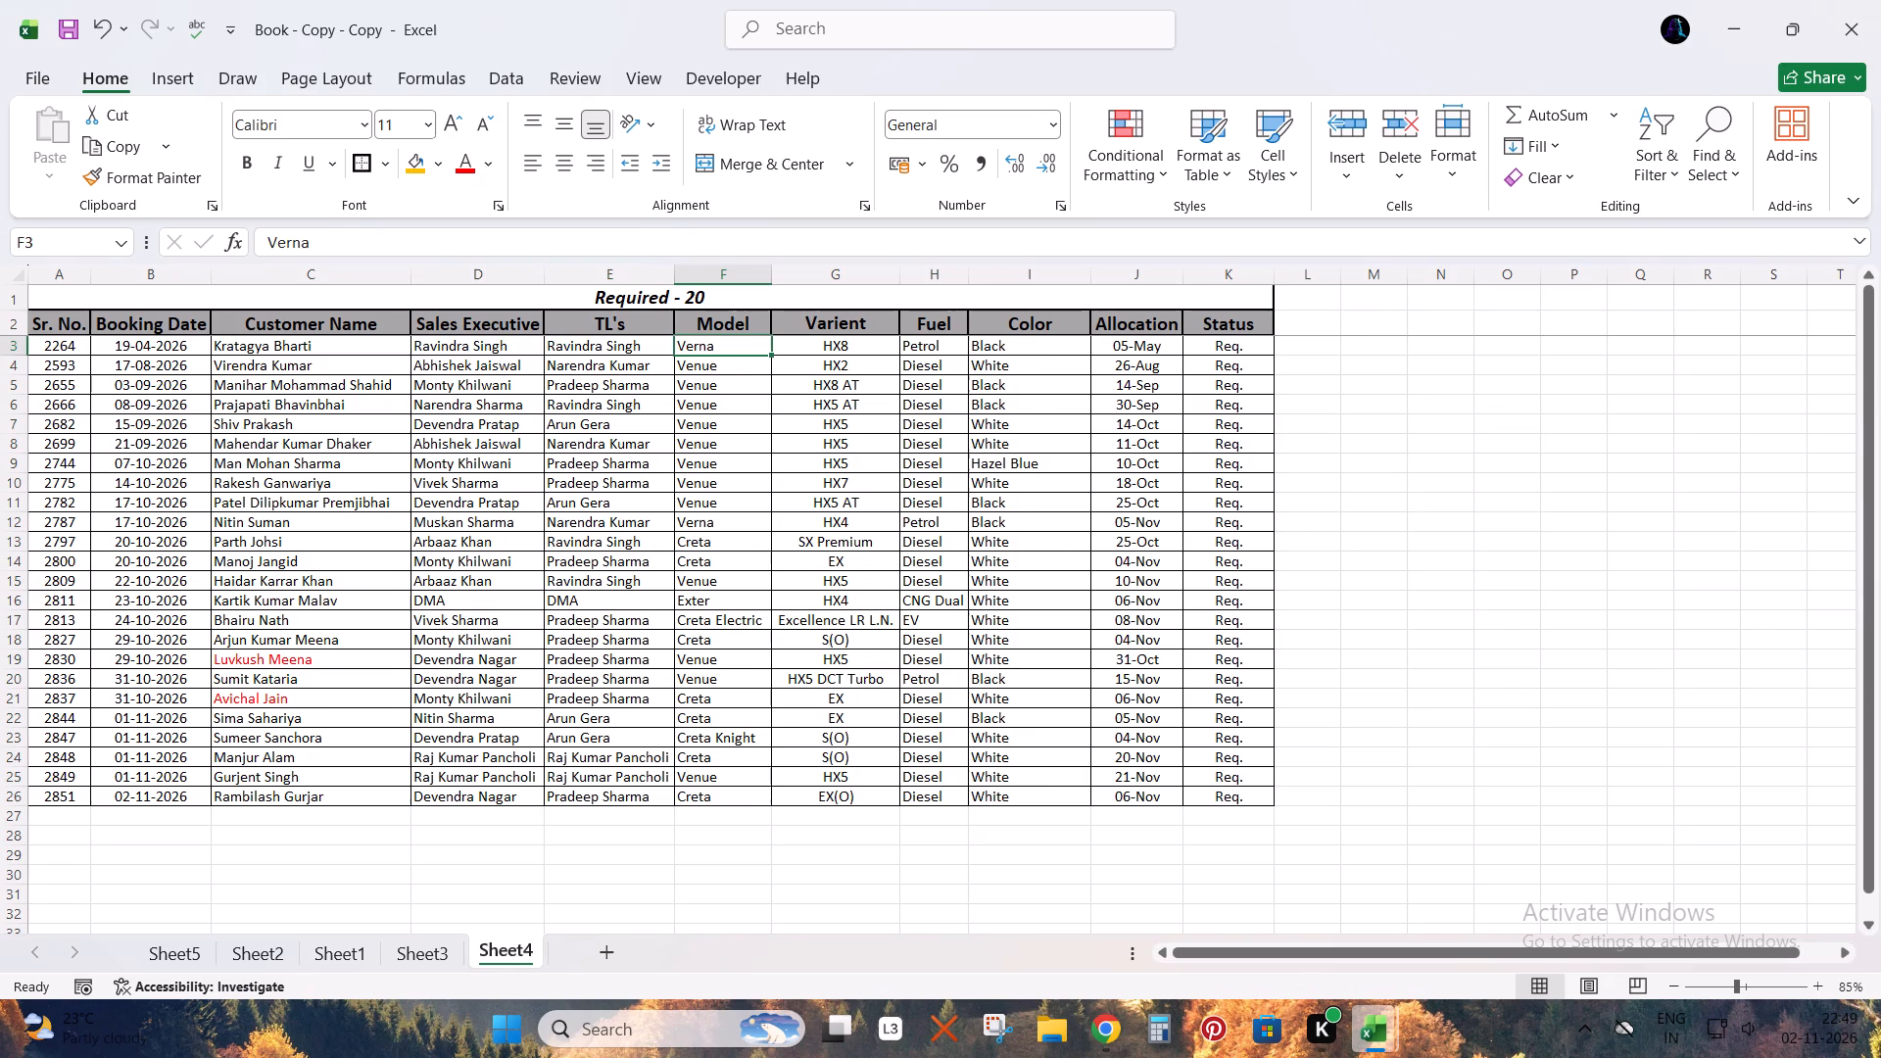
pyautogui.press('Right')
pyautogui.press('Up')
pyautogui.hotkey('ctrl', 'Right')
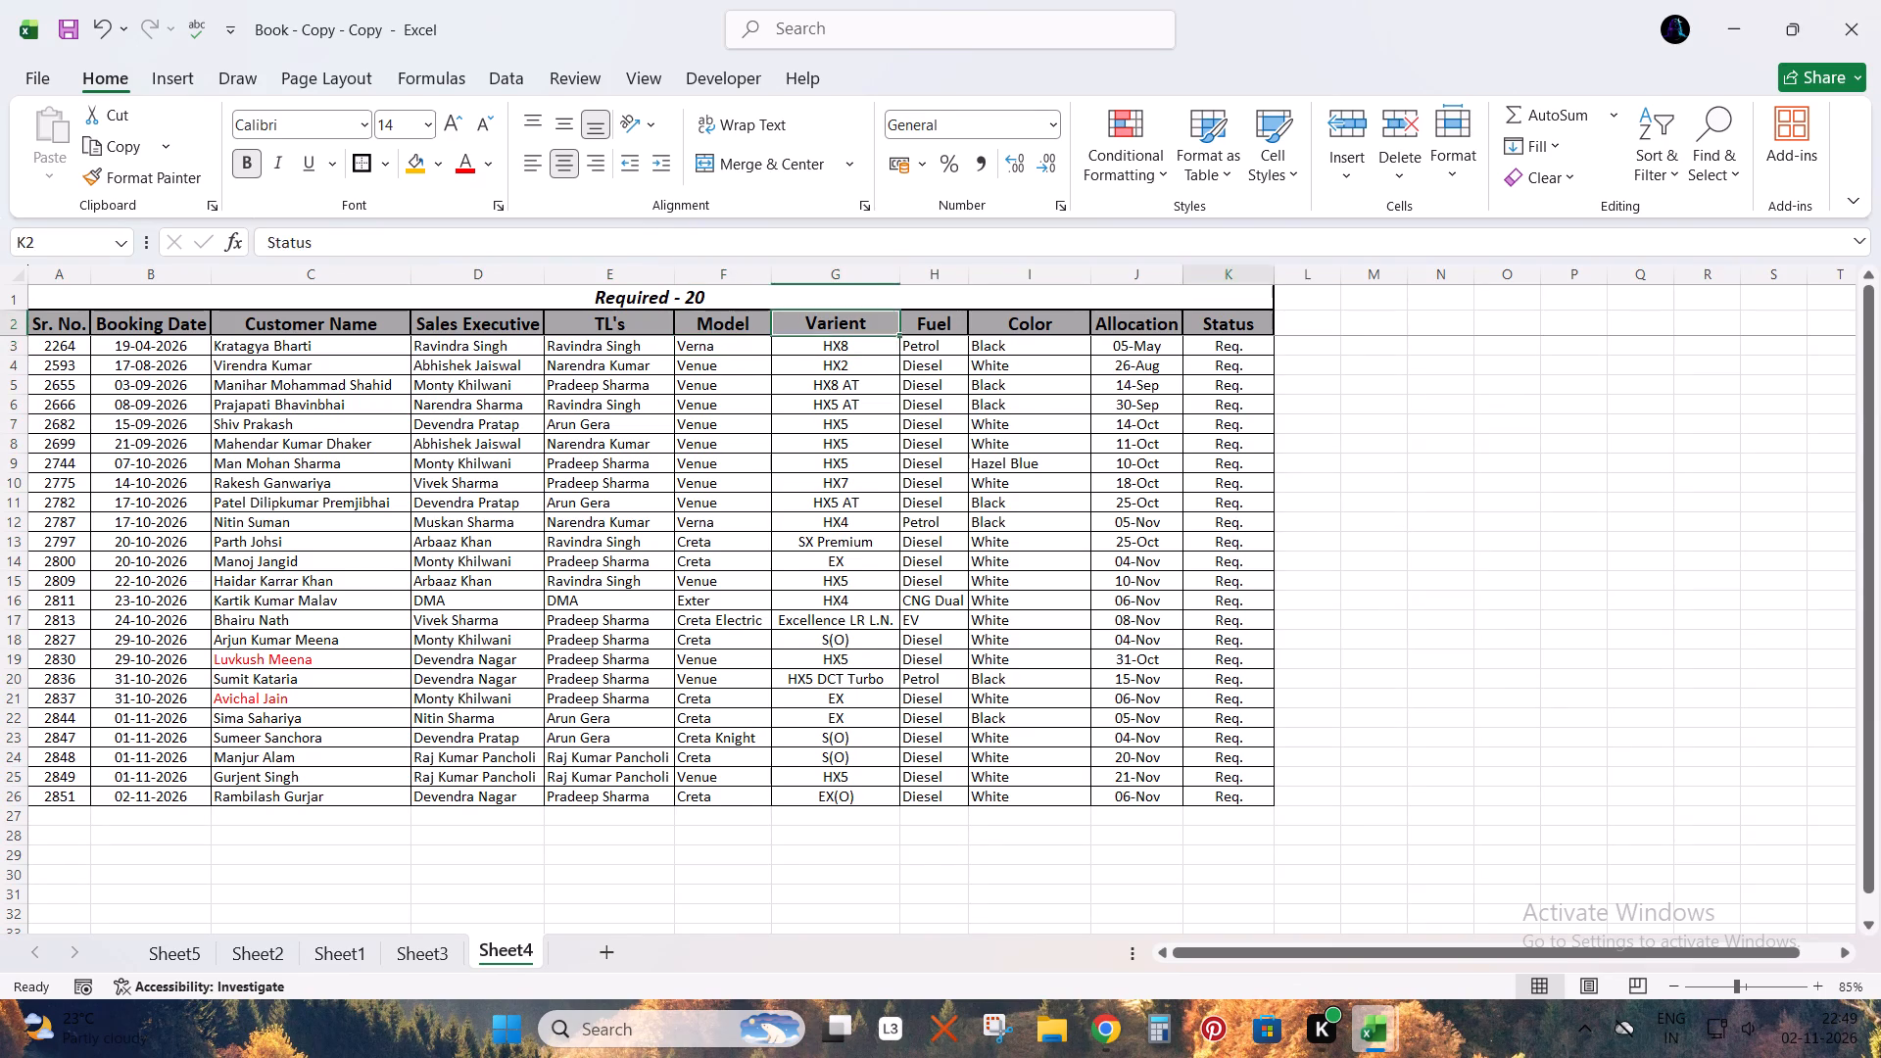
pyautogui.press('Down')
pyautogui.press('Left')
pyautogui.hotkey('ctrl', 'shift', 'Down')
pyautogui.hotkey('ctrl', '-')
pyautogui.press('Return')
# Sort the required bookings by Color from A to Z, expanding the selection to the whole table.
pyautogui.press('Right')
pyautogui.press('Up')
pyautogui.press('Left')
pyautogui.press('Down')
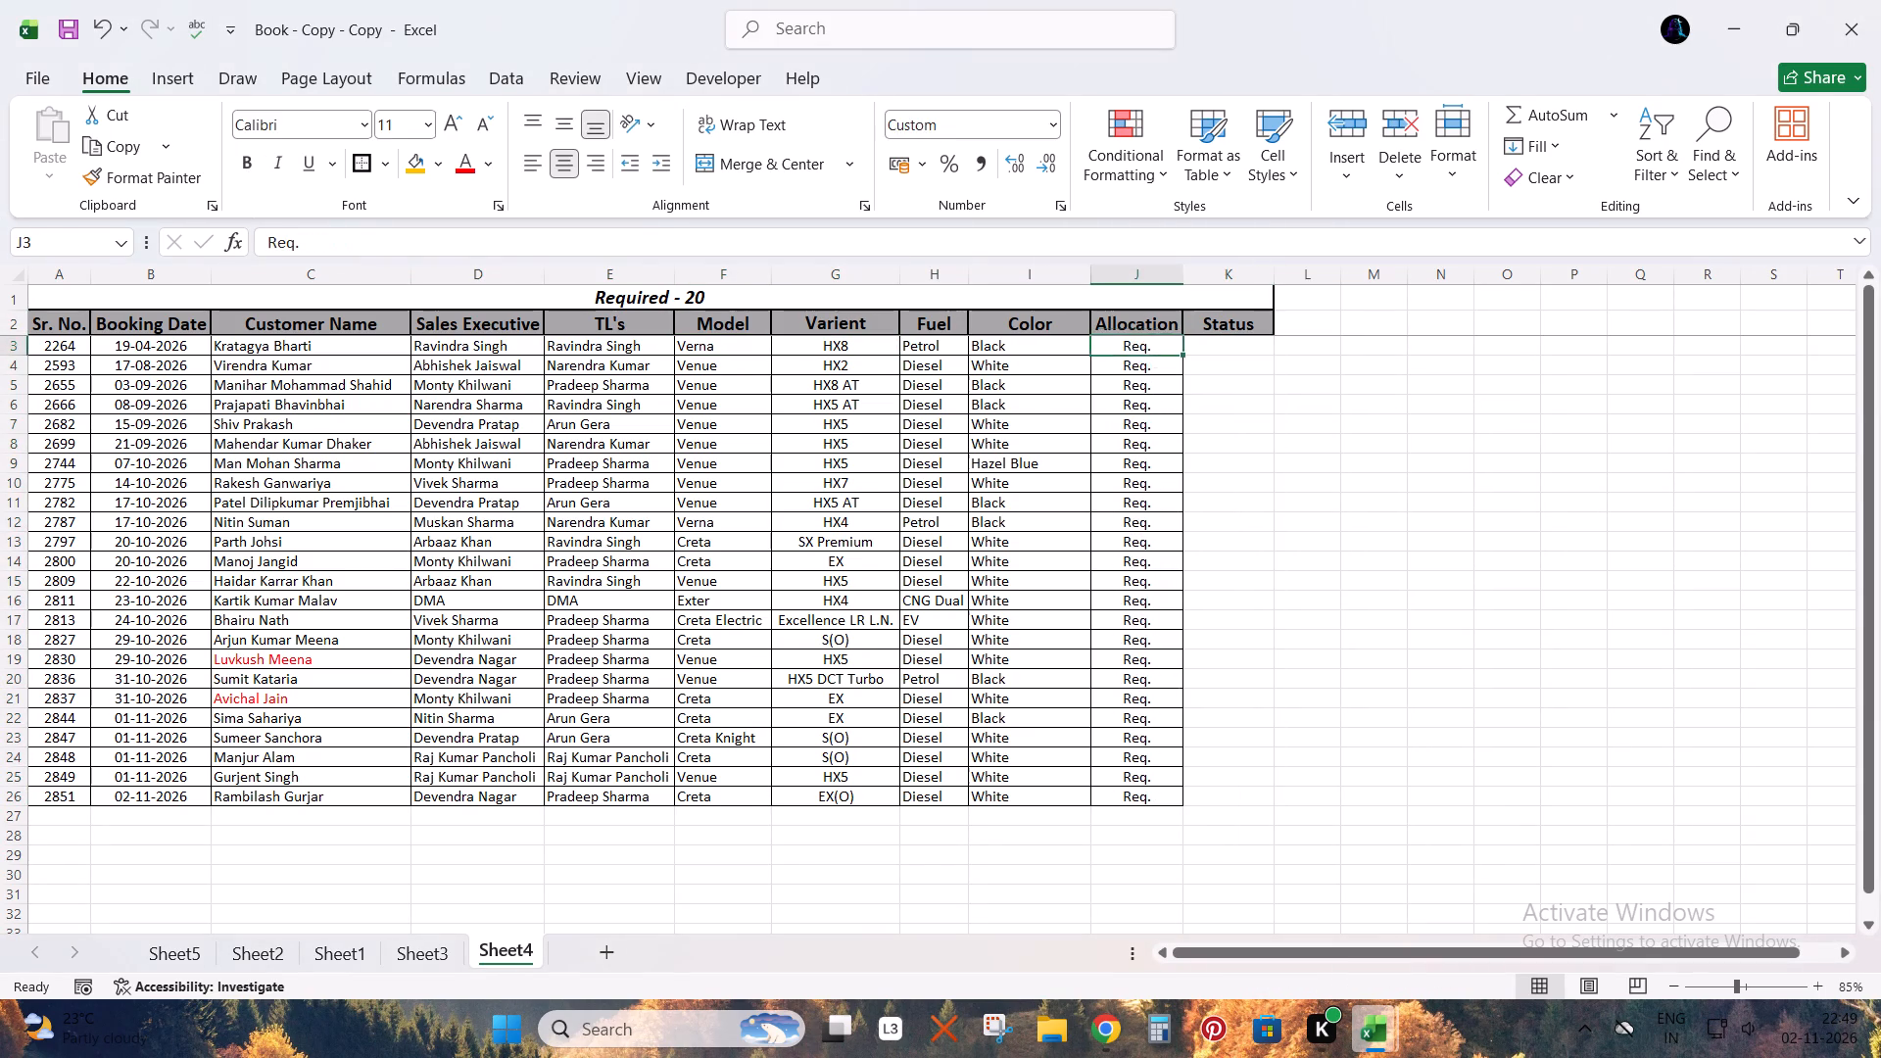
pyautogui.press('Left')
pyautogui.hotkey('ctrl', 'shift', 'Down')
pyautogui.click(1668, 174)
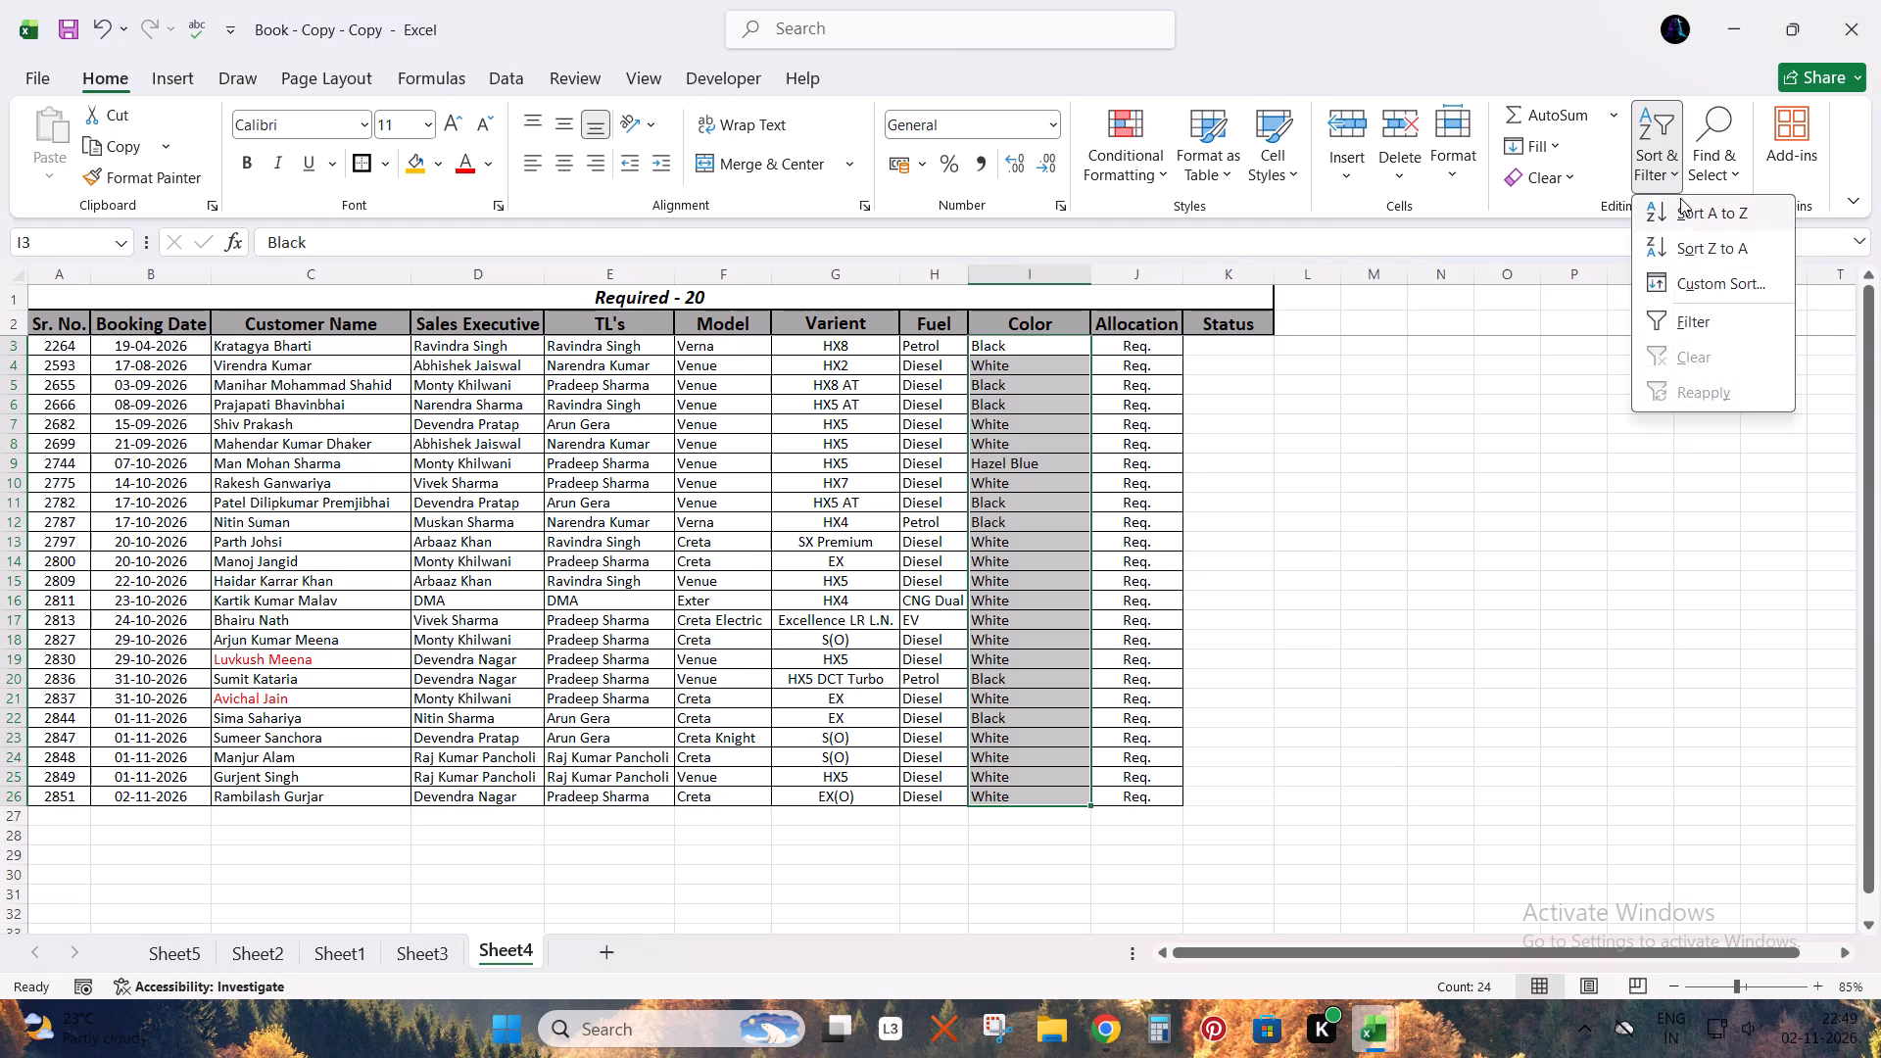
pyautogui.click(1684, 203)
pyautogui.press('Return')
# Sort the required bookings by Fuel from A to Z, expanding the selection to the whole table.
pyautogui.press('Left')
pyautogui.press('Down')
pyautogui.press('Up')
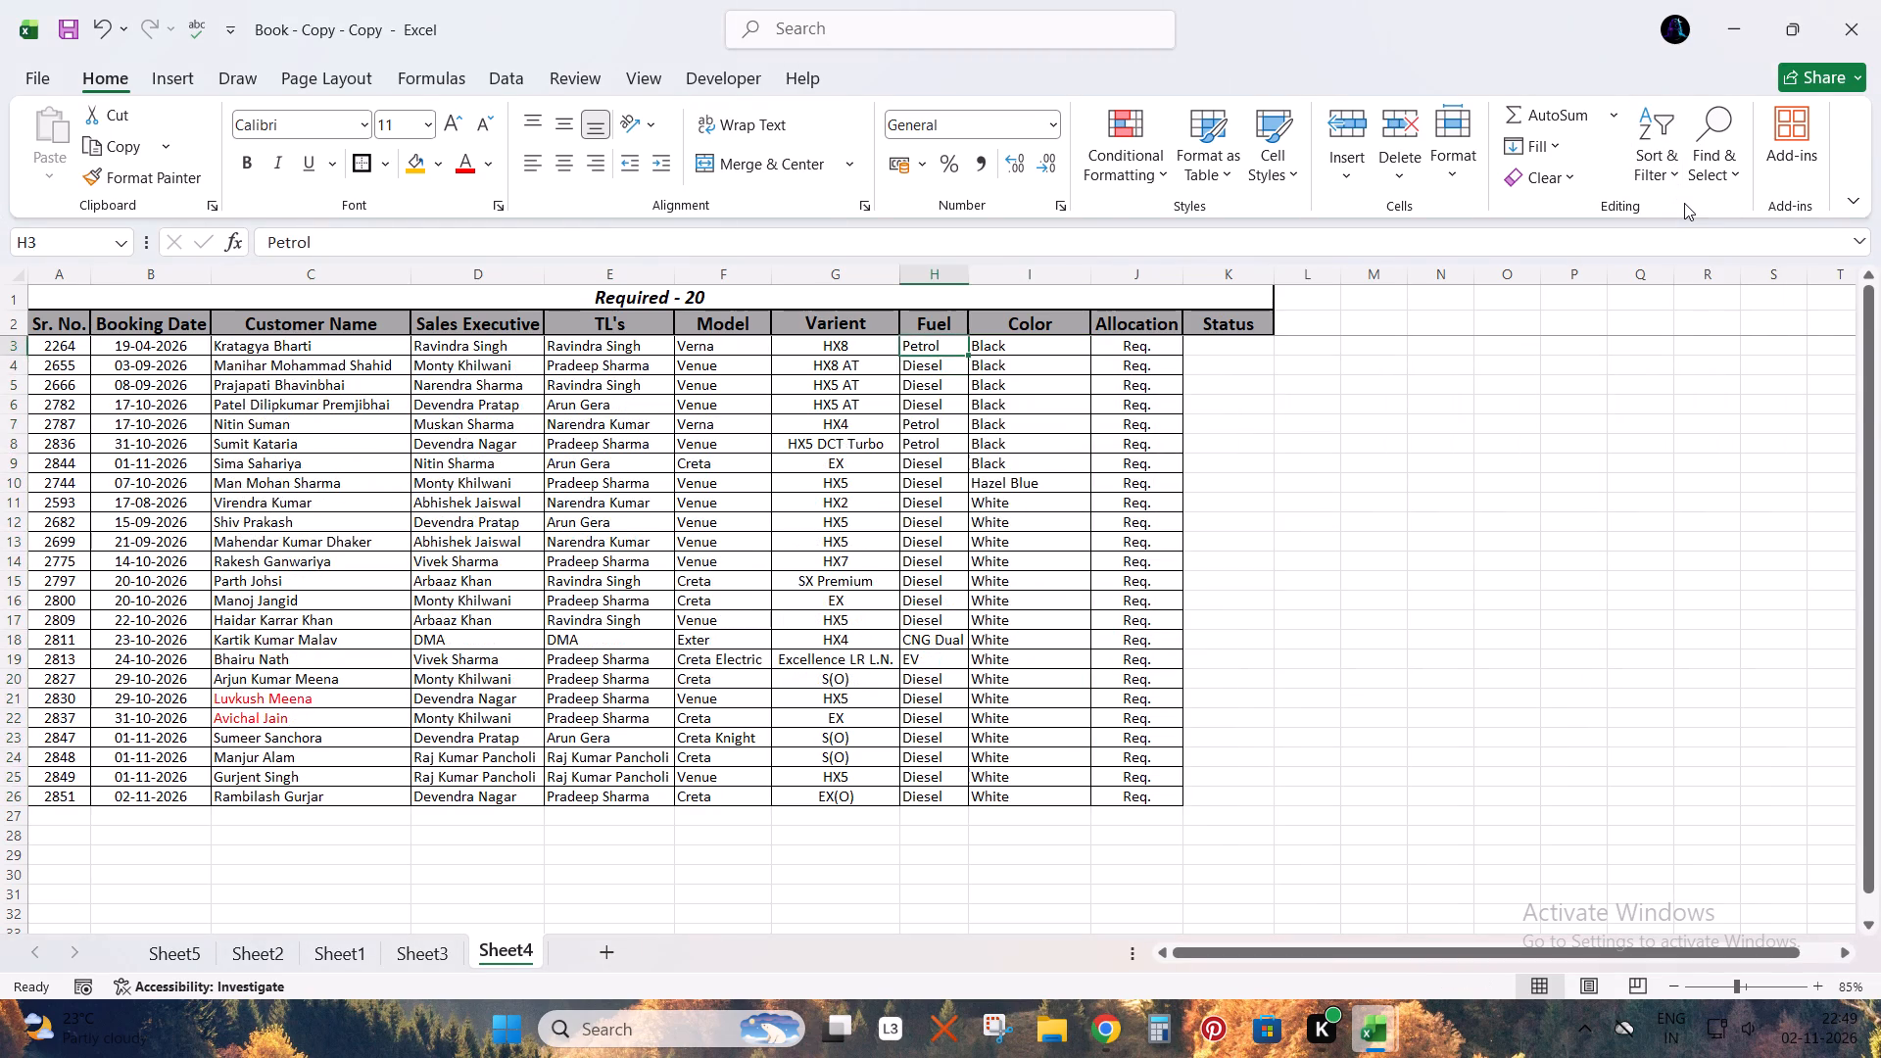
pyautogui.hotkey('ctrl', 'shift', 'Down')
pyautogui.click(1679, 157)
pyautogui.click(1672, 198)
pyautogui.press('Return')
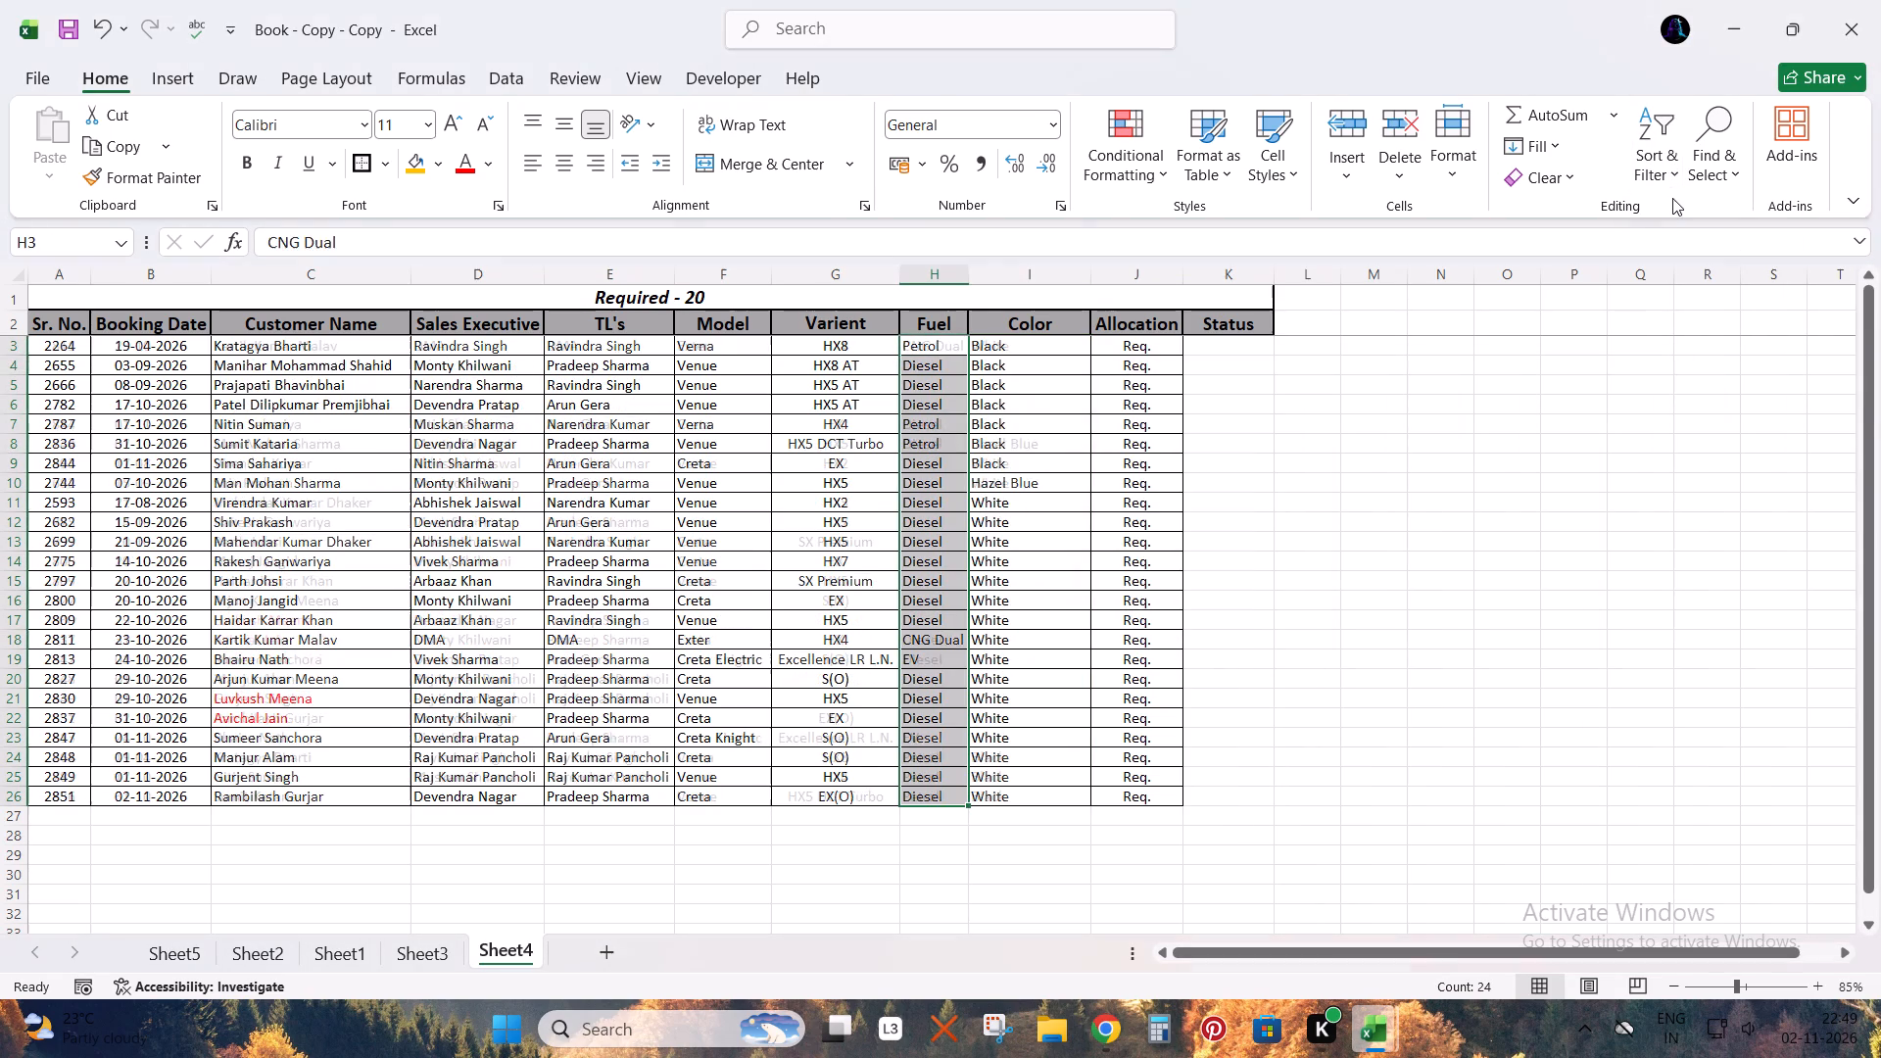
# Sort the required bookings by Varient from A to Z, expanding the selection to the whole table.
pyautogui.press('Up')
pyautogui.press('Left')
pyautogui.press('Down')
pyautogui.hotkey('ctrl', 'shift', 'Down')
pyautogui.click(1654, 151)
pyautogui.click(1674, 218)
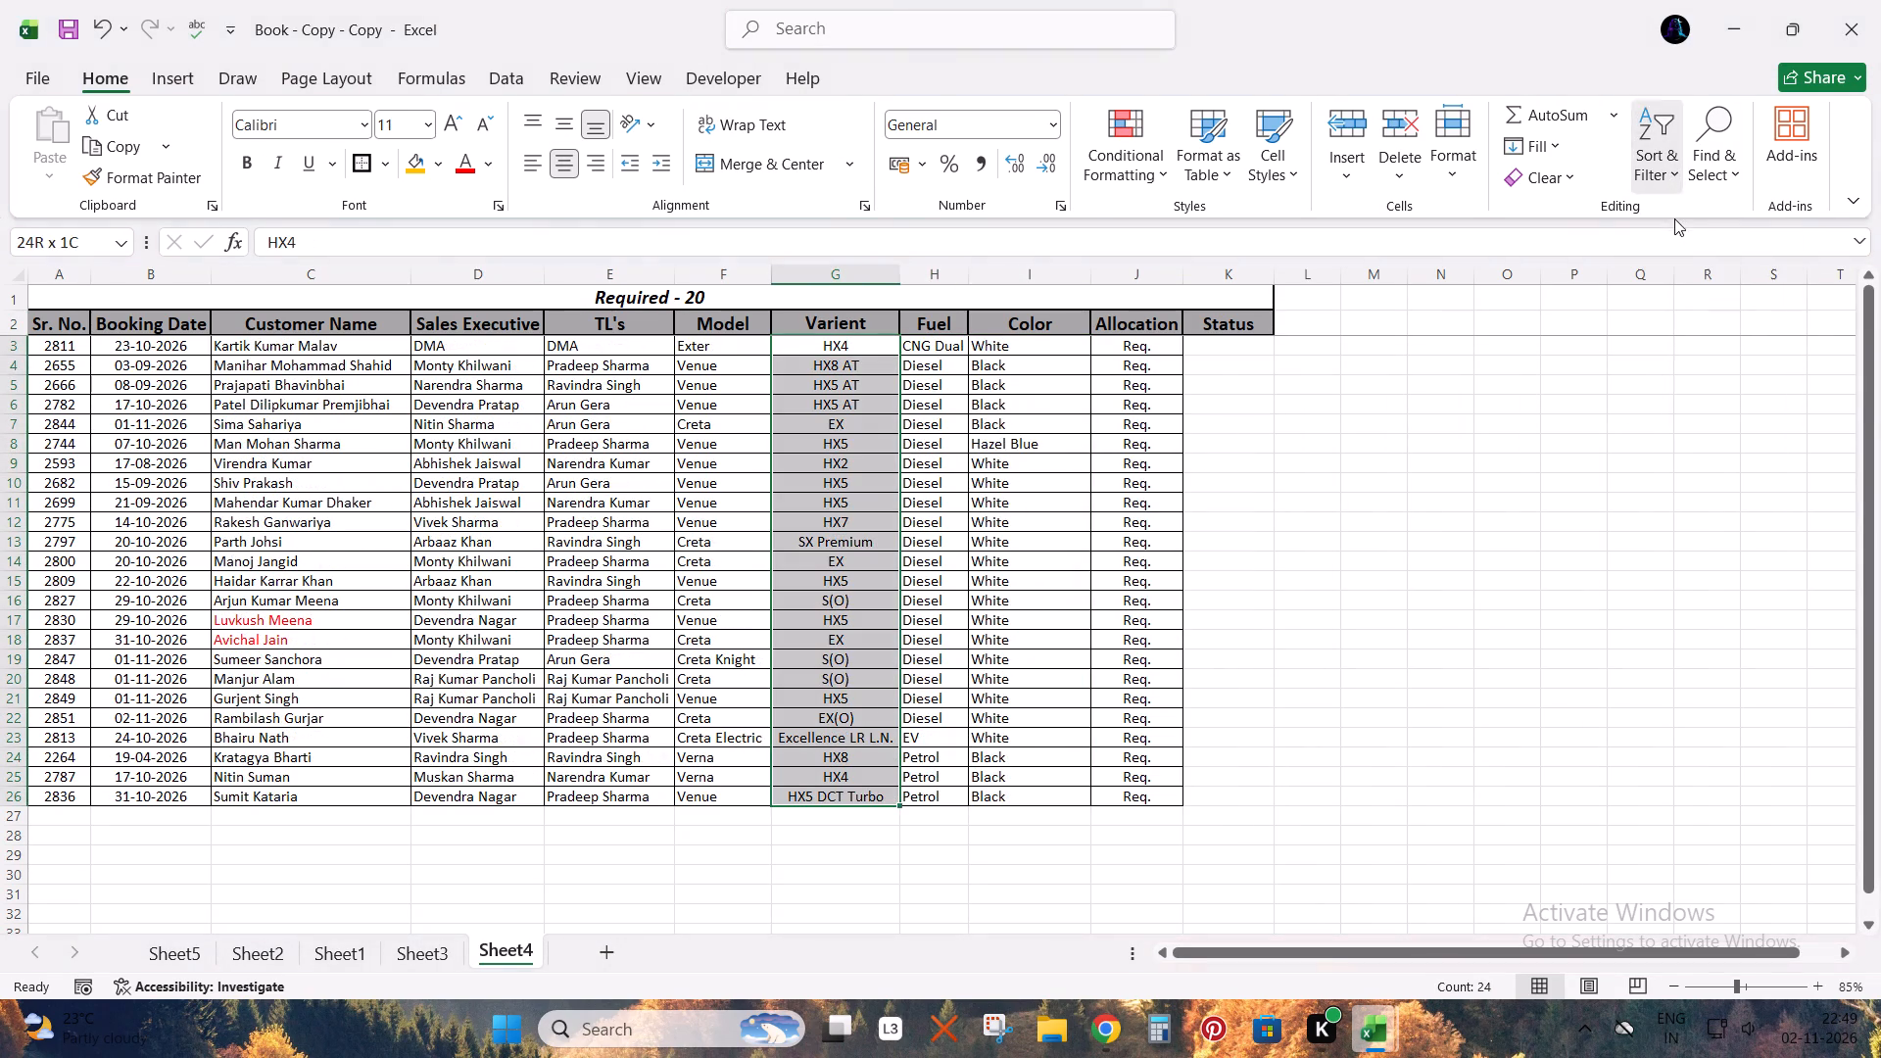
pyautogui.press('Return')
# Sort the required bookings by Model from A to Z, expanding the selection to the whole table.
pyautogui.press('Up')
pyautogui.press('Left')
pyautogui.press('Down')
pyautogui.hotkey('ctrl', 'shift', 'Down')
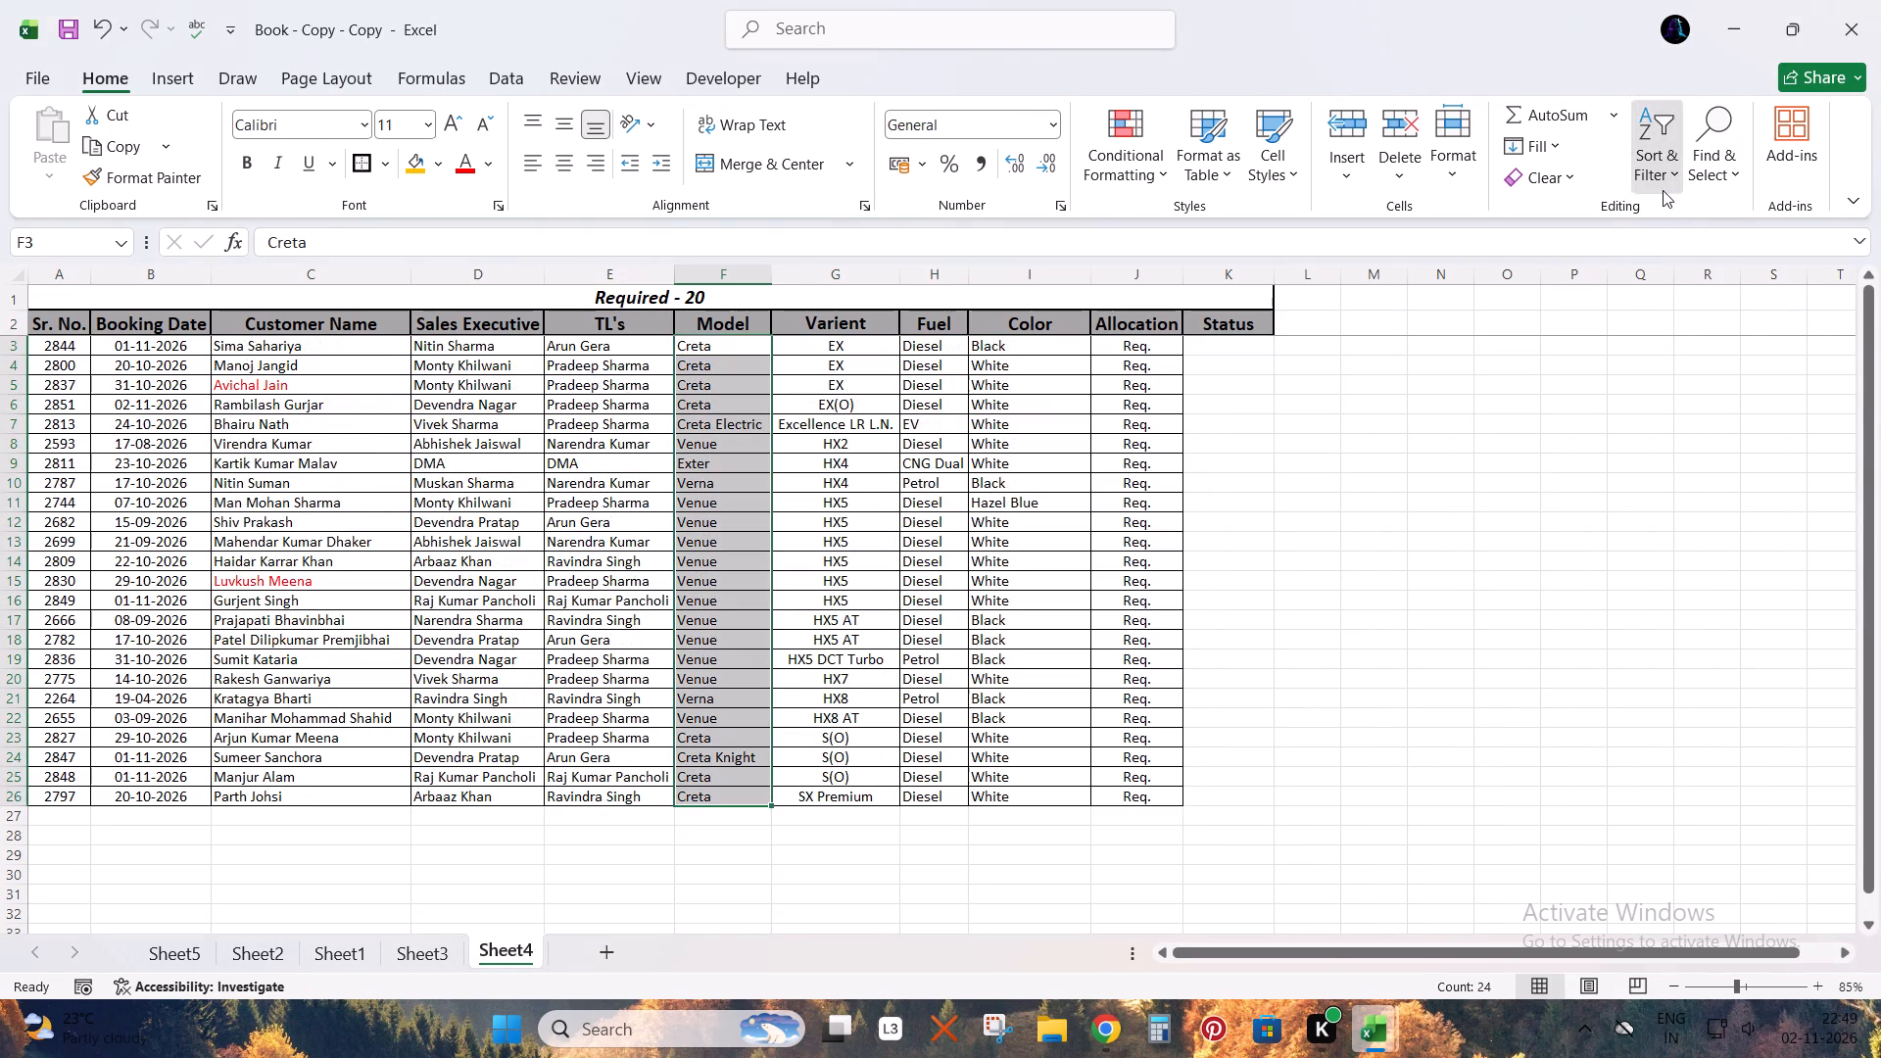
pyautogui.click(1663, 190)
pyautogui.click(1674, 211)
pyautogui.press('Return')
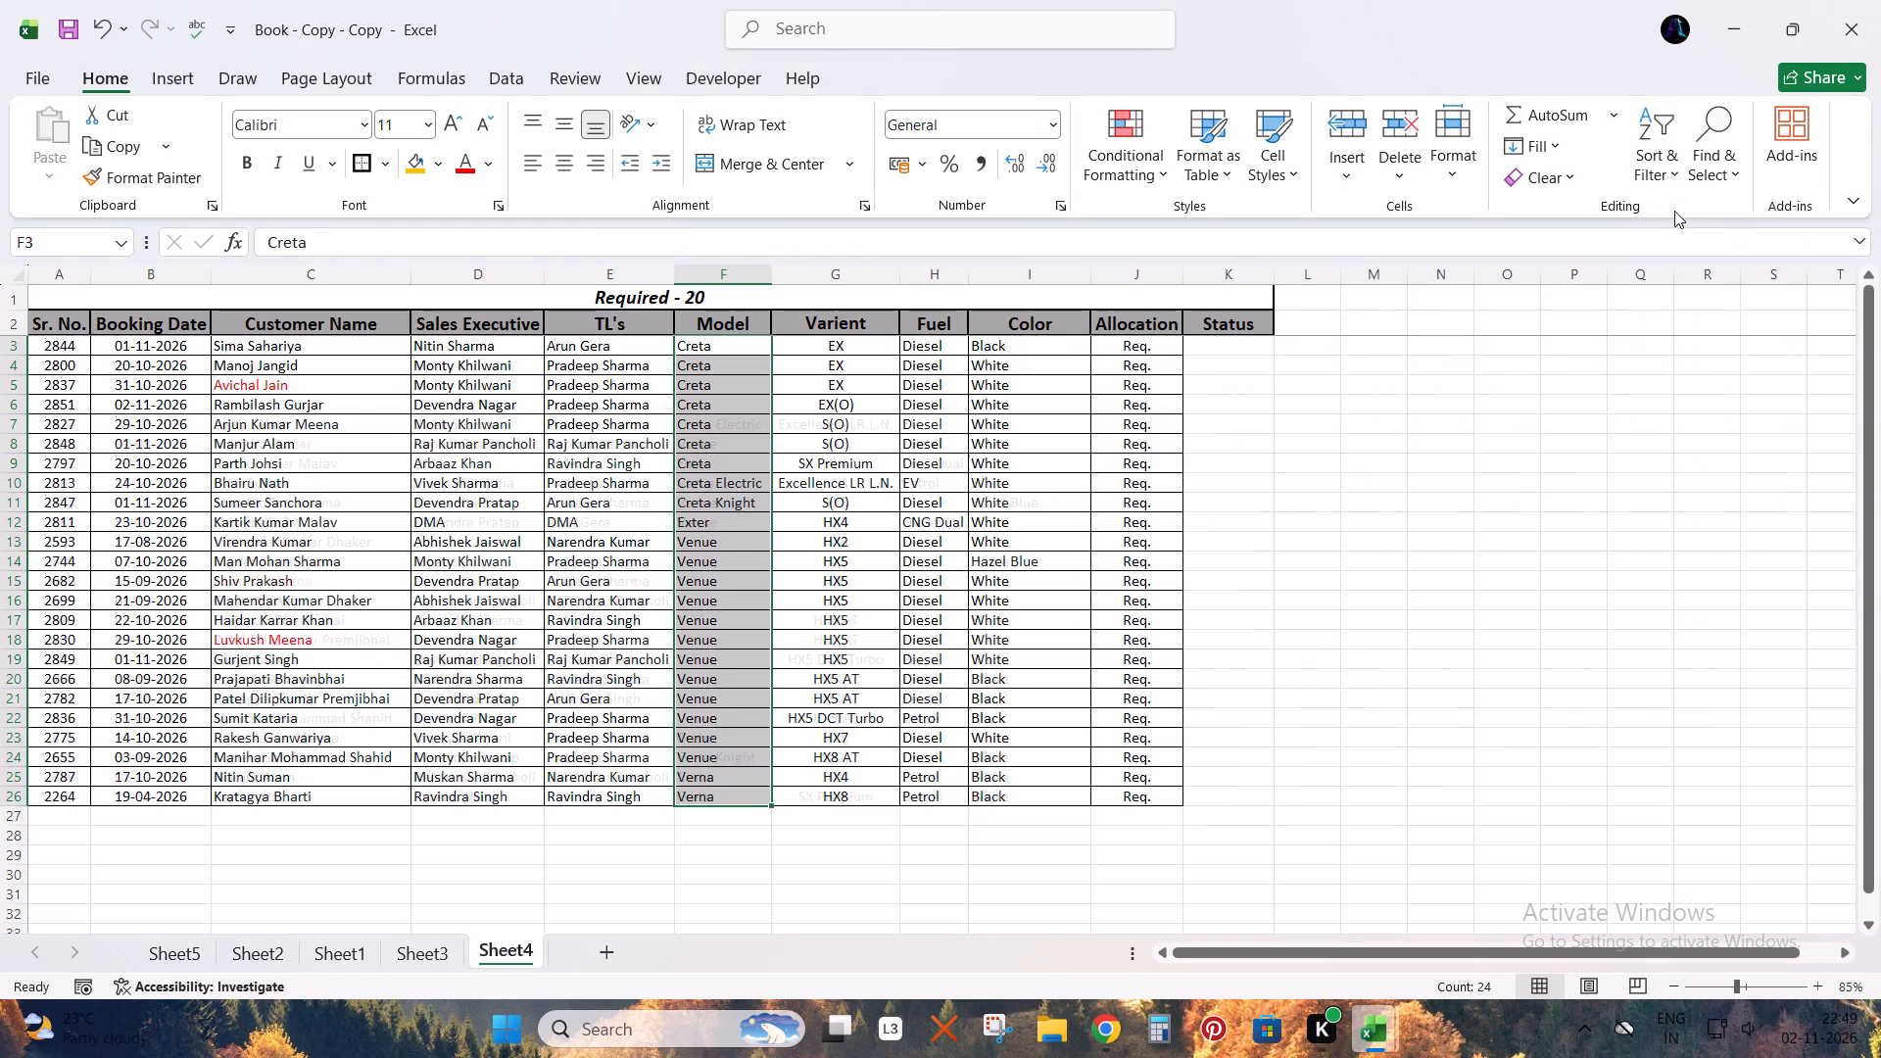
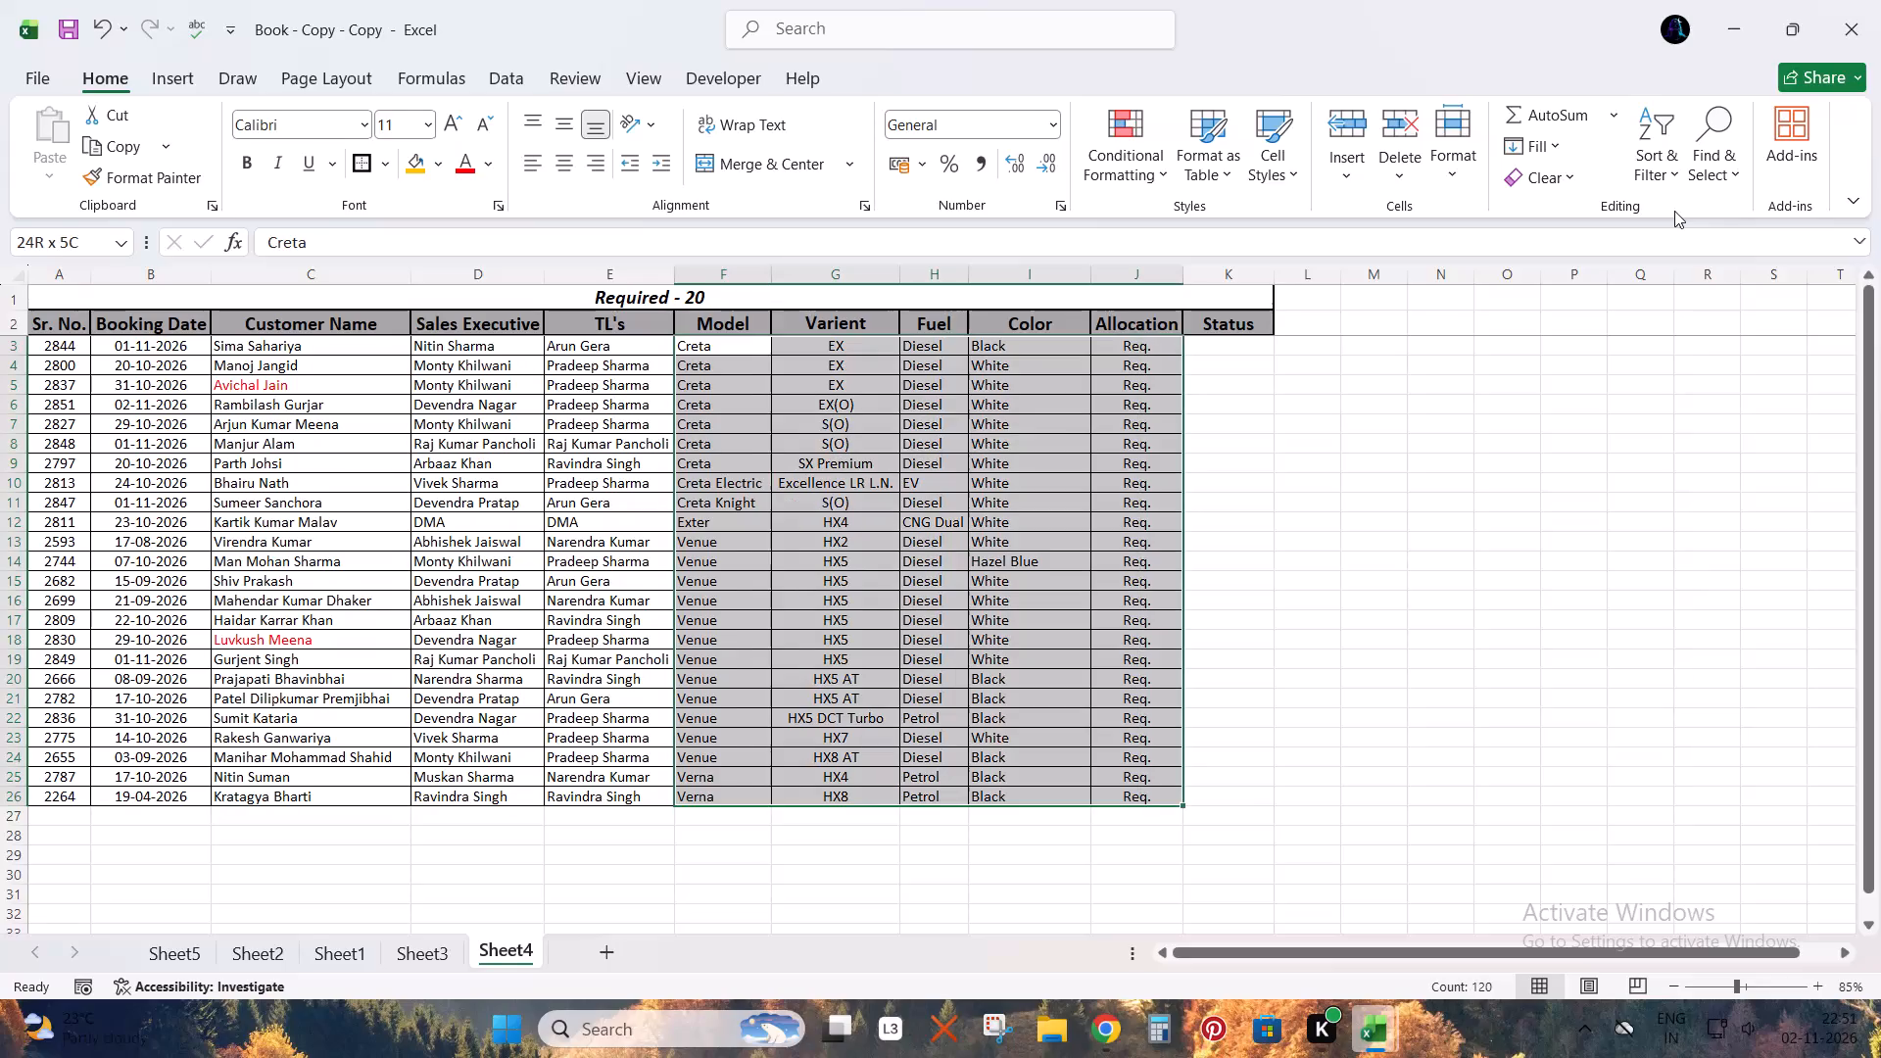
# Make the Model through Allocation entries of the required bookings bold and centre them horizontally and vertically.
pyautogui.hotkey('ctrl', 'b')
pyautogui.scroll(2, 1880, 0)
pyautogui.click(563, 163)
pyautogui.click(567, 135)
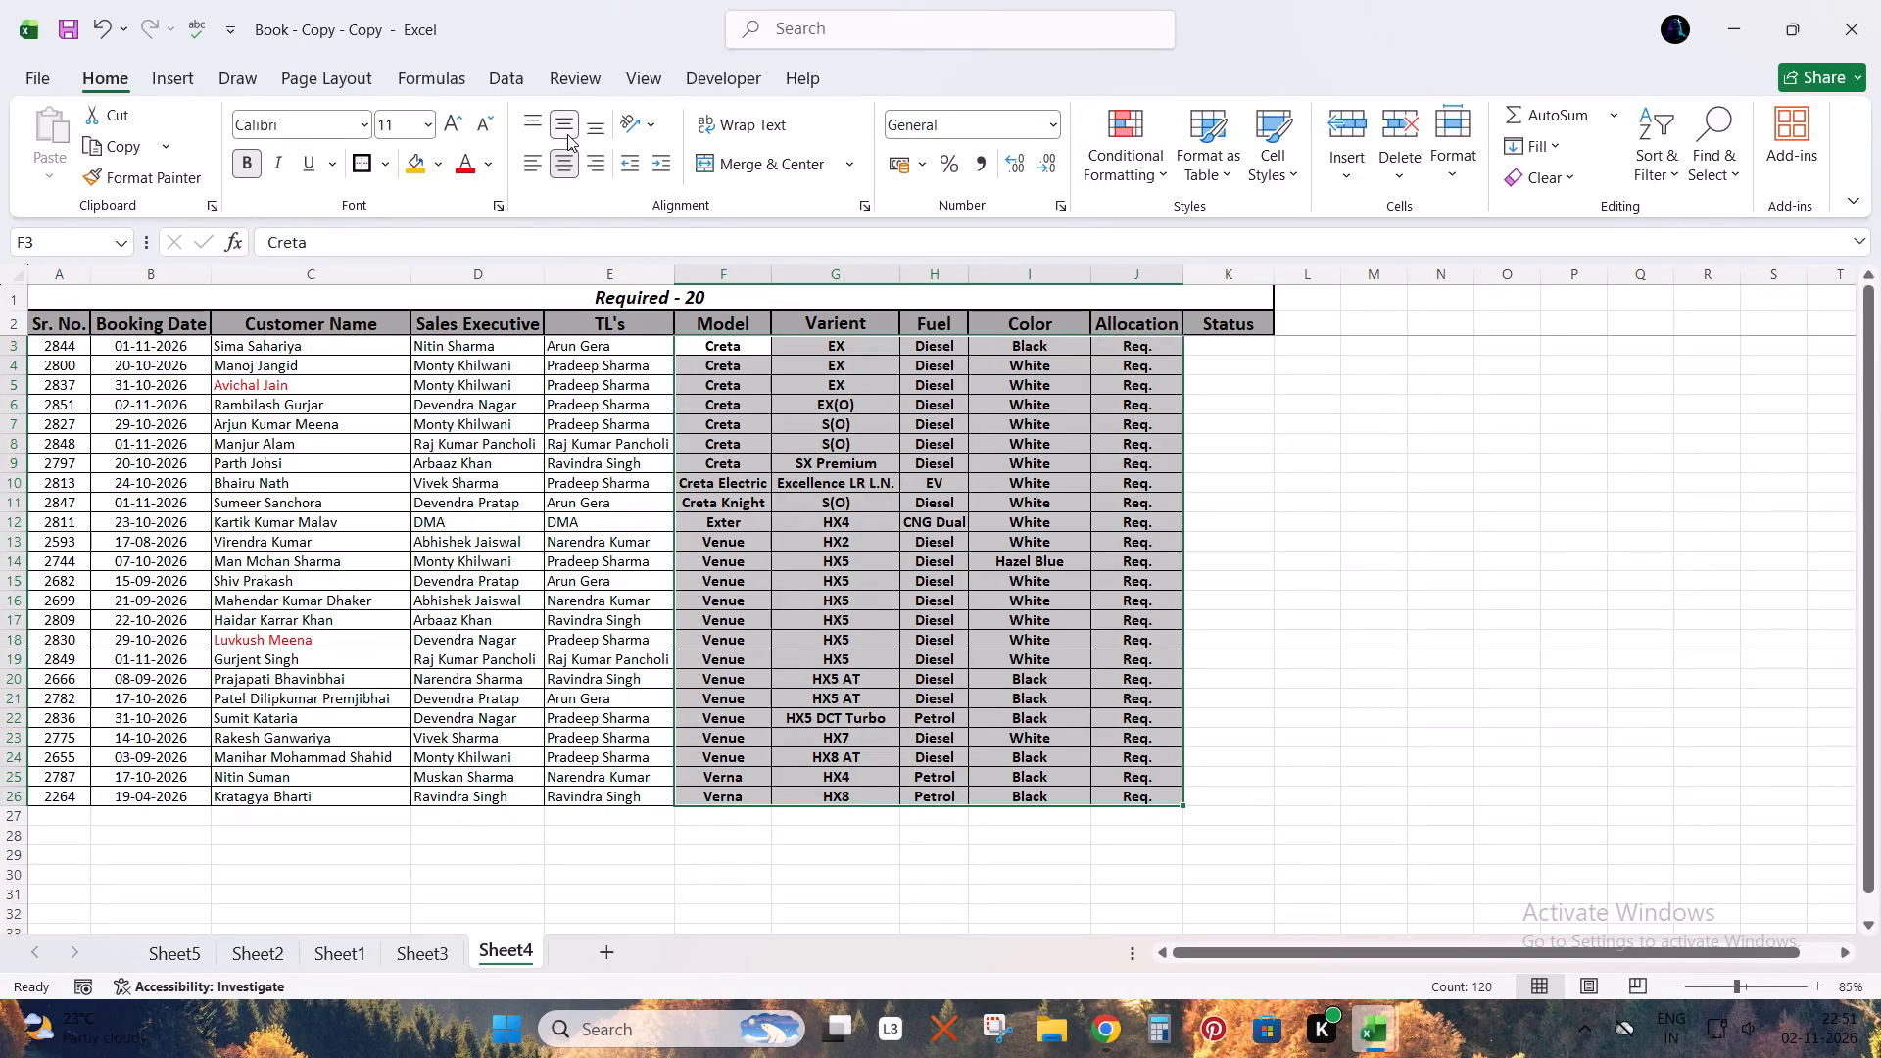
# Renumber the Sr. No. column by entering 1 and 2 for the first two bookings and filling the series down to the last booking.
pyautogui.hotkey('ctrl', 'Down')
pyautogui.press('Left')
pyautogui.press('Up')
pyautogui.hotkey('ctrl', 'Left')
pyautogui.hotkey('ctrl', 'Up')
pyautogui.press('Down')
pyautogui.press('Down')
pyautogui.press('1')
pyautogui.press('Return')
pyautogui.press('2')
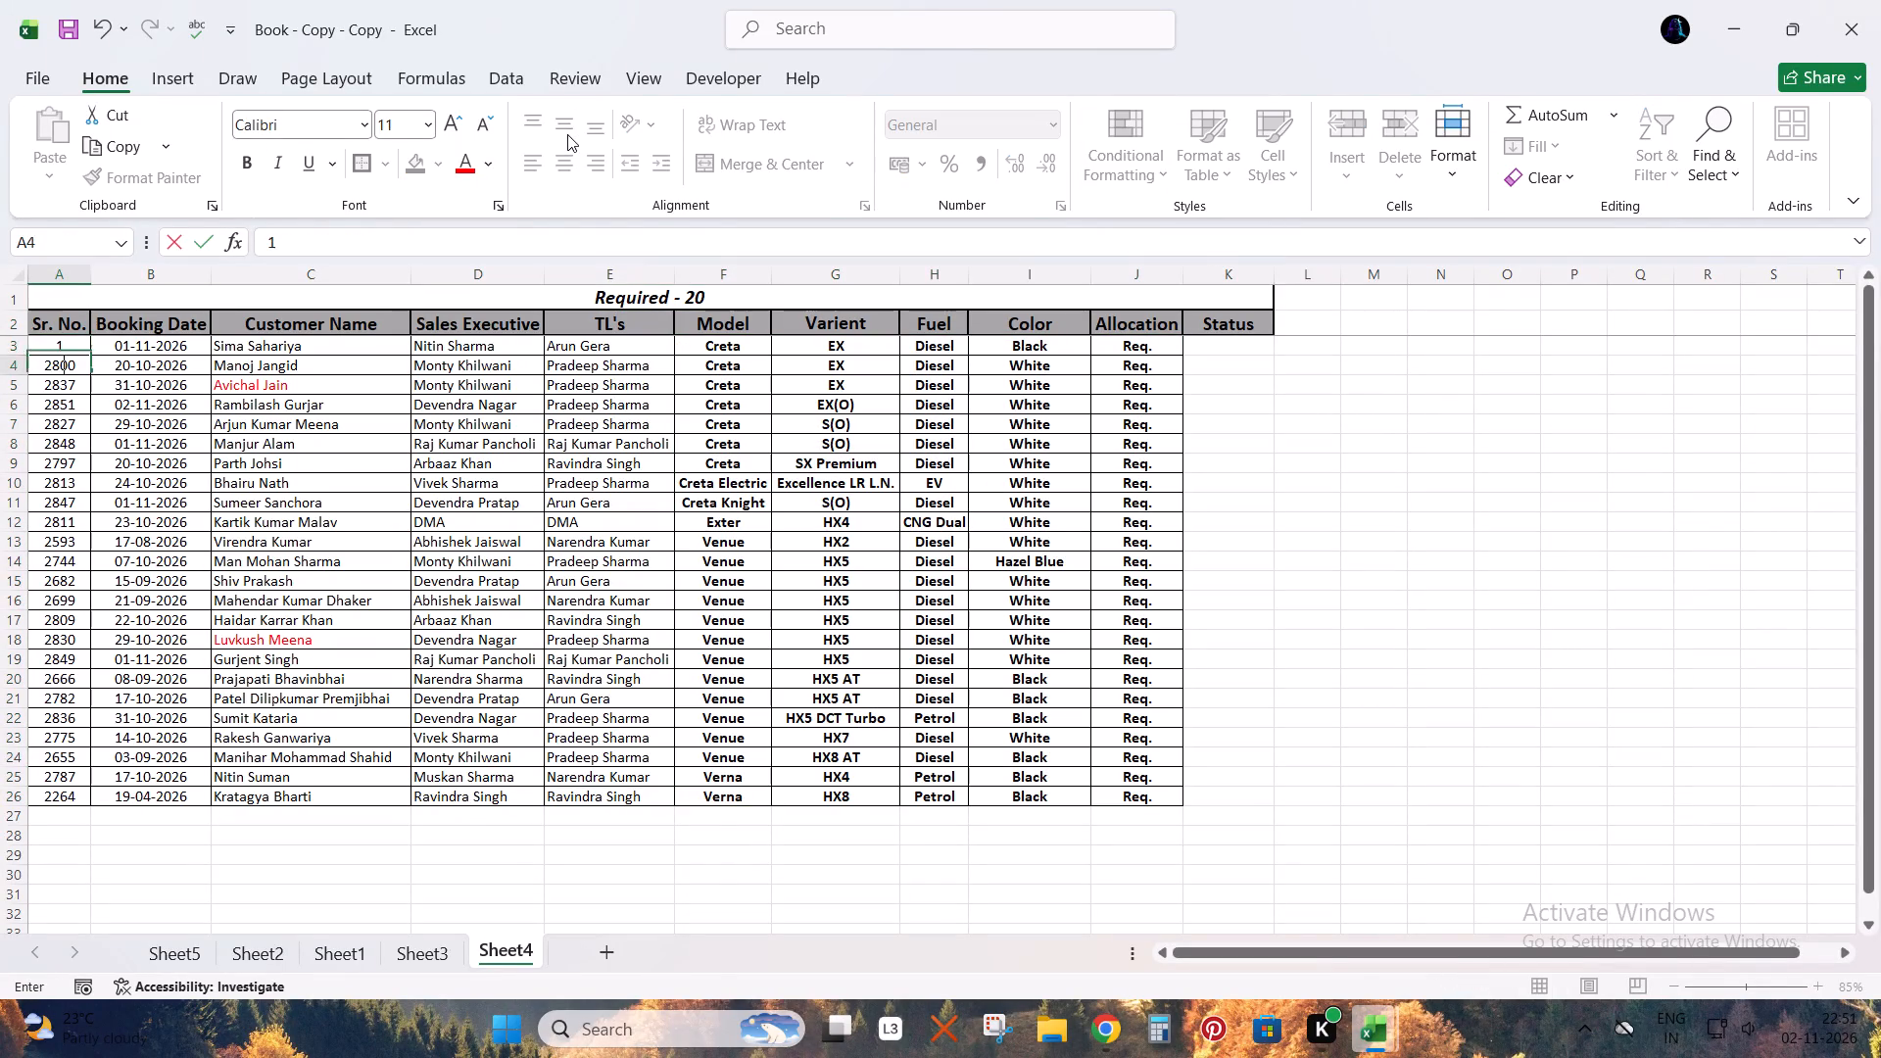
pyautogui.press('Up')
pyautogui.hotkey('shift', 'Down')
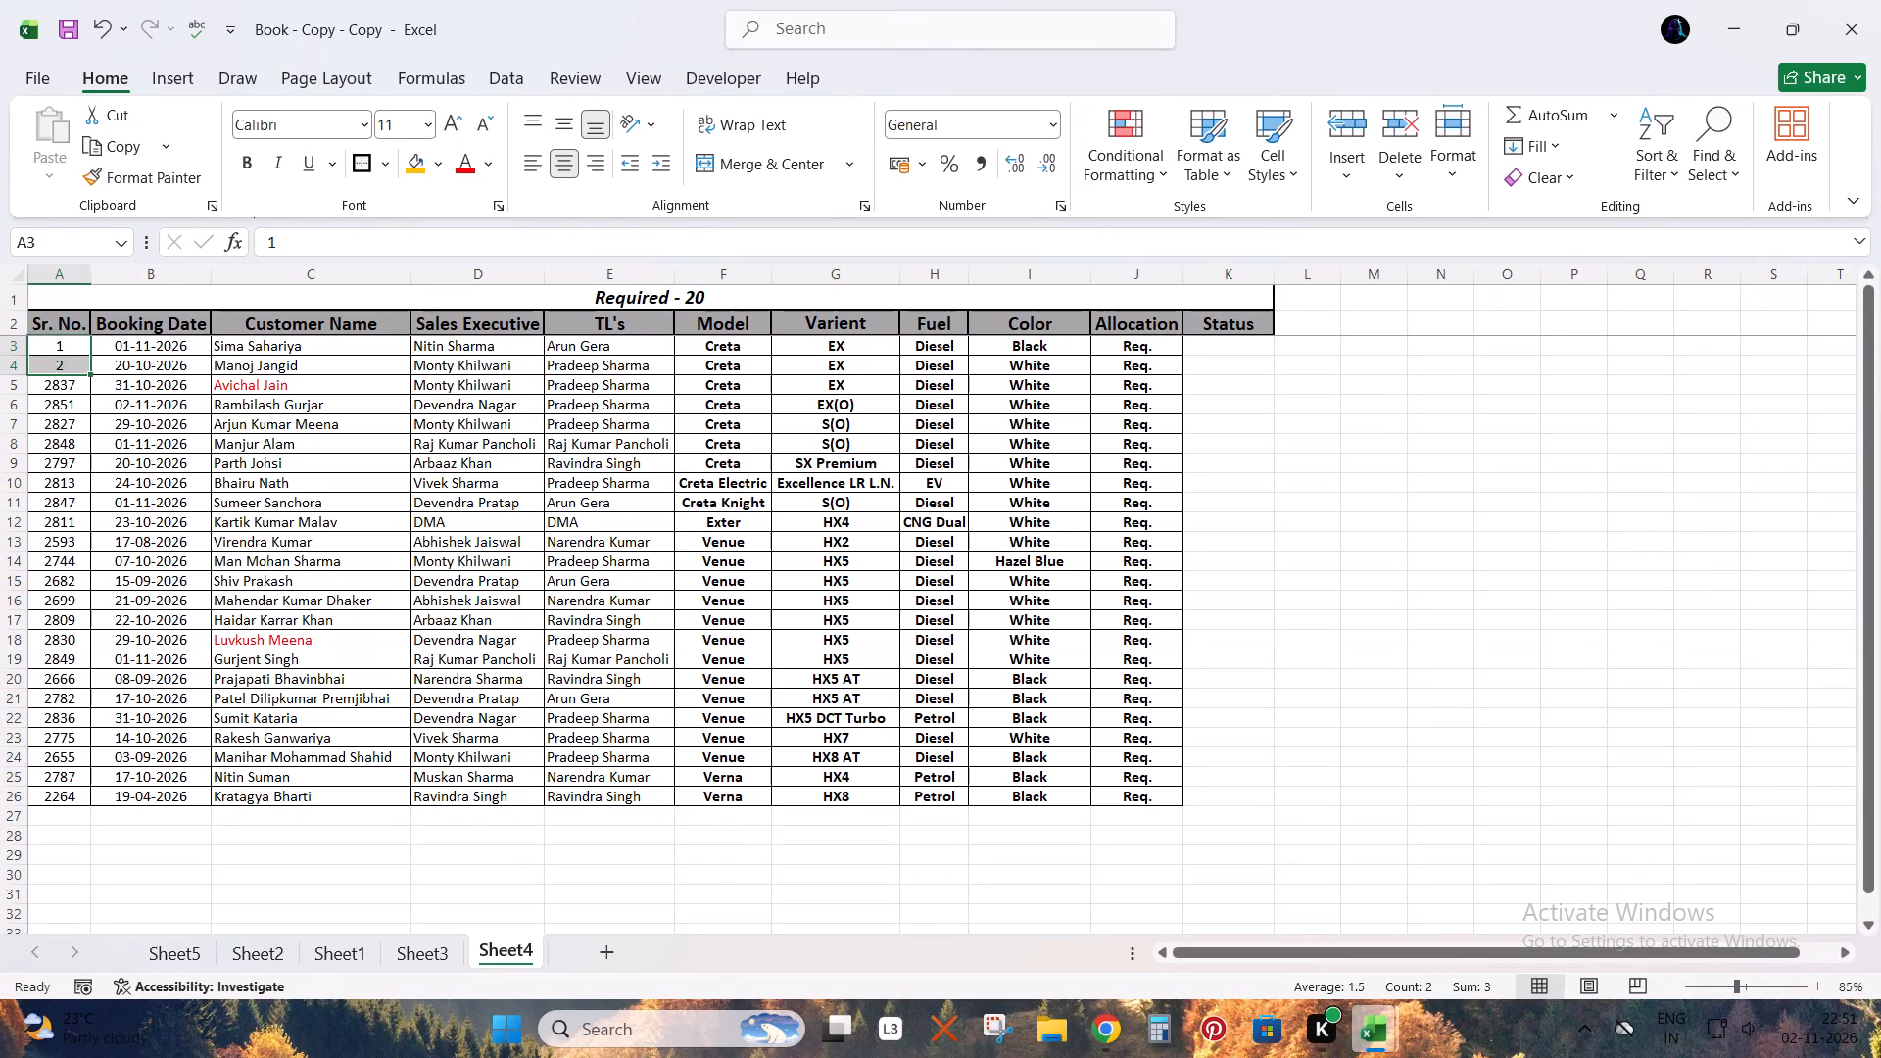
pyautogui.click(88, 375)
pyautogui.moveTo(88, 375); pyautogui.dragTo(112, 396)
pyautogui.click(366, 484)
pyautogui.hotkey('ctrl', 'a')
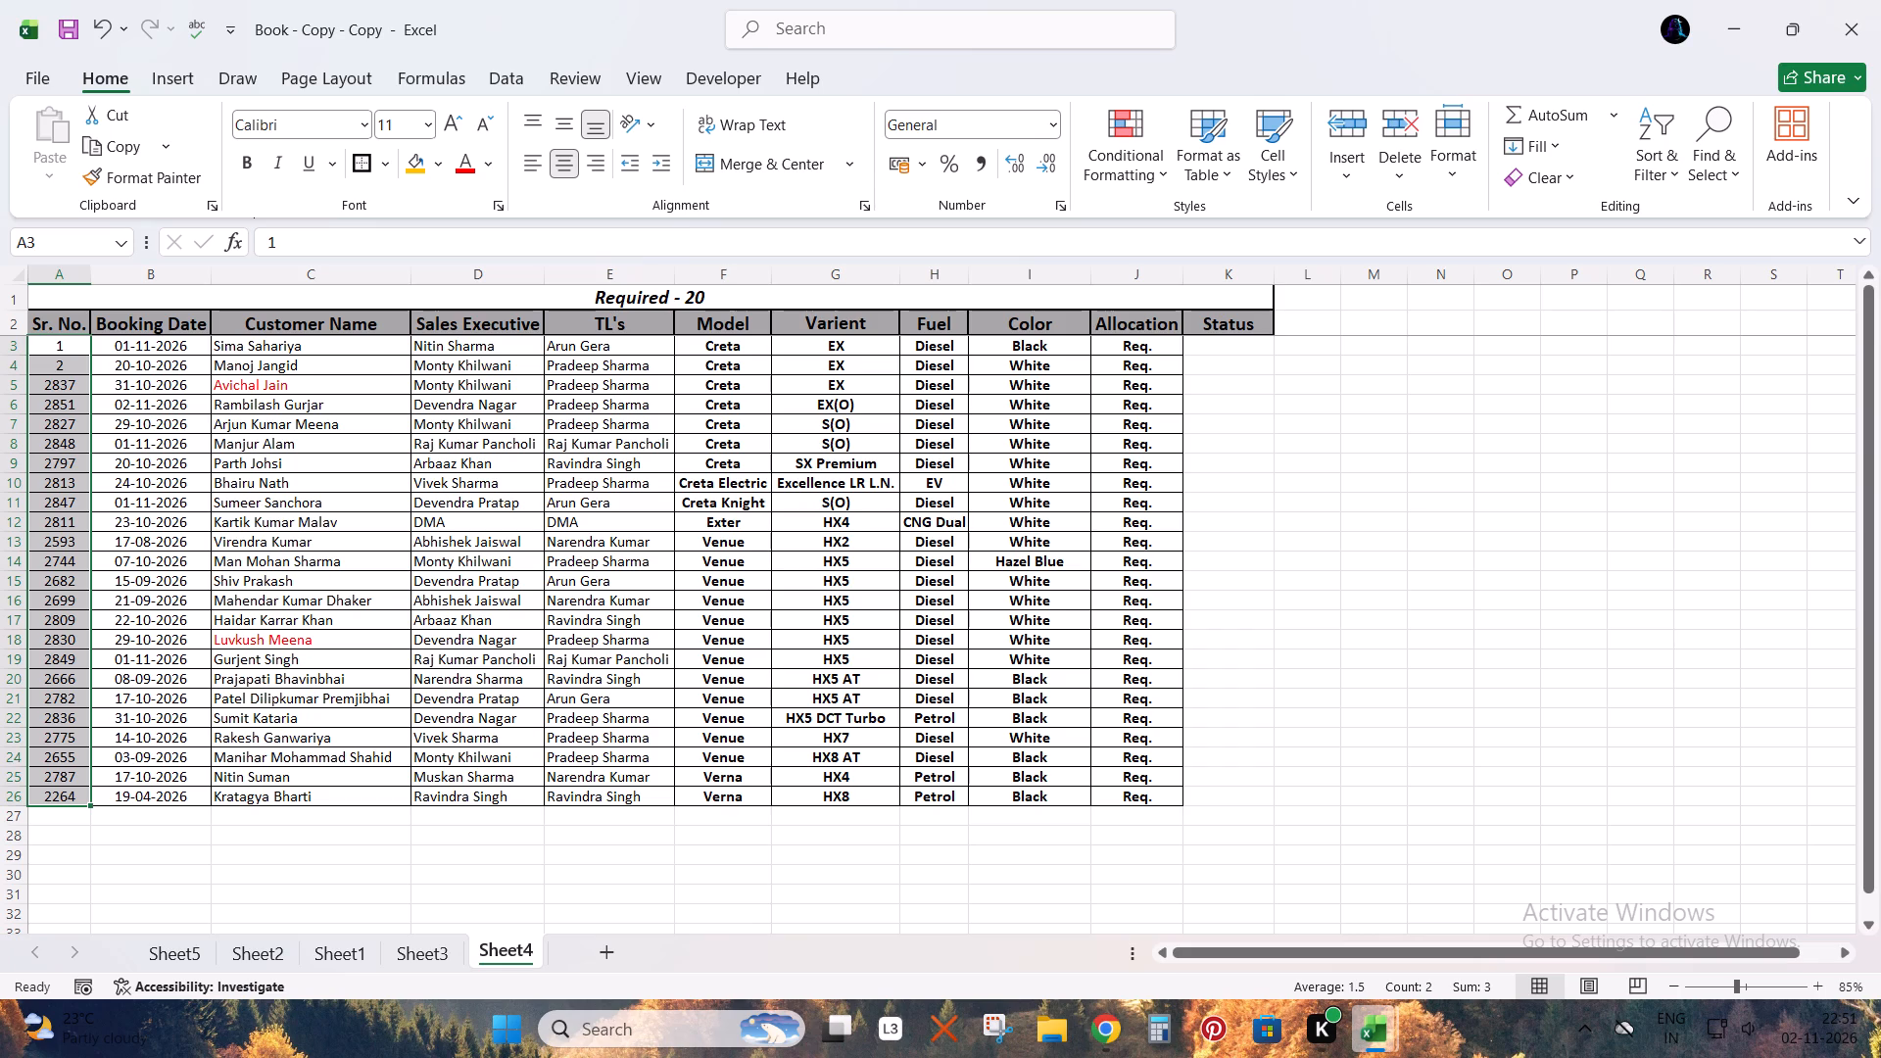
# Switch to Google Chrome.
pyautogui.click(1089, 1024)
pyautogui.click(1089, 1024)
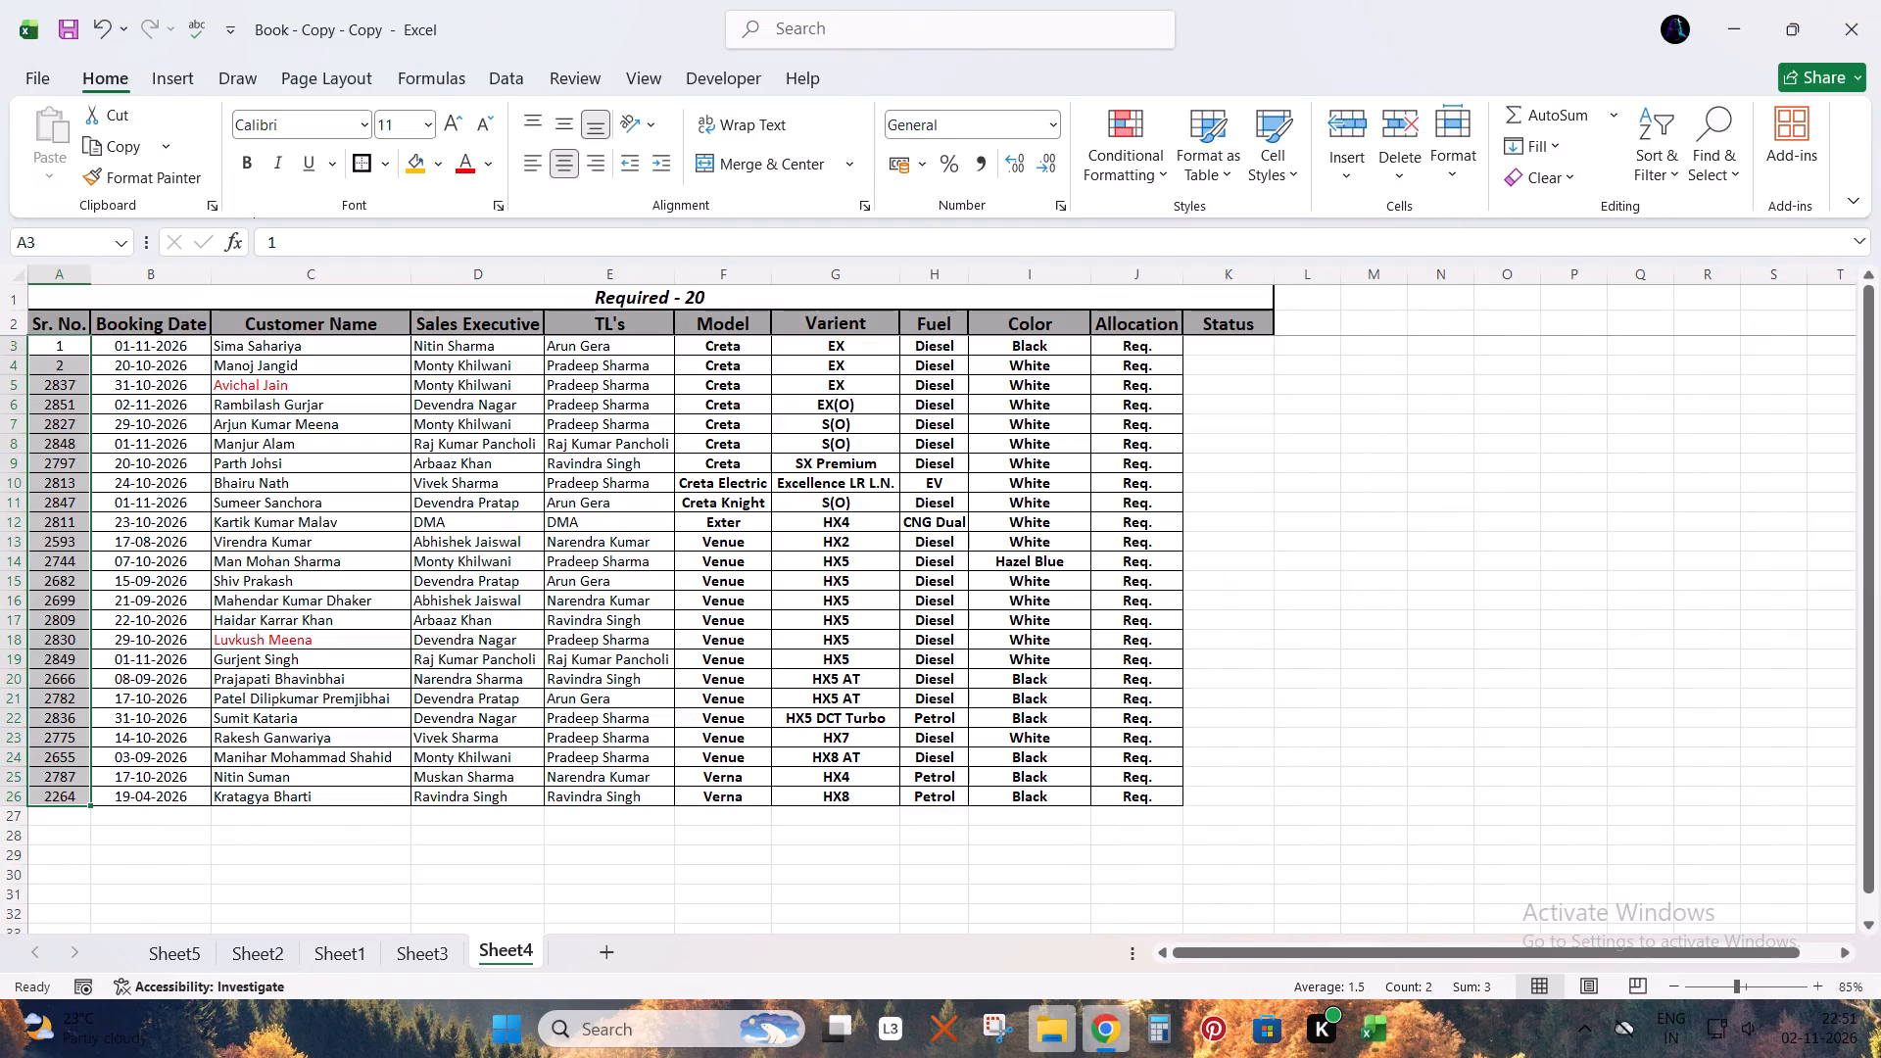
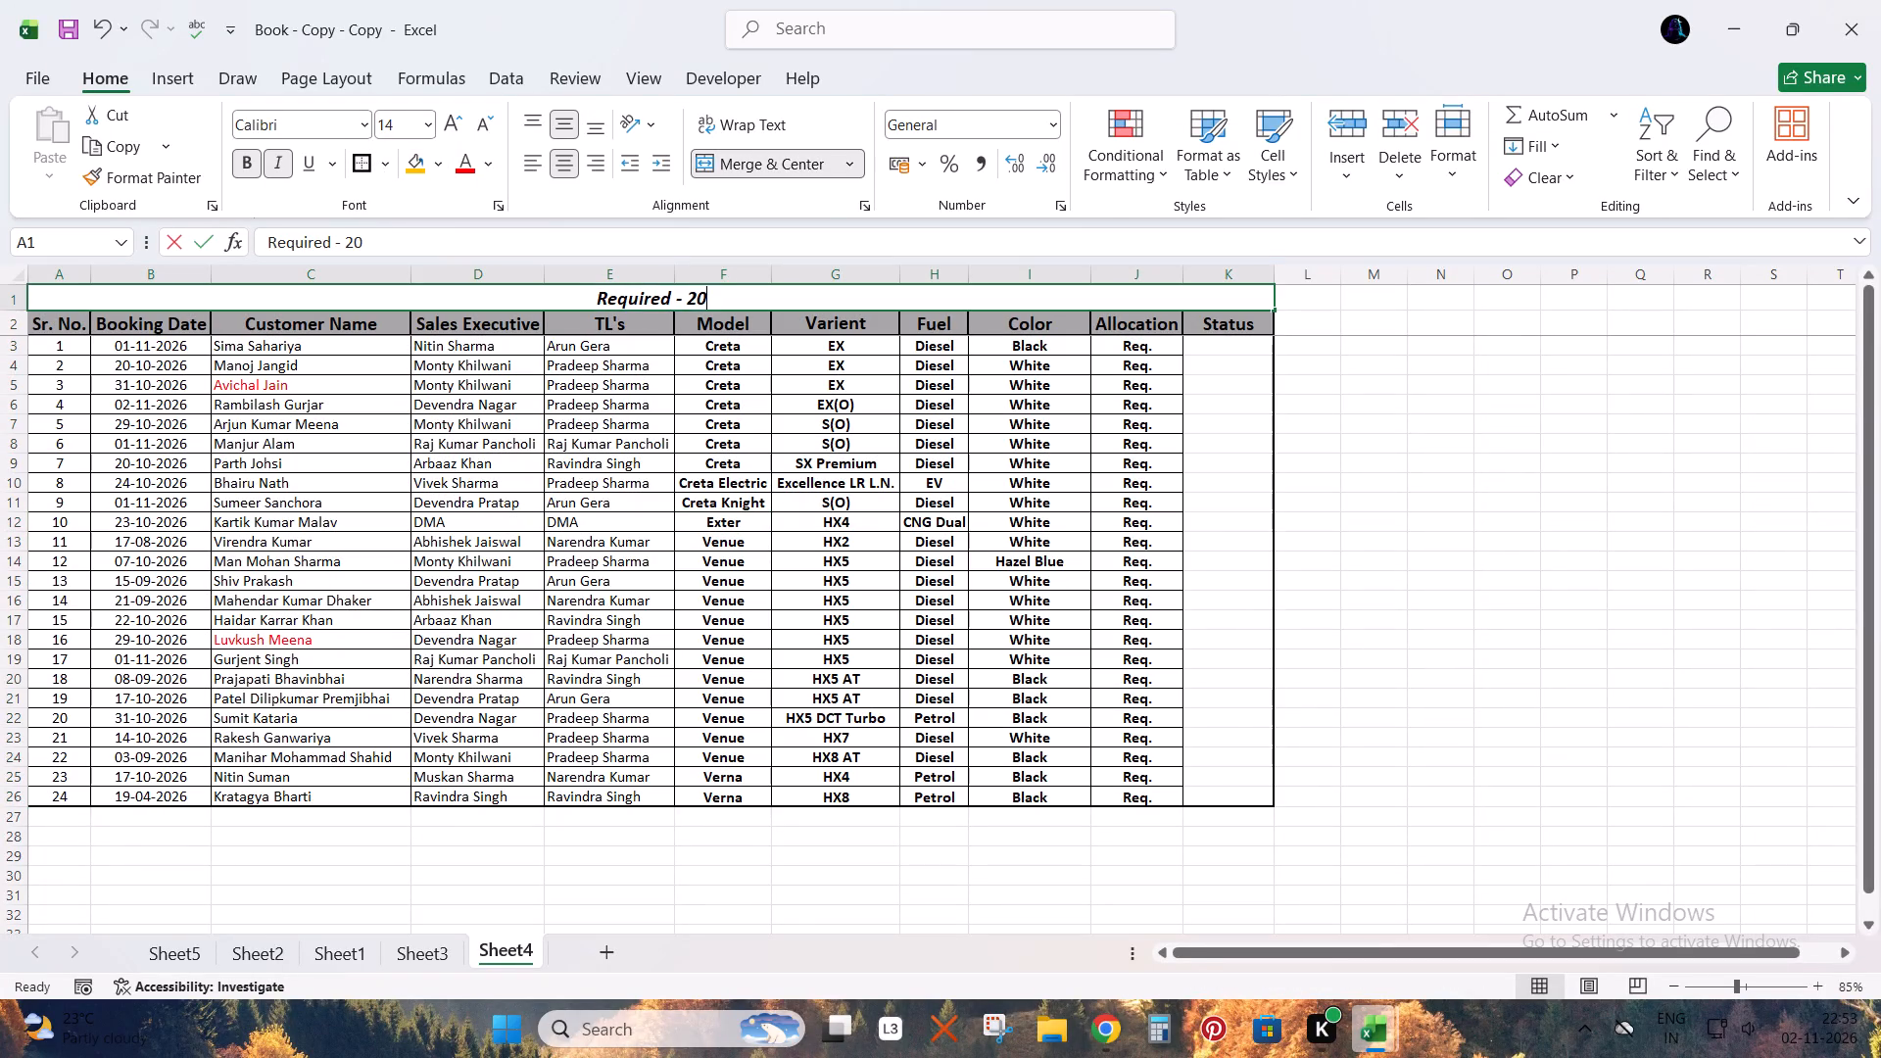
# Change the required bookings list title to Required - 24 and save the workbook.
pyautogui.press('BackSpace')
pyautogui.press('4')
pyautogui.press('Return')
pyautogui.hotkey('ctrl', 's')
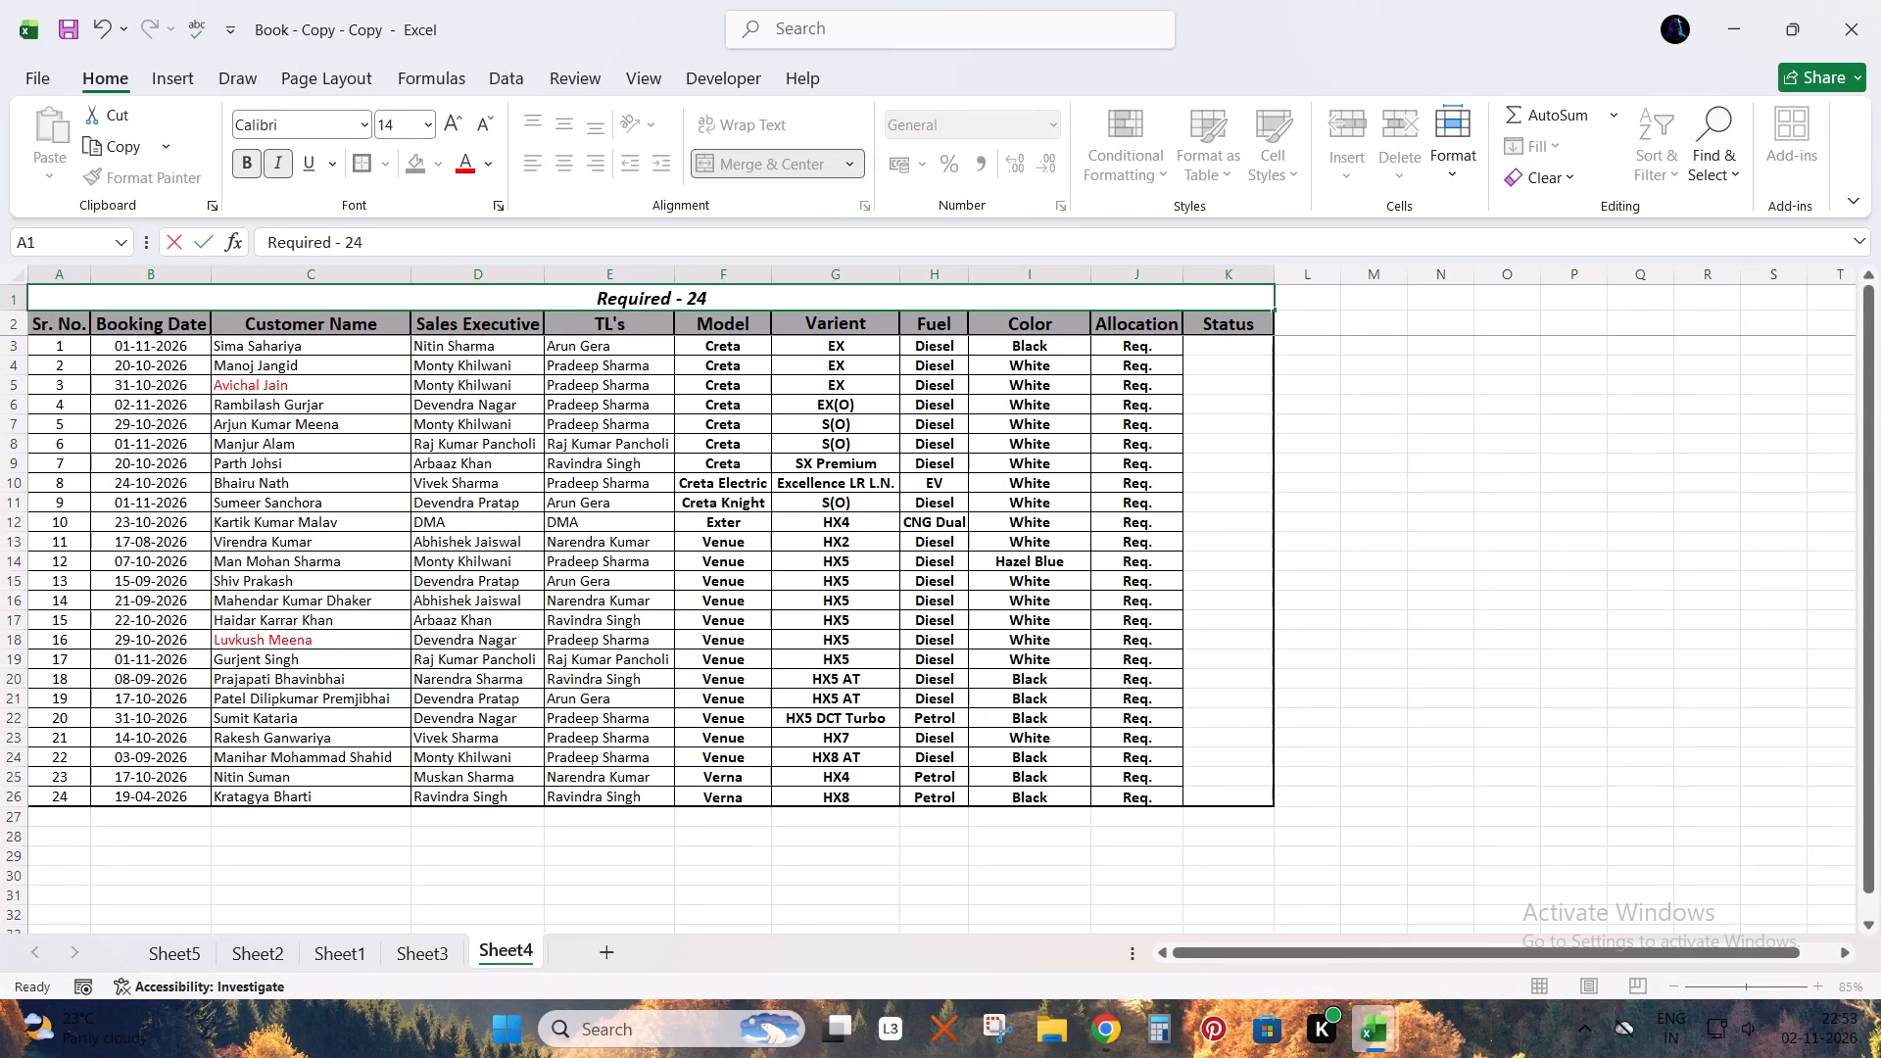
# Review the allocated stock, free stock and required bookings sheets for a final check.
pyautogui.click(263, 953)
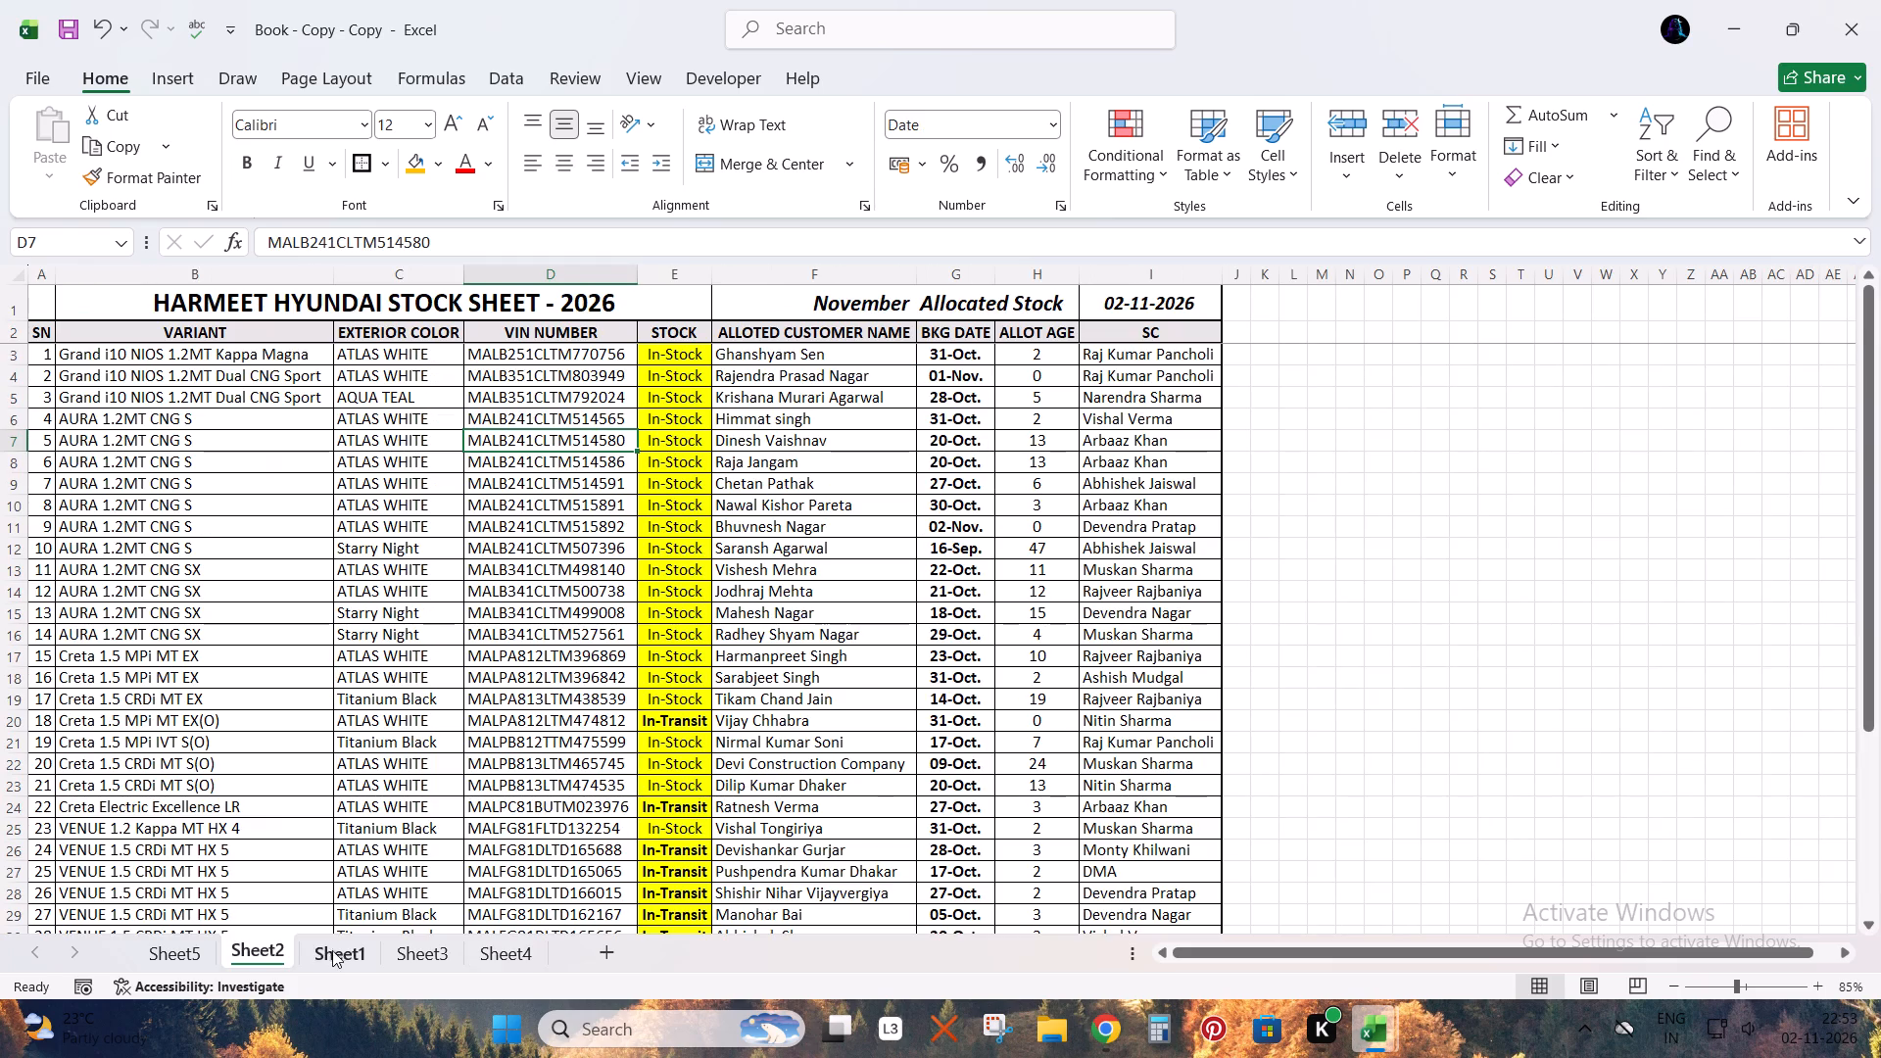
pyautogui.scroll(-2, 454, 857)
pyautogui.scroll(-3, 385, 899)
pyautogui.click(348, 940)
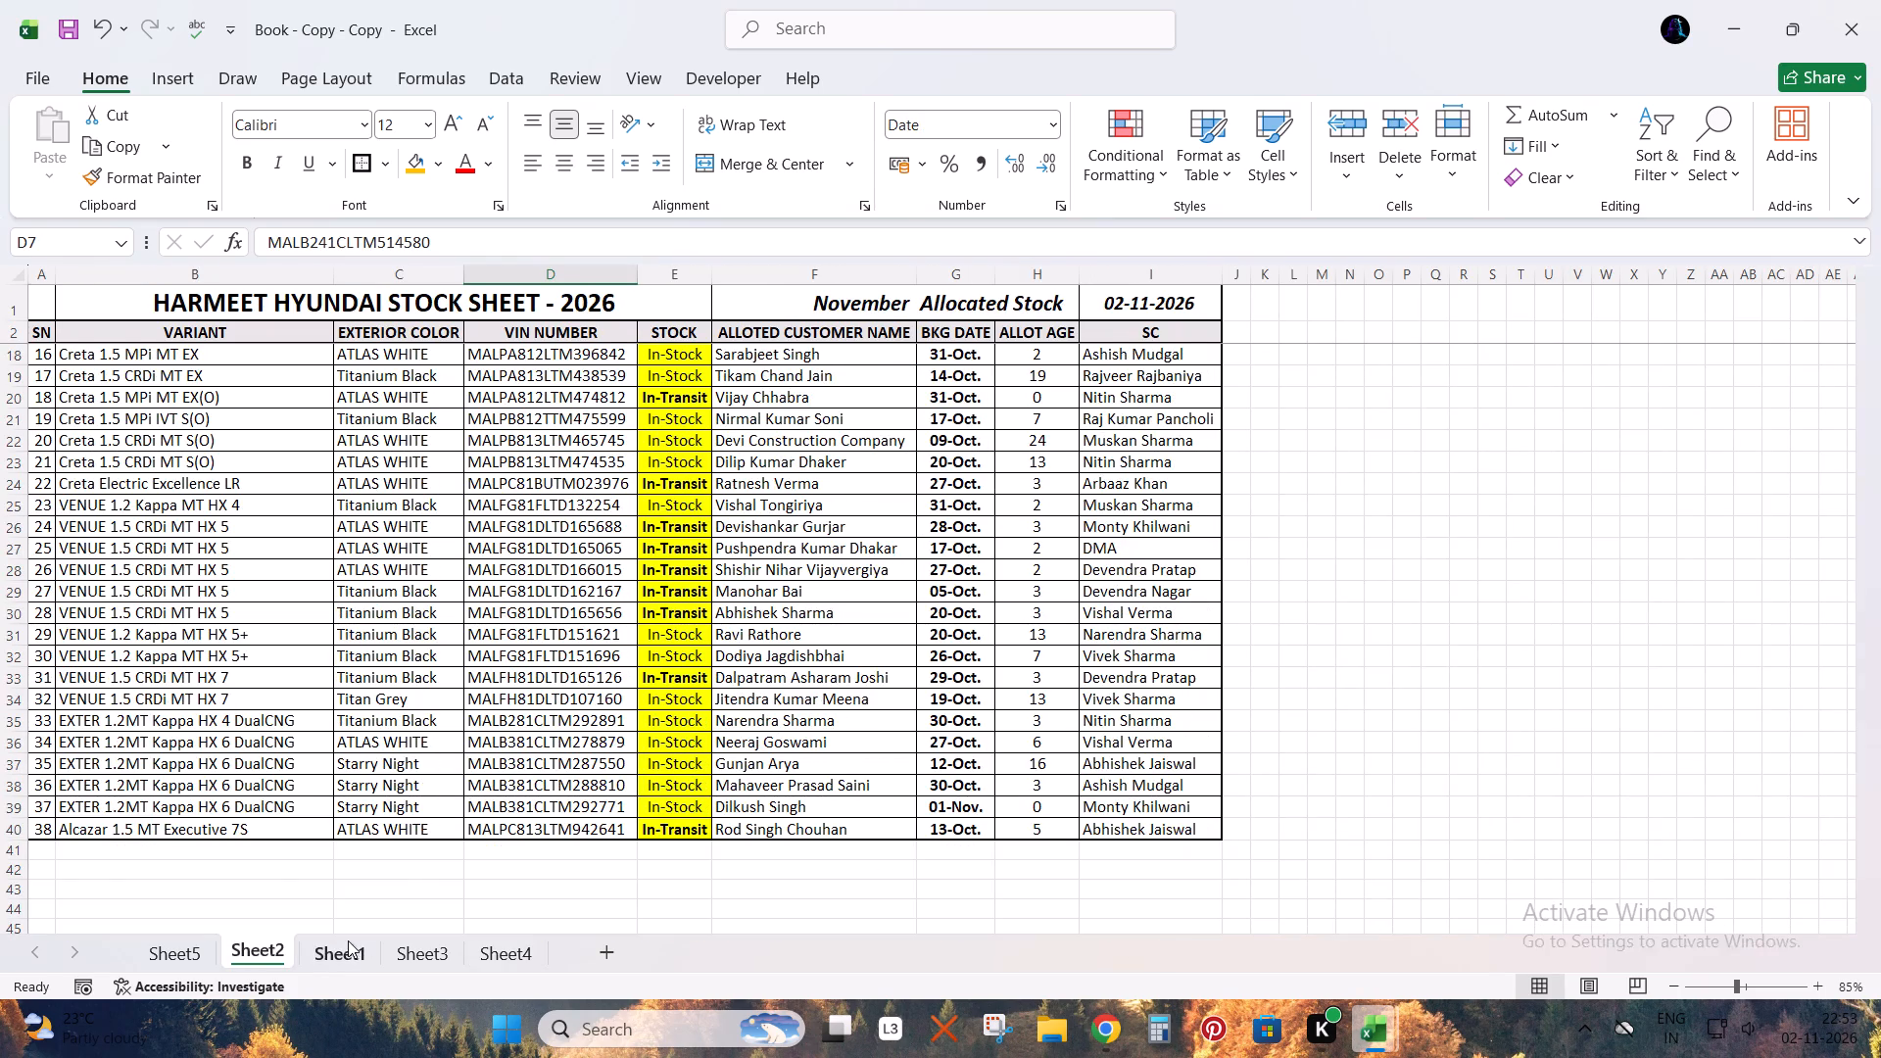
pyautogui.scroll(-2, 379, 868)
pyautogui.moveTo(397, 949); pyautogui.dragTo(406, 949)
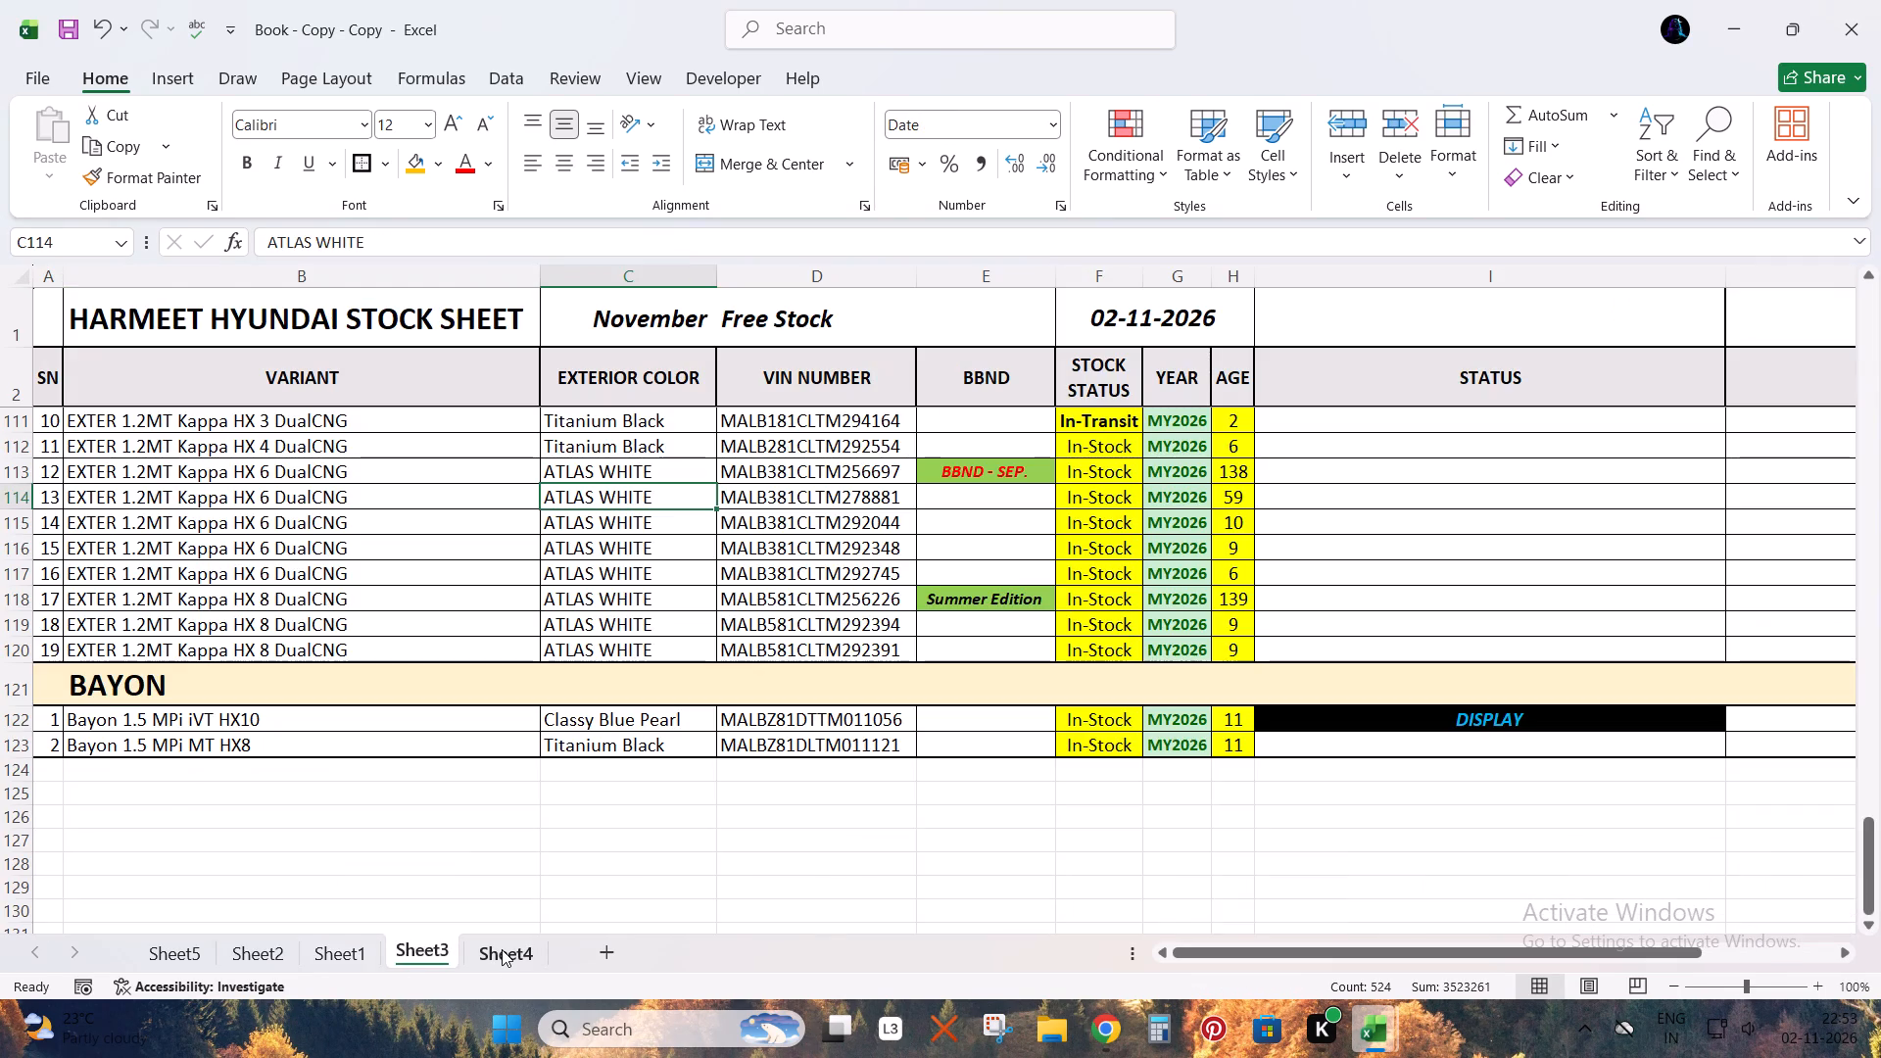
pyautogui.click(502, 949)
pyautogui.scroll(3, 626, 839)
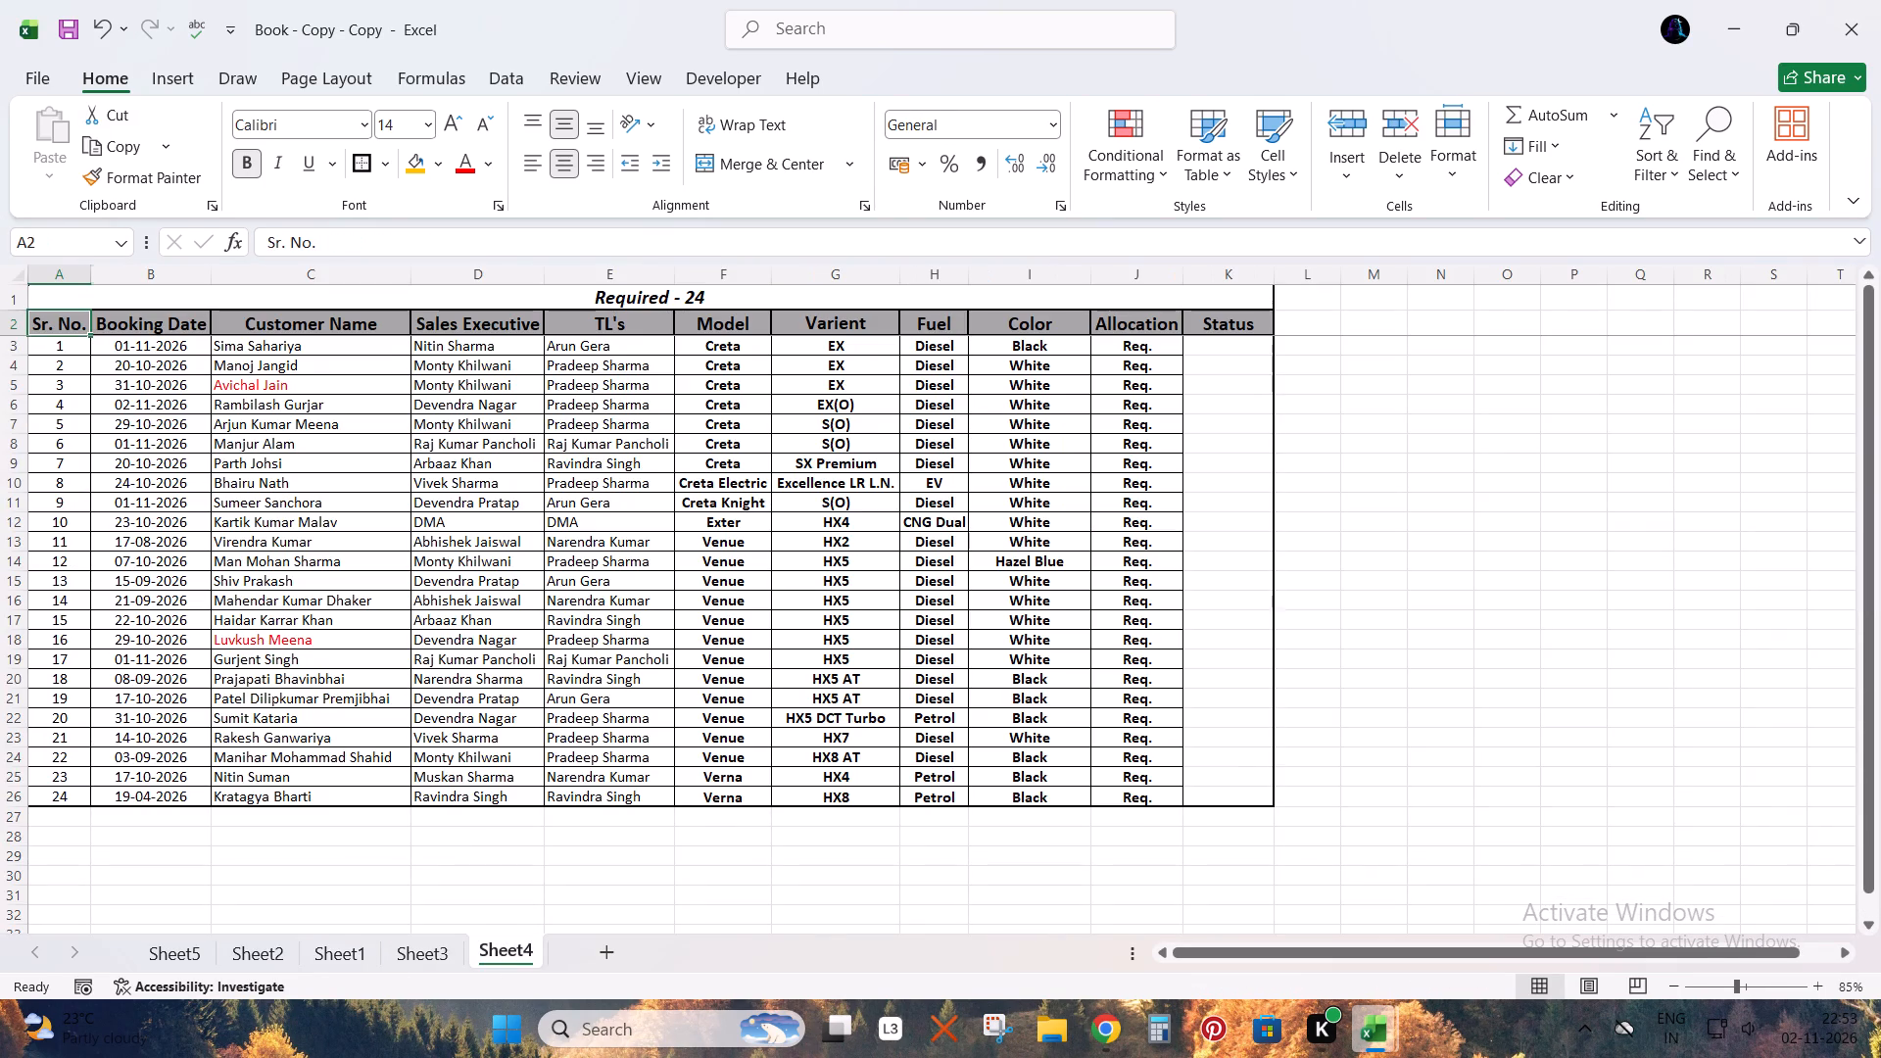
# Save the Book - Copy - Copy workbook again and close it.
pyautogui.click(79, 30)
pyautogui.click(1880, 31)
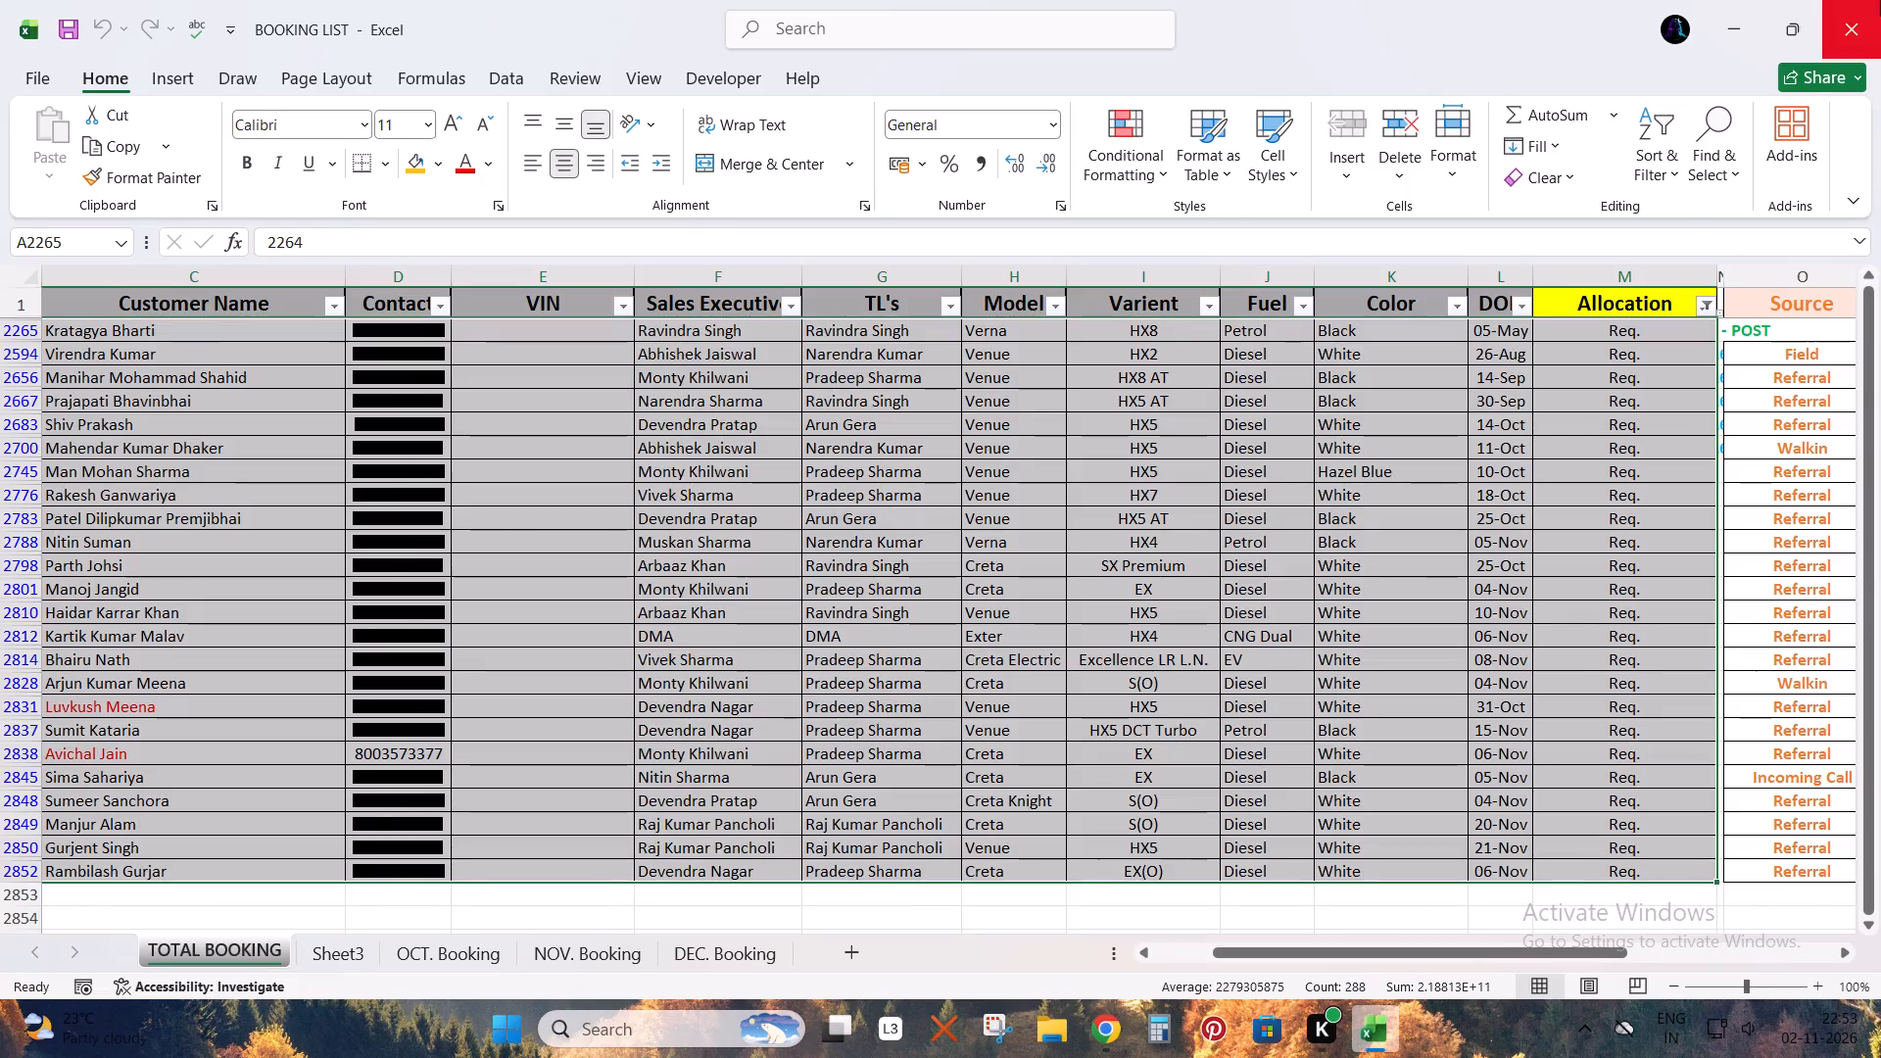
# Remove the Allocation filter from the TOTAL BOOKING sheet of BOOKING LIST and return to the start of the table.
pyautogui.click(927, 588)
pyautogui.hotkey('ctrl', 'Up')
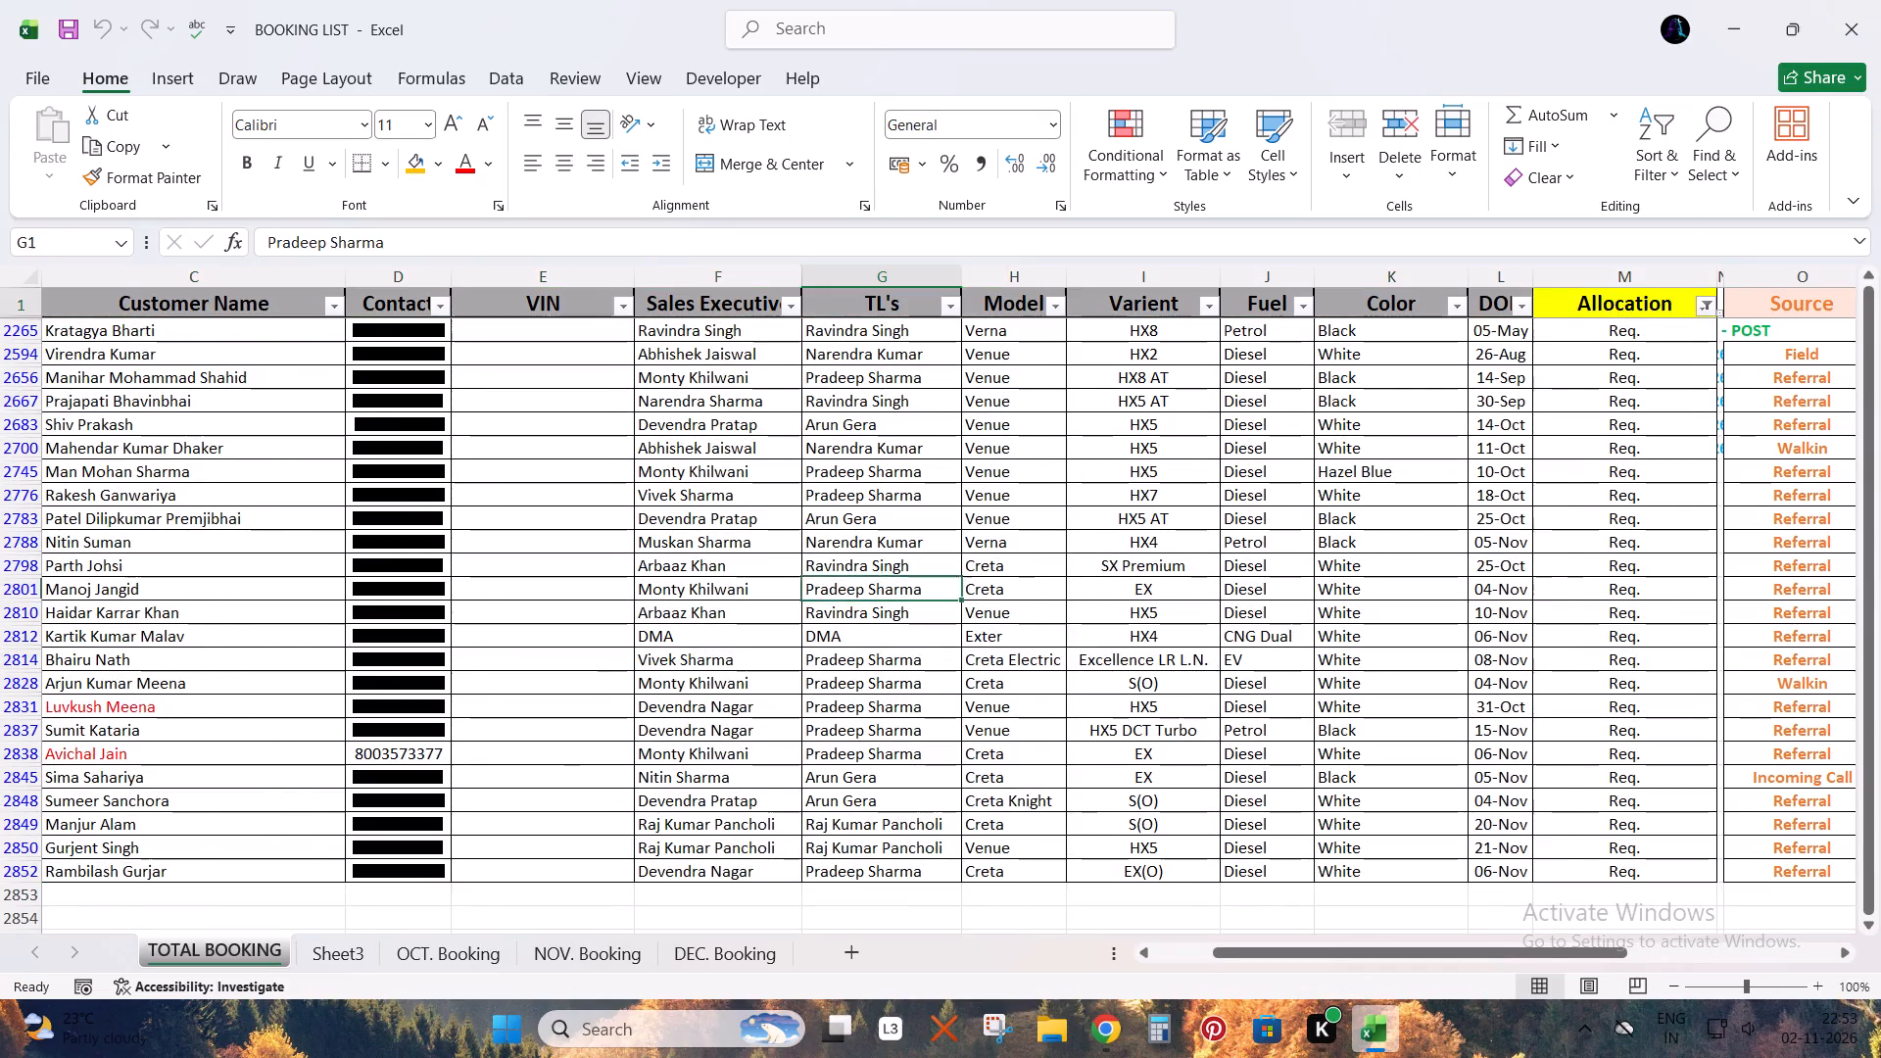
pyautogui.hotkey('ctrl', 'Left')
pyautogui.hotkey('ctrl', 'shift', 'l')
pyautogui.hotkey('ctrl', 'Left')
pyautogui.press('Down')
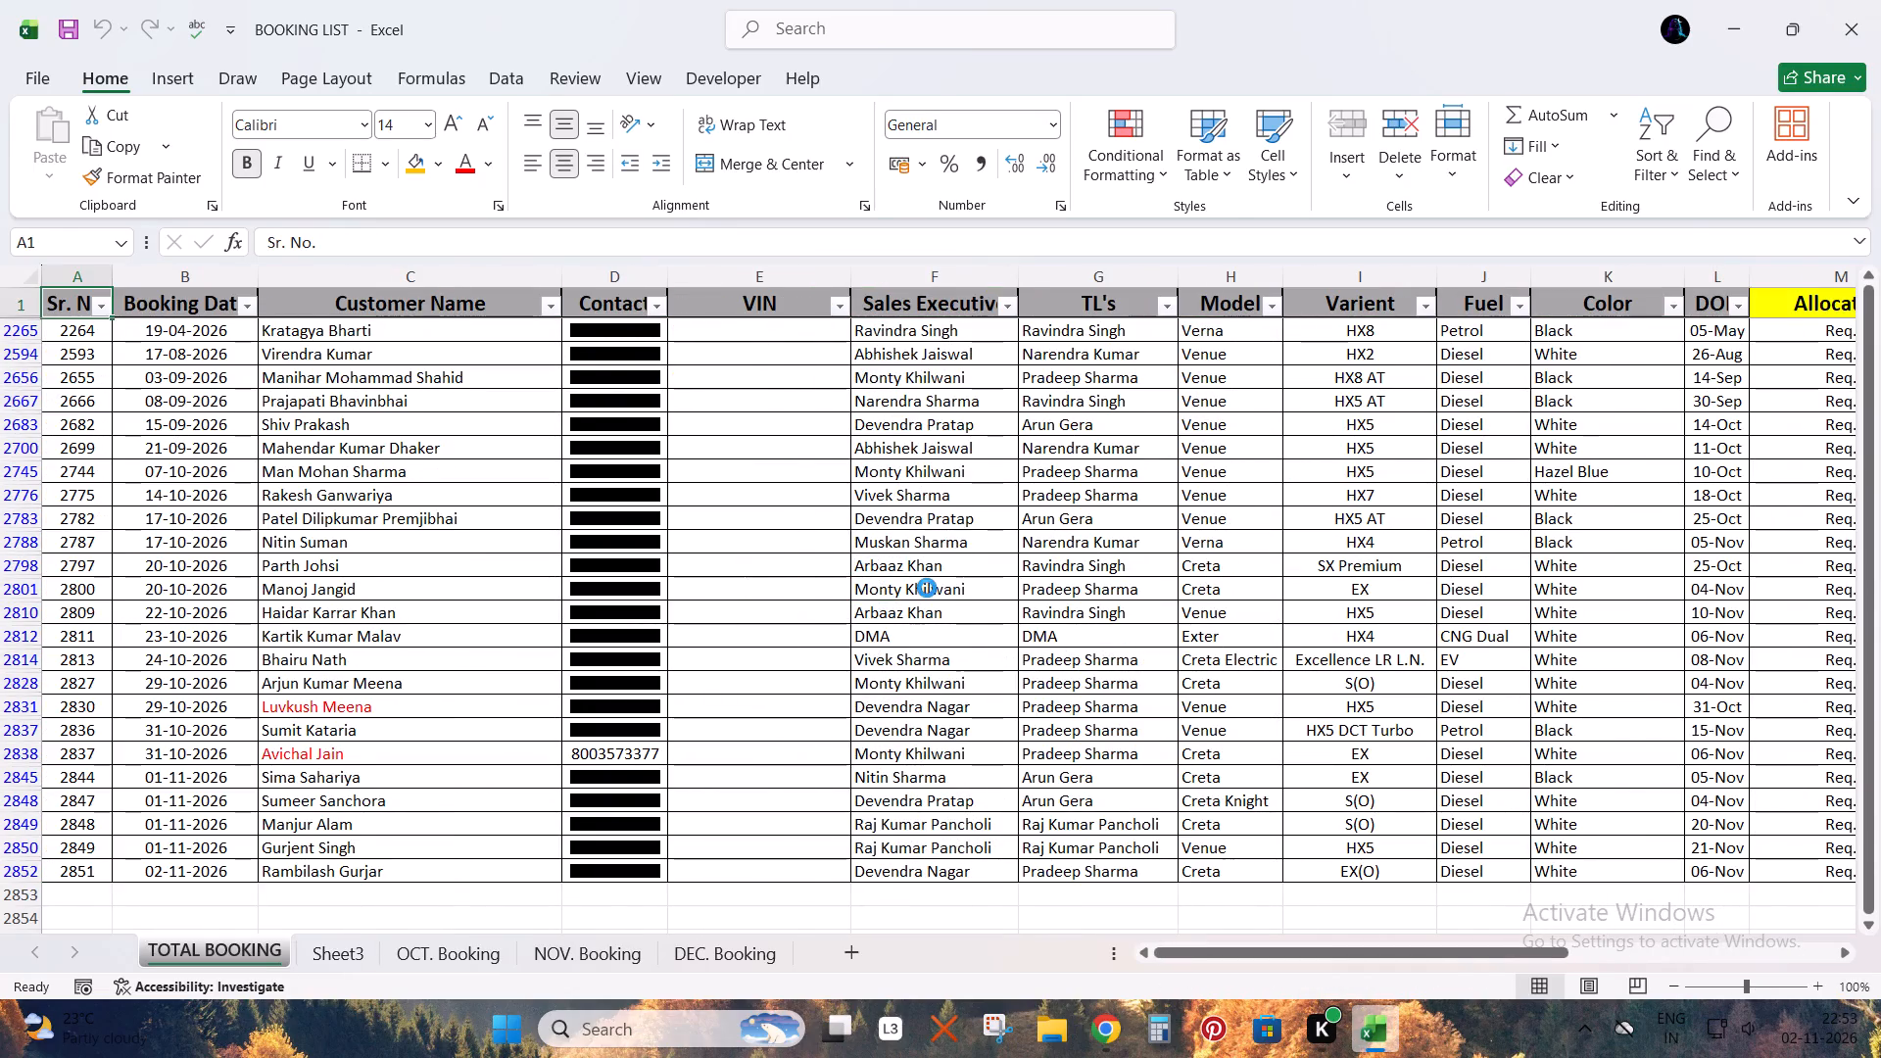
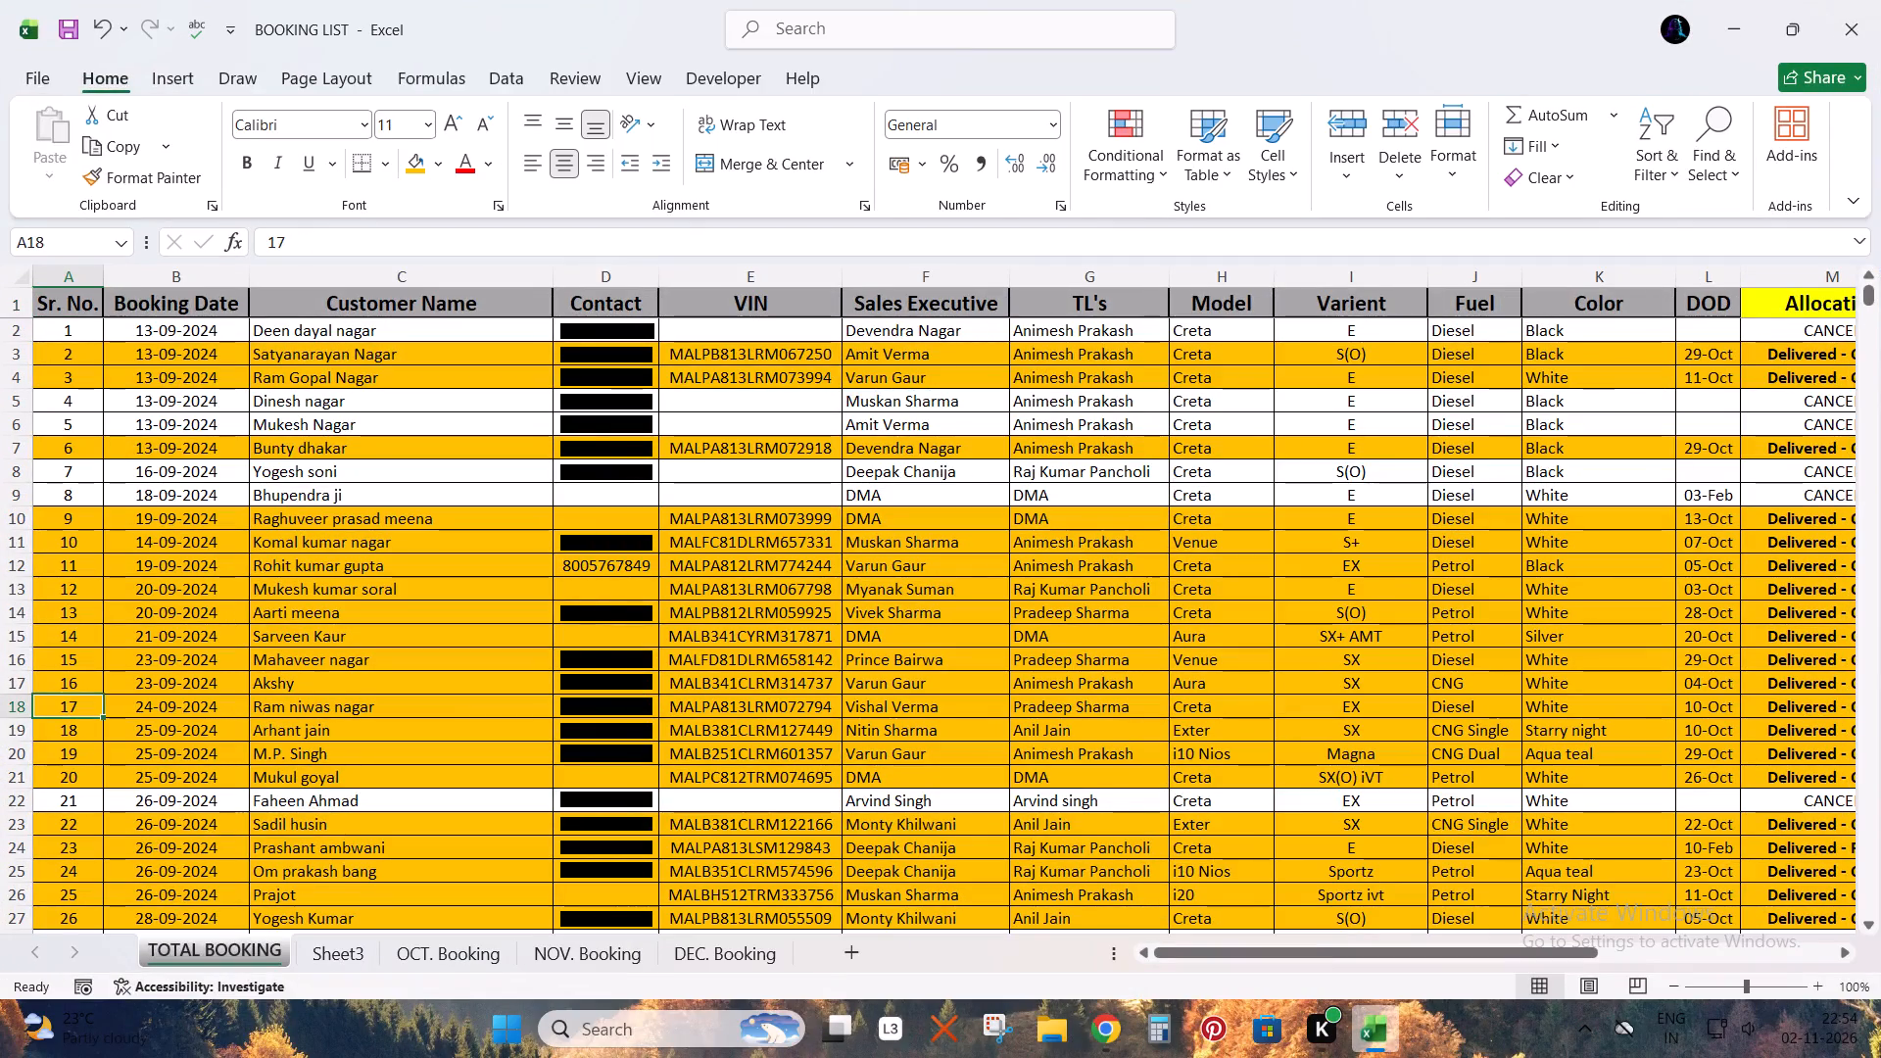
# Go to the last booking row of the TOTAL BOOKING sheet and save the BOOKING LIST workbook.
pyautogui.hotkey('ctrl', 'Down')
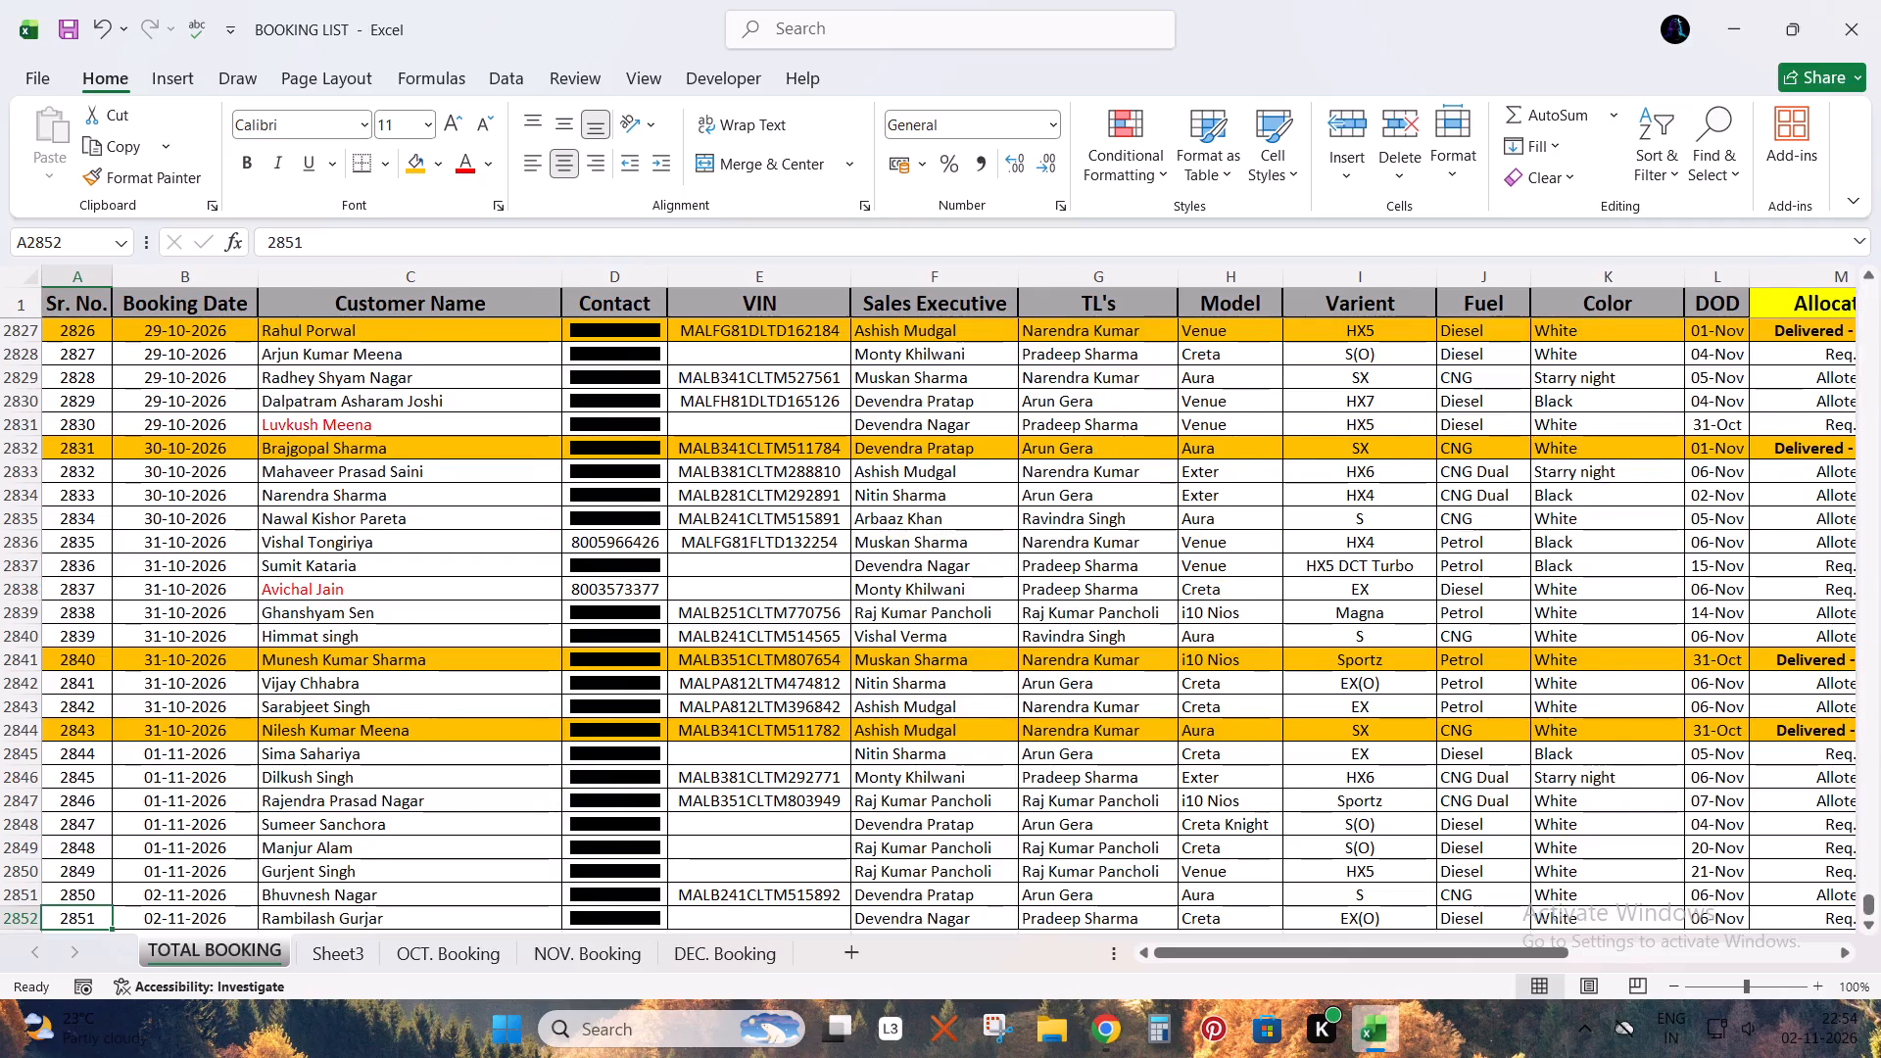
pyautogui.scroll(-3, 158, 693)
pyautogui.click(70, 27)
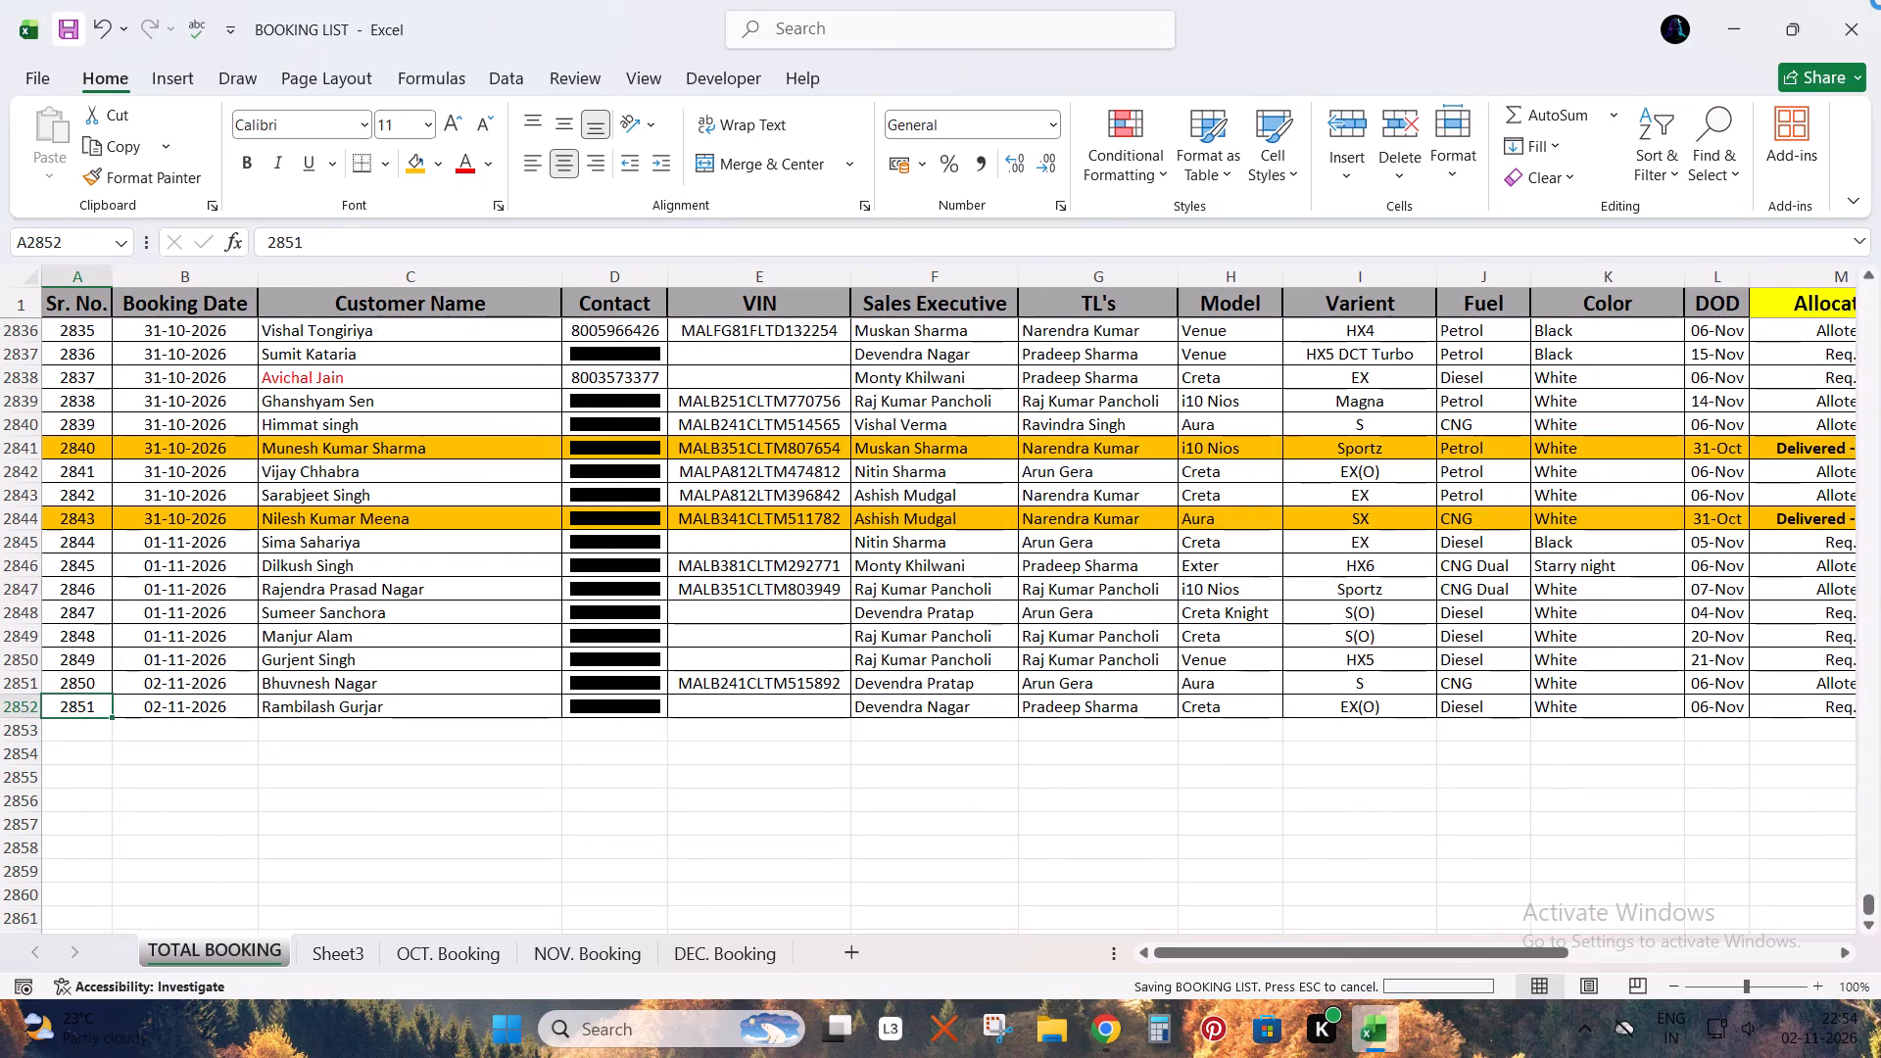